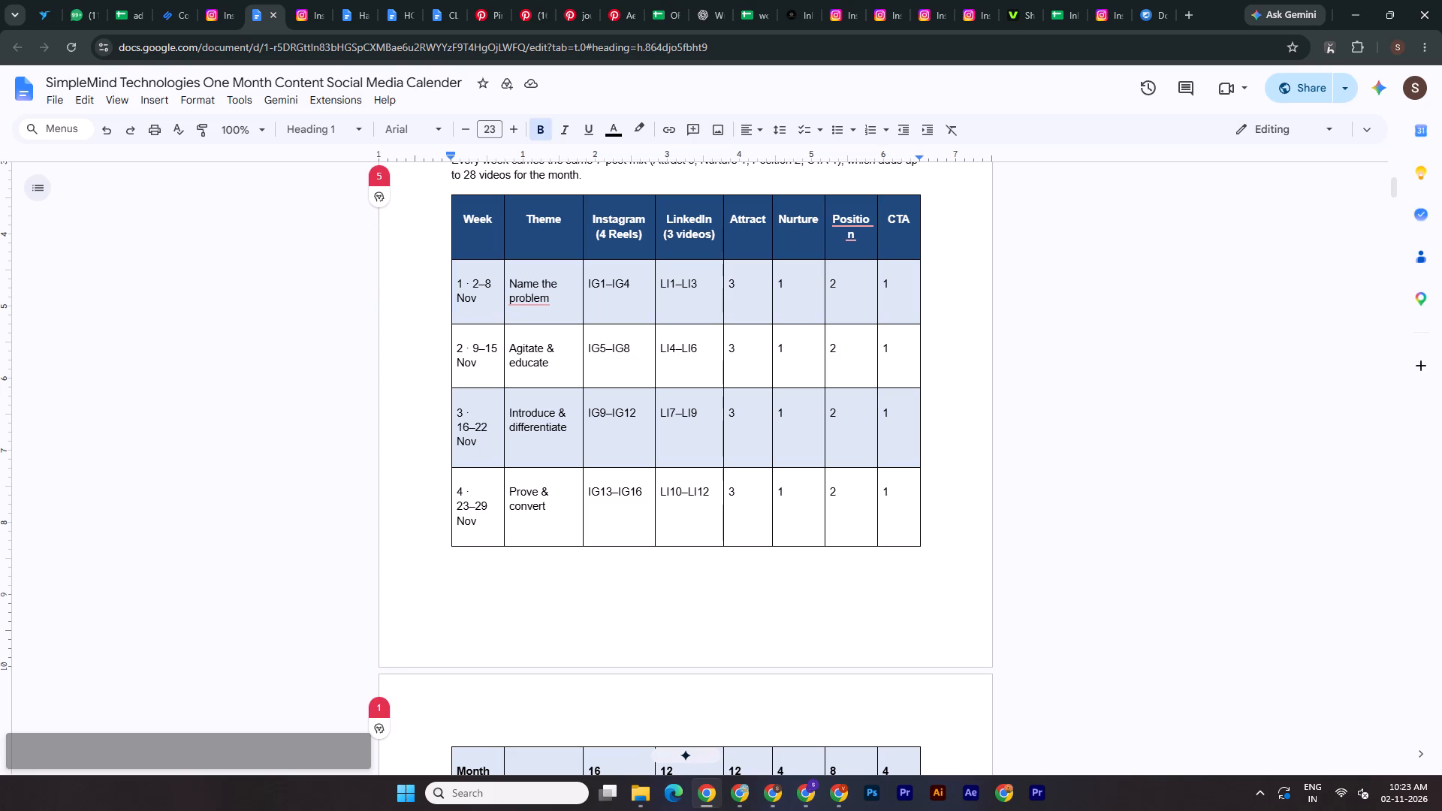
Review the Monthly distribution table, the hook type breakdown and the visuals and posting notes in the content calendar document.
scroll(604, 459, "down", 2)
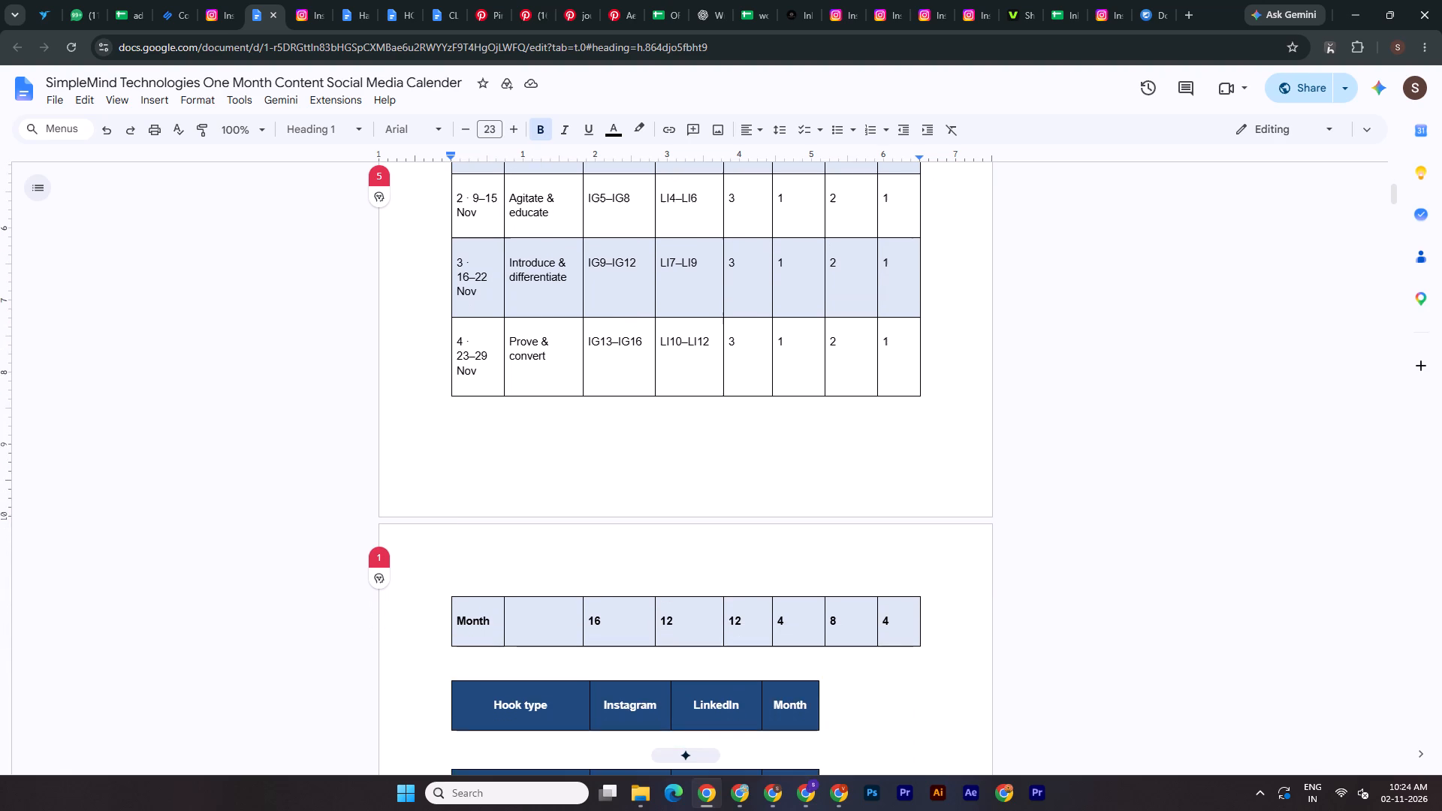
scroll(603, 460, "up", 3)
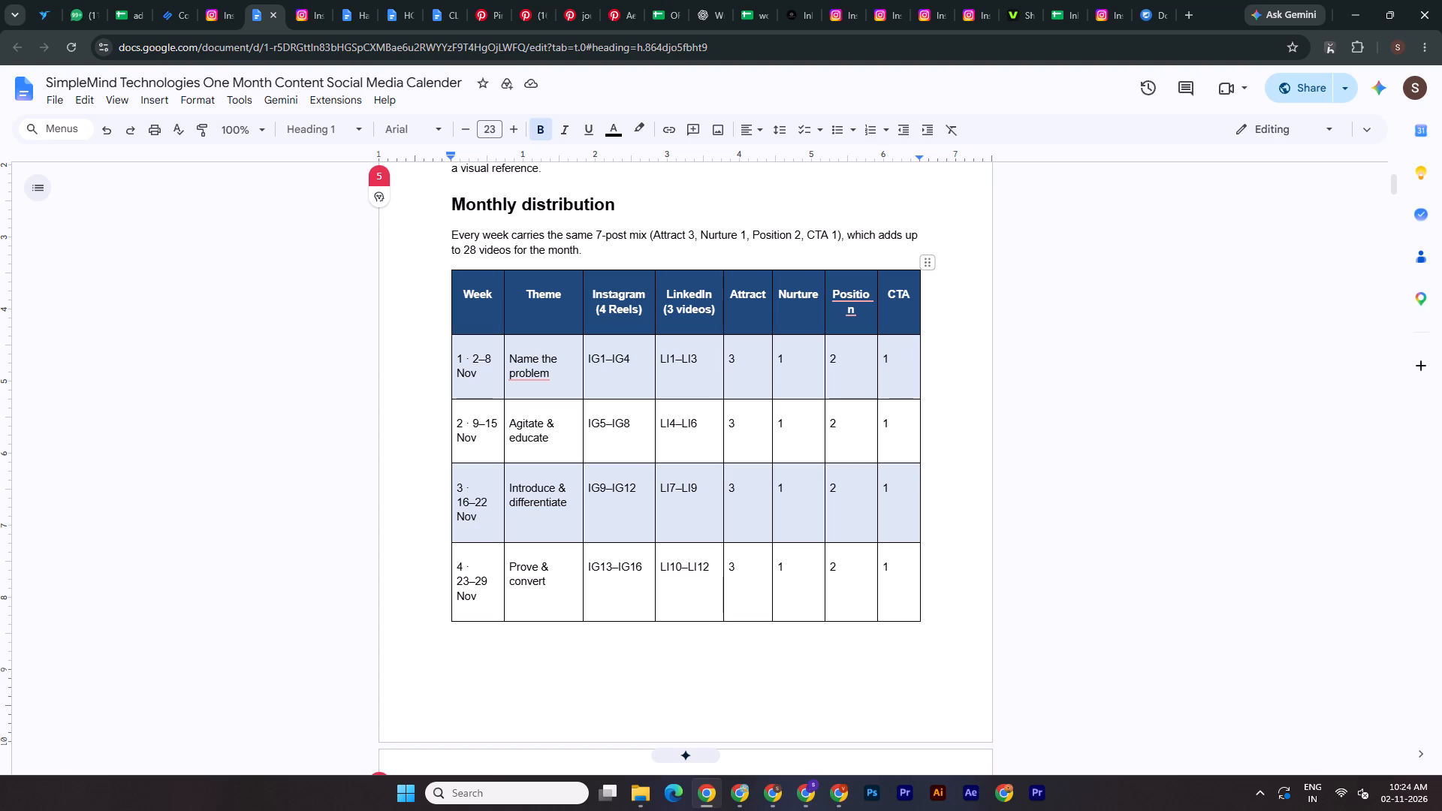
scroll(594, 455, "down", 5)
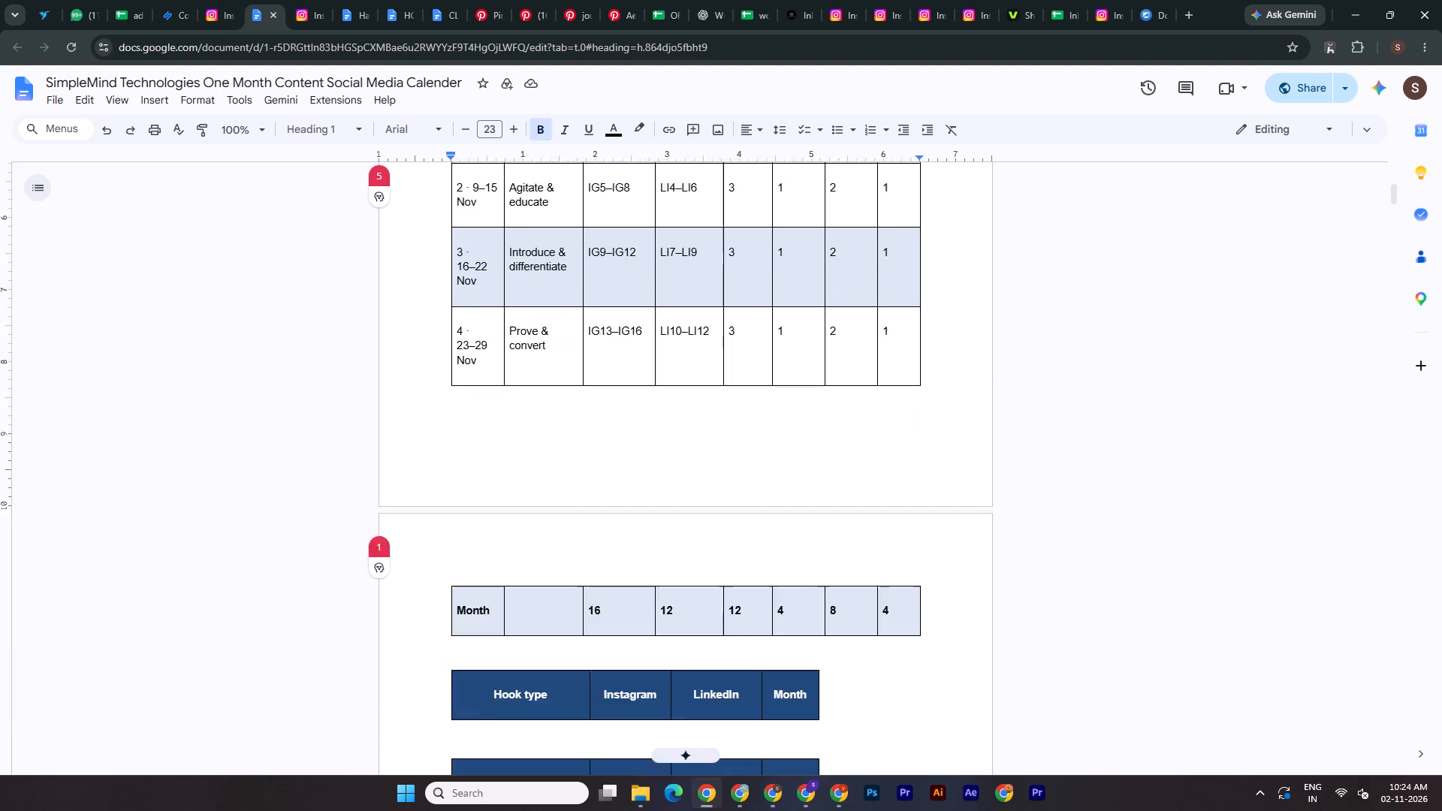
scroll(594, 455, "down", 4)
scroll(594, 455, "up", 2)
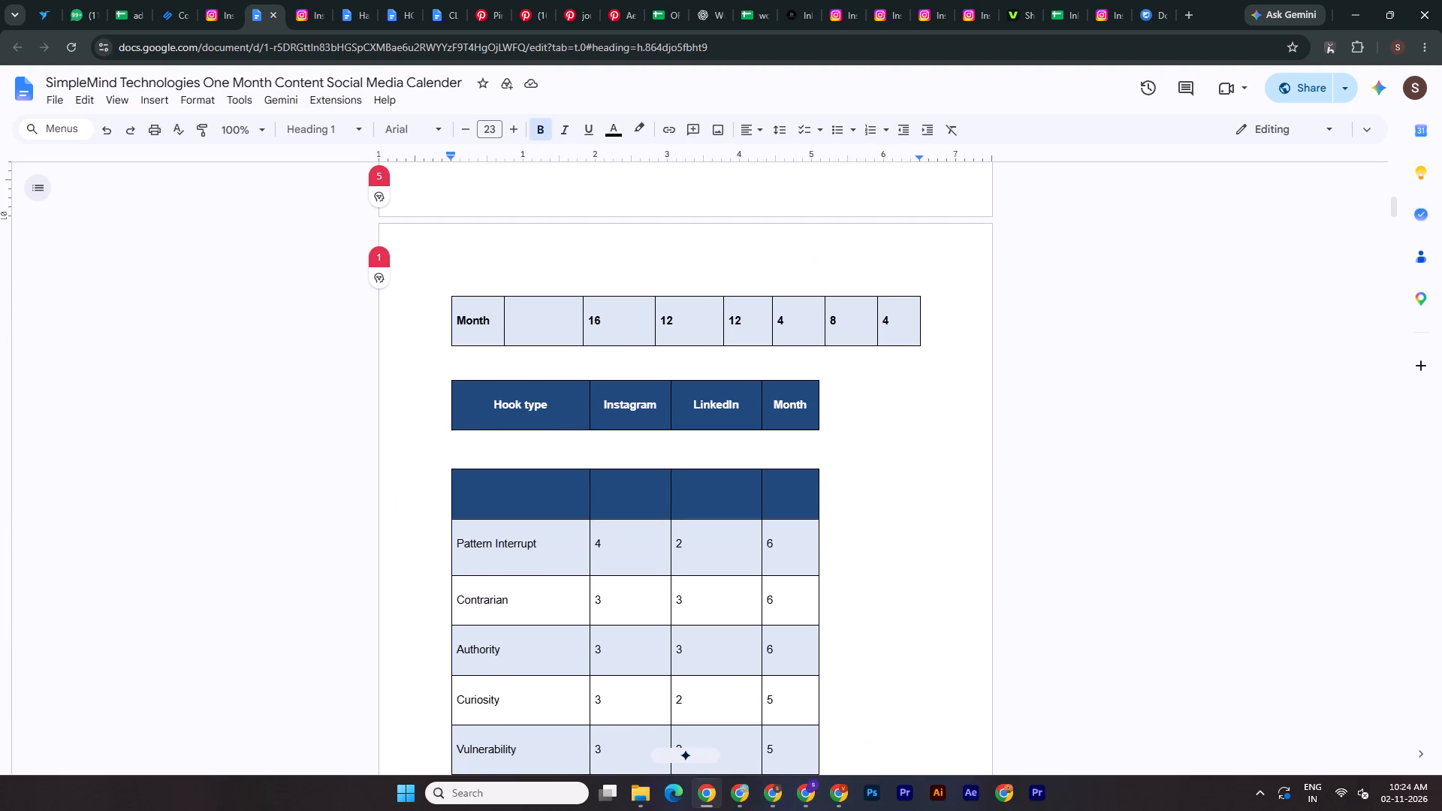
scroll(594, 455, "down", 7)
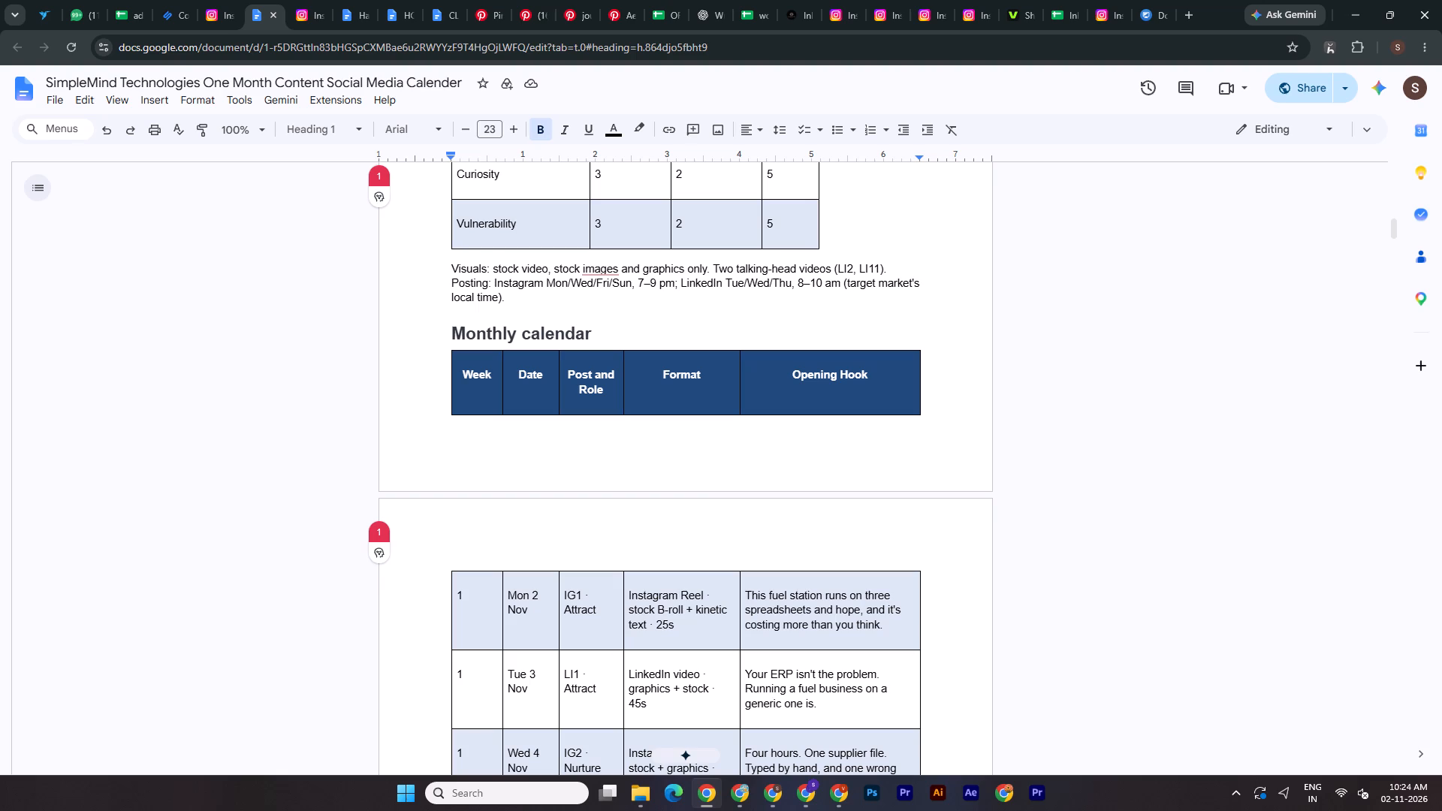
scroll(630, 504, "down", 6)
scroll(630, 504, "up", 6)
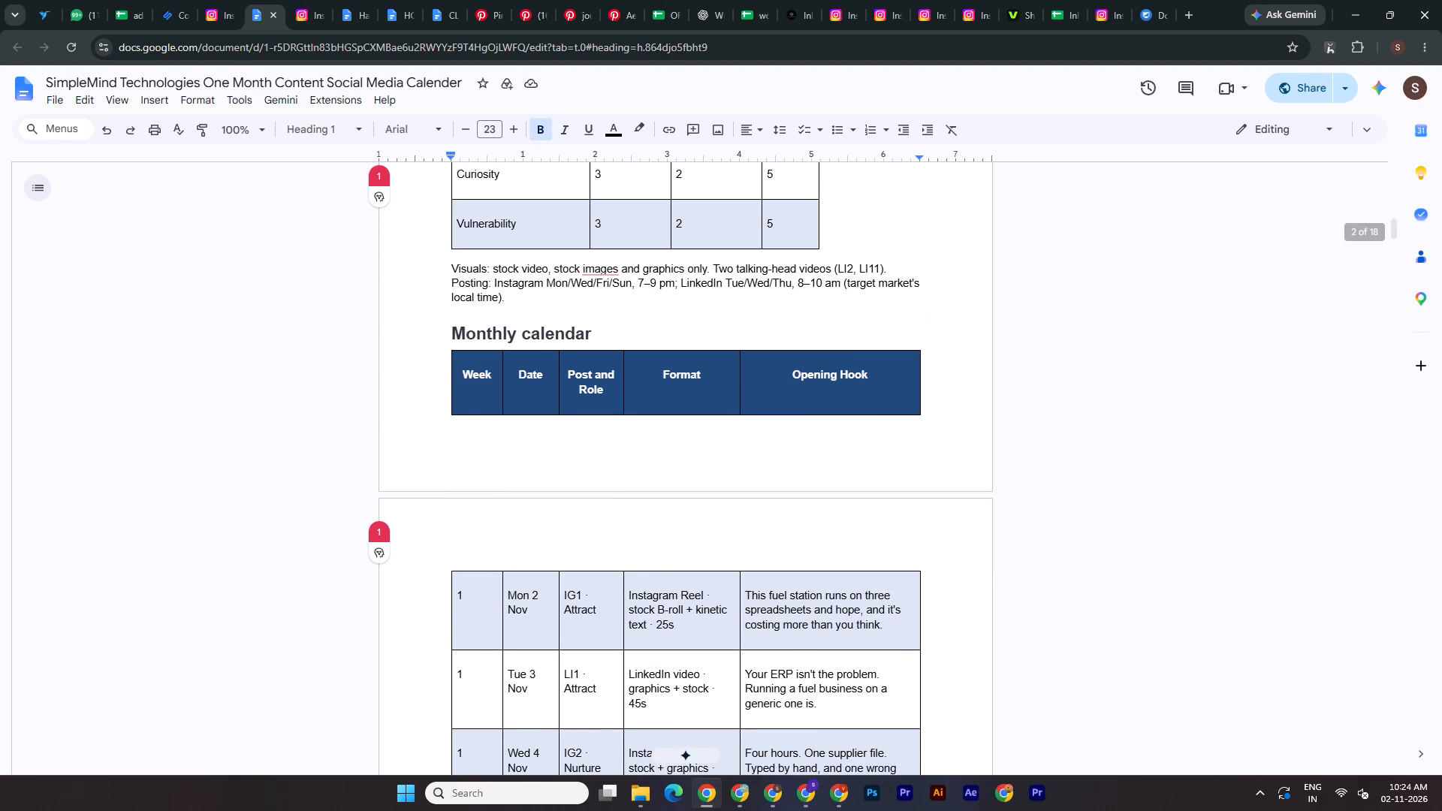
Read through the Monthly calendar table's dates, post roles, formats and opening hooks, on to the Week 1 Instagram Reel 1 section.
scroll(629, 503, "down", 5)
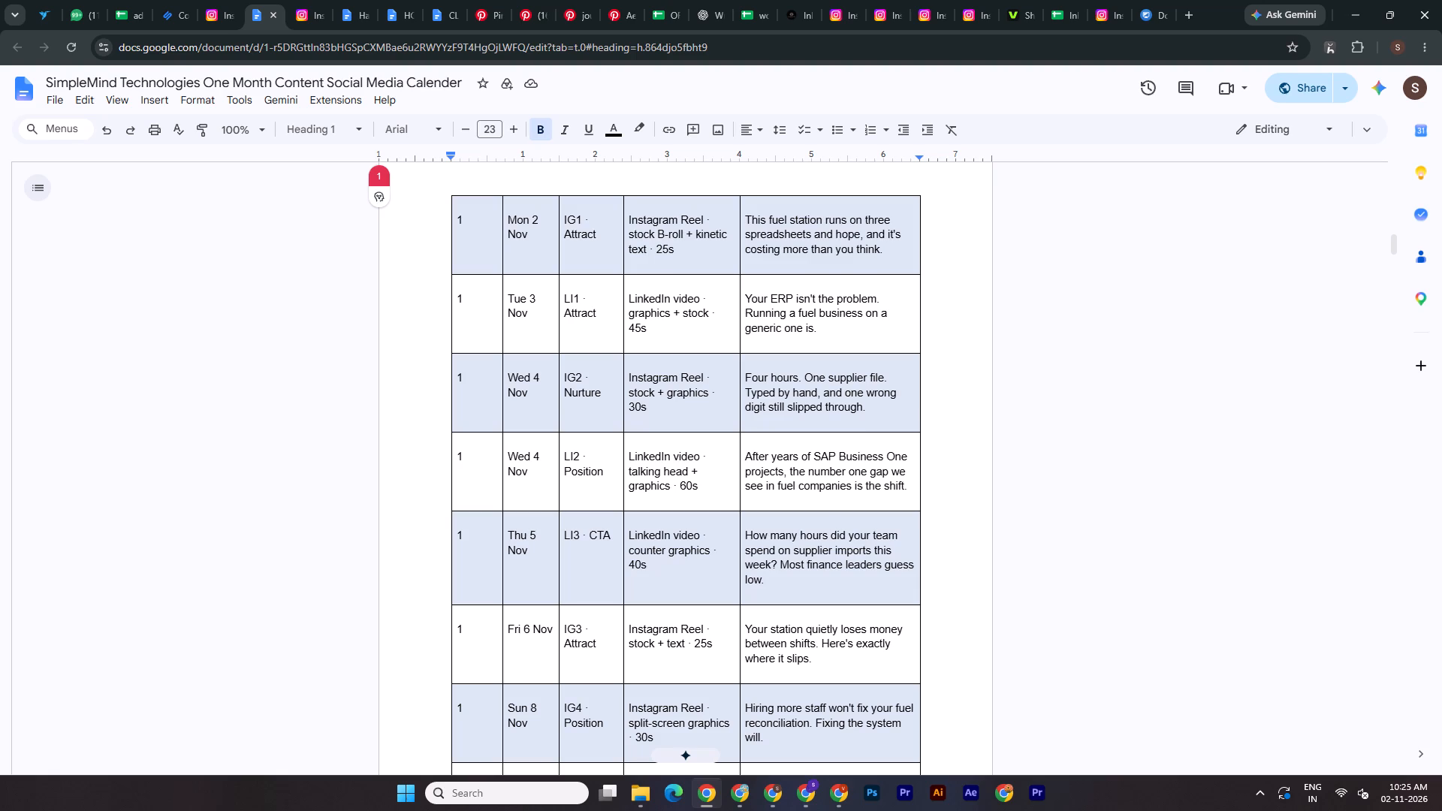
scroll(963, 361, "down", 3)
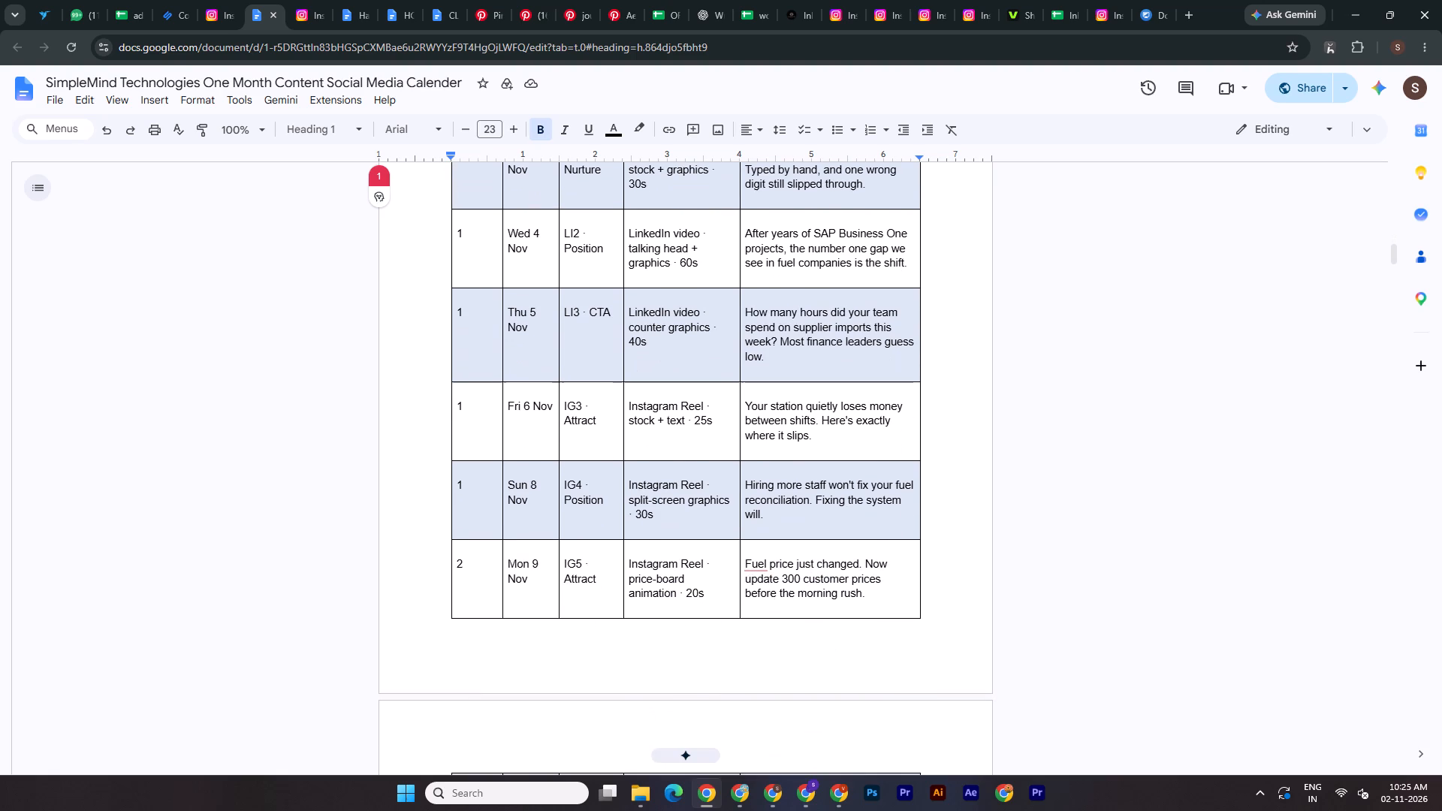
scroll(947, 368, "down", 7)
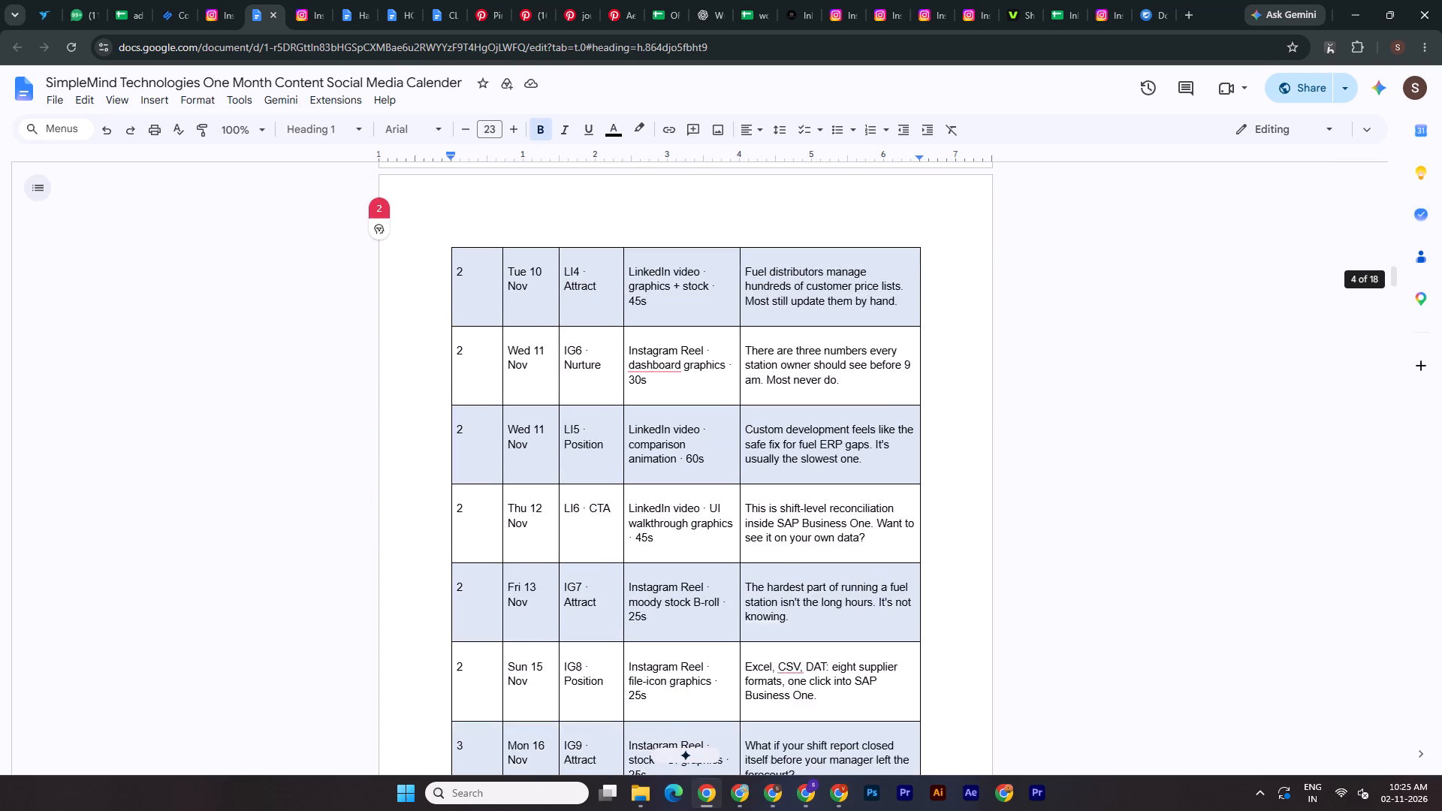
scroll(947, 368, "up", 12)
scroll(804, 339, "down", 4)
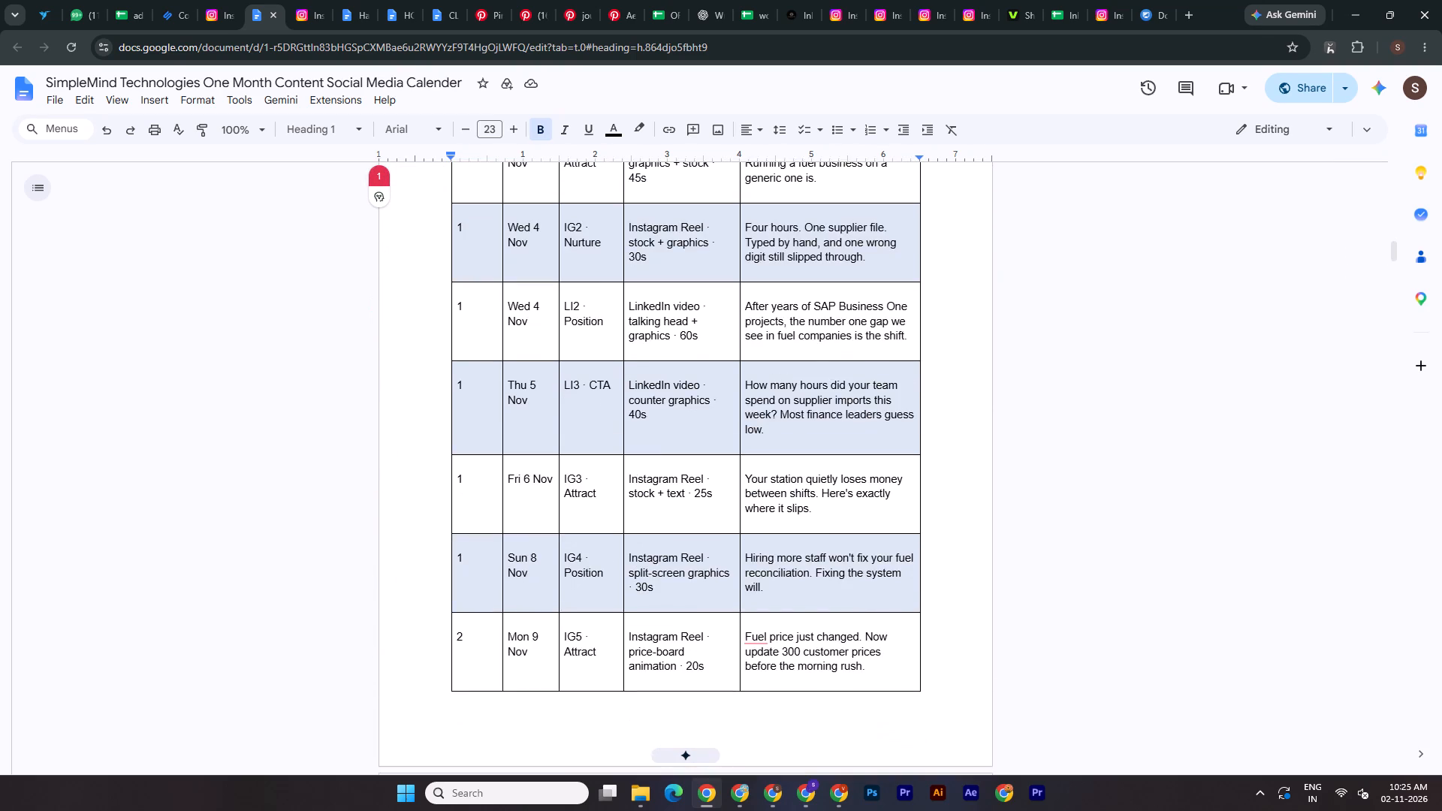
scroll(575, 243, "up", 3)
scroll(575, 259, "down", 1)
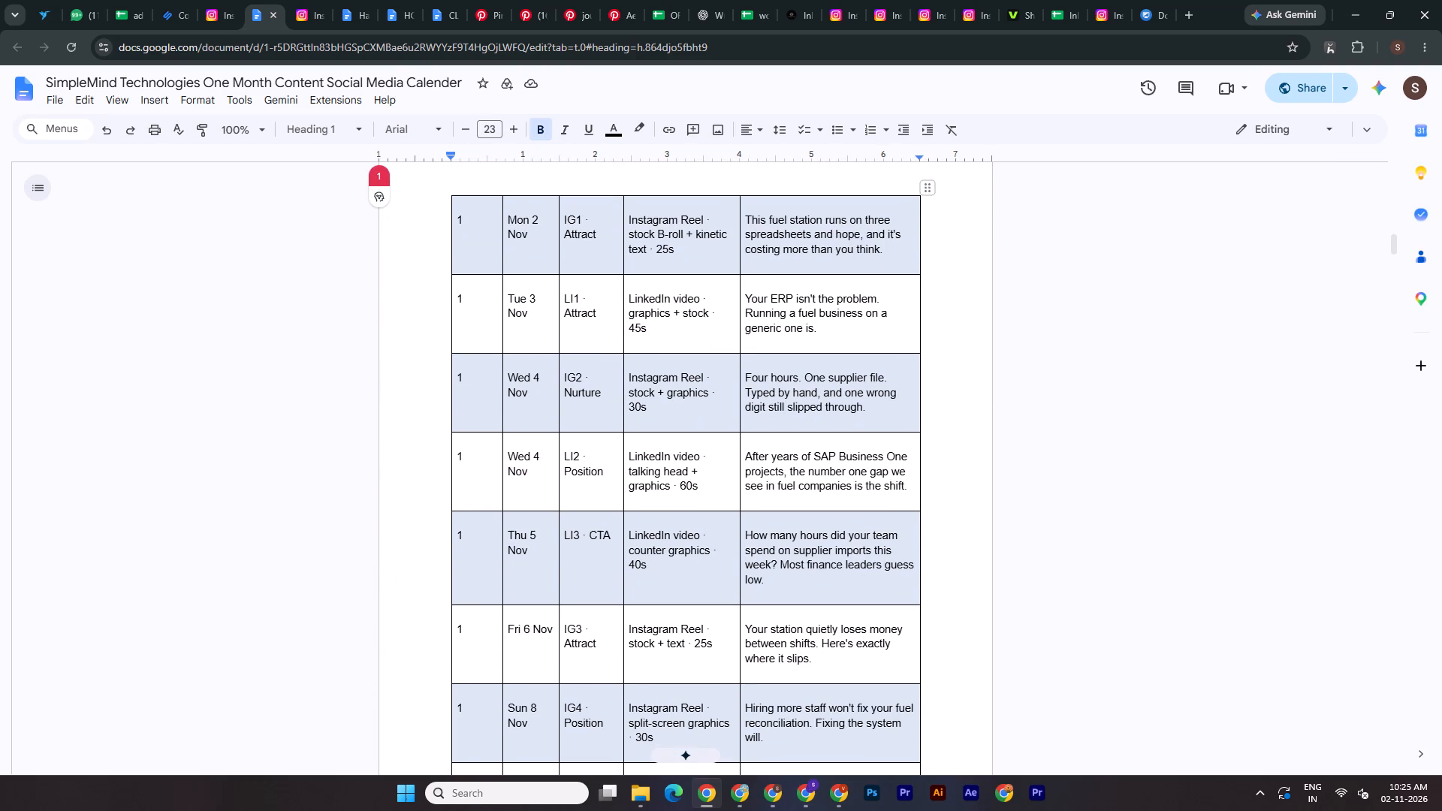
scroll(1072, 574, "down", 3)
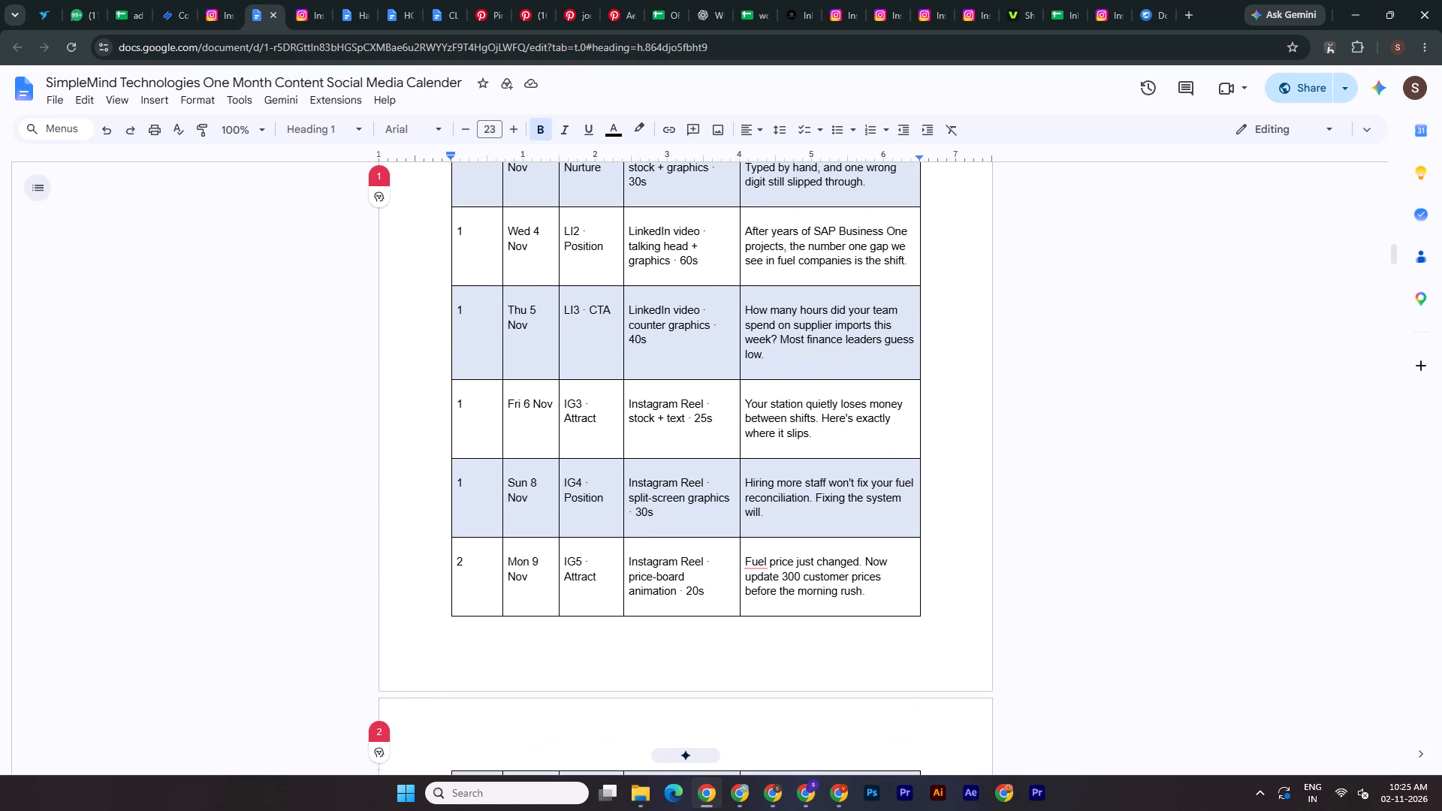
scroll(1003, 494, "up", 3)
scroll(1003, 494, "down", 2)
scroll(1003, 494, "up", 2)
scroll(1003, 494, "down", 1)
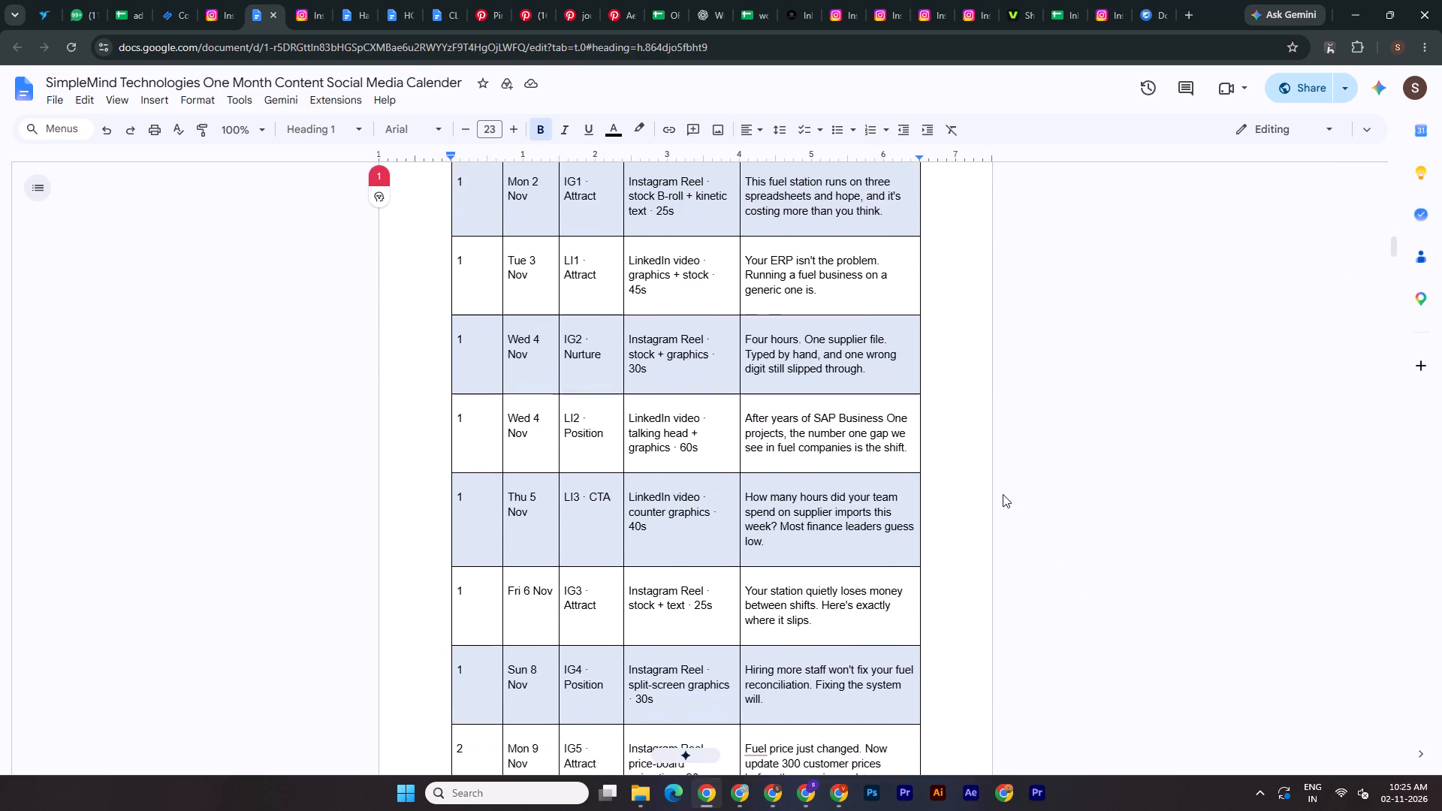
scroll(1003, 494, "down", 18)
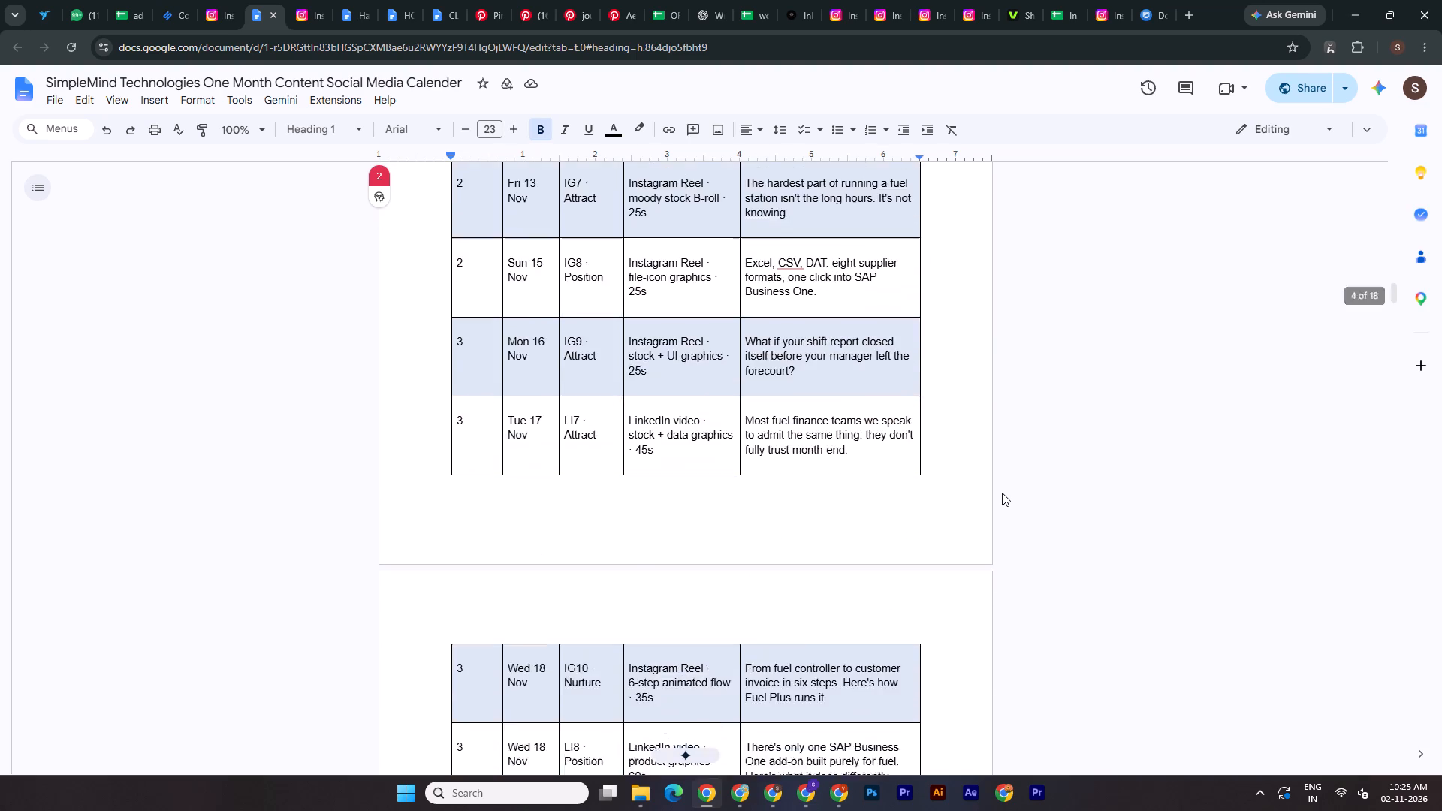
scroll(1002, 493, "down", 16)
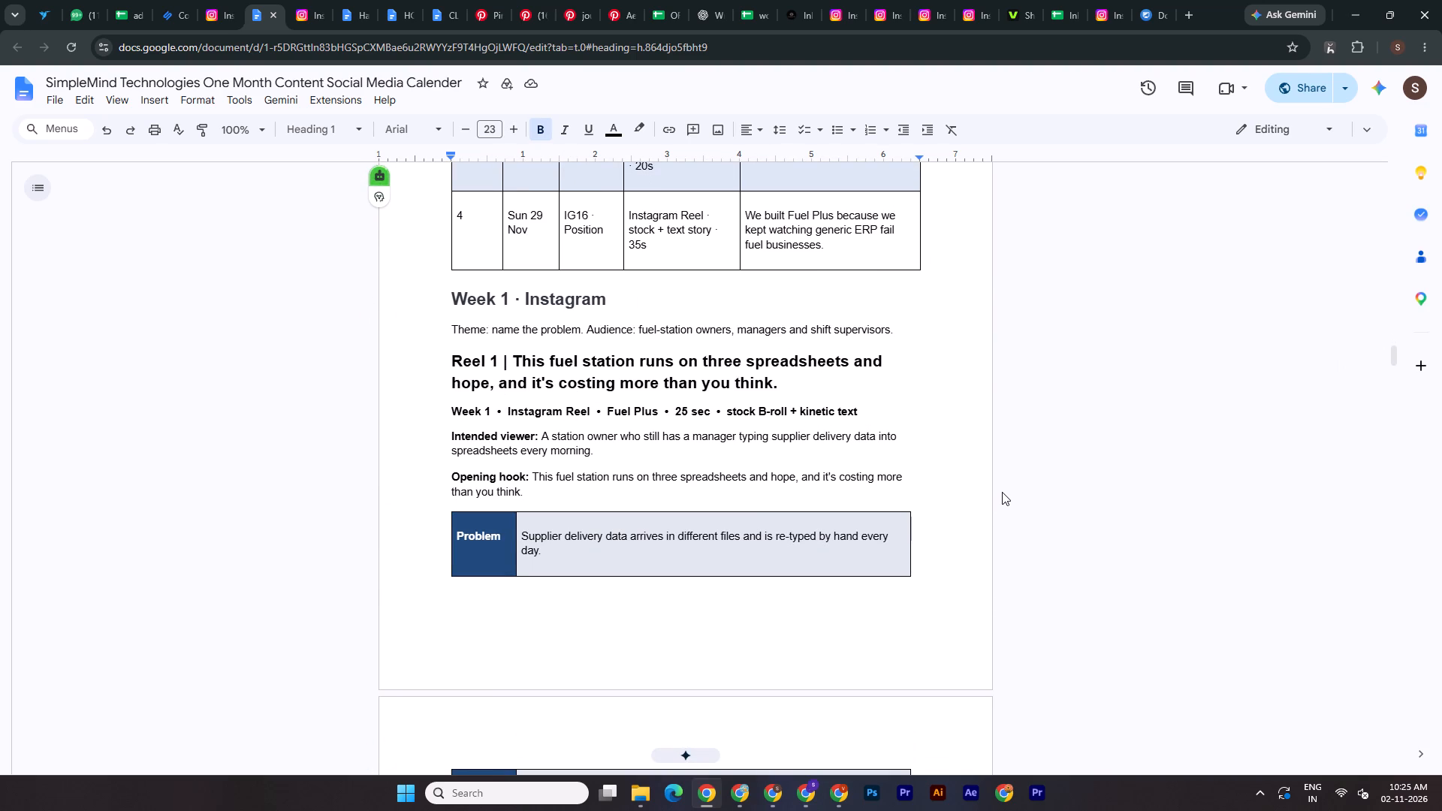
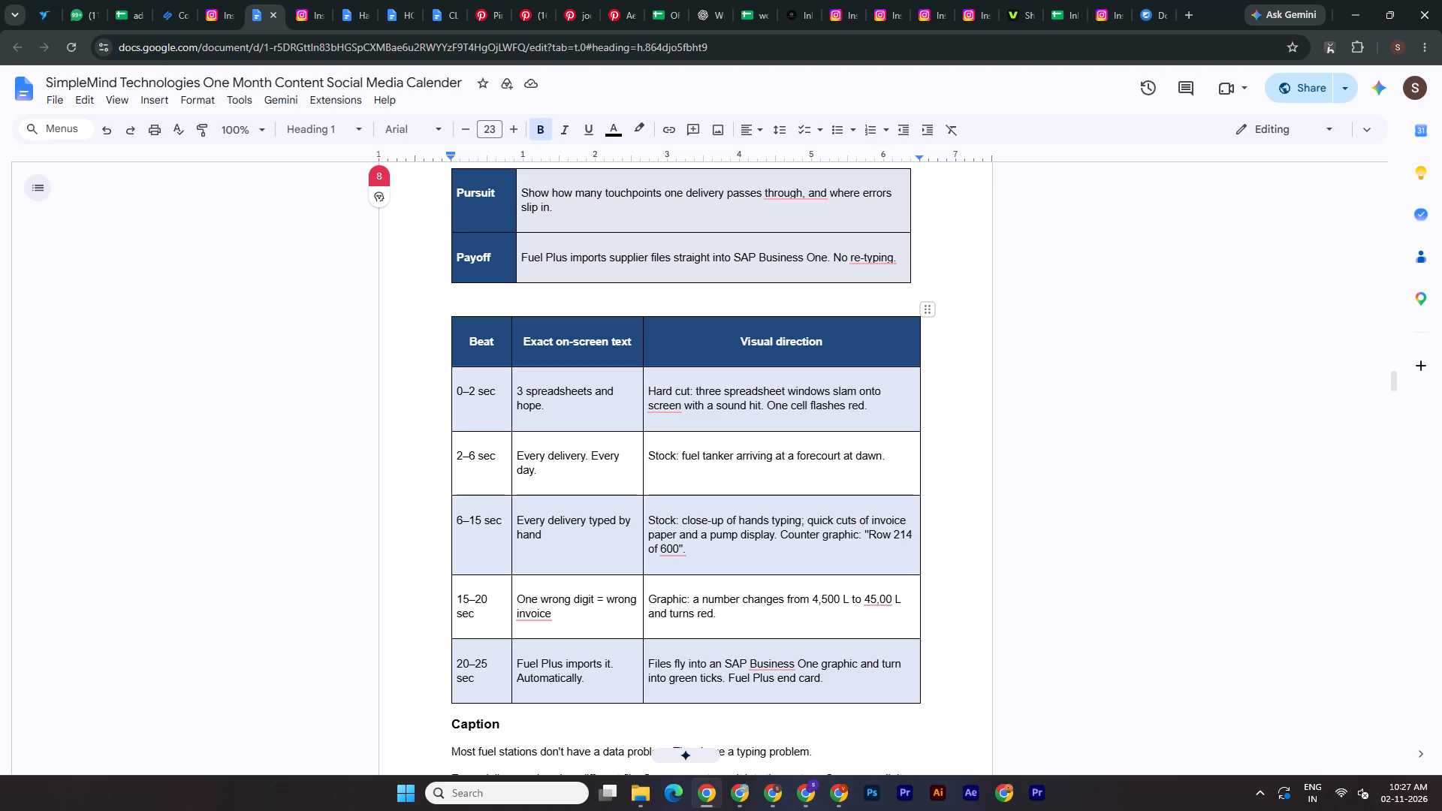
Look through the Downloads folder and check the FuelPlus_Client Presentation.pptx file, closing it after viewing.
scroll(653, 462, "down", 5)
scroll(663, 501, "up", 6)
left_click(646, 794)
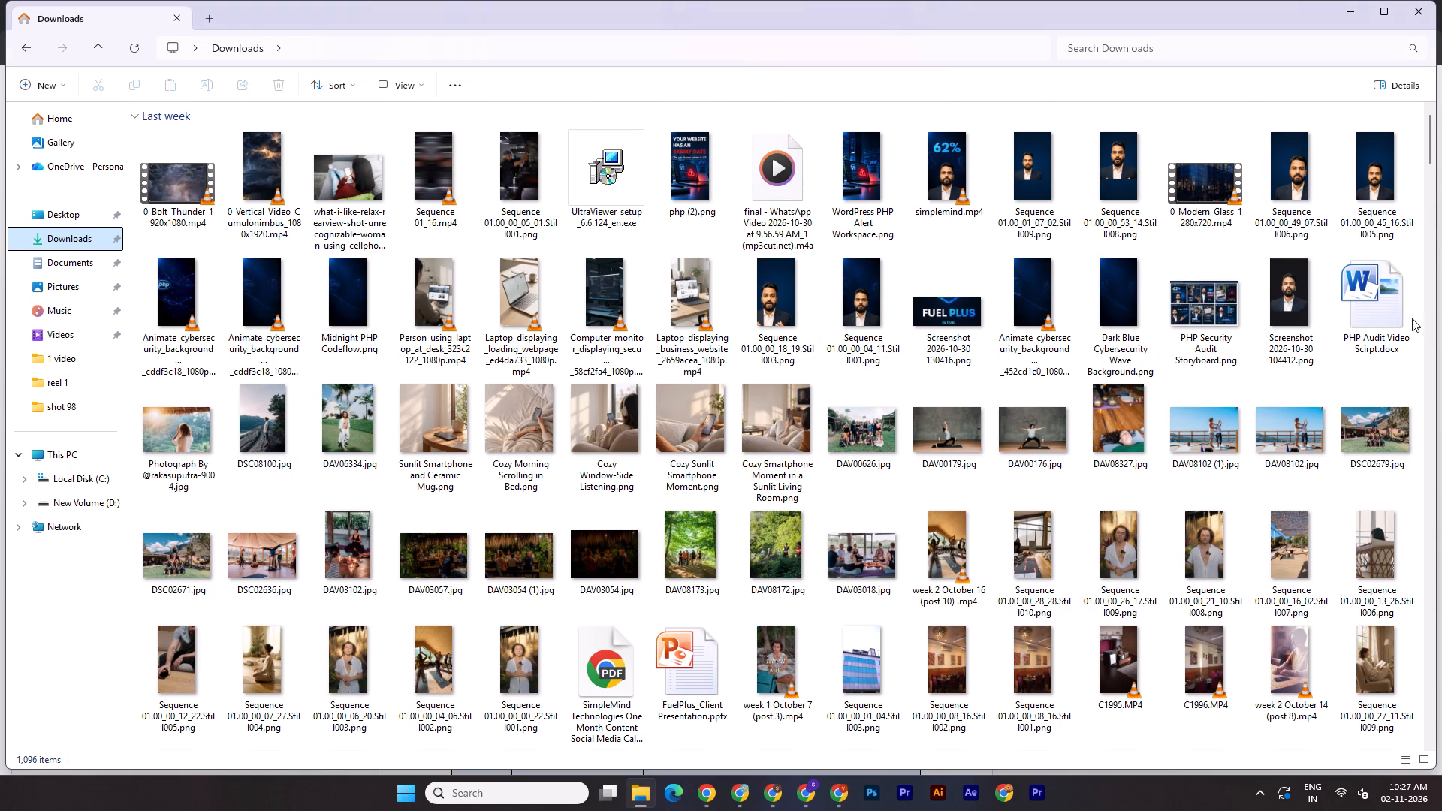
left_click(1431, 133)
double_click(705, 677)
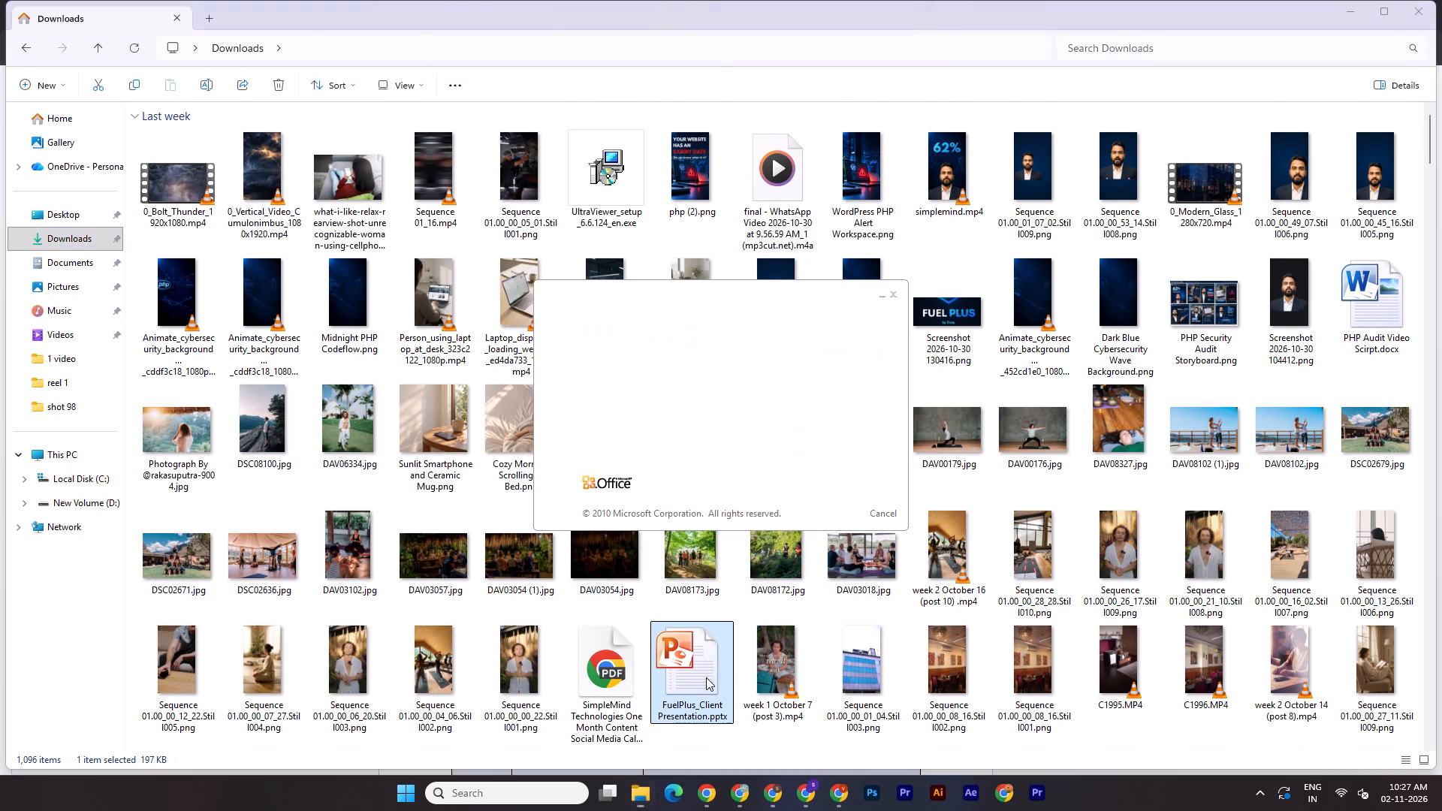
left_click(1437, 0)
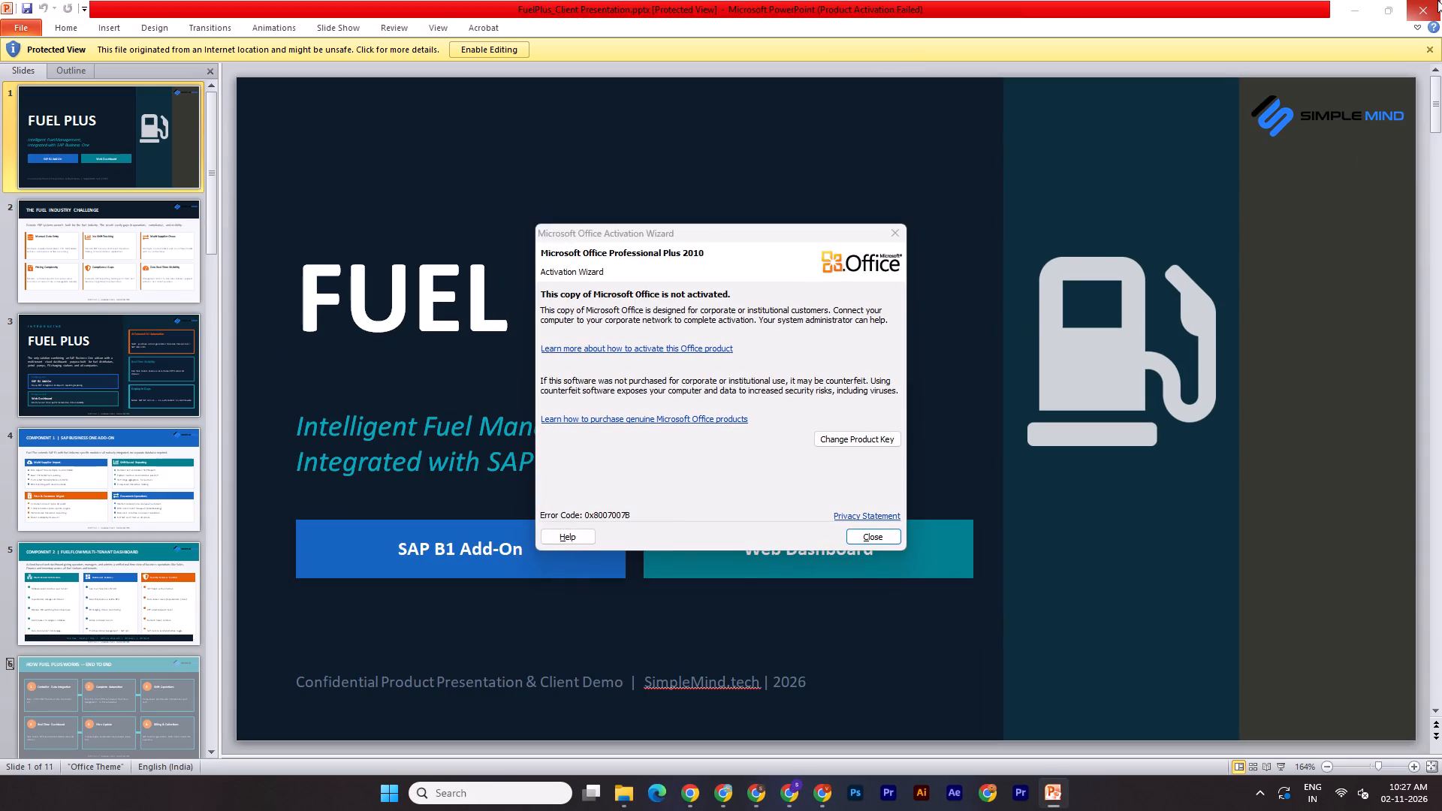
left_click(899, 228)
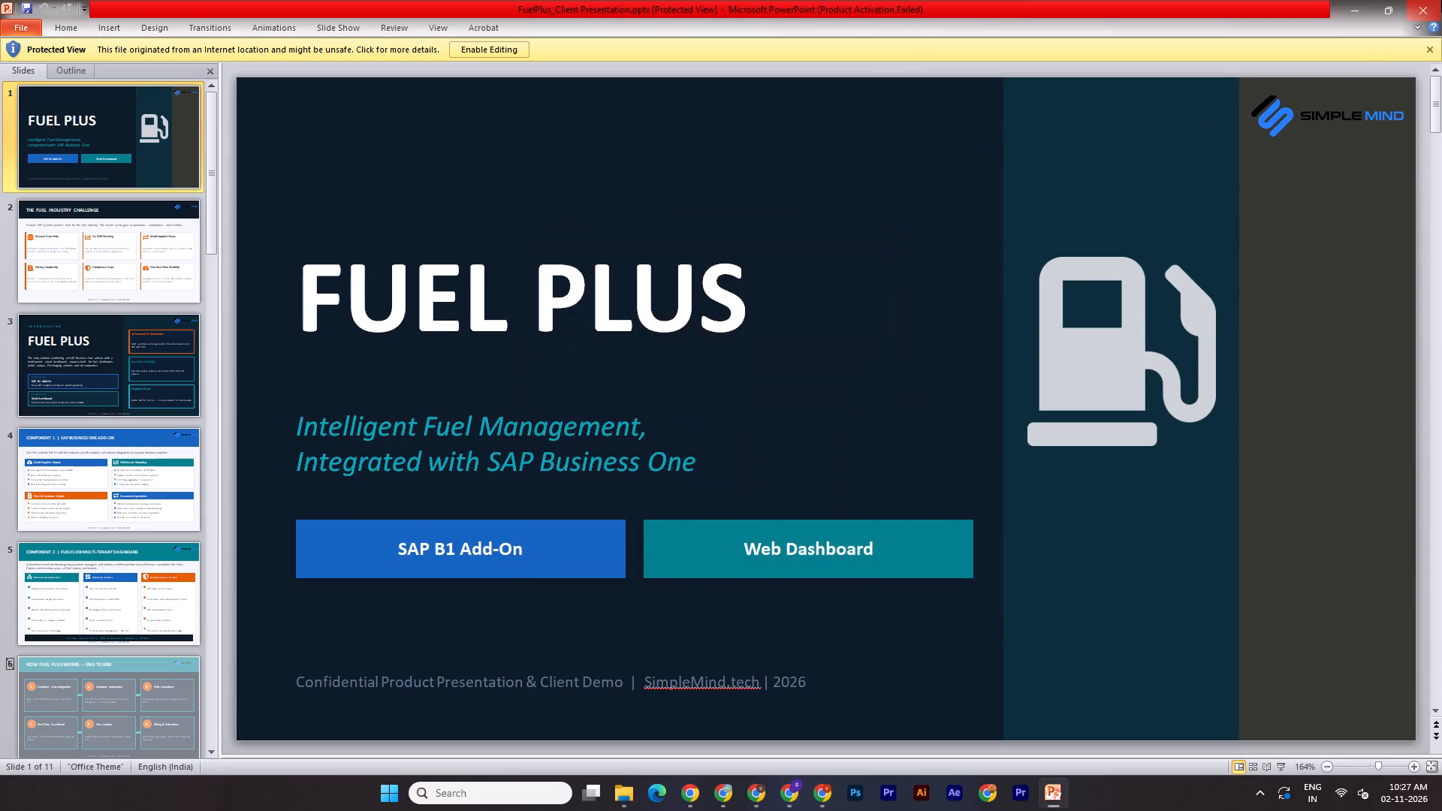
left_click(1441, 0)
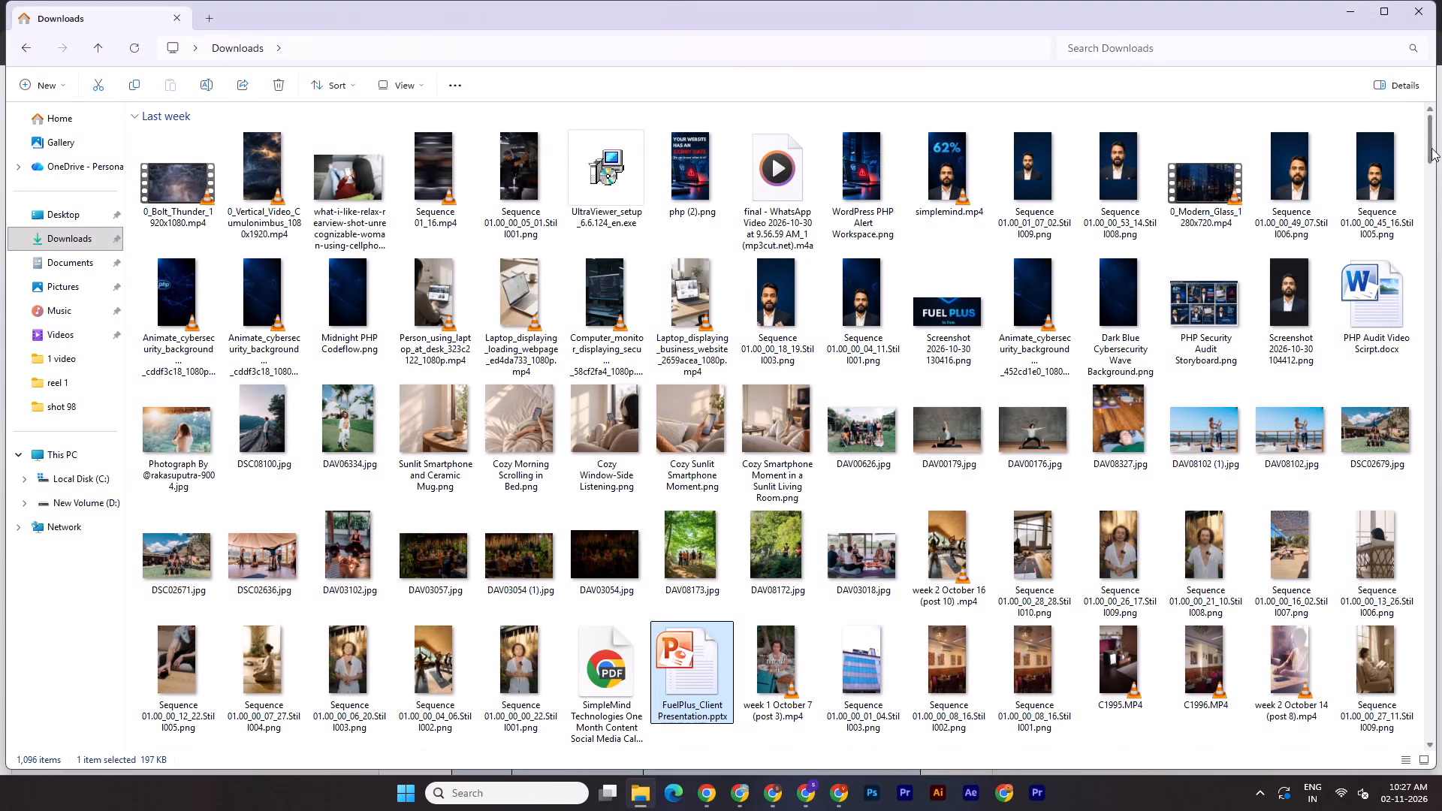
left_click_drag(1431, 148, 1433, 191)
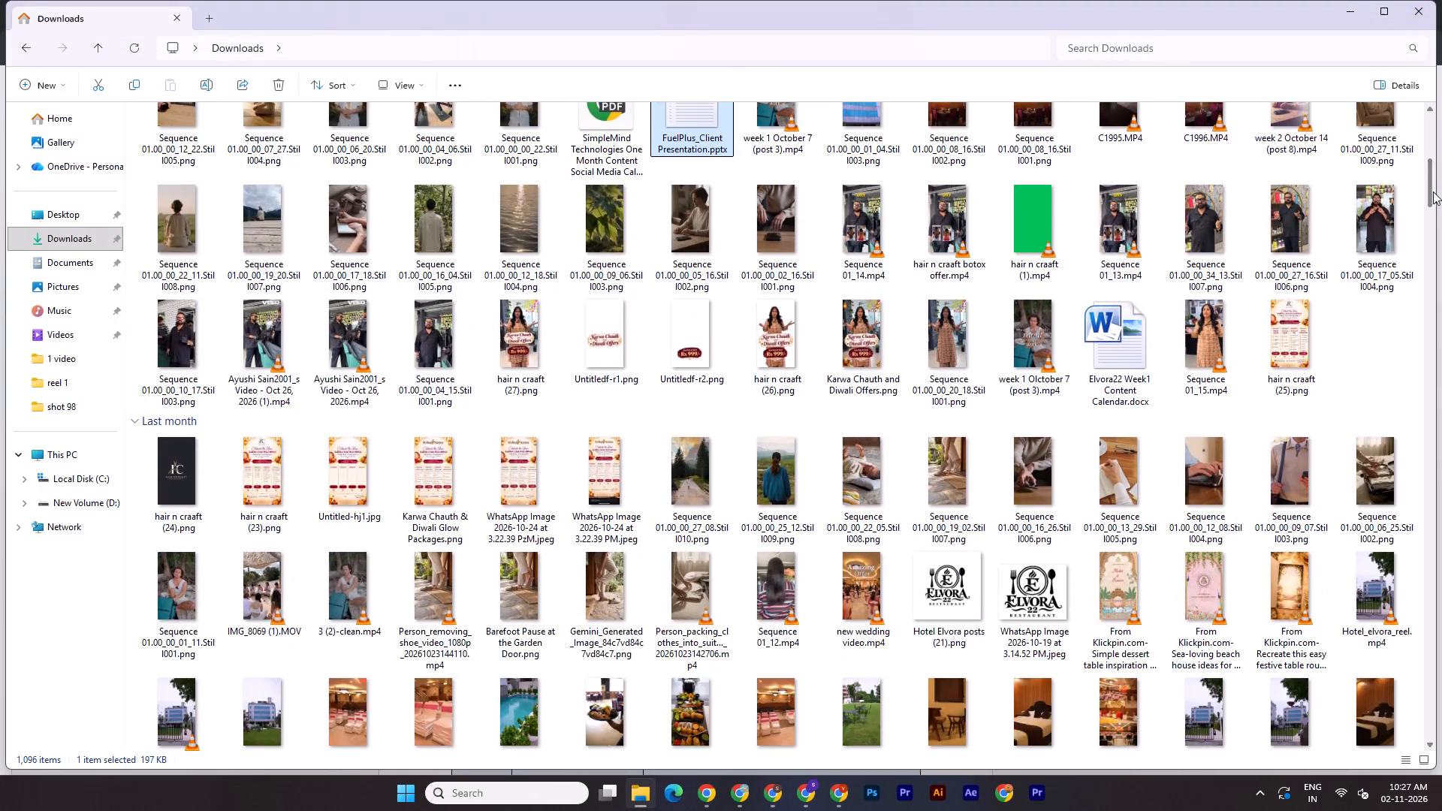
left_click_drag(1433, 191, 1441, 241)
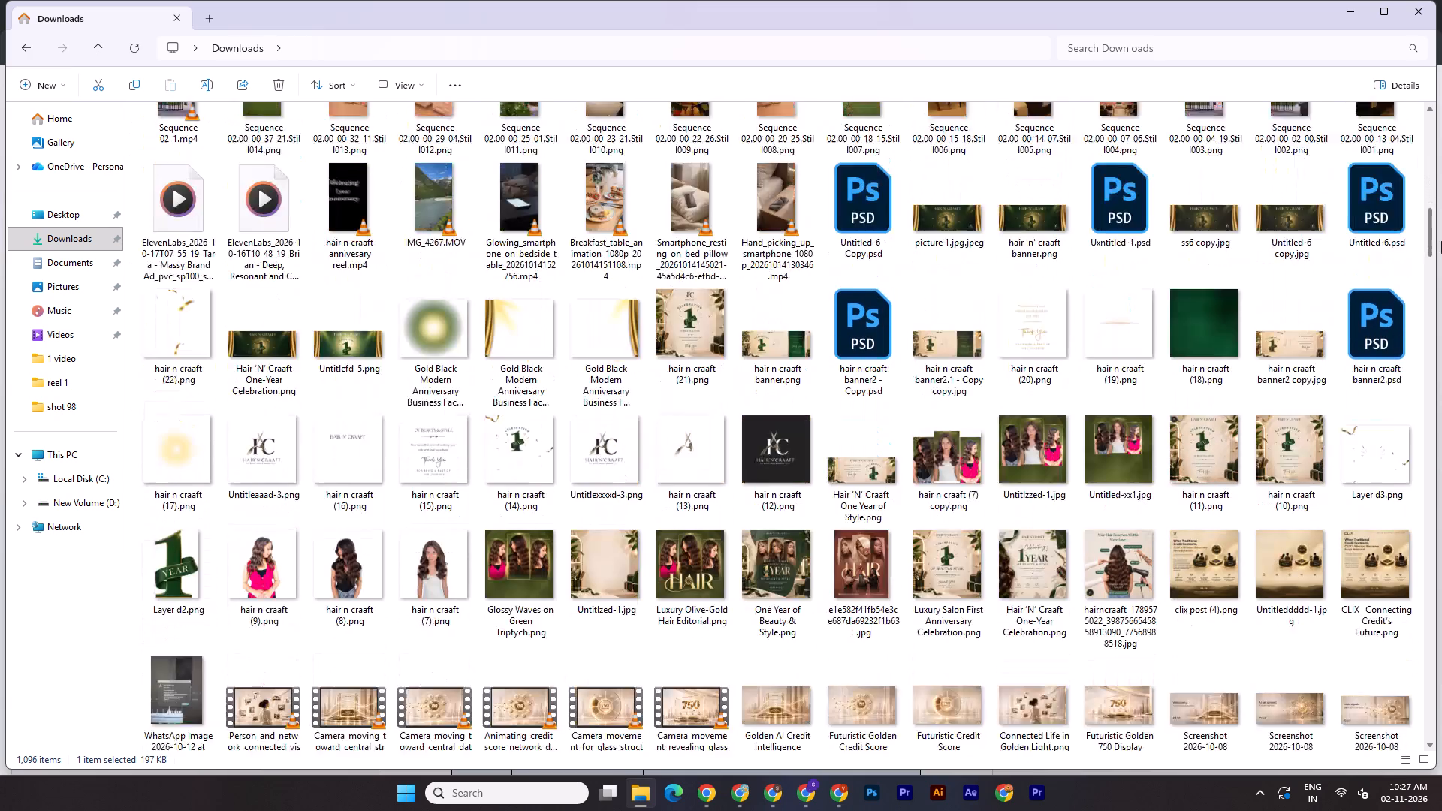
left_click_drag(1441, 241, 1438, 116)
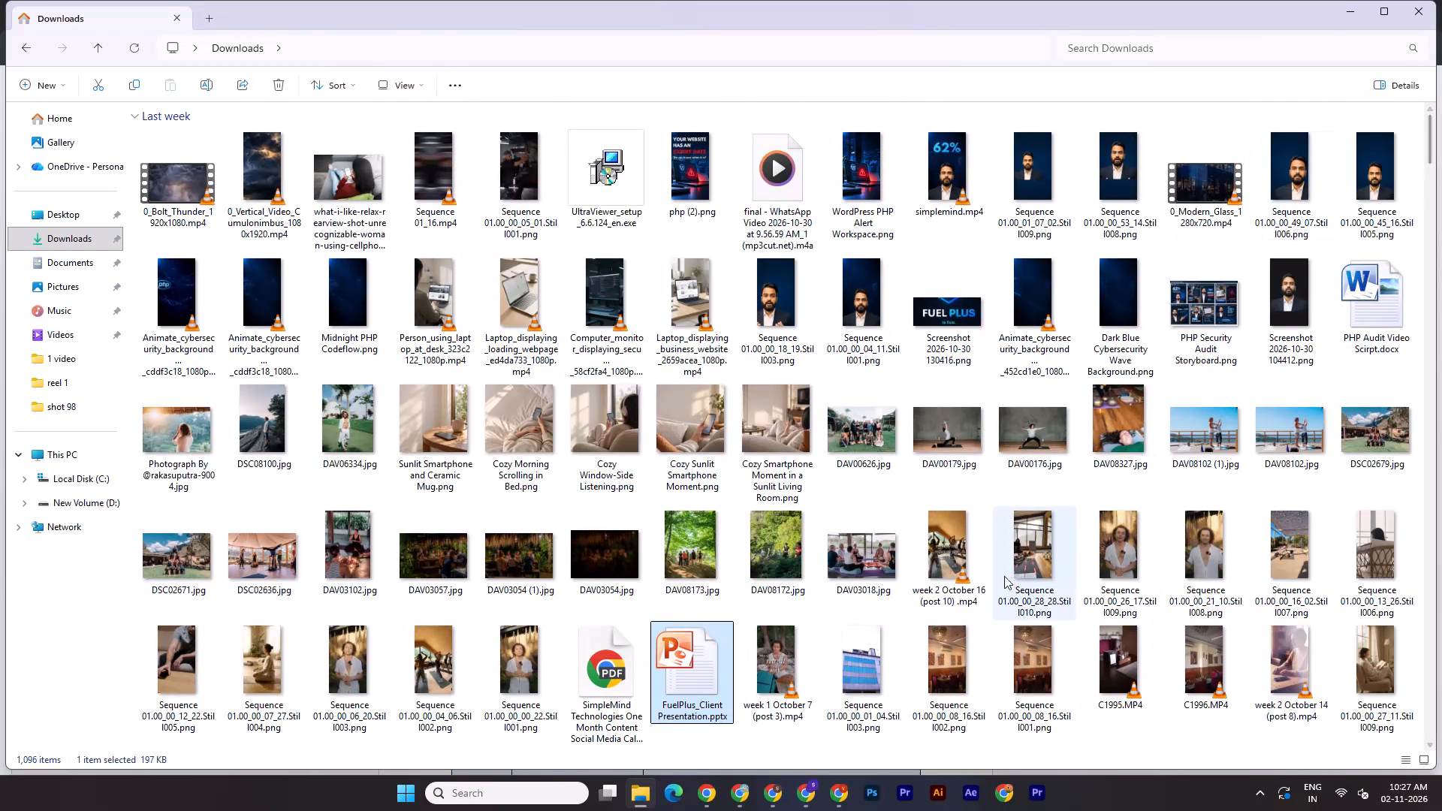
Download the SimpleMind Technologies One Month Content Social Media Calender document from Google Docs in Microsoft Word (.docx) format.
left_click(704, 802)
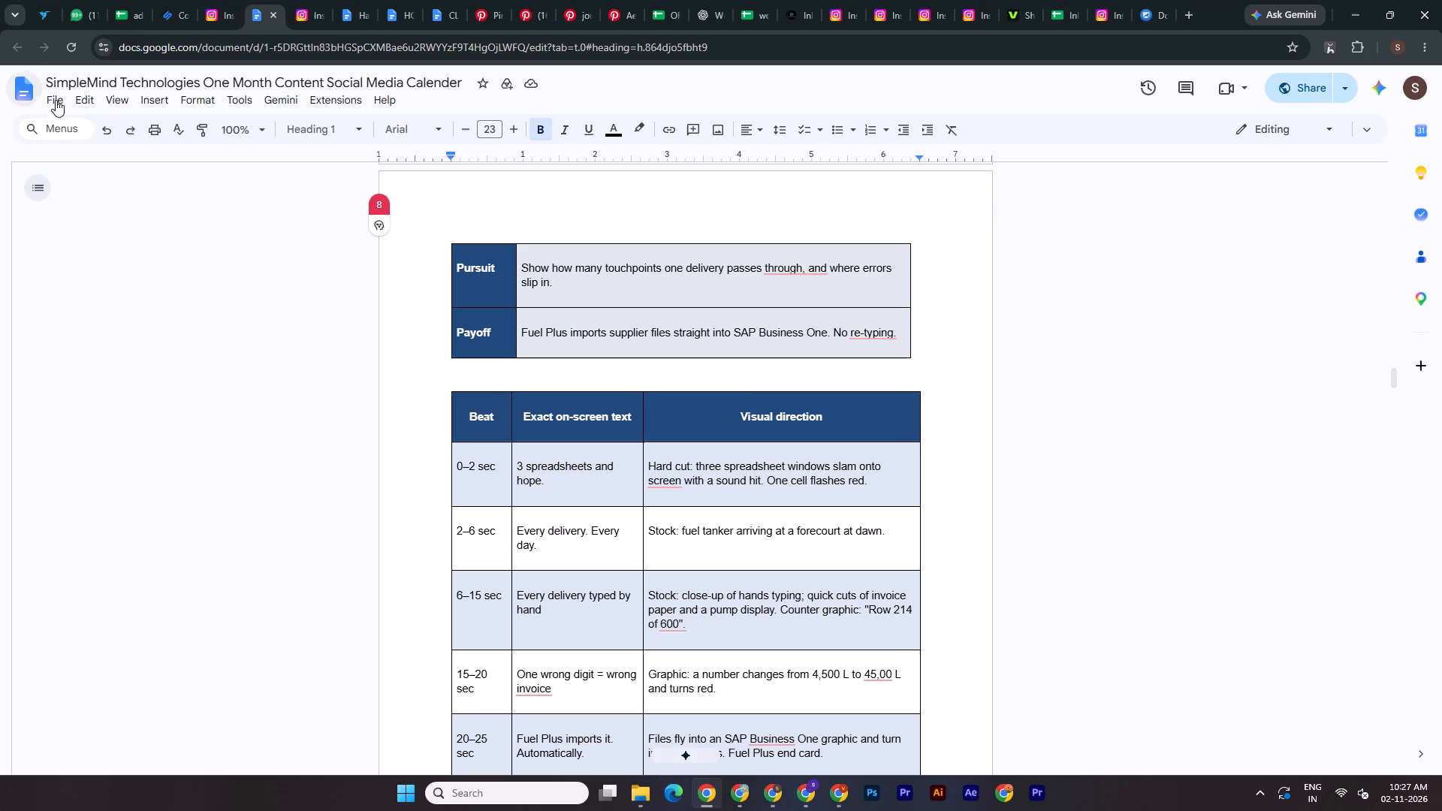
left_click(61, 94)
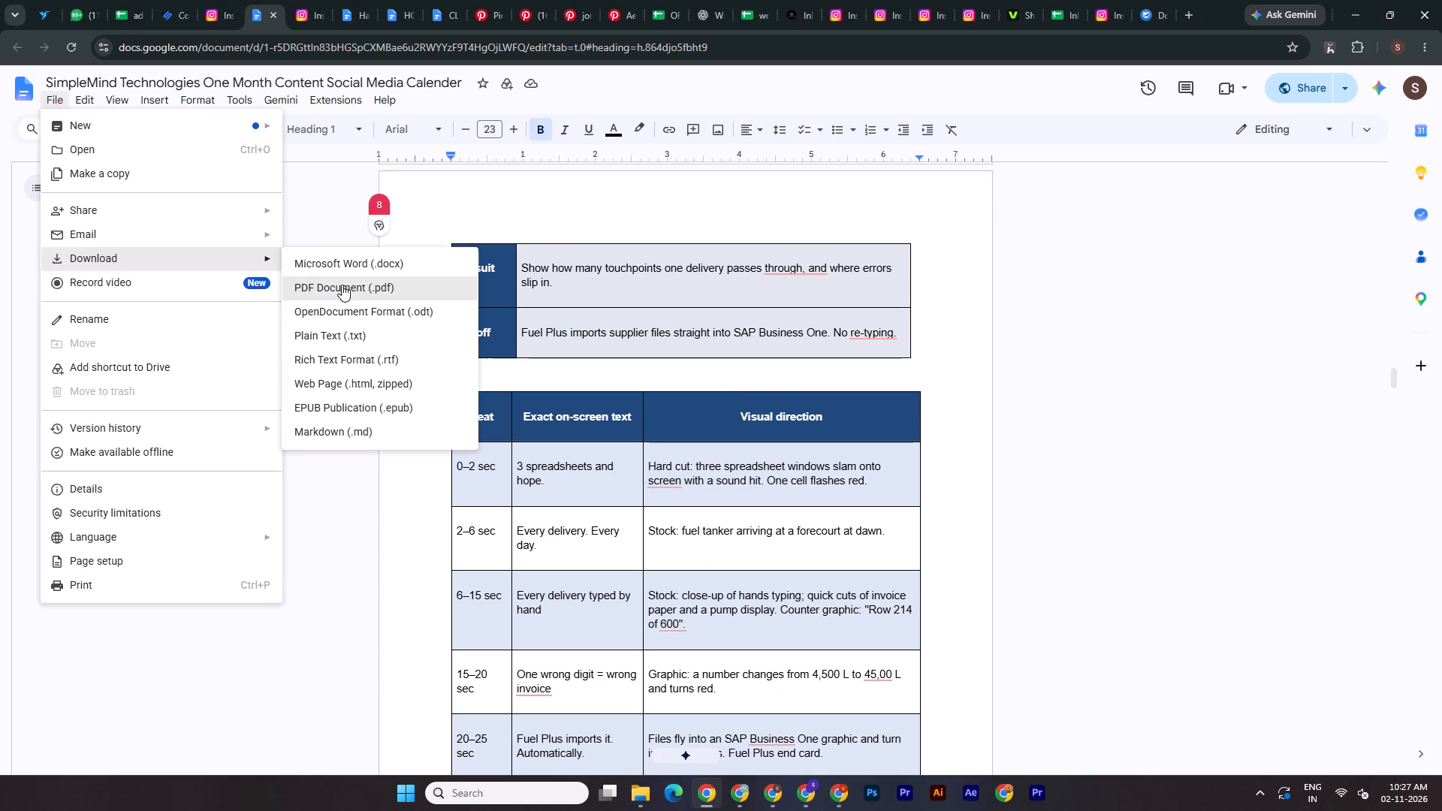
left_click(336, 276)
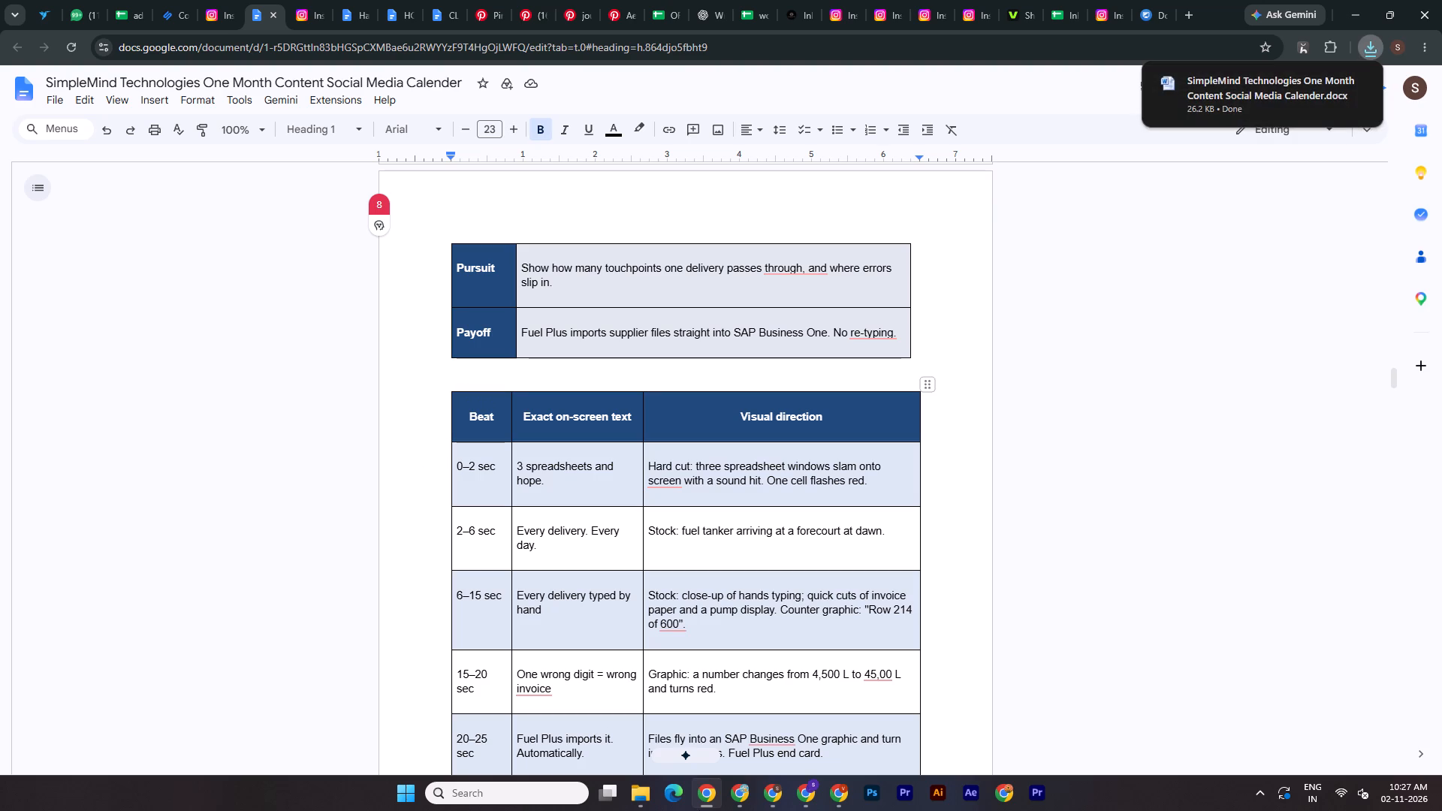
Launch a new Chrome window using the star media profile.
left_click(466, 797)
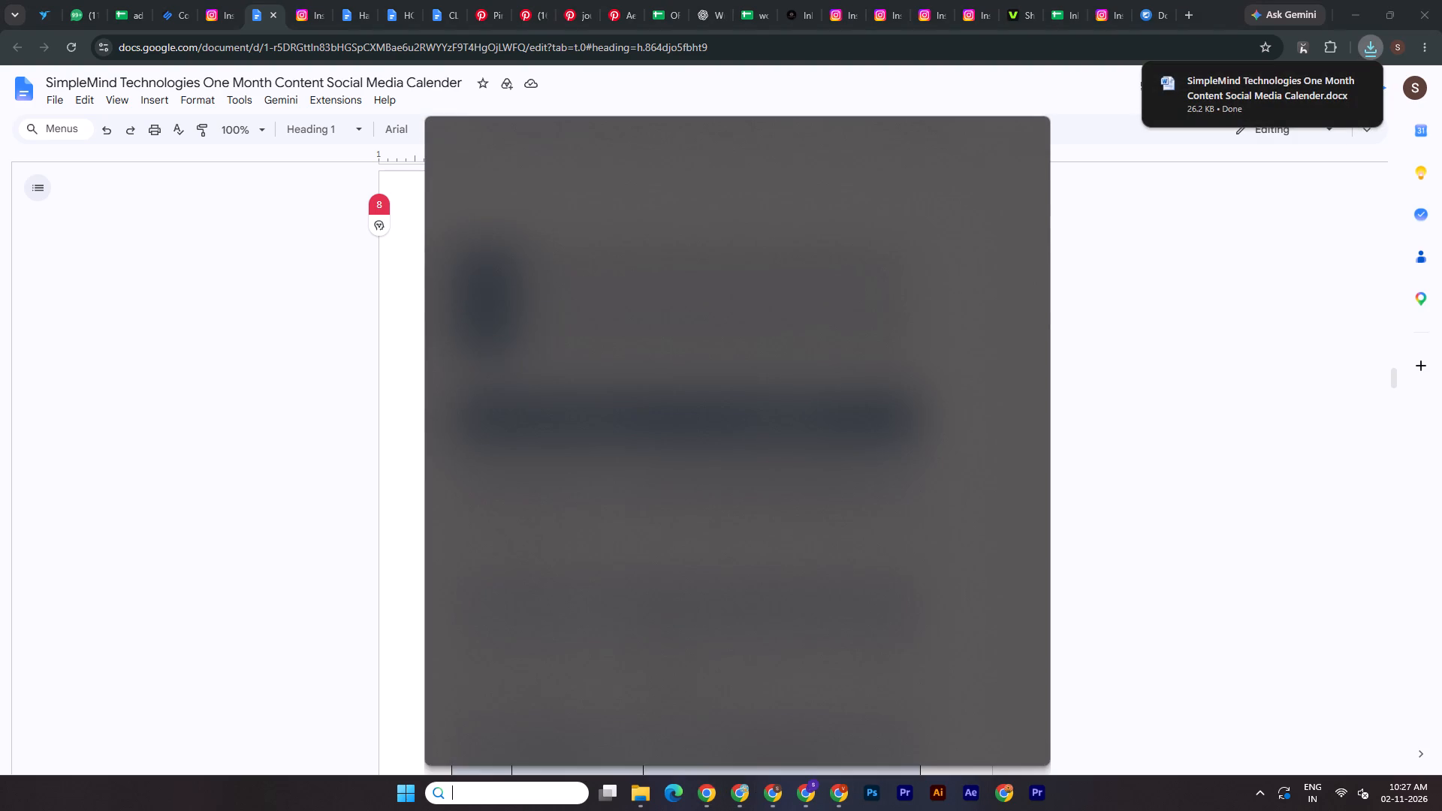
left_click(552, 225)
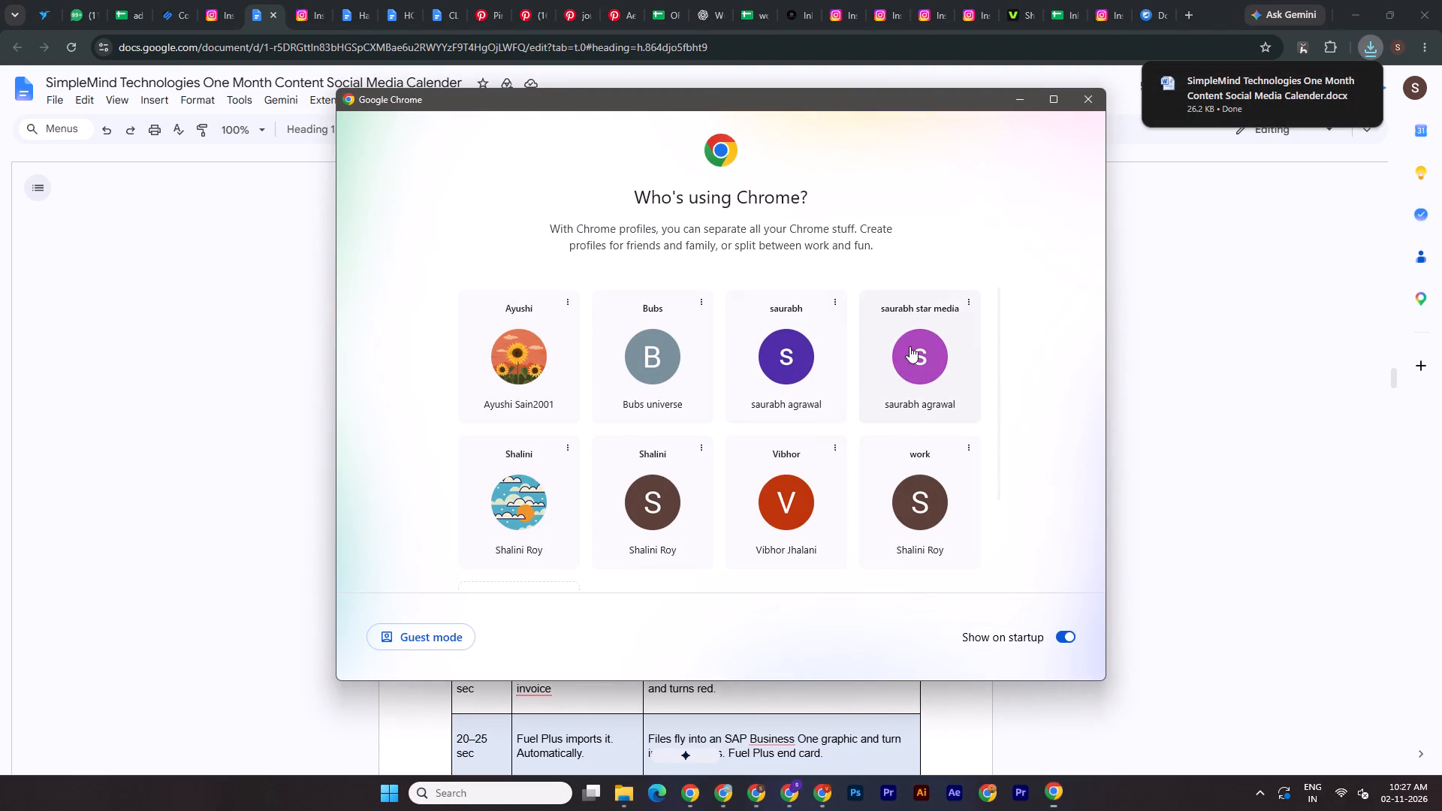
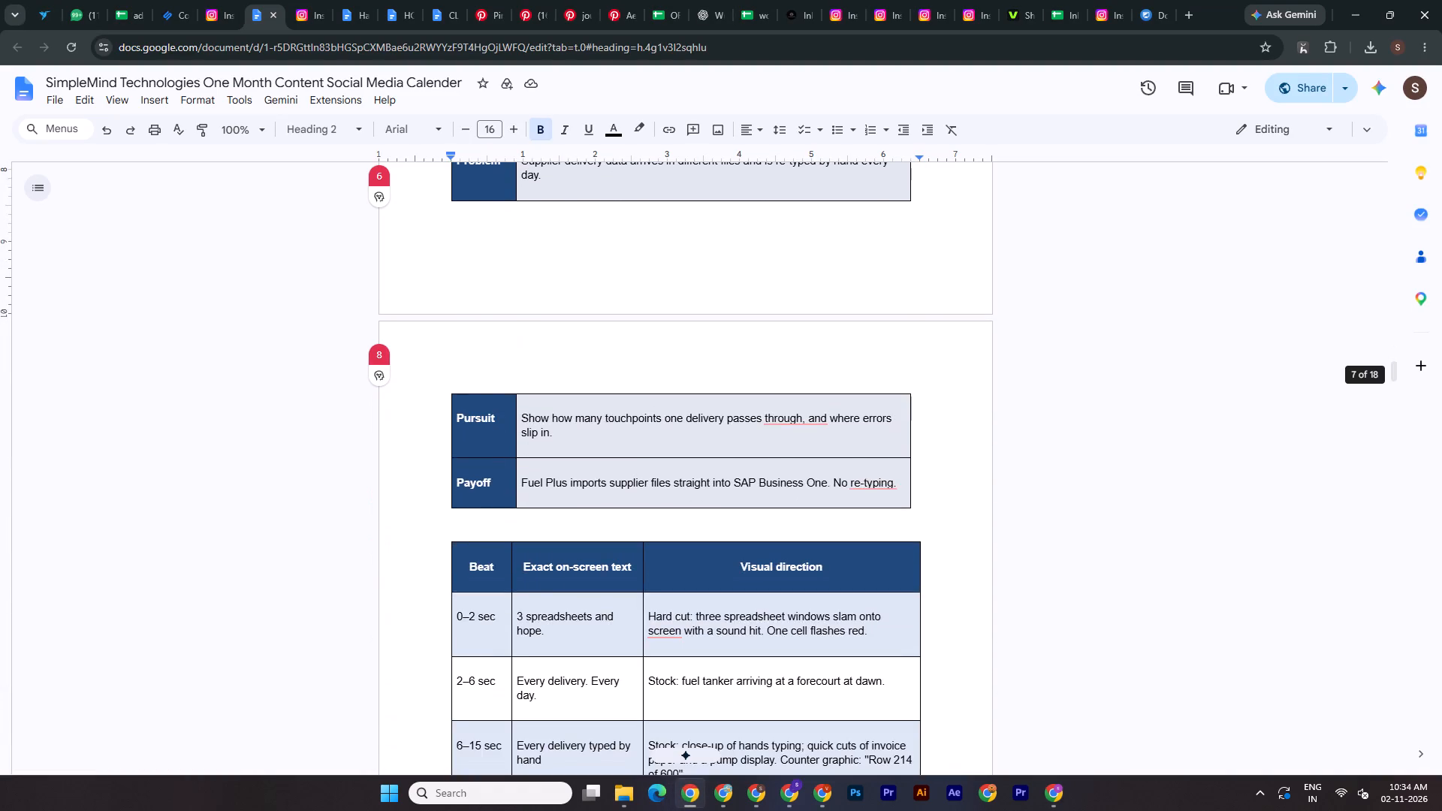
Read through the Week 1 Reel 1 brief, covering its problem, pursuit and payoff and the beat-by-beat on-screen text and visual direction.
scroll(647, 537, "down", 5)
scroll(647, 538, "up", 3)
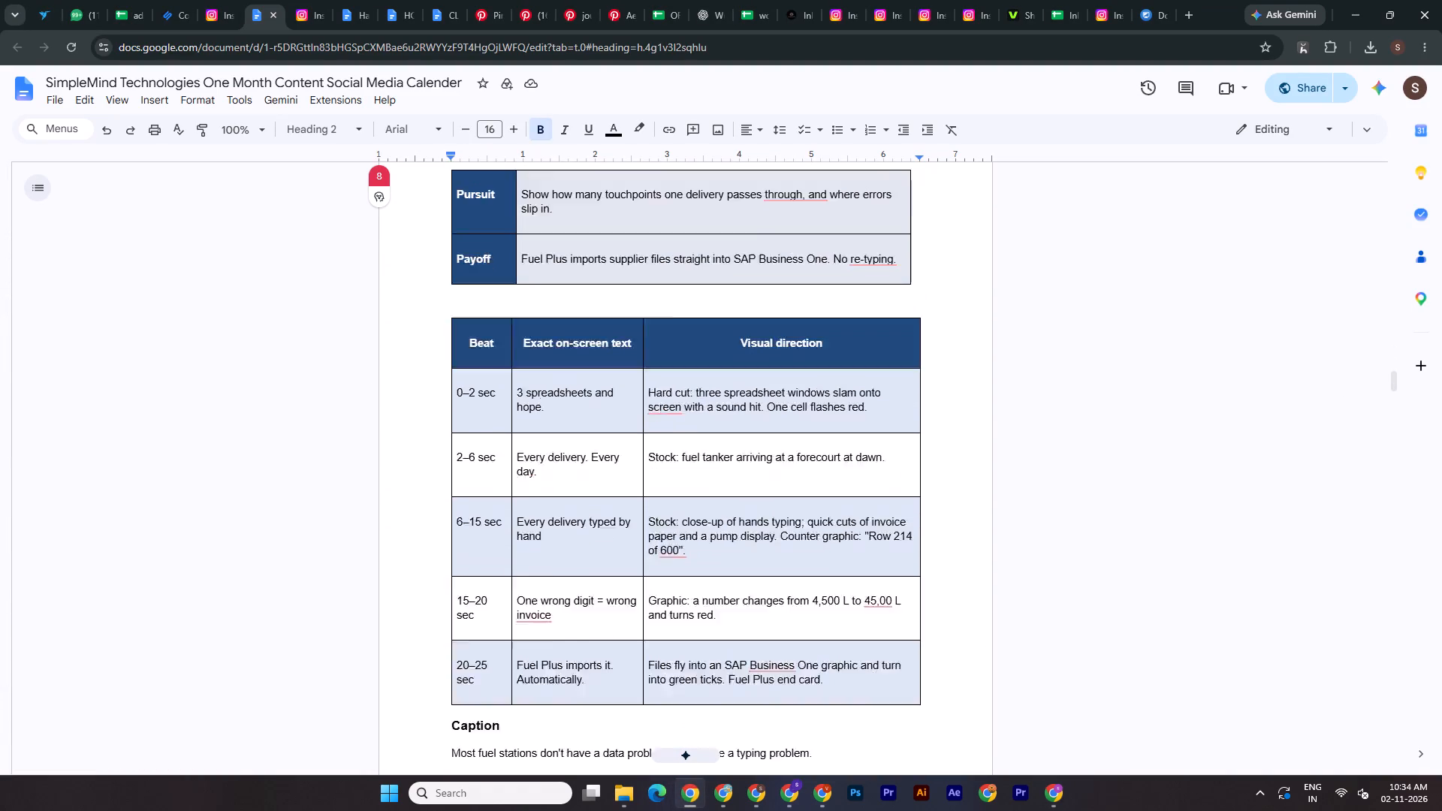
scroll(647, 538, "up", 7)
scroll(647, 538, "down", 2)
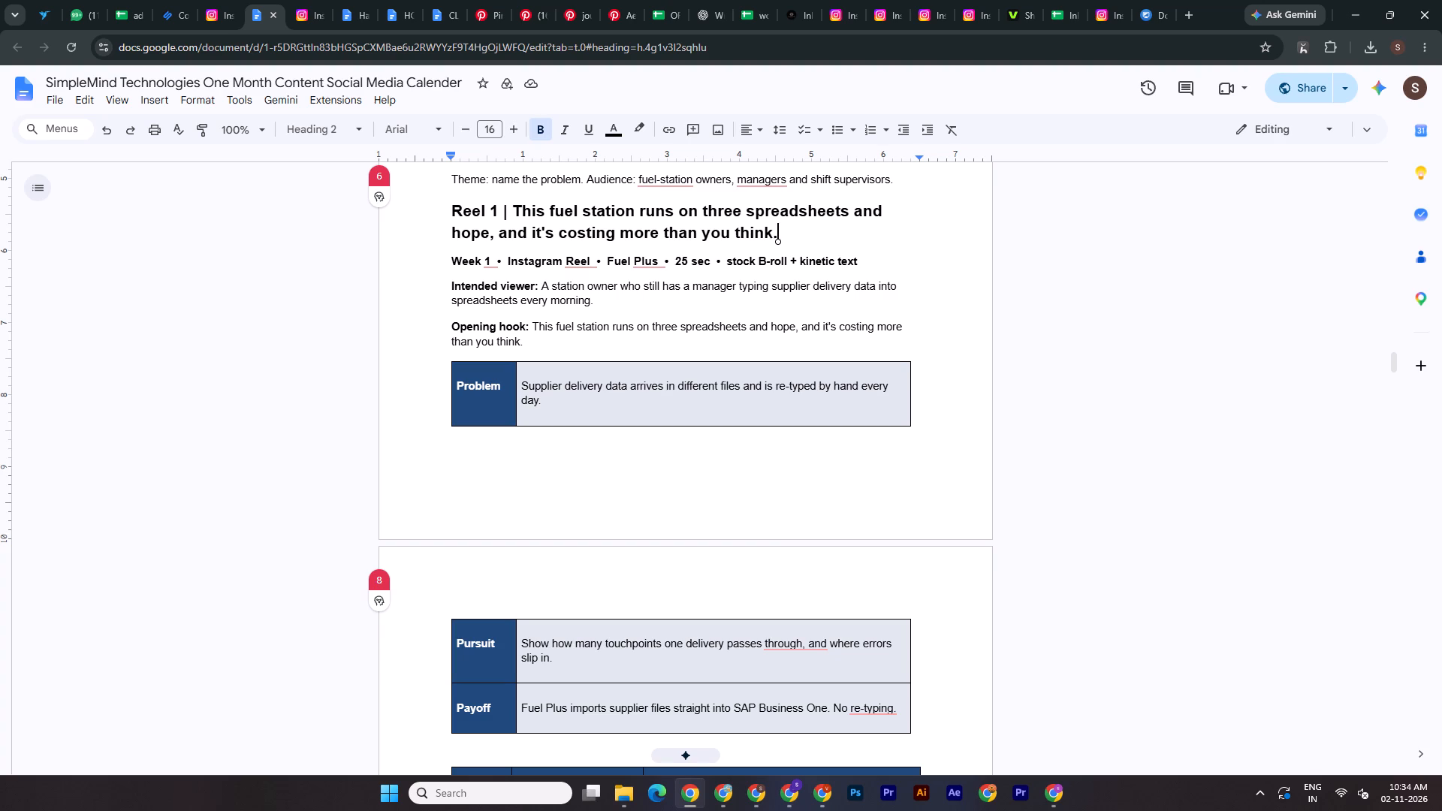
Switch to the browser window with the ChatGPT spiritual video concept chat.
left_click(759, 796)
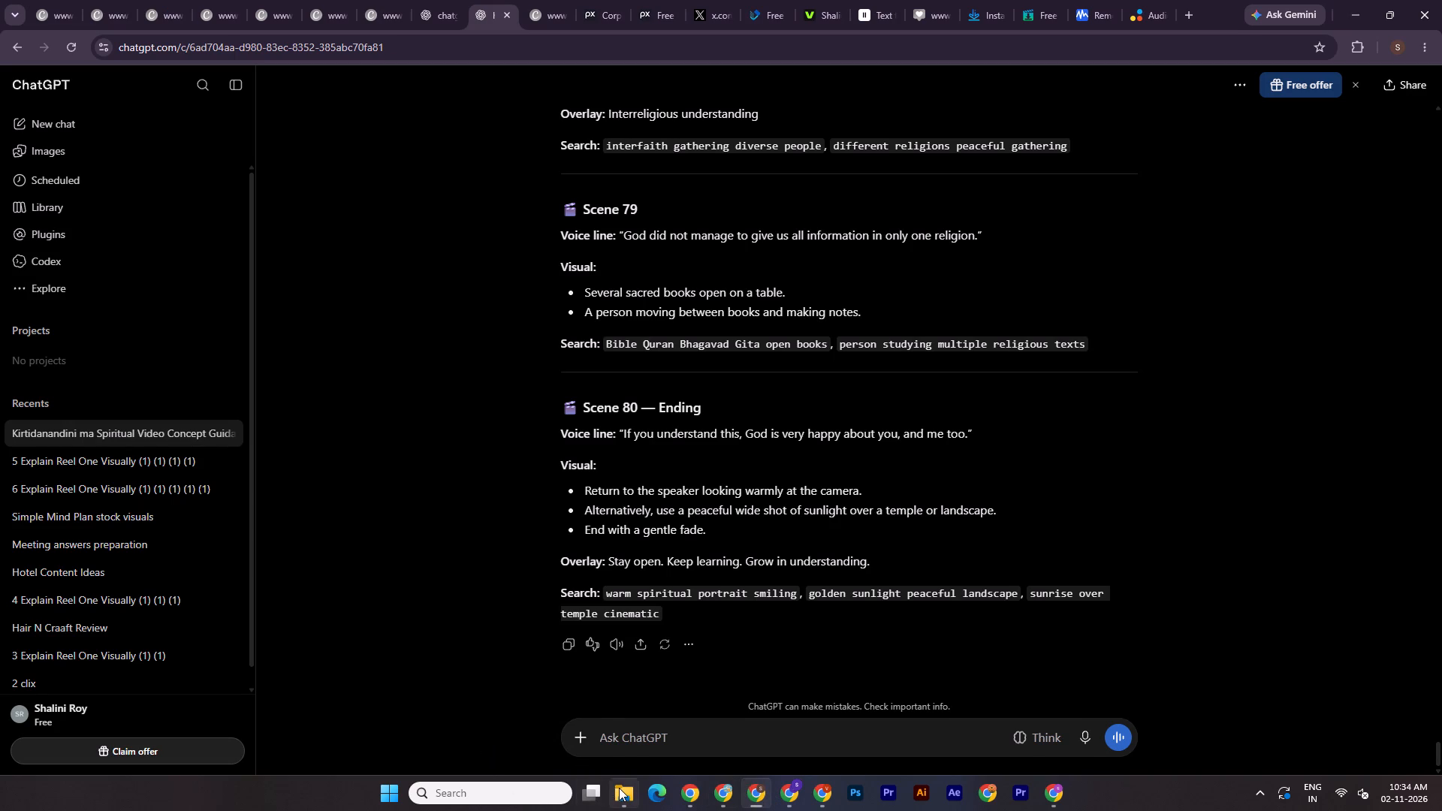
Open the SimpleMind Technologies one-month social media calendar document from the Downloads folder in Word.
left_click(619, 788)
double_click(151, 188)
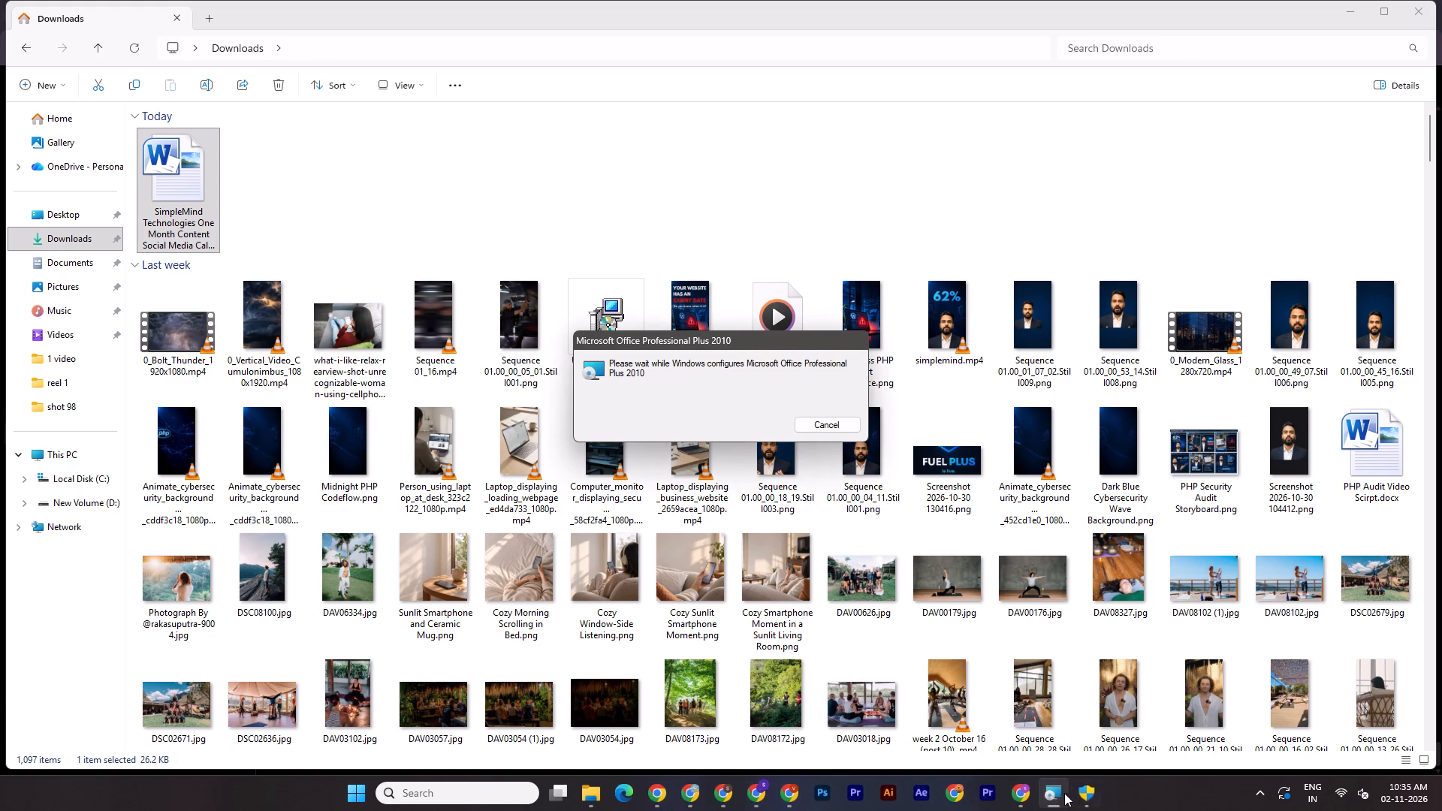
left_click(1094, 792)
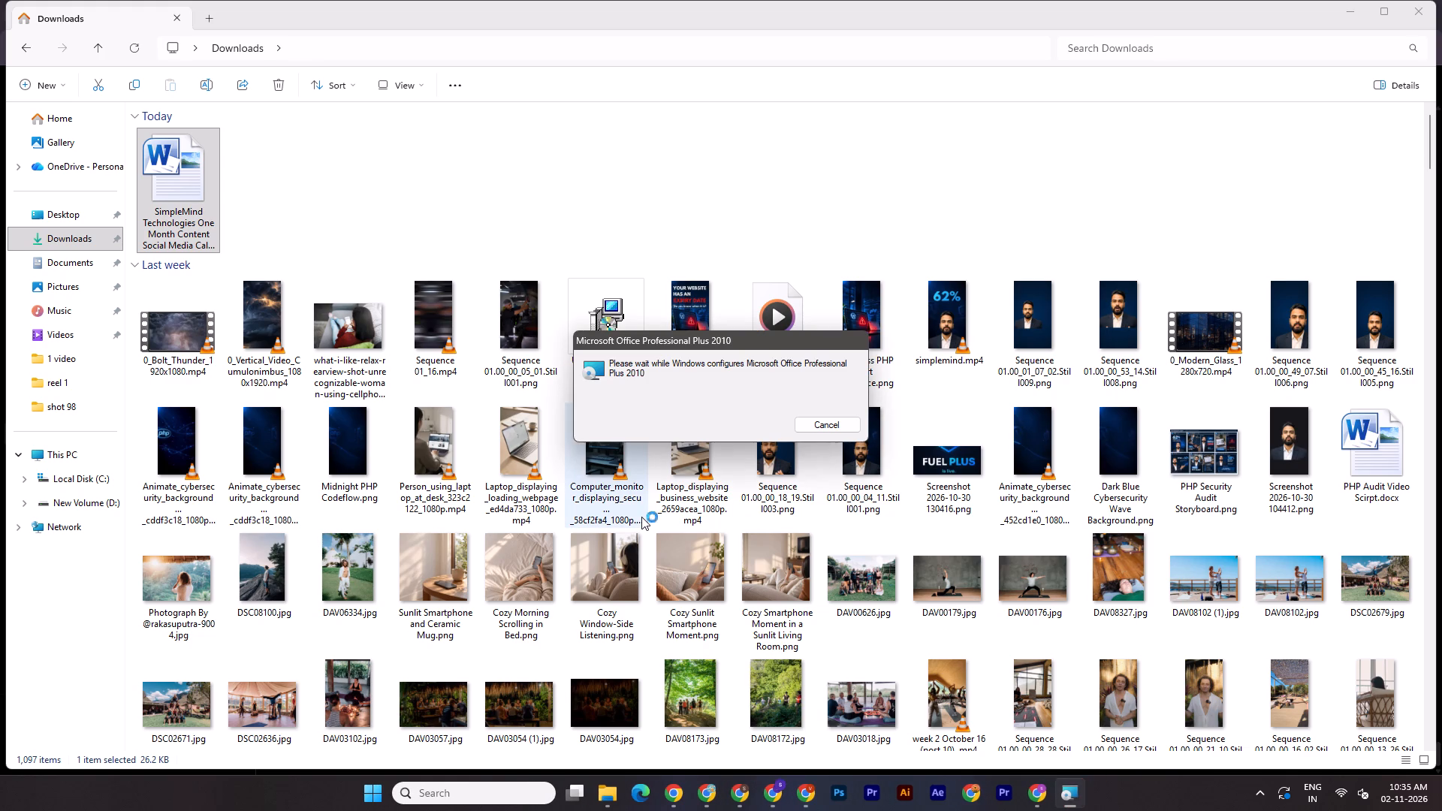
left_click(667, 423)
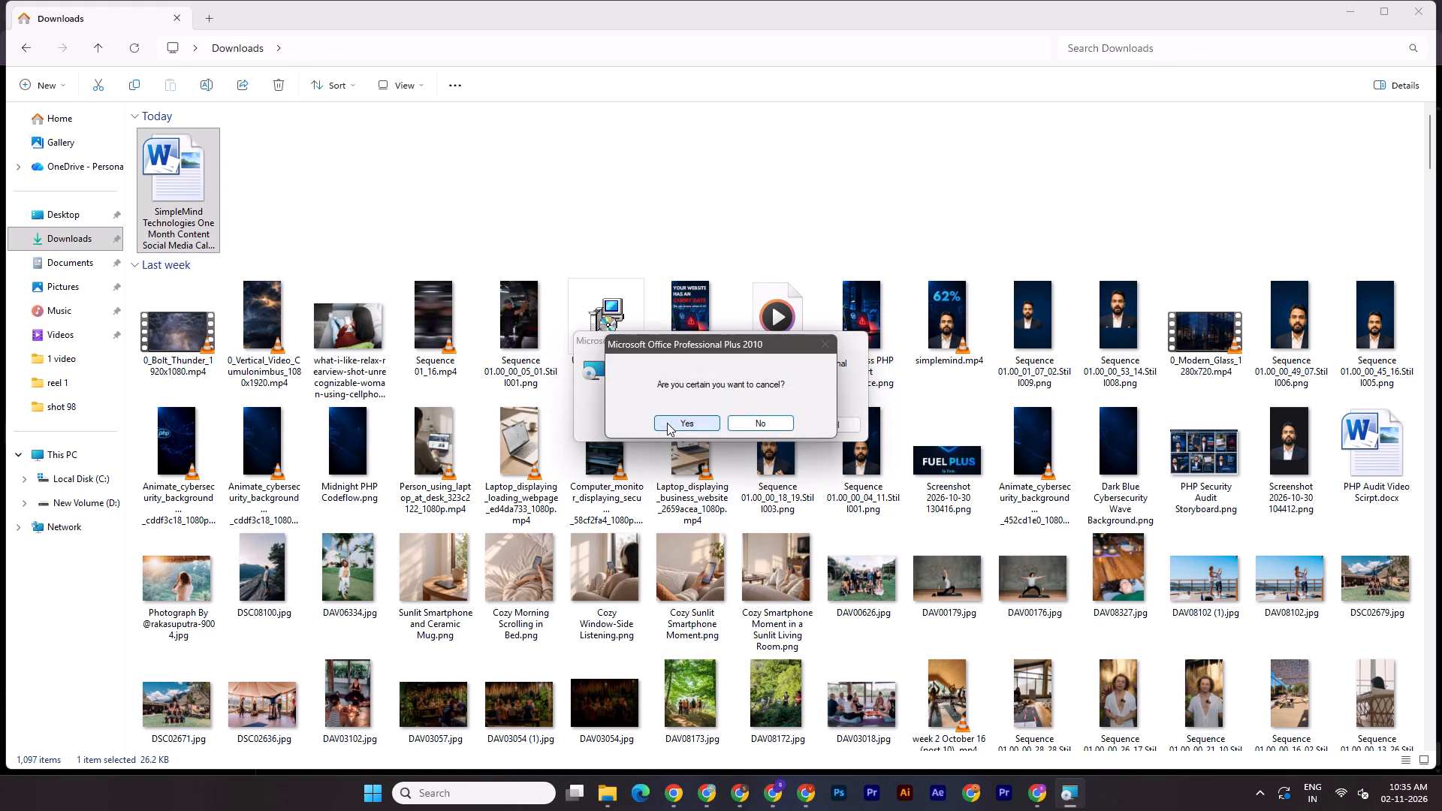
Cancel the Microsoft Office setup and dismiss the Word error and activation dialogs to reach the calendar document.
left_click(667, 423)
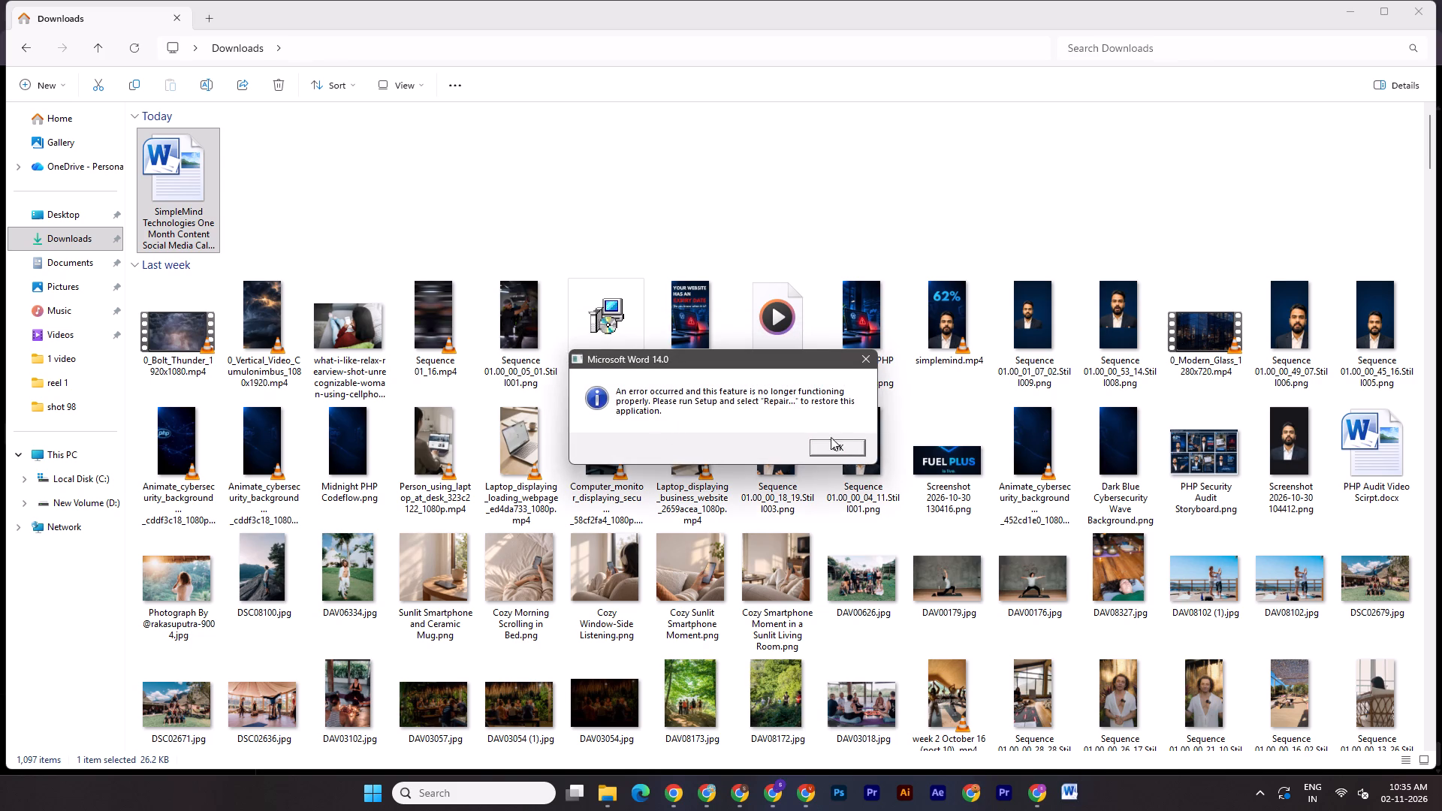
left_click(830, 451)
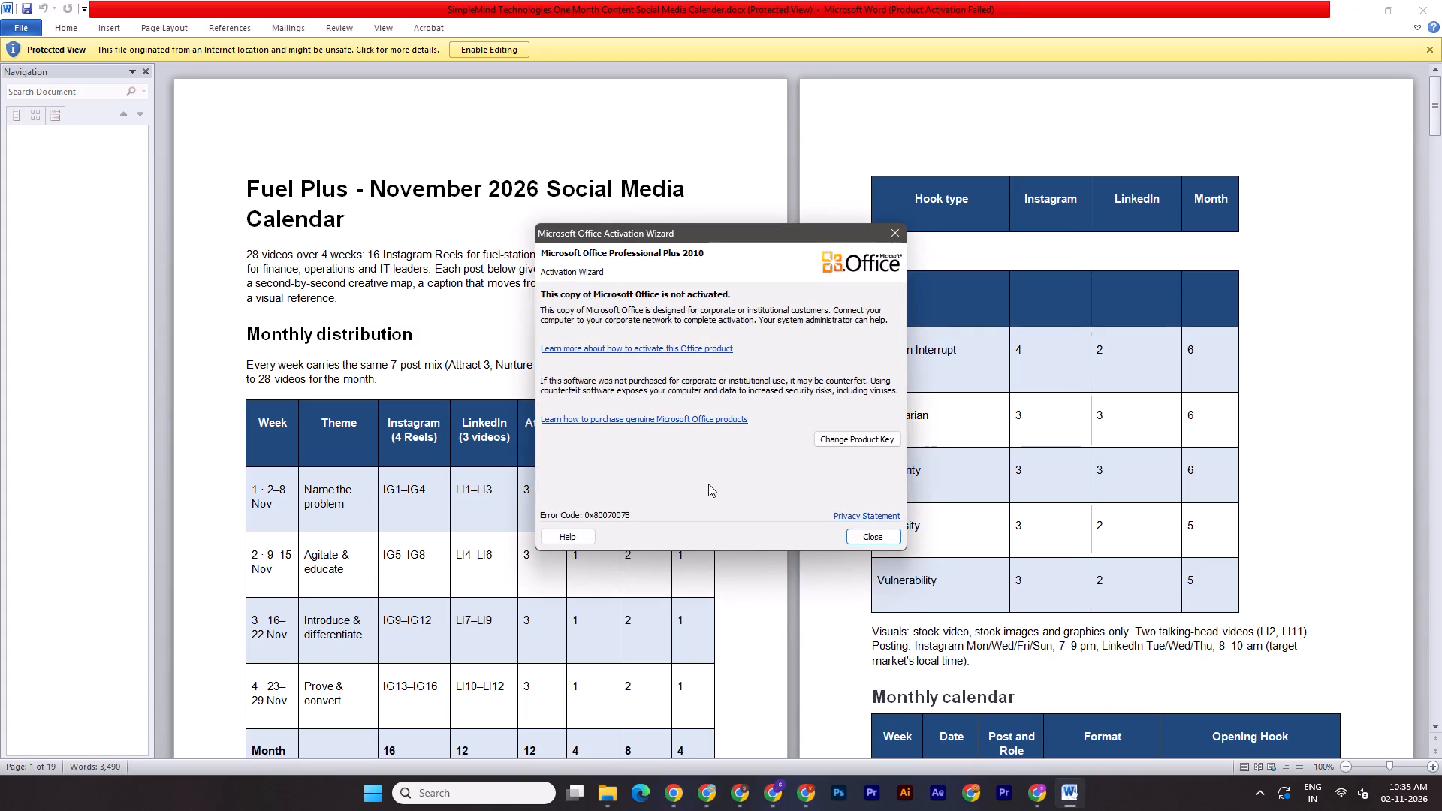
left_click(877, 532)
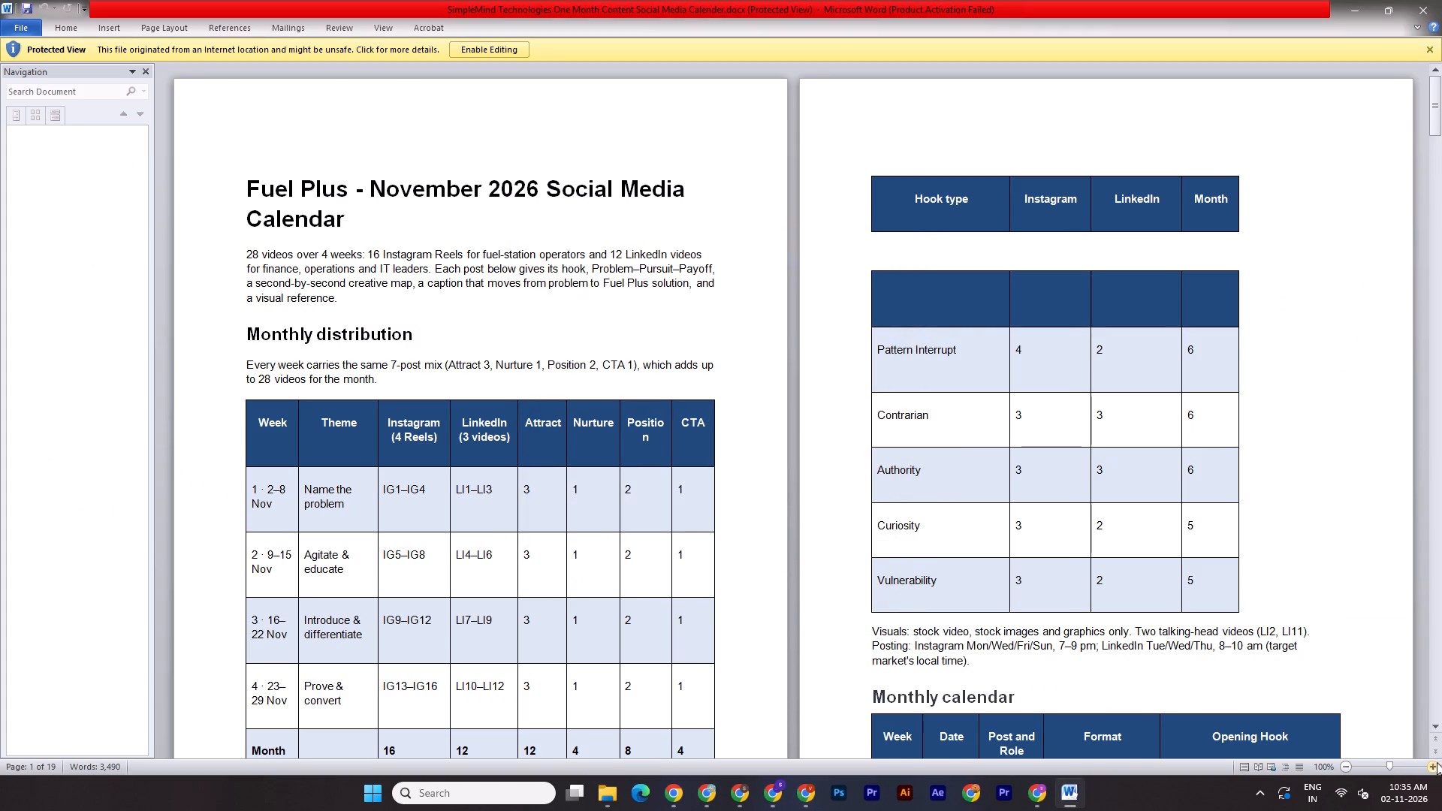
Look through the calendar document from the monthly distribution tables through the monthly calendar to Reel 1 under Week 1 Instagram.
left_click(1430, 767)
scroll(1152, 688, "down", 15)
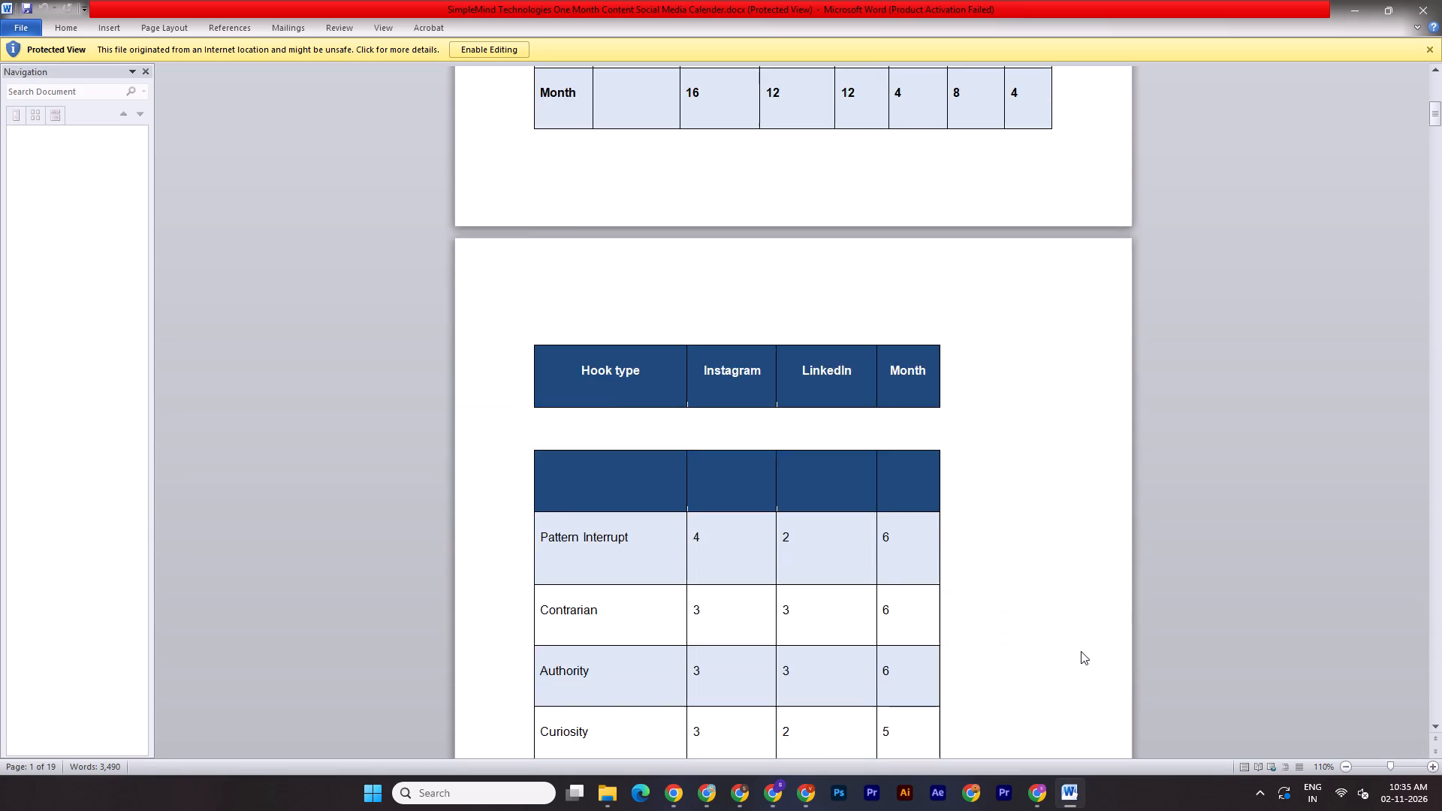
scroll(1081, 651, "down", 20)
scroll(1081, 651, "down", 12)
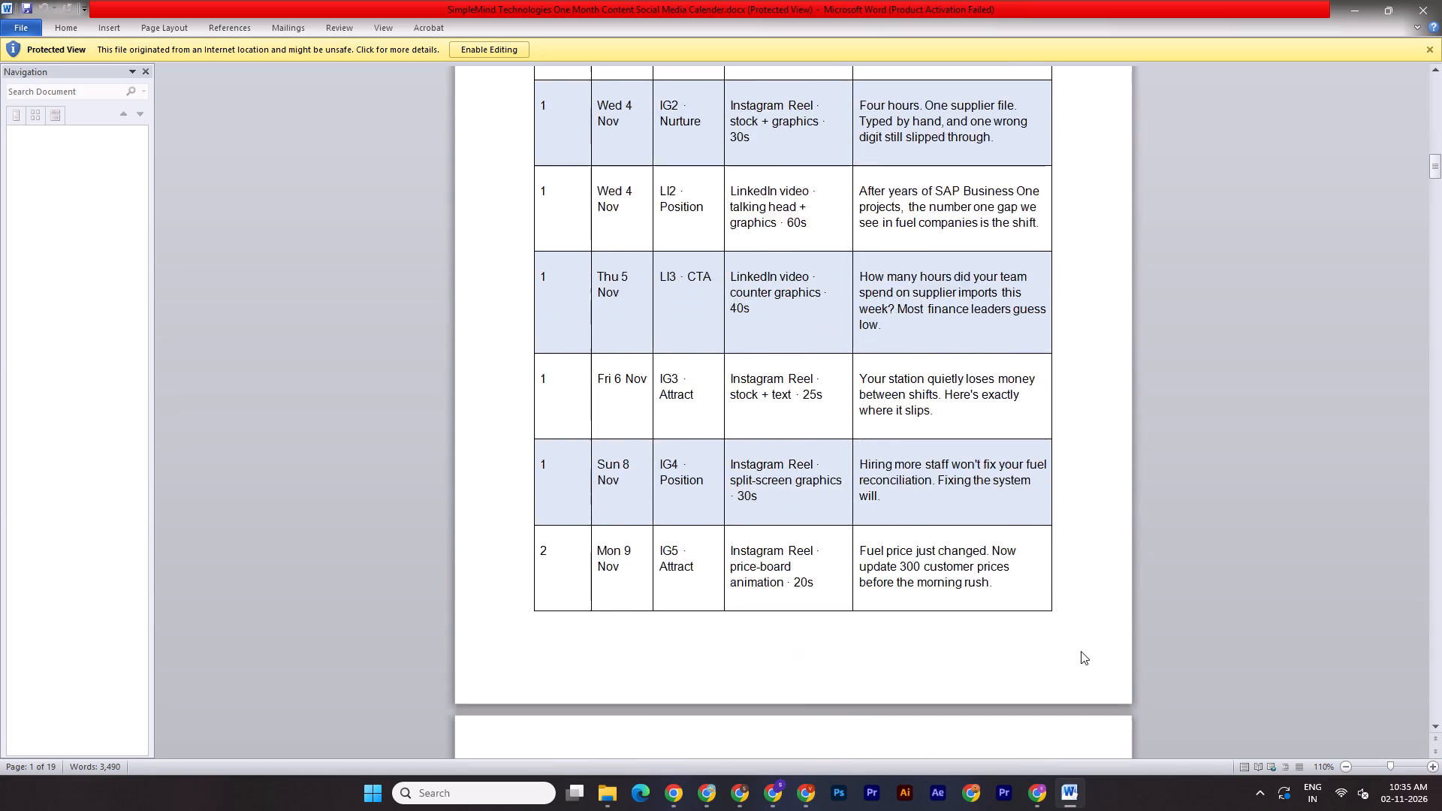
scroll(1081, 651, "down", 20)
scroll(1081, 651, "down", 12)
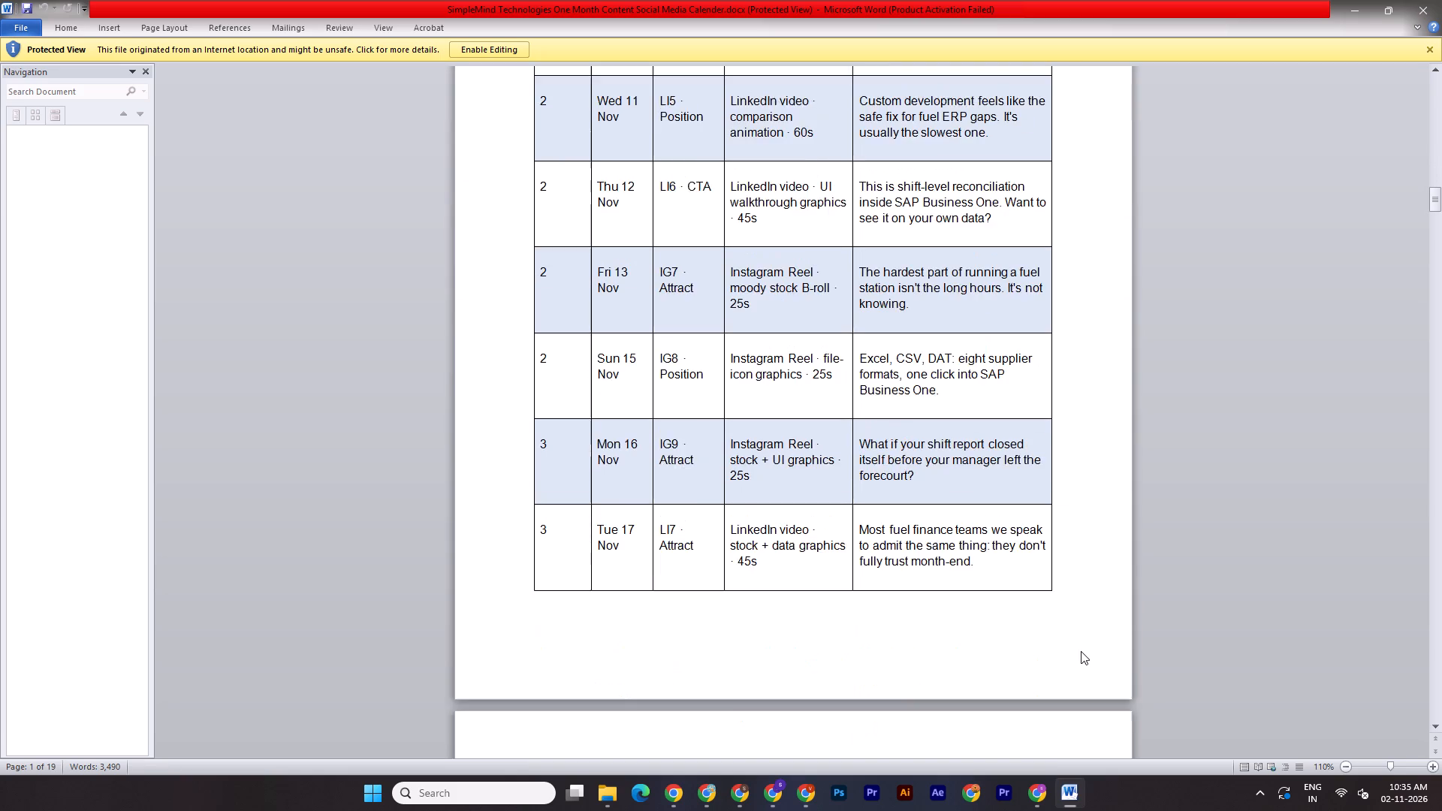
scroll(1081, 651, "down", 20)
scroll(1081, 651, "down", 12)
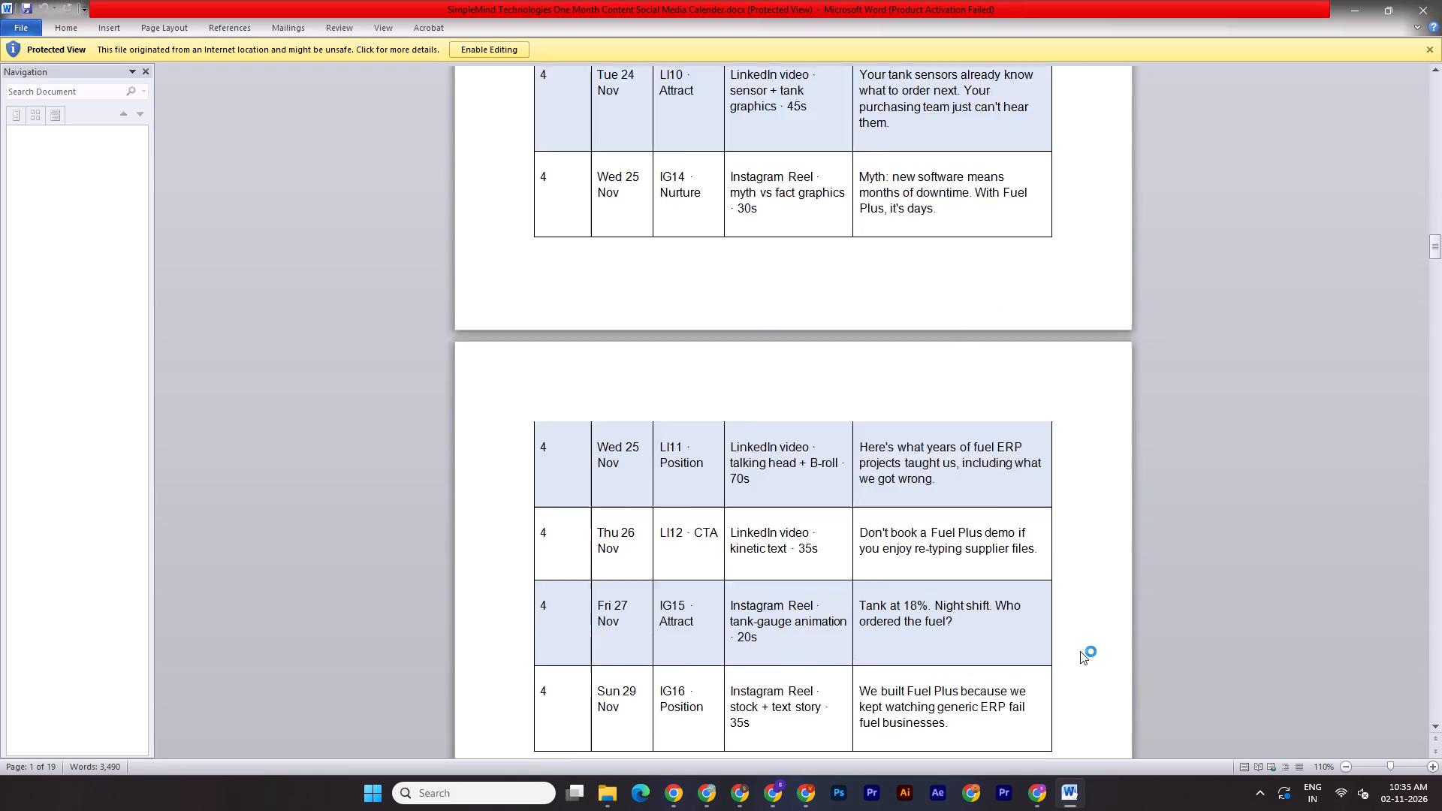
scroll(1080, 651, "down", 6)
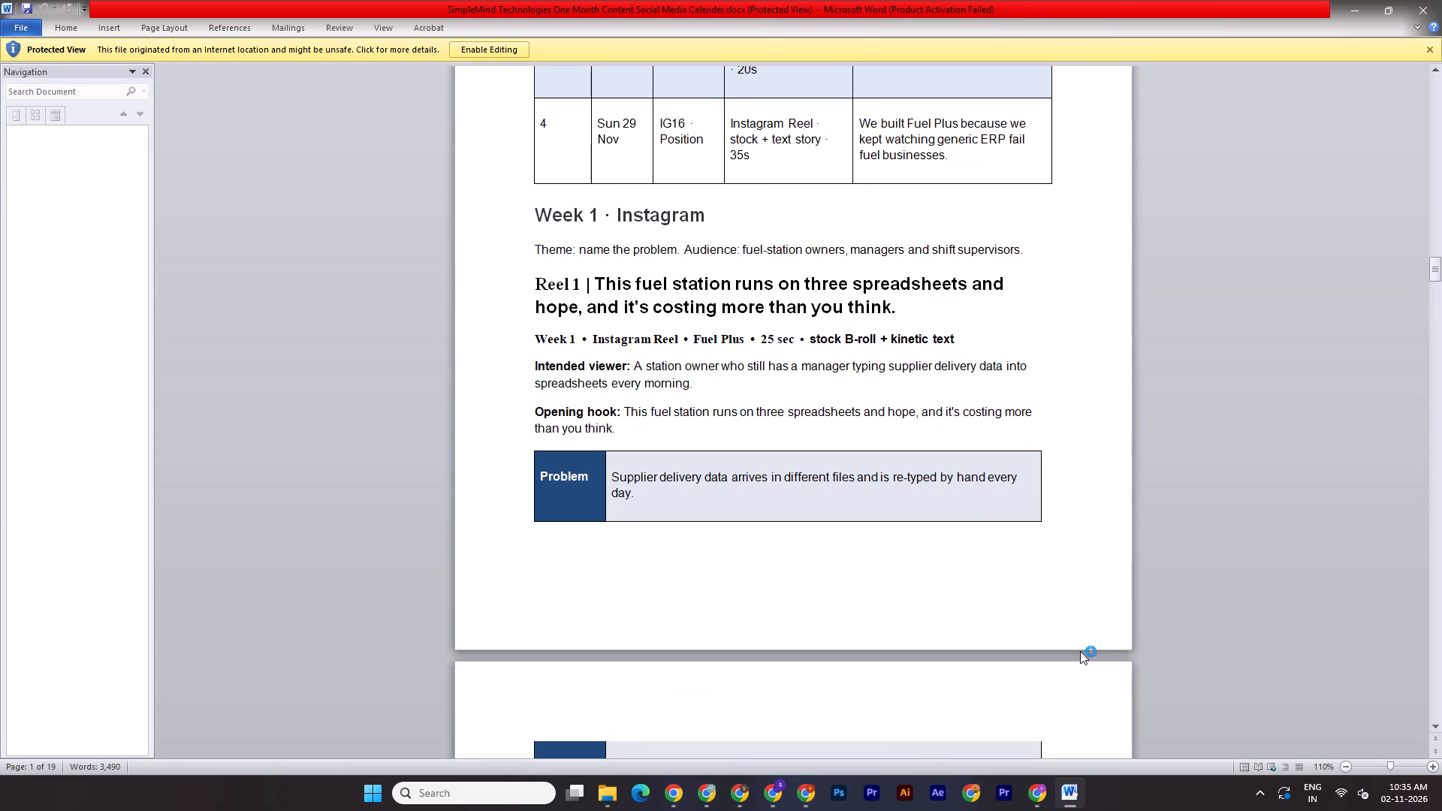
Switch to Chrome, to the Google Docs copy of the SimpleMind Technologies one-month social media calendar.
left_click(681, 797)
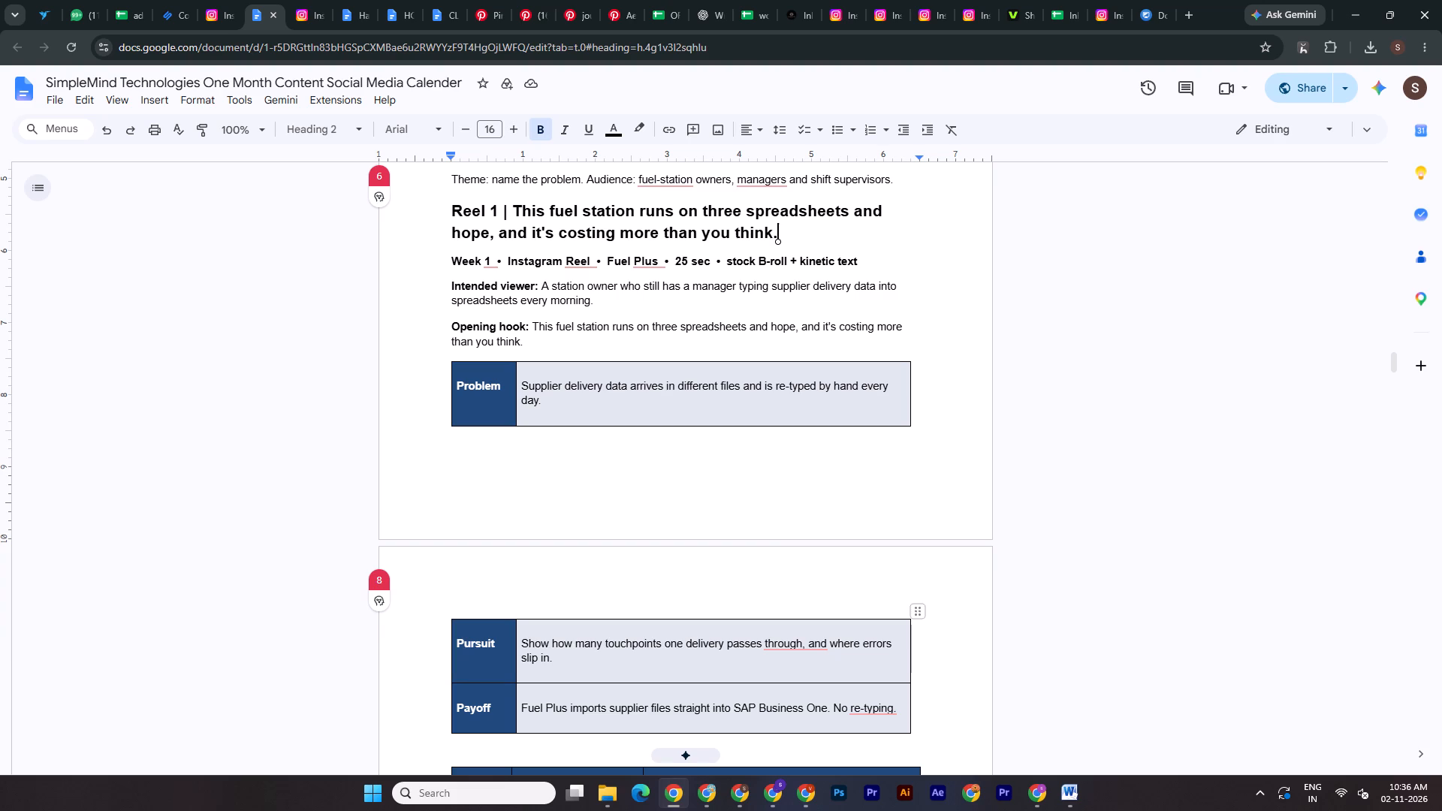
Read the Reel 1 brief in the Google Docs calendar, from the opening hook to the beat-by-beat table.
scroll(647, 668, "down", 2)
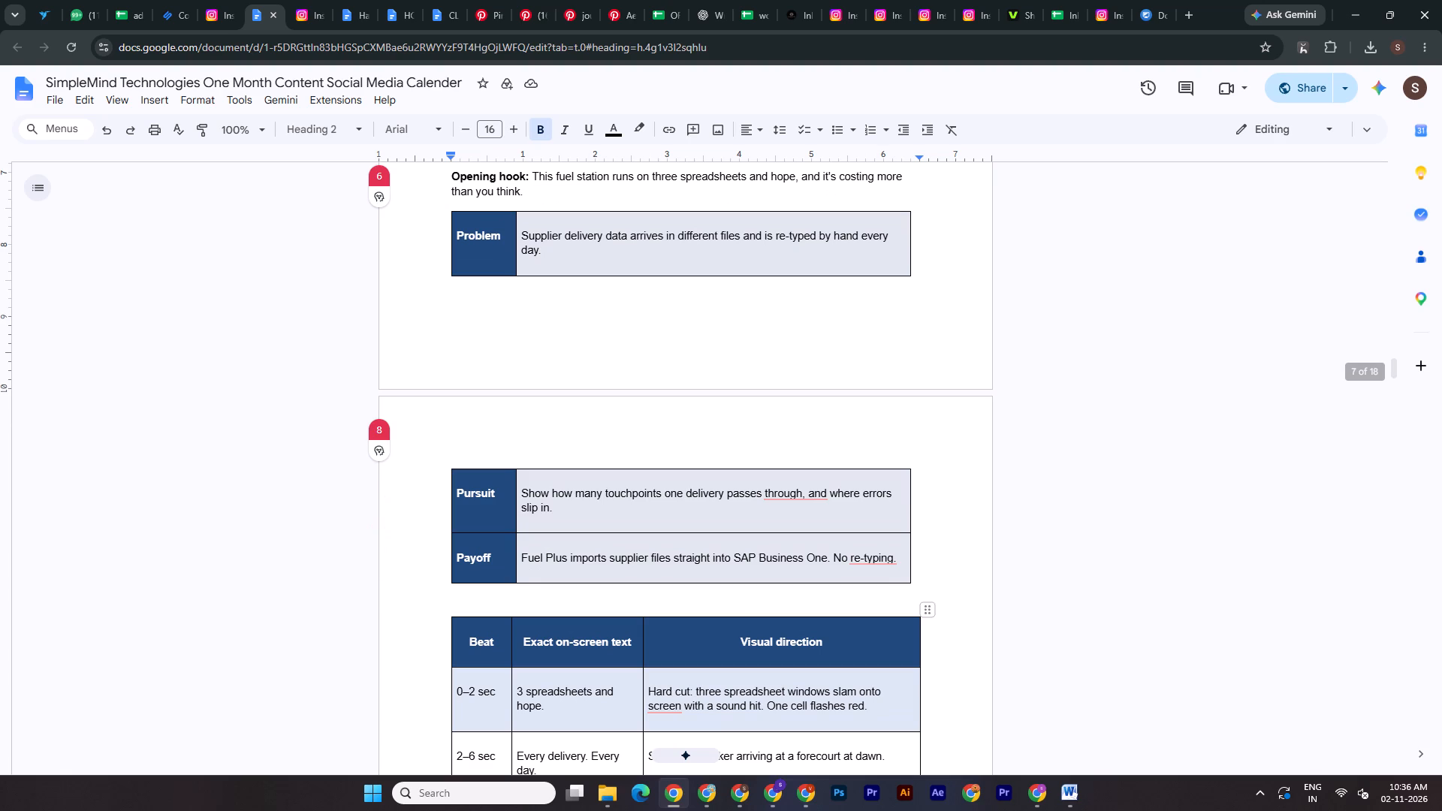
scroll(648, 671, "down", 4)
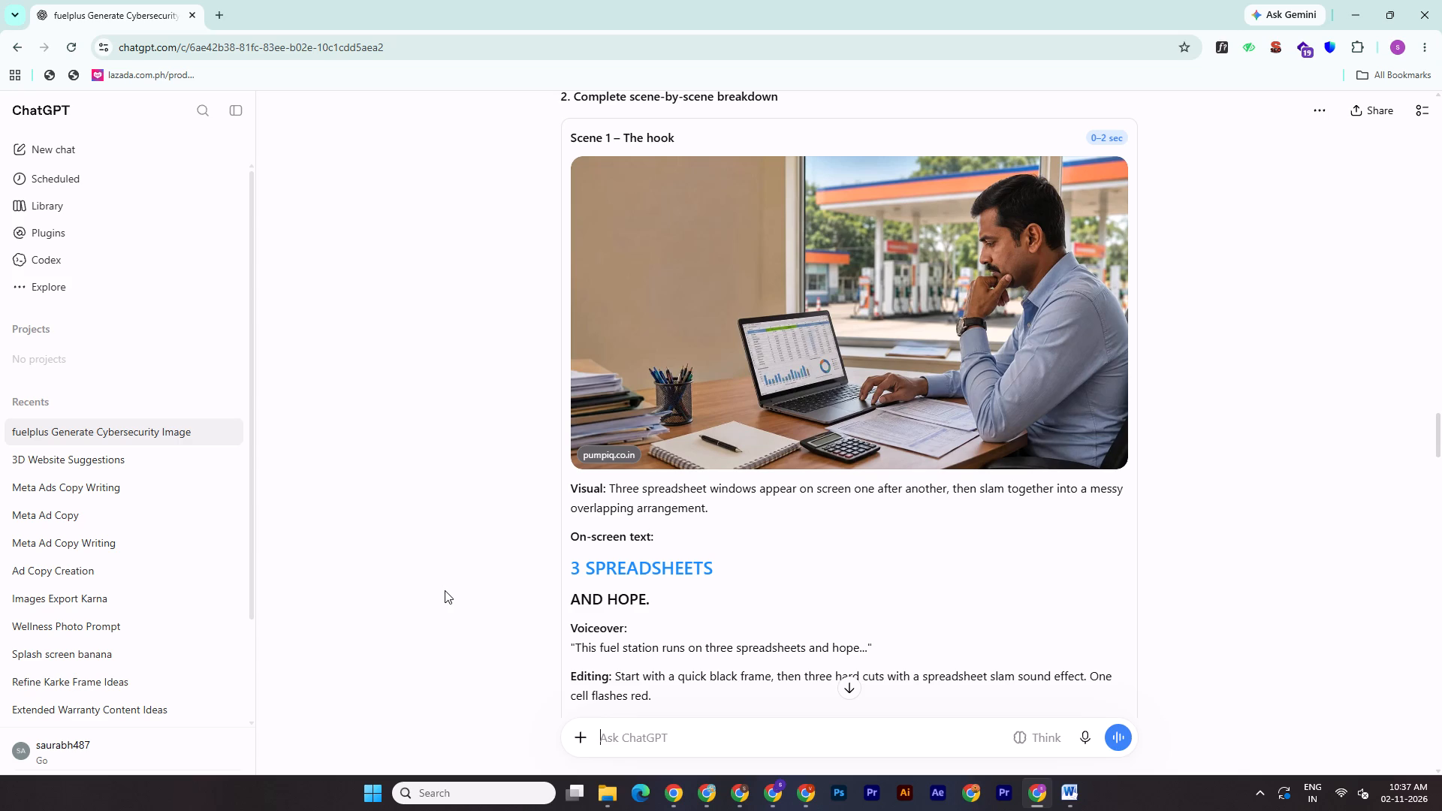
left_click(1085, 799)
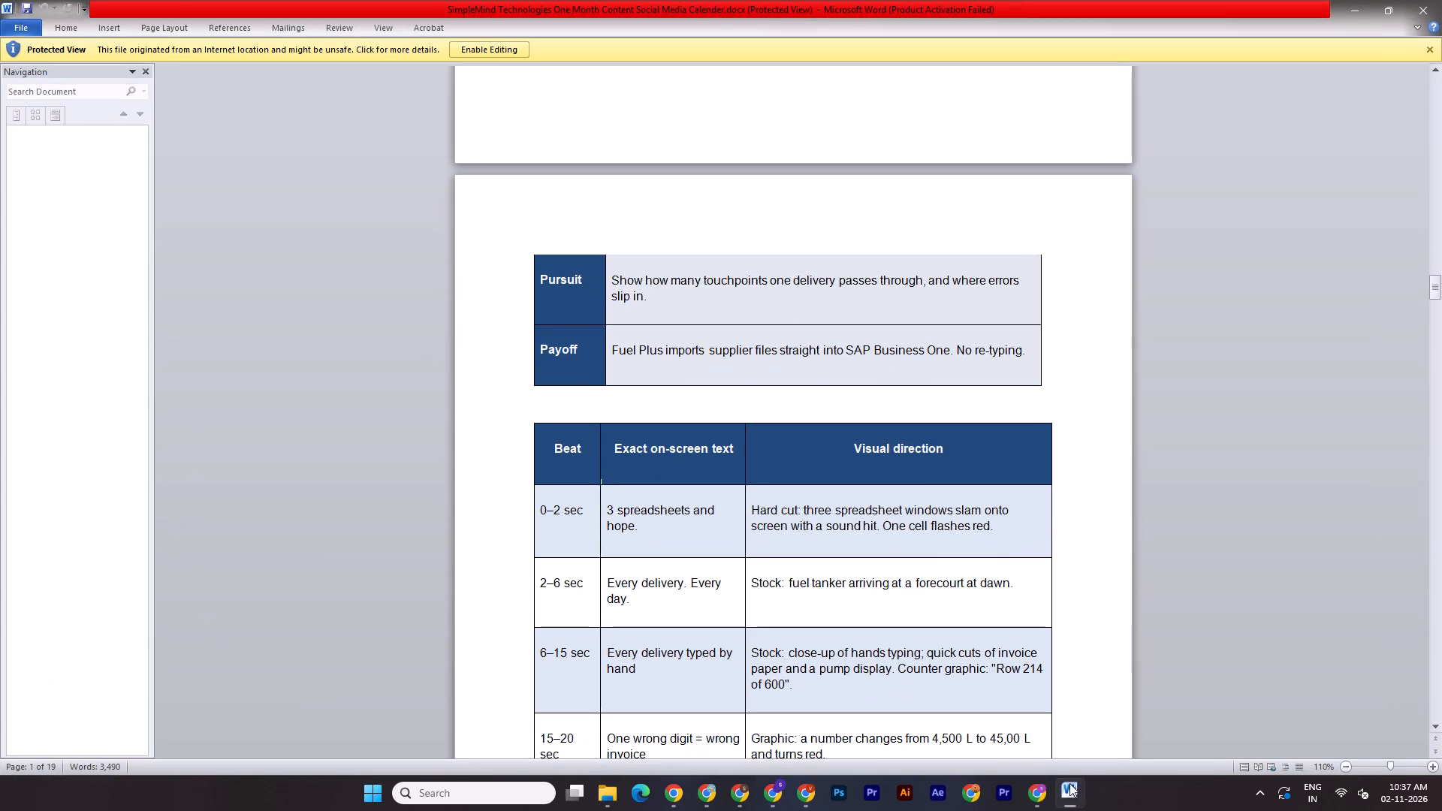
scroll(620, 647, "down", 3)
scroll(638, 654, "up", 5)
scroll(638, 654, "down", 5)
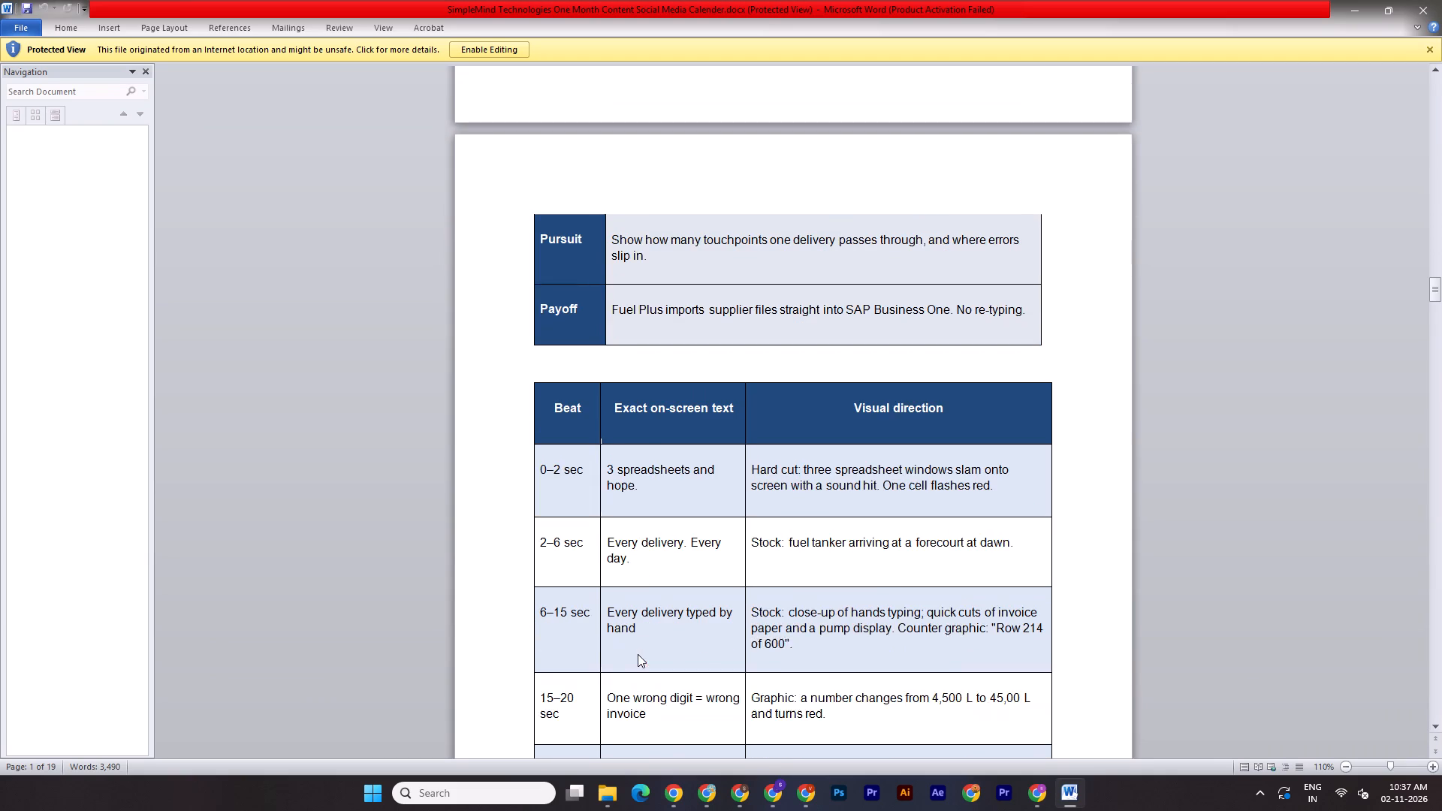
scroll(638, 654, "down", 5)
scroll(638, 654, "up", 13)
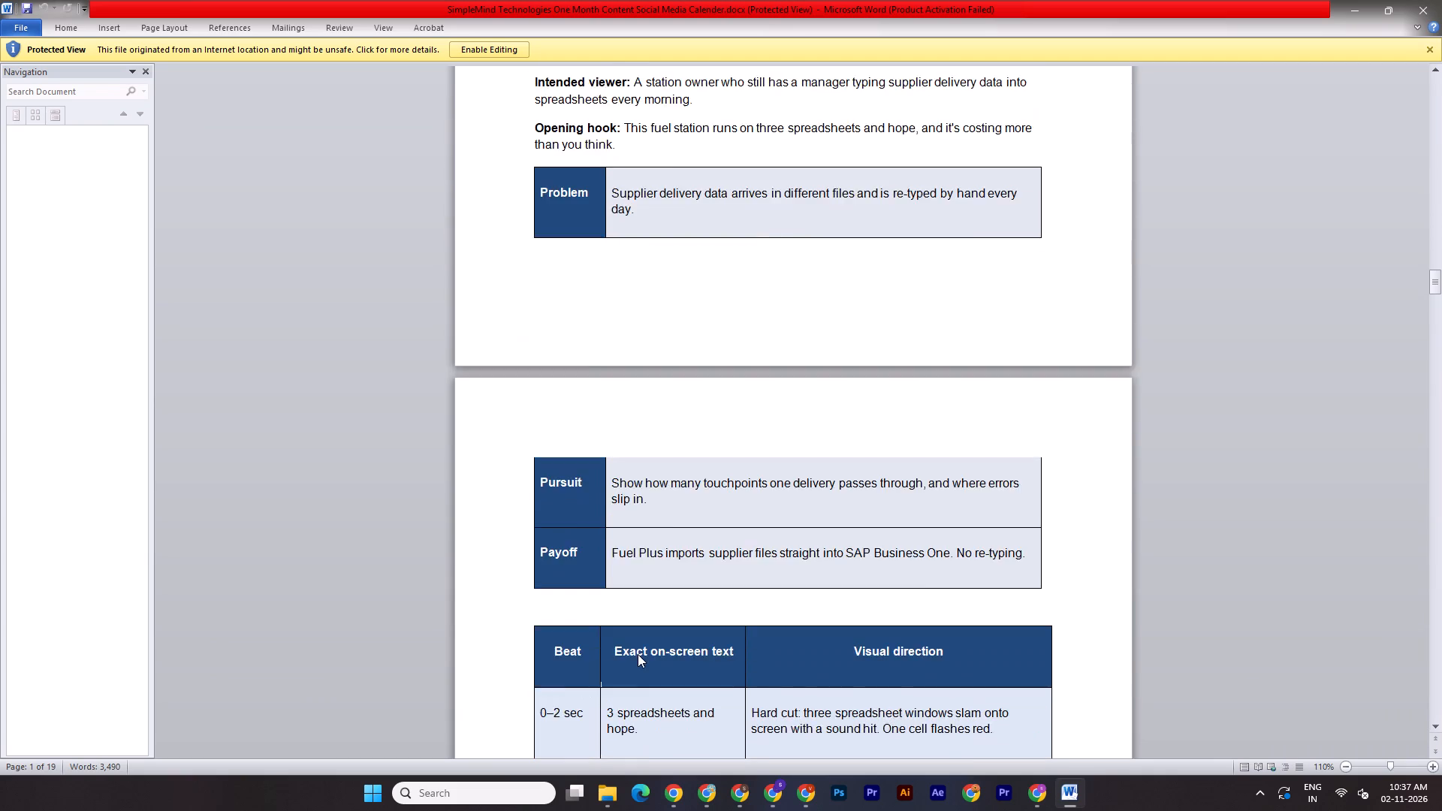
Reread the Reel 1 brief in the Word calendar, from its title and intended viewer to the problem, pursuit and payoff.
scroll(638, 654, "up", 4)
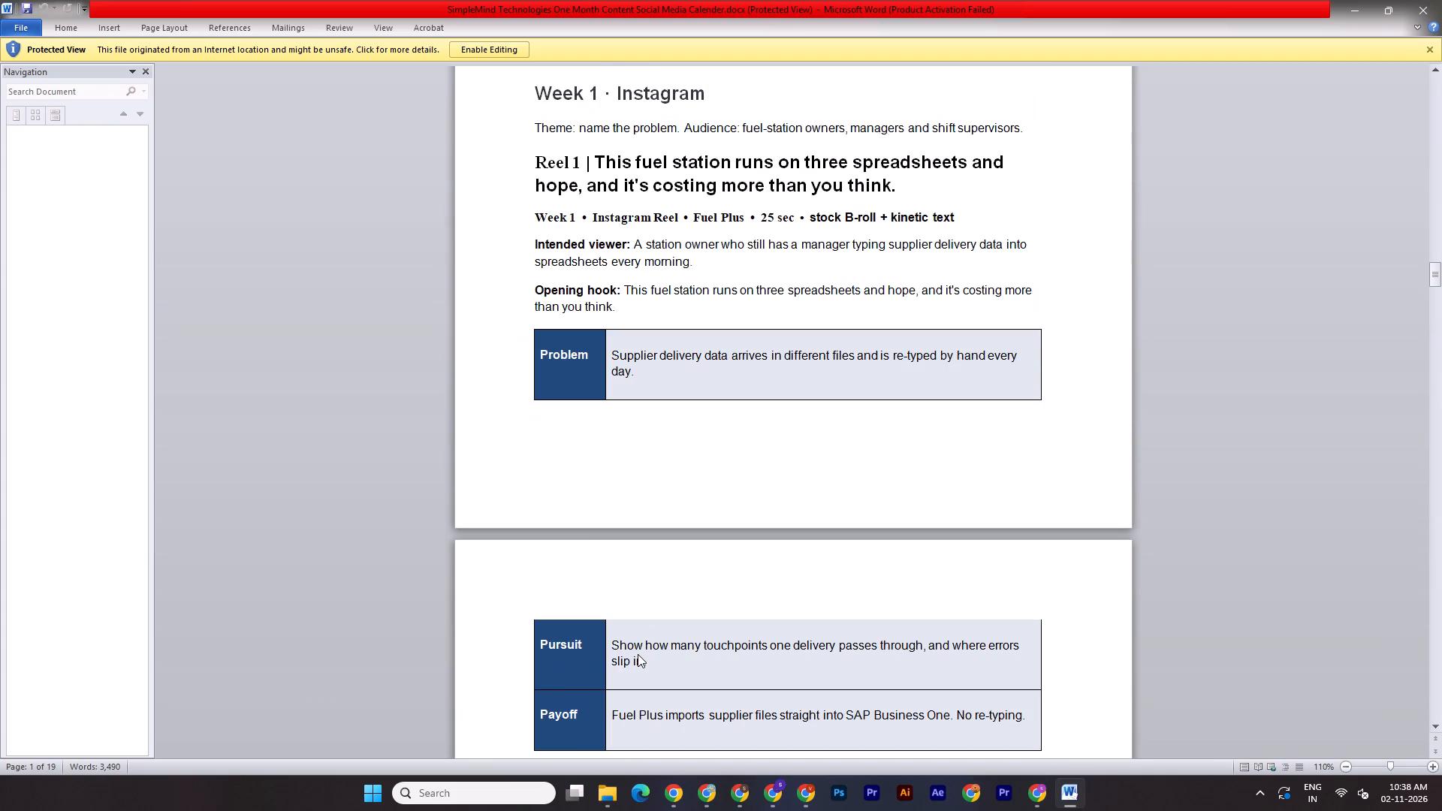
scroll(638, 654, "down", 3)
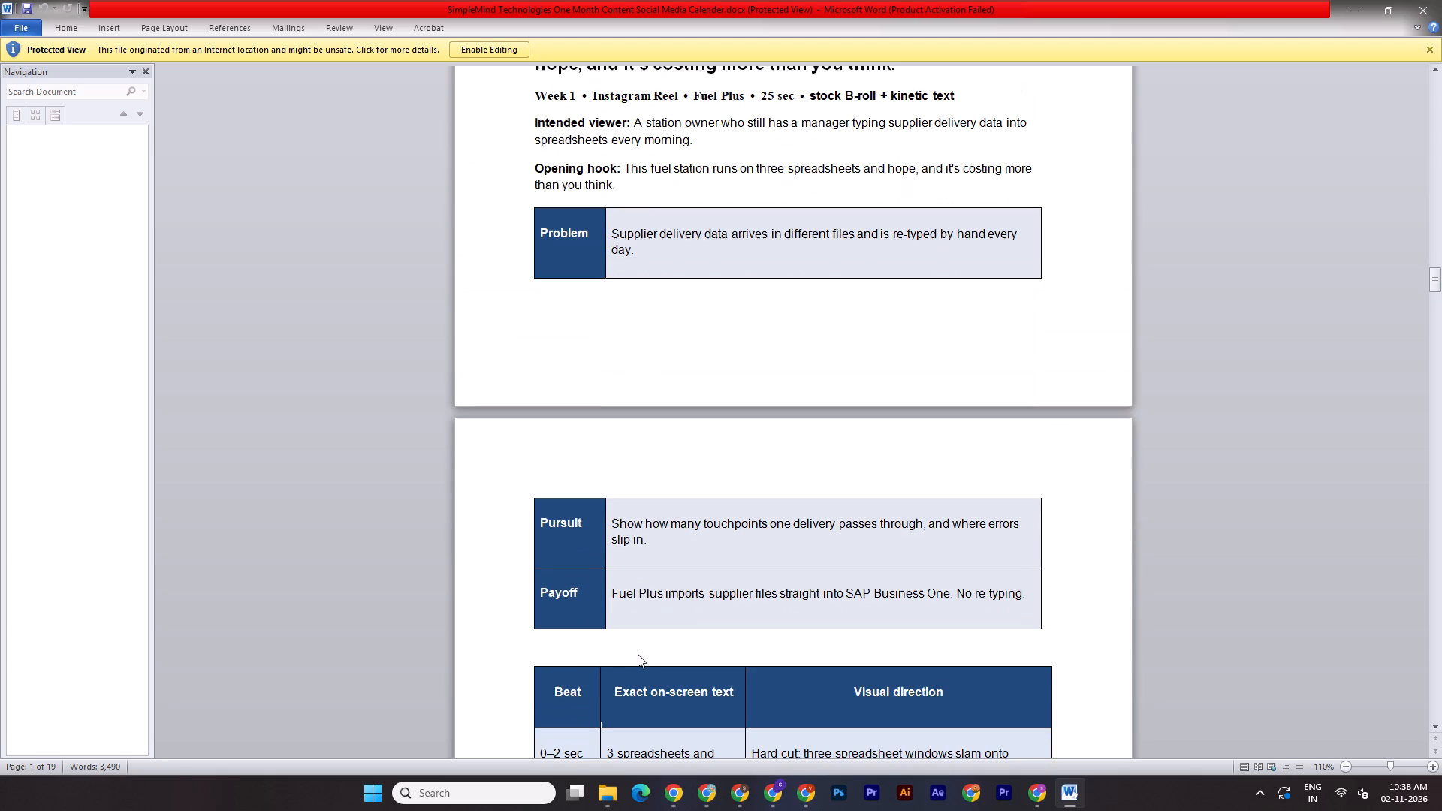
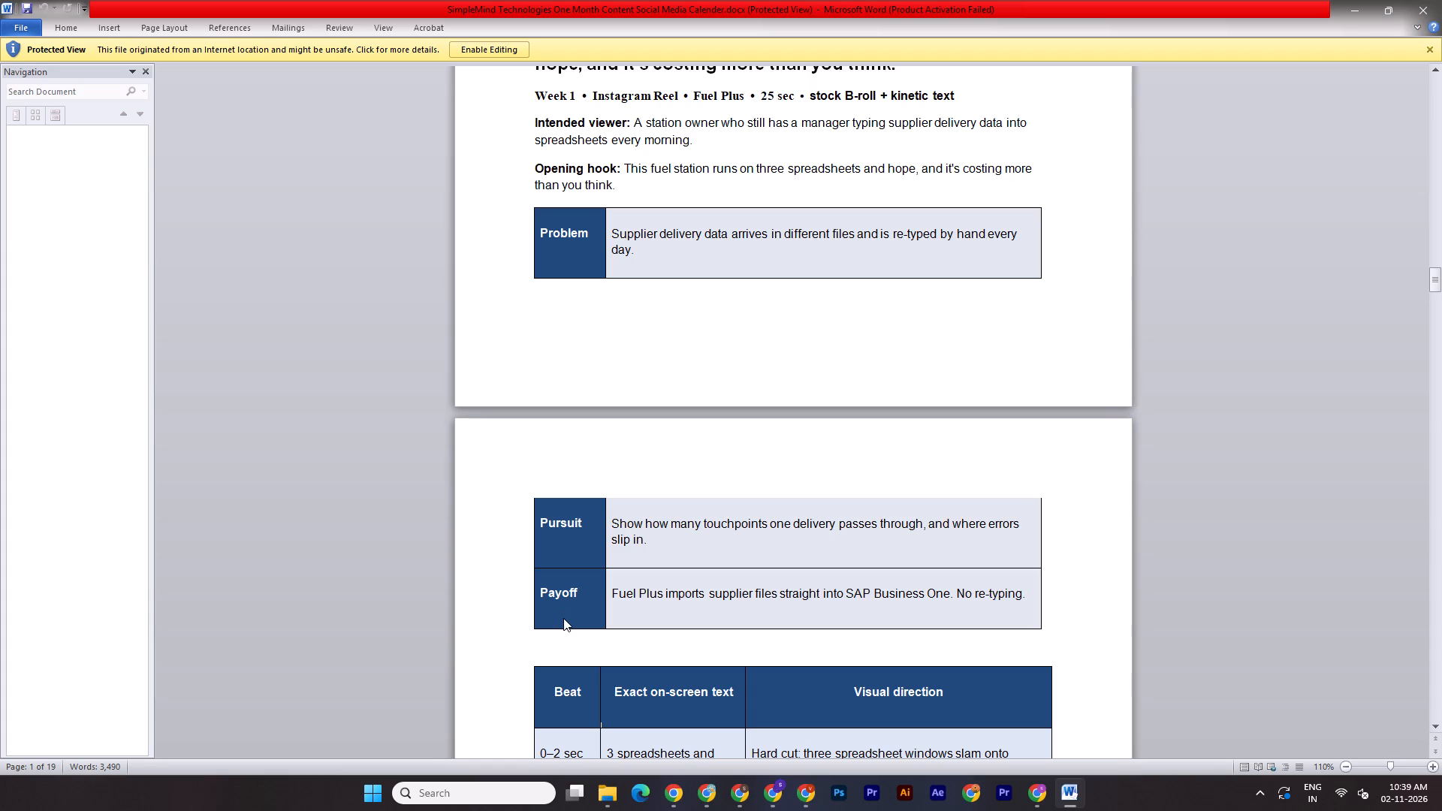
Review the opening beats of the Reel 1 table in the Word calendar, including their on-screen text and visual direction.
scroll(566, 620, "down", 4)
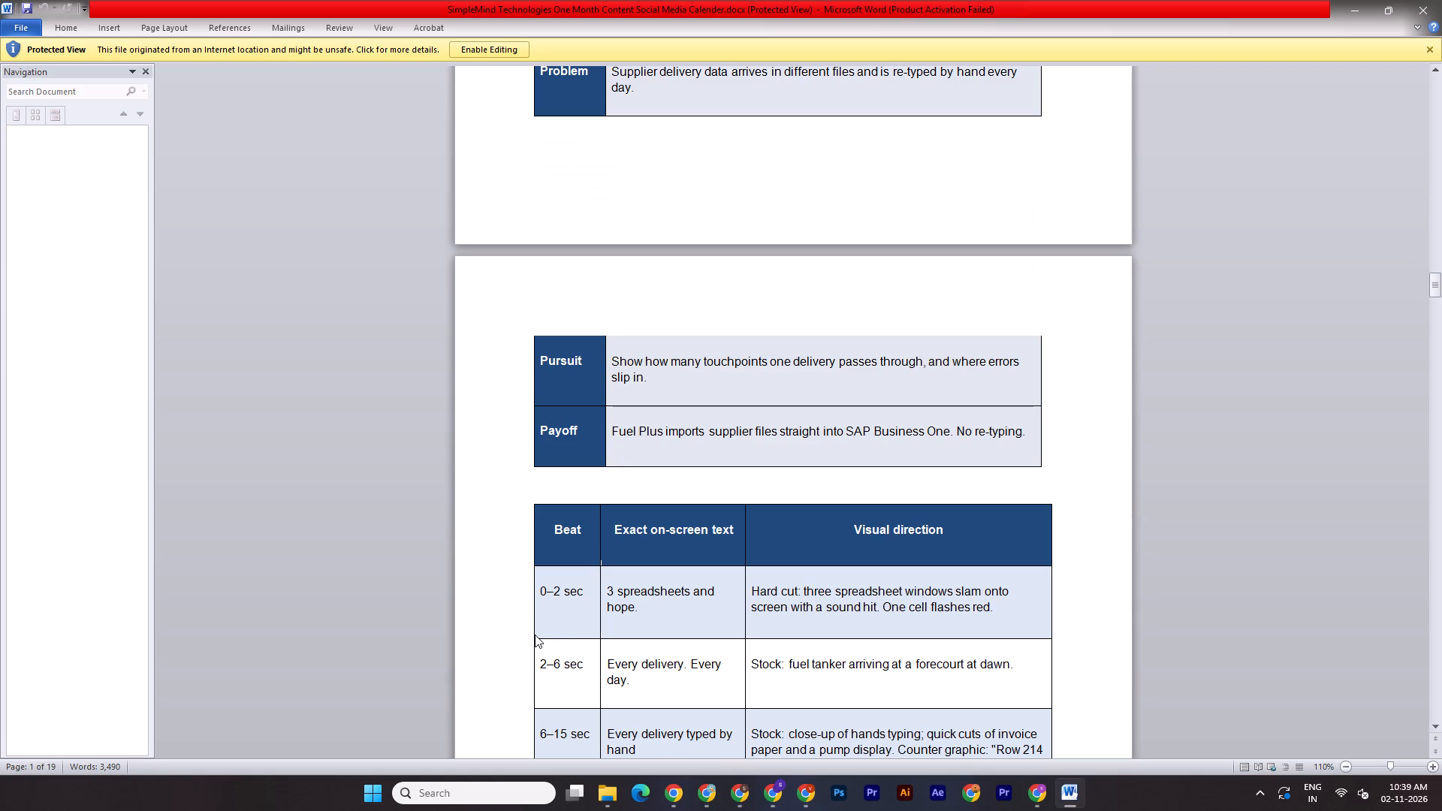
Switch from Word to the Chrome window with the Google Docs content calendar open at the Reel 1 beat table.
left_click(685, 798)
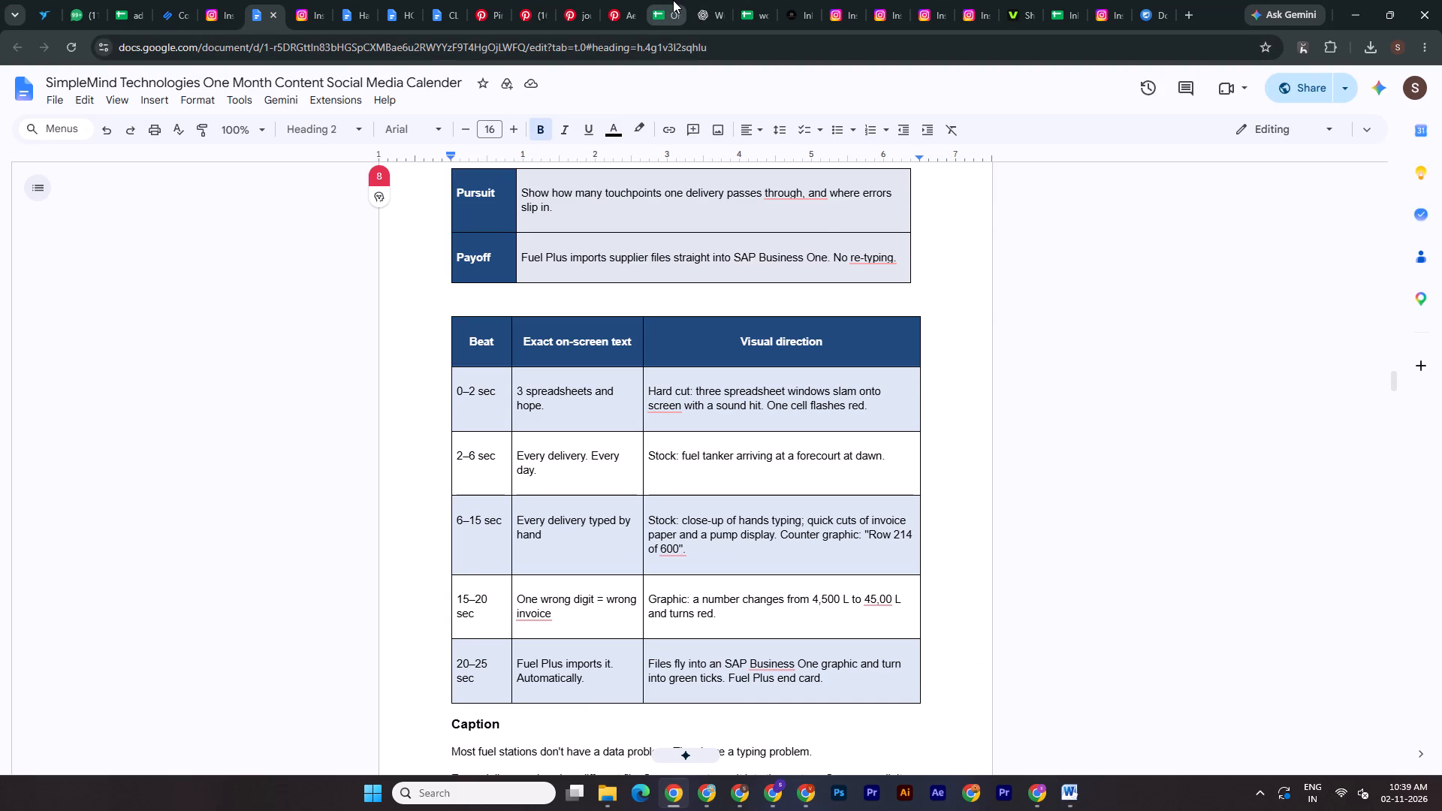
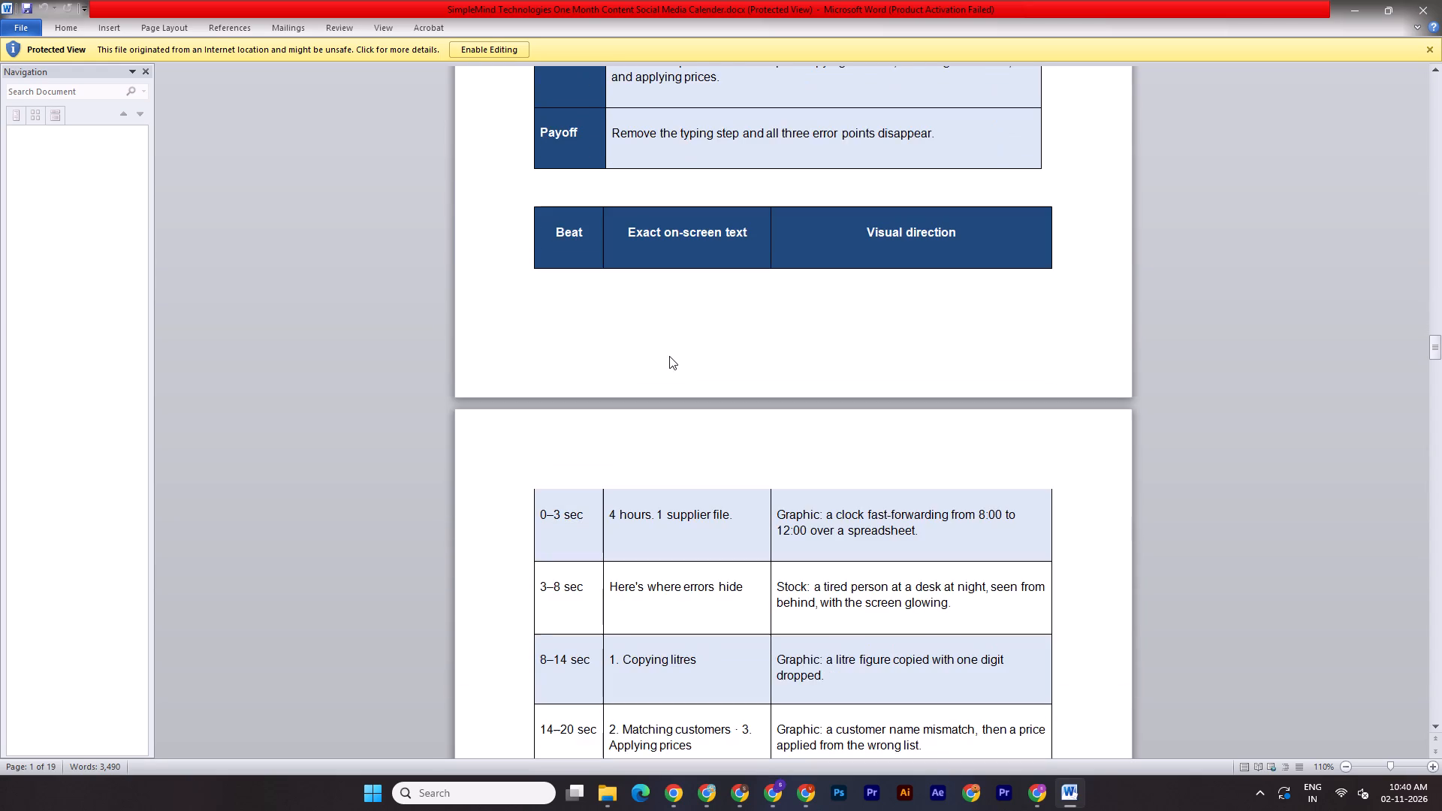
Look through the Week 1 Instagram briefs for Reels 2, 3 and 4, including their beat tables, captions and required assets.
scroll(669, 356, "up", 8)
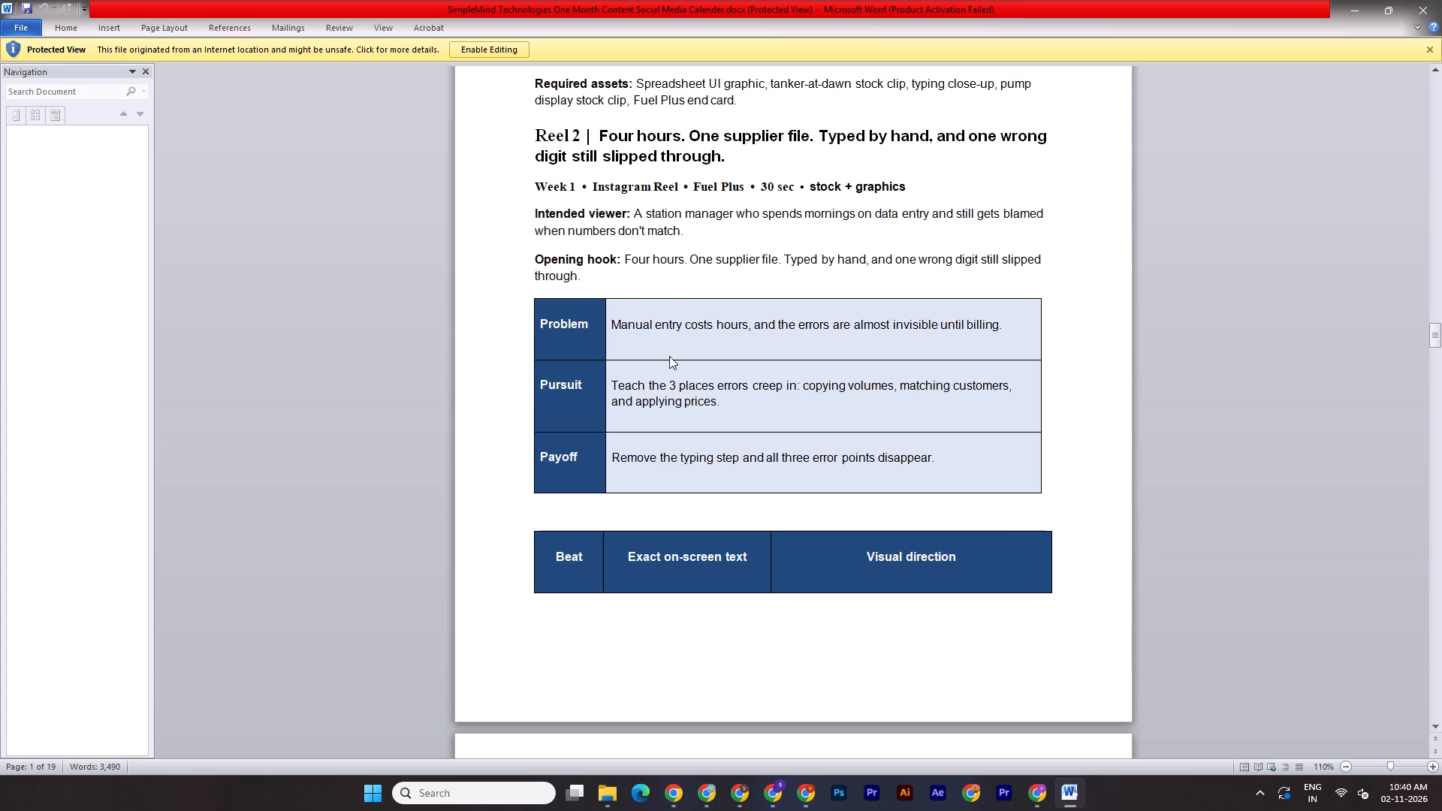
scroll(669, 356, "down", 10)
scroll(668, 384, "down", 16)
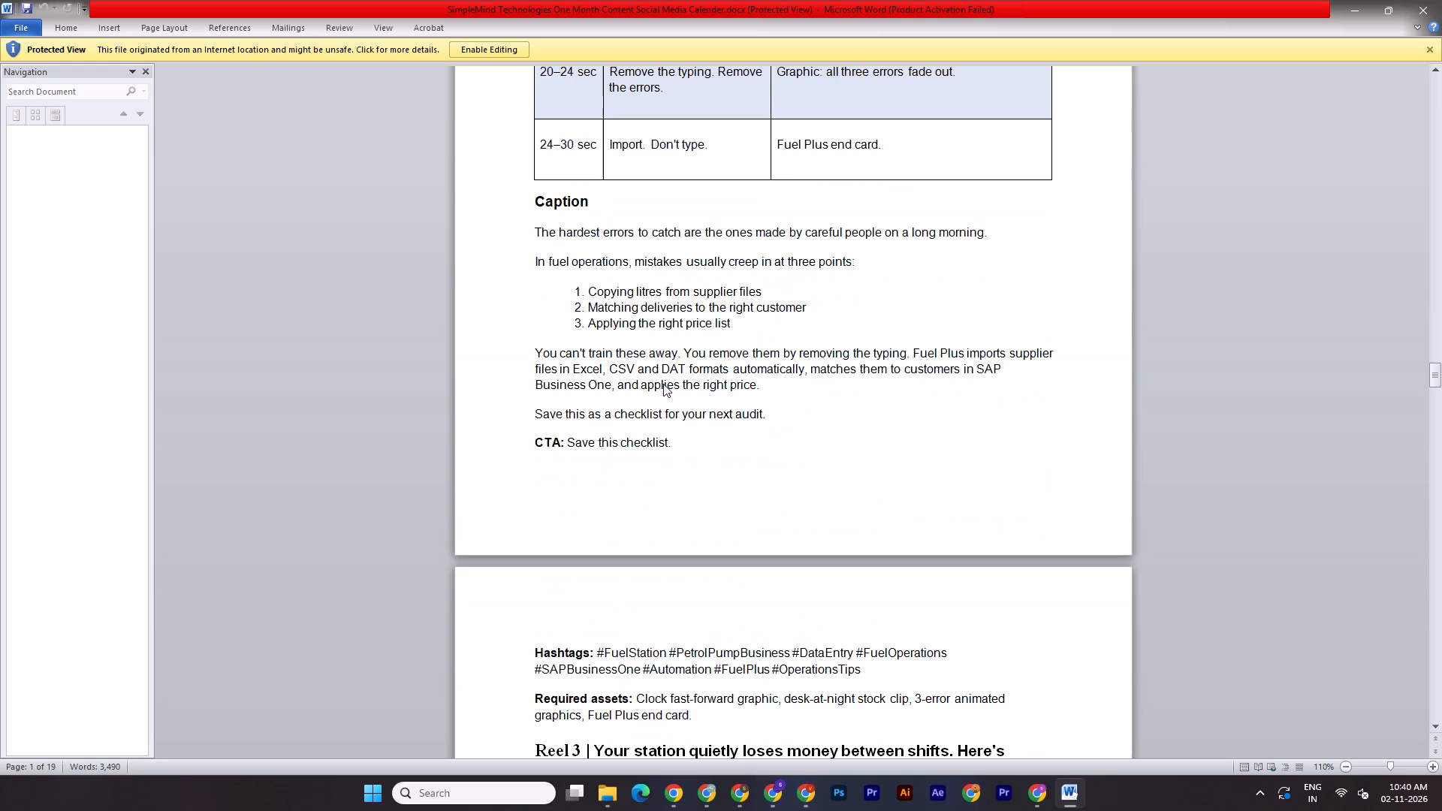
scroll(662, 383, "up", 5)
scroll(662, 383, "down", 13)
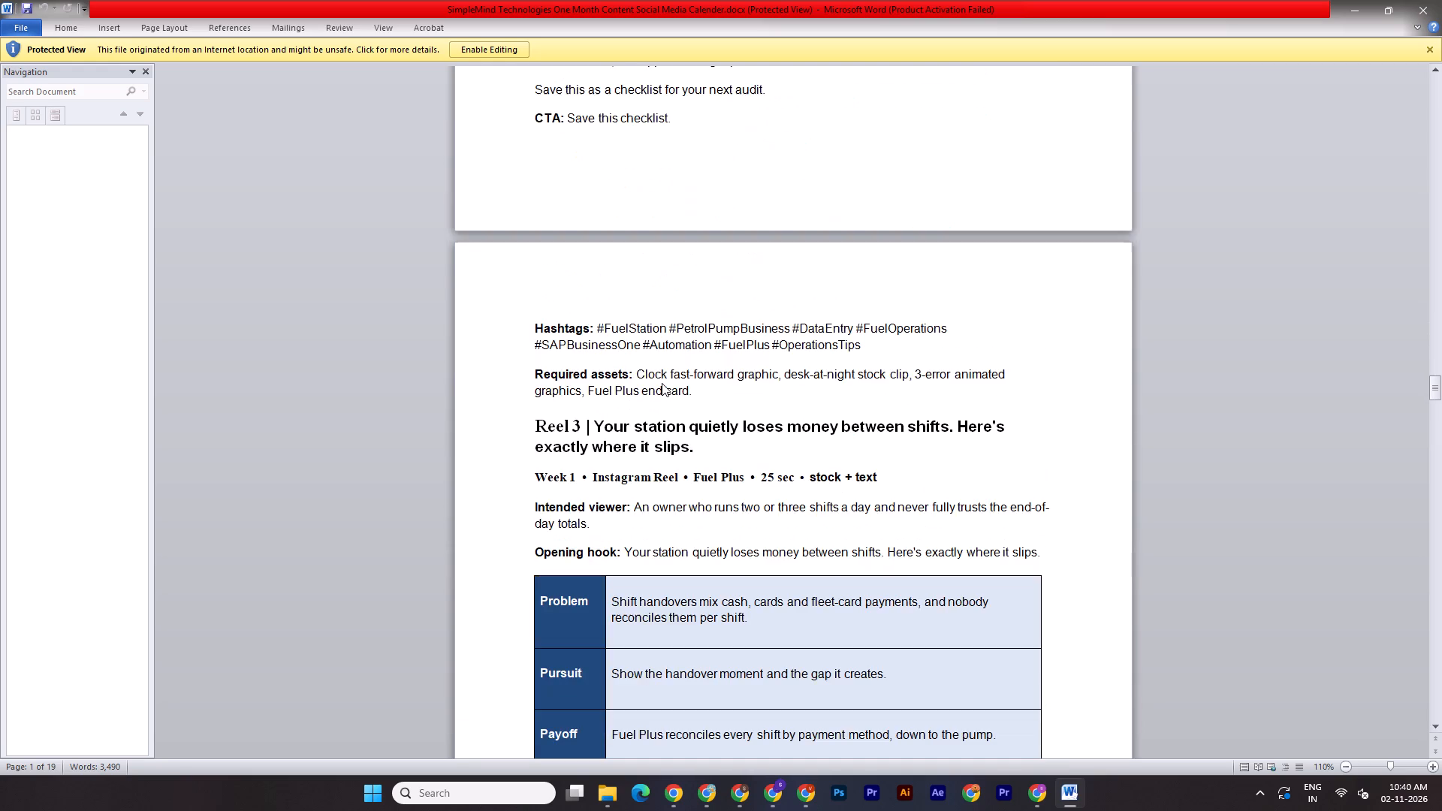
scroll(662, 383, "down", 20)
scroll(662, 383, "down", 10)
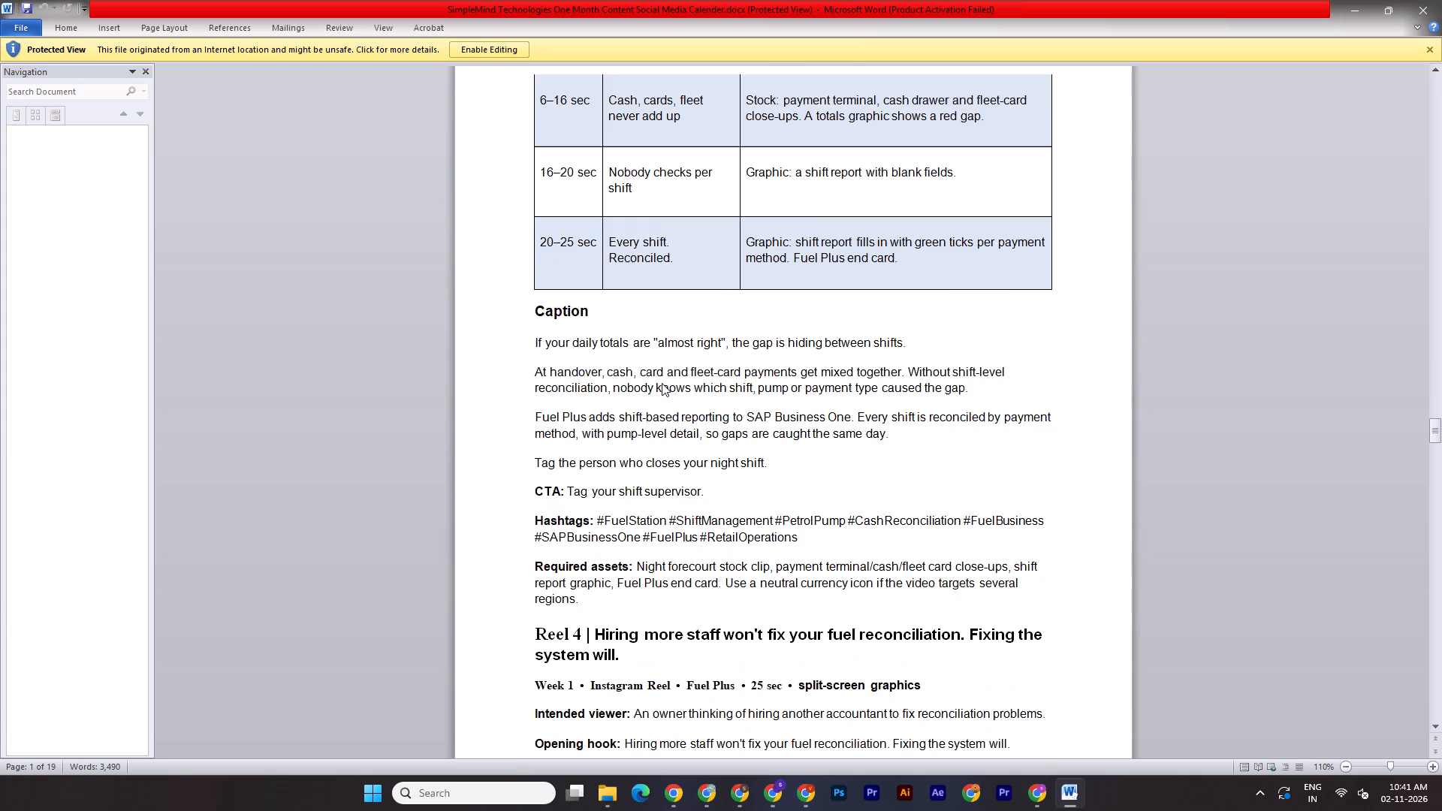
scroll(662, 383, "down", 4)
scroll(659, 382, "down", 20)
scroll(659, 382, "down", 11)
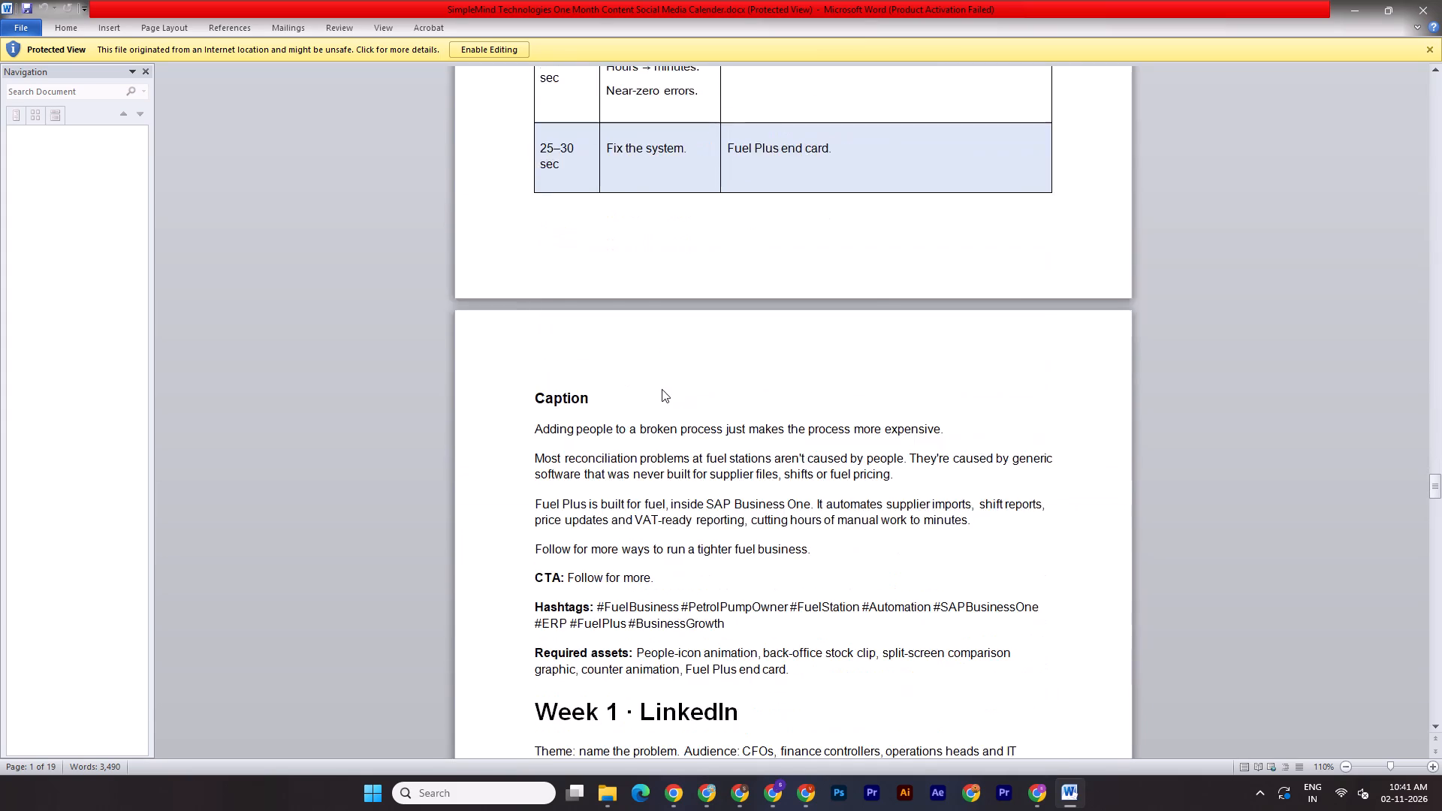
Examine the Week 1 LinkedIn briefs for Video 1 and Video 2, including Video 2's beat table and Problem, Pursuit and Payoff rows.
scroll(662, 389, "down", 16)
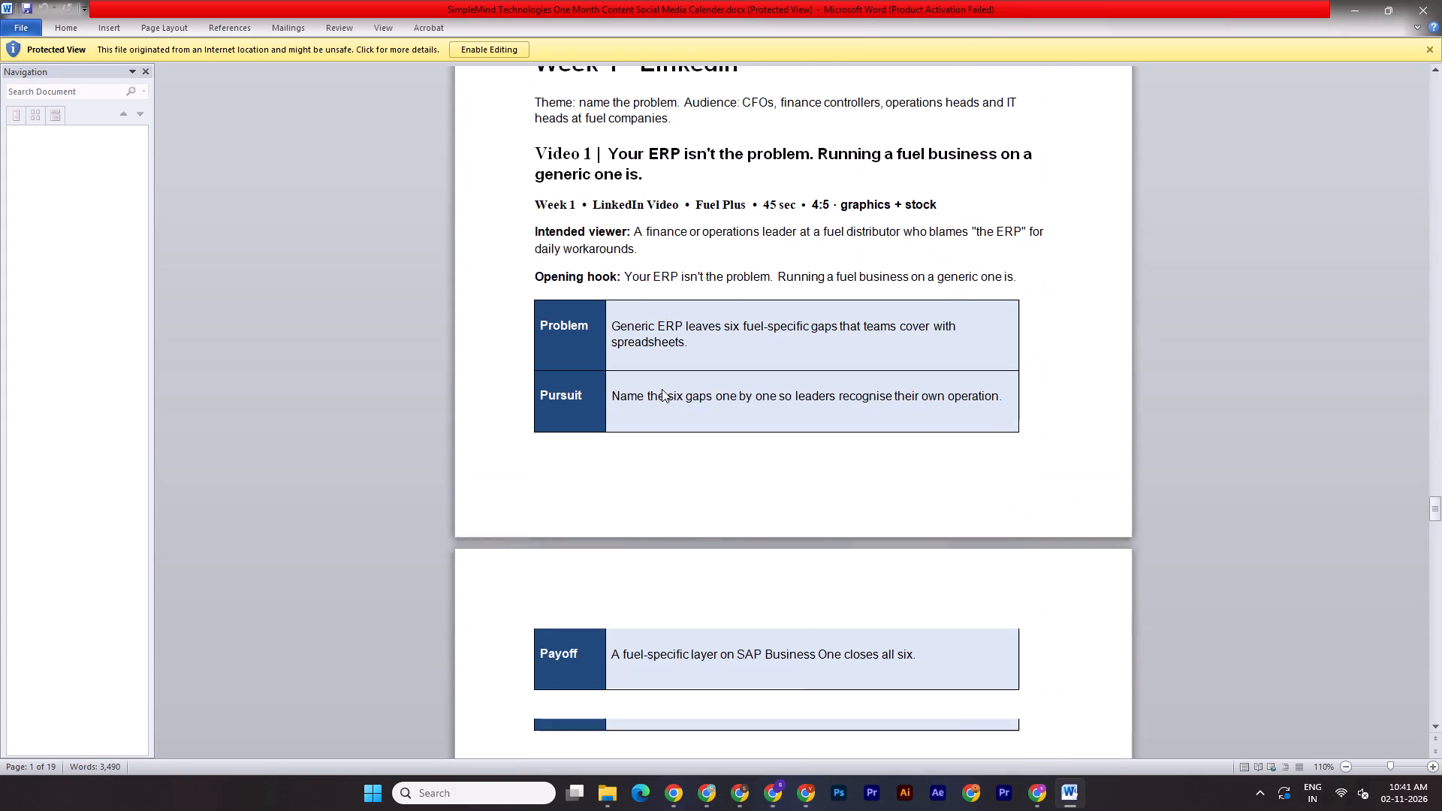
scroll(662, 389, "down", 4)
scroll(662, 390, "down", 20)
scroll(662, 390, "down", 10)
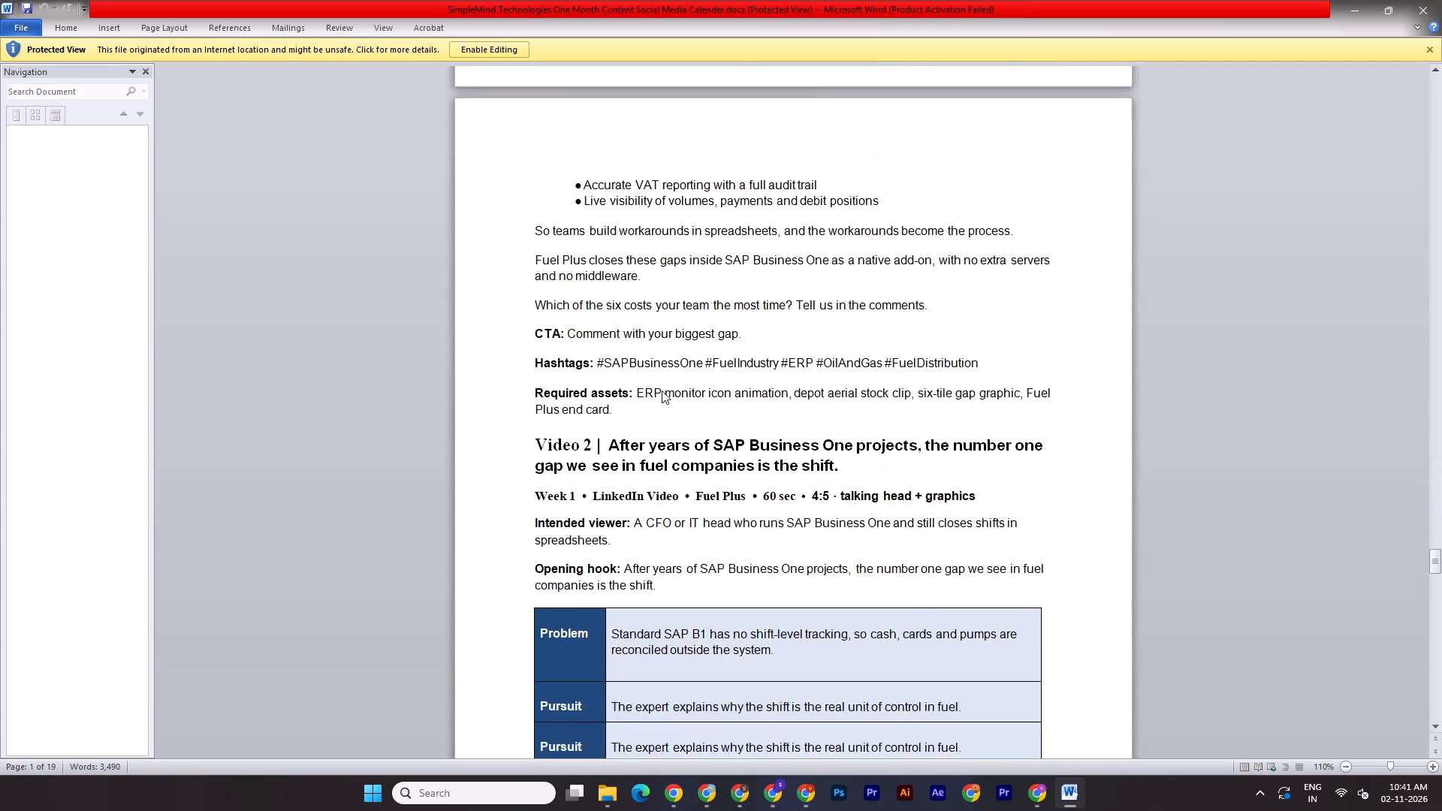
scroll(662, 390, "down", 19)
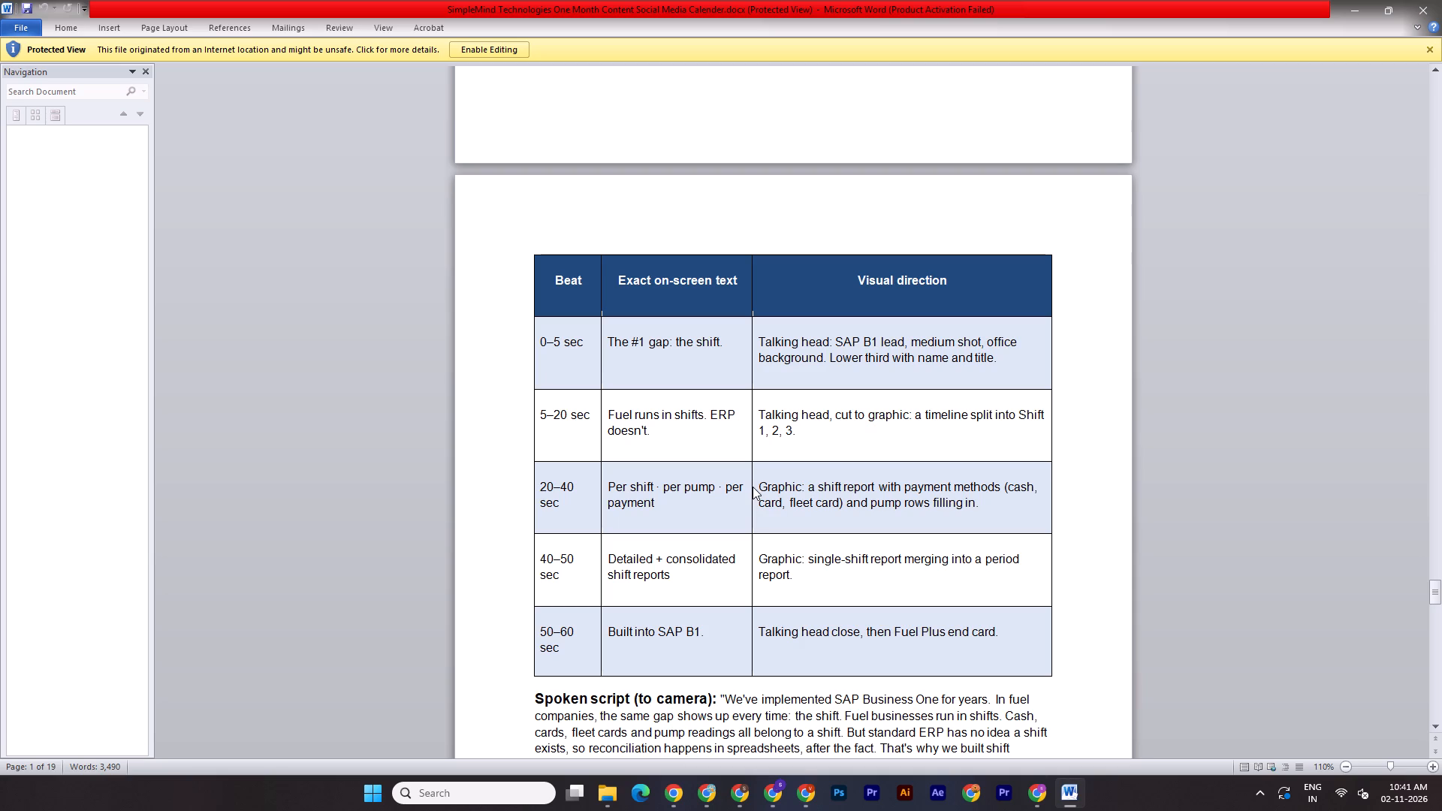
scroll(658, 512, "up", 12)
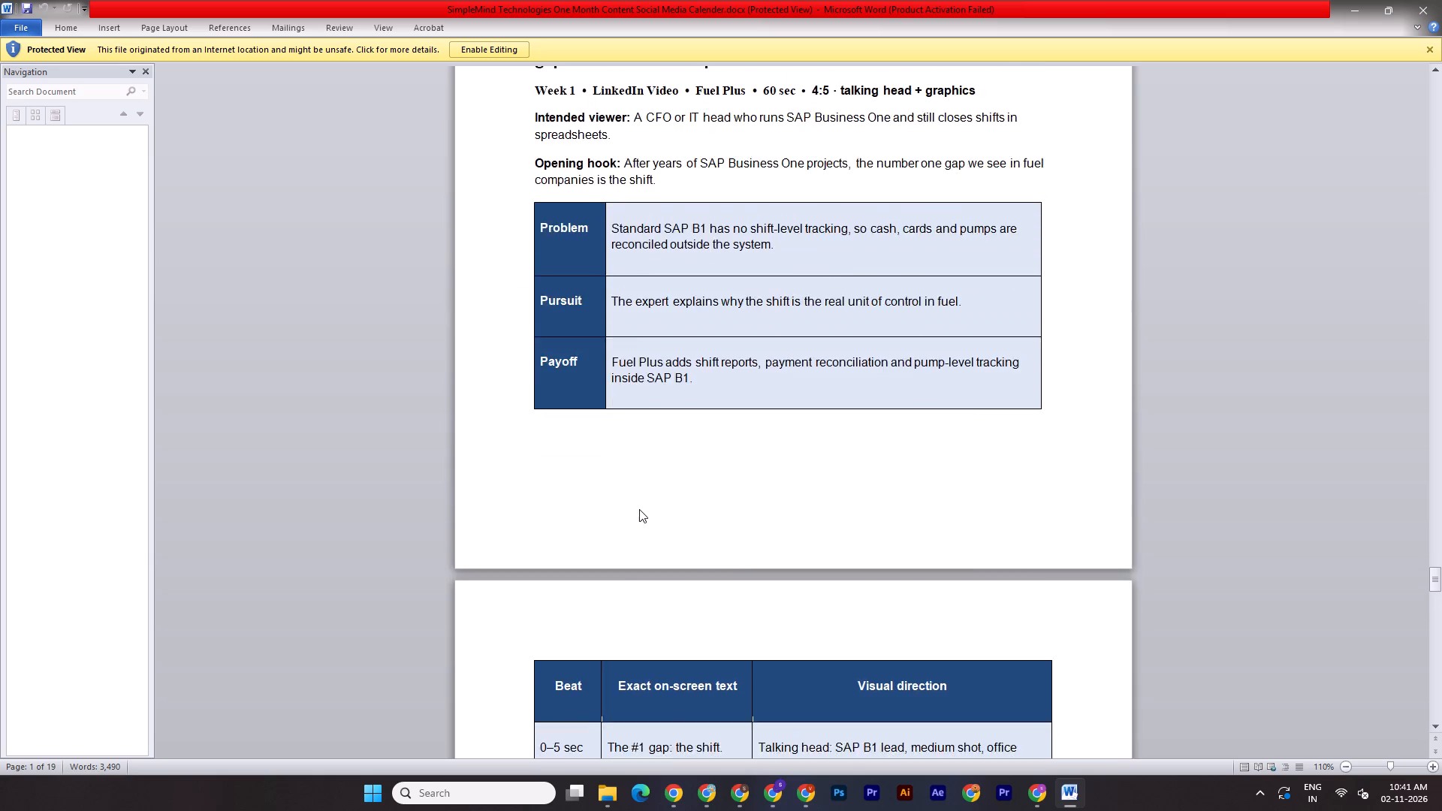
Return to the Reel 1 brief and study the on-screen text and visual direction of every beat from 0–2 sec to 20–25 sec.
scroll(639, 509, "up", 20)
scroll(639, 509, "up", 18)
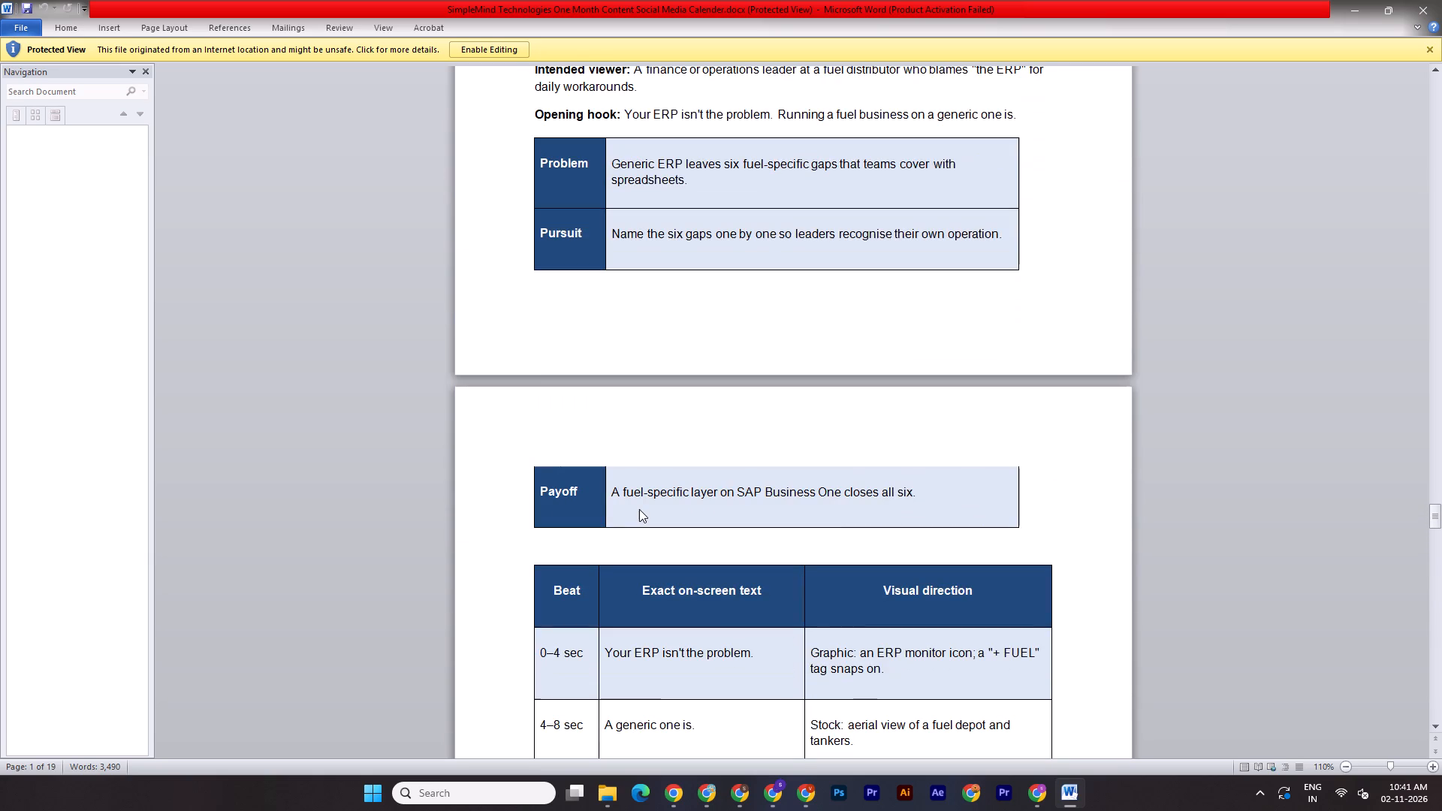
scroll(639, 509, "up", 4)
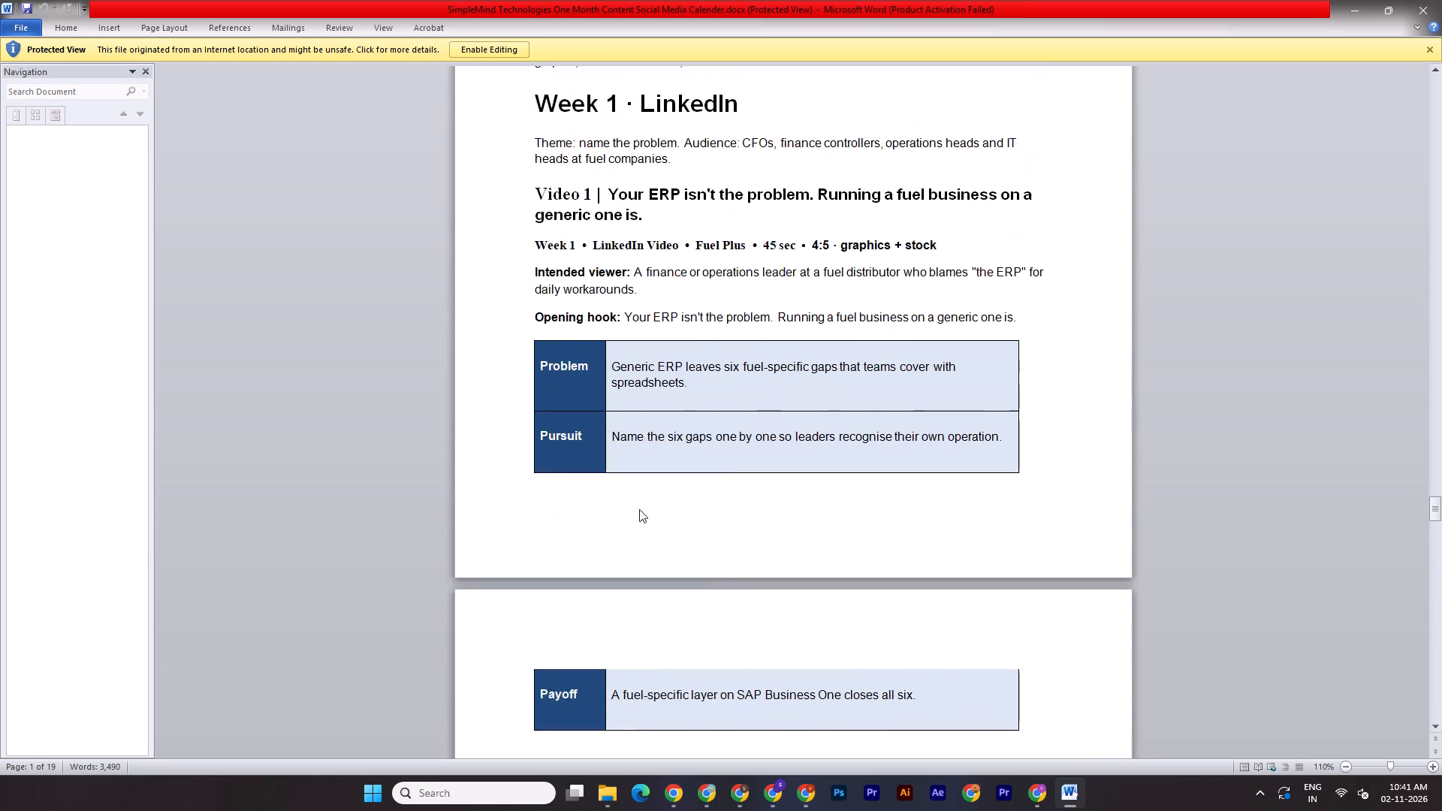
scroll(639, 509, "up", 20)
scroll(639, 509, "up", 20)
scroll(639, 509, "up", 3)
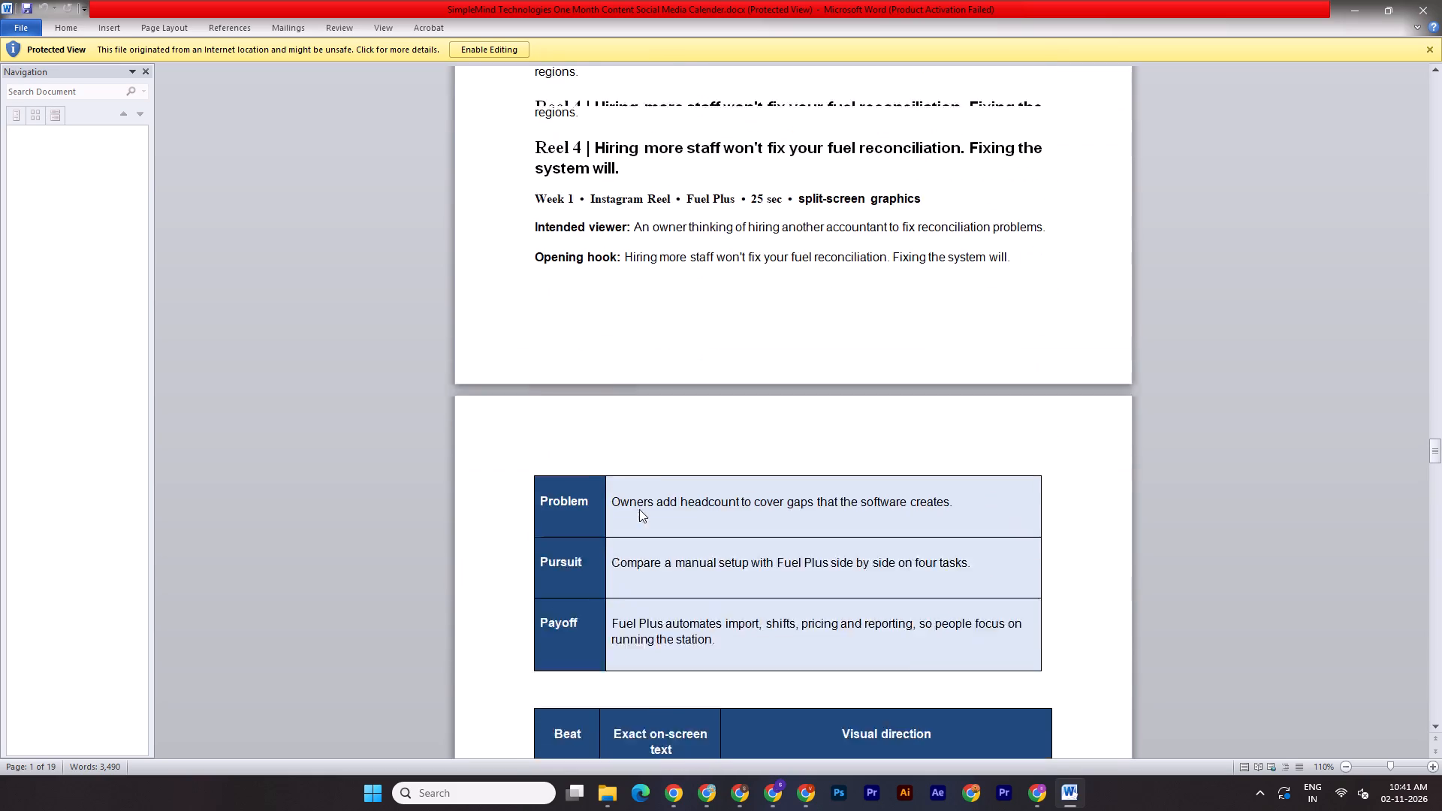
scroll(639, 509, "up", 16)
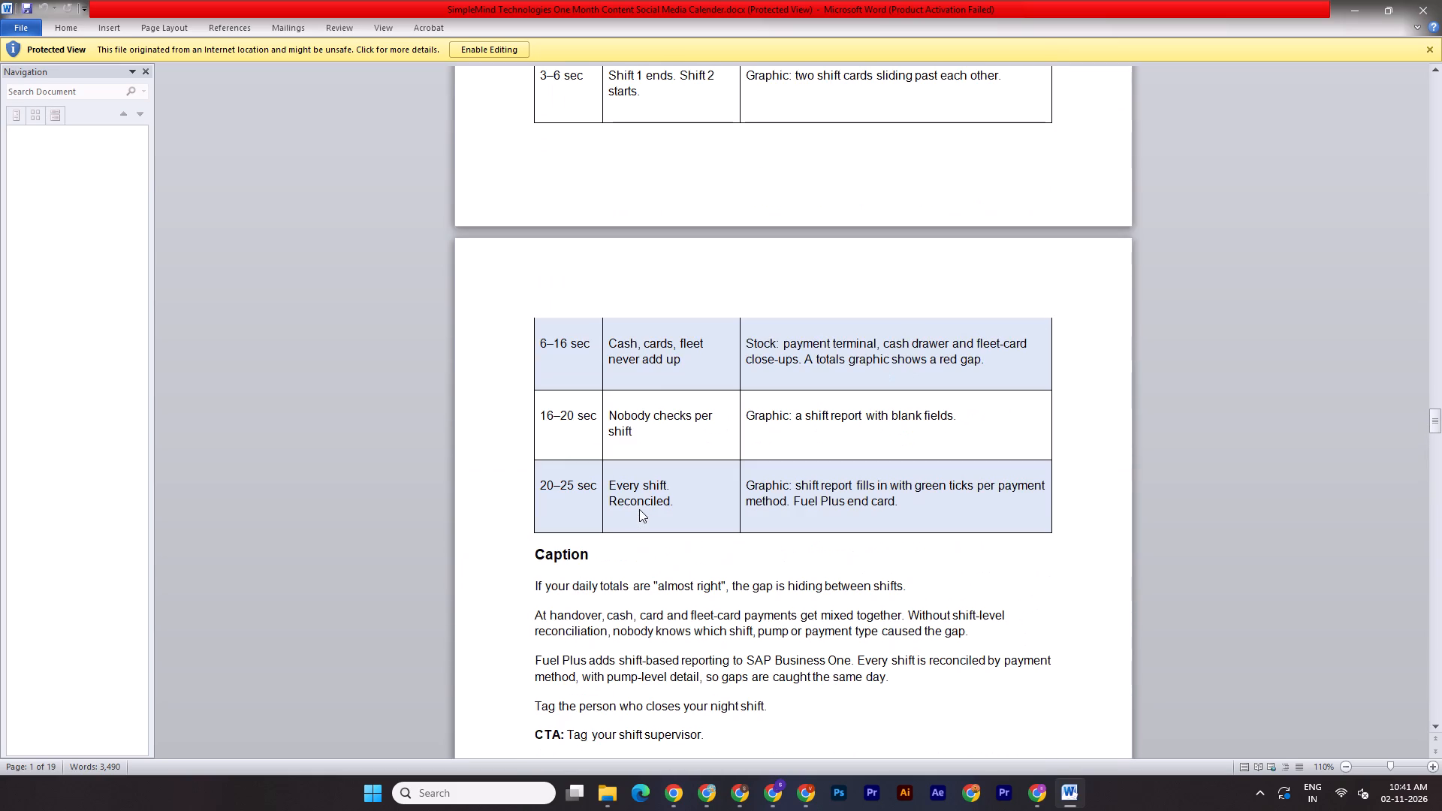
scroll(639, 509, "up", 9)
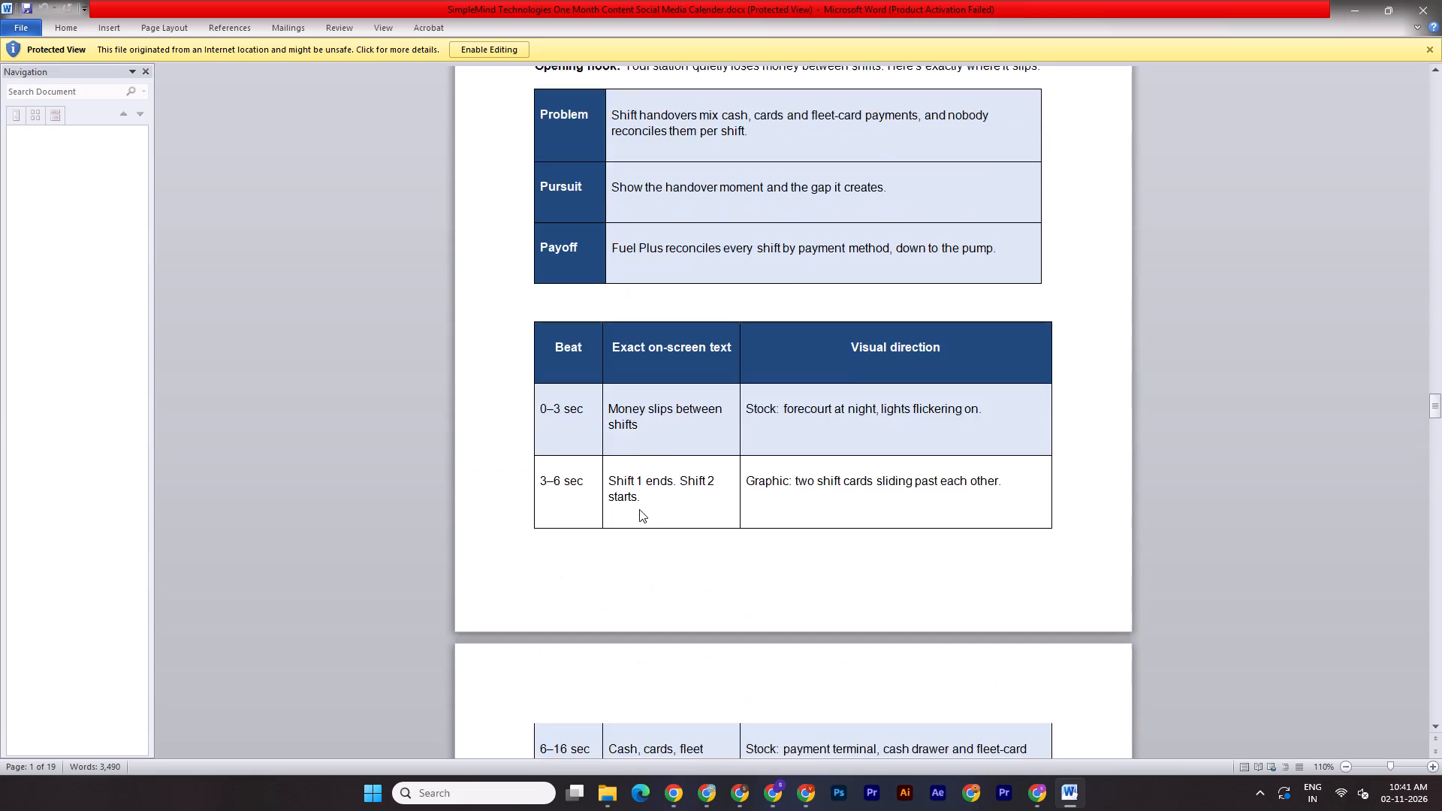
scroll(639, 509, "up", 11)
scroll(639, 509, "up", 15)
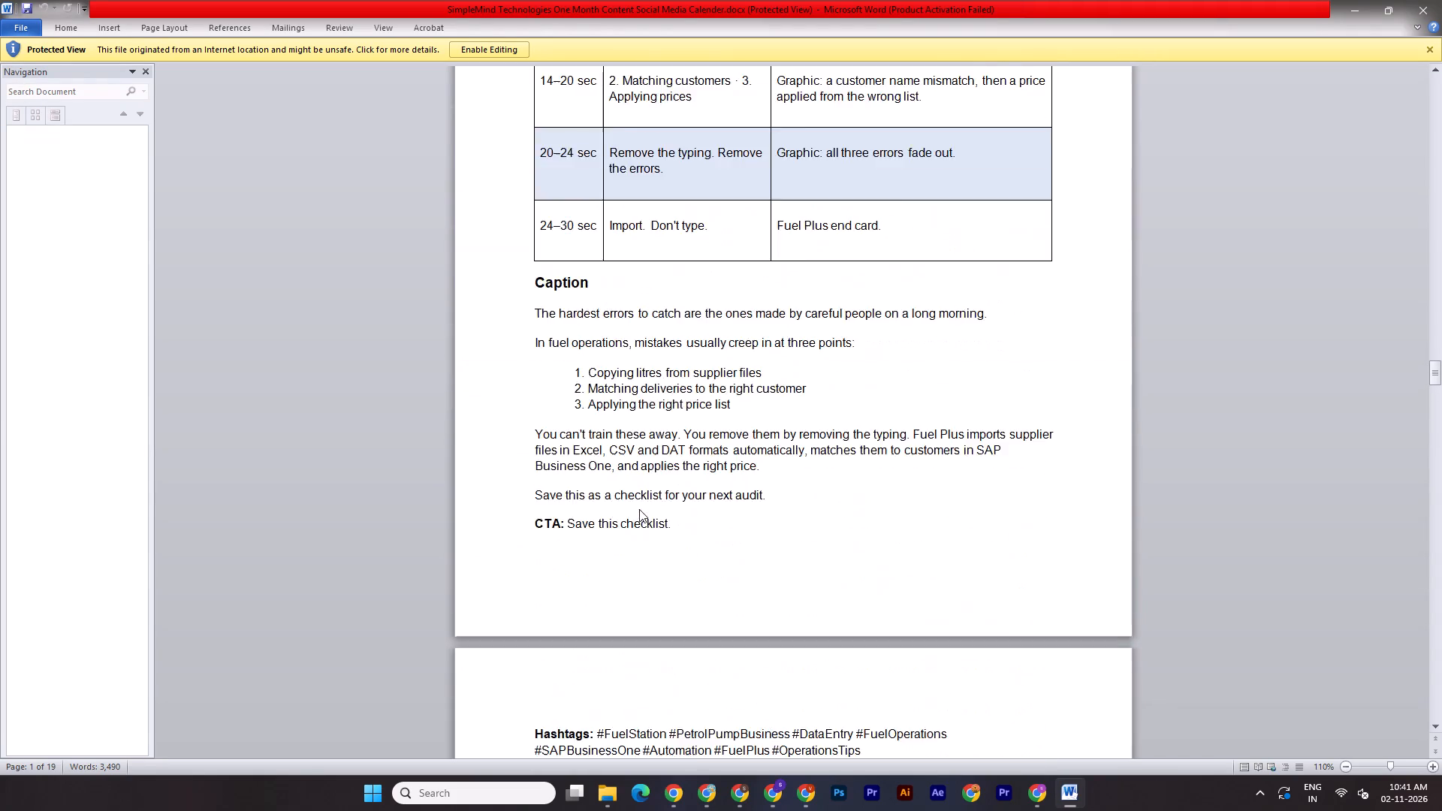
scroll(639, 509, "up", 20)
scroll(639, 509, "up", 20)
scroll(639, 509, "up", 6)
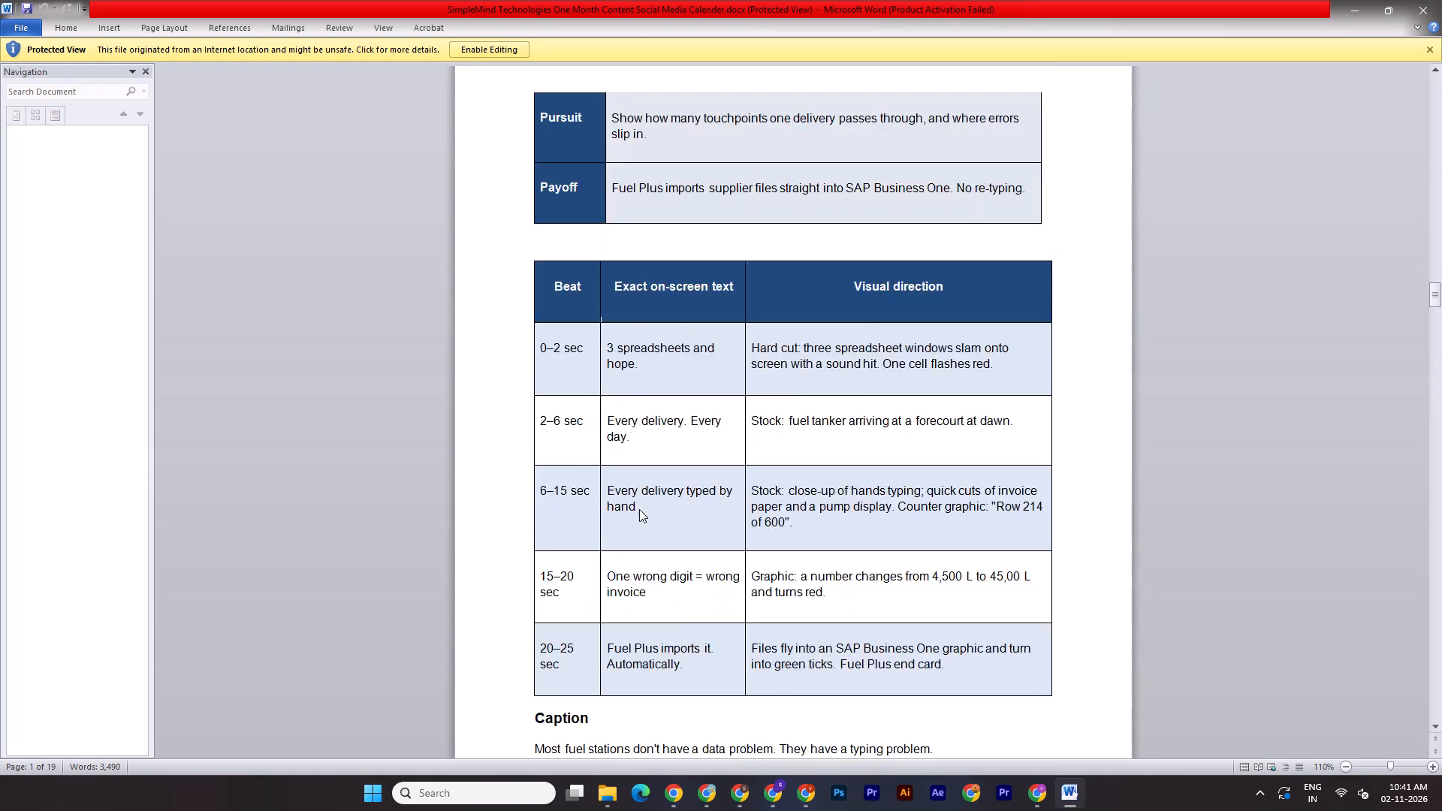
scroll(639, 509, "up", 20)
scroll(639, 509, "up", 13)
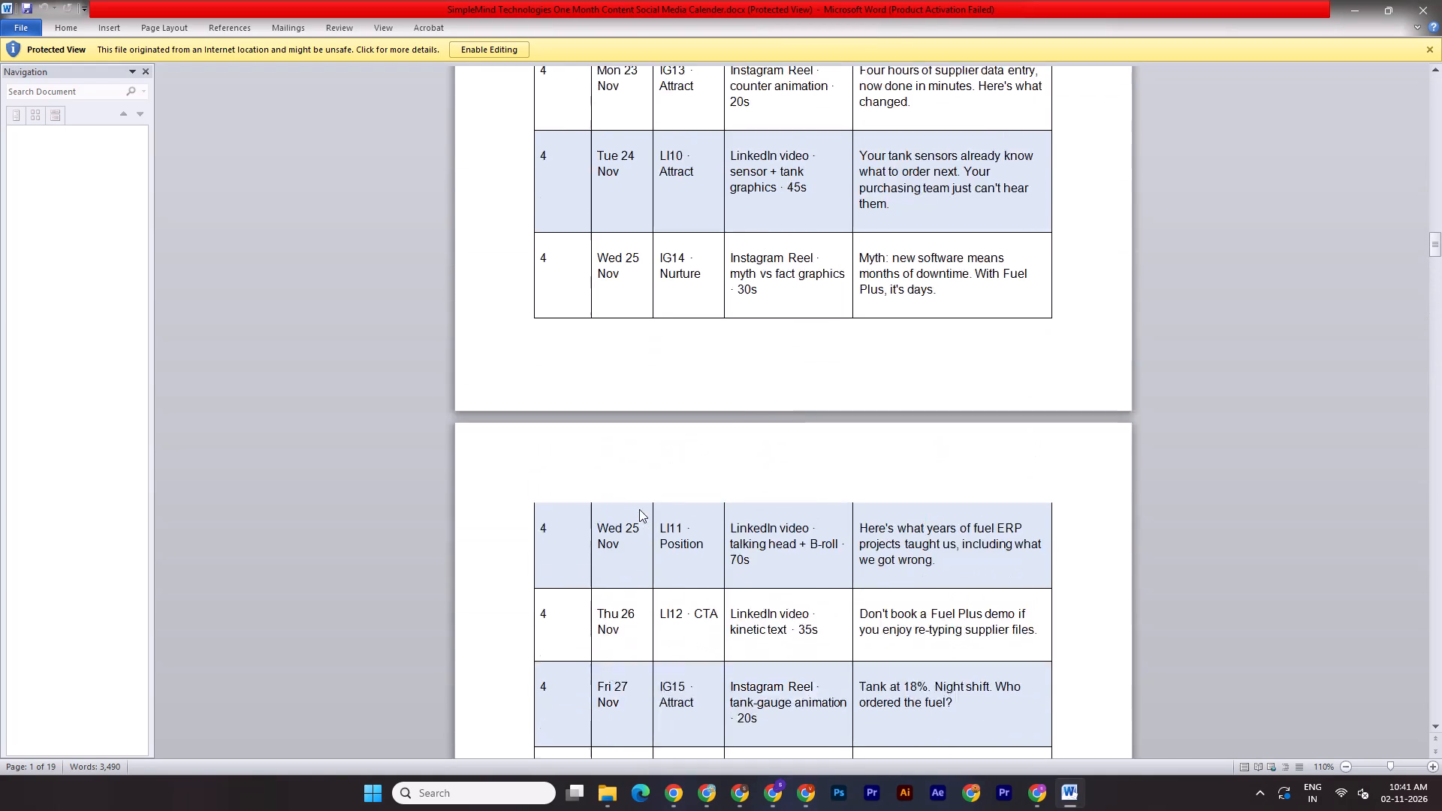
scroll(639, 509, "up", 4)
scroll(639, 509, "down", 20)
scroll(639, 509, "down", 19)
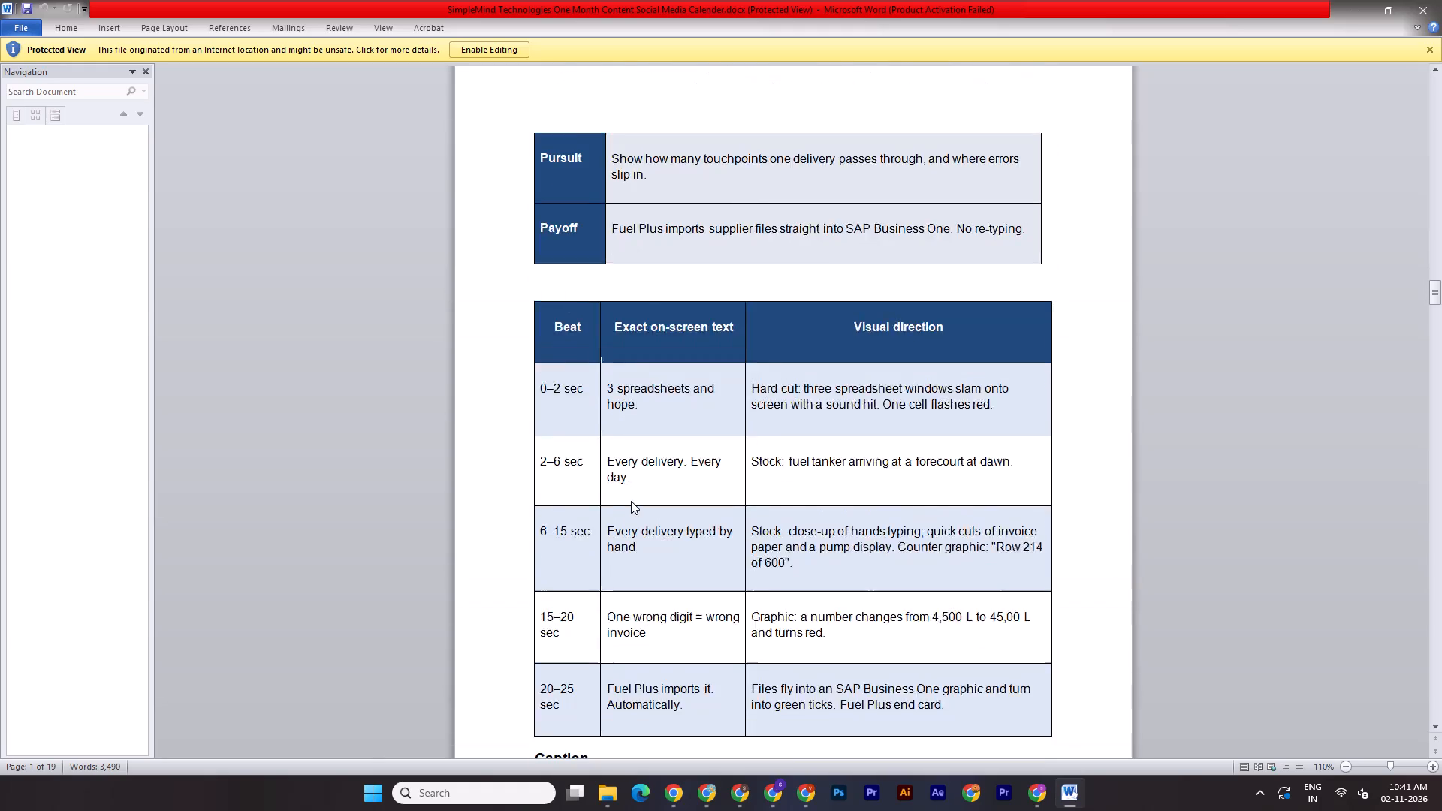
scroll(631, 501, "down", 2)
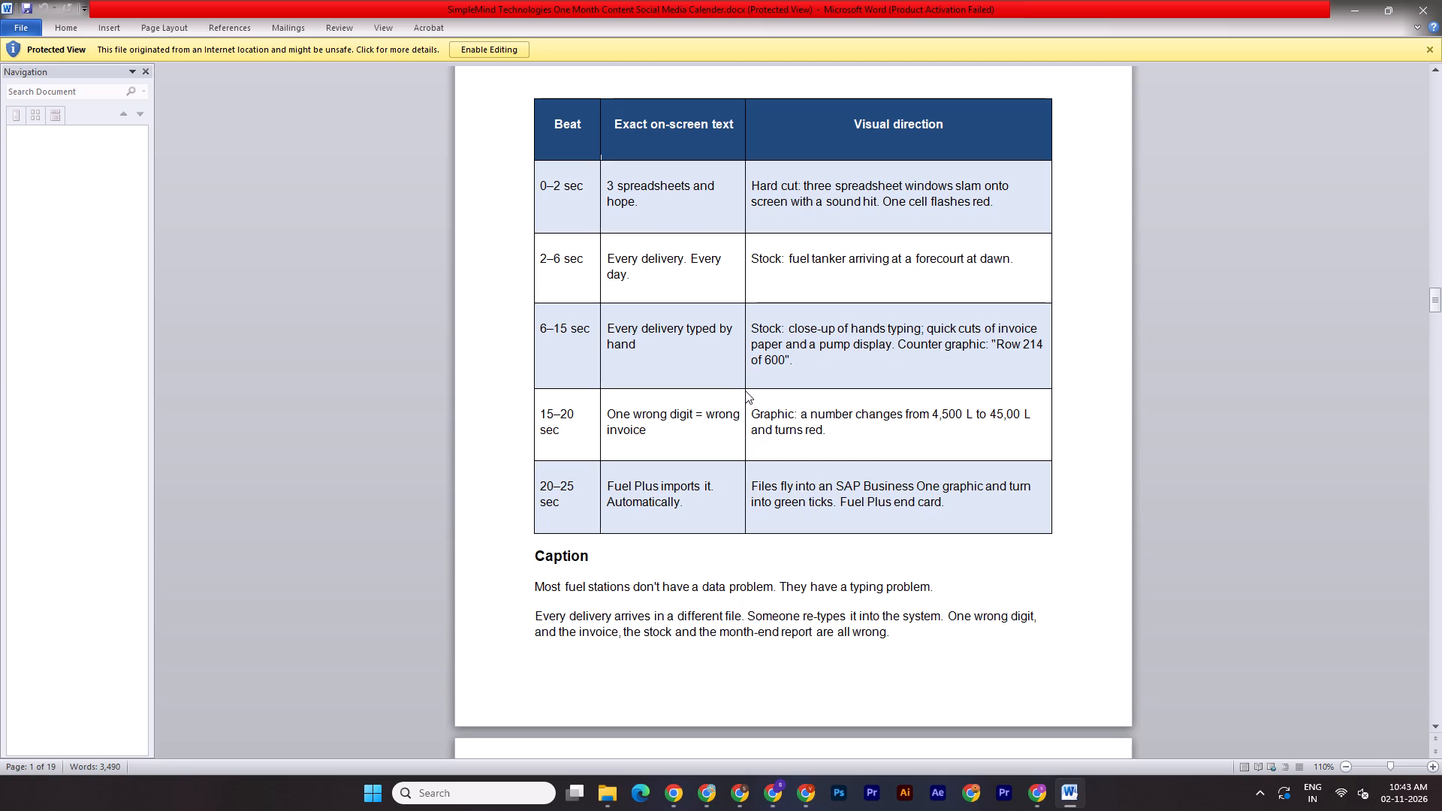
scroll(798, 412, "up", 5)
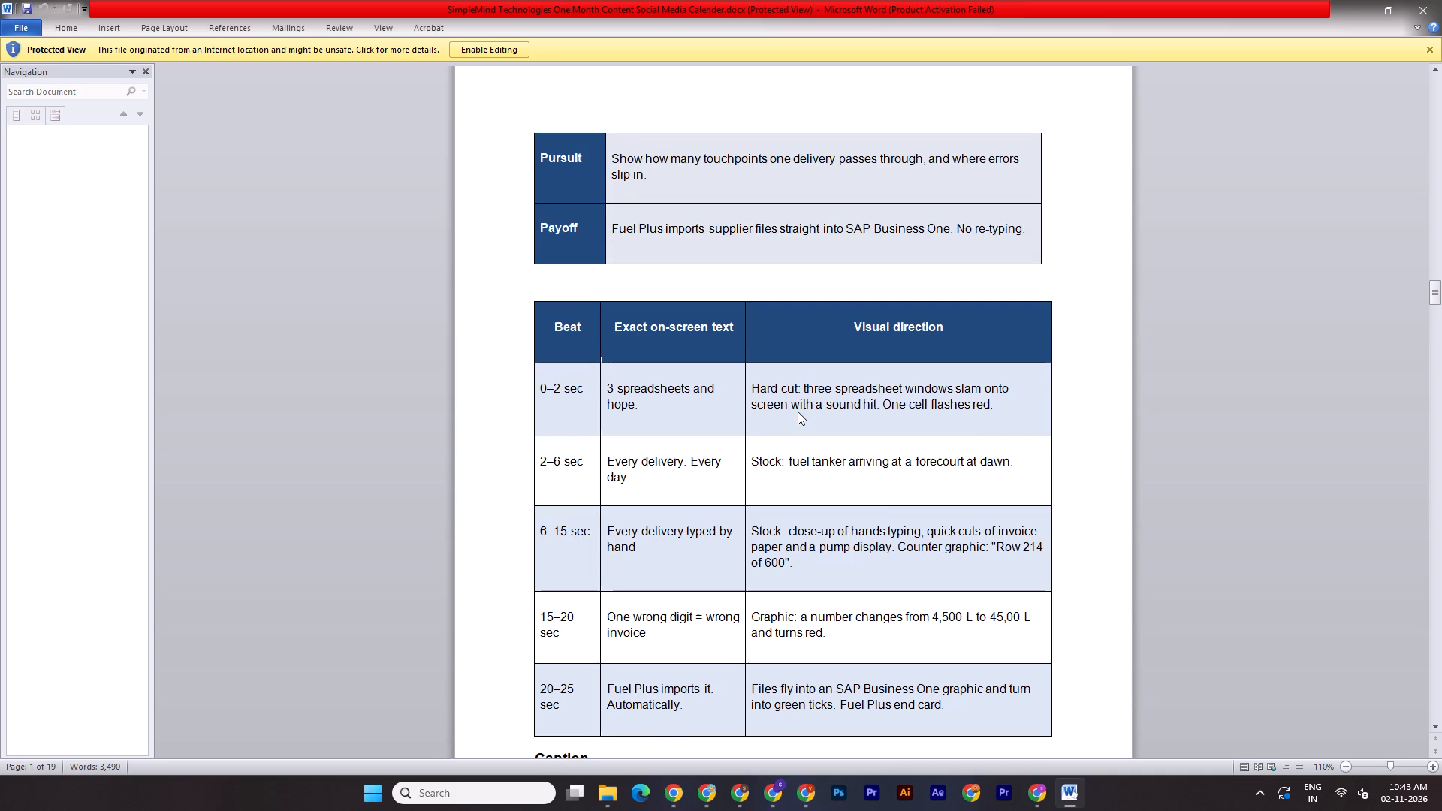
scroll(798, 412, "down", 2)
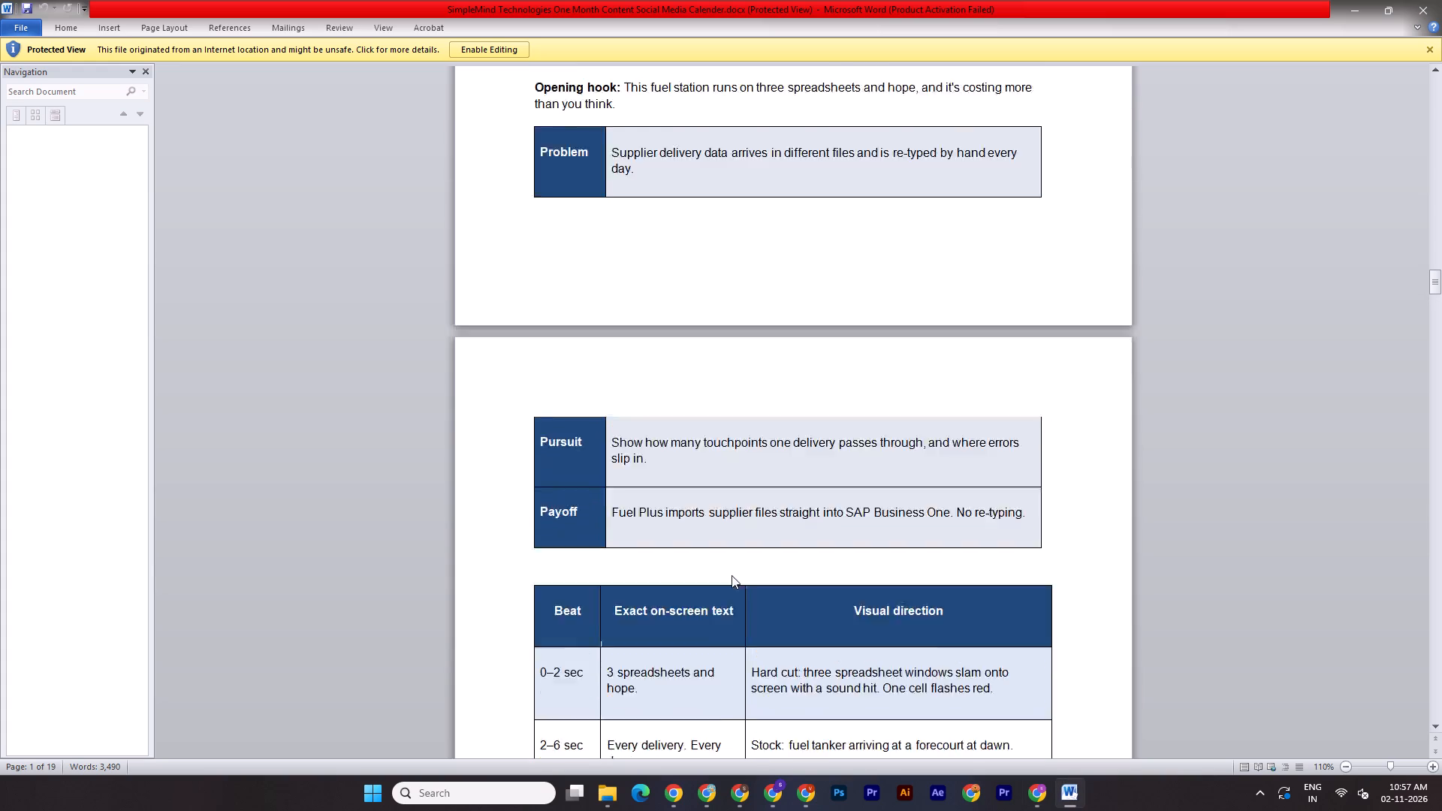
Review the content calendar's schedule table, reading the week 3 and week 4 Instagram and LinkedIn video entries and hooks.
scroll(732, 575, "up", 20)
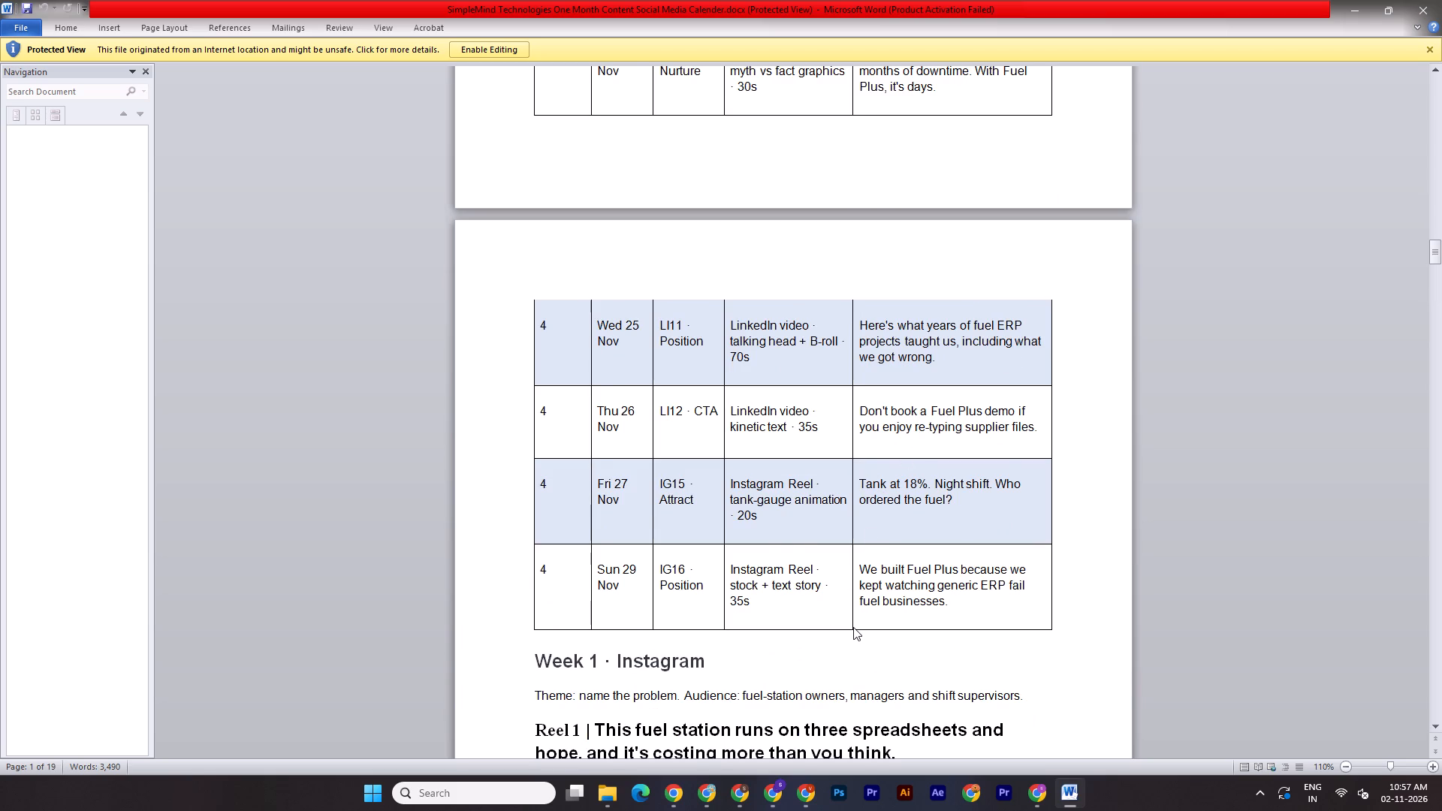
scroll(853, 627, "up", 12)
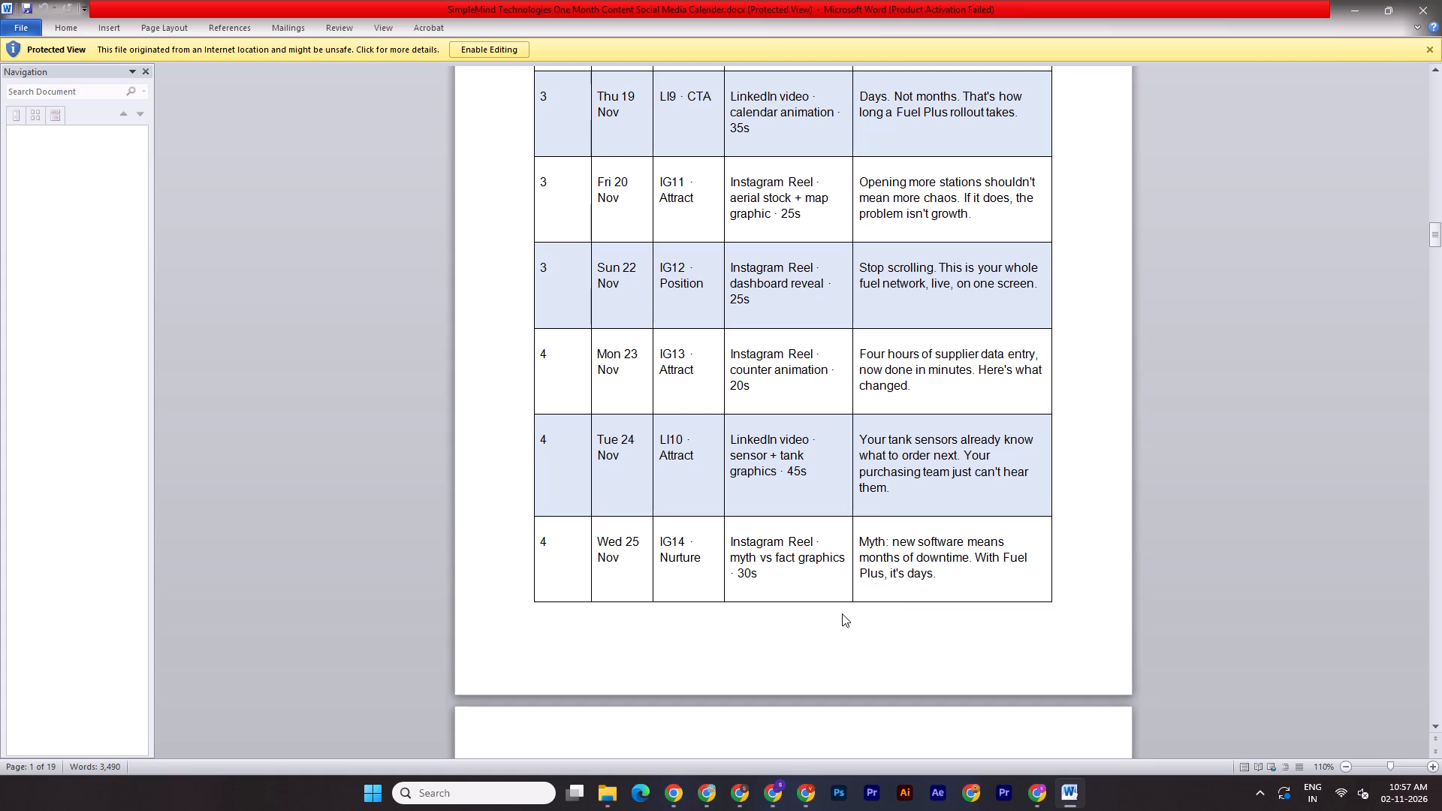
scroll(842, 617, "up", 17)
scroll(849, 627, "down", 17)
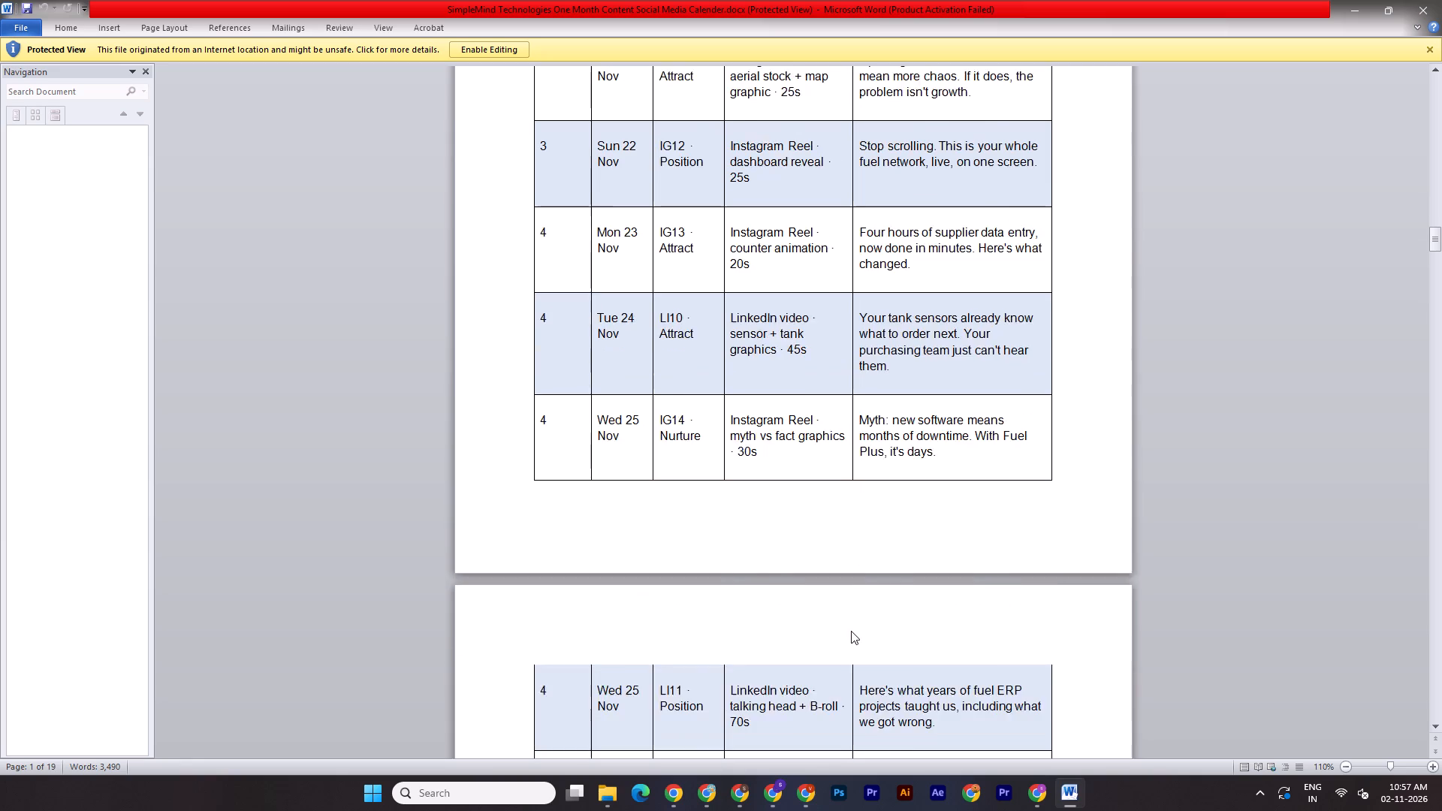
Read the Week 1 Instagram Reel 1 brief, including its problem, pursuit, payoff, beat-by-beat on-screen text, visual direction and caption.
scroll(851, 631, "down", 20)
scroll(851, 631, "down", 7)
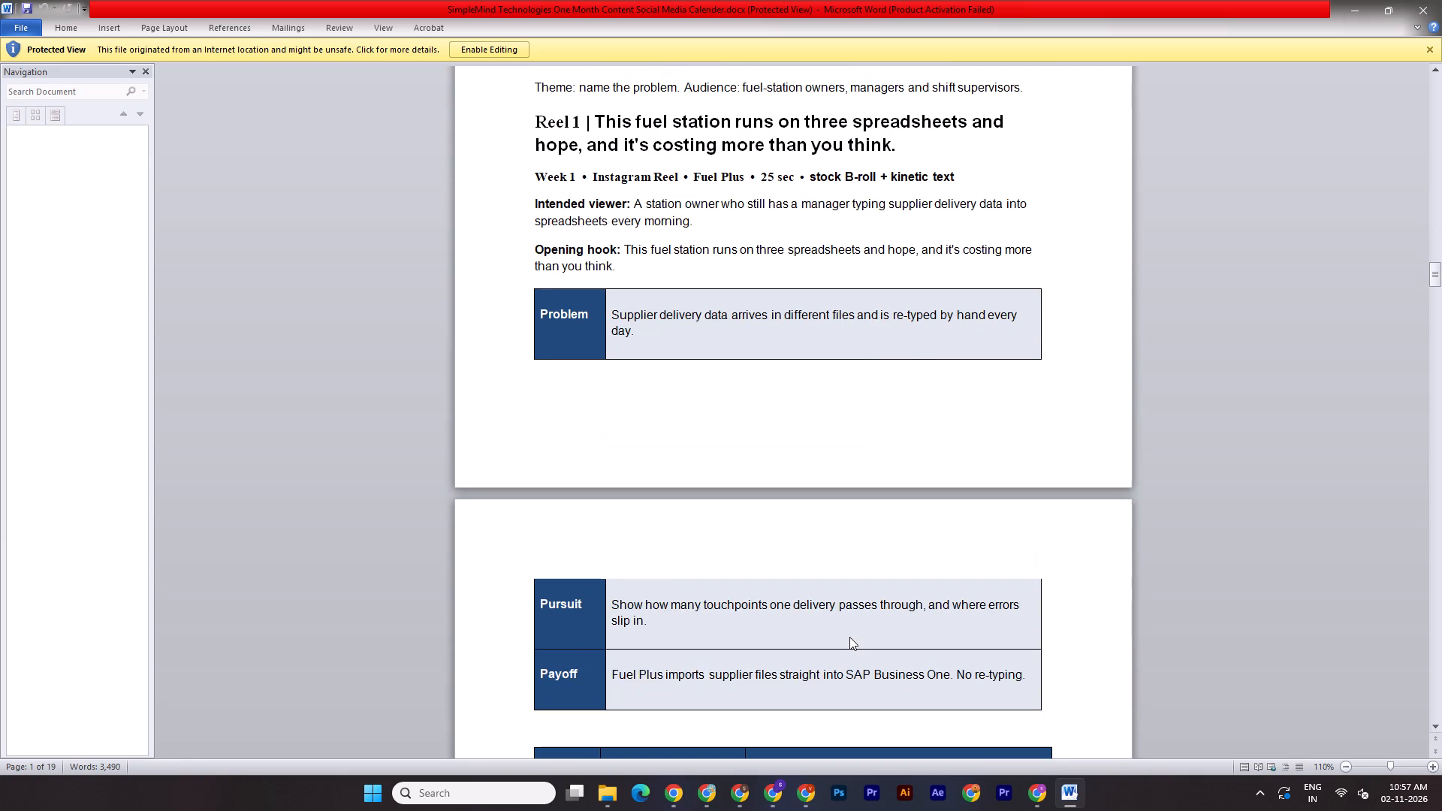
scroll(849, 637, "down", 10)
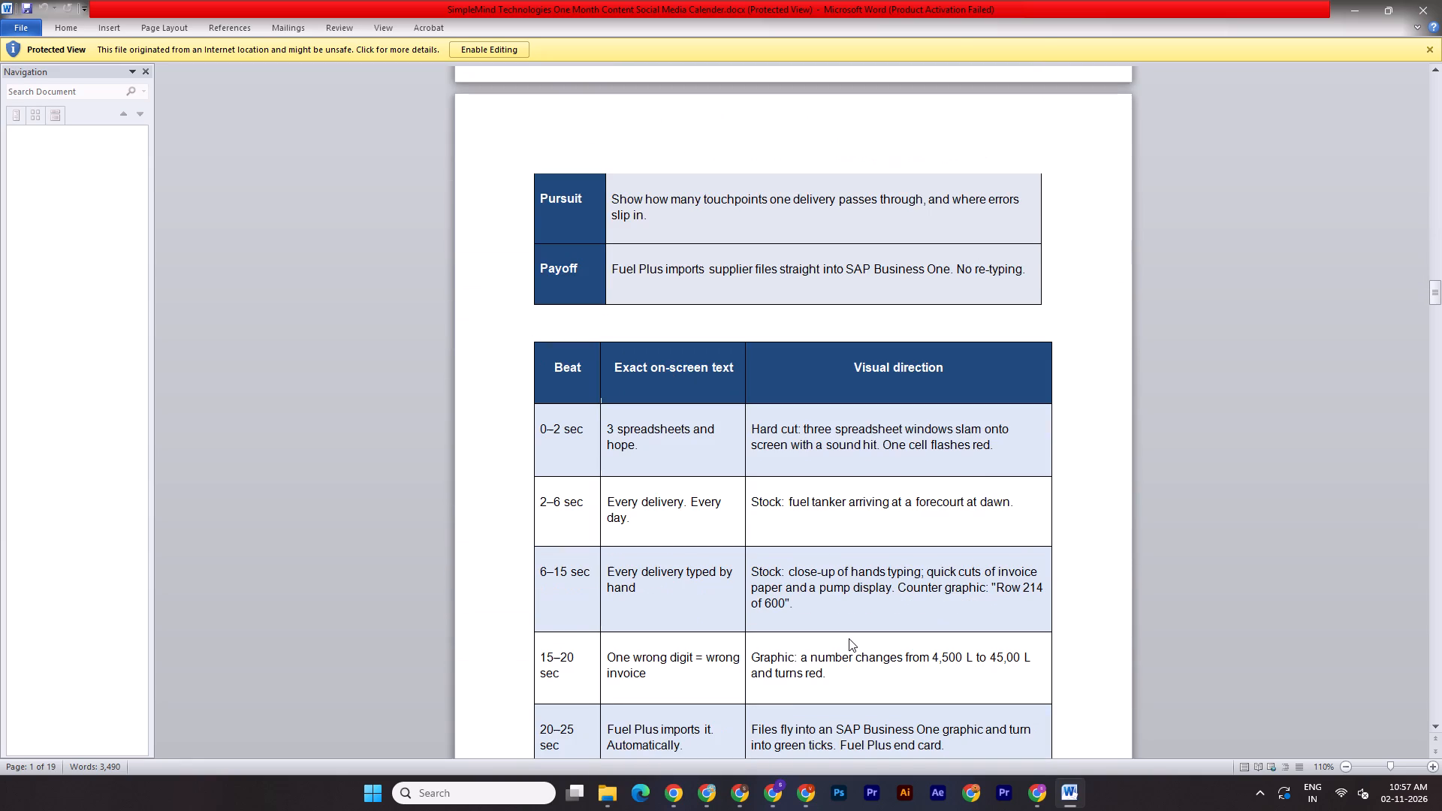
scroll(849, 638, "down", 3)
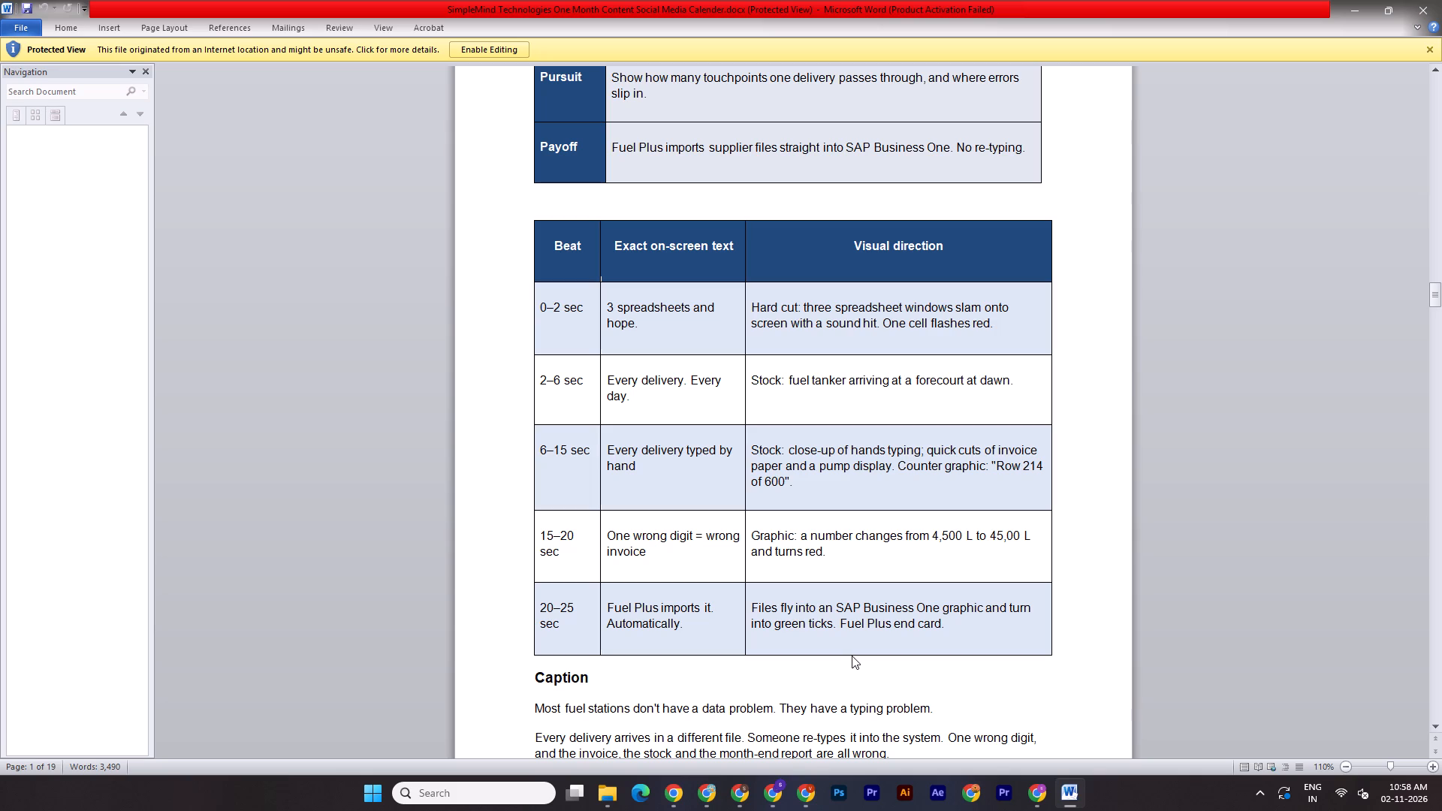
scroll(852, 656, "down", 3)
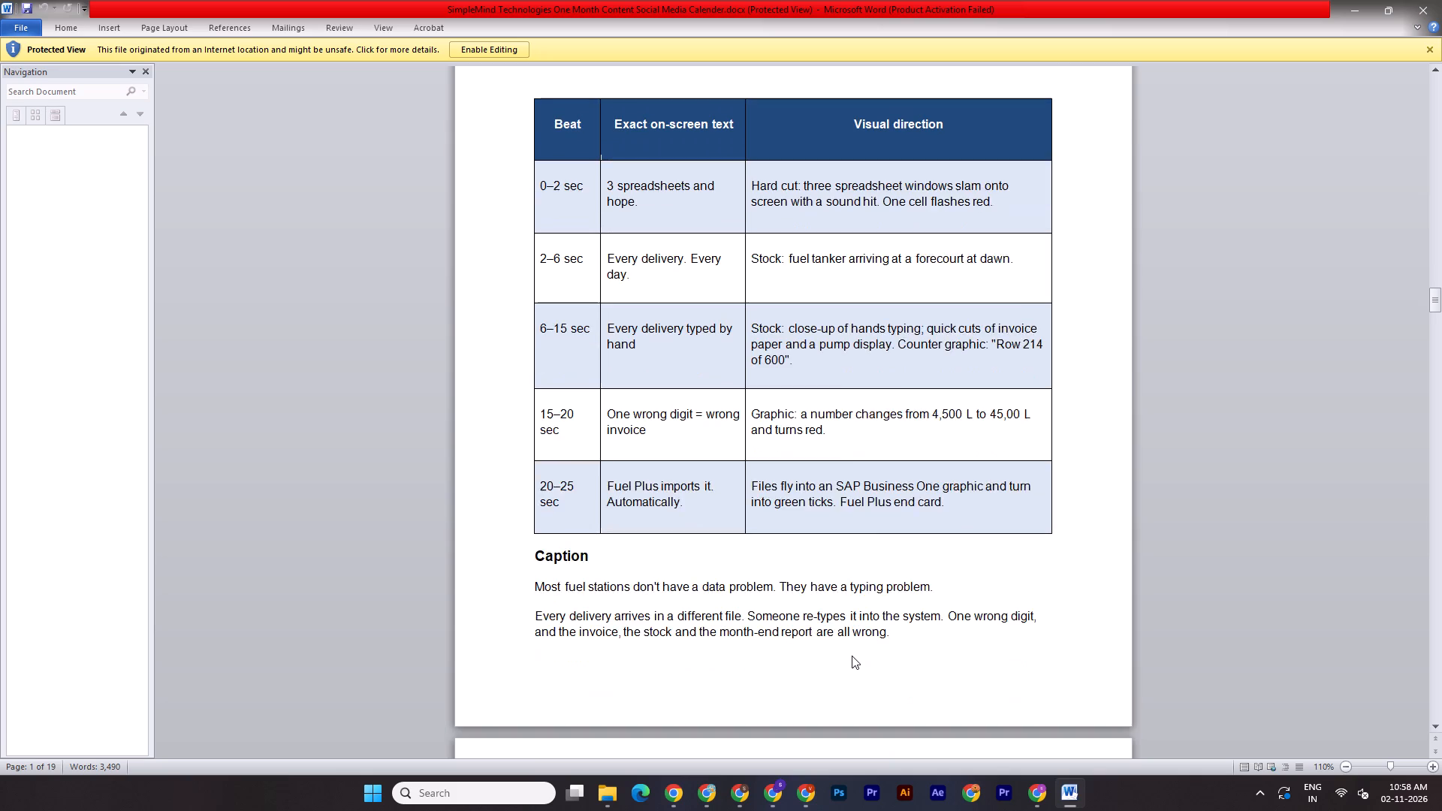
Read the beat tables and visual directions of the following scripts, from the supplier-file reel through Reel 3 to the "Hiring more staff" script.
scroll(852, 656, "down", 20)
scroll(852, 656, "down", 14)
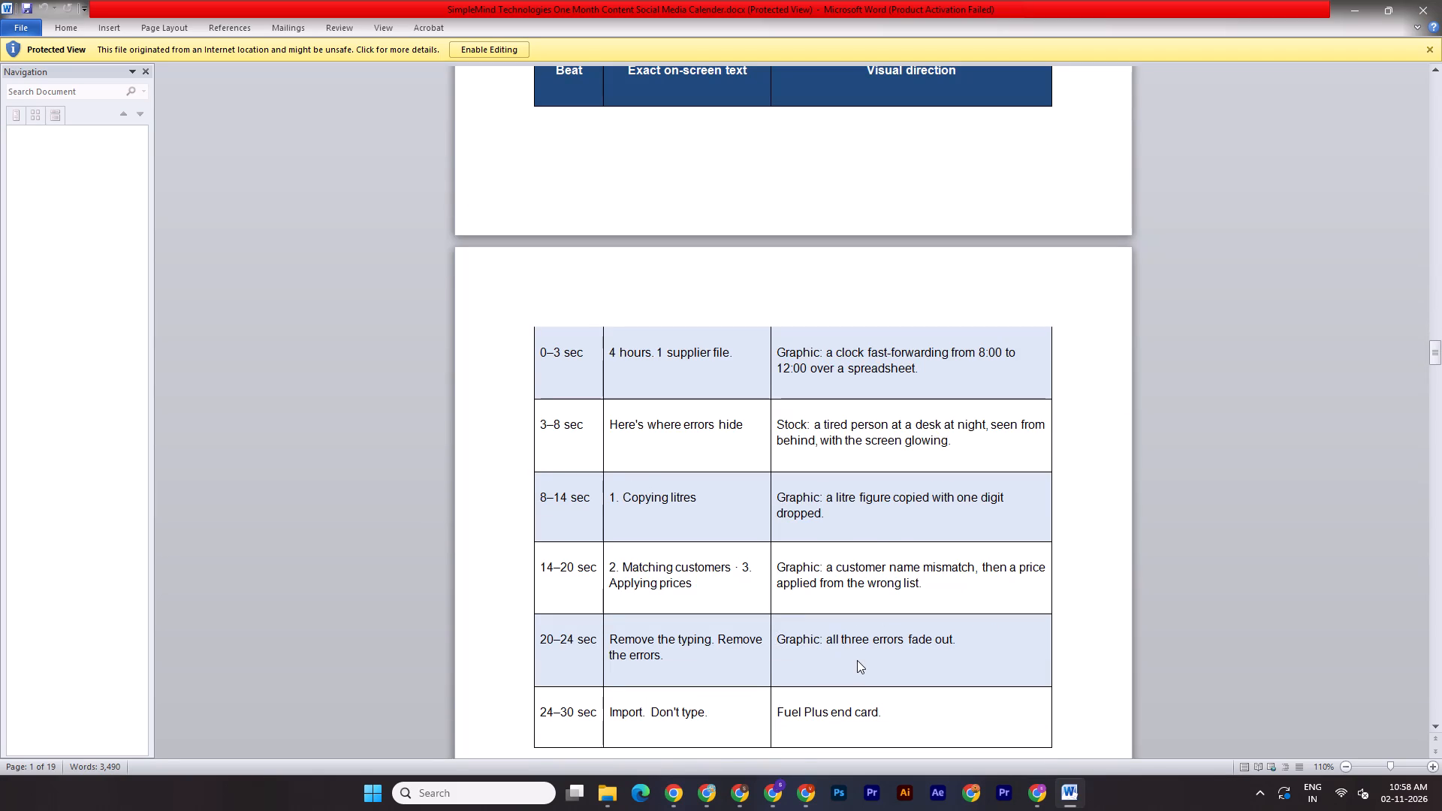
scroll(857, 660, "down", 1)
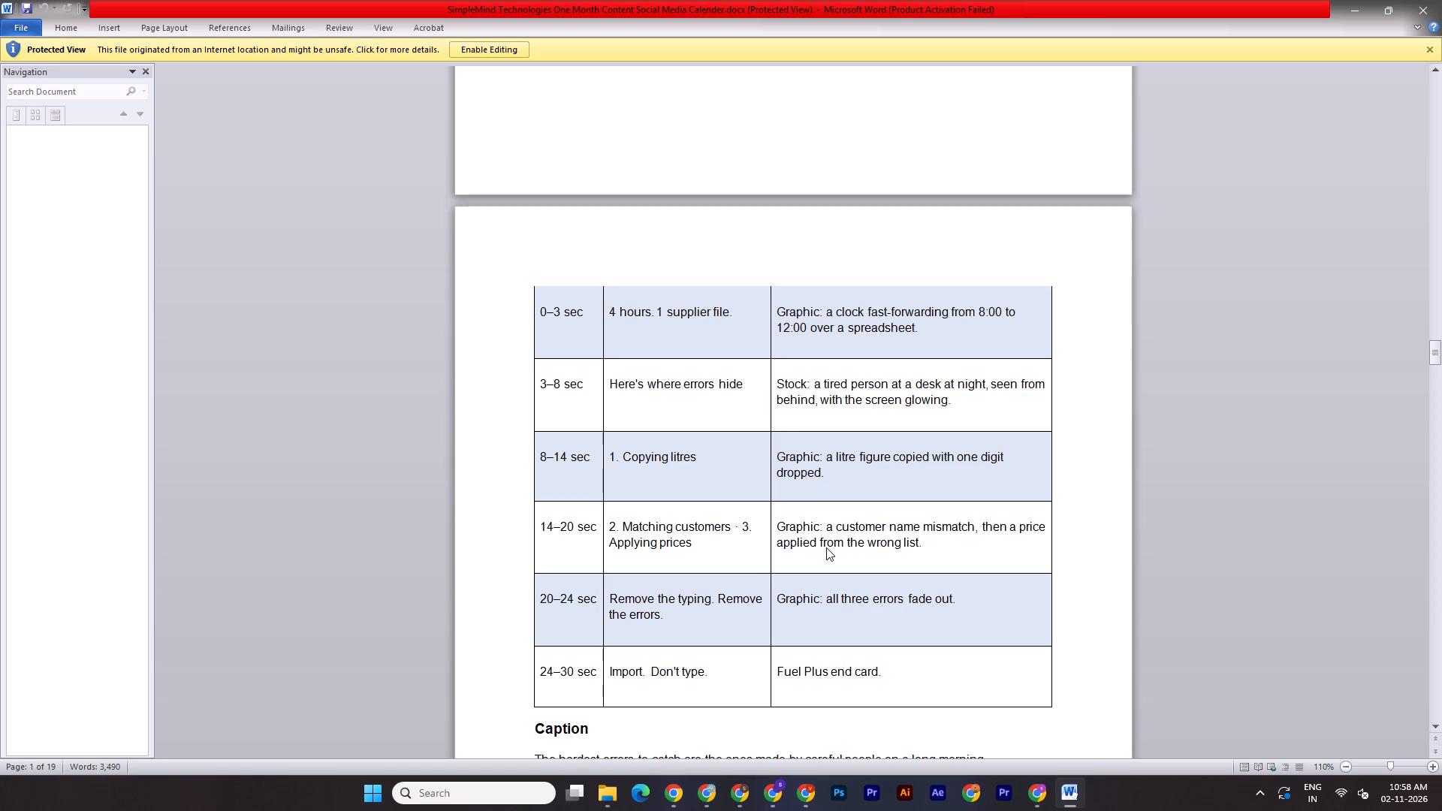
scroll(849, 559, "down", 2)
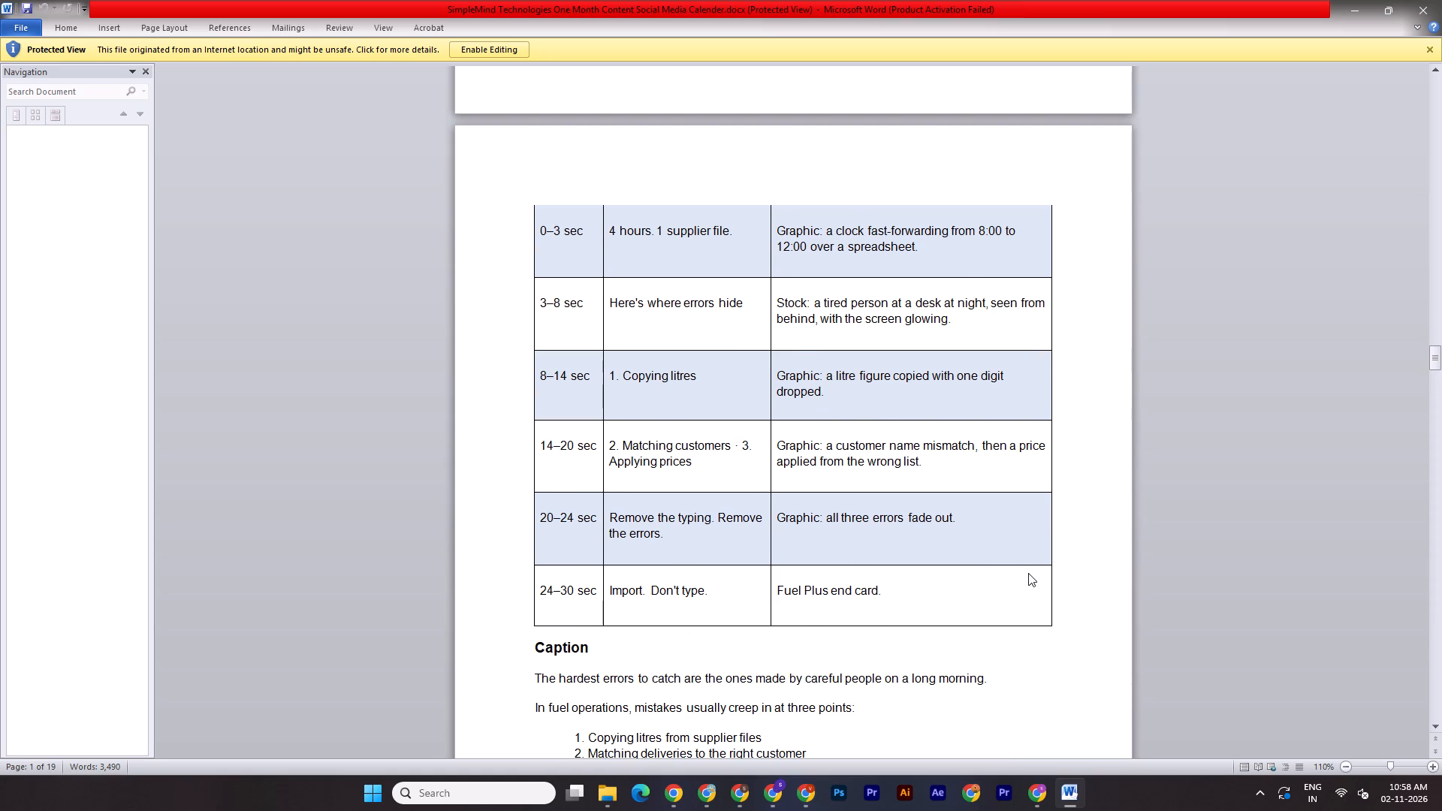
scroll(1027, 571, "down", 20)
scroll(1027, 571, "down", 8)
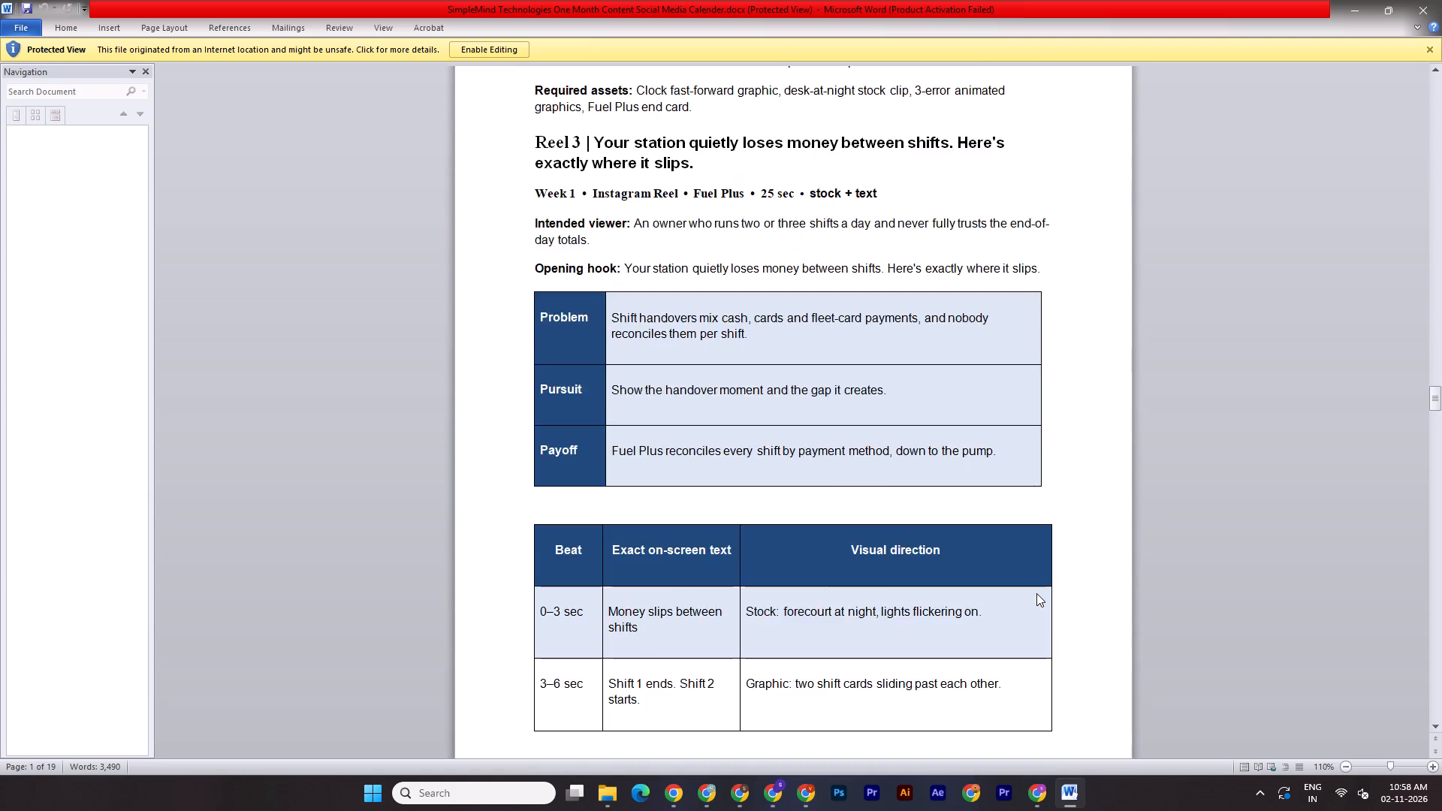
scroll(1036, 593, "down", 4)
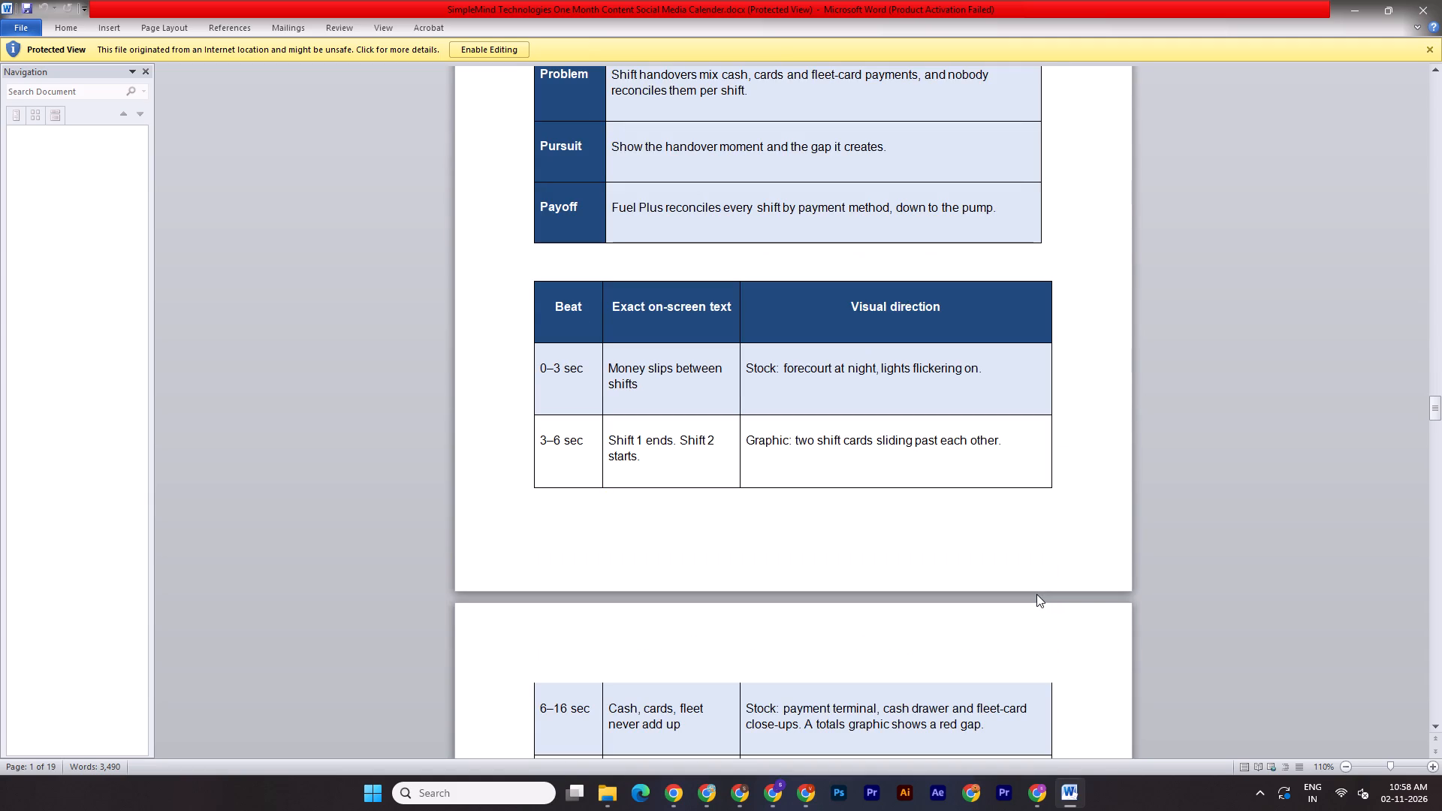
scroll(1036, 594, "down", 5)
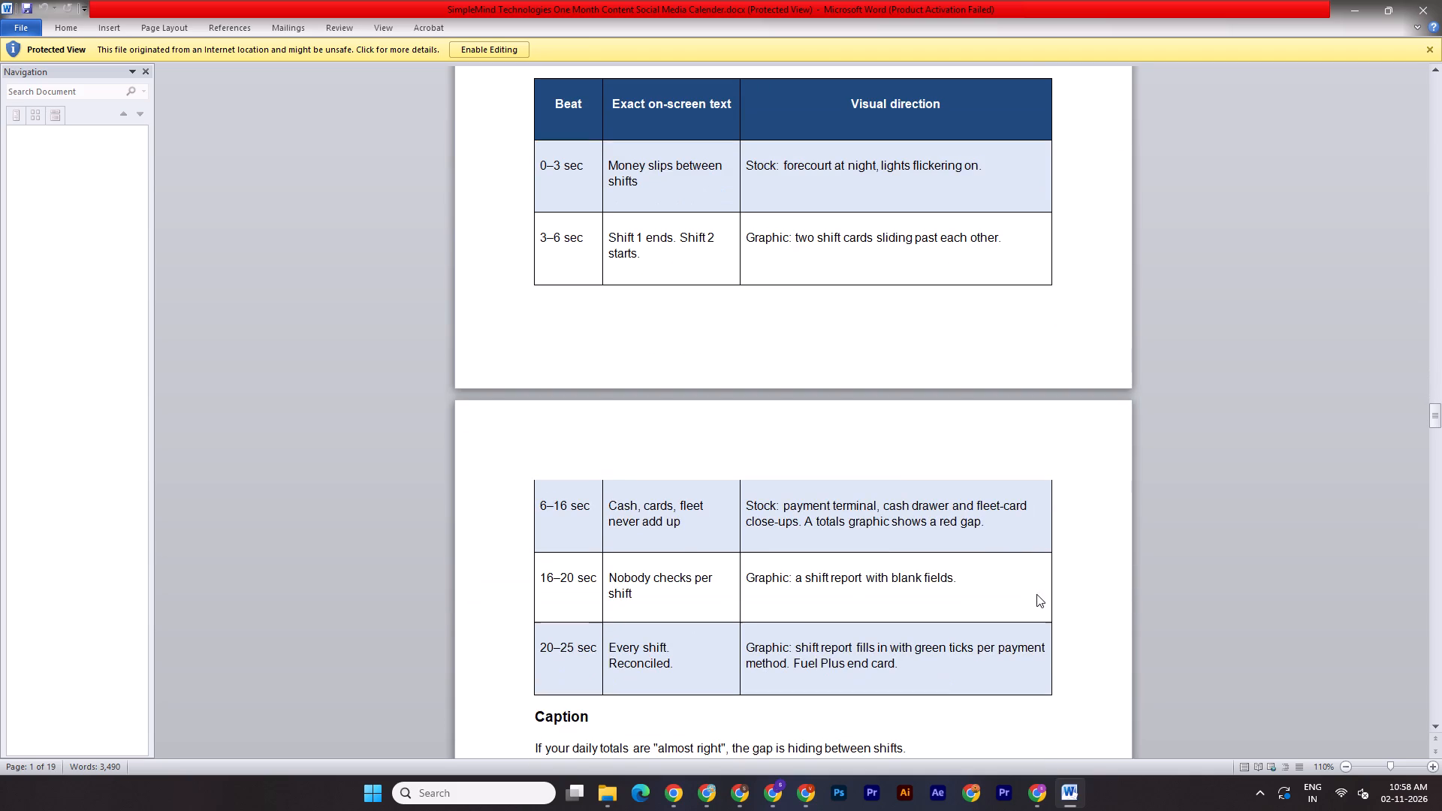
scroll(1036, 594, "down", 5)
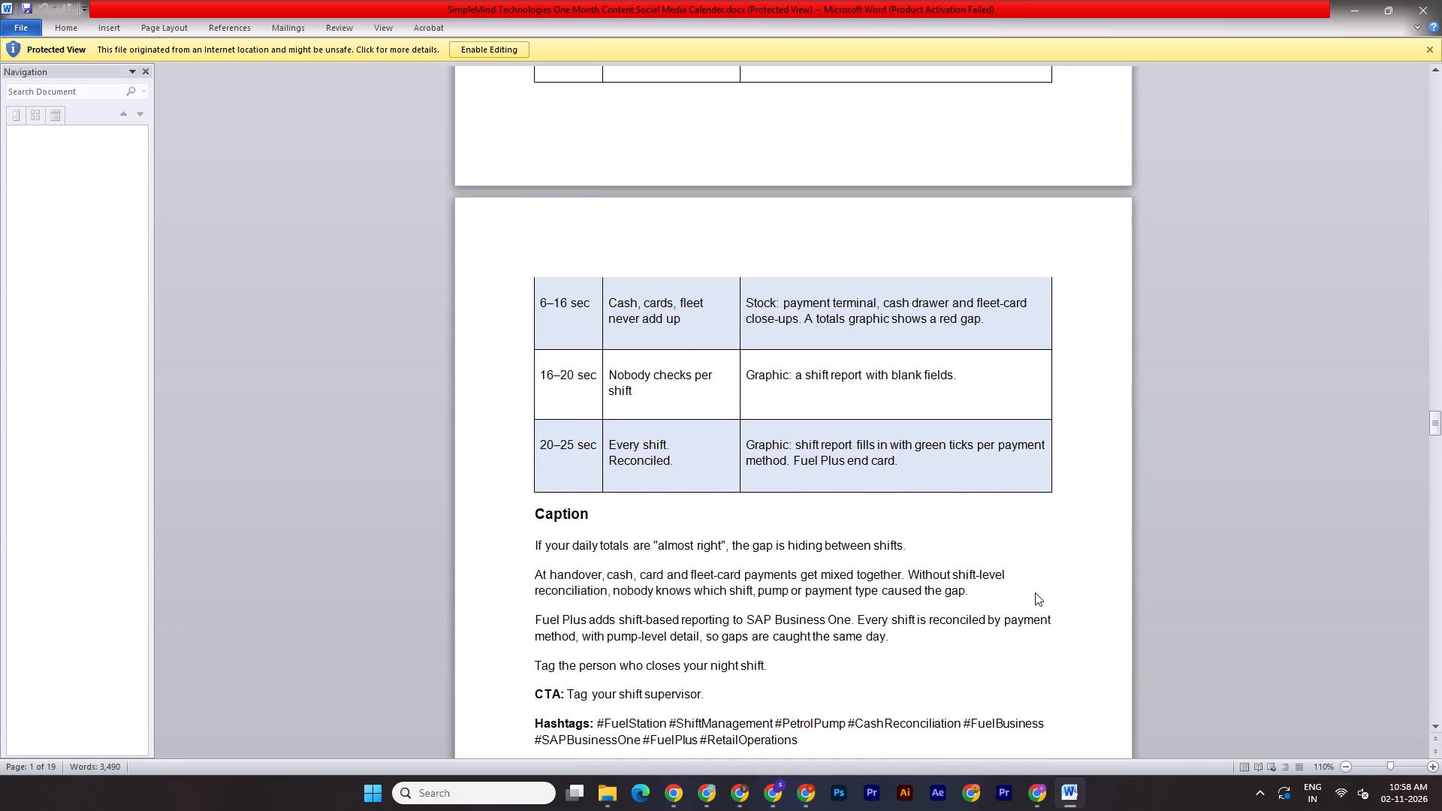
scroll(1035, 592, "down", 16)
scroll(1035, 593, "down", 5)
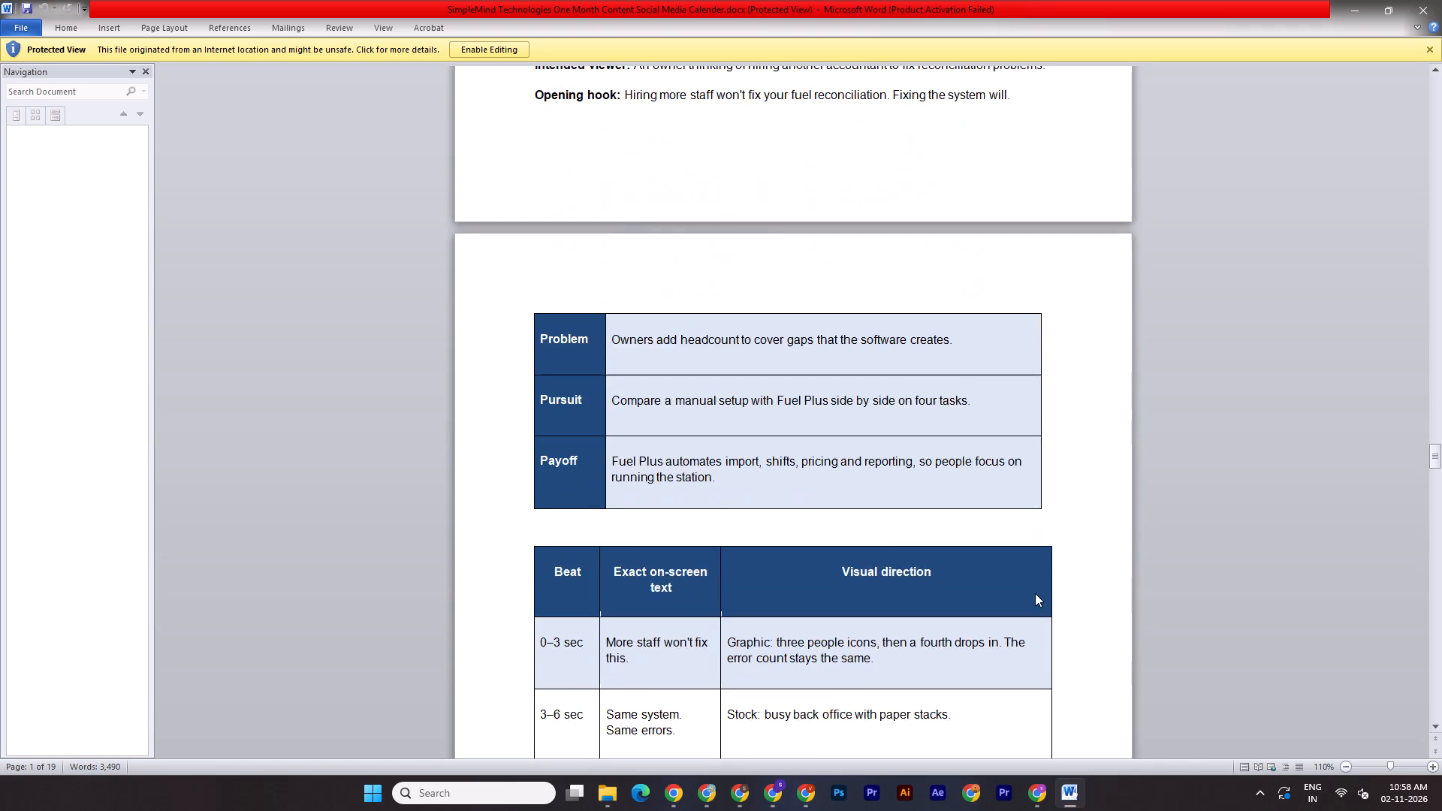
scroll(1035, 593, "down", 6)
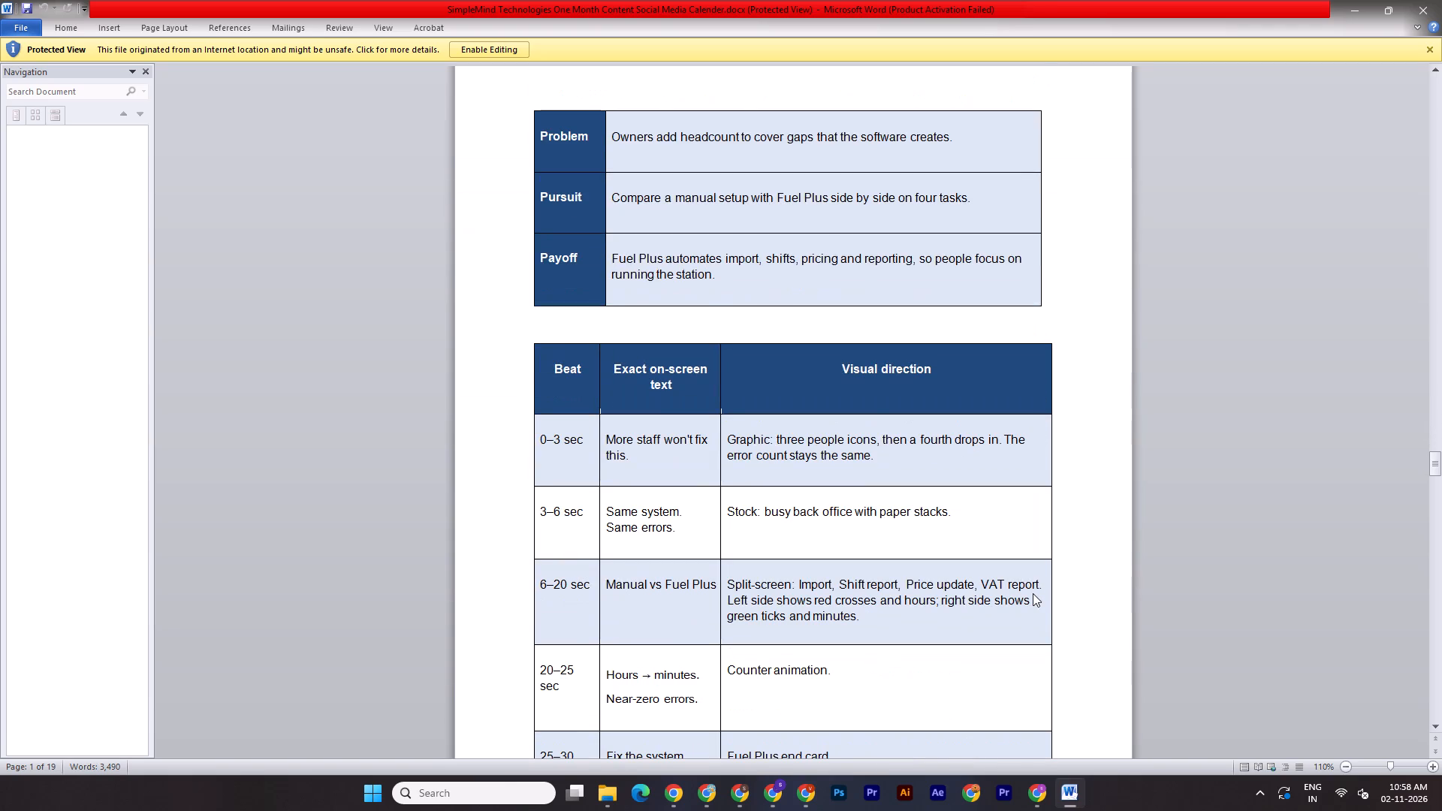
scroll(1033, 593, "down", 3)
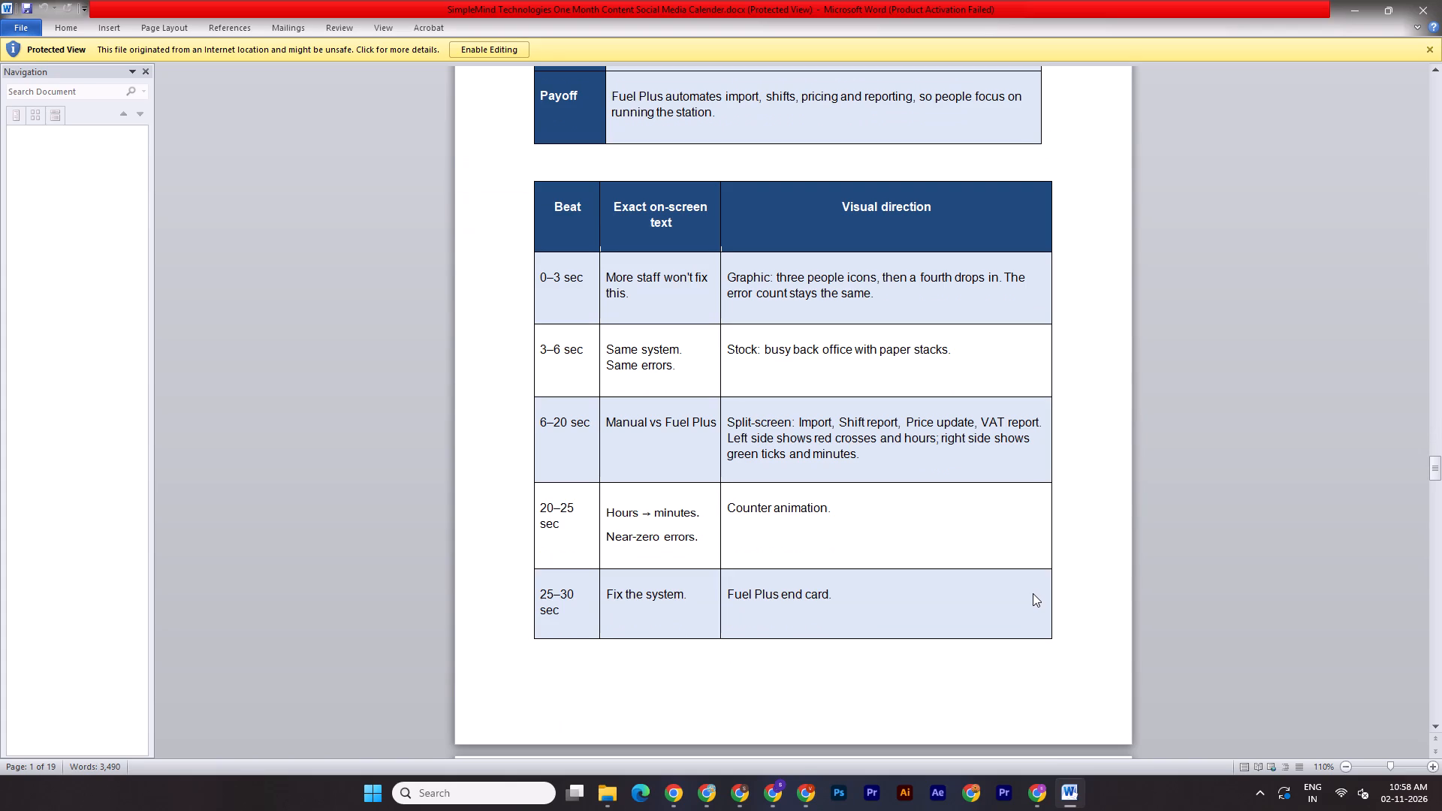
scroll(1033, 593, "down", 1)
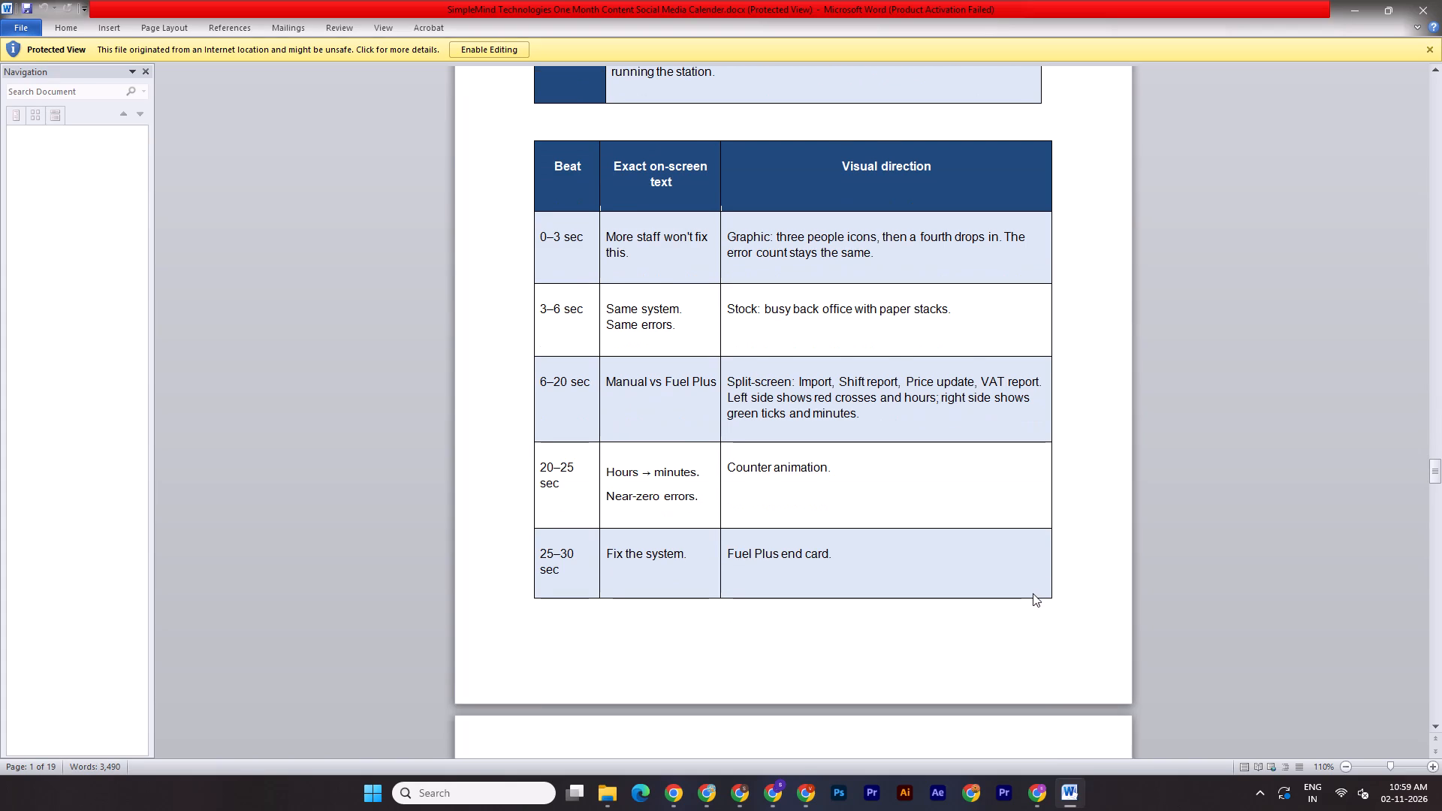
Read through the Week 1 LinkedIn section, examining the beats, scripts, captions and required assets of Videos 1 to 3.
scroll(1033, 593, "down", 16)
scroll(1033, 597, "down", 5)
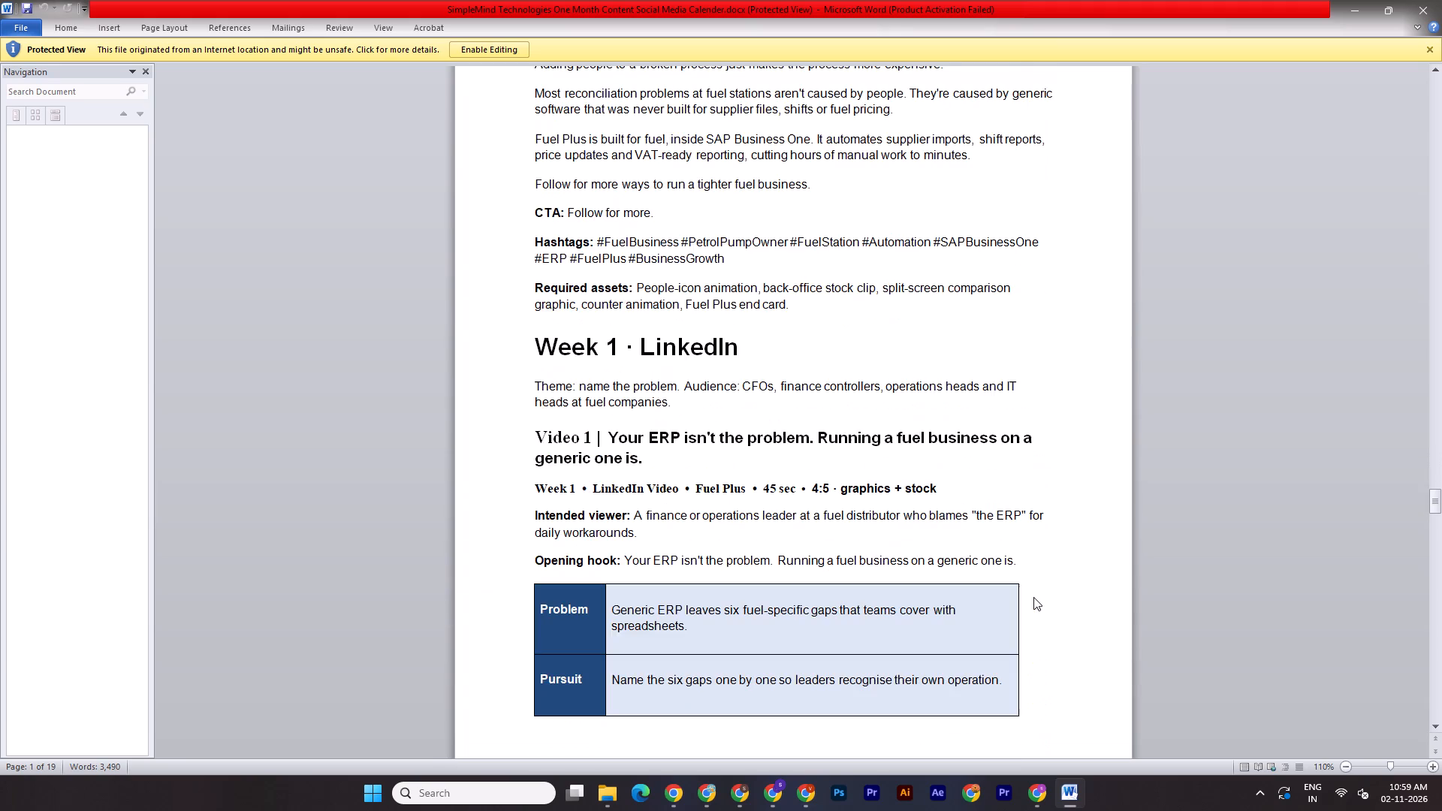
scroll(1033, 597, "down", 15)
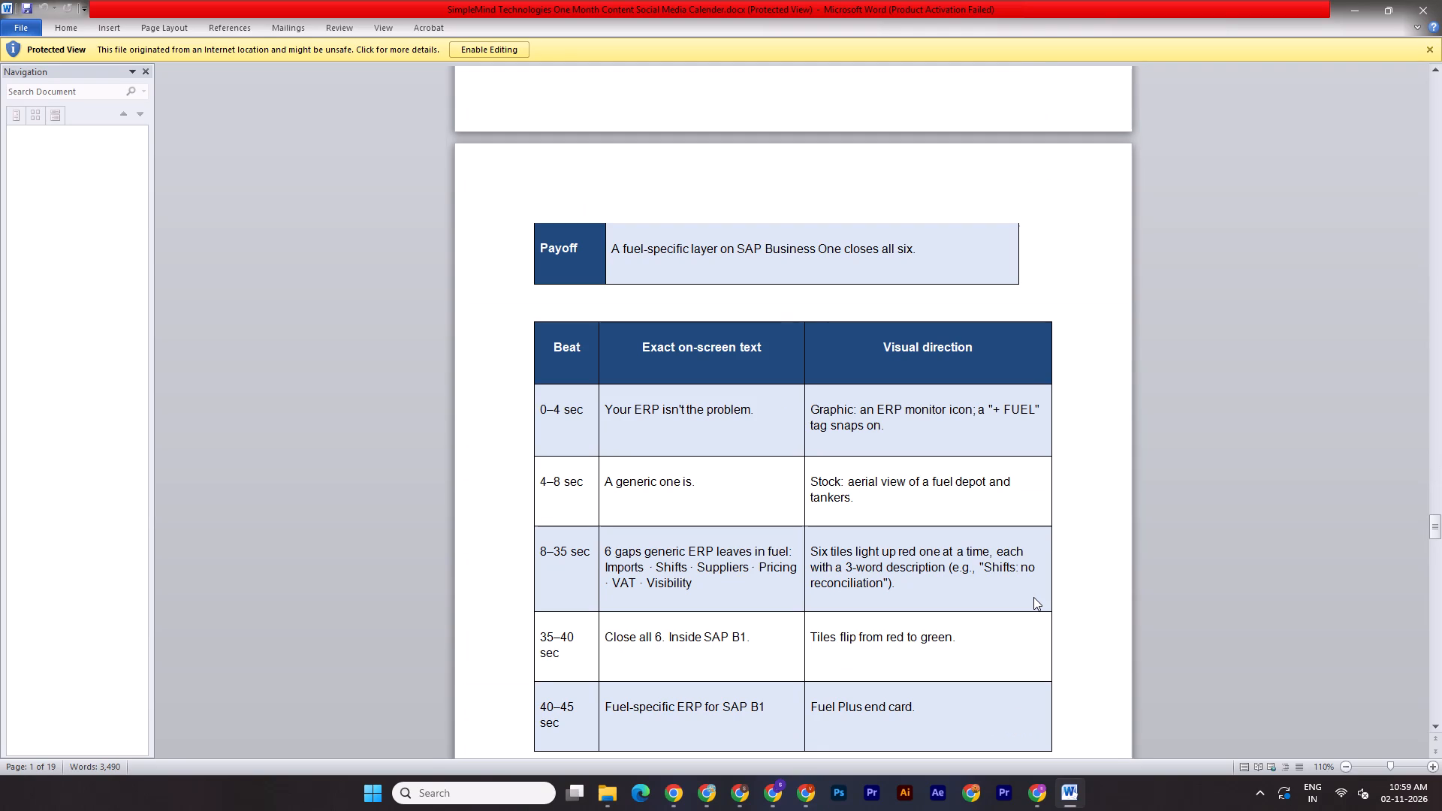
scroll(1033, 597, "down", 5)
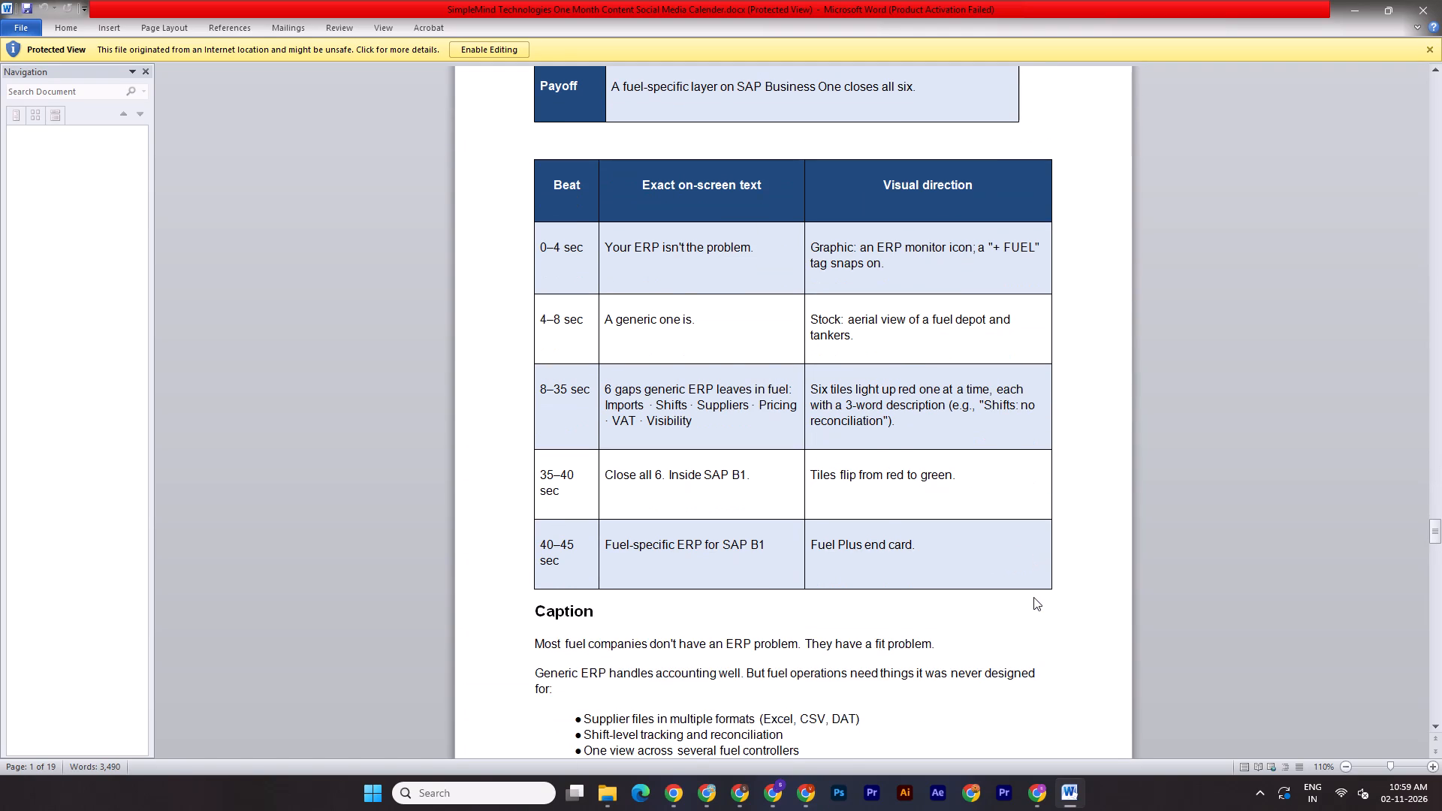
scroll(1033, 597, "down", 13)
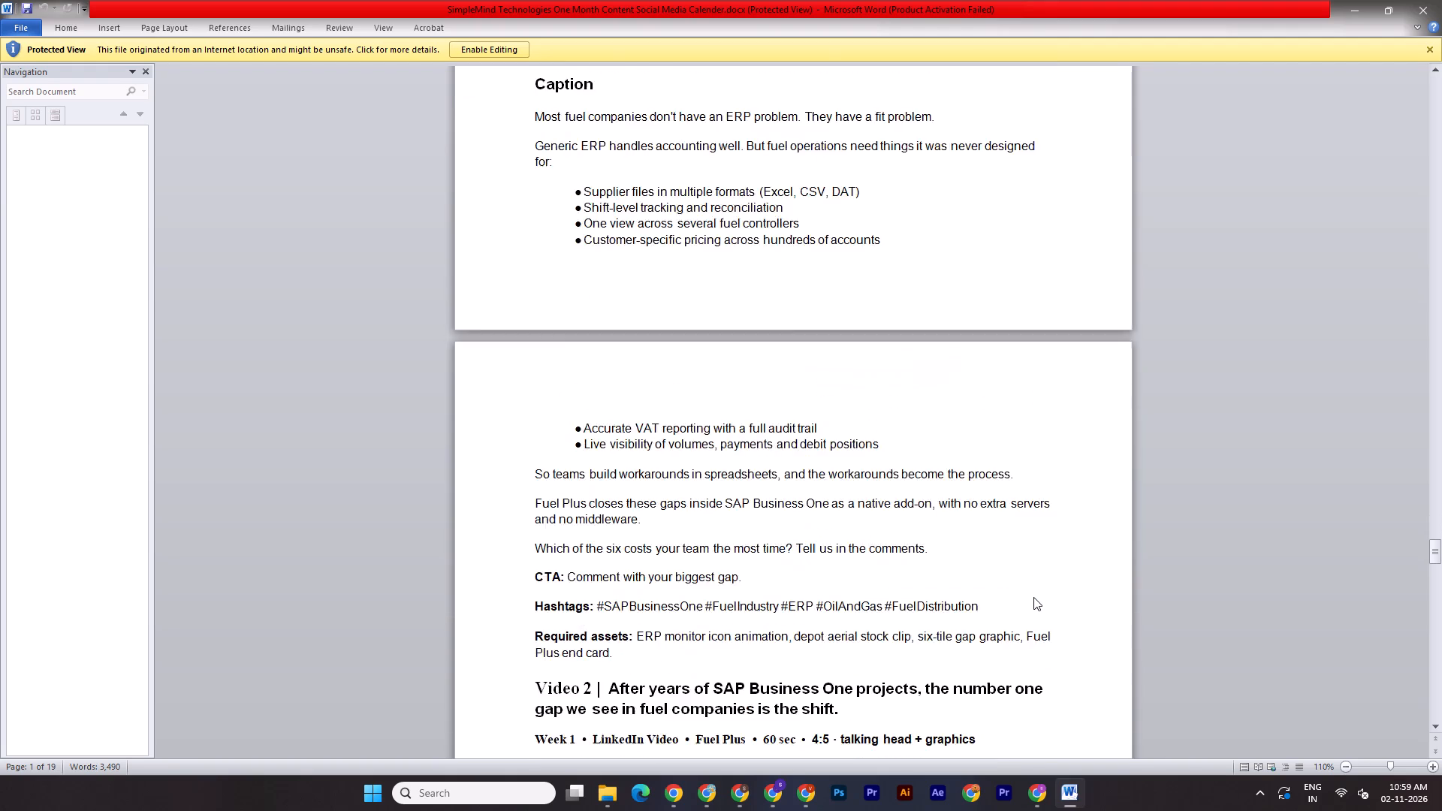
scroll(1033, 597, "down", 20)
scroll(1033, 597, "down", 5)
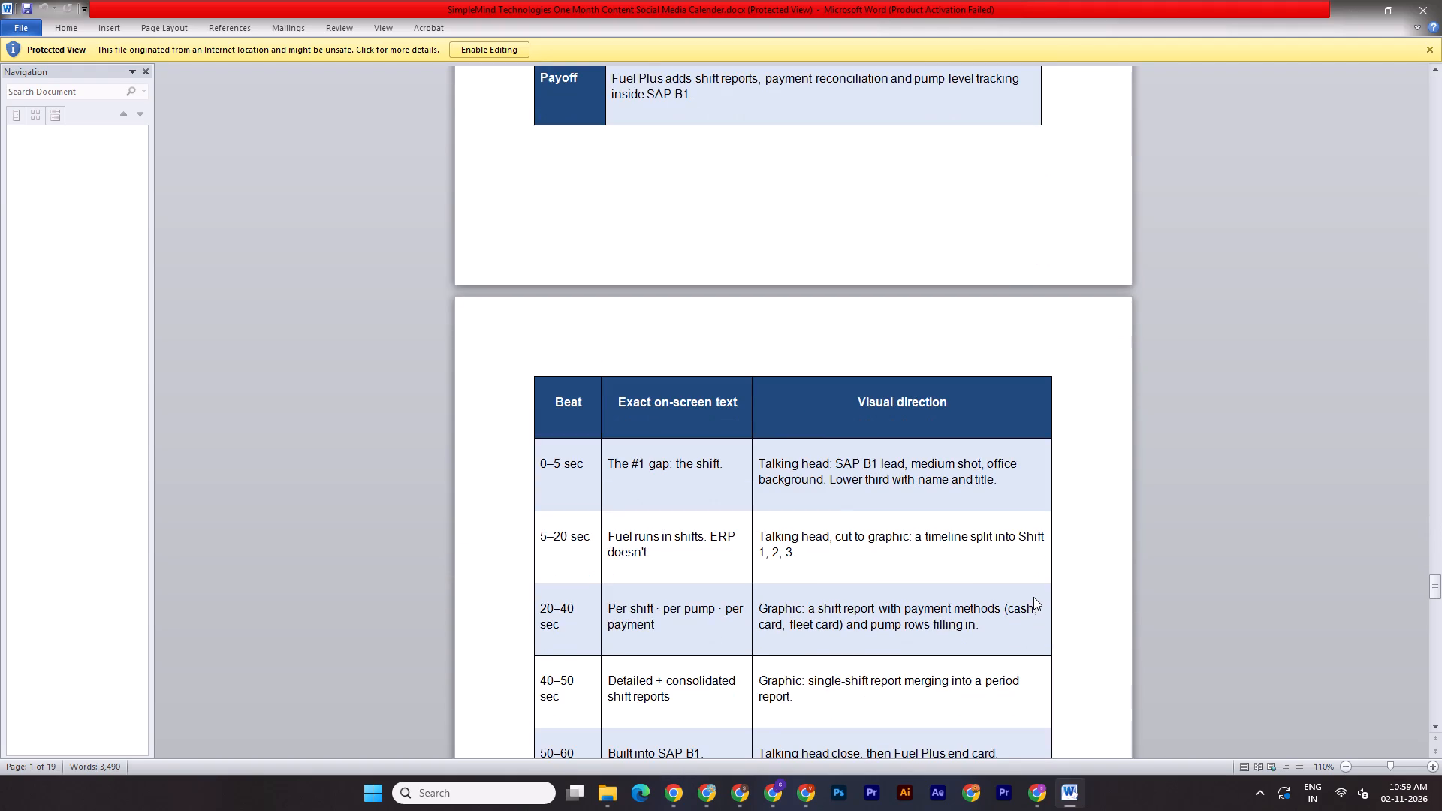
scroll(1033, 597, "down", 1)
scroll(1033, 597, "up", 1)
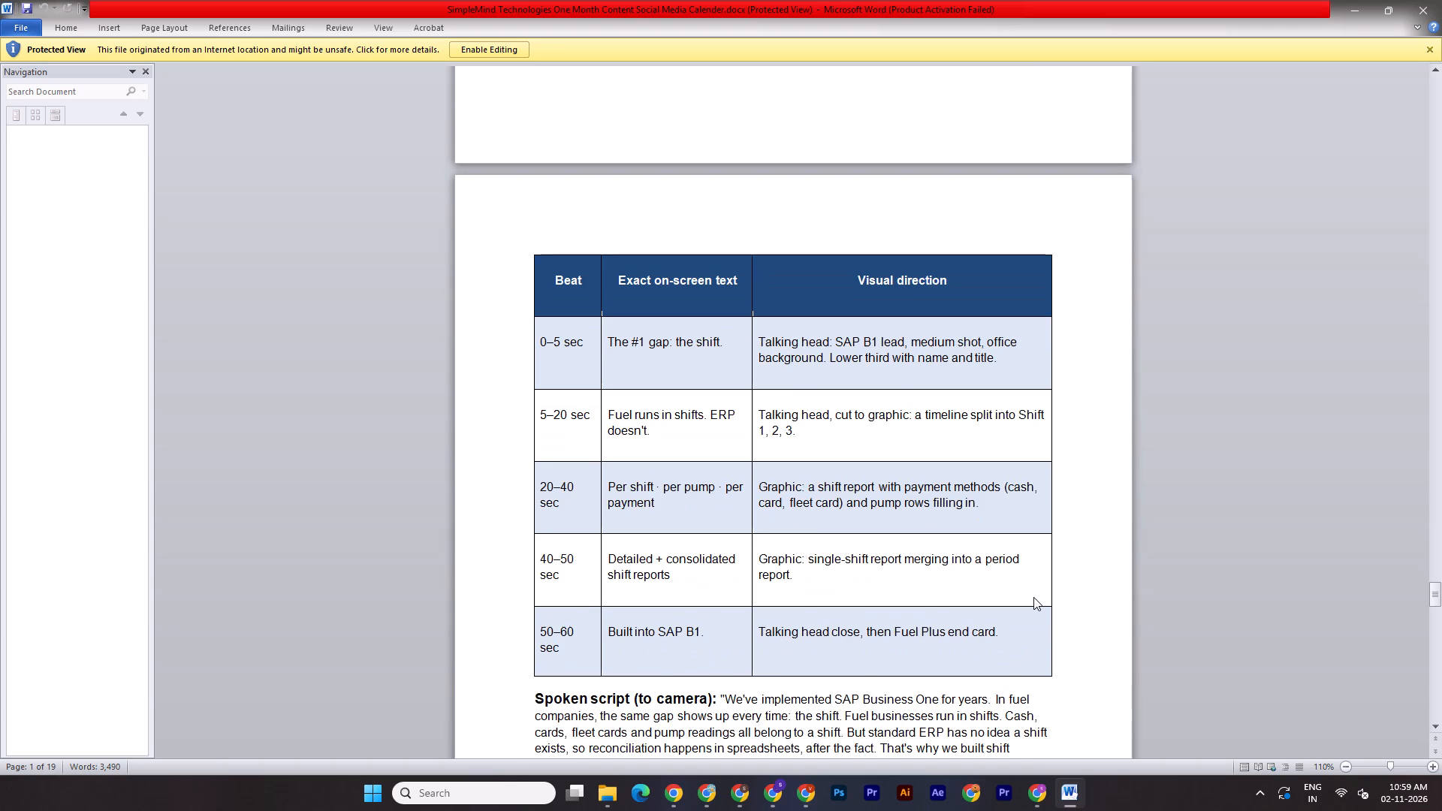
scroll(1033, 597, "down", 1)
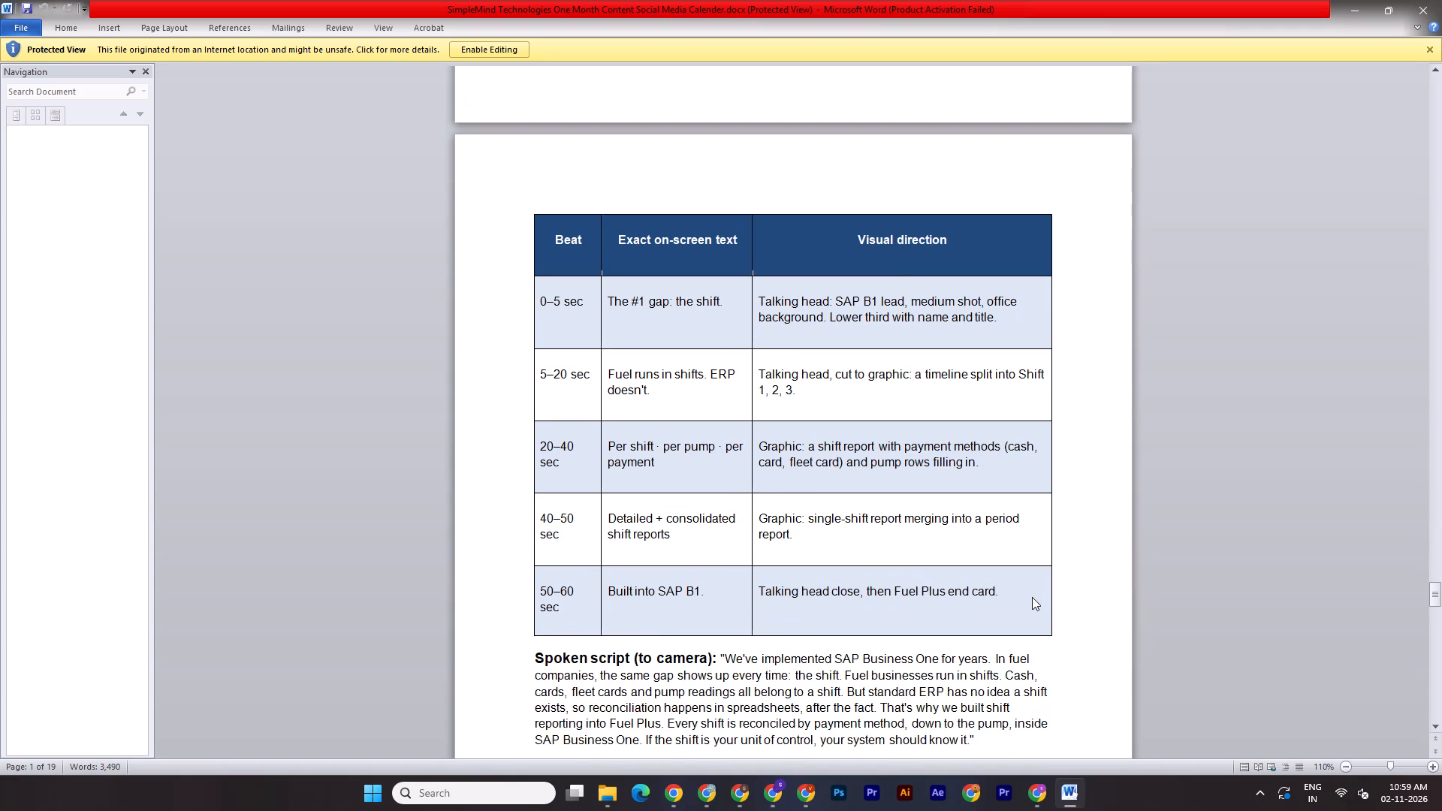
scroll(1032, 597, "down", 6)
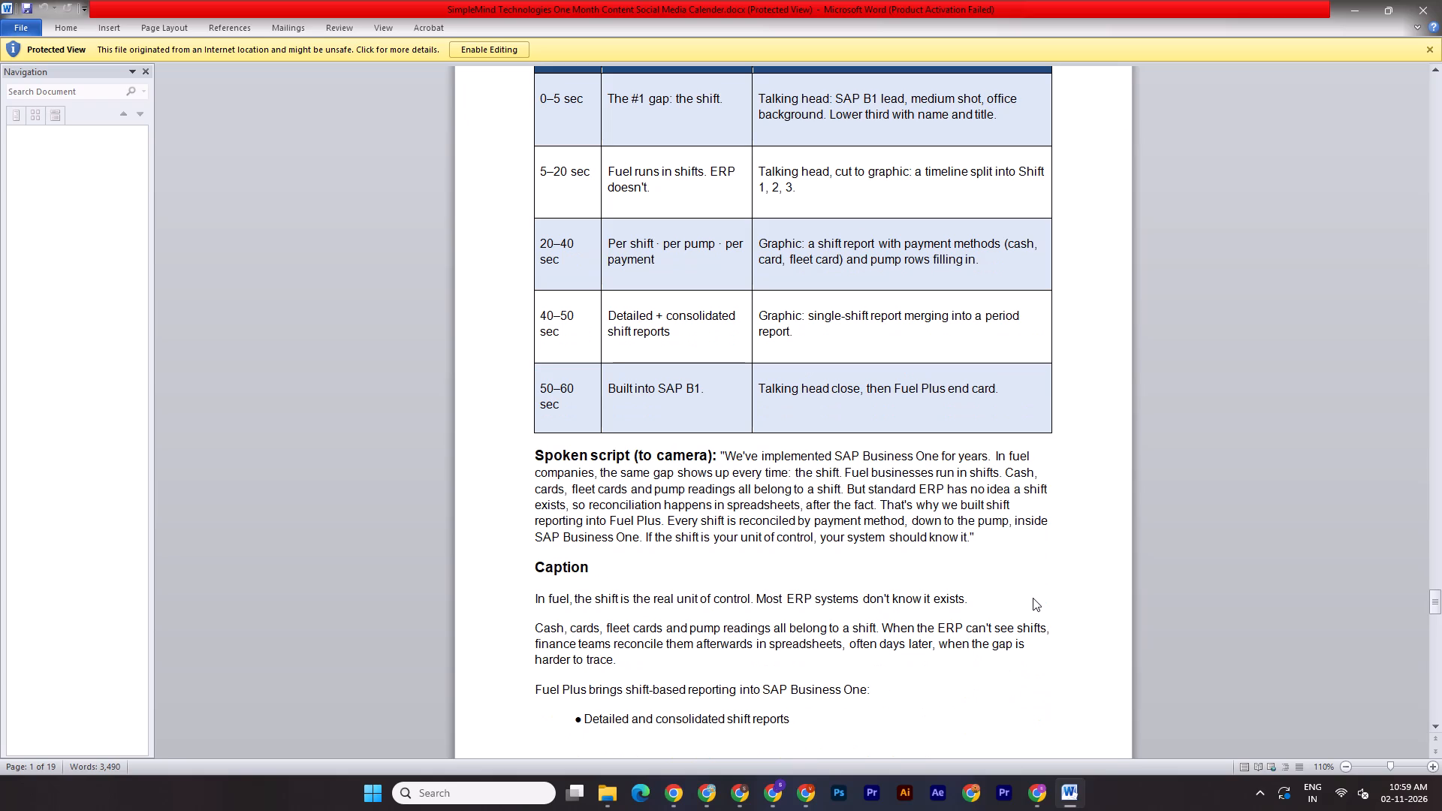
scroll(1033, 598, "up", 4)
scroll(1033, 598, "down", 1)
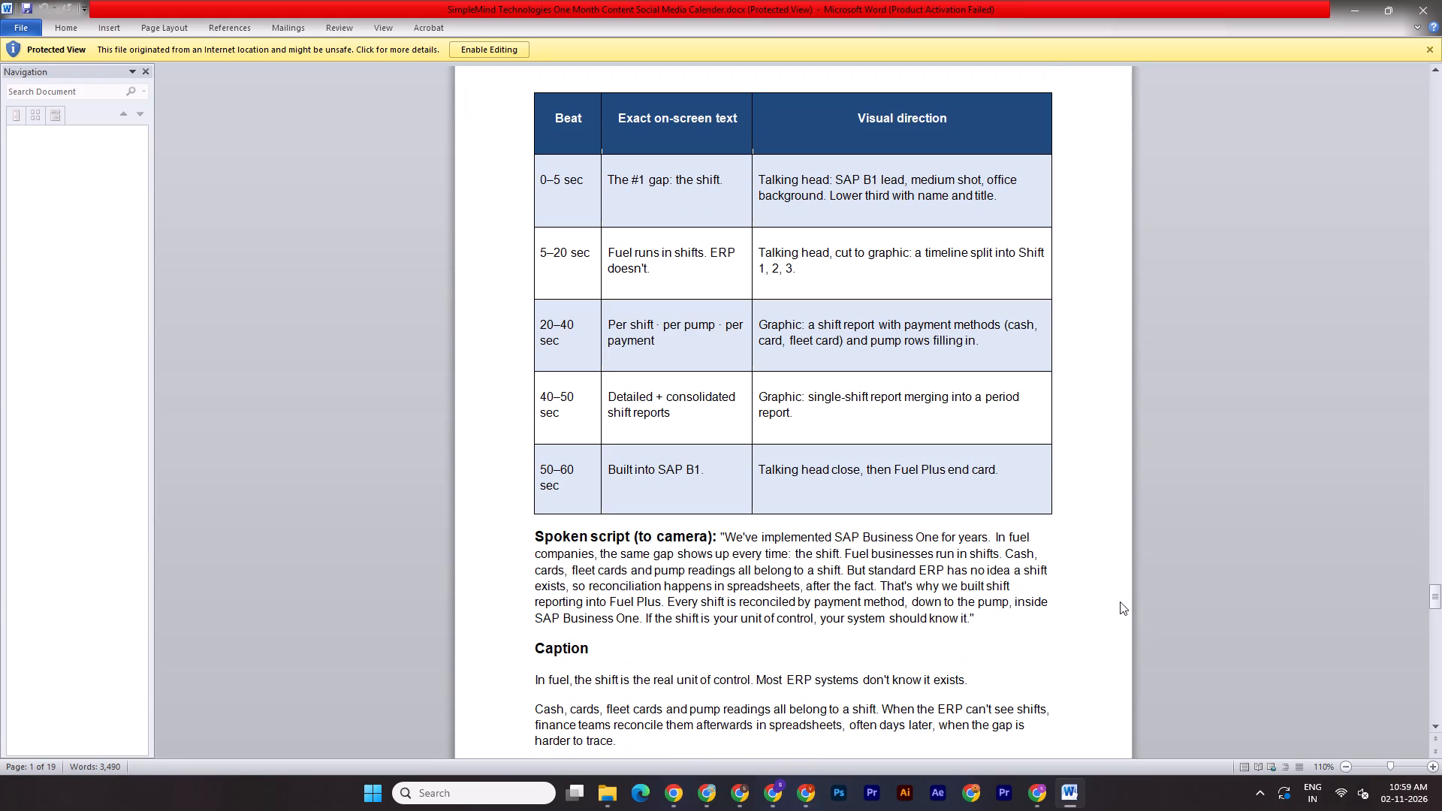
scroll(1120, 601, "down", 10)
scroll(1120, 601, "down", 16)
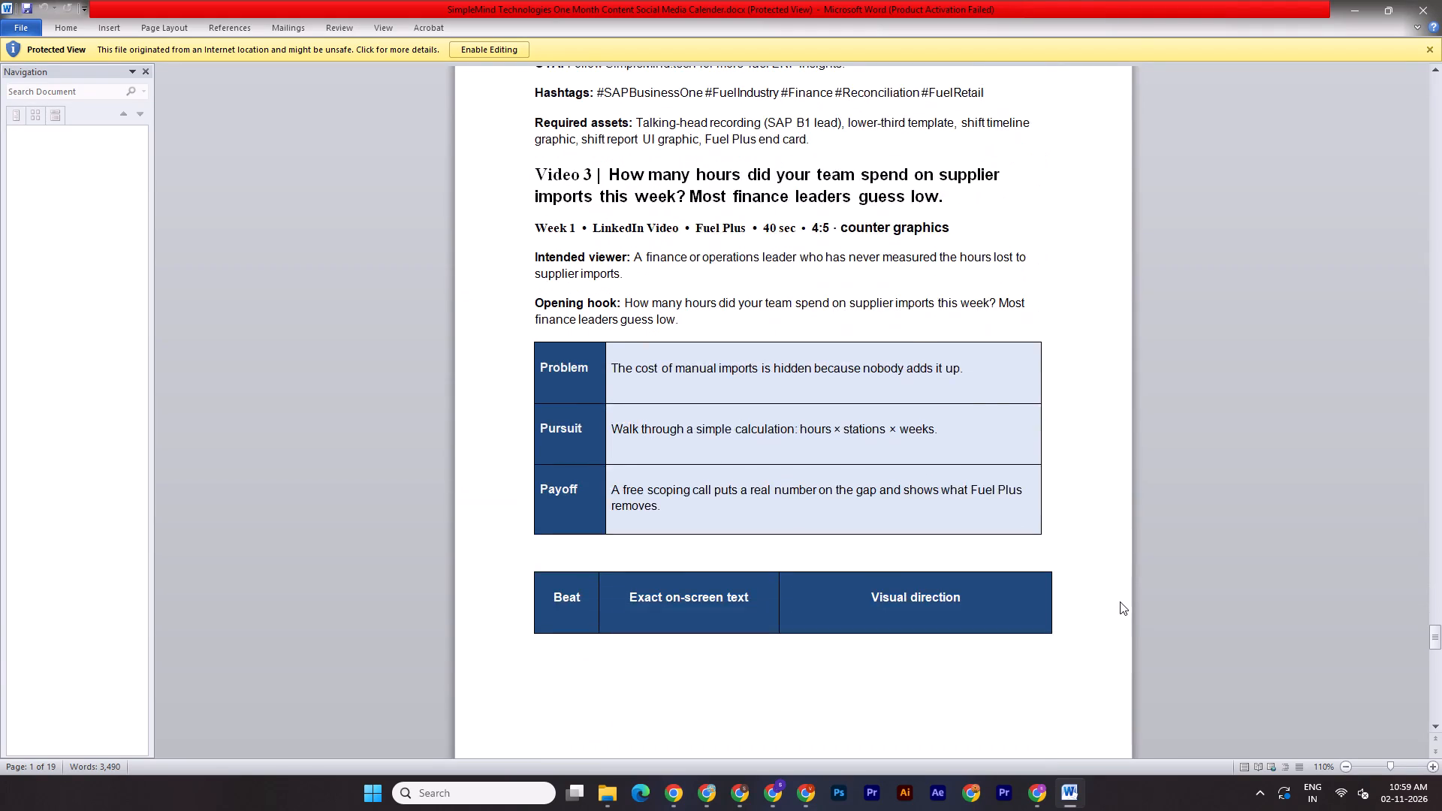
scroll(1120, 601, "down", 16)
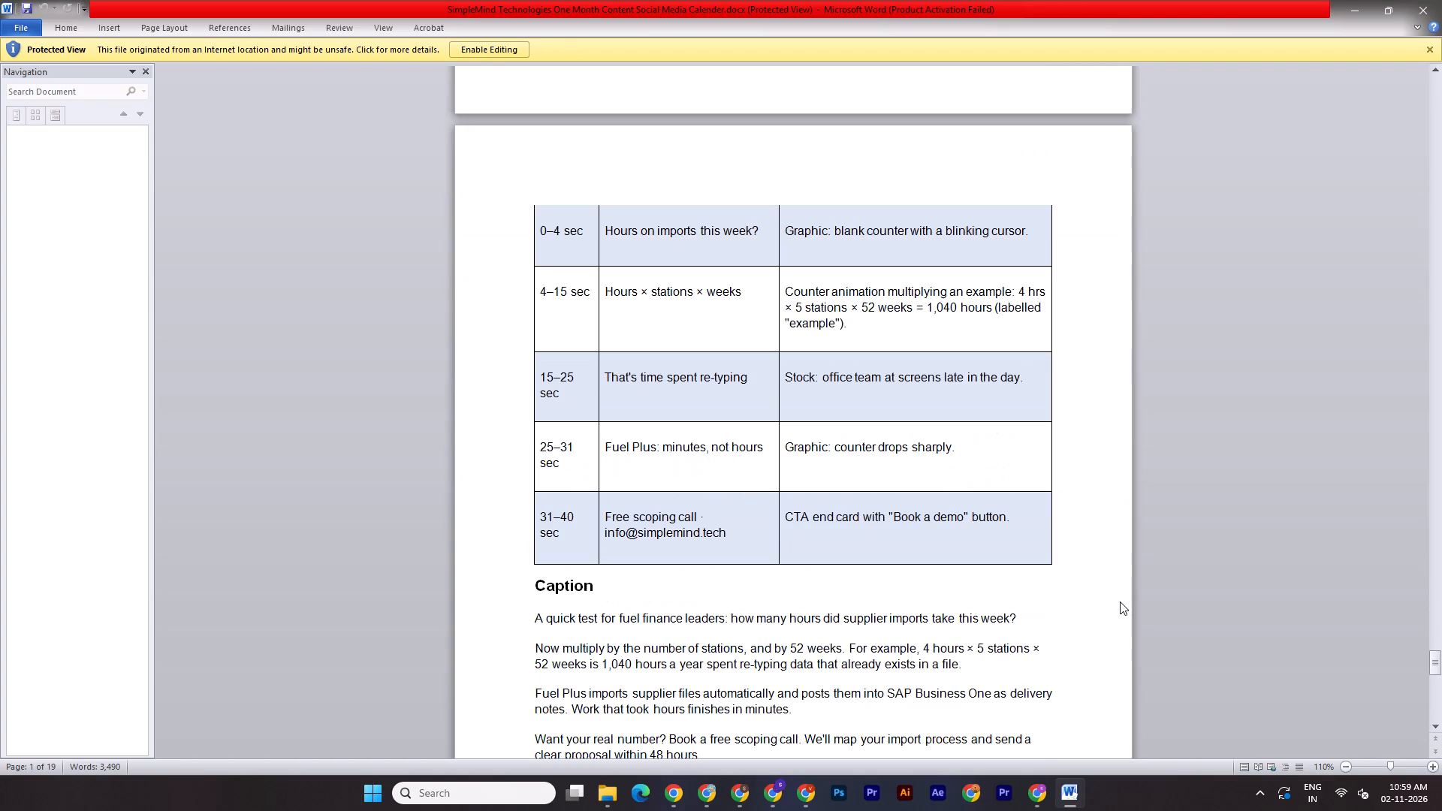
scroll(1120, 601, "up", 3)
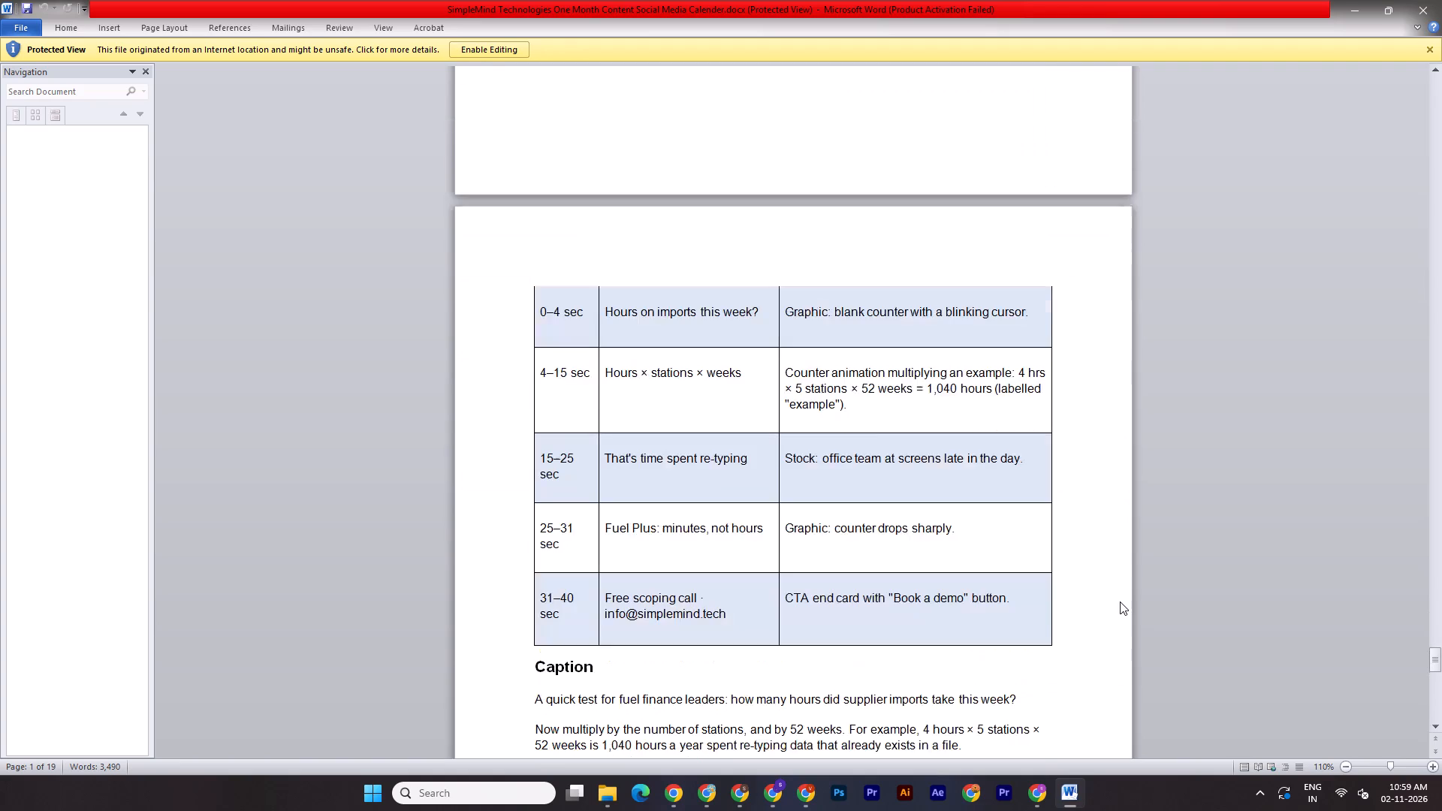
scroll(1120, 601, "up", 3)
scroll(1120, 601, "down", 5)
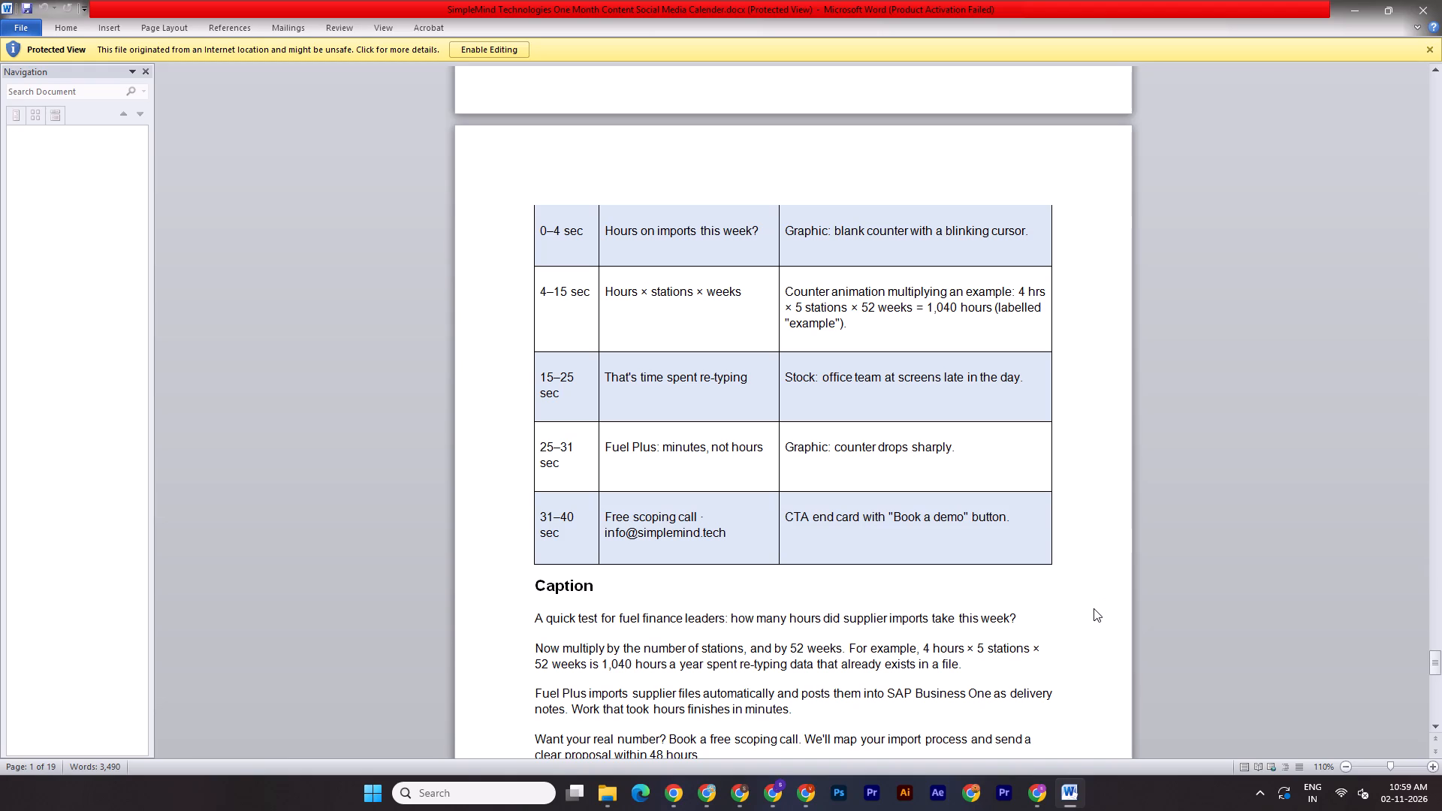
Go back through the Week 1 videos and reels to the Reel 1 beat table and examine its visual directions.
scroll(1094, 608, "up", 6)
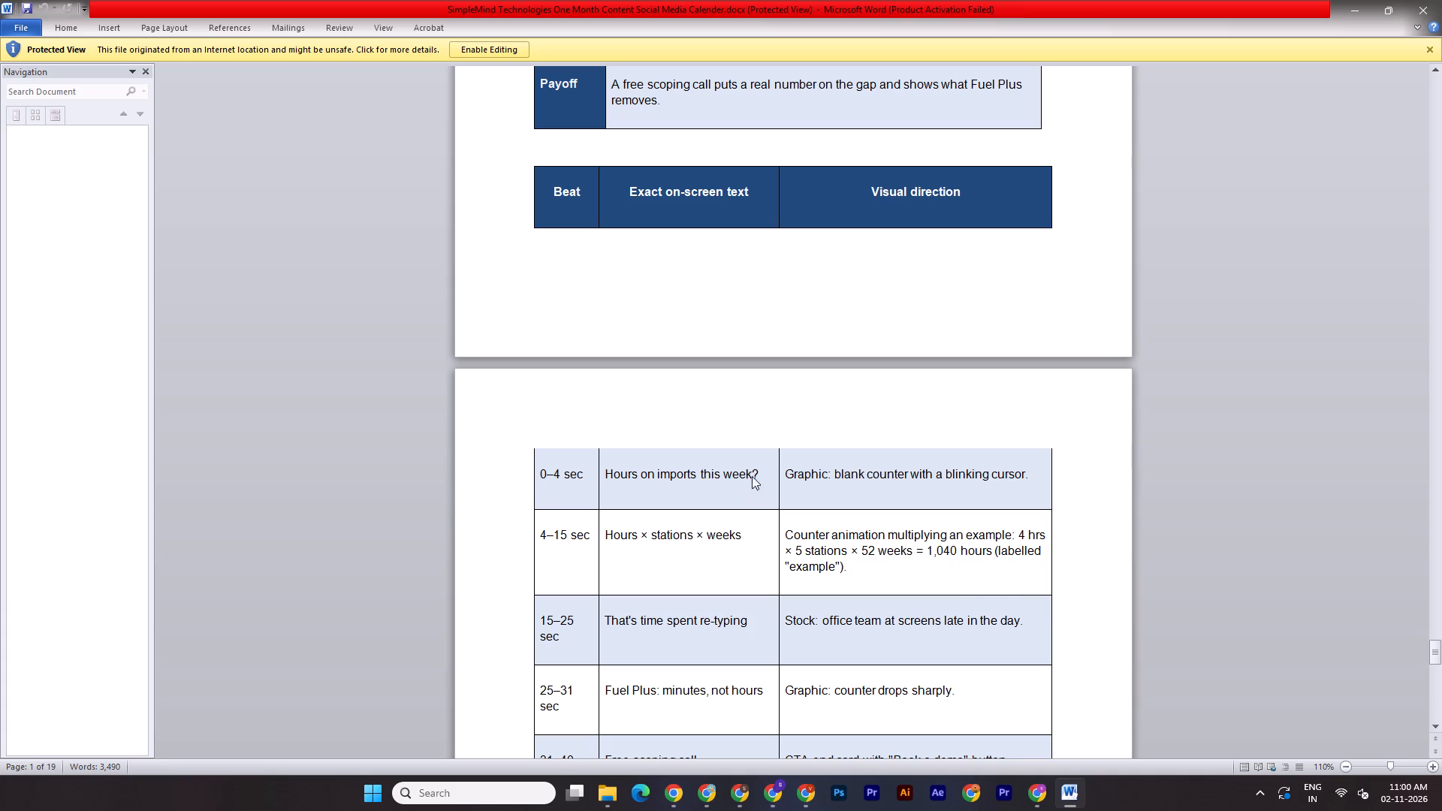
scroll(974, 387, "up", 18)
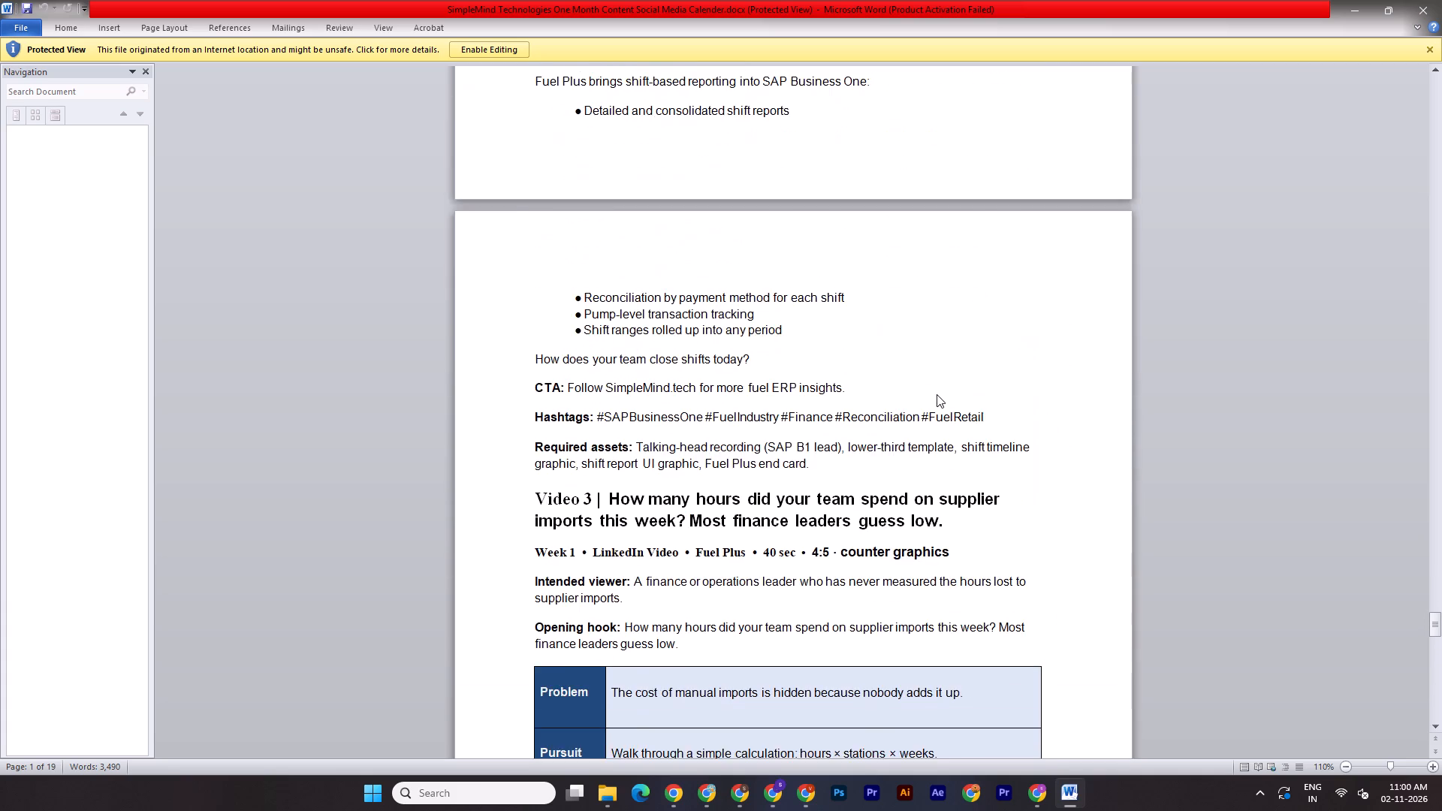
scroll(937, 394, "up", 9)
scroll(922, 388, "up", 20)
scroll(922, 388, "up", 20)
scroll(922, 388, "up", 6)
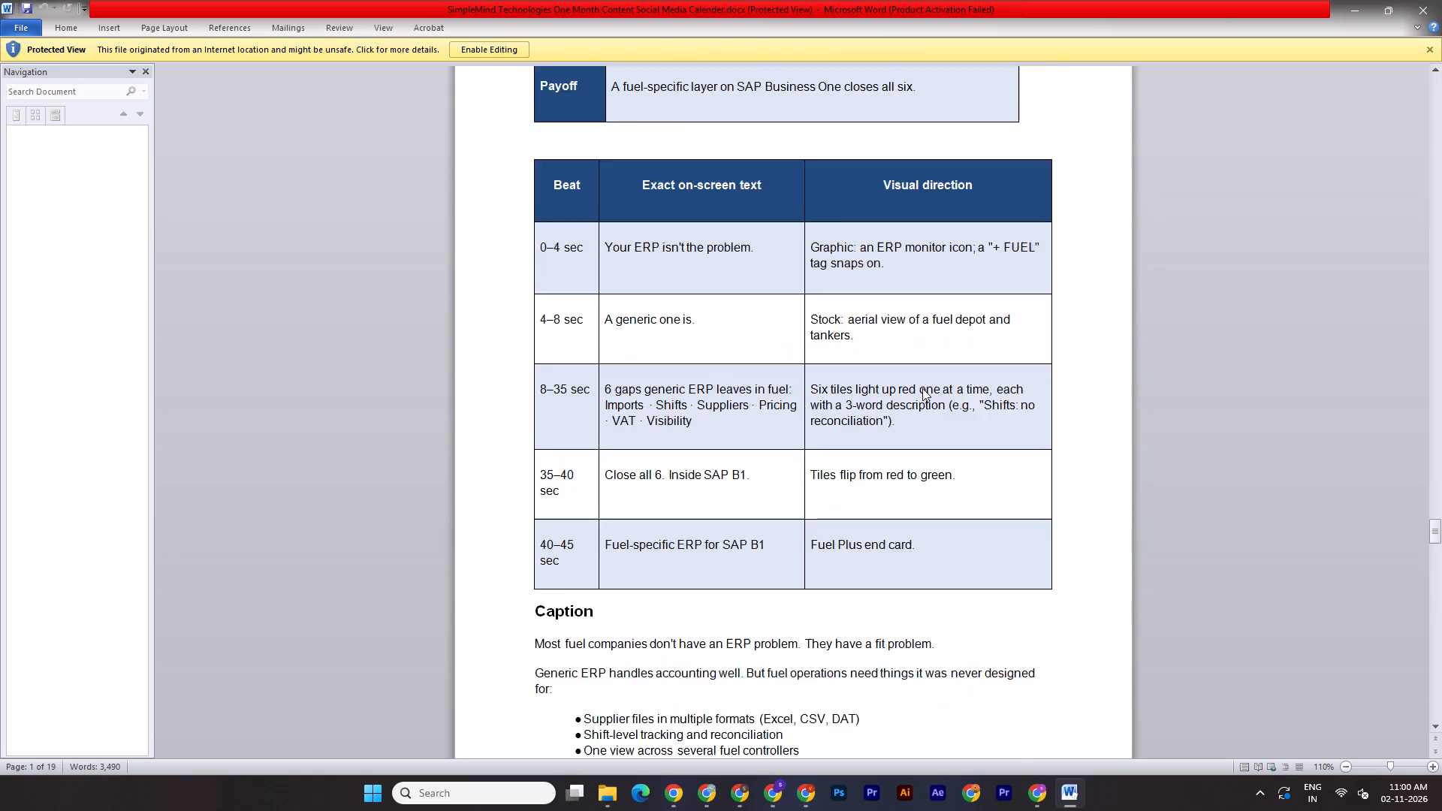
scroll(922, 388, "up", 20)
scroll(922, 388, "up", 20)
scroll(922, 388, "up", 20)
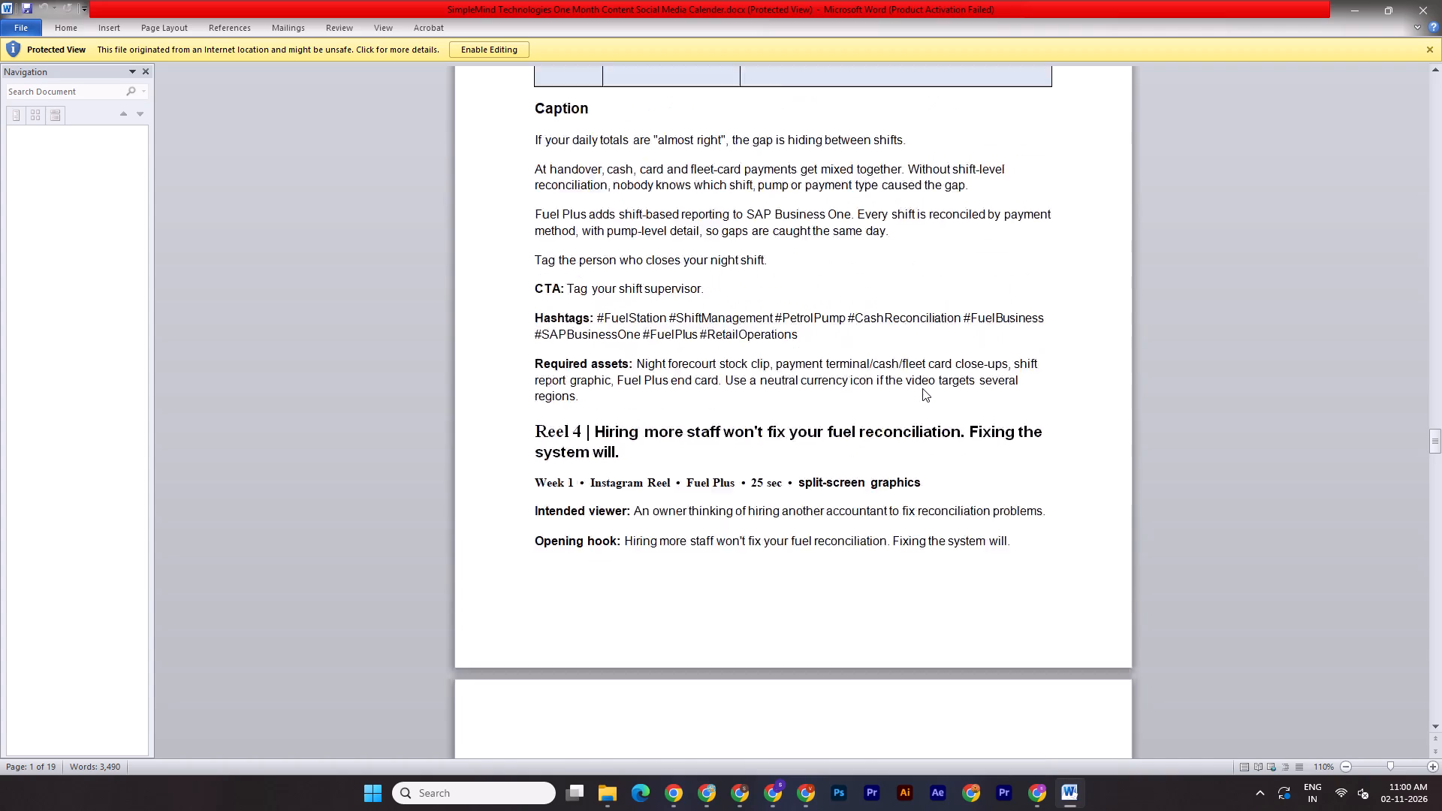
scroll(922, 388, "up", 20)
scroll(922, 388, "up", 20)
scroll(922, 388, "up", 8)
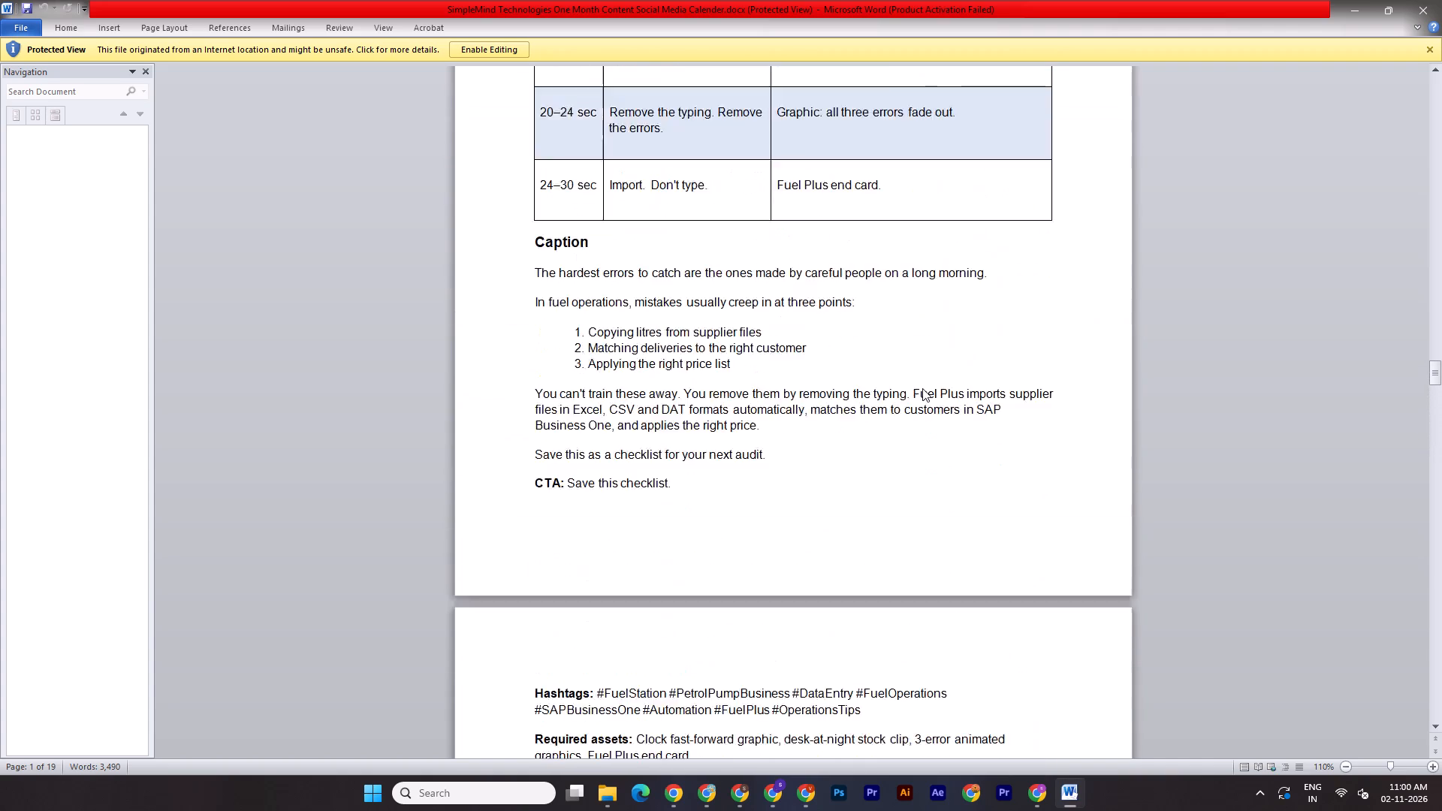
scroll(922, 388, "up", 20)
scroll(922, 388, "up", 9)
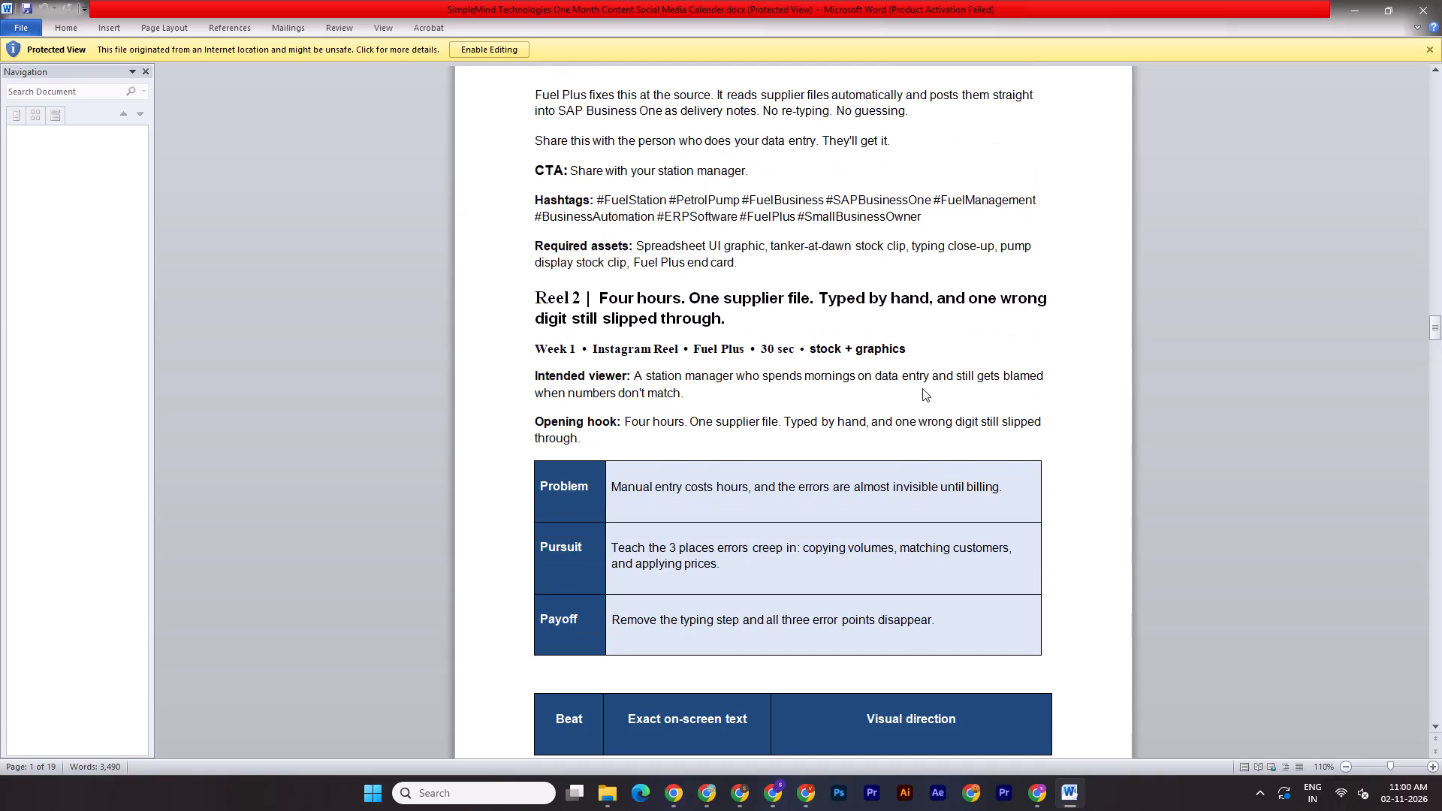
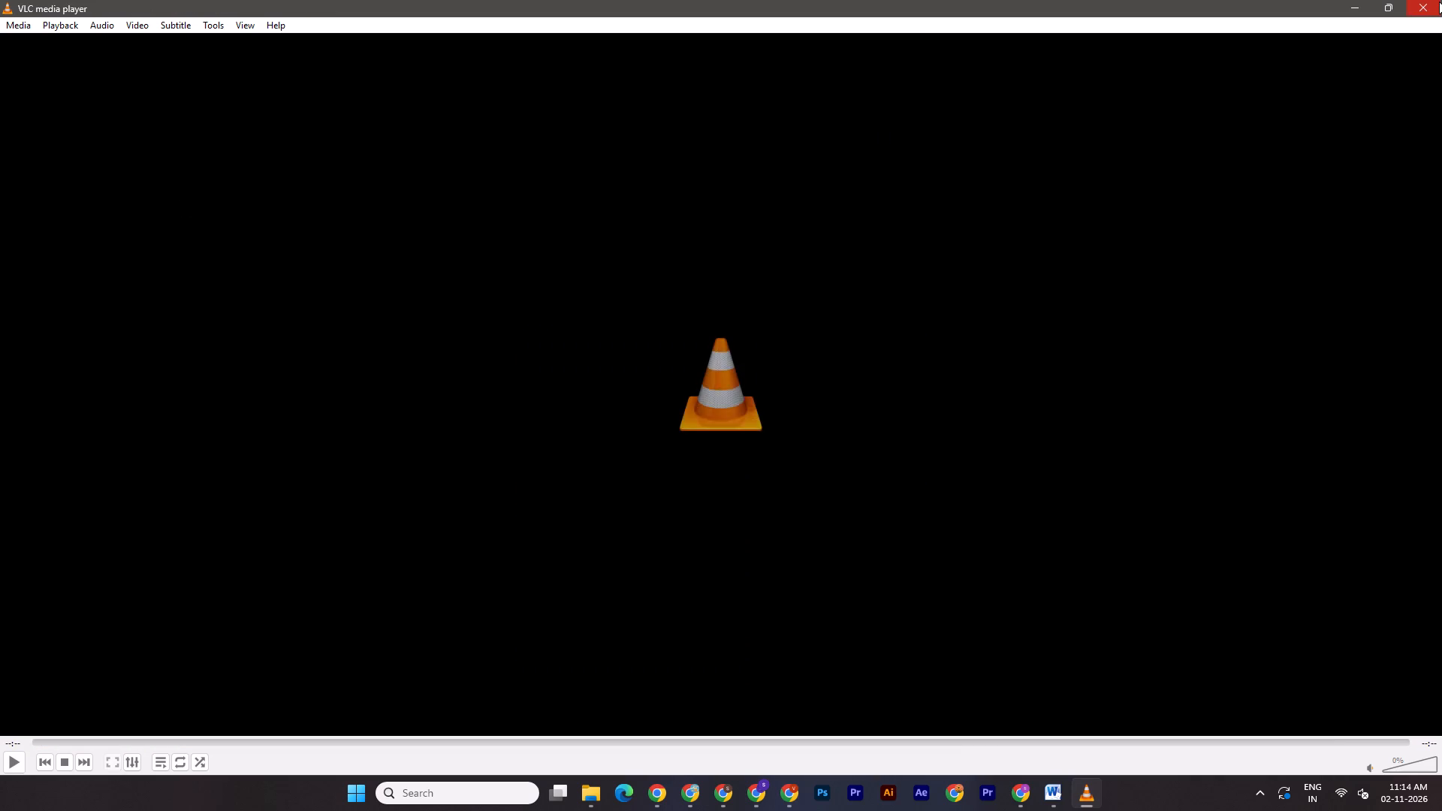
left_click(1439, 2)
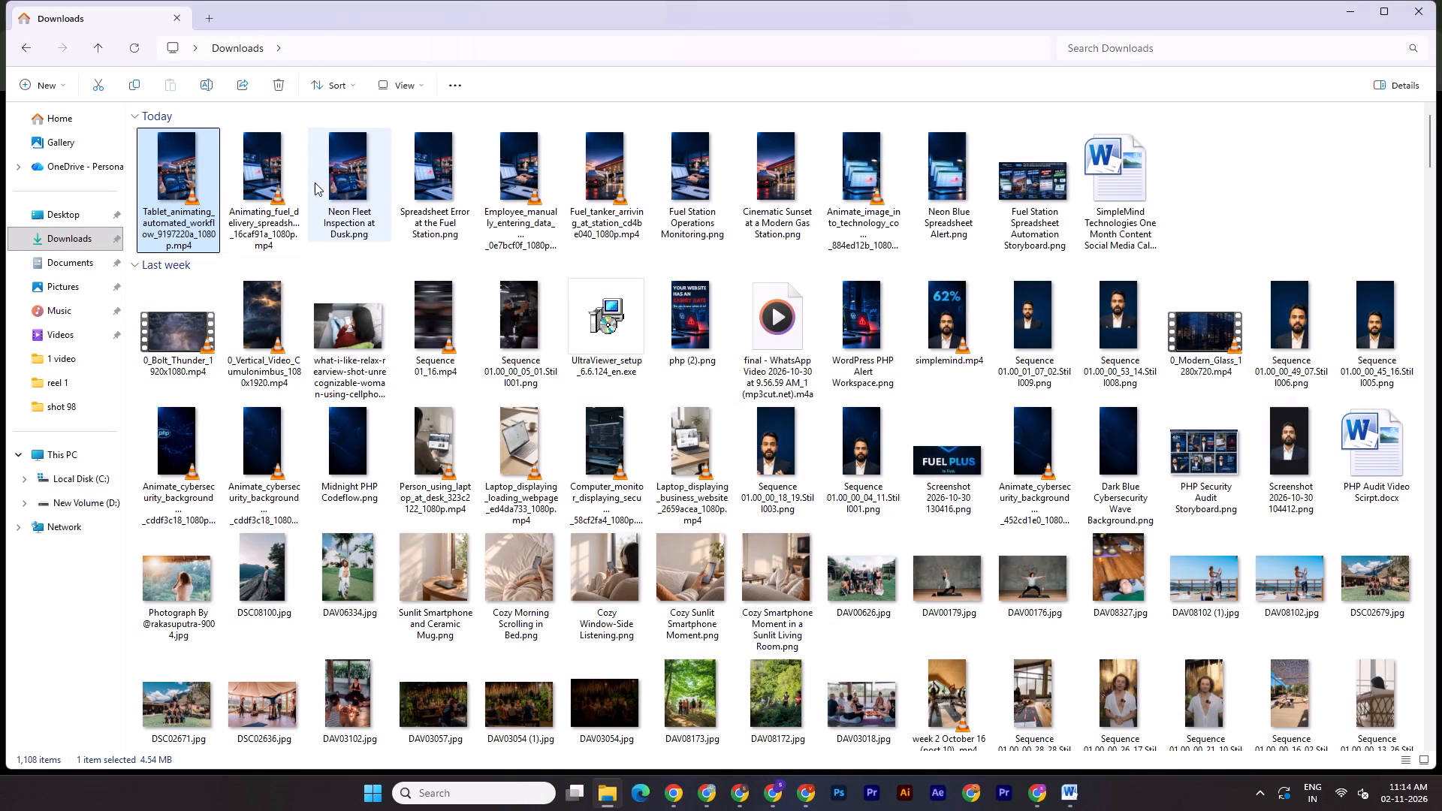
double_click(282, 188)
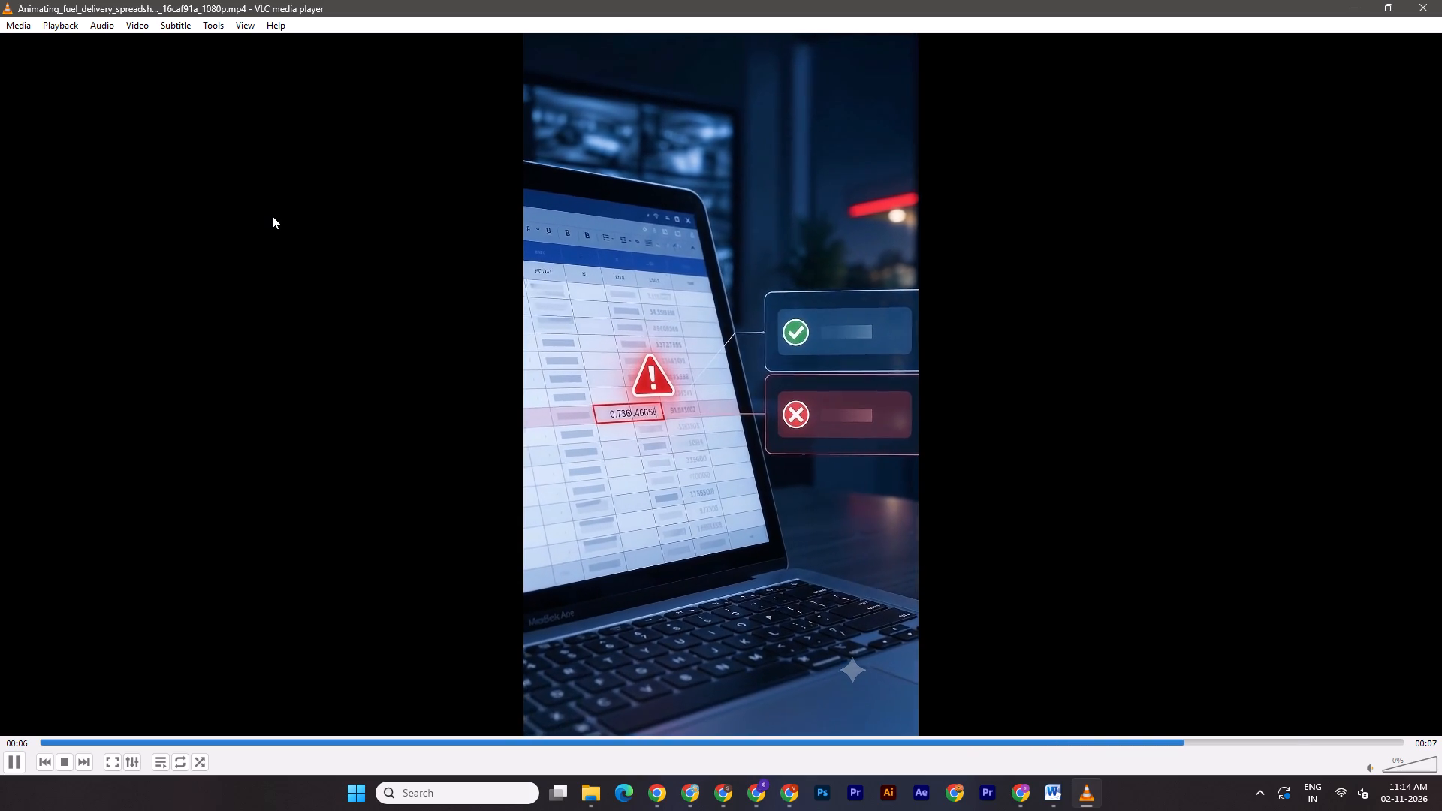
left_click(1421, 0)
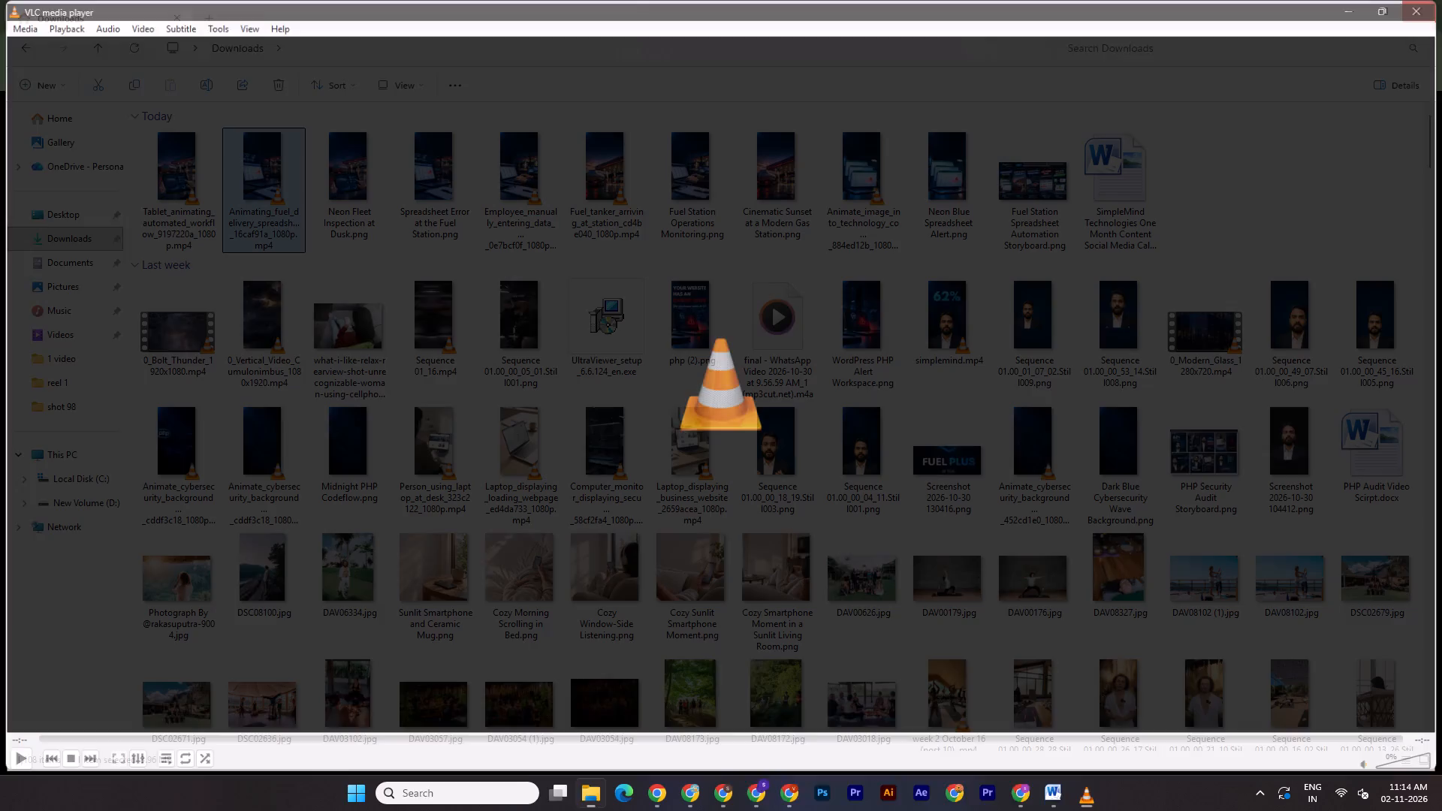
double_click(529, 185)
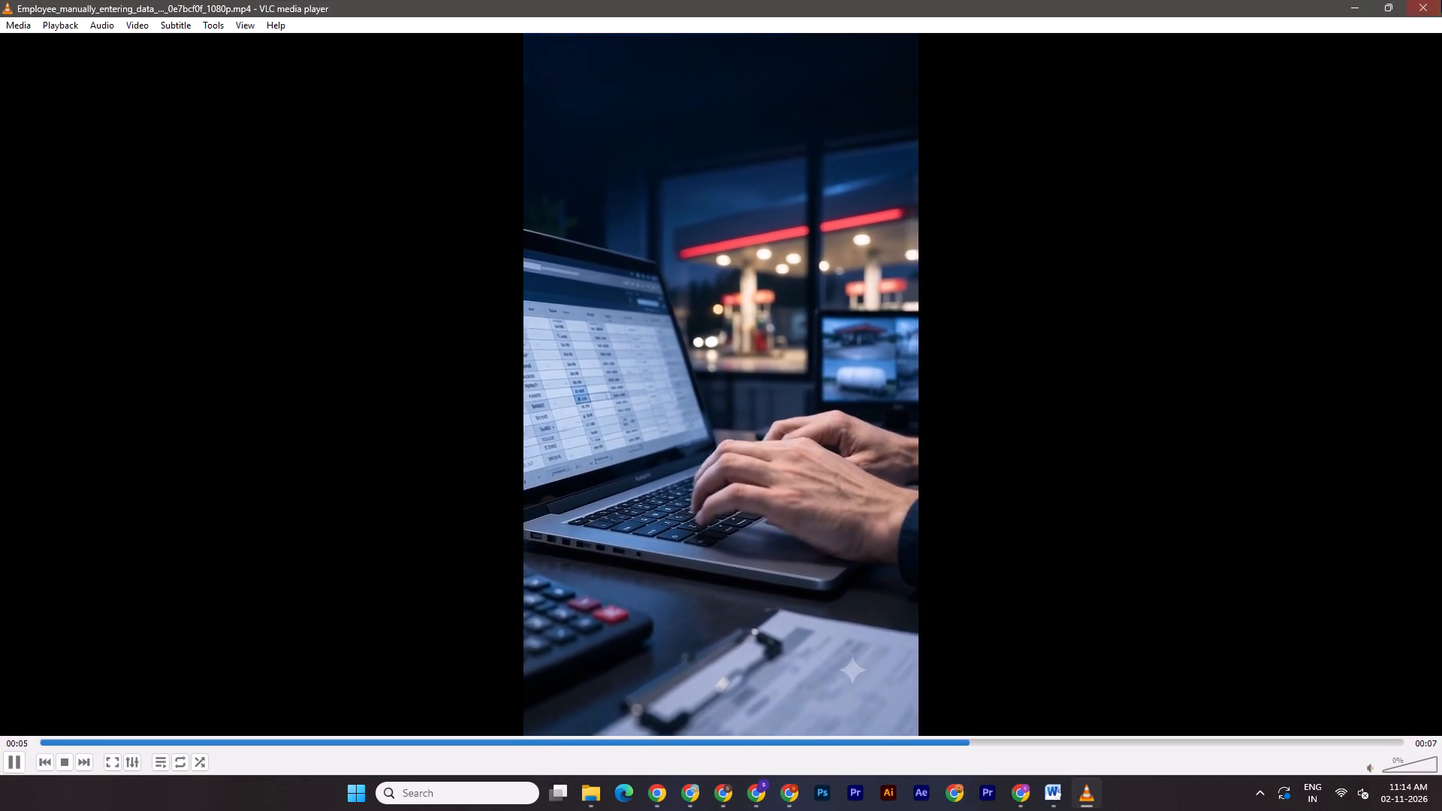
left_click(1441, 0)
double_click(634, 179)
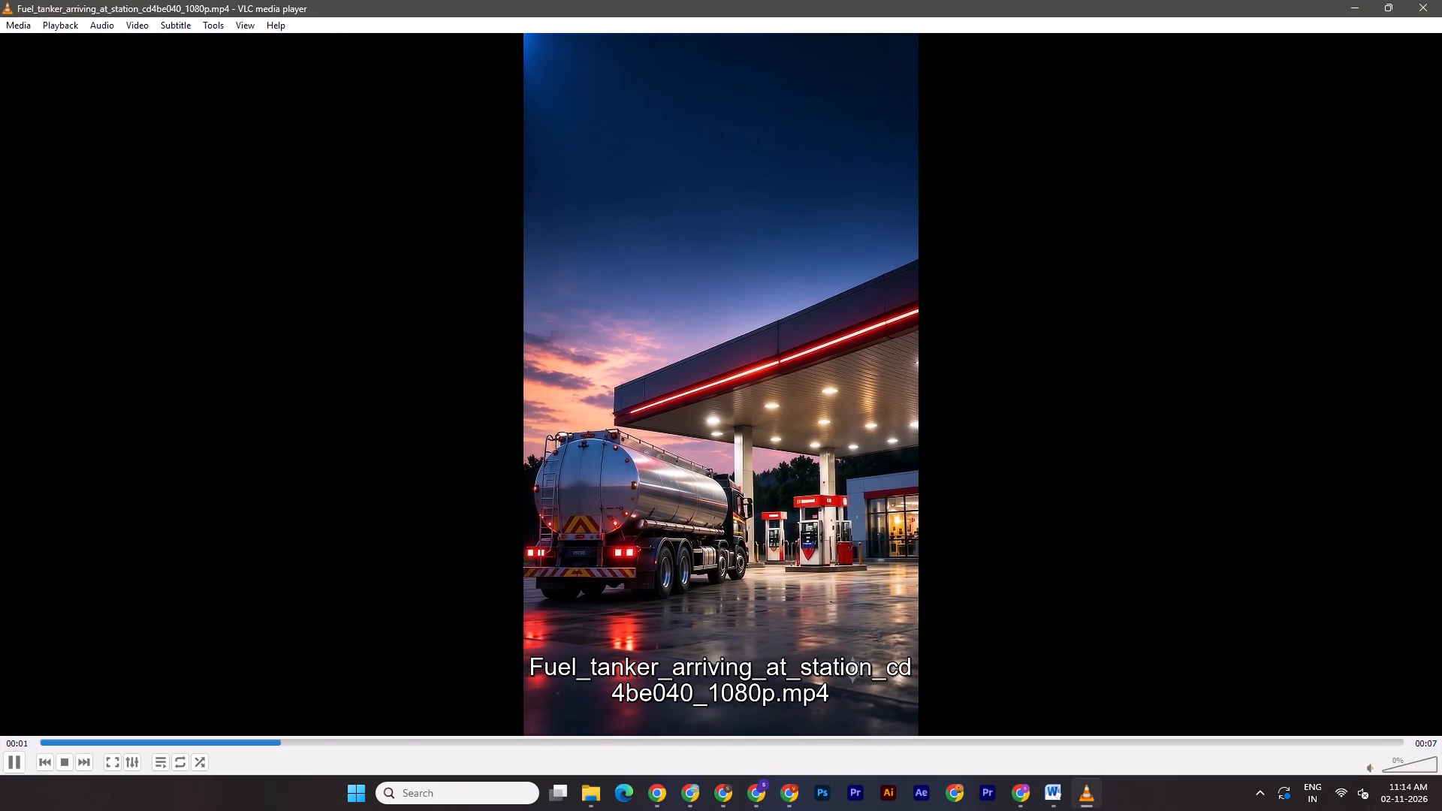
left_click(1441, 0)
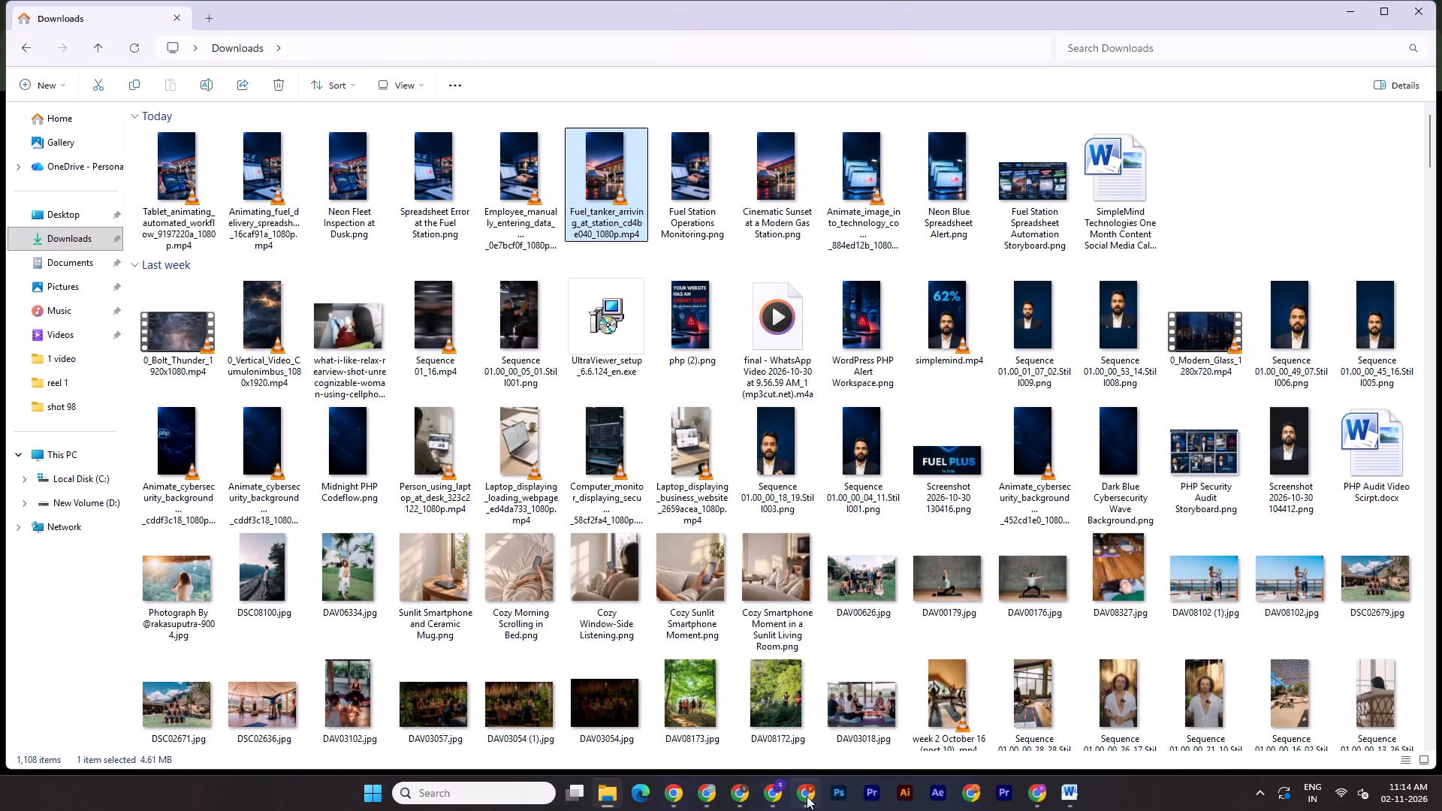
Switch to MagicEraser, set the video watermark remover to Free mode, and upload "Animate_image_into_technology_co..._884ed12b_1080p.mp4" from Downloads.
left_click(755, 801)
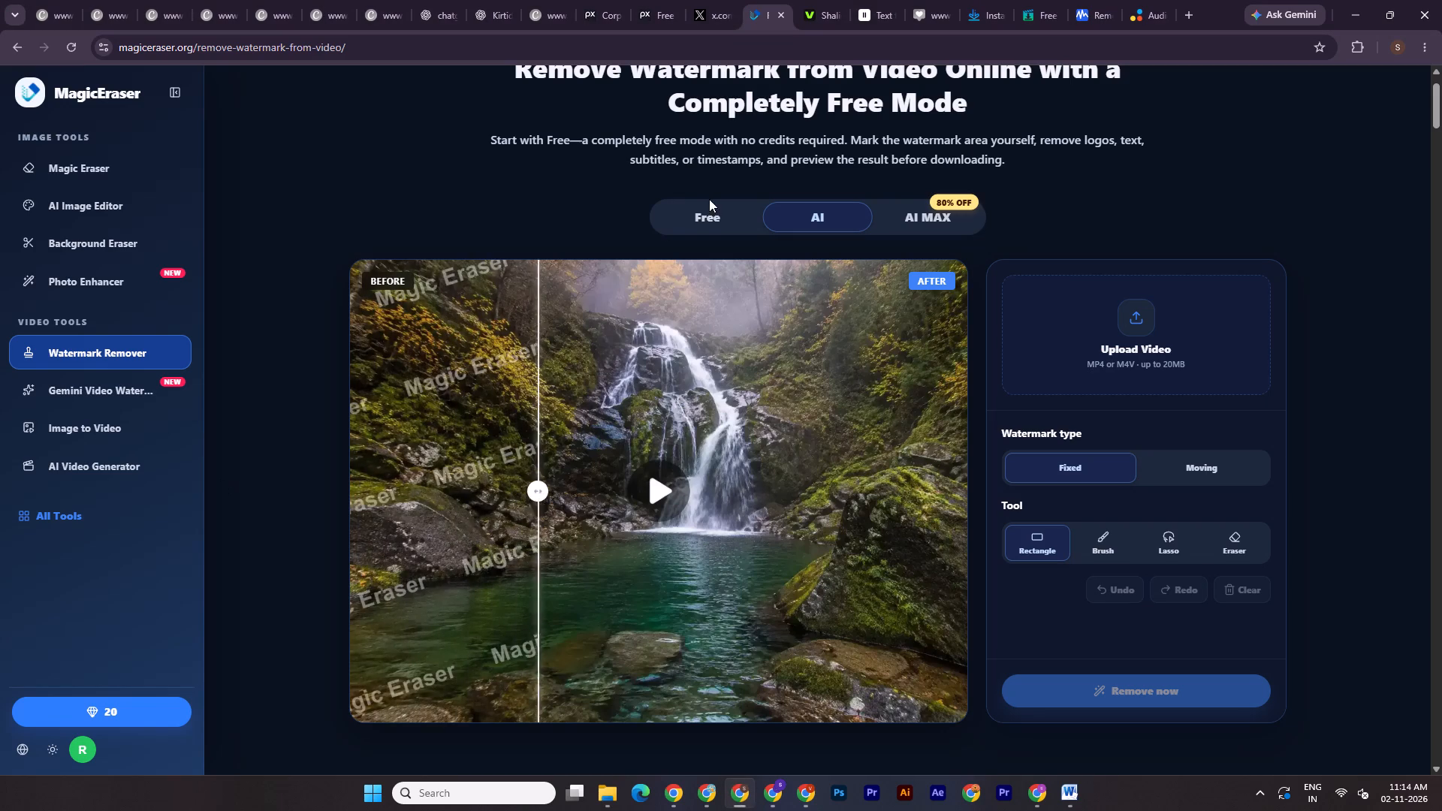
left_click(699, 225)
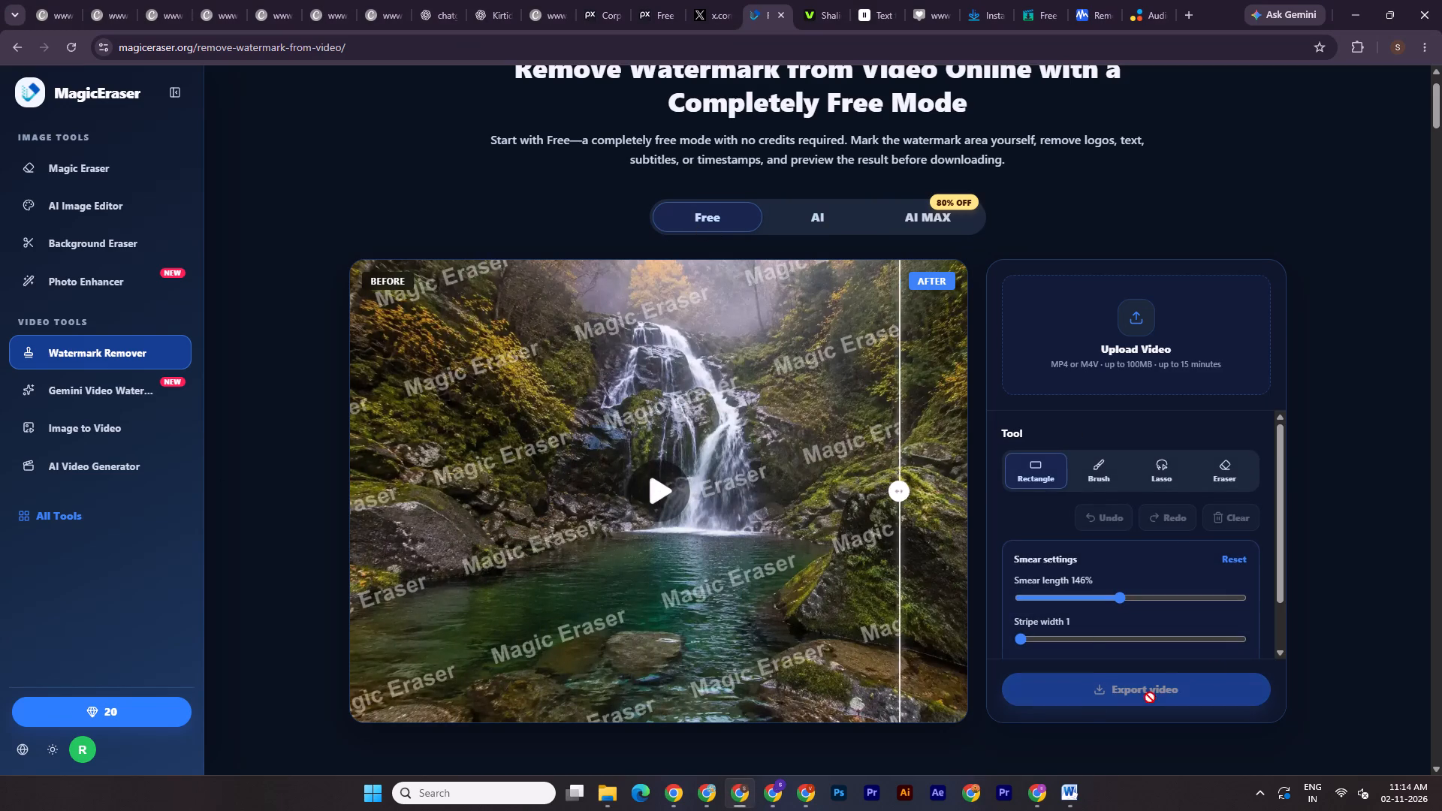
left_click(1116, 337)
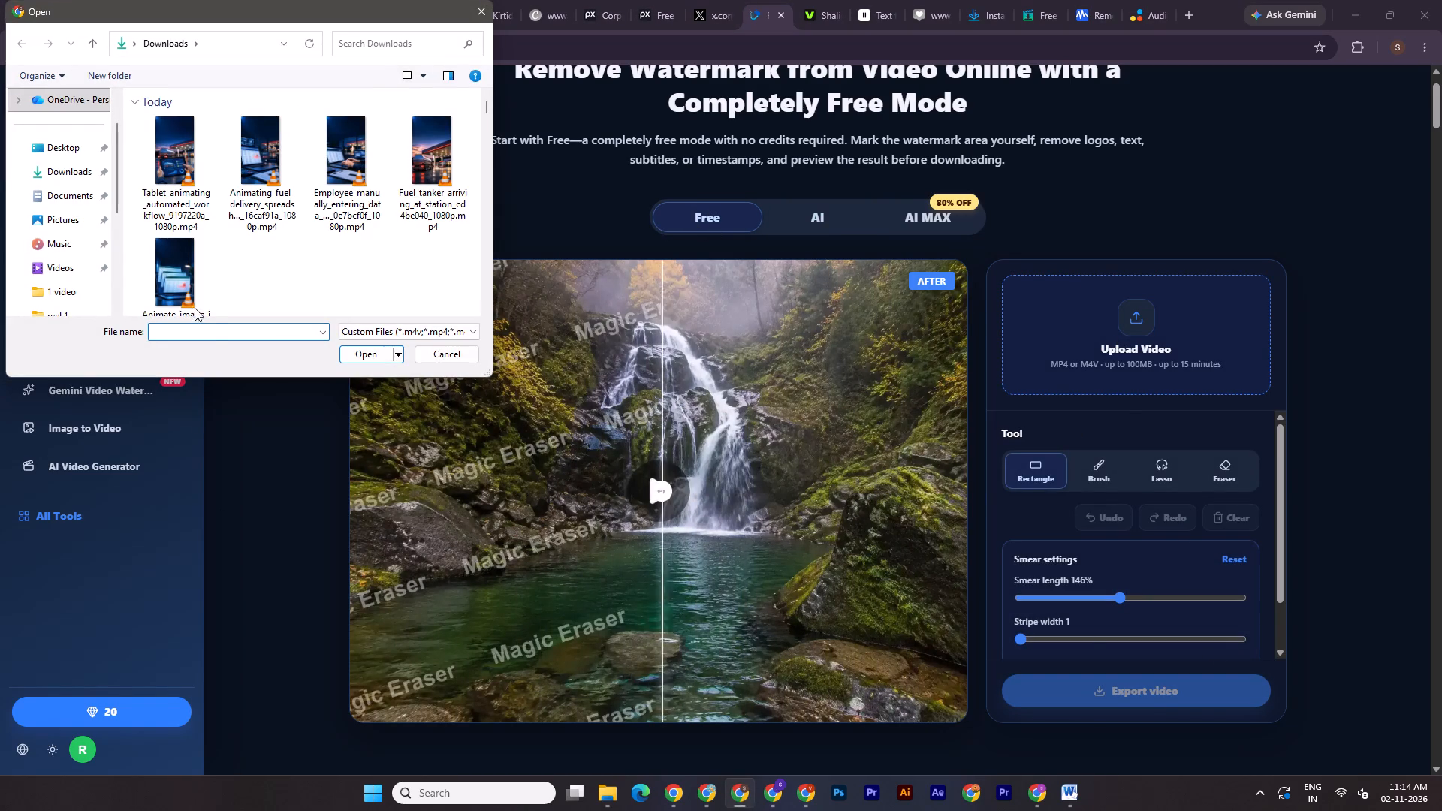
left_click(170, 299)
left_click(378, 353)
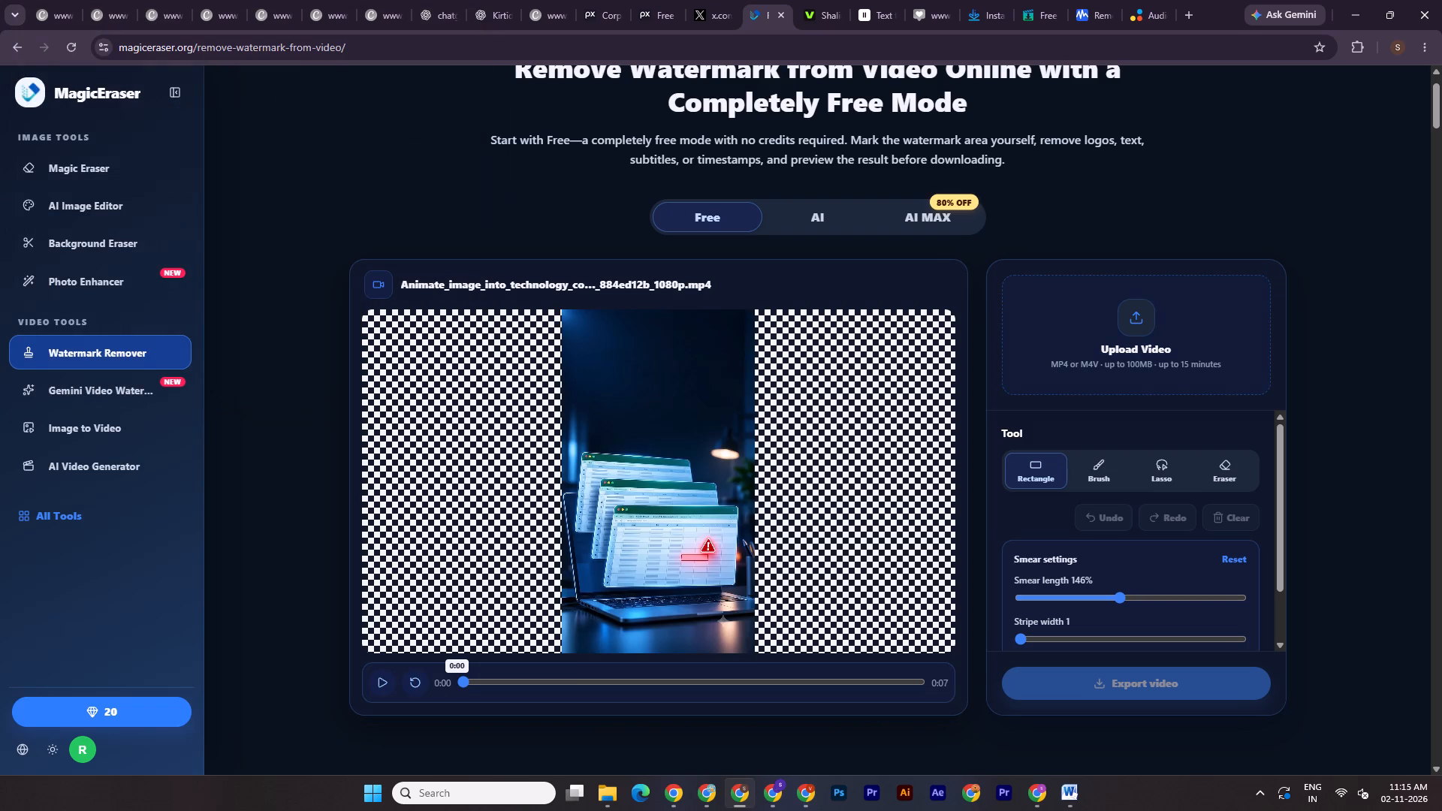
Mark a small rectangle over the sparkle watermark in the frame's lower-right area, export the video, preview it and download it.
left_click_drag(715, 611, 733, 629)
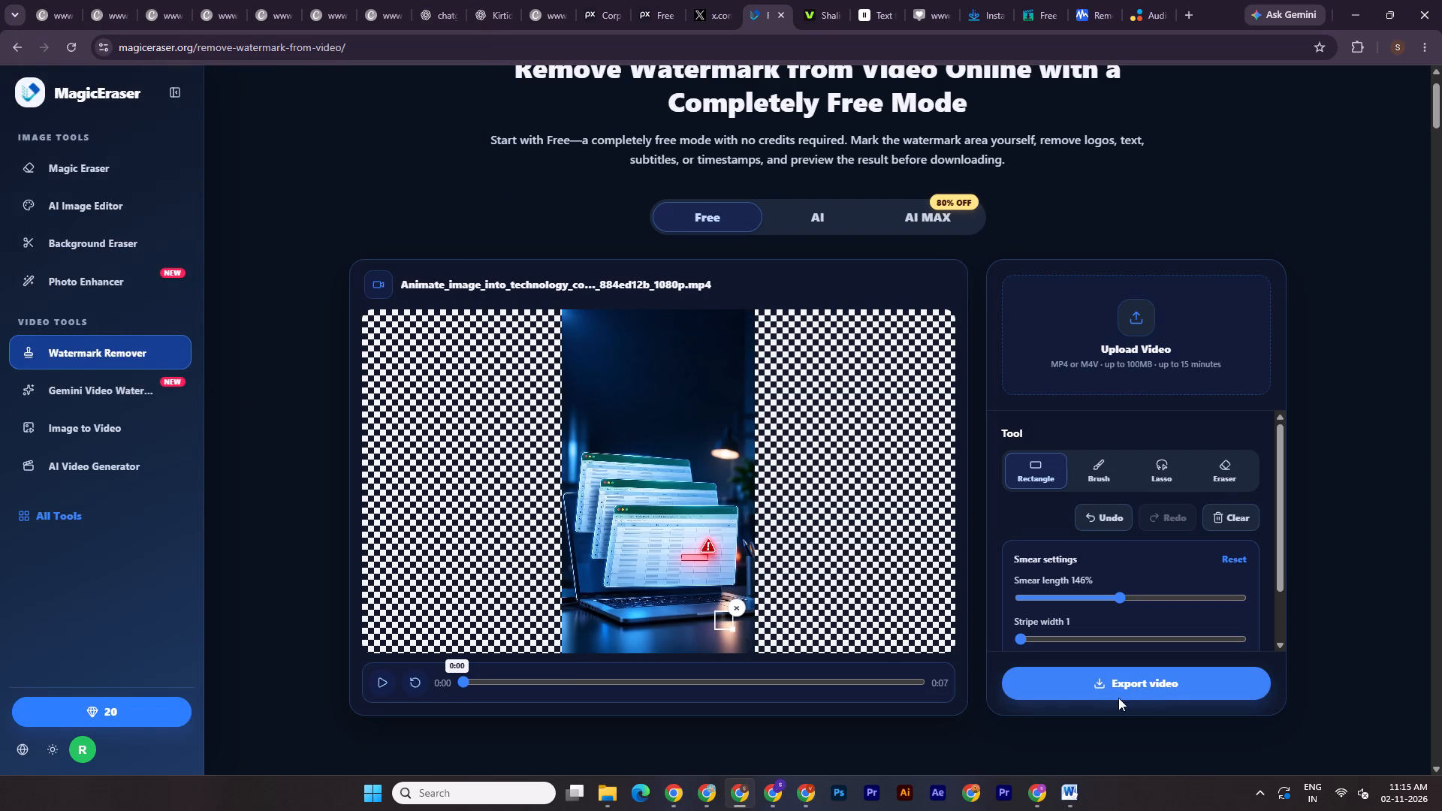
left_click(1141, 682)
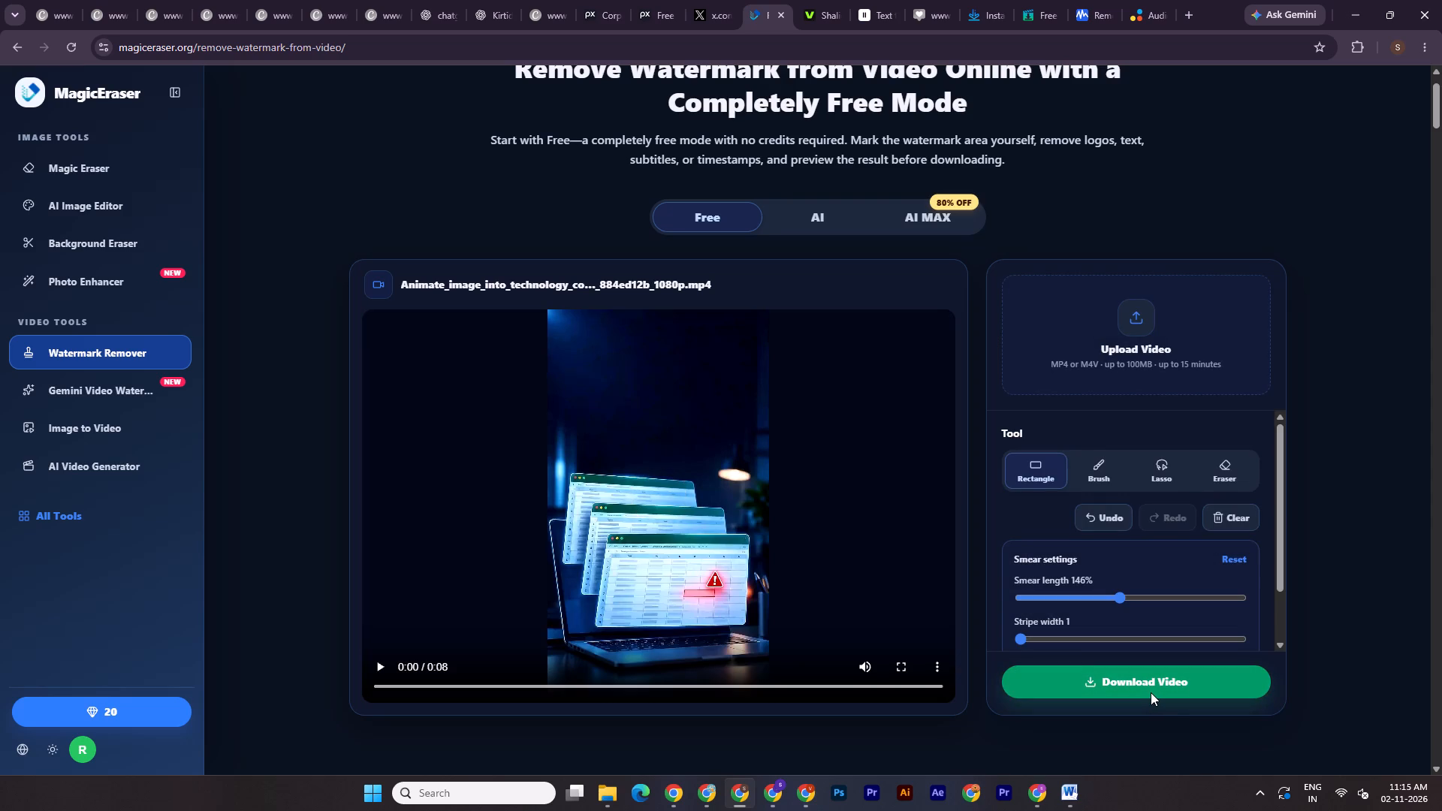
left_click(386, 662)
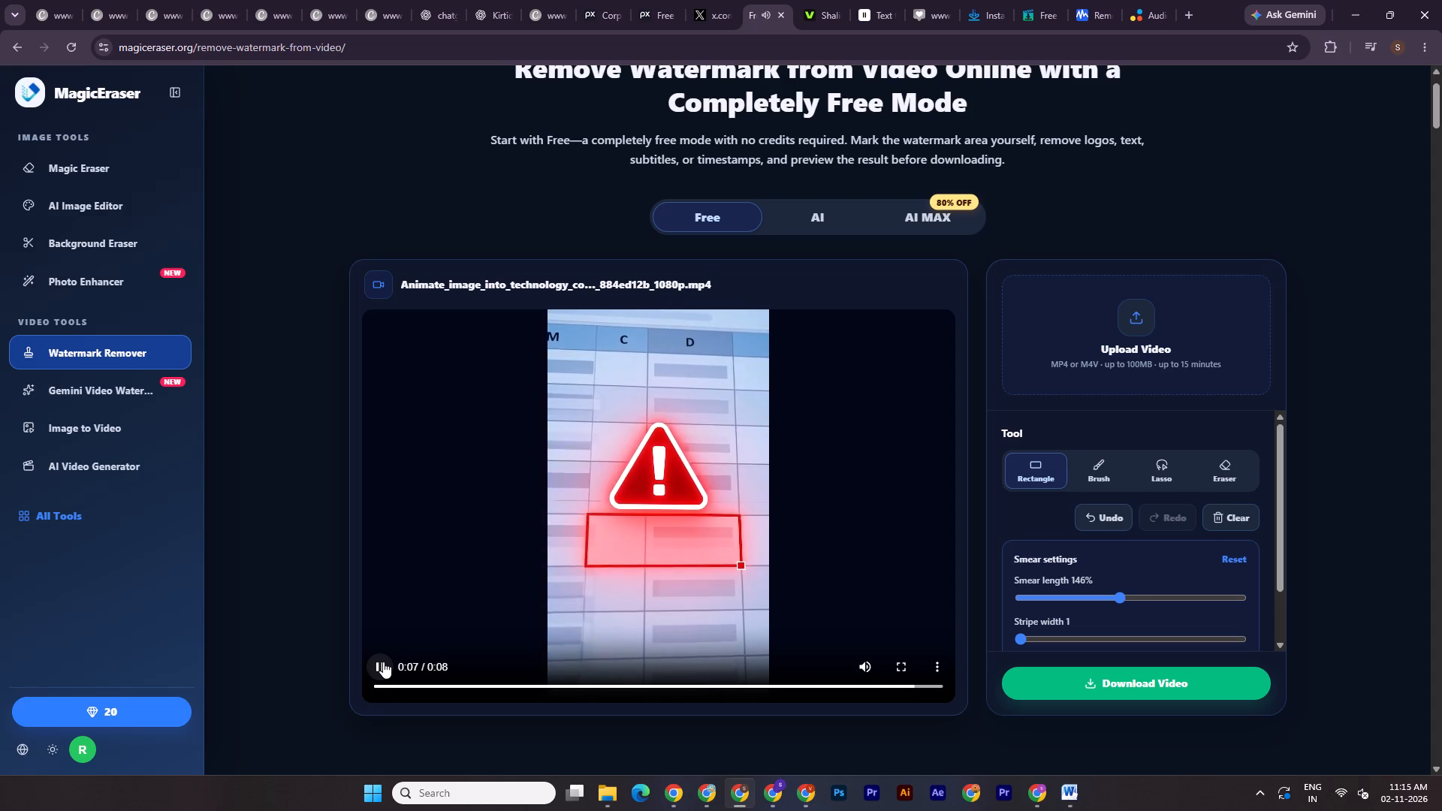
left_click(1187, 689)
left_click(620, 806)
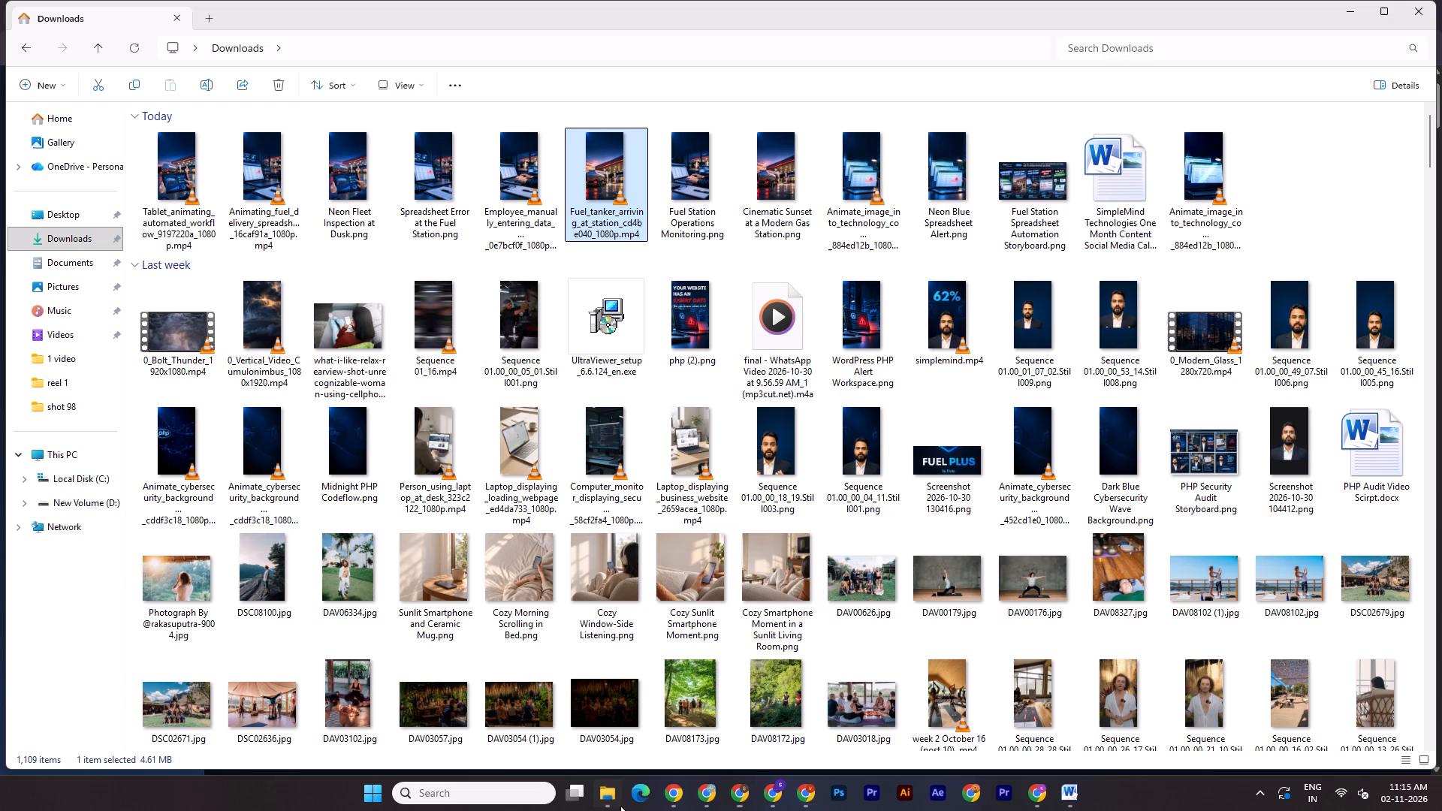
left_click(53, 246)
double_click(163, 187)
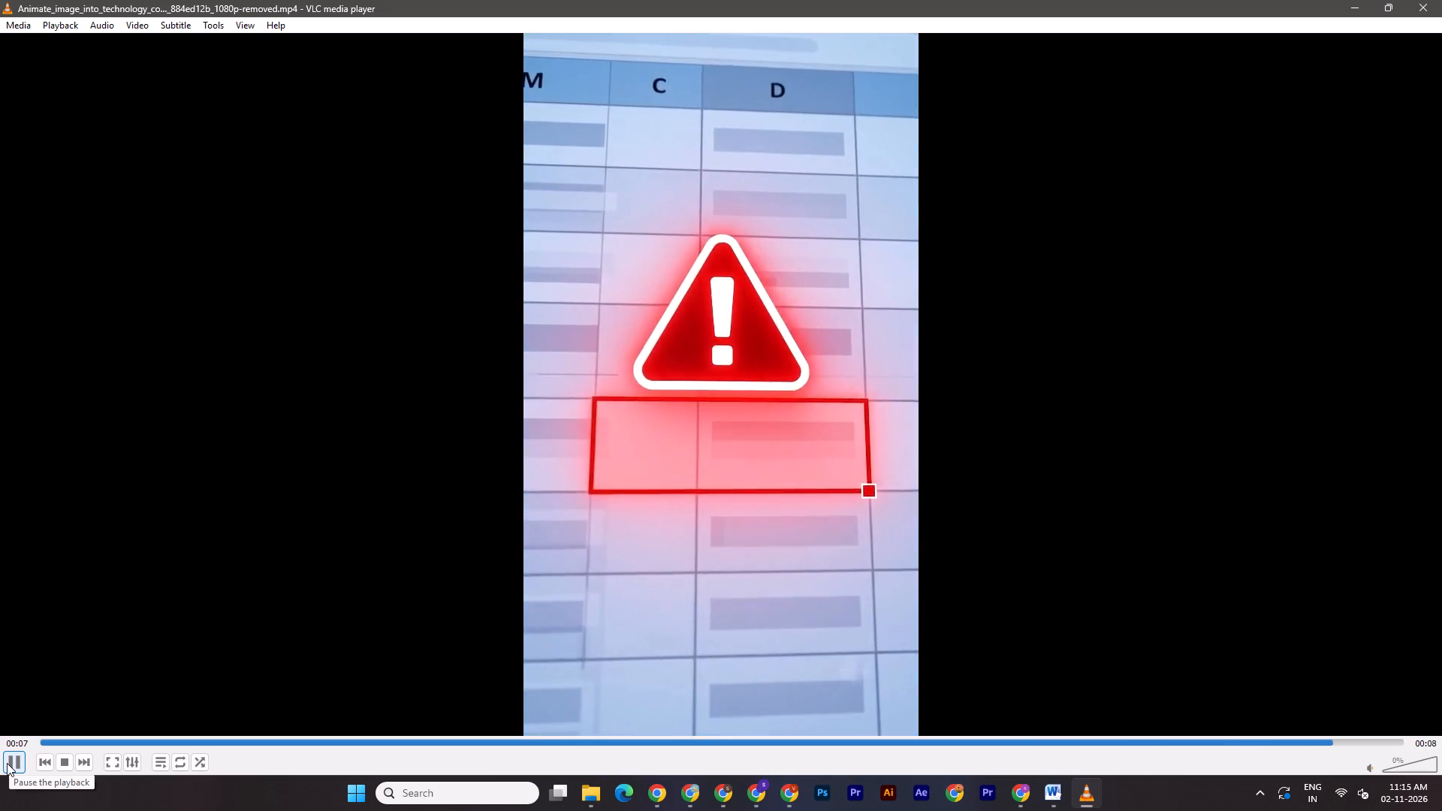
left_click(7, 763)
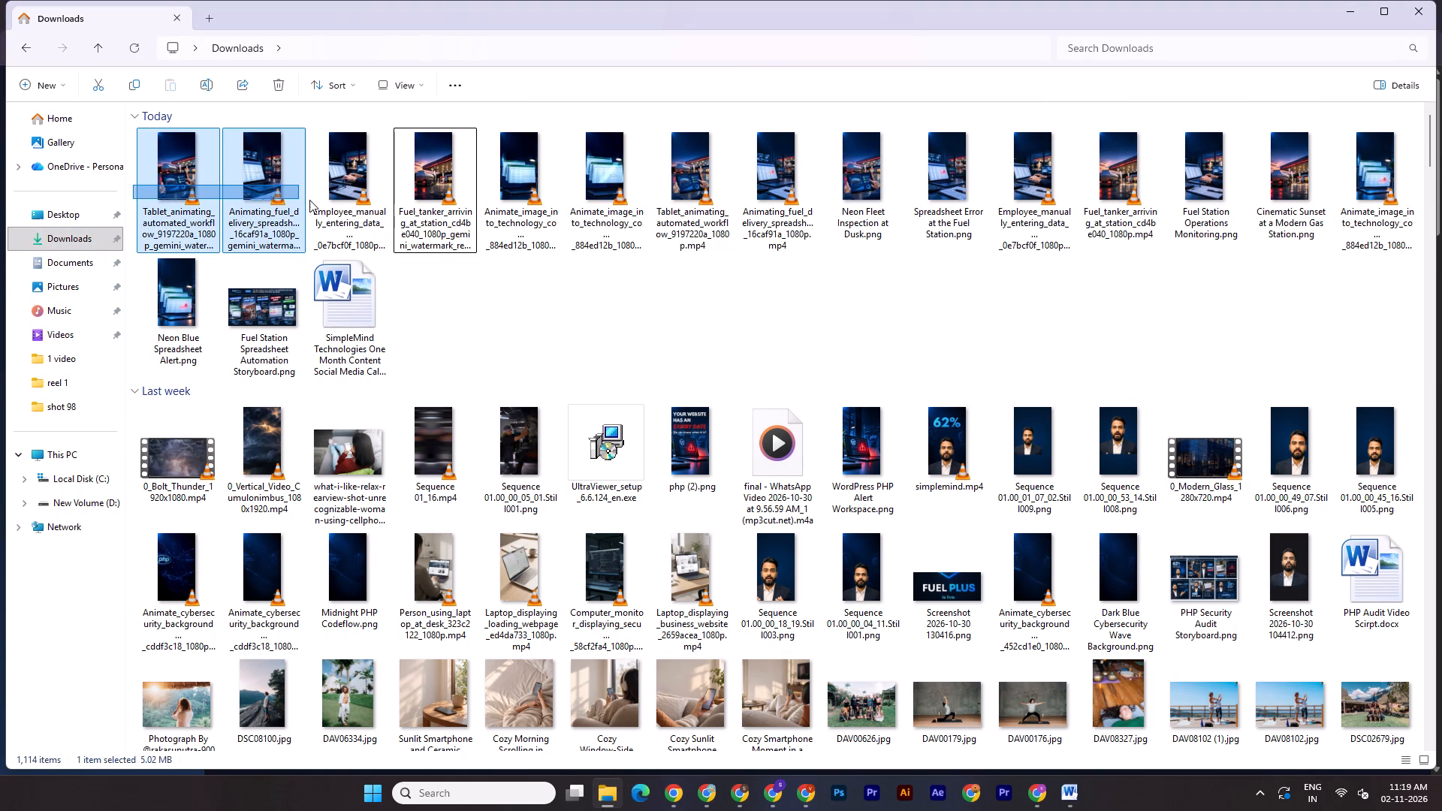
left_click_drag(309, 200, 512, 208)
key("ctrl+x")
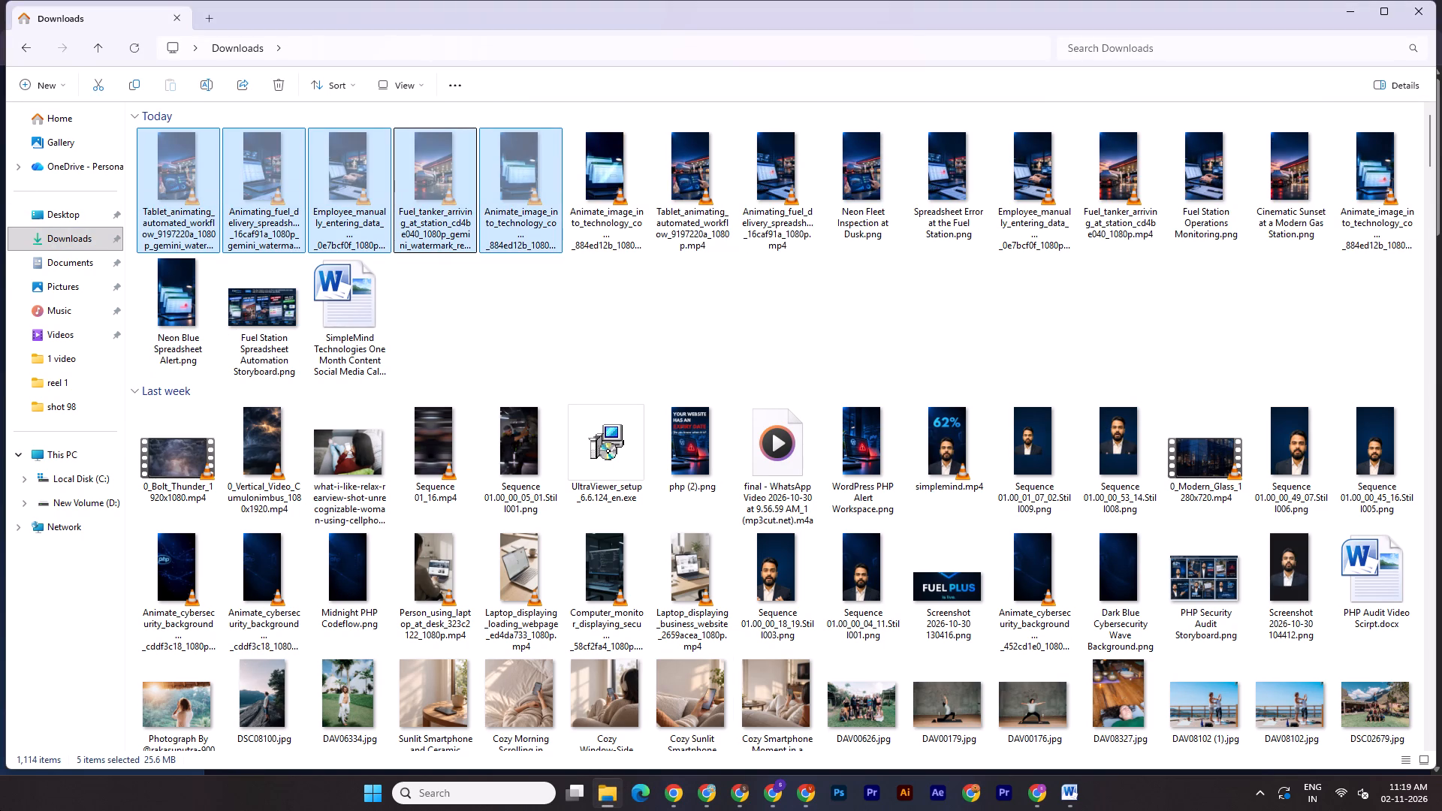
In another File Explorer window, create a folder named "fuel plus" inside "simple mind" on New Volume (D:).
left_click(610, 786)
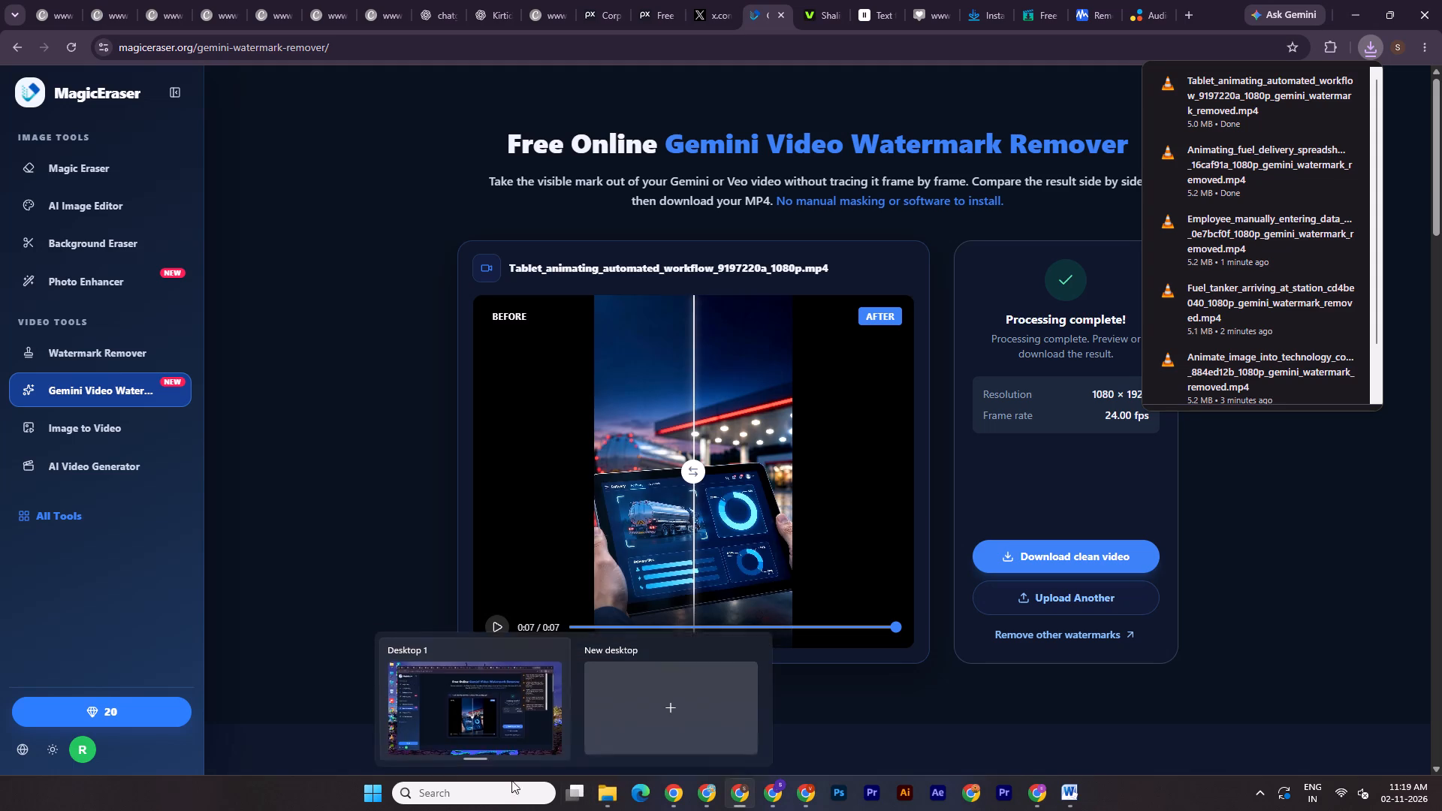
left_click(492, 782)
left_click(476, 275)
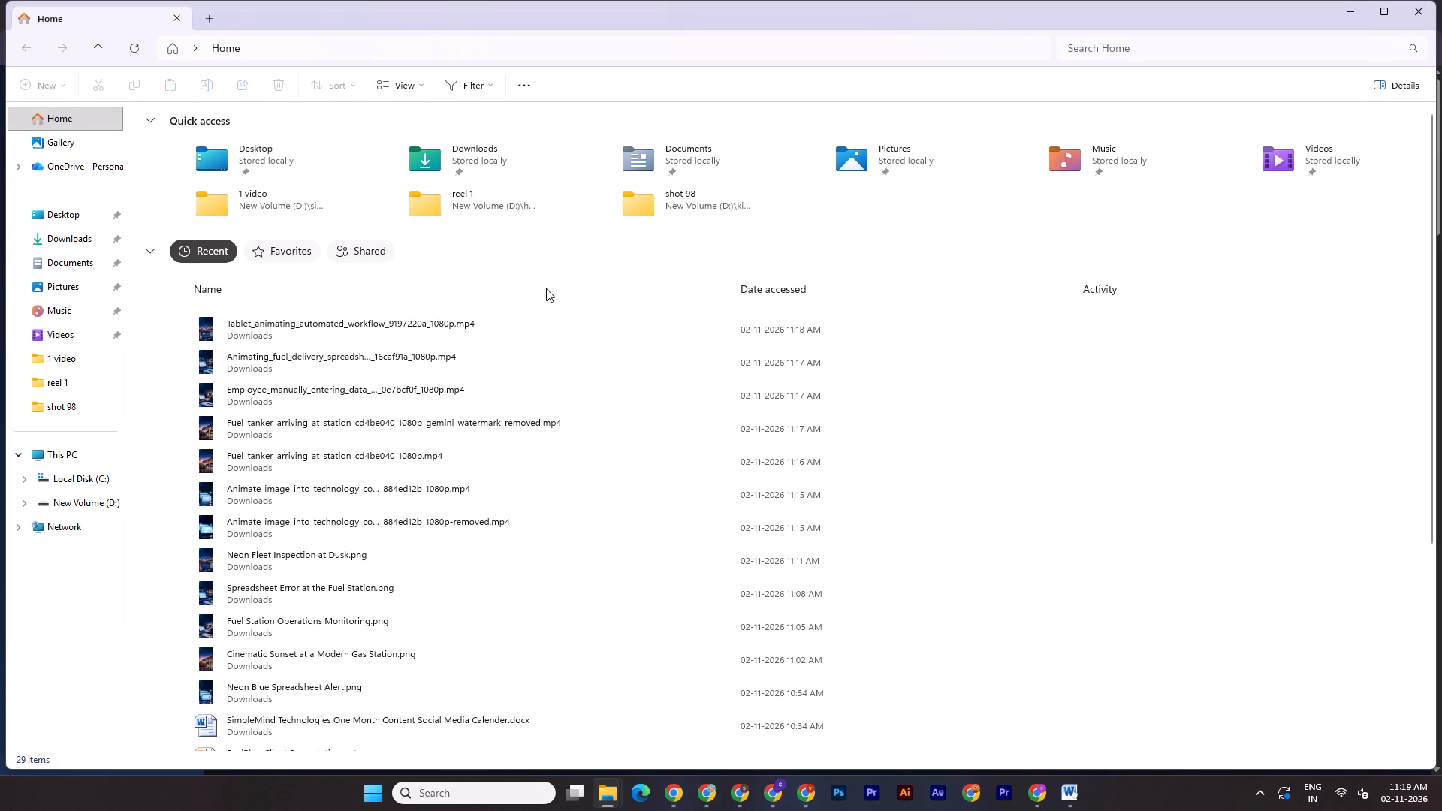
left_click(81, 457)
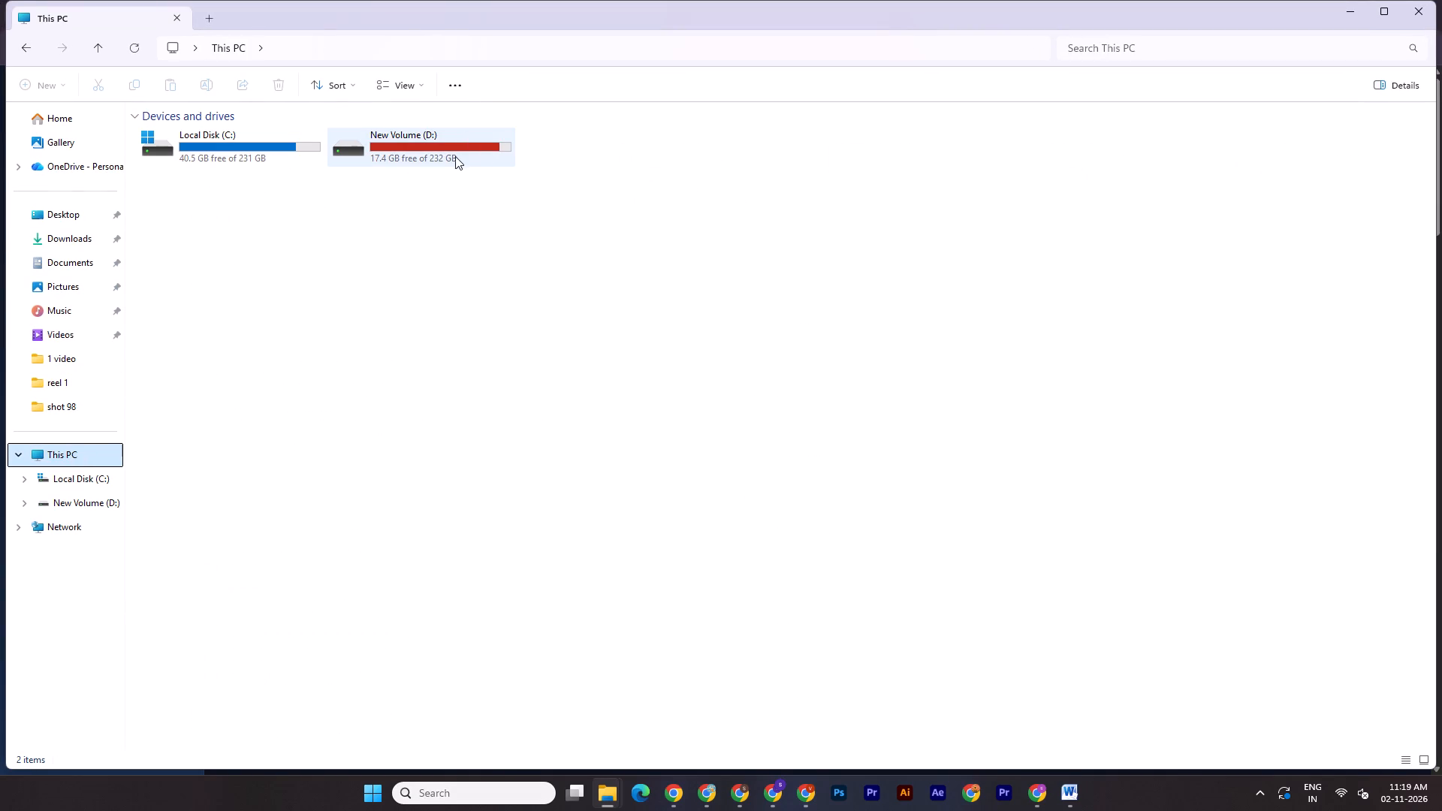
double_click(450, 154)
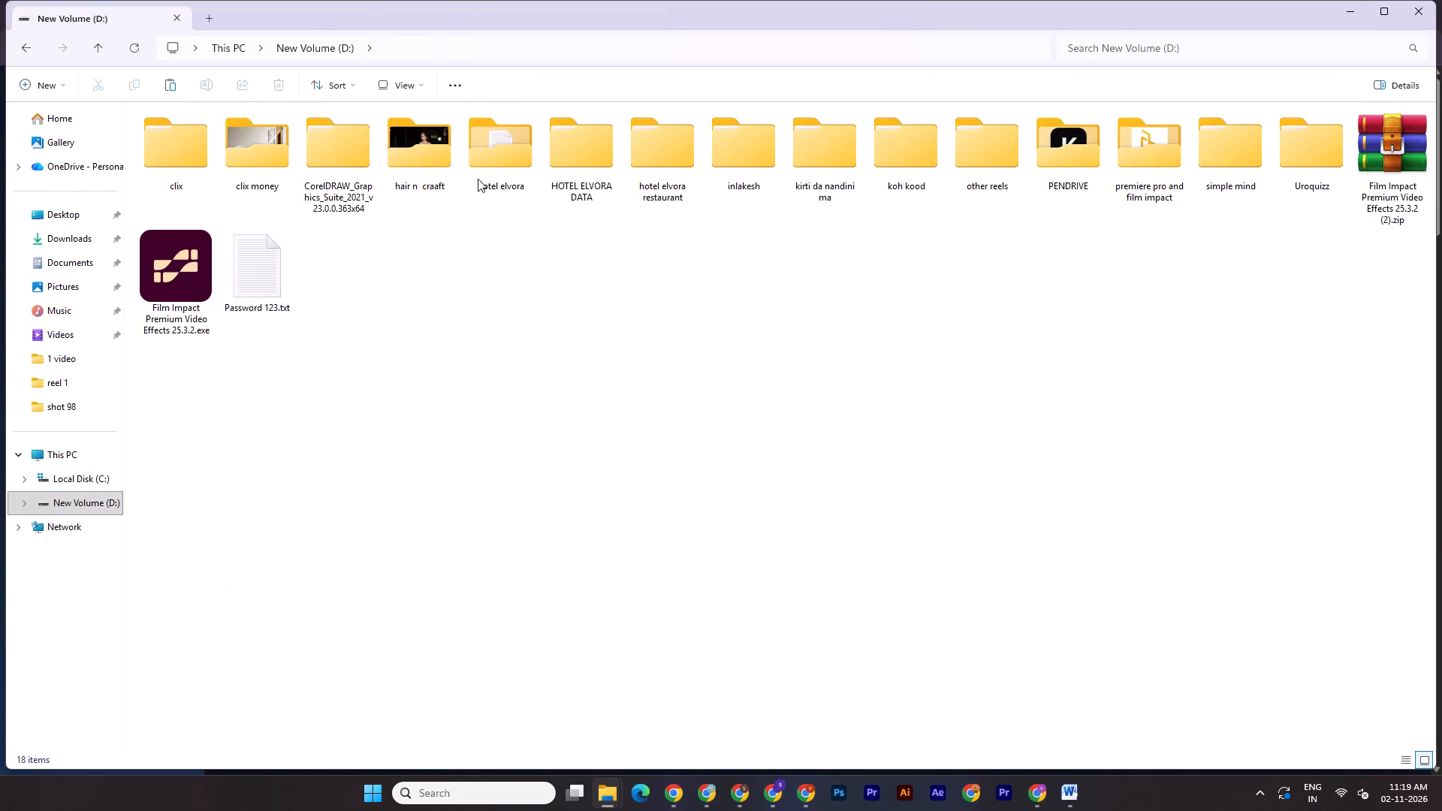
double_click(1217, 125)
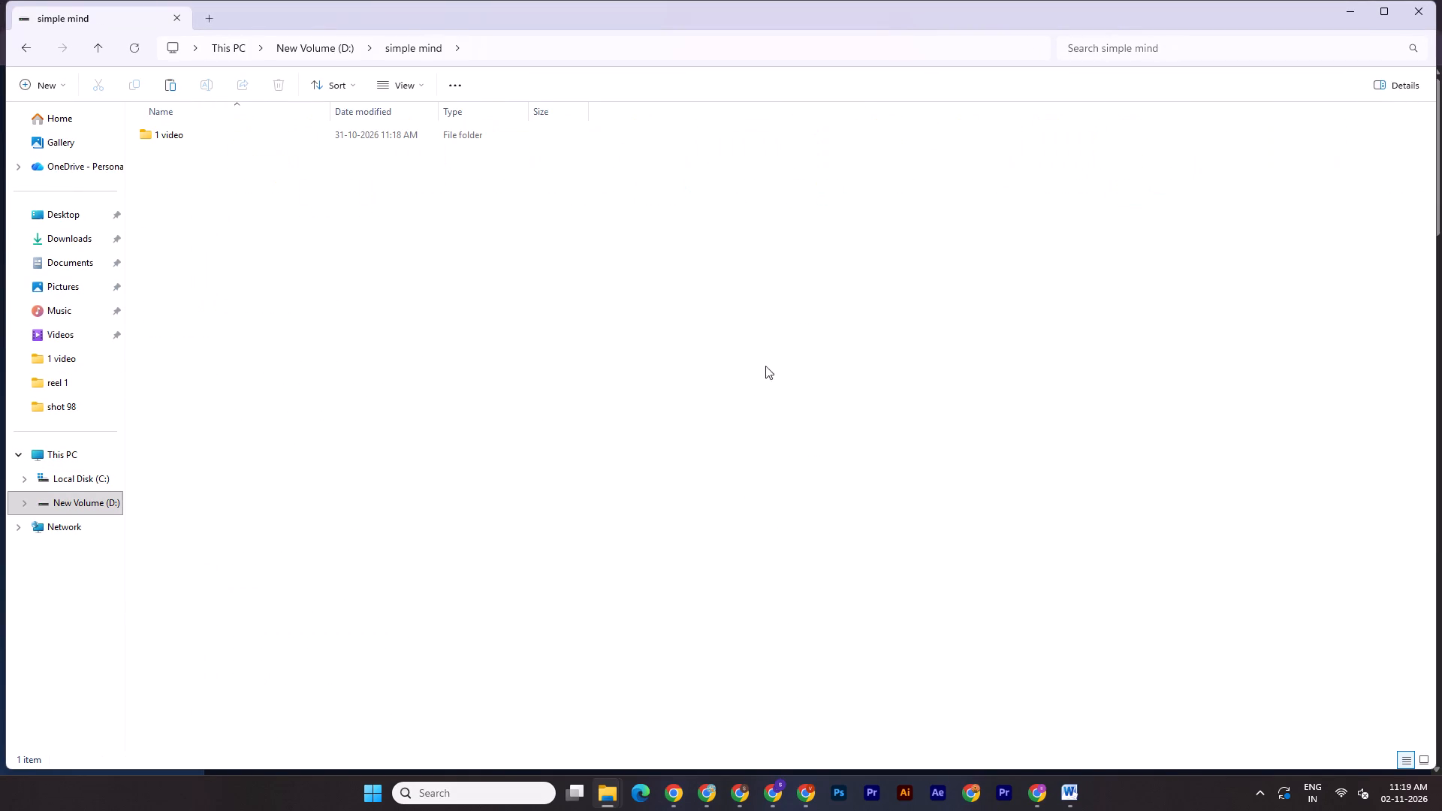
left_click(620, 441)
right_click(263, 326)
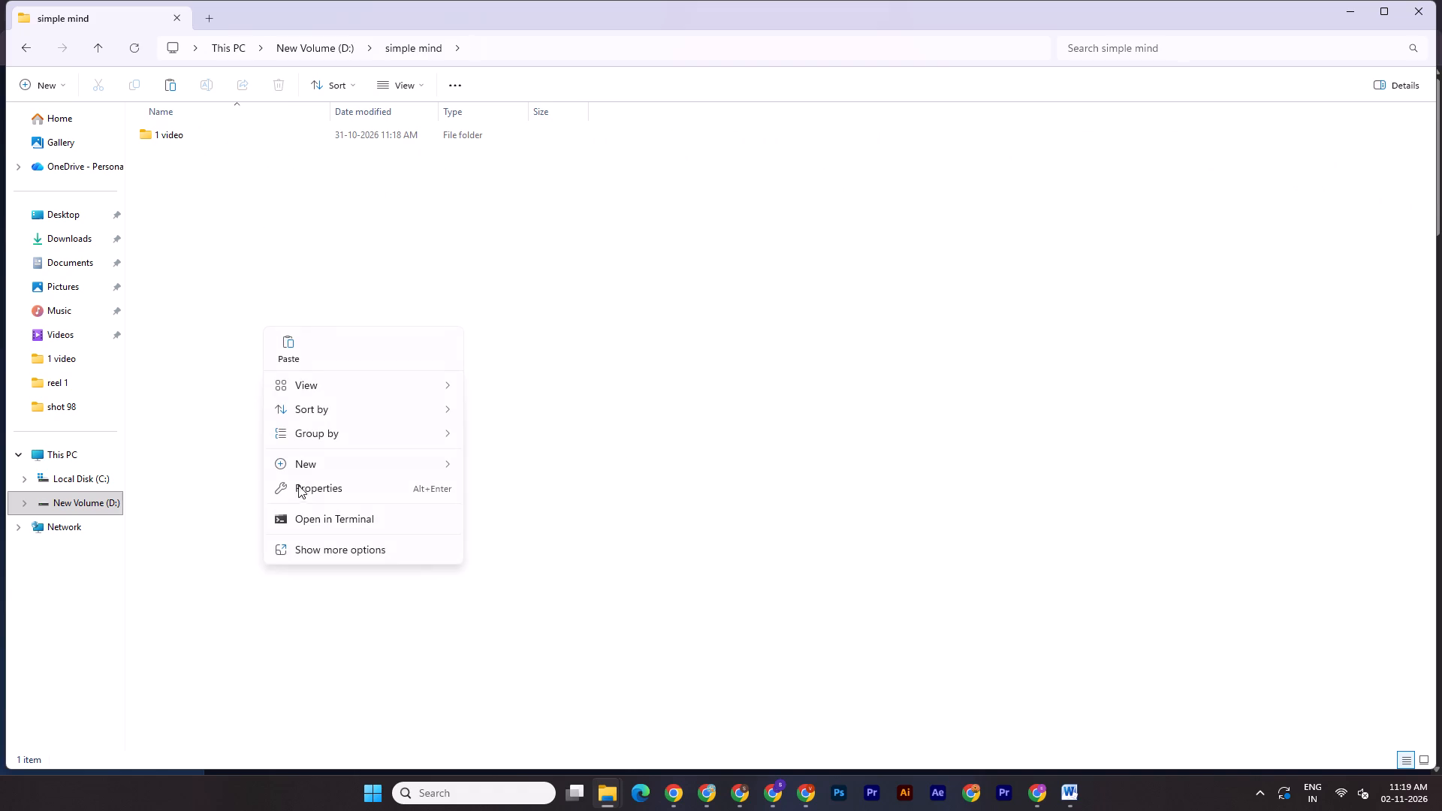
left_click(305, 460)
left_click(496, 469)
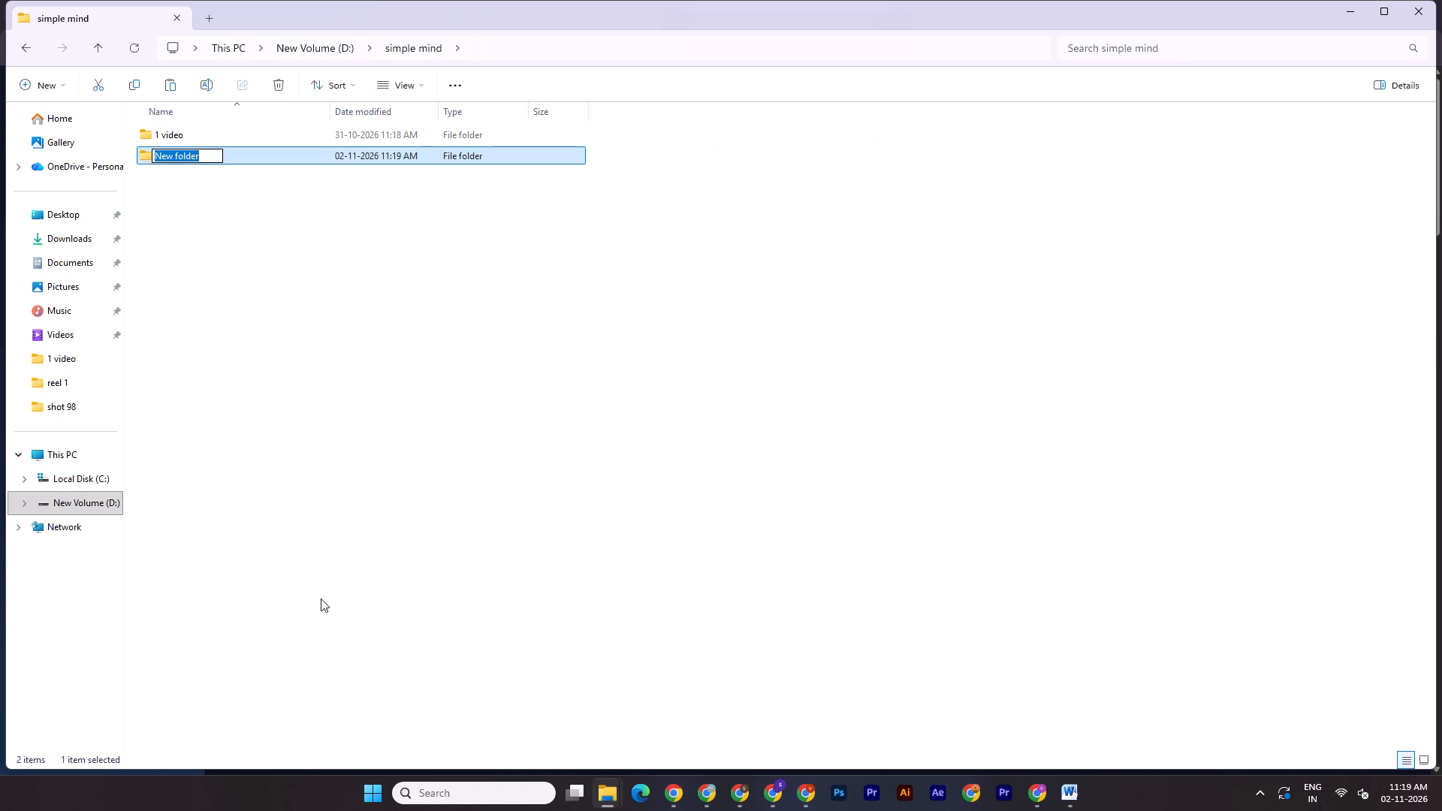
type("fuel plus")
key("Return")
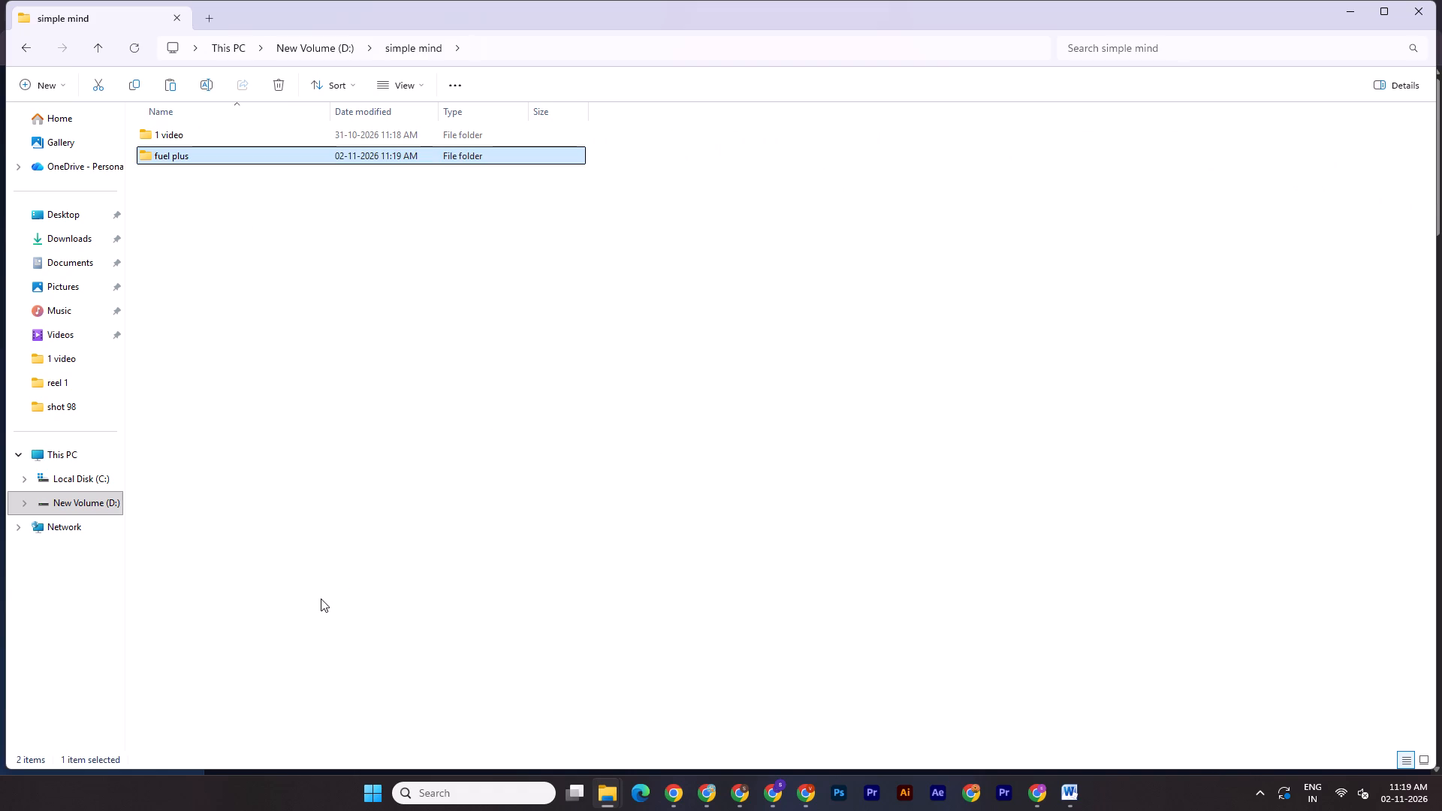
Open the "fuel plus" folder and create a subfolder named "1st month" in it.
key("Return")
right_click(477, 212)
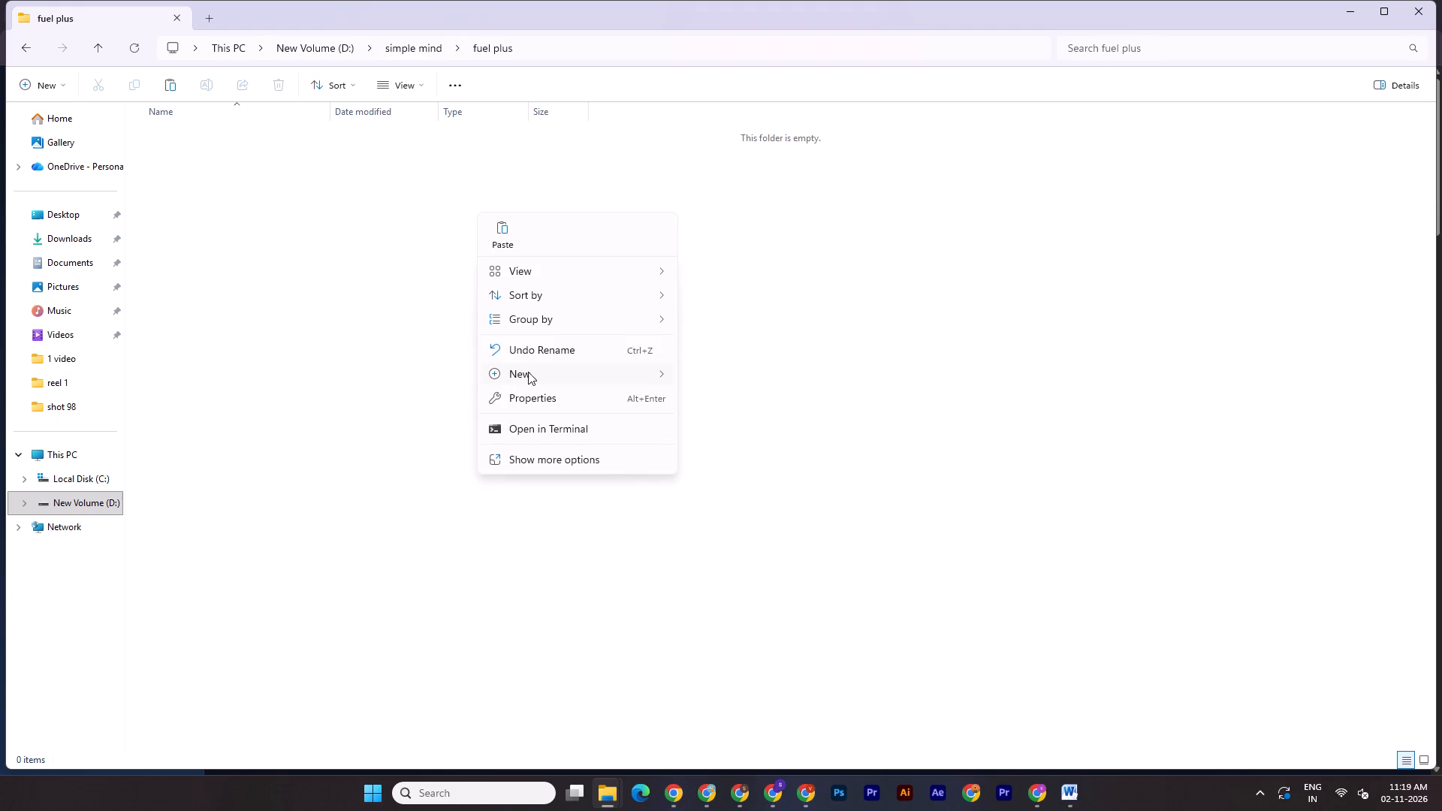
left_click(528, 372)
left_click(718, 378)
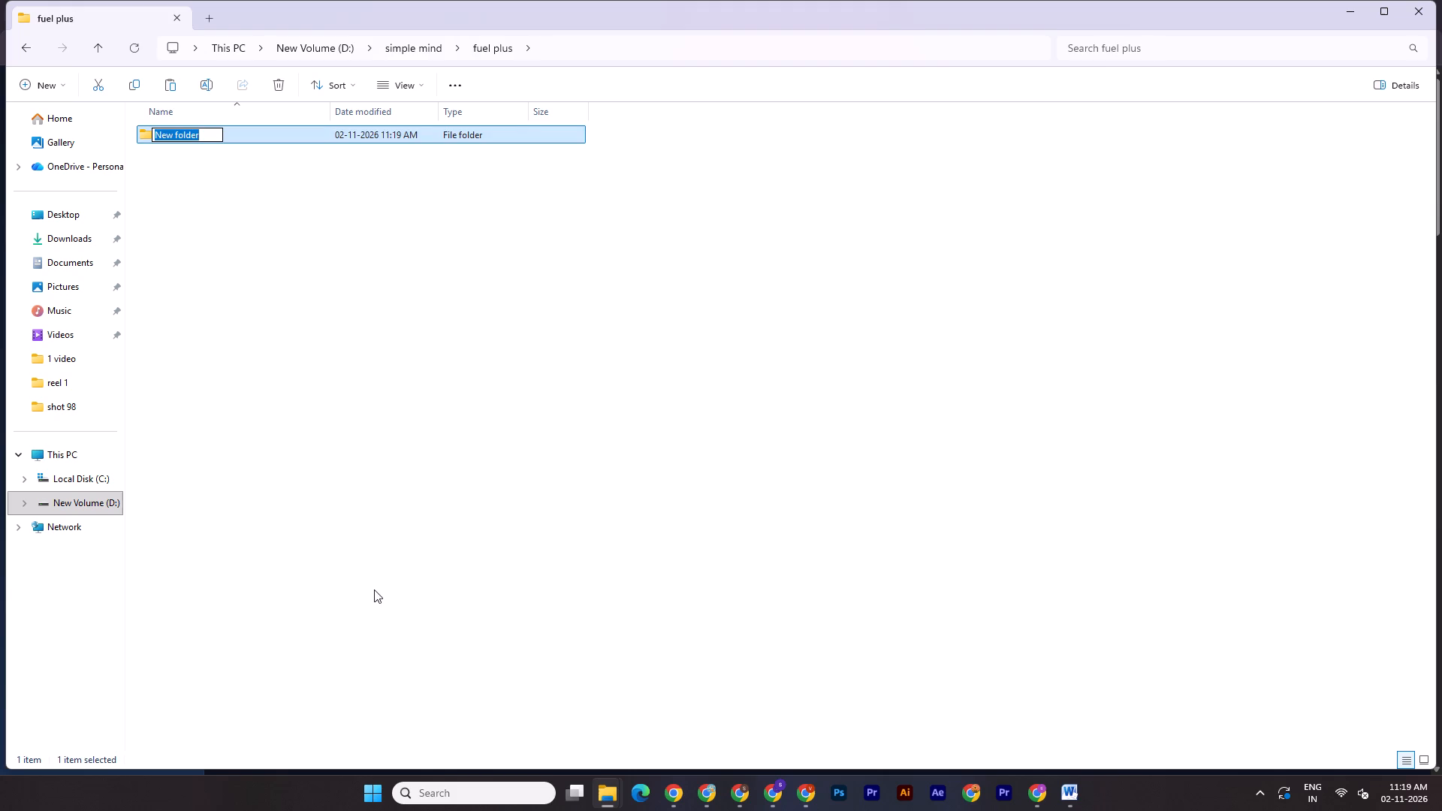
type("1st month")
key("Return")
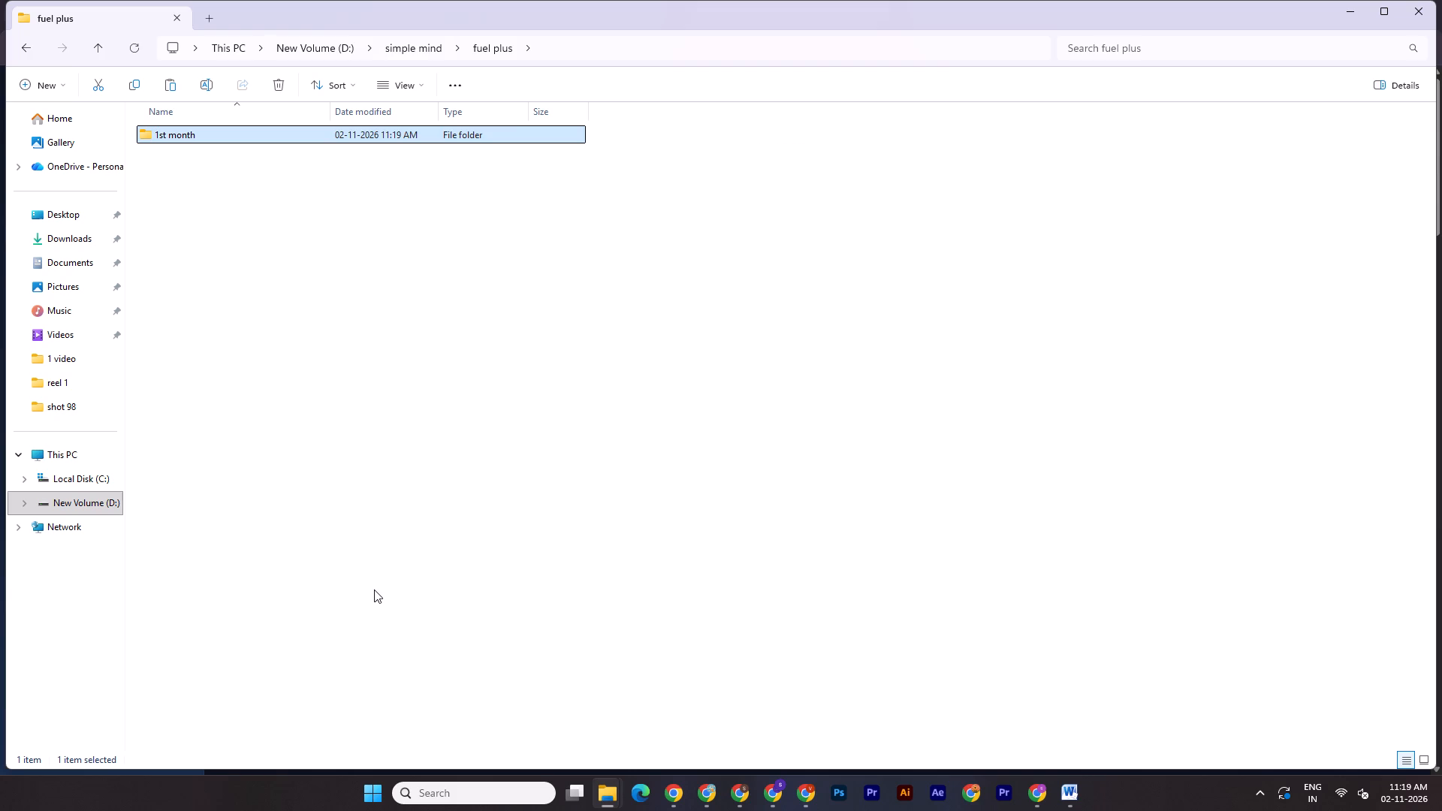
Open the "1st month" folder and create a subfolder named "week 1" in it.
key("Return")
right_click(368, 427)
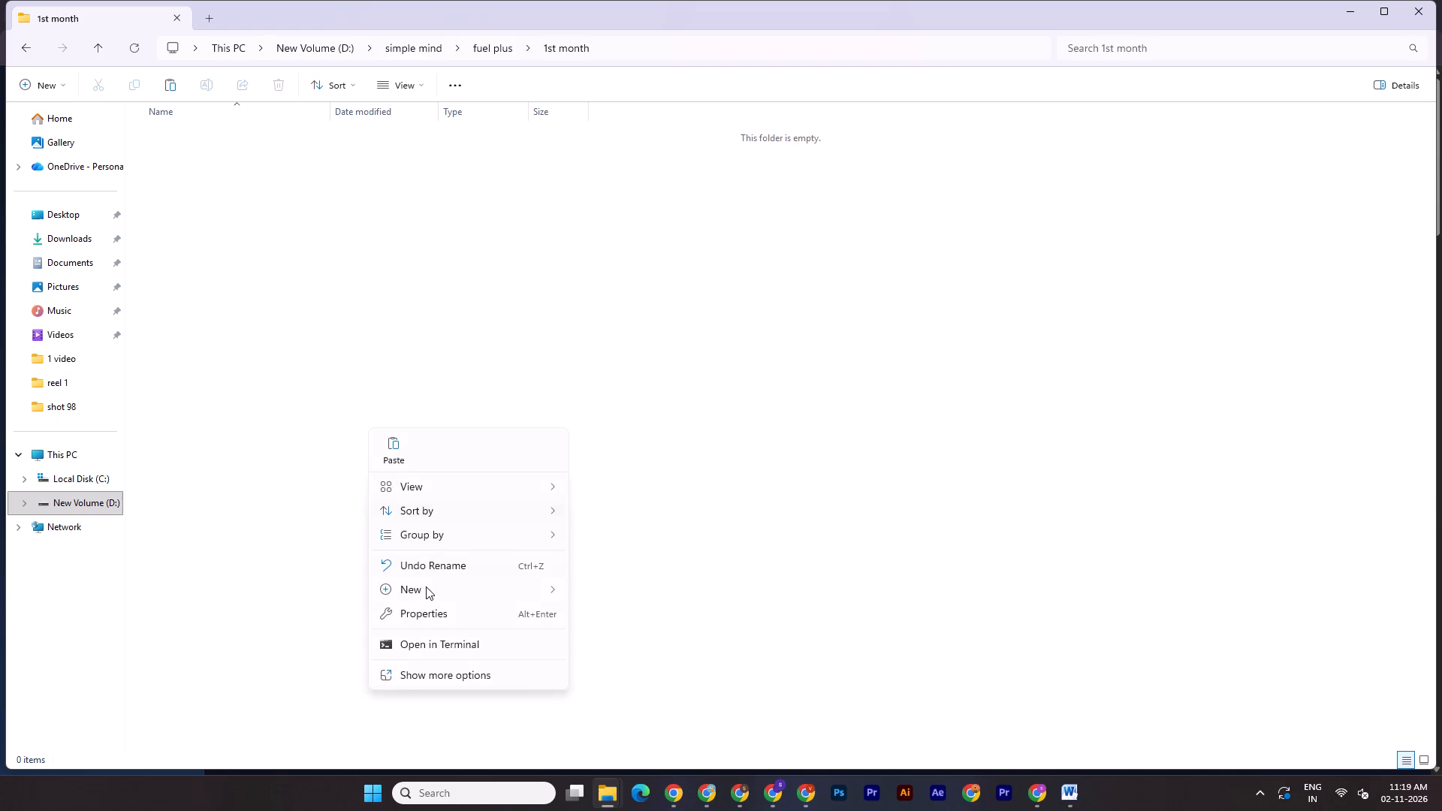
left_click(426, 588)
left_click(611, 311)
left_click(611, 297)
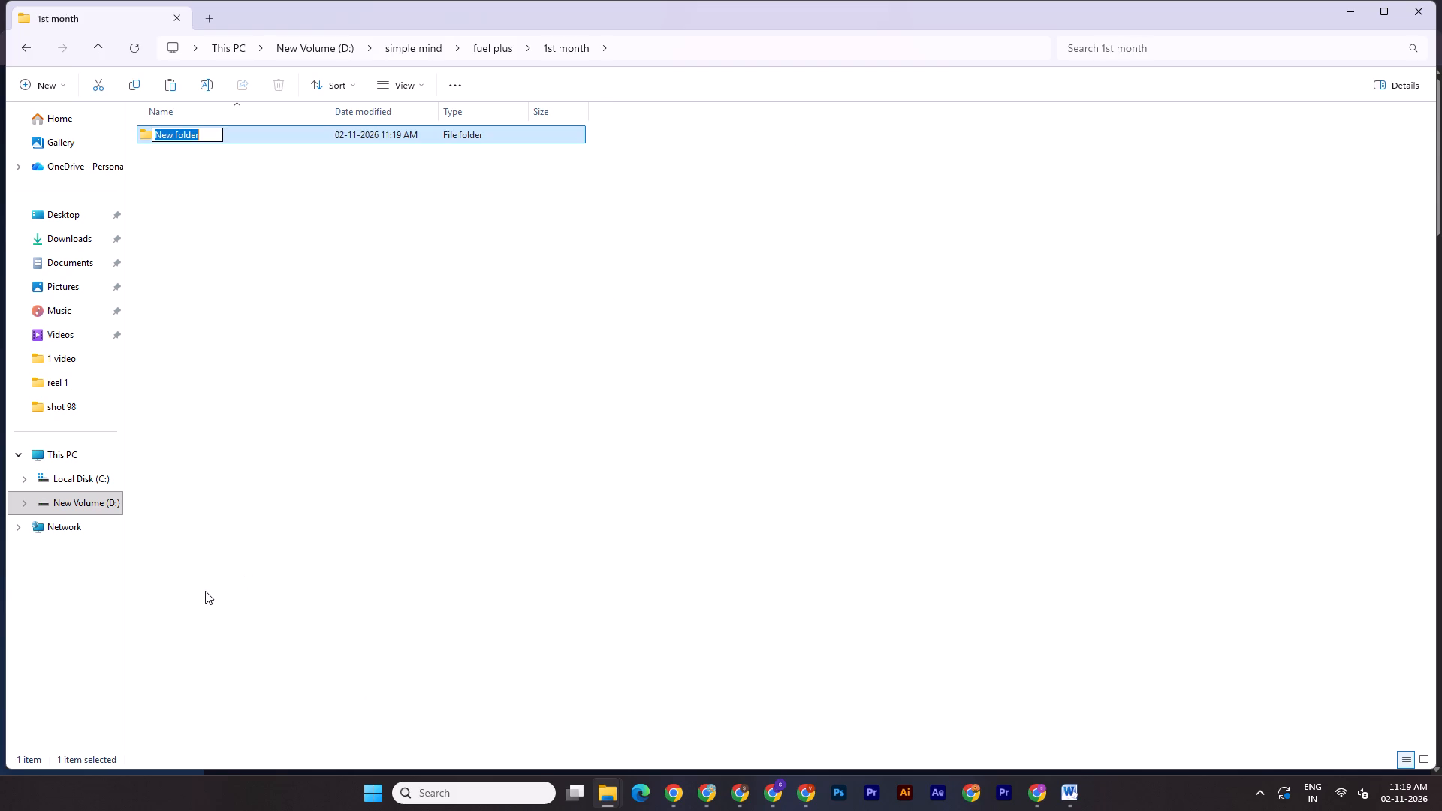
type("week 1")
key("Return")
Open the "week 1" folder and create a subfolder named "instagram" in it.
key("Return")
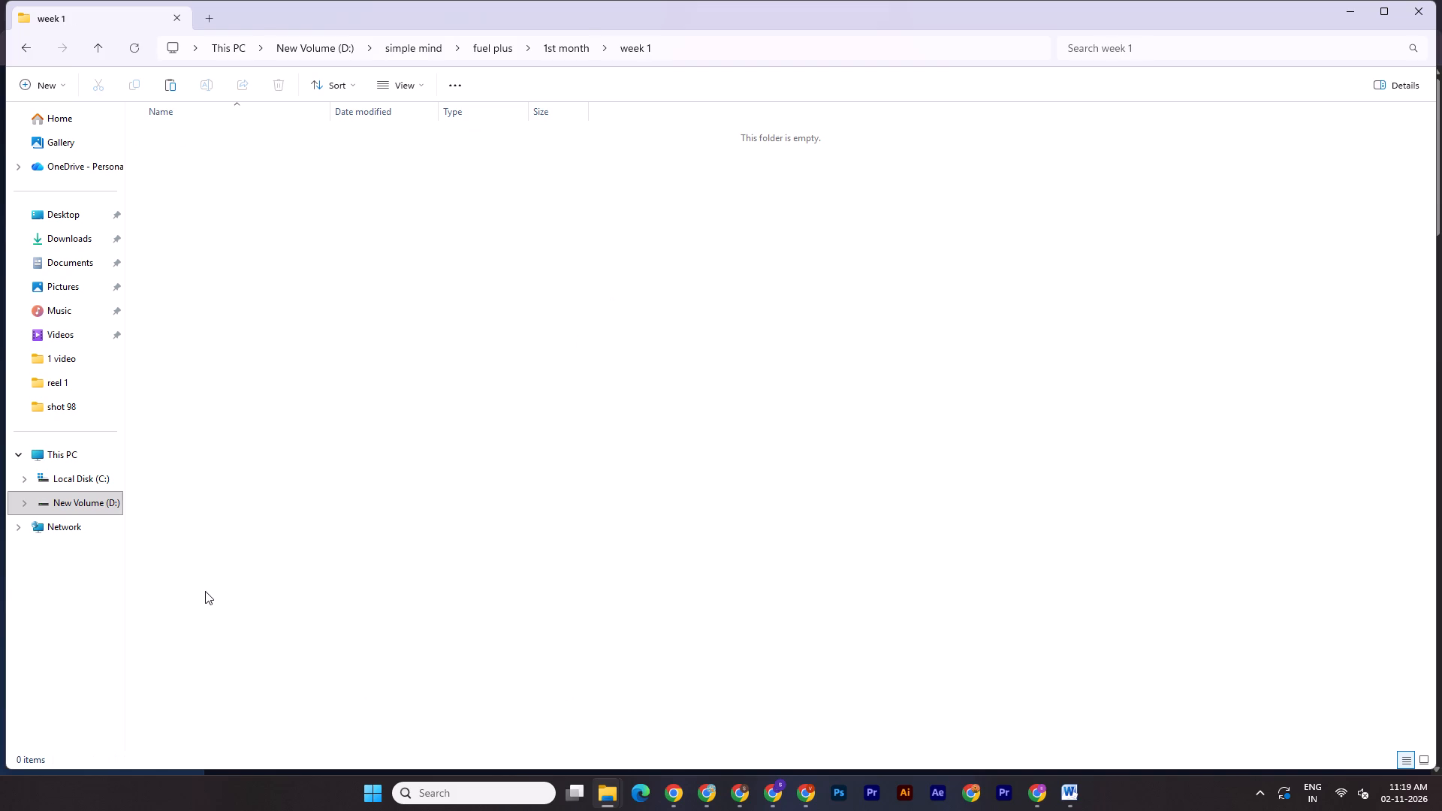
right_click(228, 484)
left_click(282, 384)
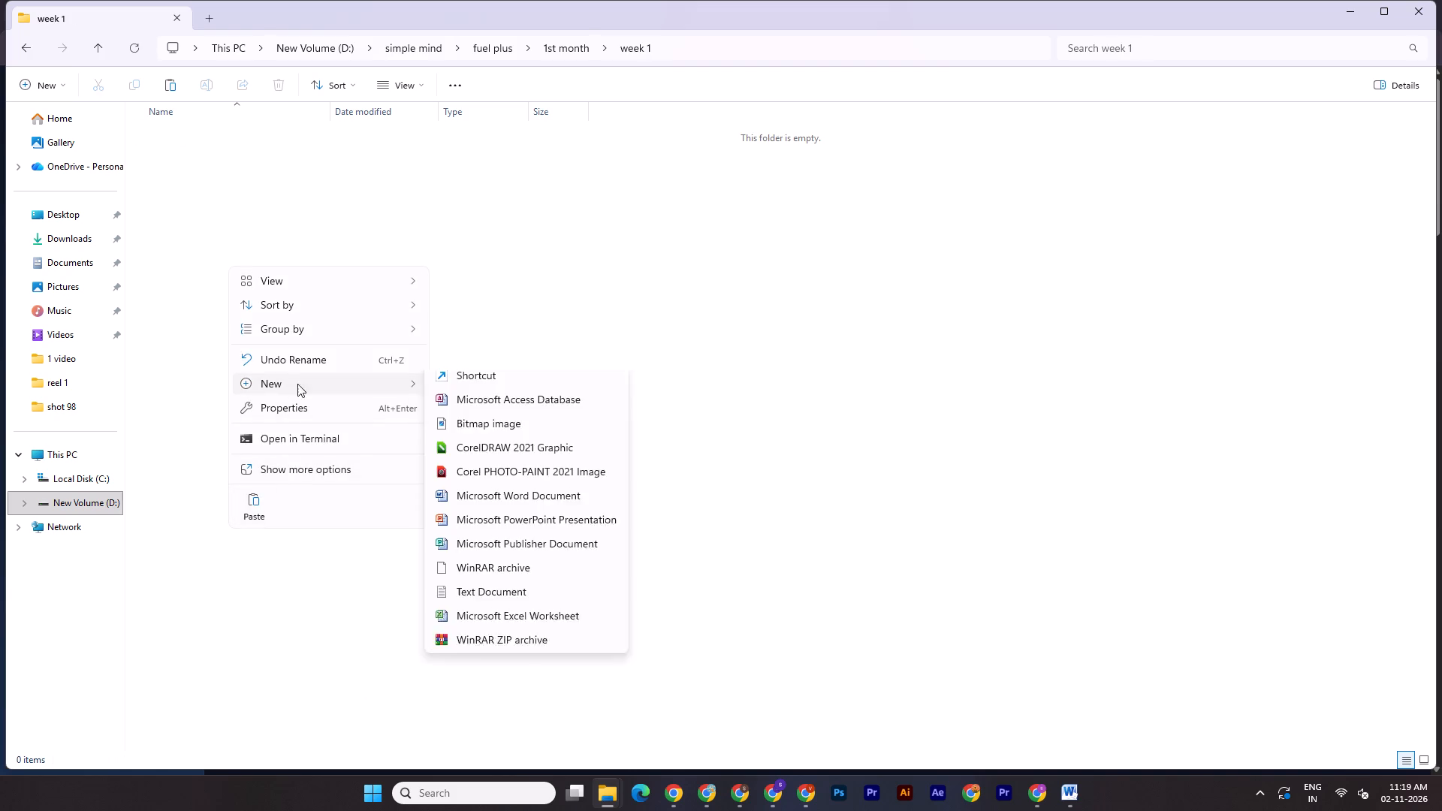
left_click(479, 380)
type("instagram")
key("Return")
Open the "instagram" folder and create a subfolder named "1 reel" in it.
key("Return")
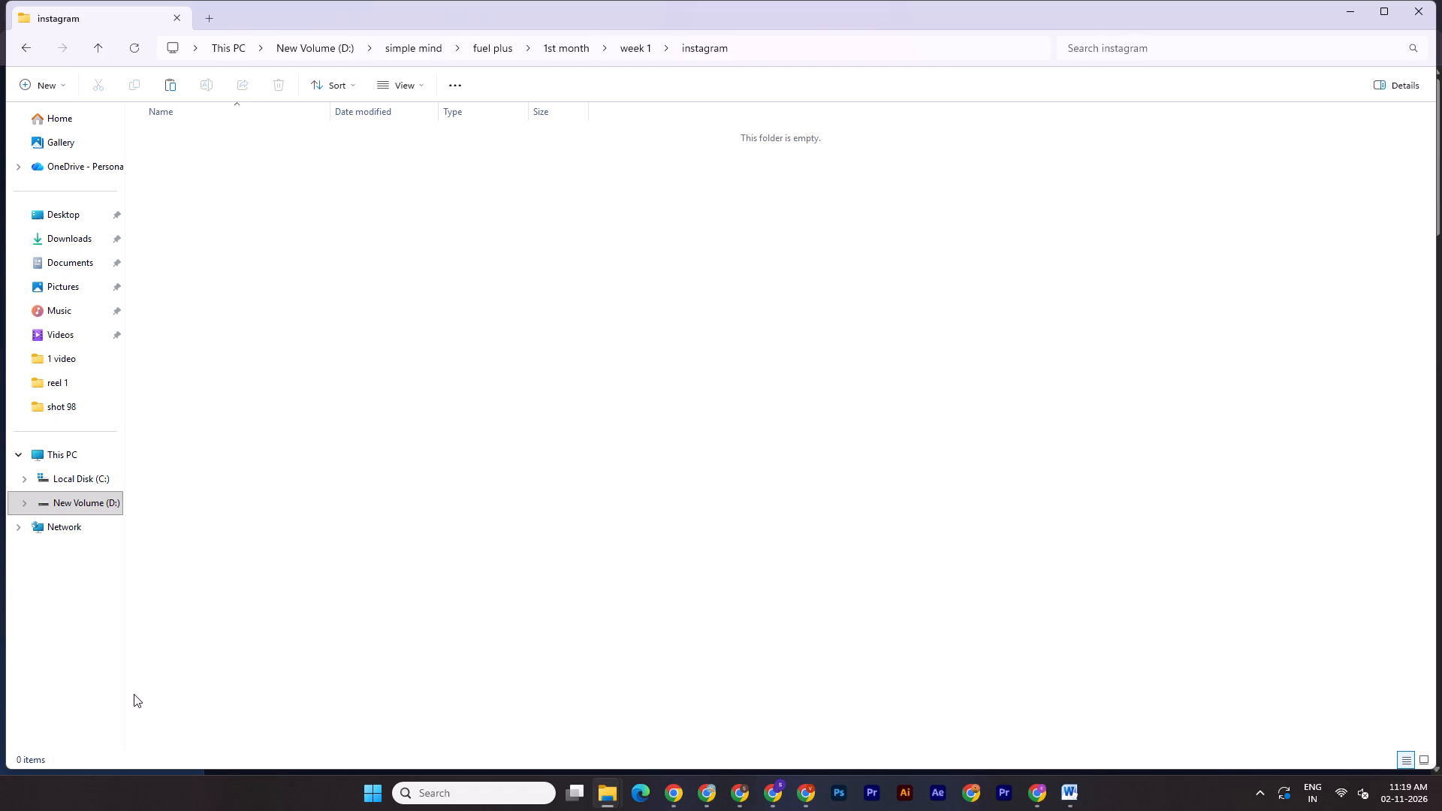
right_click(429, 349)
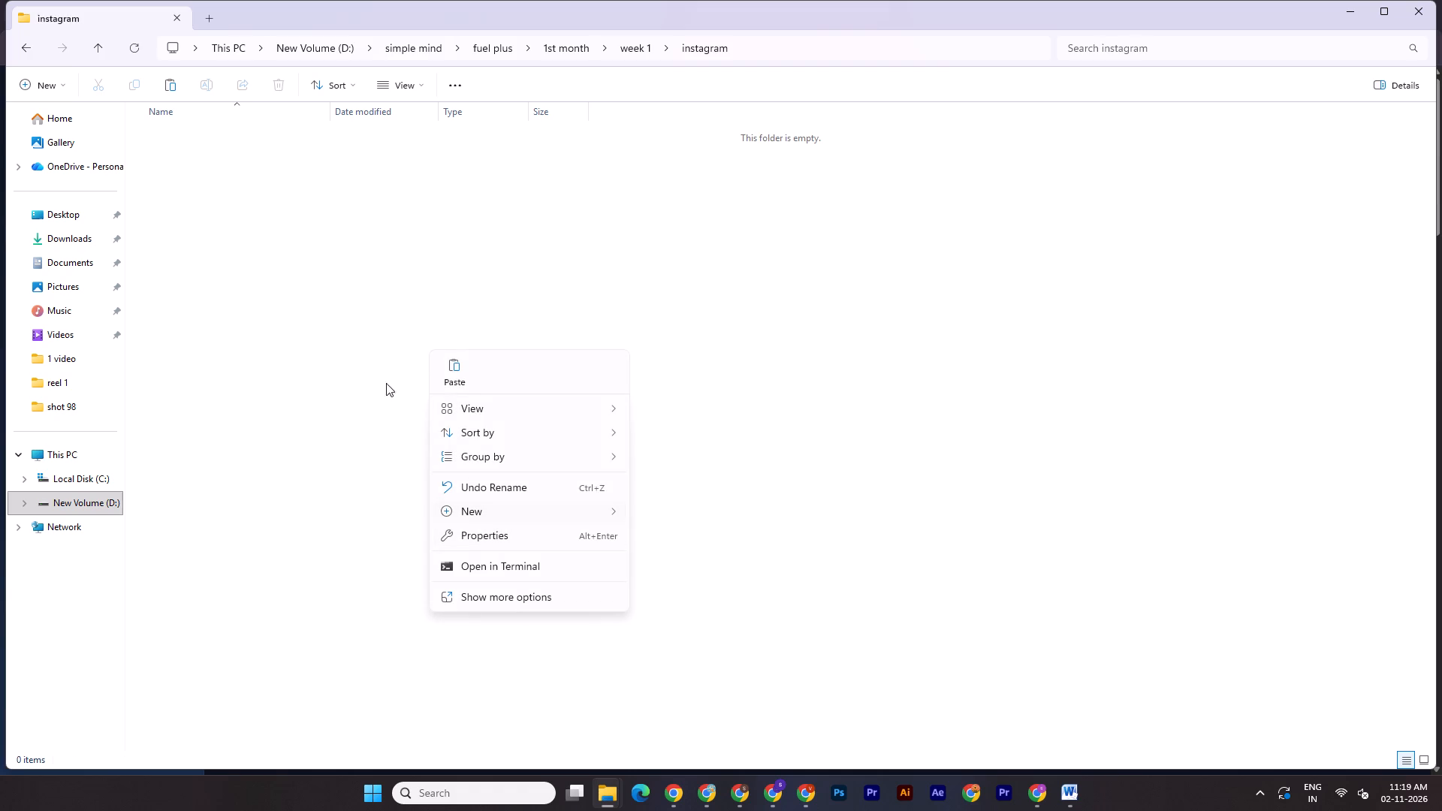
left_click(487, 513)
left_click(658, 213)
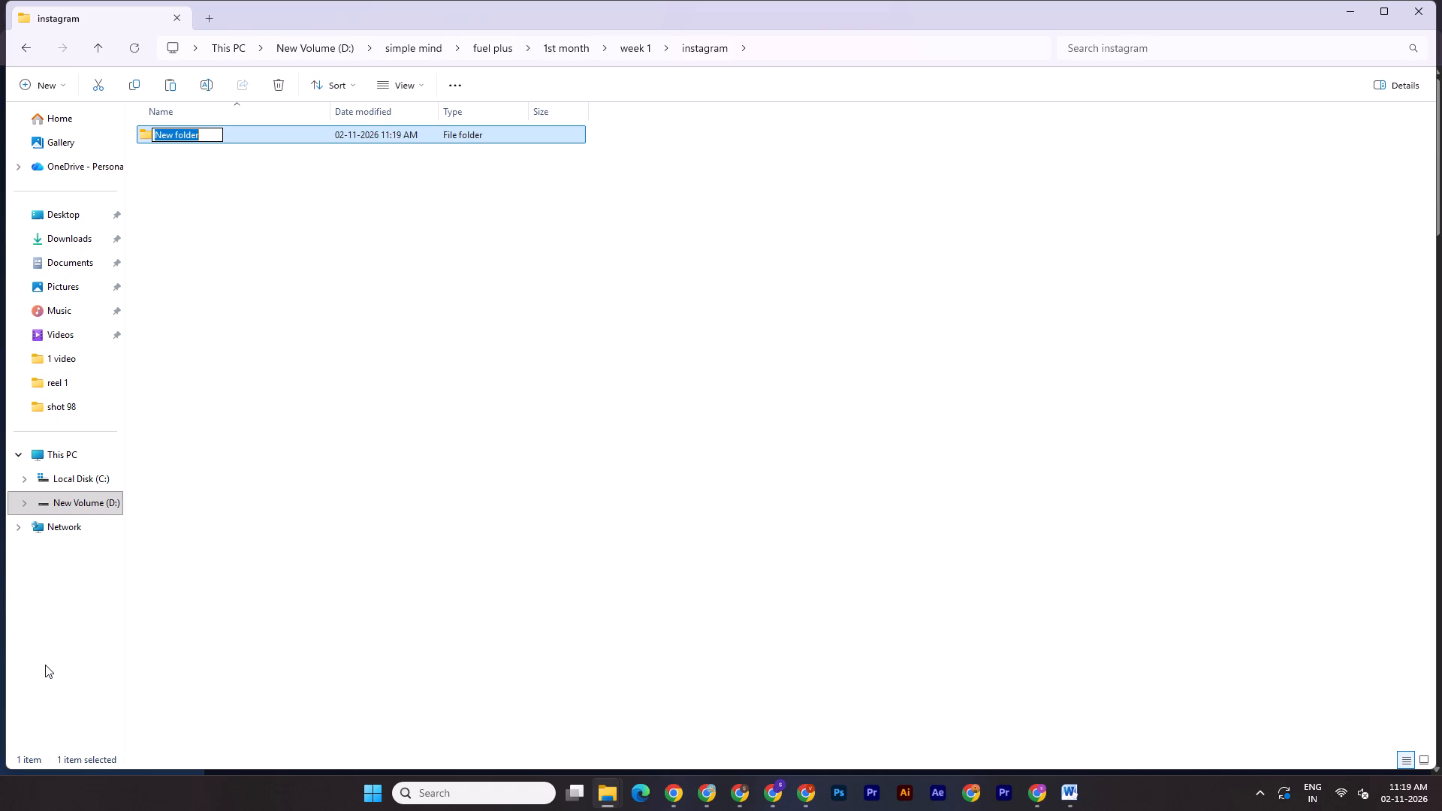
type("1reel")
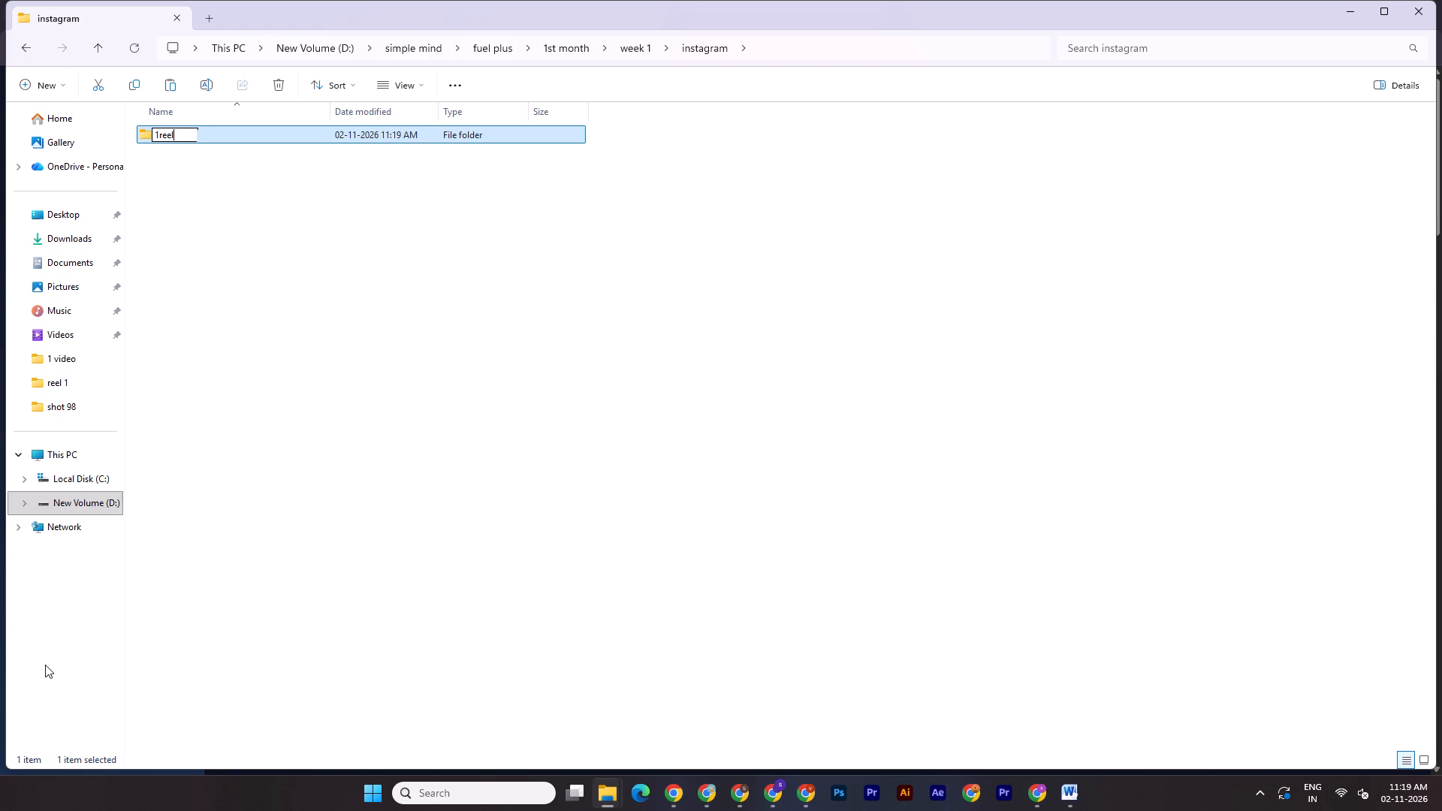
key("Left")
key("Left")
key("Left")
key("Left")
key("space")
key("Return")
Open the "1 reel" folder and paste the five cut watermark-free clips into it.
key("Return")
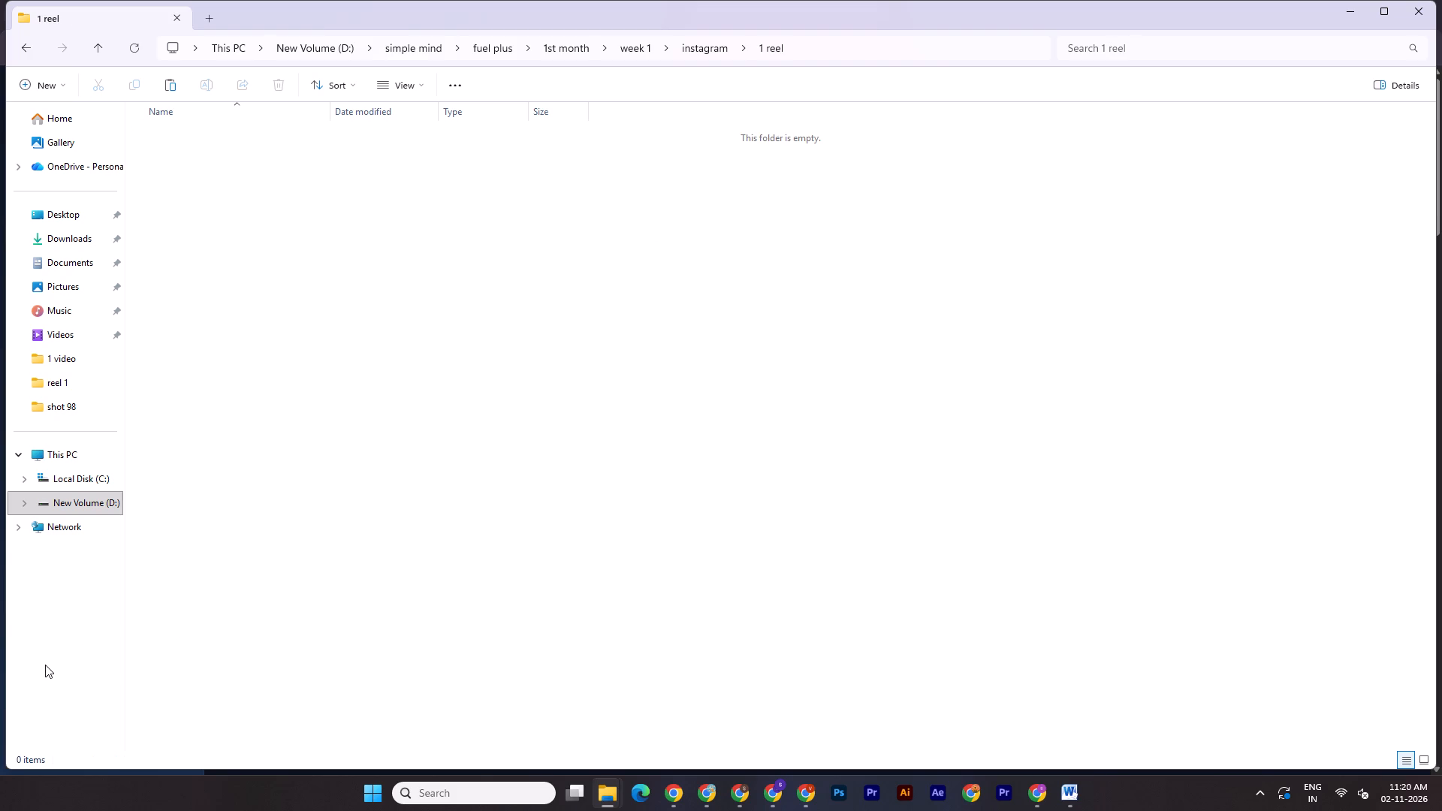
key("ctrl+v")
Sort the clips in "1 reel" by date modified, newest first, and display them as large thumbnails.
left_click(347, 84)
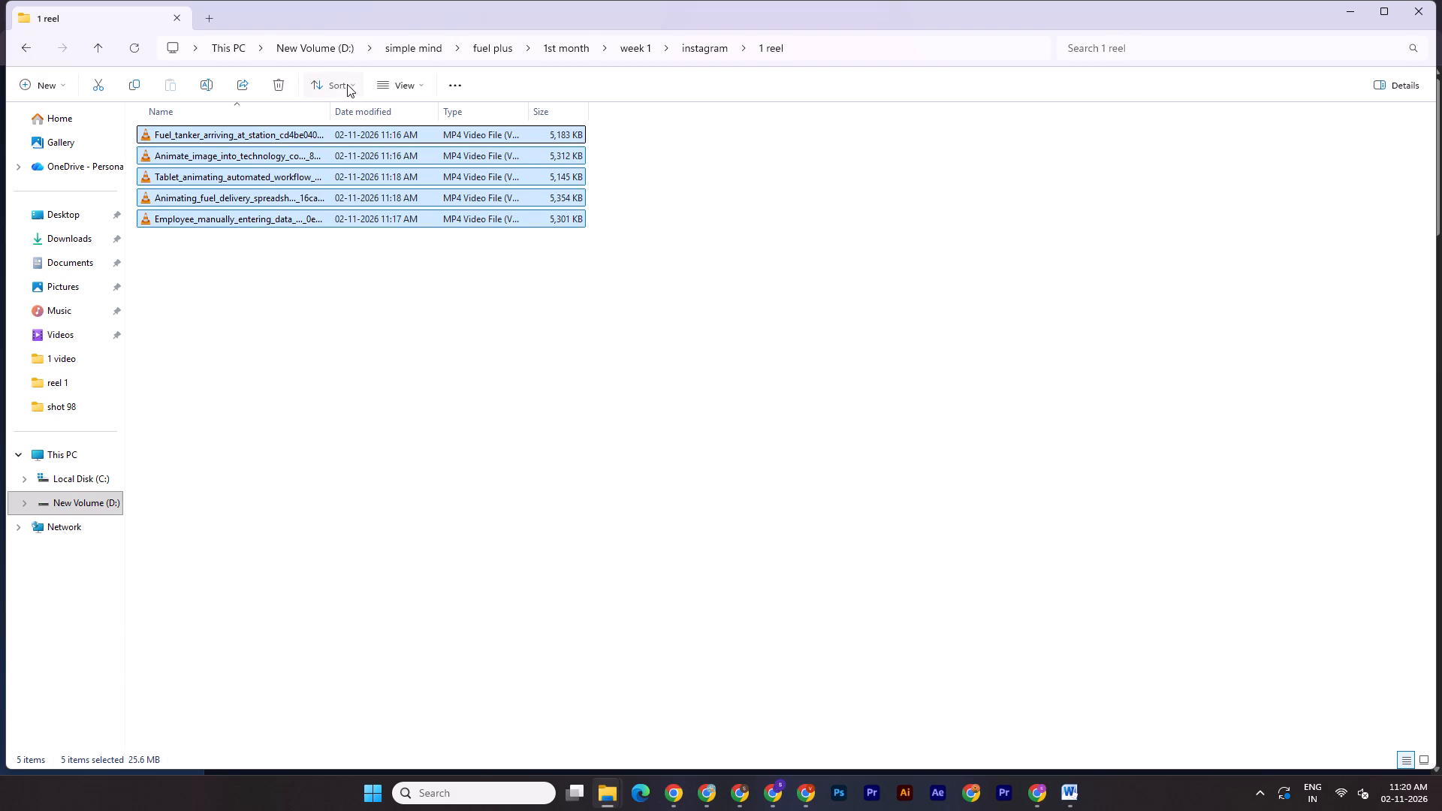
left_click(329, 152)
left_click_drag(1428, 760, 1418, 752)
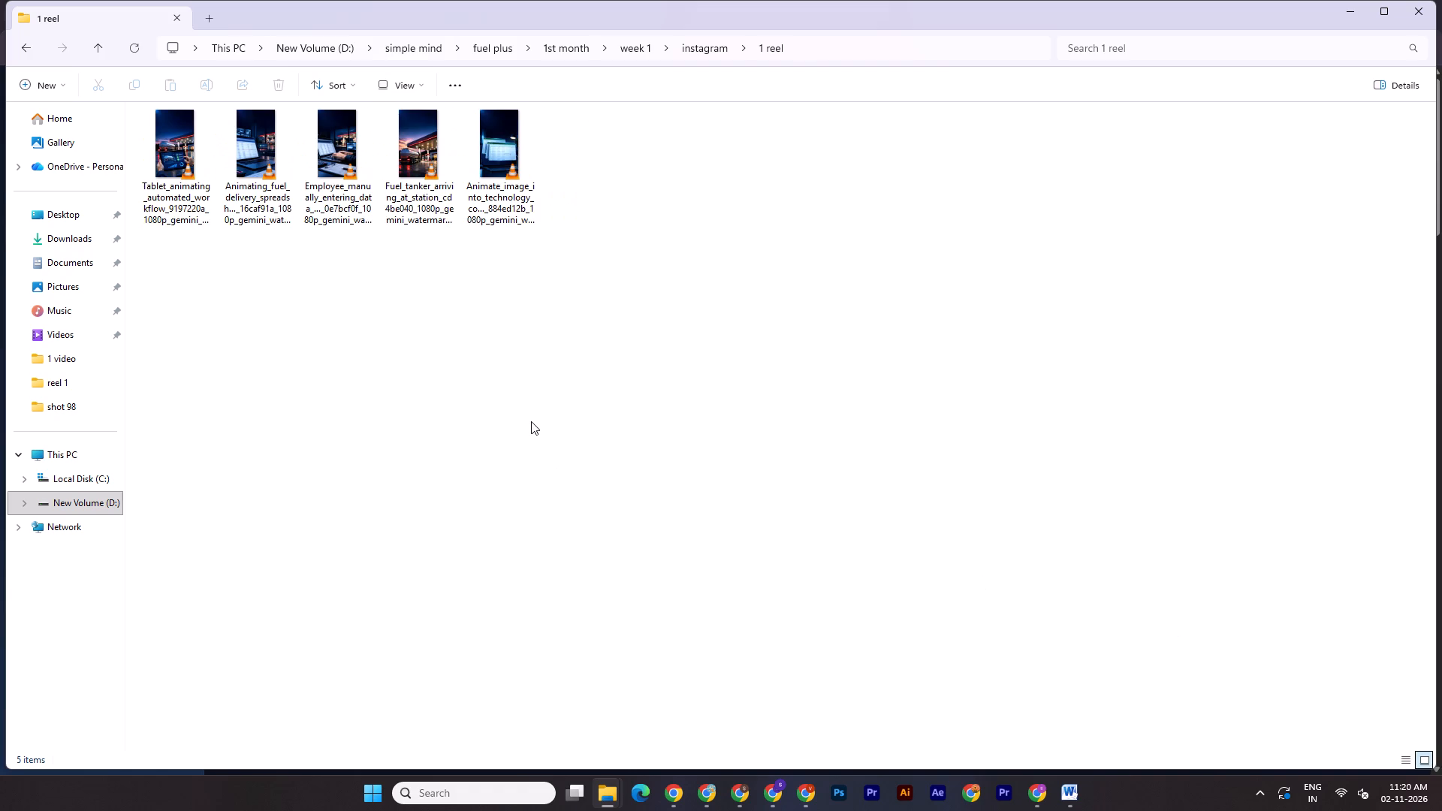
Play the "Animate_image_into_technology" clip in VLC media player to check it, and close the player.
double_click(481, 164)
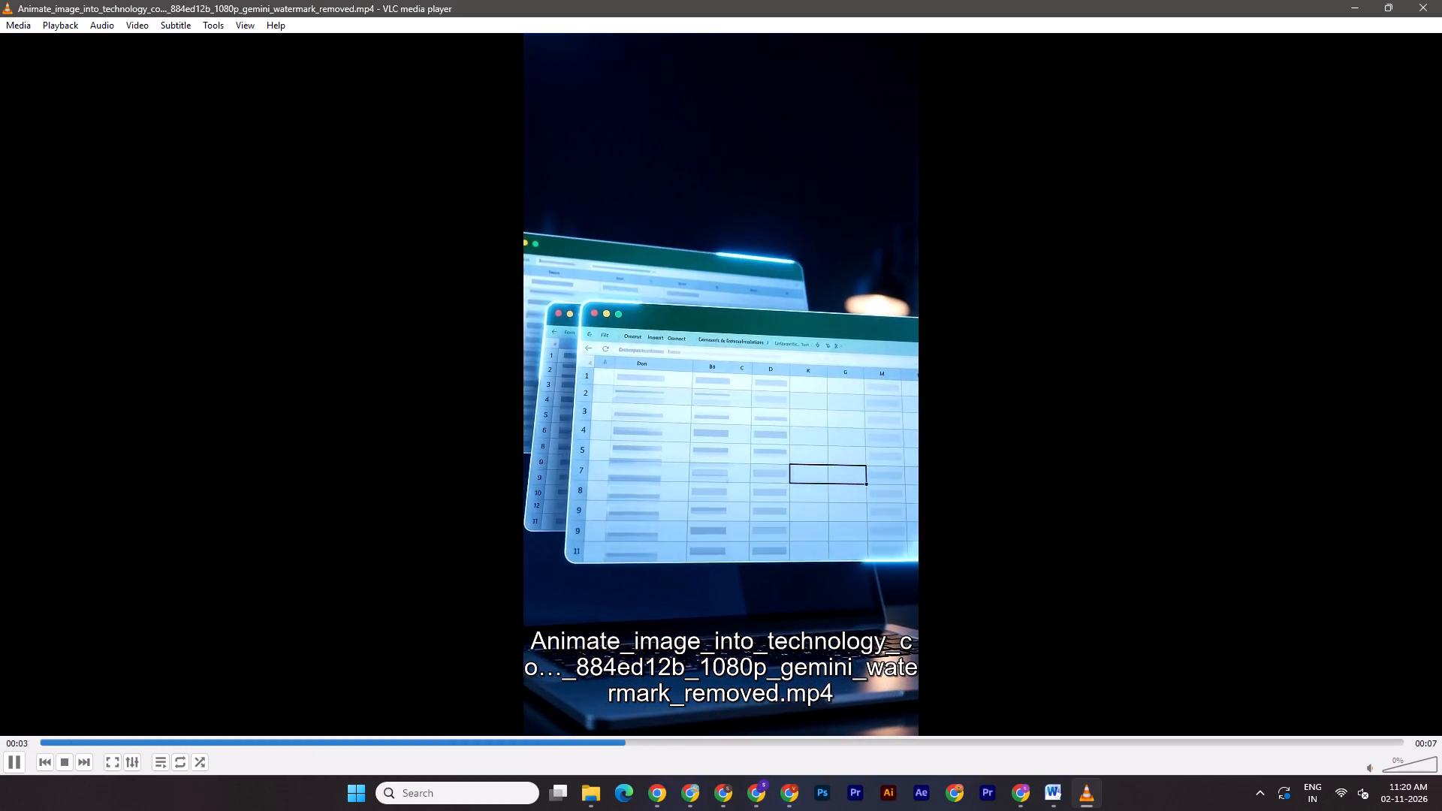
left_click(1419, 4)
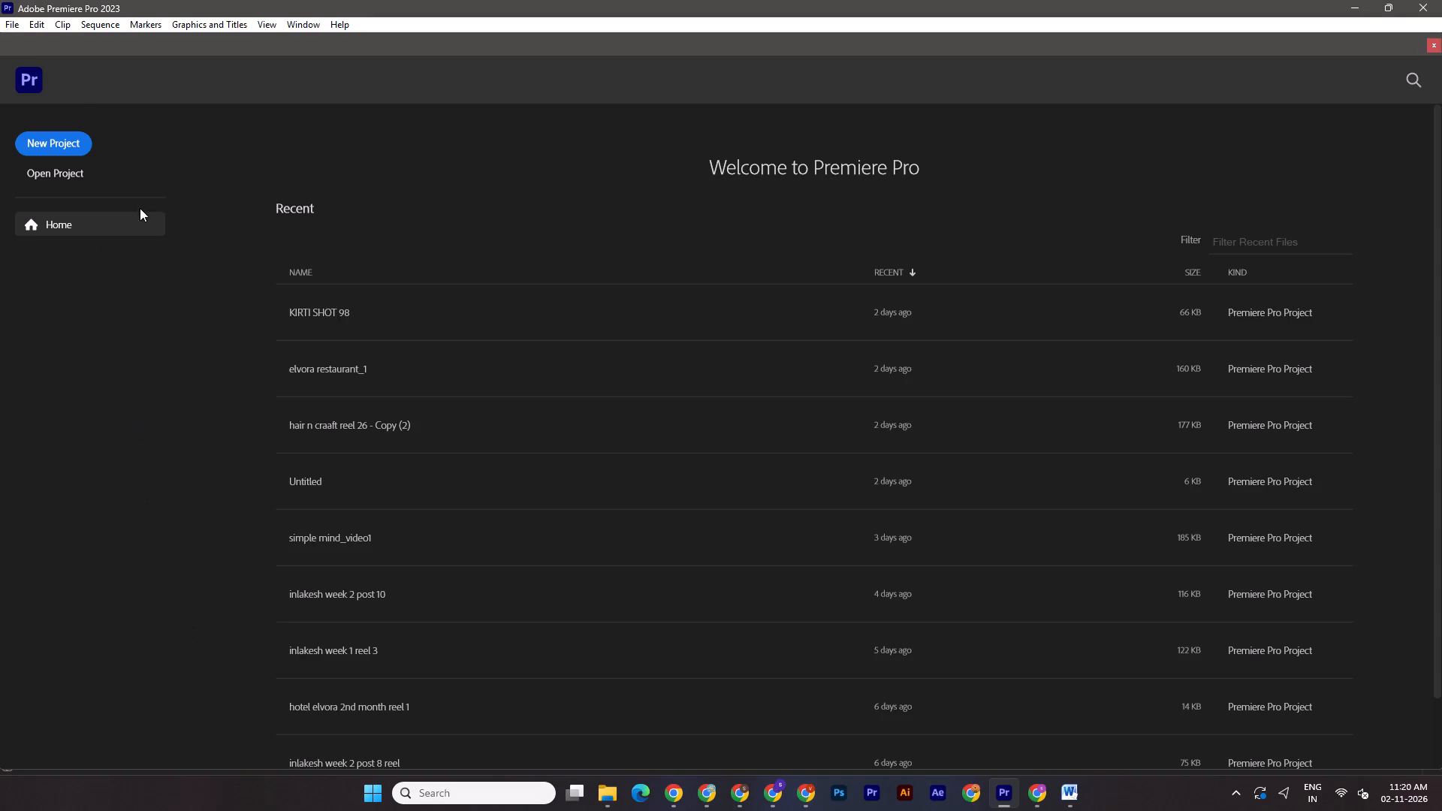
Start a new project and name it "fuelplus 1st month w1 ig1".
left_click(63, 139)
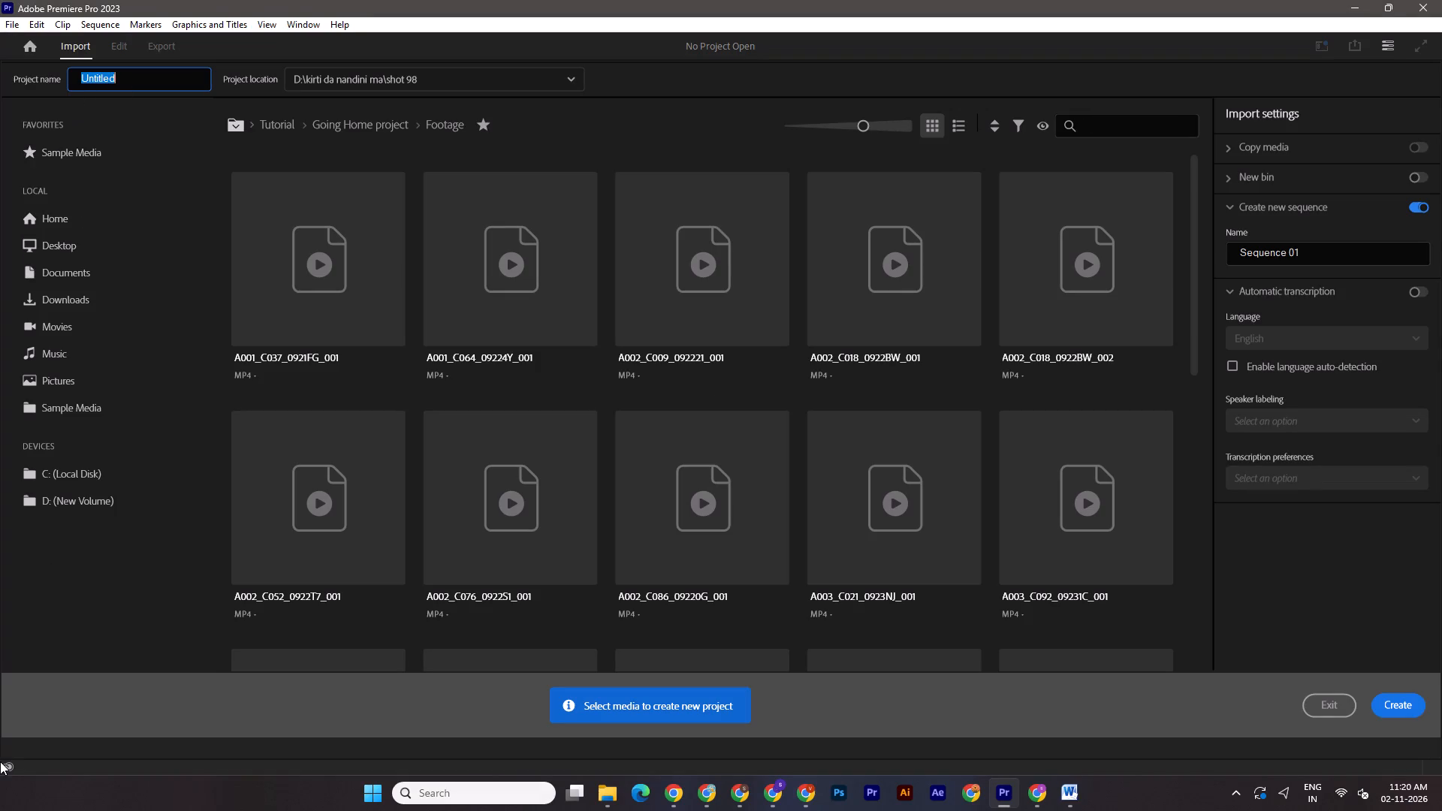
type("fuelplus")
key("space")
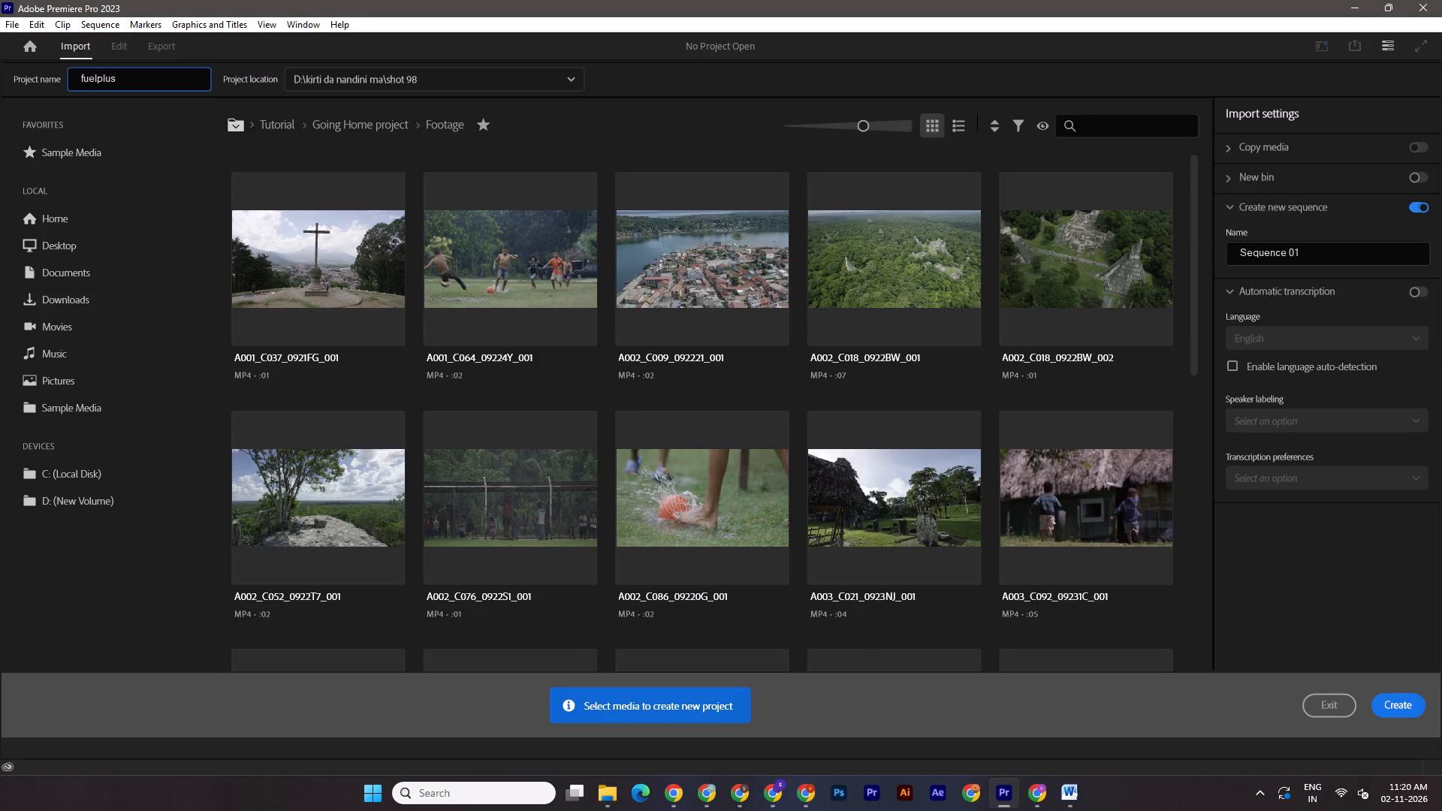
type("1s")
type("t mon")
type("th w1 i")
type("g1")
Set the project location to the "1 reel" folder under D:\simple mind\fuel plus\1st month\week 1\instagram.
left_click(378, 80)
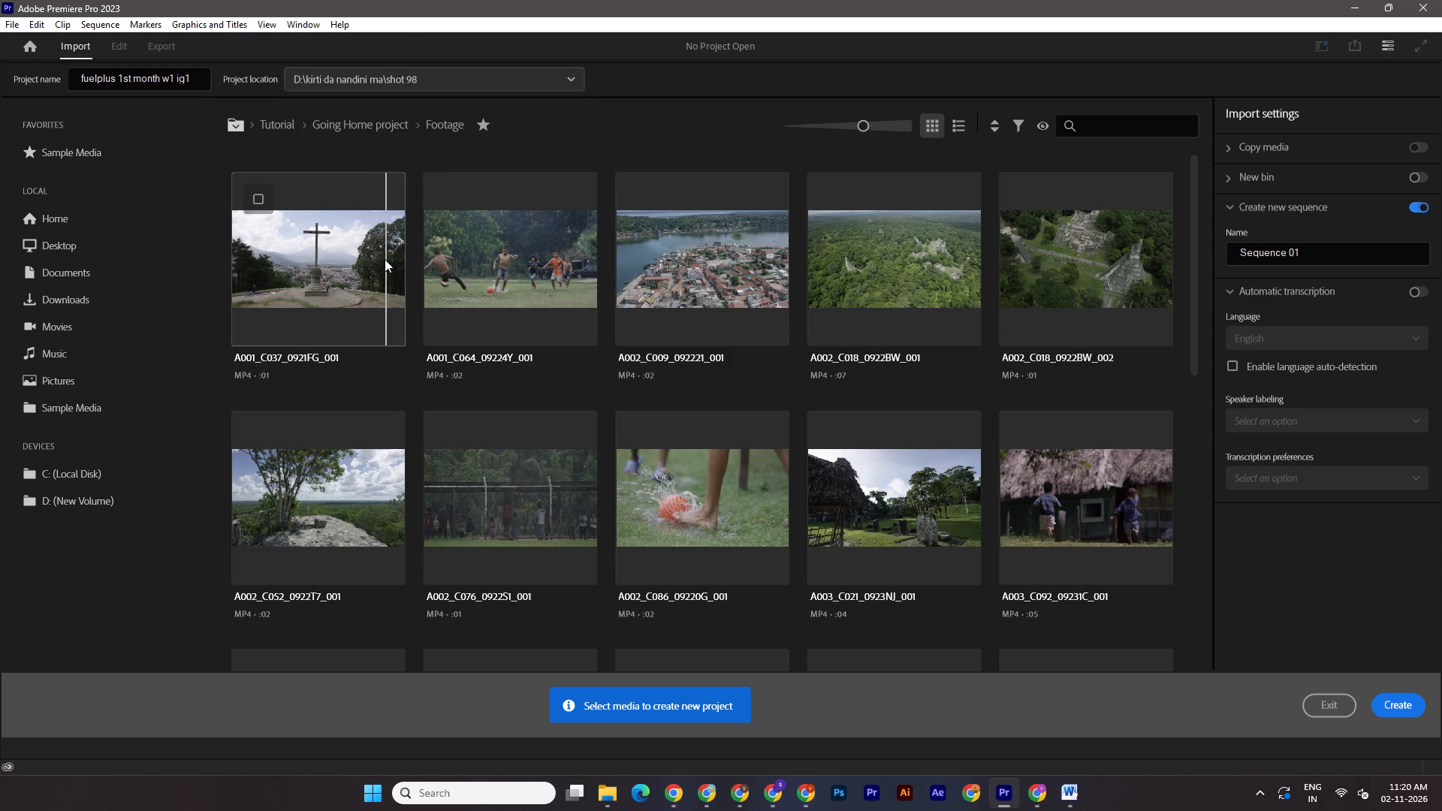
left_click(392, 75)
left_click(393, 74)
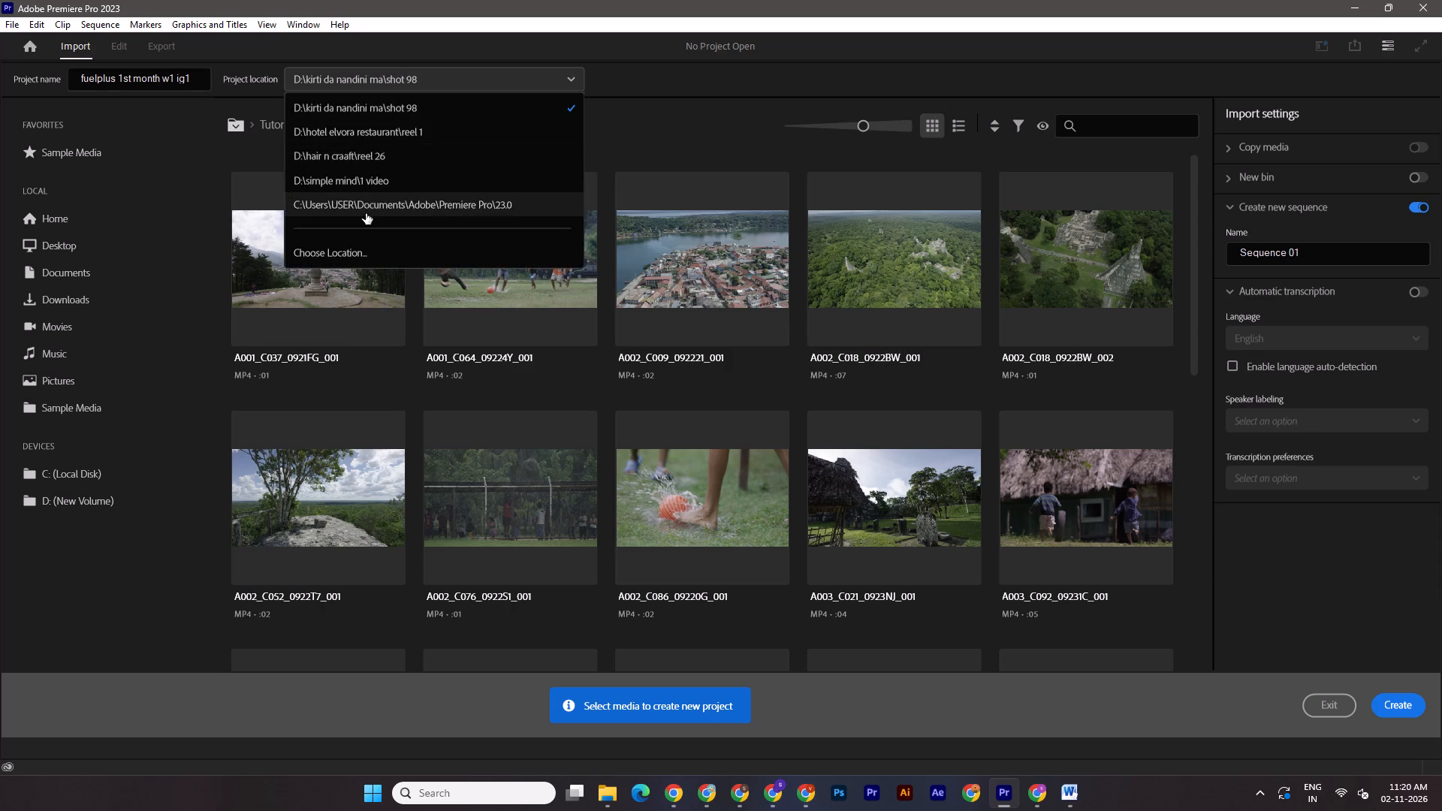
left_click(355, 251)
scroll(74, 185, "down", 4)
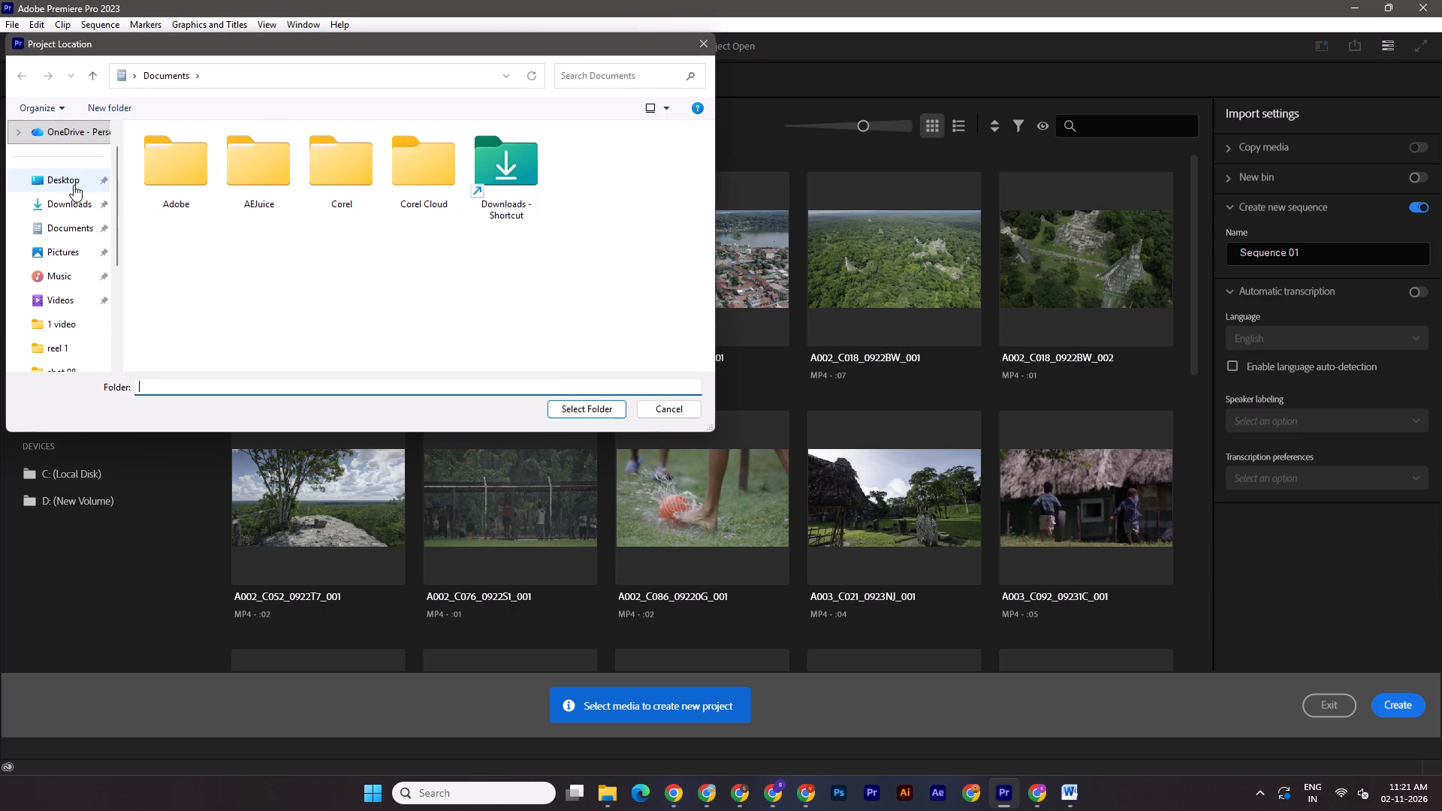
left_click(77, 252)
double_click(436, 158)
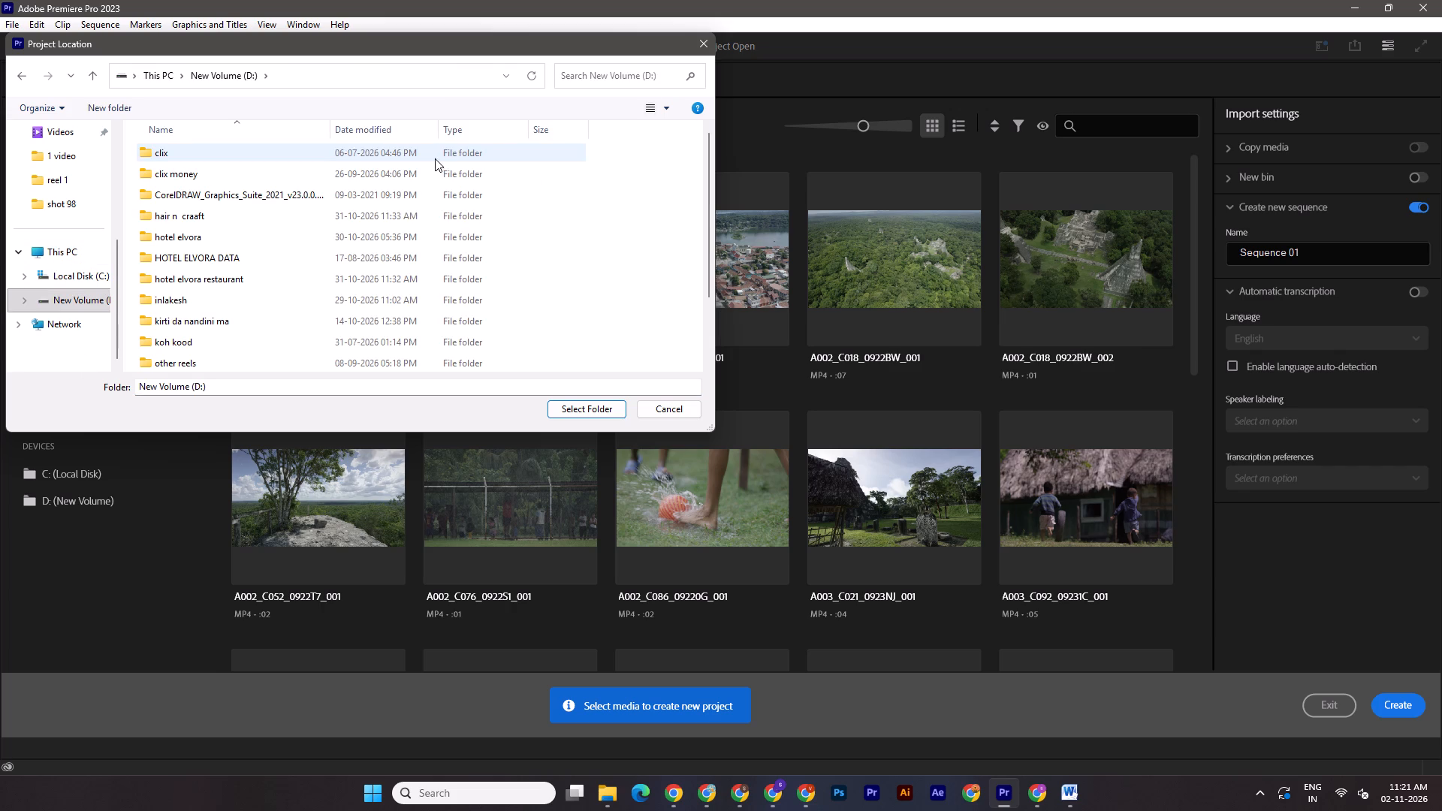
scroll(234, 288, "down", 3)
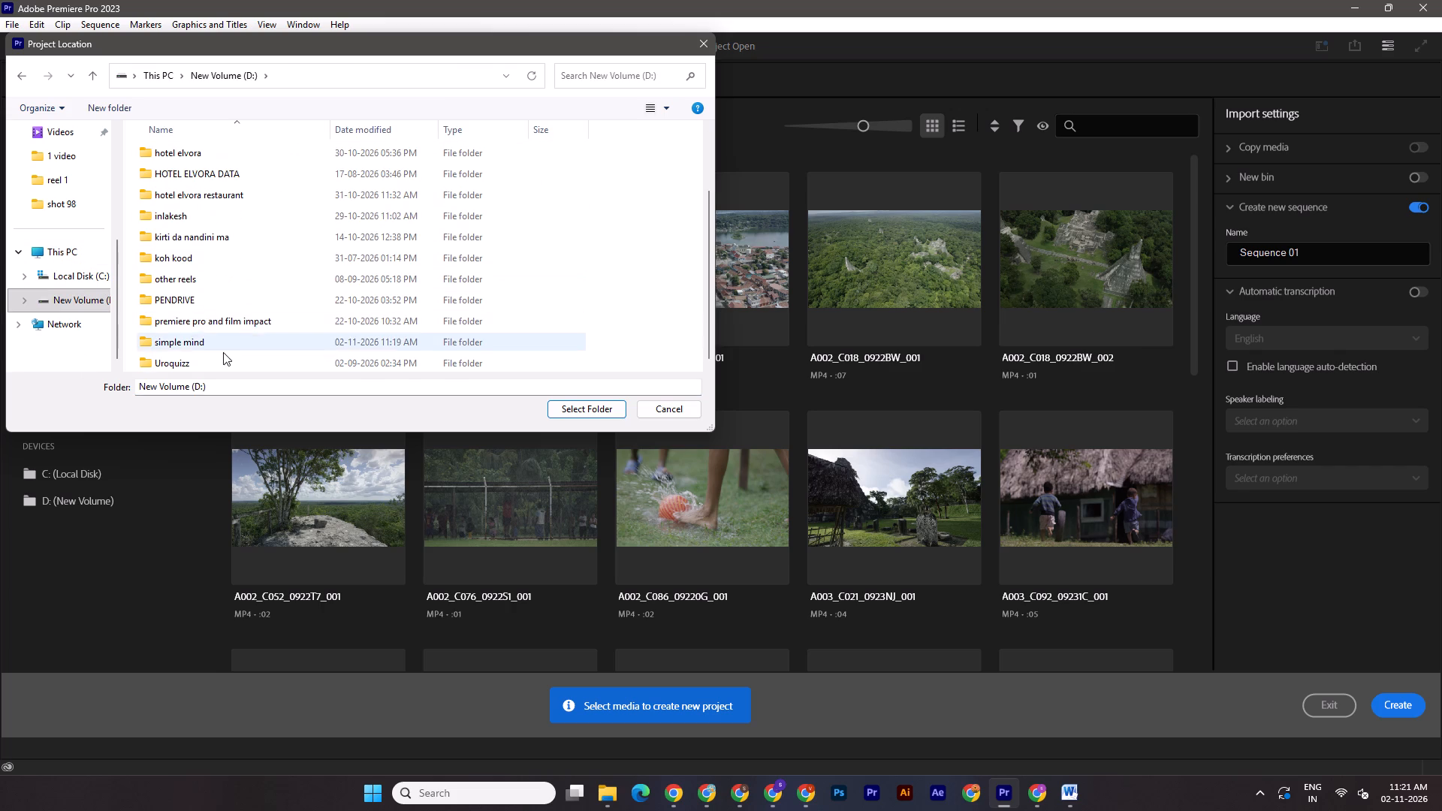
double_click(222, 339)
double_click(228, 177)
double_click(215, 148)
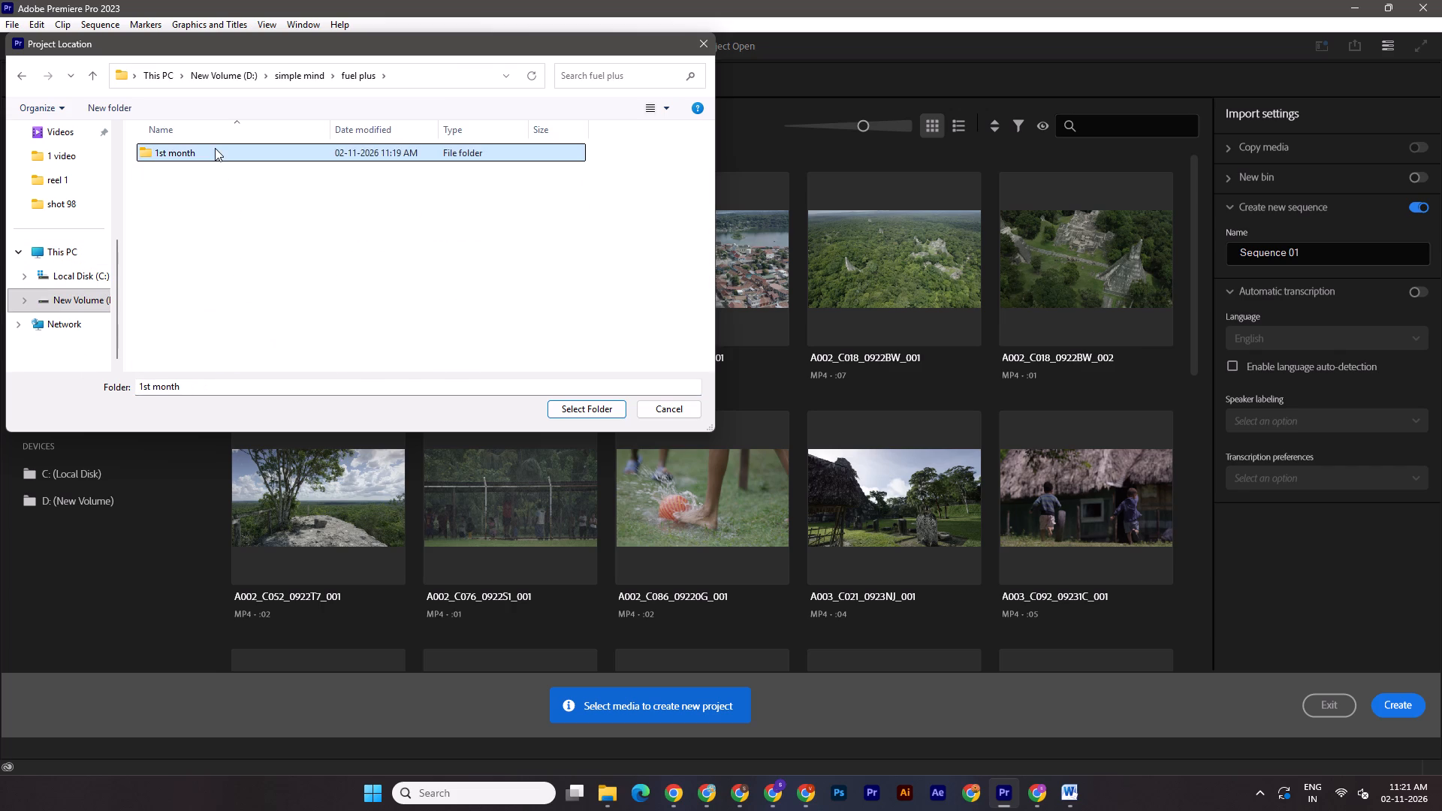
triple_click(210, 155)
triple_click(210, 155)
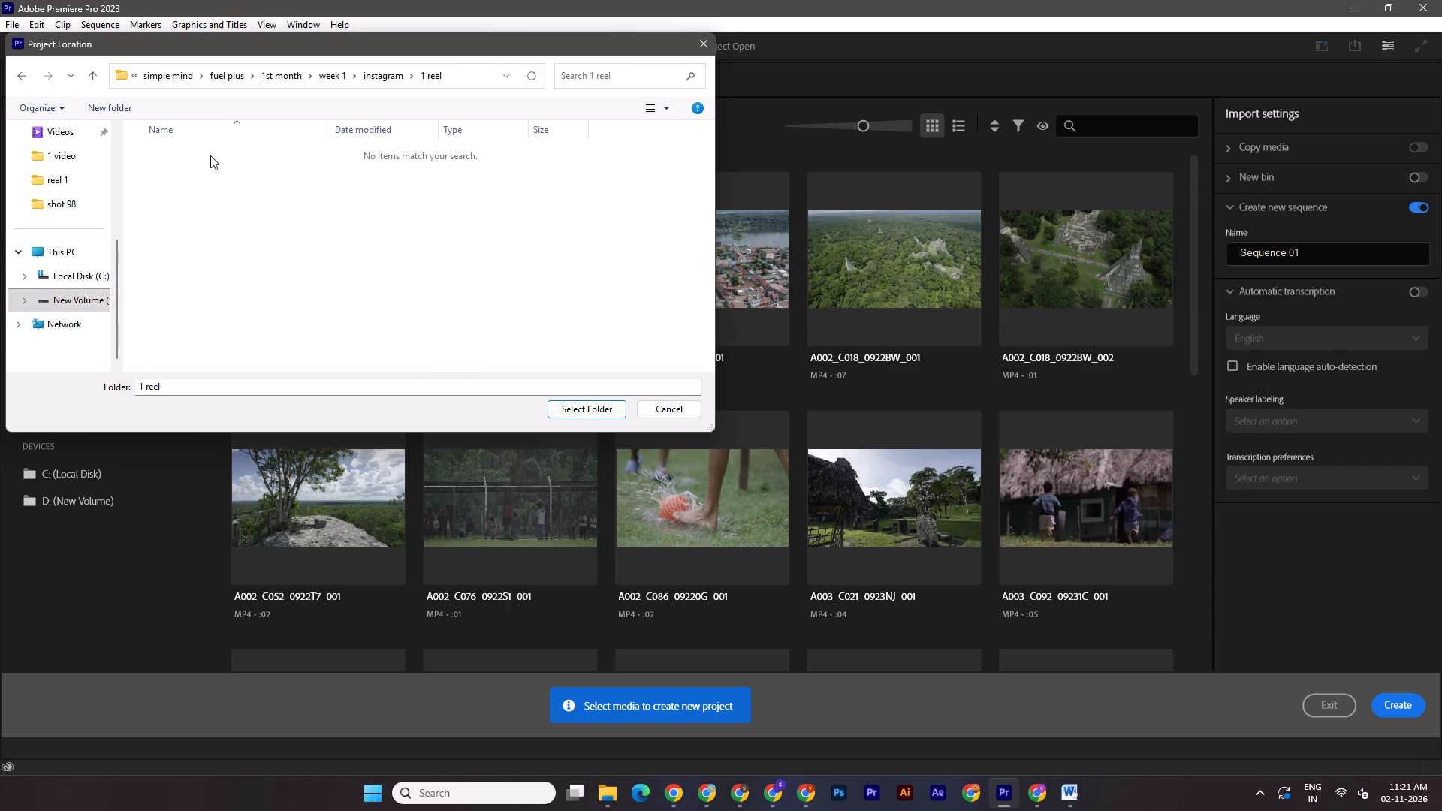
left_click(581, 410)
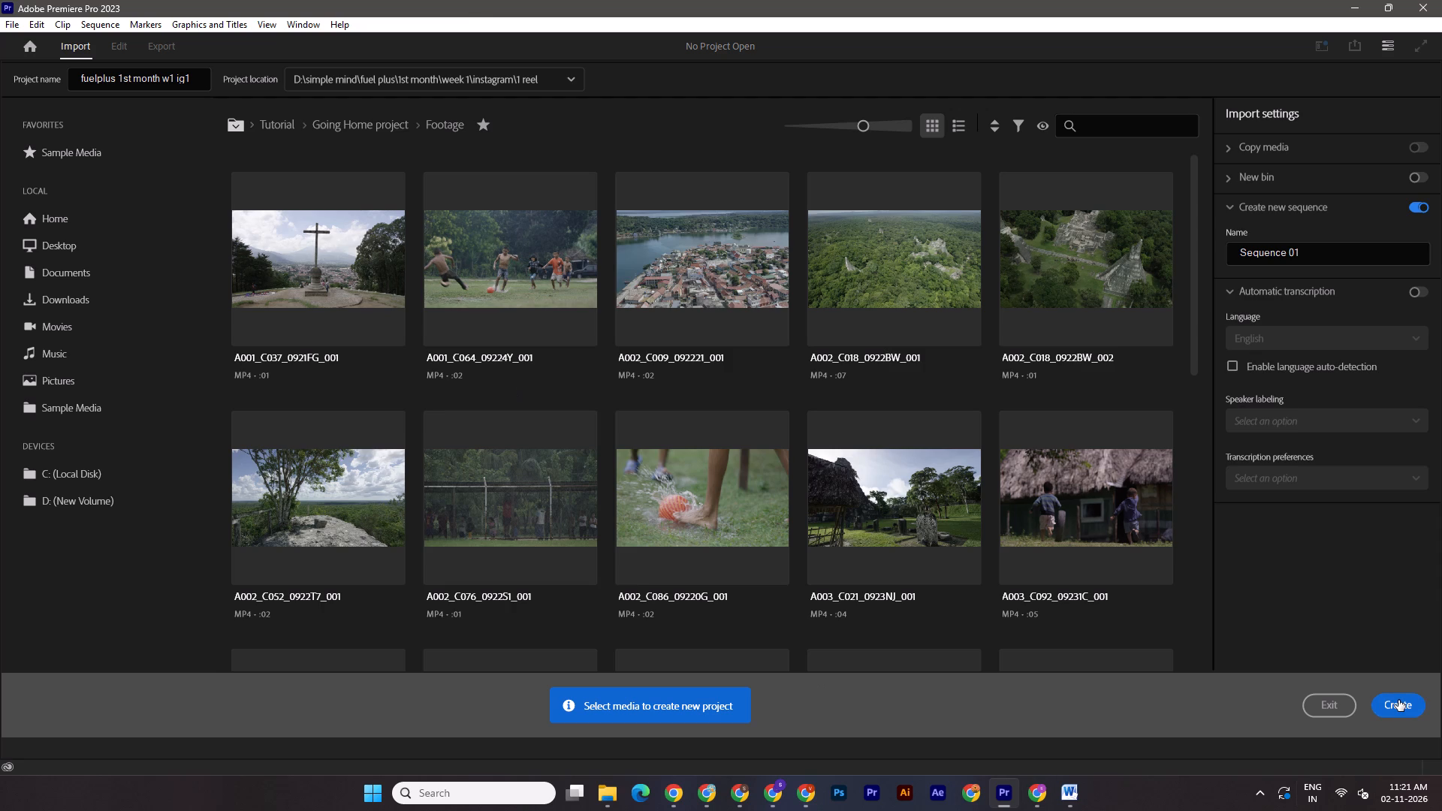
Create the project without selecting any media, and open and accept the Audio Hardware preferences as they are.
left_click(1398, 700)
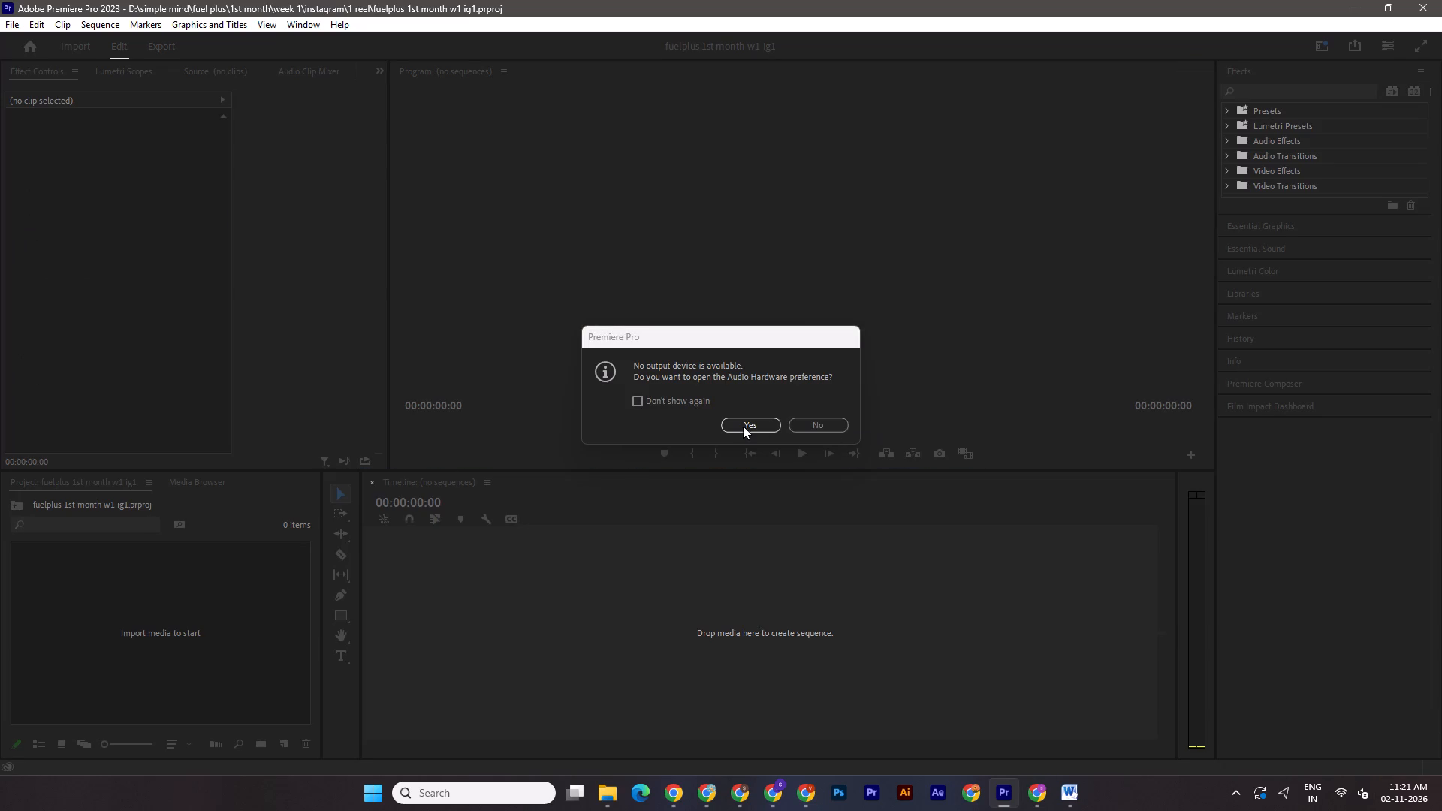
left_click(743, 426)
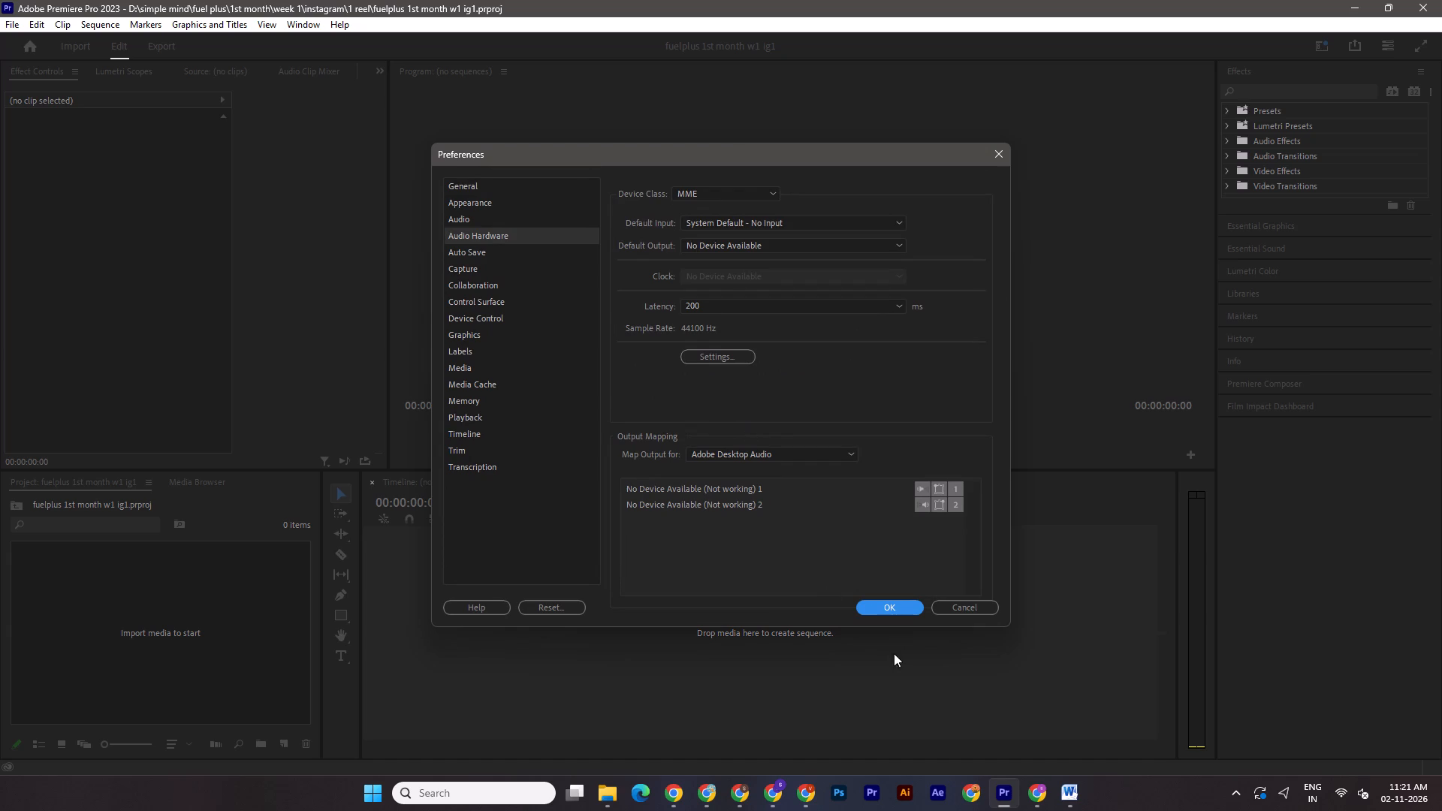
left_click(899, 602)
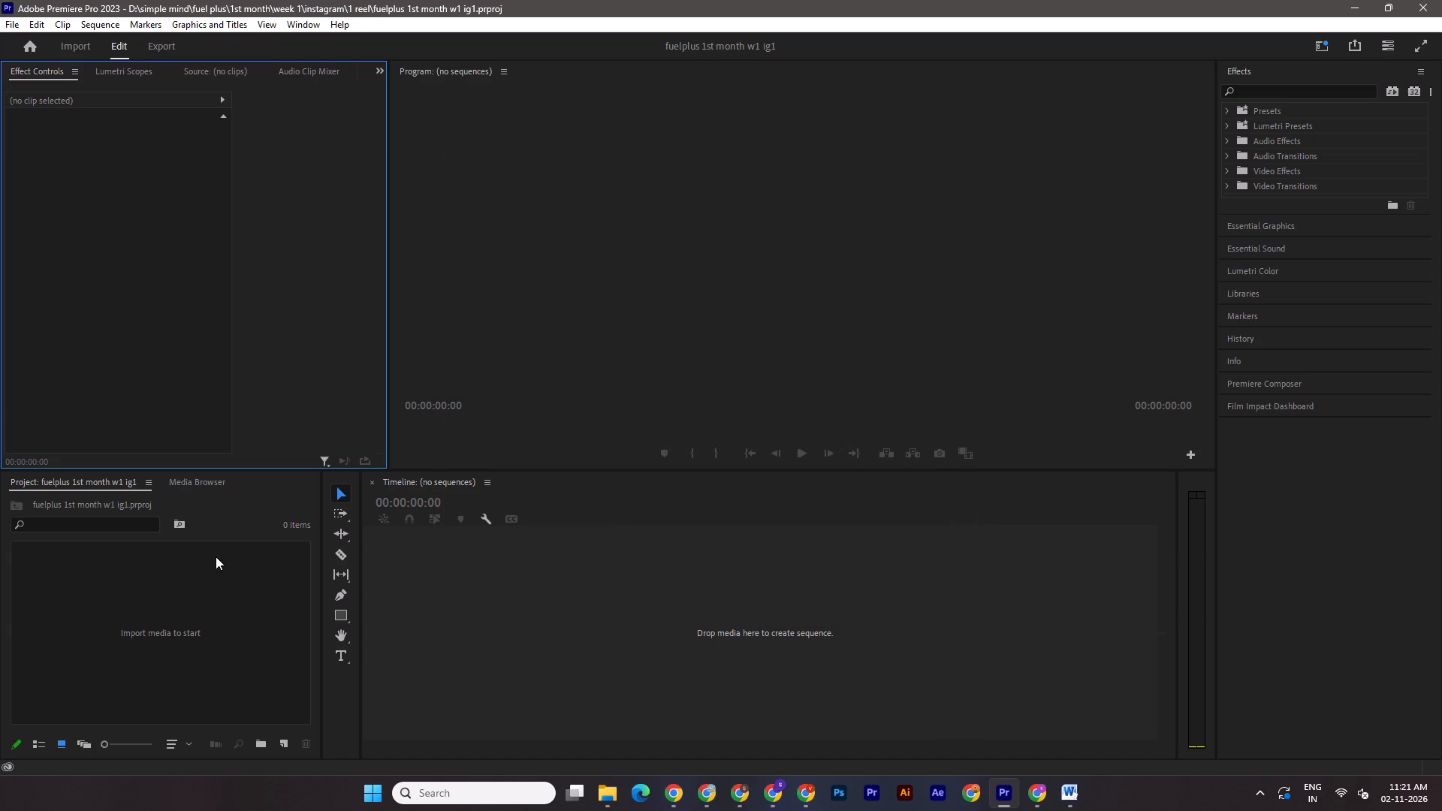
Create a 1080 × 1920 sequence from the custom "reel size" preset with the timebase set to 30.00 frames/second.
right_click(216, 556)
left_click(267, 332)
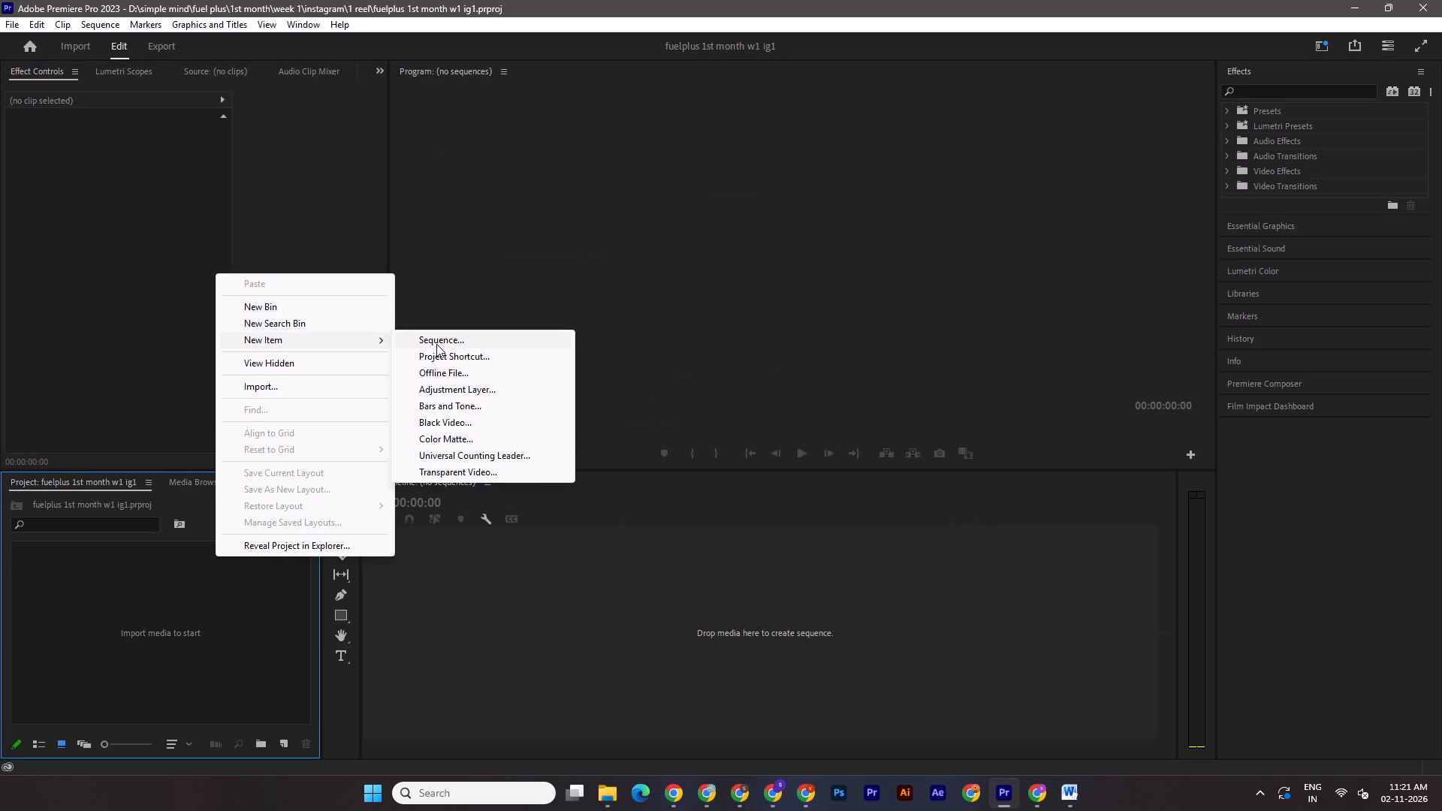
left_click(436, 344)
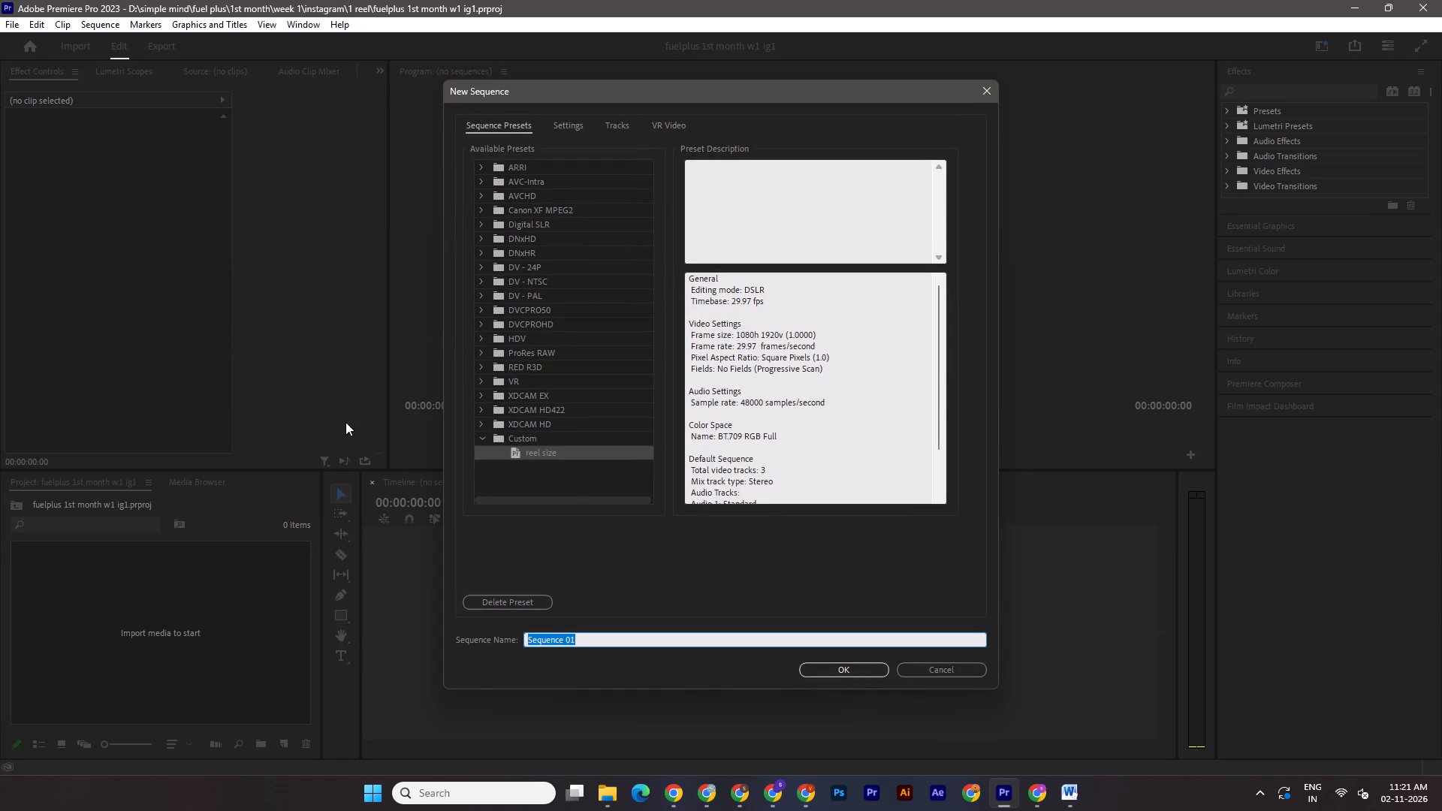
left_click(566, 125)
left_click(612, 172)
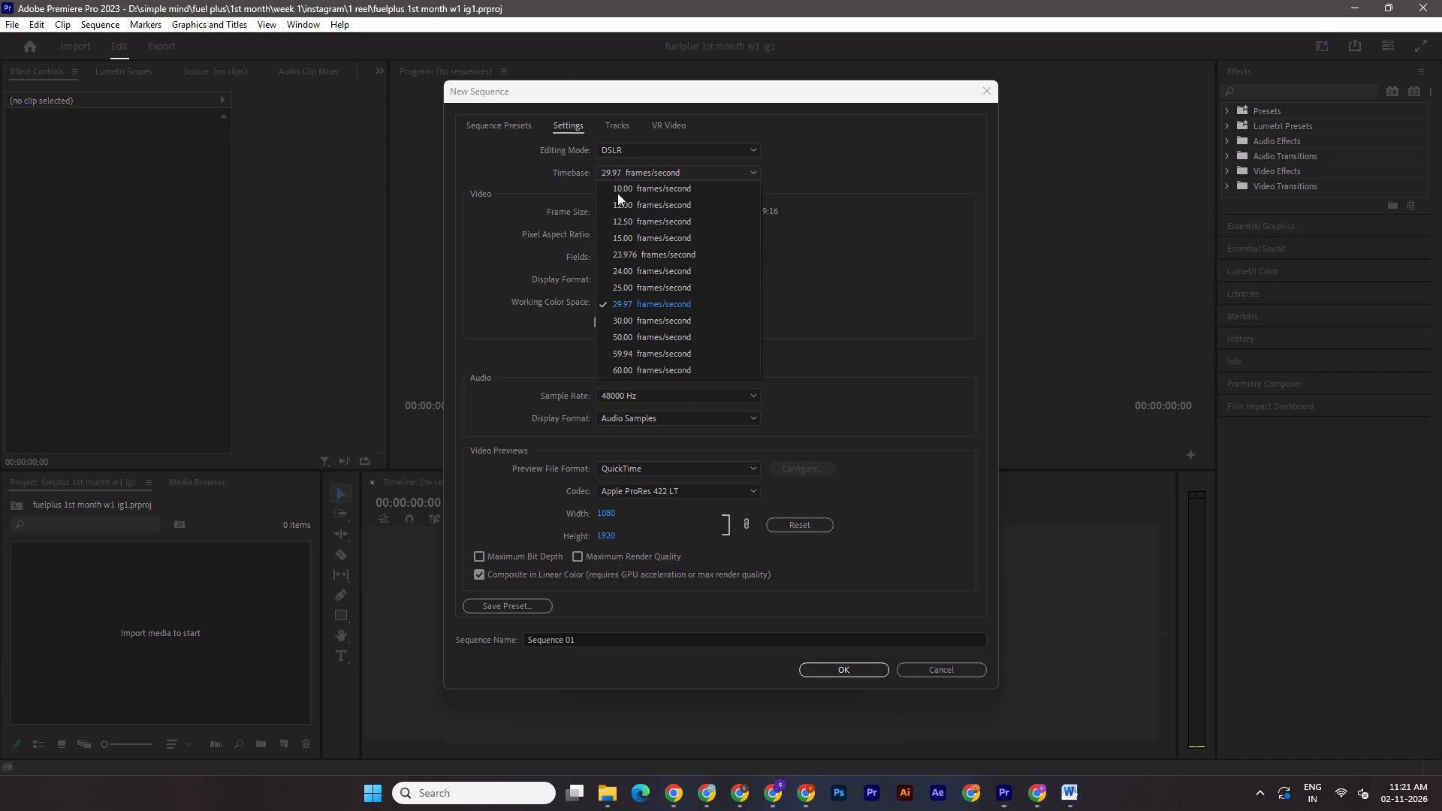
left_click(663, 319)
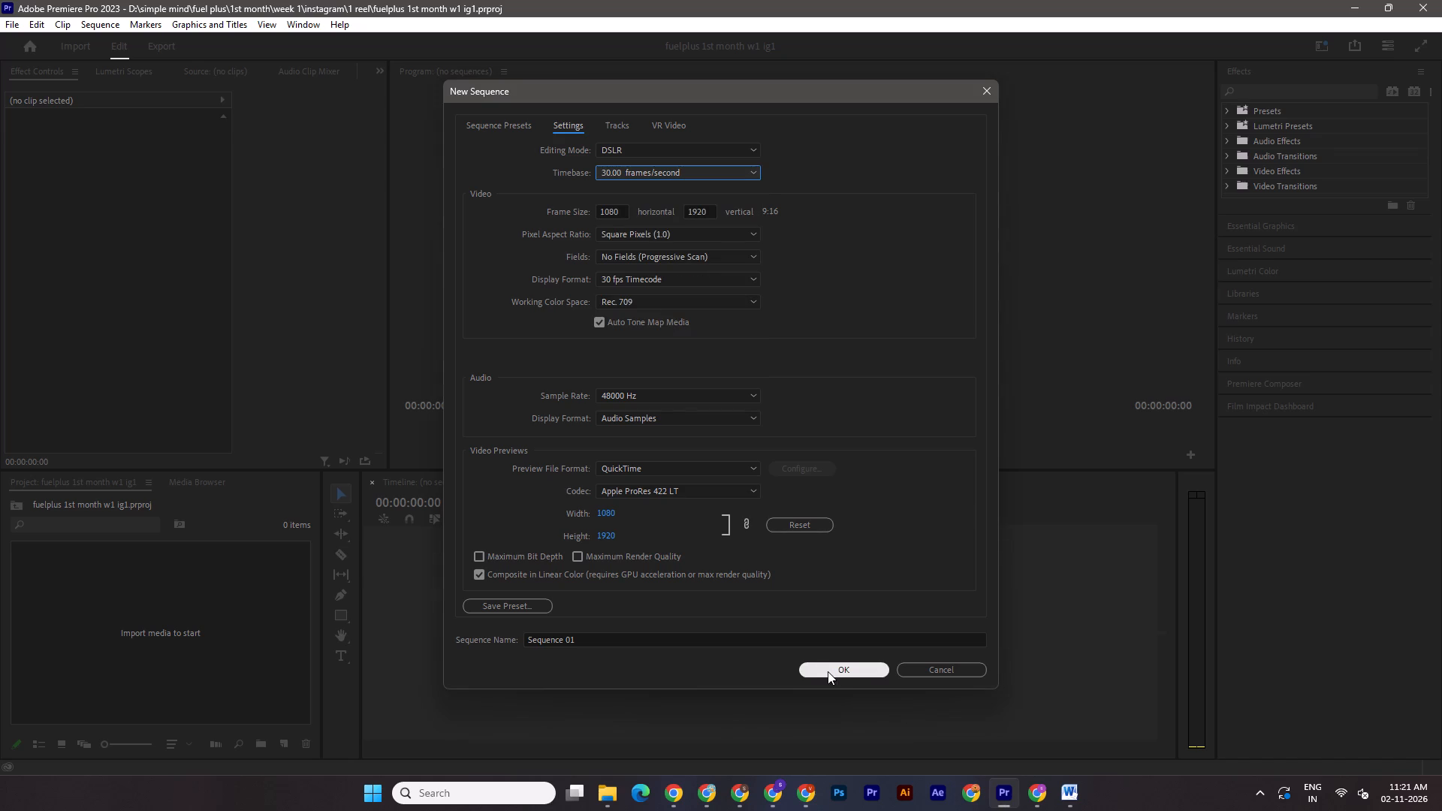
left_click(828, 671)
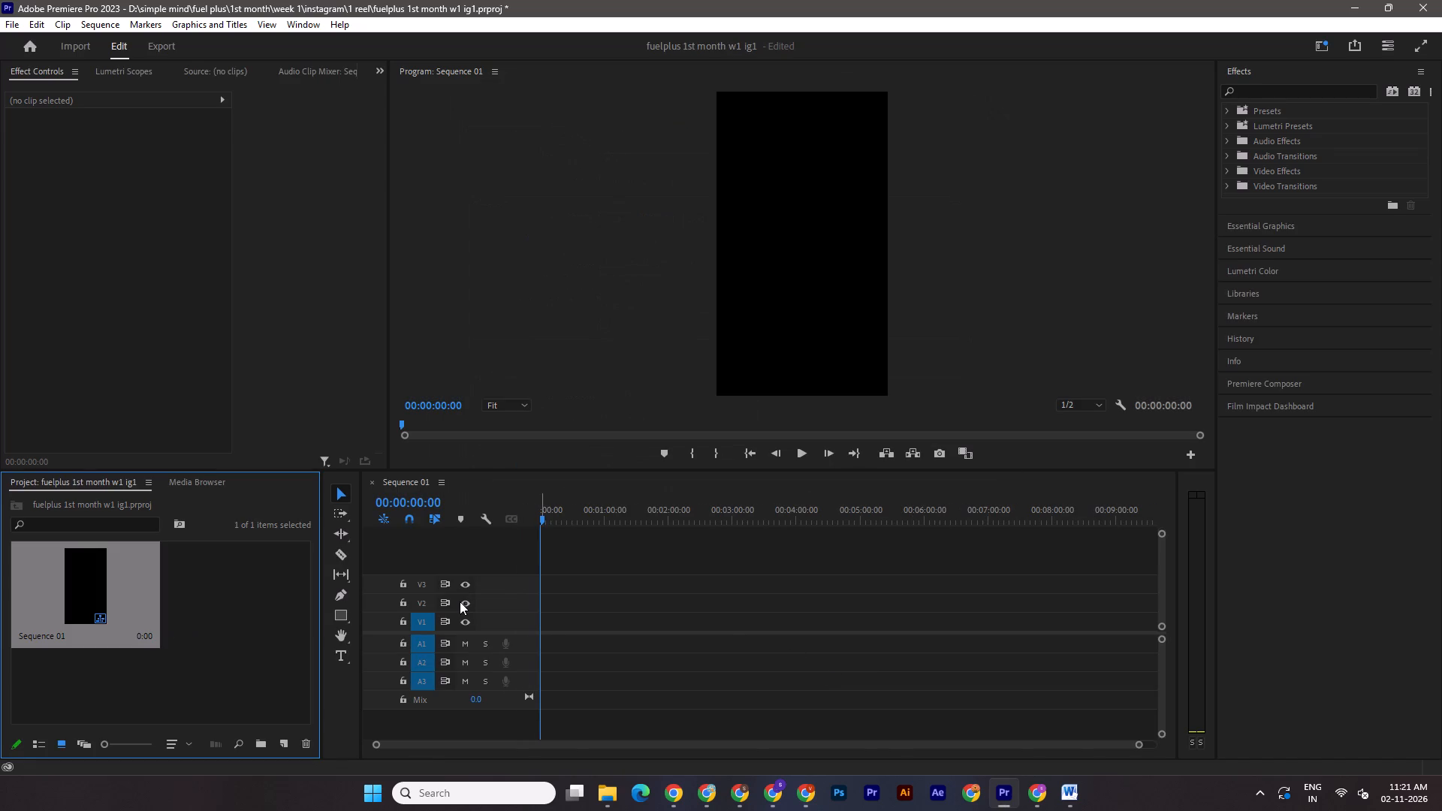
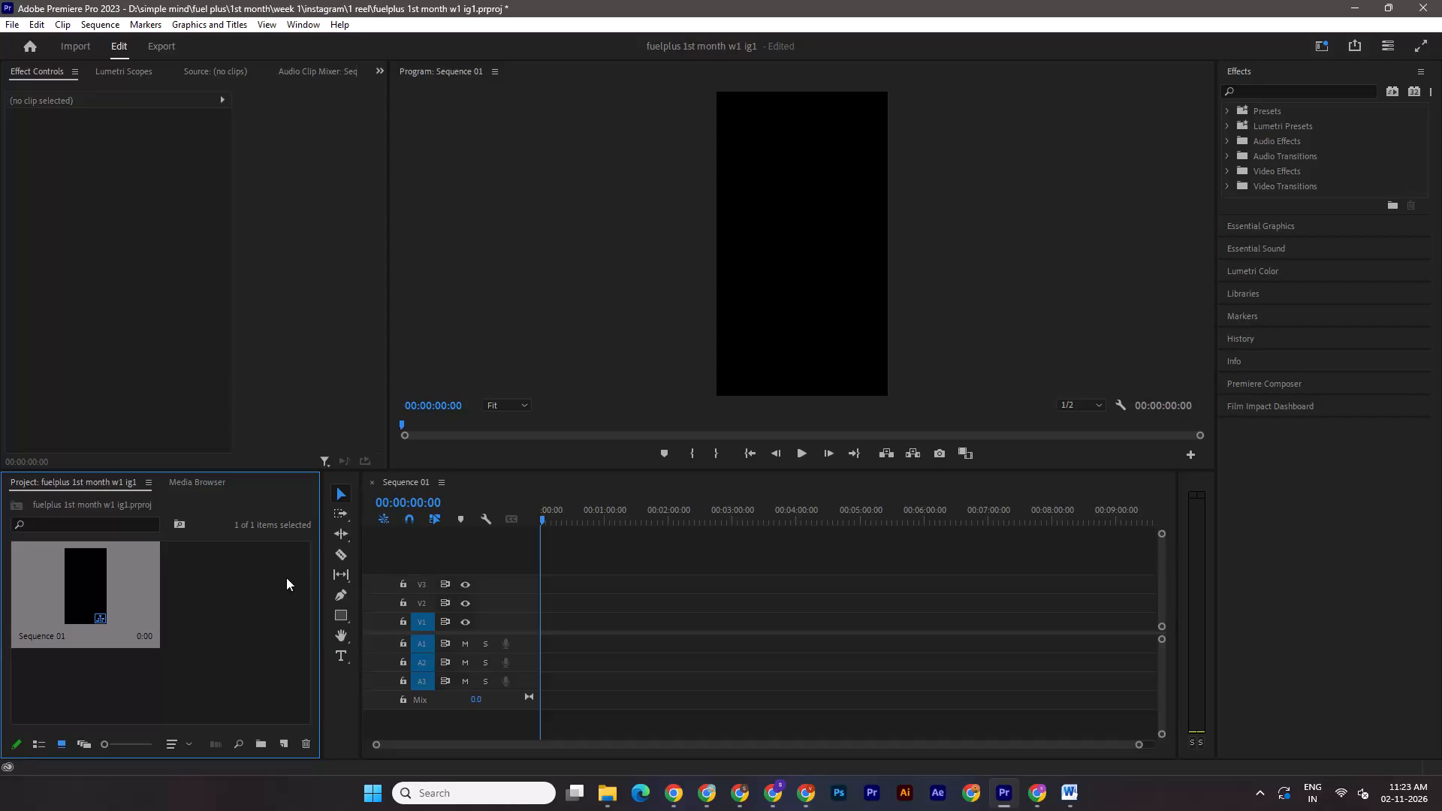
Import the "Animate_image_into_technology" clip from the "1 reel" folder into the Premiere Pro project.
left_click(608, 793)
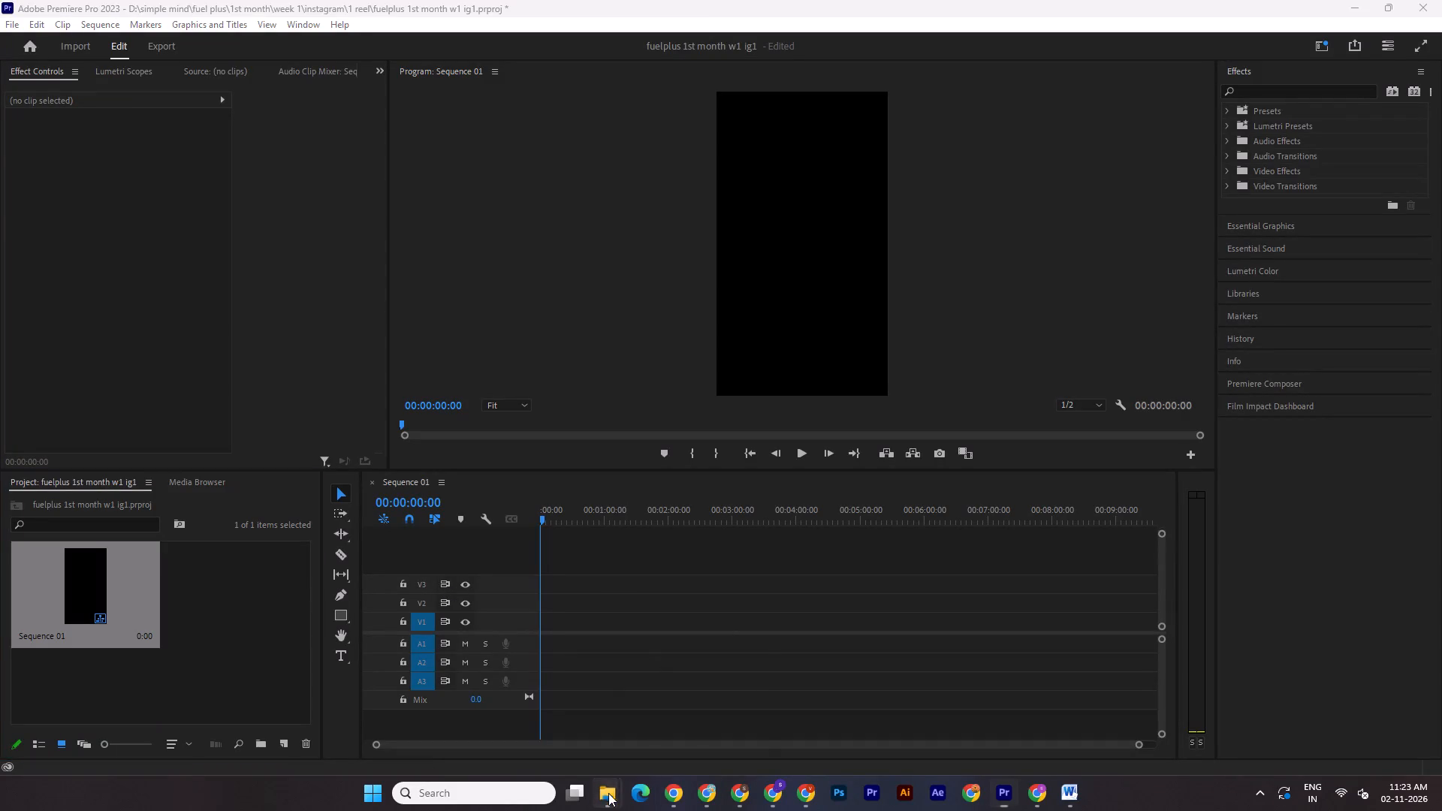
left_click(683, 733)
left_click_drag(500, 158, 971, 788)
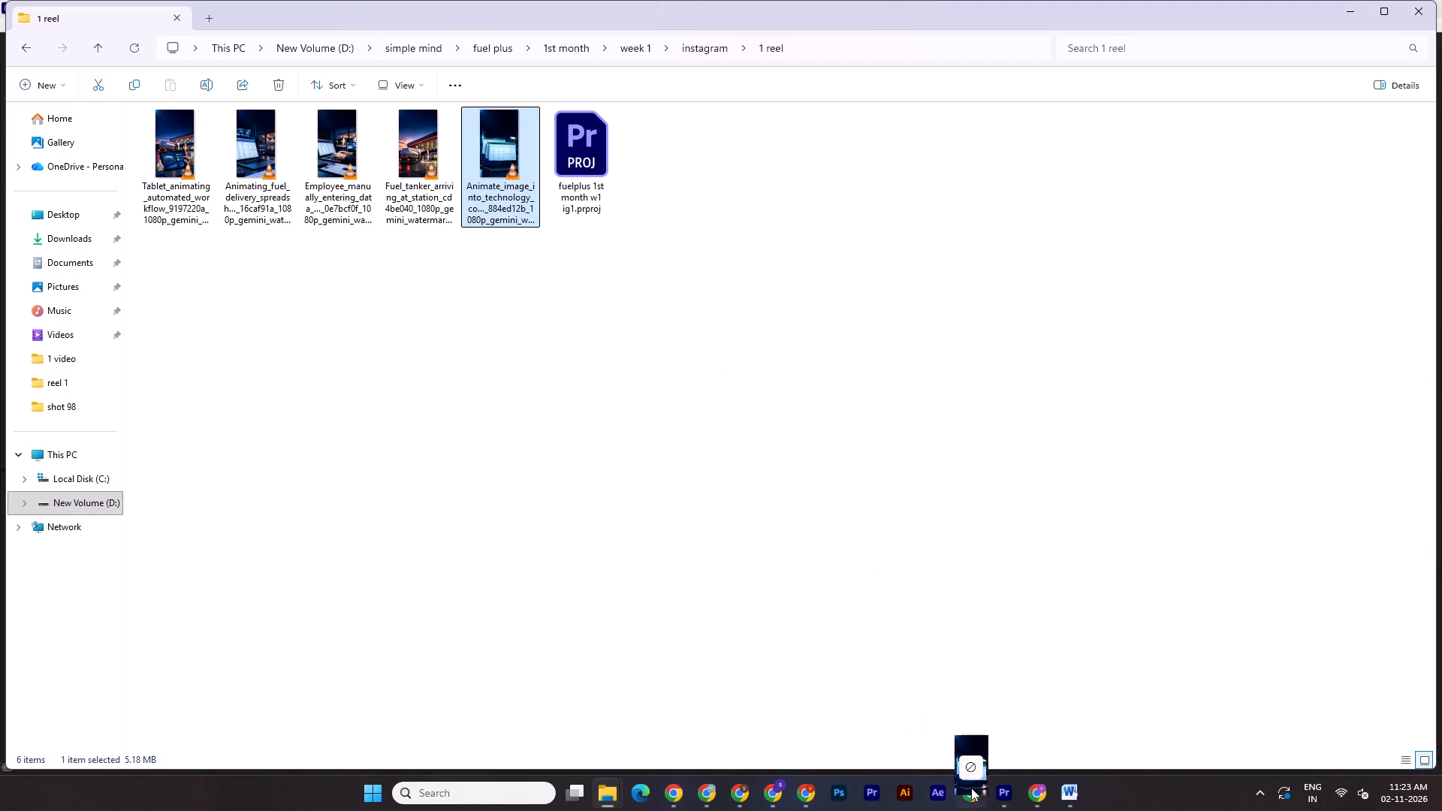
left_click_drag(971, 788, 276, 632)
Place the "Animate_image_into_technology" clip at the start of tracks V1 and A1, keeping the existing sequence settings.
left_click_drag(204, 605, 496, 659)
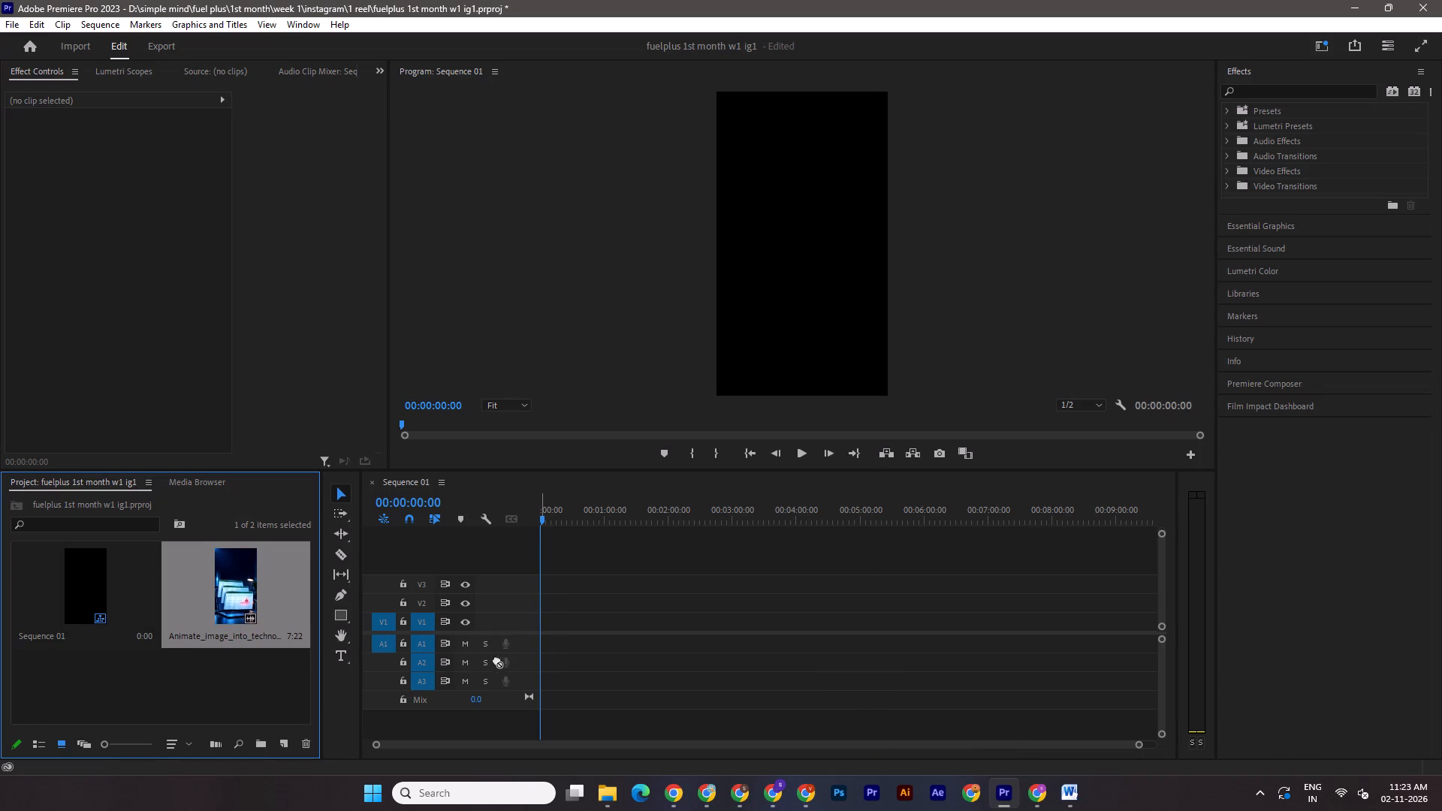
left_click_drag(496, 659, 538, 629)
left_click(850, 427)
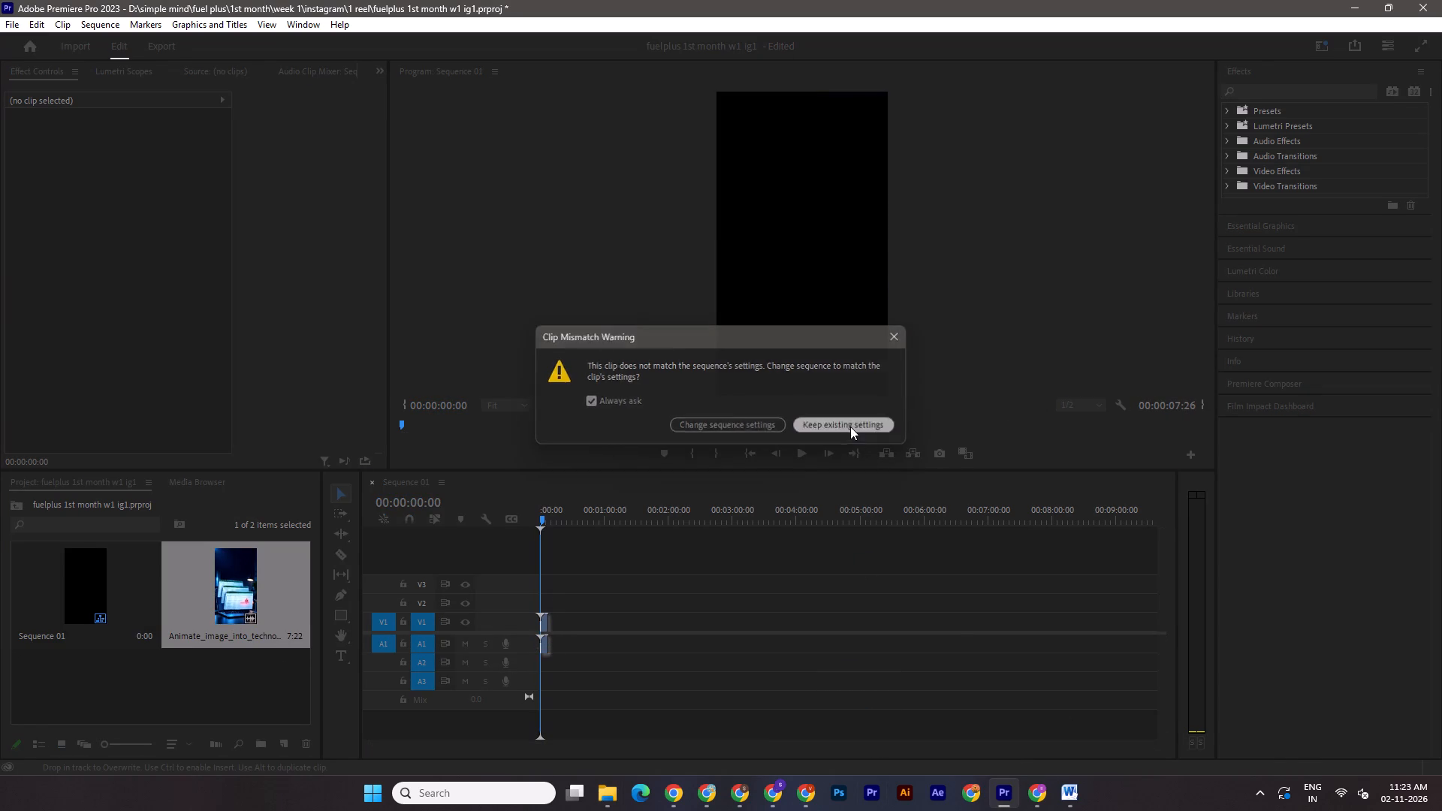
Save the project with the first clip placed in the sequence.
left_click_drag(1133, 744, 860, 751)
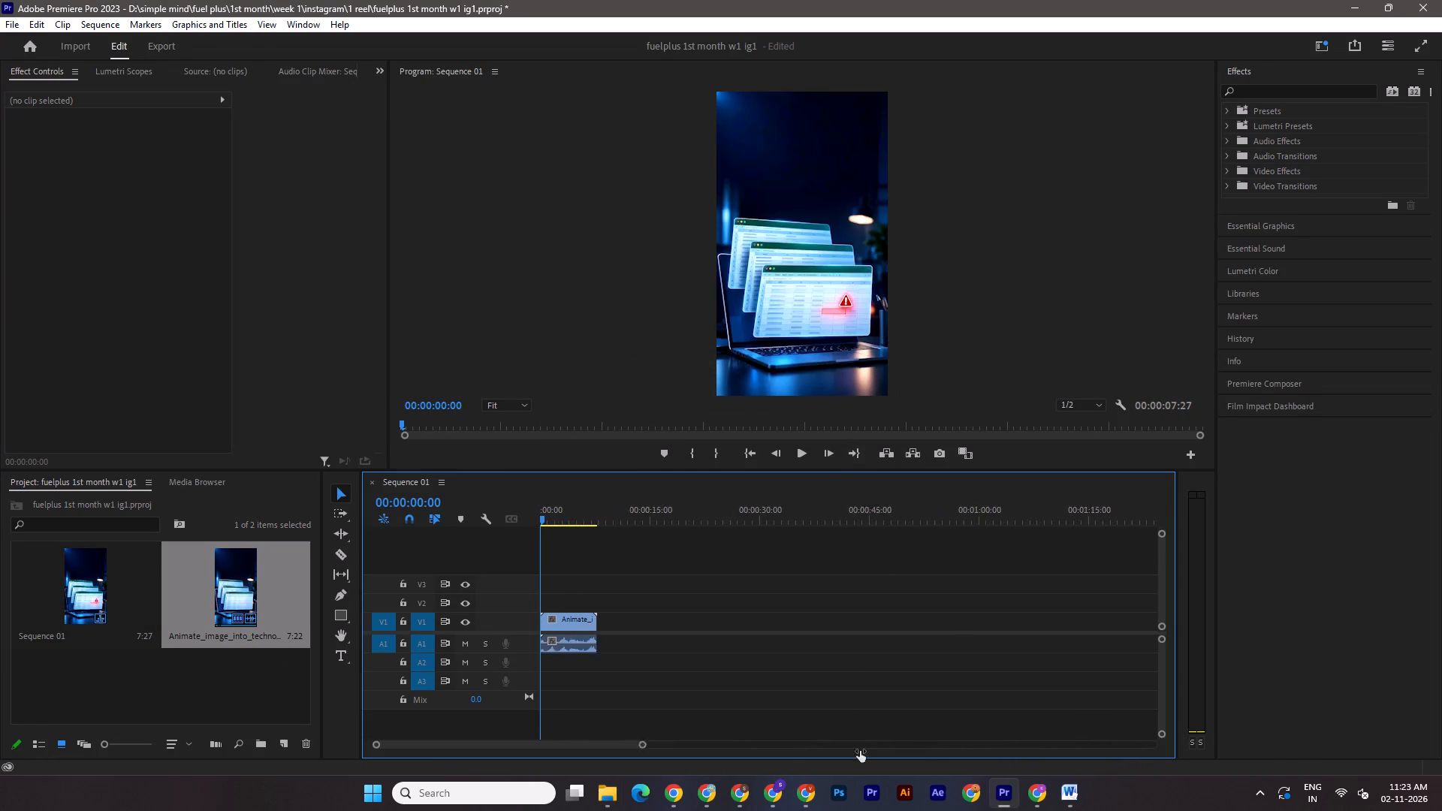
left_click_drag(860, 751, 841, 750)
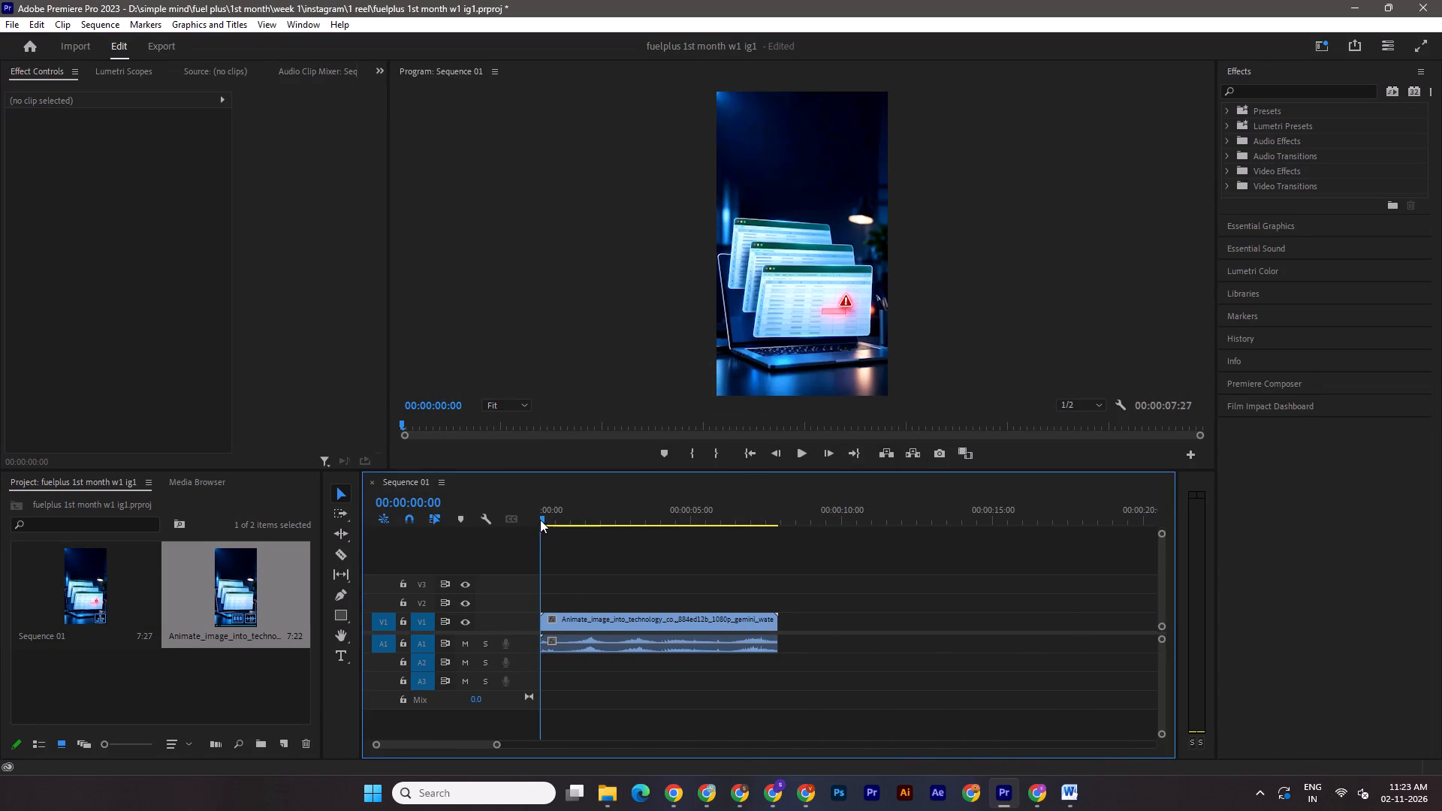
left_click_drag(541, 519, 515, 541)
key("ctrl+s")
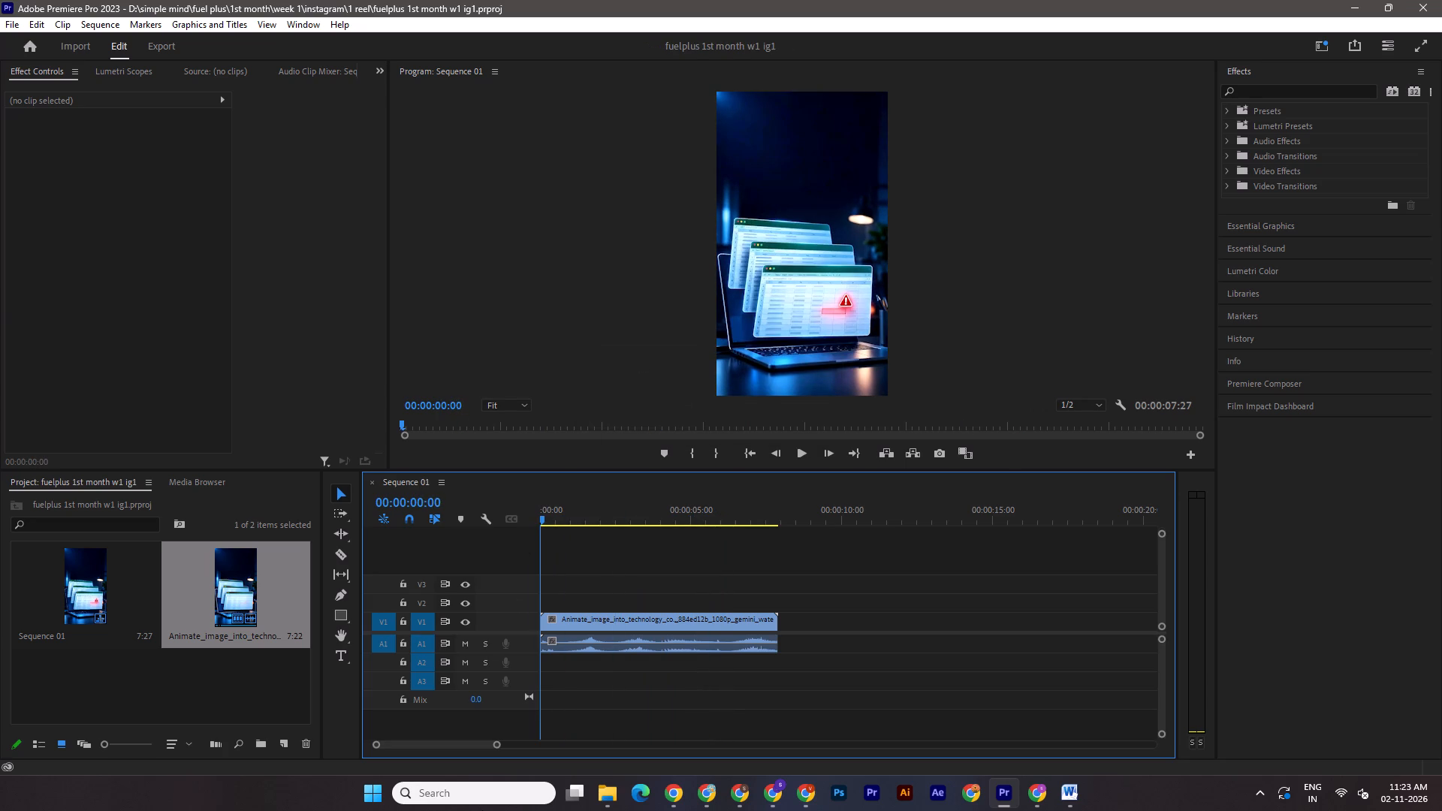
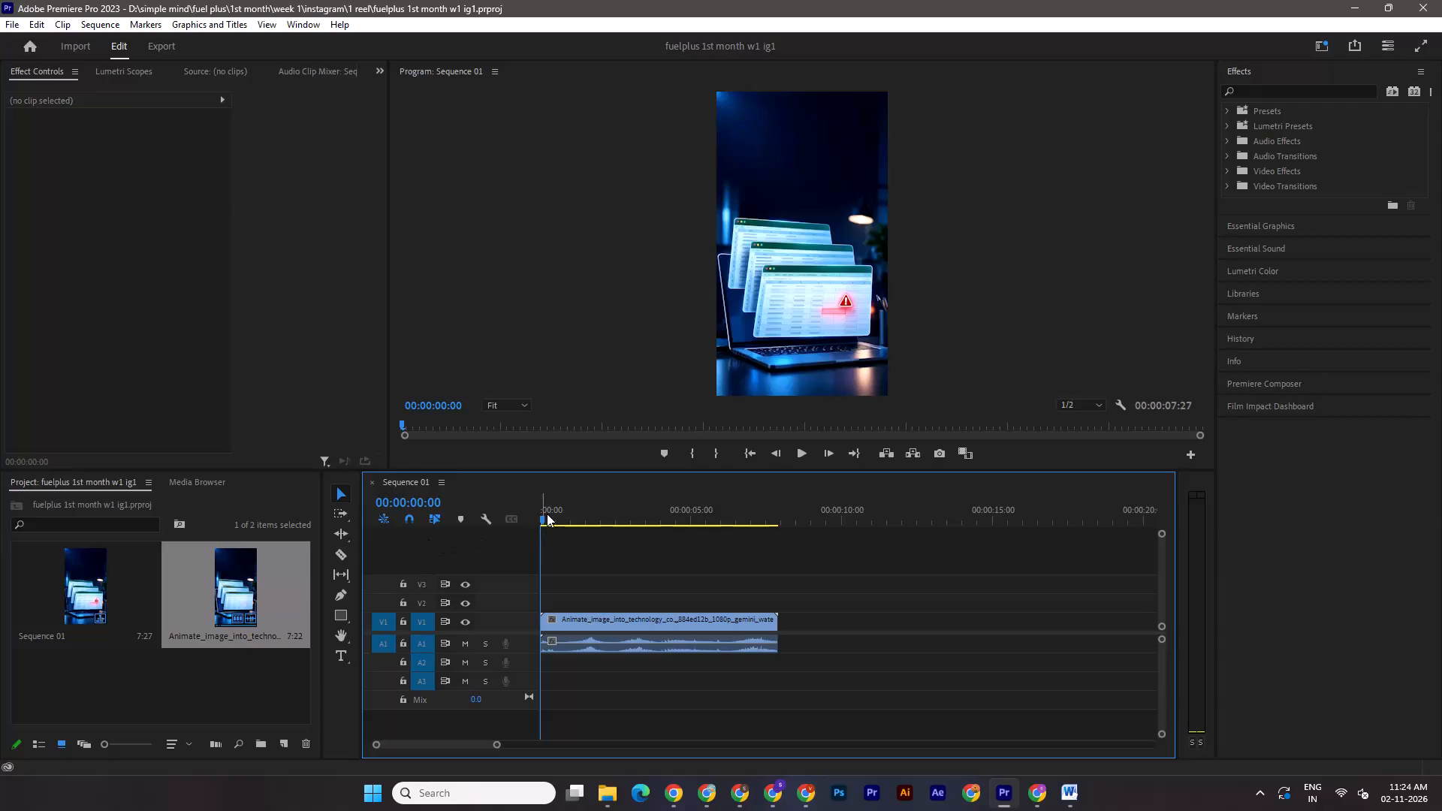
Scrub through the opening two seconds of the first clip in Sequence 01 and return the playhead to the start.
left_click_drag(543, 518, 549, 521)
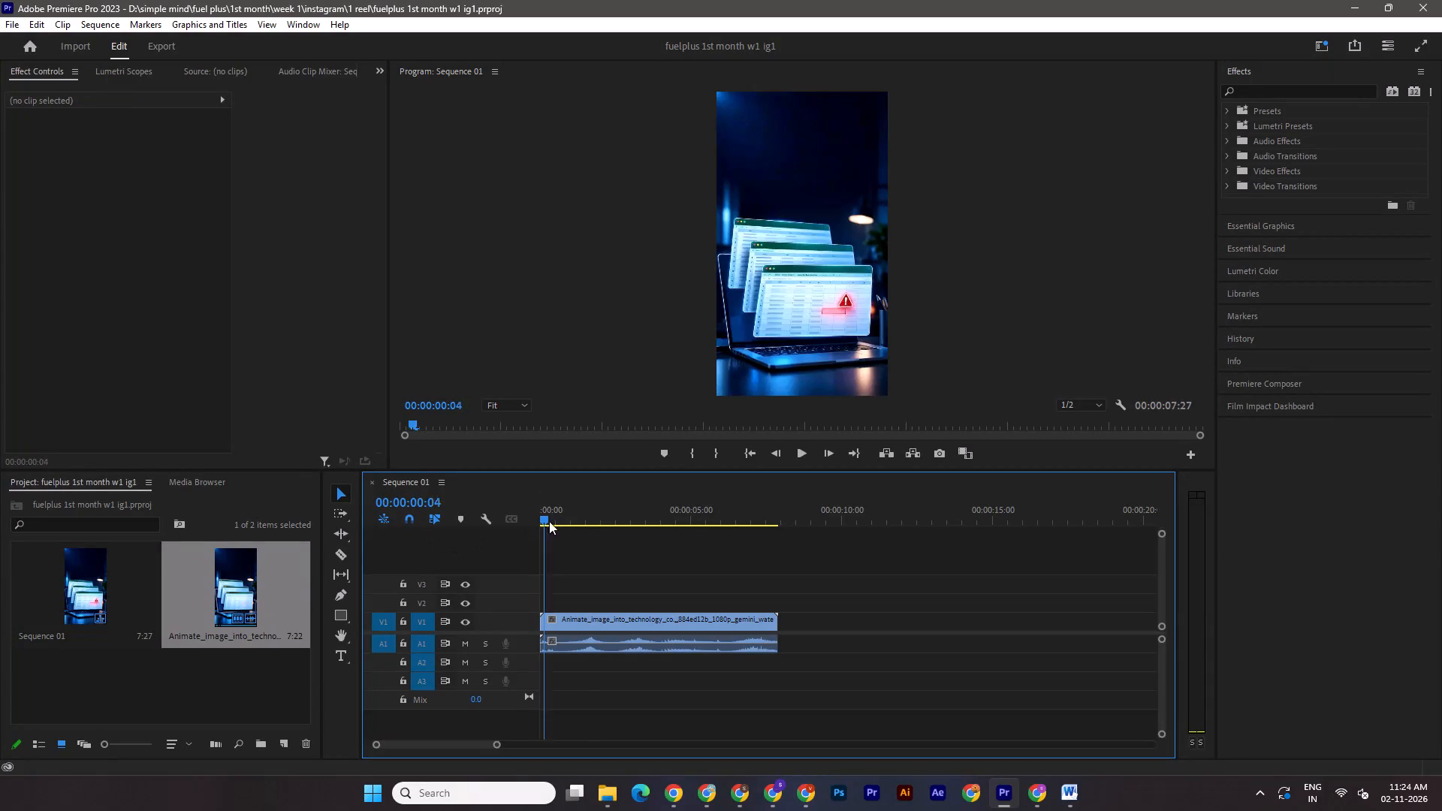
left_click_drag(549, 521, 596, 532)
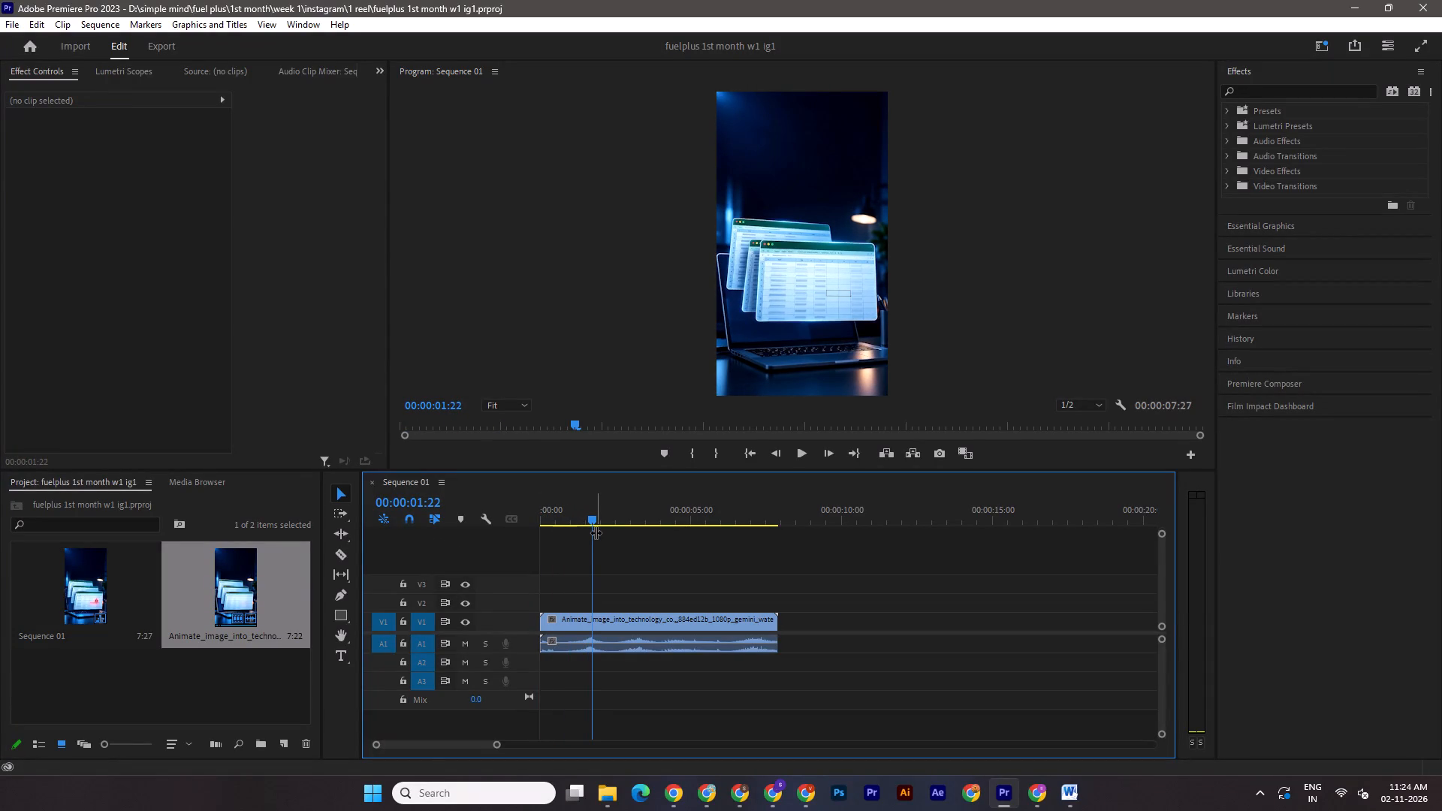
left_click(592, 520)
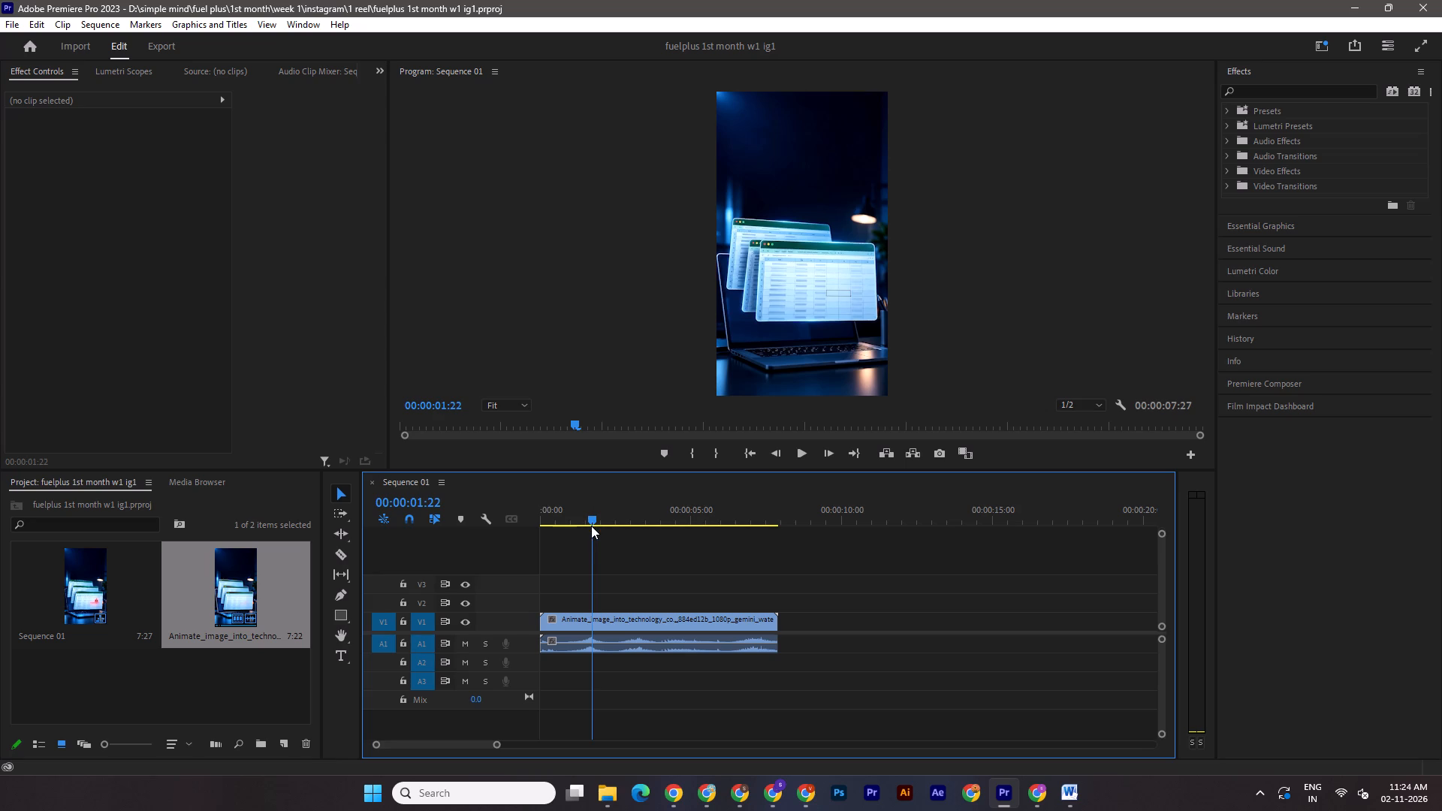
left_click(593, 522)
left_click_drag(591, 519, 529, 511)
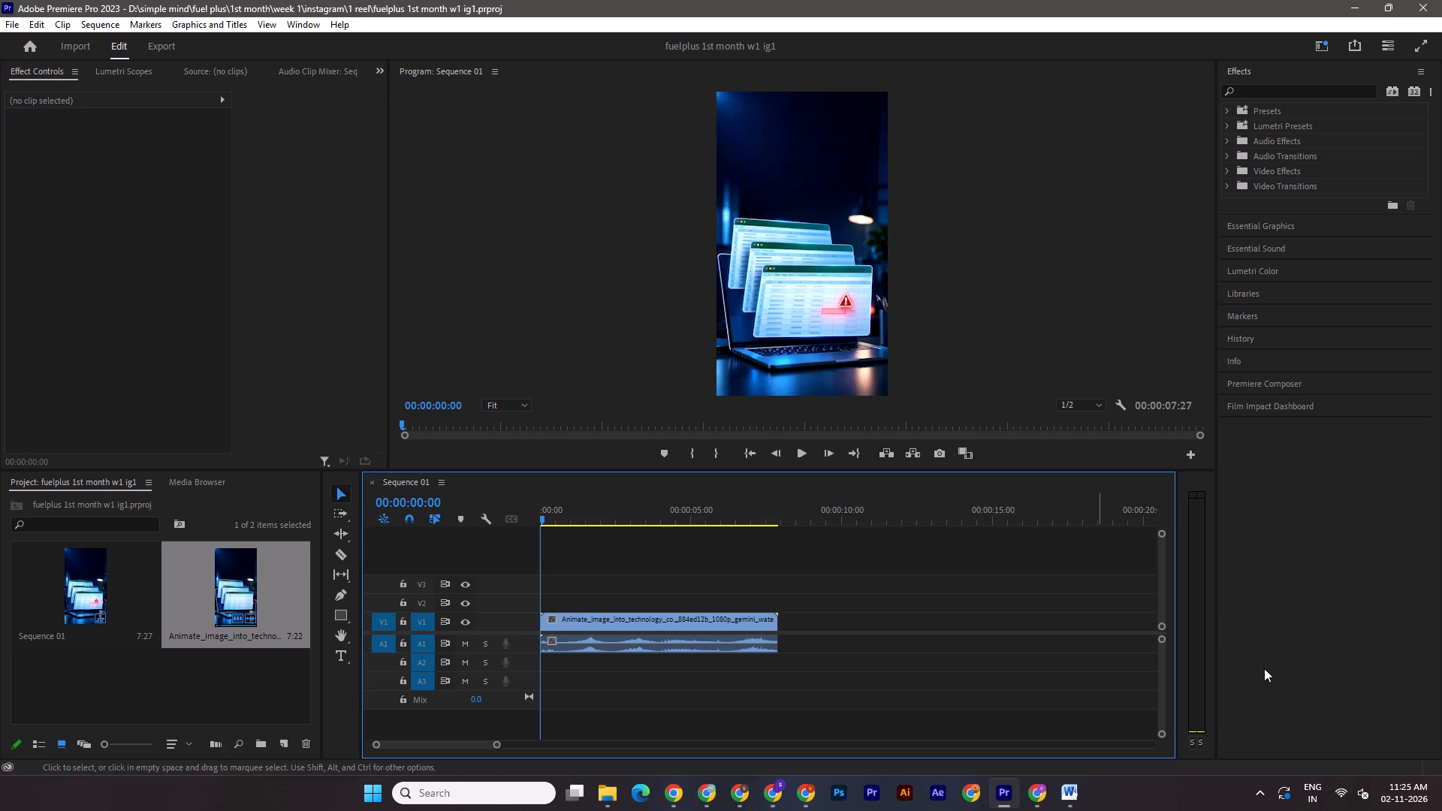
left_click(1061, 796)
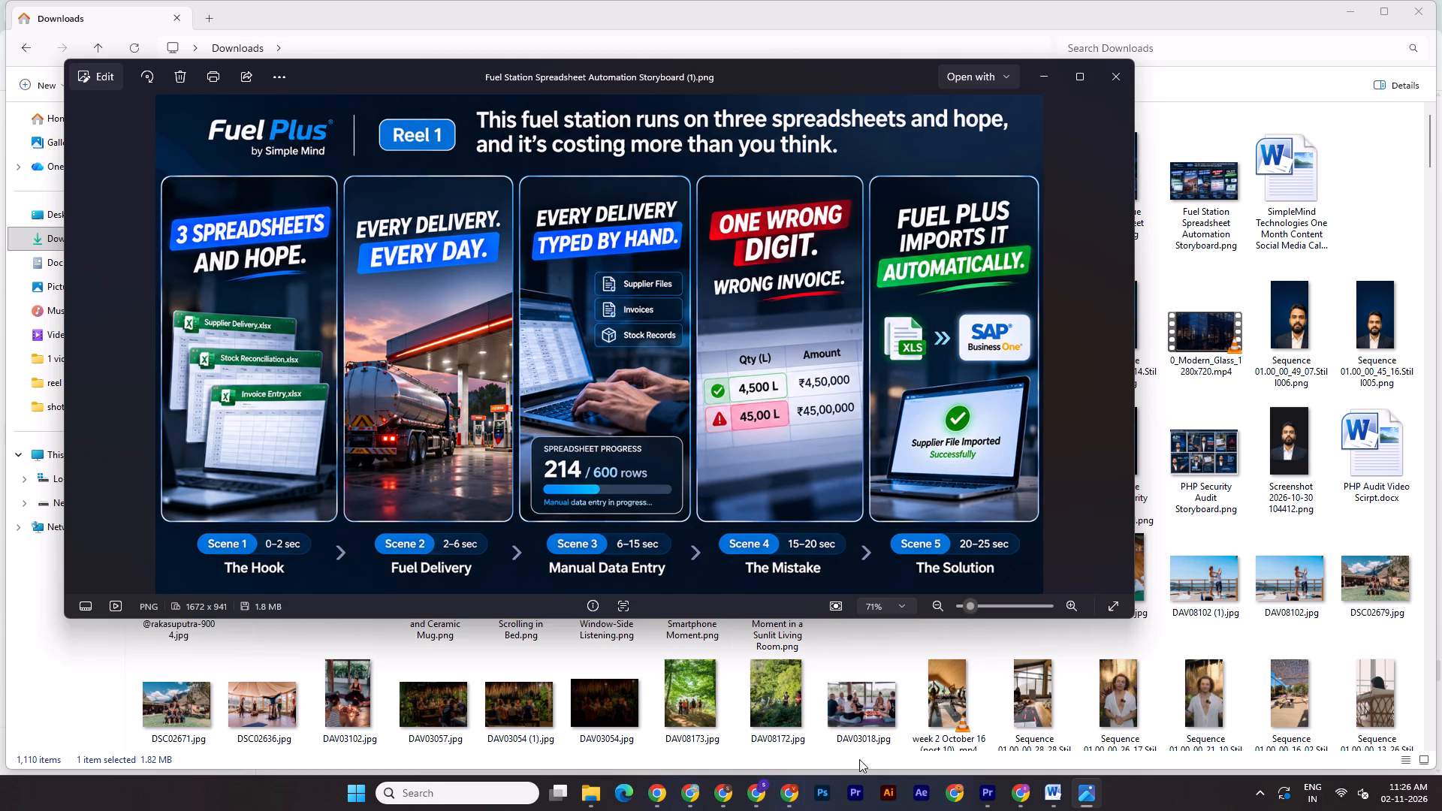
Compare the Reel 1 storyboard's scene texts and timings with the beat table in the Word content calendar.
left_click(1051, 795)
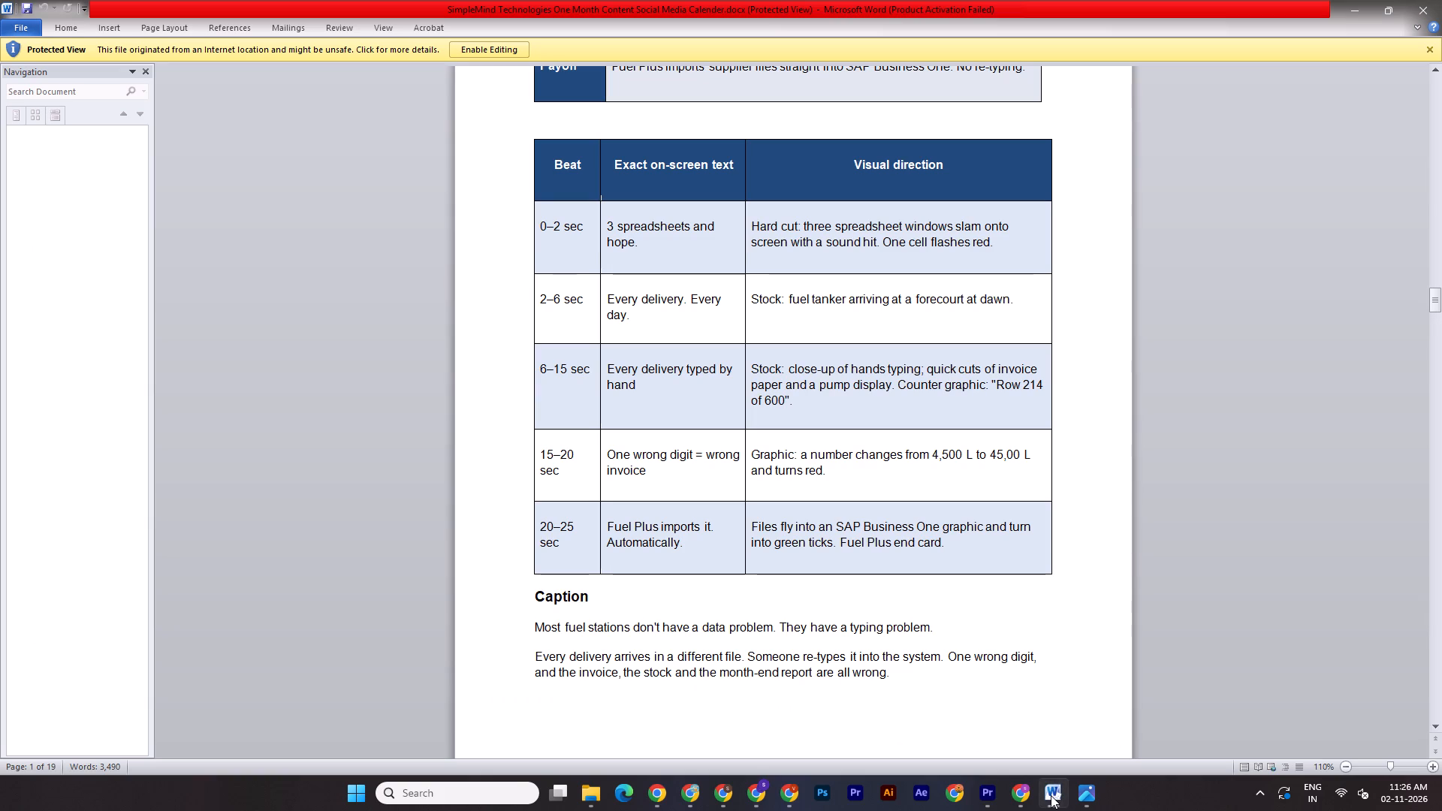
left_click(1051, 795)
left_click(1051, 795)
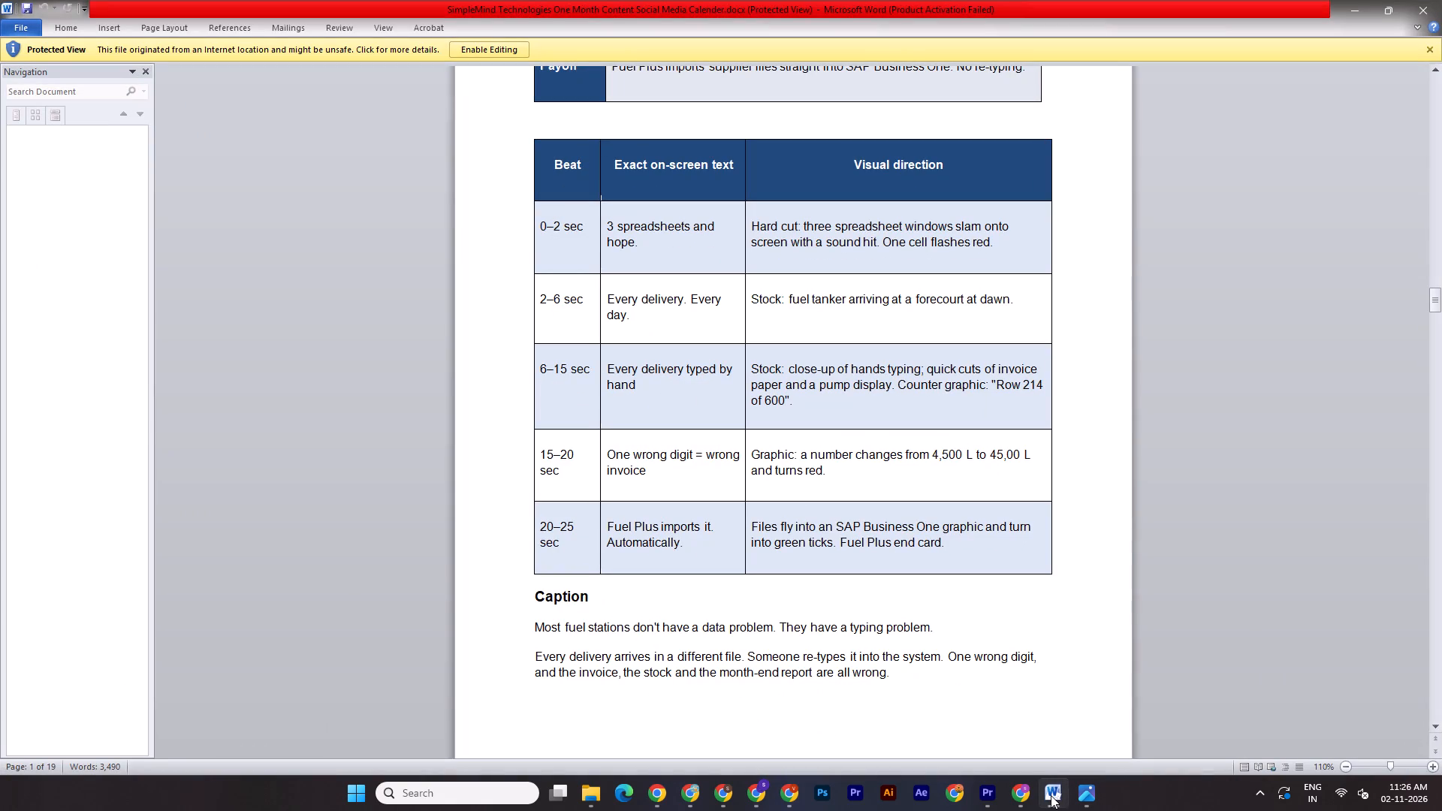
left_click(1051, 795)
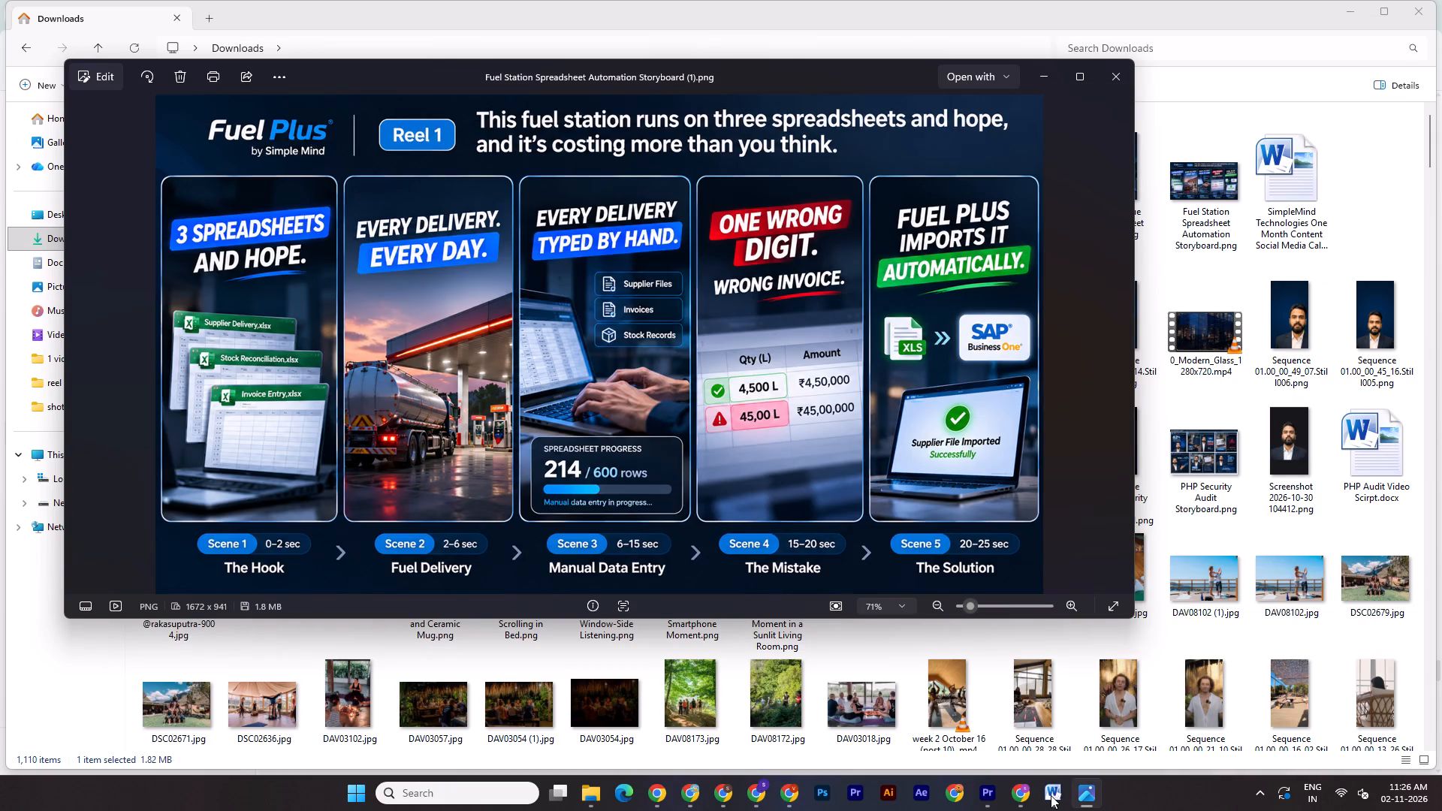
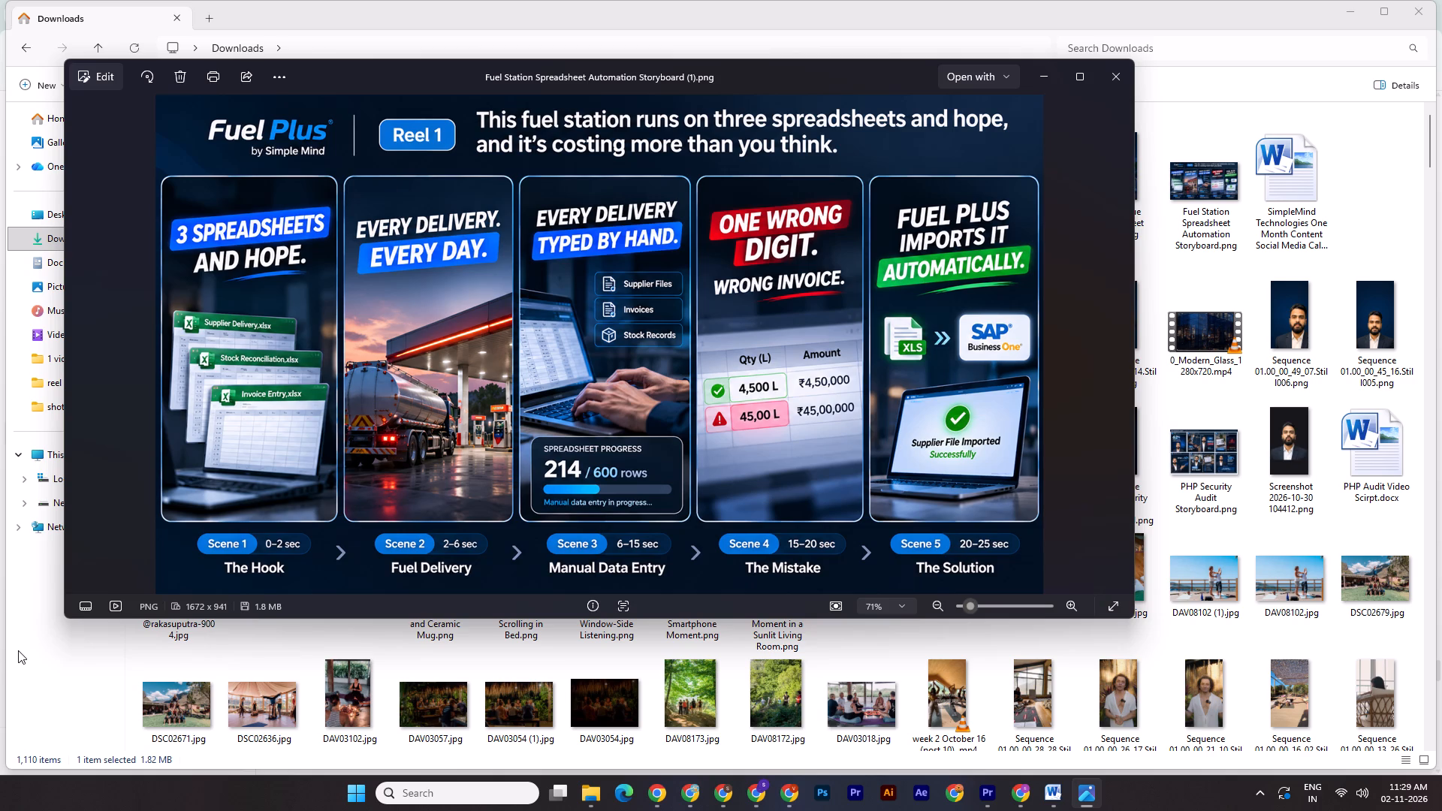
Review the five generated scene clips from the week 1 Instagram "1 reel" folder one by one in VLC.
left_click(599, 797)
left_click(675, 735)
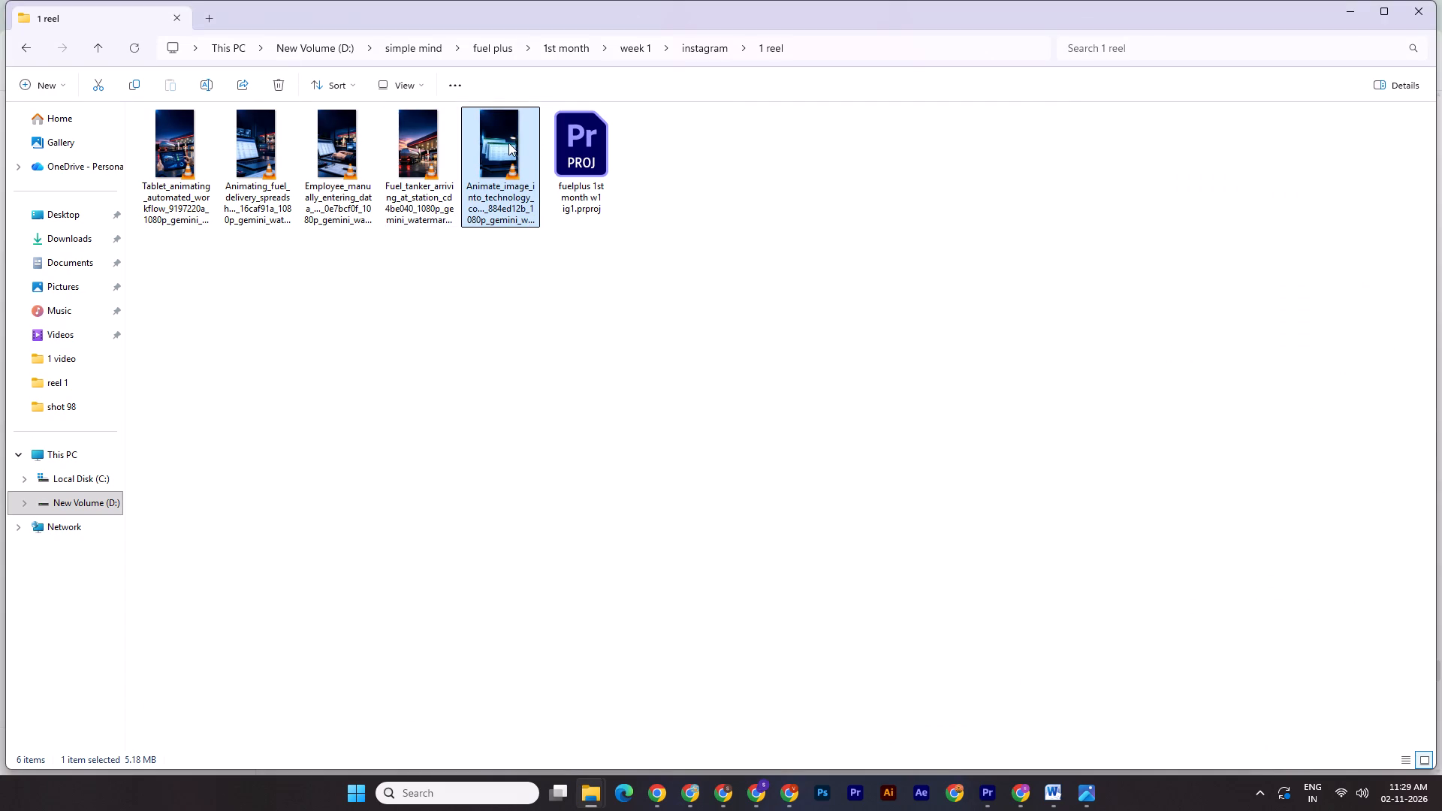
double_click(508, 143)
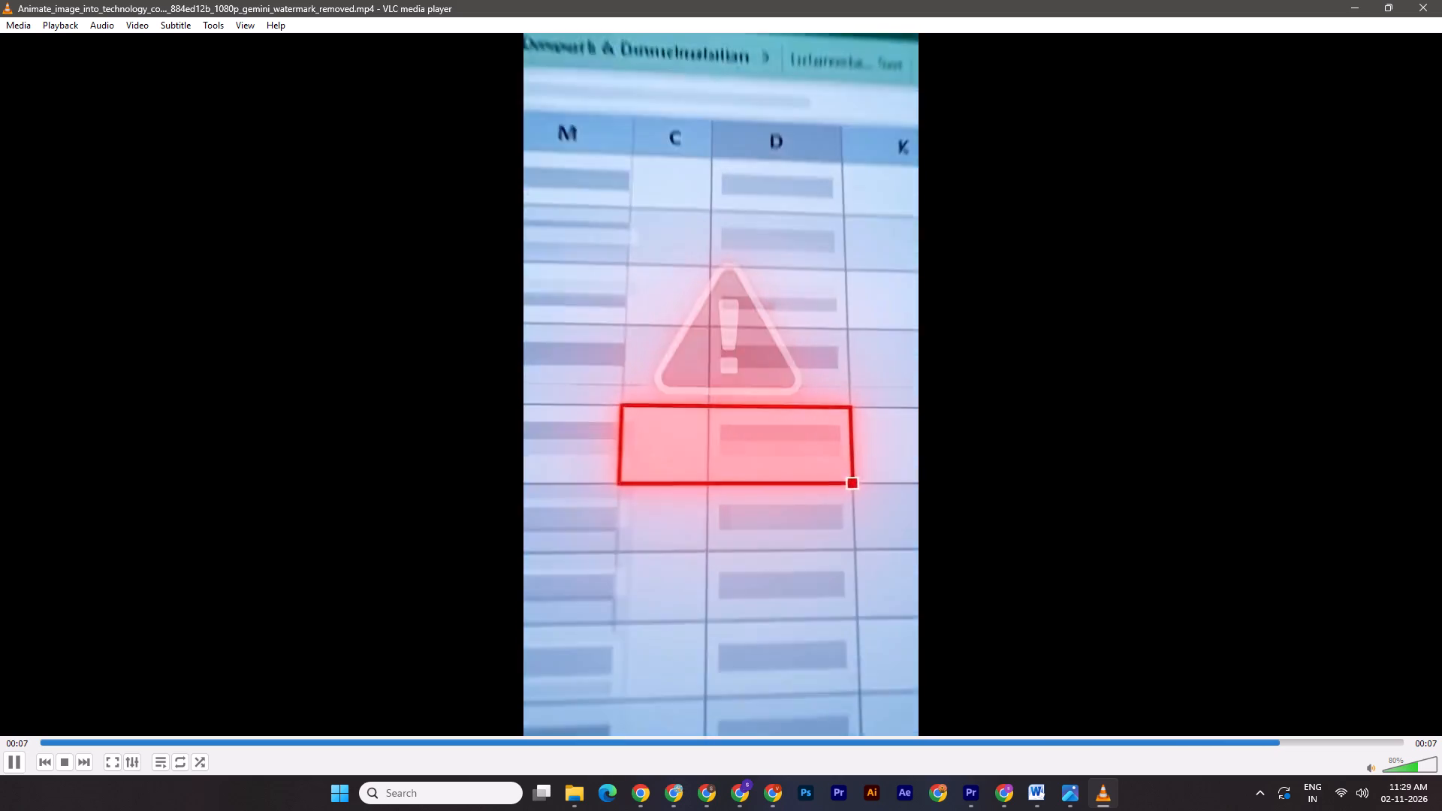
left_click(1424, 0)
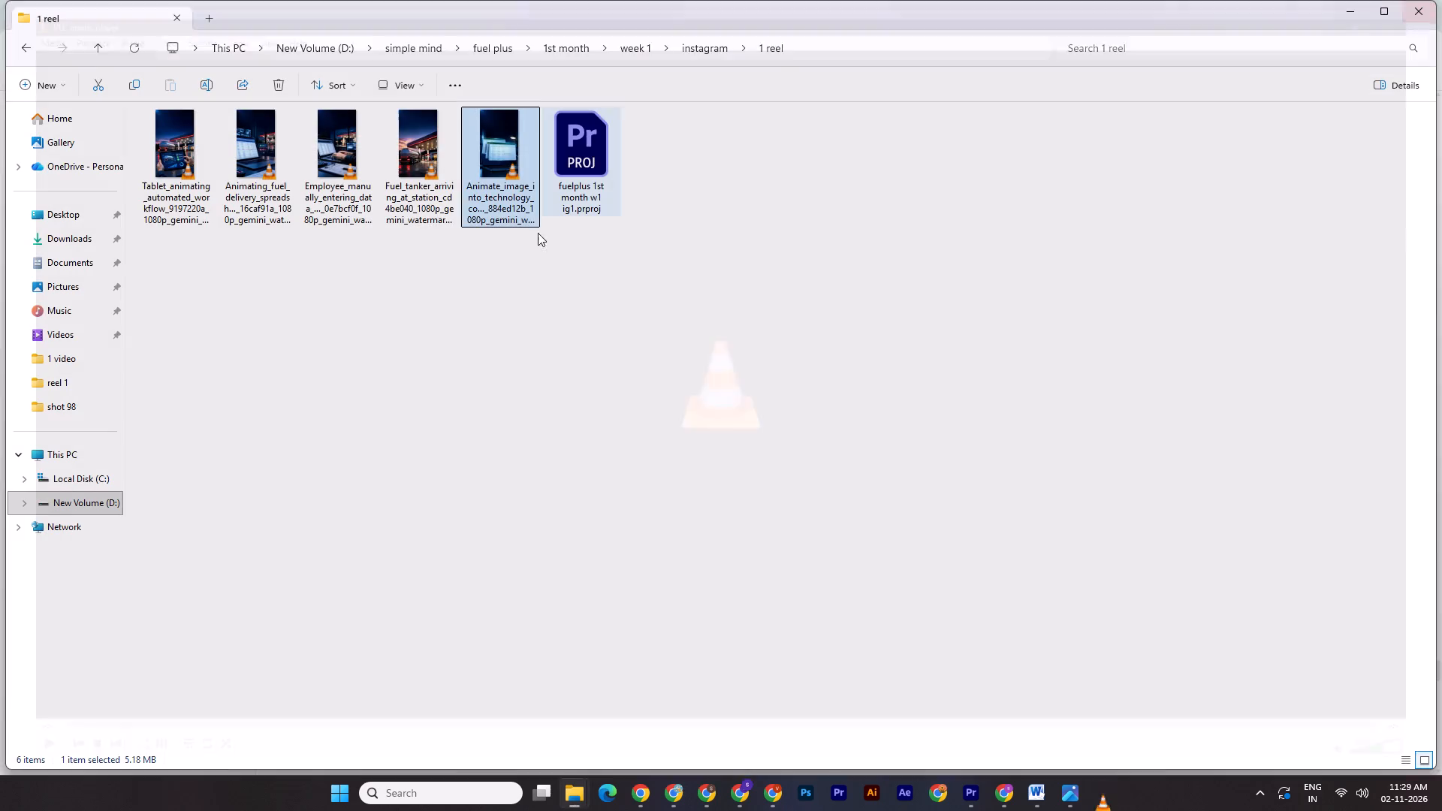
double_click(416, 143)
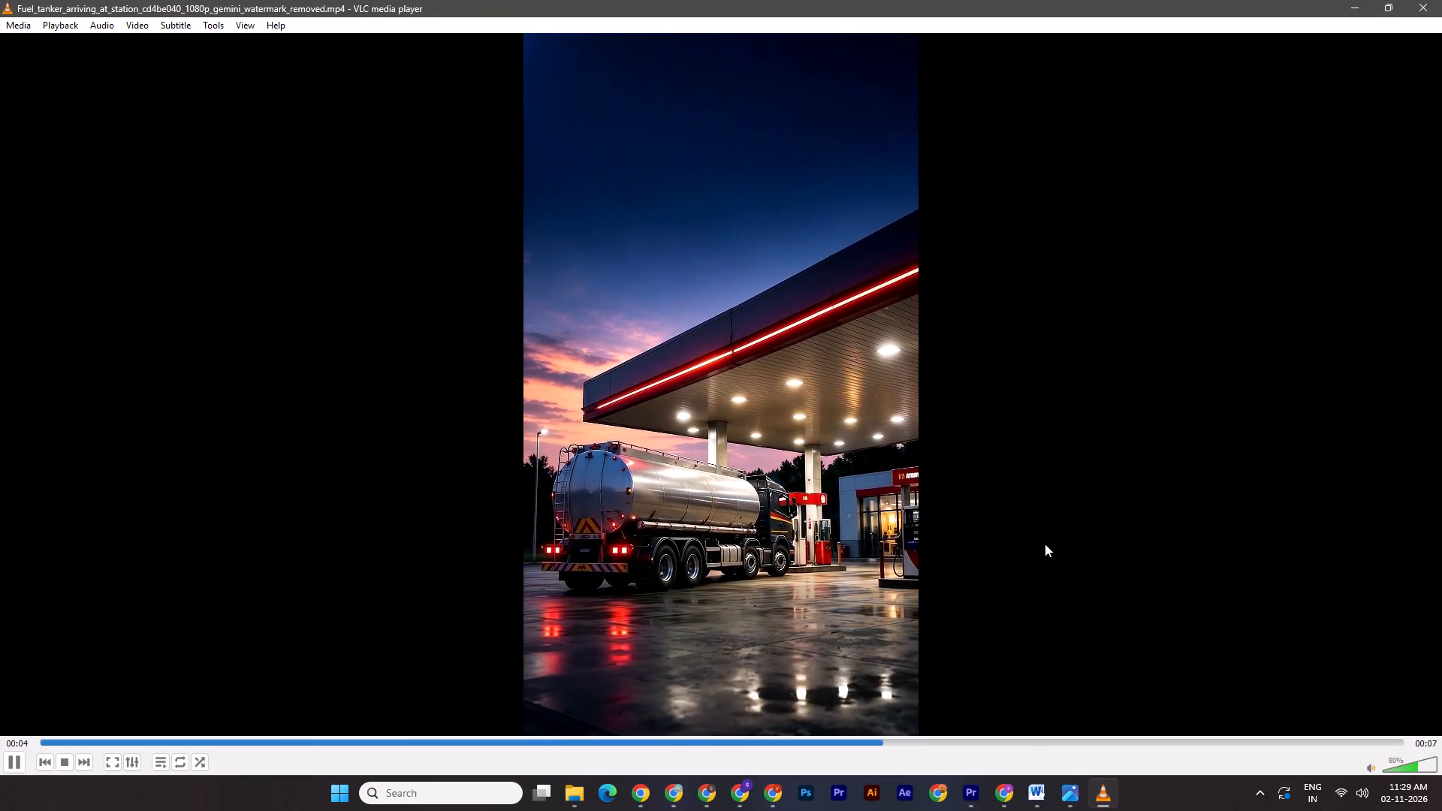
left_click(1437, 0)
double_click(345, 169)
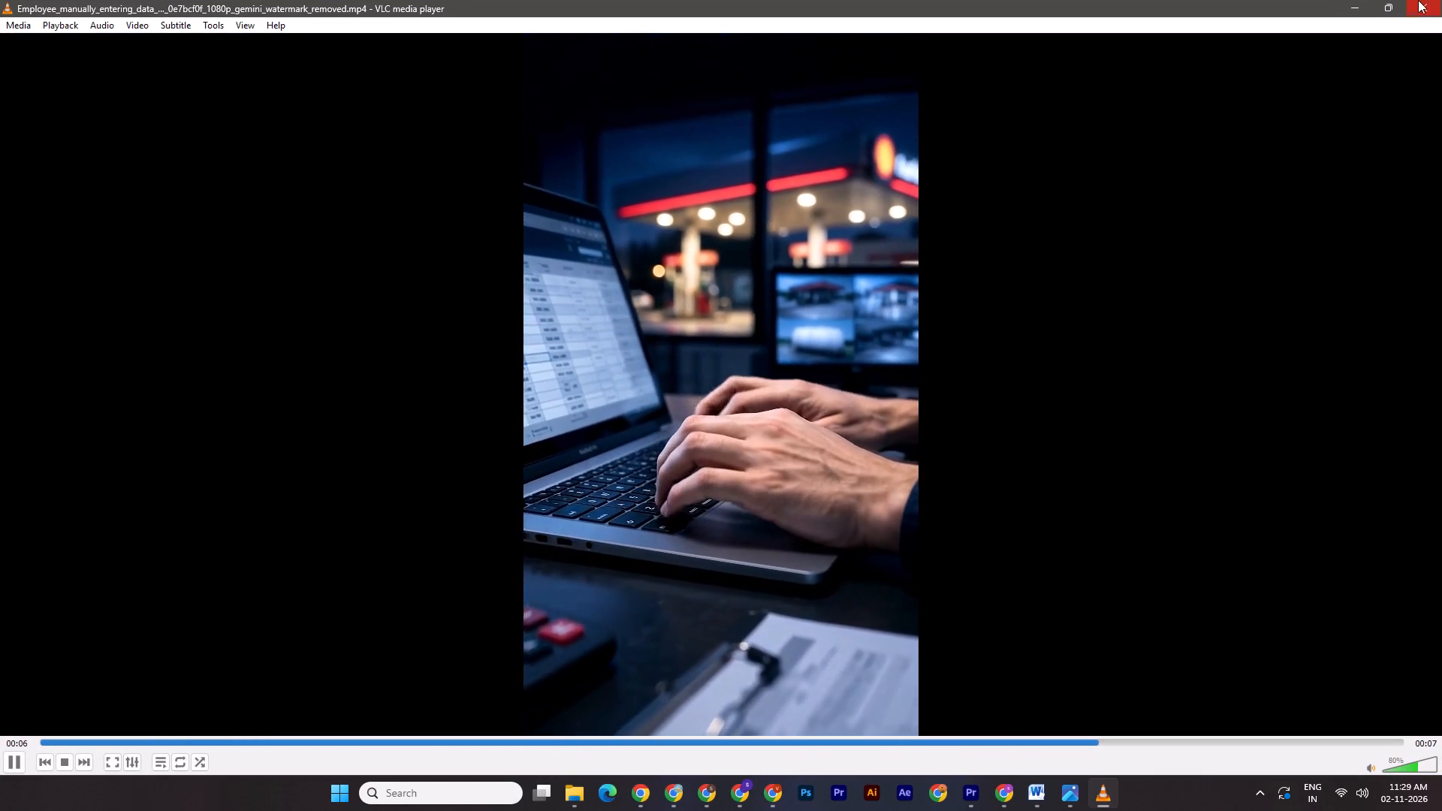
left_click(1408, 0)
double_click(220, 182)
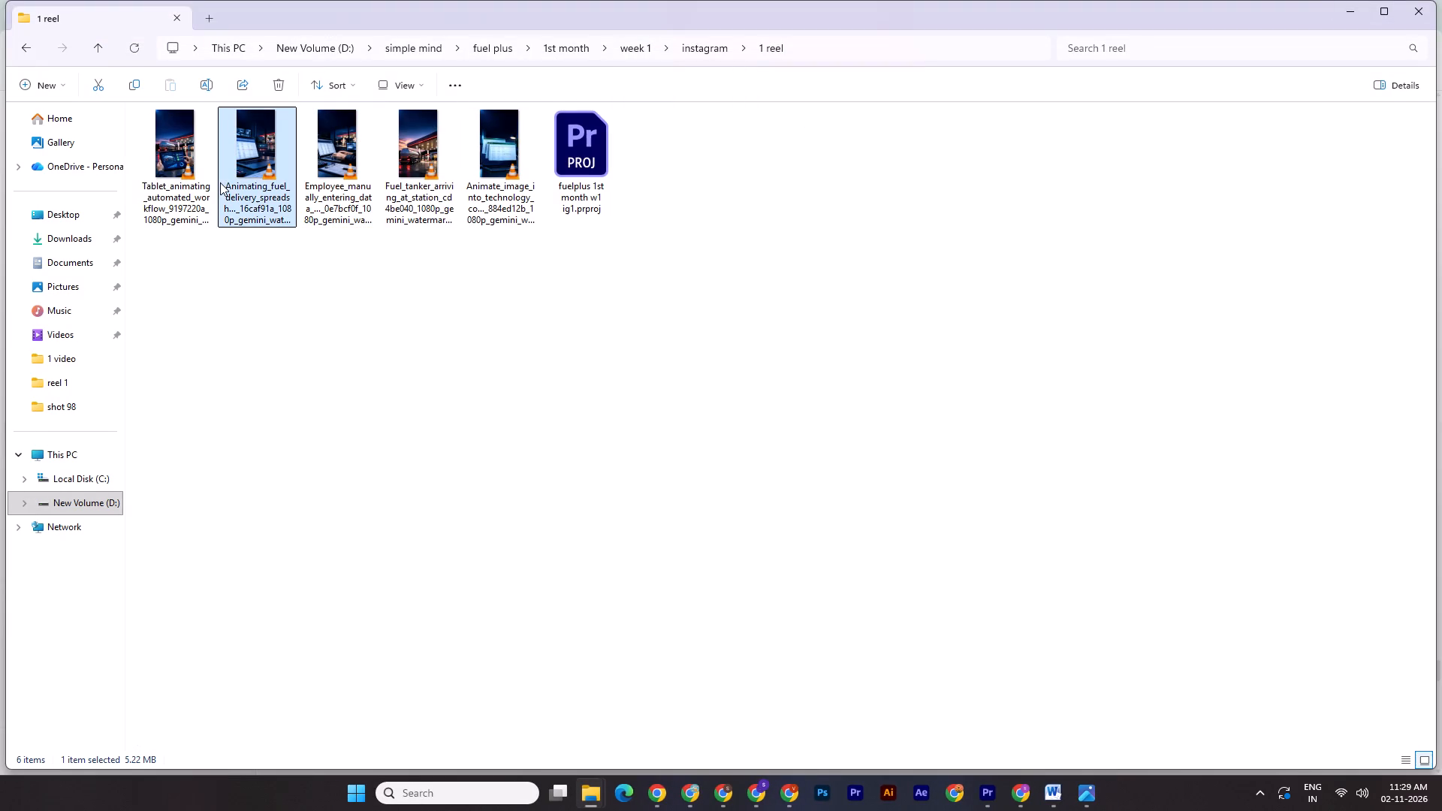
double_click(252, 169)
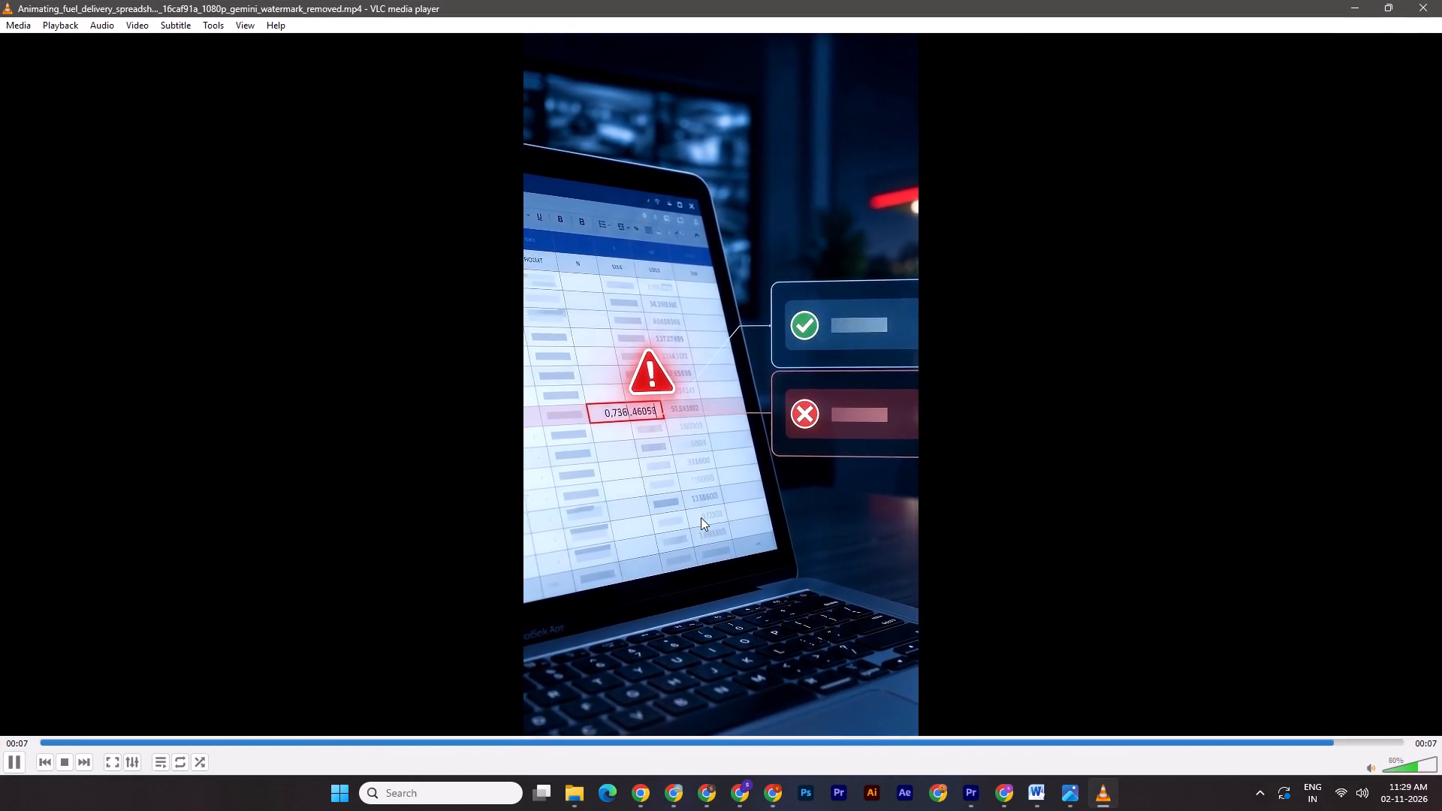
left_click(1419, 0)
double_click(185, 161)
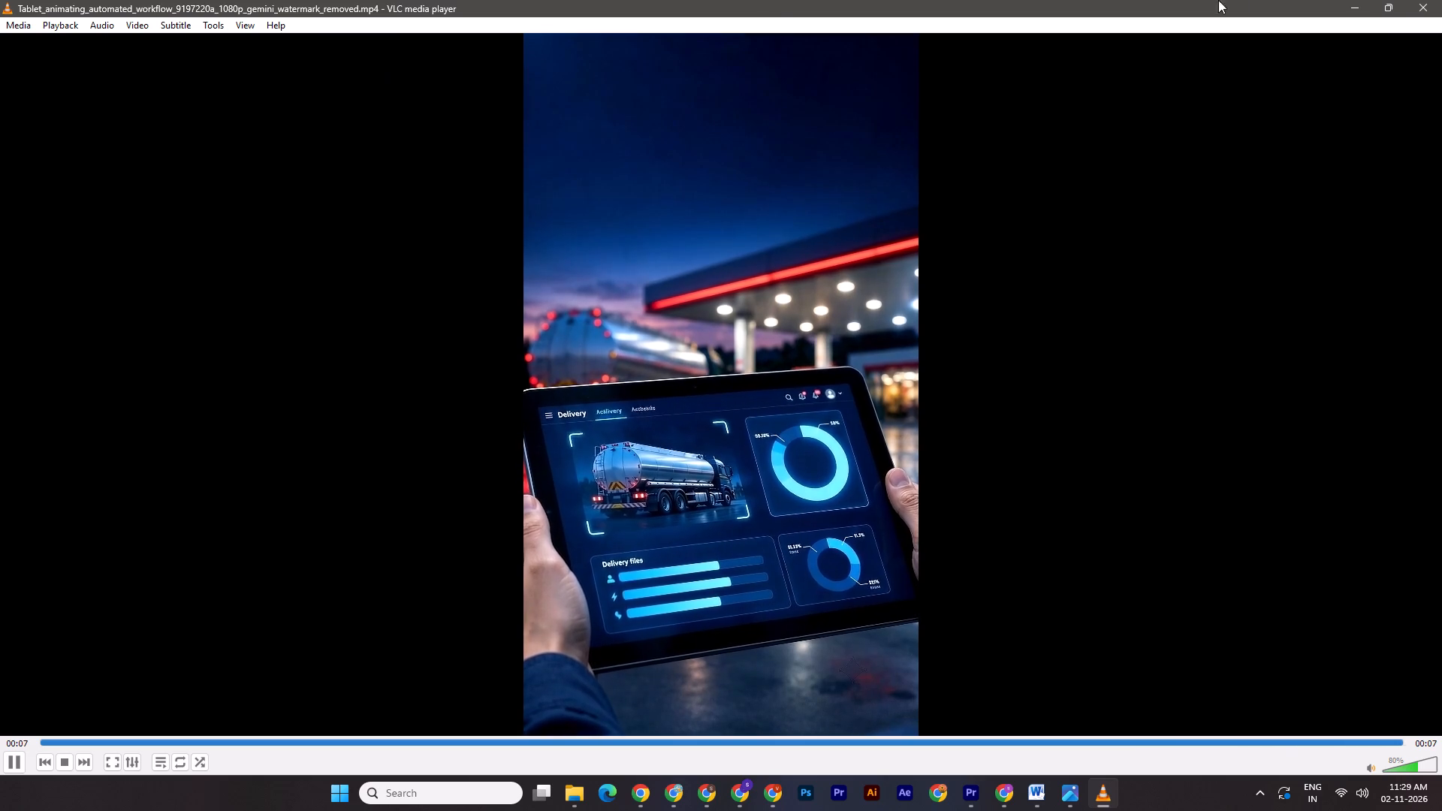
left_click(1428, 0)
In Premiere Pro, trim the end of the spreadsheet clip in Sequence 01 to 00:00:05:21 and save the project.
left_click(996, 796)
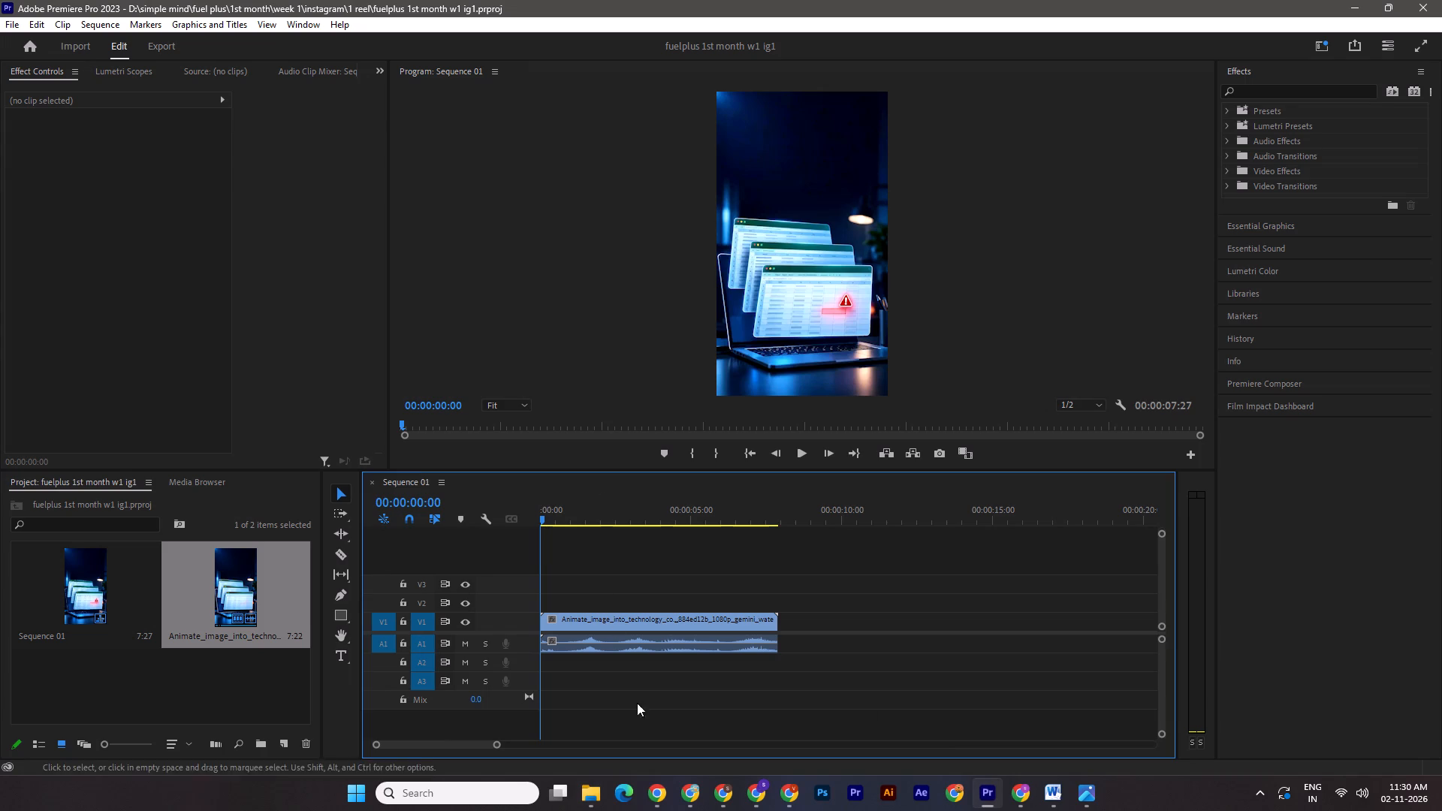
left_click_drag(540, 520, 650, 523)
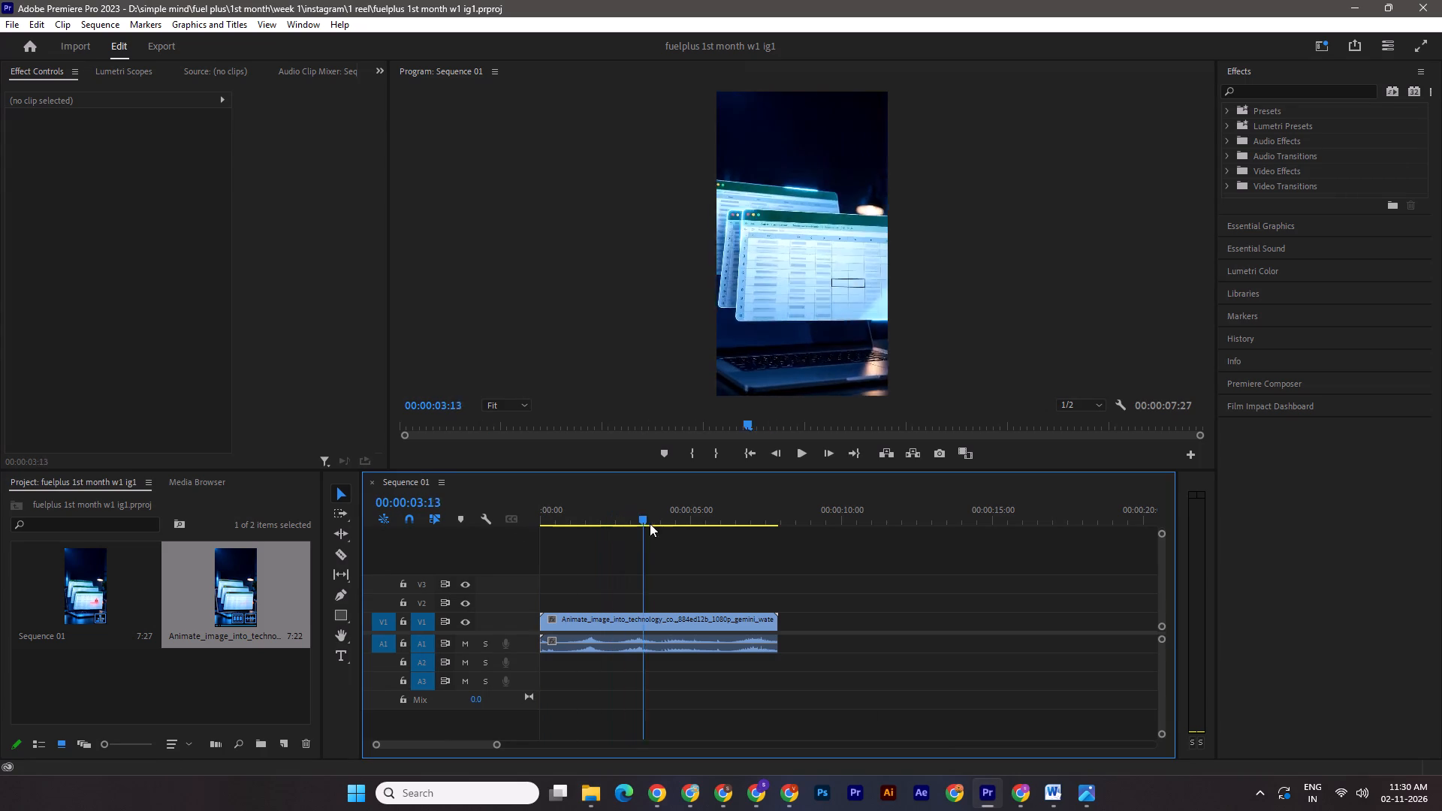
left_click_drag(650, 523, 732, 534)
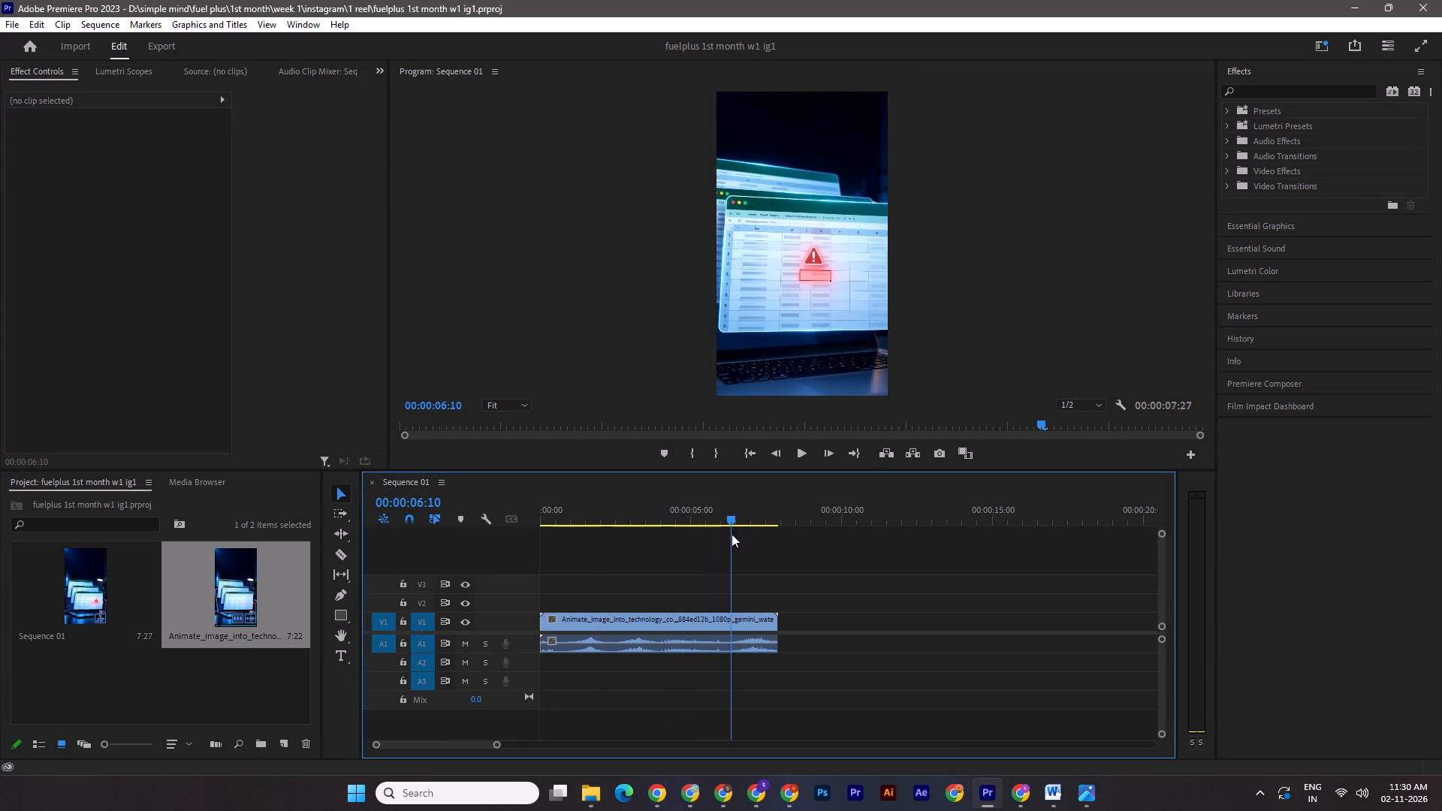
left_click_drag(732, 534, 712, 535)
left_click_drag(783, 623, 726, 616)
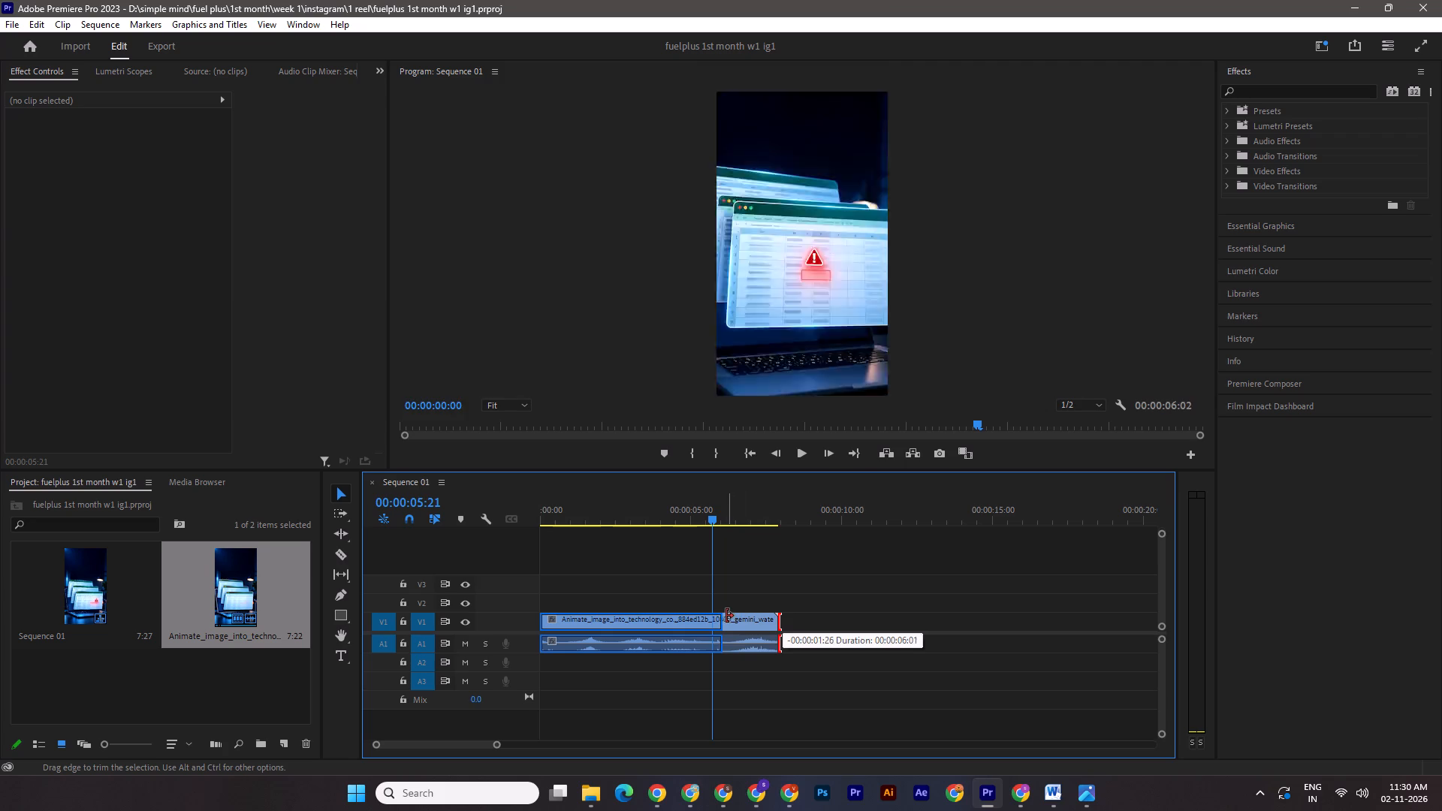
left_click_drag(726, 616, 718, 617)
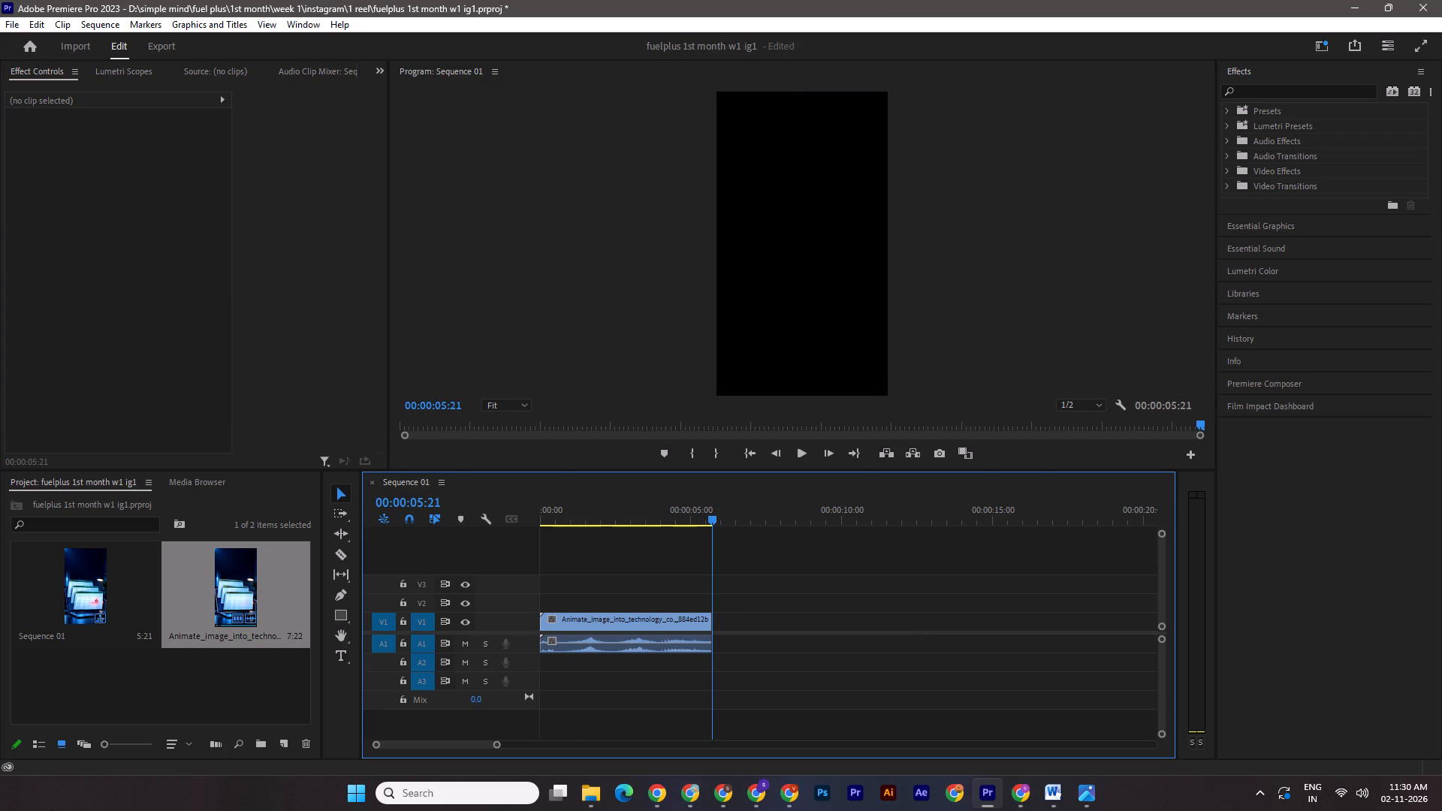
key("ctrl+s")
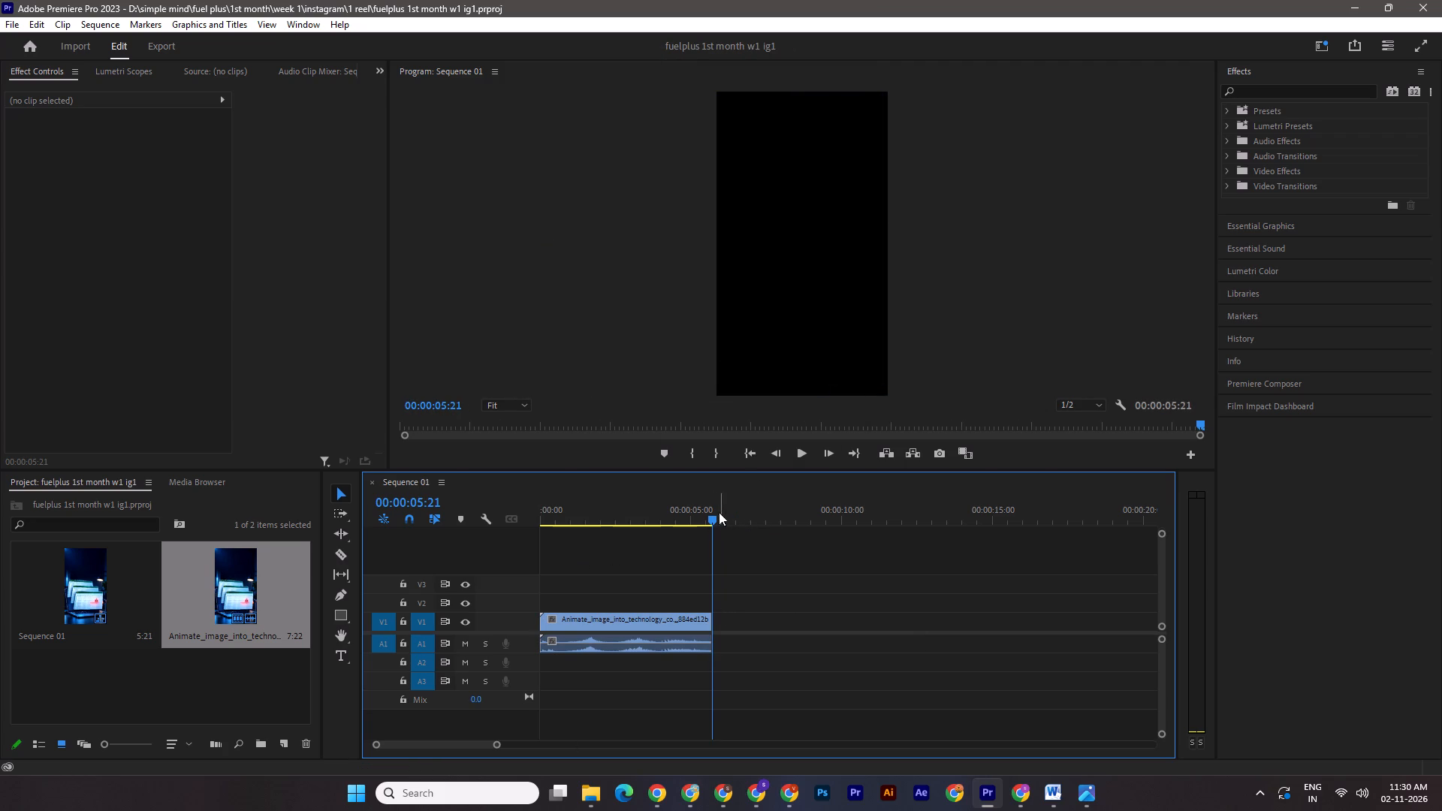
left_click_drag(710, 515, 529, 519)
left_click(1053, 794)
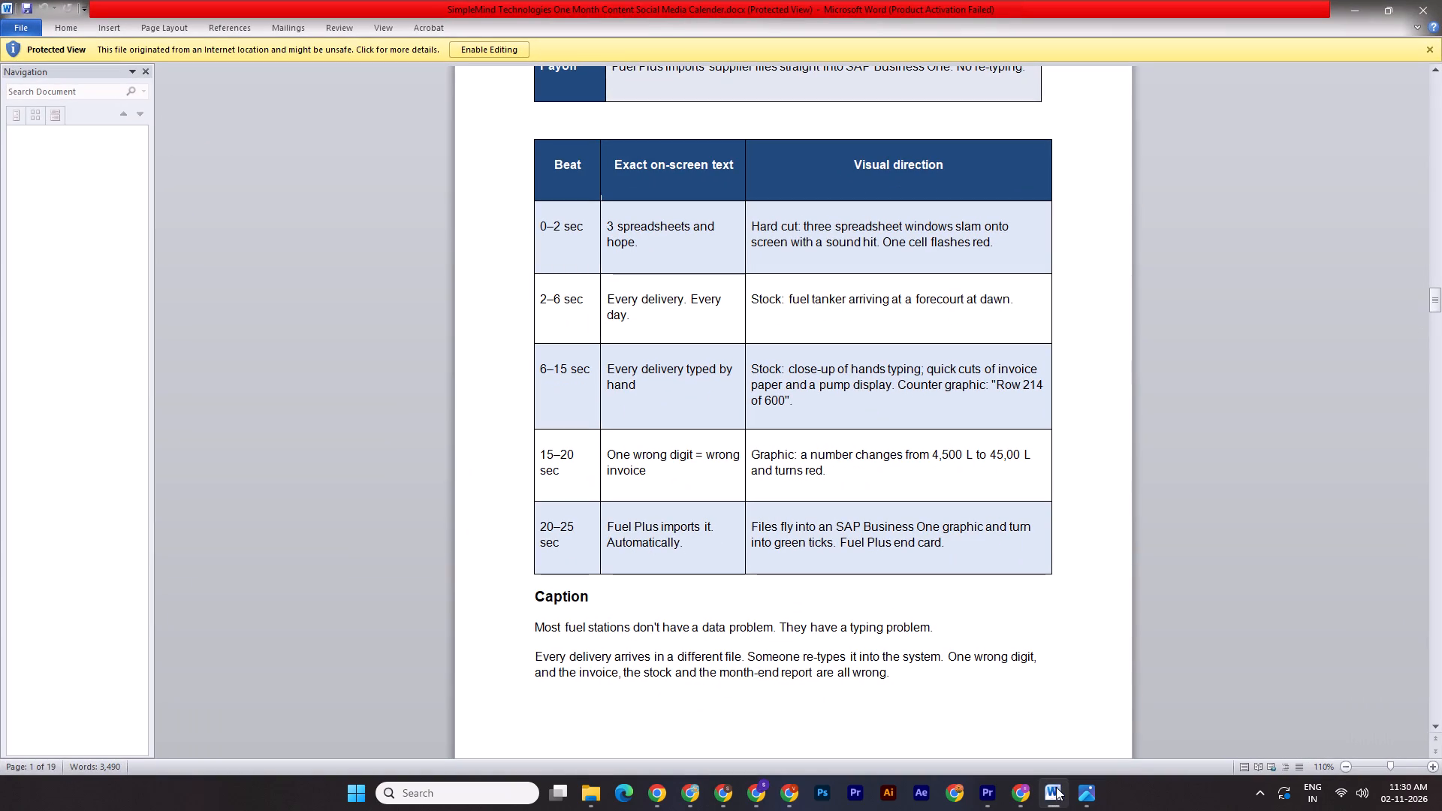
left_click(1056, 787)
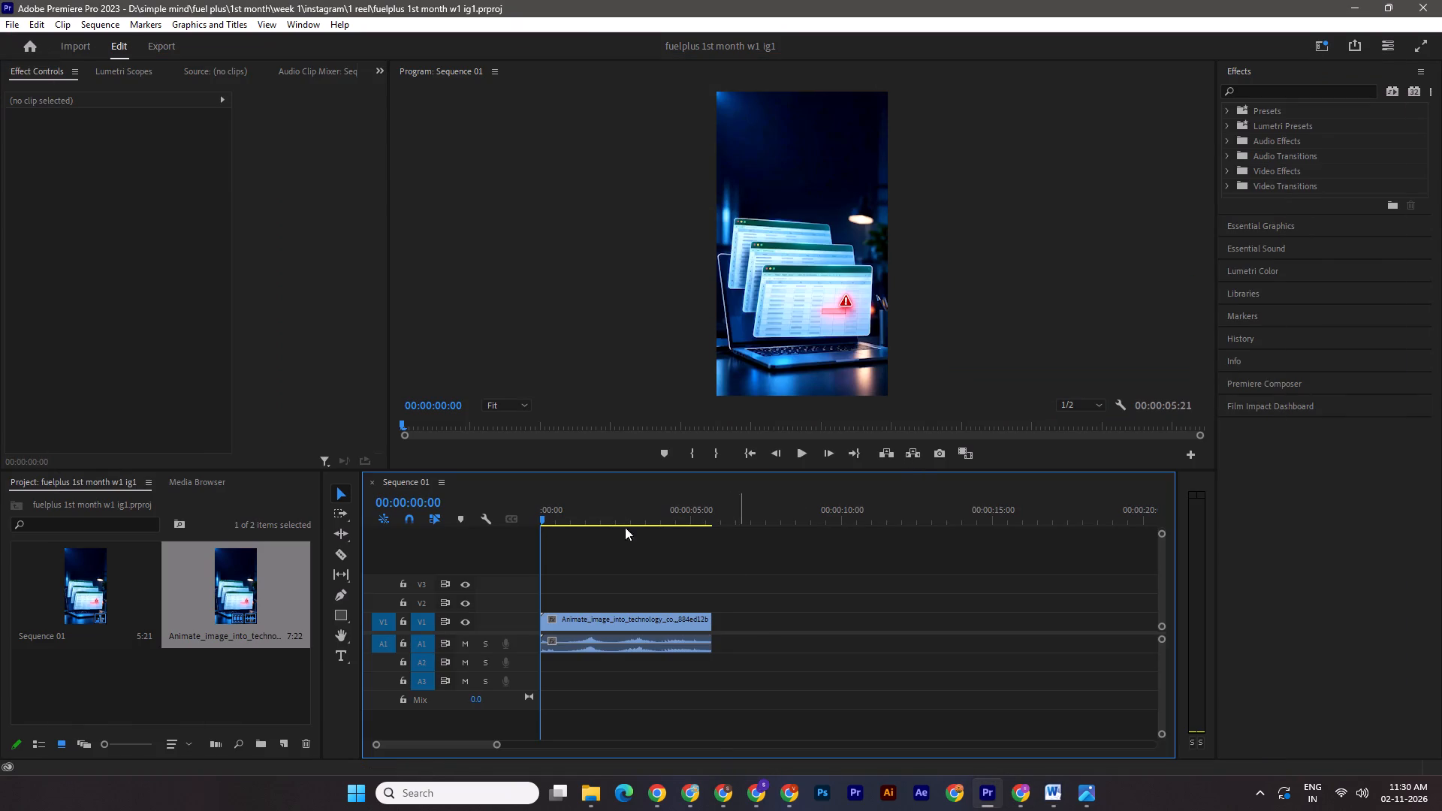
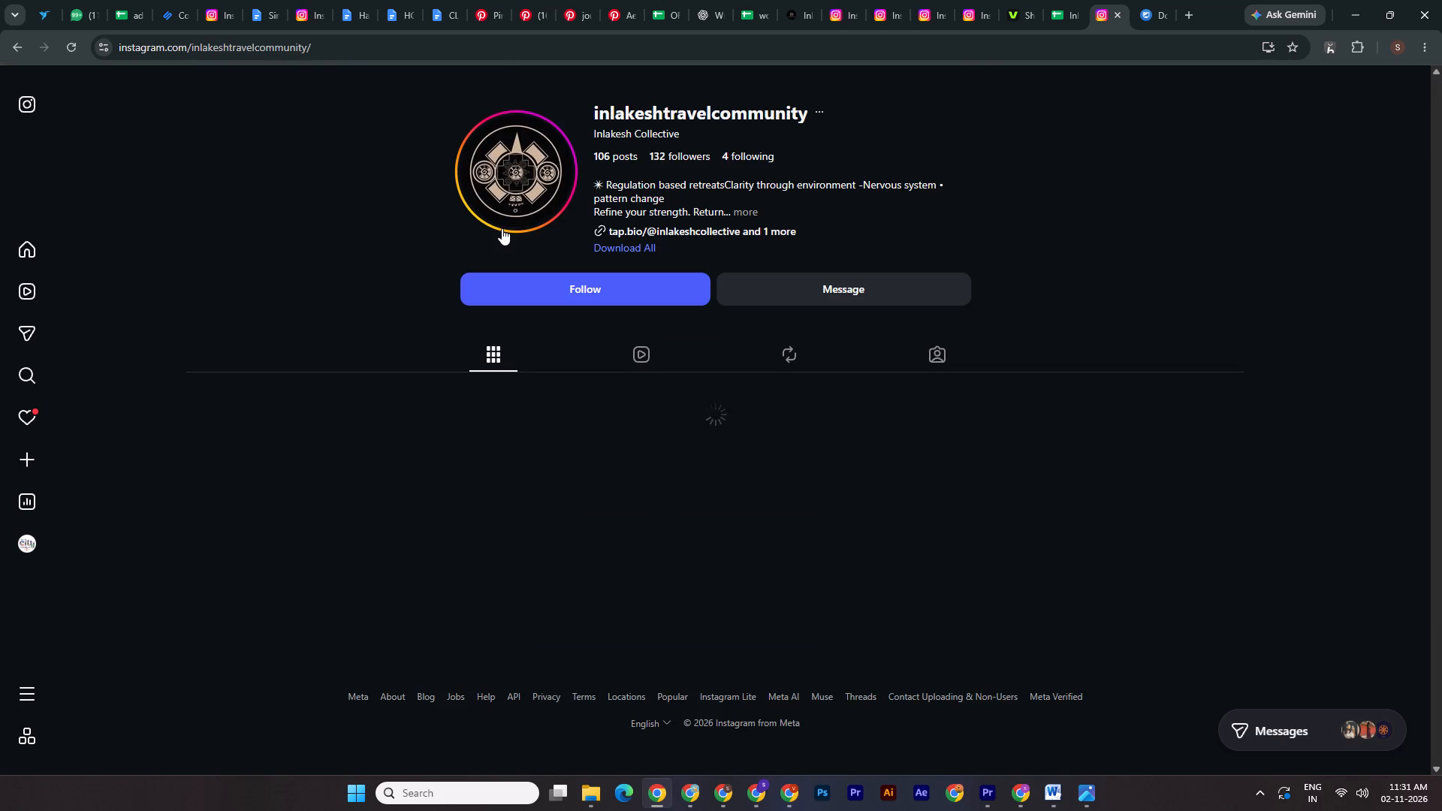
Look through recent posts on the inlakeshtravelcommunity Instagram profile, from the mountain hiking reel to the "Why retreat breakthroughs disappear at home" carousel.
scroll(1344, 327, "down", 3)
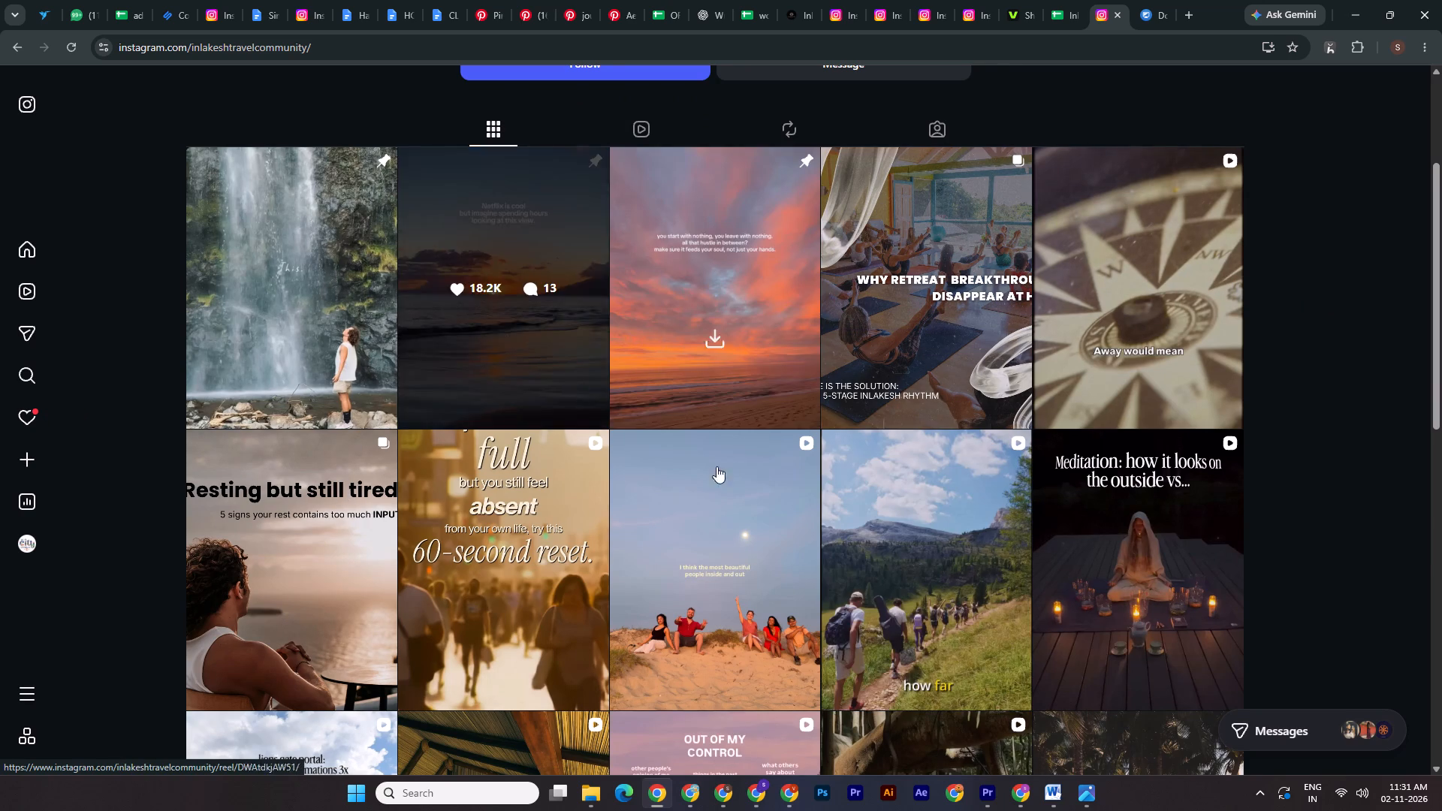
left_click(913, 526)
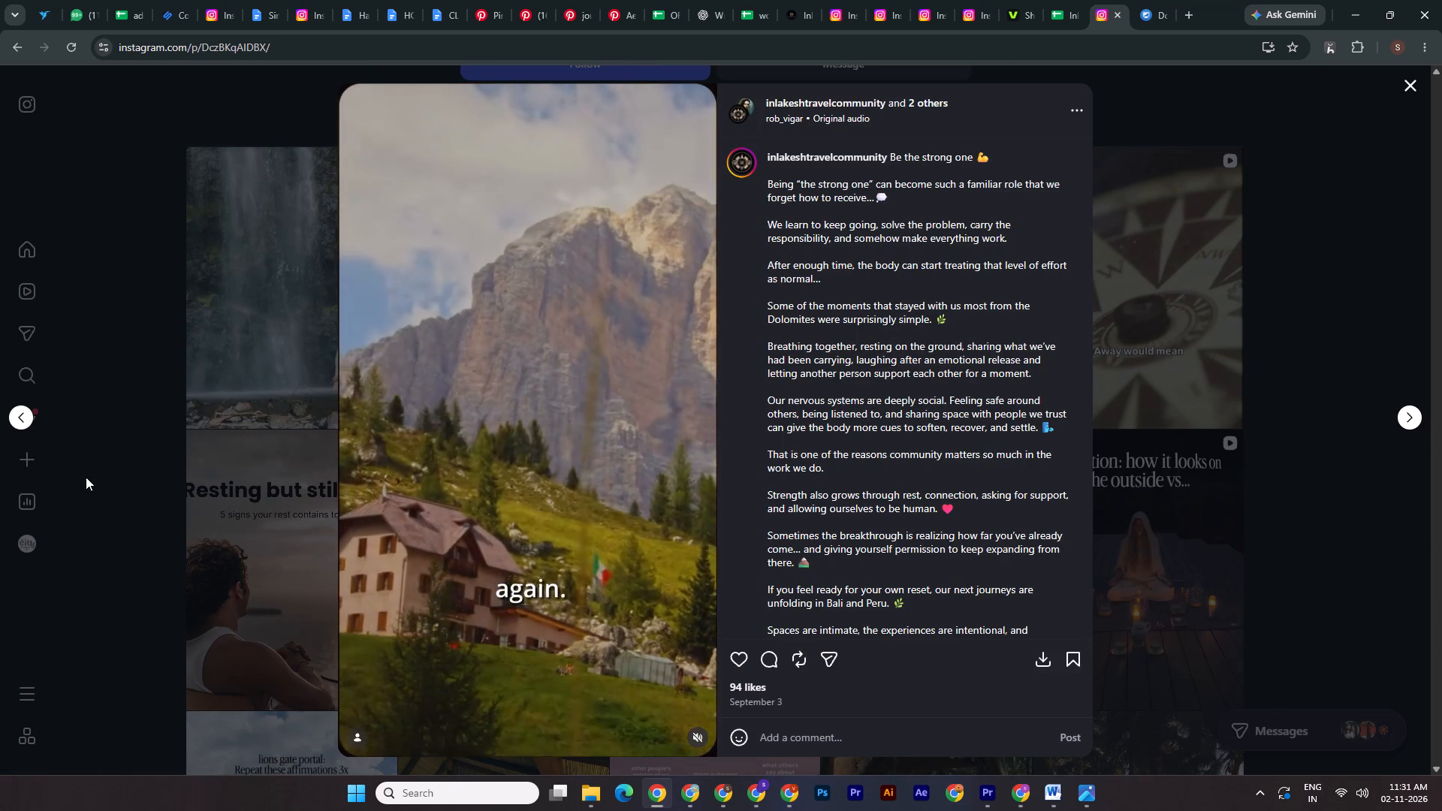
left_click(17, 418)
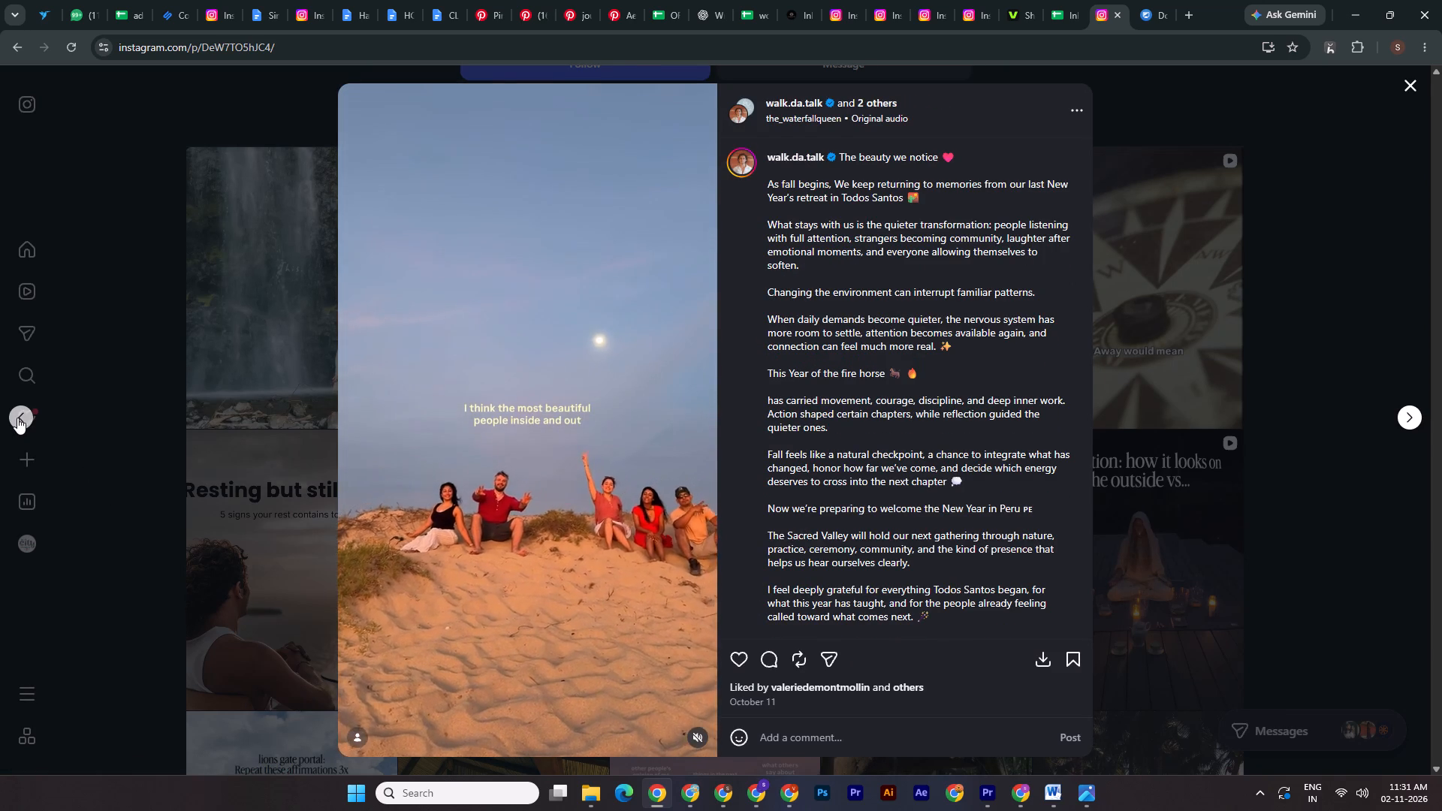
left_click(17, 418)
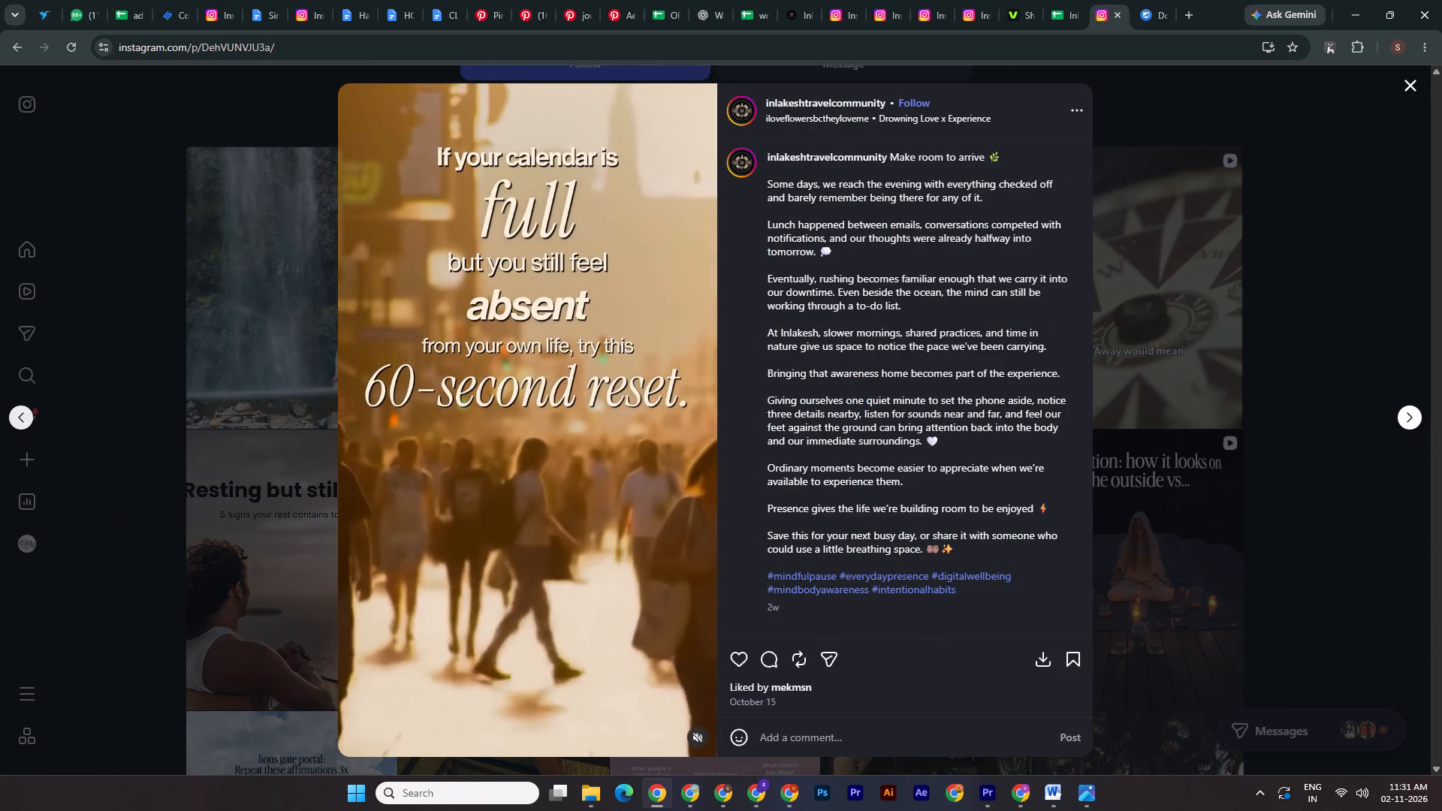
left_click(12, 410)
left_click(12, 410)
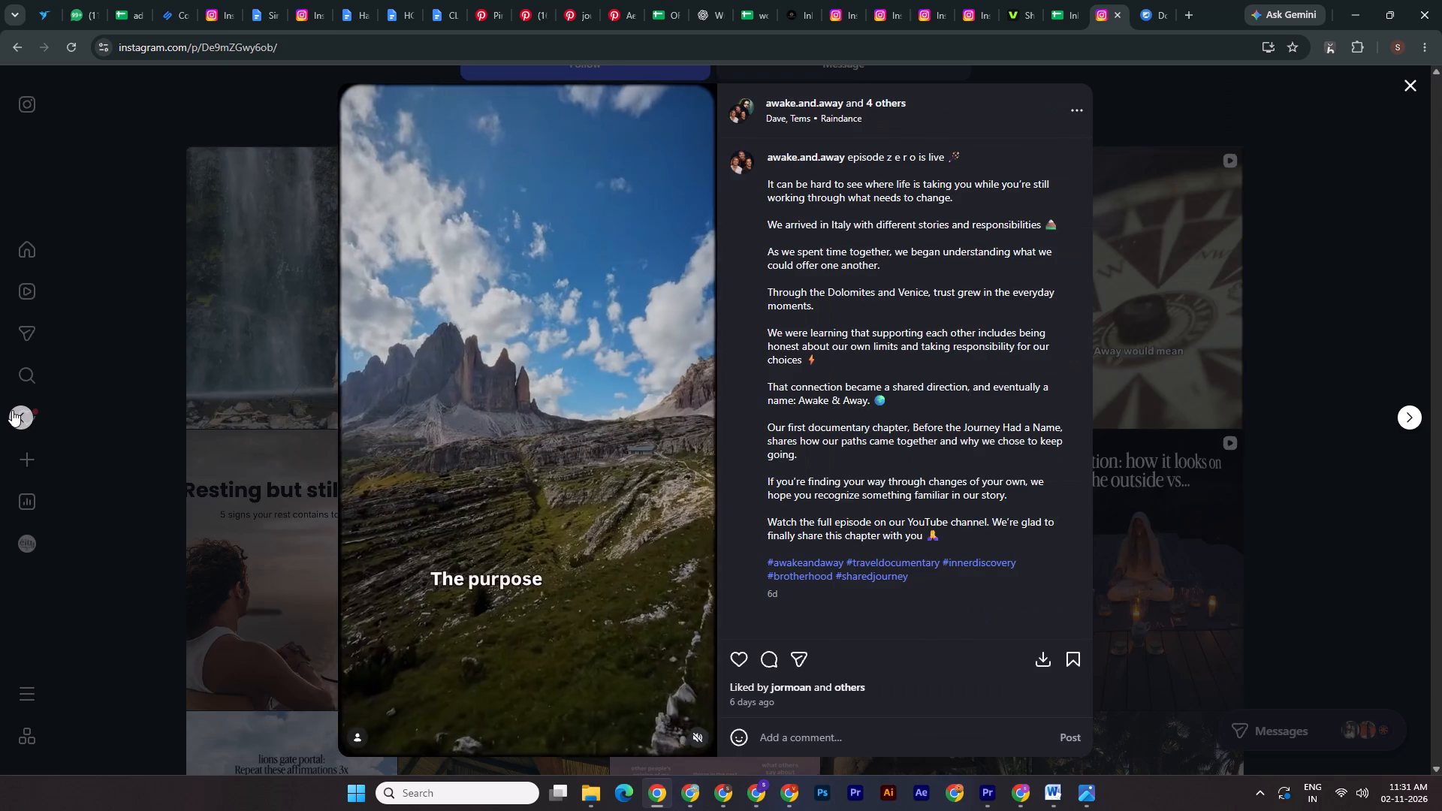
left_click(1355, 321)
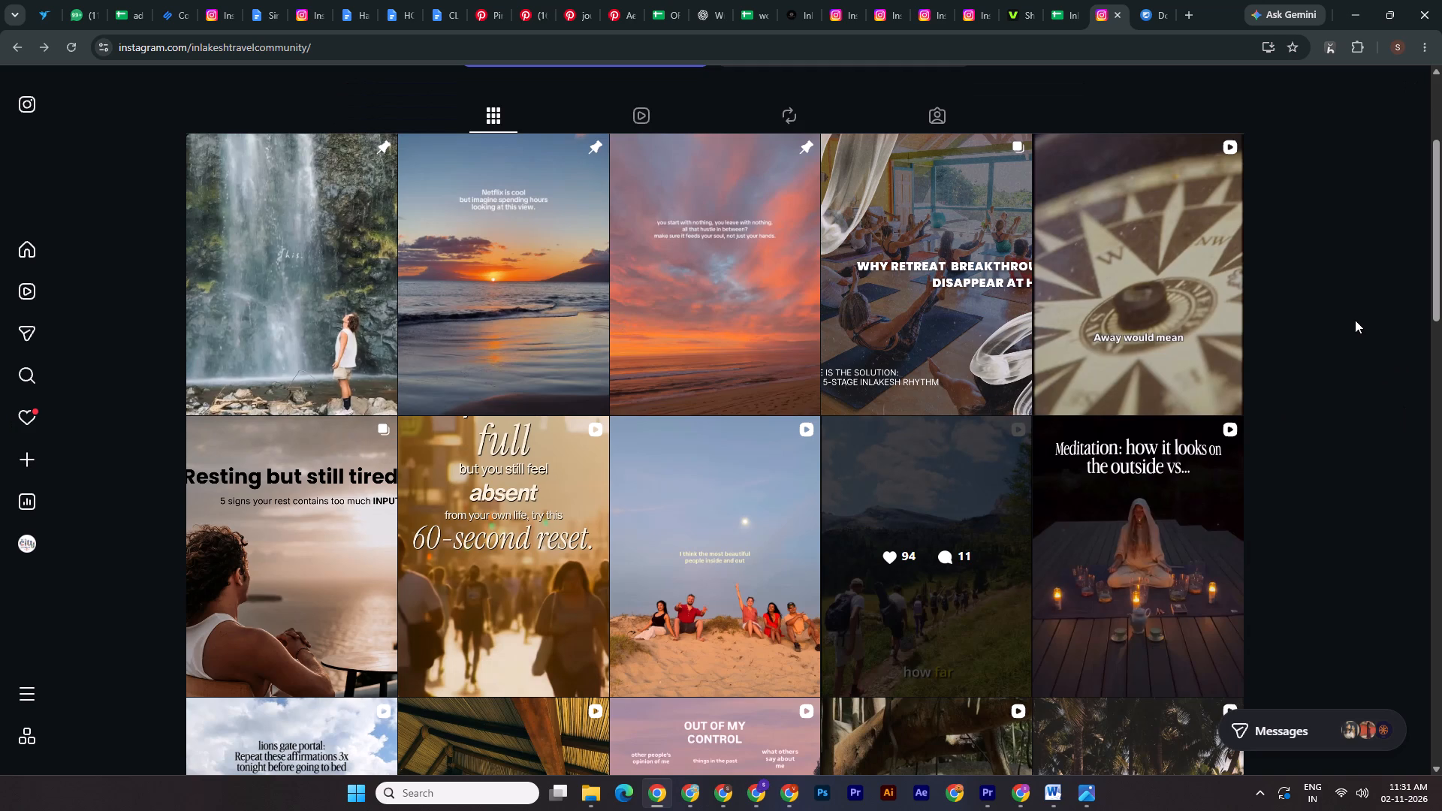
left_click(863, 269)
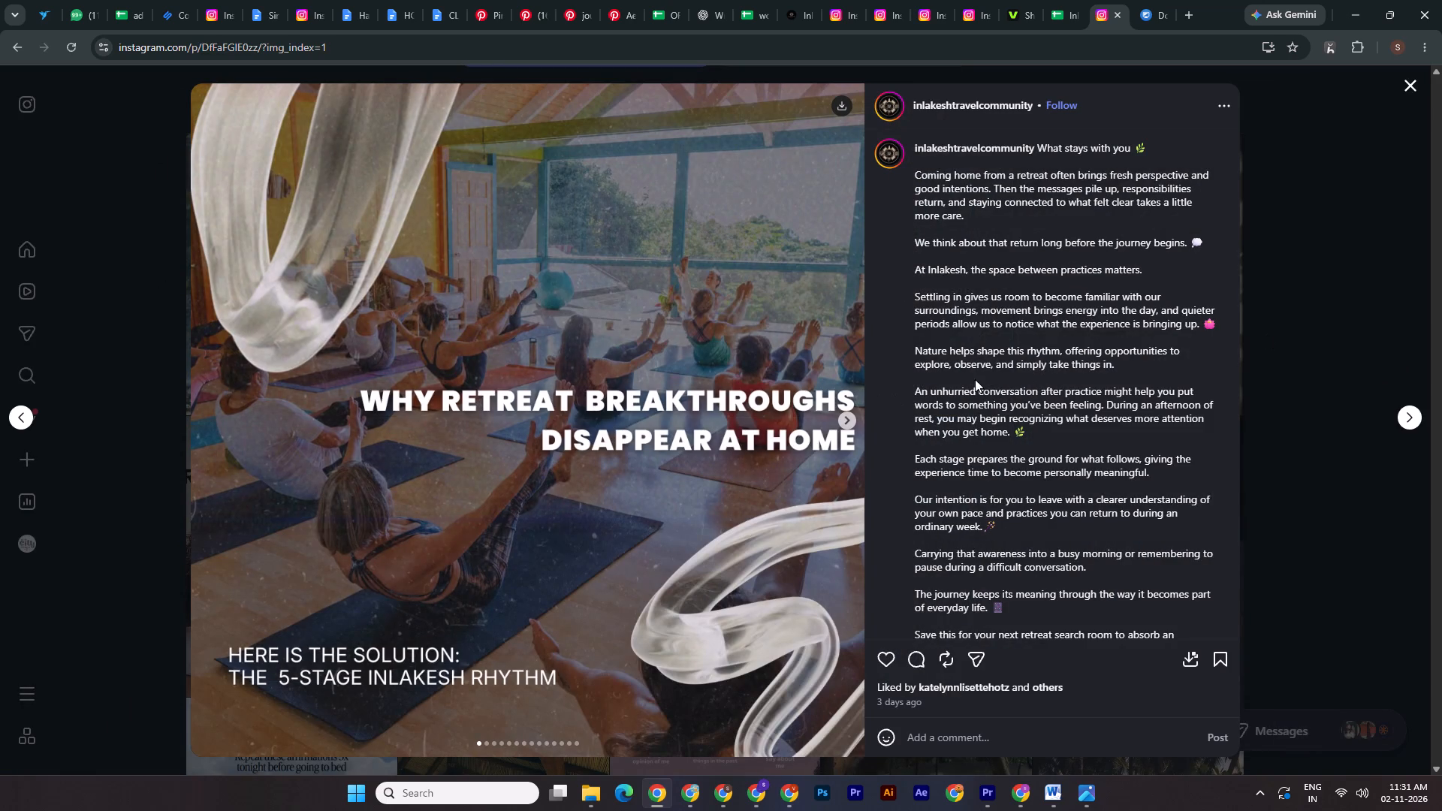
left_click(1320, 307)
Browse the inlakeshtravelcommunity profile's reels and return to its posts grid.
left_click(636, 89)
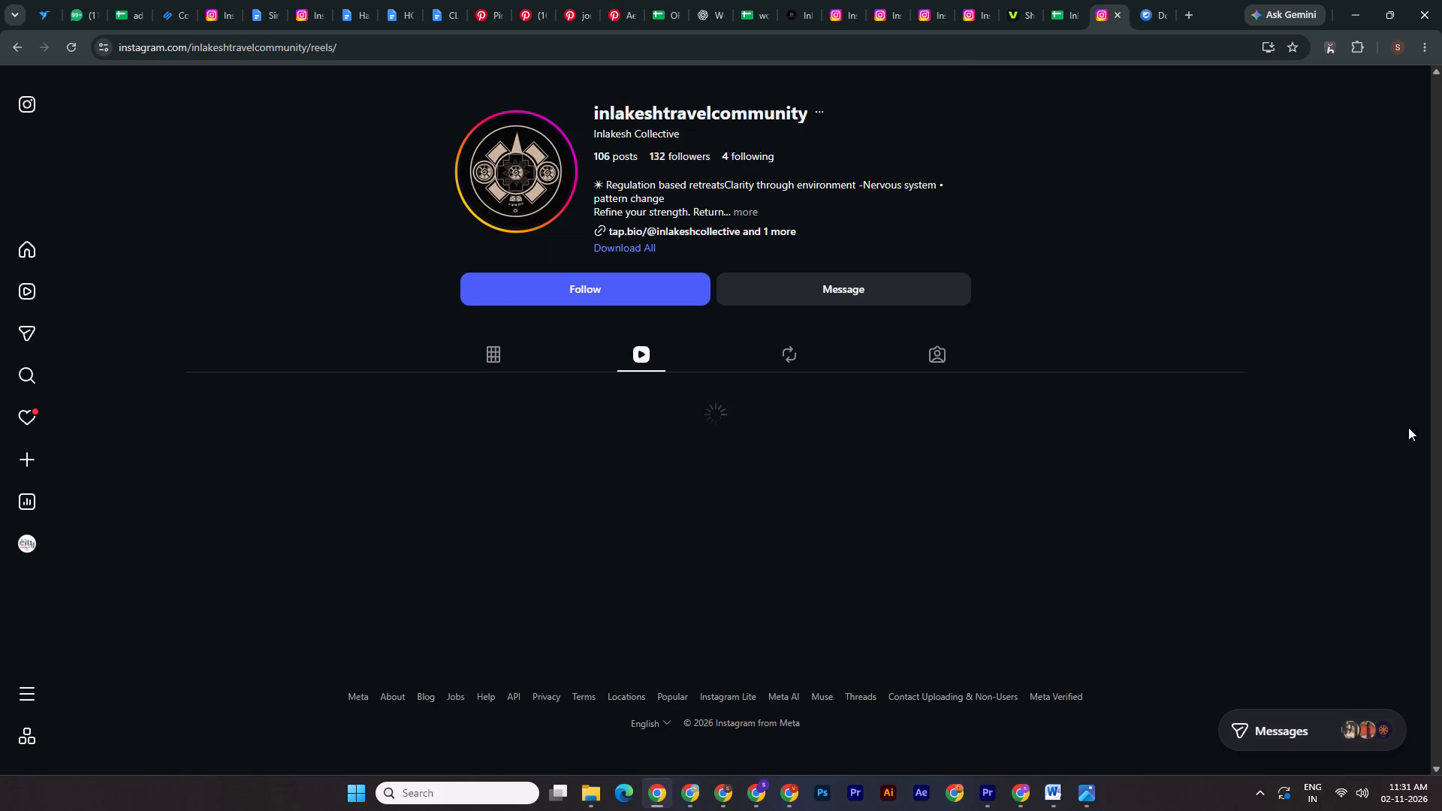
scroll(1371, 439, "down", 1)
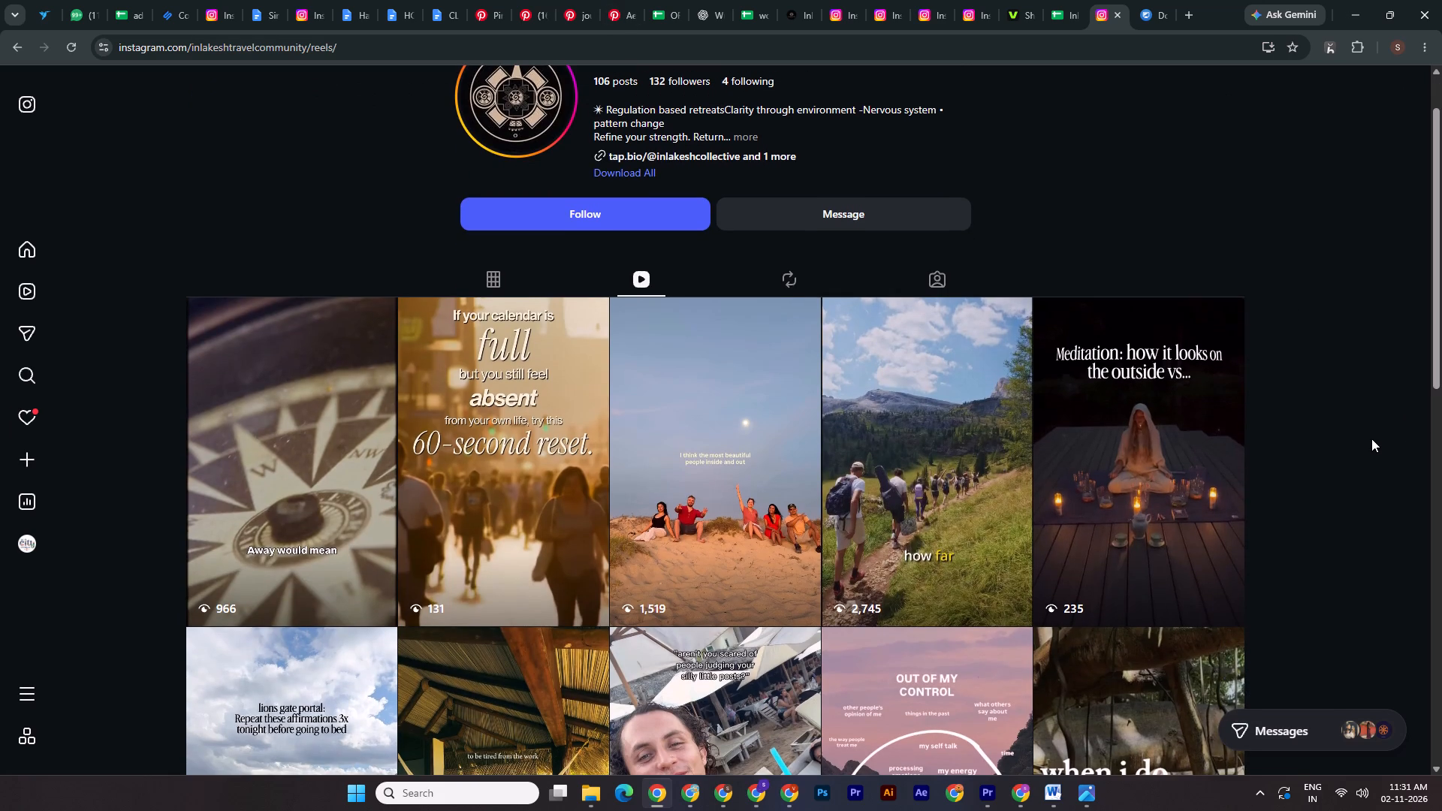
scroll(1371, 439, "down", 3)
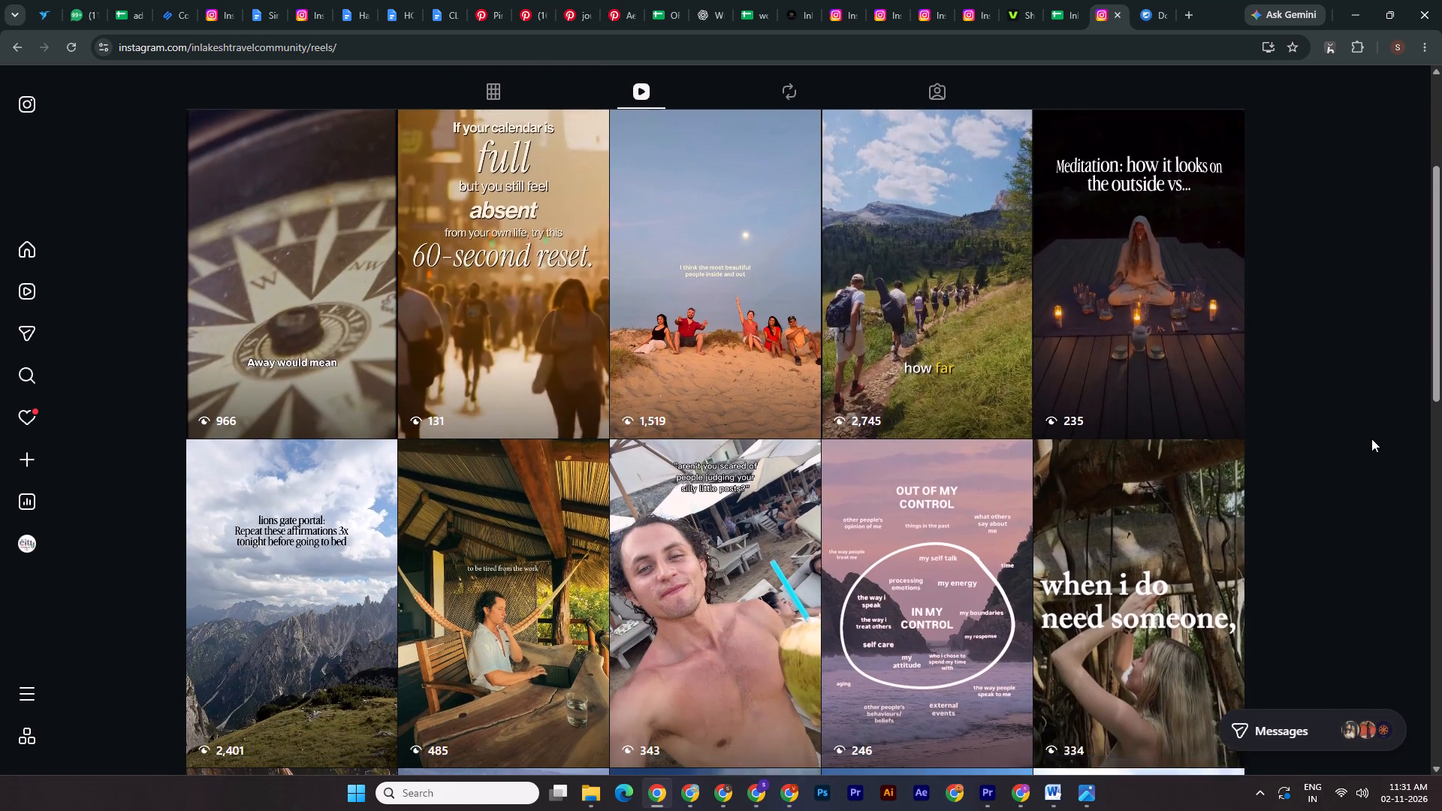
scroll(1371, 439, "down", 1)
scroll(1371, 439, "up", 4)
left_click(507, 274)
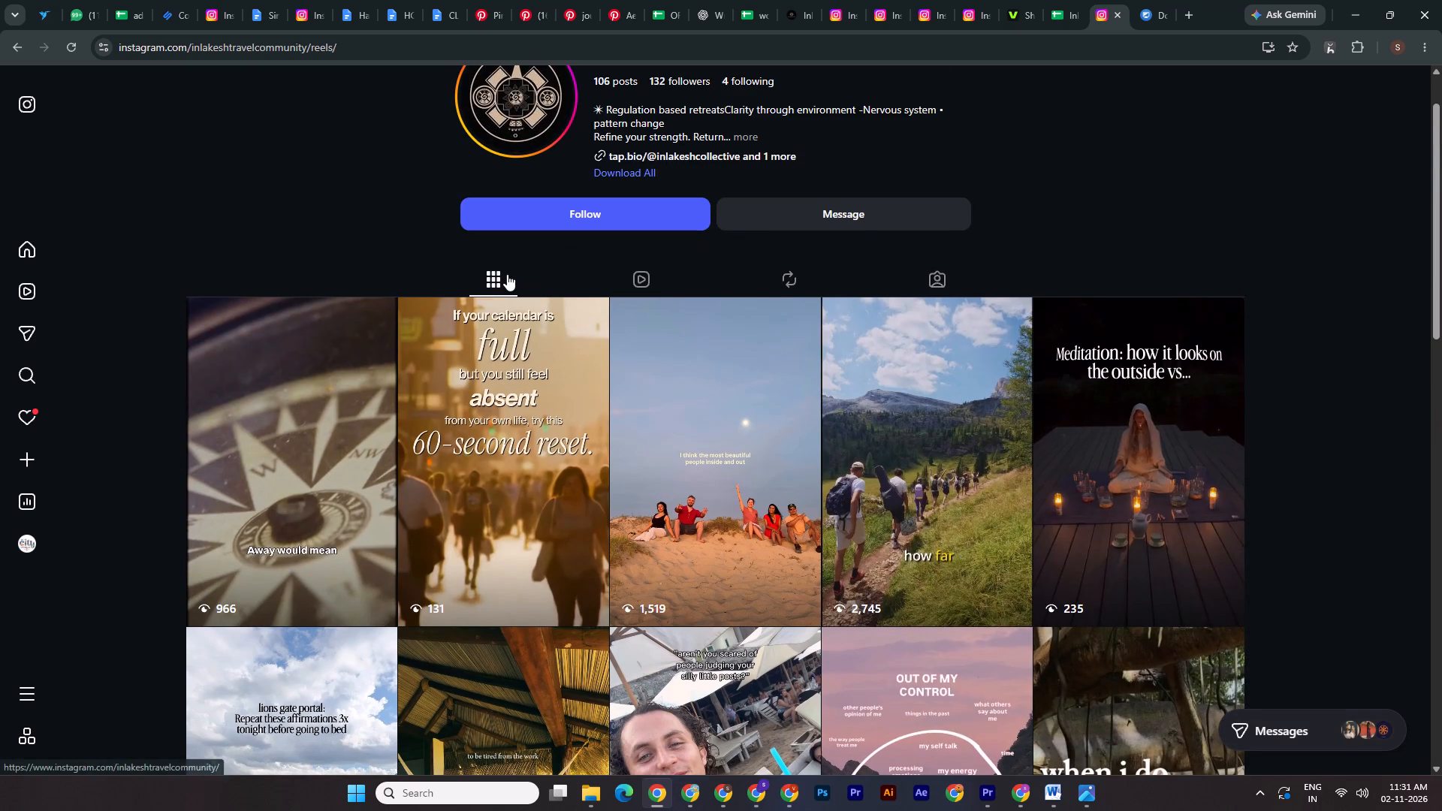
Expand the full bio text of the inlakeshtravelcommunity profile.
scroll(1187, 445, "up", 3)
left_click(746, 210)
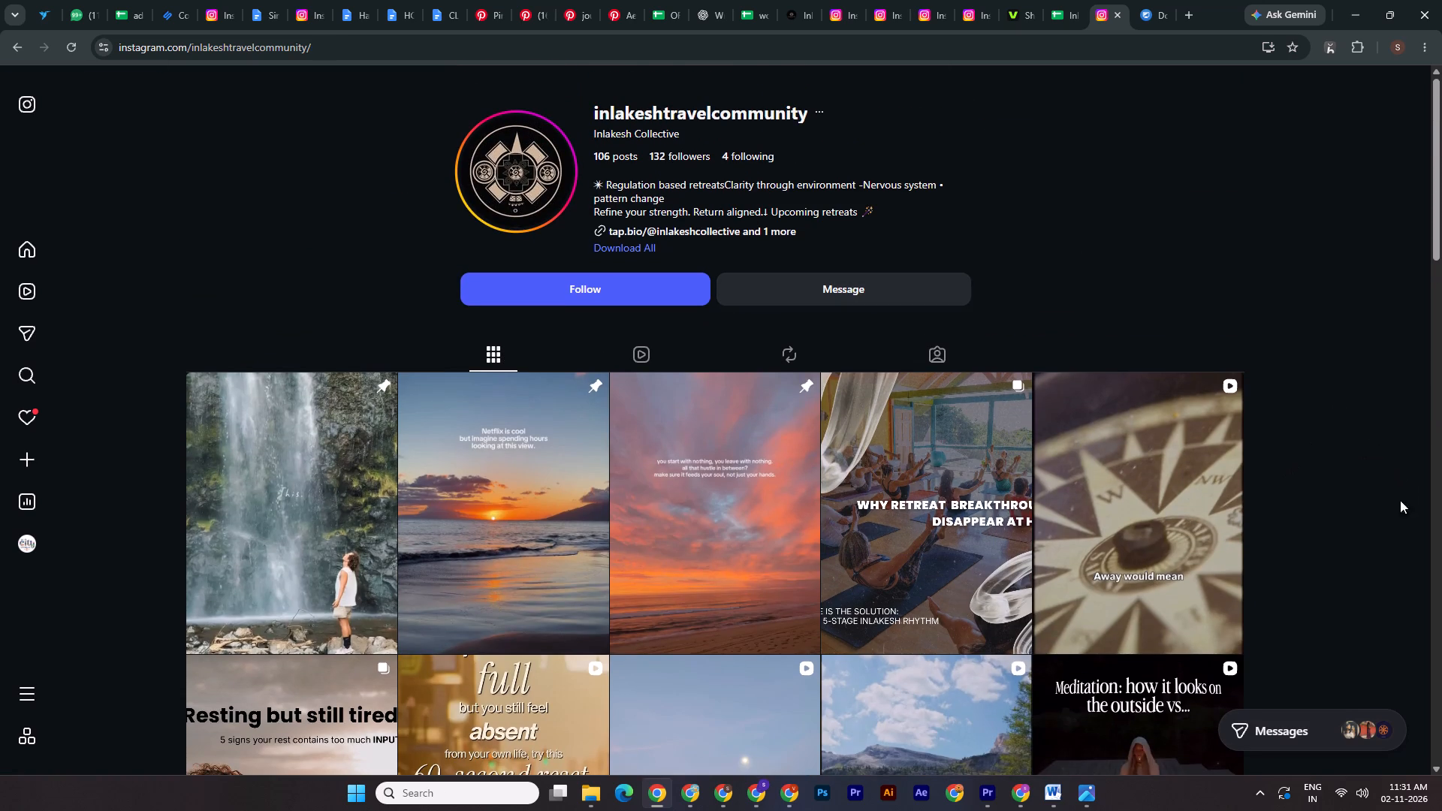
Browse the posts on the inlakeshtravelcommunity Instagram profile and open the "Resting but still tired" carousel.
scroll(1339, 518, "down", 7)
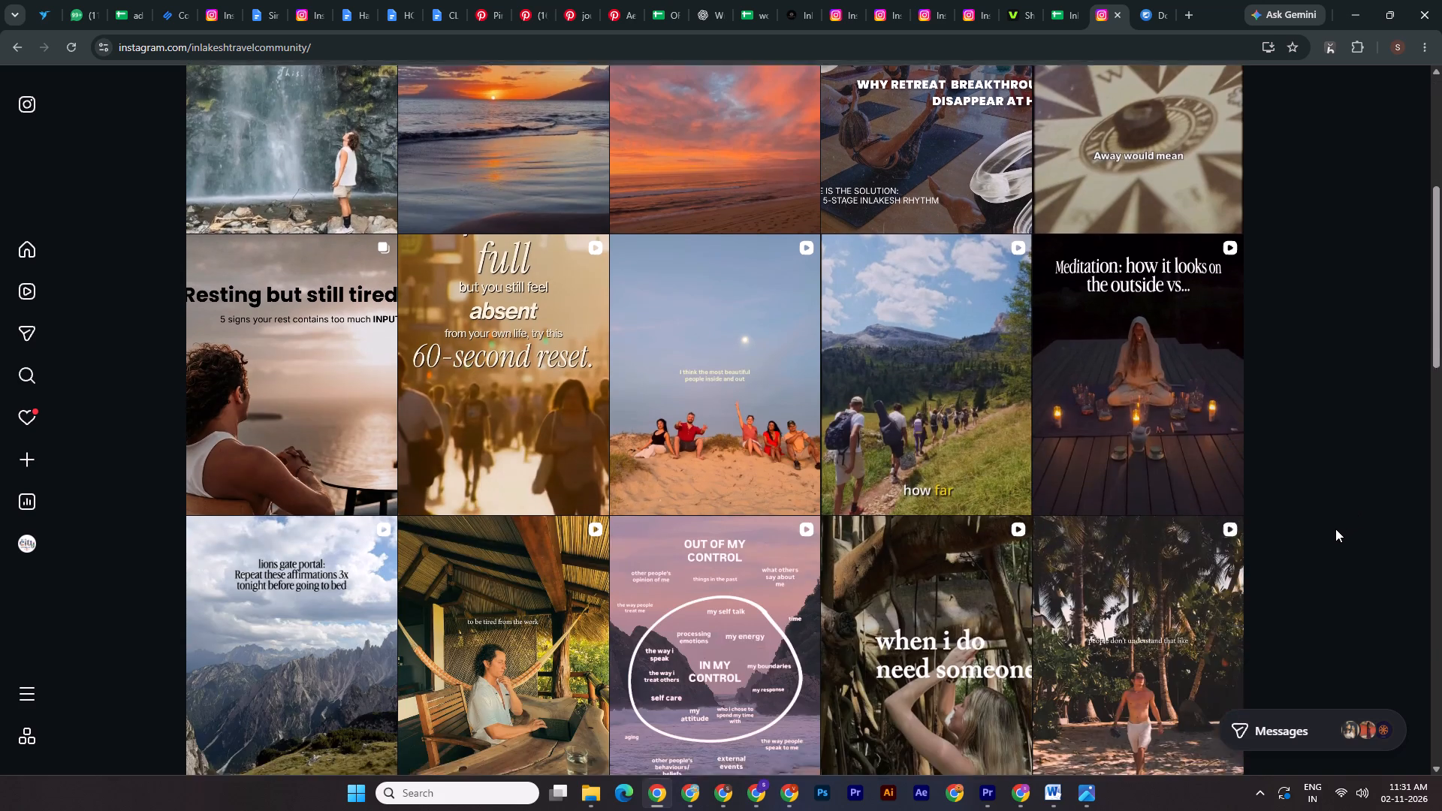
scroll(1331, 544, "up", 4)
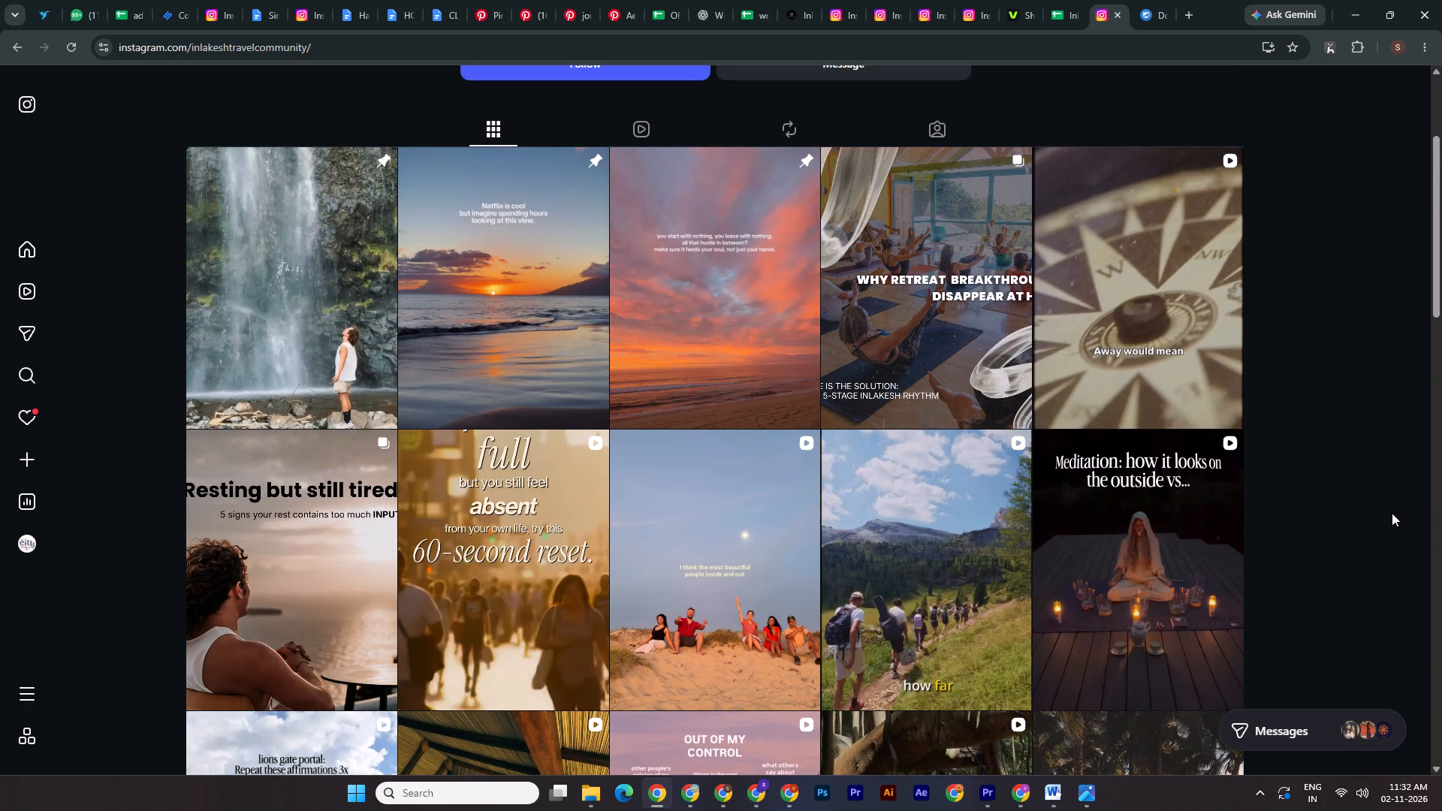
scroll(1375, 523, "down", 4)
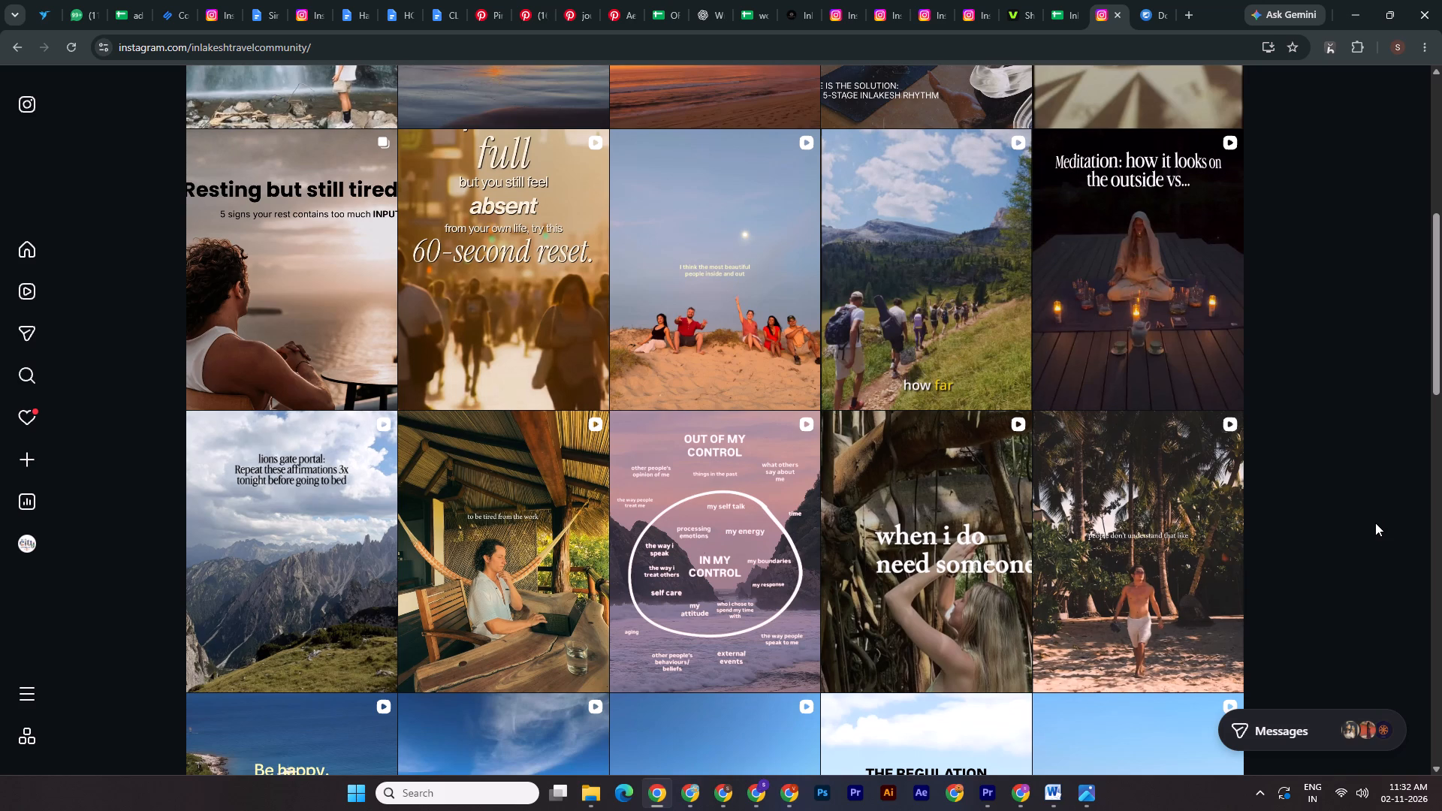
scroll(1374, 529, "up", 4)
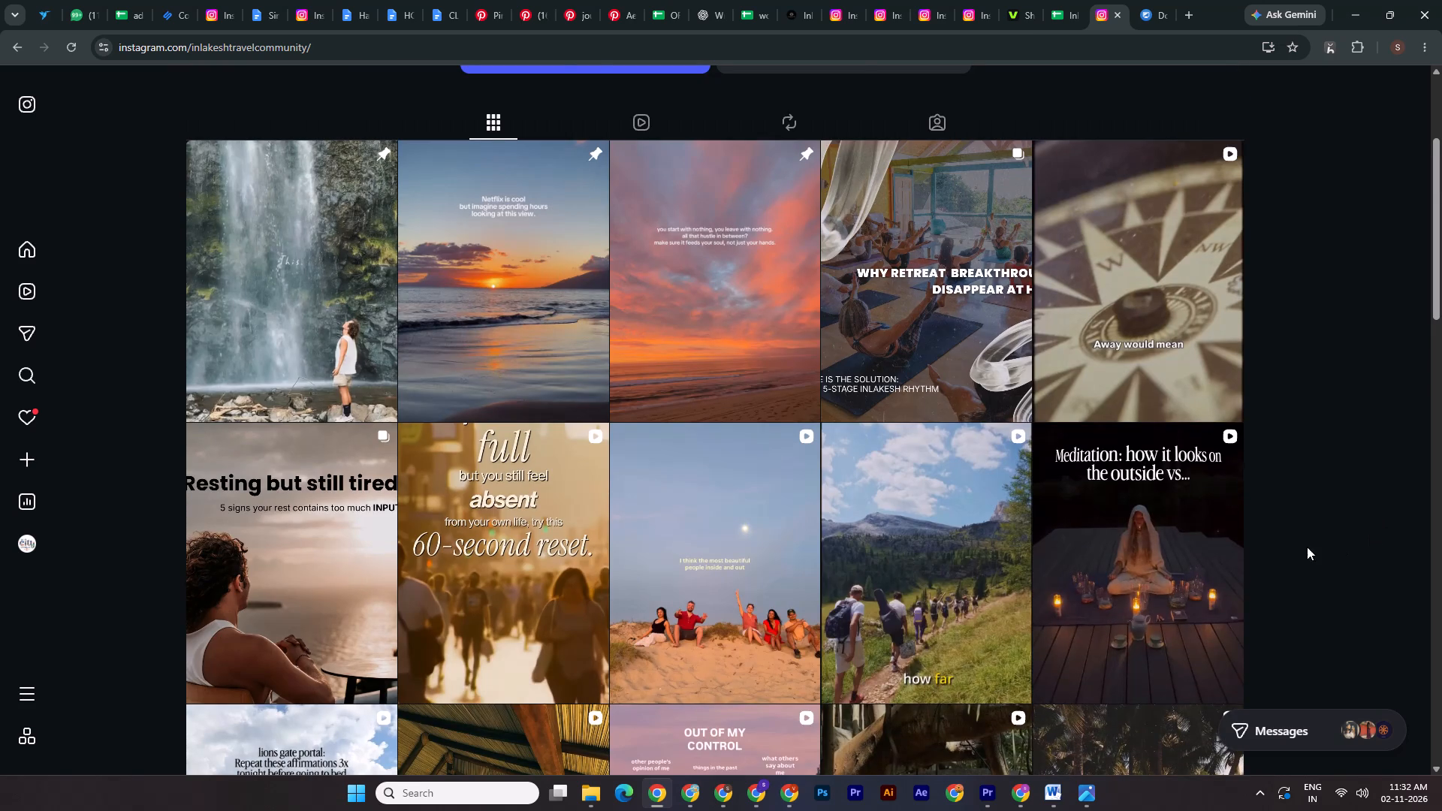
left_click(324, 573)
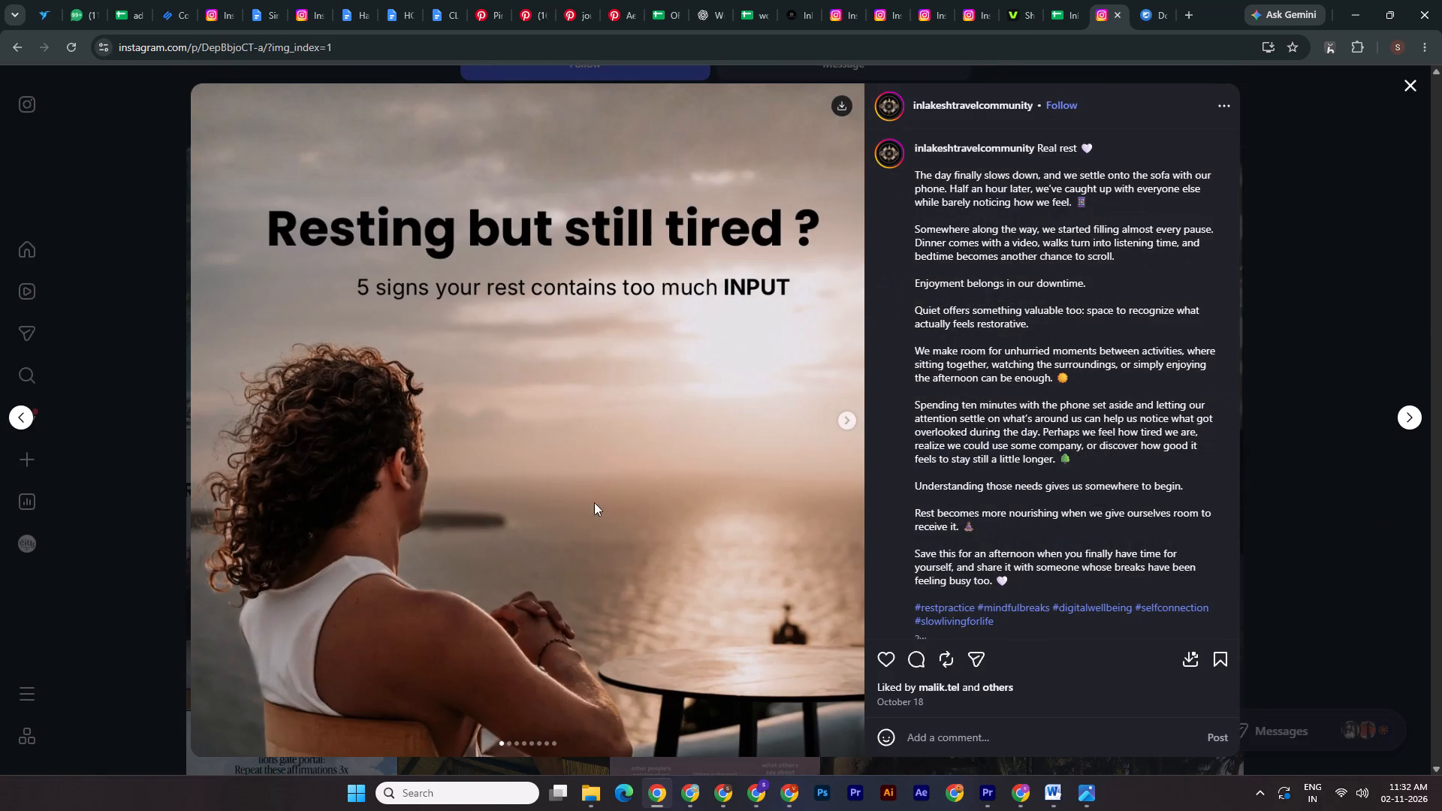
Look through all slides of the "Resting but still tired" carousel and close the post.
left_click(843, 419)
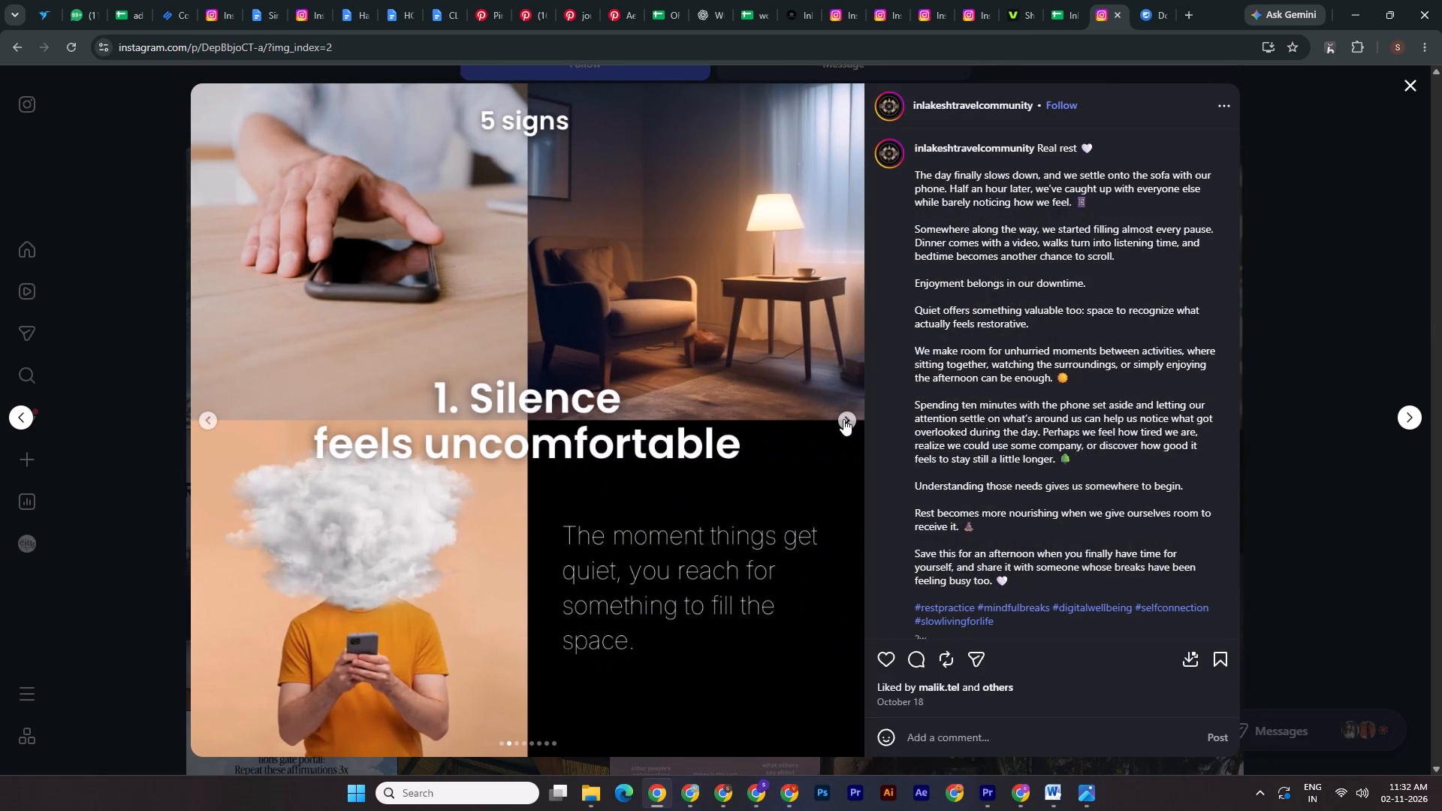
left_click(843, 419)
left_click(843, 419)
left_click(843, 419)
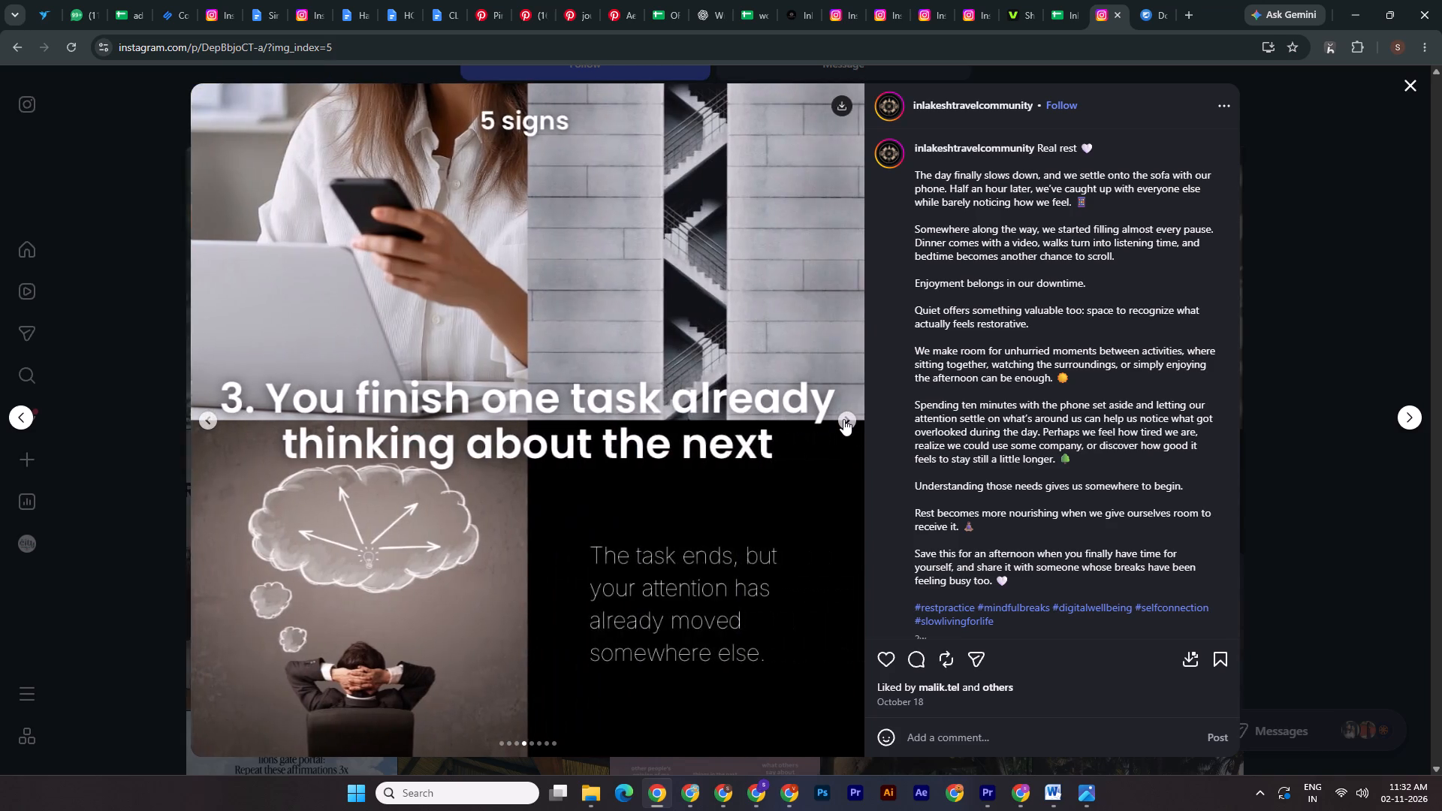
left_click(843, 419)
left_click(843, 419)
left_click(843, 419)
left_click(843, 419)
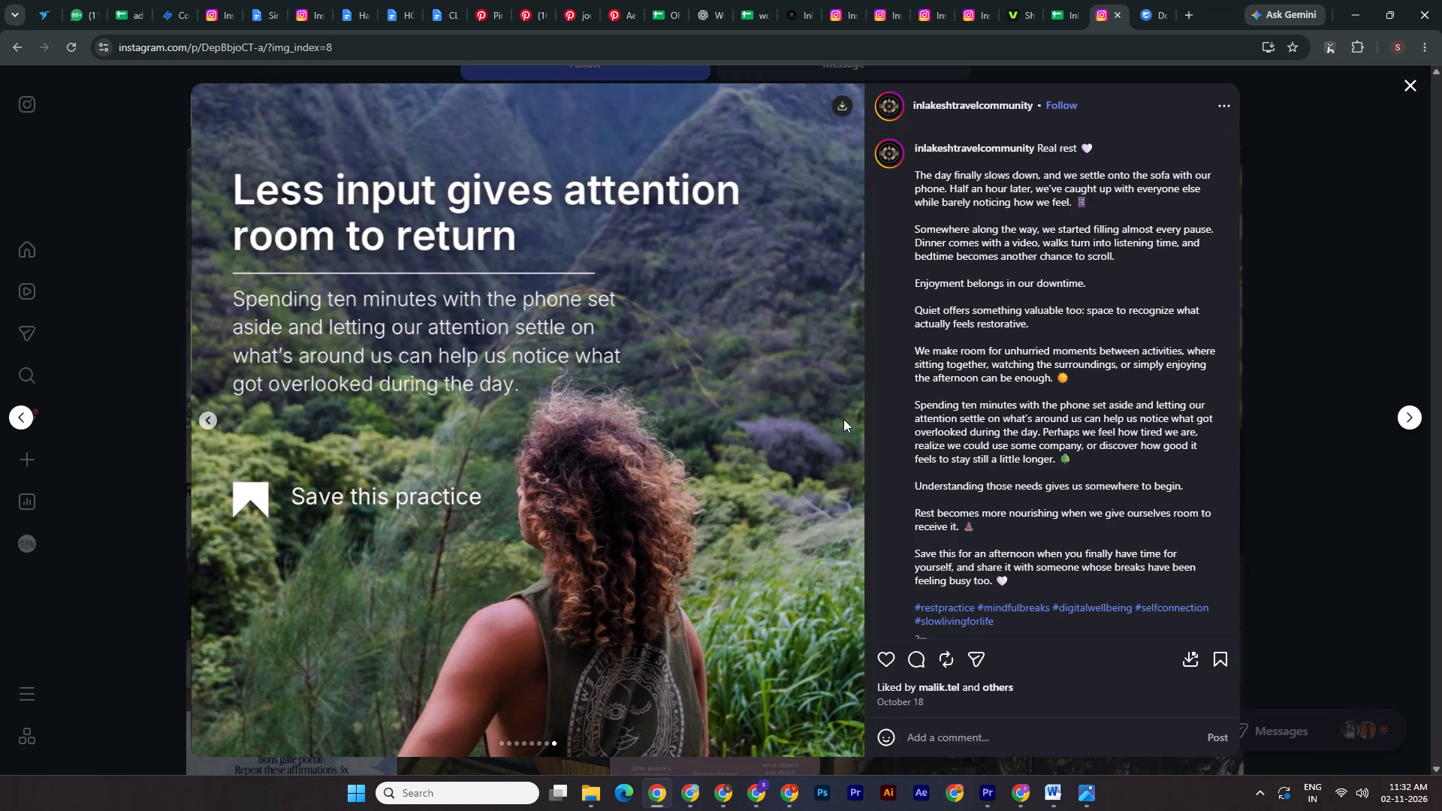
left_click(1335, 272)
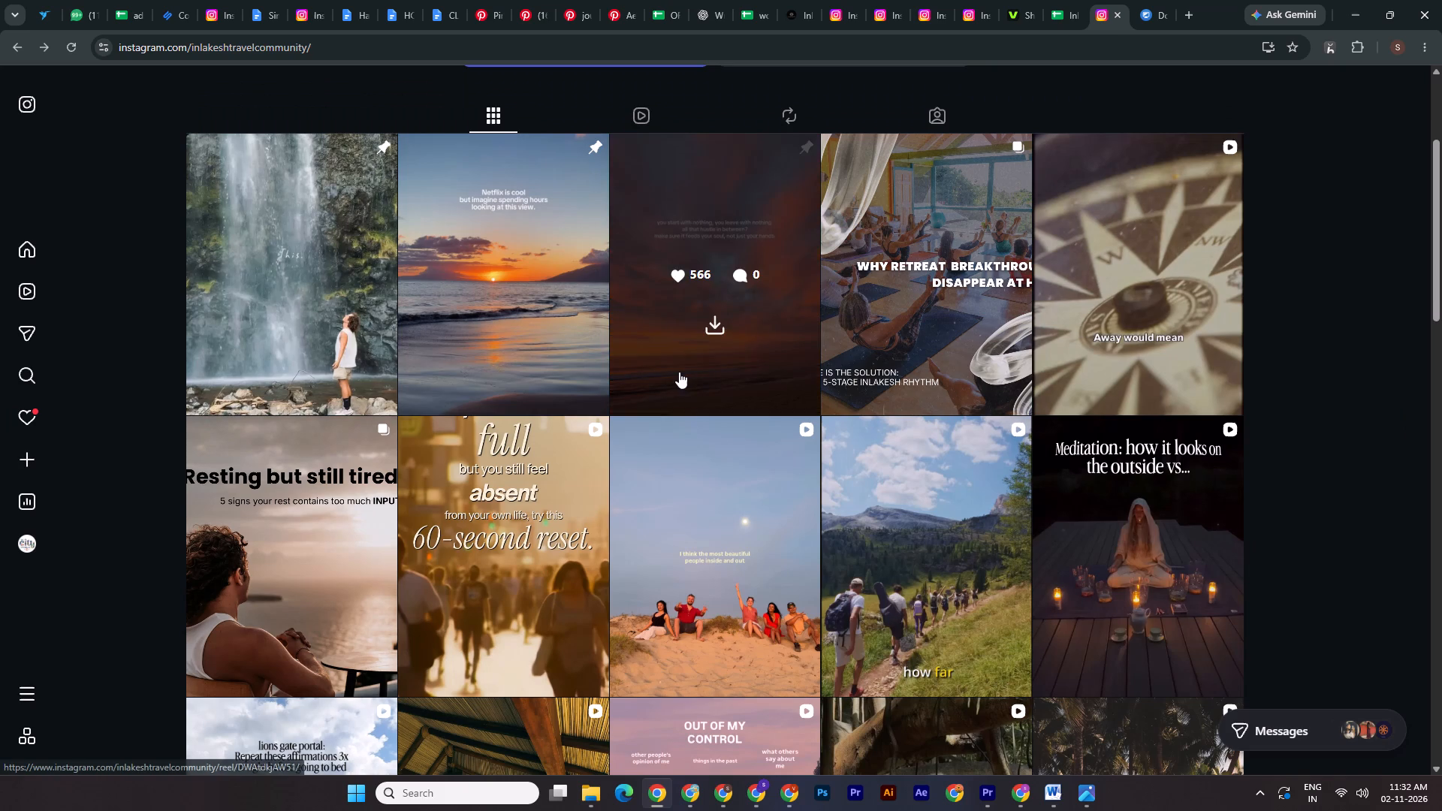
Open the inlakeshtravelcommunity carousel about retreat breakthroughs disappearing at home, look through all its slides and close it.
left_click(988, 273)
left_click(853, 415)
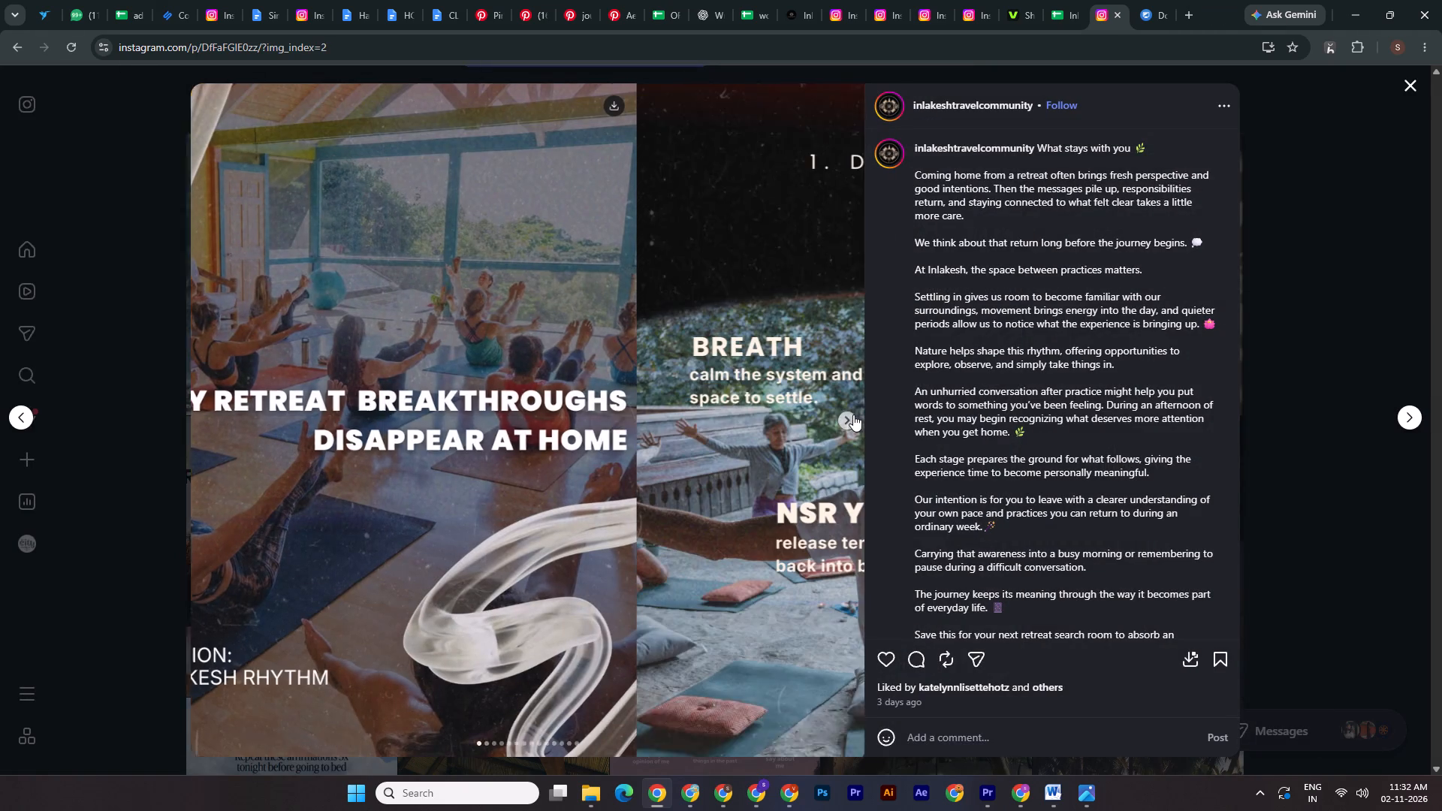
left_click(853, 415)
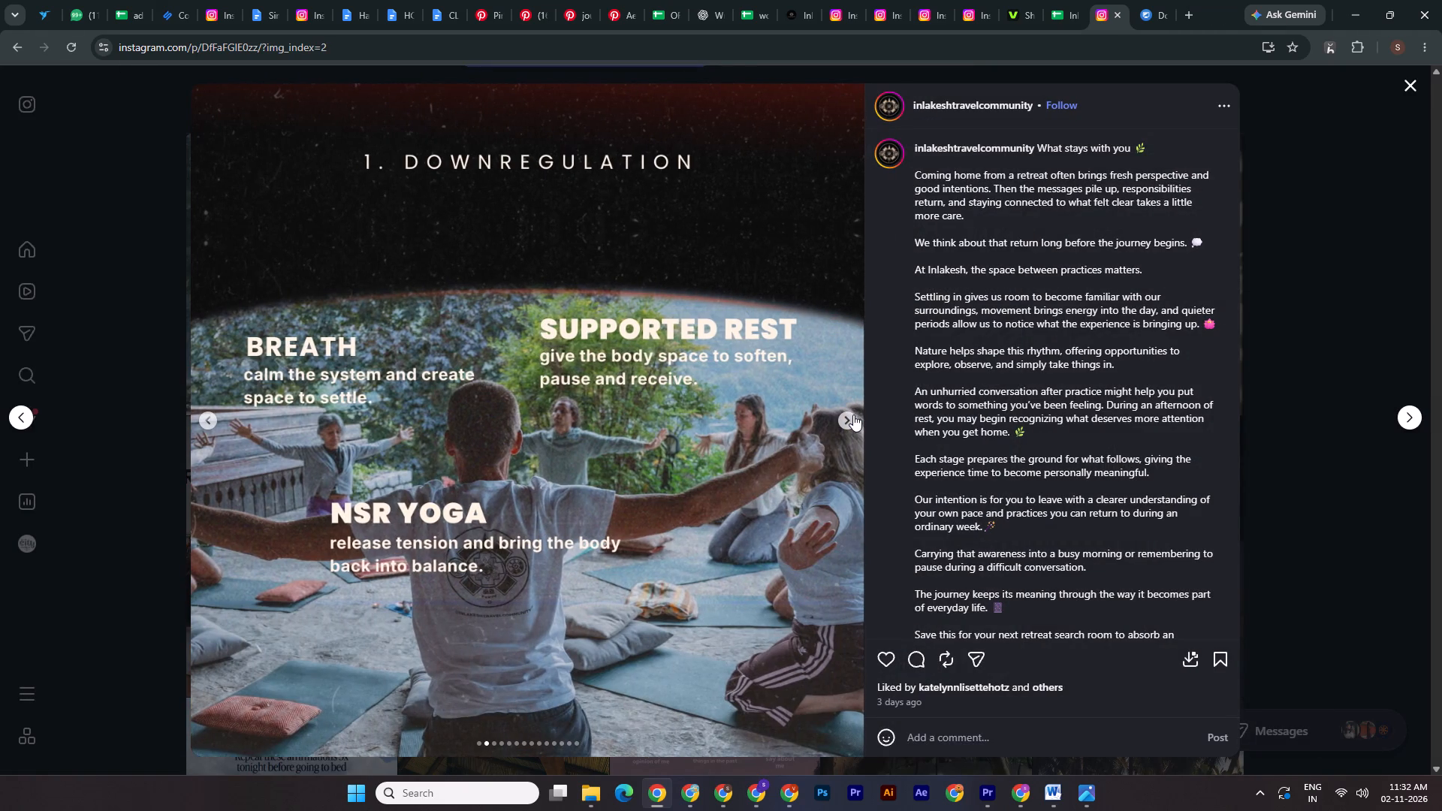
left_click(853, 415)
left_click(853, 415)
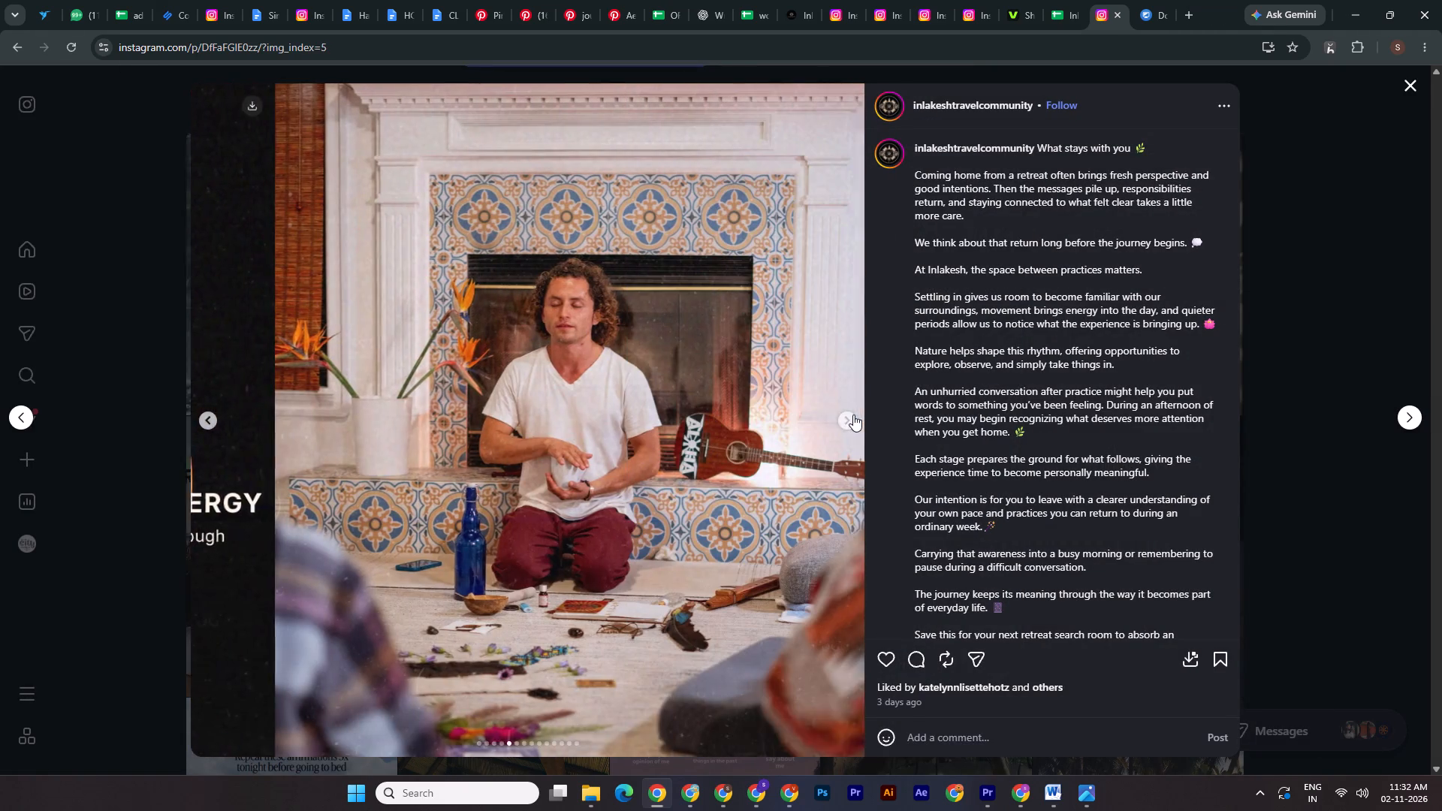
left_click(211, 417)
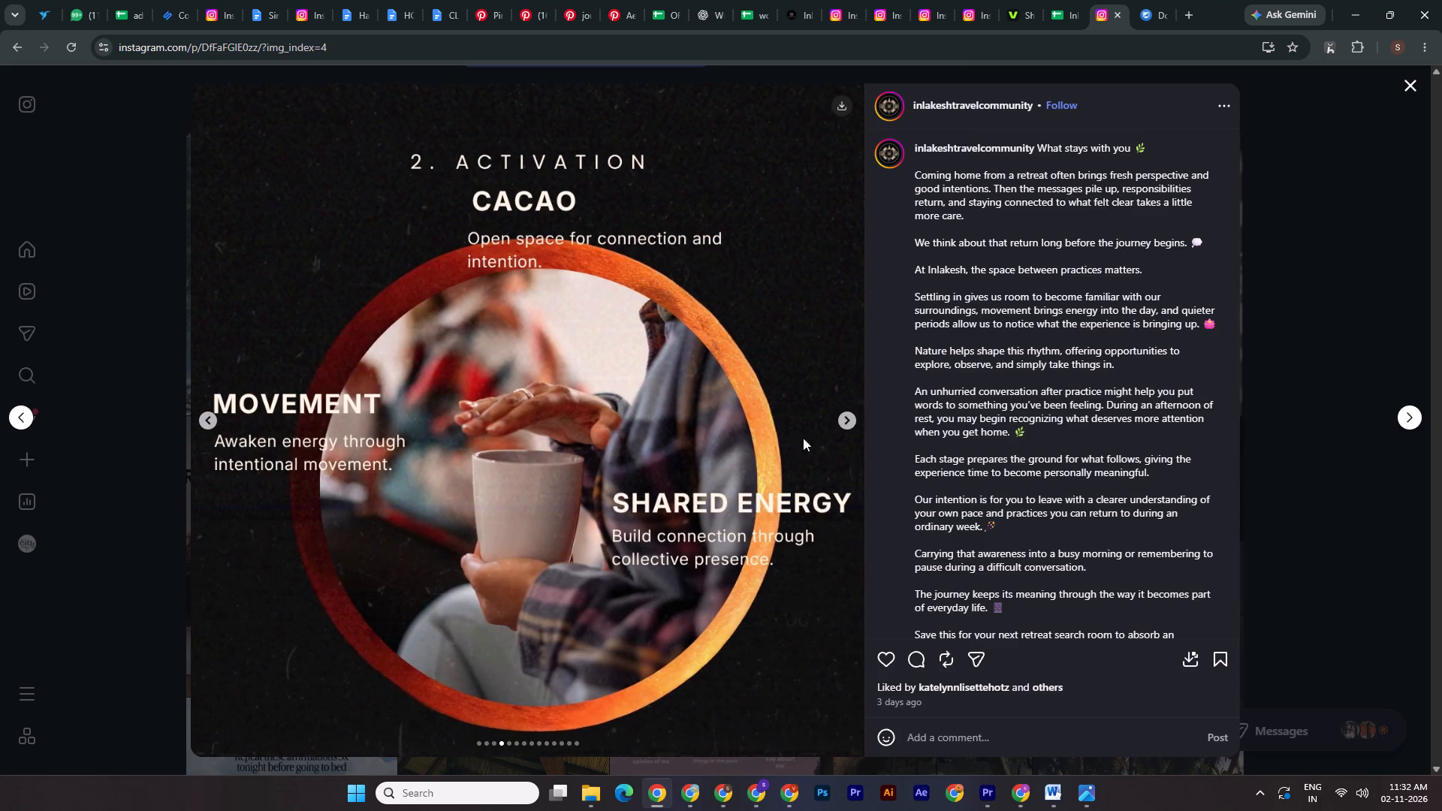
left_click(838, 423)
left_click(838, 423)
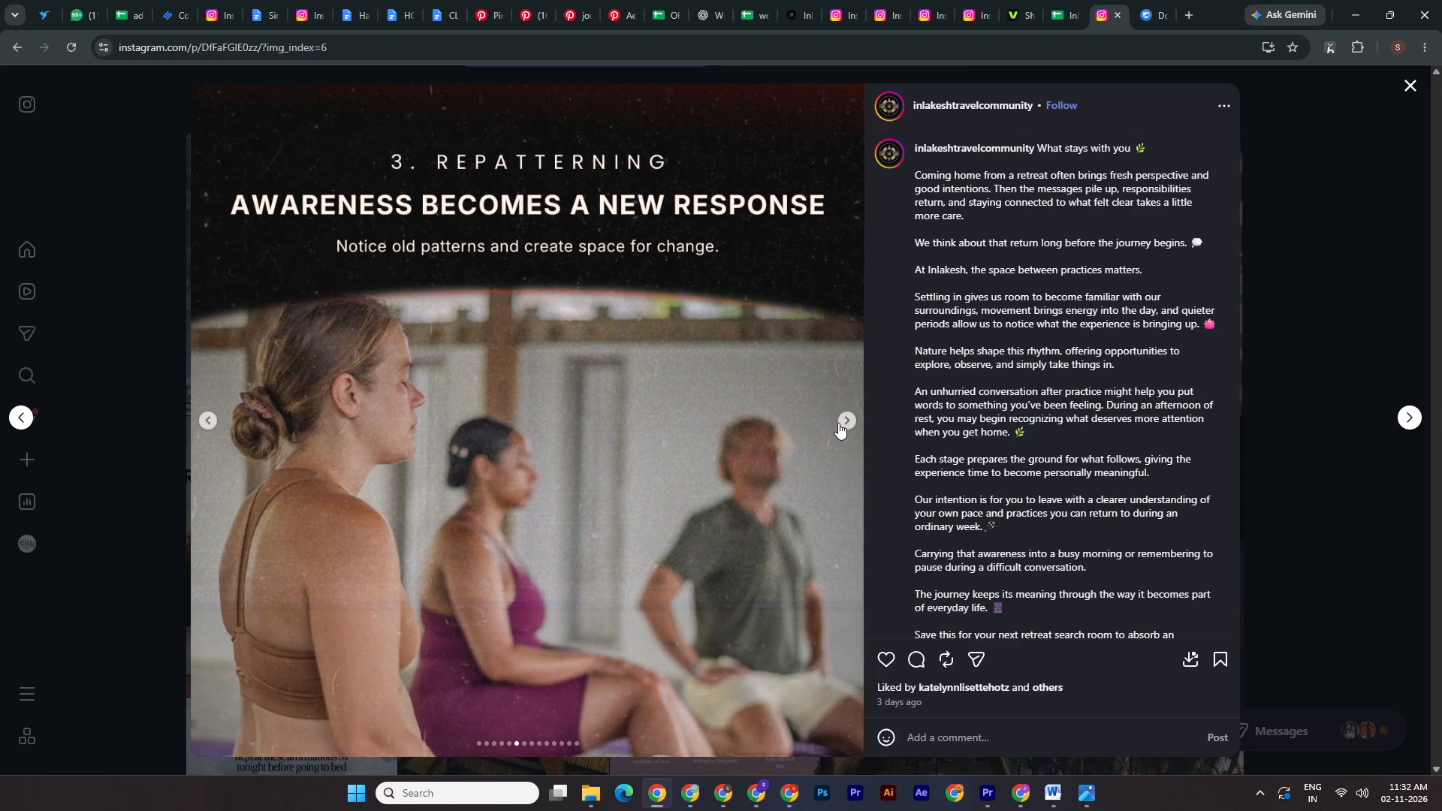
left_click(838, 423)
left_click(838, 423)
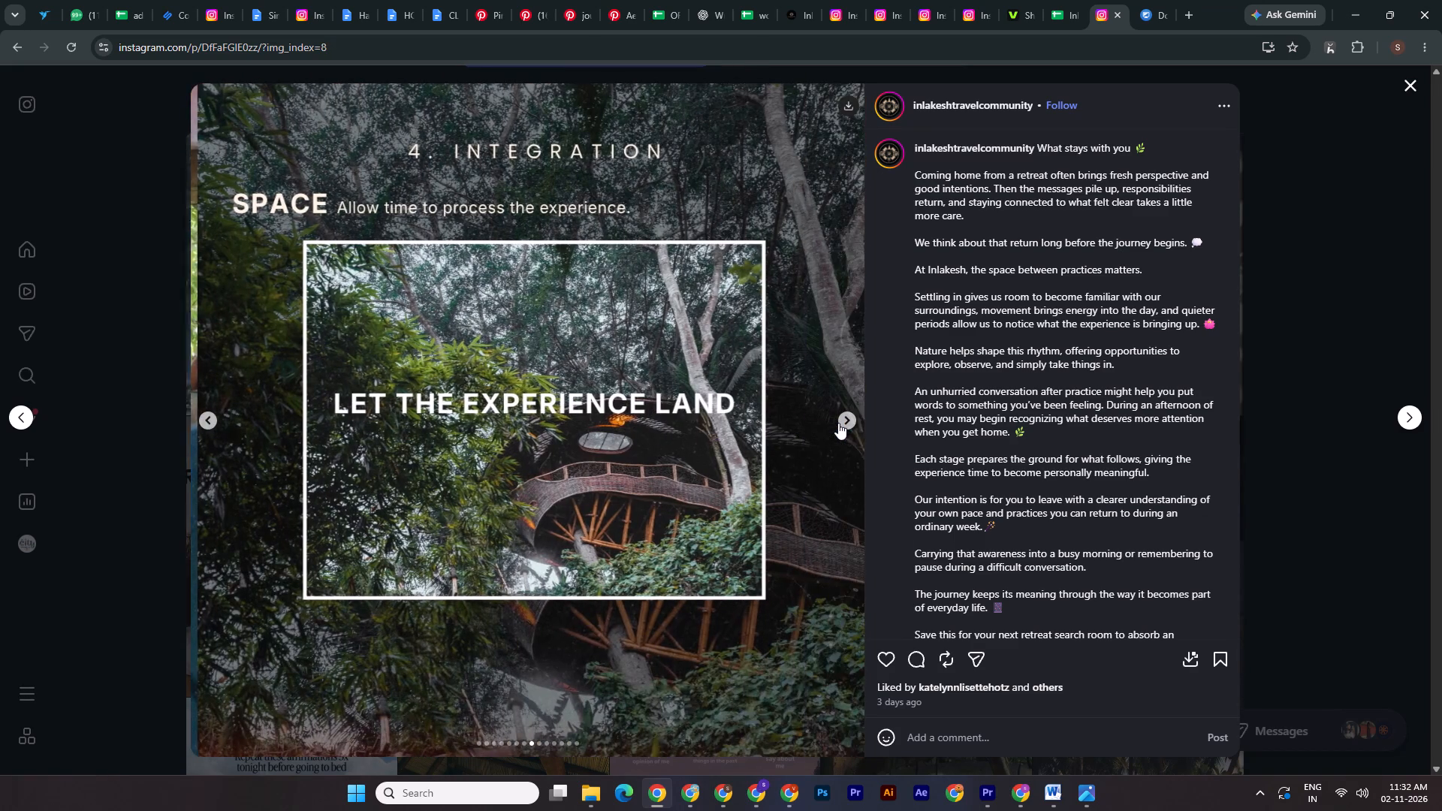
left_click(838, 423)
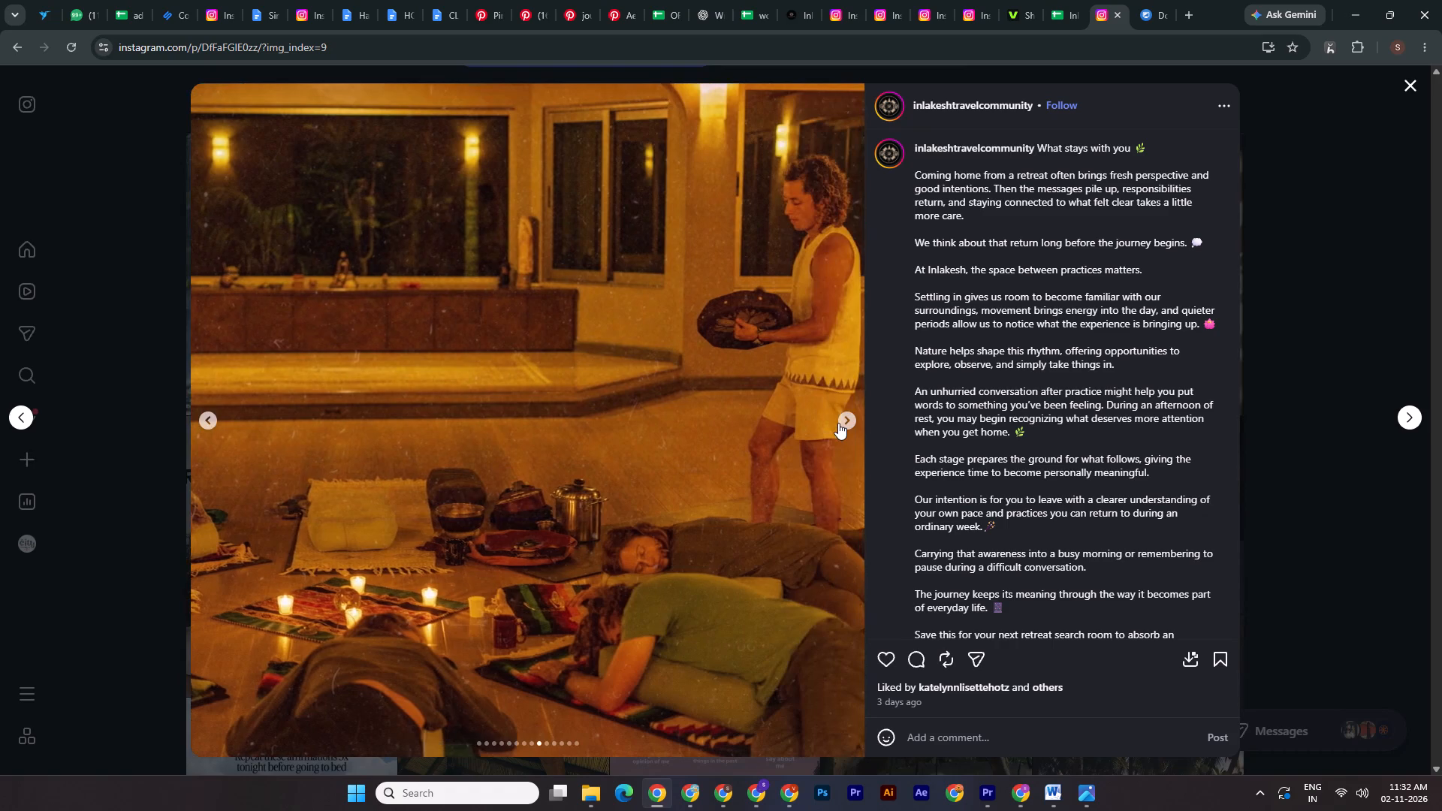
left_click(838, 423)
left_click(838, 423)
left_click(838, 423)
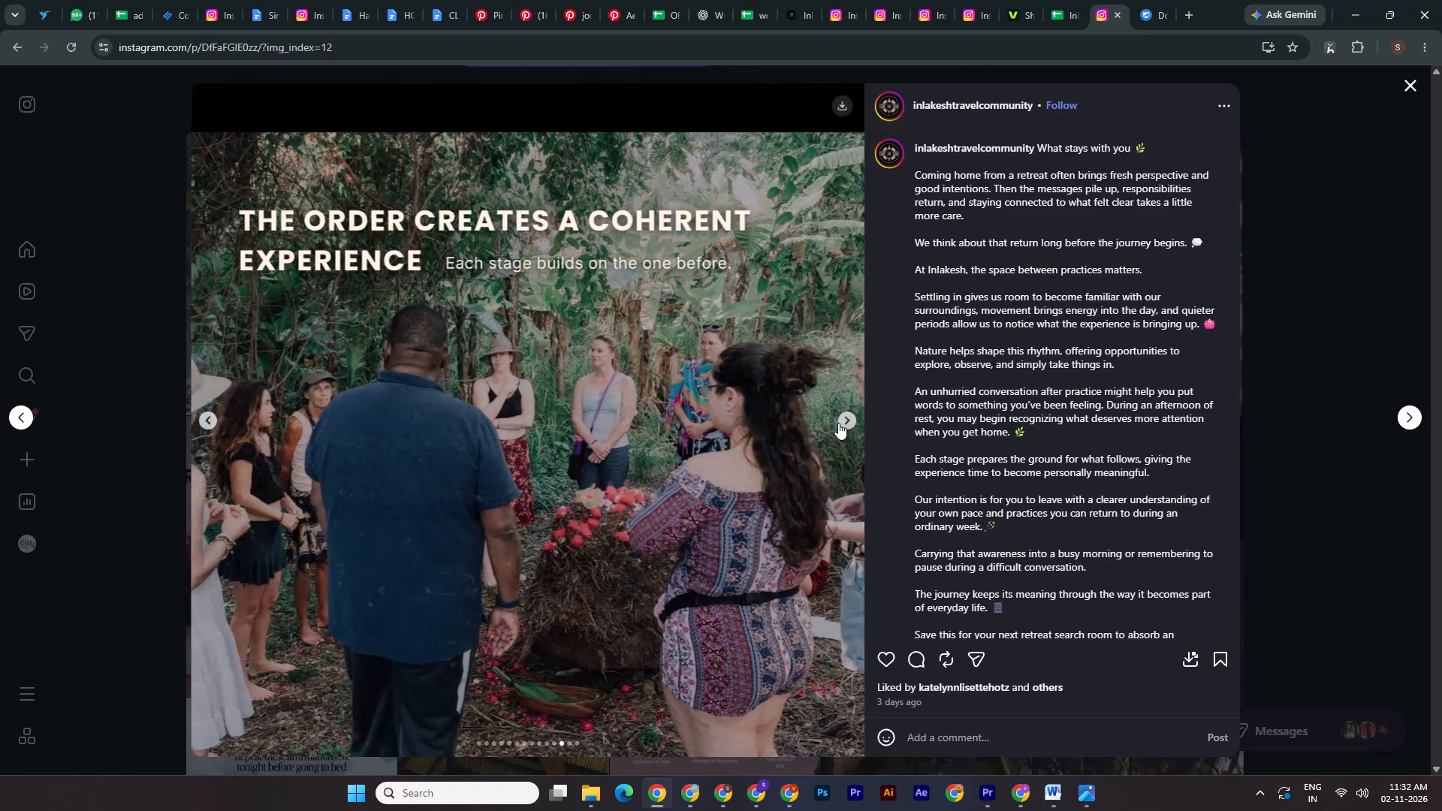
left_click(838, 423)
left_click(838, 423)
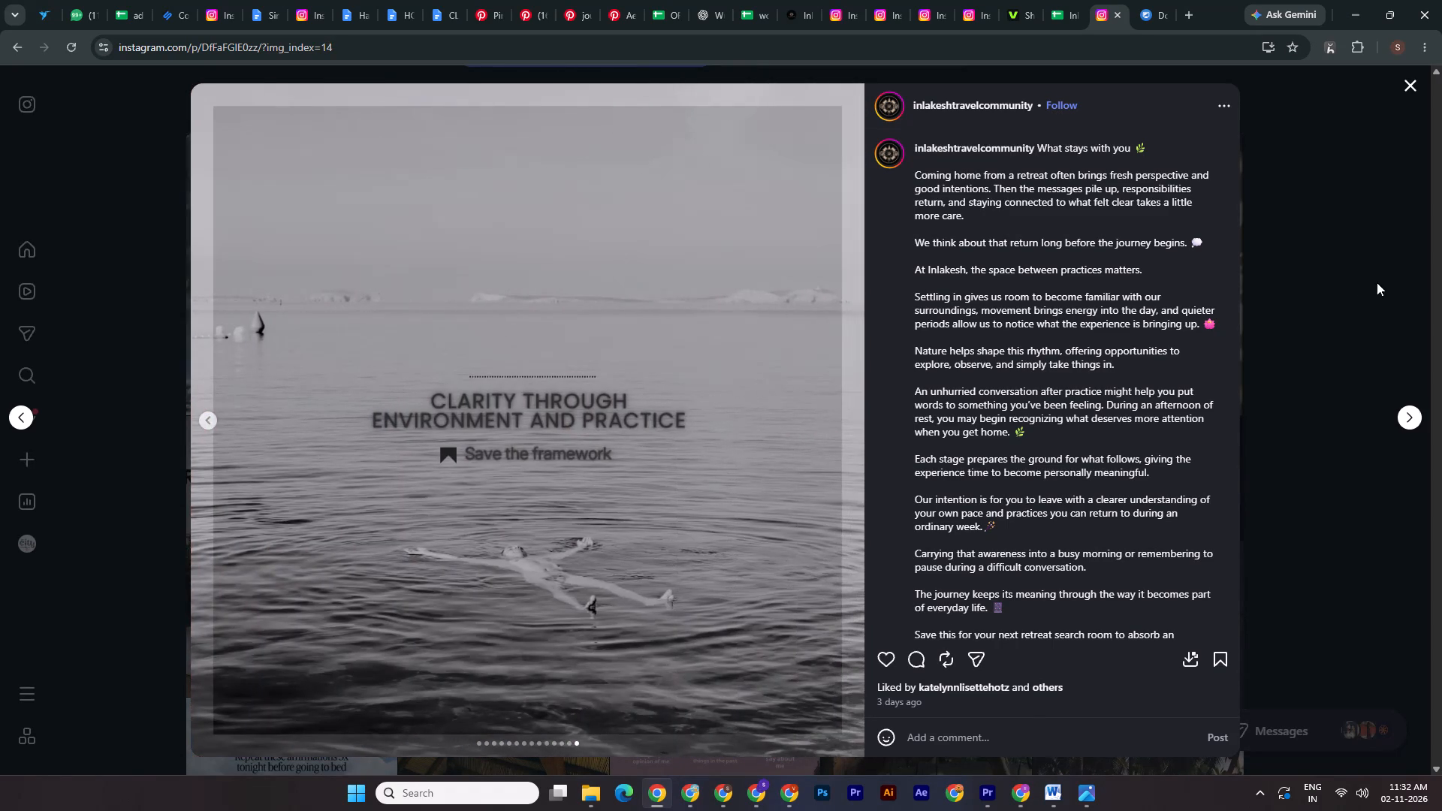
left_click(1340, 290)
Switch to Premiere Pro and move the Sequence 01 playhead to 00:00:00:00.
left_click(996, 795)
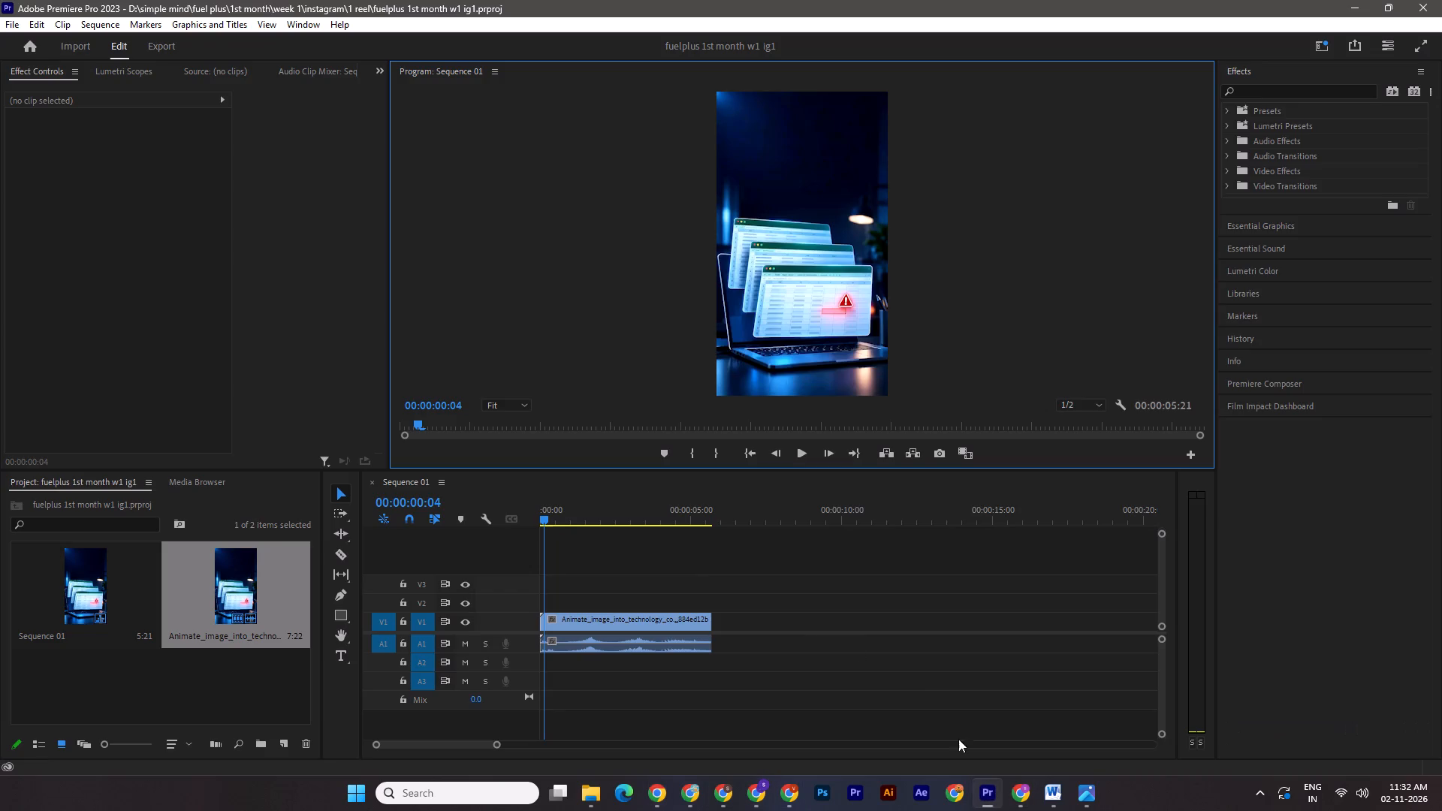
left_click_drag(543, 520, 525, 516)
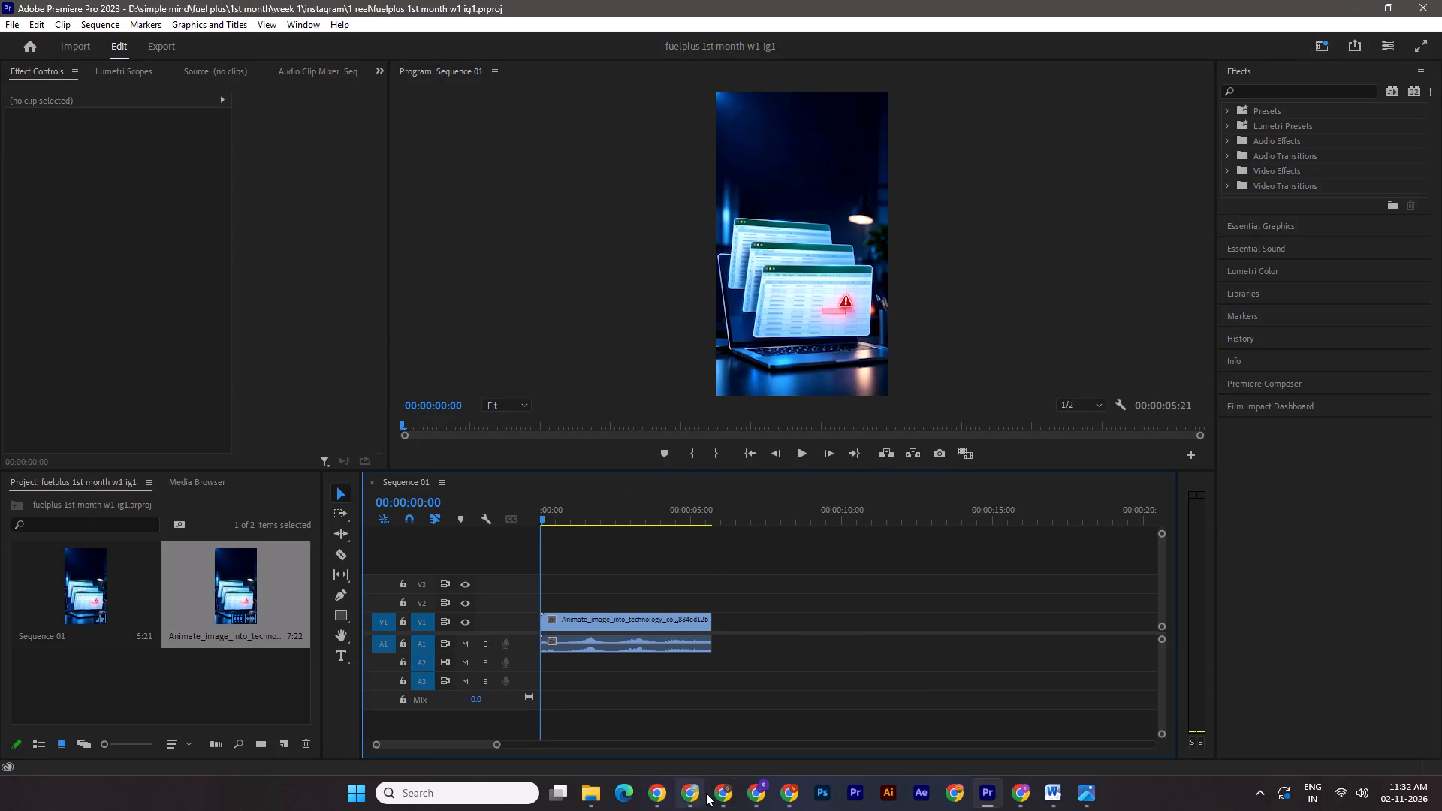
Switch to the Chrome window with Canva and create a new custom-size design of 1080 × 1920 px.
left_click(714, 793)
left_click(68, 0)
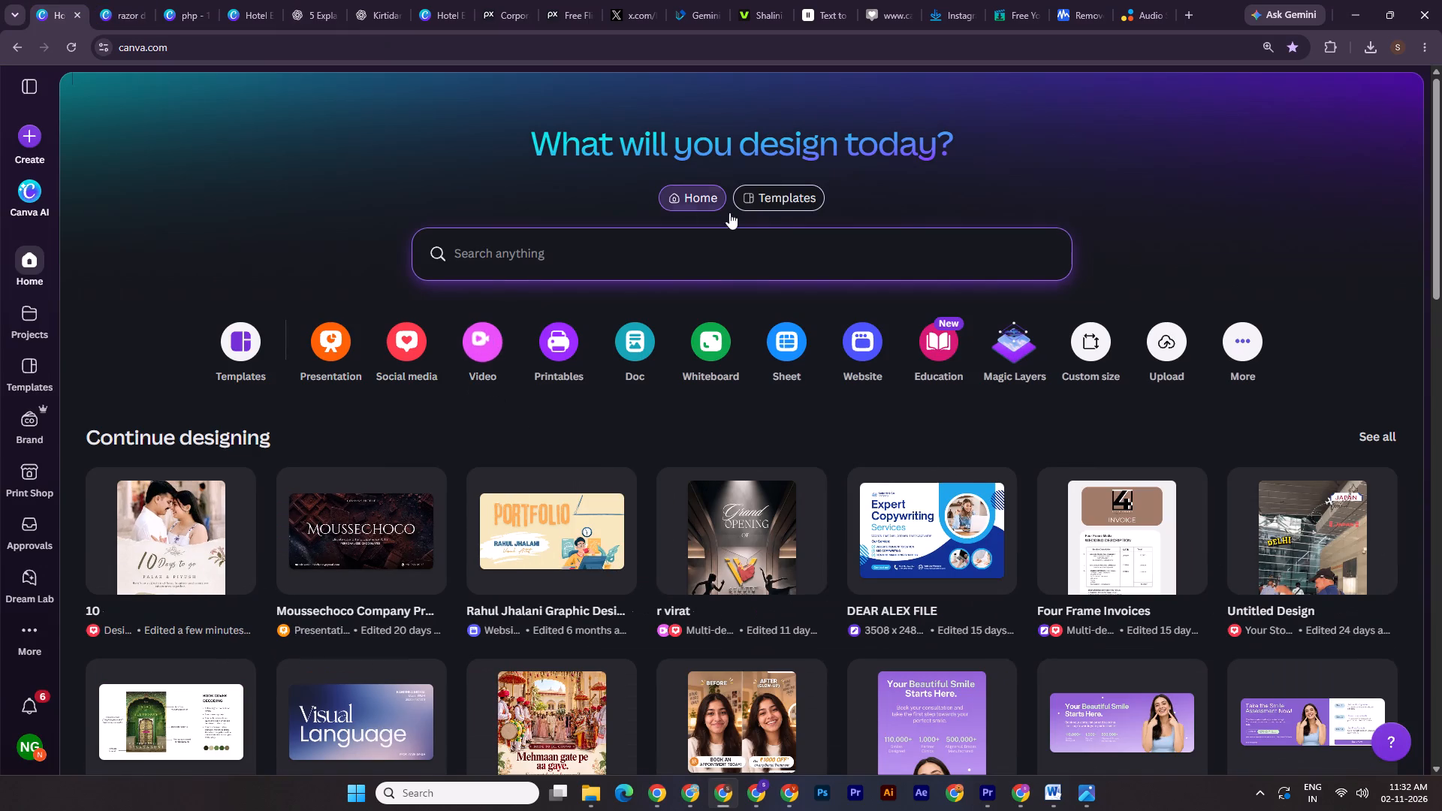
left_click(1171, 222)
left_click(1097, 339)
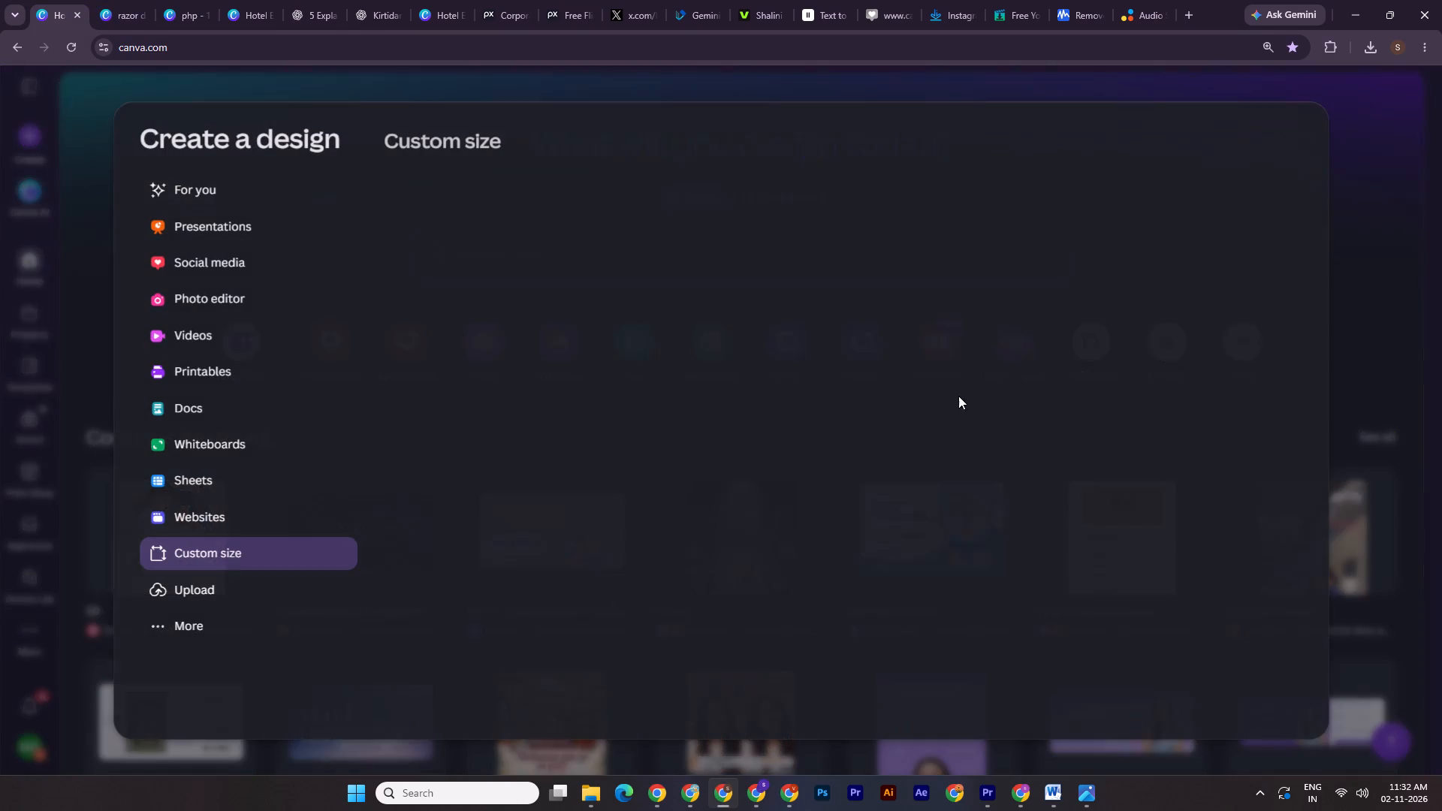
left_click(529, 204)
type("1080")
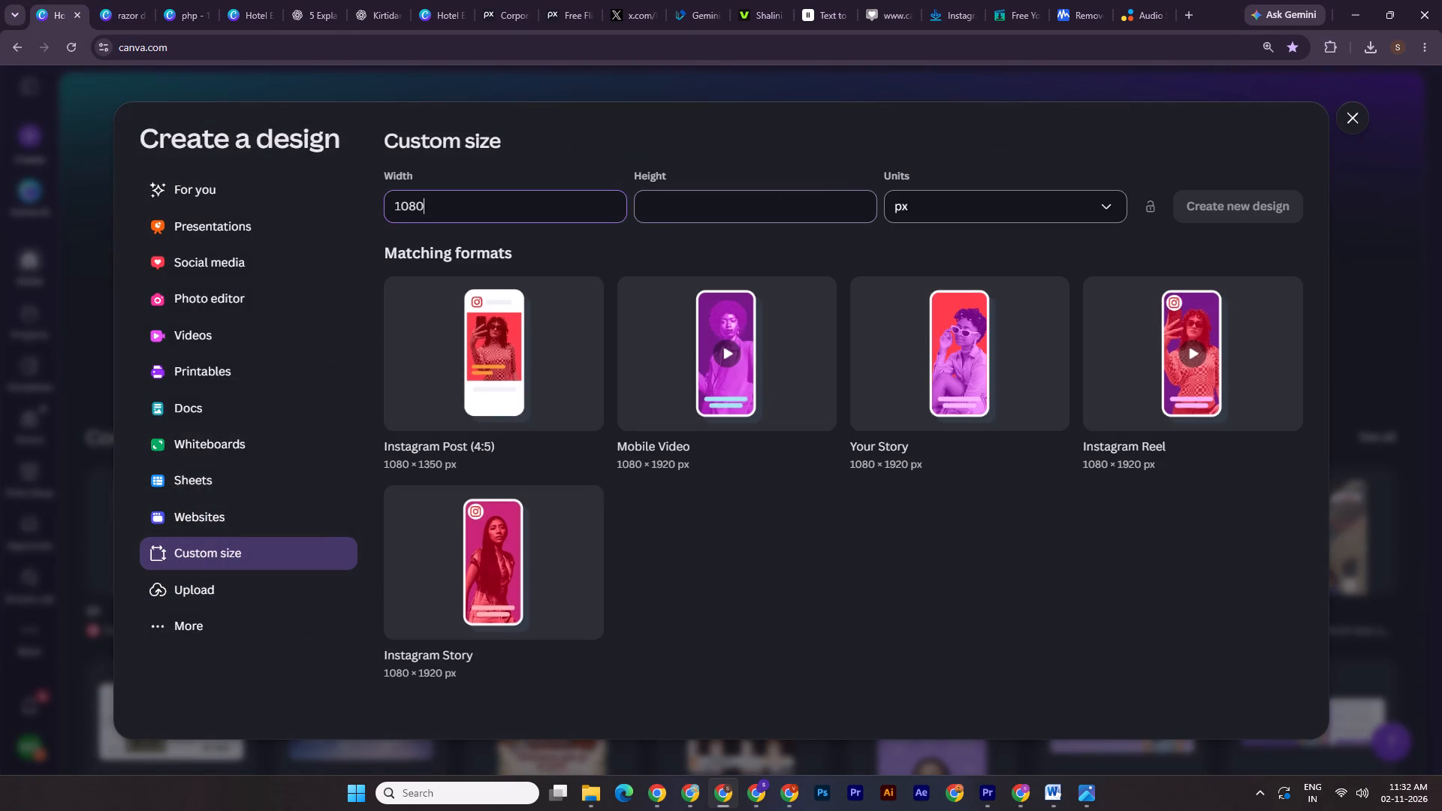
left_click(715, 210)
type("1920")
left_click(1224, 213)
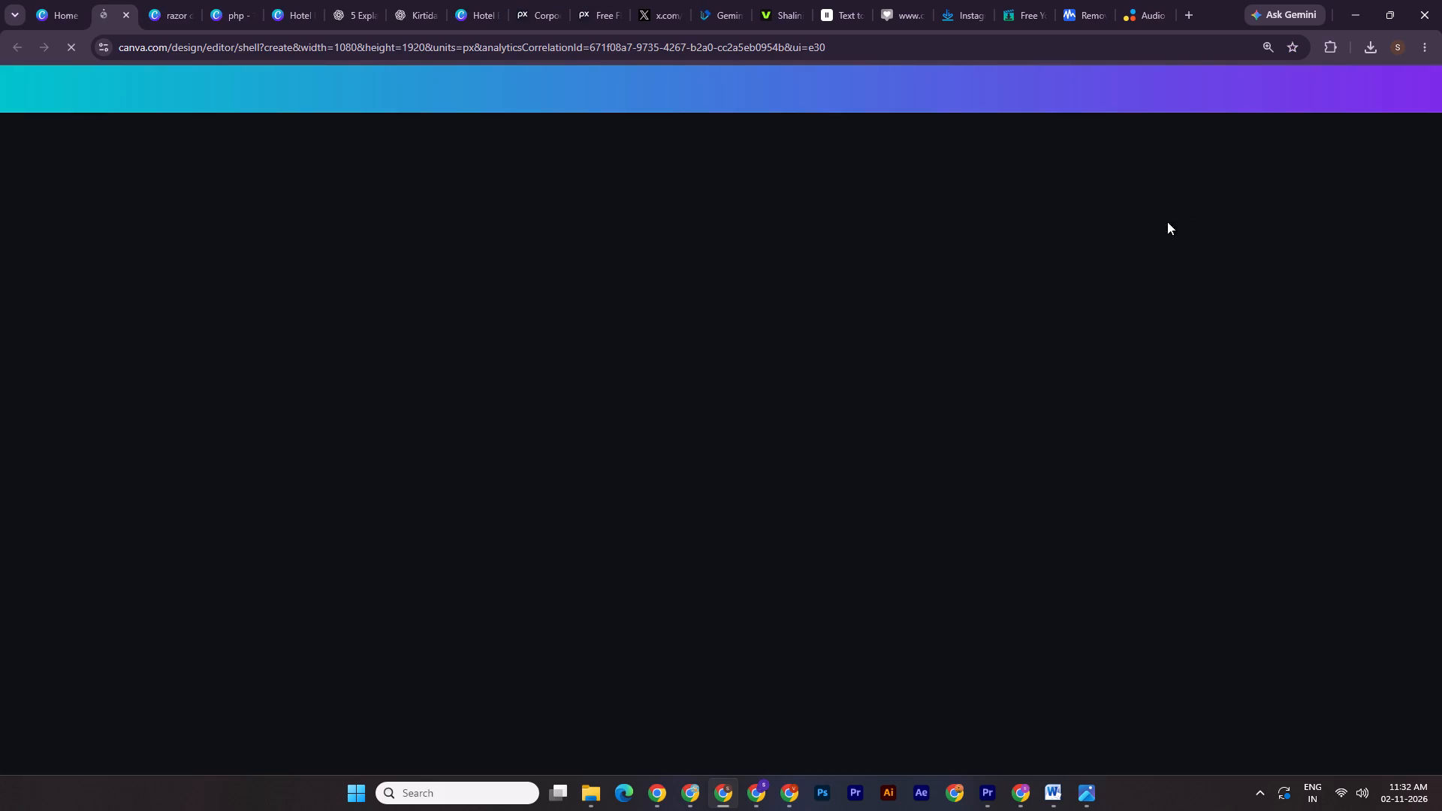
Look through the Canva editor's sidebar apps and folders, and bring up the Downloads folder in File Explorer.
scroll(26, 675, "down", 2)
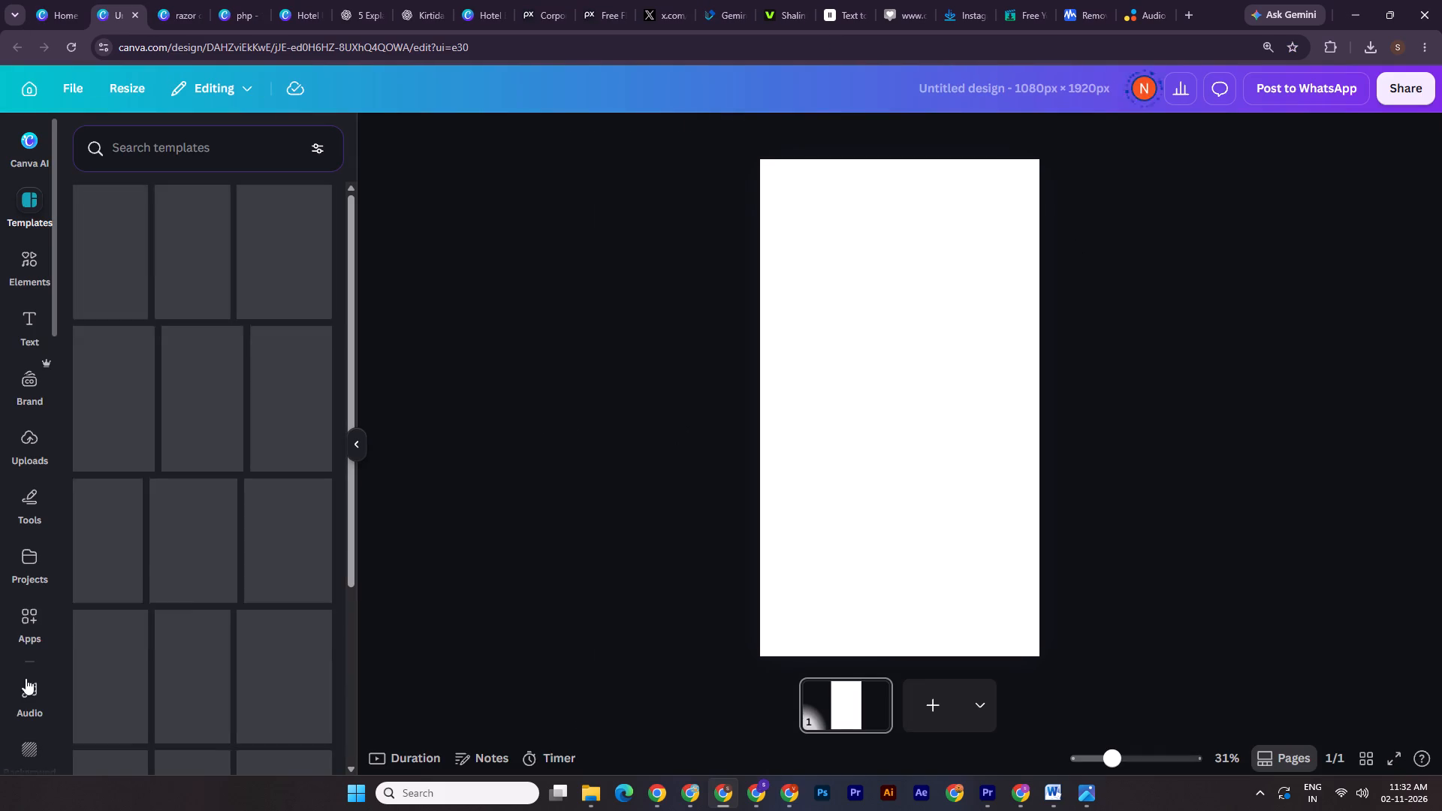
scroll(26, 678, "down", 15)
left_click(30, 195)
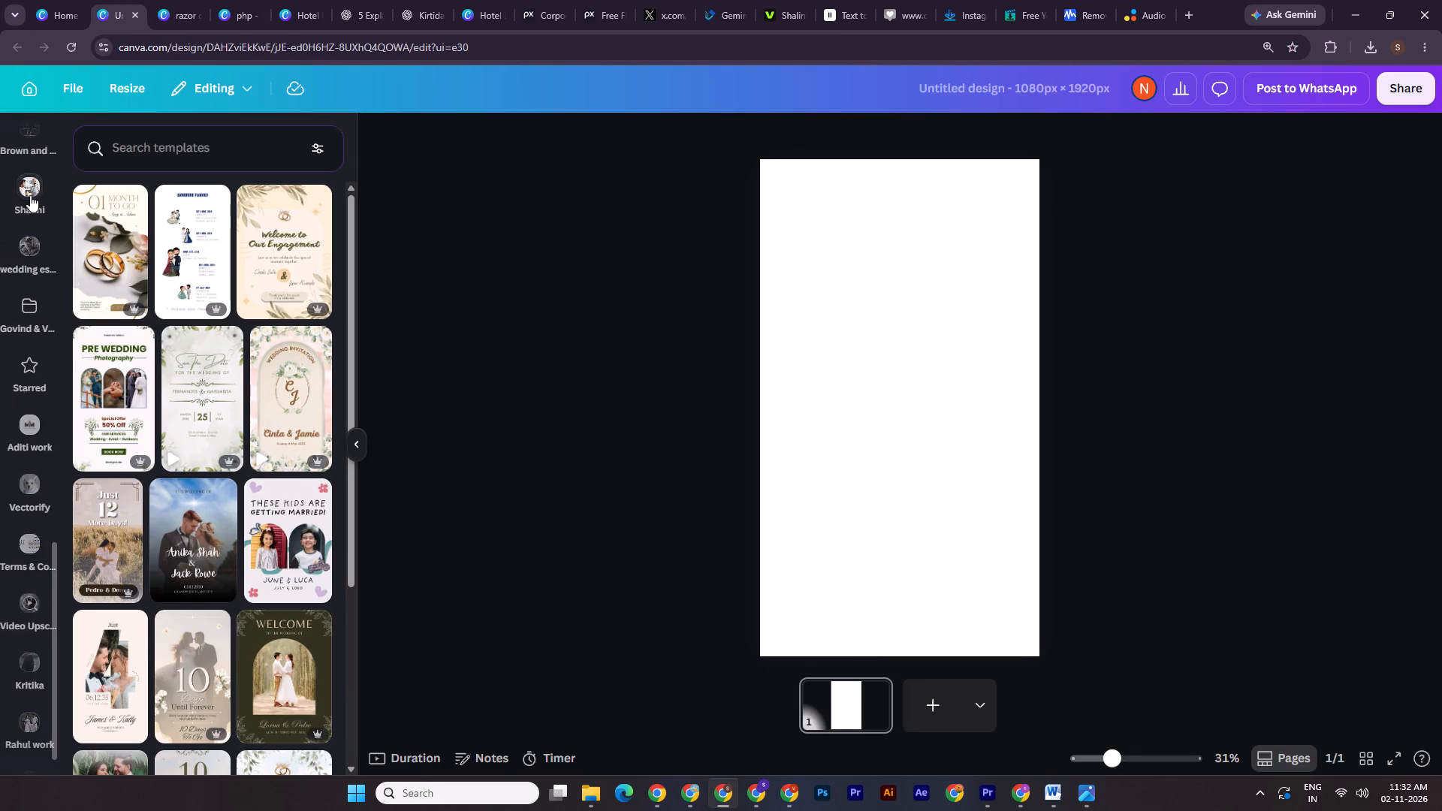
left_click(584, 798)
left_click(465, 719)
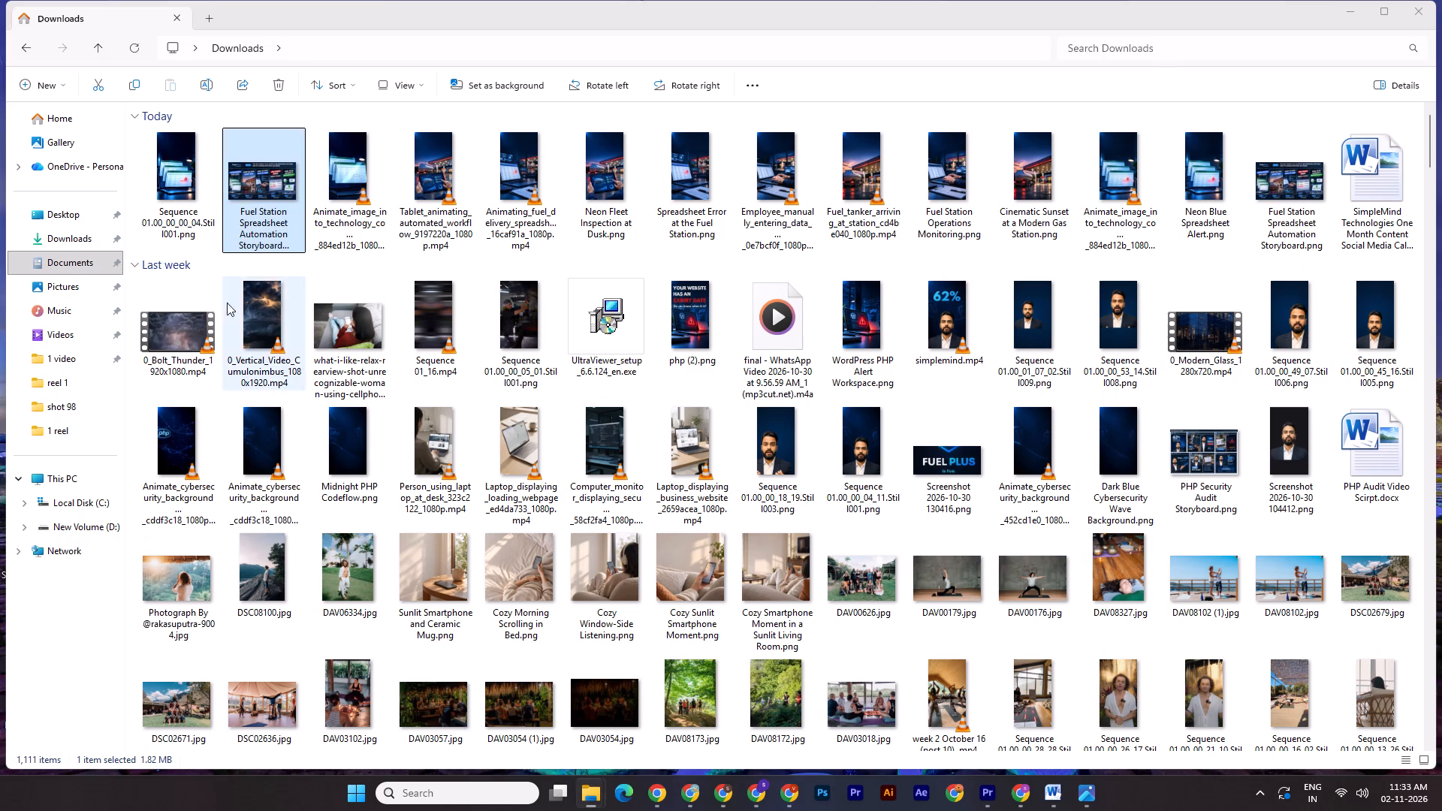
Upload the Sequence 01.00_00_00_04 still from Downloads to the blank 1080 × 1920 Canva design and scale it to fill the page.
left_click_drag(186, 173, 719, 785)
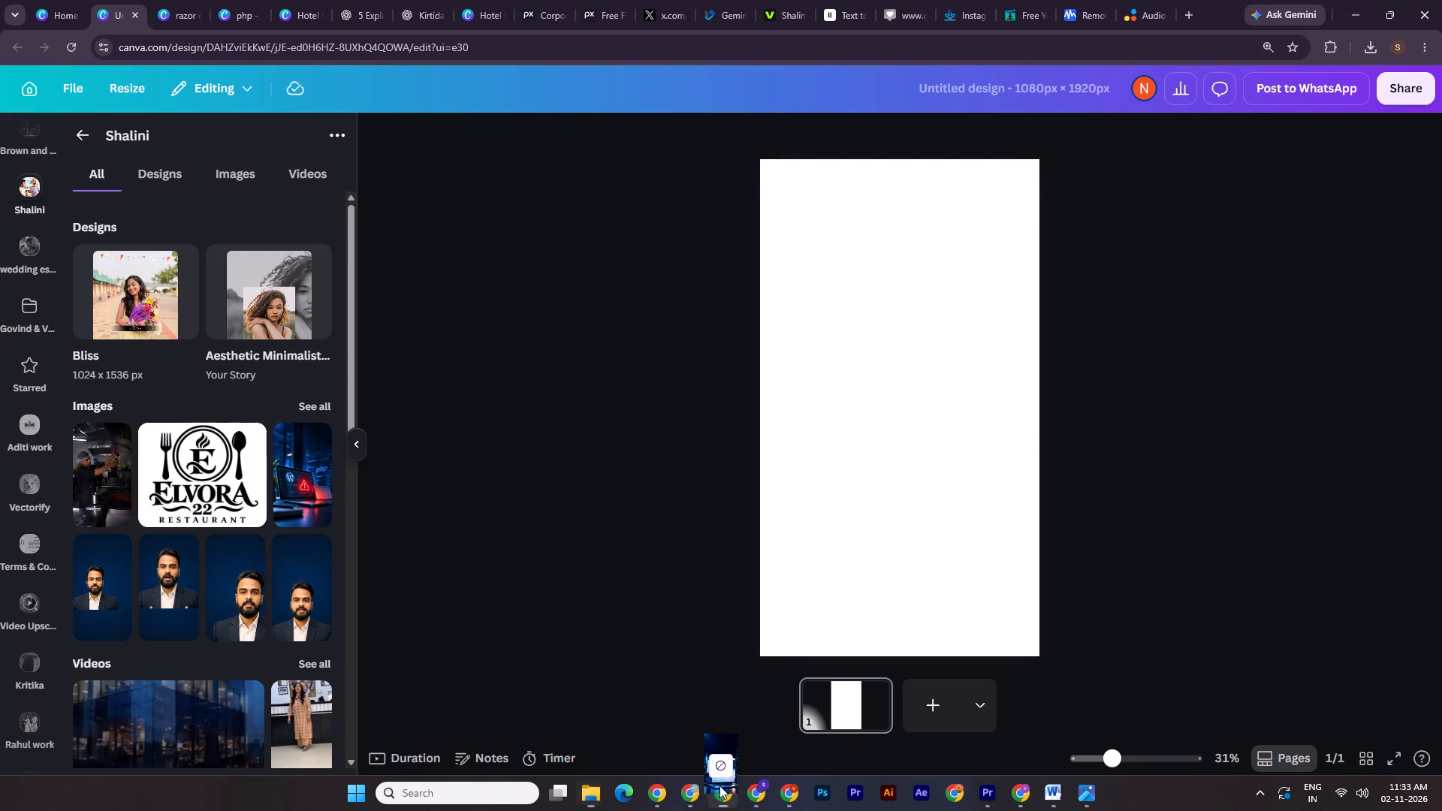
left_click_drag(719, 785, 177, 595)
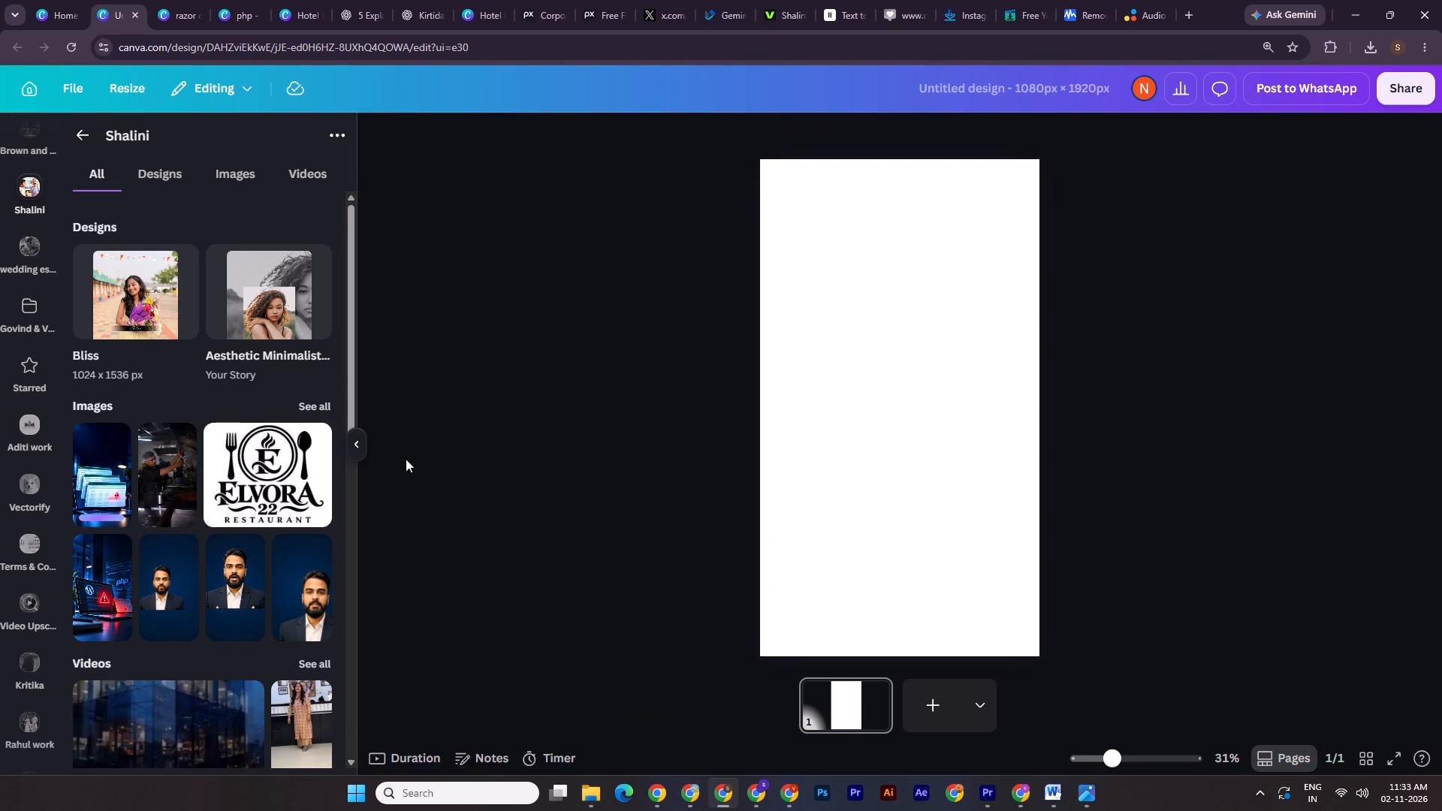
left_click(101, 495)
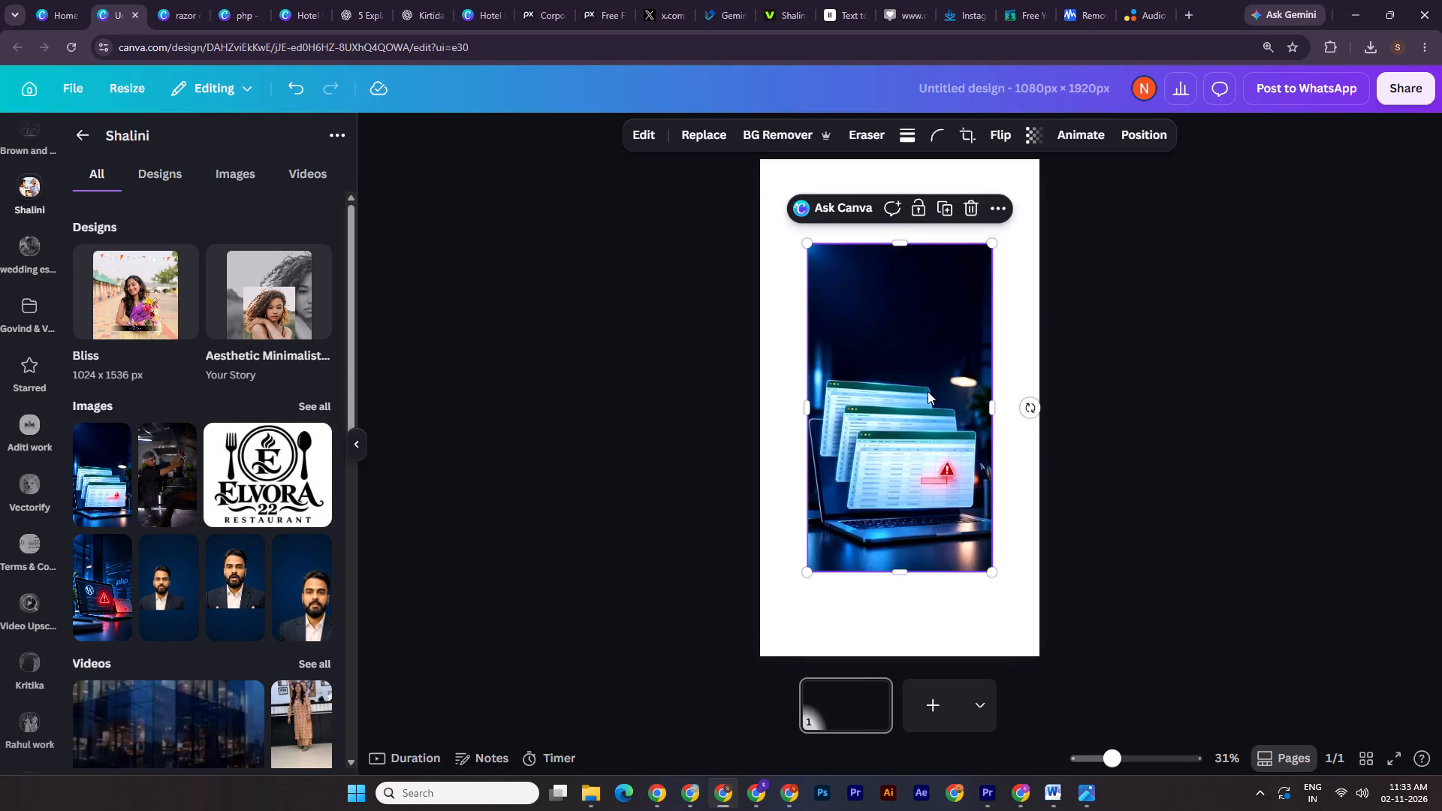
left_click_drag(928, 391, 879, 475)
left_click_drag(949, 331, 997, 249)
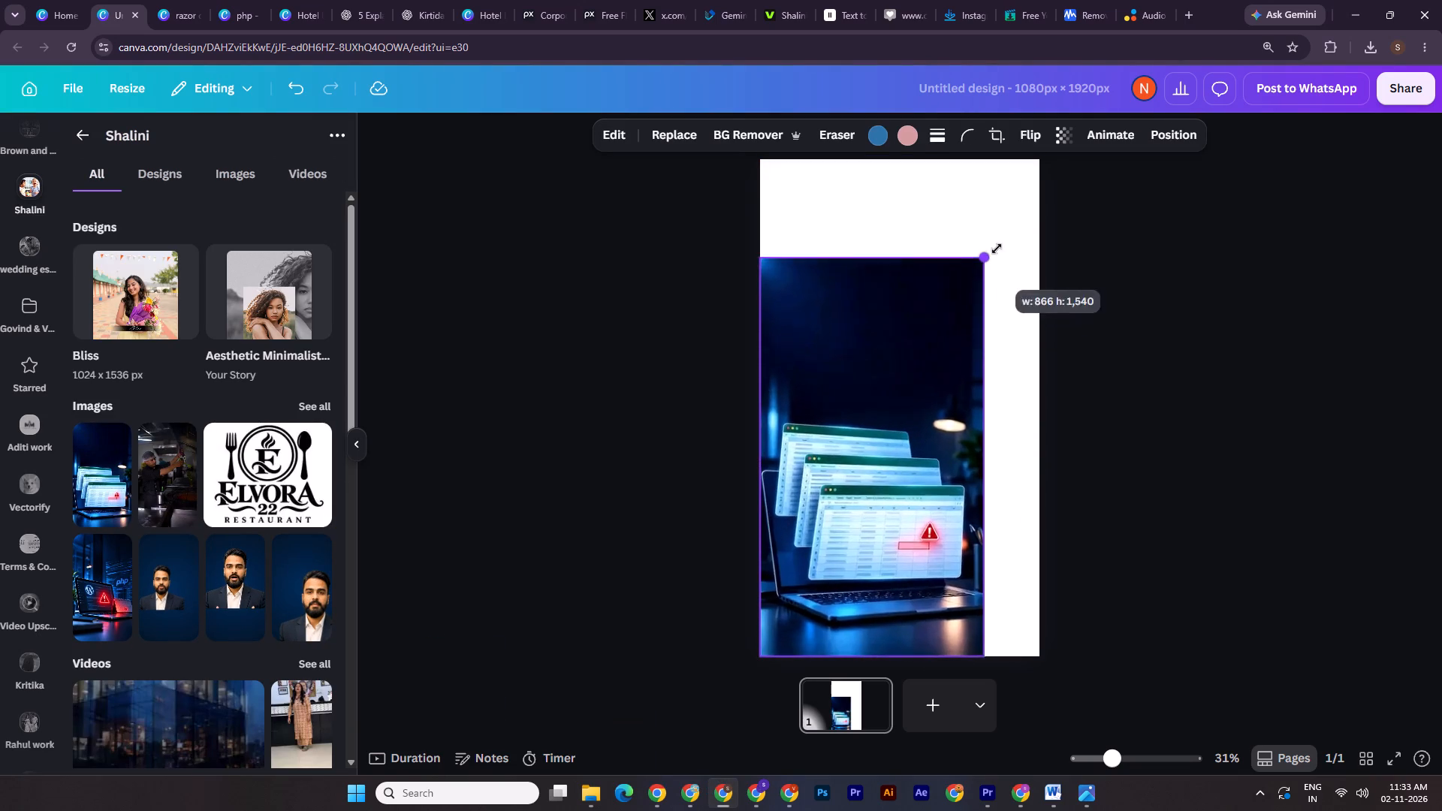
left_click_drag(997, 249, 1055, 172)
double_click(1091, 249)
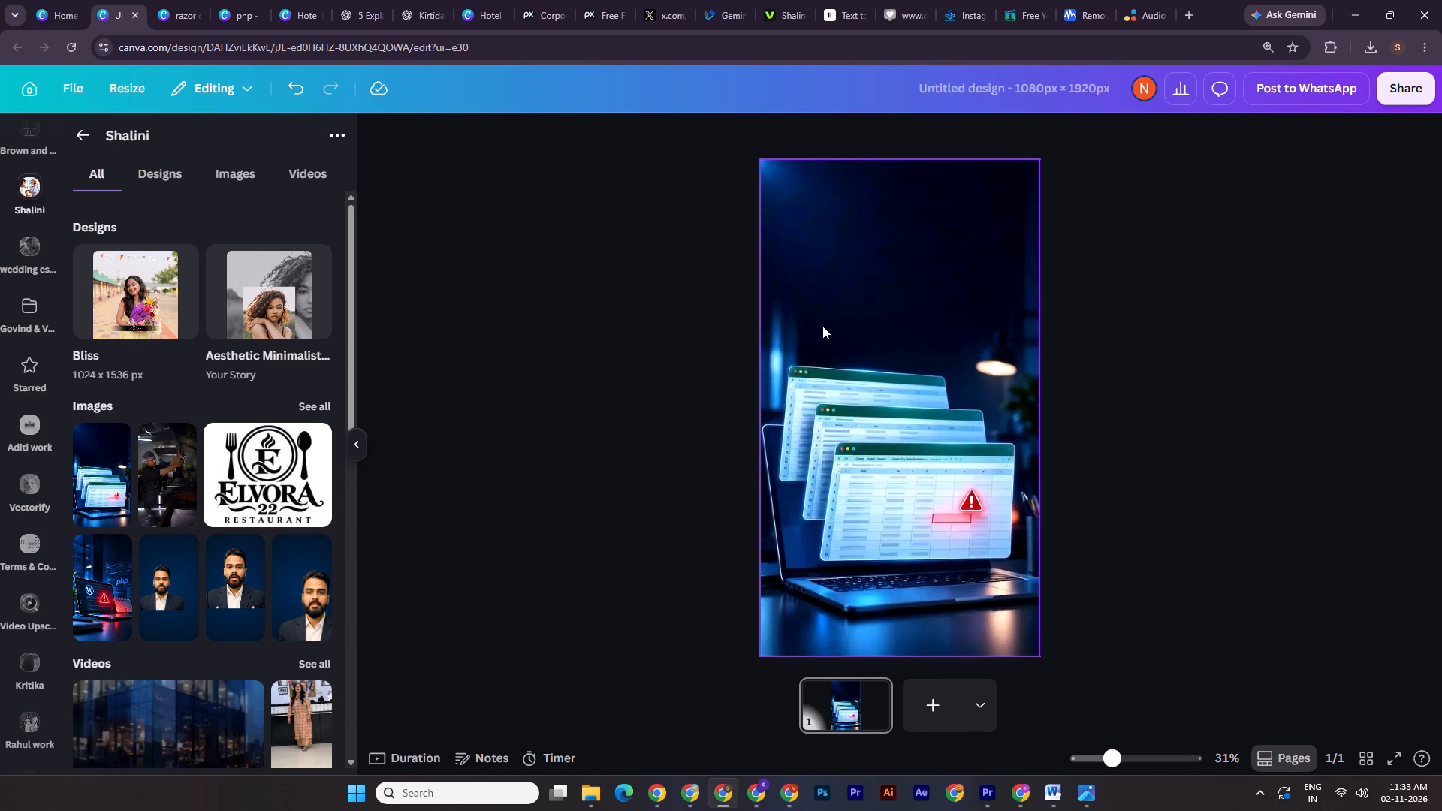
left_click(846, 324)
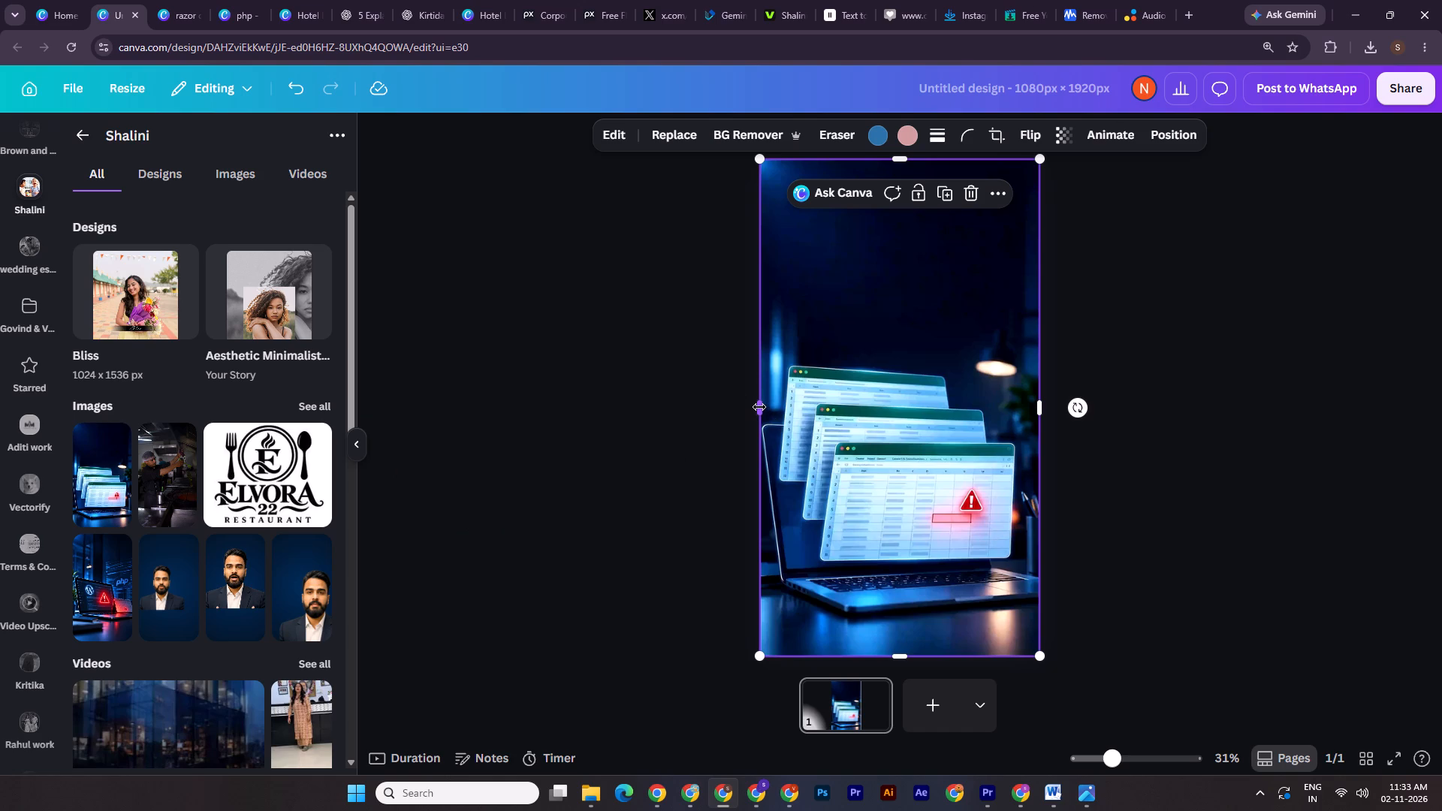
Copy the "SUPPORT ENDS" text from page 3 of the php design onto the spreadsheet image in the untitled design.
left_click(229, 0)
left_click_drag(231, 0, 192, 0)
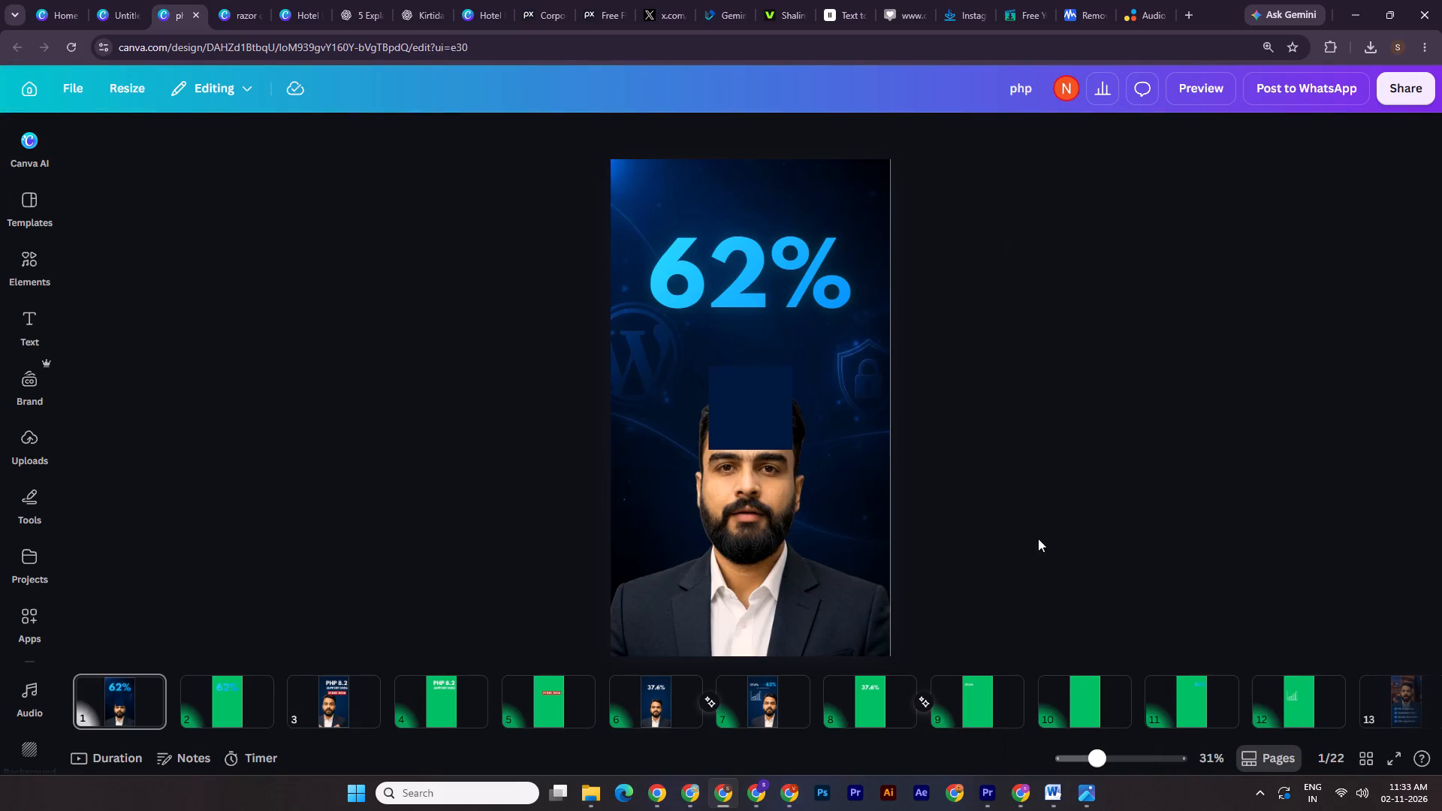
left_click(330, 719)
left_click(752, 229)
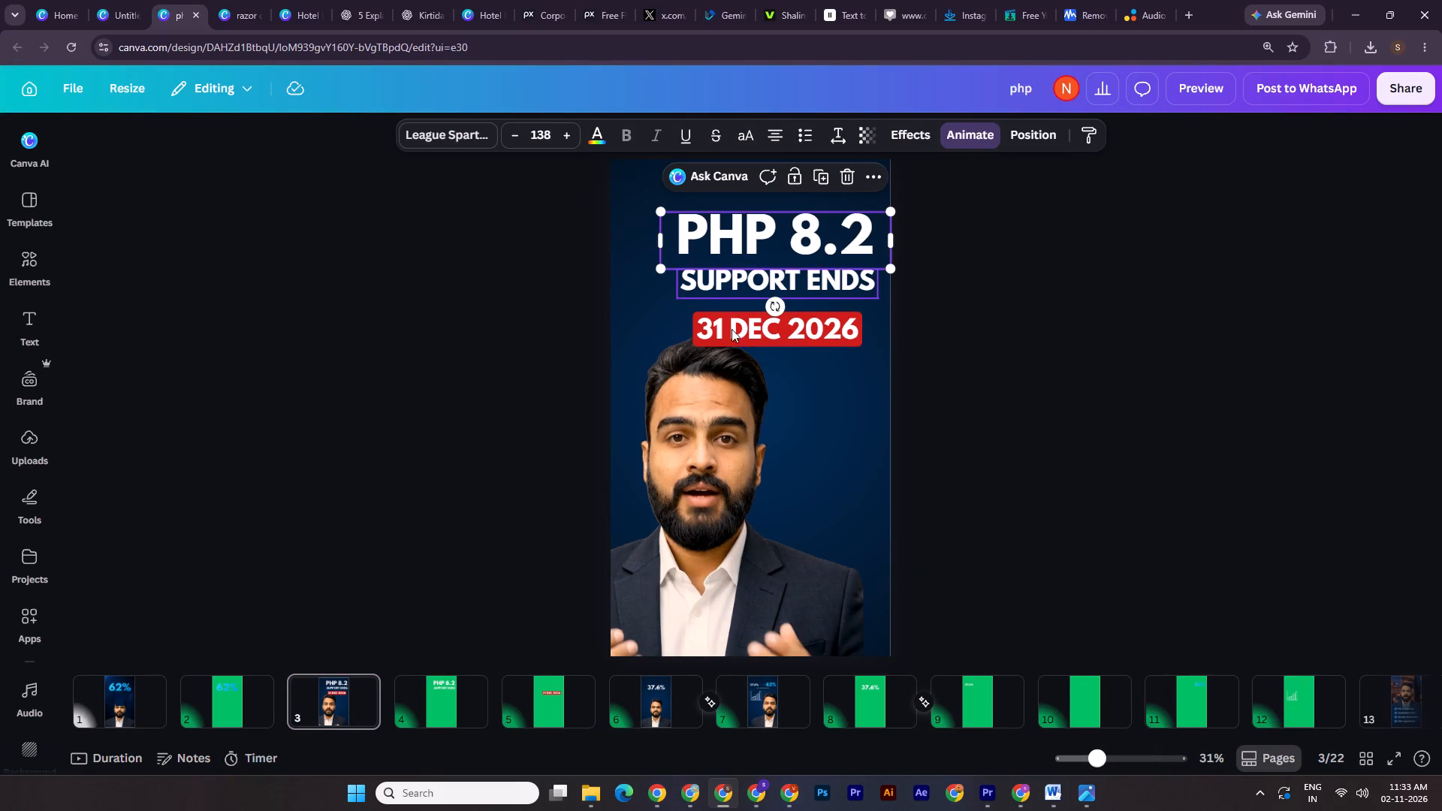
left_click(726, 273)
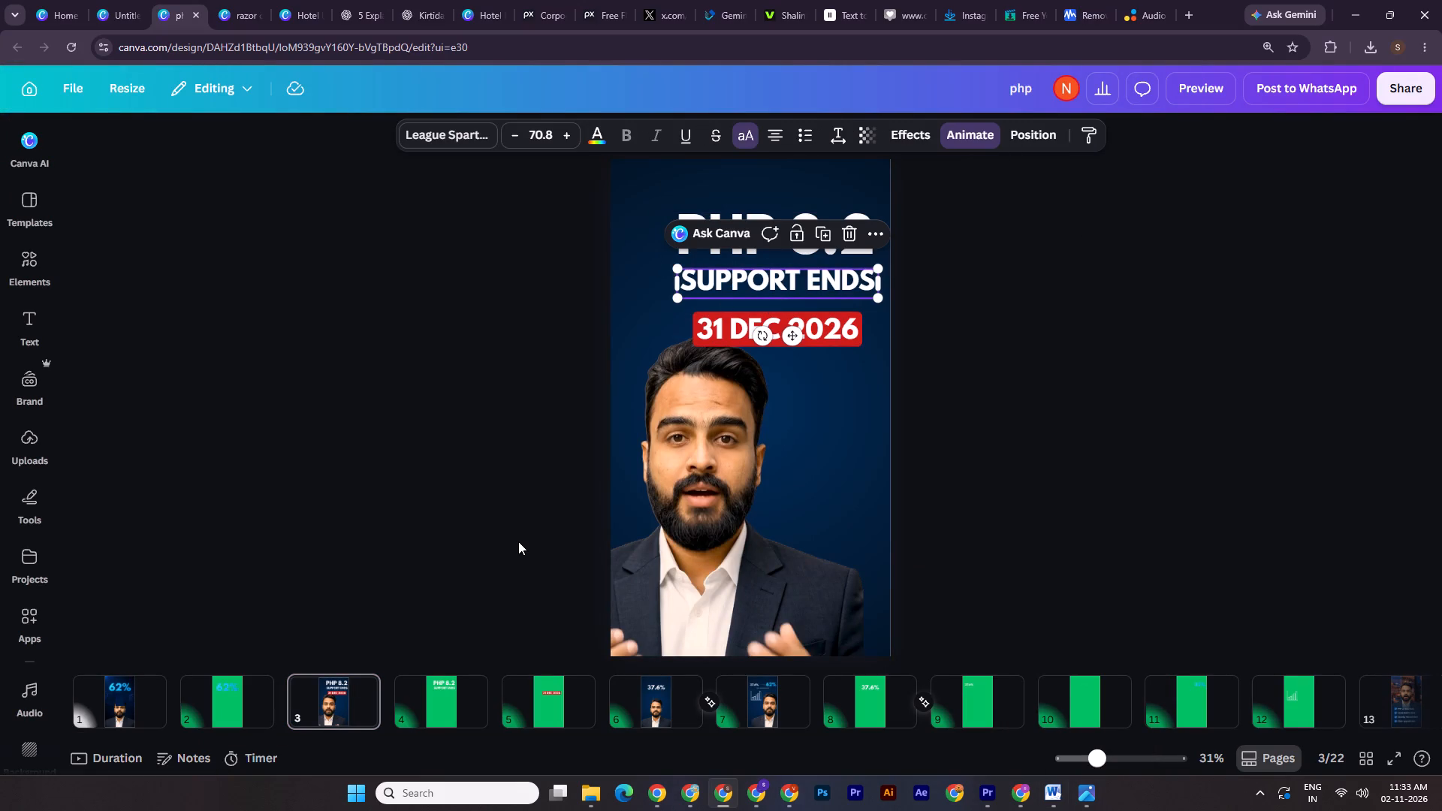
key("ctrl+c")
left_click(132, 0)
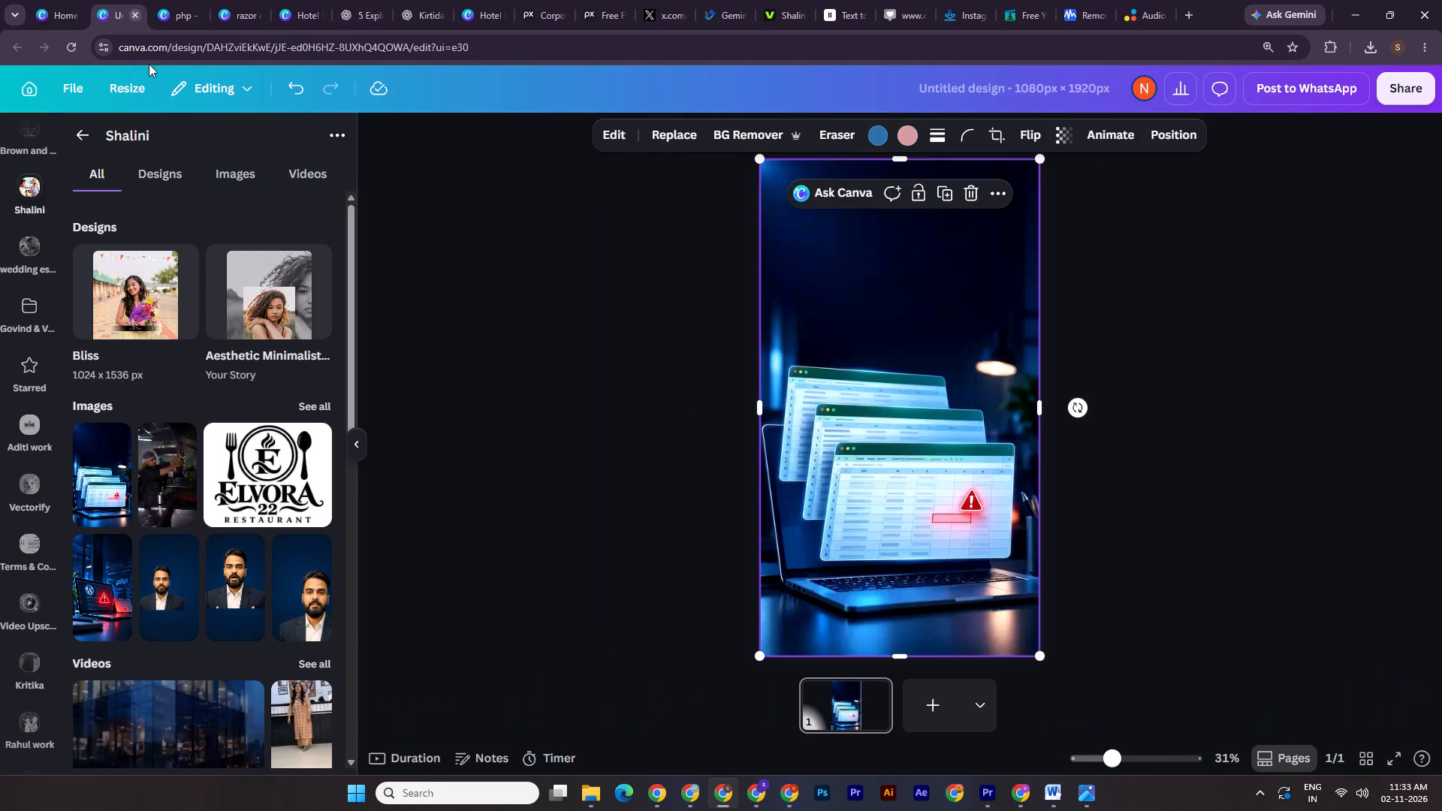
key("ctrl+v")
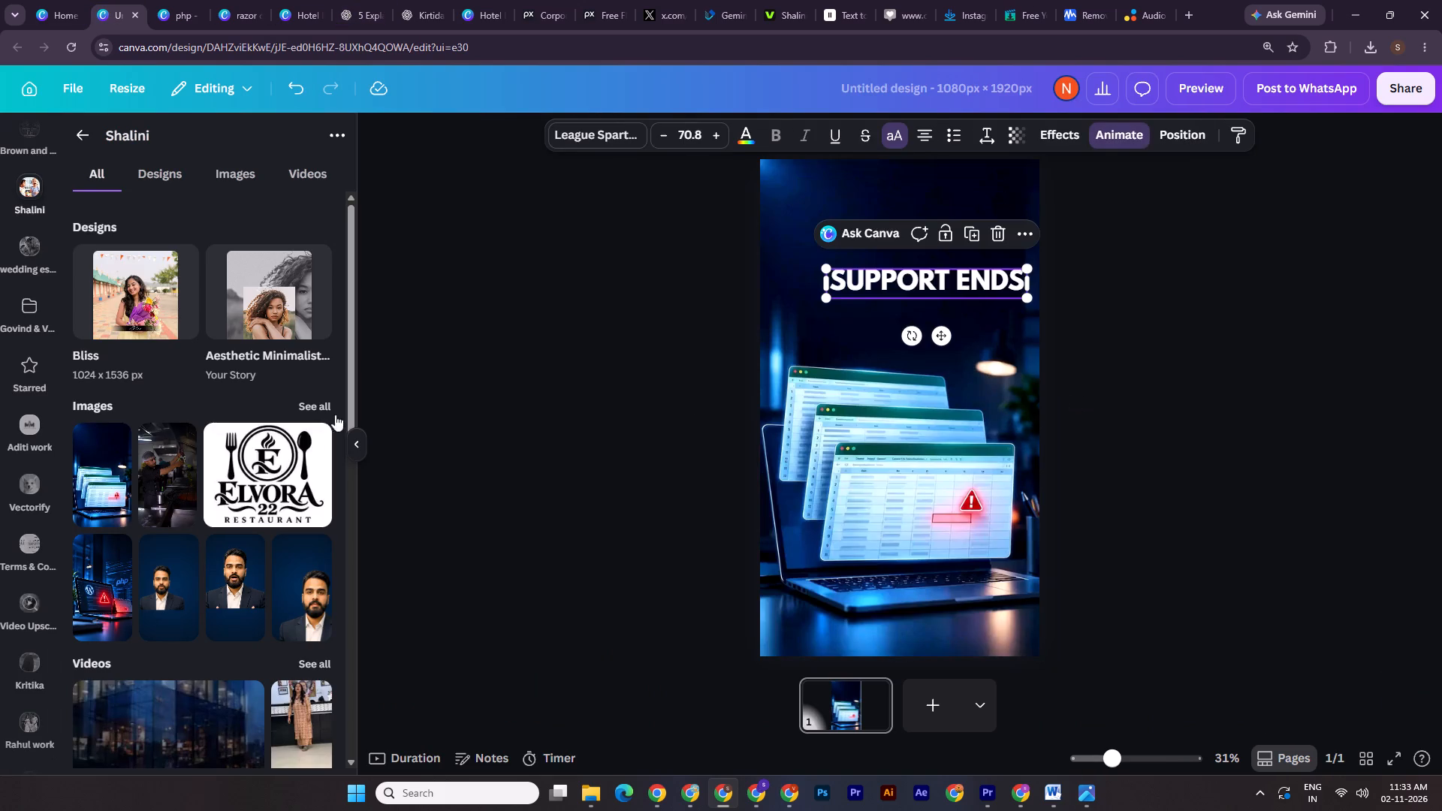
Remove the animation from the pasted "SUPPORT ENDS" text and centre it horizontally on the page.
left_click(1113, 132)
left_click(237, 752)
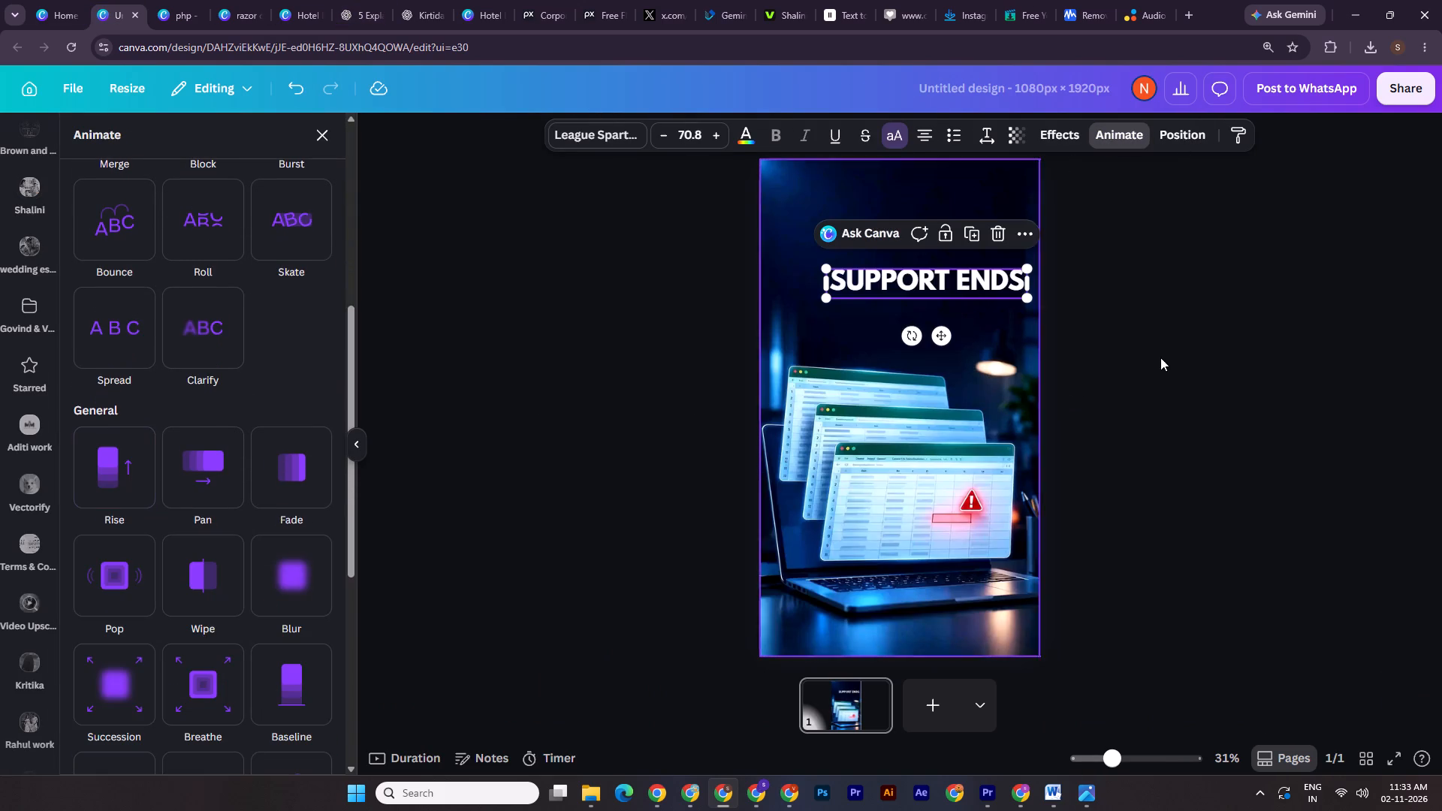
left_click(1187, 137)
left_click(270, 378)
double_click(1440, 226)
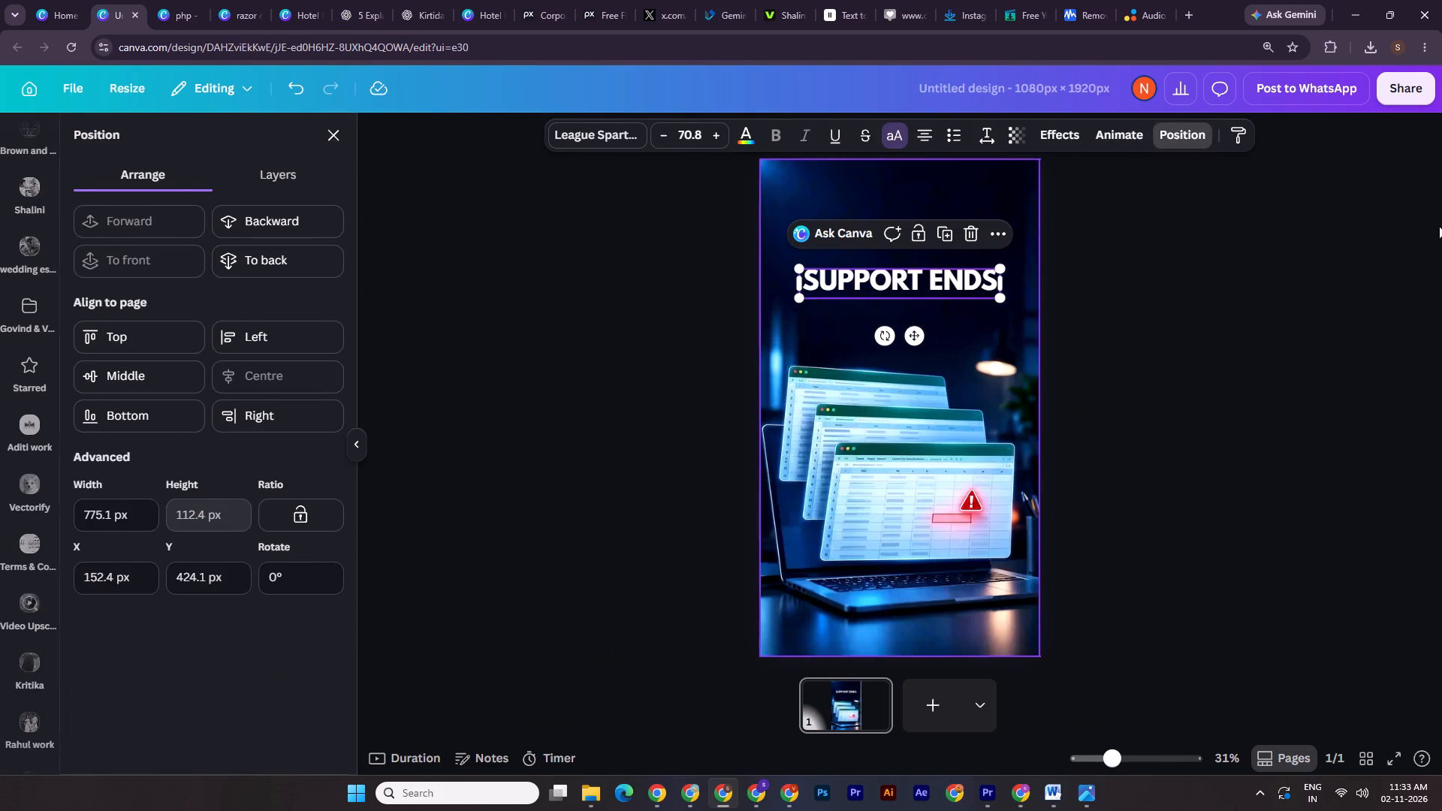
Check the storyboard, then replace "SUPPORT ENDS" with "3 spreadsheets" copied from the 0–2 sec beat in the Word content calendar.
left_click(1099, 804)
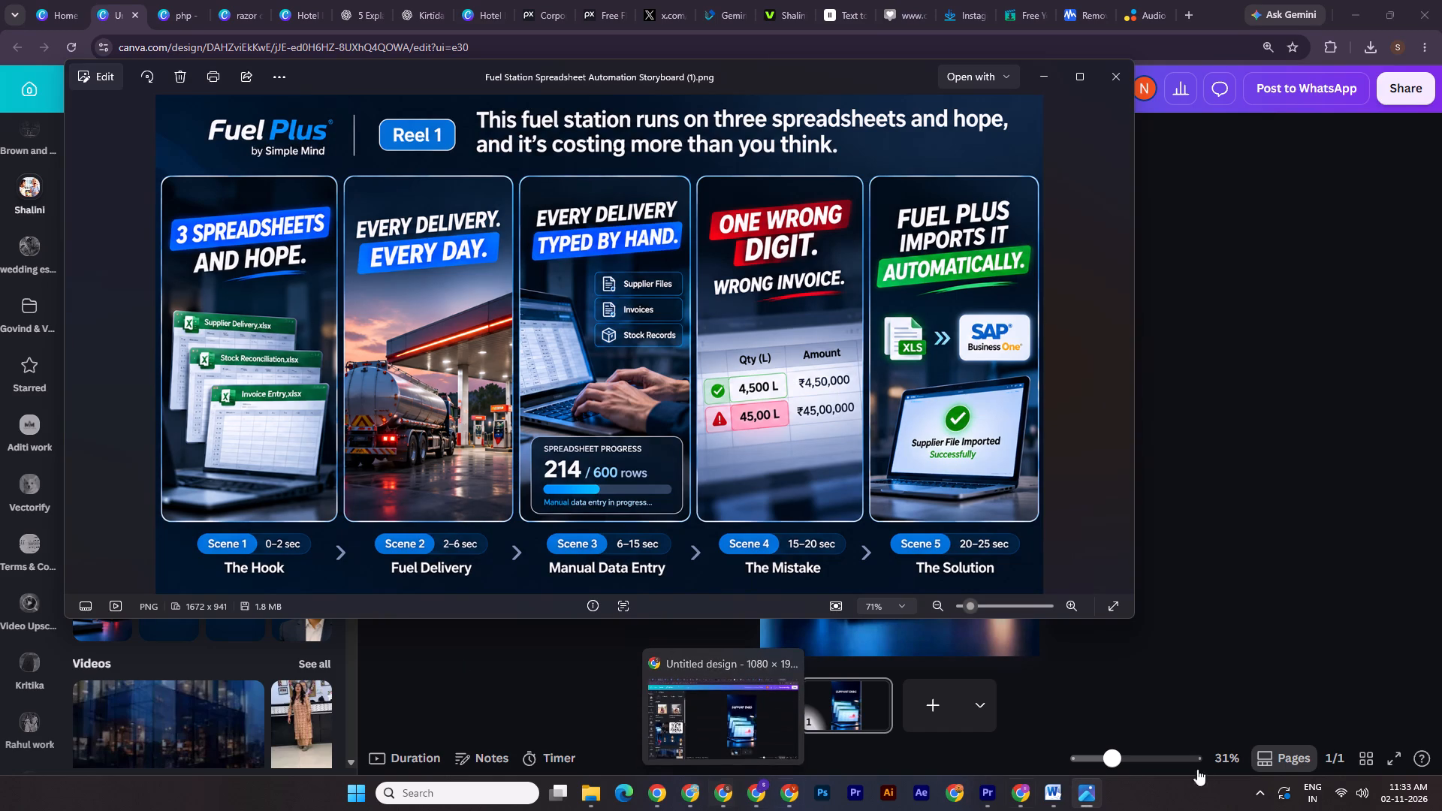
left_click(1057, 796)
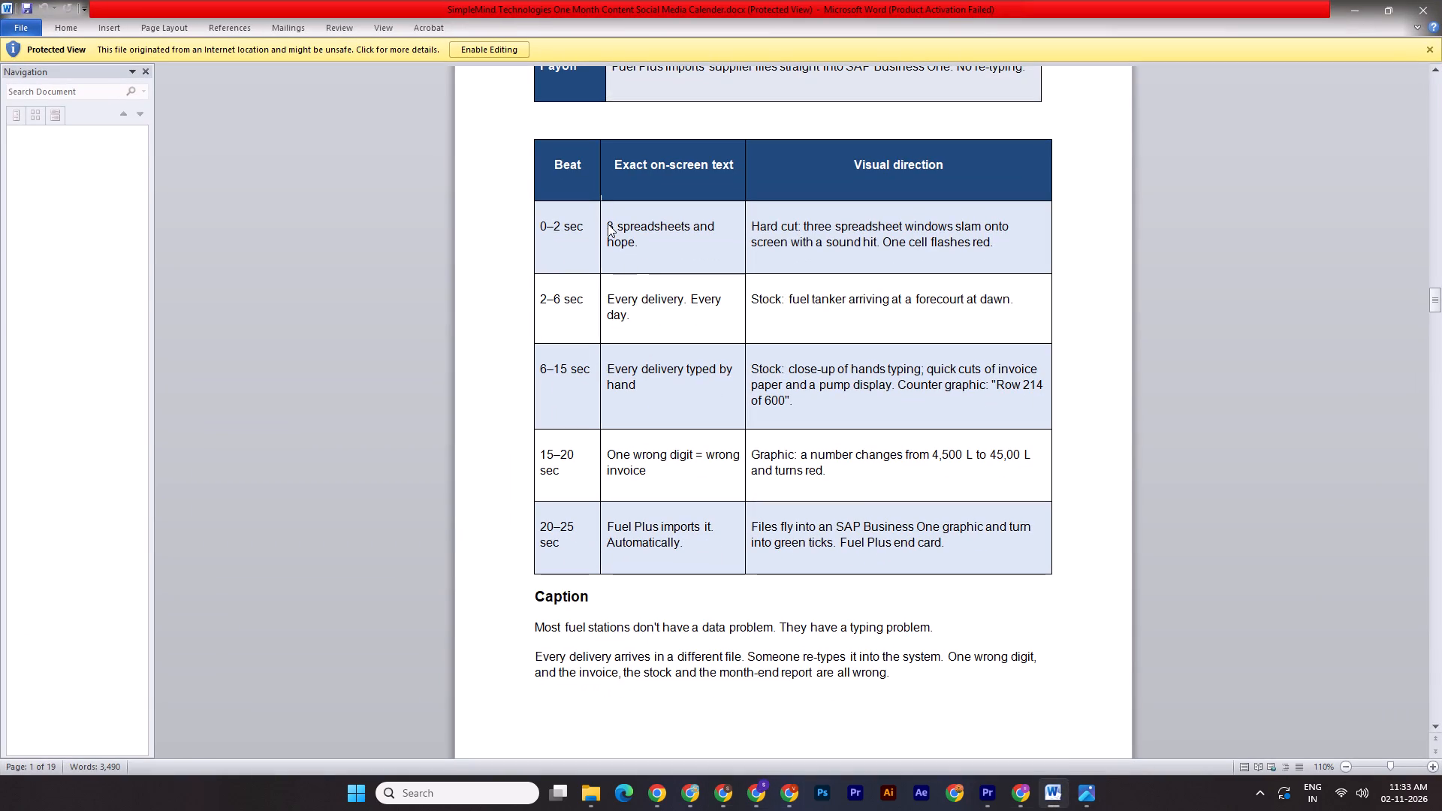
left_click(608, 224)
left_click_drag(608, 228, 687, 227)
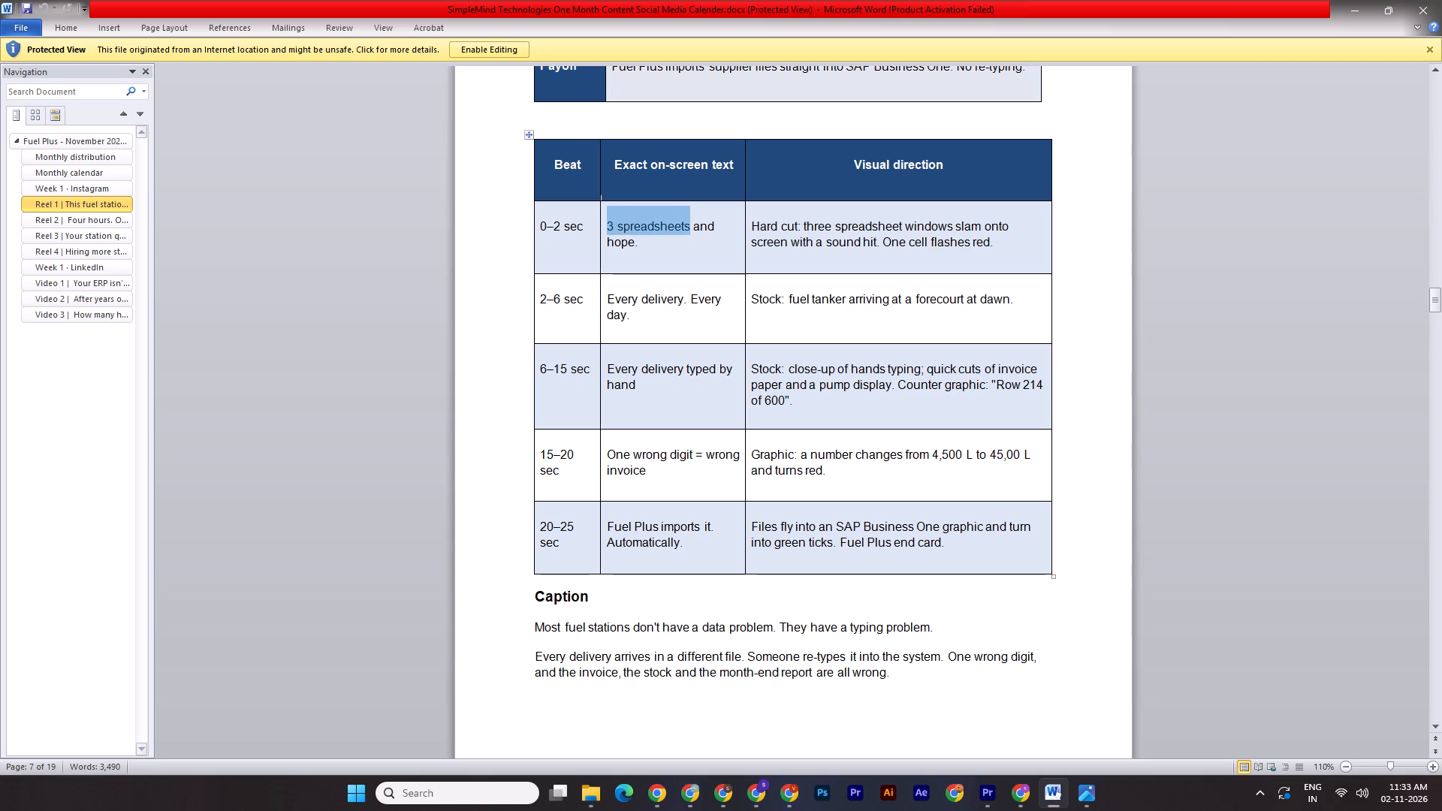
left_click_drag(687, 227, 687, 225)
right_click(647, 230)
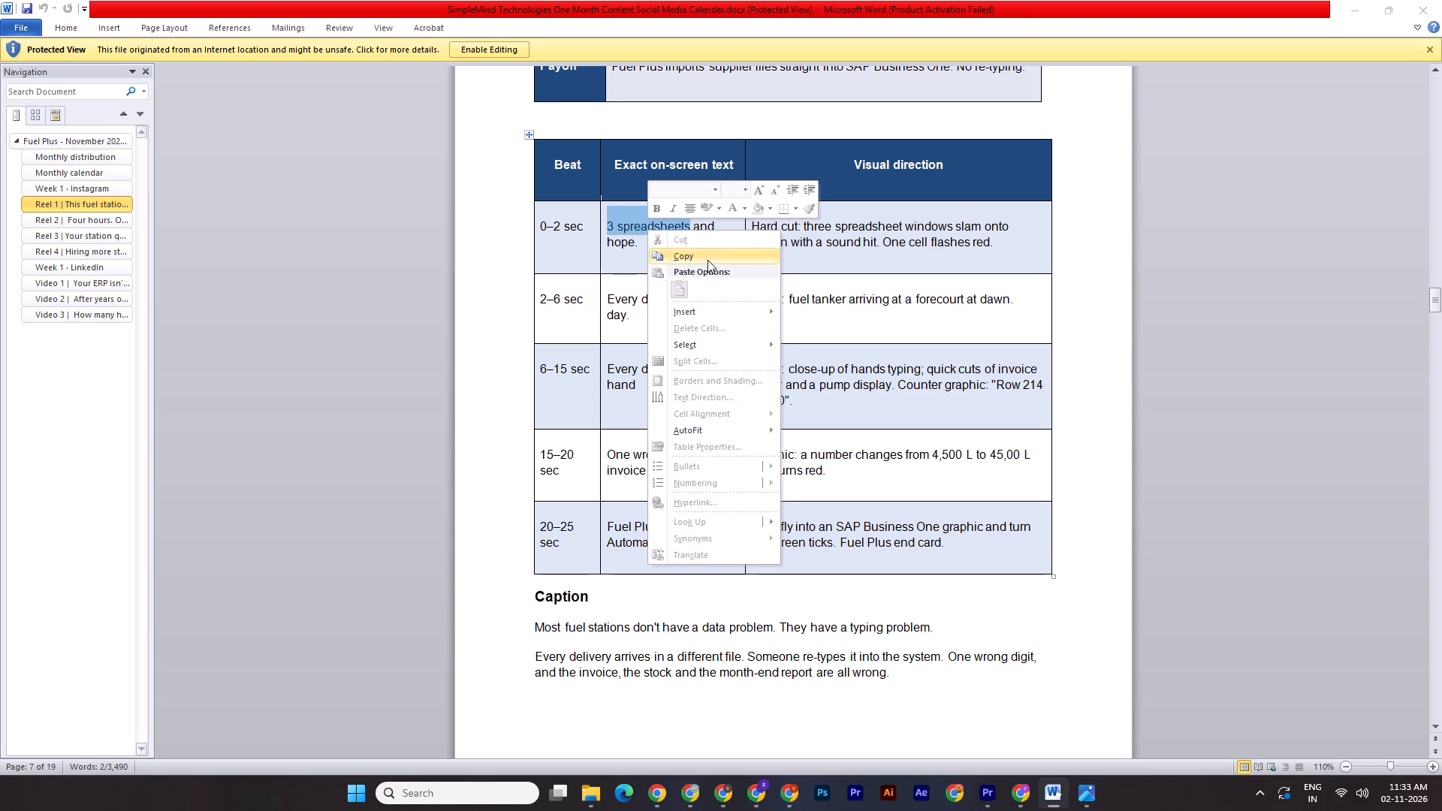
left_click(707, 260)
left_click(726, 782)
double_click(907, 285)
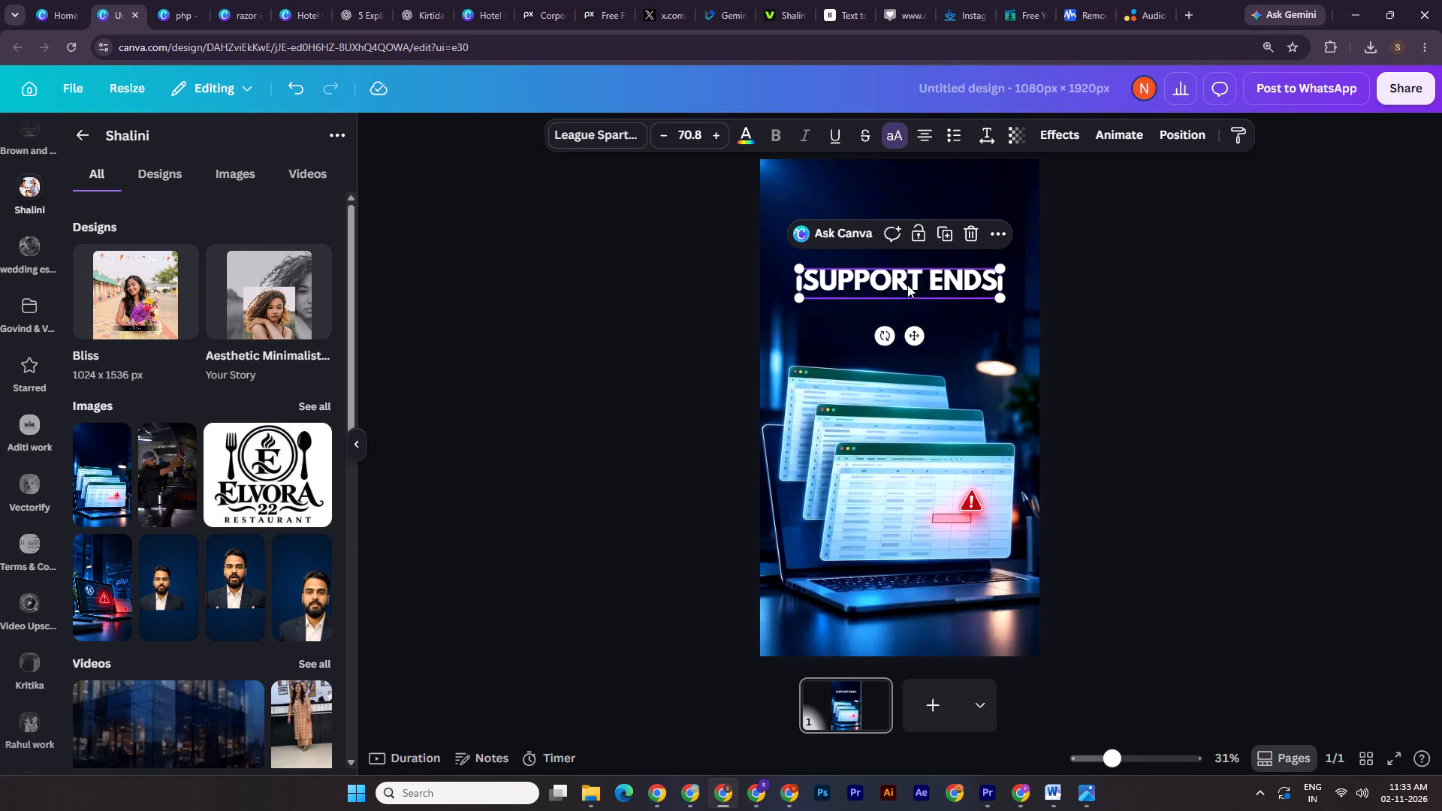
right_click(907, 285)
left_click(975, 396)
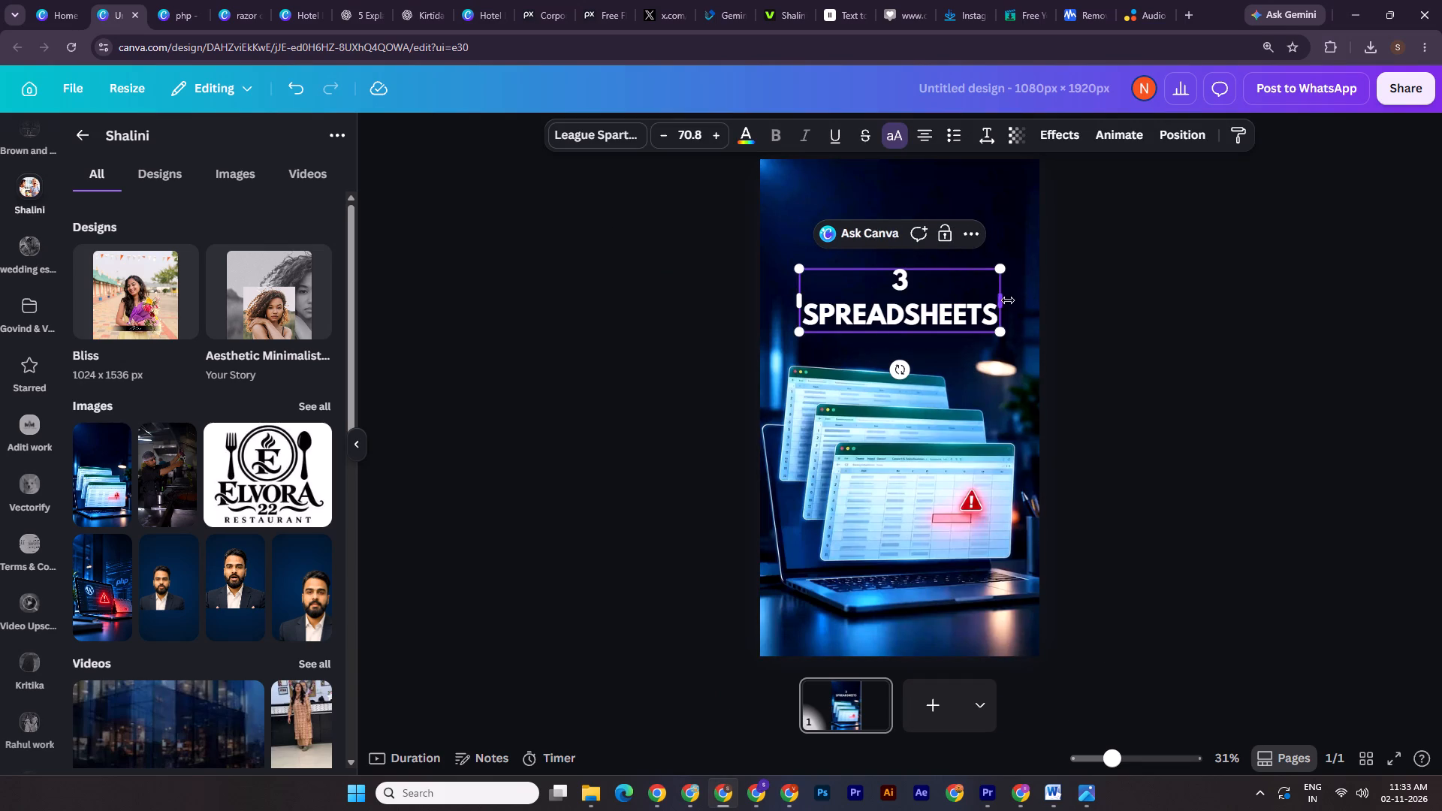
Widen the "3 SPREADSHEETS" text box to fit one line, centre it horizontally and move it up to Y 255 px.
left_click_drag(1008, 300, 1026, 302)
left_click(1173, 135)
left_click(237, 372)
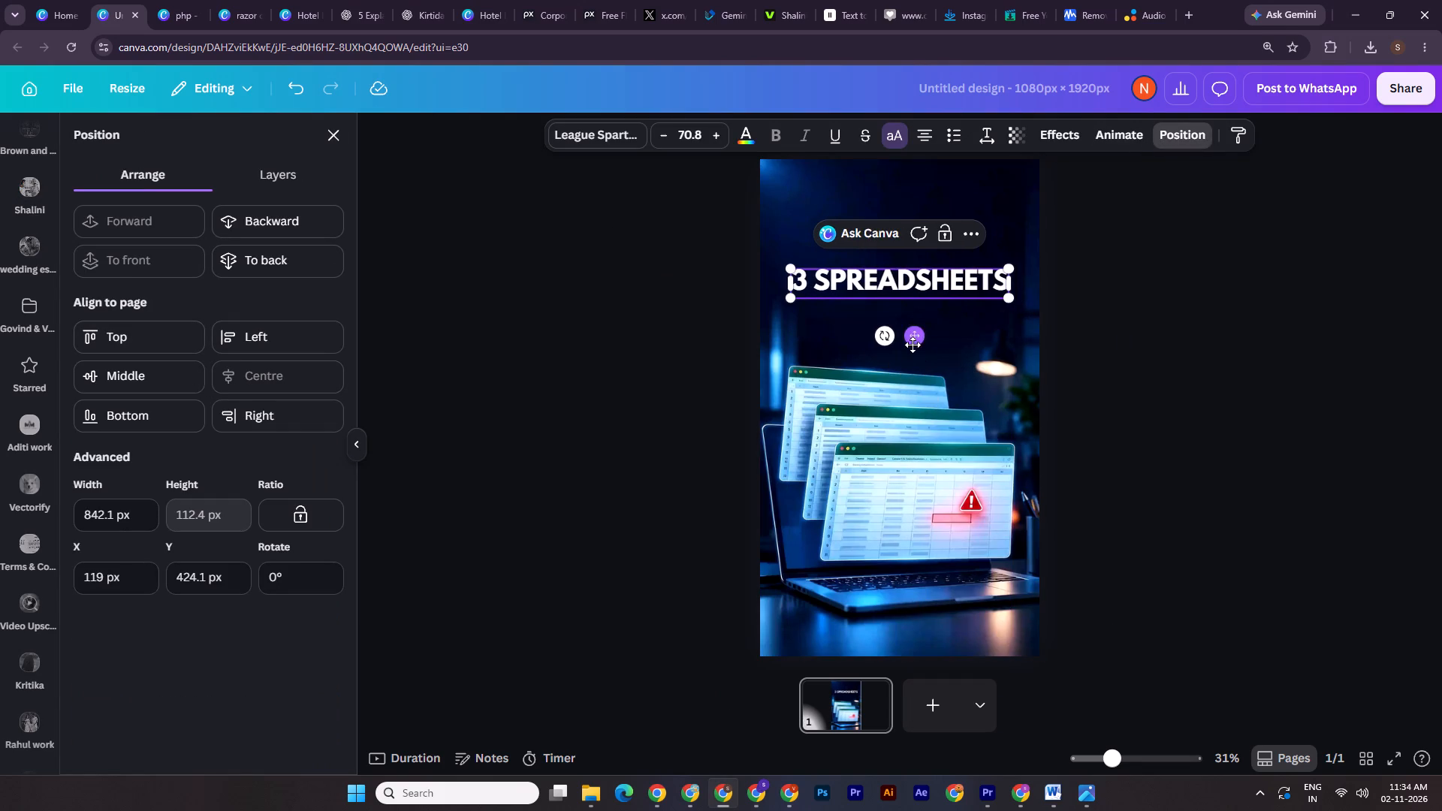
left_click_drag(913, 341, 913, 297)
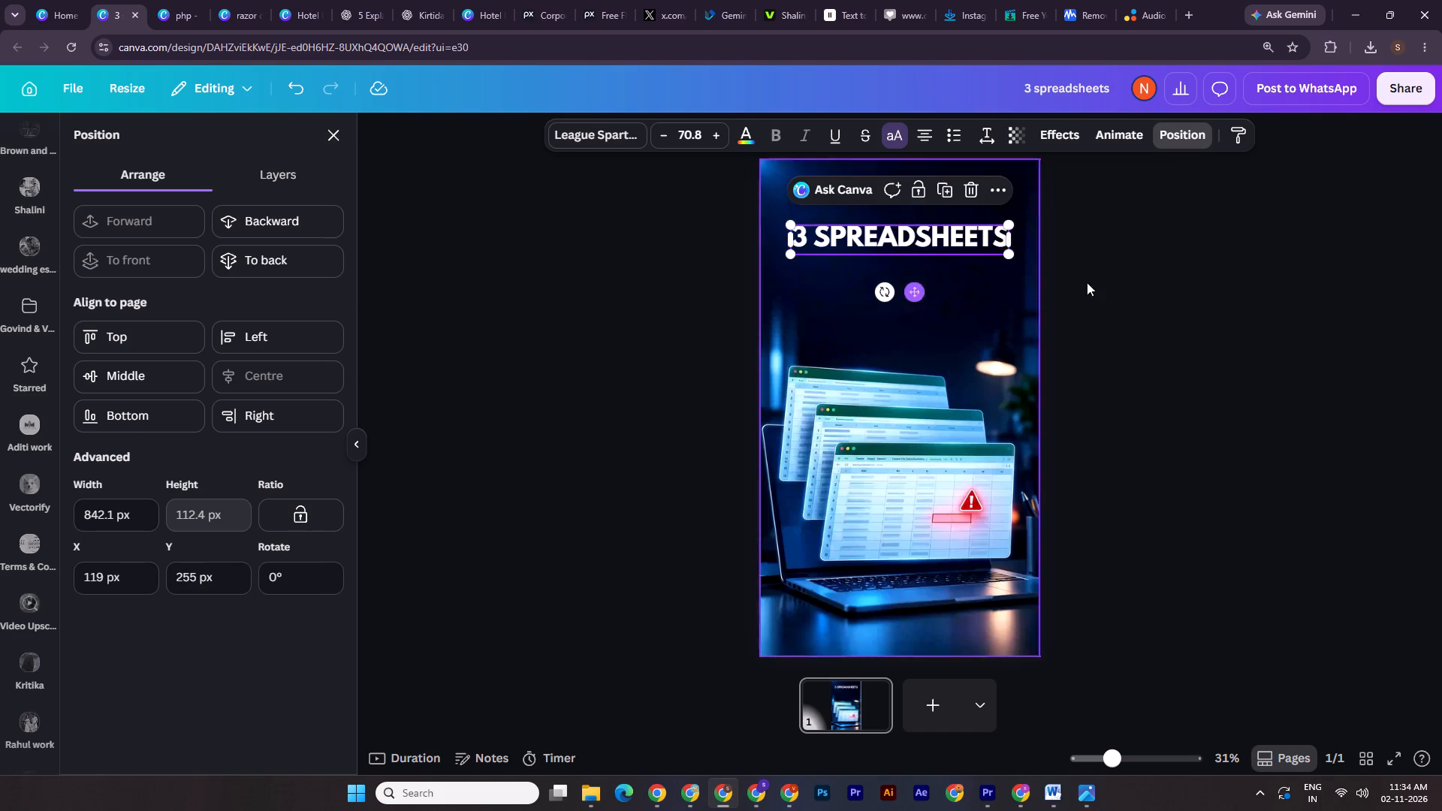
triple_click(1226, 255)
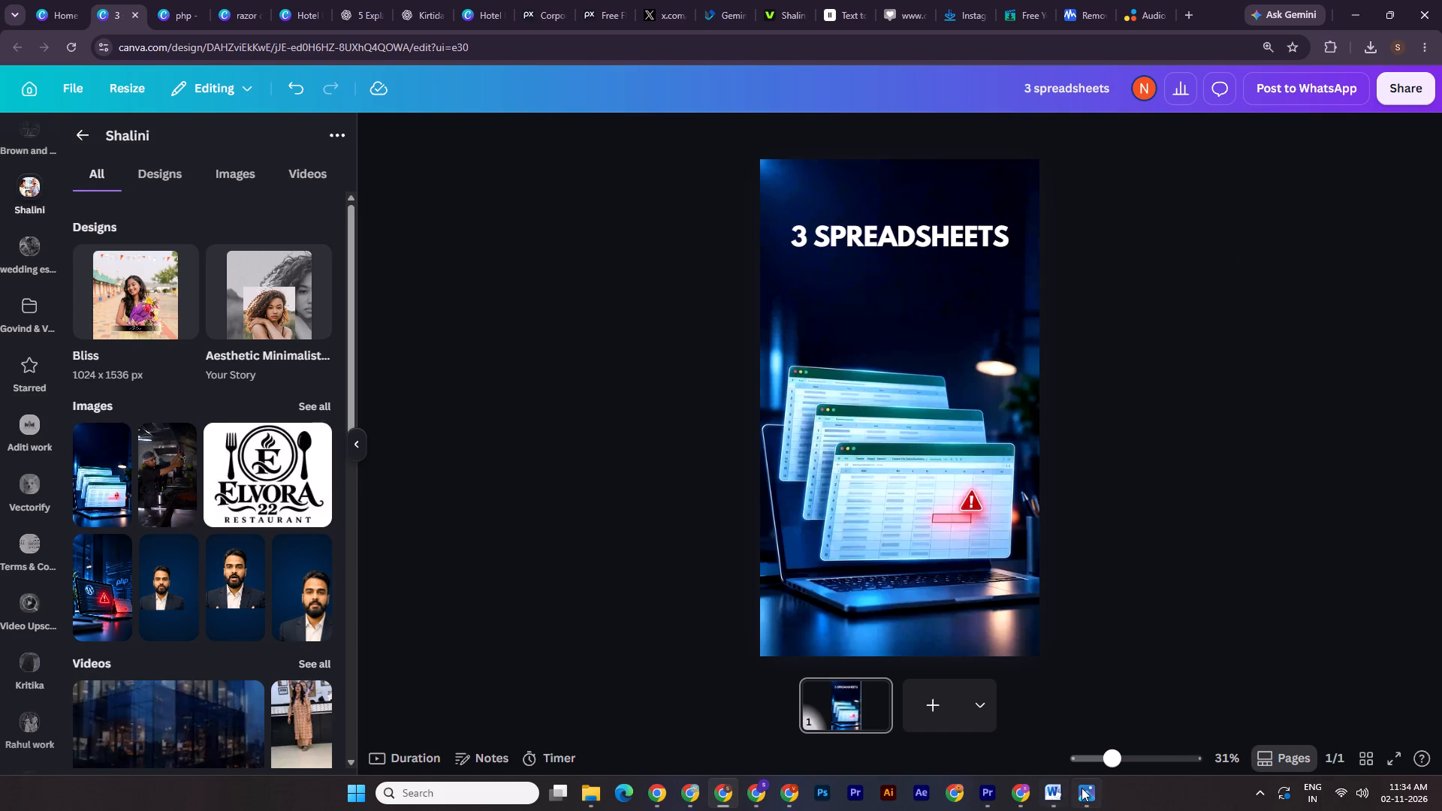
left_click(1336, 381)
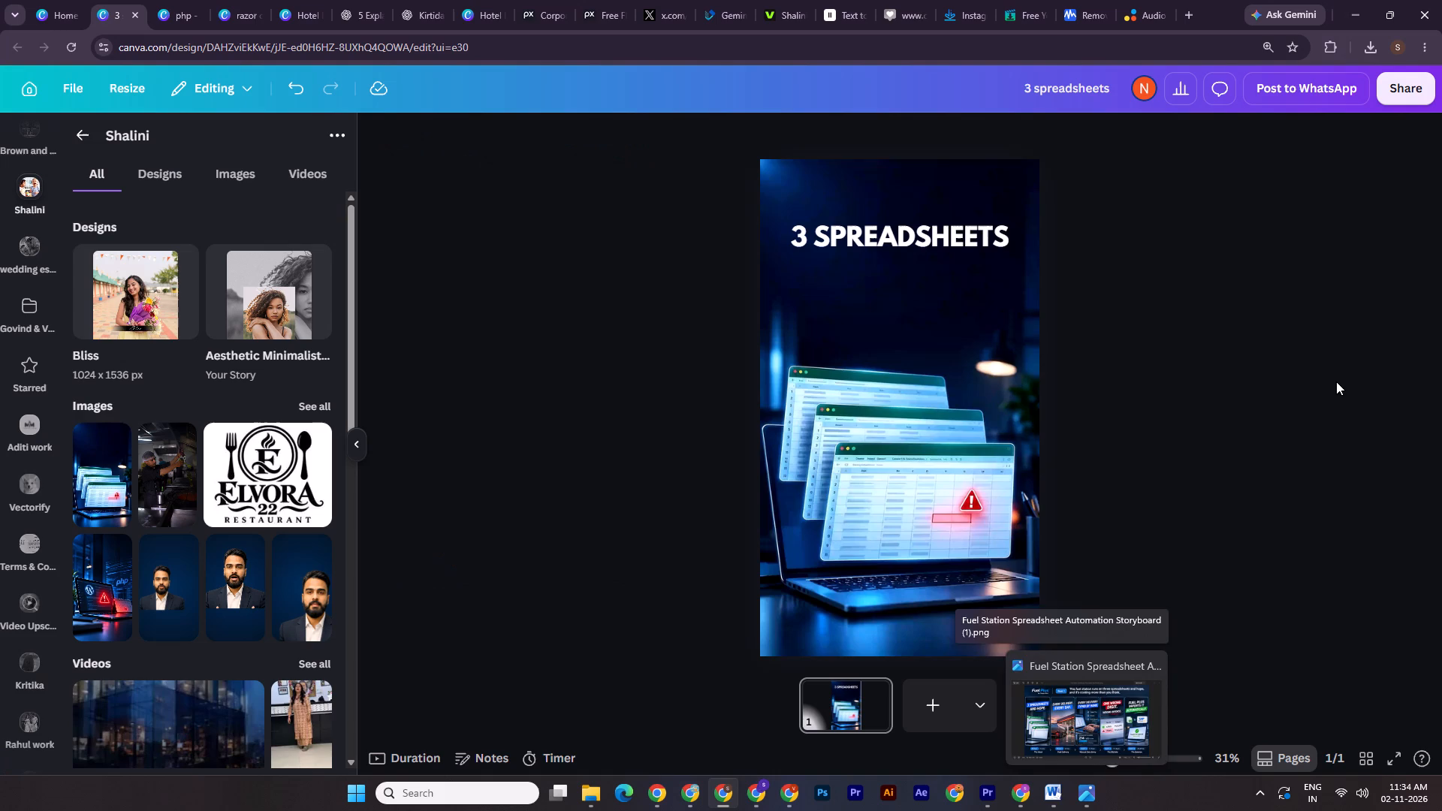
Duplicate the "3 SPREADSHEETS" text and place the copy directly beneath the original, aligned with it.
left_click(841, 234)
left_click(948, 194)
left_click_drag(932, 241, 933, 252)
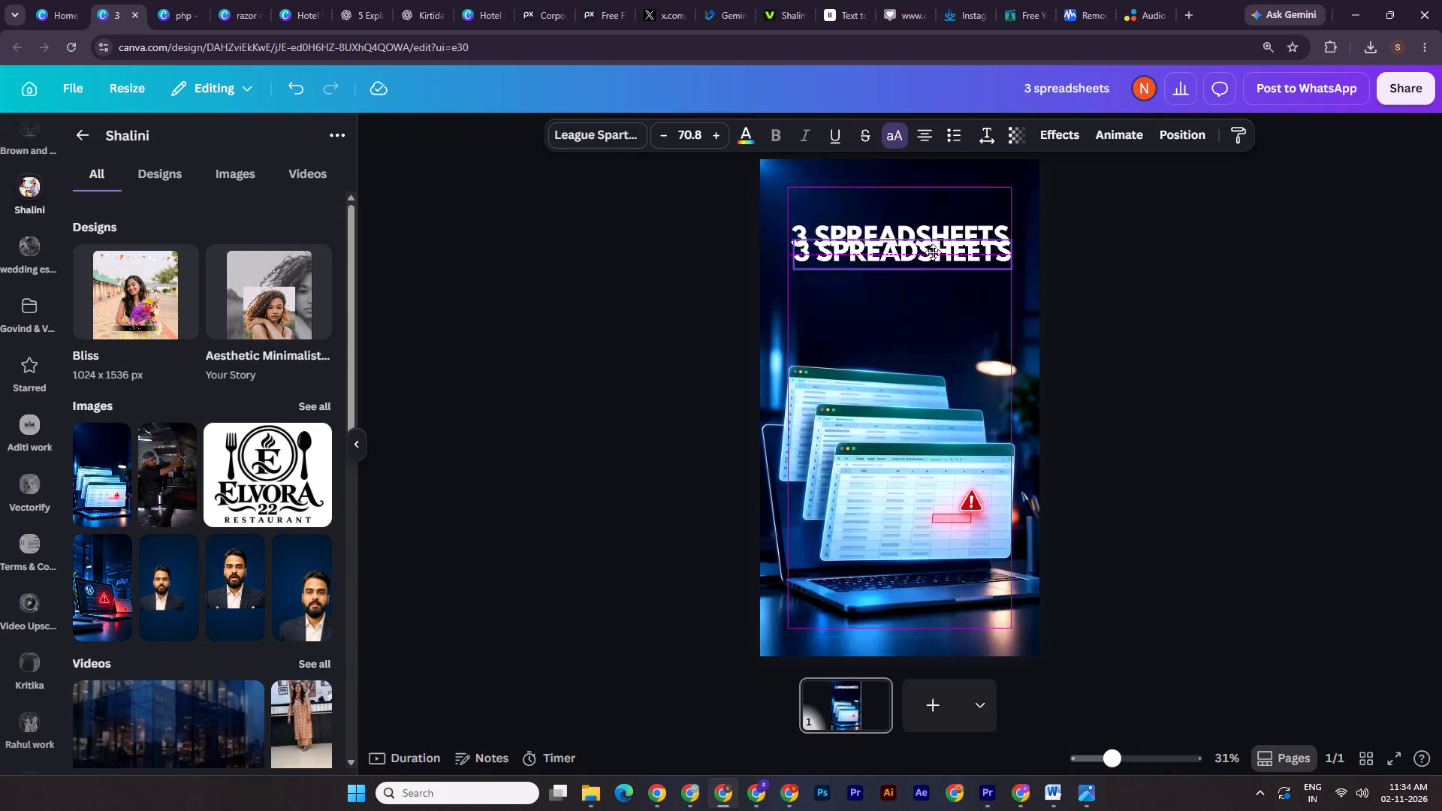
left_click_drag(933, 252, 928, 276)
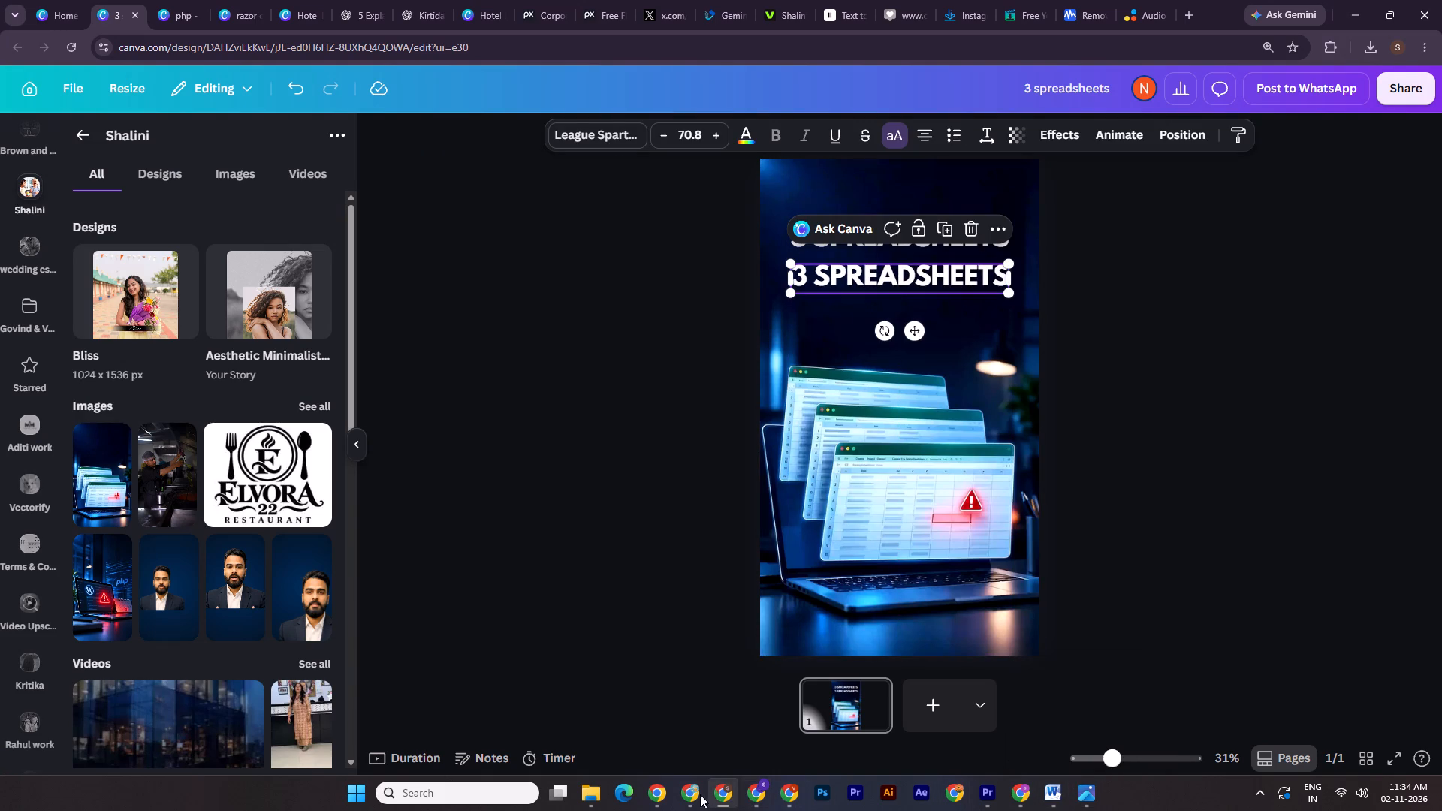
Copy "and hope." from the 0–2 sec beat in the Word calendar and paste it over the duplicated "3 SPREADSHEETS" line in Canva.
left_click(1041, 791)
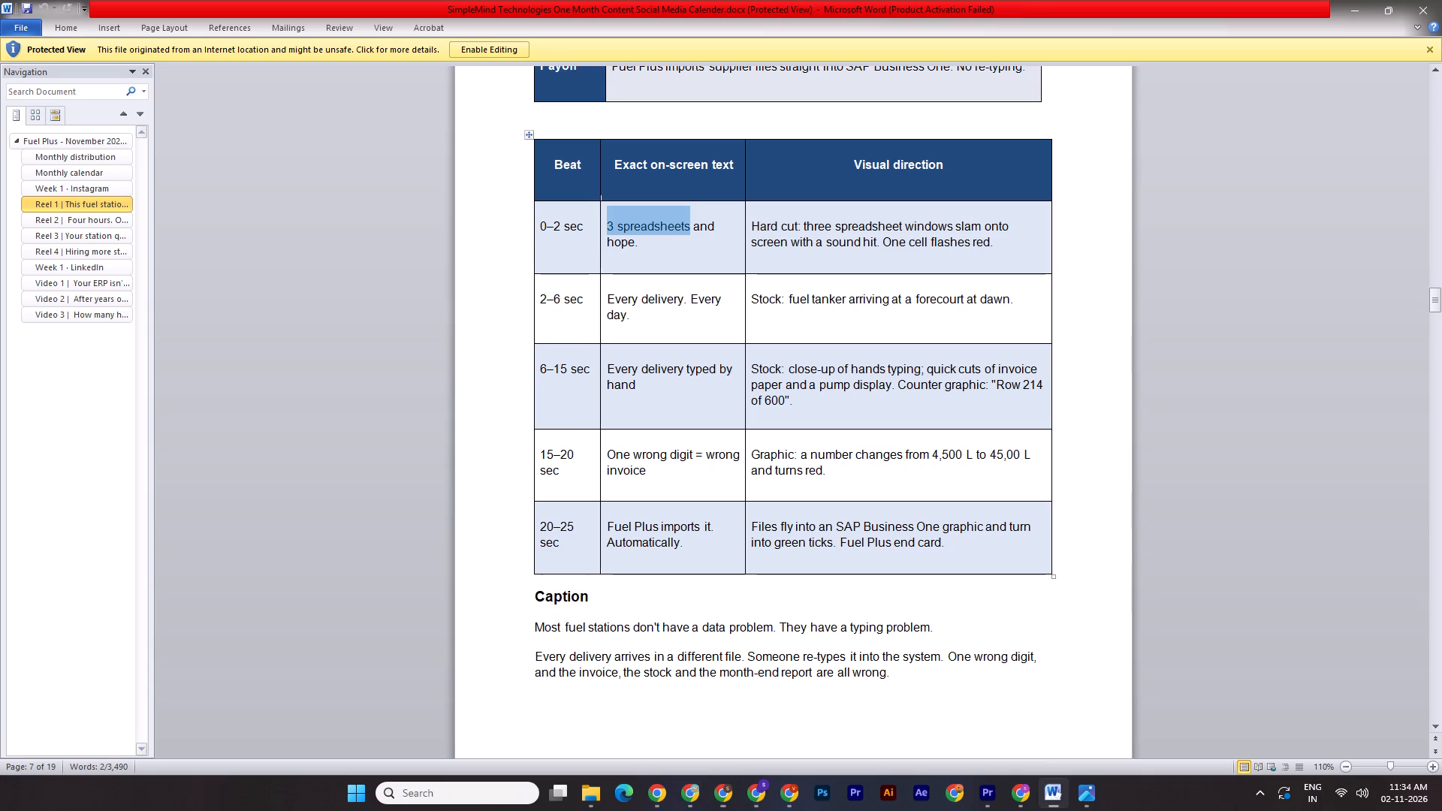
left_click_drag(695, 227, 644, 238)
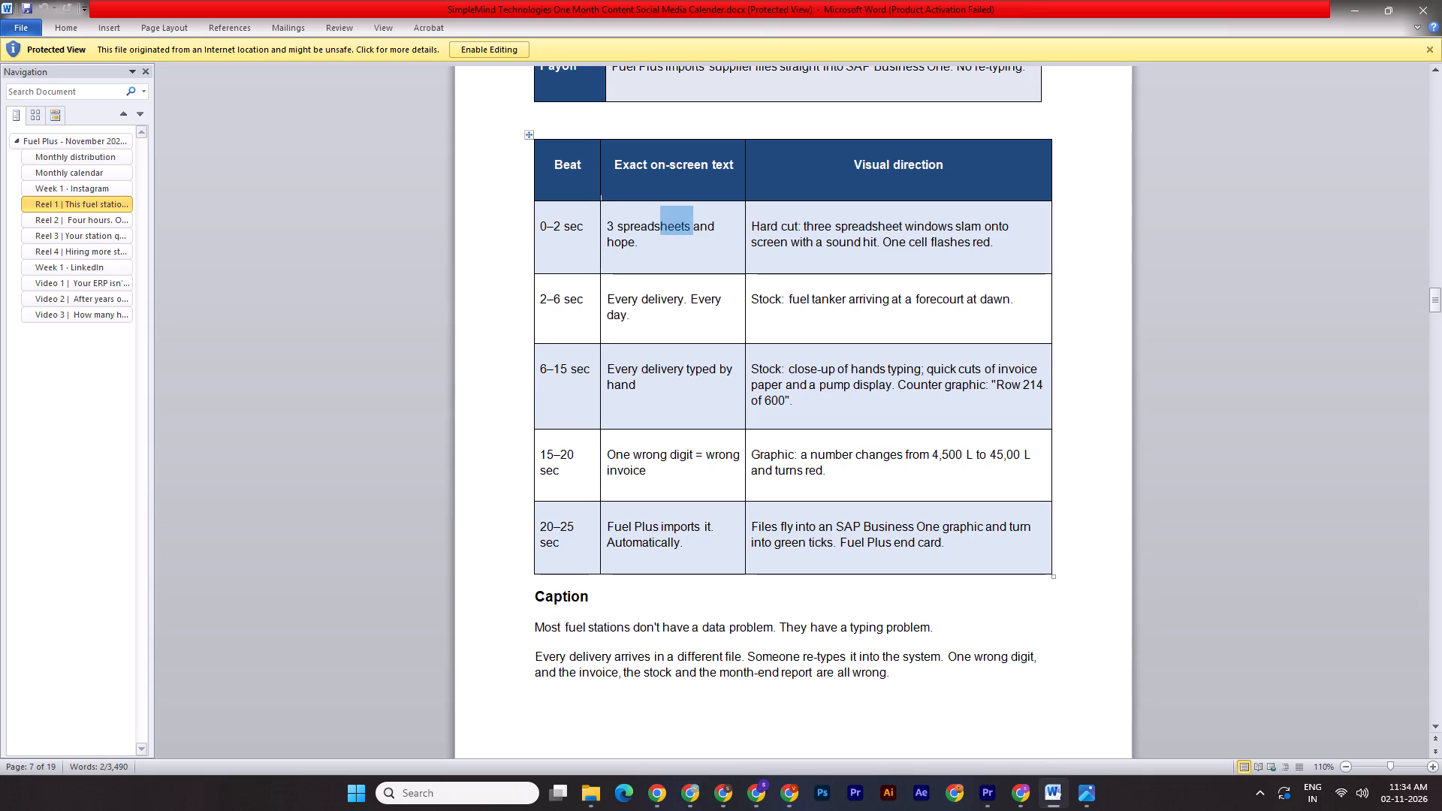
left_click_drag(644, 238, 637, 240)
right_click(618, 243)
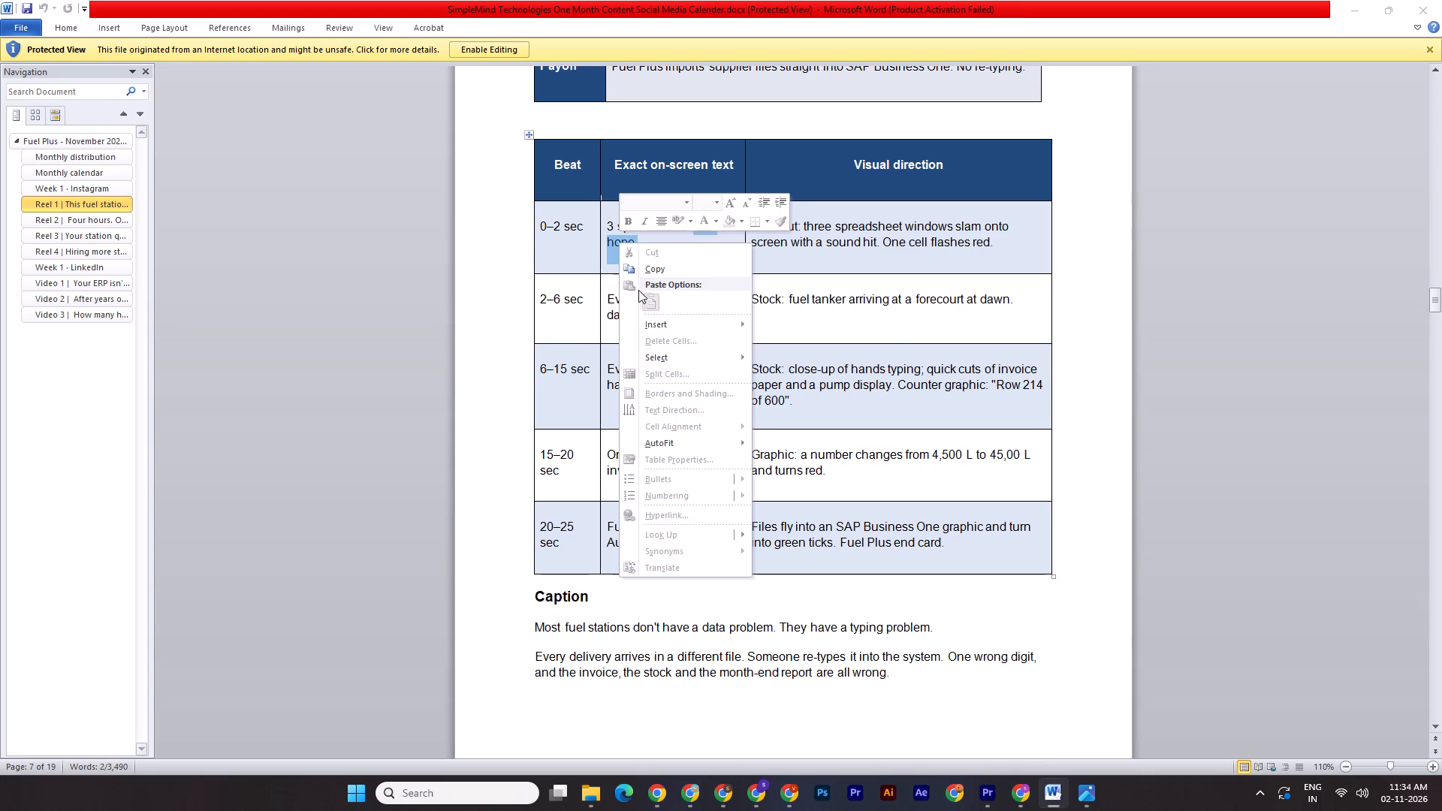
left_click(659, 265)
left_click(1020, 231)
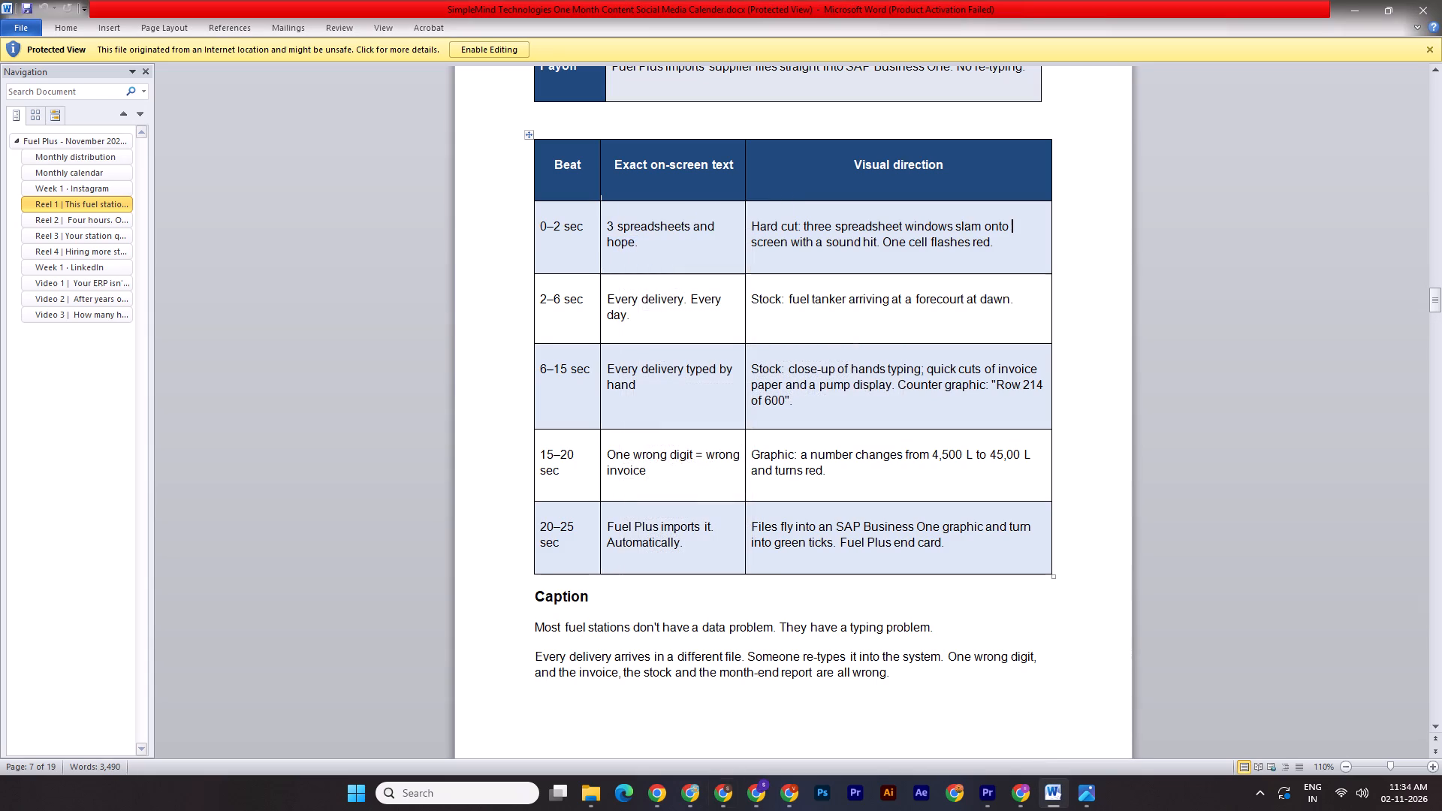
left_click(721, 802)
left_click(888, 270)
right_click(888, 270)
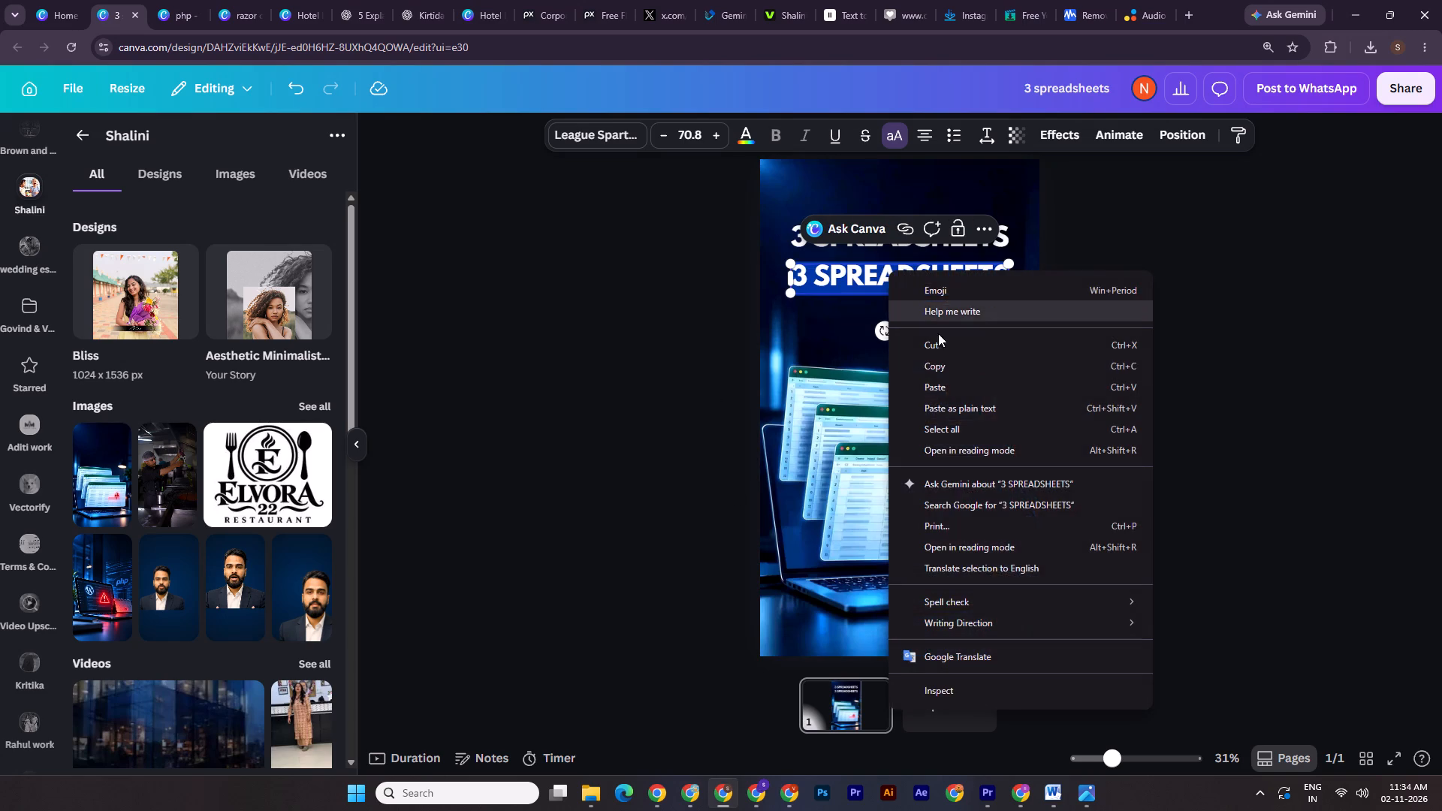
left_click(961, 386)
Delete the full stop from "AND HOPE.", narrow its text box to fit the words and centre it horizontally on the page.
left_click_drag(1013, 270, 958, 269)
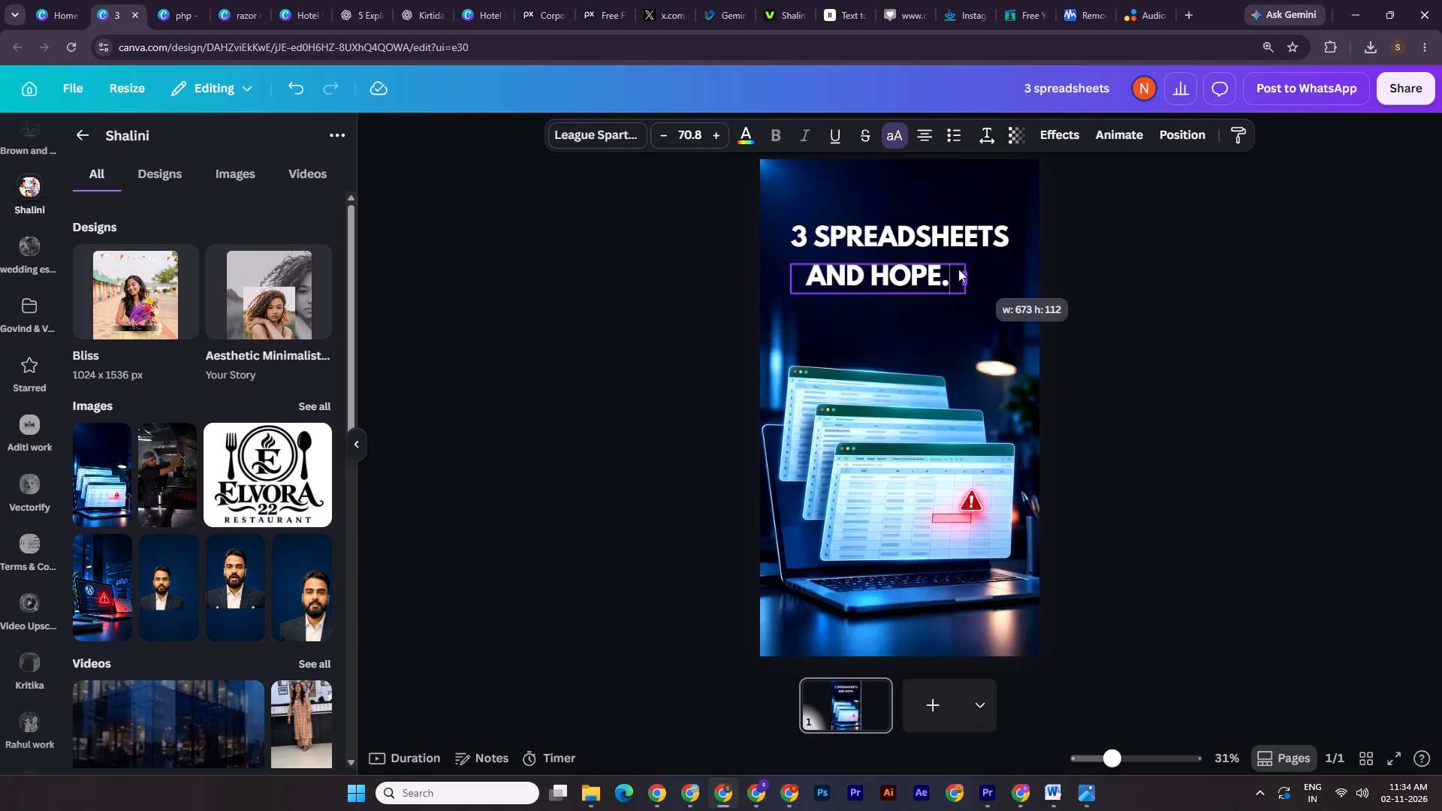
left_click_drag(958, 269, 941, 266)
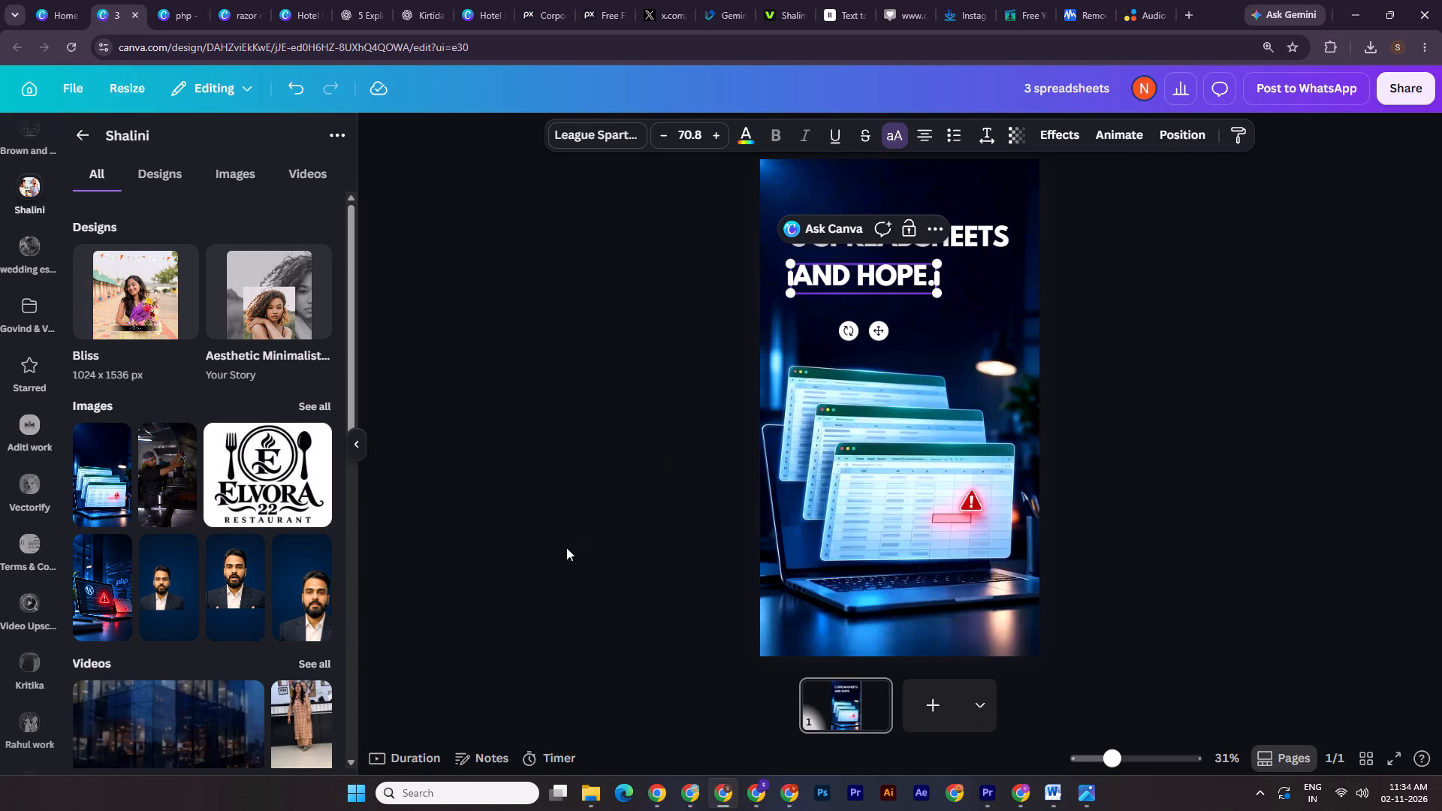
key("BackSpace")
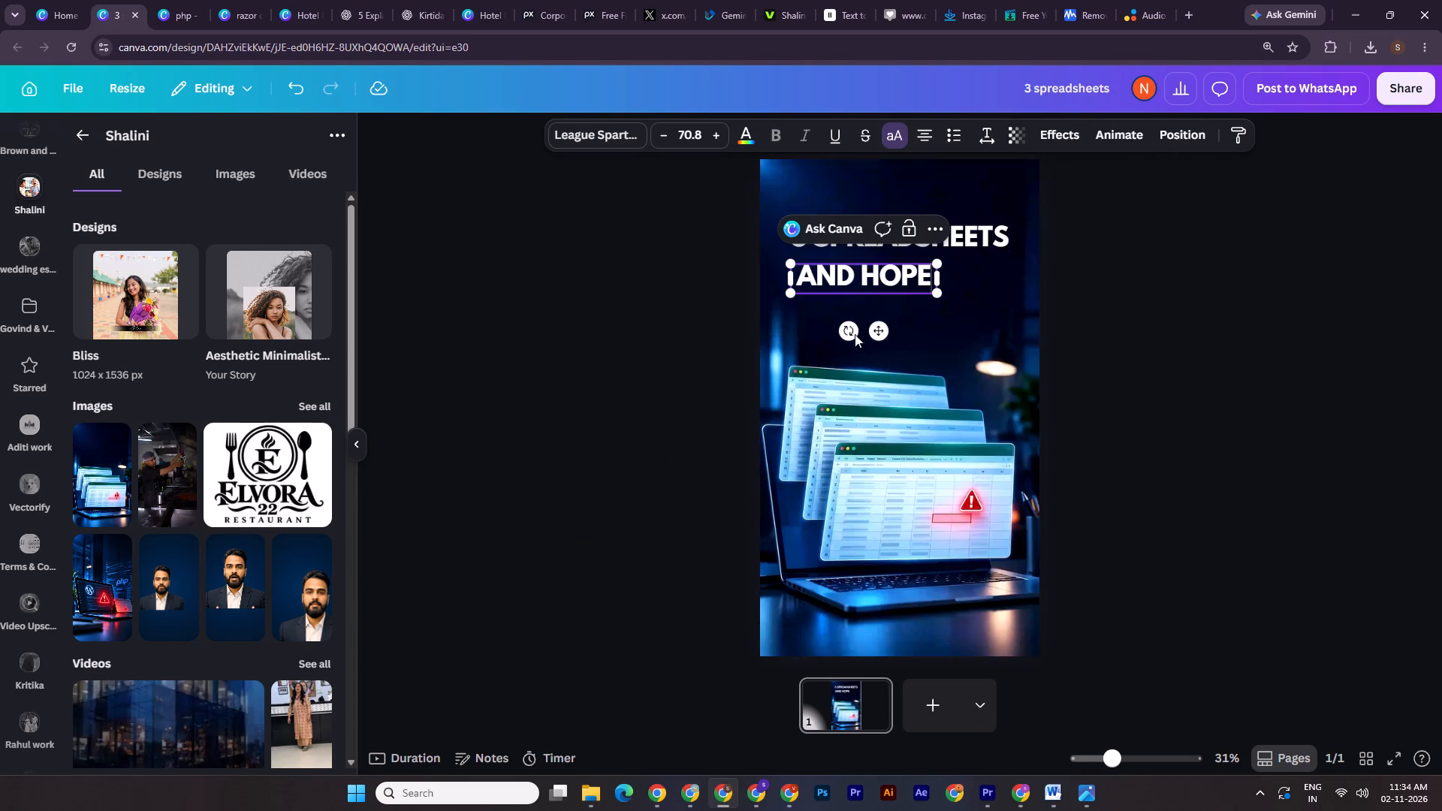
left_click_drag(943, 279, 937, 279)
left_click(1187, 131)
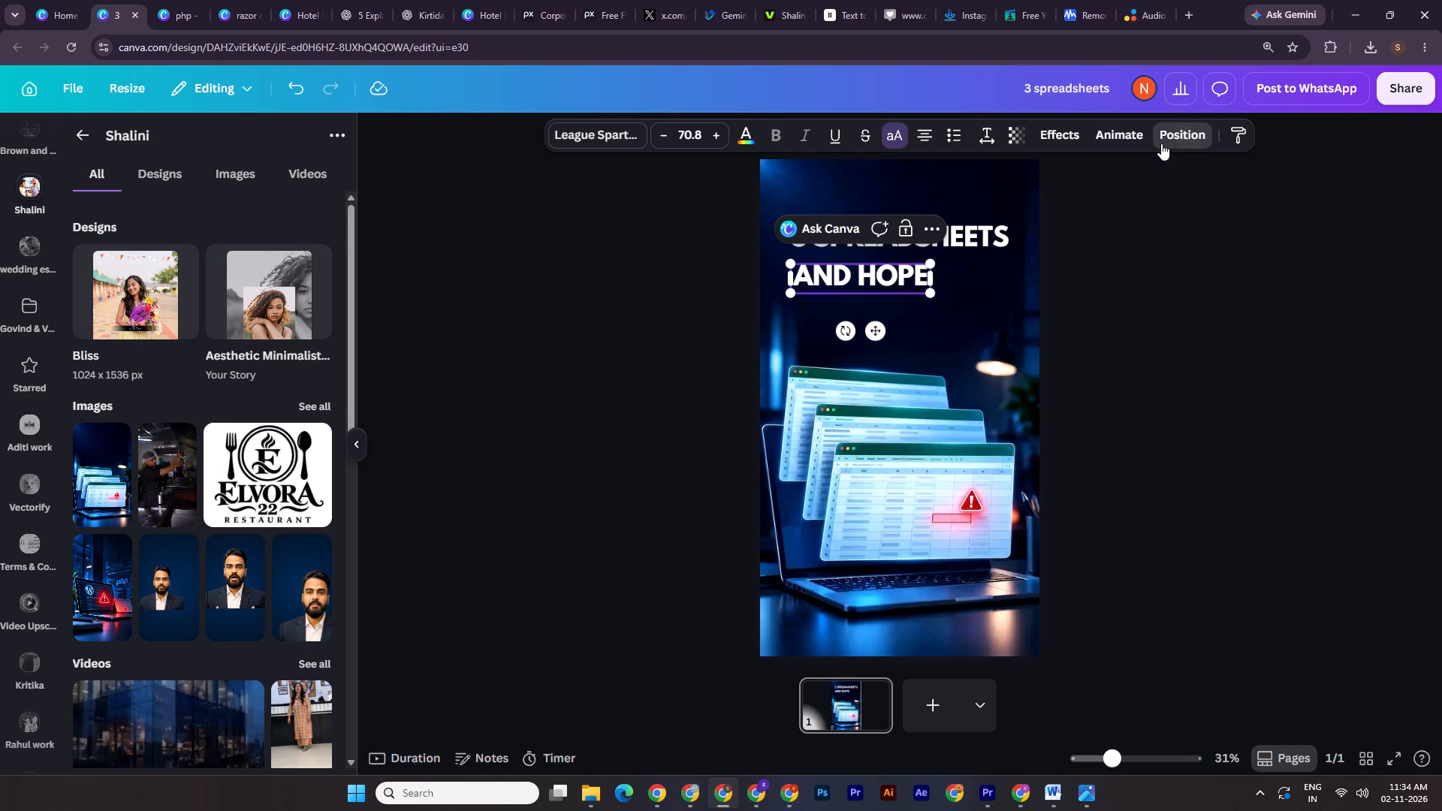
left_click(286, 381)
double_click(1217, 328)
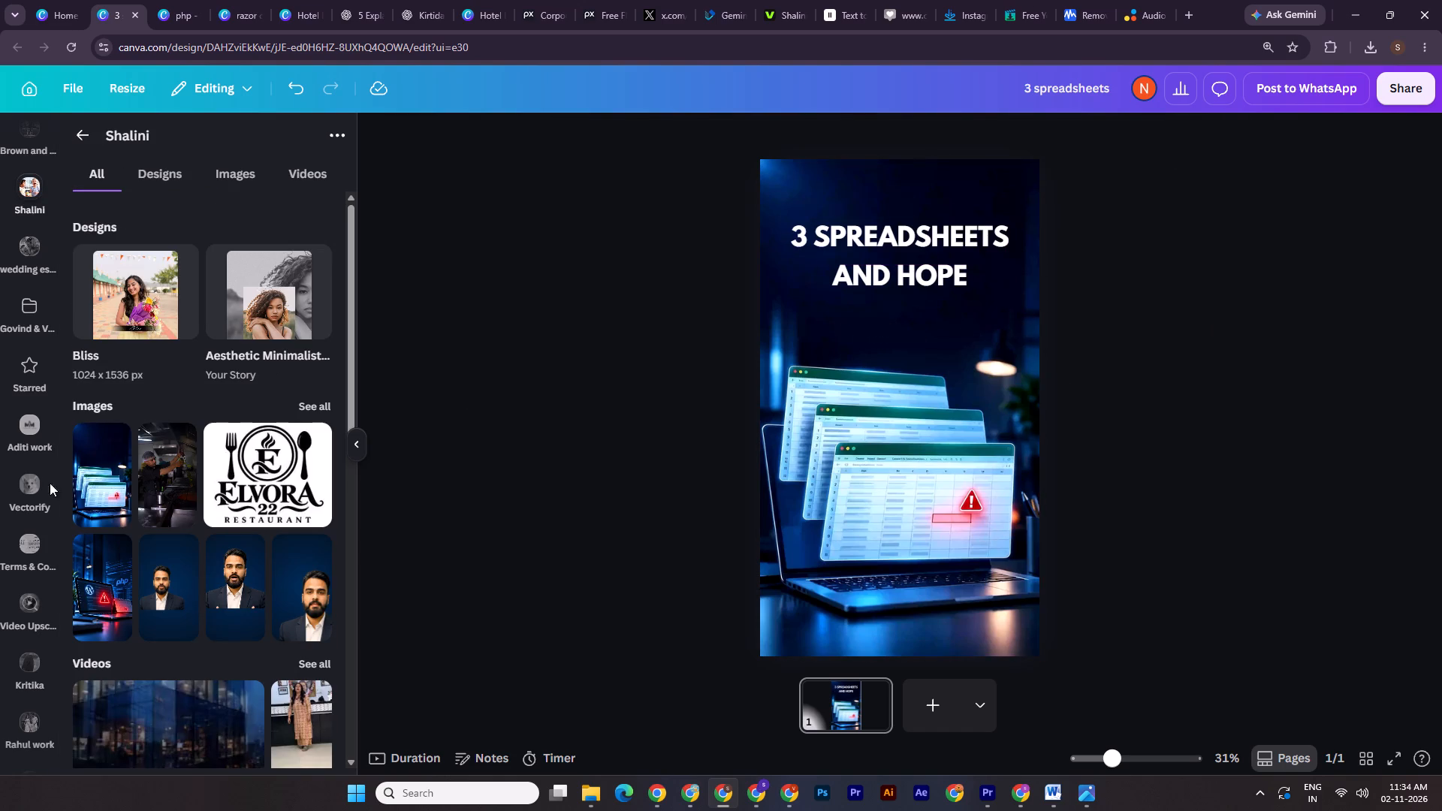
Add a square shape and stretch it into a bar about 864 px wide and 155 px high behind "3 SPREADSHEETS".
scroll(20, 592, "up", 15)
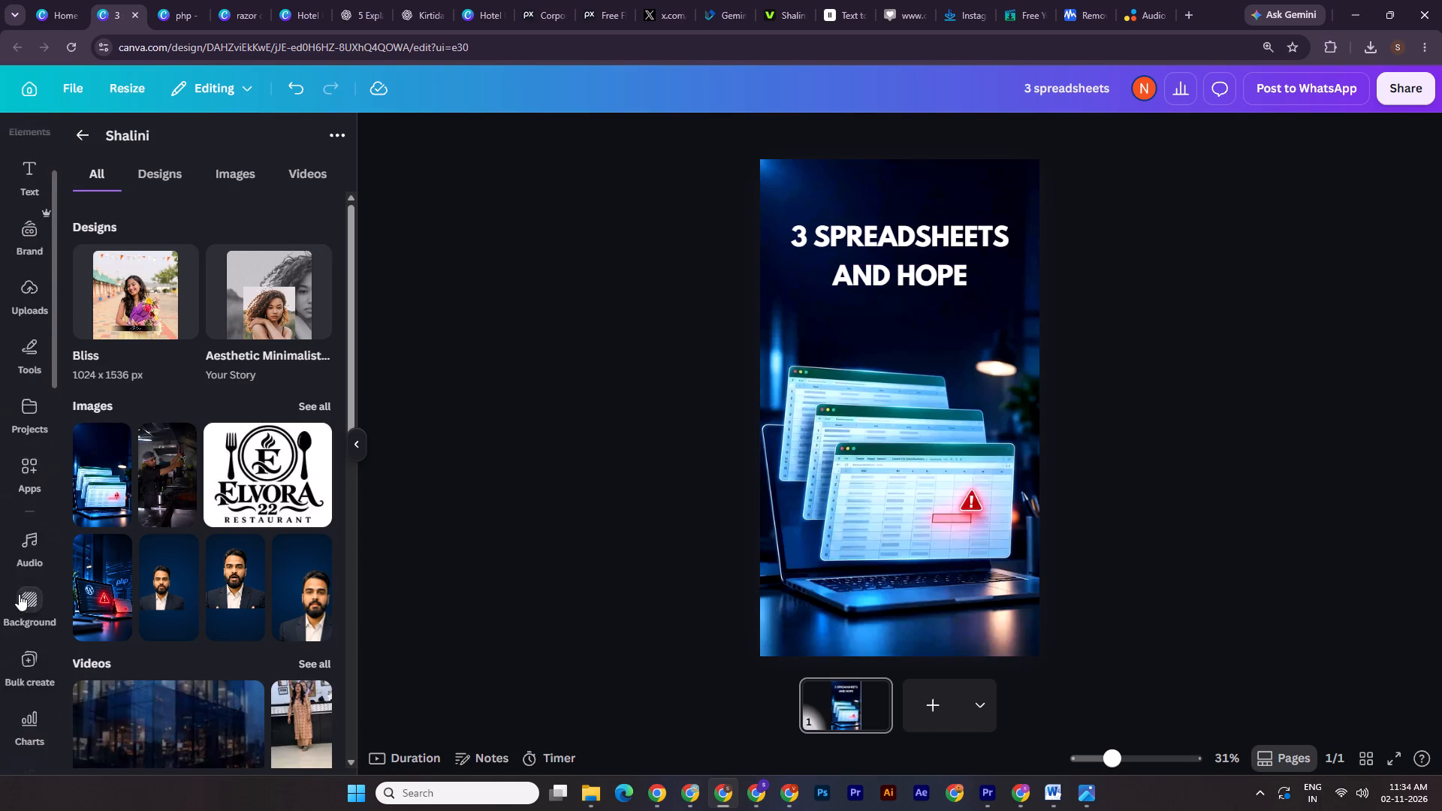
scroll(19, 594, "up", 7)
left_click(21, 264)
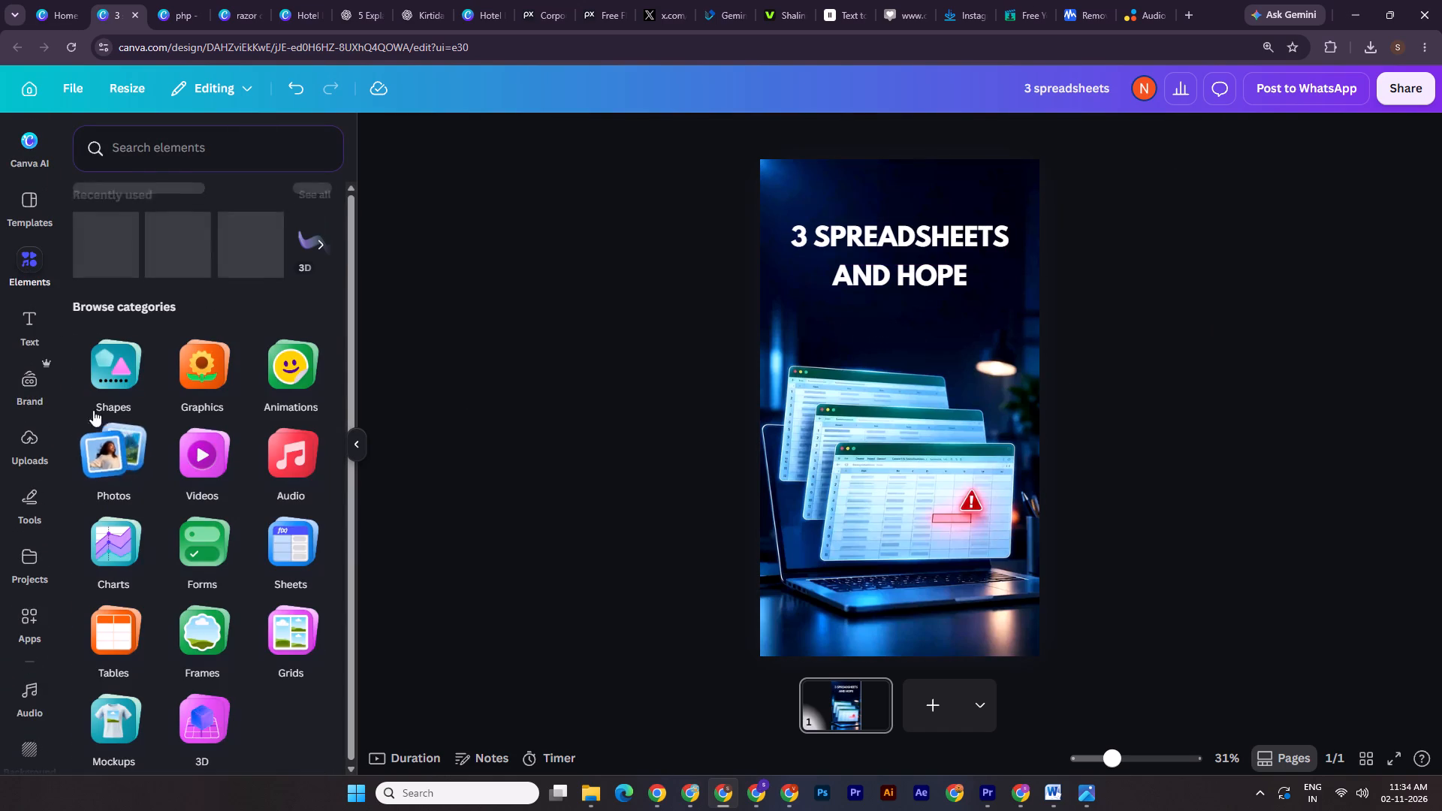
left_click(118, 490)
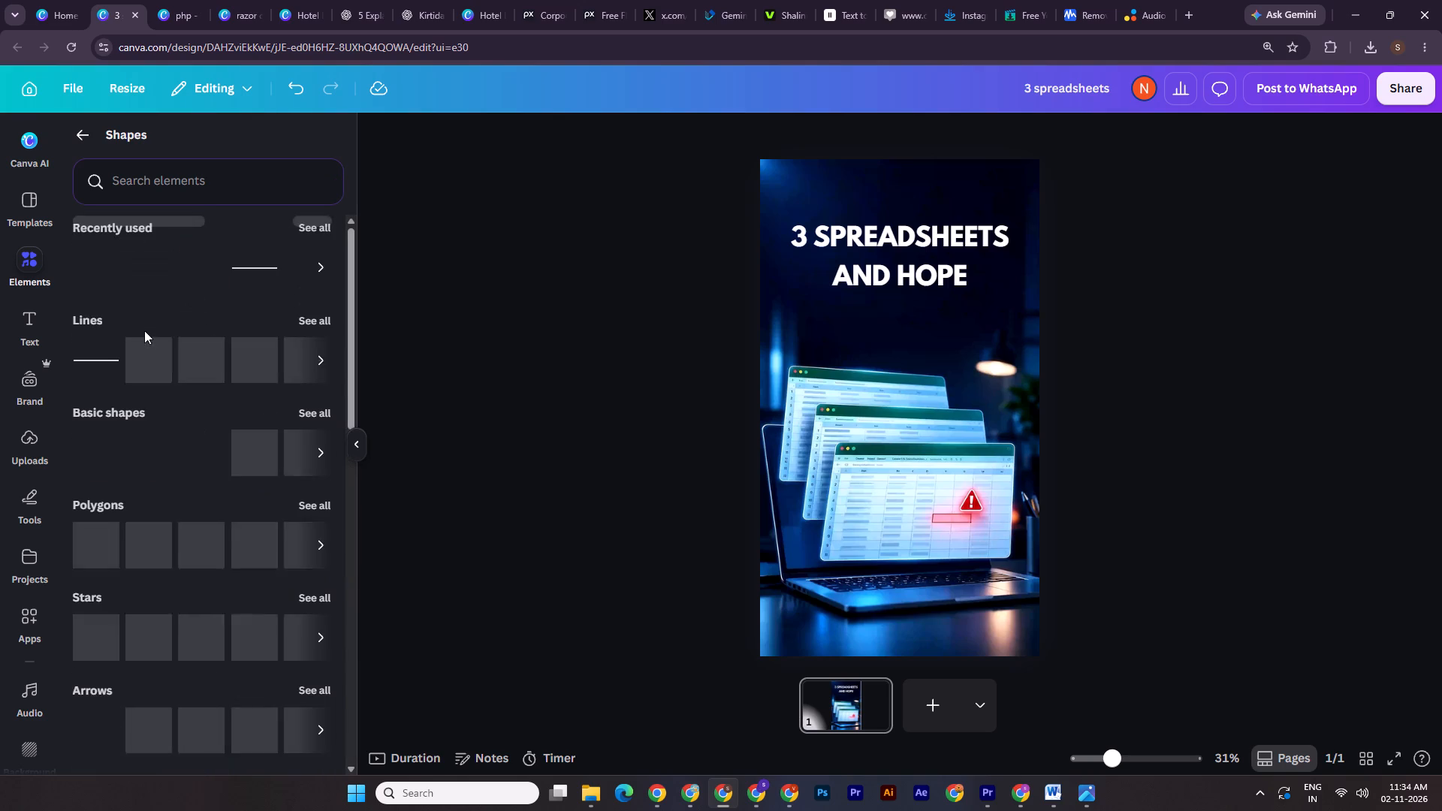
left_click(98, 285)
left_click(1227, 244)
left_click_drag(905, 428, 832, 236)
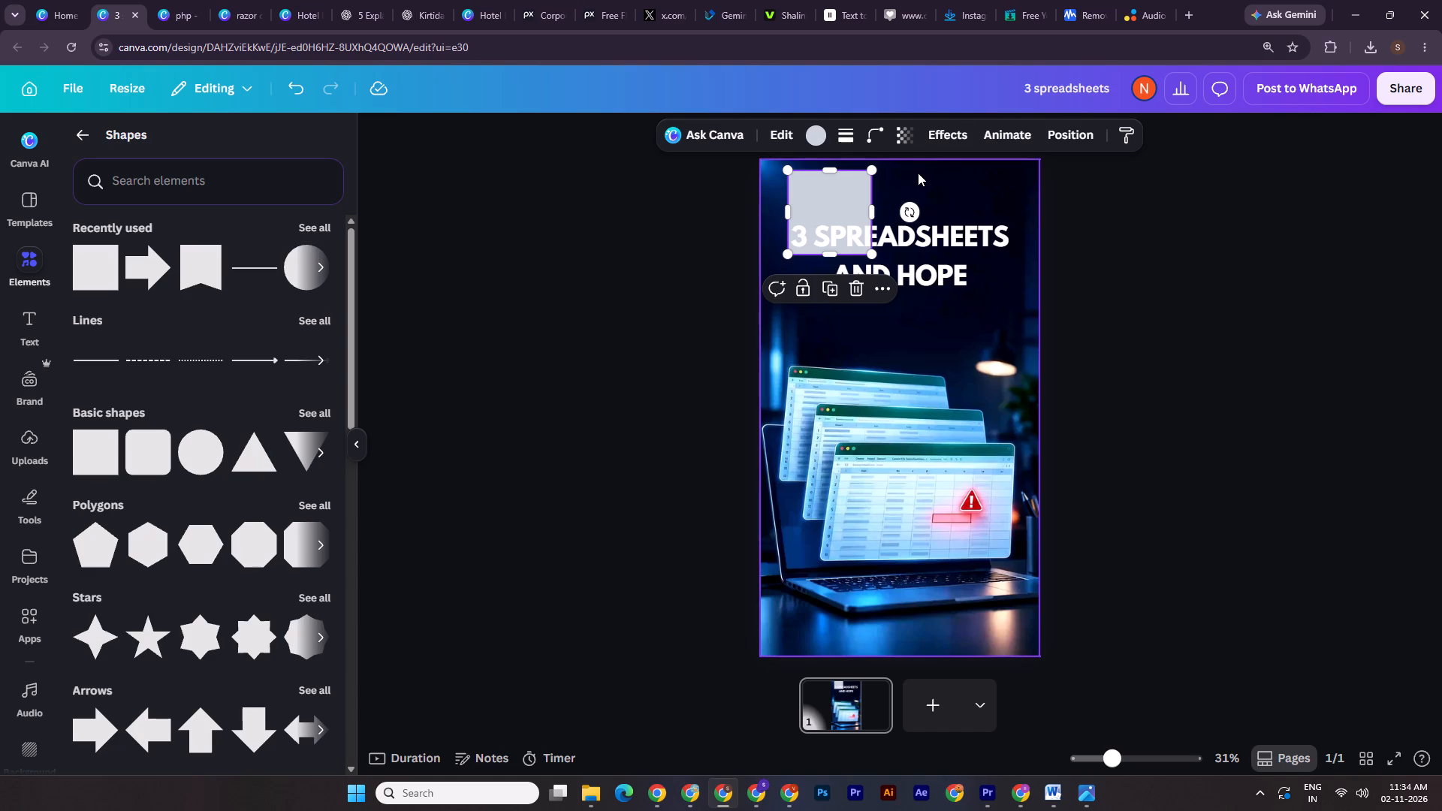
left_click_drag(828, 170, 810, 214)
left_click_drag(869, 237, 1000, 237)
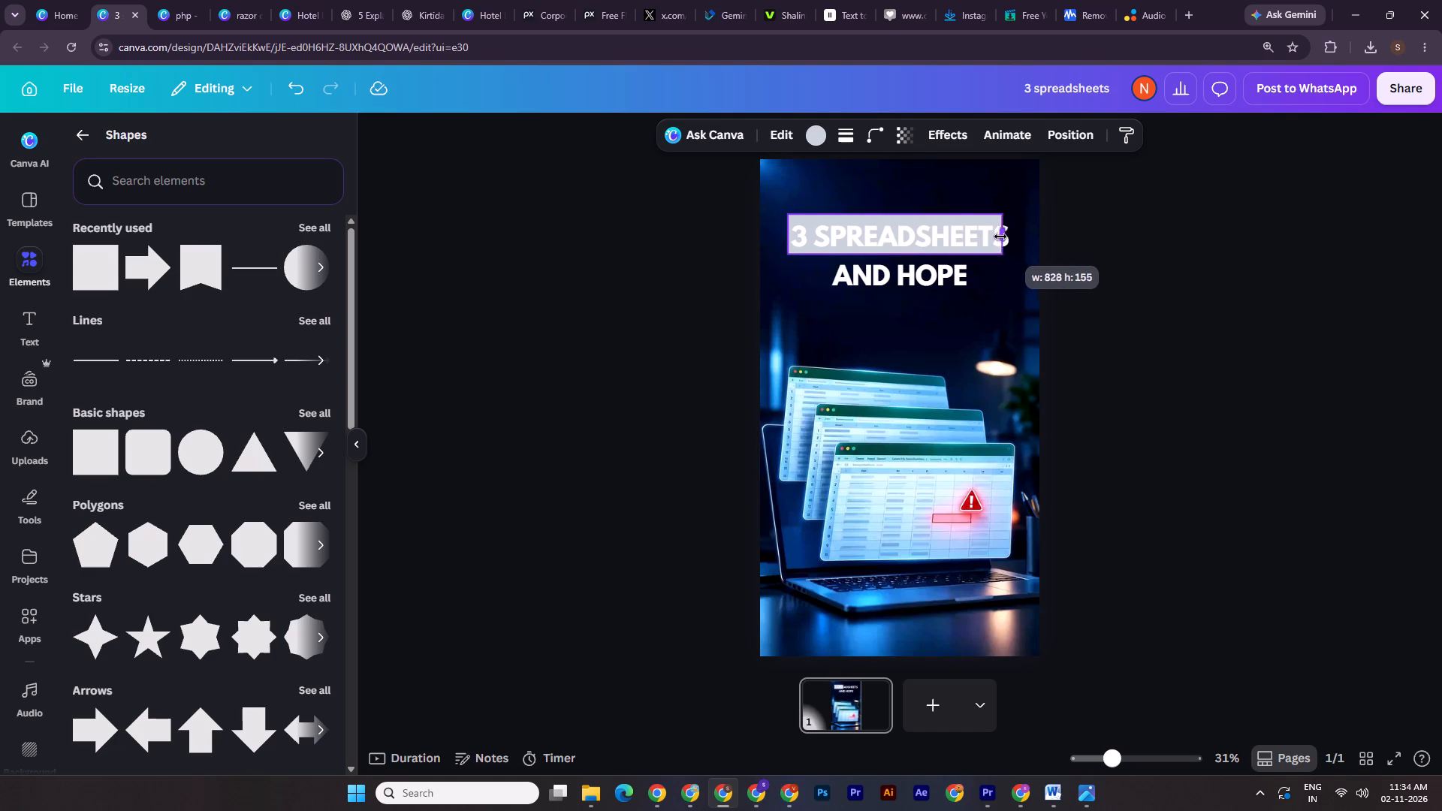
left_click_drag(1000, 237, 1012, 235)
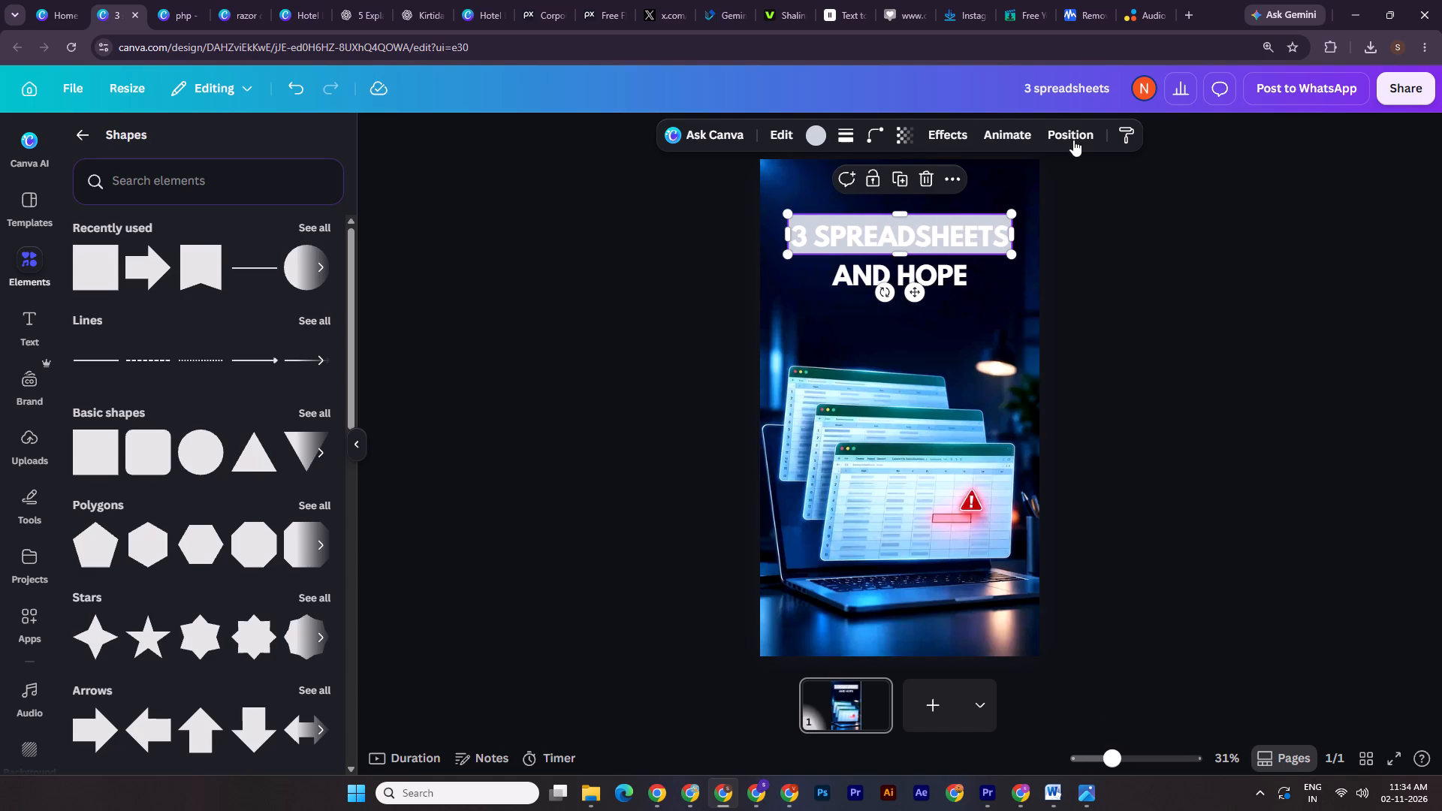
left_click(1073, 140)
Recolour the bar behind "3 SPREADSHEETS" blue, bringing up the images in the Shalini folder as colour reference.
left_click(811, 132)
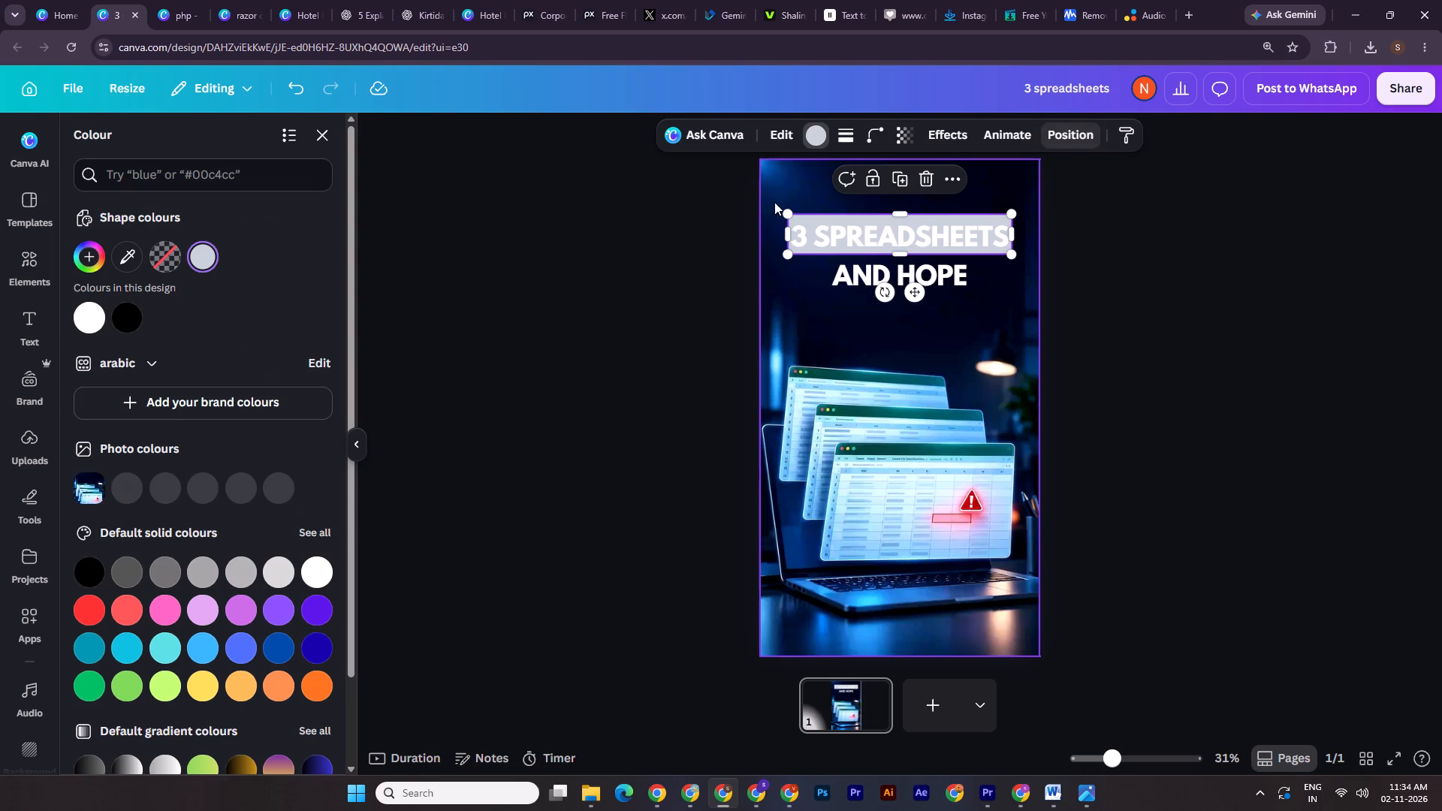
scroll(28, 731, "down", 8)
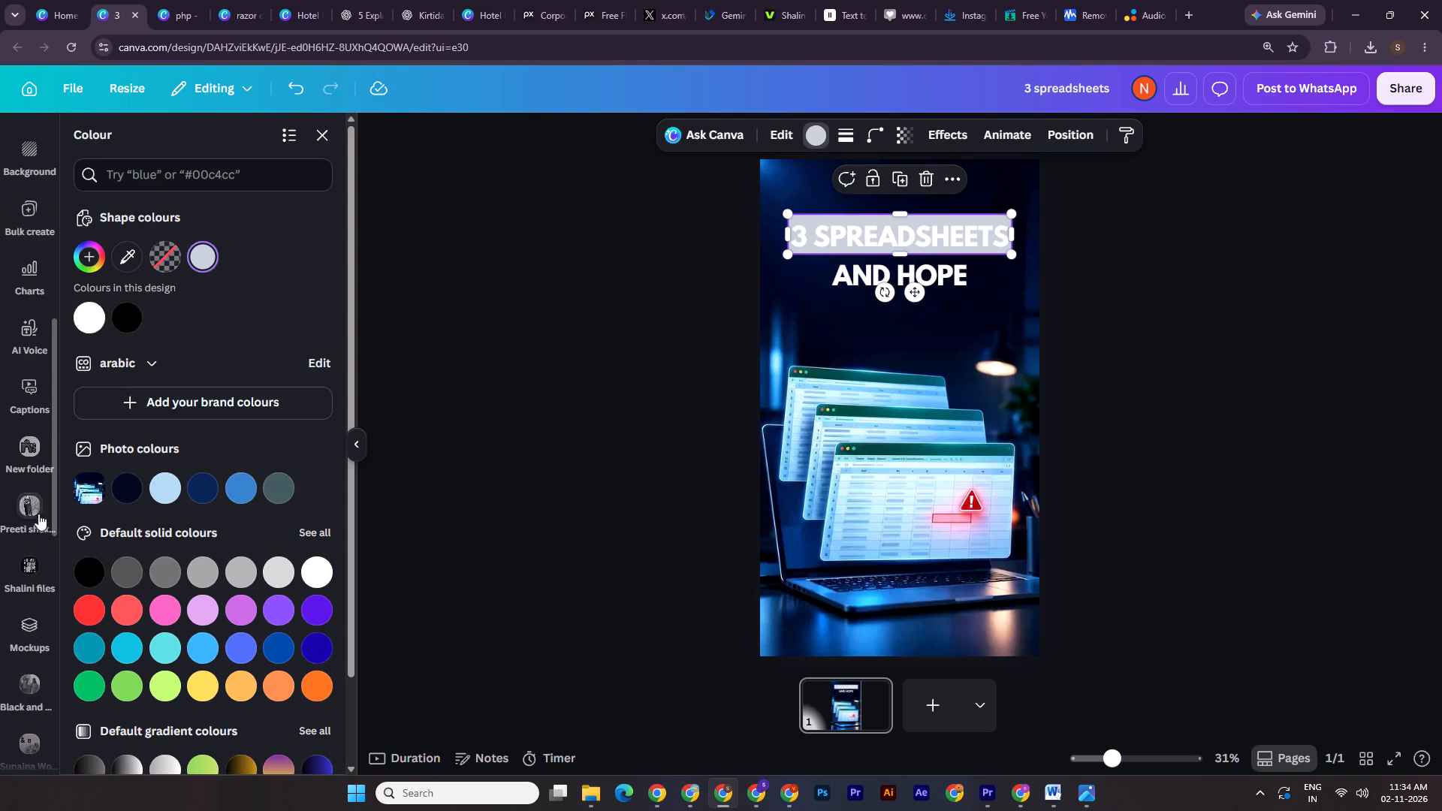
scroll(2, 551, "down", 9)
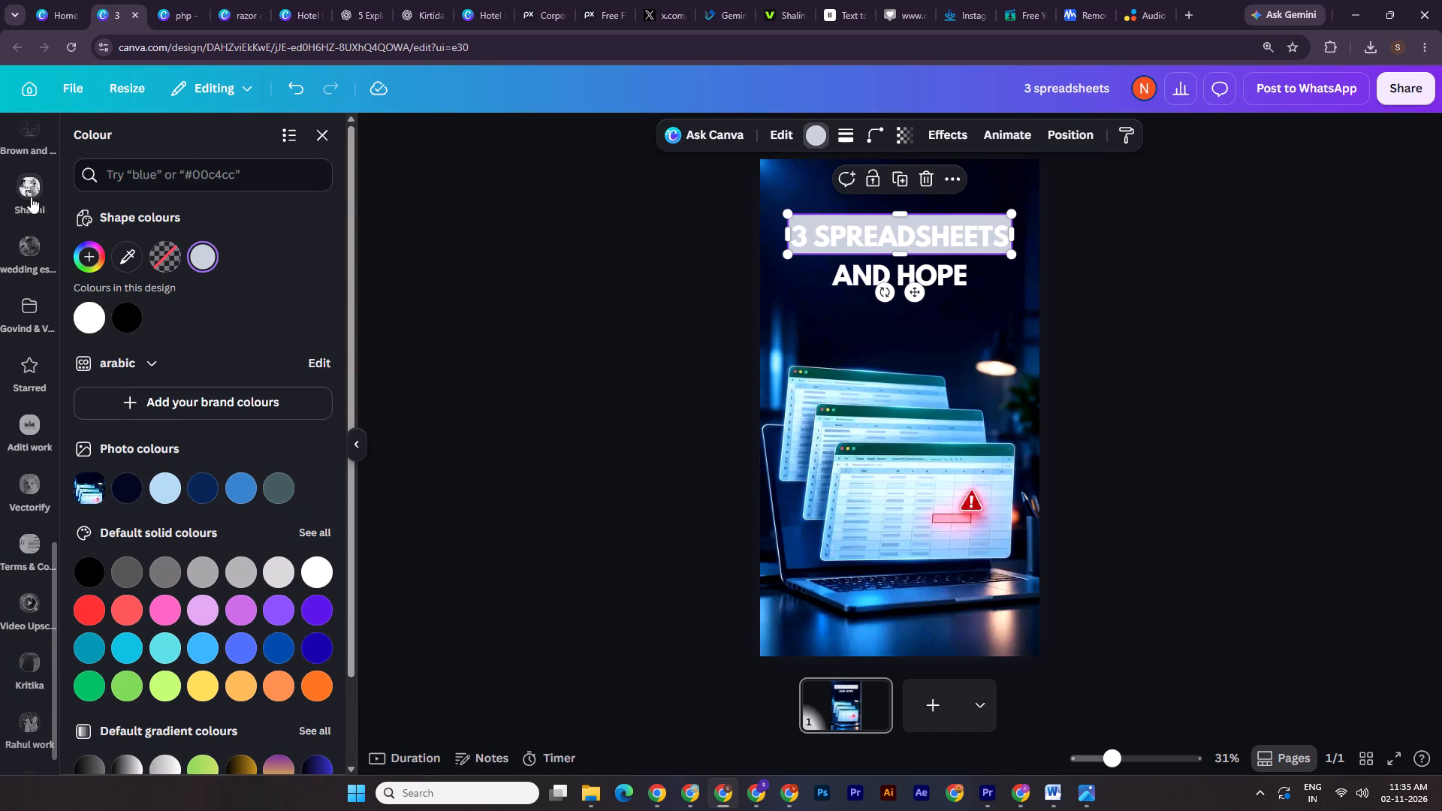
left_click(31, 197)
left_click(212, 171)
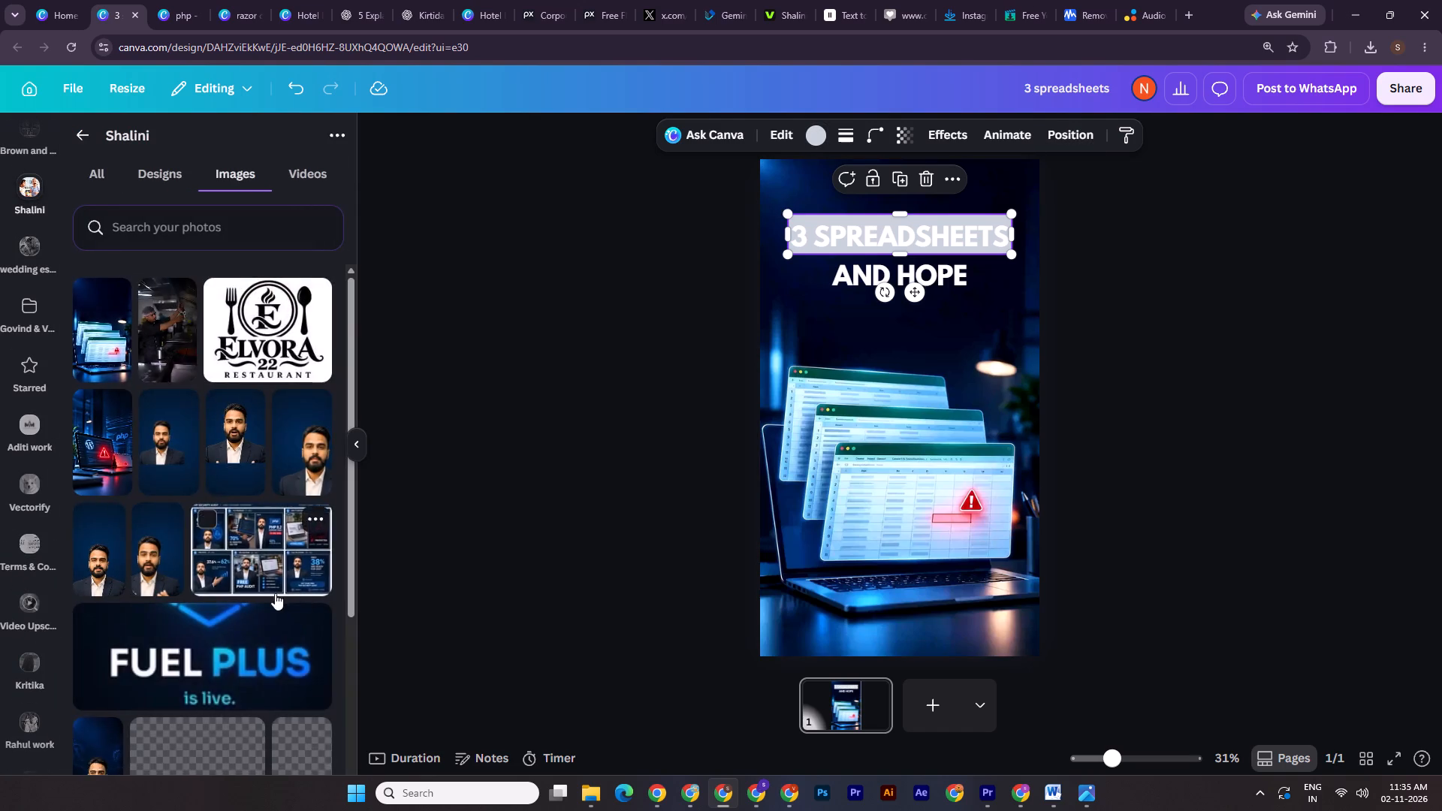
Place the PHP security audit storyboard image from the Shalini folder on the page, enlarge it and position it below the headline.
scroll(260, 604, "down", 5)
scroll(248, 613, "up", 5)
scroll(248, 613, "down", 4)
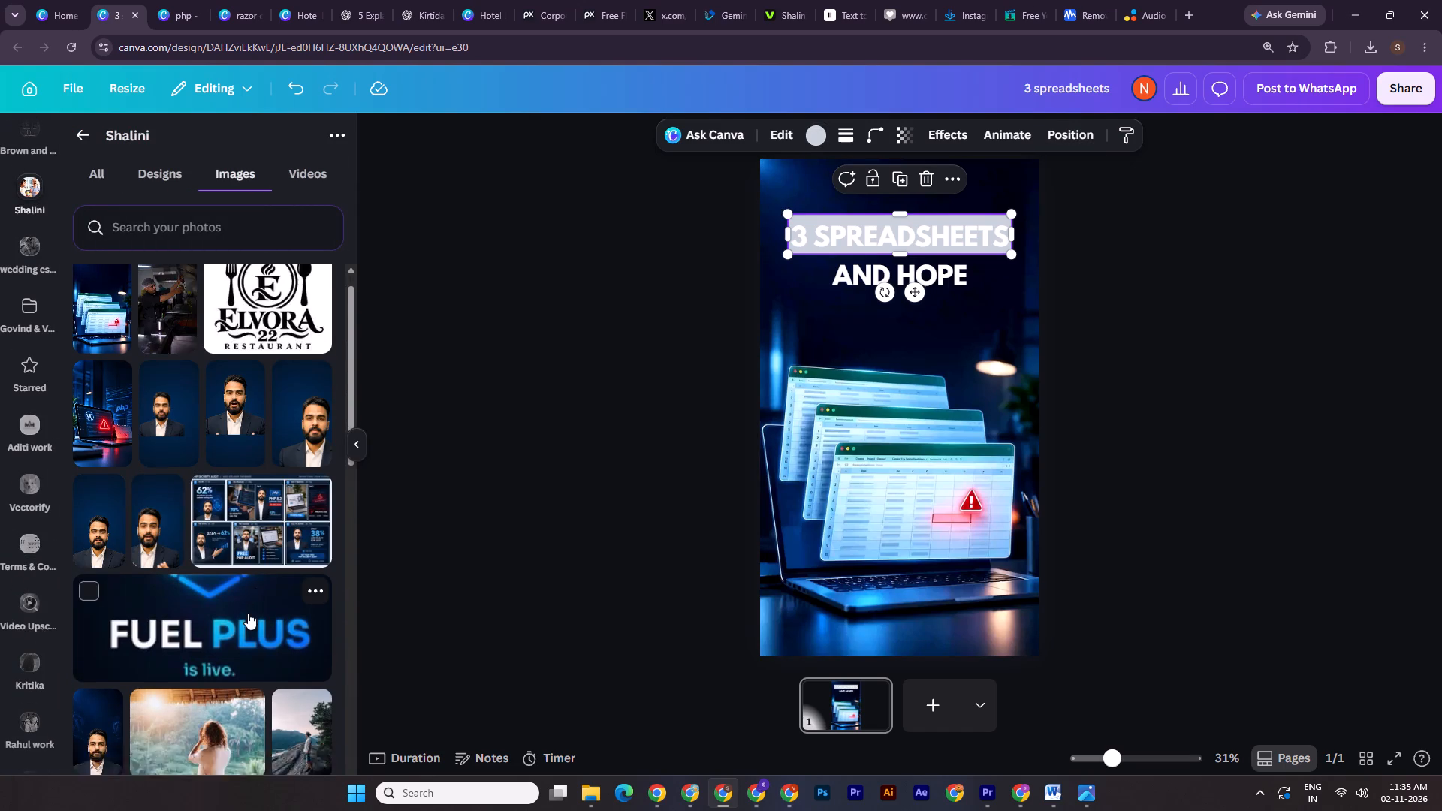
scroll(248, 613, "down", 5)
scroll(248, 613, "up", 8)
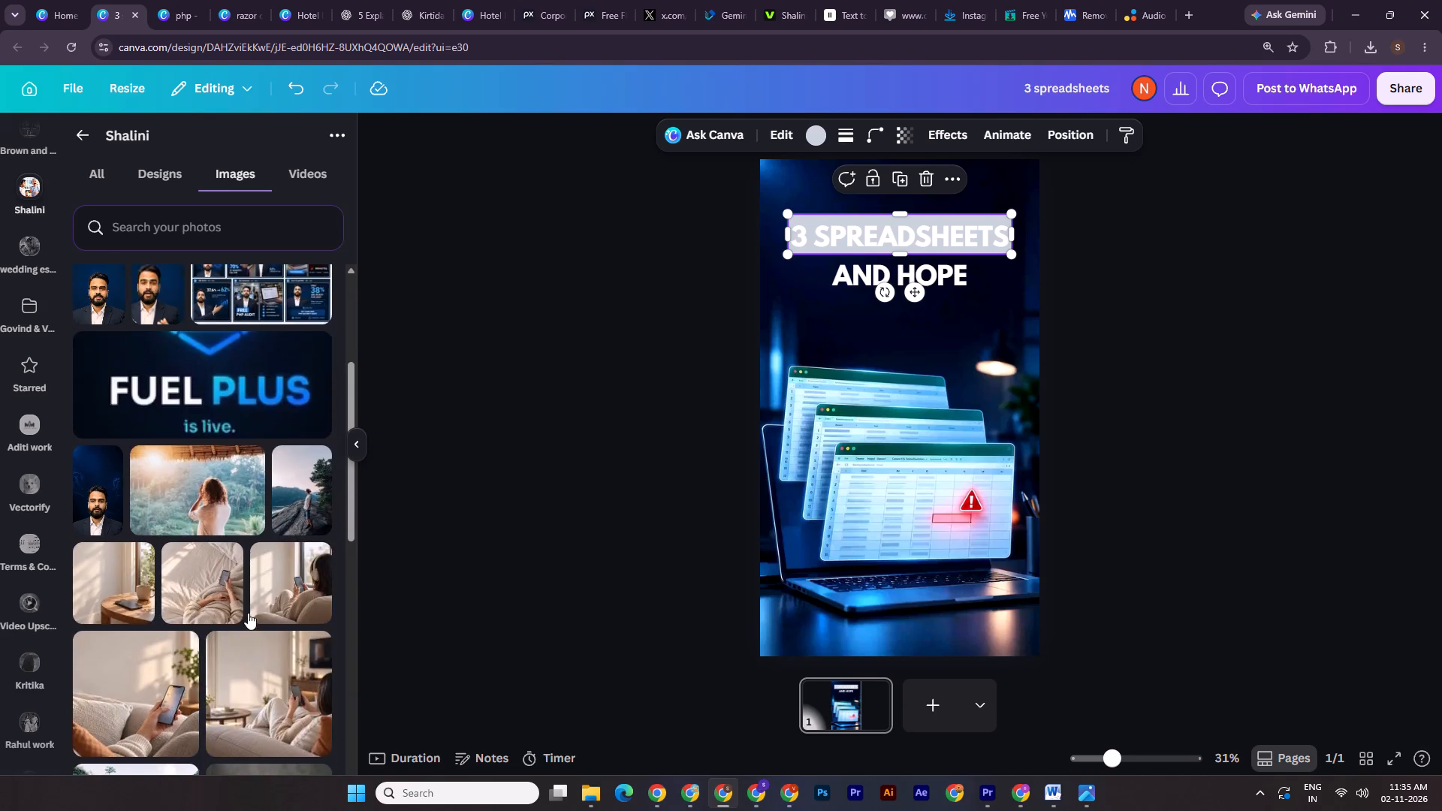
scroll(248, 613, "up", 6)
scroll(248, 613, "down", 3)
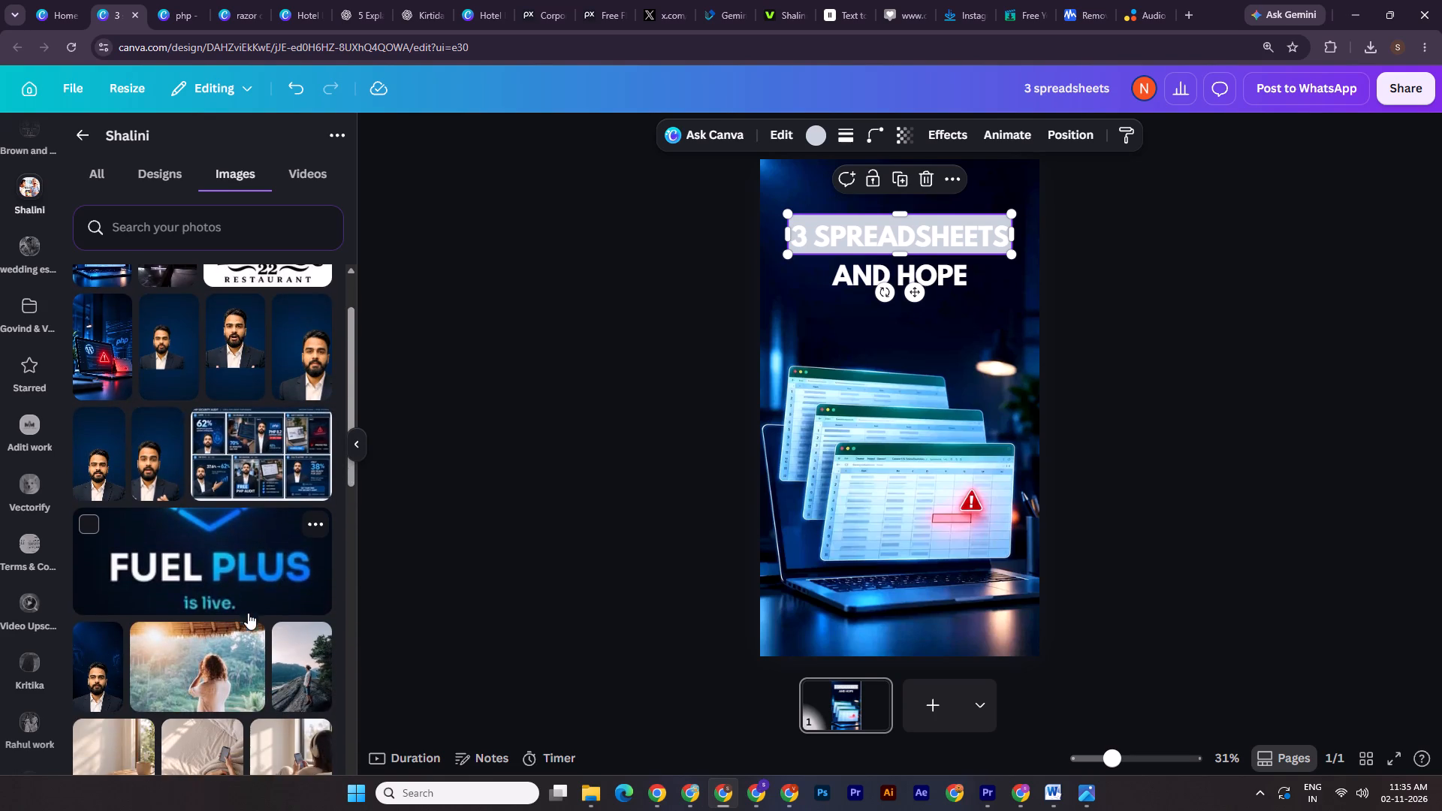
left_click(264, 337)
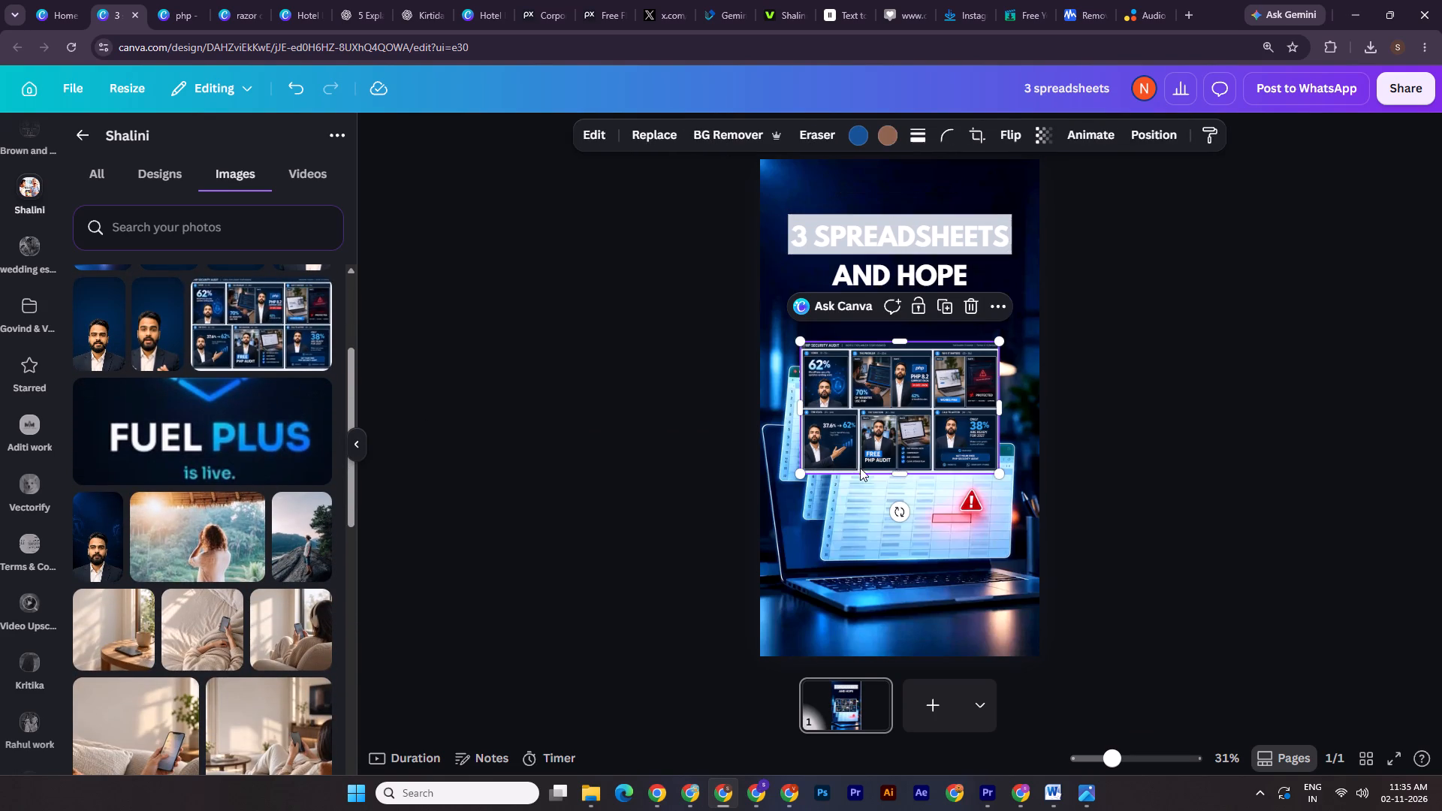
left_click_drag(801, 470, 477, 601)
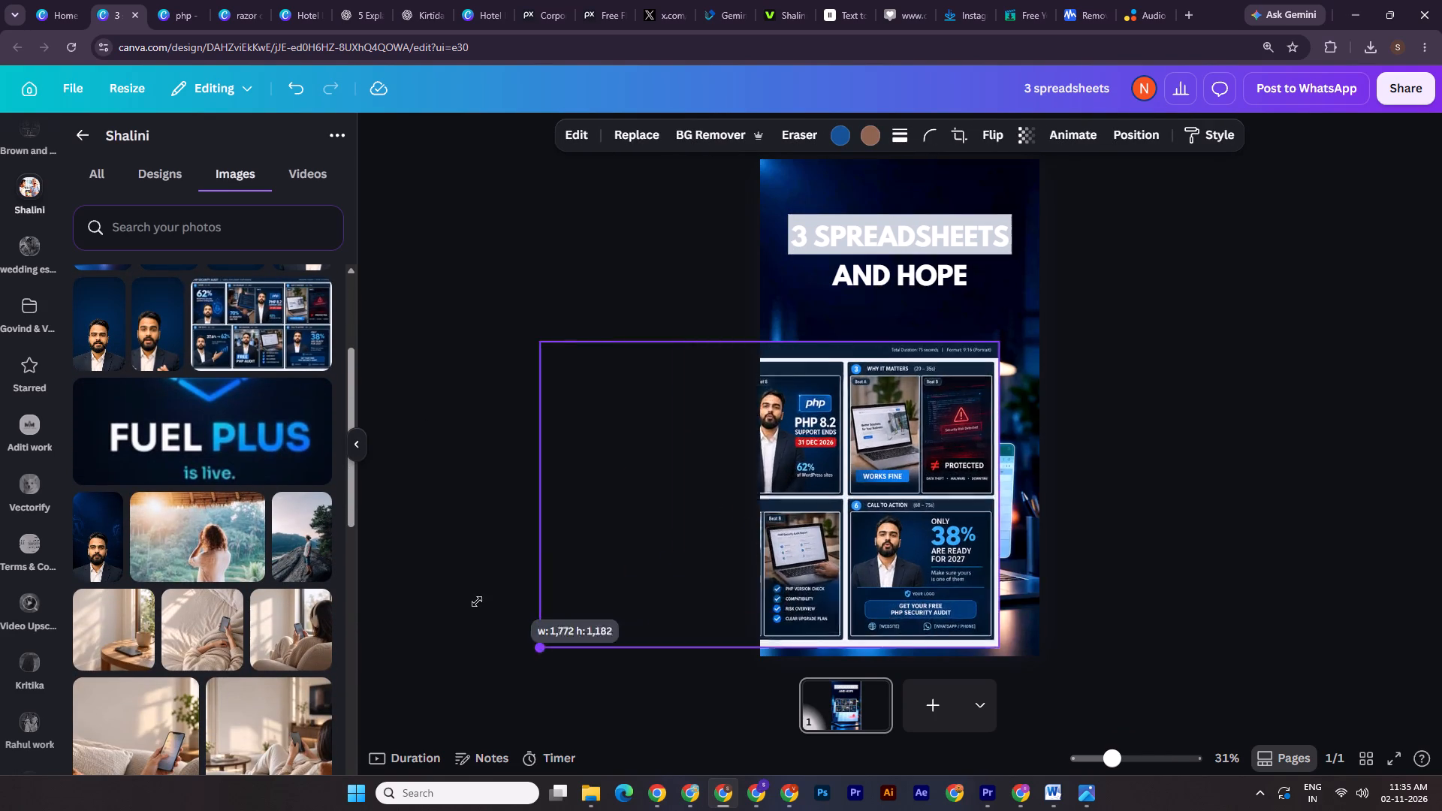
left_click_drag(477, 601, 461, 607)
left_click_drag(924, 517, 1103, 483)
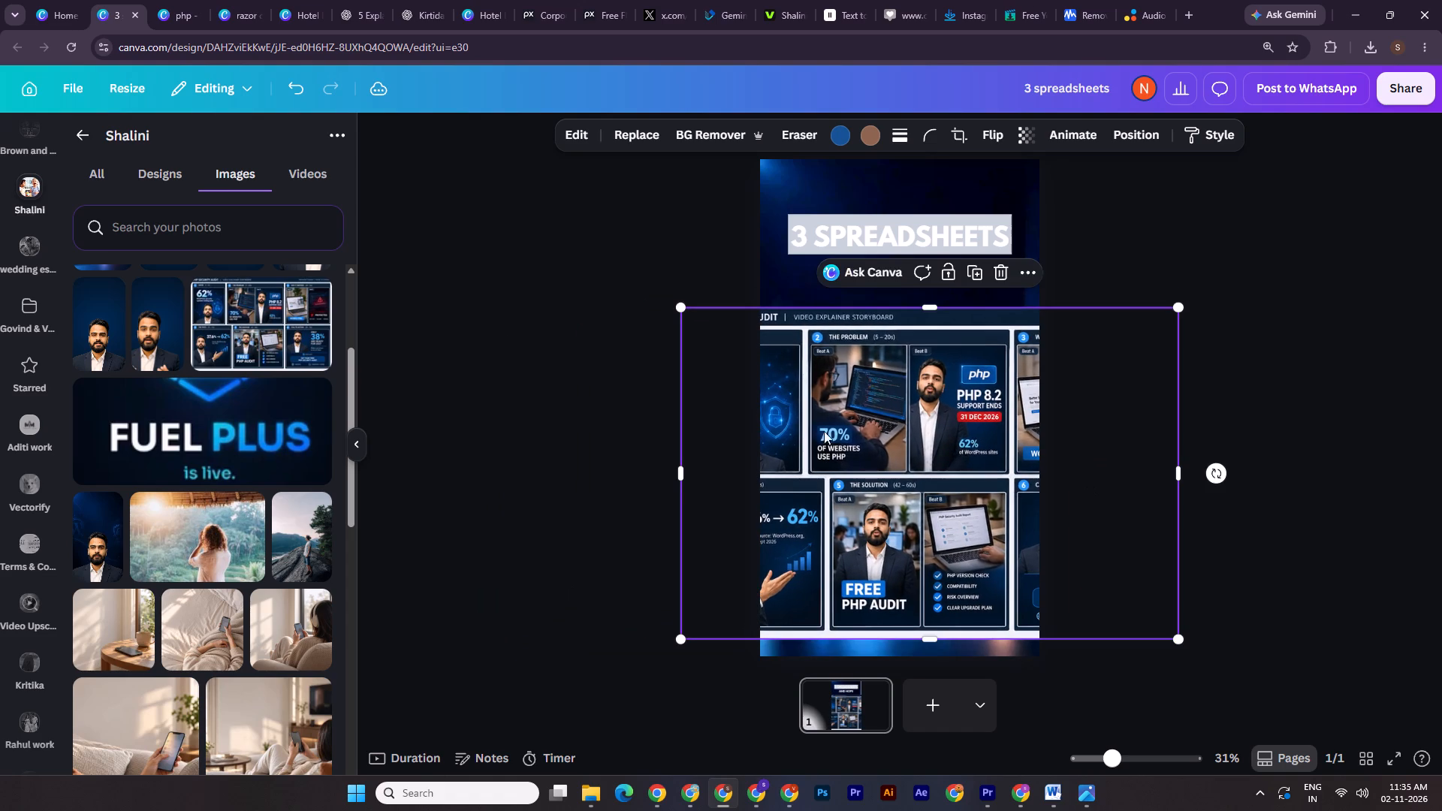
Examine the Simple Mind website and the simplemind.tech Instagram posts as a reference for brand colours and text highlight styling.
left_click(656, 805)
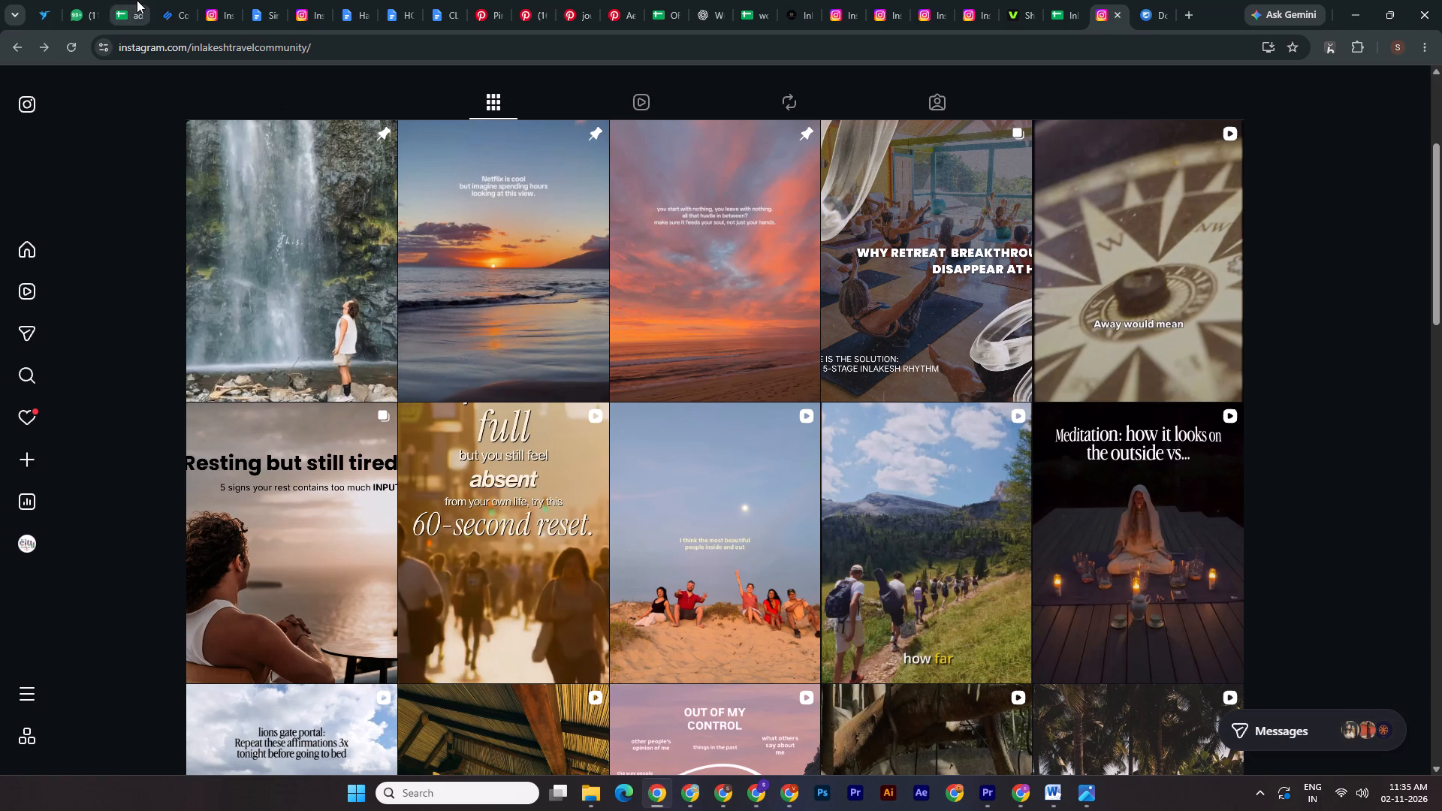
left_click(167, 0)
scroll(801, 354, "up", 13)
scroll(677, 410, "down", 3)
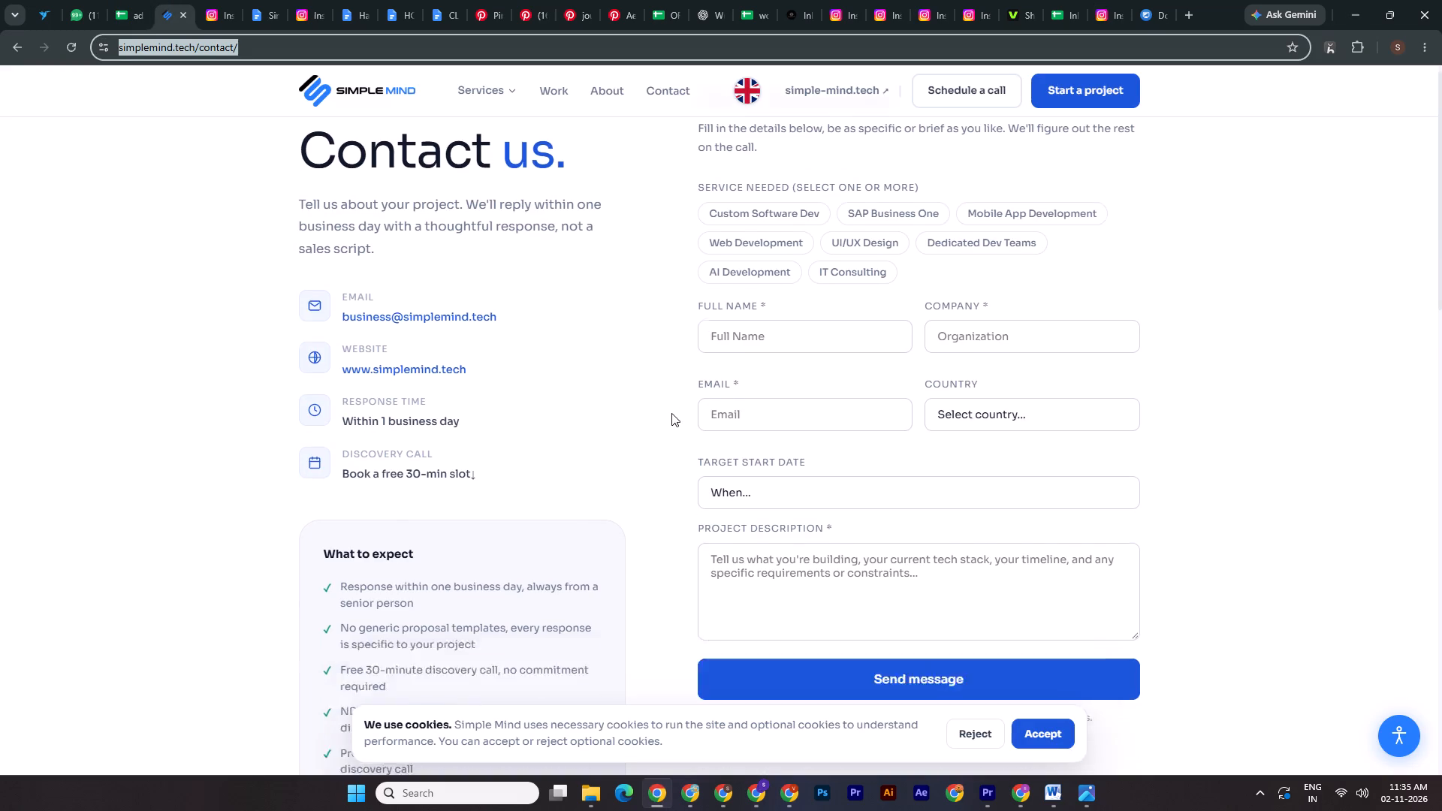
scroll(671, 413, "down", 17)
scroll(668, 415, "up", 14)
scroll(668, 415, "up", 7)
left_click(218, 0)
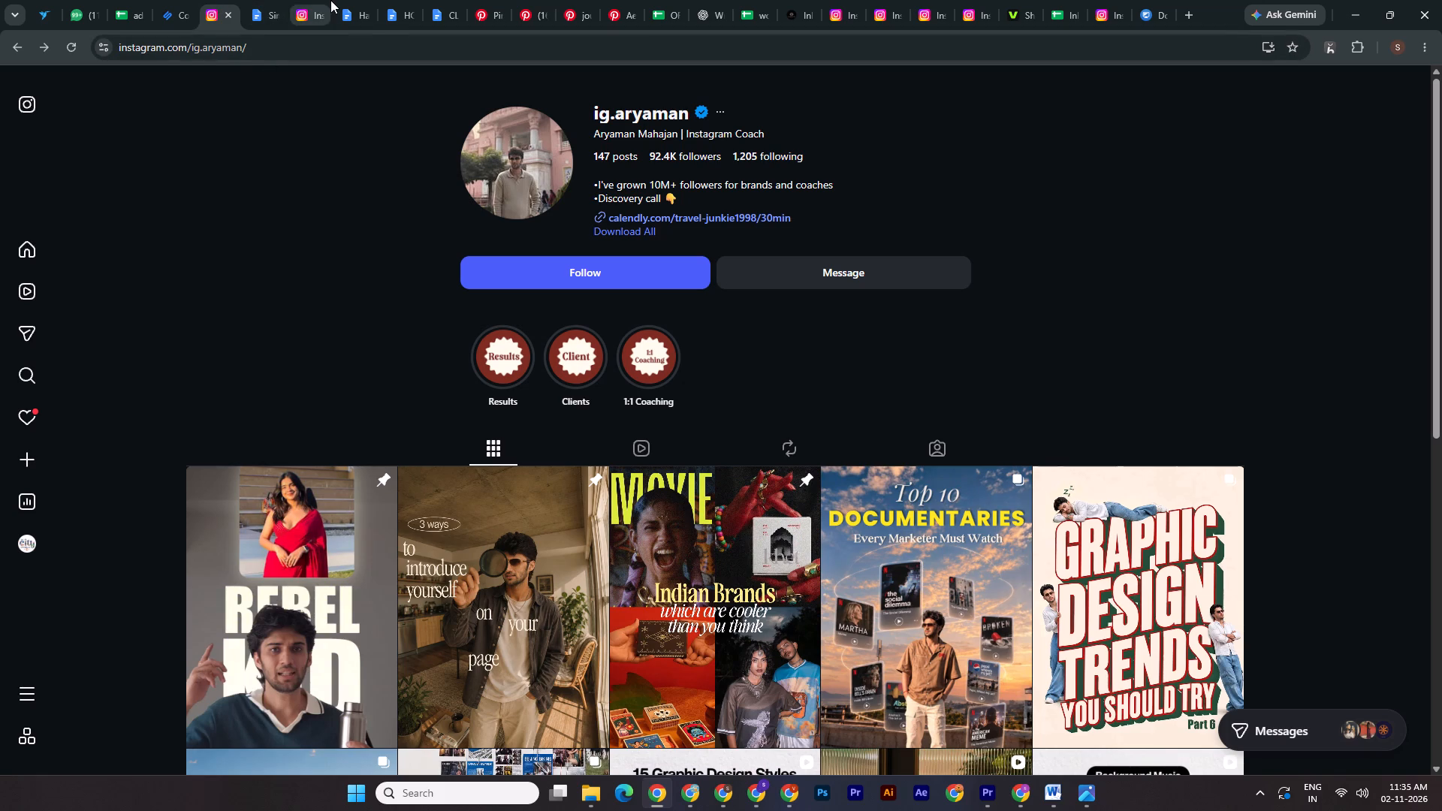
left_click(333, 0)
left_click(321, 0)
scroll(382, 461, "down", 16)
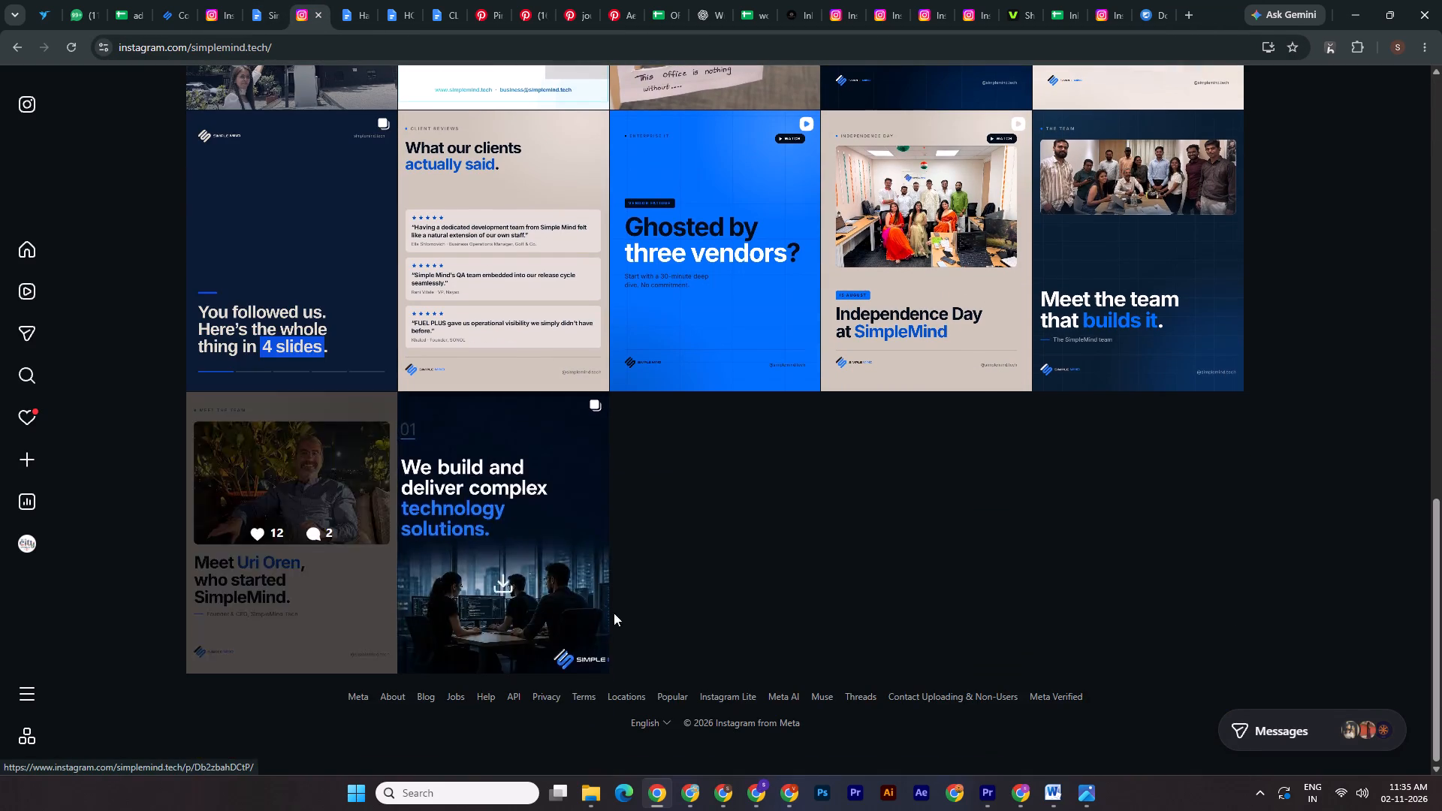
Back in Canva, recolour the bar behind "3 SPREADSHEETS" with the bright blue sampled from the storyboard's "FREE" label.
left_click(732, 801)
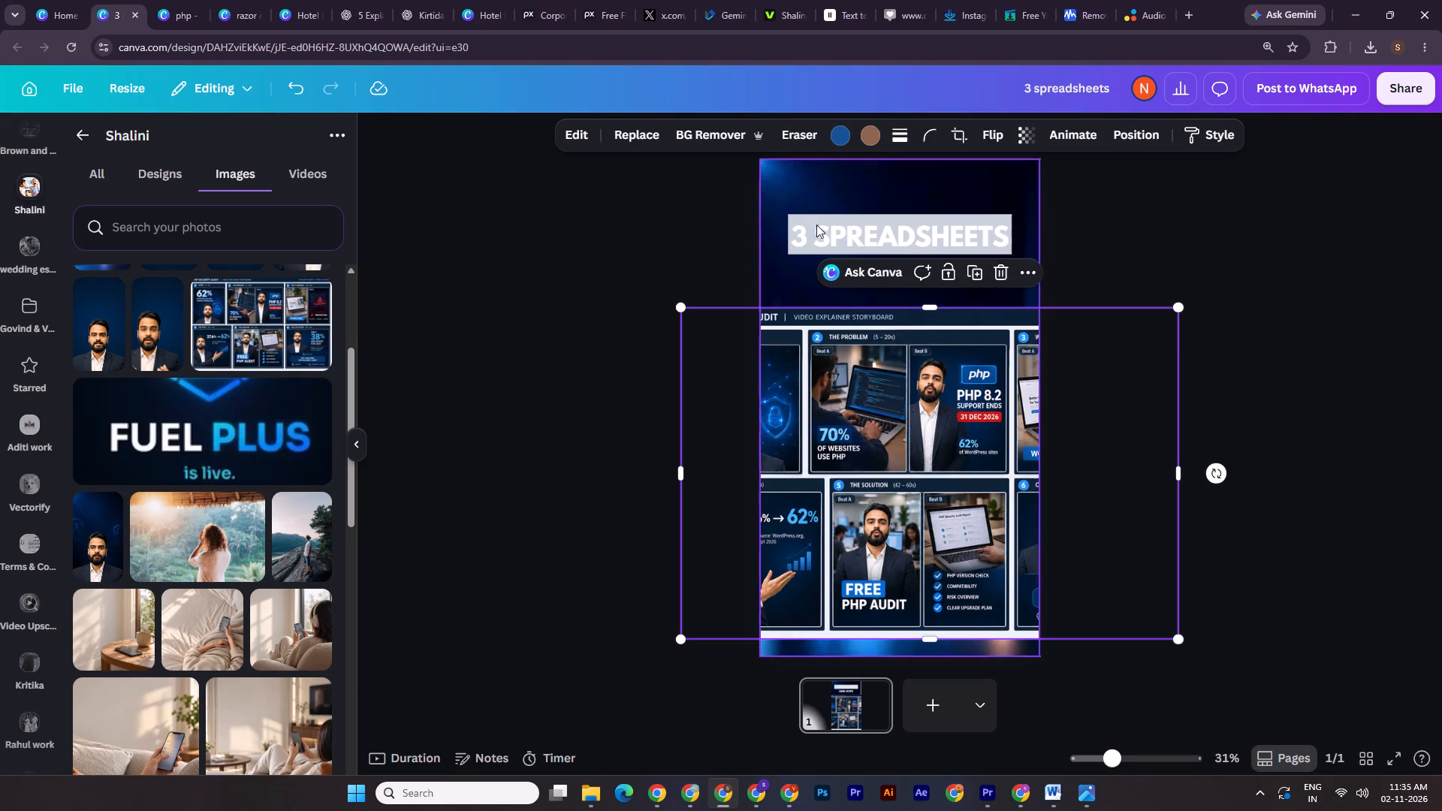
scroll(26, 209, "up", 16)
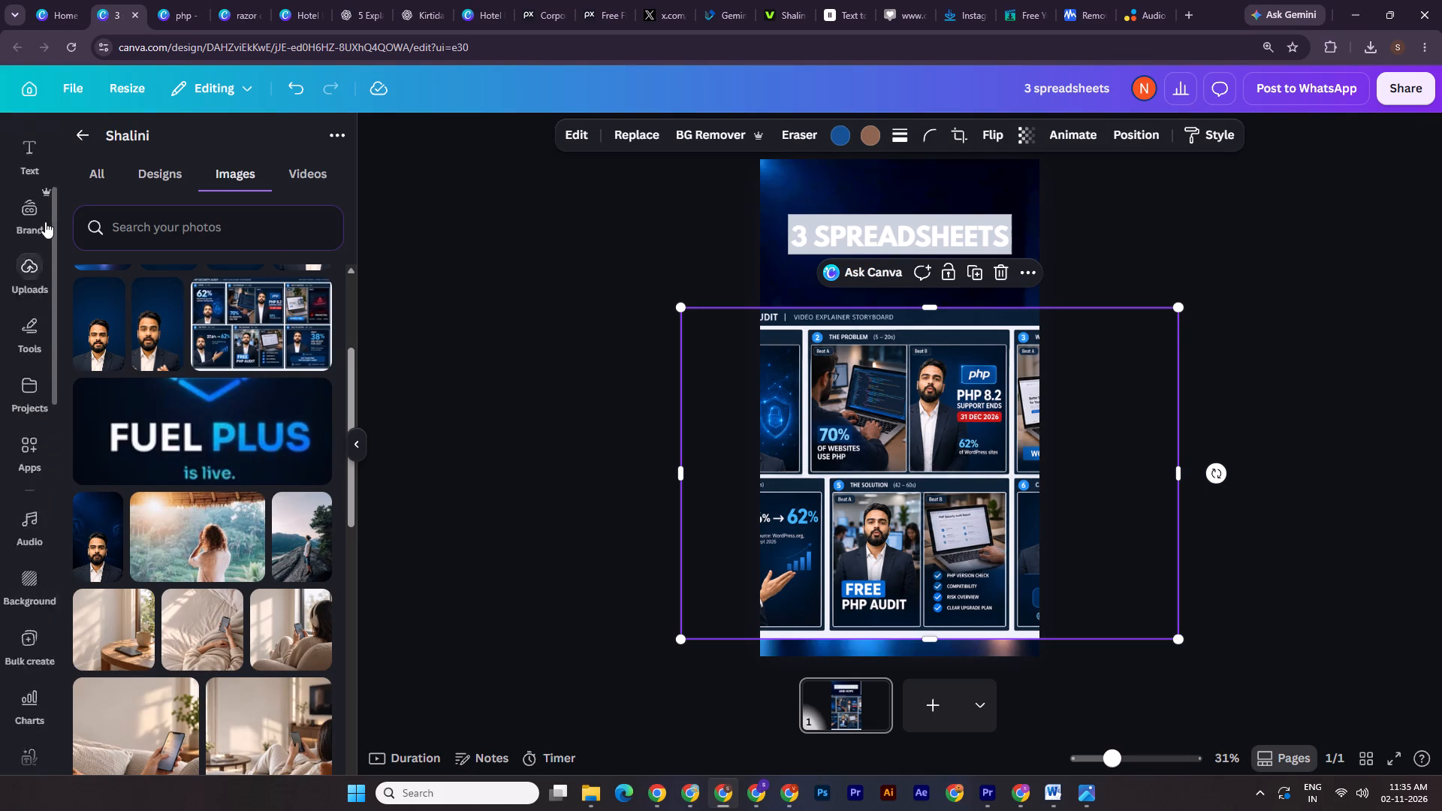
left_click(816, 215)
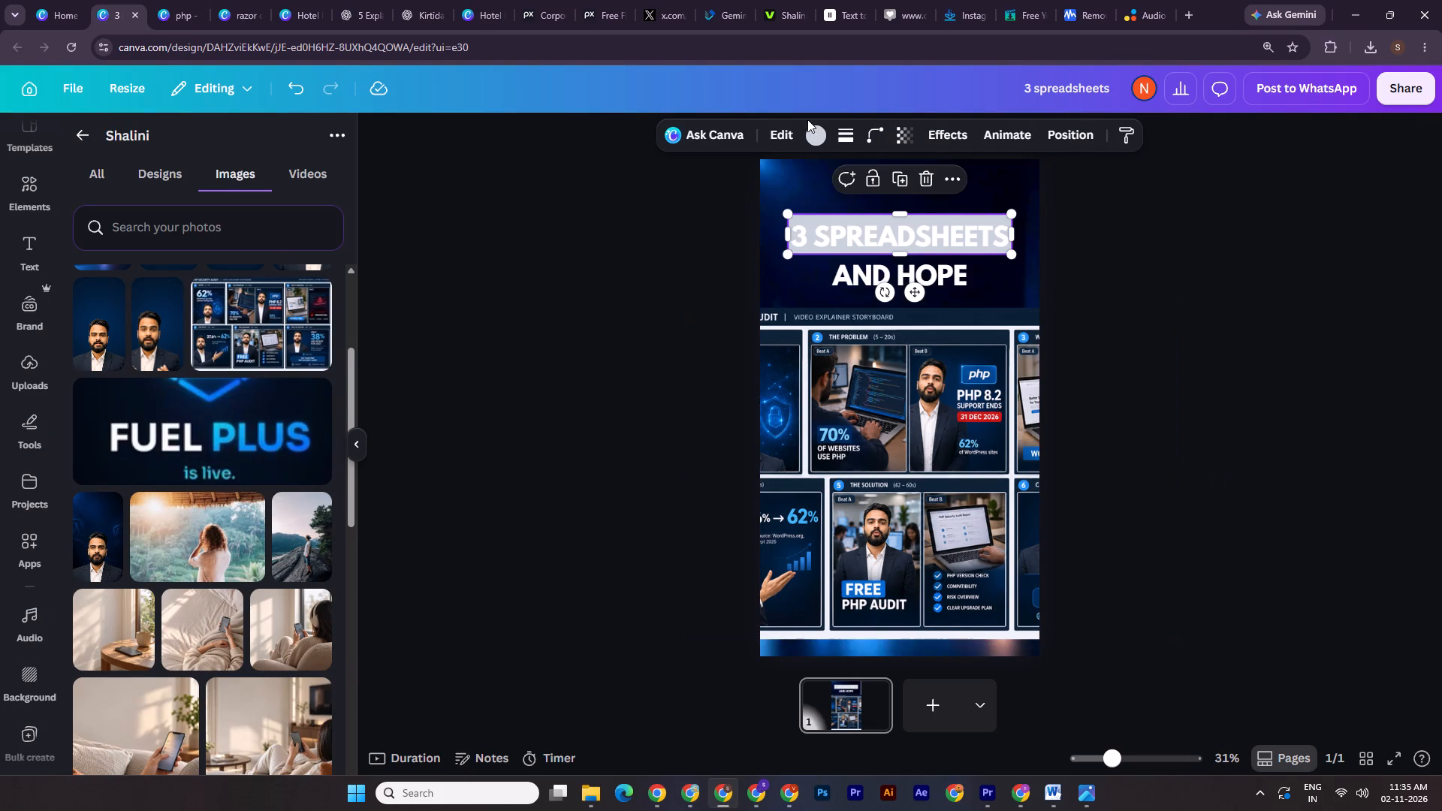
left_click(808, 119)
left_click(815, 134)
left_click(140, 250)
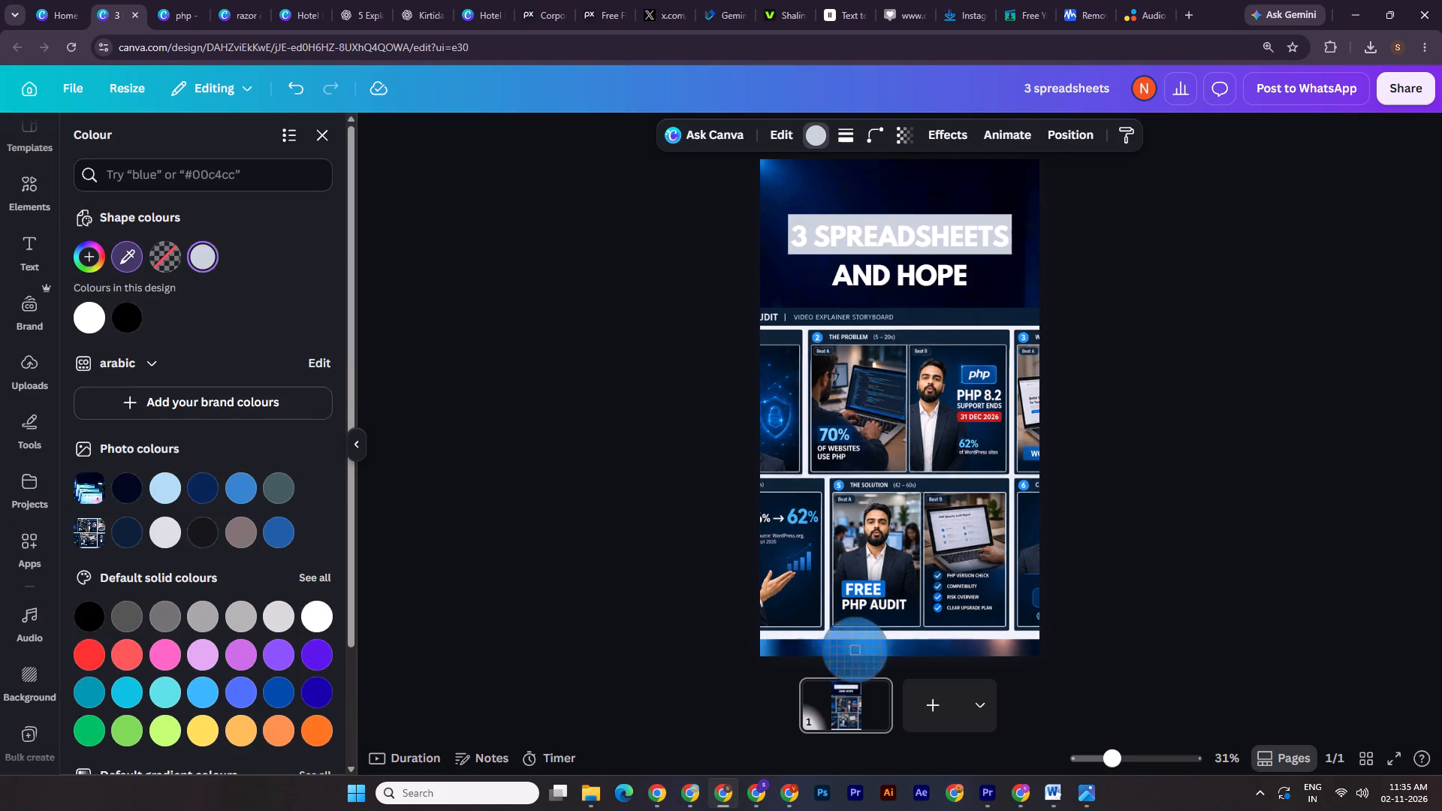
left_click(883, 589)
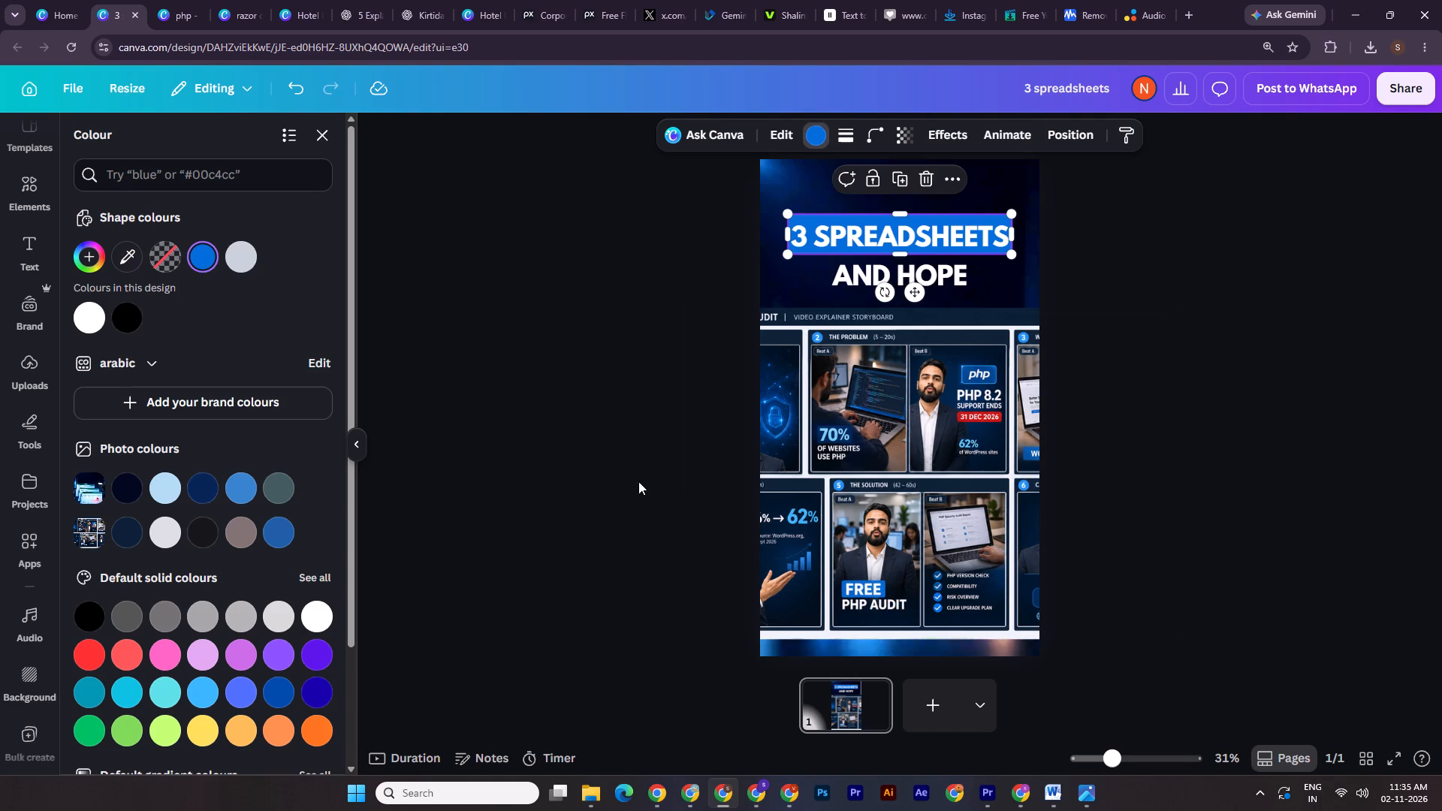
Remove the storyboard reference image from the design by moving it off the page.
left_click_drag(787, 576, 1441, 478)
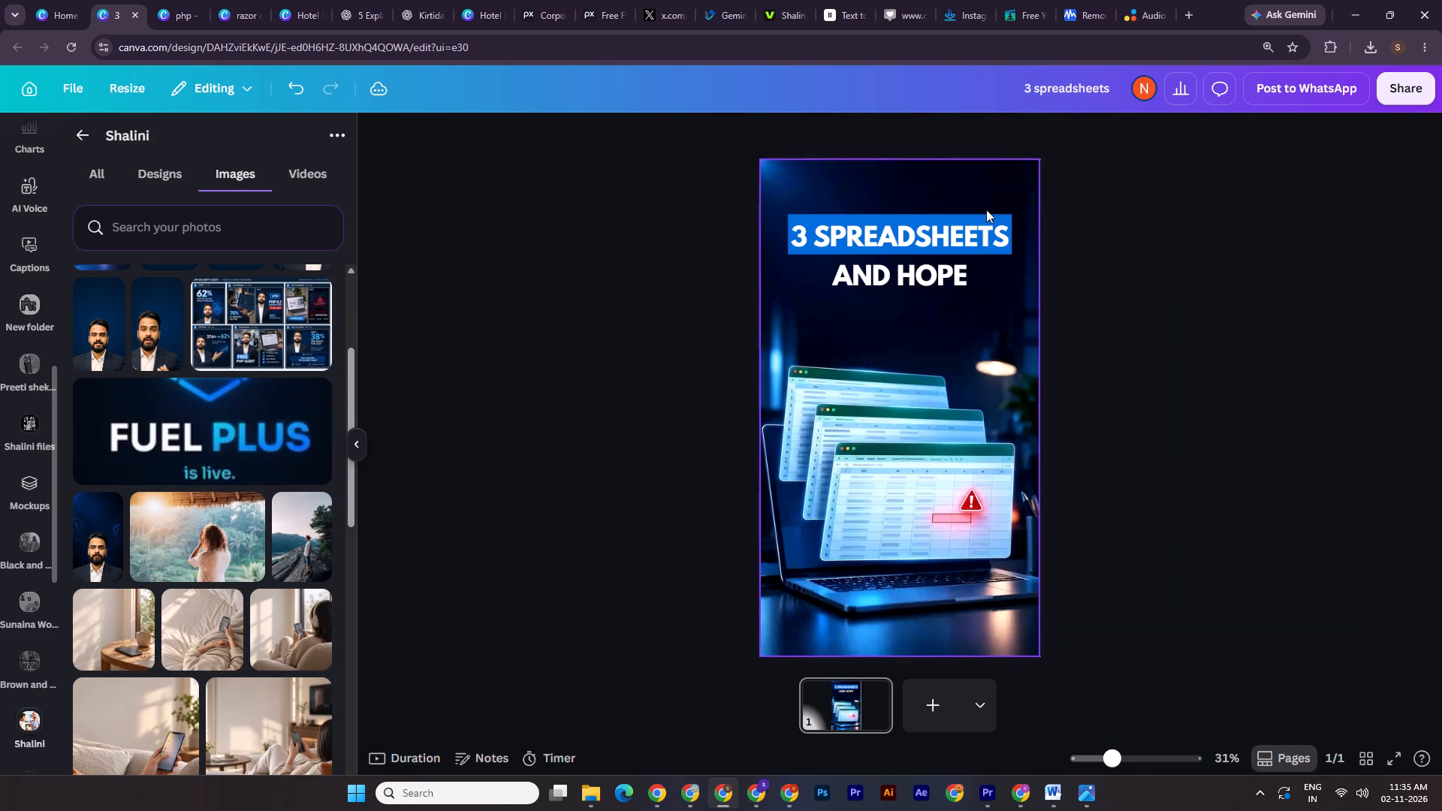
Lower the top edge of the blue bar so that it fits more closely around "3 SPREADSHEETS".
left_click(985, 217)
left_click_drag(1115, 755, 1130, 760)
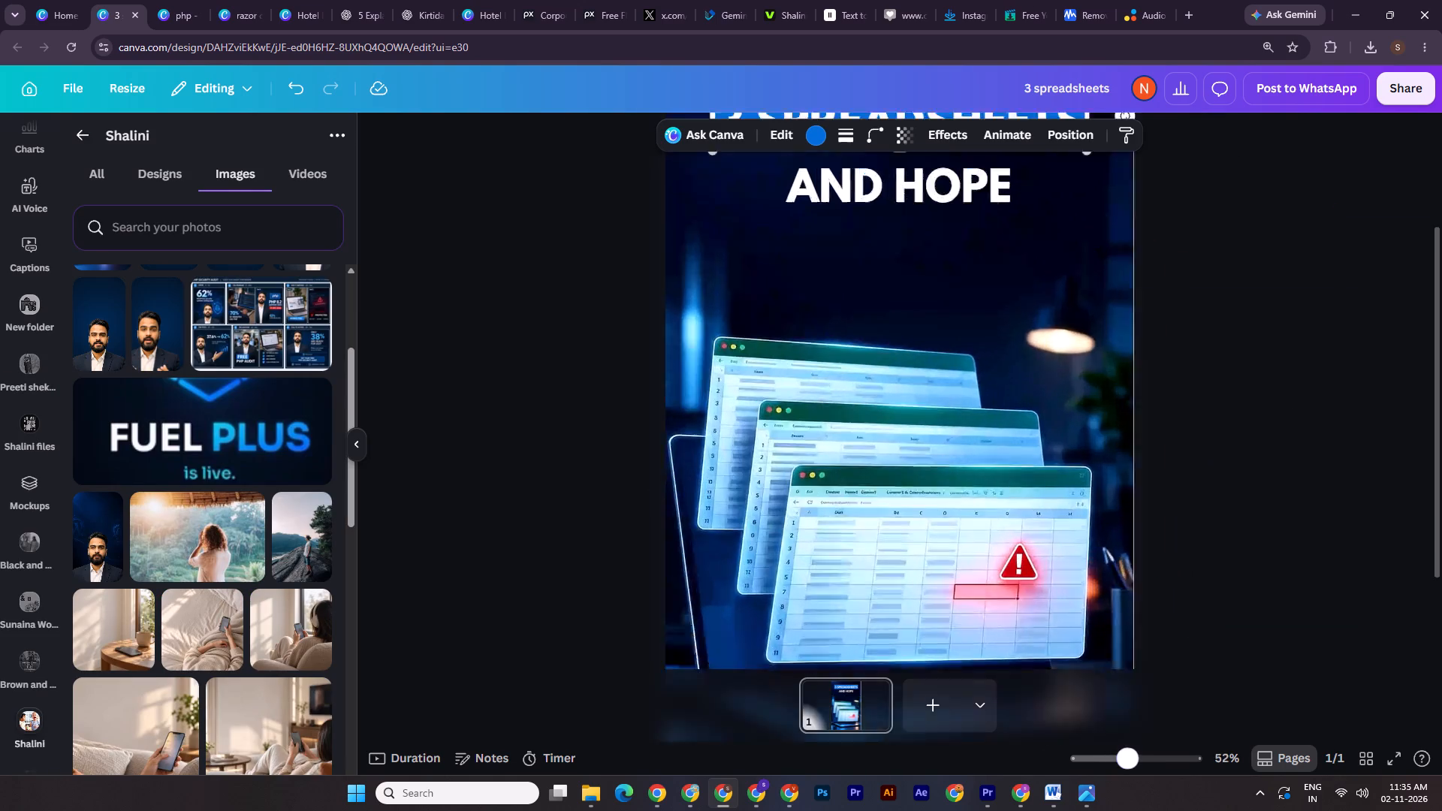
left_click_drag(1130, 760, 1136, 760)
scroll(888, 476, "up", 3)
left_click_drag(907, 206, 888, 210)
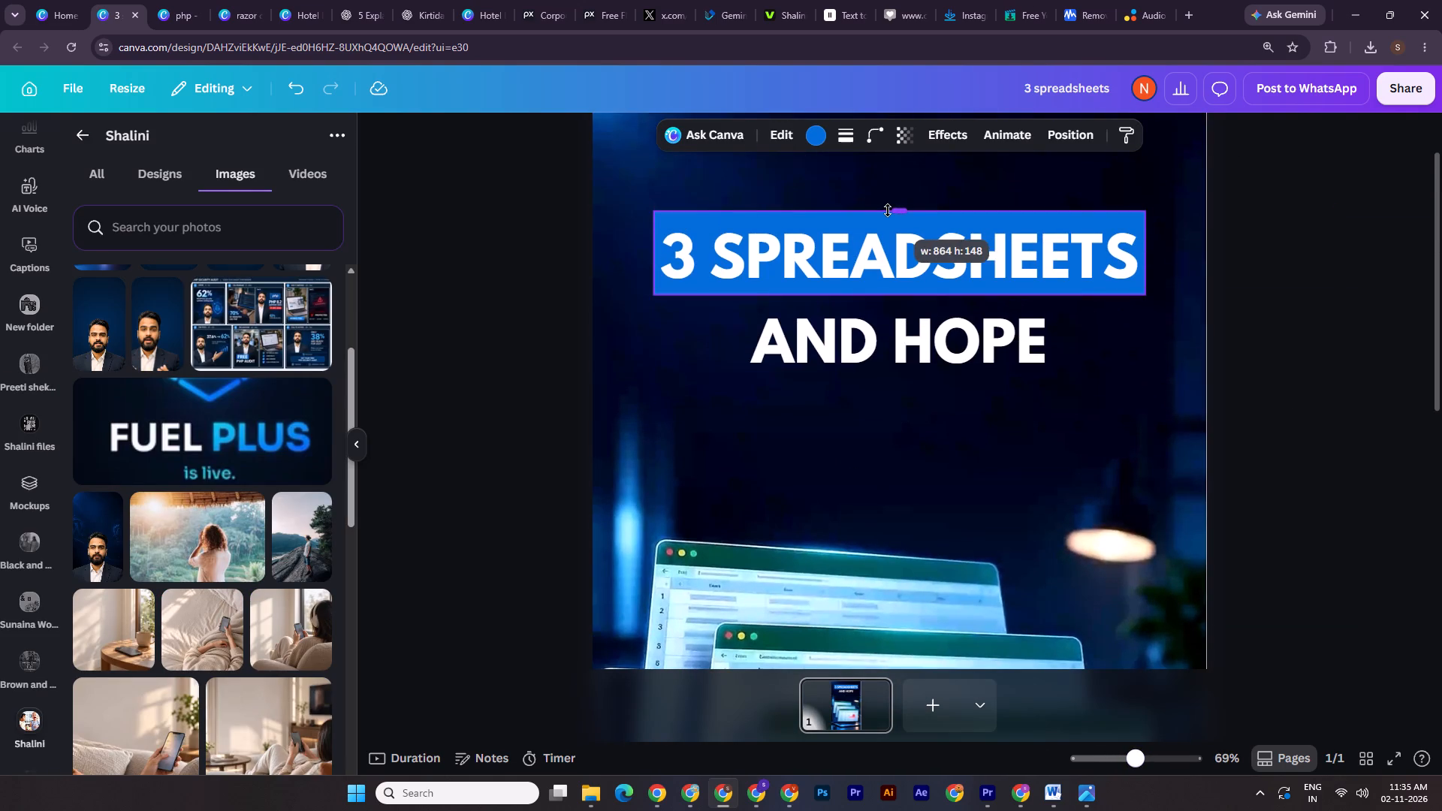
left_click_drag(888, 210, 860, 219)
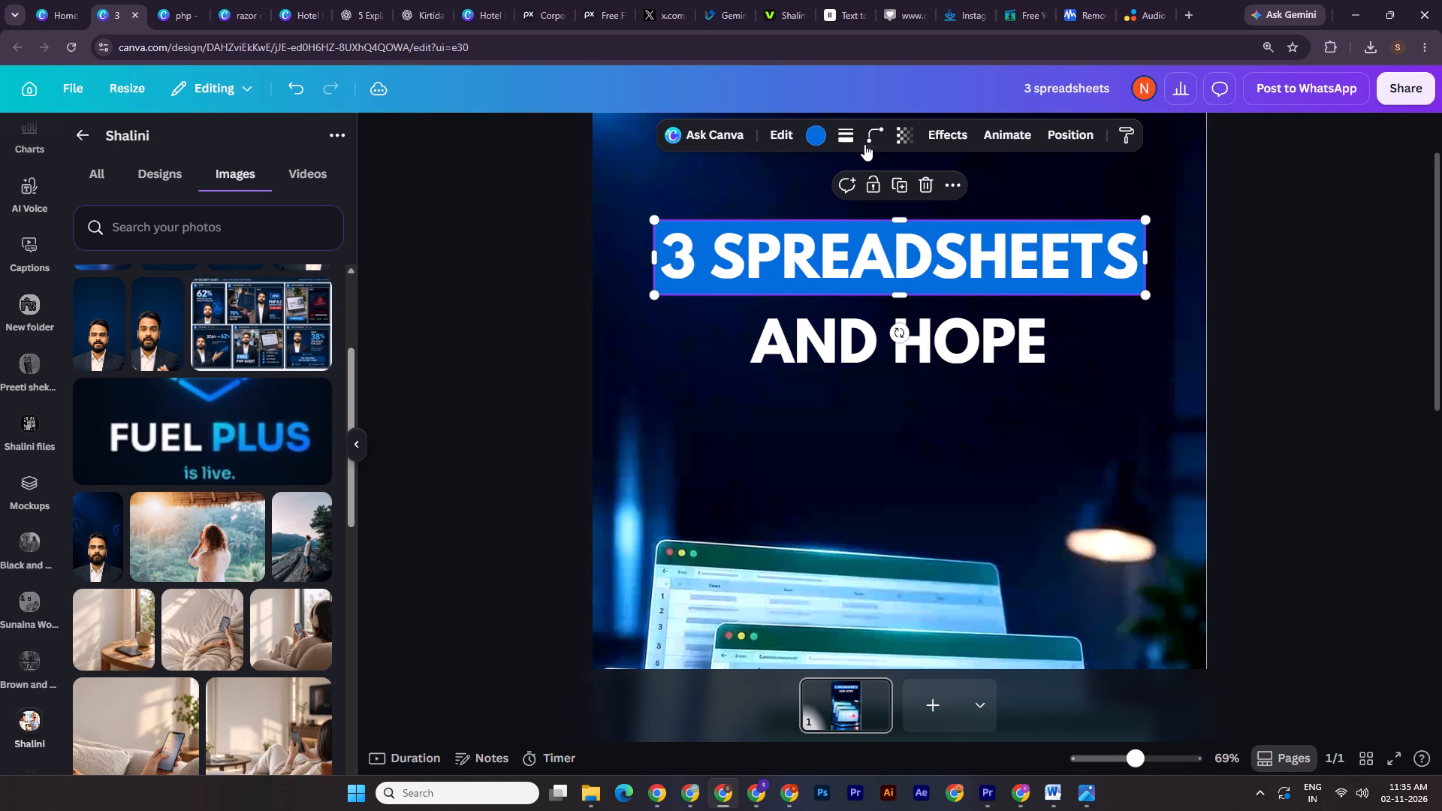
Round the corners of the blue bar behind "3 SPREADSHEETS" to about 19.
left_click(864, 140)
left_click_drag(795, 203, 816, 204)
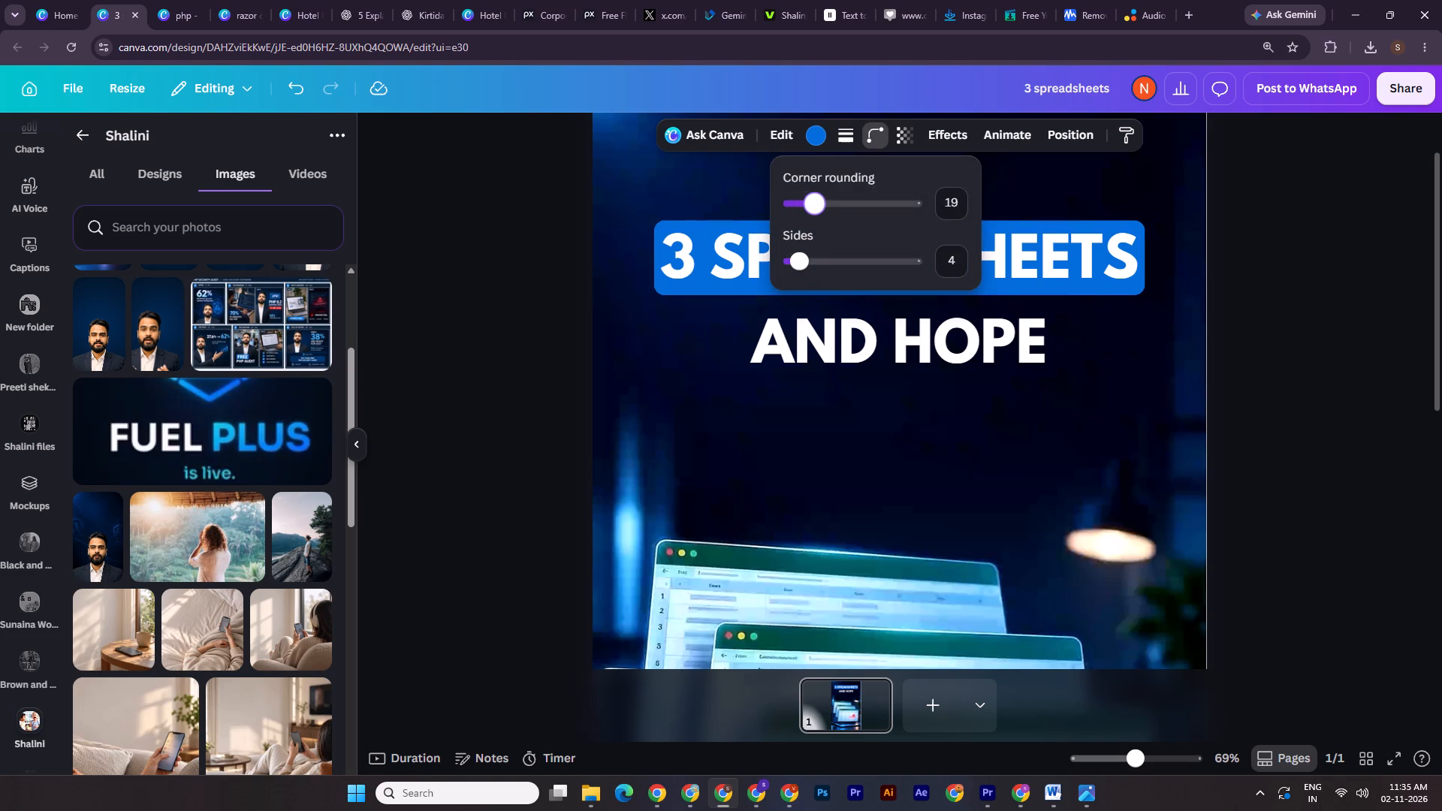
left_click_drag(816, 204, 818, 203)
double_click(1270, 279)
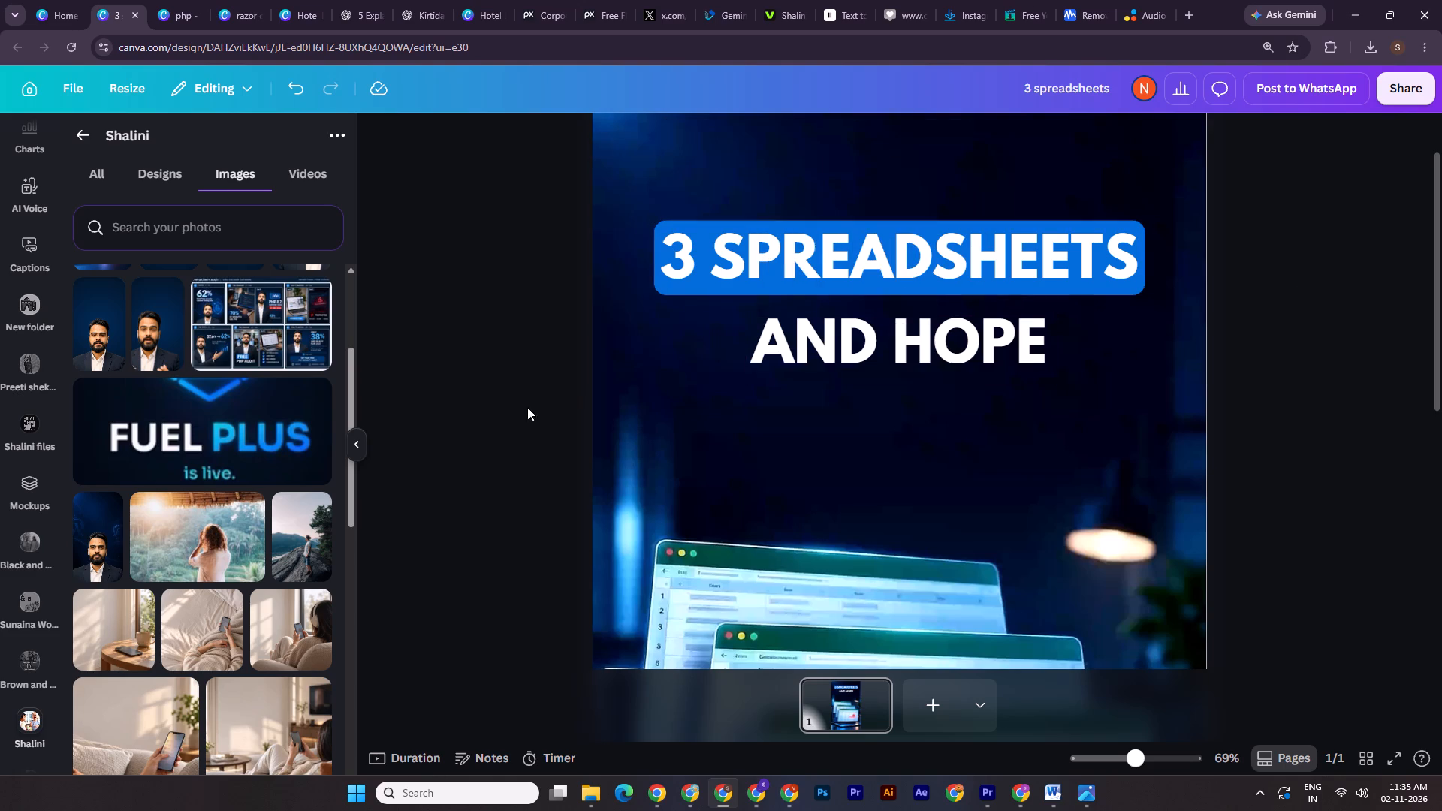
left_click(448, 451)
Move both headline lines and the blue bar together slightly down the page.
left_click_drag(1136, 765, 1109, 752)
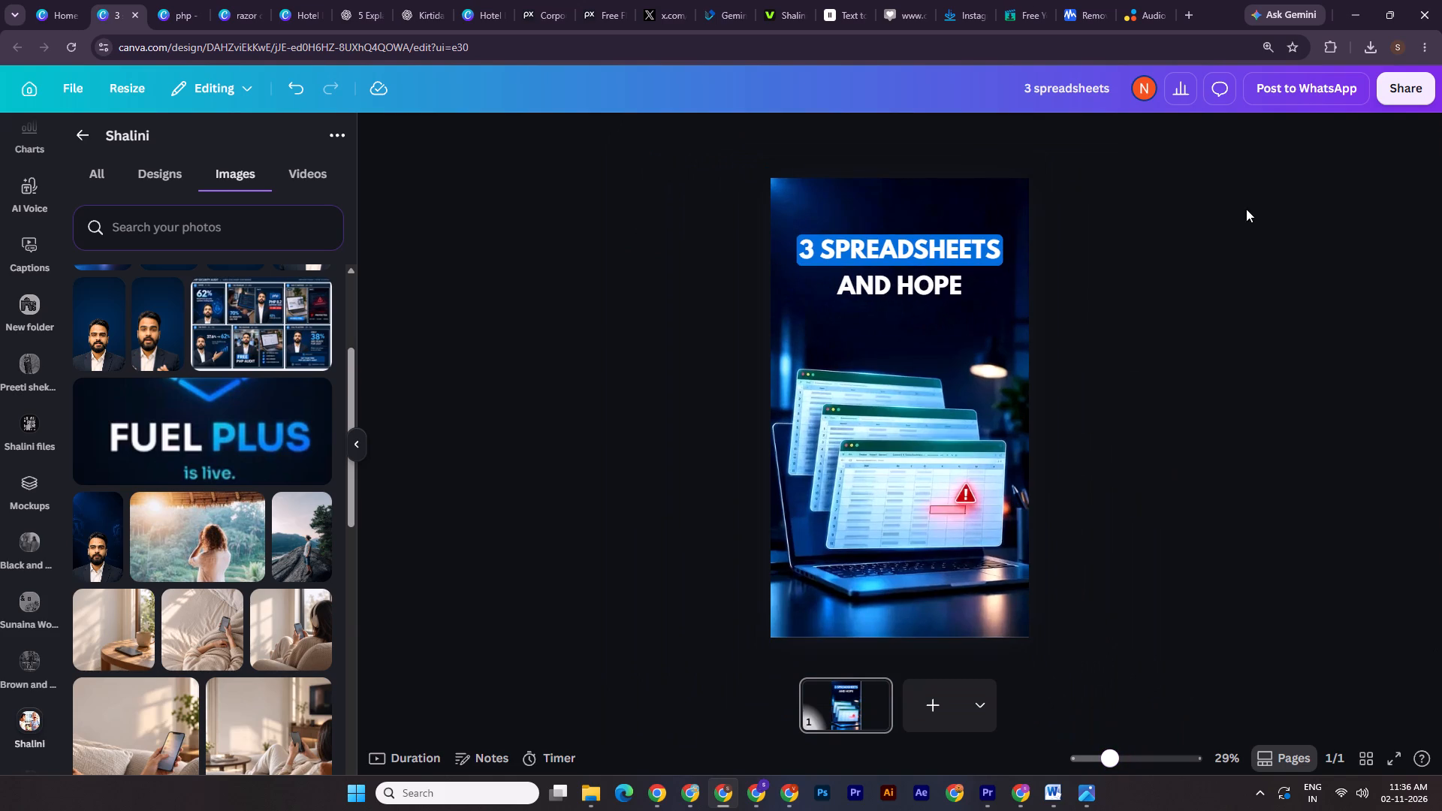
double_click(1200, 339)
left_click_drag(1091, 218, 824, 330)
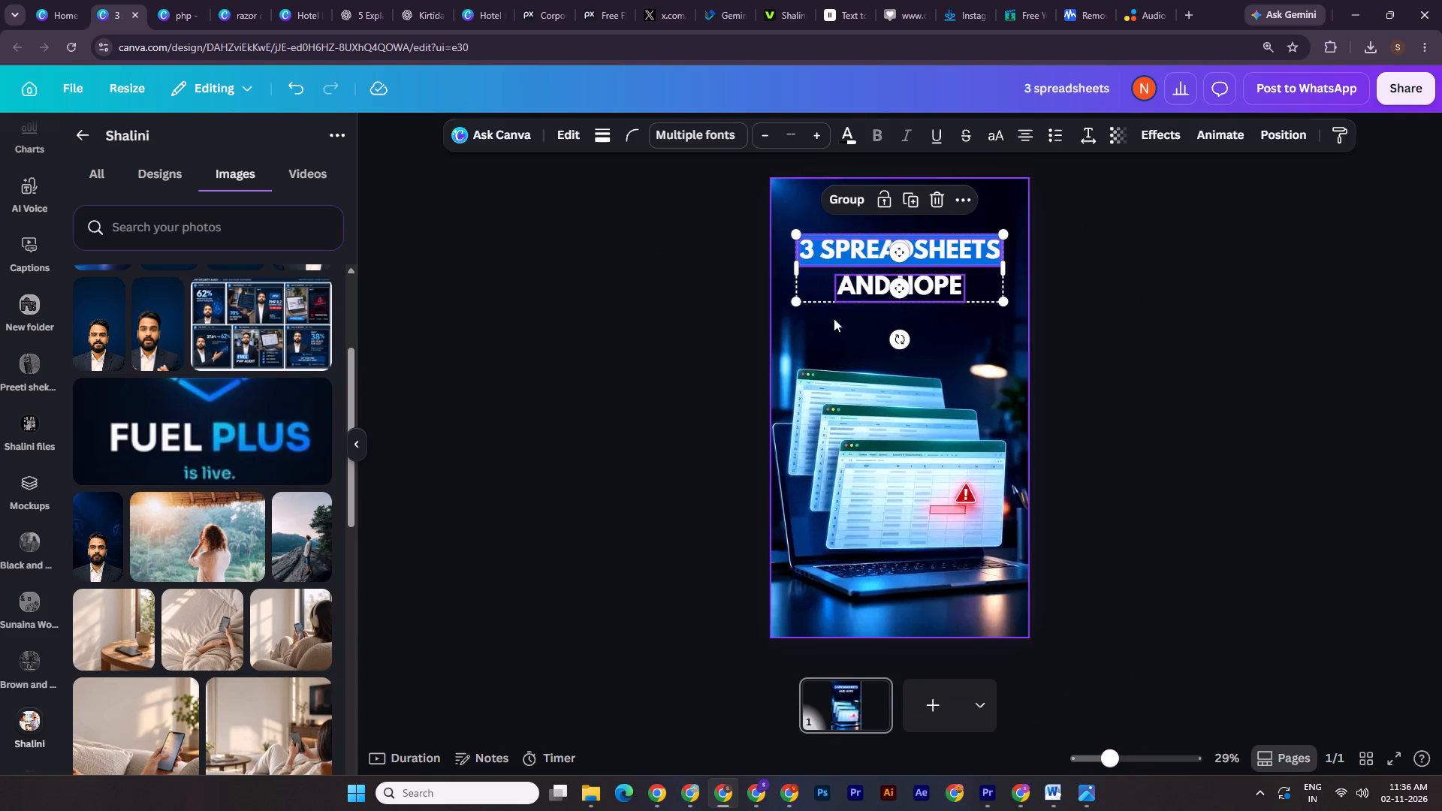
left_click_drag(961, 264, 961, 272)
double_click(1154, 246)
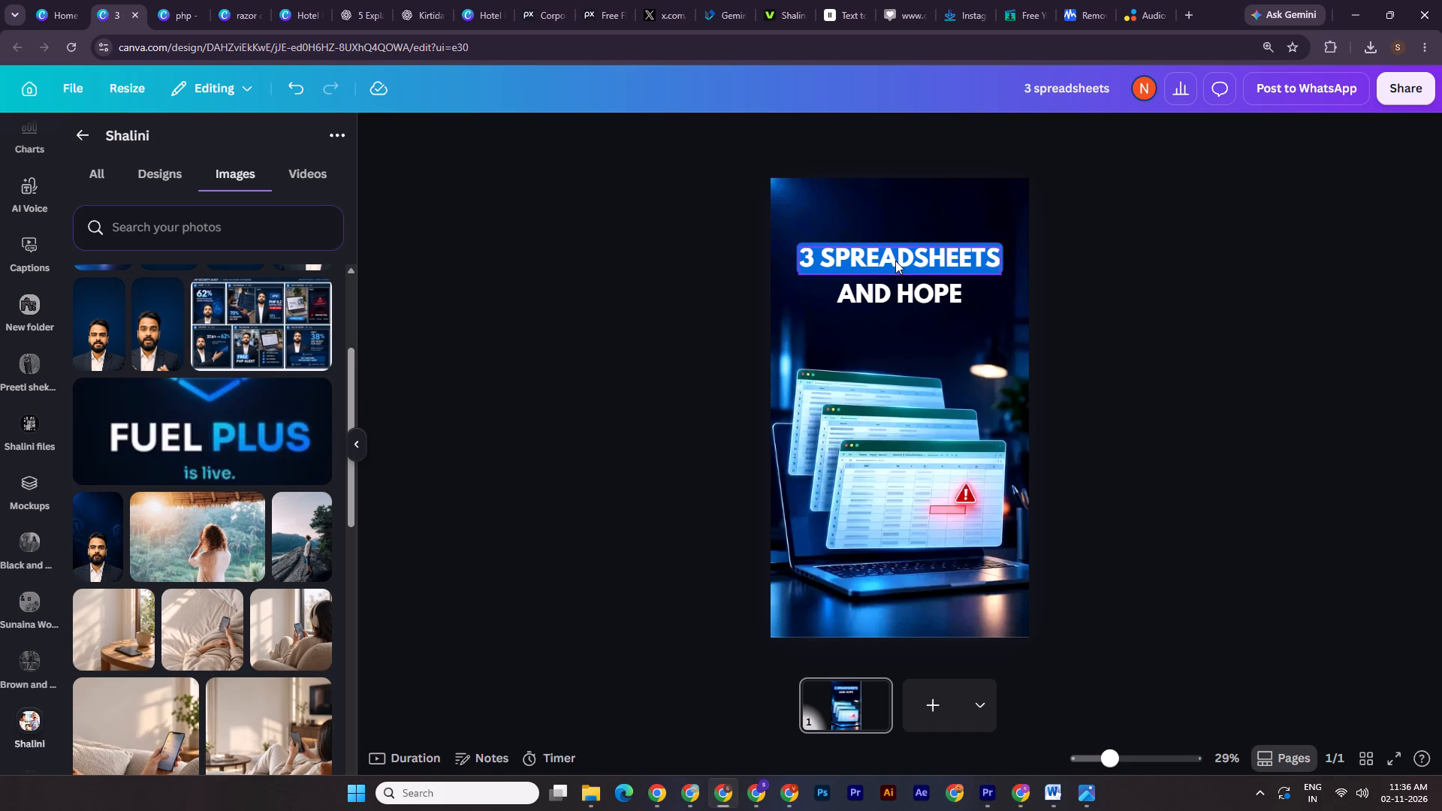
Raise the blue bar's top edge to make it about 142 px high, evening the padding around "3 SPREADSHEETS".
left_click_drag(1130, 757, 1147, 761)
scroll(1022, 519, "up", 6)
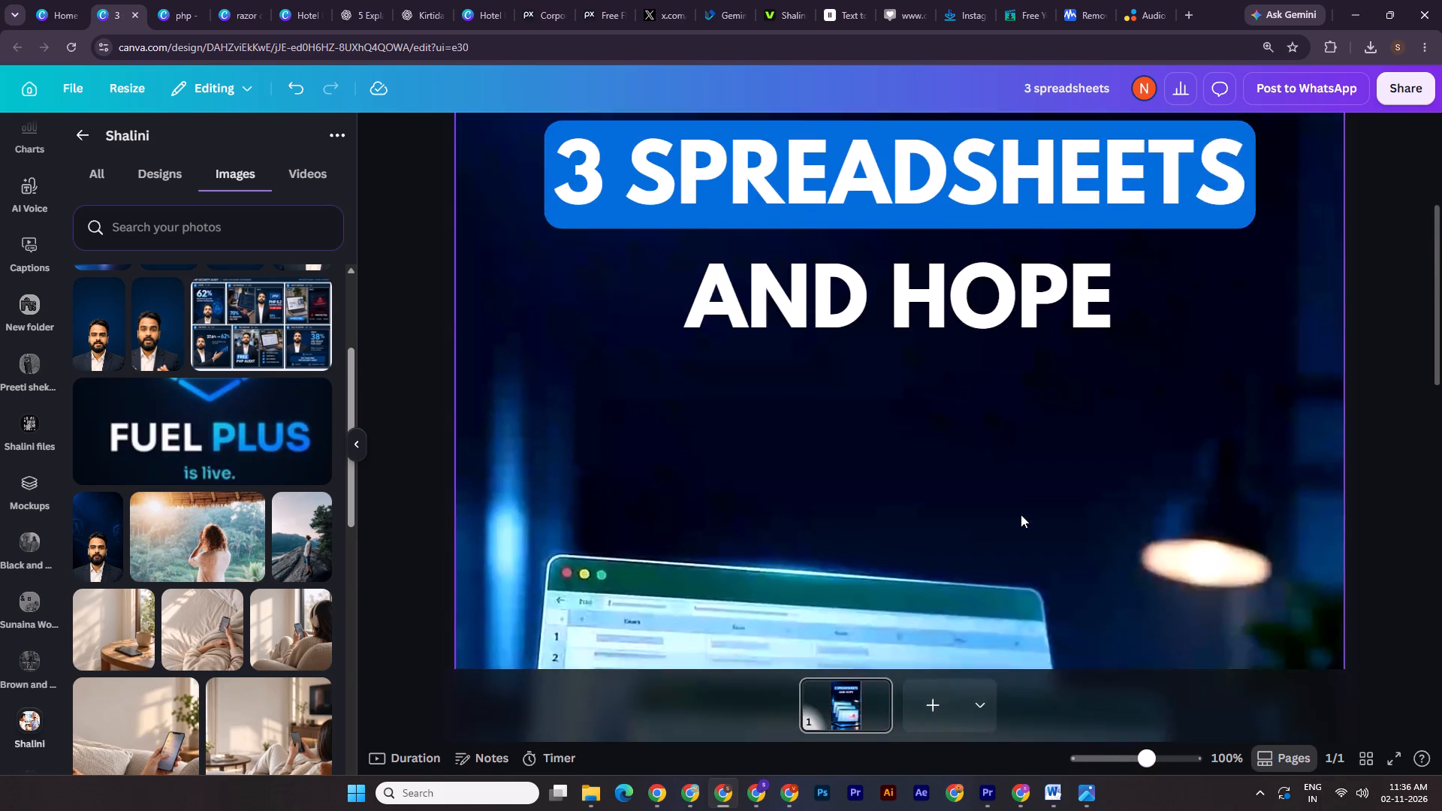
scroll(1021, 514, "up", 2)
left_click(910, 383)
left_click_drag(907, 377, 913, 369)
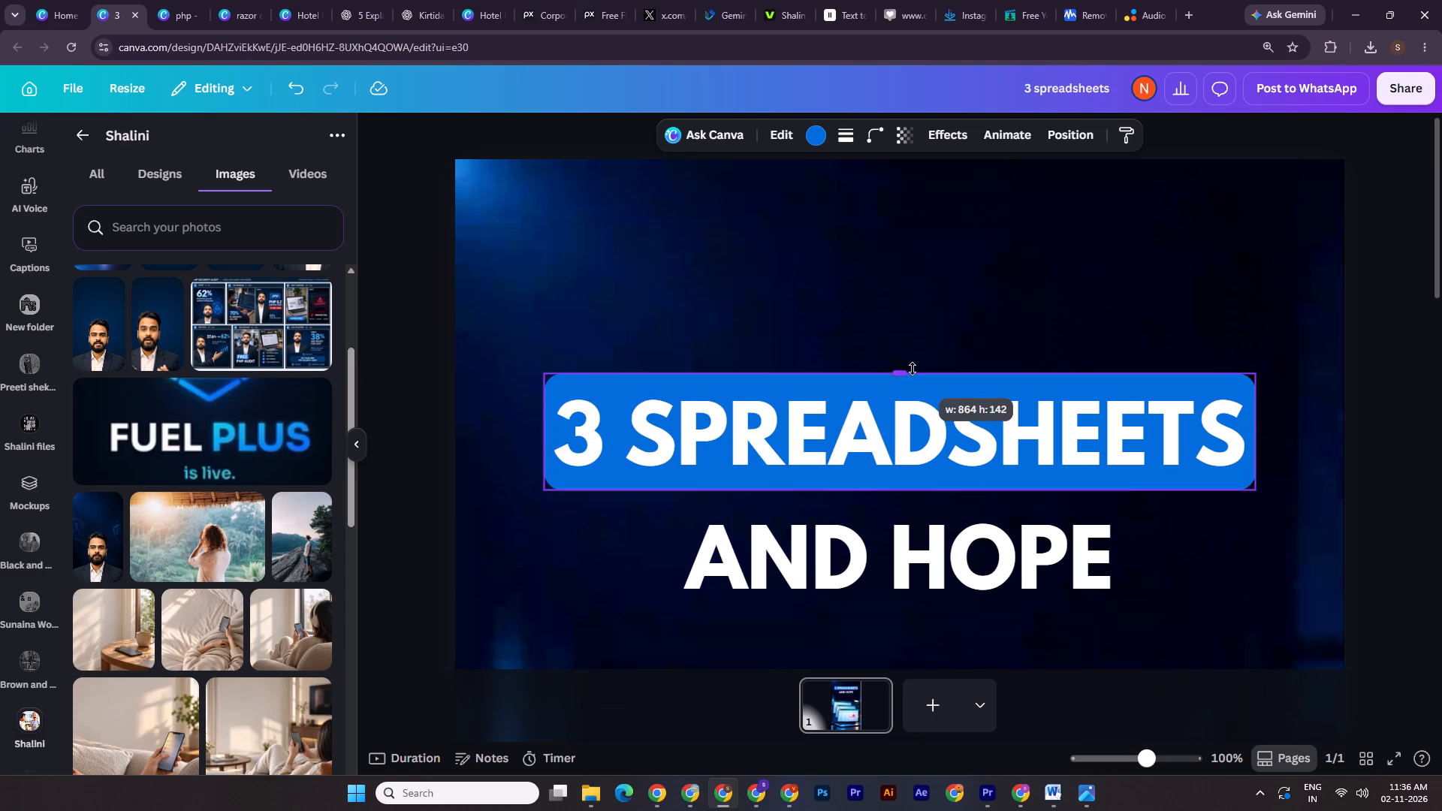
left_click_drag(913, 369, 910, 369)
left_click_drag(1154, 772, 1139, 764)
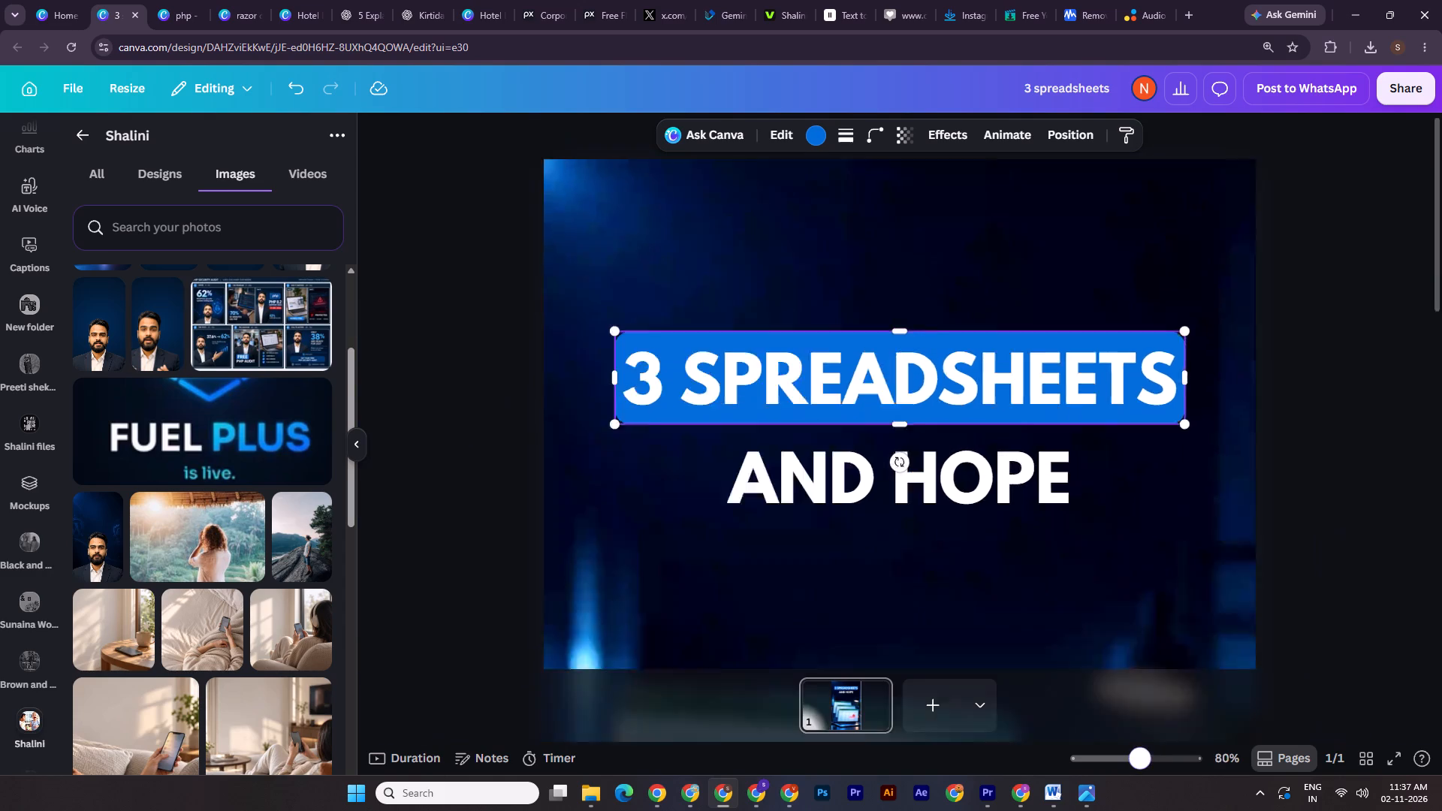
left_click_drag(1139, 764, 1104, 753)
double_click(1074, 514)
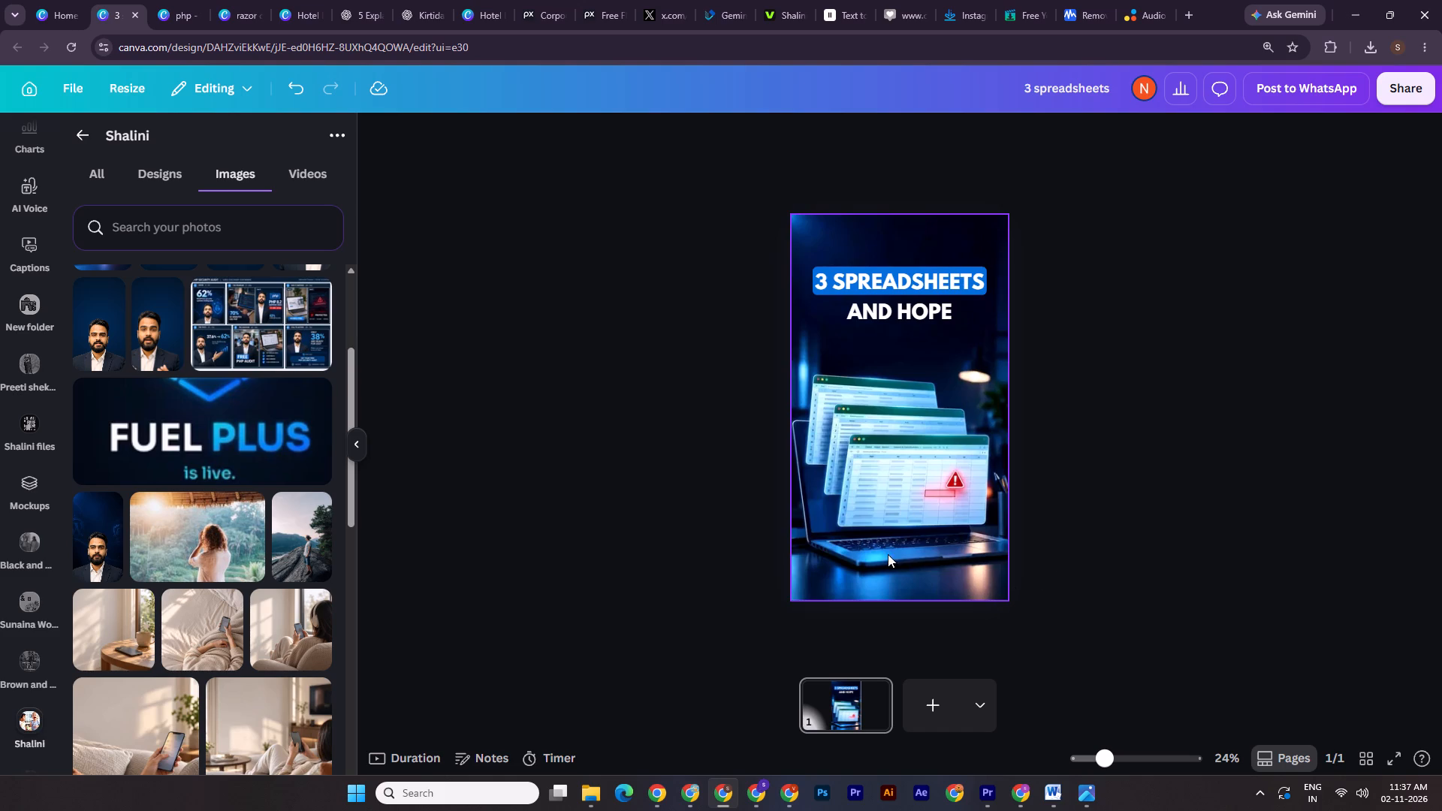
Apply the Rise animation, on enter only, to the "3 SPREADSHEETS" text together with its blue bar.
left_click_drag(1102, 251, 961, 280)
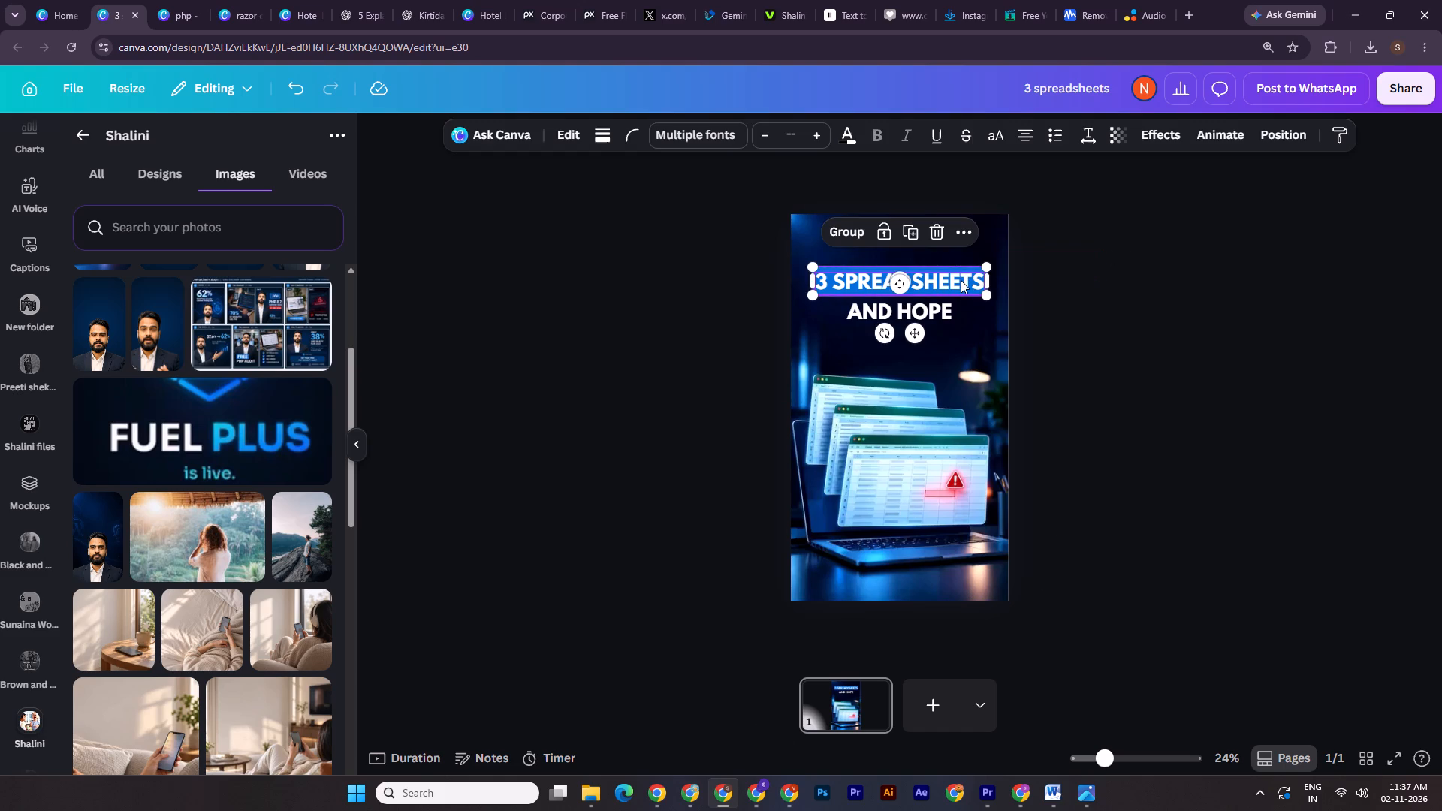
left_click(1416, 251)
left_click_drag(1119, 249, 980, 282)
left_click(1227, 122)
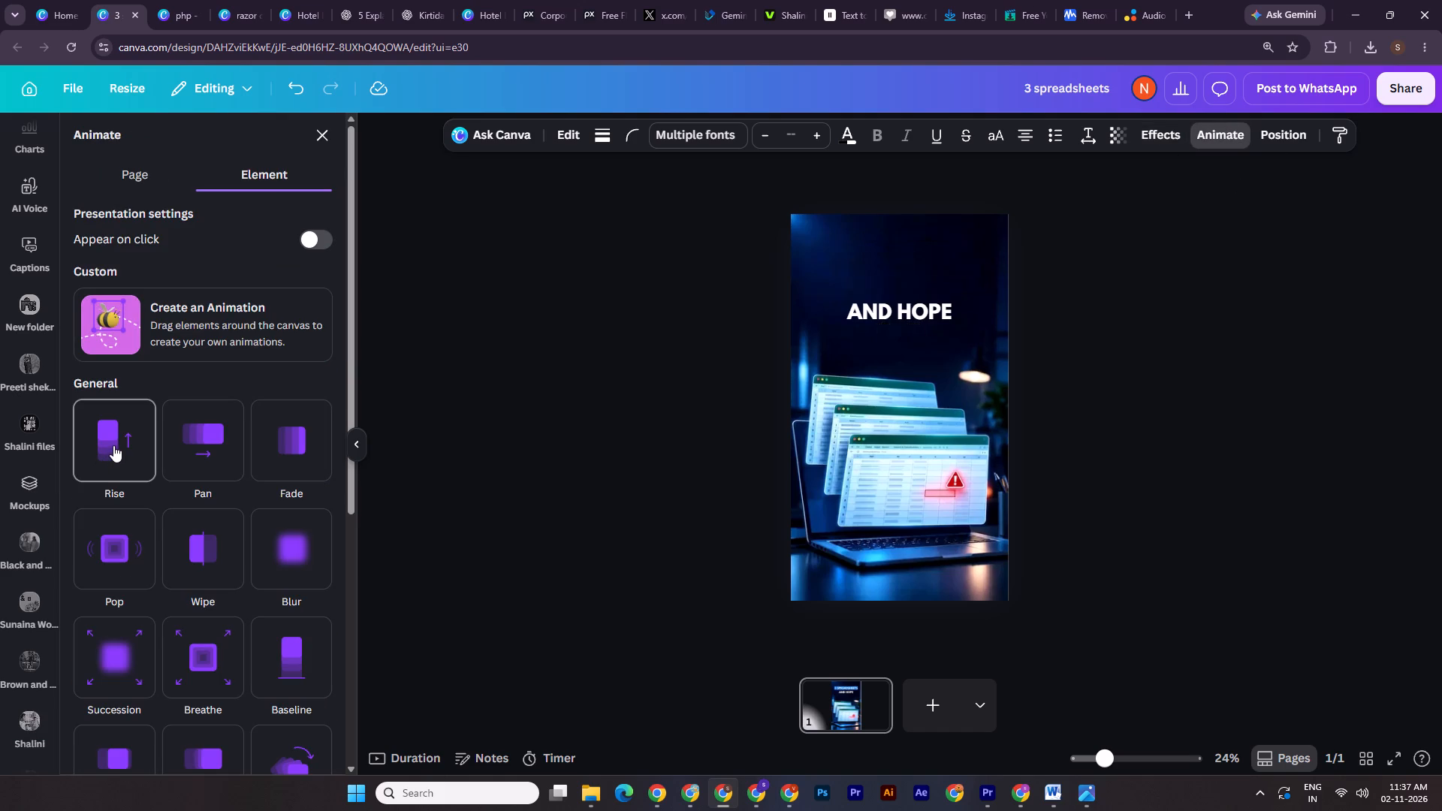
left_click(113, 445)
left_click(176, 577)
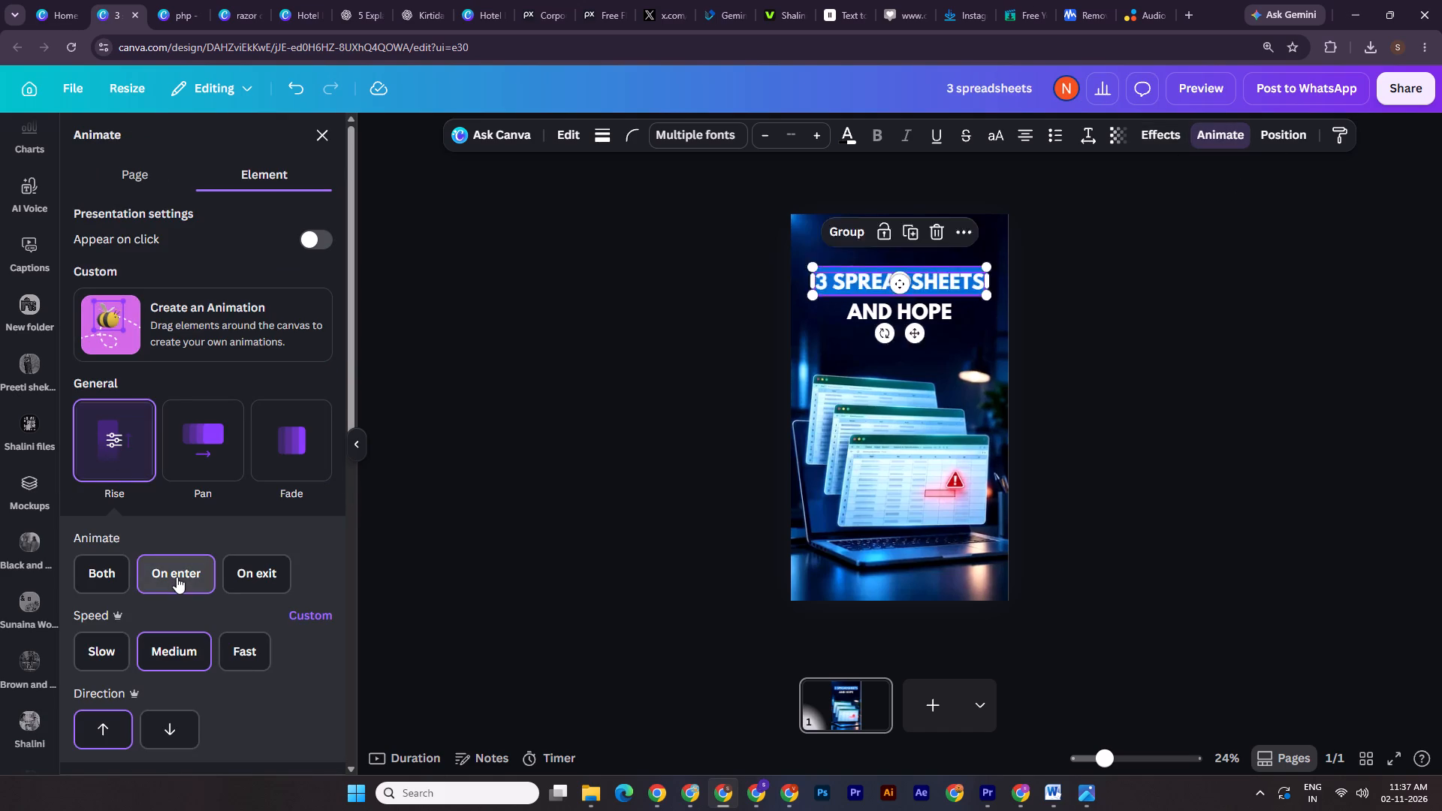
Apply the Typewriter animation, on enter only, to the "AND HOPE" line.
left_click_drag(1045, 320, 870, 334)
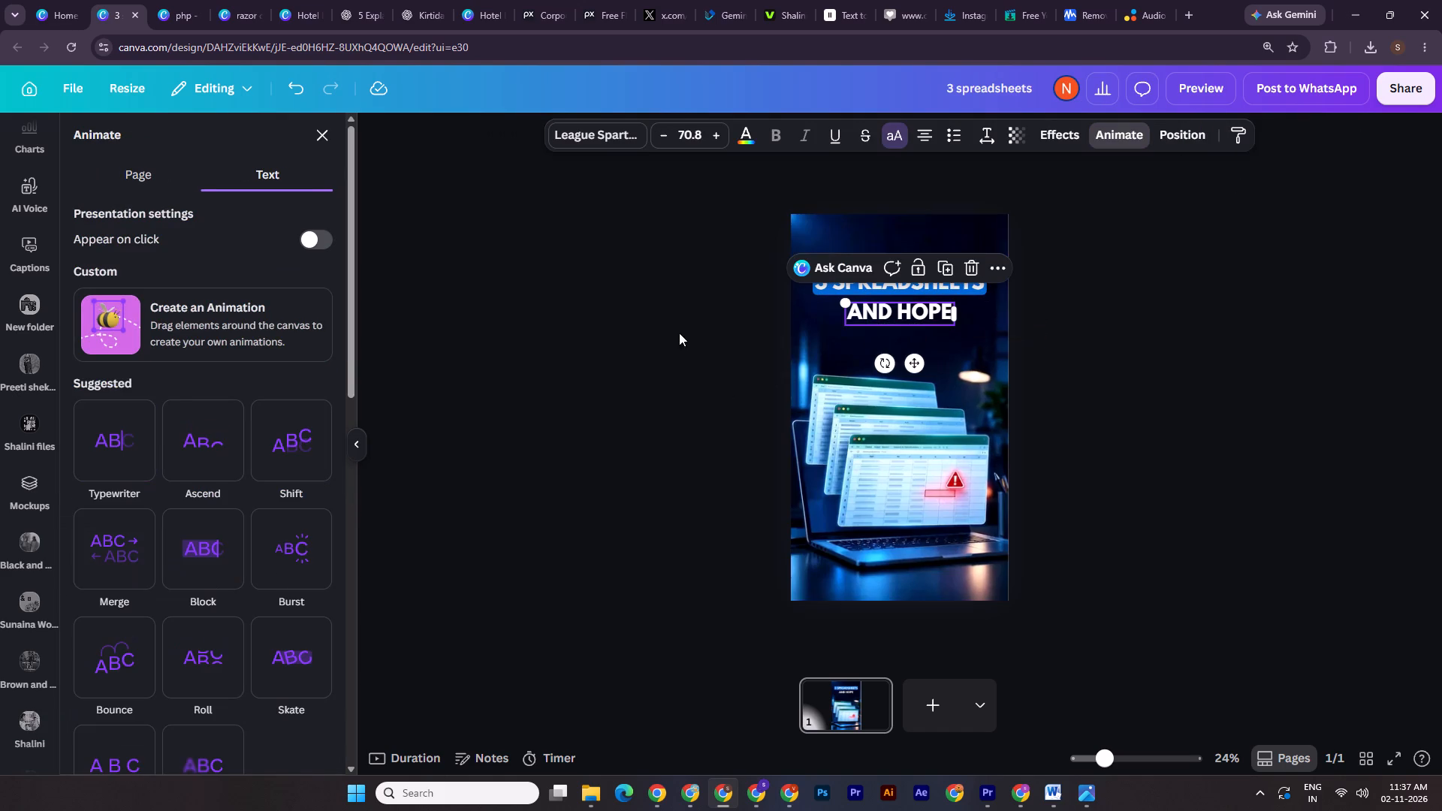
left_click(113, 456)
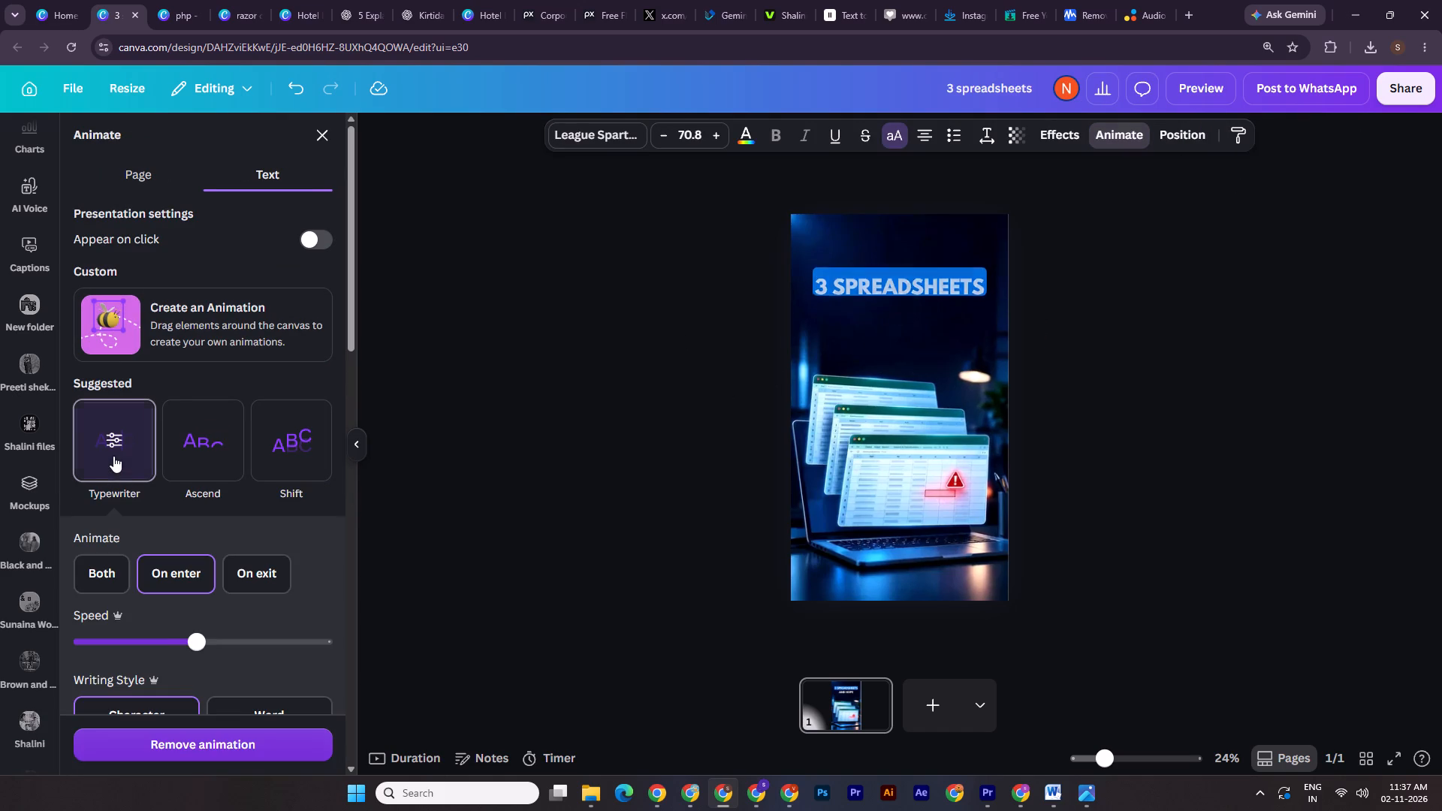
left_click(194, 588)
double_click(1166, 382)
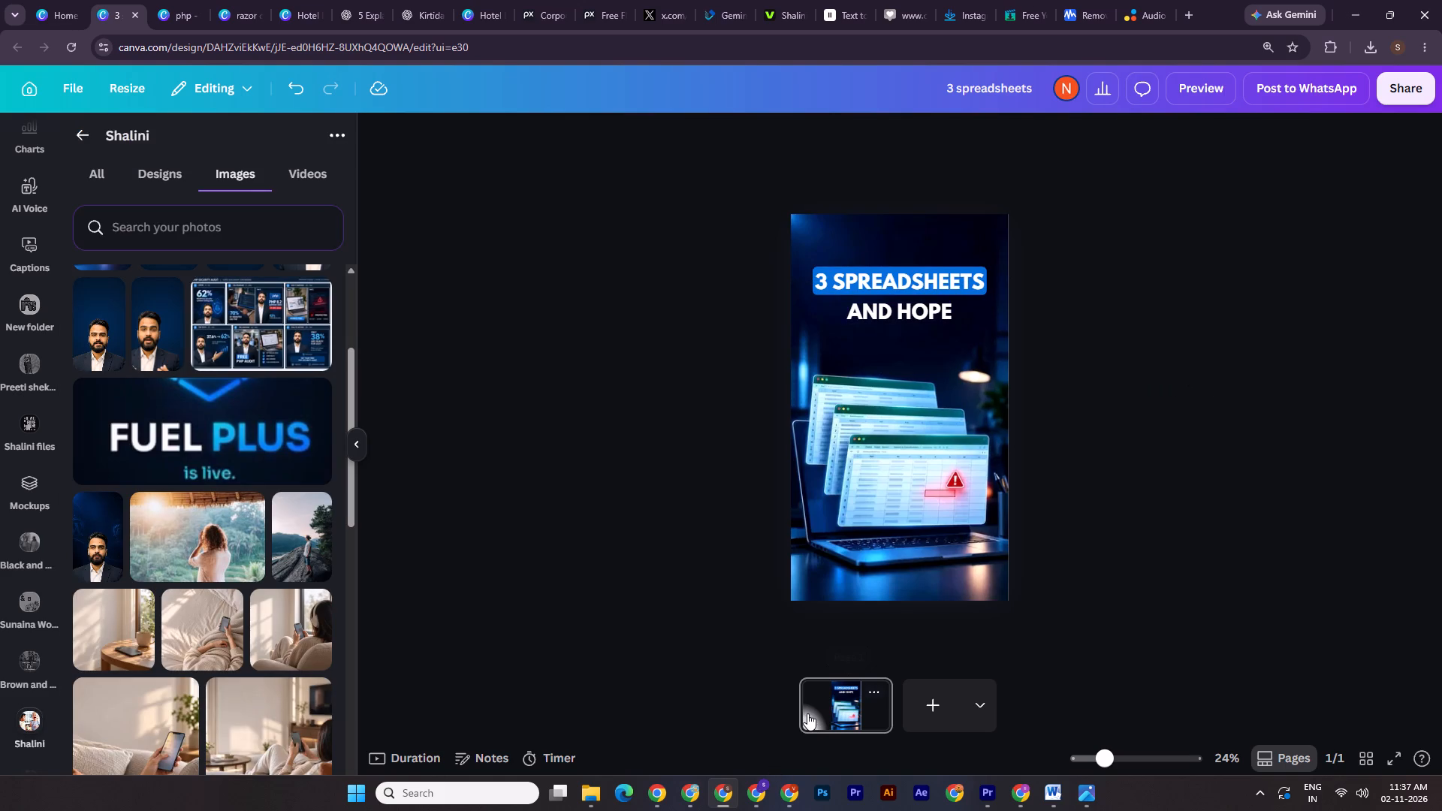
Switch to Premiere Pro and scrub through the laptop clip in the timeline to check its length.
left_click(993, 776)
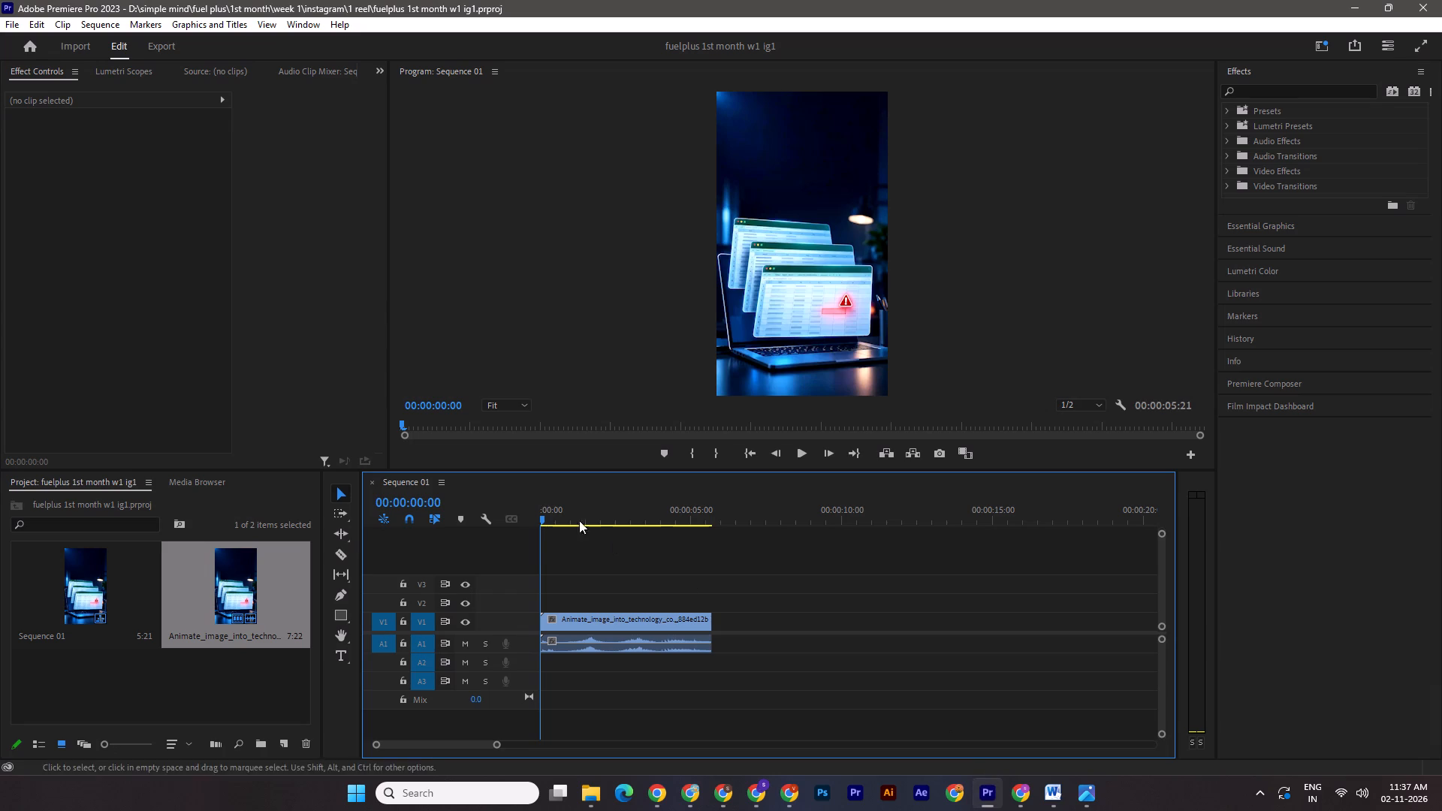
left_click_drag(543, 522, 722, 533)
Return to the Canva design in Chrome and set the page's timing to 6.0 seconds.
left_click(715, 797)
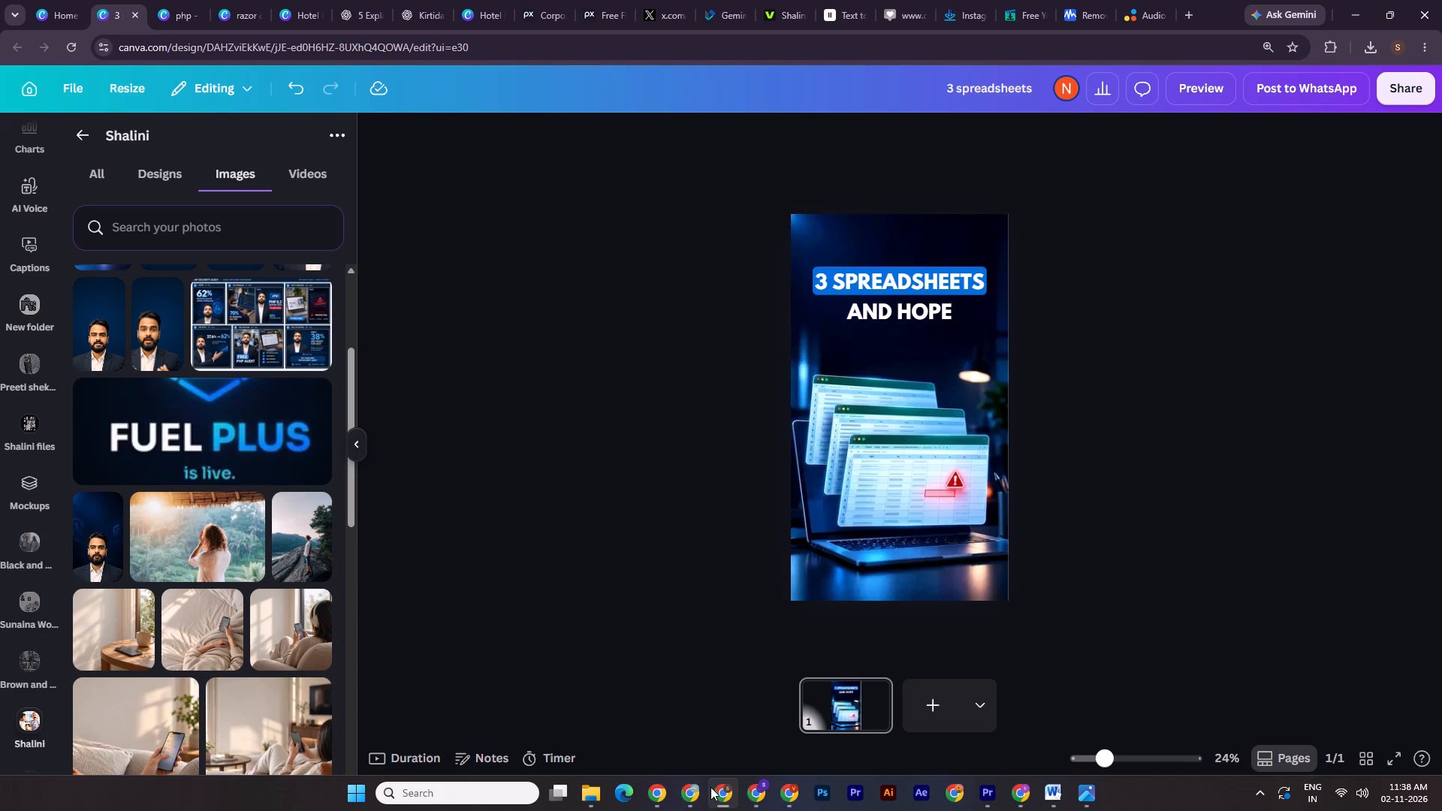
left_click(1055, 330)
right_click(846, 711)
left_click(1407, 485)
left_click(844, 711)
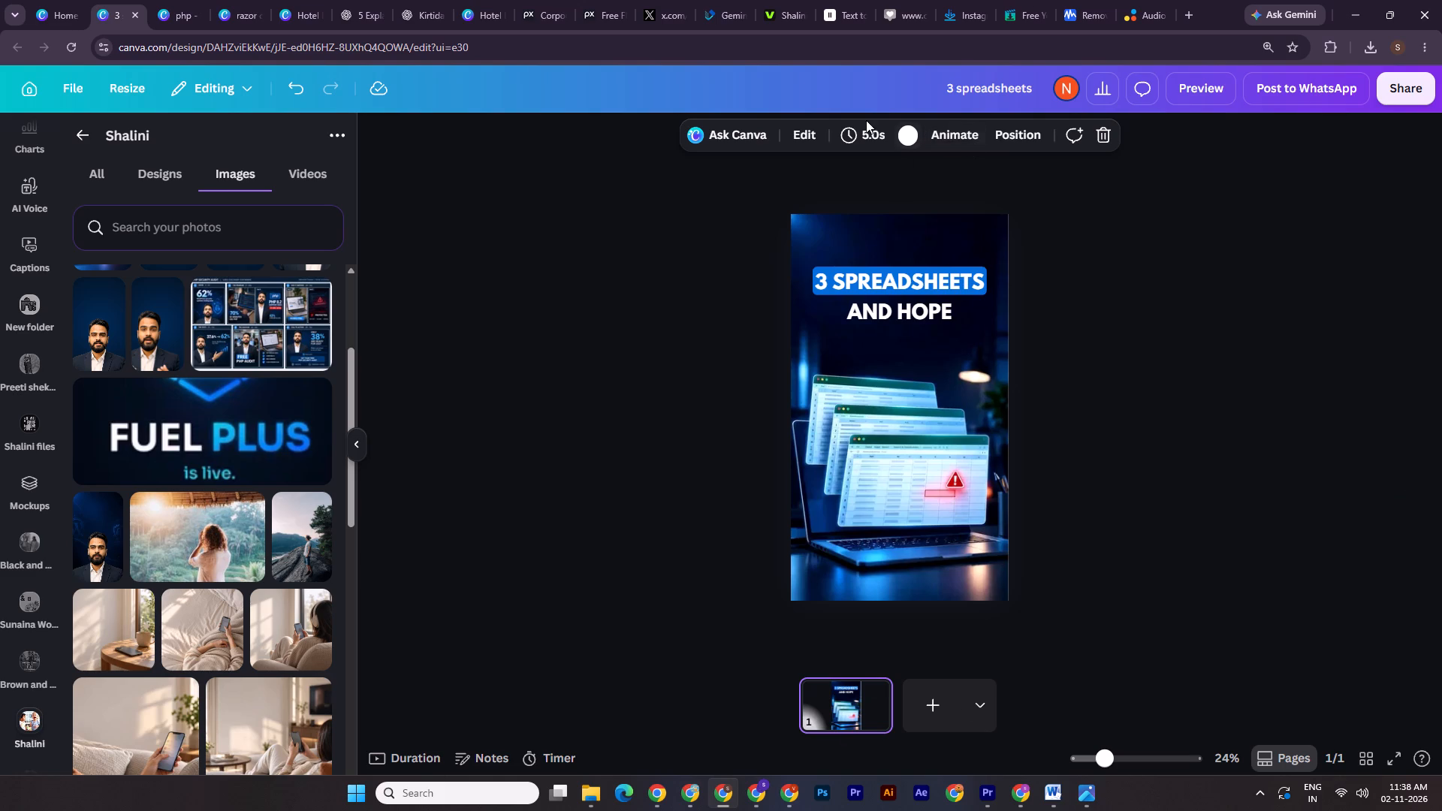
left_click(866, 120)
left_click(874, 128)
key("6")
key("Return")
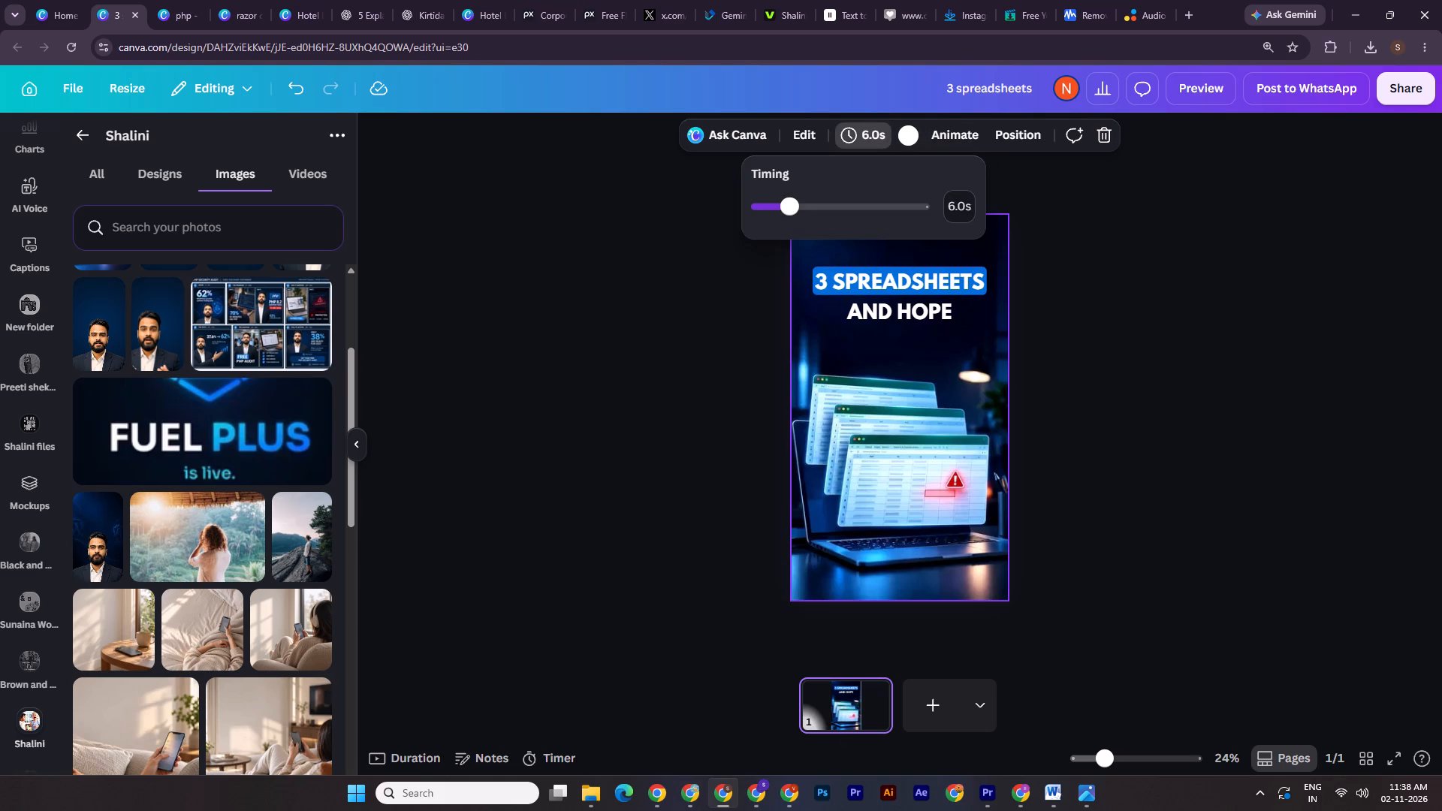
left_click(1225, 250)
Duplicate the page and move "3 SPREADSHEETS" with its blue bar off the copy, leaving only "AND HOPE" as its text.
right_click(843, 701)
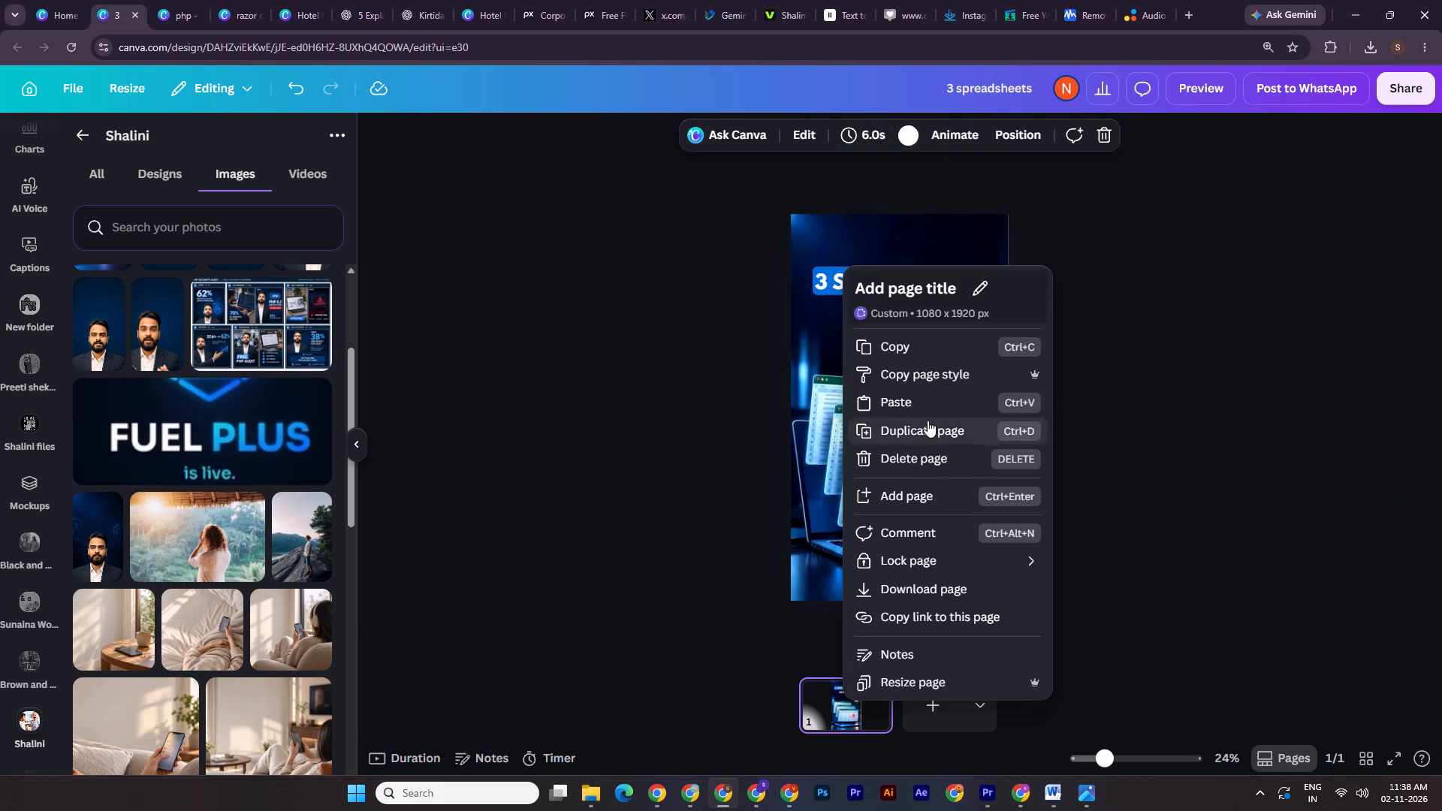
left_click(928, 421)
left_click_drag(1049, 263, 991, 272)
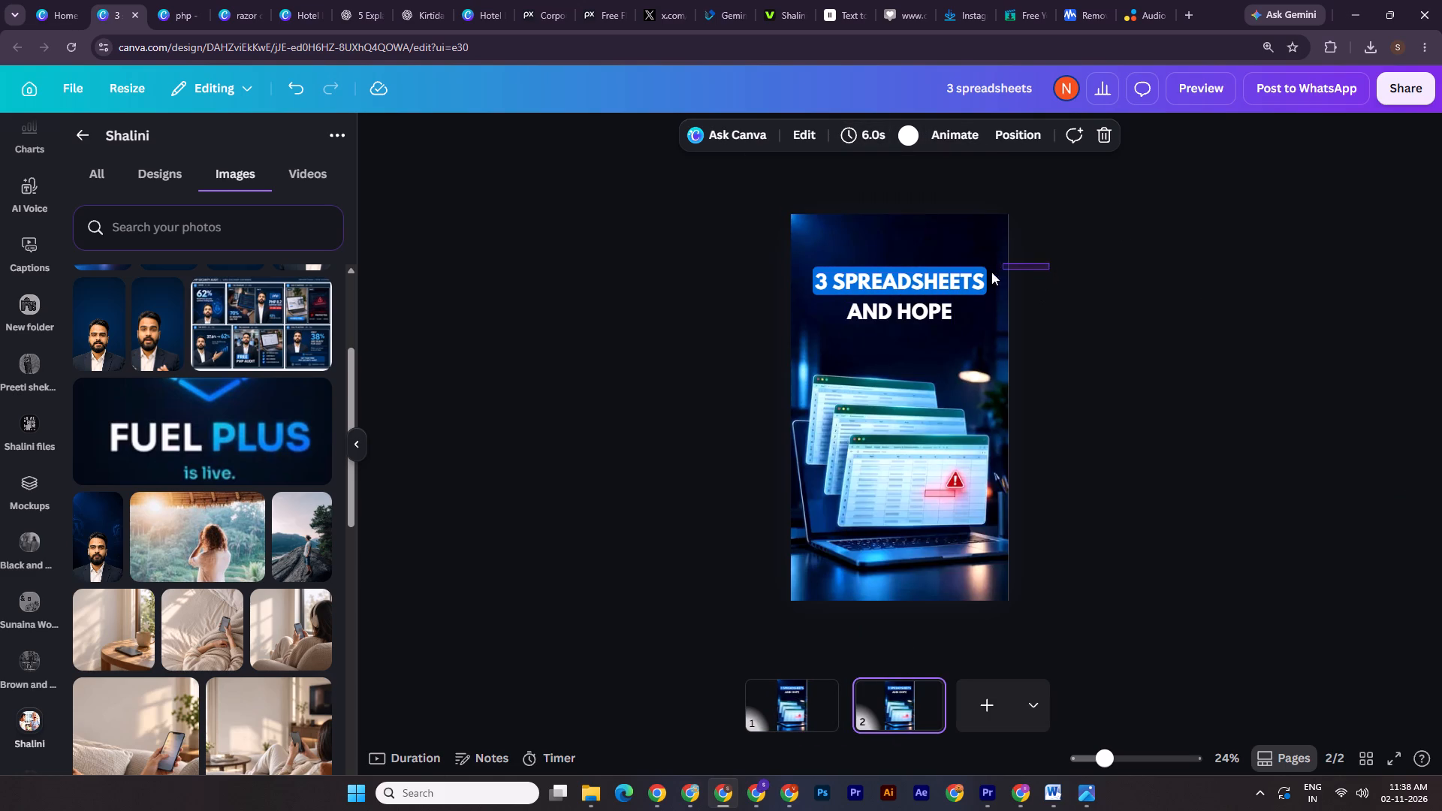
left_click_drag(991, 272, 941, 289)
left_click(1232, 237)
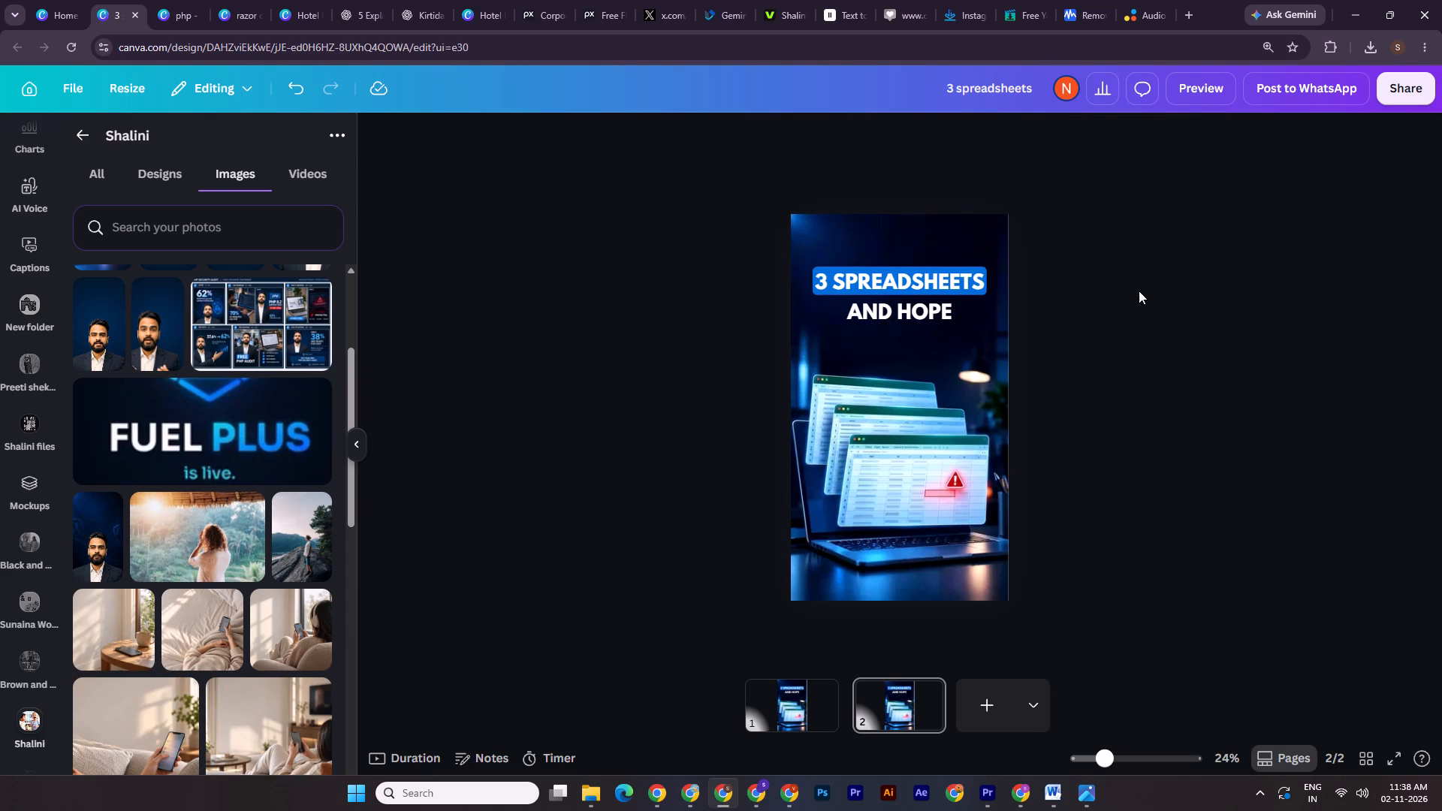
left_click_drag(1097, 267, 928, 285)
left_click_drag(845, 285, 1261, 293)
Move the "AND HOPE" line off page 1, leaving only "3 SPREADSHEETS" as its text.
left_click(780, 713)
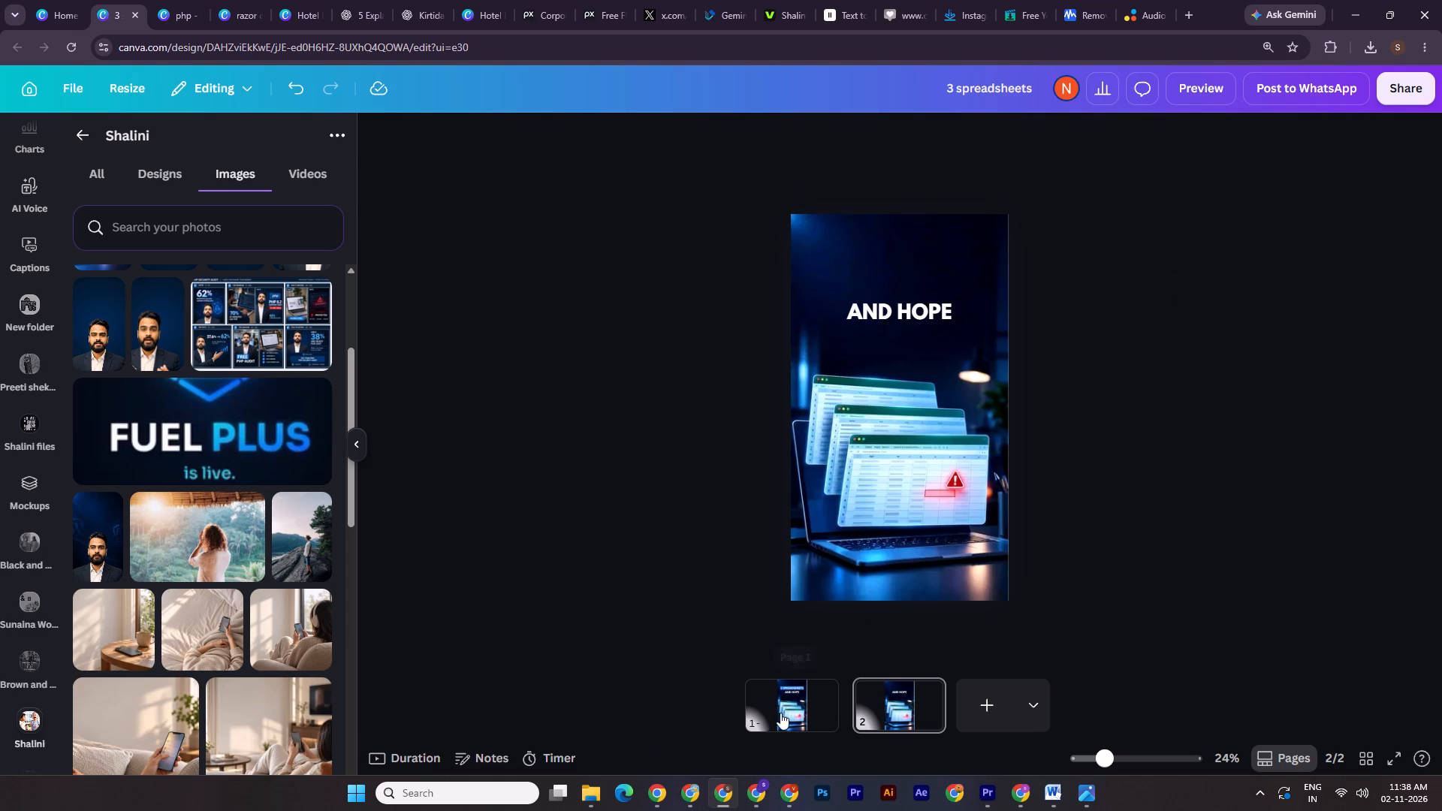
left_click_drag(1016, 316, 934, 314)
left_click_drag(879, 311, 1385, 322)
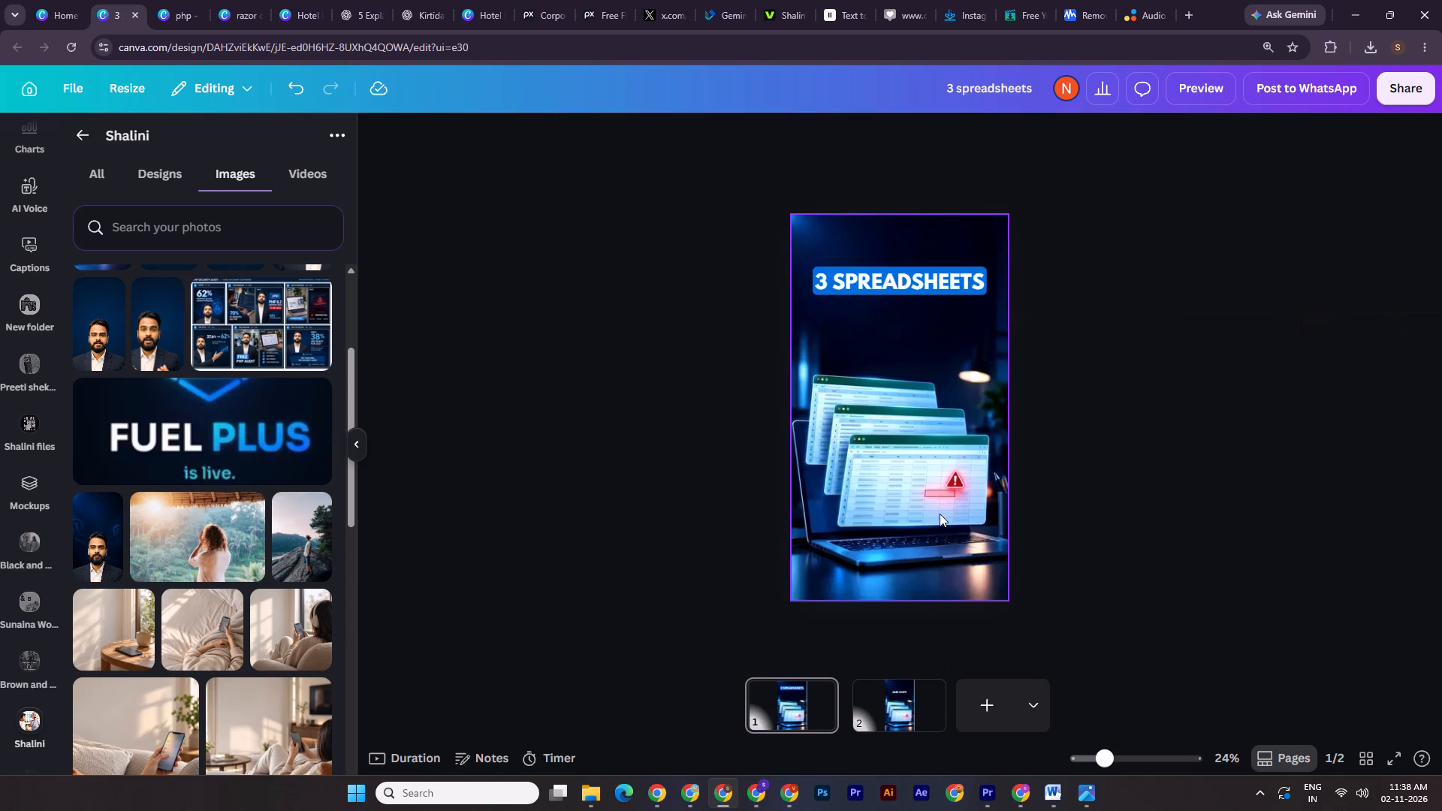
Delete the laptop background image from both page 1 and page 2.
left_click(940, 514)
key("Delete")
left_click(911, 698)
left_click(884, 561)
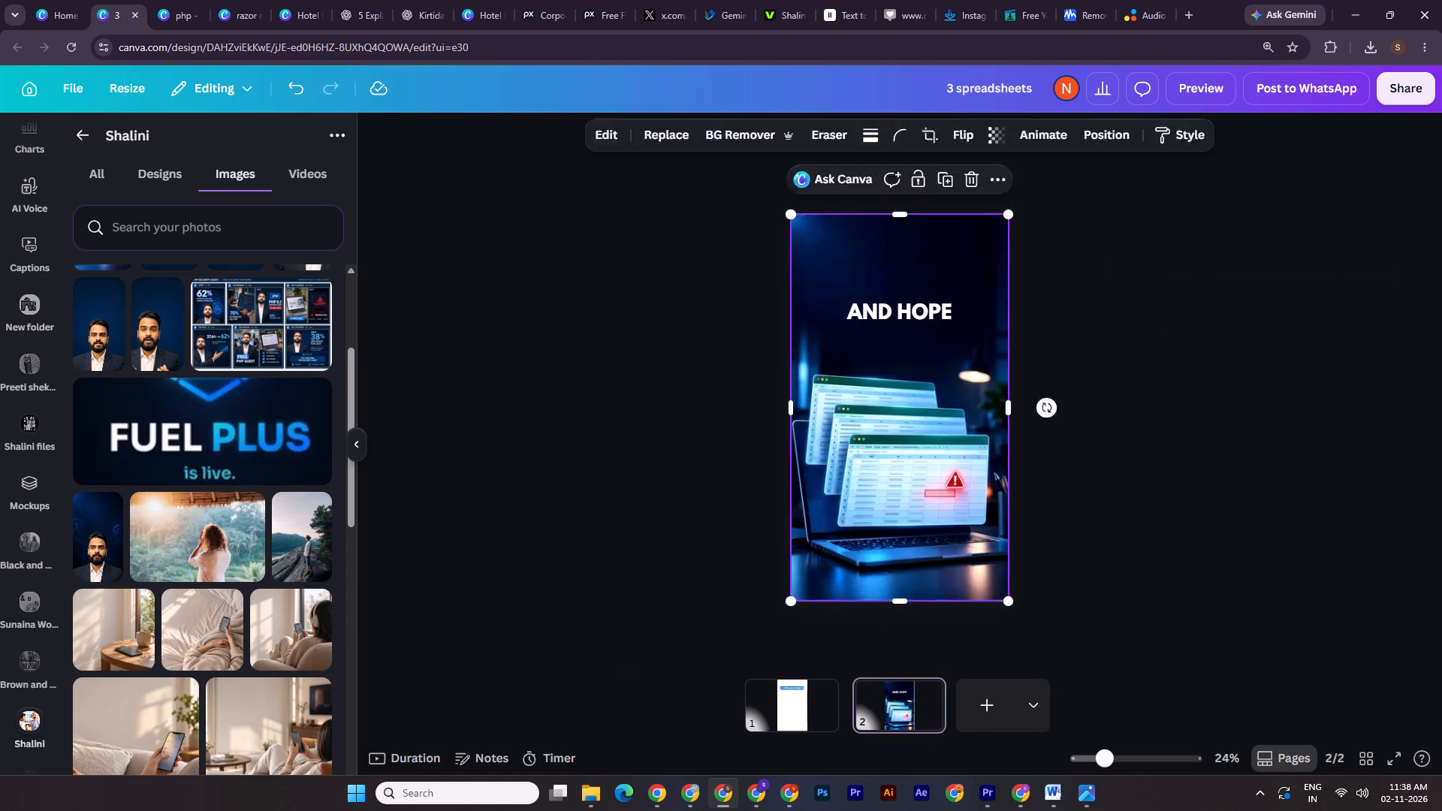
key("Delete")
Fill the backgrounds of page 1 and page 2 with the same darker solid green from the default colours.
left_click(776, 693)
left_click(959, 418)
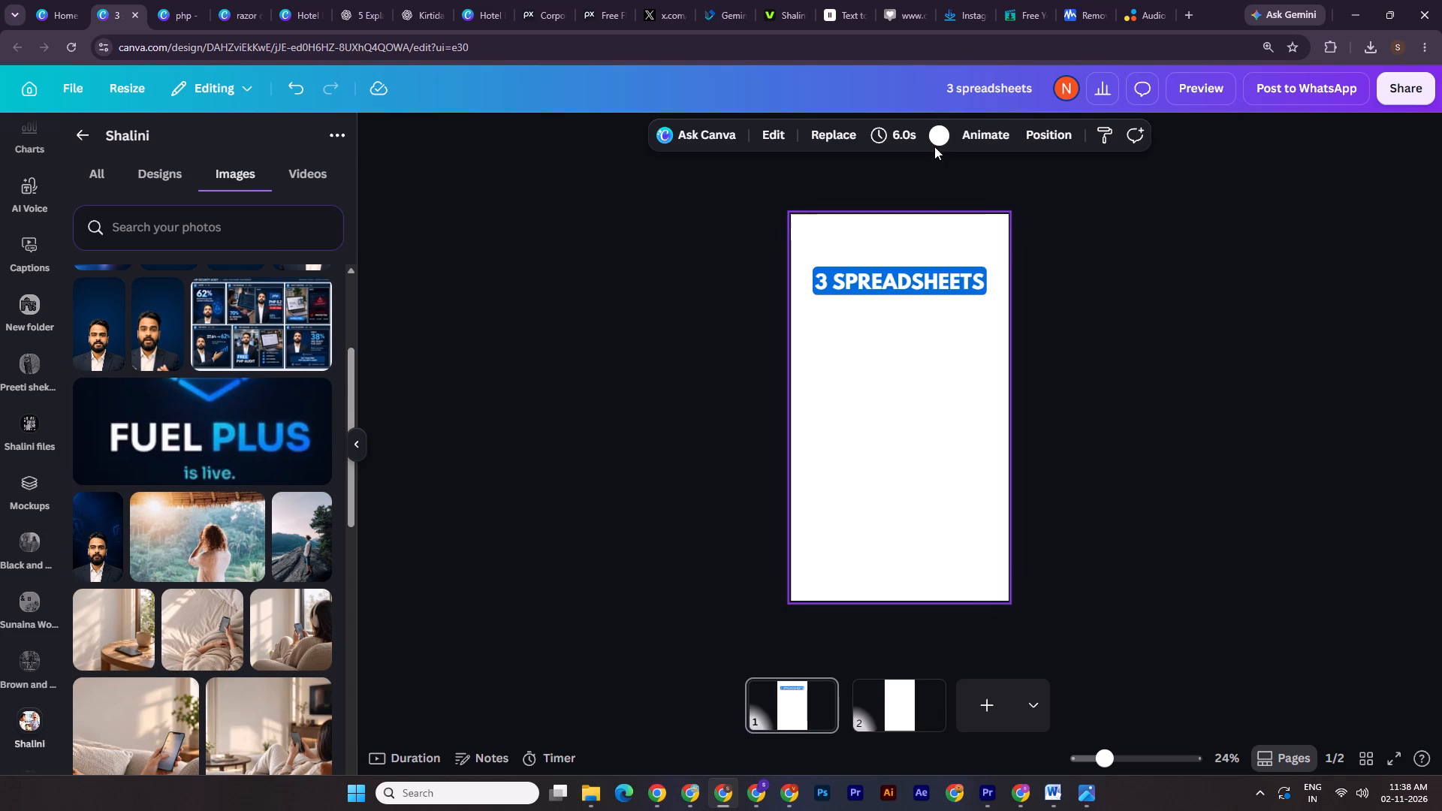
left_click_drag(935, 143, 928, 146)
left_click(126, 604)
left_click(92, 604)
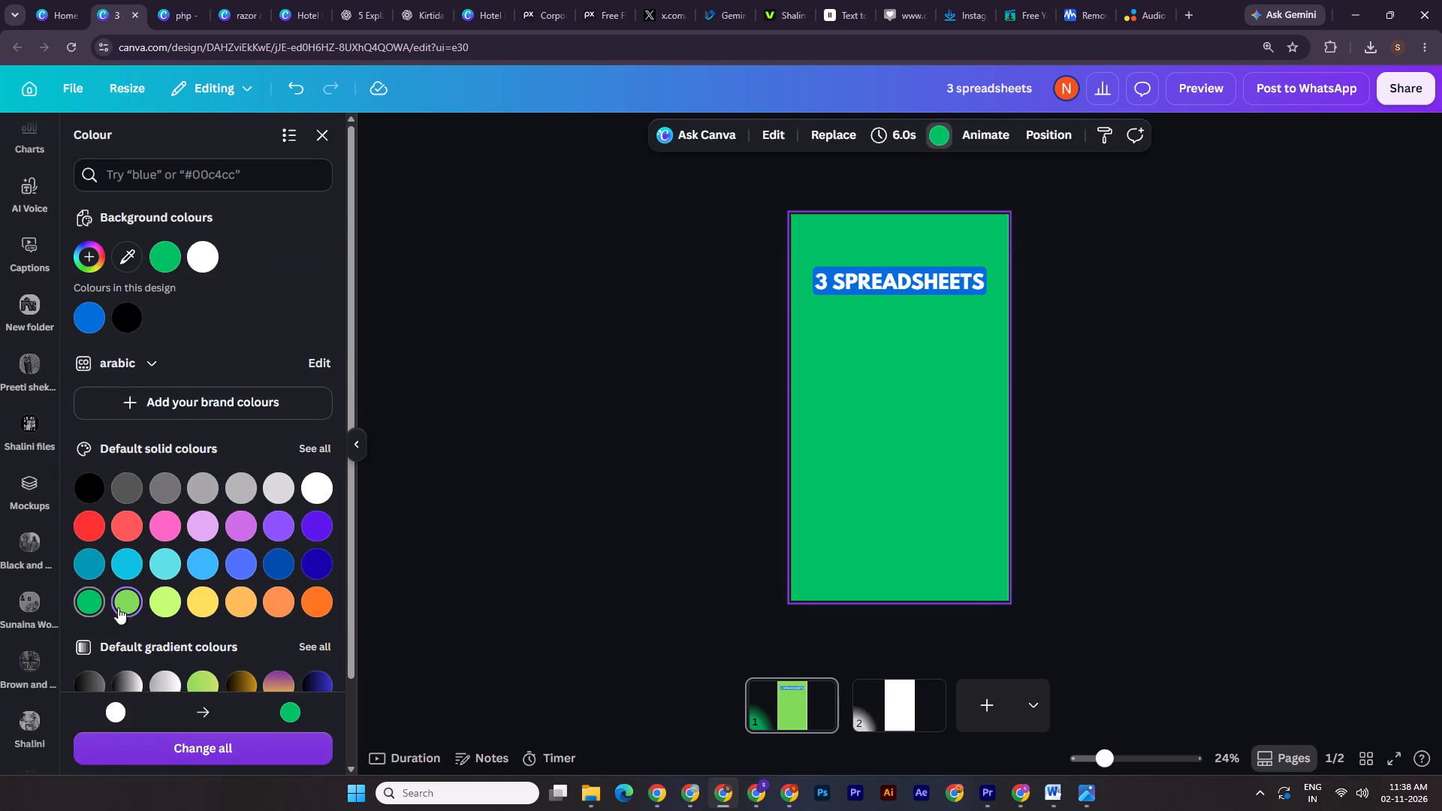
left_click(904, 720)
left_click(913, 481)
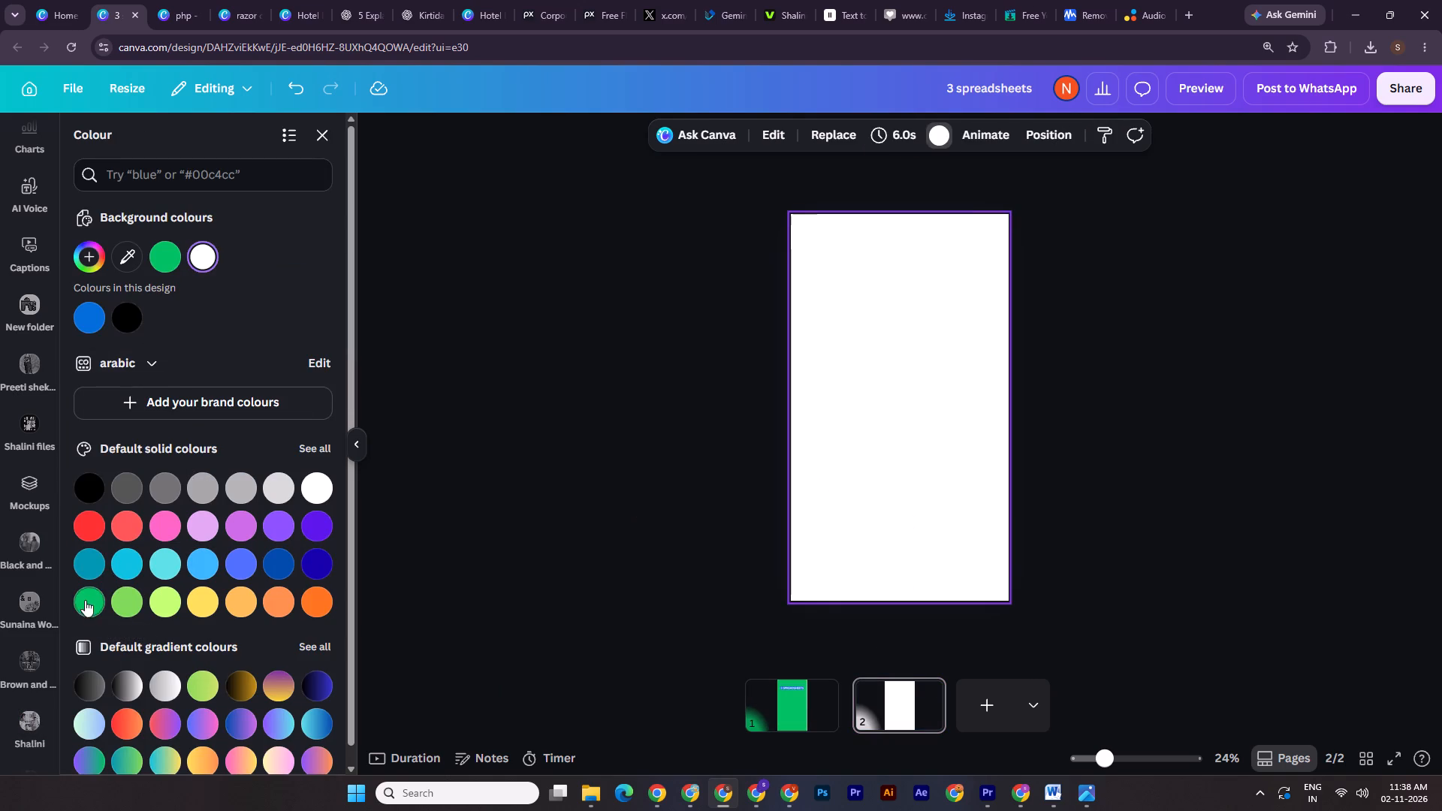
left_click(85, 600)
double_click(1063, 447)
Download only page 1, the "3 SPREADSHEETS" page, as an MP4 video at 1080p.
left_click(784, 706)
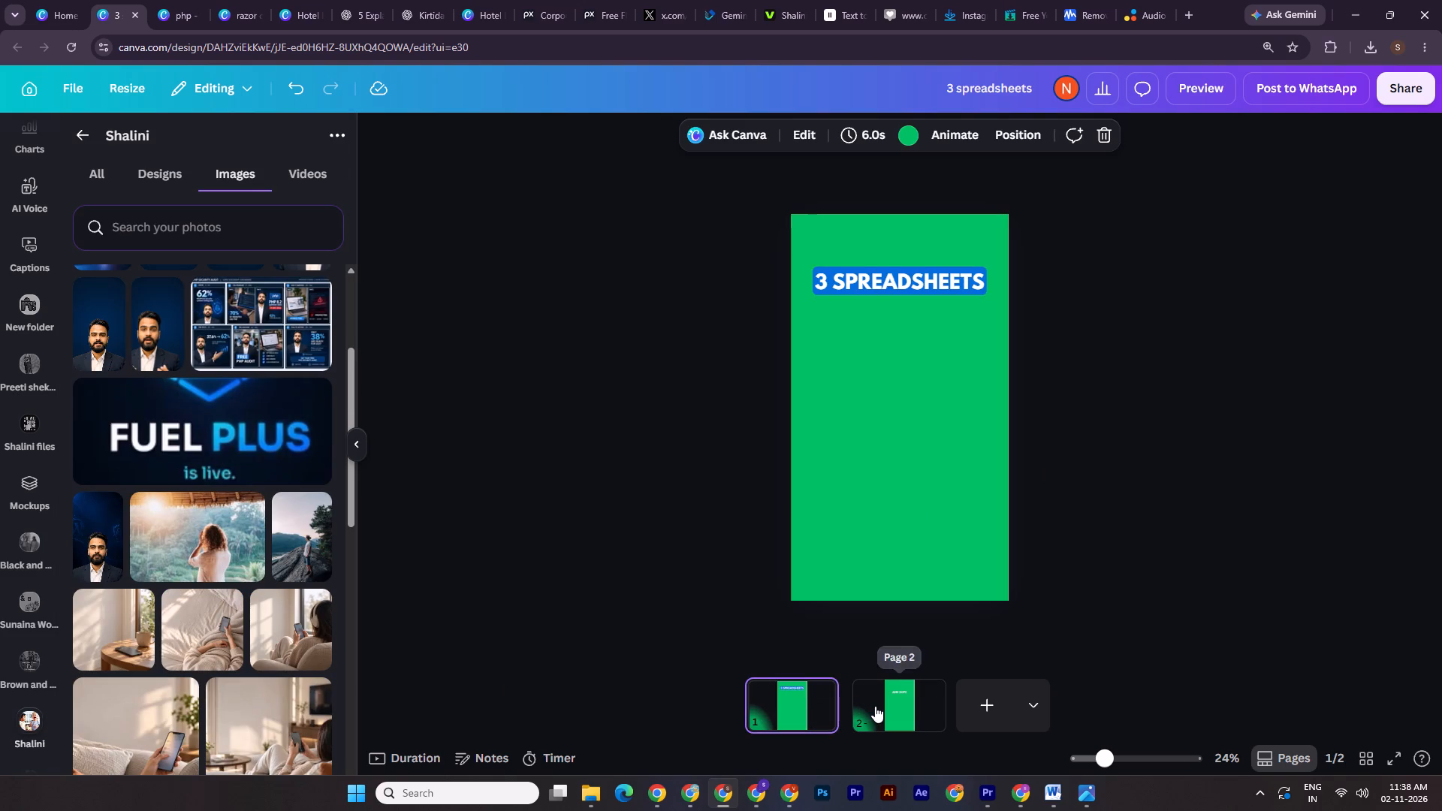
left_click(875, 706)
left_click(784, 717)
left_click(1409, 89)
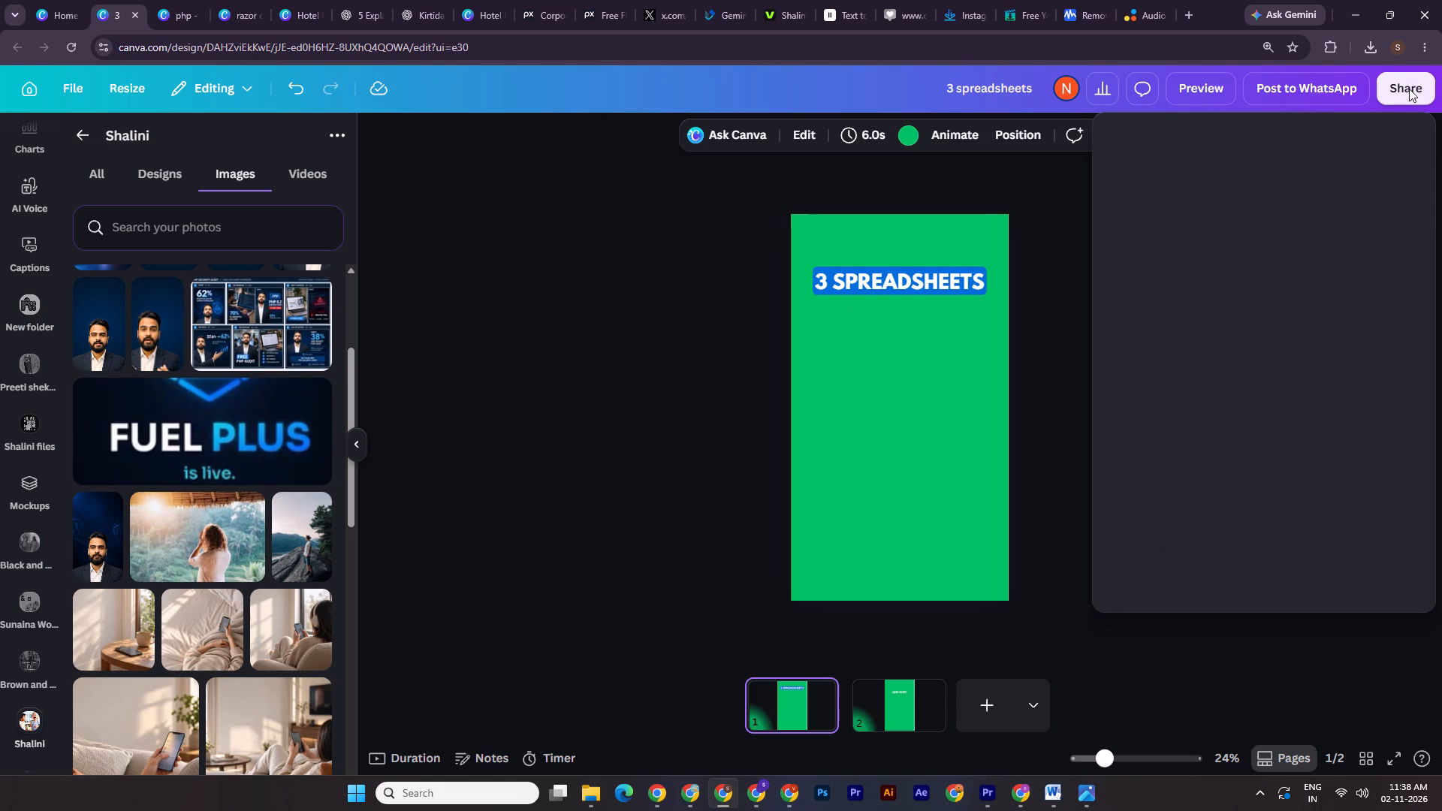
left_click(1136, 496)
left_click(1256, 409)
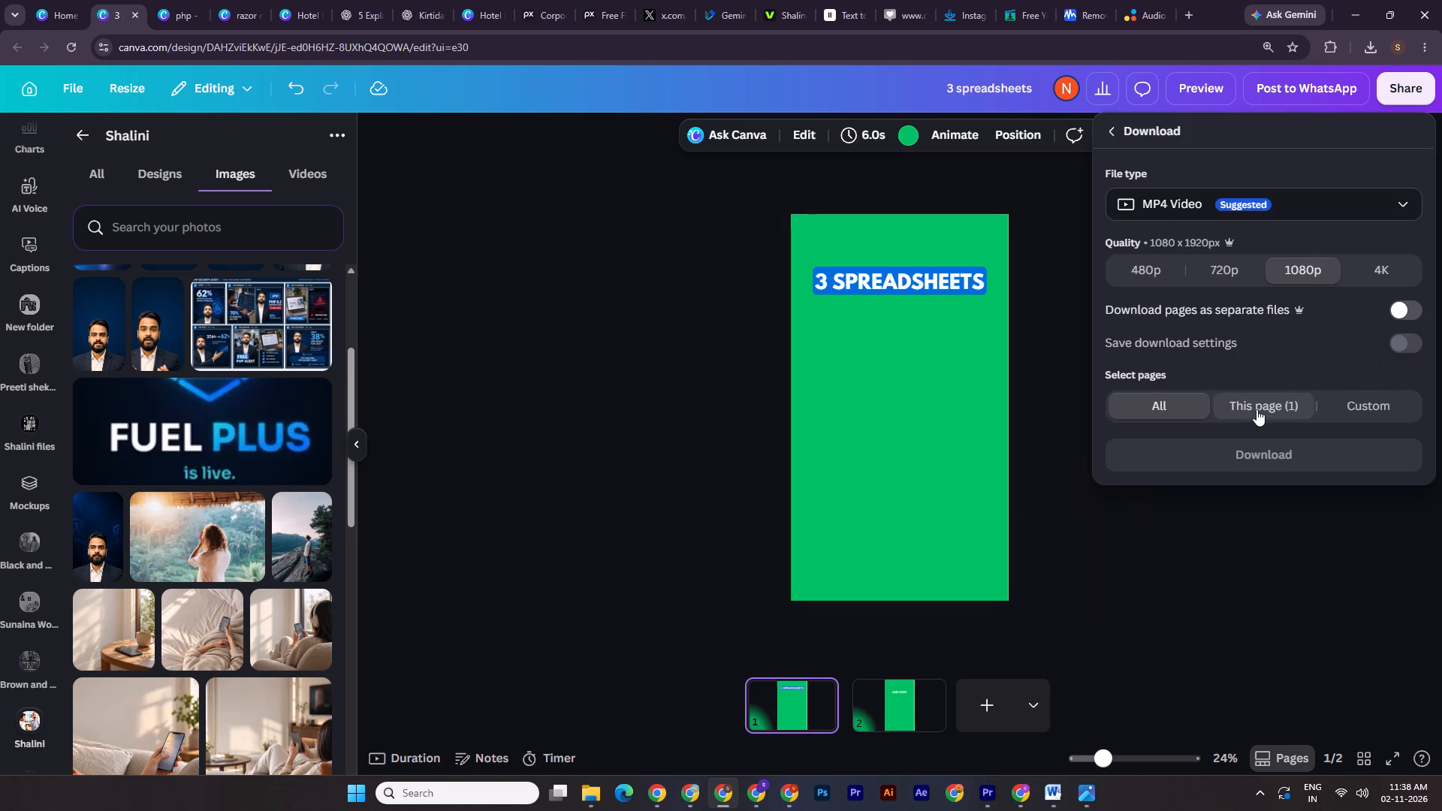
left_click(1282, 419)
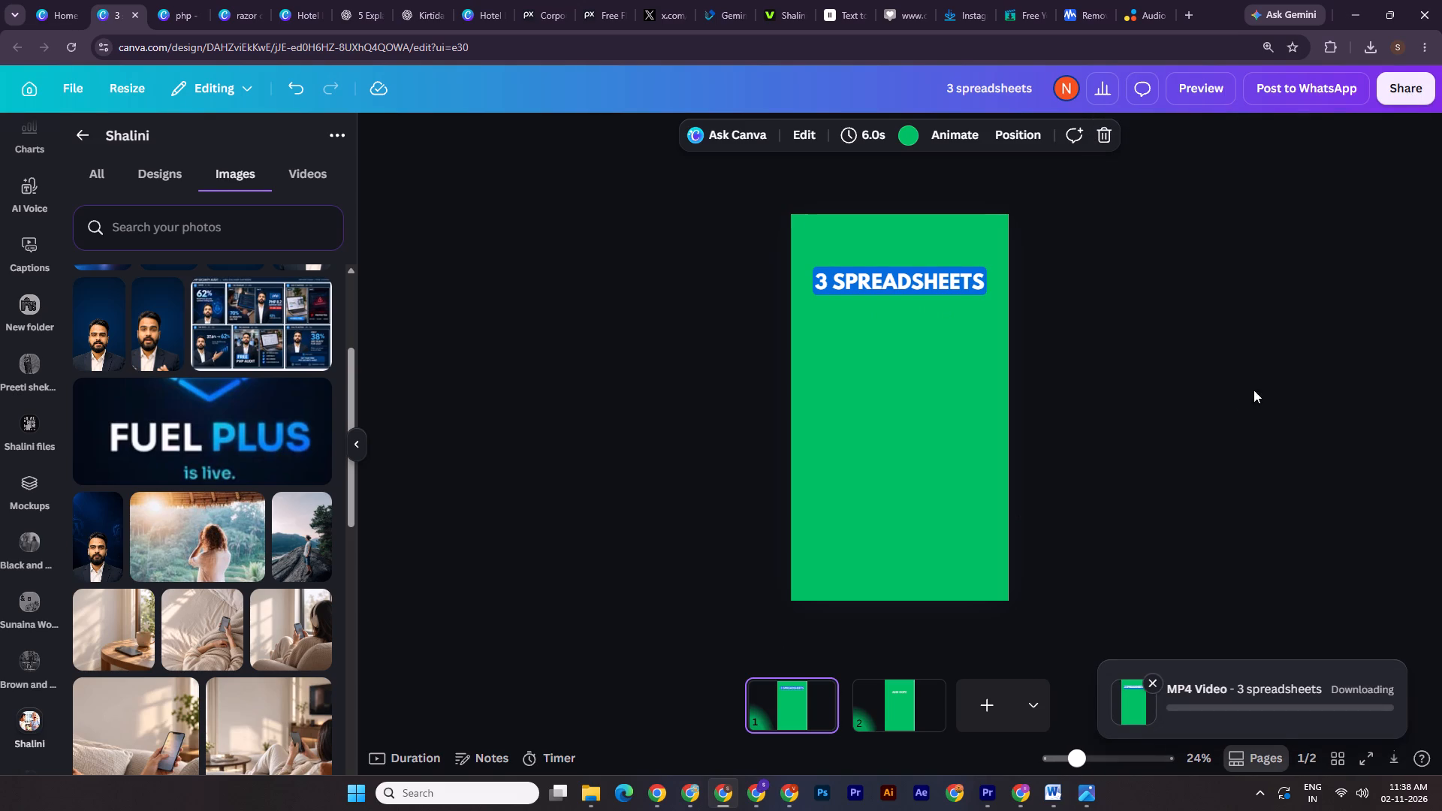
left_click(1172, 409)
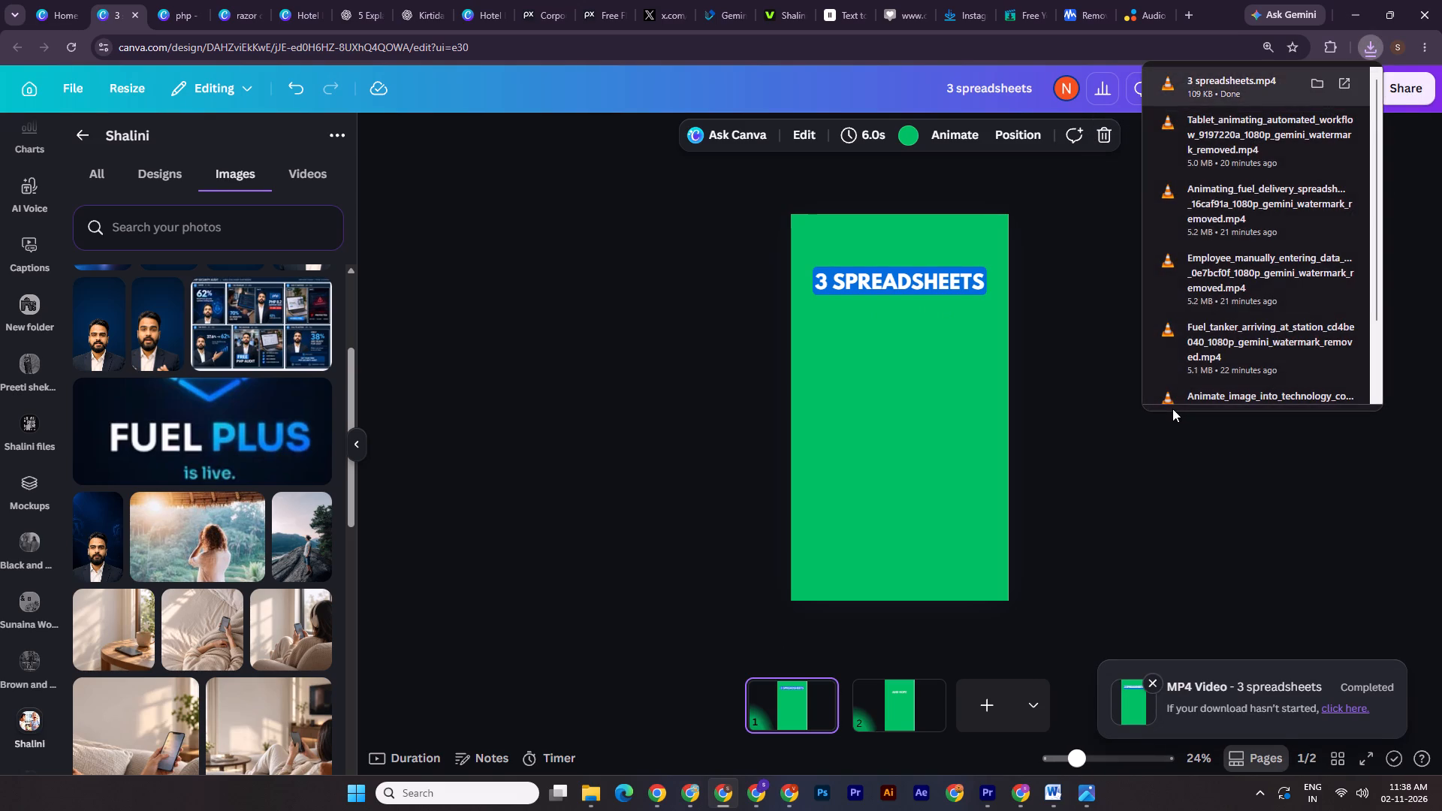
left_click(1120, 460)
Download only page 2, the "AND HOPE" page, as an MP4 video.
left_click(895, 710)
left_click(1411, 98)
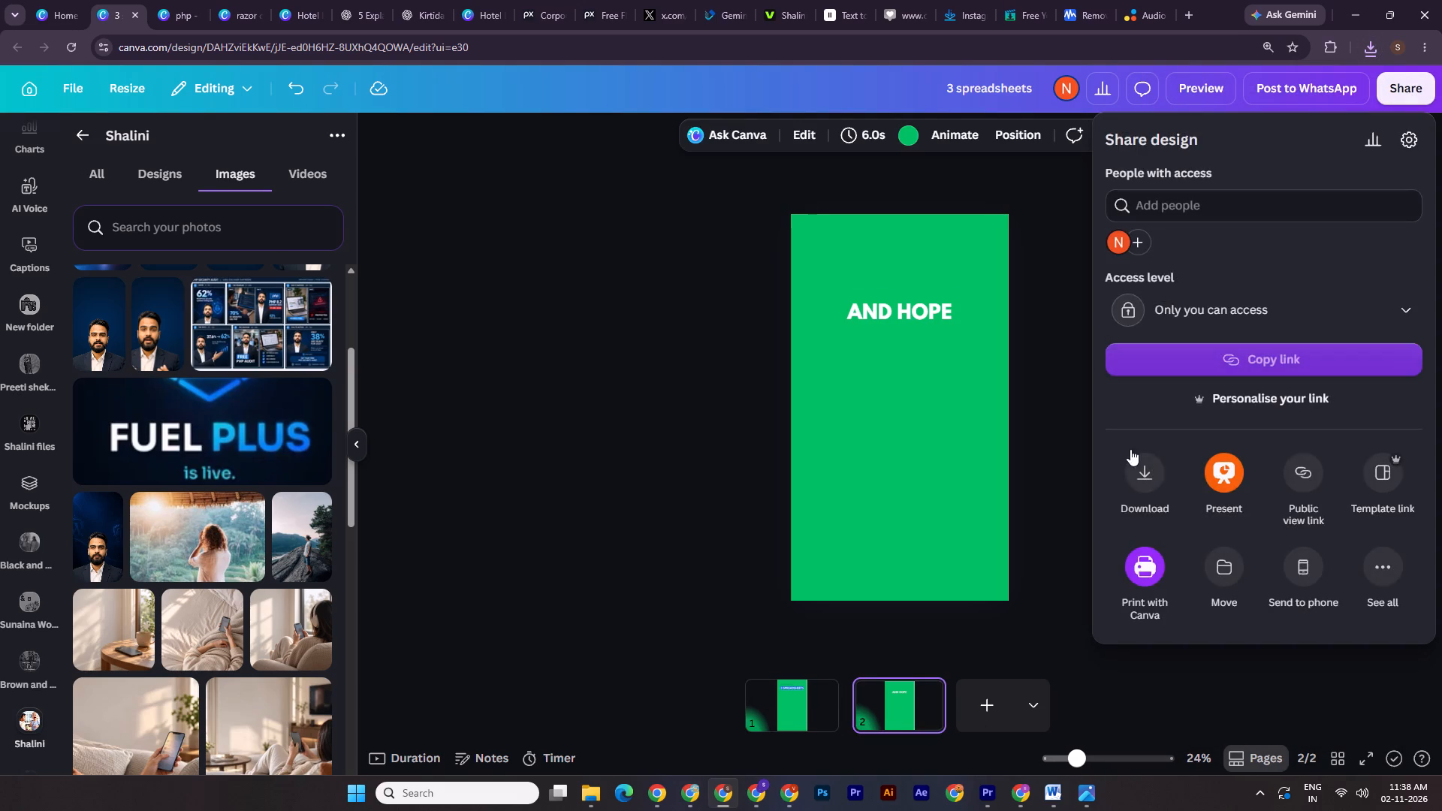
left_click(1125, 478)
left_click(1277, 371)
left_click(1296, 422)
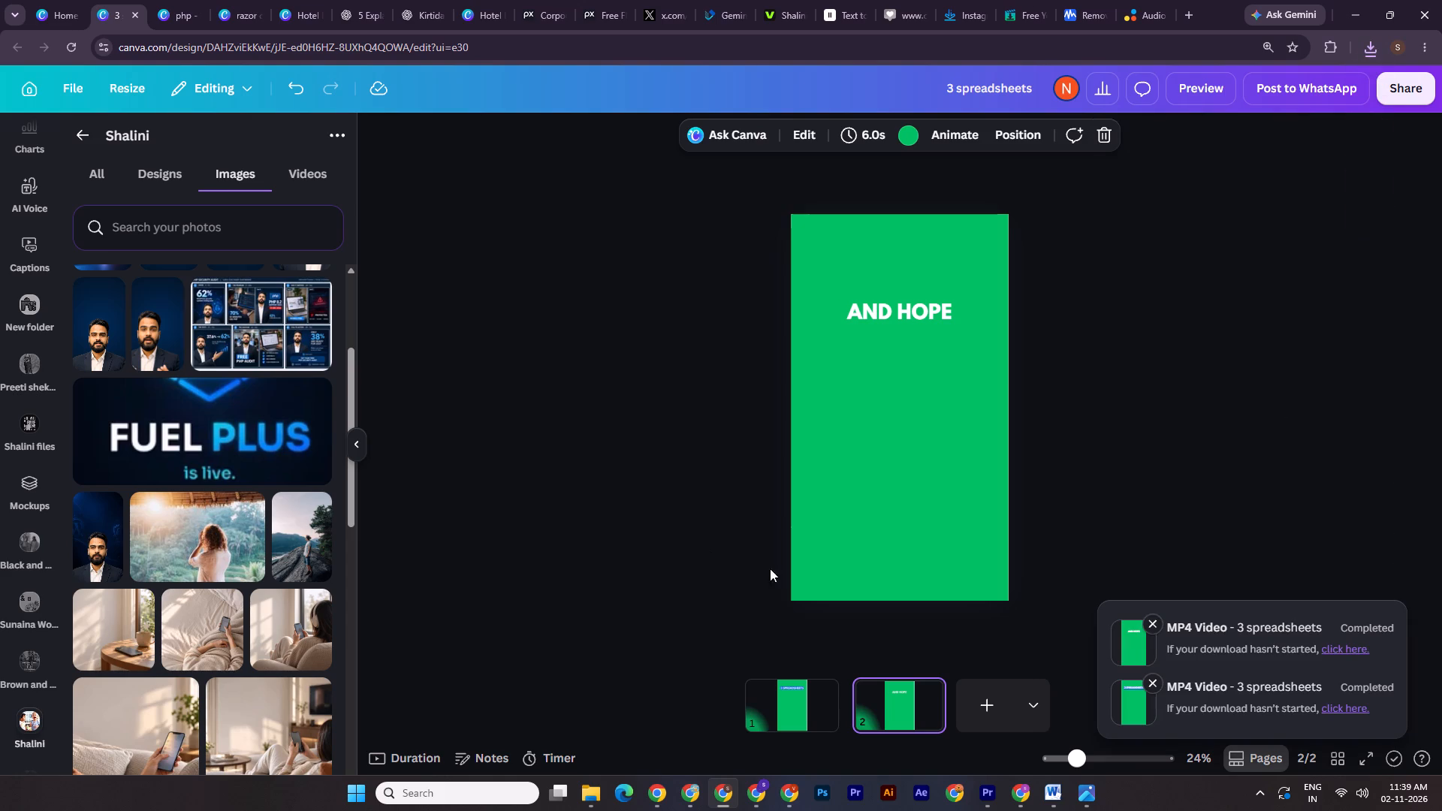
In File Explorer's Downloads folder, rename the two green-screen videos together as "3 spreadsheets_1".
left_click(585, 790)
left_click(501, 709)
left_click(44, 243)
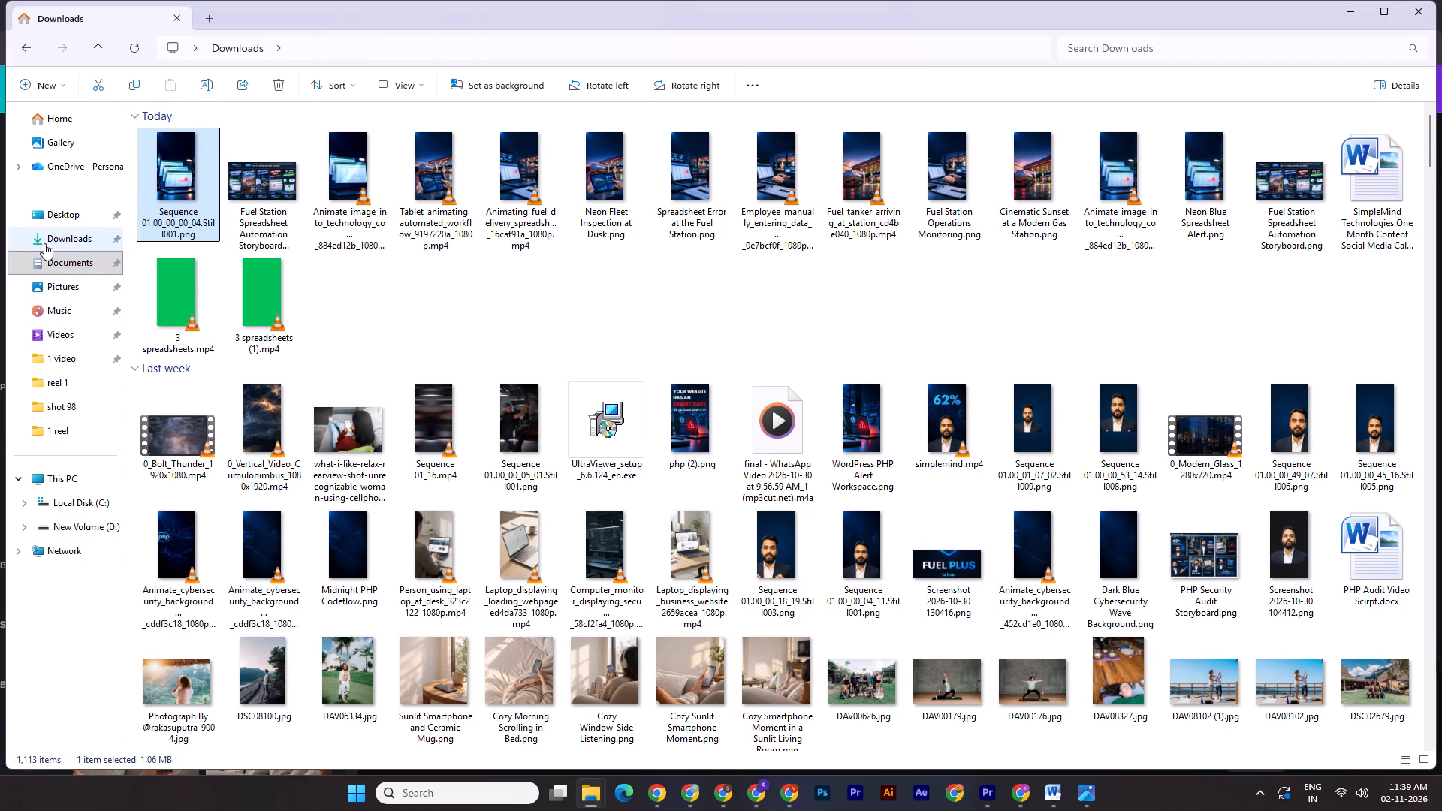
left_click(175, 208)
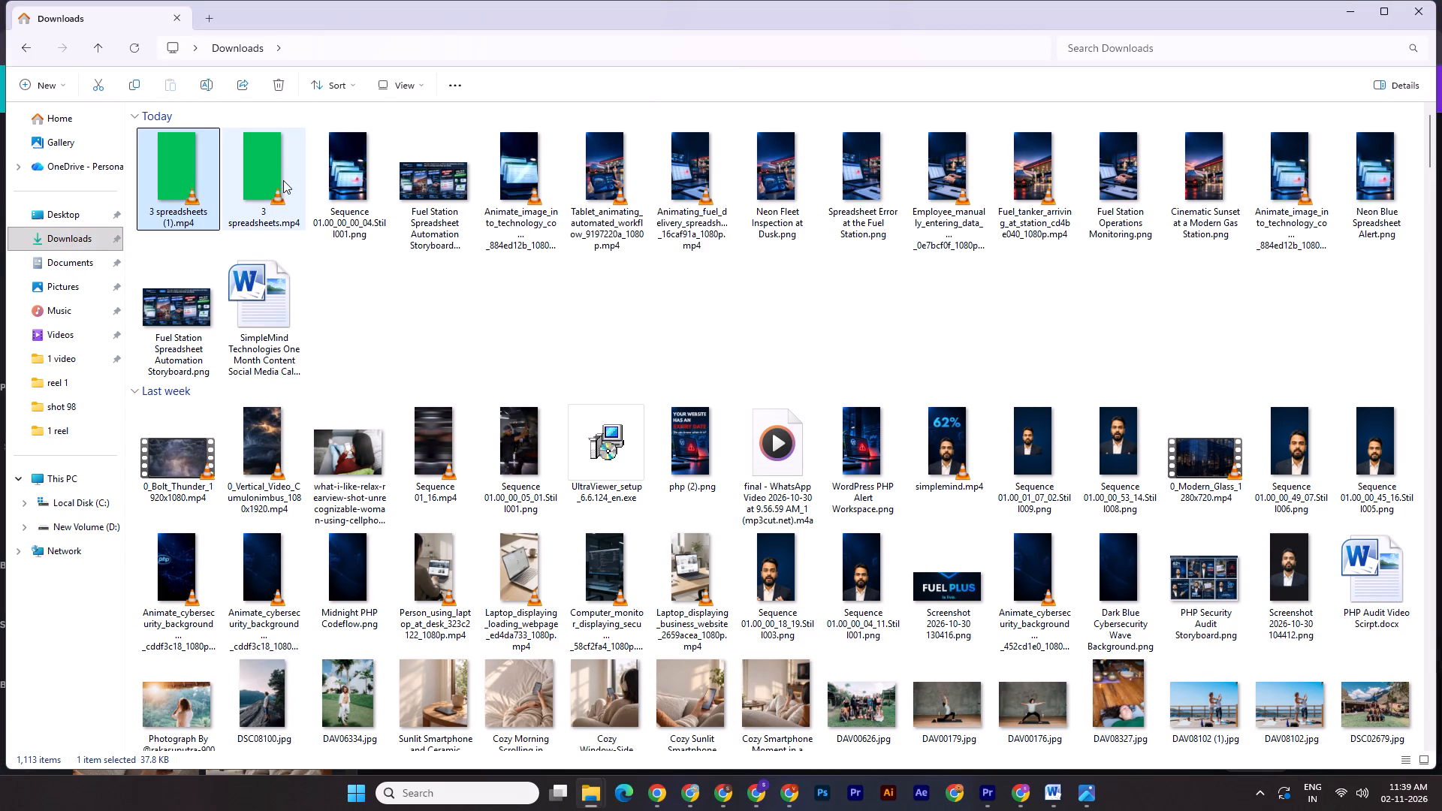
left_click(282, 179, "ctrl")
right_click(272, 227)
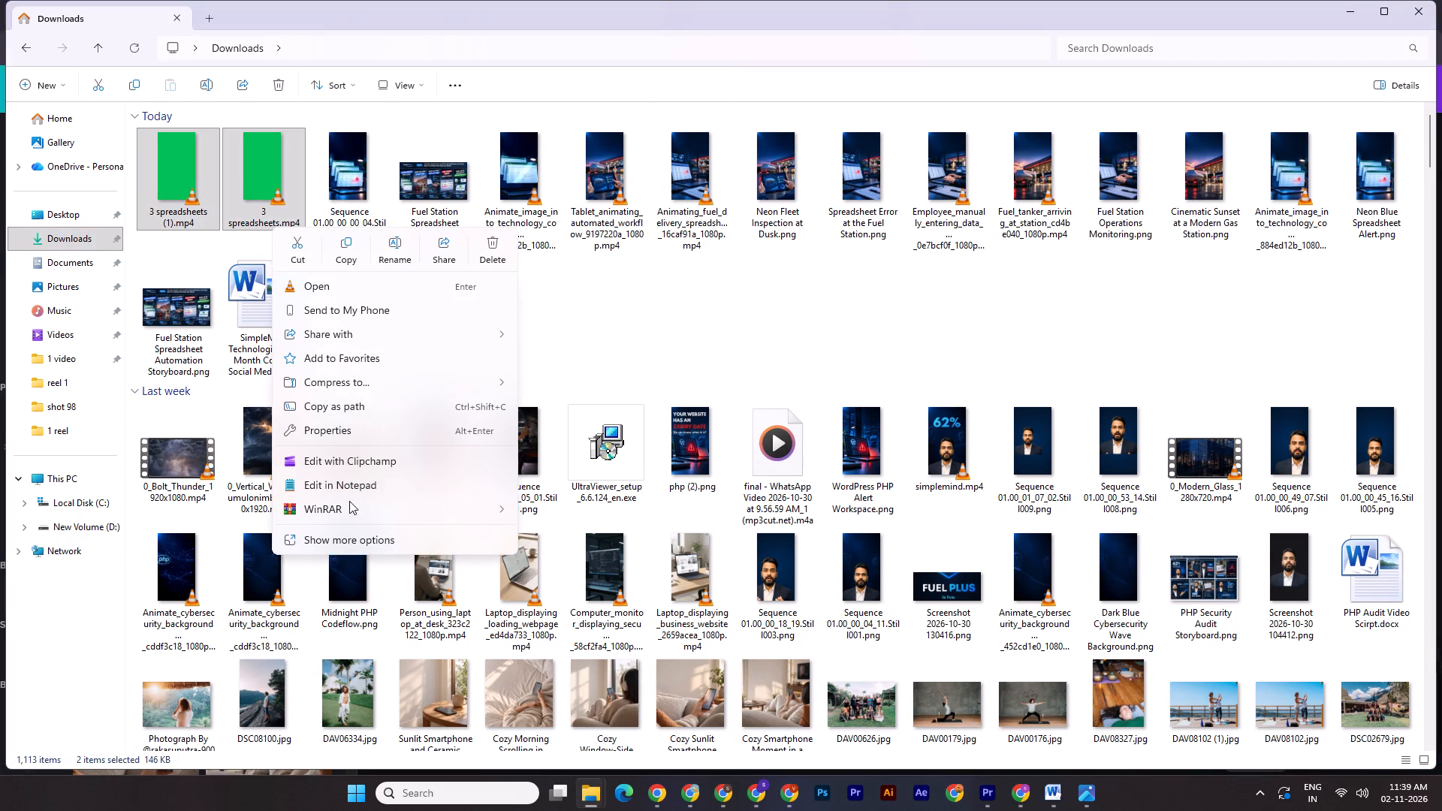
left_click(370, 540)
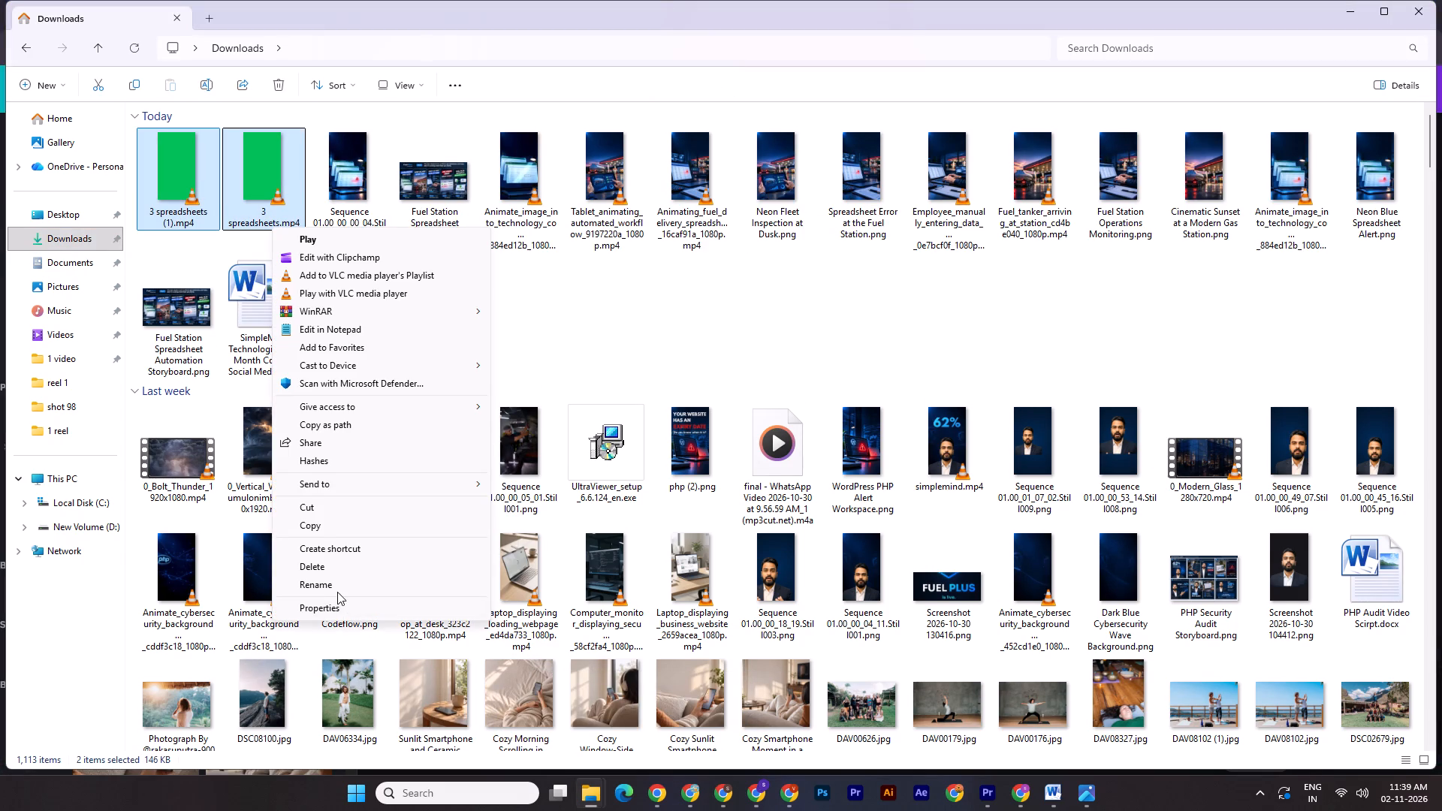
left_click(336, 589)
left_click(275, 210)
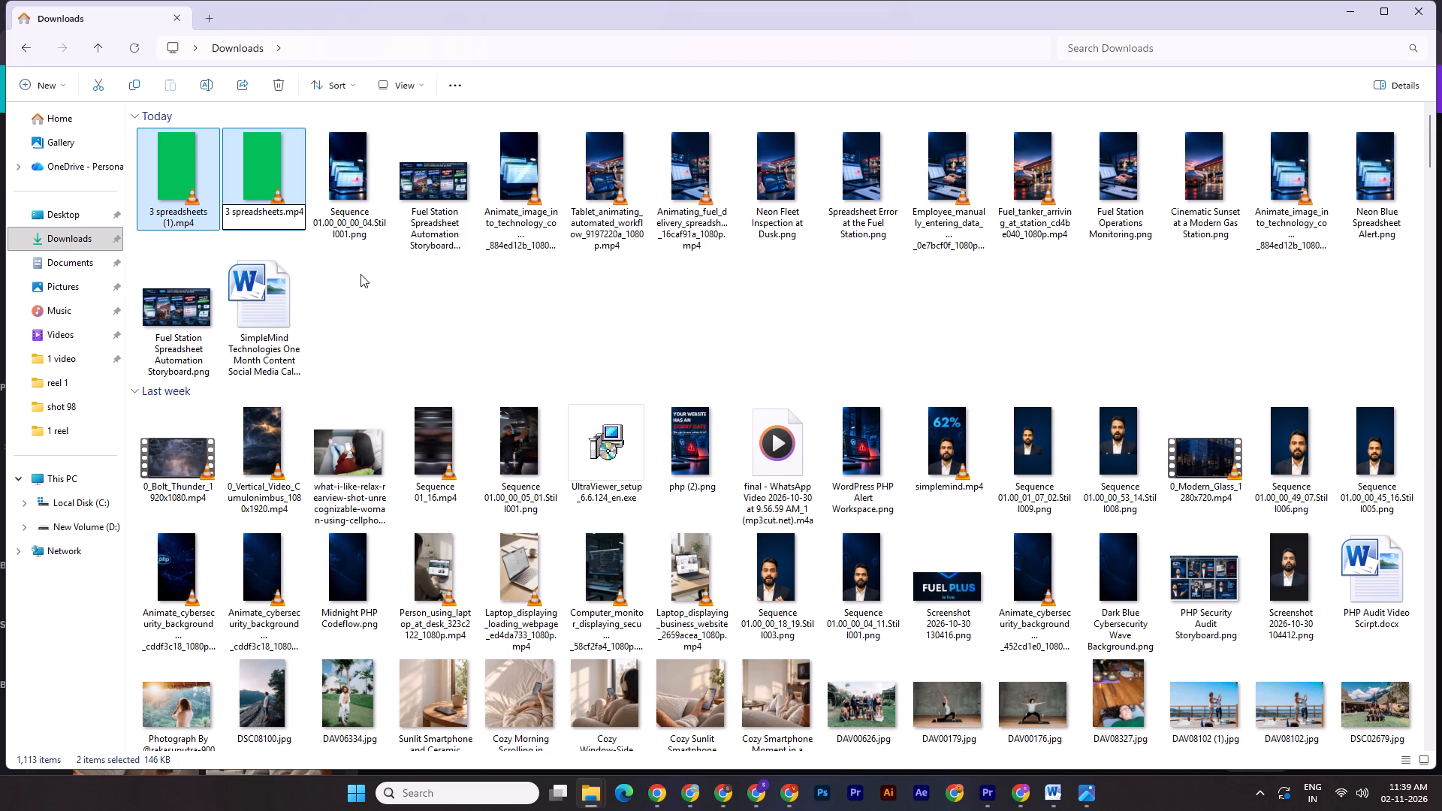
key("Right")
key("Right")
type("_1")
key("Return")
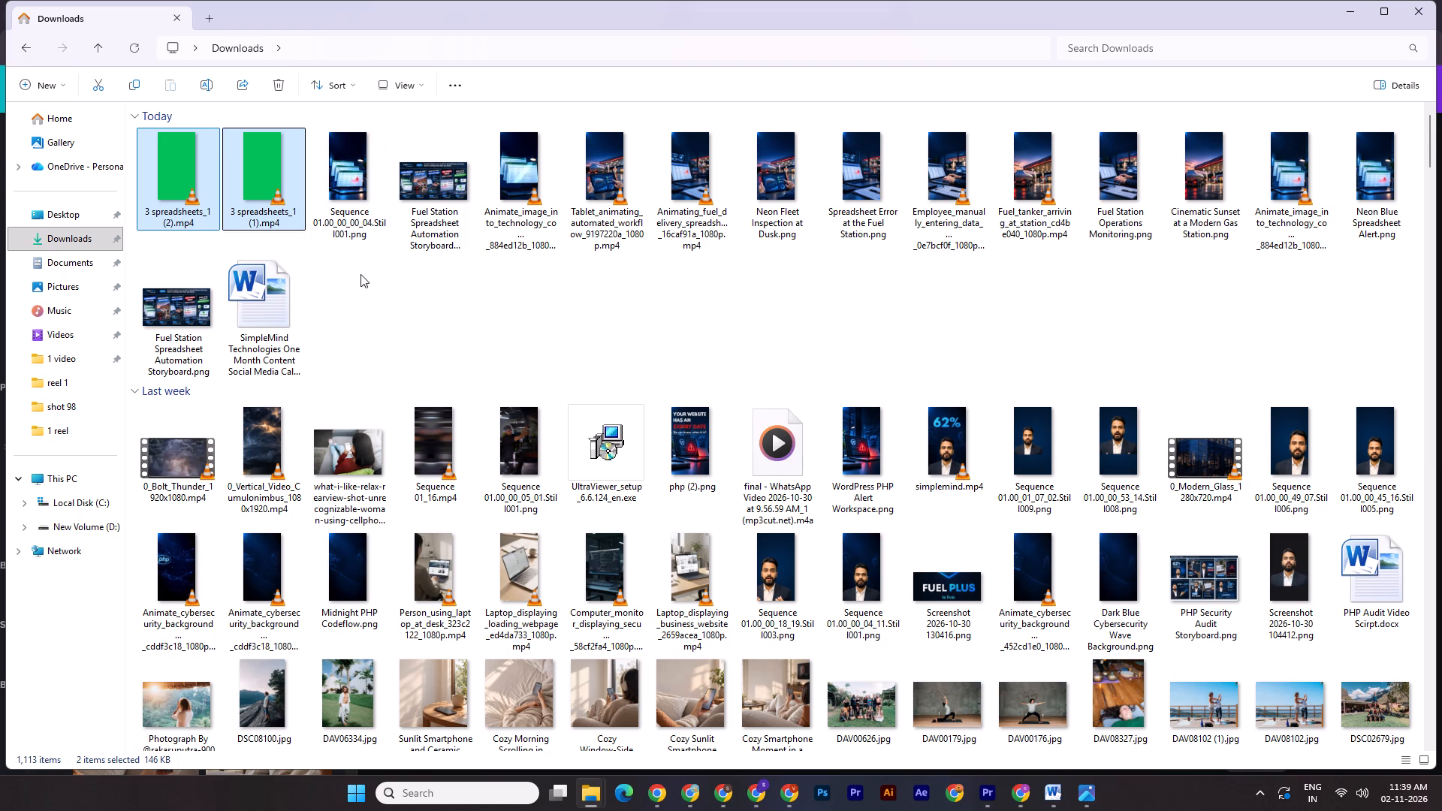
Move the two "3 spreadsheets_1" videos from Downloads into the week 1 Instagram "1 reel" folder.
key("ctrl+x")
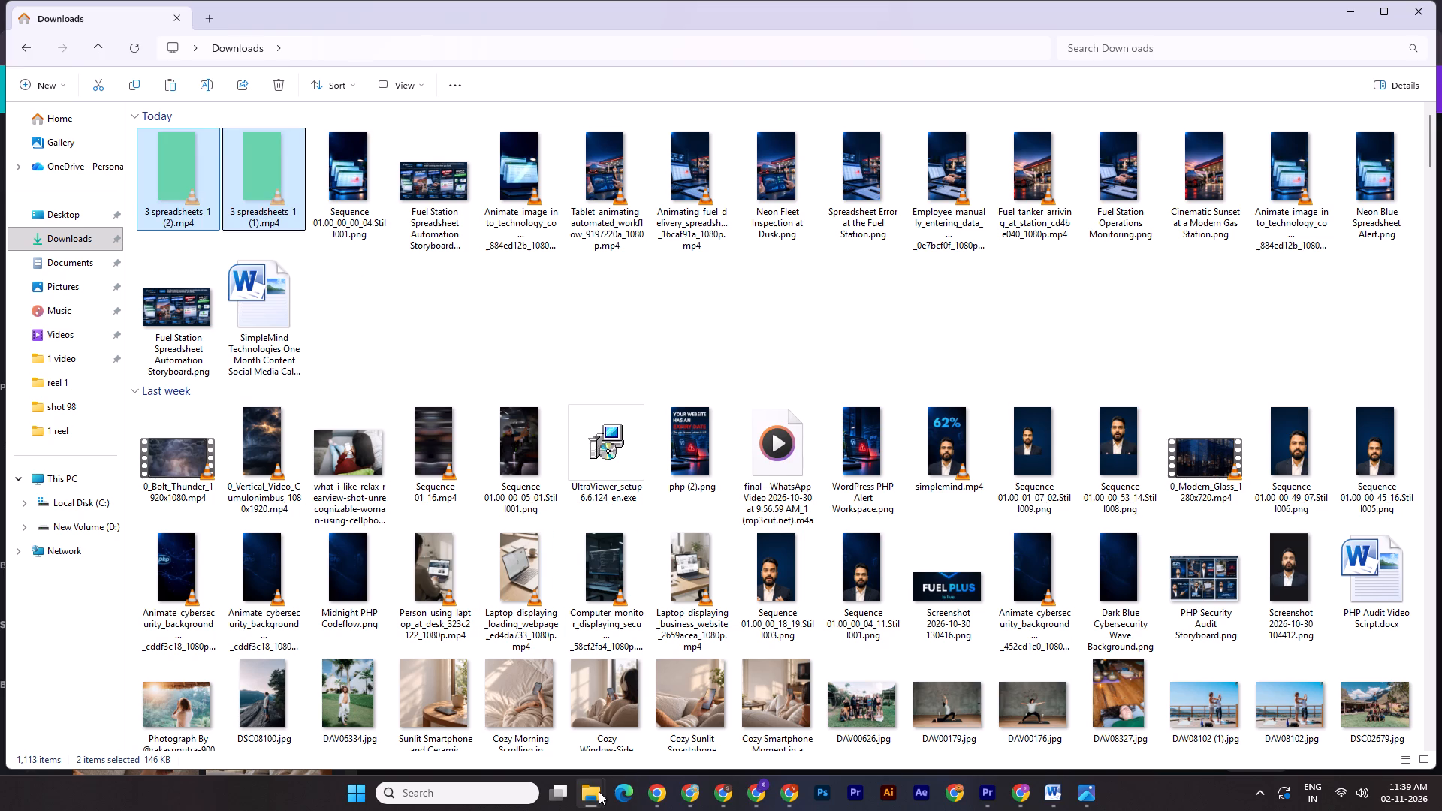
left_click(599, 791)
left_click(651, 738)
left_click(565, 560)
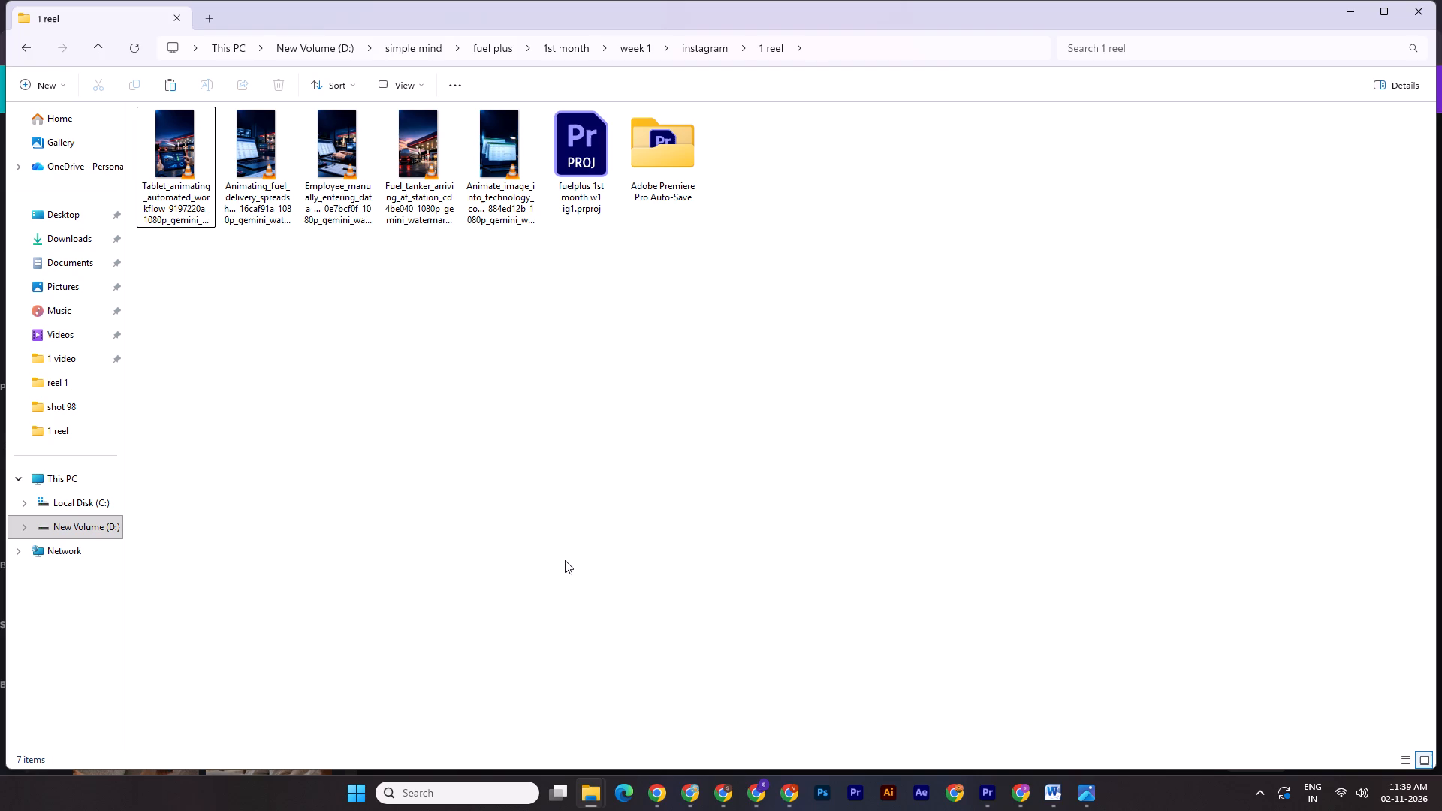
key("ctrl+v")
double_click(686, 403)
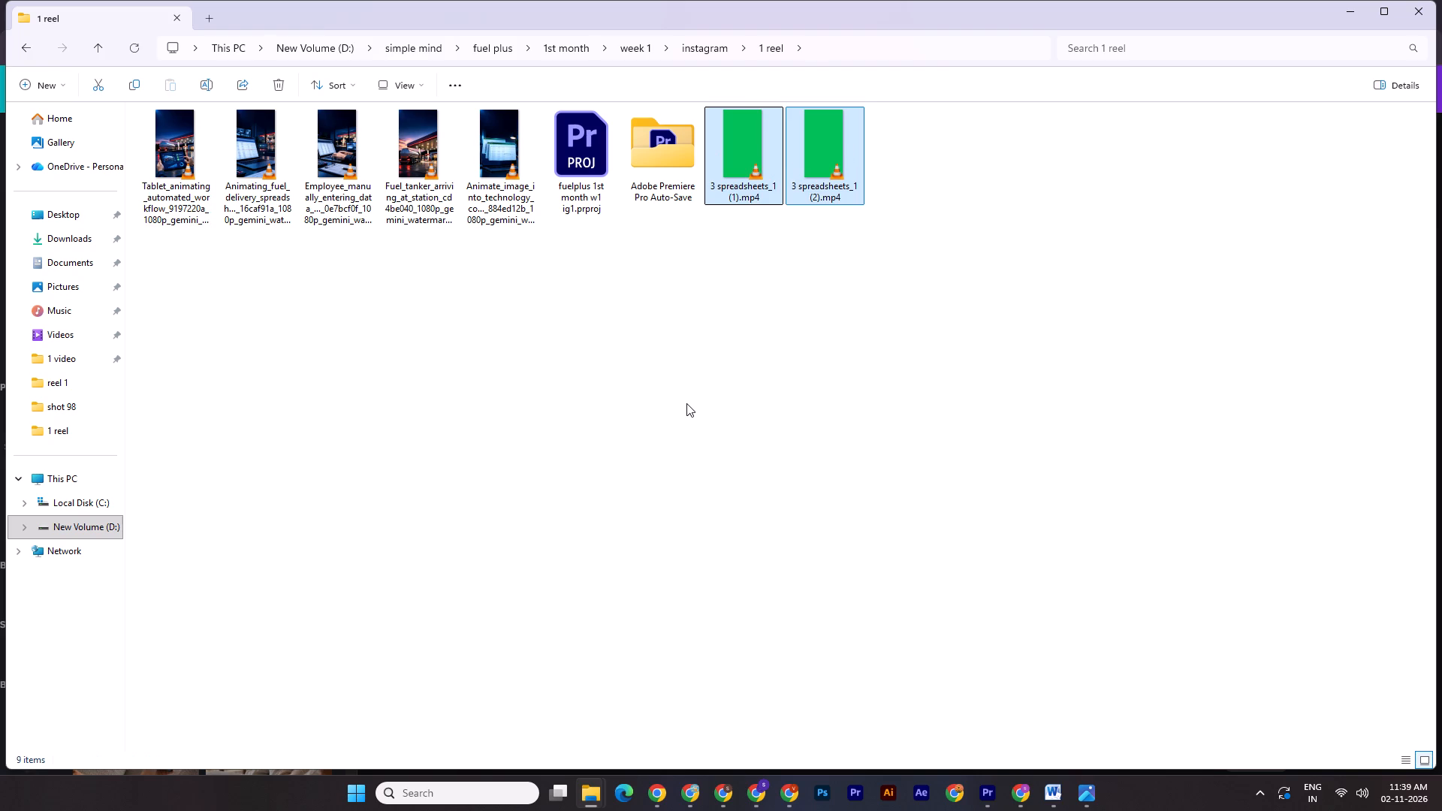
In Premiere Pro, add "3 spreadsheets_1 (2).mp4" on V2 above the scene clip, preview it, and shift it to start at about 4 seconds.
left_click_drag(843, 142, 964, 772)
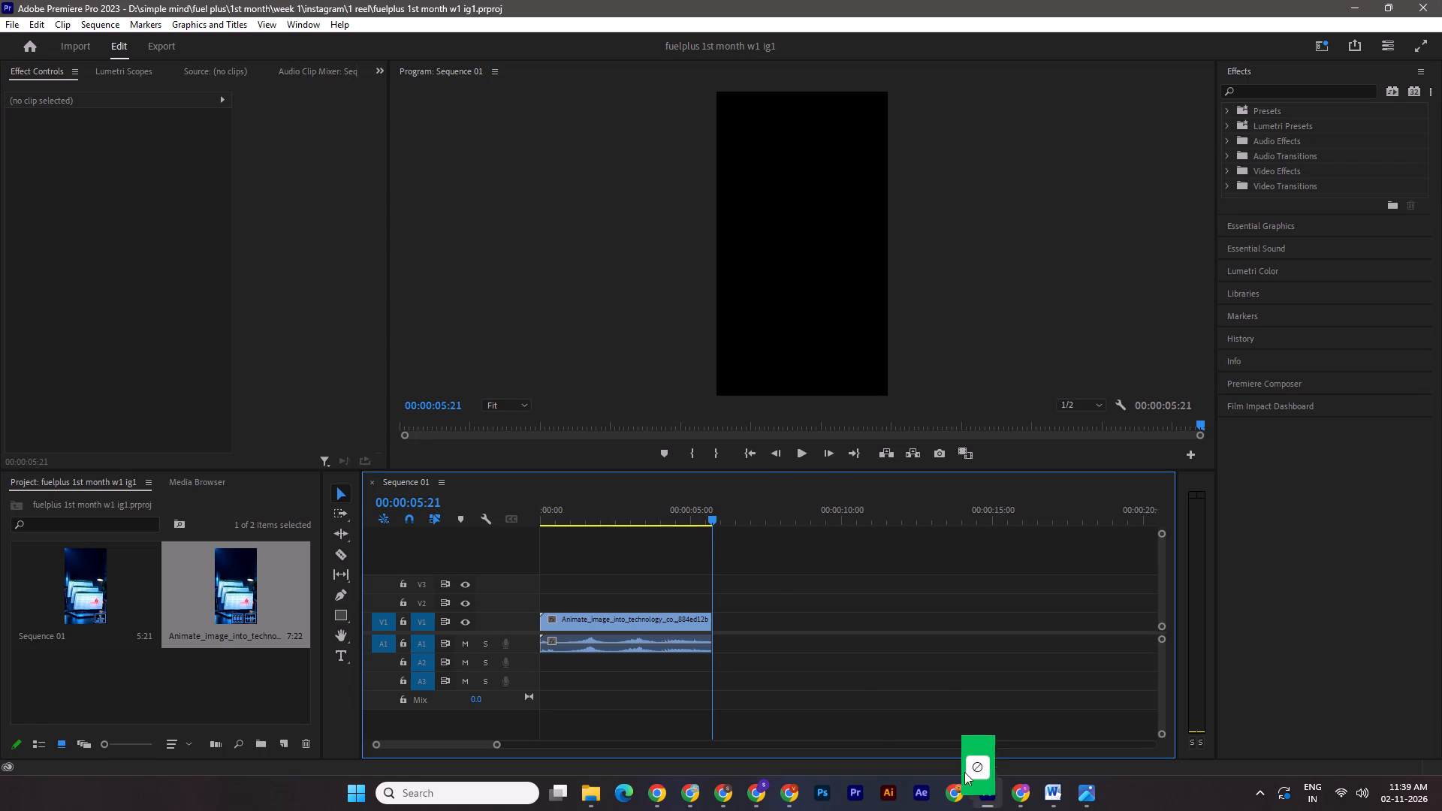
left_click_drag(964, 772, 534, 595)
left_click_drag(710, 514, 494, 524)
left_click(805, 453)
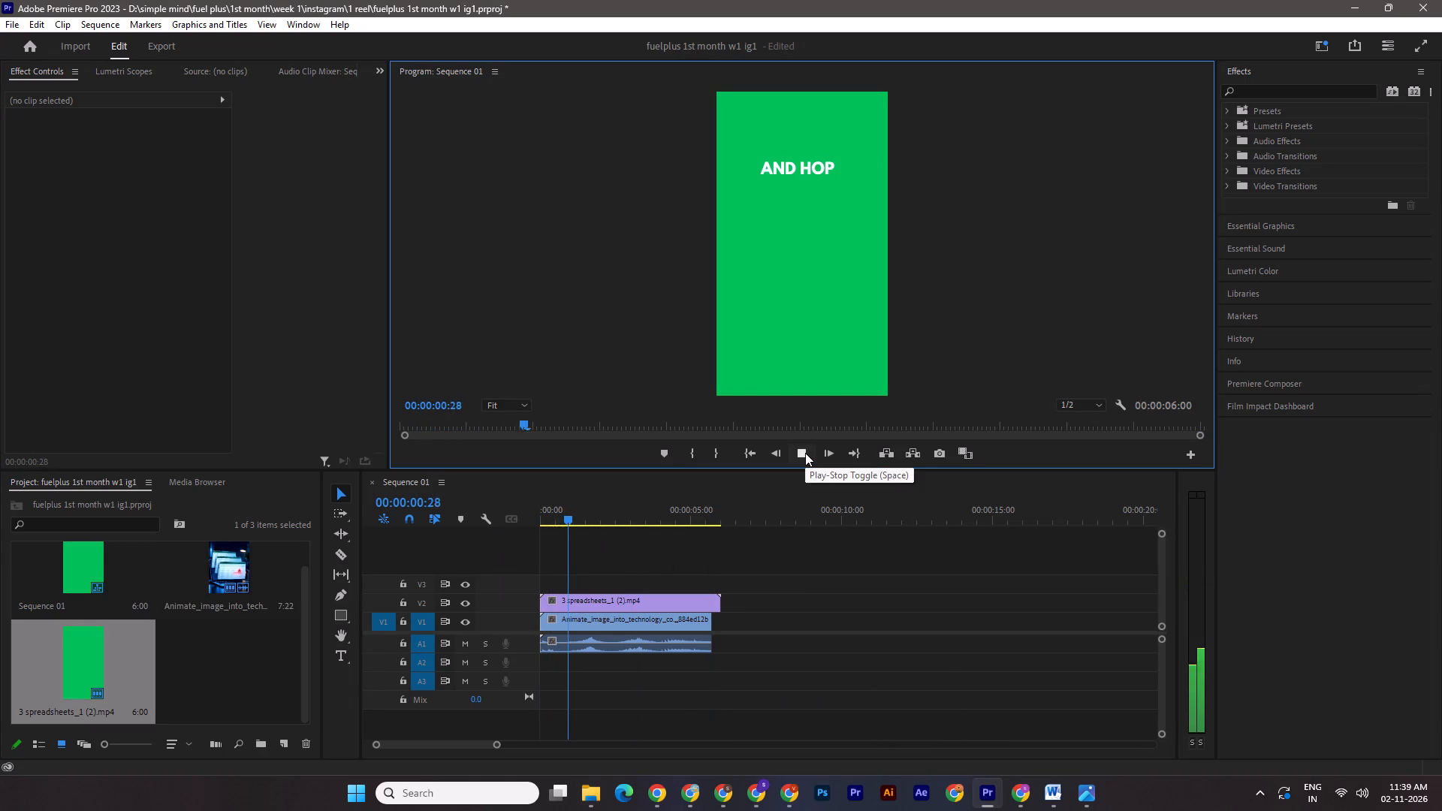
left_click(805, 453)
left_click_drag(622, 596, 740, 608)
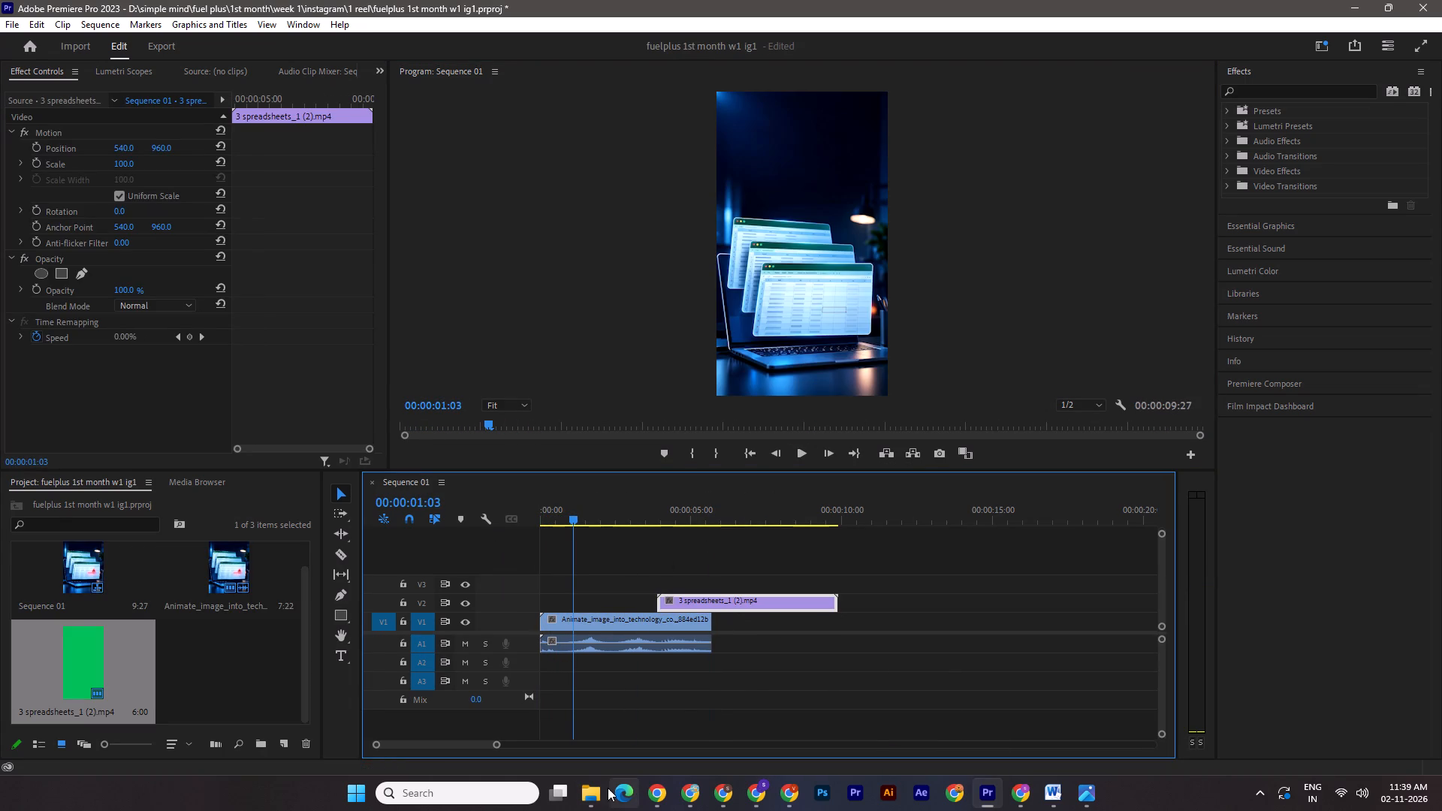
Add "3 spreadsheets_1 (1).mp4" at the sequence start and arrange the text clips with (1) on V2 and (2) on V3.
left_click(598, 790)
left_click(652, 716)
left_click_drag(757, 136, 931, 743)
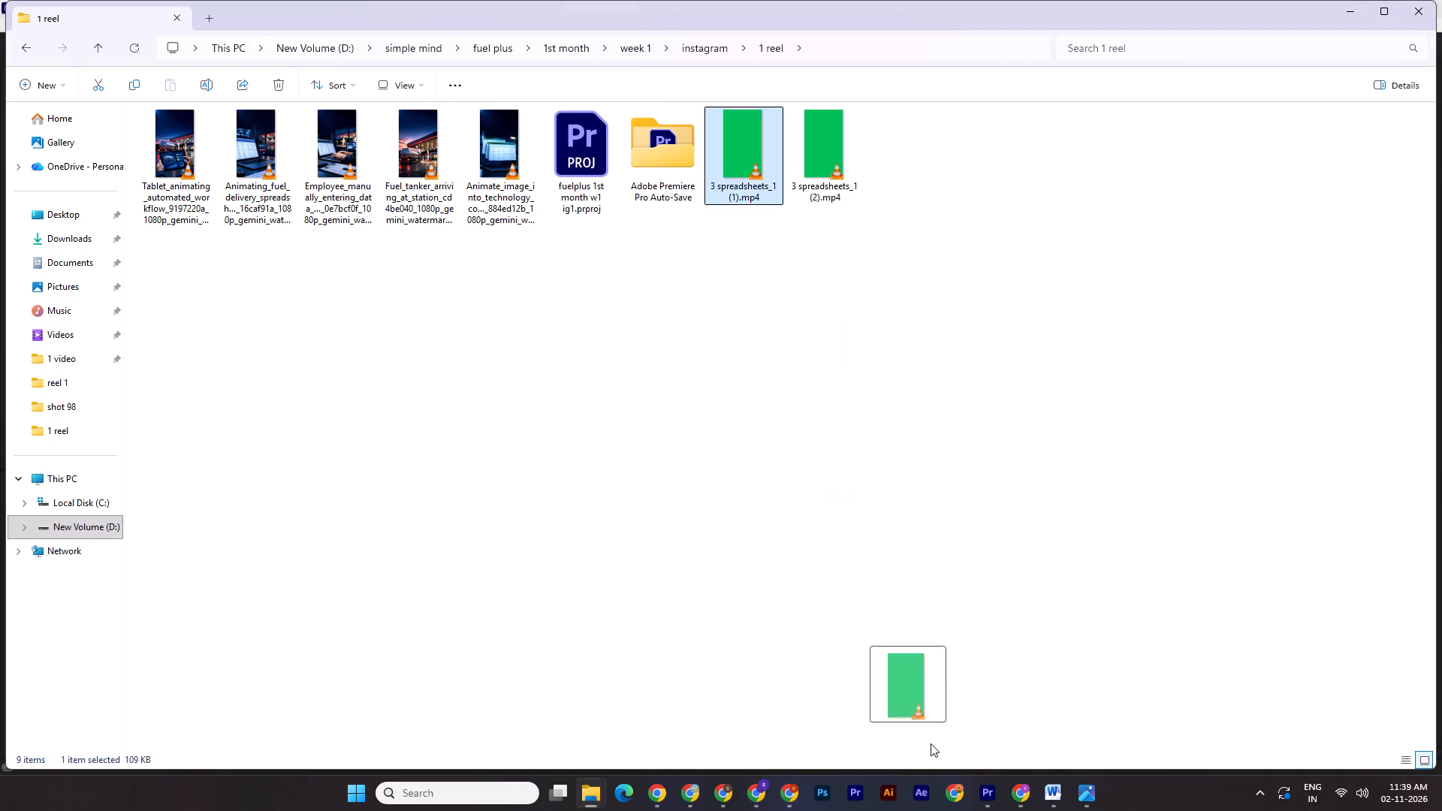
left_click_drag(931, 743, 539, 582)
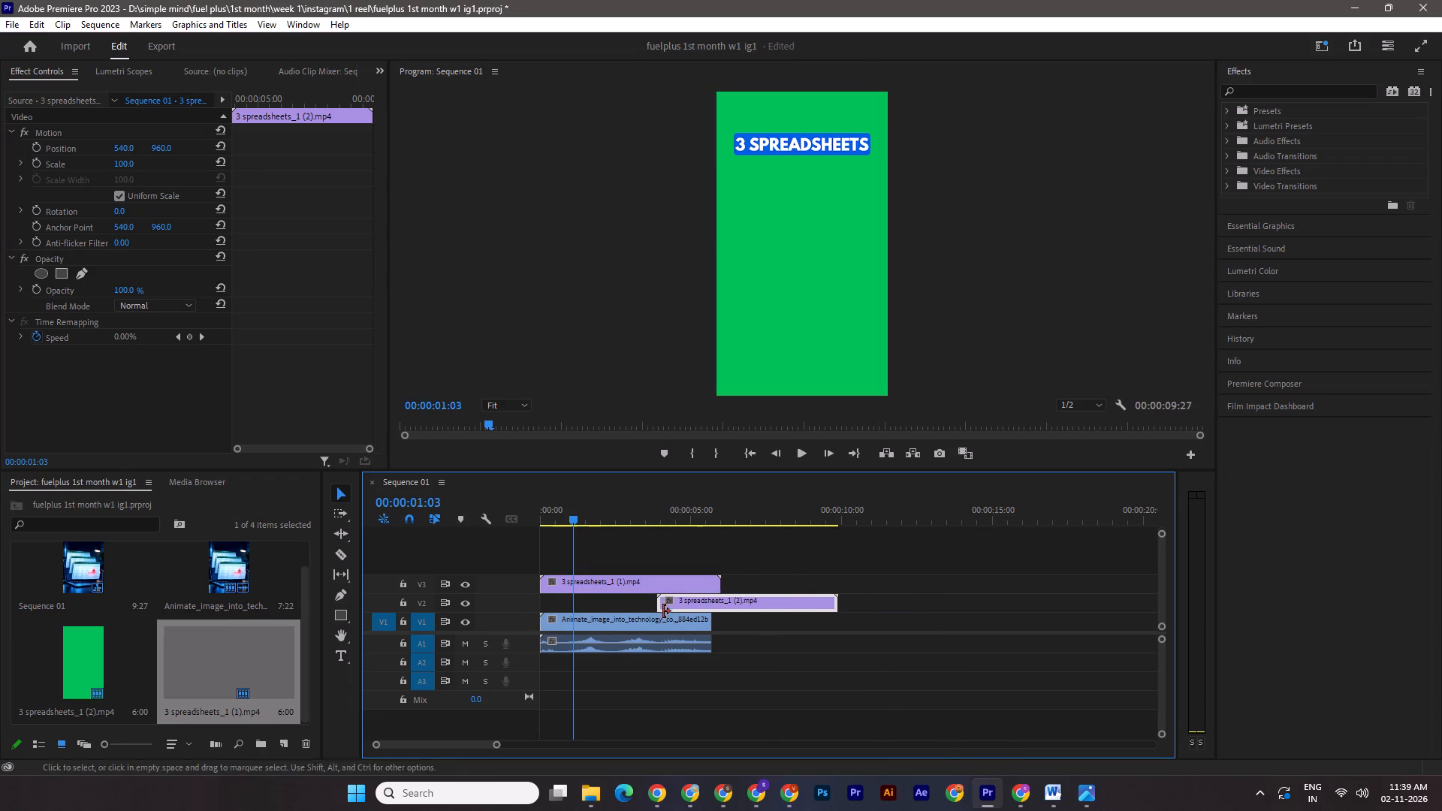
left_click_drag(671, 603, 674, 551)
left_click_drag(603, 543, 671, 583)
left_click_drag(622, 581, 620, 599)
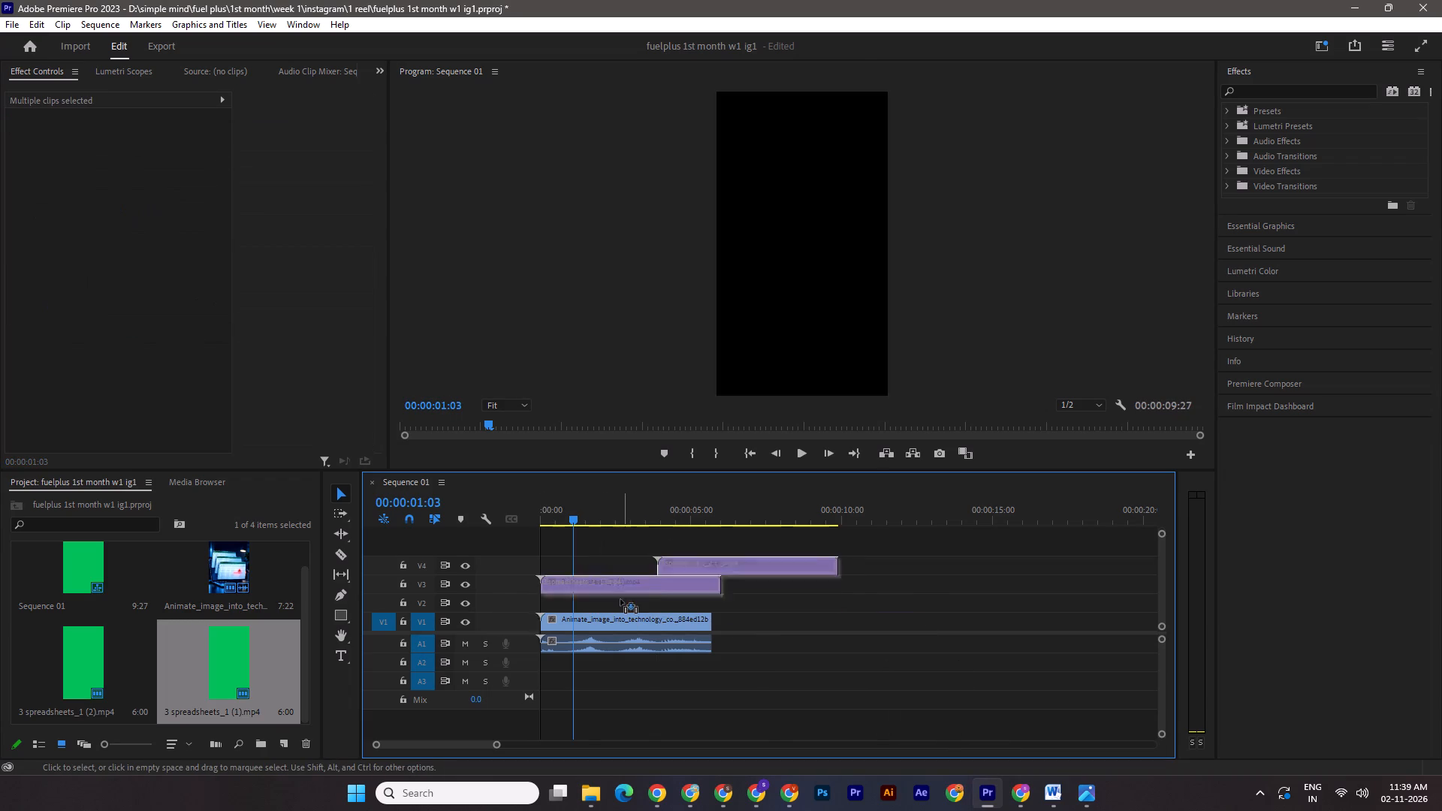
left_click_drag(620, 599, 620, 600)
Preview the text timing and shift both text clips together so the "3 SPREADSHEETS" clip starts about 14 frames into the sequence.
left_click_drag(572, 521, 499, 518)
left_click(800, 449)
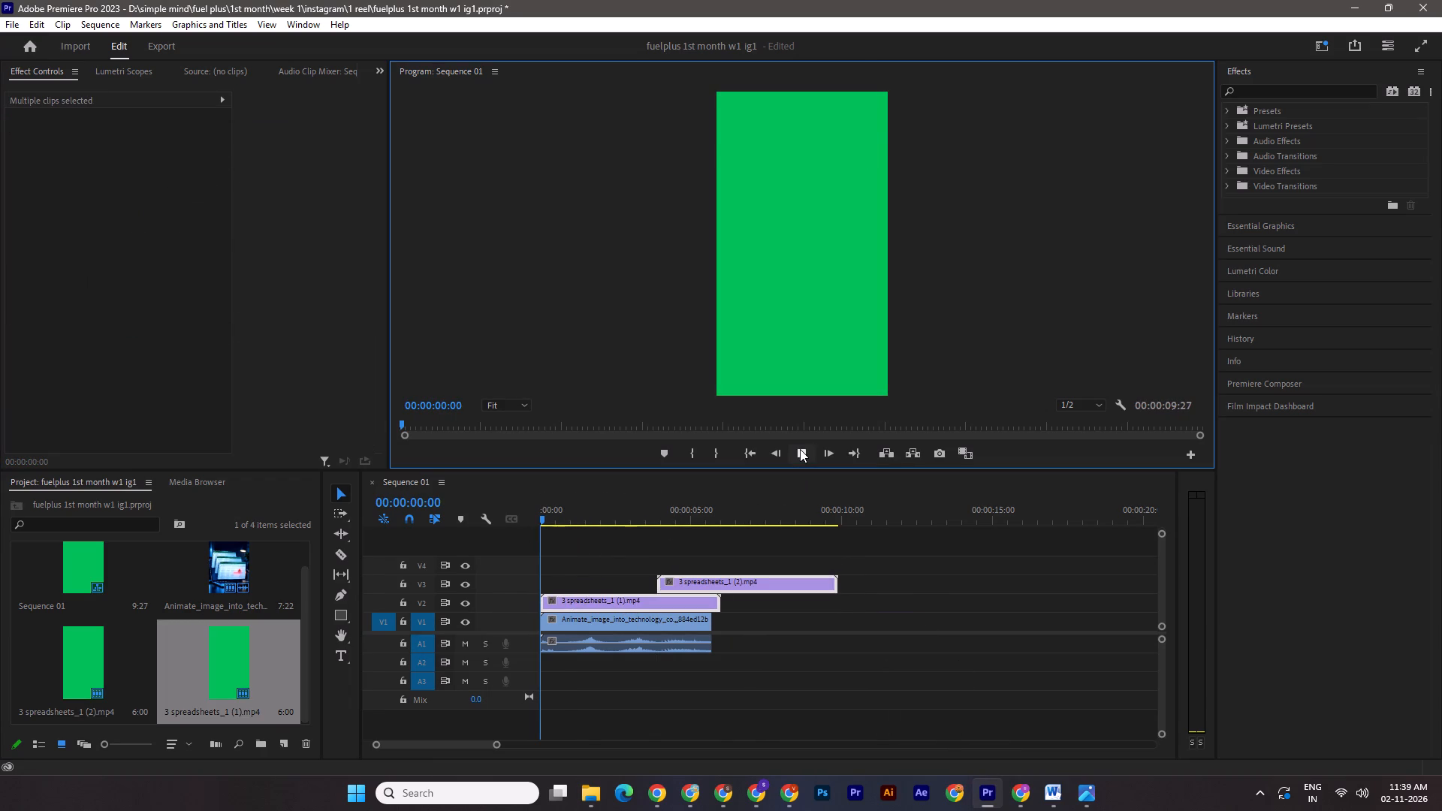
left_click(800, 449)
left_click_drag(890, 553, 638, 606)
left_click_drag(580, 603, 588, 604)
left_click_drag(549, 520, 502, 514)
left_click(792, 451)
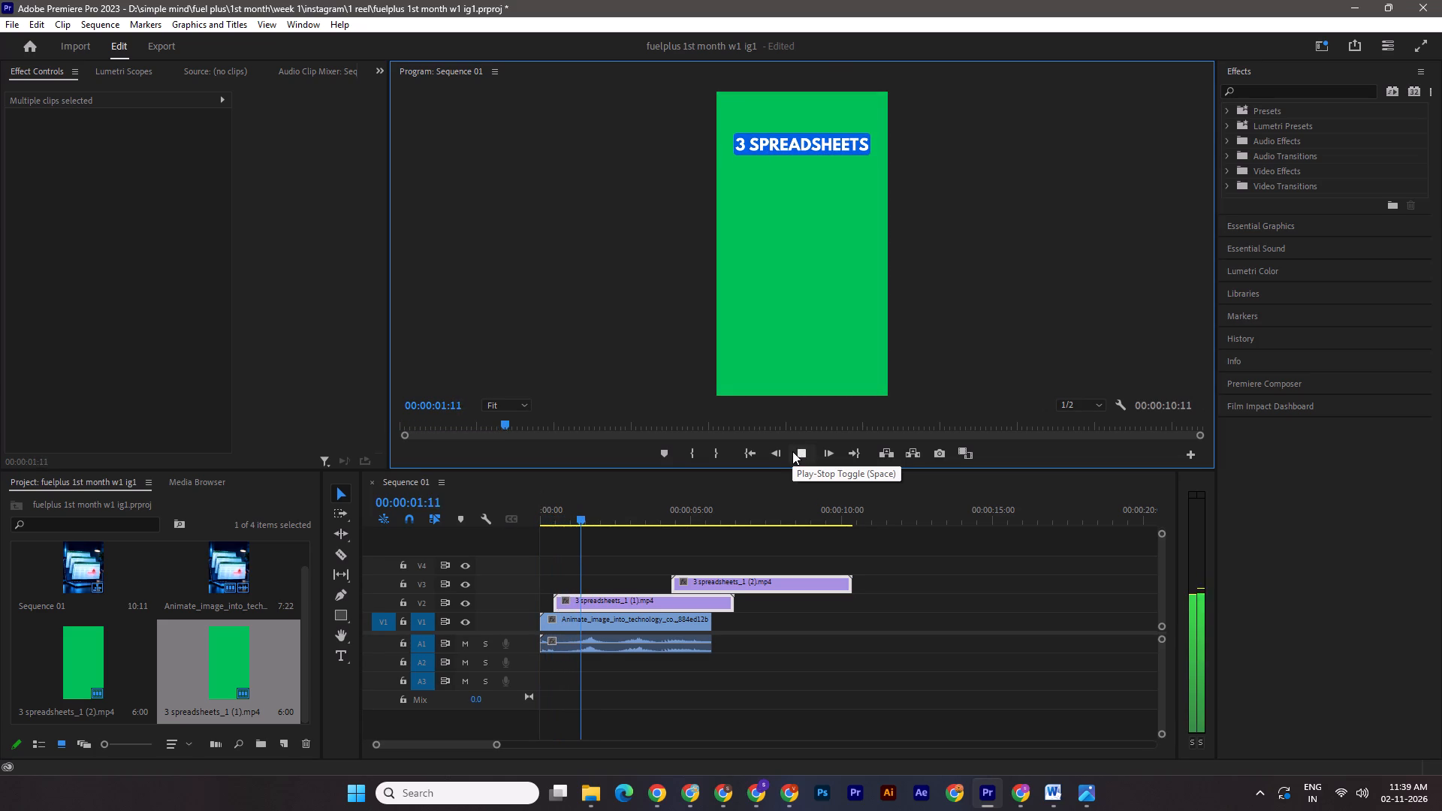
left_click(792, 451)
Move only the "AND HOPE" clip on V3 so that it starts at 00:00:01:25.
left_click_drag(734, 586, 671, 585)
key("ctrl+z")
left_click(753, 644)
left_click_drag(730, 579, 726, 579)
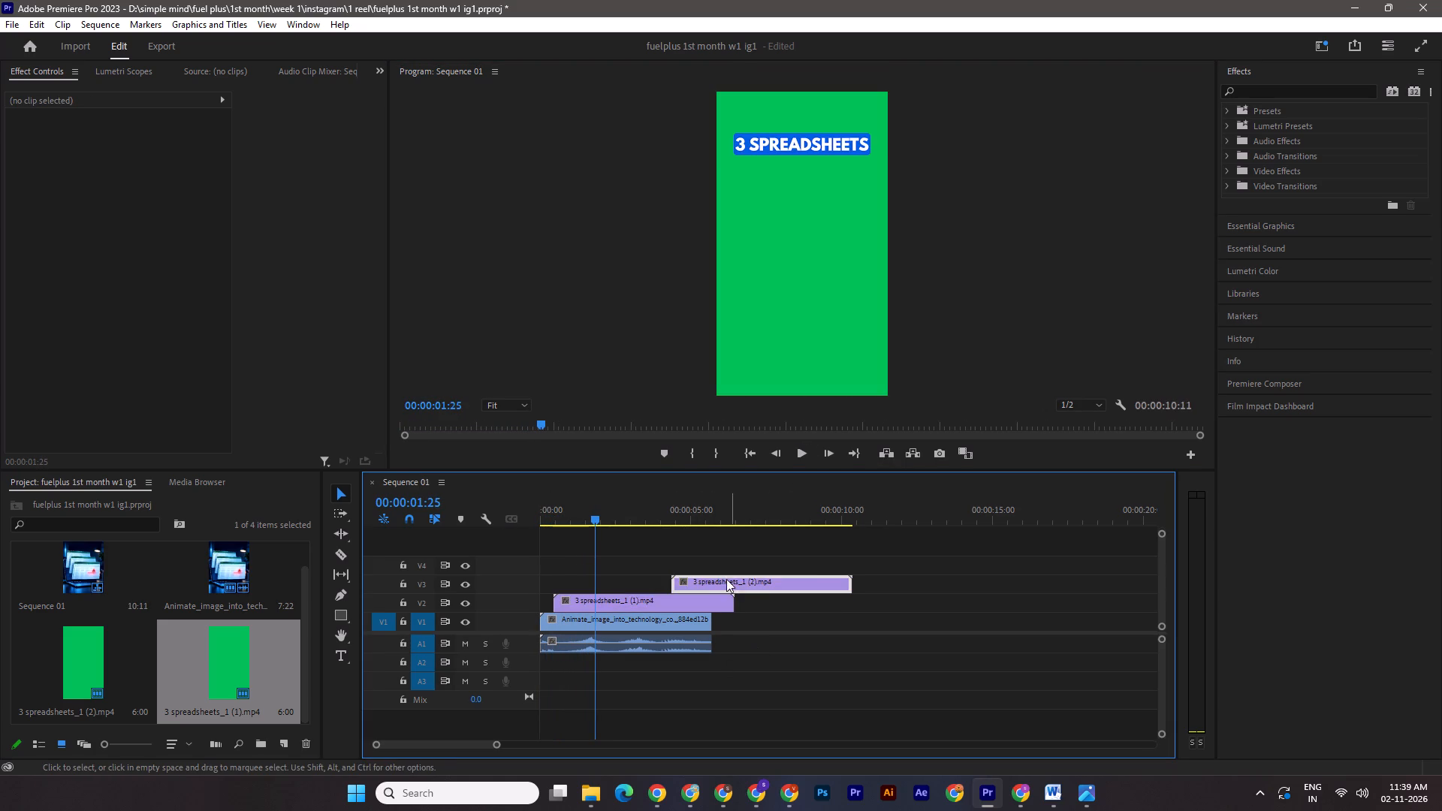
left_click_drag(726, 579, 656, 591)
Trim the ends of both text clips to match the scene clip's end at 00:00:05:21, and save the project.
left_click_drag(751, 608, 725, 604)
left_click_drag(734, 604, 713, 598)
left_click_drag(772, 579, 729, 577)
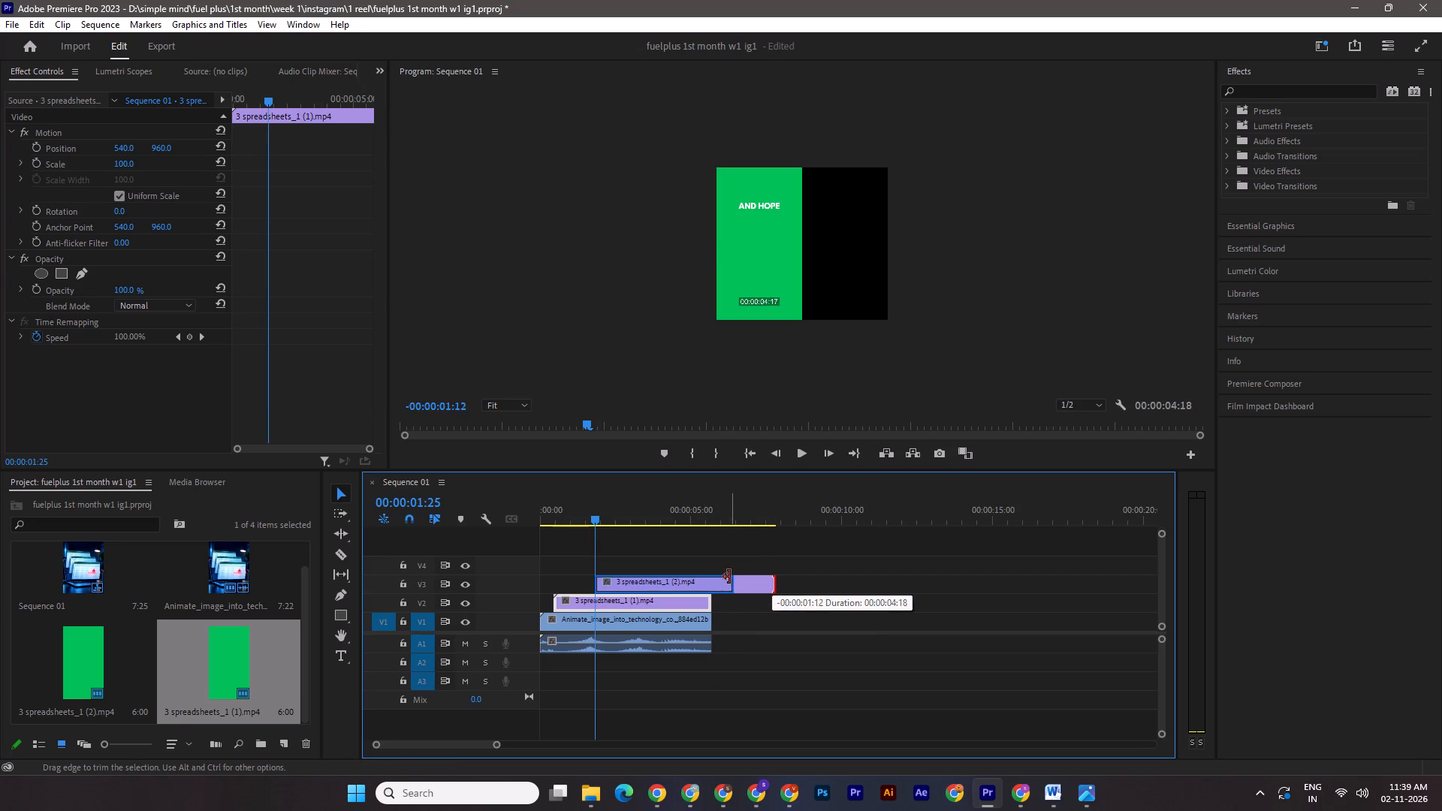
left_click_drag(729, 577, 707, 576)
key("ctrl+s")
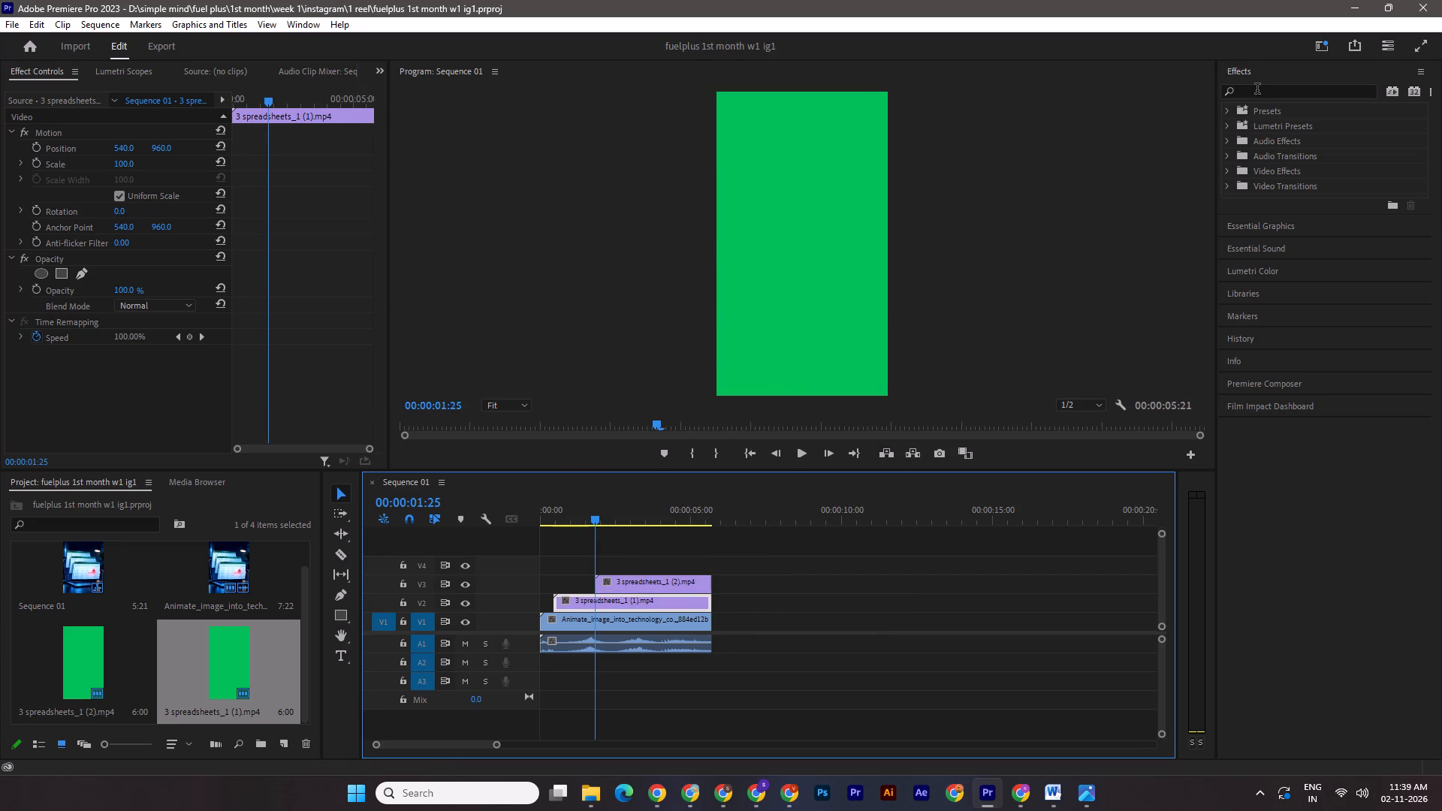
Apply the Ultra Key effect to the "AND HOPE" clip on V3 and sample its green background as the key color.
left_click(1257, 90)
key("u")
key("l")
type("tr")
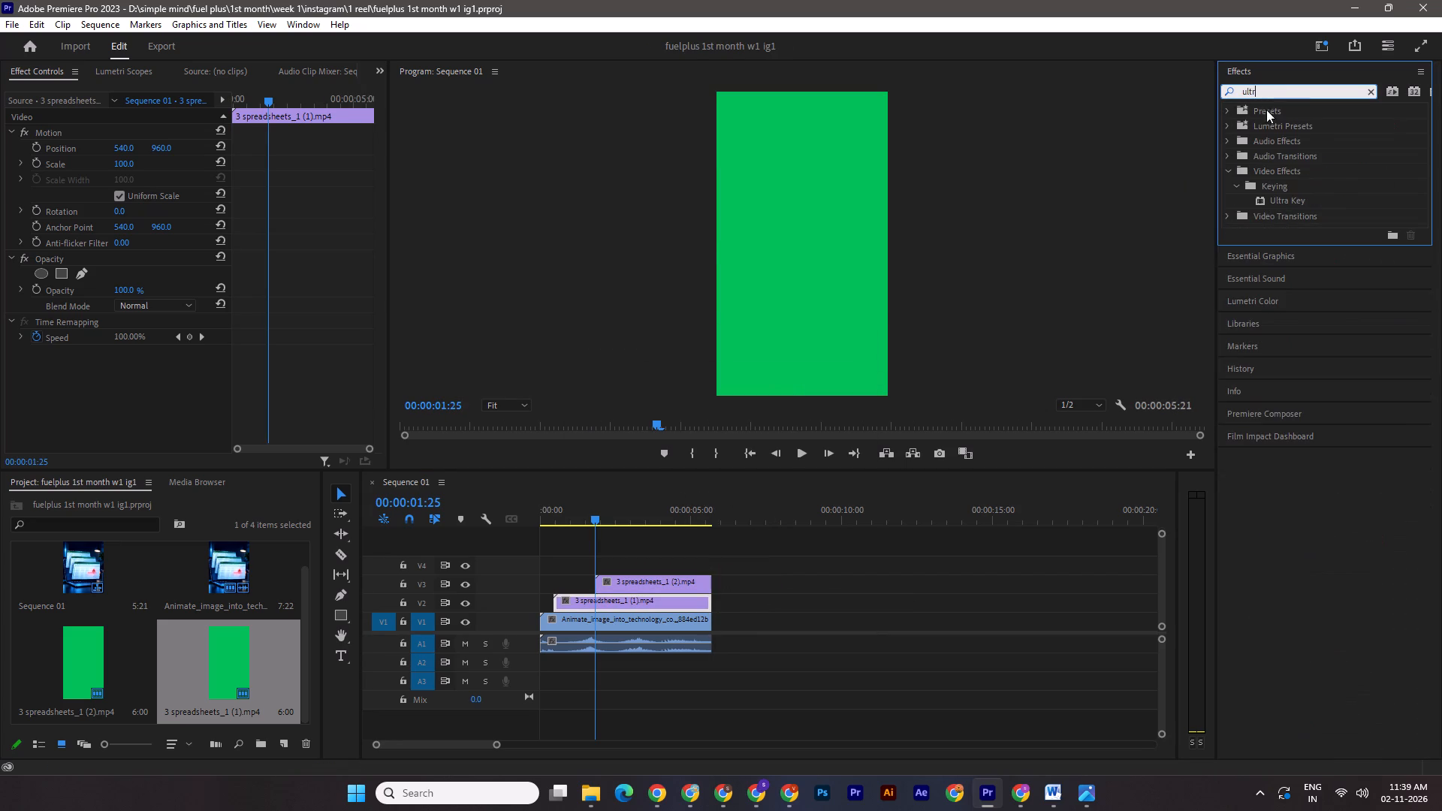
left_click_drag(1290, 199, 627, 595)
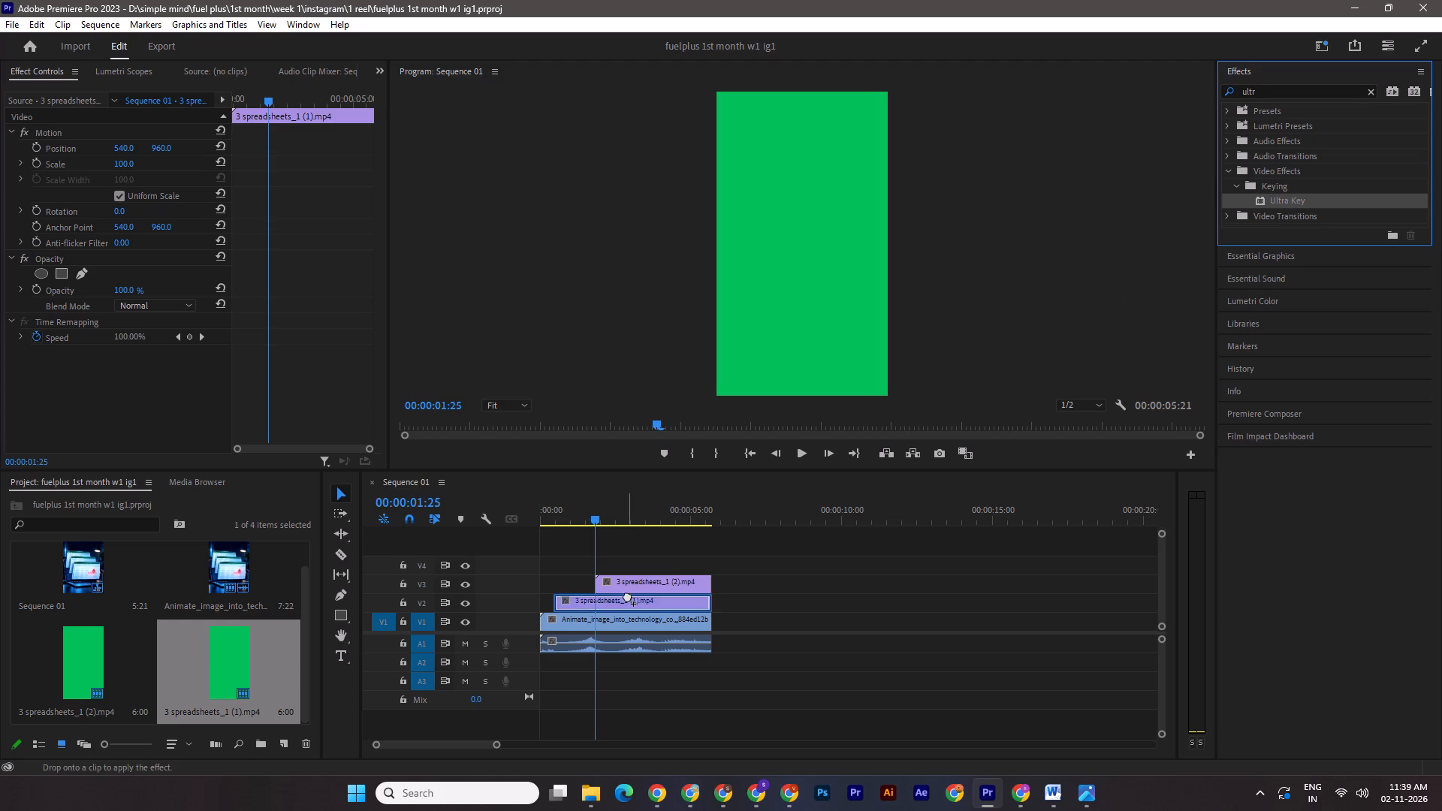
left_click_drag(627, 595, 633, 587)
left_click(136, 419)
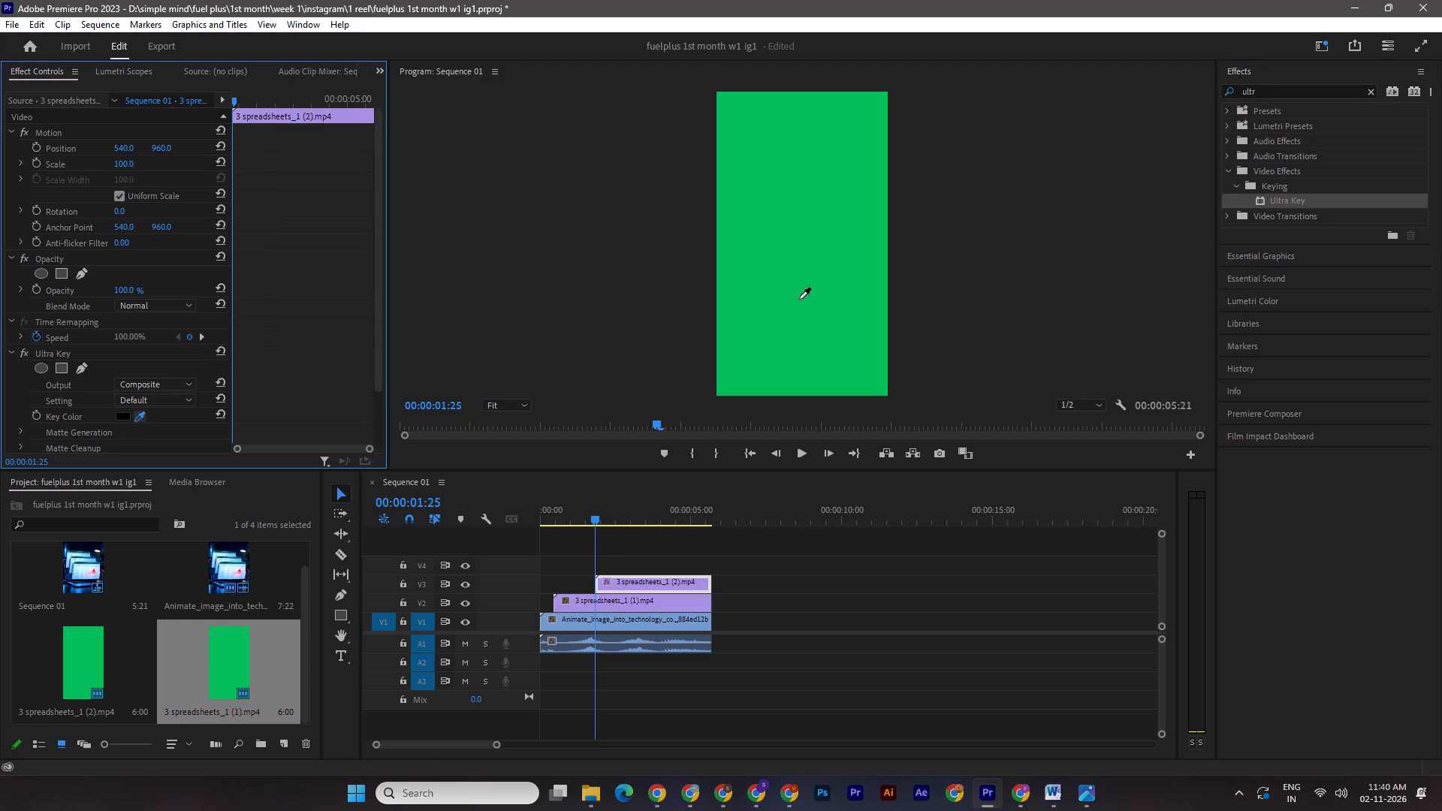
left_click(799, 298)
Apply Ultra Key to the "3 SPREADSHEETS" clip on V2, sample its green background as the key color, and save the project.
left_click_drag(1301, 199, 677, 602)
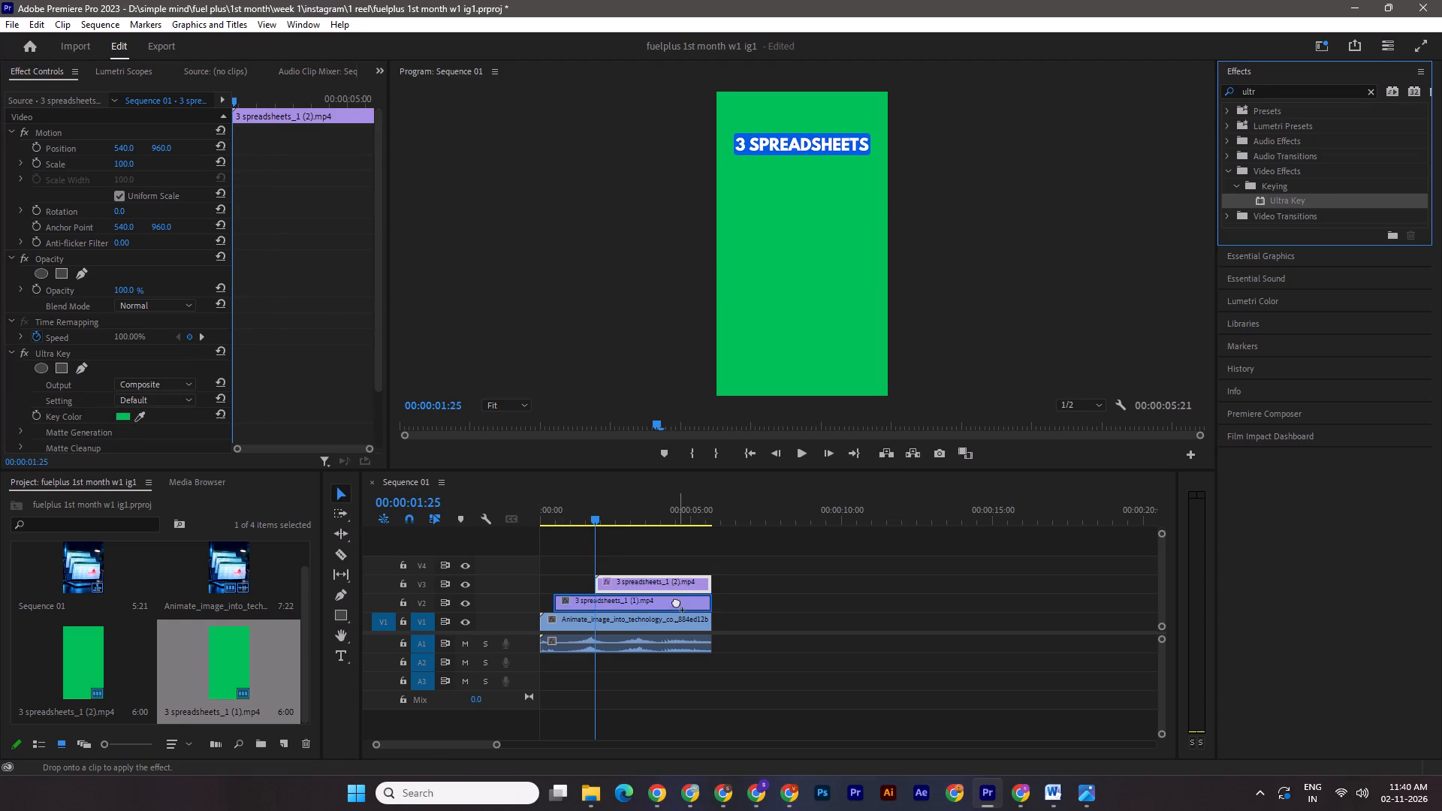
left_click(142, 415)
left_click(760, 300)
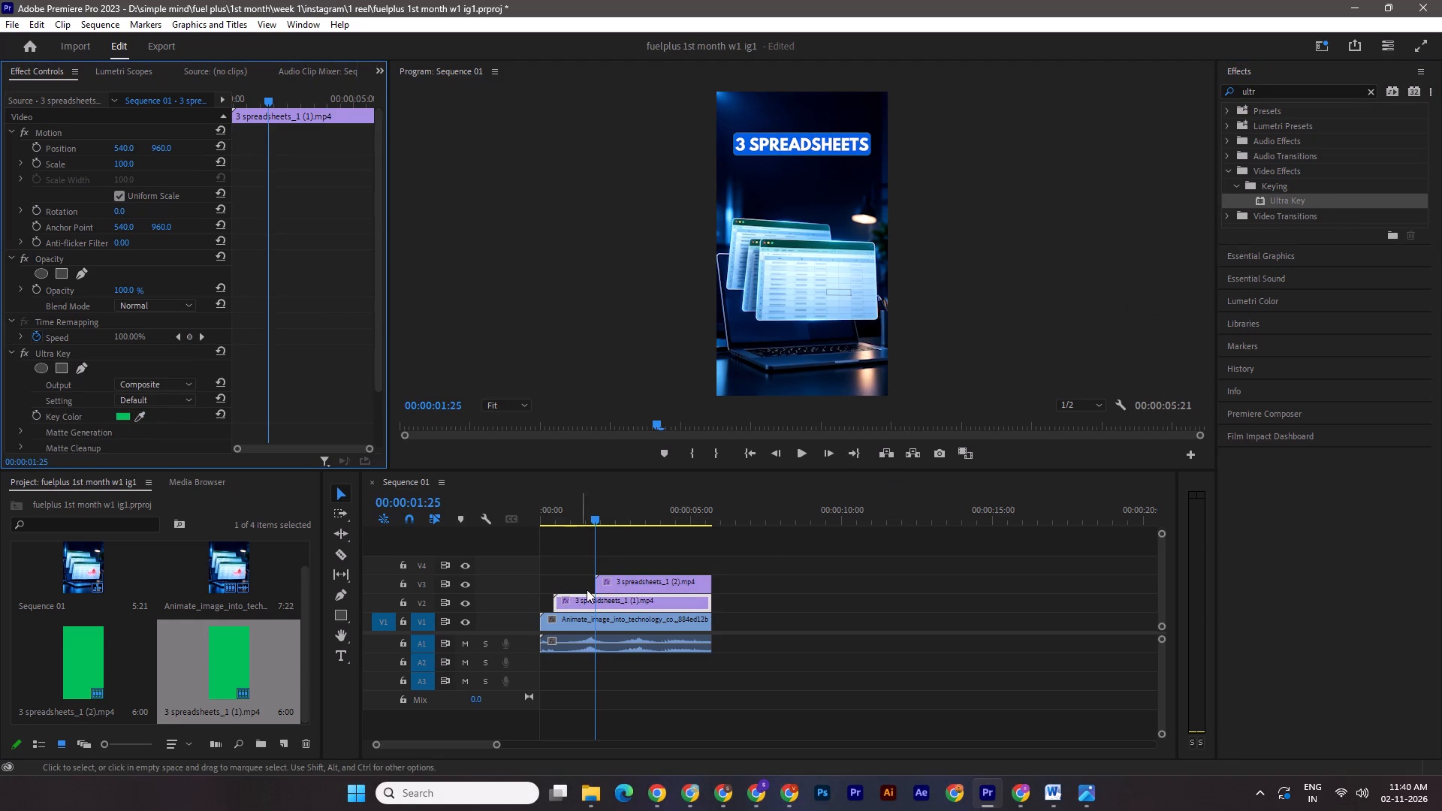
left_click_drag(593, 517, 491, 512)
key("ctrl+s")
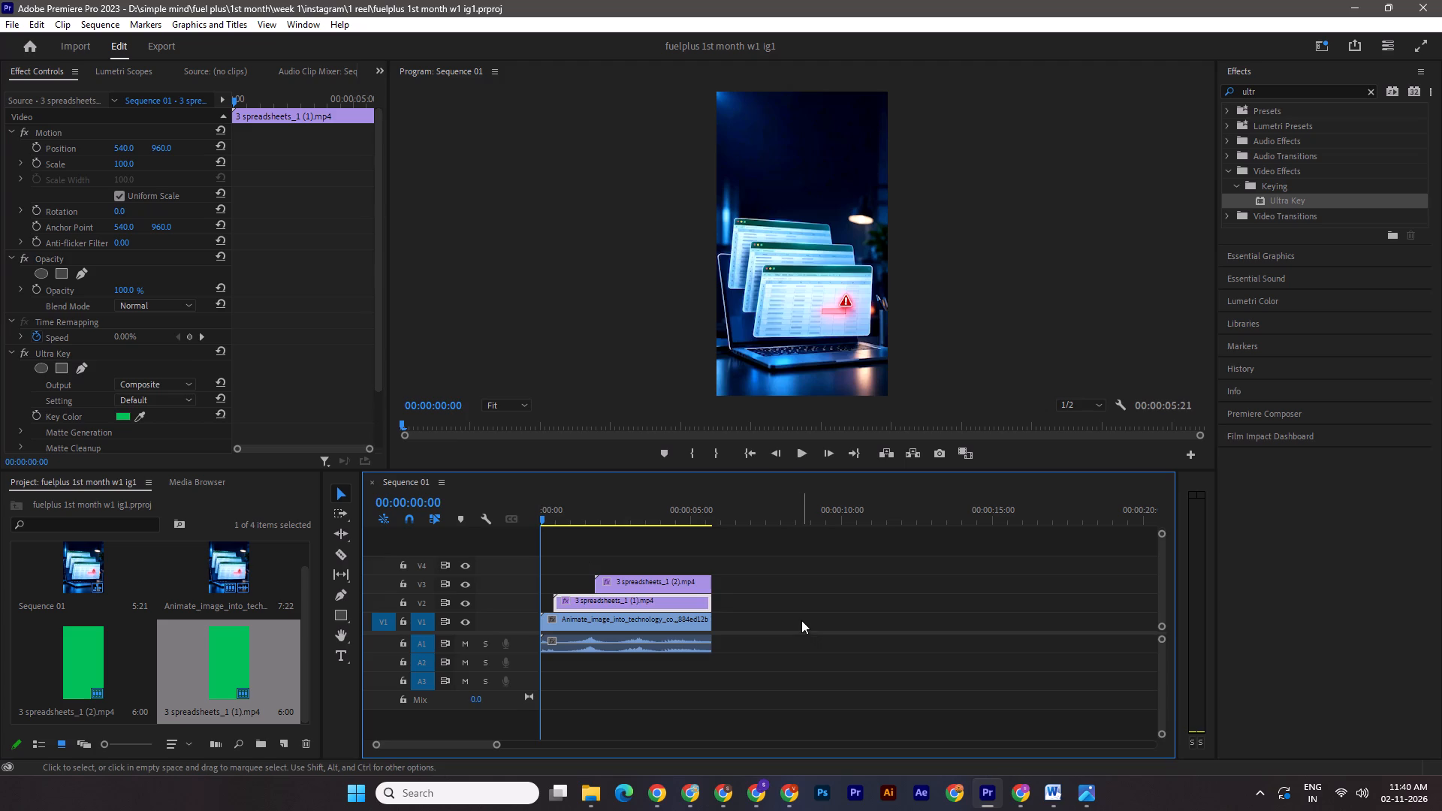
Play the sequence from the start to check both keyed text overlays over the scene video.
key("space")
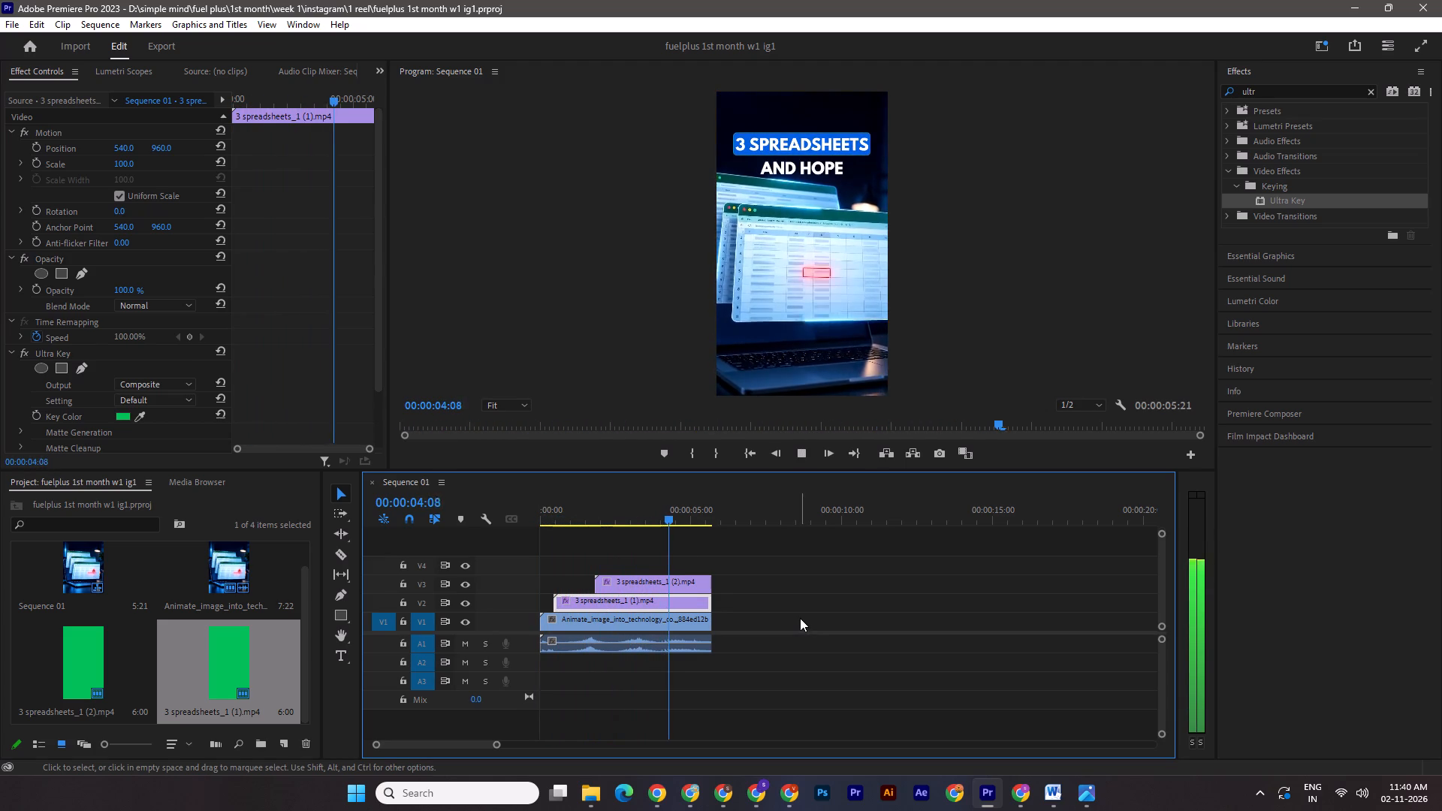
key("space")
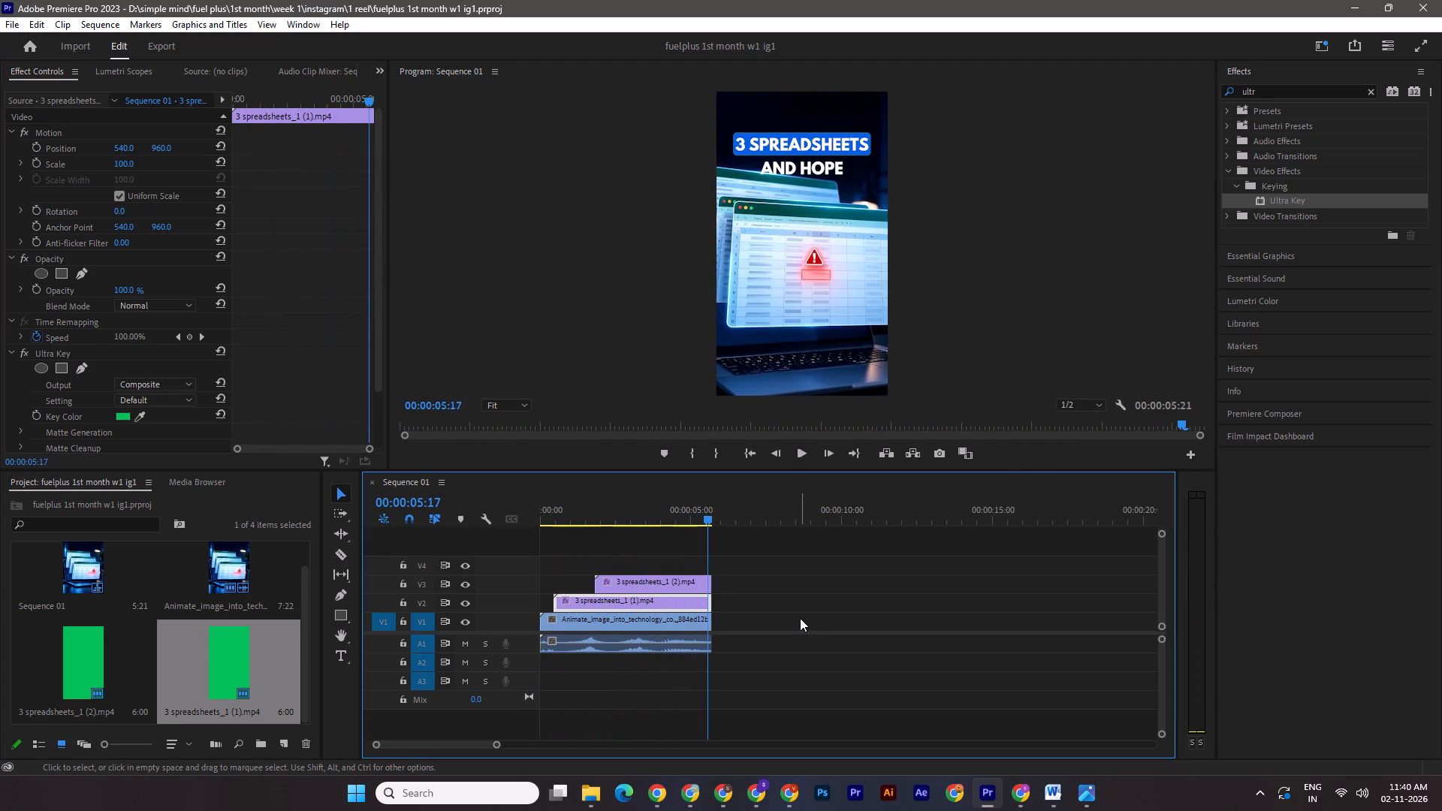
left_click(706, 514, "shift")
key("ctrl+s")
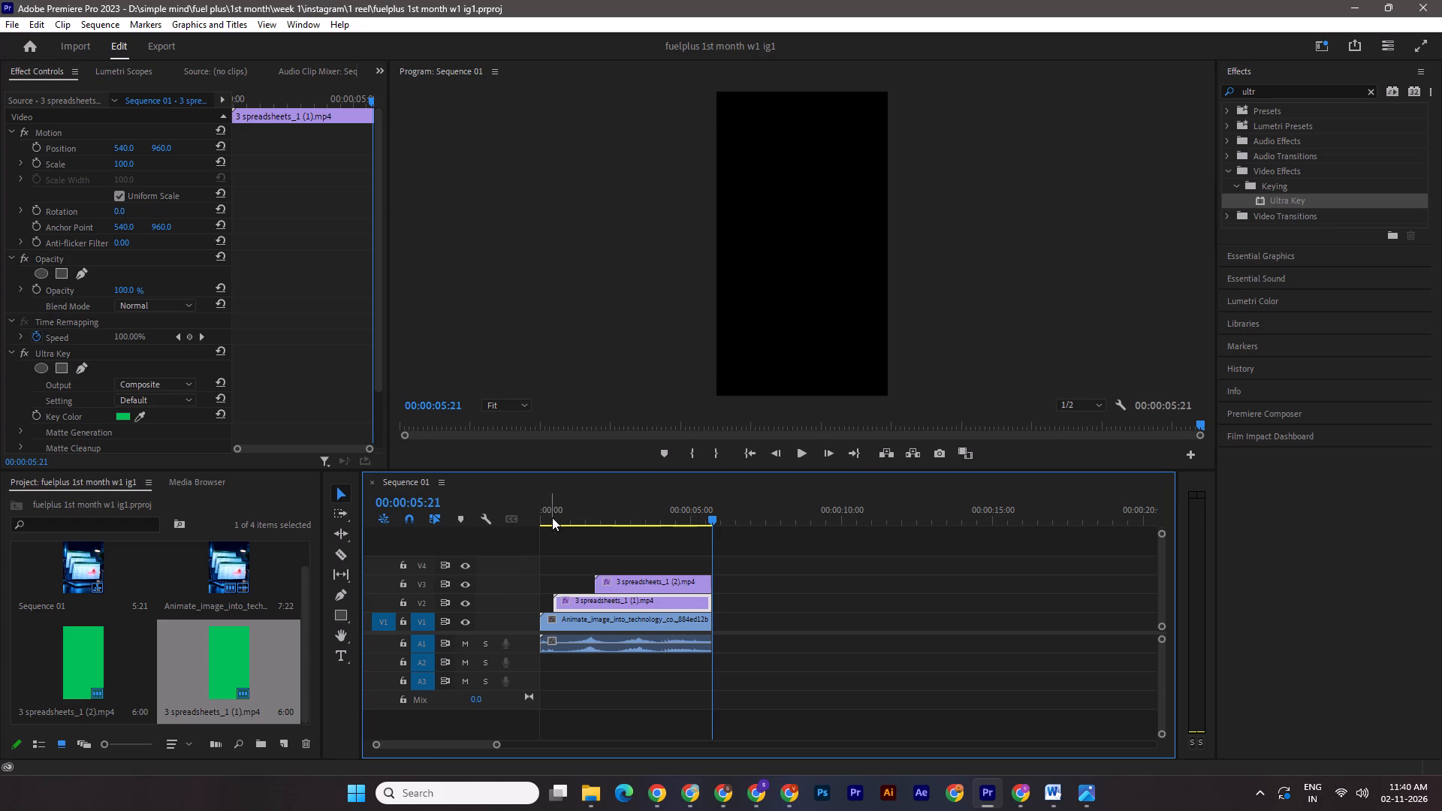
left_click_drag(553, 514, 539, 515)
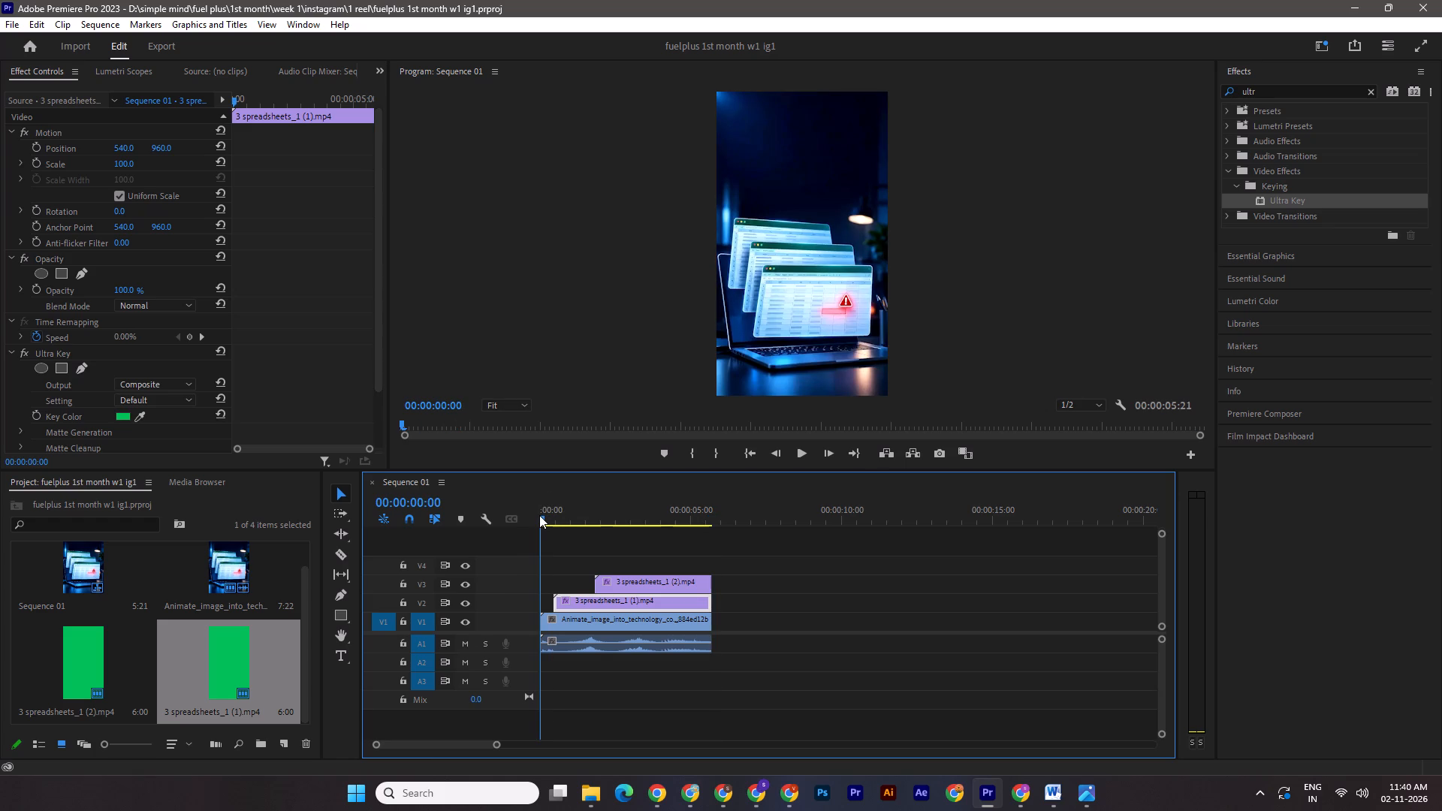
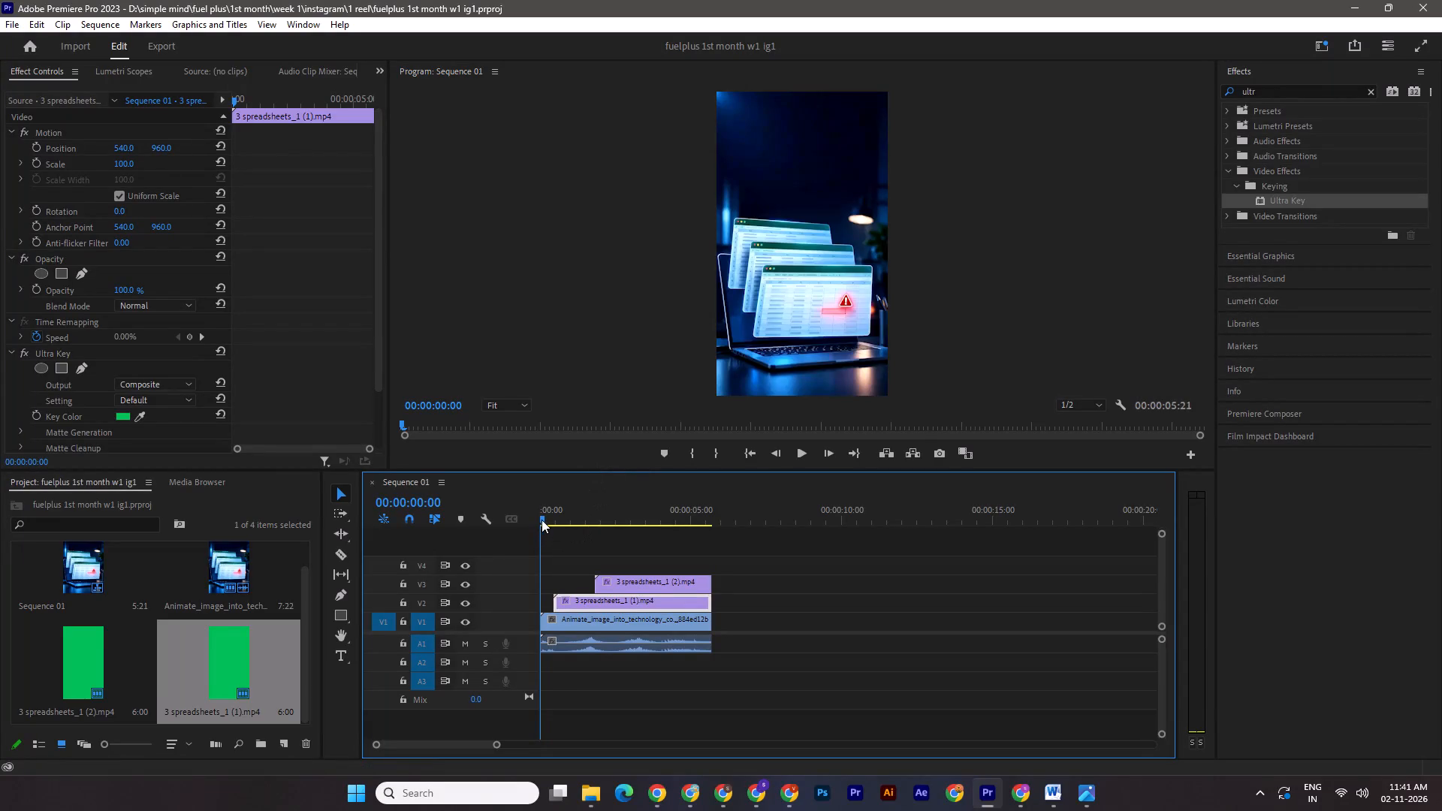
Play the sequence from the start to review the "3 SPREADSHEETS" and "AND HOPE" text overlays.
left_click_drag(542, 520, 651, 541)
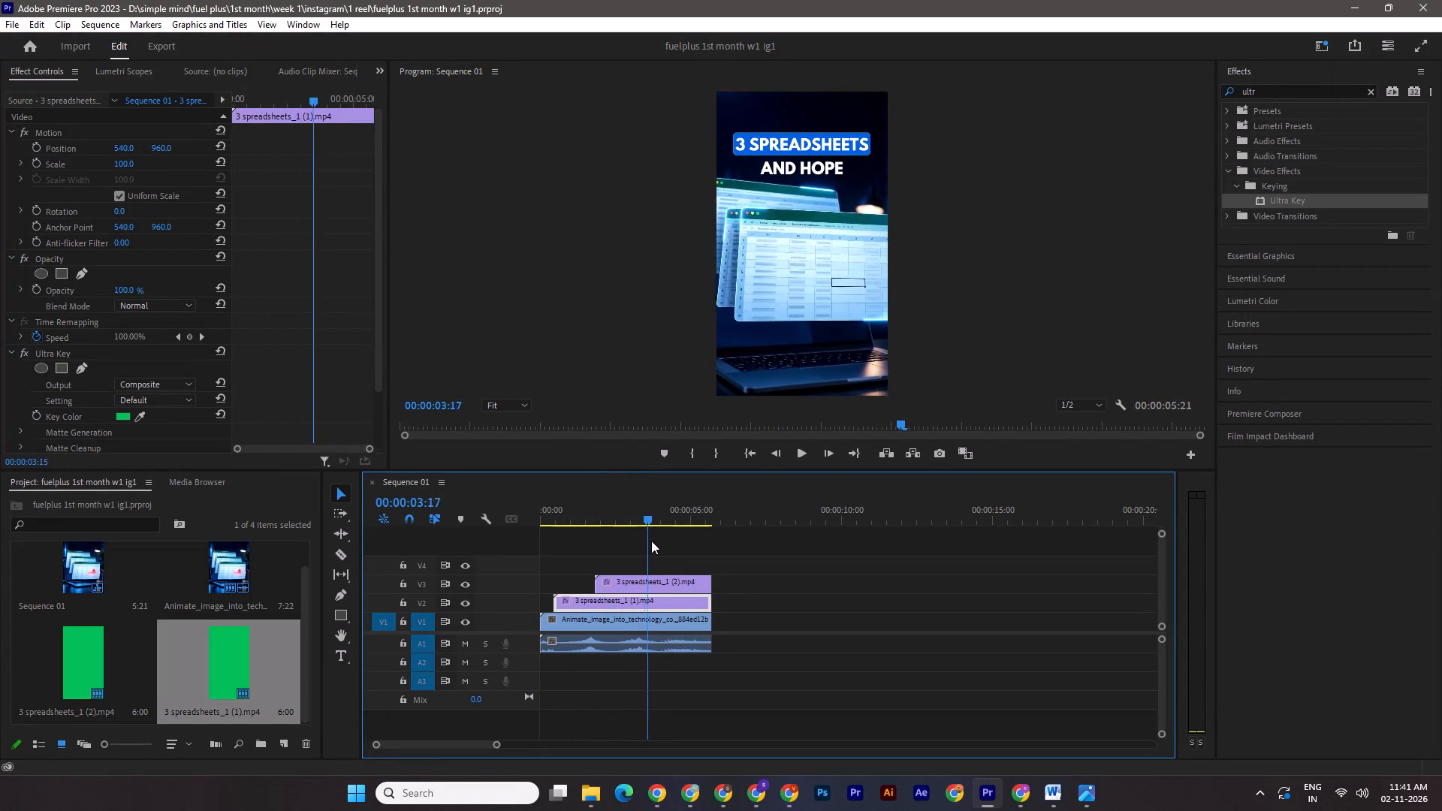
left_click_drag(651, 541, 504, 551)
left_click(805, 445)
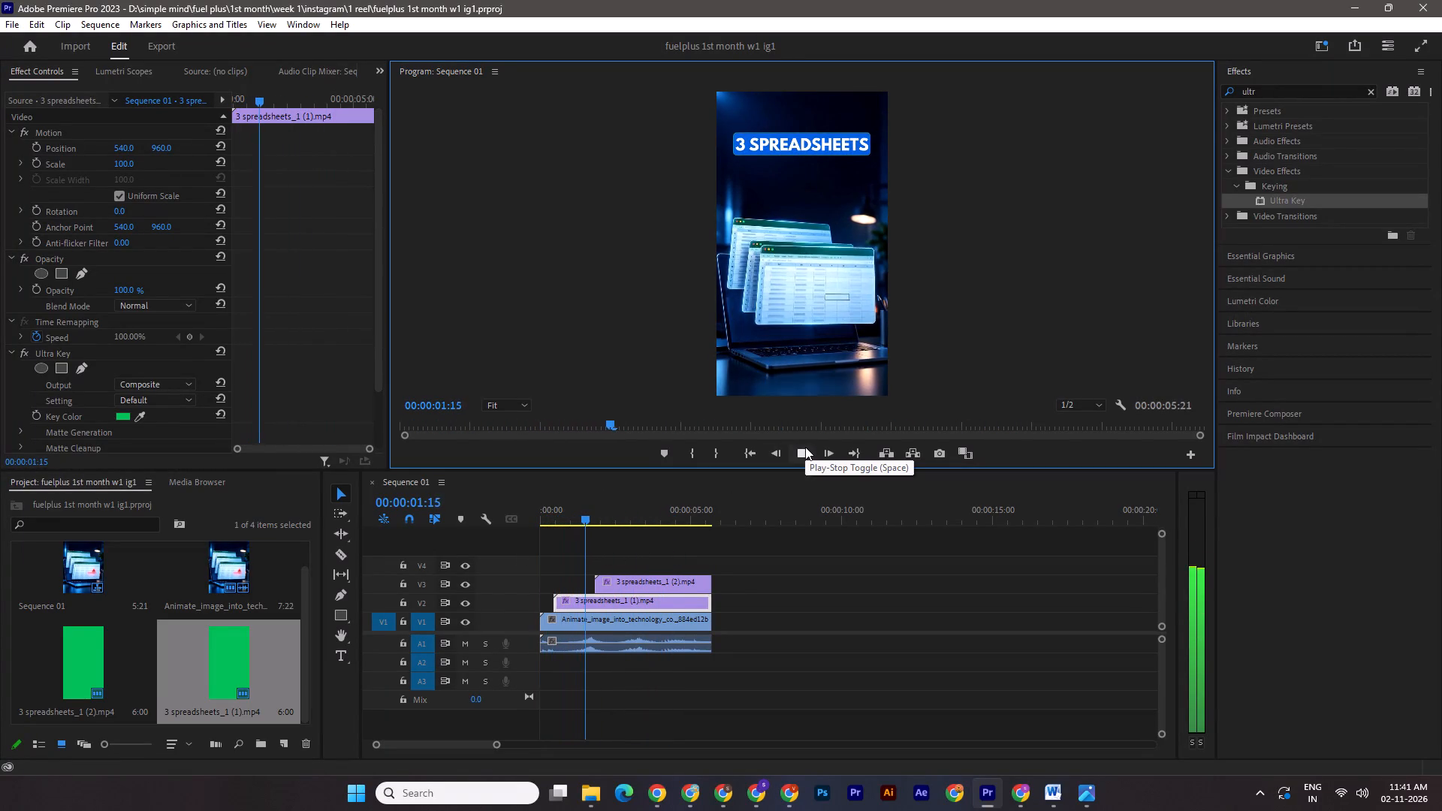
left_click(805, 447)
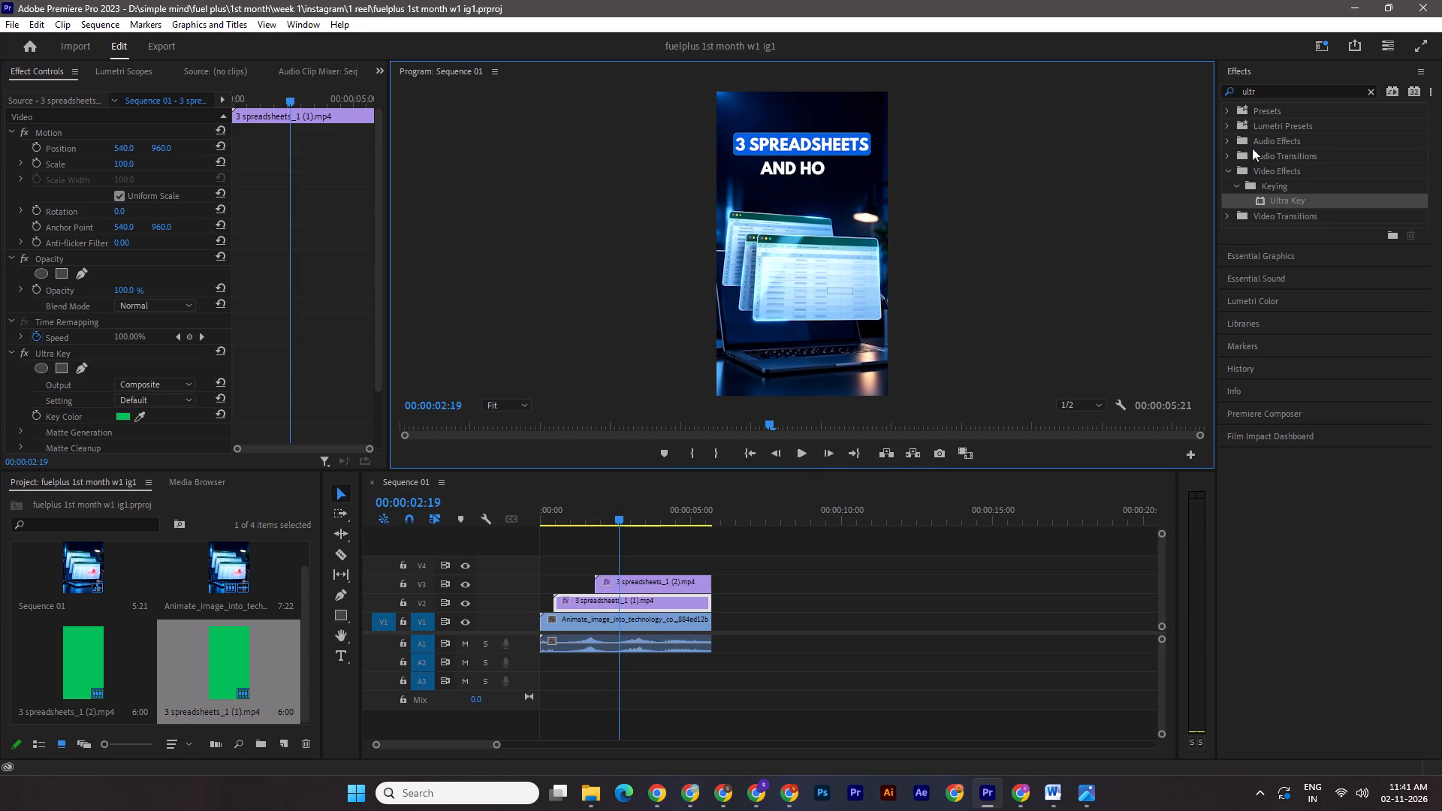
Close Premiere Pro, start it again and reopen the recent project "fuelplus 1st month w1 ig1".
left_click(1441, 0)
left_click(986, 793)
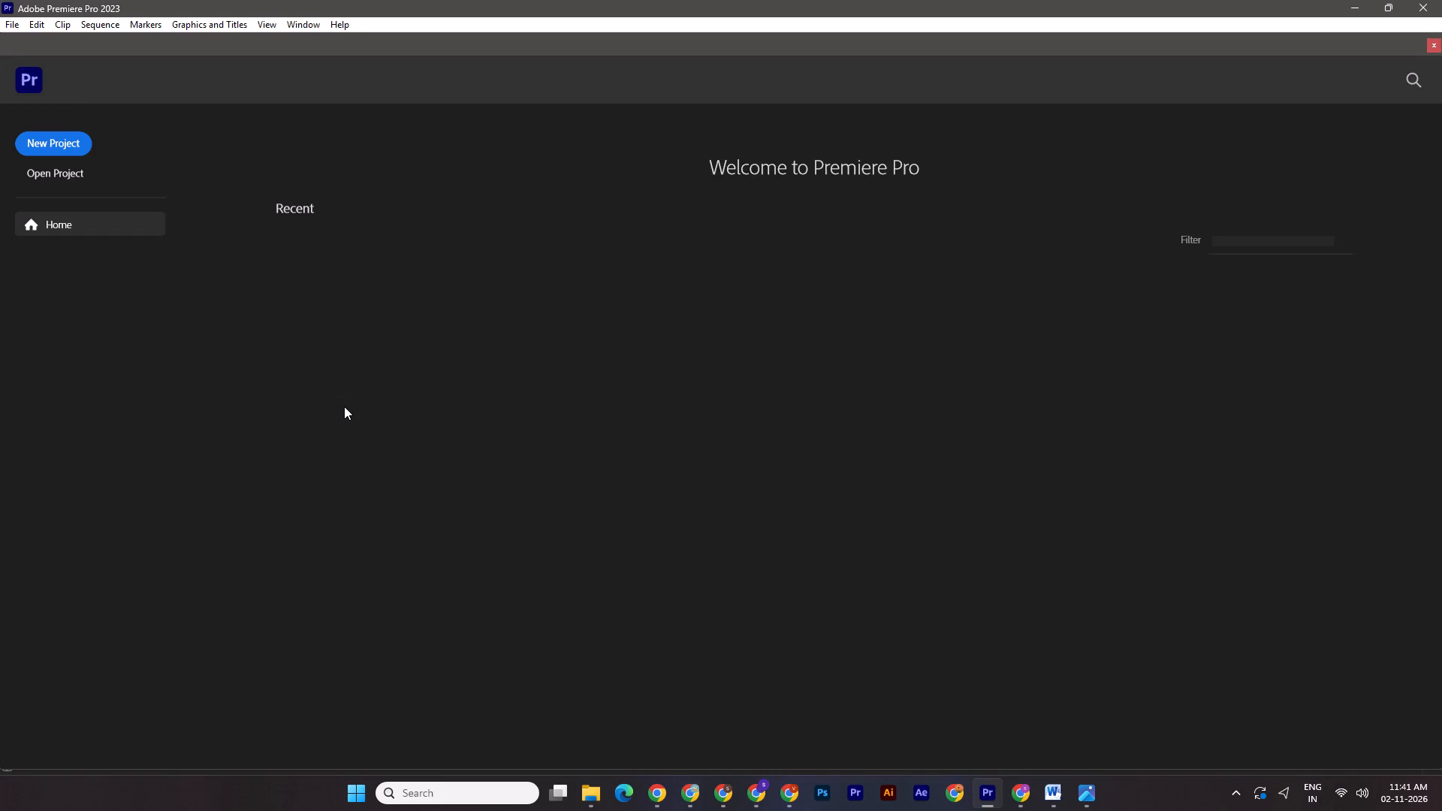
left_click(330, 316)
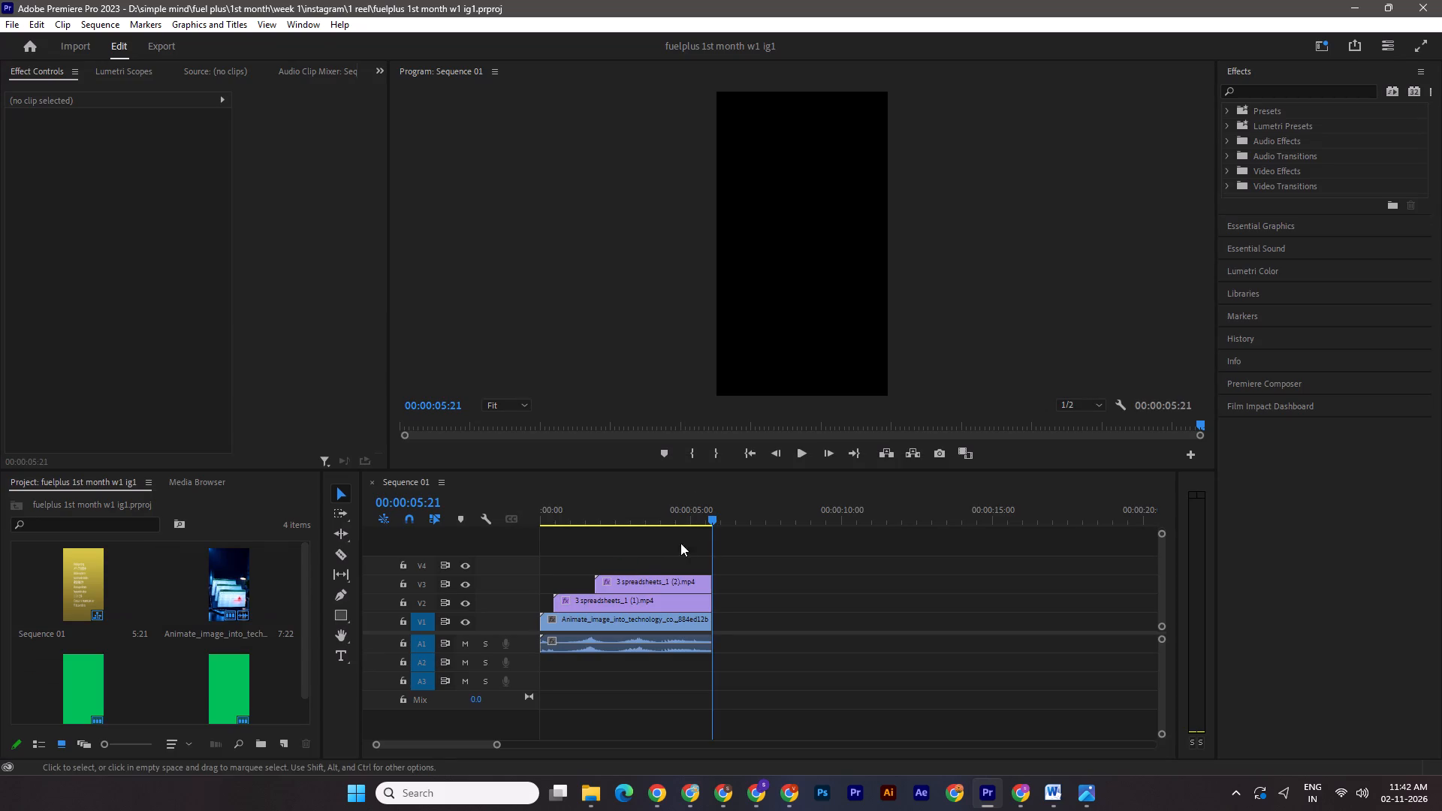
Play the reopened sequence from the start through to its end and return the playhead to the beginning.
left_click_drag(708, 517, 500, 514)
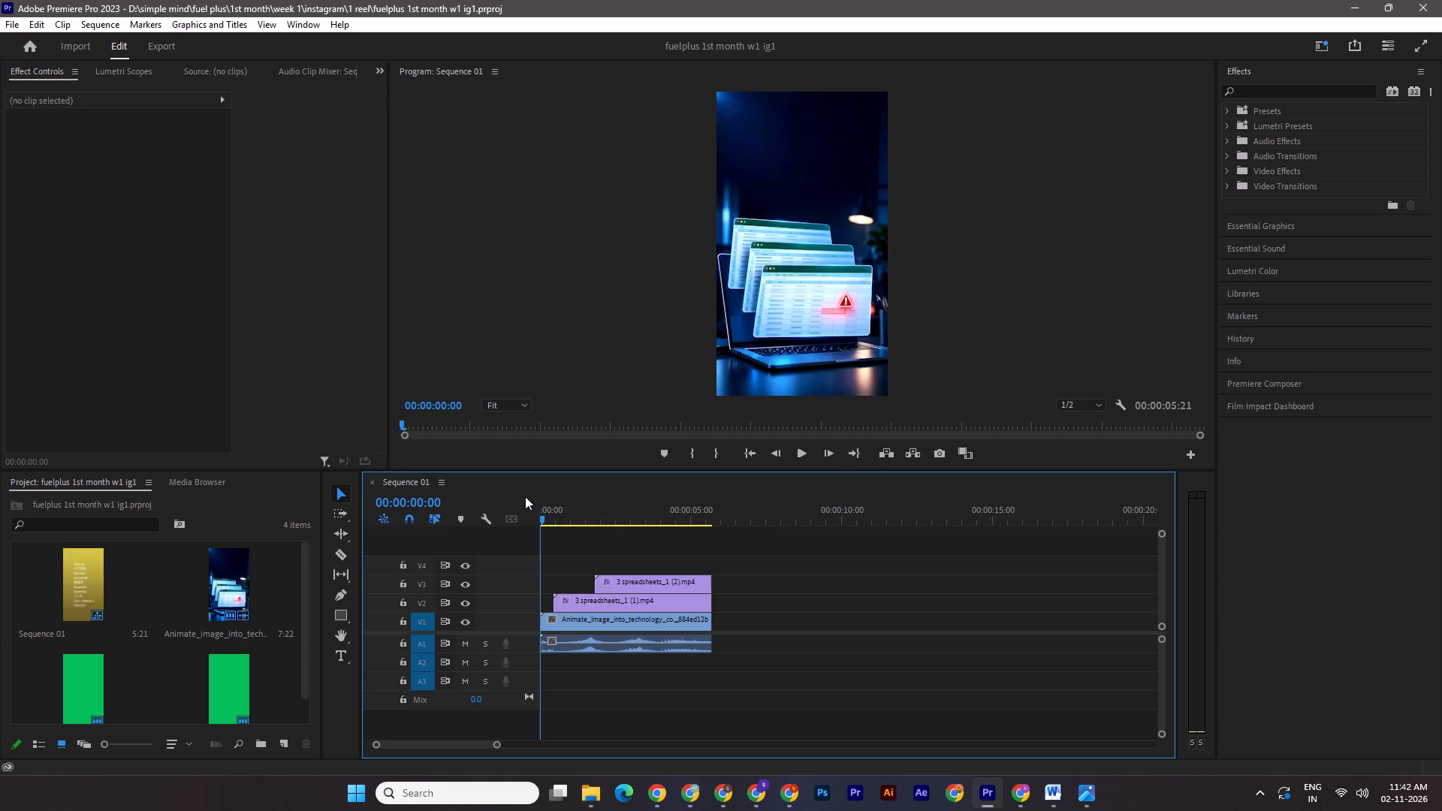
left_click(801, 456)
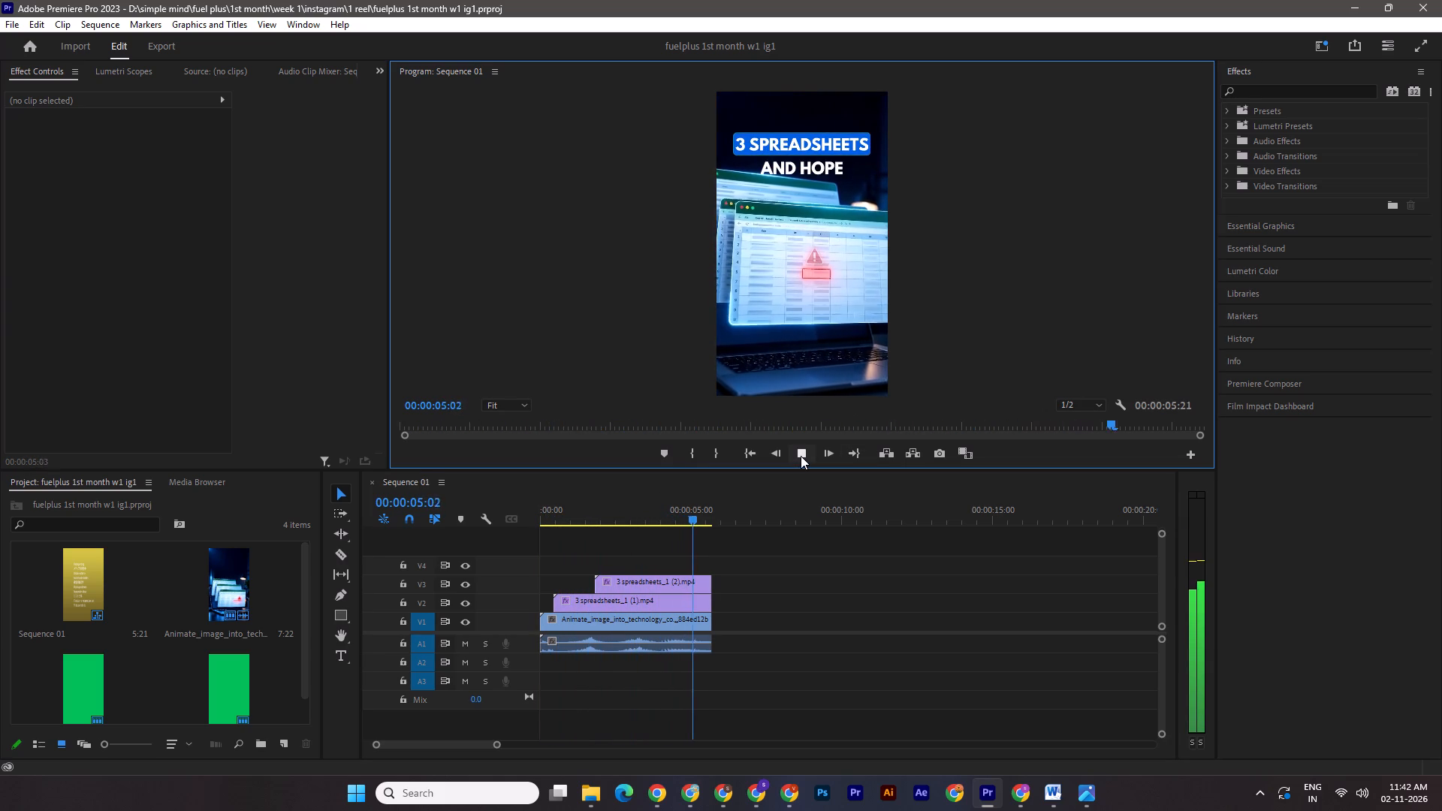
left_click_drag(713, 525, 710, 523)
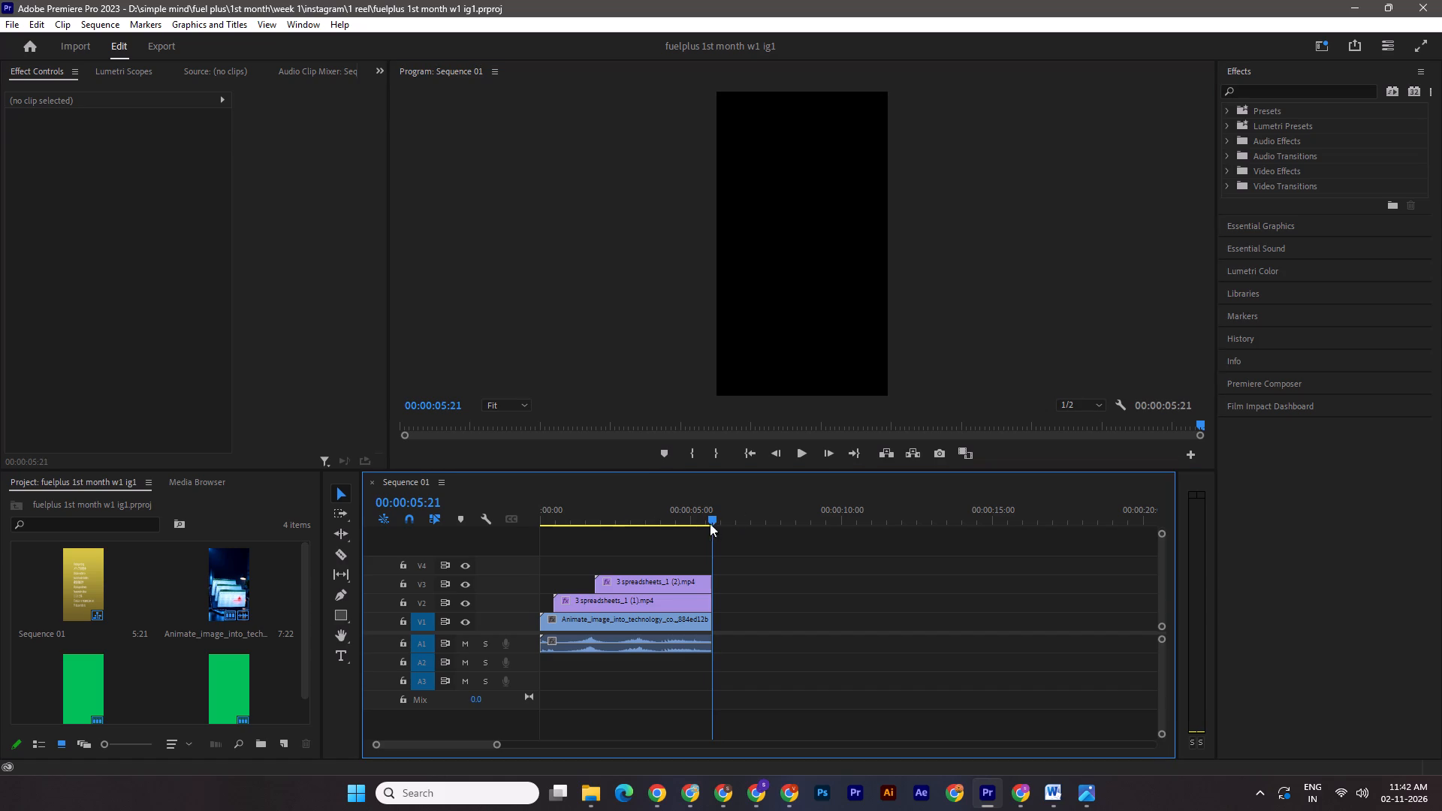
left_click_drag(710, 523, 551, 517)
left_click_drag(551, 517, 517, 517)
Switch to the Pixabay sound effects page in Chrome and search for "typing".
left_click(726, 783)
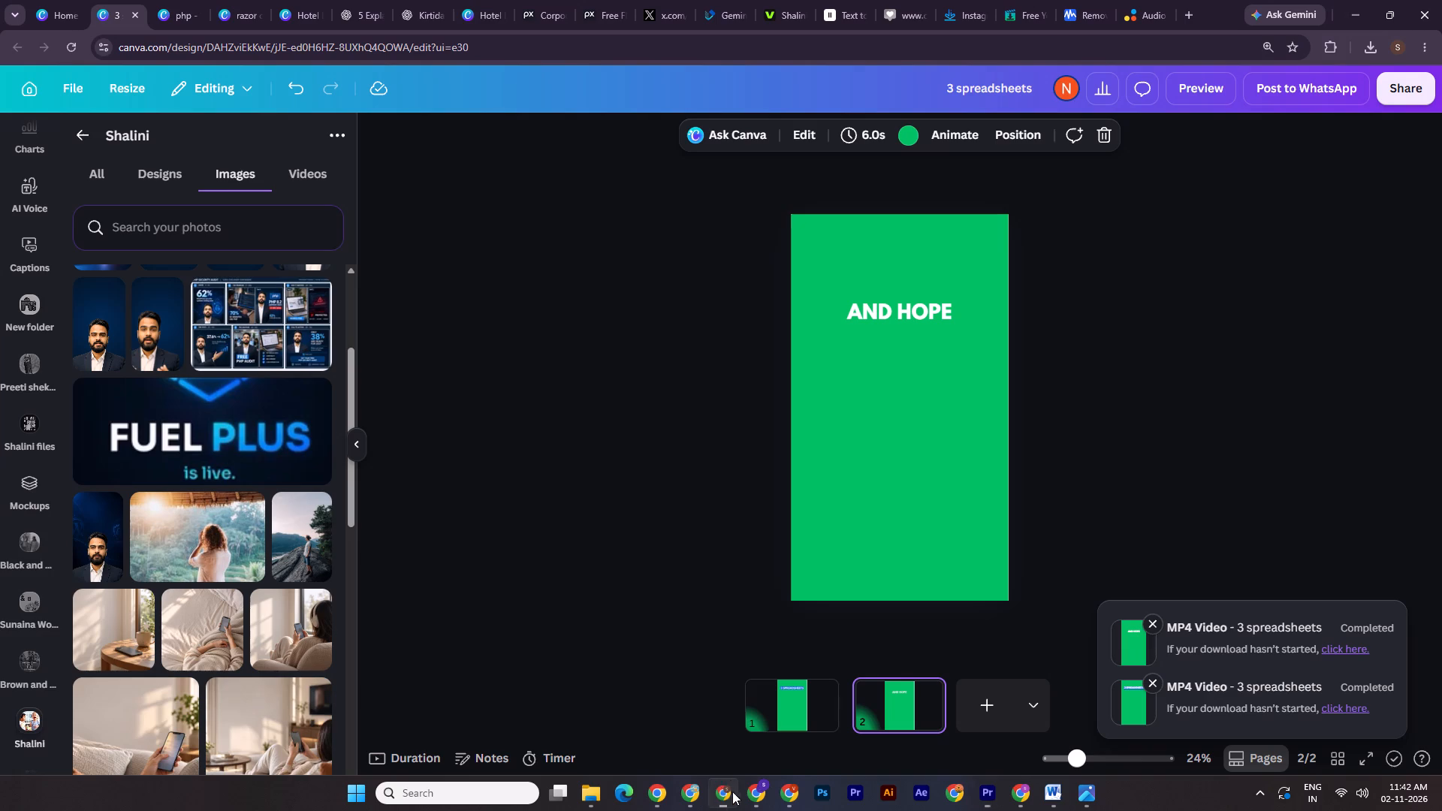
left_click(593, 10)
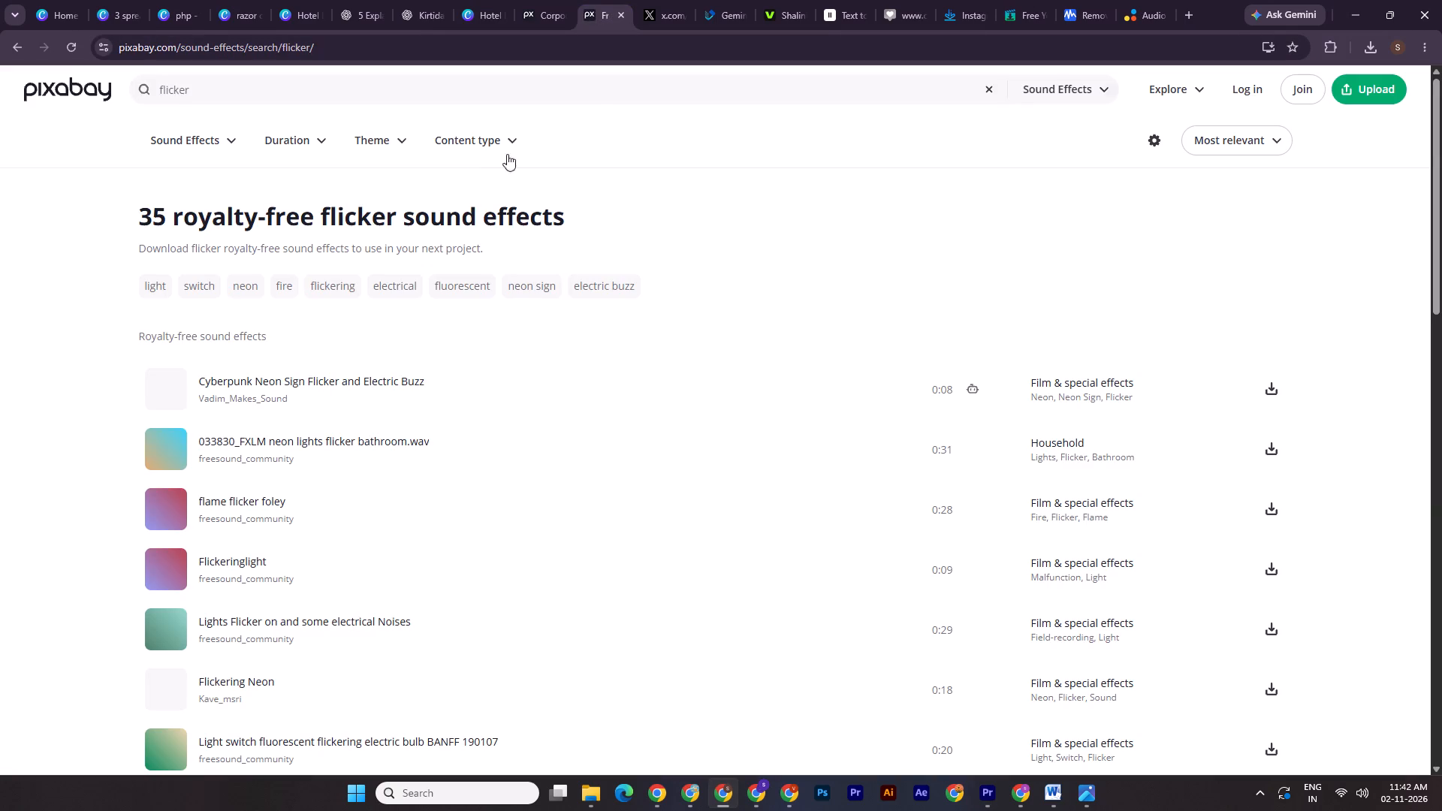
triple_click(357, 96)
type("typing")
key("Return")
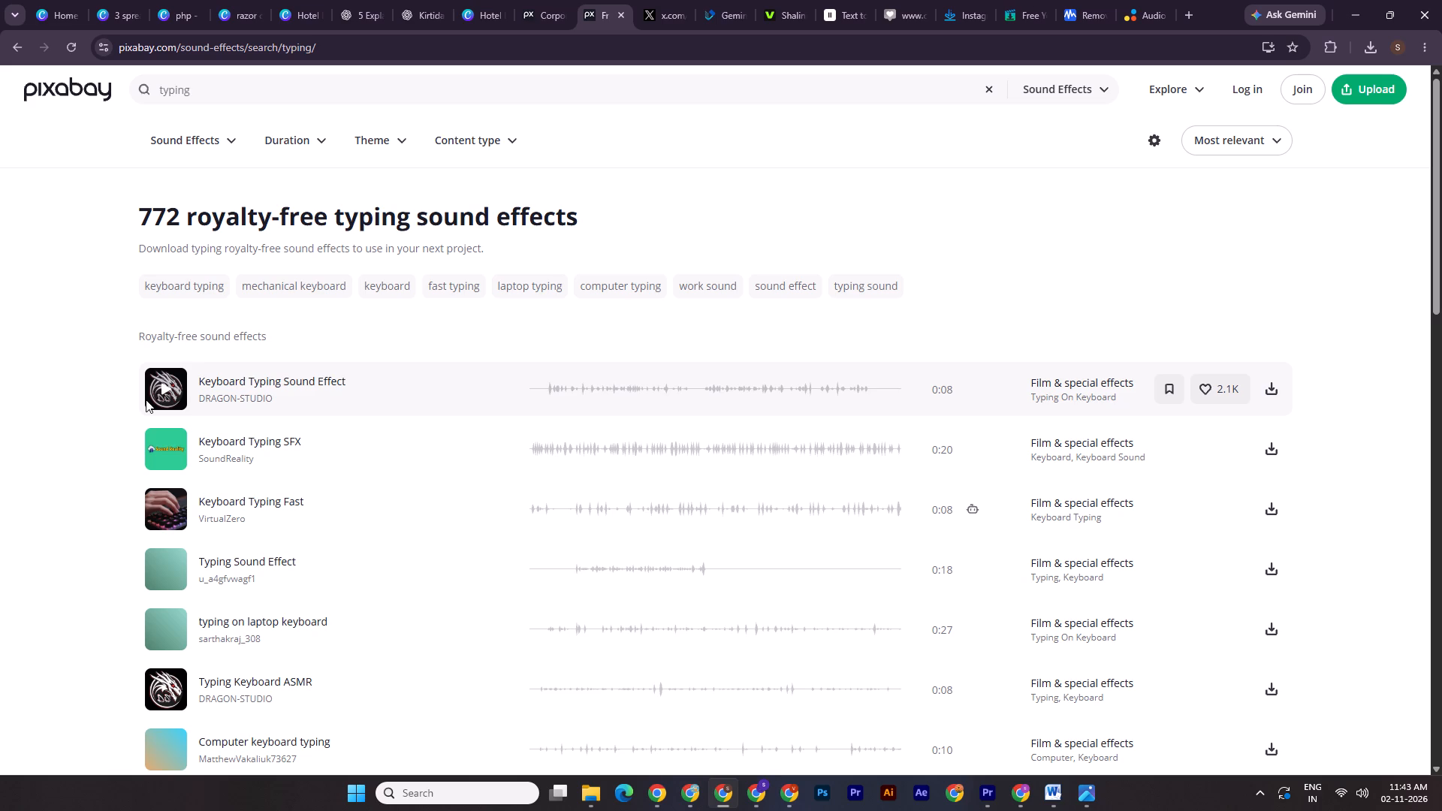
Preview the first few typing sounds and download "Keyboard Typing Sound Effect" by DRAGON-STUDIO.
left_click(173, 393)
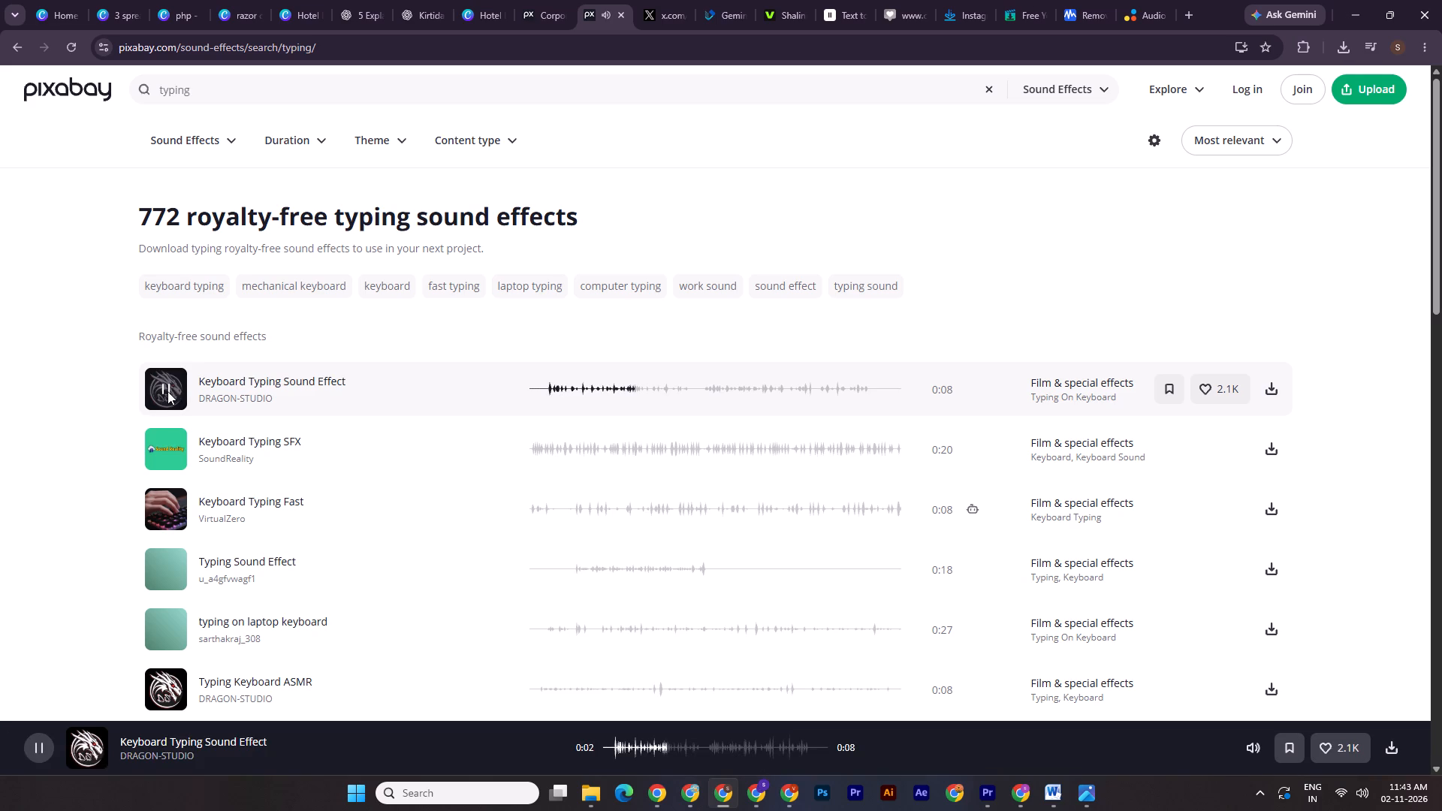
left_click(167, 391)
left_click(162, 453)
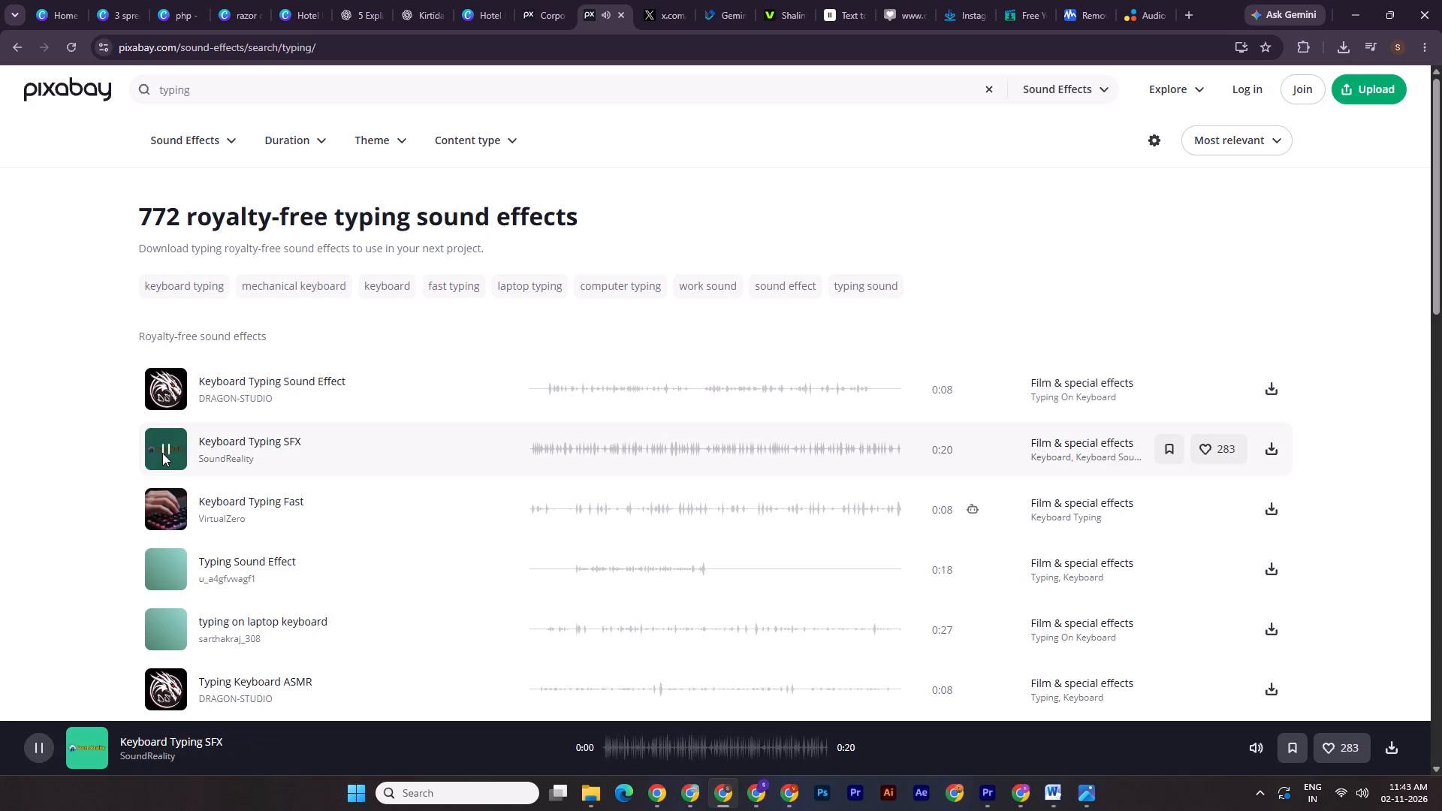
left_click(166, 504)
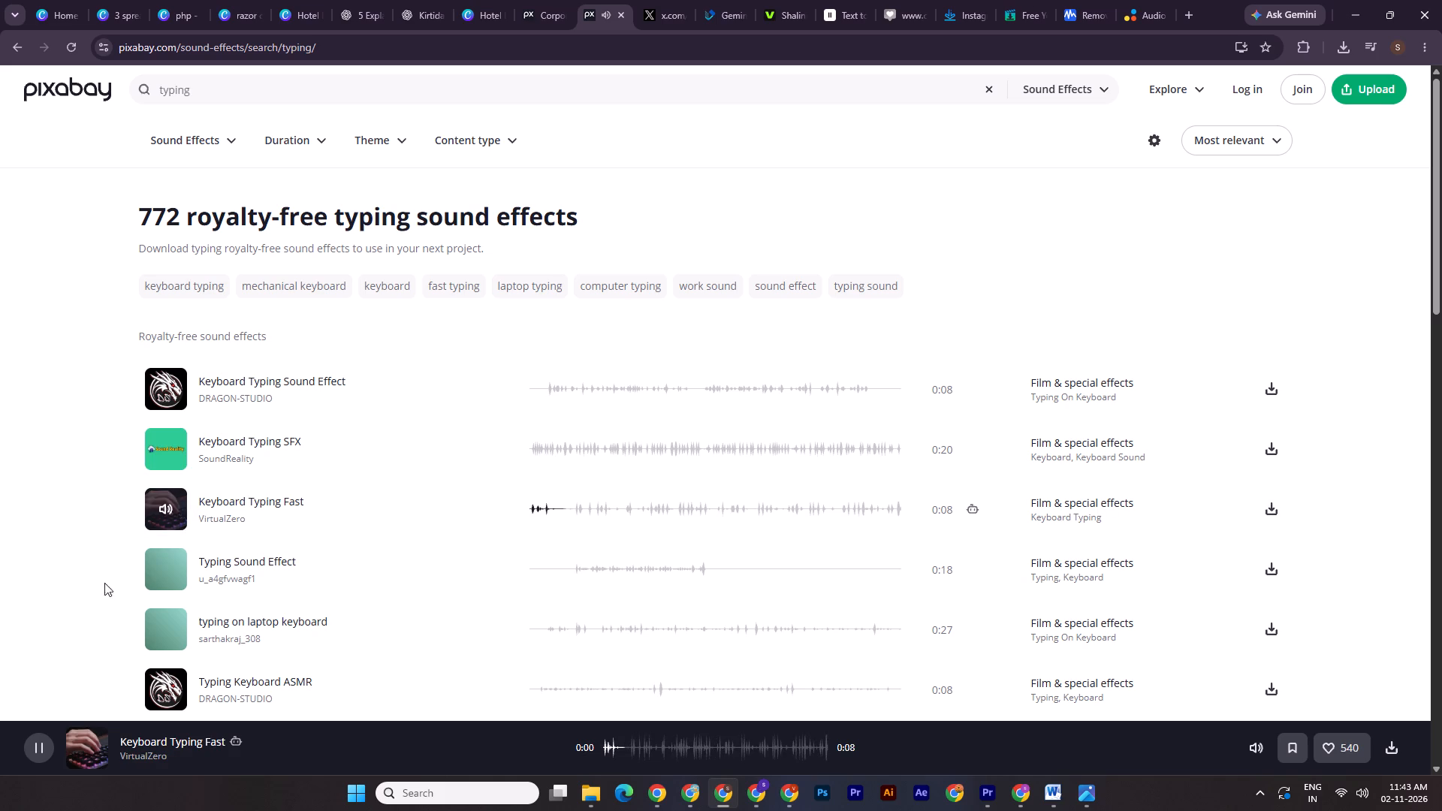
left_click(161, 567)
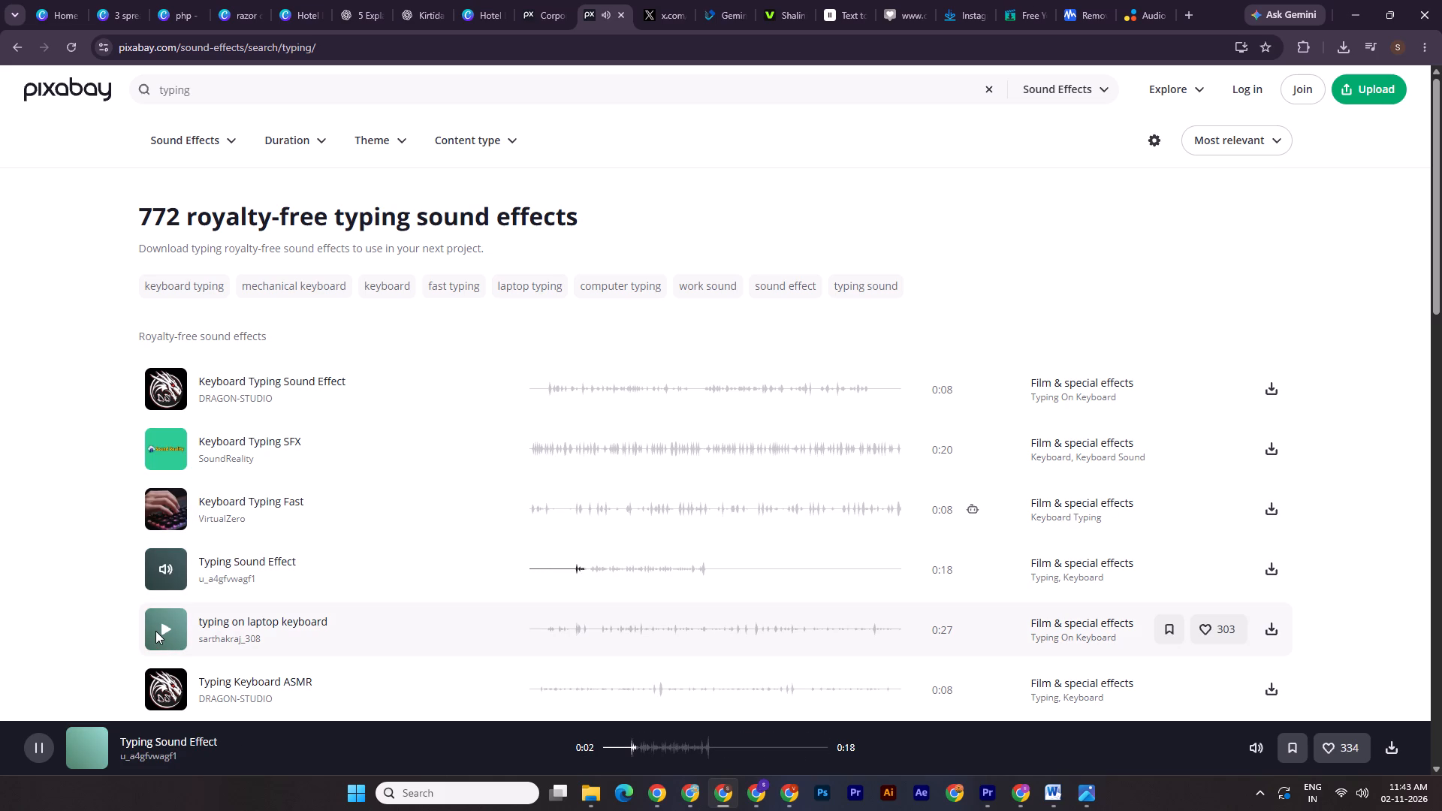
left_click(162, 631)
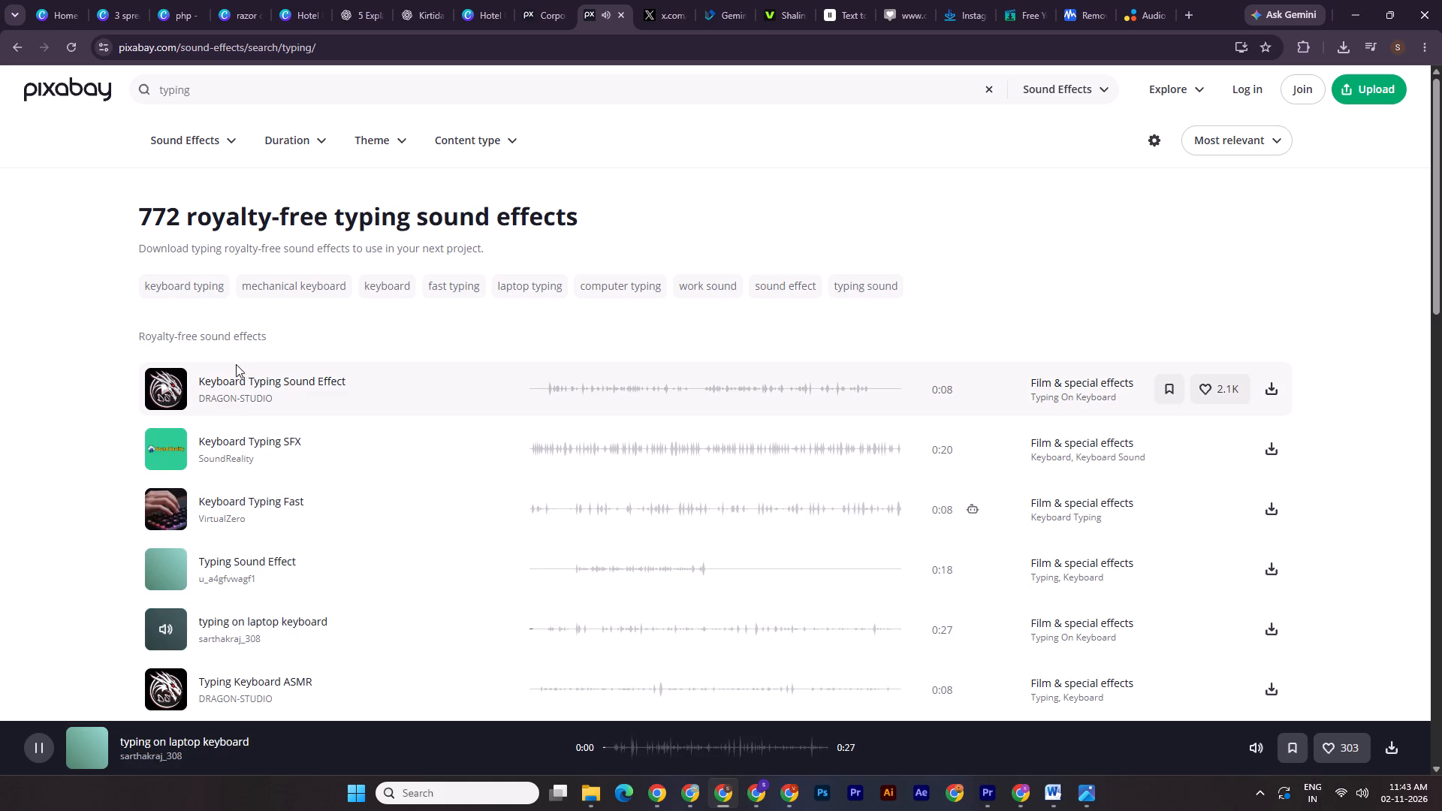
left_click(165, 392)
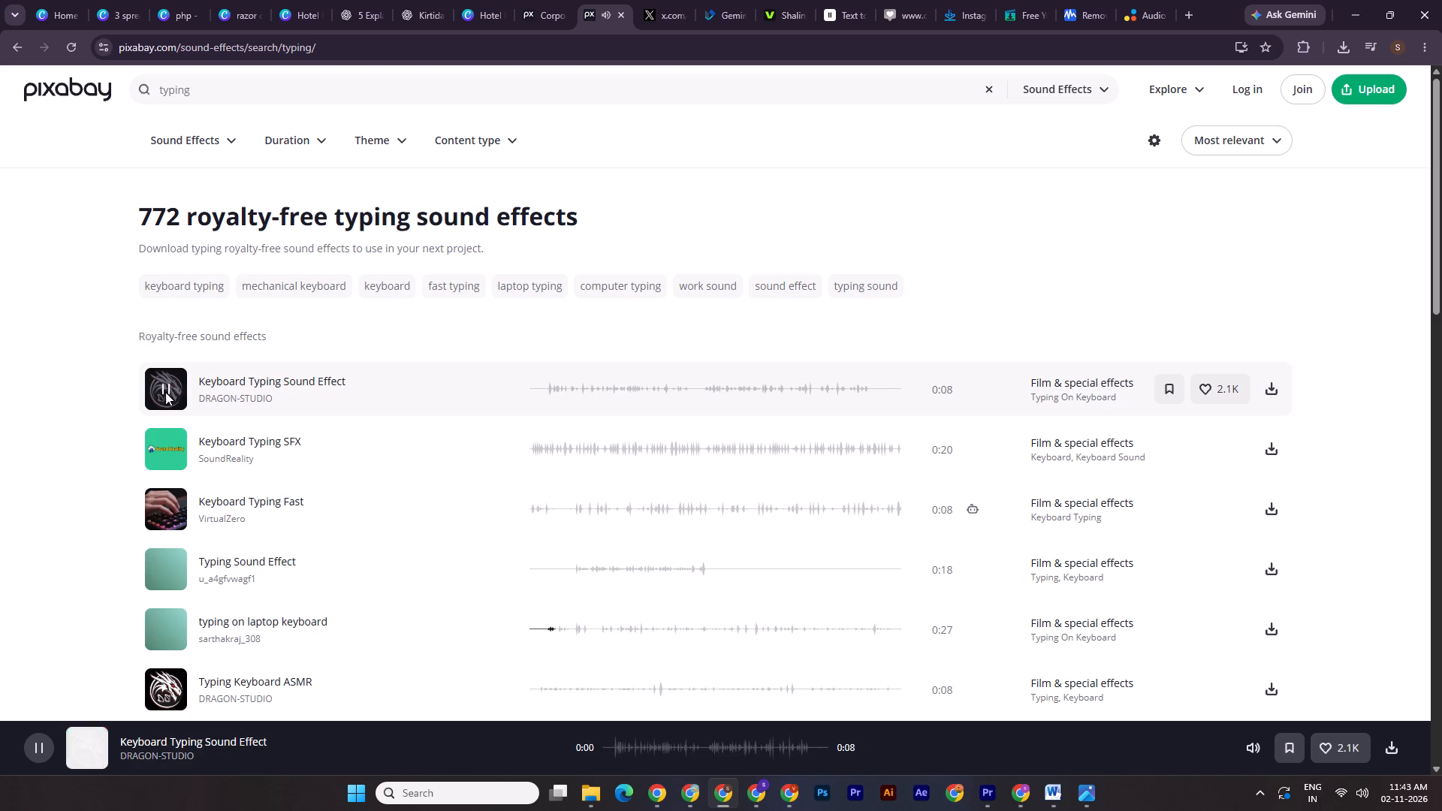
left_click(157, 390)
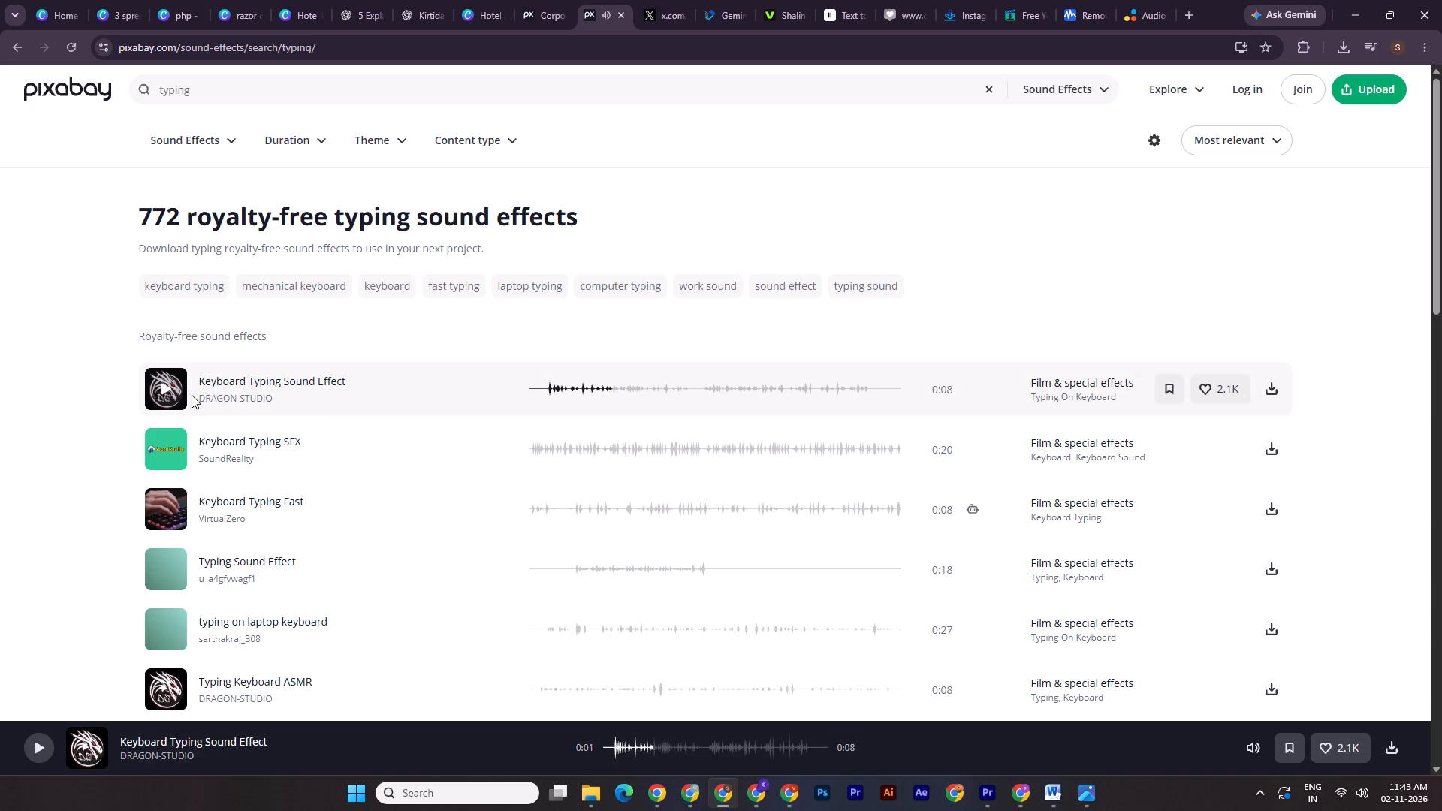
left_click(1280, 385)
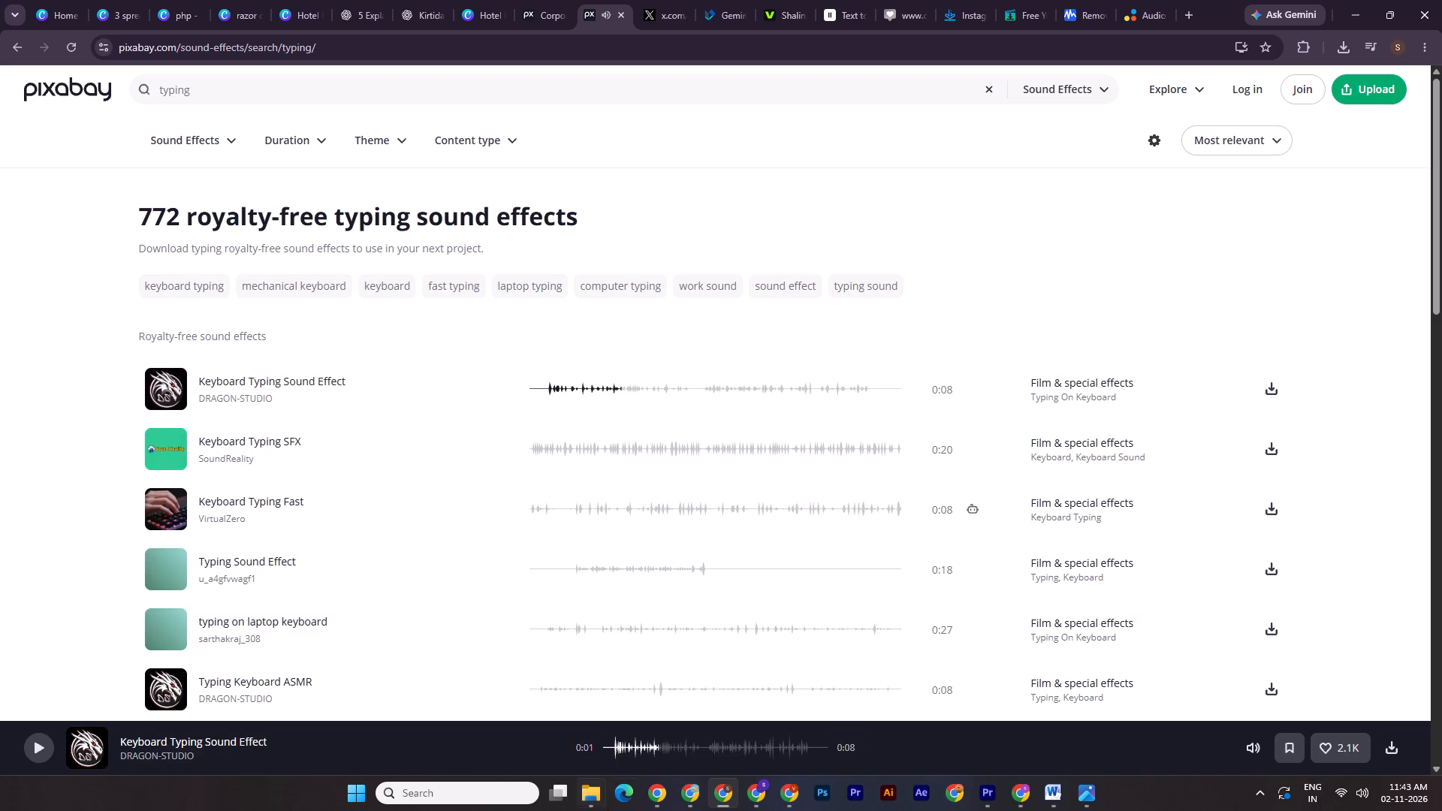
Move the downloaded dragon-studio keyboard typing MP3 from Downloads into the "1 reel" project folder.
left_click(590, 797)
left_click(517, 739)
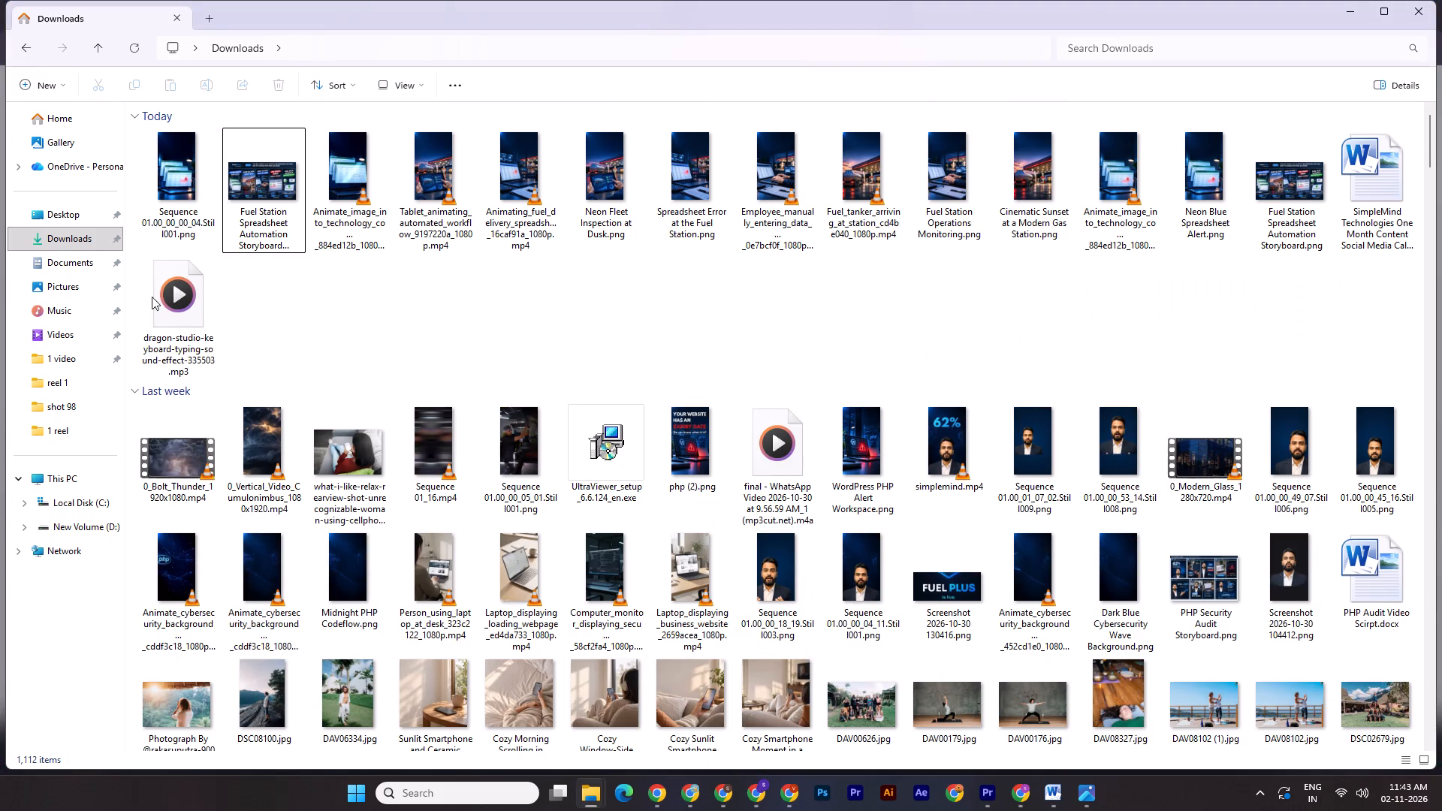
left_click(164, 276)
key("ctrl+x")
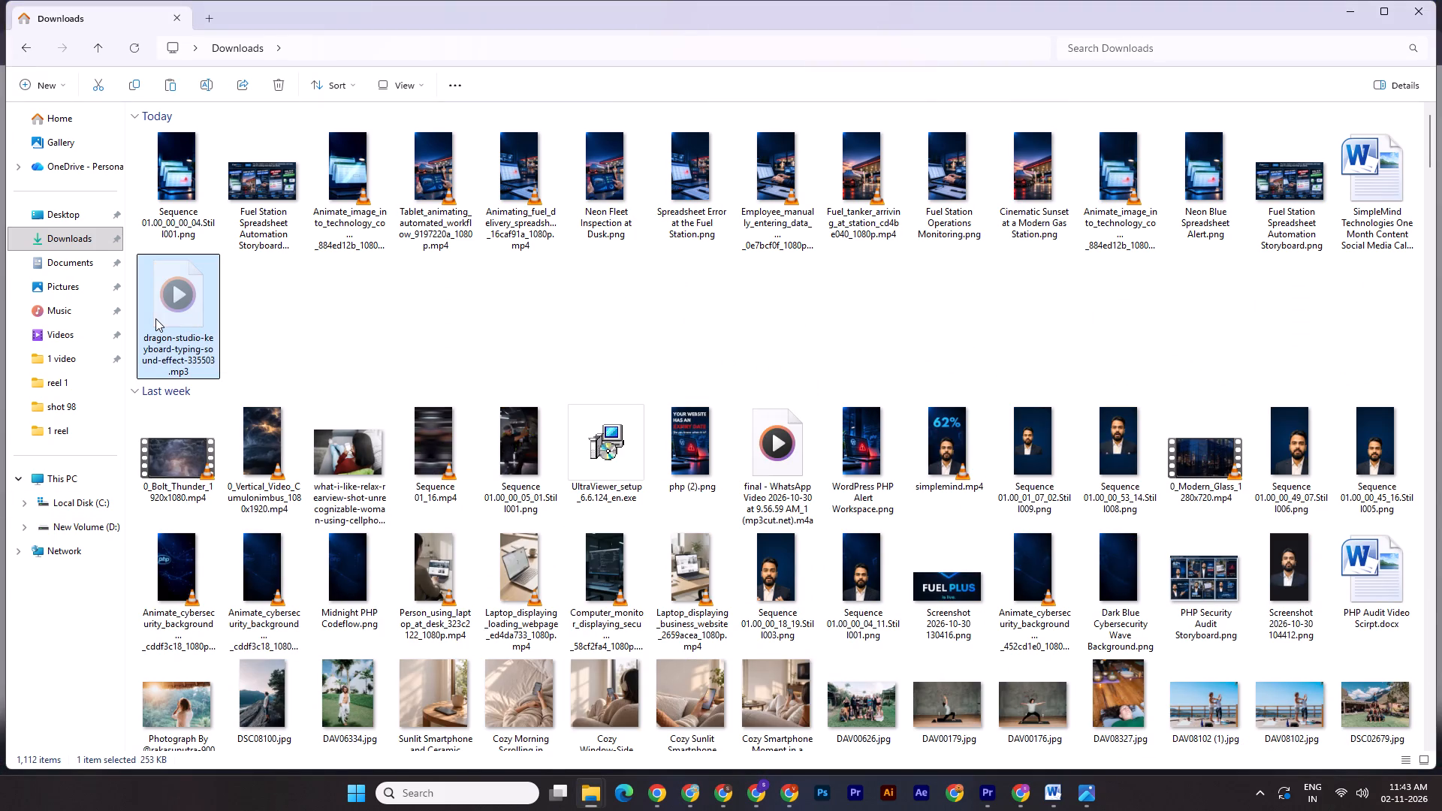
left_click(593, 794)
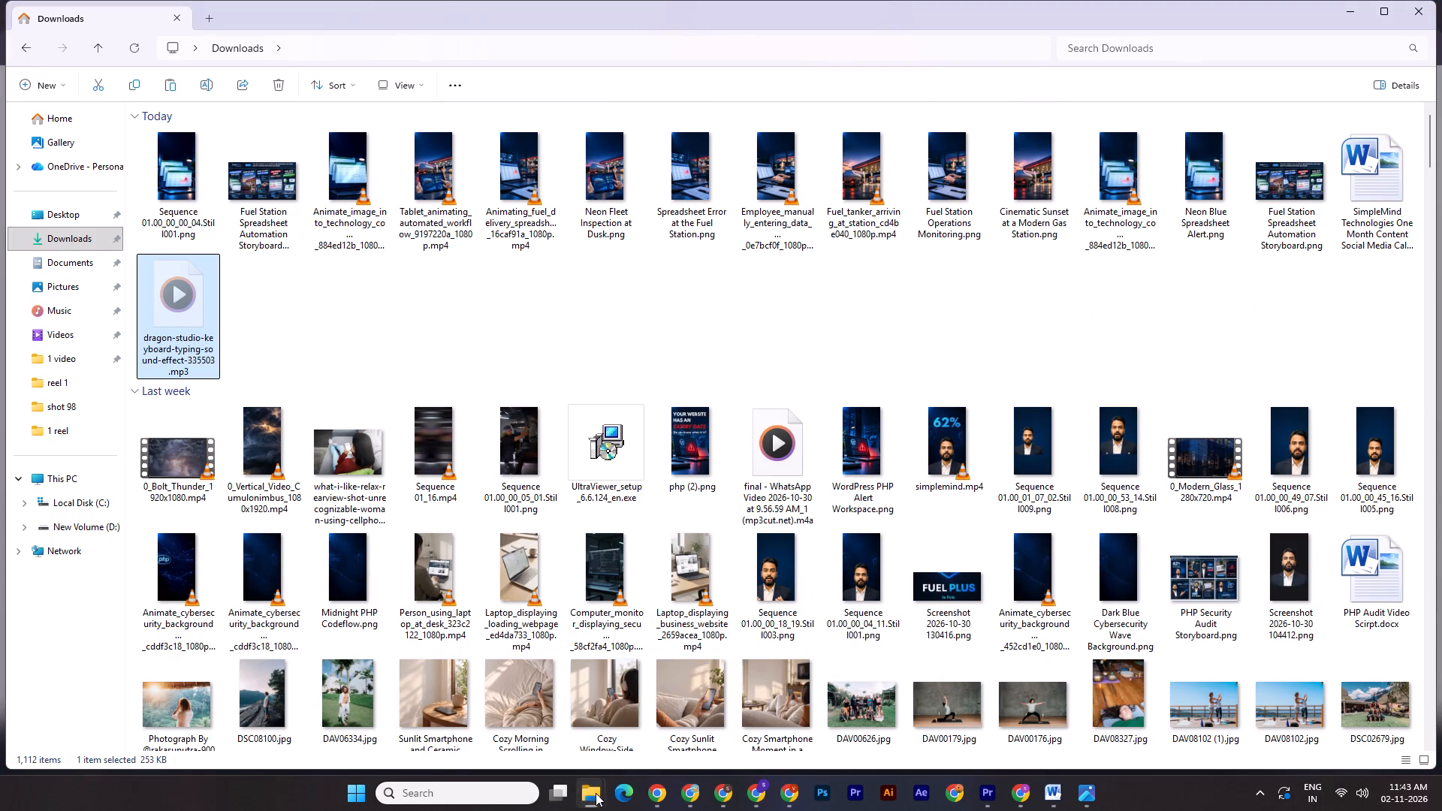
left_click(596, 793)
left_click(637, 740)
key("ctrl+v")
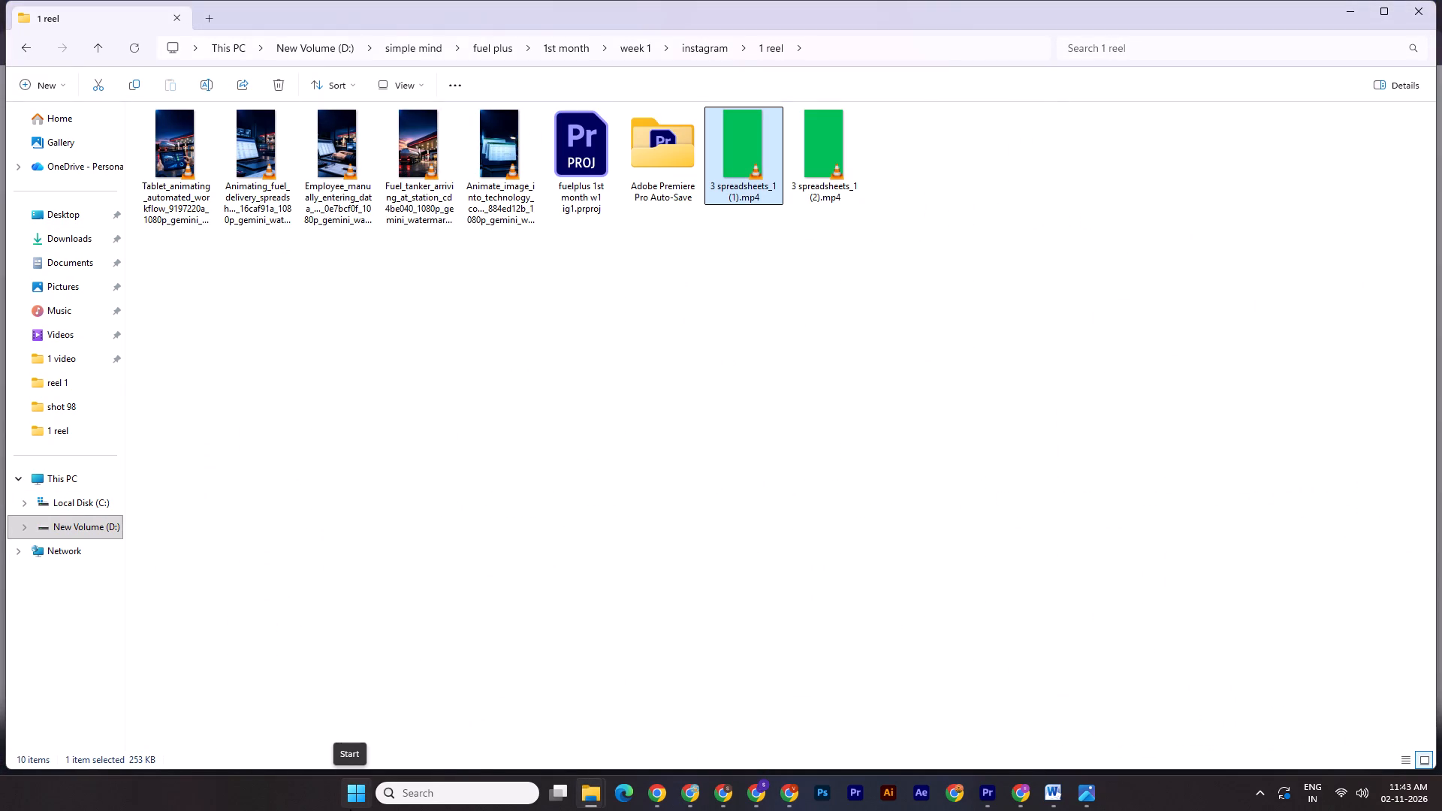
Import the keyboard typing MP3 into Premiere Pro's timeline on track A2, starting slightly before the "AND HOPE" text clip.
left_click_drag(911, 139, 994, 795)
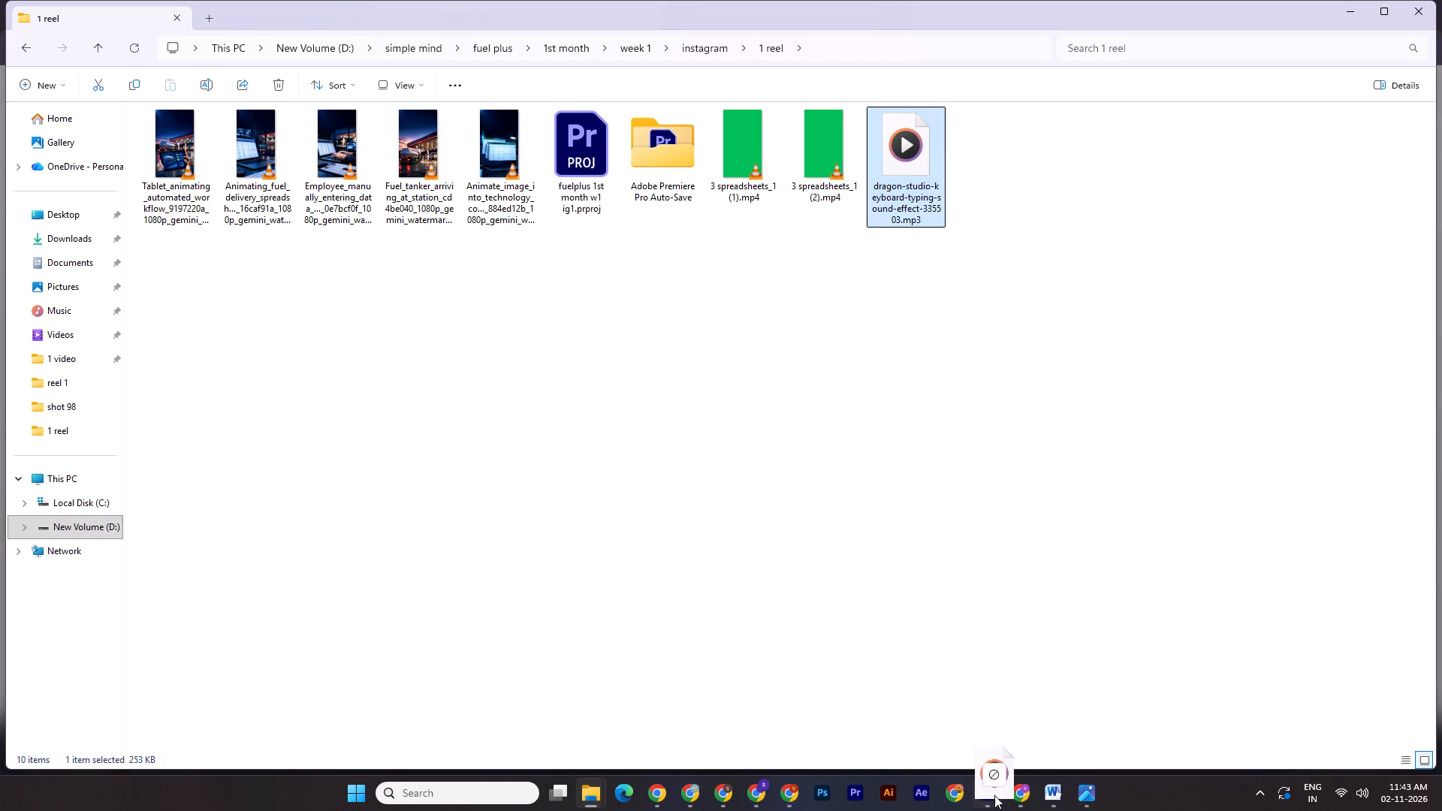
left_click_drag(994, 795, 582, 657)
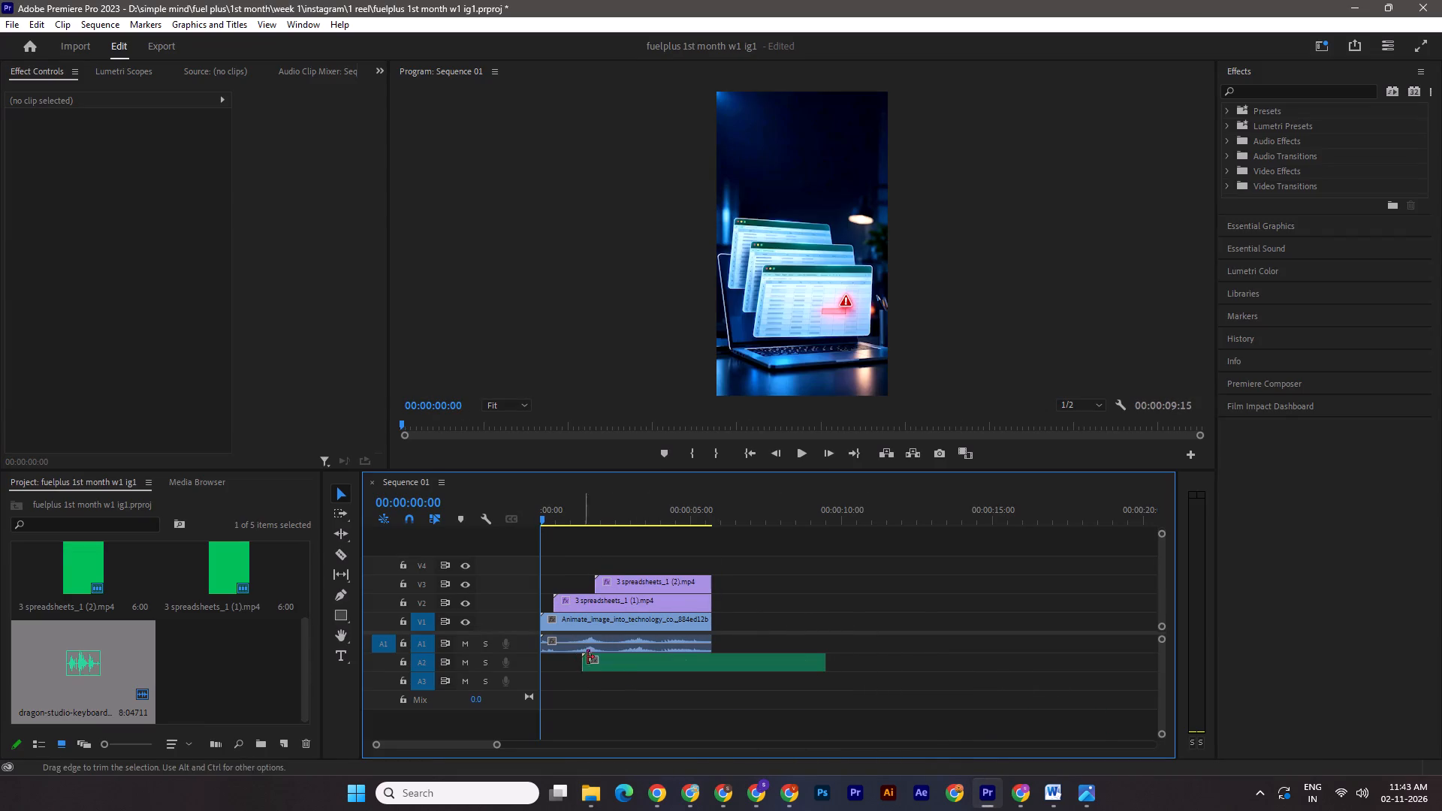
Trim the end of the typing sound on A2 to 00:00:02:27, where "AND HOPE" is fully typed, and save the project.
left_click_drag(538, 514, 548, 517)
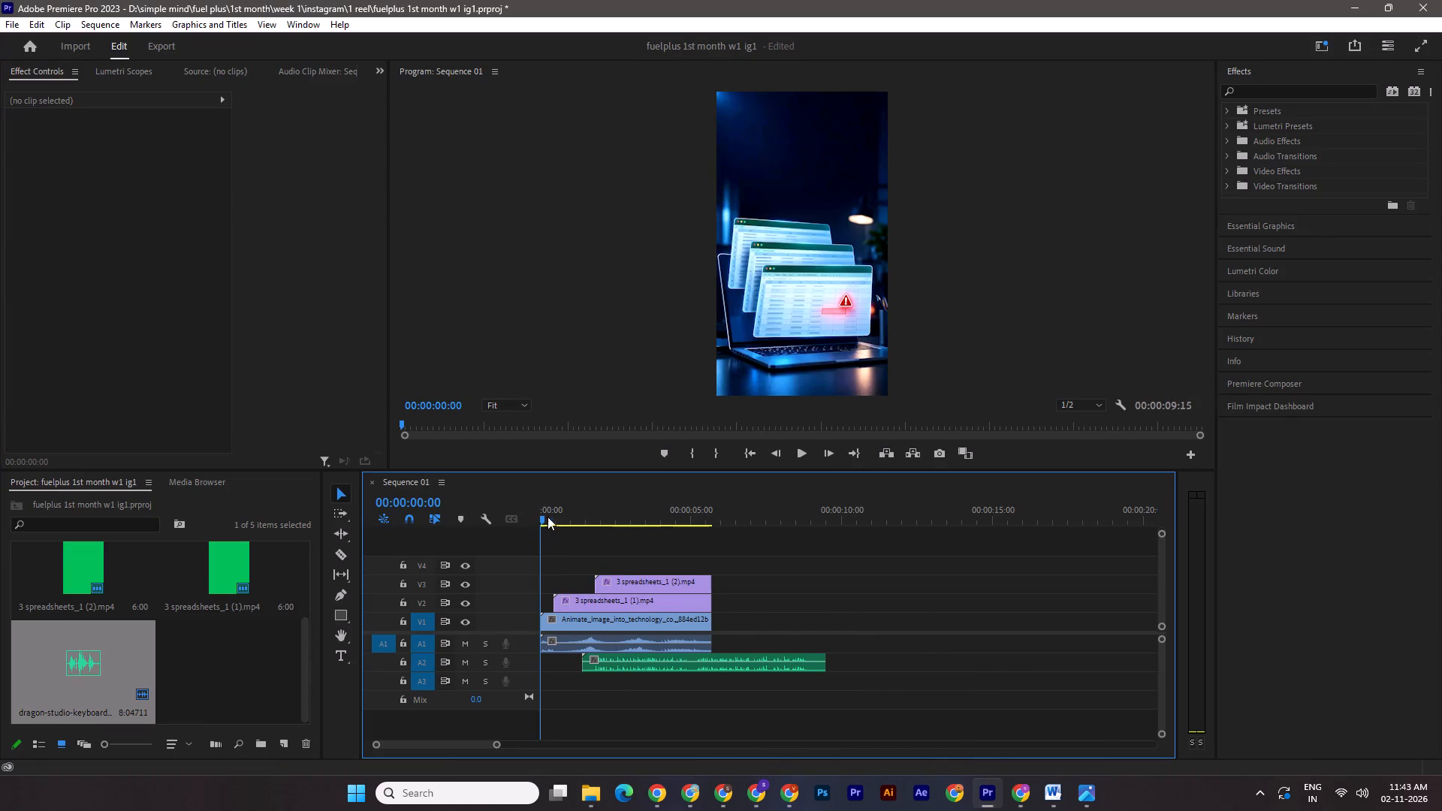
left_click_drag(548, 517, 587, 529)
left_click(799, 455)
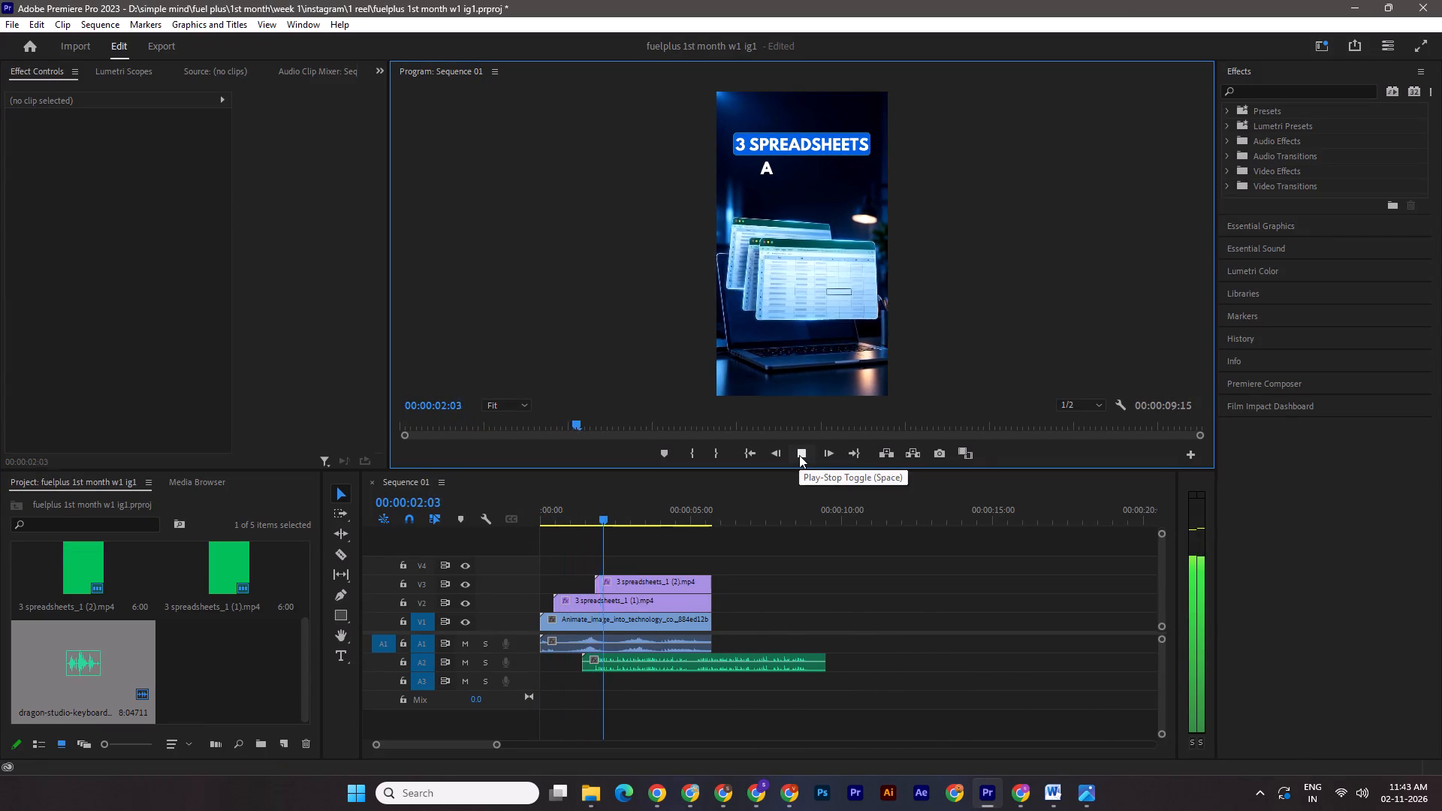
left_click(799, 455)
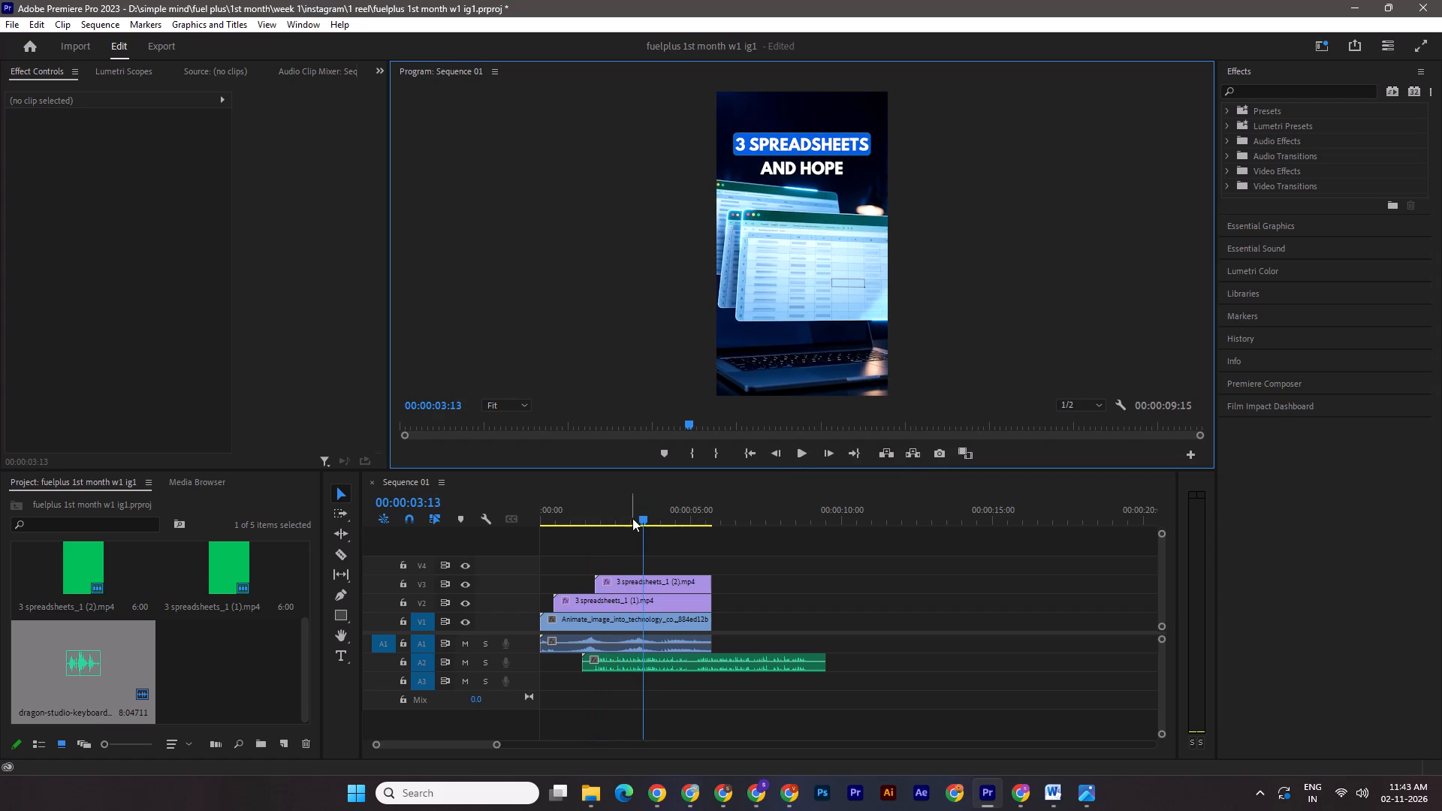
left_click_drag(632, 518, 626, 517)
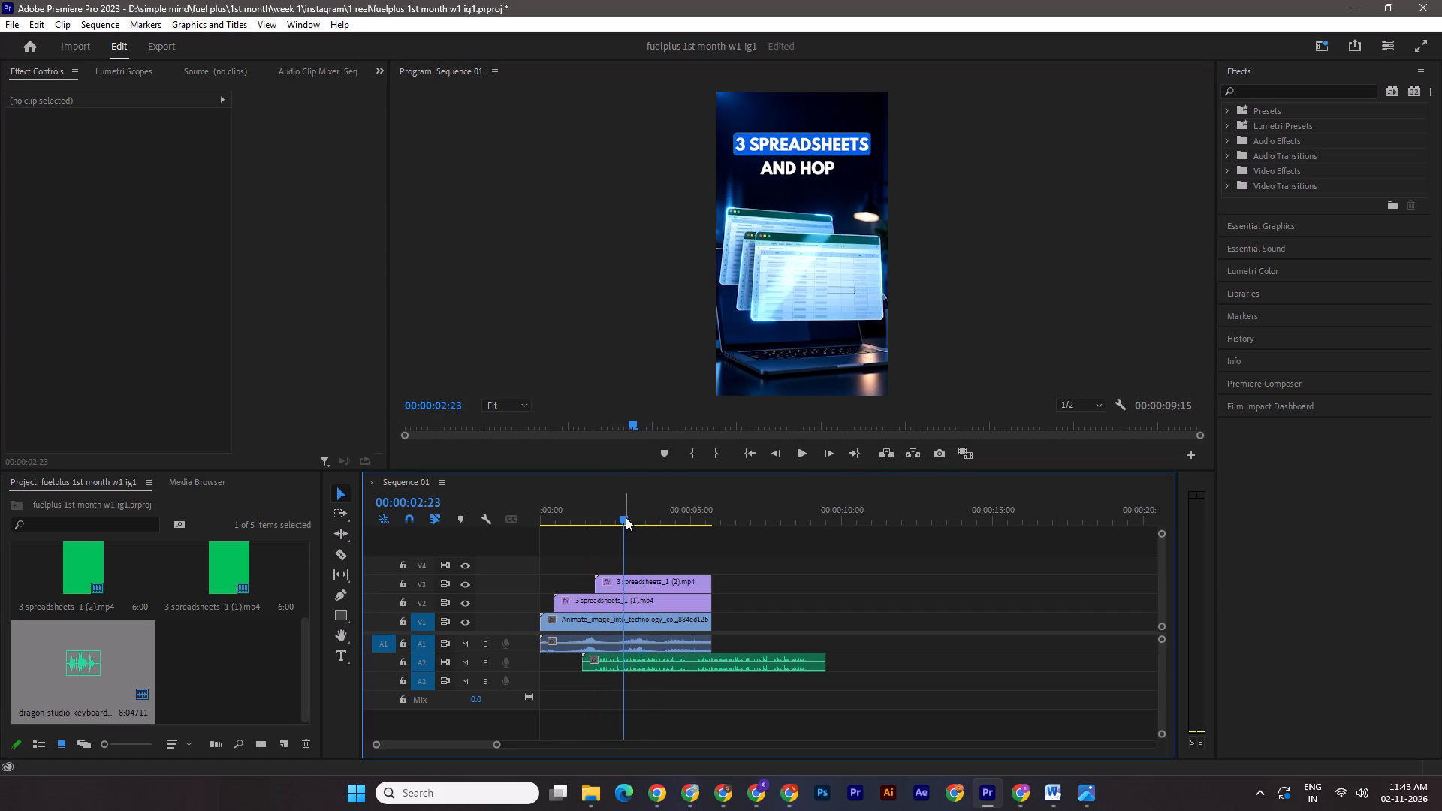
key("Right")
key("Right")
key("Right")
key("Right")
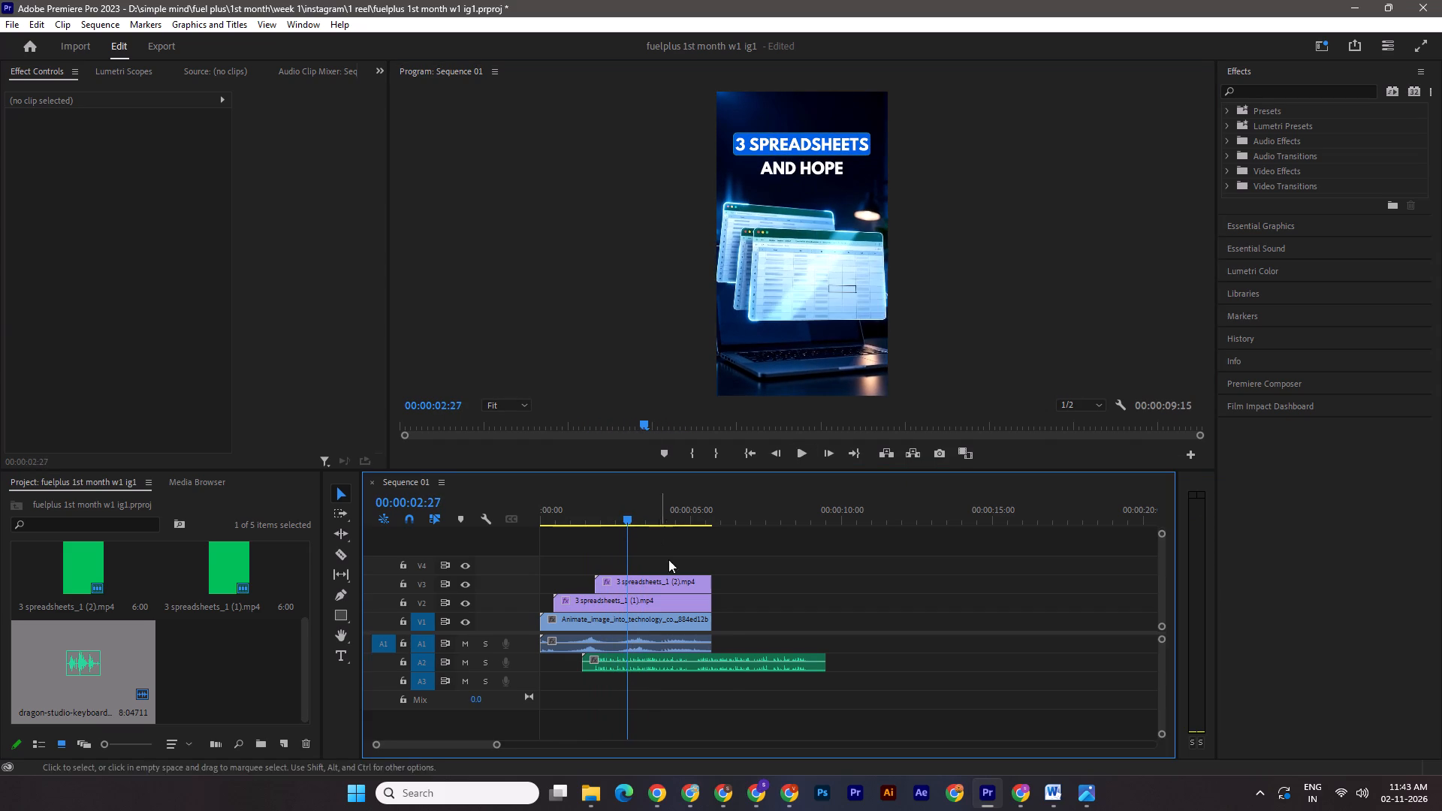
left_click_drag(825, 665, 620, 665)
left_click_drag(620, 665, 626, 665)
left_click_drag(623, 517, 526, 530)
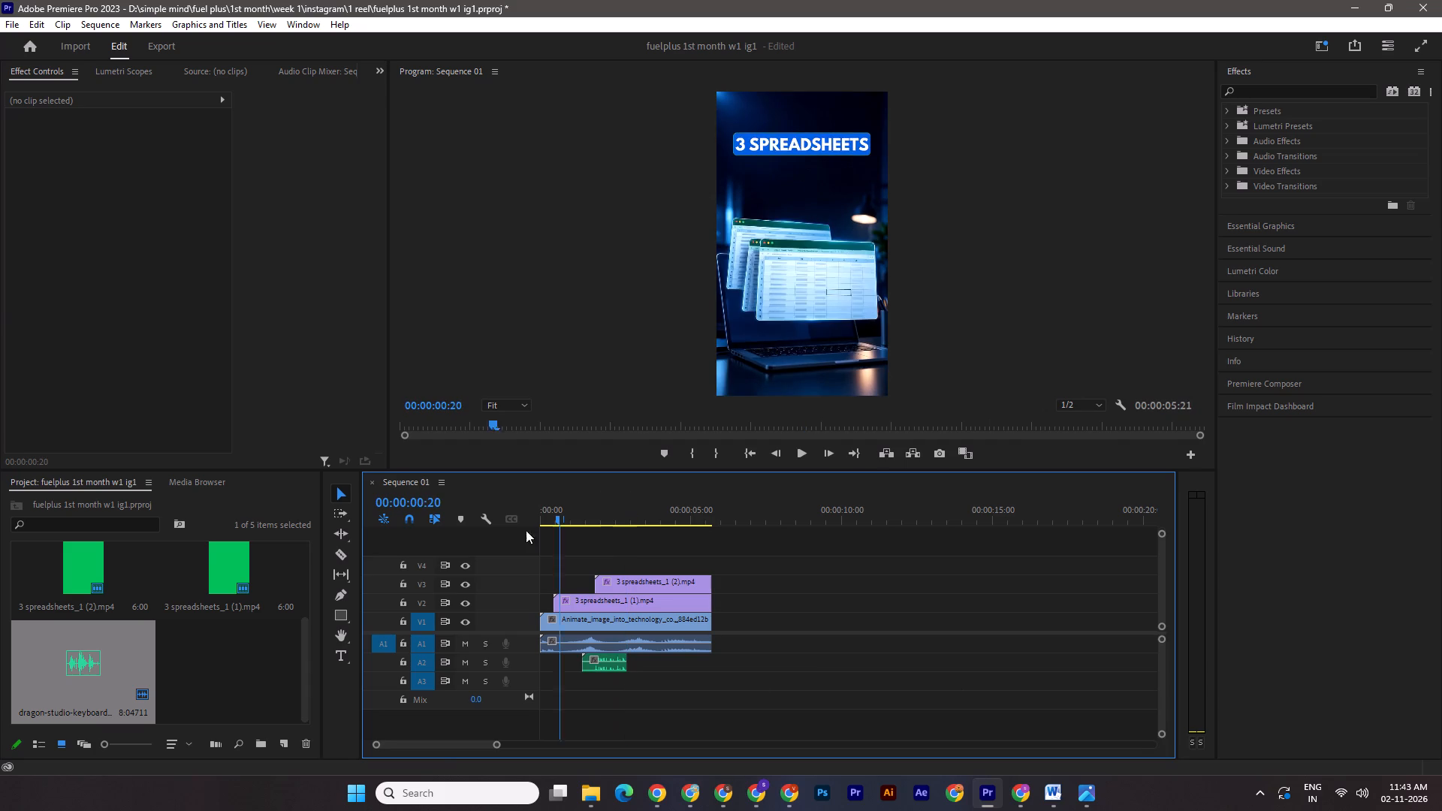
left_click_drag(526, 530, 507, 530)
key("ctrl+s")
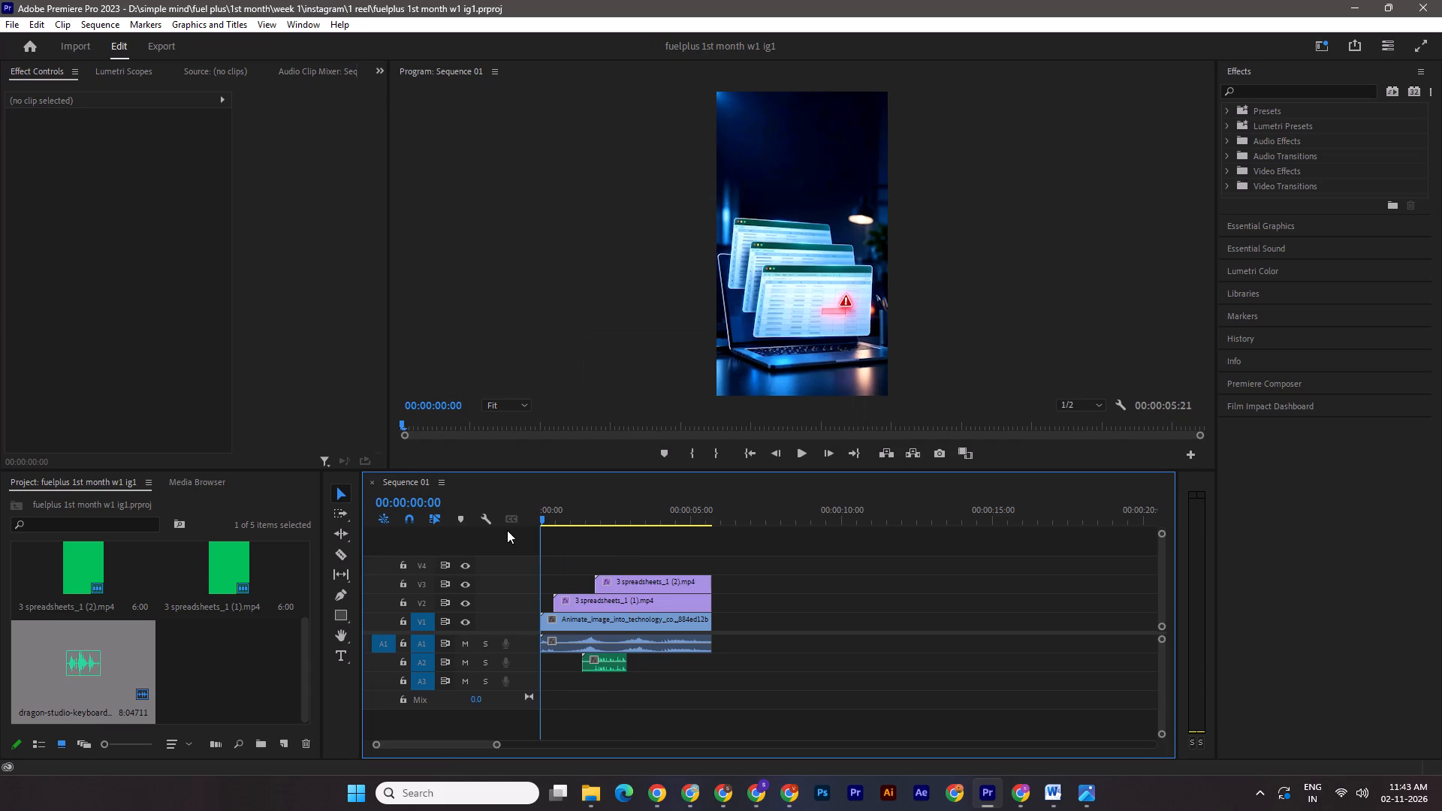
Play the sequence from the start to check the typing sound against the text animation, and save the project.
left_click(804, 457)
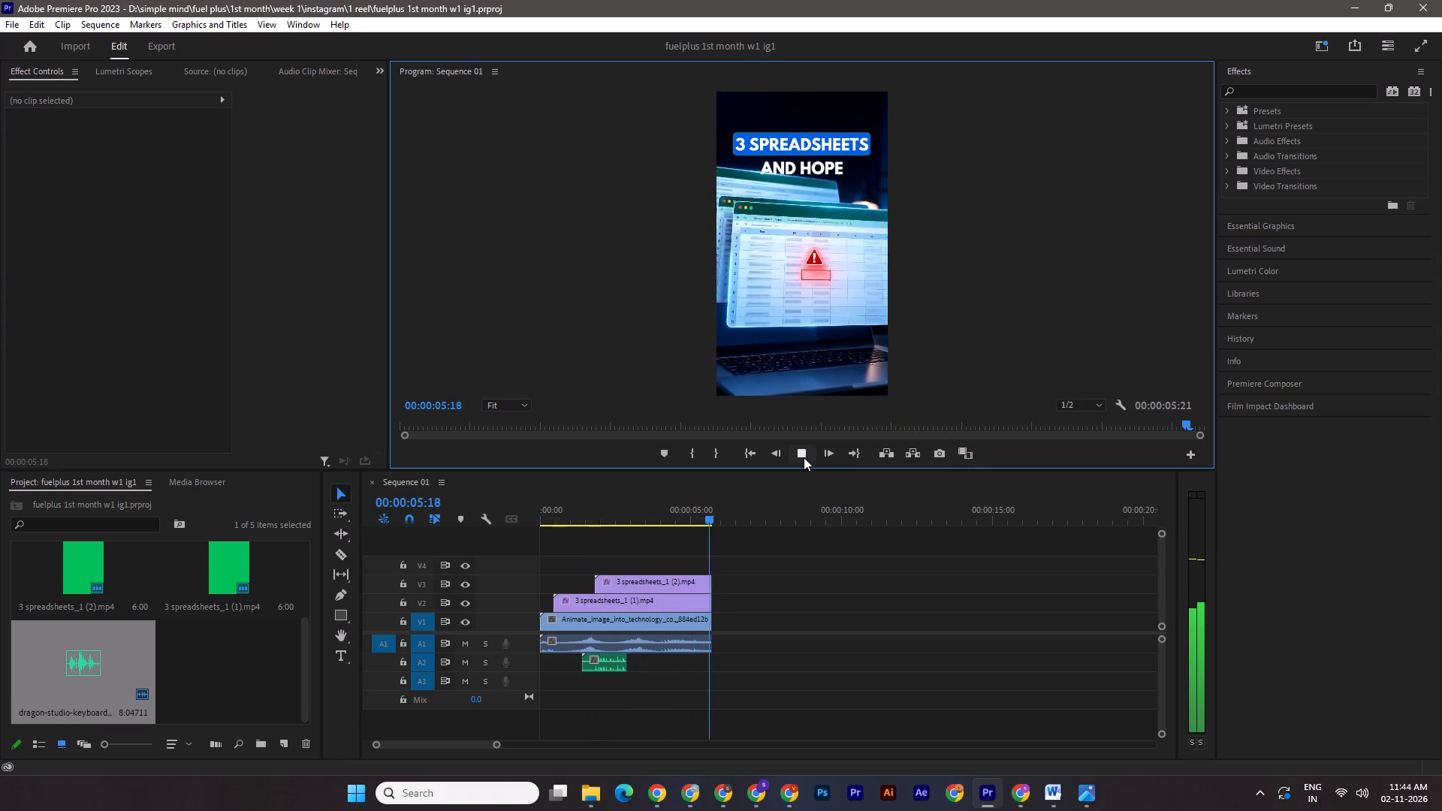
left_click(804, 457)
left_click(804, 457)
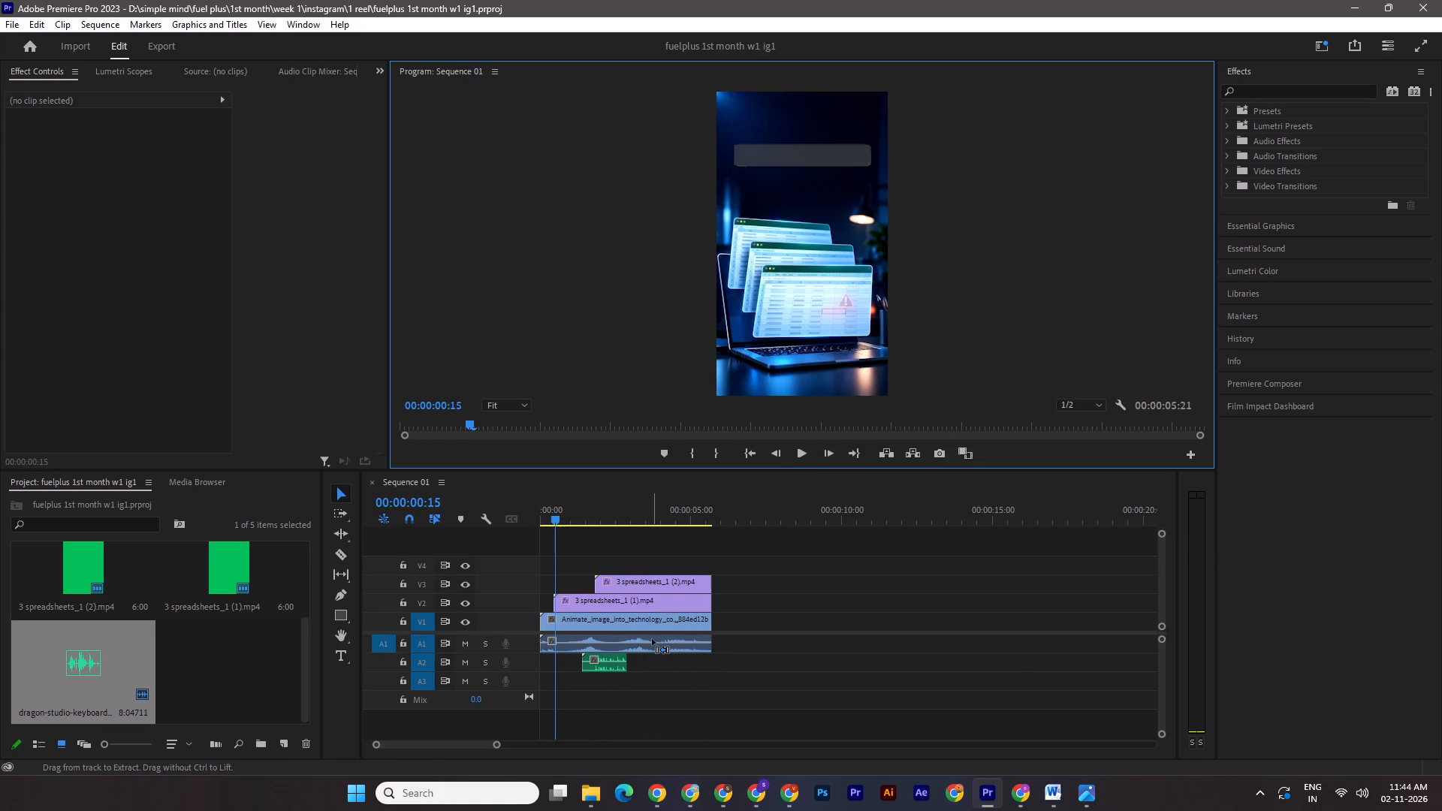
key("ctrl+s")
Scrub back and forth through the spreadsheet scene to review the timing of its text overlays.
left_click_drag(554, 511, 552, 514)
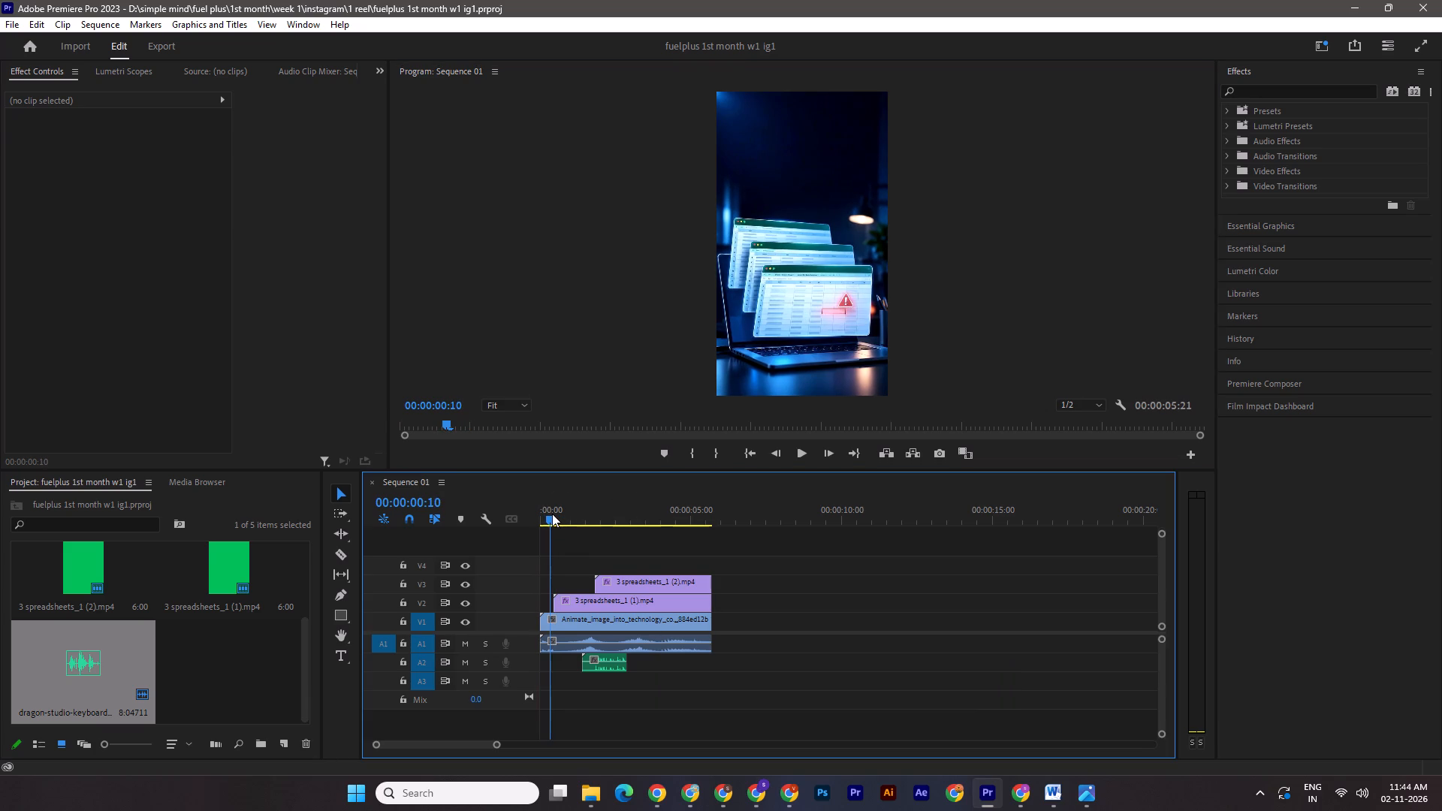
left_click_drag(552, 514, 556, 519)
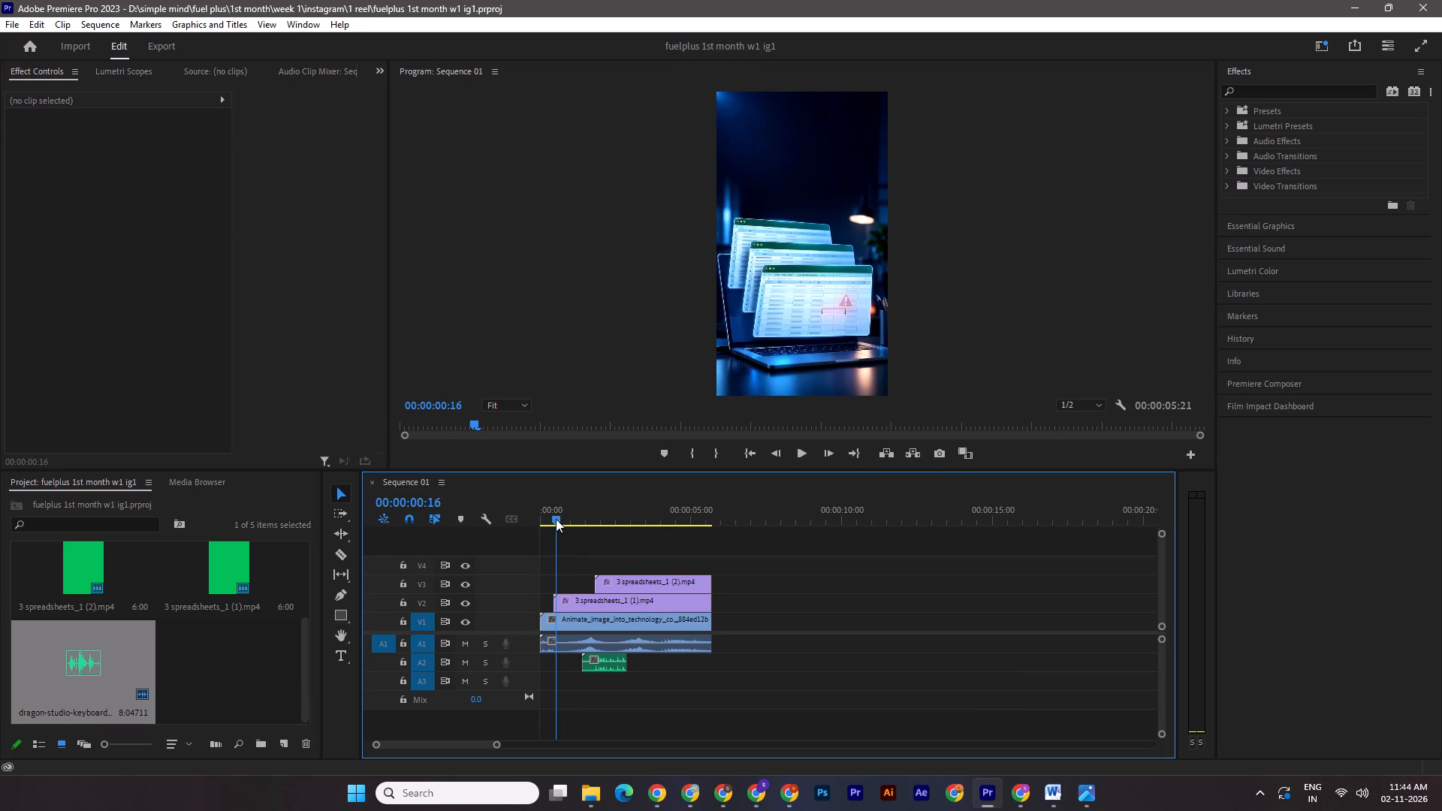
left_click_drag(556, 519, 538, 519)
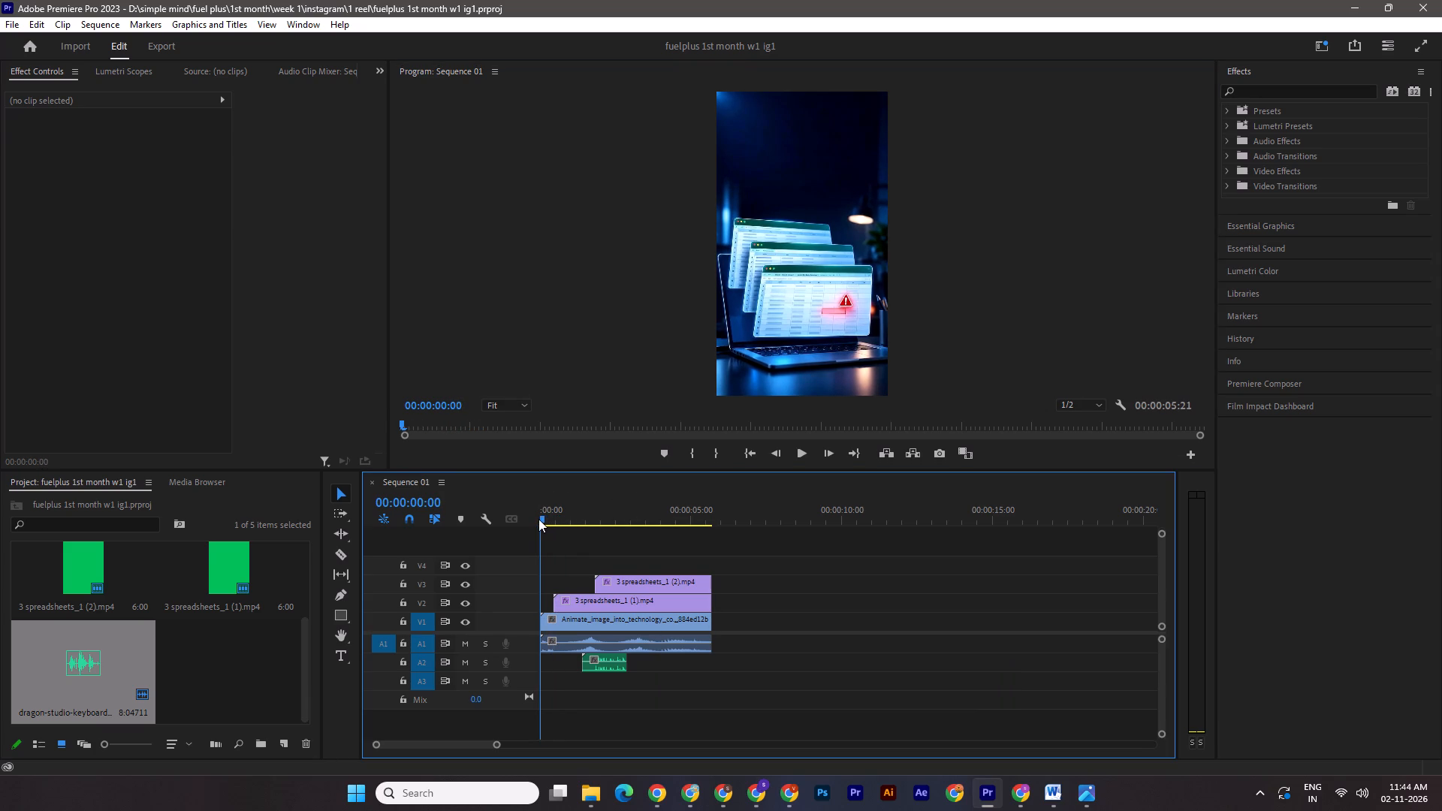
left_click_drag(538, 519, 698, 550)
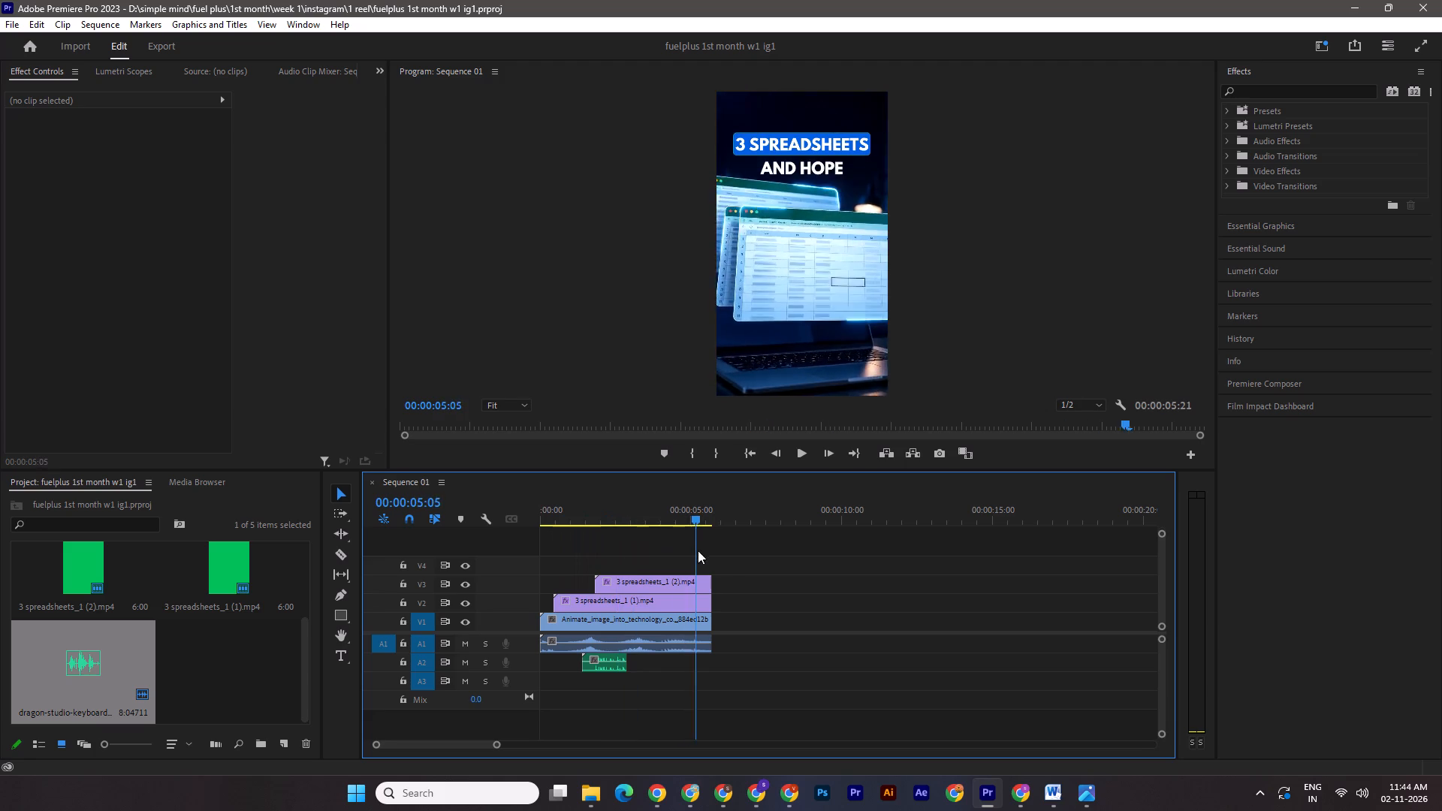
left_click_drag(698, 550, 553, 557)
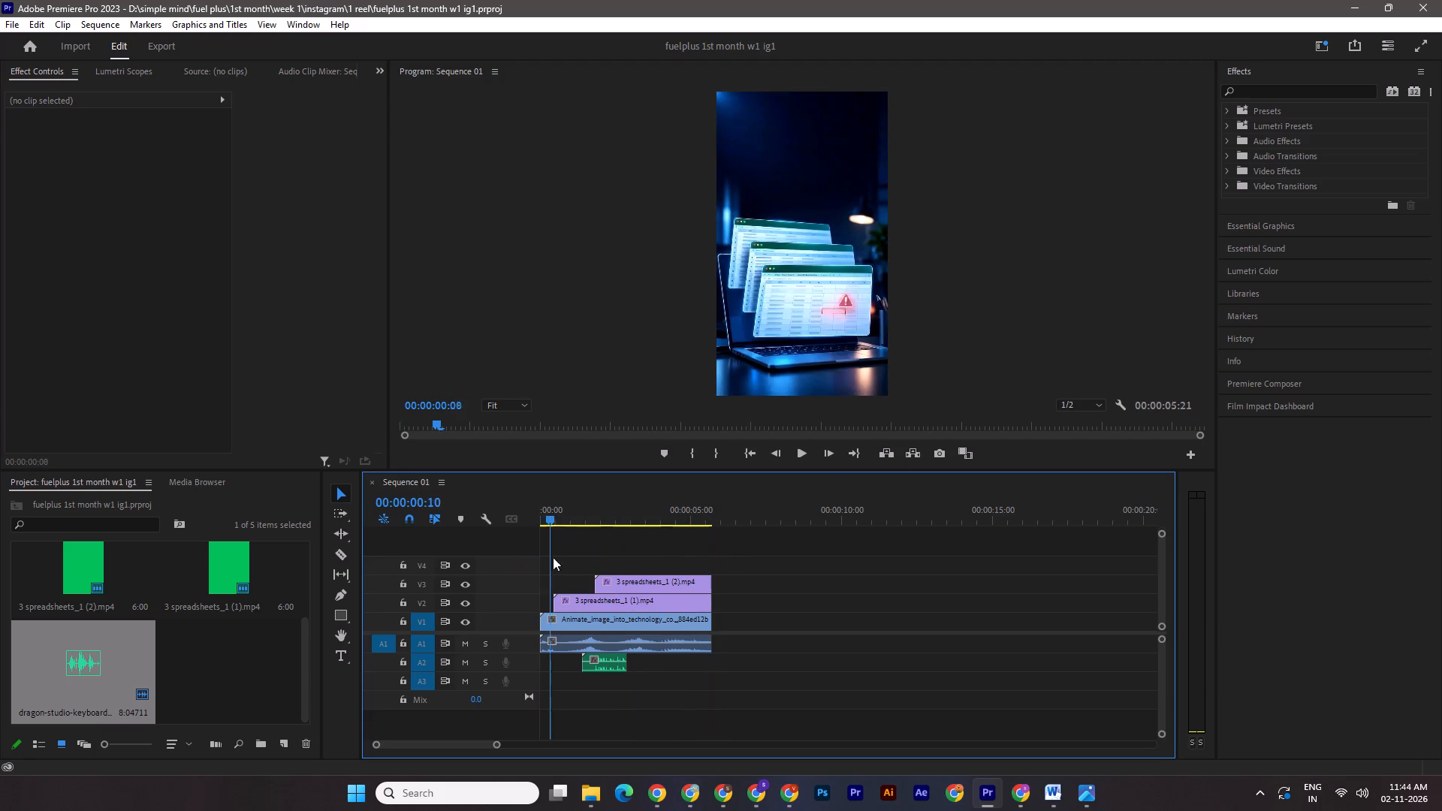
left_click_drag(553, 557, 700, 580)
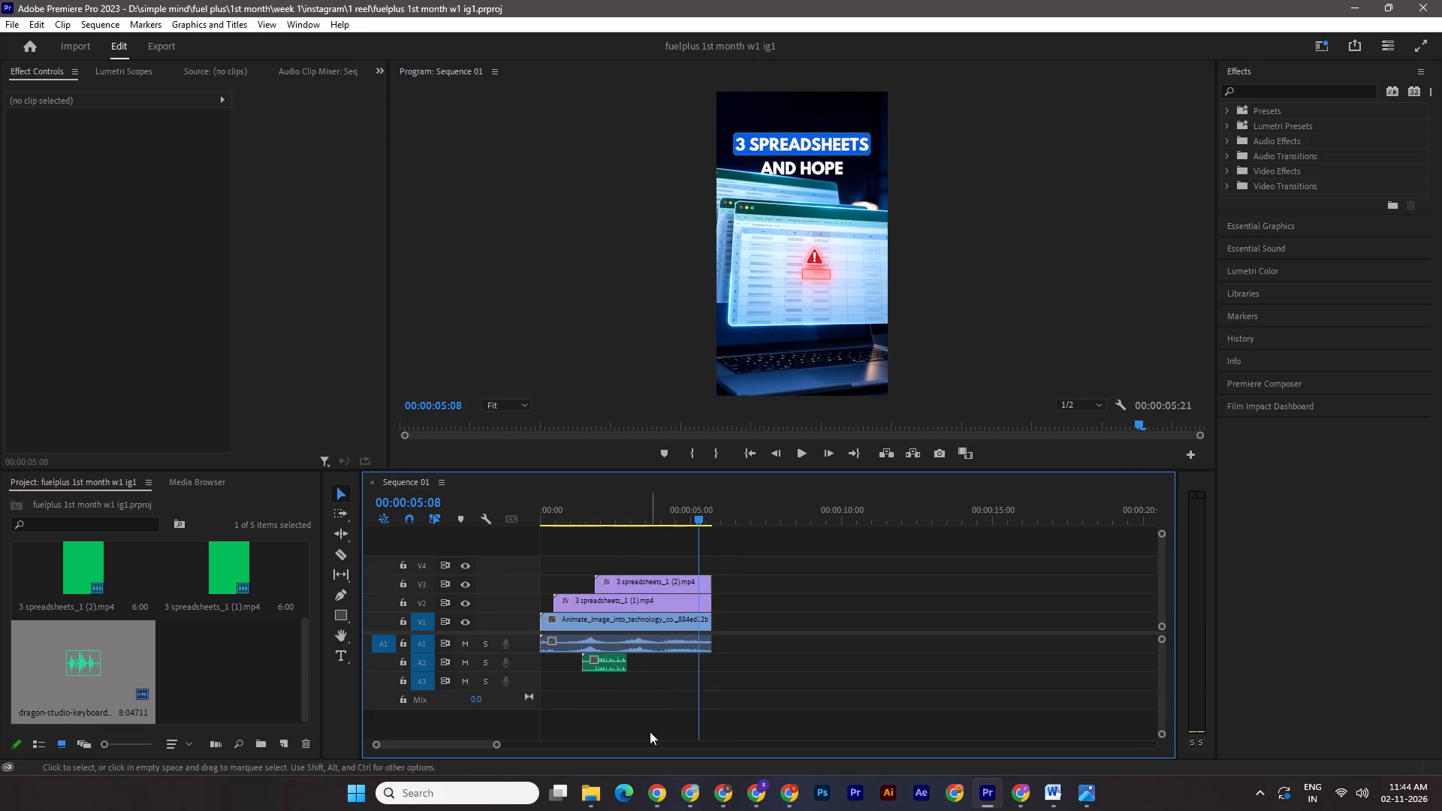
Import the Fuel_tanker_arriving_at_station video from the "1 reel" folder, place it on V1 directly after the spreadsheet scene, and save the project.
left_click(598, 792)
left_click(659, 728)
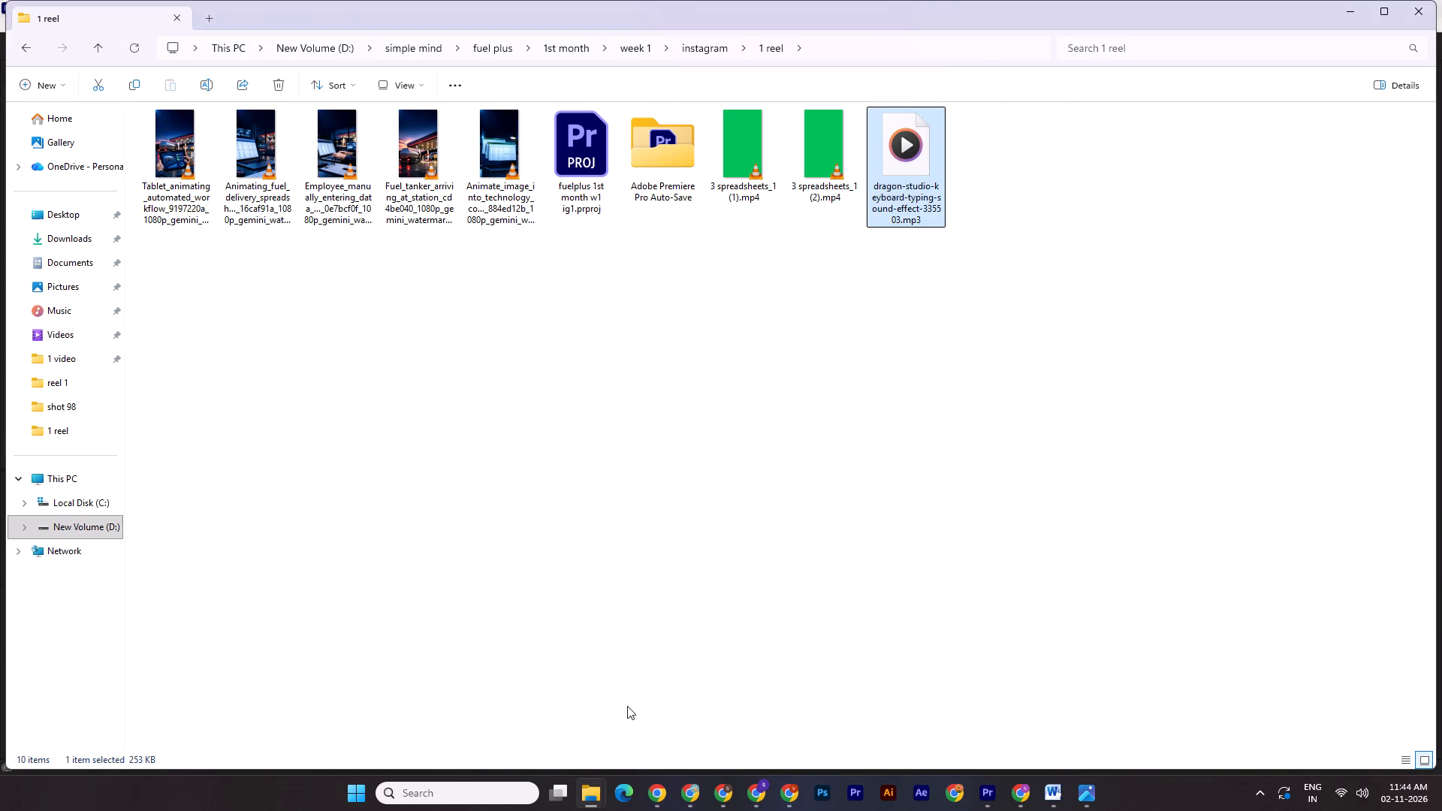
left_click_drag(427, 152, 1010, 725)
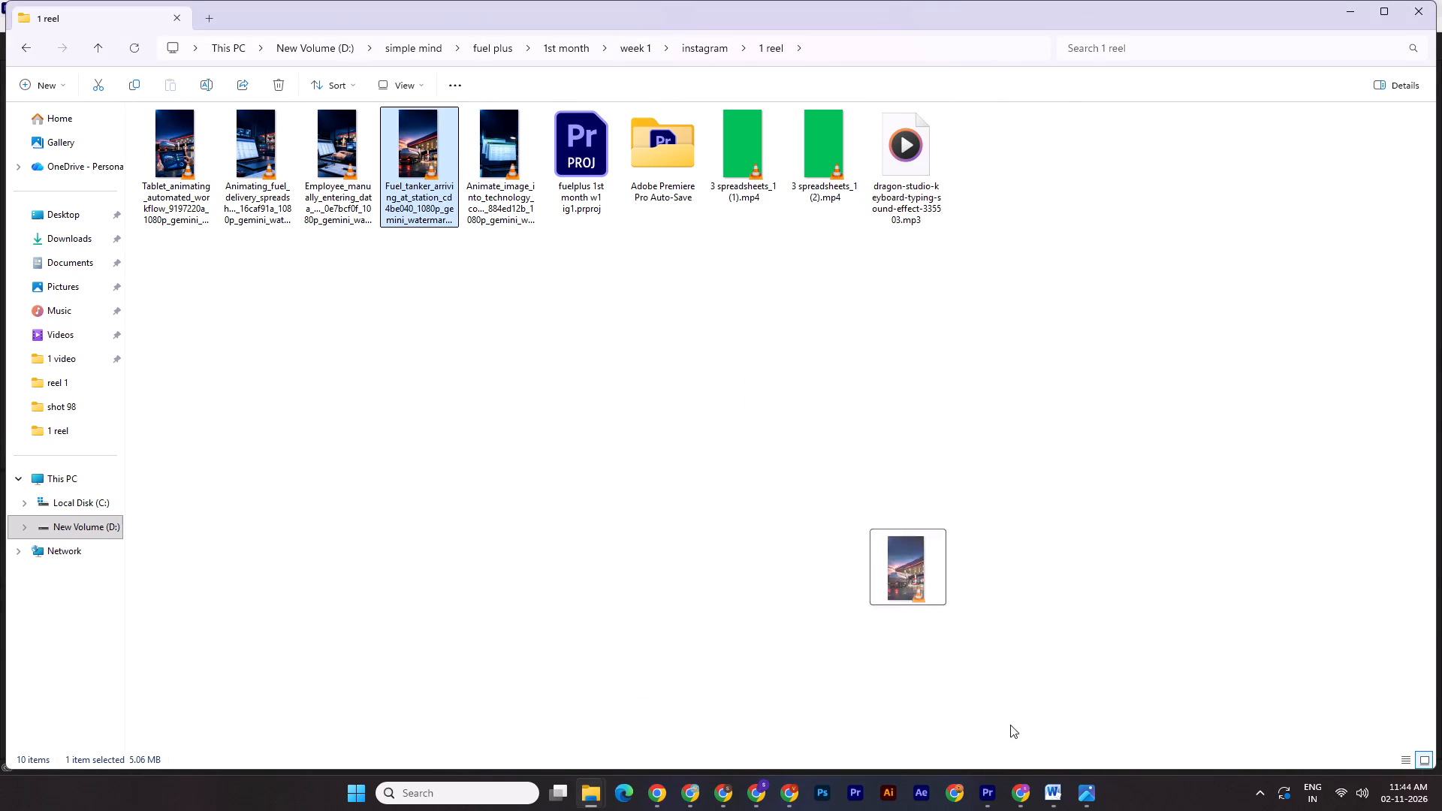
left_click_drag(1010, 725, 713, 622)
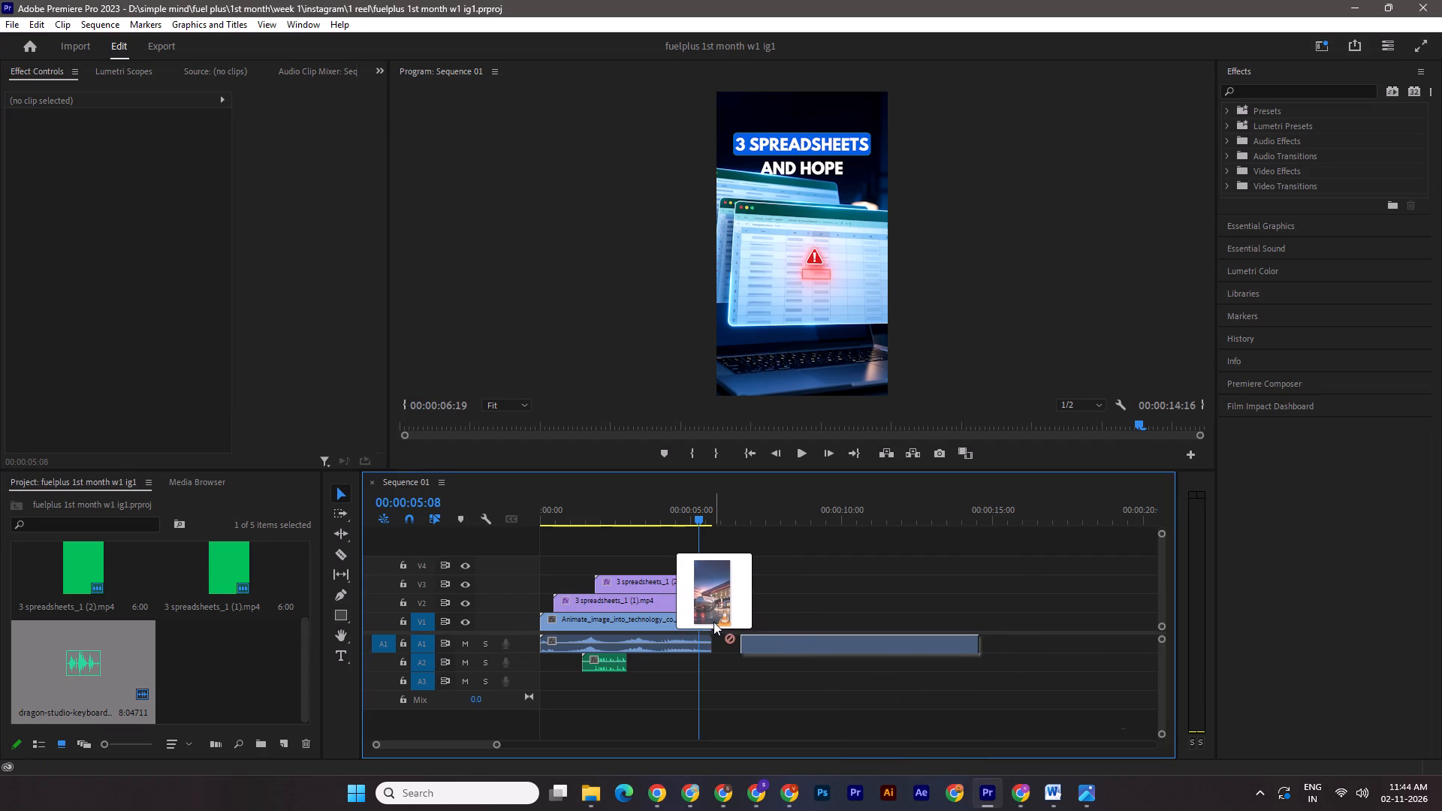
left_click_drag(713, 622, 246, 711)
left_click_drag(217, 667, 716, 631)
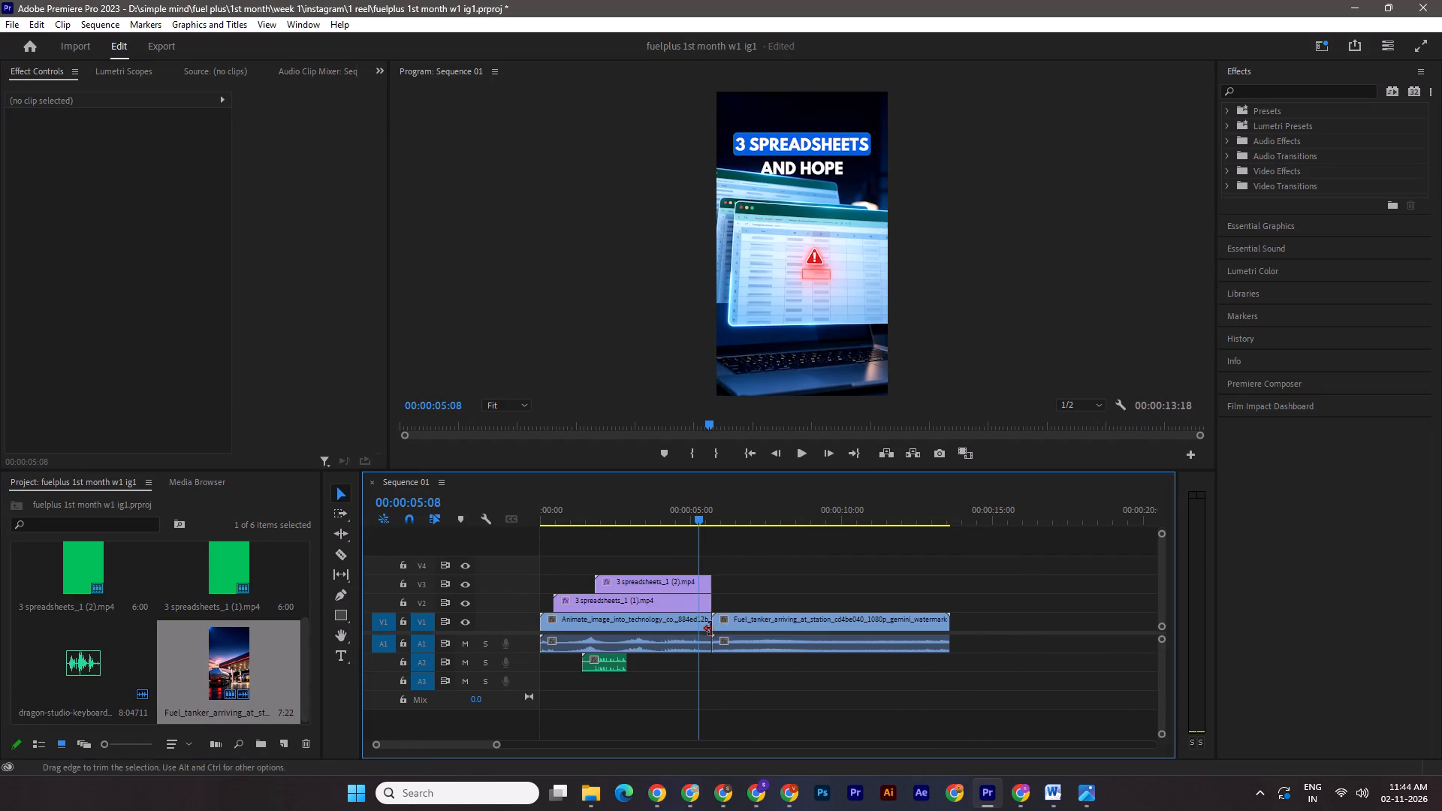
left_click_drag(698, 517, 706, 524)
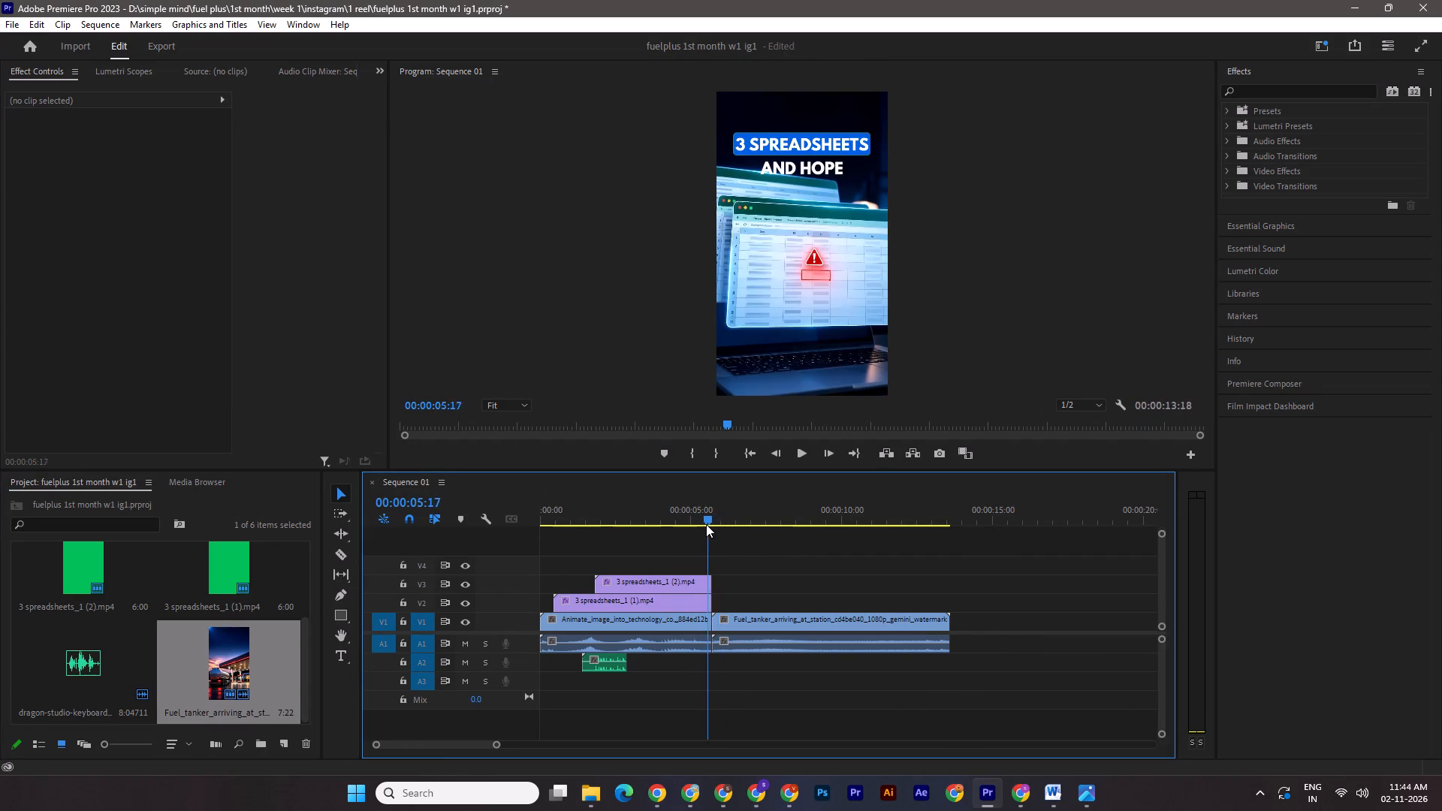
left_click_drag(706, 524, 437, 571)
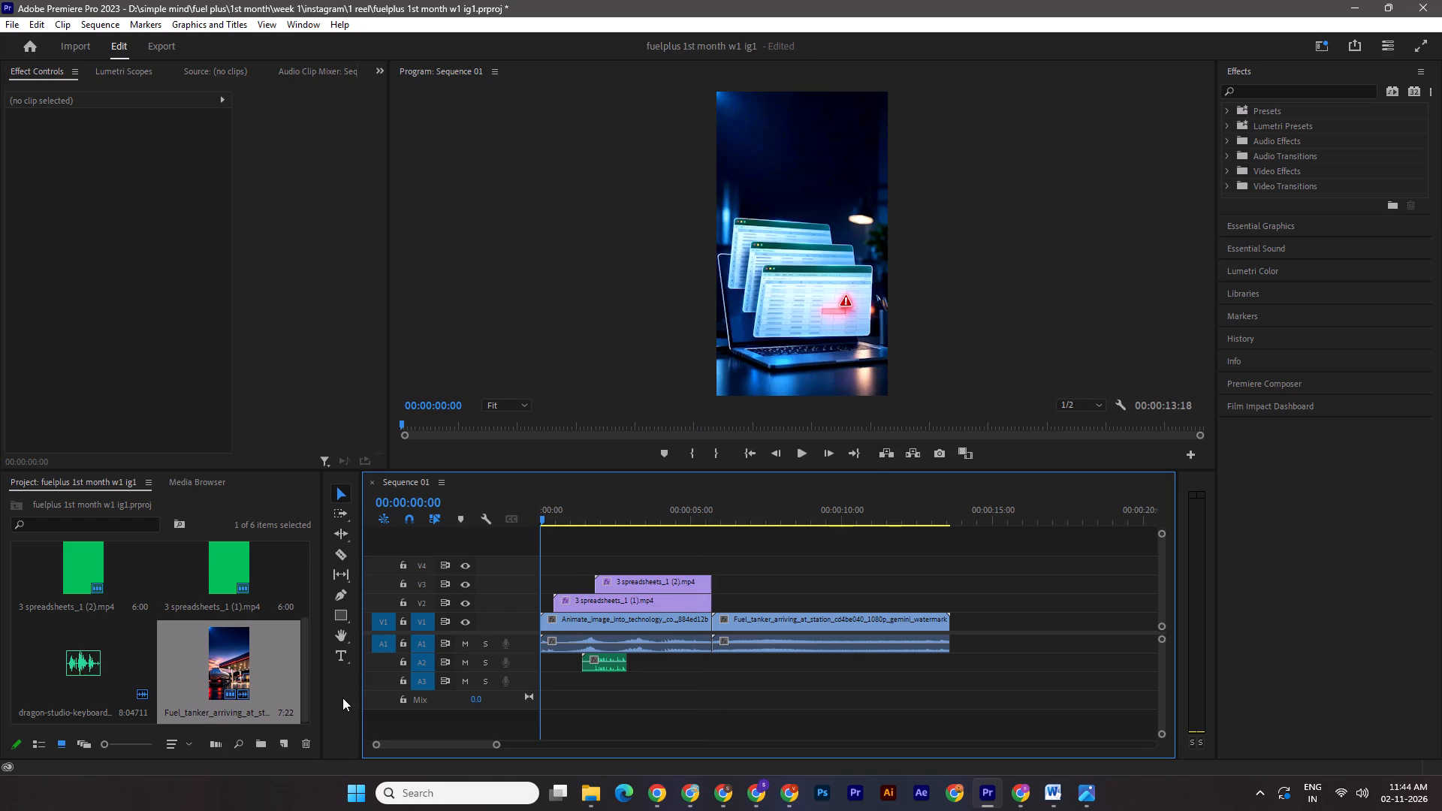
key("ctrl+s")
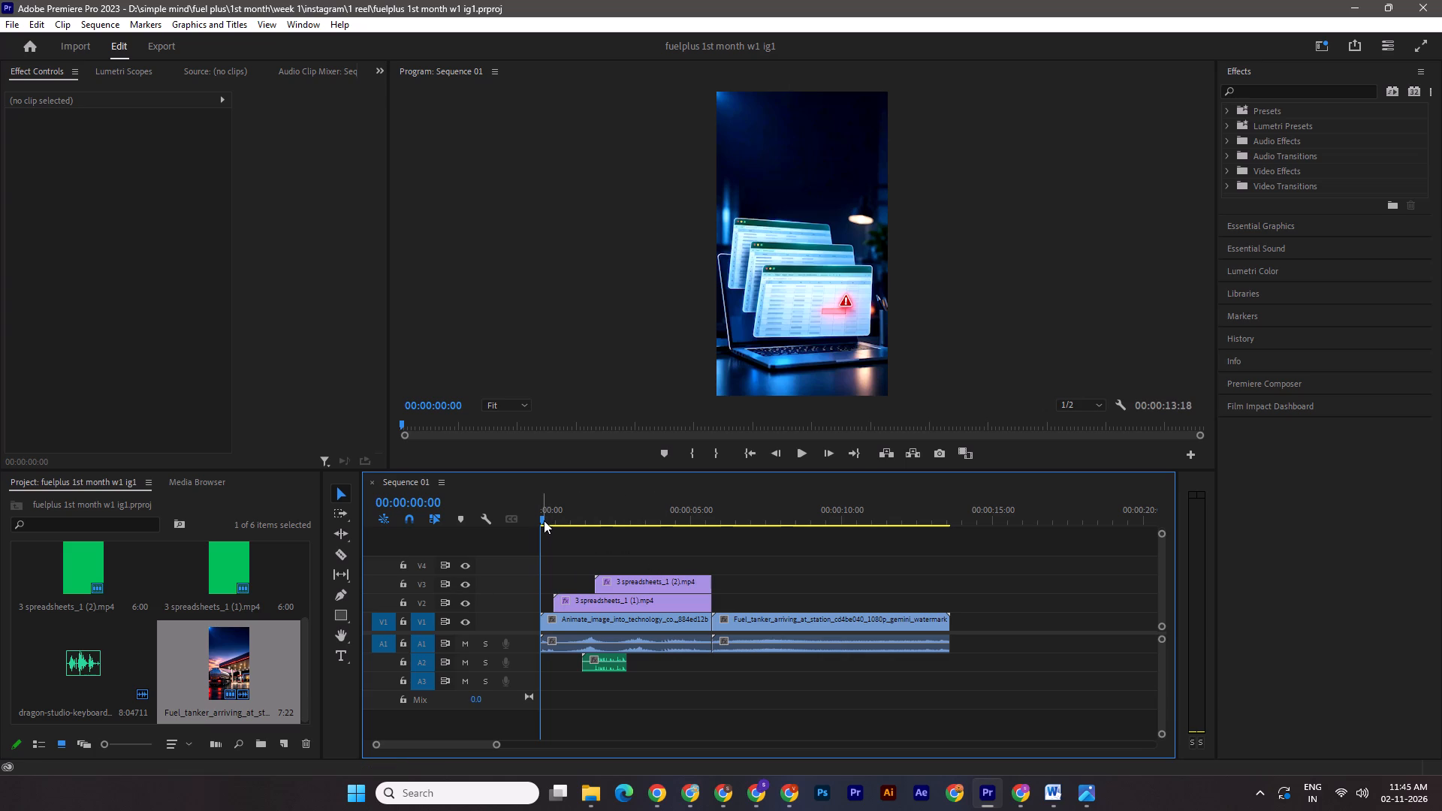
Play the sequence from the start into the fuel tanker scene and check its timing against the Reel 1 beat table in Word.
left_click_drag(544, 520, 557, 525)
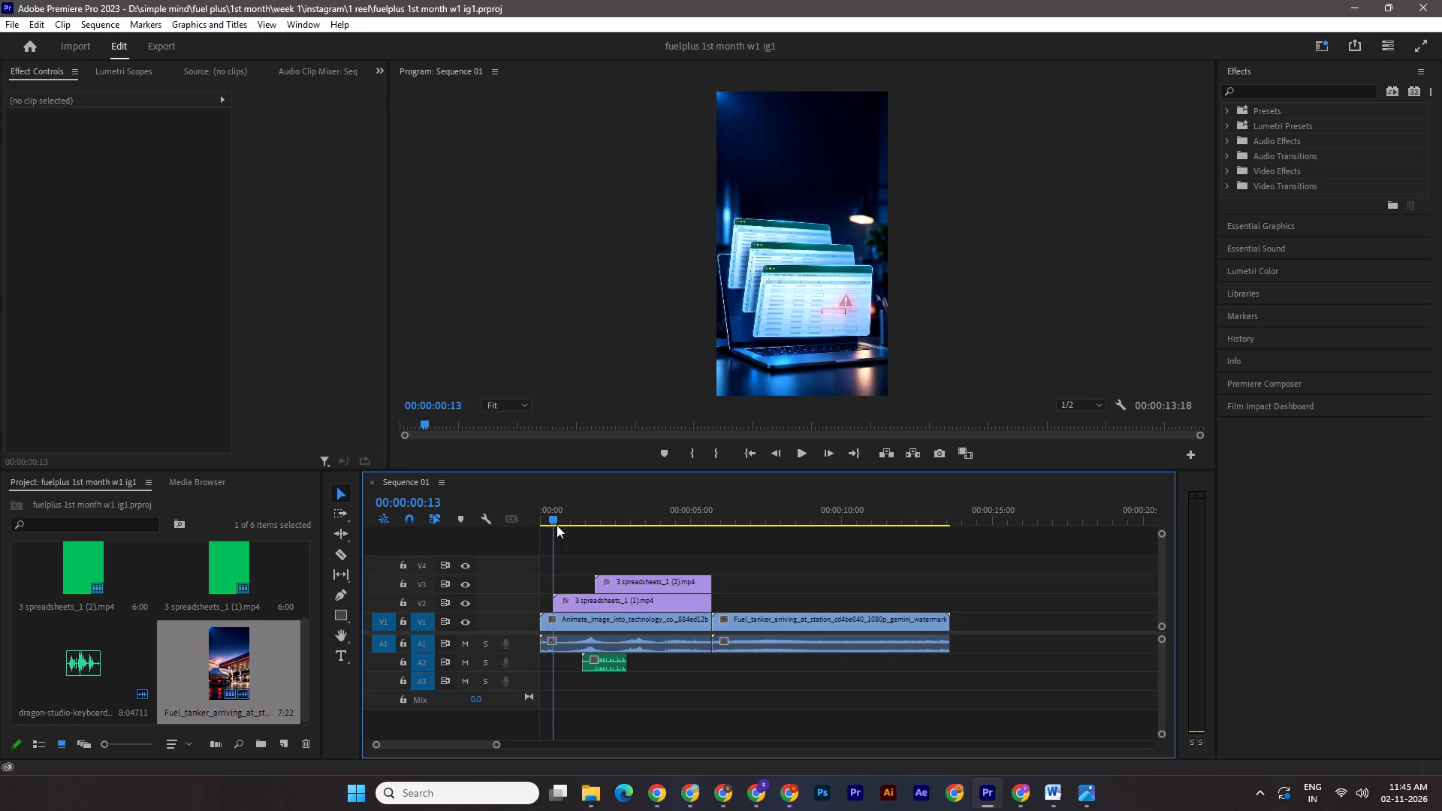
left_click_drag(557, 525, 526, 525)
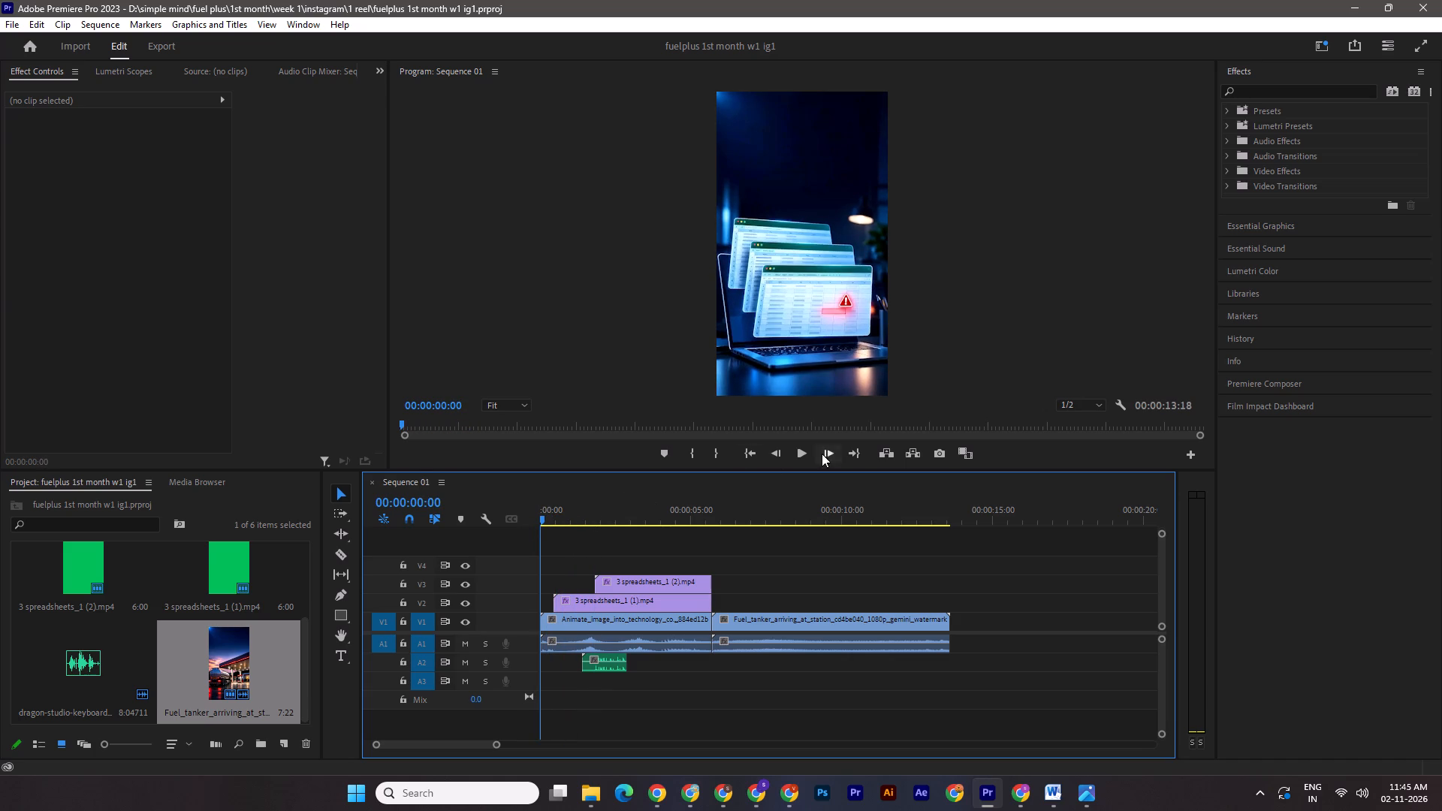
left_click(801, 449)
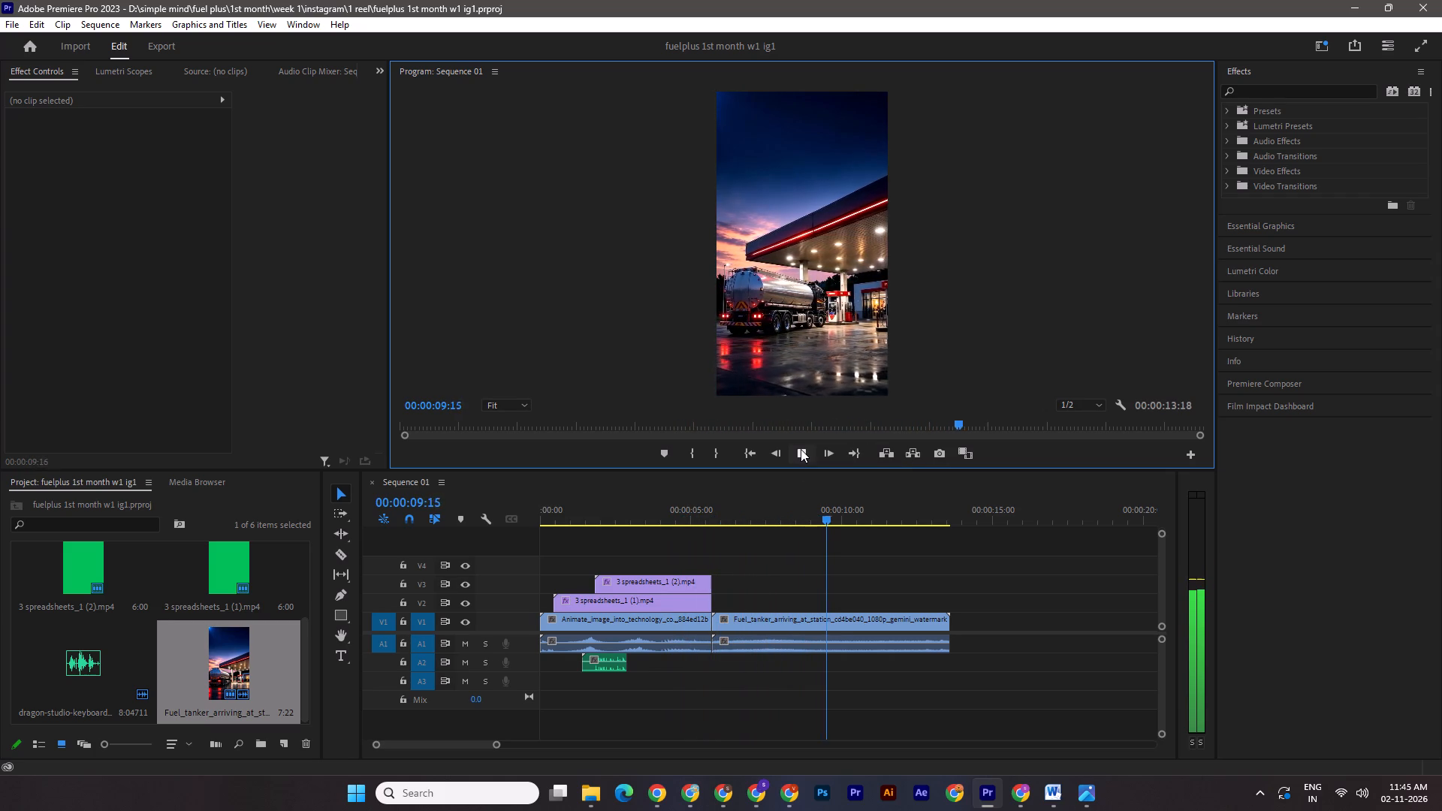
left_click(801, 449)
left_click(1045, 791)
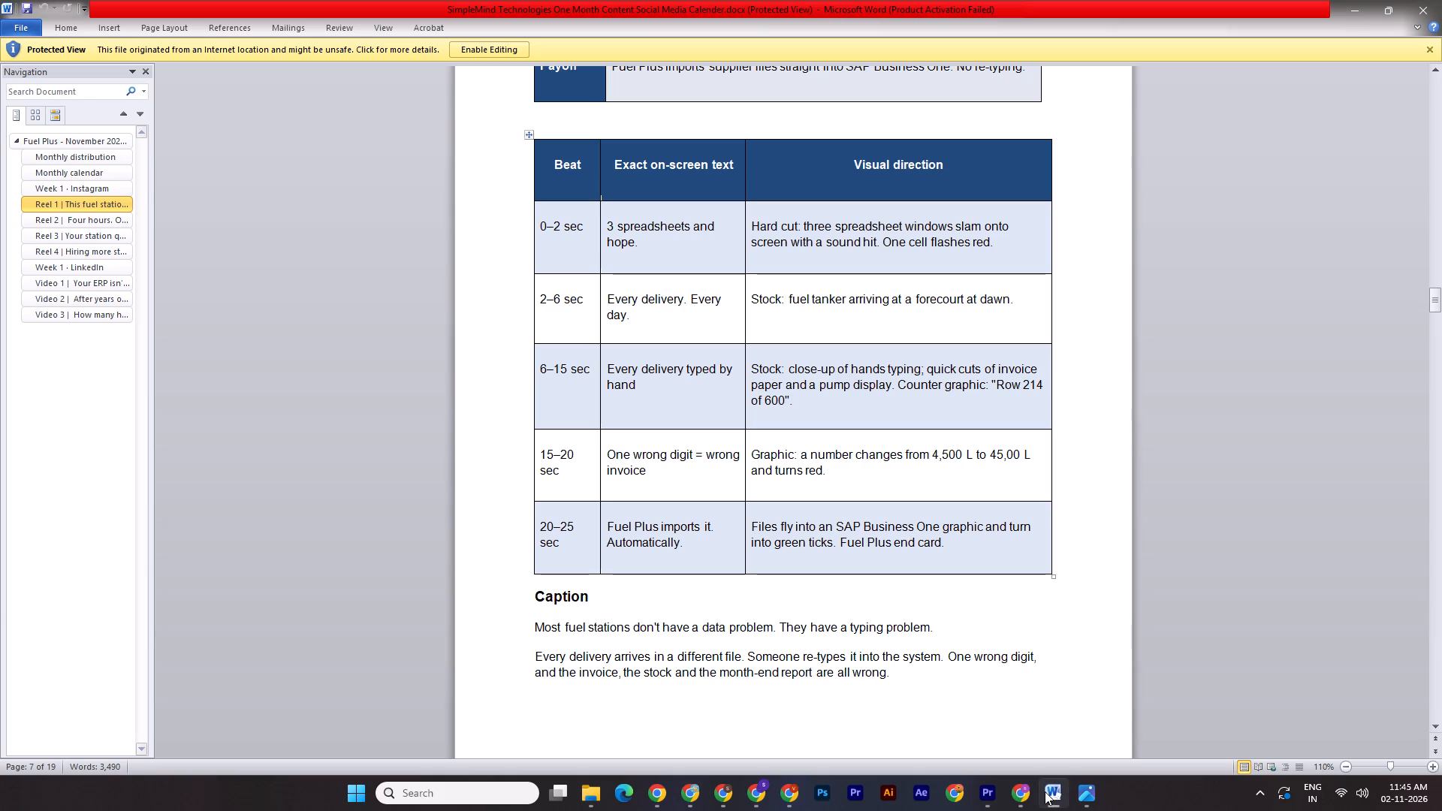
left_click(1045, 791)
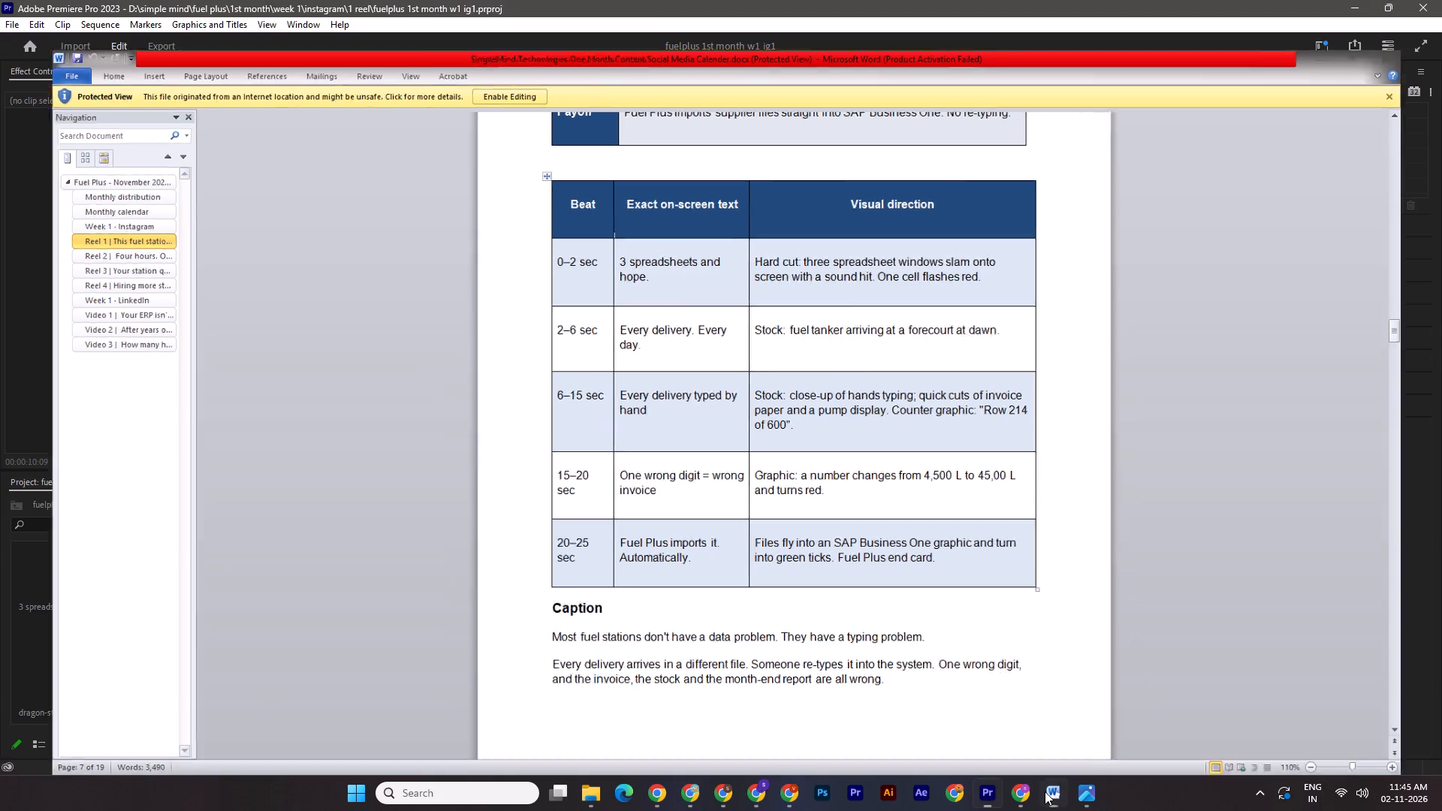
left_click_drag(848, 514, 535, 524)
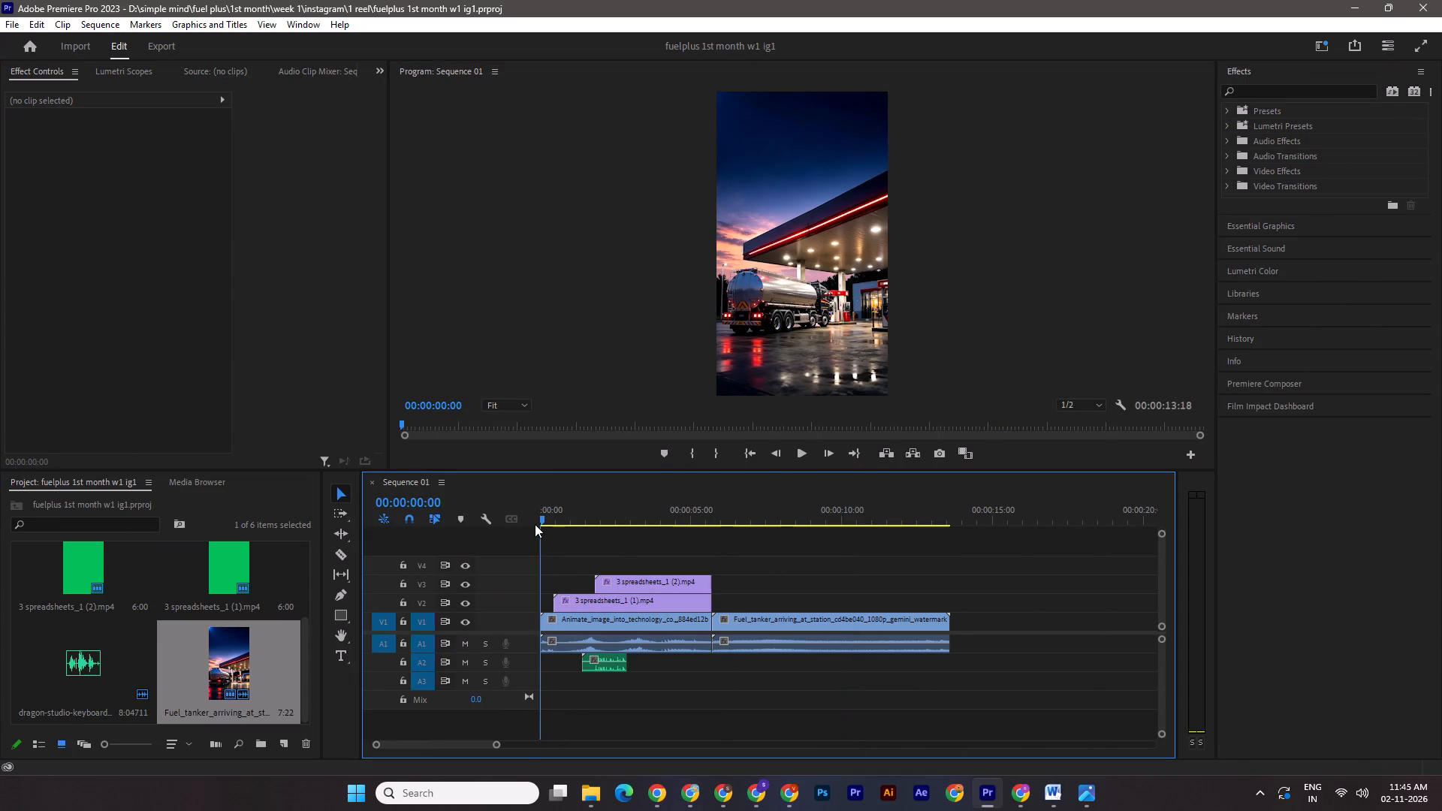
left_click_drag(535, 524, 436, 529)
left_click(801, 455)
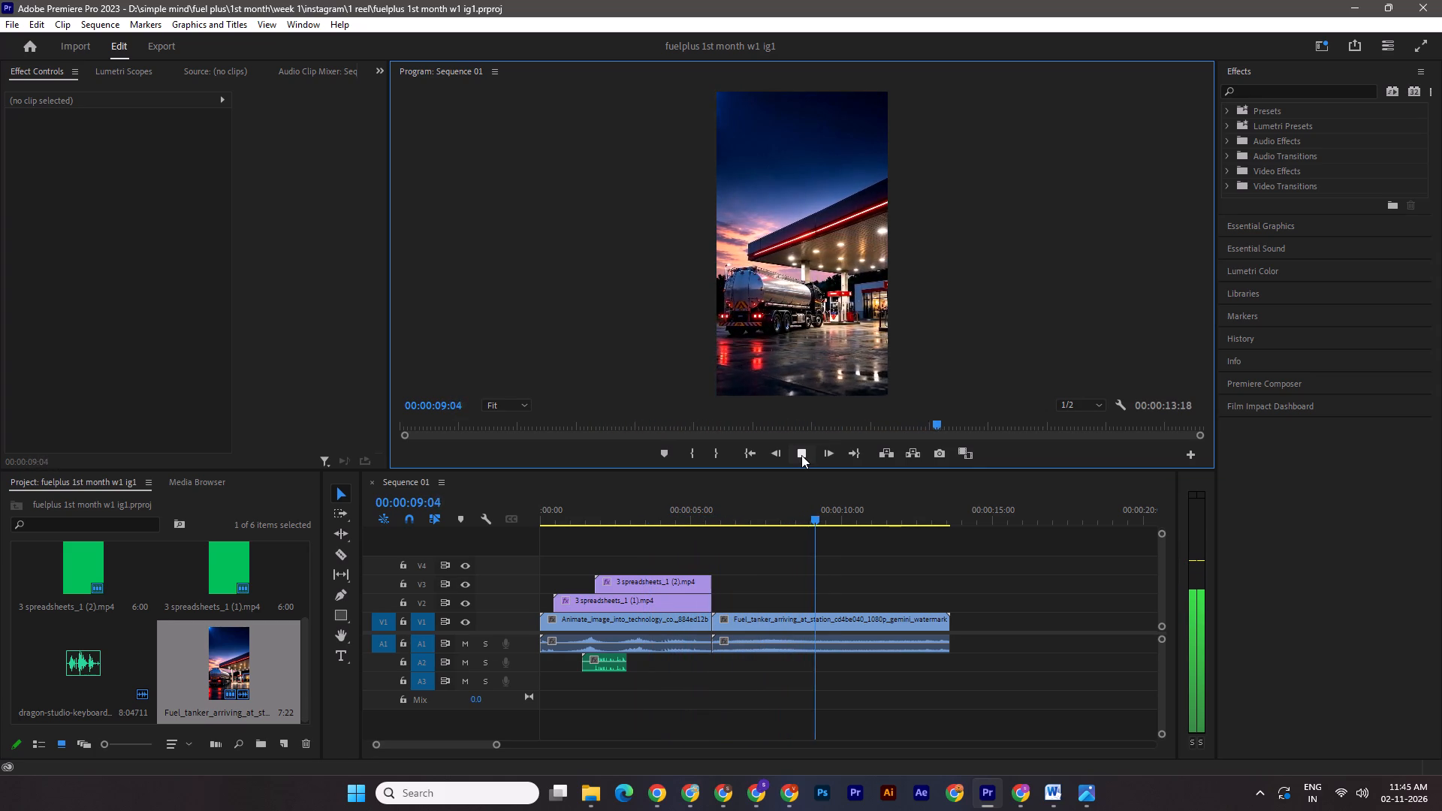
left_click(801, 455)
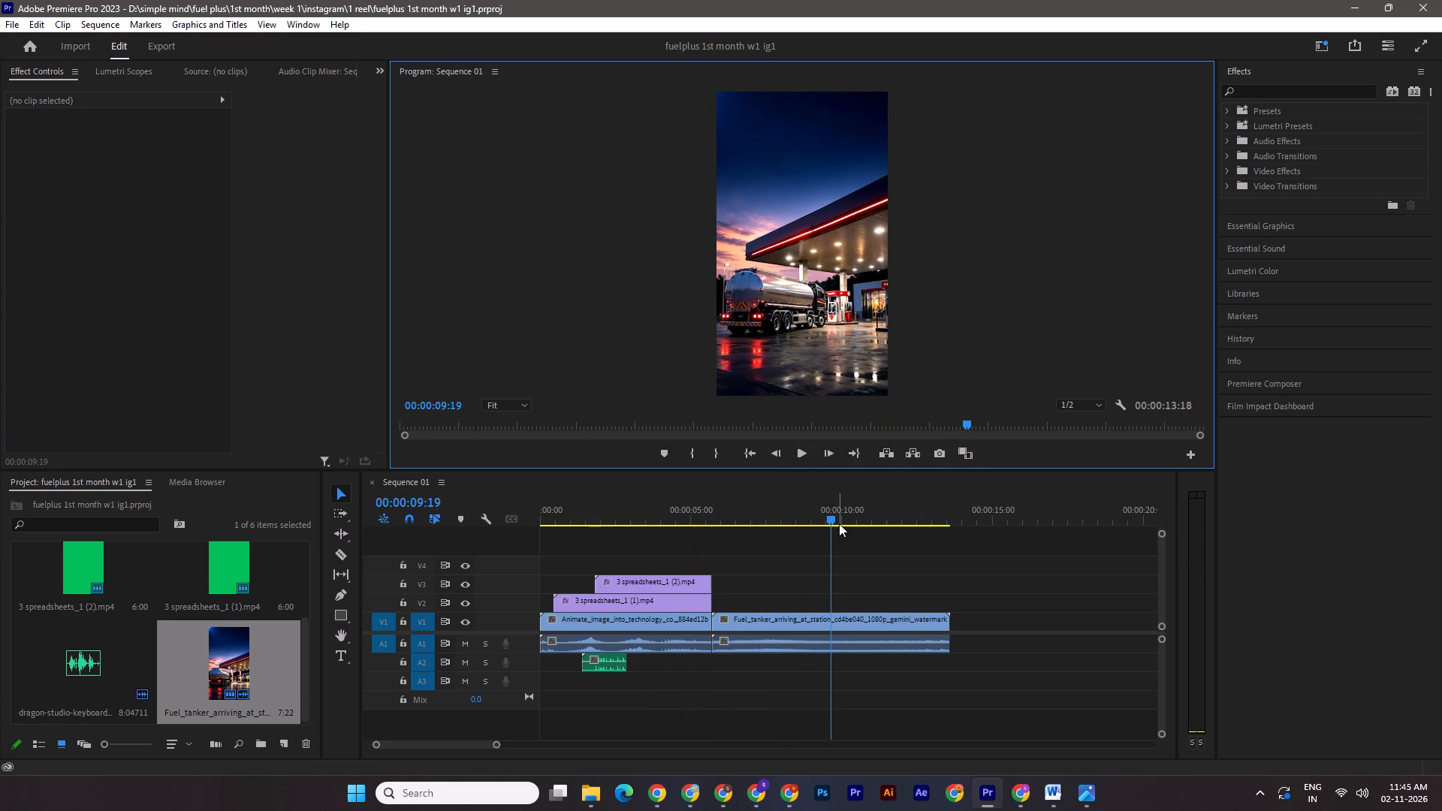
Add a sequence marker at 00:00:09:00, within the fuel tanker scene.
key("Left")
key("Left")
key("Left")
key("Left")
key("Left")
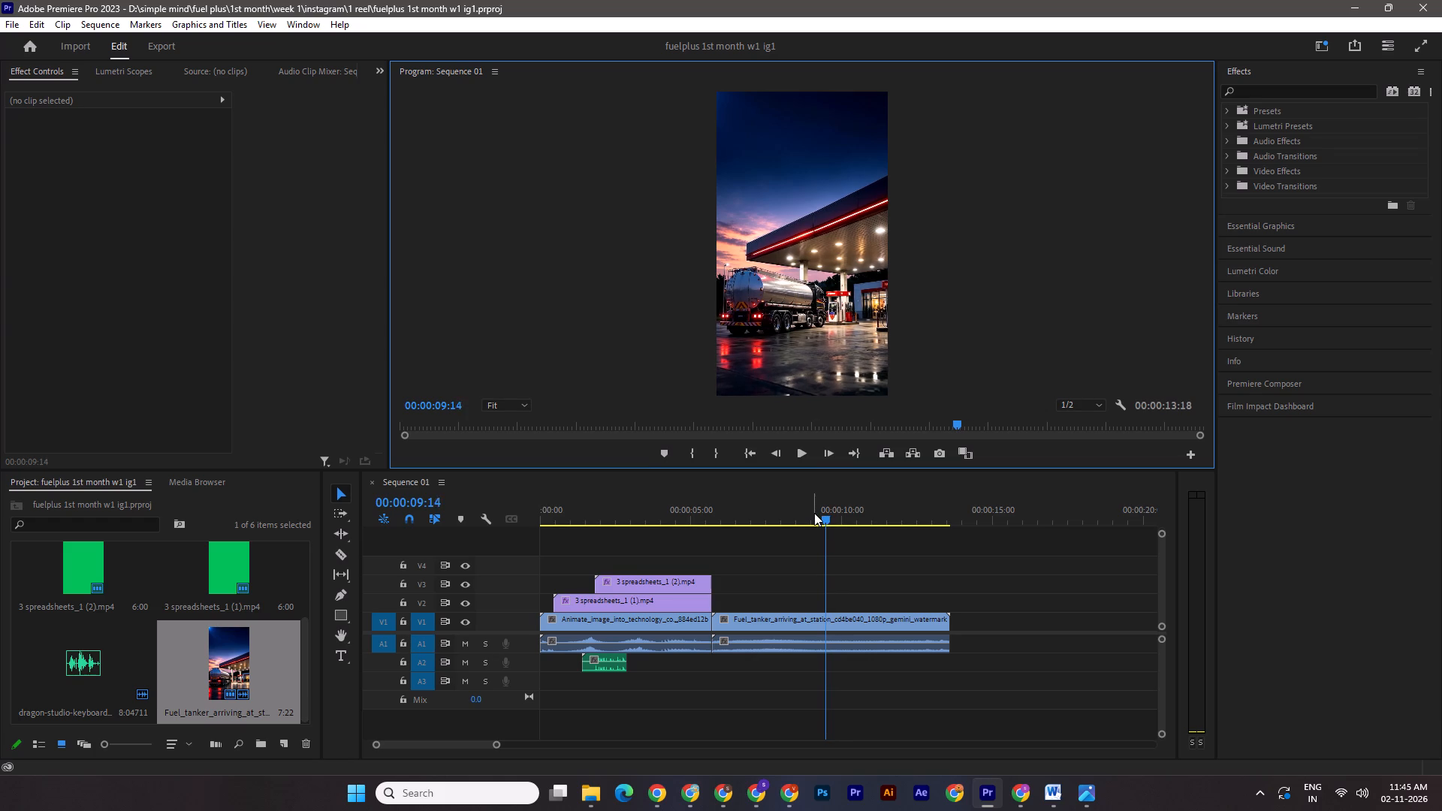
key("Left")
key("Left")
key("Left")
key("Left")
key("Left")
key("Left")
key("Left")
key("Left")
key("Left")
key("Left")
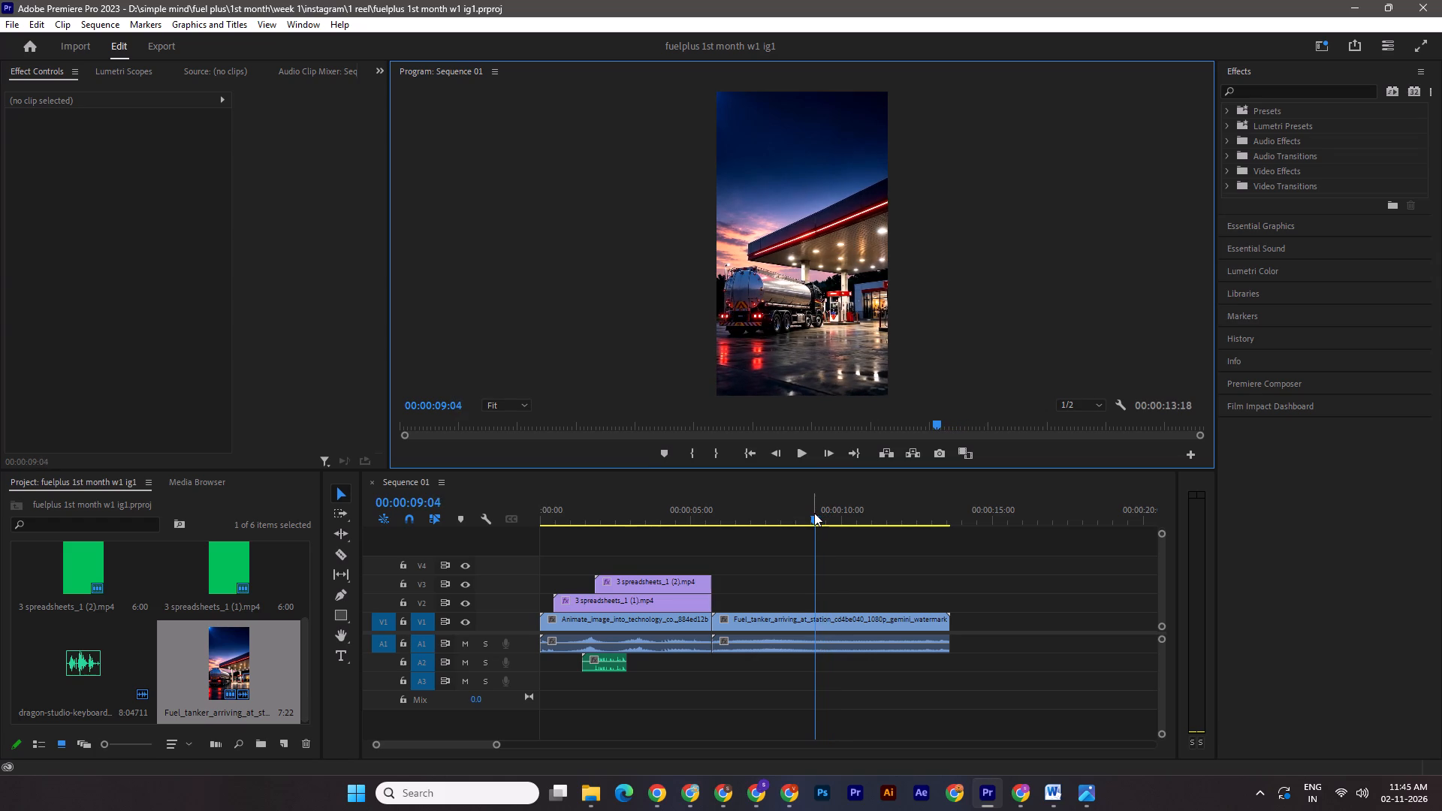
key("Left")
key("Left")
key("Left")
key("Left")
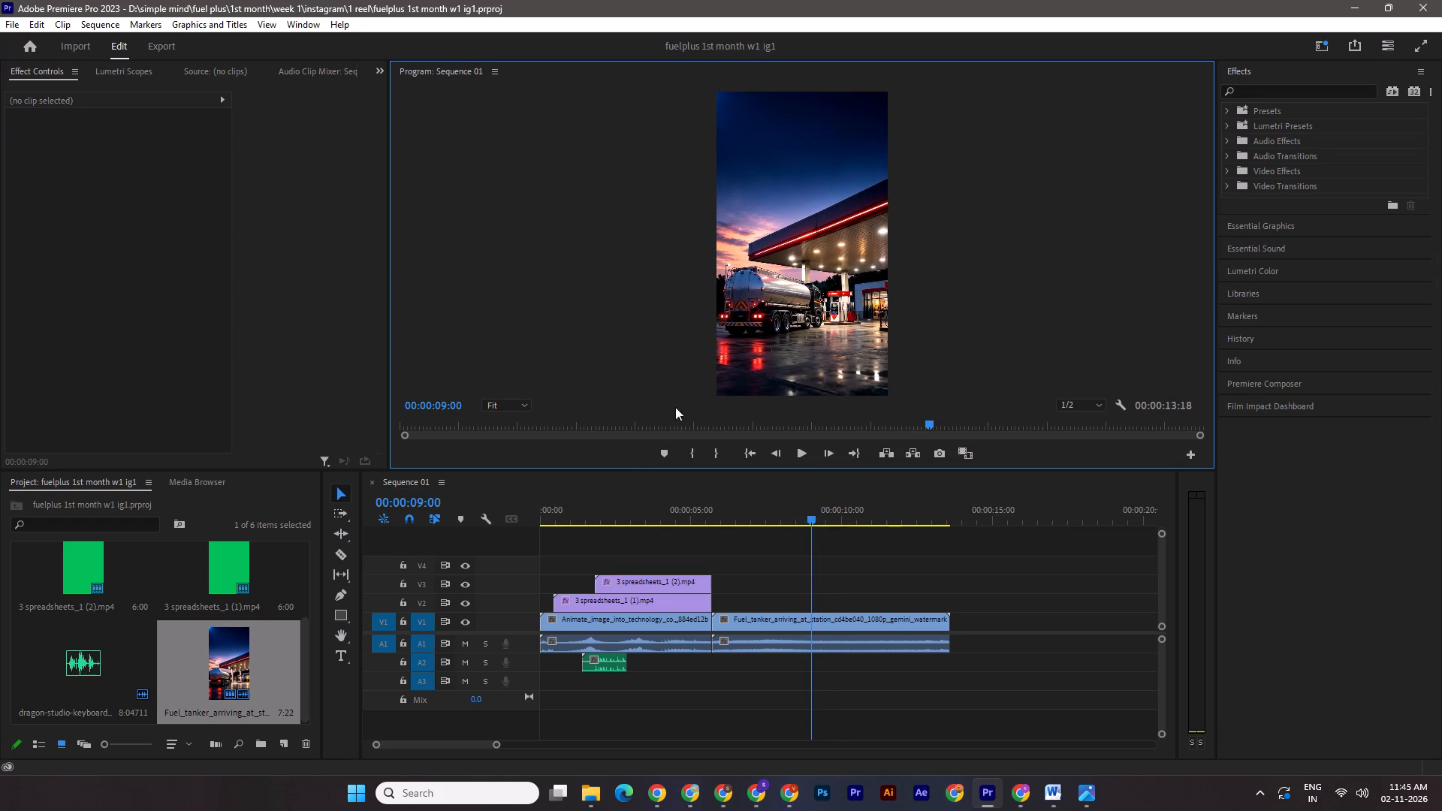
left_click(656, 451)
Trim the end of the fuel tanker clip to the marker at 00:00:09:00 and save the project.
left_click_drag(951, 620, 878, 618)
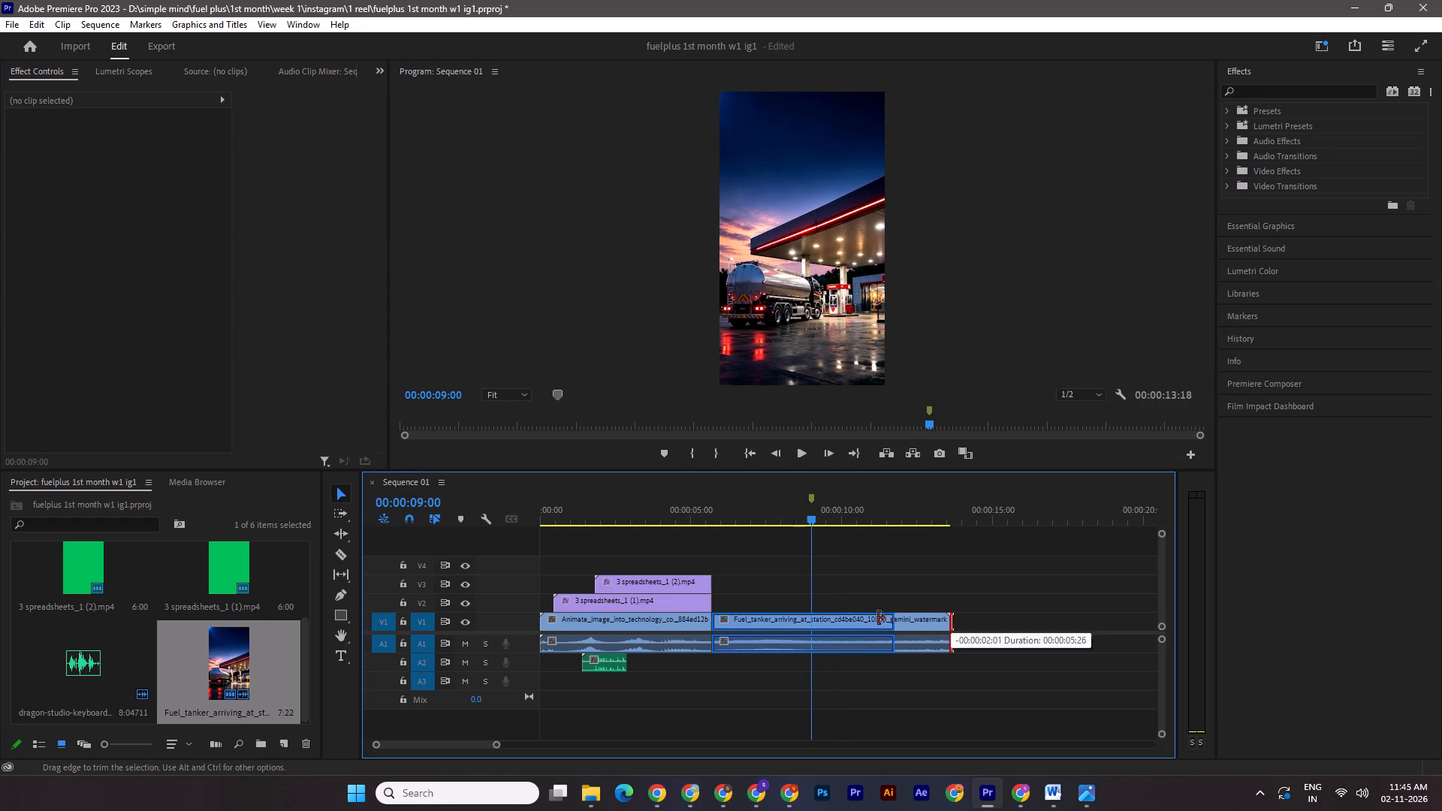
left_click_drag(878, 618, 812, 618)
key("ctrl+s")
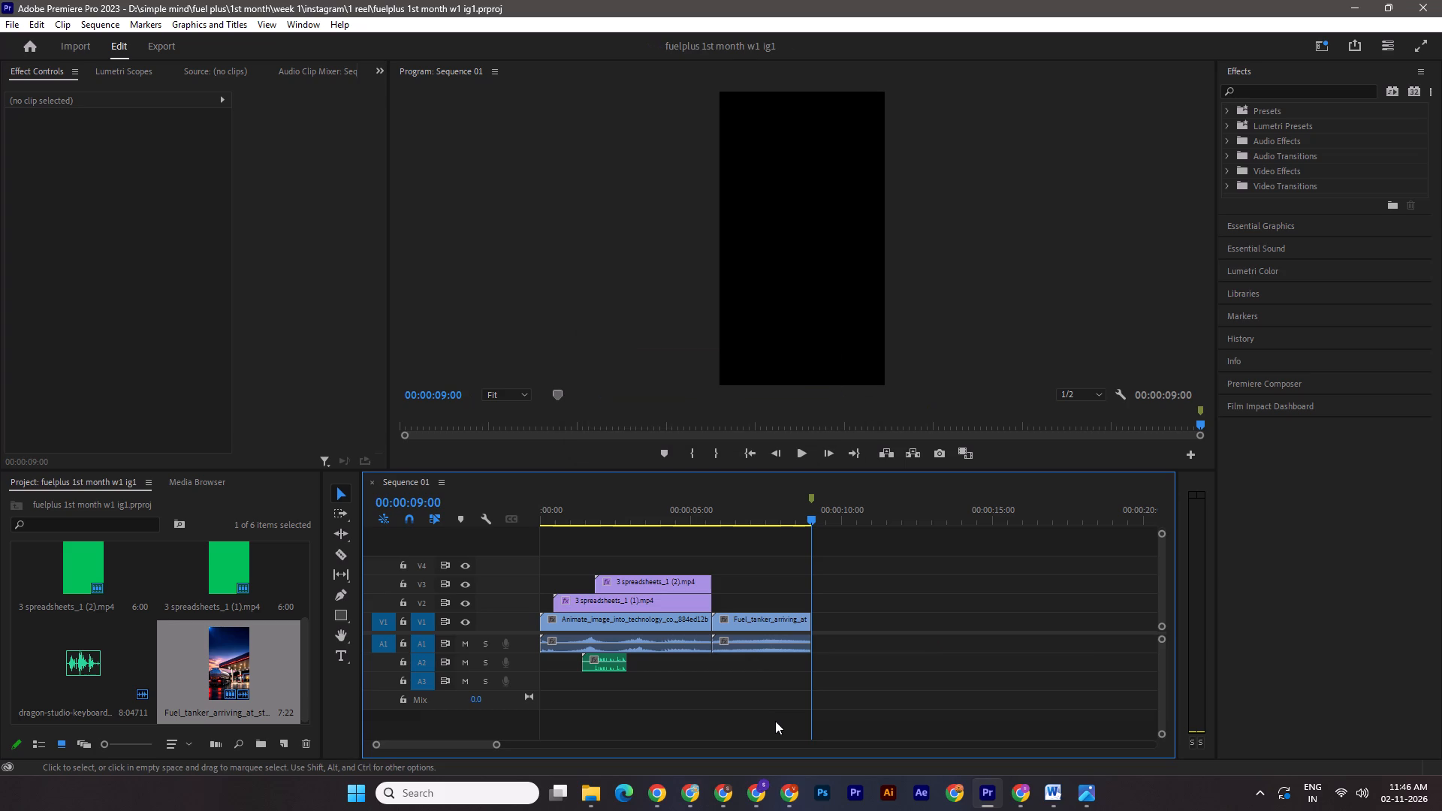
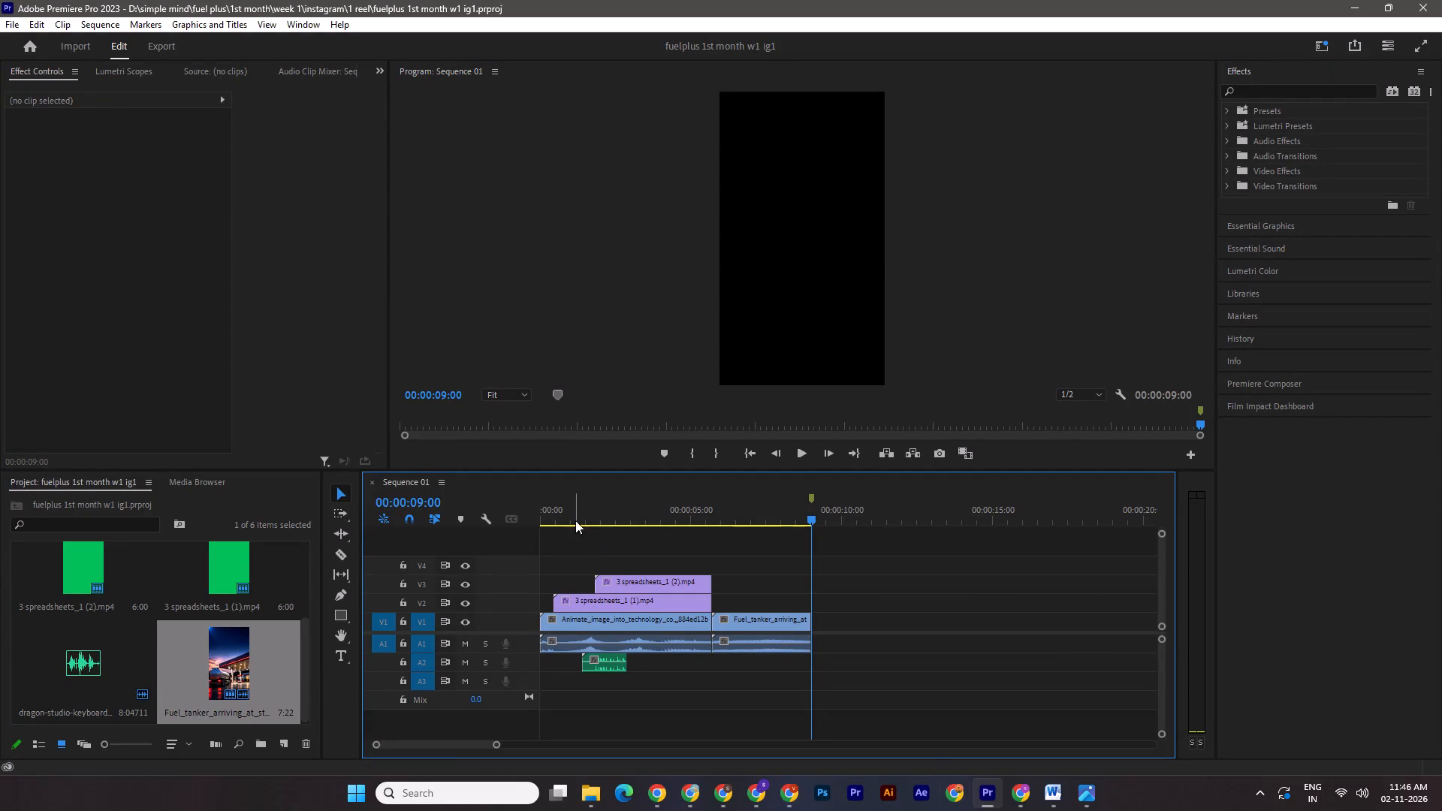
Play the sequence from the start, park at 00:00:07:10 in the fuel tanker scene and export that frame as a PNG to Downloads.
left_click_drag(569, 517, 518, 514)
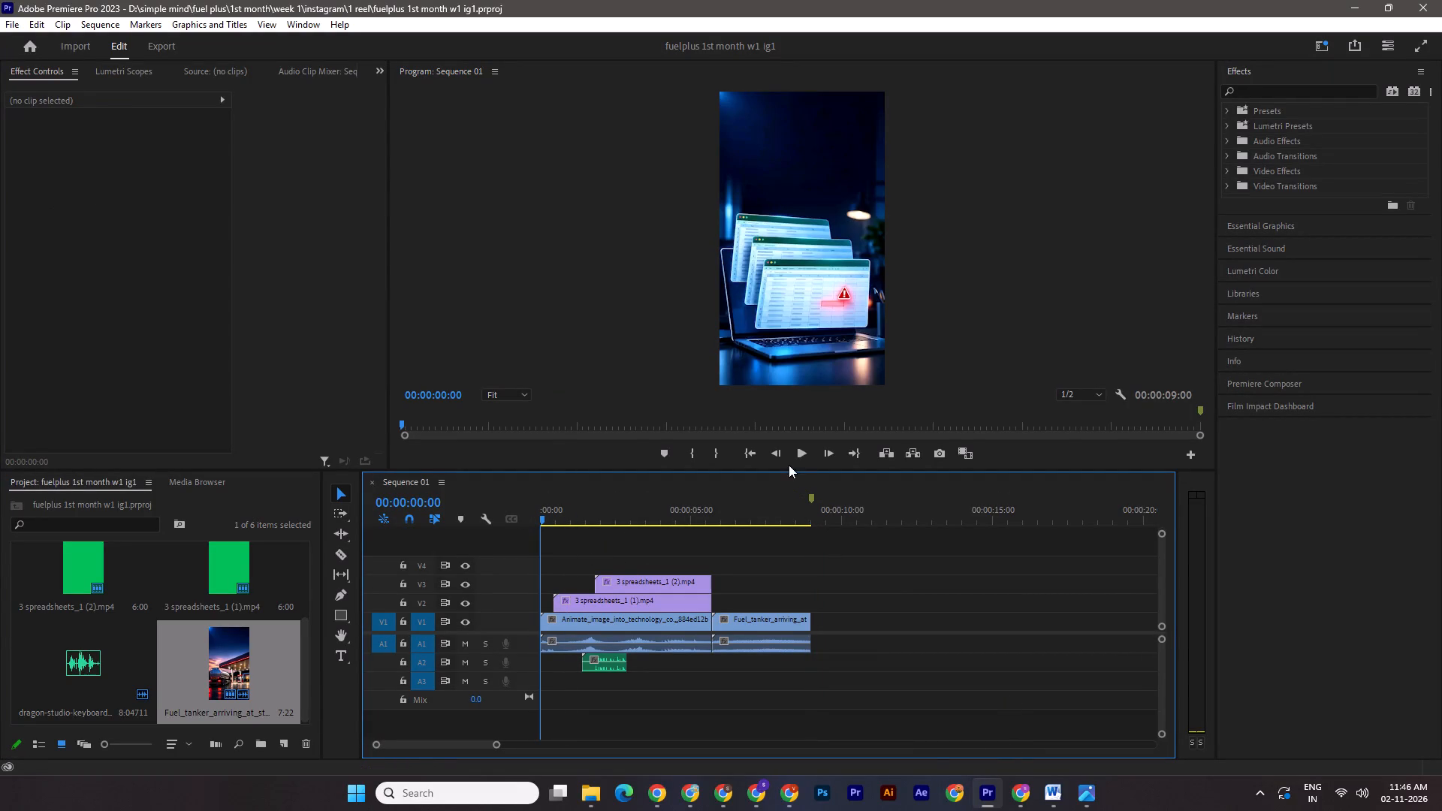
left_click(797, 454)
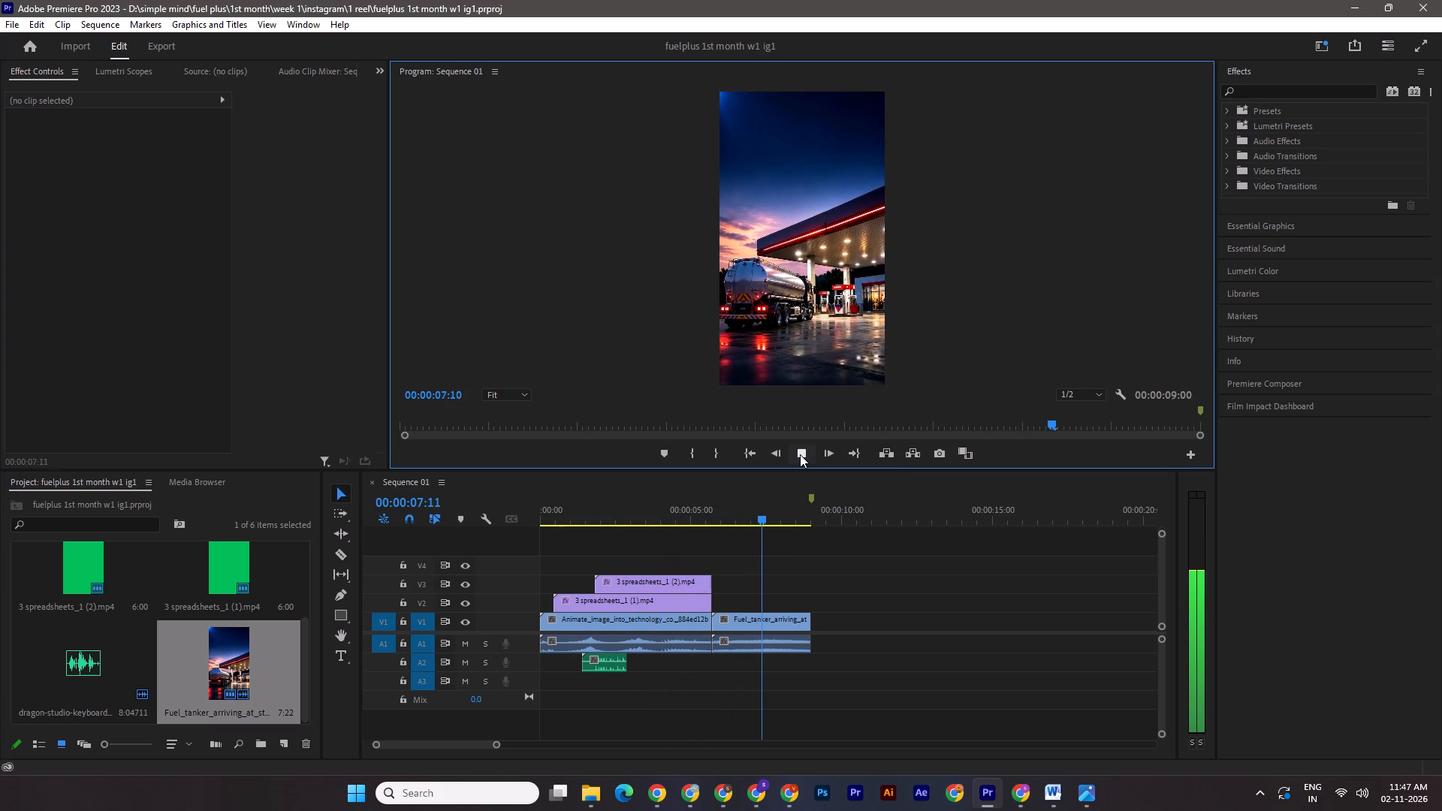
left_click(800, 454)
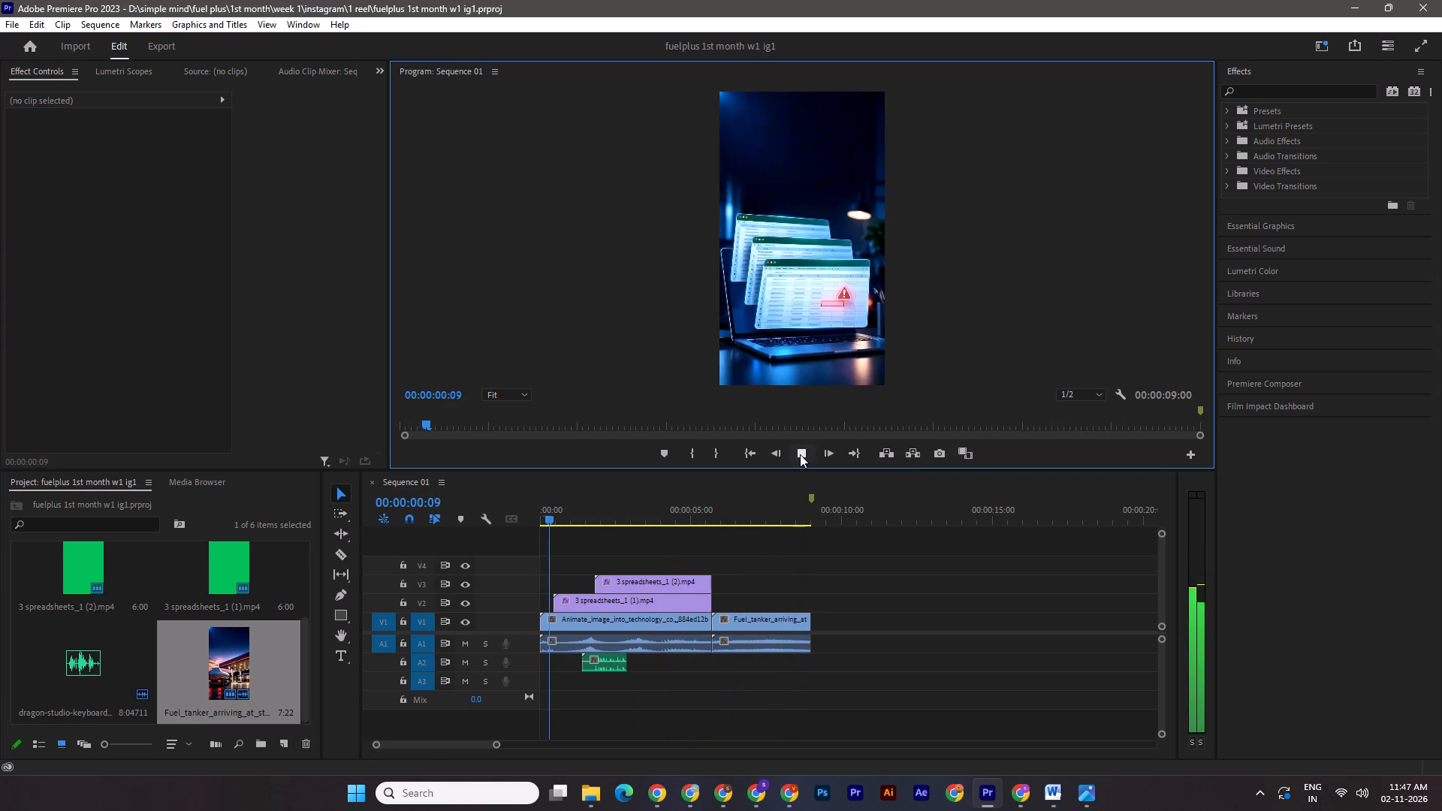
left_click(762, 517)
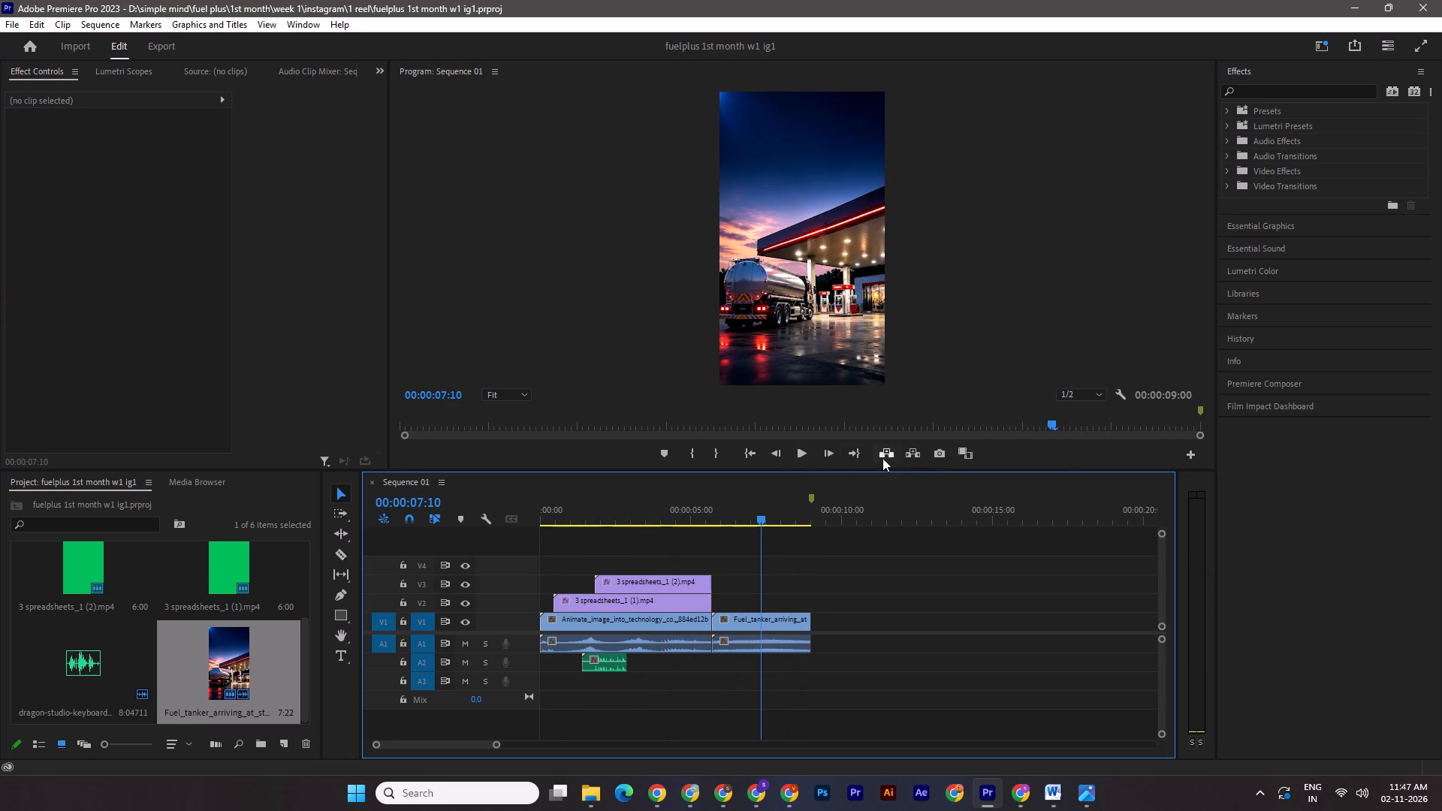
left_click(944, 451)
left_click(744, 462)
left_click(744, 457)
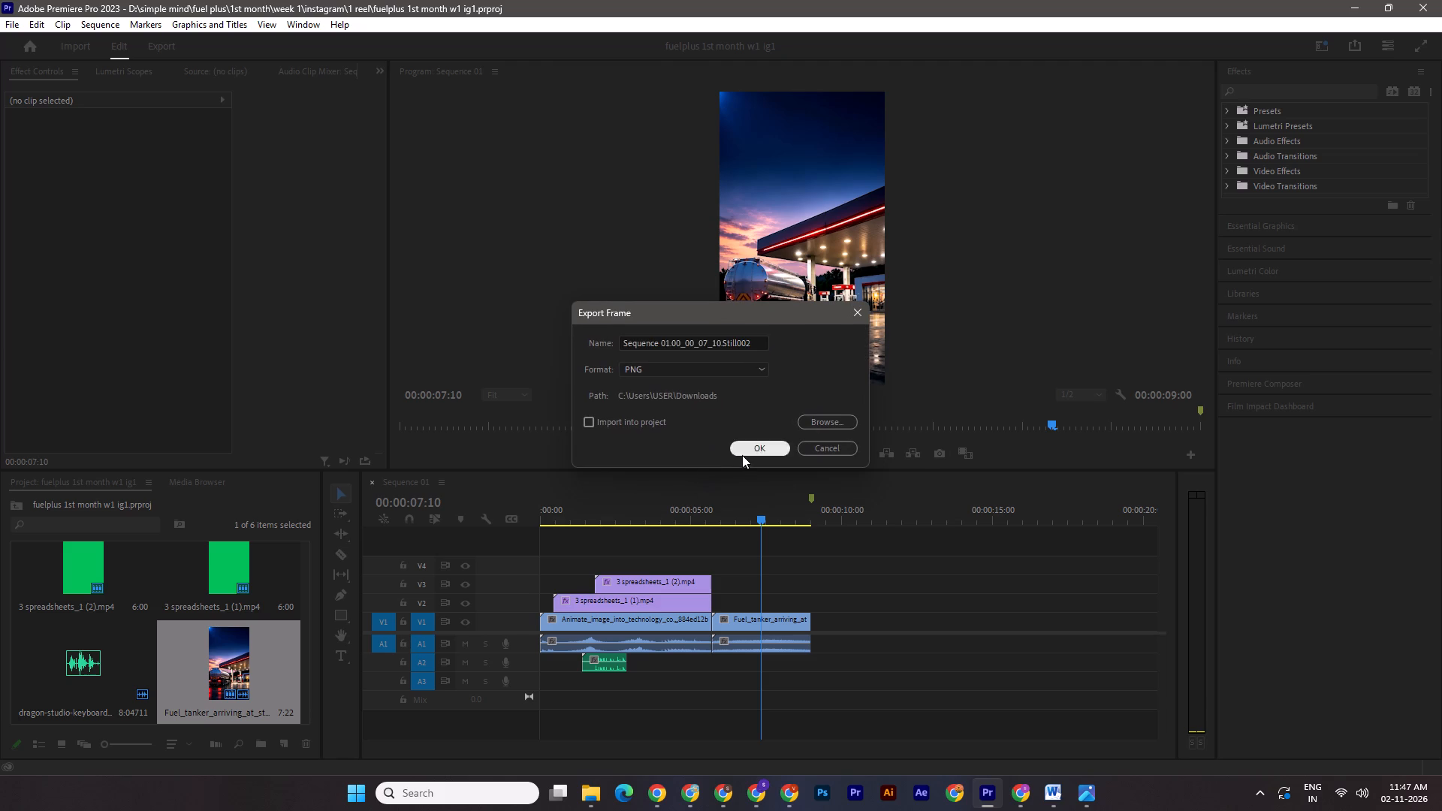
left_click(739, 454)
Switch to the 3 spreadsheets design in Canva, go to page 3 and upload the exported tanker still from Downloads.
left_click(723, 792)
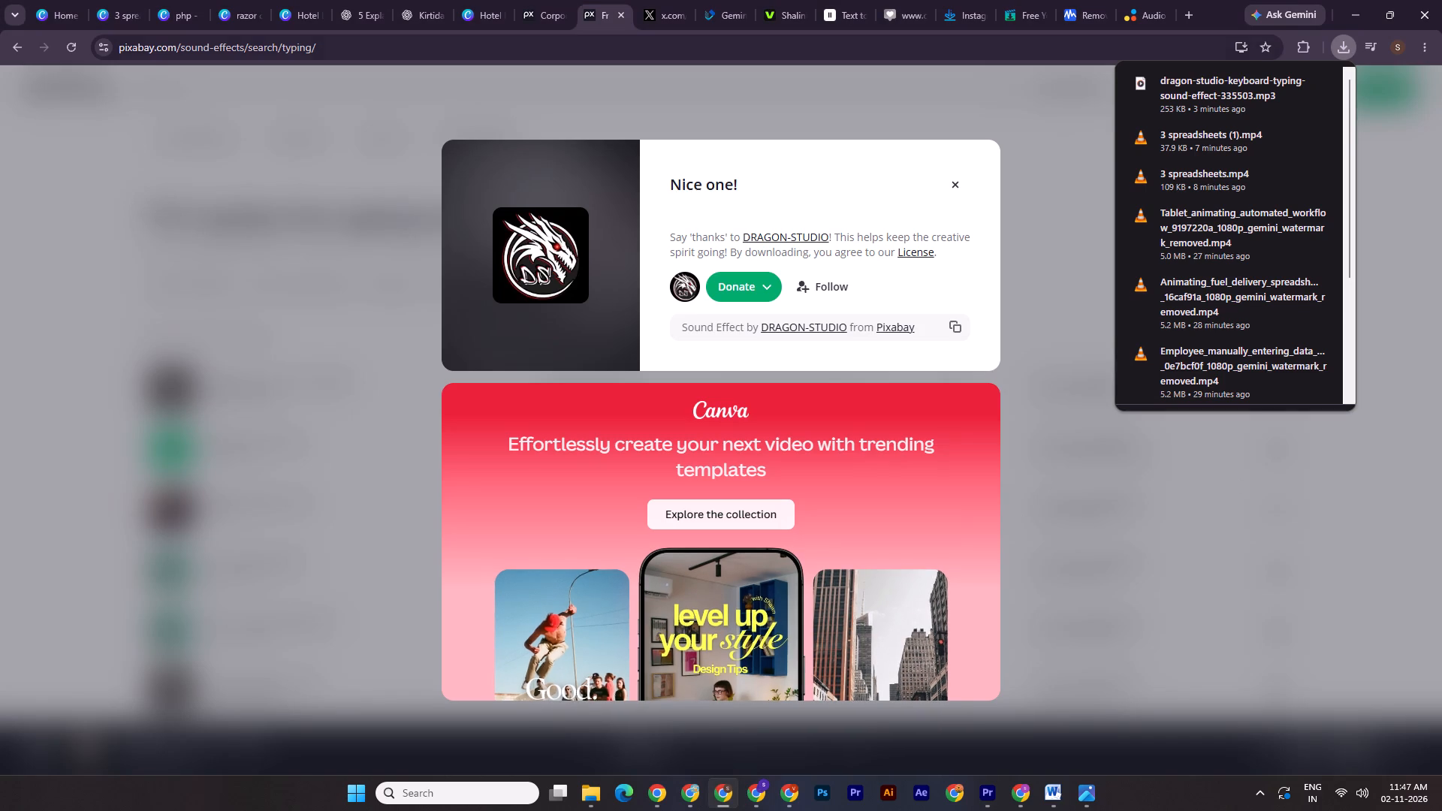
left_click(122, 0)
left_click(1061, 484)
left_click_drag(982, 737, 984, 729)
left_click(982, 711)
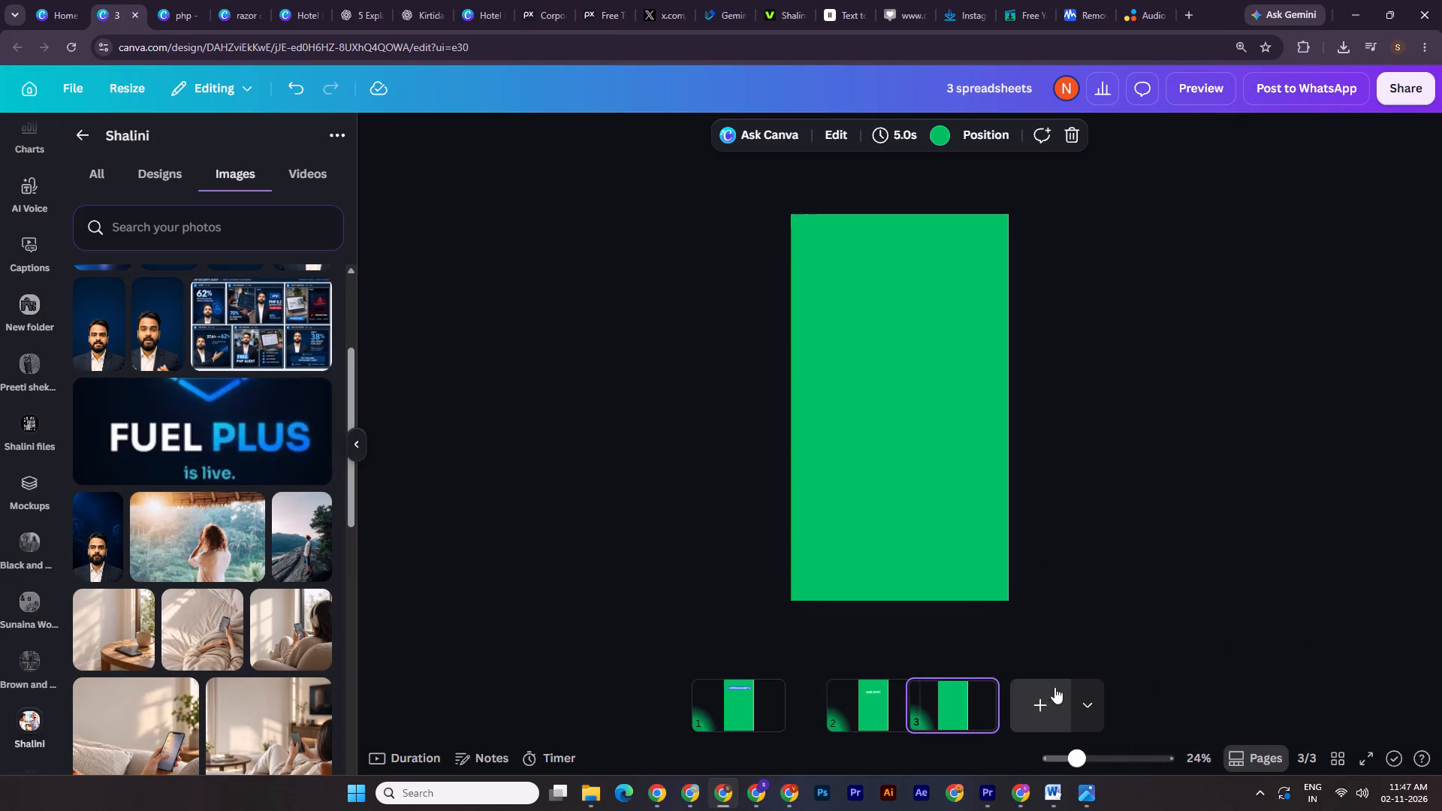
left_click(593, 802)
left_click(475, 740)
left_click_drag(176, 194, 180, 182)
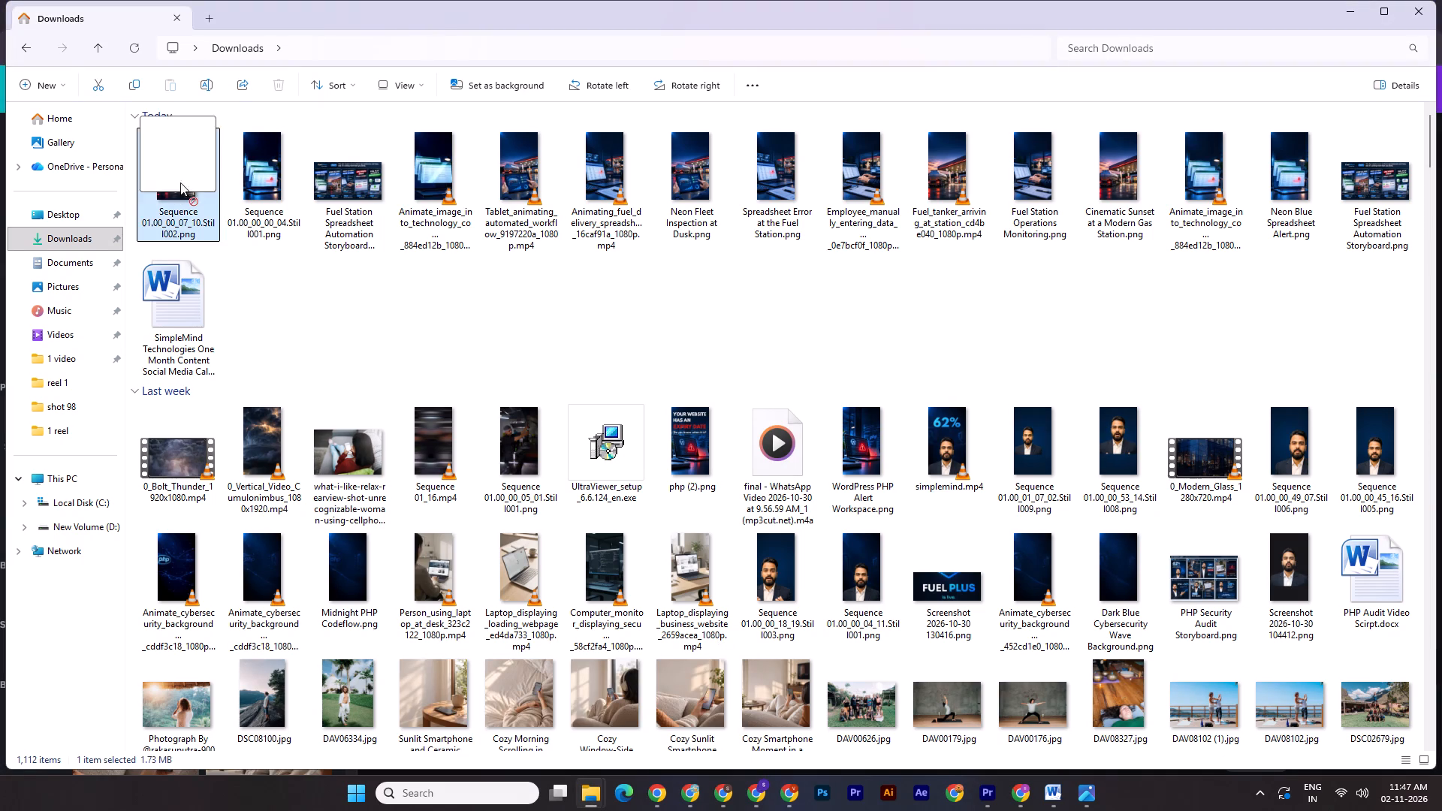
left_click_drag(180, 182, 231, 588)
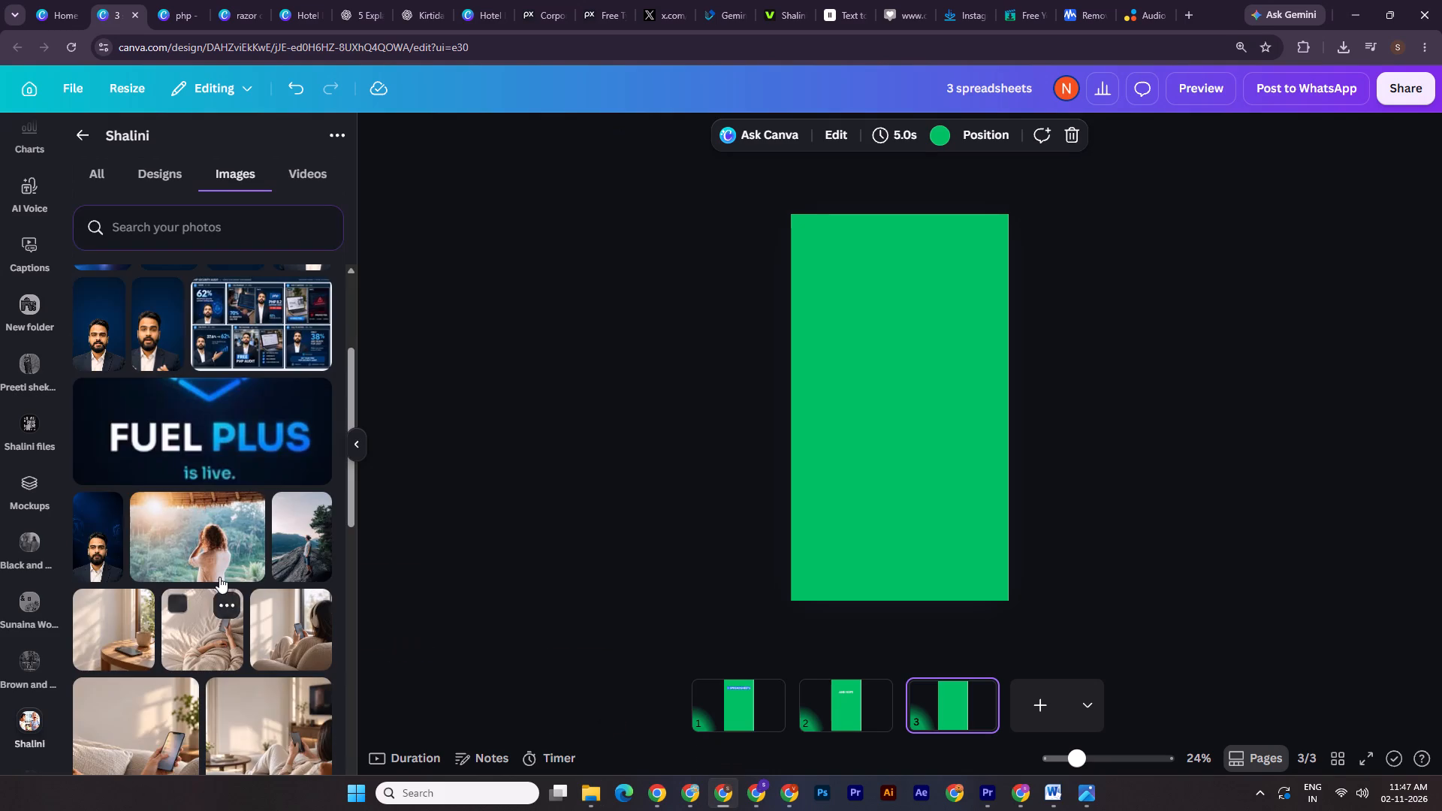
Add the uploaded fuel tanker still to page 3 and enlarge it to fill the whole page as a reference background.
scroll(155, 522, "up", 10)
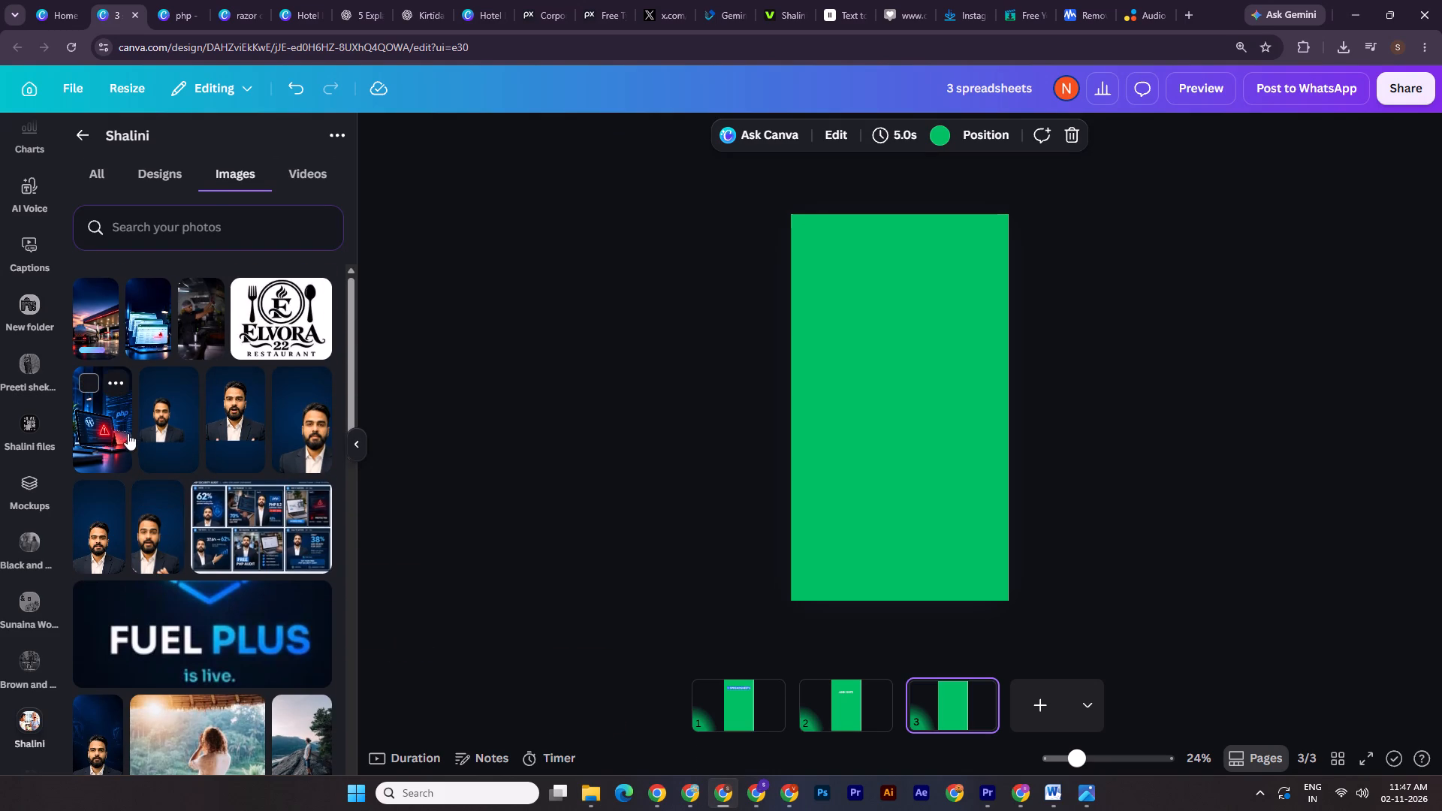
left_click(92, 338)
left_click_drag(894, 411, 862, 484)
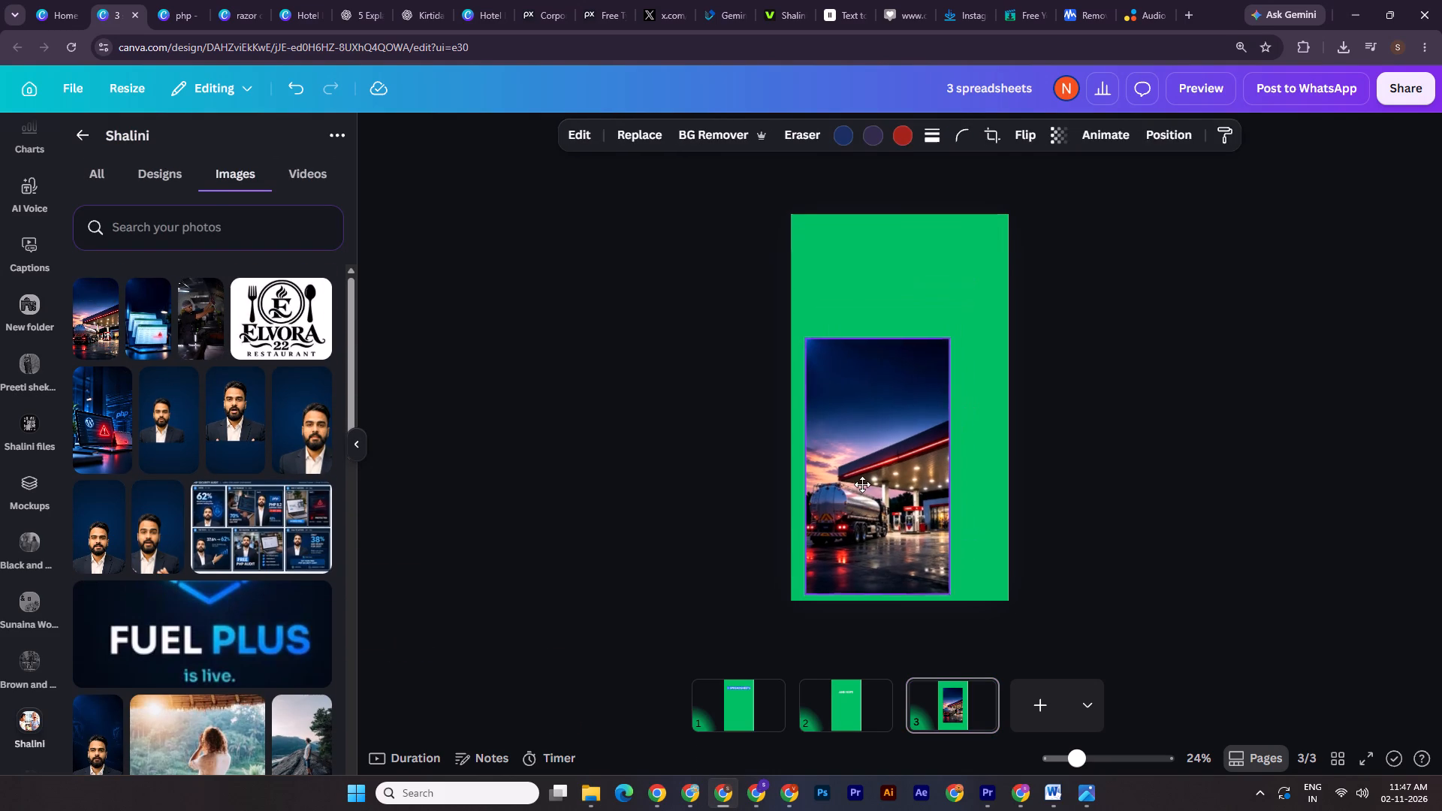
left_click_drag(862, 484, 861, 473)
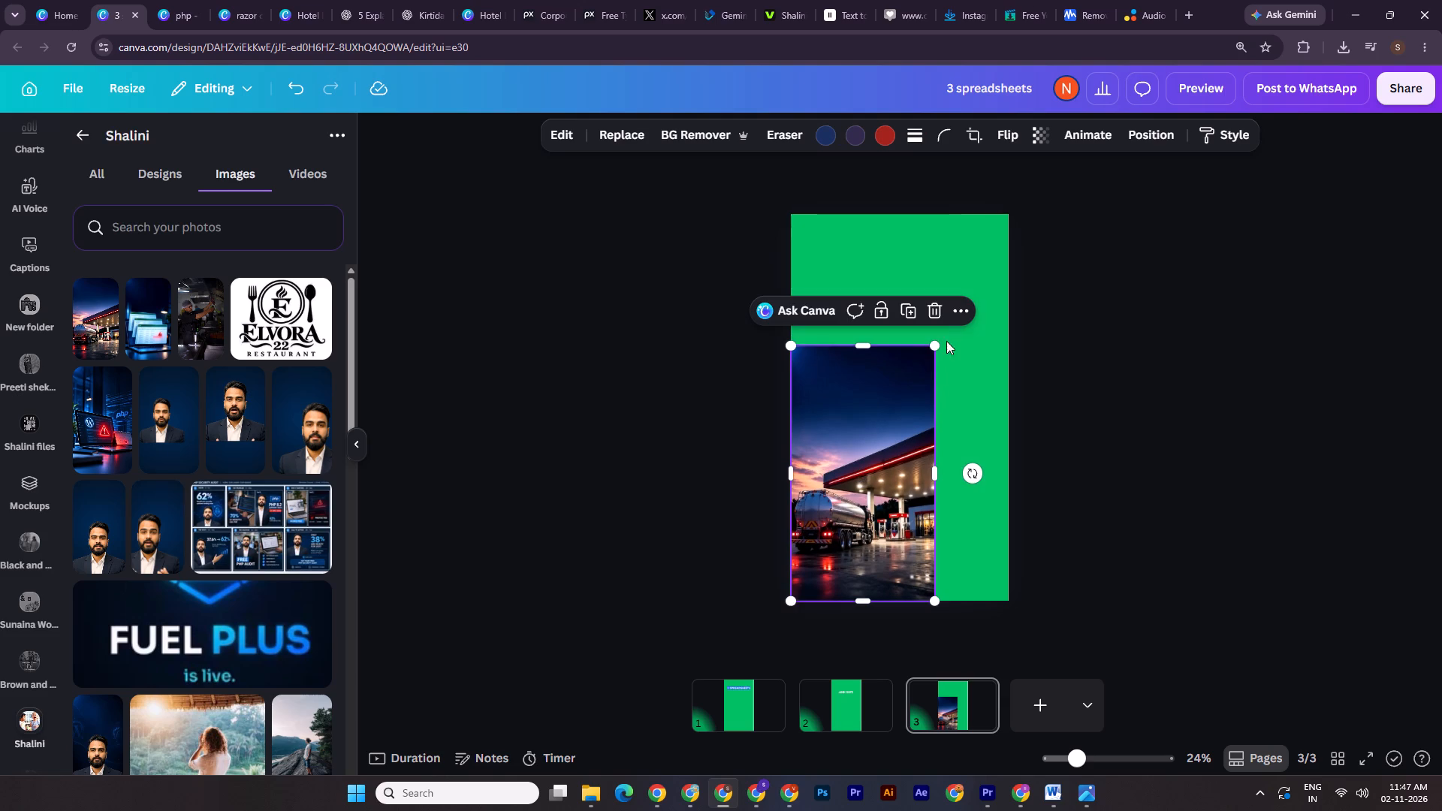
left_click_drag(936, 348, 1021, 224)
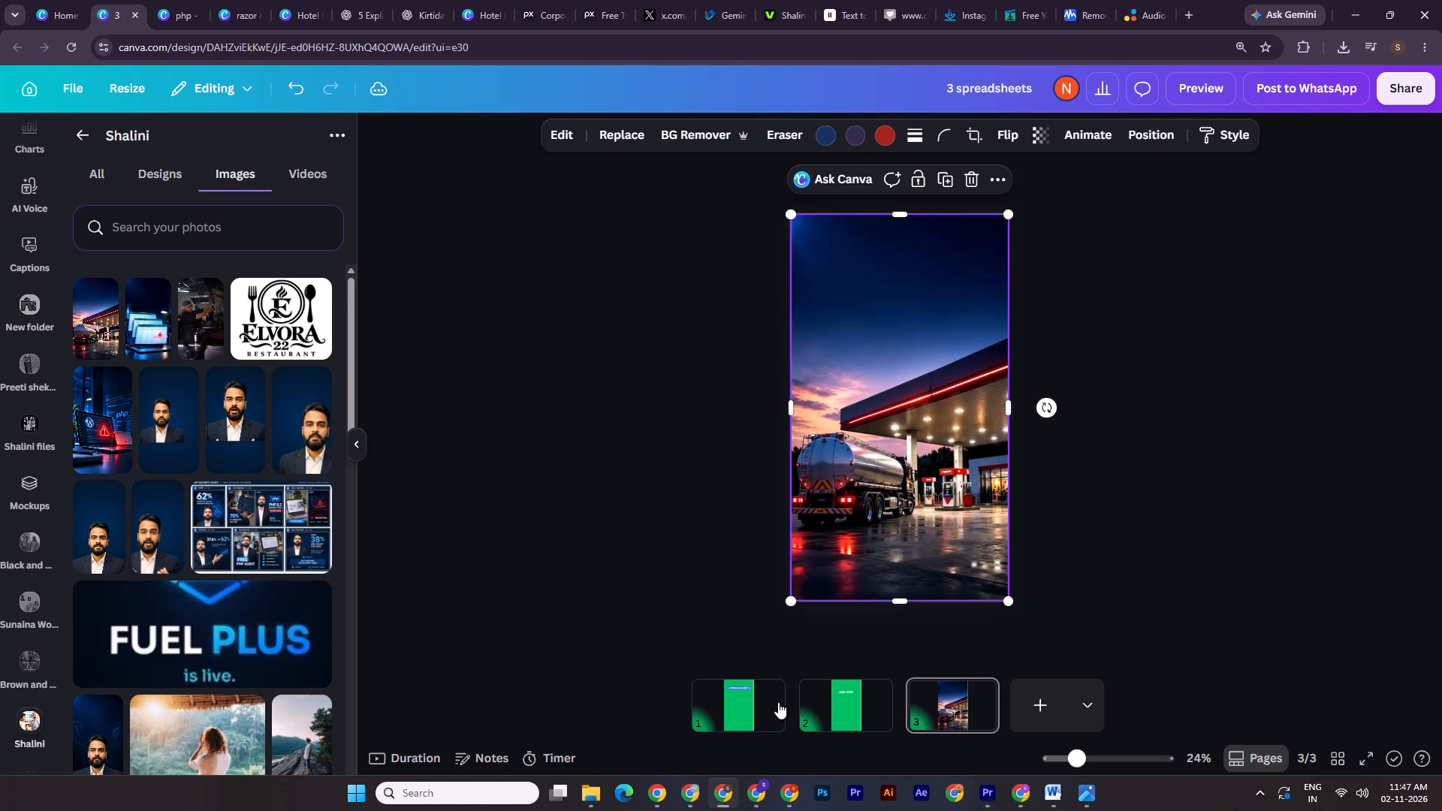
Copy the "3 SPREADSHEETS" text from page 1 onto page 3 and move it slightly lower over the tanker still.
left_click(771, 697)
left_click(949, 282)
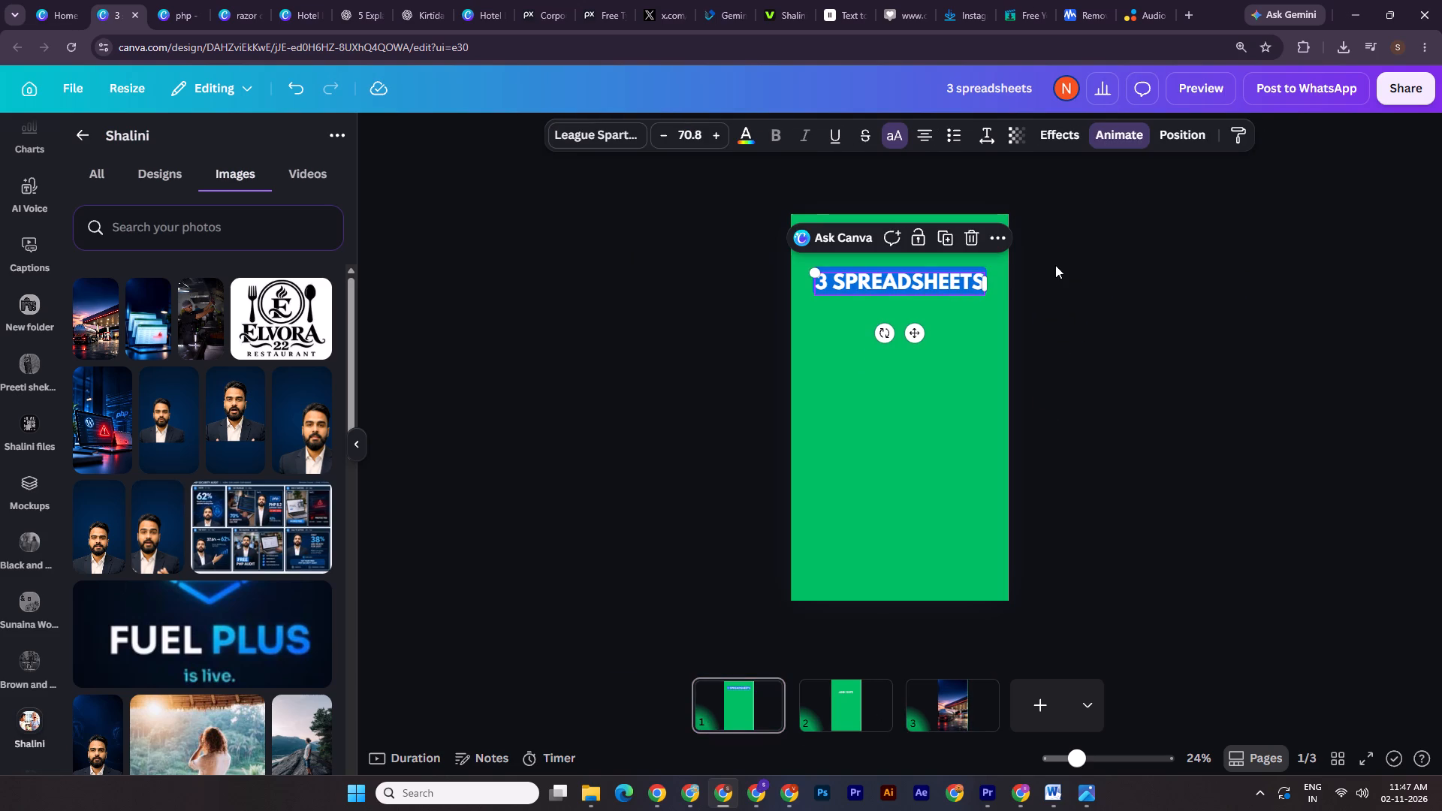
left_click_drag(1056, 264, 1009, 317)
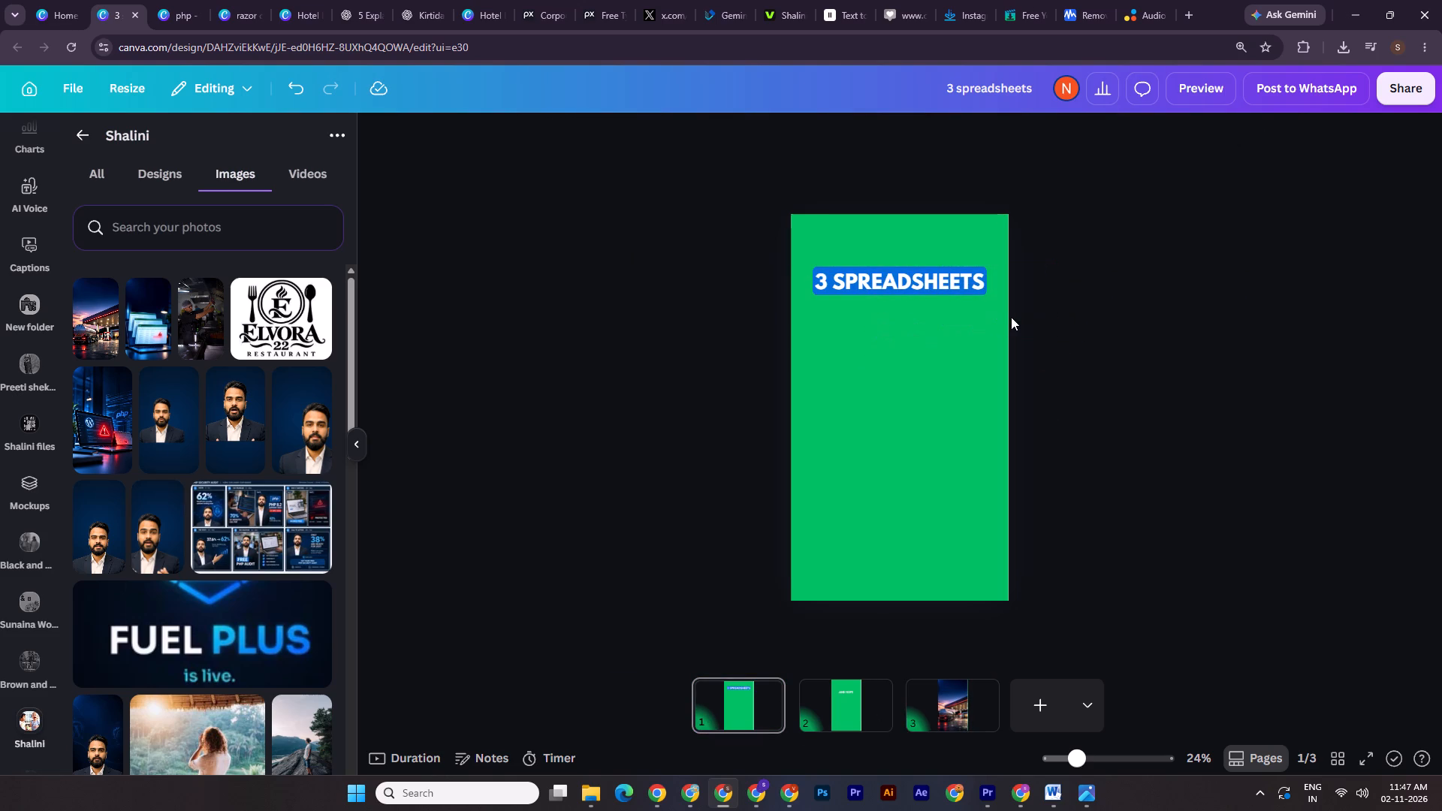
key("ctrl+c")
left_click(955, 721)
key("ctrl+v")
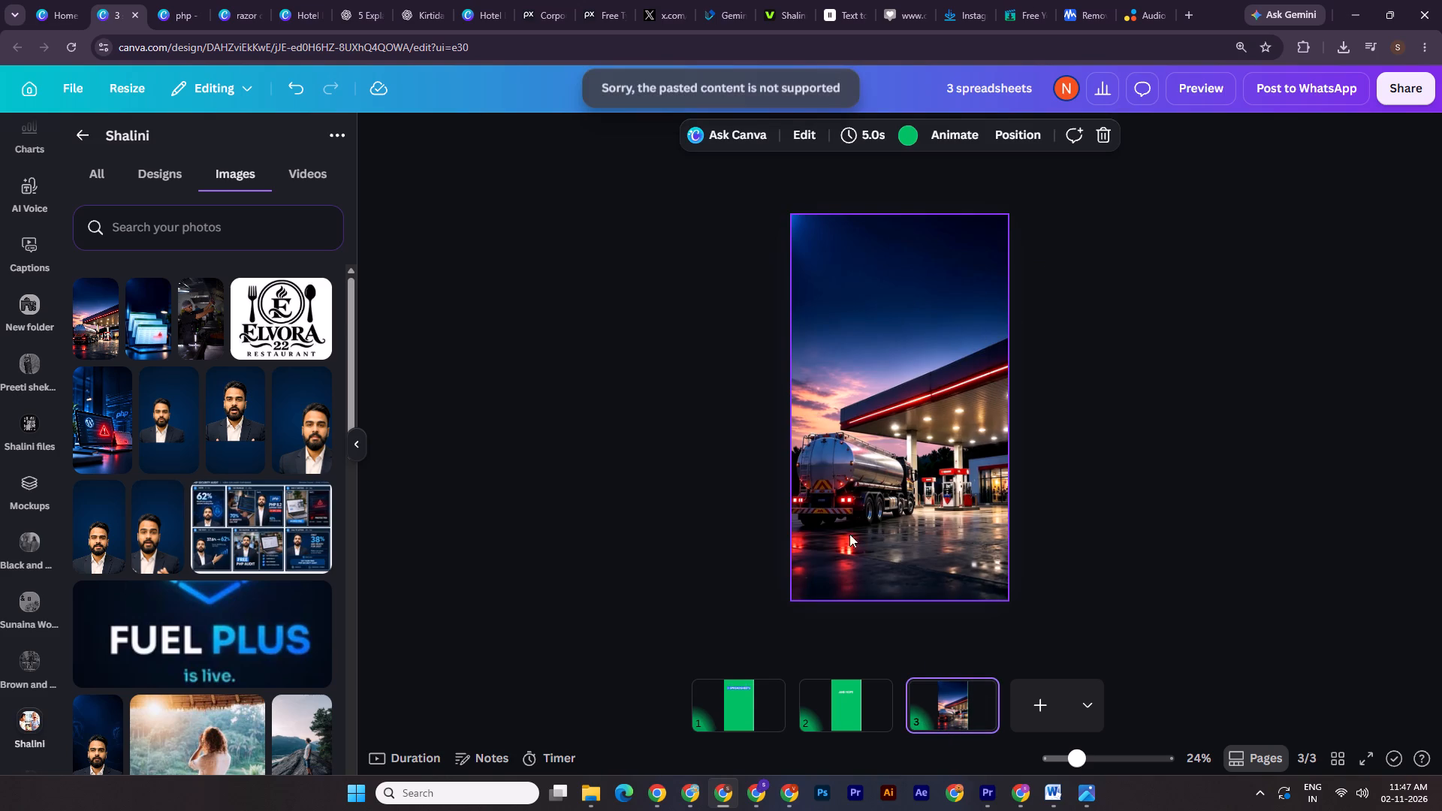
left_click(744, 686)
left_click_drag(715, 267, 934, 273)
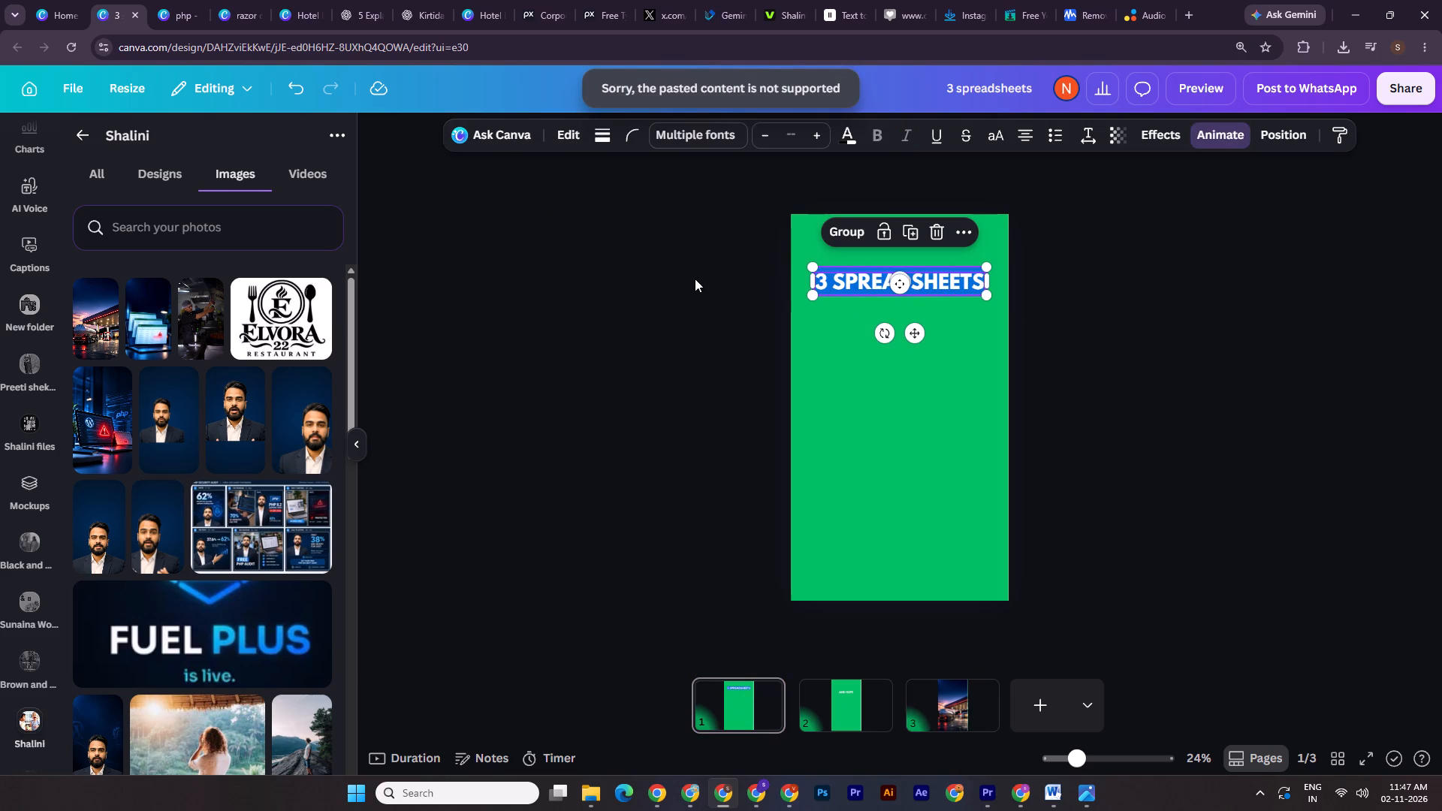
left_click_drag(694, 276, 927, 319)
key("ctrl+c")
left_click(947, 707)
key("ctrl+v")
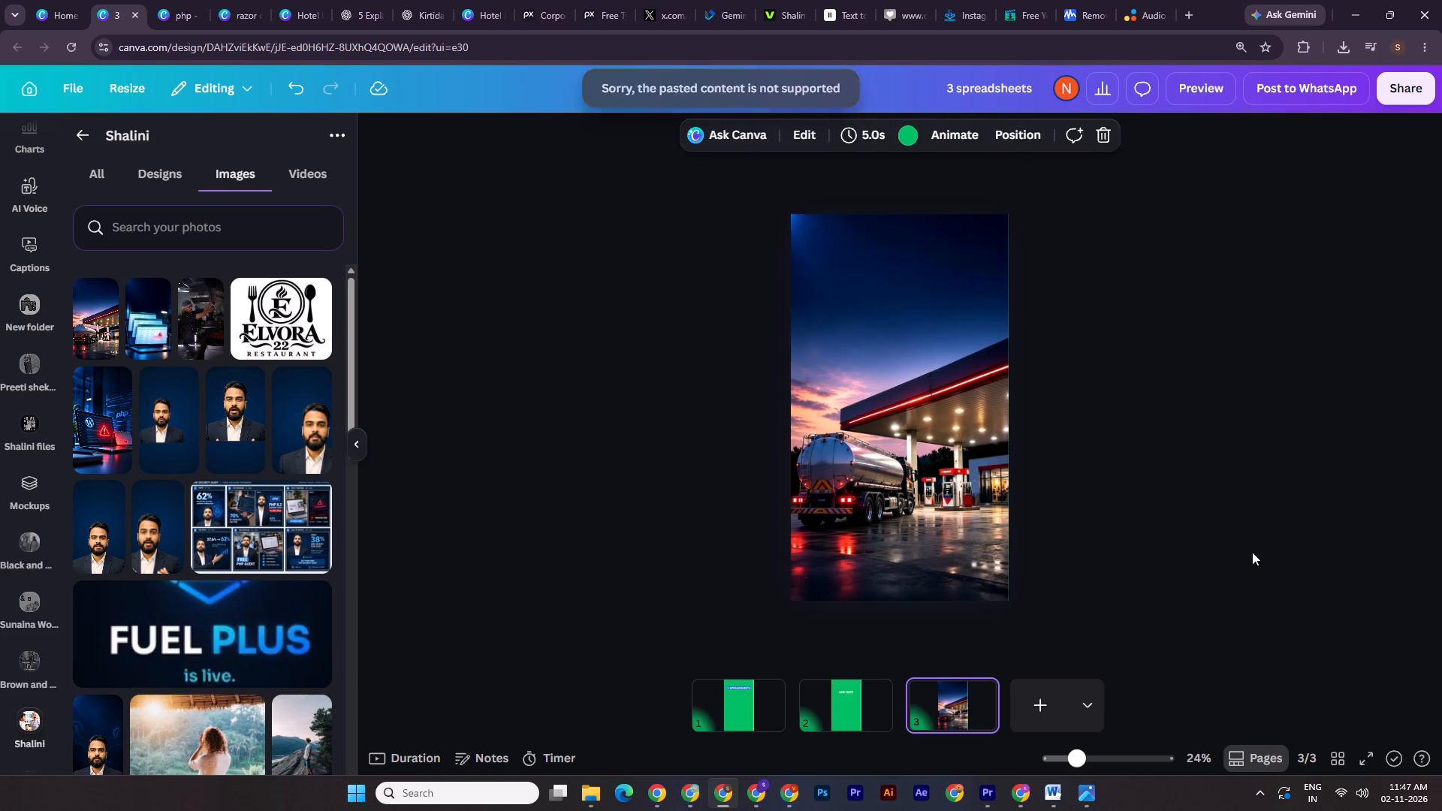
left_click_drag(951, 283, 961, 322, "shift")
Copy the "AND HOPE" text from page 2 onto page 3 and place it just above "3 SPREADSHEETS".
left_click(828, 698)
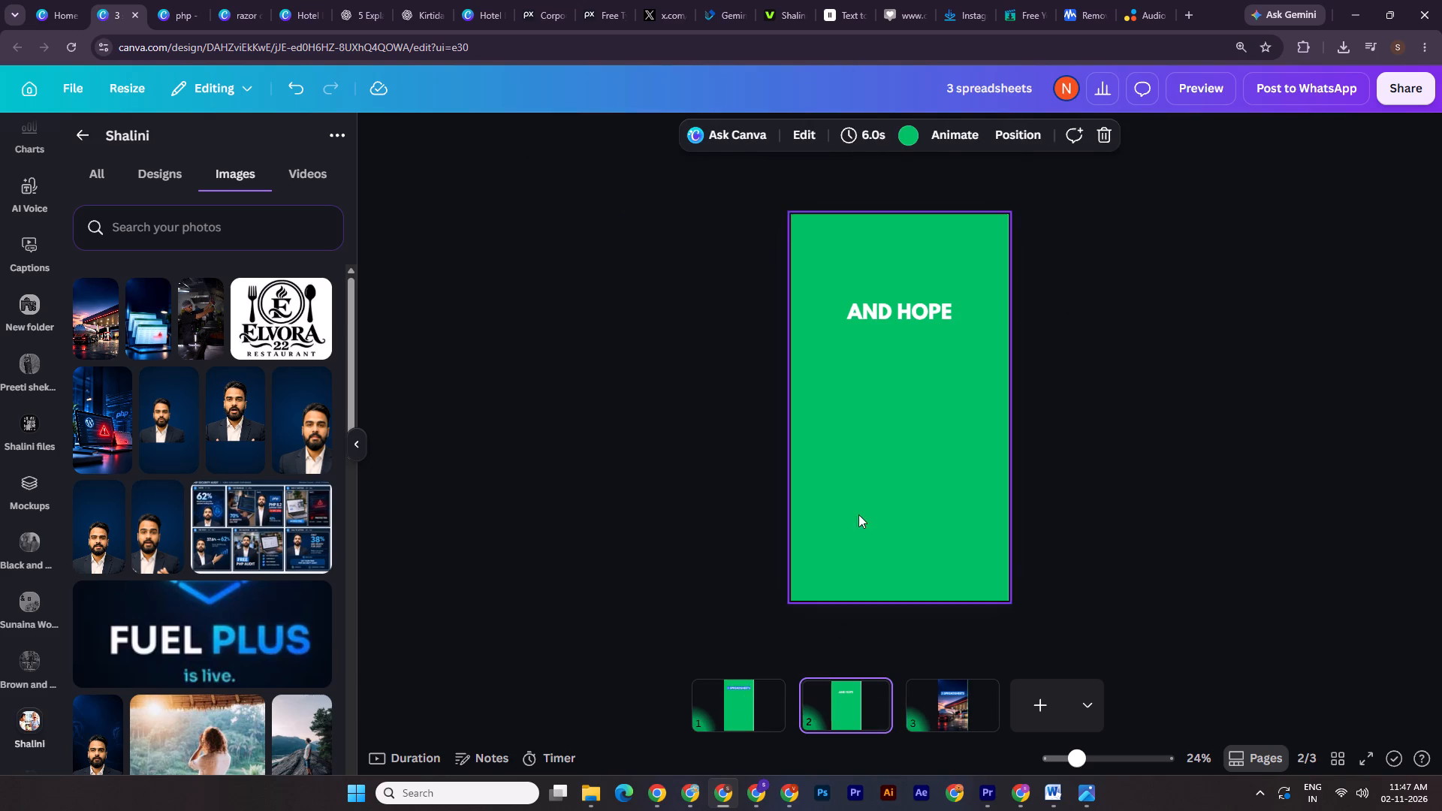
left_click(904, 324)
key("ctrl+c")
left_click(936, 701)
key("ctrl+v")
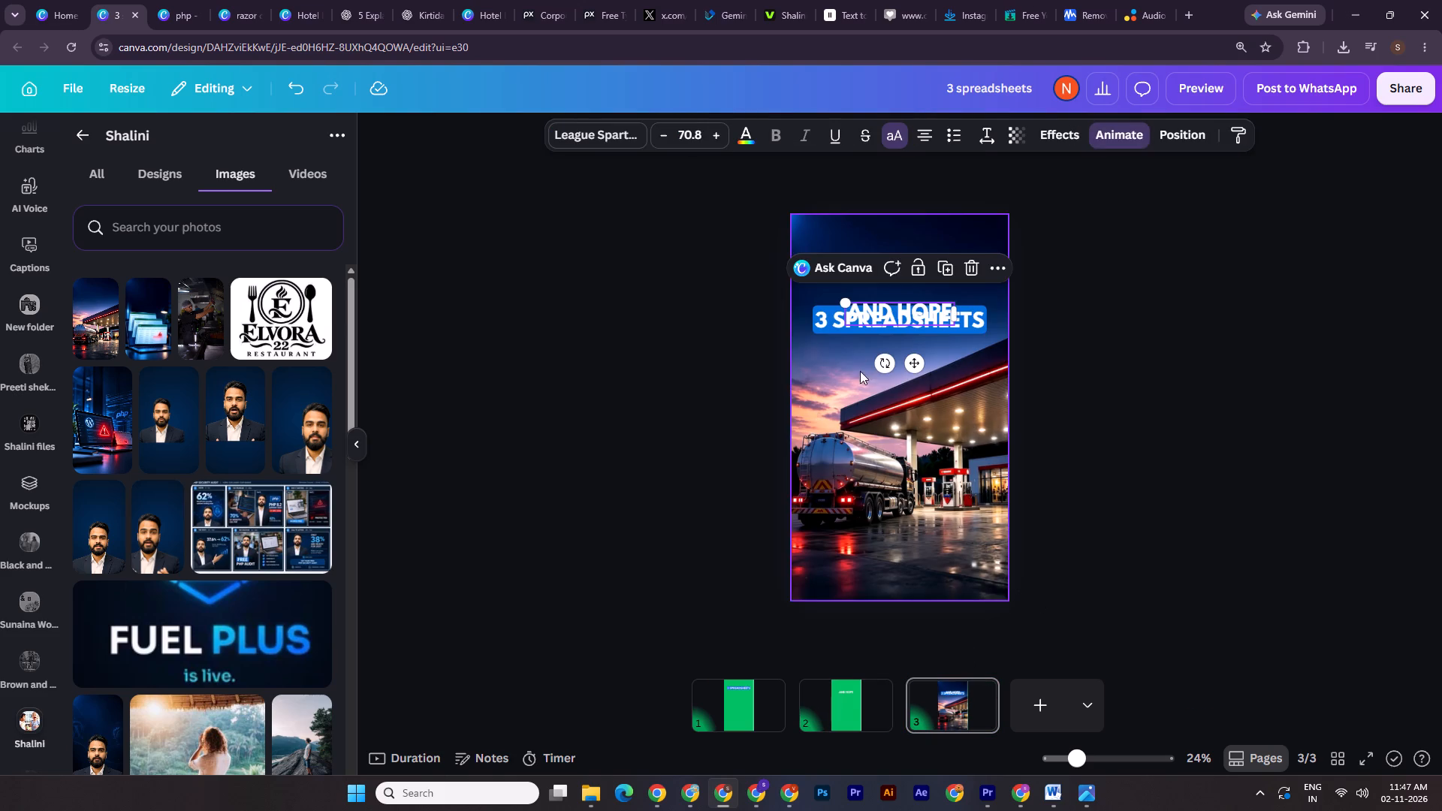
left_click_drag(928, 315, 928, 291, "shift")
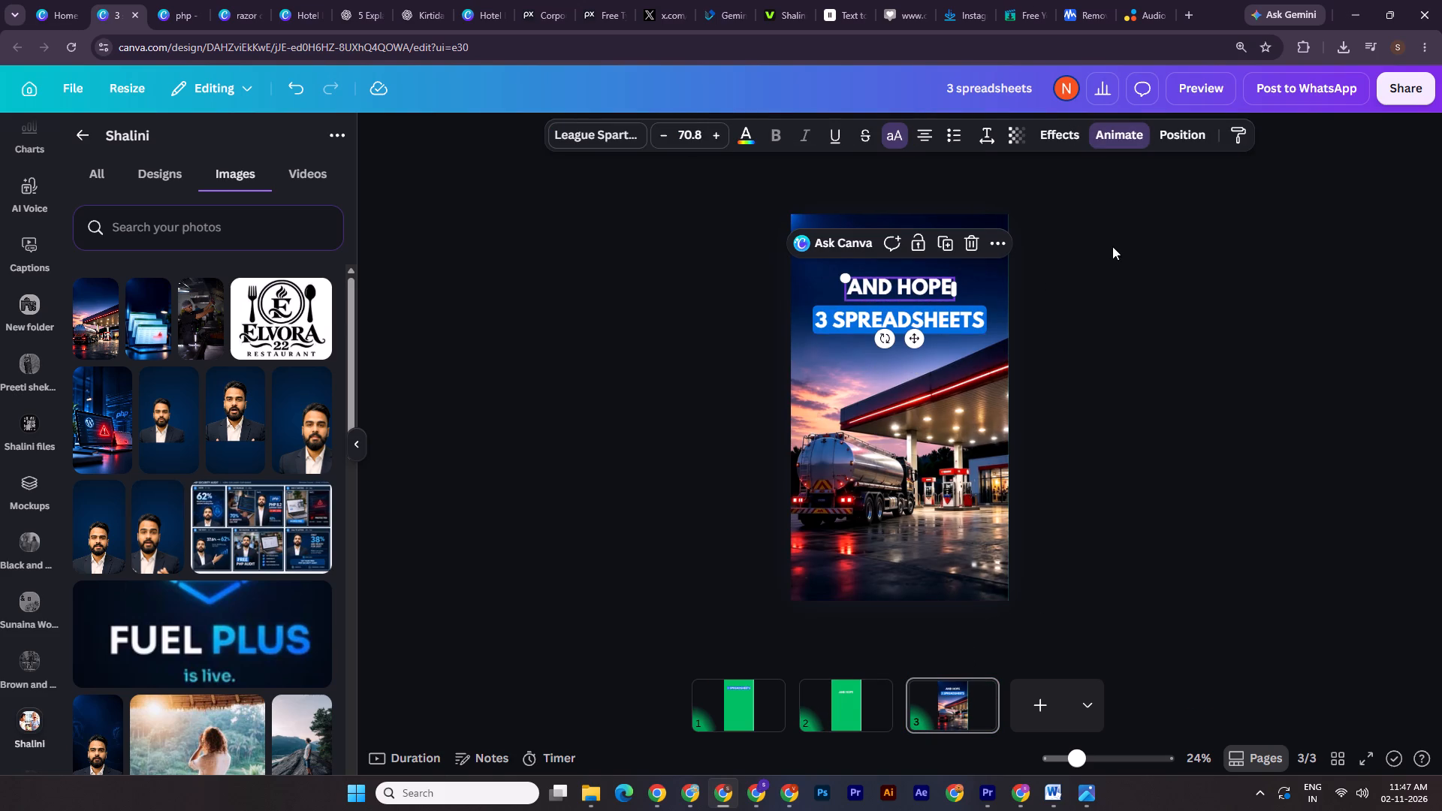
Remove the page animation from page 3 with both text lines selected.
left_click_drag(1105, 245, 855, 370)
left_click(1201, 144)
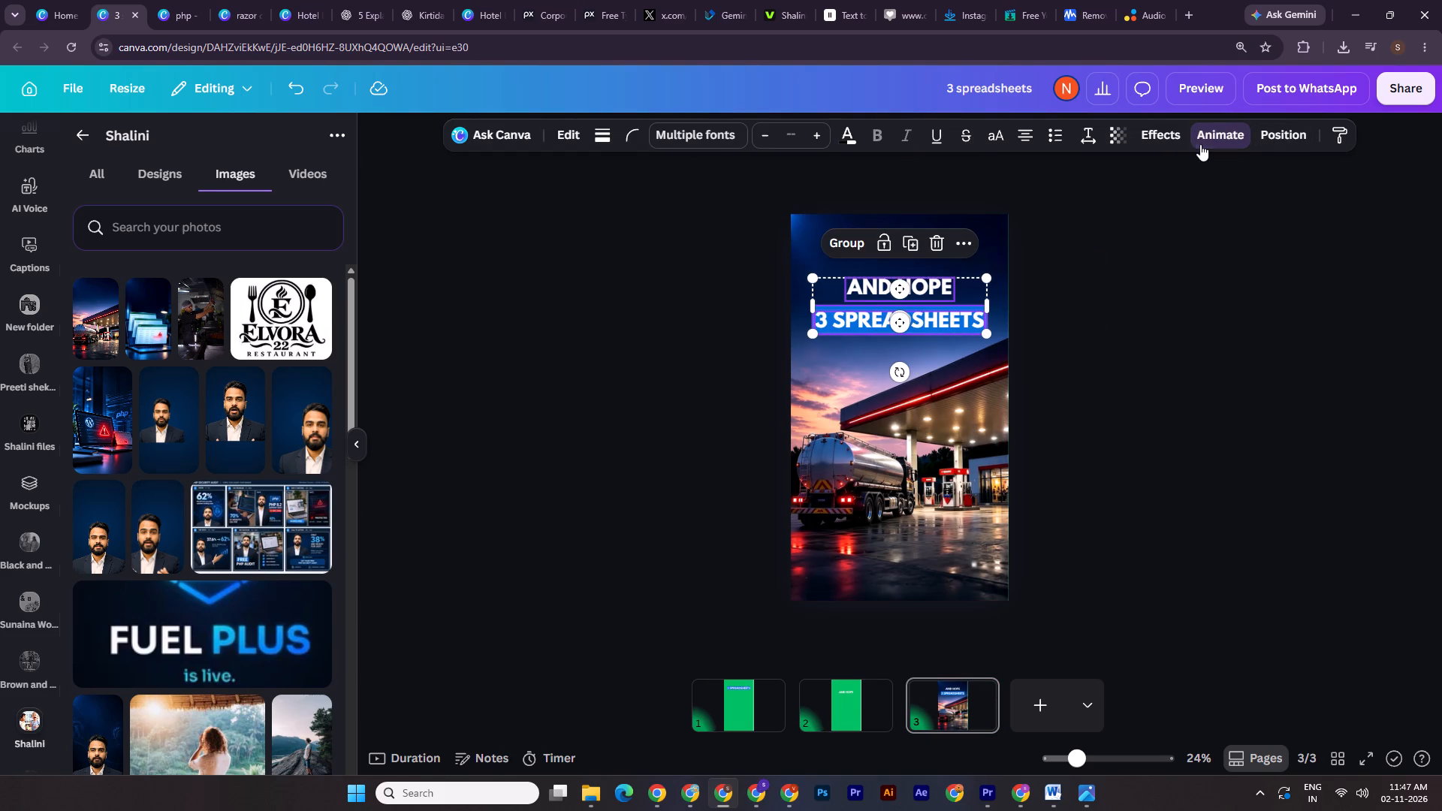
left_click(153, 170)
left_click(202, 737)
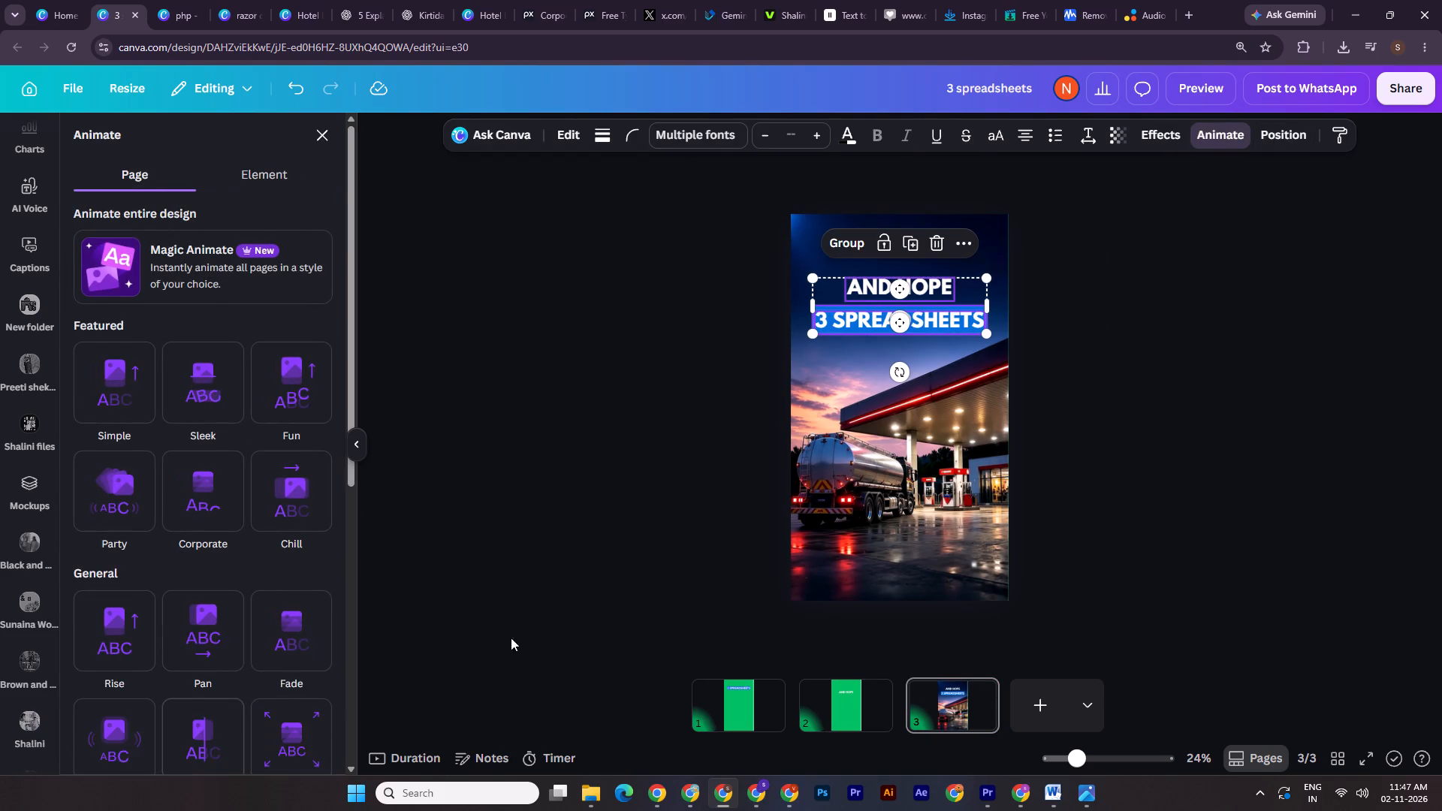
double_click(1144, 419)
Show the rulers on page 1 and place a horizontal guide along the top edge of the "3 SPREADSHEETS" text.
left_click(750, 685)
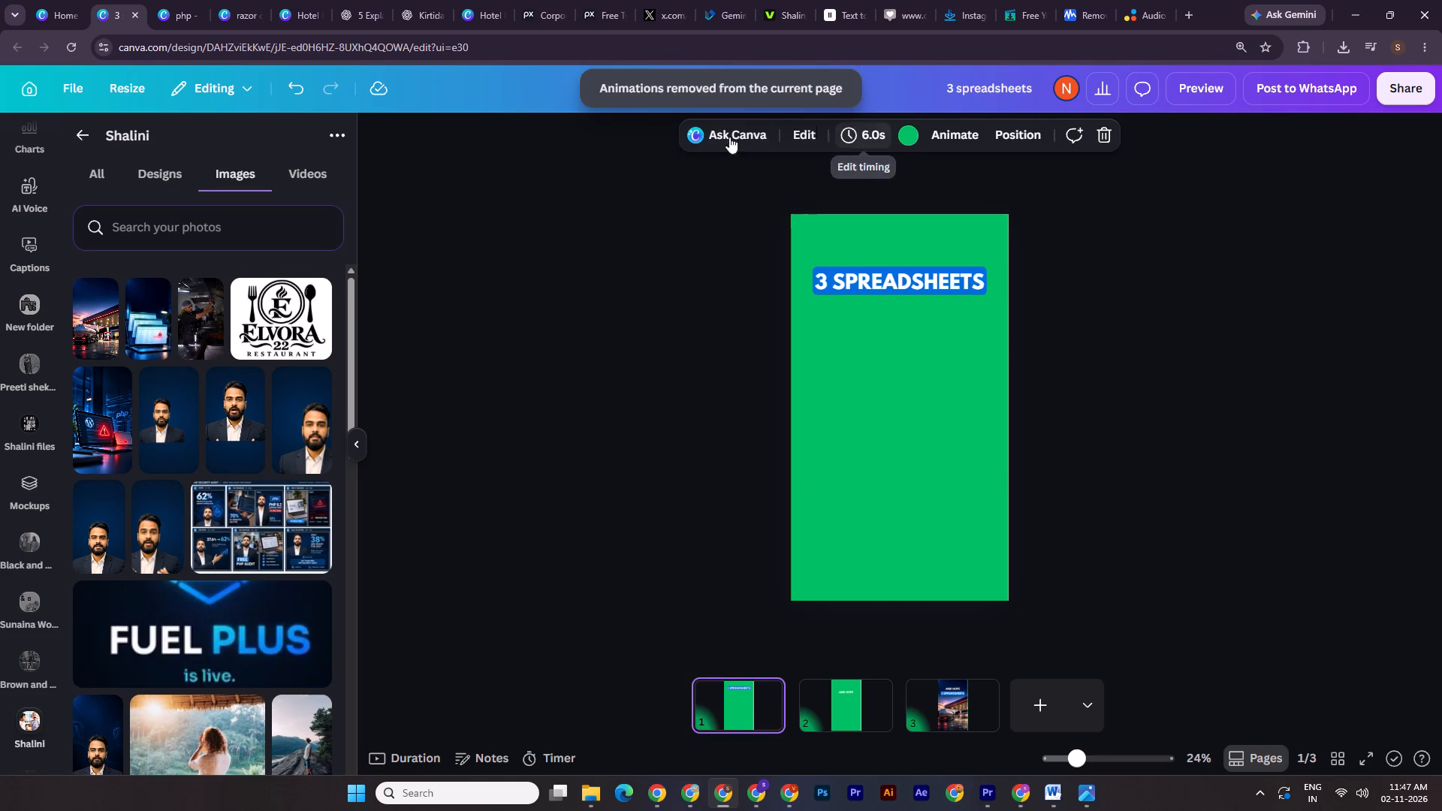
key("shift+r")
left_click_drag(790, 128, 831, 279)
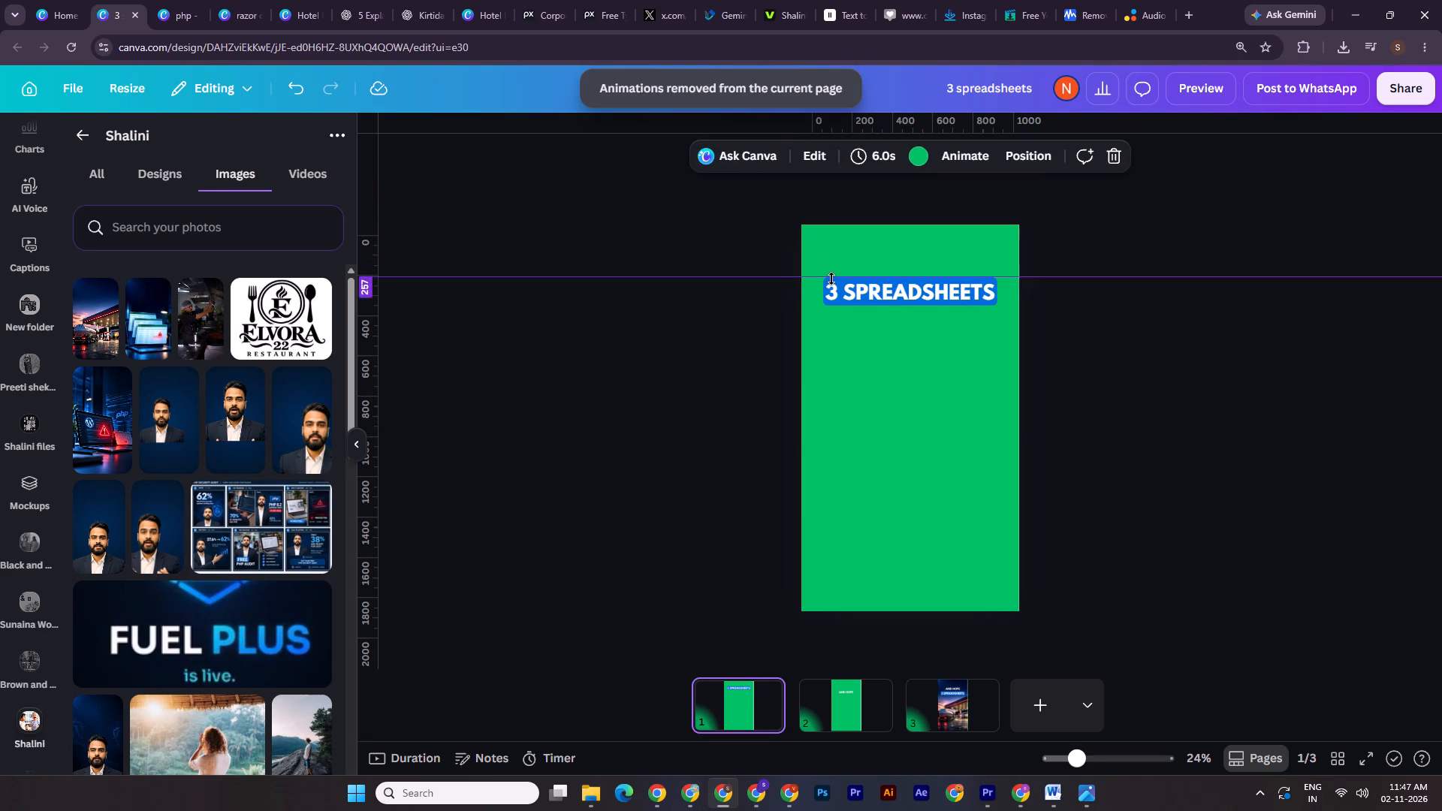
left_click_drag(831, 279, 834, 279)
Move both text lines on page 3 up to the guide together, remove the guide and save the design.
left_click(958, 704)
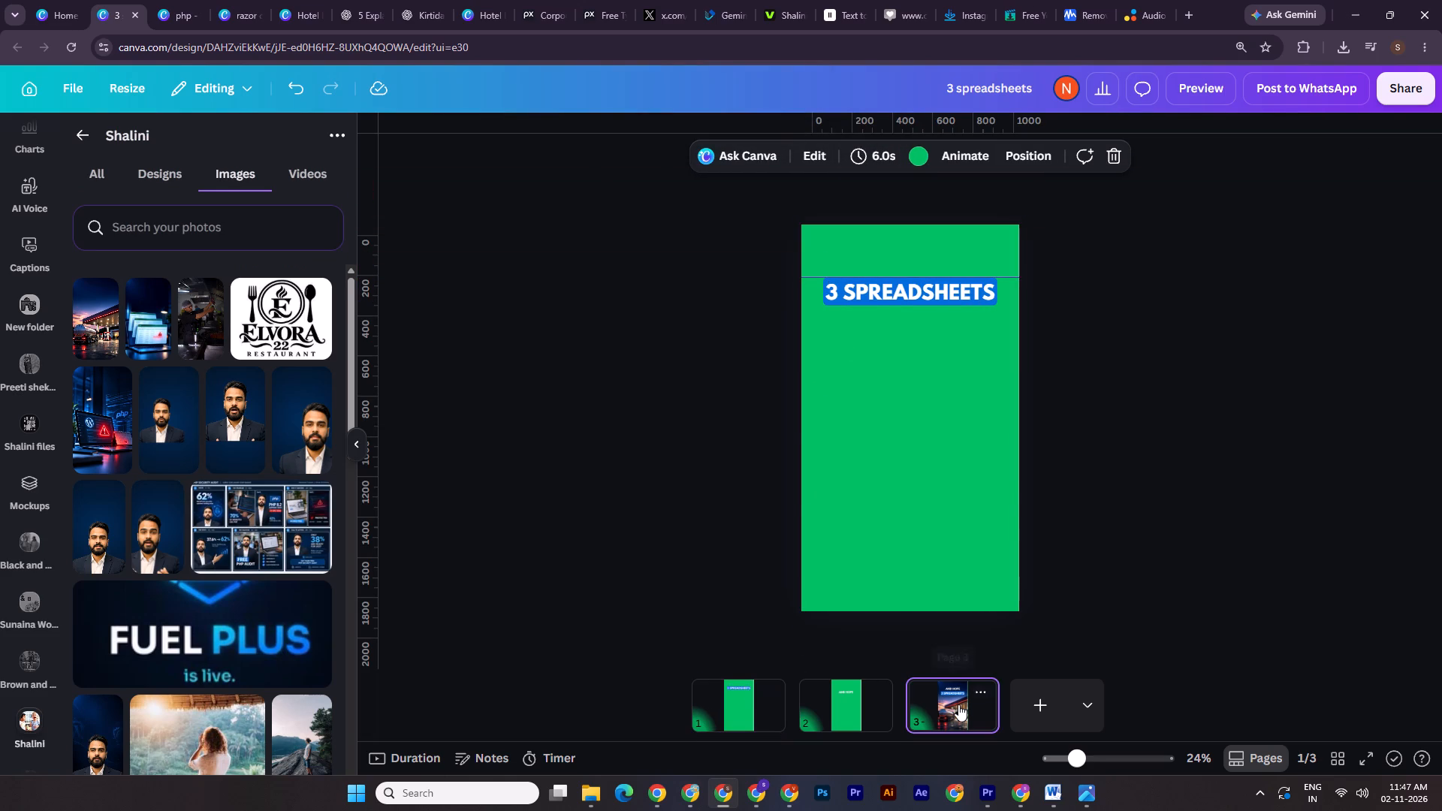
left_click_drag(1018, 279, 906, 363)
key("ctrl+z")
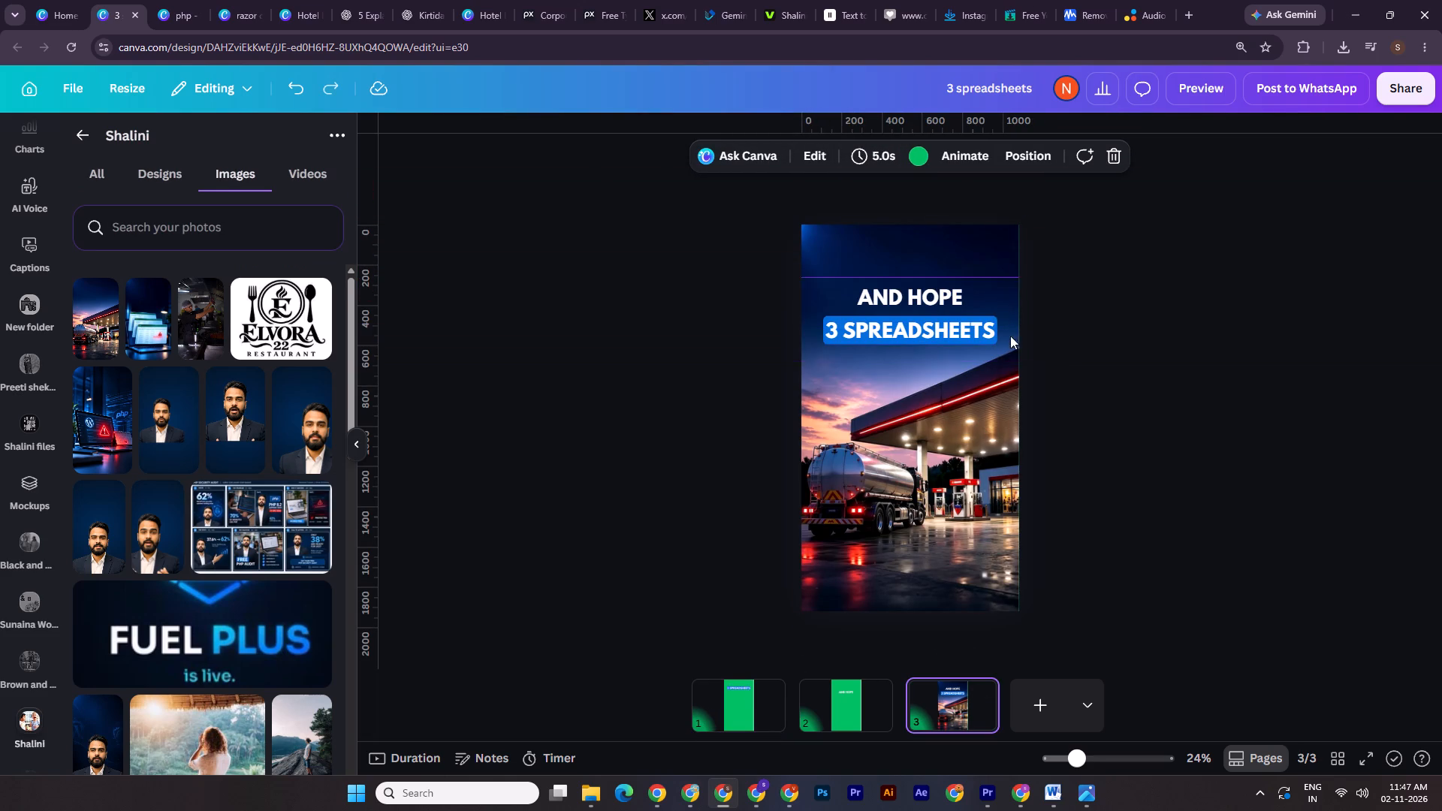
left_click_drag(1073, 371, 914, 294)
left_click_drag(928, 298, 929, 291, "shift")
double_click(1094, 339)
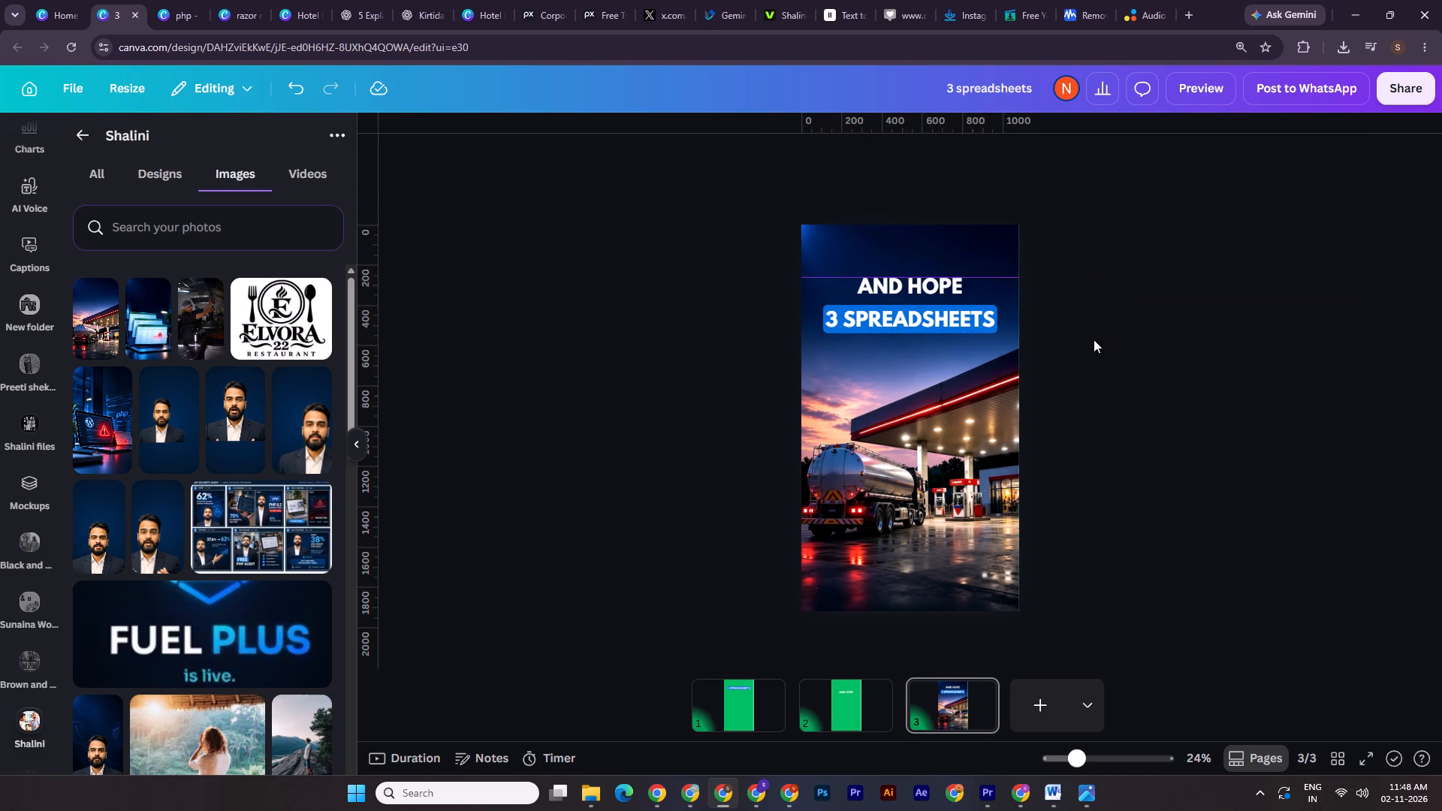
left_click_drag(1008, 279, 1009, 190)
key("ctrl+s")
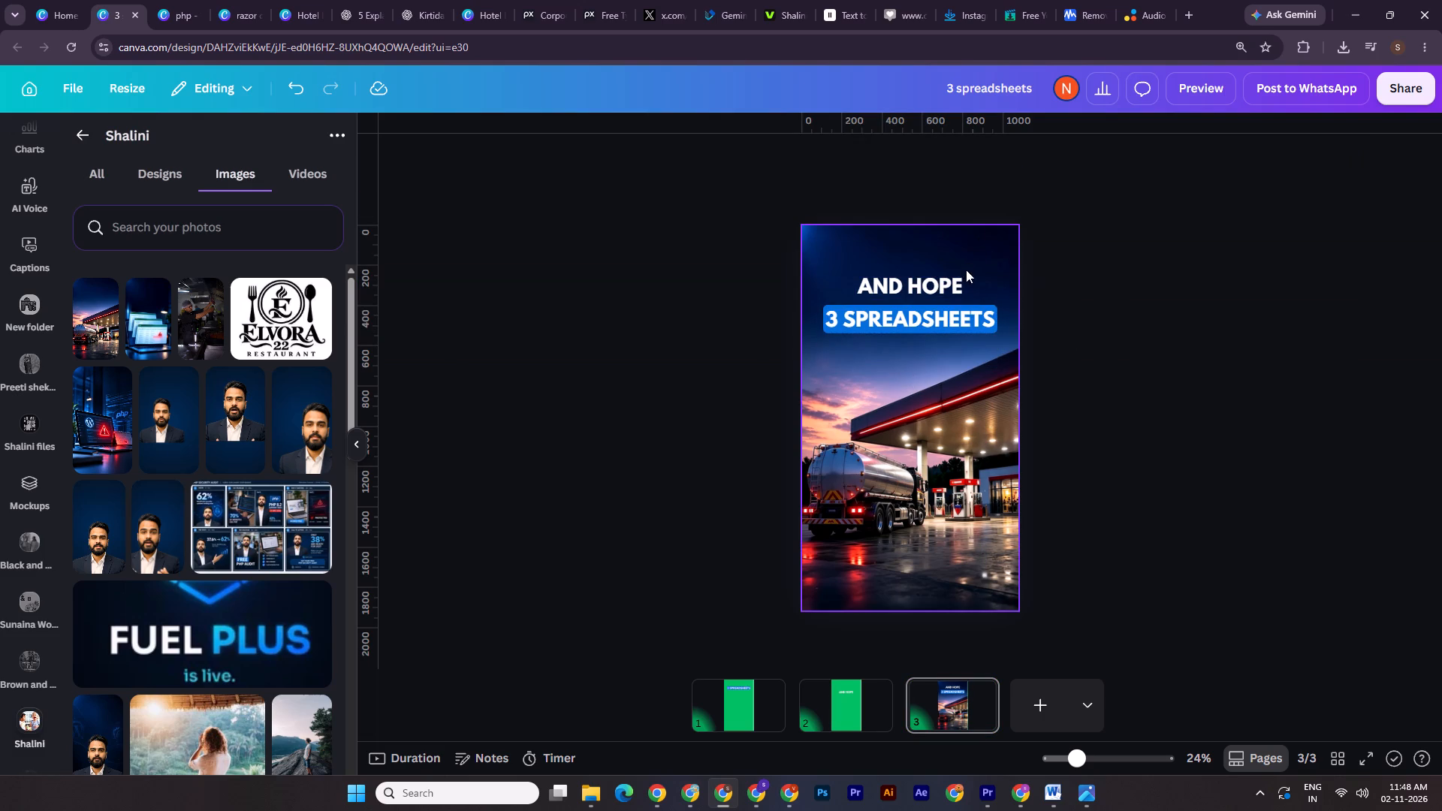
left_click(1118, 351)
Copy "Every delivery" from the 2–6 sec beat in the Word script and replace the "AND HOPE" text on page 3 with it.
left_click(1048, 794)
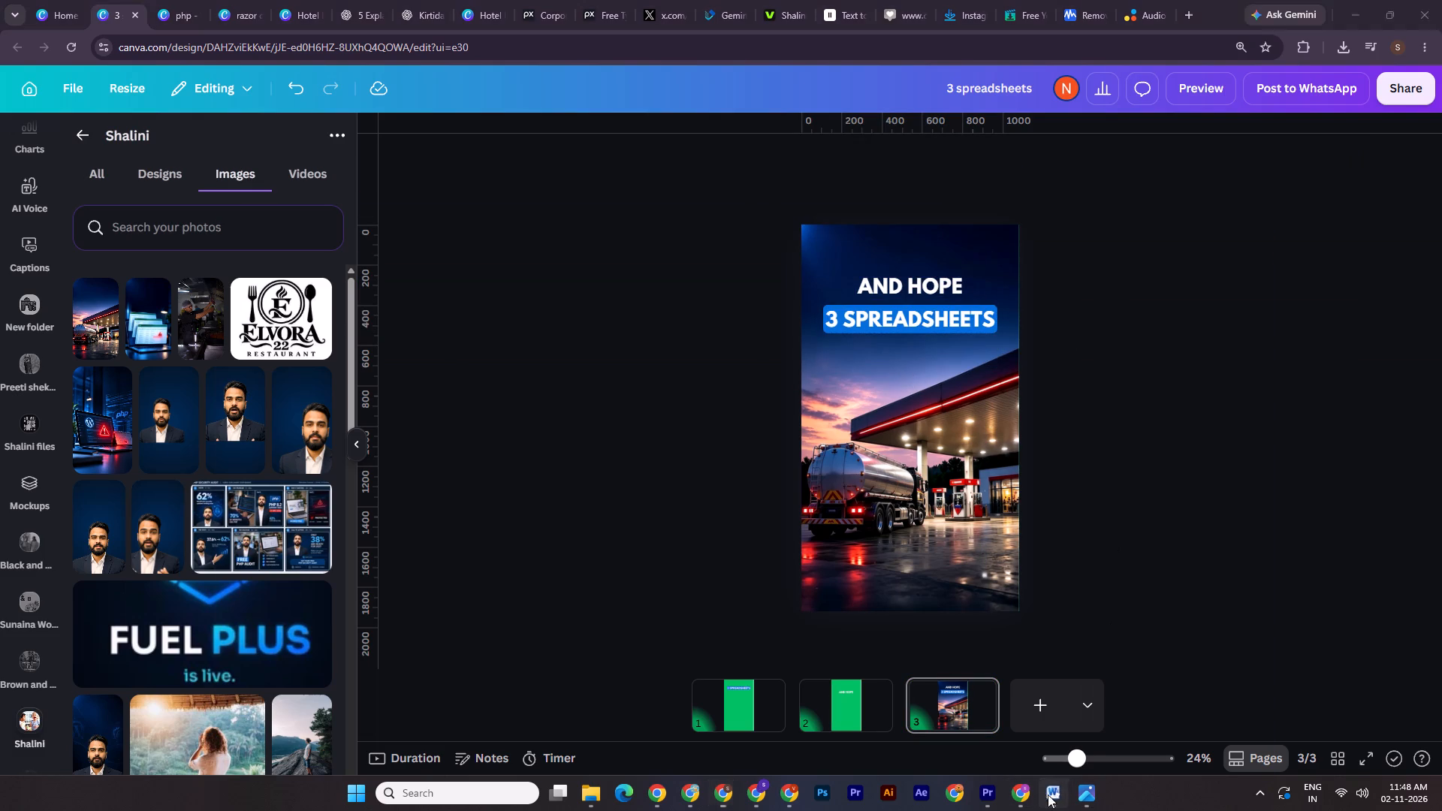
left_click_drag(608, 297, 612, 297)
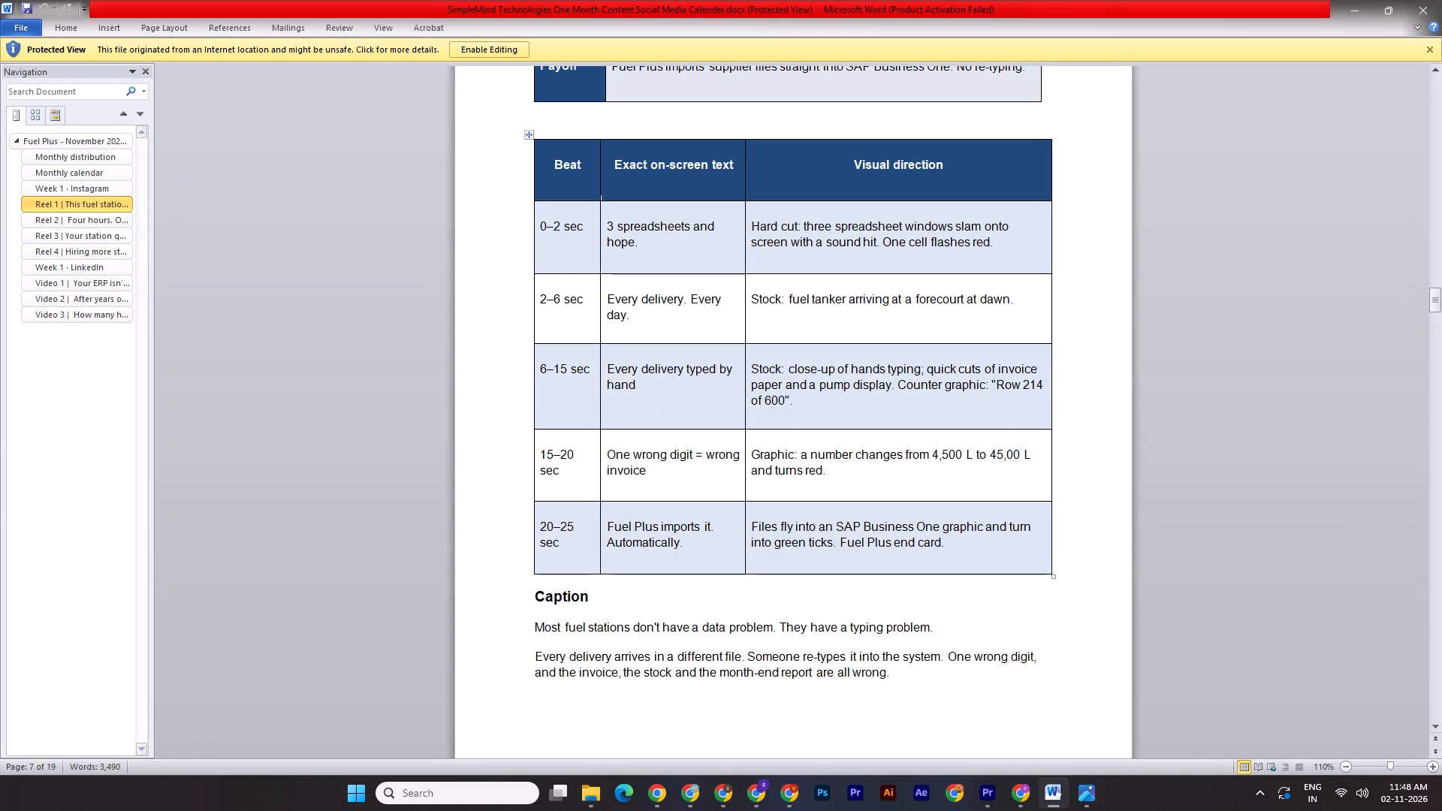
left_click_drag(612, 297, 672, 297)
key("ctrl+c")
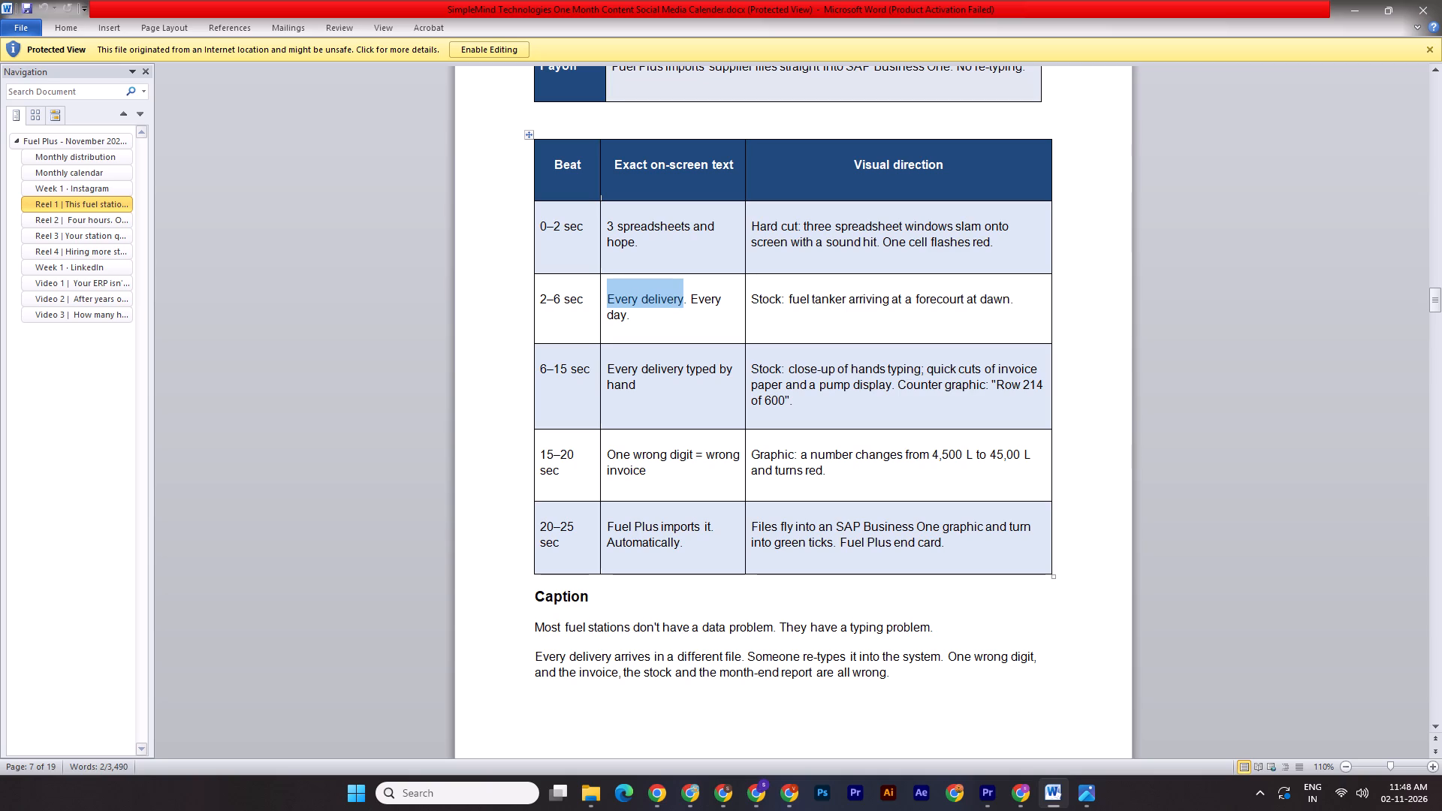
left_click(727, 780)
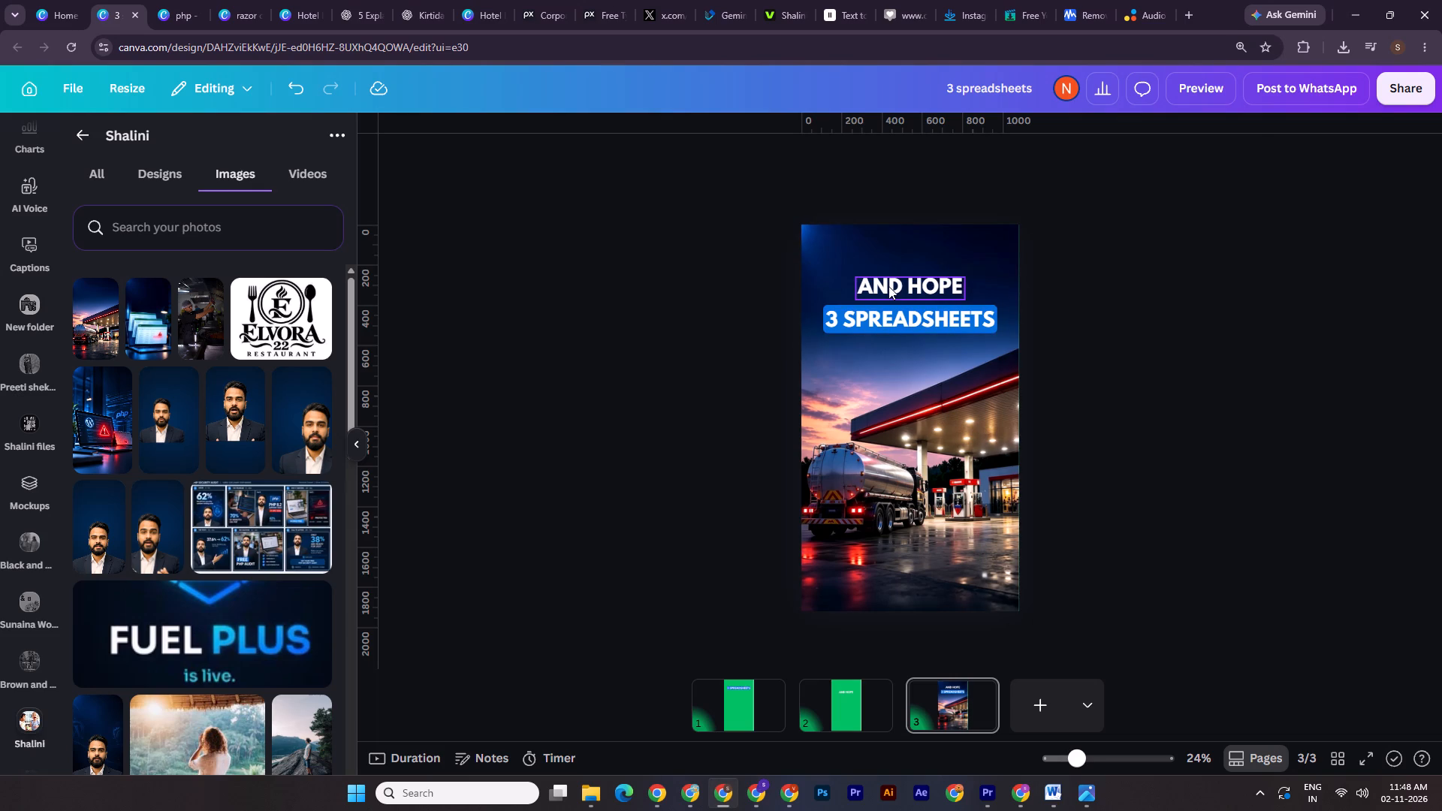
double_click(888, 277)
key("ctrl+v")
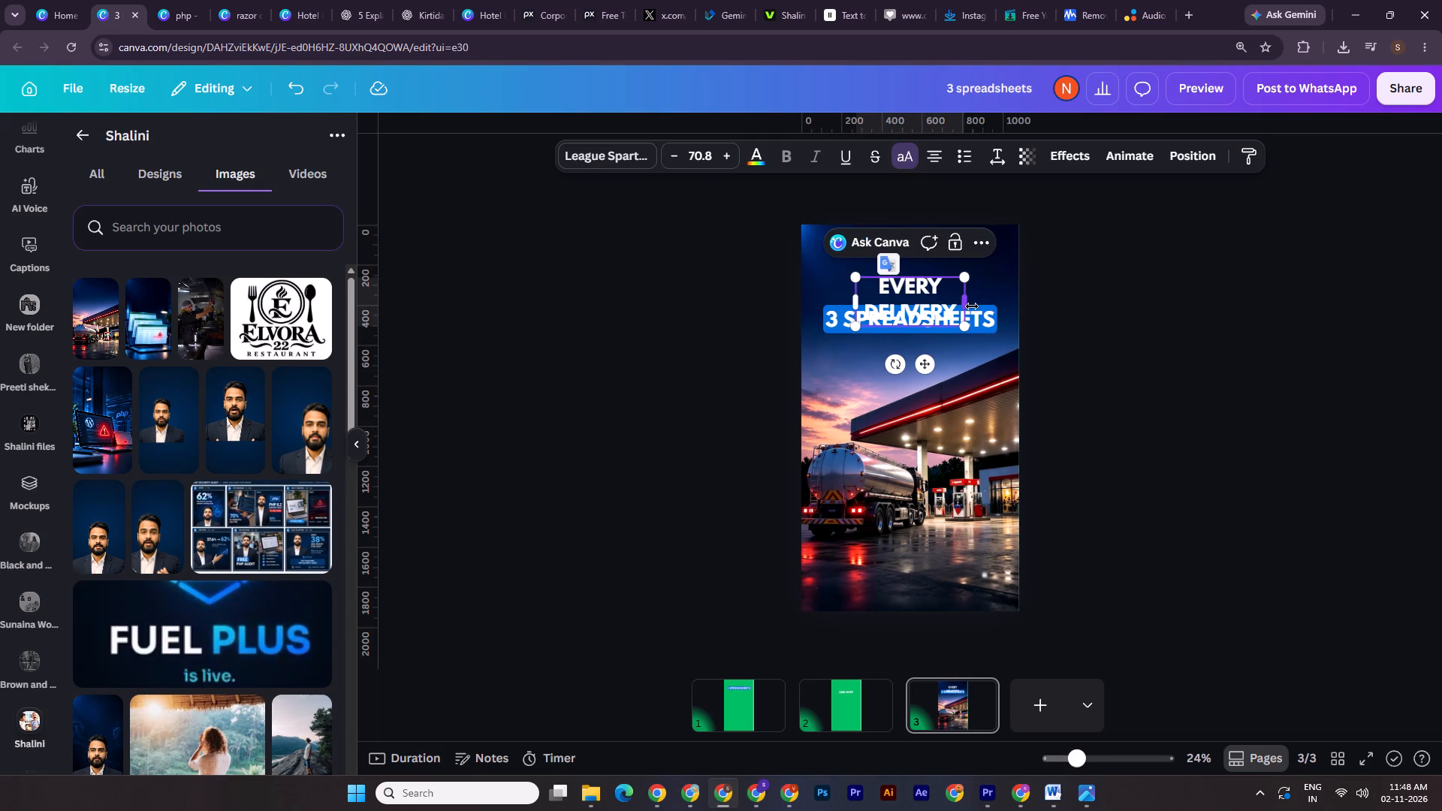
Widen the "EVERY DELIVERY" text box on page 3 until the text fits on a single line.
left_click_drag(972, 306, 1003, 303, "alt")
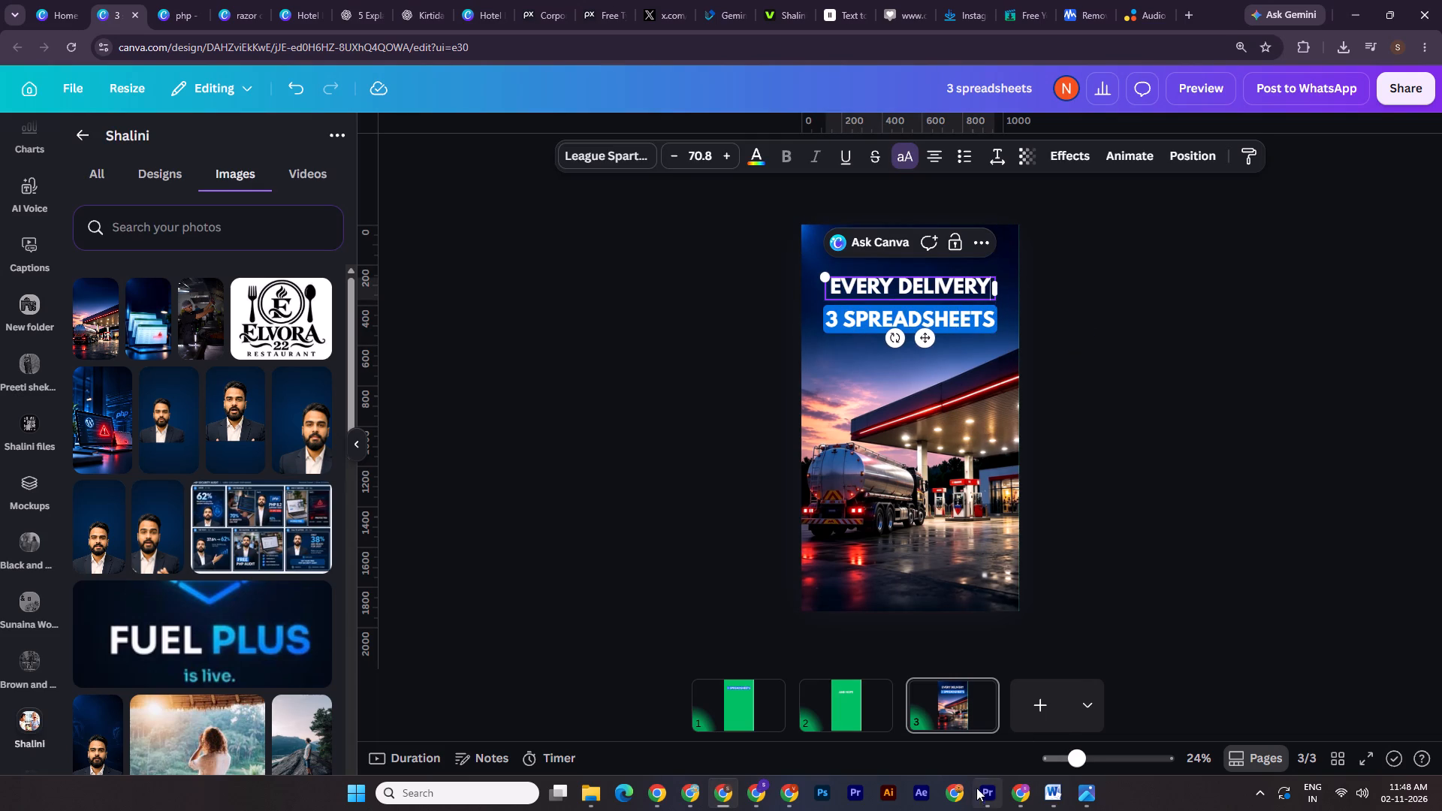
Copy "Every day" from the 2–6 sec beat in the Word script and replace the "3 SPREADSHEETS" text on page 3 with it.
left_click(1042, 791)
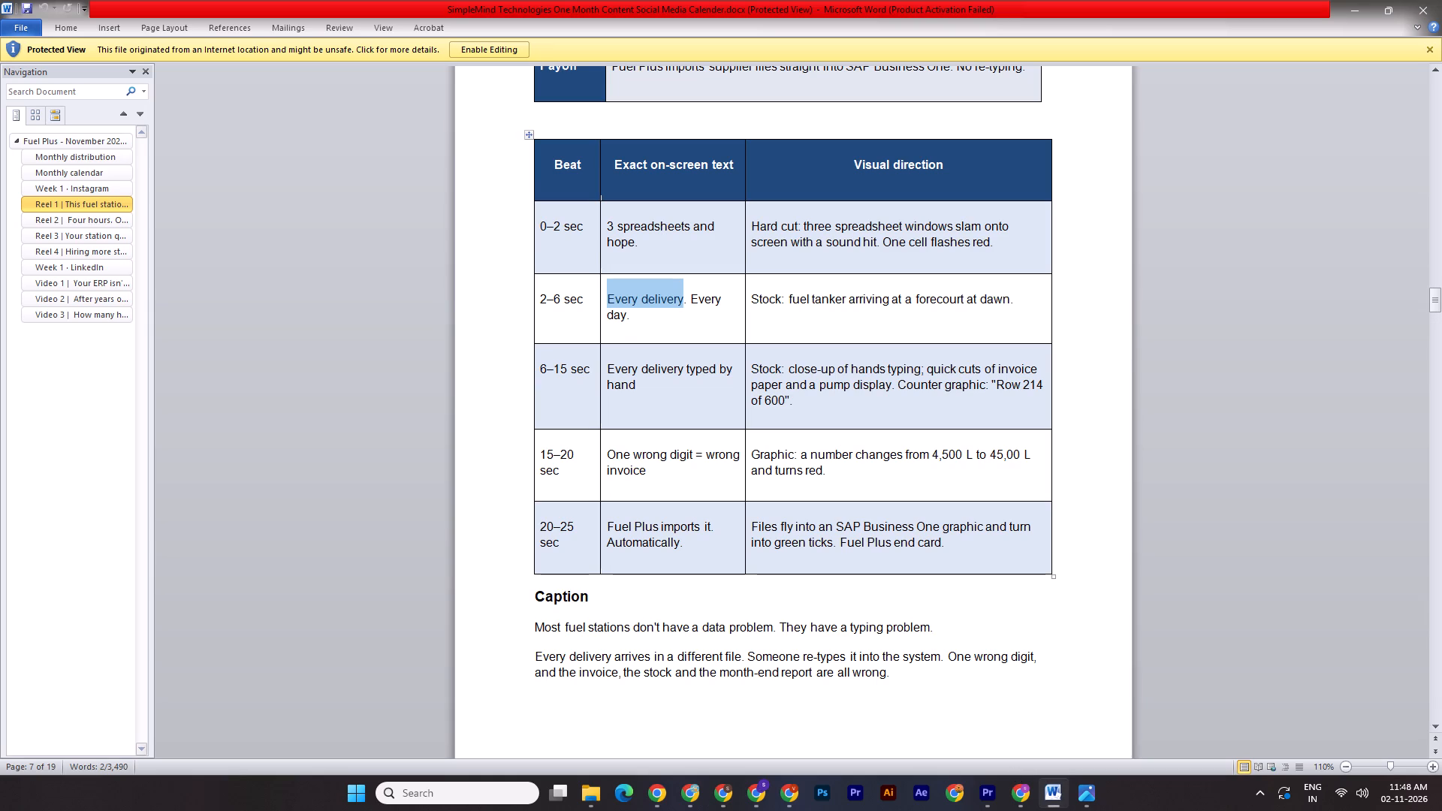
left_click_drag(692, 296, 623, 311)
key("ctrl+c")
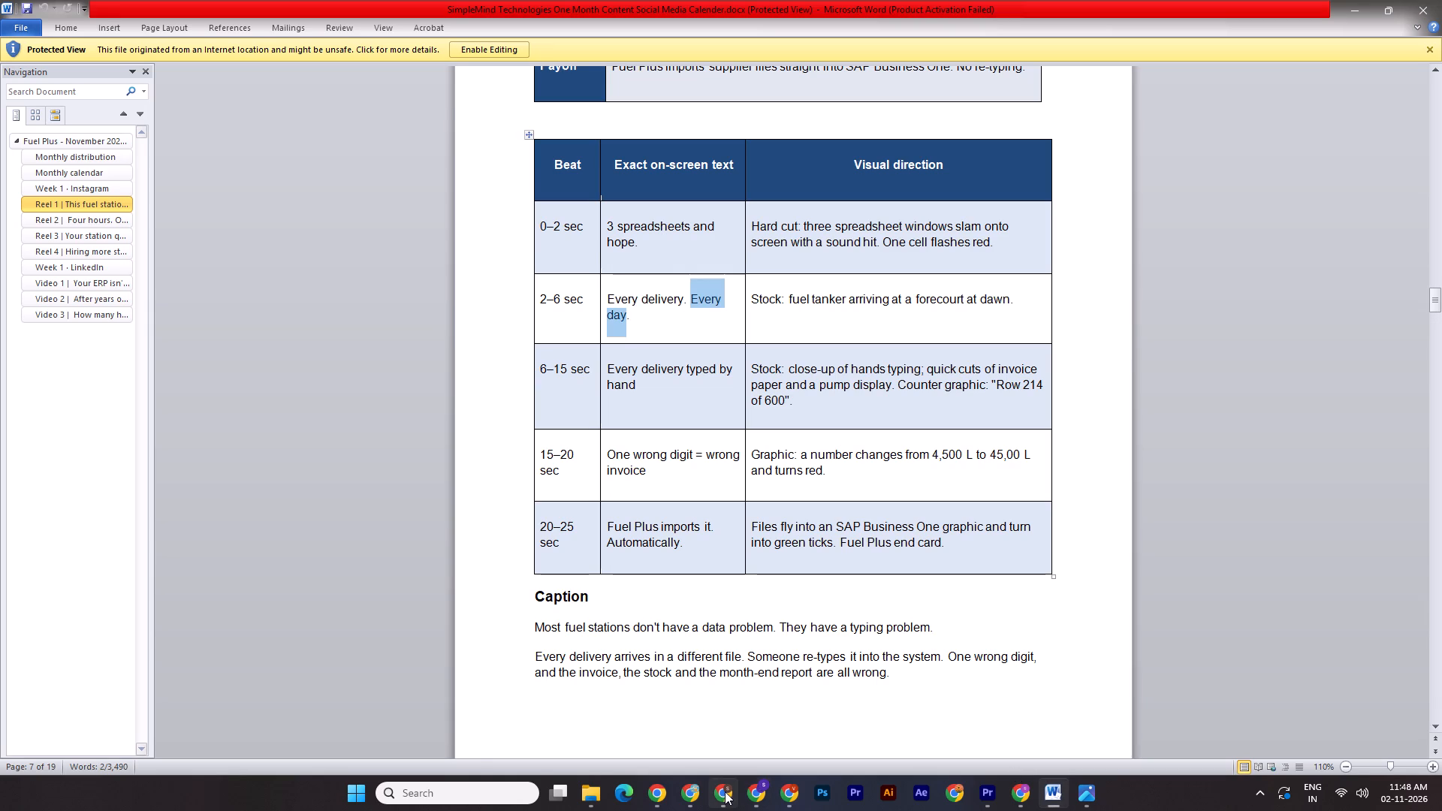
left_click(725, 791)
double_click(867, 327)
key("ctrl+v")
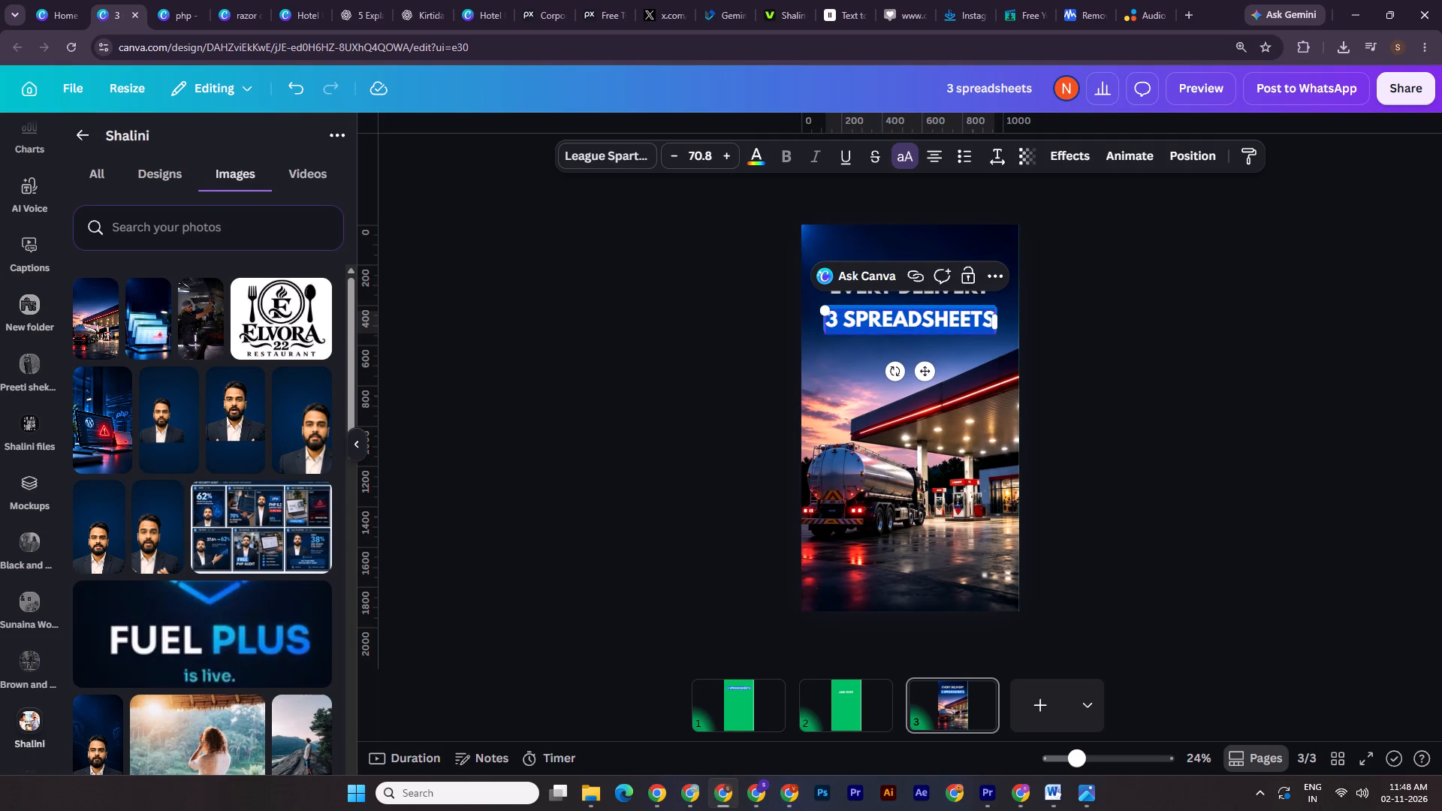
left_click_drag(1004, 321, 979, 321)
left_click(1000, 321)
left_click(993, 317)
left_click(1004, 321, "alt")
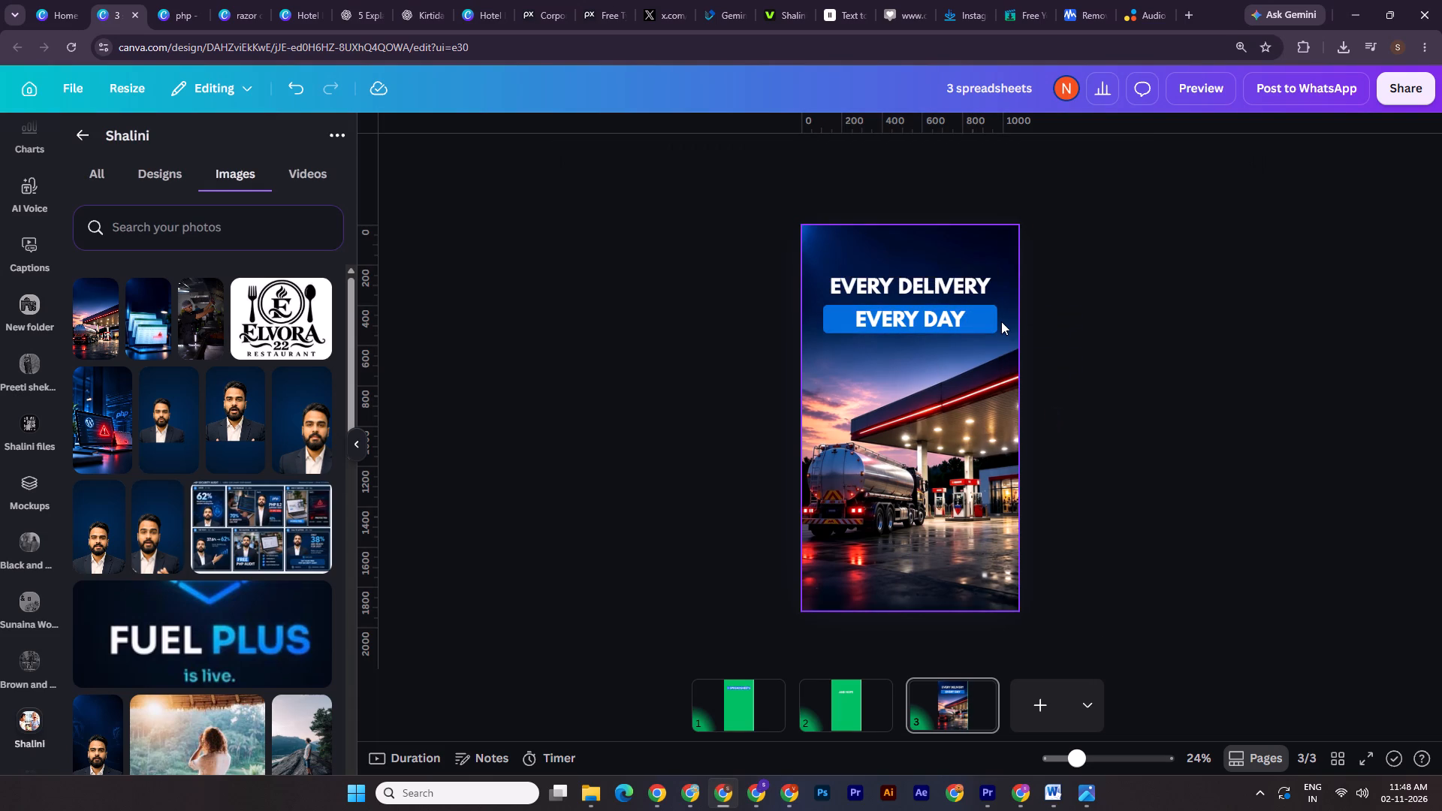
Narrow the blue box symmetrically to fit around "EVERY DAY" and compare the layout with Scene 2 of the storyboard image.
left_click(996, 318, "alt")
left_click_drag(996, 318, 974, 314, "alt")
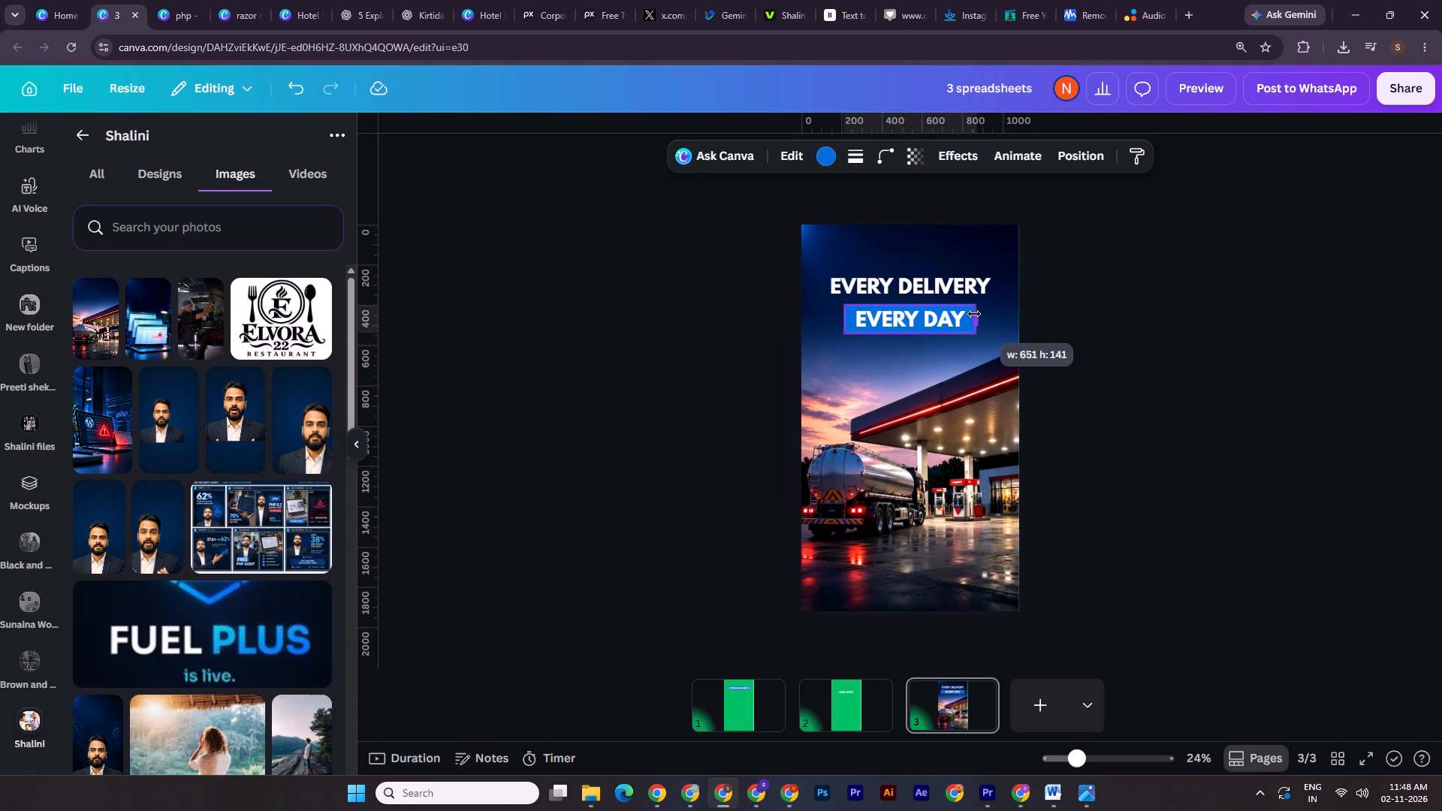
left_click_drag(974, 314, 970, 314, "alt")
triple_click(1095, 322)
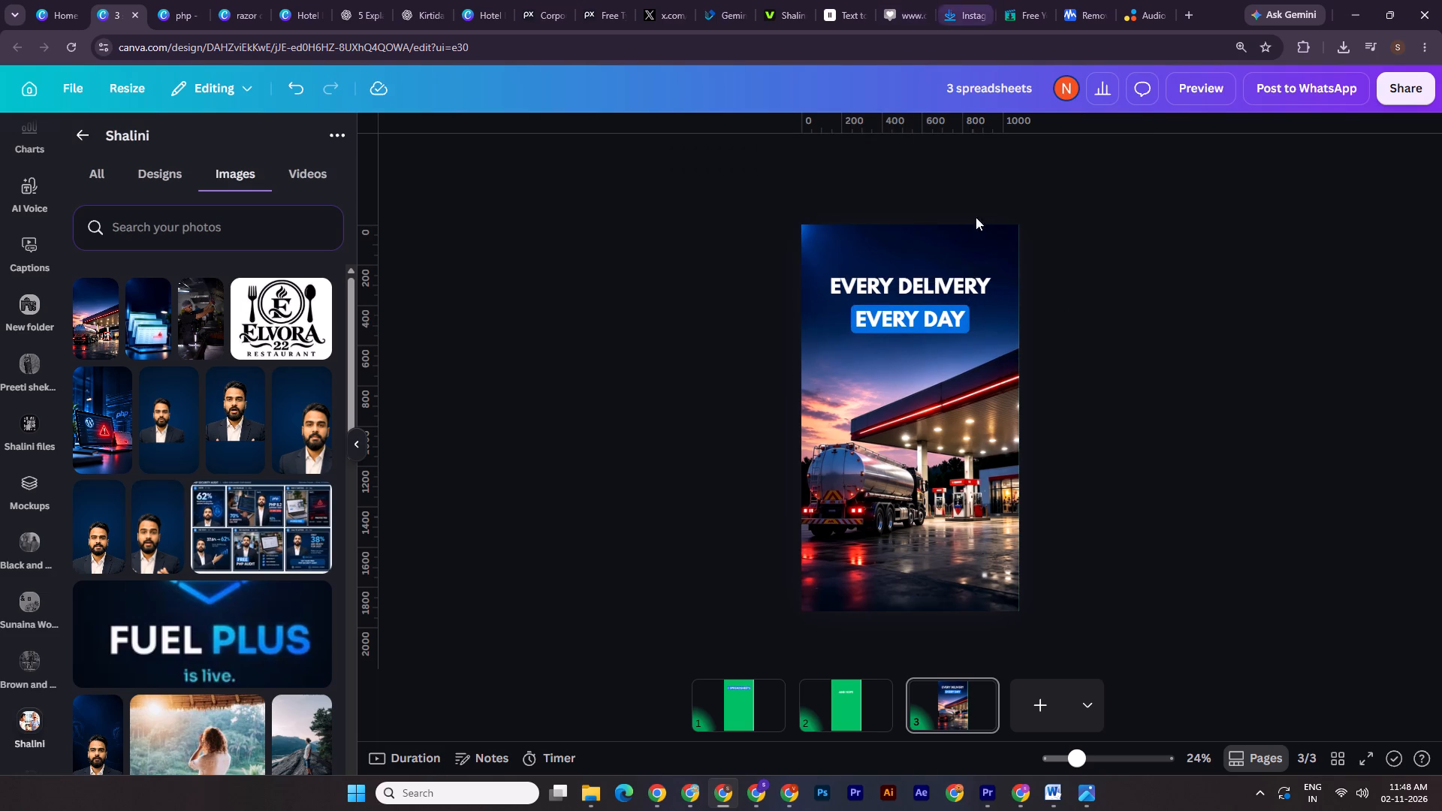
left_click(1015, 301)
left_click(1120, 279)
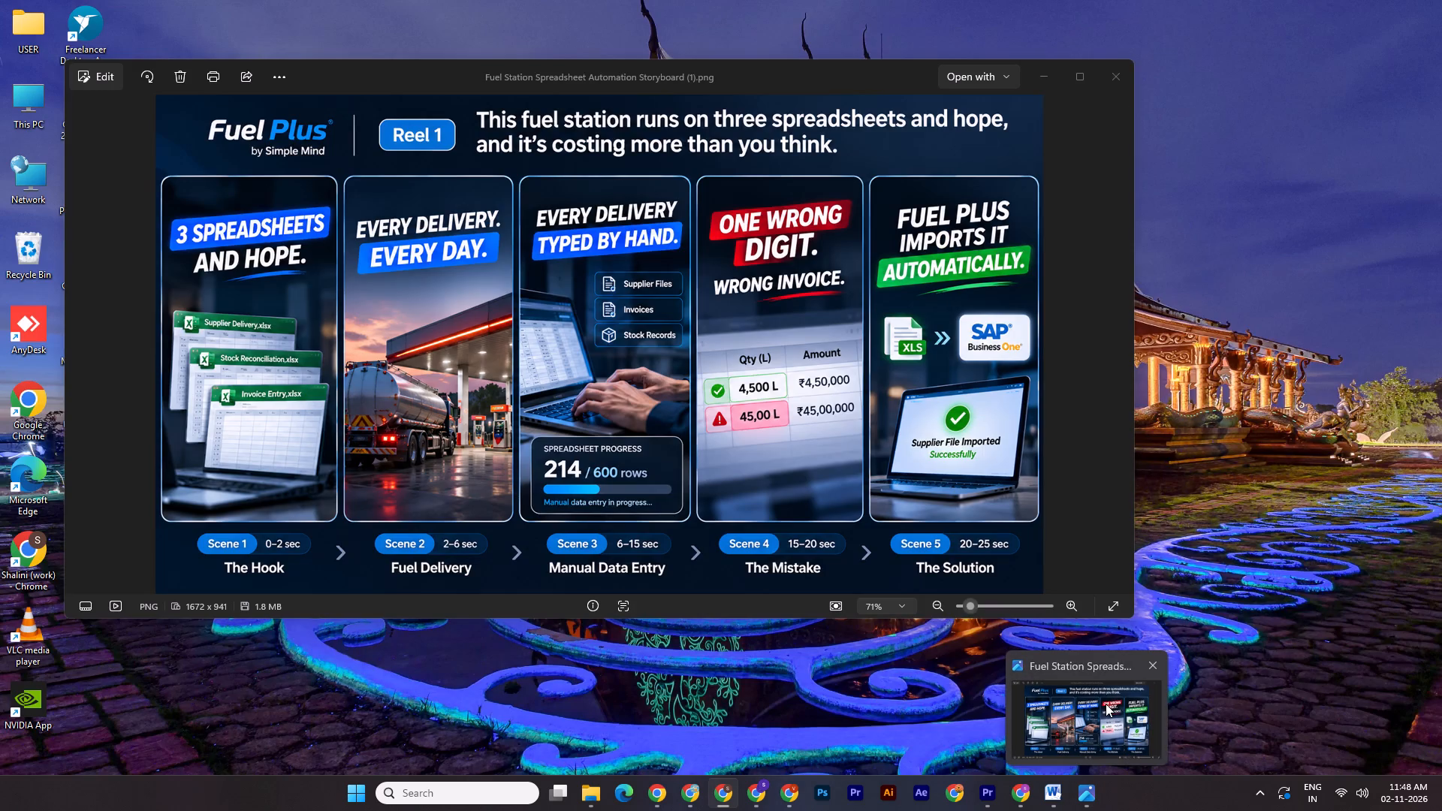
left_click(1302, 444)
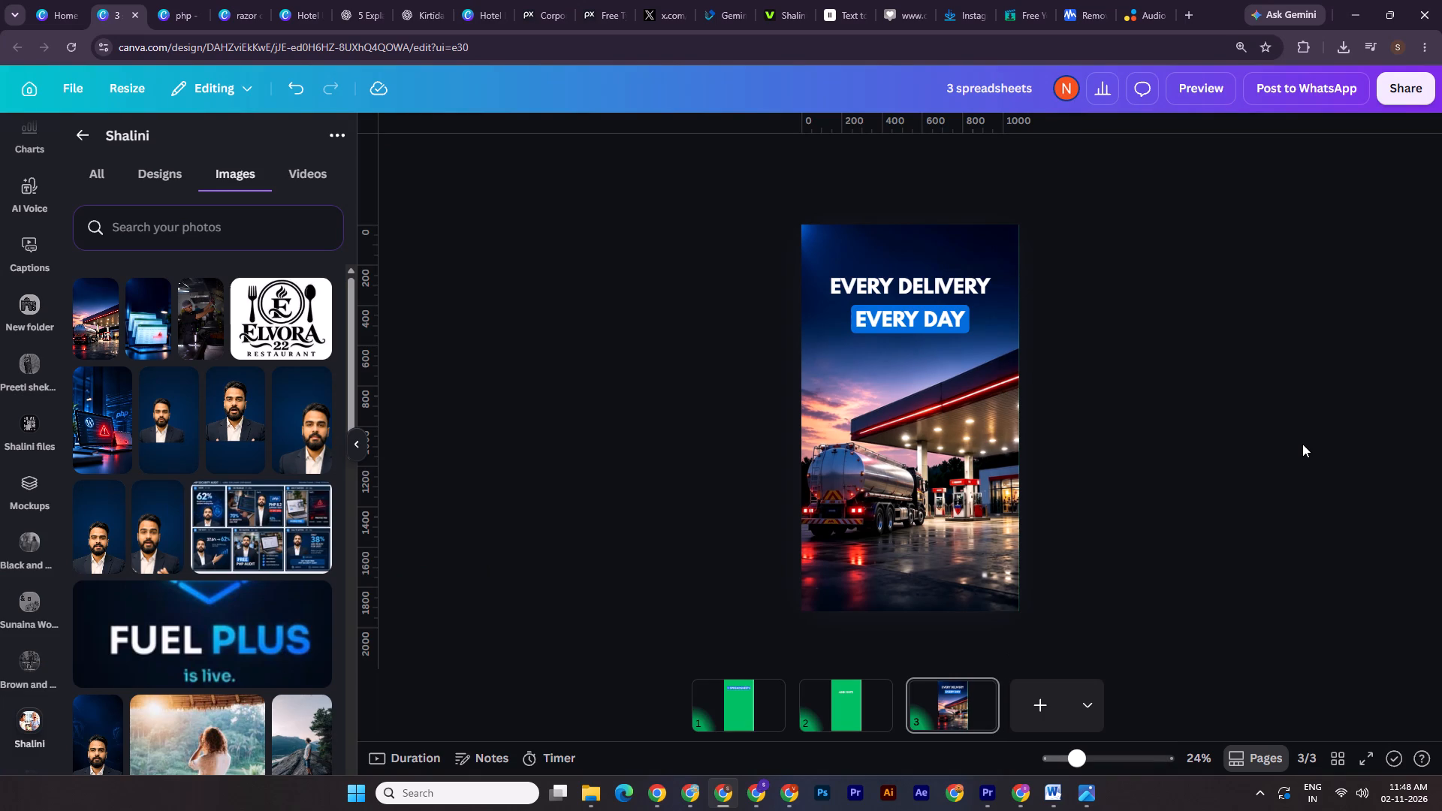
Apply the Typewriter animation to "EVERY DELIVERY", playing on enter with the Word writing style.
left_click(943, 292)
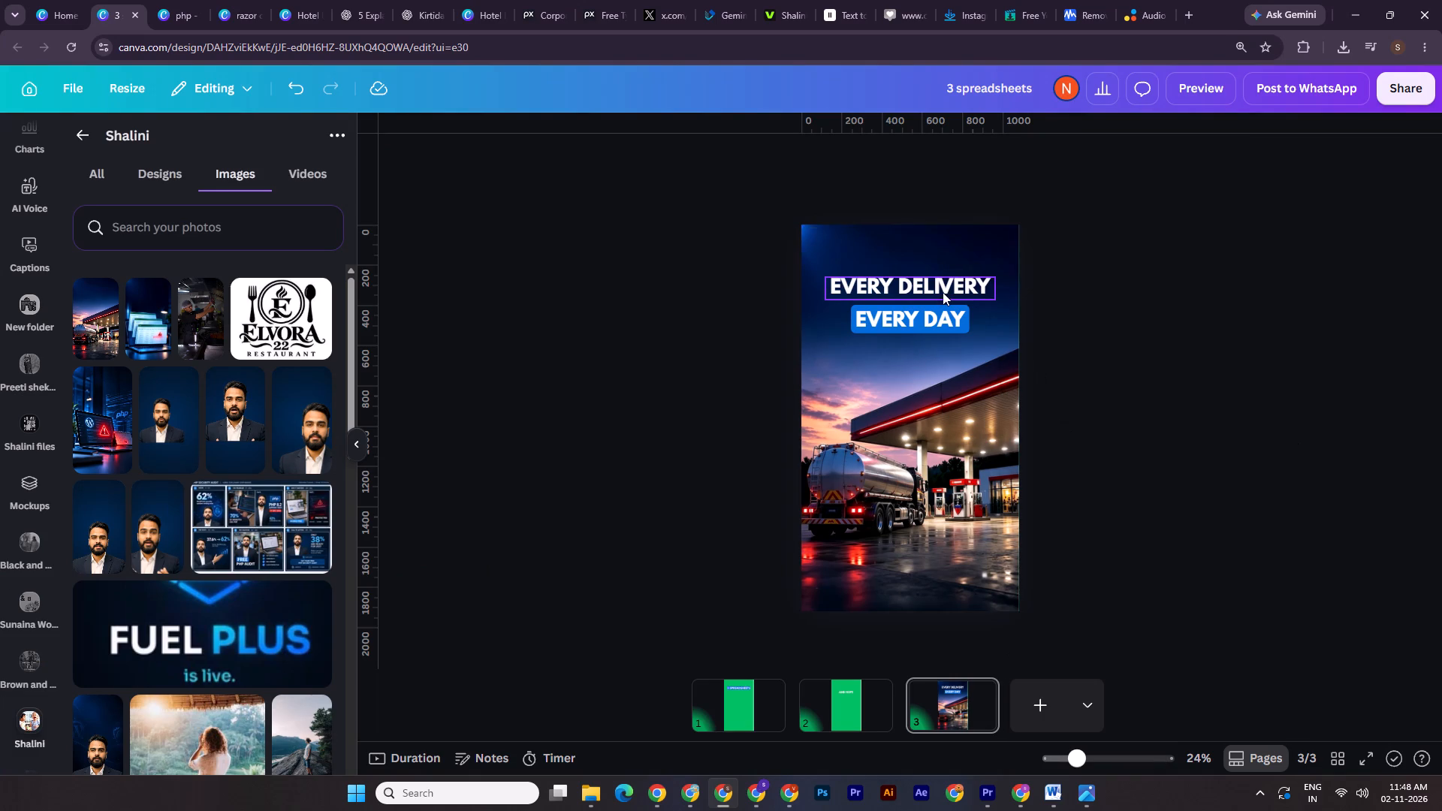
left_click(1122, 153)
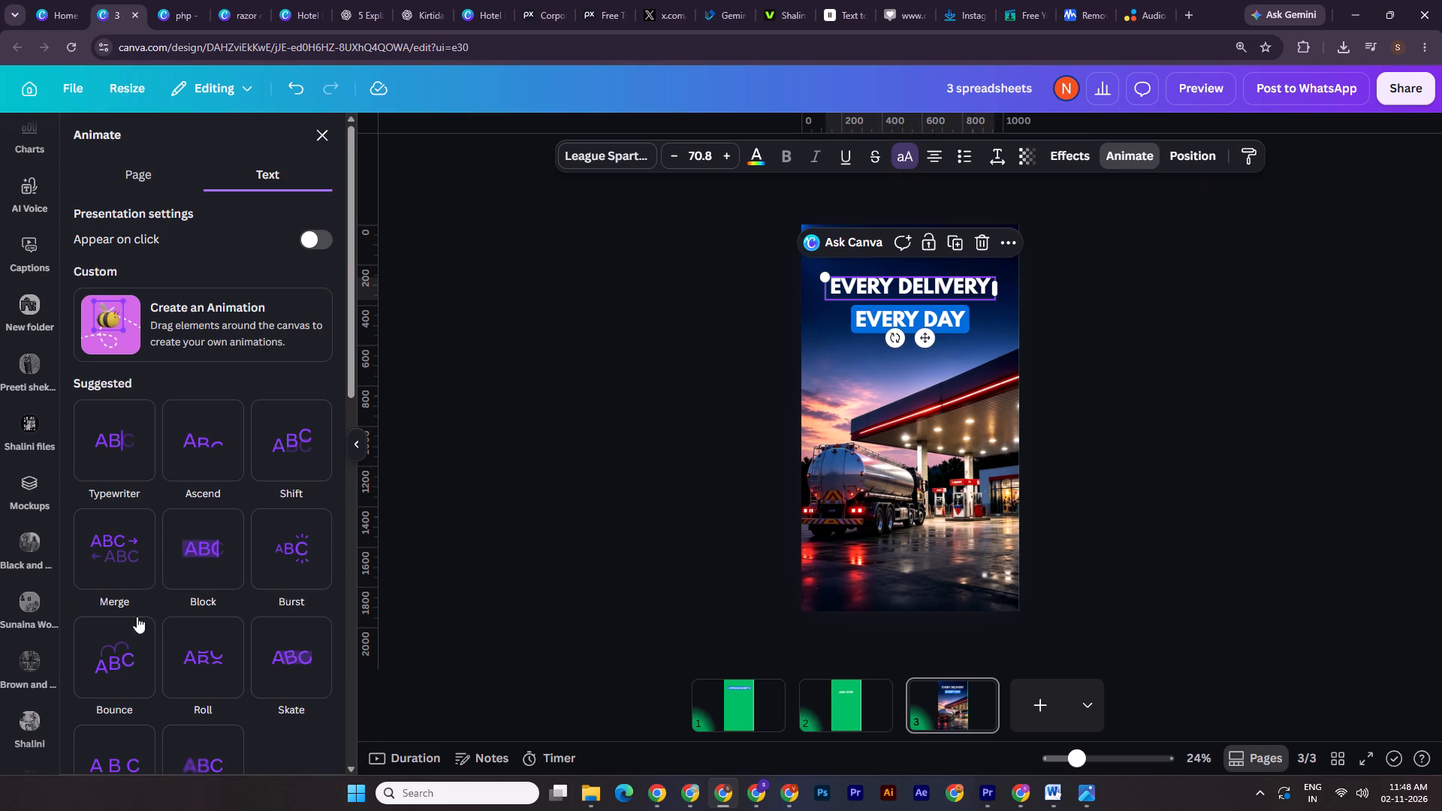
left_click(145, 462)
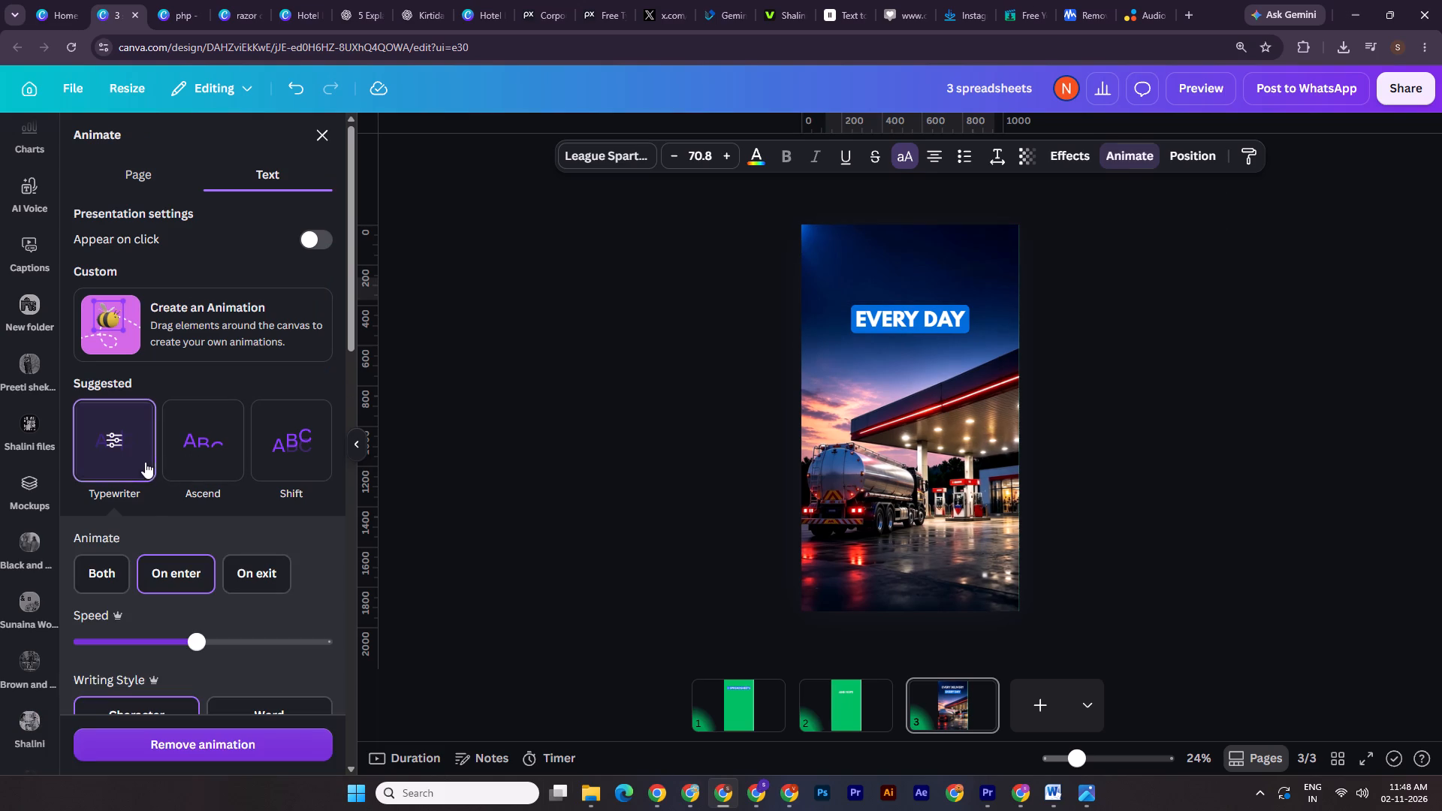
left_click(264, 713)
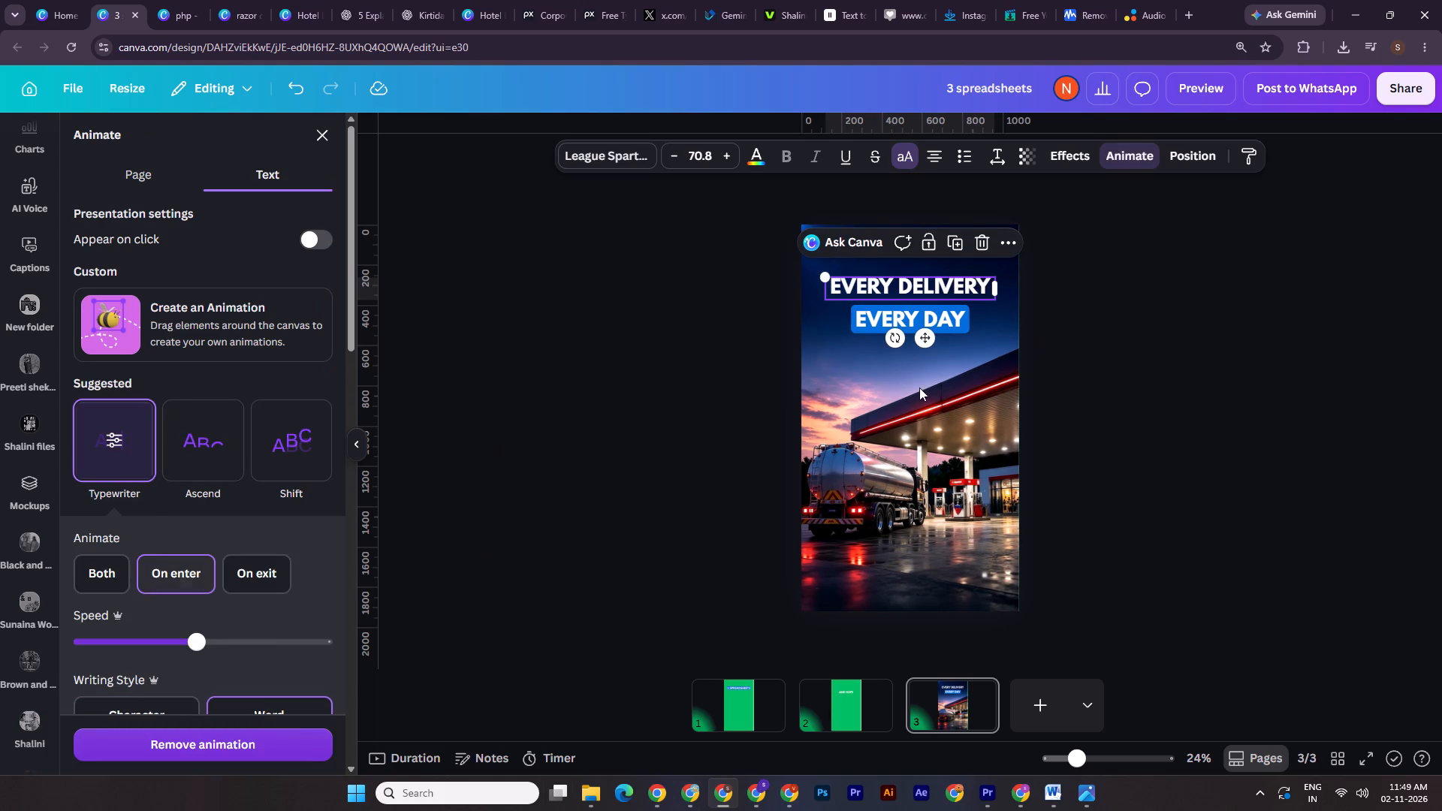
Apply the Fade animation on enter to the "EVERY DAY" text together with its blue box.
left_click_drag(1071, 334, 888, 328)
left_click(1219, 157)
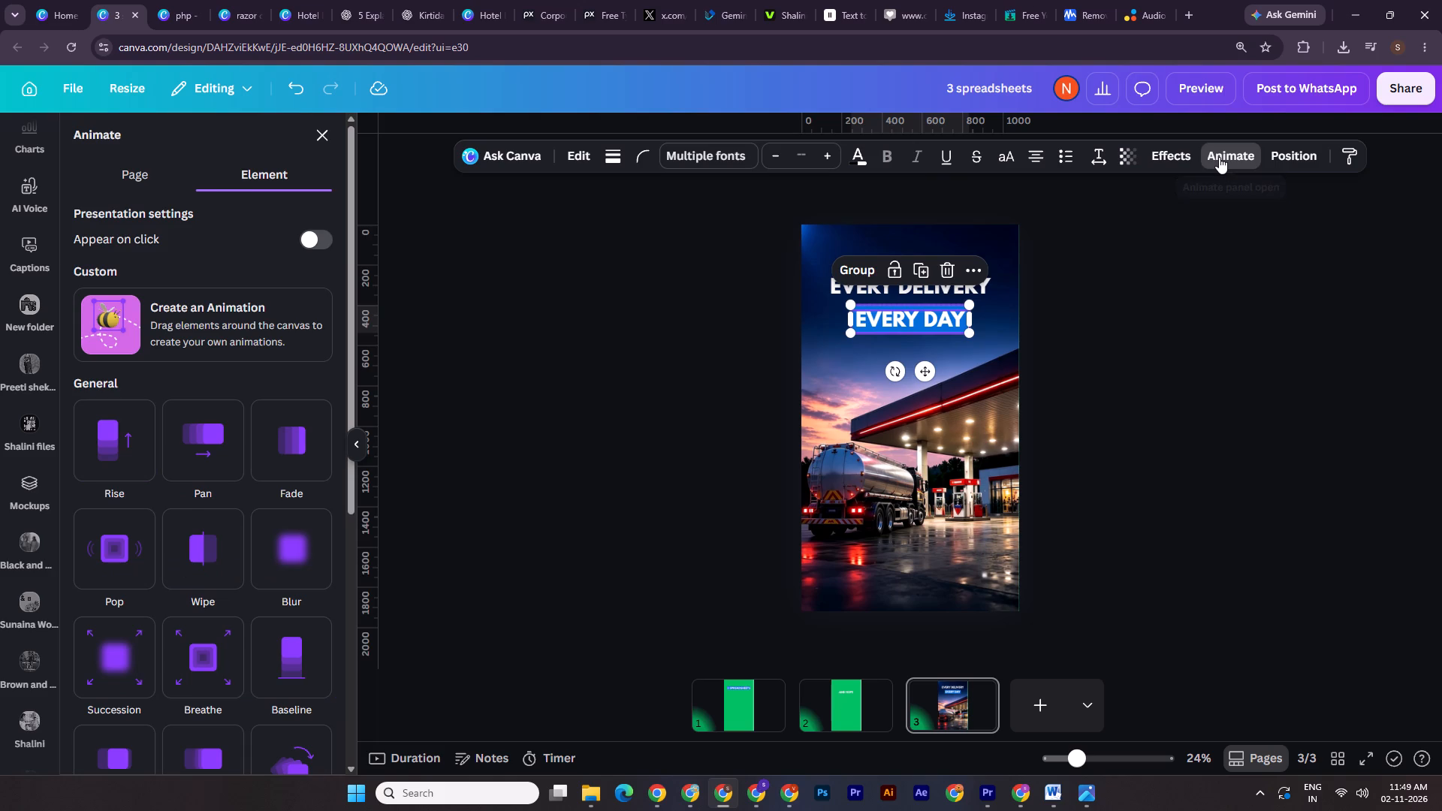
left_click(1219, 157)
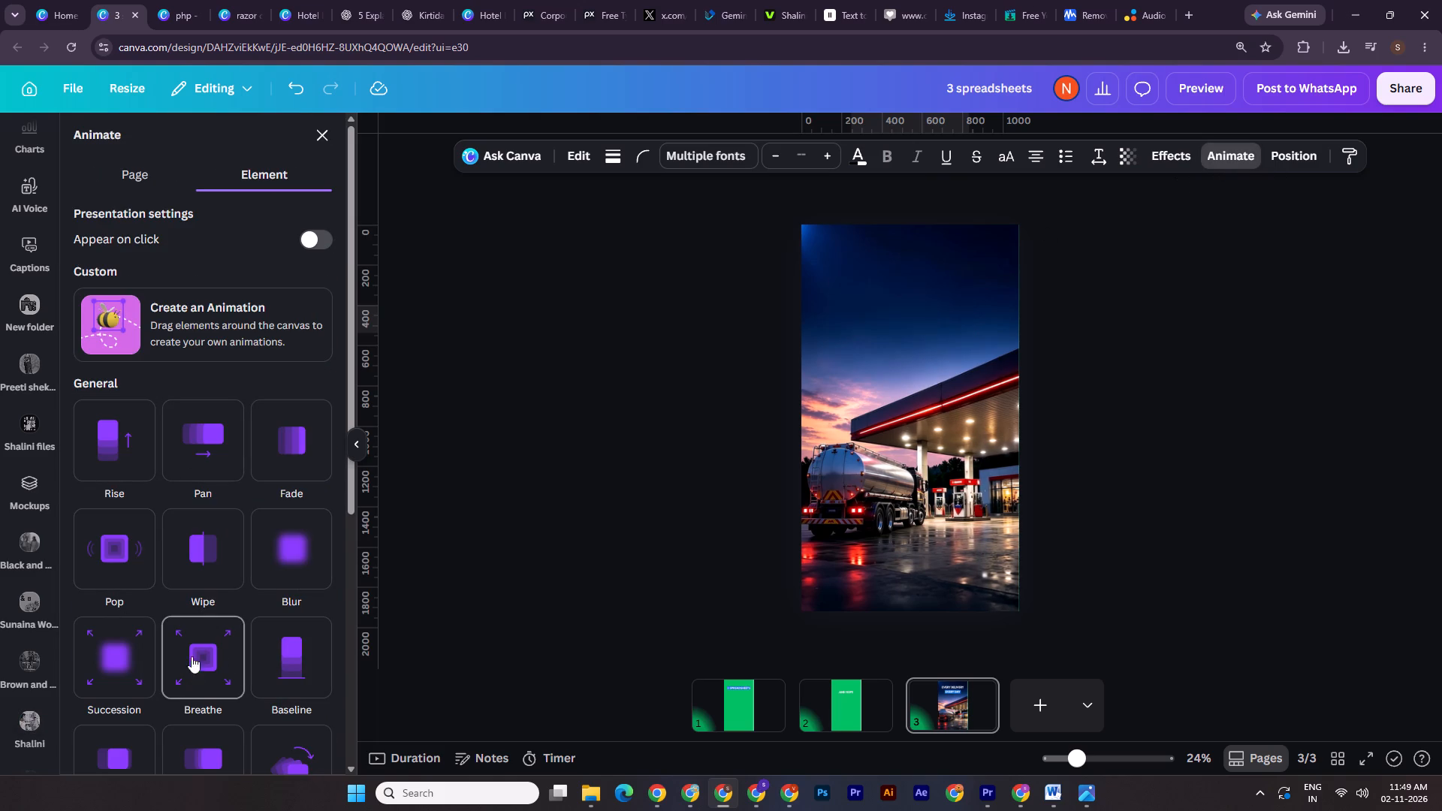
left_click(297, 468)
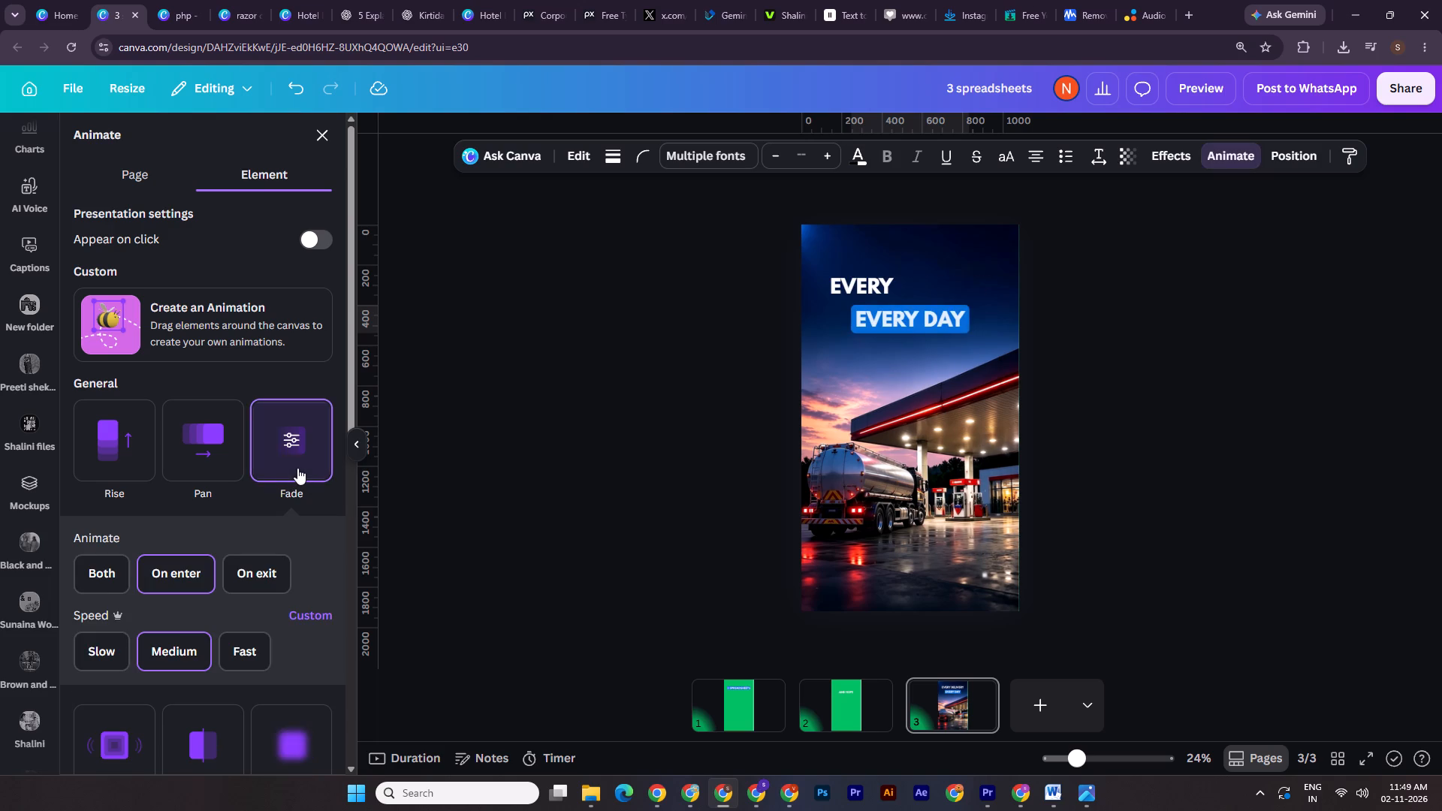
left_click(188, 577)
double_click(1269, 408)
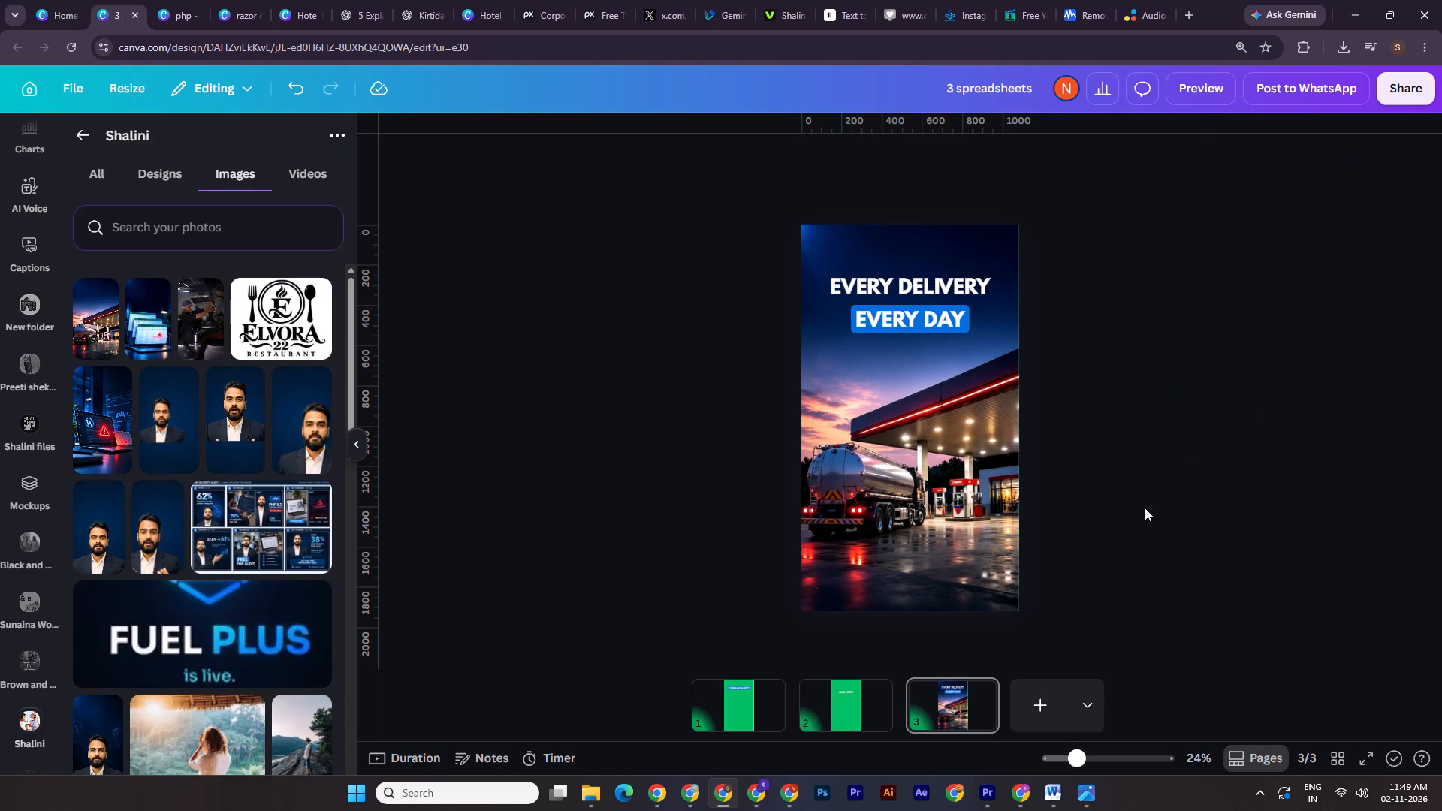
Duplicate page 3 of the design.
left_click(951, 716)
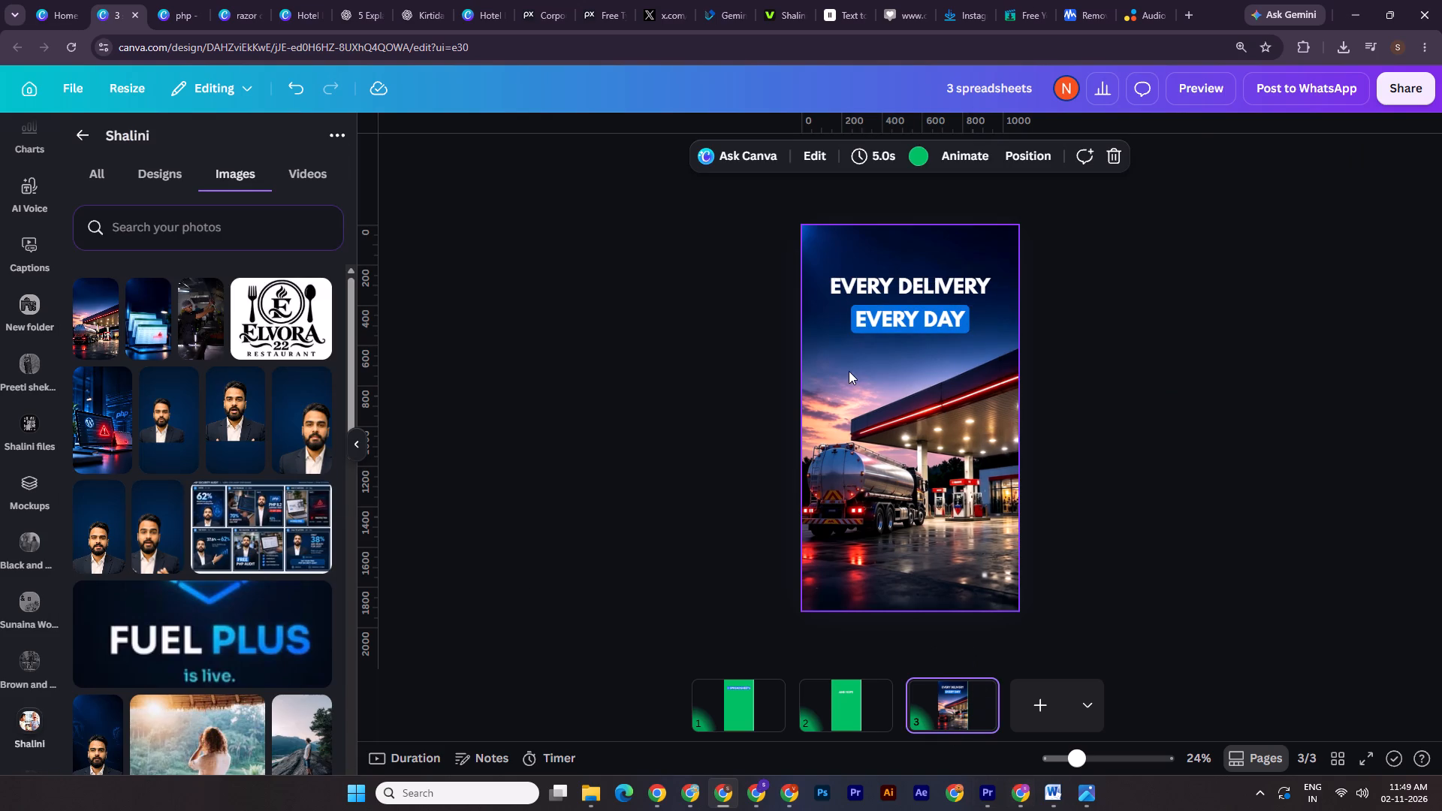
right_click(946, 698)
left_click(1062, 392)
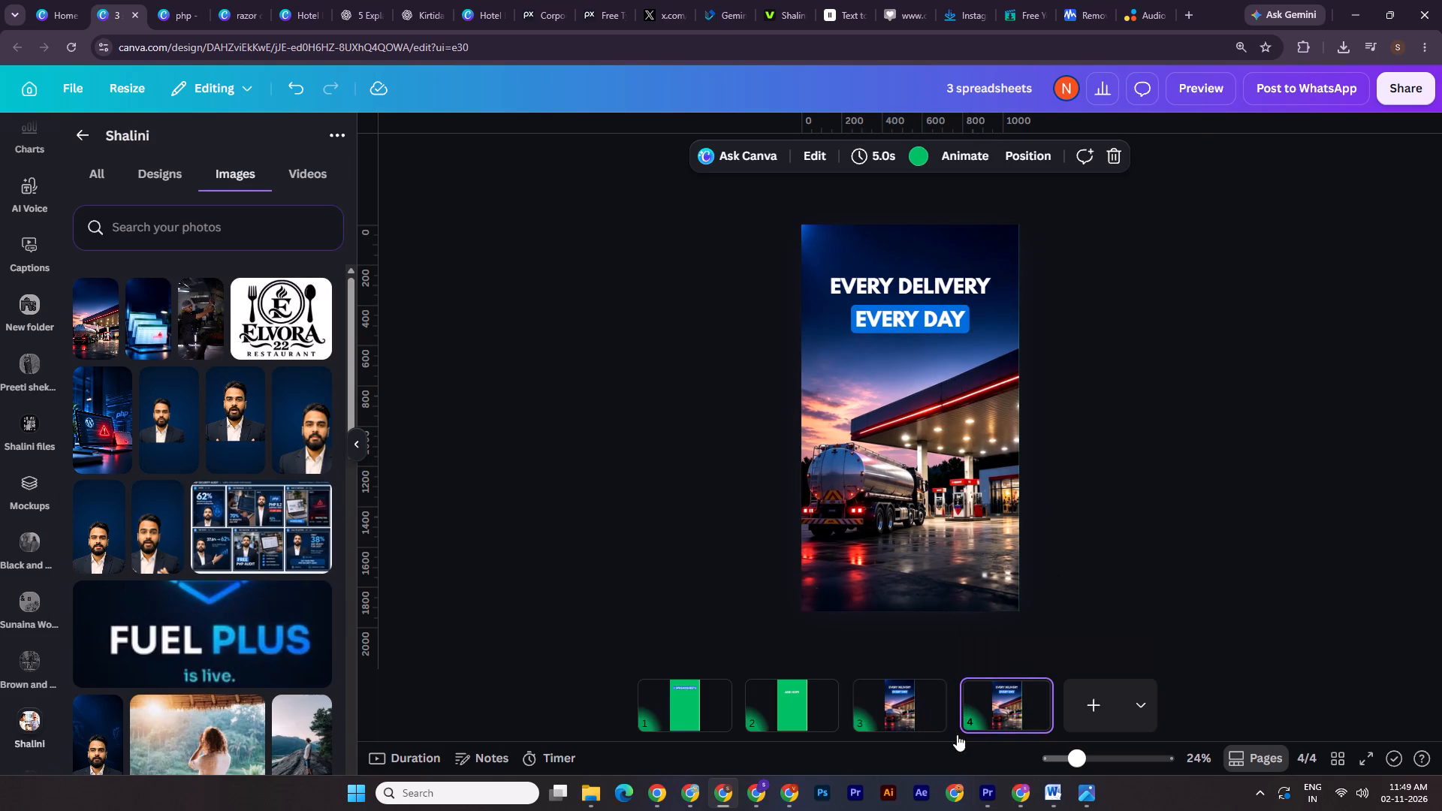
On page 3, delete the fuel station image and move "EVERY DAY" with its blue box off the page, leaving "EVERY DELIVERY" on green.
left_click(894, 704)
left_click(975, 493)
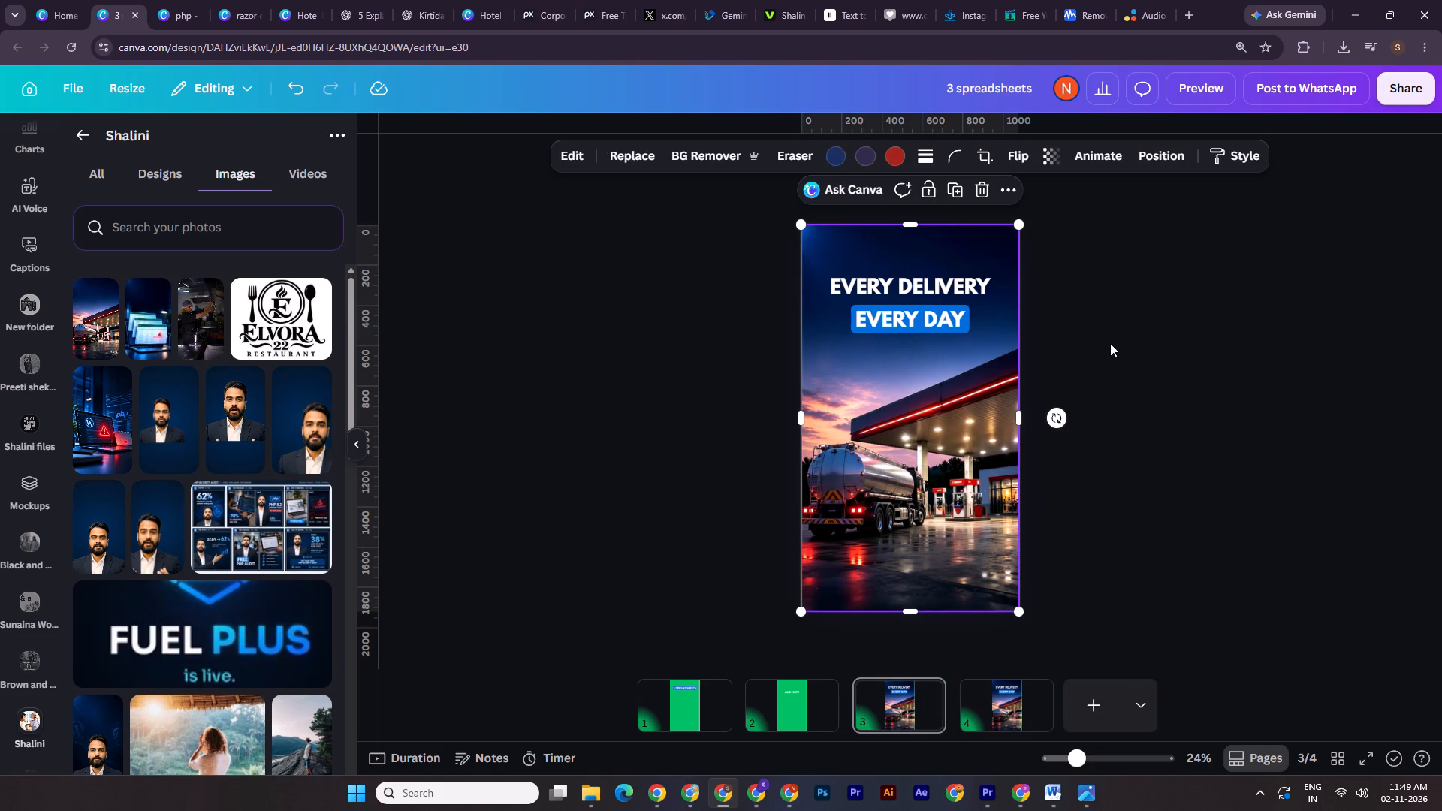
key("Delete")
left_click_drag(1075, 306, 906, 333)
left_click_drag(876, 322, 1291, 402)
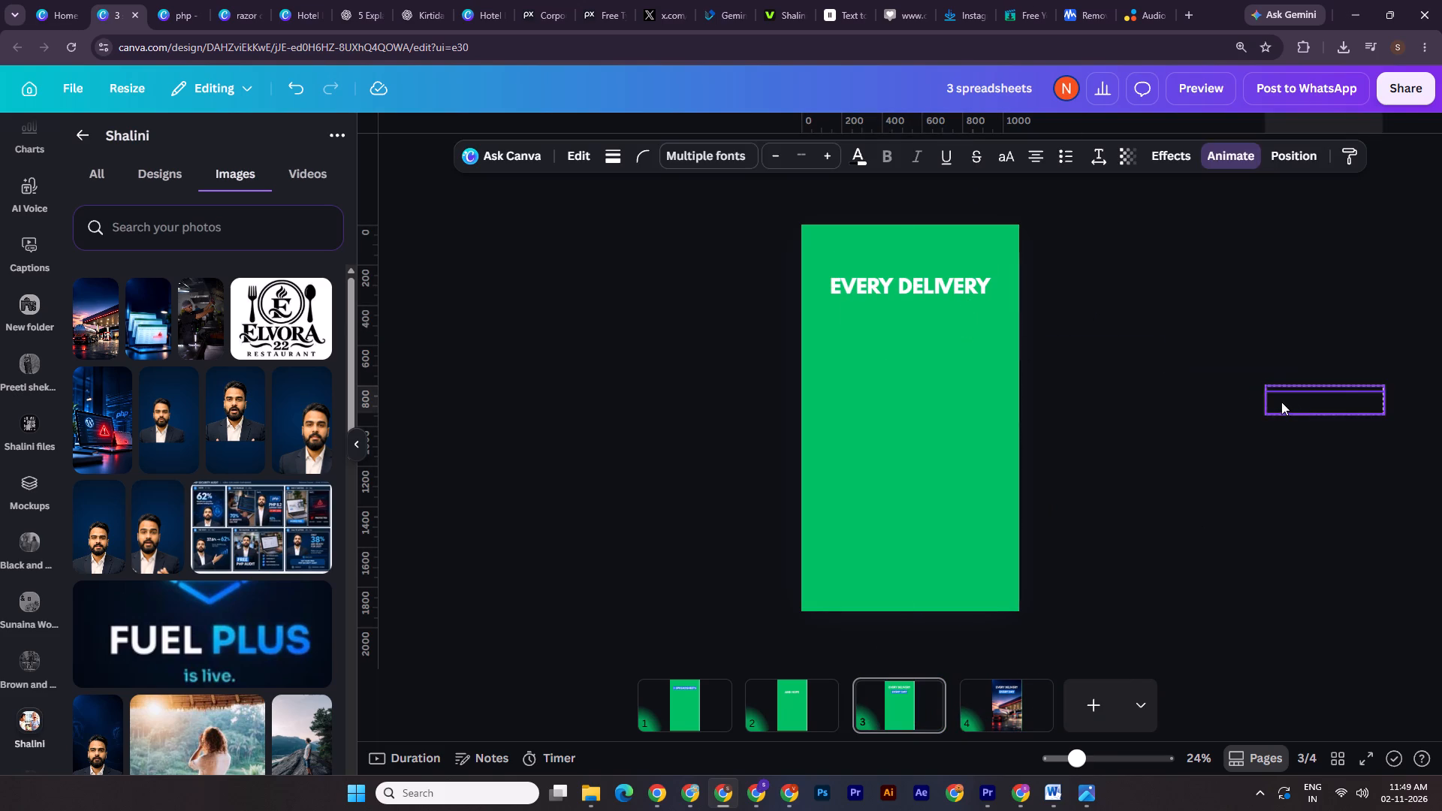
On page 4, delete the fuel station image and move "EVERY DELIVERY" off the page, leaving "EVERY DAY" on green.
left_click(1009, 727)
left_click(965, 442)
key("Delete")
left_click_drag(1048, 275, 961, 280)
left_click_drag(861, 282, 1286, 283)
Download only page 3 as a 1080p MP4 video.
left_click(882, 705)
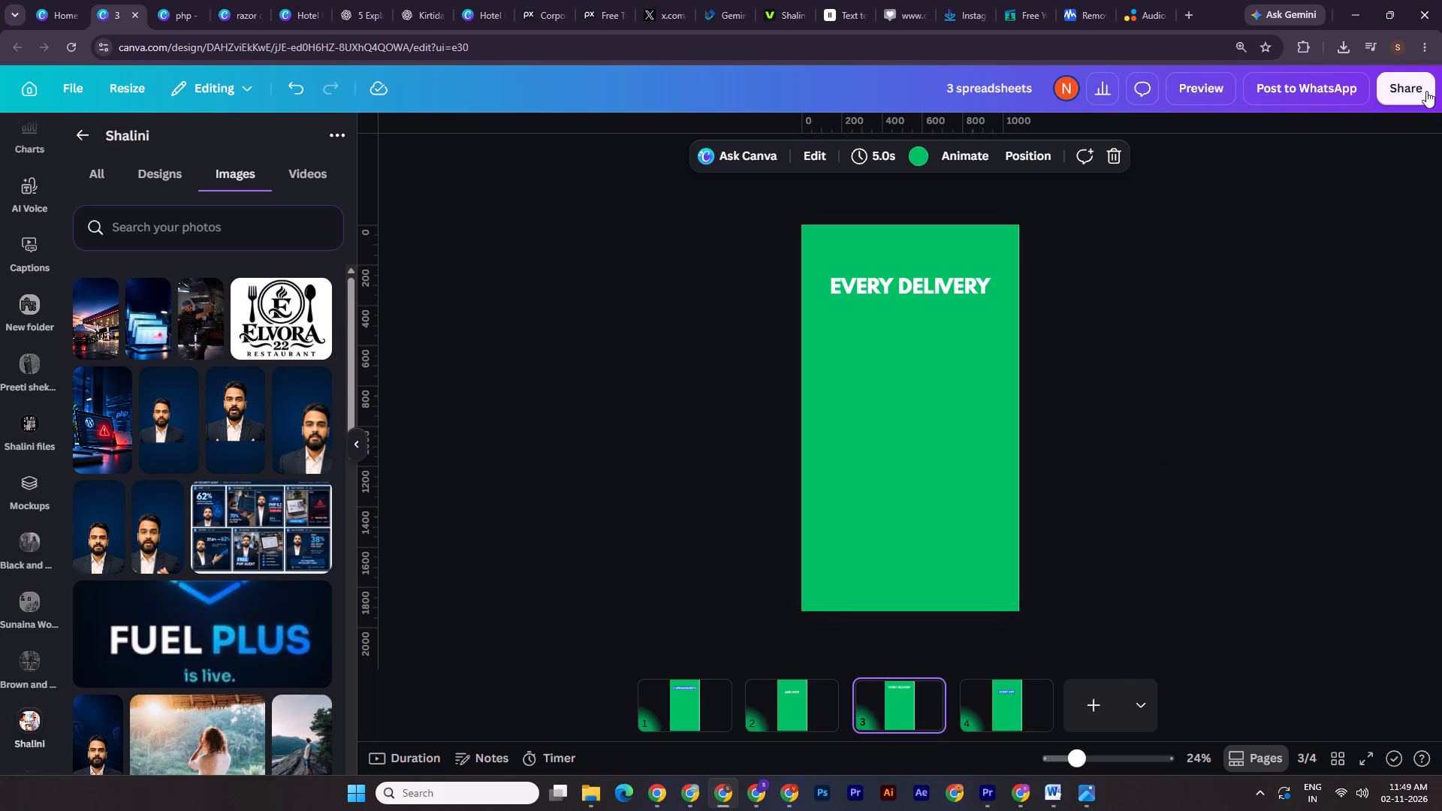
left_click(1385, 83)
left_click(1142, 481)
left_click(1288, 367)
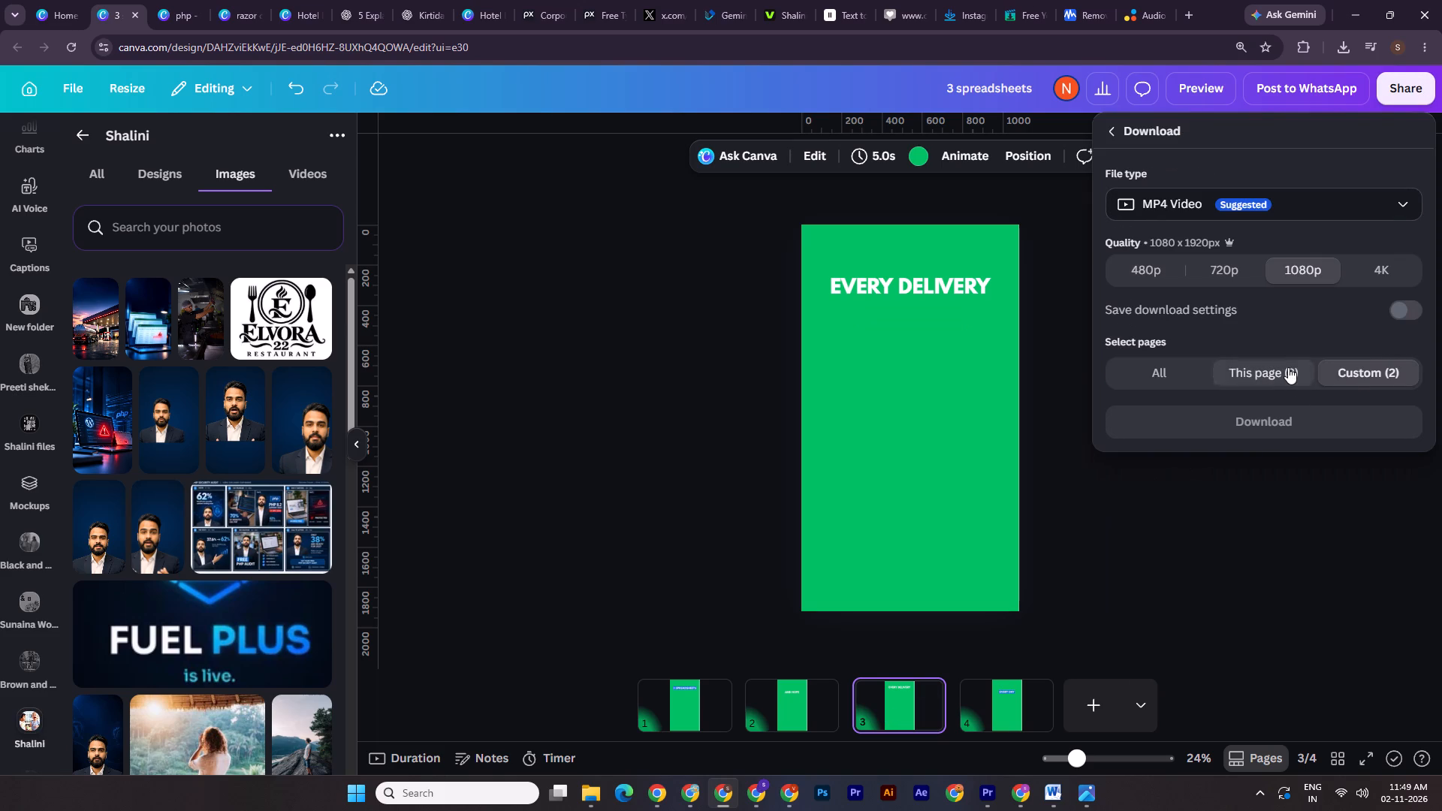
left_click(1245, 424)
left_click(1217, 429)
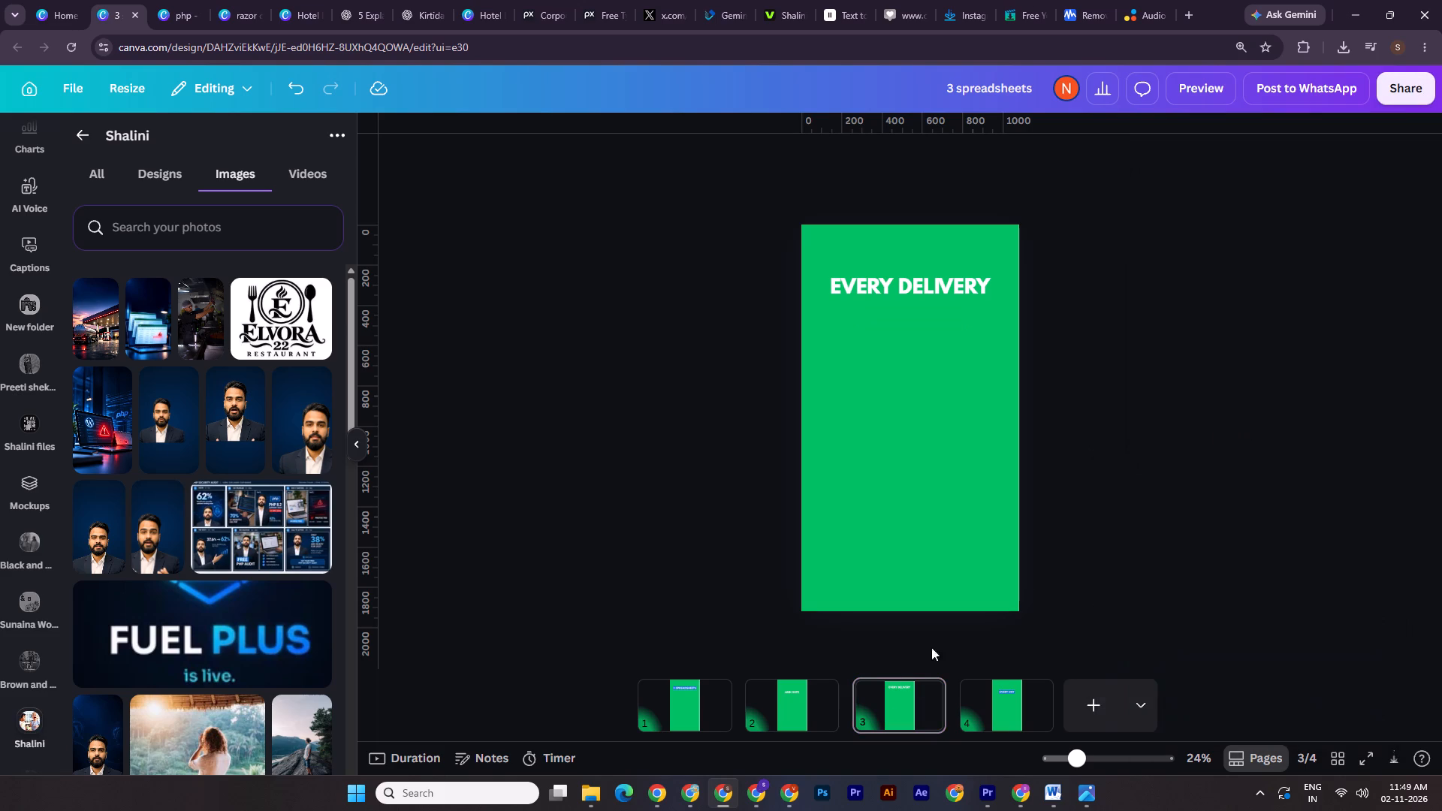
Download only page 4 as a 1080p MP4 video.
left_click(994, 715)
left_click(1408, 82)
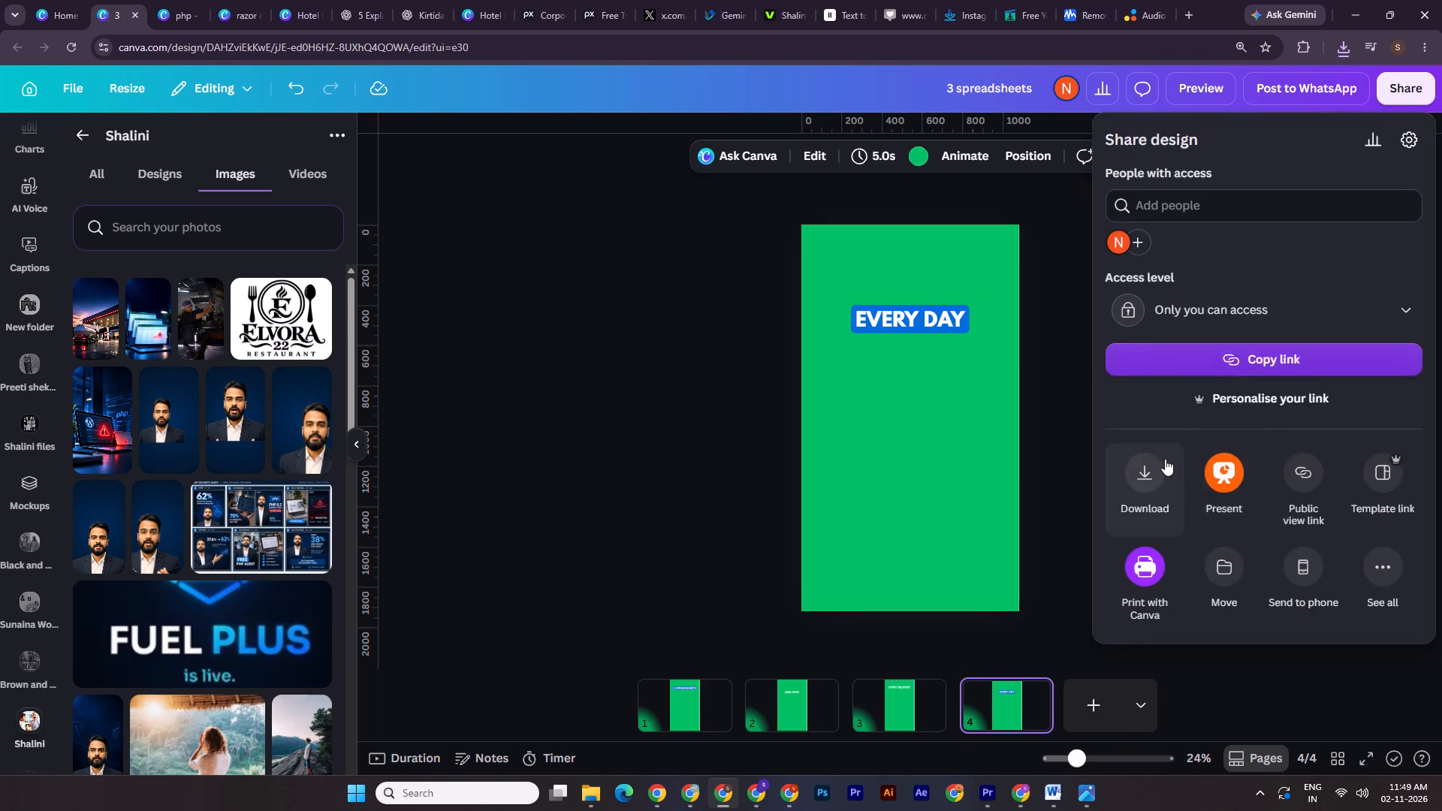
left_click(1165, 459)
left_click(1263, 372)
left_click(1274, 420)
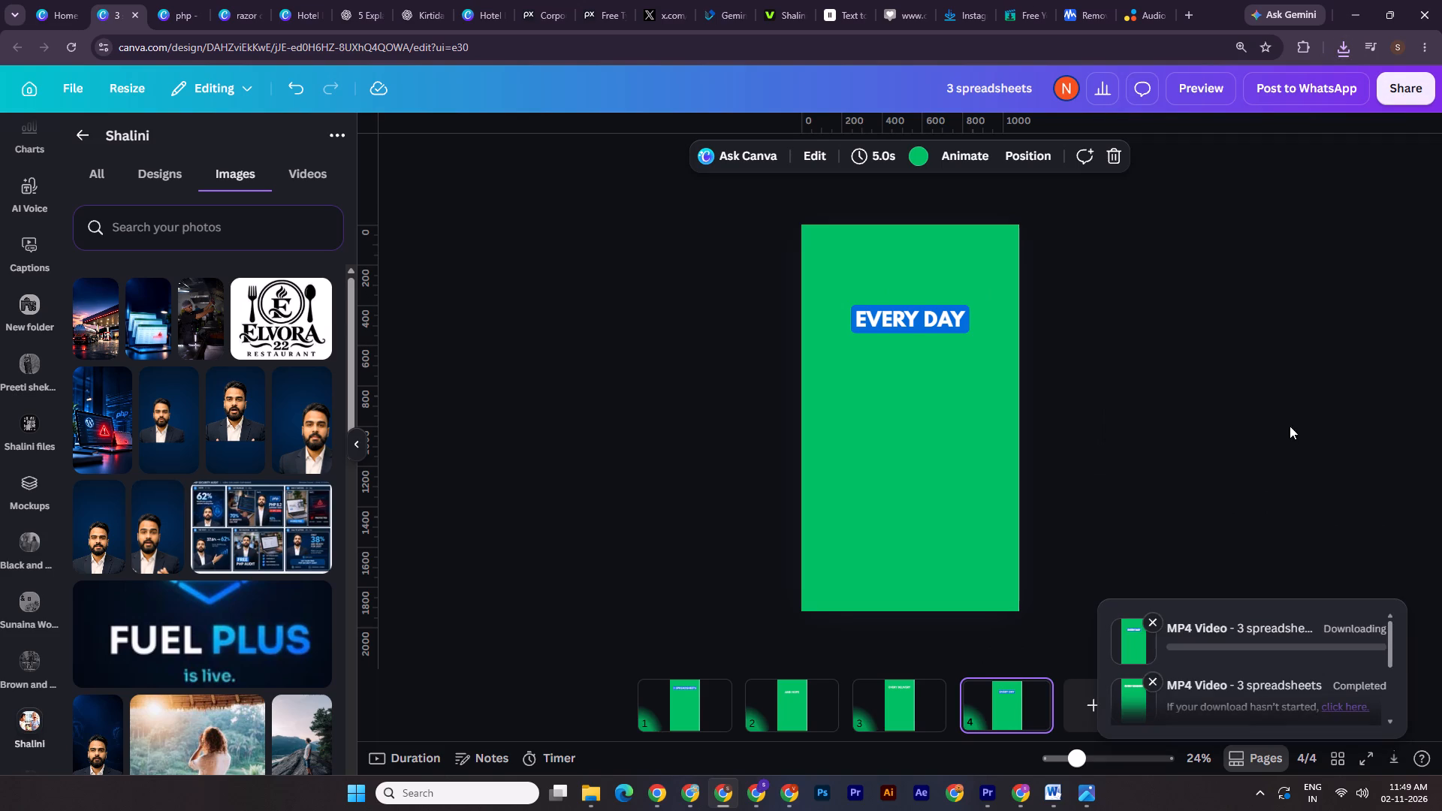
In the Downloads folder, rename the two newly downloaded green-screen videos together as "3 spreadsheets_2".
left_click(591, 790)
left_click(498, 679)
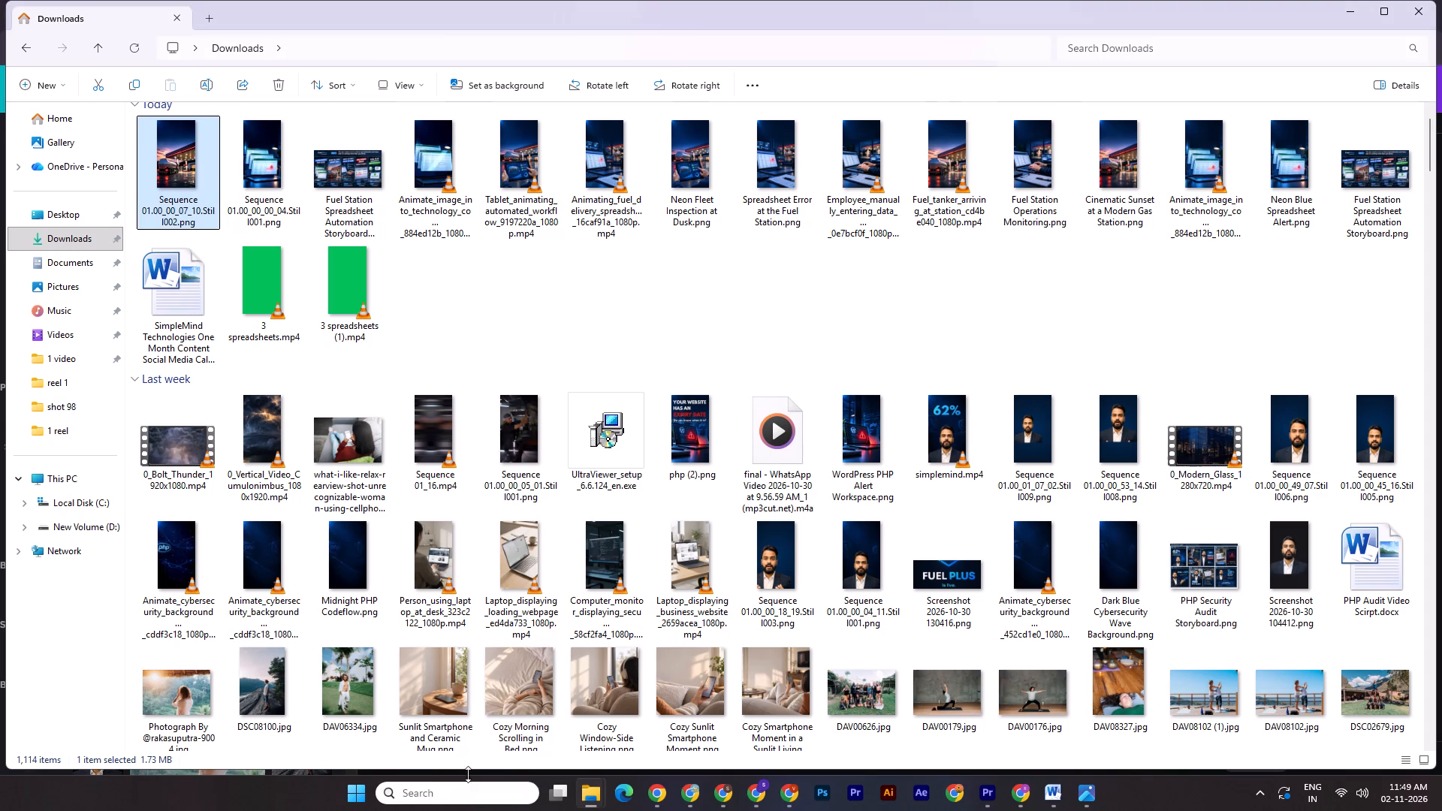
left_click(69, 237)
left_click(165, 191)
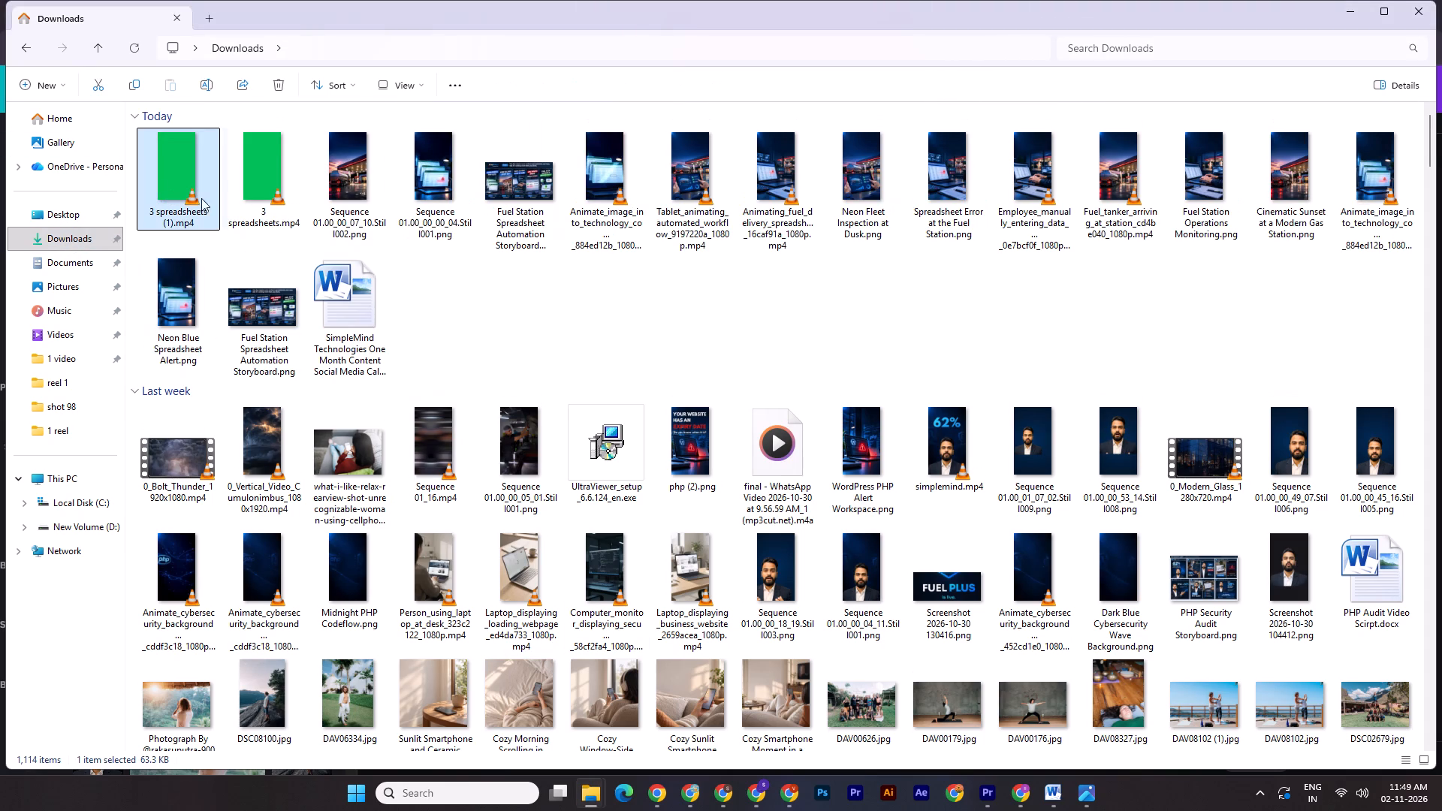
left_click(255, 200, "shift")
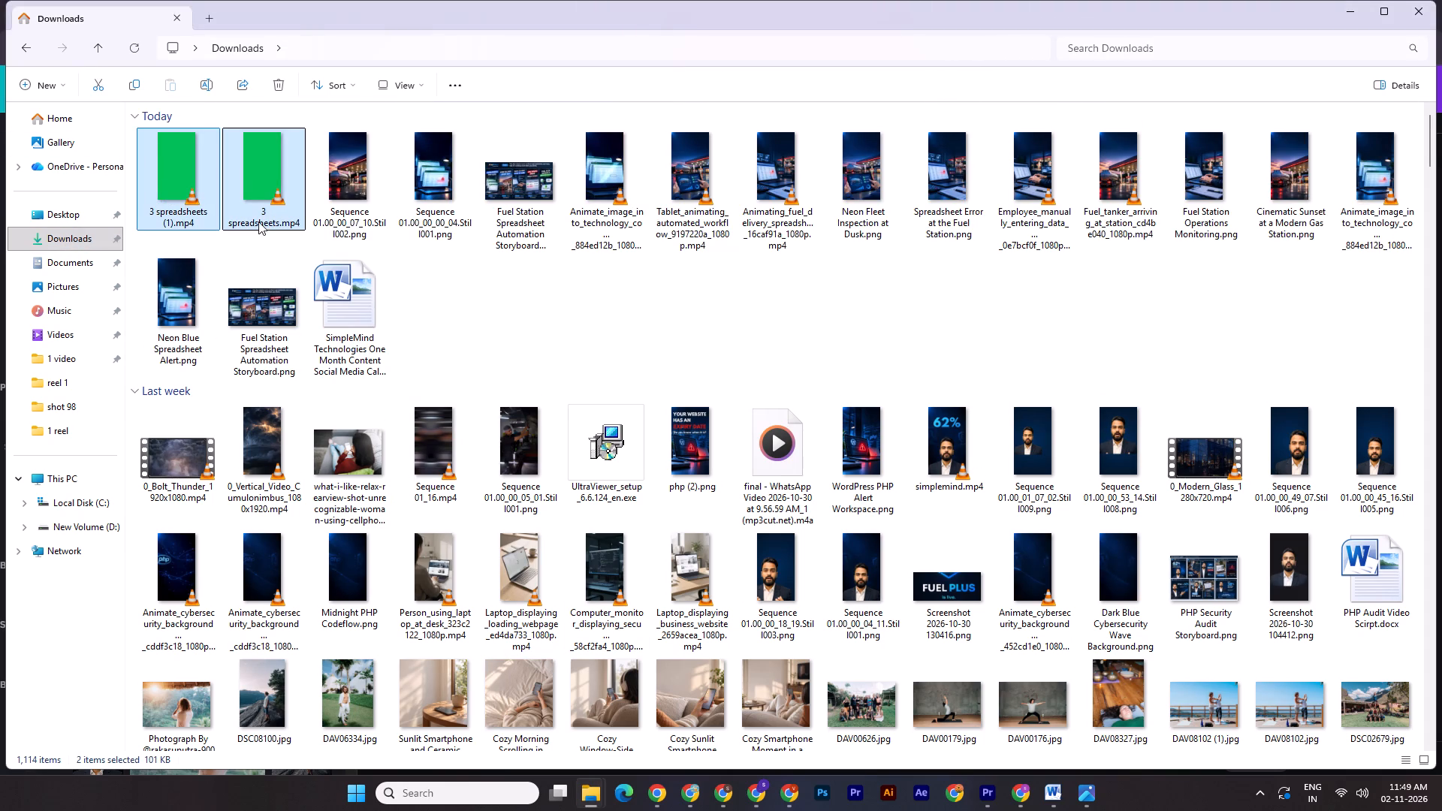
right_click(258, 222)
left_click(315, 532)
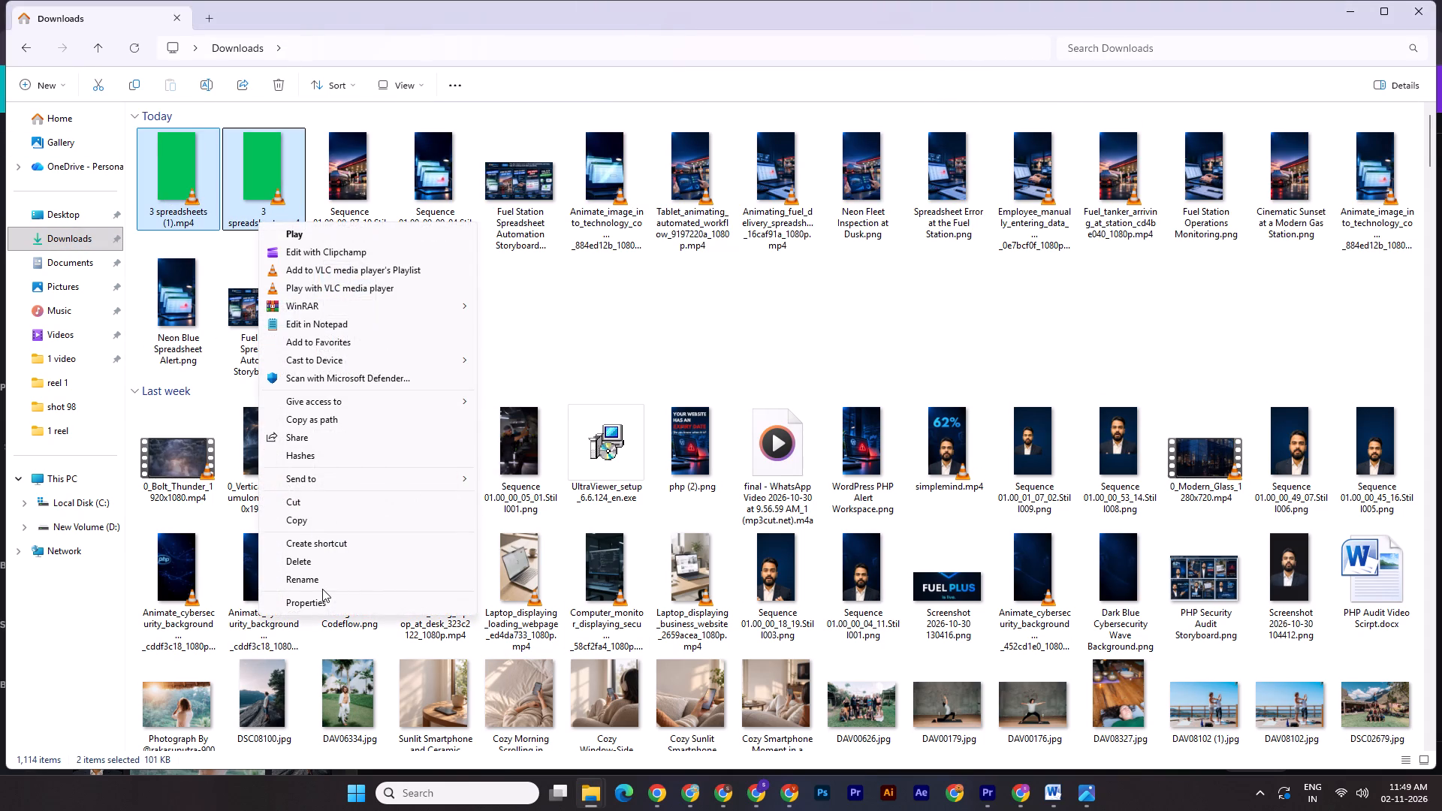
left_click(322, 589)
left_click(323, 581)
left_click(265, 219)
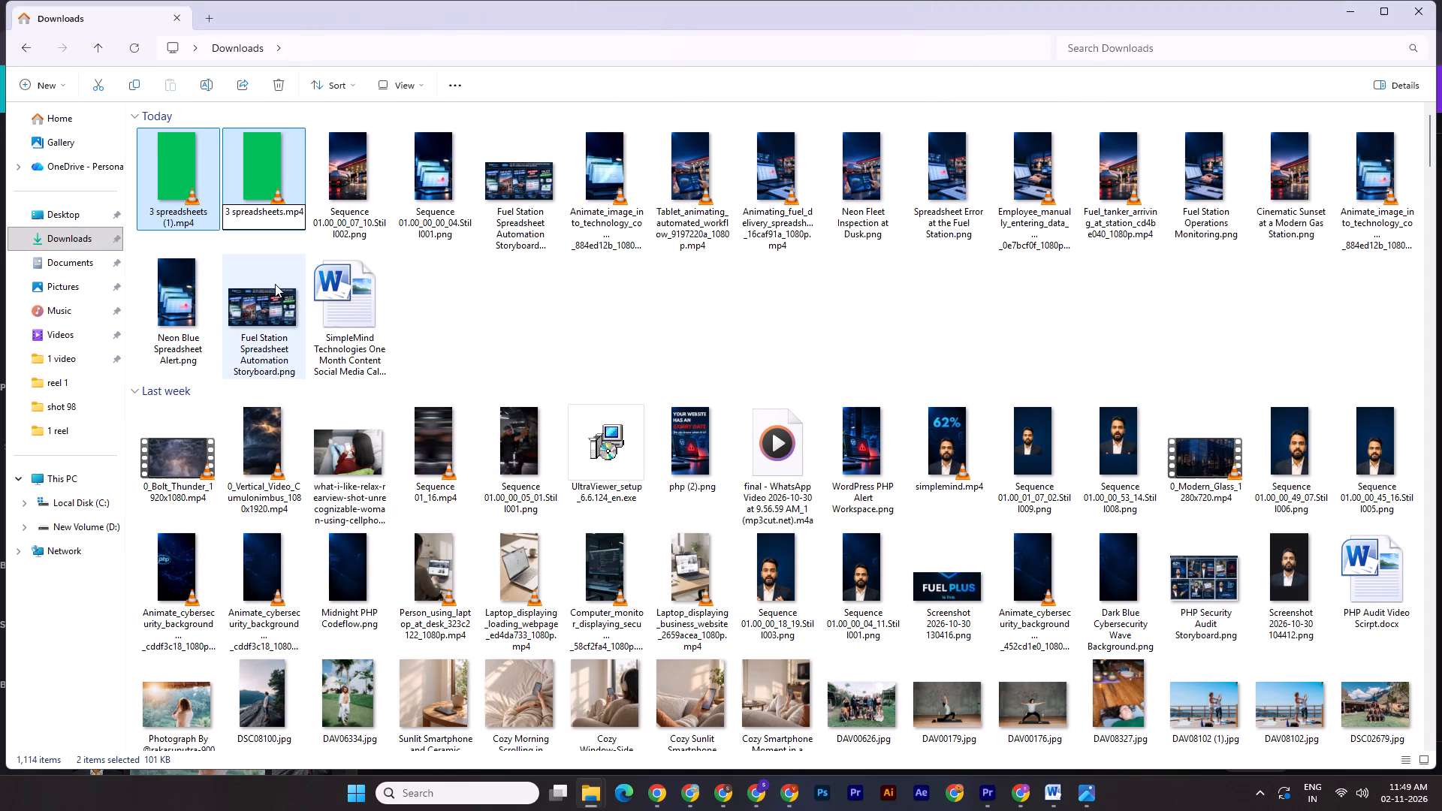
key("Right")
key("Right")
key("Right")
key("Right")
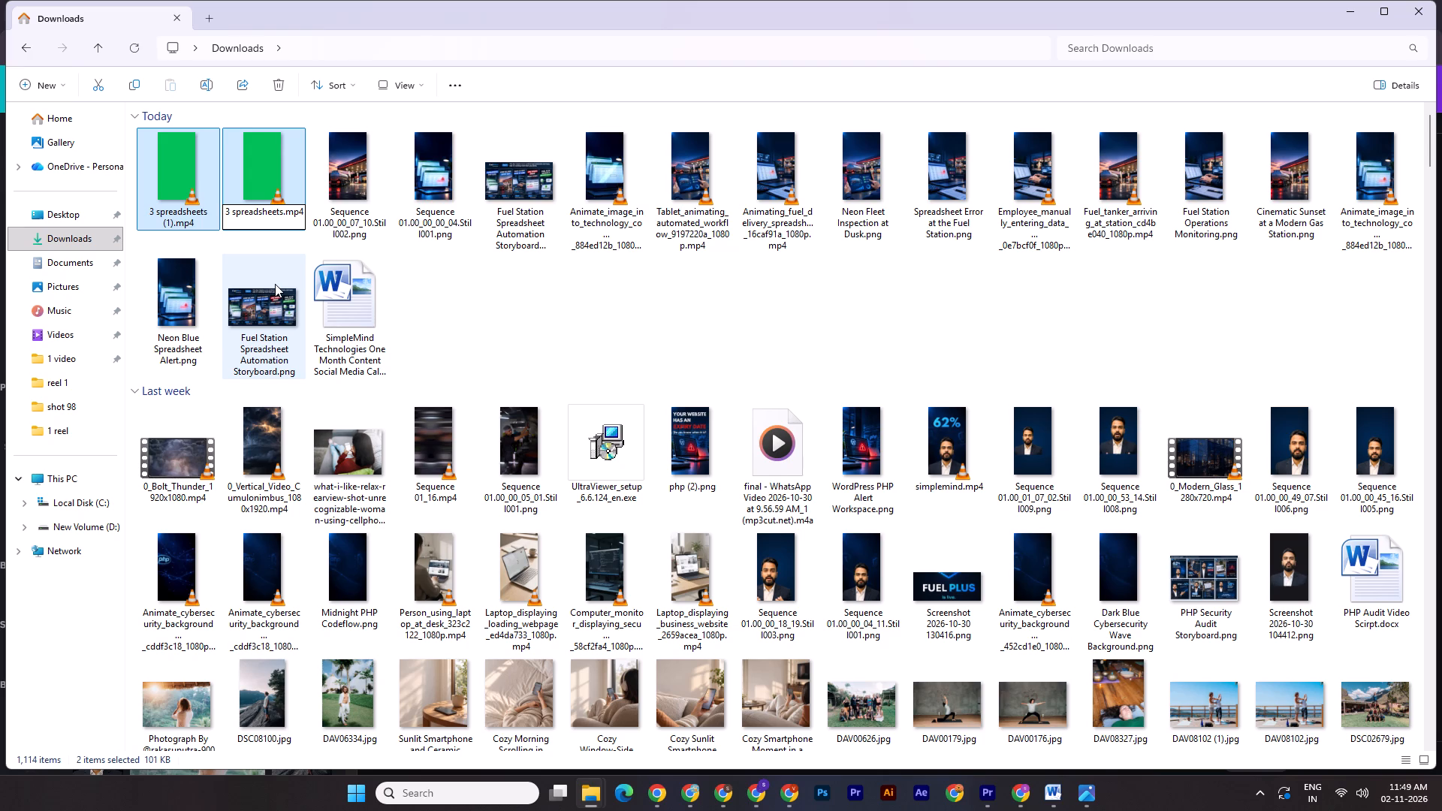
type("_2")
key("Return")
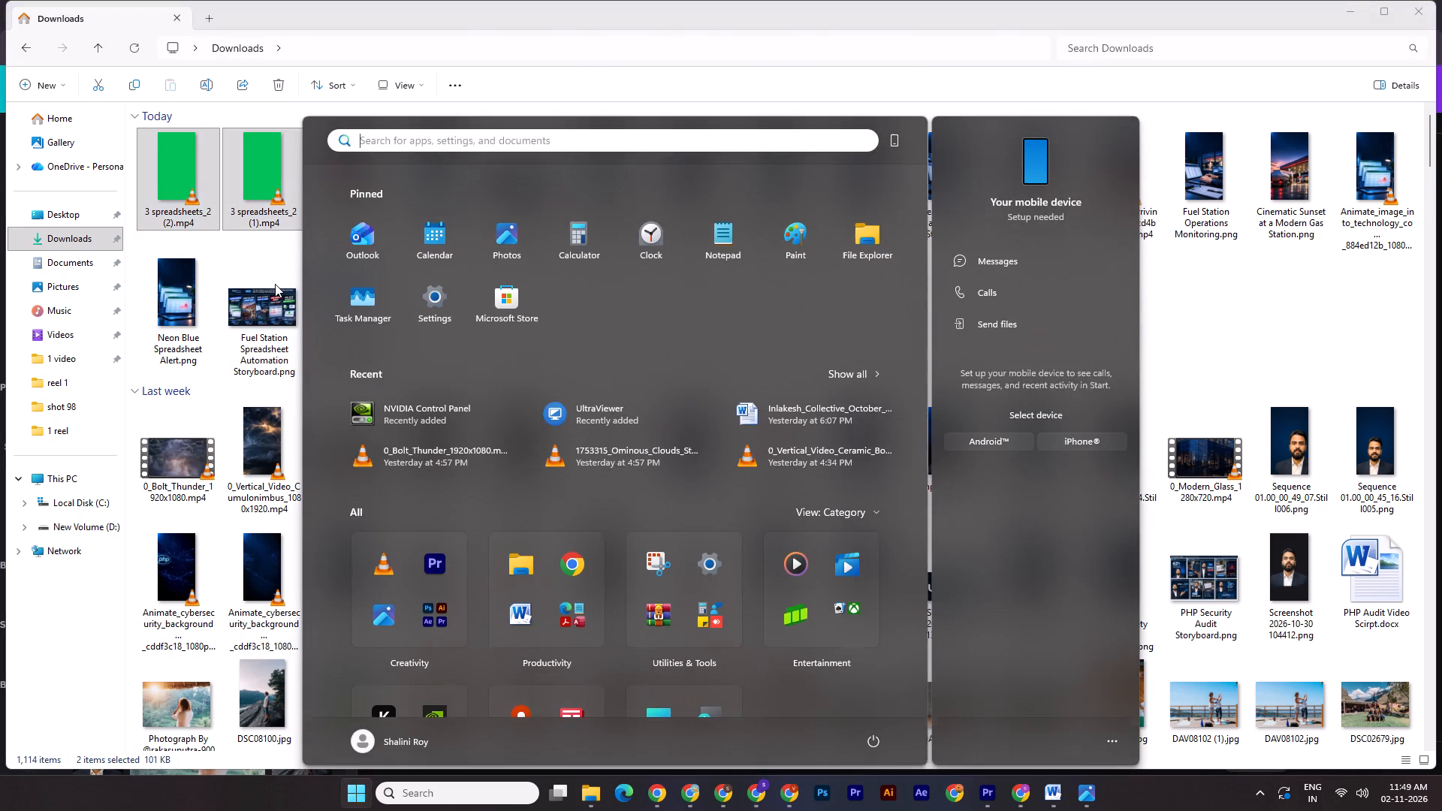
Move the two "3 spreadsheets_2" videos from Downloads into the "1 reel" project folder.
key("ctrl+x")
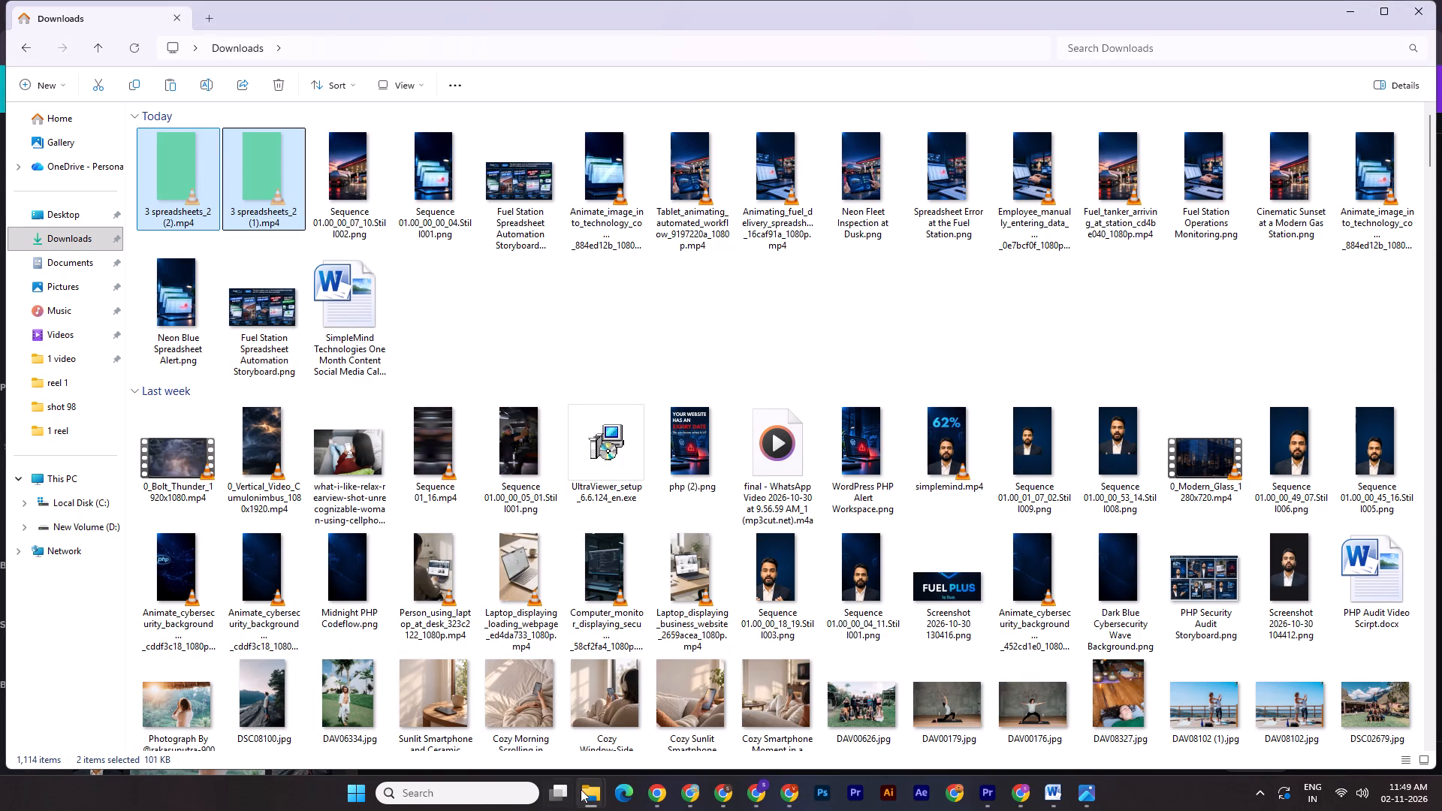
left_click(581, 788)
left_click_drag(671, 752, 665, 743)
key("ctrl+v")
left_click(557, 360)
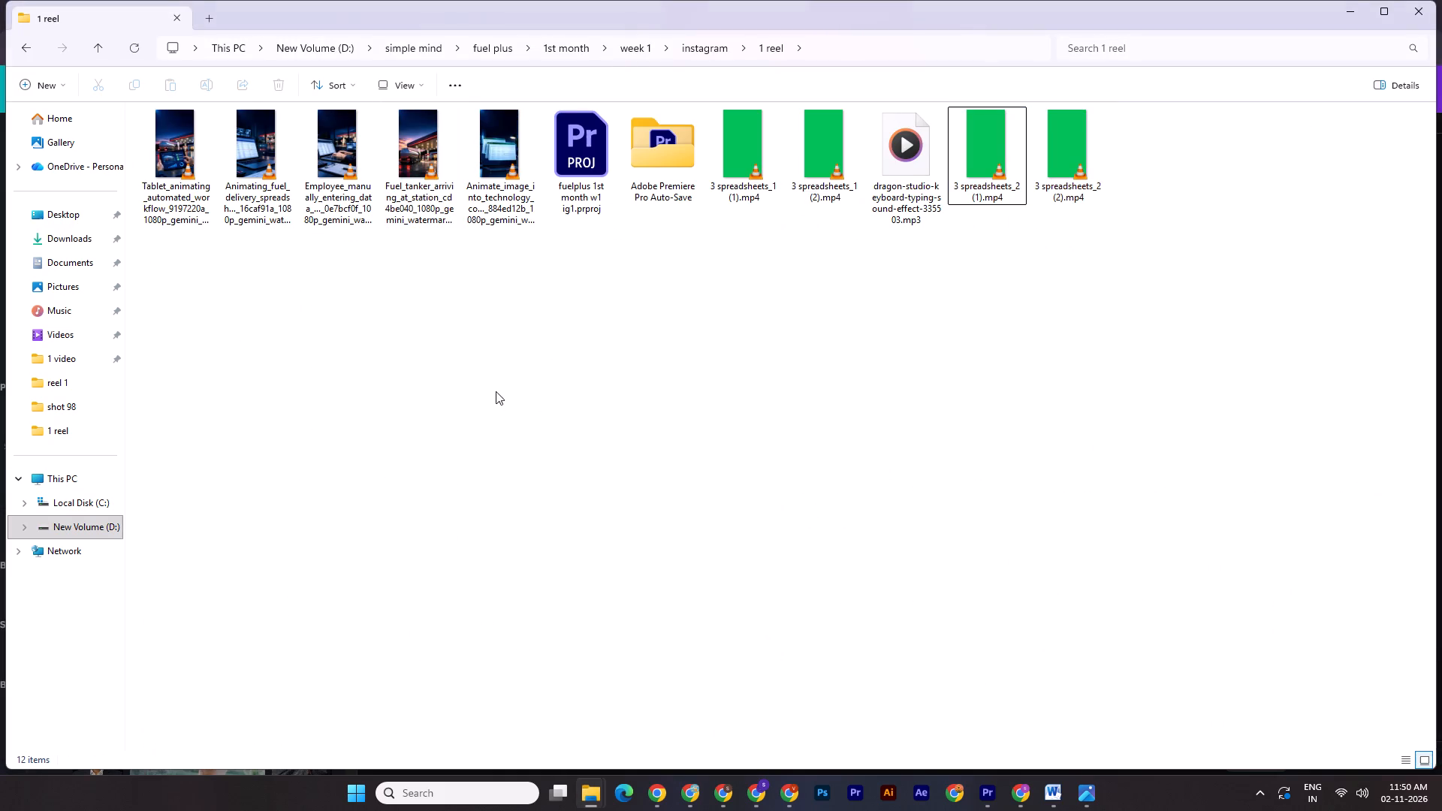
Add "3 spreadsheets_2 (1).mp4" from the "1 reel" folder to V2 above the fuel tanker scene, starting at 00:00:05:28.
double_click(997, 153)
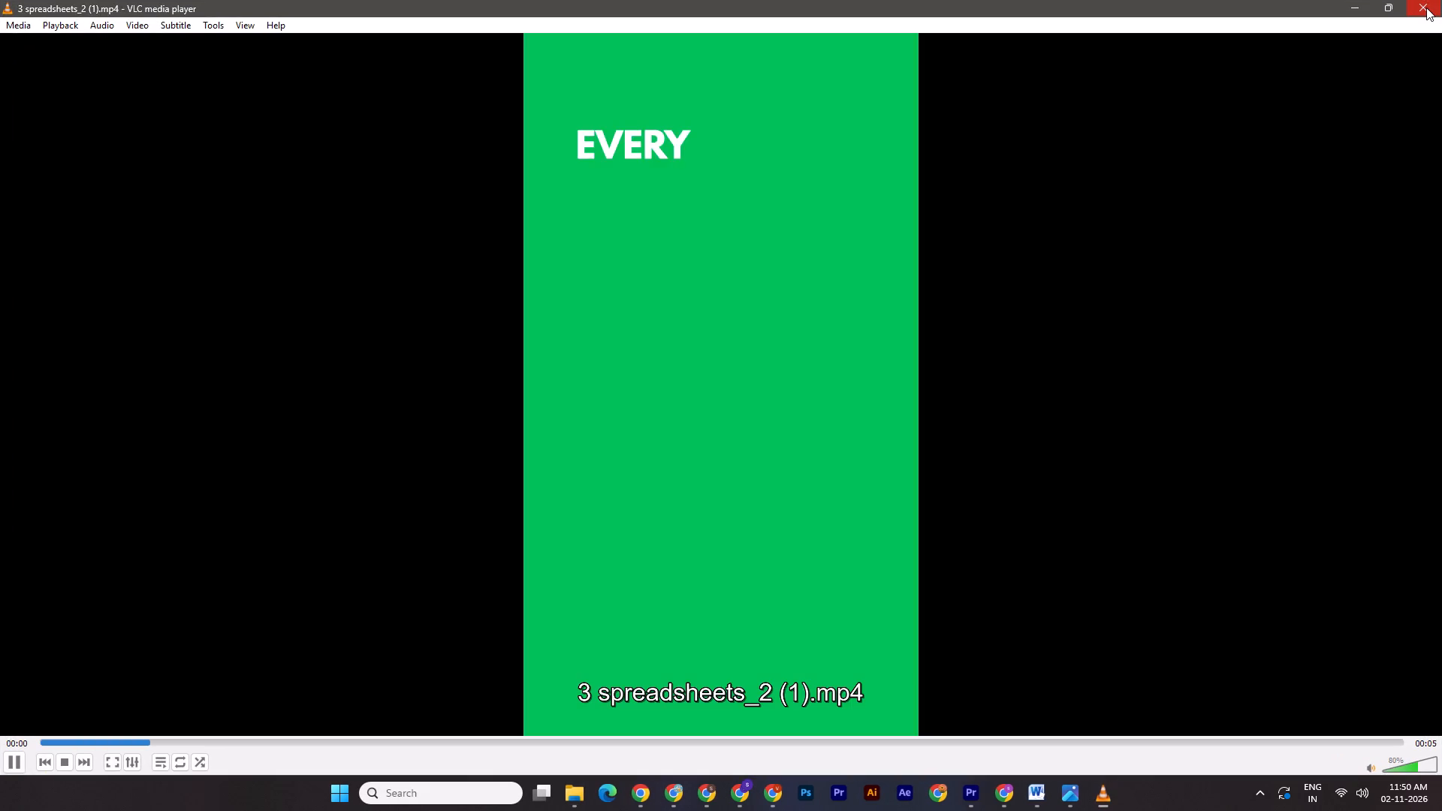
left_click(1426, 8)
left_click_drag(993, 149, 992, 783)
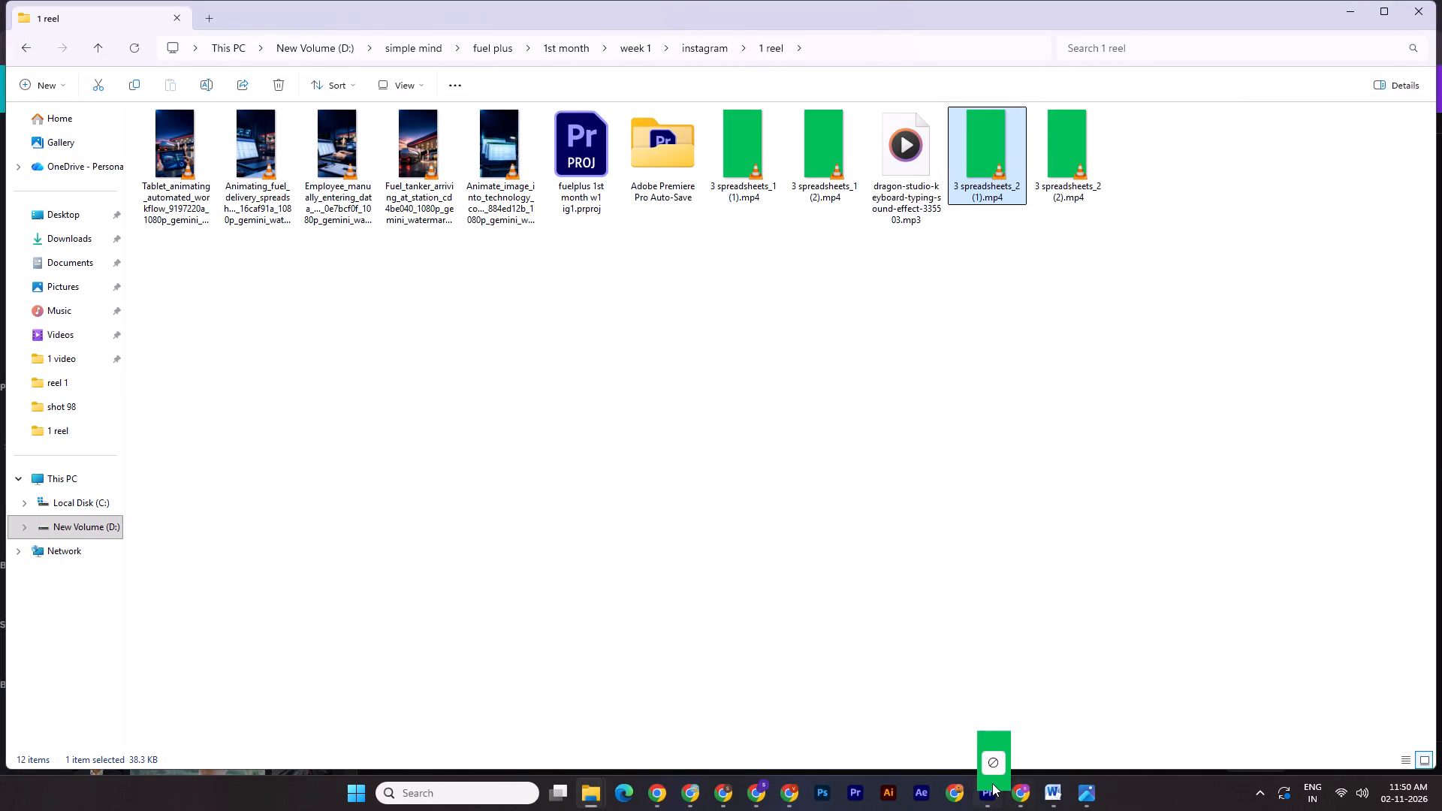
left_click_drag(992, 783, 753, 599)
left_click_drag(761, 519, 719, 508)
left_click_drag(781, 601, 761, 597)
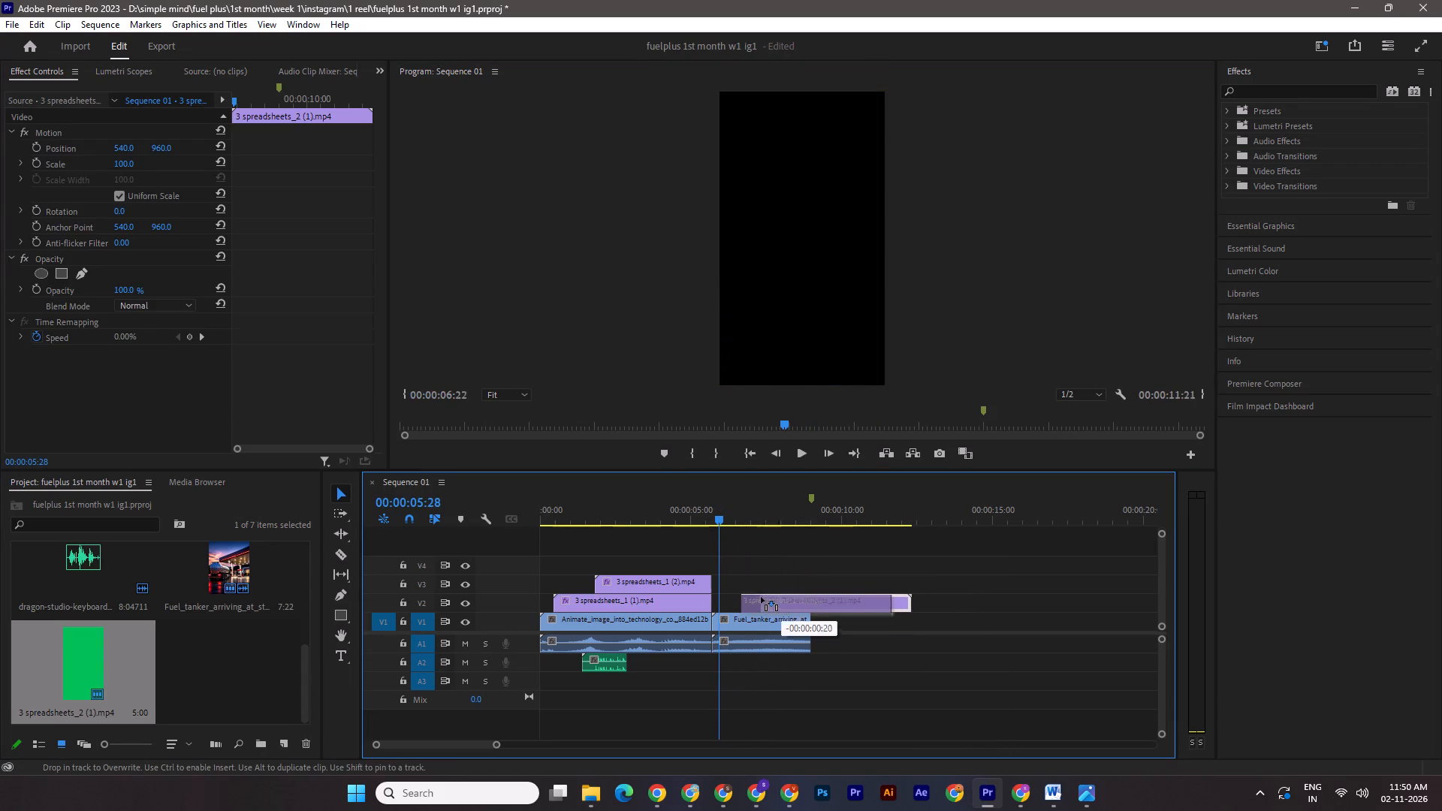
left_click_drag(761, 597, 743, 598)
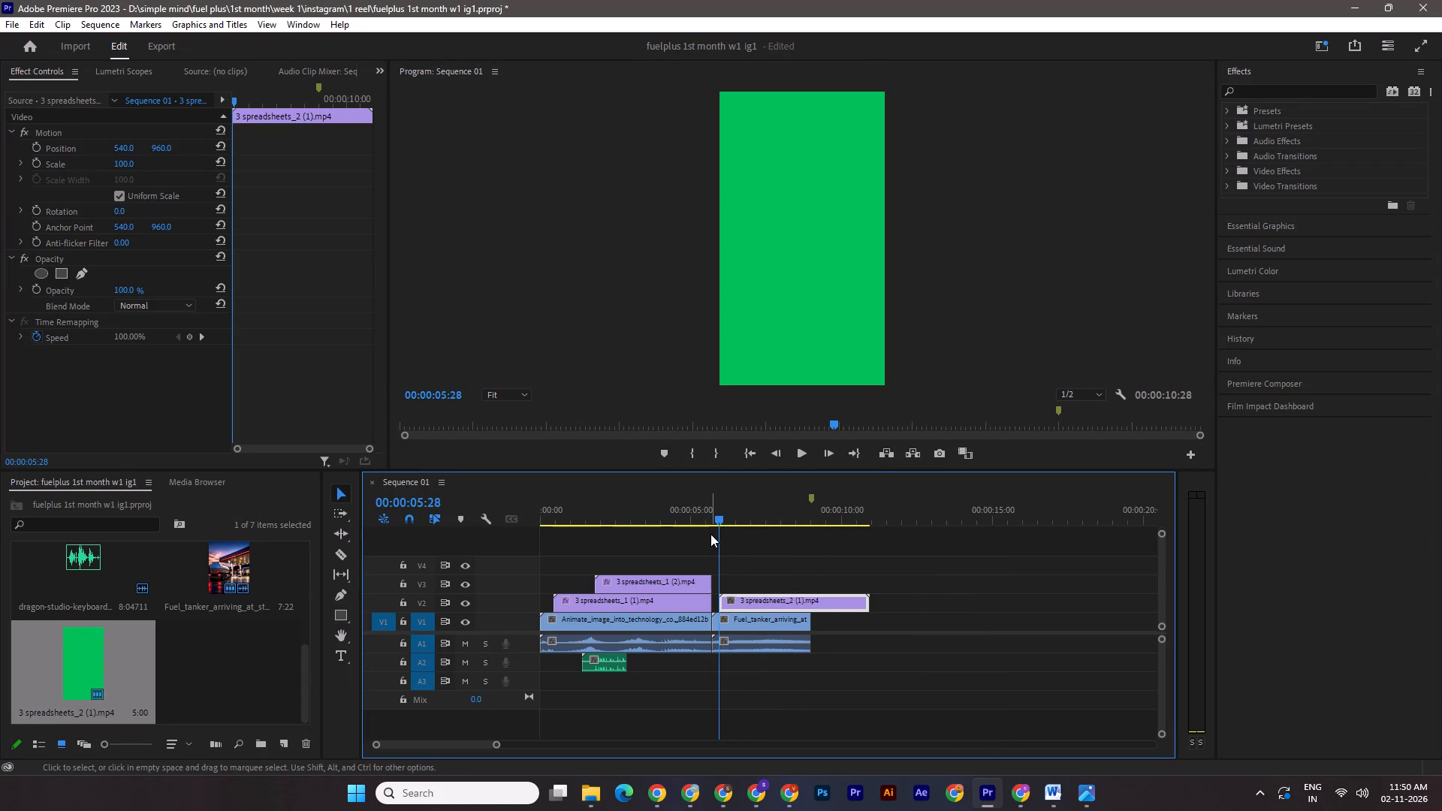
Add "3 spreadsheets_2 (2).mp4" from the project folder to V3, starting at 00:00:07:00 after "EVERY DELIVERY" has animated in.
key("space")
key("space")
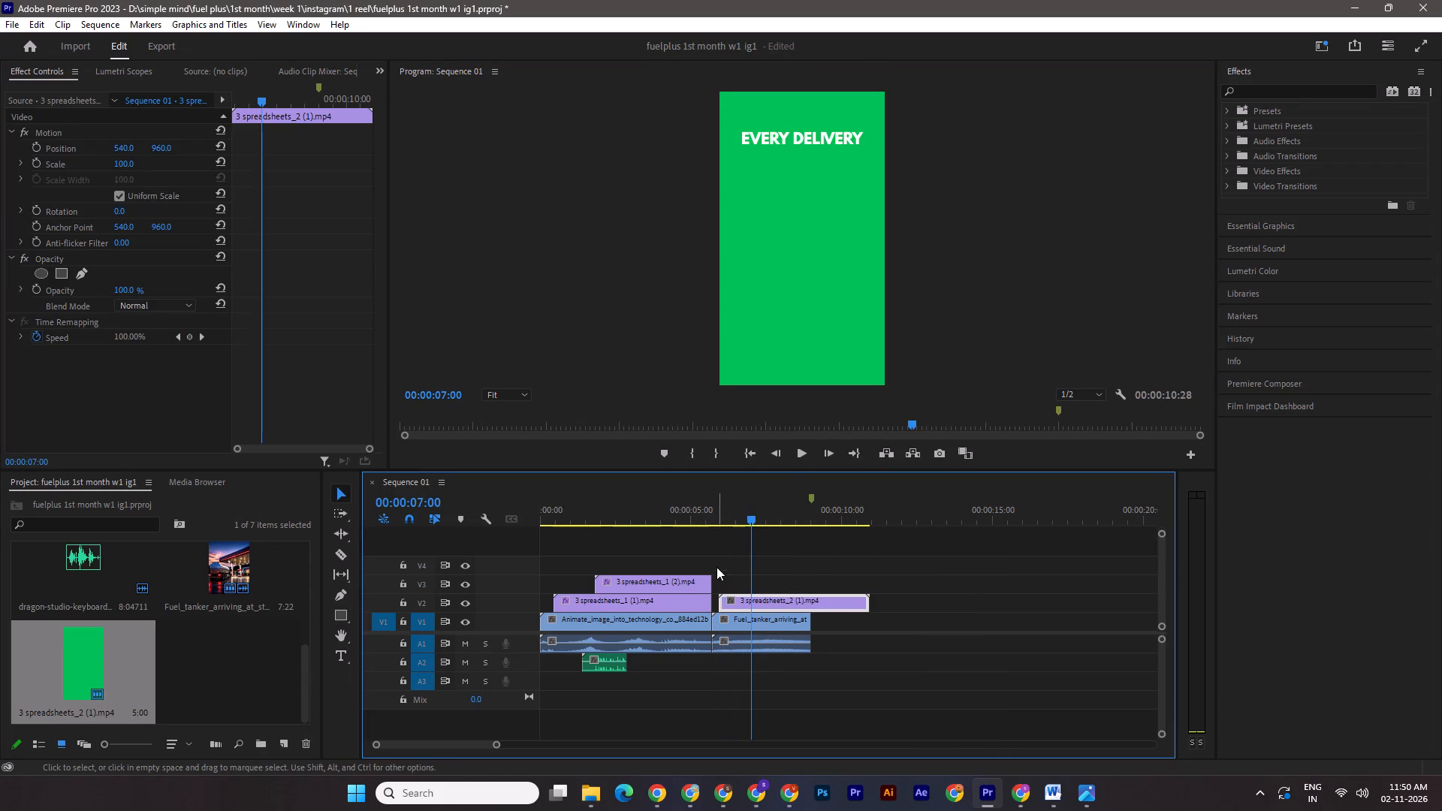
left_click(598, 800)
left_click(663, 734)
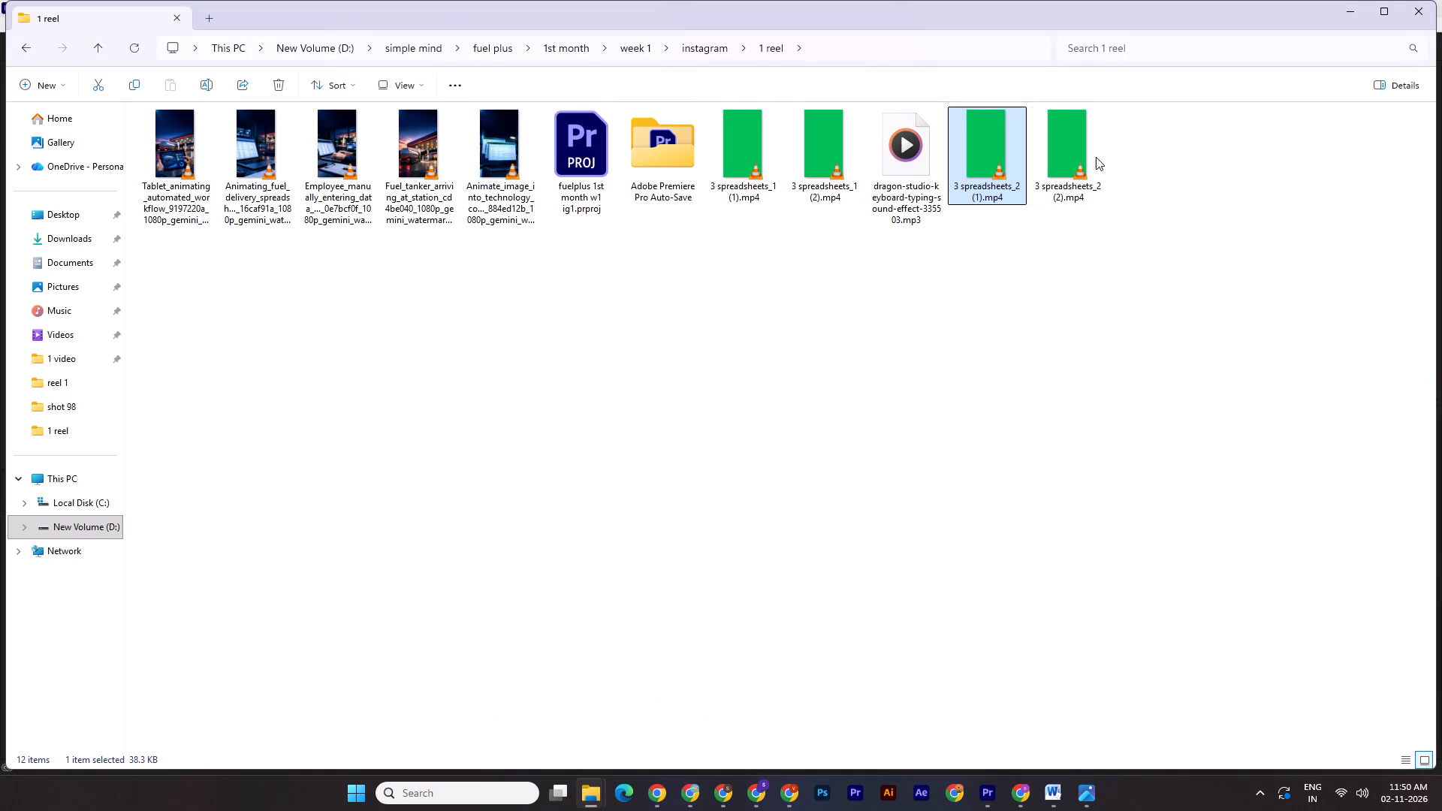
left_click_drag(1088, 158, 767, 595)
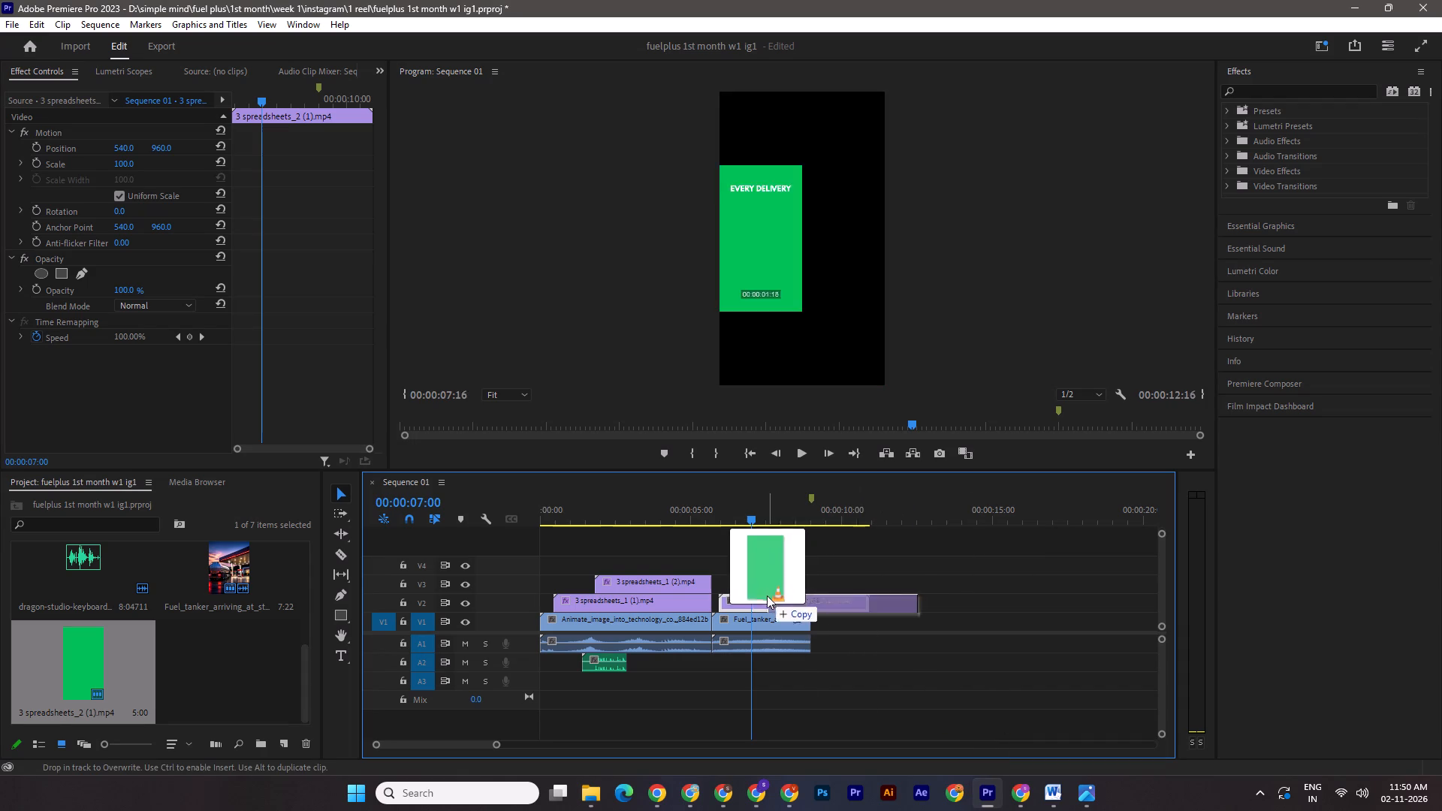
left_click_drag(767, 595, 758, 583)
Trim both "3 spreadsheets_2" overlay clips to end with the fuel tanker clip at 00:00:09:00, and save the project.
left_click_drag(871, 601, 821, 601)
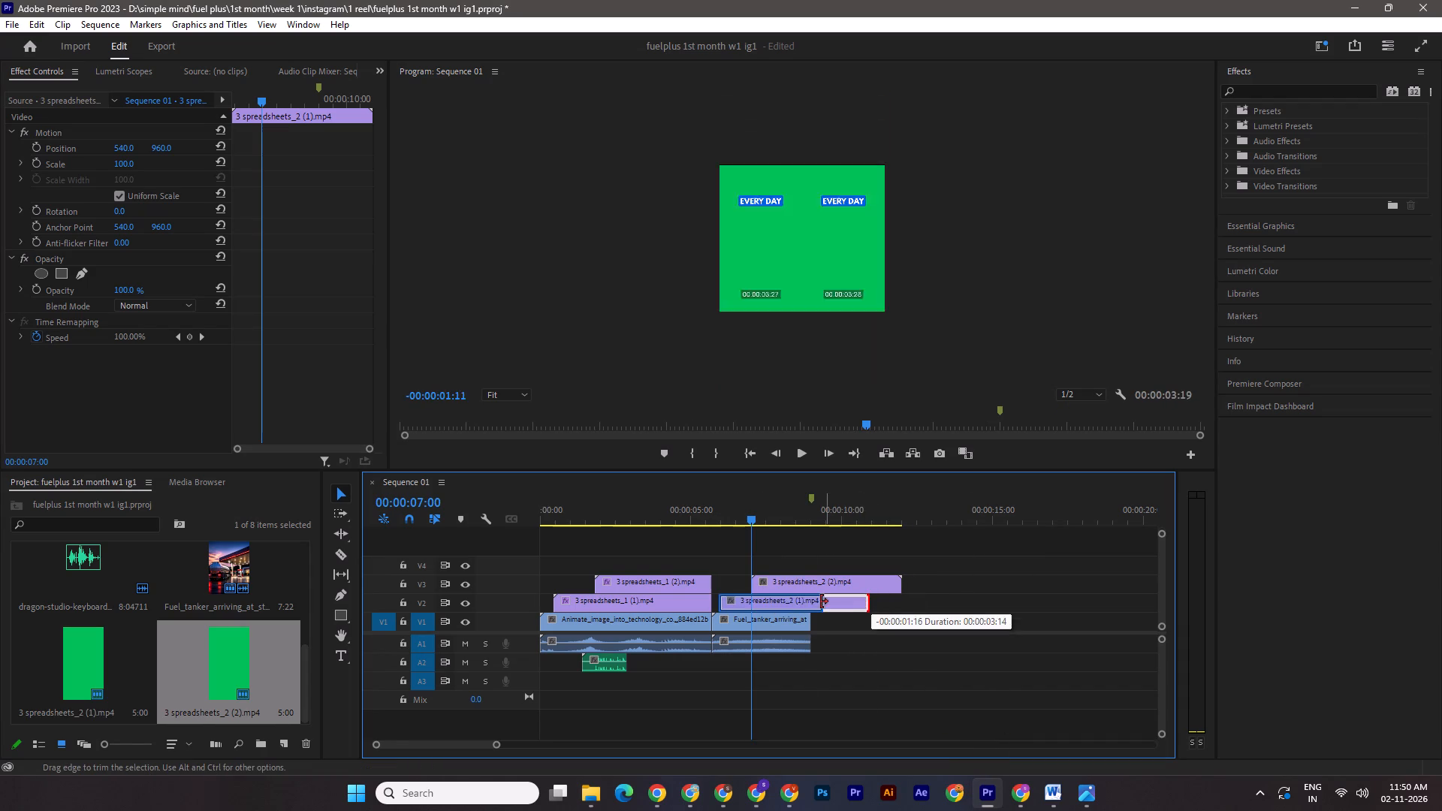
left_click_drag(821, 601, 816, 601)
left_click_drag(905, 583, 814, 583)
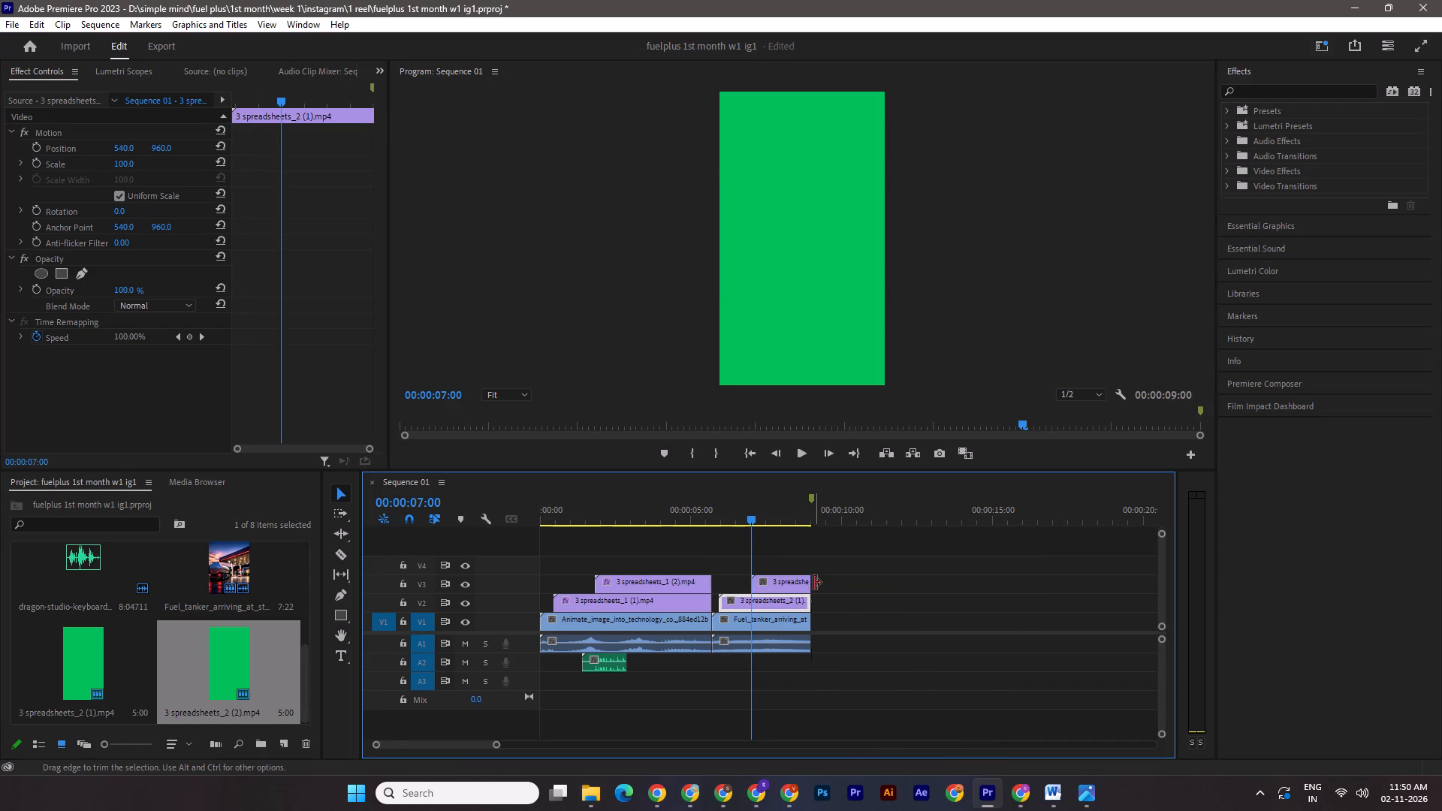
key("ctrl+s")
Apply Ultra Key to both "3 spreadsheets_2" overlays, sampling their green background as the key color, and save the project.
left_click(1290, 97)
double_click(1289, 98)
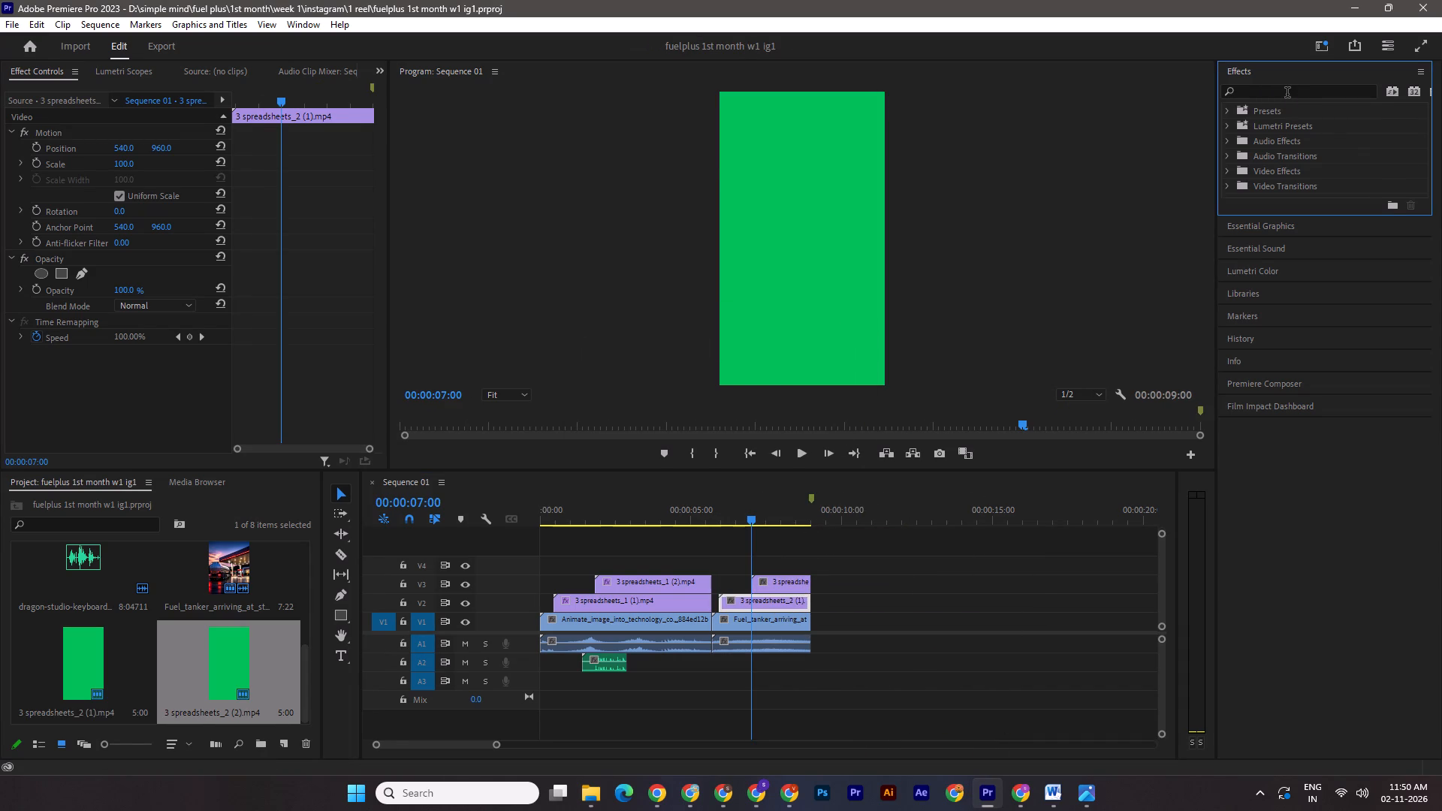
type("ult")
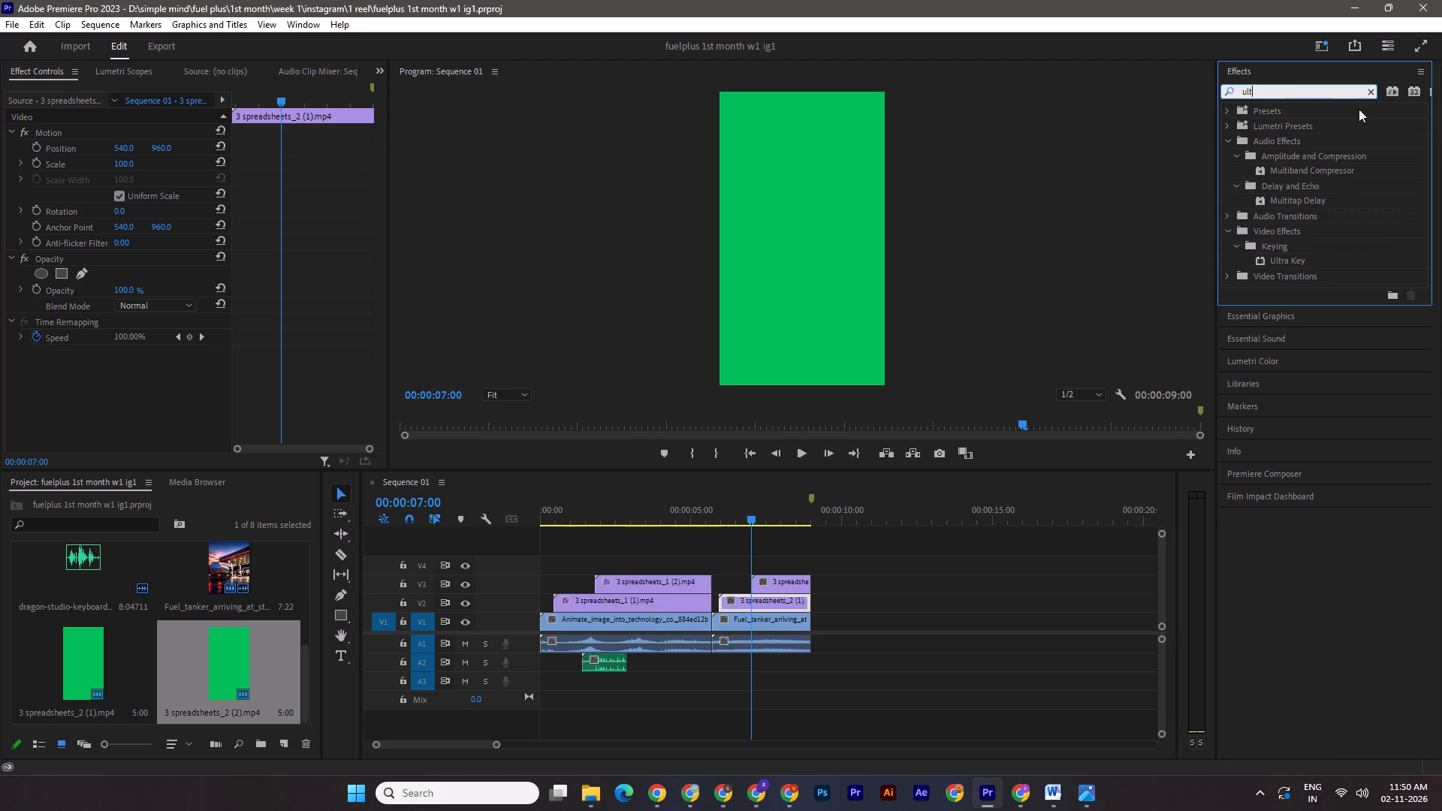
left_click(1293, 258)
left_click_drag(1306, 260, 795, 580)
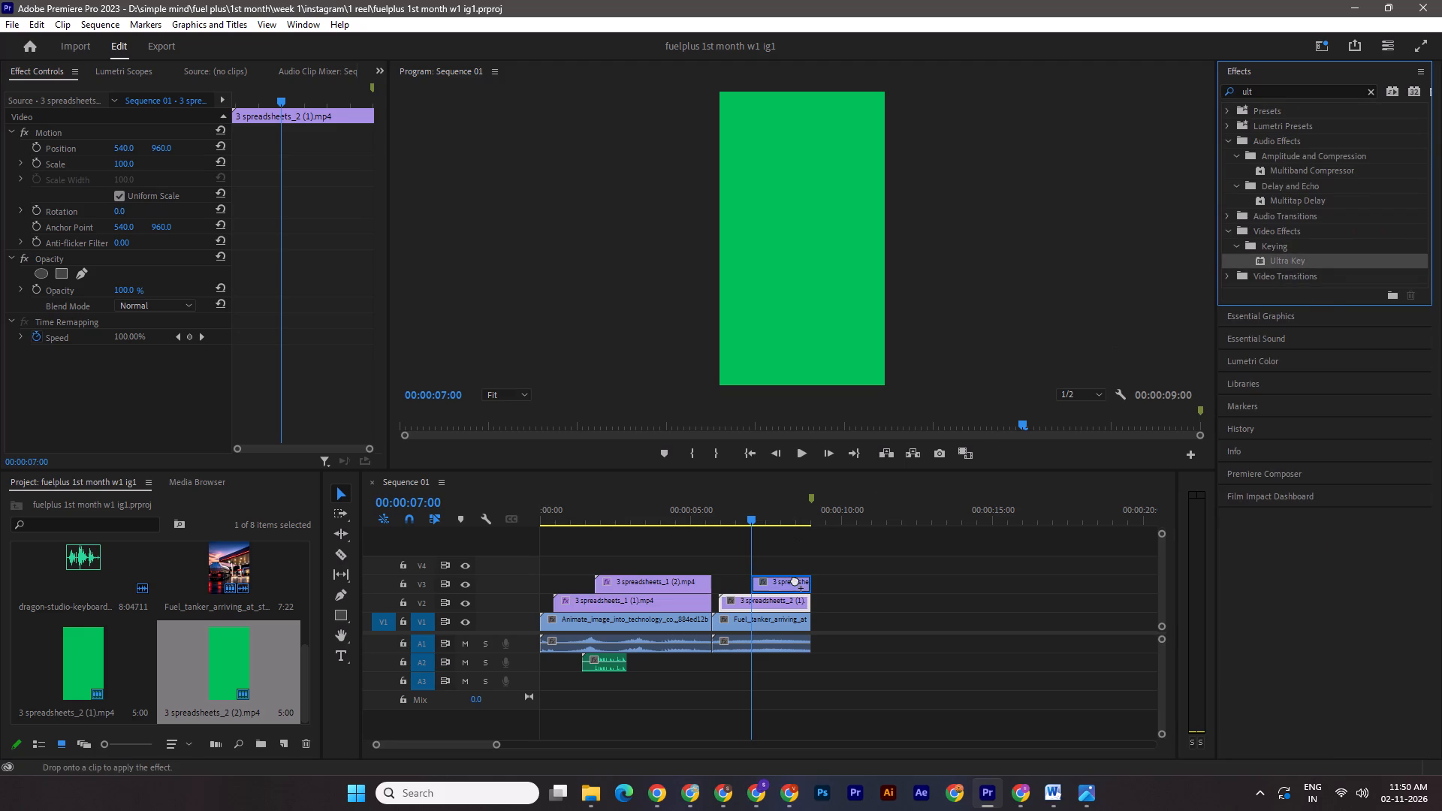
left_click_drag(795, 580, 789, 578)
left_click(139, 415)
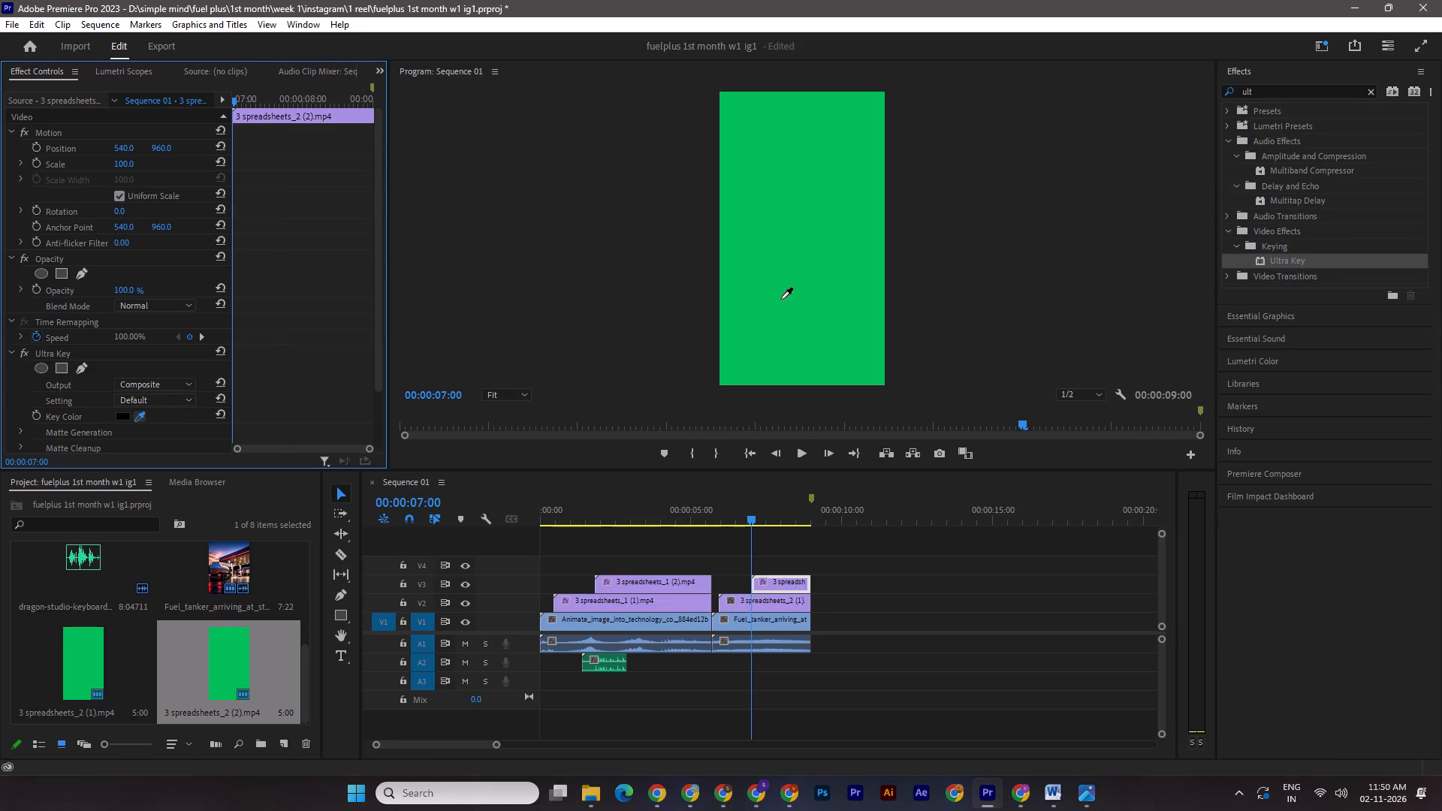
left_click(781, 299)
left_click_drag(1290, 258, 758, 601)
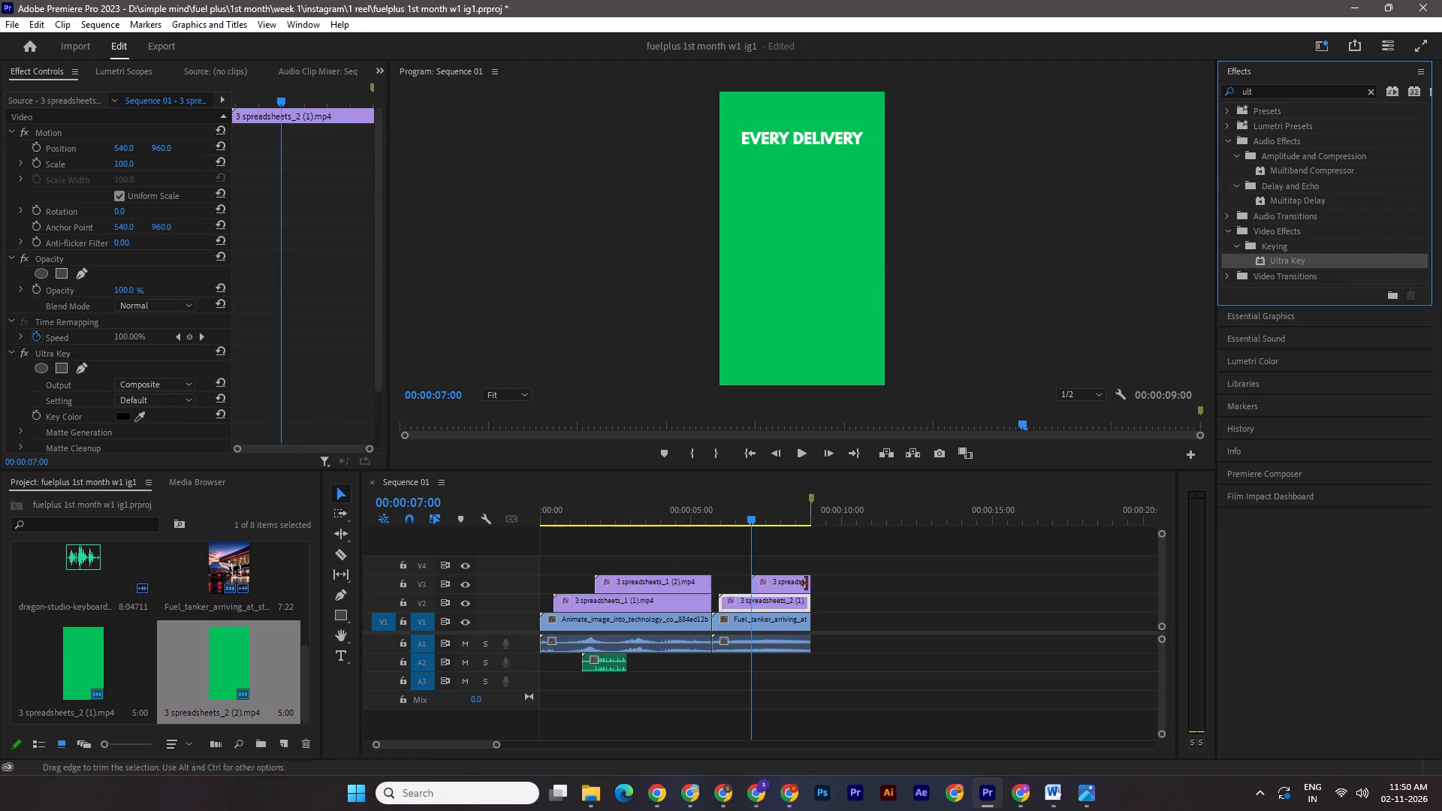
left_click(140, 416)
left_click(835, 311)
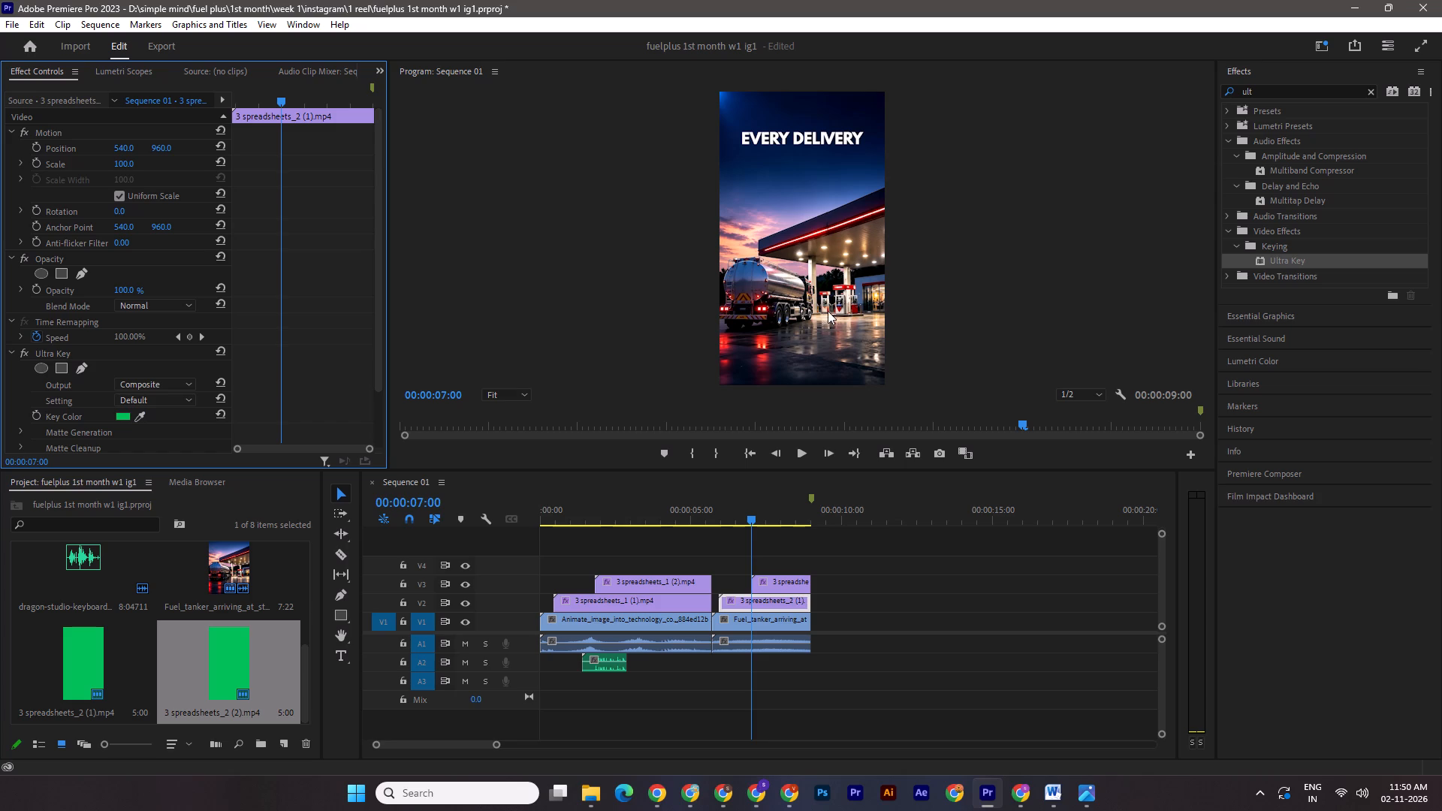
key("ctrl+s")
Play the sequence from the start to review the keyed text overlays on the fuel tanker scene, and save.
left_click_drag(755, 514, 317, 517)
key("ctrl+s")
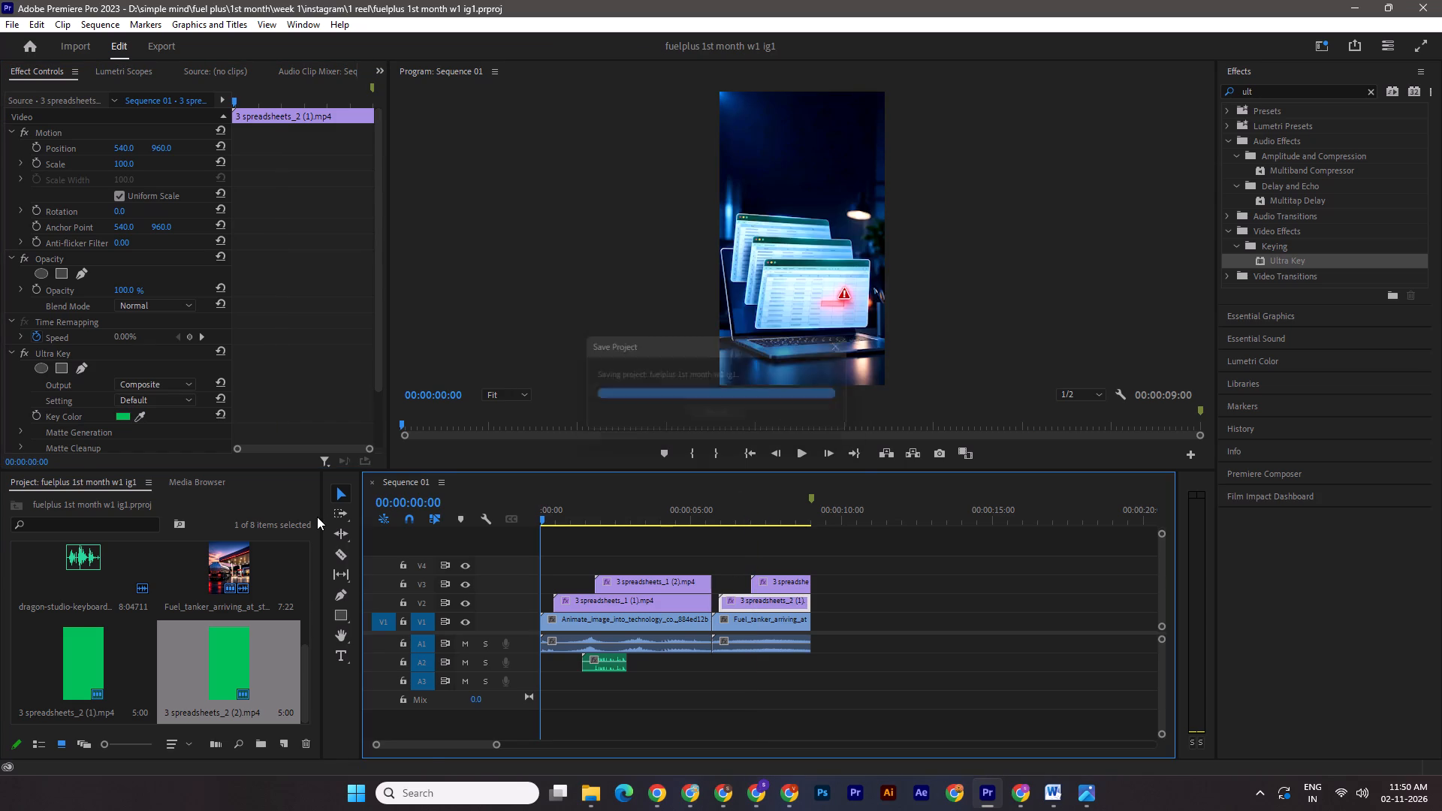
key("space")
left_click(870, 665)
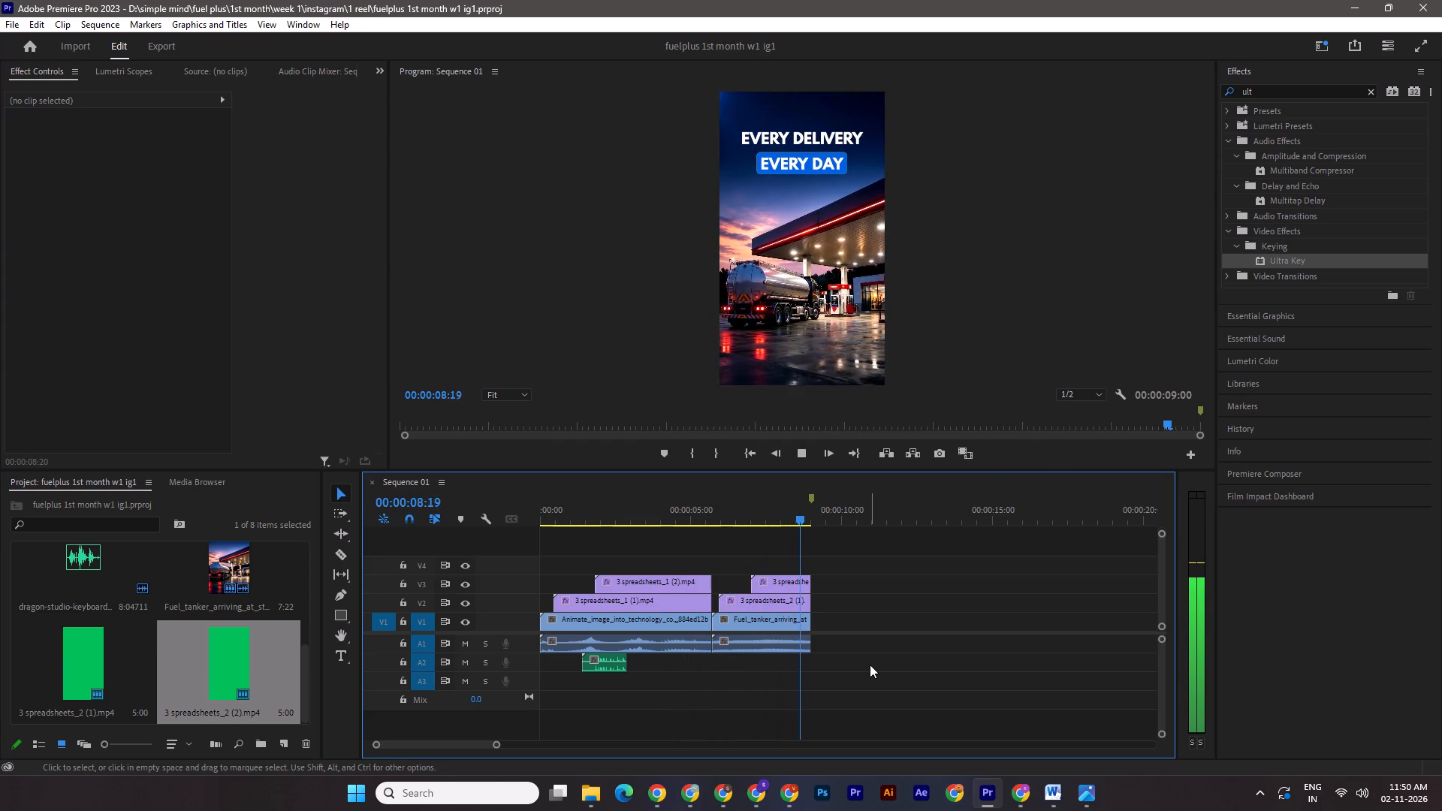
key("space")
key("space")
key("ctrl+s")
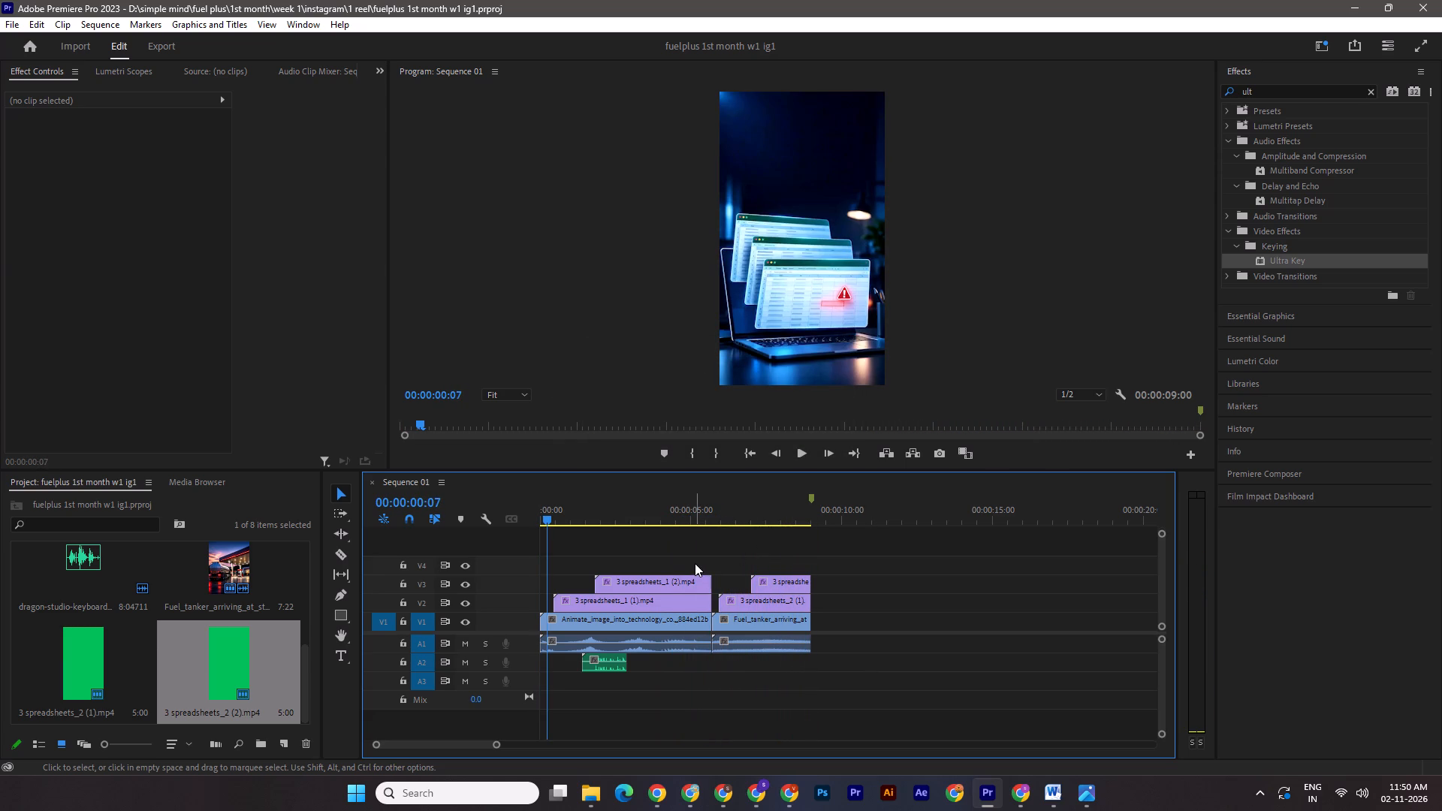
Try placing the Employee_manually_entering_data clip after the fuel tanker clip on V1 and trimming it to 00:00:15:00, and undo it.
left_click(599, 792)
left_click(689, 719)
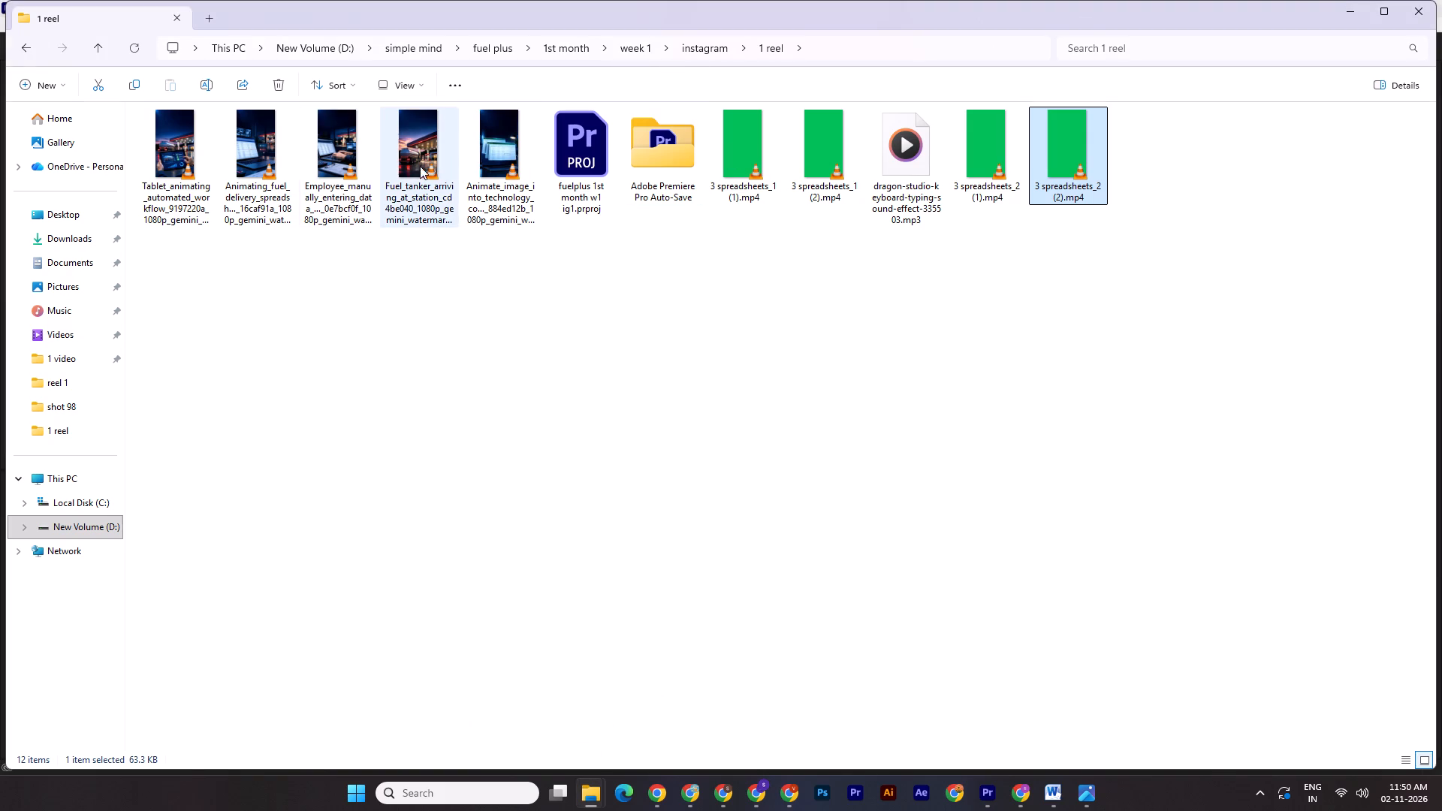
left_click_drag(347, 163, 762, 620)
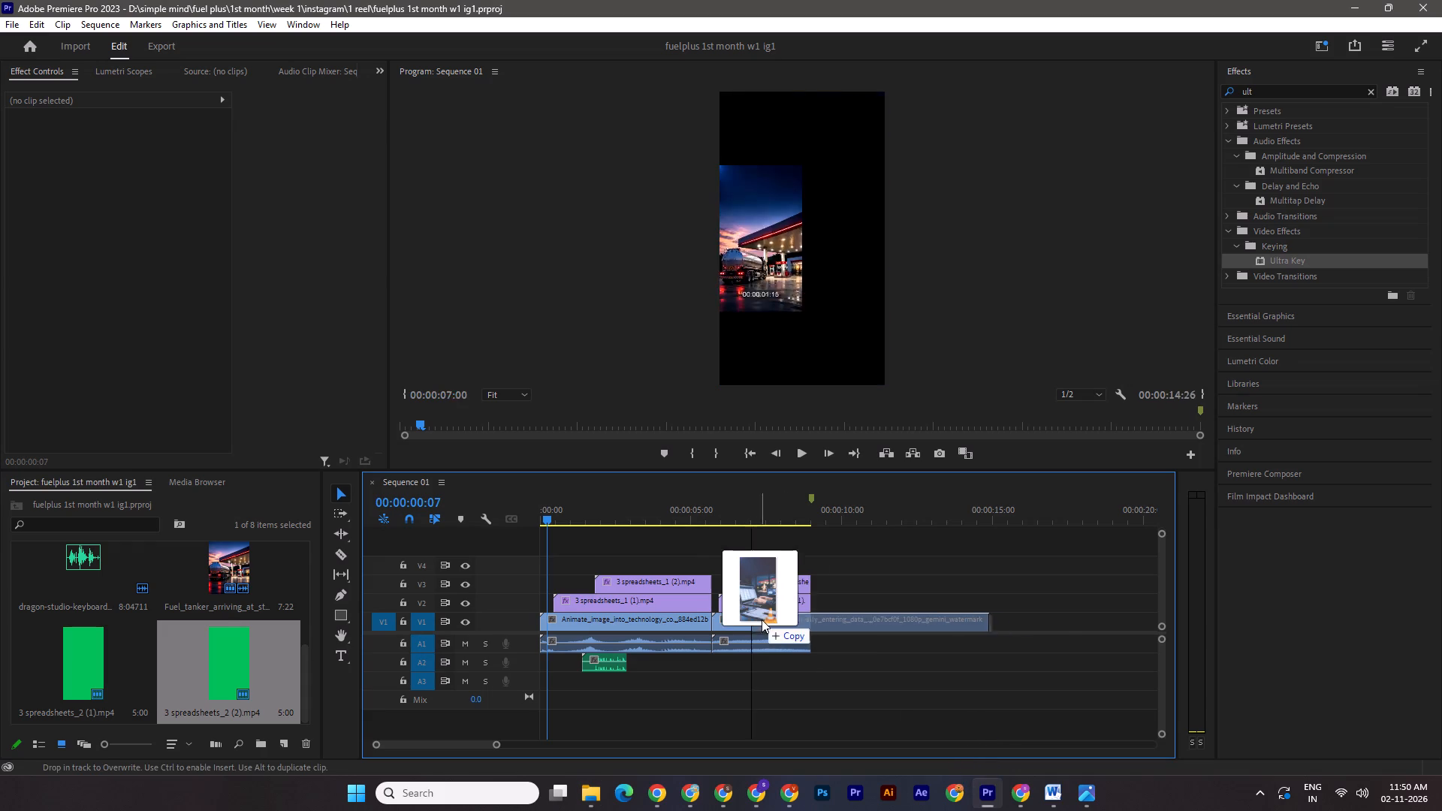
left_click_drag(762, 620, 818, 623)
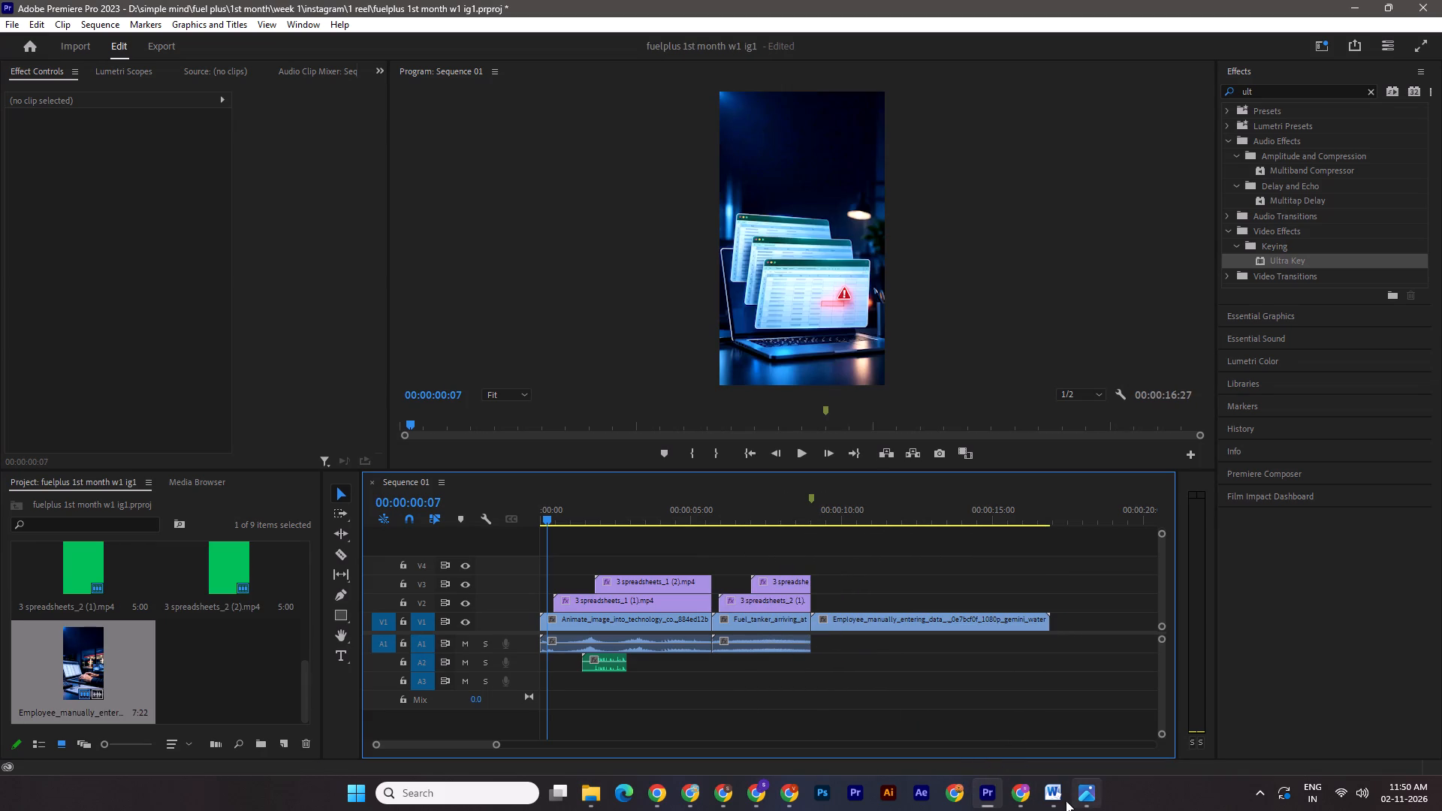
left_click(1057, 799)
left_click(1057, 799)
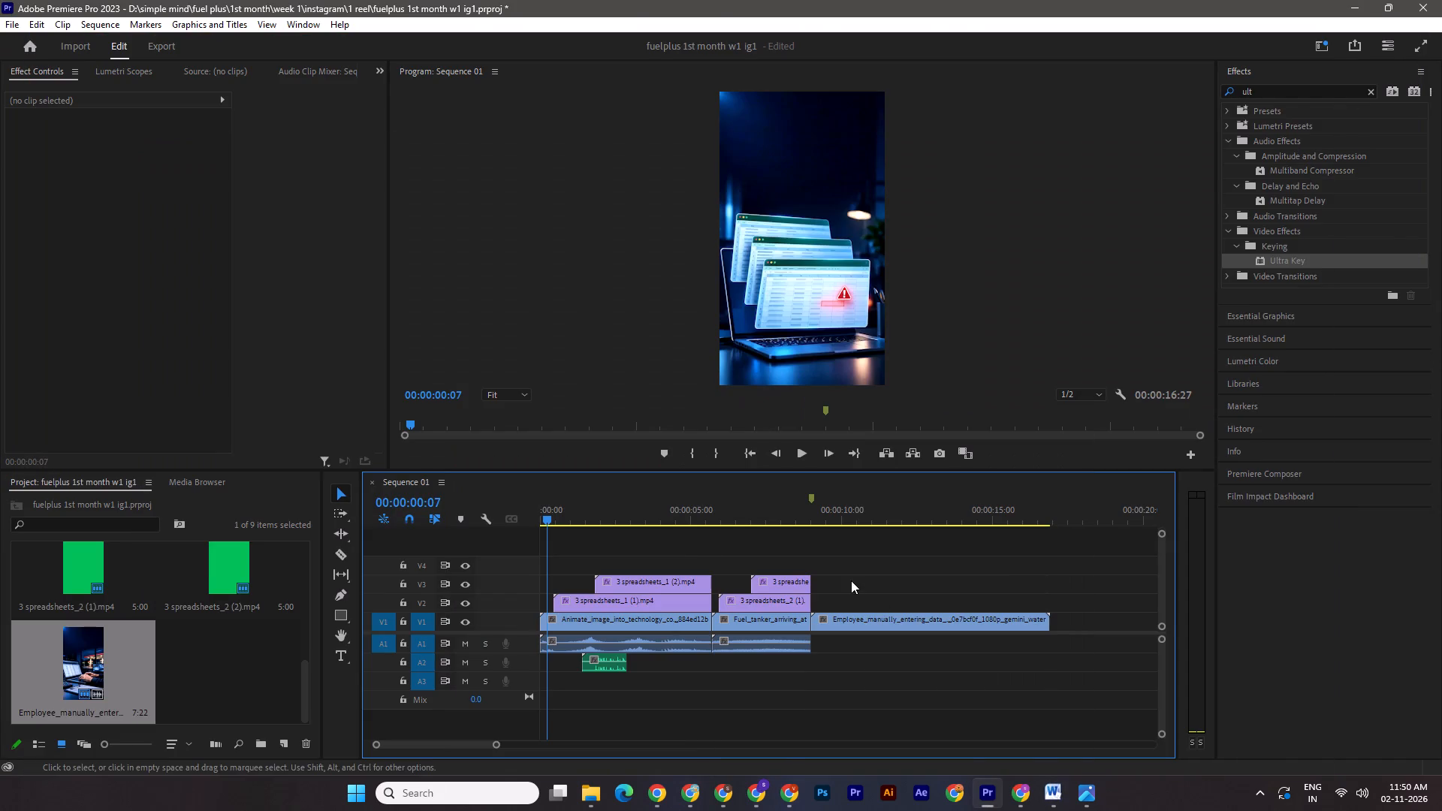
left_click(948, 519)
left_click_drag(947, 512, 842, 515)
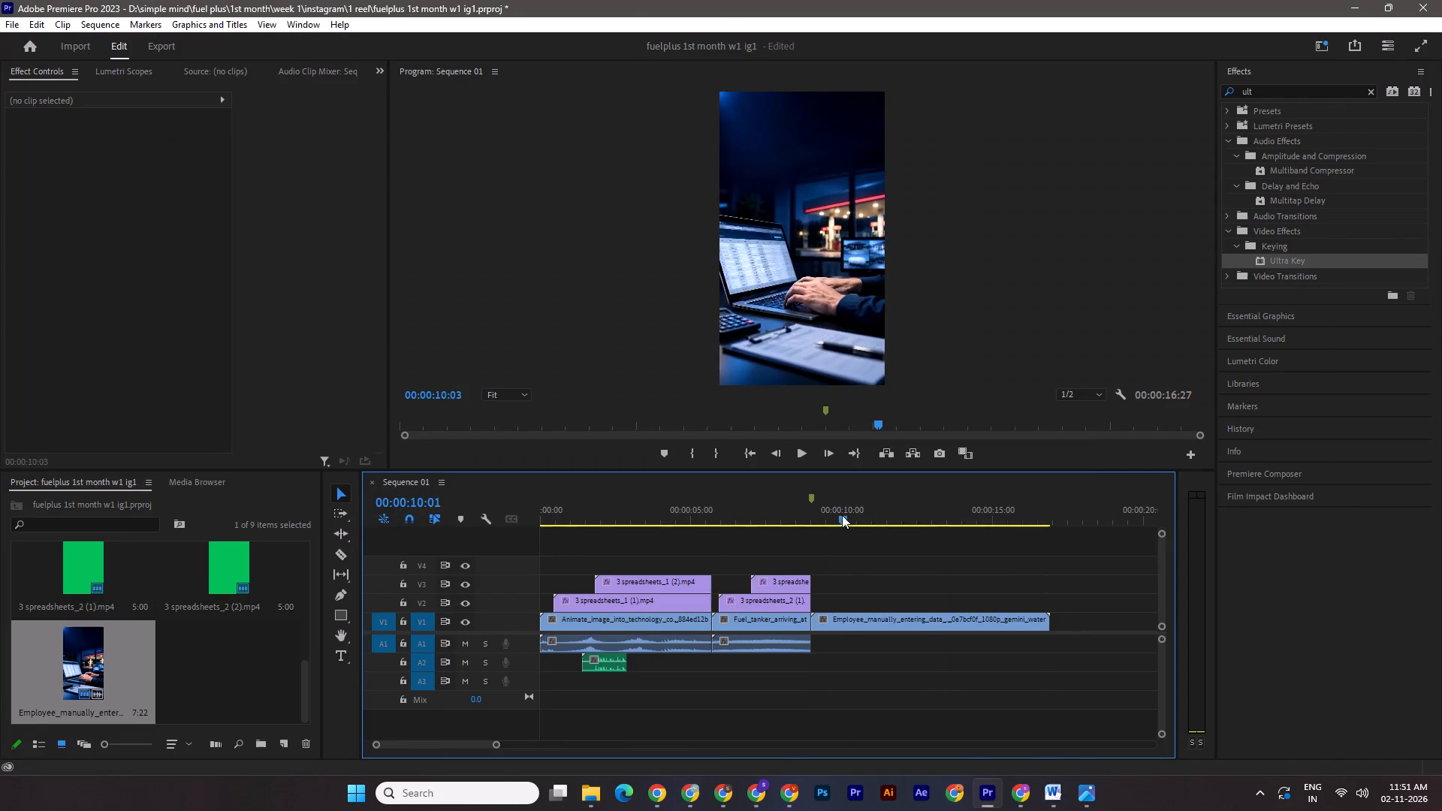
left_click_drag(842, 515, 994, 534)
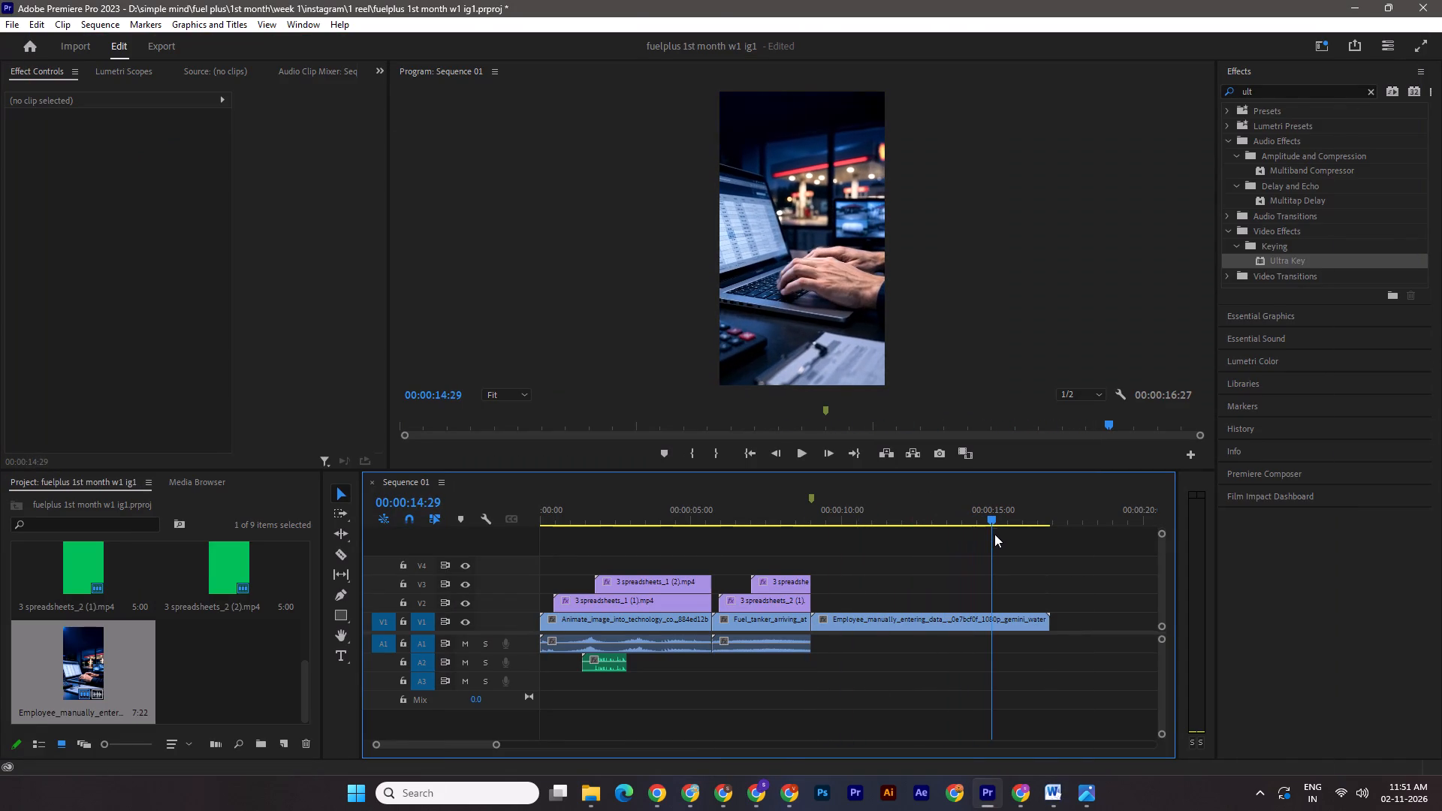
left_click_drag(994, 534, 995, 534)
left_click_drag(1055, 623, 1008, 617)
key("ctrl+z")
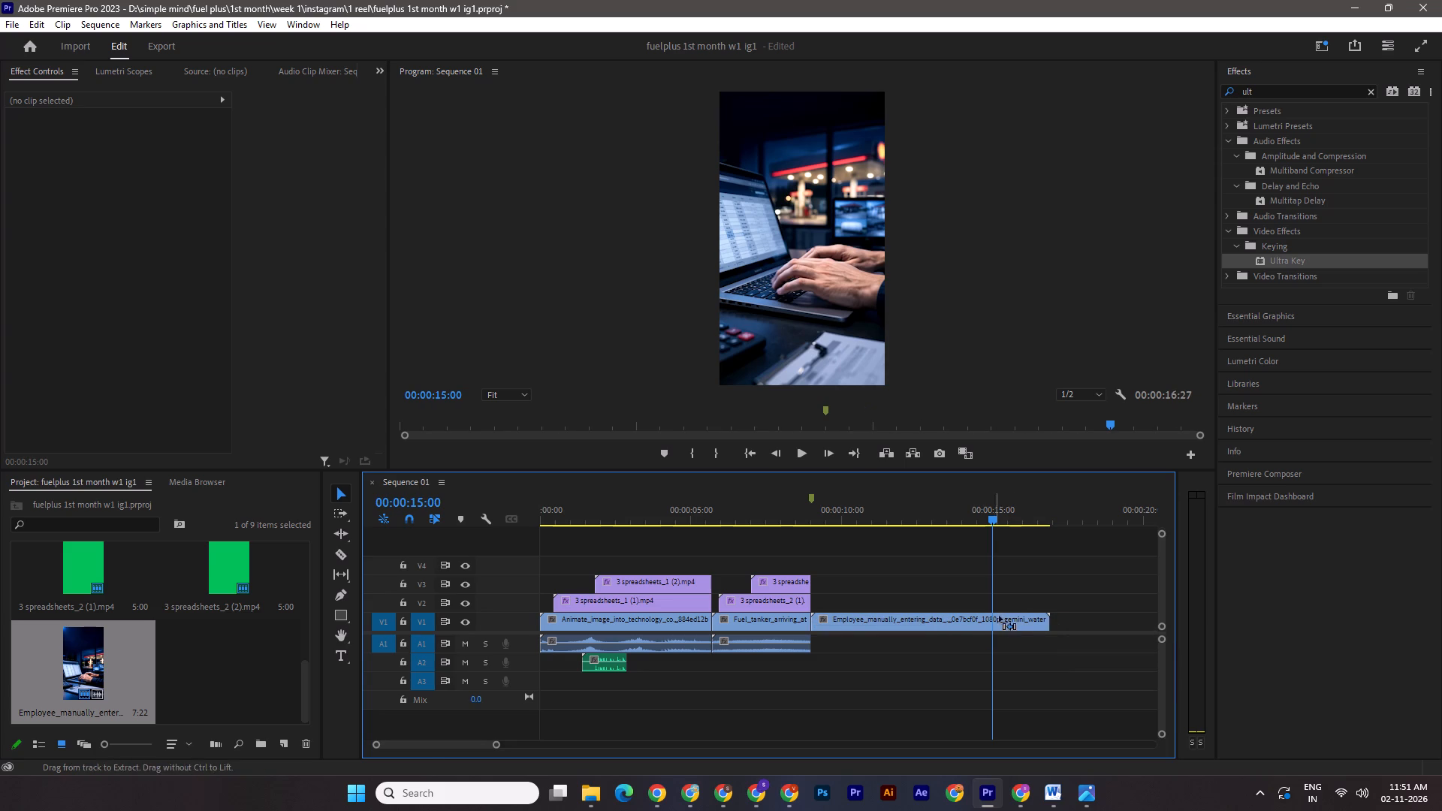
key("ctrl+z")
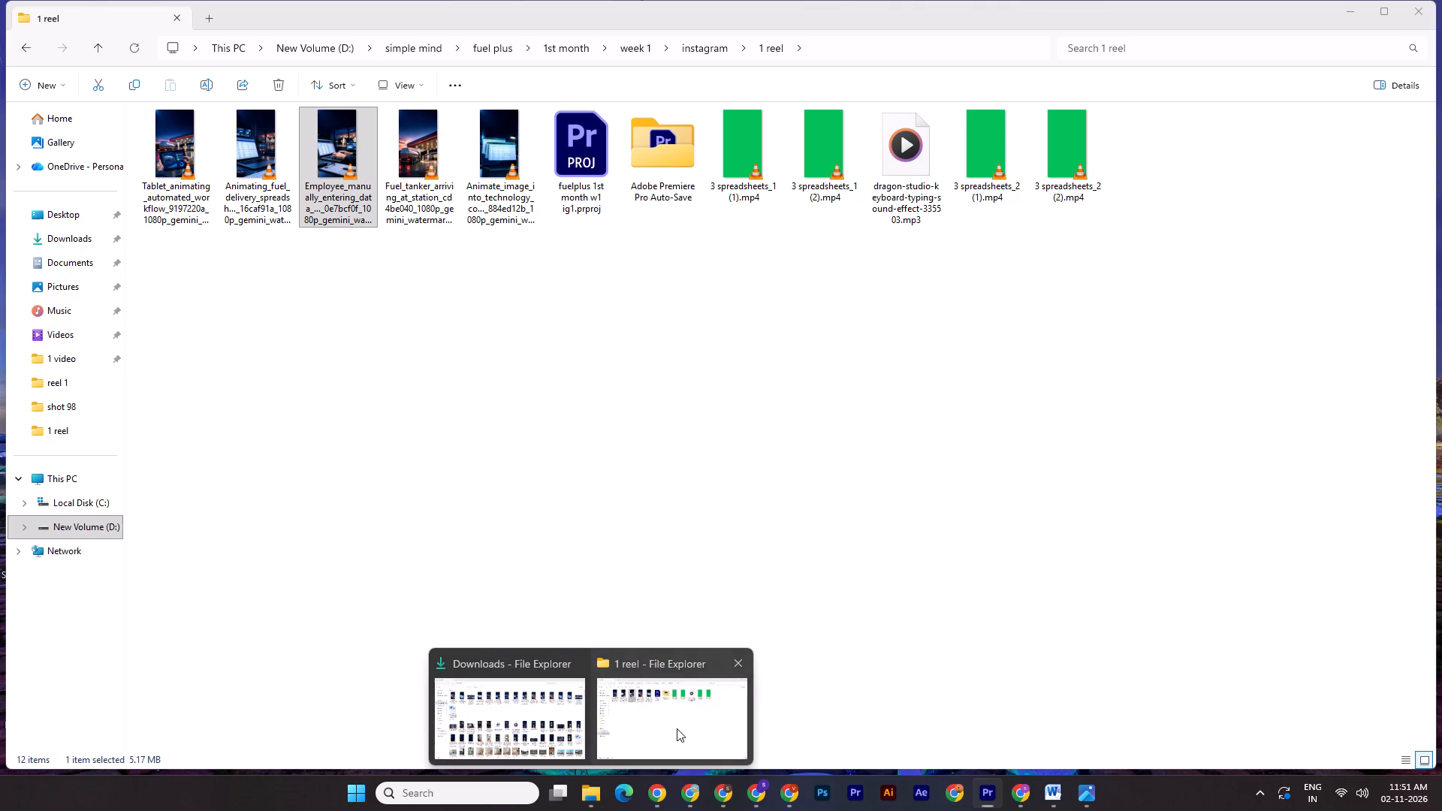
Add the Employee_manually_entering_data clip with its audio directly after the fuel tanker clip, trim it to end at 00:00:15:00, and save.
left_click(677, 728)
left_click_drag(351, 168, 931, 660)
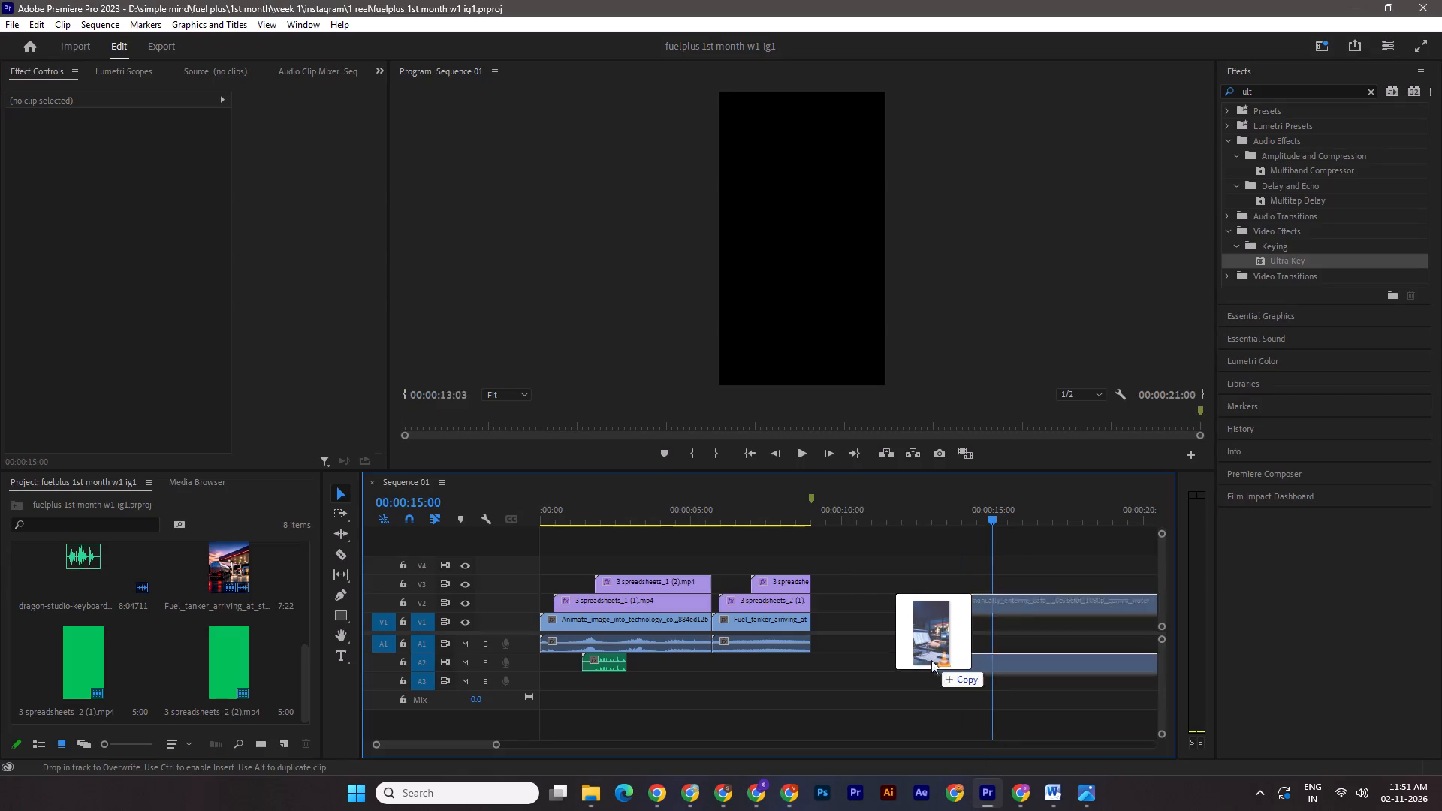
left_click_drag(931, 660, 818, 632)
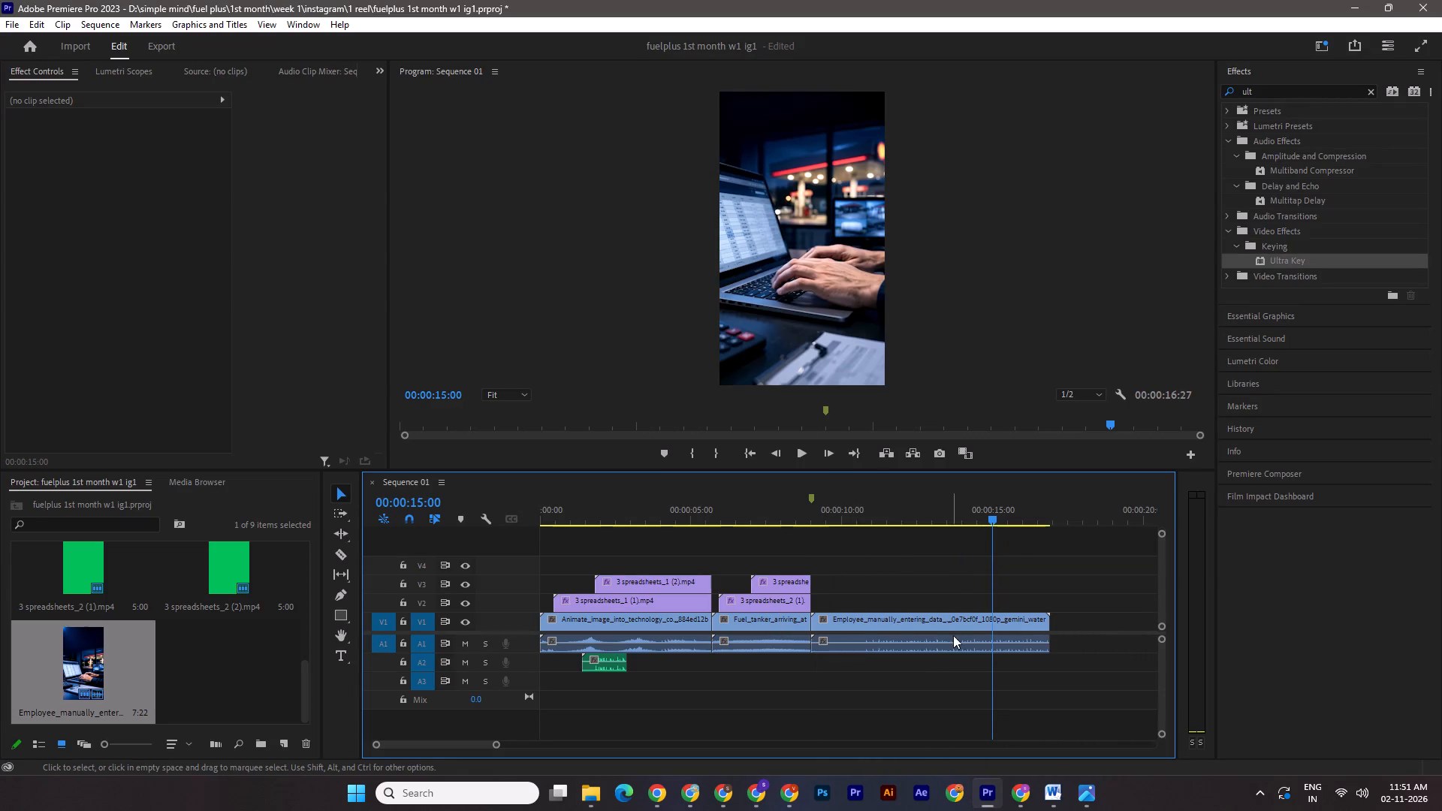
left_click_drag(1054, 622, 994, 619)
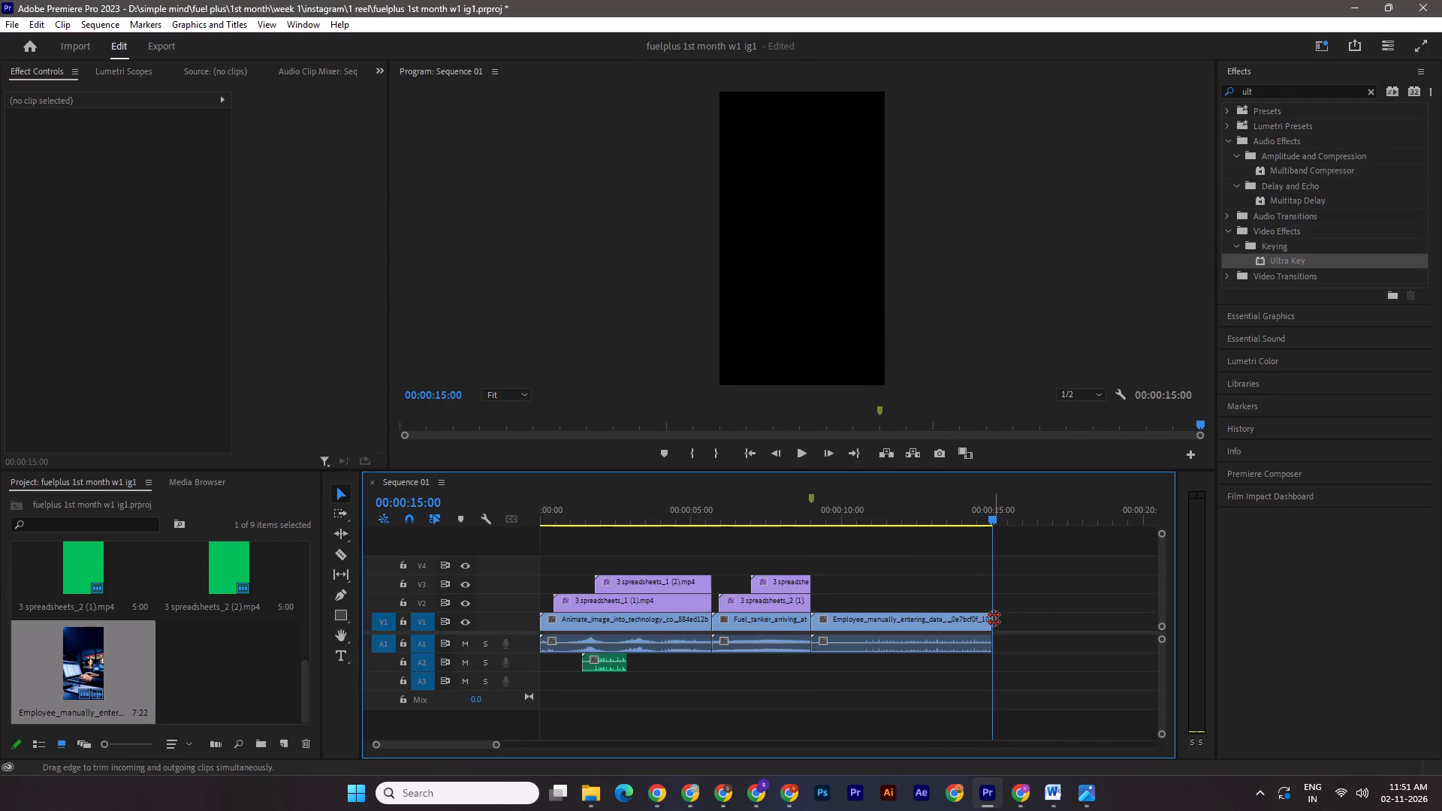
key("ctrl+s")
Play the sequence from the start to its end at 00:00:15:00 to review the added employee scene, and save.
left_click_drag(988, 515, 443, 557)
key("ctrl+s")
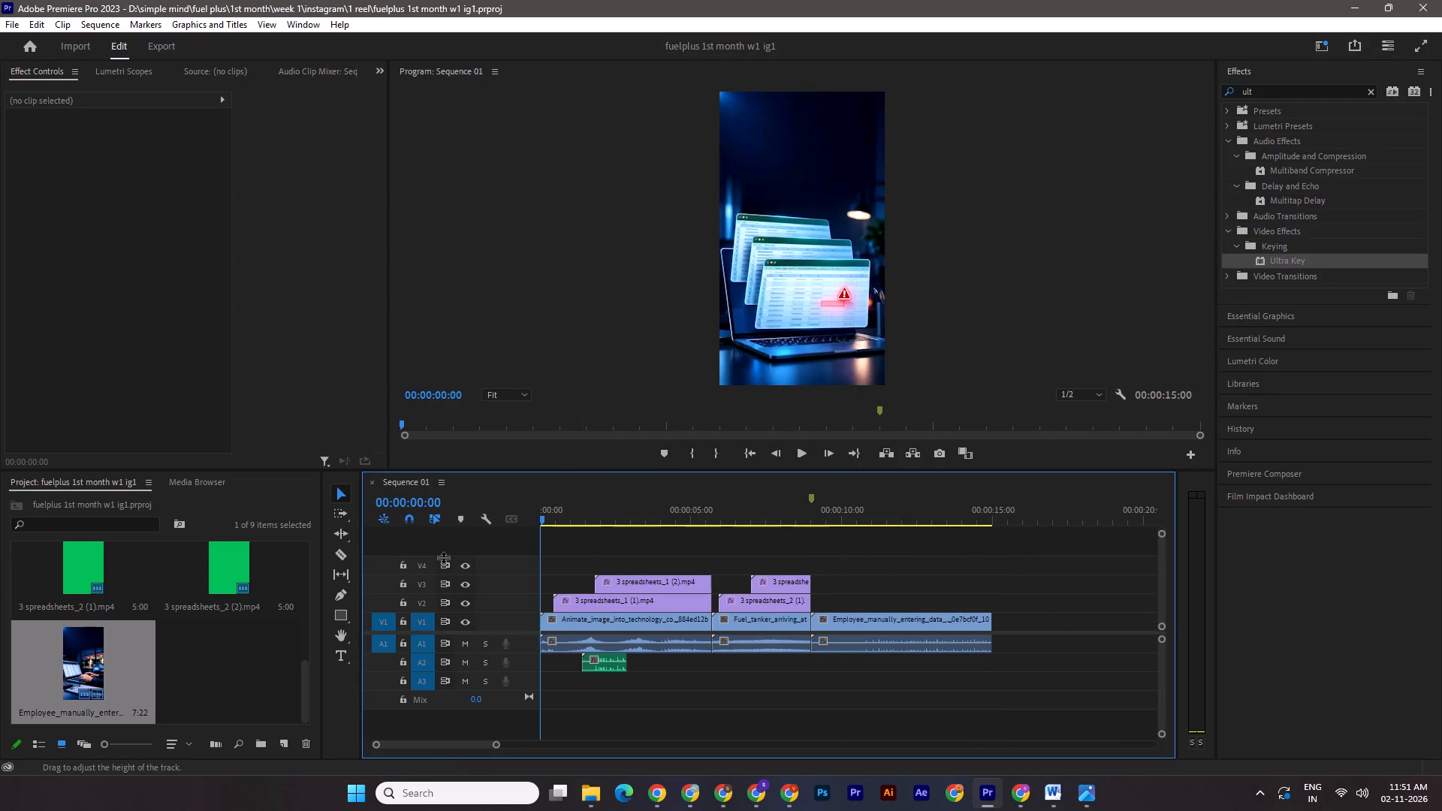
key("space")
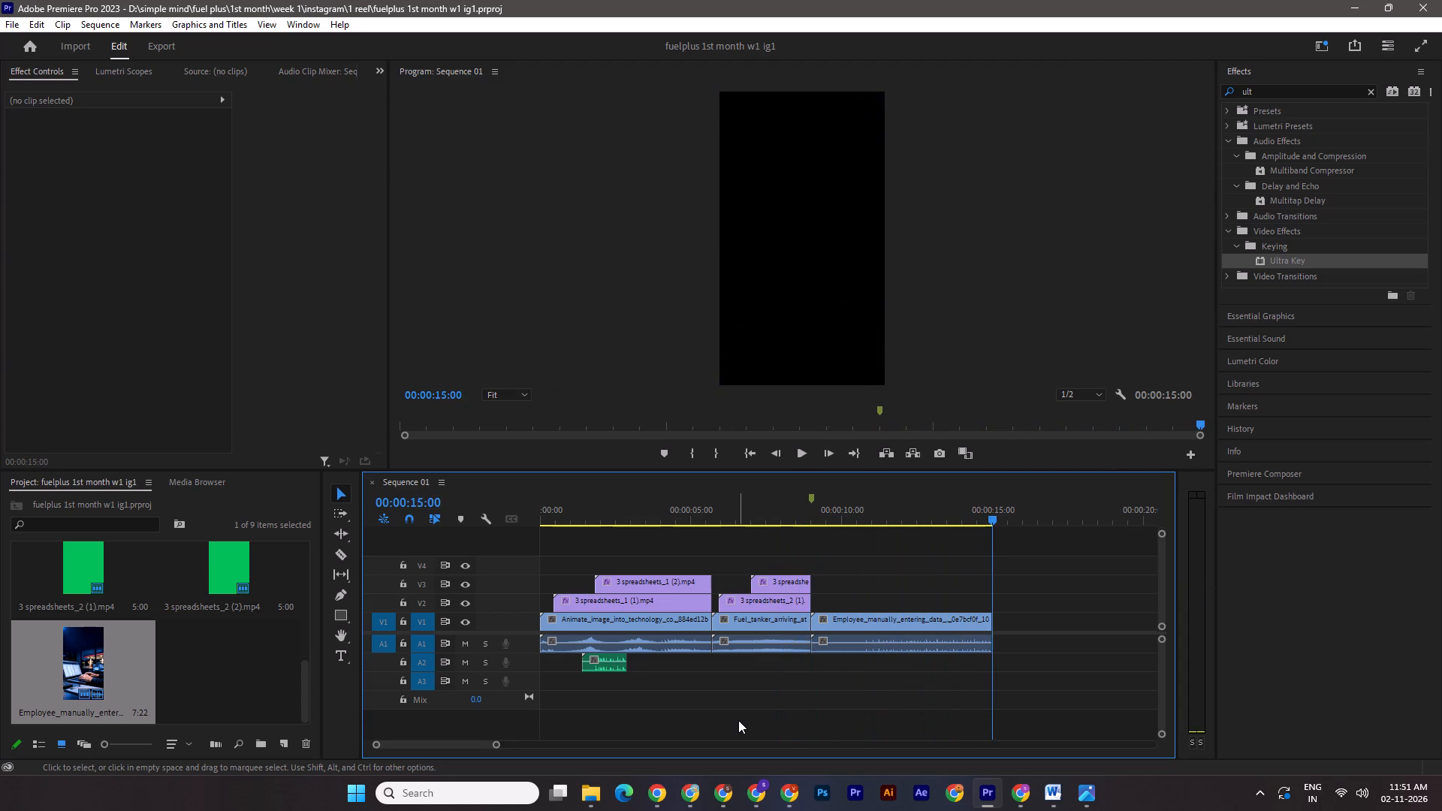
key("space")
key("space")
key("ctrl+s")
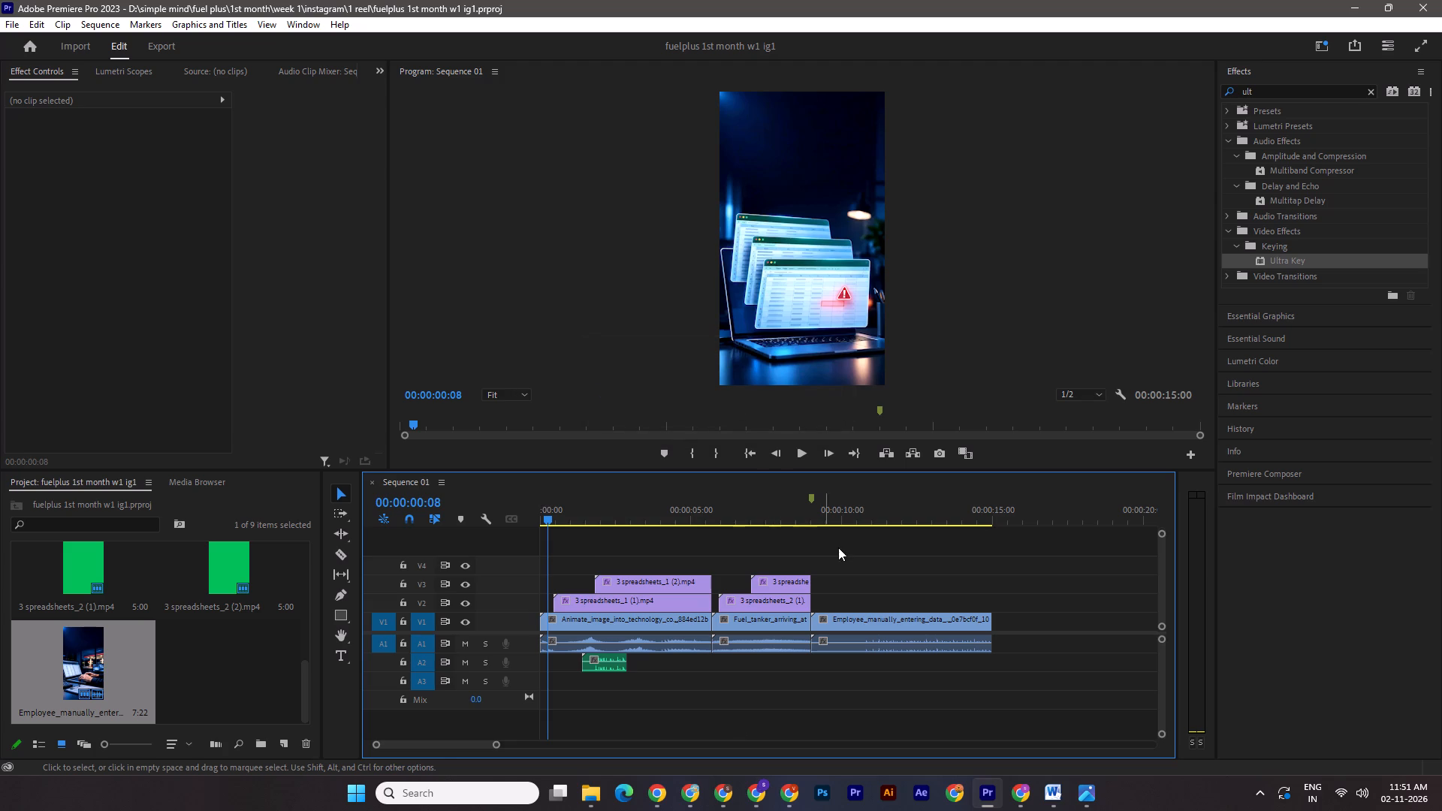
Export PNG frames of the employee scene at 00:00:09:26 and 00:00:14:10 to the Downloads folder, and save the project.
left_click(839, 508)
left_click(934, 452)
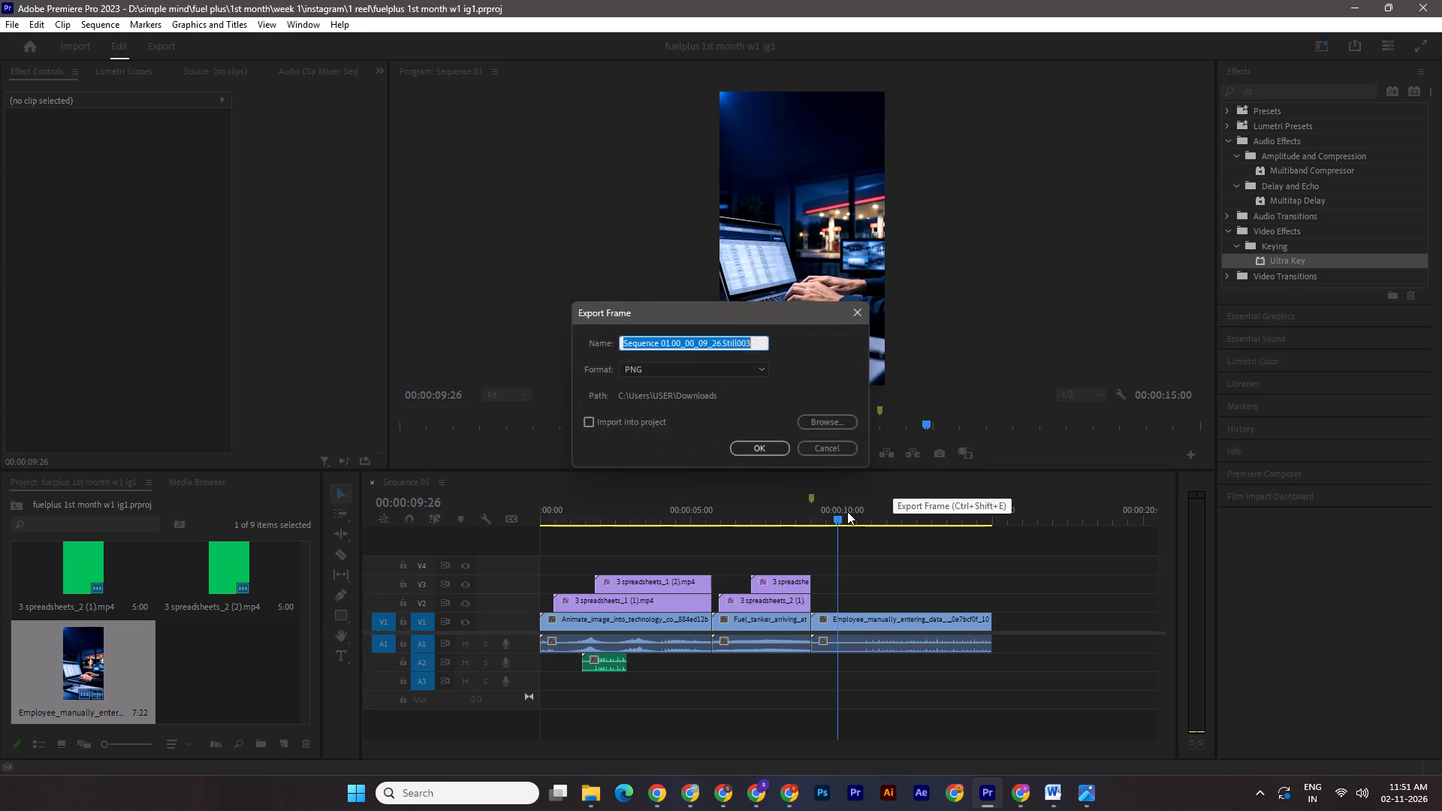
left_click(759, 448)
left_click_drag(834, 520, 970, 544)
left_click(937, 453)
left_click(752, 449)
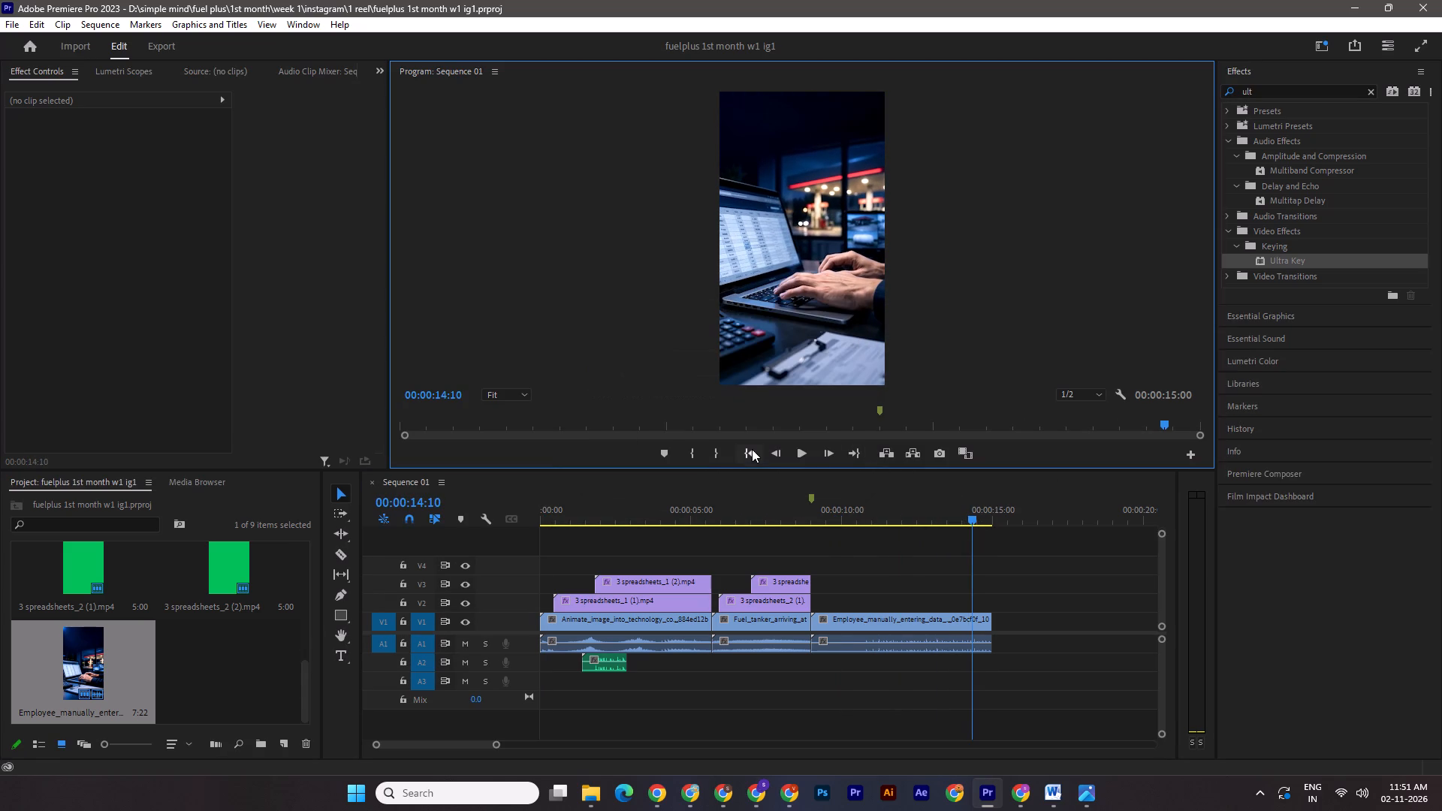
key("ctrl+s")
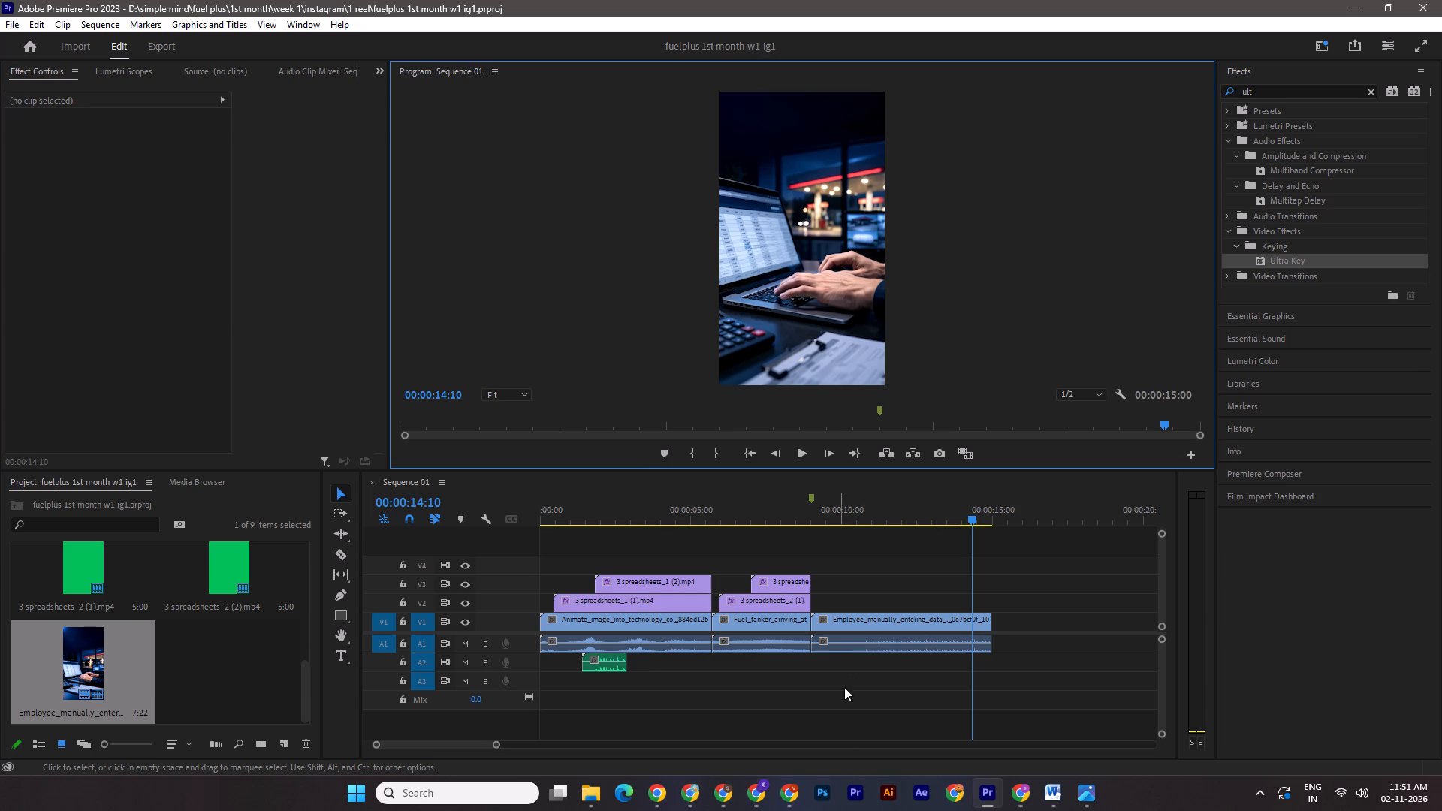
Switch to the 3 spreadsheets design in Canva and upload the 00:00:14:10 and 00:00:09:26 sequence stills from the Downloads folder.
left_click(729, 791)
left_click(1211, 446)
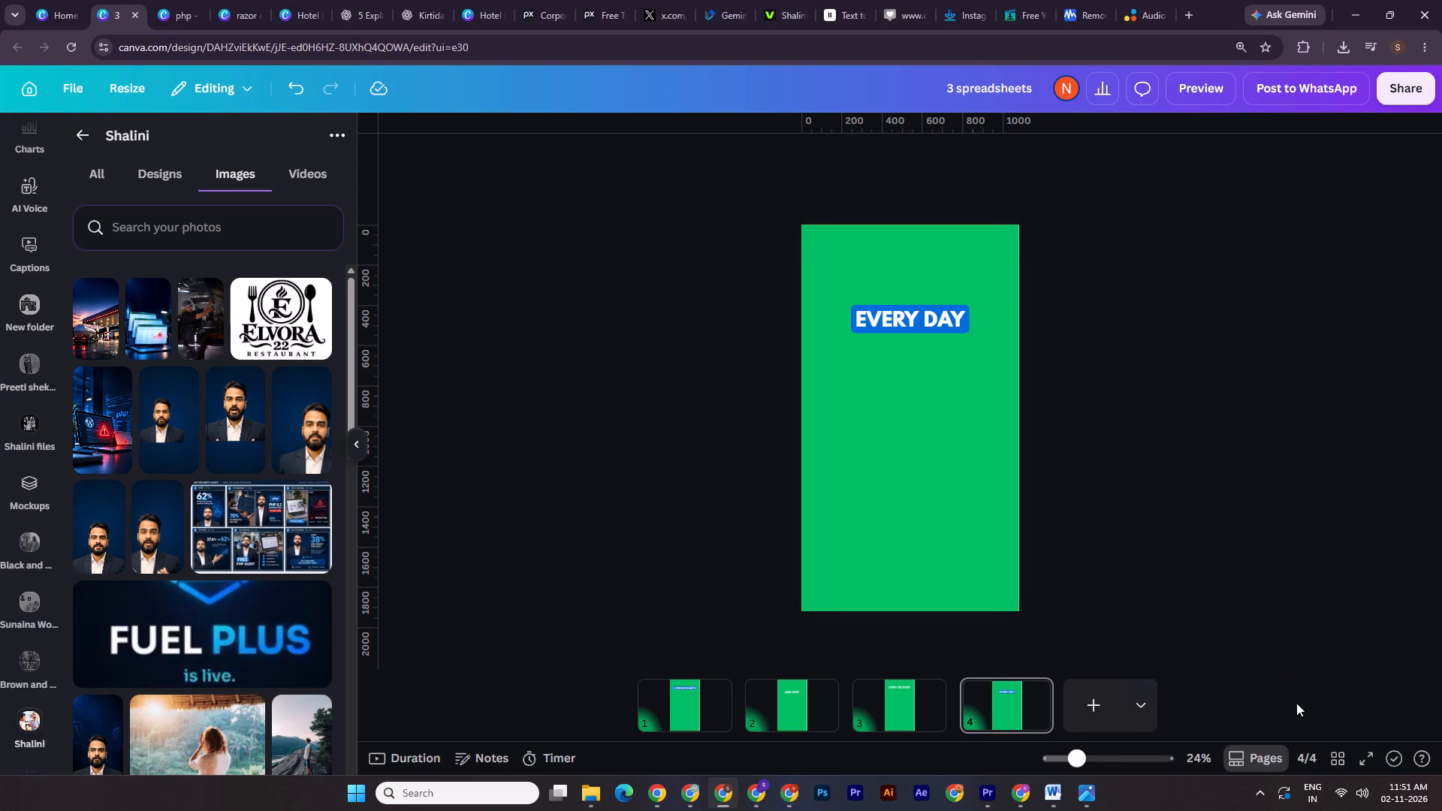
left_click(586, 803)
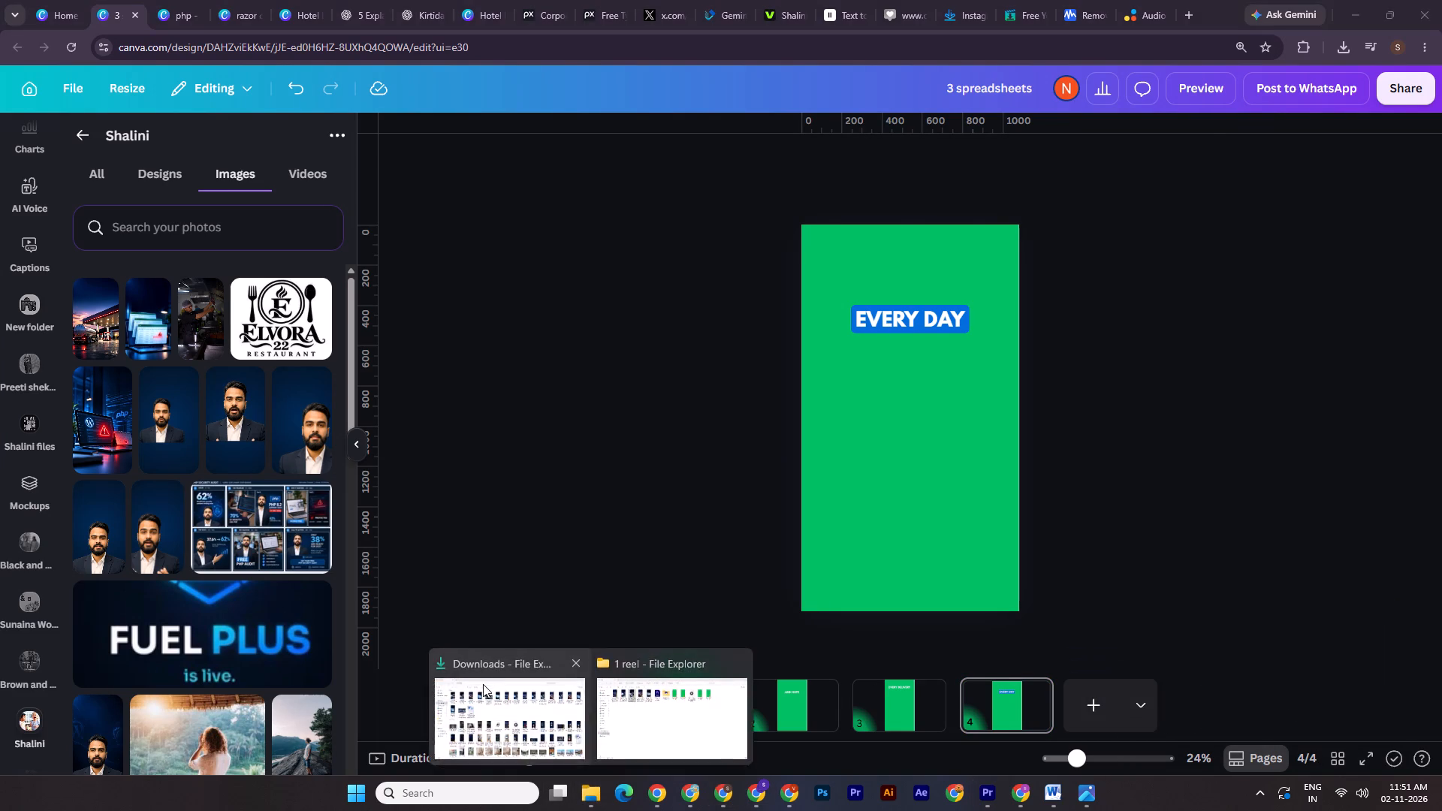
left_click(483, 684)
left_click(161, 175)
left_click(274, 199, "shift")
left_click_drag(277, 176, 738, 739)
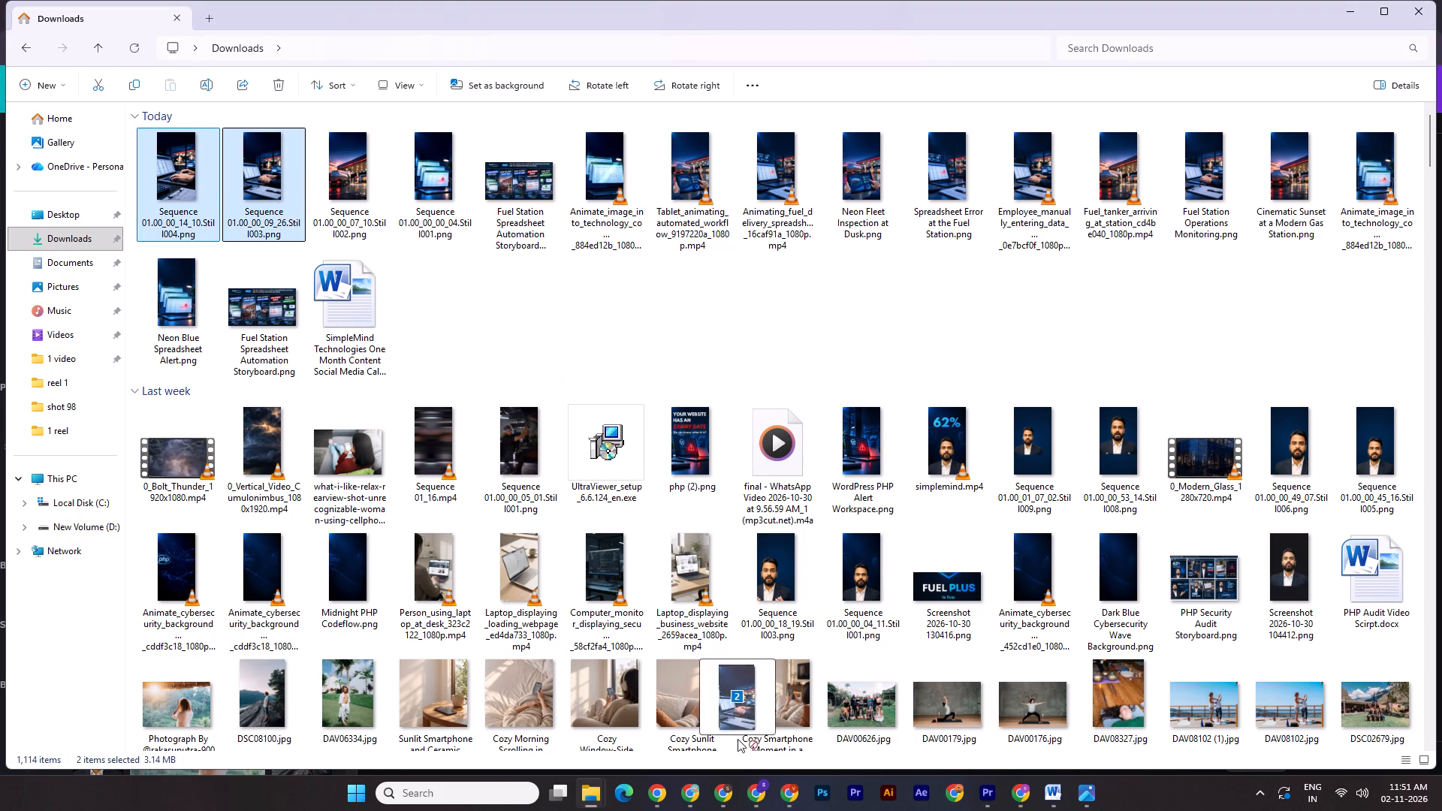
left_click_drag(738, 739, 289, 586)
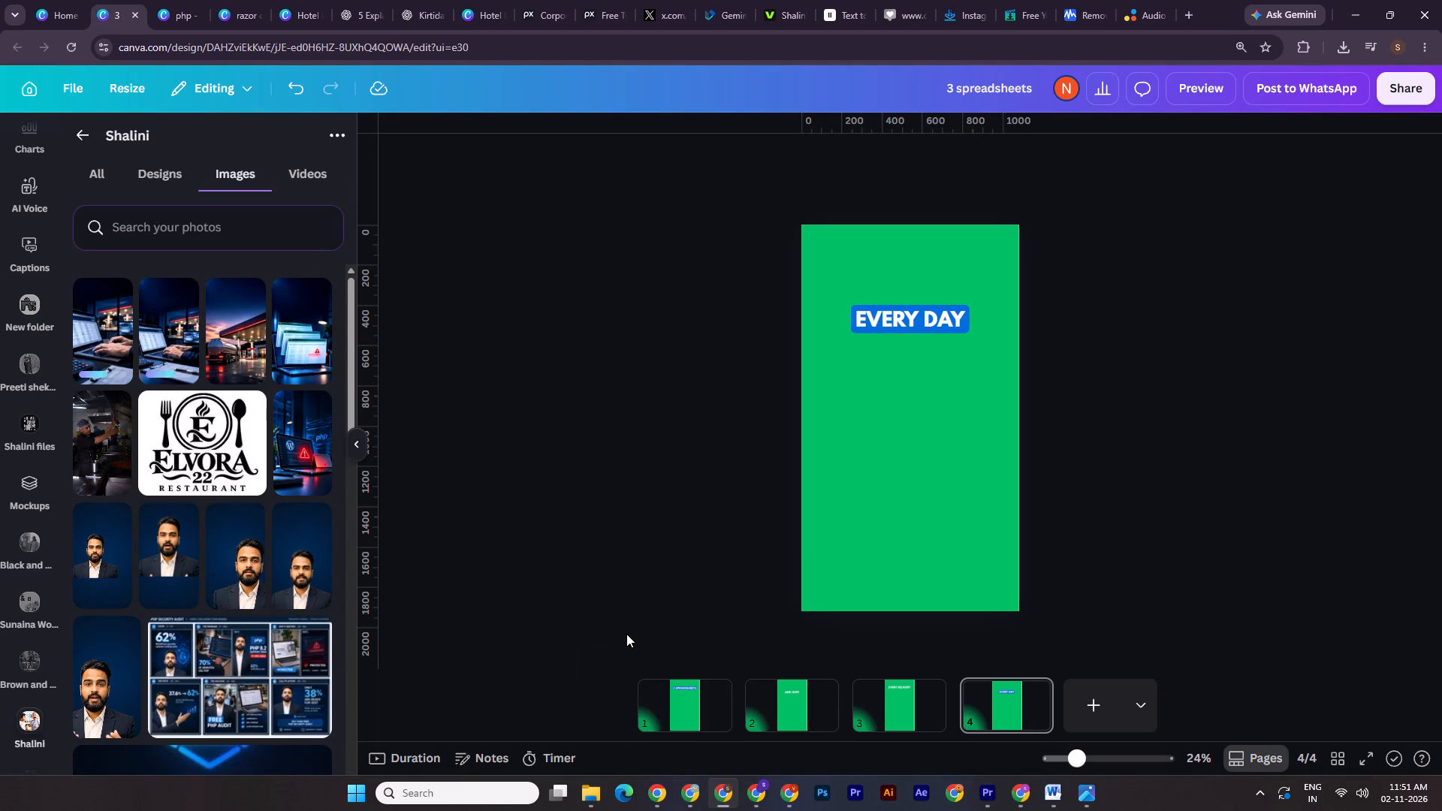
Add a fifth page to the design, place the 00:00:09:26 employee still on it, and enlarge it to fill the page.
left_click(1114, 710)
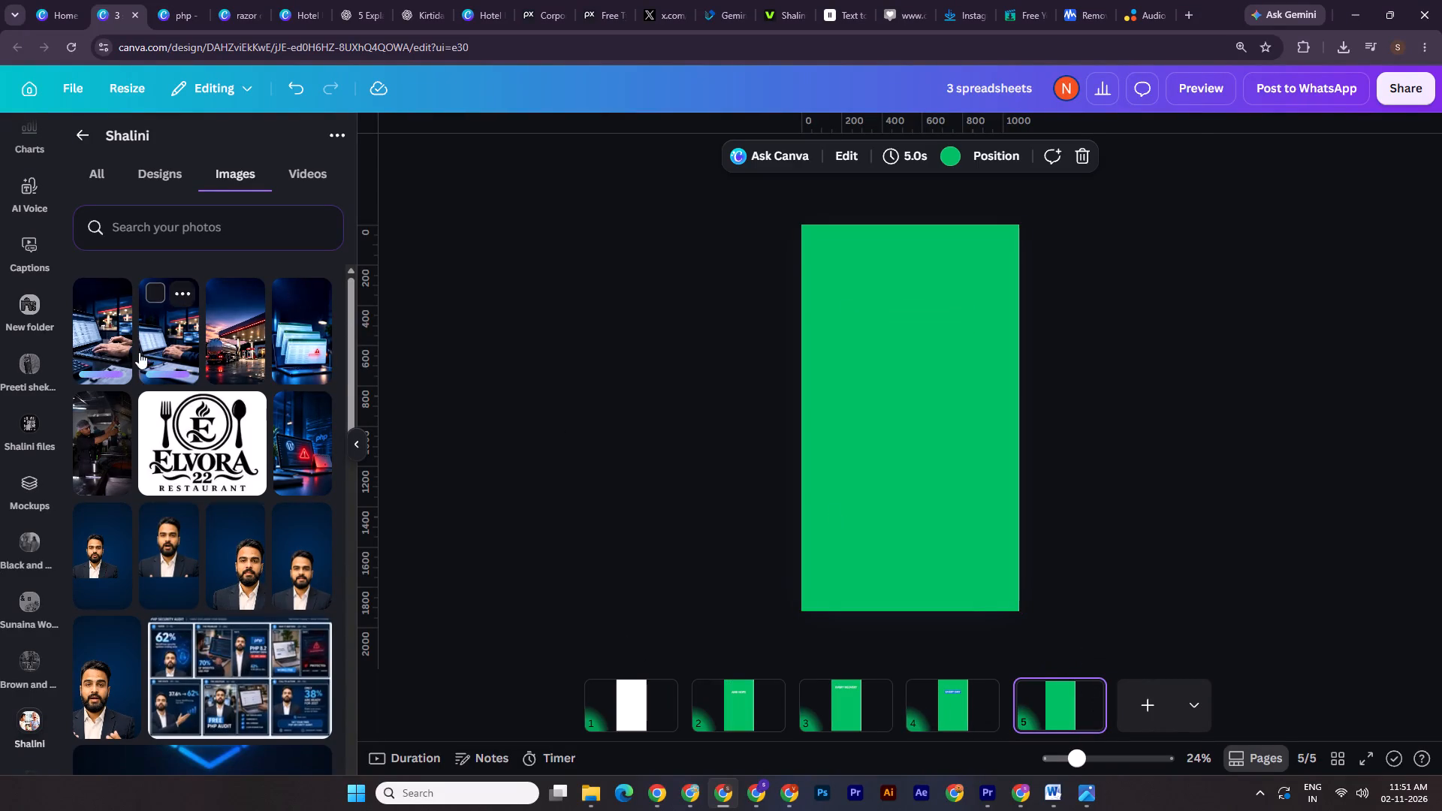
left_click(157, 354)
left_click_drag(984, 293, 1006, 249)
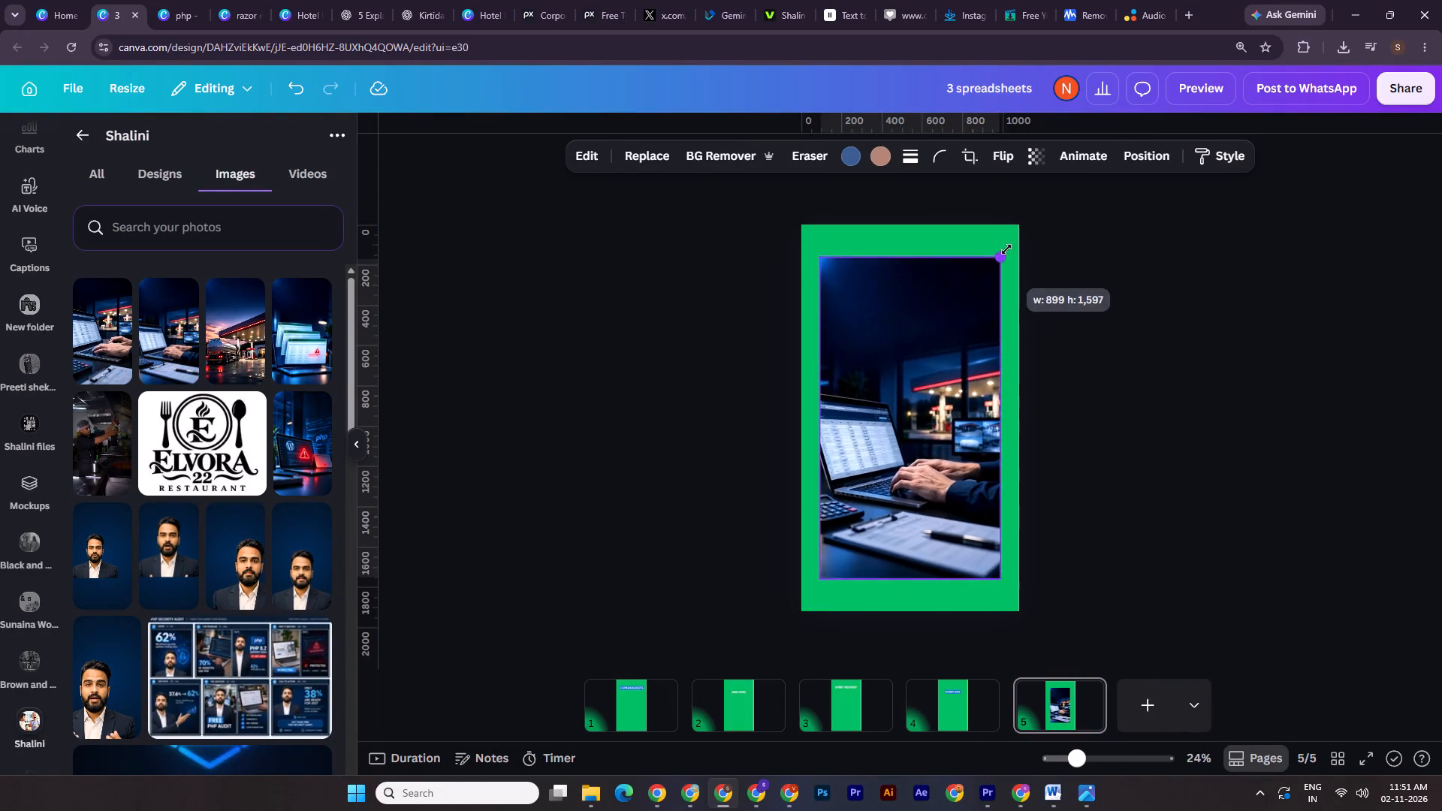
left_click_drag(1006, 249, 1024, 234)
Add a sixth page, place the 00:00:14:10 employee still with the calculator on it, and enlarge it to fill the page.
left_click(1142, 696)
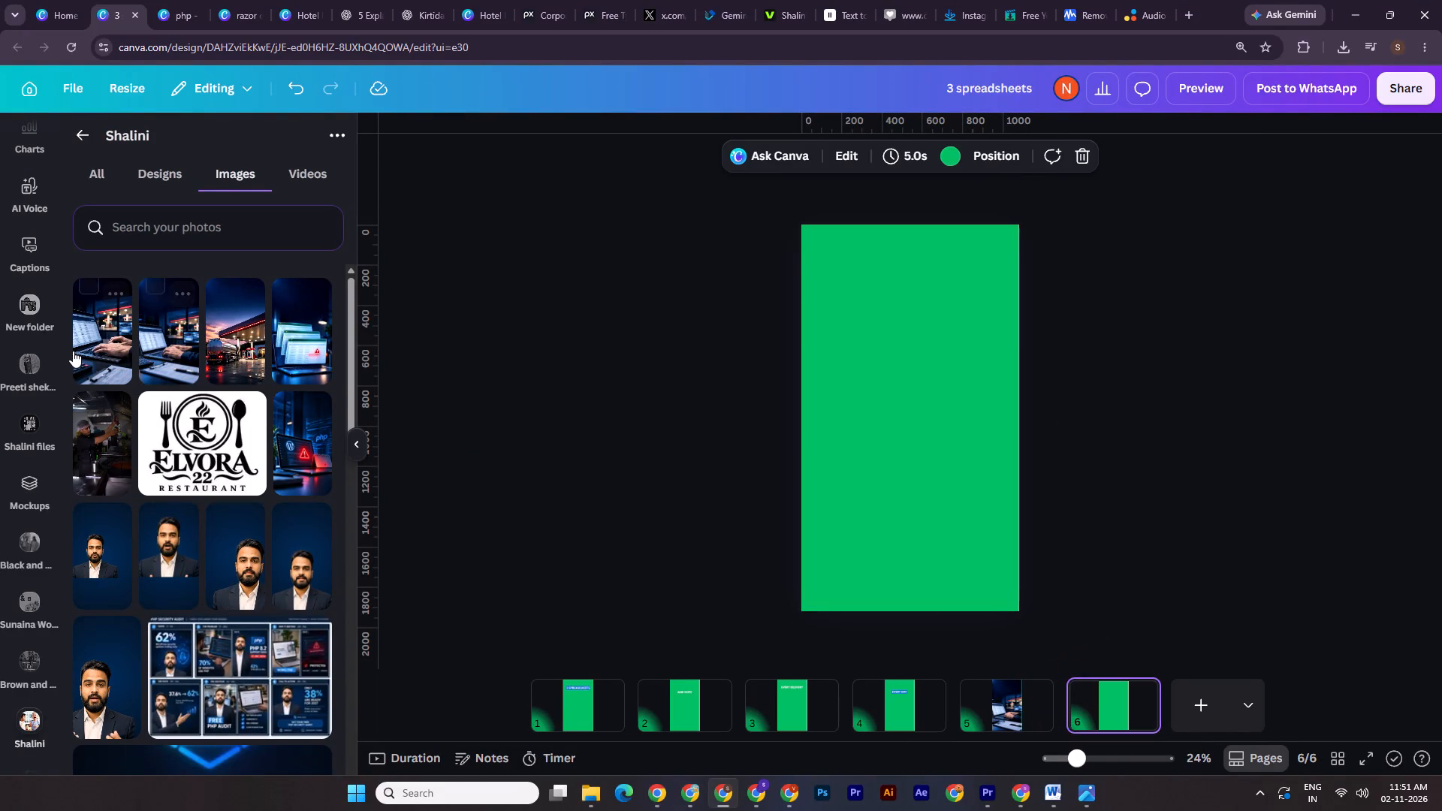
left_click(73, 351)
left_click_drag(982, 291, 1003, 260)
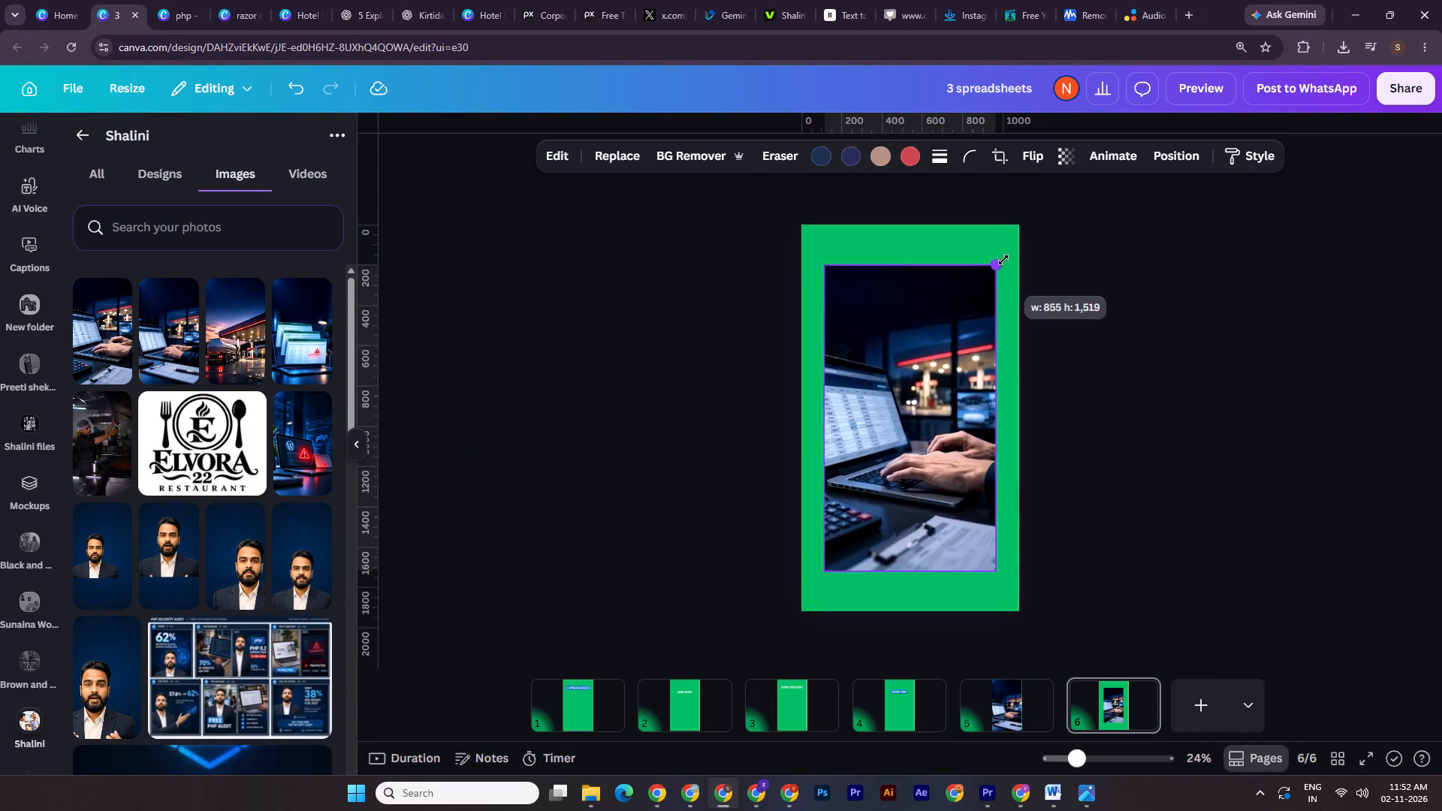
left_click_drag(1003, 260, 1030, 236)
left_click(1101, 236)
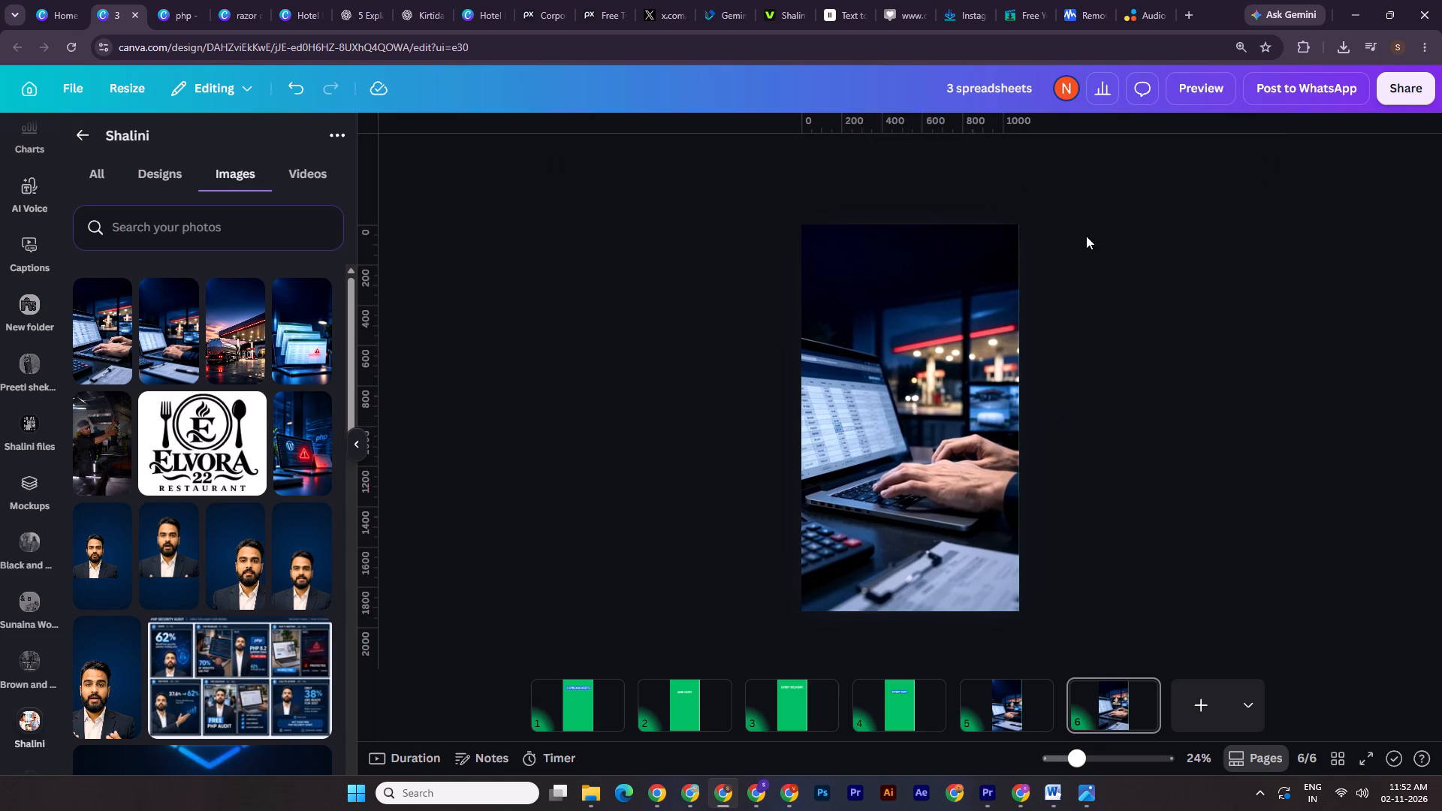
left_click(1025, 697)
left_click(1106, 719)
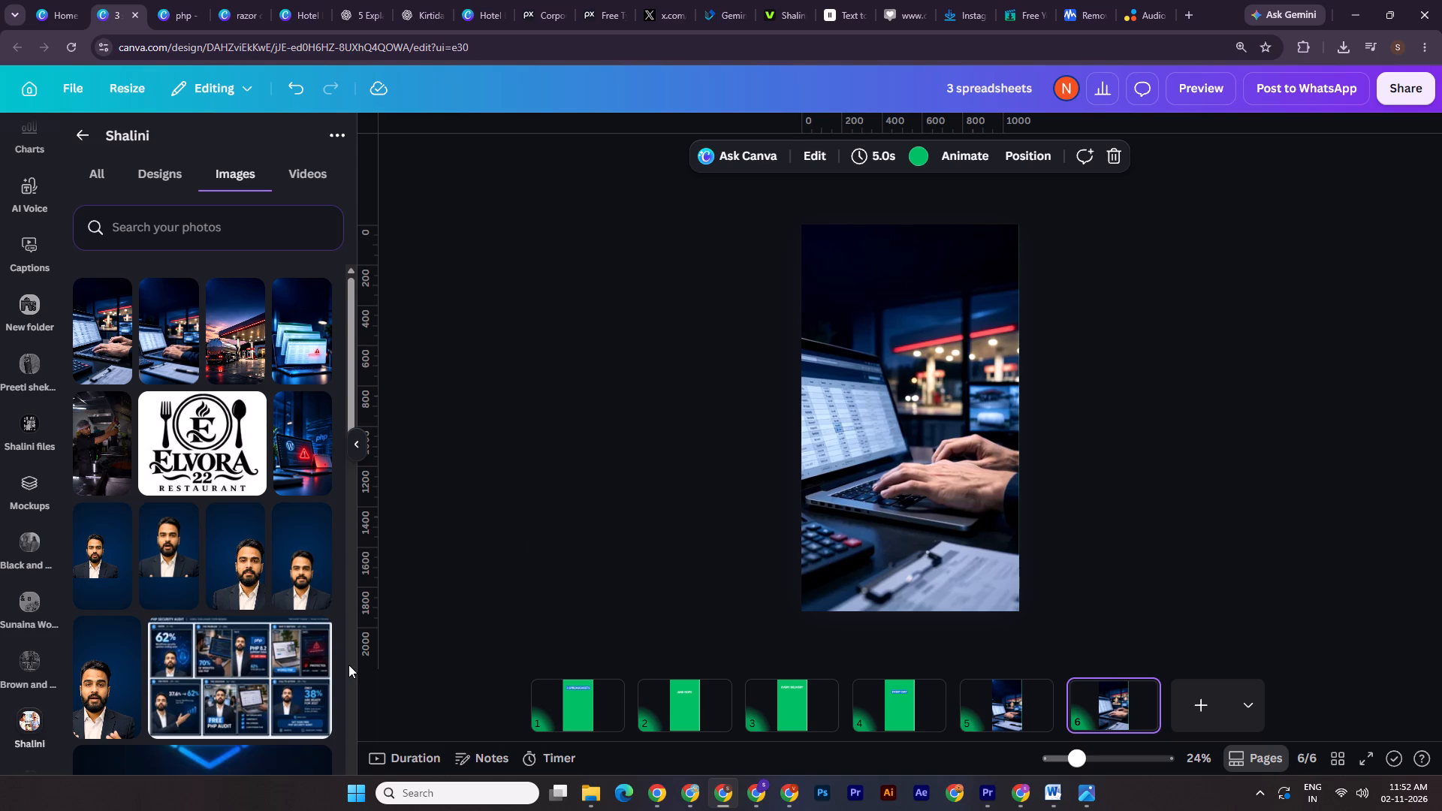
Switch to the Fuel Station Spreadsheet Automation Storyboard image in the photo viewer to consult the Reel 1 scene designs.
left_click(1085, 800)
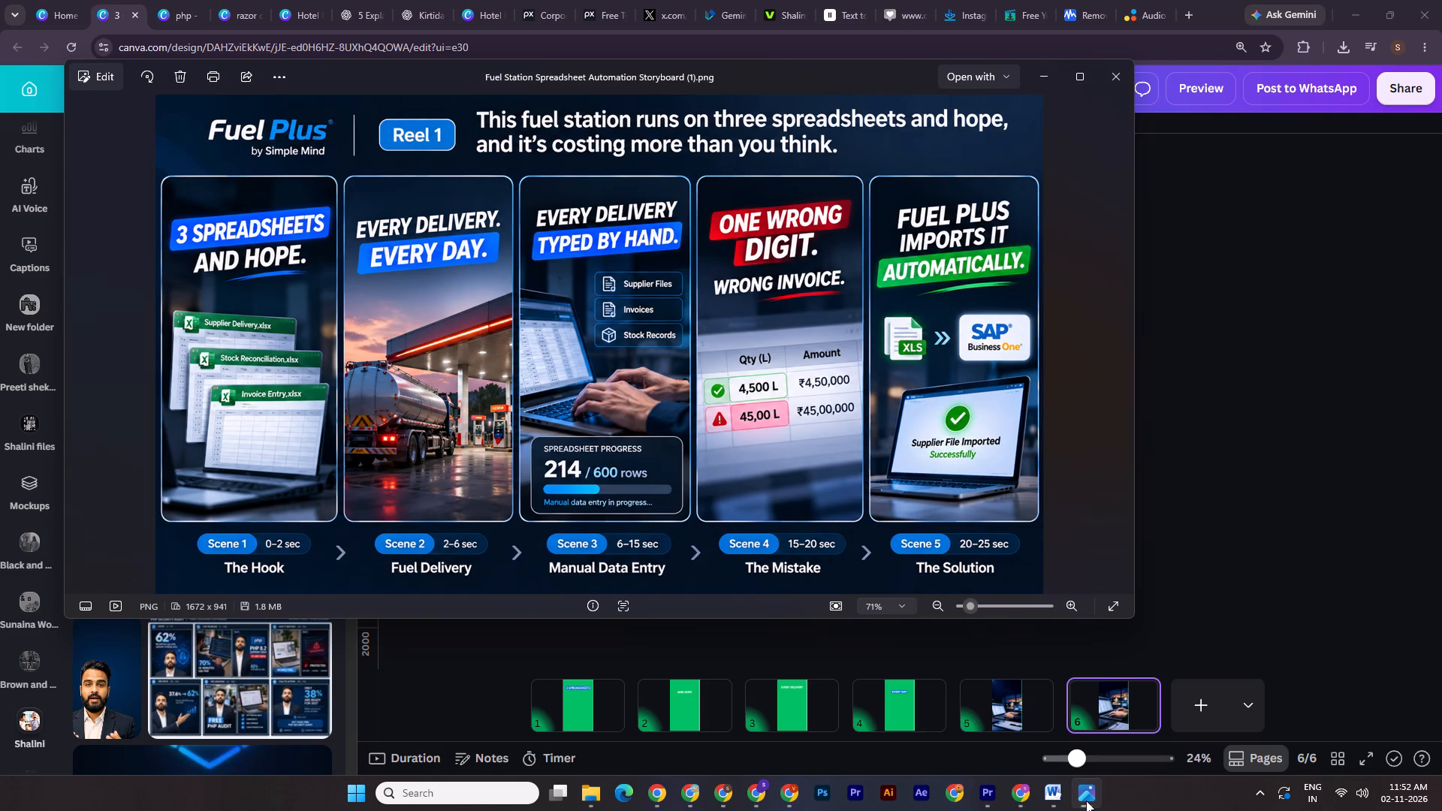
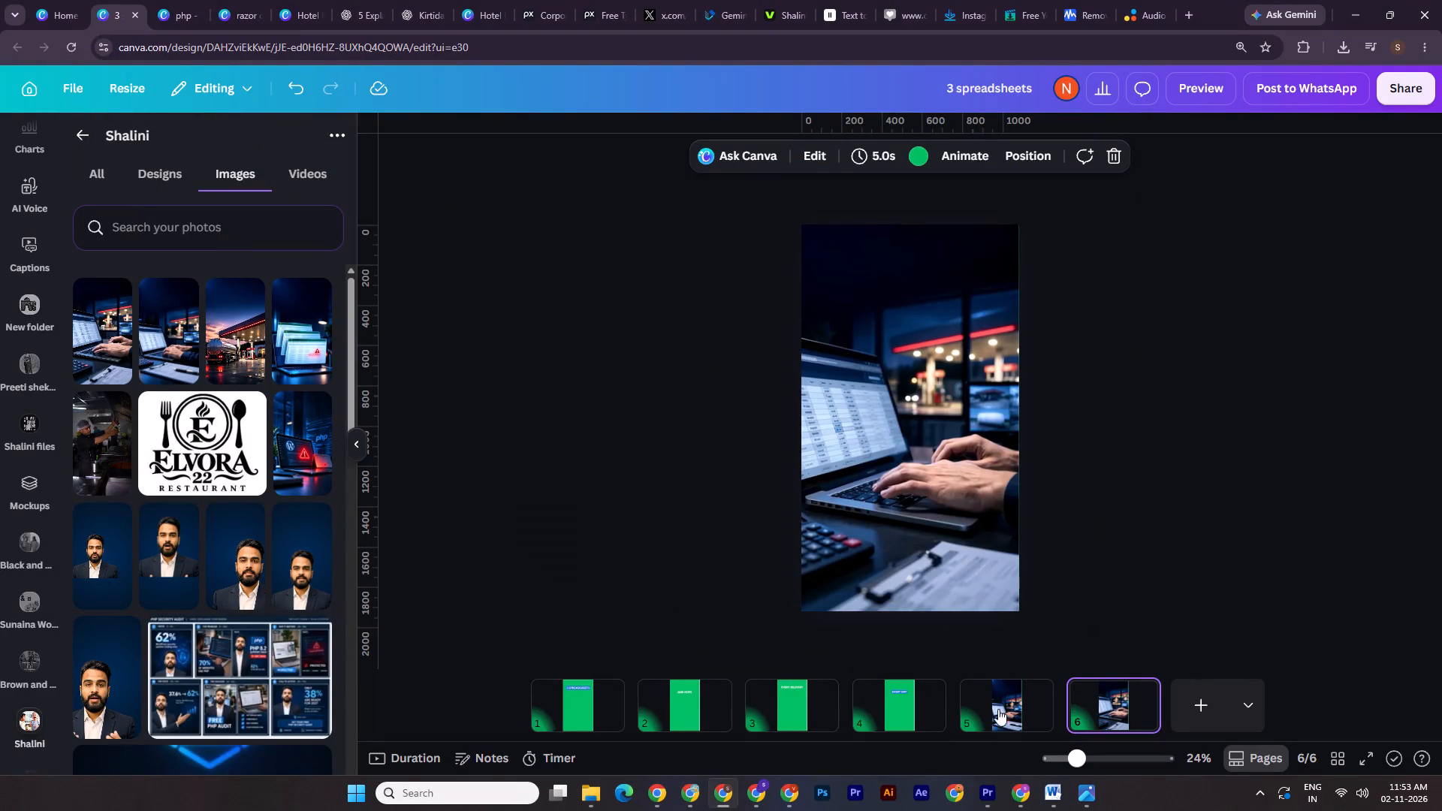
Copy the EVERY DELIVERY heading from page 3 and the blue-boxed EVERY DAY text from page 4 onto page 5.
left_click(820, 706)
left_click(941, 277)
key("ctrl+c")
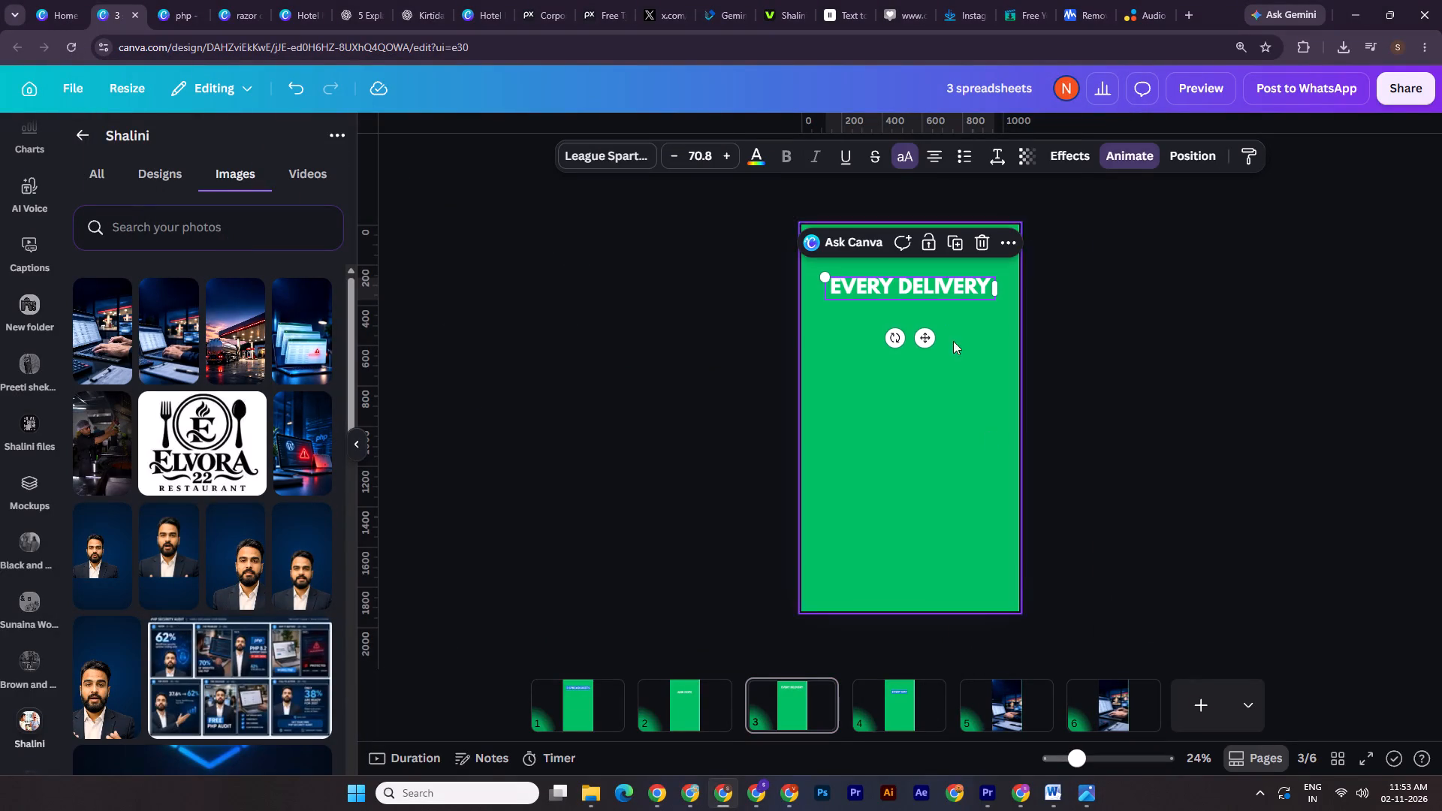
left_click(991, 717)
key("ctrl+v")
left_click(922, 694)
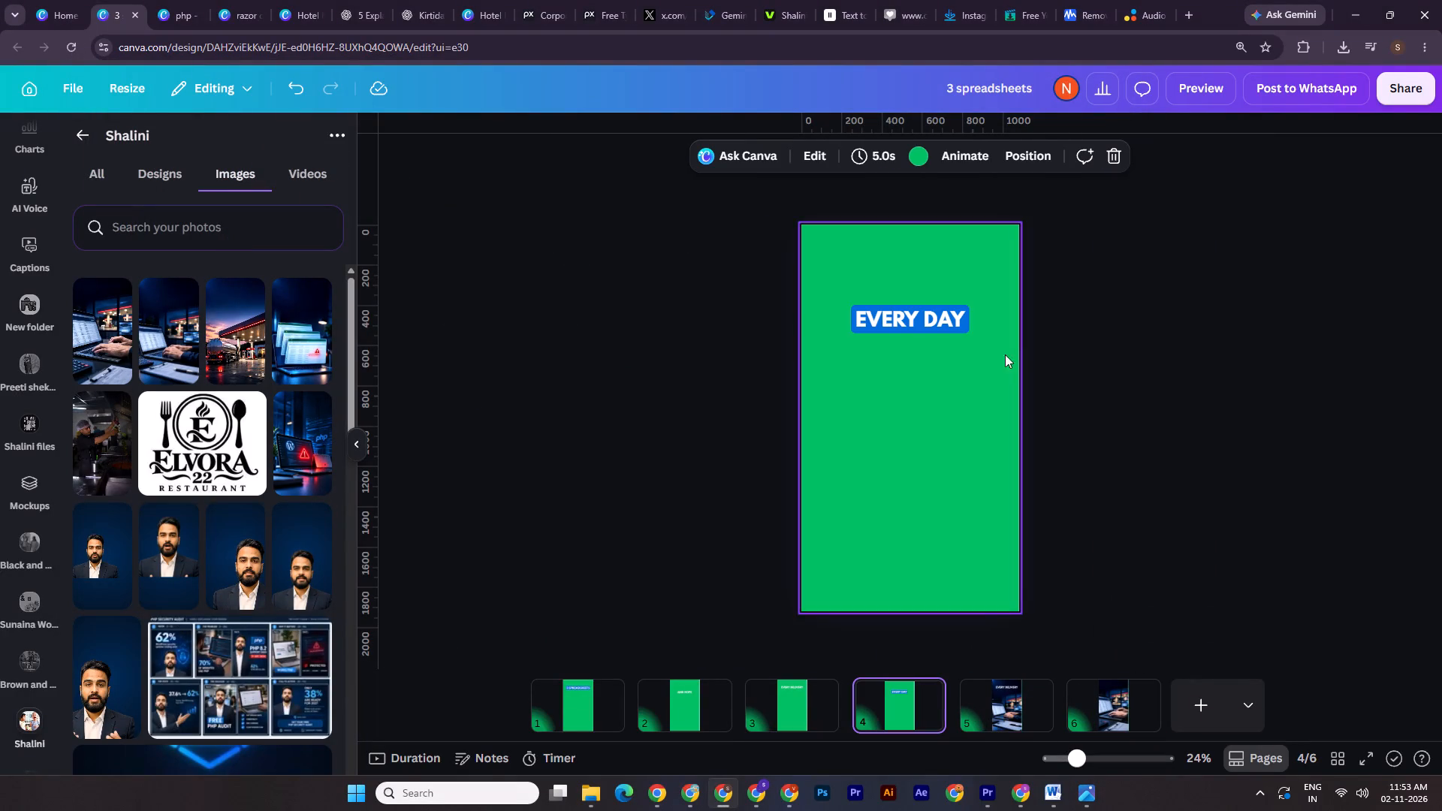
left_click_drag(1069, 310, 907, 316)
key("ctrl+c")
left_click(997, 703)
key("ctrl+v")
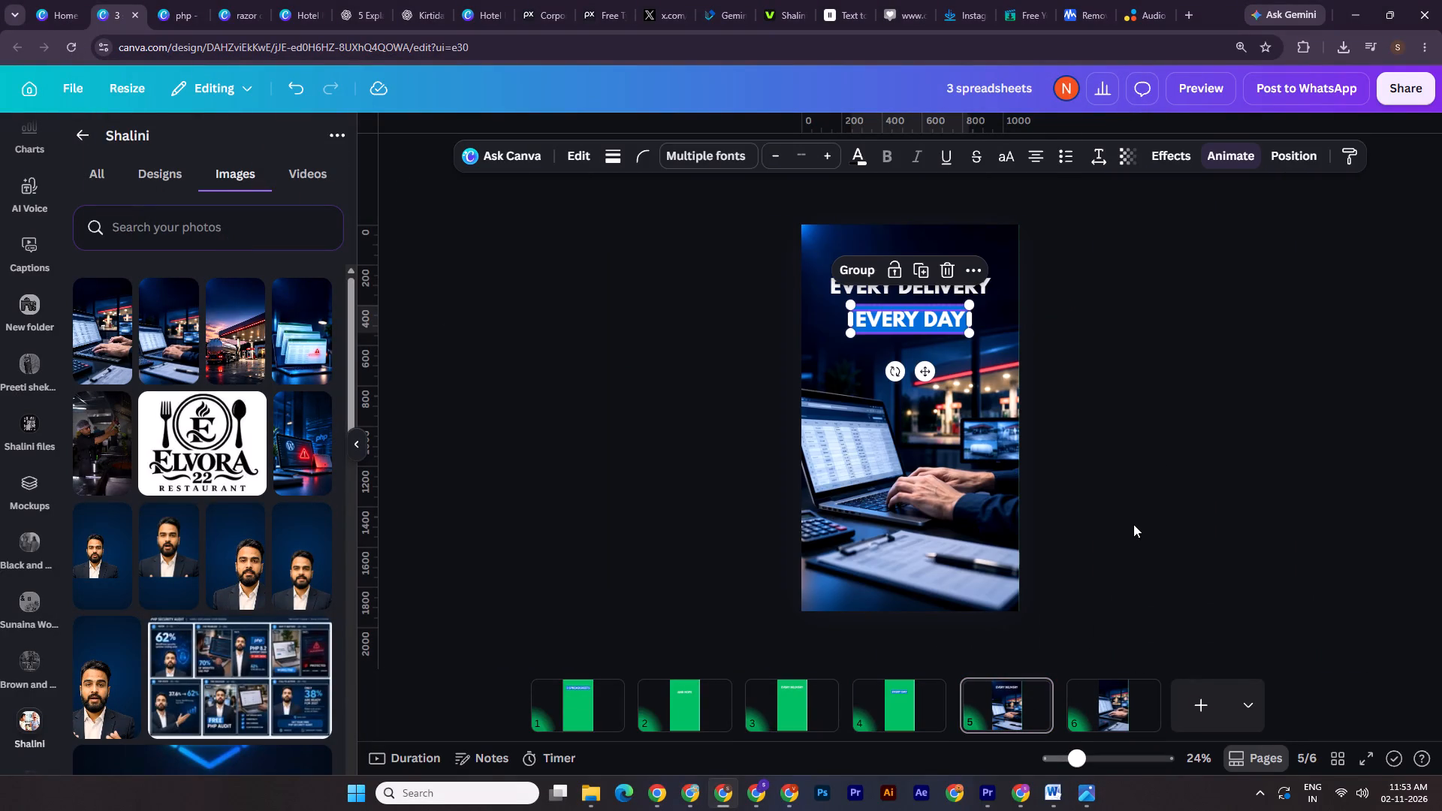
Select both copied text lines on page 5 and remove all animations from that page.
left_click_drag(1119, 242, 927, 327)
left_click(1226, 152)
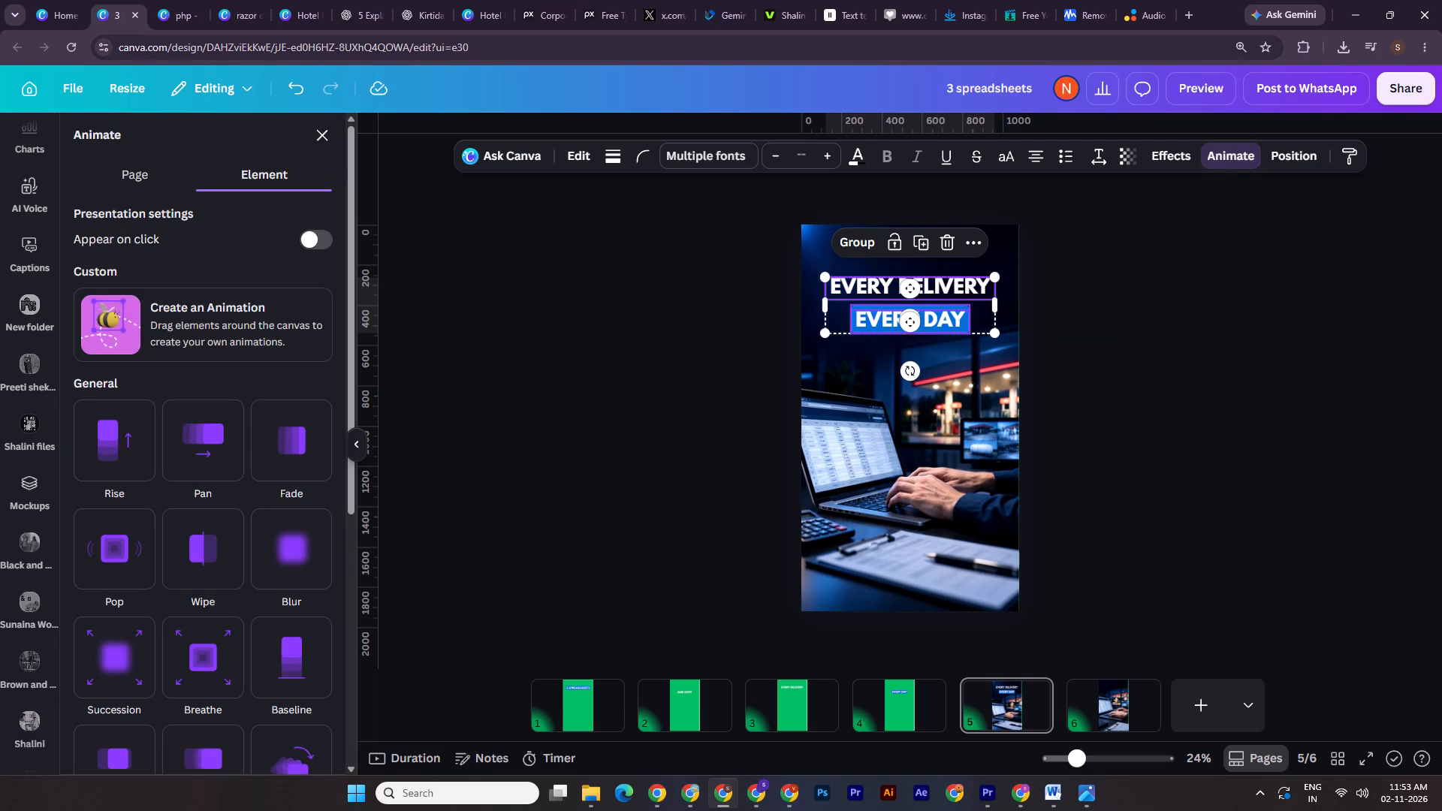
left_click(134, 177)
left_click(232, 747)
double_click(1094, 409)
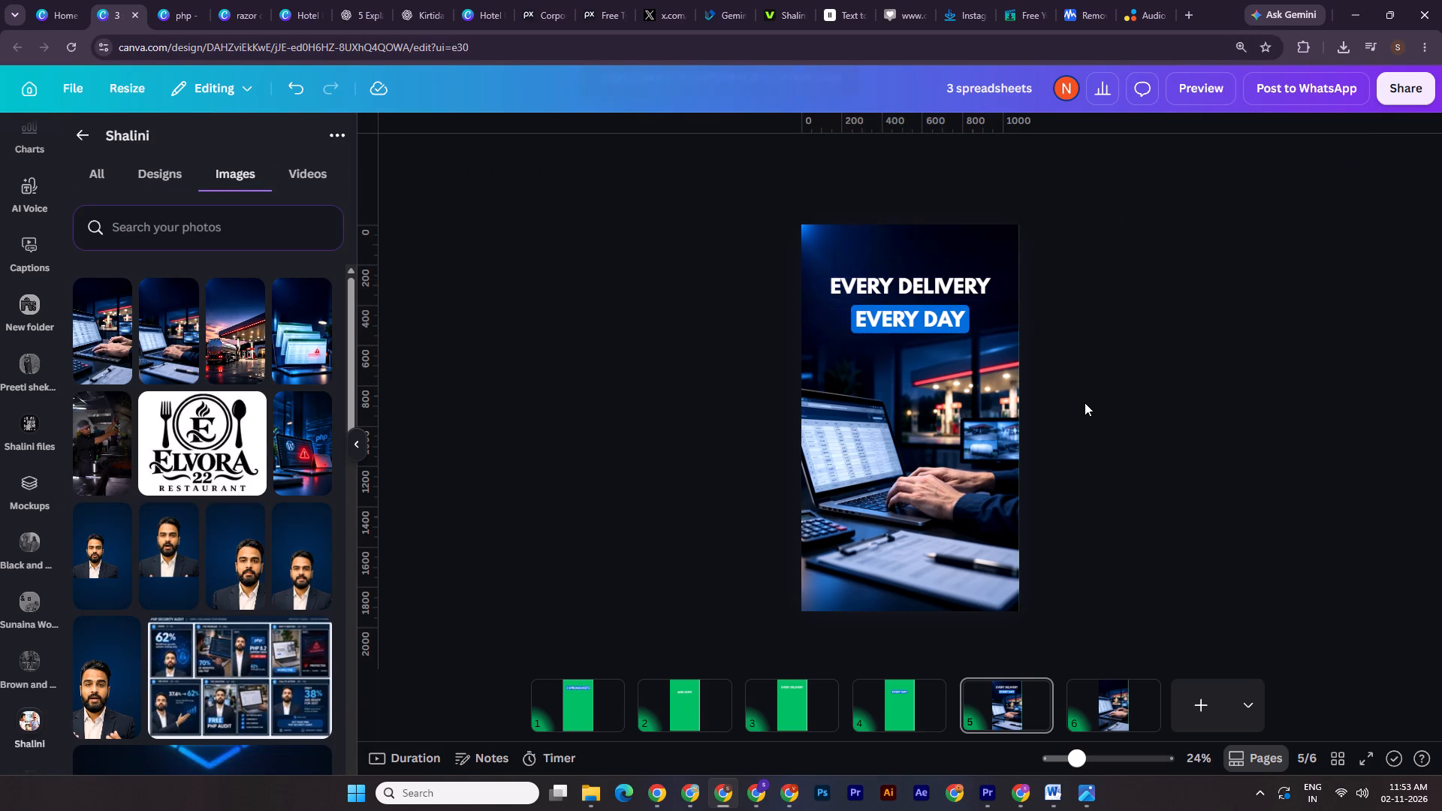
Check the storyboard, copy "Every delivery" from the script's 6–15 sec beat in Word, and paste it over page 5's upper heading.
left_click(1097, 799)
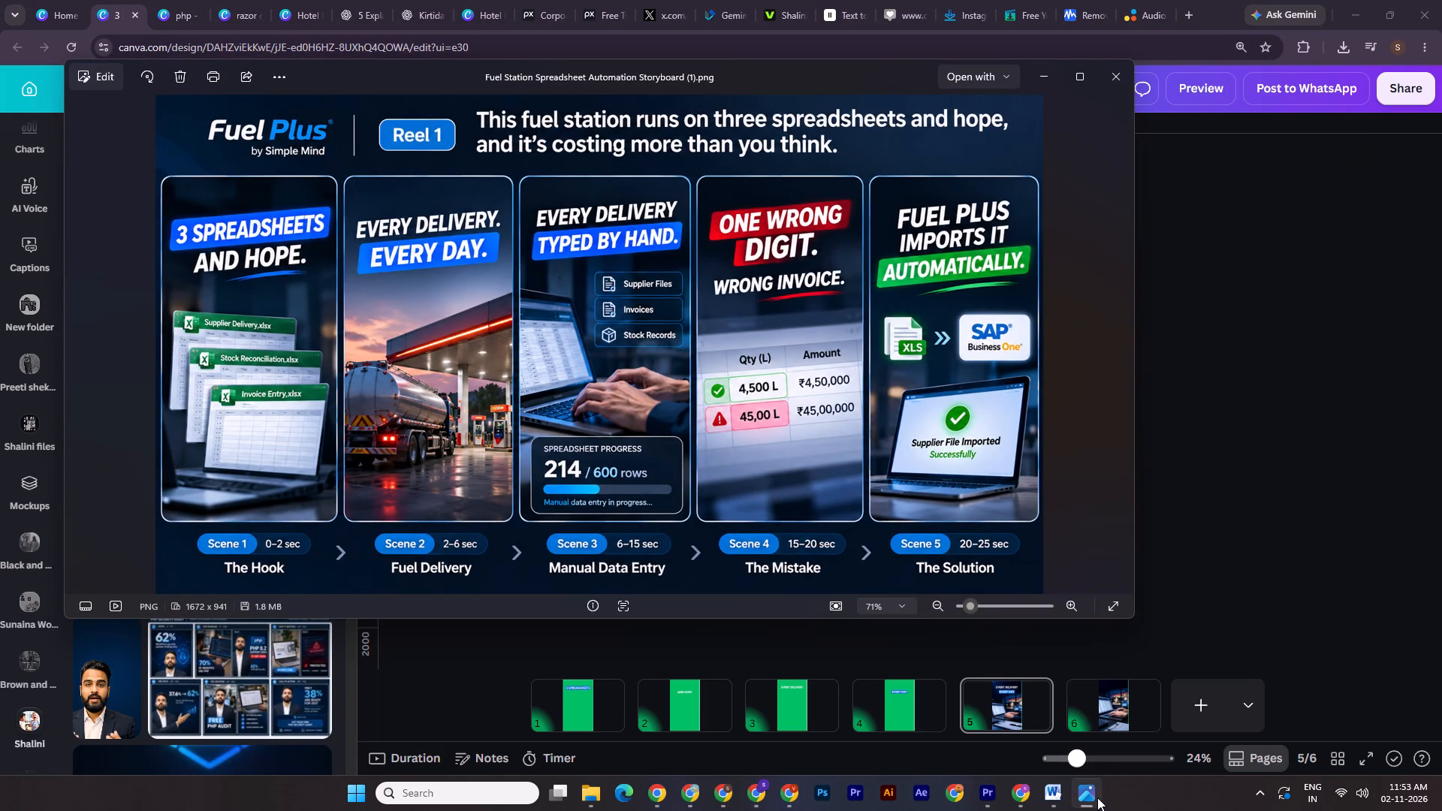
left_click(1097, 797)
left_click(1057, 784)
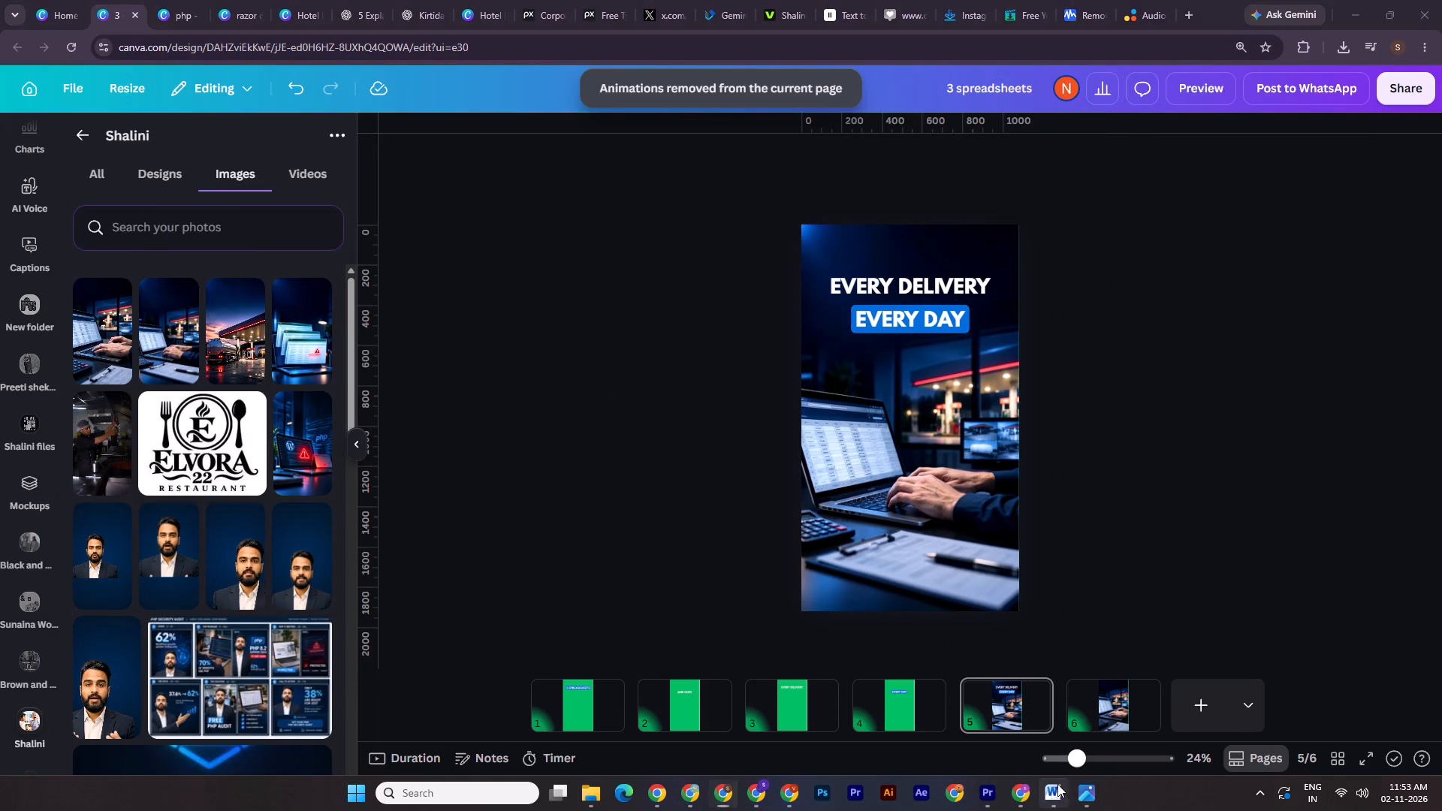
left_click_drag(608, 366, 653, 366)
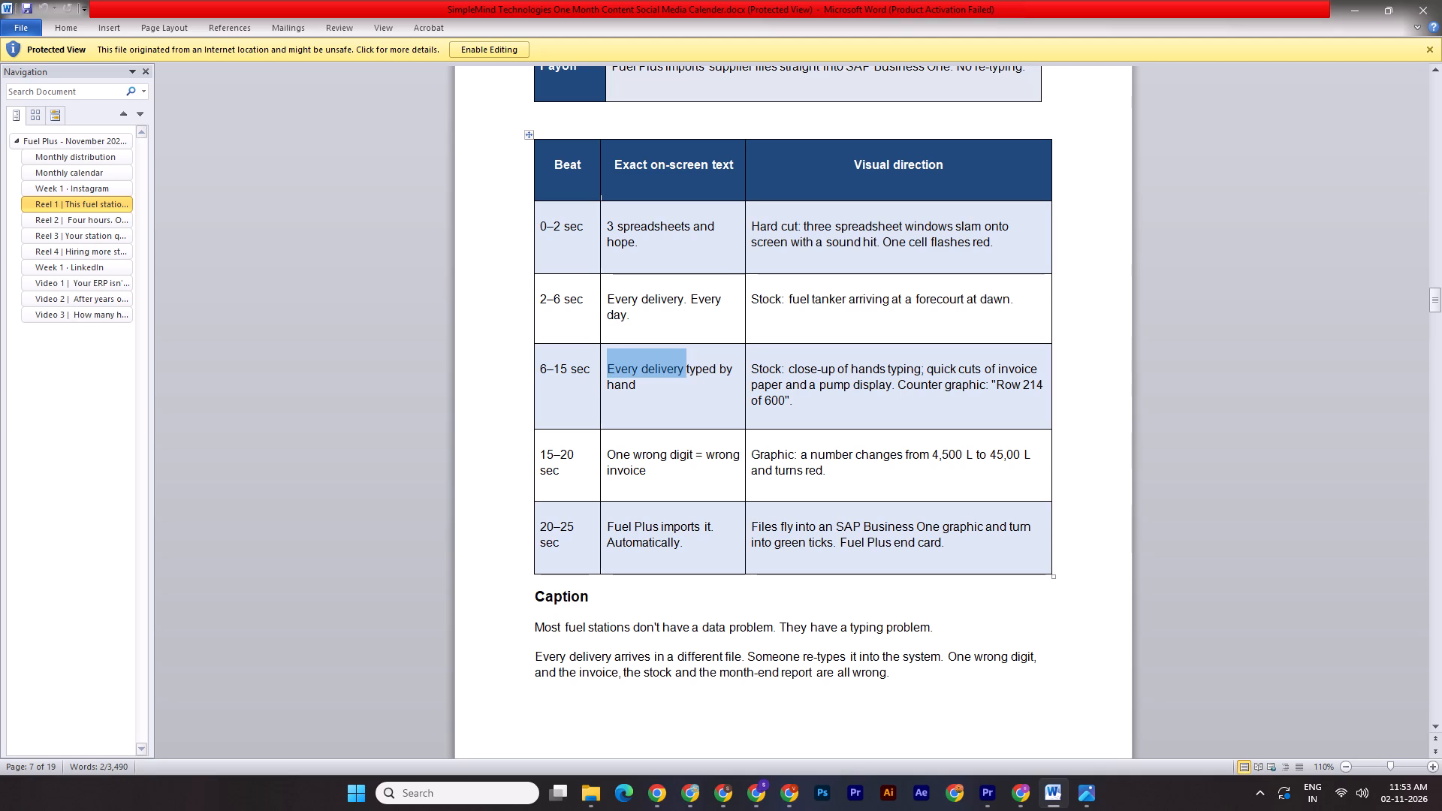
left_click_drag(653, 366, 680, 369)
left_click_drag(680, 369, 680, 371)
key("ctrl+c")
left_click(719, 800)
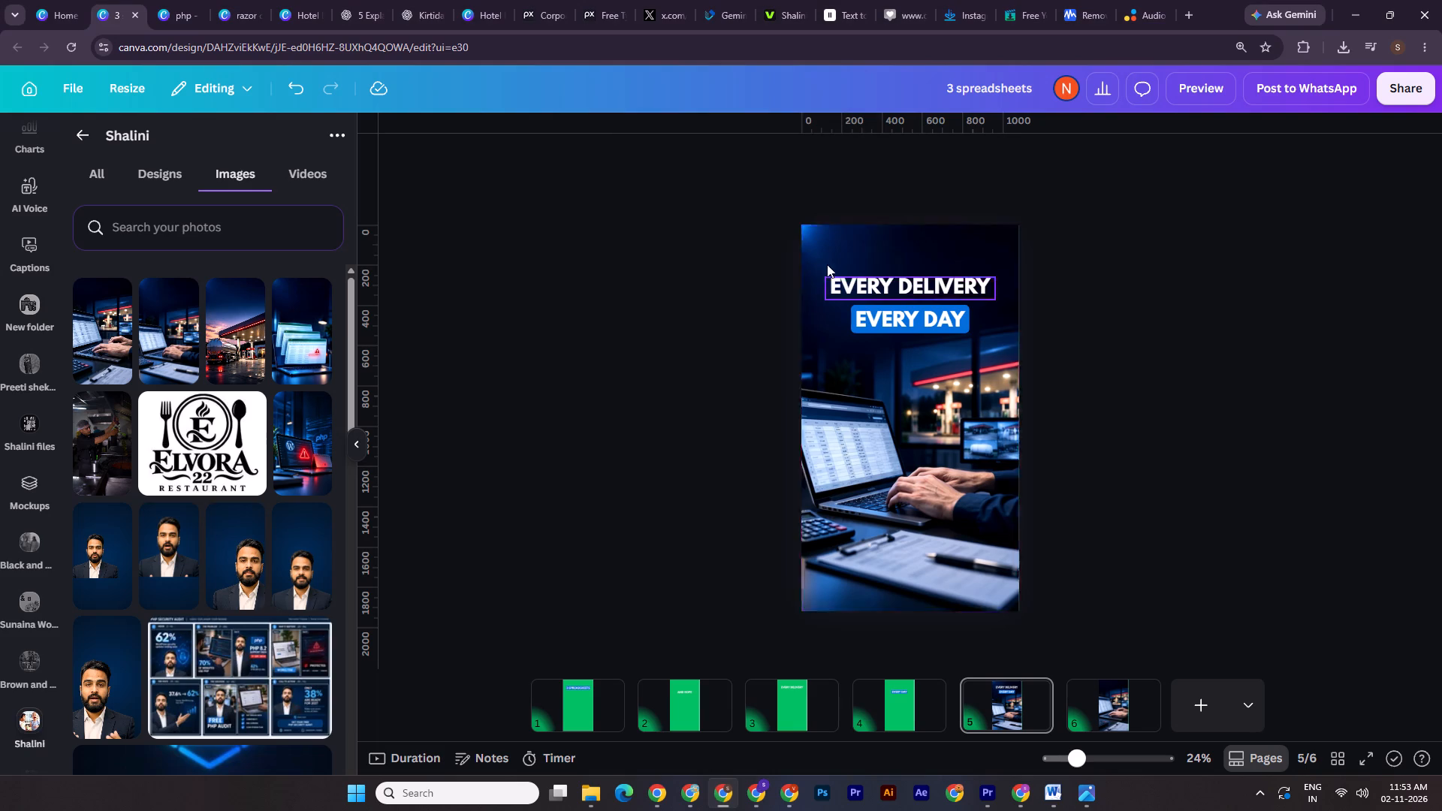
double_click(894, 279)
key("ctrl+v")
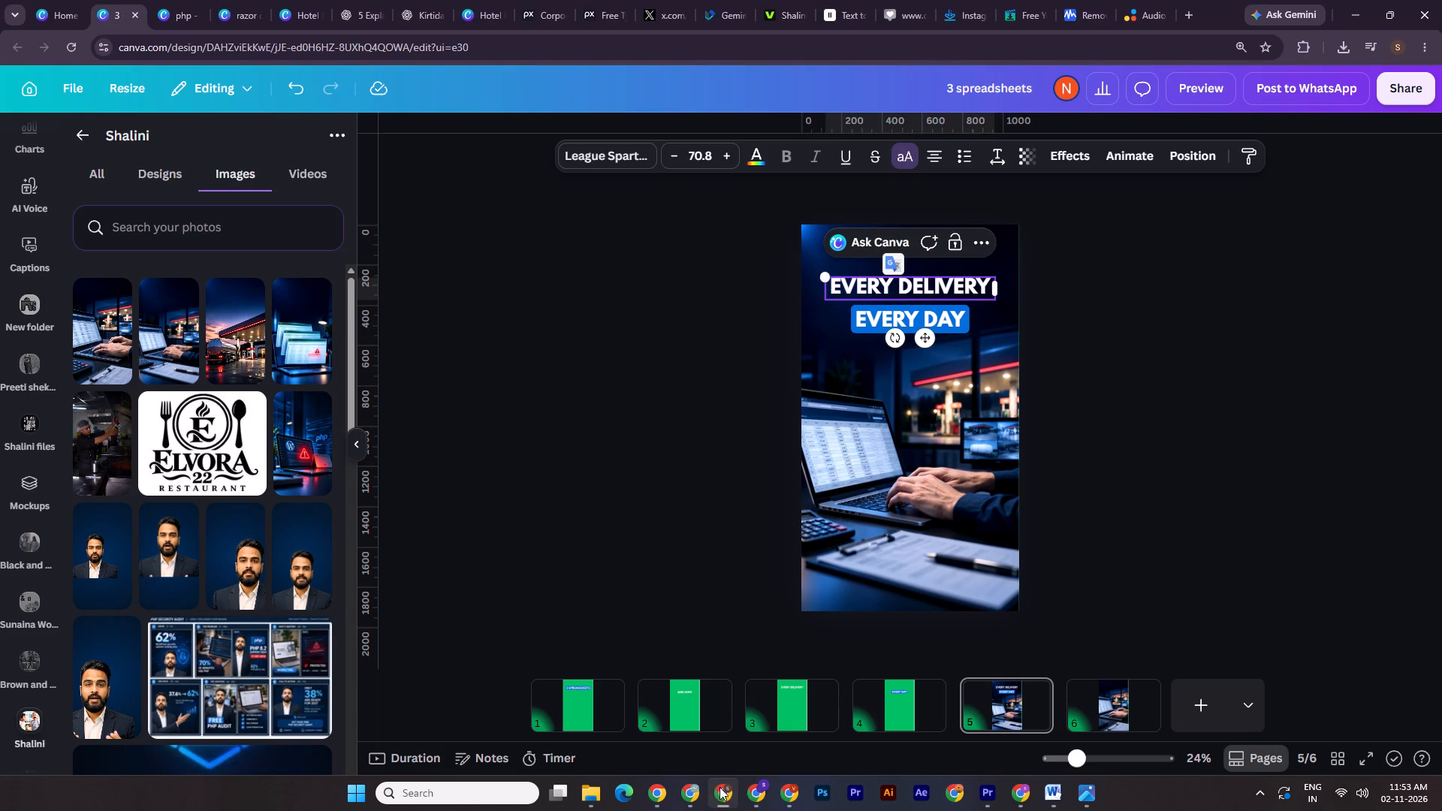
Copy "typed by hand" from the 6–15 sec beat in Word and replace the EVERY DAY text on page 5.
left_click(1056, 791)
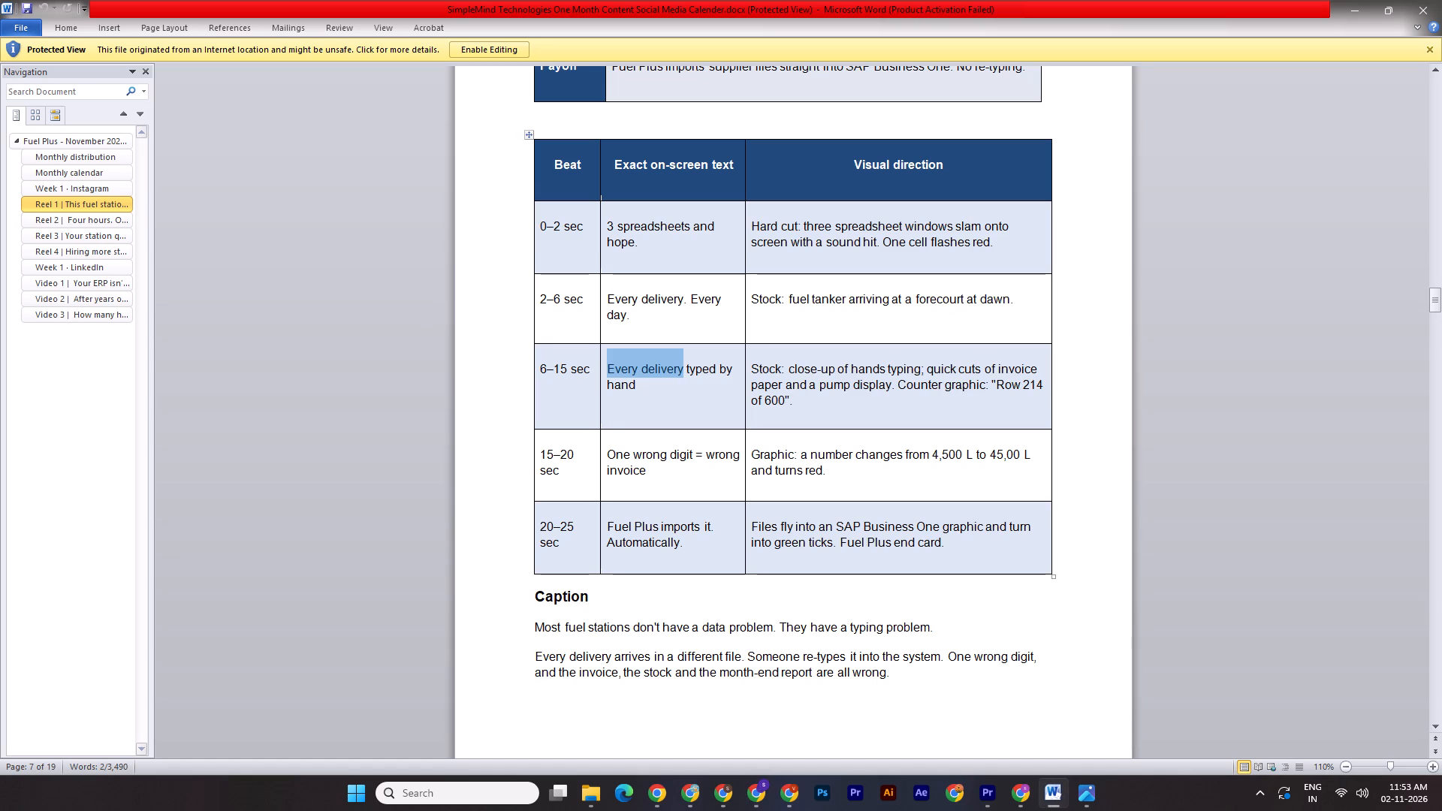
left_click_drag(686, 367, 655, 384)
key("ctrl+c")
key("ctrl+c")
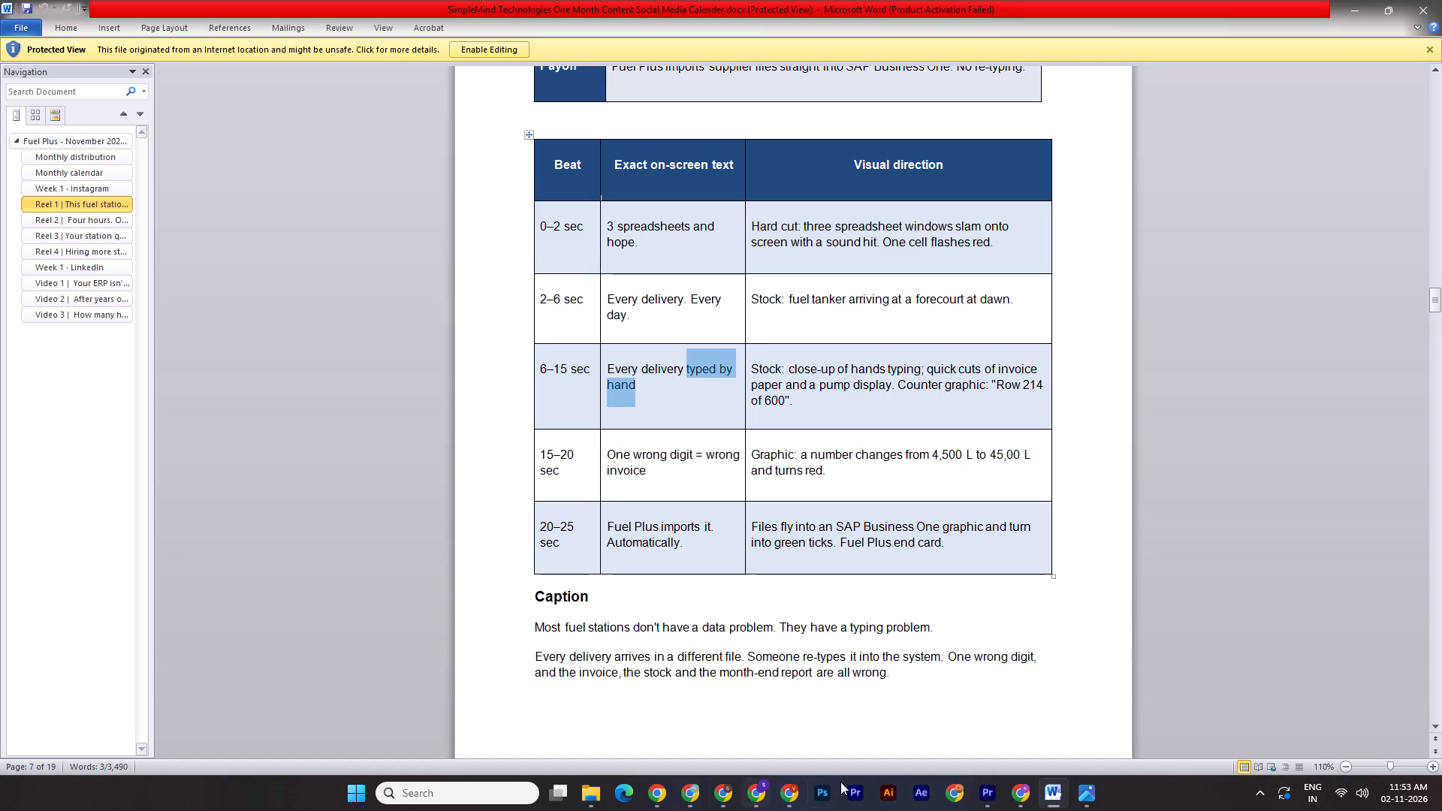
left_click(729, 782)
double_click(920, 327)
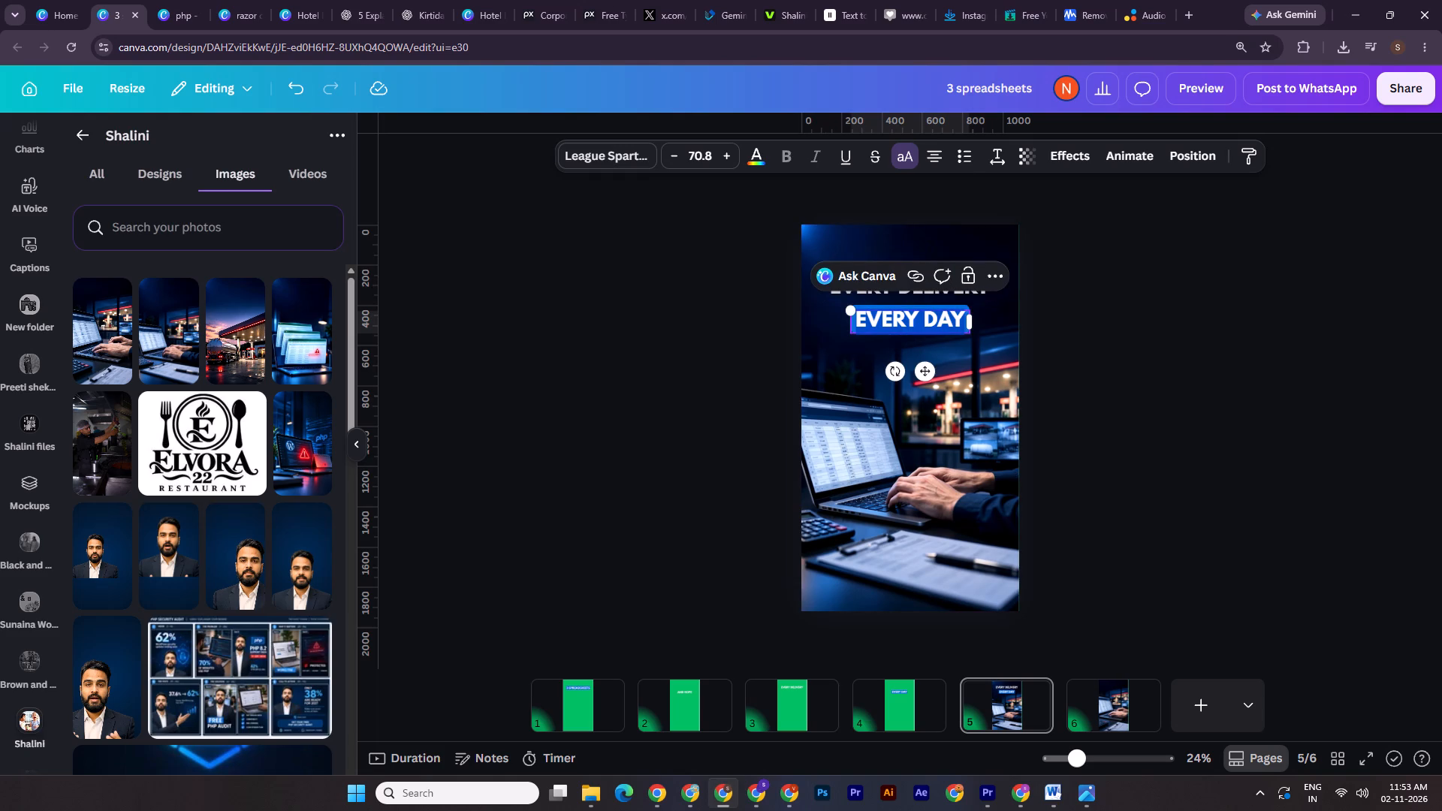
key("ctrl+v")
Fit the TYPED BY HAND text box to one line and widen the blue rectangle behind it to span the whole phrase.
left_click_drag(973, 345, 1009, 342)
left_click_drag(1080, 755, 1112, 762)
scroll(1028, 532, "up", 3)
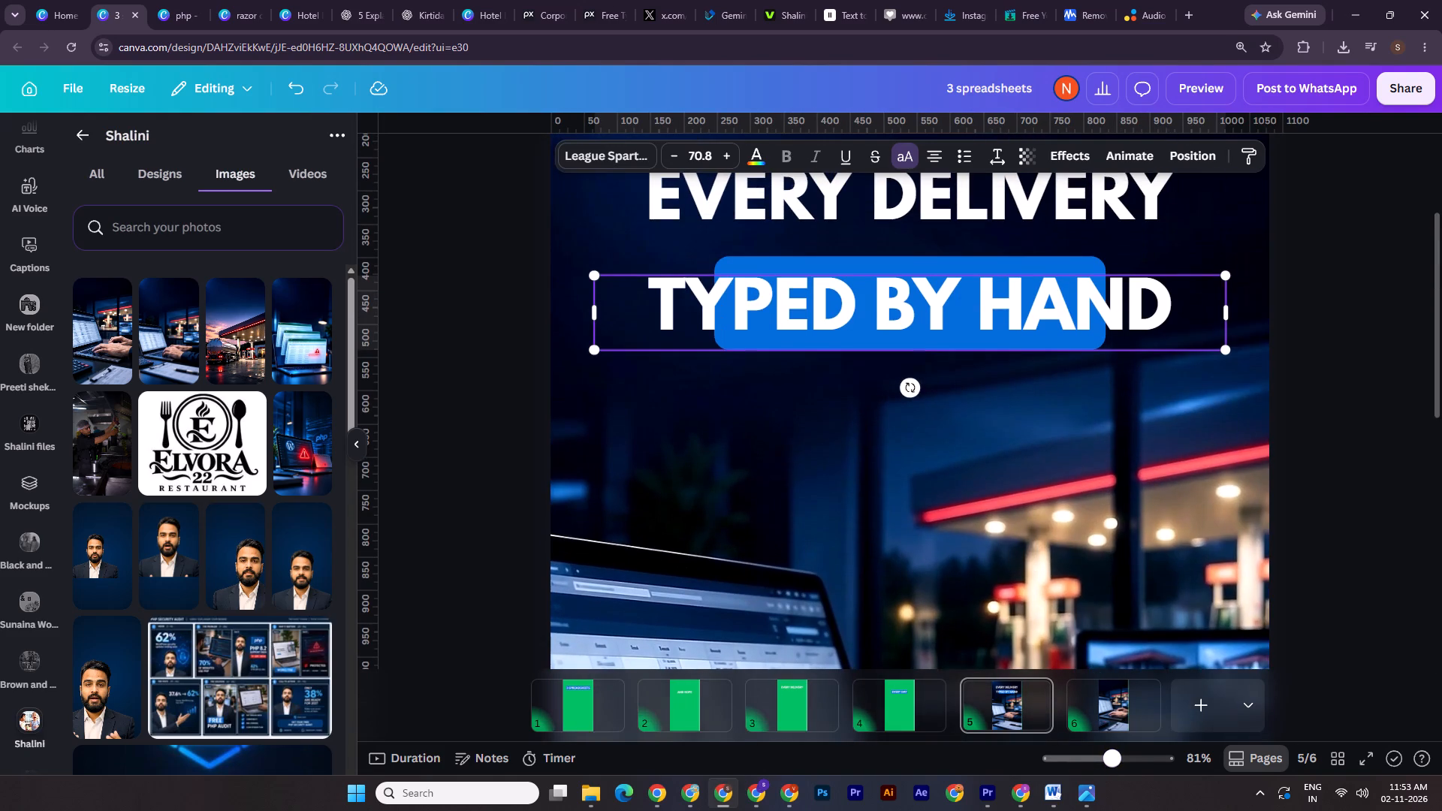
left_click_drag(1228, 315, 1184, 314, "alt")
left_click(1072, 266)
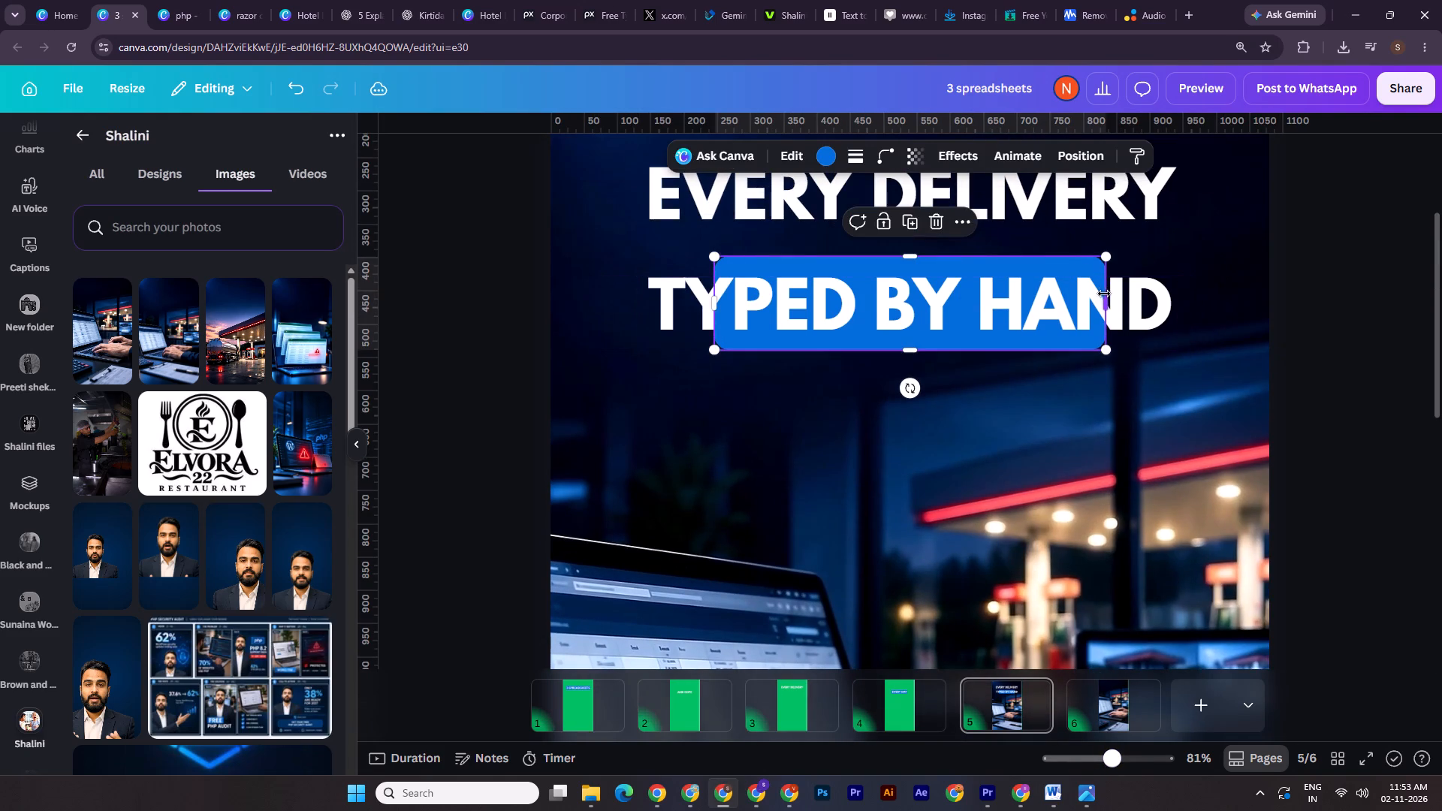
left_click_drag(1106, 297, 1180, 303, "alt")
left_click_drag(1087, 761, 1078, 758)
double_click(1226, 375)
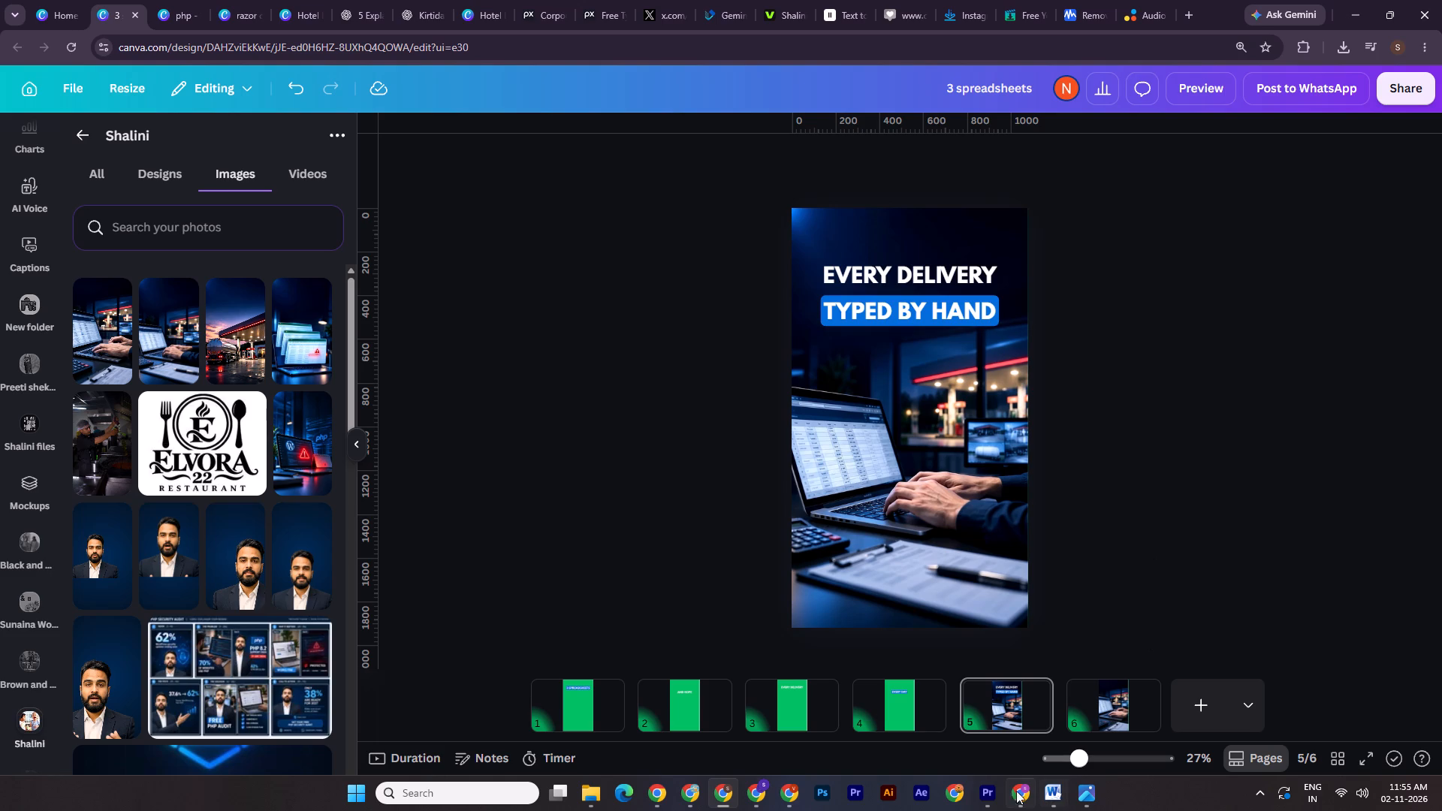
Switch to Premiere Pro and scrub through Sequence 01 to review the scenes, text overlays and the cut at 00:00:09:00.
left_click(995, 790)
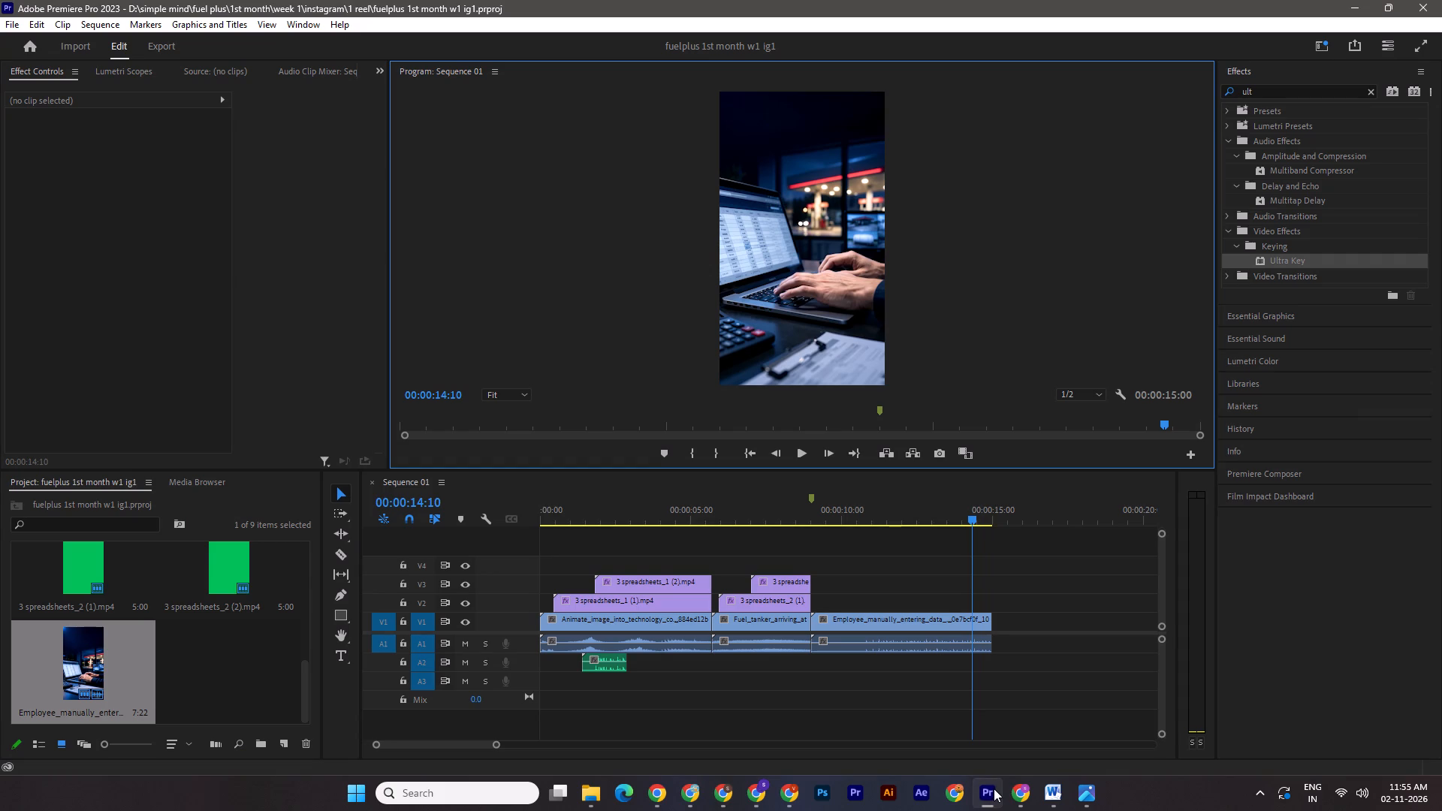
left_click(994, 788)
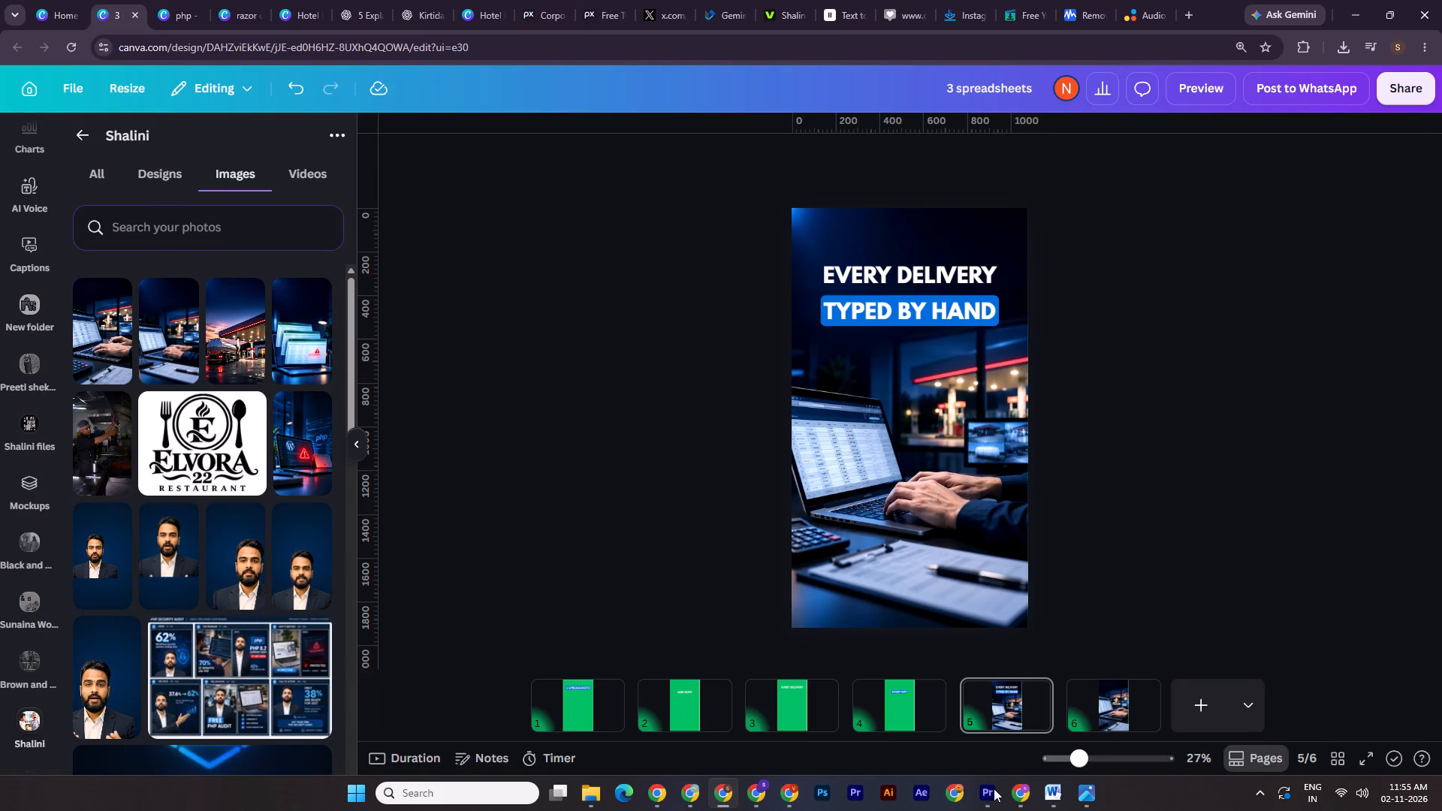
left_click(994, 788)
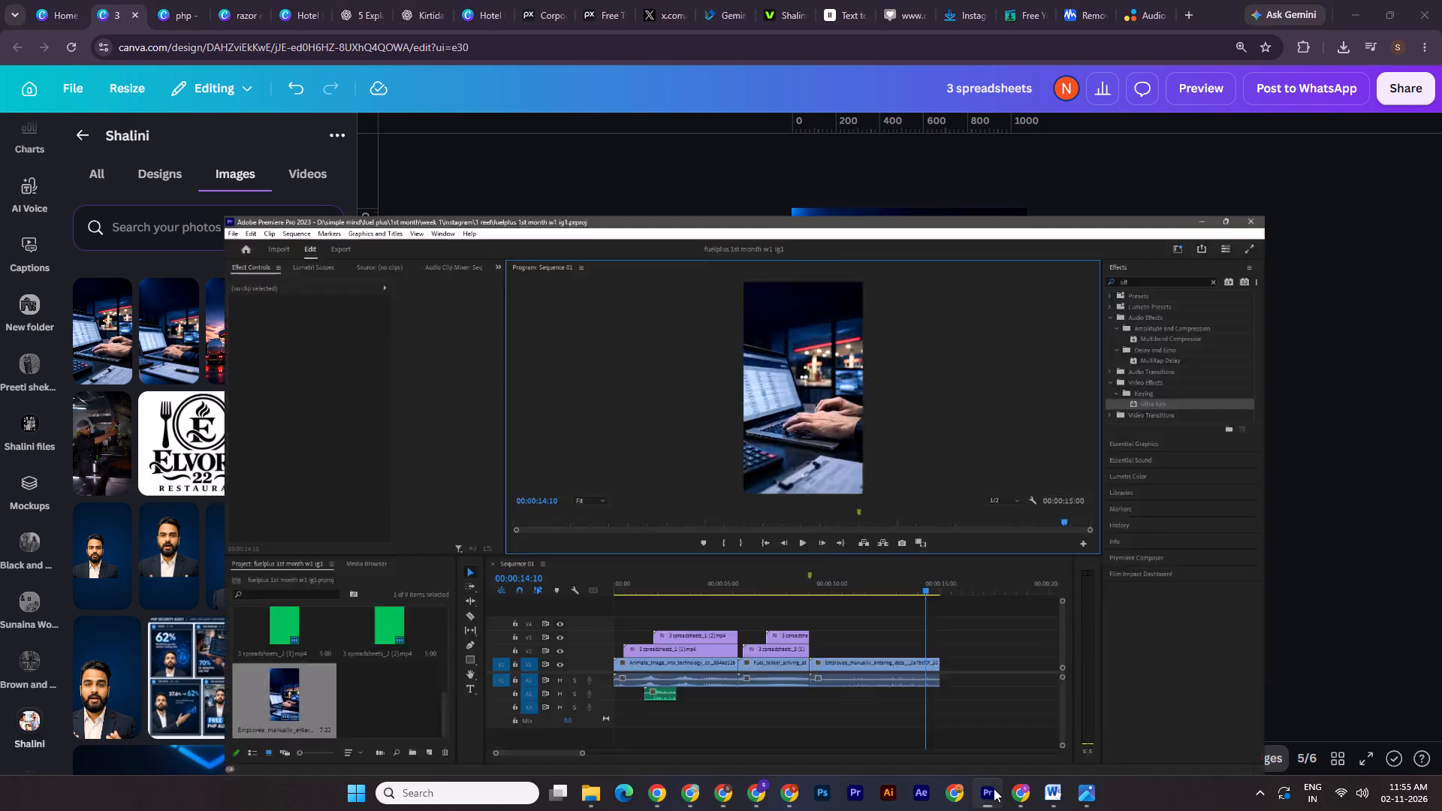
left_click(605, 516)
left_click(985, 505)
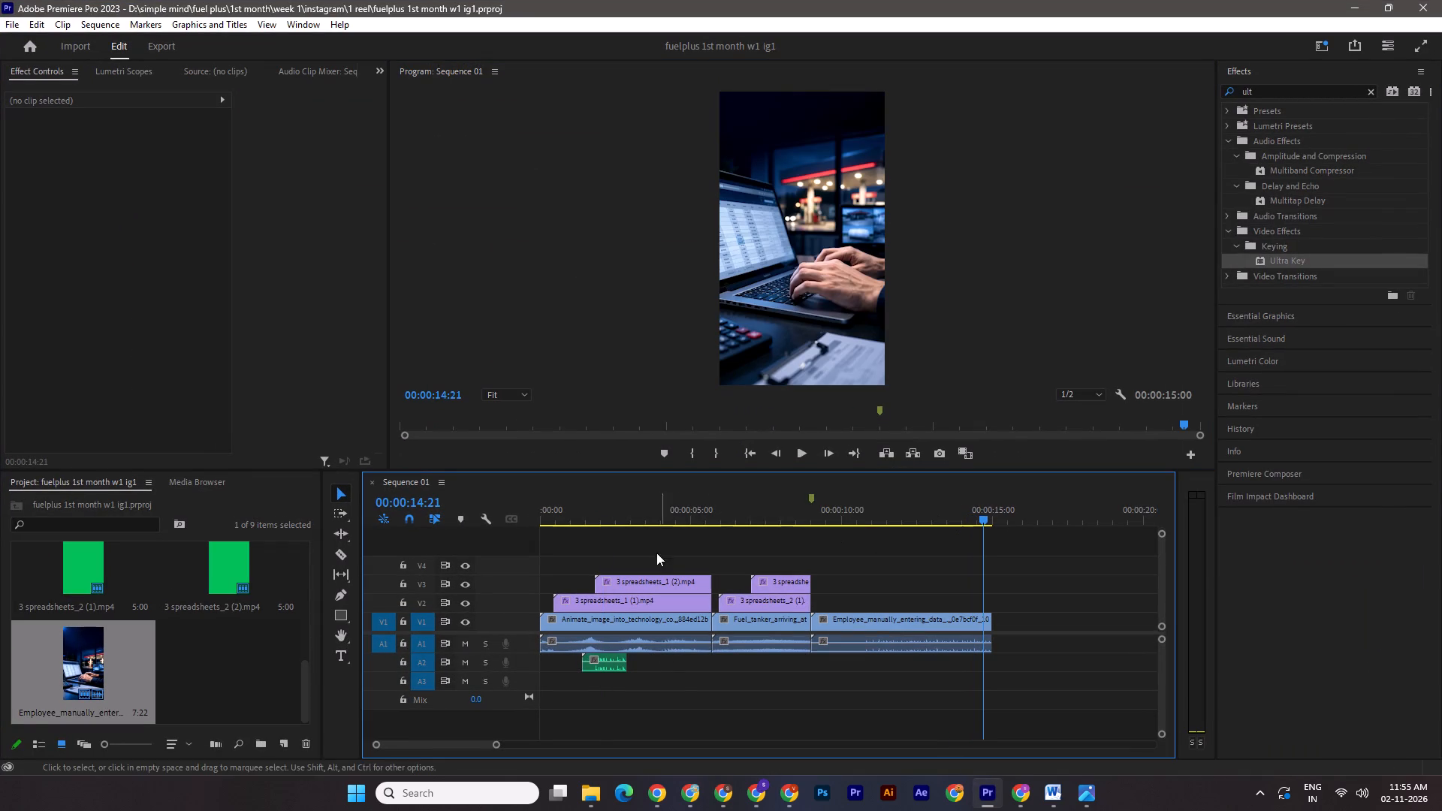
left_click_drag(767, 513, 545, 529)
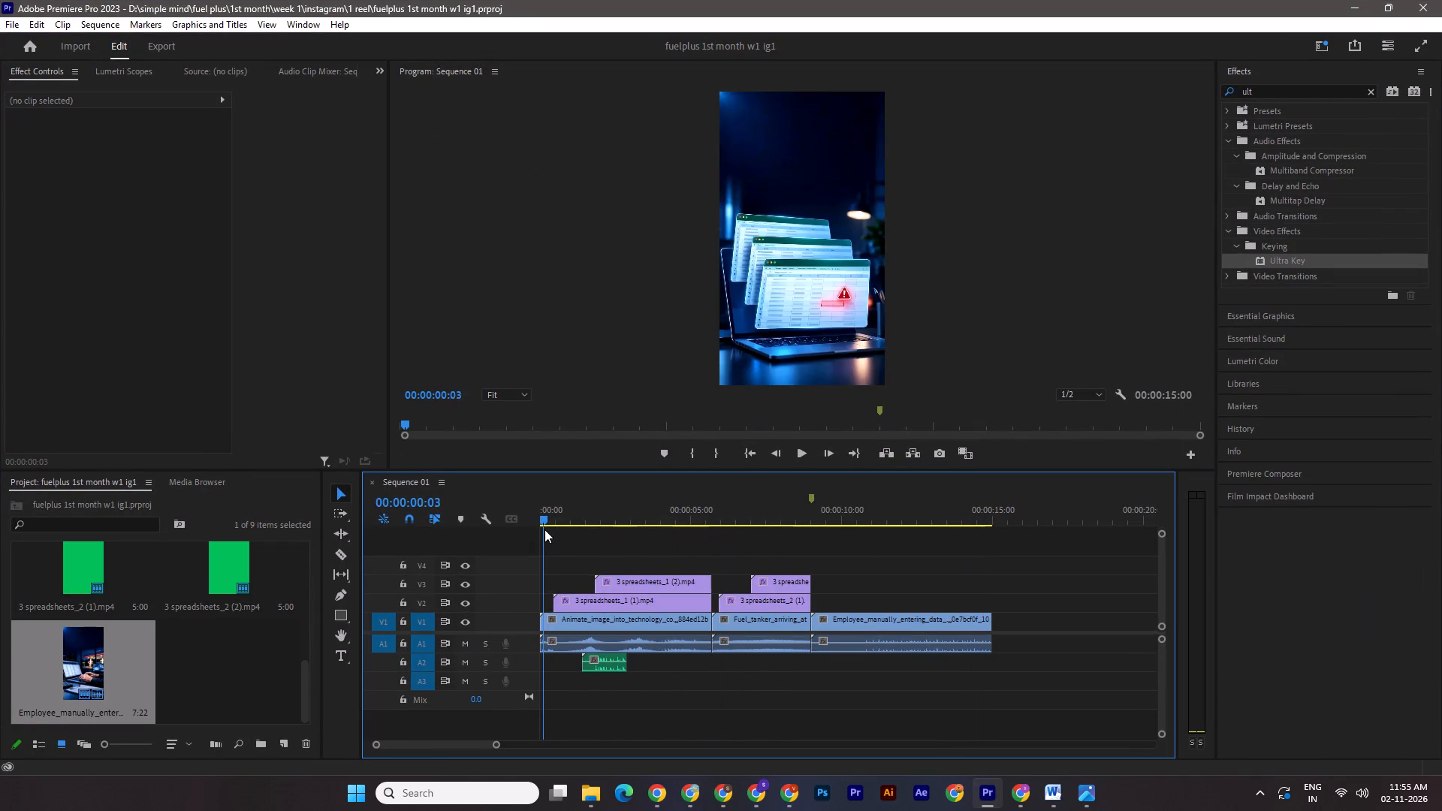
left_click_drag(545, 529, 845, 559)
left_click_drag(845, 559, 656, 580)
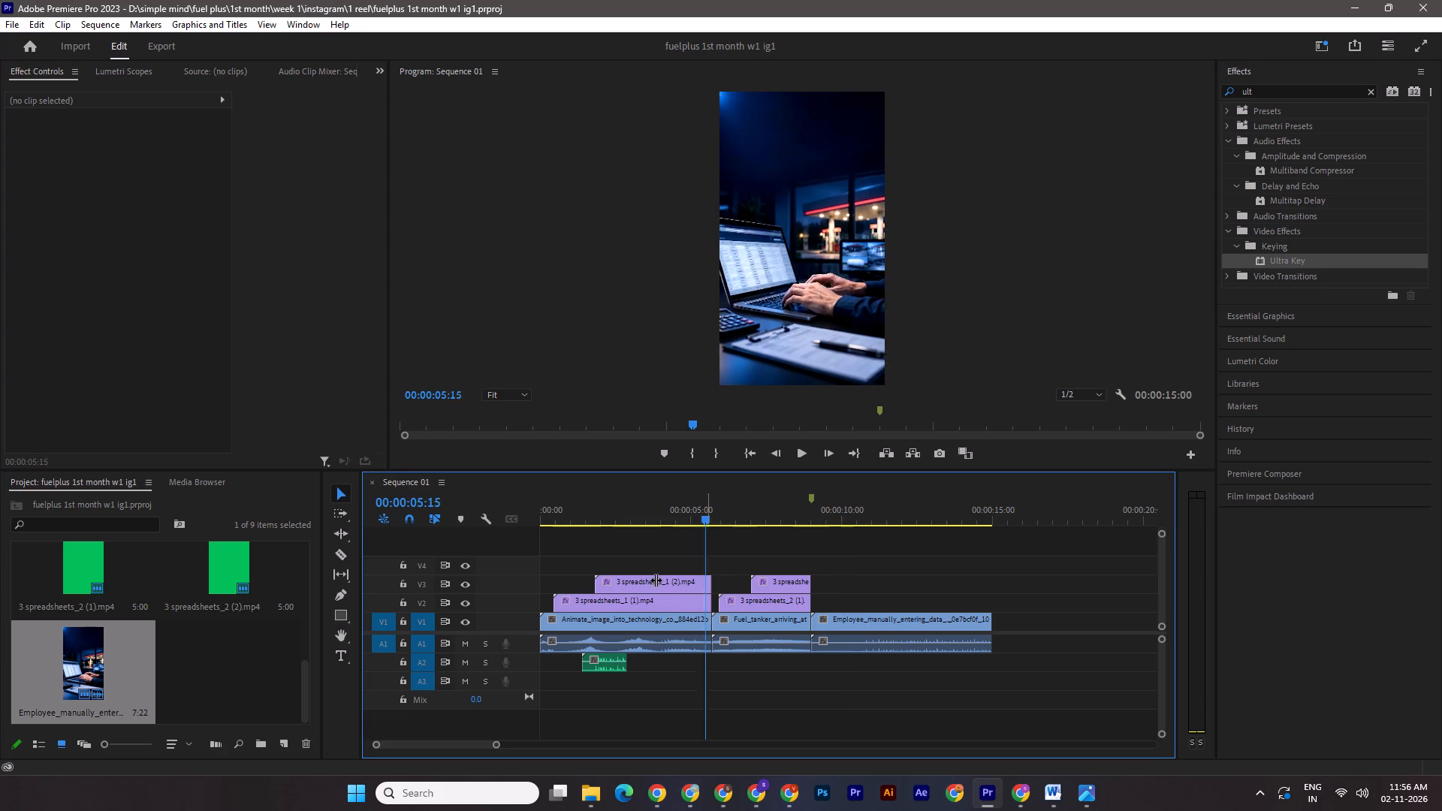
left_click_drag(656, 580, 536, 569)
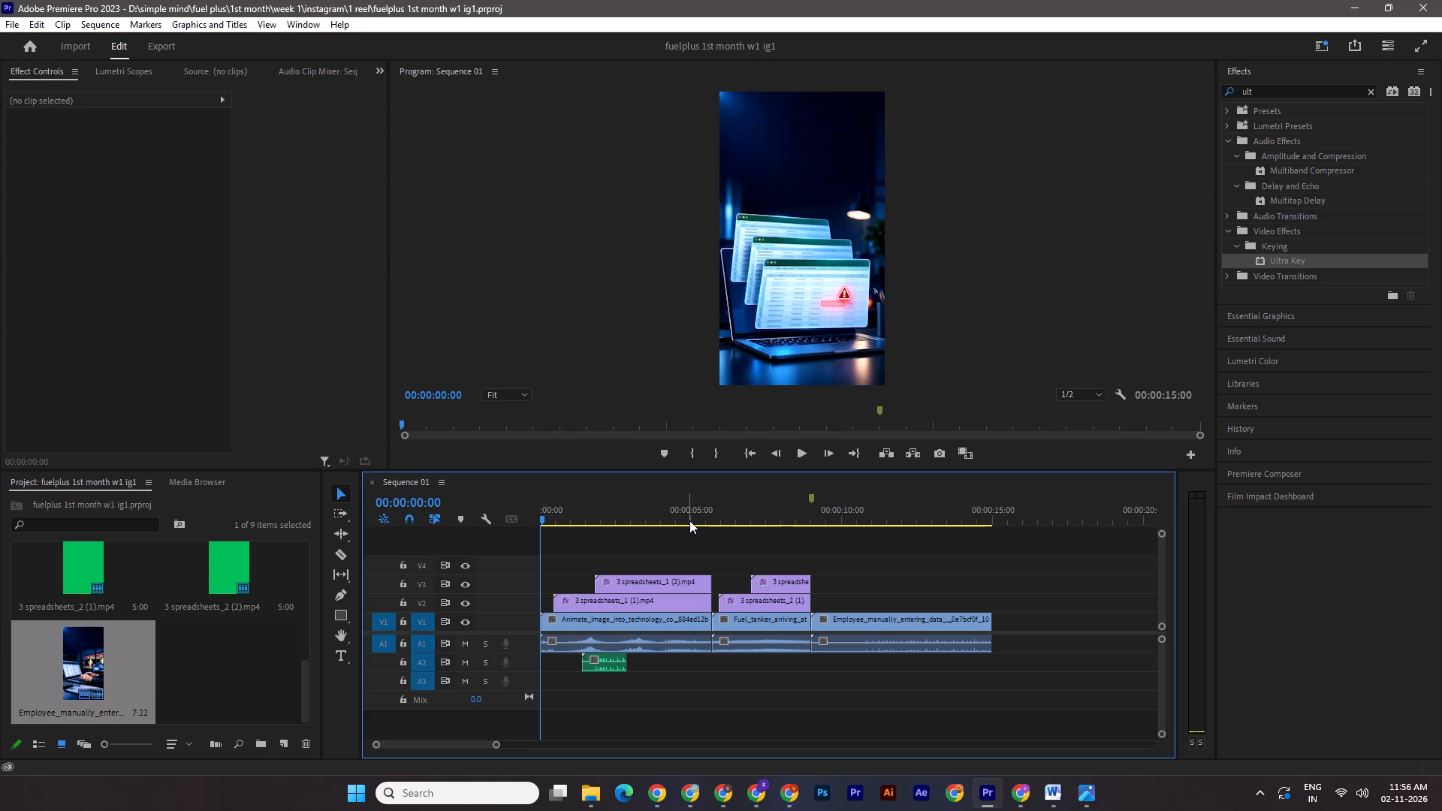
left_click(811, 510)
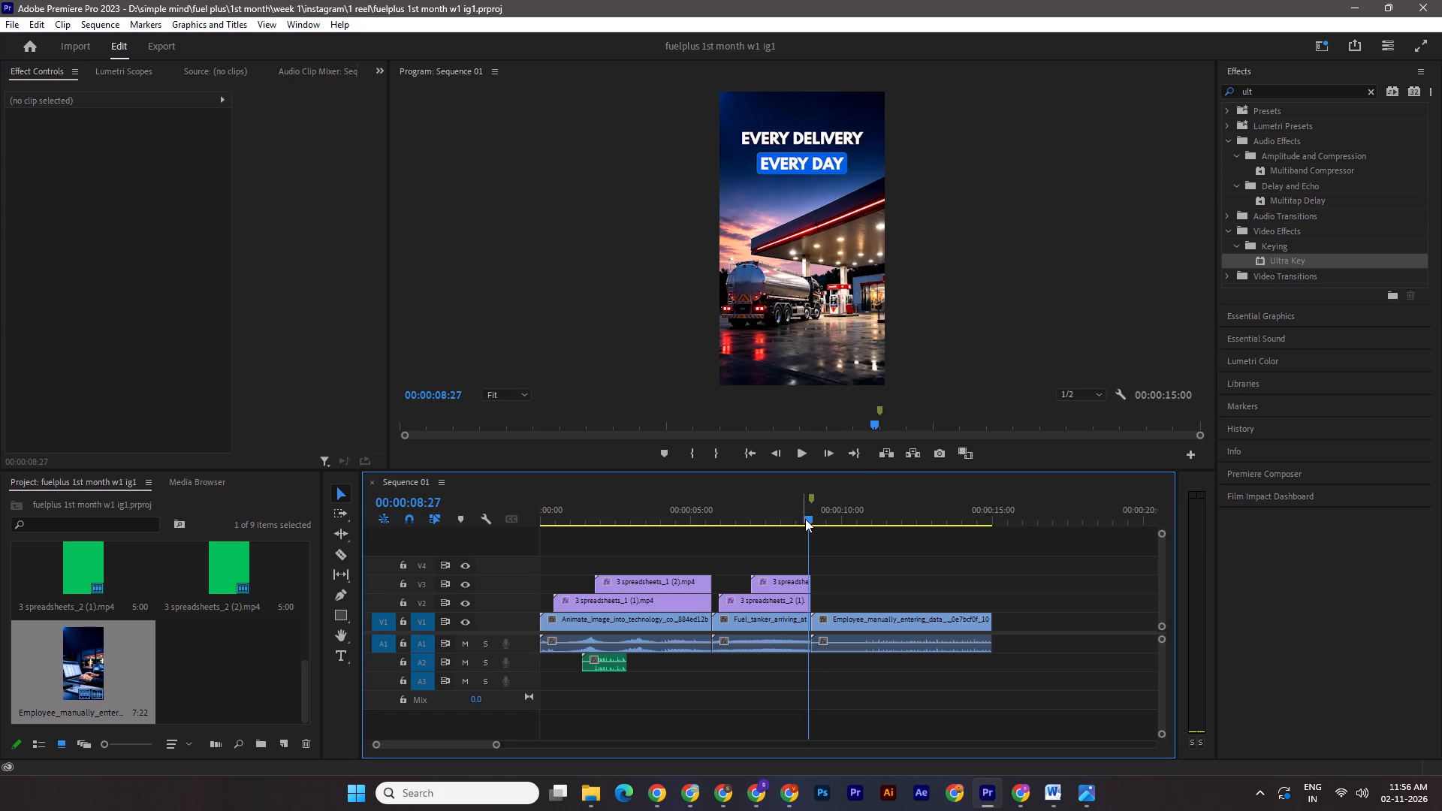
left_click_drag(805, 519, 807, 520)
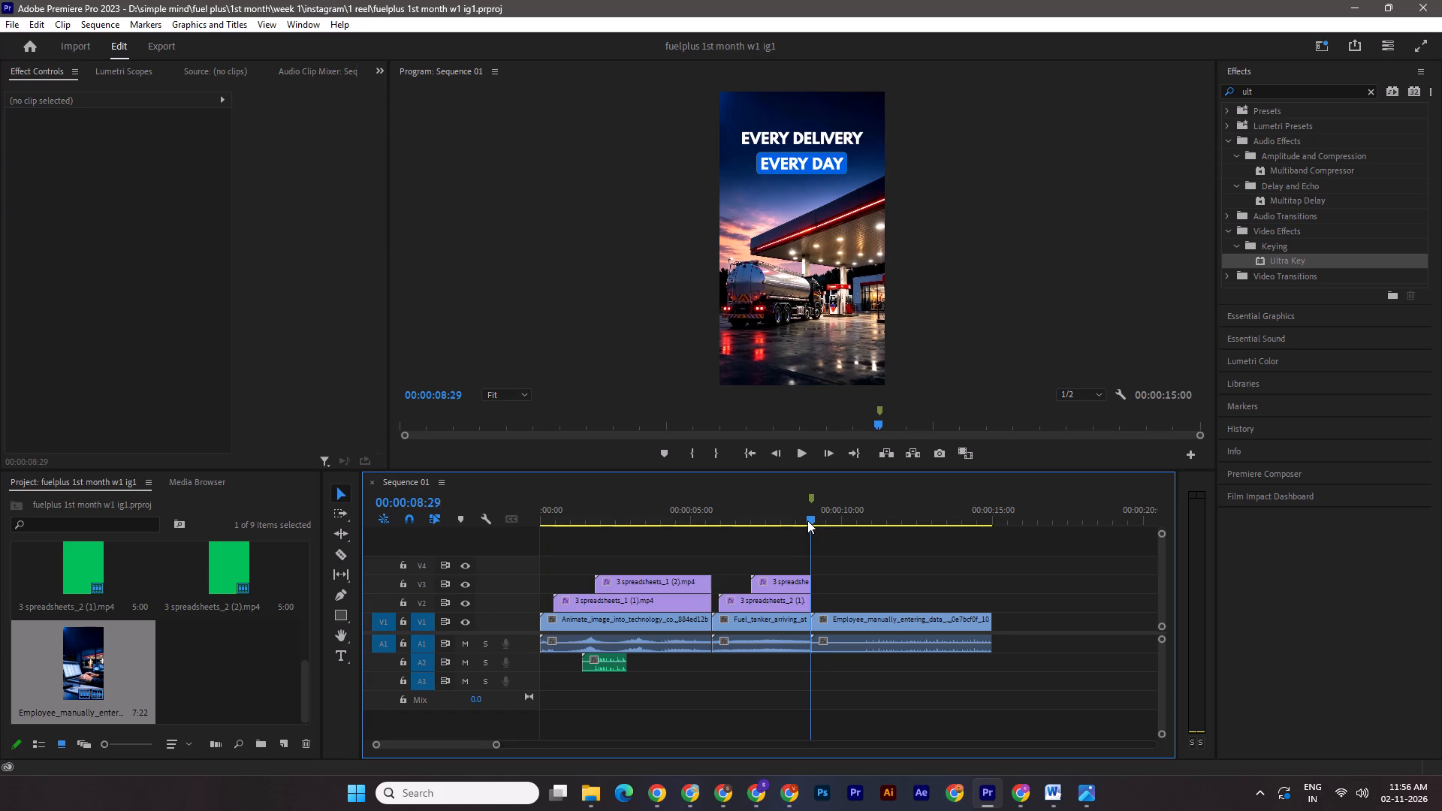
left_click_drag(807, 520, 808, 521)
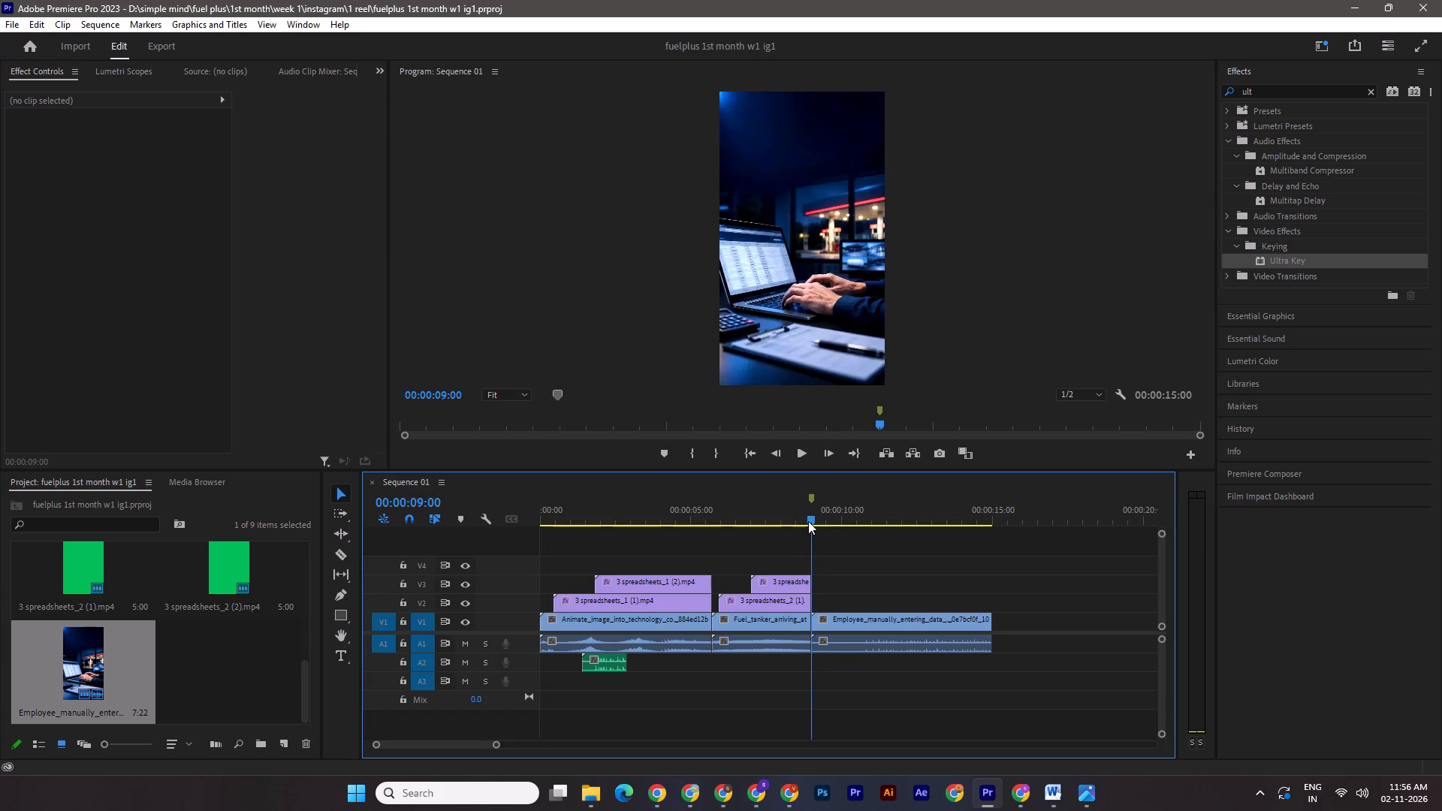
left_click_drag(808, 521, 593, 581)
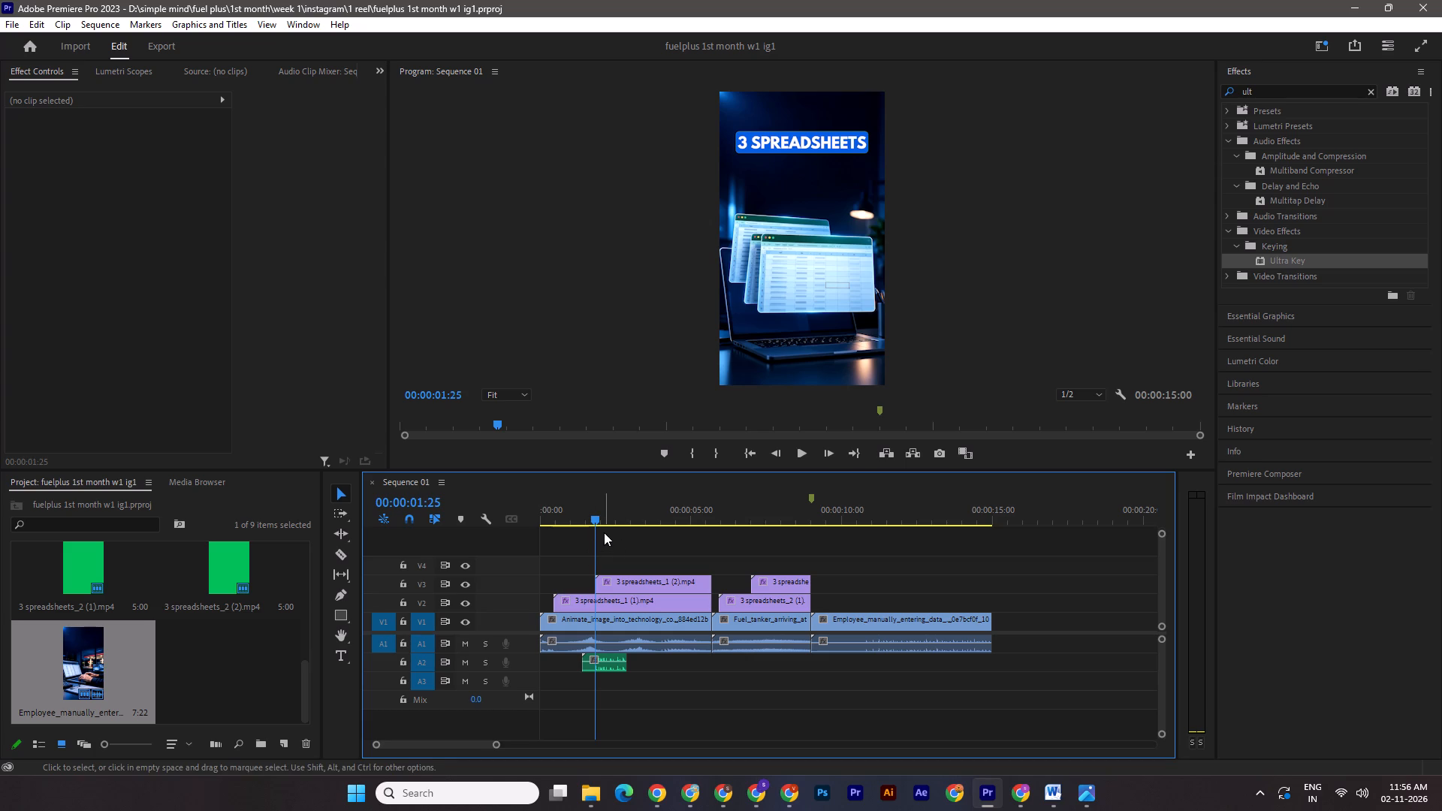
Save the Premiere Pro project.
key("ctrl+s")
Scrub through Sequence 01 from the spreadsheet scene to the end to examine the scene transitions and text timing.
left_click(629, 515)
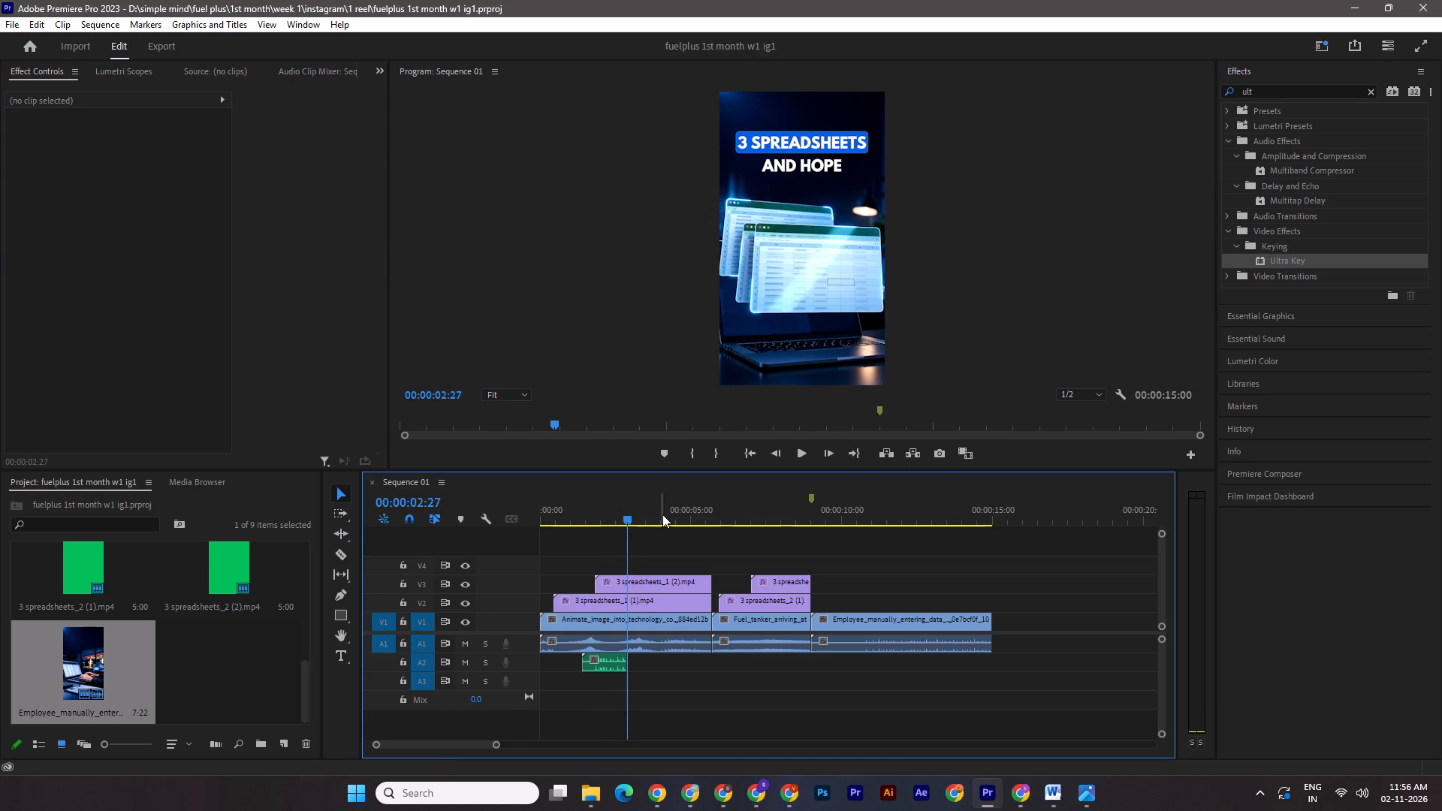
left_click_drag(634, 518, 813, 535)
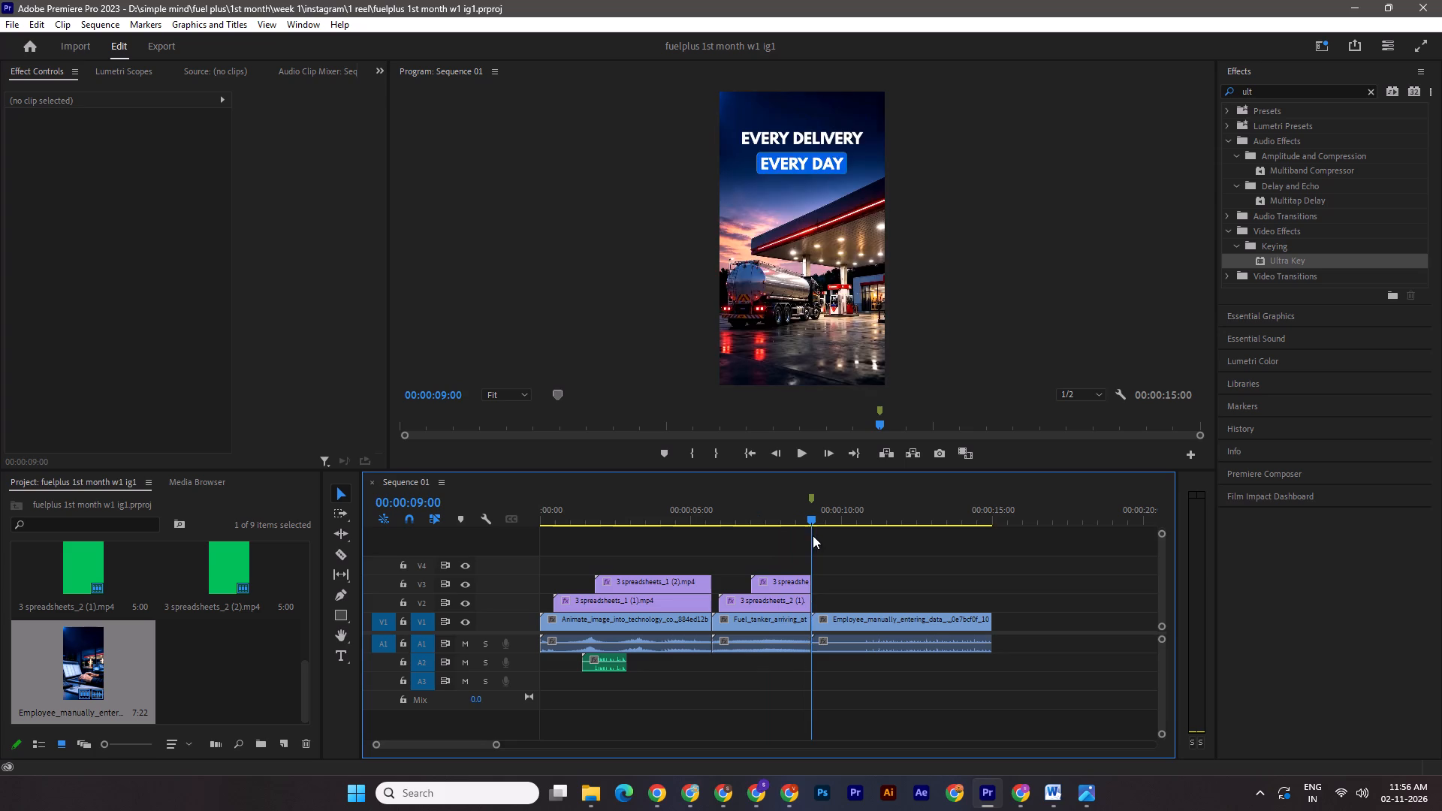
left_click_drag(813, 535, 813, 535)
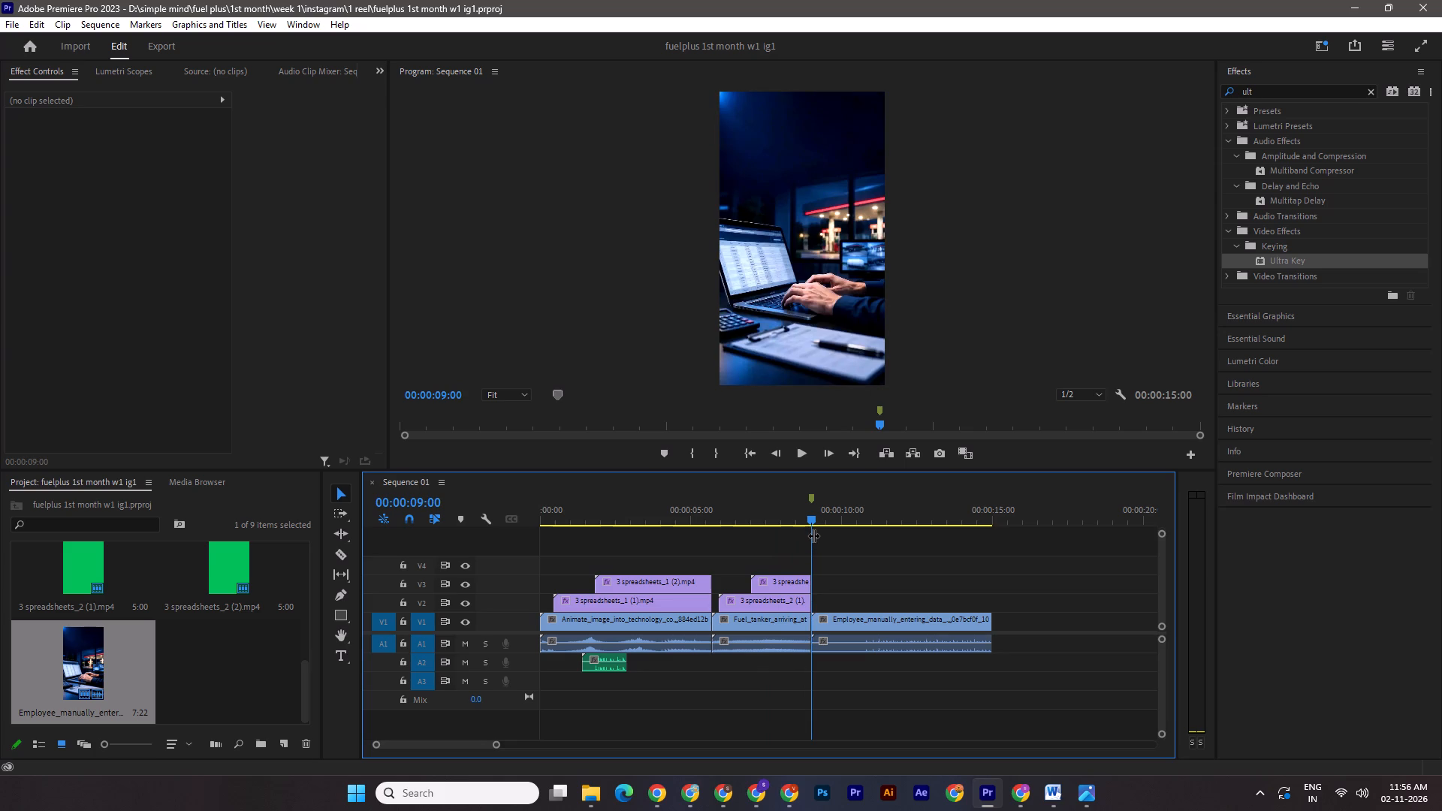
left_click_drag(813, 535, 997, 546)
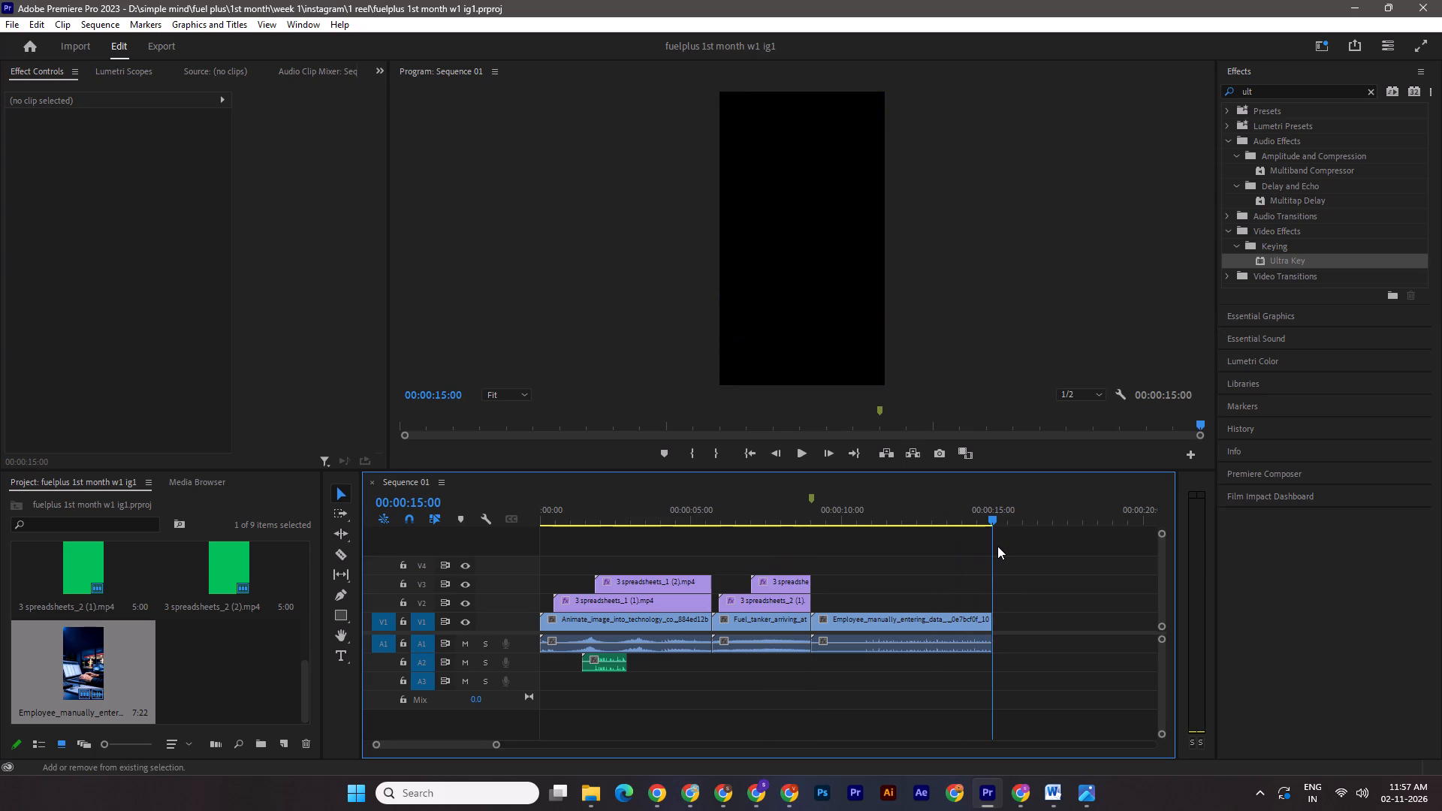
left_click_drag(997, 546, 617, 563)
Switch to Canva and upload Dark Blue Cybersecurity Wave Background.png from the Downloads folder to the Shalini images folder.
left_click(706, 786)
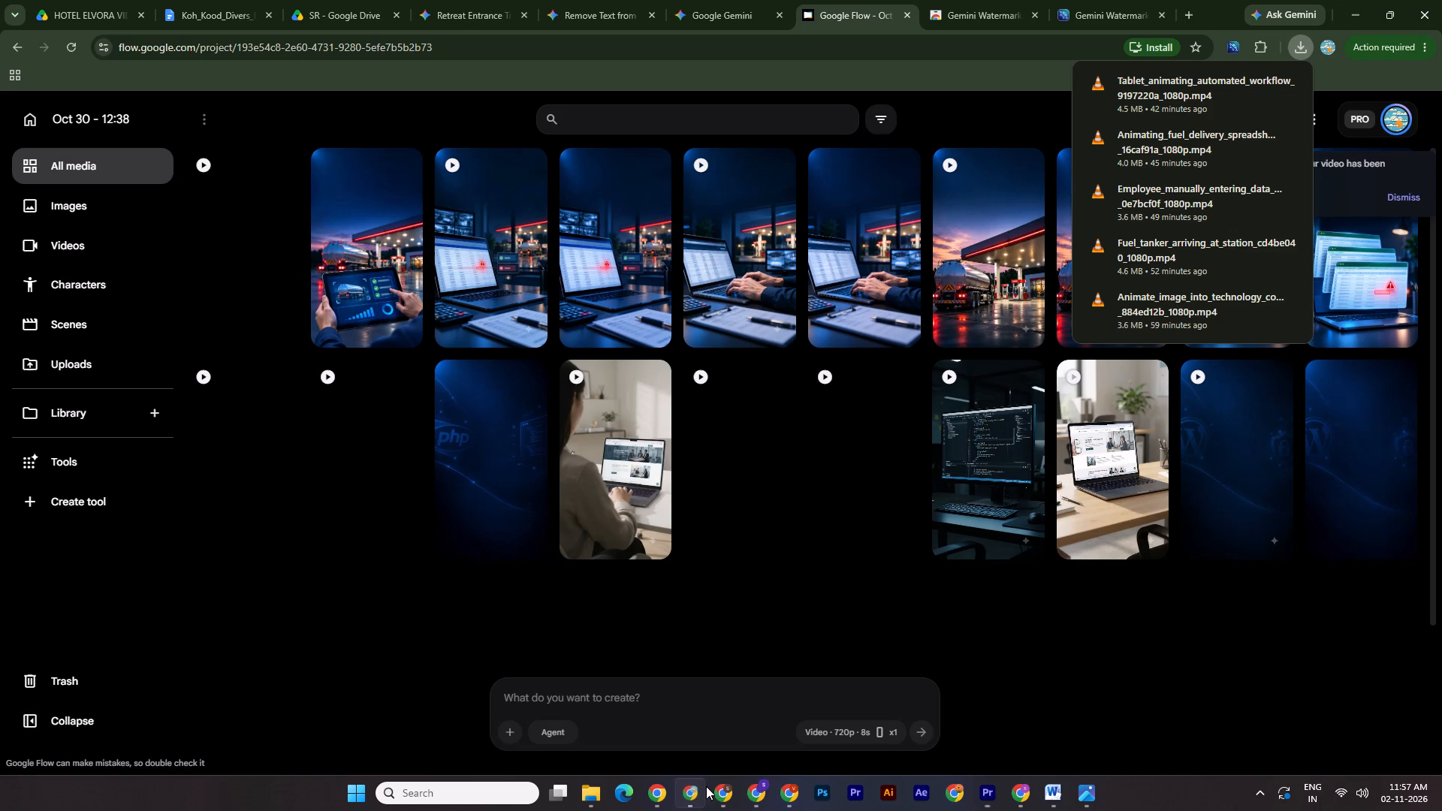
left_click(727, 794)
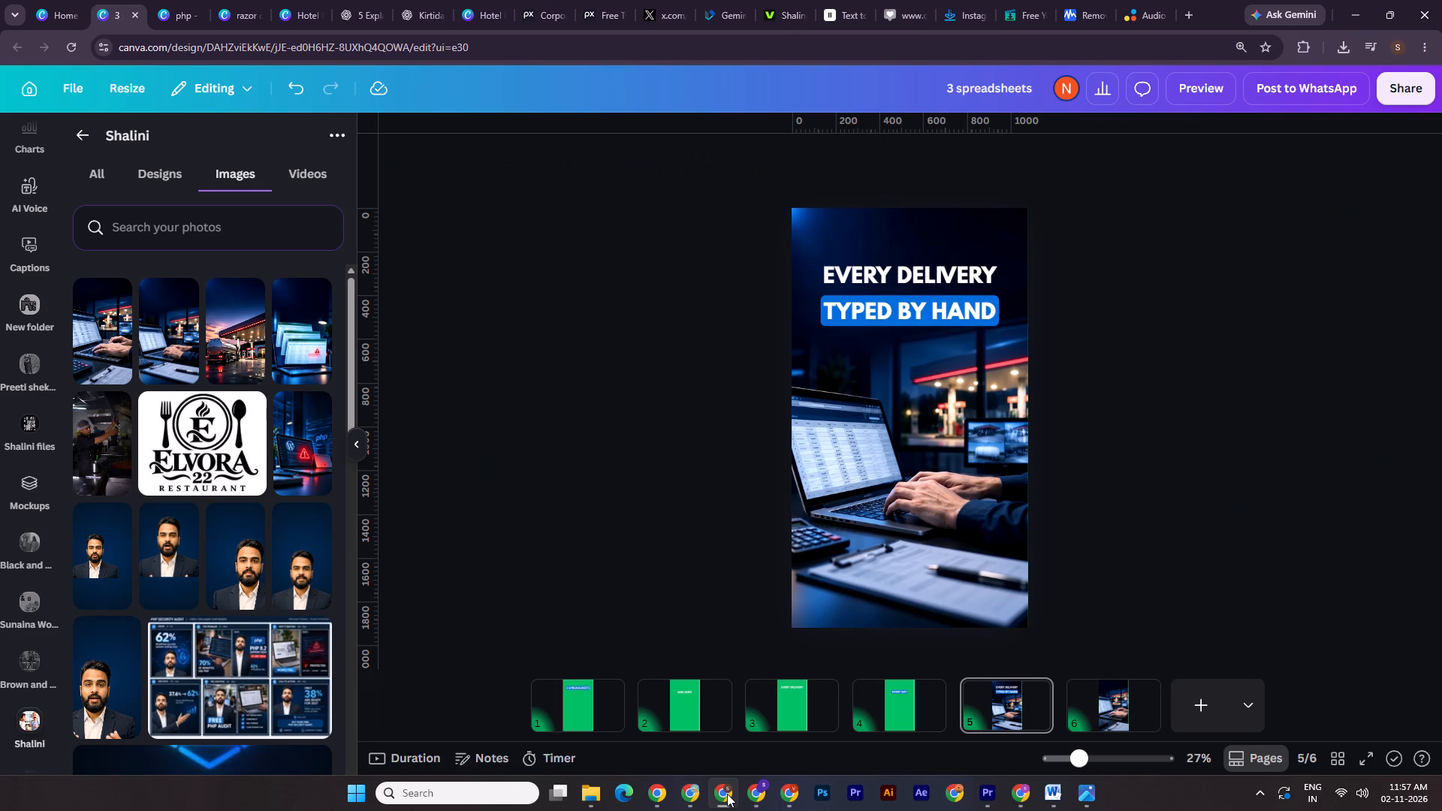
scroll(151, 719, "down", 3)
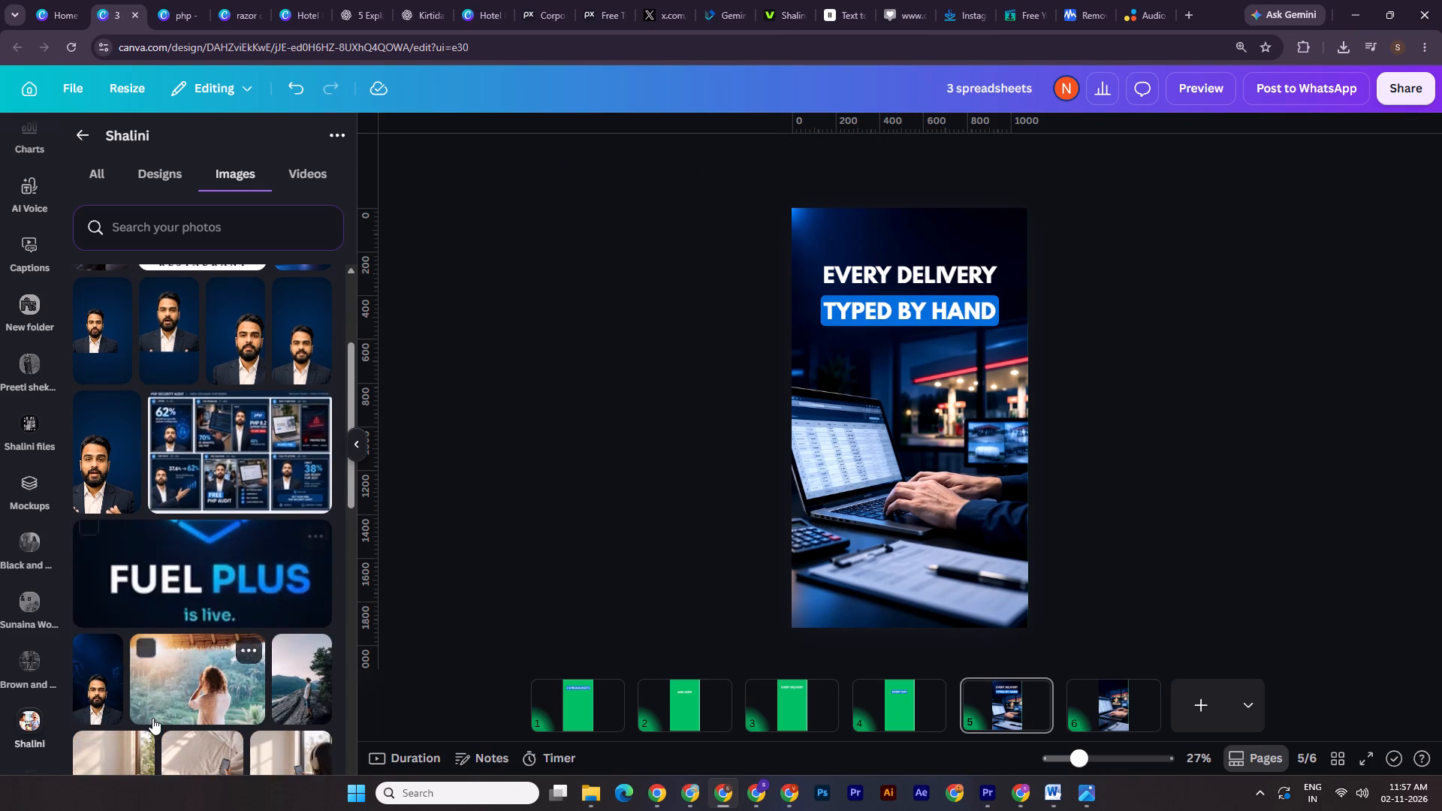
scroll(201, 698, "down", 5)
scroll(201, 698, "up", 10)
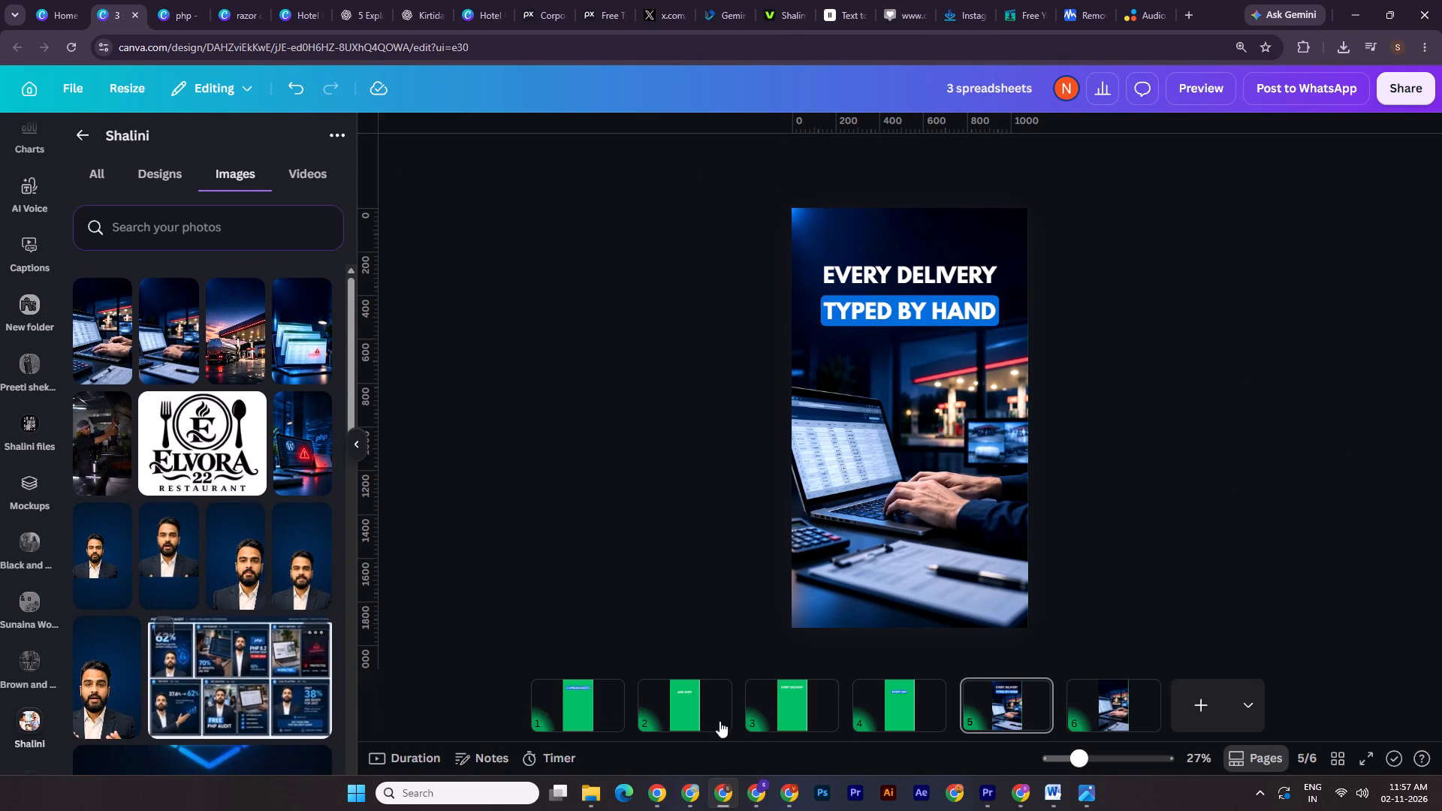
left_click(587, 791)
left_click(529, 743)
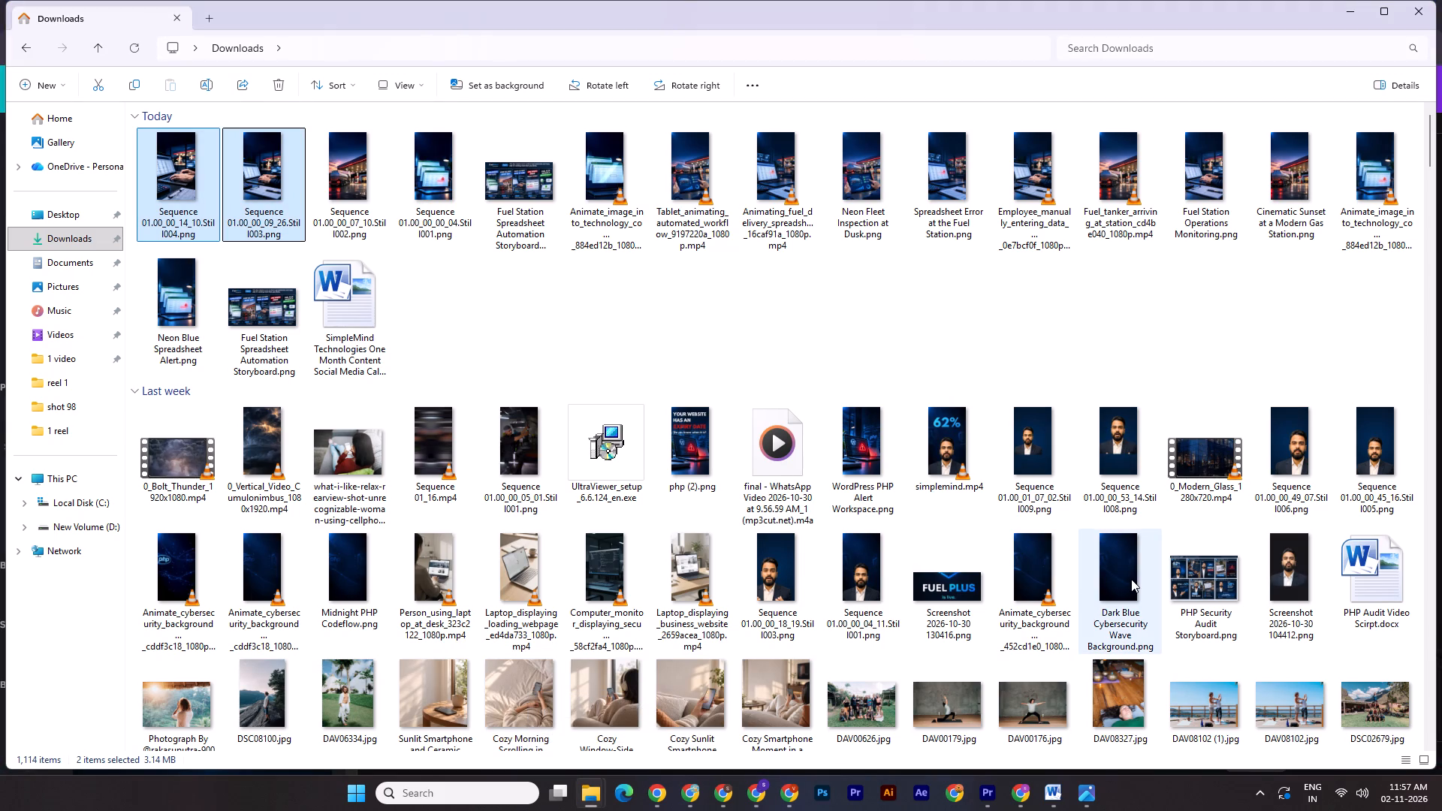
left_click_drag(1131, 579, 291, 570)
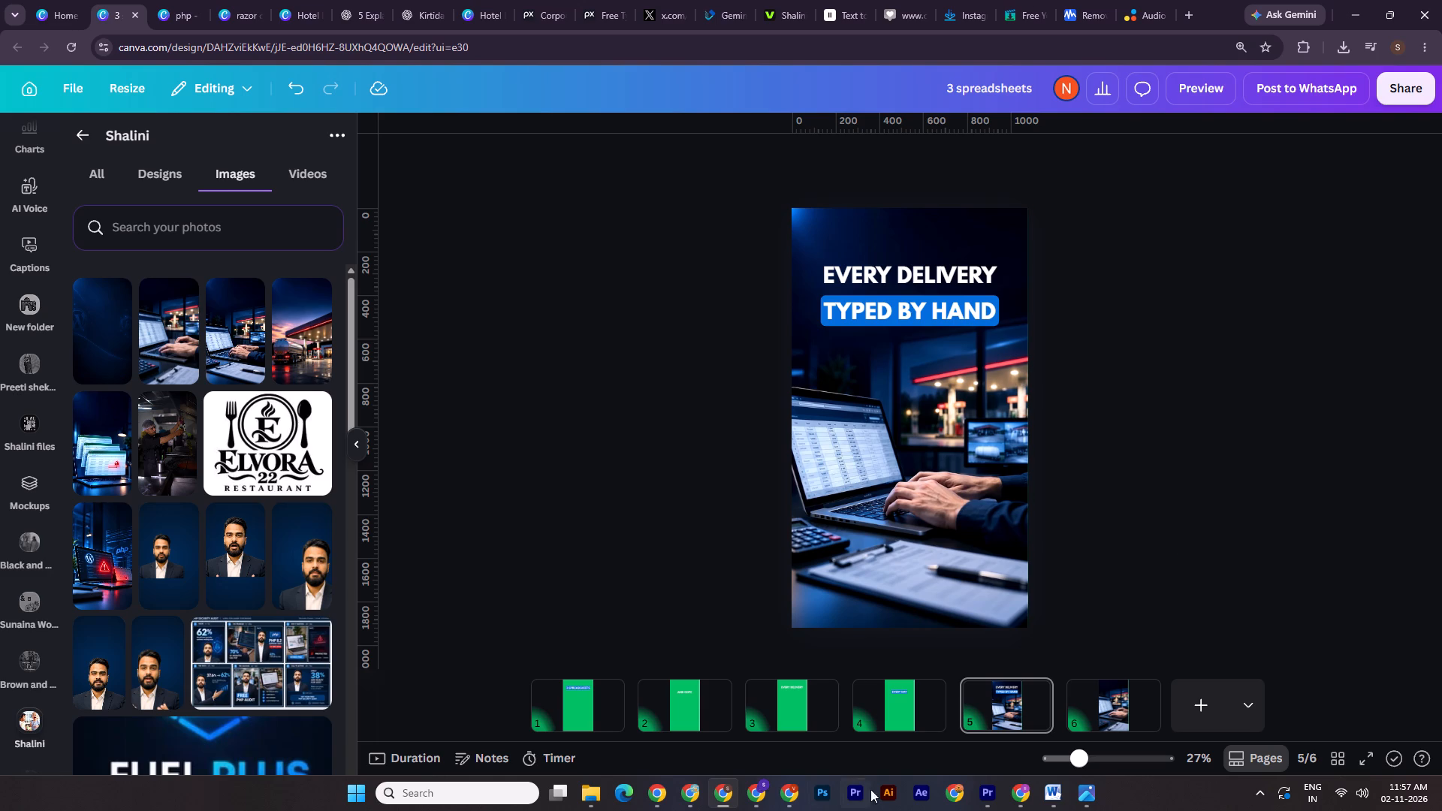
Switch to Premiere Pro and scrub Sequence 01 from the fuel tanker scene into the employee typing scene to check the text timing.
left_click(988, 801)
left_click(722, 516)
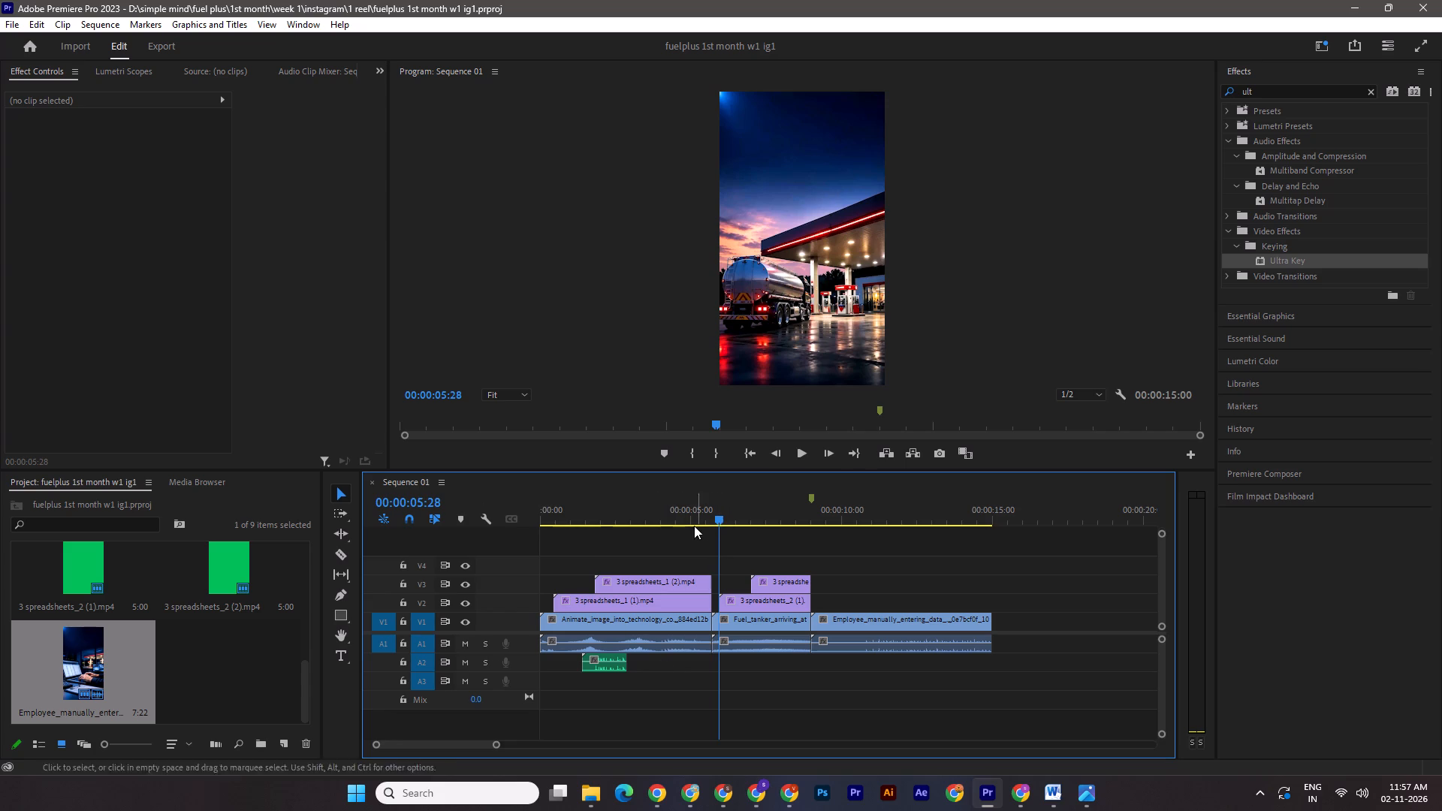
left_click_drag(720, 517, 732, 521)
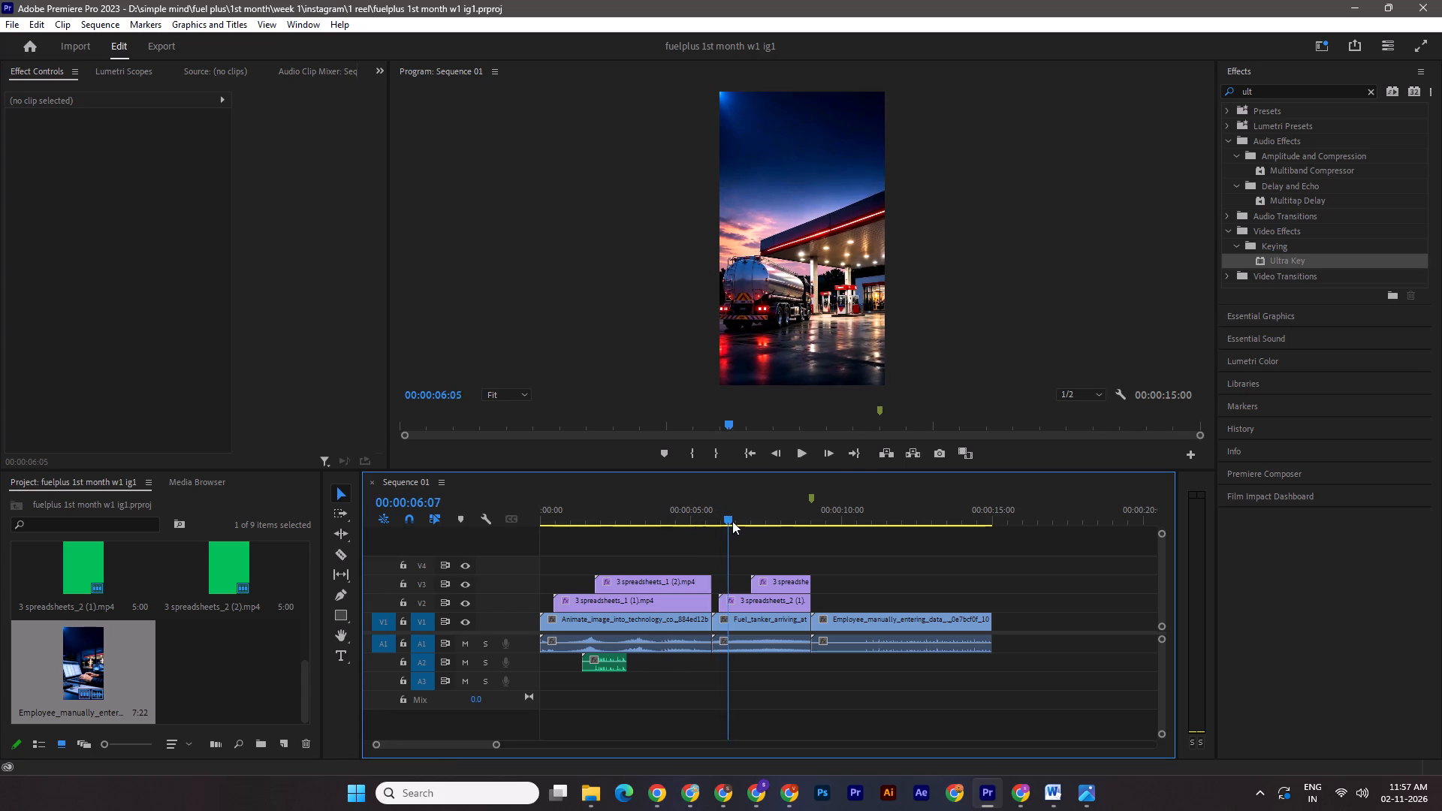
left_click_drag(732, 521, 753, 525)
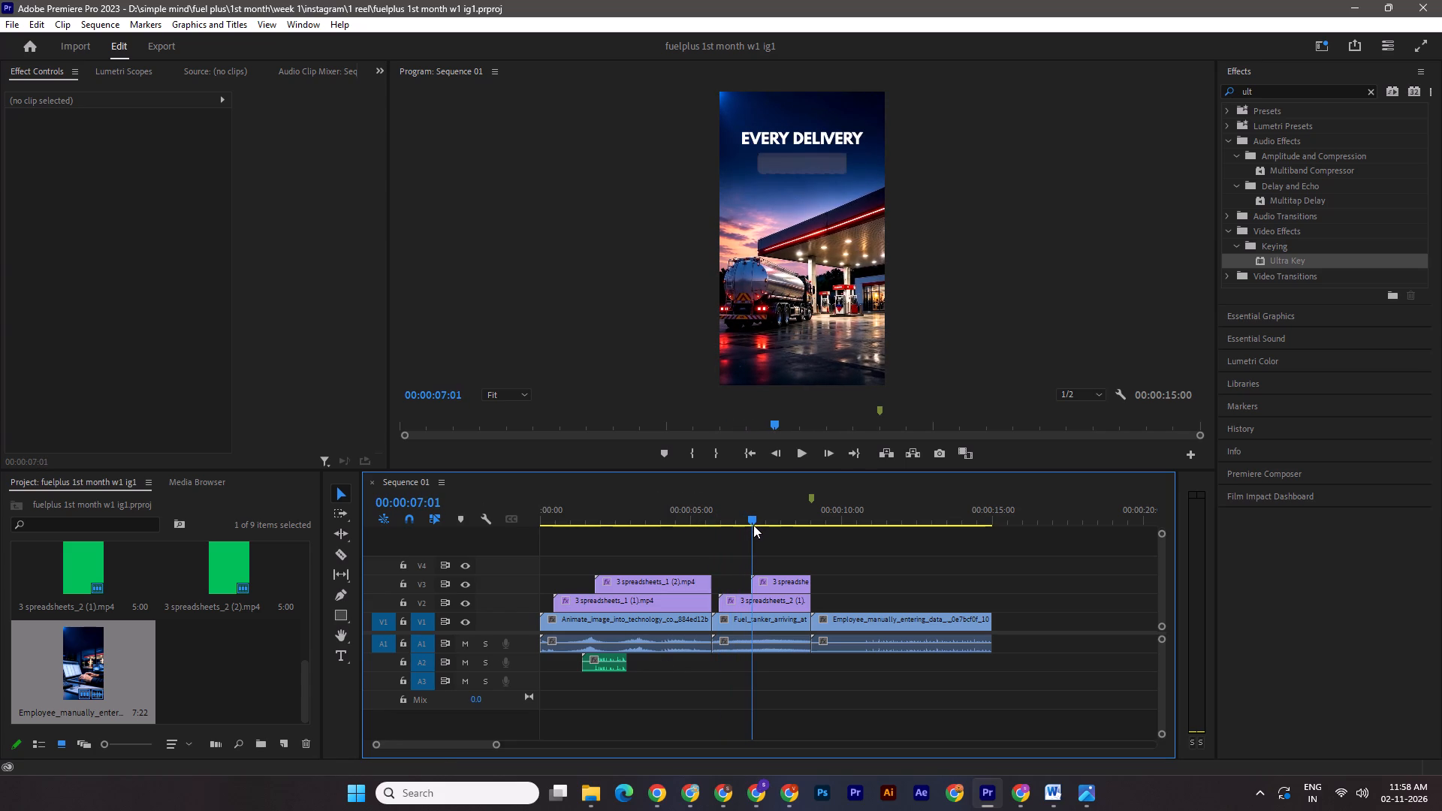
left_click_drag(753, 525, 753, 525)
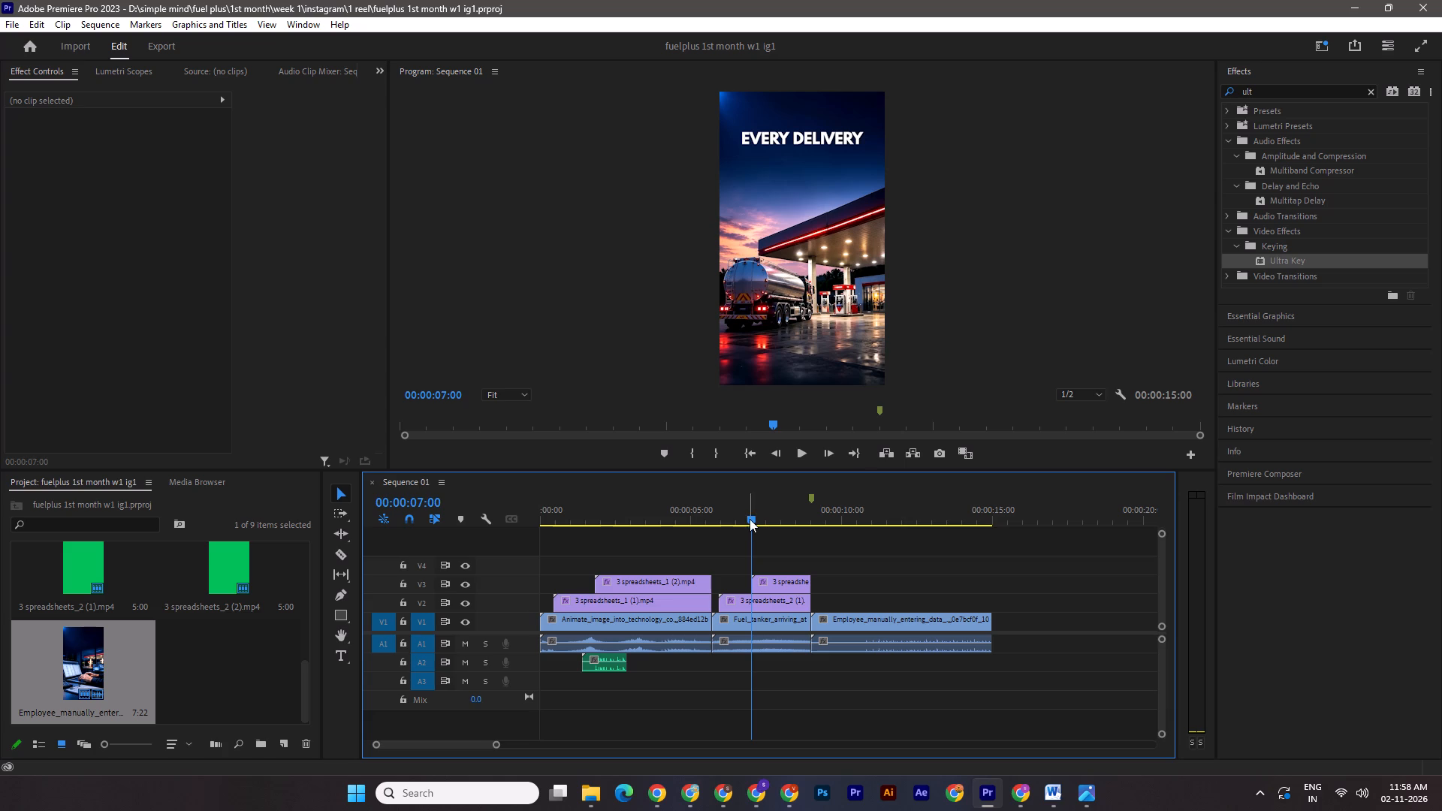
left_click_drag(750, 519, 789, 526)
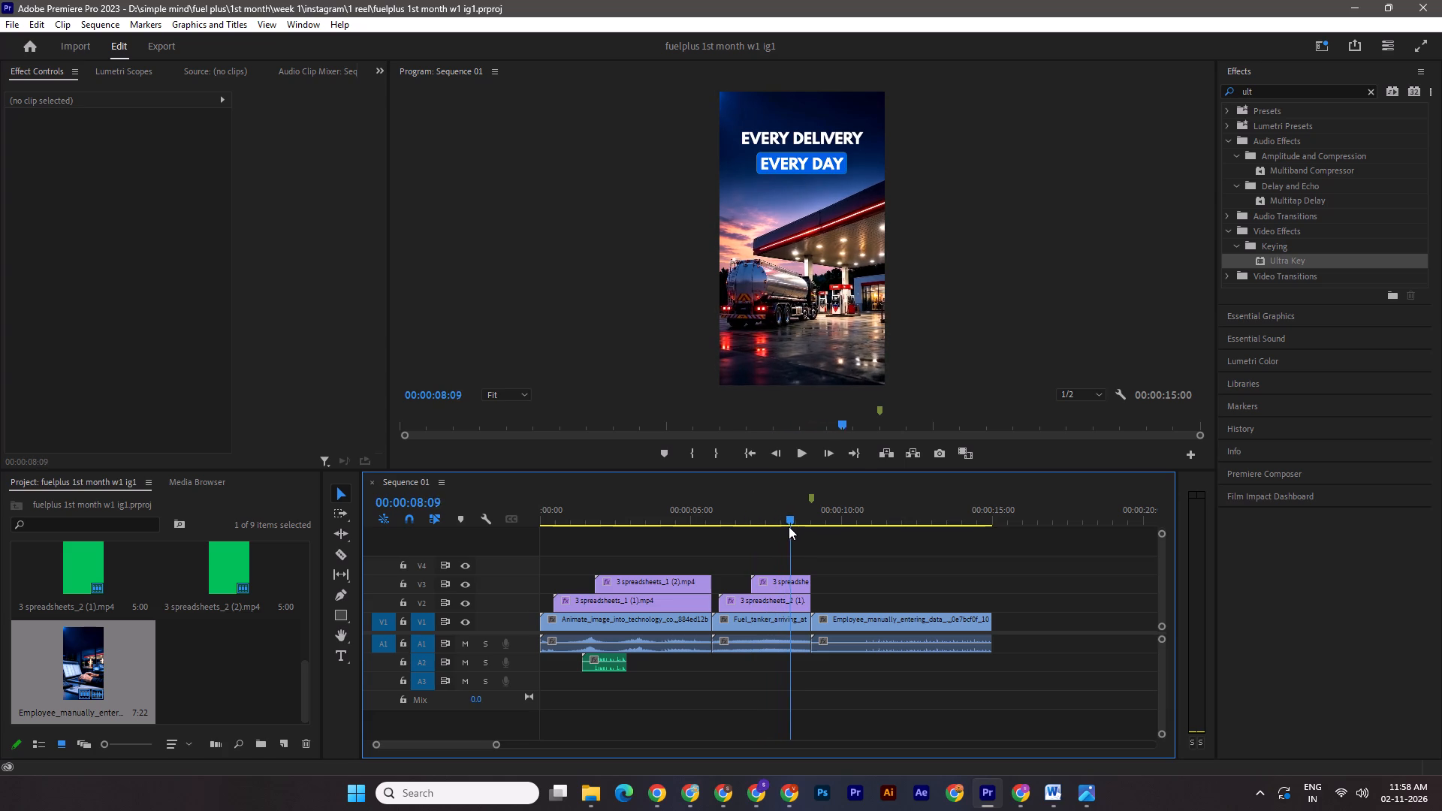
left_click_drag(789, 526, 810, 526)
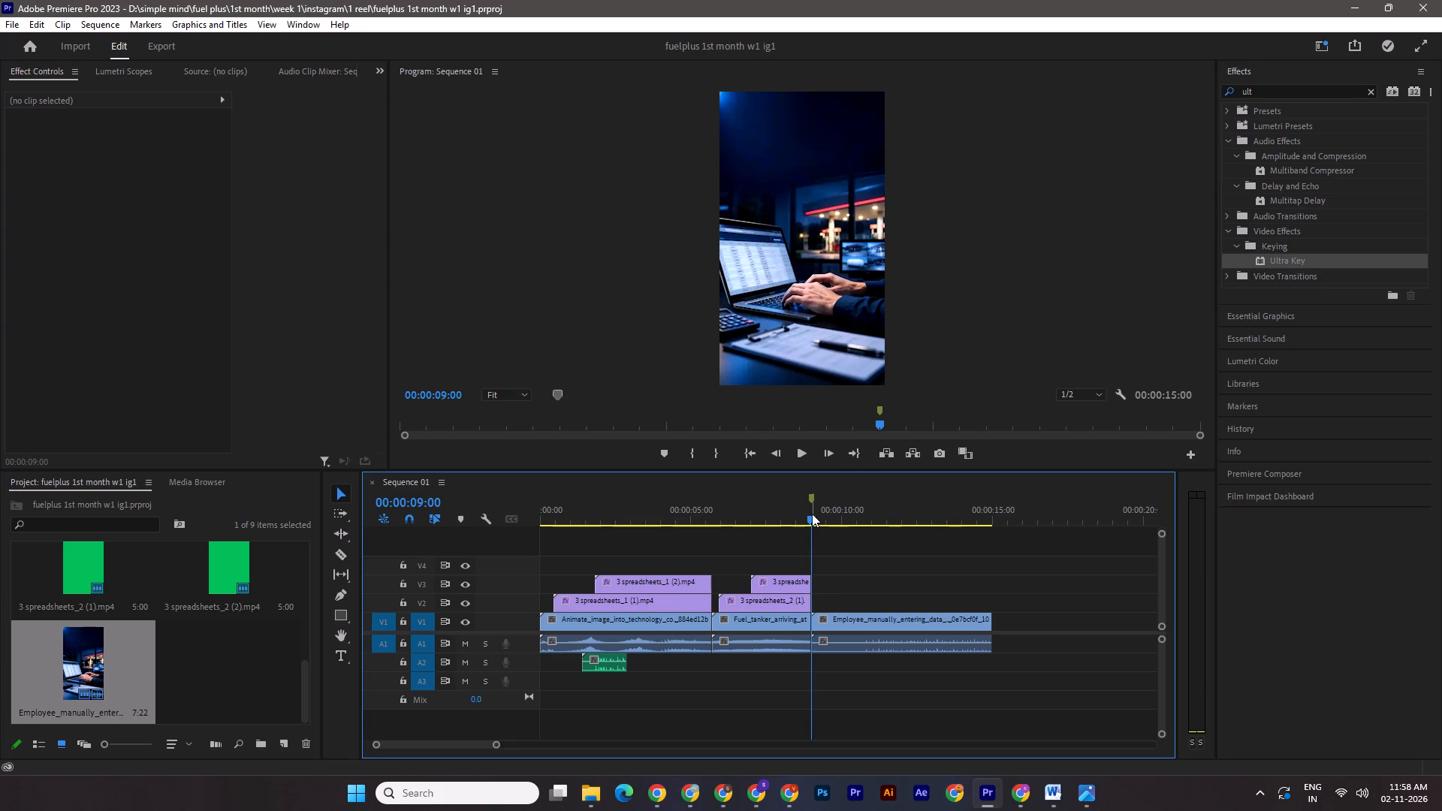
left_click_drag(812, 514, 840, 519)
Switch to Canva and copy the EVERY DELIVERY TYPED BY HAND headline with its blue rectangle from page 5 to page 6.
left_click(736, 796)
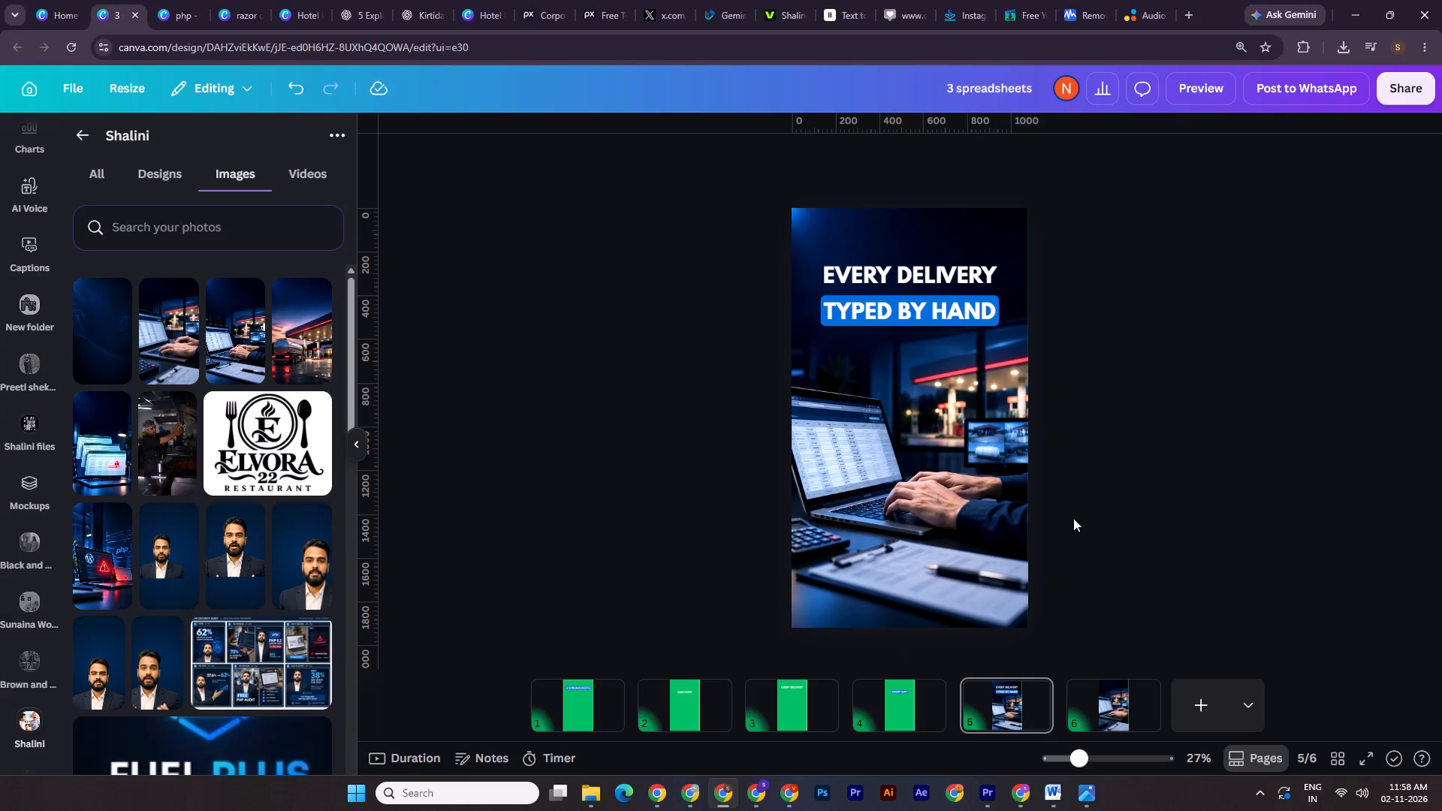
left_click_drag(1104, 235, 887, 332)
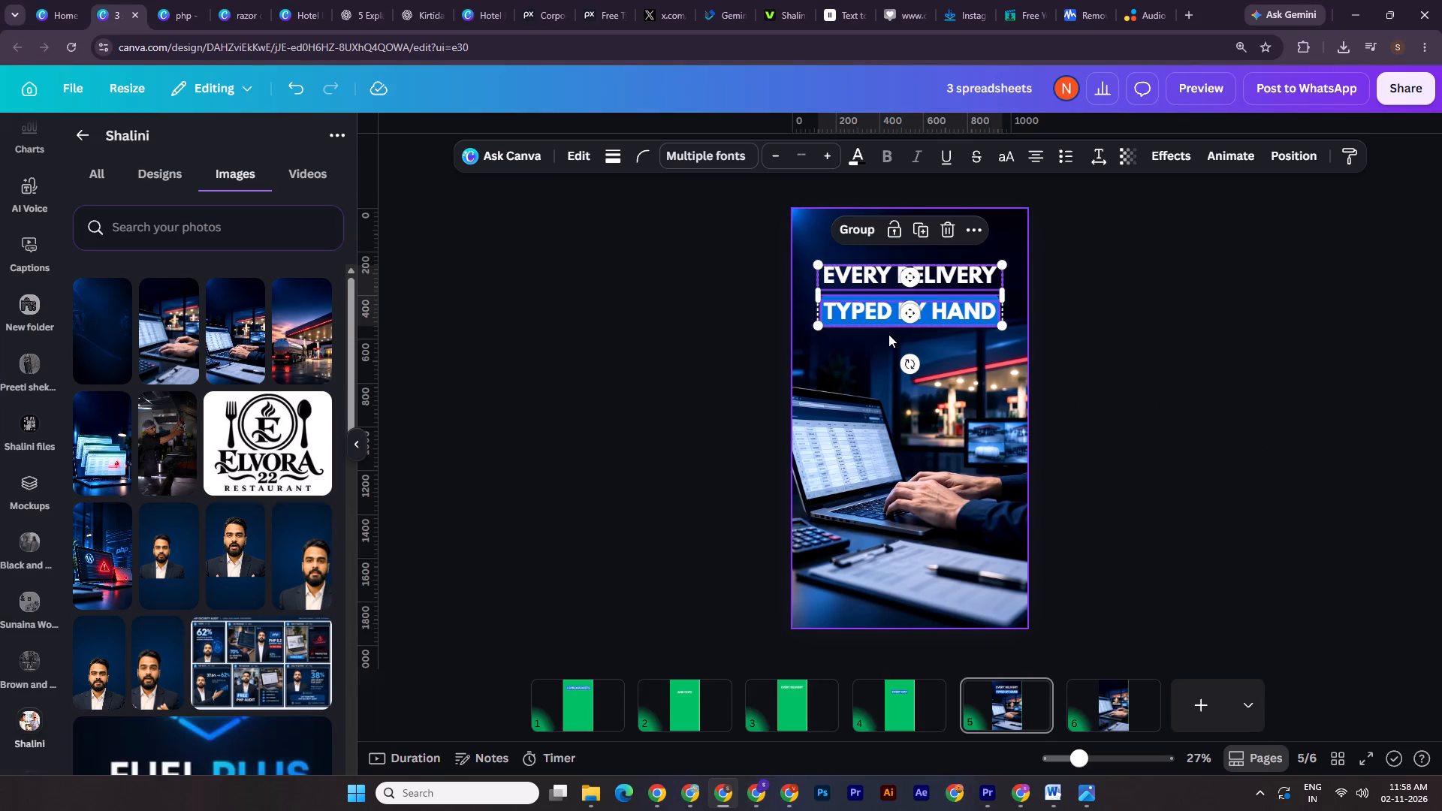
key("ctrl+c")
left_click(1116, 712)
key("ctrl+v")
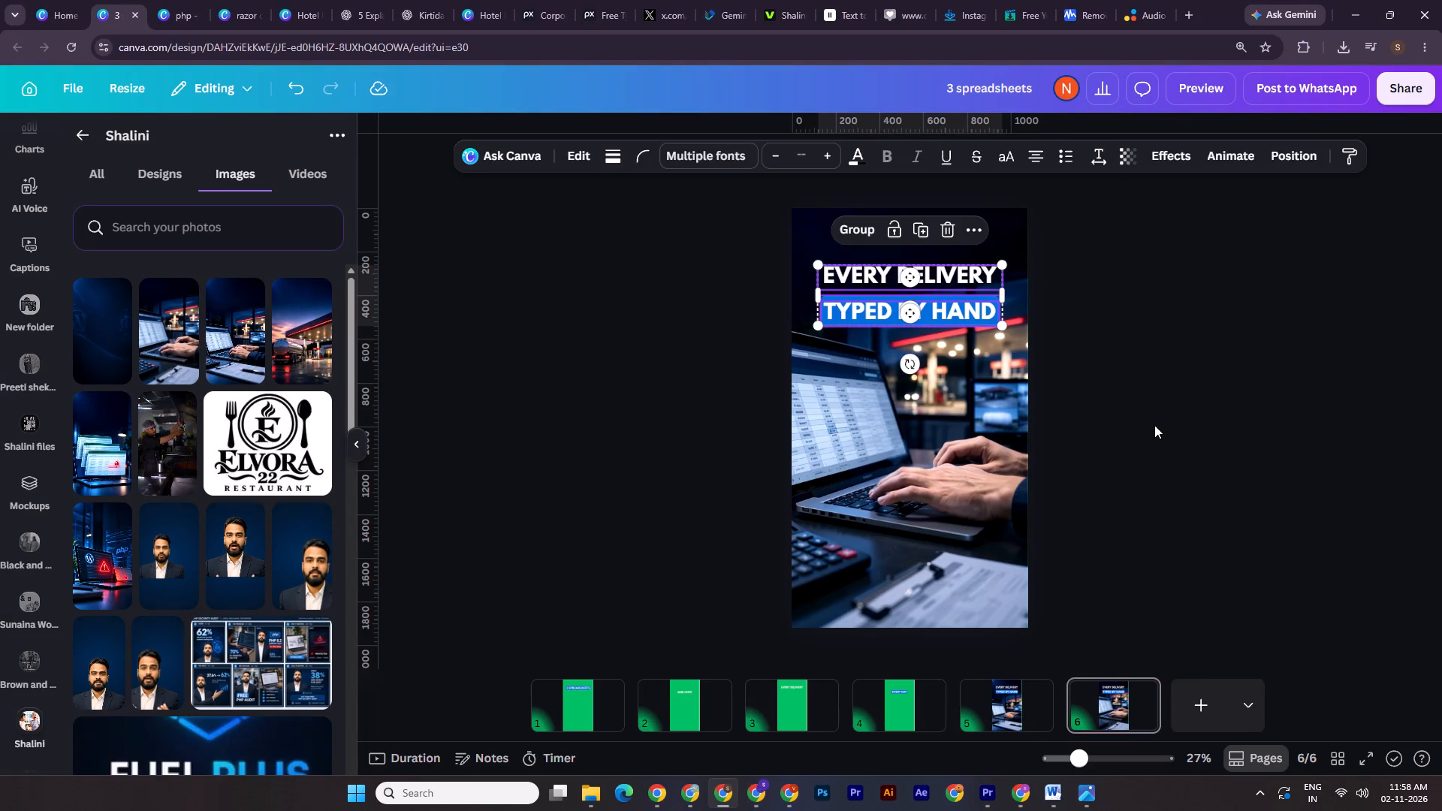
double_click(1154, 425)
Add the dark blue wave background image to page 6 and blur the whole image at intensity 56.
left_click(95, 354)
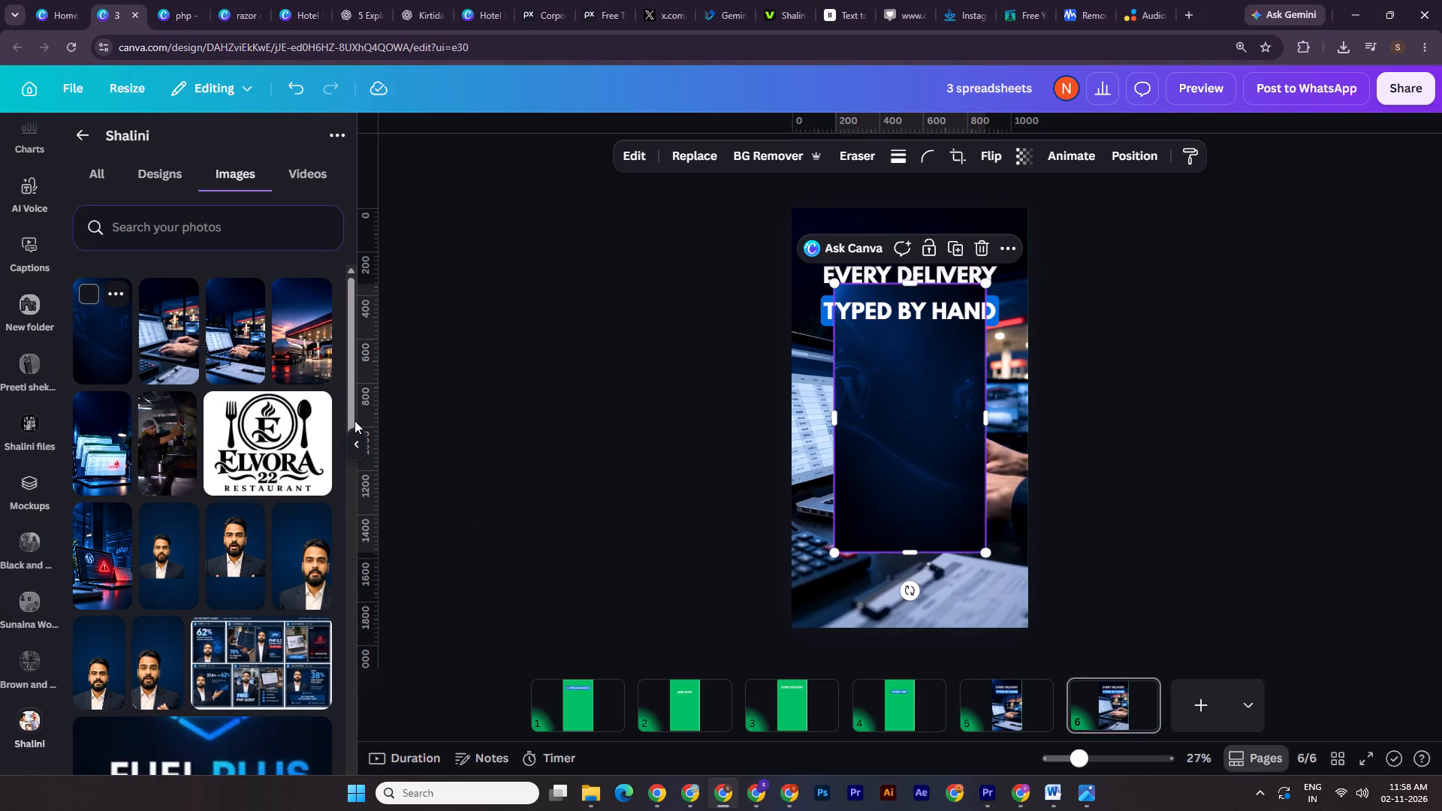
left_click(600, 159)
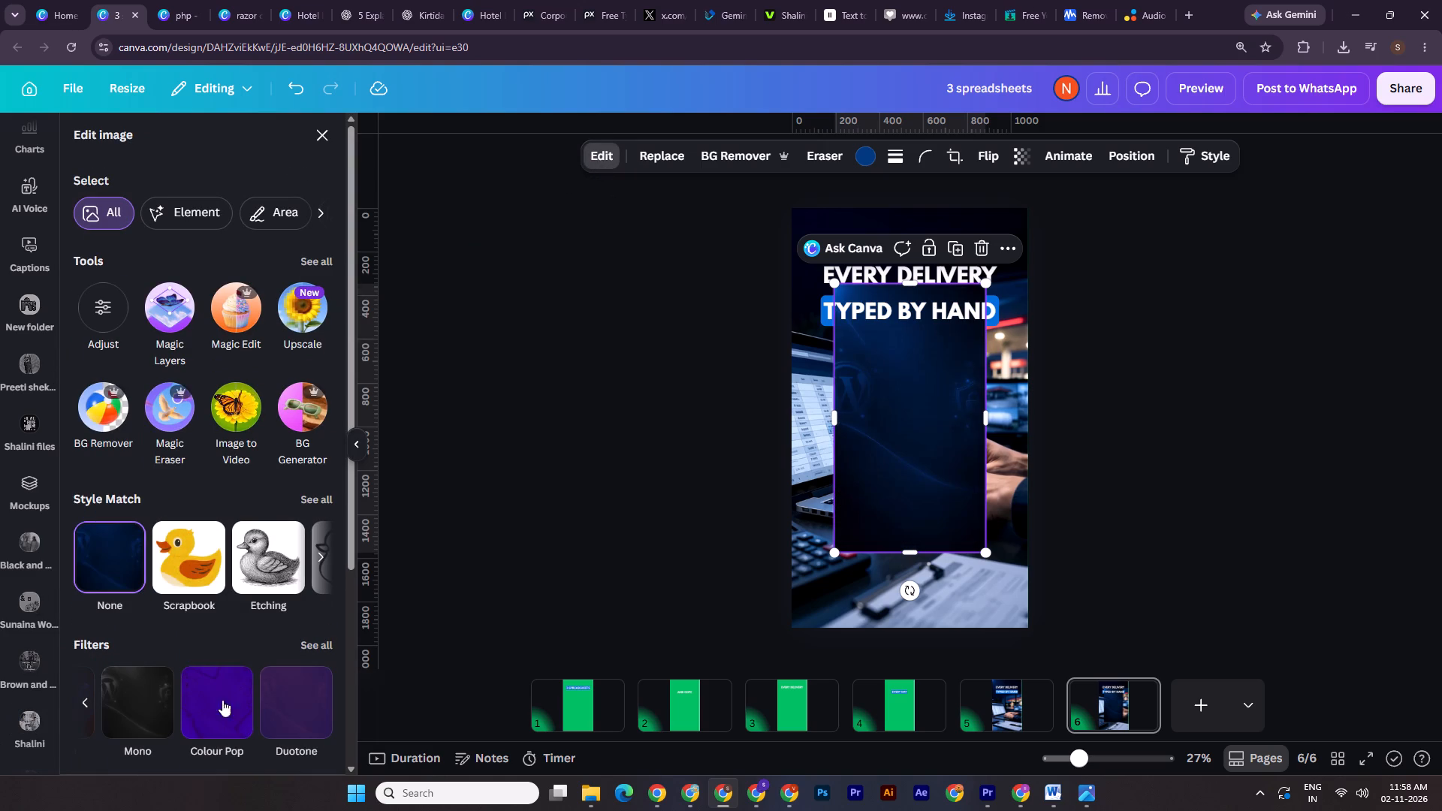
left_click(315, 253)
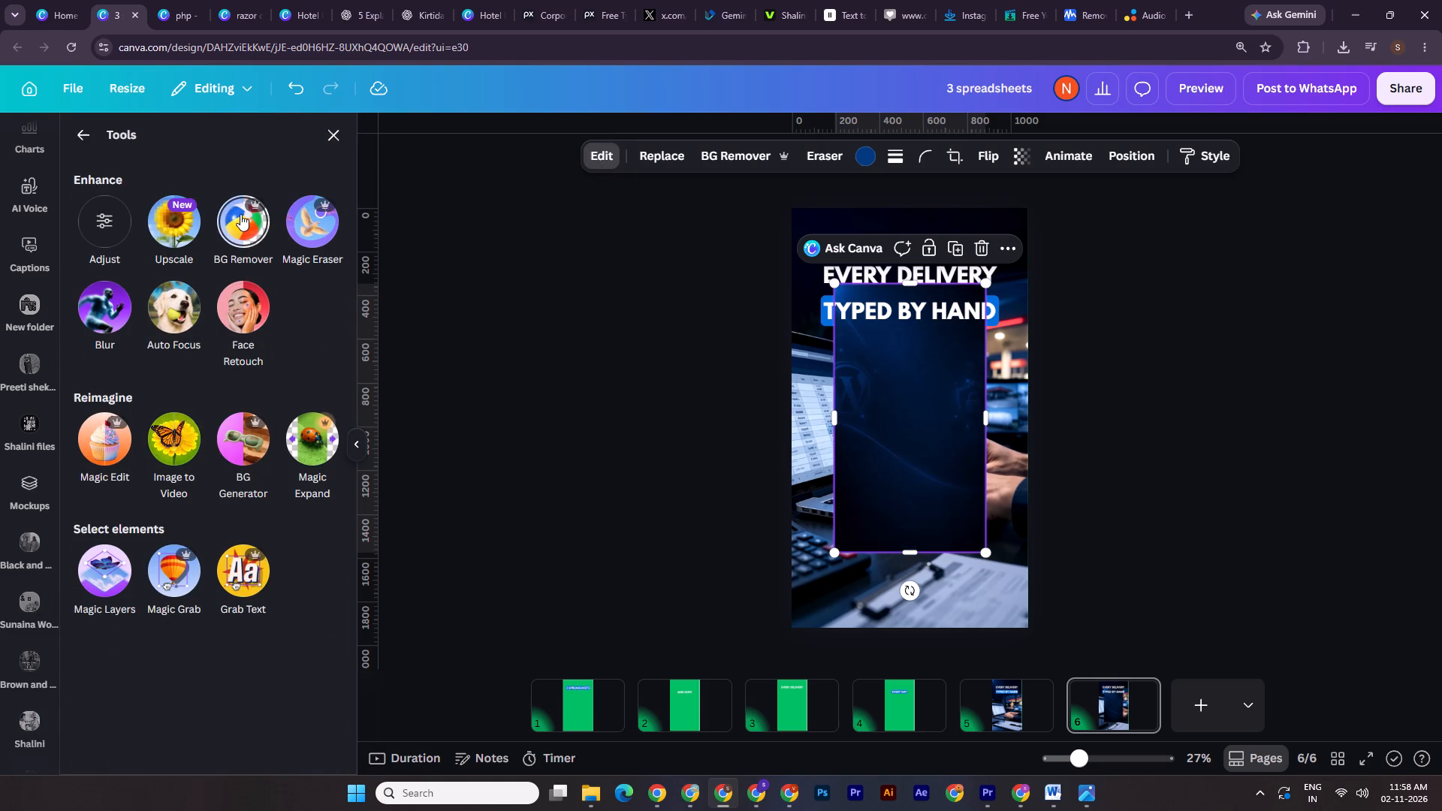
left_click(113, 297)
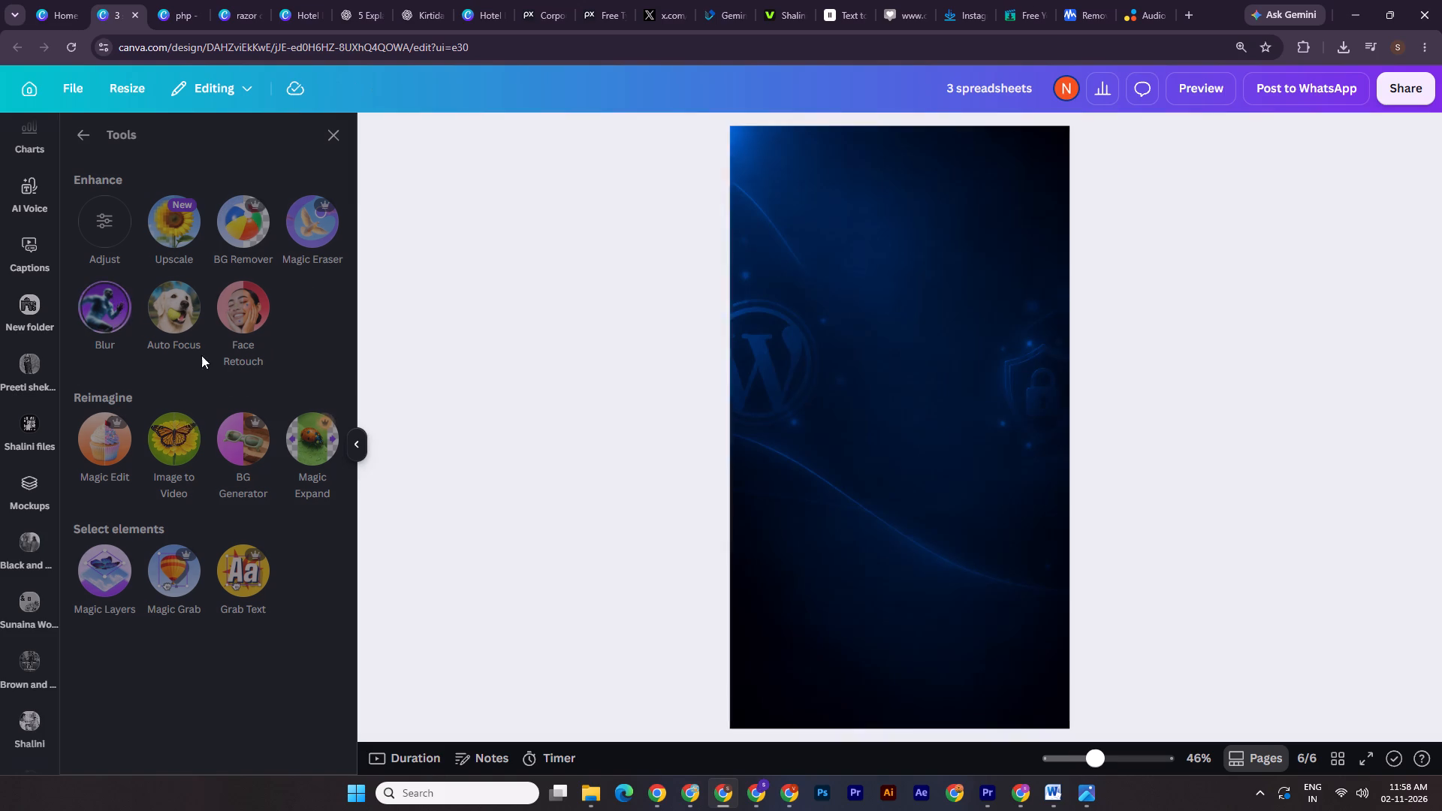
left_click(268, 193)
left_click(117, 267)
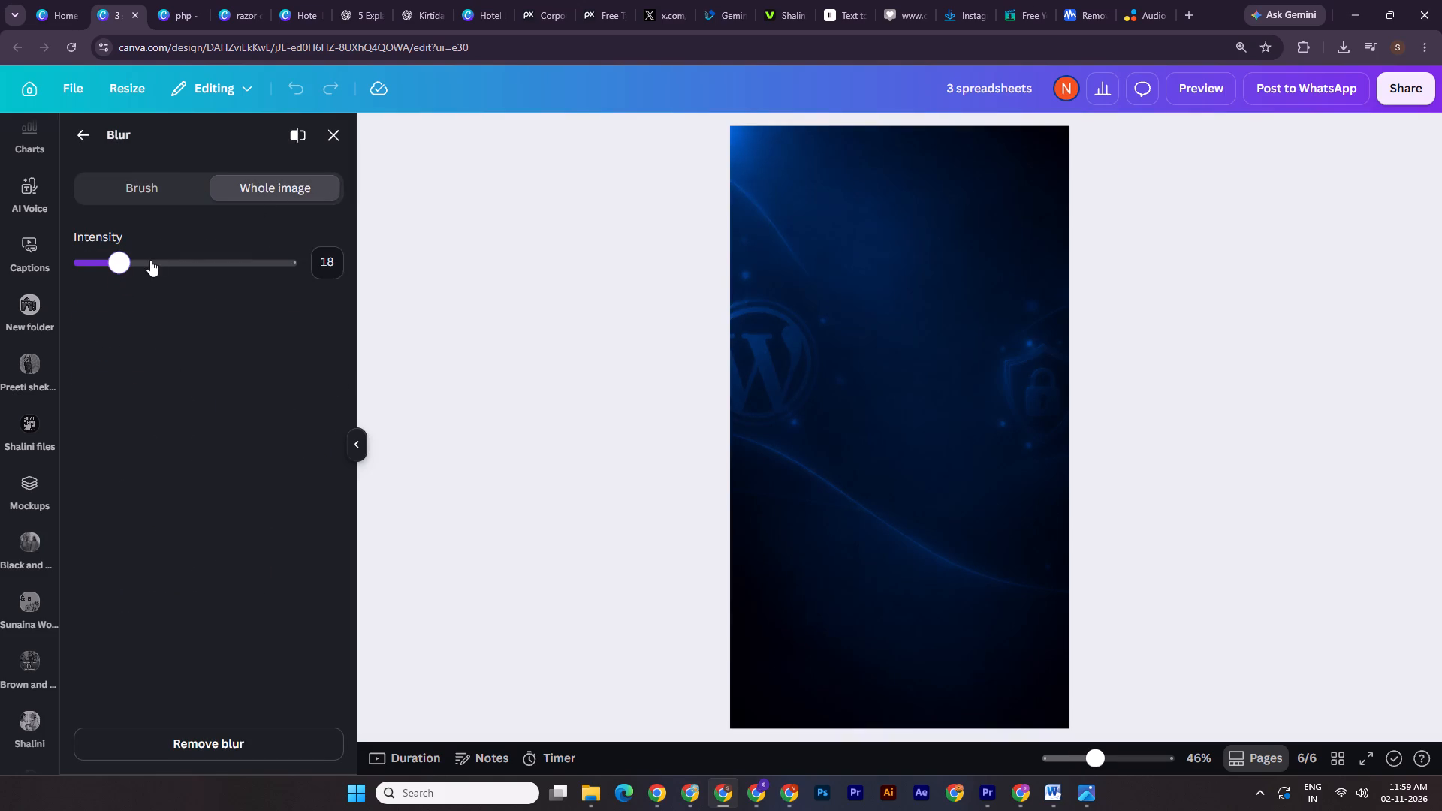
left_click(167, 260)
left_click(198, 259)
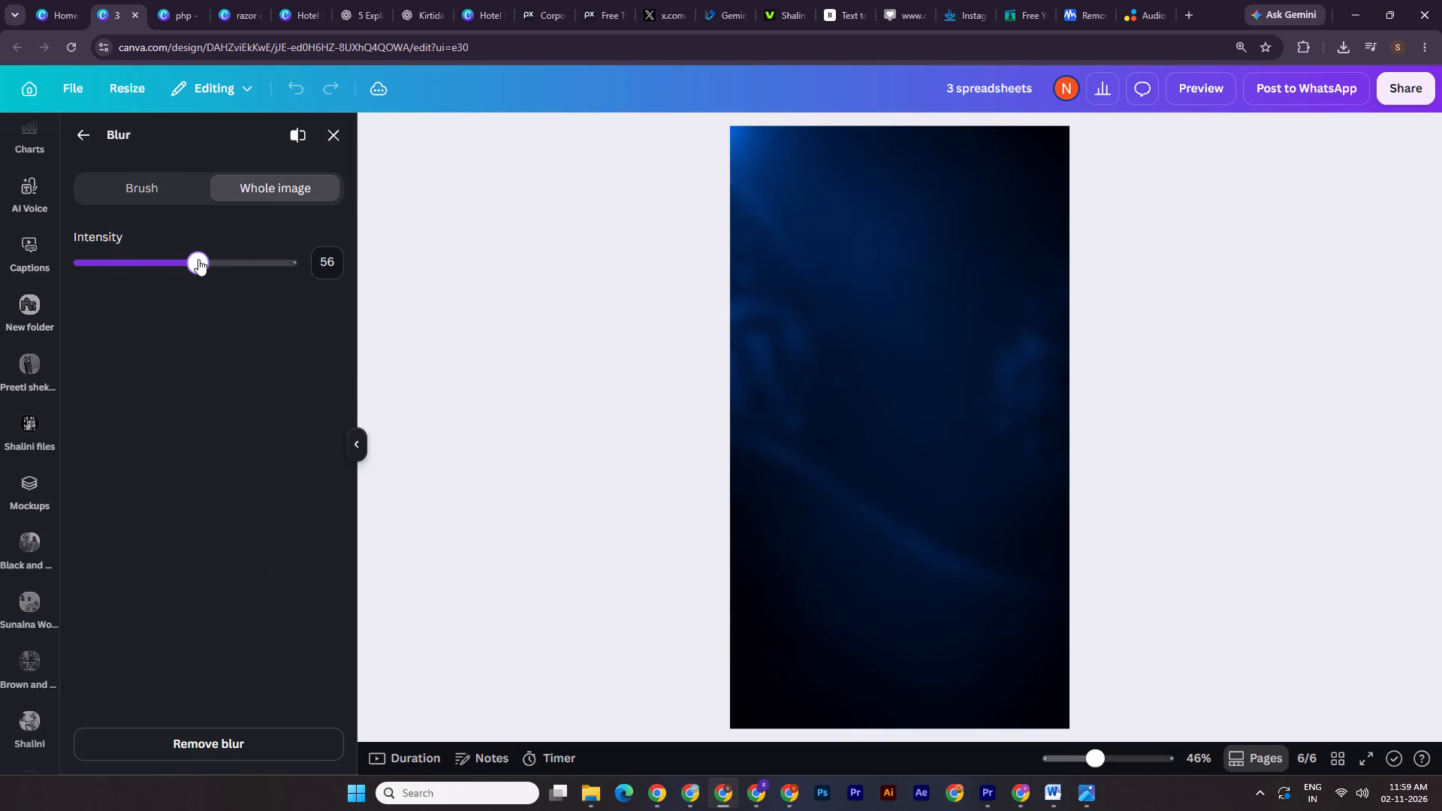
left_click(338, 133)
Crop the blurred blue image into a short, narrow horizontal label bar.
left_click_drag(904, 285, 918, 384)
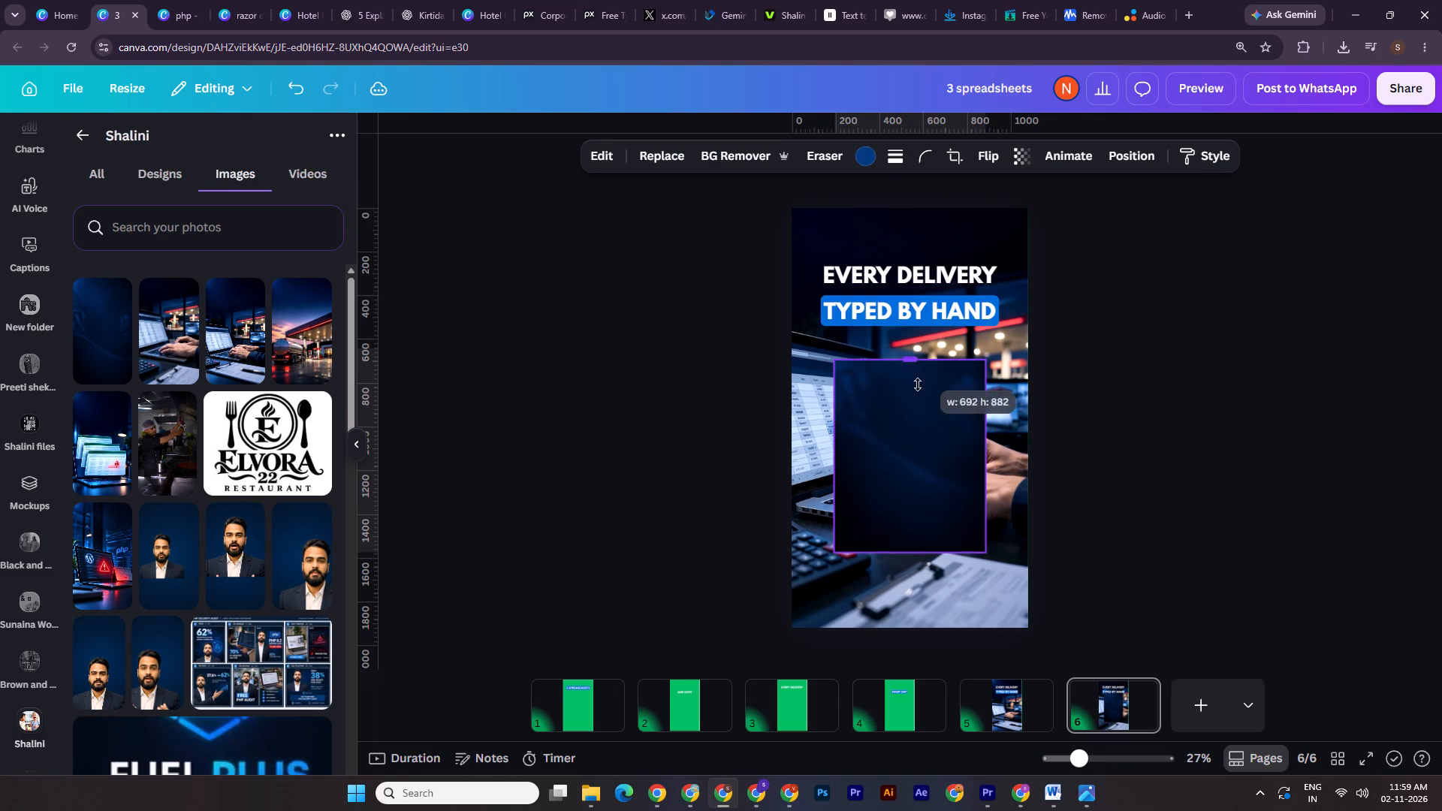
left_click_drag(918, 384, 913, 465)
left_click_drag(904, 552, 915, 524)
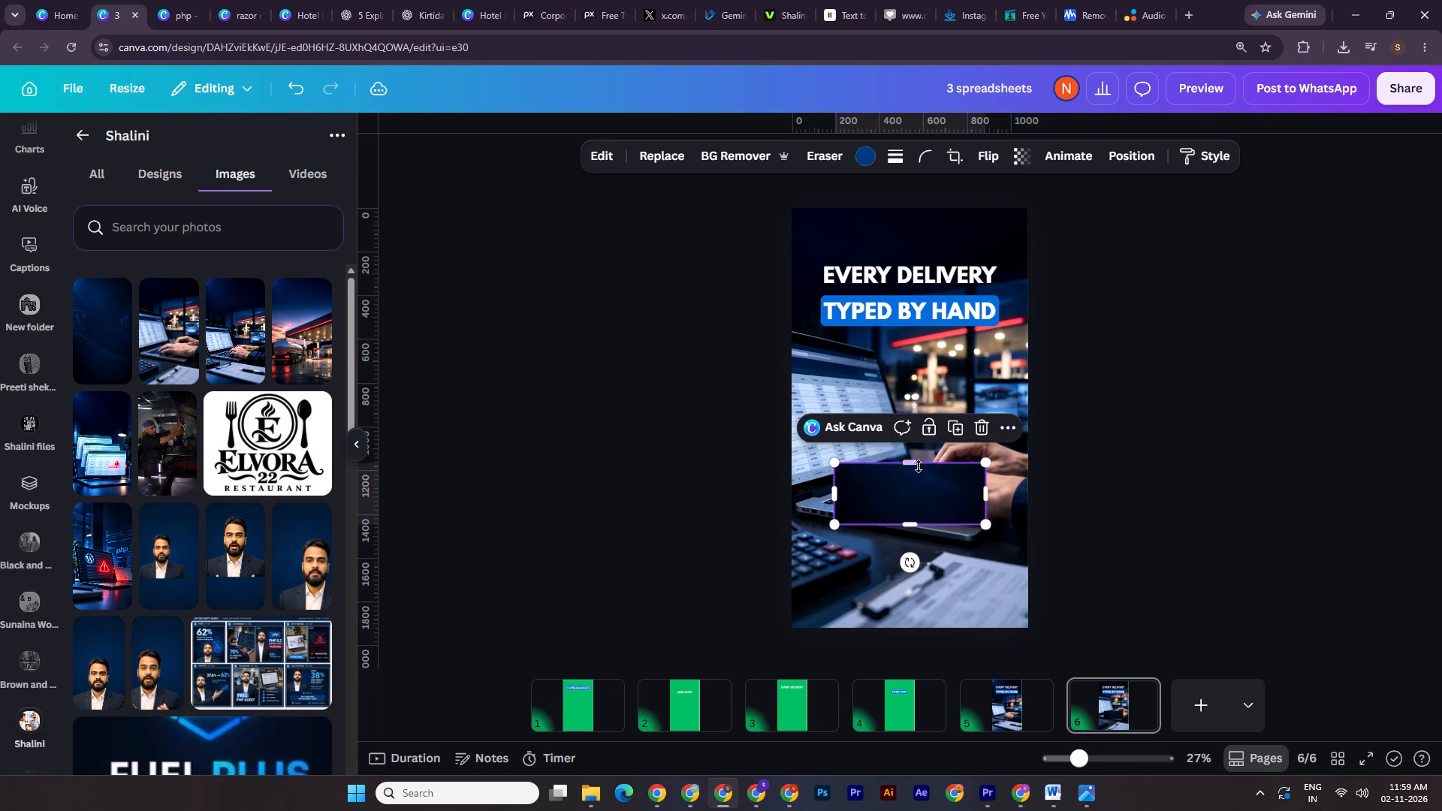
left_click_drag(917, 465, 921, 484)
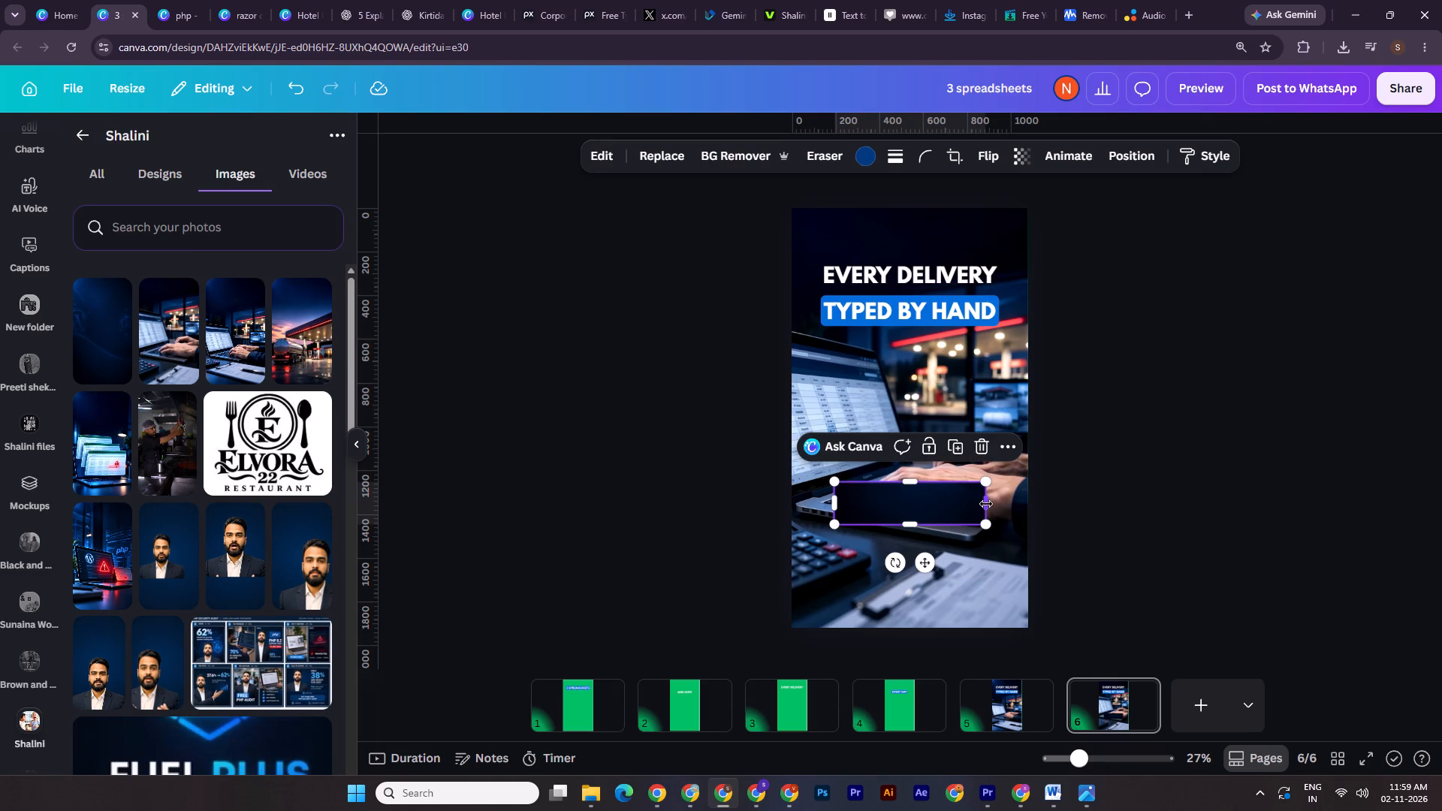
left_click_drag(986, 504, 962, 500)
left_click_drag(894, 484, 898, 494)
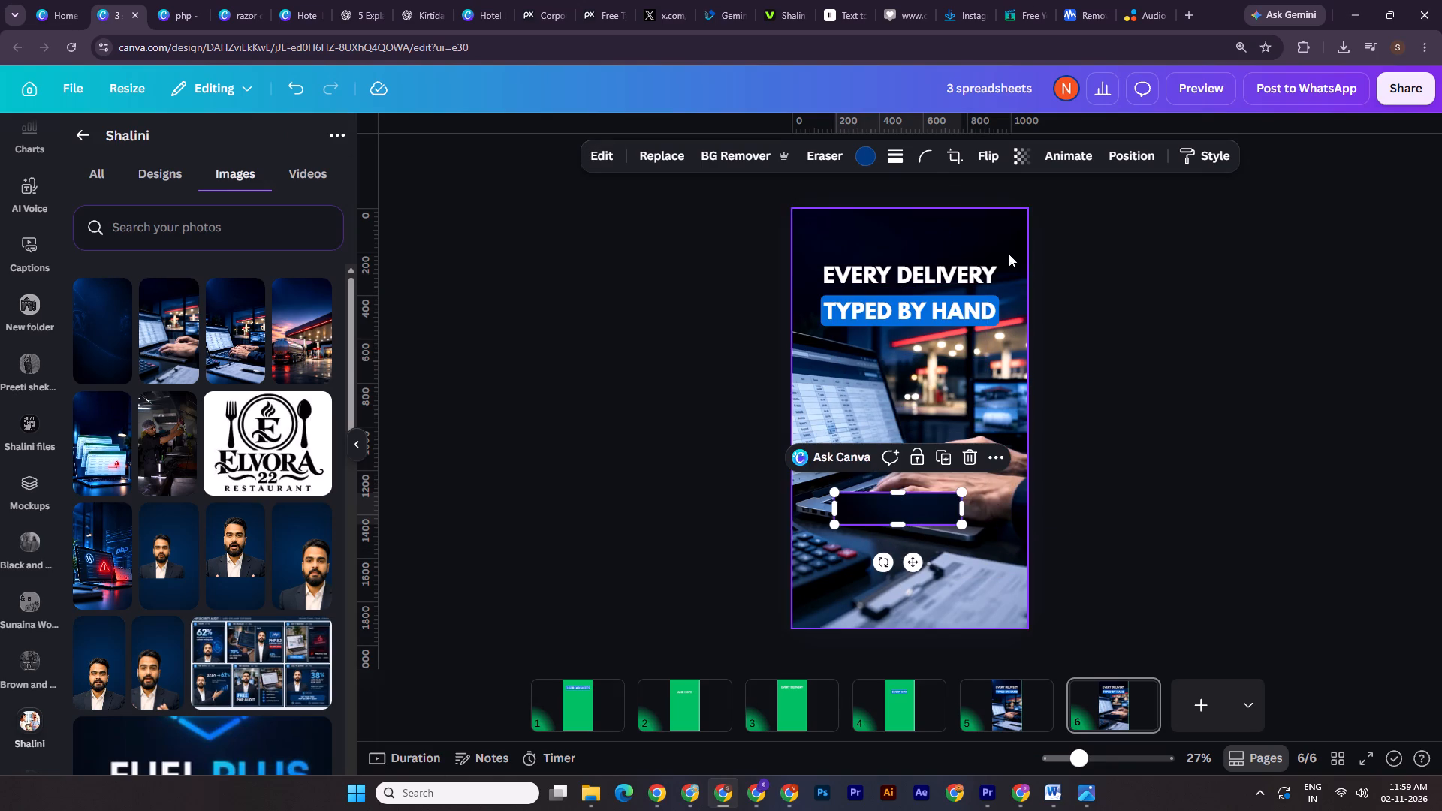
Round the corners of the dark label bar to about 31.
left_click(921, 164)
left_click_drag(844, 228, 878, 228)
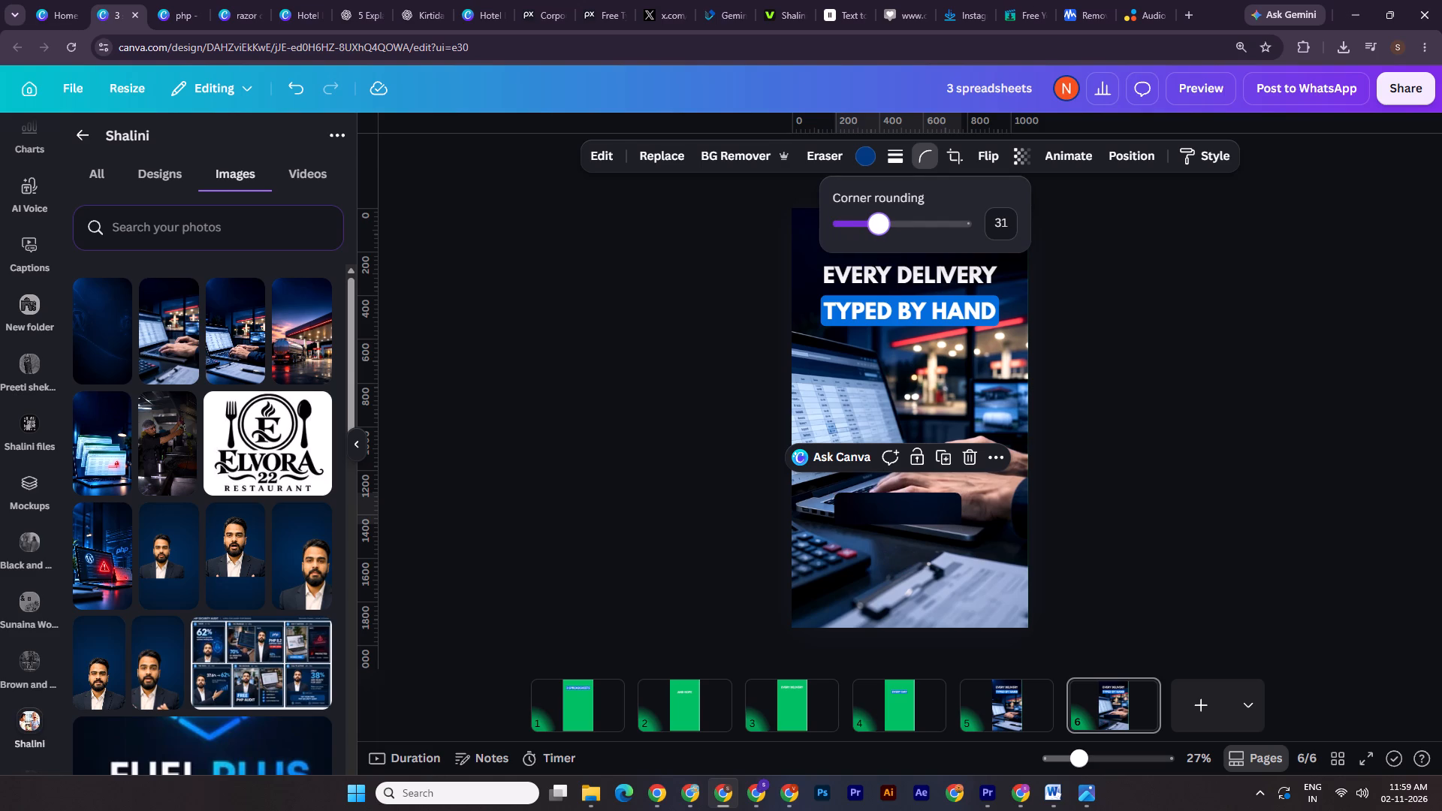
left_click_drag(878, 228, 880, 228)
double_click(1246, 370)
Move the dark bar just below the headline, beside the laptop screen, and set its transparency to 86.
left_click_drag(913, 508, 971, 390)
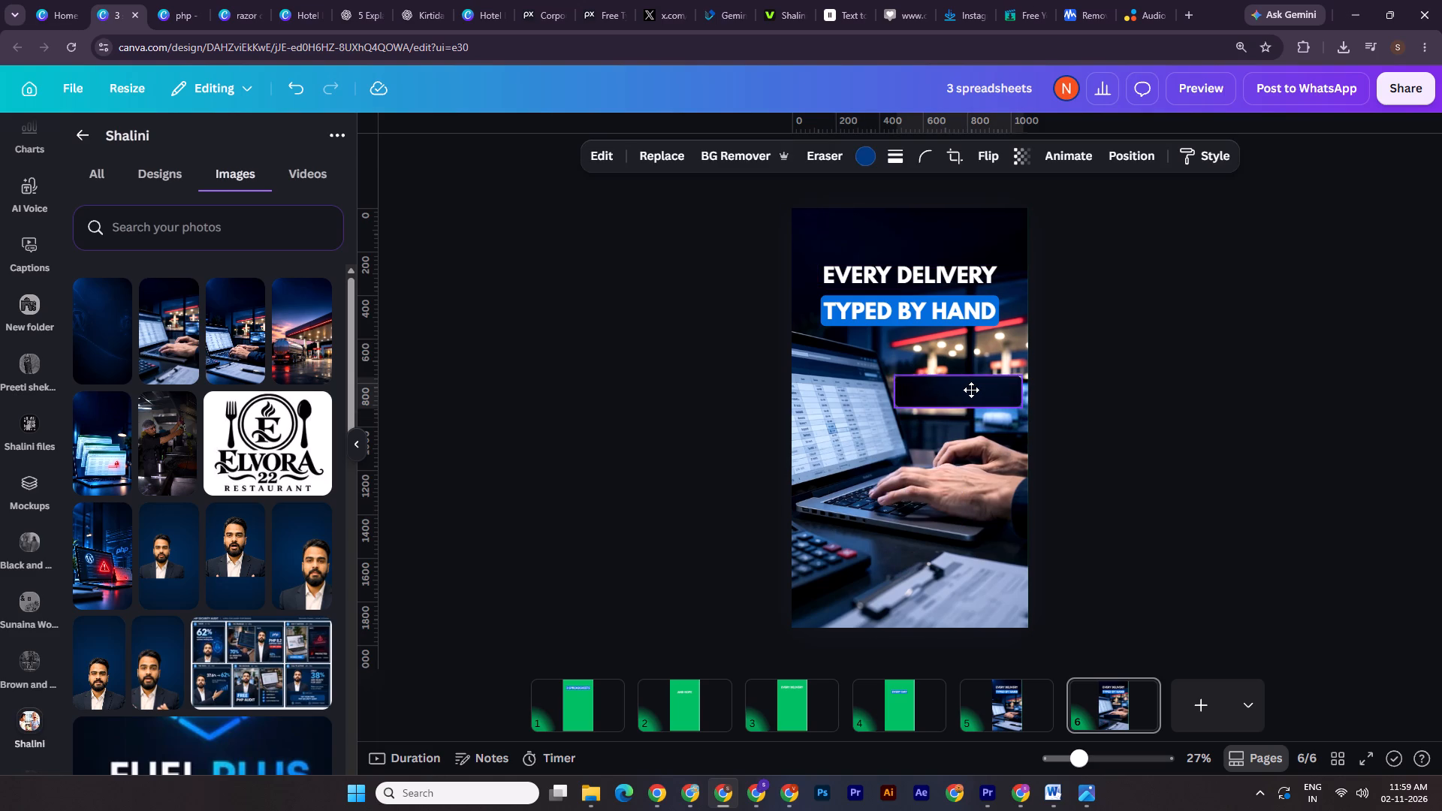
left_click_drag(971, 390, 973, 384)
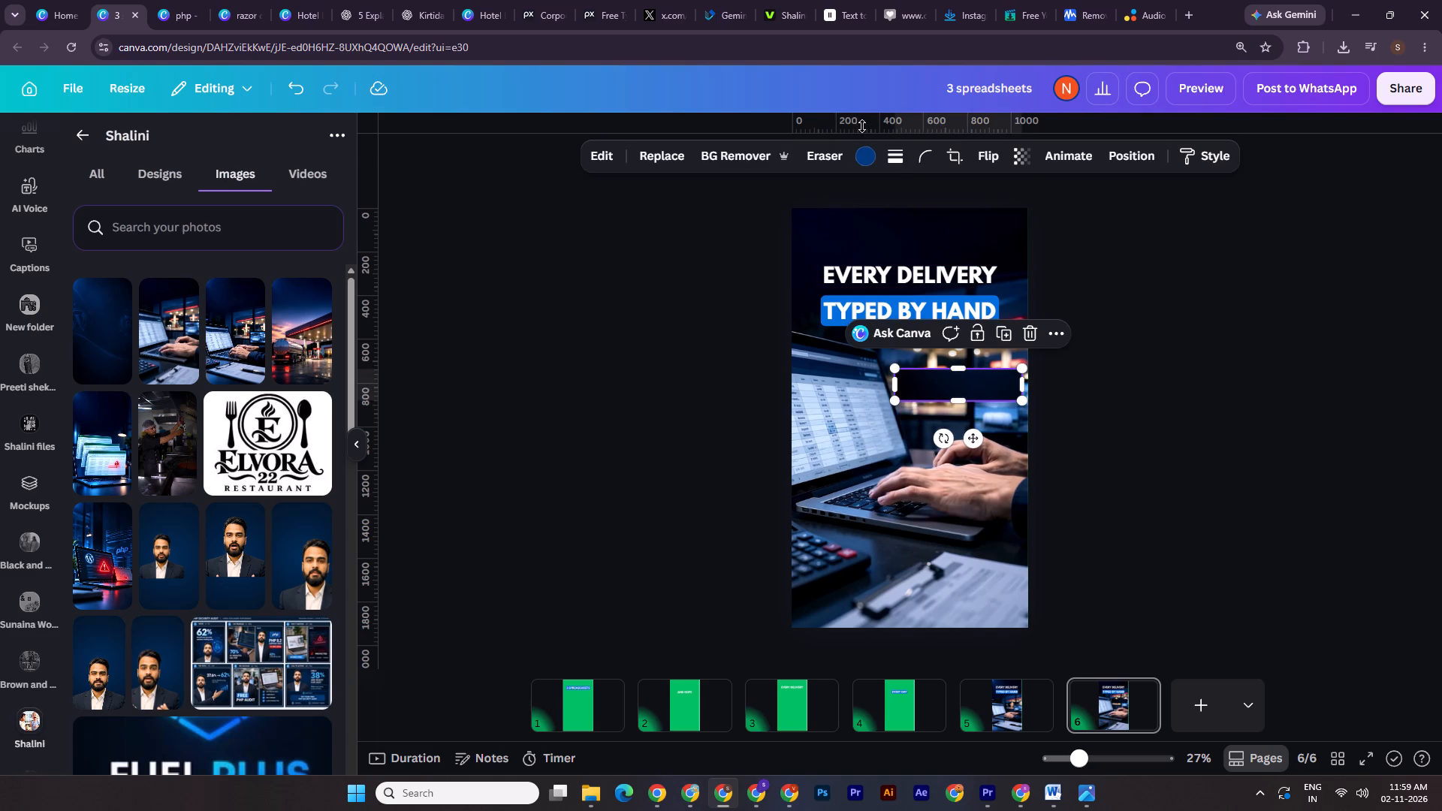
left_click(1018, 163)
left_click_drag(1051, 225, 1044, 222)
double_click(1183, 338)
left_click(968, 390)
left_click(1015, 167)
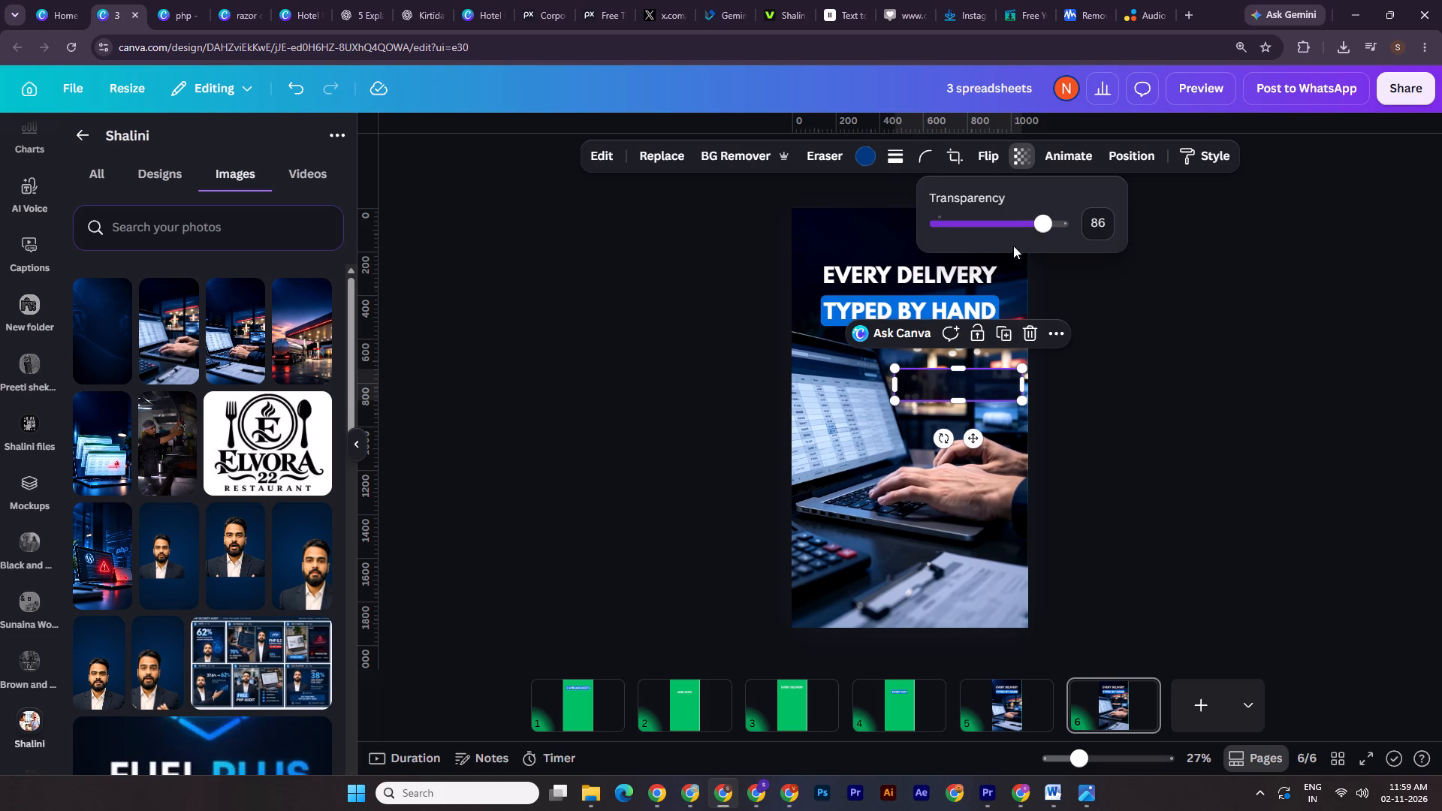
double_click(1148, 403)
Duplicate the EVERY DELIVERY text, place the copy over the dark bar and turn off its all-caps formatting.
left_click_drag(1077, 758, 1094, 759)
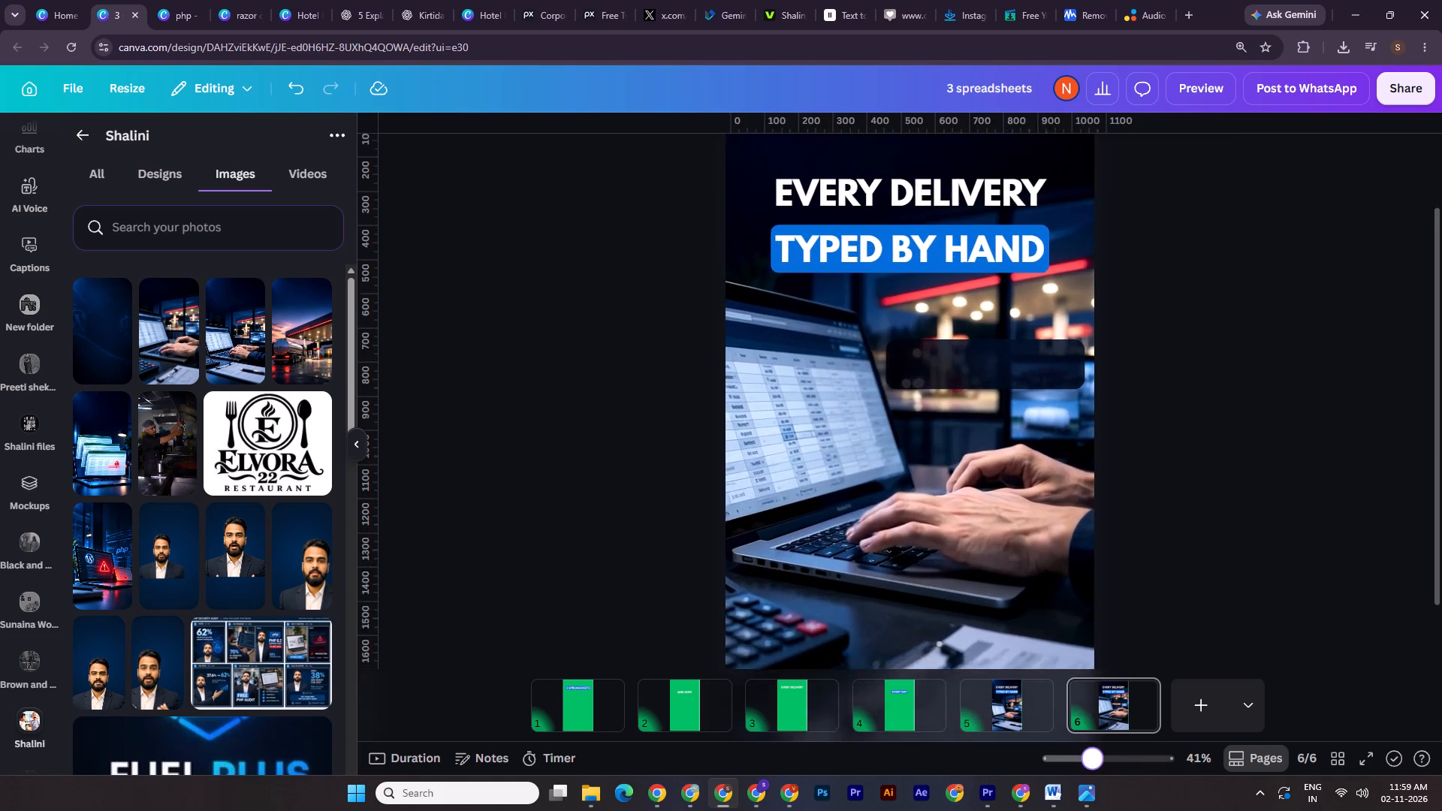
left_click_drag(1094, 759, 1095, 758)
left_click(898, 153)
left_click(959, 234)
left_click_drag(960, 185, 966, 203)
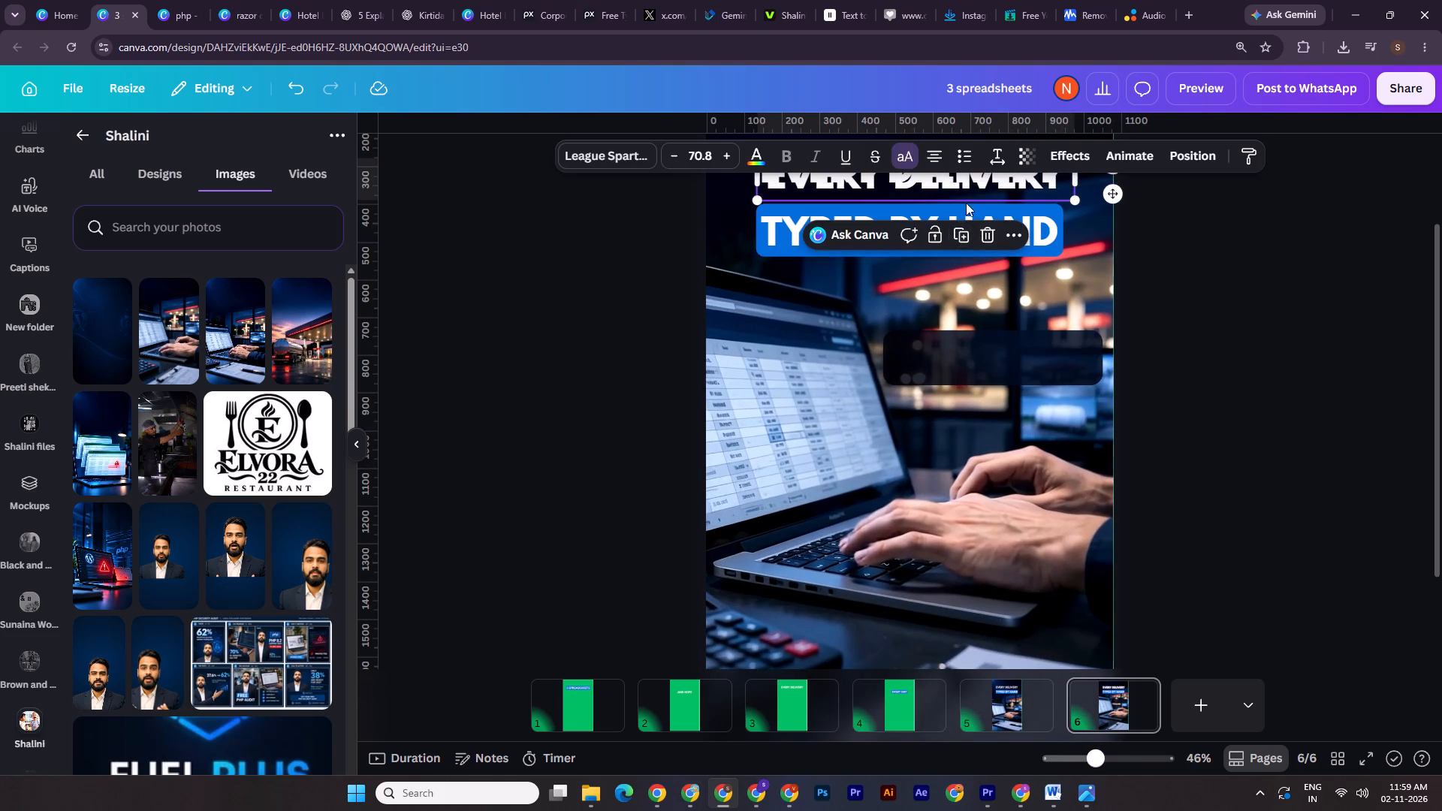
left_click_drag(966, 203, 996, 370)
left_click(901, 150)
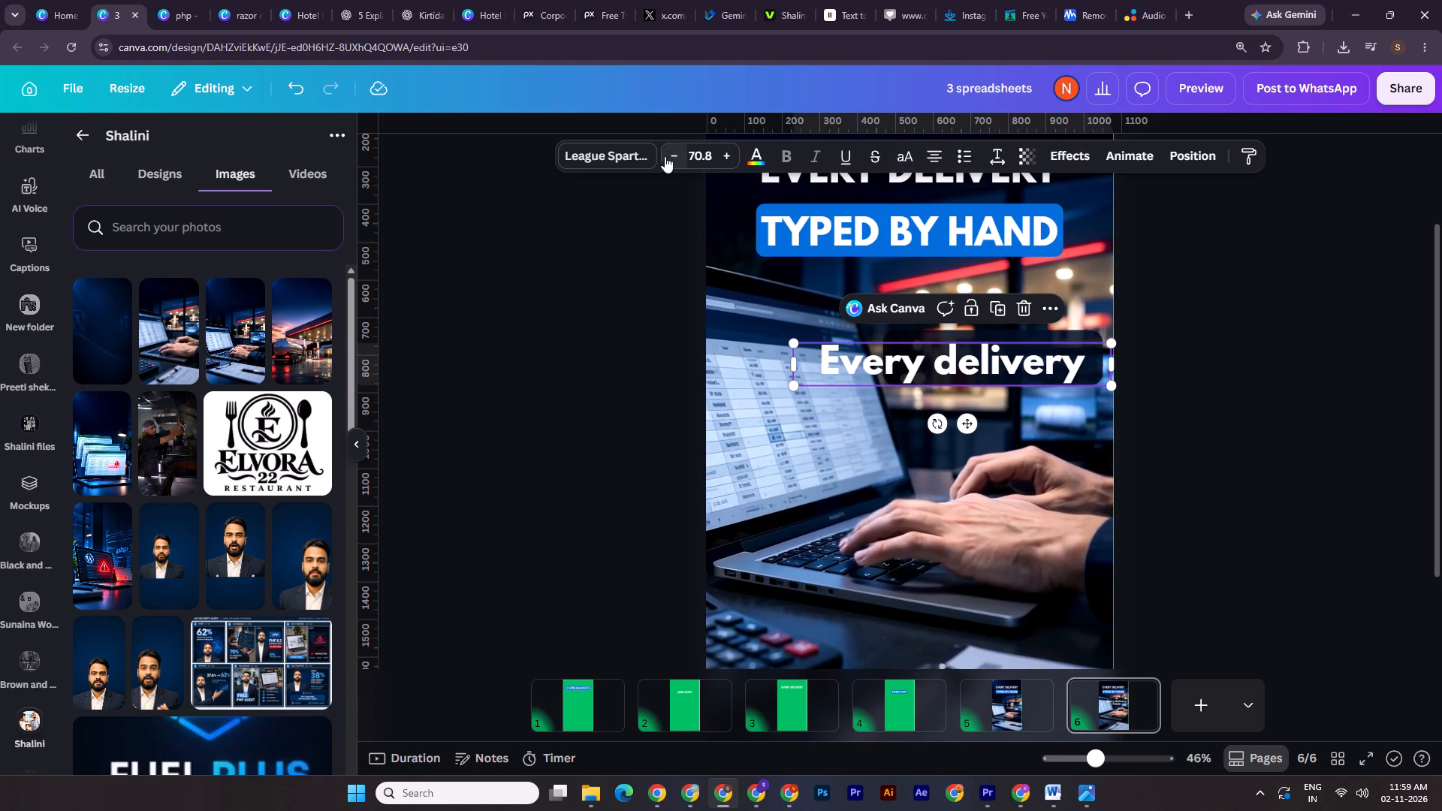
Change the font of the copied Every delivery text on the dark bar to Poppins.
left_click(632, 152)
scroll(206, 474, "down", 3)
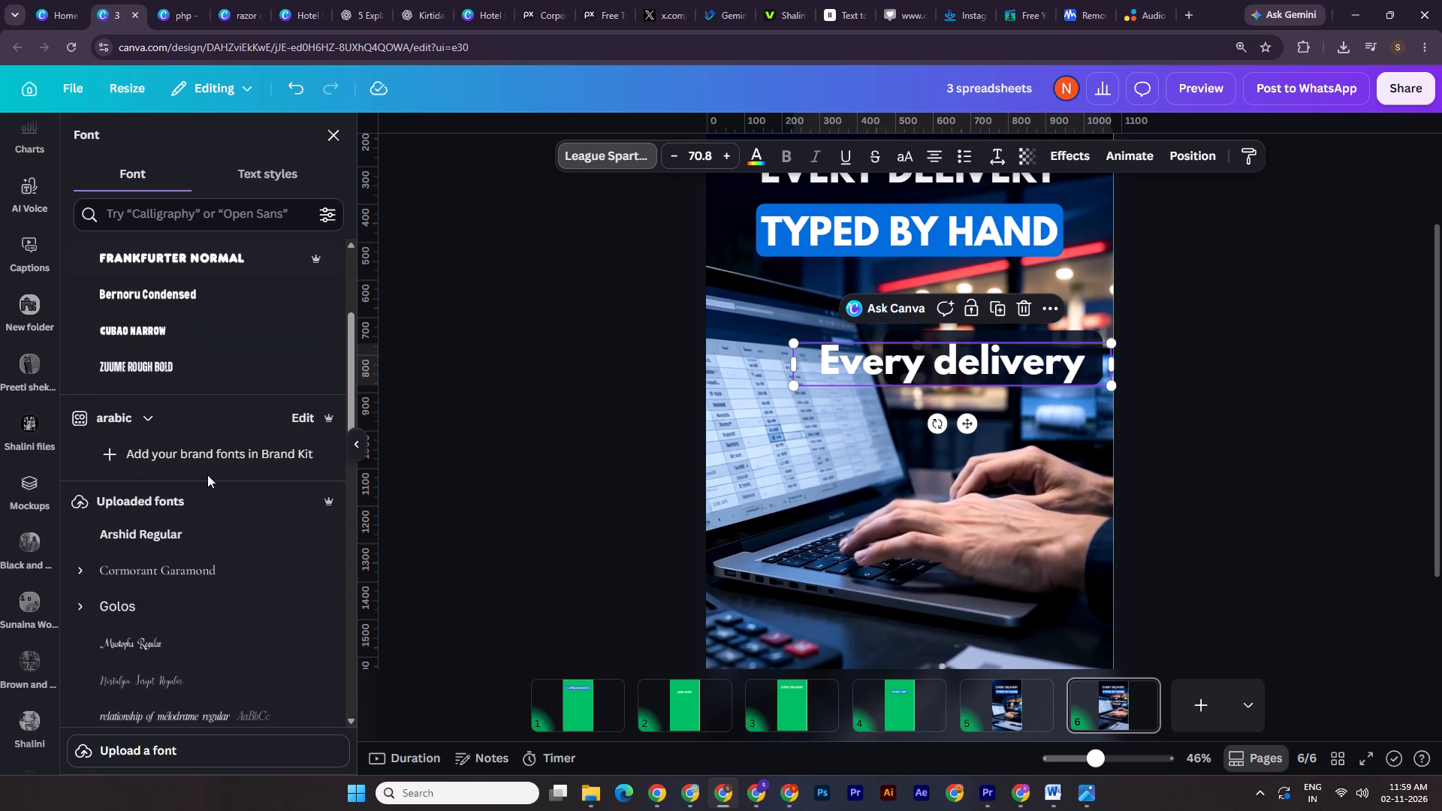
scroll(232, 508, "down", 5)
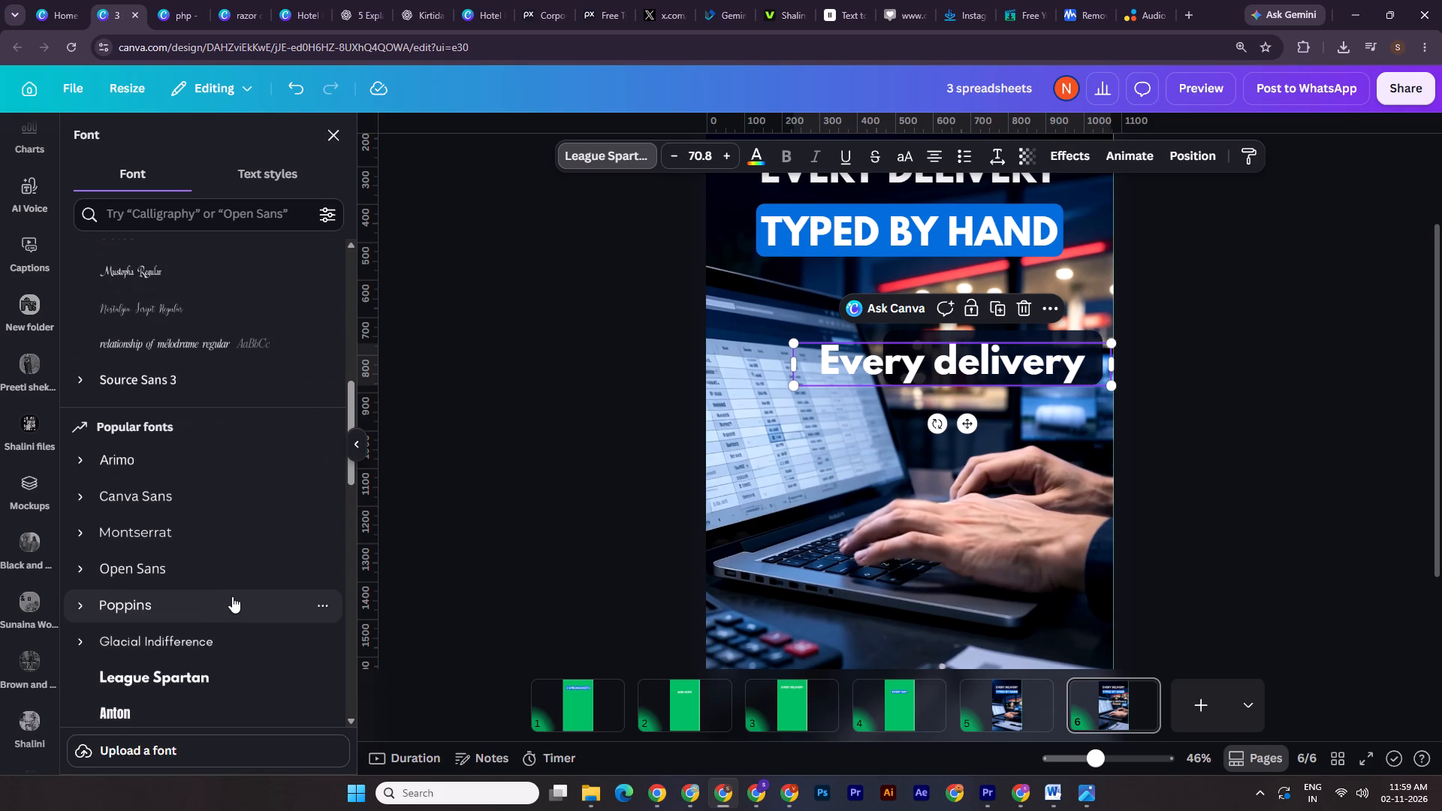
left_click(232, 596)
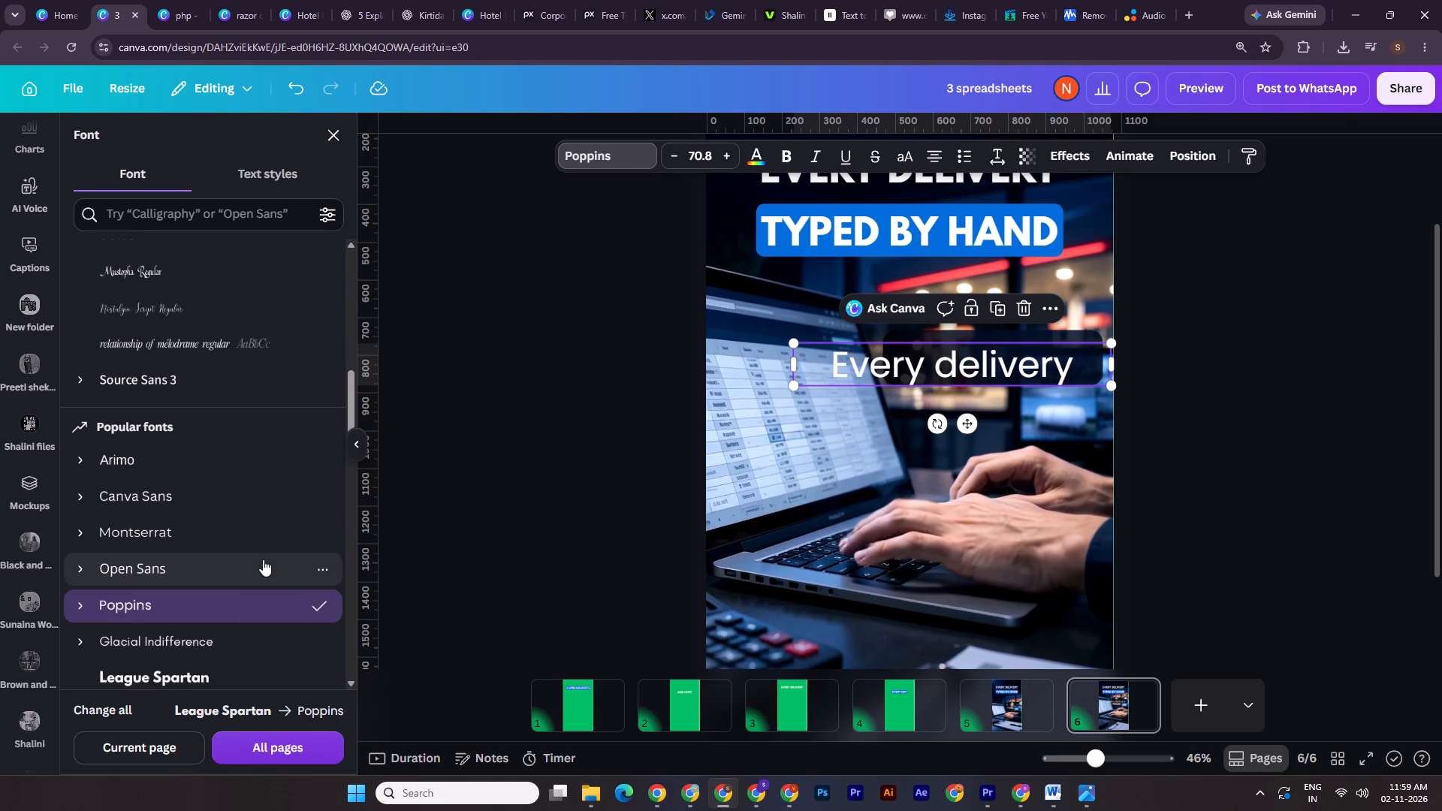
Change the font of the Every delivery text on the dark bar to Inter.
scroll(267, 535, "down", 6)
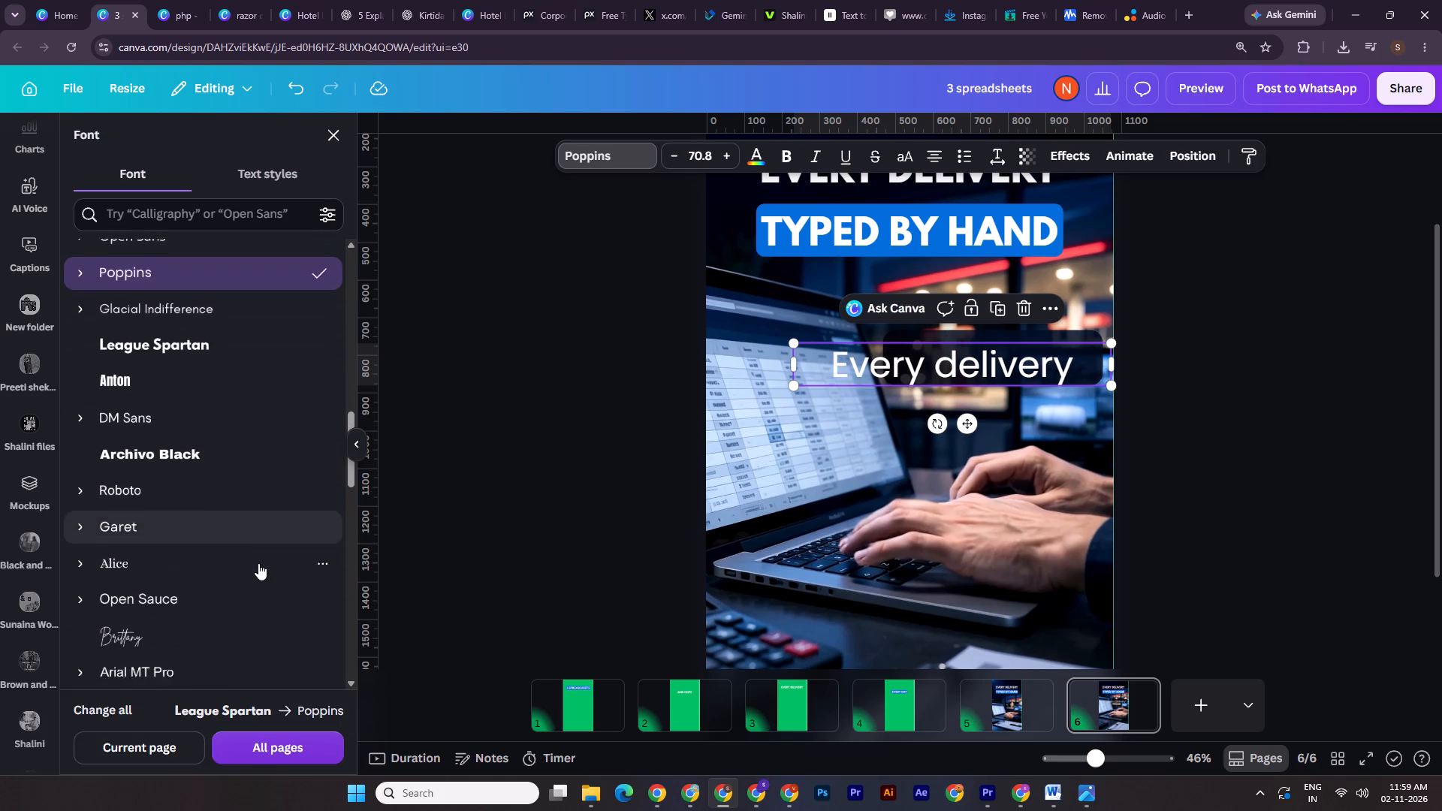
scroll(258, 564, "up", 16)
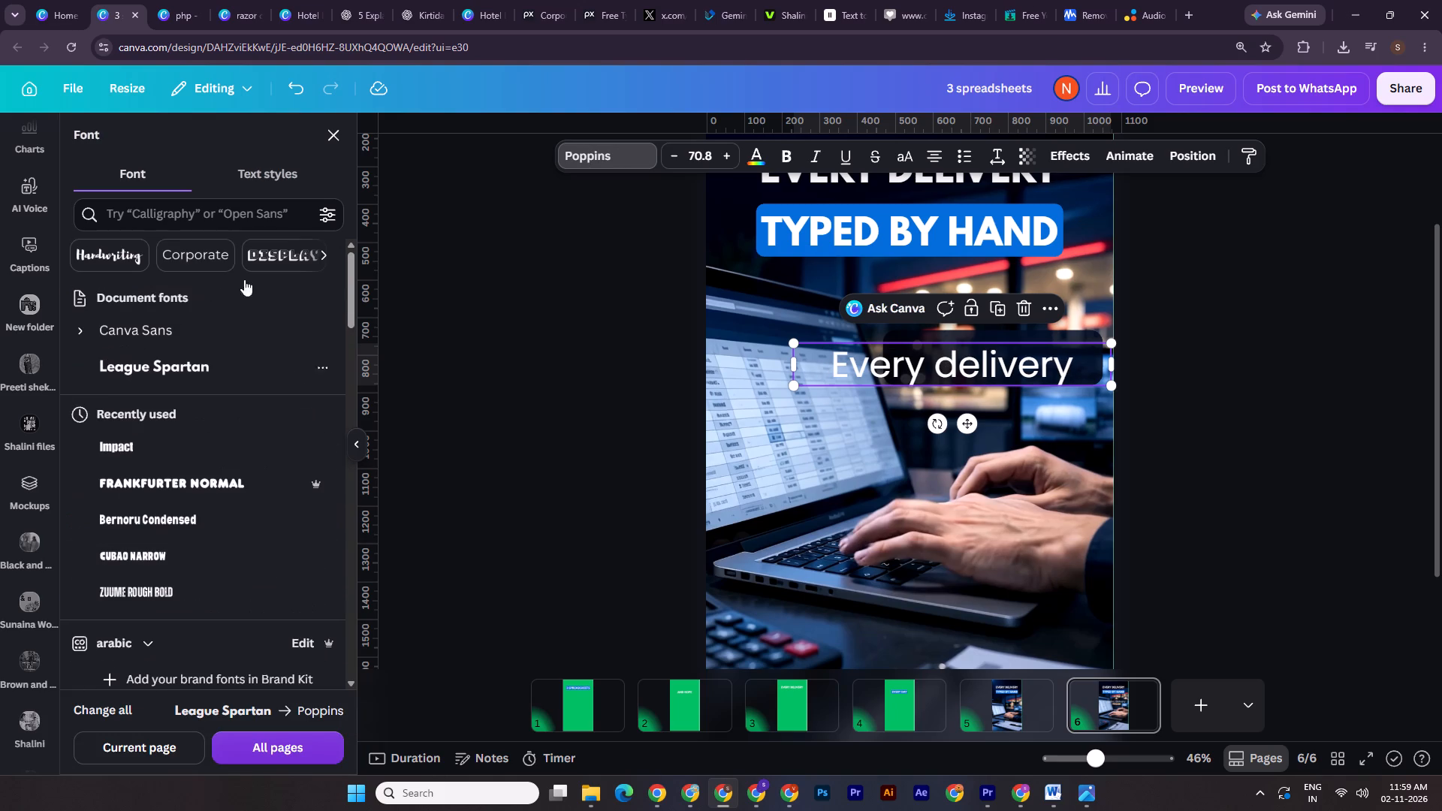
left_click(209, 222)
type("inter")
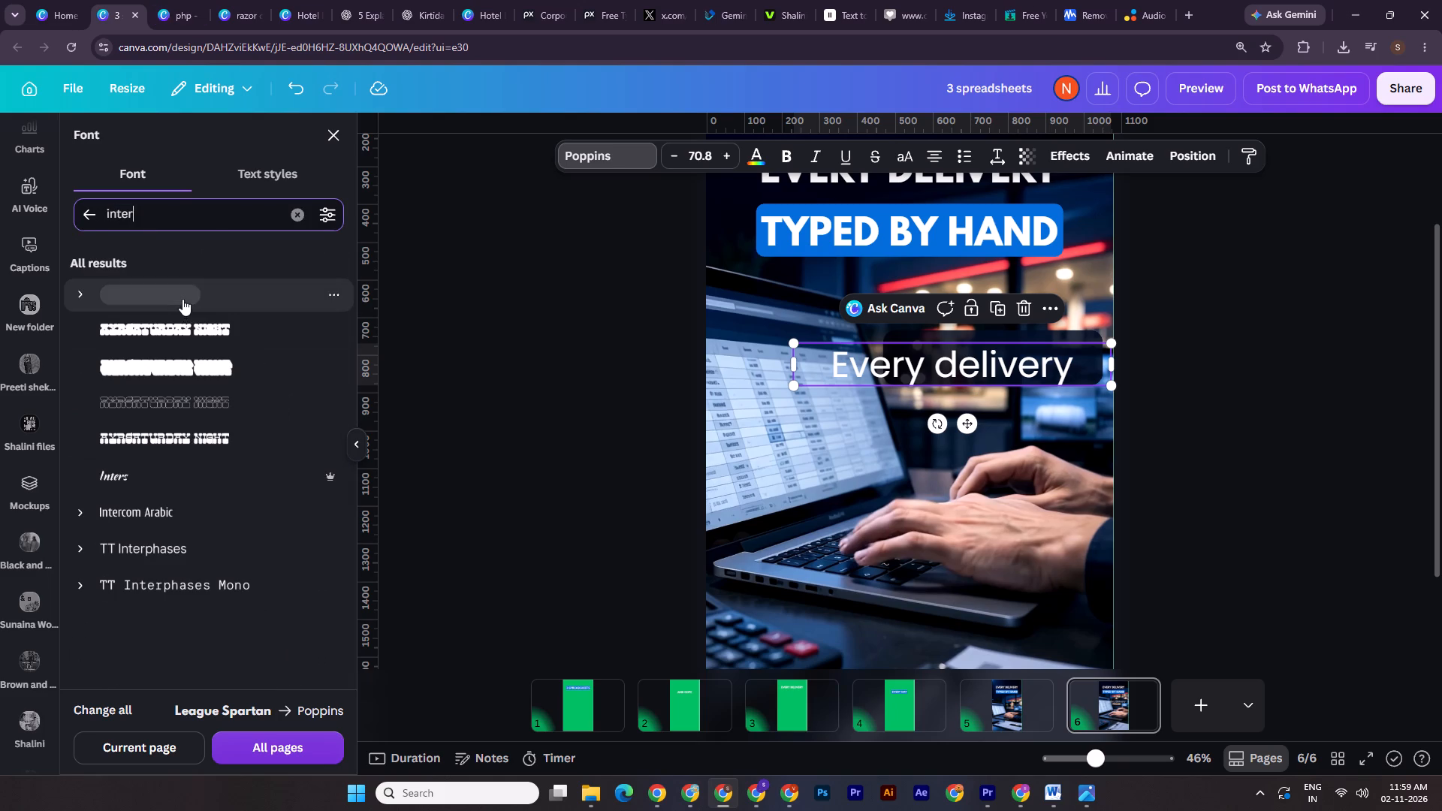
left_click(185, 299)
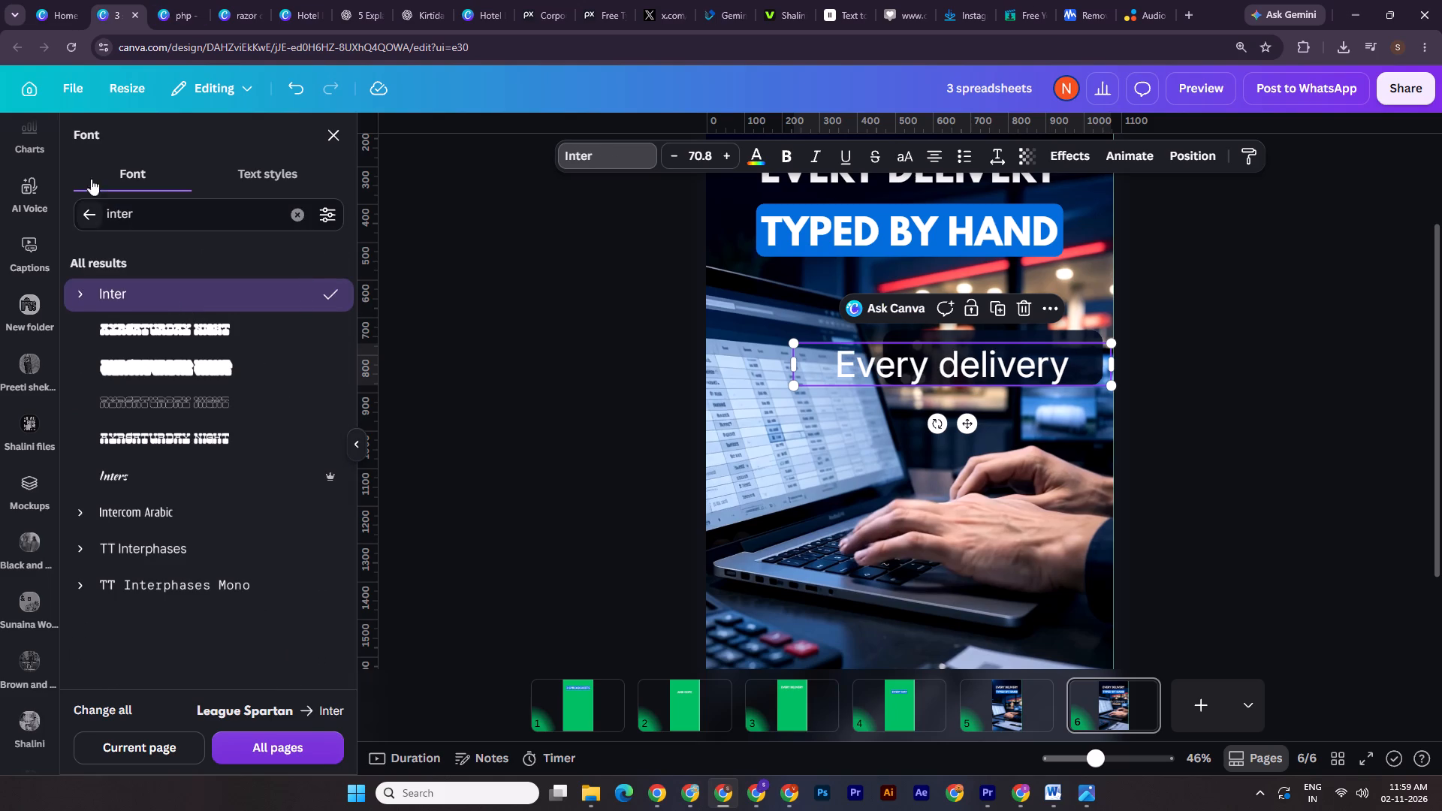
left_click(340, 128)
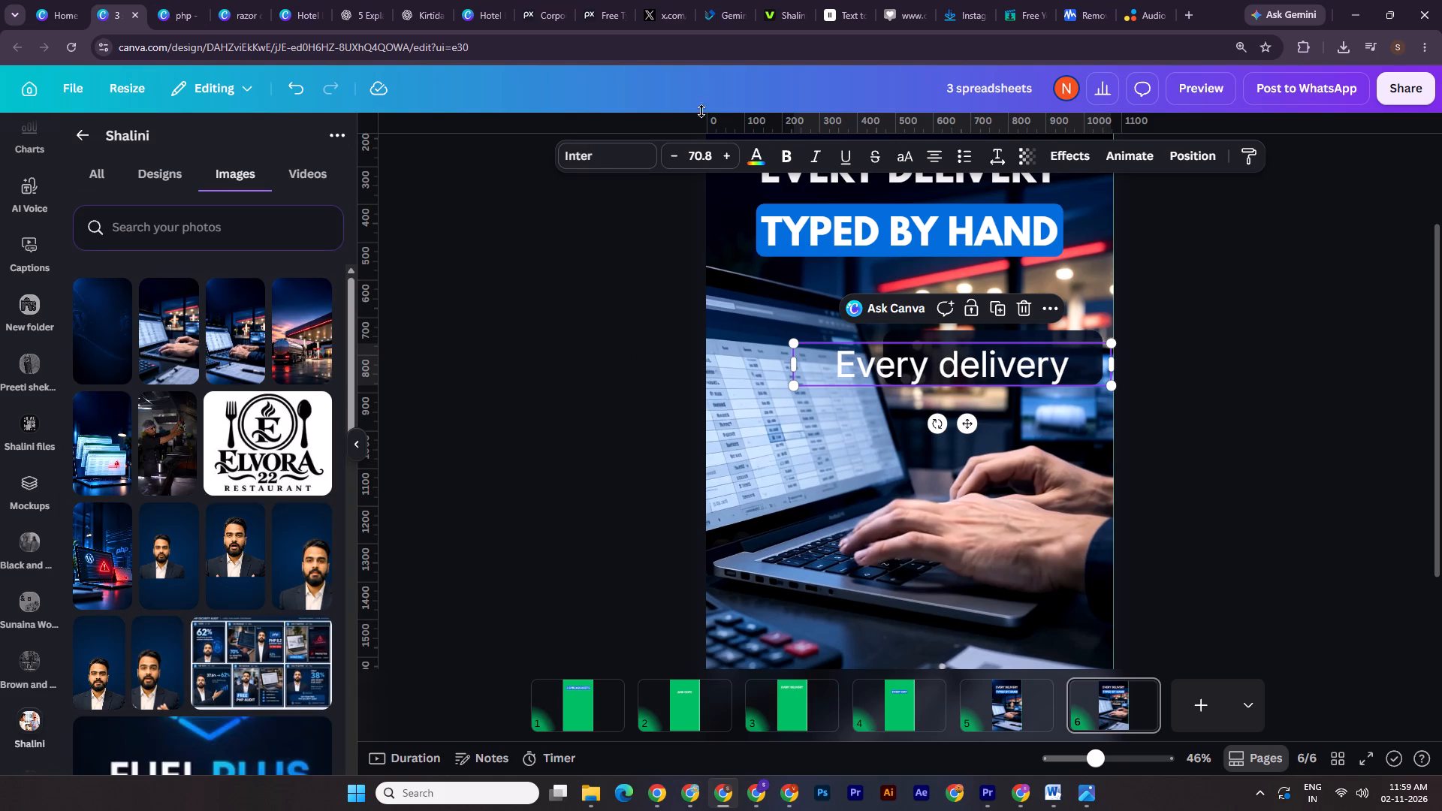
left_click(596, 159)
left_click(78, 219)
left_click(563, 335)
Check the reel script and replace the Every delivery text on the dark bar with Supplier Files.
left_click(1062, 798)
left_click(1099, 800)
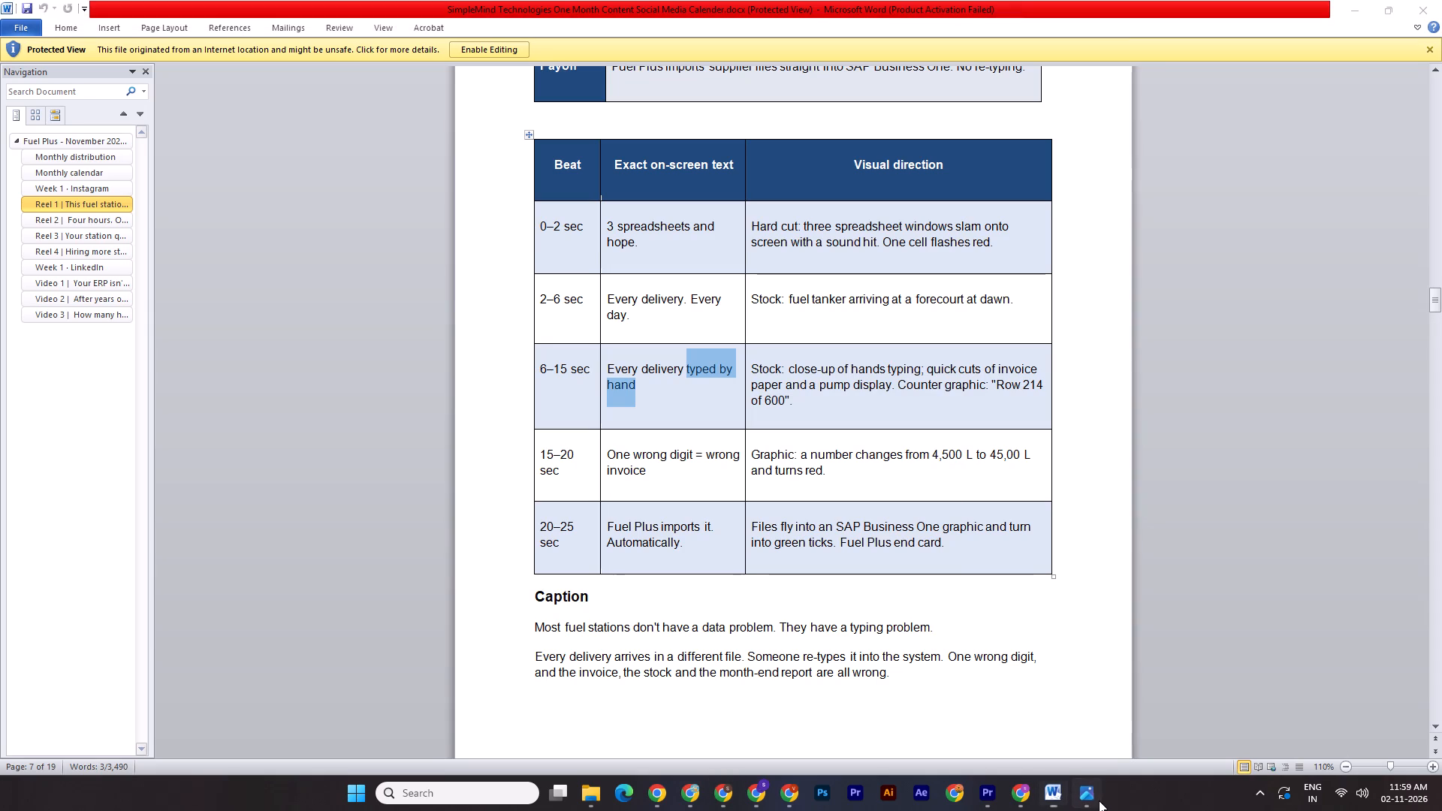
left_click(1099, 800)
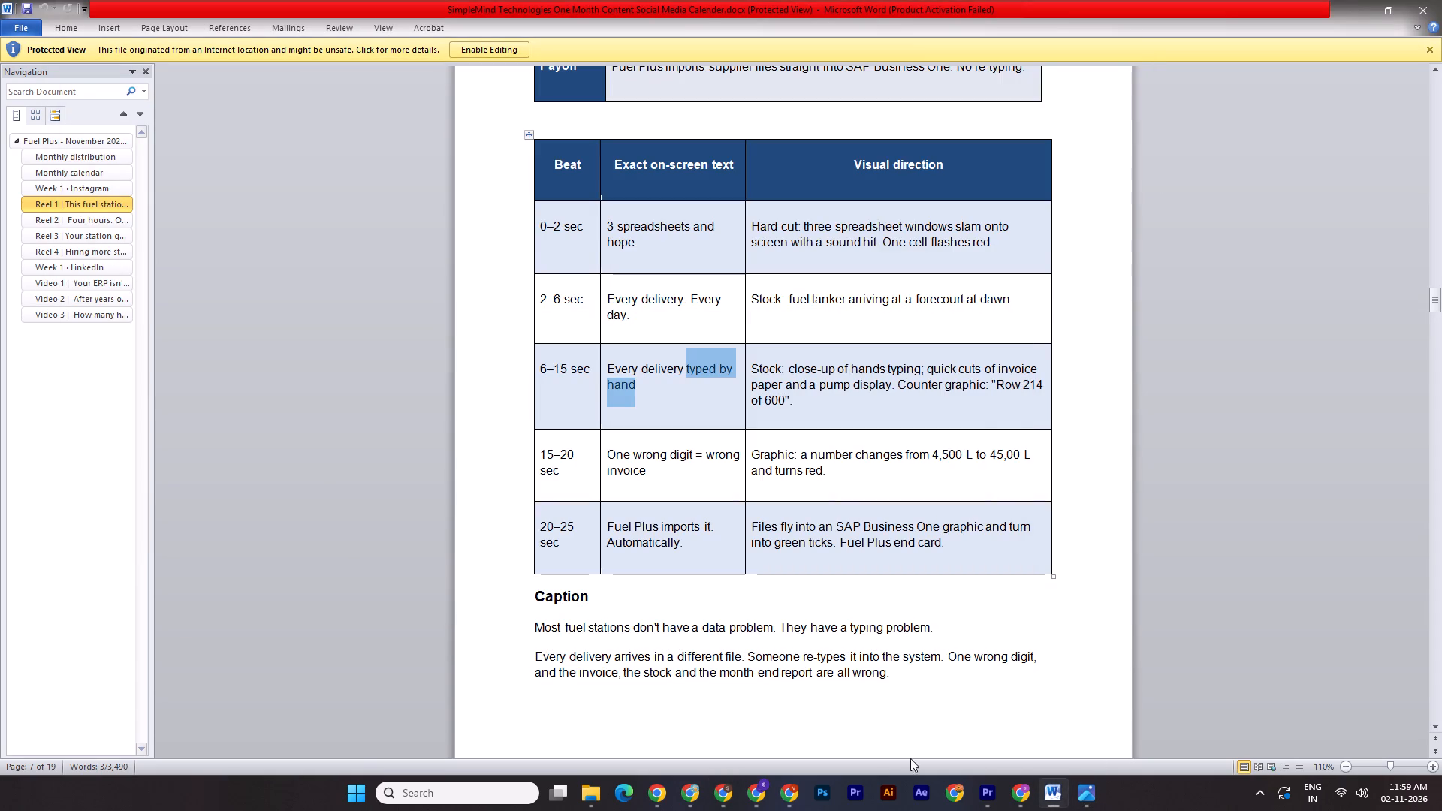
left_click(713, 794)
double_click(952, 372)
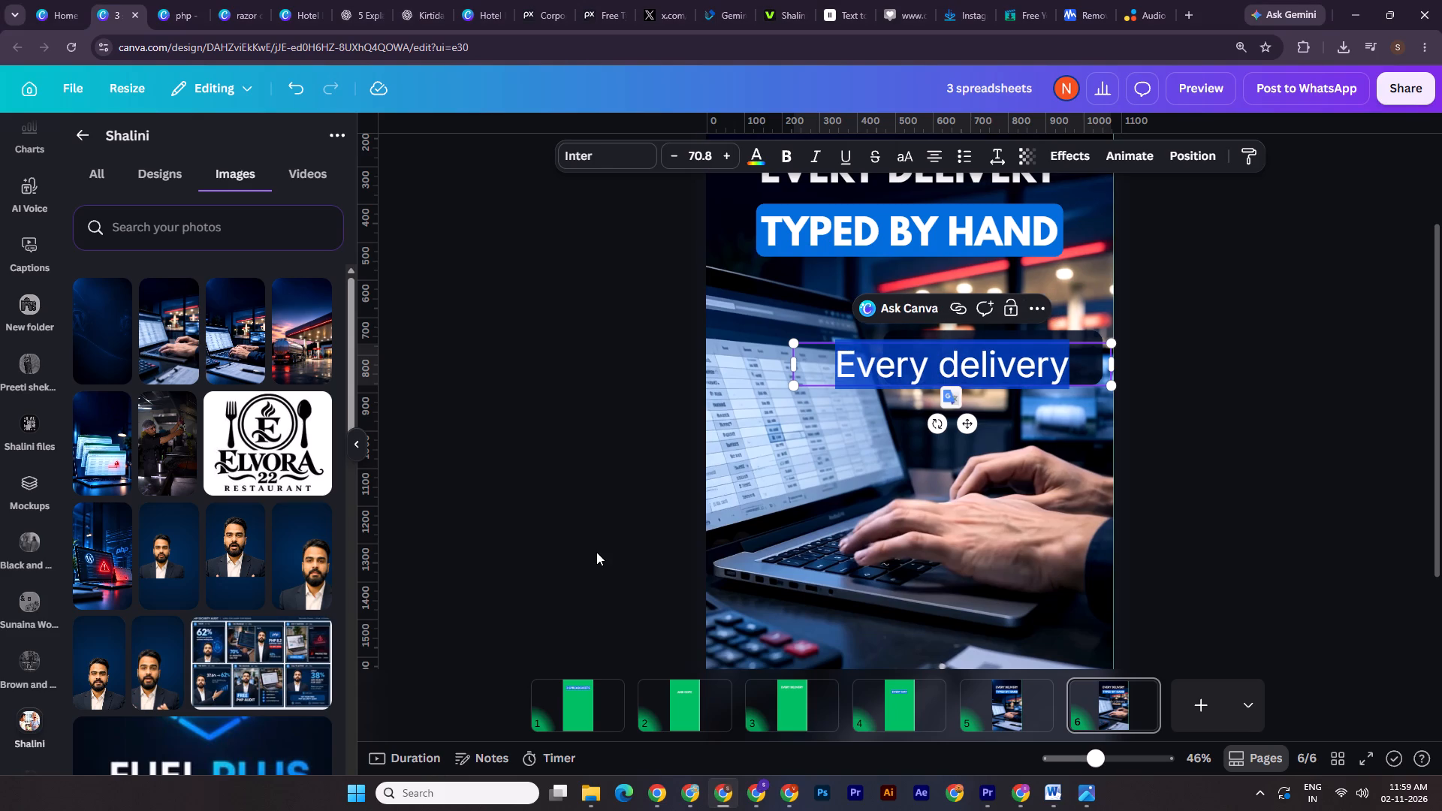
key("s")
key("BackSpace")
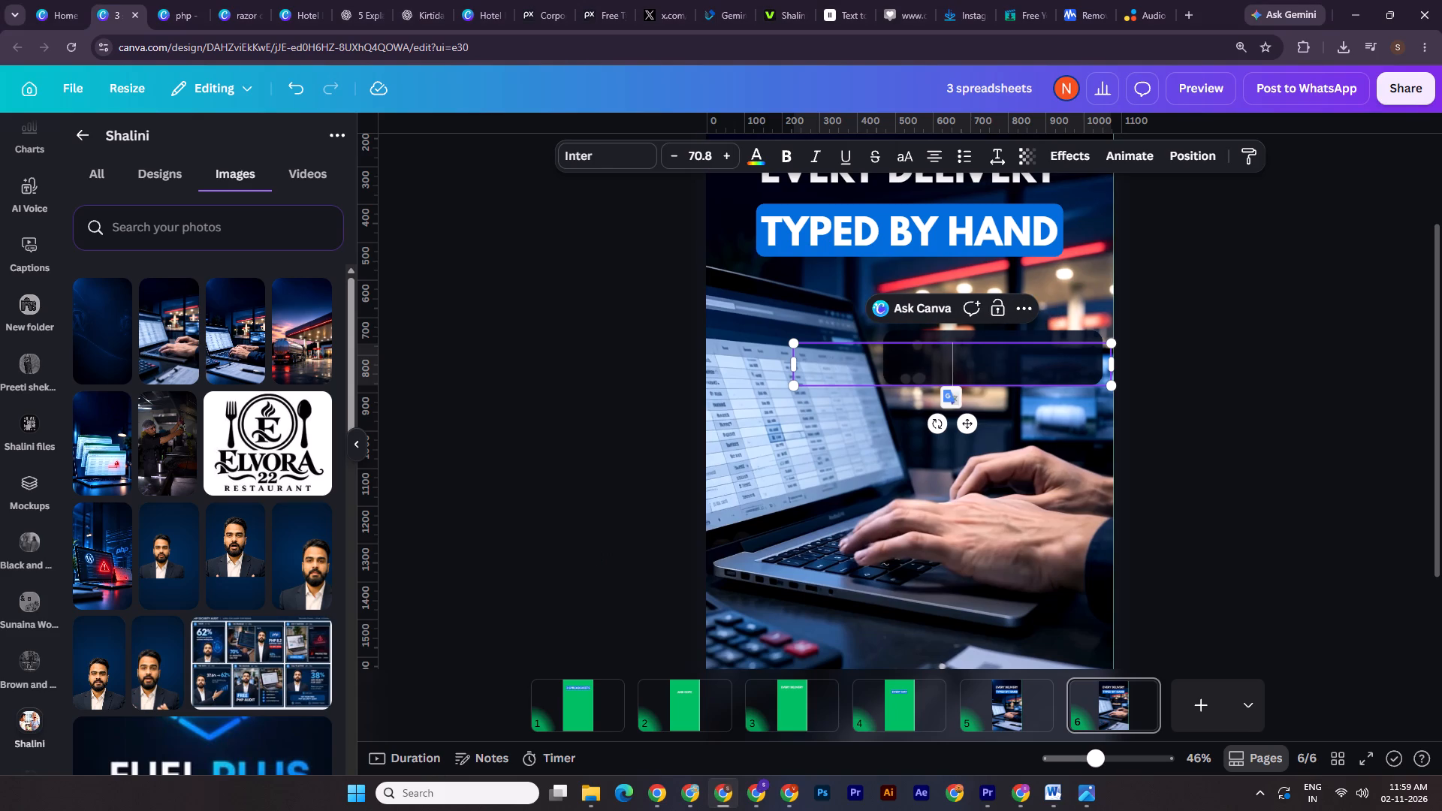
type("upplier")
key("space")
key("f")
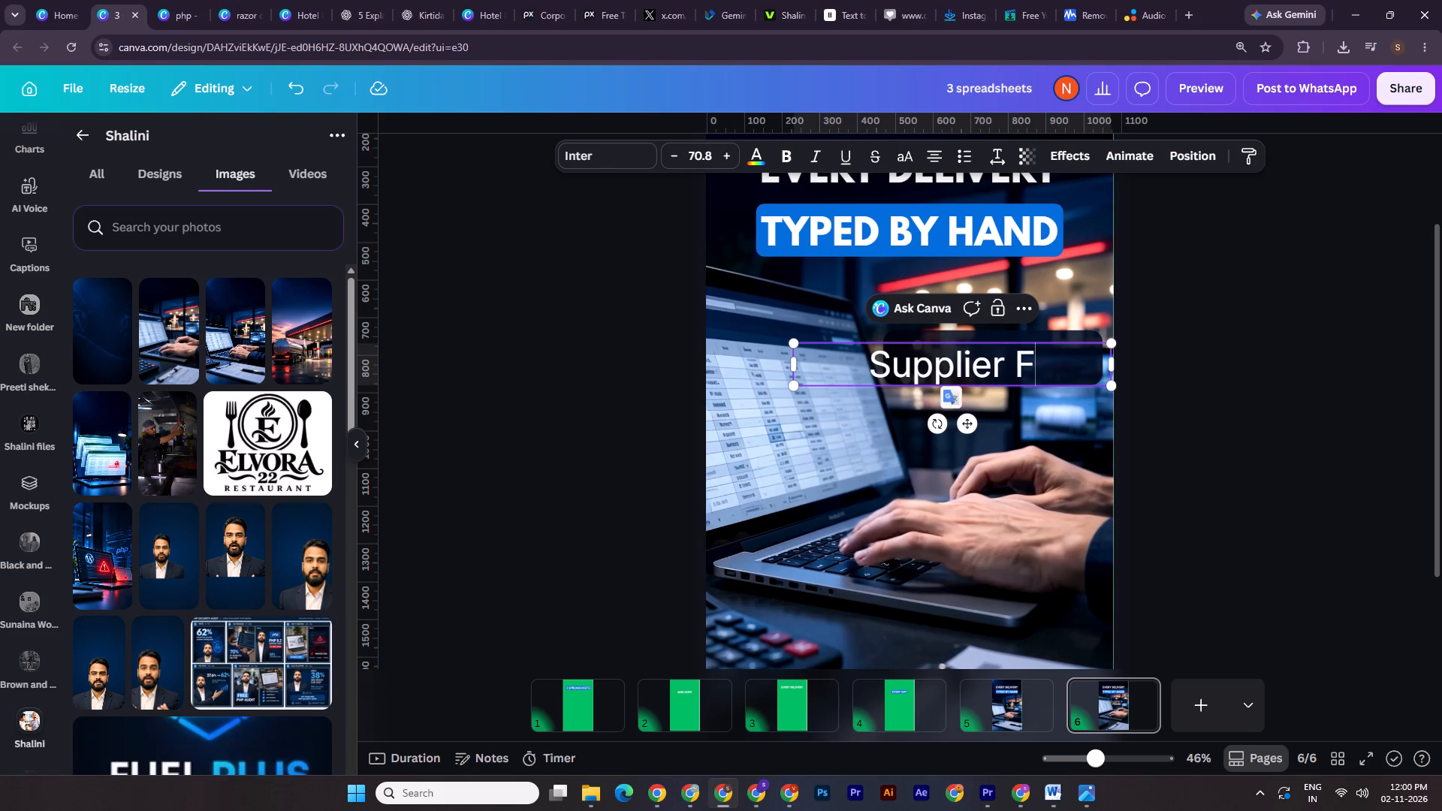
type("iles")
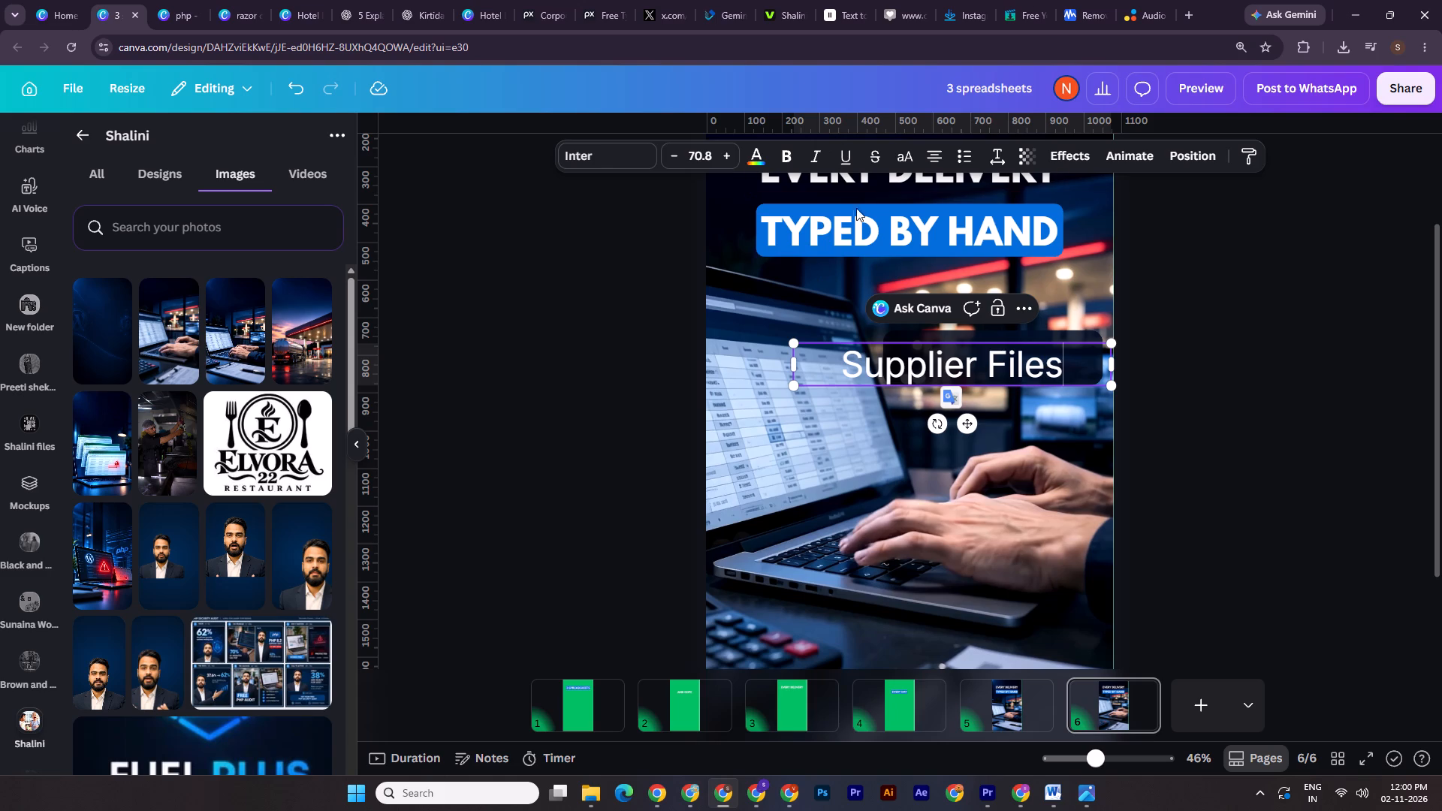
Set the Supplier Files text to size 43, fit its text box to a single line and place it on the dark bar.
left_click_drag(1117, 370, 1051, 359)
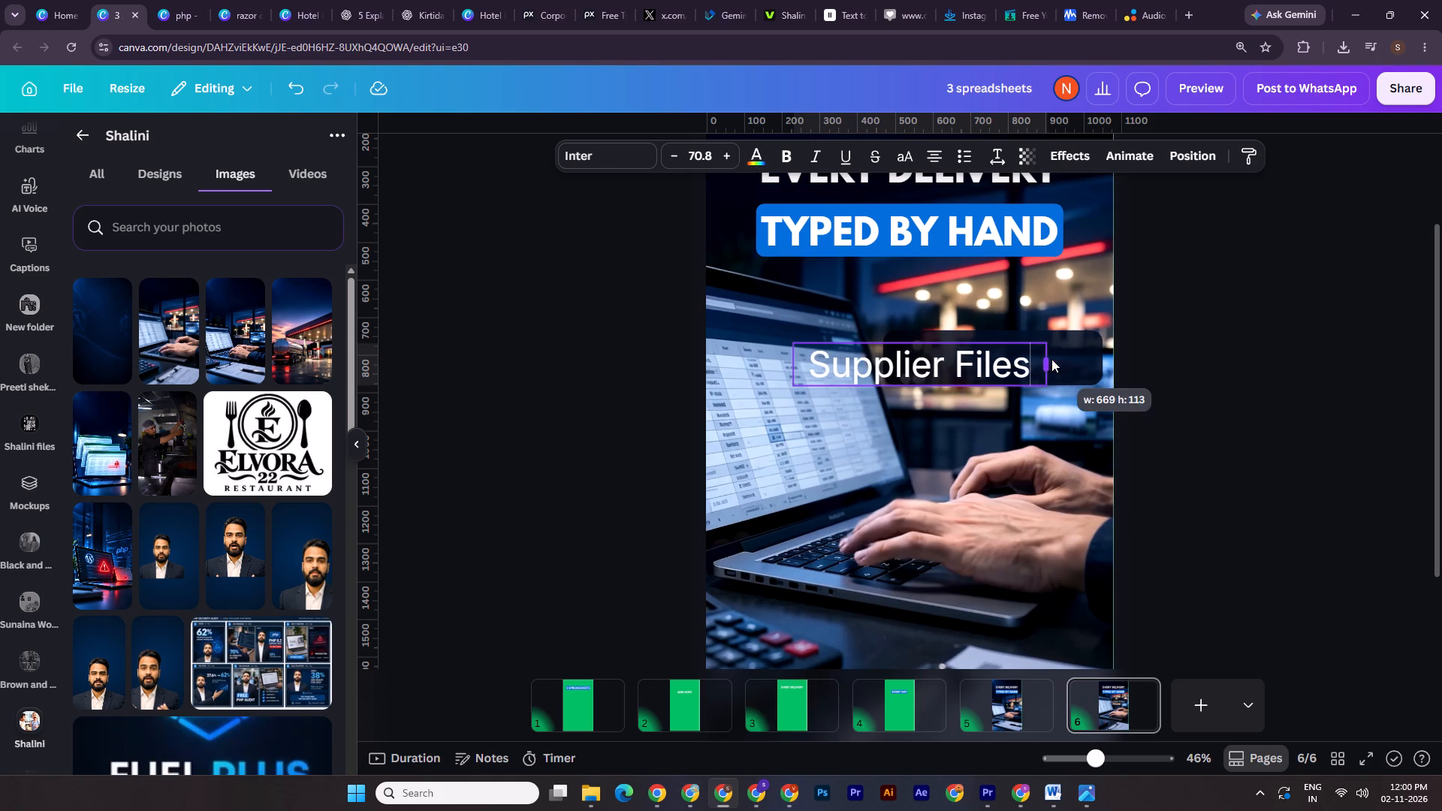
left_click_drag(1051, 359, 1024, 361)
left_click_drag(1024, 342, 925, 370)
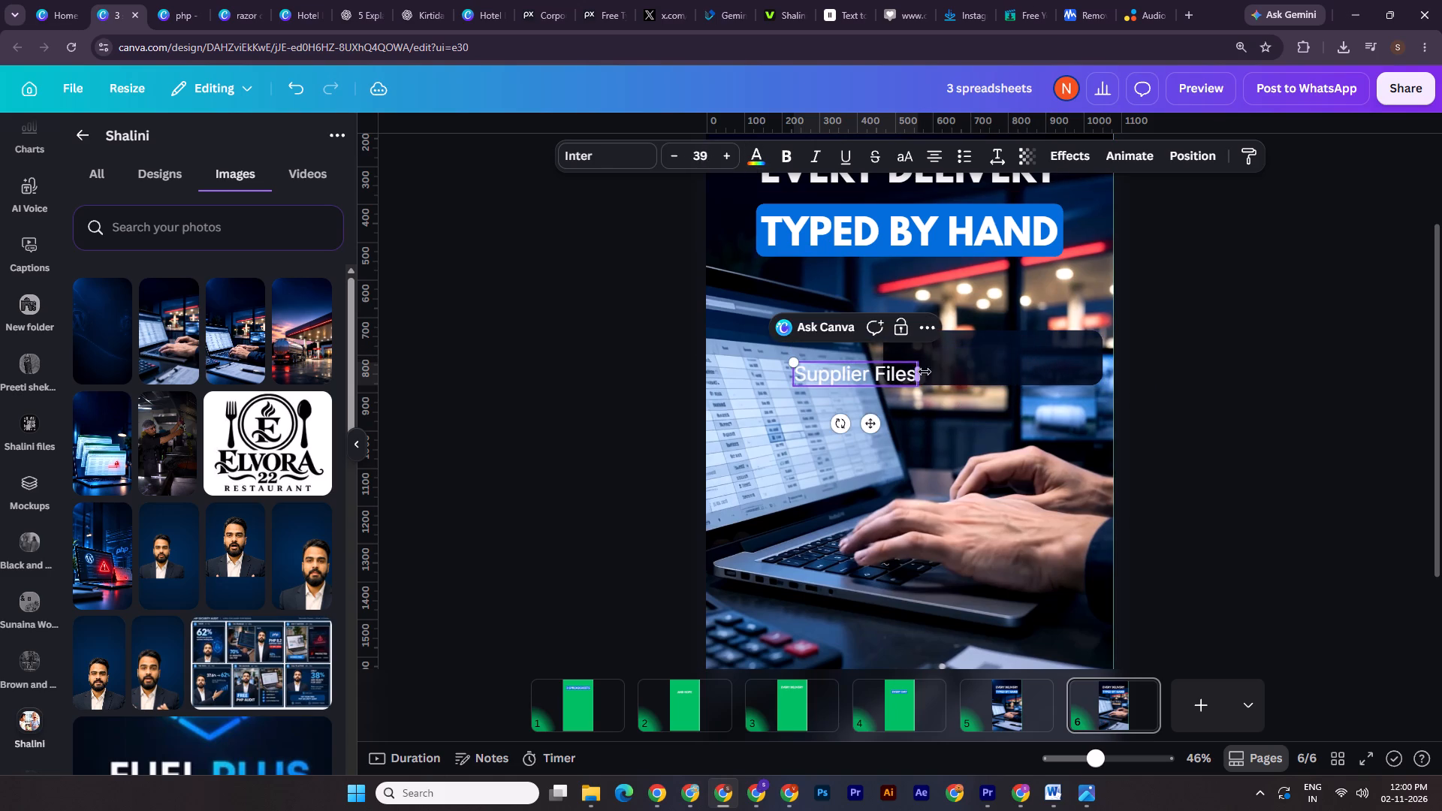
double_click(1253, 352)
left_click_drag(843, 374, 981, 359)
double_click(724, 158)
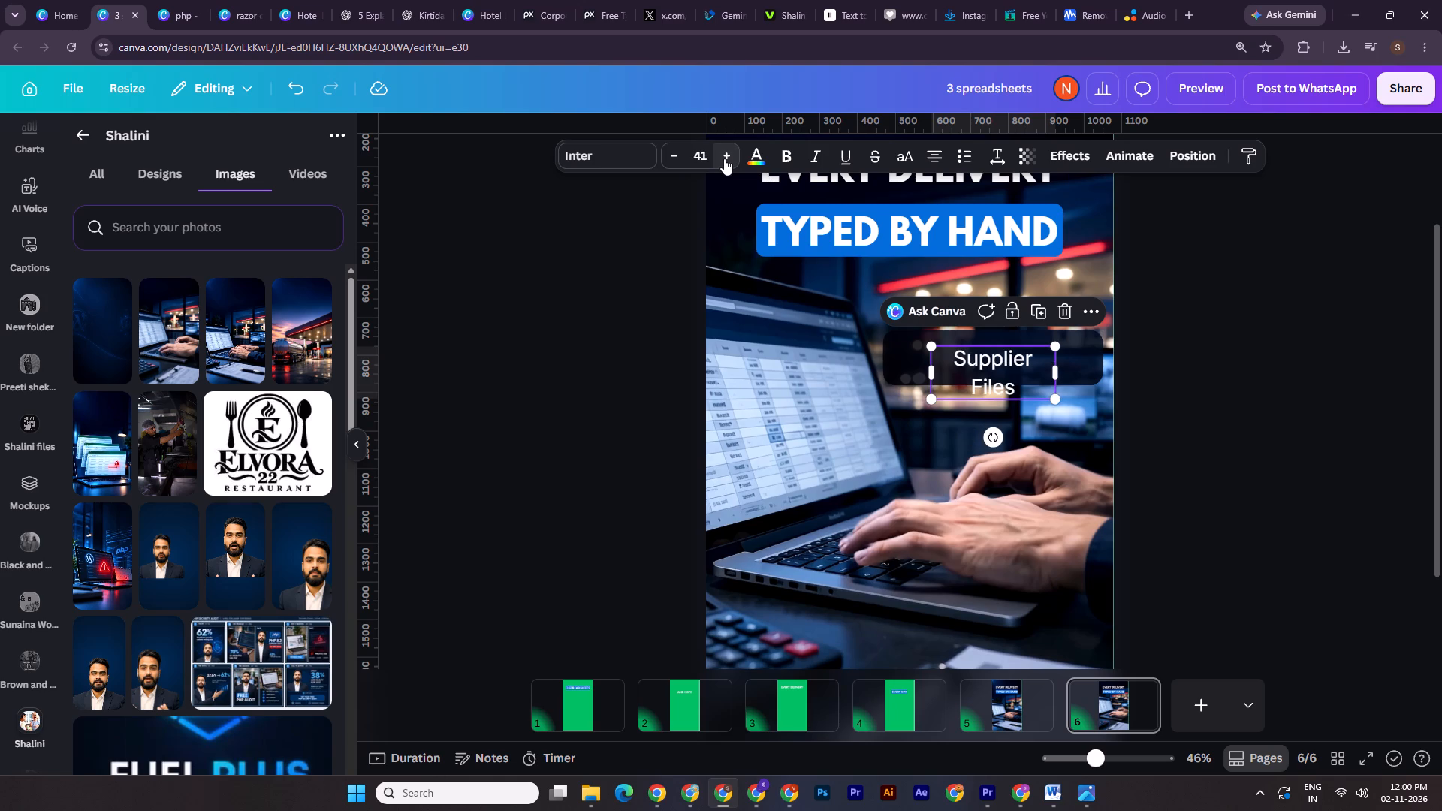
left_click(724, 158)
left_click(724, 158)
left_click_drag(1057, 374, 1095, 378)
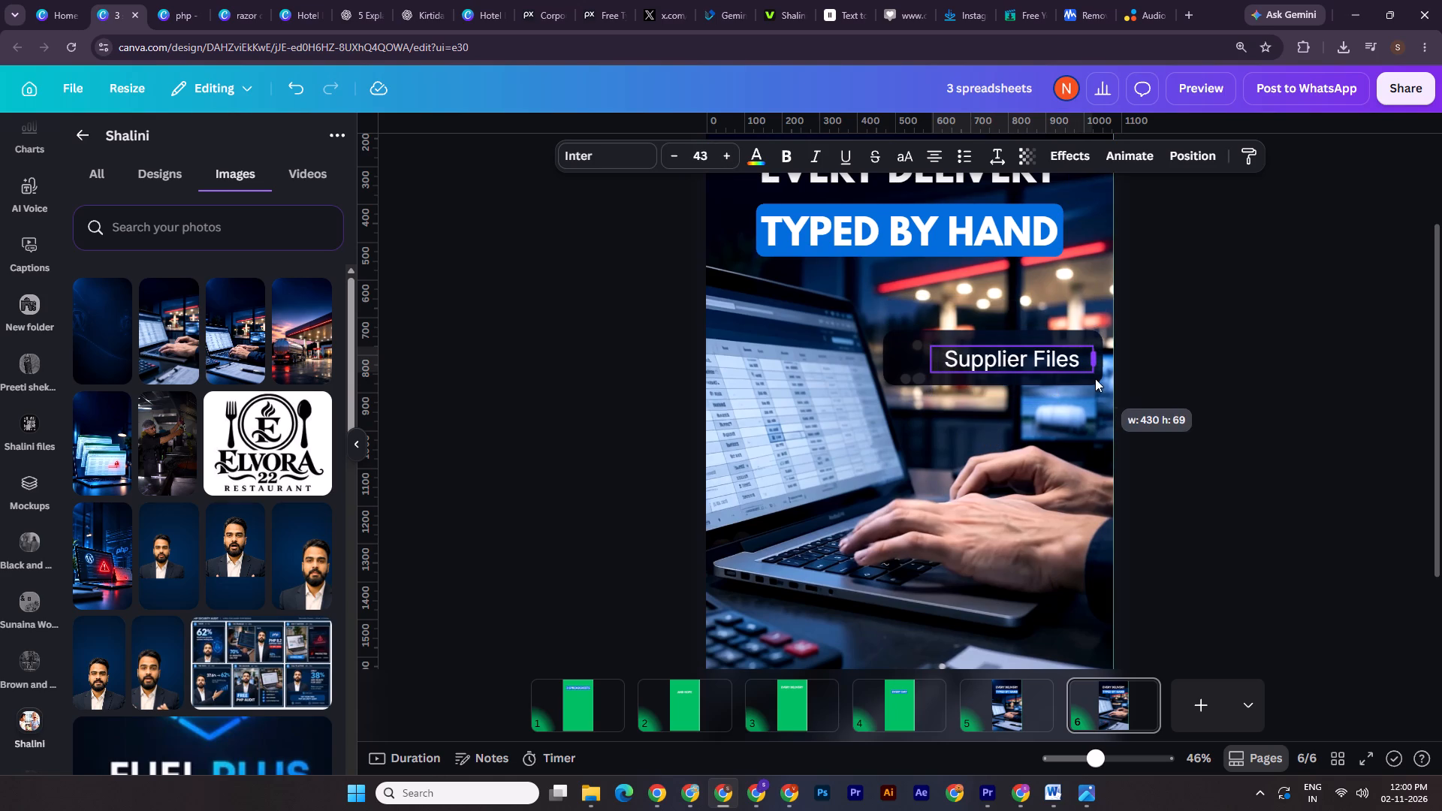
left_click_drag(1095, 378, 1072, 375)
double_click(1192, 368)
left_click(1018, 365)
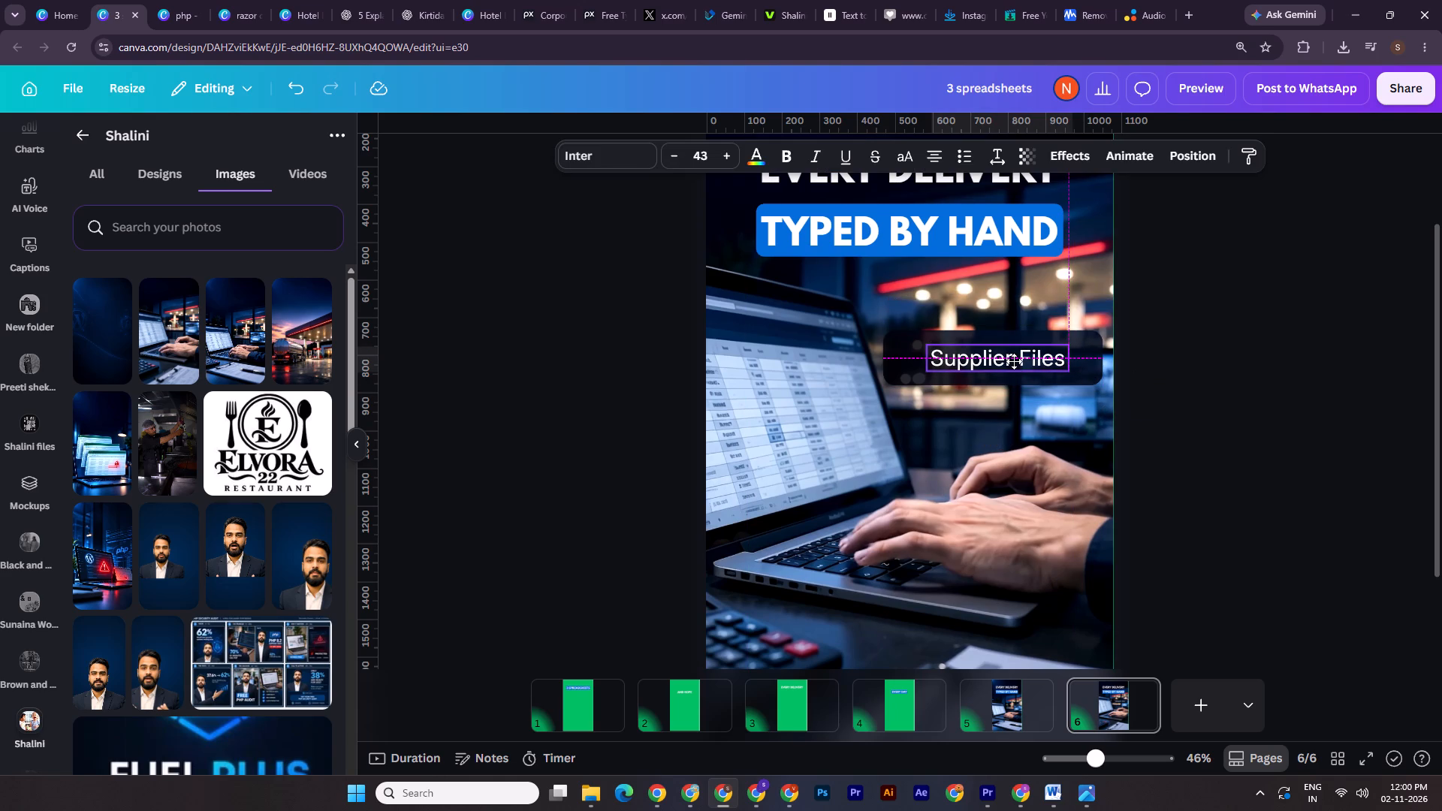
Shrink the dark bar in width and height to fit the Supplier Files text and reduce its corner rounding.
left_click(1082, 366)
left_click_drag(1107, 360, 1086, 358)
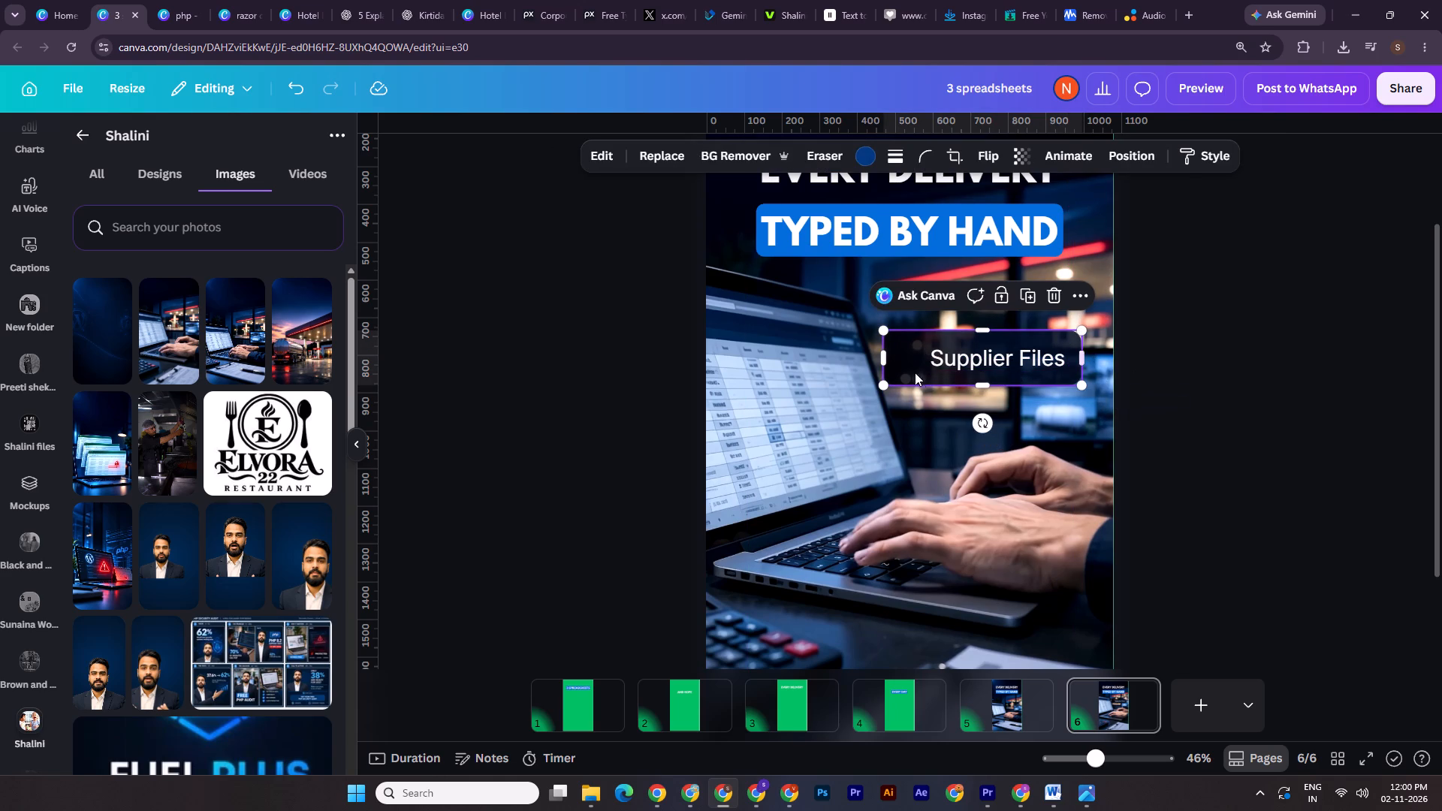
left_click_drag(885, 365, 909, 367)
left_click_drag(991, 333, 993, 342)
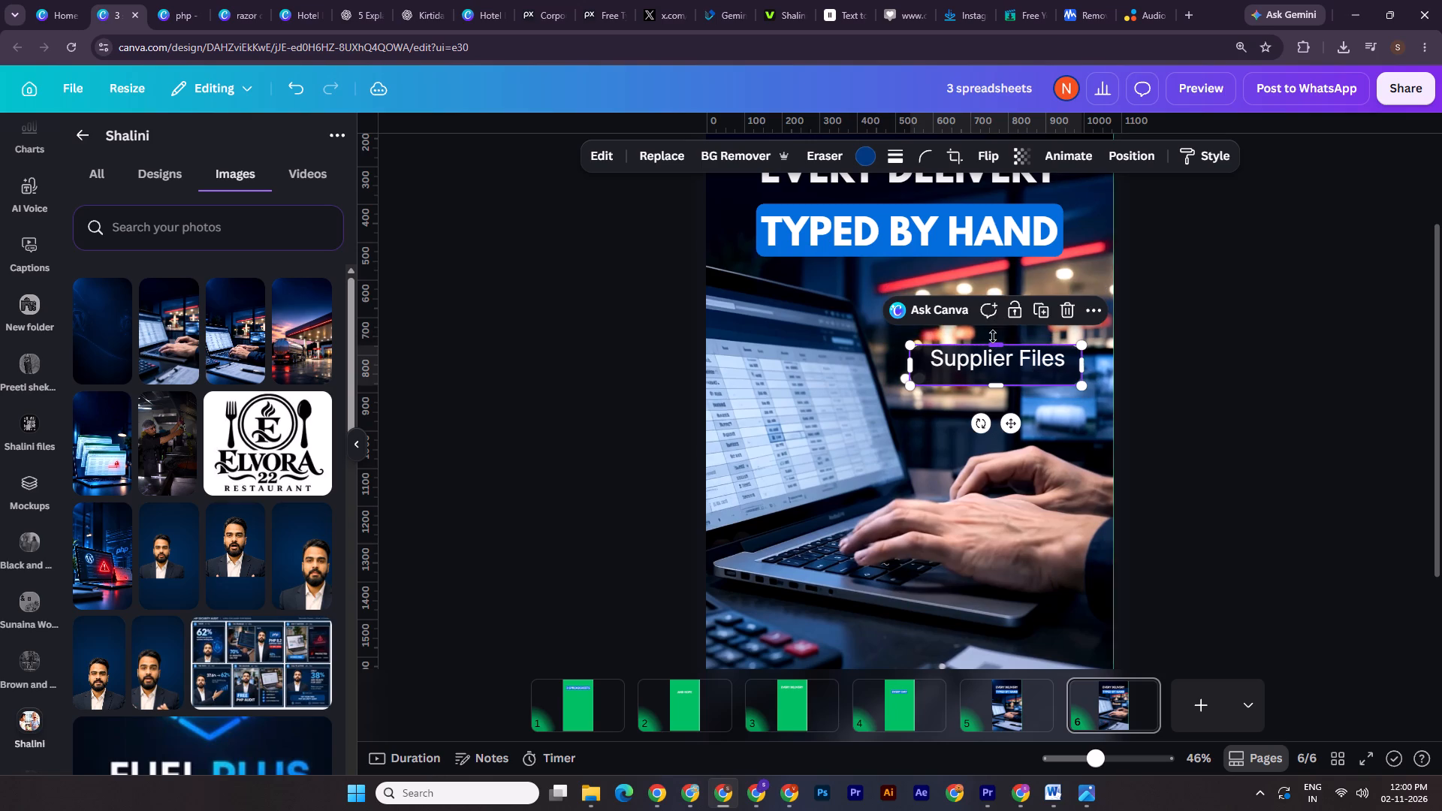
left_click(921, 158)
left_click_drag(884, 227, 875, 229)
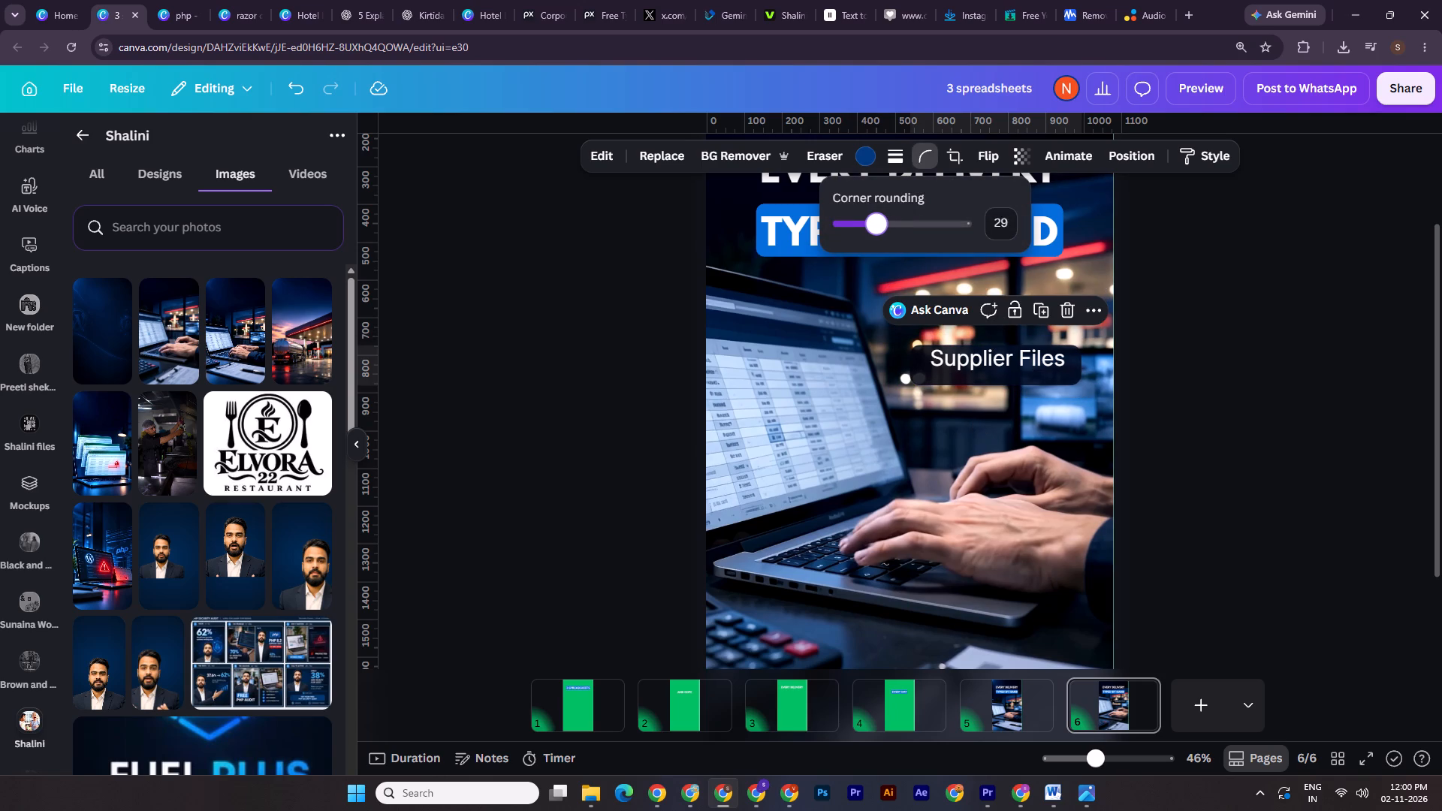
left_click_drag(875, 229, 867, 231)
Align the Supplier Files text and its dark bar to each other's centre and middle.
left_click_drag(1160, 345, 1007, 378)
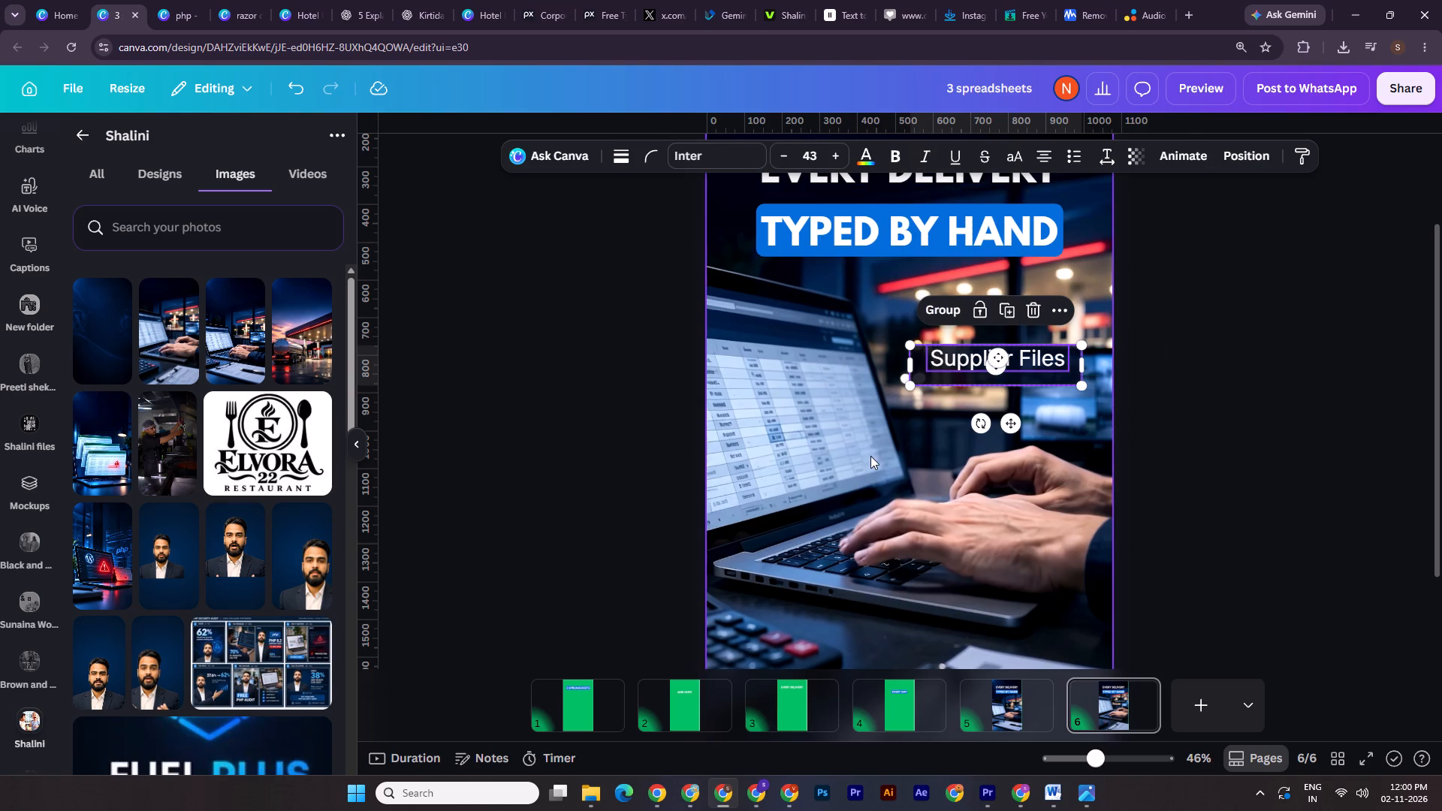
left_click(1248, 142)
left_click(1245, 151)
left_click(269, 380)
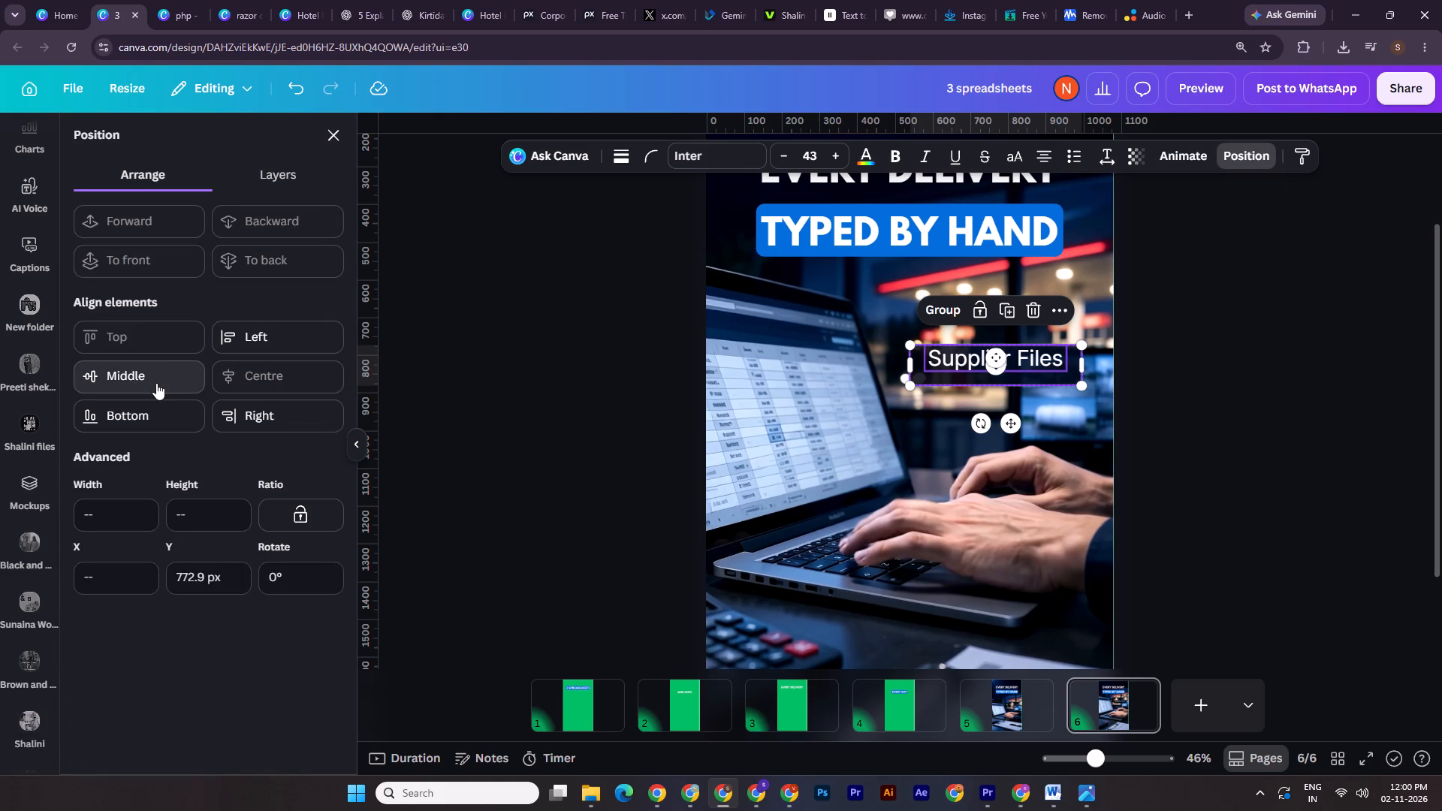
left_click(159, 364)
double_click(1163, 345)
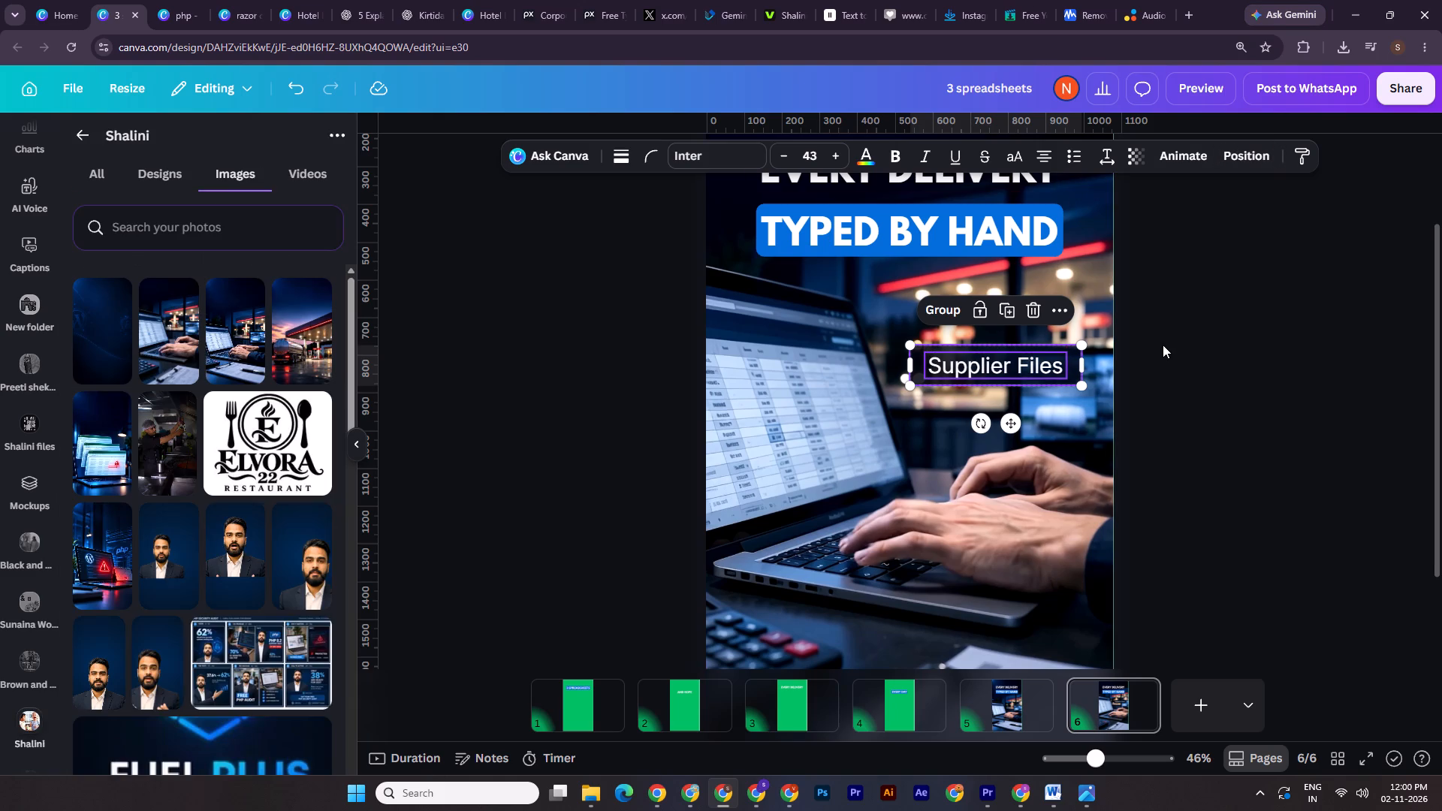
Move the Supplier Files label up slightly, duplicate it with its bar and place the copy directly below.
left_click_drag(1146, 347, 994, 385)
left_click_drag(1005, 367, 1006, 333)
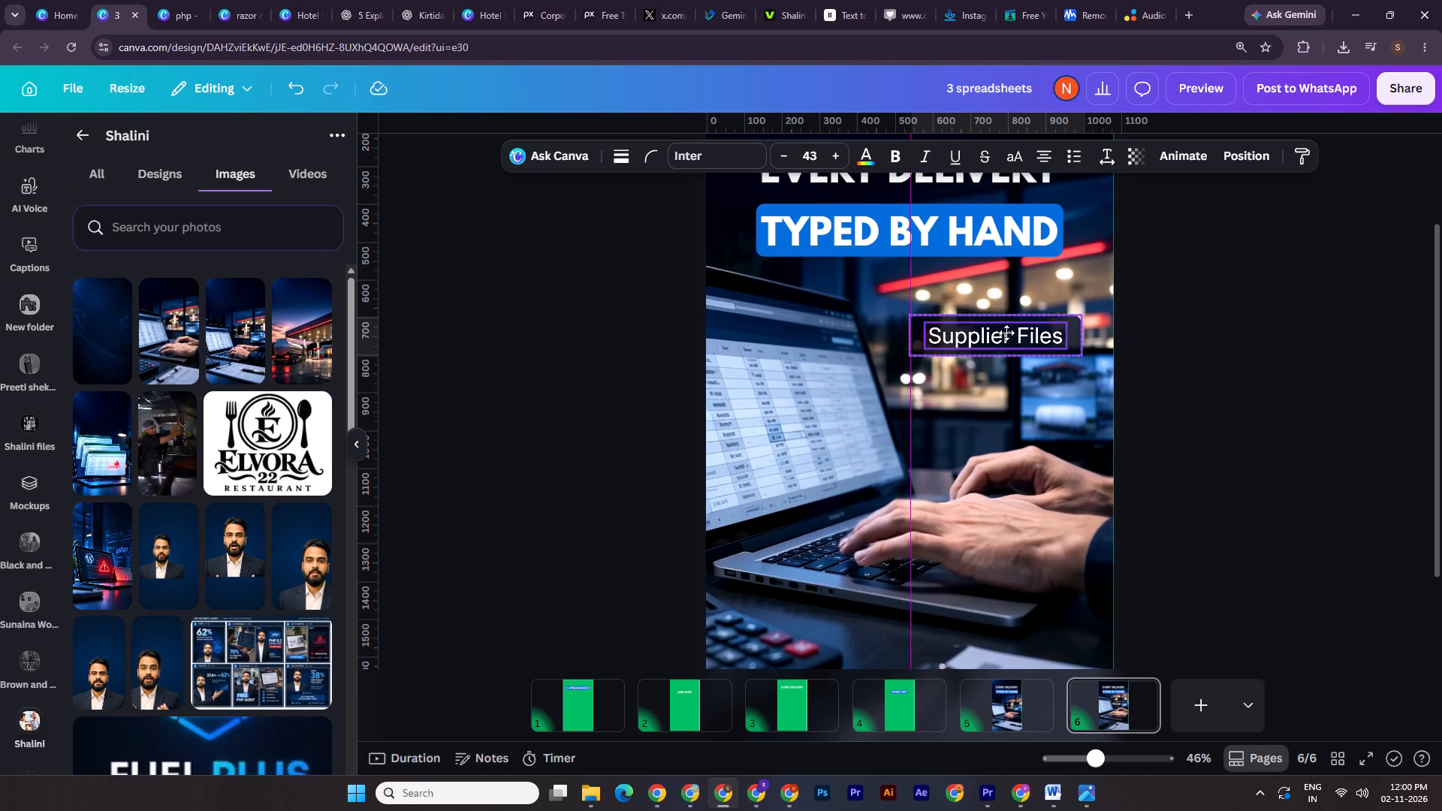
left_click_drag(1006, 333, 1006, 332)
left_click(1015, 268)
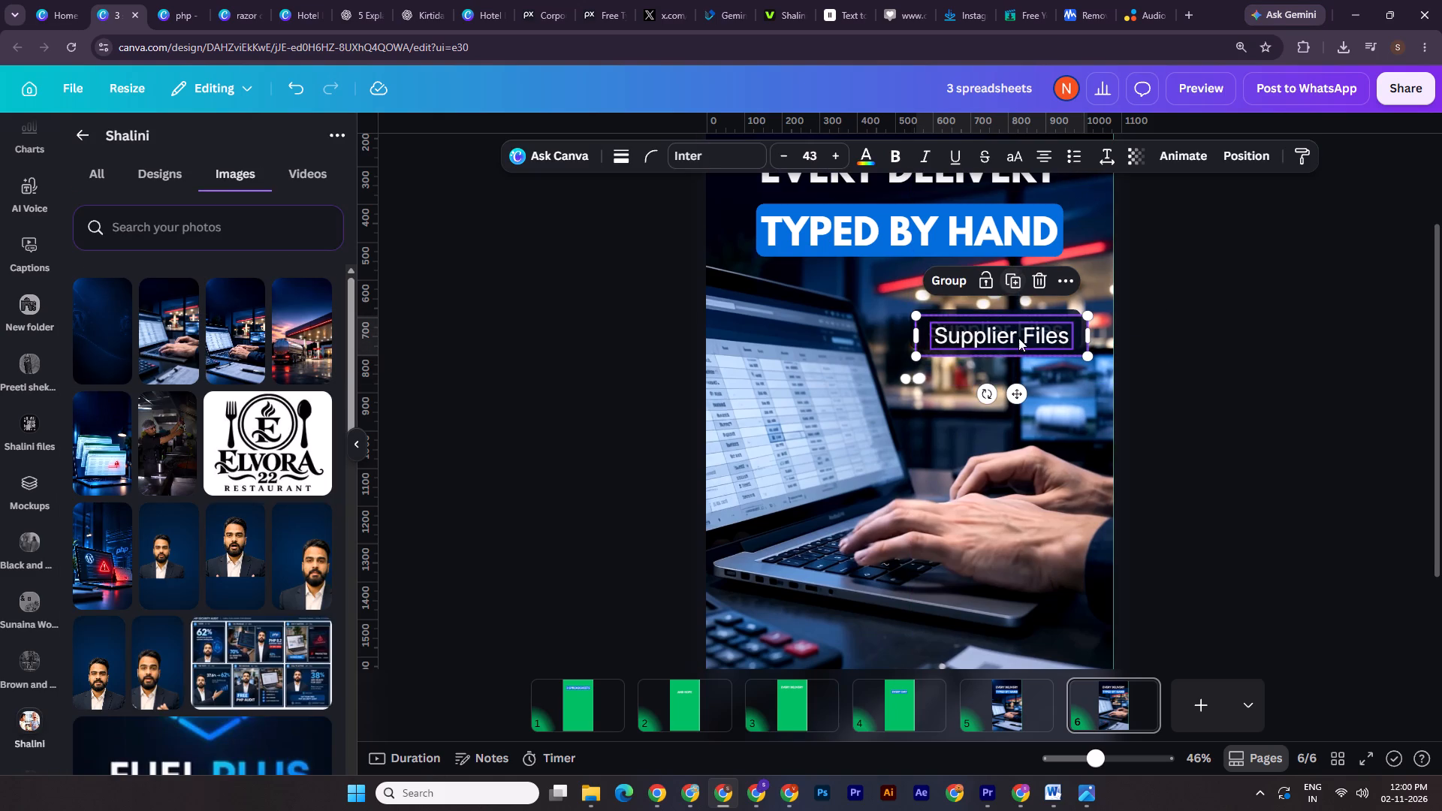
left_click_drag(1023, 333, 1018, 381)
double_click(1281, 351)
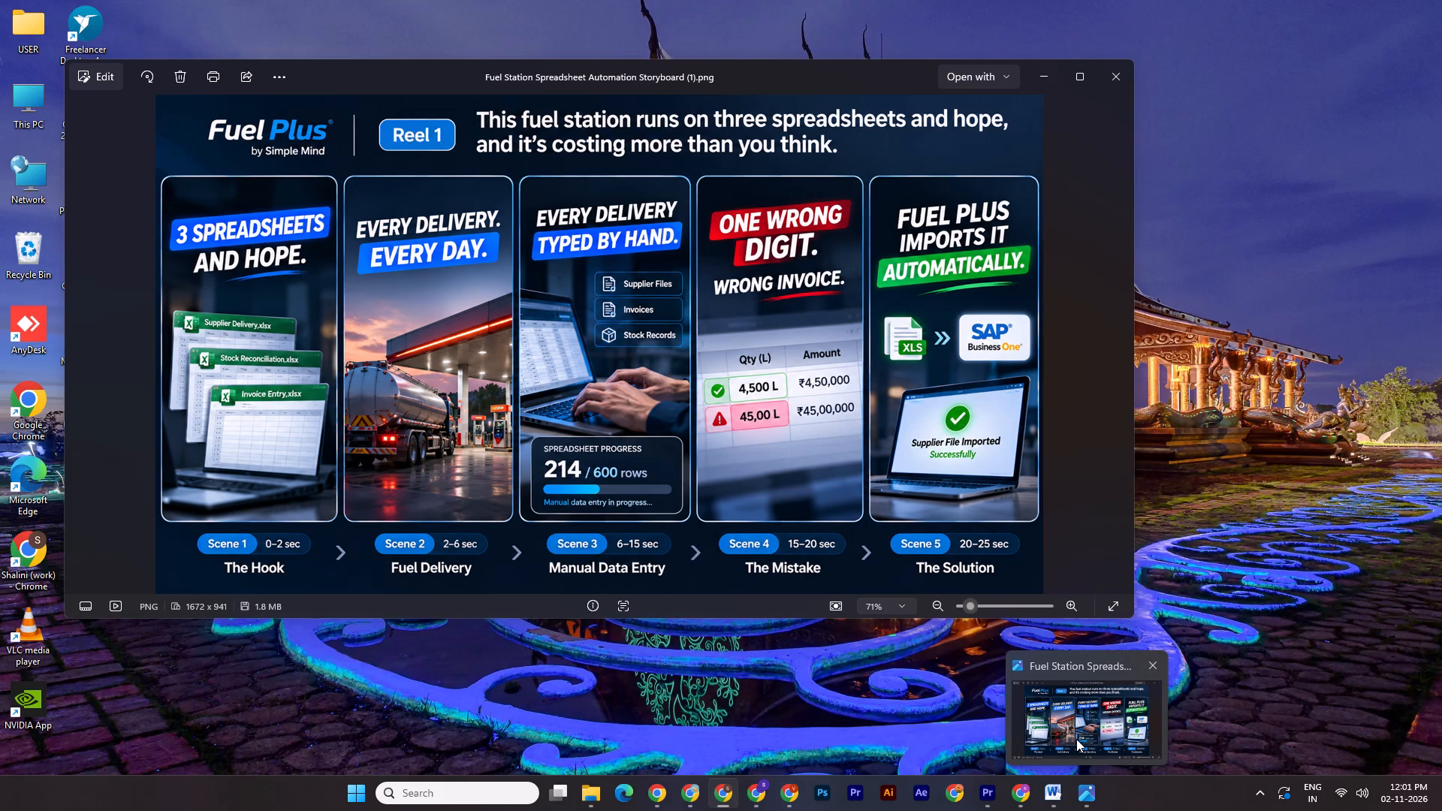
Following the storyboard, change the text of the lower Supplier Files label to Invoices.
double_click(991, 377)
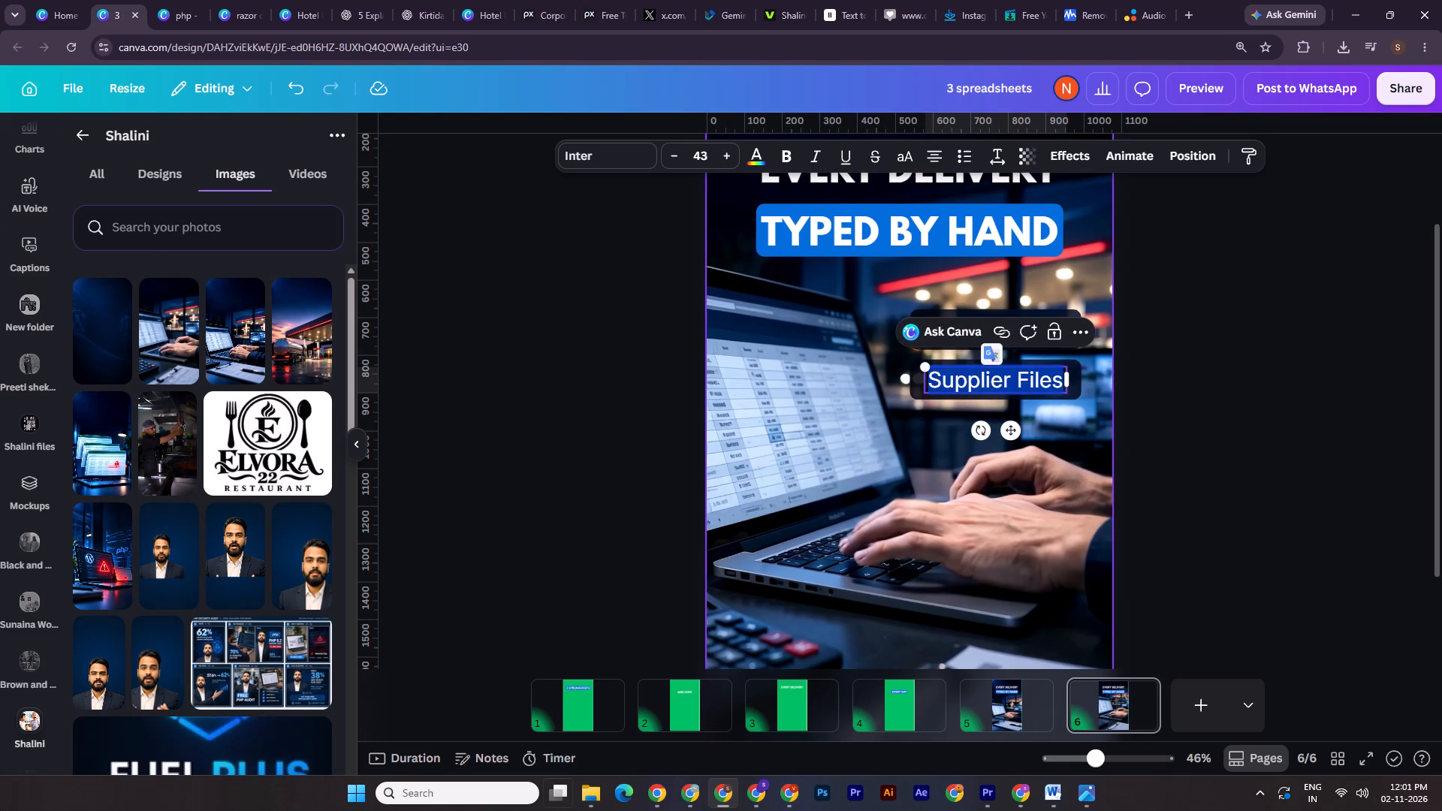
key("i")
type("nvoices")
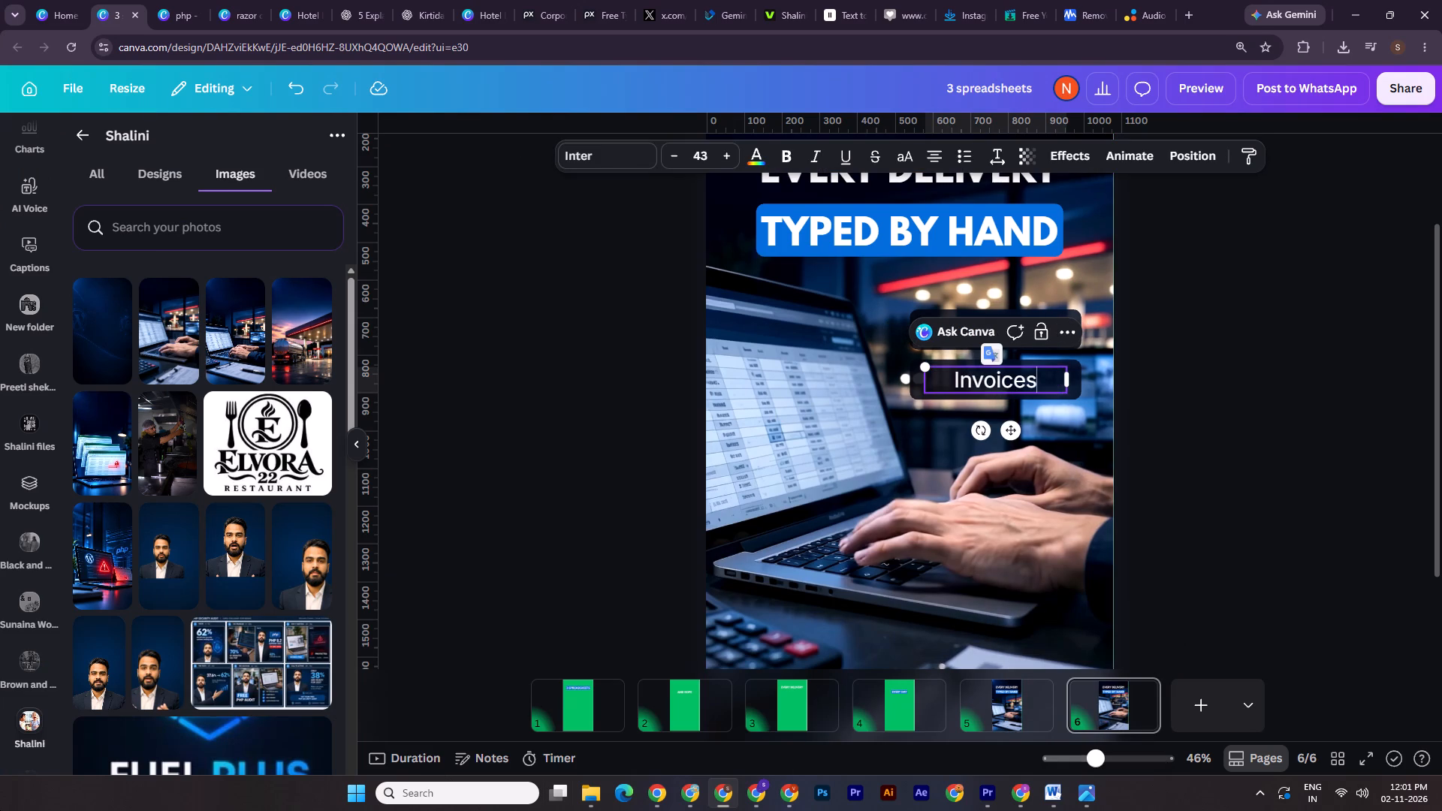
left_click(1205, 415)
Duplicate the Invoices label with its dark bar, placing the copy directly below it as the third label.
left_click_drag(1148, 374, 1003, 394)
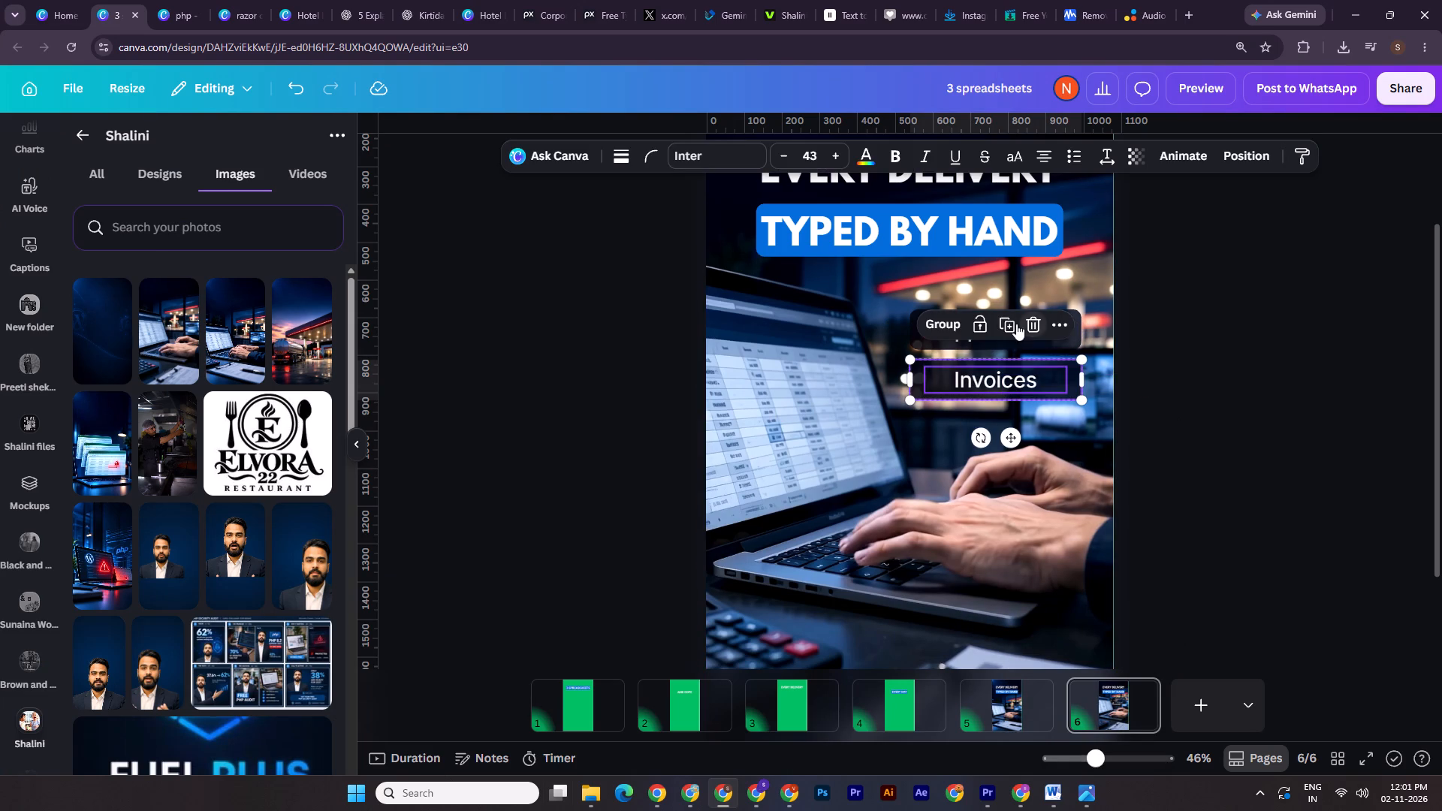
left_click(1007, 323)
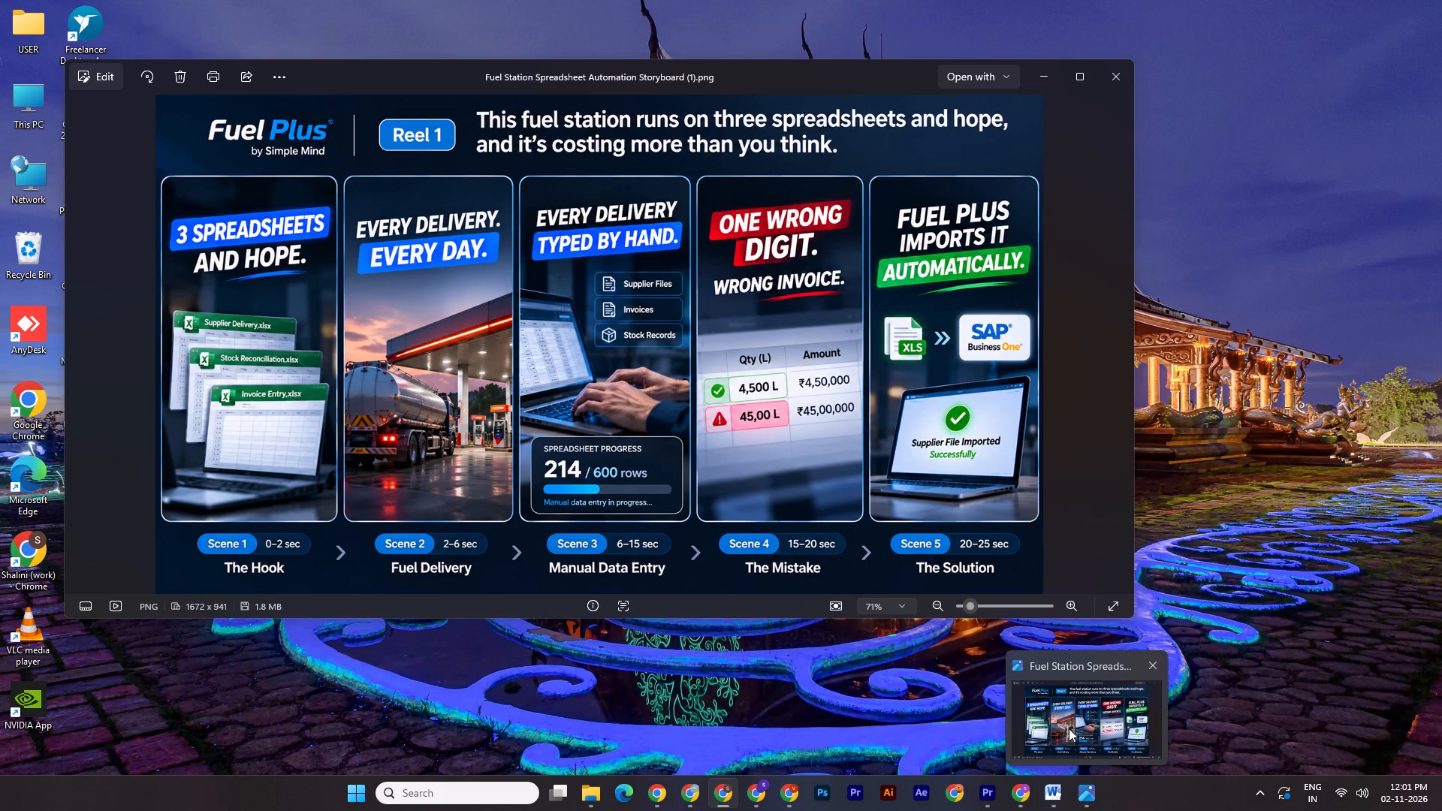
left_click(962, 430)
double_click(1133, 419)
left_click(1057, 413)
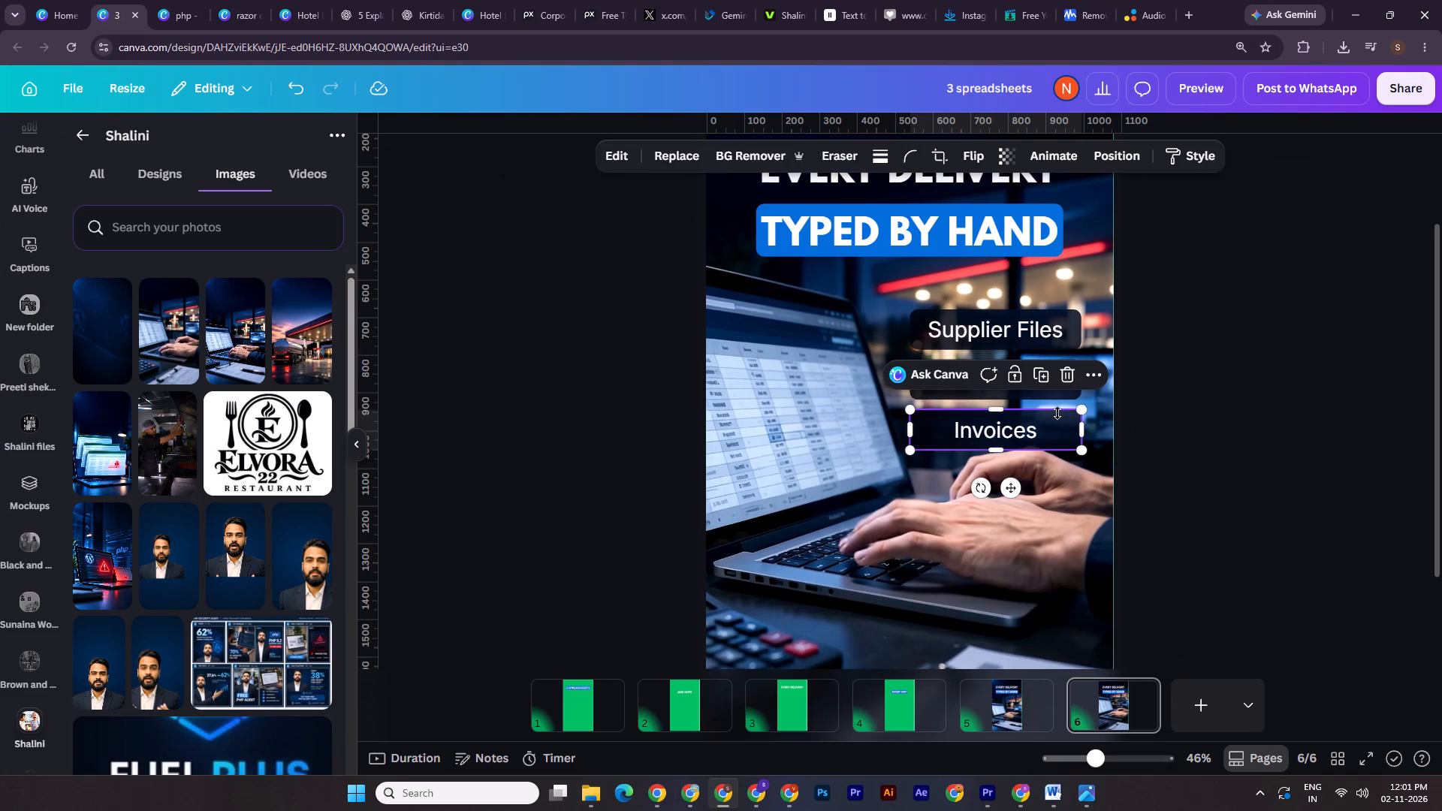
Change the text of the third label to Stock Records.
double_click(1015, 427)
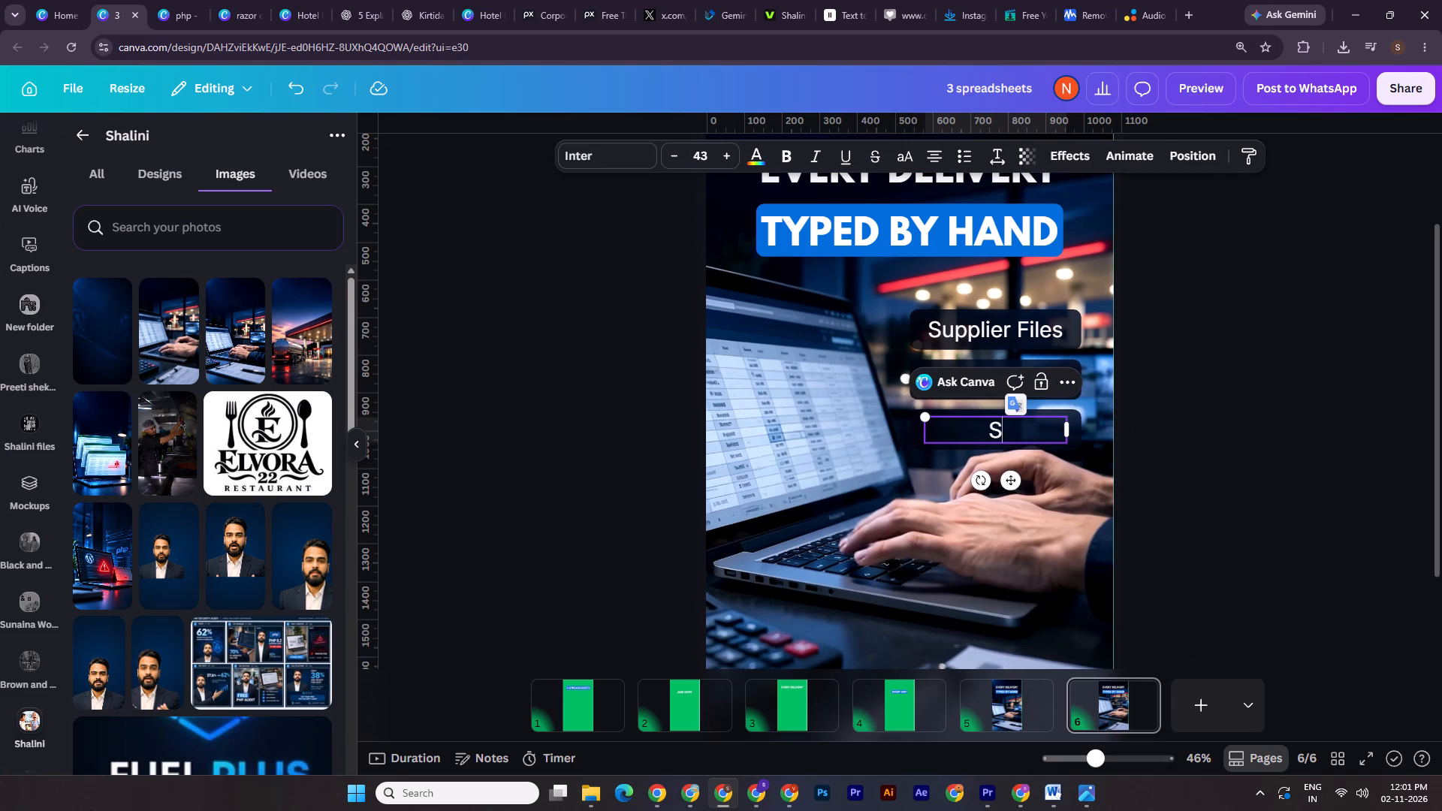
type("tock")
key("space")
key("r")
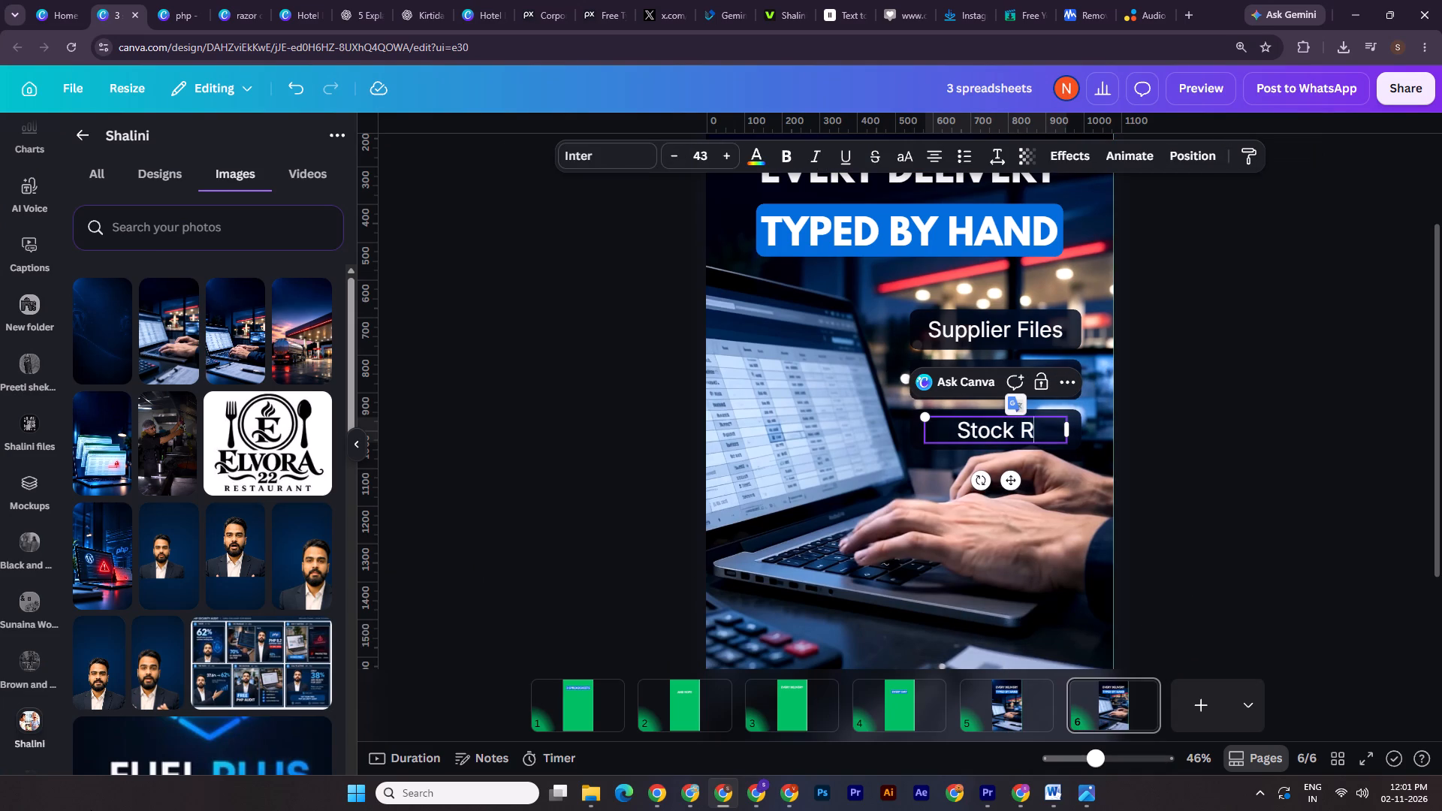
type("ec")
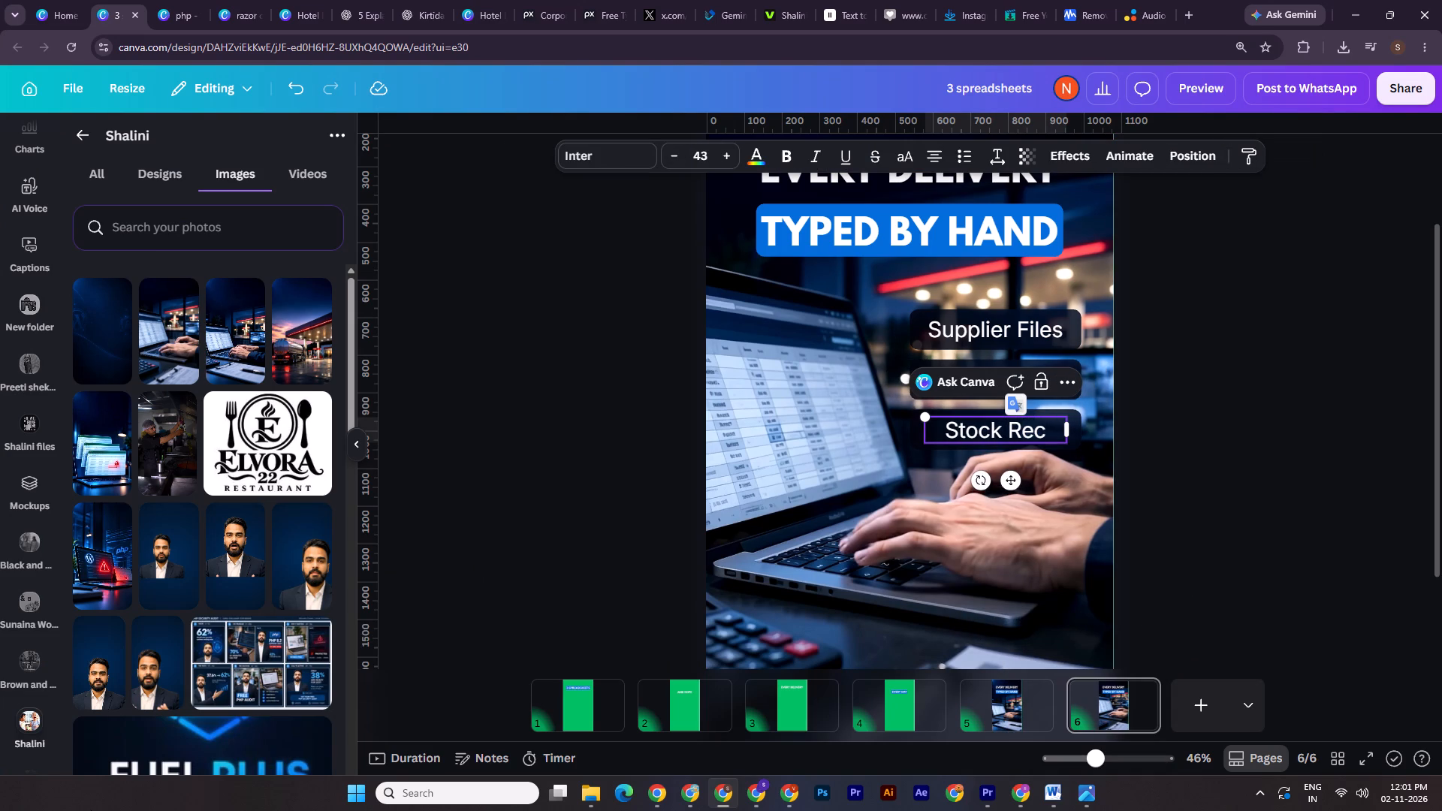
type("ords")
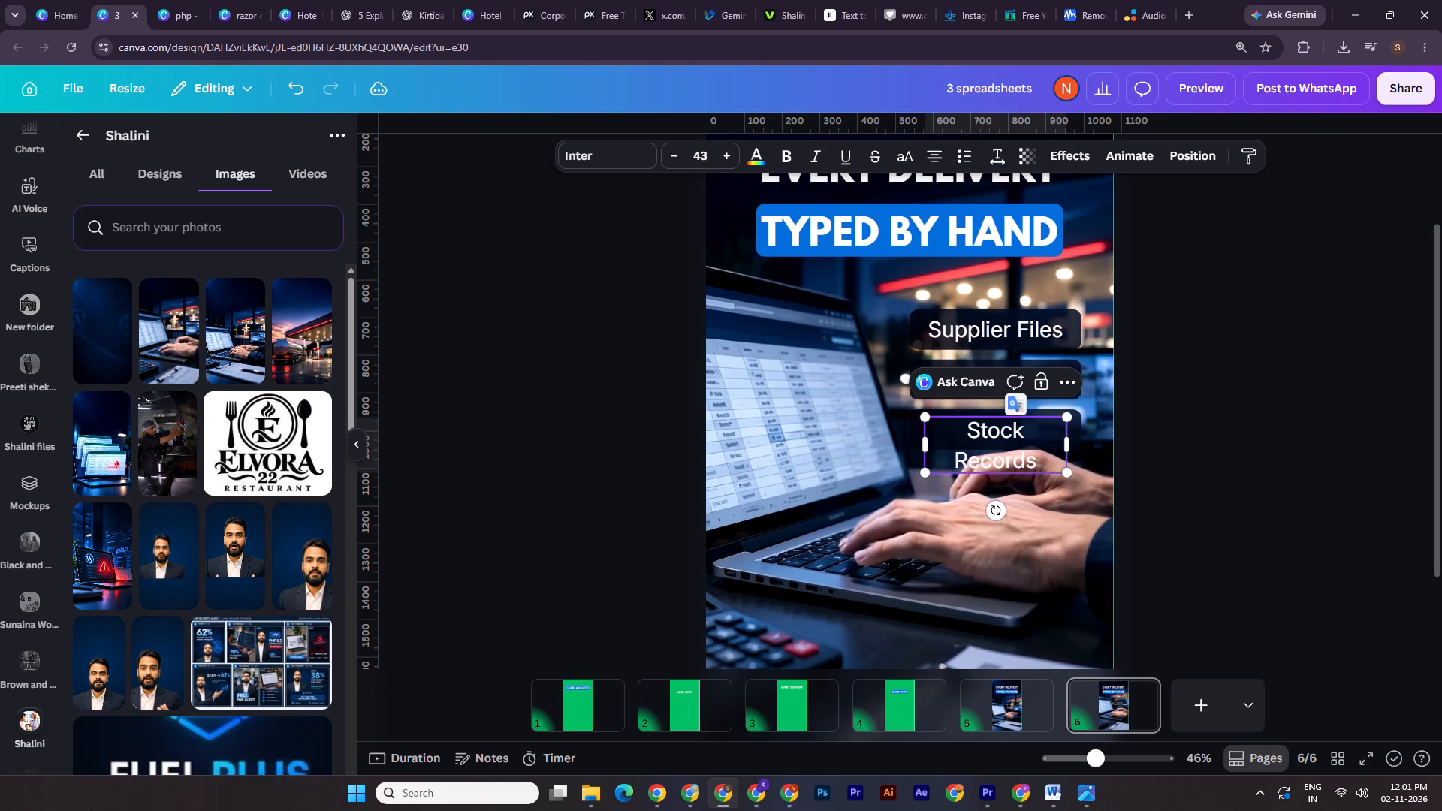
Widen the third label's text box so Stock Records fits on one line.
left_click(1072, 454)
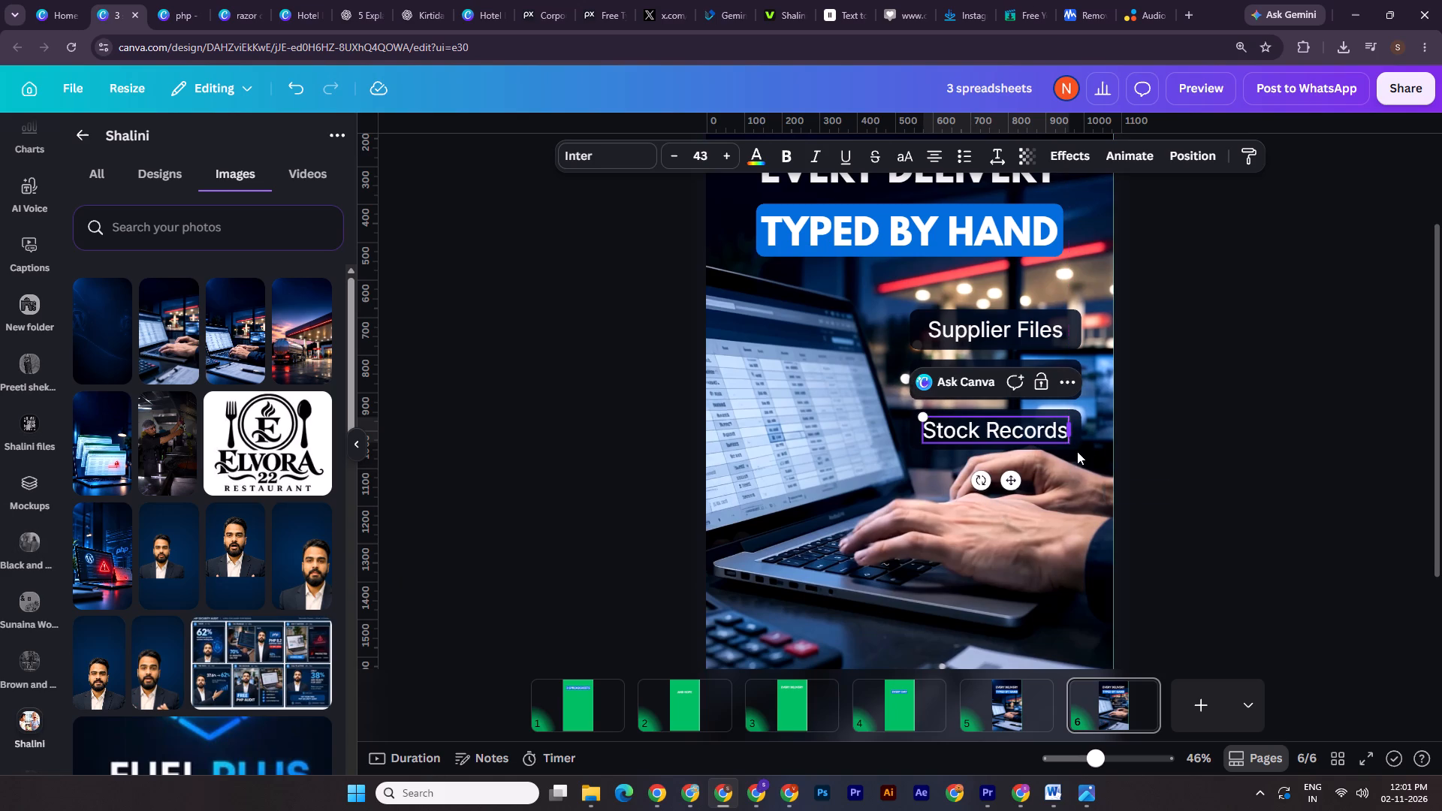
double_click(1121, 429)
Select the three dark label bars together and widen them on both sides to about 530 wide.
left_click_drag(1123, 322, 1091, 385)
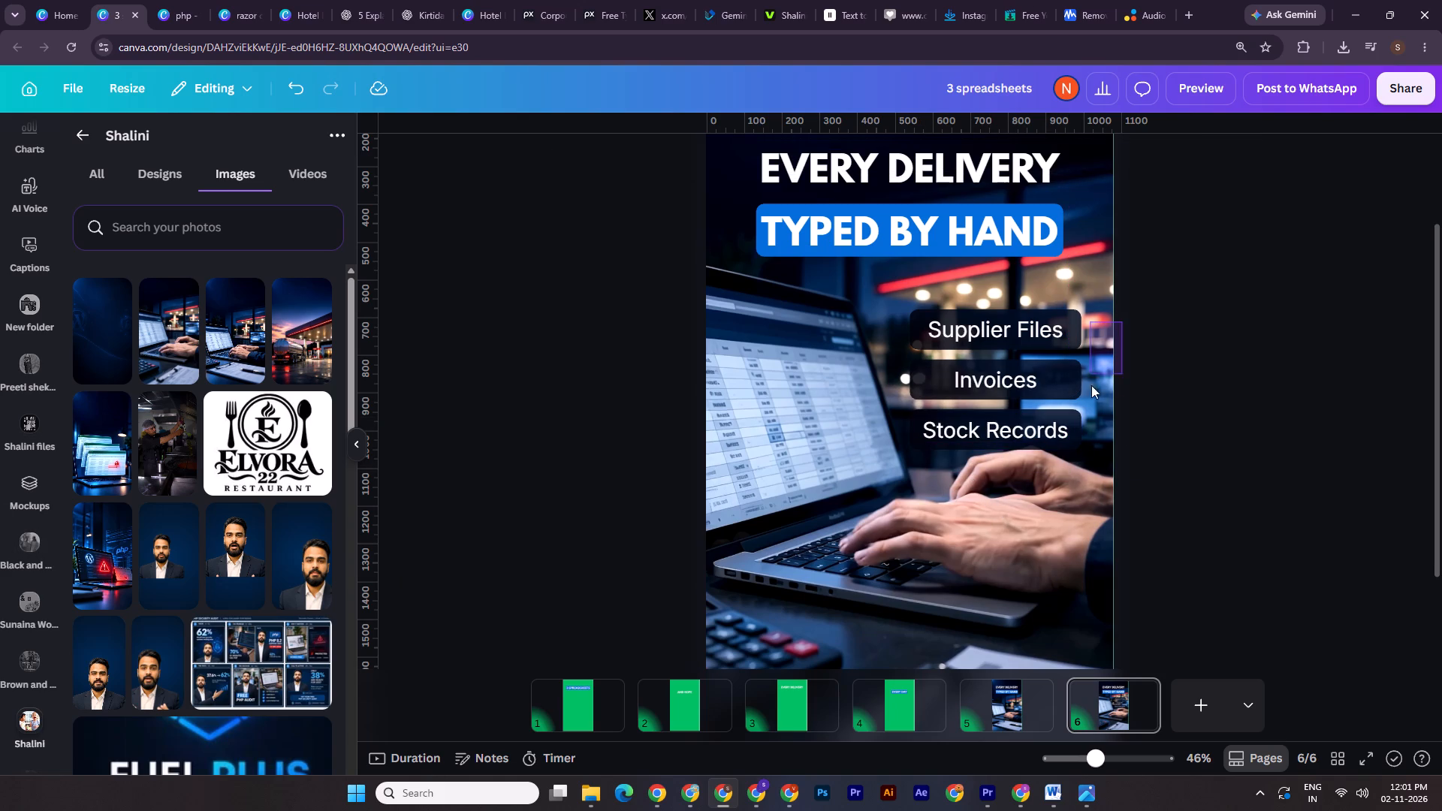
left_click_drag(1091, 385, 1080, 425)
left_click_drag(1088, 380, 1097, 381)
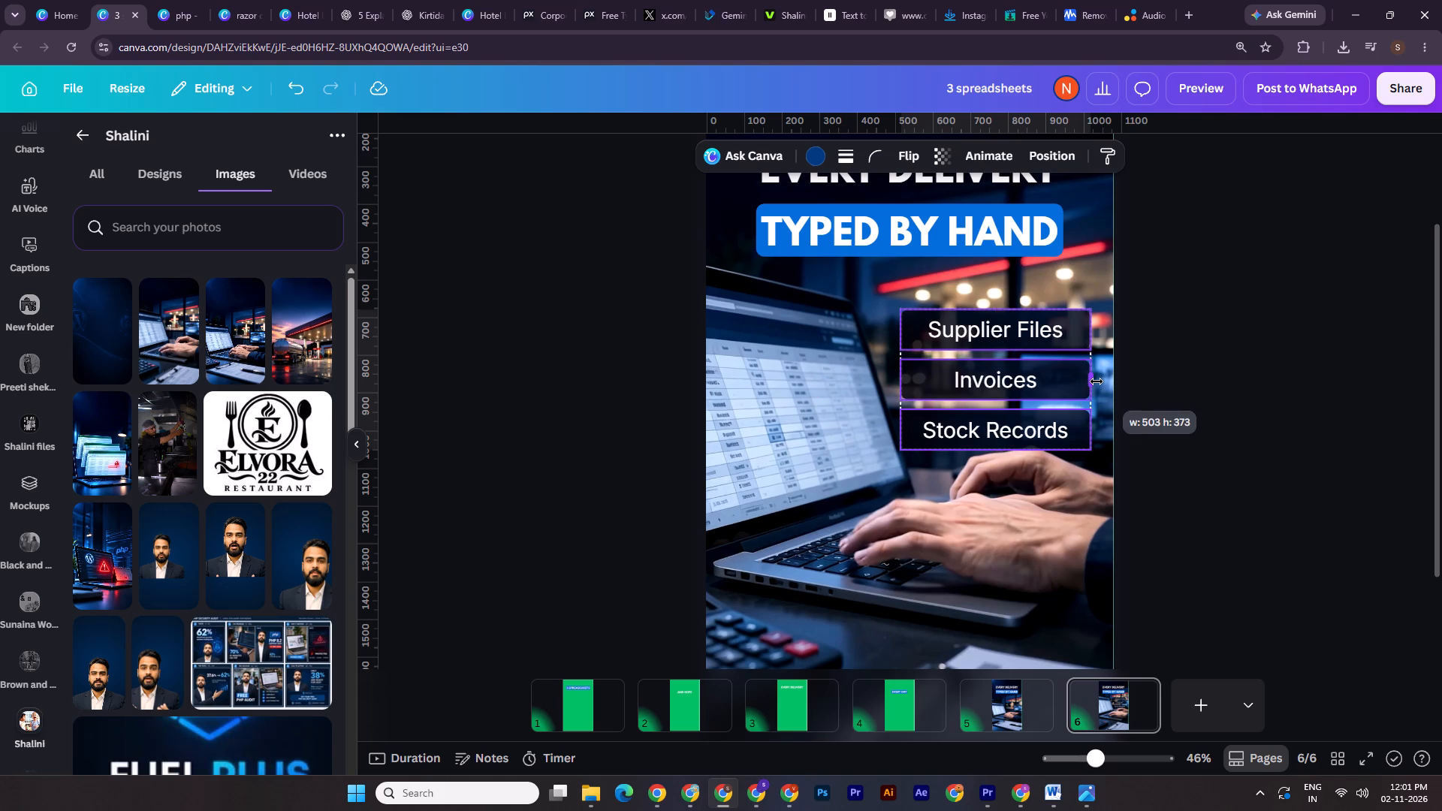
left_click_drag(1097, 381, 1102, 382)
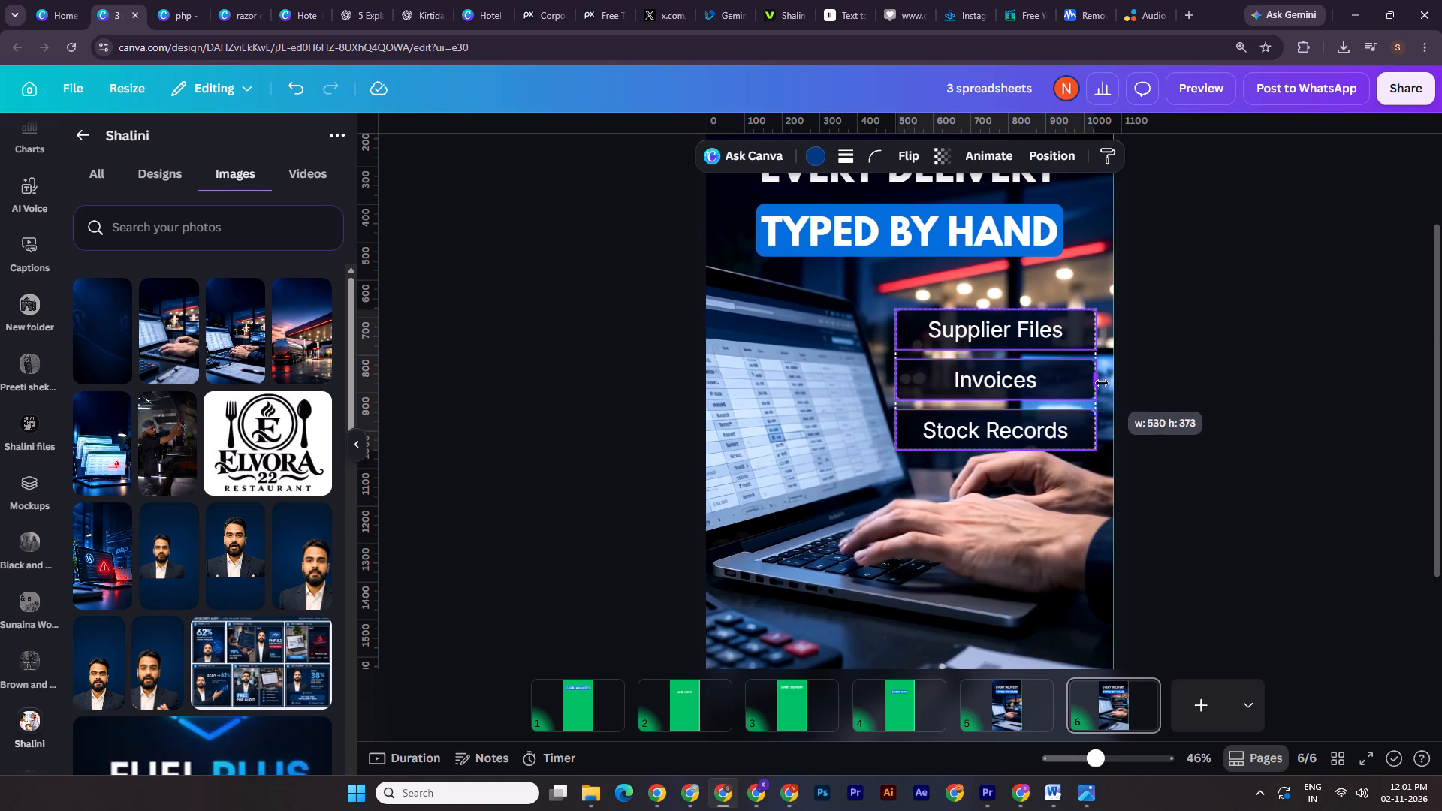
double_click(1268, 373)
Shift the Supplier Files, Invoices and Stock Records texts together to the right within their bars, leaving room for icons.
left_click(1054, 428)
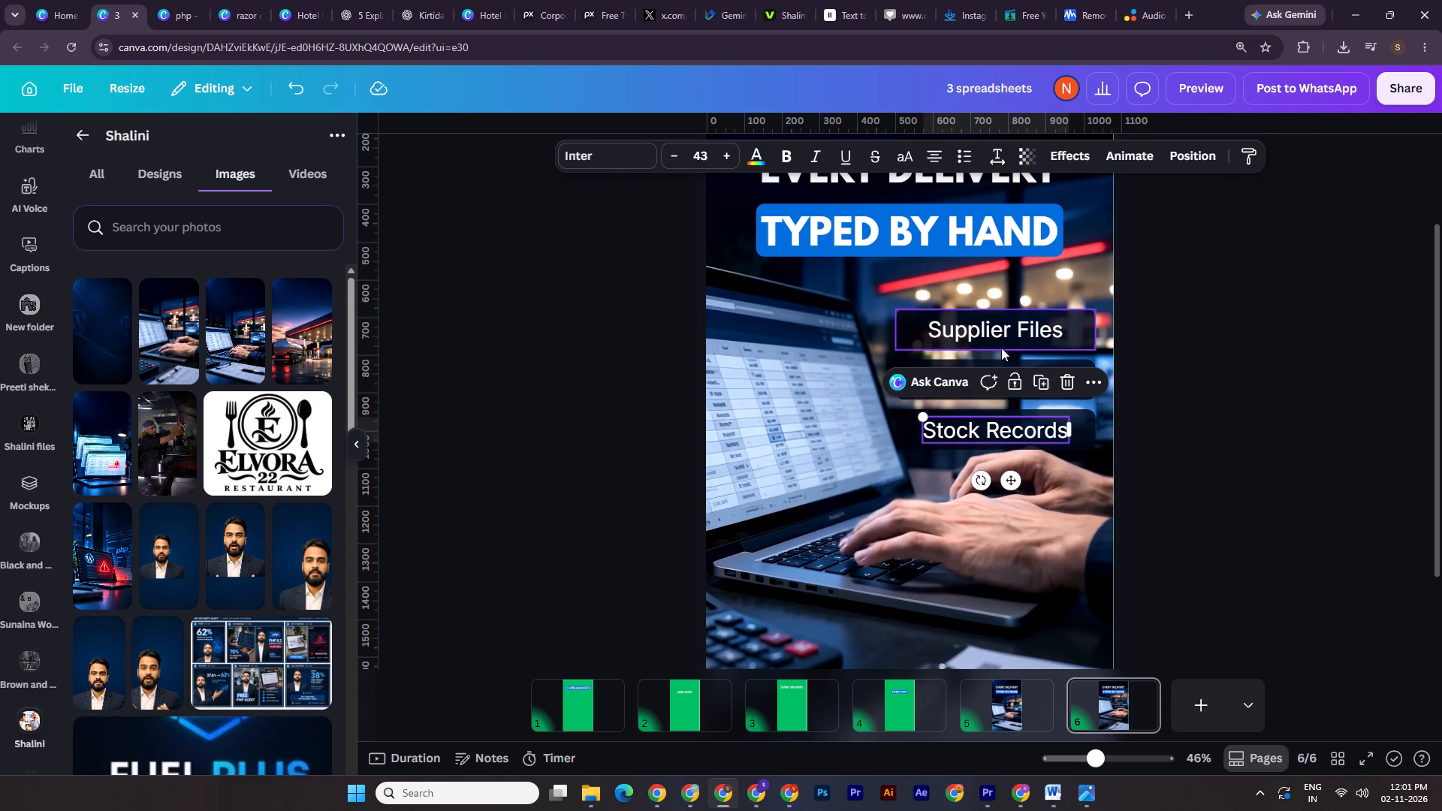
left_click(1008, 331, "shift")
left_click(1018, 387, "shift")
key("shift+Right")
key("shift+Right")
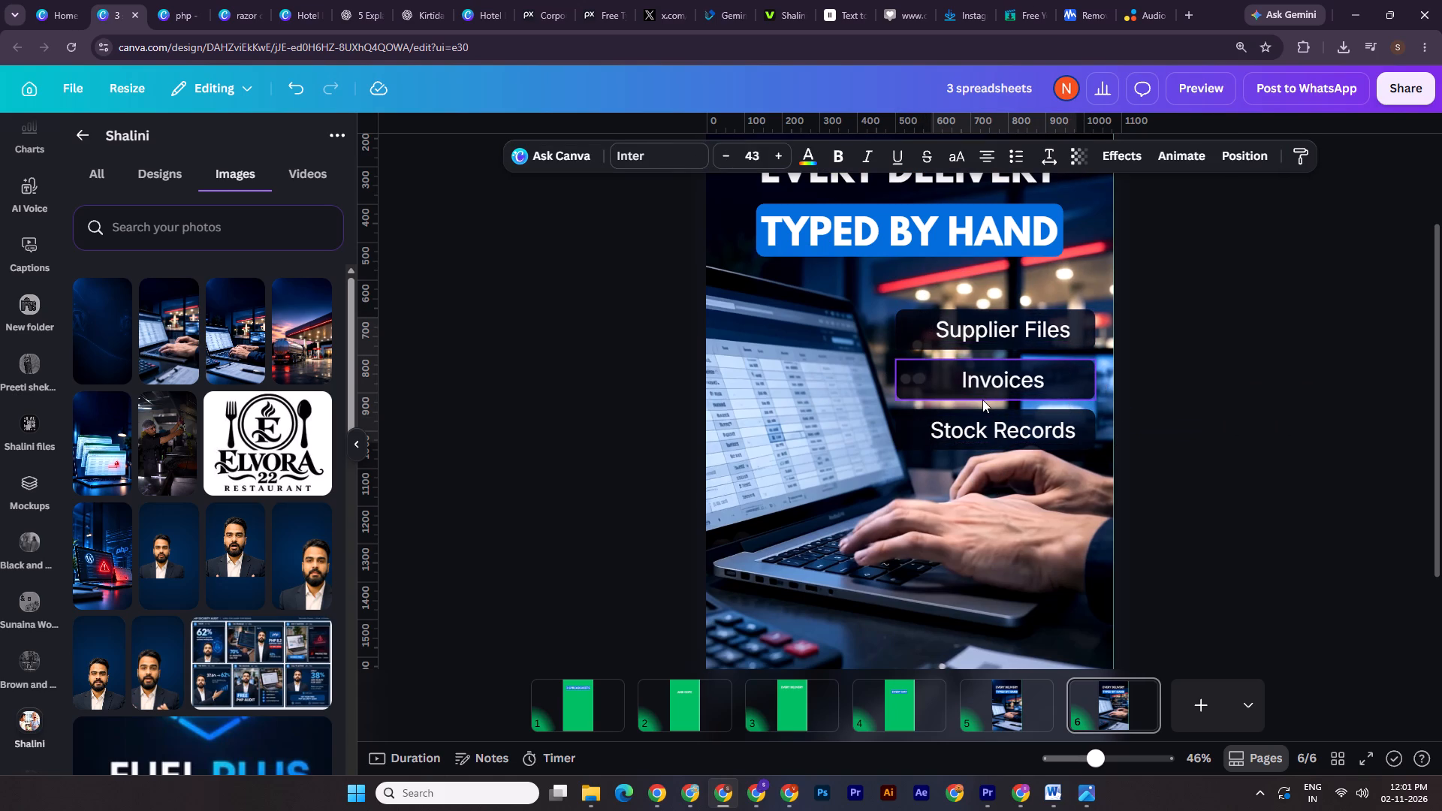
key("shift+Right")
key("shift+Right")
double_click(1262, 339)
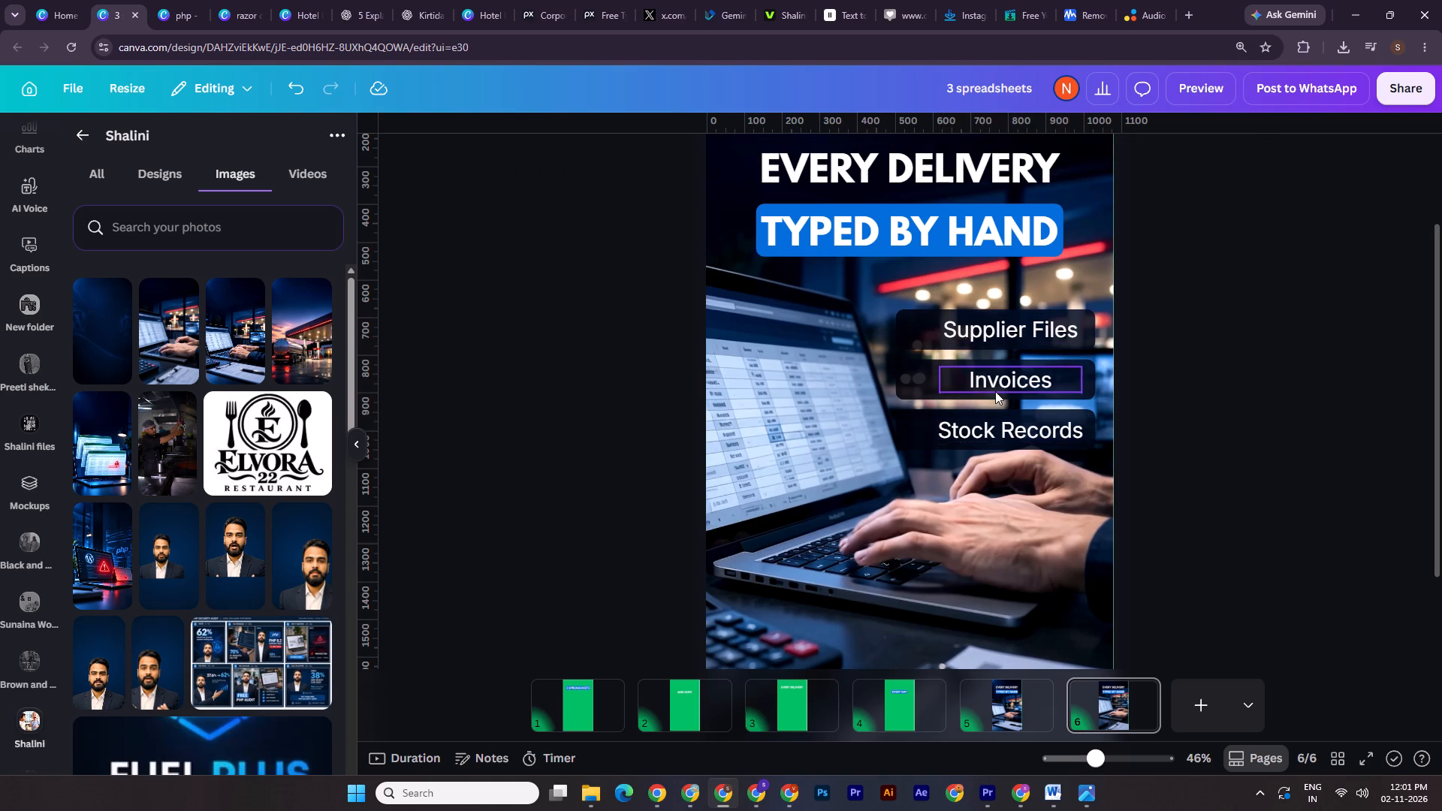
Narrow the Invoices text box around its word, keeping the text centred.
left_click(995, 391)
left_click_drag(1088, 383, 1060, 383)
double_click(1260, 434)
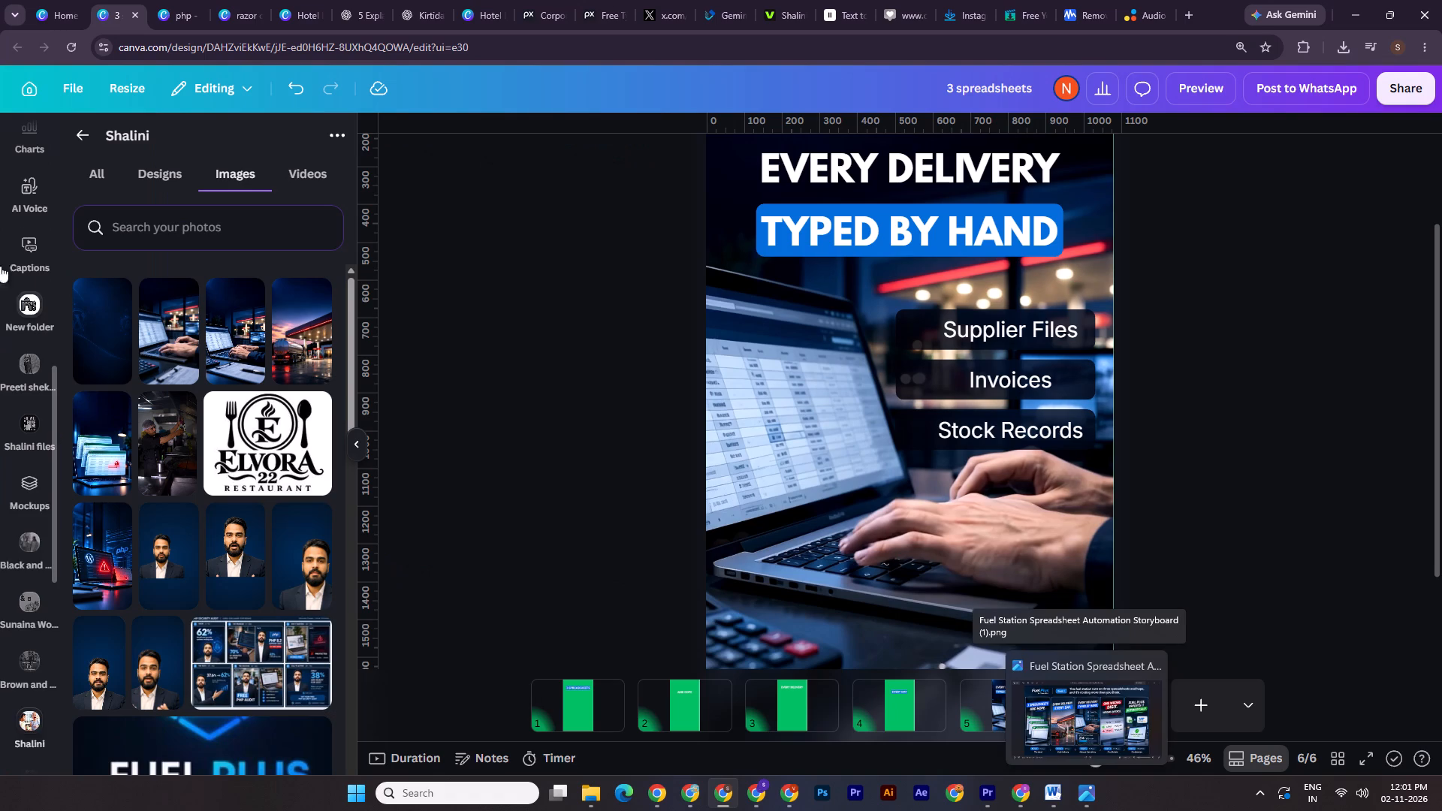
Search the elements for "files icon" graphics and add the outlined document with text lines to the page.
scroll(32, 252, "up", 19)
left_click(35, 283)
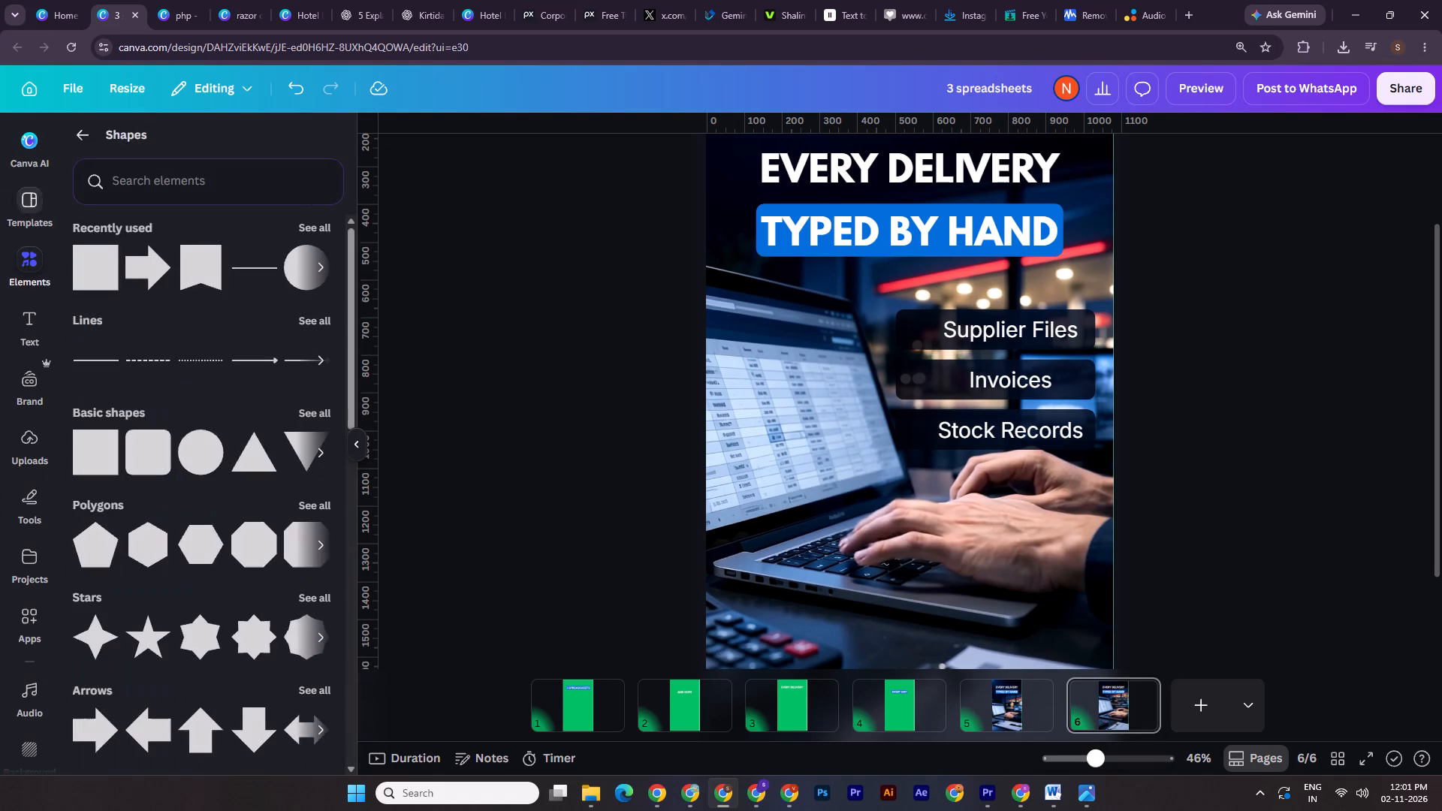
left_click(85, 128)
left_click(150, 151)
type("files icon")
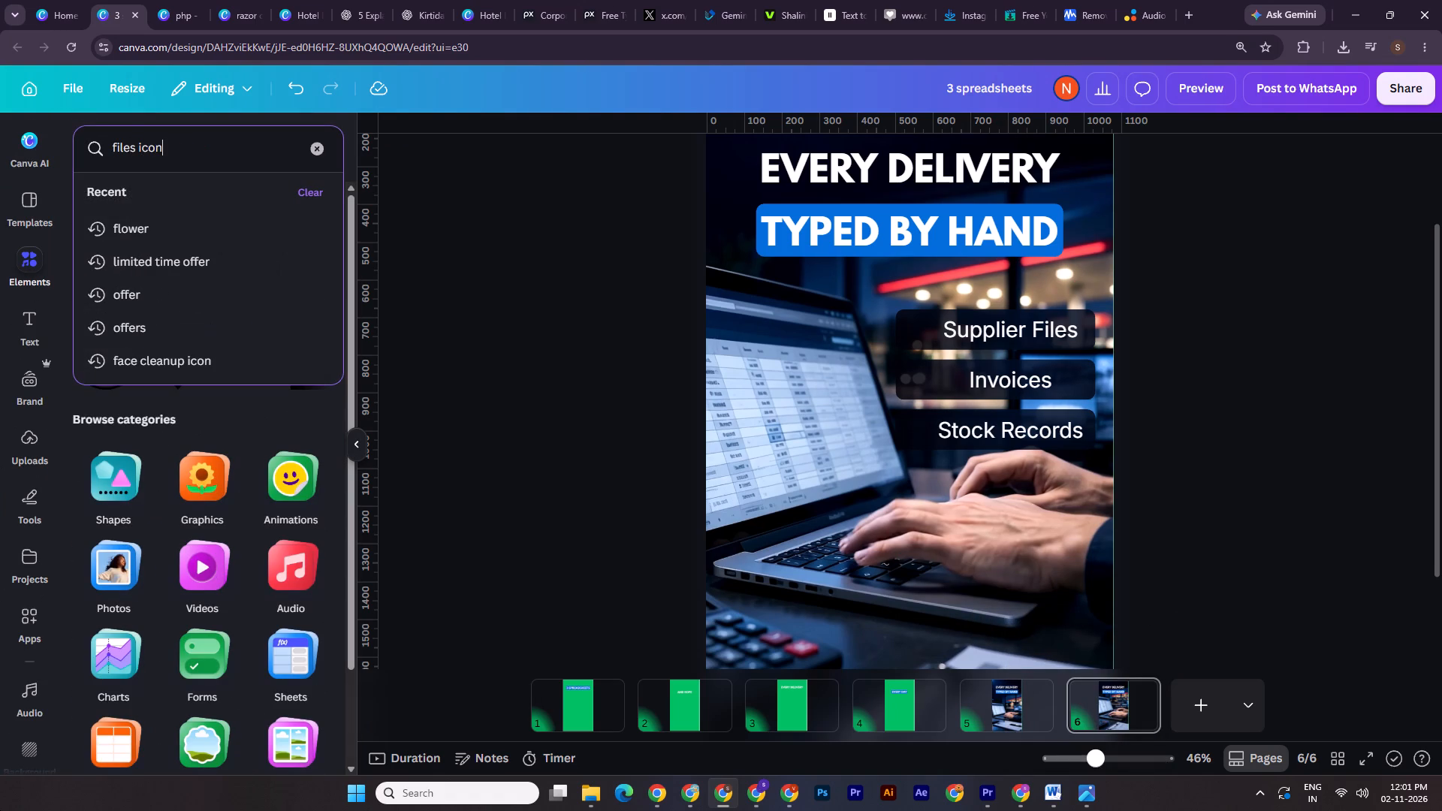
key("Return")
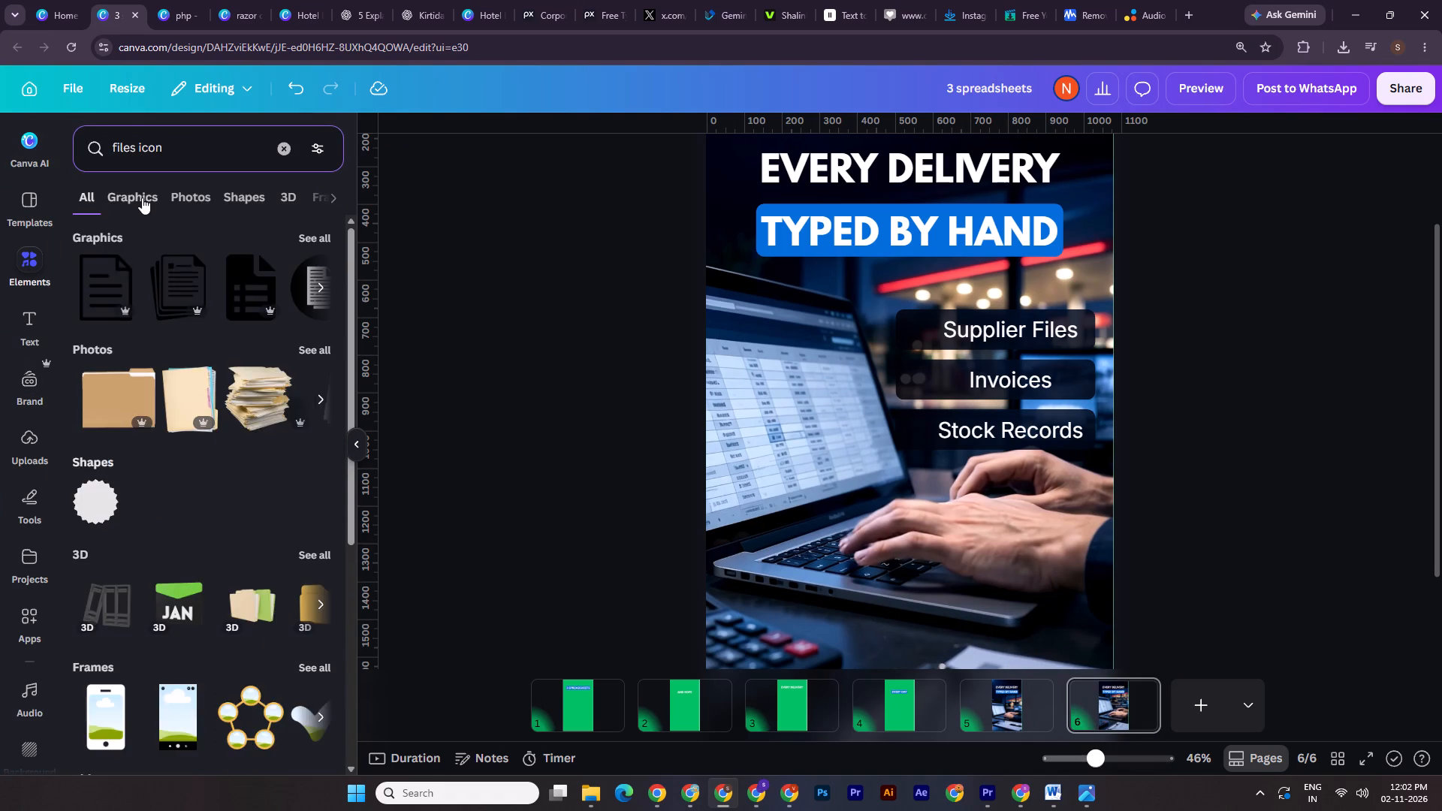
left_click(142, 197)
left_click(101, 295)
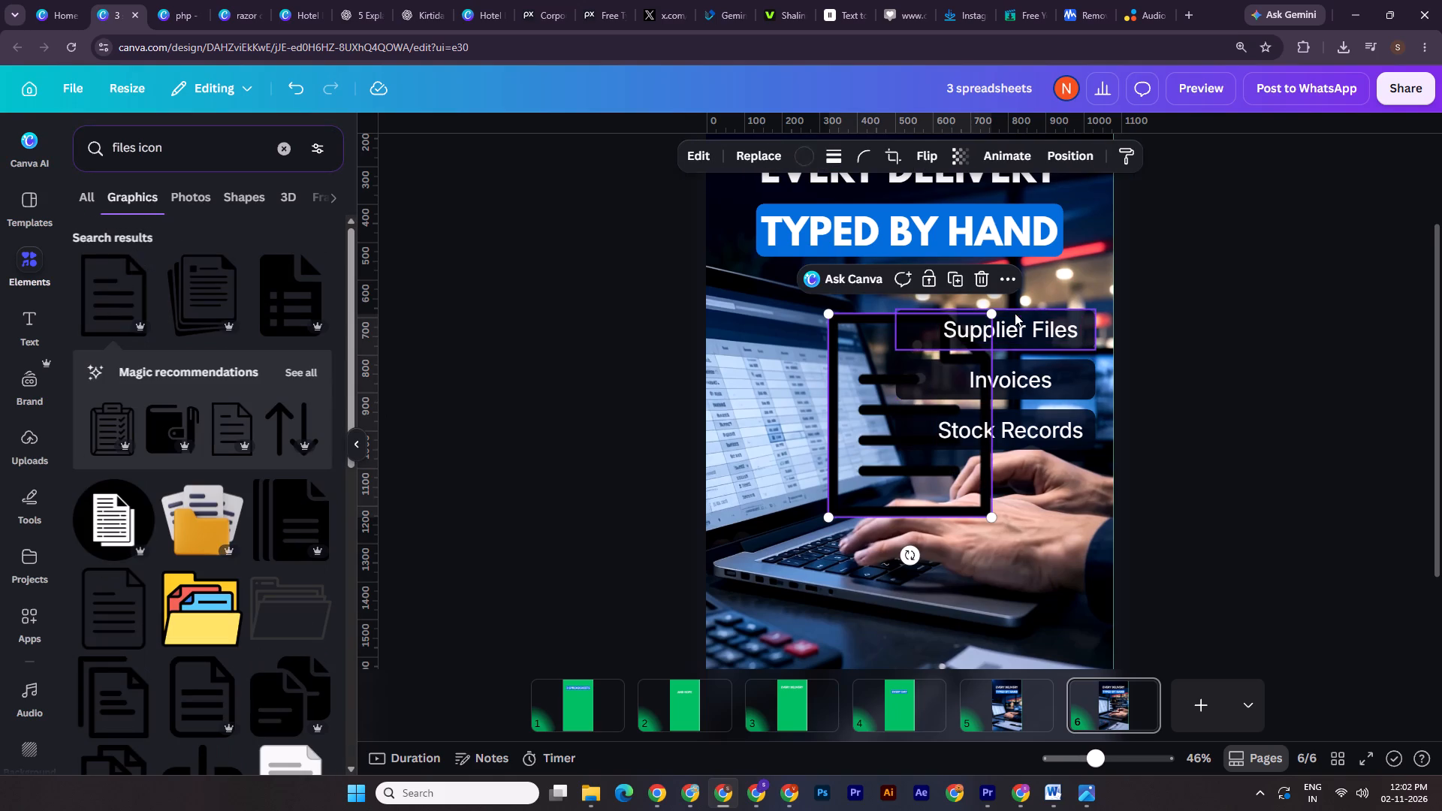
Place the document icon, shrunk and coloured white, in the Supplier Files bar just before the text.
left_click_drag(994, 312, 921, 370)
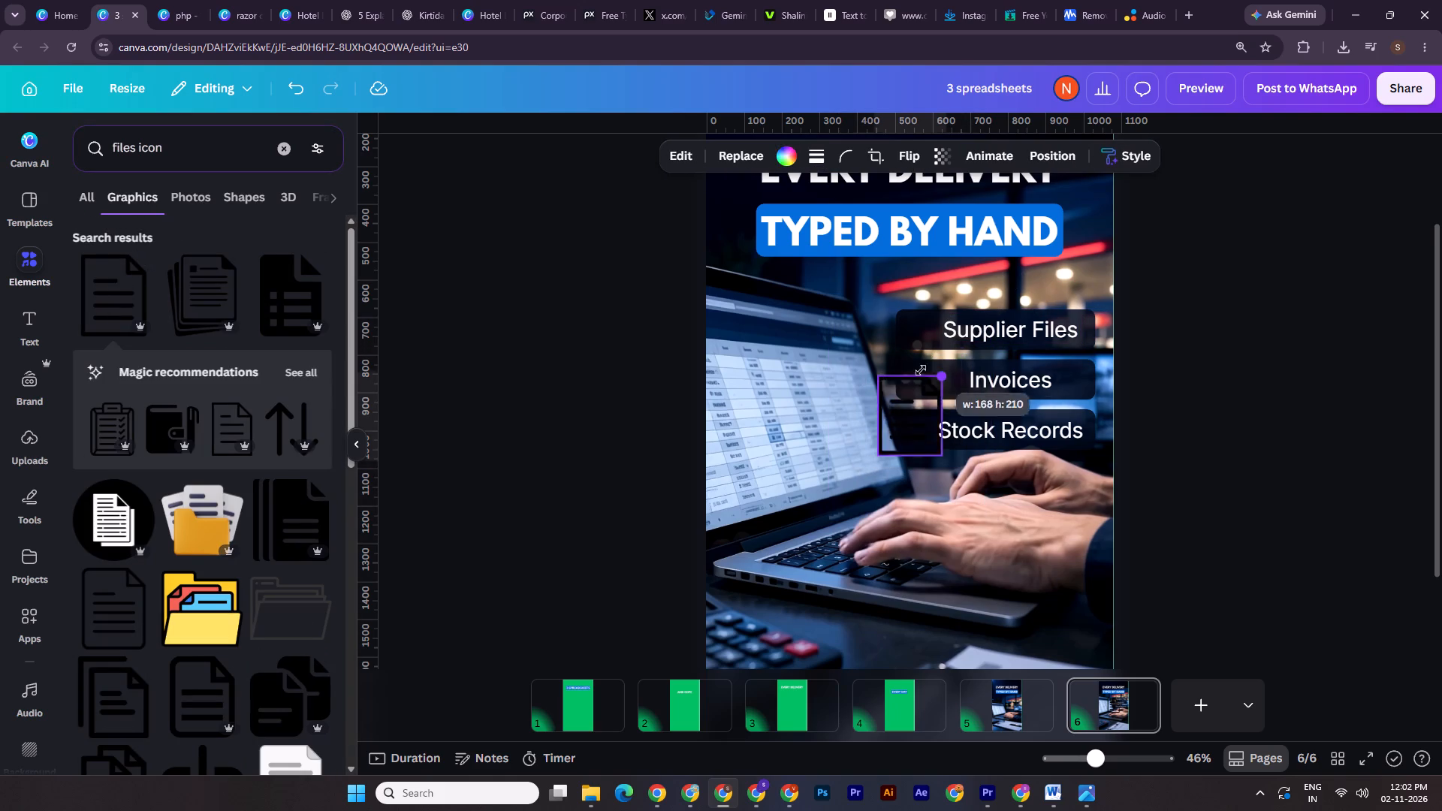
left_click_drag(921, 370, 905, 381)
left_click(792, 149)
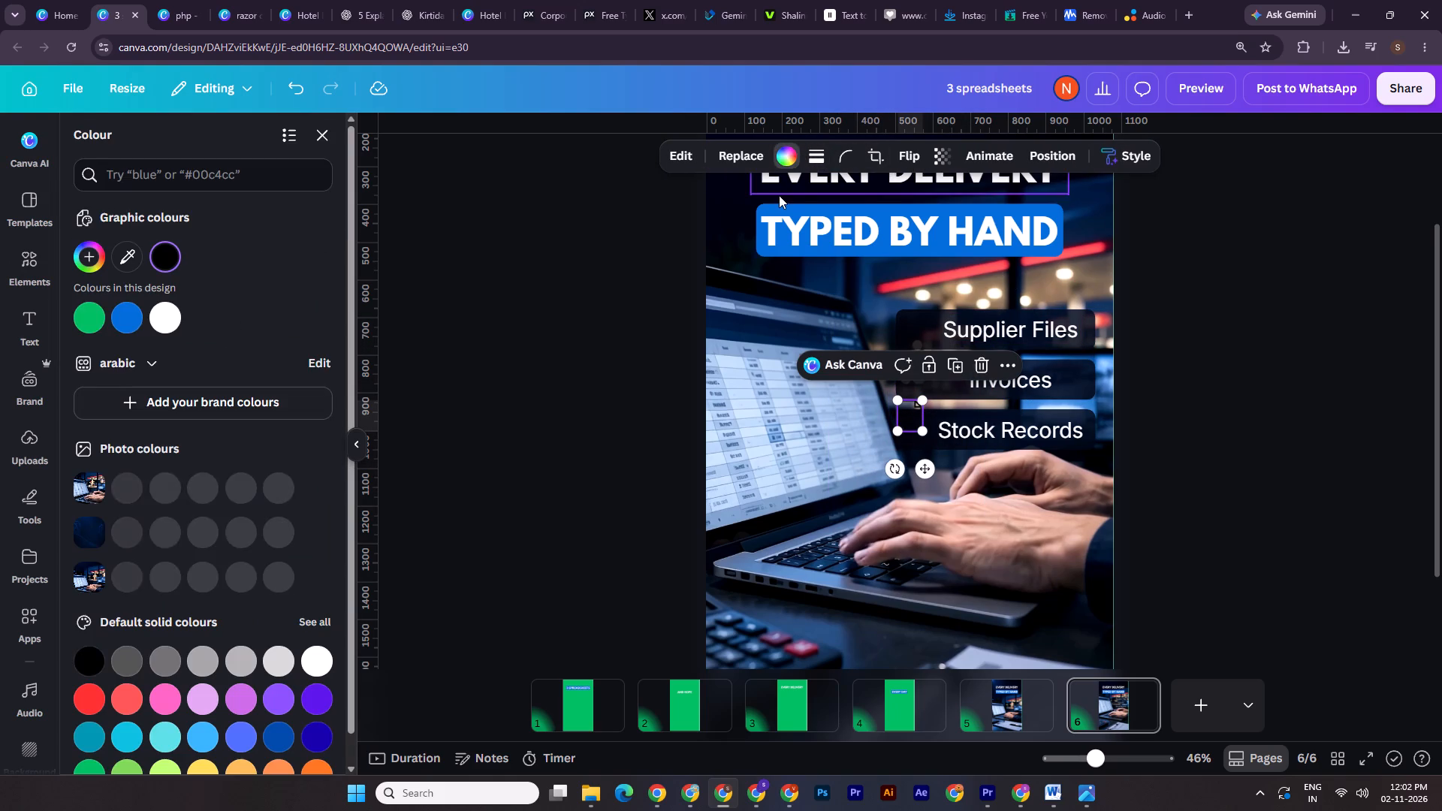
left_click(158, 317)
left_click_drag(927, 469, 937, 411, "shift")
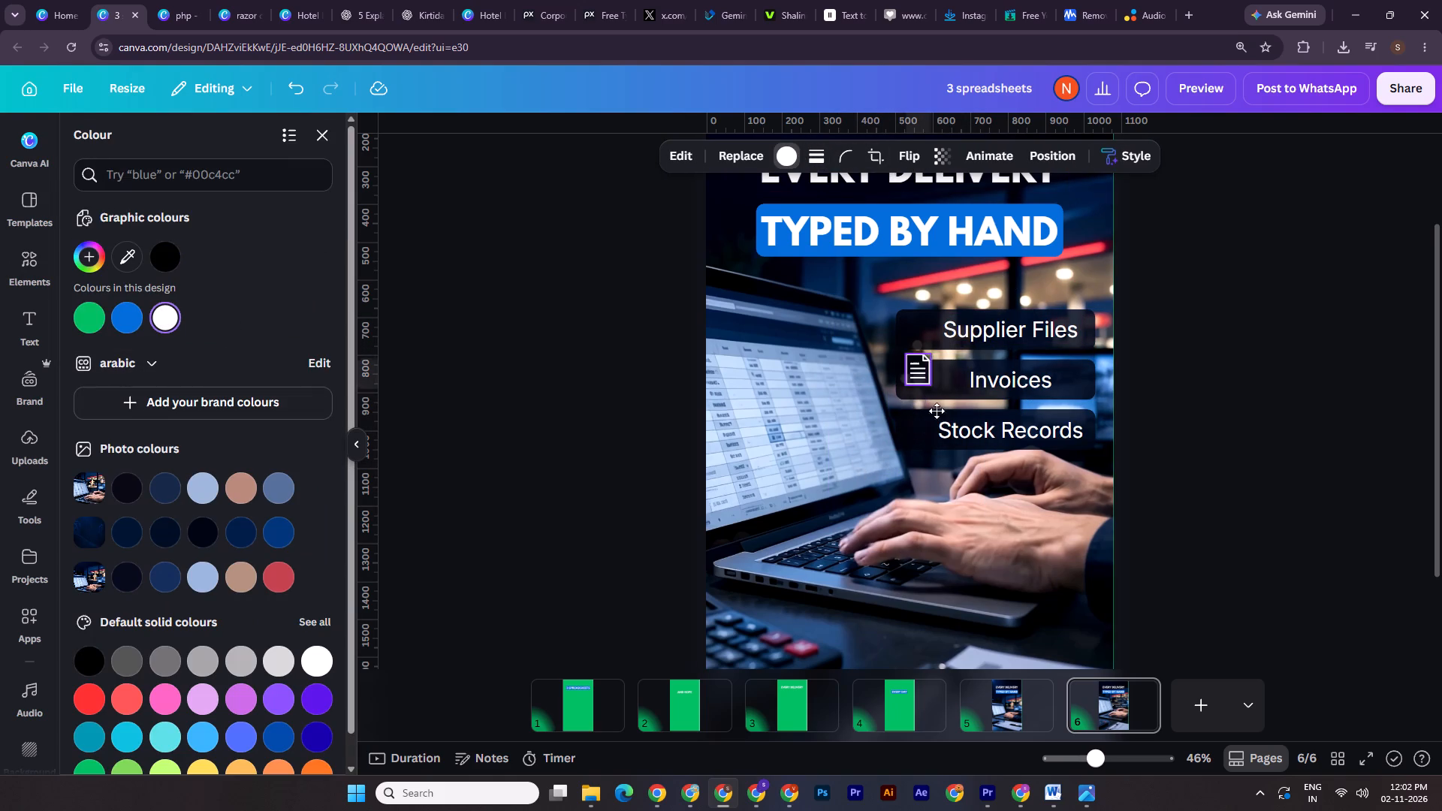
left_click_drag(937, 411, 937, 383, "shift")
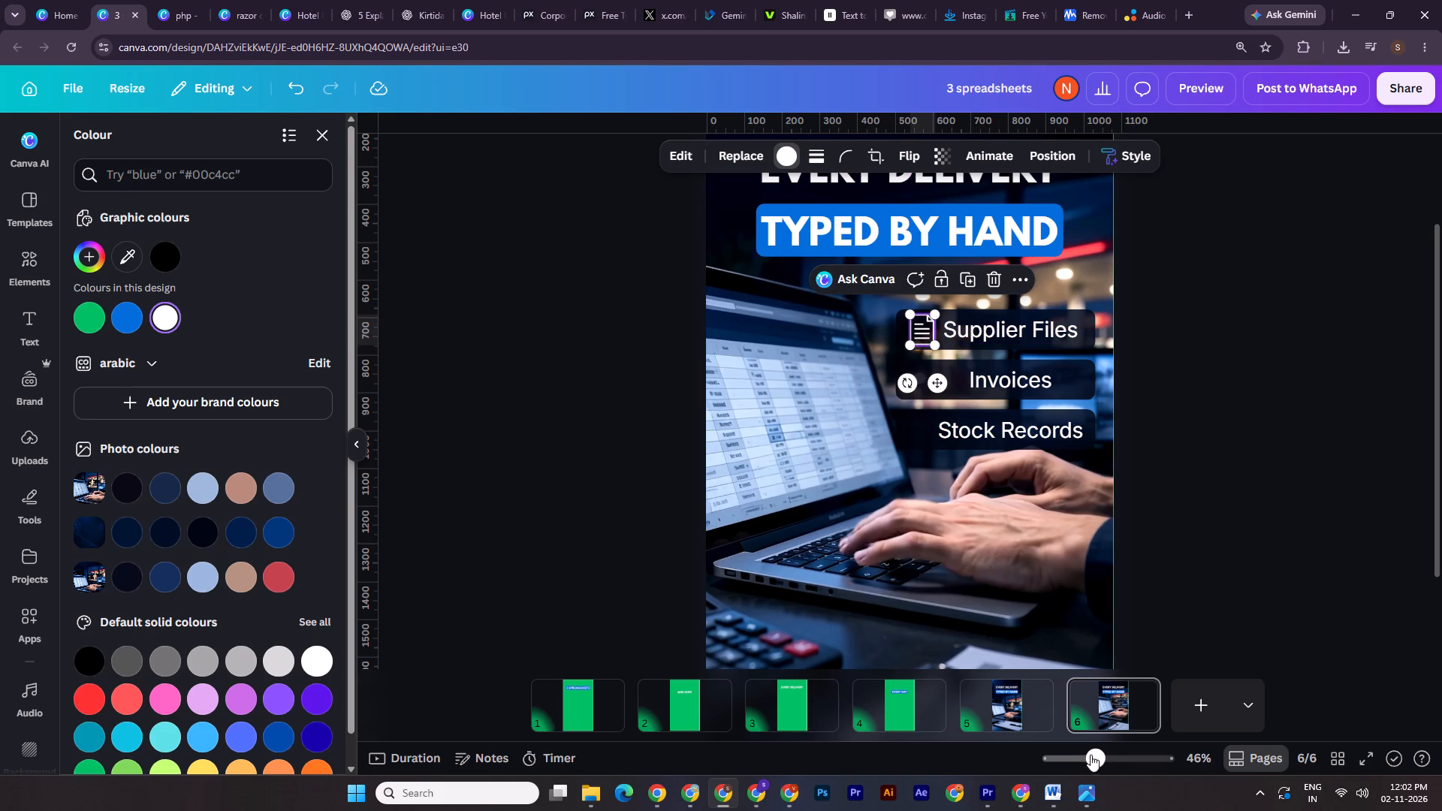
left_click_drag(1091, 755, 1112, 755)
left_click_drag(958, 234, 949, 237)
double_click(1349, 277)
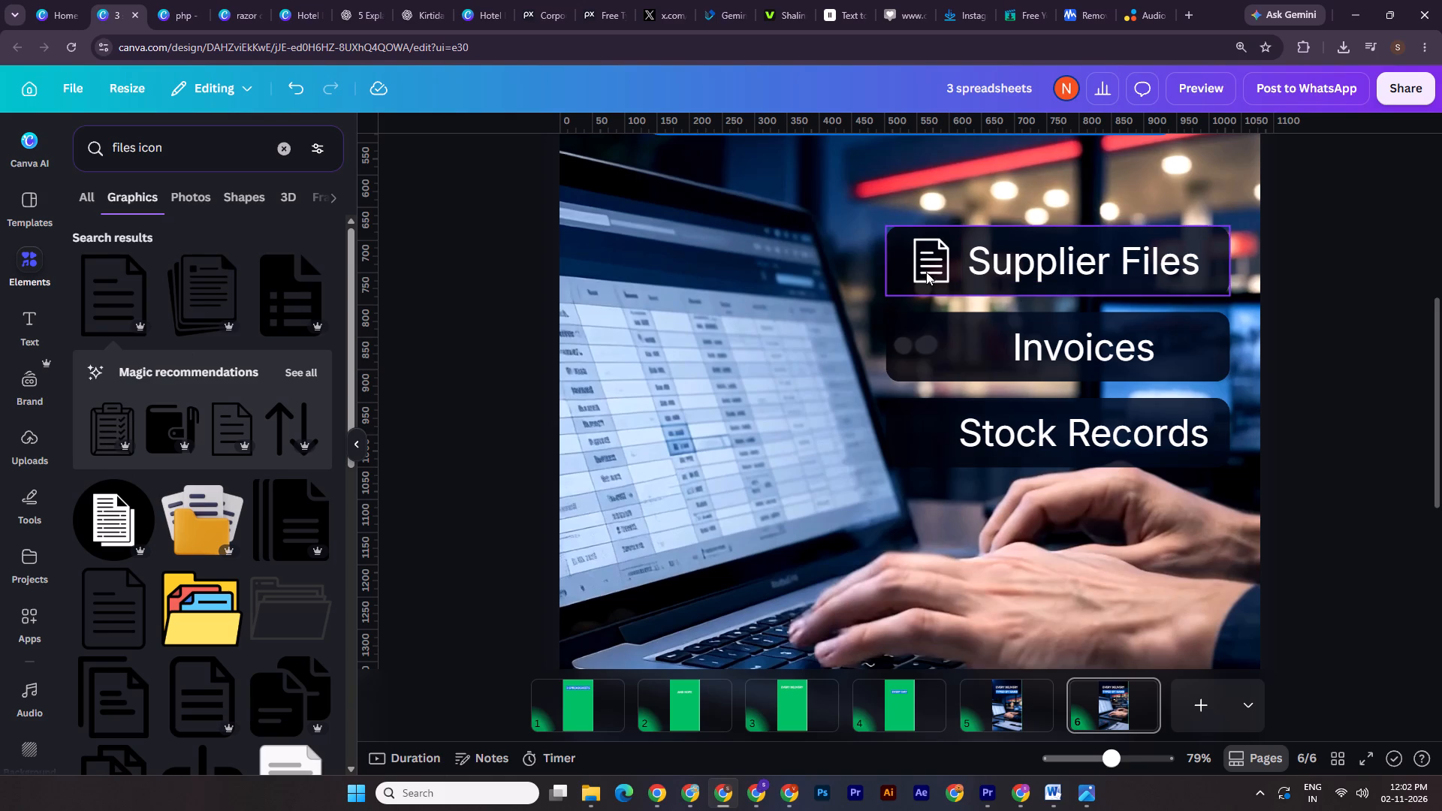
Move the white document icon down into the Invoices bar, vertically centred before the text.
left_click_drag(922, 266, 928, 354, "shift")
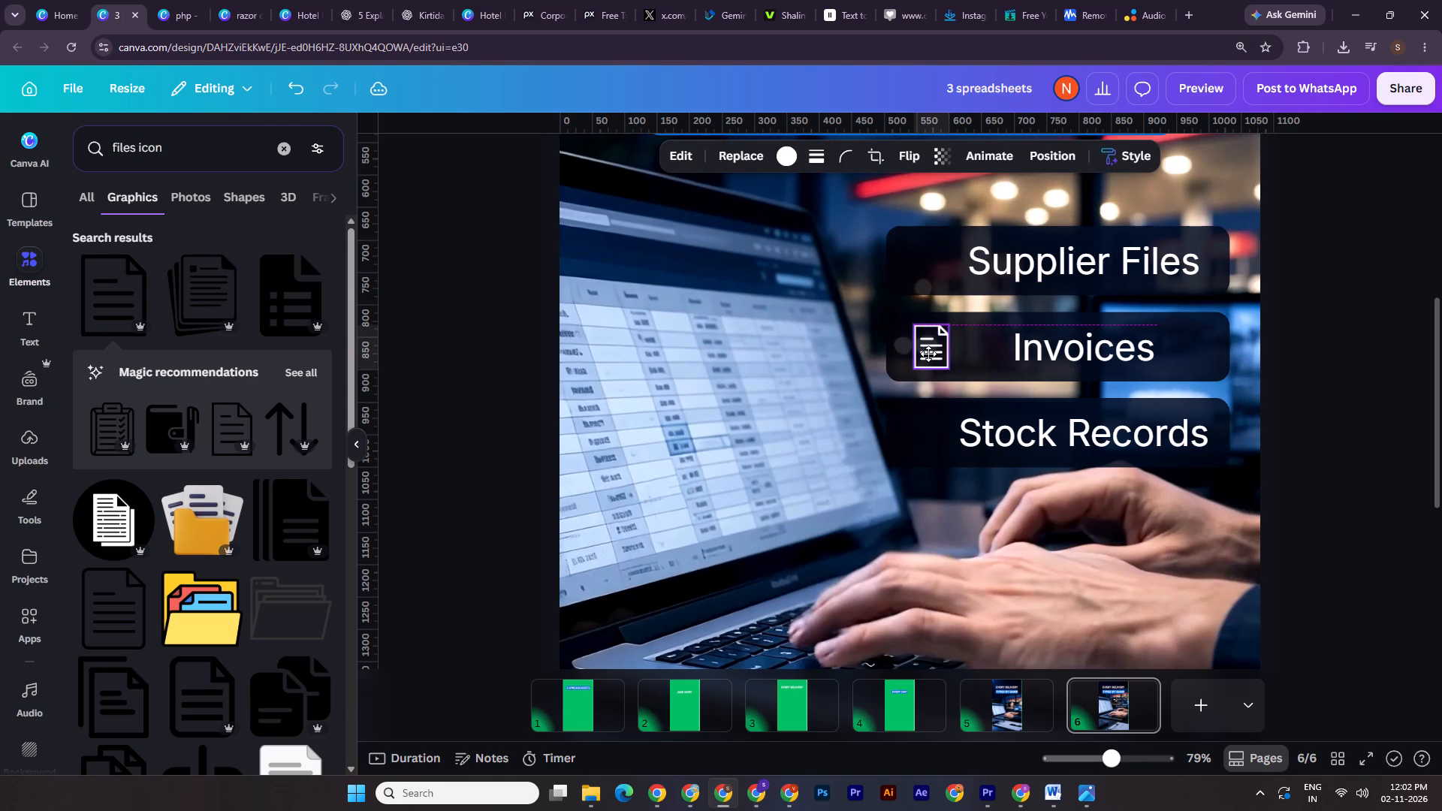
left_click_drag(928, 354, 928, 352, "shift")
left_click(900, 327)
left_click(932, 347, "shift")
left_click(1044, 149)
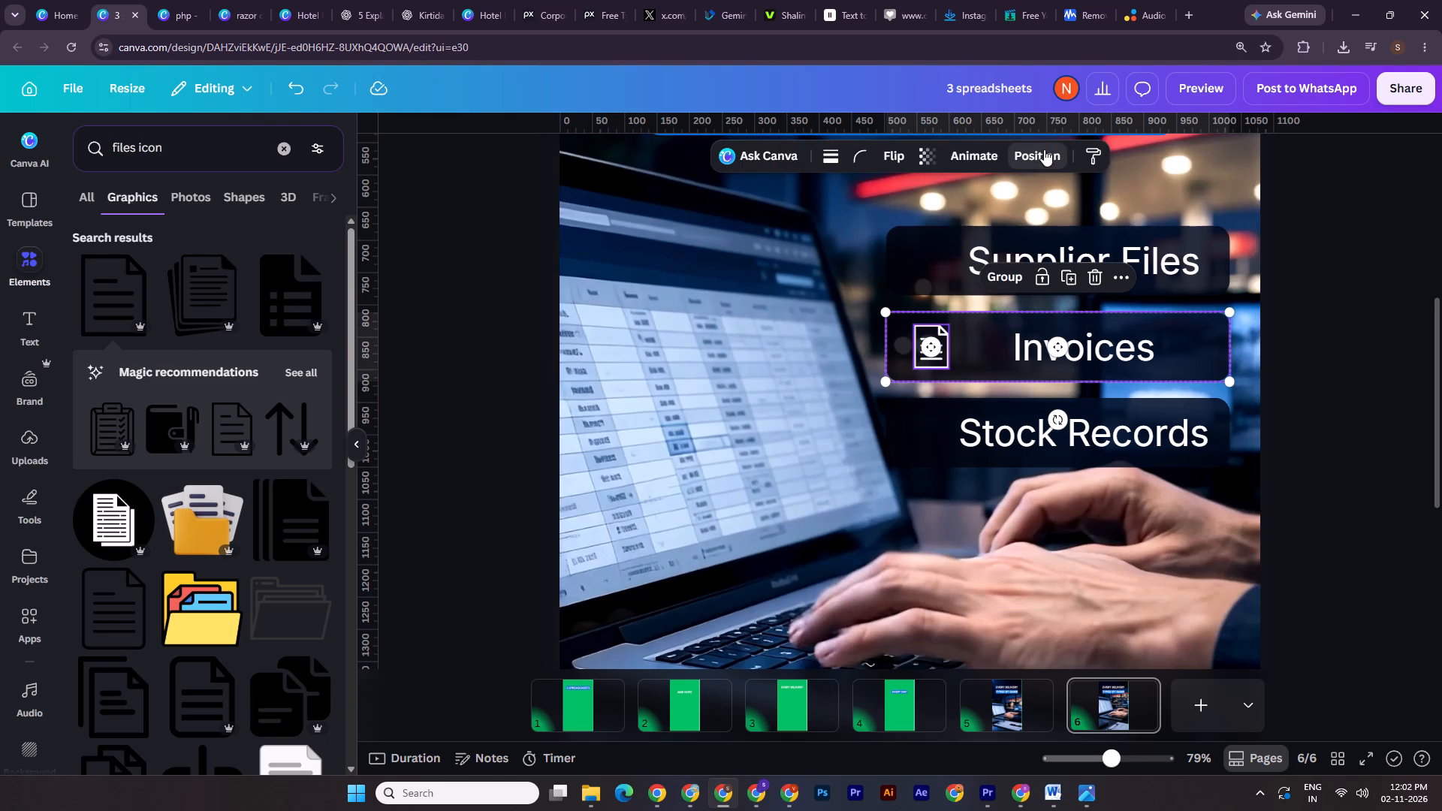
double_click(1305, 360)
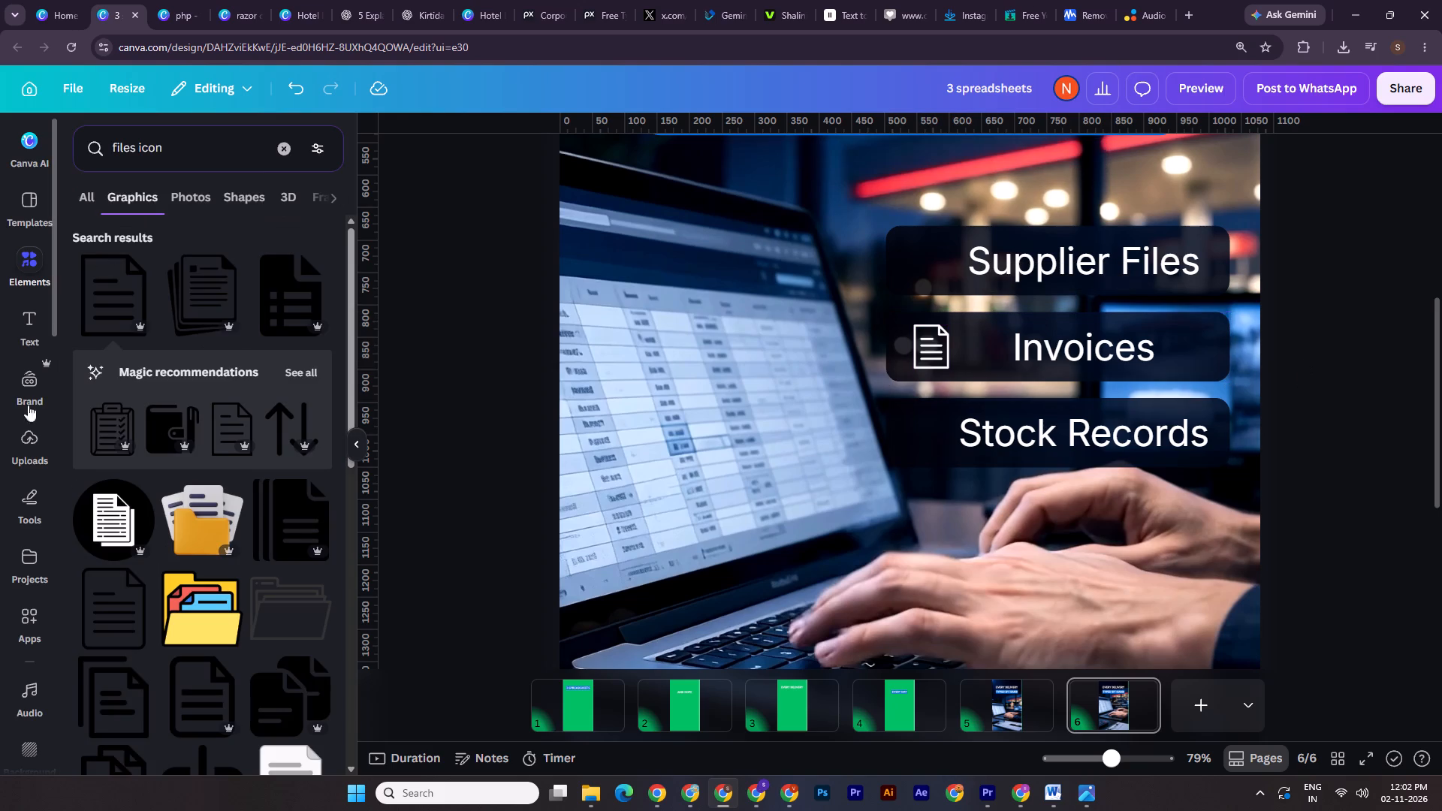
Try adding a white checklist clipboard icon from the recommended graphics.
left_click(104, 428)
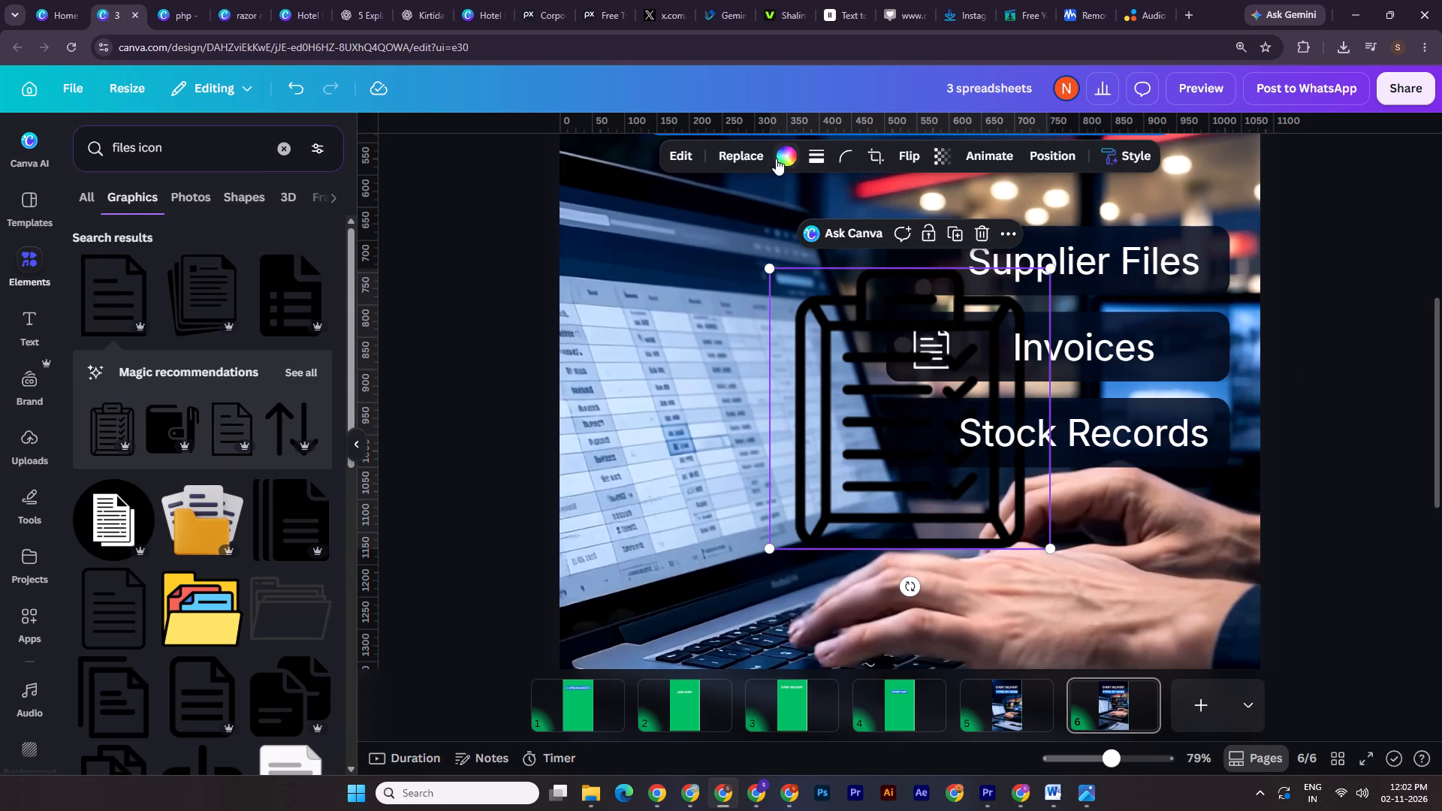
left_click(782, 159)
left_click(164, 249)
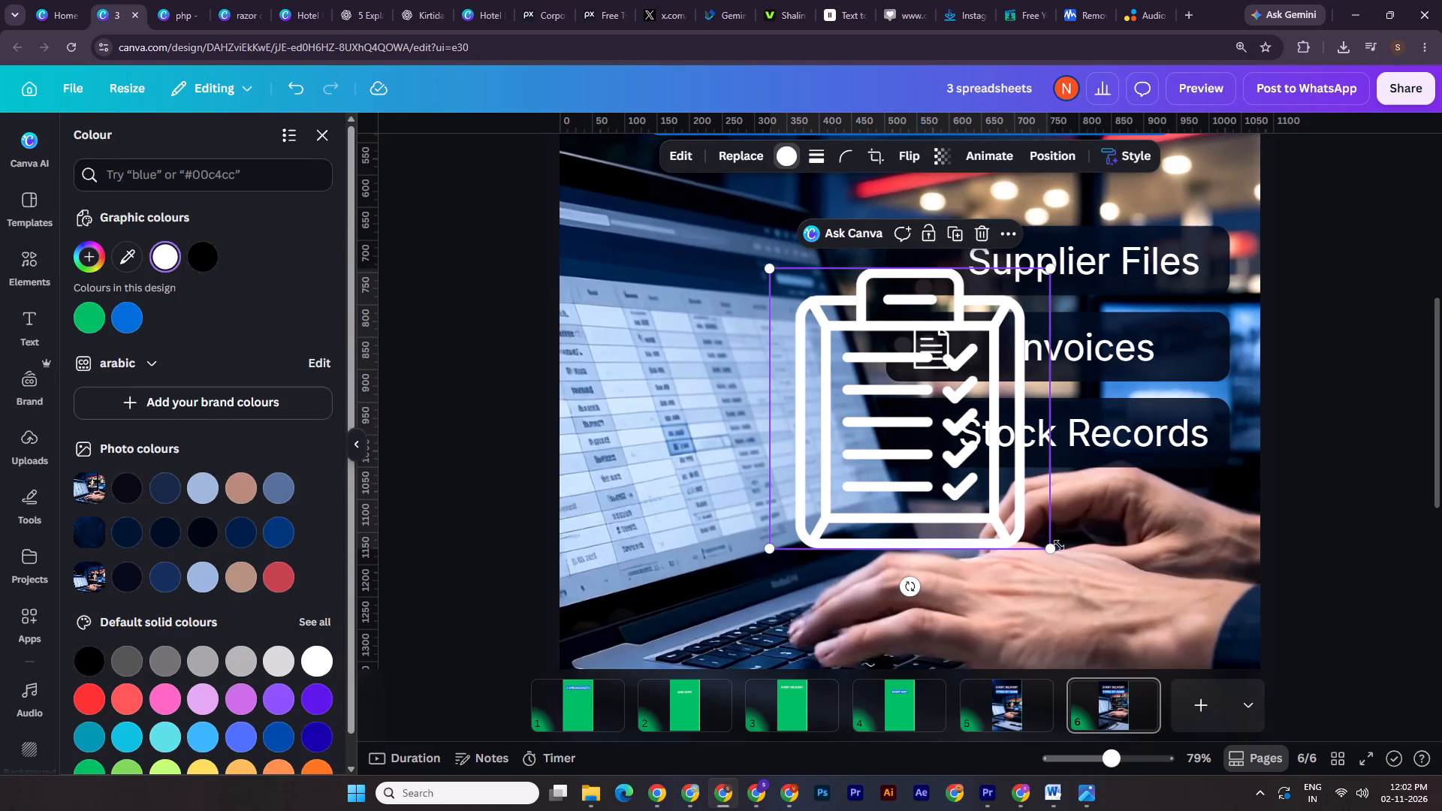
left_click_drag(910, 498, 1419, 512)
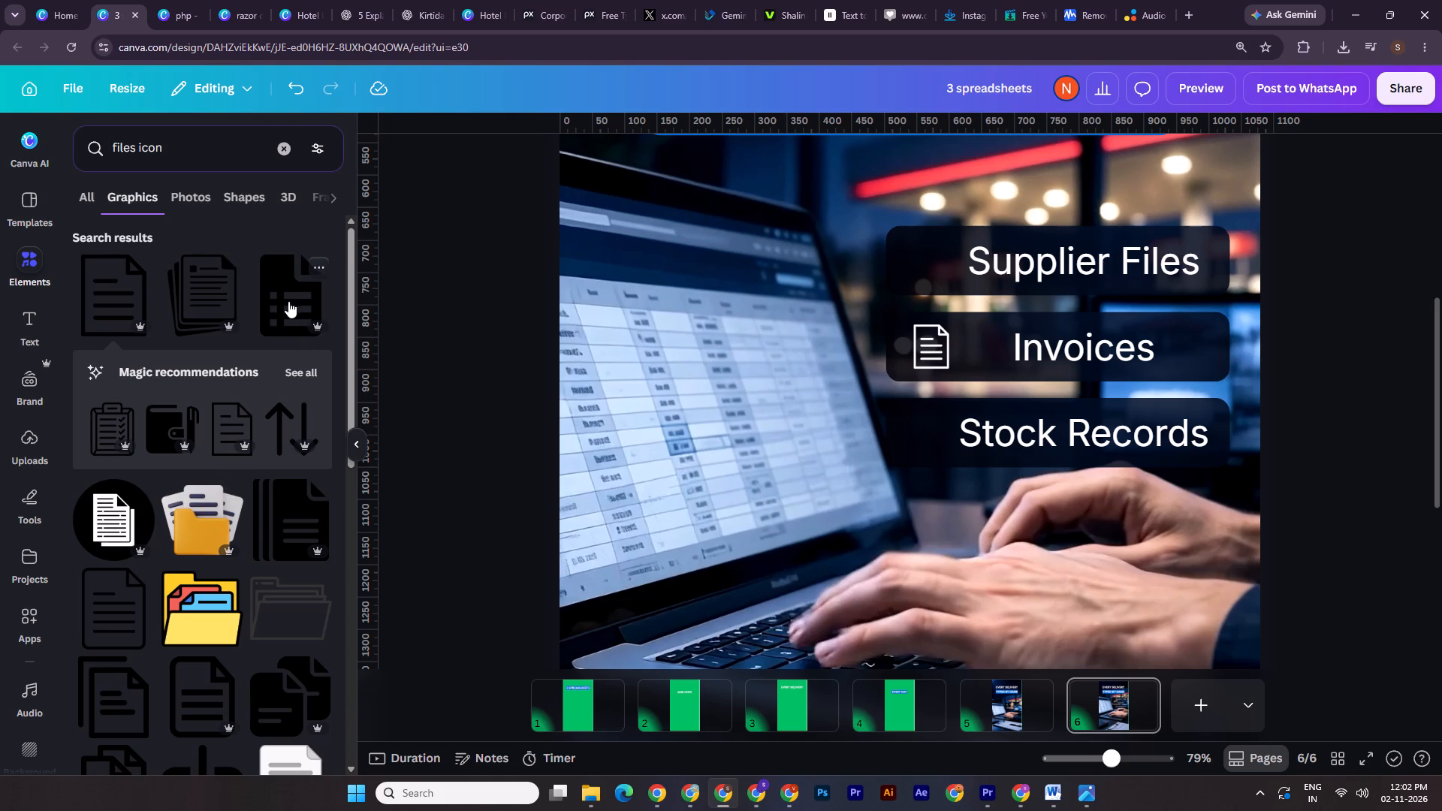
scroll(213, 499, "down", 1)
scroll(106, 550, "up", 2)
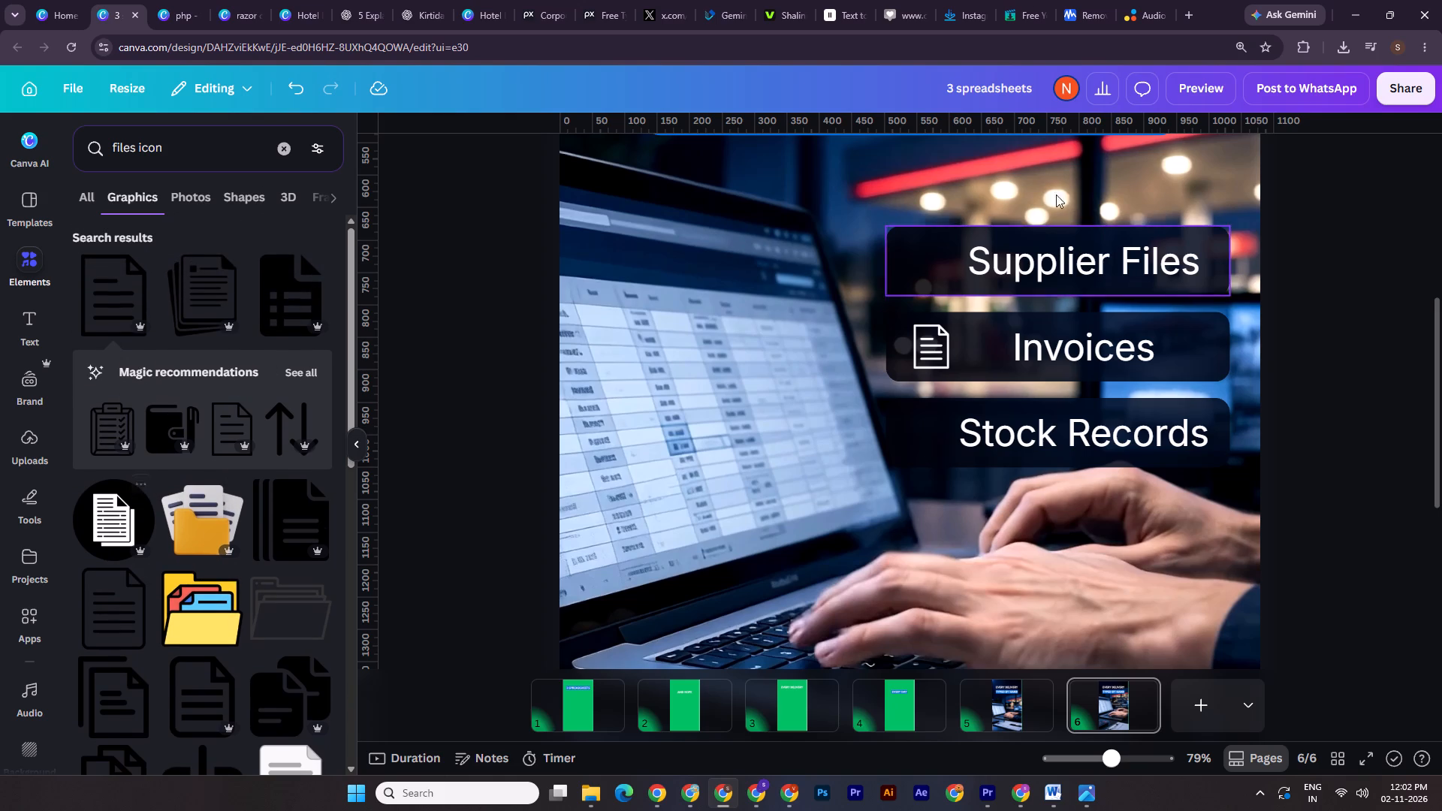
Duplicate the document icon in the Invoices bar and place the copy in the Supplier Files bar, aligned above the original.
left_click(921, 356)
left_click(995, 287)
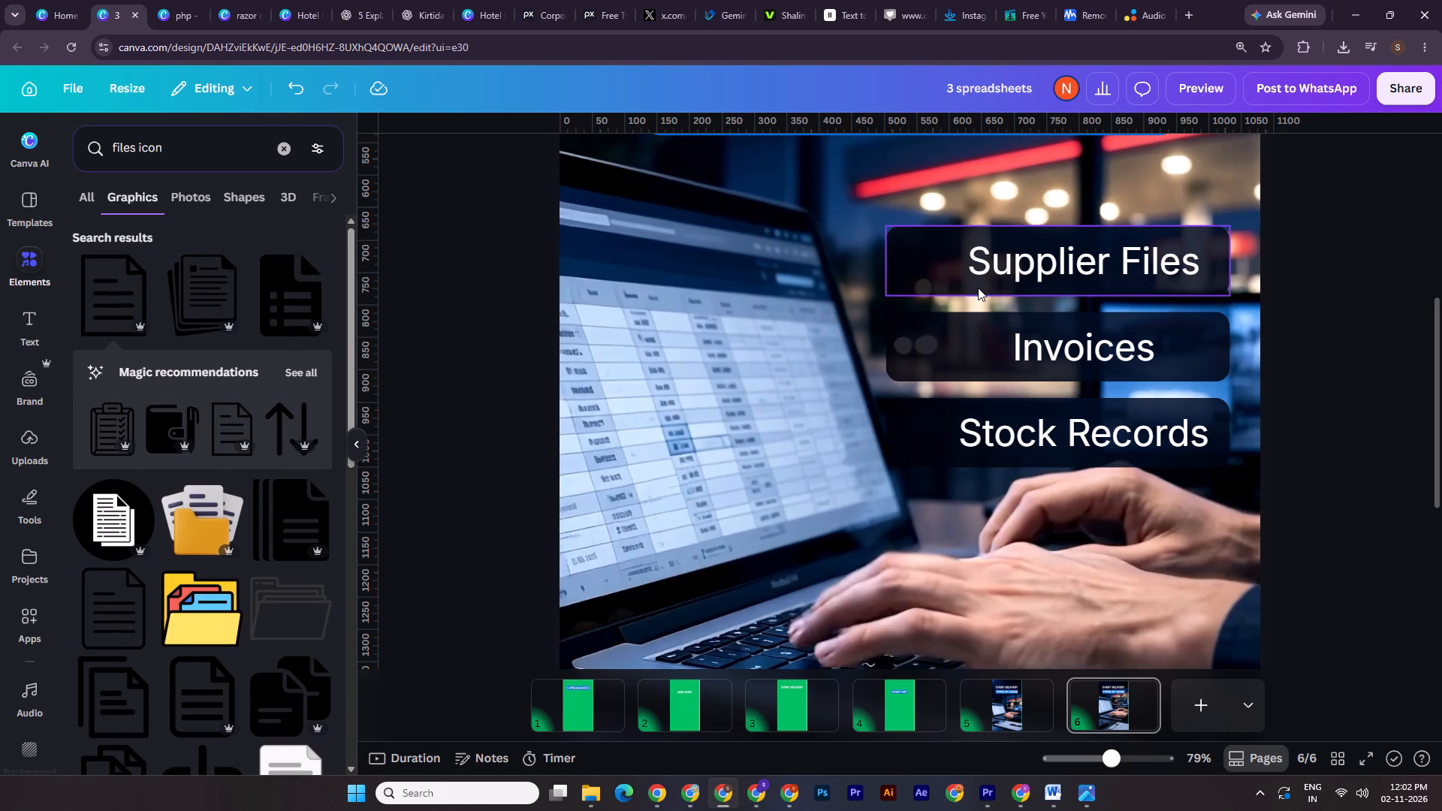
key("ctrl+z")
left_click(947, 347)
left_click(975, 288)
left_click_drag(941, 366, 933, 360)
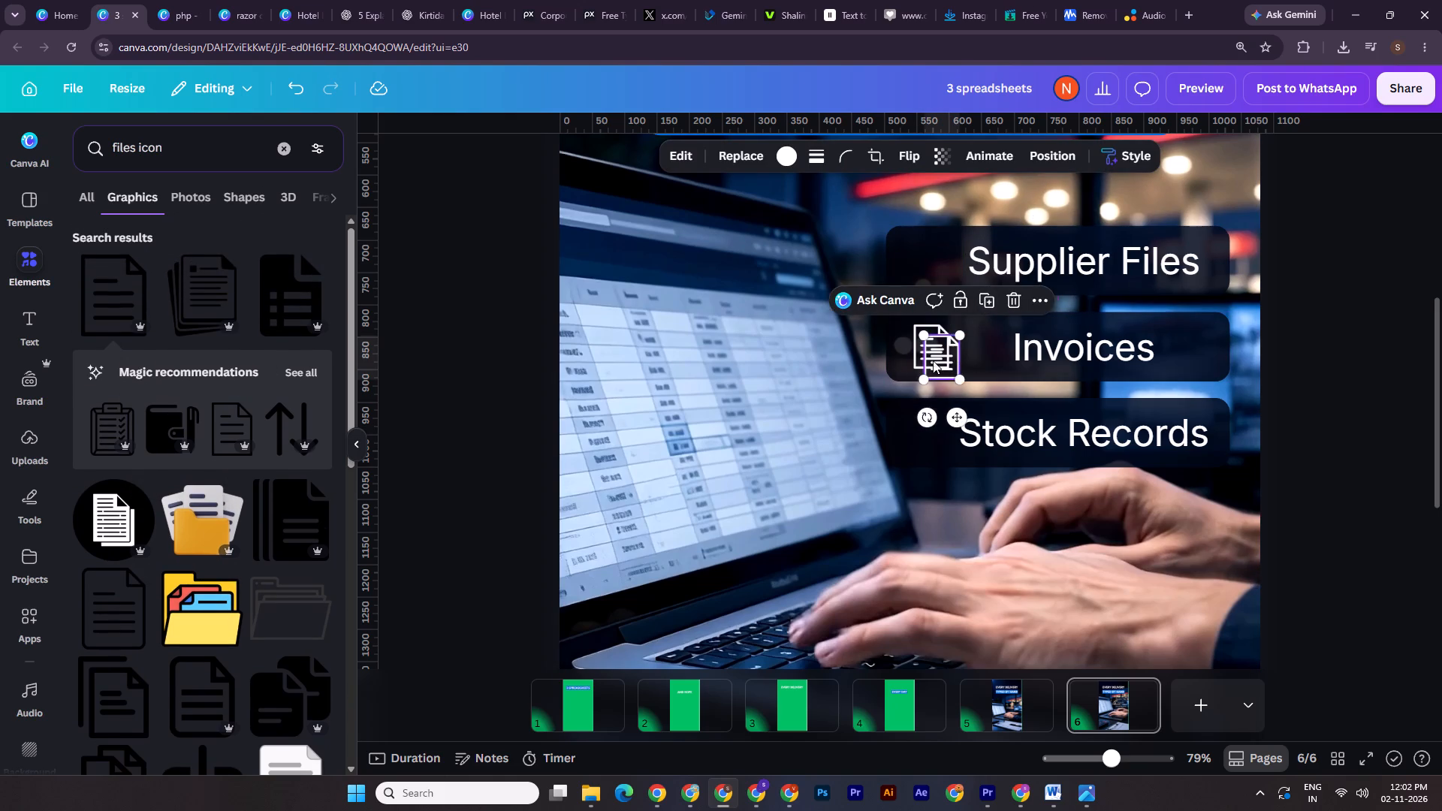
left_click_drag(933, 360, 933, 353)
left_click_drag(934, 351, 934, 262, "shift")
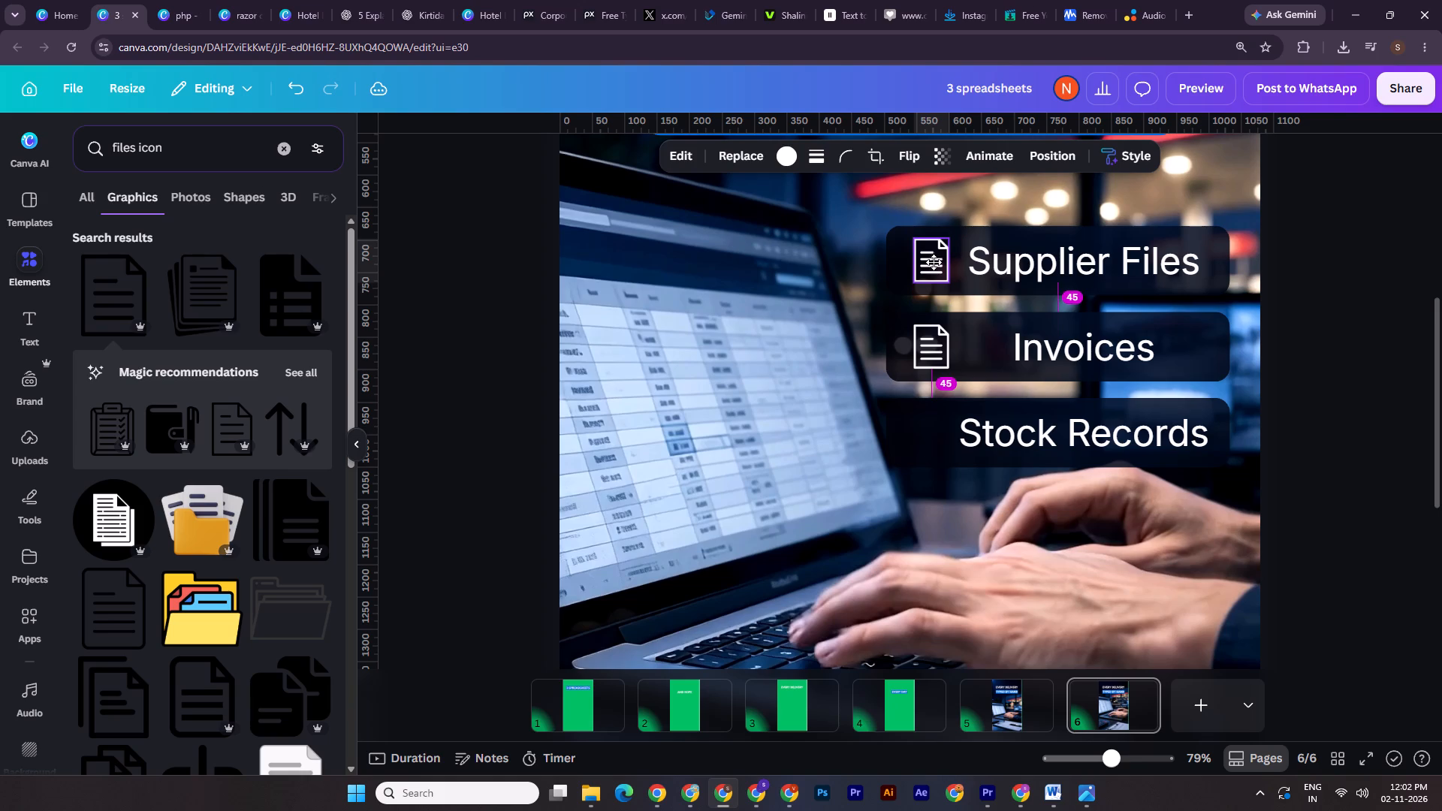
left_click_drag(934, 262, 934, 266, "shift")
left_click(898, 256)
left_click(928, 266, "shift")
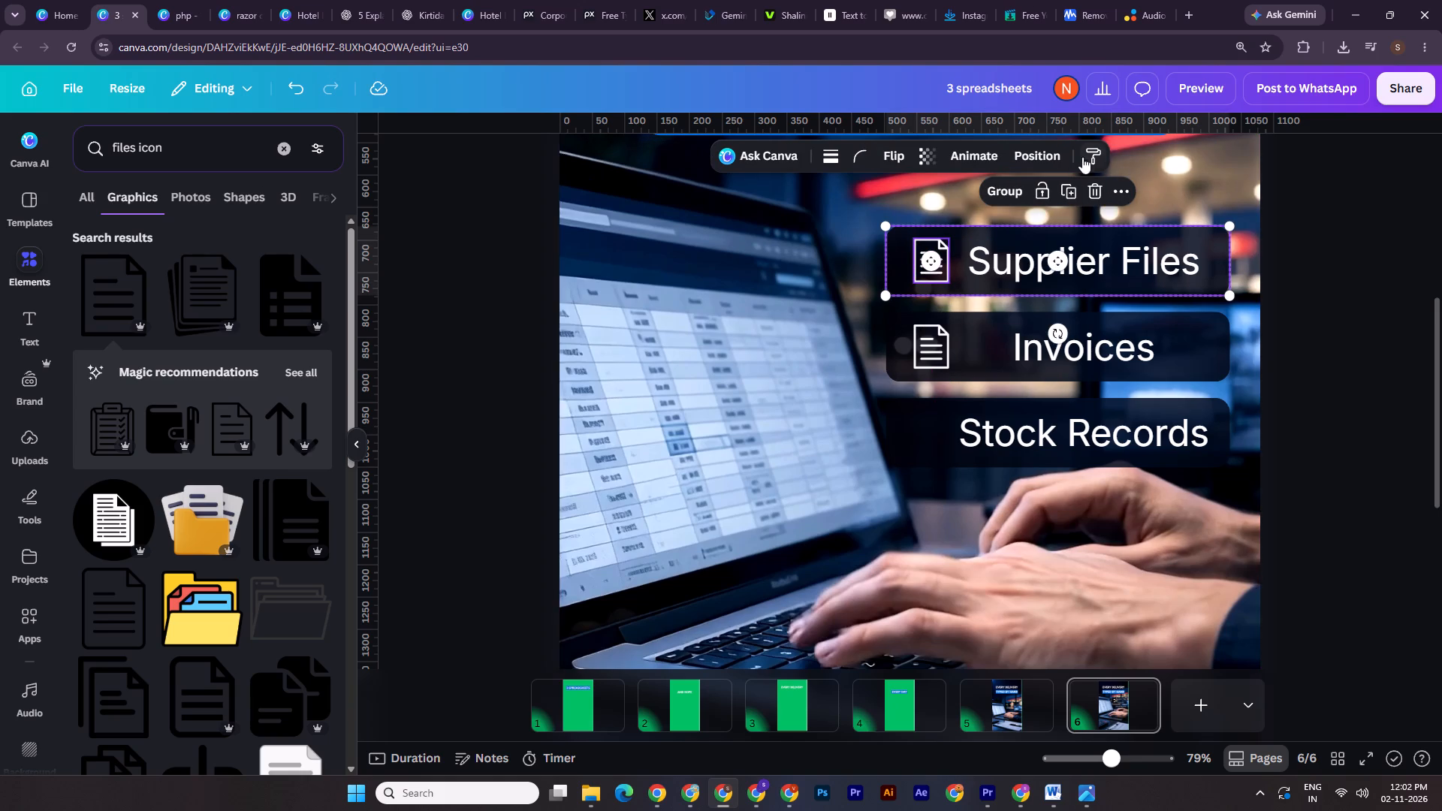
left_click(1052, 150)
double_click(1326, 313)
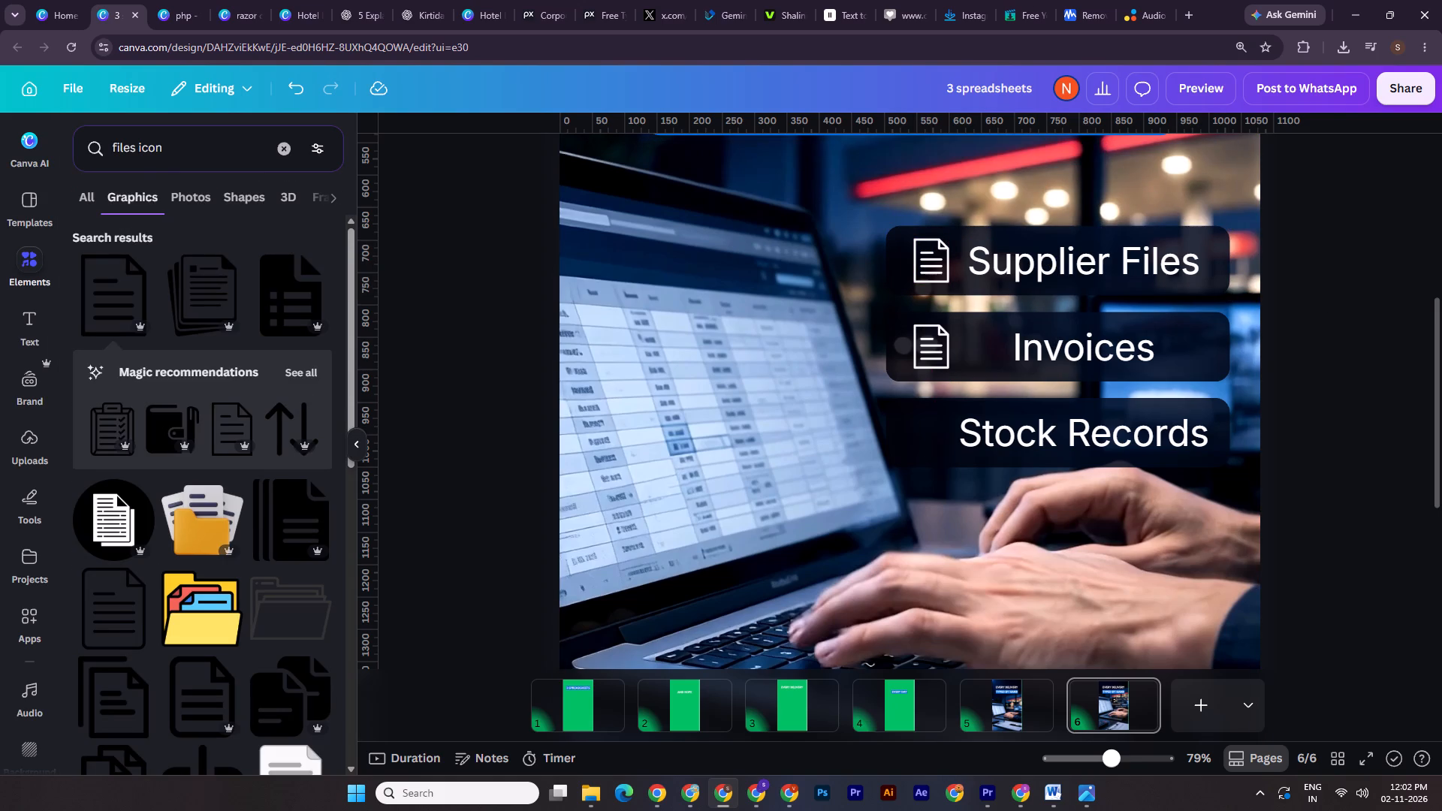
Search the graphics for "stock icon" and add the outlined box with a circled check mark.
left_click_drag(135, 149, 43, 146)
type("stock")
key("Return")
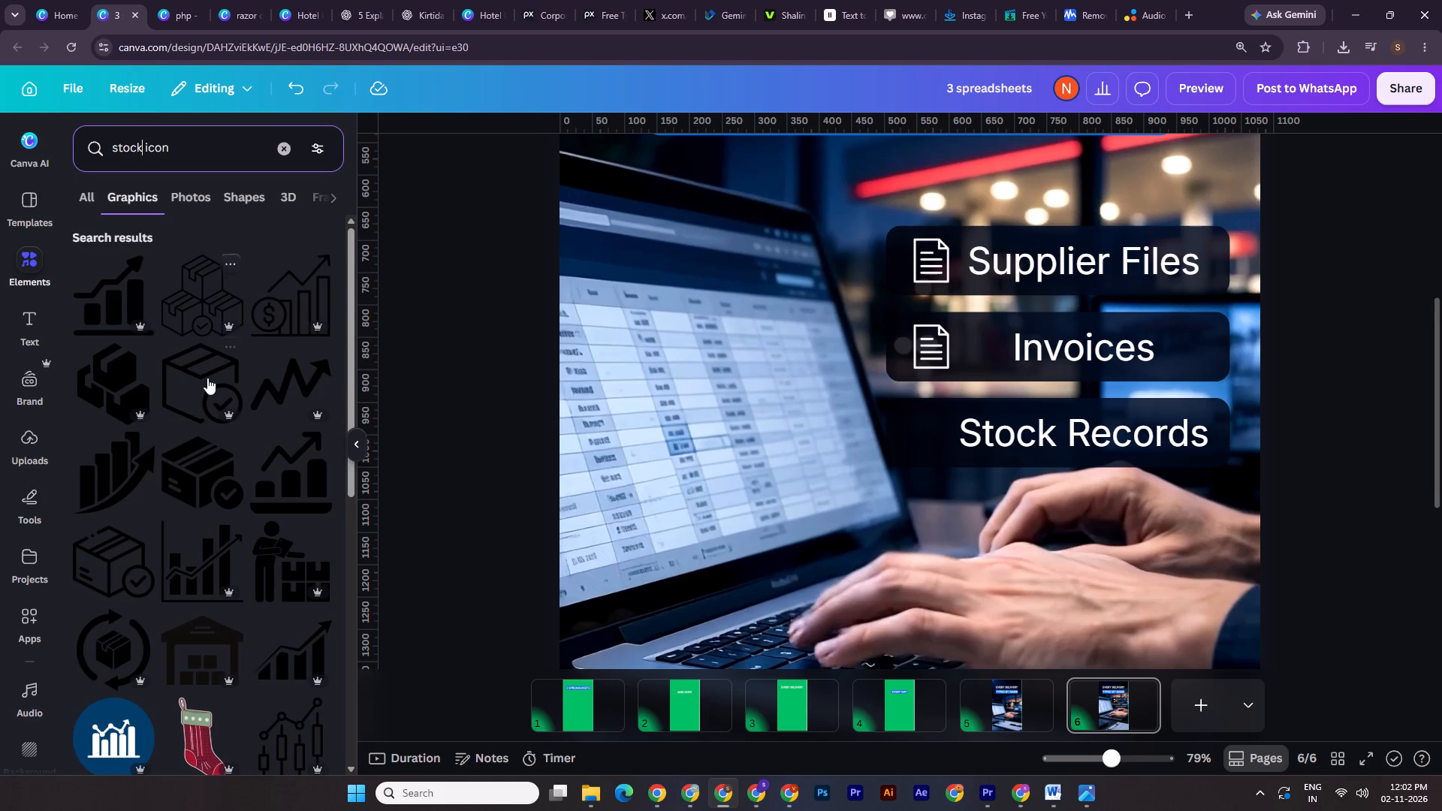
left_click(207, 379)
Recolour the newly added stock box icon white.
left_click(781, 158)
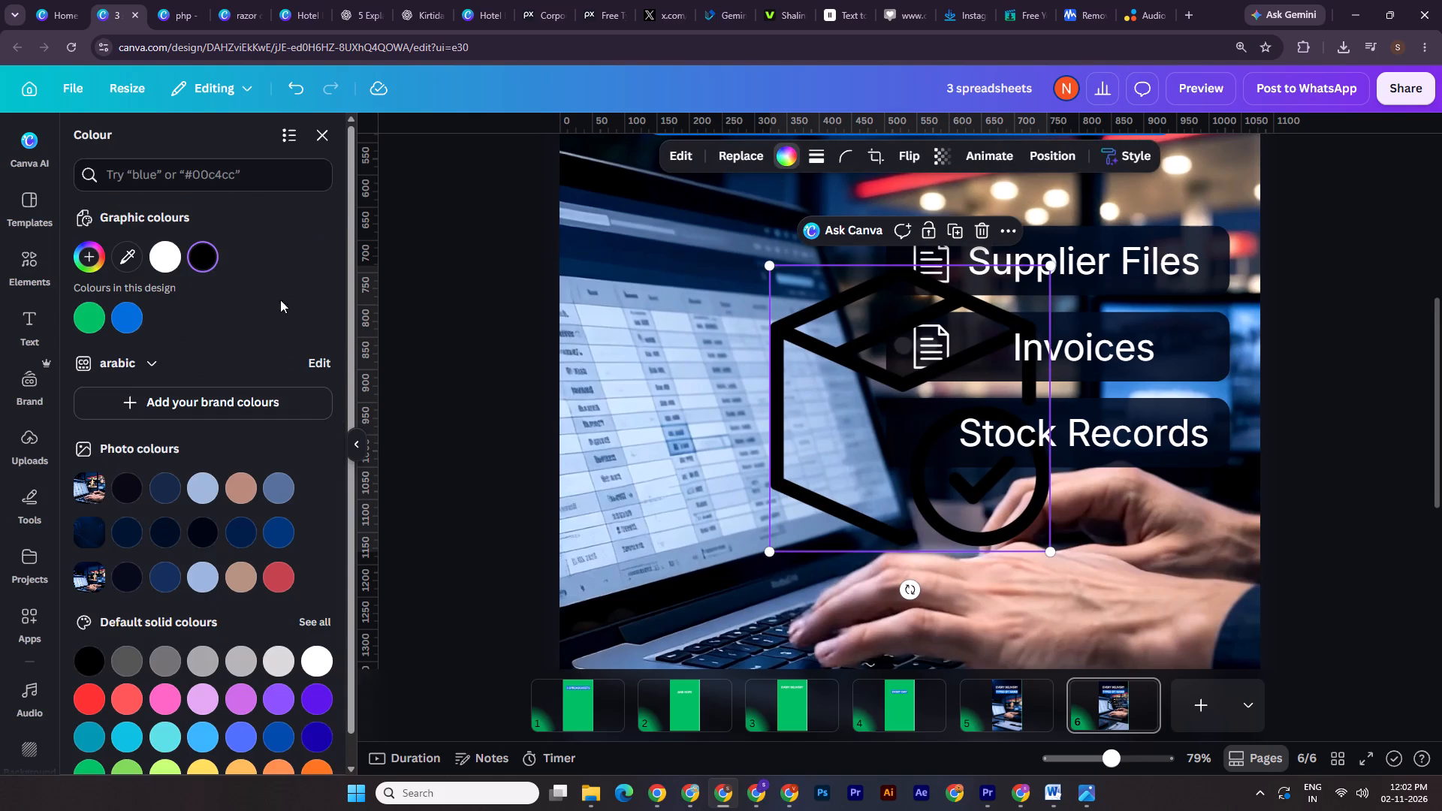
left_click(162, 257)
Shrink the box icon to about 57 px wide and place it in the Stock Records bar before the text, aligned under the document icons.
left_click_drag(1050, 264, 955, 306)
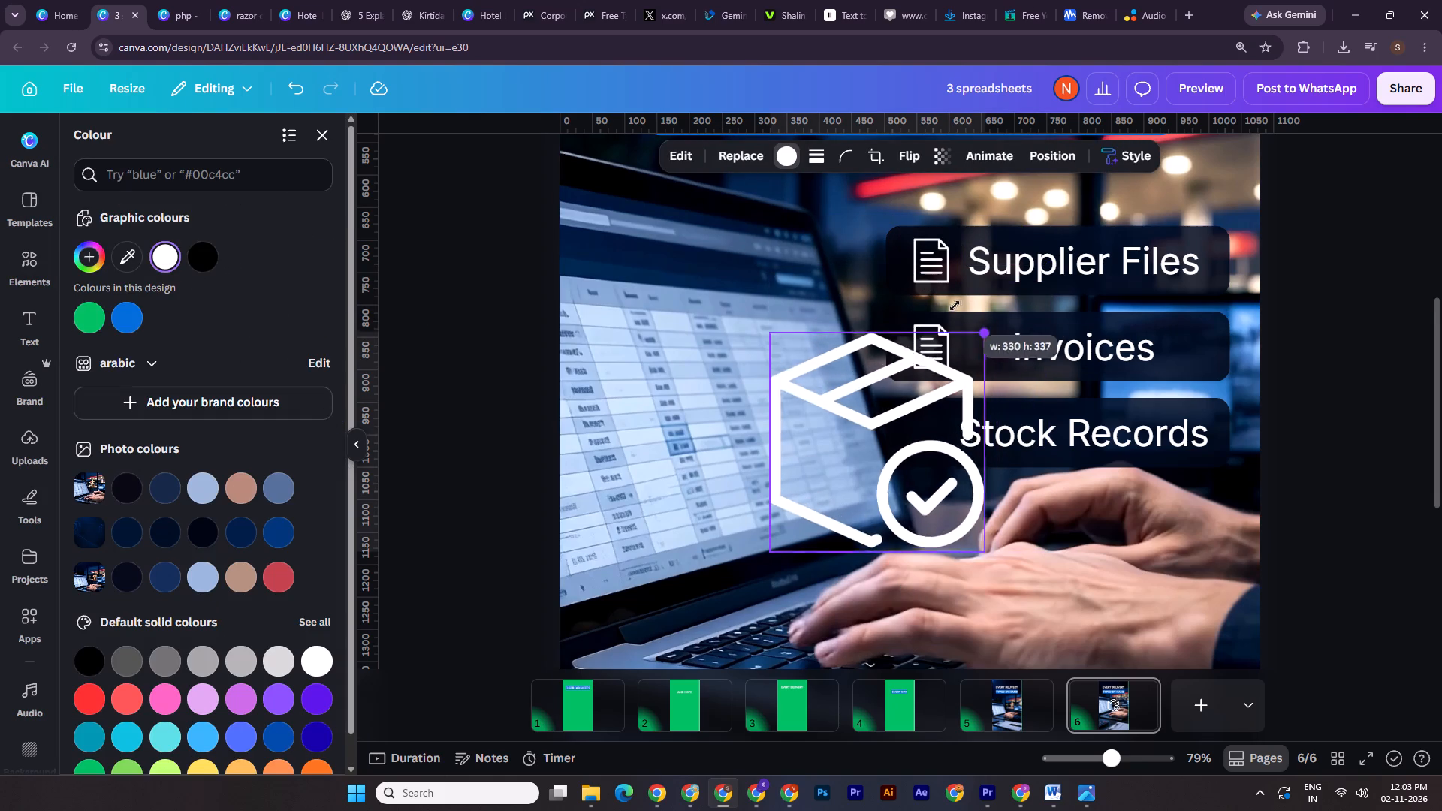
left_click_drag(955, 306, 926, 343)
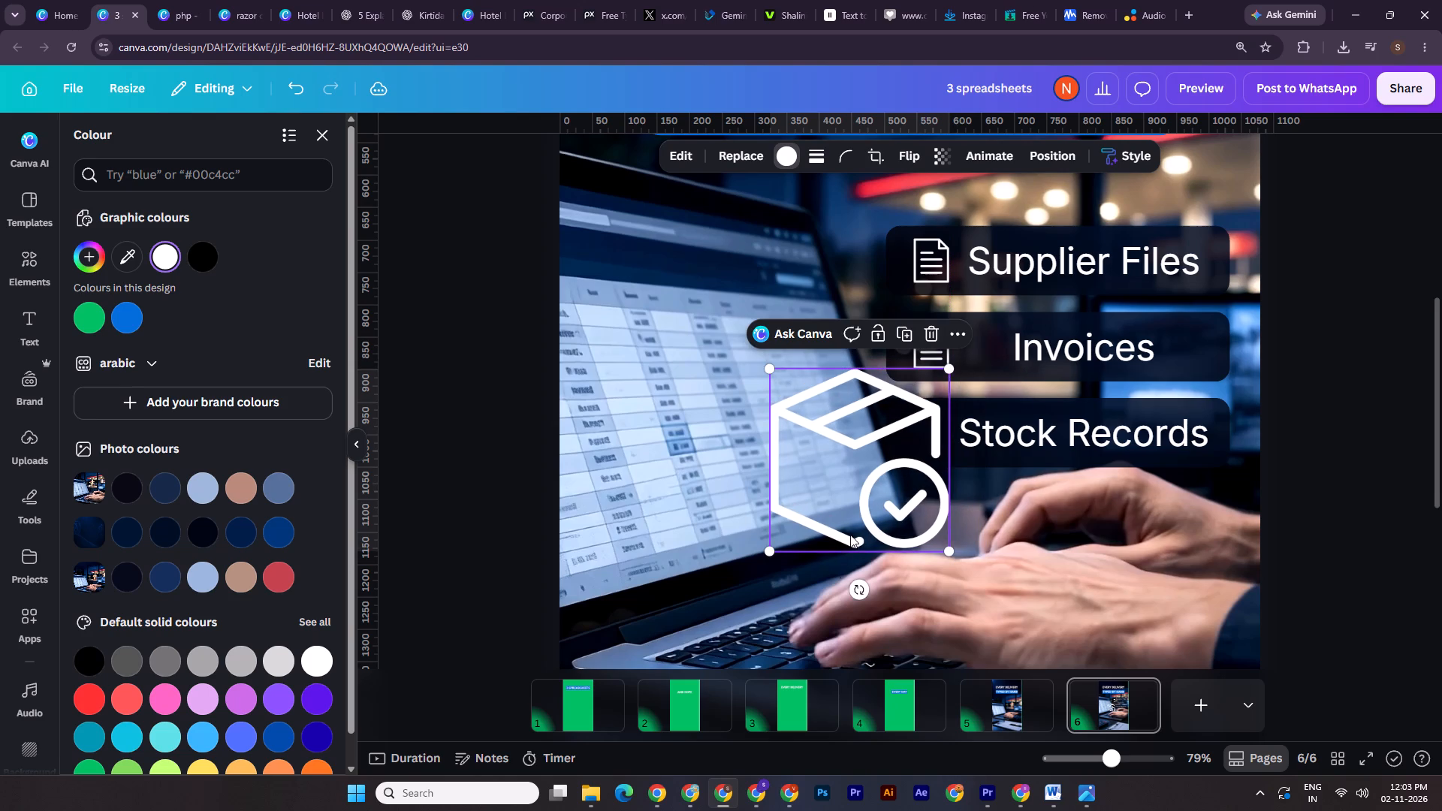
left_click_drag(771, 556, 959, 456)
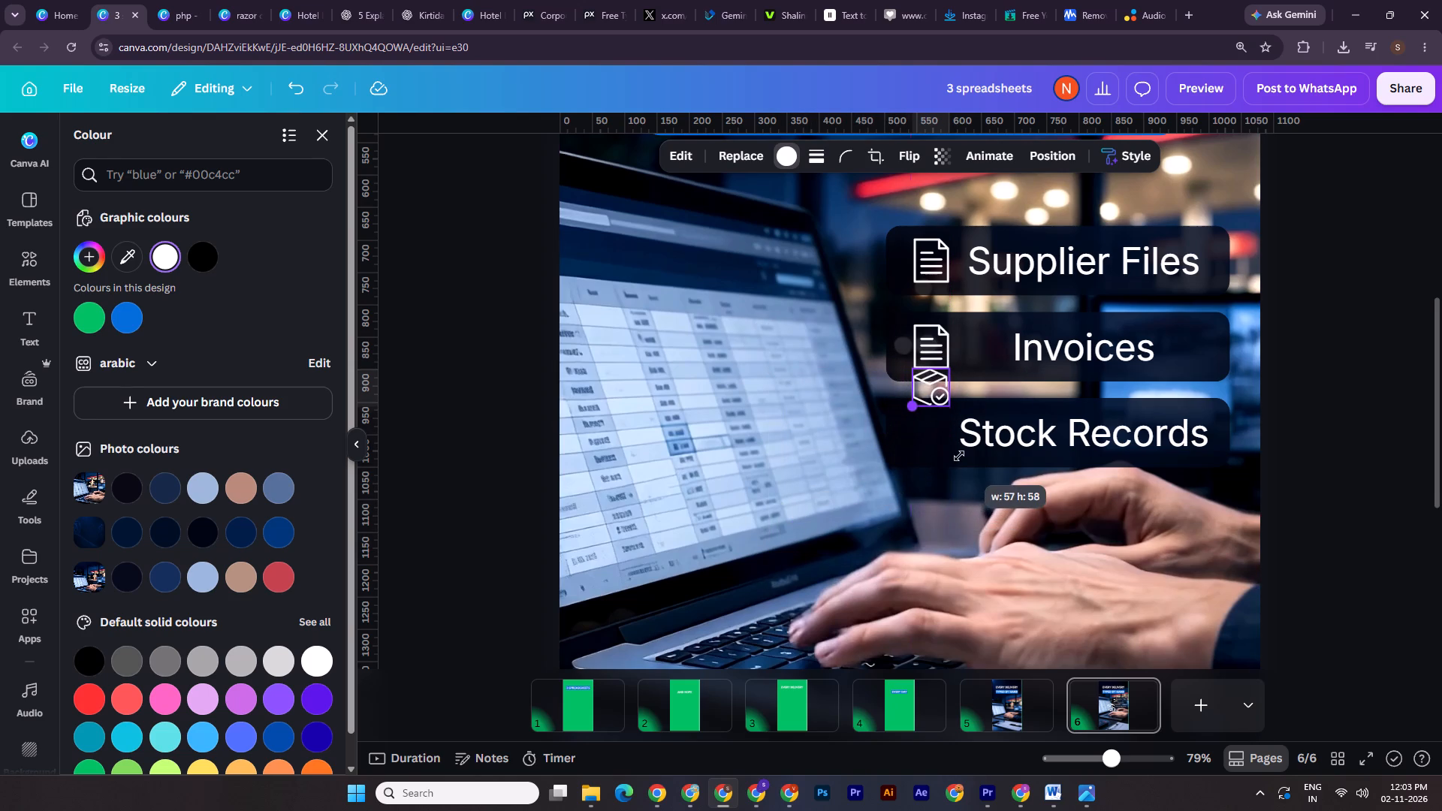
left_click_drag(959, 456, 956, 454)
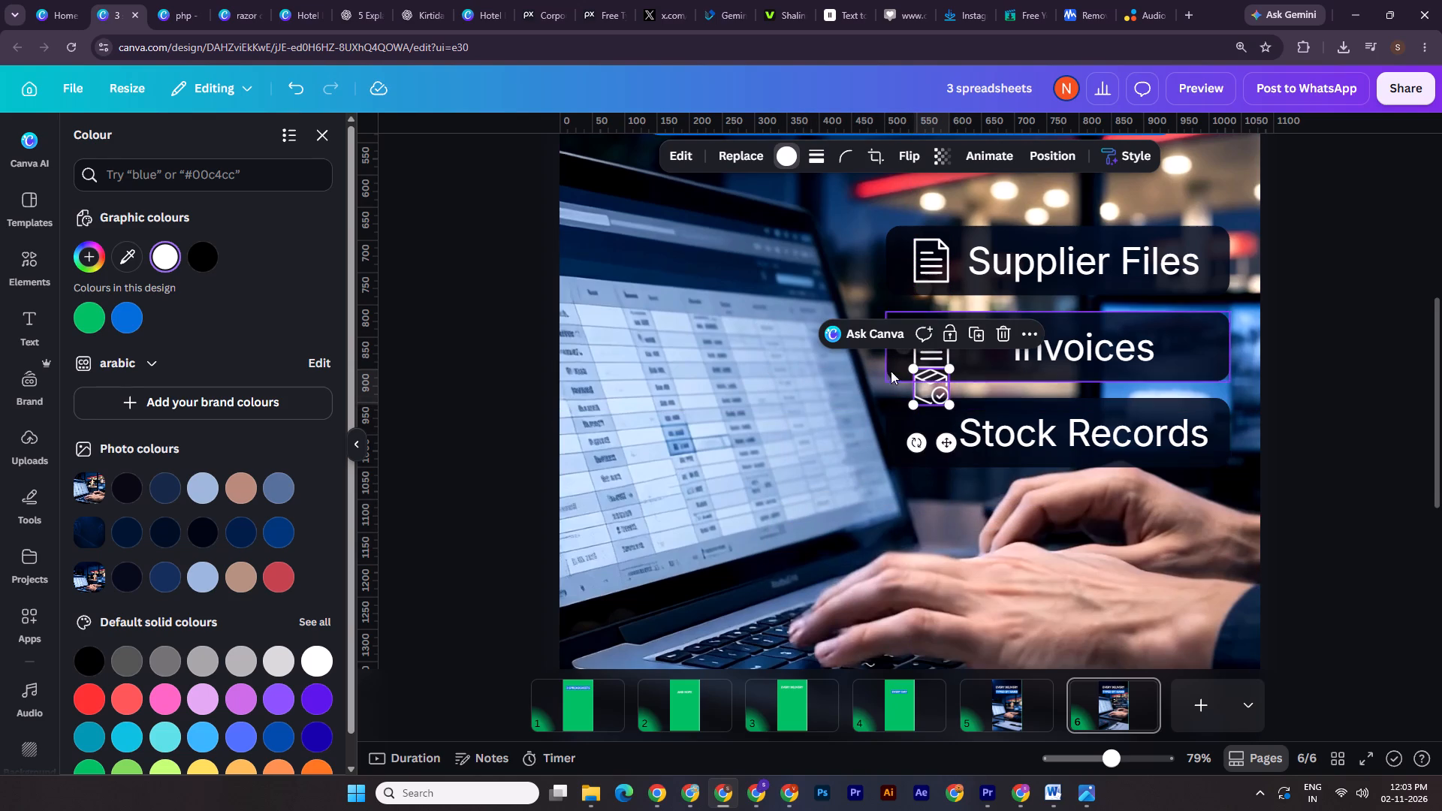
left_click_drag(935, 384, 948, 431)
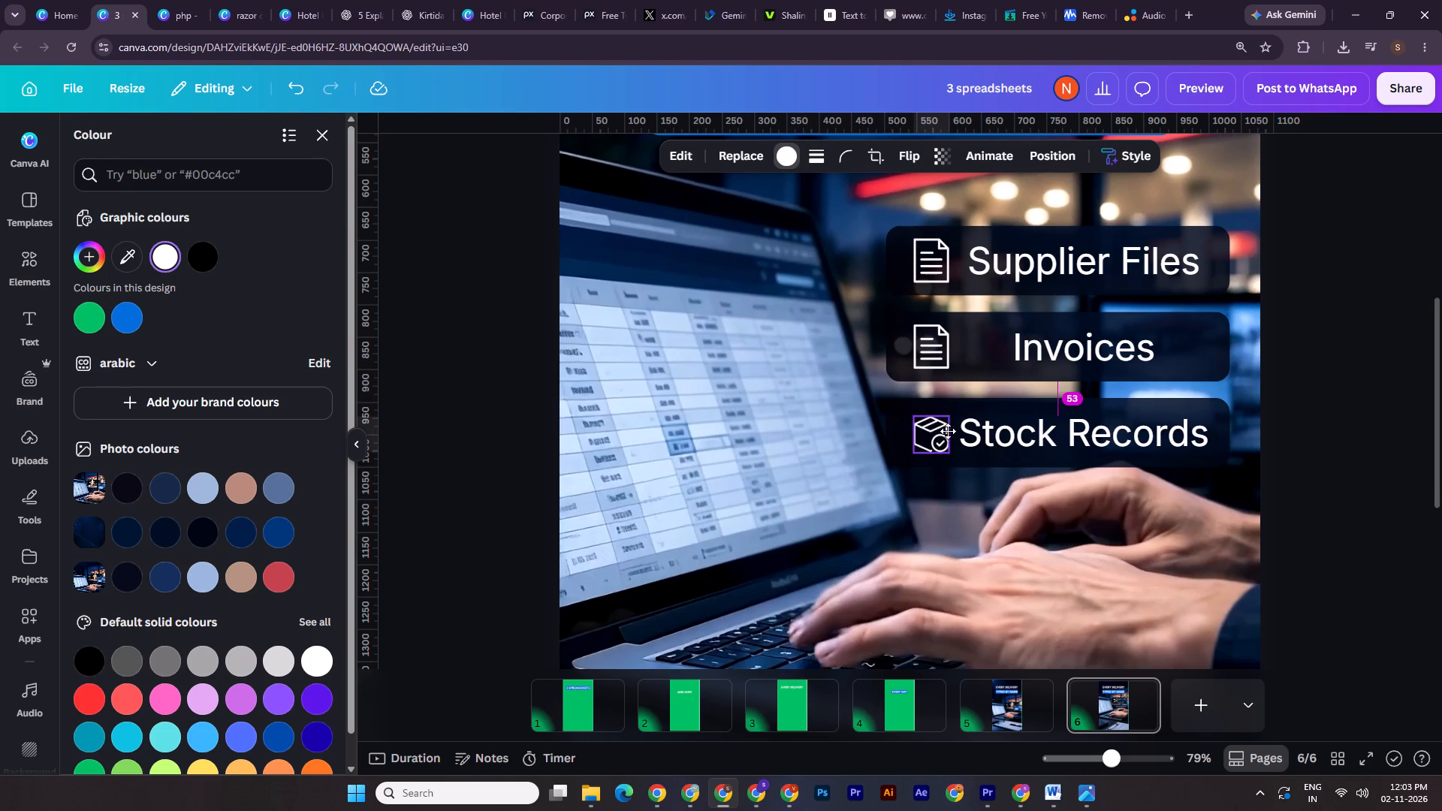
left_click_drag(948, 431, 948, 430)
double_click(1372, 423)
double_click(1381, 392)
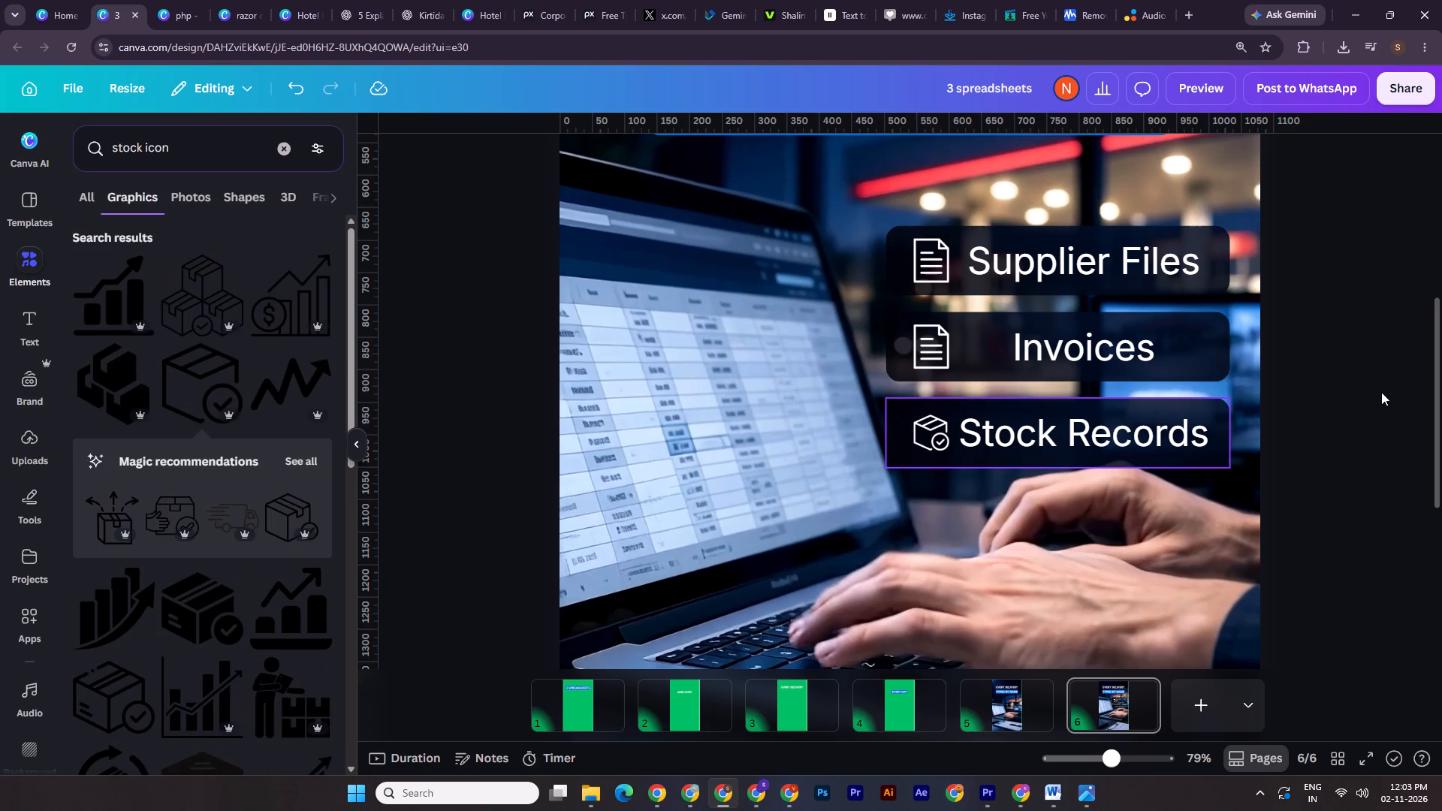
Shift the Supplier Files, Invoices and Stock Records labels together slightly to the right, away from their icons.
left_click(1081, 442)
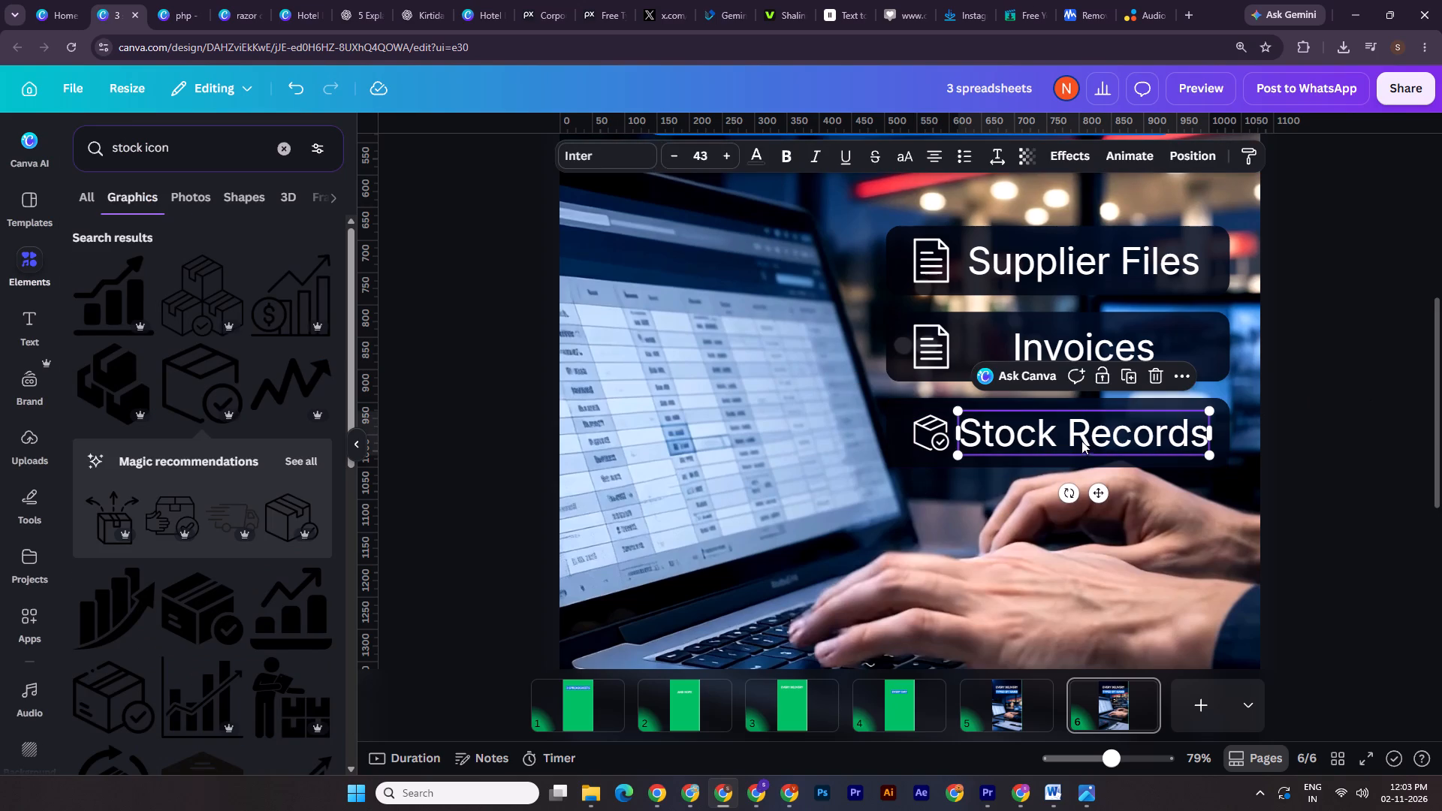
left_click(1068, 358, "shift")
left_click(1027, 259, "shift")
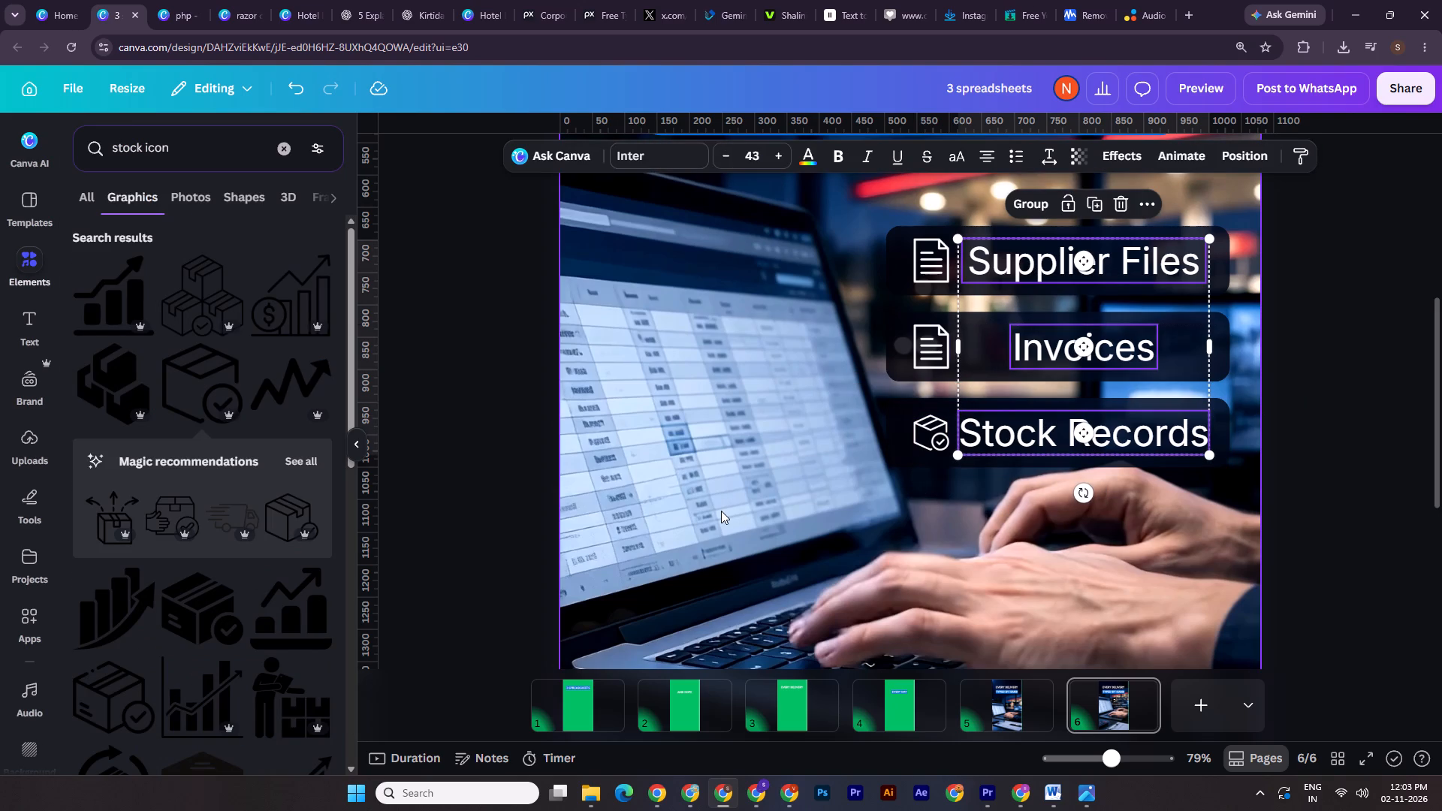
key("Right")
key("Right")
key("Right")
key("Right")
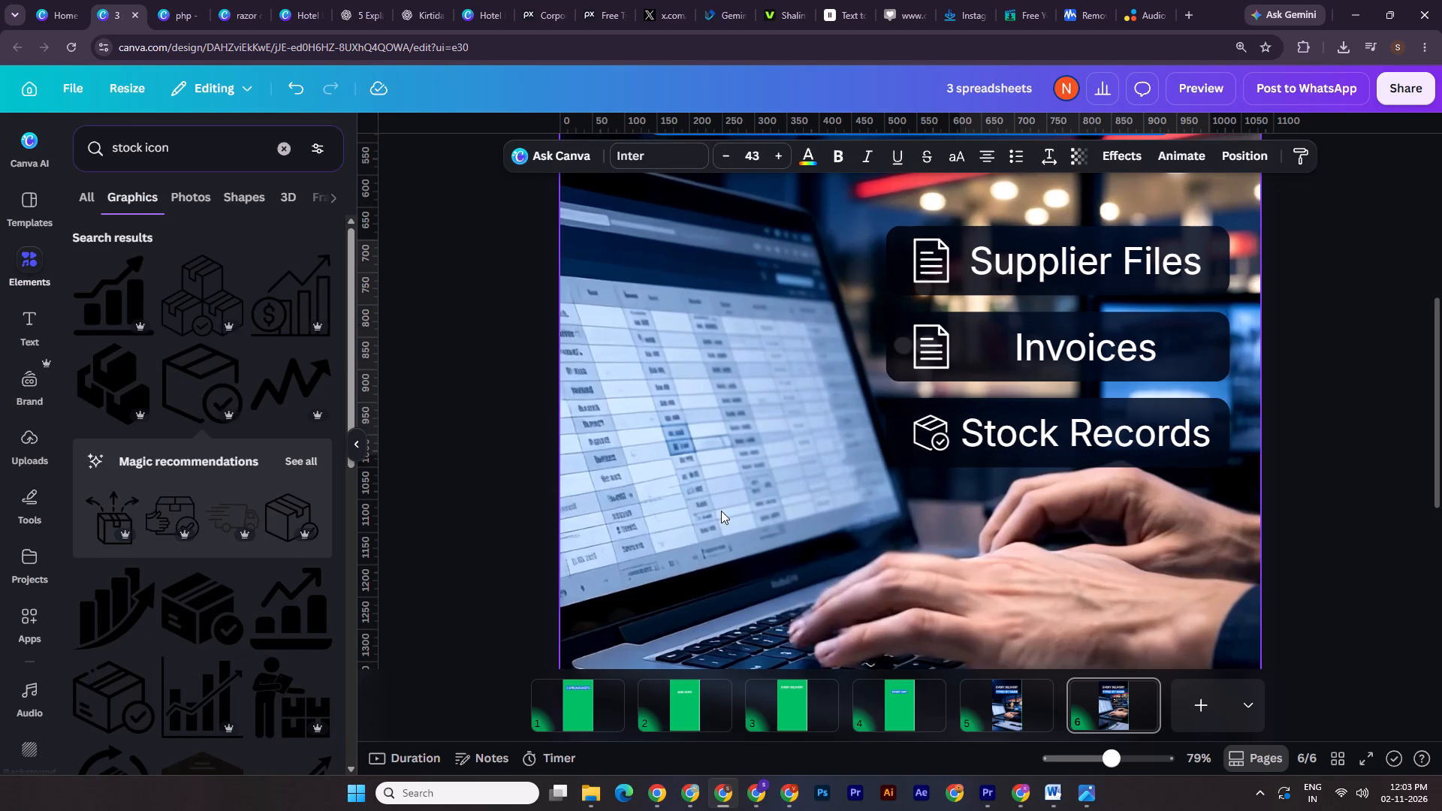
key("Right")
key("Right")
key("Right")
key("Right")
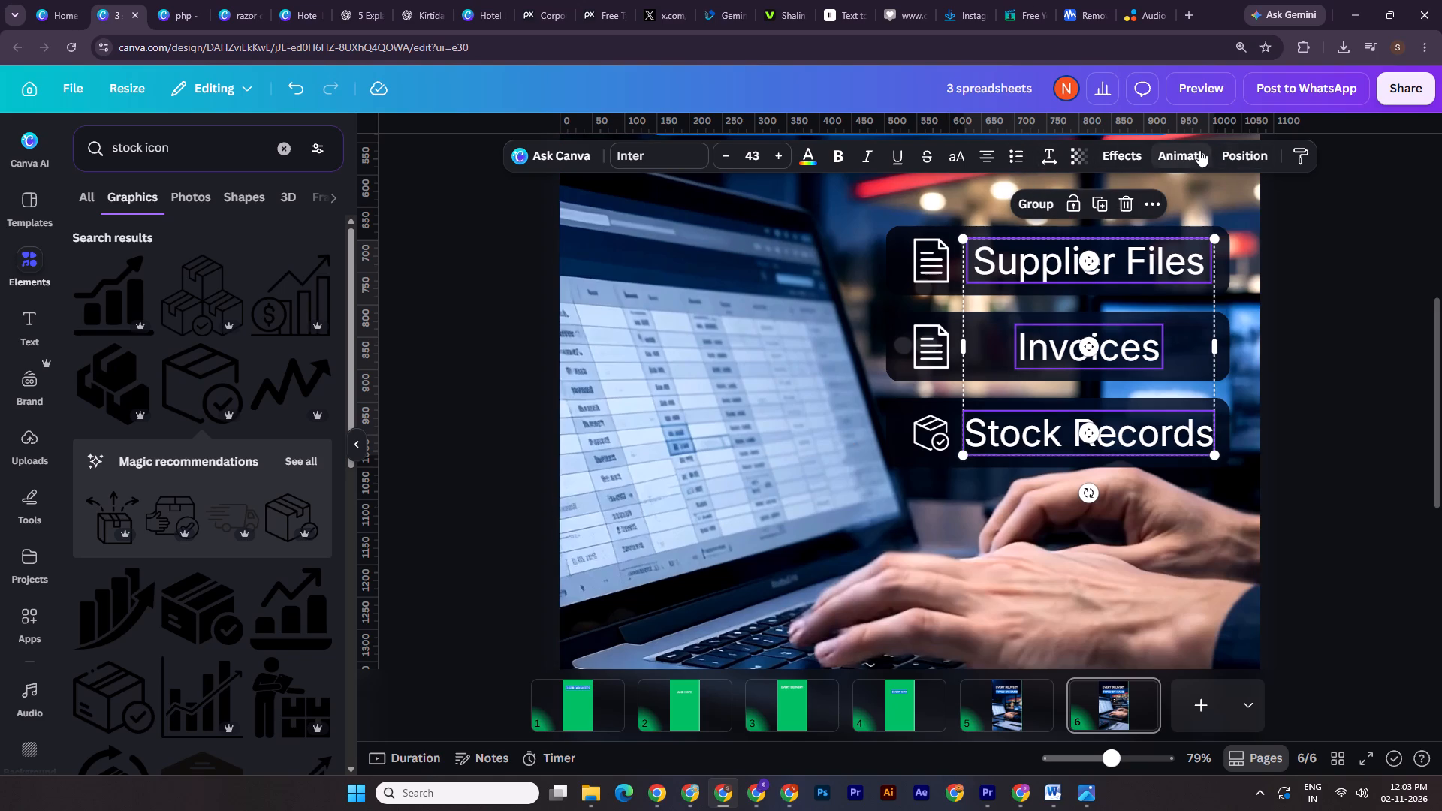
Left-align the text of the three labels and align their text boxes to a common left edge.
left_click(989, 156)
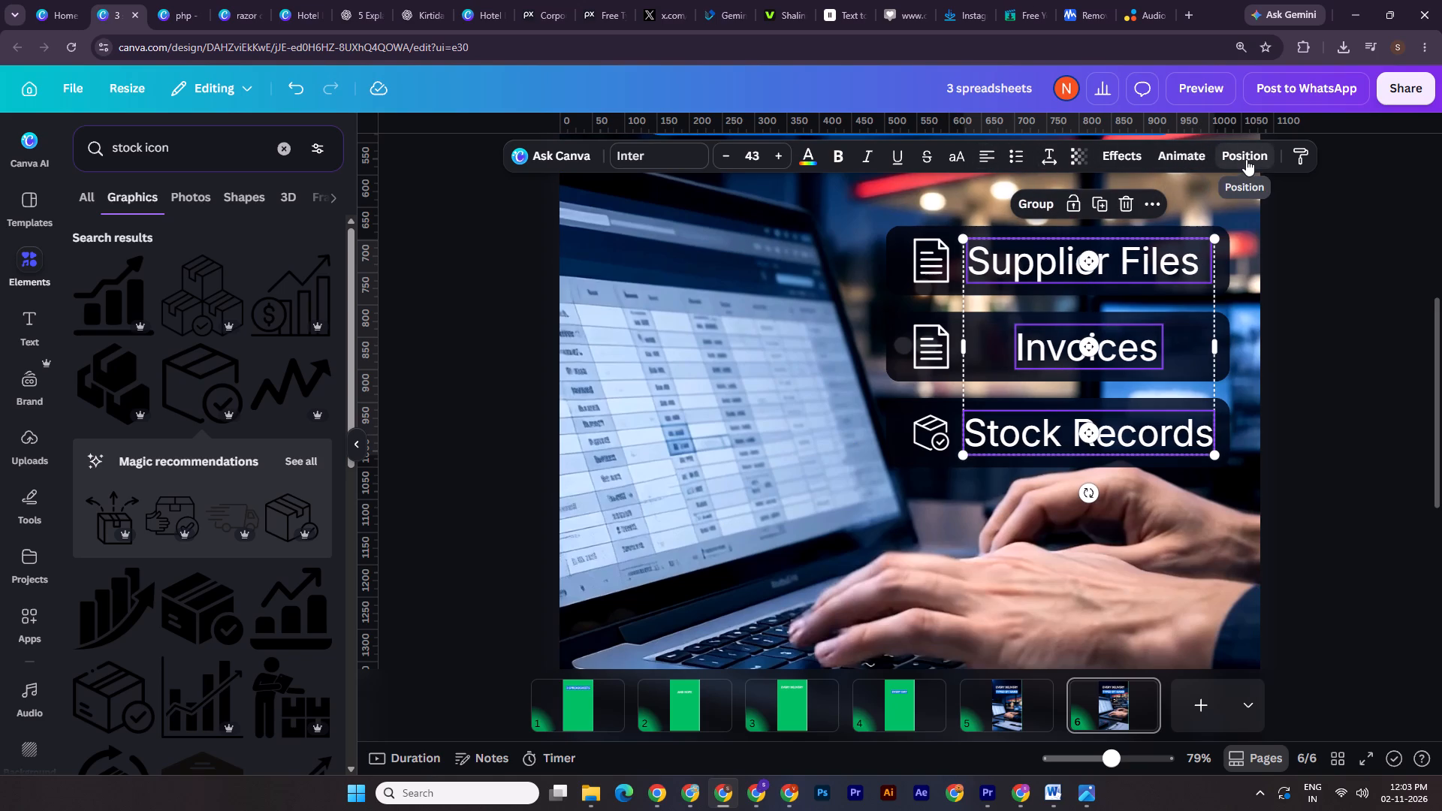
left_click(1246, 159)
left_click(213, 334)
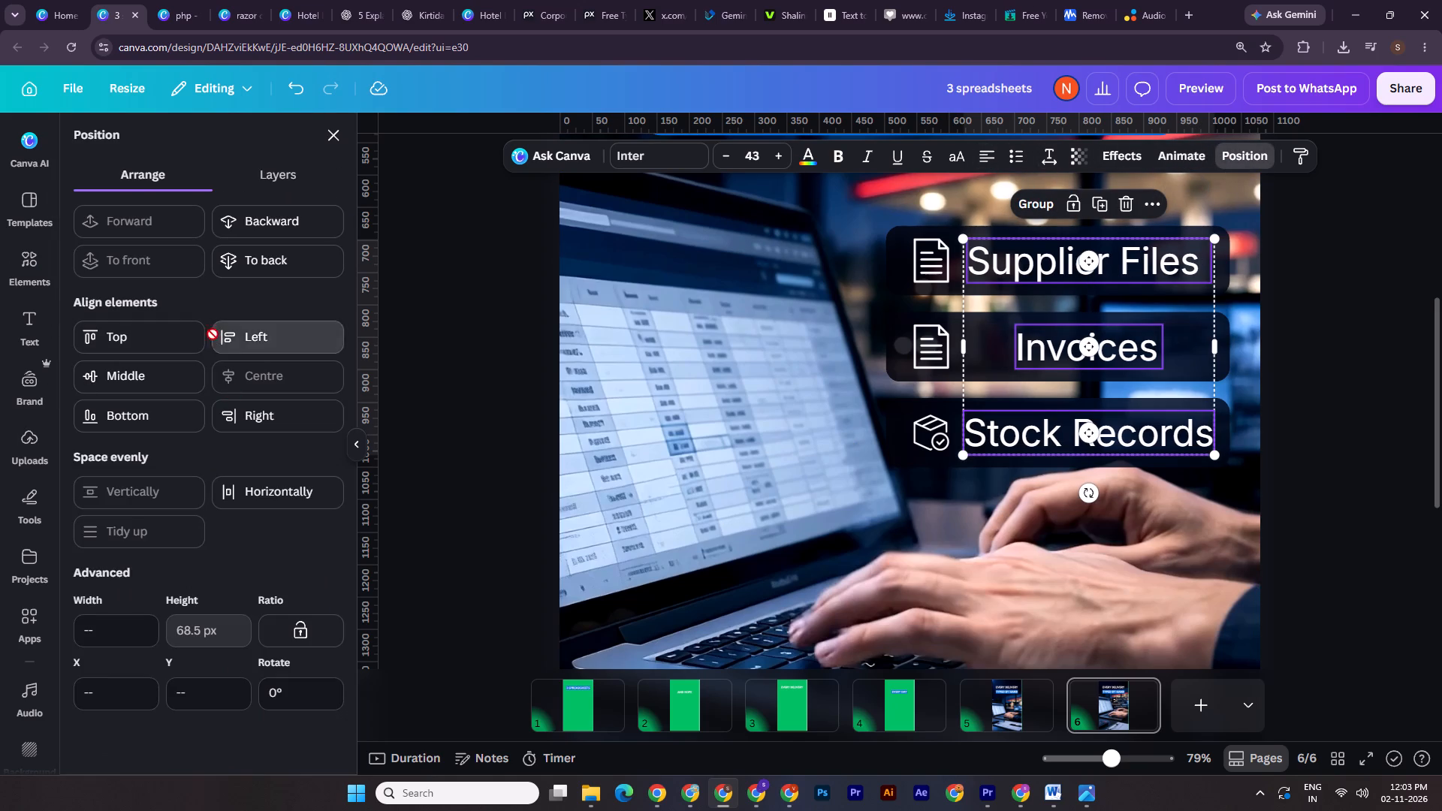
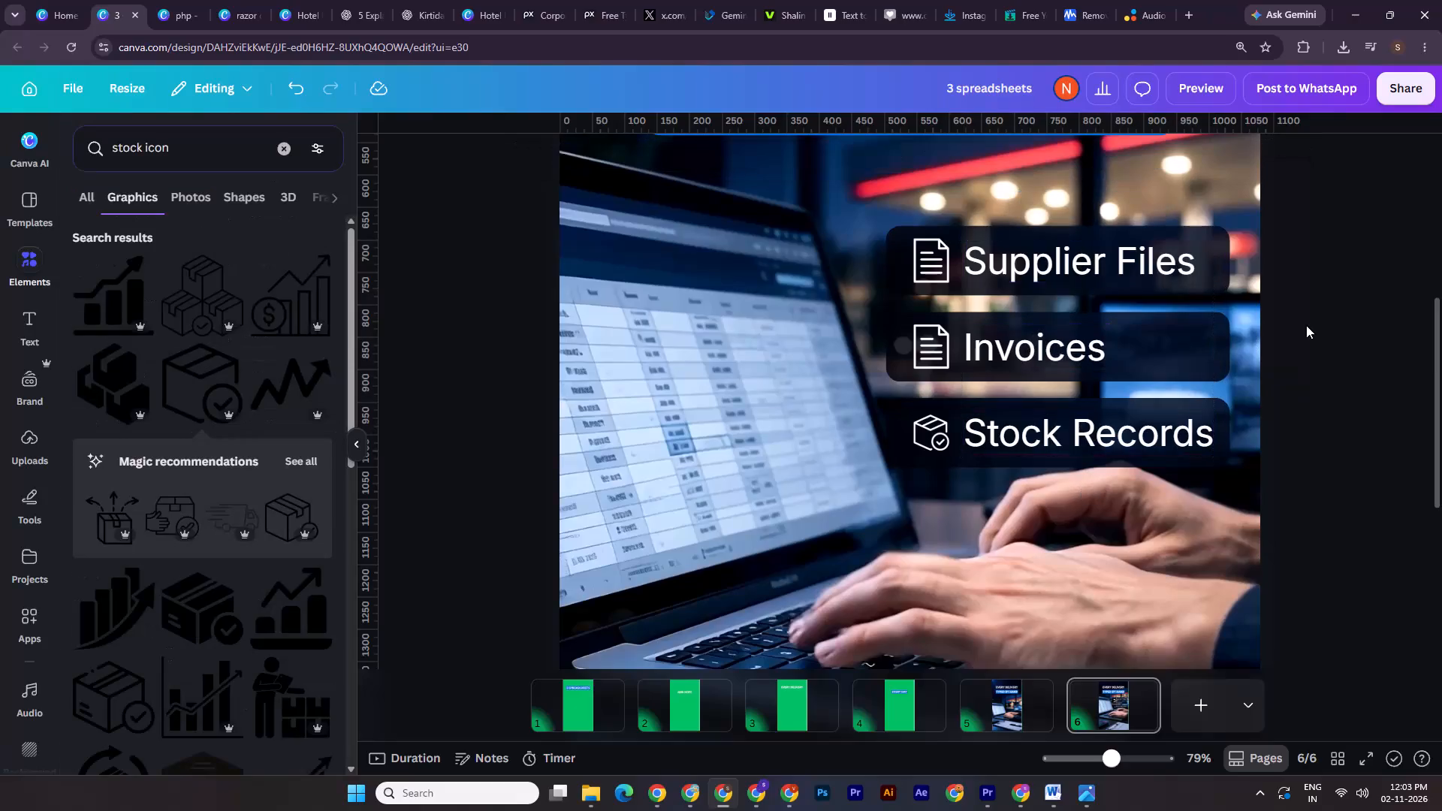
Nudge the three icons and their Supplier Files, Invoices and Stock Records labels together slightly left inside their dark boxes.
left_click(933, 265)
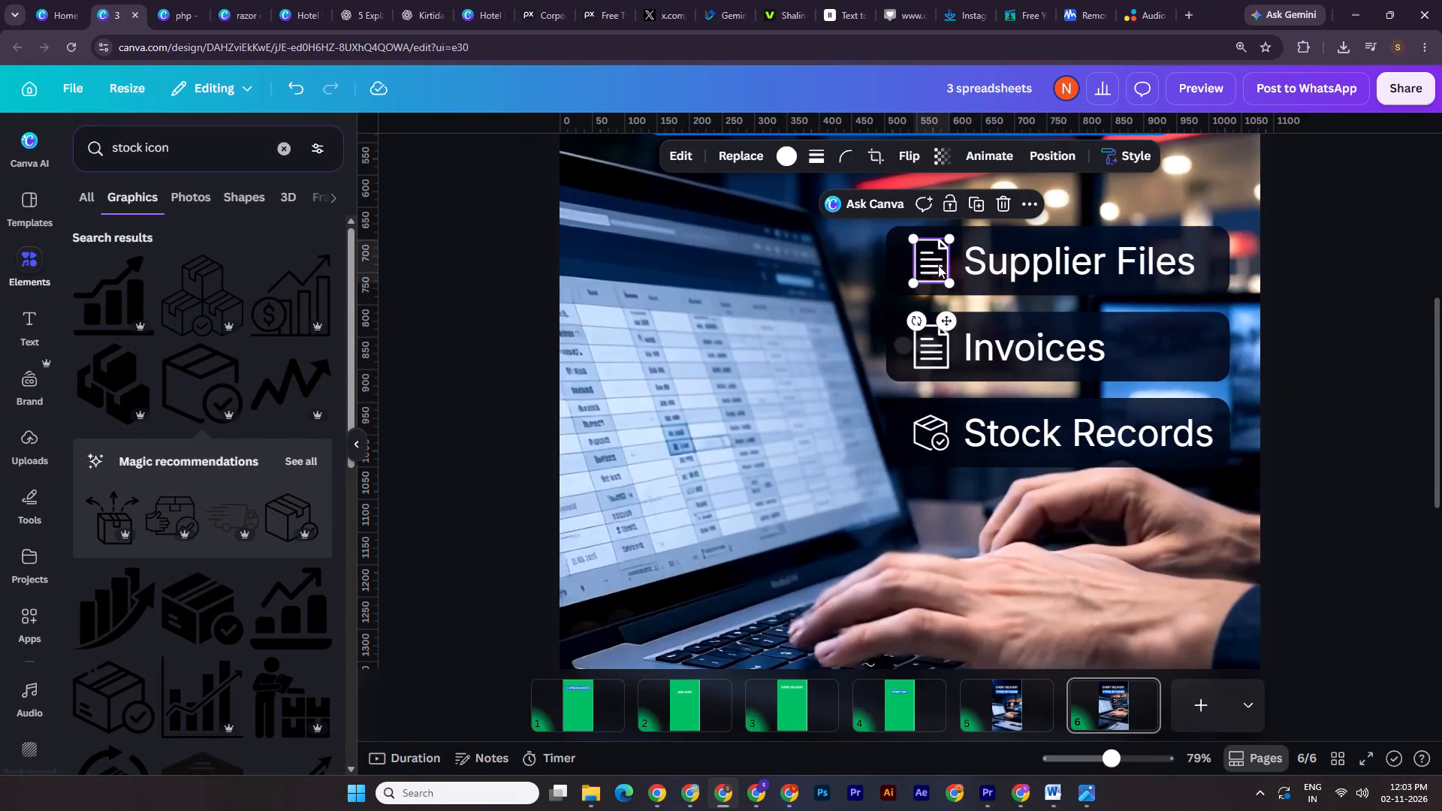
left_click(1056, 273, "shift")
left_click(922, 356, "shift")
left_click(1002, 364, "shift")
left_click(948, 430, "shift")
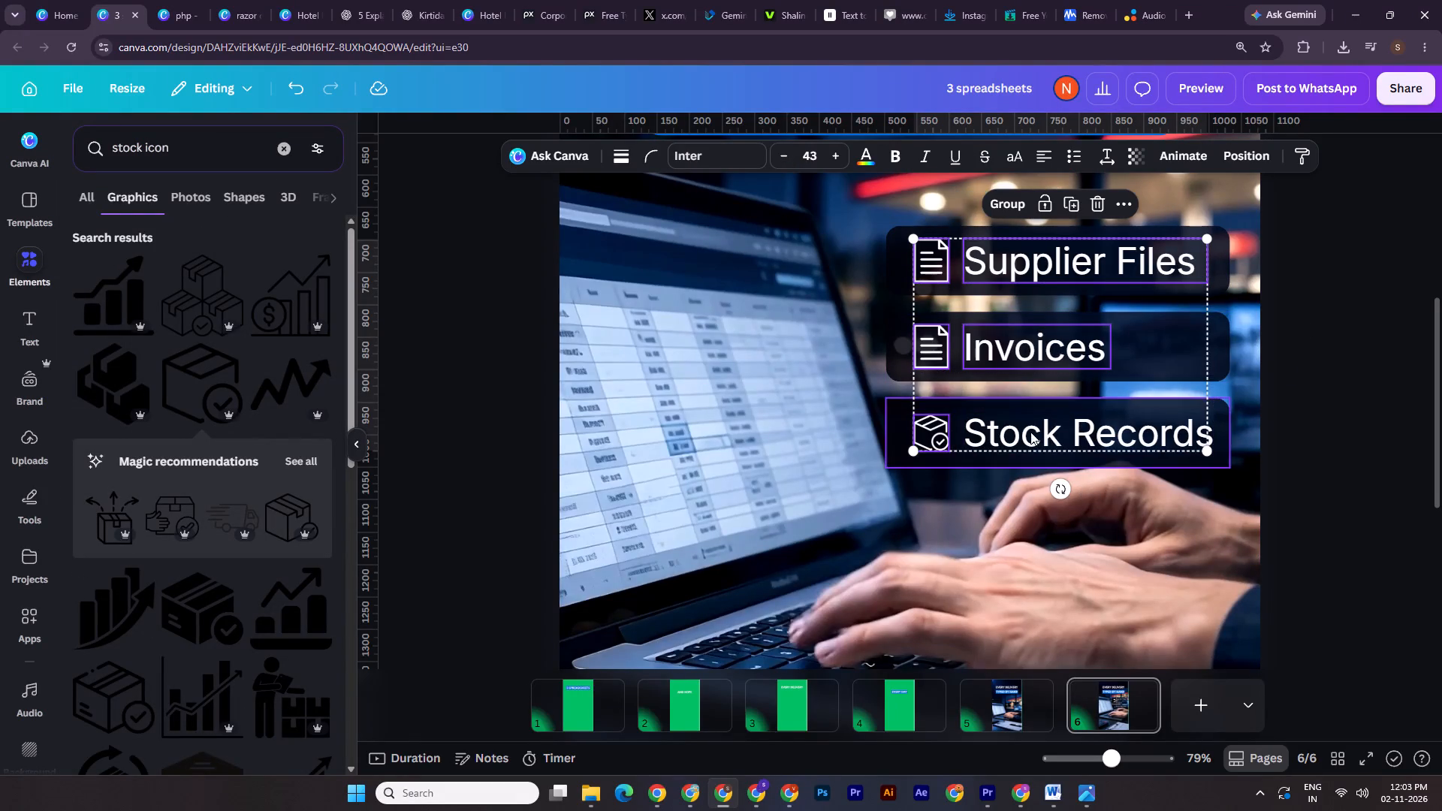
left_click(1030, 432, "shift")
key("shift+Left")
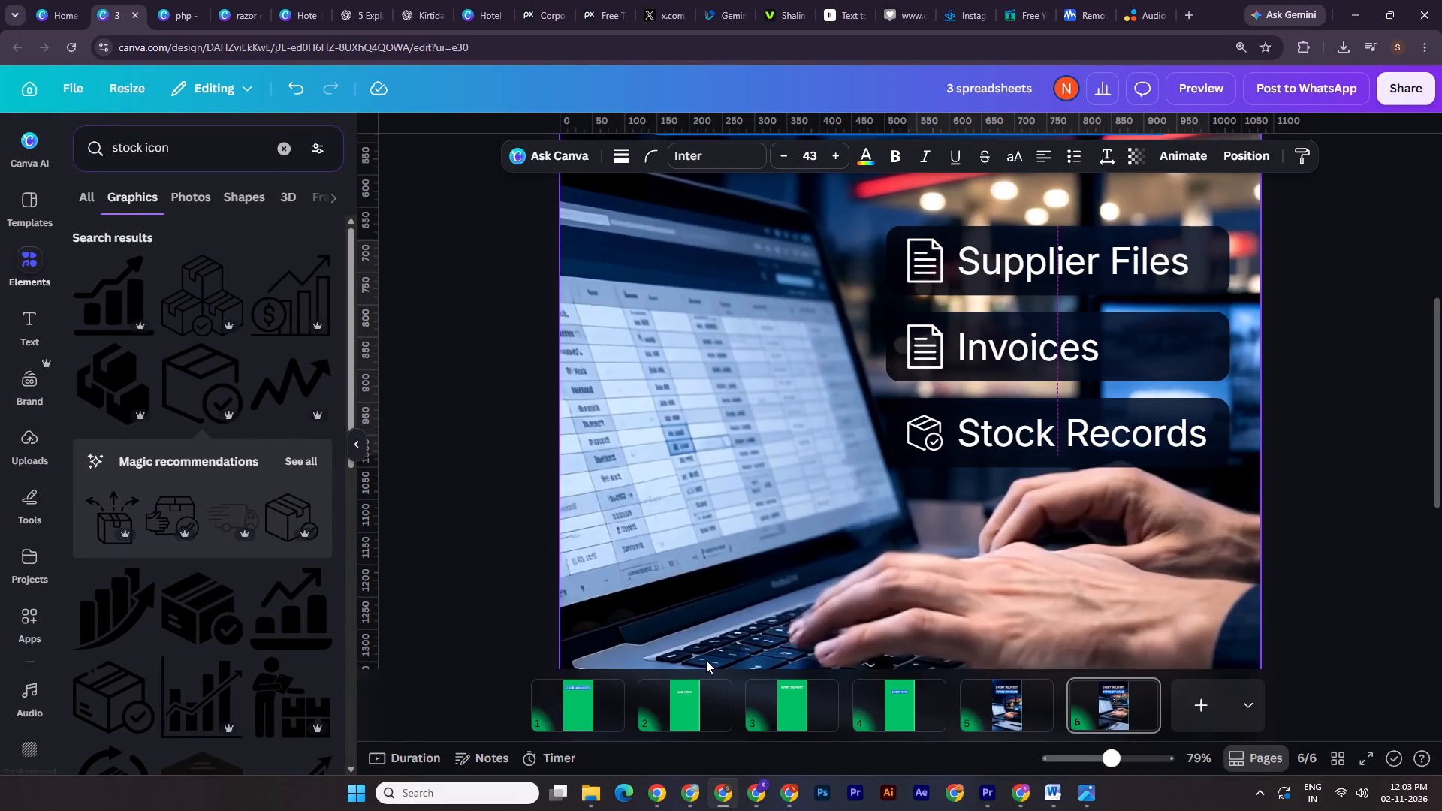
double_click(1347, 323)
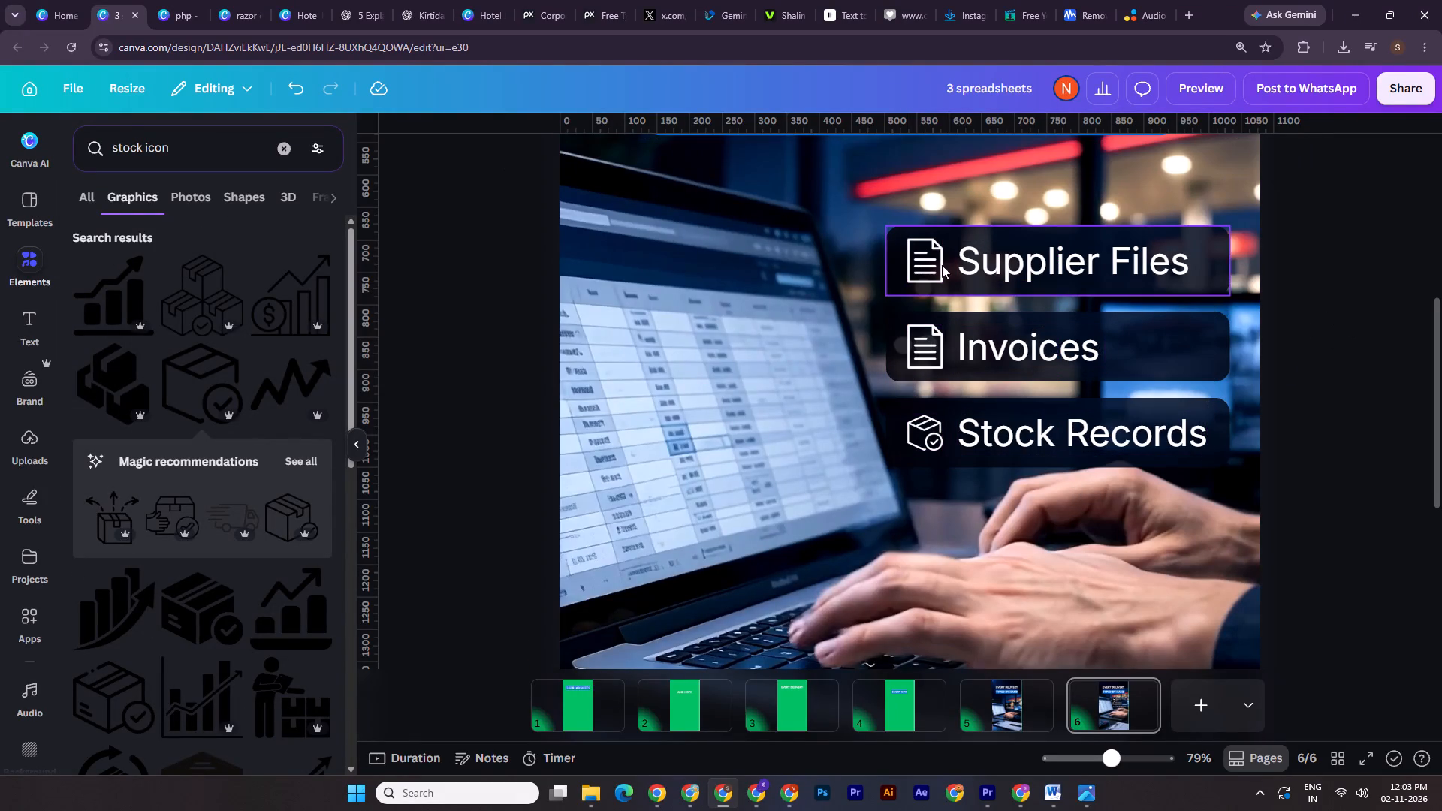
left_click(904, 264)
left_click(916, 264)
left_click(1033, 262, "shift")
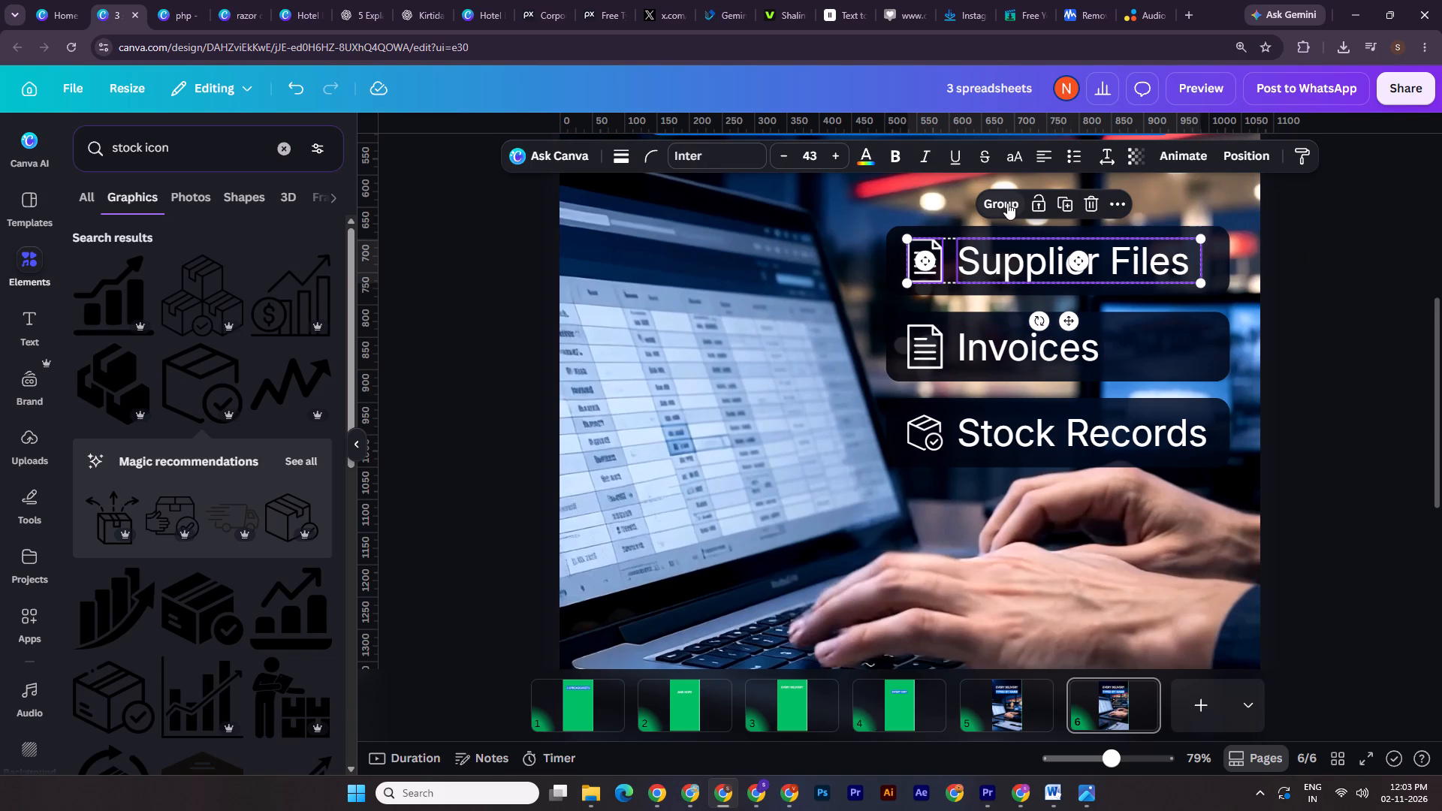
Widen the Supplier Files and Invoices text boxes to match the width of the Stock Records text box.
left_click(1161, 427)
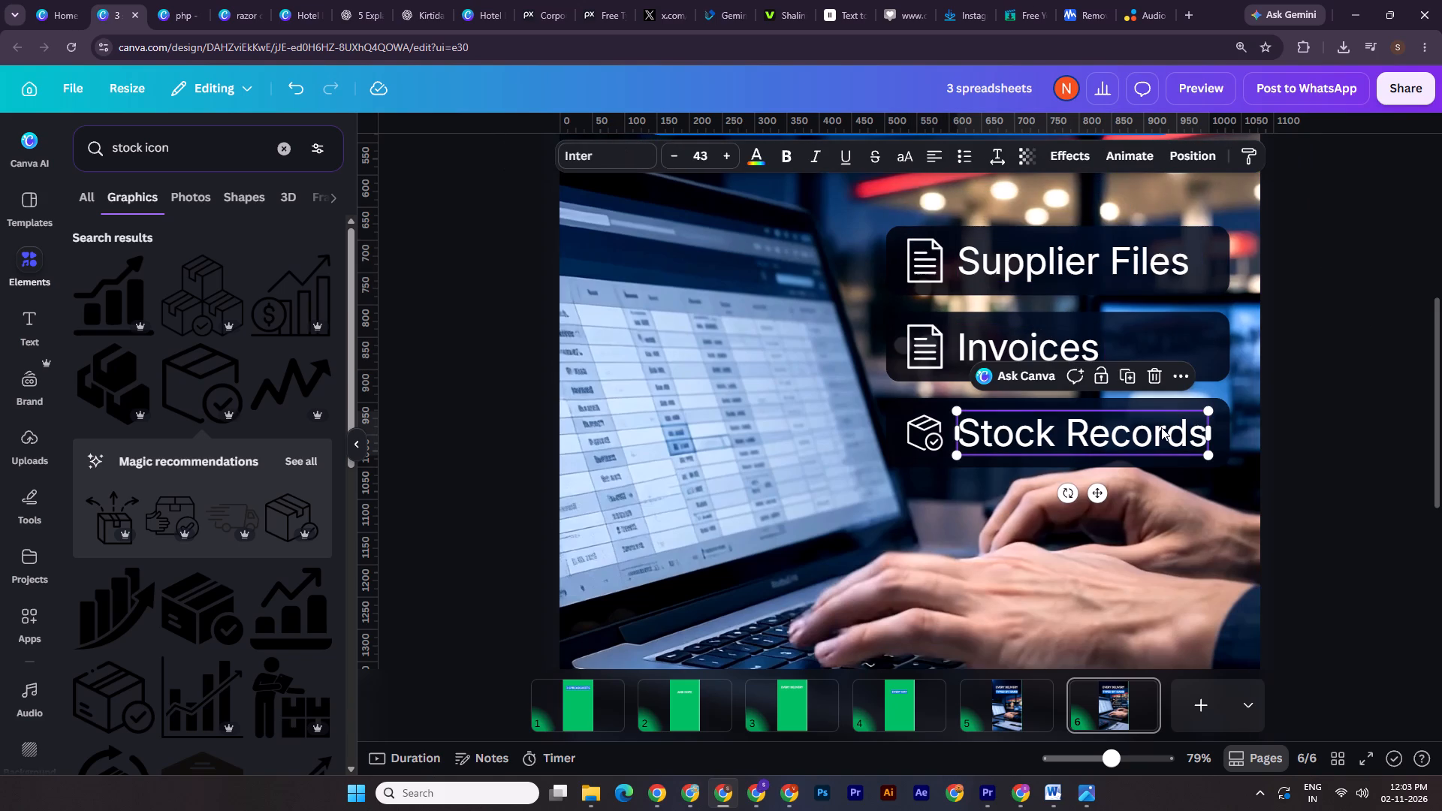
left_click(1178, 263)
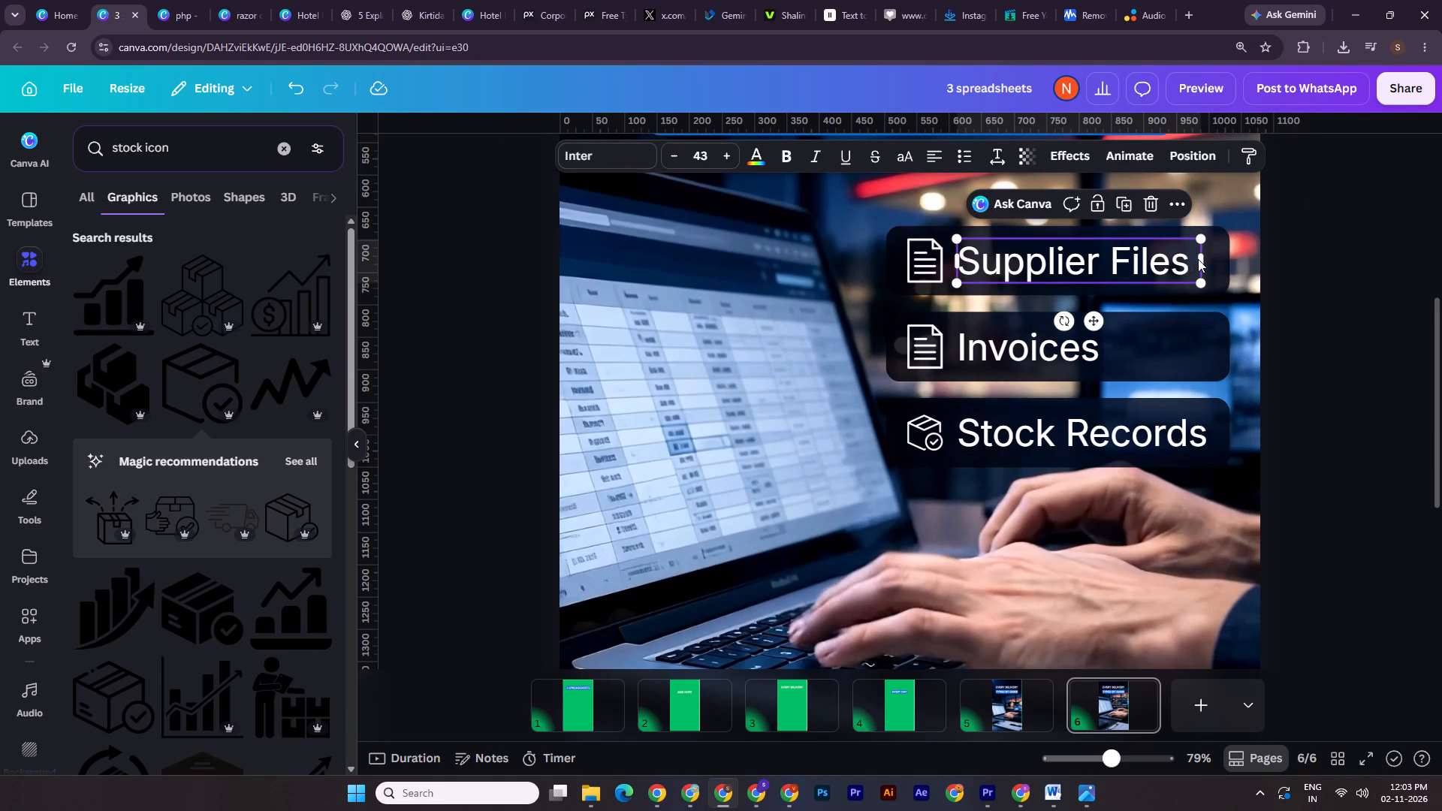
left_click(1205, 258)
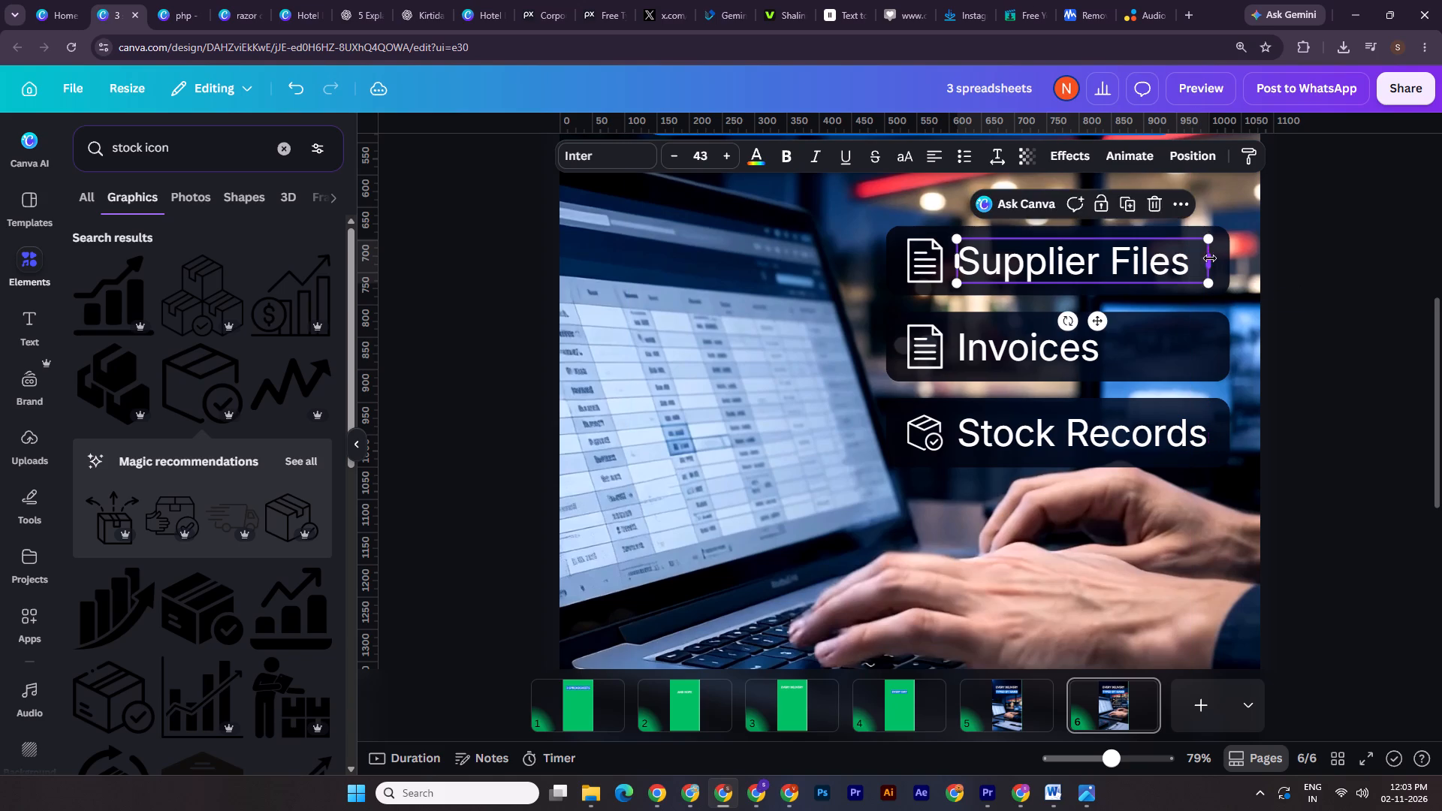
left_click(1088, 344)
left_click_drag(1112, 348, 1200, 351)
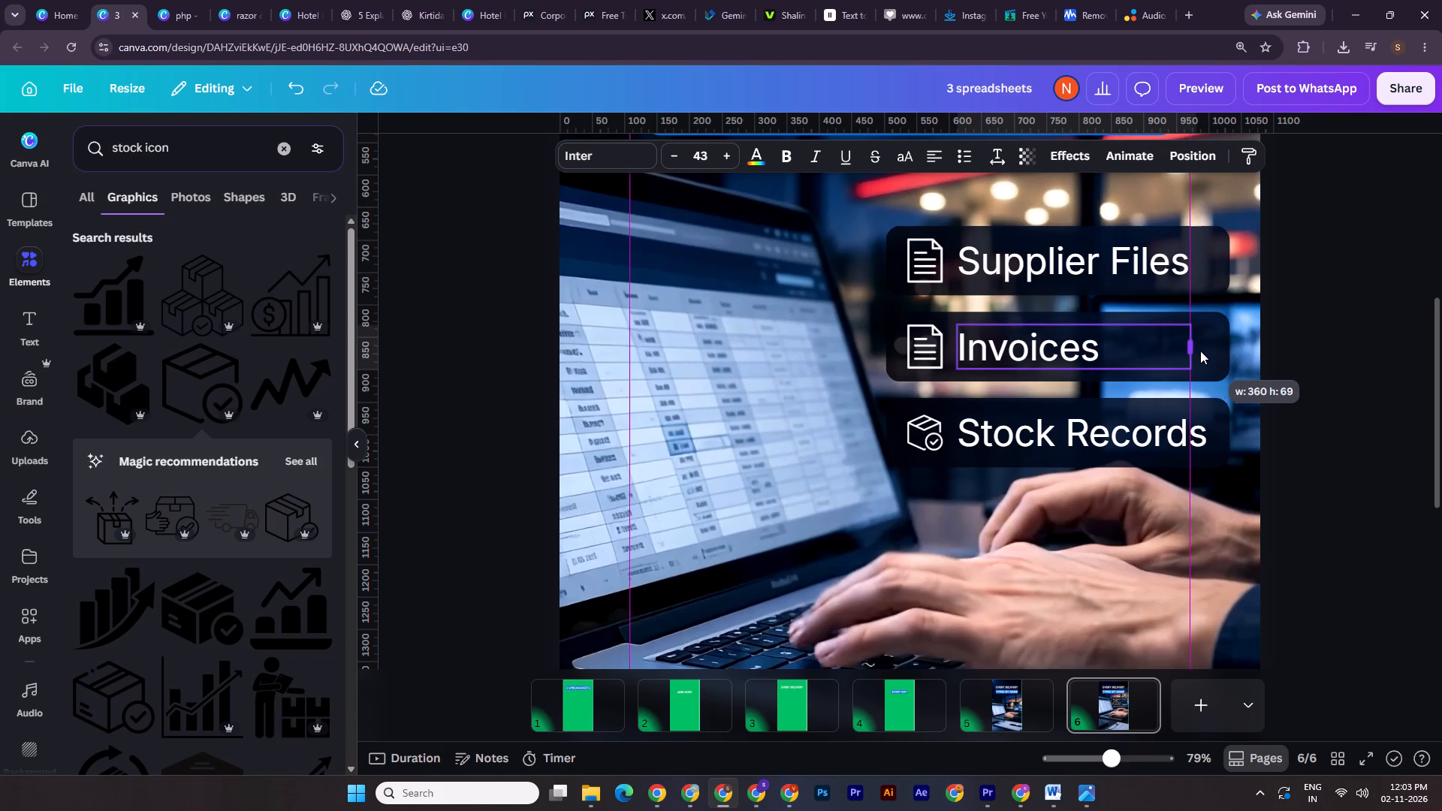
left_click_drag(1200, 351, 1214, 351)
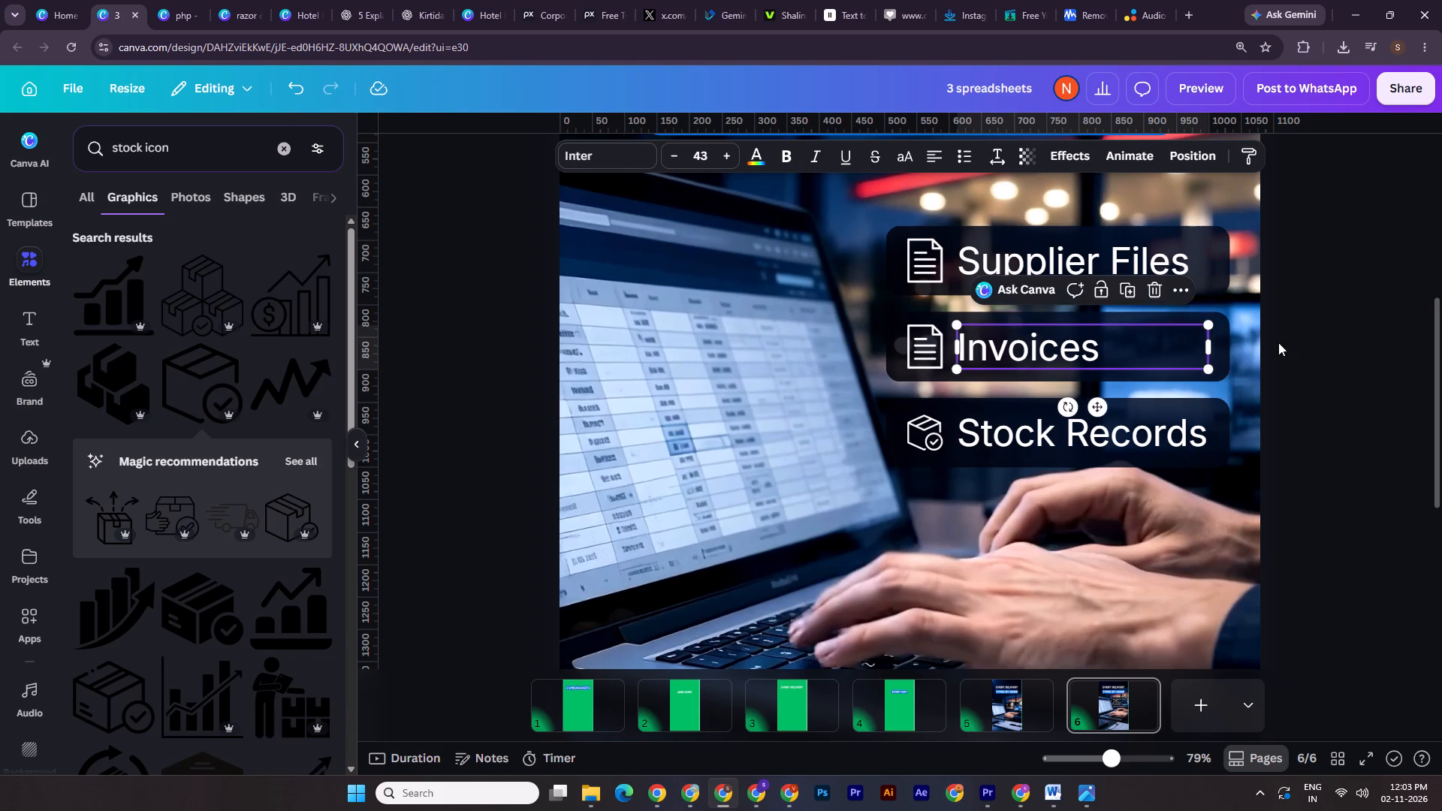
left_click(1278, 342)
Group each icon with its own label for the Supplier Files, Invoices and Stock Records rows.
left_click(909, 264)
left_click(1001, 260, "shift")
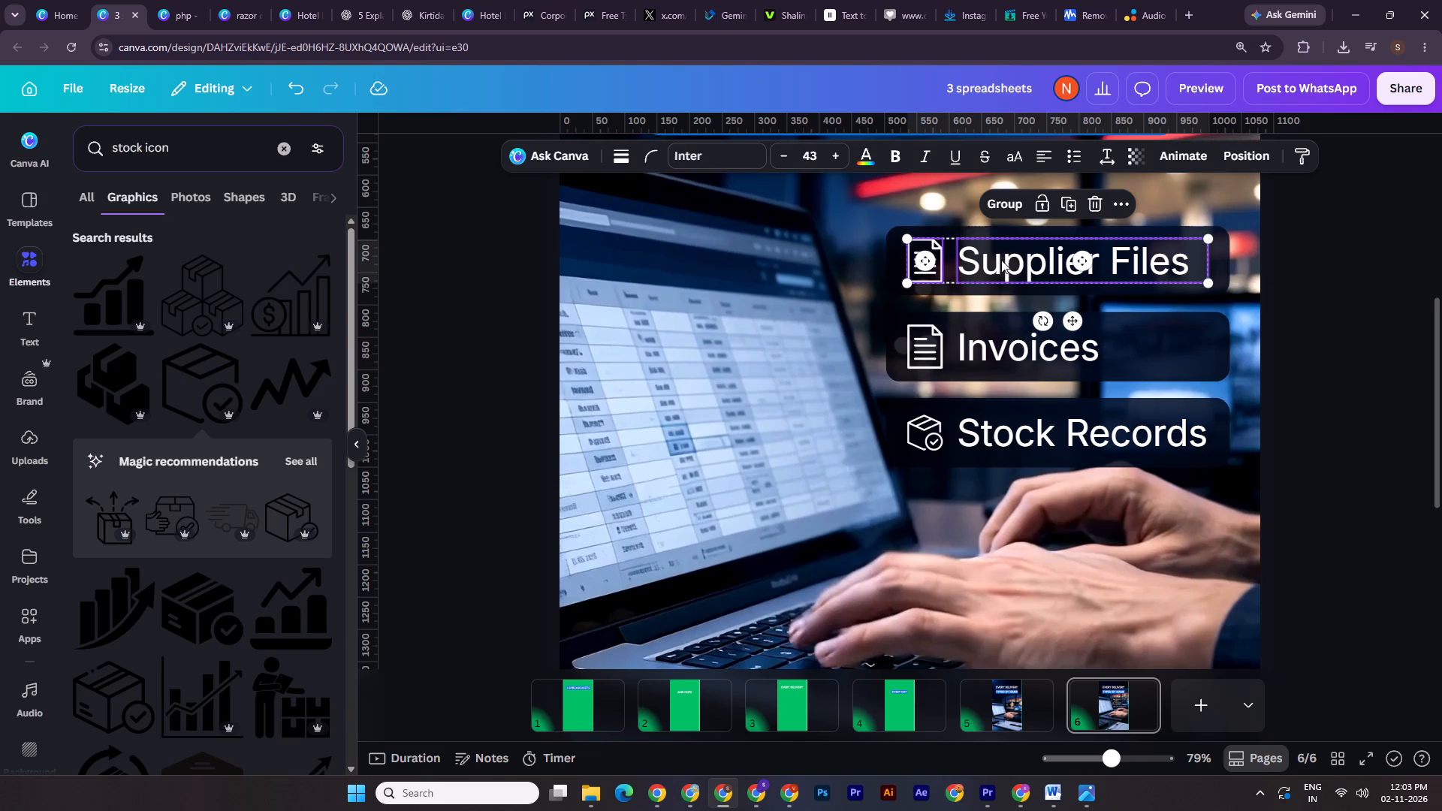
key("ctrl+g")
left_click(934, 351)
left_click(1014, 343, "shift")
key("ctrl+g")
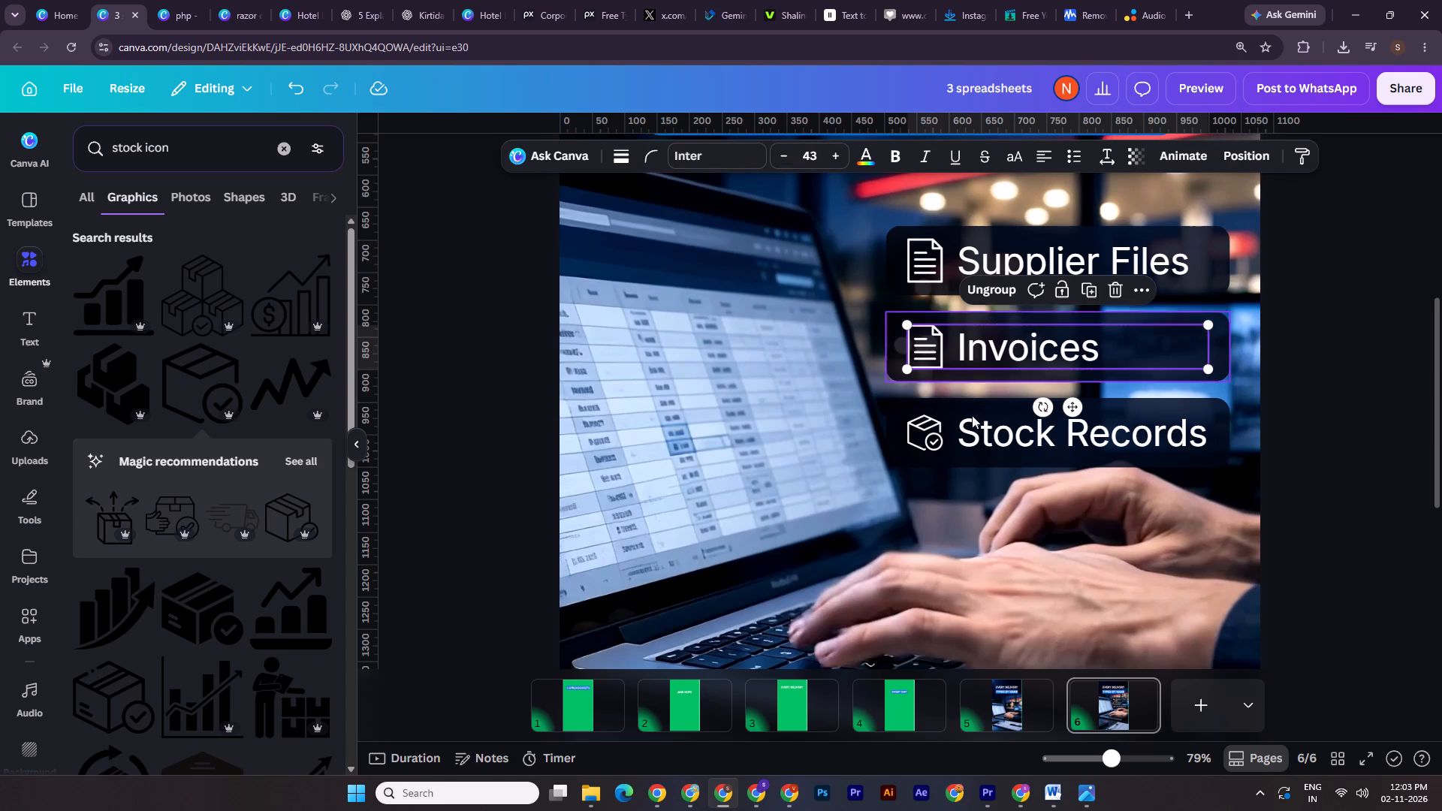
left_click(940, 425)
left_click(999, 433, "shift")
key("ctrl+g")
Group each of the three icon-and-label rows with the dark rounded box behind it.
left_click_drag(1312, 263, 1149, 261)
left_click(1037, 162)
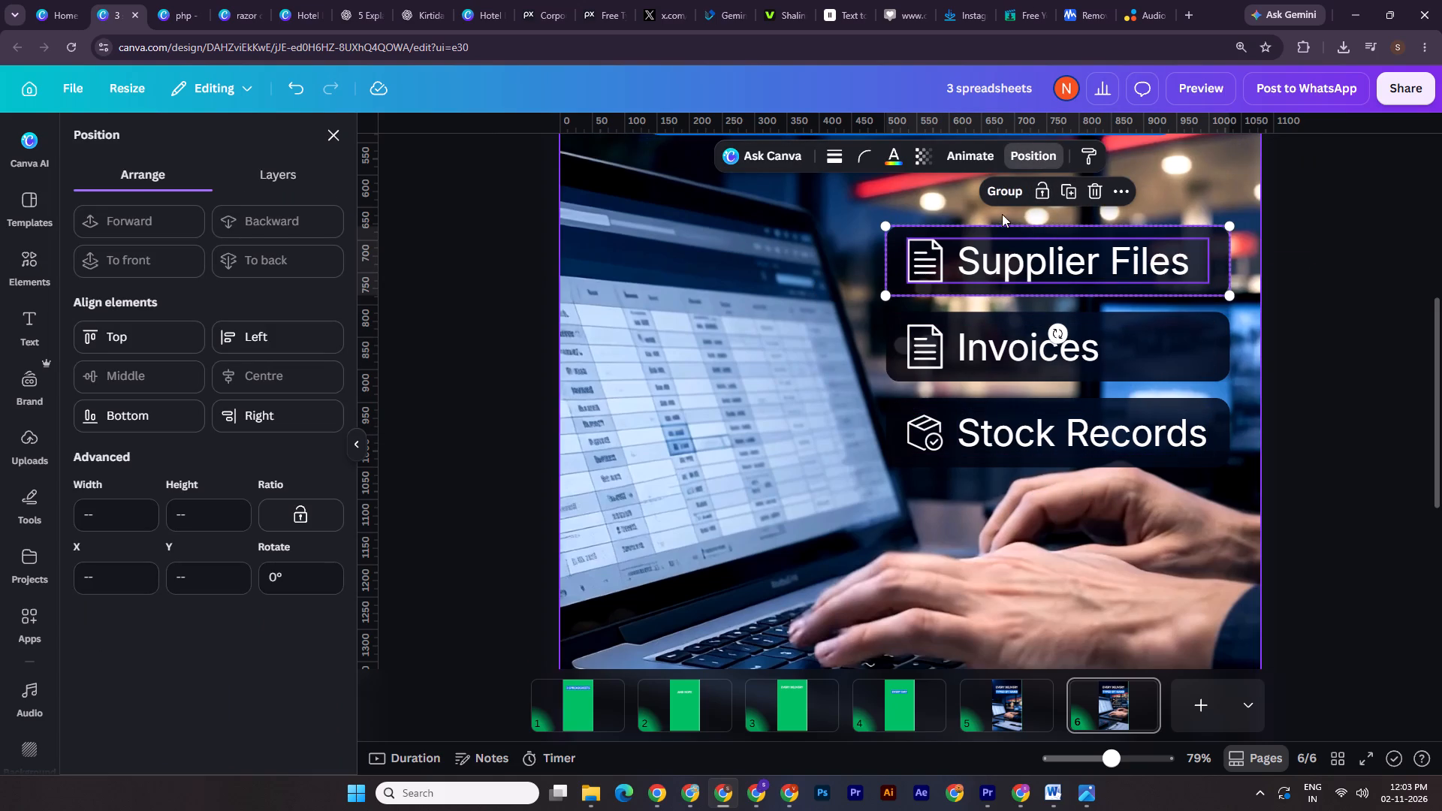
left_click(997, 196)
left_click_drag(1320, 324, 943, 360)
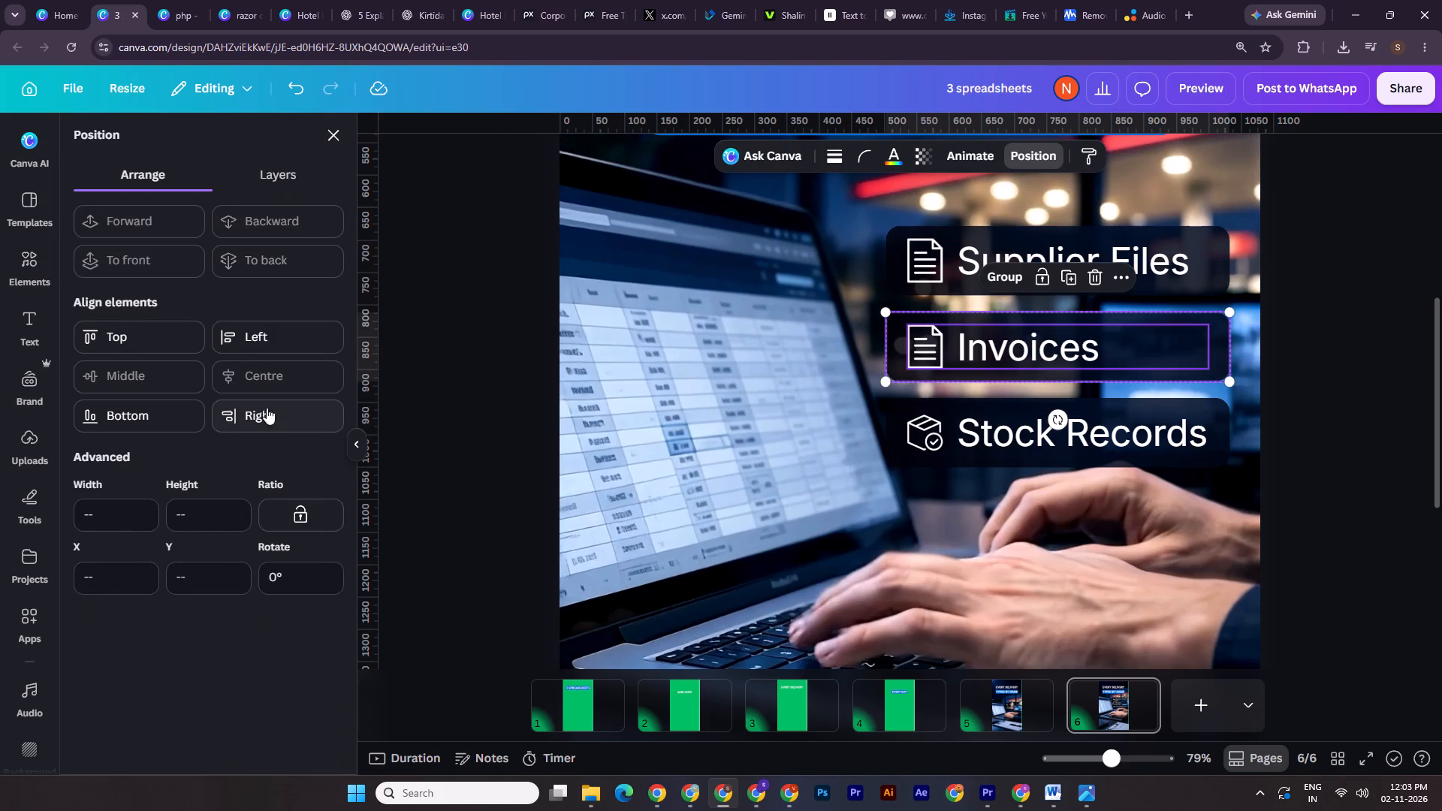
left_click(1014, 279)
left_click_drag(1293, 450, 745, 466)
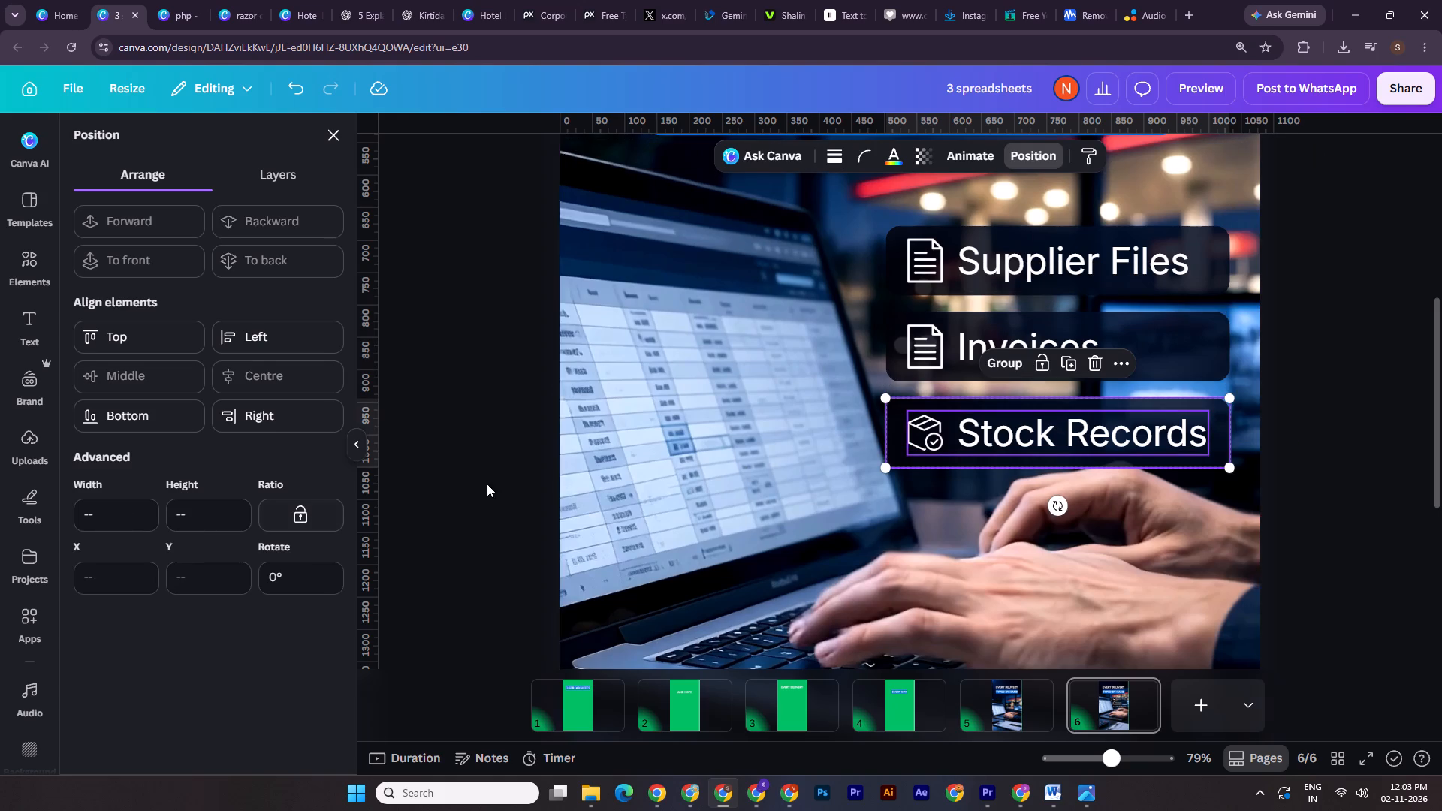
left_click(999, 361)
double_click(1403, 380)
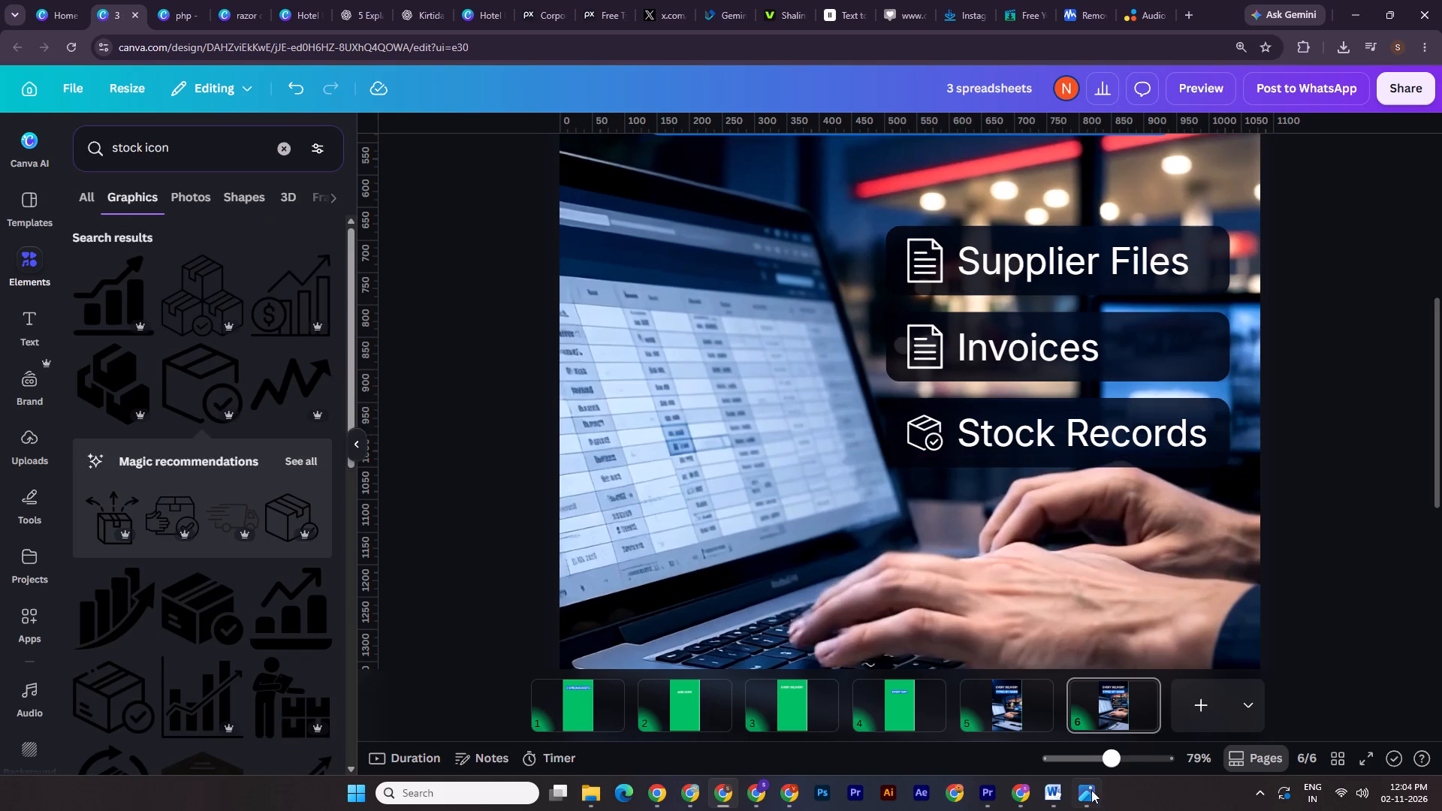
Scale the three grouped label rows down together and move them up slightly beneath the TYPED BY HAND heading.
left_click_drag(1110, 760, 1089, 755)
left_click_drag(1115, 337, 876, 468)
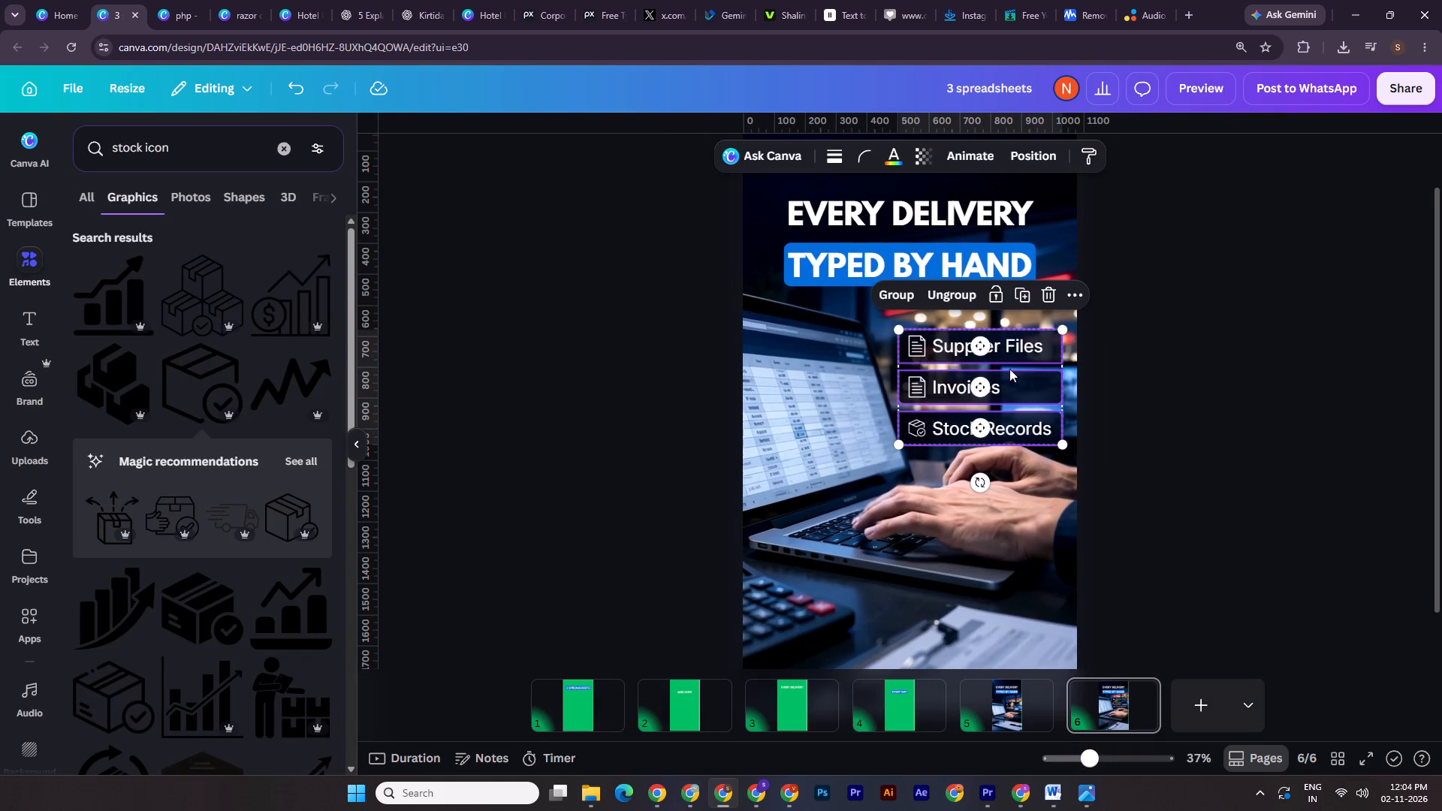
left_click_drag(1060, 330, 1048, 338)
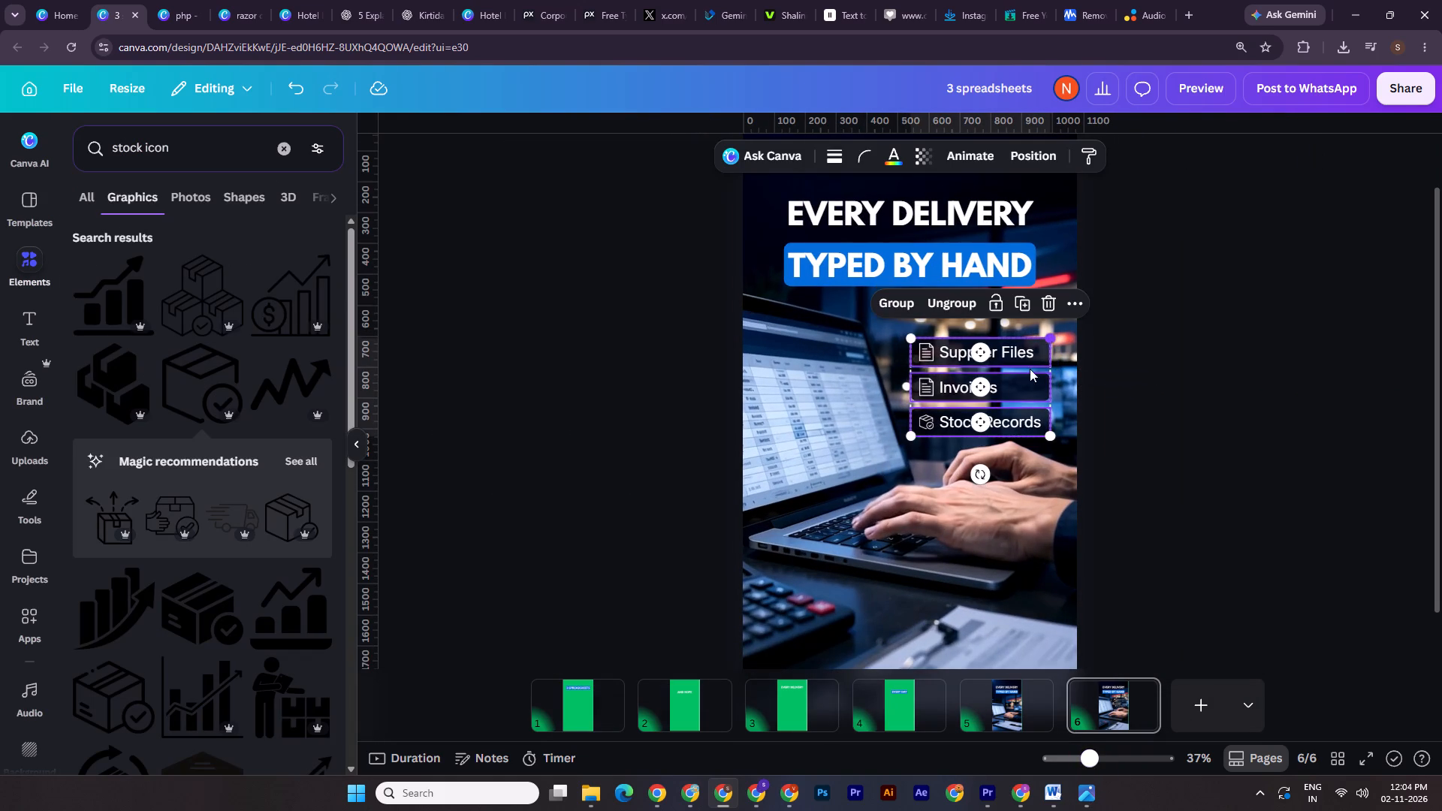
left_click_drag(1021, 386, 1021, 377, "shift")
triple_click(1196, 401)
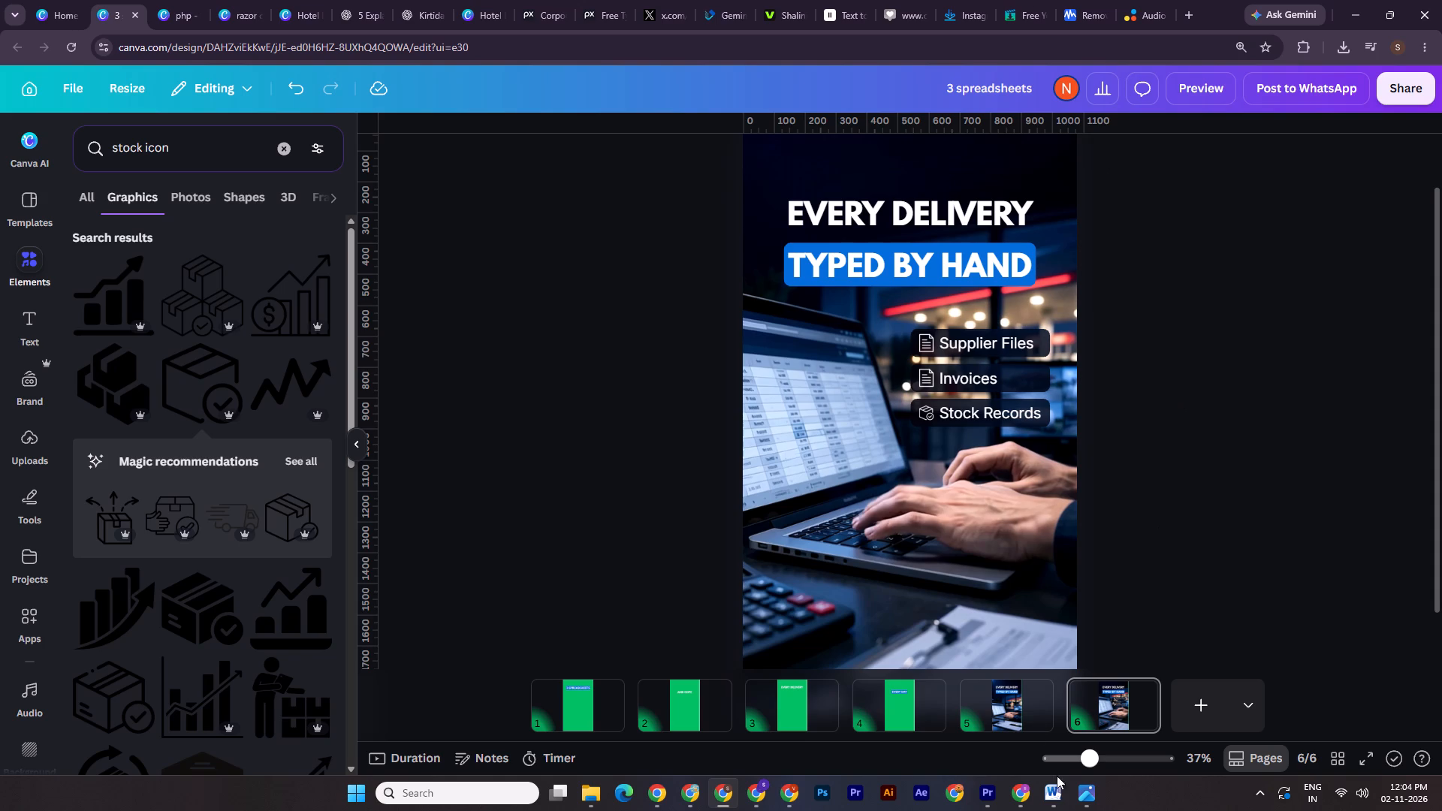
Compare the whole page 6 layout with the Fuel Station storyboard image.
left_click(1091, 761)
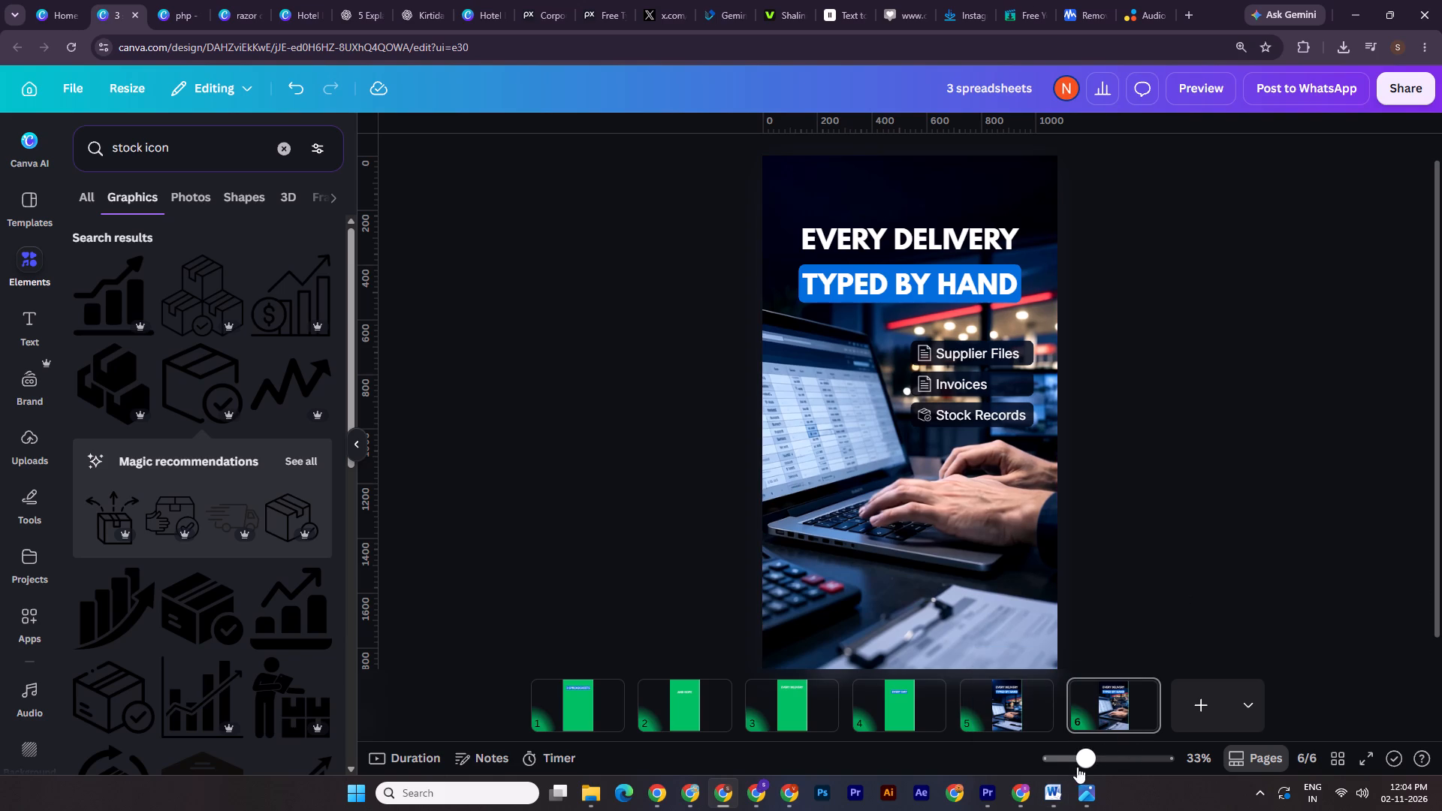
left_click(1086, 763)
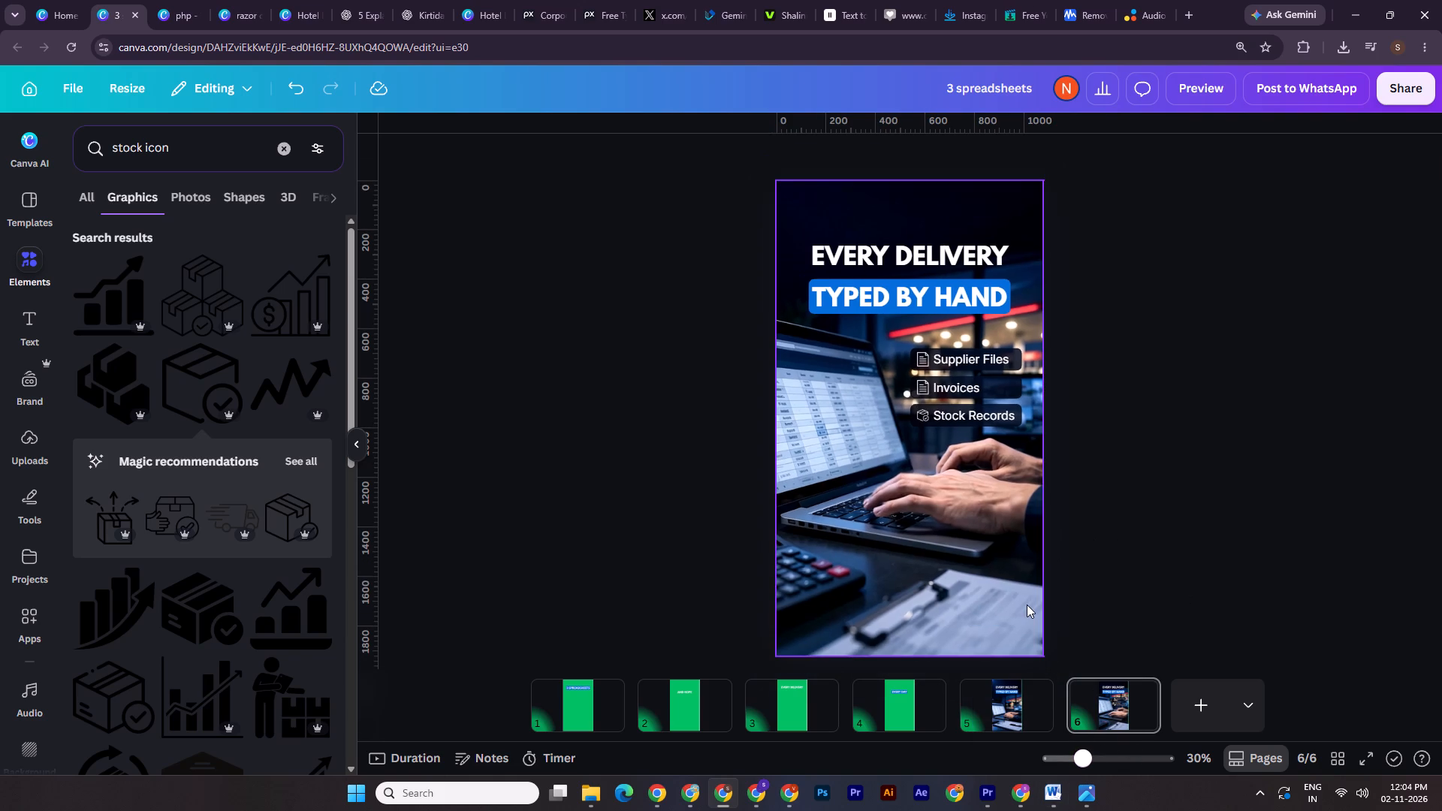
left_click(813, 625)
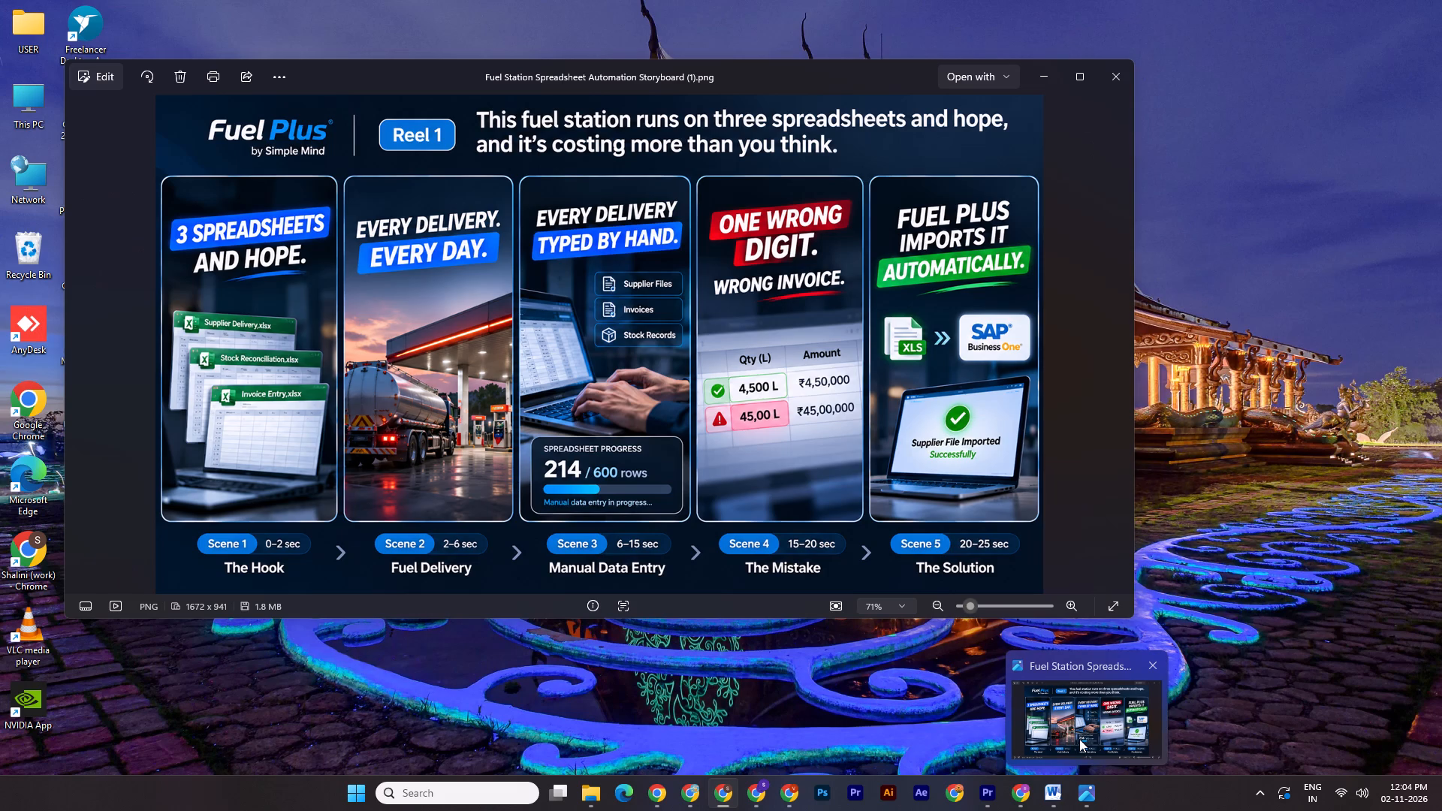
left_click(1332, 380)
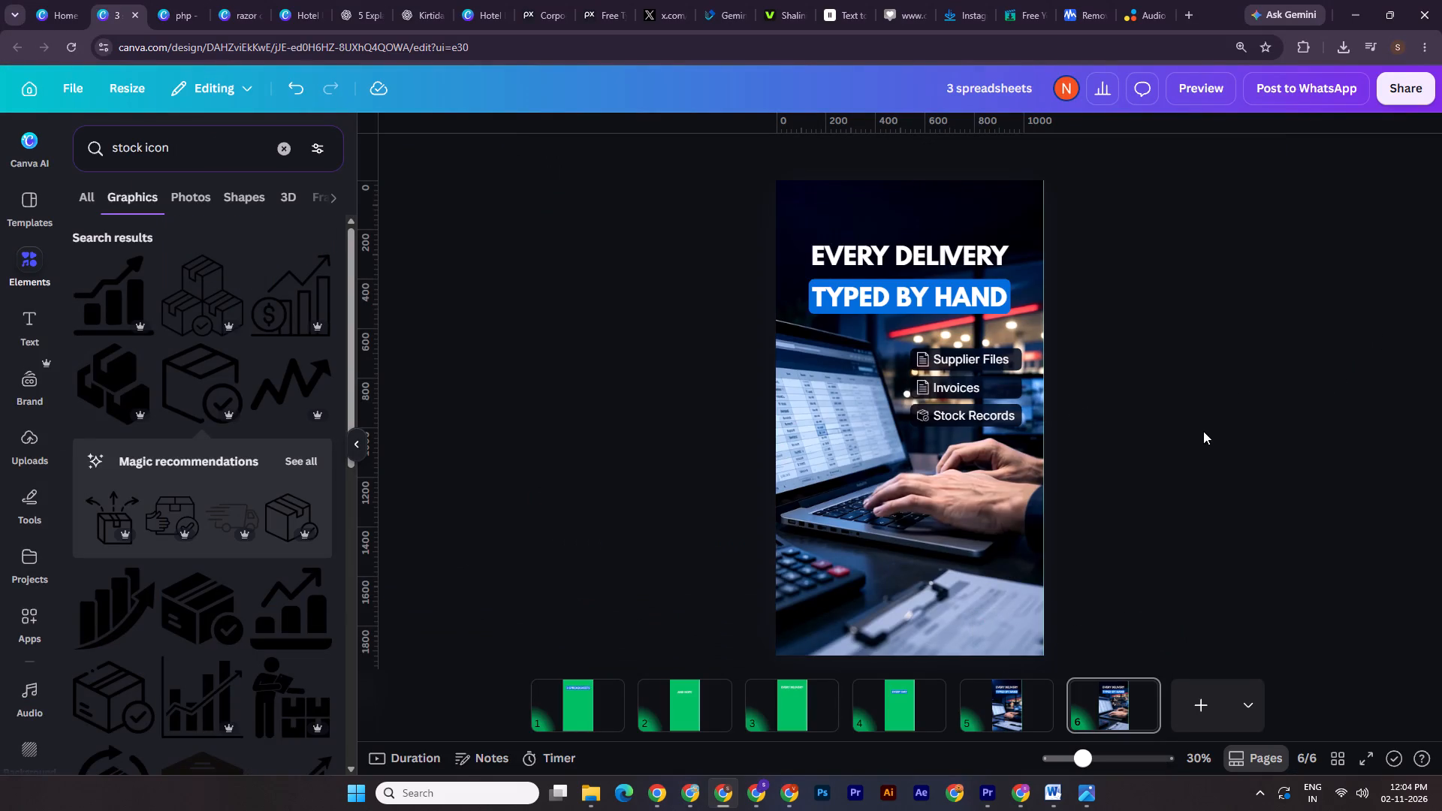
On page 5, group the TYPED BY HAND text with its blue background box.
right_click(1024, 719)
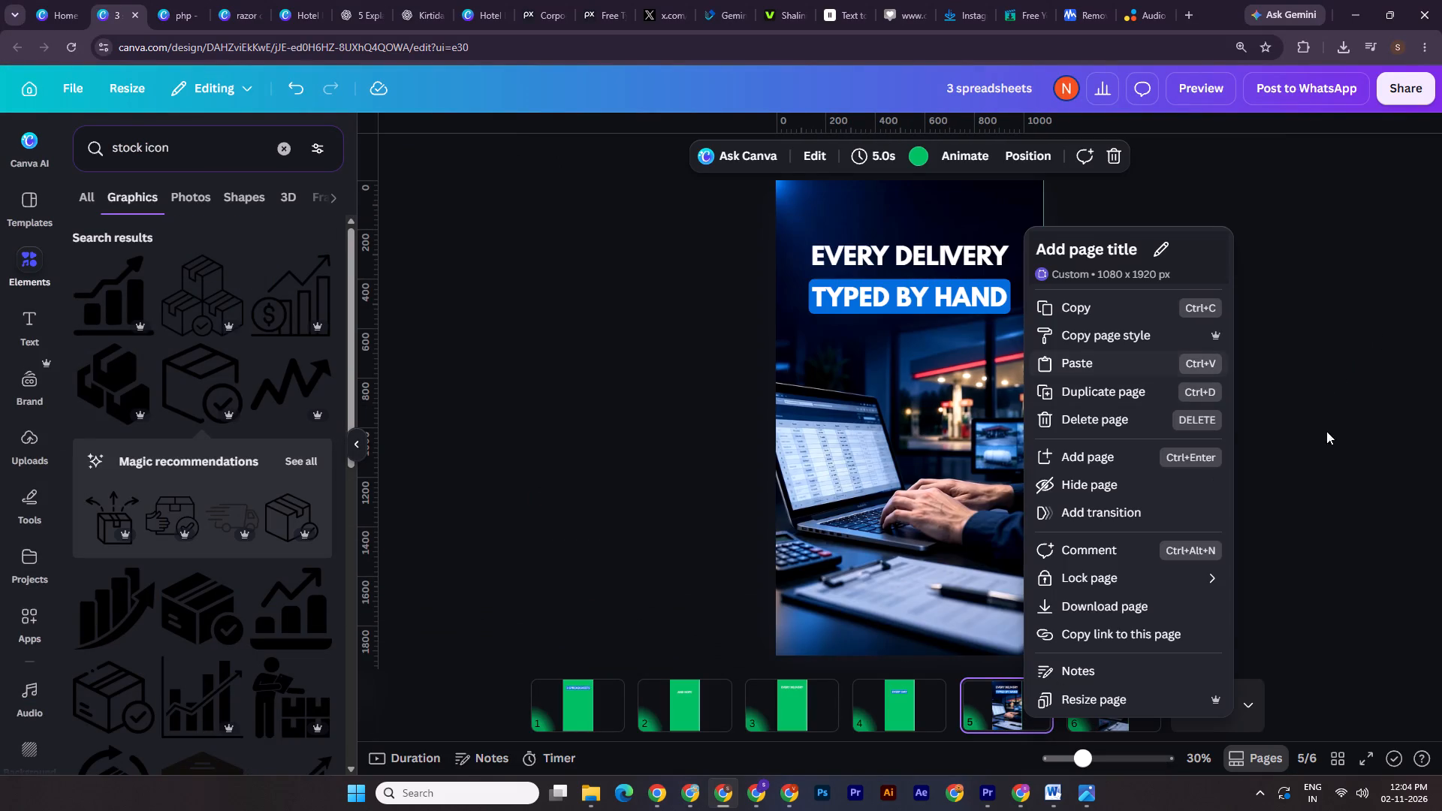
left_click(928, 255)
left_click(1136, 268)
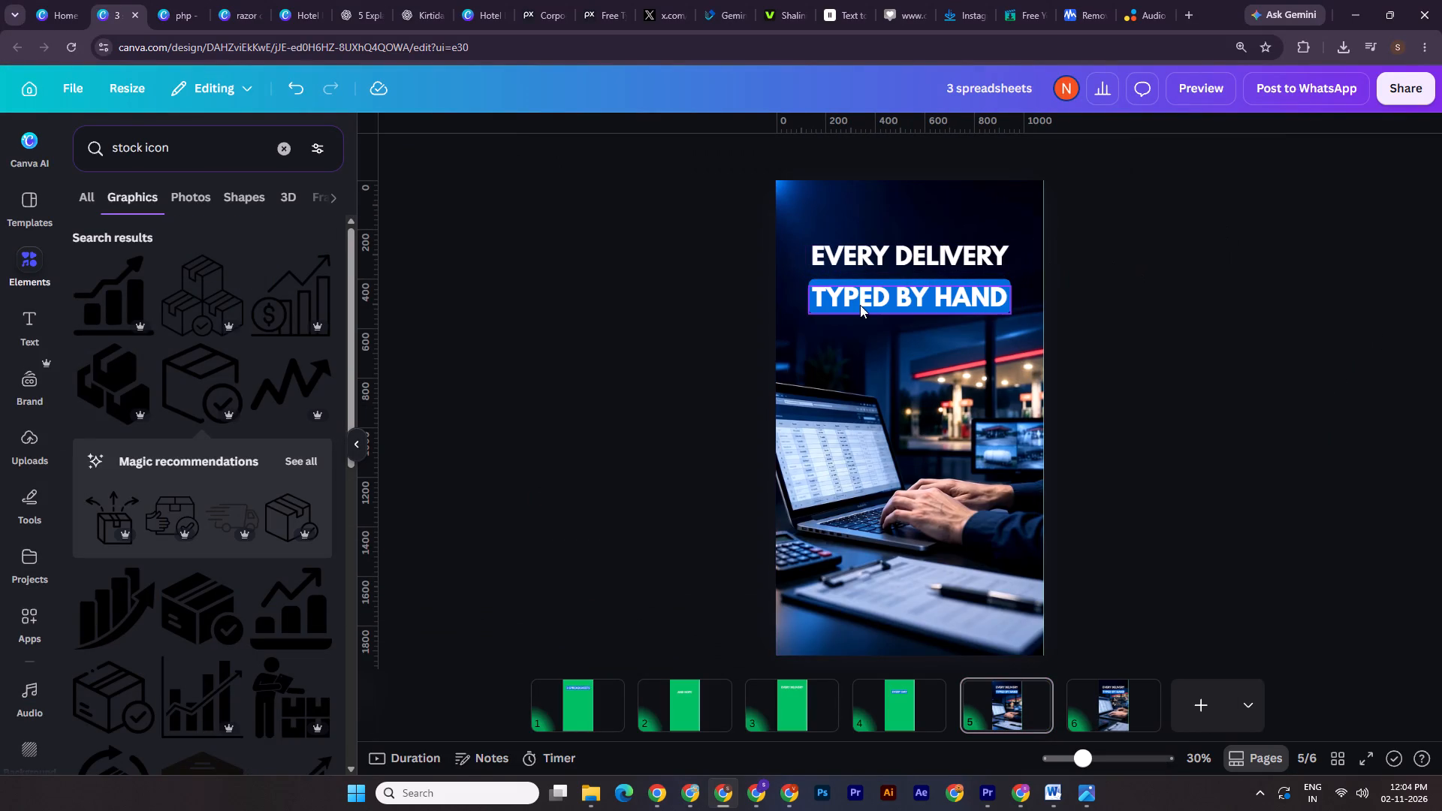
left_click(977, 297)
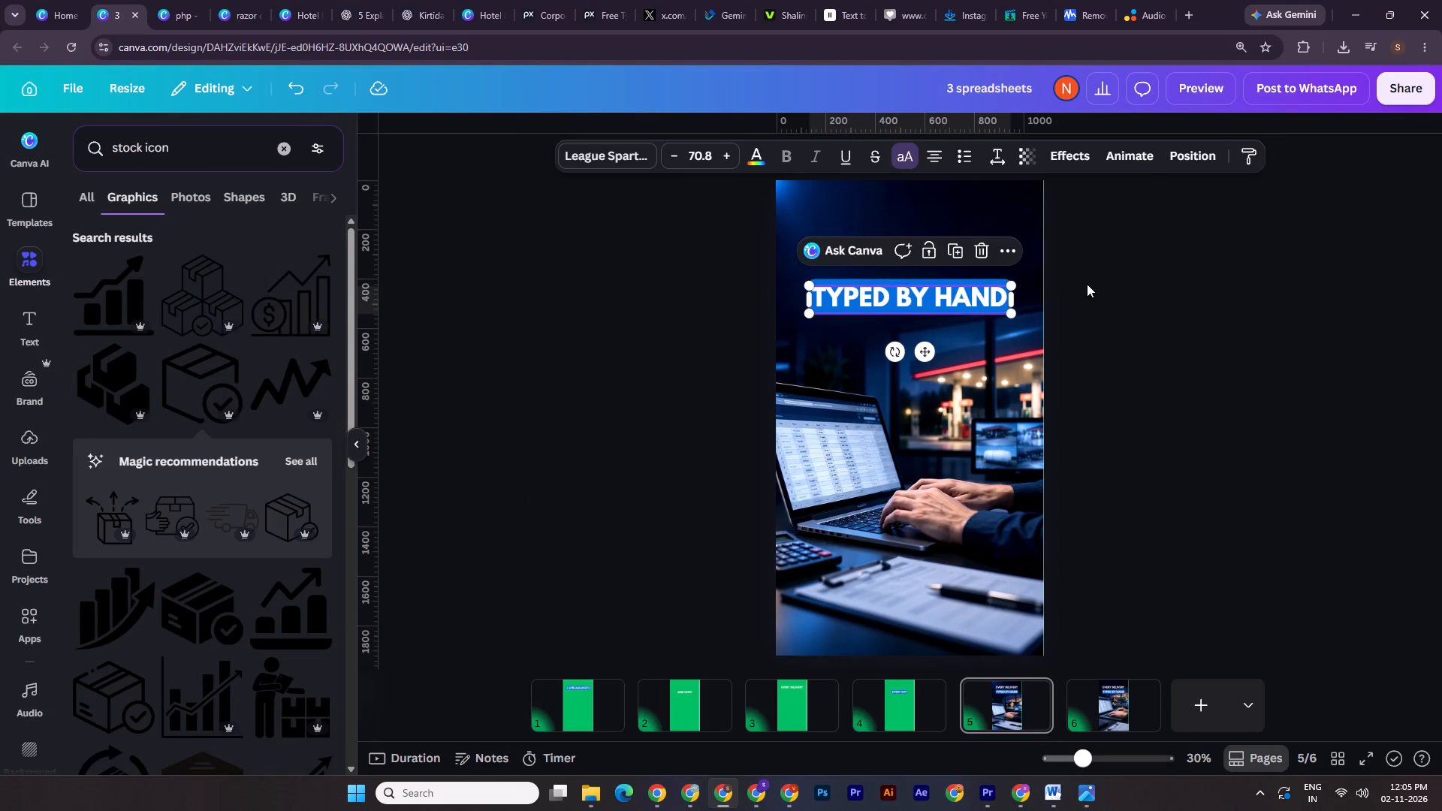
left_click(1111, 161)
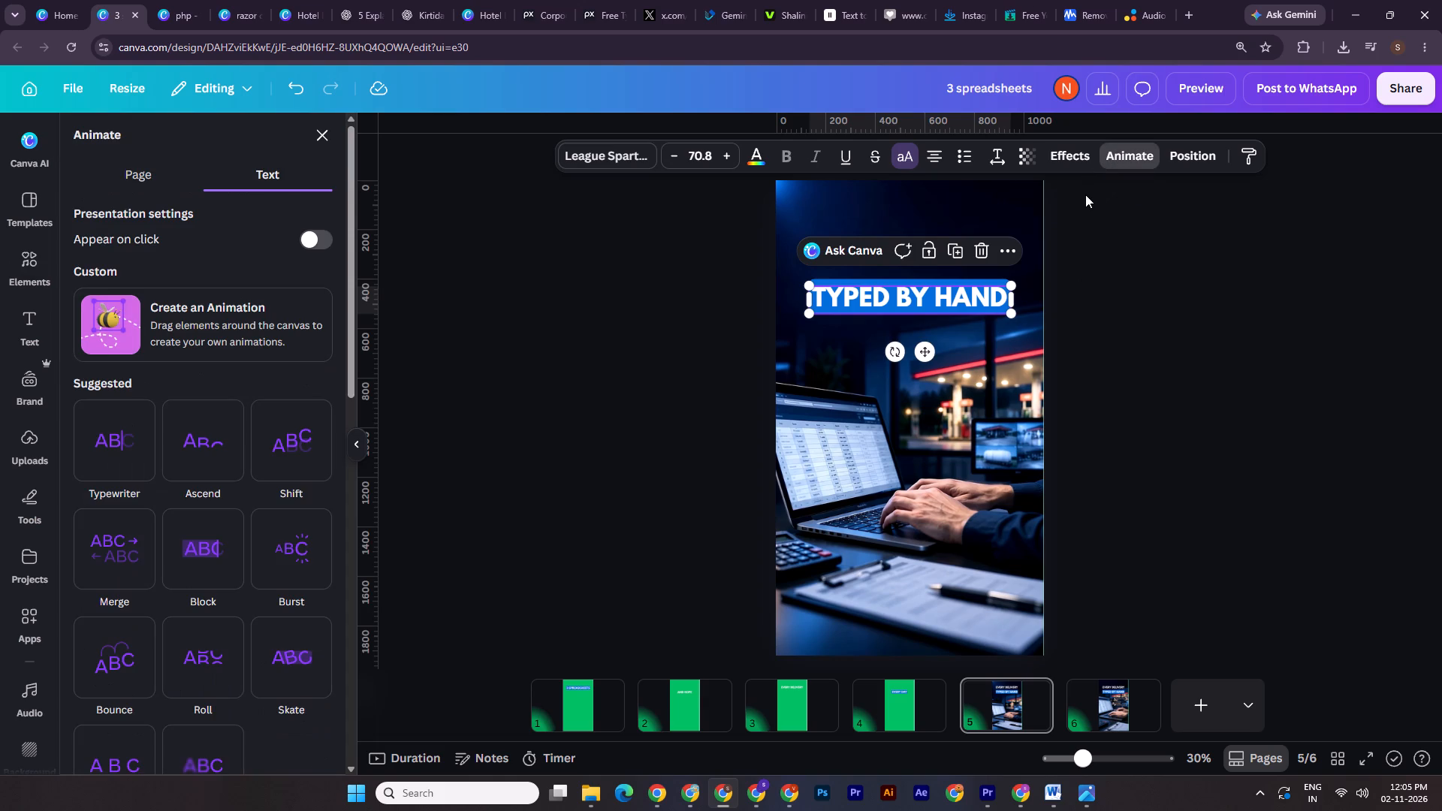
left_click_drag(1103, 309, 941, 301)
left_click(846, 244)
Apply the Typewriter animation, on enter only, to the TYPED BY HAND text inside its group.
left_click(852, 294)
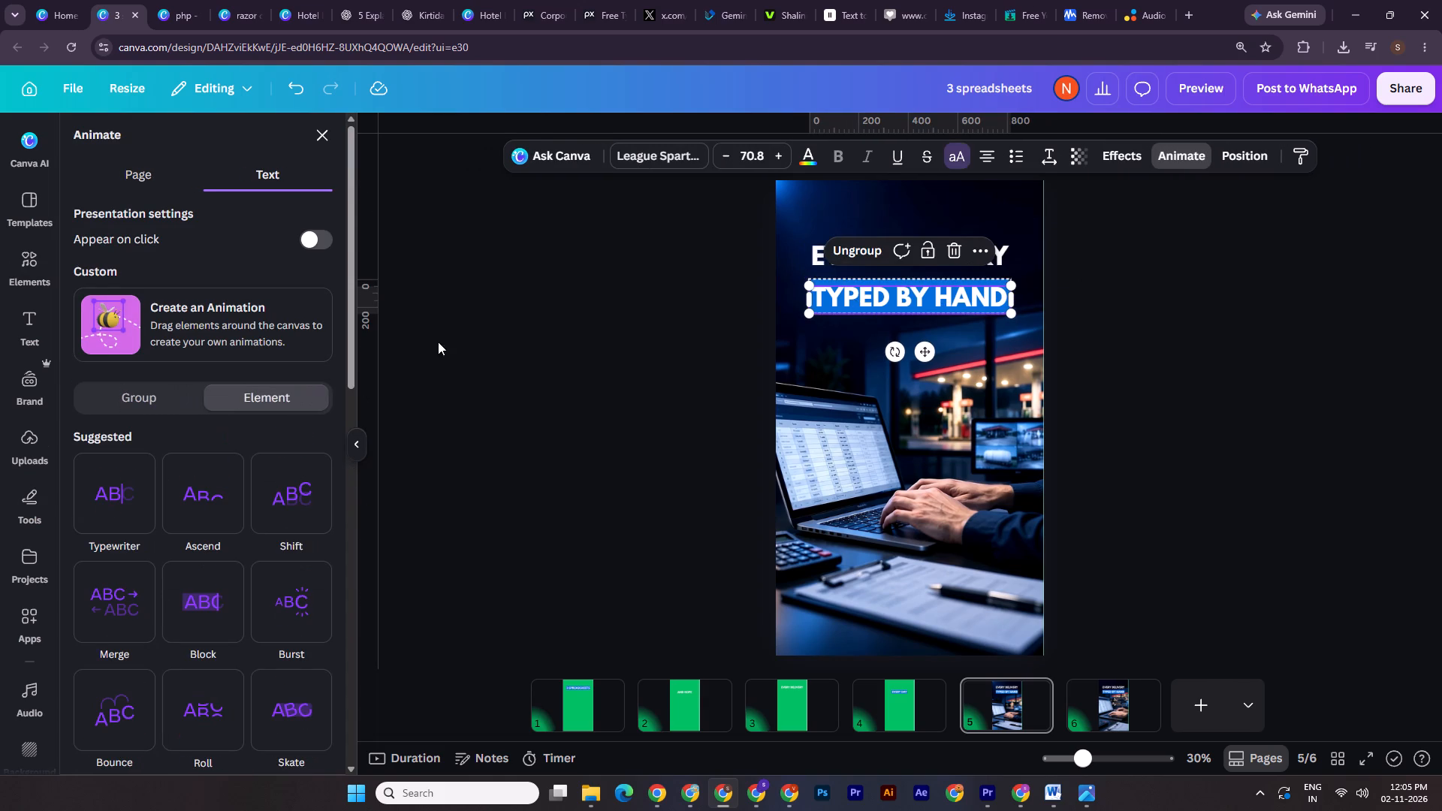
left_click(128, 505)
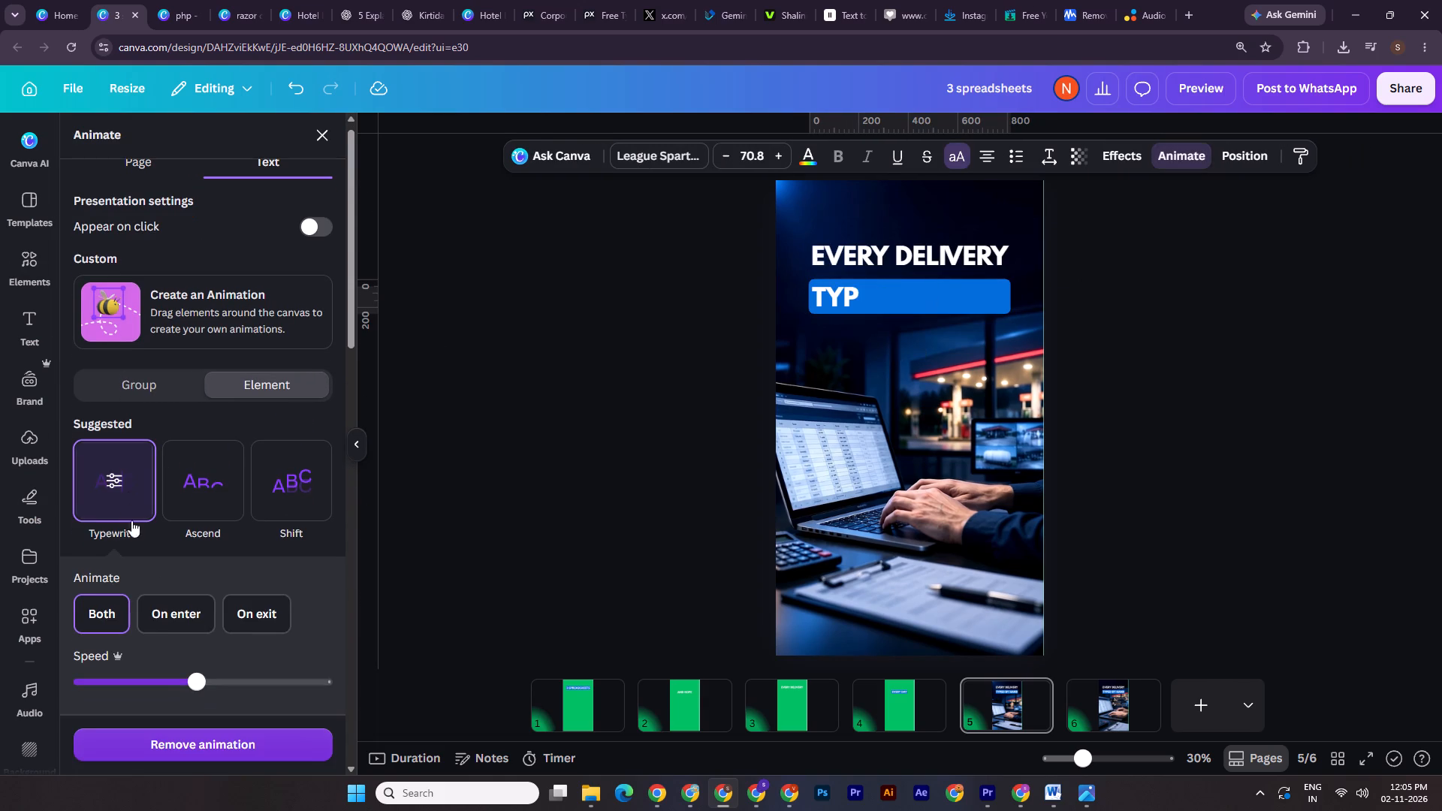
left_click(180, 594)
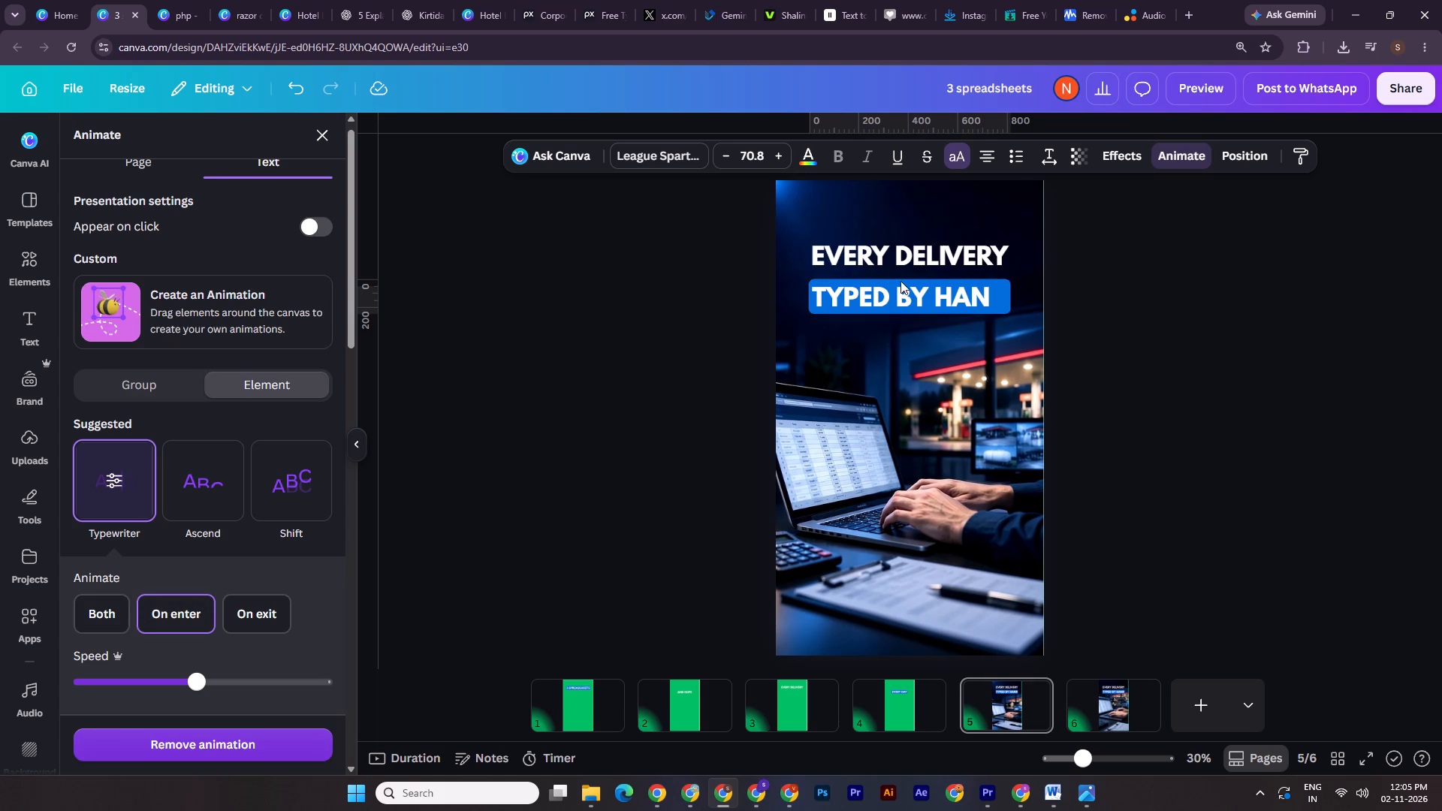
double_click(1092, 289)
Apply the Rise animation, on enter only, to the whole TYPED BY HAND group.
left_click_drag(1085, 285, 926, 308)
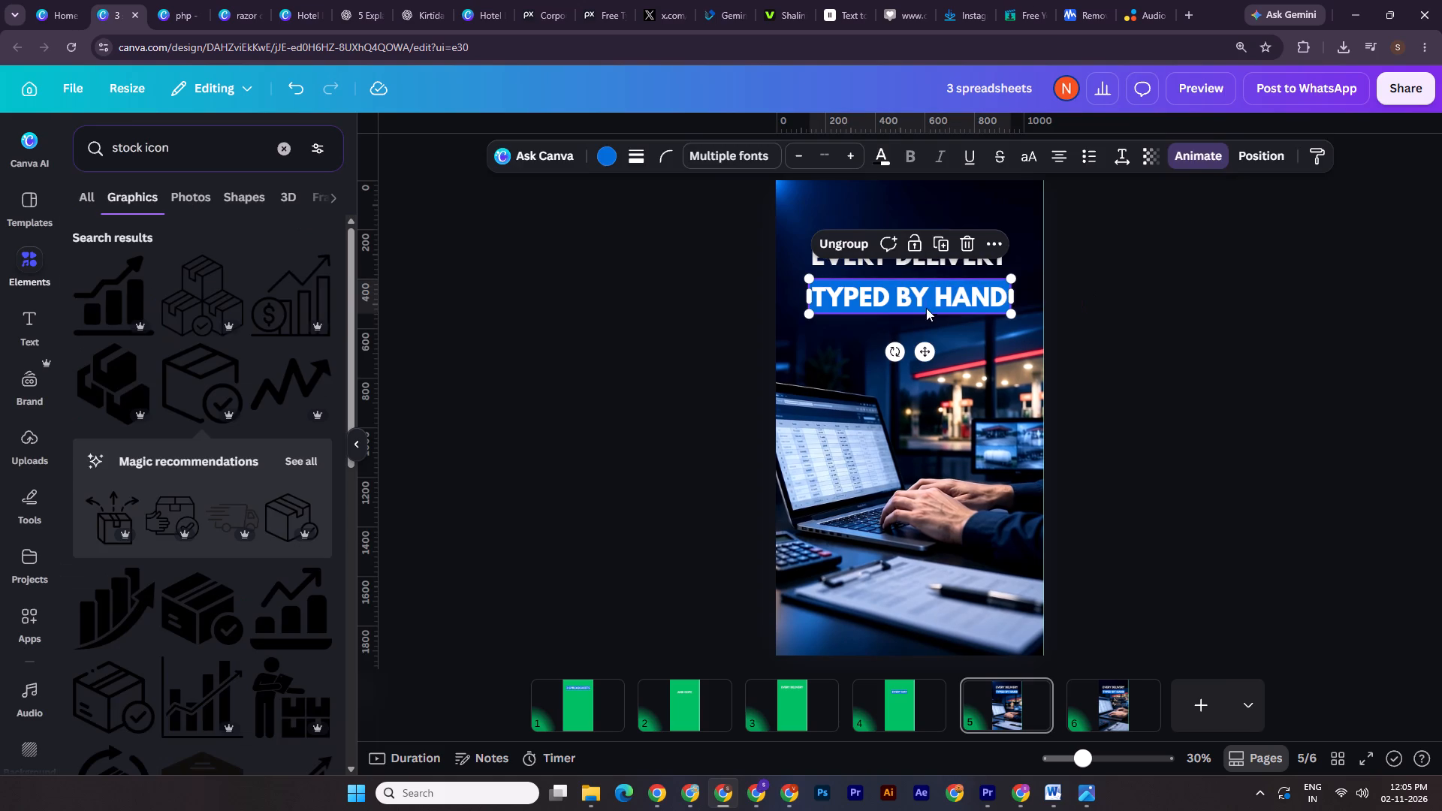
left_click(1197, 151)
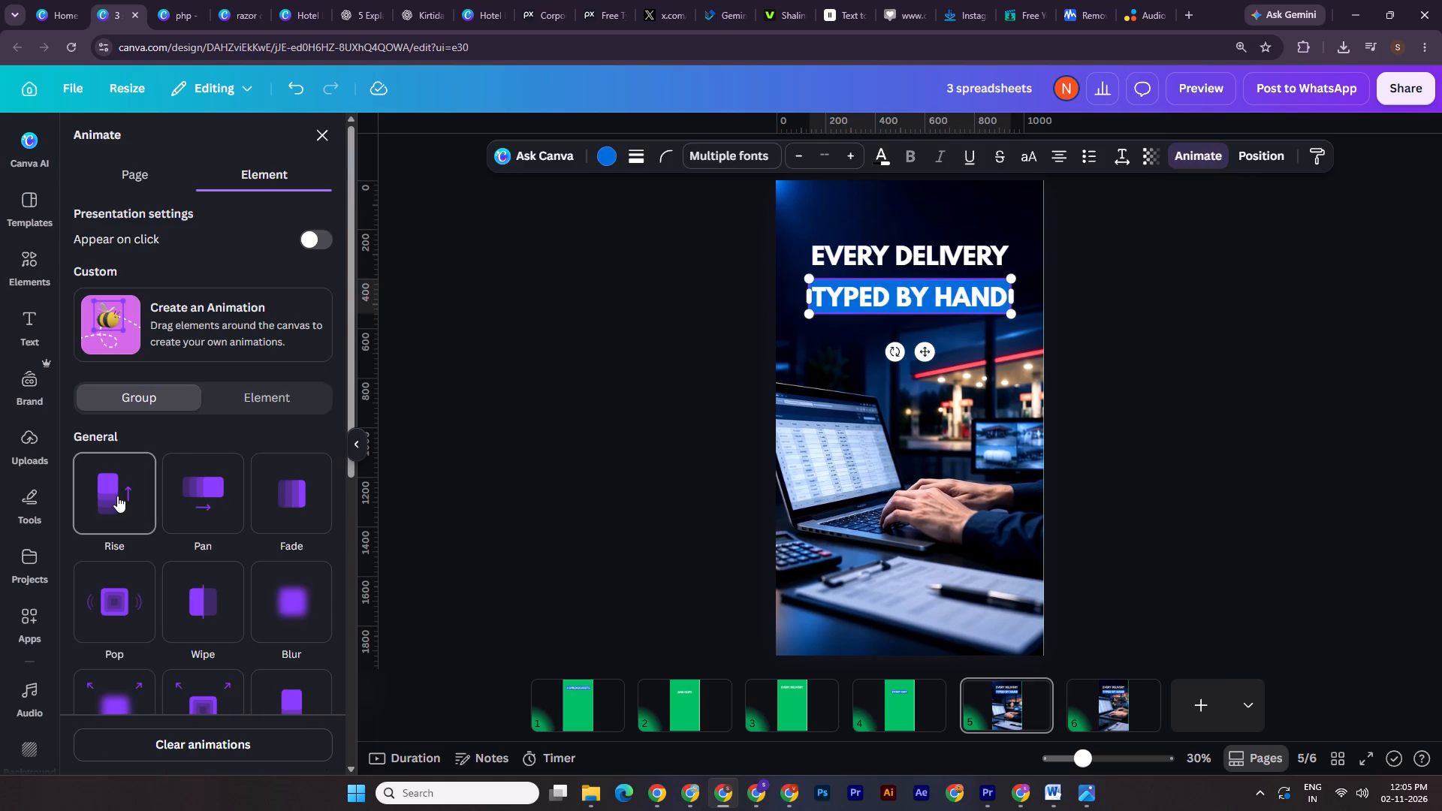
left_click(117, 496)
left_click(186, 487)
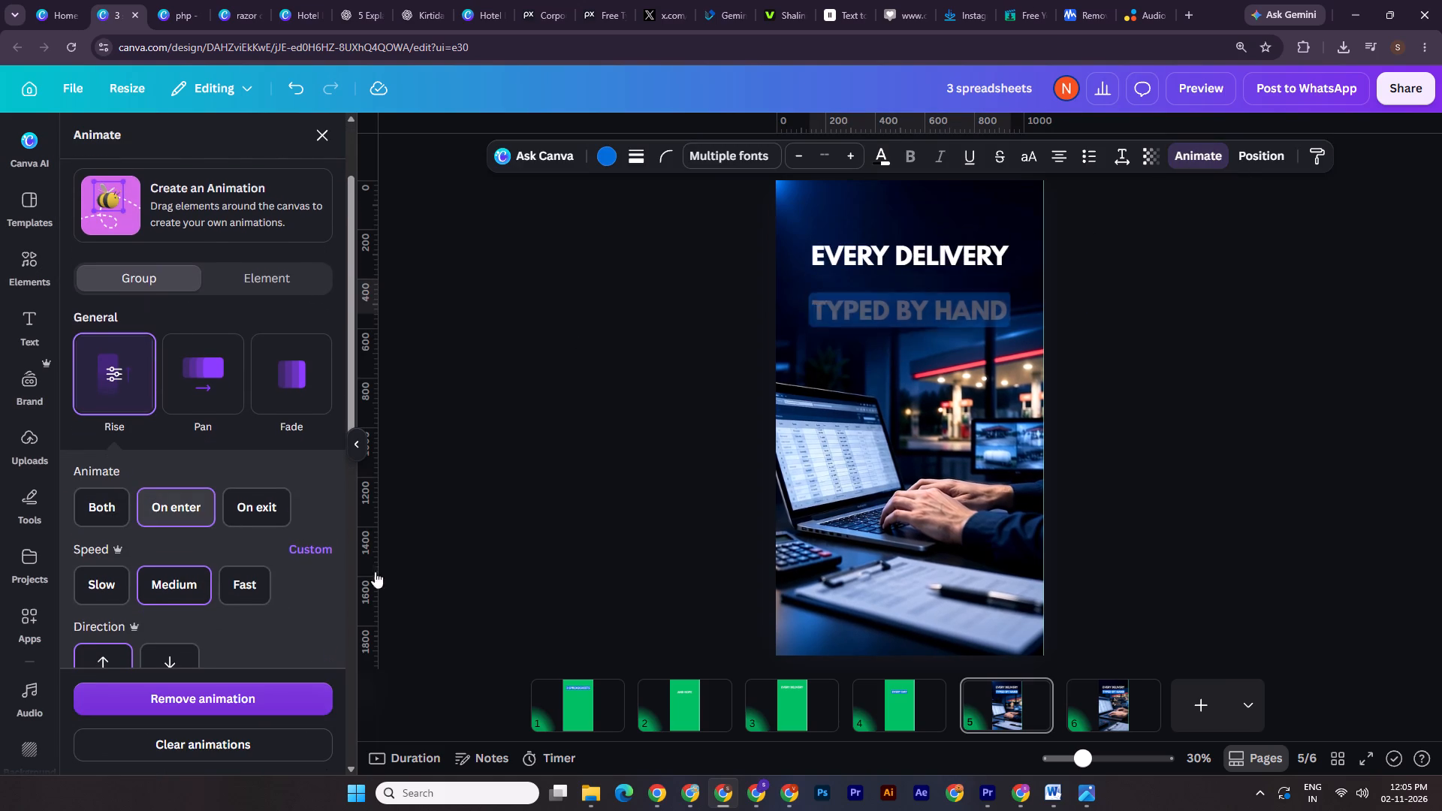
On page 5, apply the Typewriter animation, on enter only with the Word writing style, to the EVERY DELIVERY text.
left_click(420, 752)
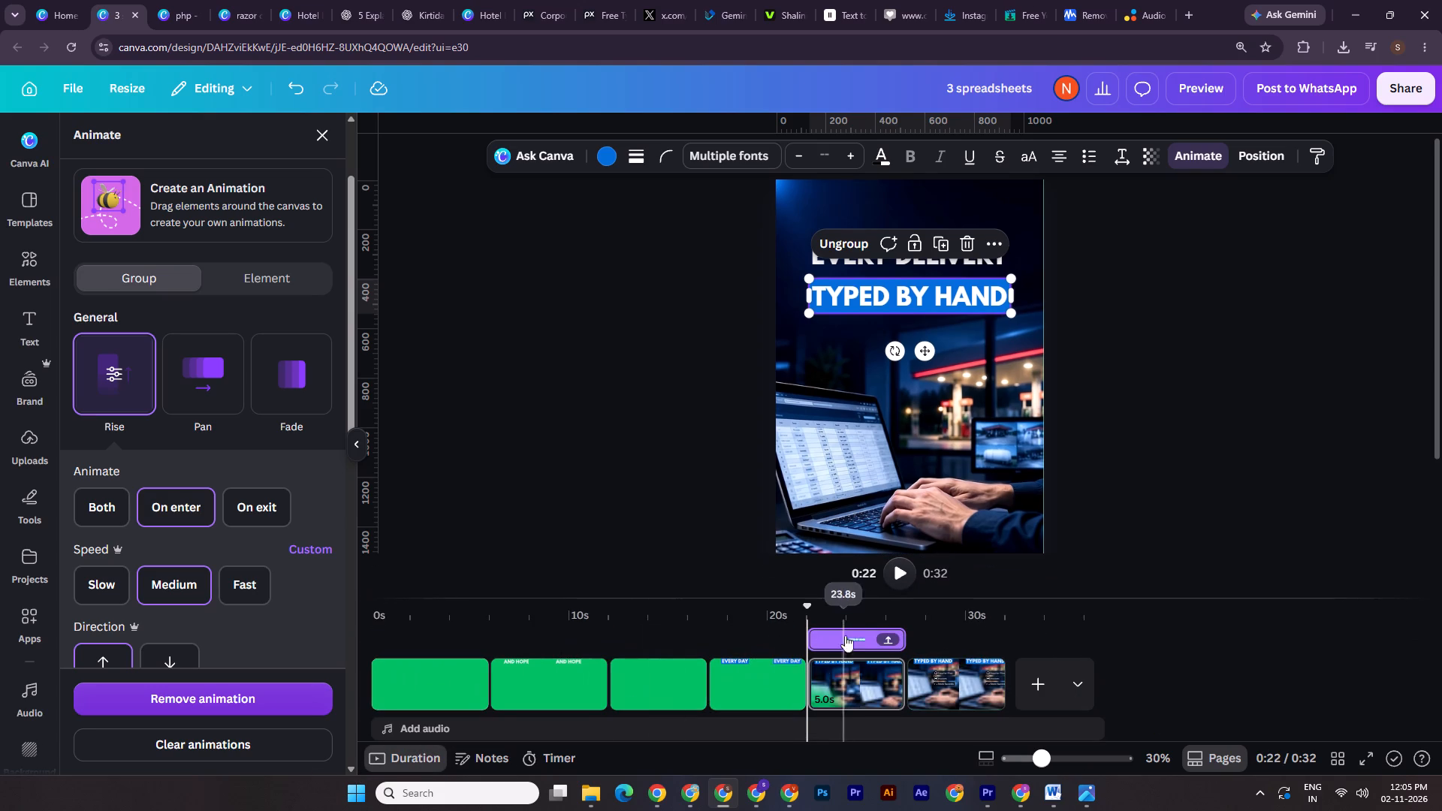
left_click_drag(804, 607, 830, 611)
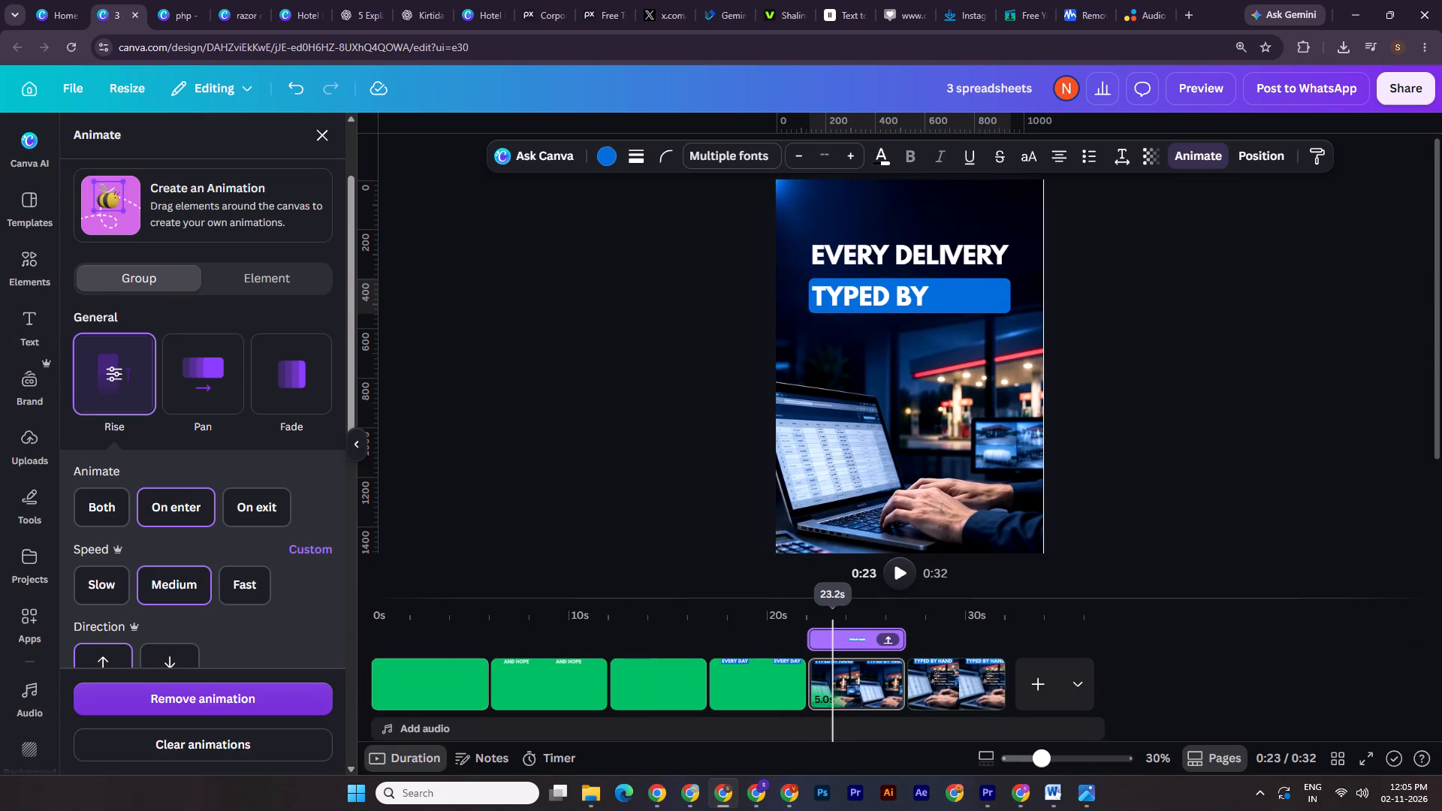
left_click_drag(830, 611, 860, 614)
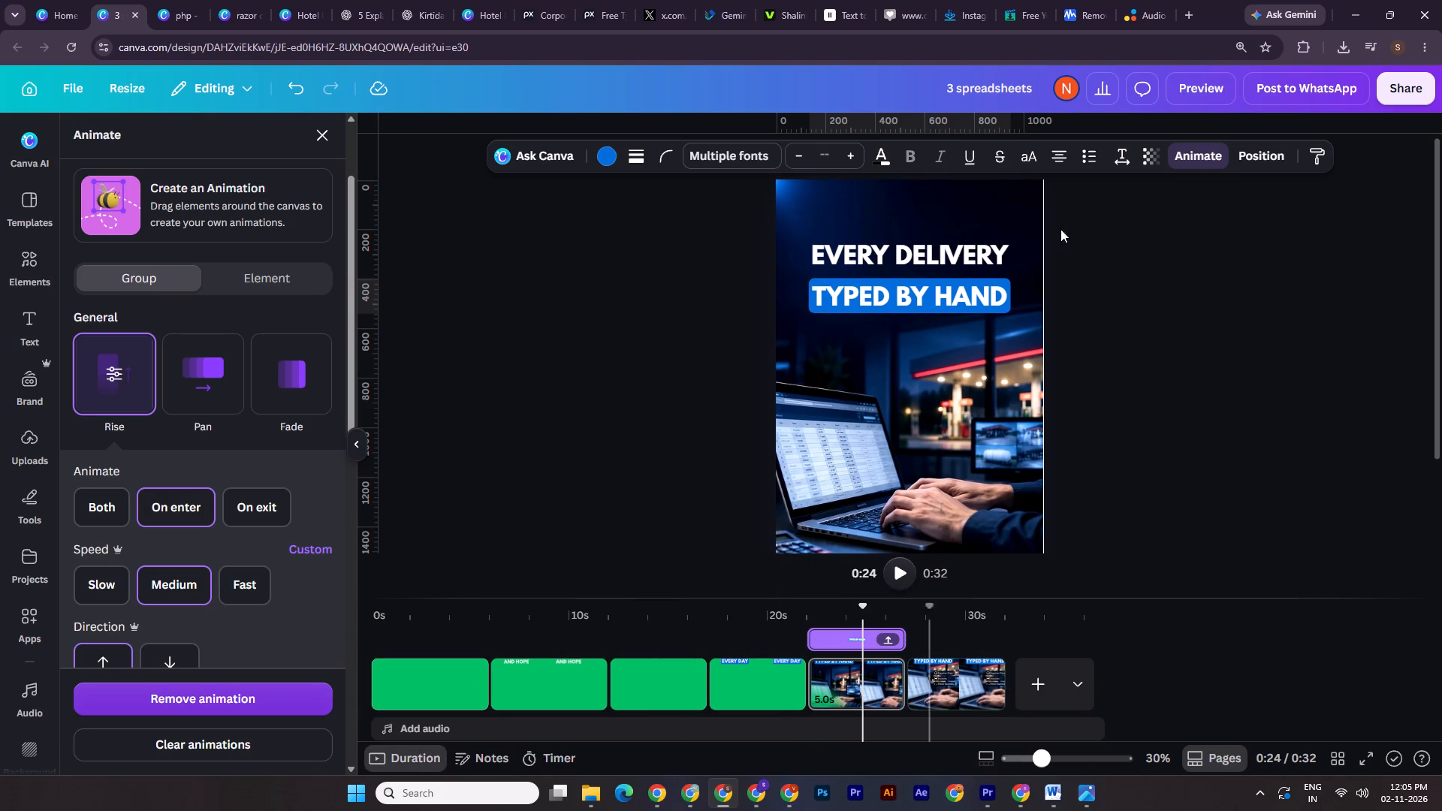
left_click(951, 260)
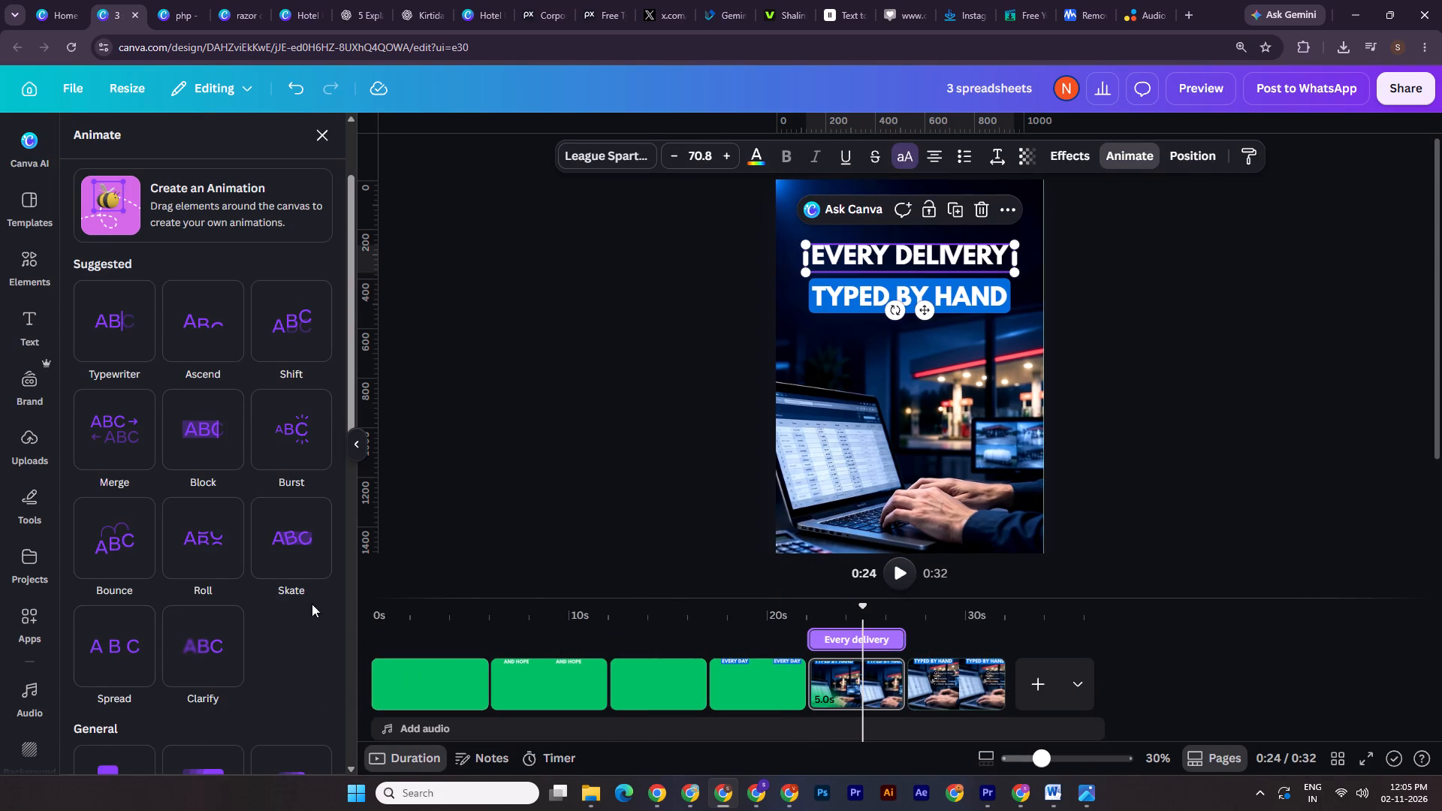
left_click(113, 325)
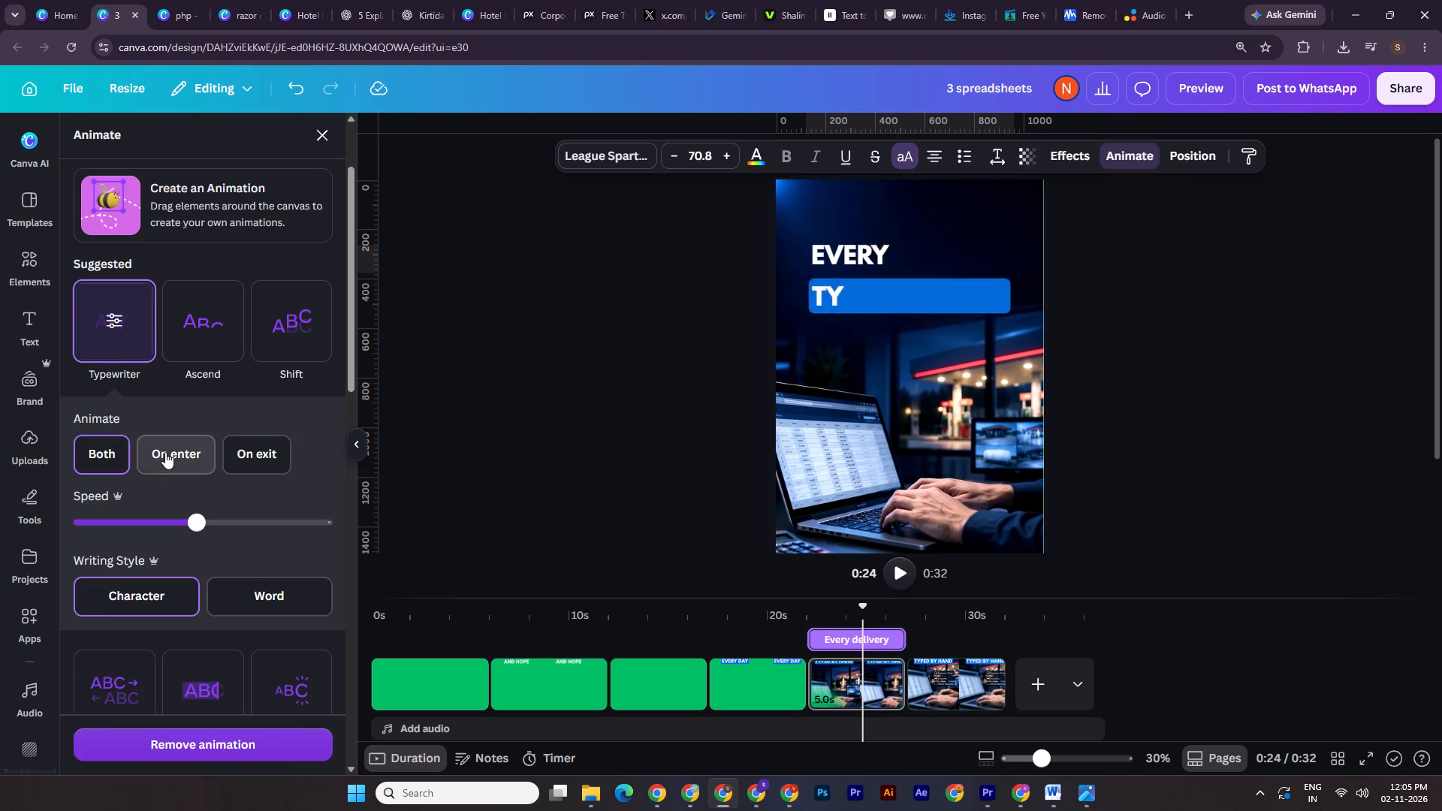
left_click(165, 452)
left_click(289, 613)
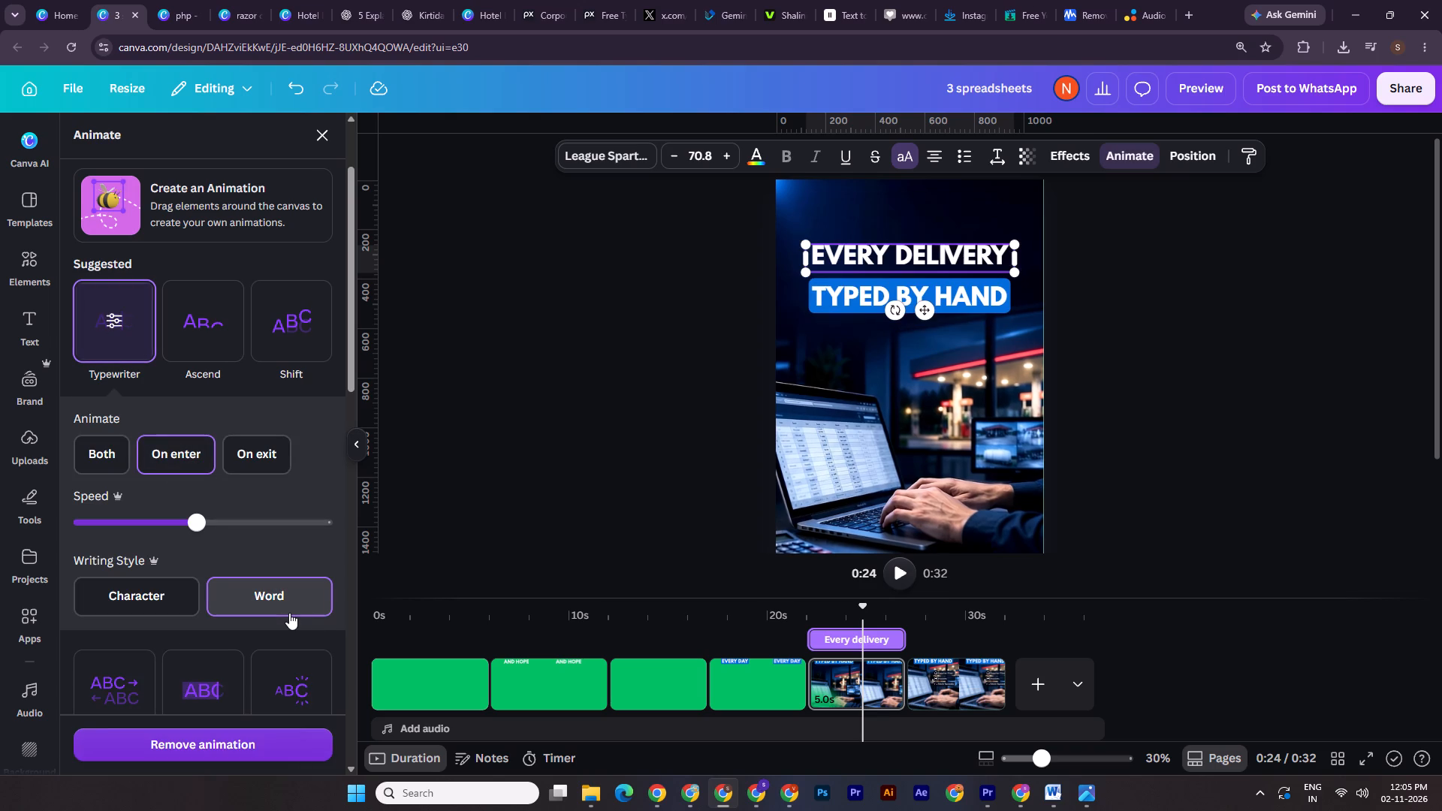
double_click(1260, 417)
Set page 5's duration to 10 seconds.
right_click(855, 671)
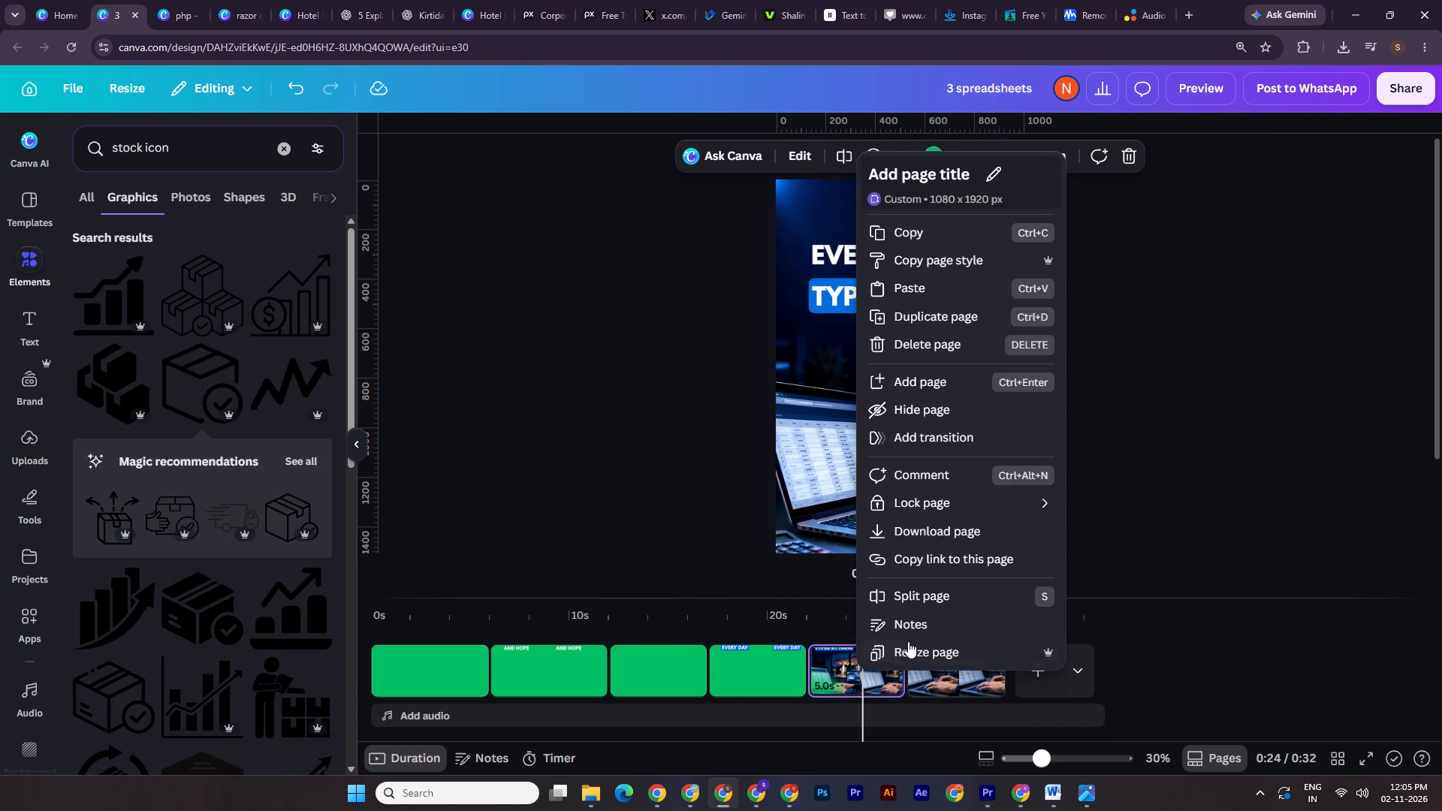
left_click(838, 671)
left_click(891, 152)
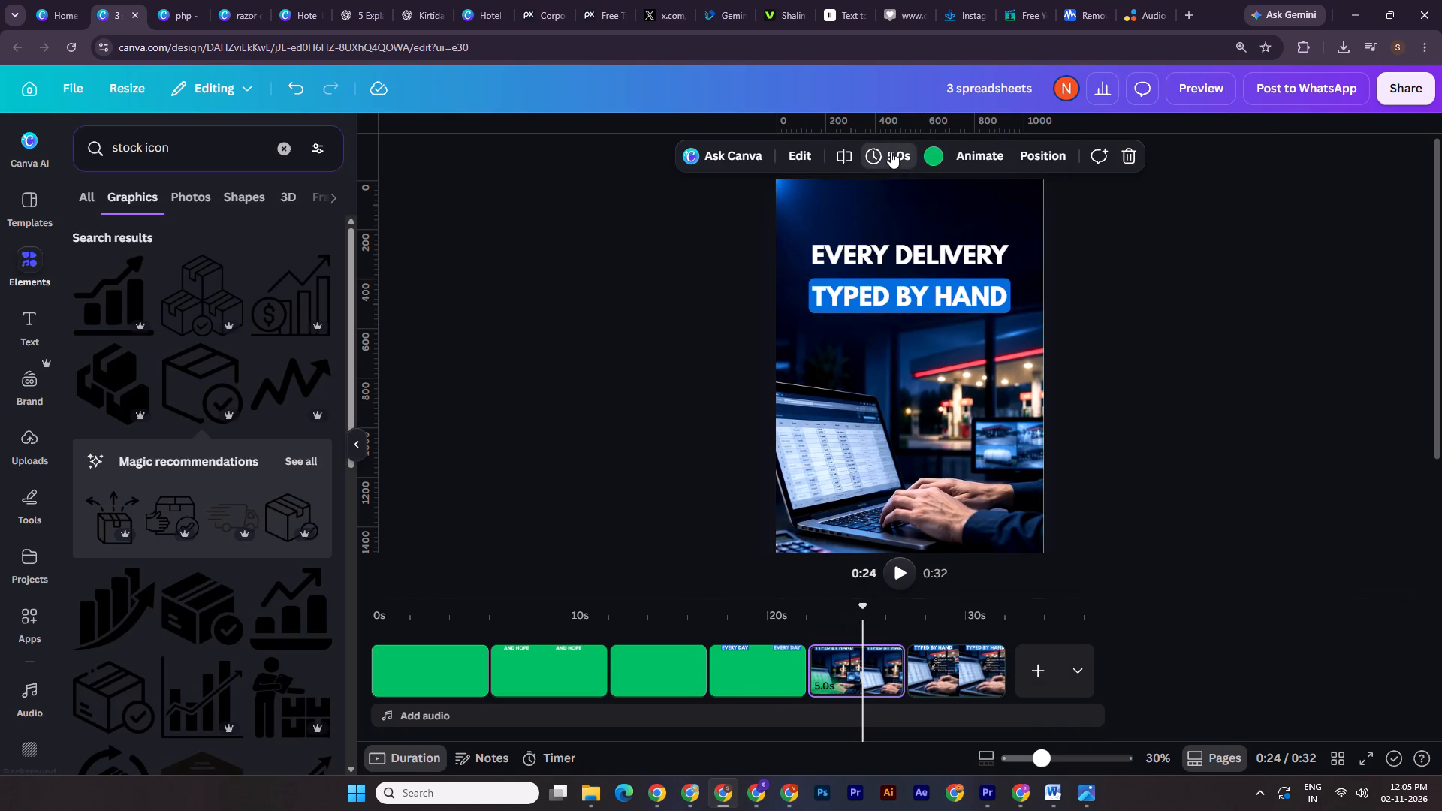
type("10")
key("Return")
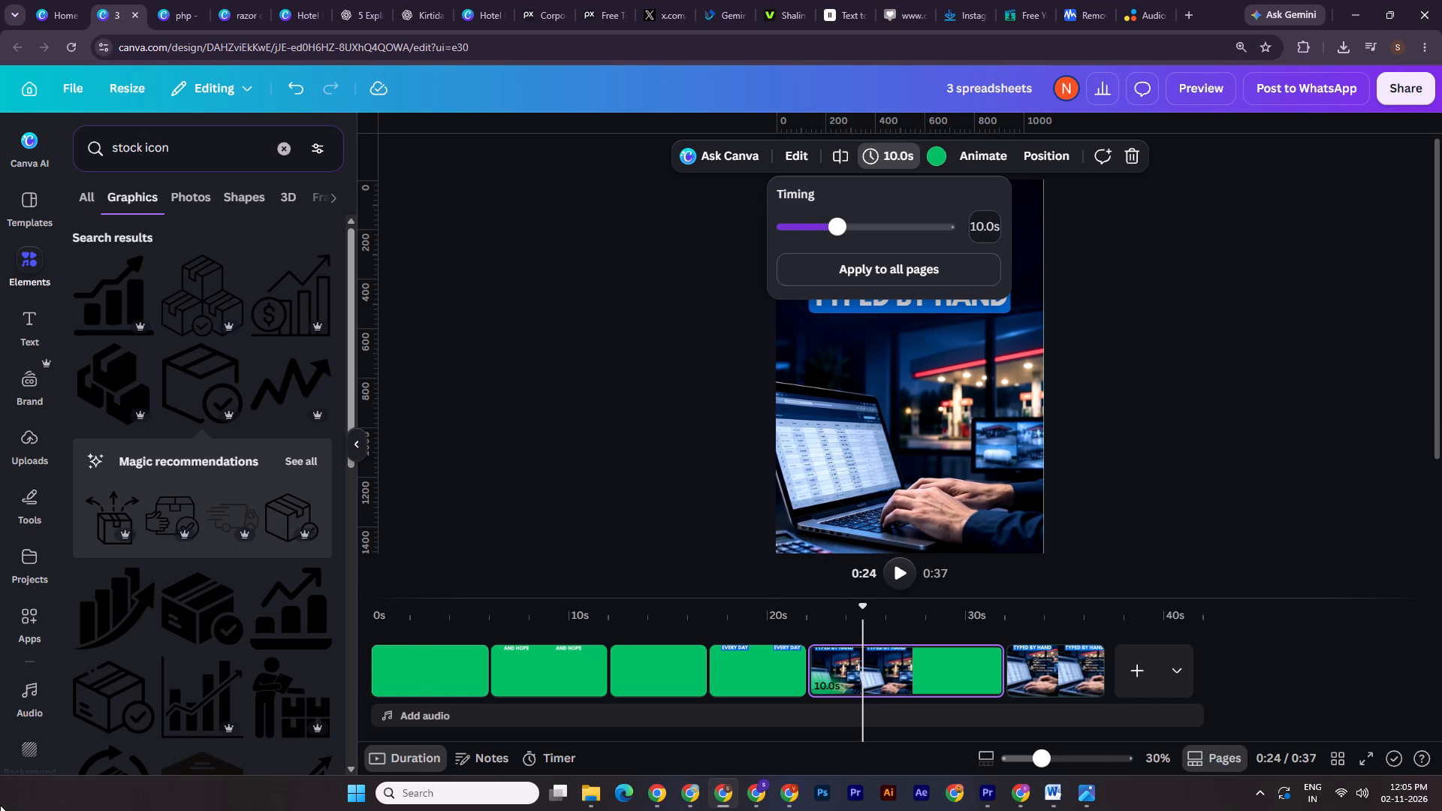
Duplicate the 10-second page 5.
right_click(967, 695)
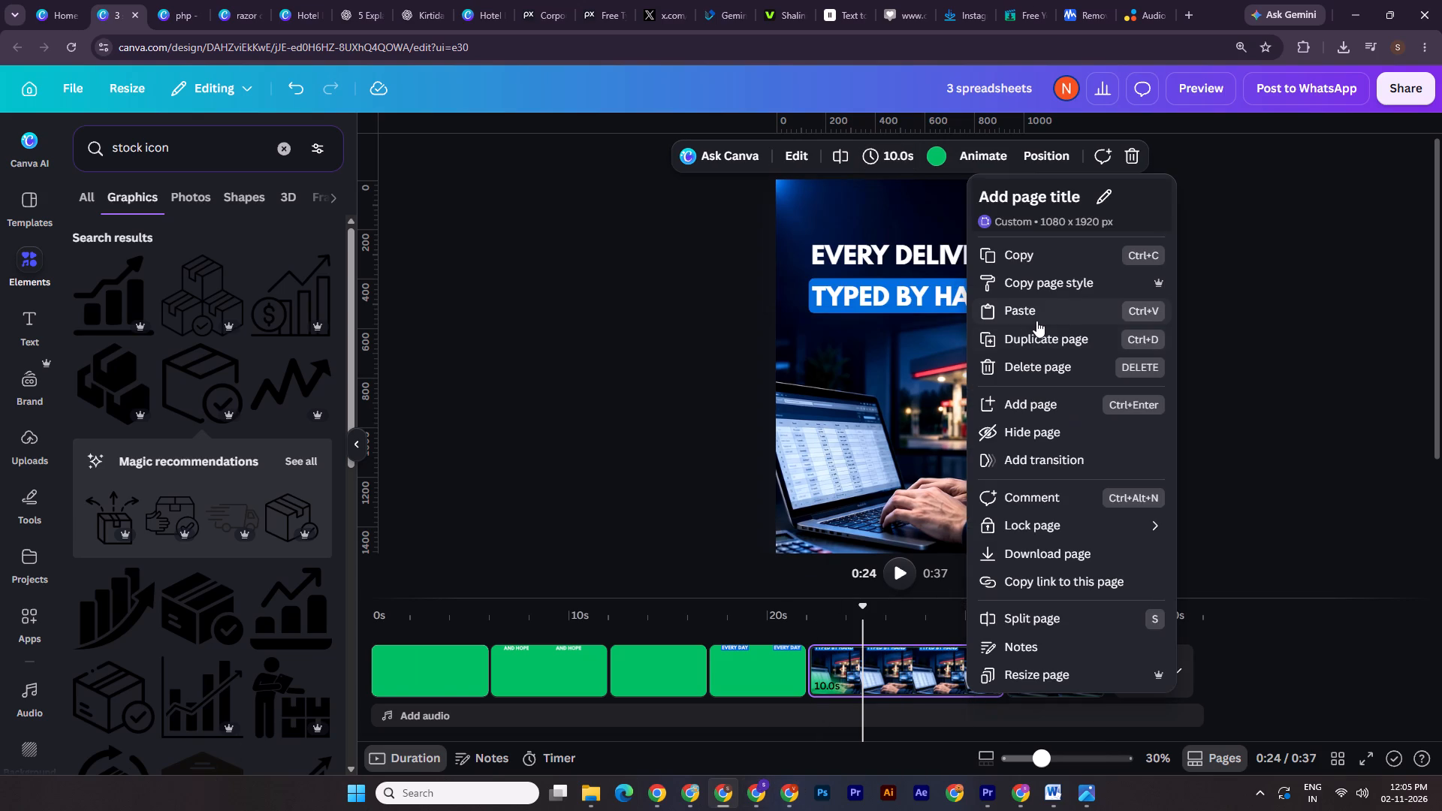
left_click(1038, 340)
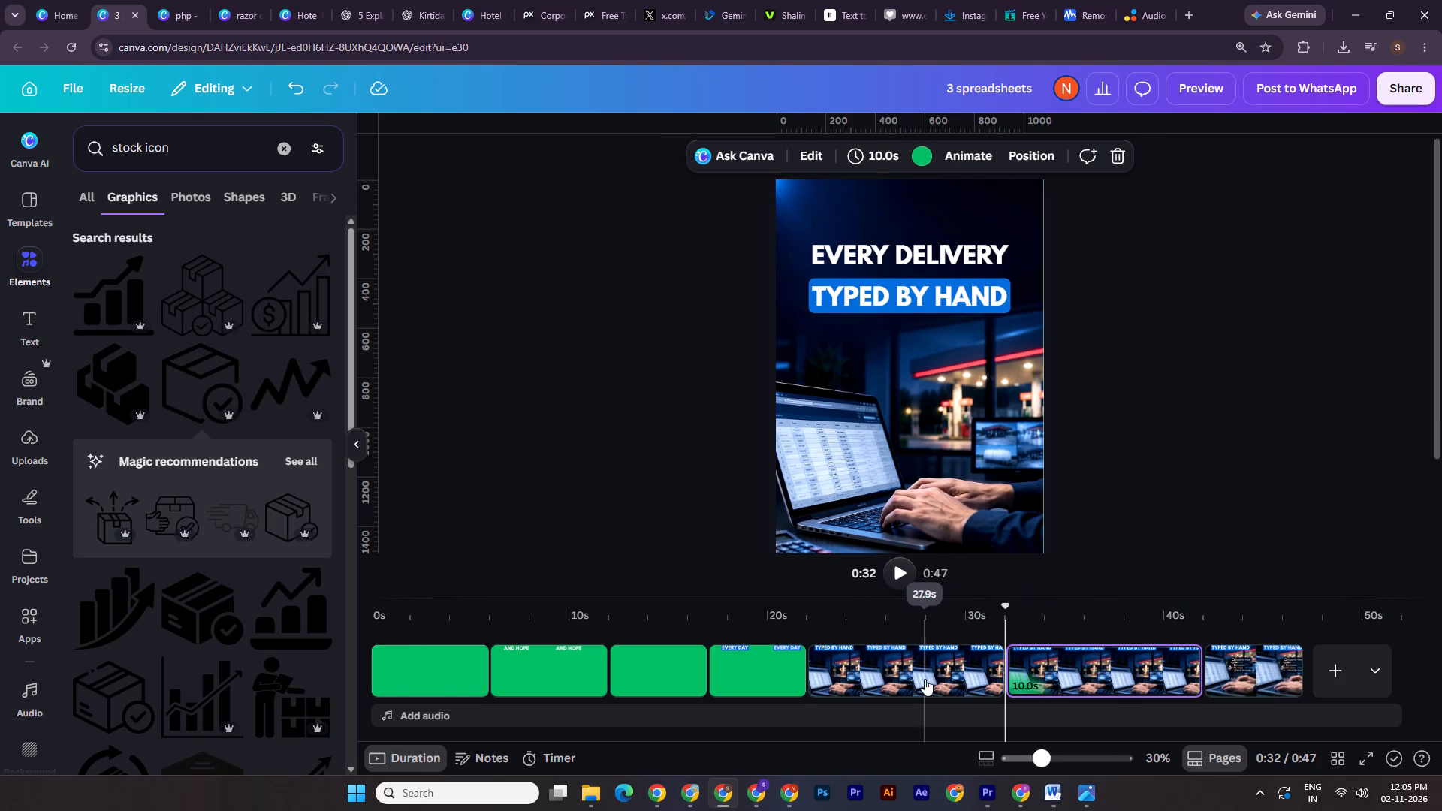
On page 5, move the background image and the TYPED BY HAND group off the page, leaving only EVERY DELIVERY on green.
left_click(925, 679)
left_click(908, 414)
left_click_drag(792, 463, 1441, 325)
left_click(915, 315)
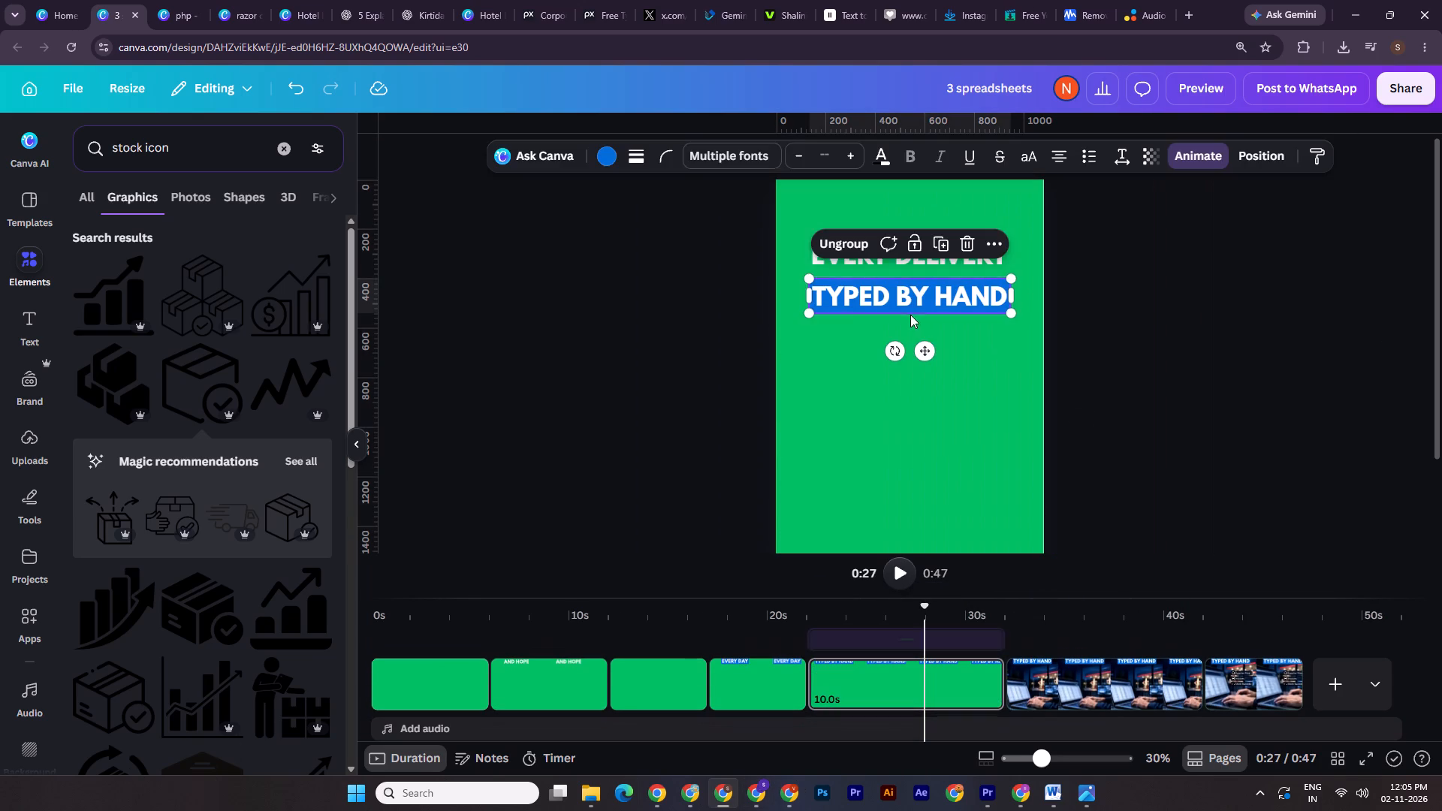
left_click_drag(846, 298, 1368, 338)
On page 6, move the background image and the EVERY DELIVERY text off the page, leaving only TYPED BY HAND on green.
left_click(1079, 693)
left_click(831, 404)
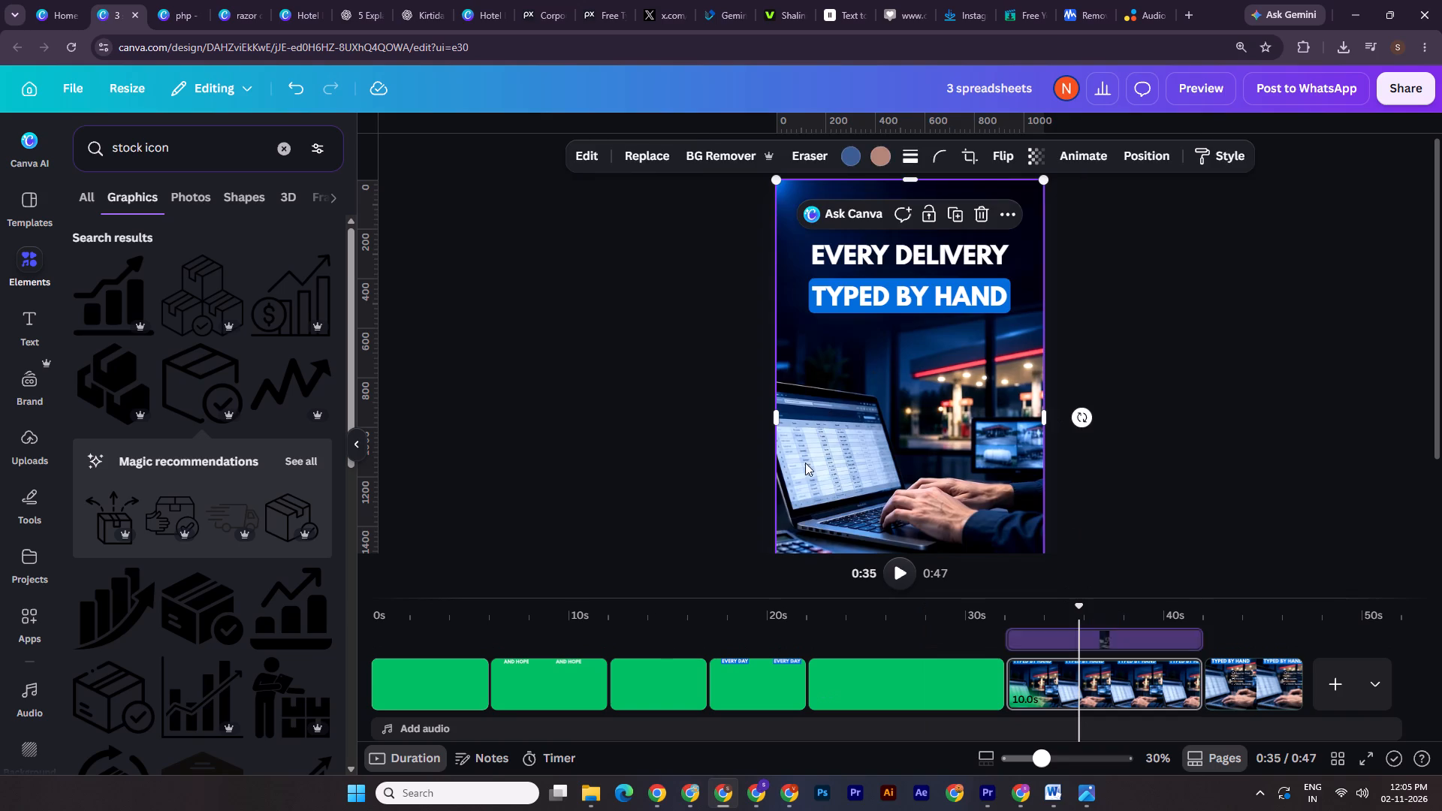
left_click_drag(805, 463, 1392, 354)
left_click(948, 244)
left_click_drag(991, 252, 589, 326)
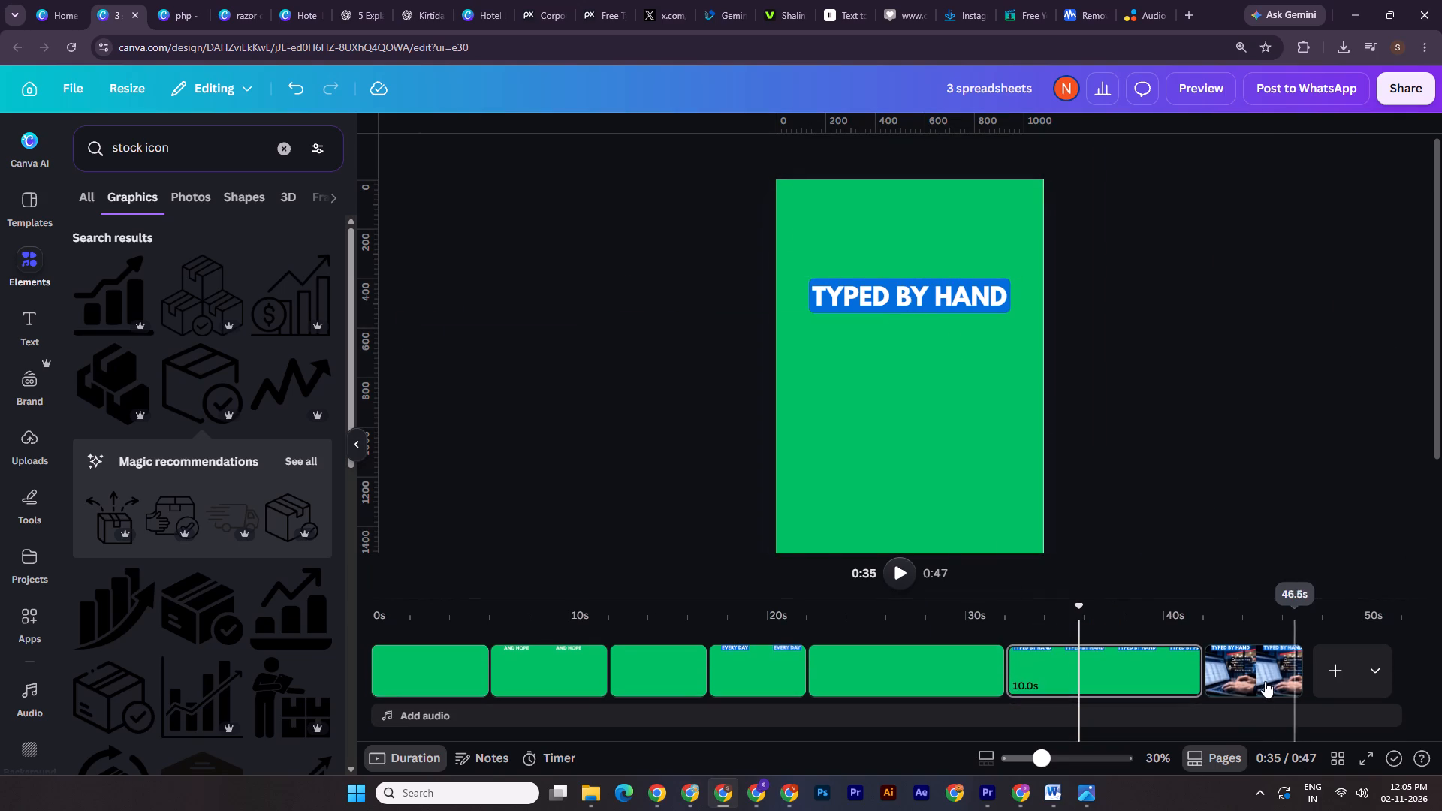
On page 7, apply the Pop animation, on enter only, to the Supplier Files, Invoices and Stock Records labels together.
left_click(1265, 680)
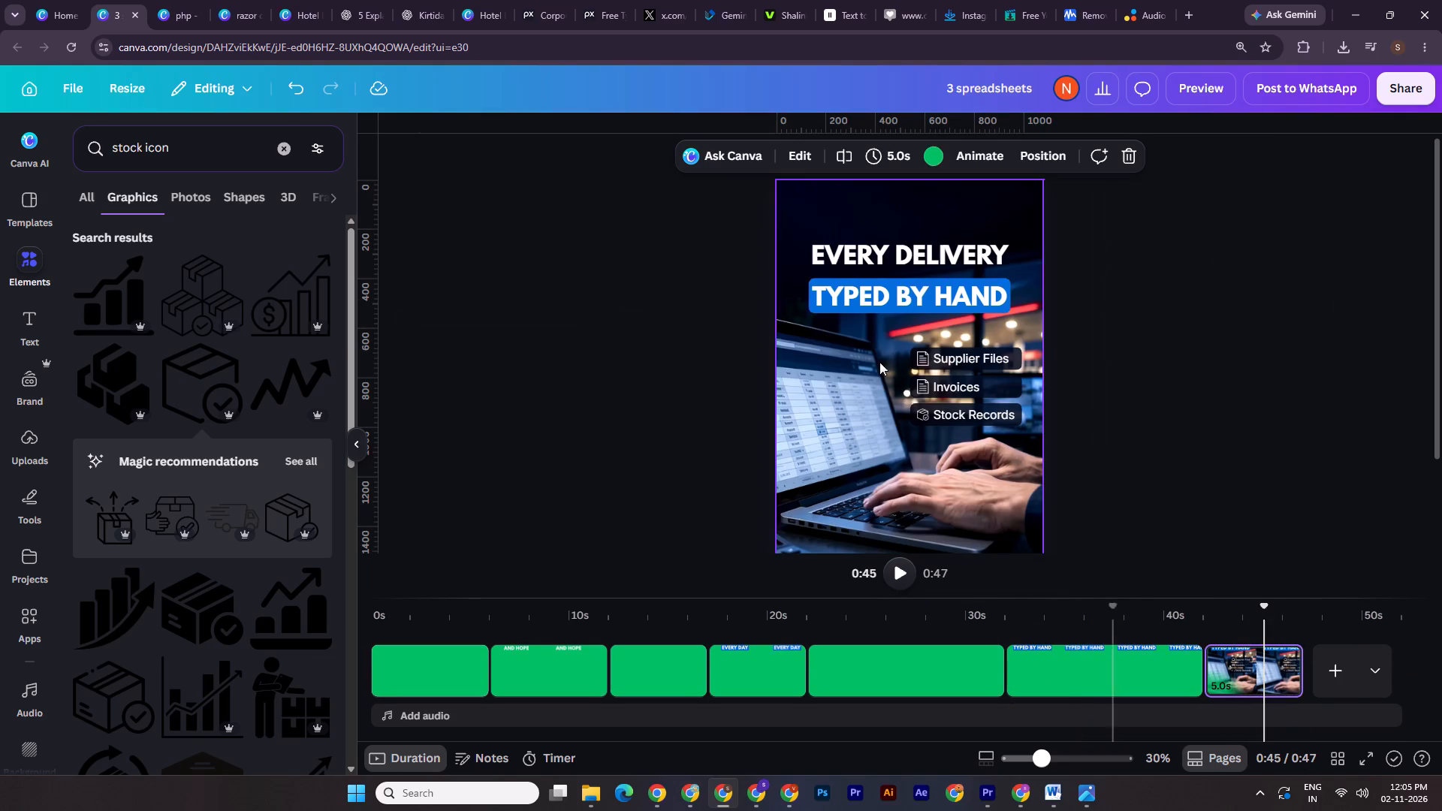
left_click_drag(1115, 359, 937, 434)
left_click(961, 163)
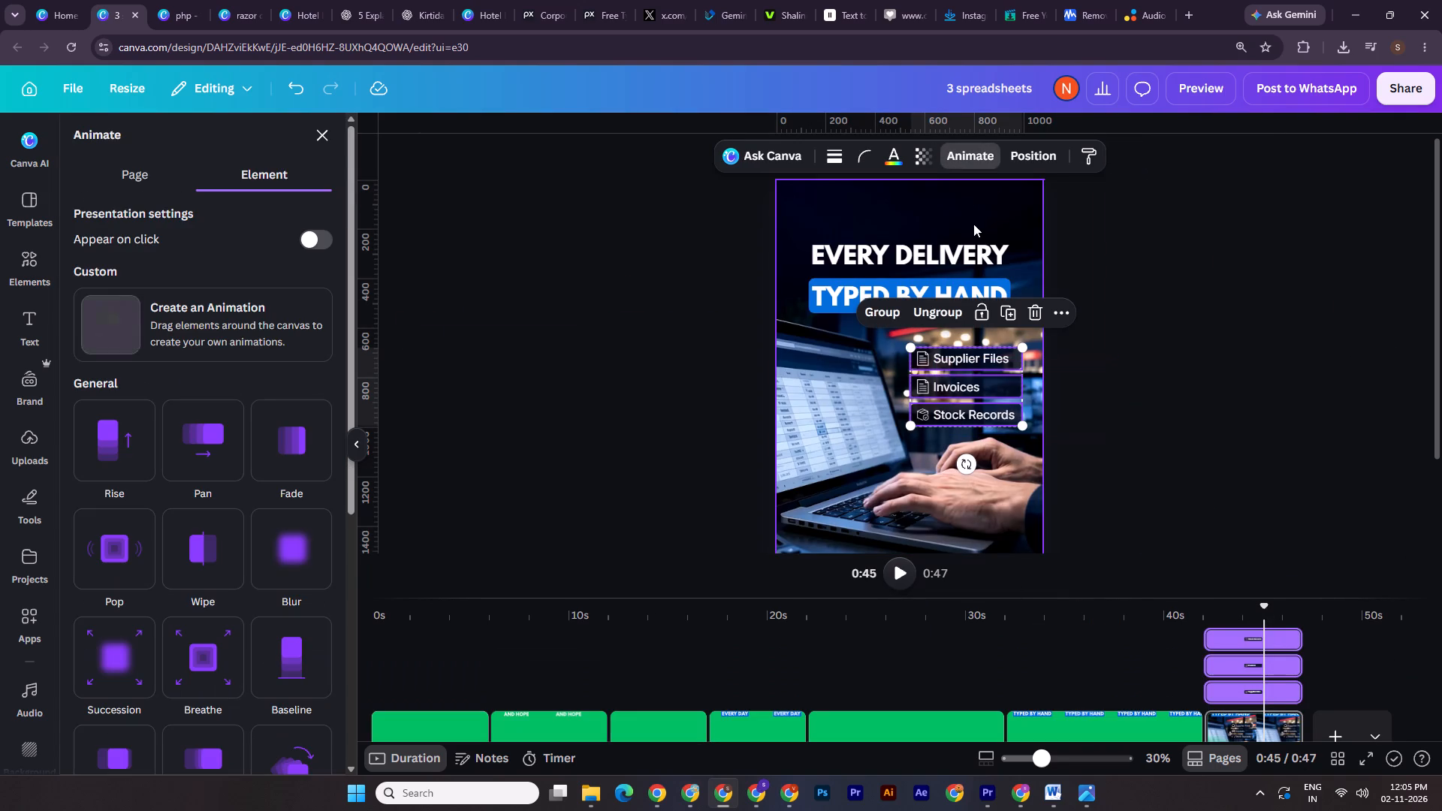
left_click(119, 566)
left_click(167, 697)
double_click(1252, 466)
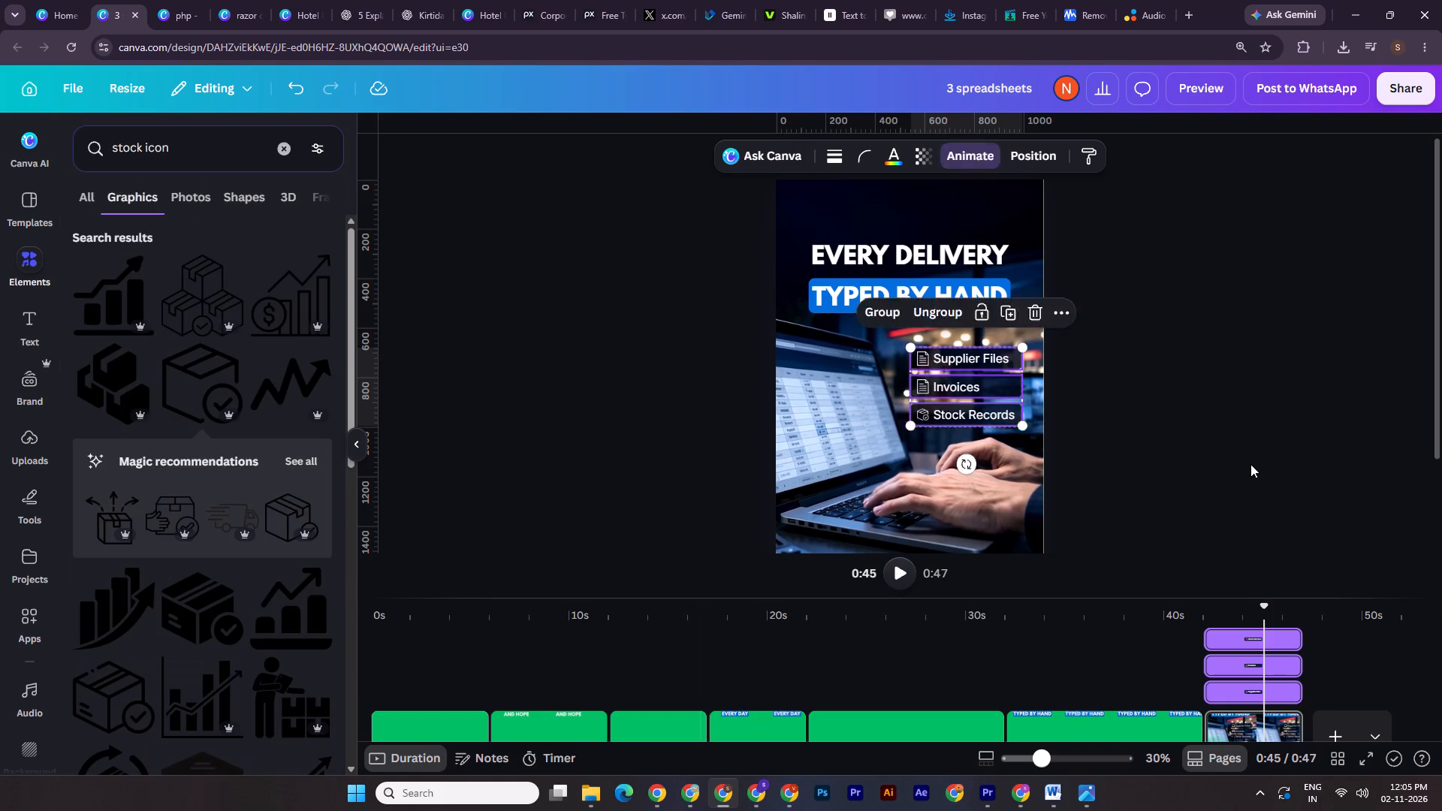
On page 7, move both headline lines and the background image off the page, leaving only the three labels on green.
scroll(1242, 473, "down", 2)
left_click(926, 393)
scroll(846, 378, "up", 2)
left_click_drag(760, 248, 826, 276)
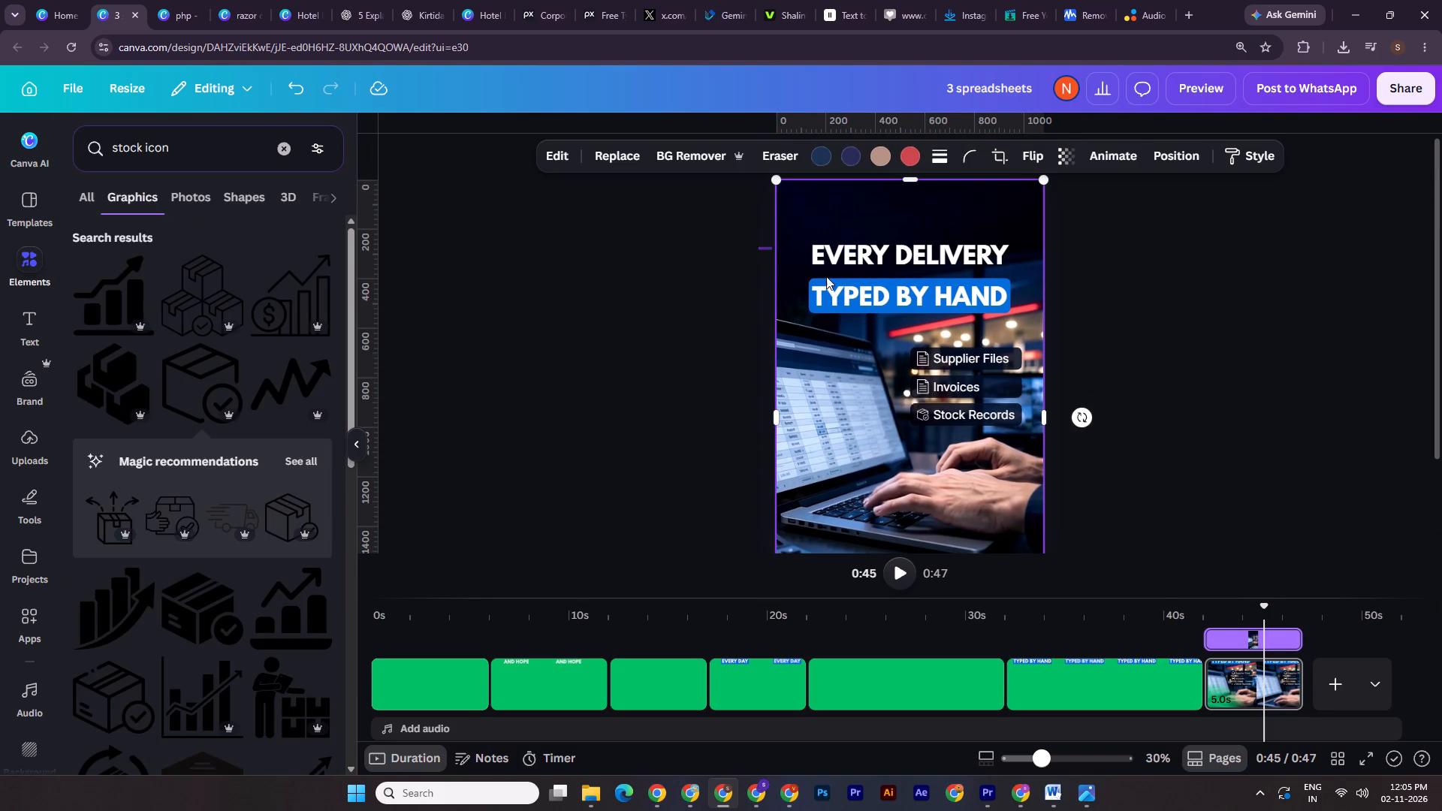
left_click_drag(826, 276, 879, 303)
left_click_drag(839, 292, 1223, 300)
left_click(723, 351)
left_click(792, 358)
left_click_drag(828, 447, 1244, 357)
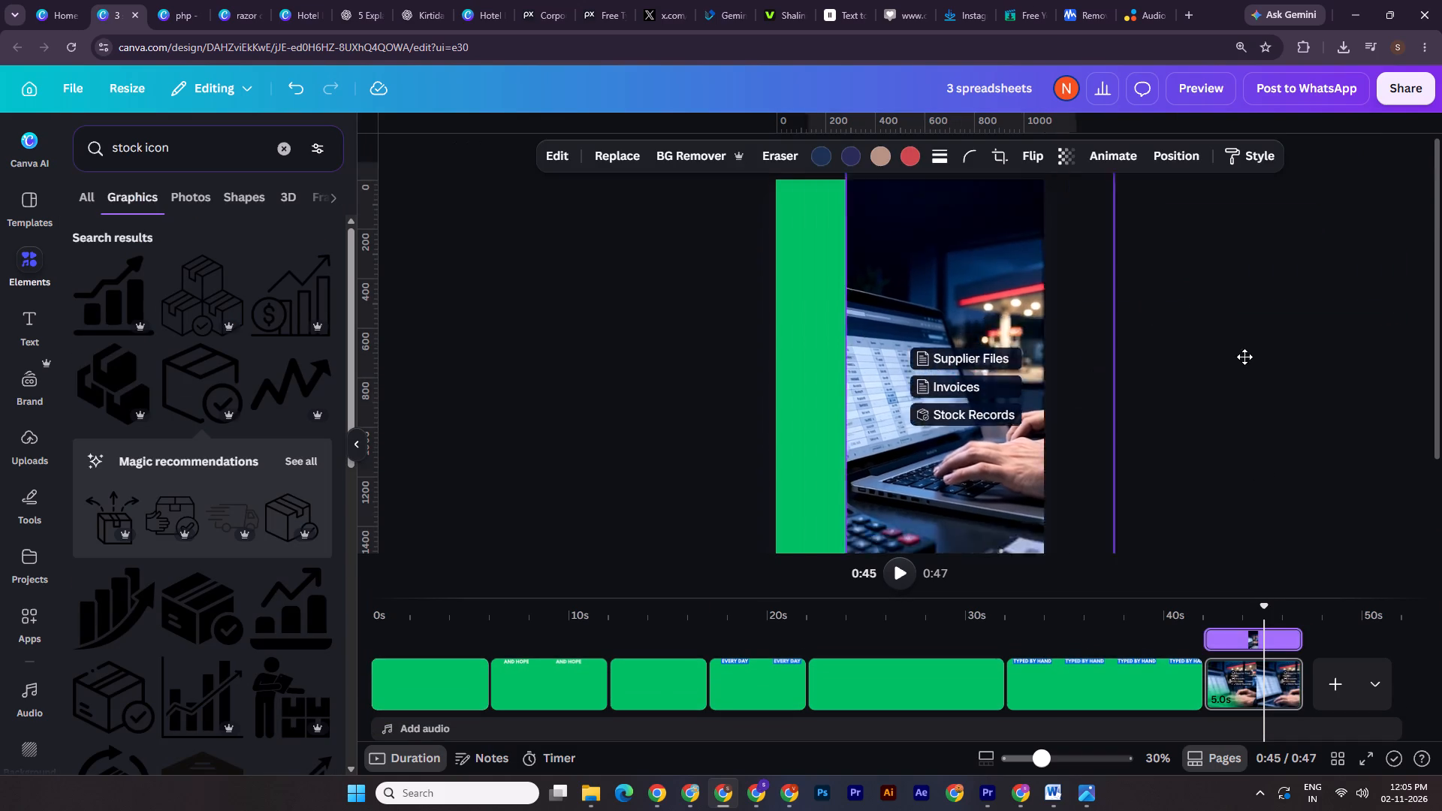
left_click_drag(1244, 357, 1441, 374)
scroll(1295, 386, "down", 1)
left_click_drag(1269, 606, 1257, 606)
Download only page 5, the EVERY DELIVERY clip, as a 1080p MP4 video.
left_click(883, 670)
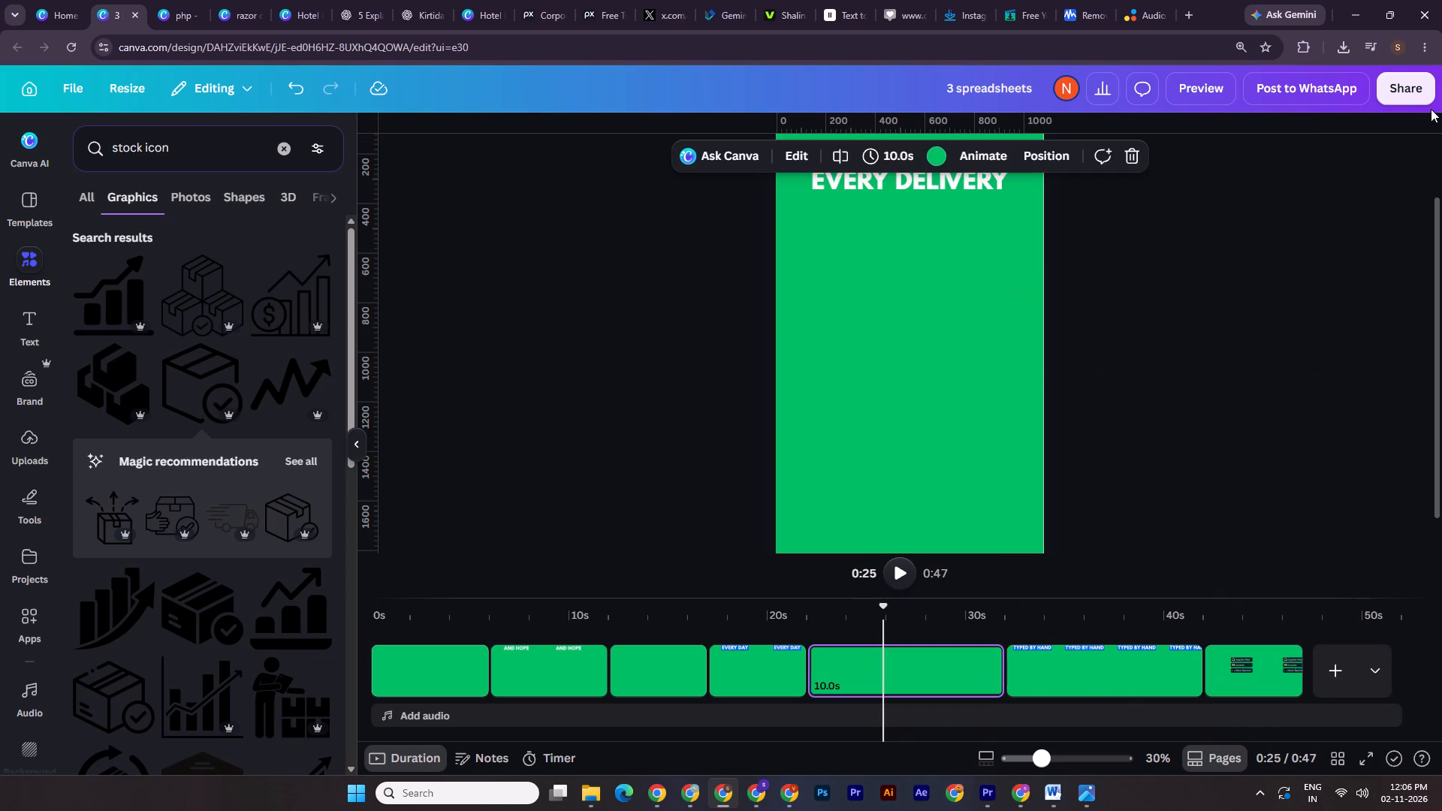
left_click(1421, 88)
left_click(1145, 472)
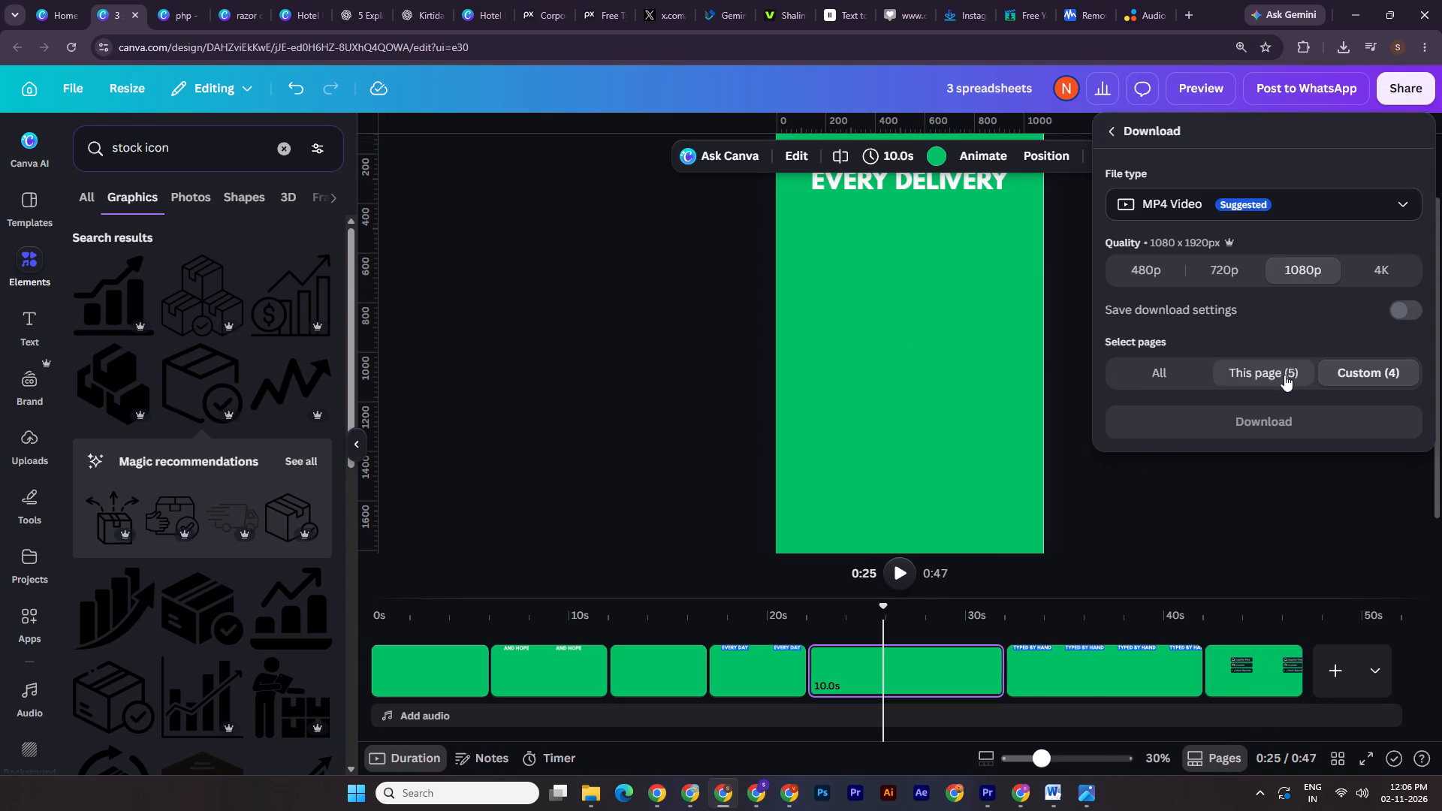
left_click(1284, 375)
left_click(1278, 418)
Download only page 6, the TYPED BY HAND clip, as a 1080p MP4 video.
left_click(1066, 668)
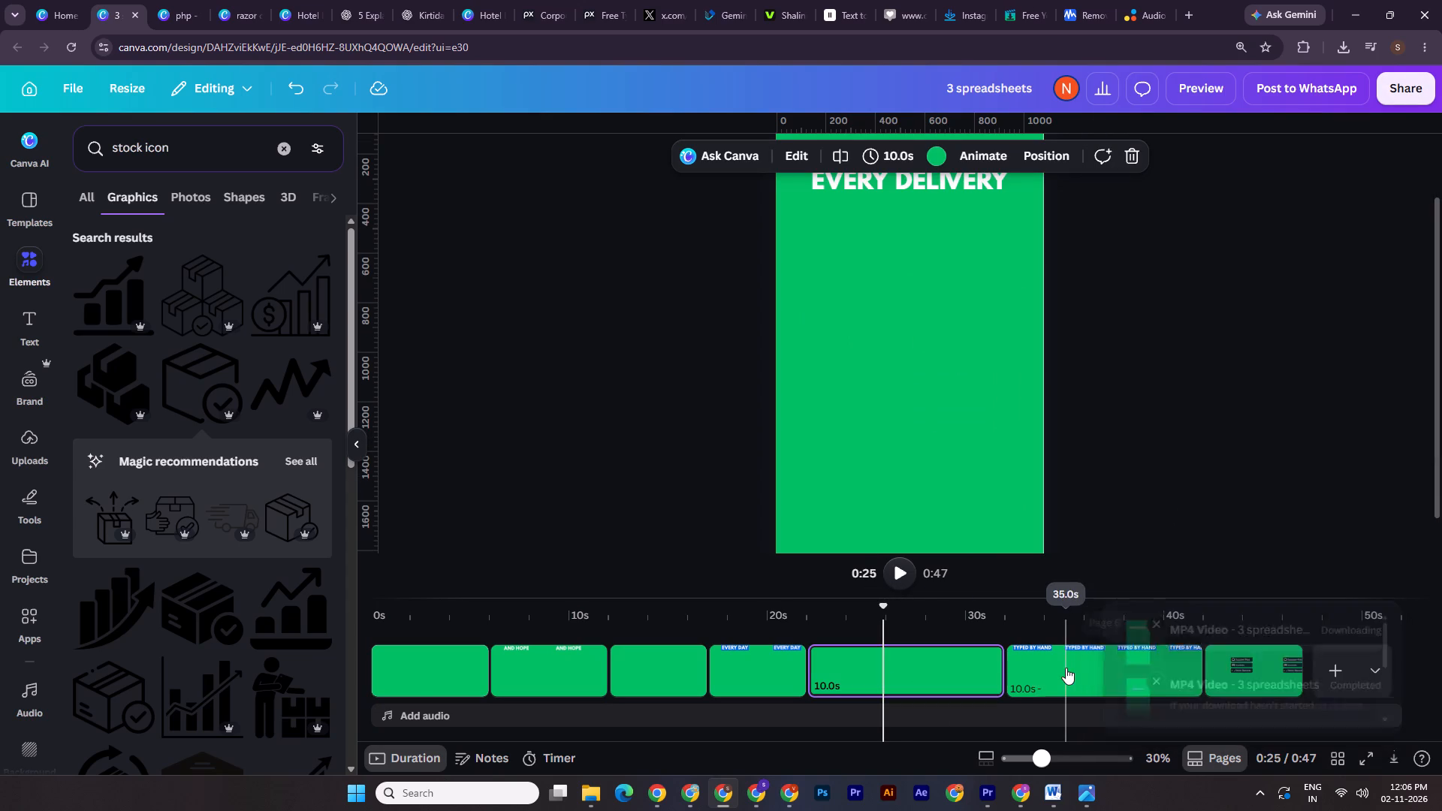
left_click(1398, 98)
left_click(1141, 451)
left_click(1283, 356)
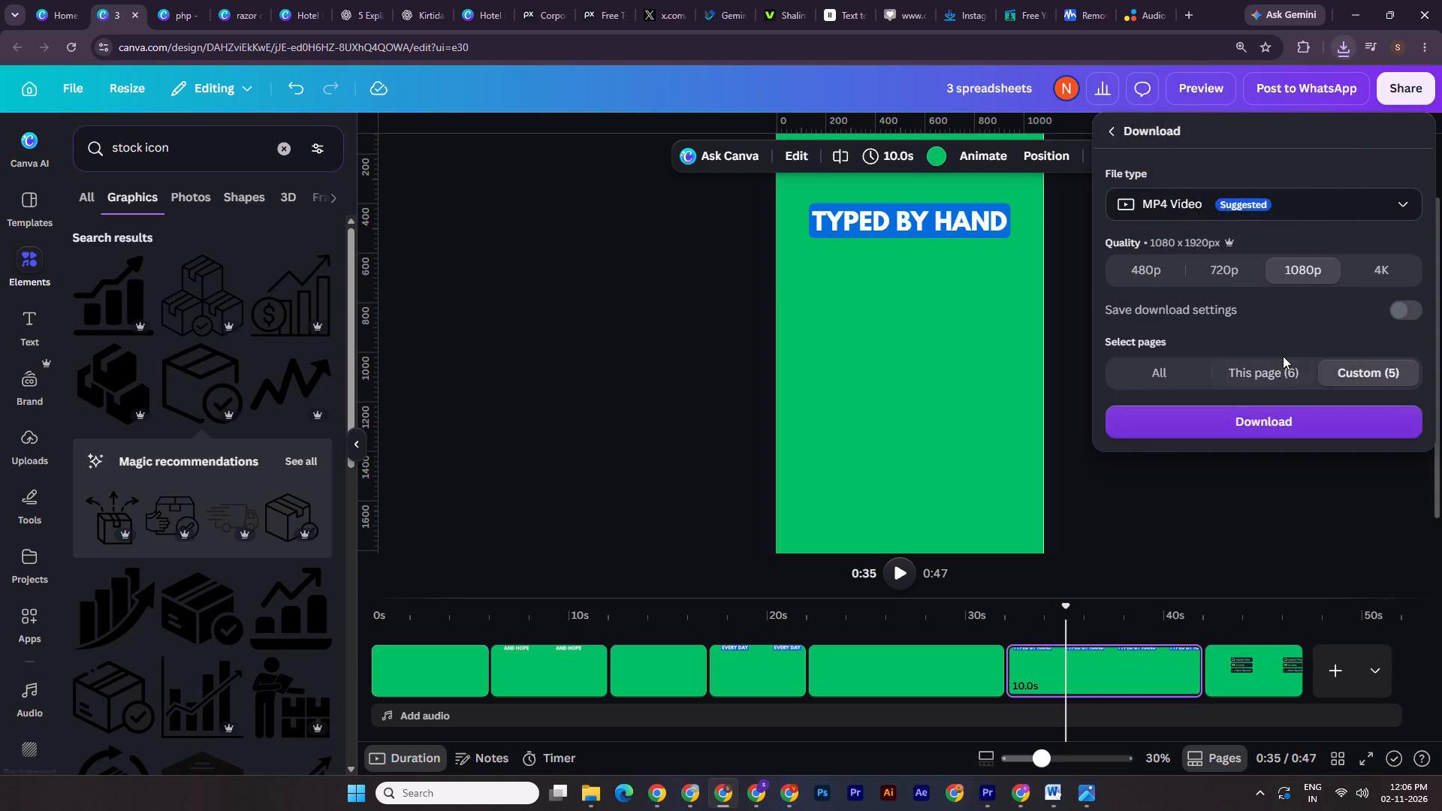
left_click(1280, 373)
left_click(1266, 426)
left_click(1182, 467)
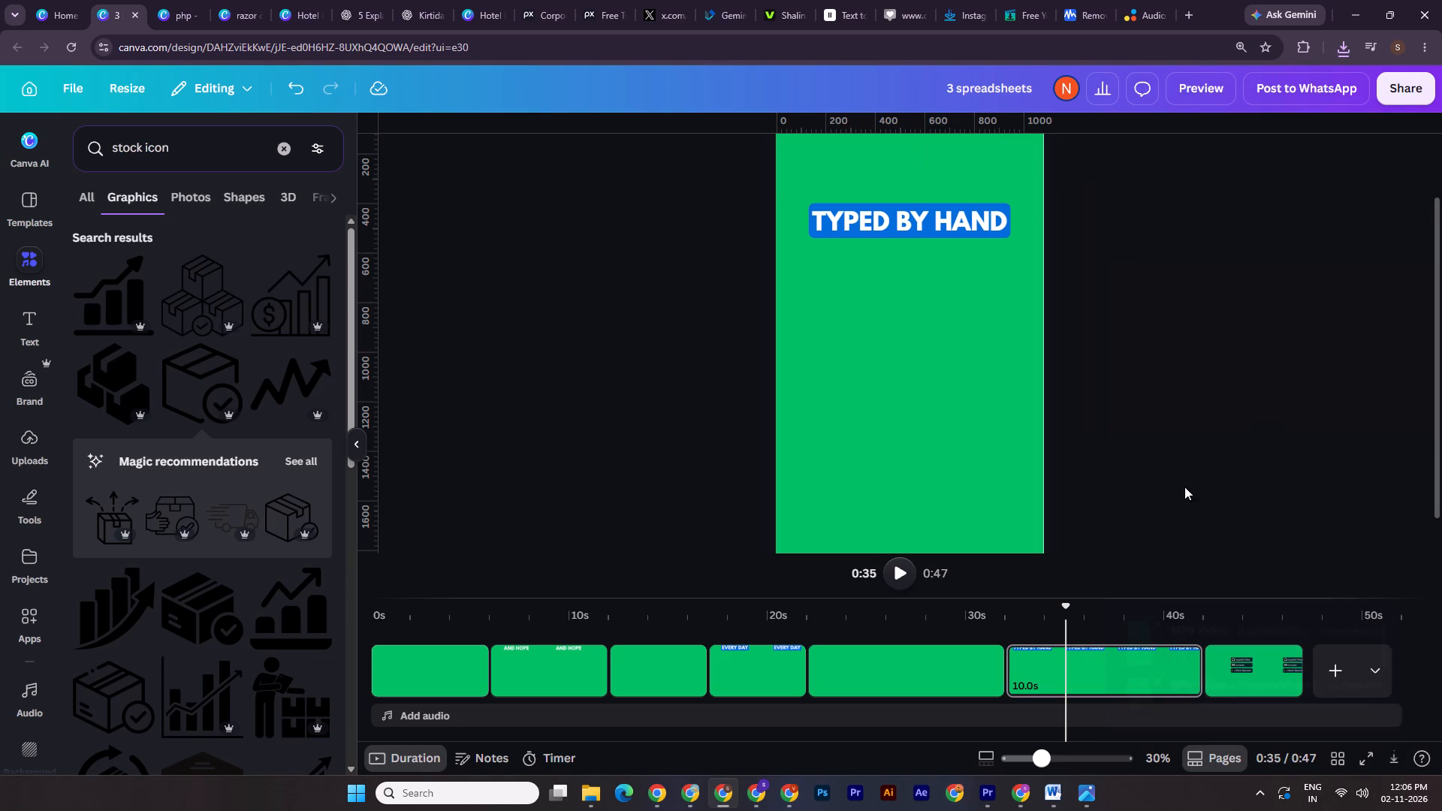
Download only page 7, the three-label clip, as a 1080p MP4 video.
left_click(1262, 673)
left_click(1413, 95)
left_click(1134, 484)
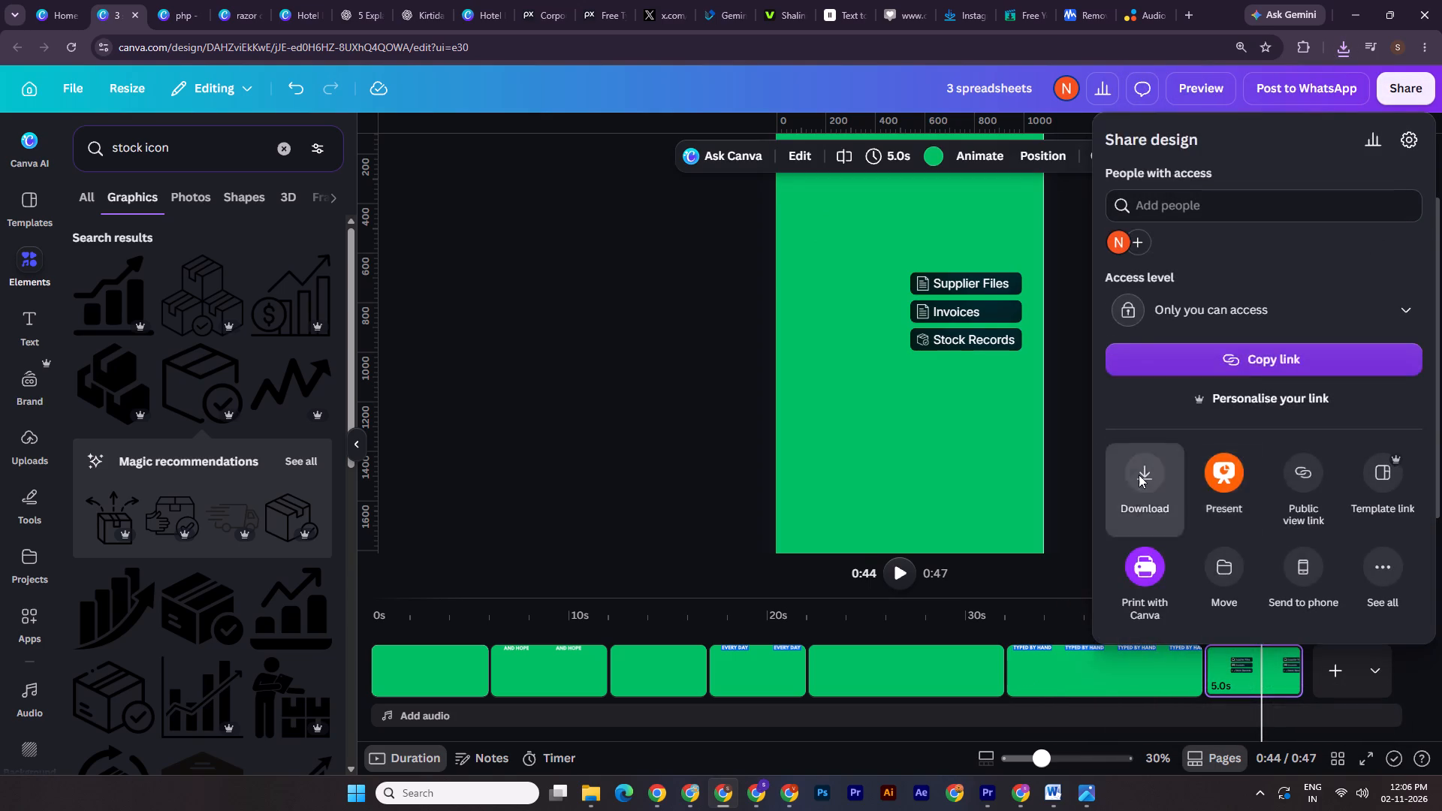
left_click(1243, 381)
left_click(1278, 427)
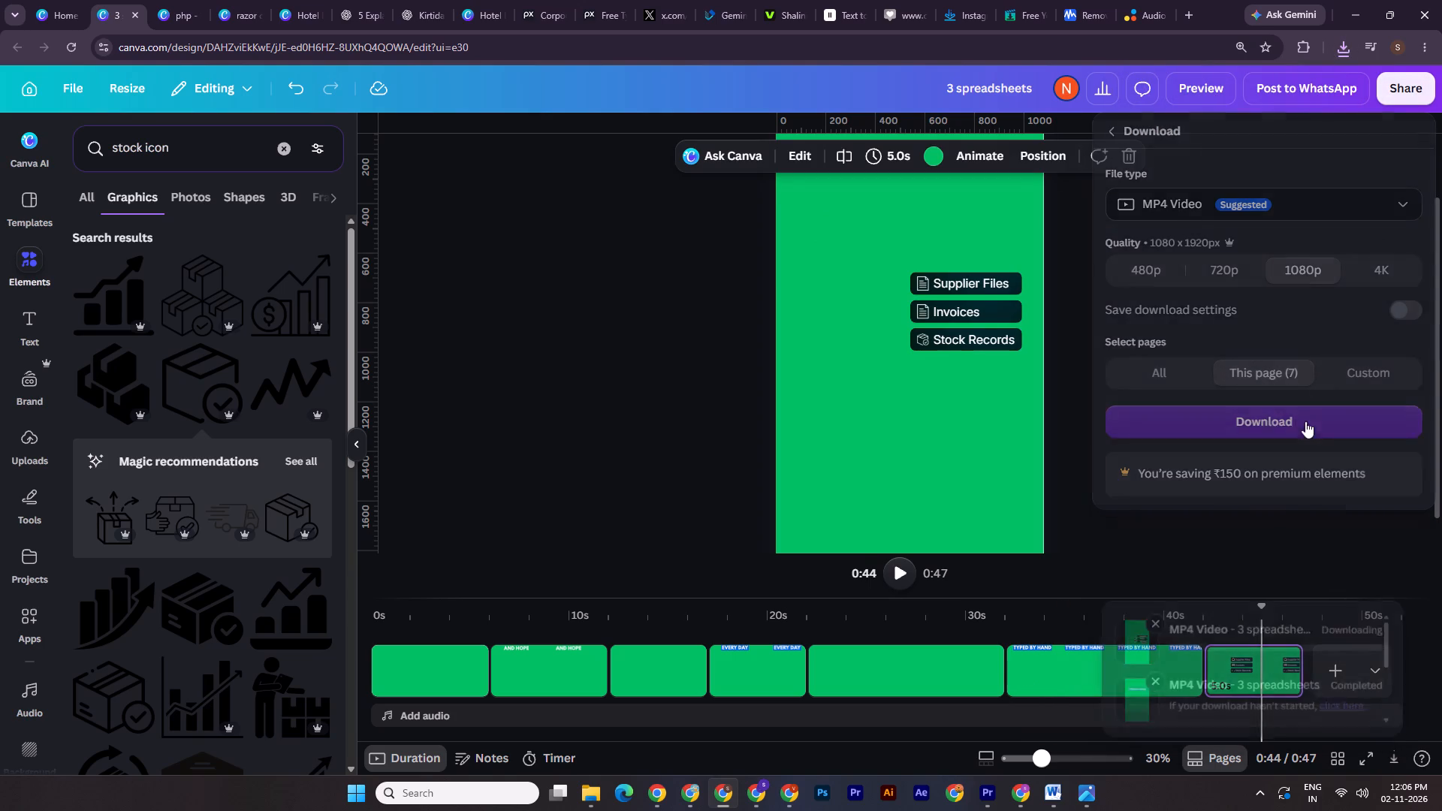
In the Downloads folder in File Explorer, batch-rename the three new green-screen MP4 files as 3 spreadsheets_3.
left_click(605, 796)
left_click(505, 720)
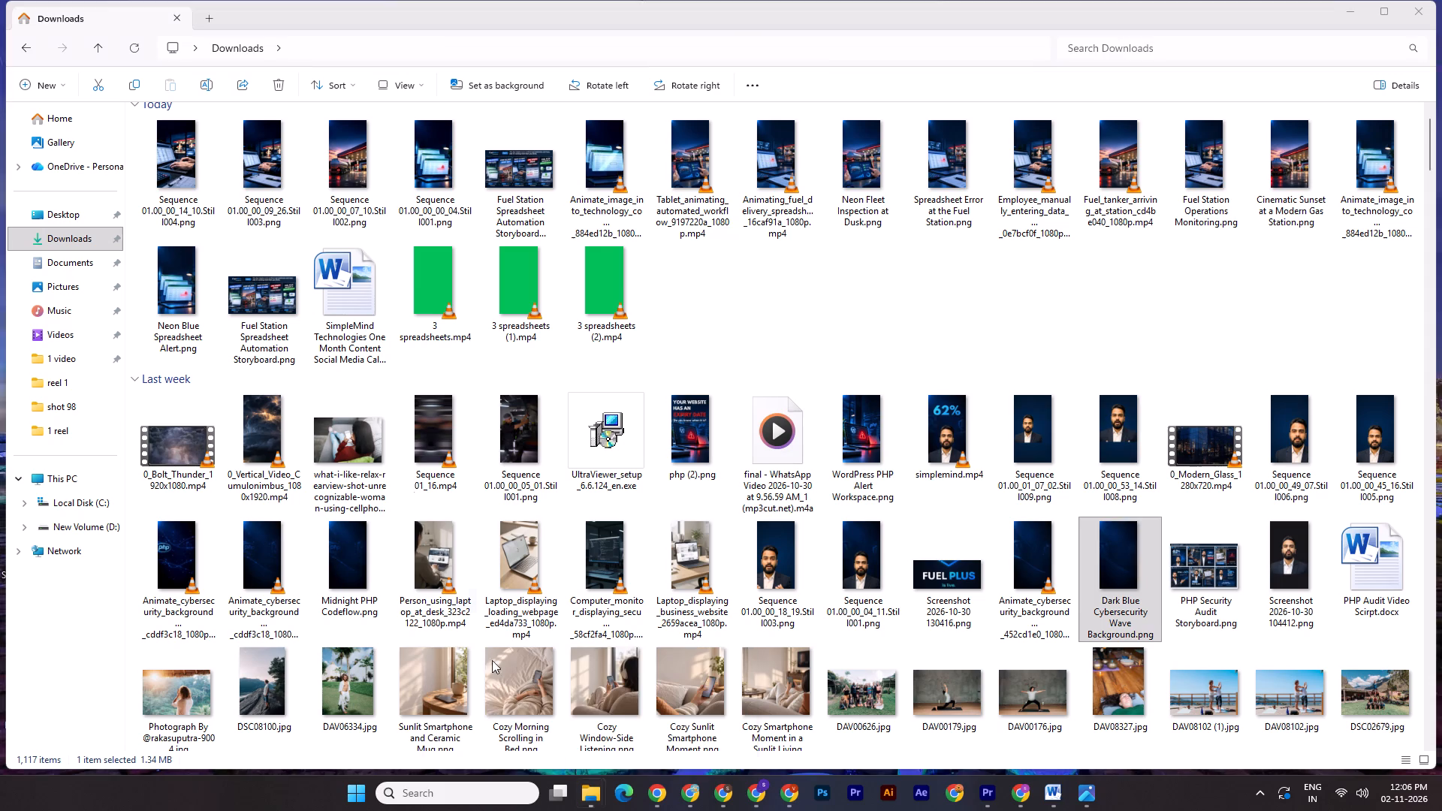
left_click_drag(717, 300, 445, 306)
right_click(445, 306)
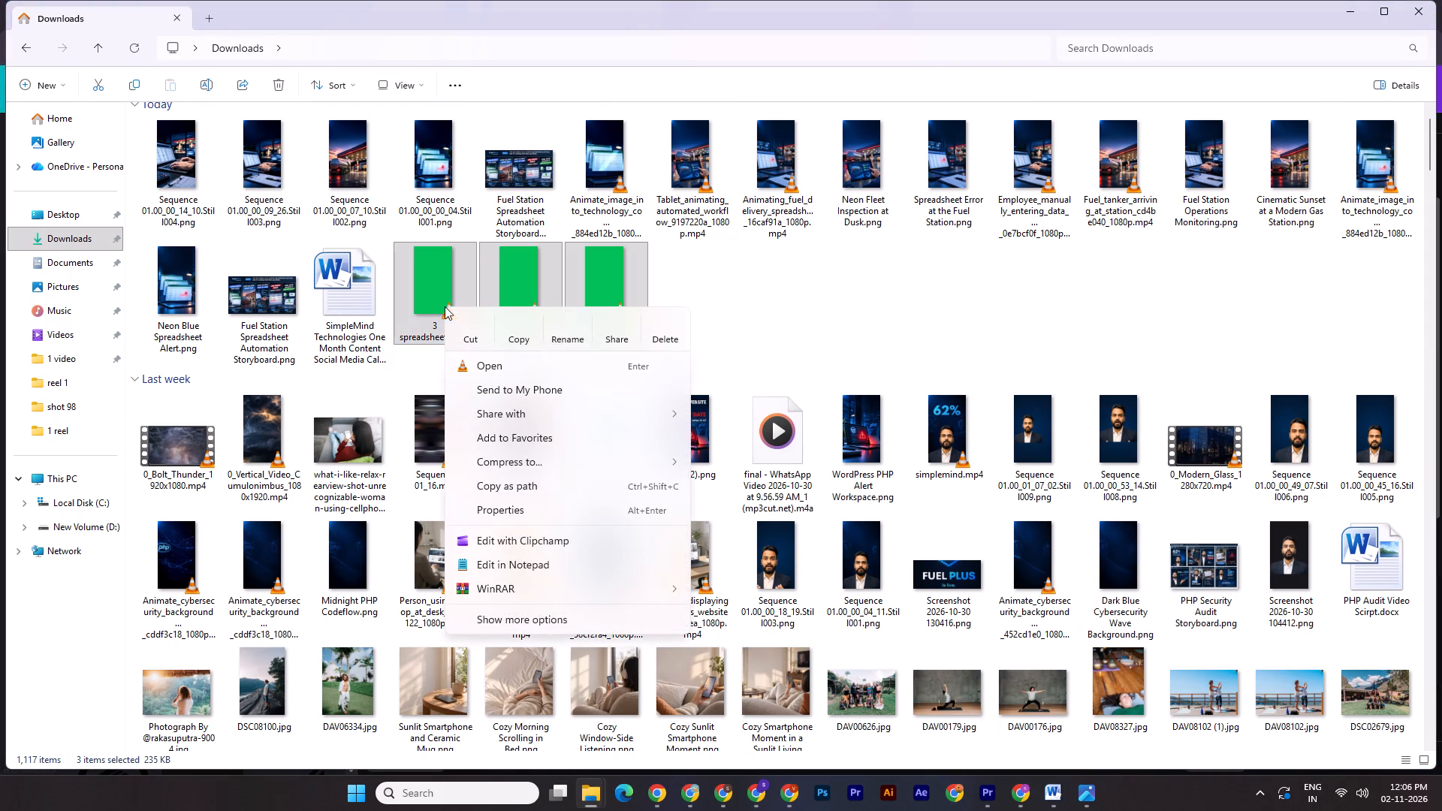
left_click(527, 620)
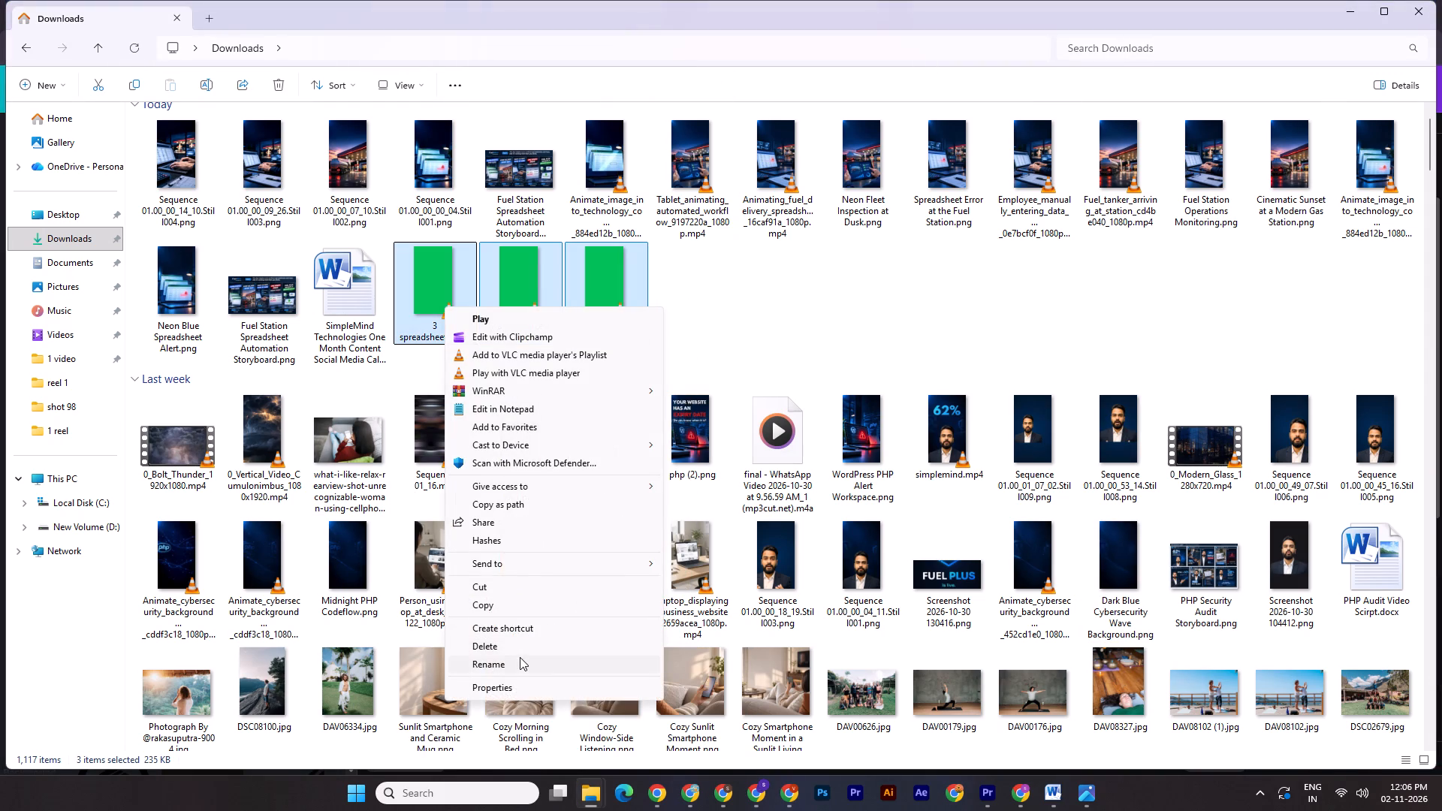
left_click(520, 657)
left_click(444, 331)
key("Right")
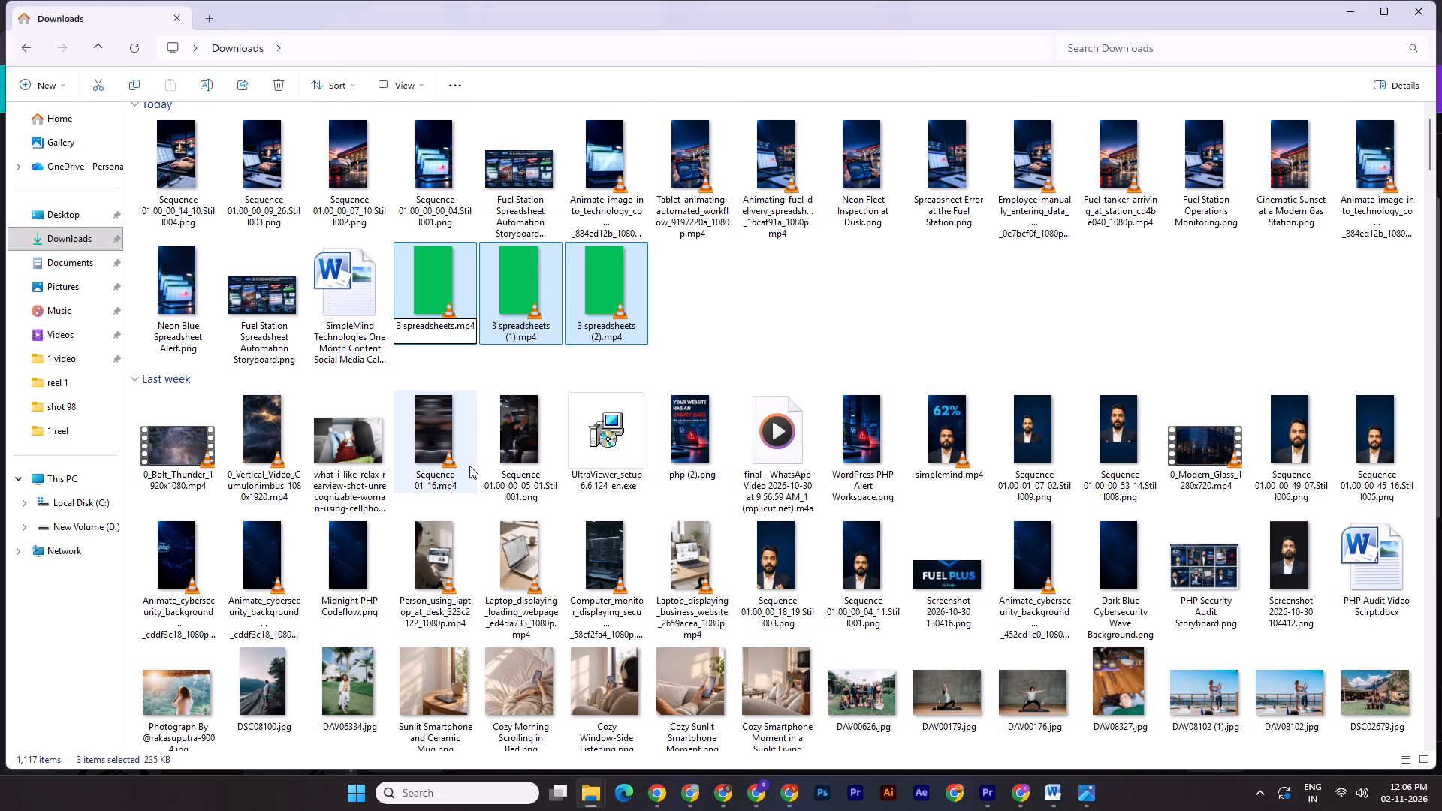
key("Right")
key("Right")
type("_3")
key("Return")
Move the three renamed 3 spreadsheets_3 clips from Downloads into the 1 reel project folder.
key("ctrl+x")
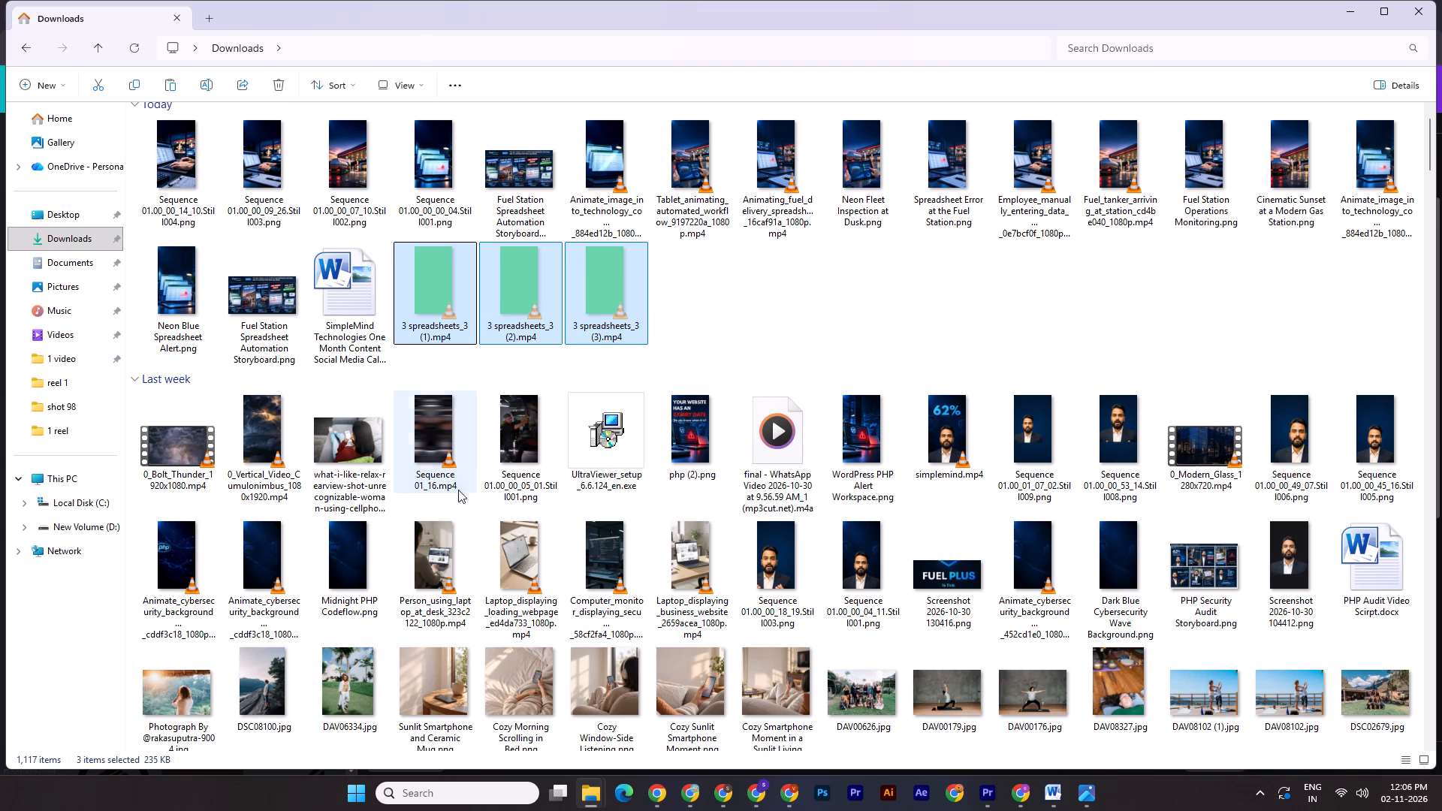
left_click(582, 793)
left_click(644, 746)
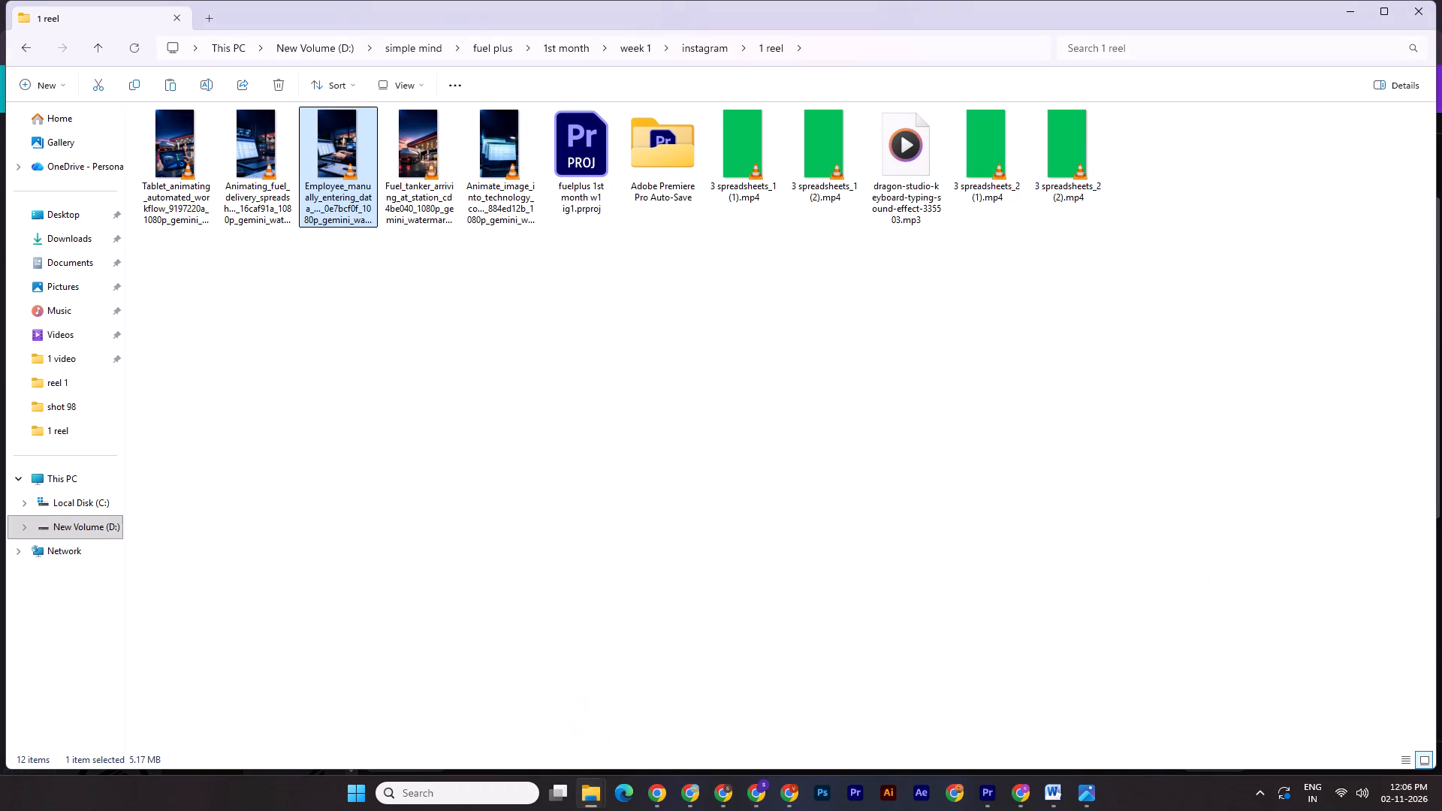
key("ctrl+v")
left_click(984, 269)
left_click_drag(984, 269, 982, 276)
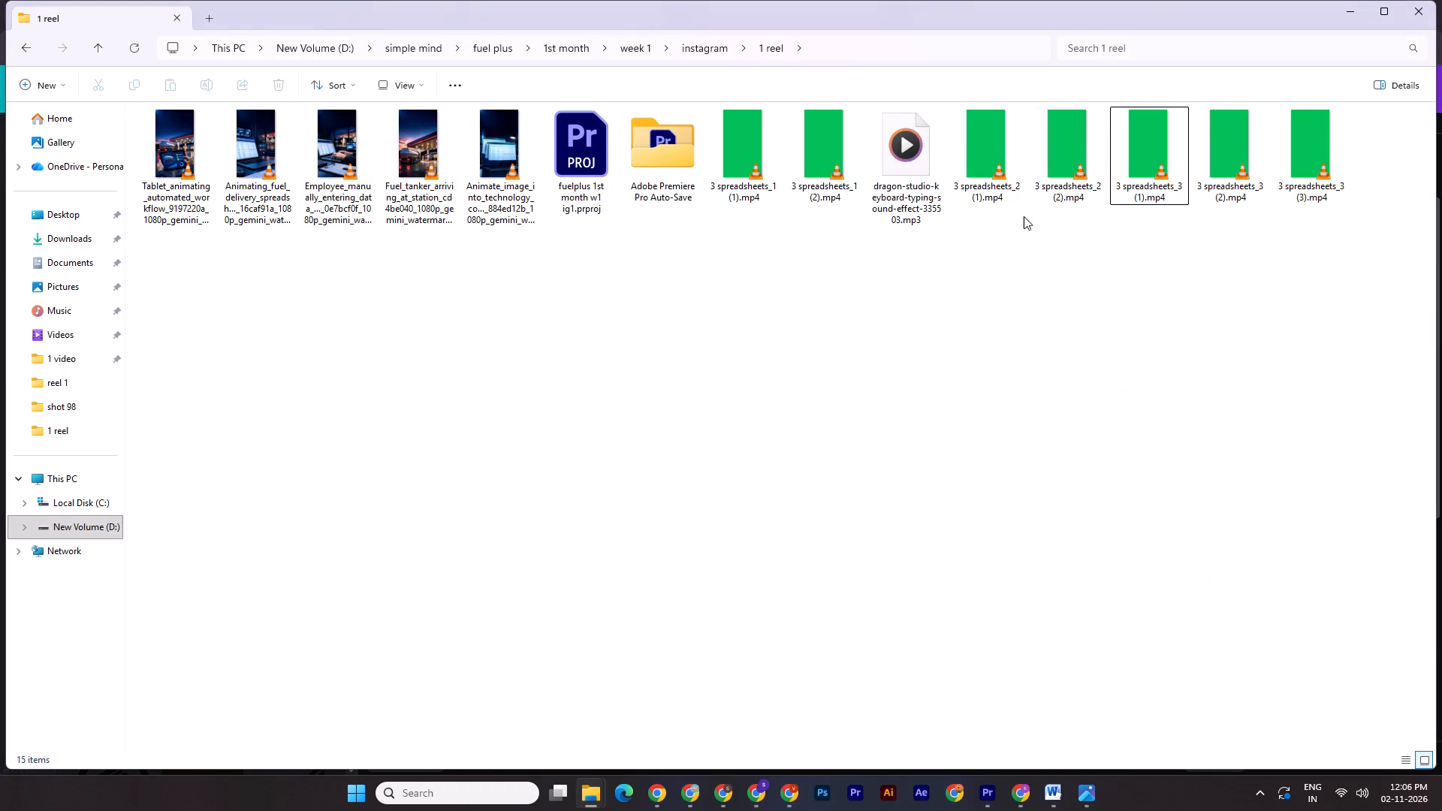
Preview the 3 spreadsheets_3 (1) and 3 spreadsheets_3 (2) clips from the 1 reel folder in VLC.
double_click(1145, 186)
left_click(1441, 0)
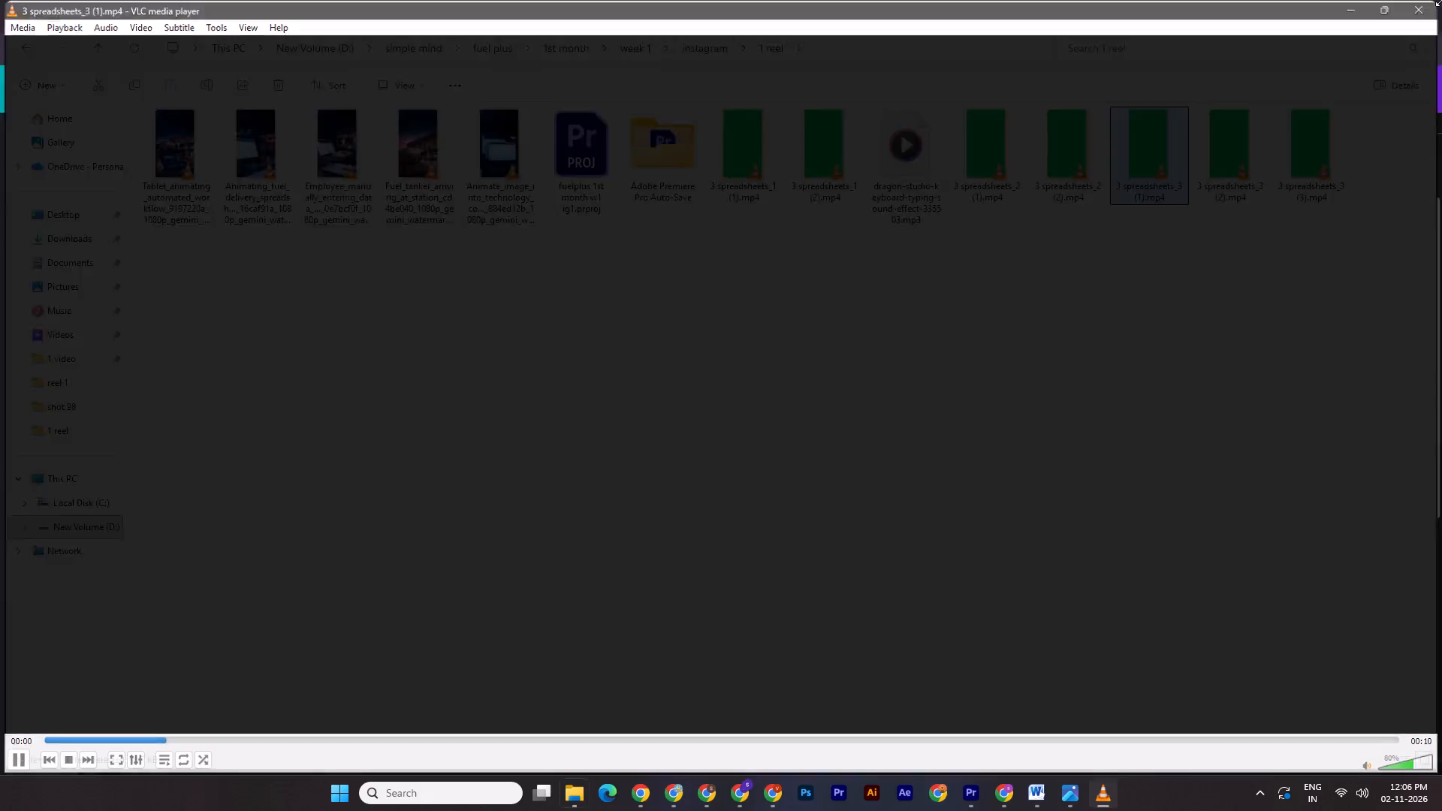
double_click(1201, 180)
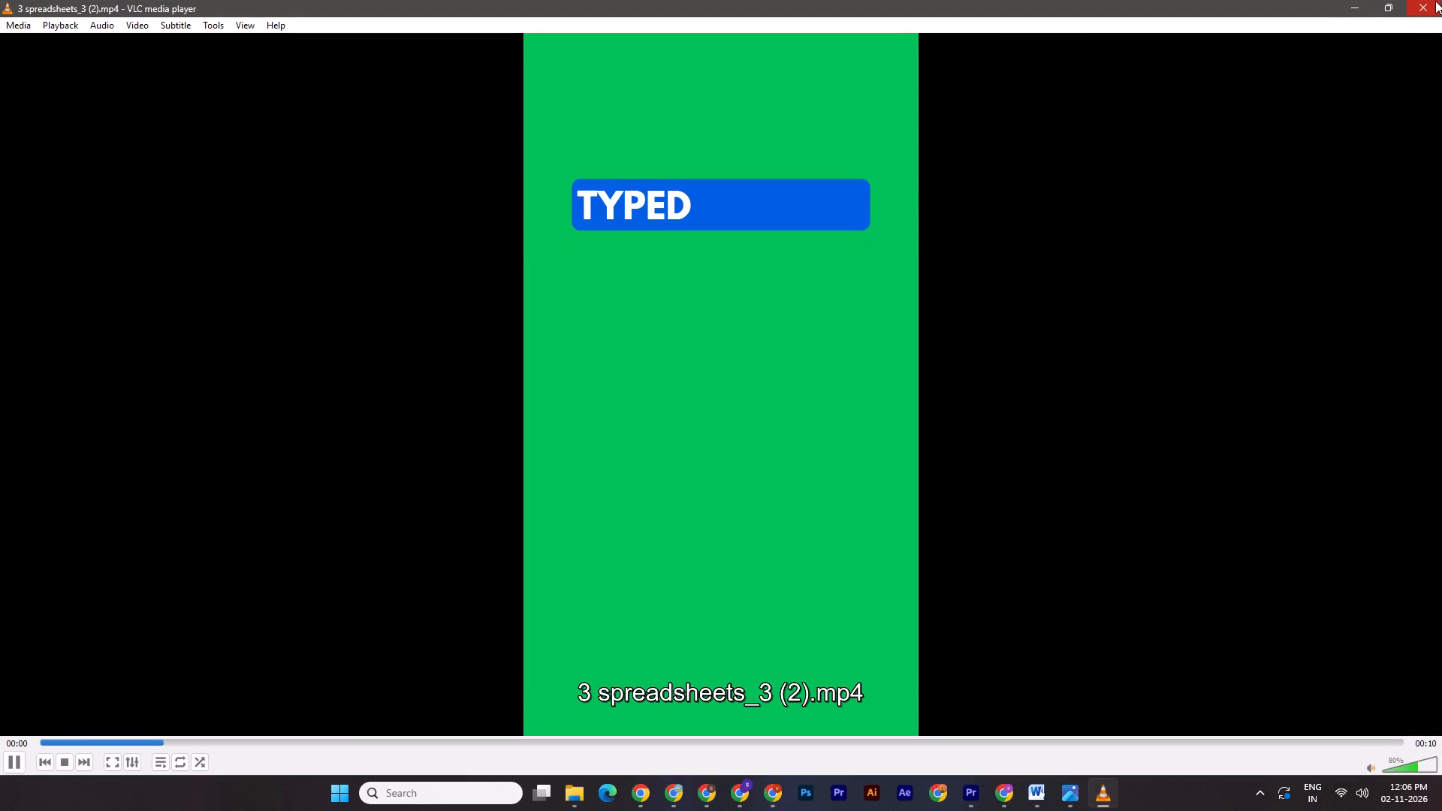
left_click(1434, 1)
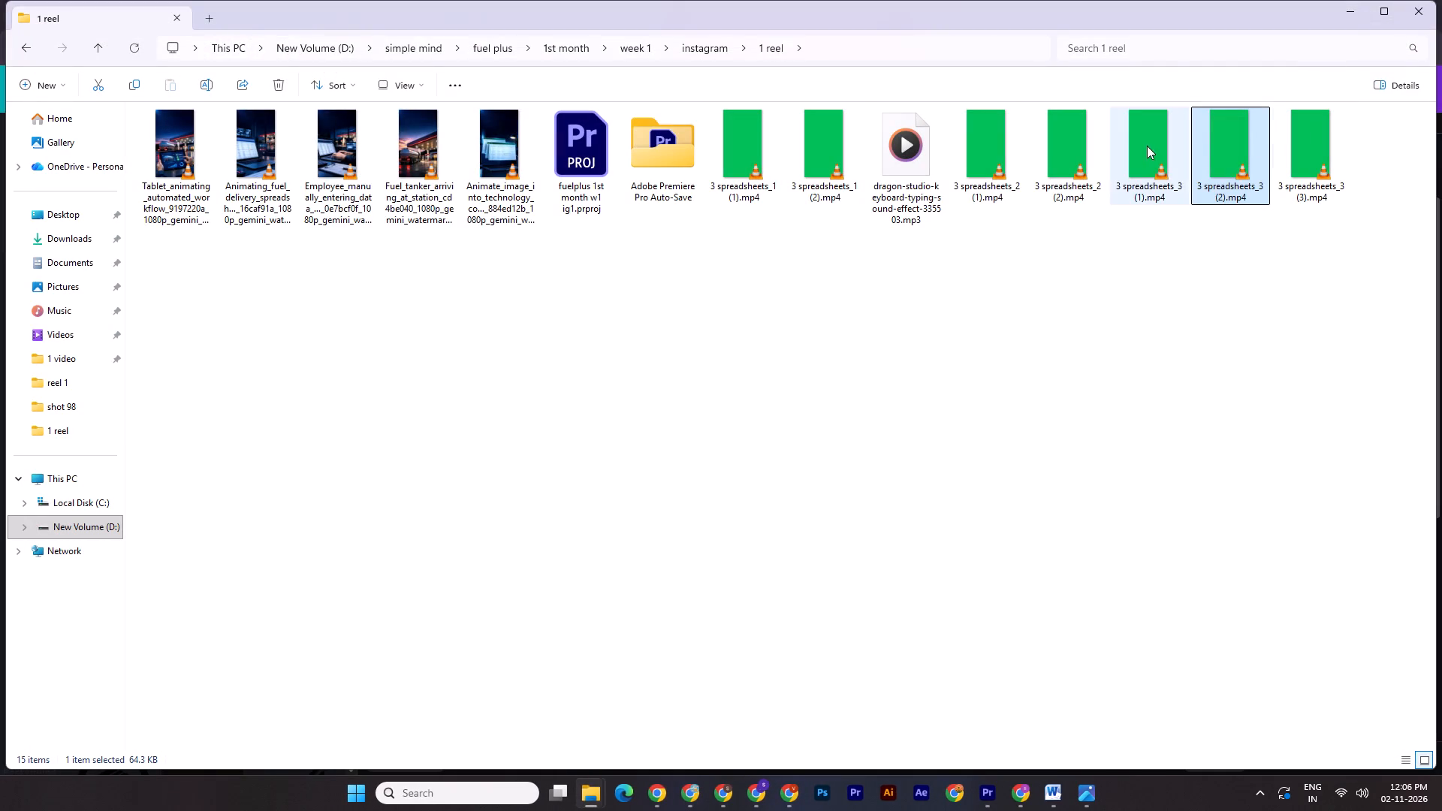
Add 3 spreadsheets_3 (1).mp4 from the 1 reel folder to track V2 of the Premiere Pro sequence, starting at about 00:00:09:06.
left_click_drag(1147, 146, 890, 592)
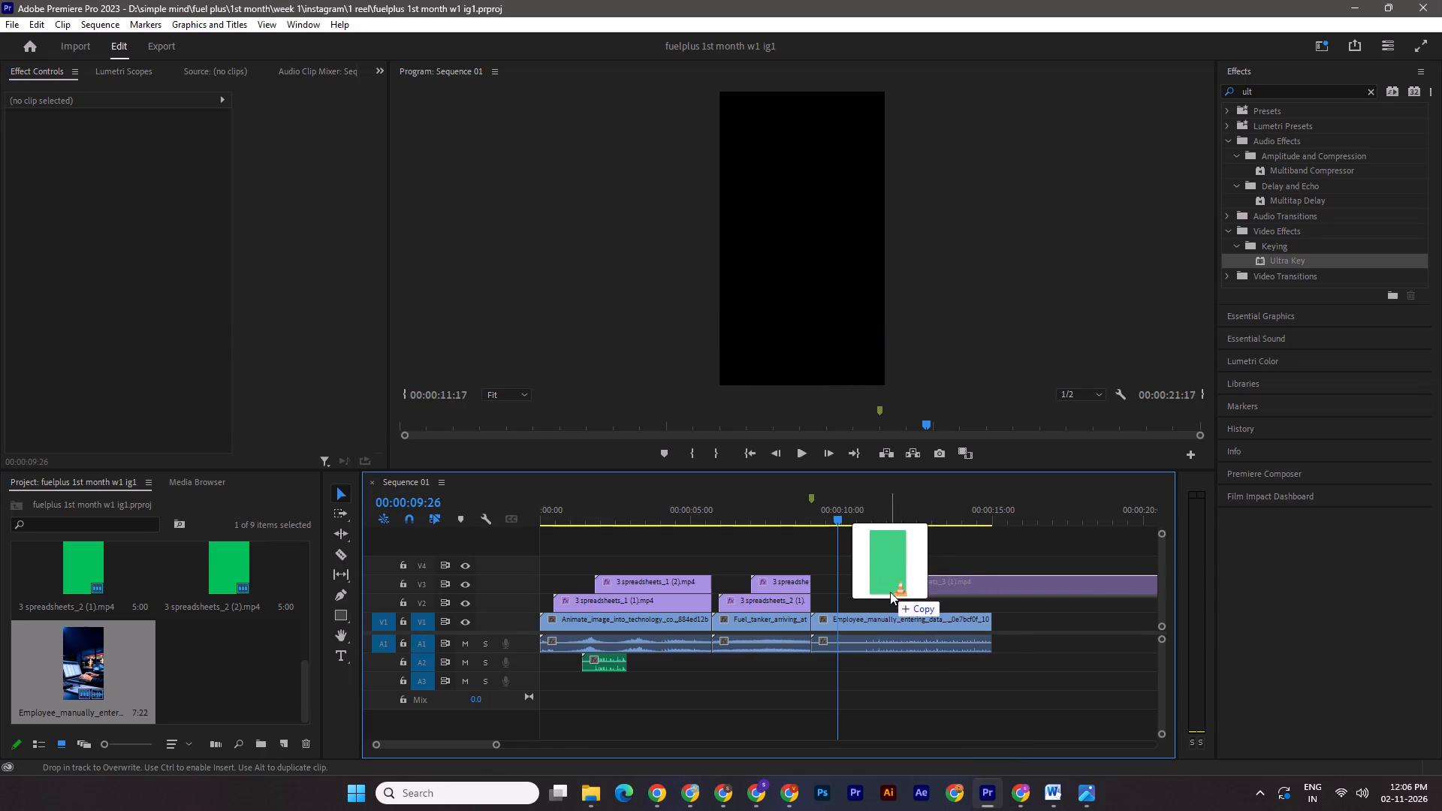
left_click_drag(890, 592, 882, 604)
left_click_drag(837, 520, 817, 523)
left_click_drag(904, 607, 838, 611)
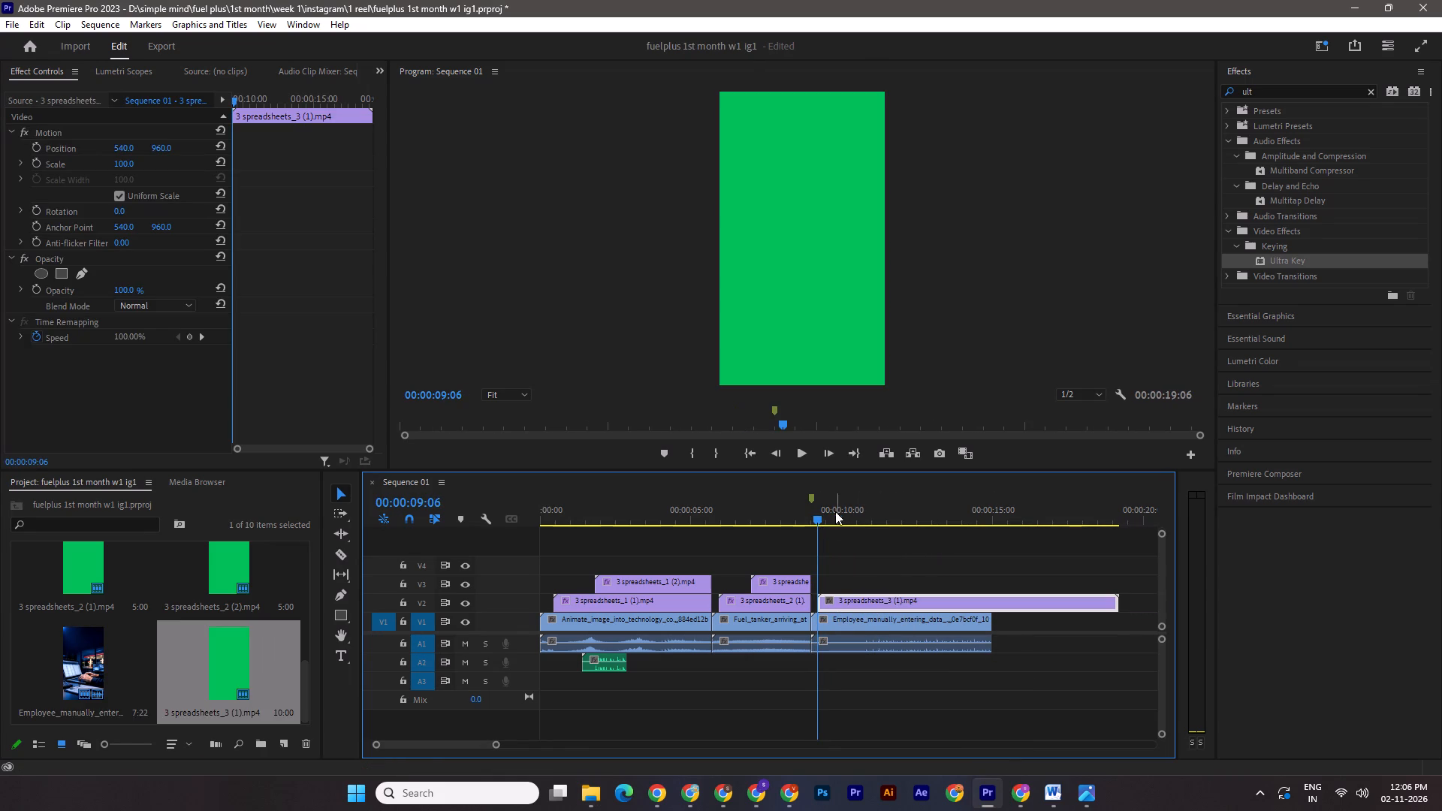
Add 3 spreadsheets_3 (2).mp4 from the 1 reel folder to track V3, starting at about 00:00:10:05.
left_click_drag(815, 518, 817, 524)
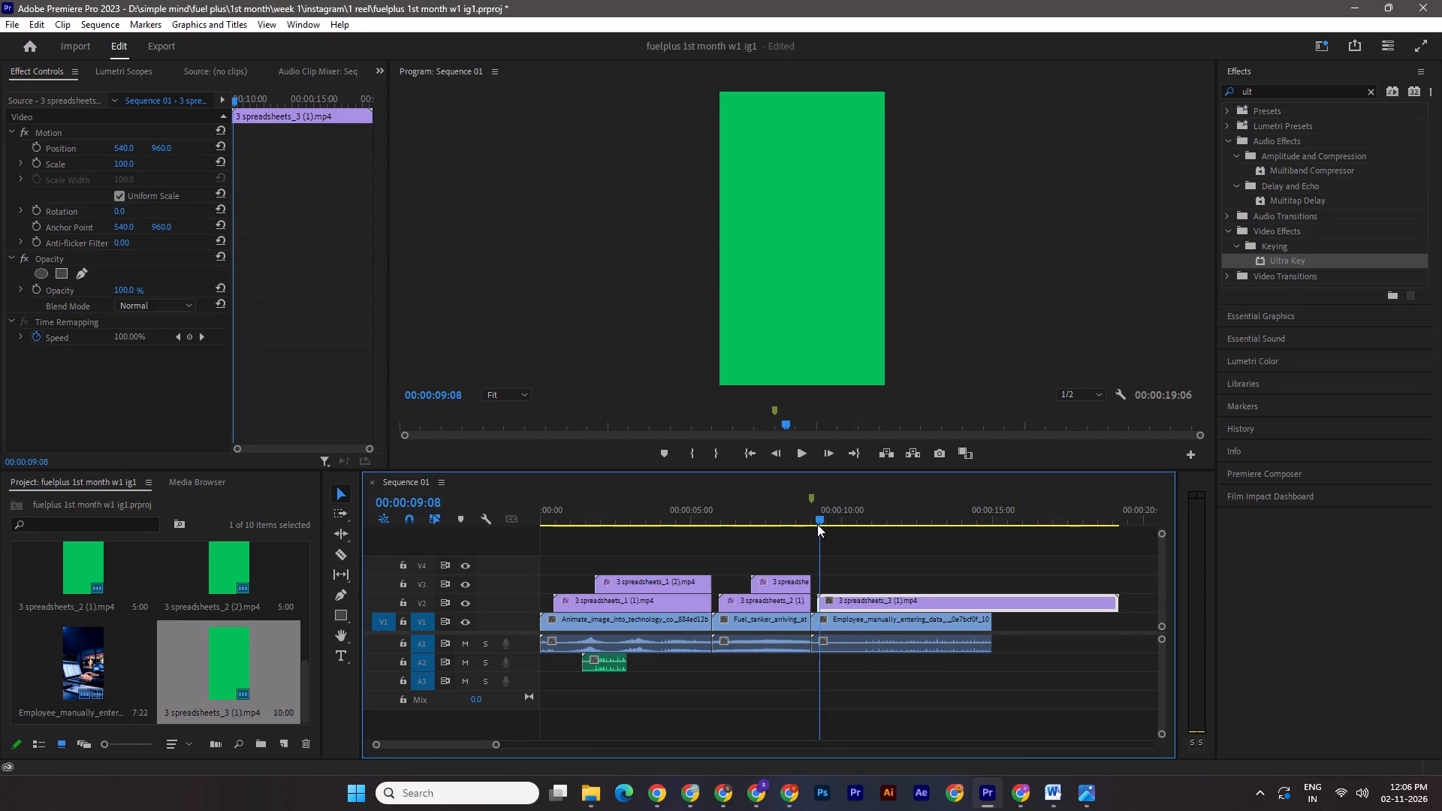
left_click_drag(817, 524, 844, 531)
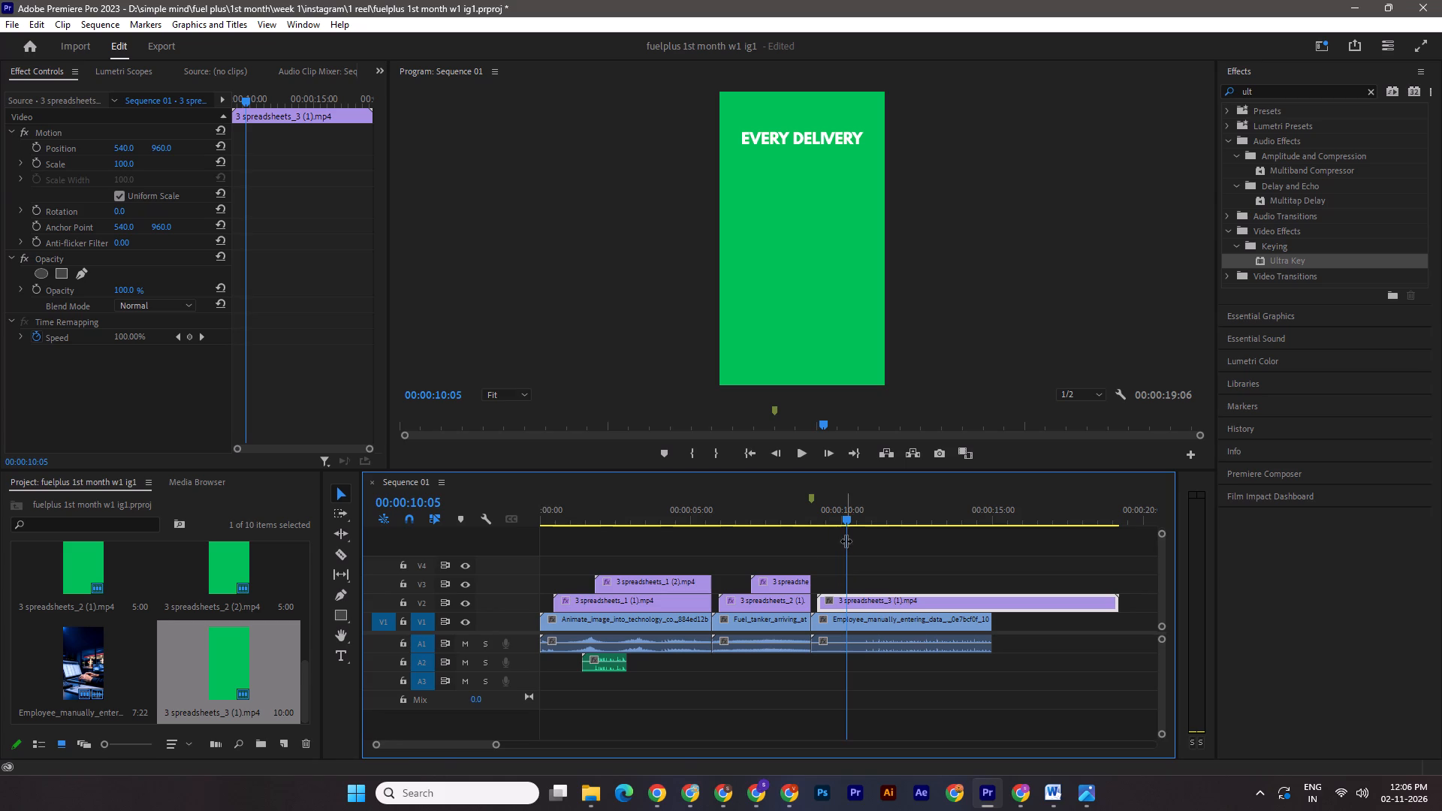
left_click(595, 798)
left_click(688, 713)
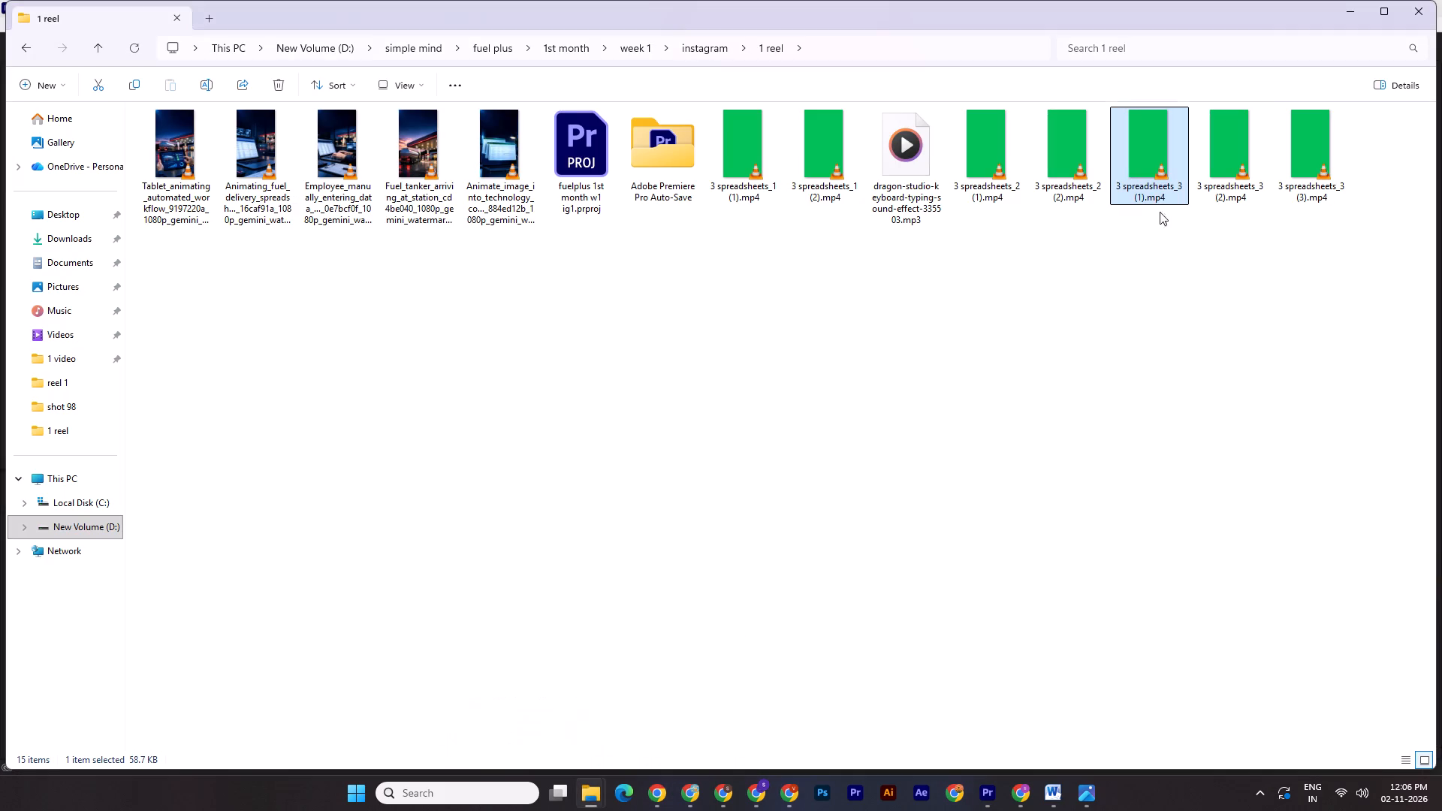
left_click_drag(1229, 161, 855, 591)
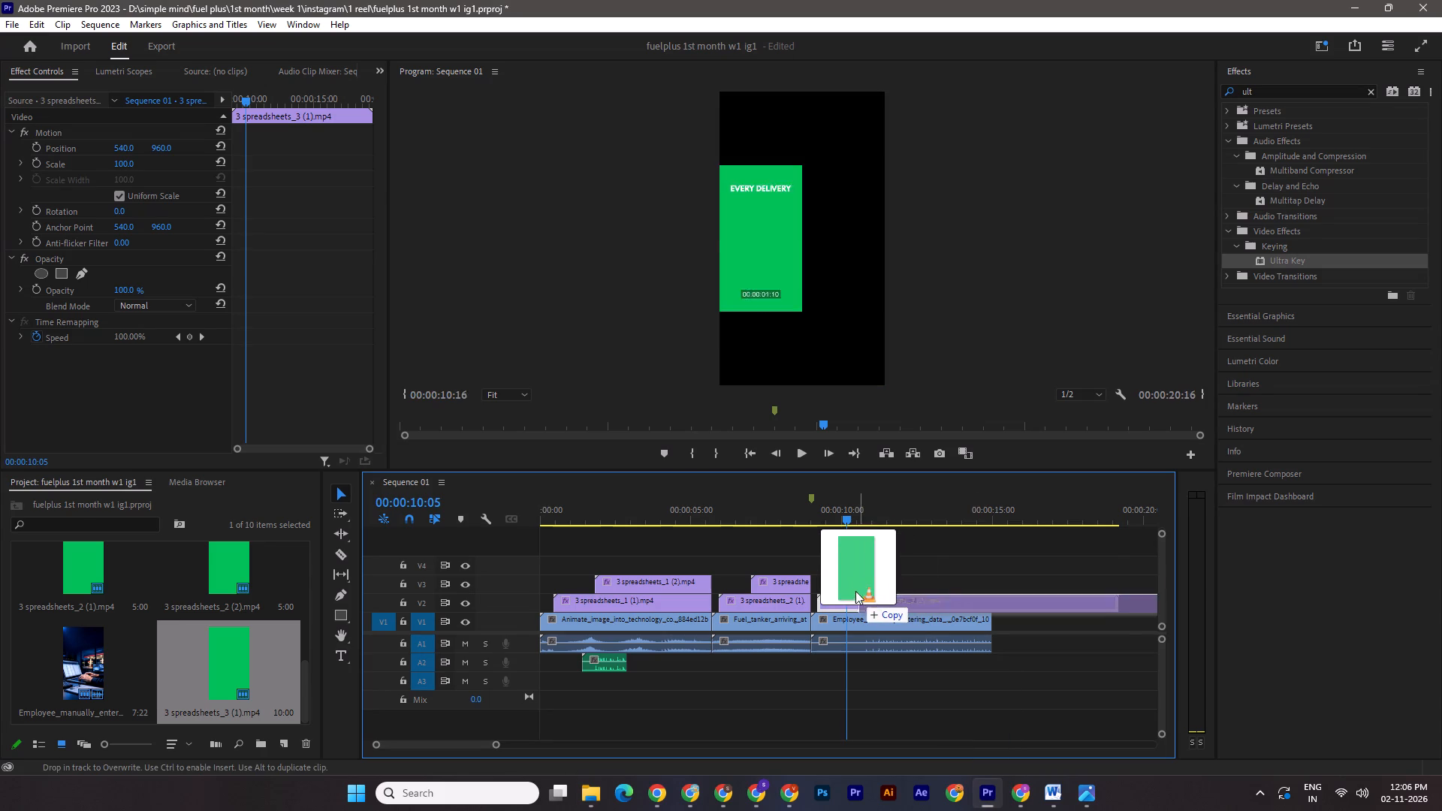
left_click_drag(855, 591, 855, 586)
Add 3 spreadsheets_3 (3).mp4 from the 1 reel folder to track V4 and align its start to 00:00:12:04.
left_click_drag(849, 516, 861, 518)
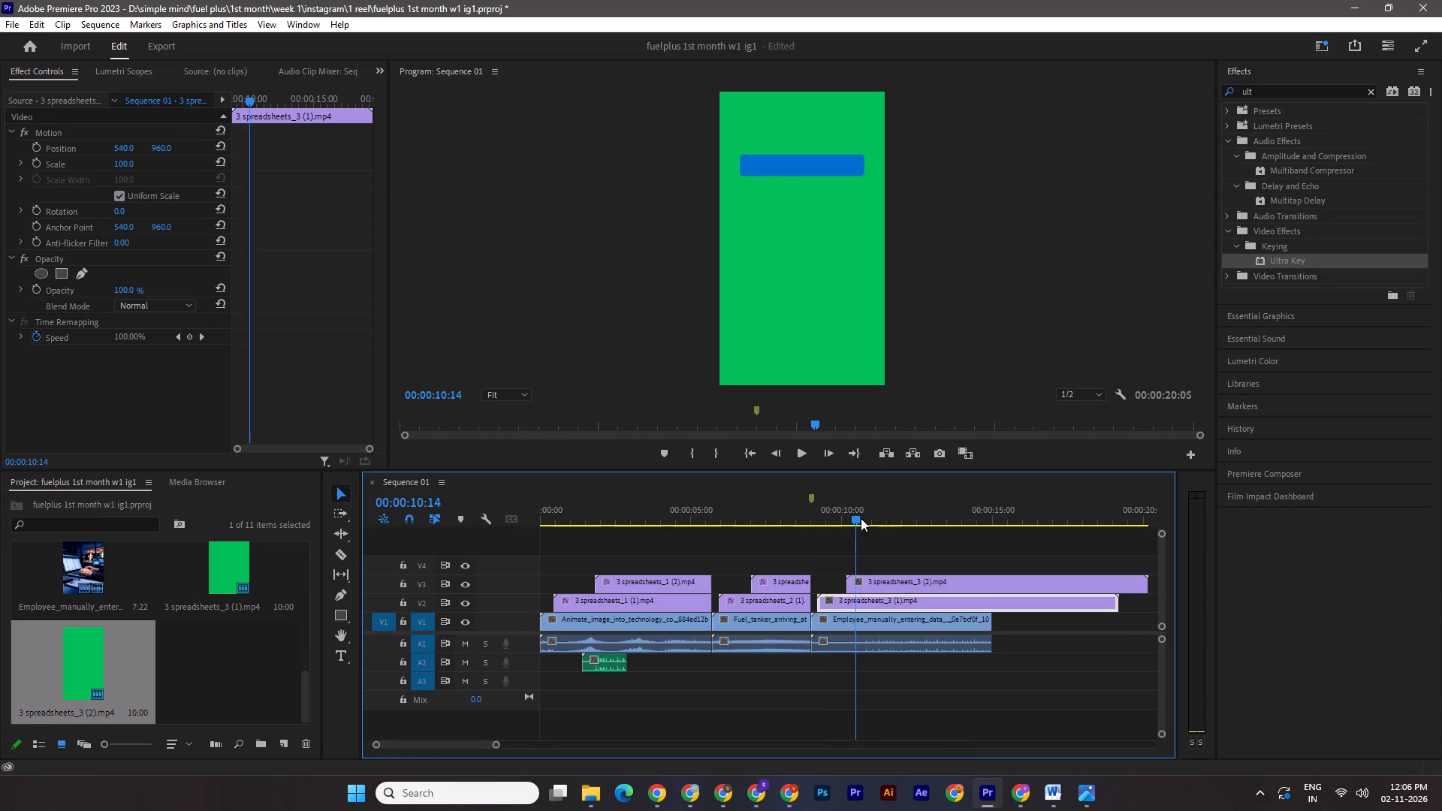
left_click_drag(861, 518, 911, 529)
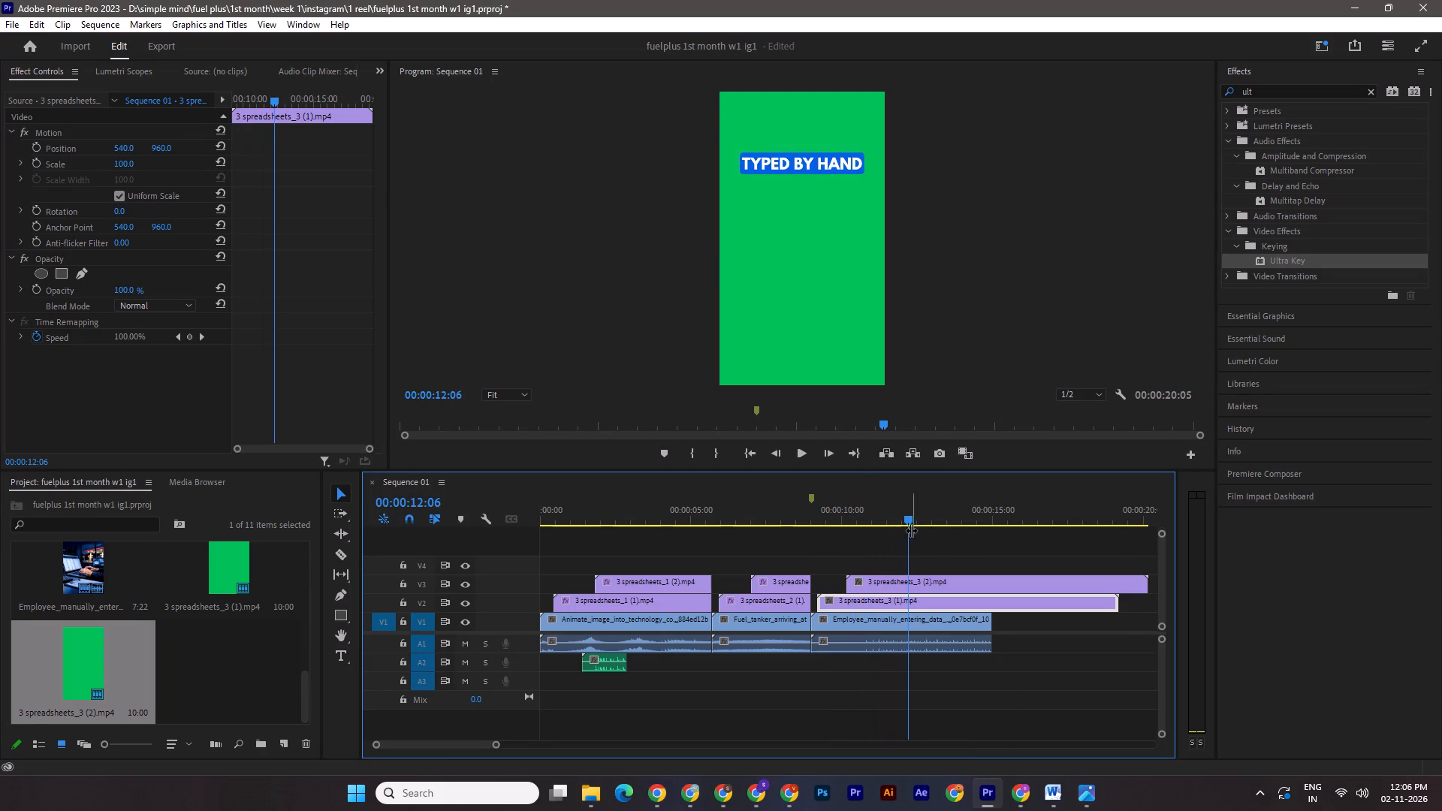
left_click(595, 789)
left_click(710, 732)
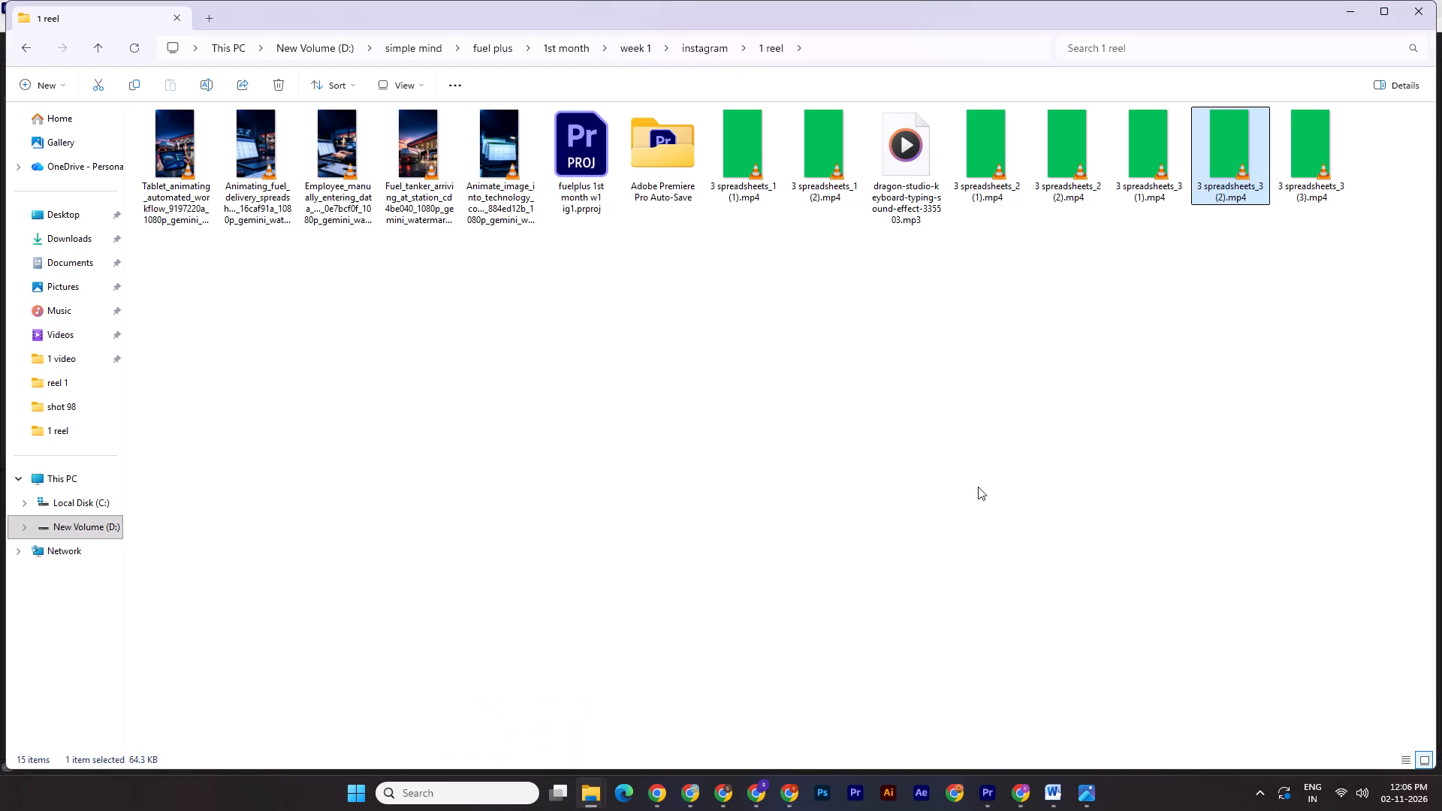
left_click_drag(1320, 162, 987, 722)
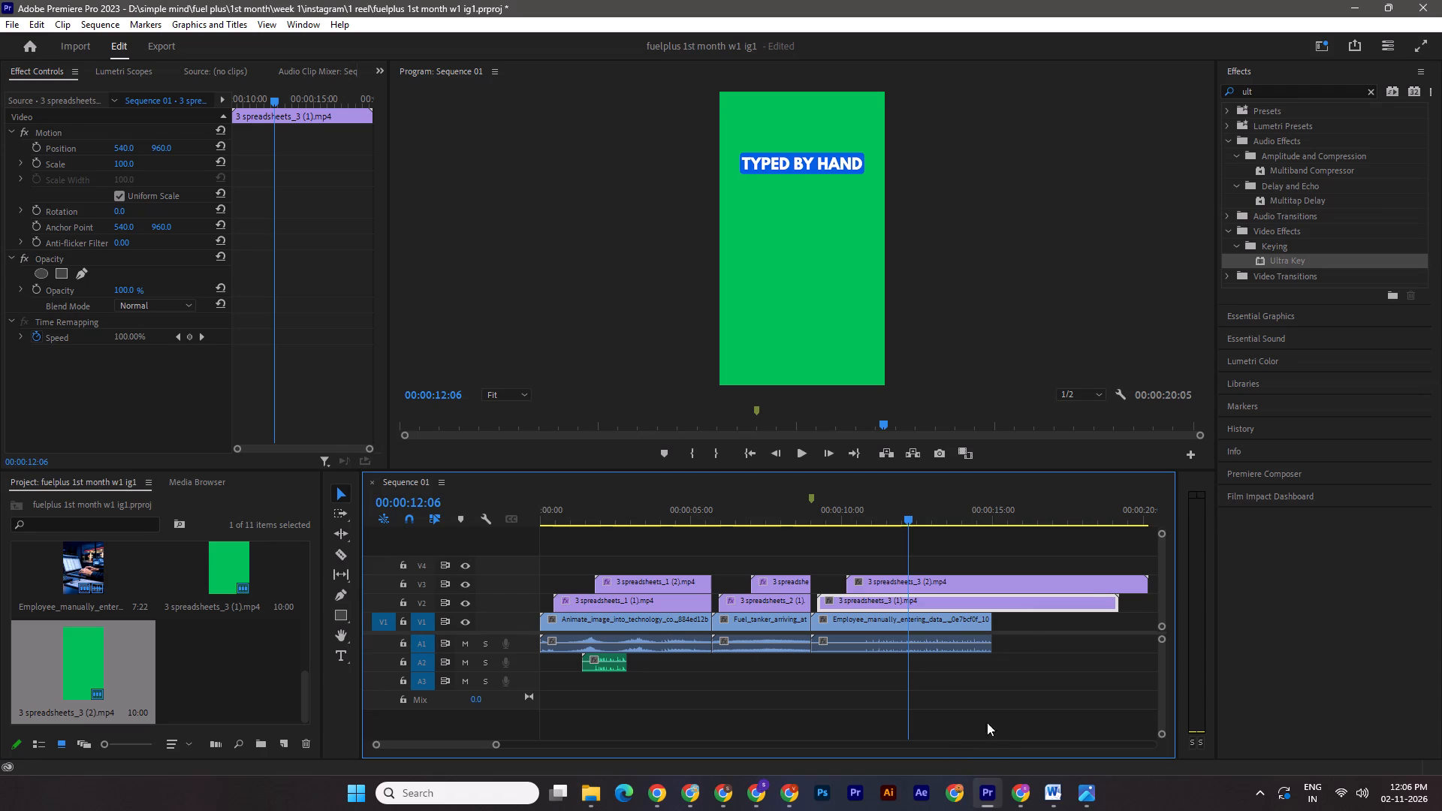
left_click_drag(987, 722, 906, 562)
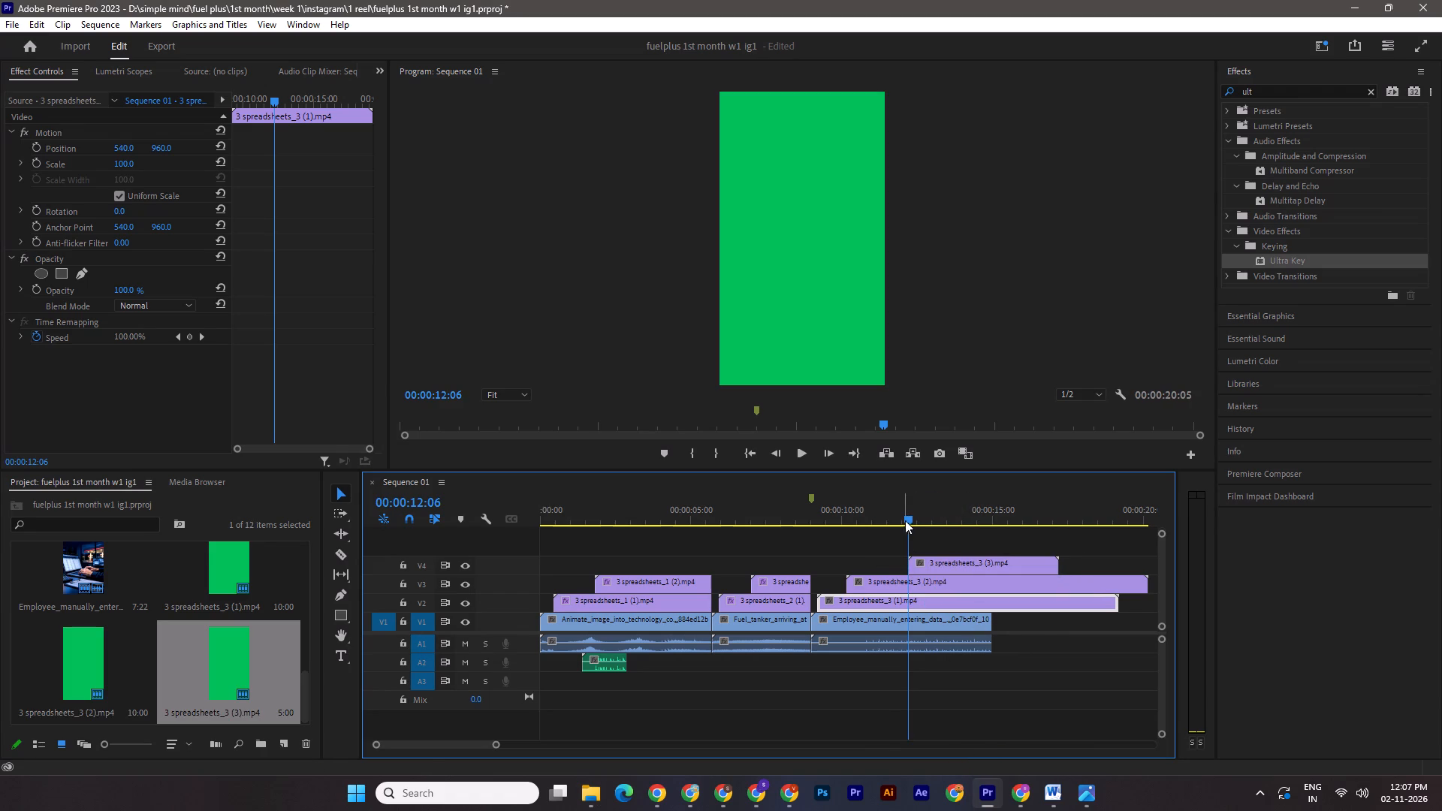
left_click(904, 515)
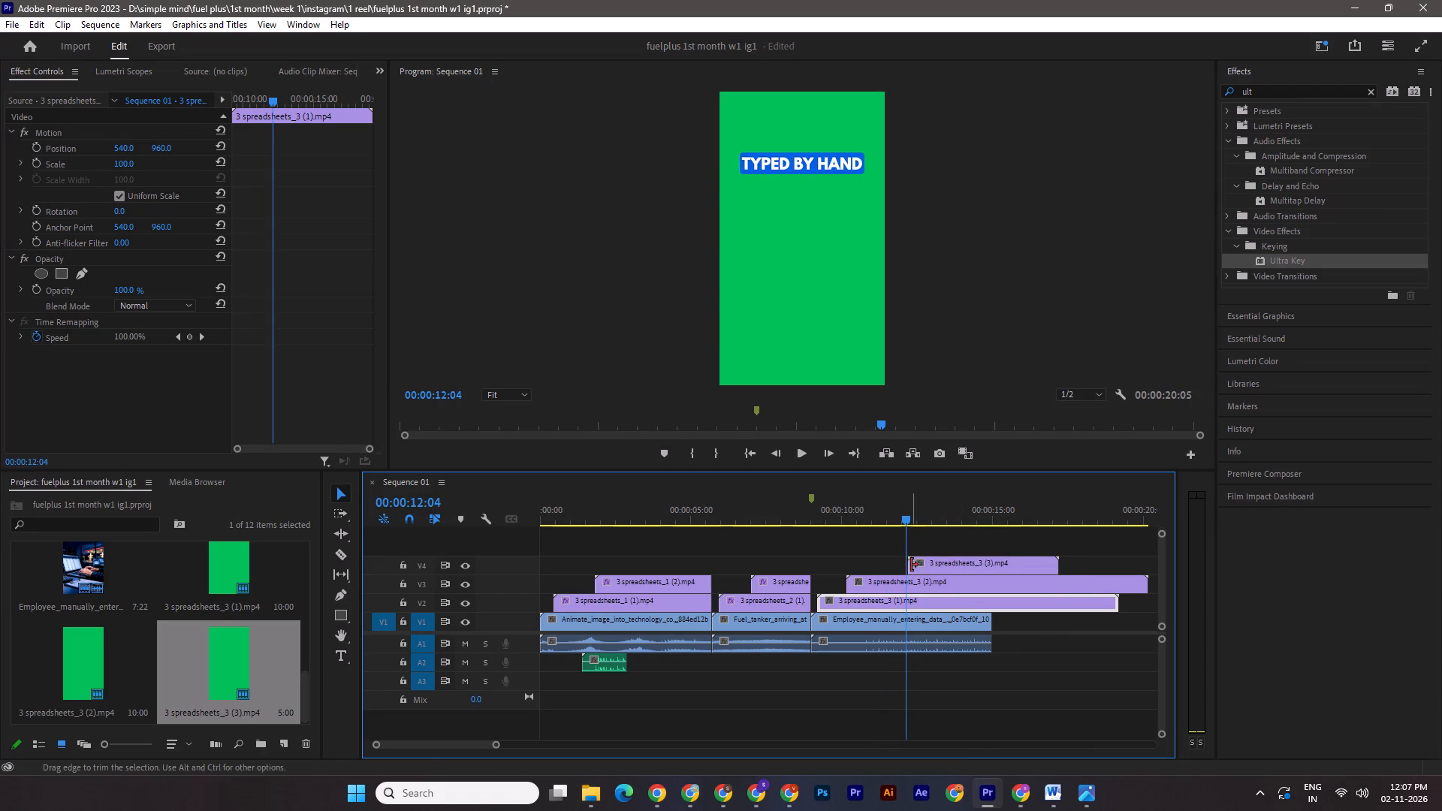
left_click_drag(937, 568, 930, 570)
Trim the ends of the three 3 spreadsheets_3 clips to the end of the V1 footage at 00:00:15:00 and save the project.
left_click_drag(1056, 567, 991, 567)
left_click_drag(1145, 585, 979, 585)
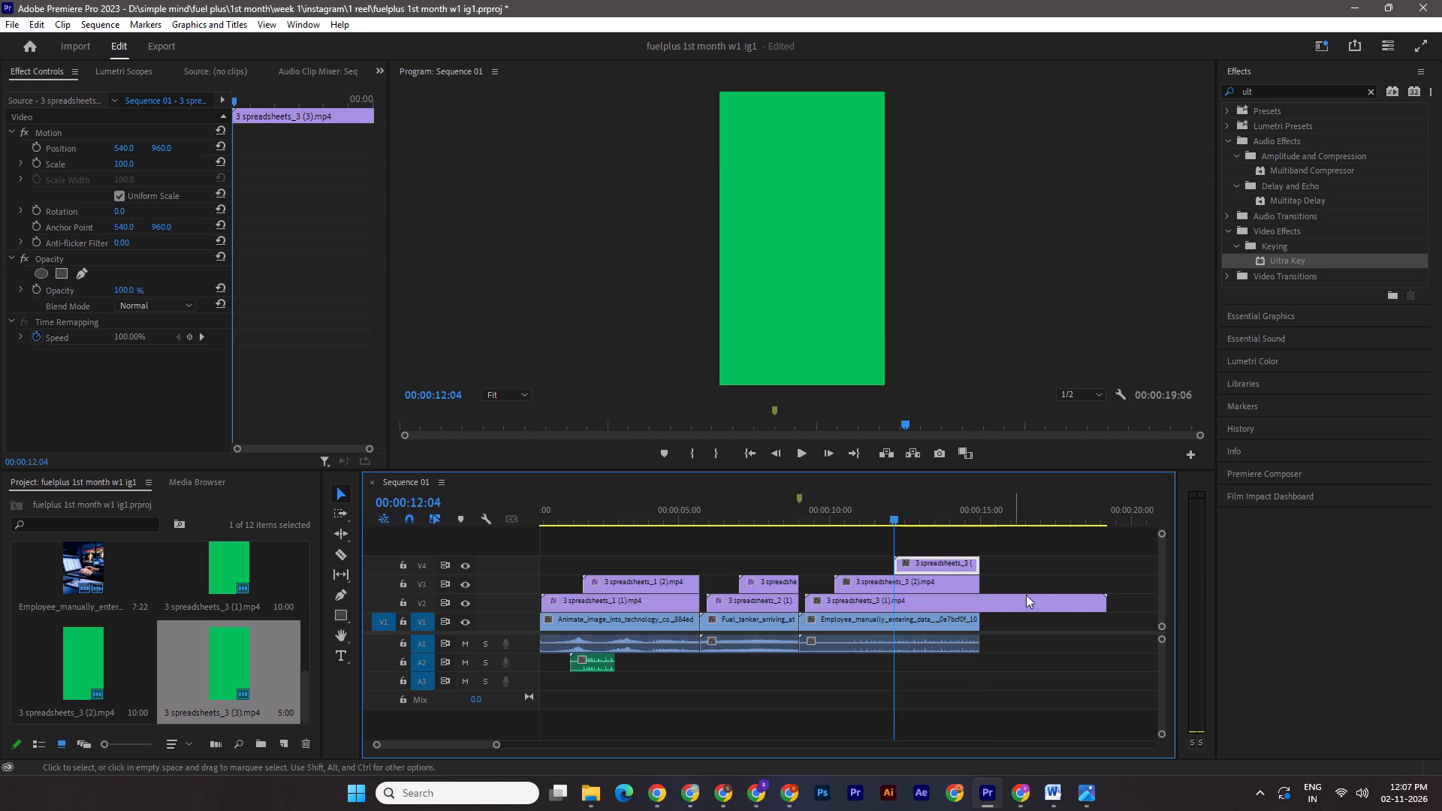
left_click_drag(1103, 612, 978, 605)
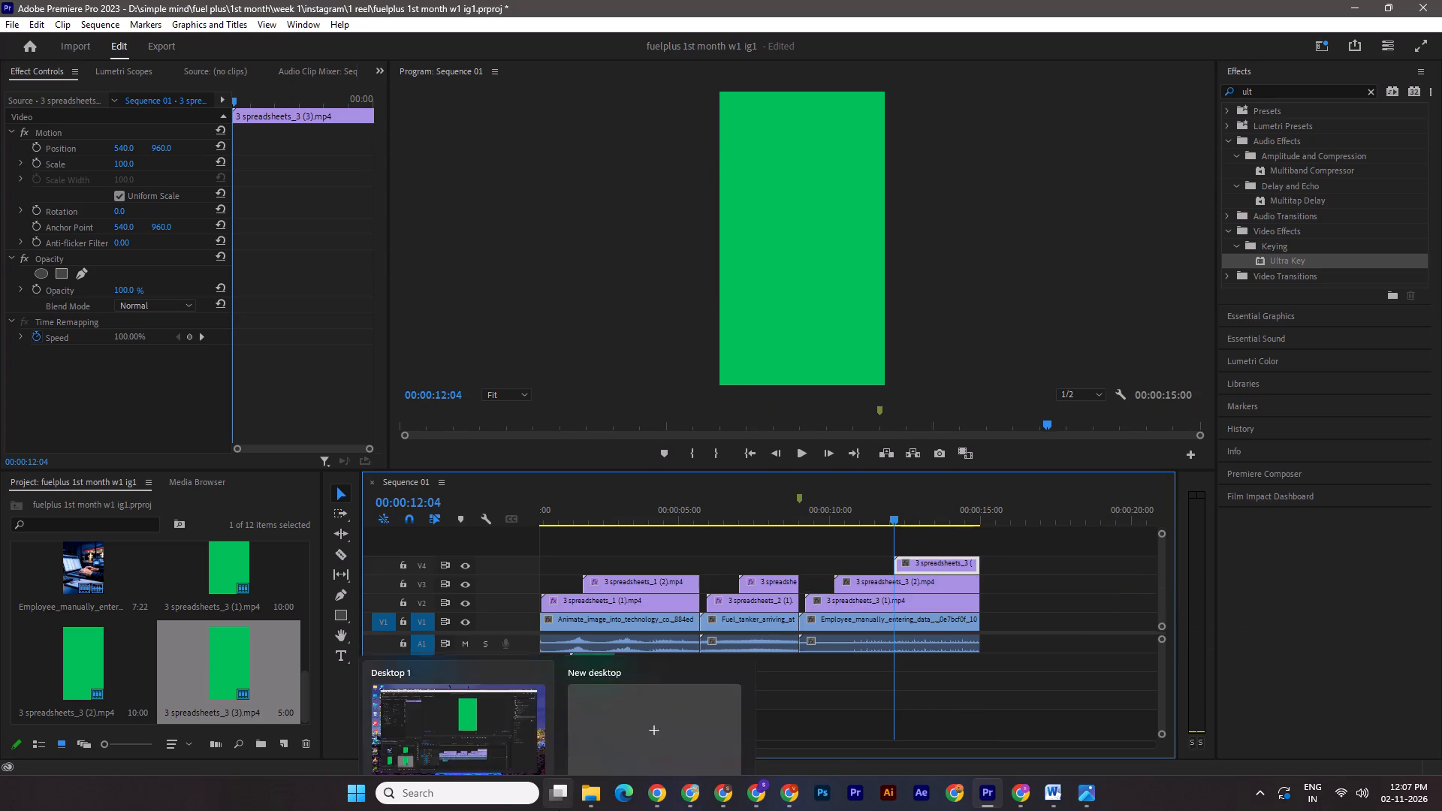
key("ctrl+s")
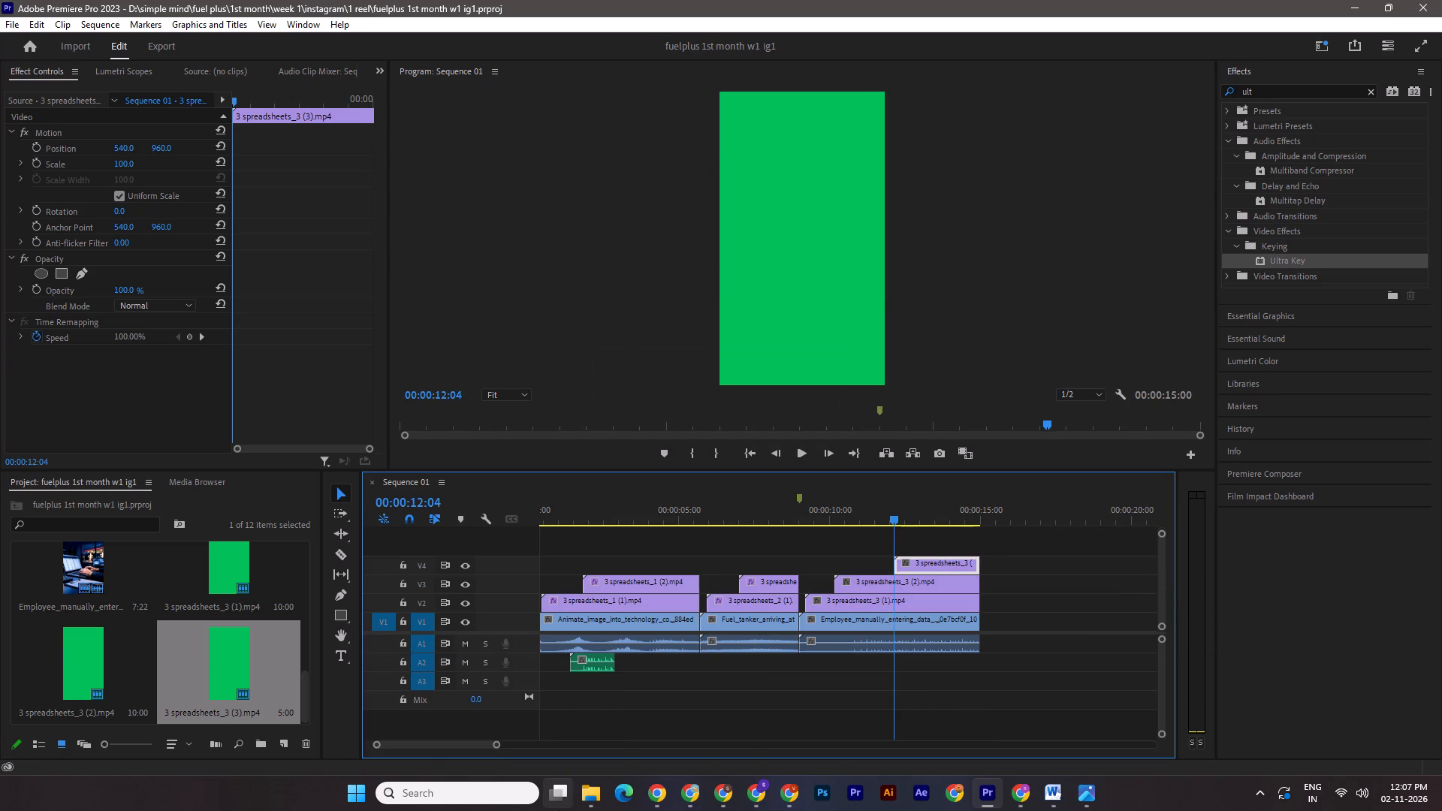
Apply Ultra Key to the three-label clip 3 spreadsheets_3 (3) on V4, sampling its green background as the key color.
left_click_drag(891, 517, 569, 521)
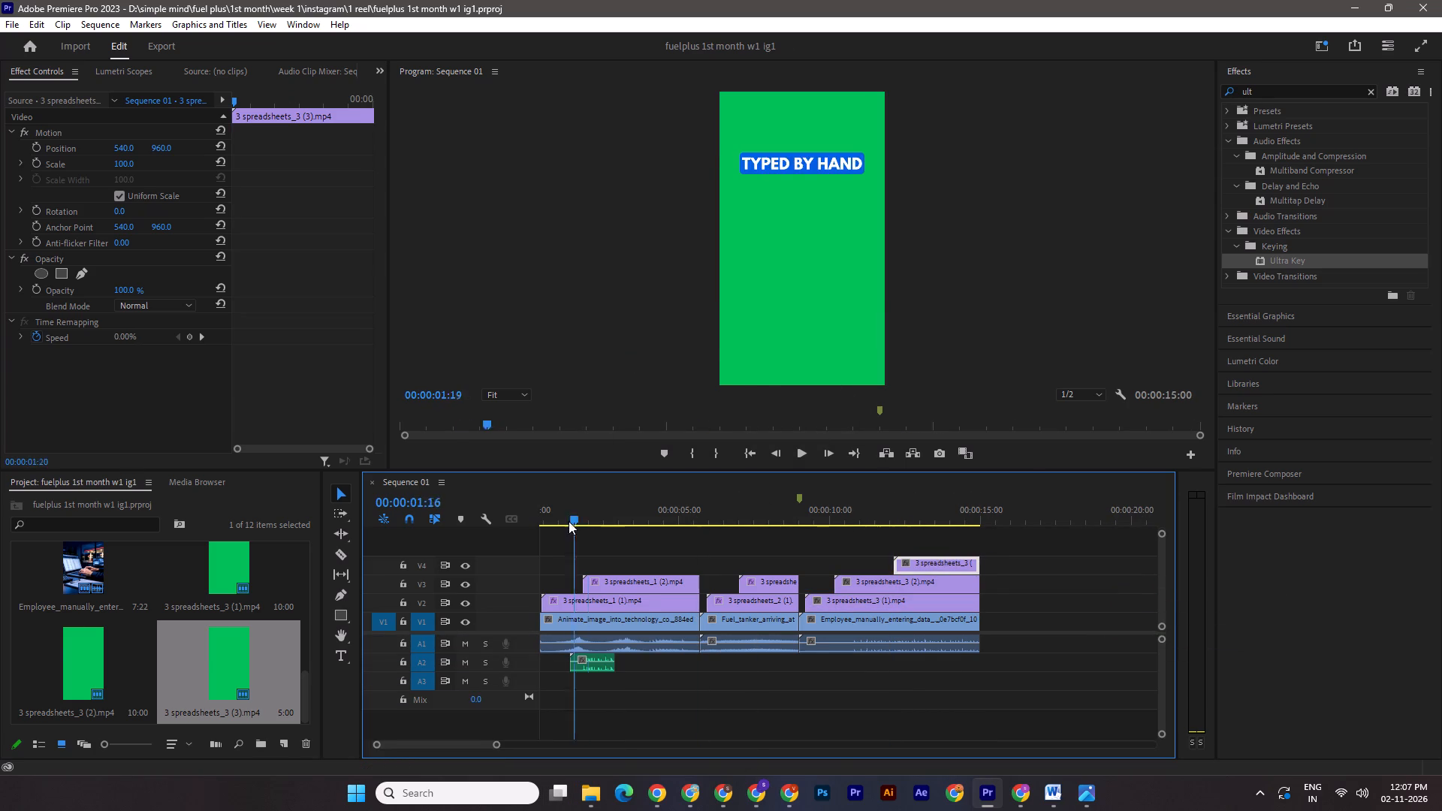
left_click_drag(569, 521, 818, 543)
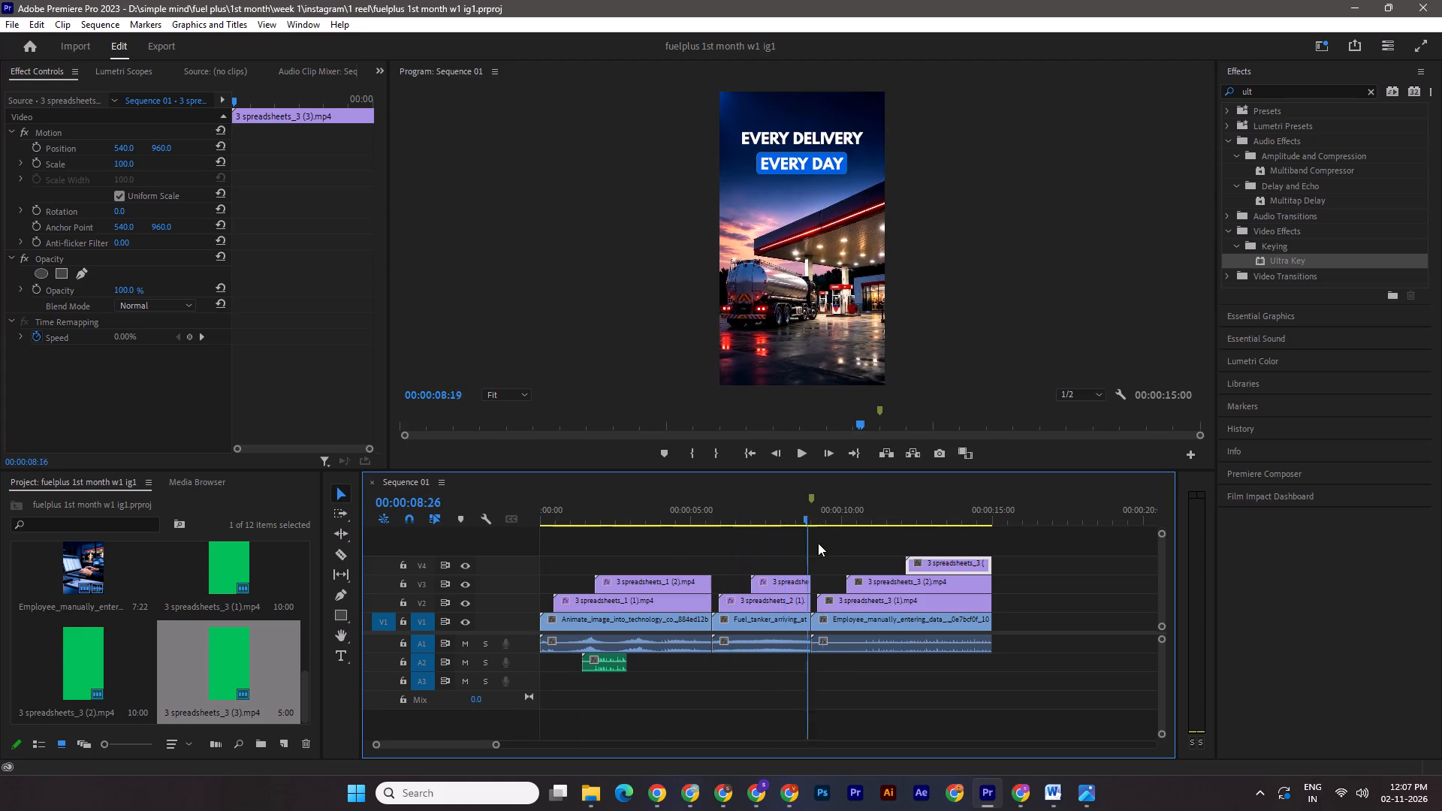
left_click_drag(818, 543, 919, 550)
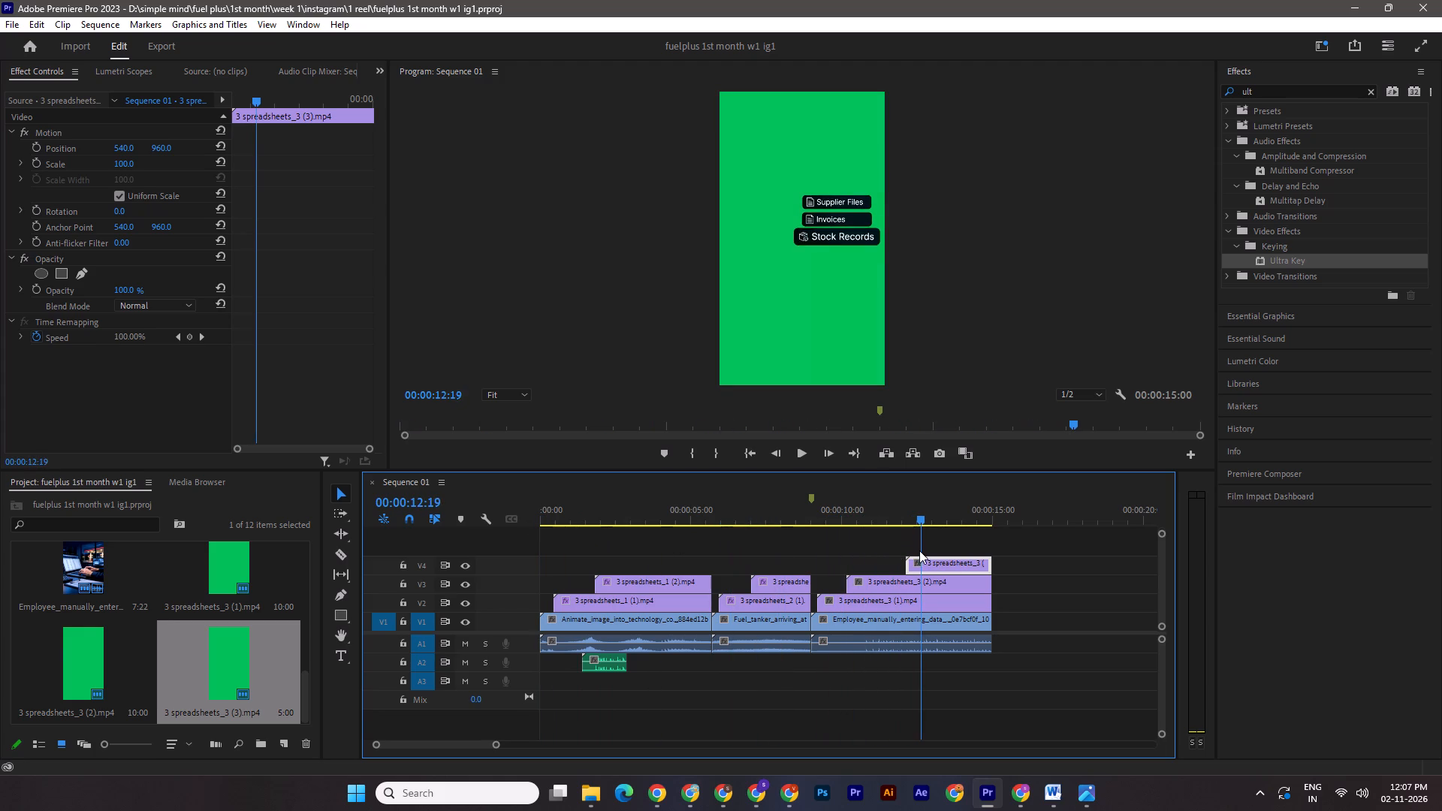
left_click_drag(919, 550, 915, 548)
left_click_drag(1287, 259, 1063, 409)
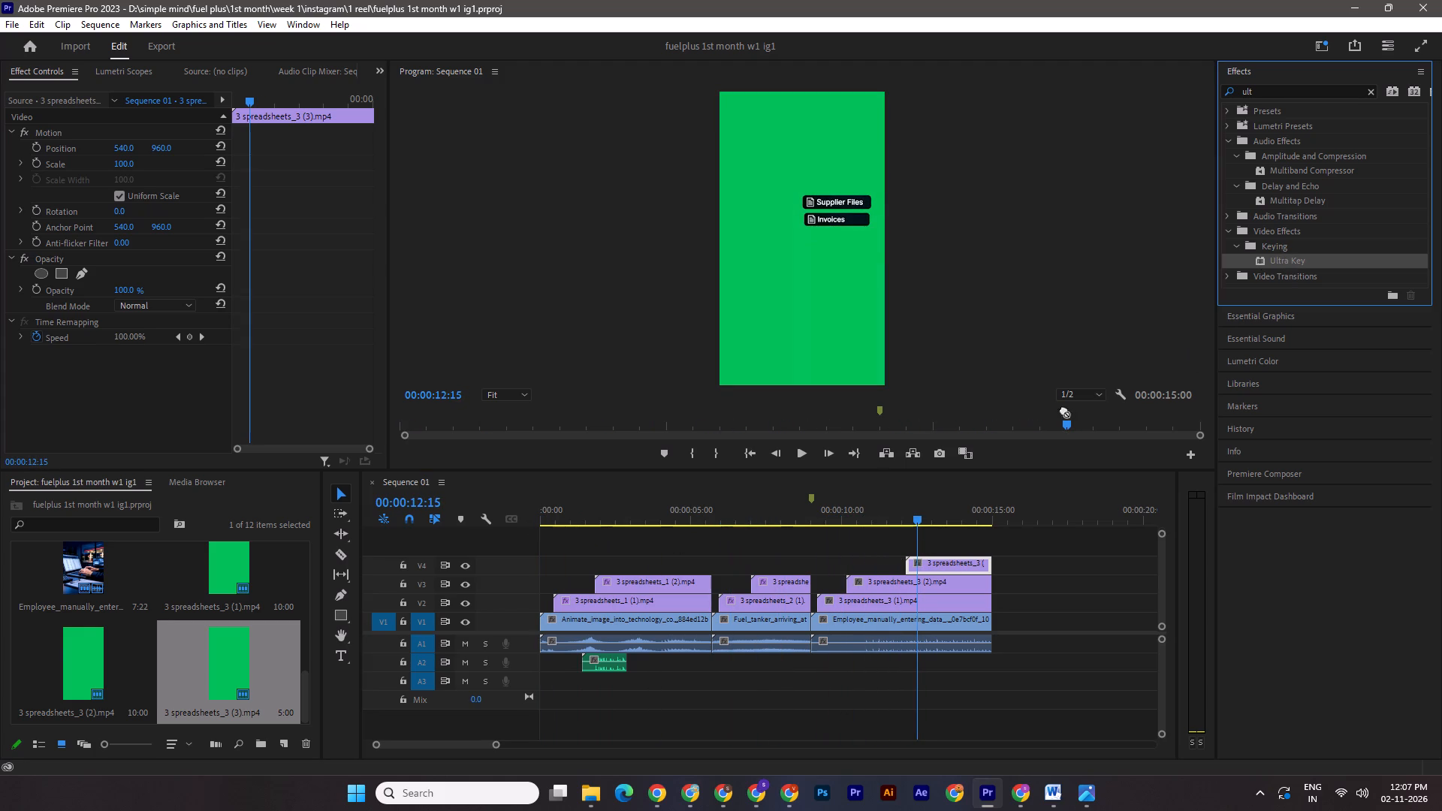
left_click_drag(1063, 409, 917, 564)
left_click(143, 412)
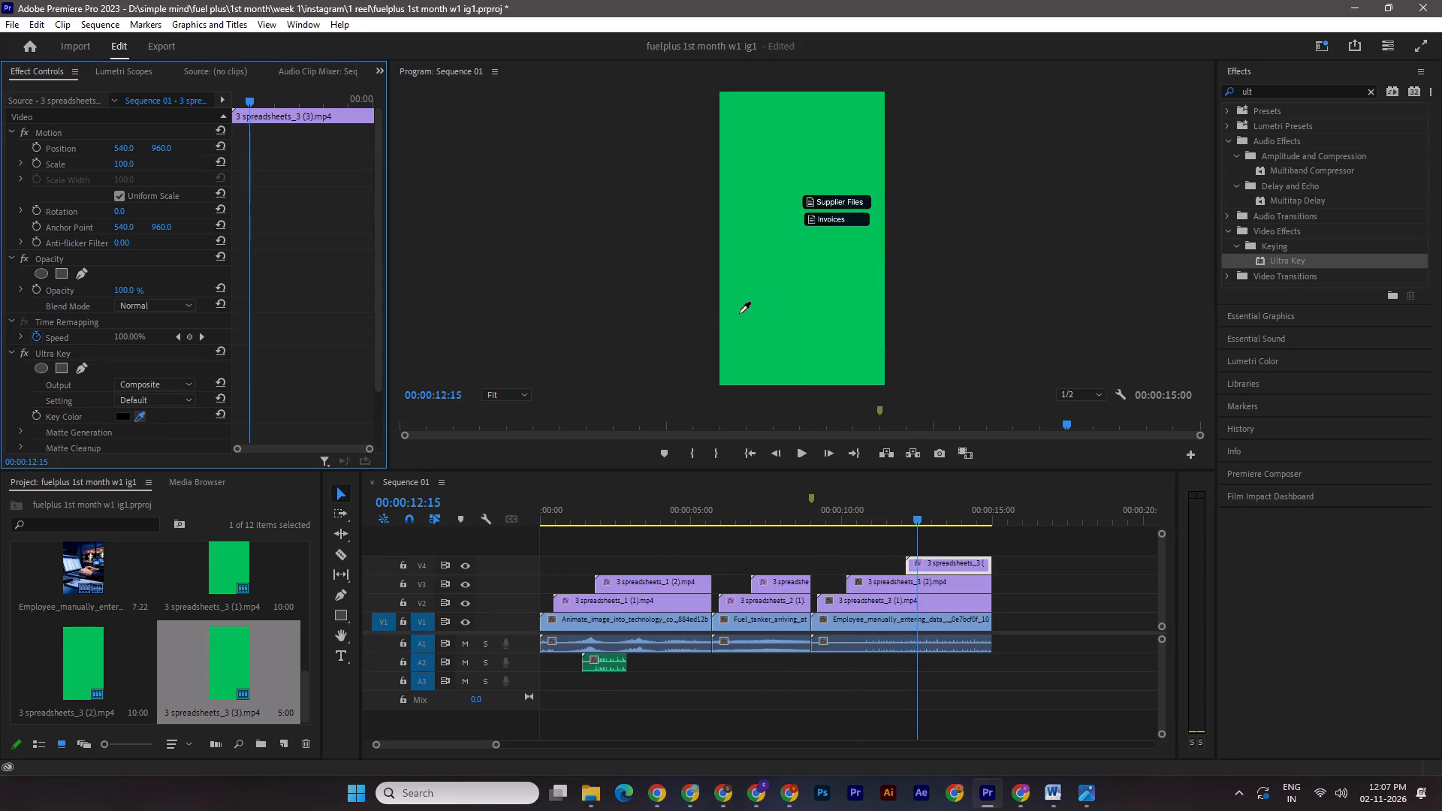
left_click(780, 305)
Apply Ultra Key to the TYPED BY HAND clip on V3, sampling the green background as the key color.
left_click_drag(1308, 258, 938, 582)
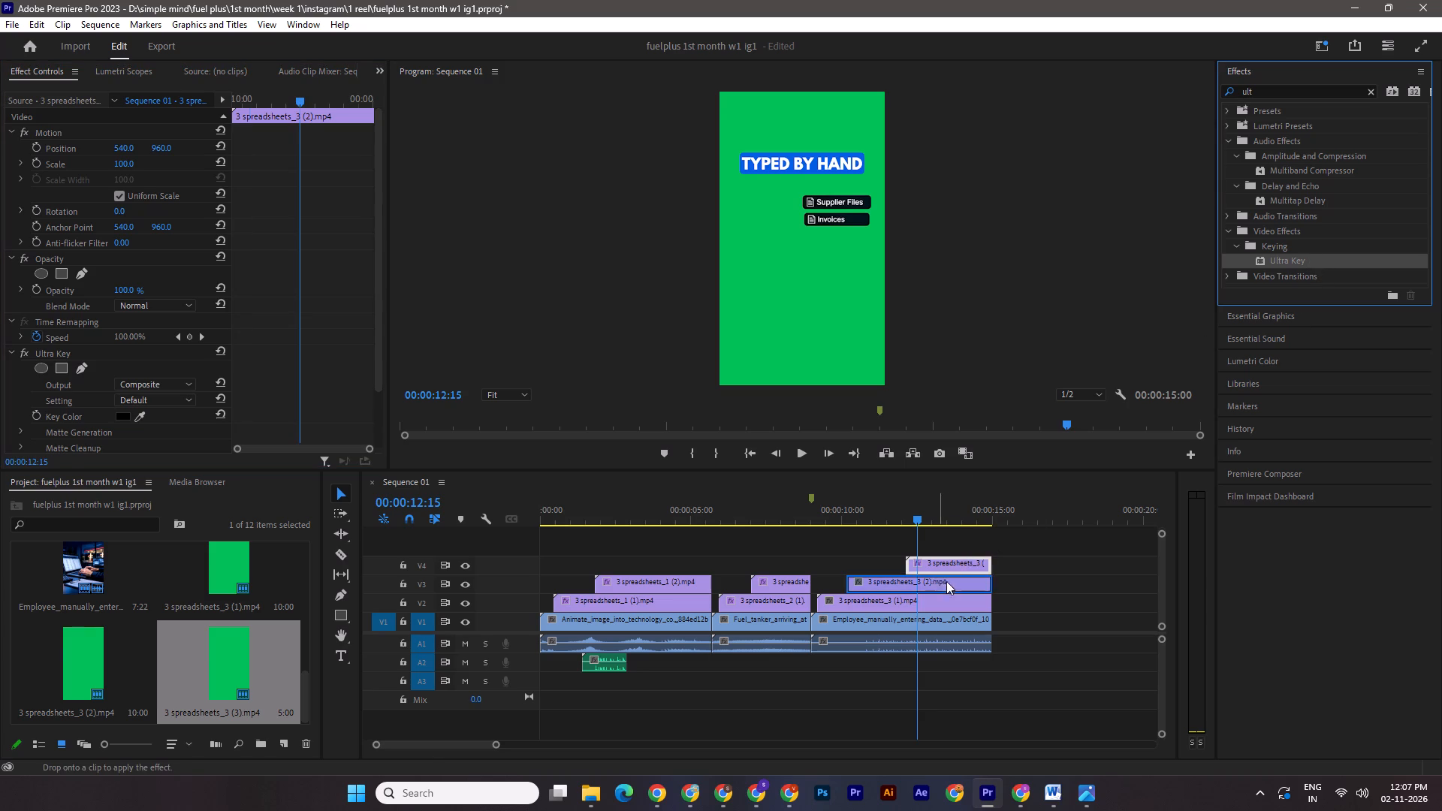
left_click(134, 418)
left_click(790, 323)
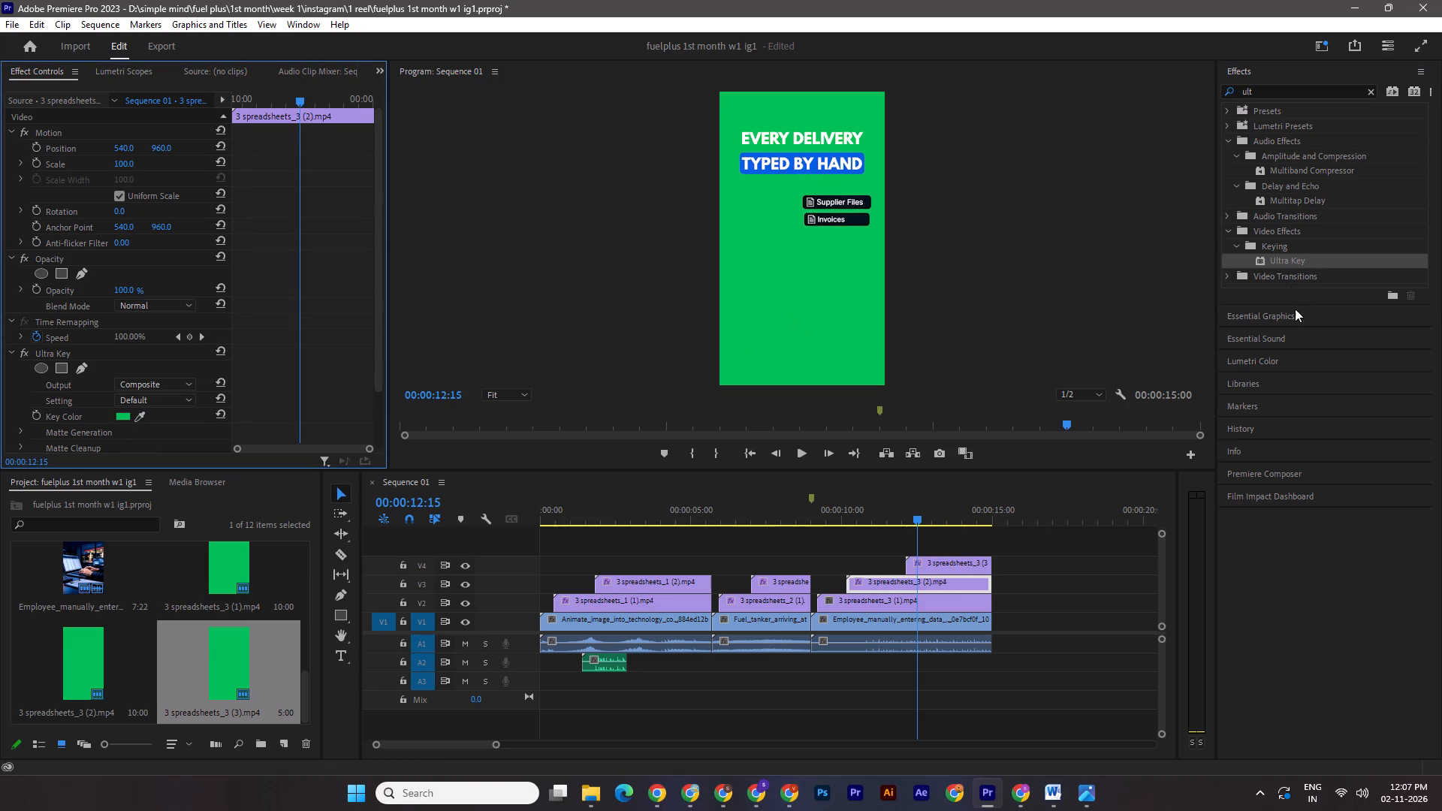
Apply Ultra Key to the EVERY DELIVERY clip on V2 with the green background as key color, and save the project.
left_click_drag(1282, 261, 868, 607)
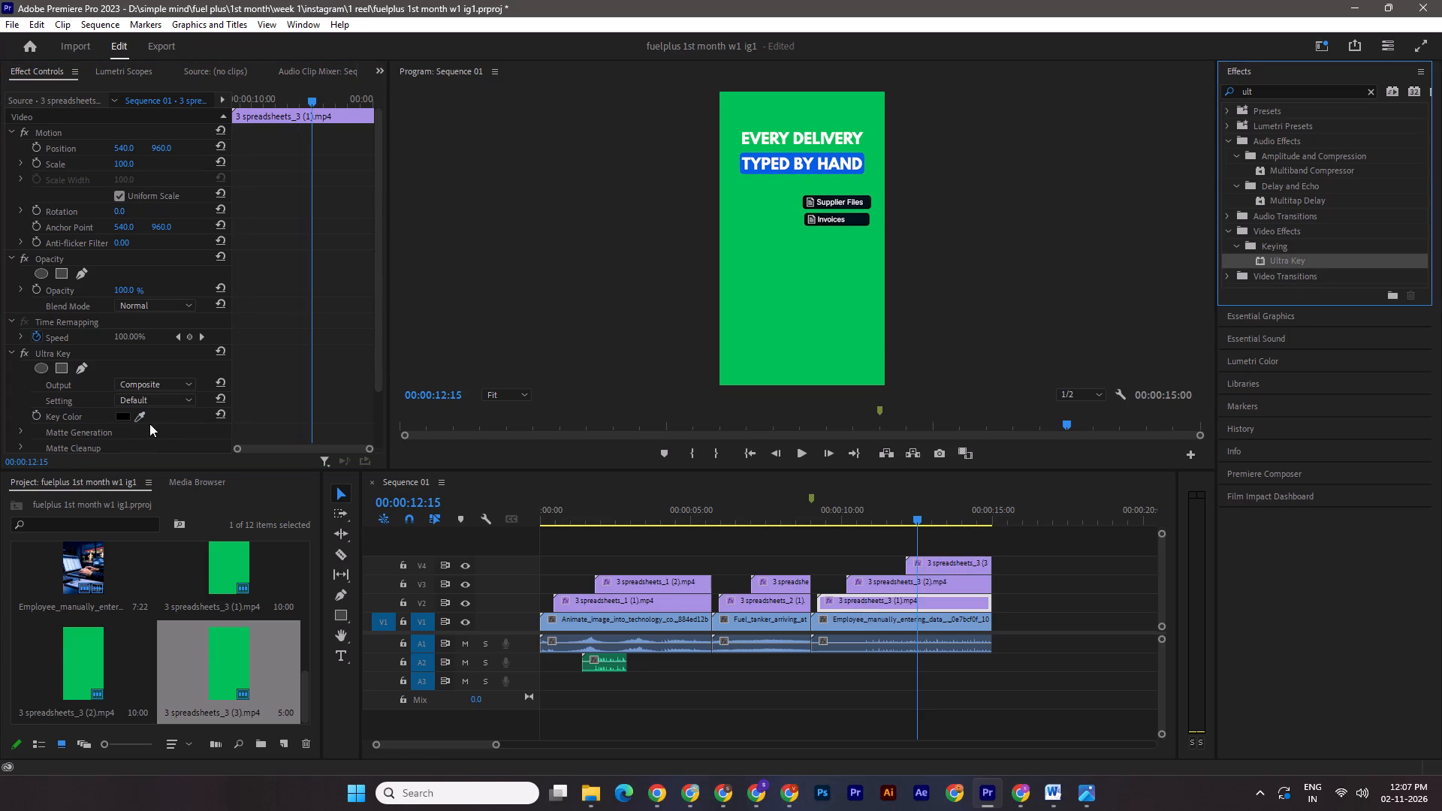
left_click(140, 419)
left_click(794, 335)
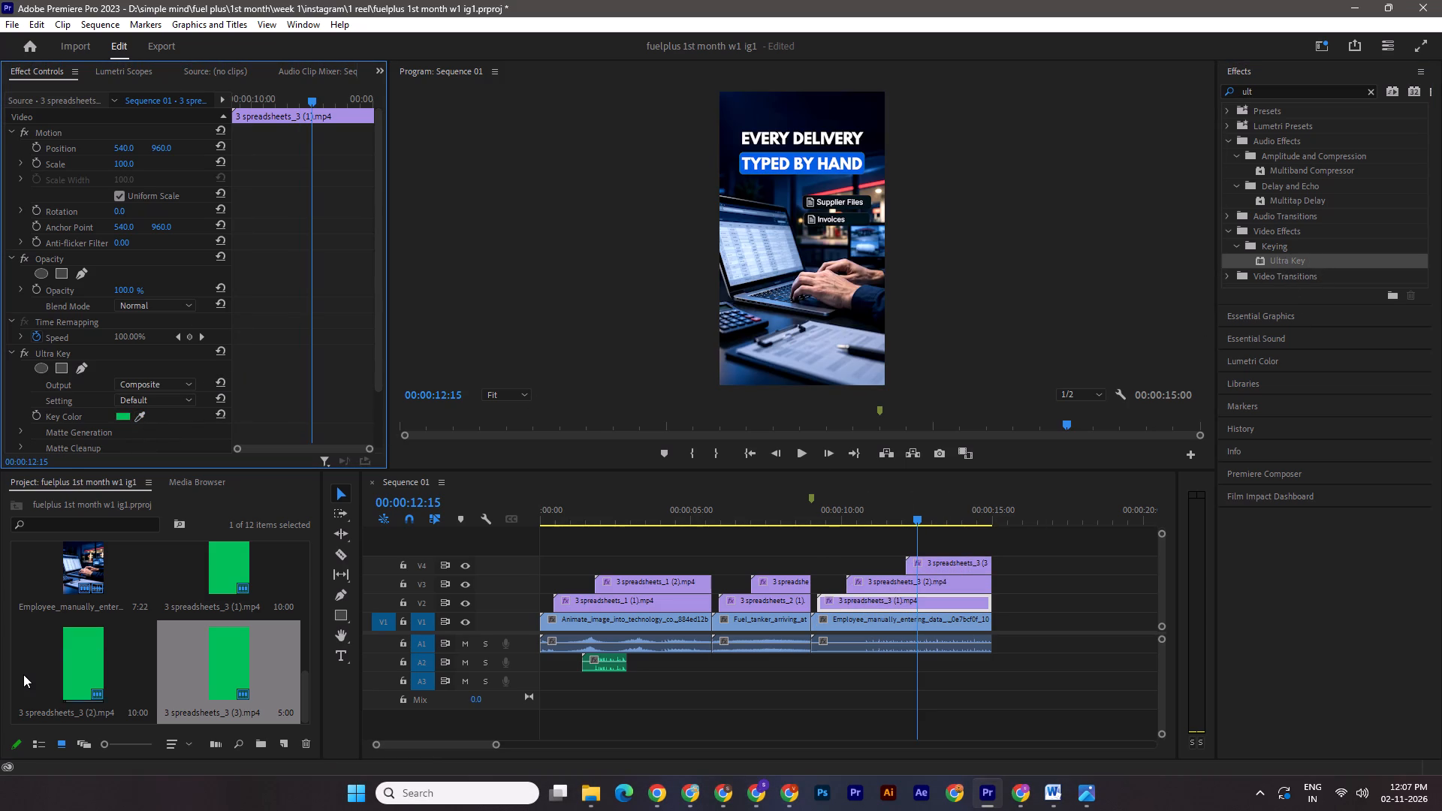
key("ctrl+s")
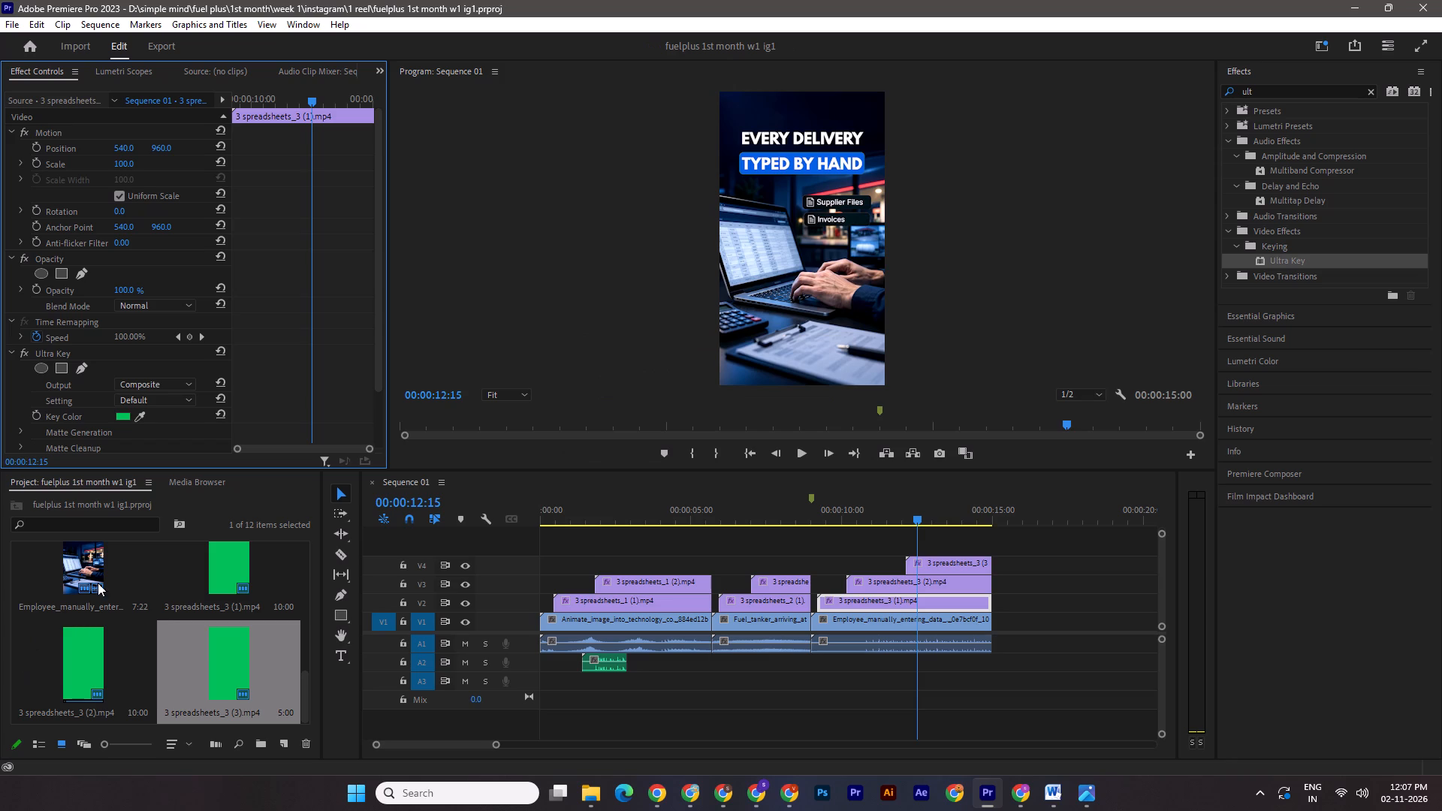
Play the whole sequence from the beginning to review the keyed text and label overlays.
left_click_drag(925, 514, 517, 523)
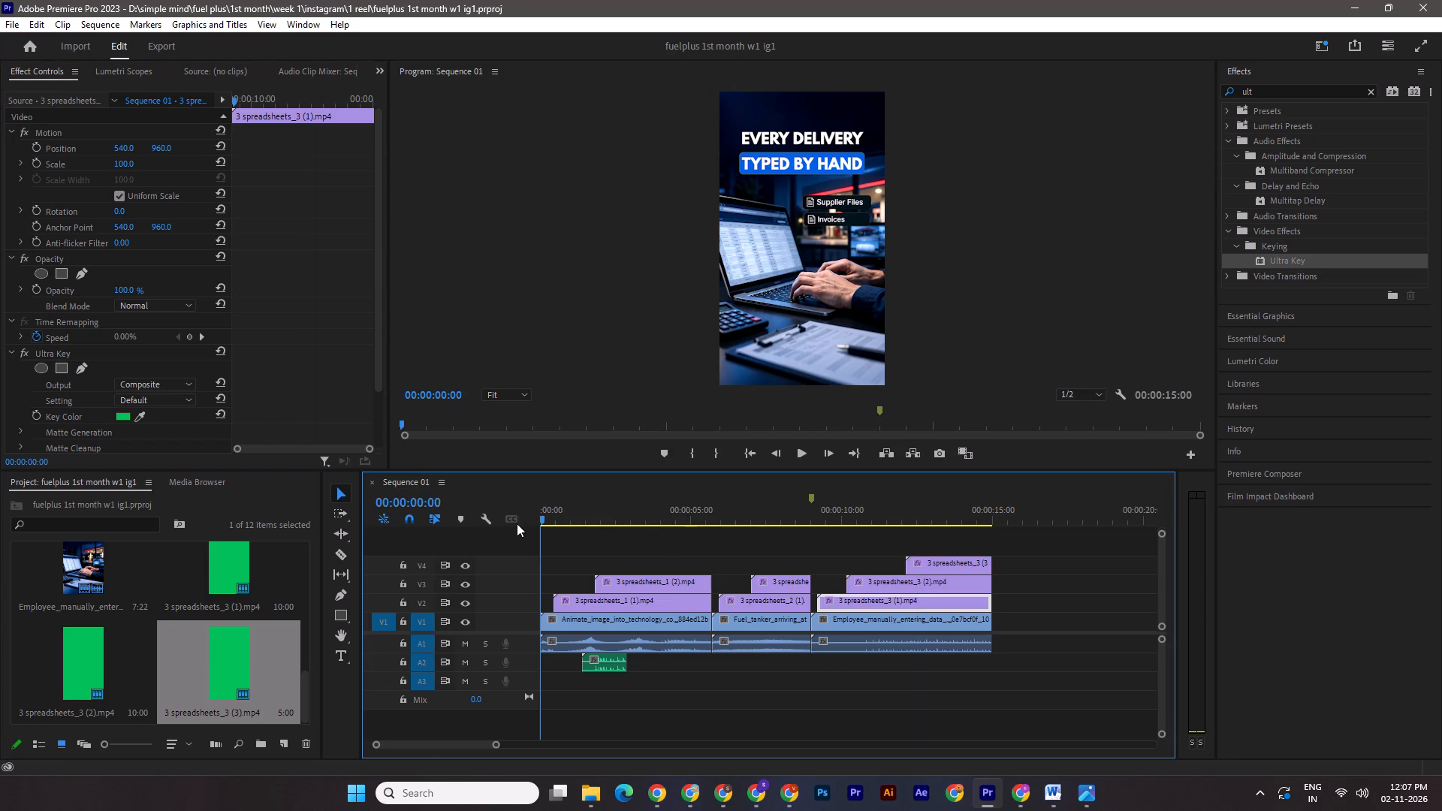
left_click_drag(517, 523, 978, 541)
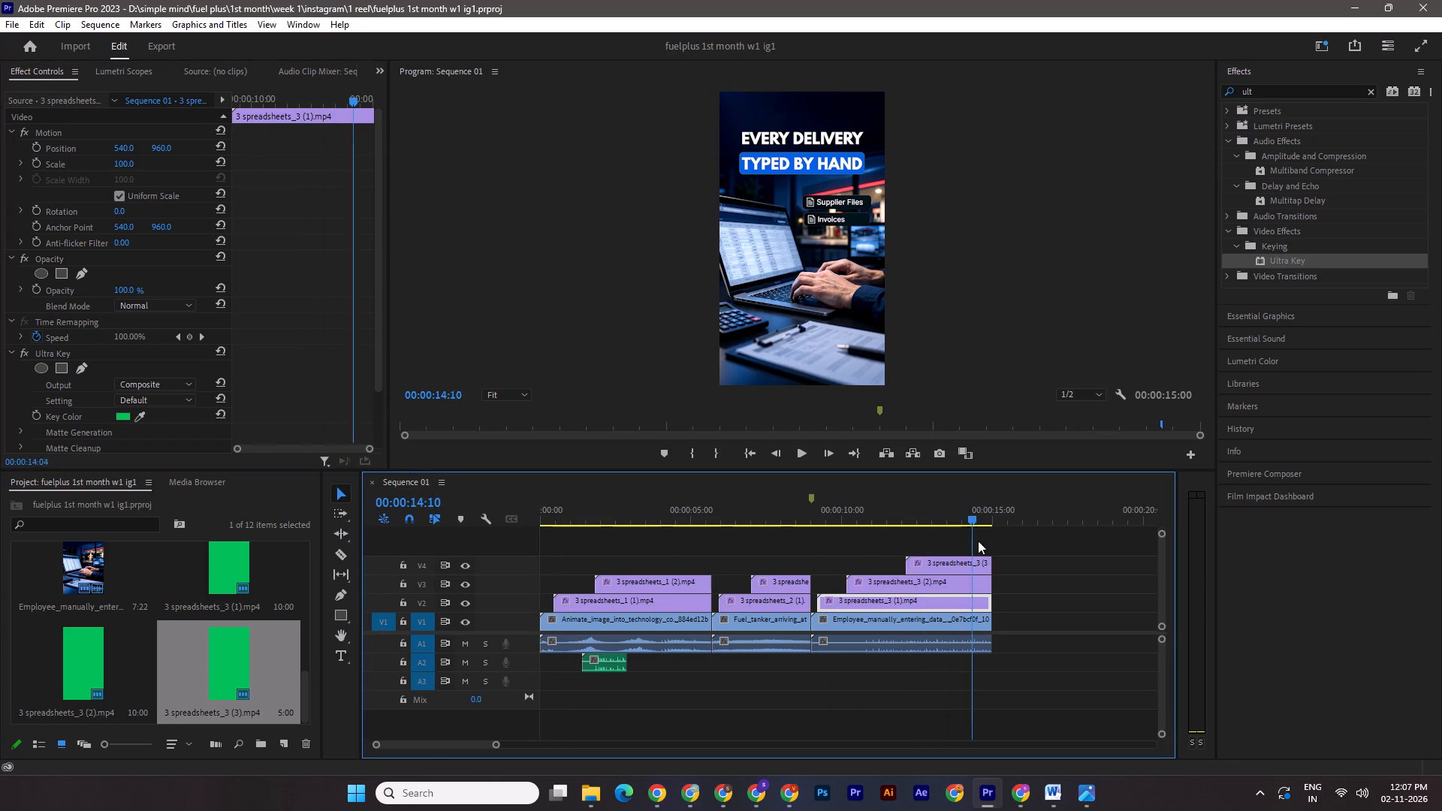
left_click_drag(978, 541, 478, 541)
left_click(810, 452)
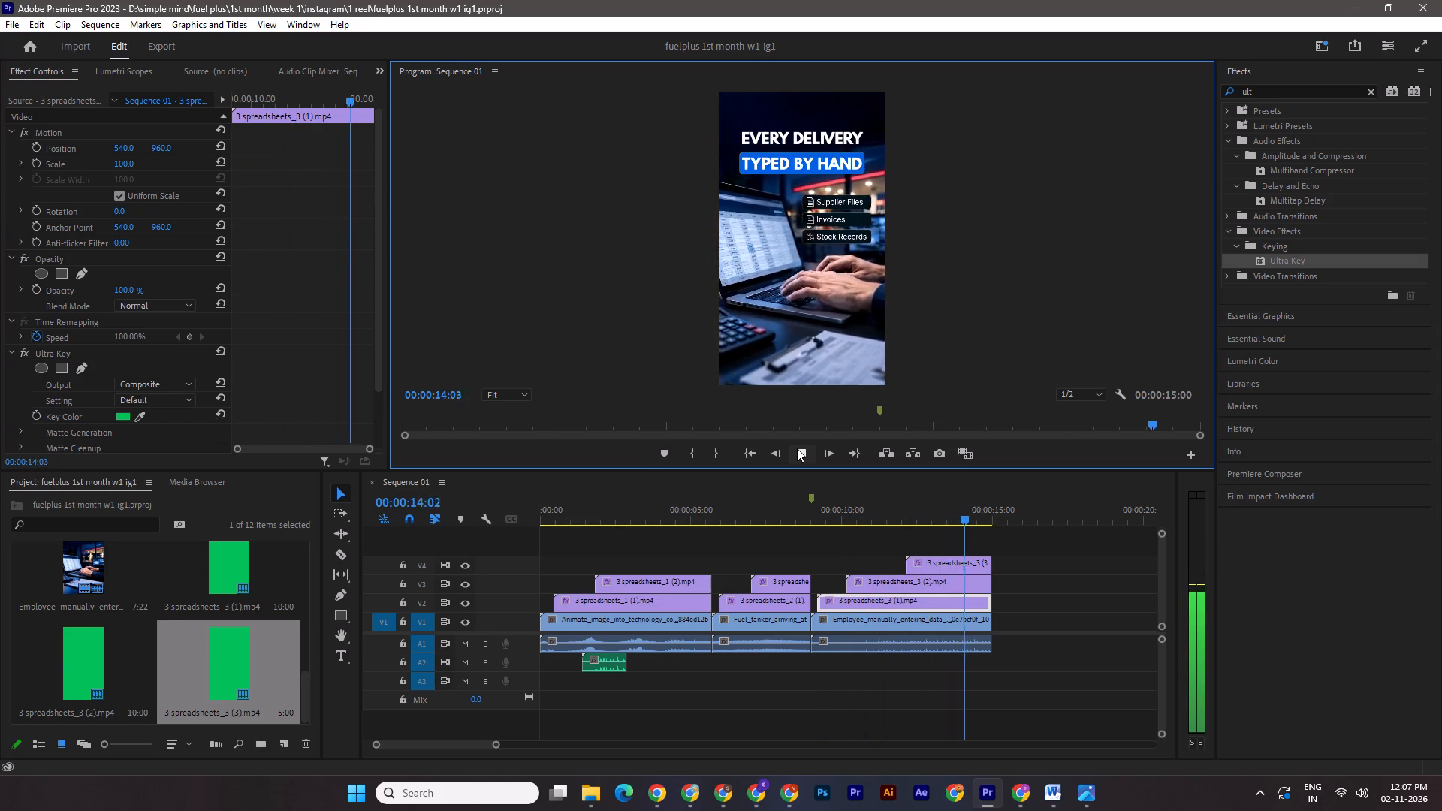
Switch to the Pixabay sound effects page in Chrome and search for pop.
left_click(716, 794)
left_click(650, 0)
left_click(541, 2)
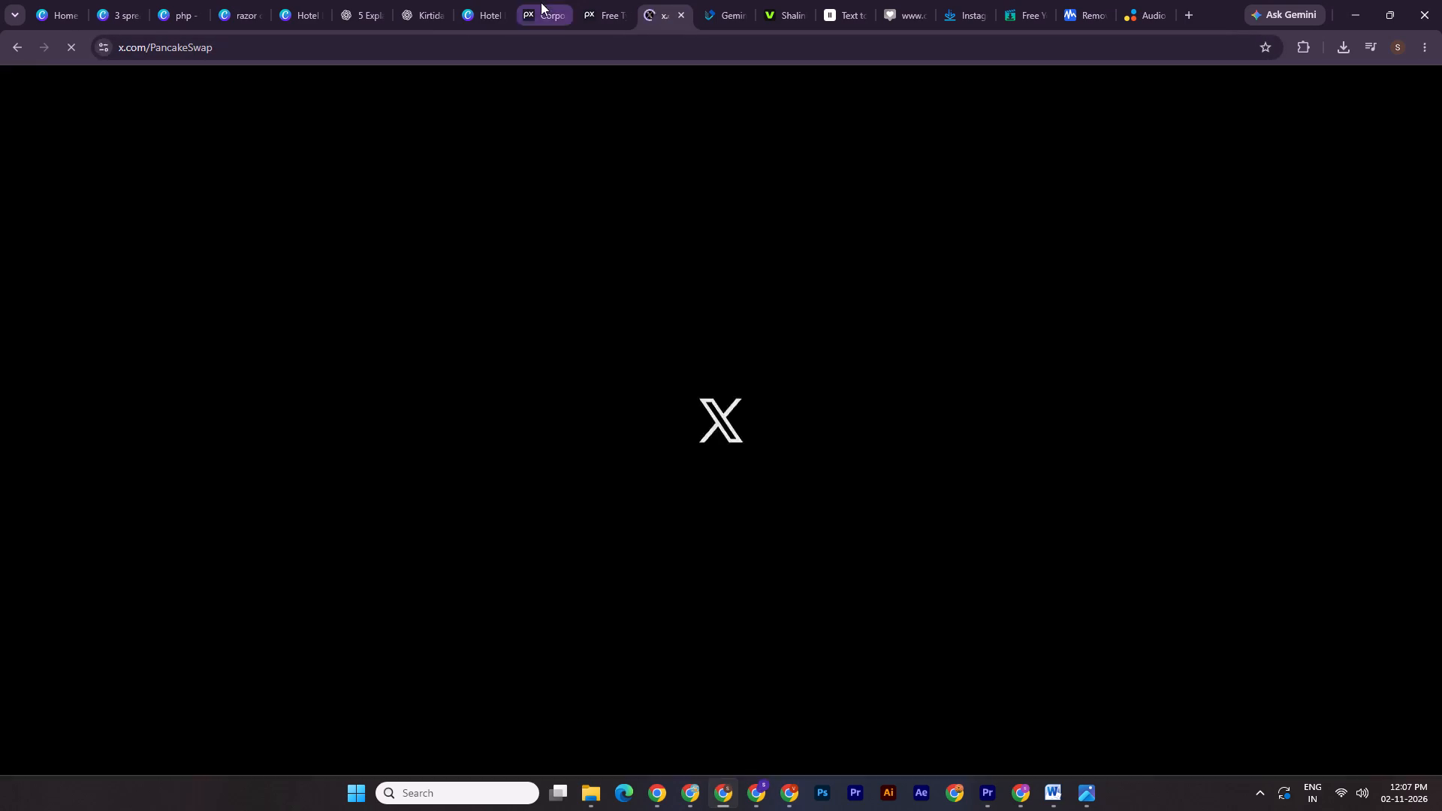
left_click(602, 0)
left_click(955, 181)
double_click(501, 94)
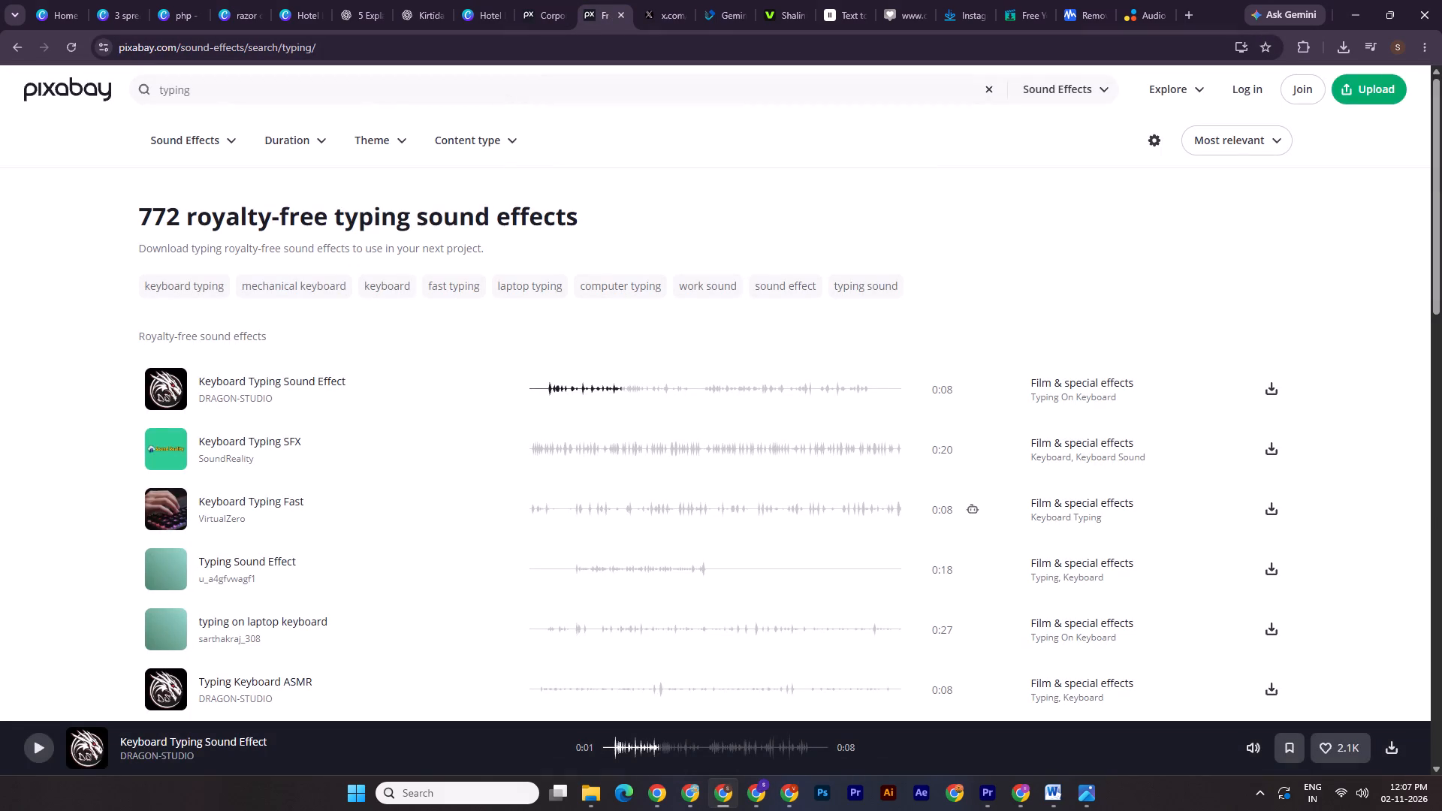
type("pop")
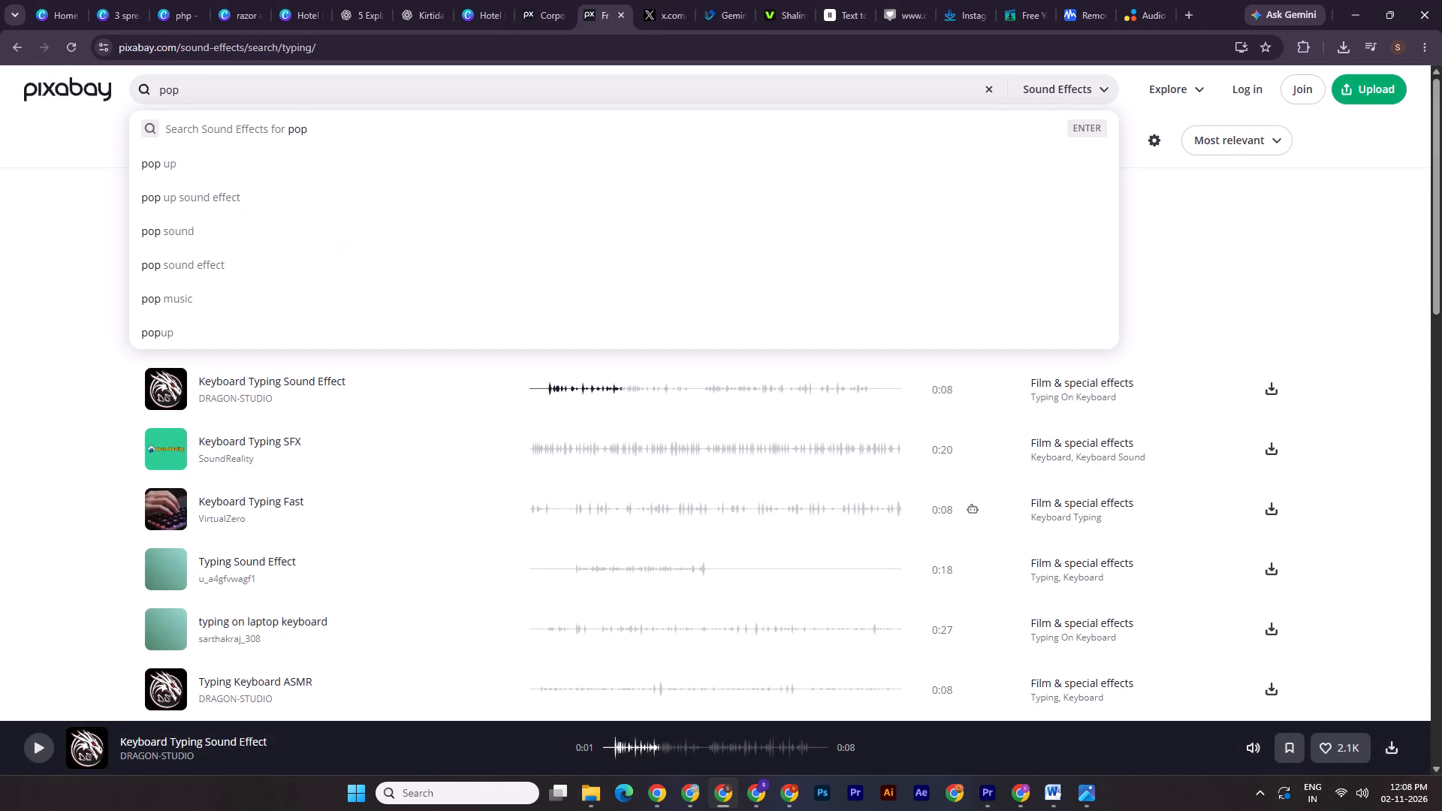
key("Return")
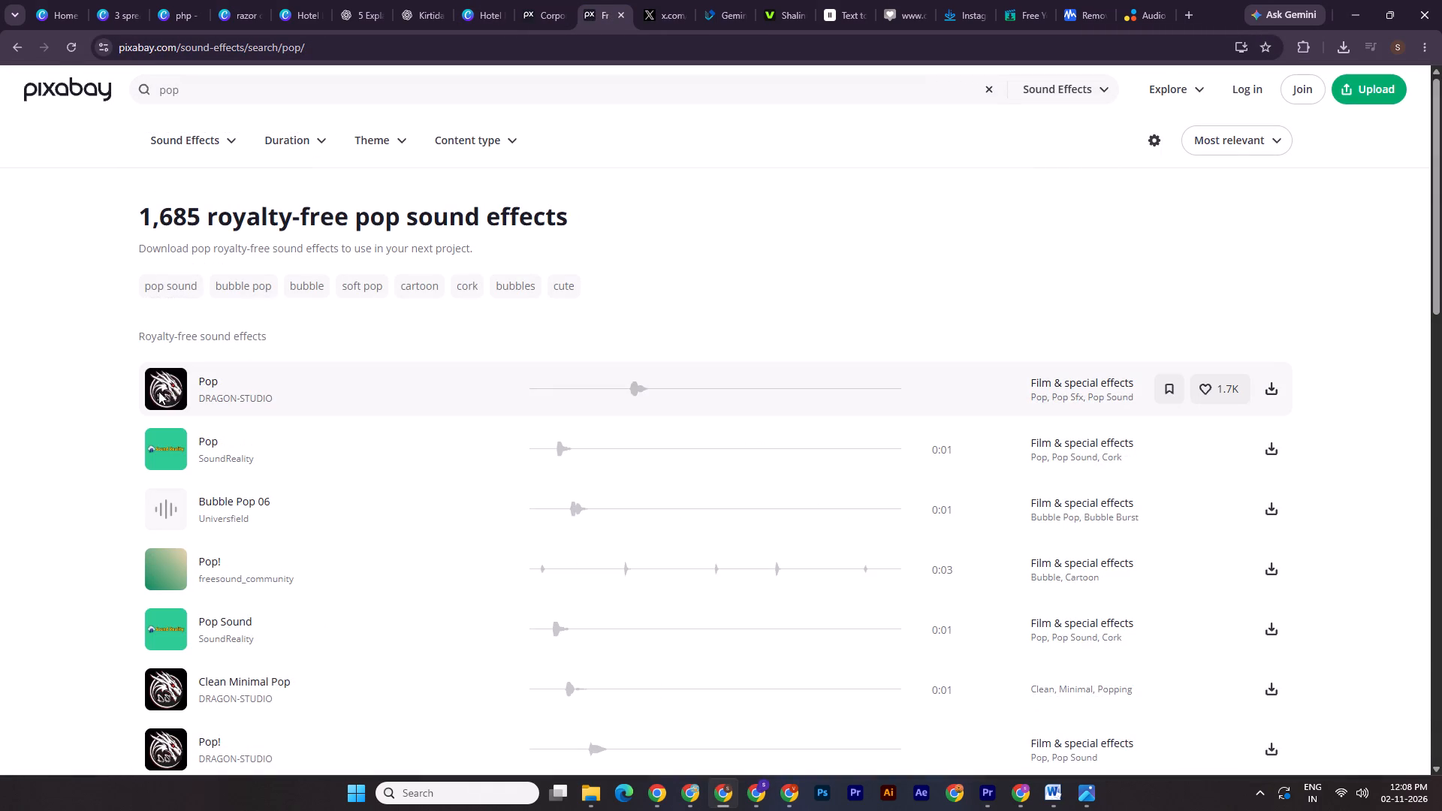
Preview the first pop sounds in the results and download Pop by DRAGON-STUDIO.
left_click(161, 389)
left_click(160, 450)
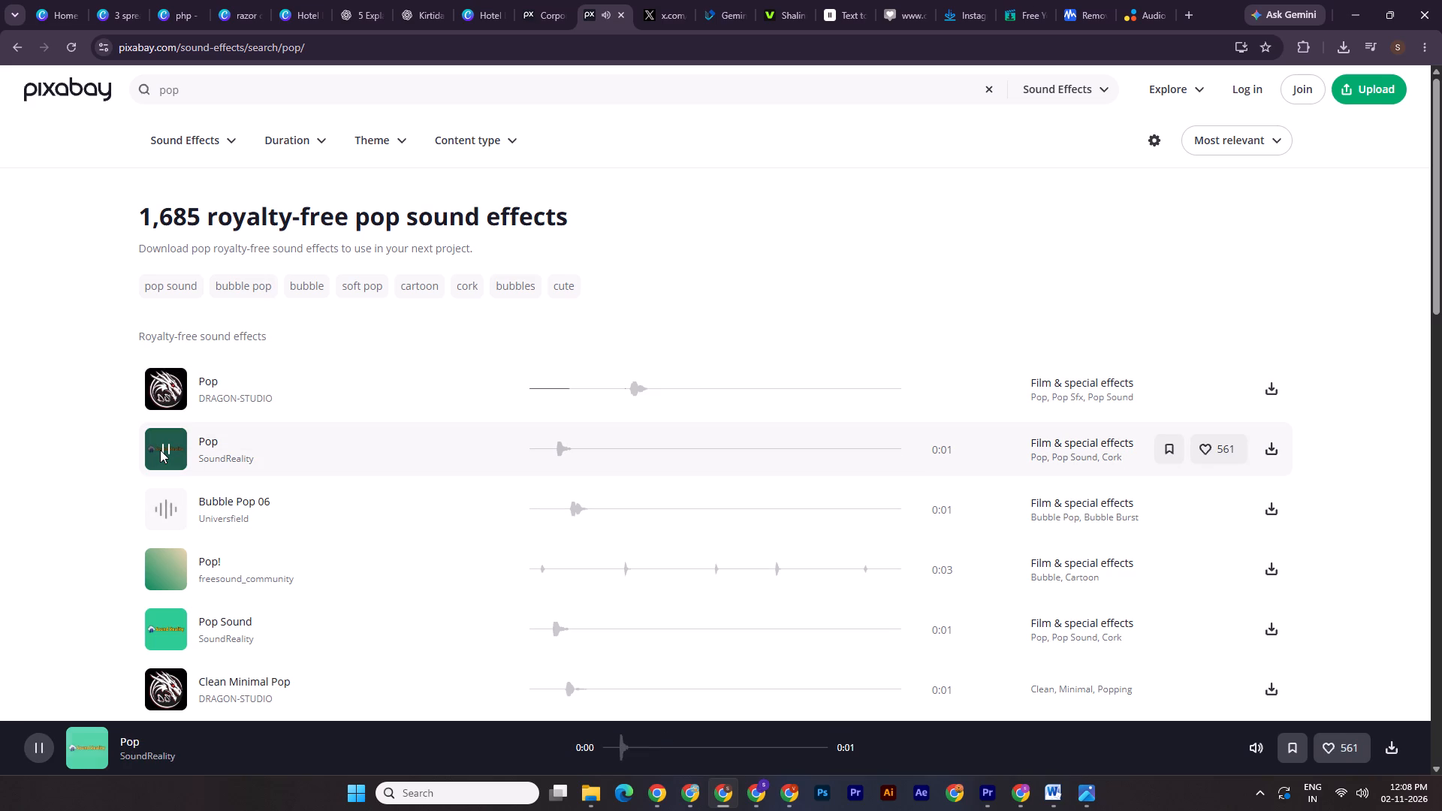
left_click(168, 517)
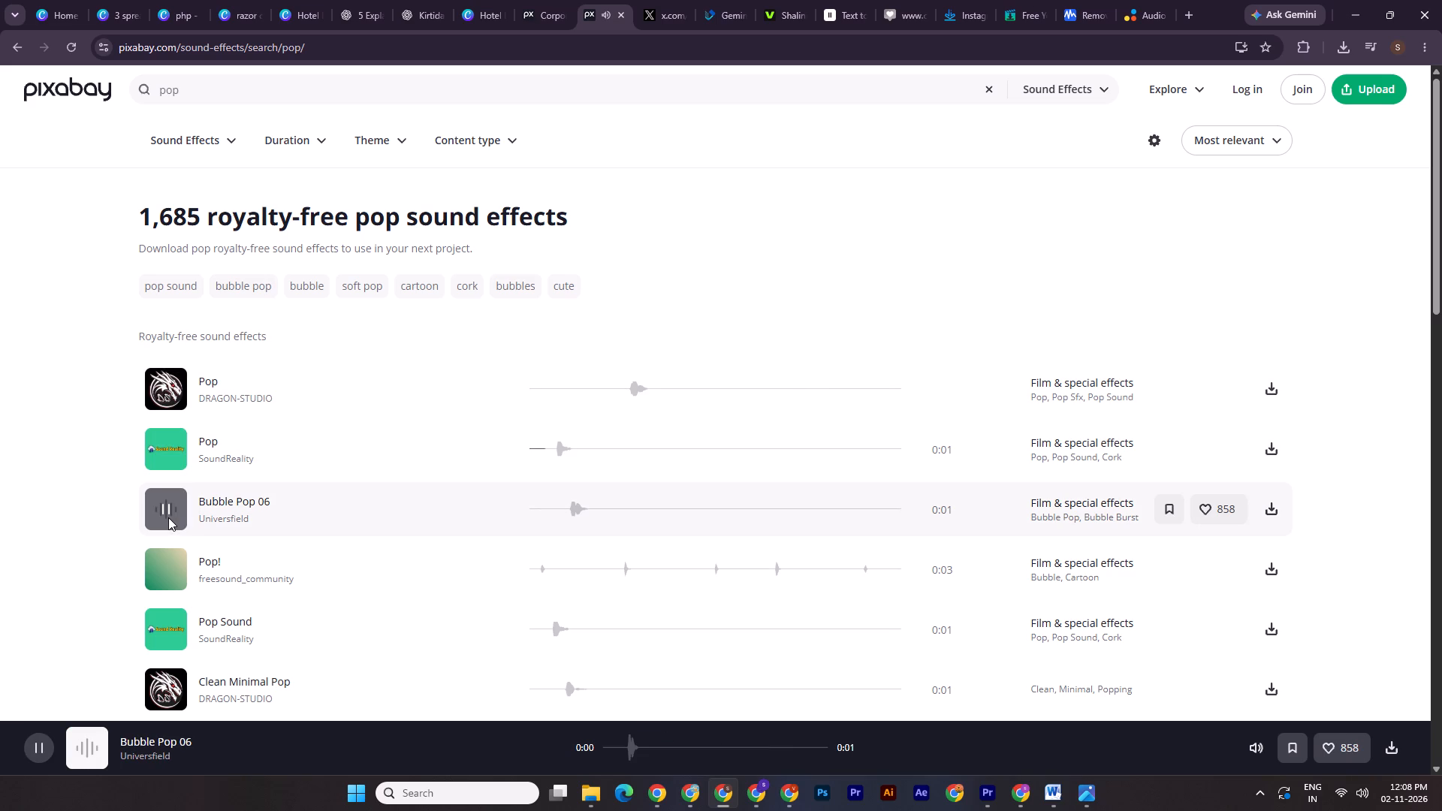
left_click(164, 386)
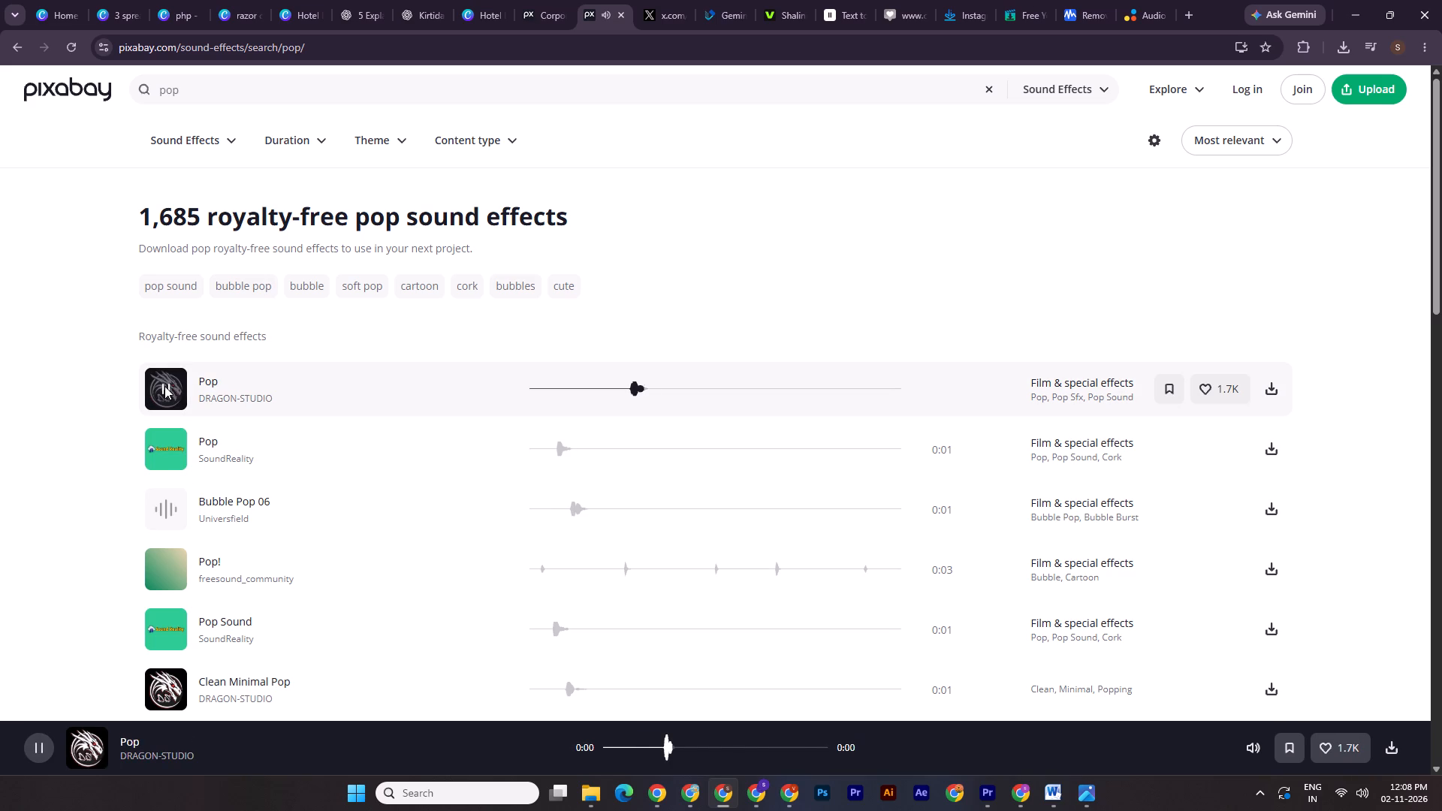
left_click(1260, 384)
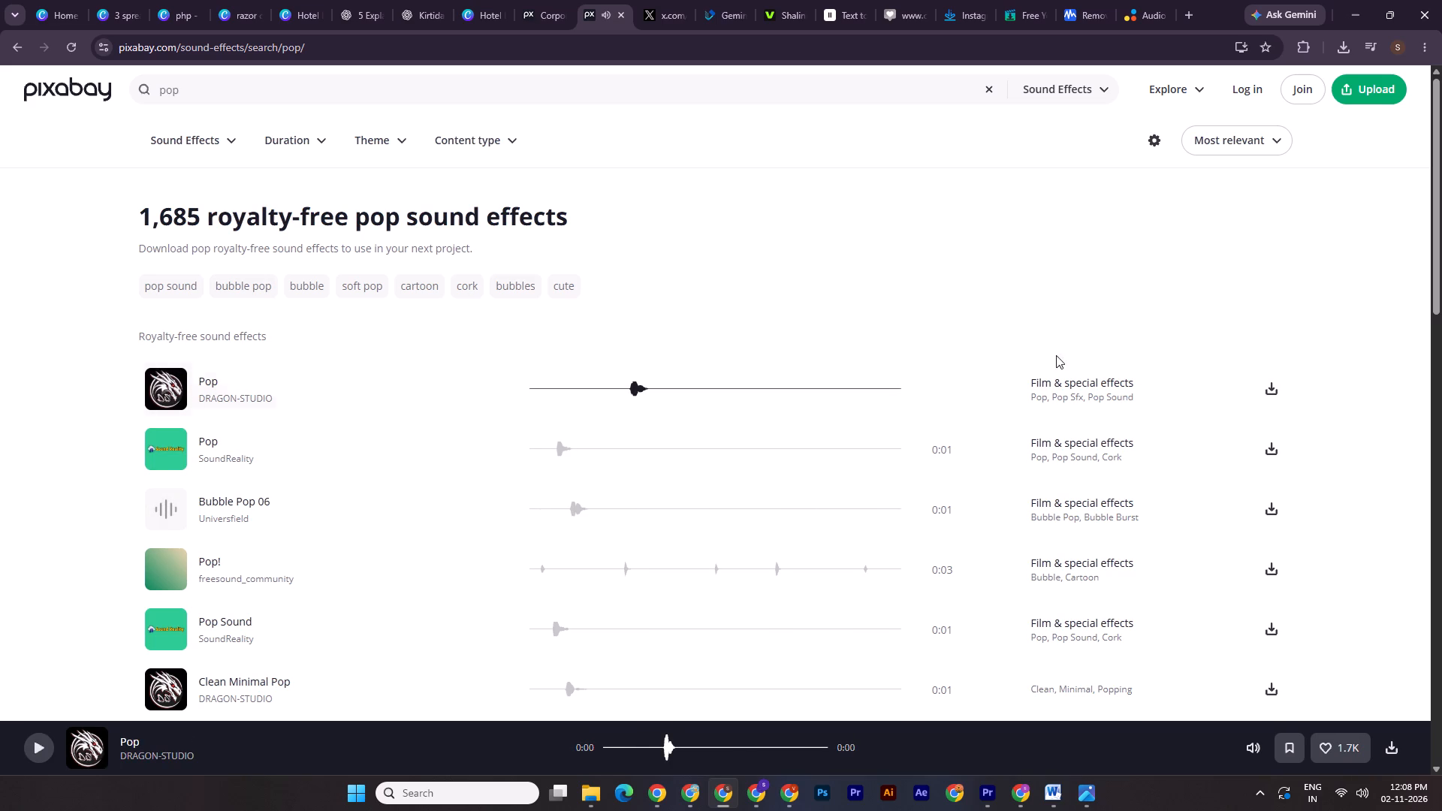
In File Explorer, move dragon-studio-pop-402324.mp3 from Downloads into the 1 reel project folder.
left_click(587, 790)
left_click(475, 742)
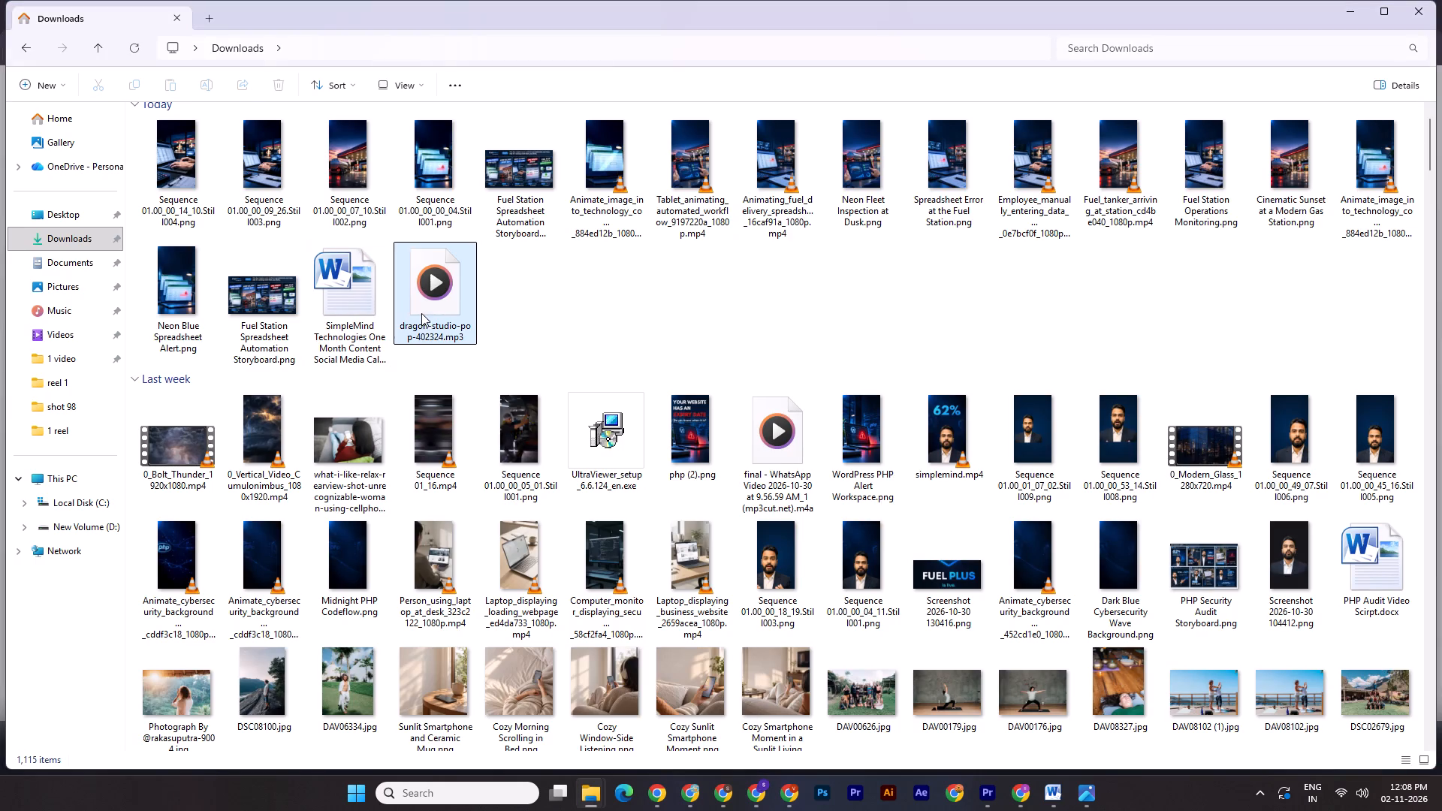
left_click(428, 316)
key("ctrl+x")
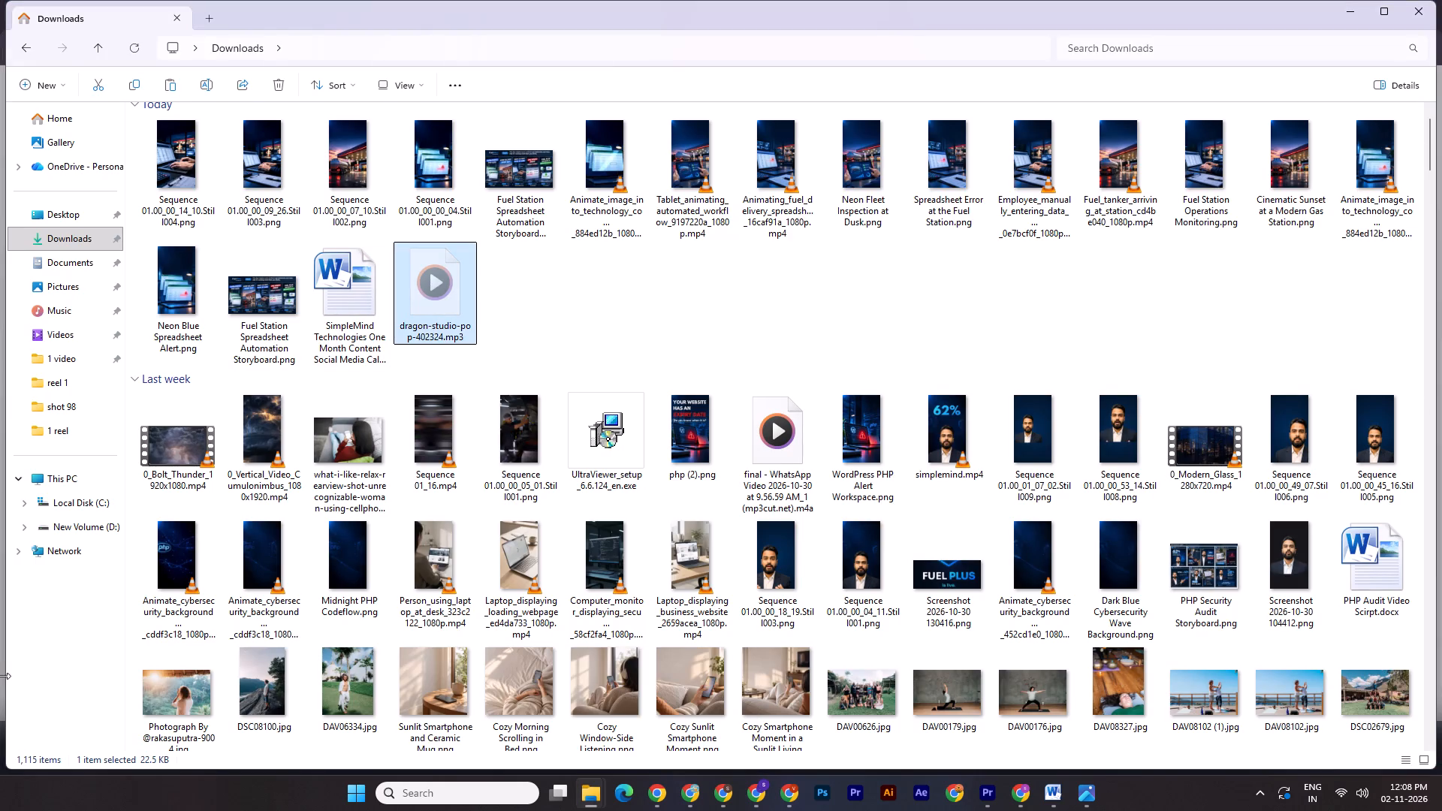
left_click(580, 800)
left_click(676, 740)
left_click(617, 722)
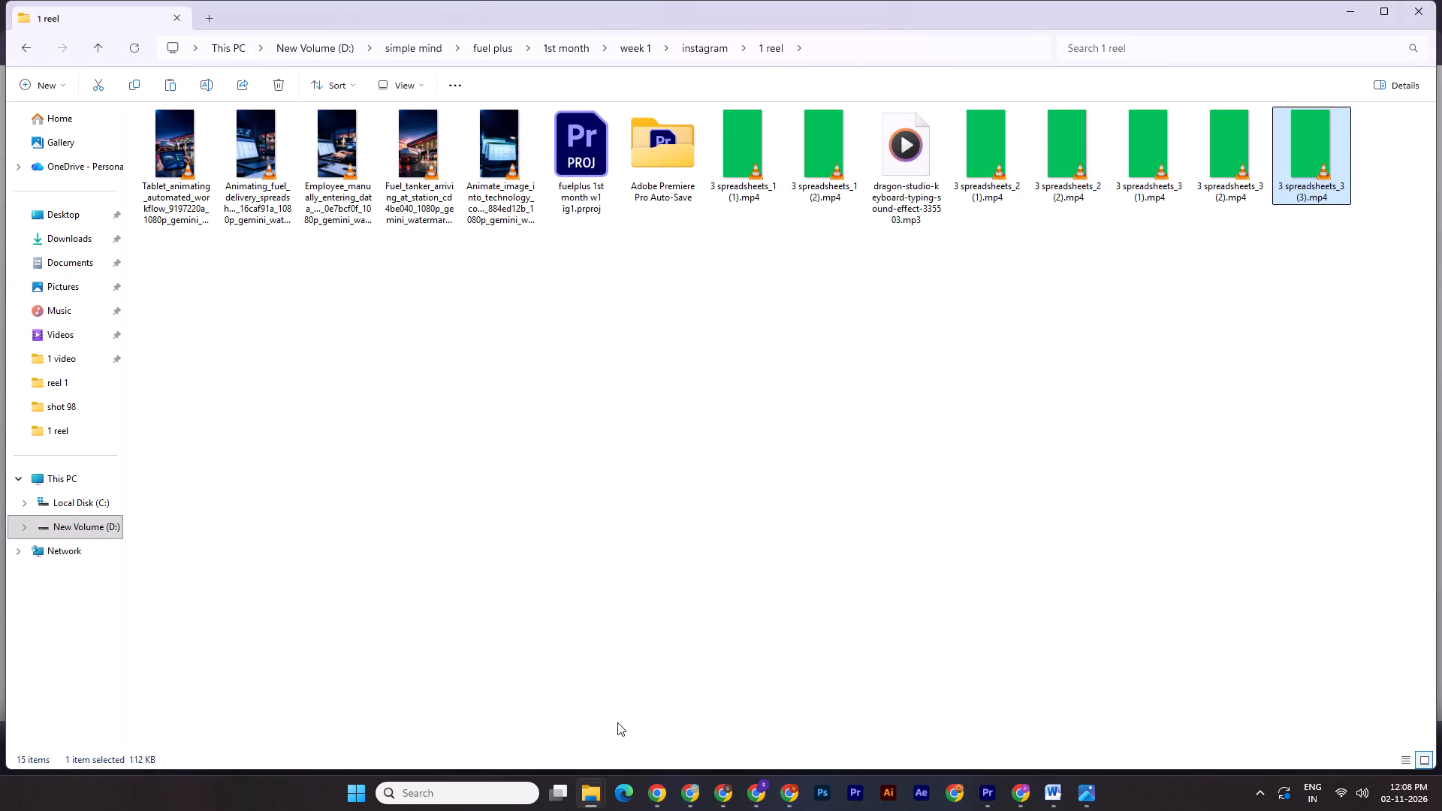
key("ctrl+v")
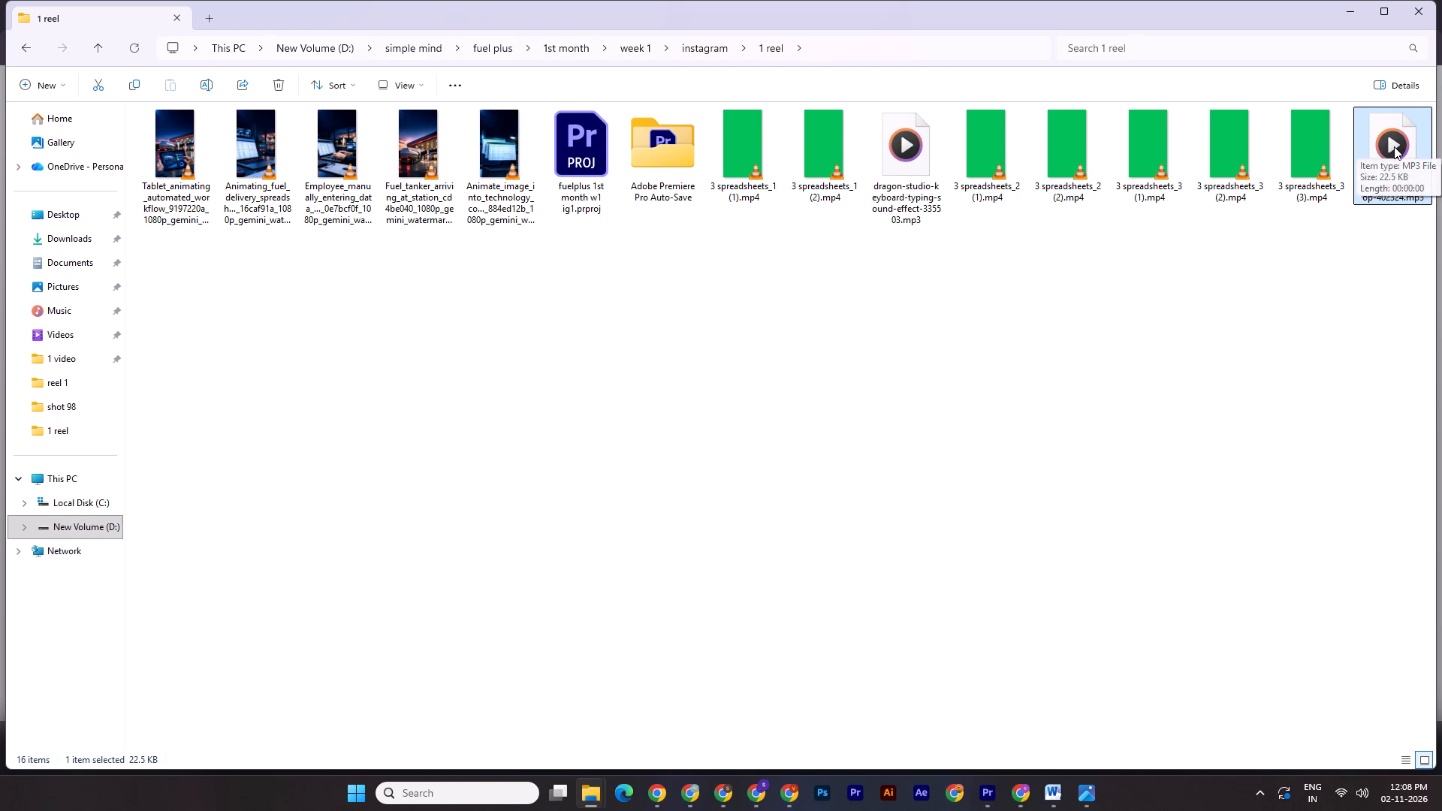
Add dragon-studio-pop-402324.mp3 to Premiere Pro's audio track A3, positioned around the start of the V4 Supplier Files label clip.
left_click_drag(1394, 146, 869, 680)
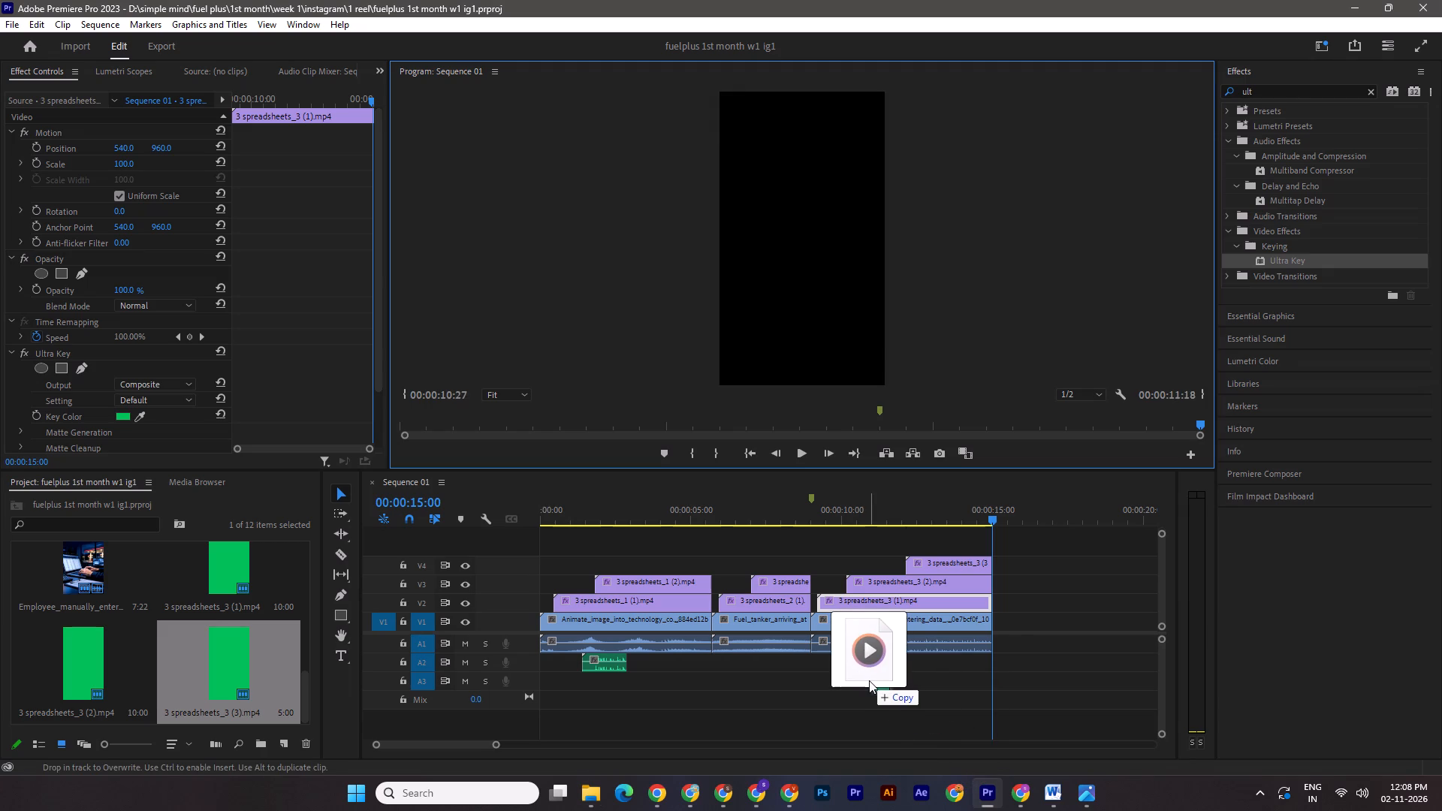
left_click_drag(869, 680, 861, 675)
left_click_drag(994, 517, 925, 515)
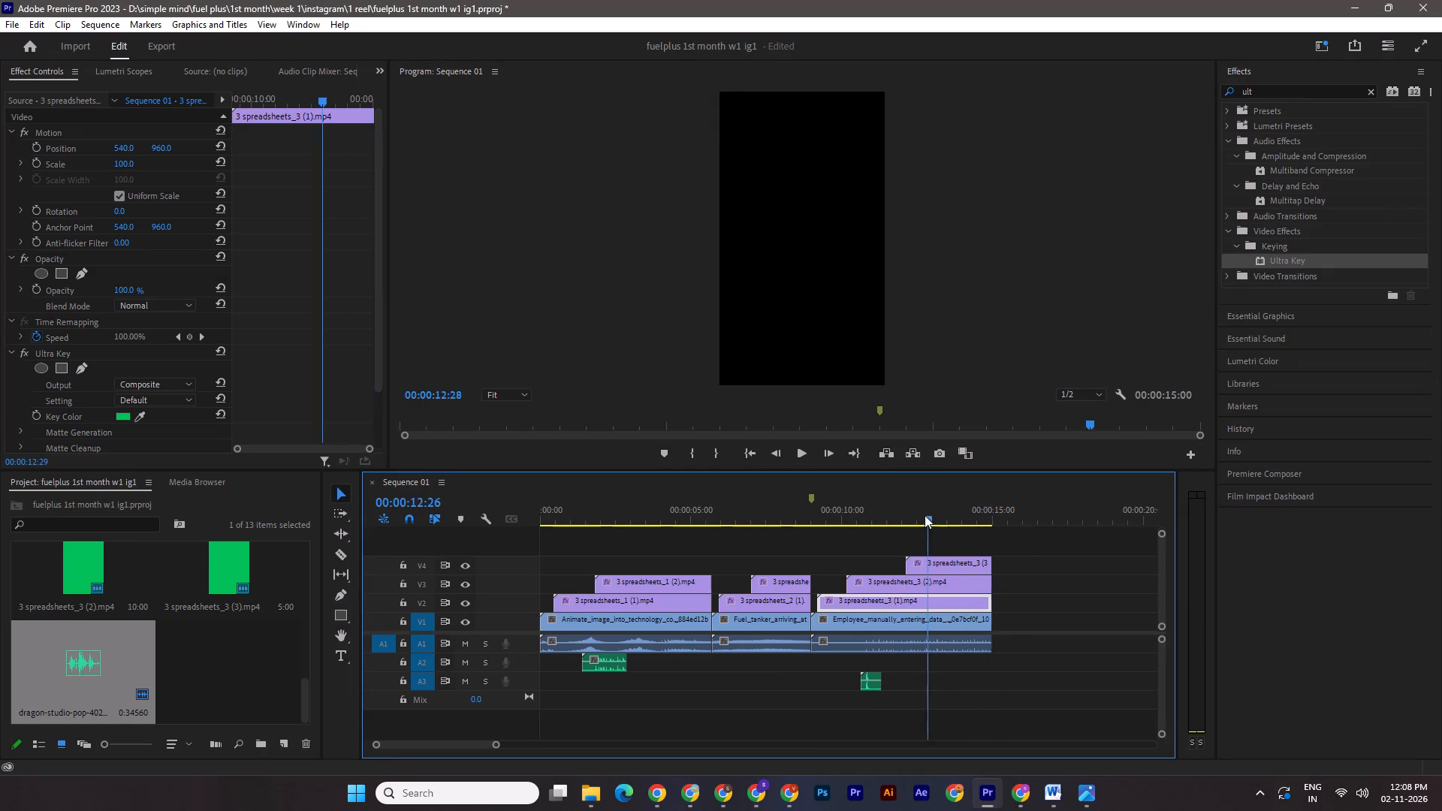
left_click_drag(925, 515, 912, 517)
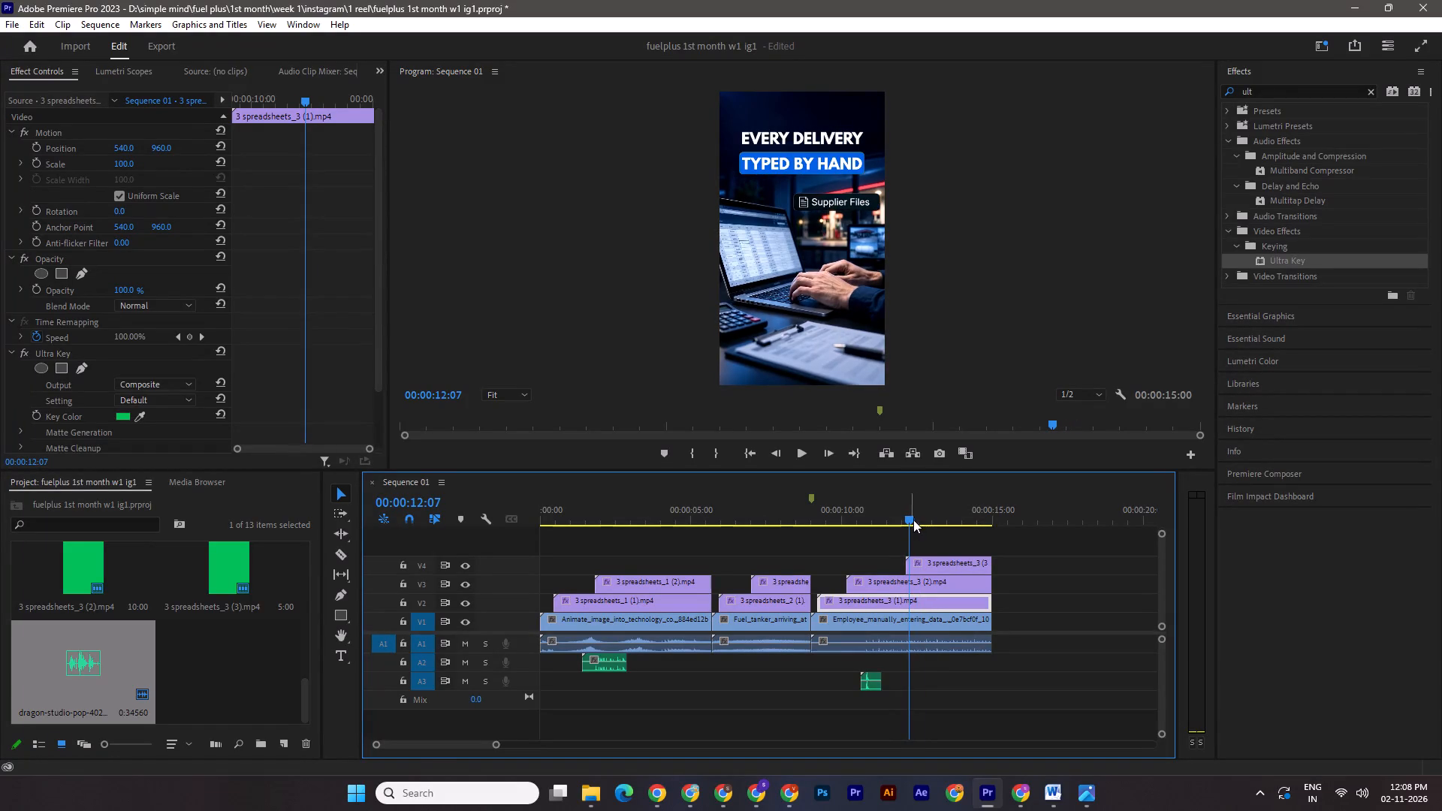
left_click_drag(496, 746, 469, 740)
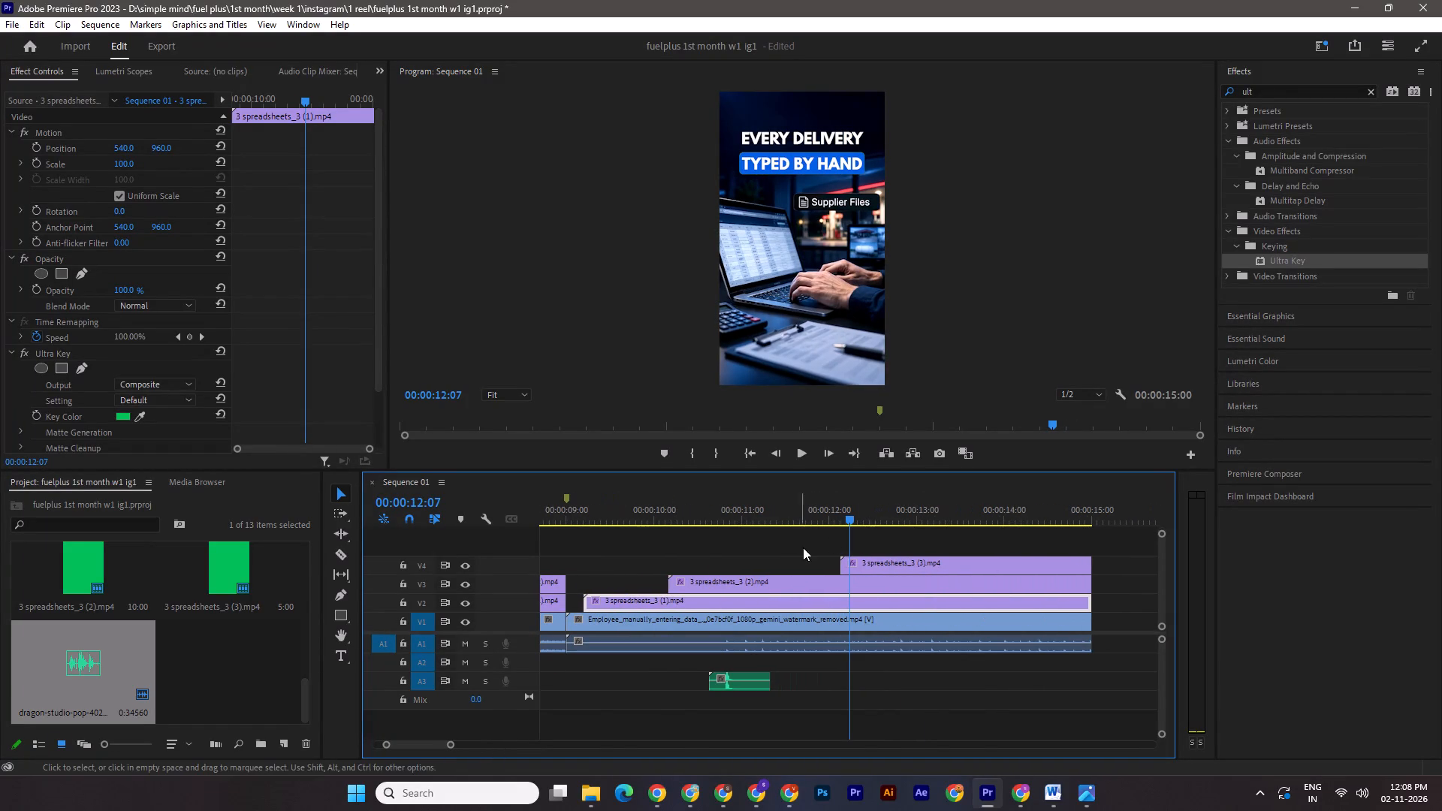
left_click(849, 516)
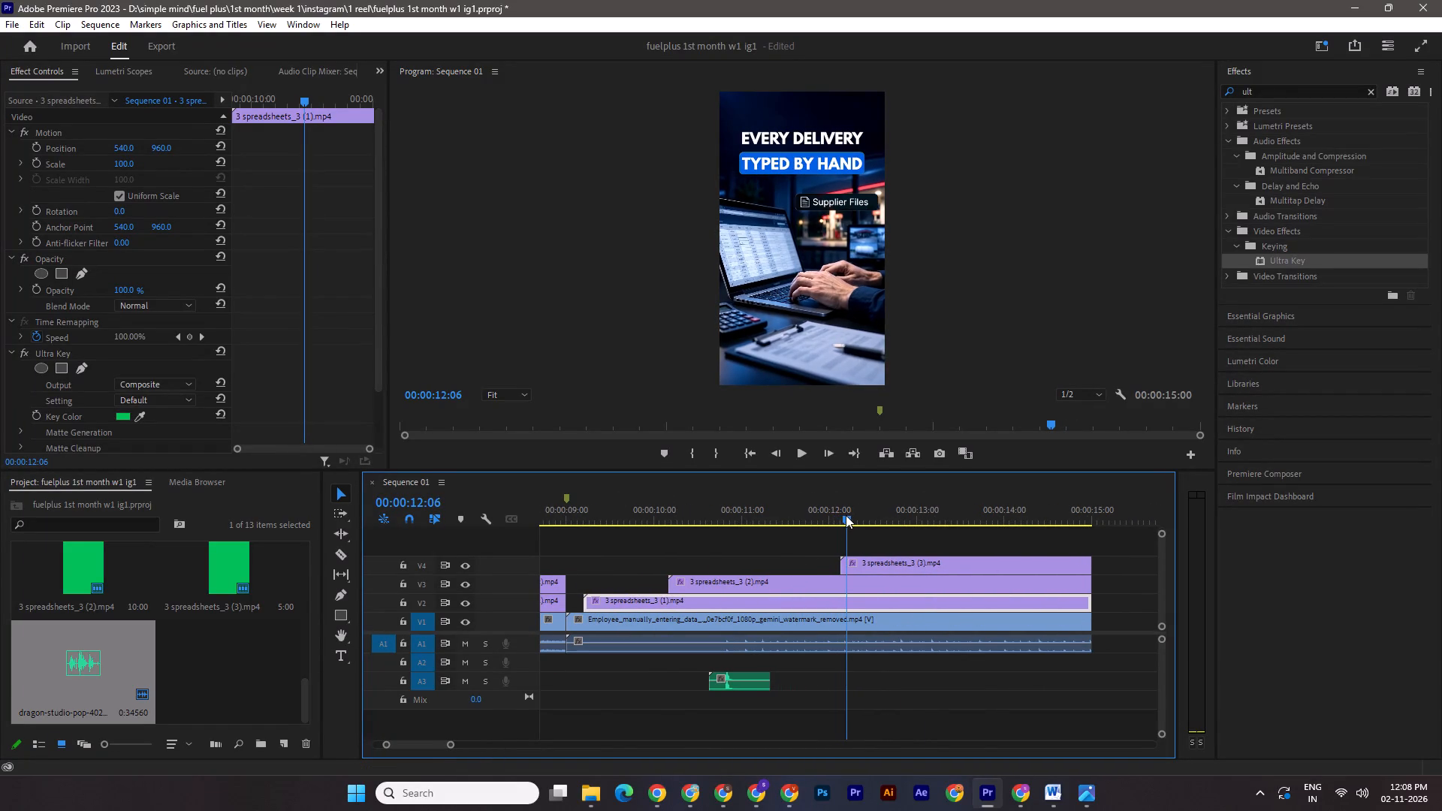
left_click_drag(737, 680, 844, 680)
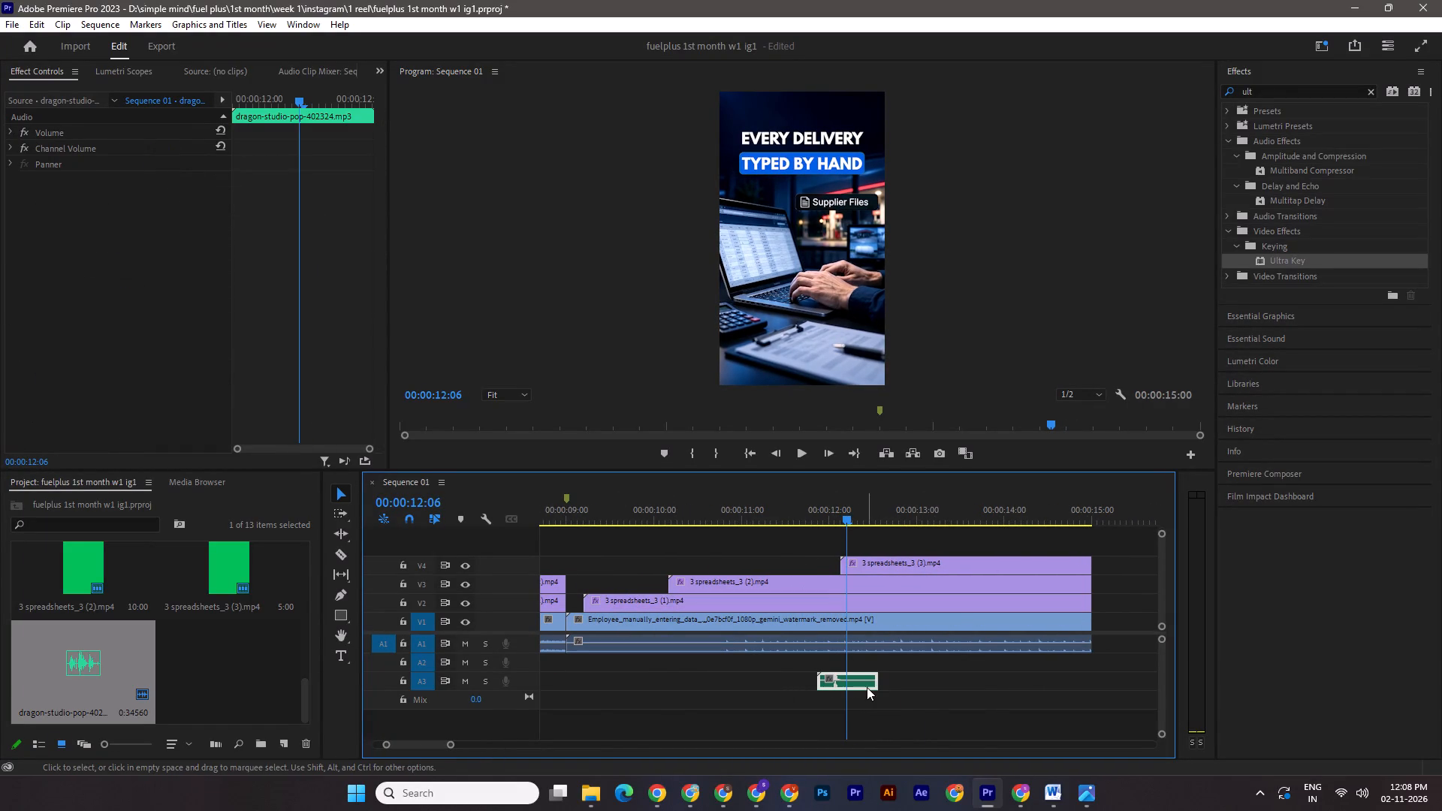
left_click_drag(858, 681, 867, 679)
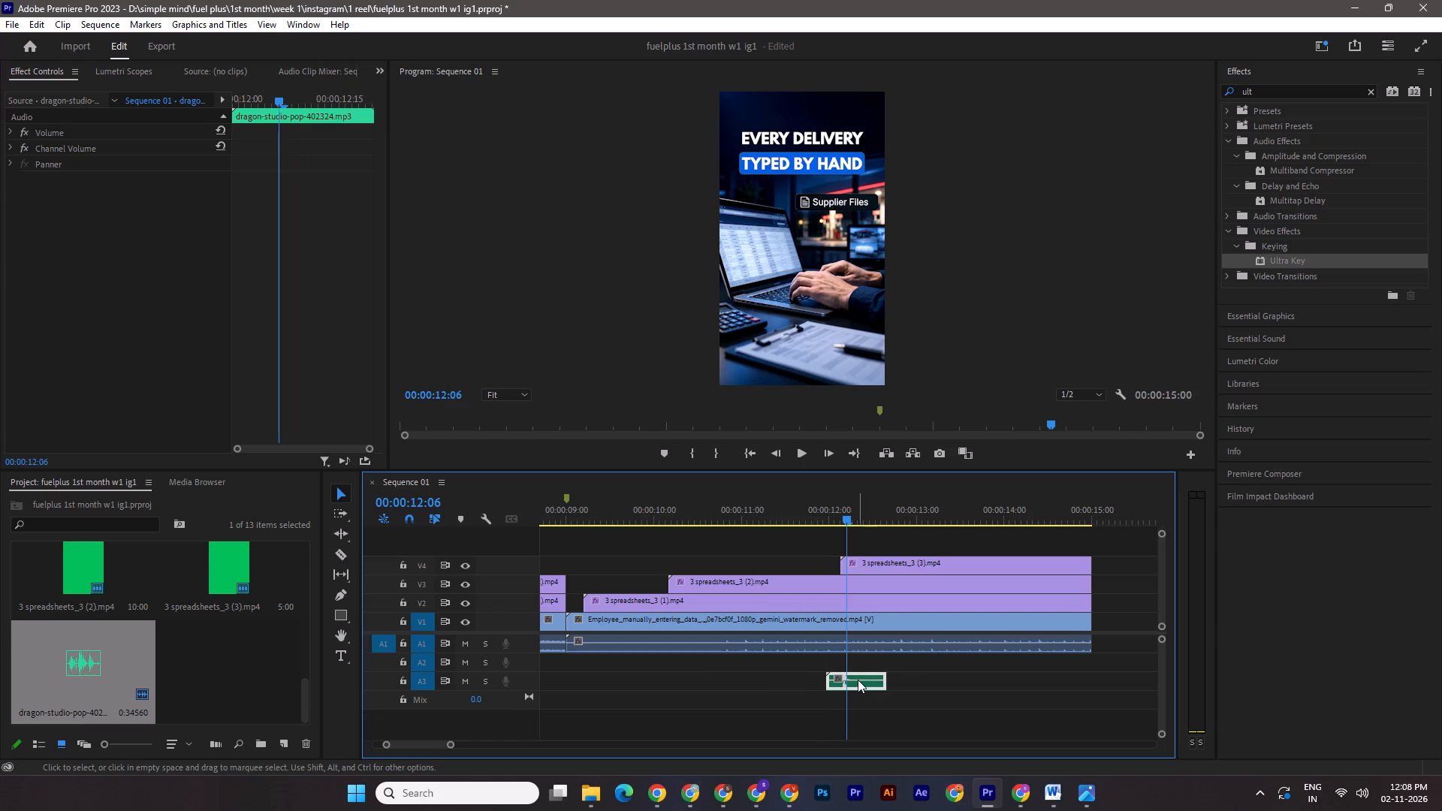
left_click_drag(855, 680, 864, 680)
Trim the silent beginning of the pop clip and place it on A3 starting at 00:00:12:06.
left_click_drag(884, 683, 827, 670)
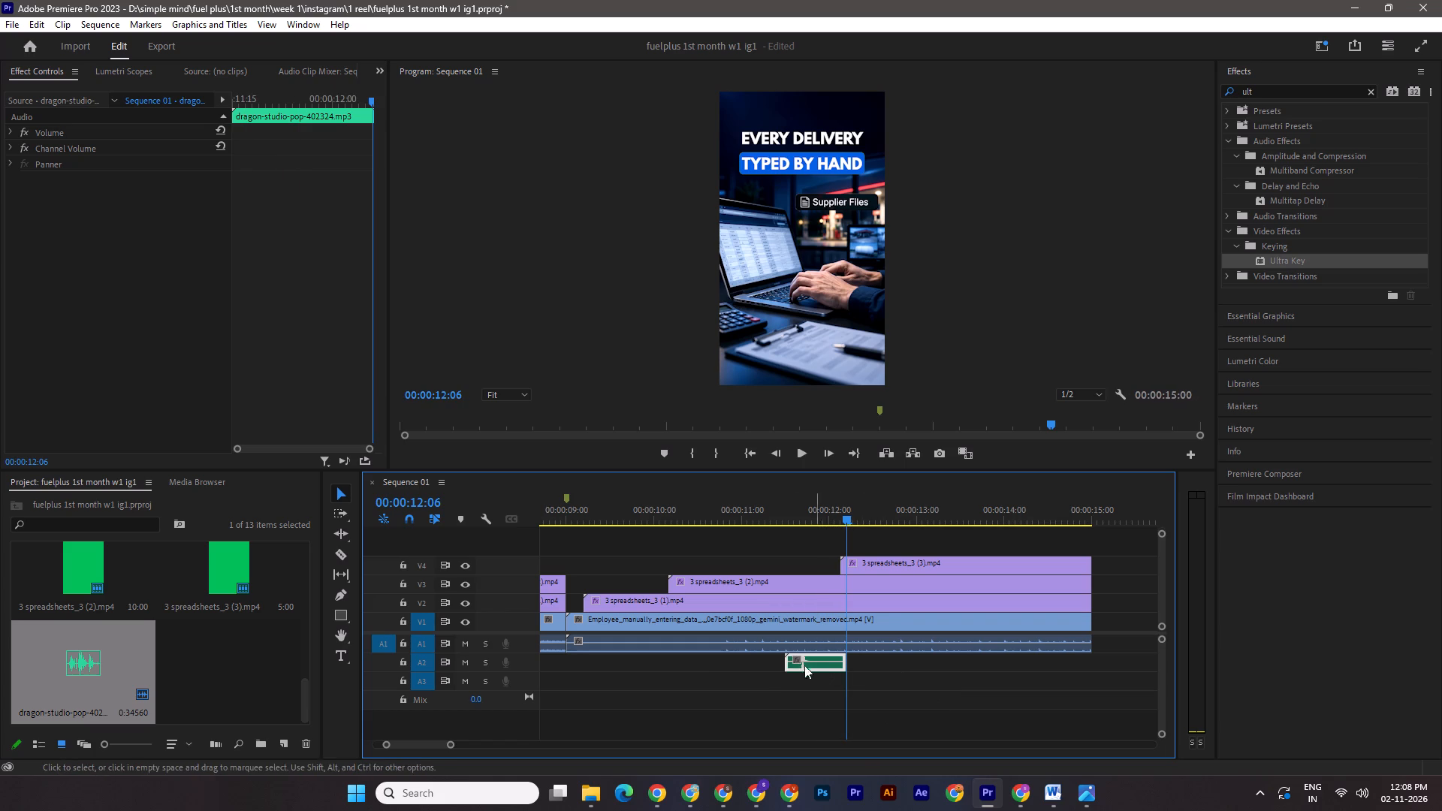
left_click_drag(787, 662, 799, 665)
left_click_drag(817, 662, 842, 672)
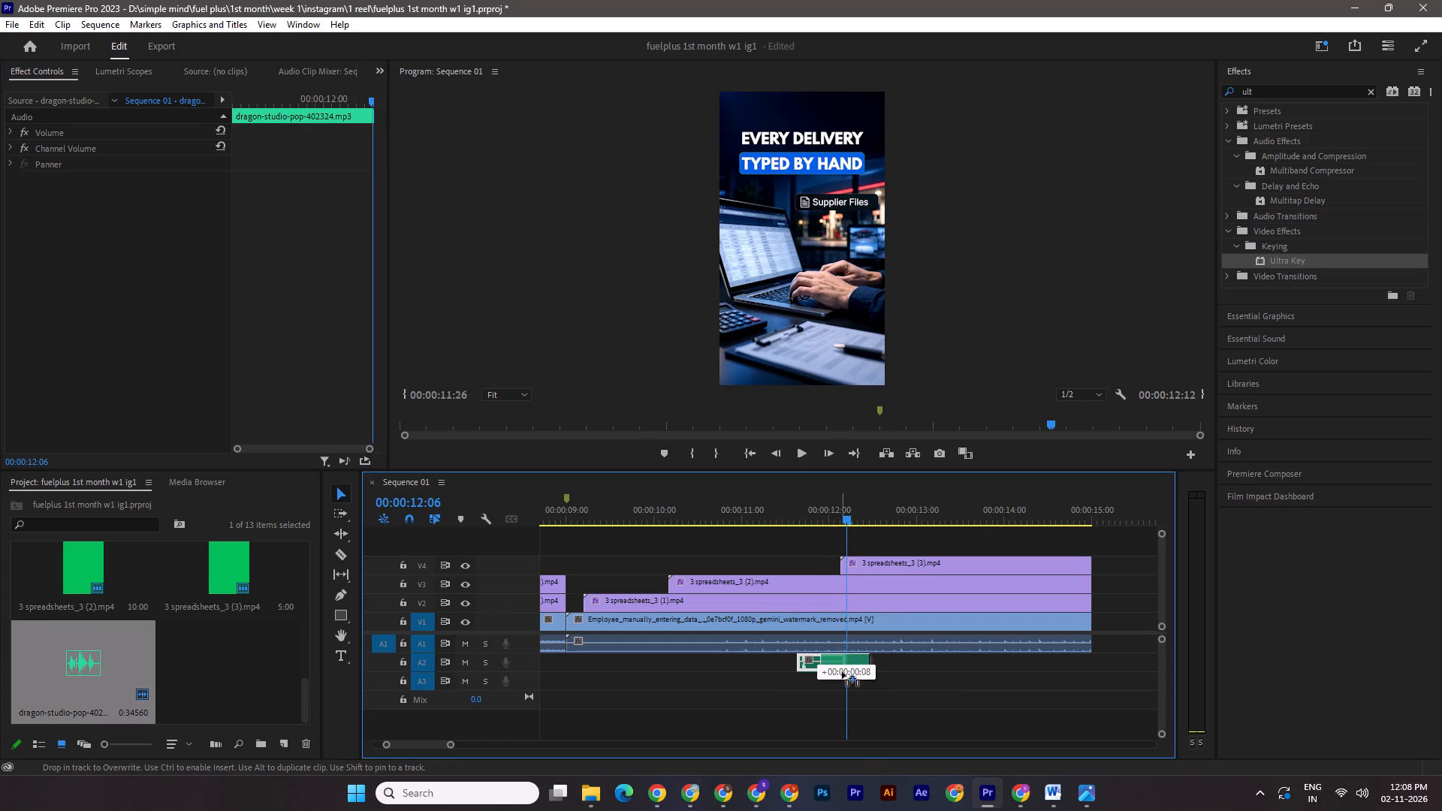
left_click_drag(842, 672, 843, 682)
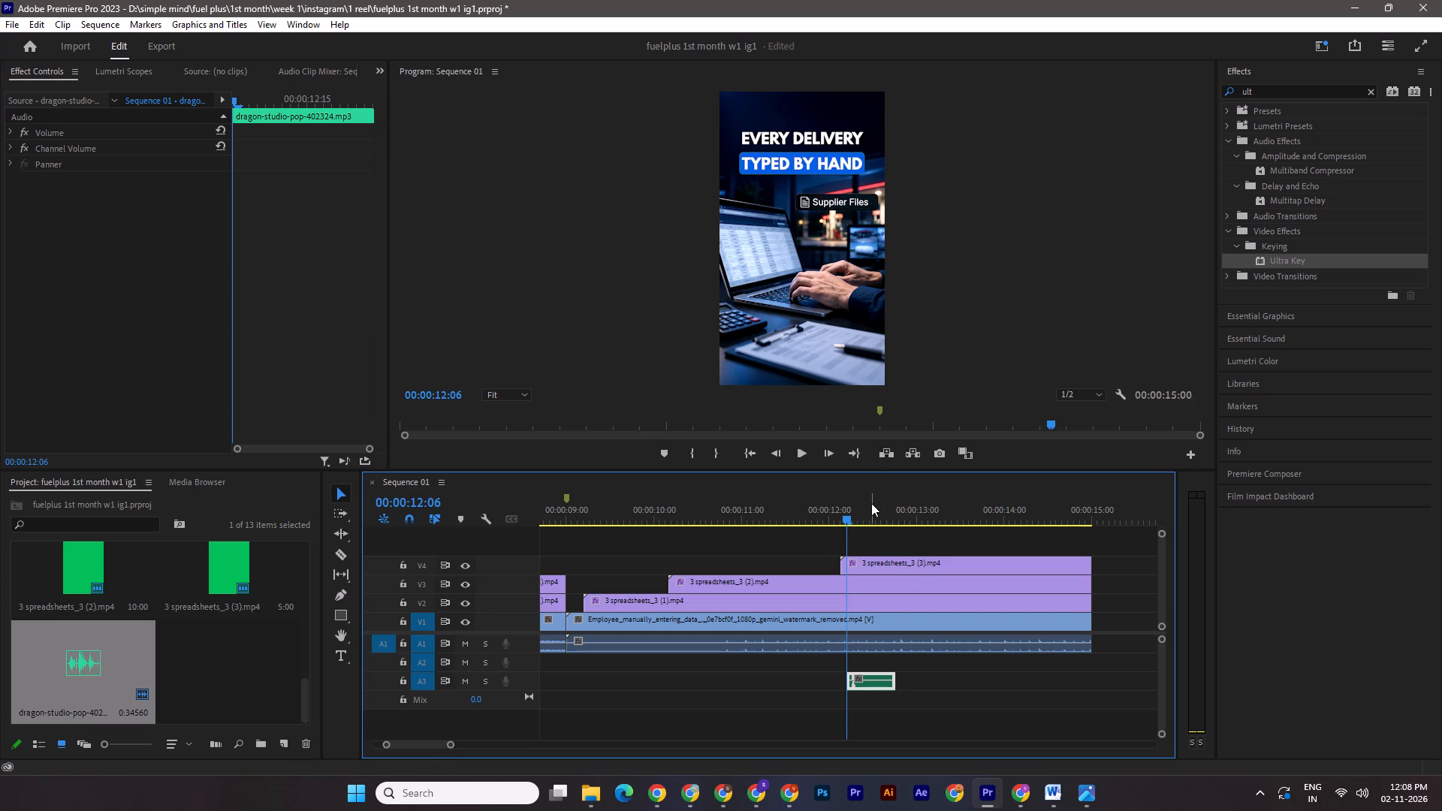
Play the label section with the pop sound and align the pop's start on A3 with the V4 clip's start.
left_click_drag(848, 516, 839, 518)
left_click(803, 457)
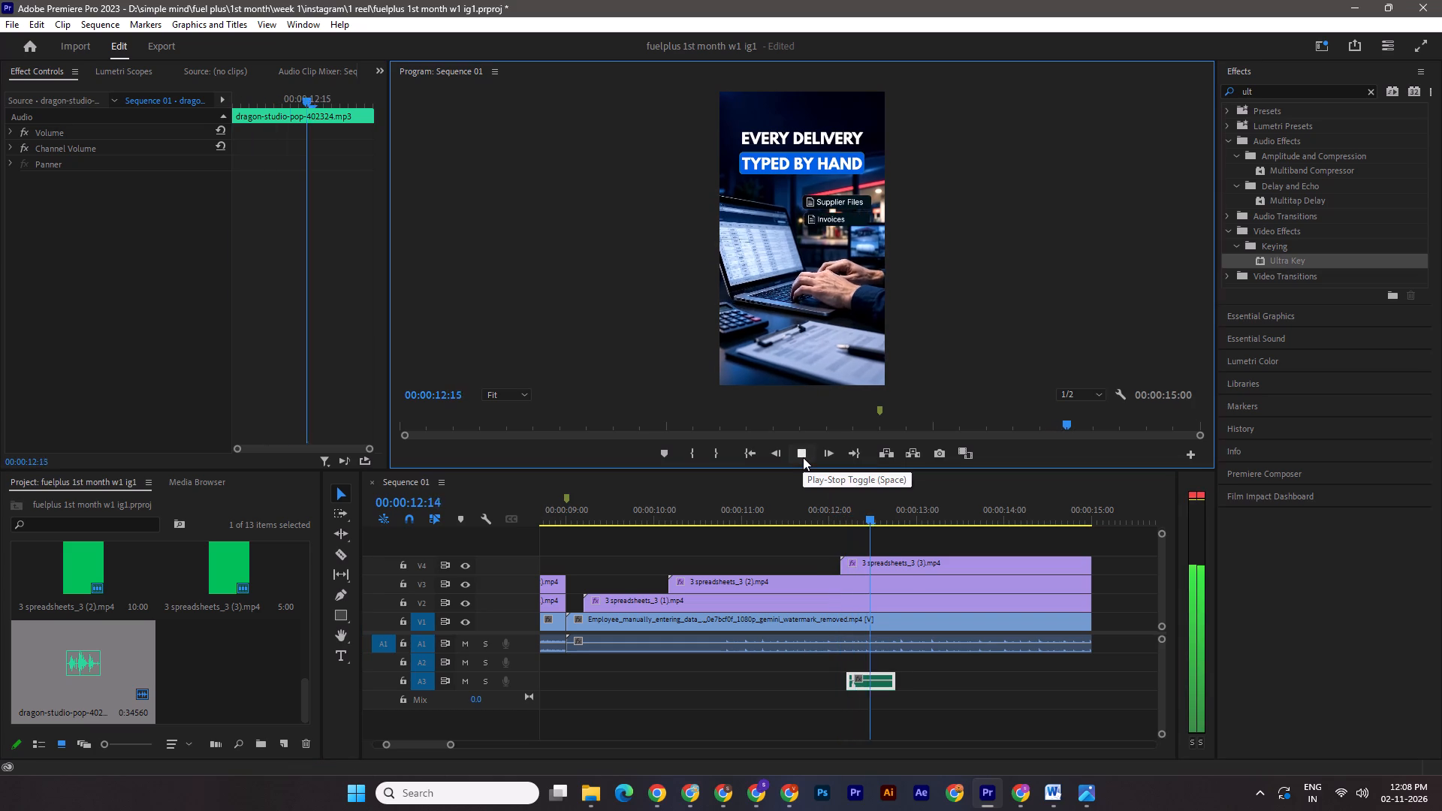
left_click(803, 457)
left_click_drag(451, 746, 438, 744)
left_click(816, 676)
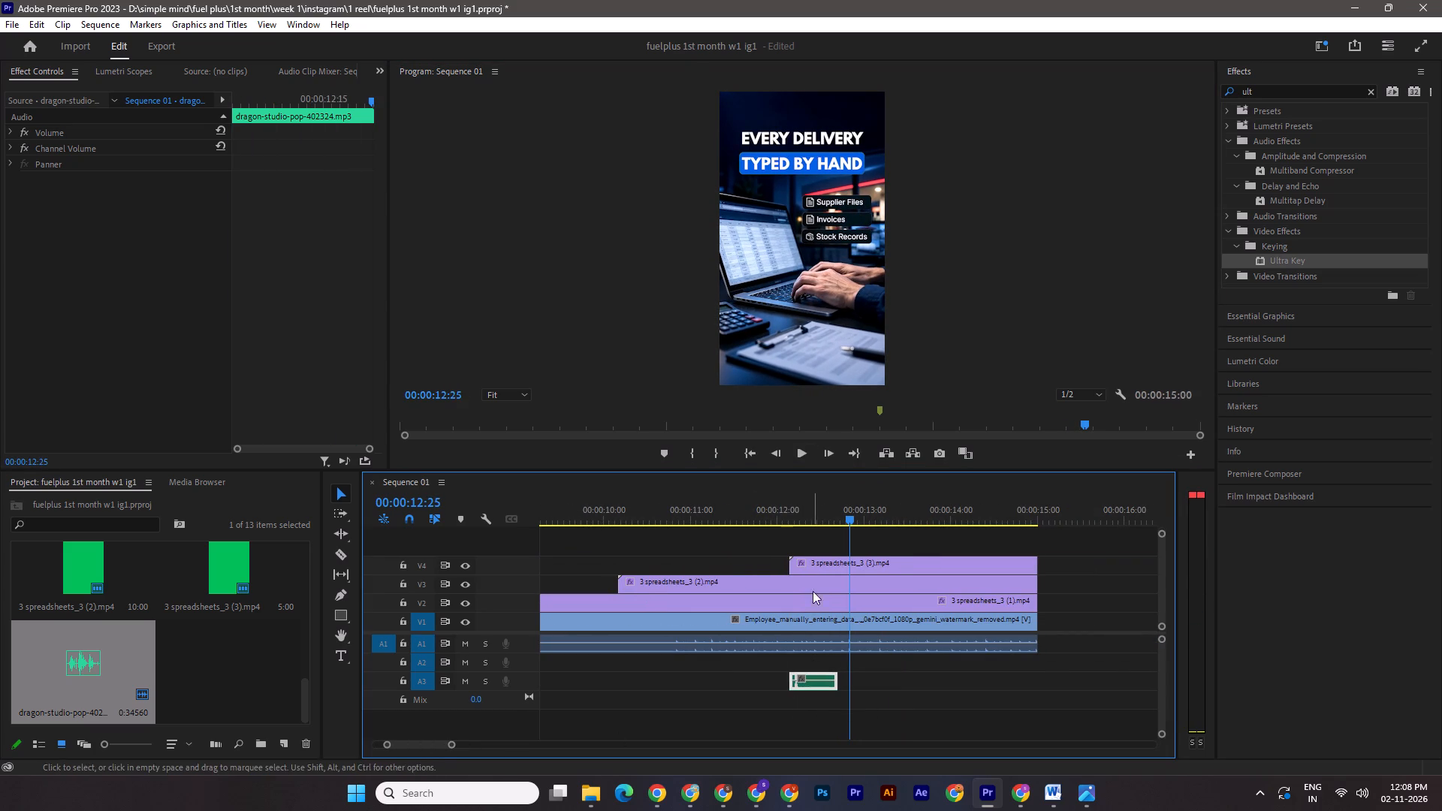
Replay the label section and shift the pop on A3 slightly earlier, starting at about 00:00:12:03, just before the V4 clip.
left_click_drag(847, 513, 779, 519)
left_click(804, 457)
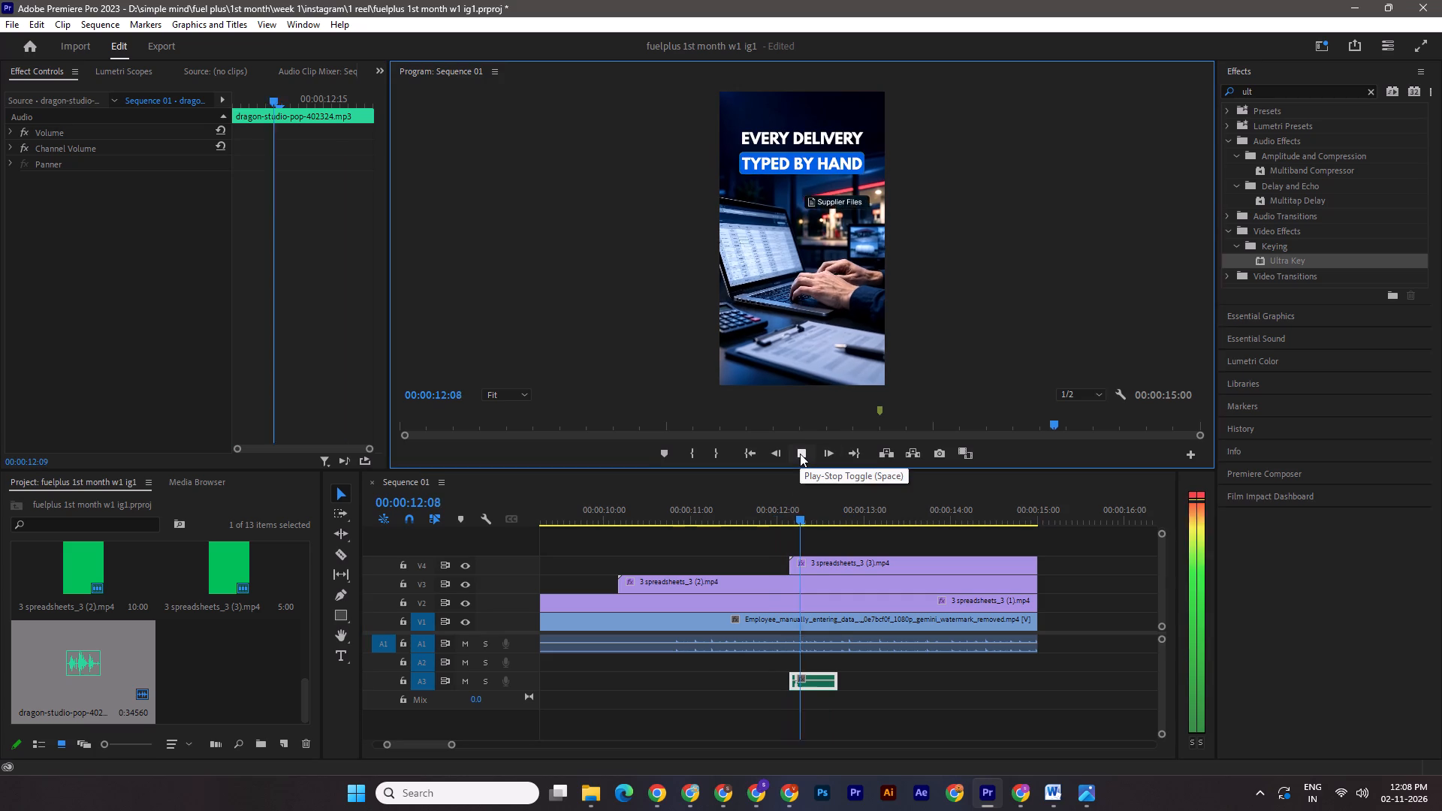
left_click(800, 454)
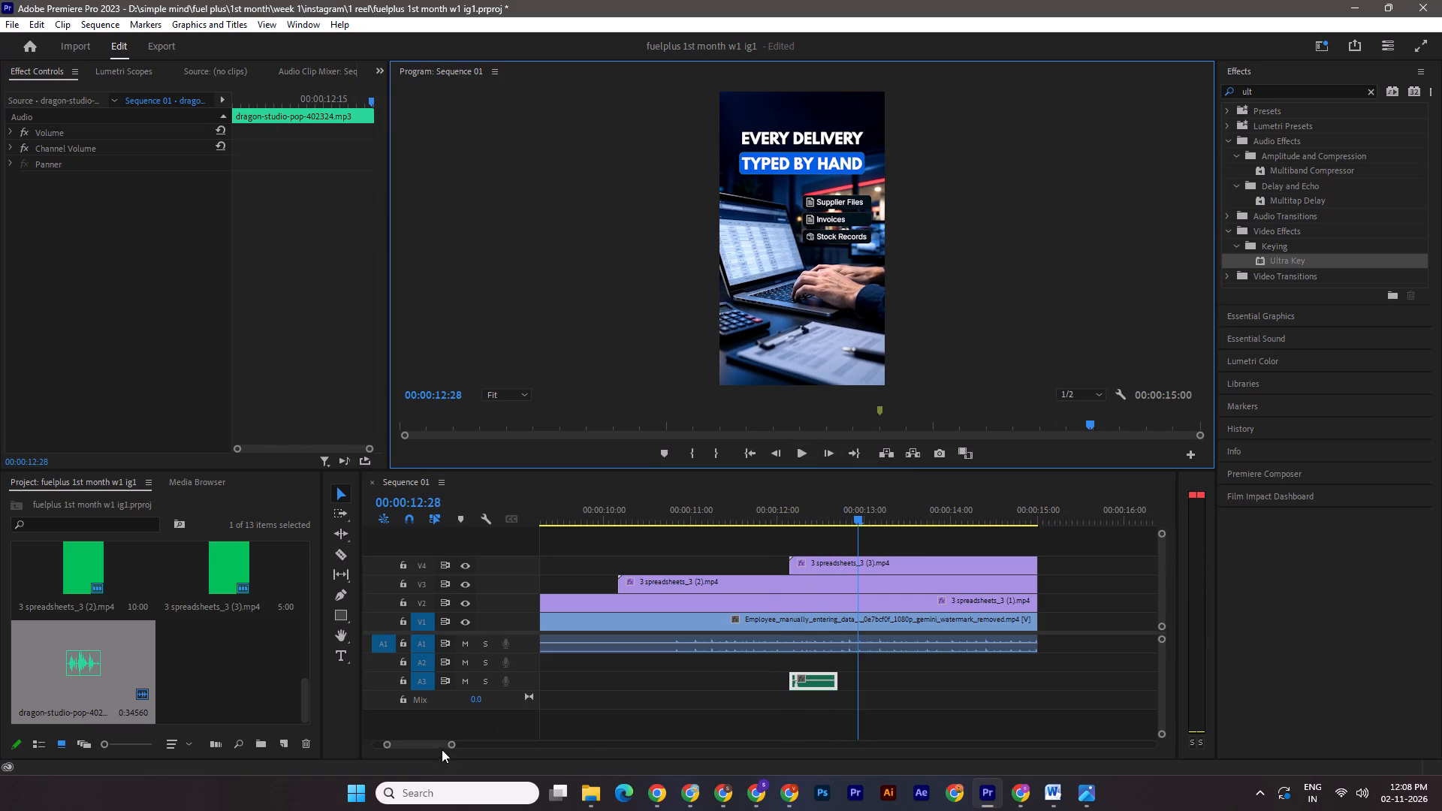
left_click_drag(450, 746, 433, 743)
left_click_drag(842, 517, 698, 517)
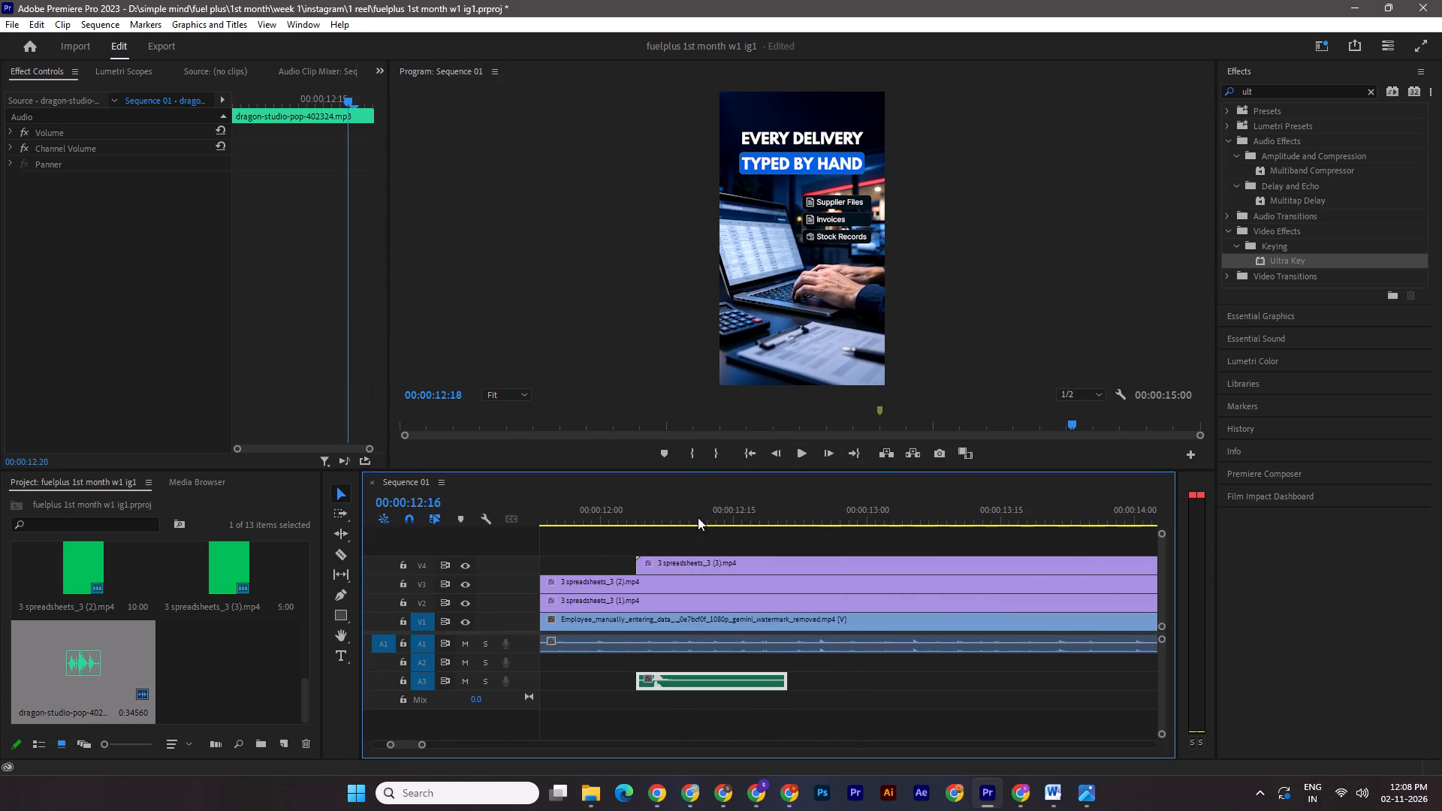
left_click_drag(698, 517, 646, 505)
left_click_drag(695, 692, 677, 691)
left_click_drag(691, 682, 680, 682)
left_click_drag(641, 518, 617, 509)
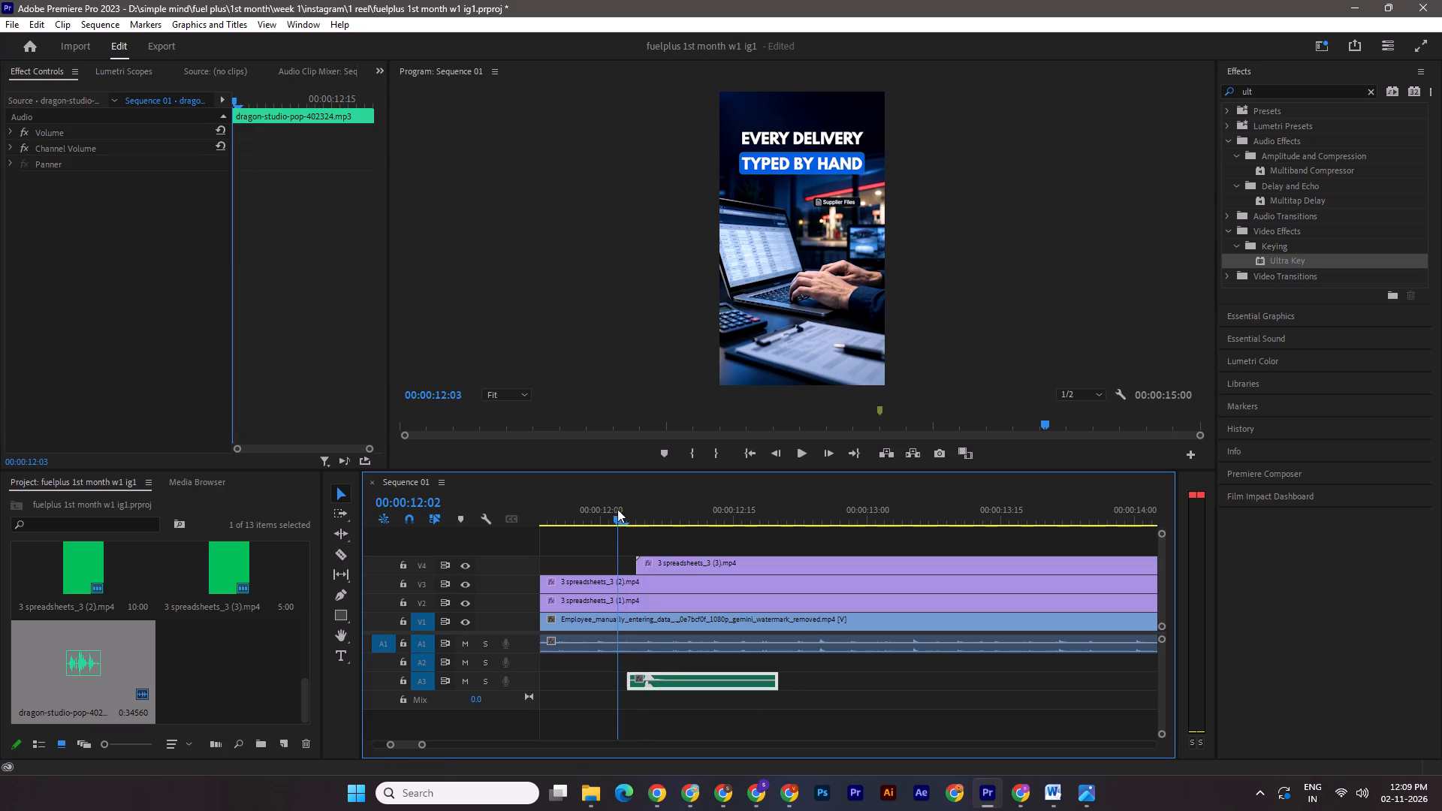
Replay the label section from about 00:00:12:02 to check the pop's timing, and return the playhead to 00:00:12:08.
left_click_drag(617, 509, 615, 508)
left_click(795, 451)
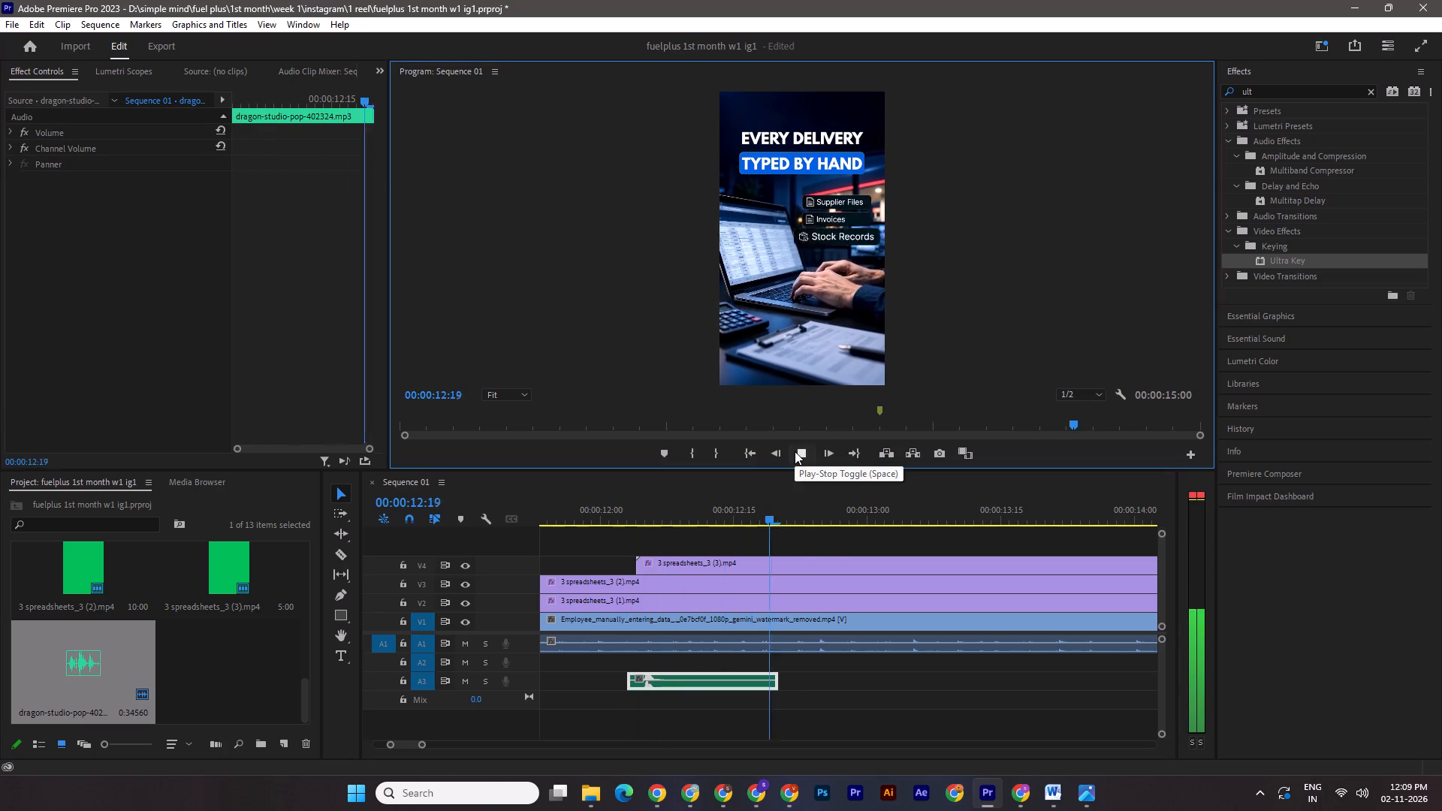
left_click(795, 451)
left_click_drag(861, 520, 671, 519)
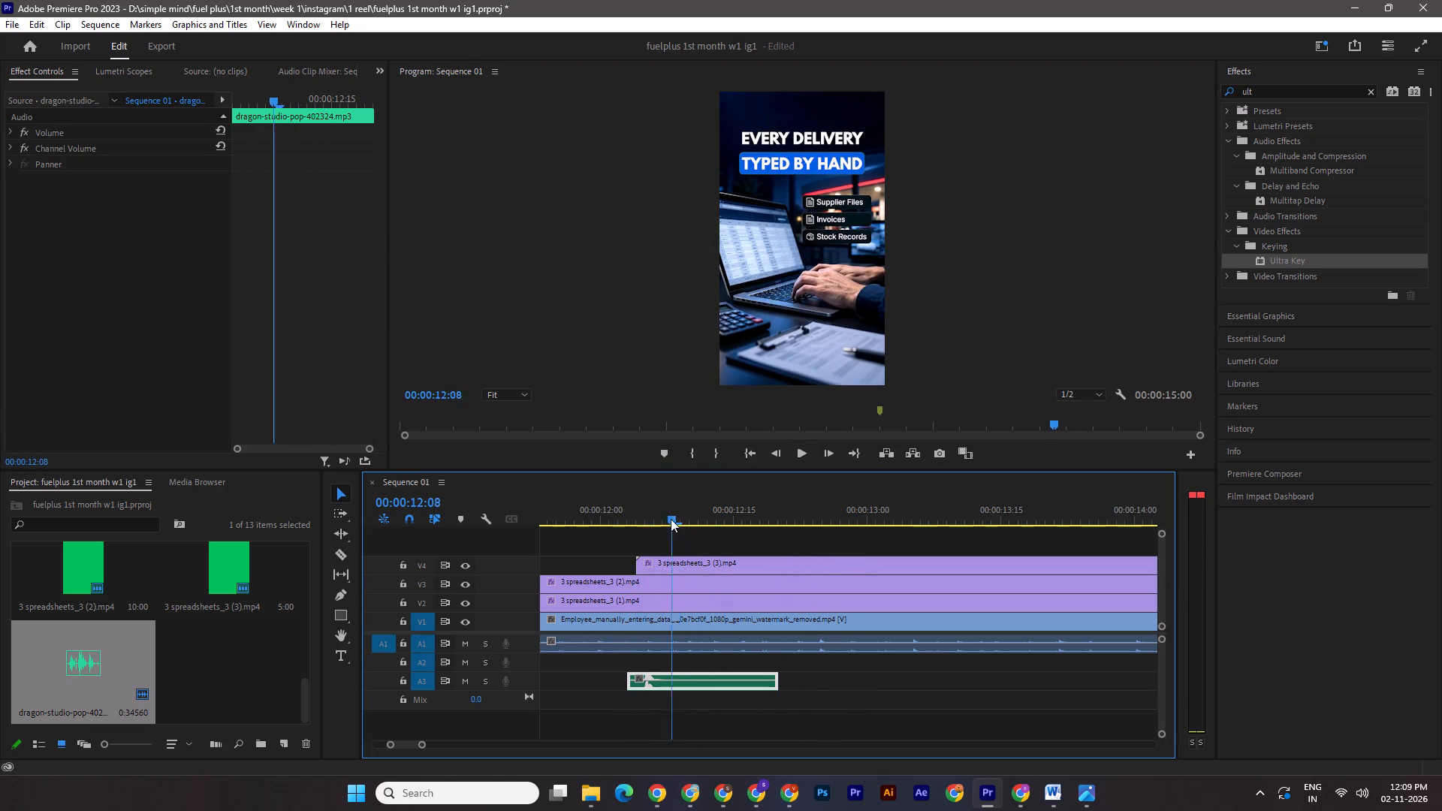
left_click_drag(671, 519, 670, 519)
left_click(670, 519)
double_click(670, 519)
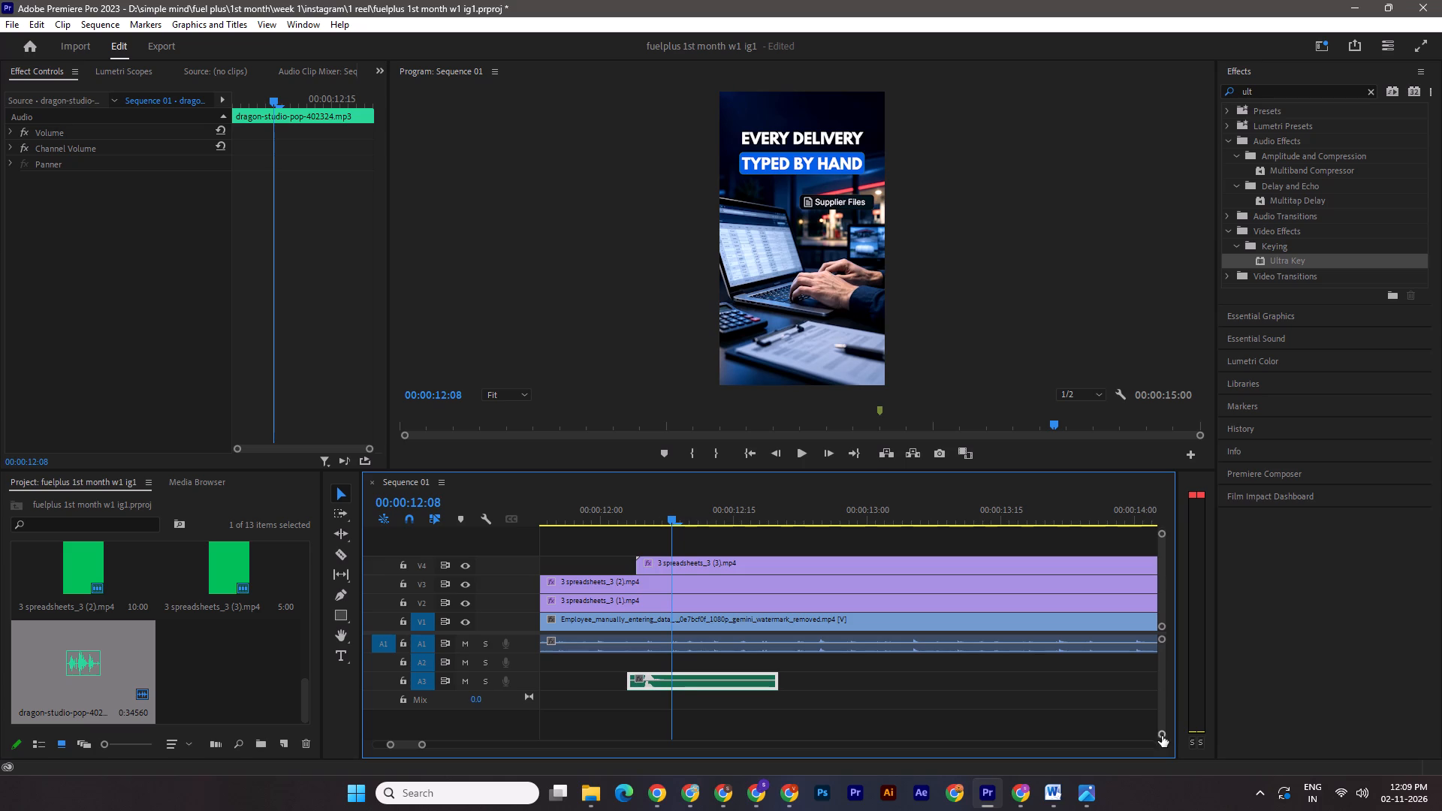
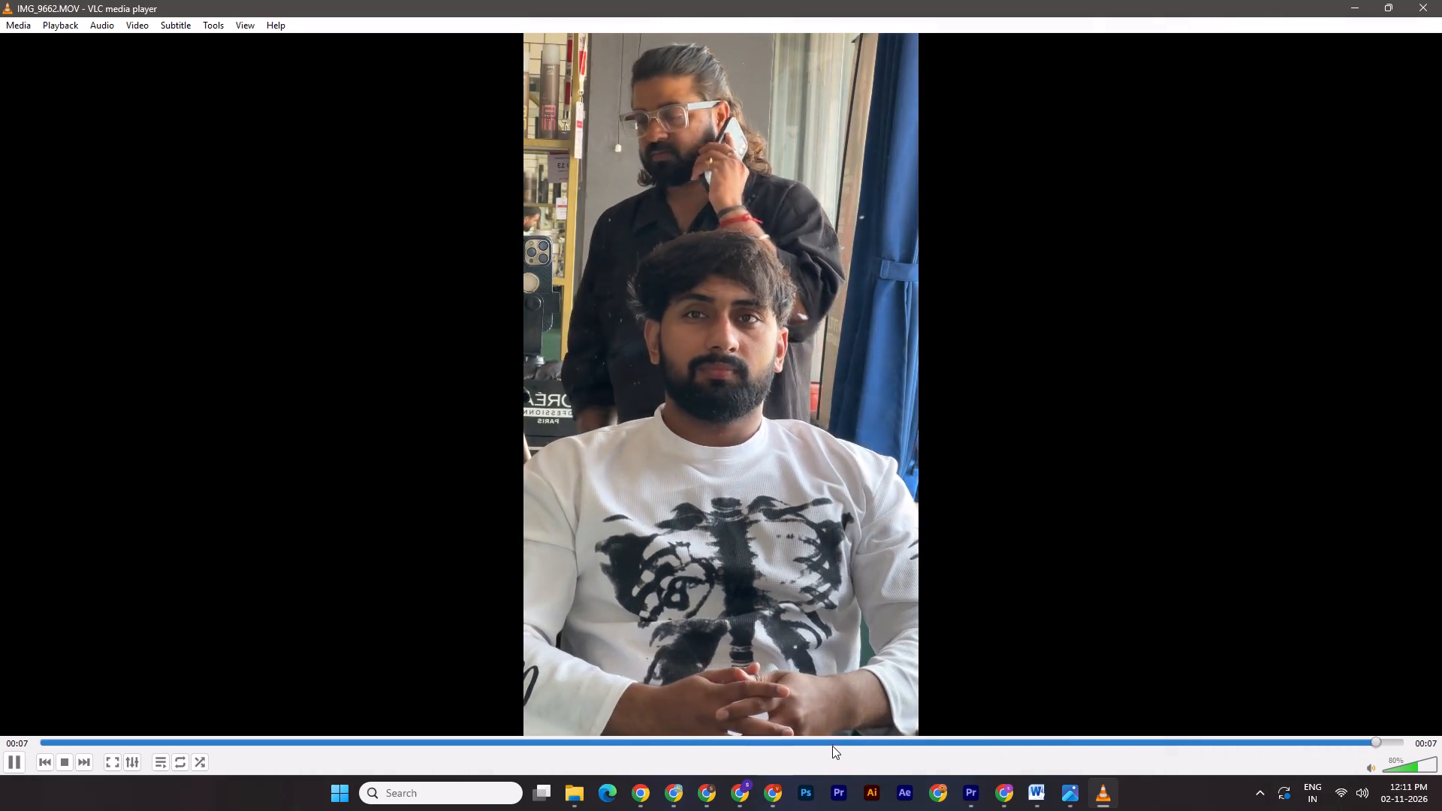
Check a later part of the IMG_9662.MOV footage and close the video player.
left_click(832, 744)
left_click(1440, 0)
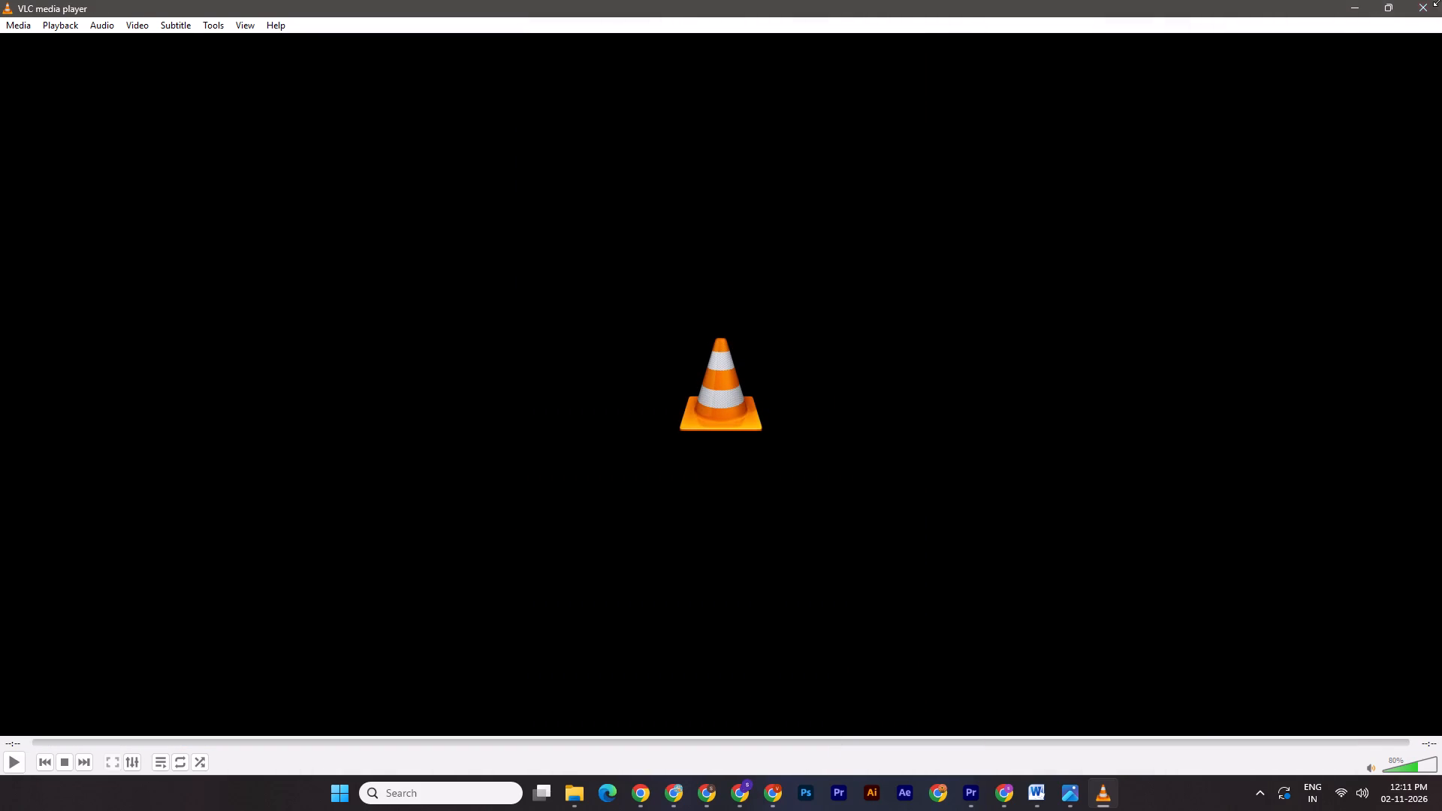
Preview the salon clips IMG_9671.MOV, IMG_9674.MOV, IMG_9673.MOV and IMG_9672.MOV from Downloads one by one in VLC.
double_click(442, 169)
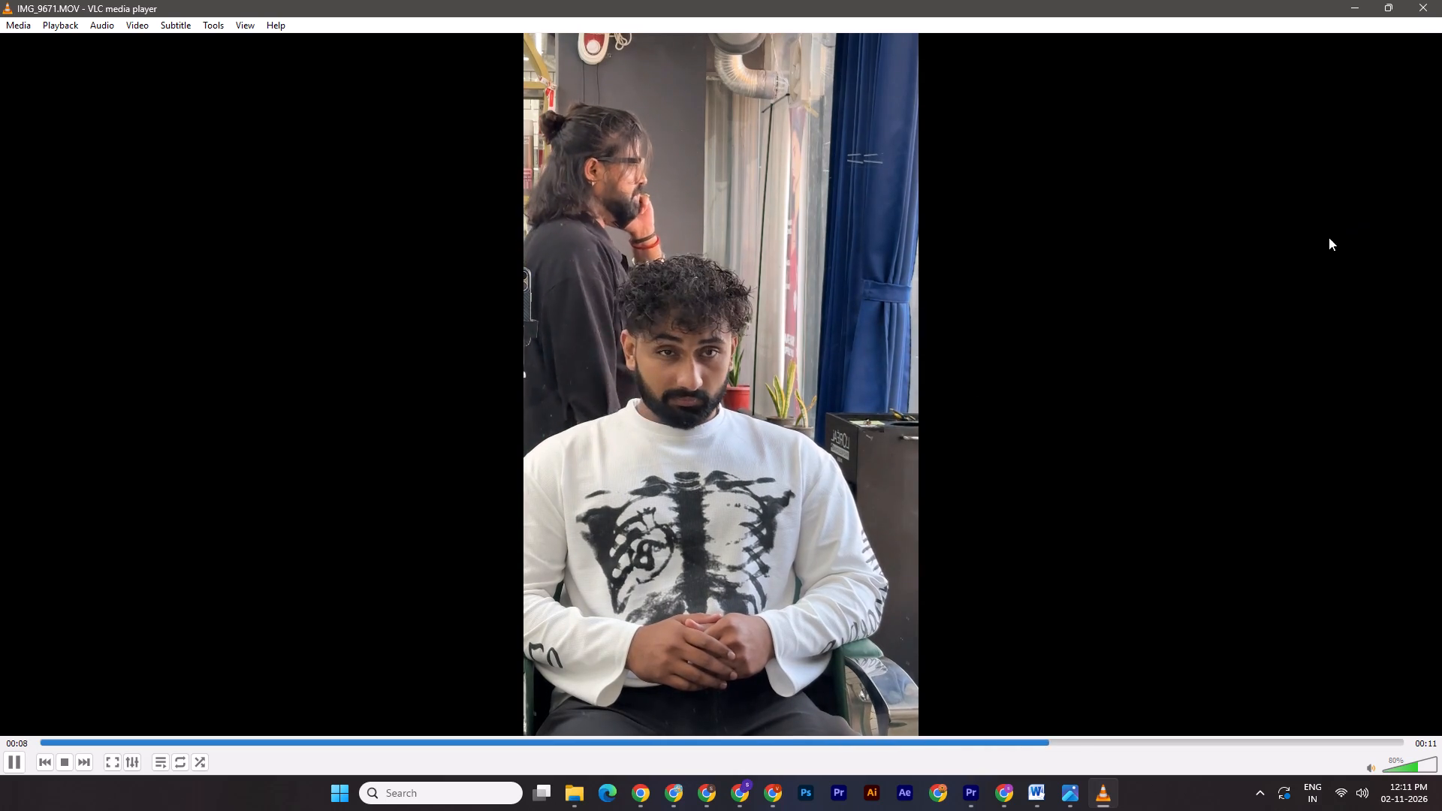
left_click(1423, 0)
double_click(371, 174)
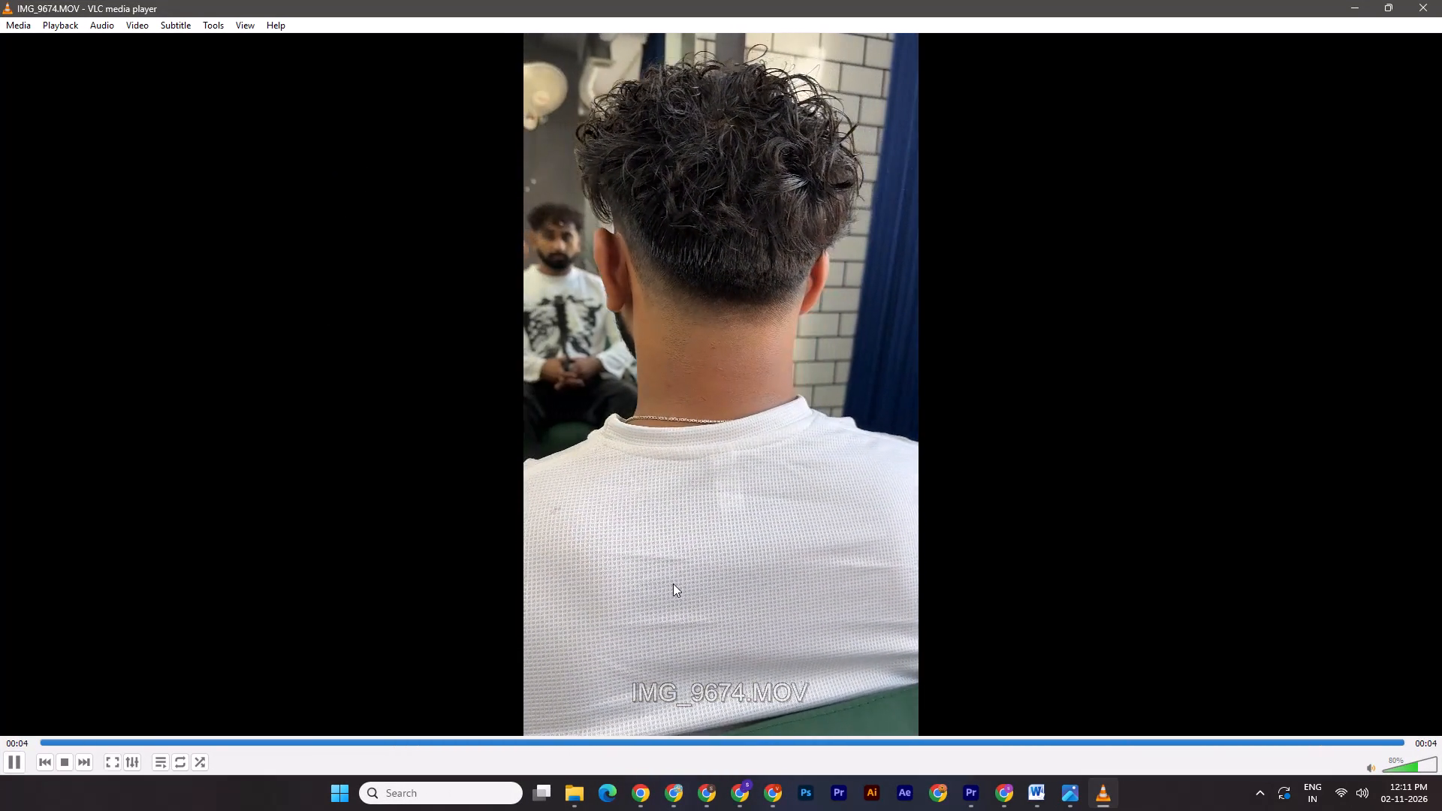
left_click(1441, 0)
double_click(267, 203)
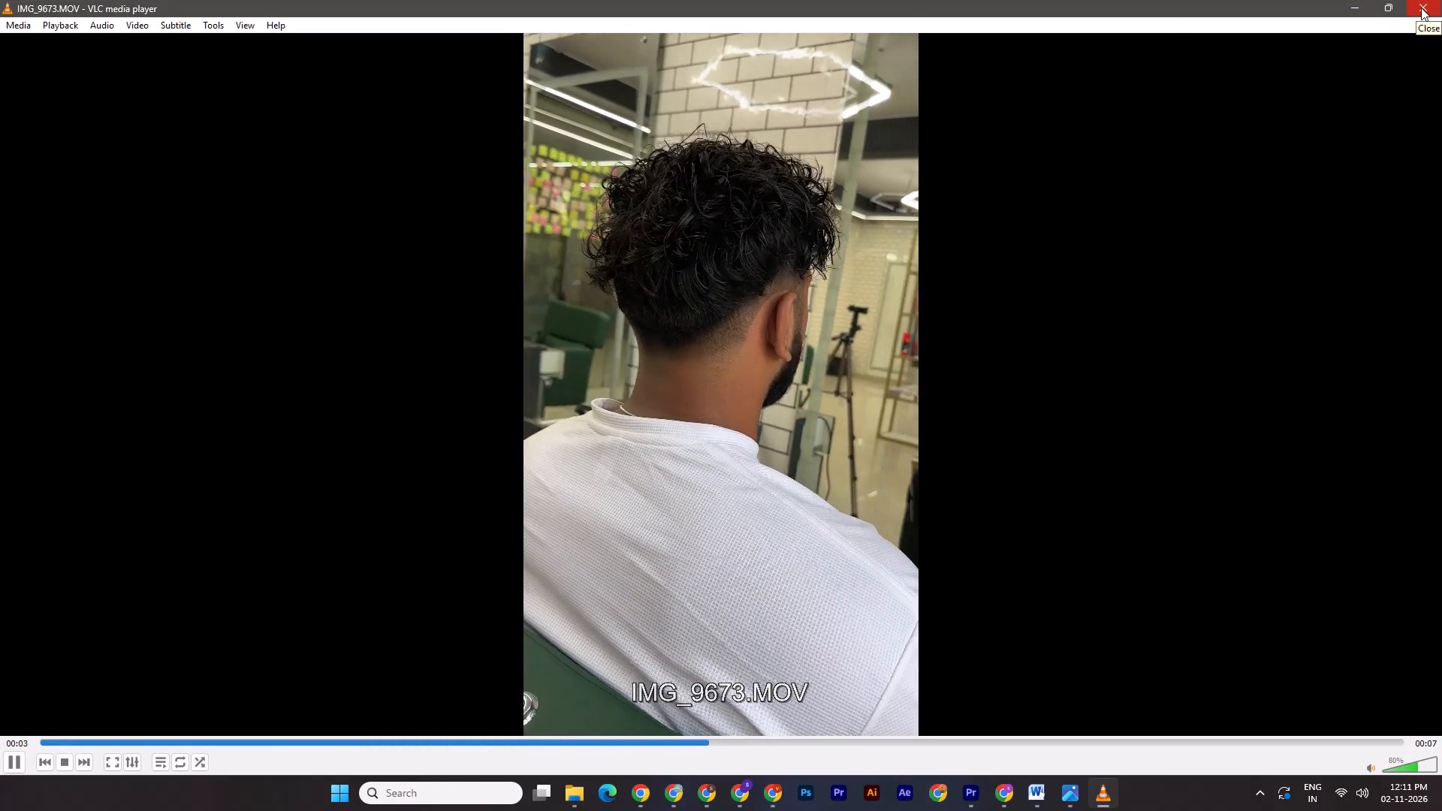
left_click(1421, 8)
double_click(158, 192)
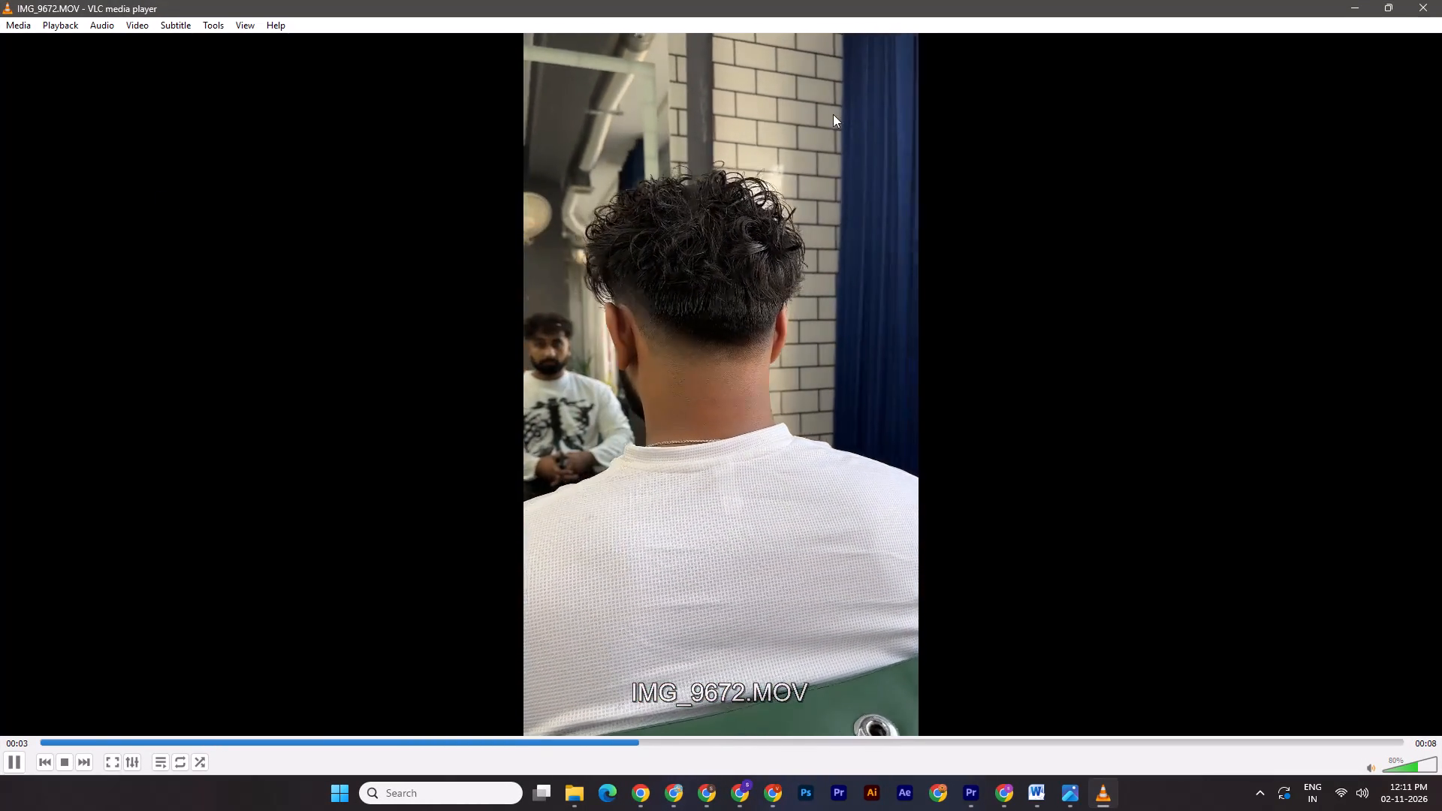
left_click(1441, 0)
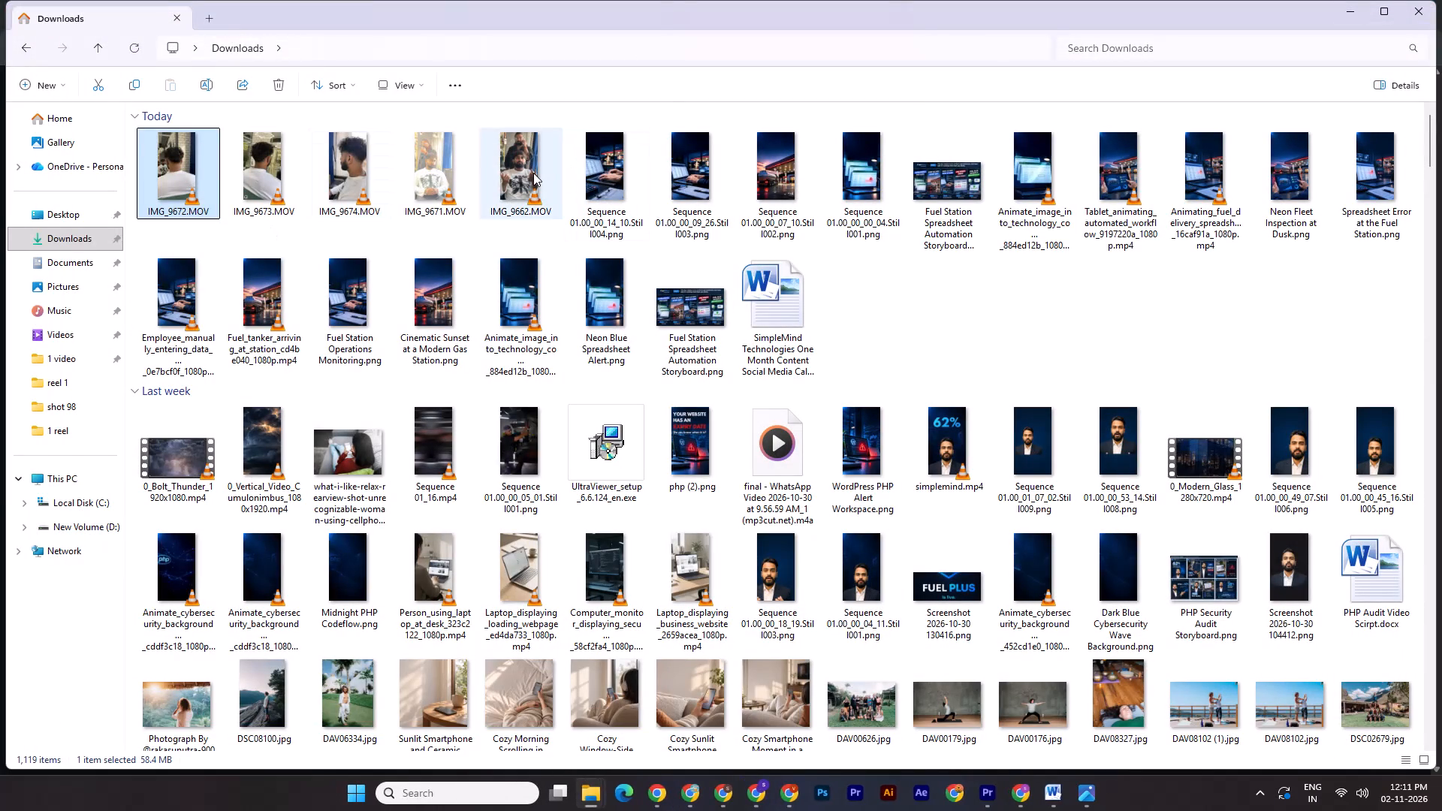
Cut the five salon clips from IMG_9672.MOV through IMG_9662.MOV in the Downloads folder.
left_click(533, 173, "shift")
key("ctrl+x")
Create a new folder named reel 32 inside the hair n craaft folder on drive D:.
left_click(455, 791)
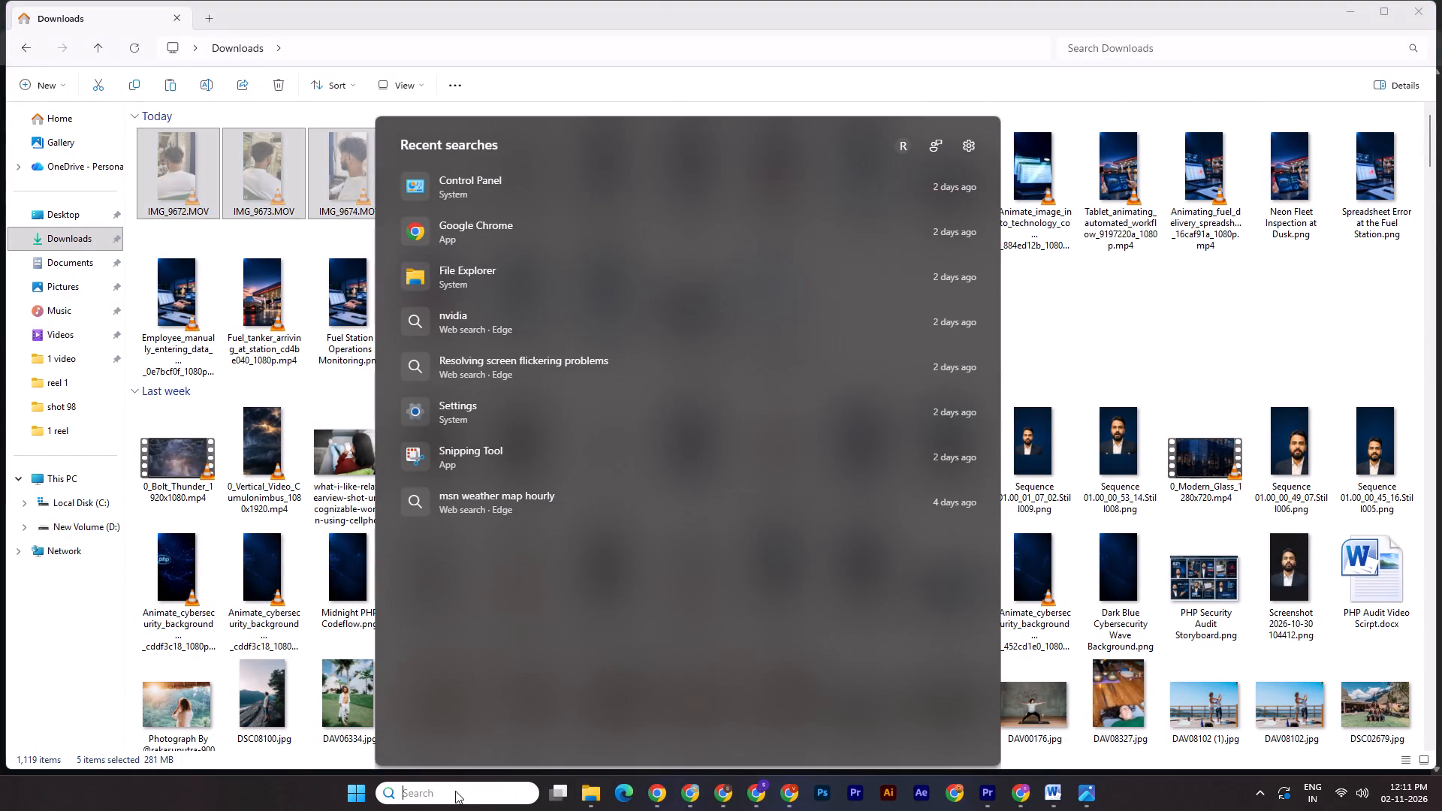
left_click(469, 279)
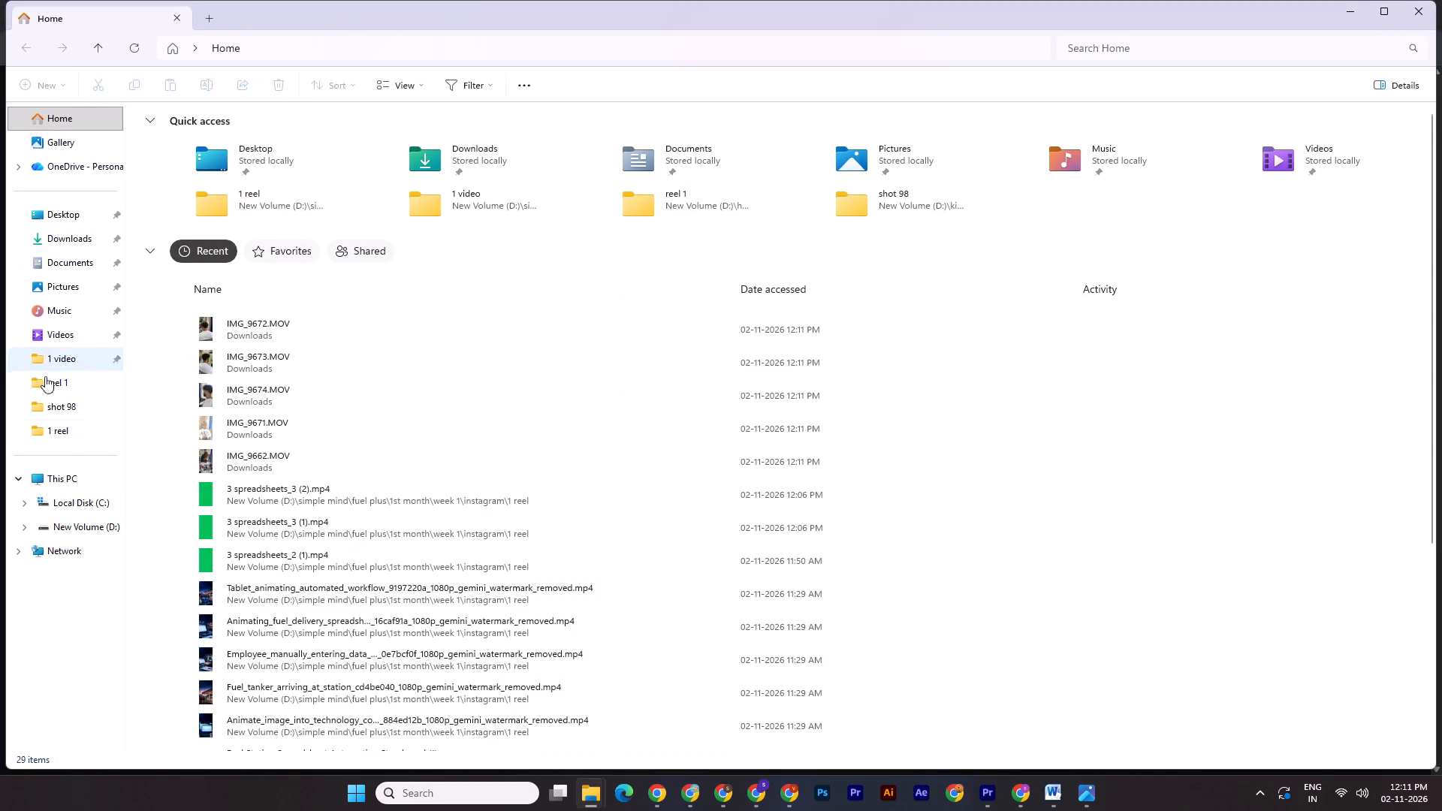
left_click(55, 473)
double_click(425, 149)
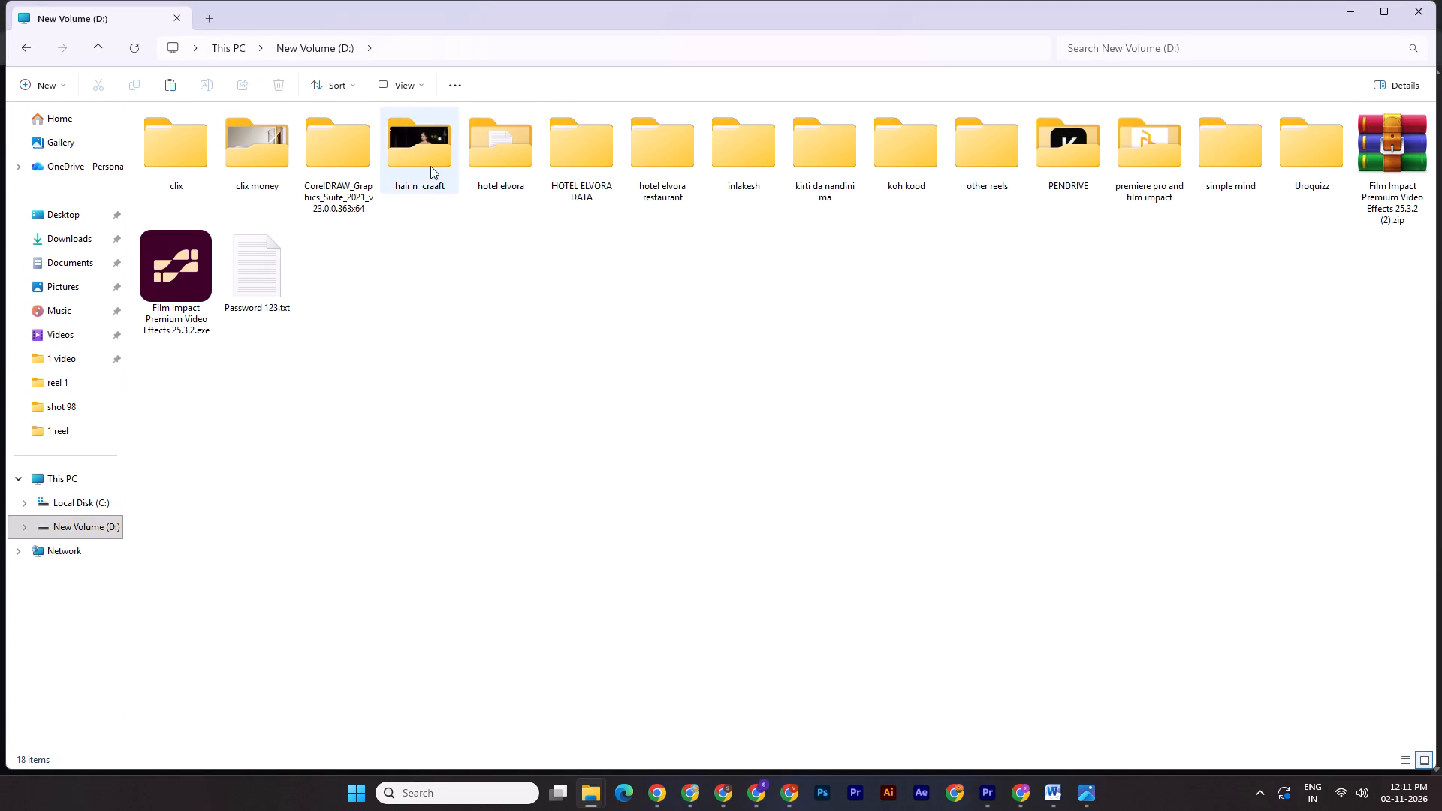
double_click(430, 166)
scroll(450, 433, "down", 6)
scroll(491, 451, "up", 6)
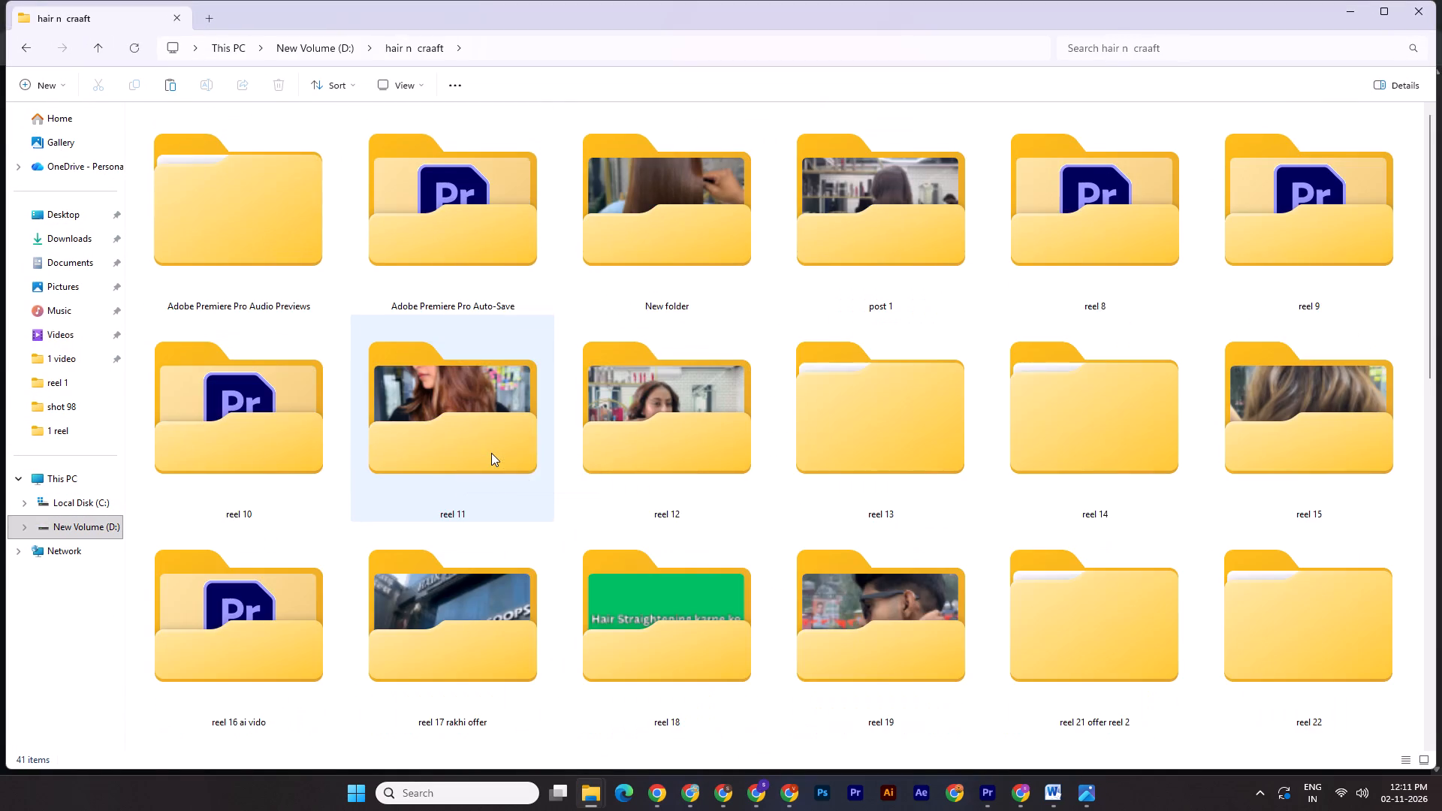
scroll(491, 453, "down", 5)
right_click_drag(1441, 606, 1425, 602)
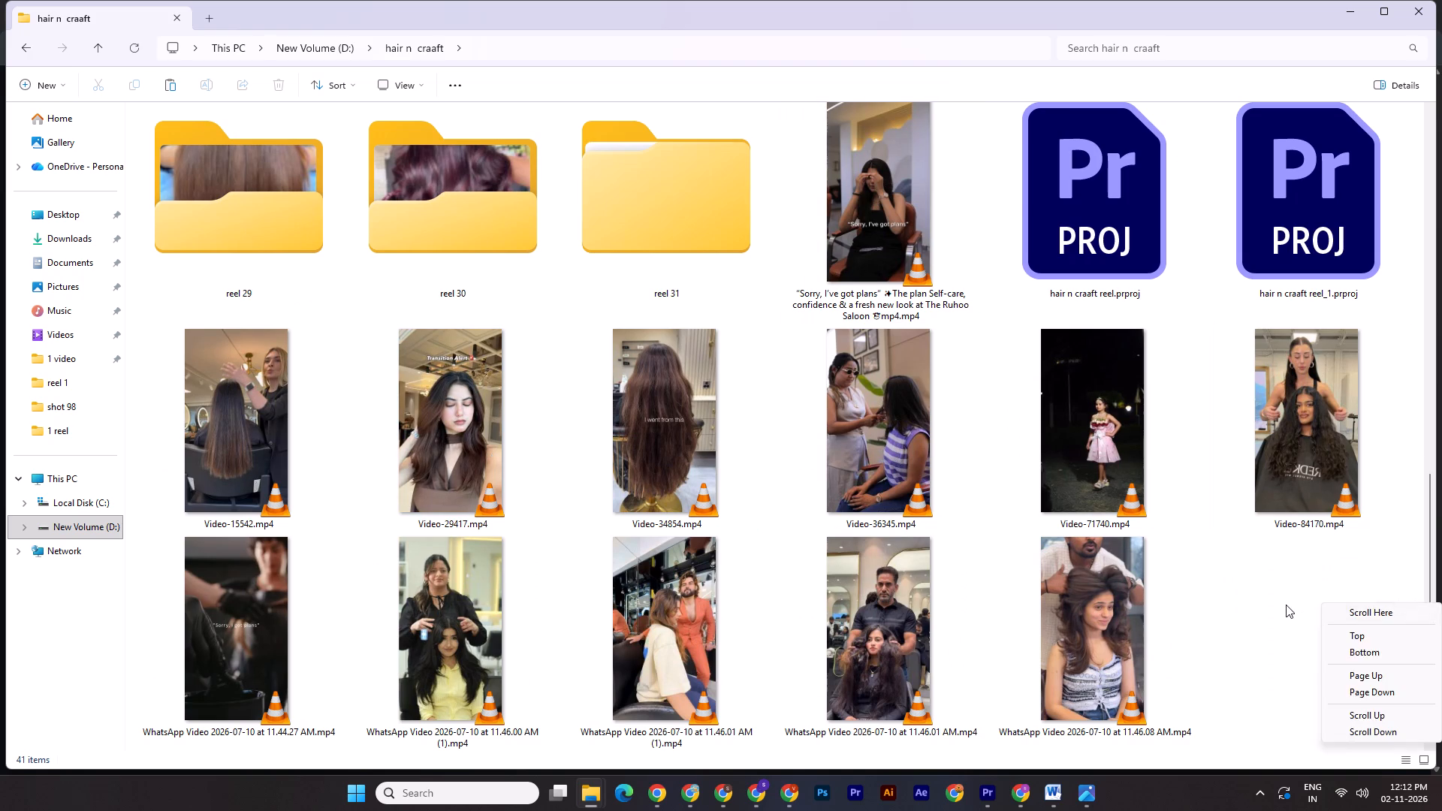
right_click(1286, 604)
left_click(1121, 499)
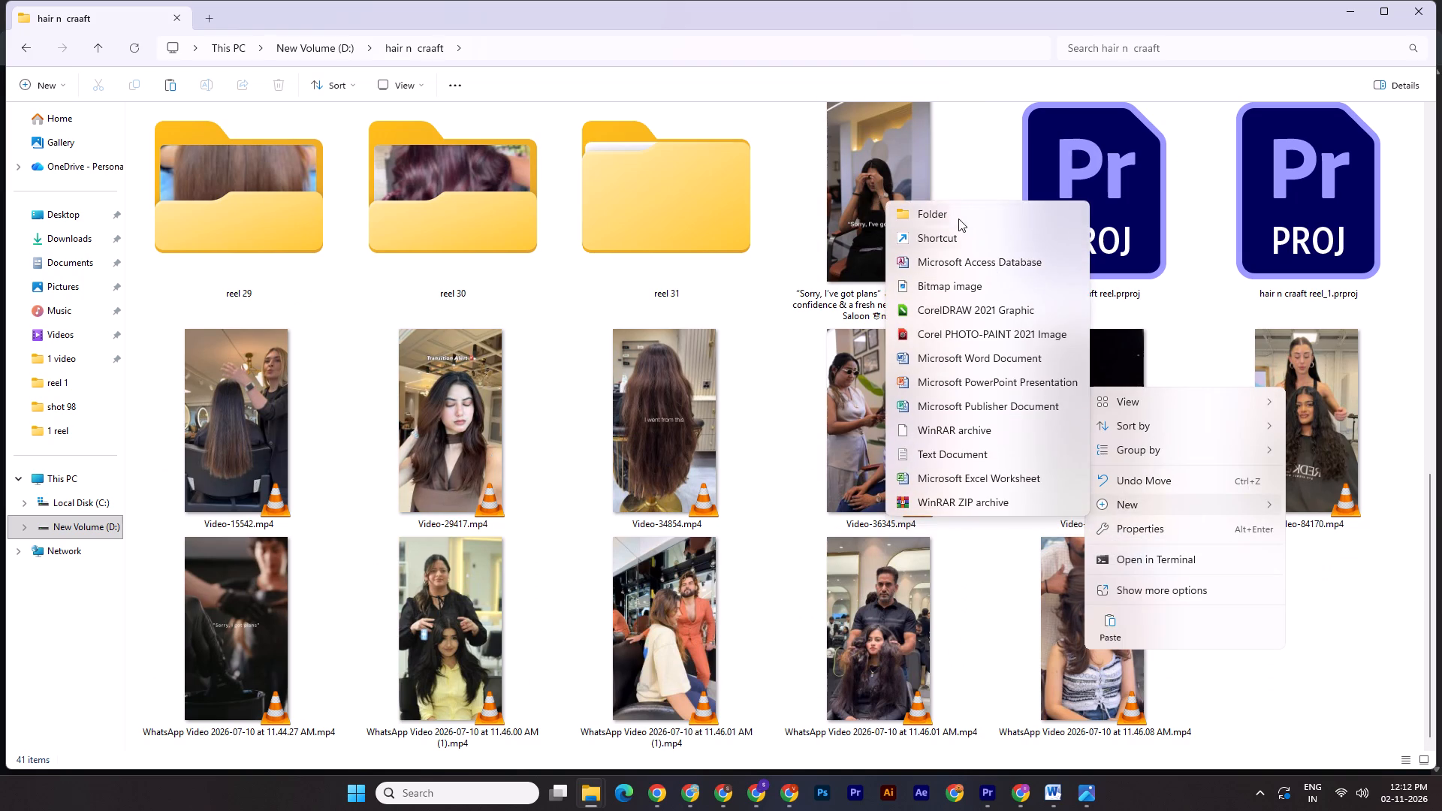
left_click(957, 216)
type("reel 32")
key("Return")
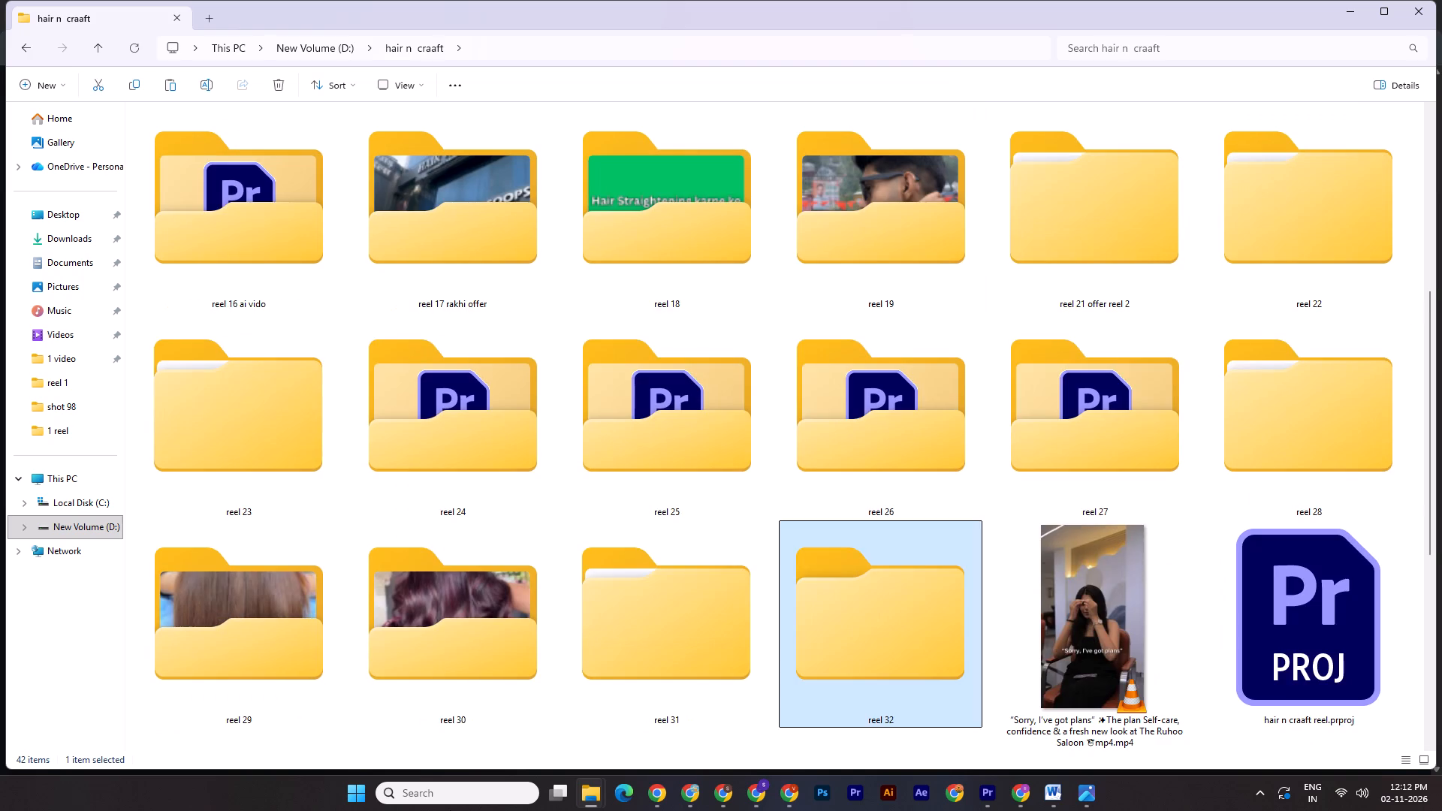
Paste the five cut salon clips into the reel 32 folder and check the folder's contents.
key("Return")
key("ctrl+v")
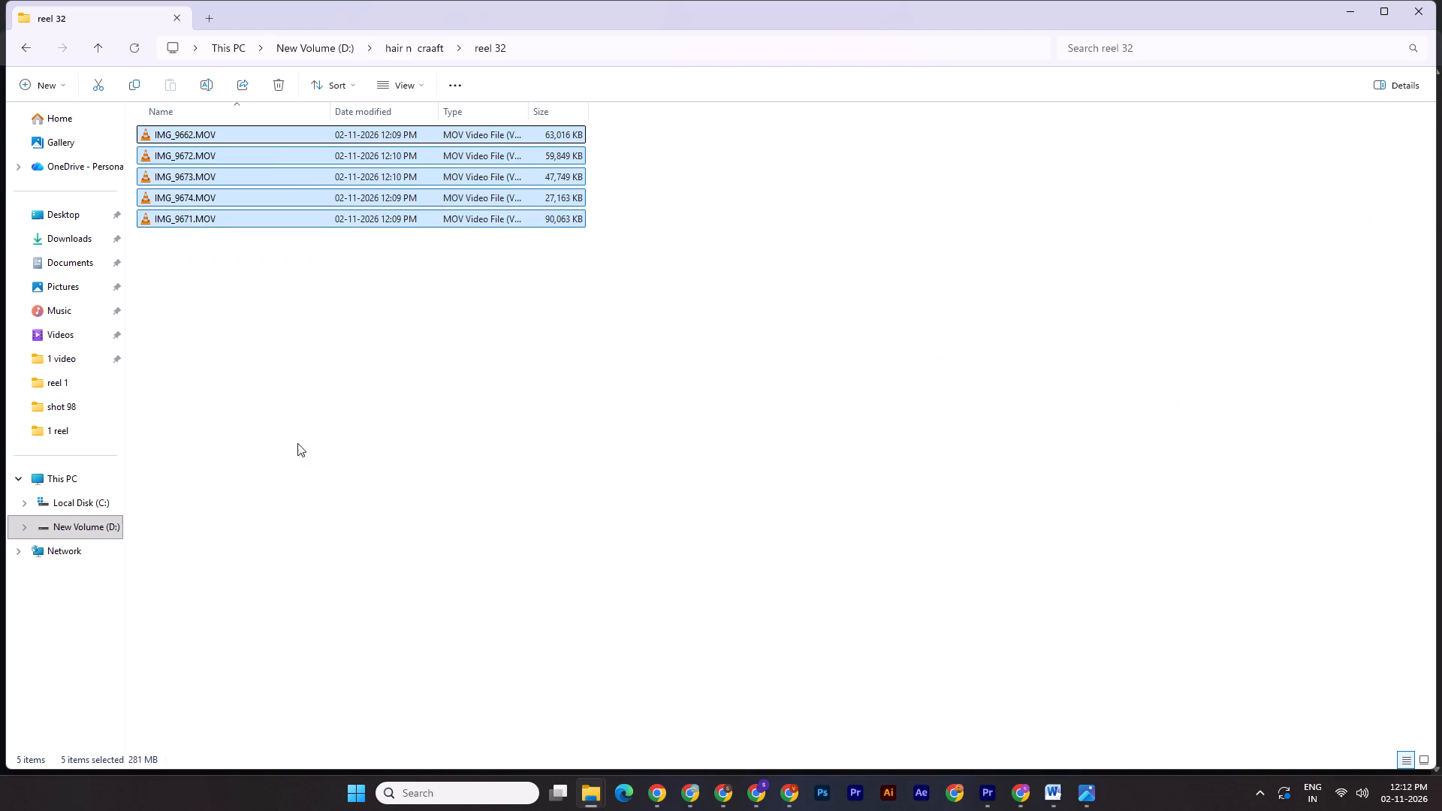
scroll(257, 463, "up", 20, "ctrl")
scroll(257, 463, "up", 20, "ctrl")
scroll(257, 463, "up", 1, "ctrl")
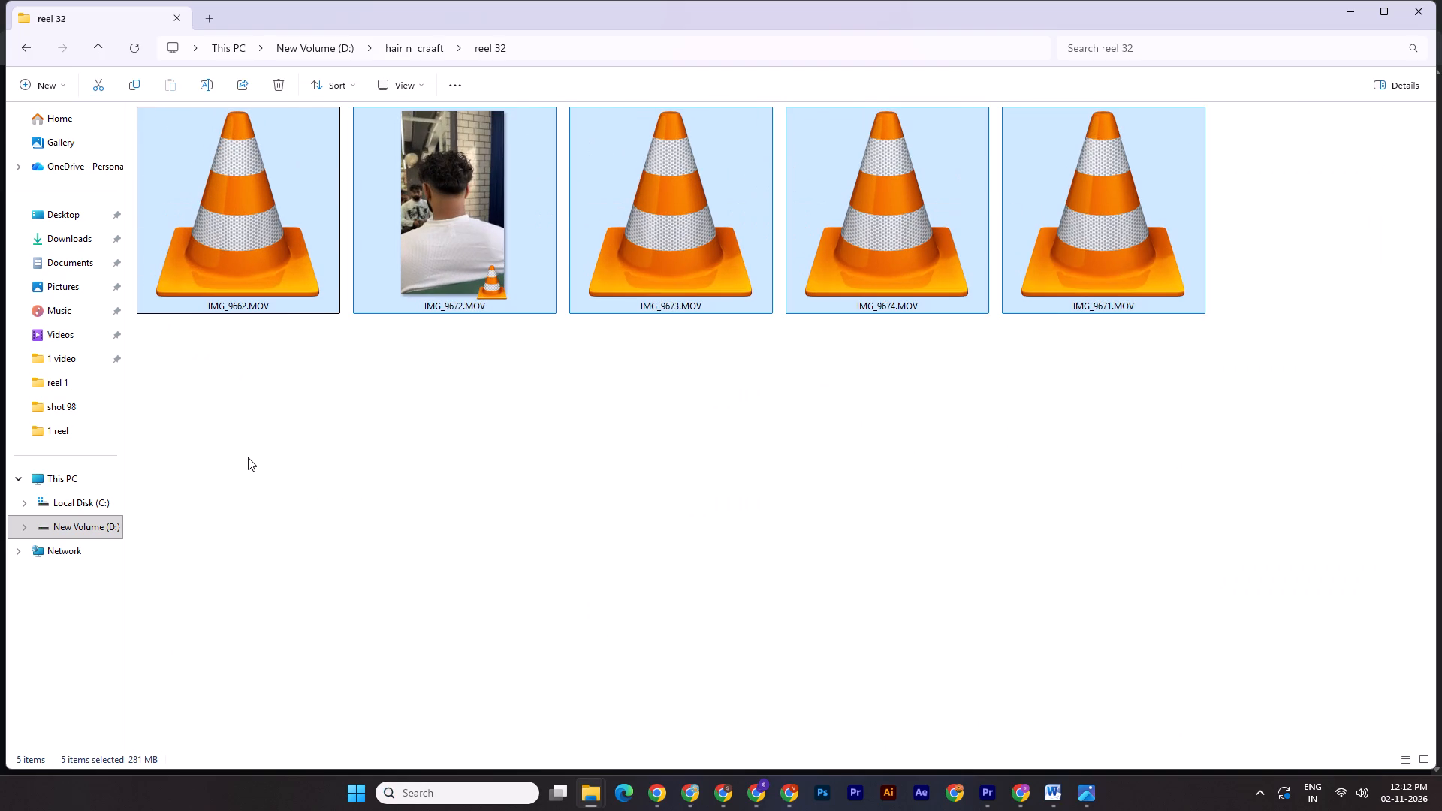
left_click(34, 50)
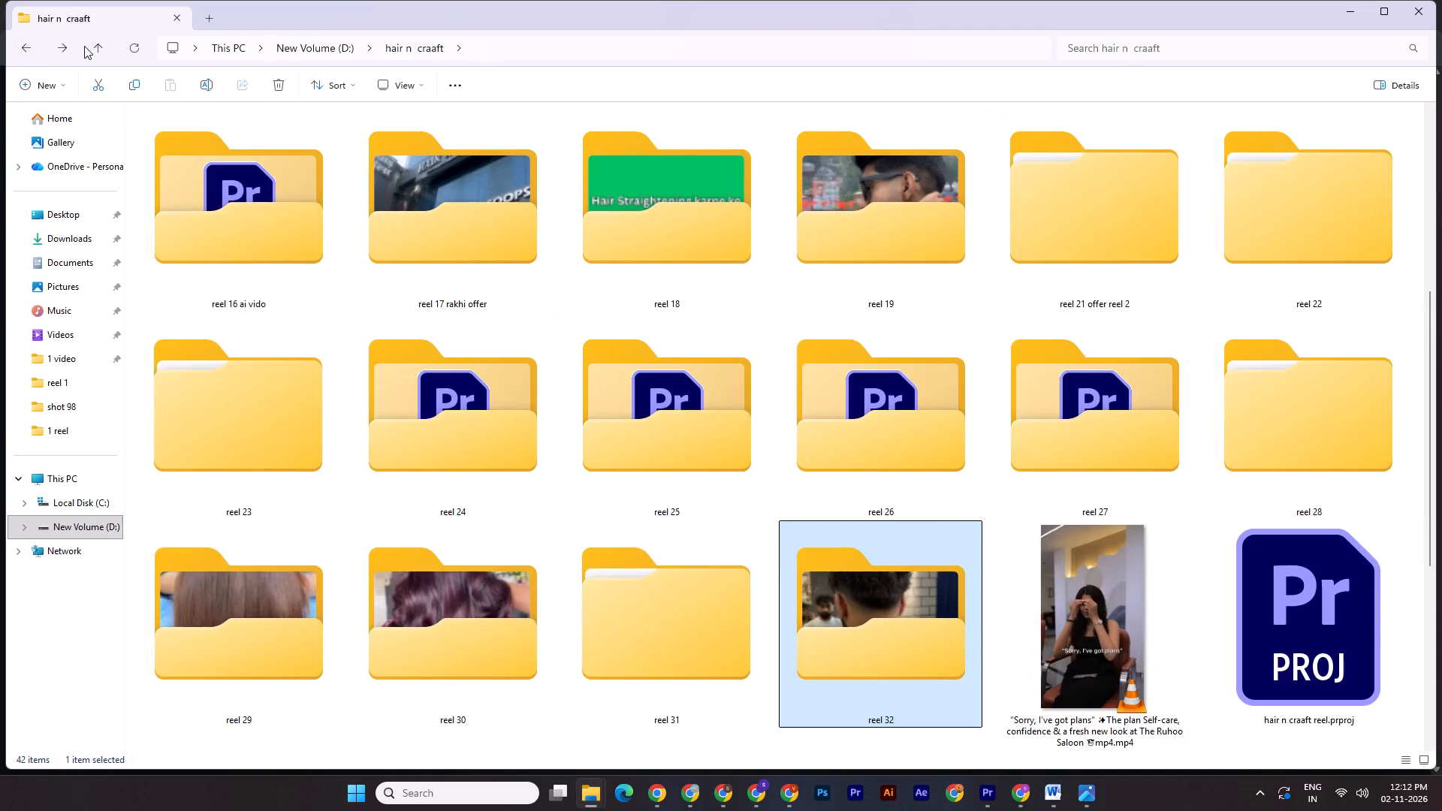
left_click(64, 48)
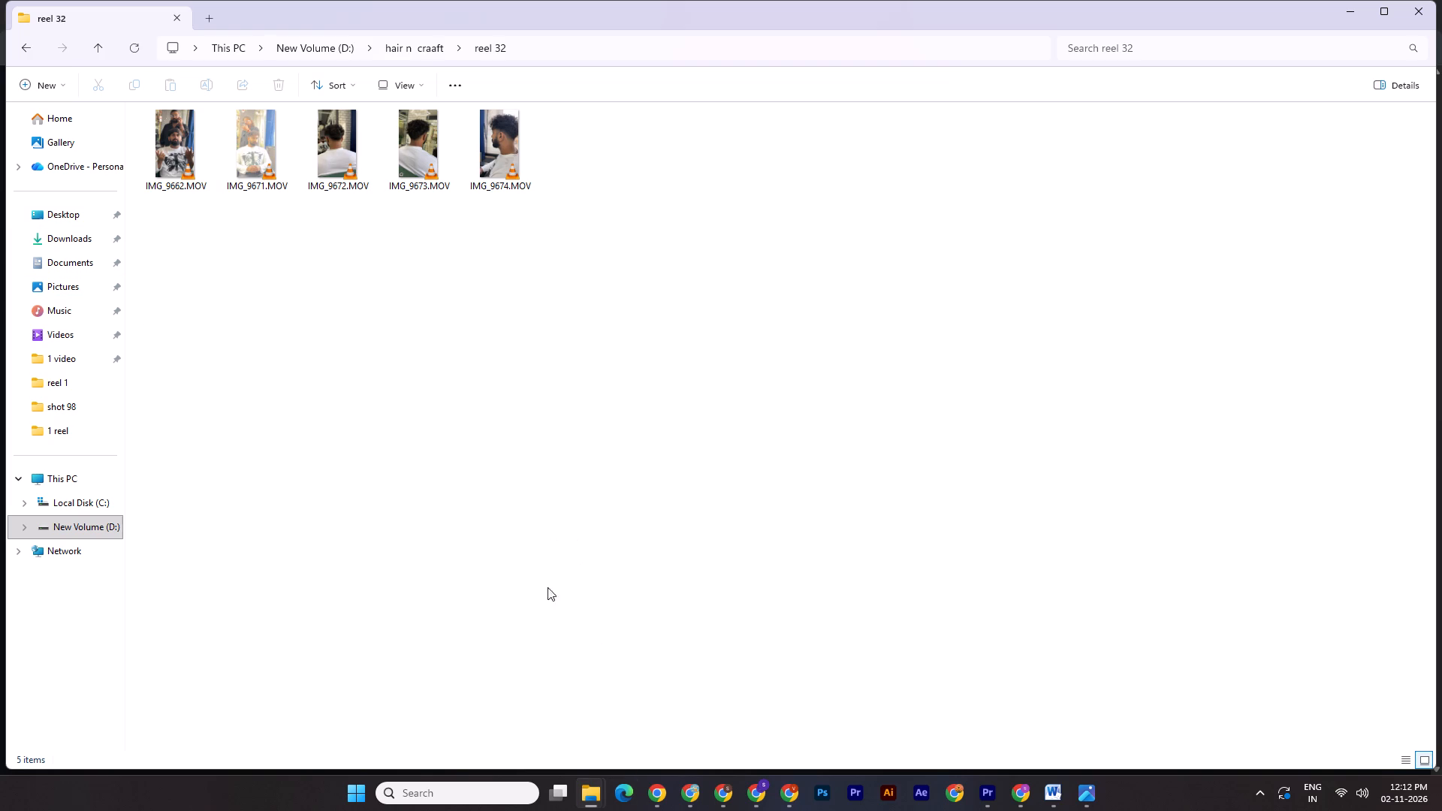
Open the Recycle Bin and permanently delete all items in it.
left_click(442, 800)
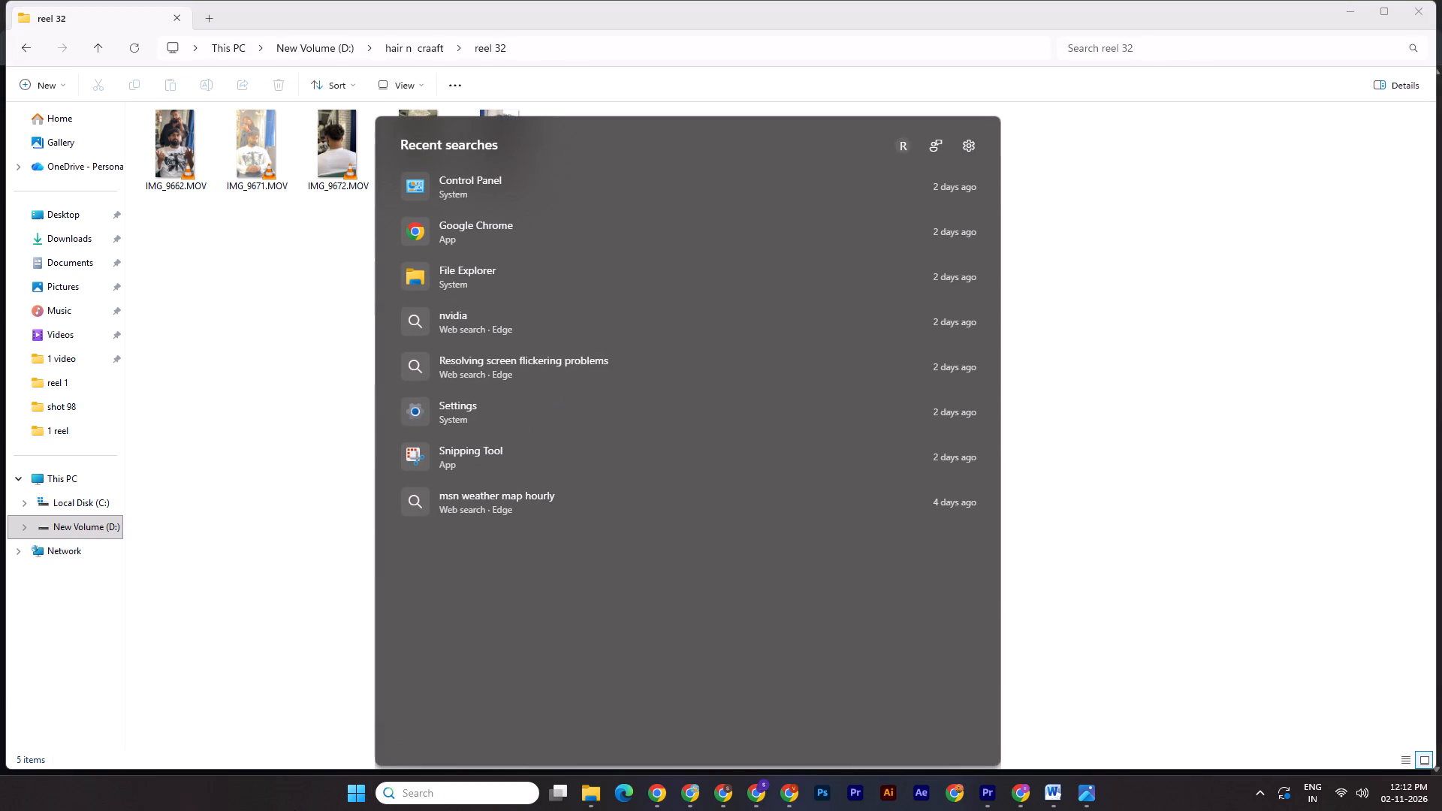
type("re")
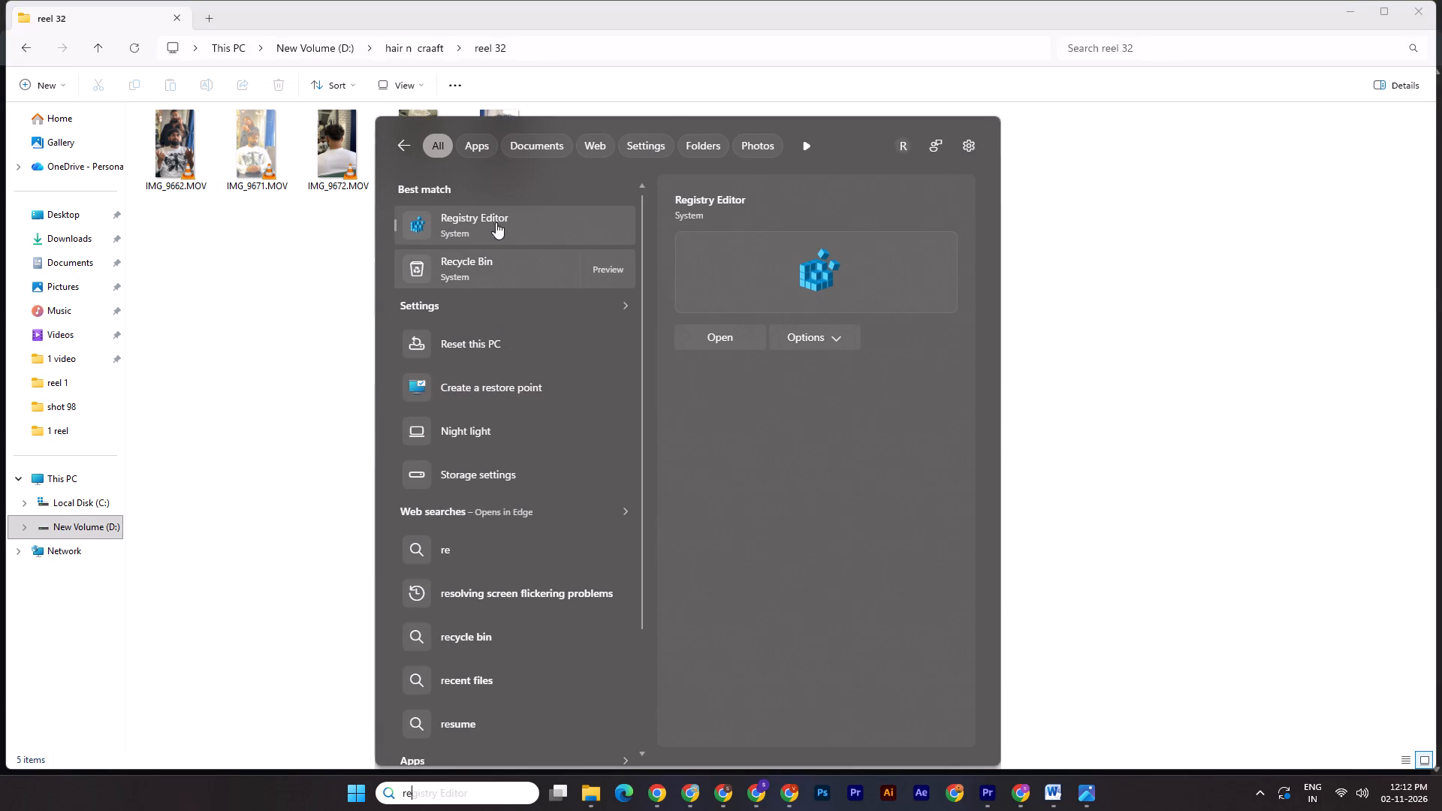
key("c")
left_click(484, 234)
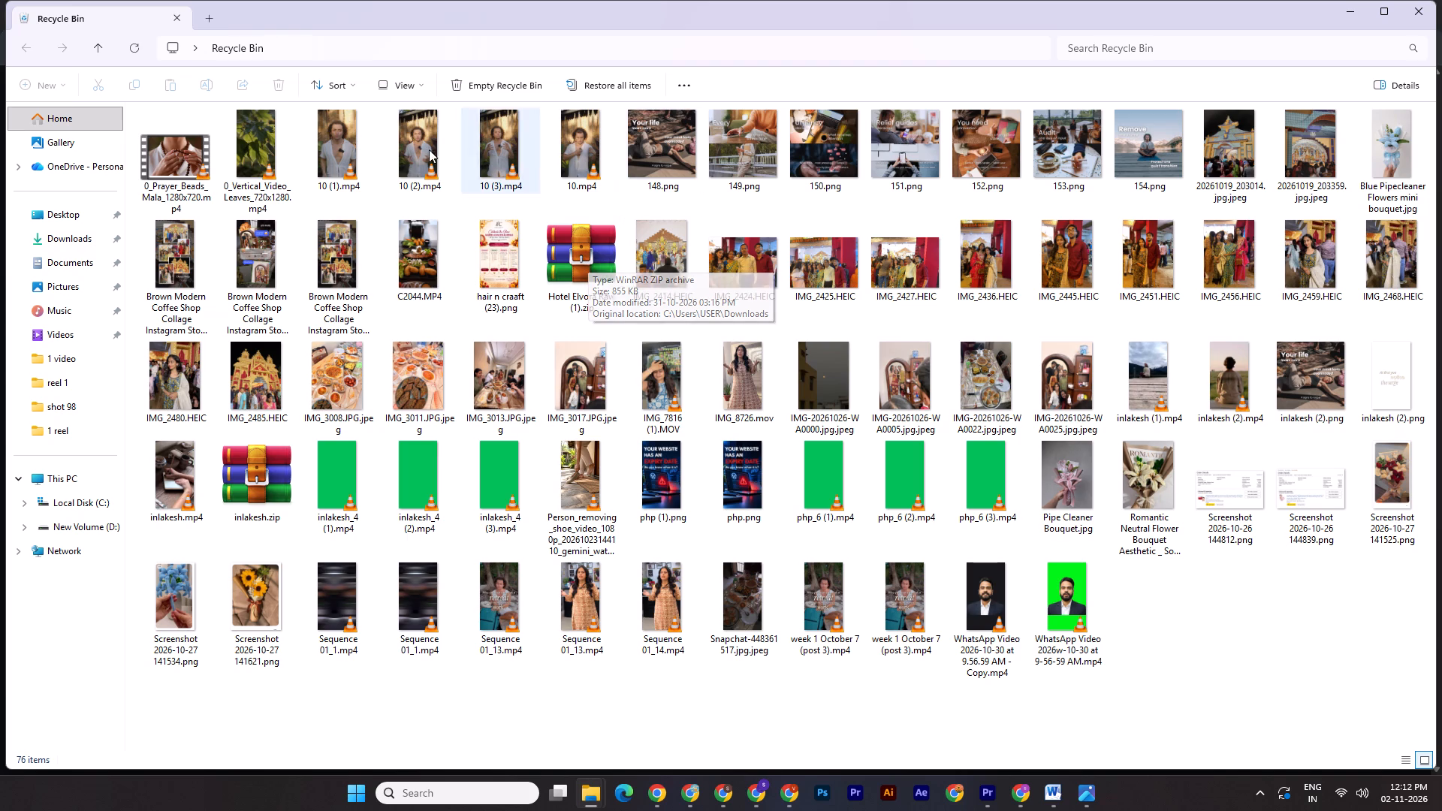
key("ctrl+a")
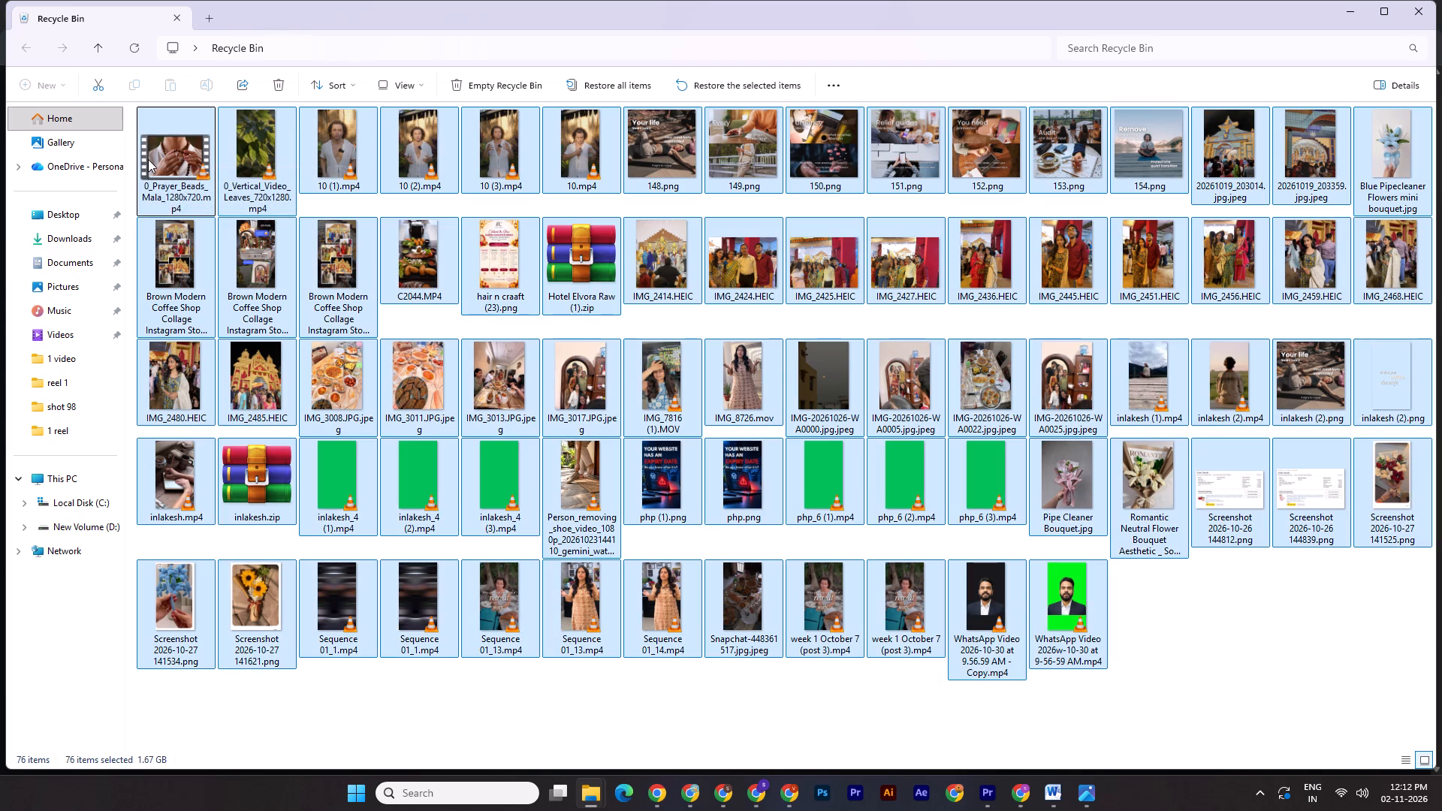
key("Delete")
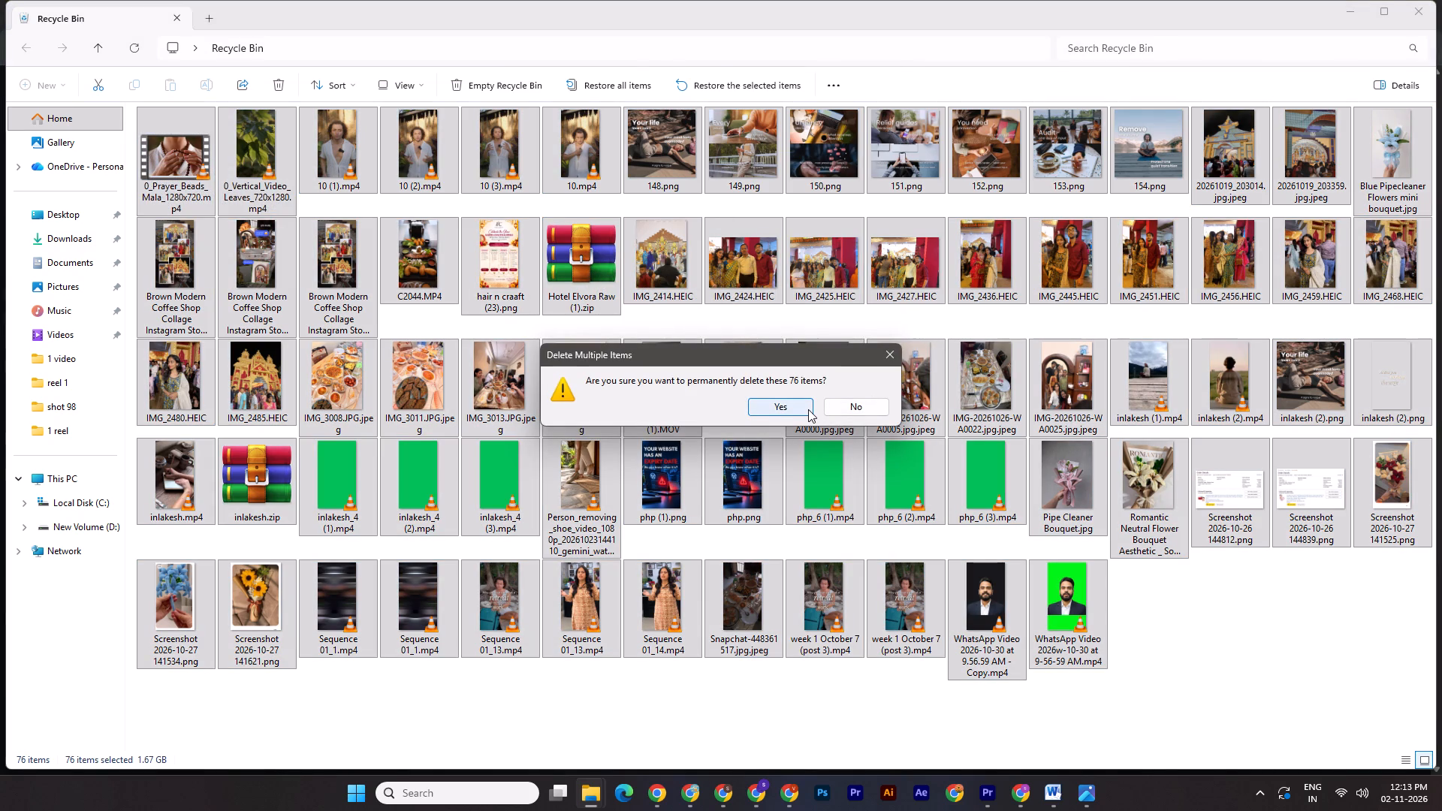
left_click(799, 408)
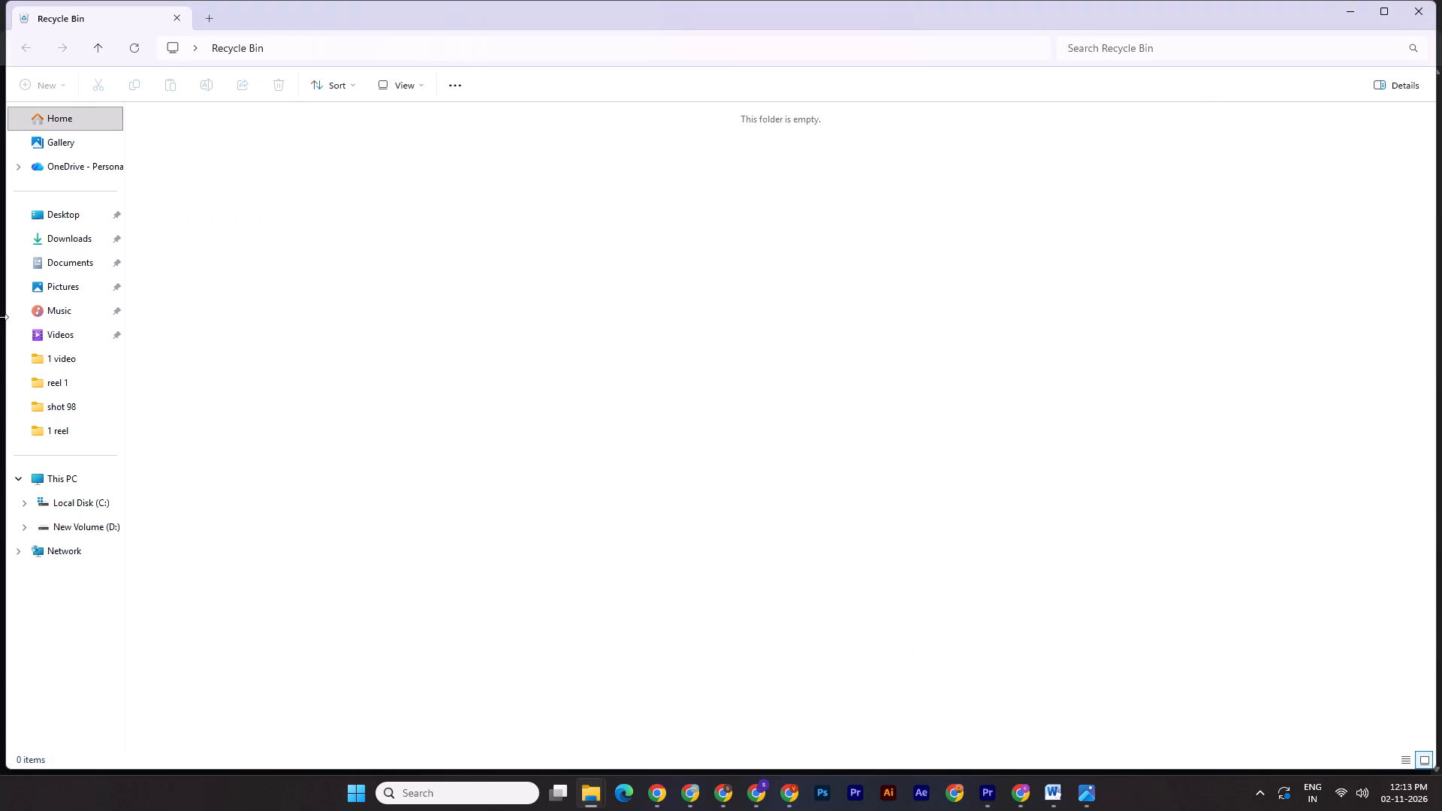
Examine the PENDRIVE, loving religion, and premiere pro and film impact folders on drive D: for removable files.
left_click(53, 477)
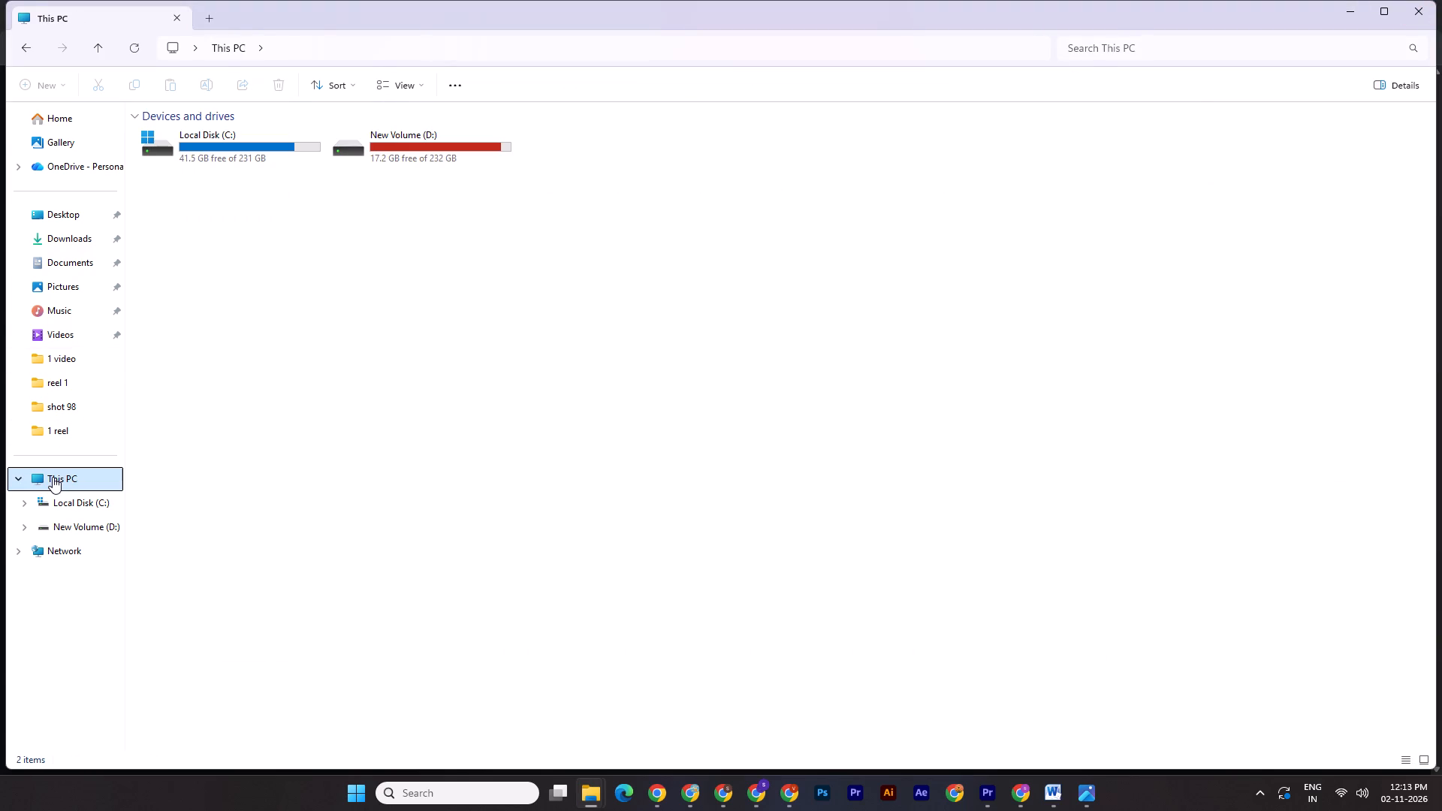
double_click(477, 137)
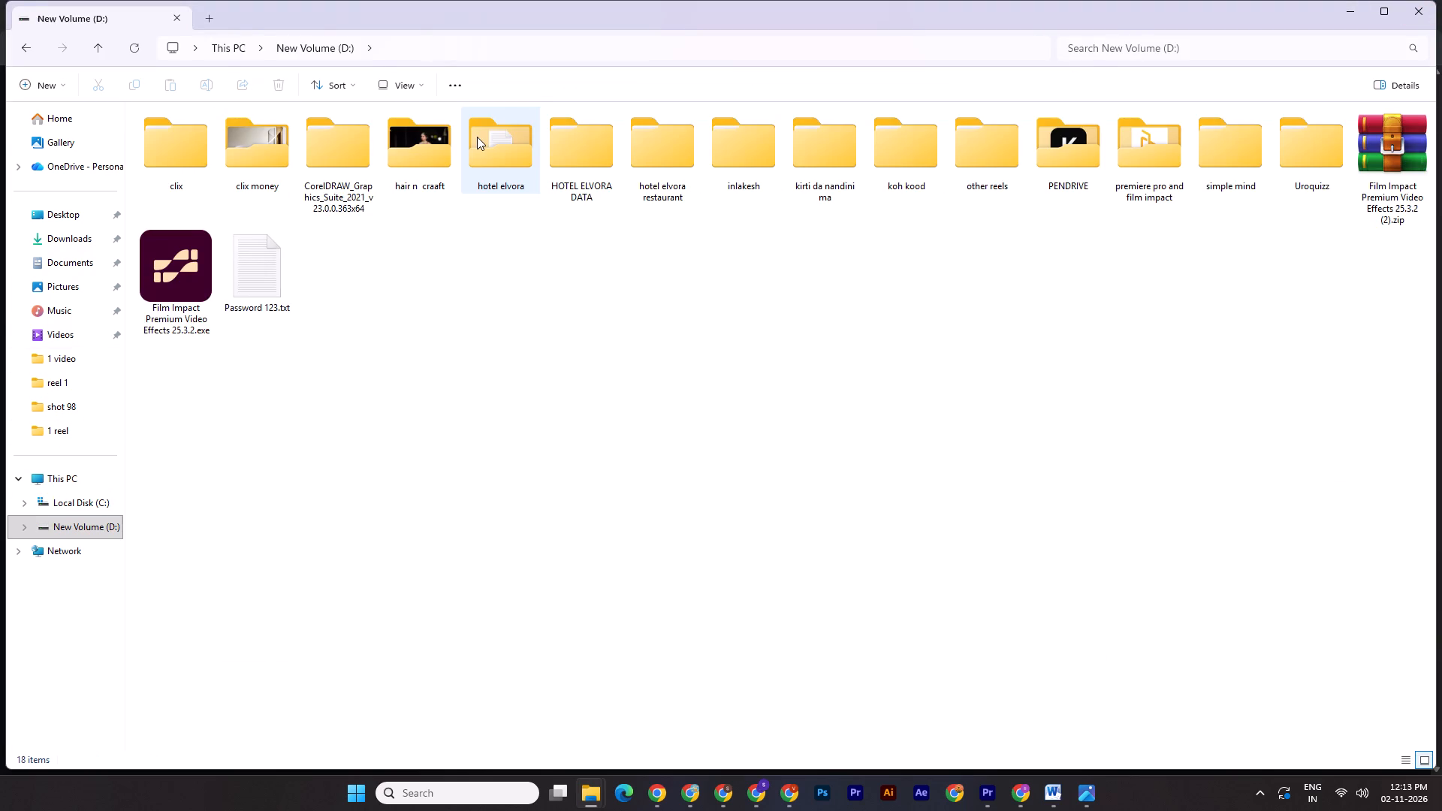
double_click(1057, 170)
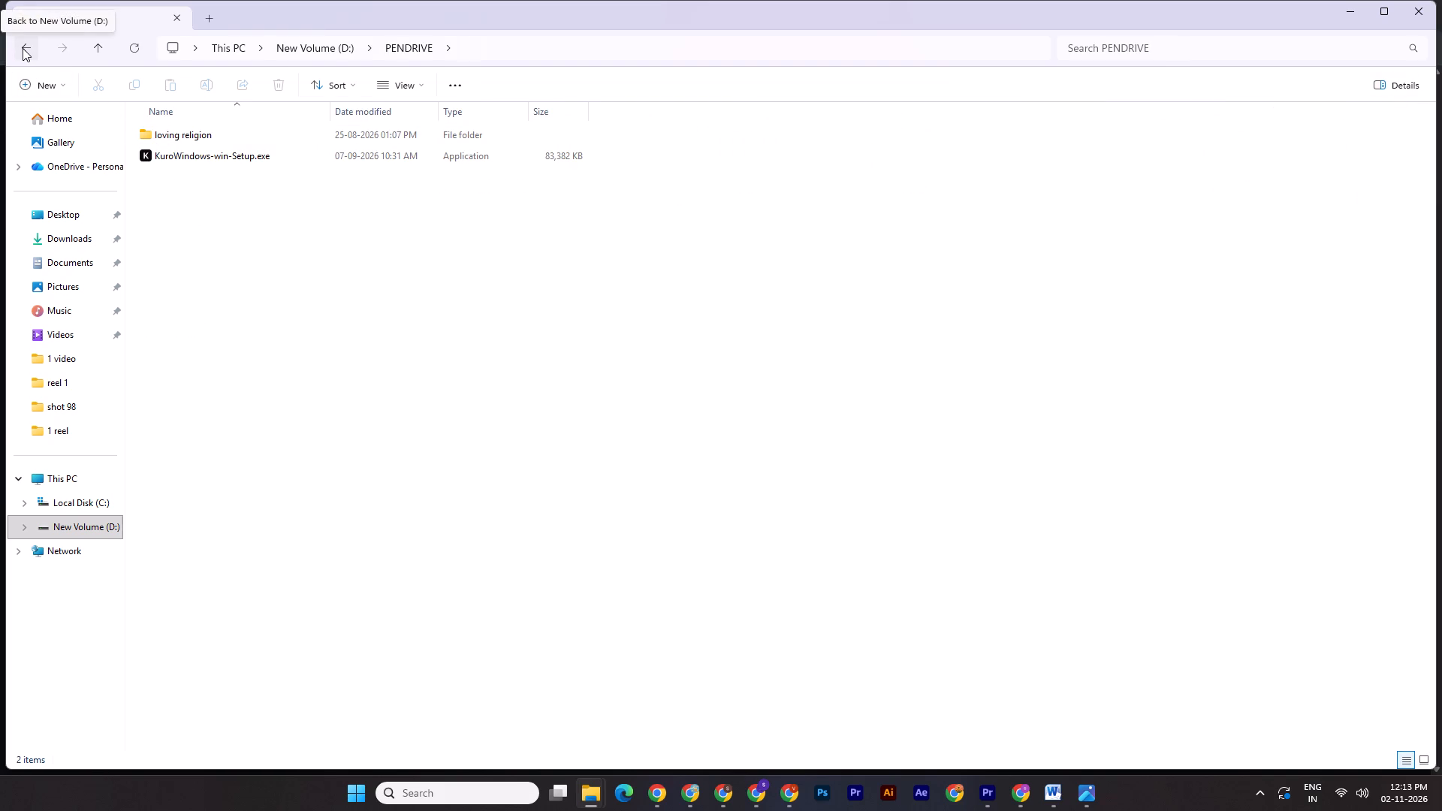
double_click(210, 140)
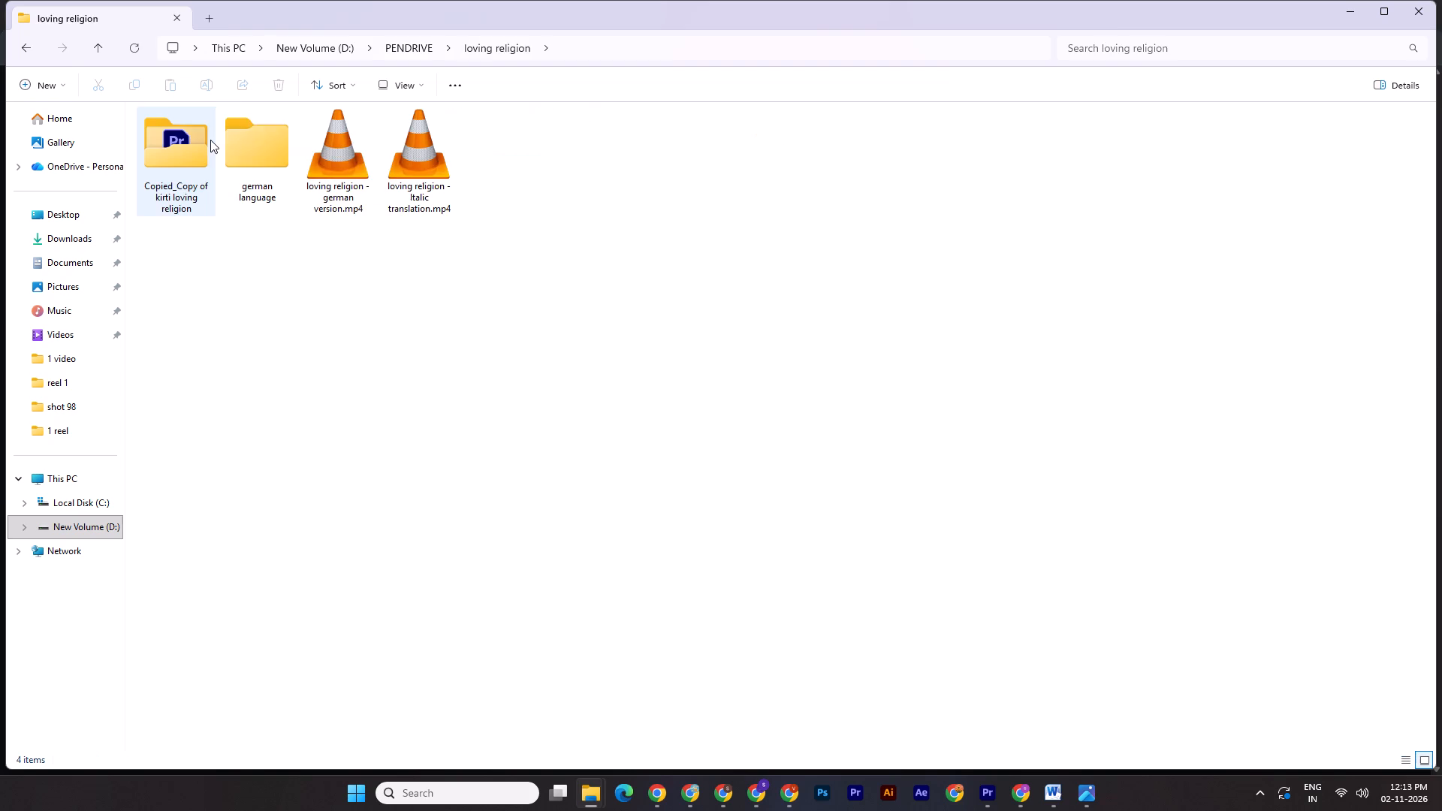
left_click(22, 47)
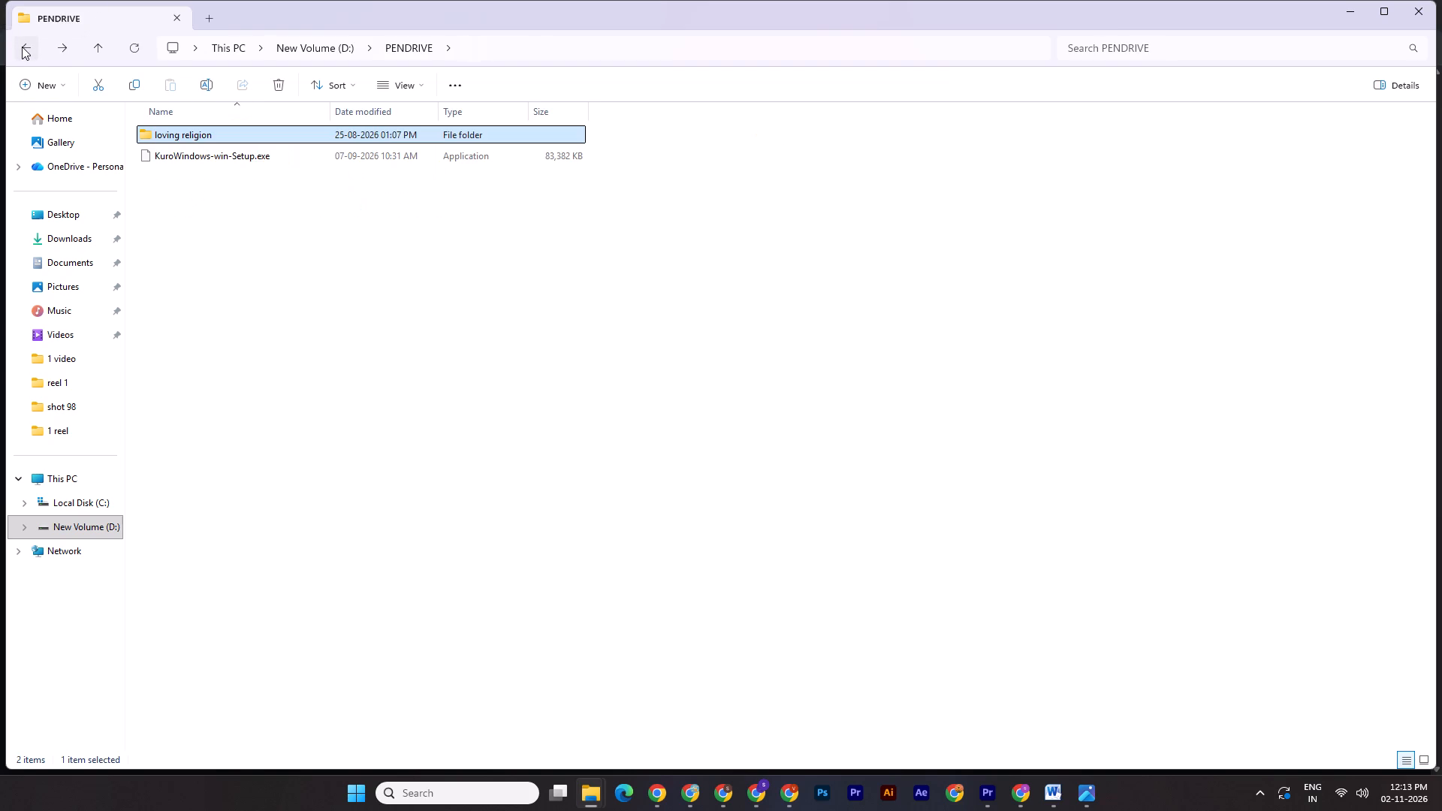
left_click(22, 47)
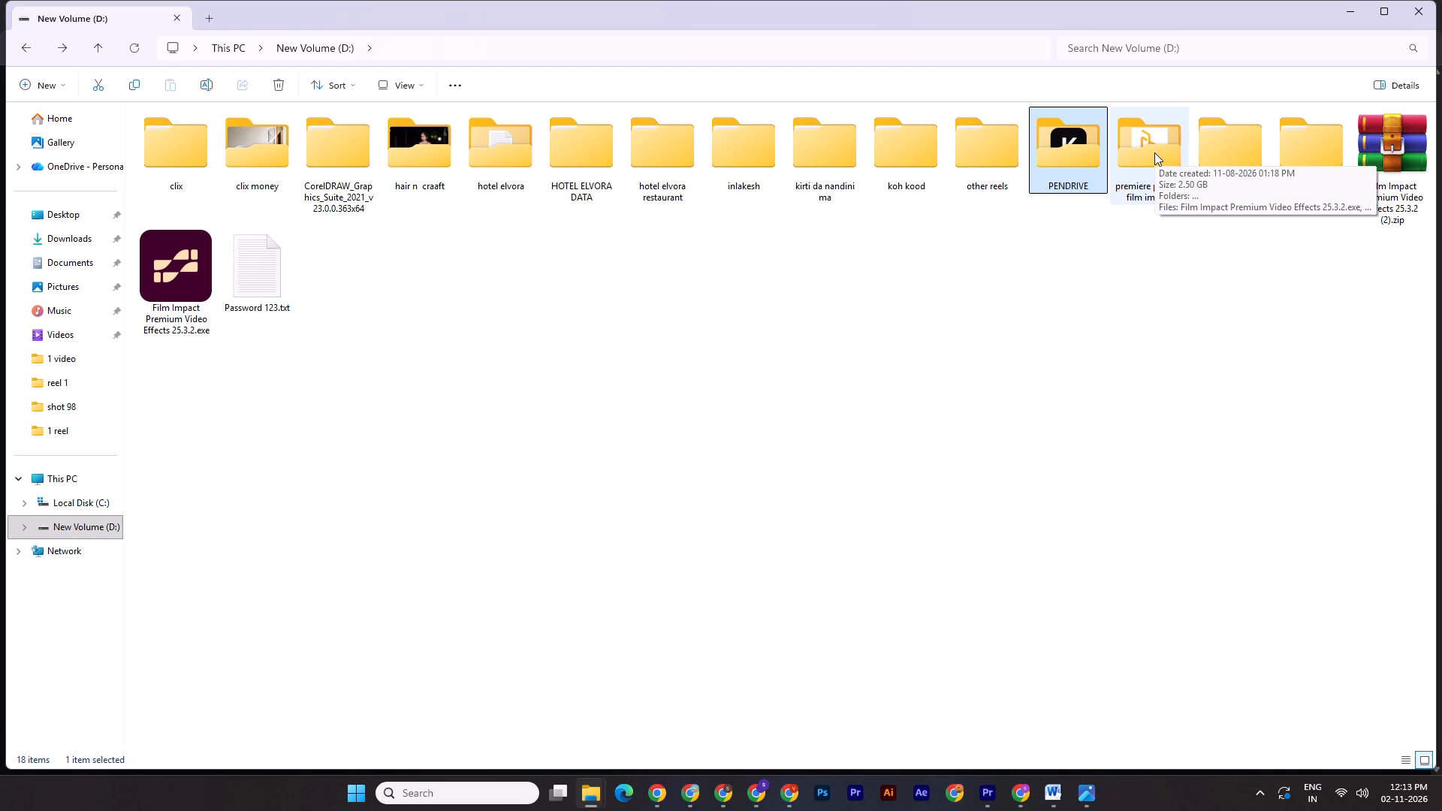
double_click(1119, 152)
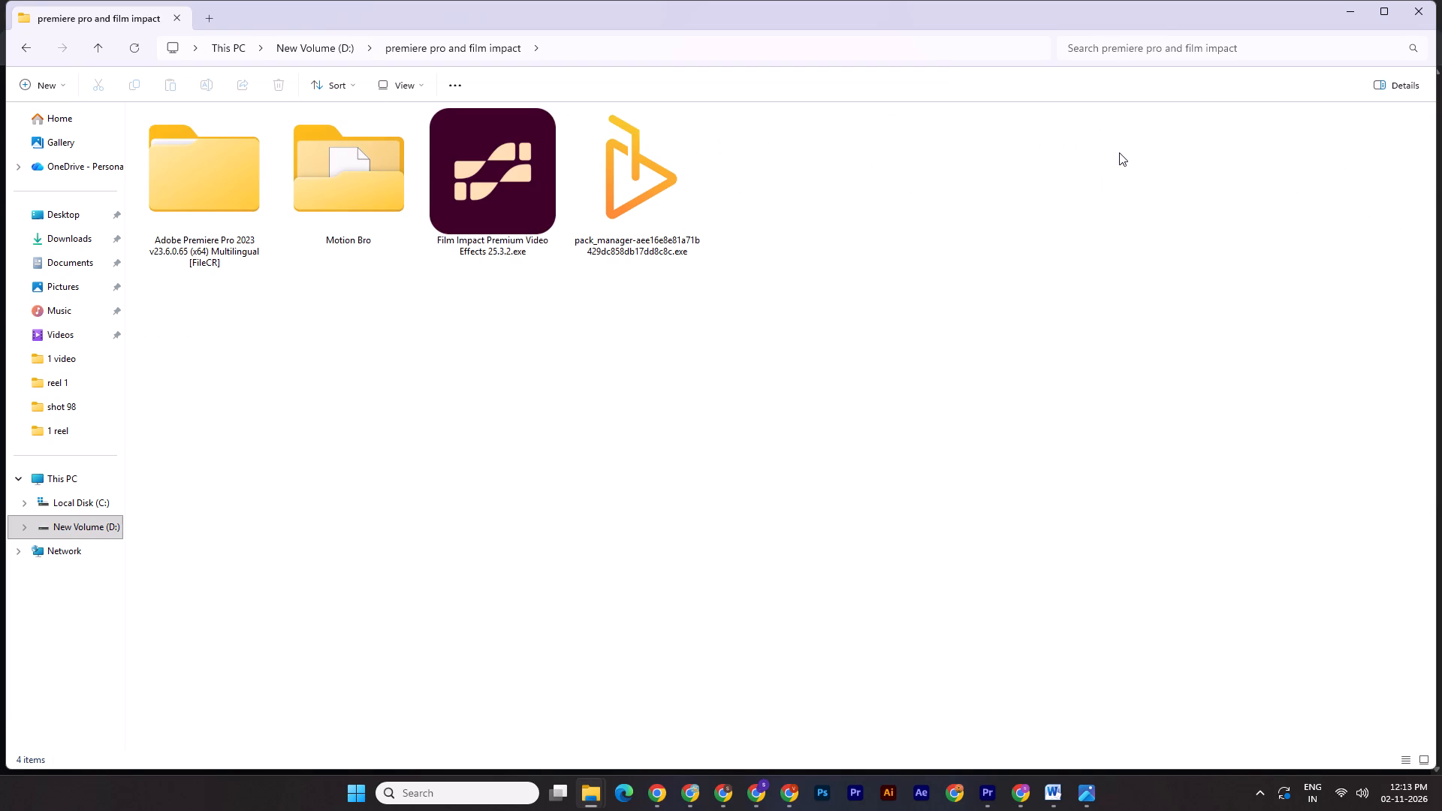
left_click(26, 48)
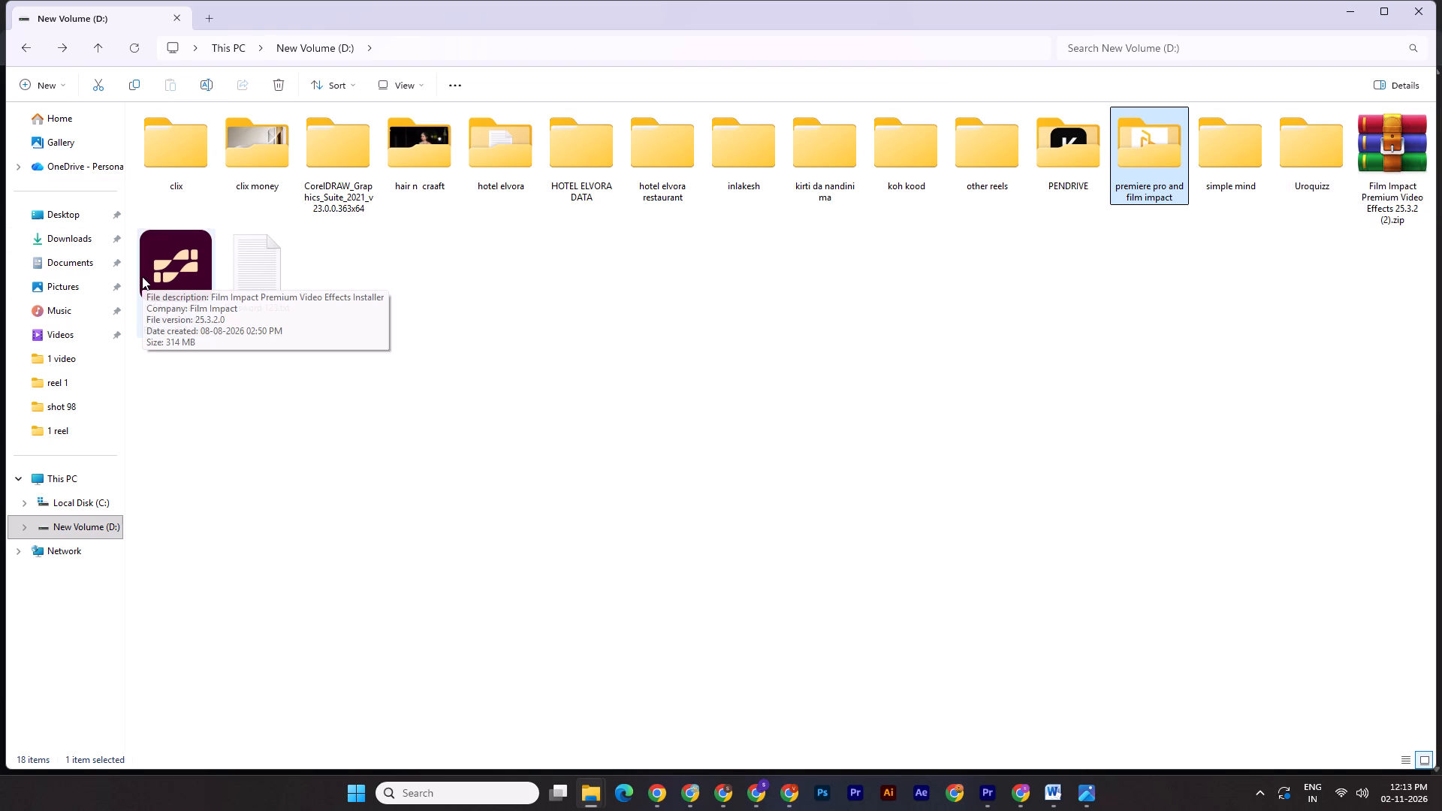
Delete the Film Impact Premium Video Effects 25.3.2 (2).zip archive from the root of drive D:.
left_click(1386, 157)
key("Delete")
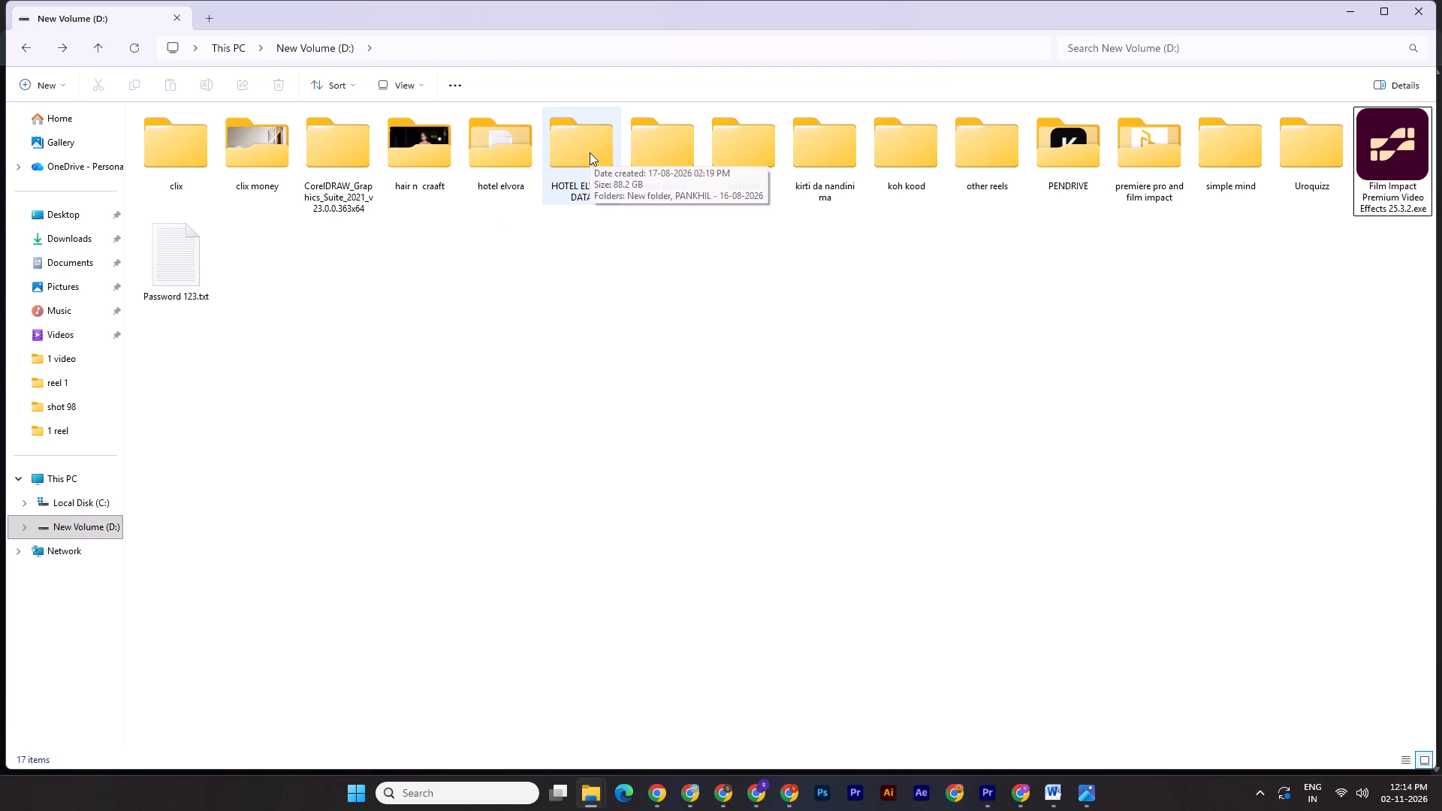
Examine the hotel elvora restaurant and koh kood folders on drive D:, including pics & videos, final files and premiere pro files.
double_click(663, 161)
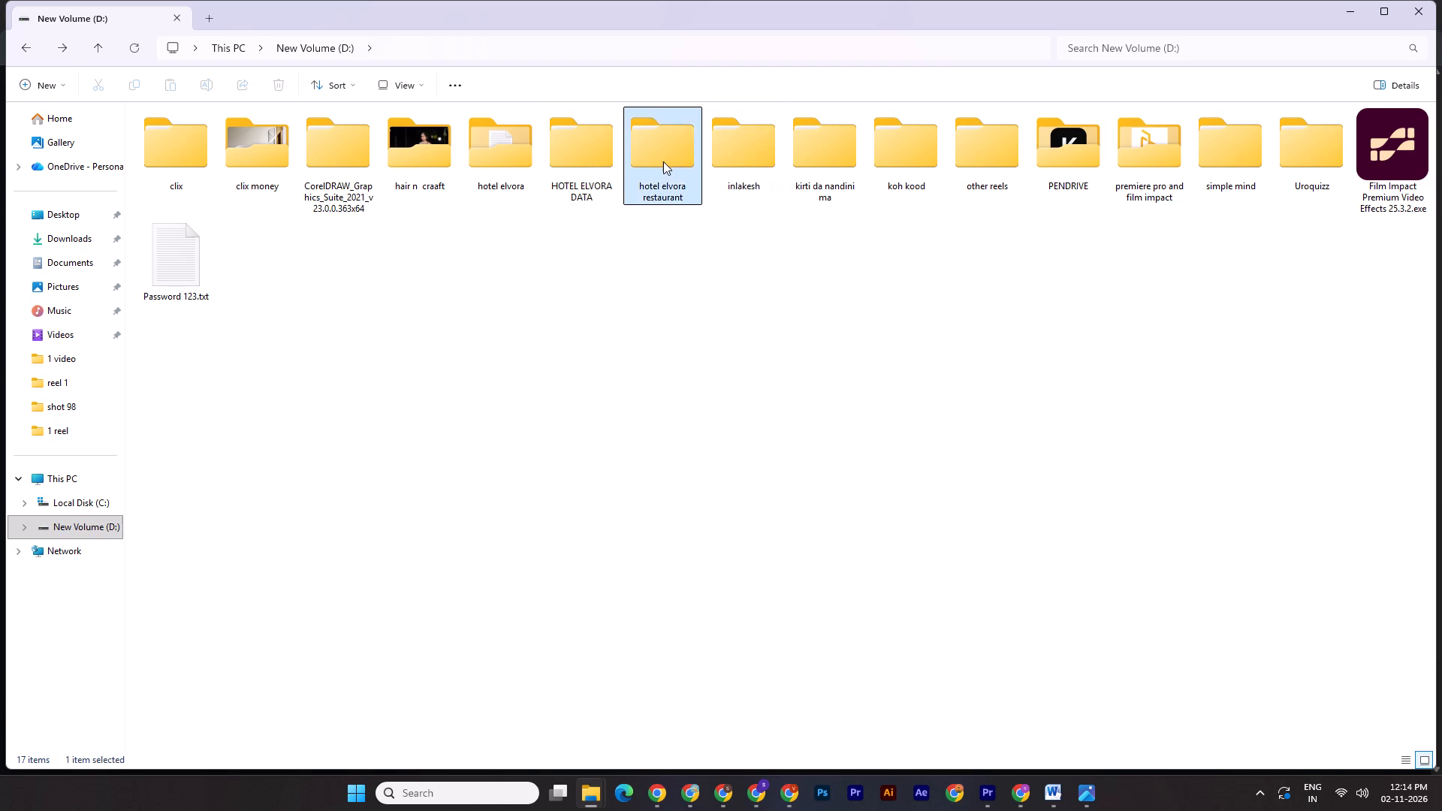
left_click(30, 50)
double_click(917, 163)
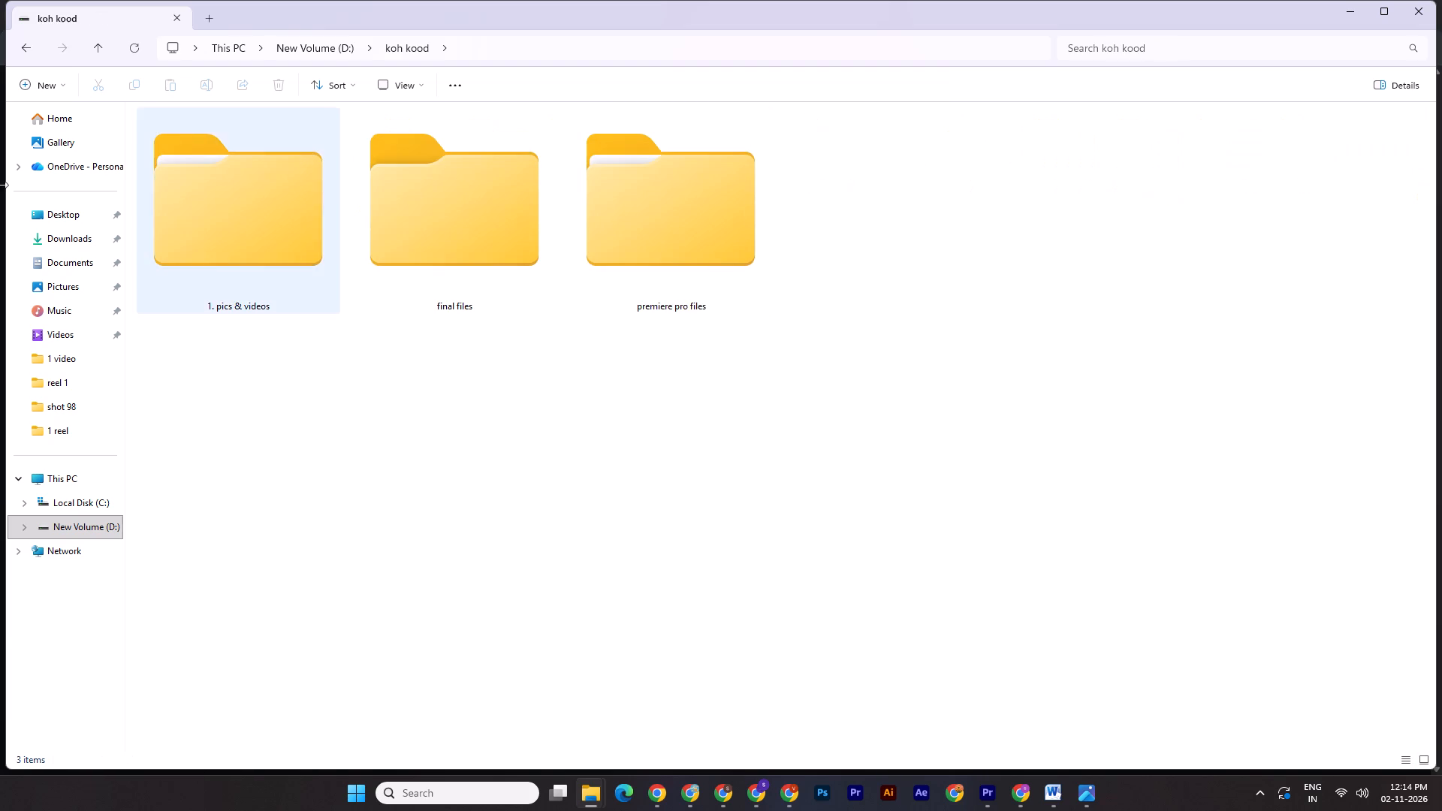
double_click(171, 240)
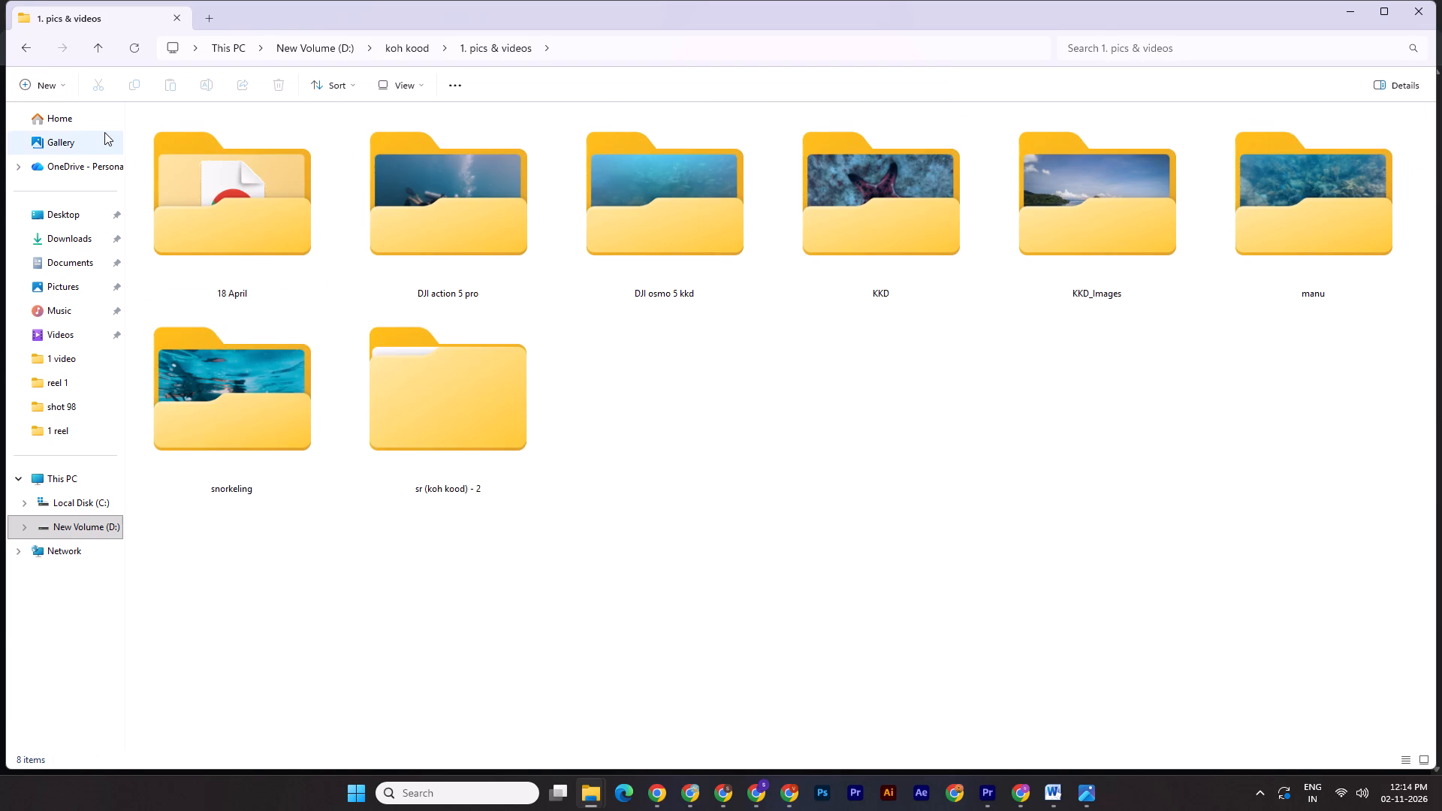
left_click(411, 240)
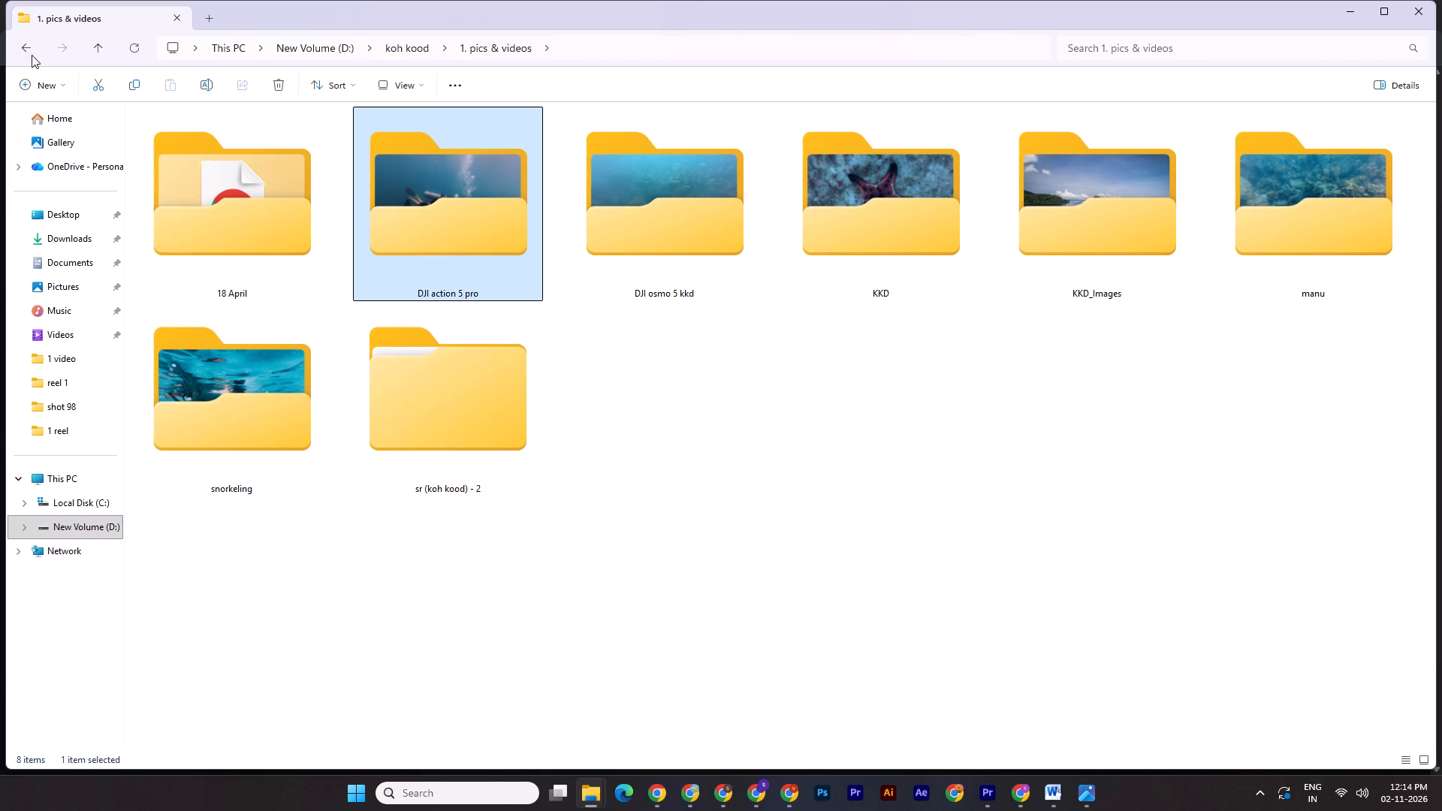
left_click(32, 55)
double_click(469, 191)
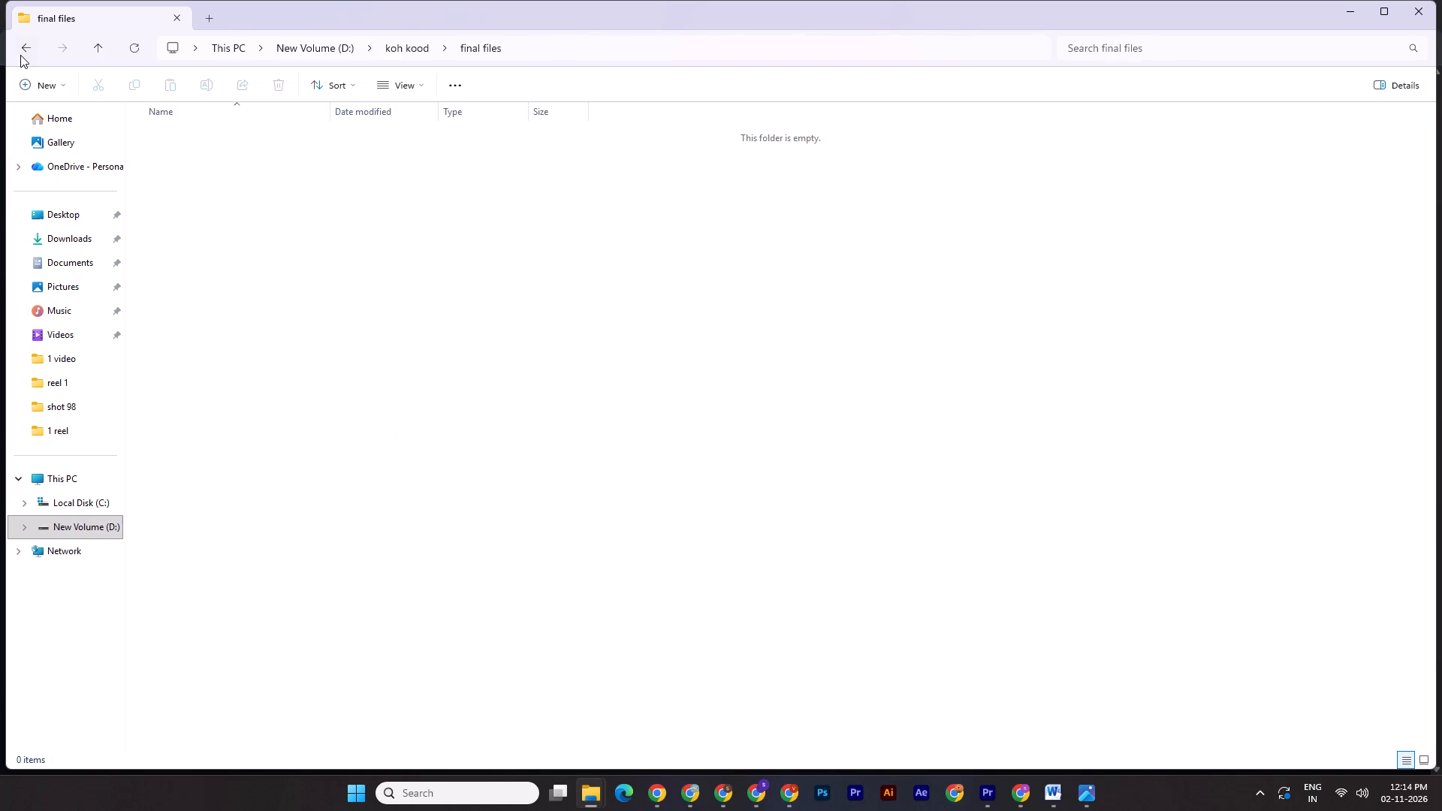
left_click(23, 54)
double_click(680, 234)
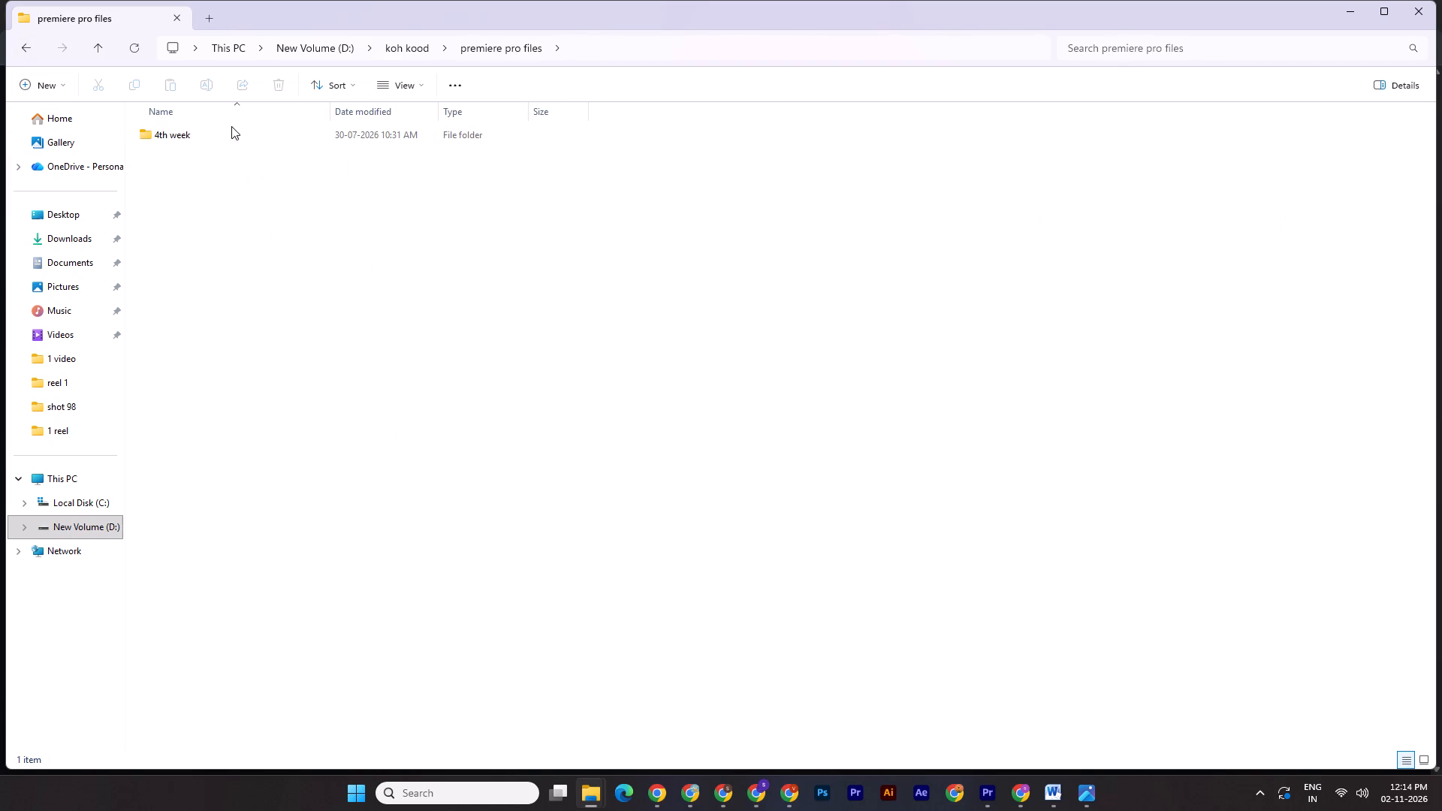
left_click(35, 49)
left_click(35, 49)
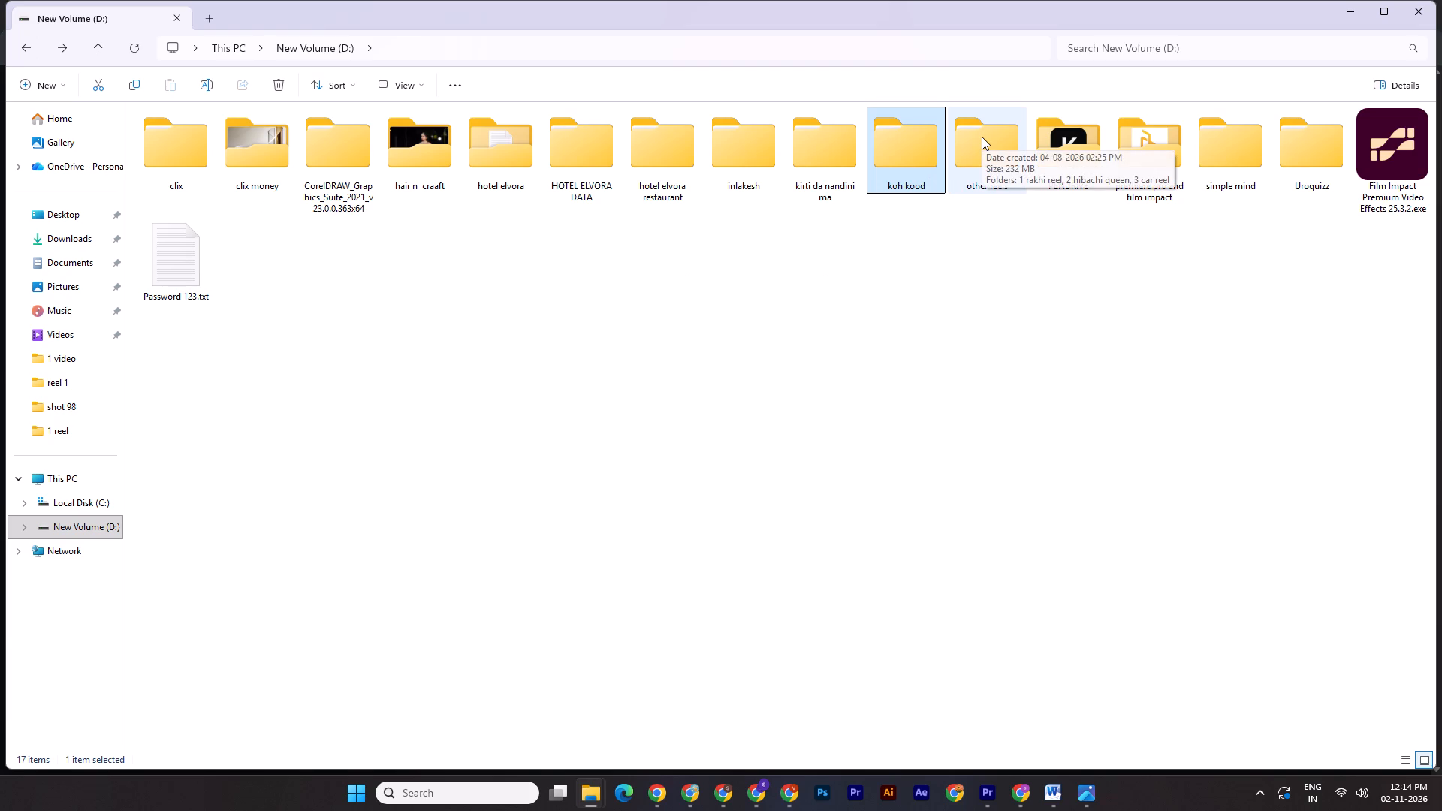
Switch to Premiere Pro and play Sequence 01 from 00:00:12:04 to check the pop sound against the spreadsheets_3 (3) clip.
left_click(994, 809)
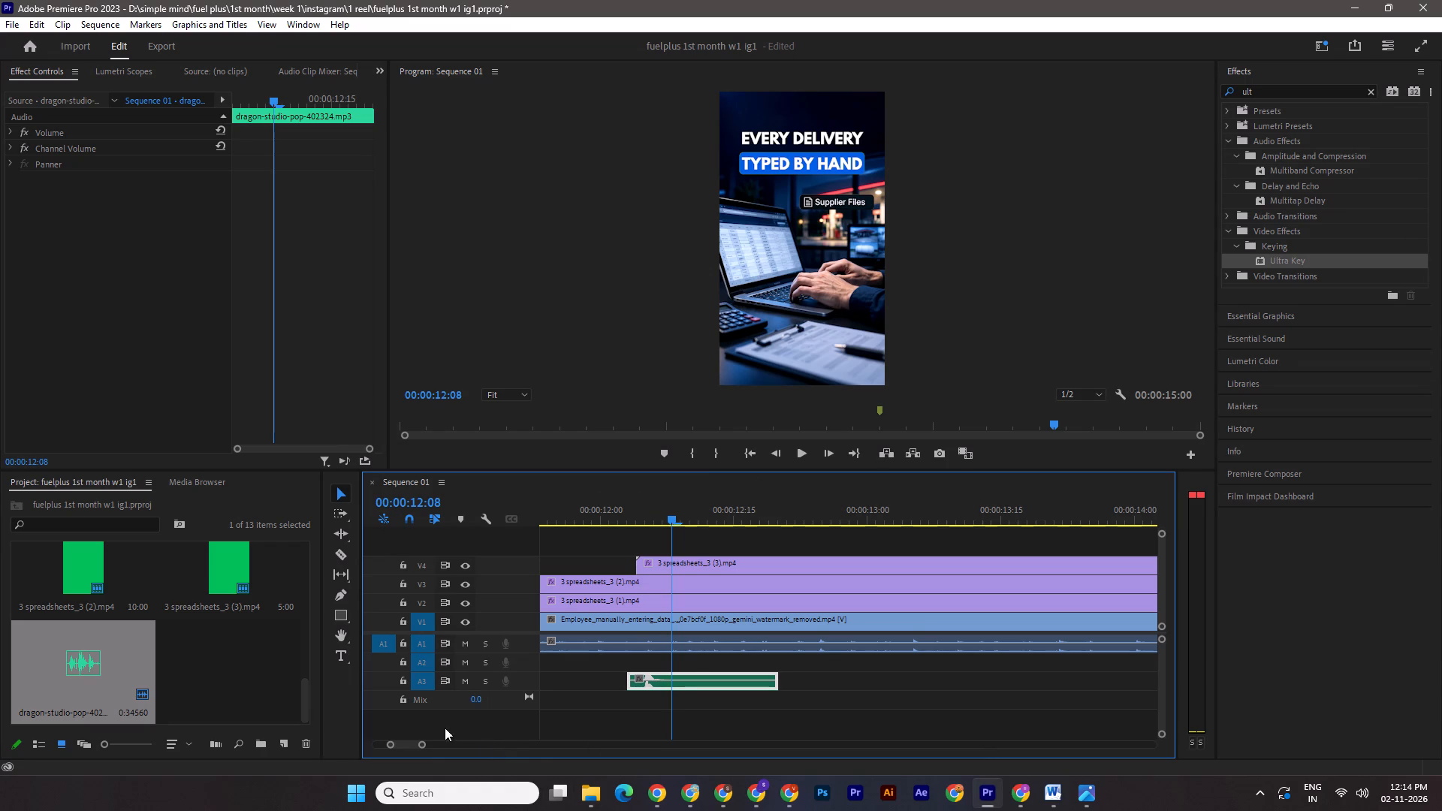
left_click_drag(663, 516, 634, 514)
key("space")
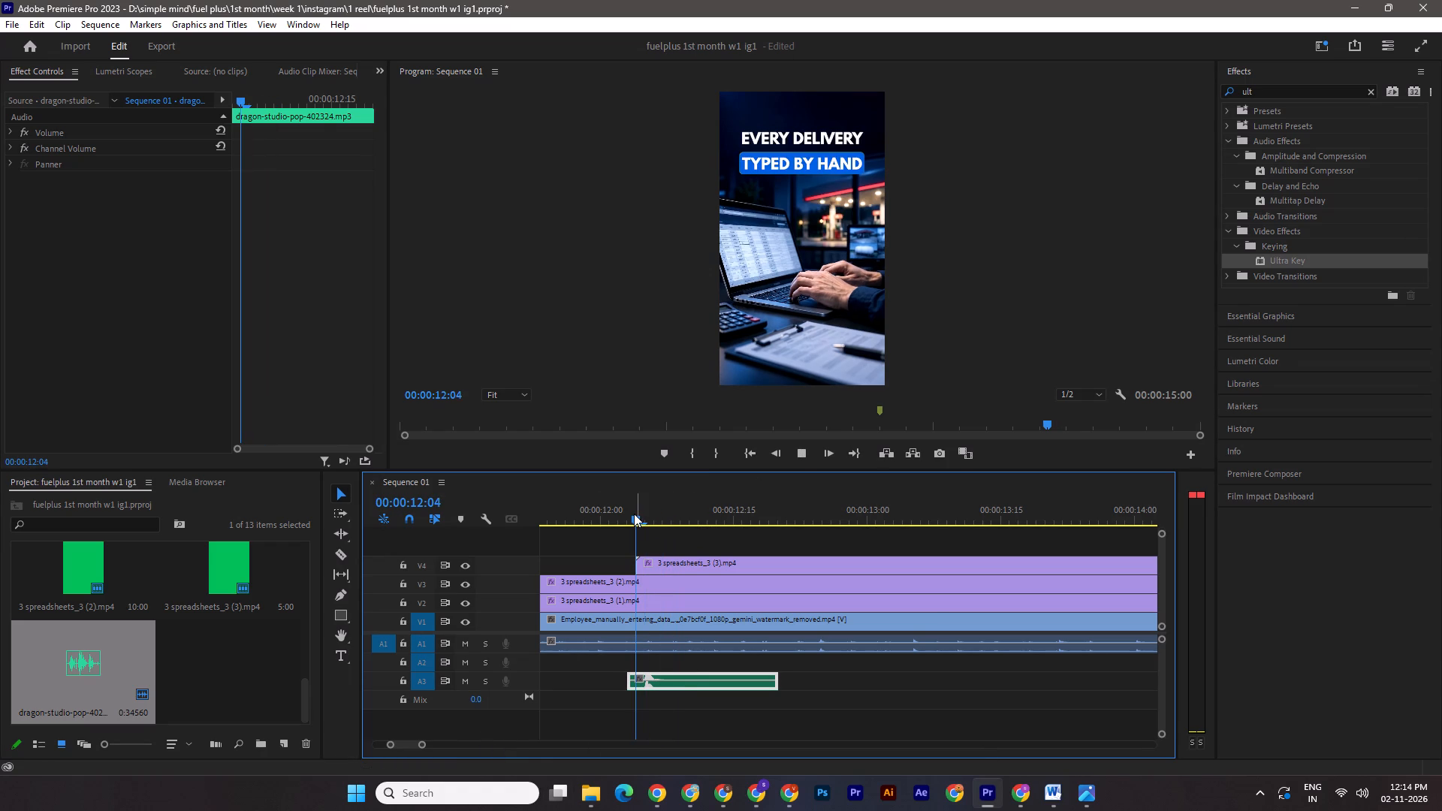
key("space")
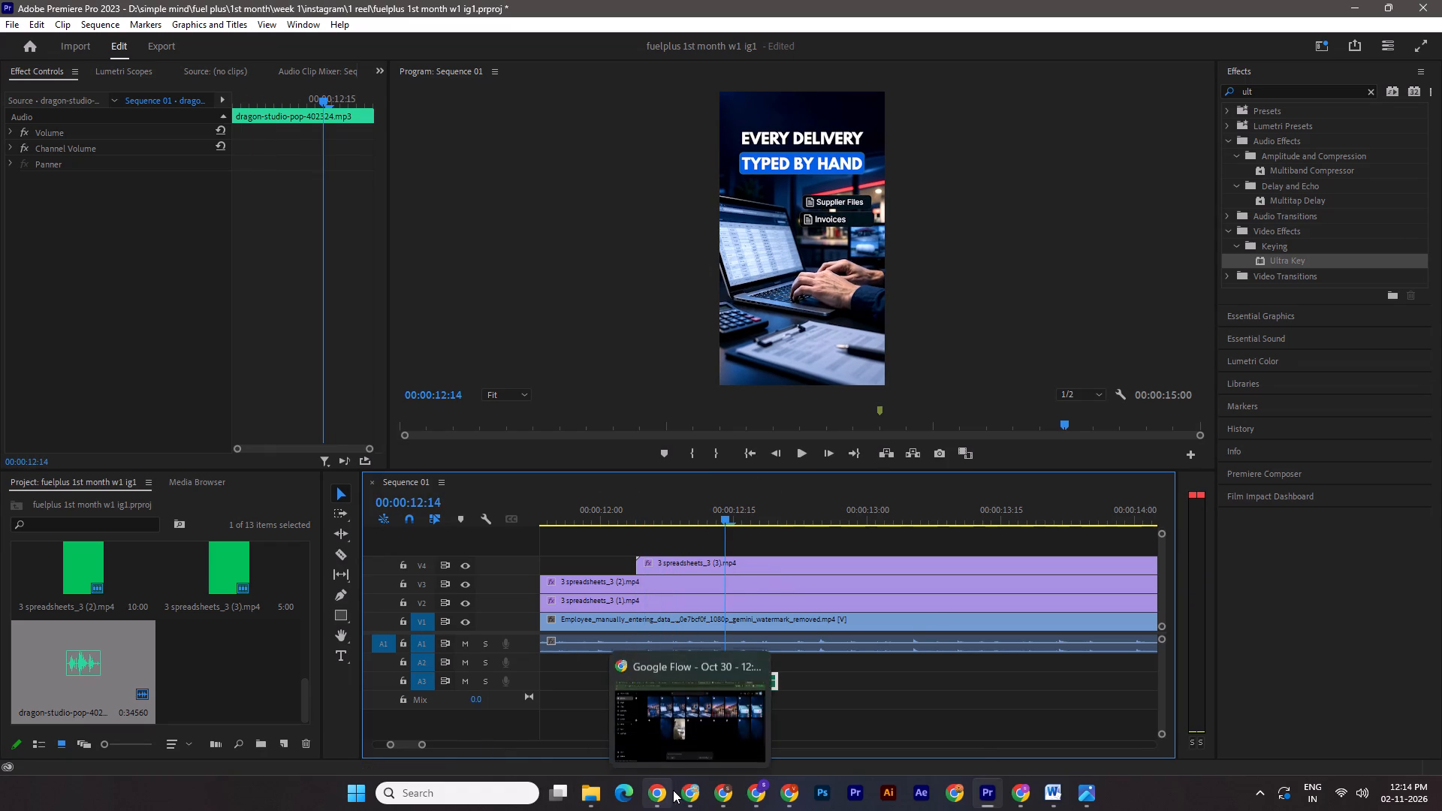
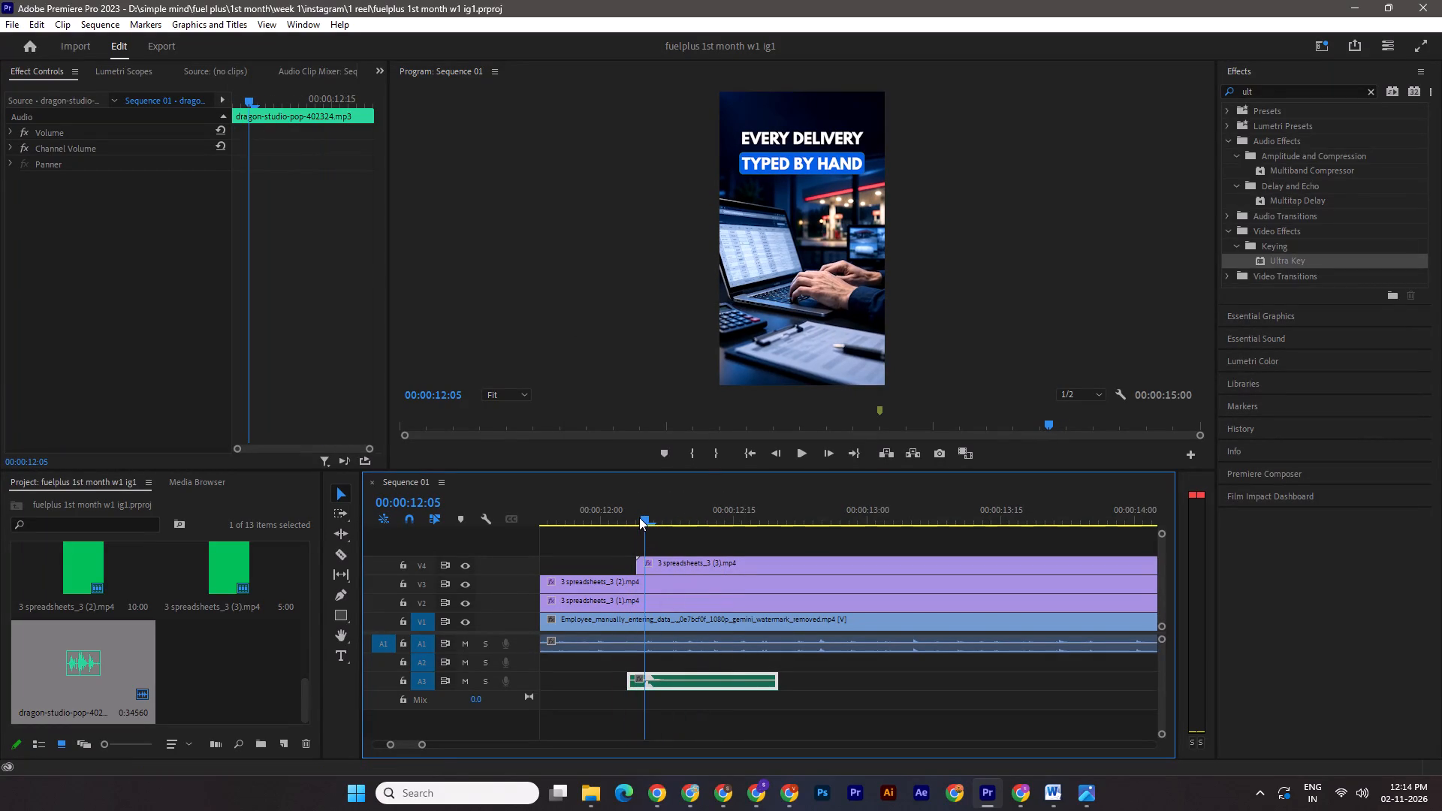
Duplicate the pop sound on track A3 and start the copy at 00:00:12:09 to match the Invoices label.
left_click_drag(639, 517, 647, 517)
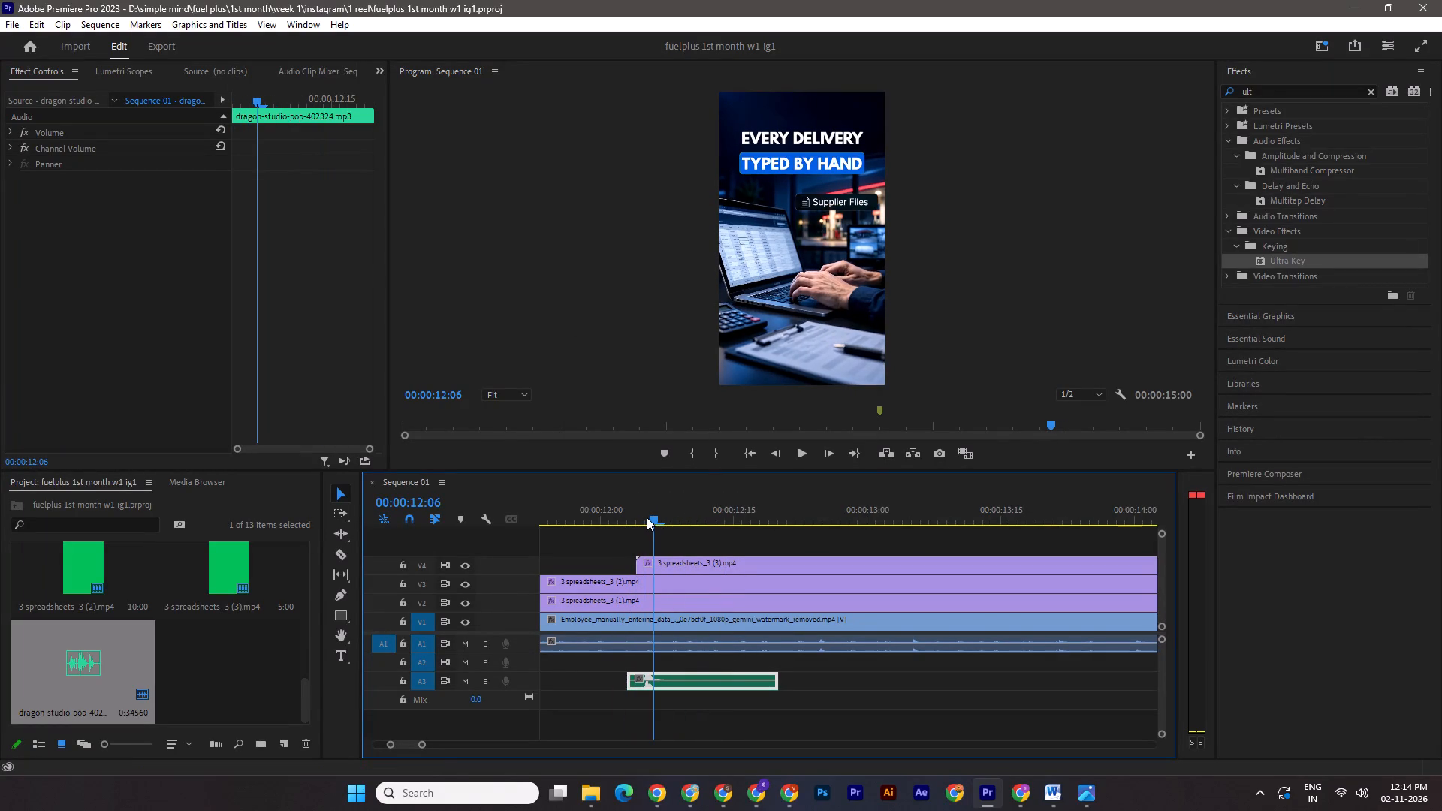
left_click_drag(647, 517, 657, 517)
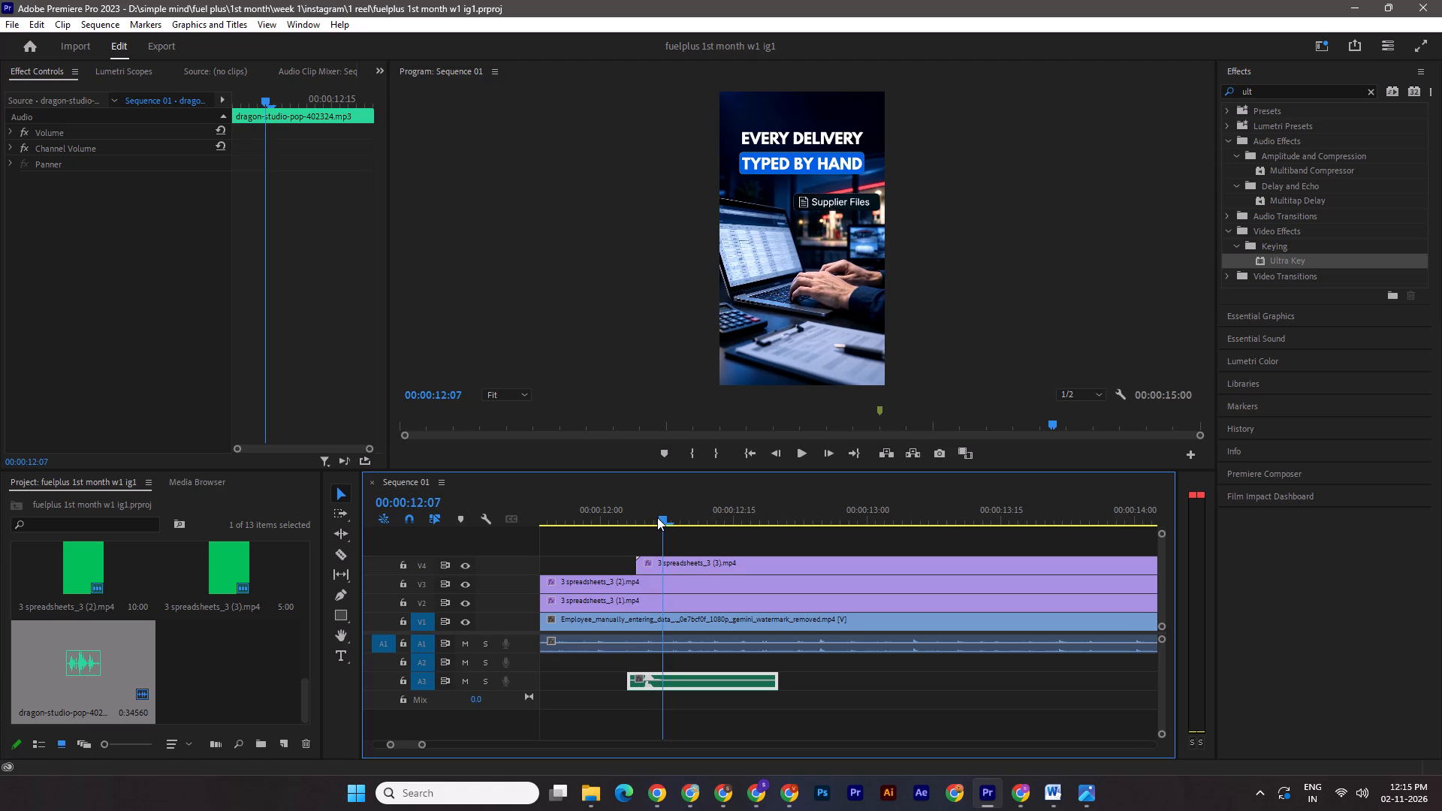
left_click_drag(657, 517, 687, 522)
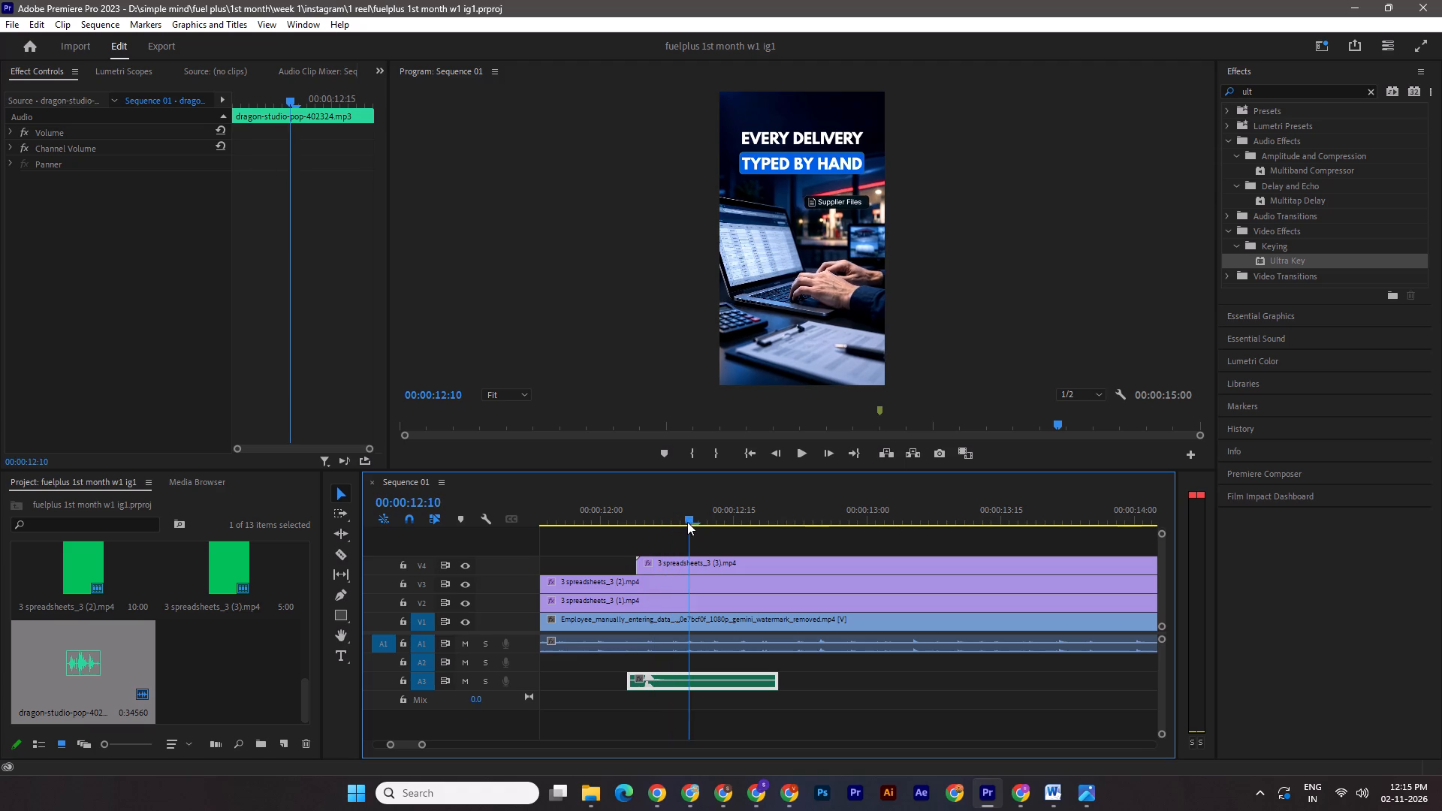
left_click_drag(687, 522, 703, 524)
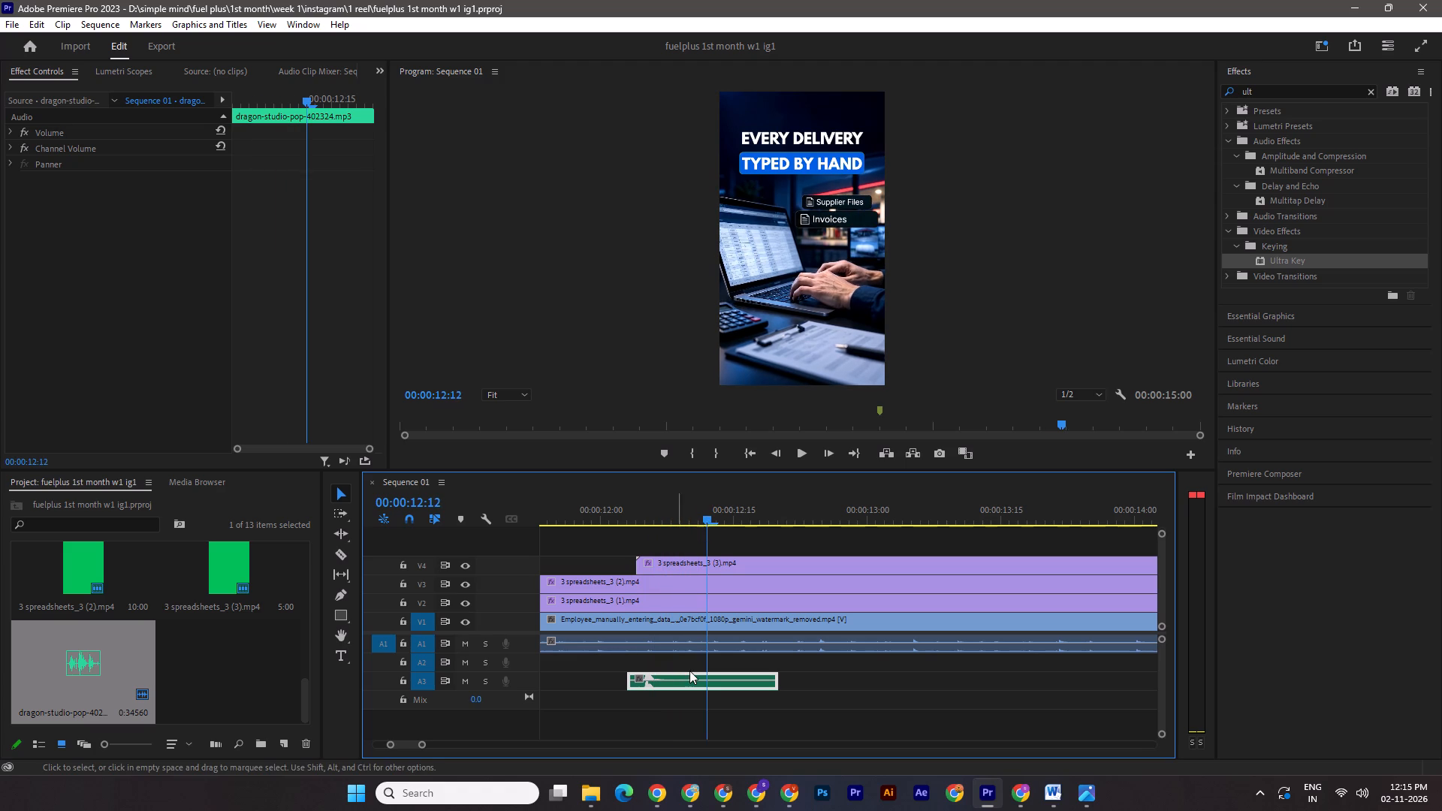
left_click_drag(644, 683, 691, 683, "alt")
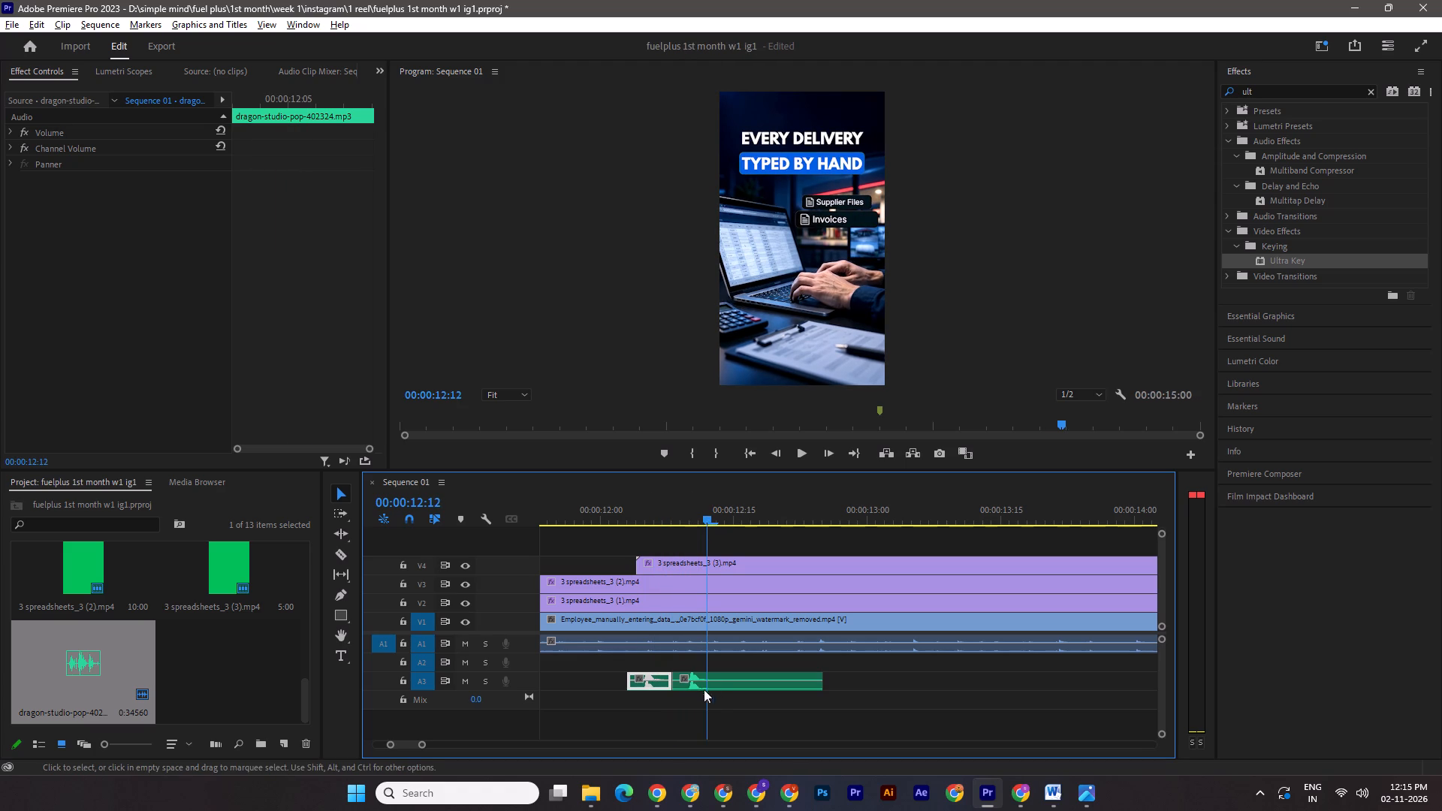
left_click_drag(717, 680, 727, 680)
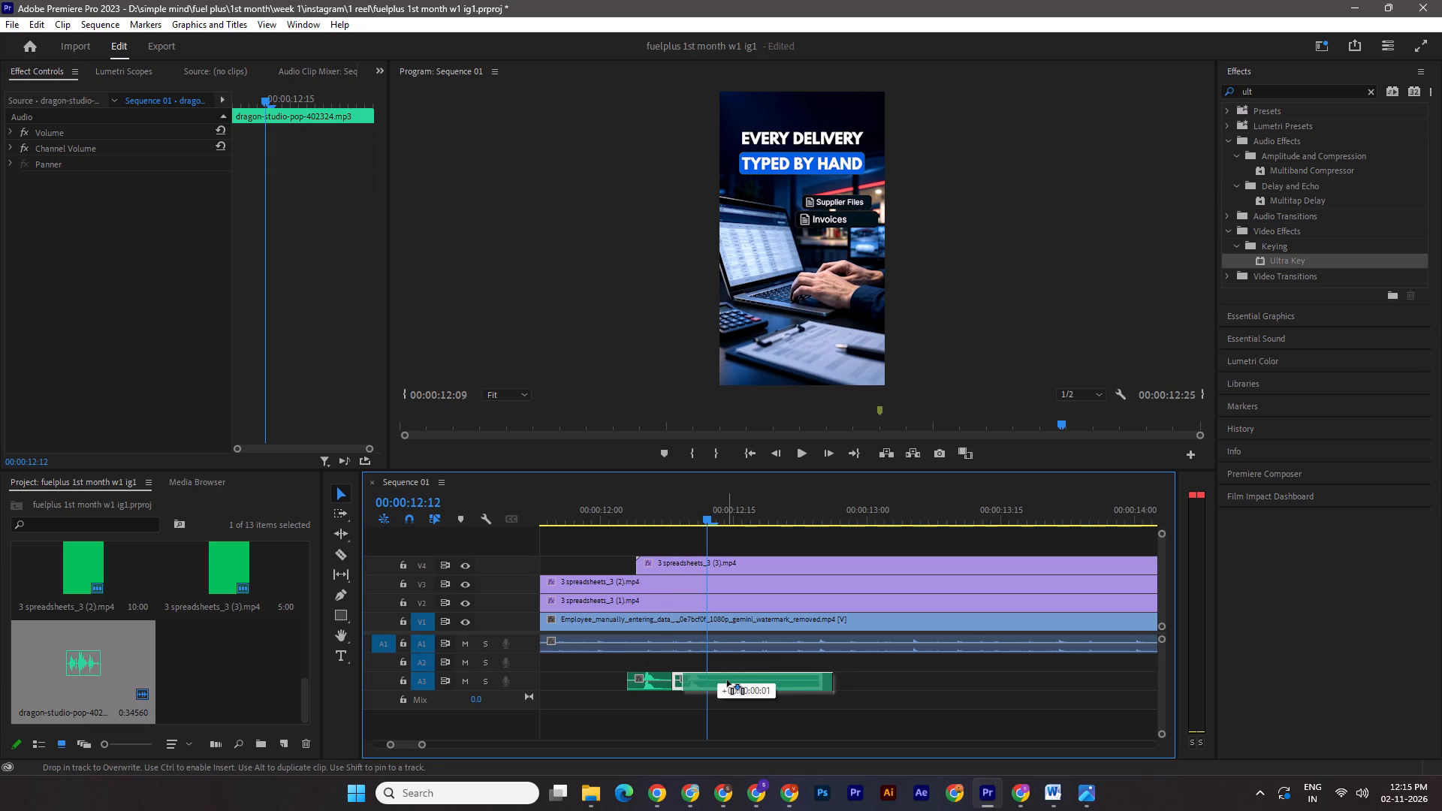
left_click_drag(727, 680, 728, 680)
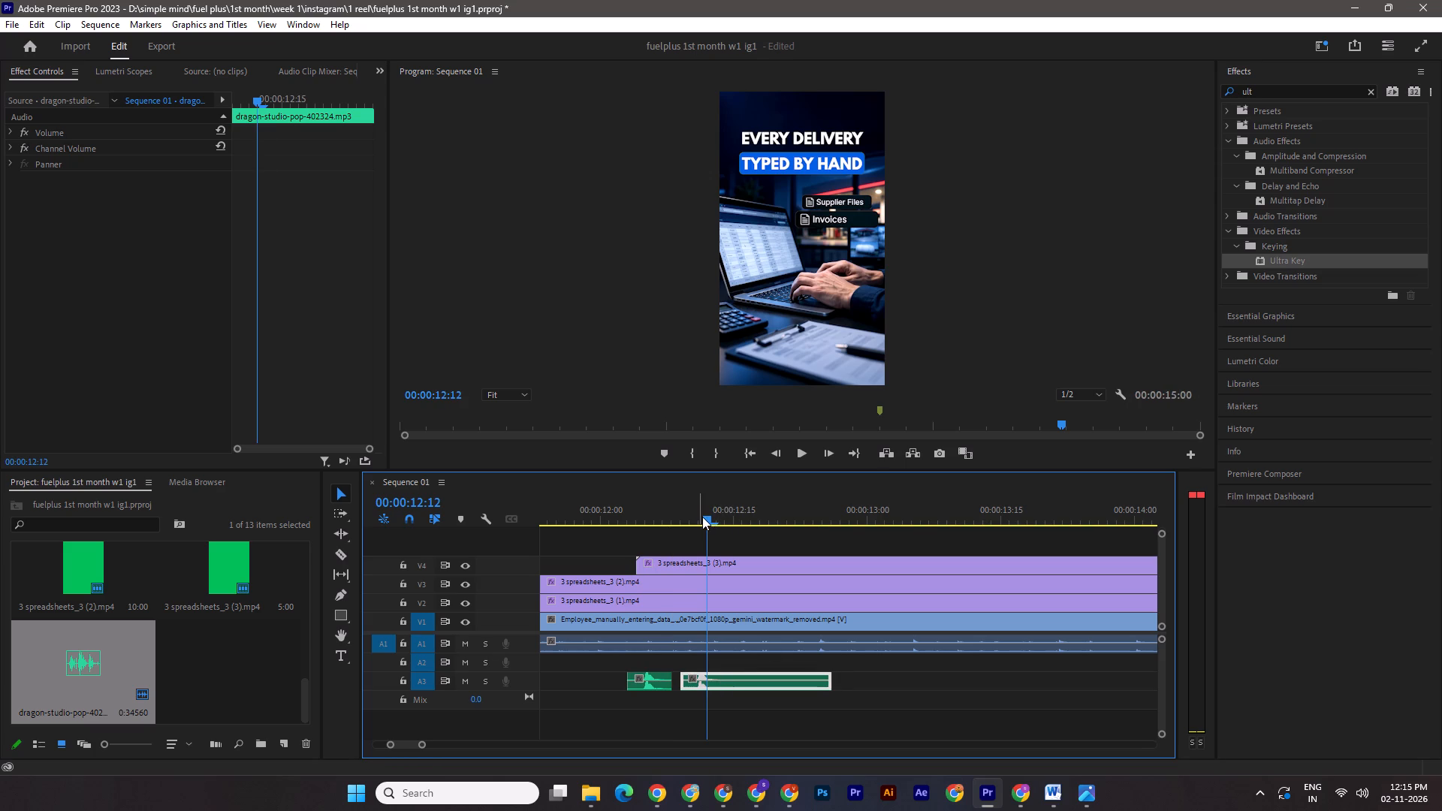
Duplicate the second pop sound on A3 for the Stock Records label at 00:00:12:18 and trim the copy's silent tail.
left_click_drag(702, 517, 745, 521)
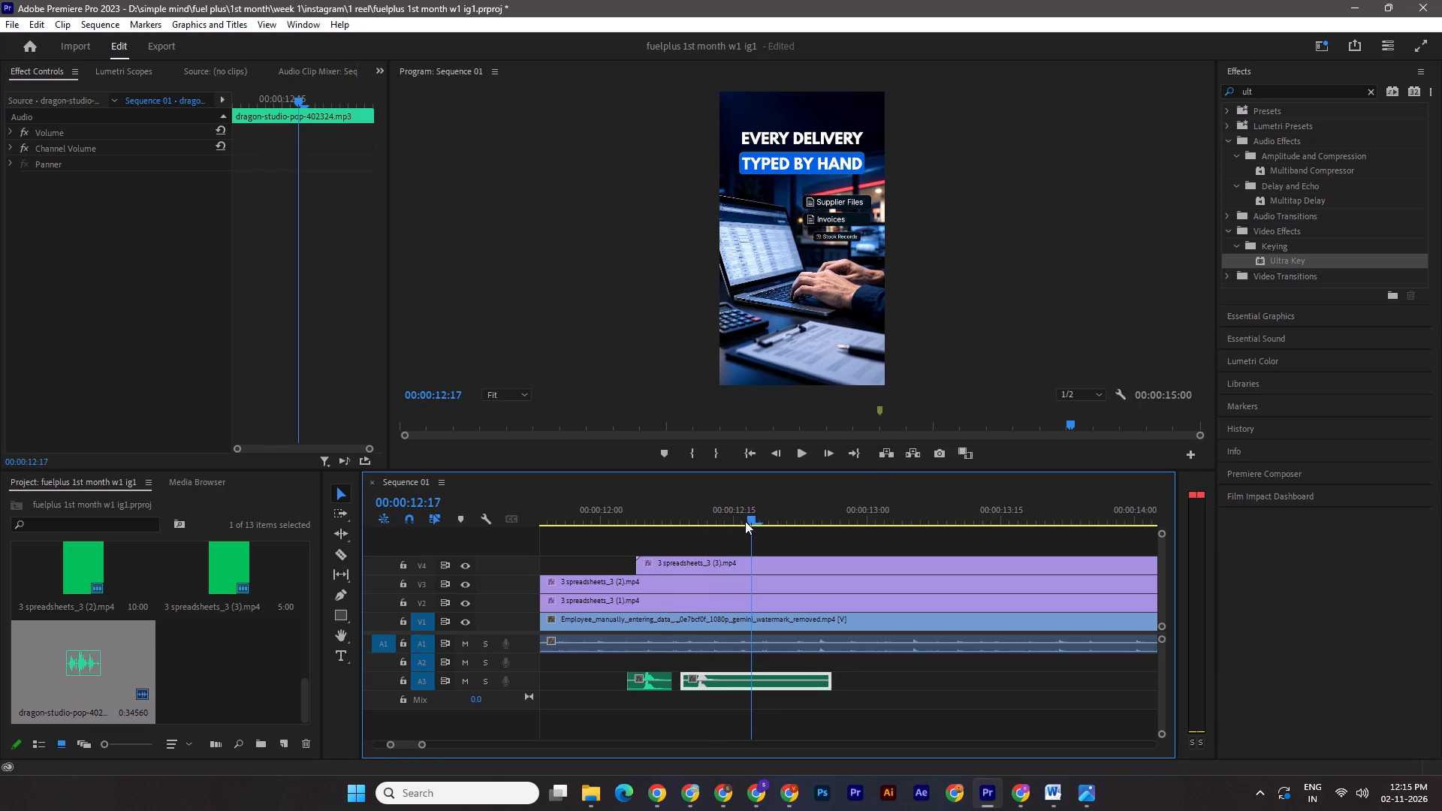
left_click_drag(745, 521, 753, 523)
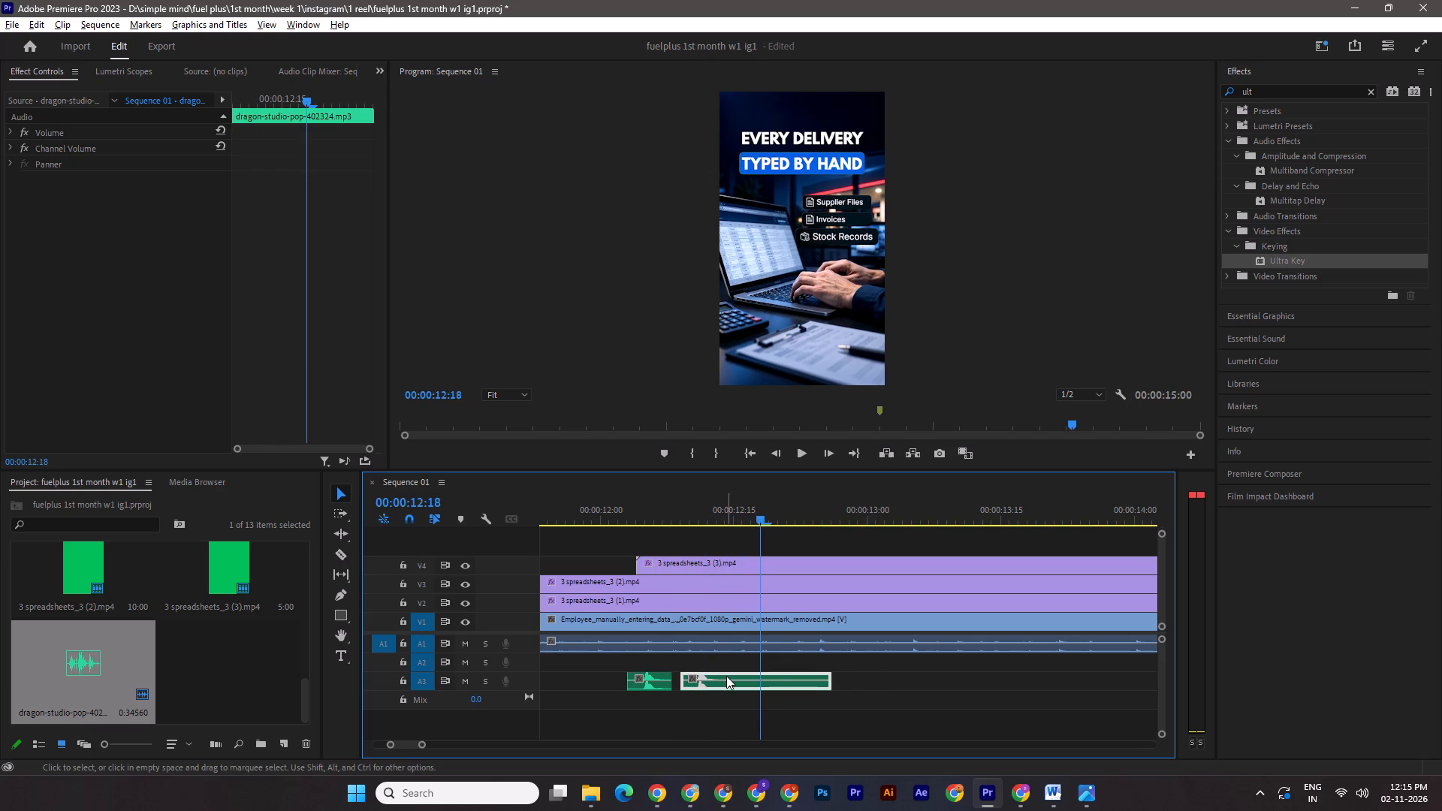
left_click_drag(726, 676, 777, 678, "alt")
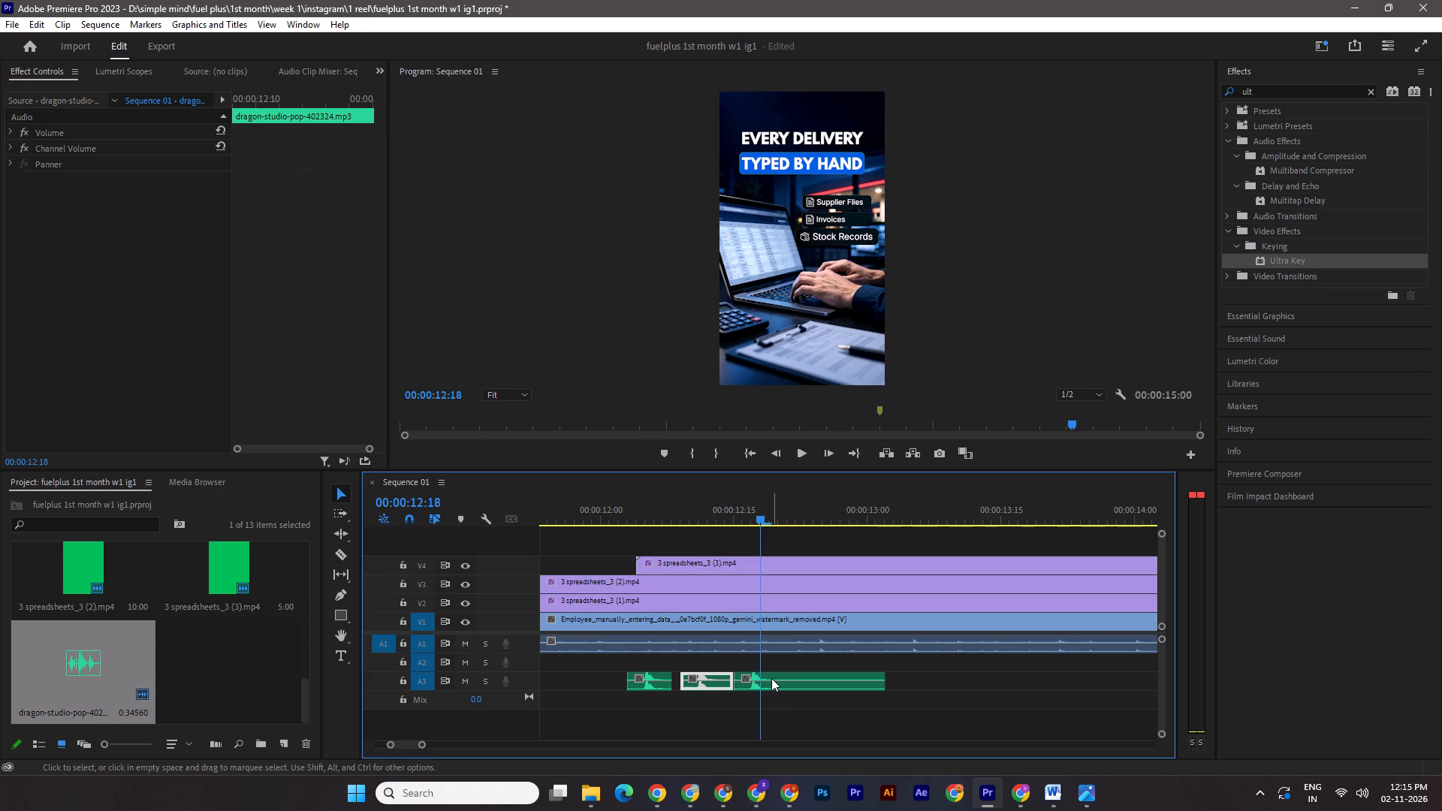
left_click_drag(884, 686, 789, 672)
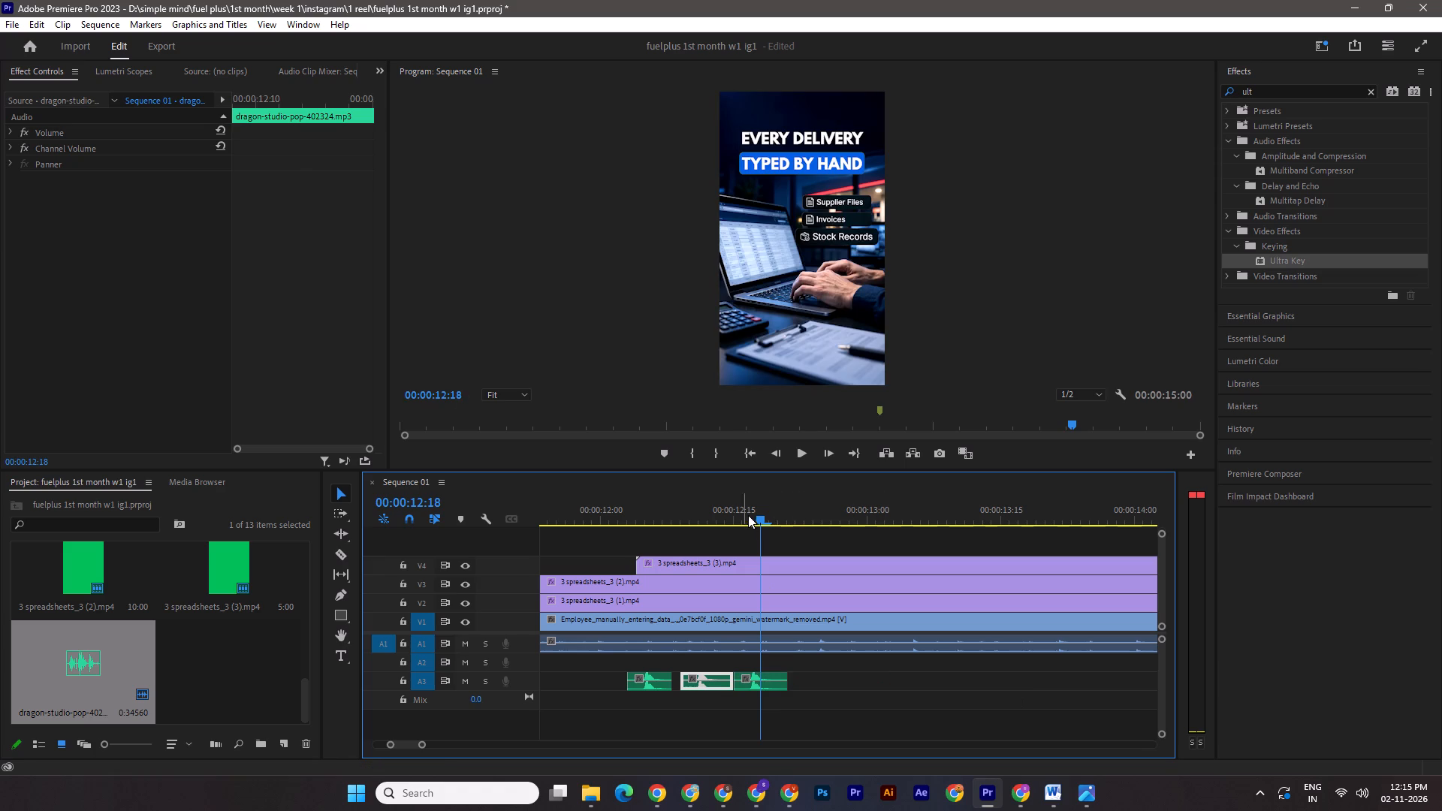
Save the project and play the sequence from about 00:00:12:01 to check the three pops against the labels.
left_click_drag(759, 515, 607, 515)
key("ctrl+s")
key("space")
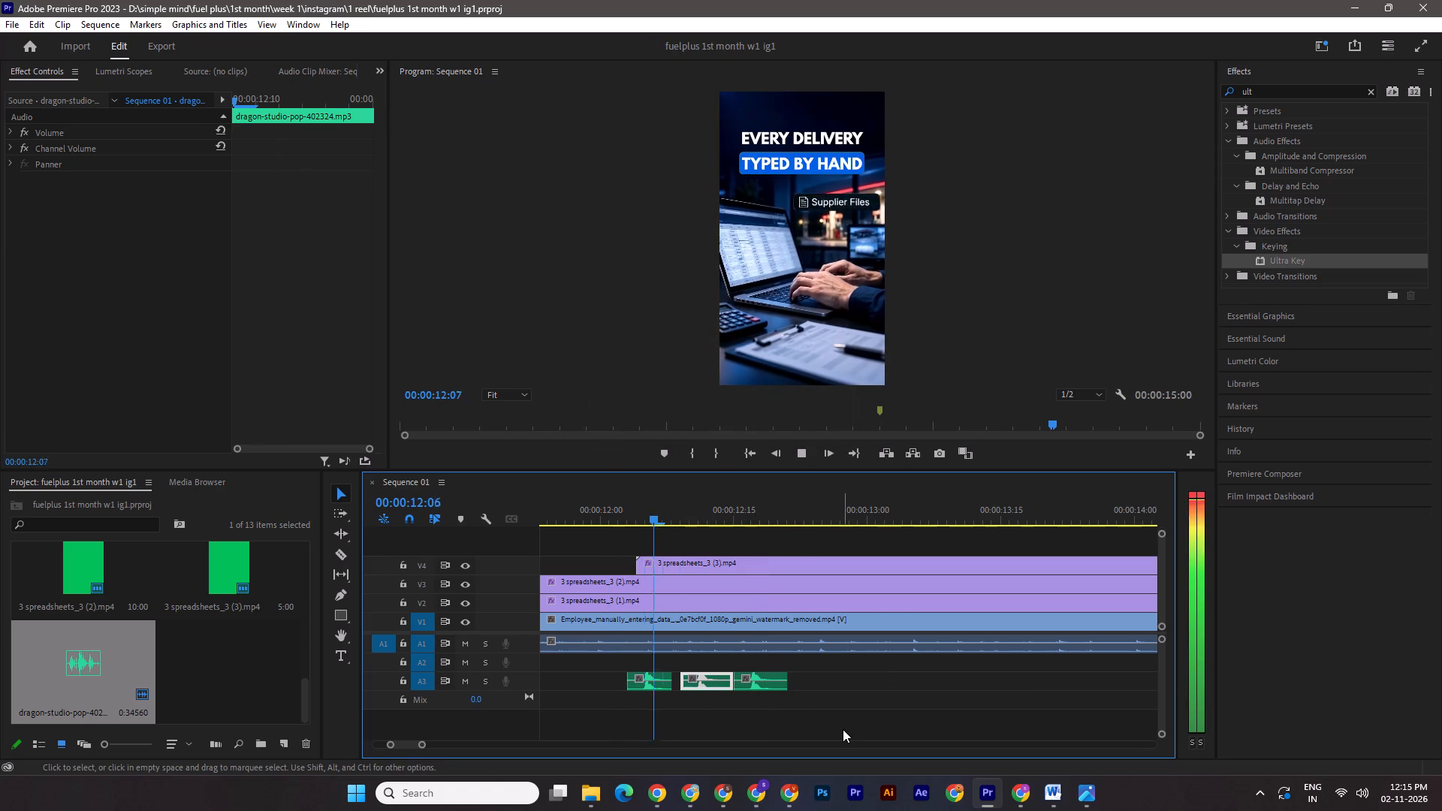
key("space")
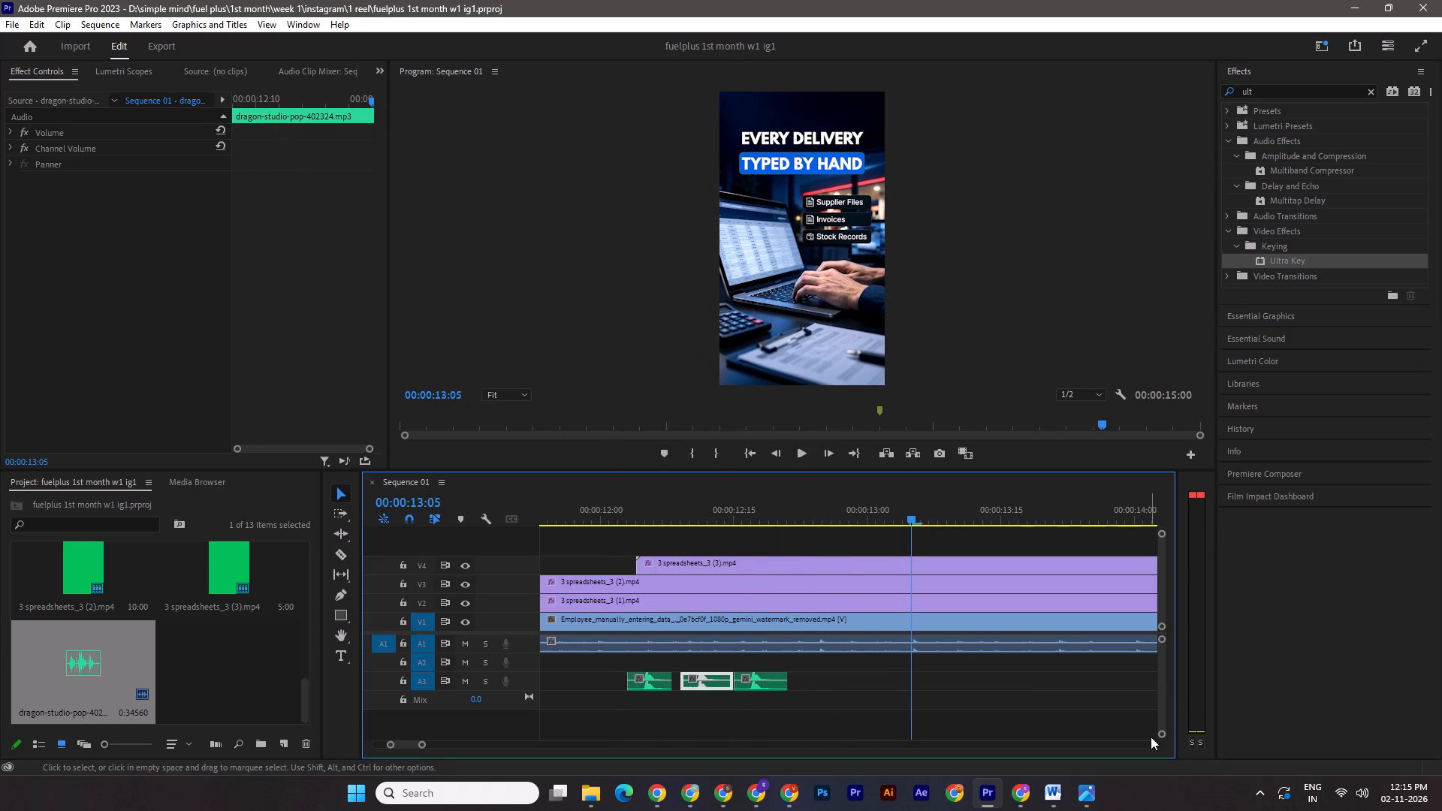
Enlarge the audio tracks and lower the volume of each of the three A3 pop clips, the second to about -9 dB.
left_click(1163, 734)
left_click(1161, 685)
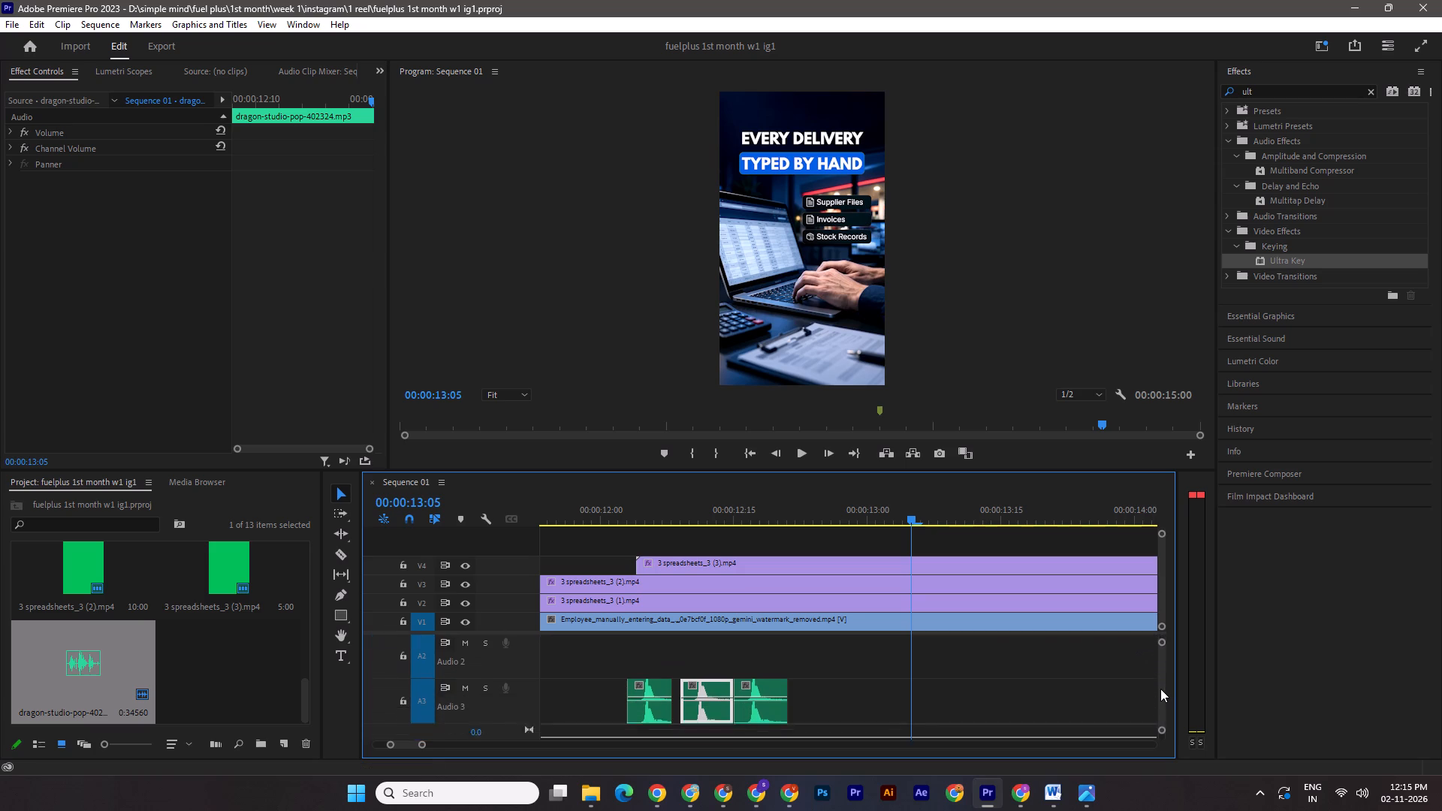
left_click_drag(656, 657, 653, 662)
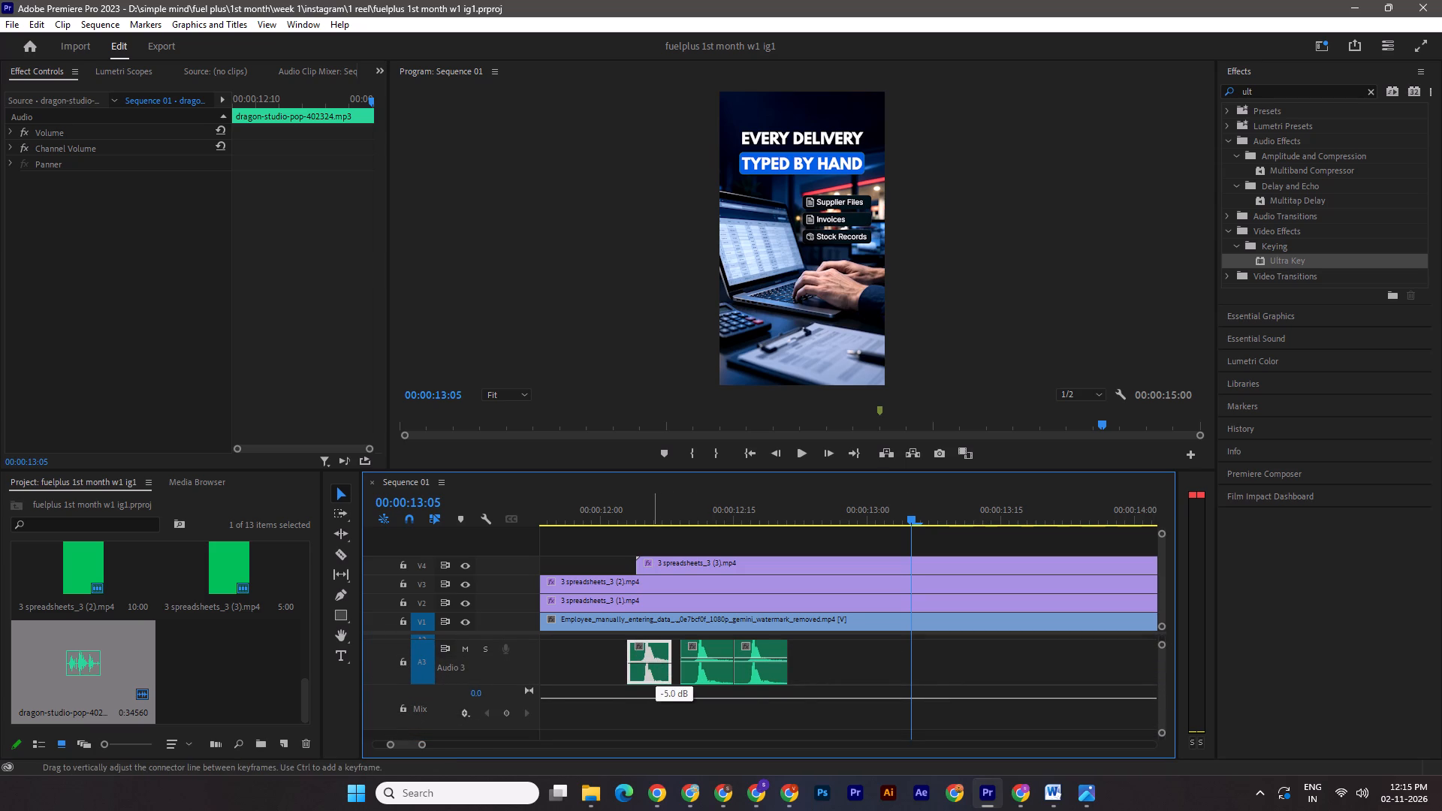
left_click_drag(653, 662, 644, 666)
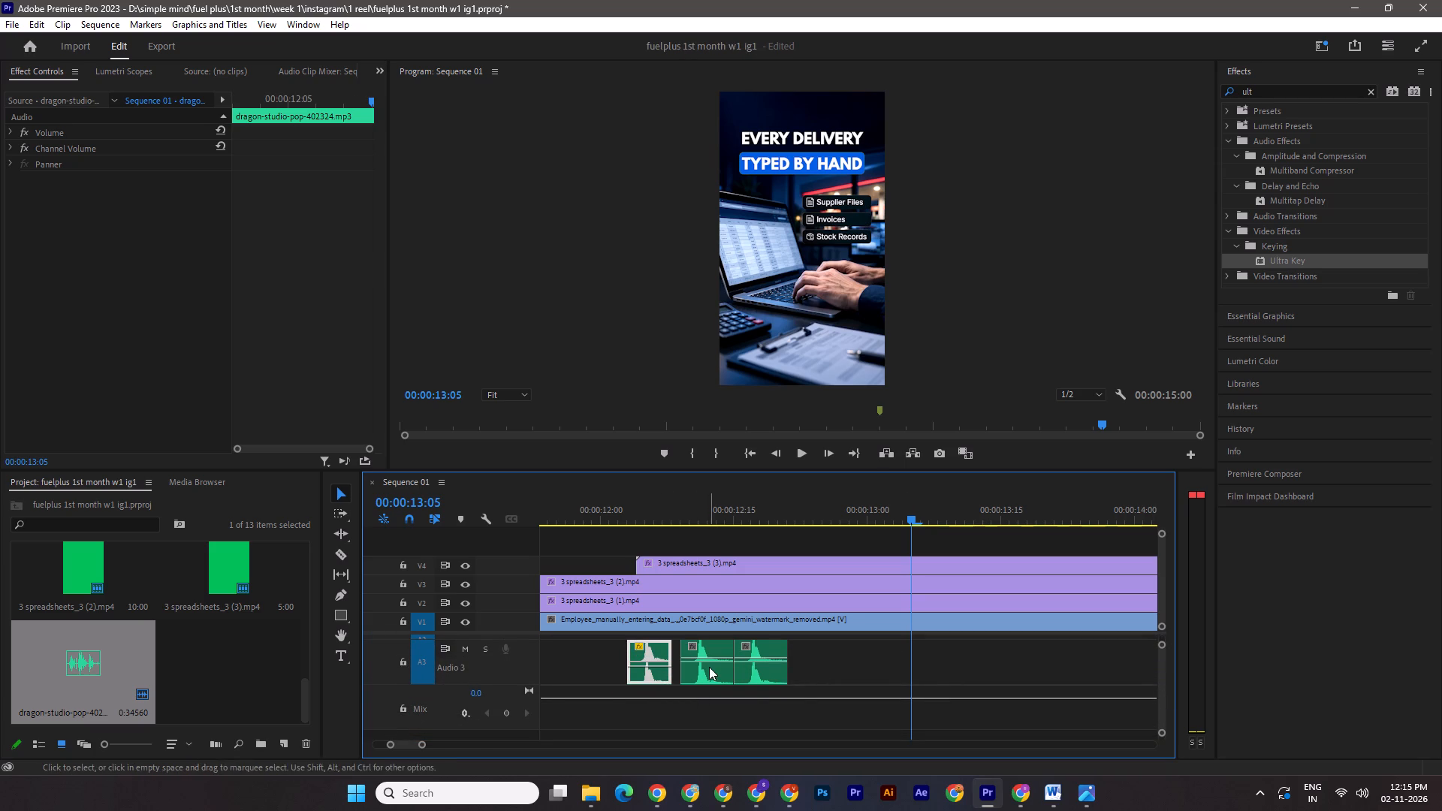
left_click(704, 661)
left_click_drag(703, 658, 703, 665)
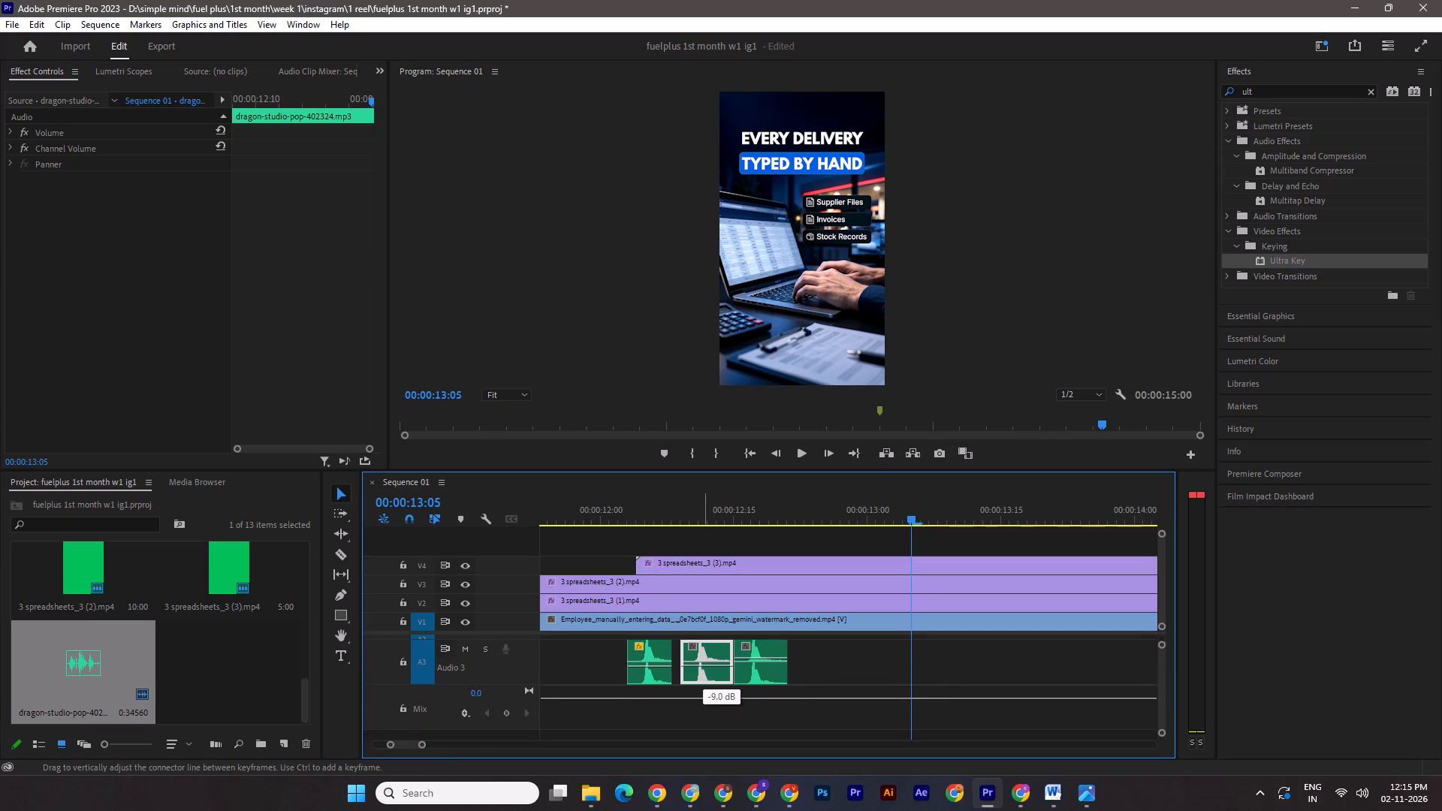
left_click_drag(703, 665, 704, 666)
left_click_drag(753, 657, 750, 667)
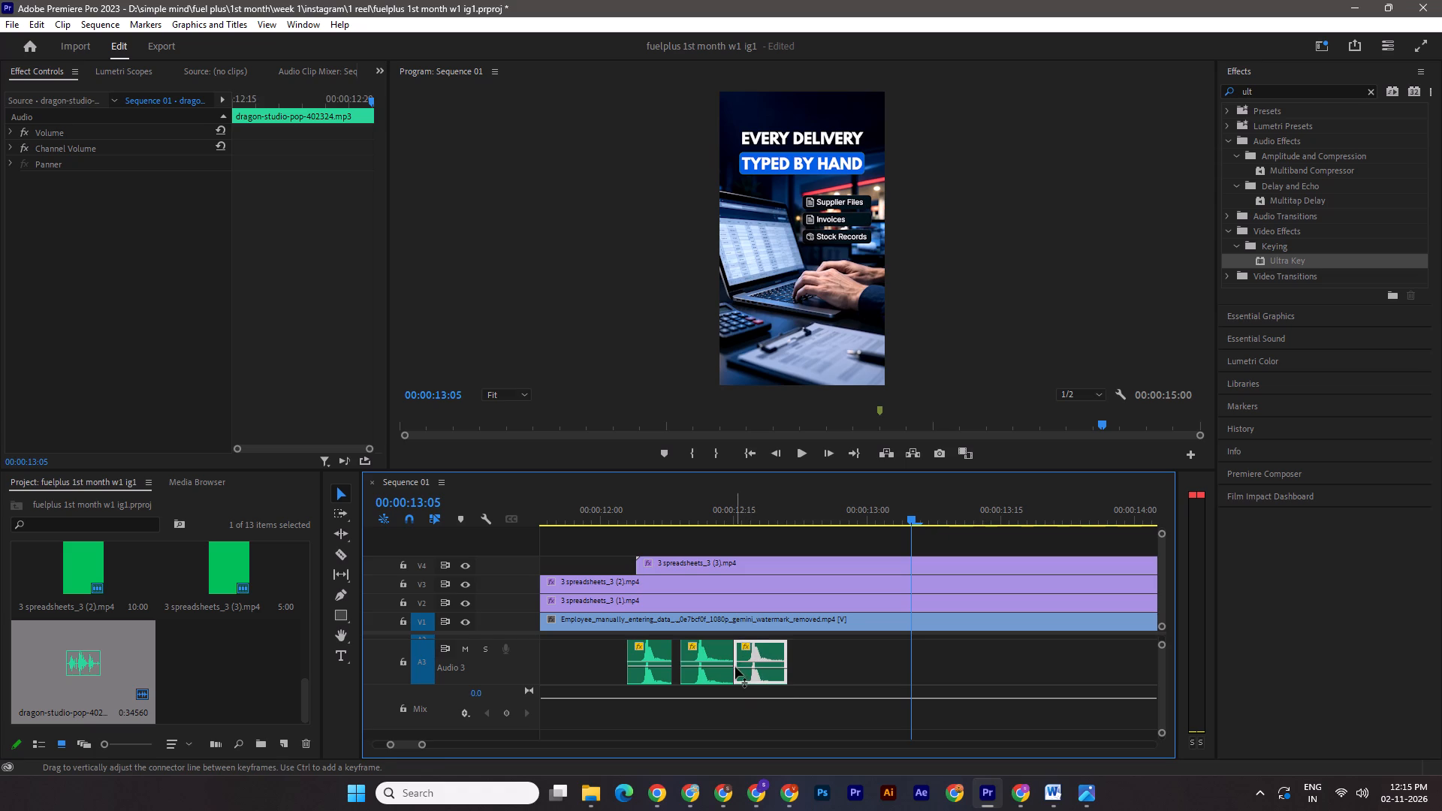
Save the project and replay from just before 00:00:12:00 to check the quieter pops.
key("ctrl+s")
left_click(587, 515)
key("space")
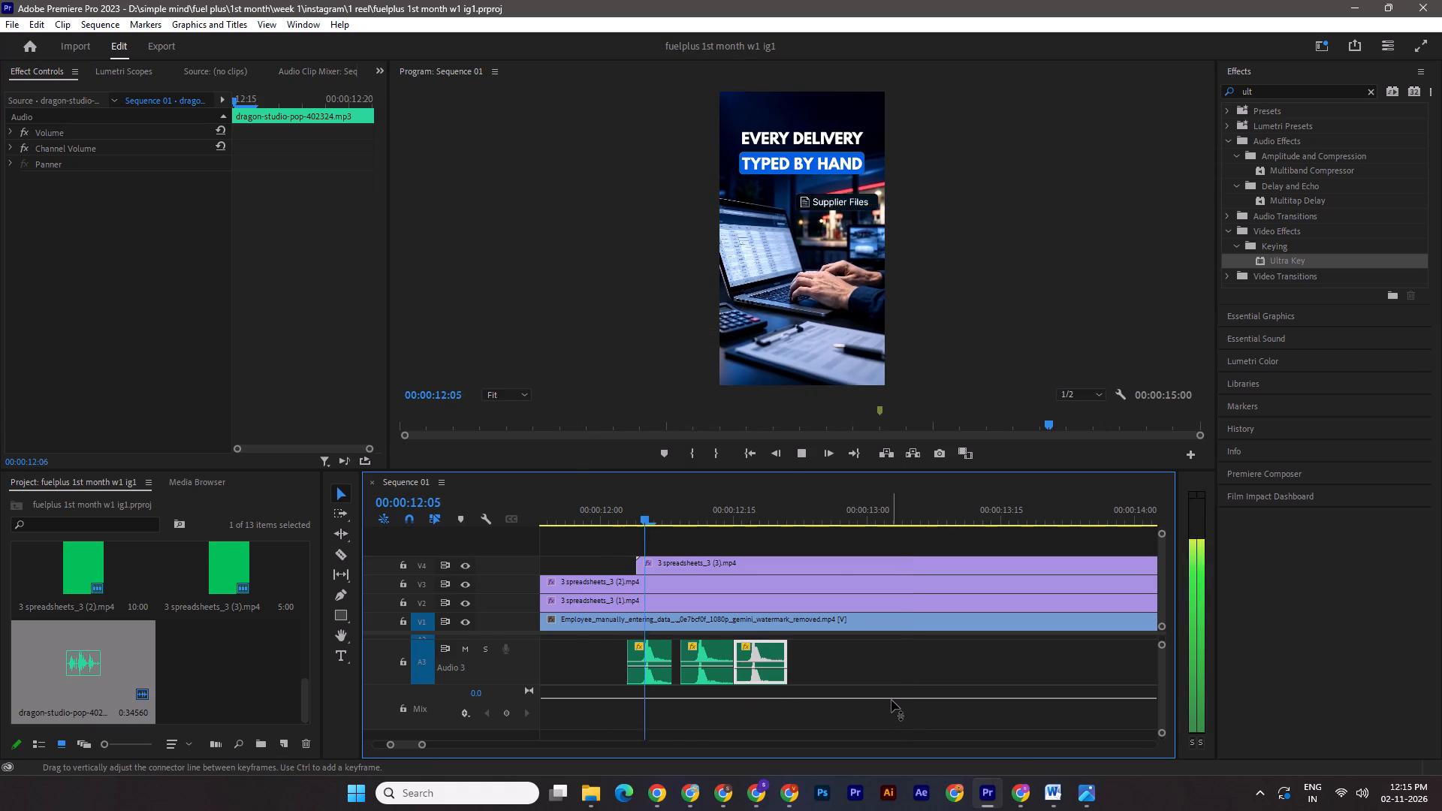
key("space")
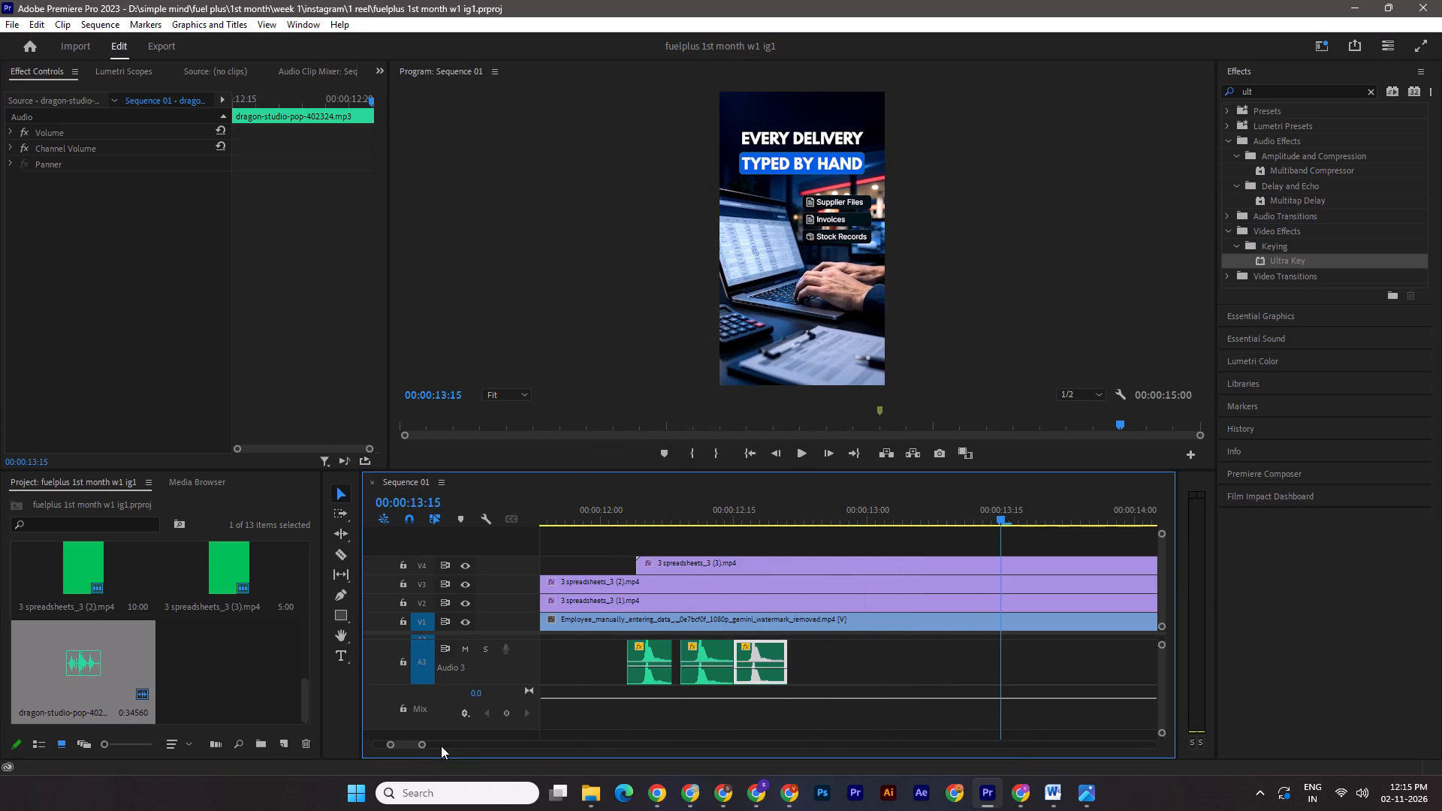
Examine the sequence's opening from 00:00:00:00 to 00:00:01:26, comparing the 3 SPREADSHEETS text with the A2 sound, and keep the project saved.
left_click_drag(421, 745, 488, 749)
key("ctrl+s")
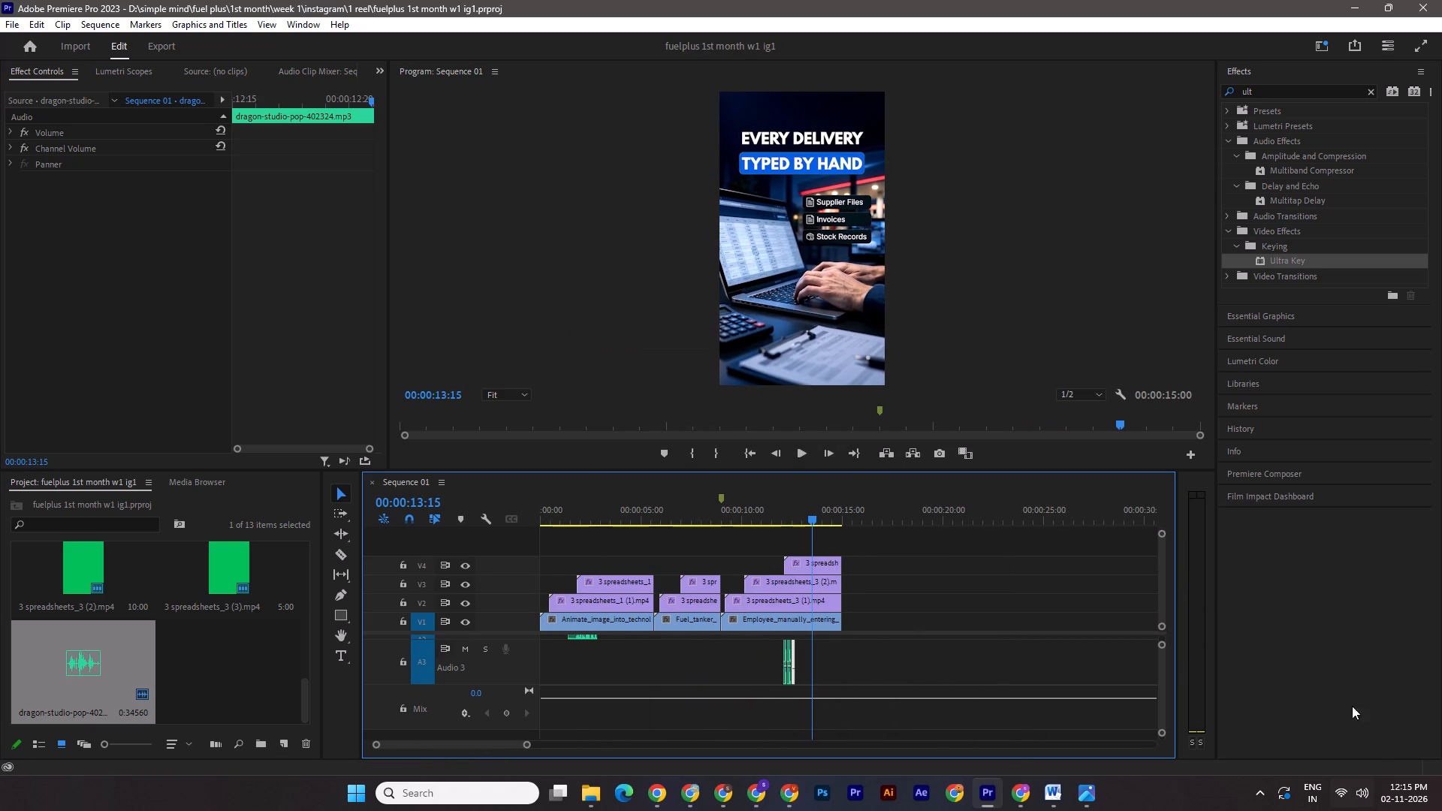
left_click(1161, 647)
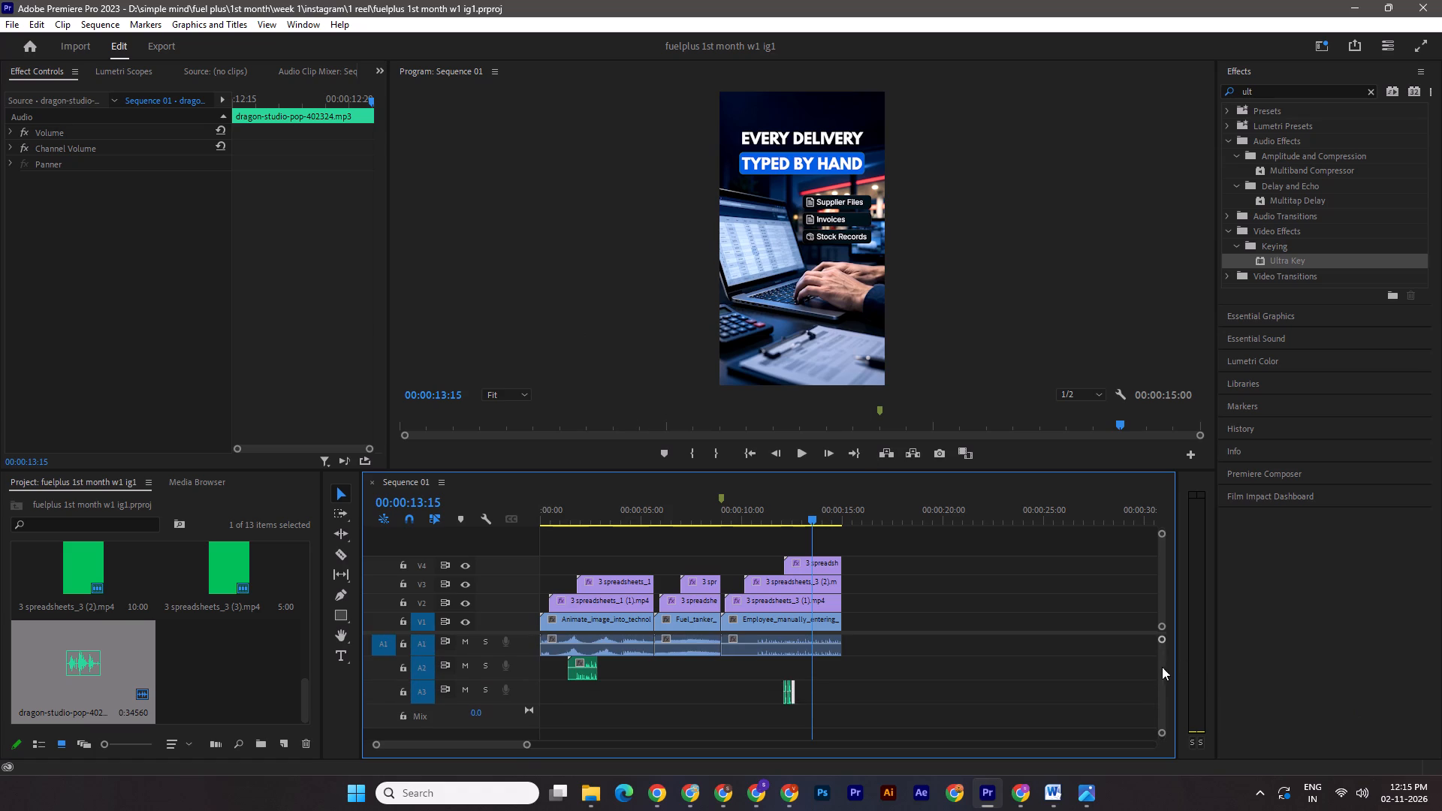
left_click_drag(1163, 675, 1164, 659)
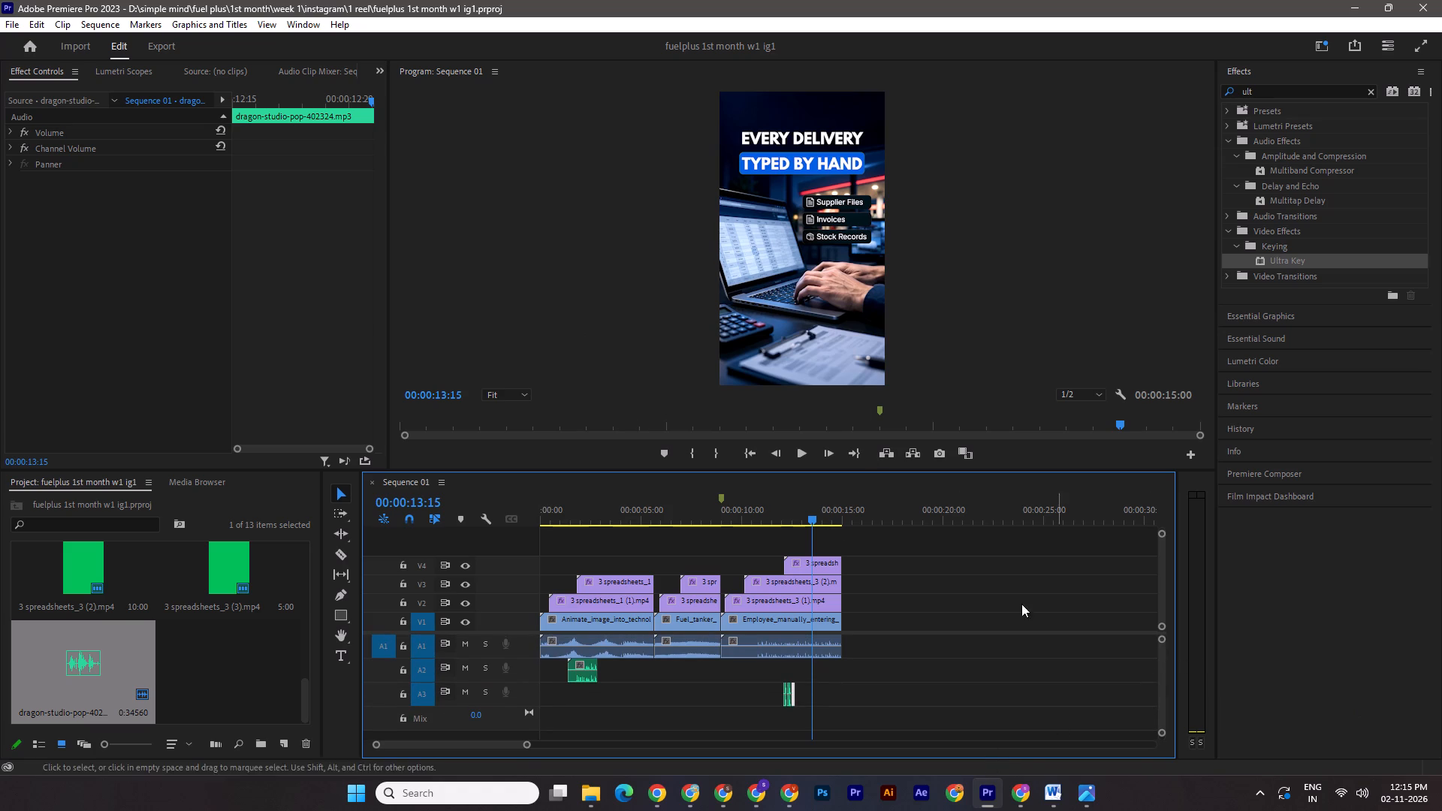
left_click_drag(807, 511, 517, 553)
key("ctrl+s")
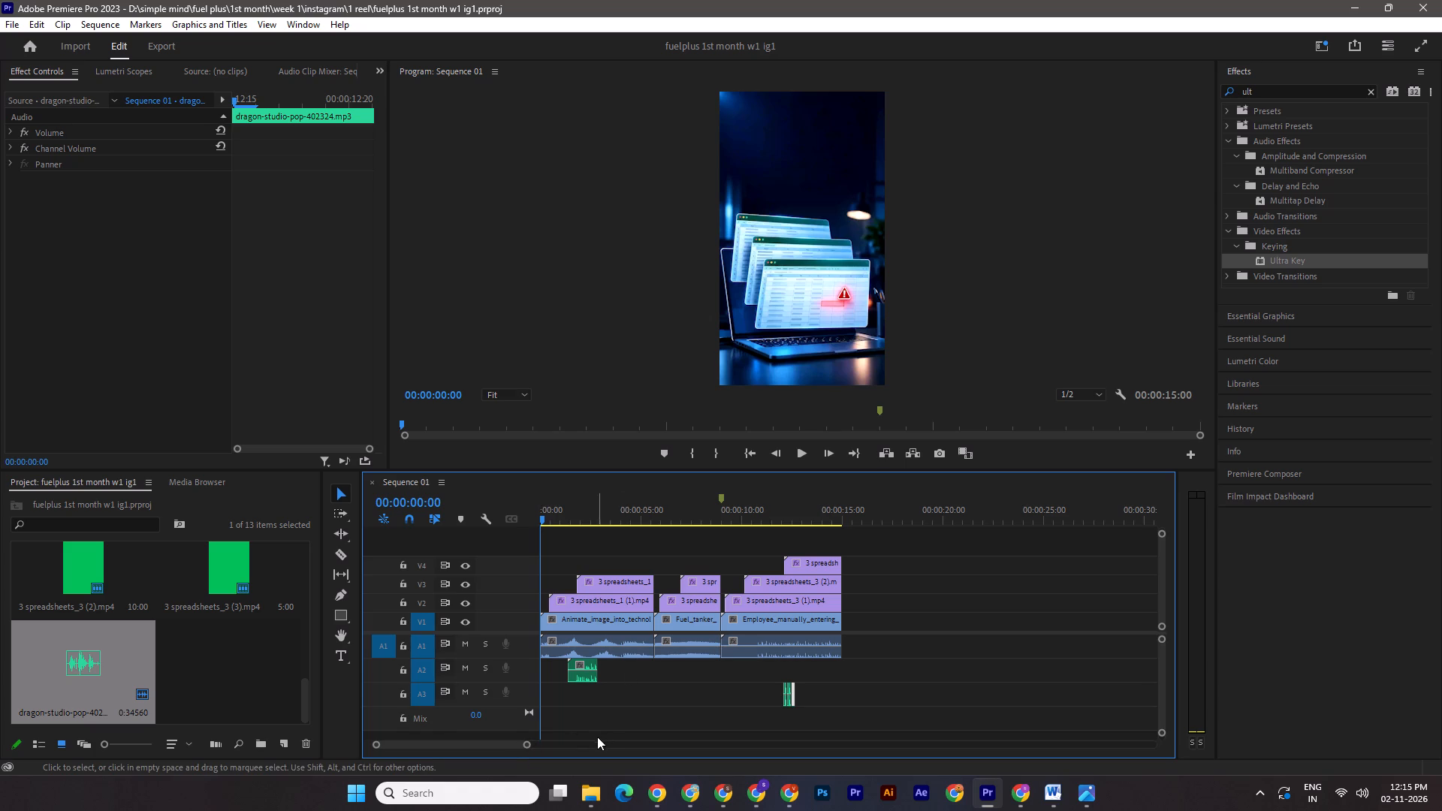
left_click_drag(542, 521, 551, 520)
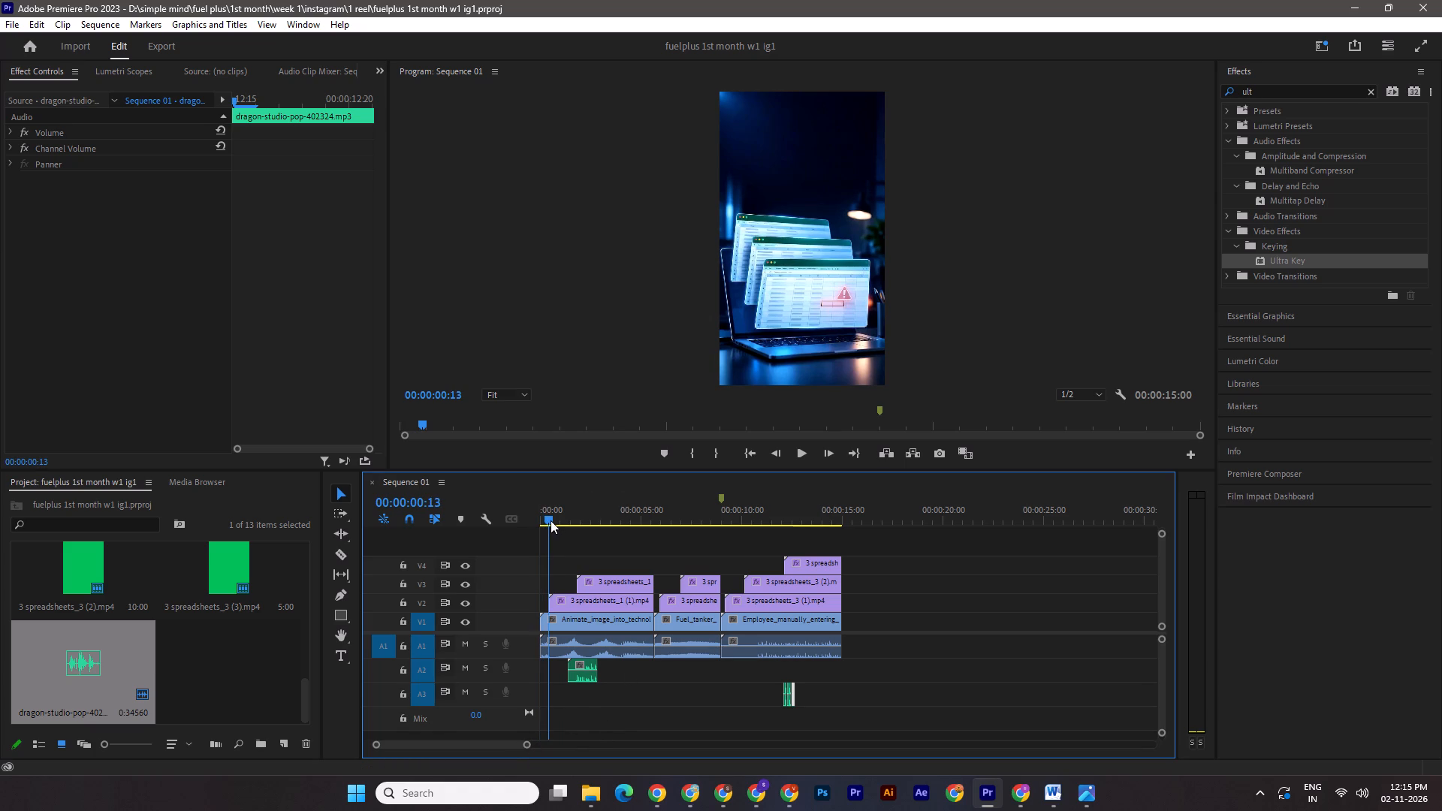
left_click_drag(551, 520, 569, 522)
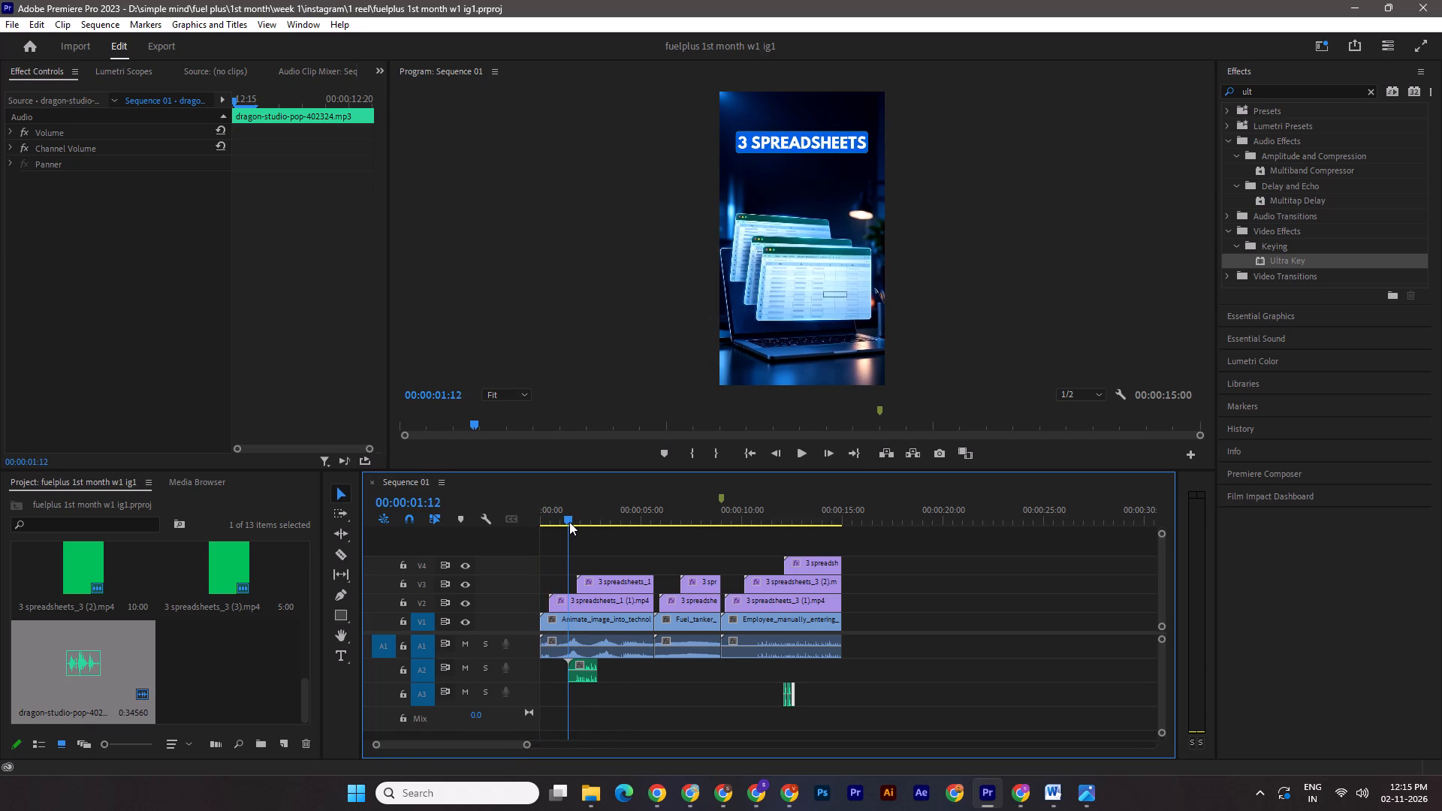
left_click_drag(569, 522, 572, 522)
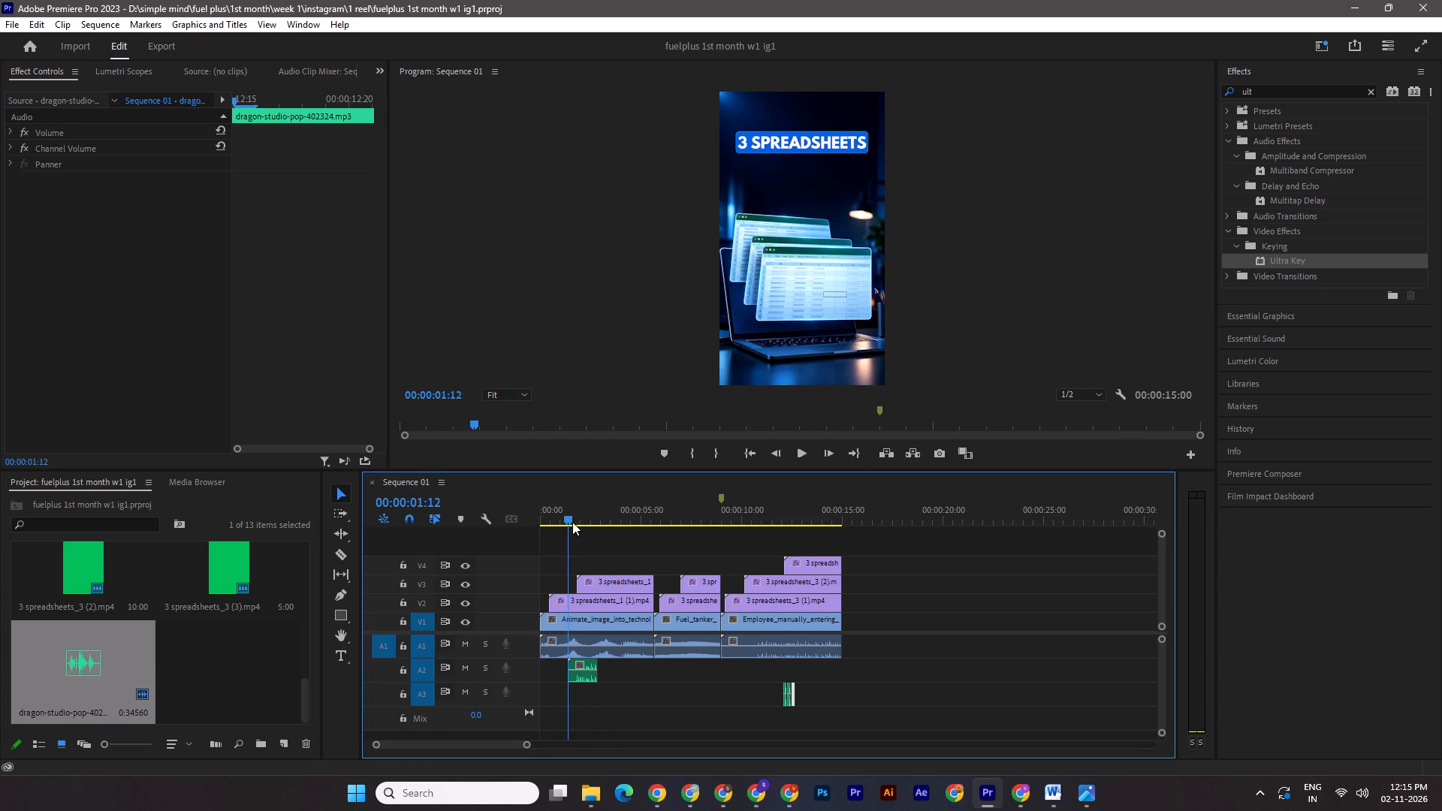
key("ctrl+s")
left_click_drag(569, 516, 550, 512)
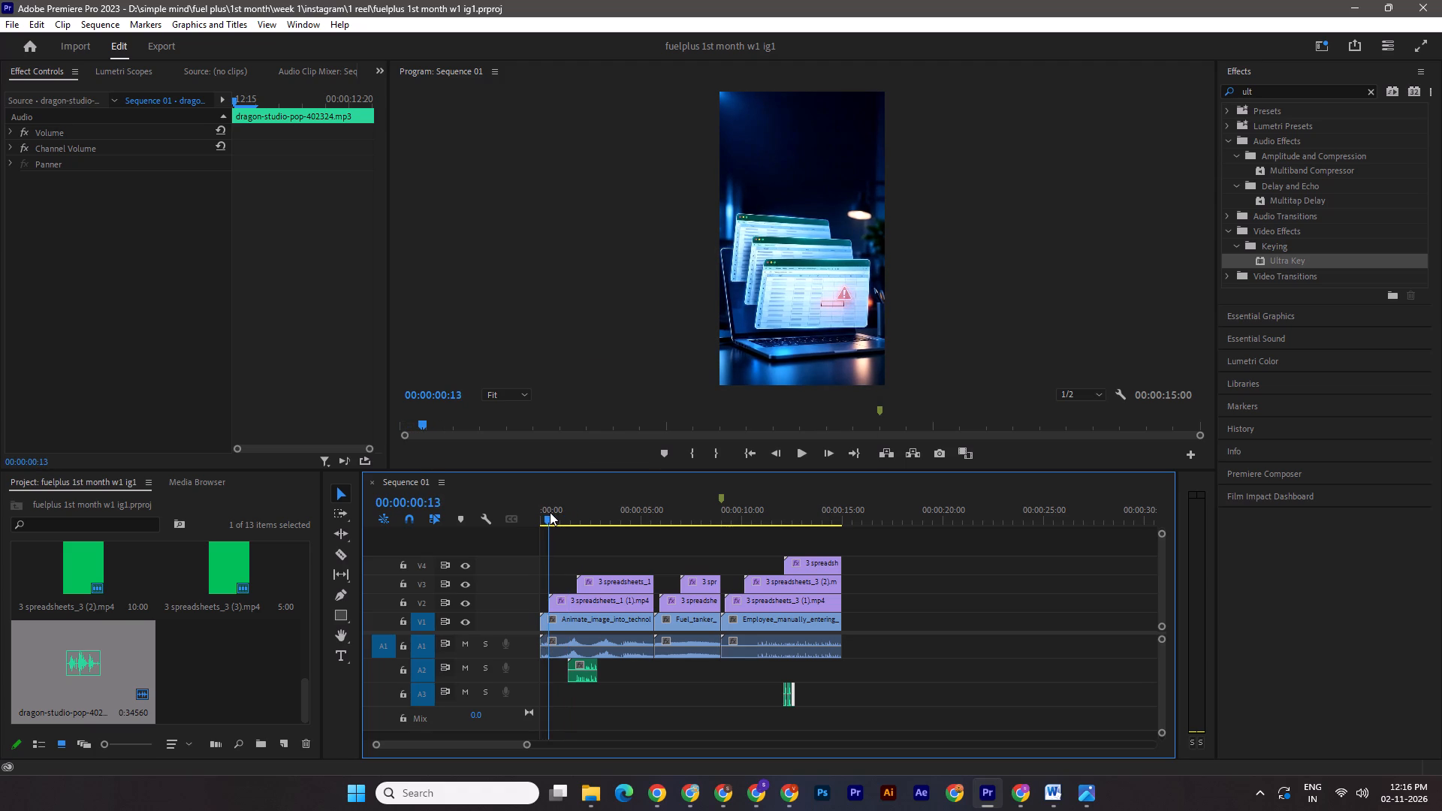
left_click_drag(550, 512, 550, 515)
left_click_drag(550, 515, 573, 516)
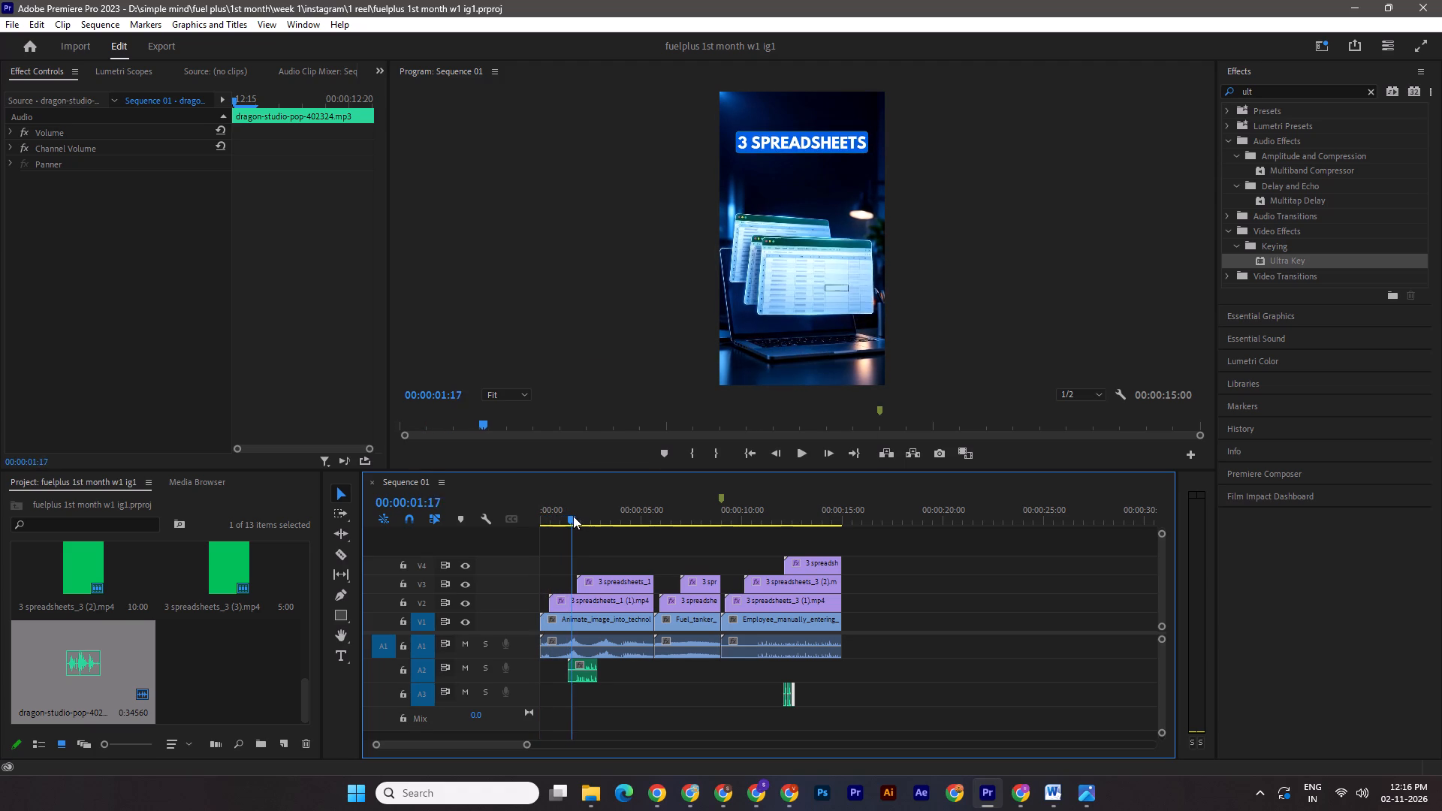
left_click_drag(573, 516, 578, 517)
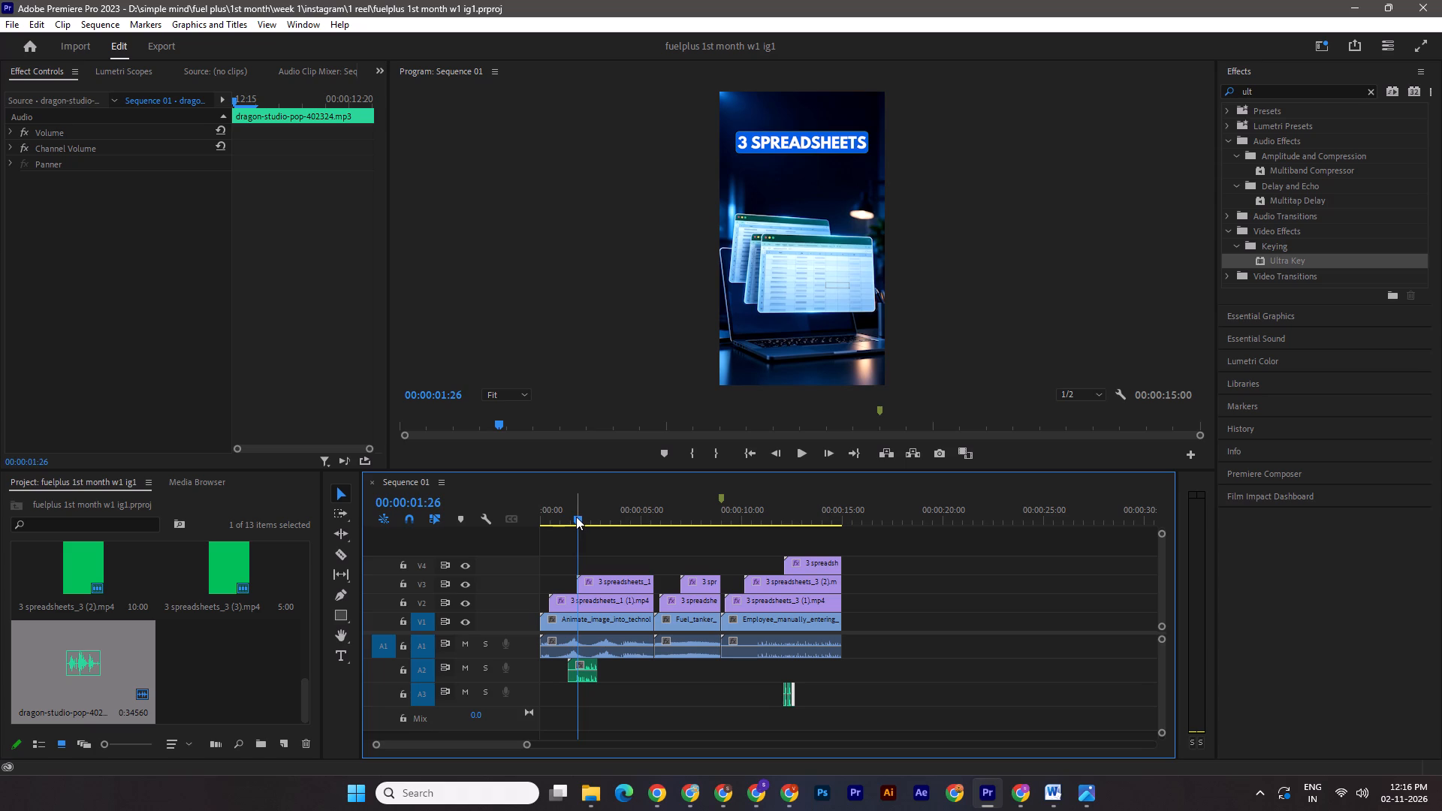
key("ctrl+s")
left_click_drag(578, 518, 532, 511)
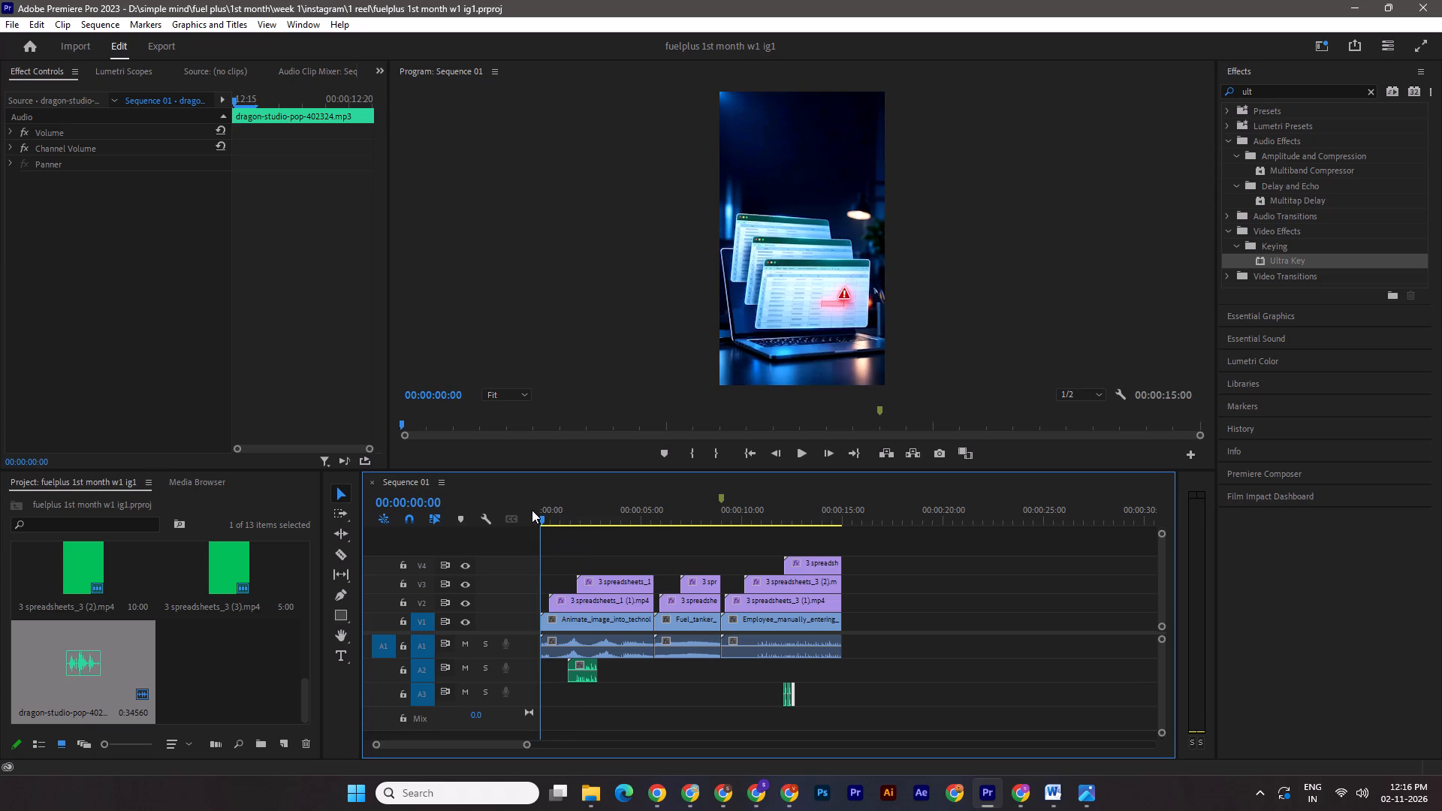
Move the three pop clips near 00:00:12:00 from track A3 up to A2, keeping their timing, and save the project.
key("ctrl+s")
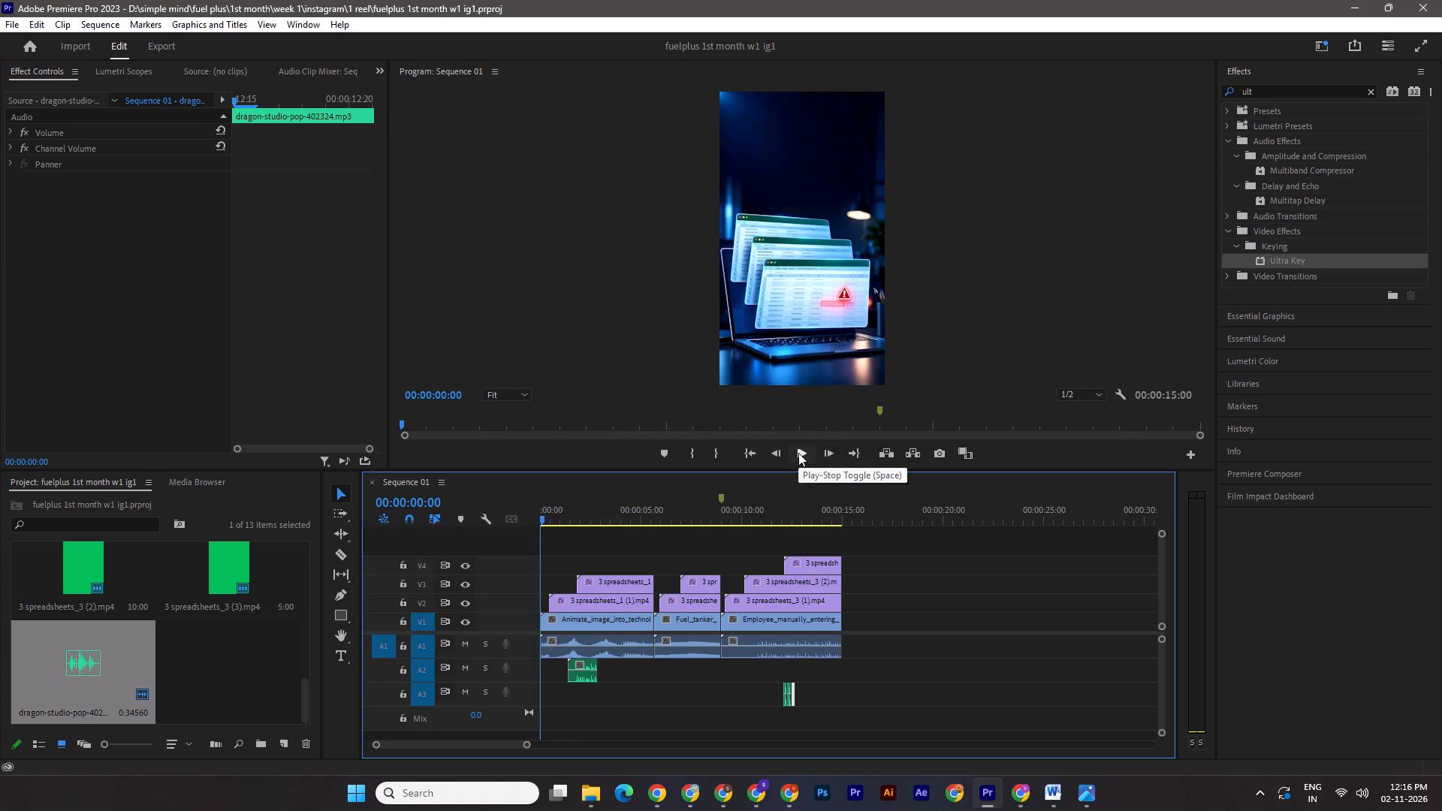
left_click_drag(837, 695, 762, 694)
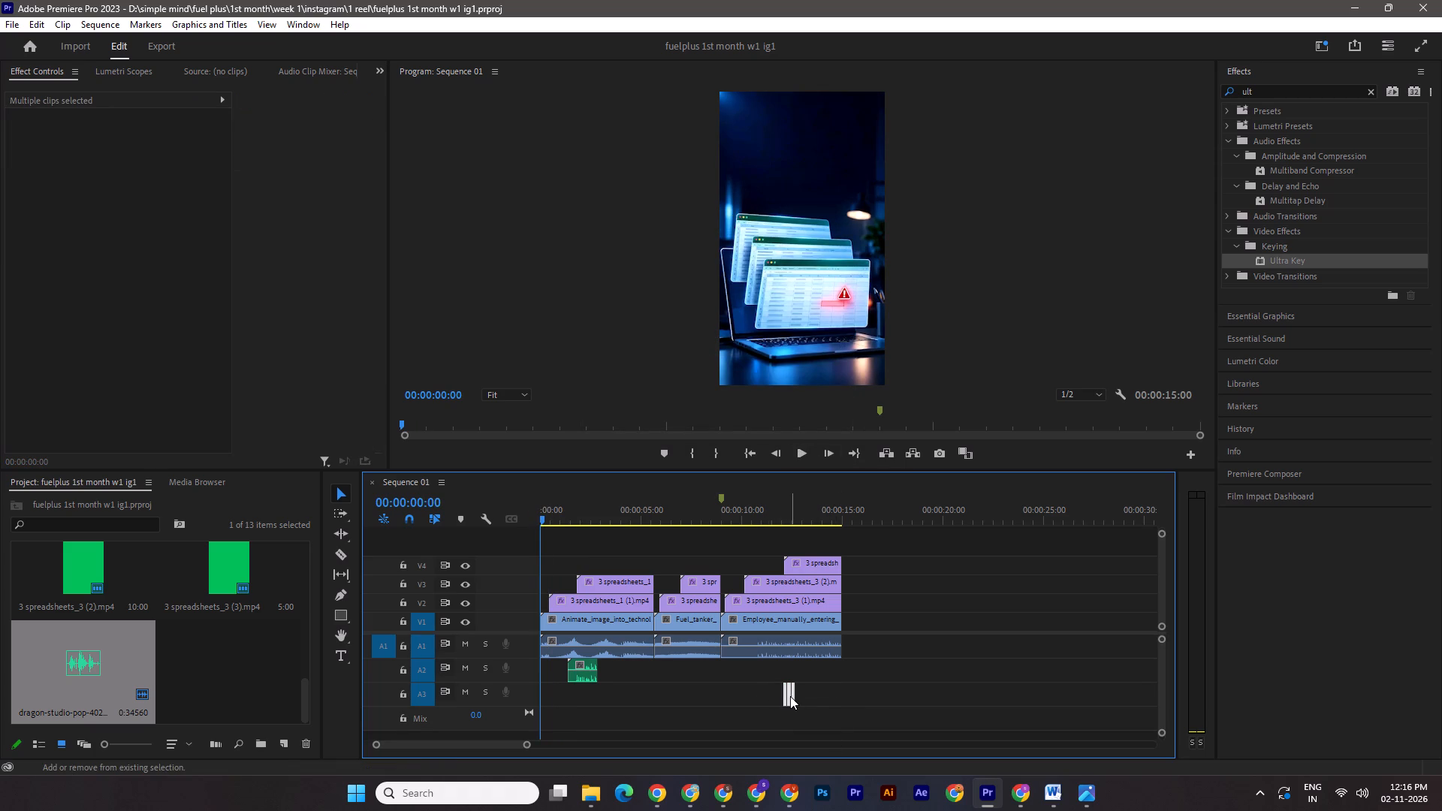
left_click_drag(790, 696, 791, 676, "shift")
key("ctrl+s")
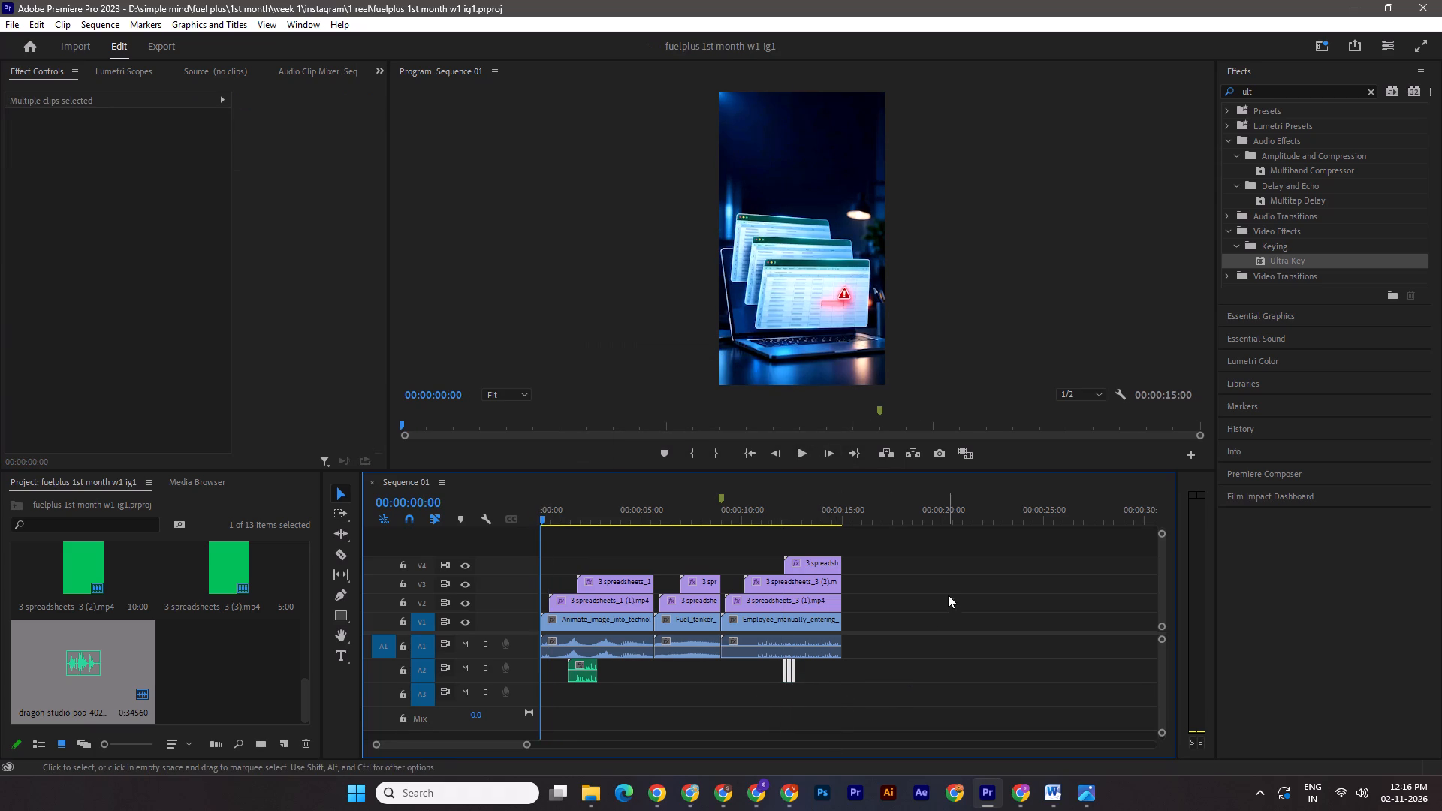
left_click(858, 666)
left_click(663, 676)
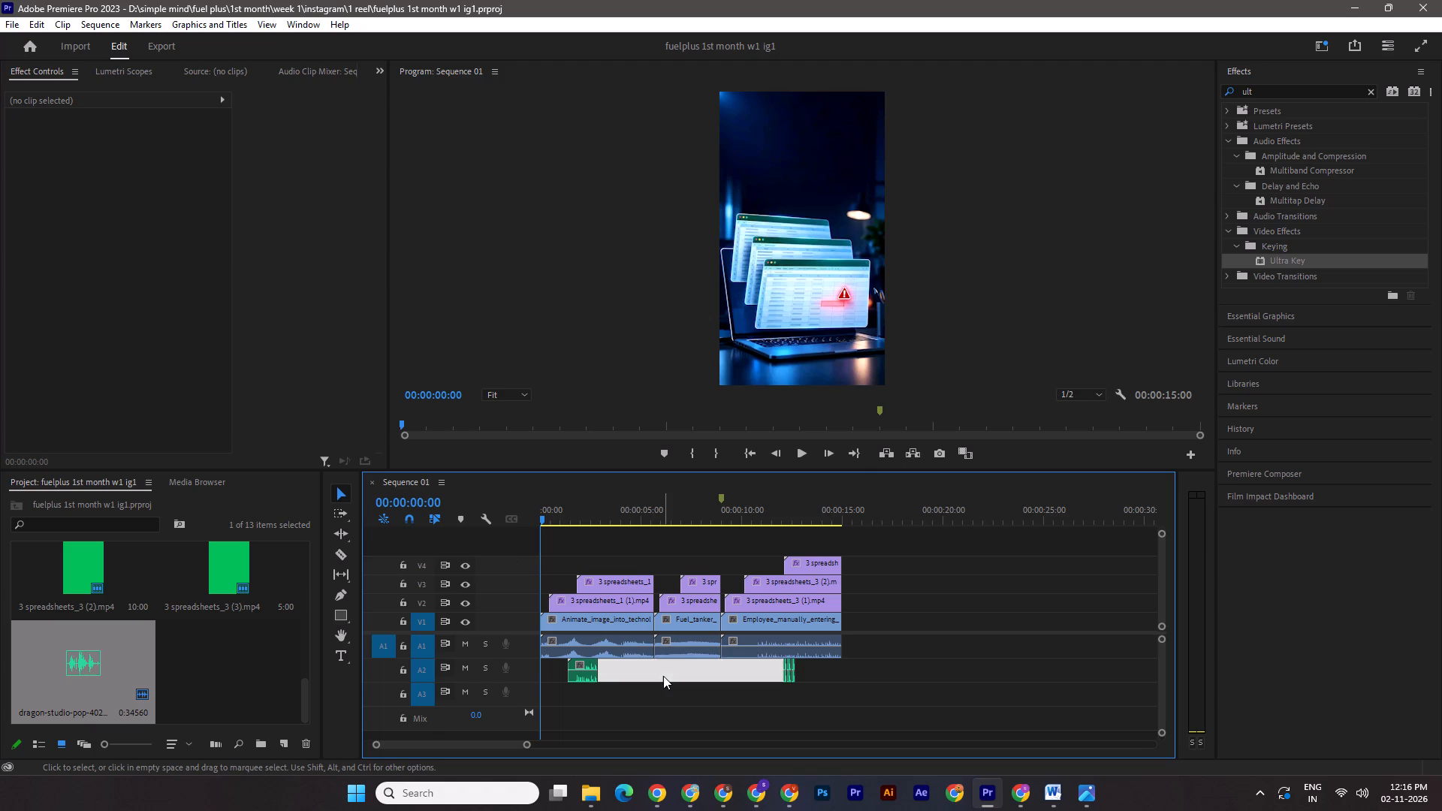
left_click(987, 674)
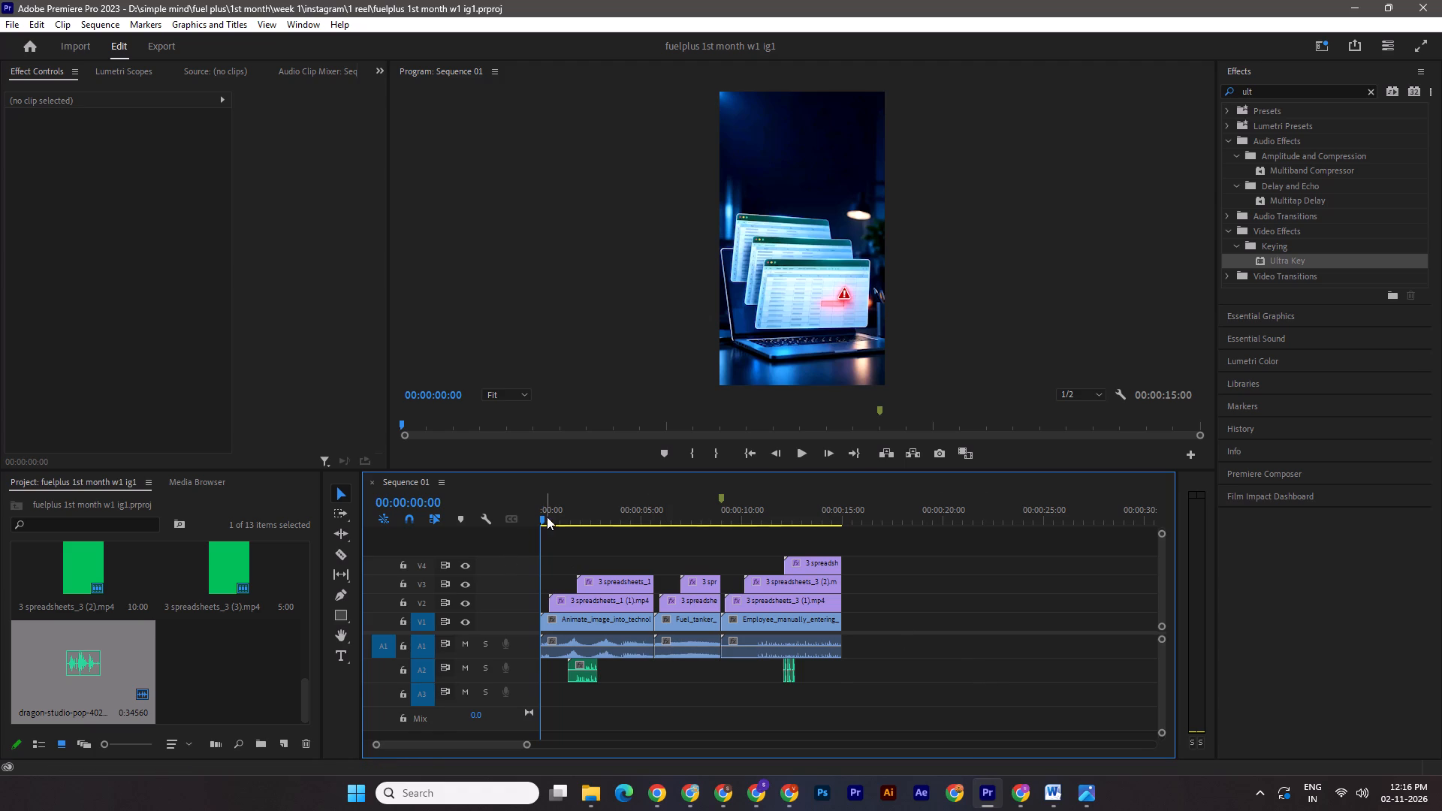
Play the sequence from the start, save, and review the EVERY DELIVERY TYPED BY HAND text timing between 00:00:10:05 and 00:00:12:03.
left_click(798, 456)
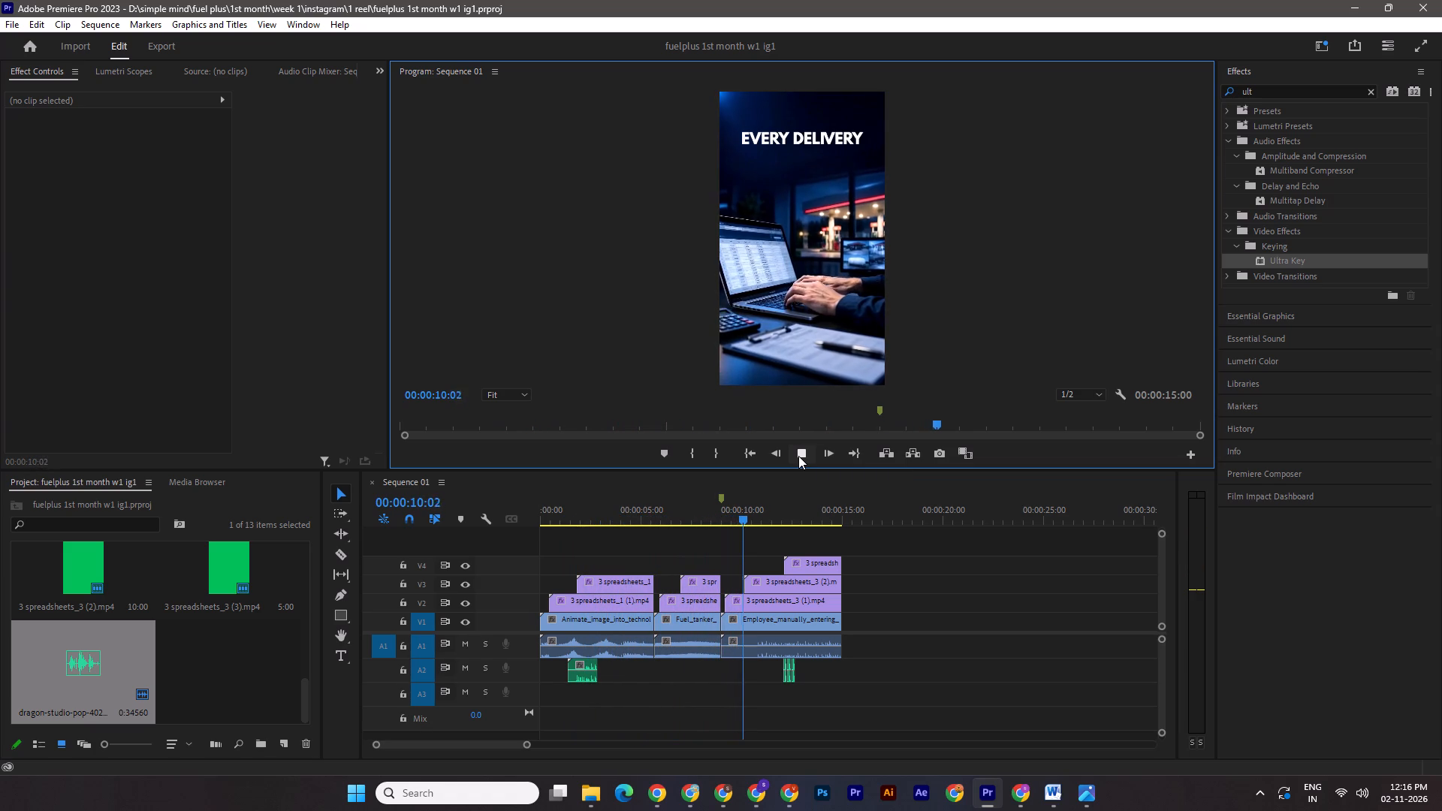
left_click(798, 456)
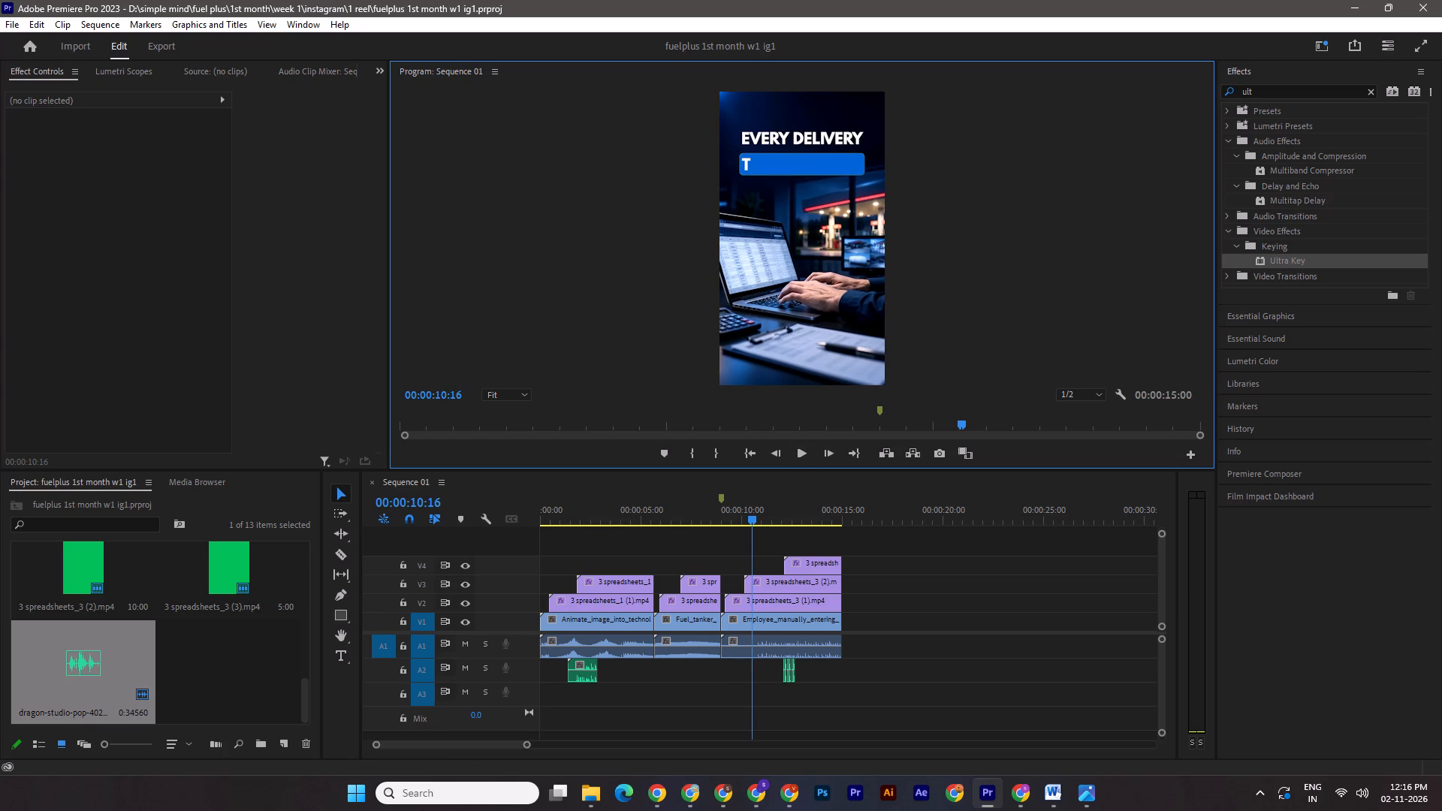
key("ctrl+s")
left_click_drag(752, 522, 745, 521)
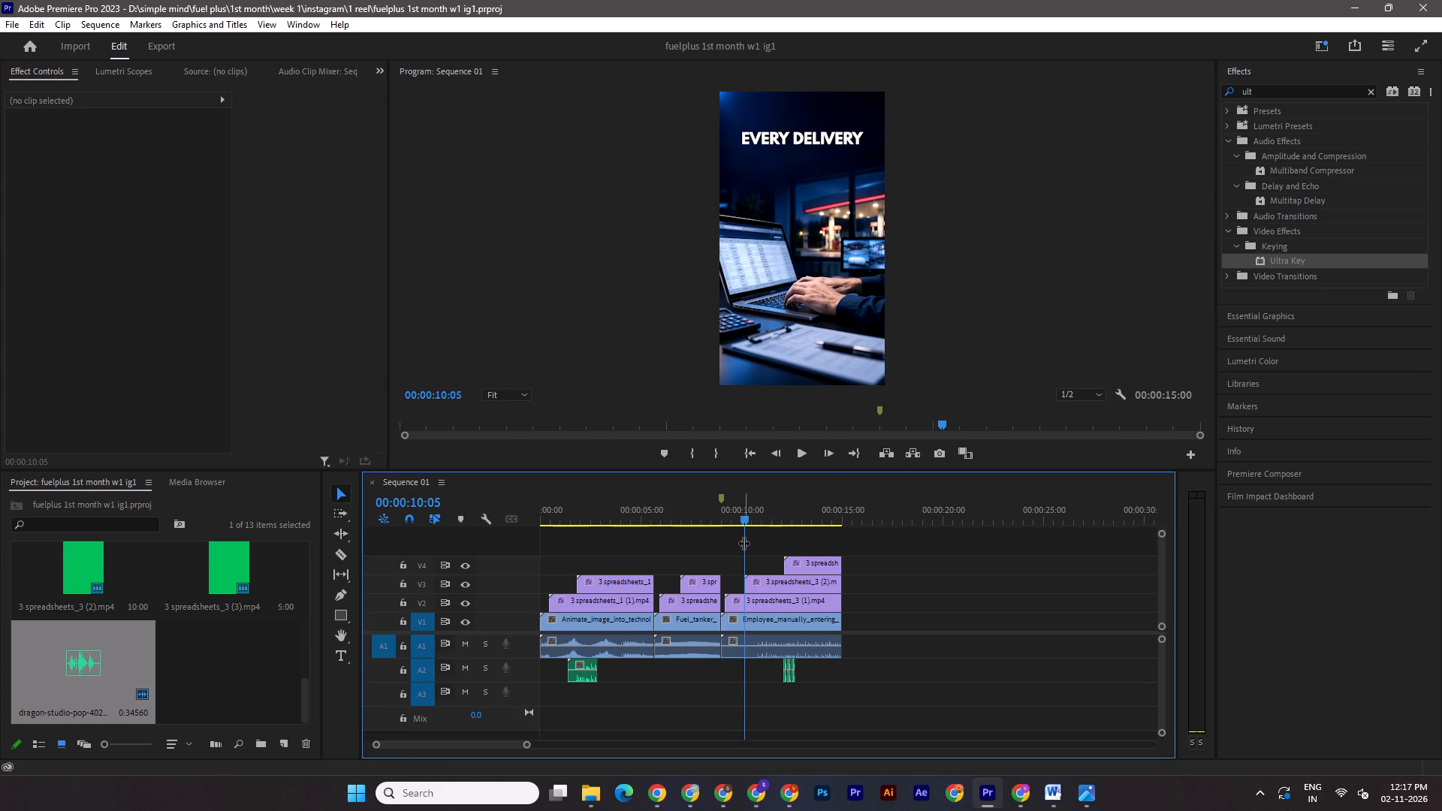
left_click_drag(747, 519, 774, 526)
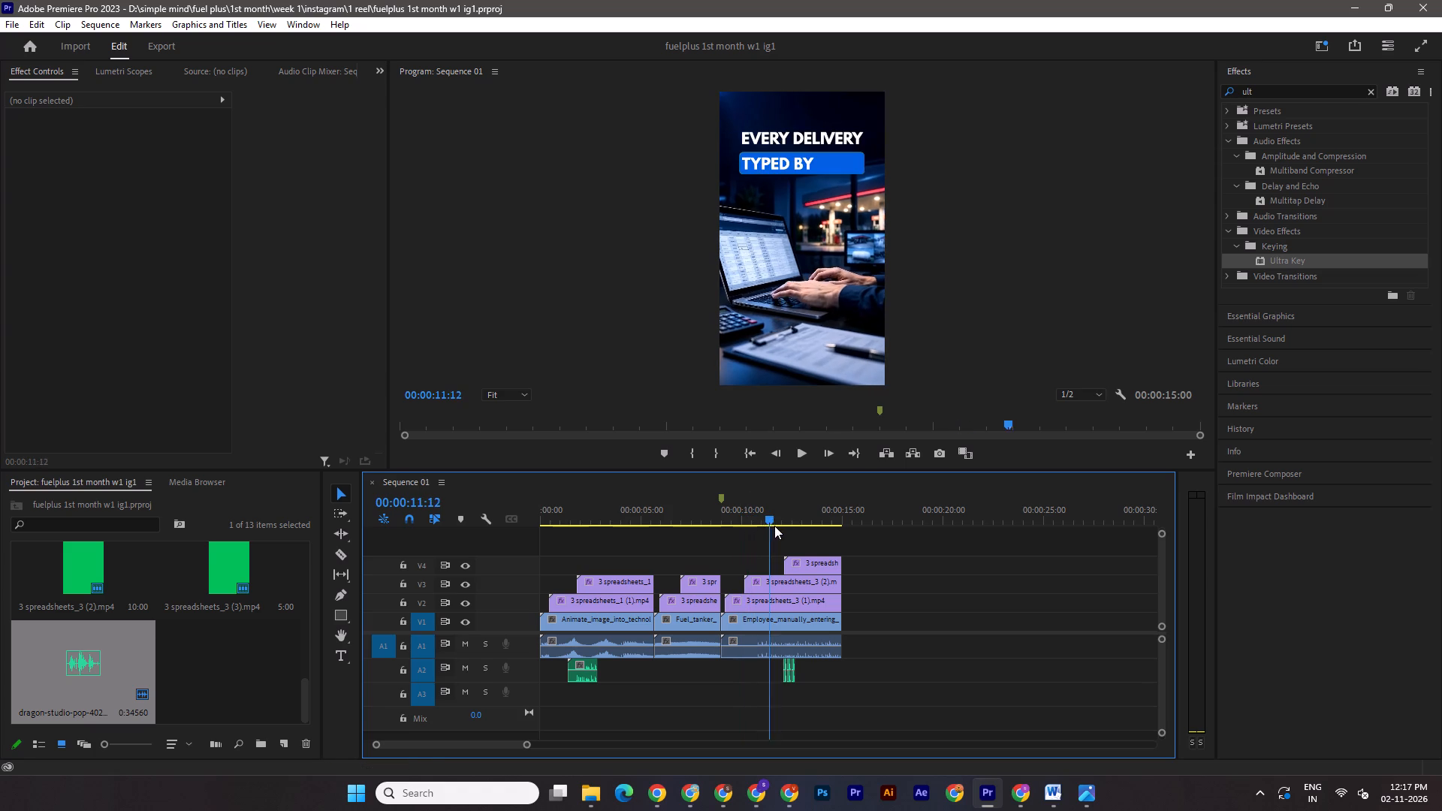
left_click_drag(774, 526, 786, 526)
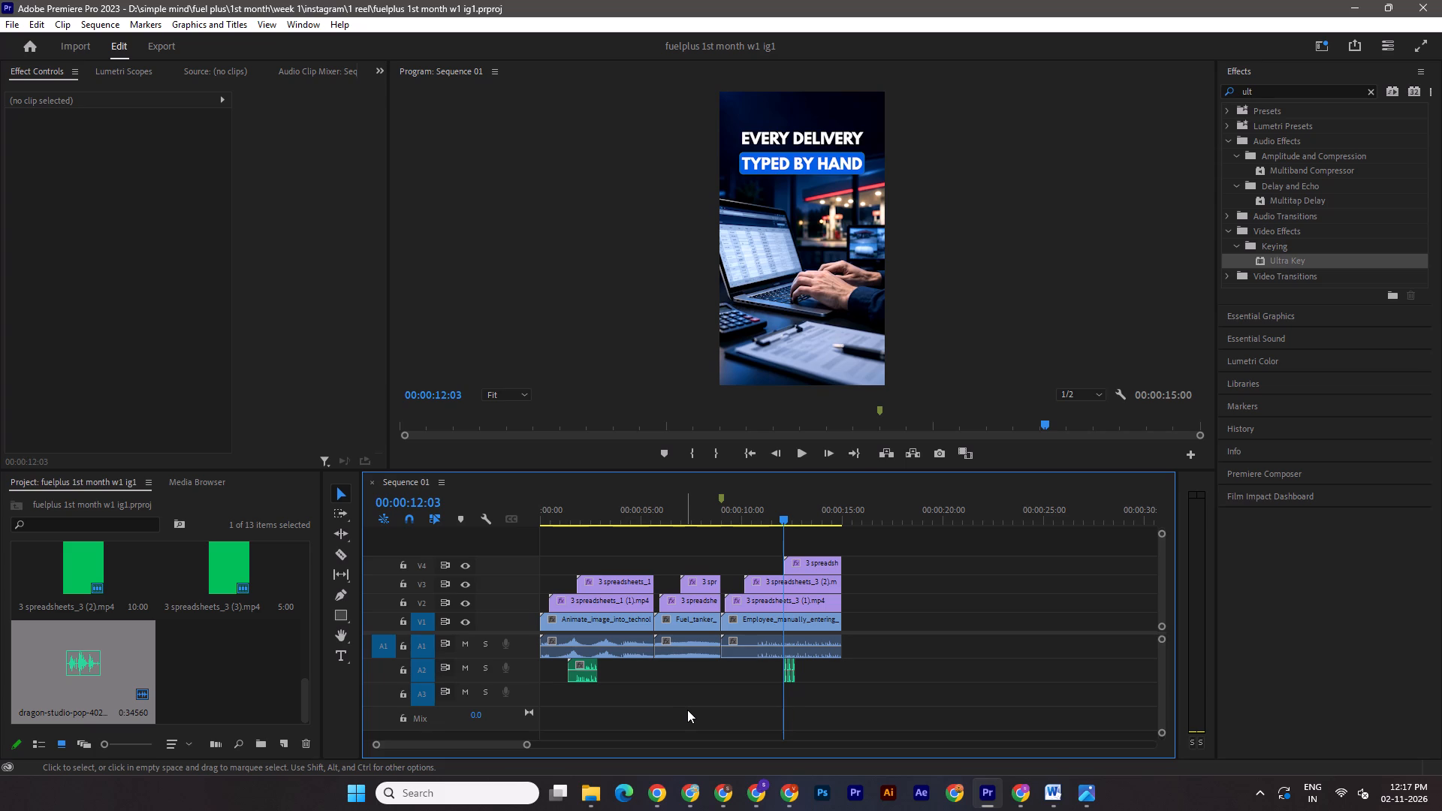
Examine the first six seconds, checking the 3 SPREADSHEETS AND HOPE text against the A2 sound and the cut to the tanker clip.
left_click(551, 523)
left_click(551, 517)
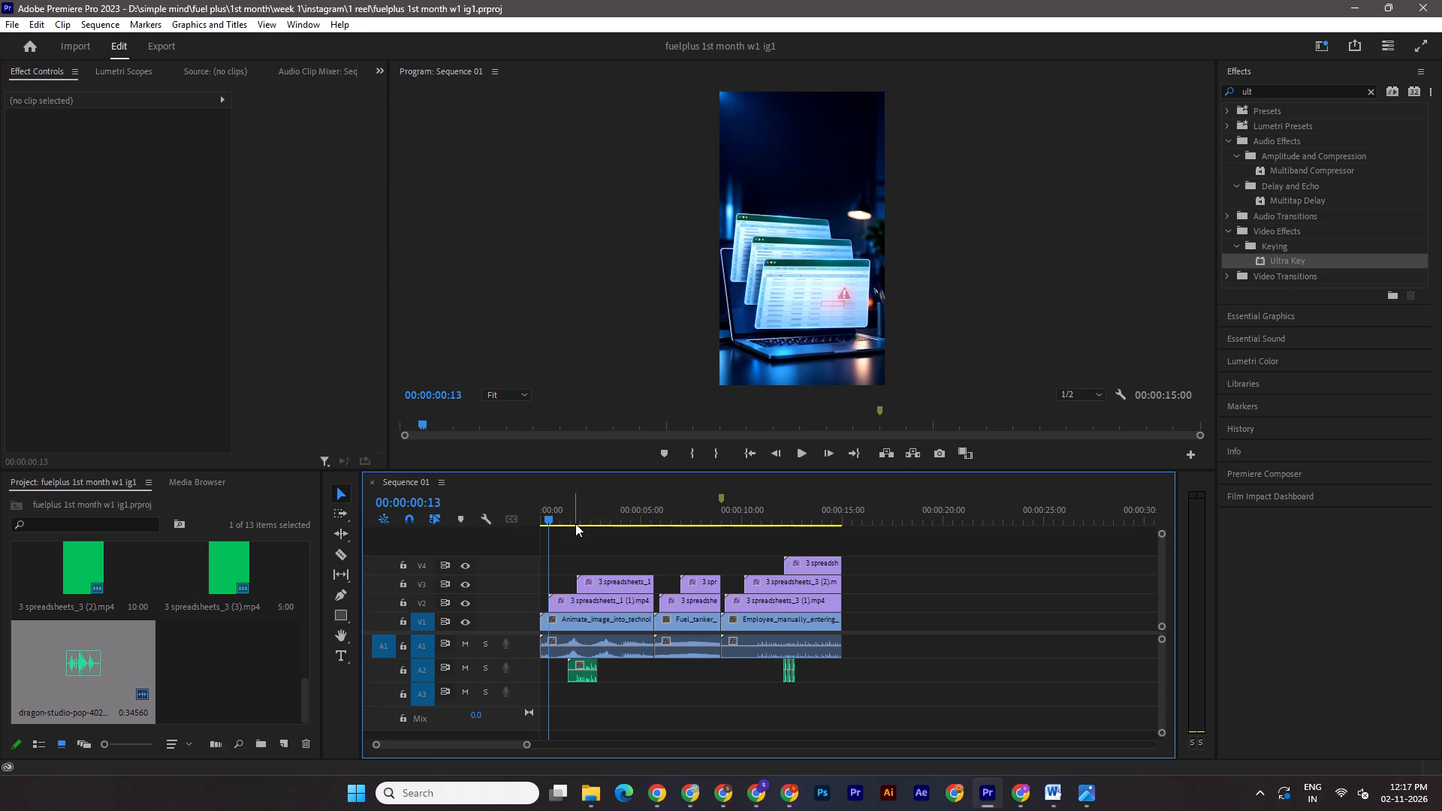
left_click(575, 523)
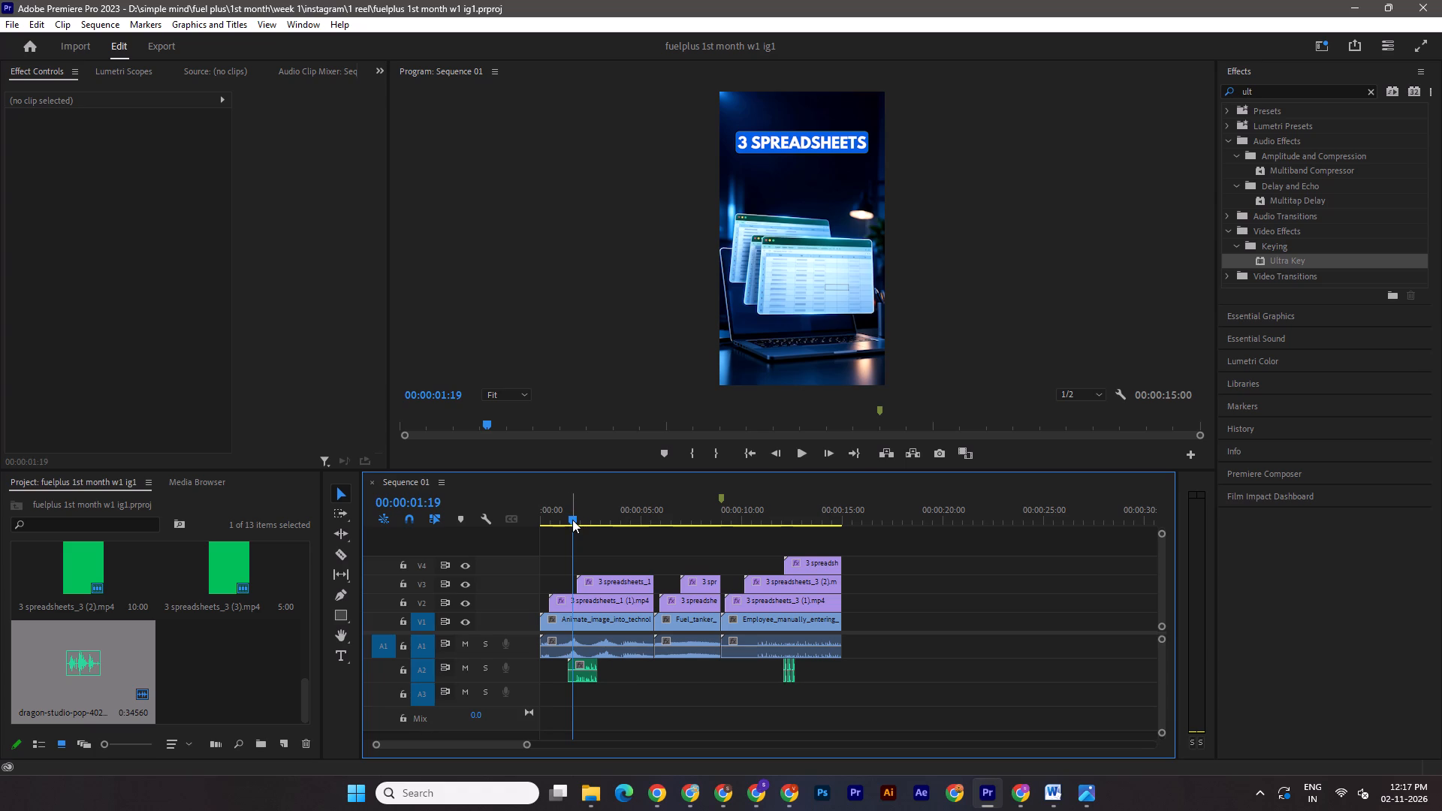
left_click(572, 520)
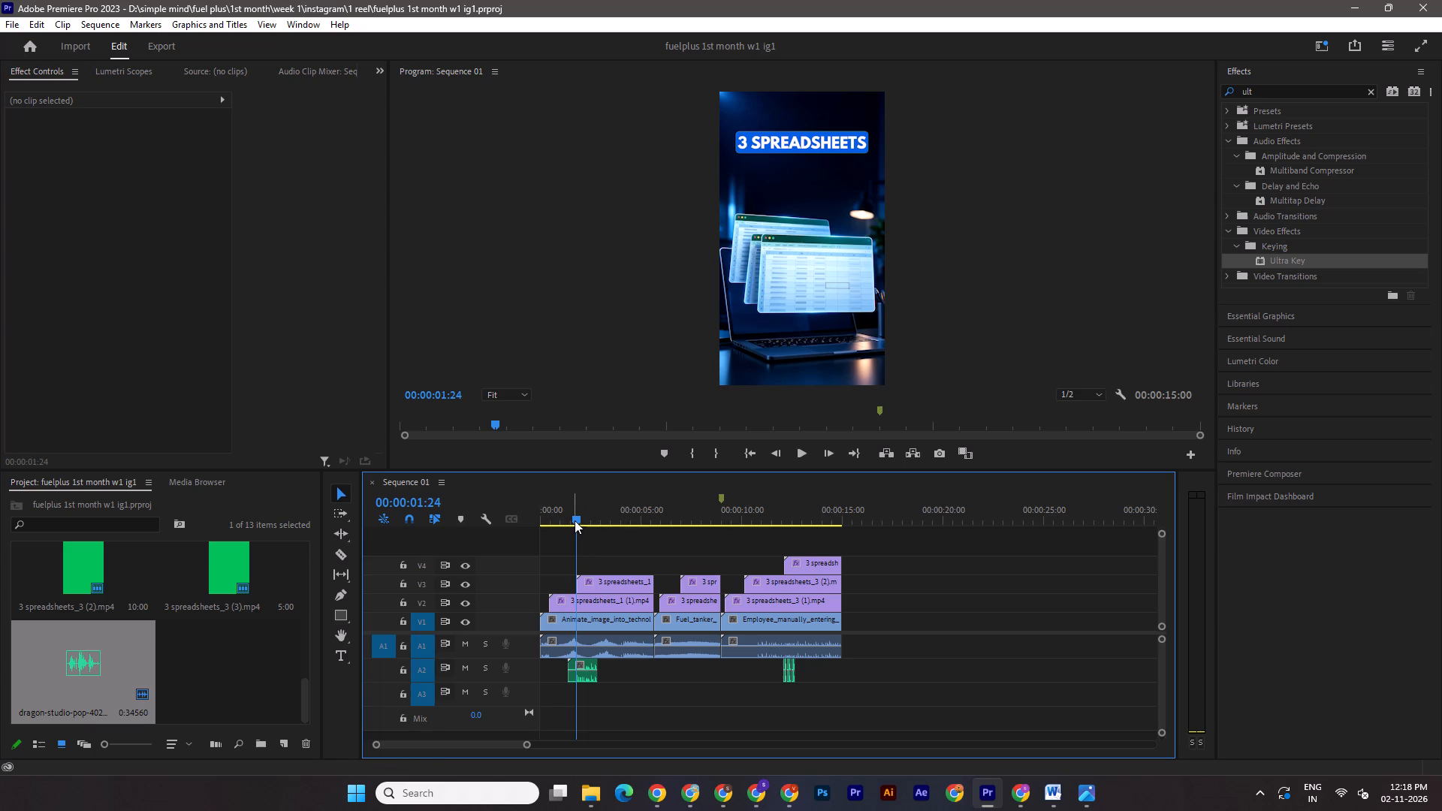
left_click_drag(575, 520, 546, 517)
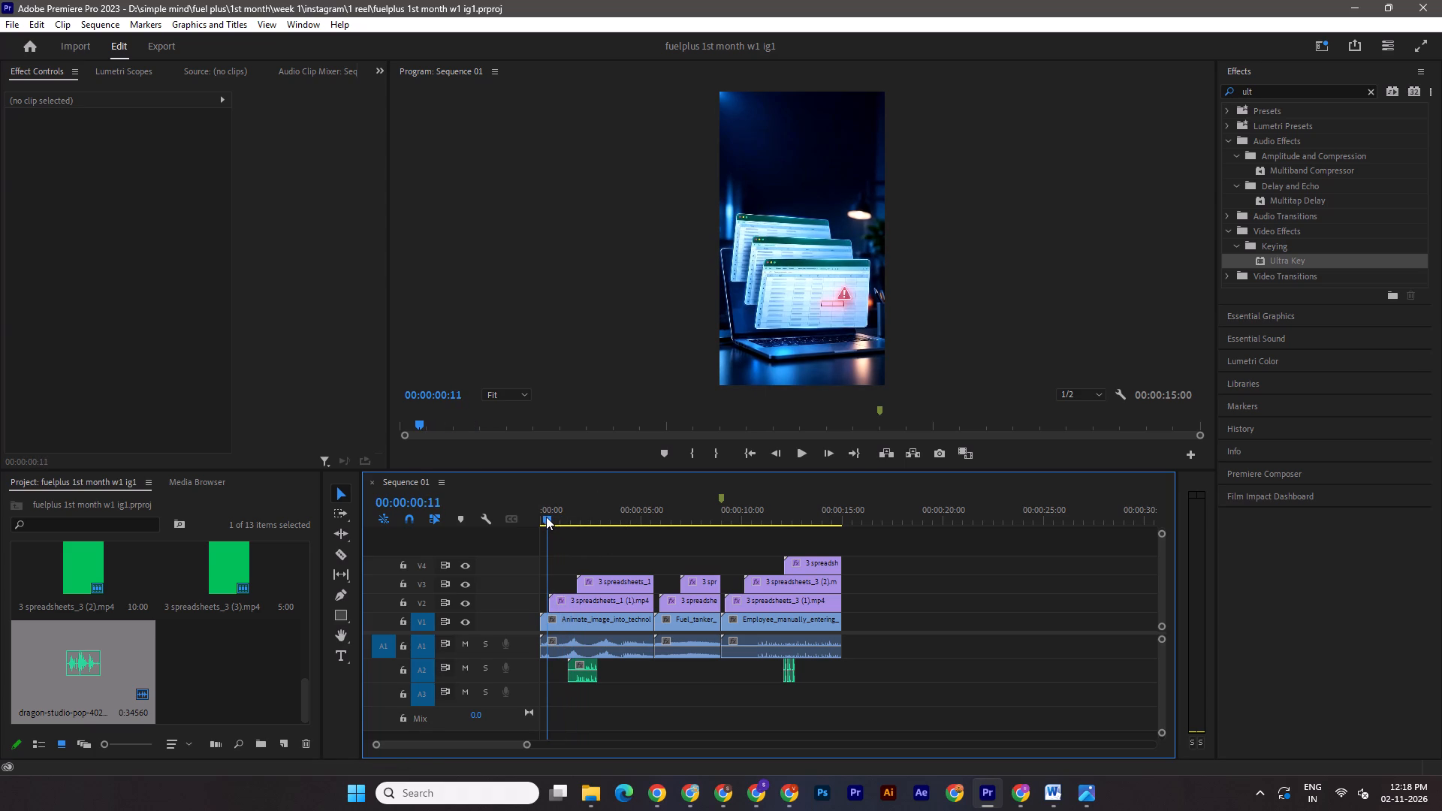
left_click_drag(546, 517, 560, 521)
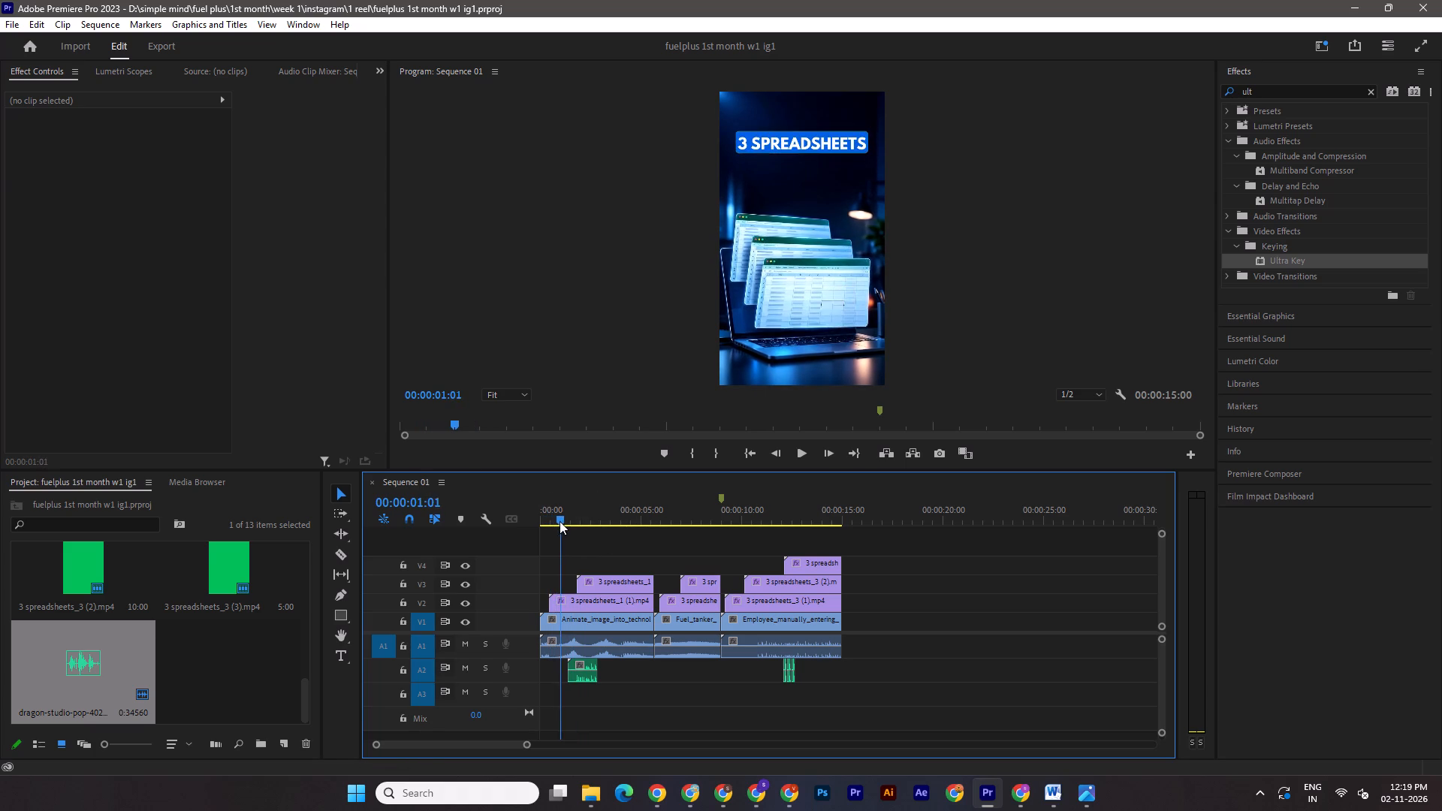
left_click_drag(560, 521, 578, 528)
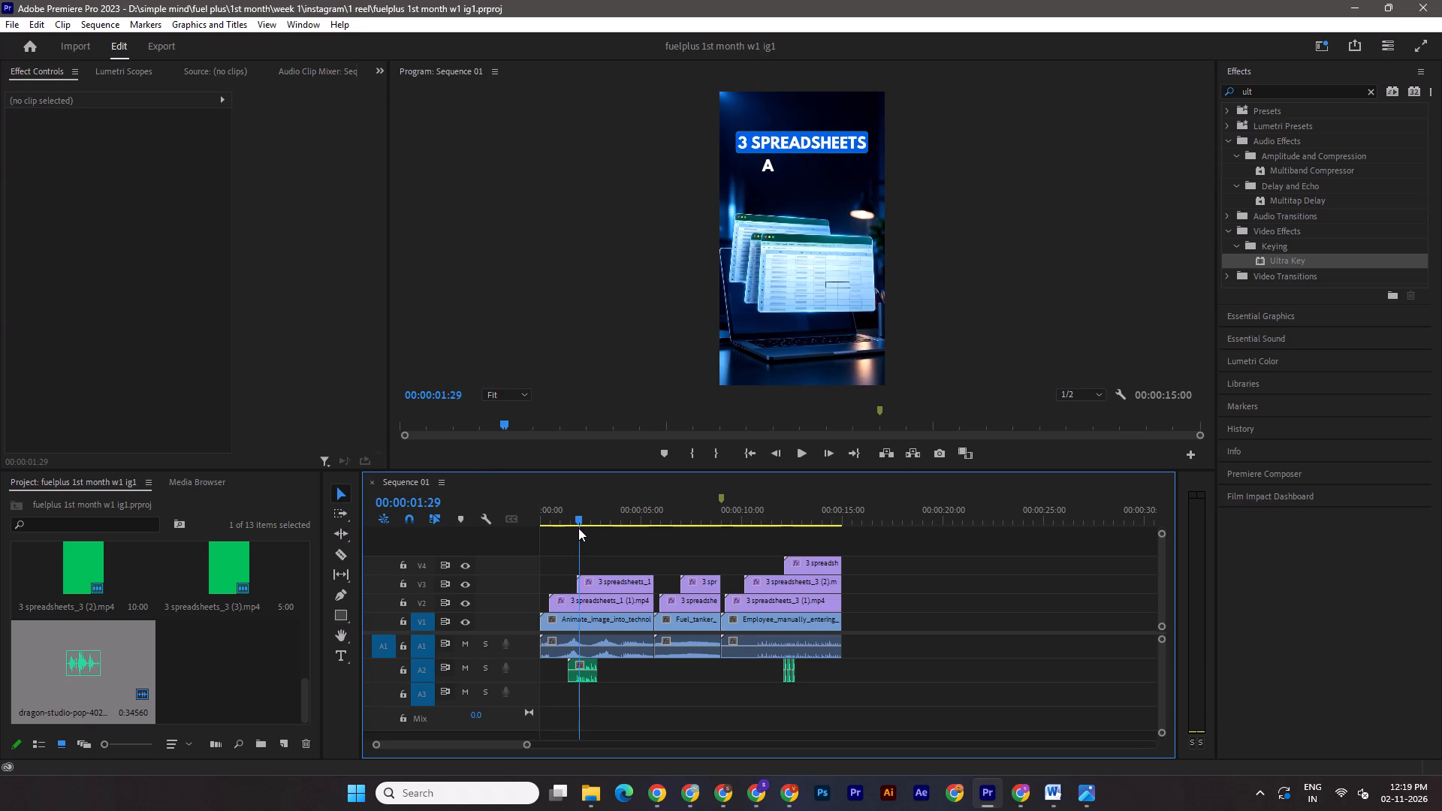
left_click_drag(578, 528, 654, 529)
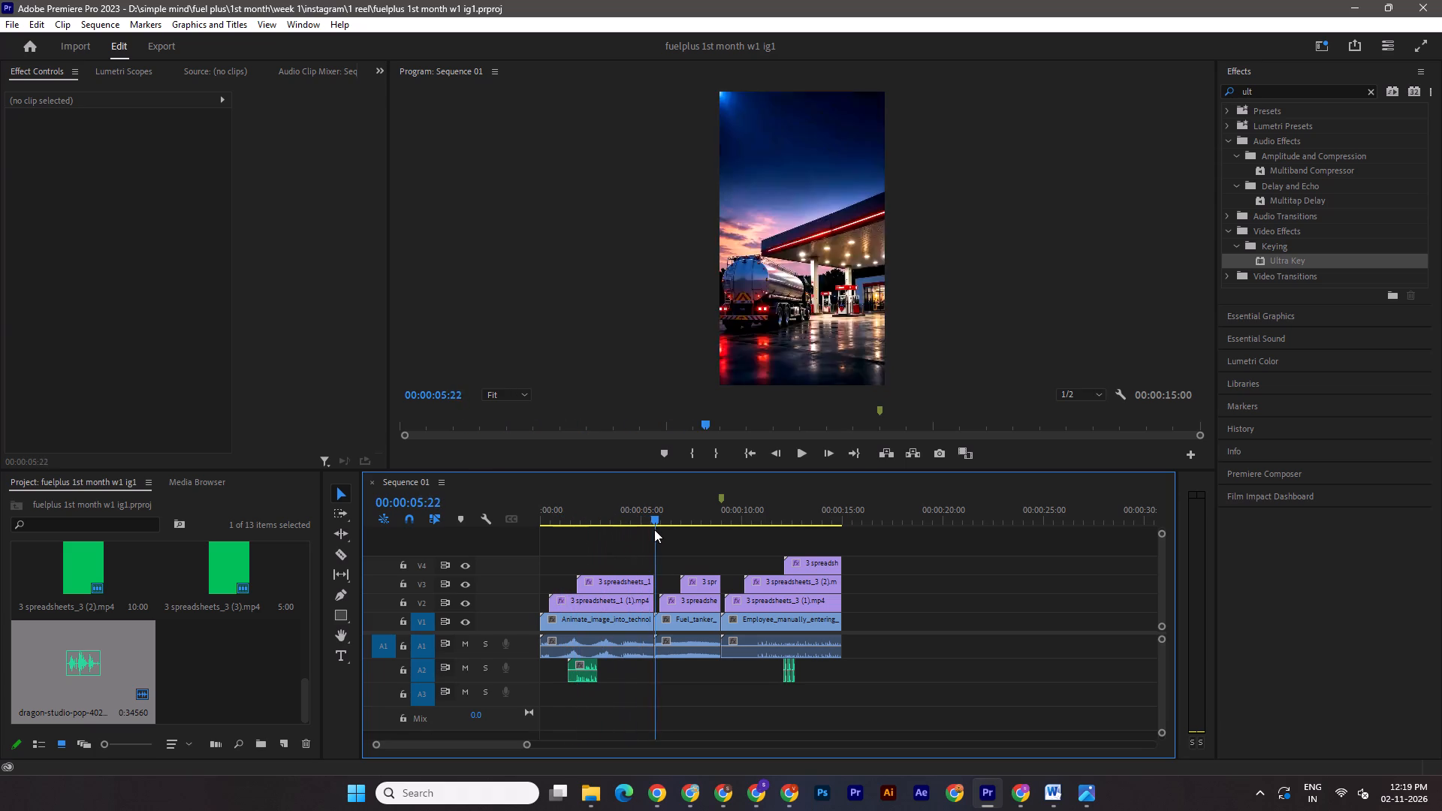
left_click_drag(654, 529, 656, 529)
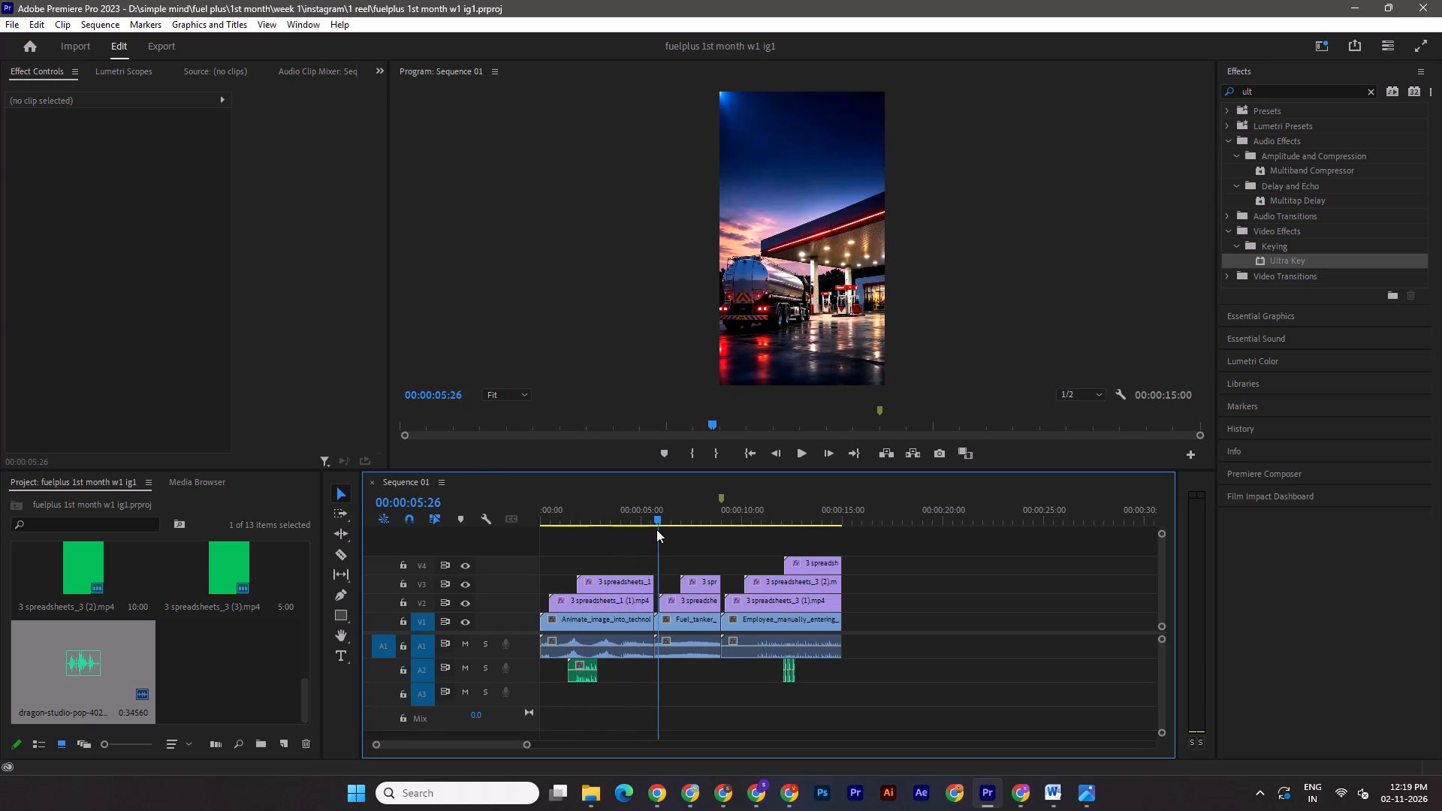
left_click_drag(656, 529, 657, 529)
left_click_drag(655, 519, 651, 521)
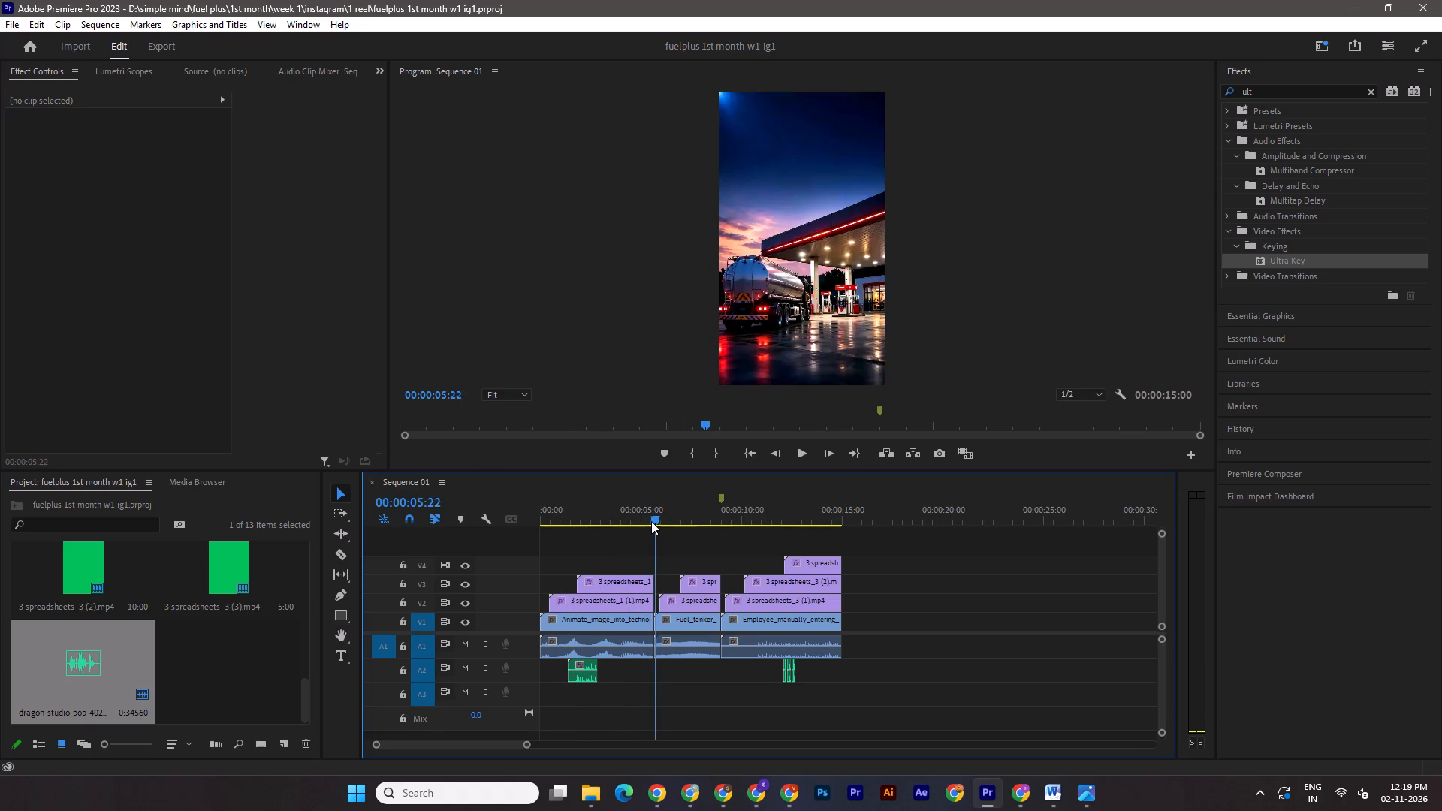
left_click_drag(651, 521, 638, 520)
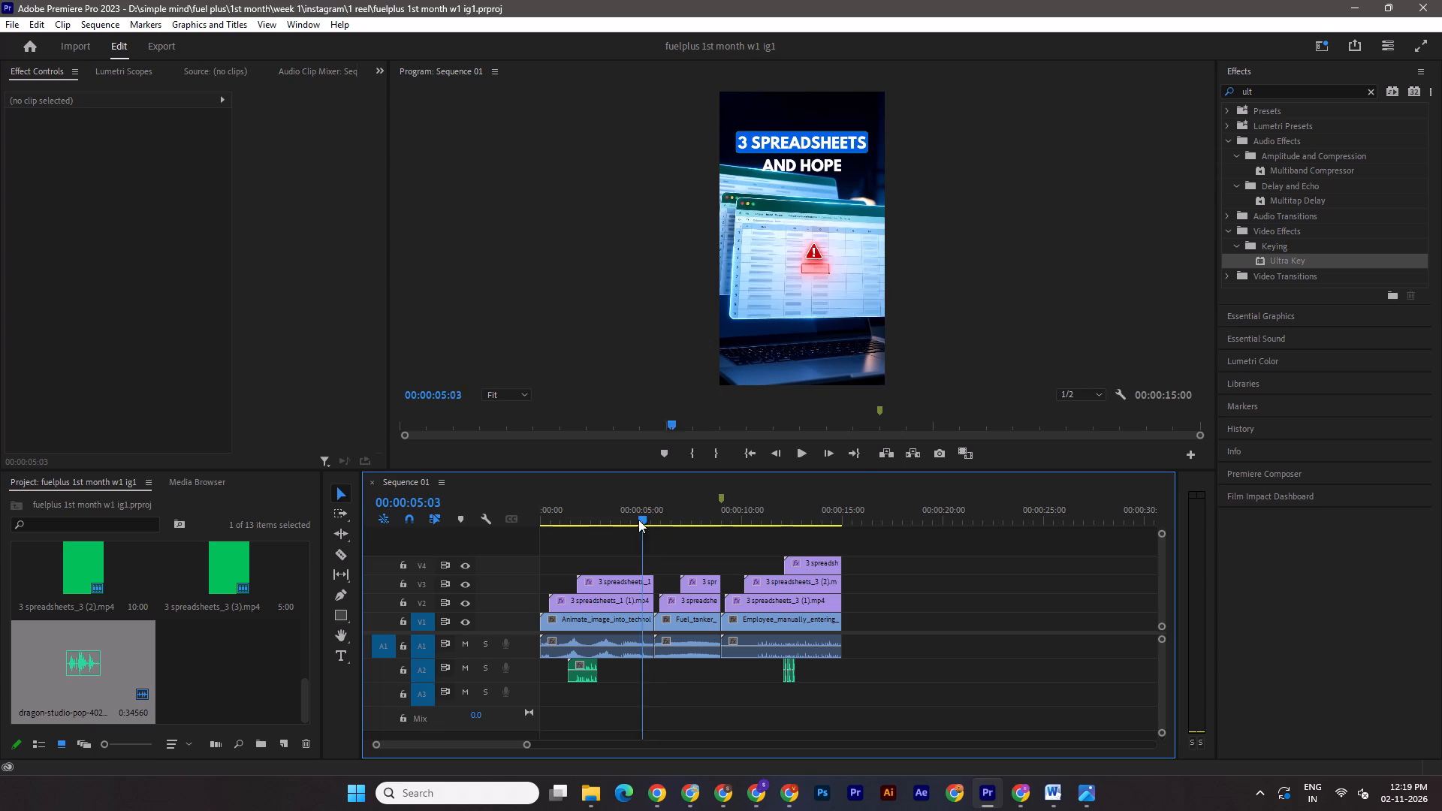
left_click_drag(638, 520, 585, 504)
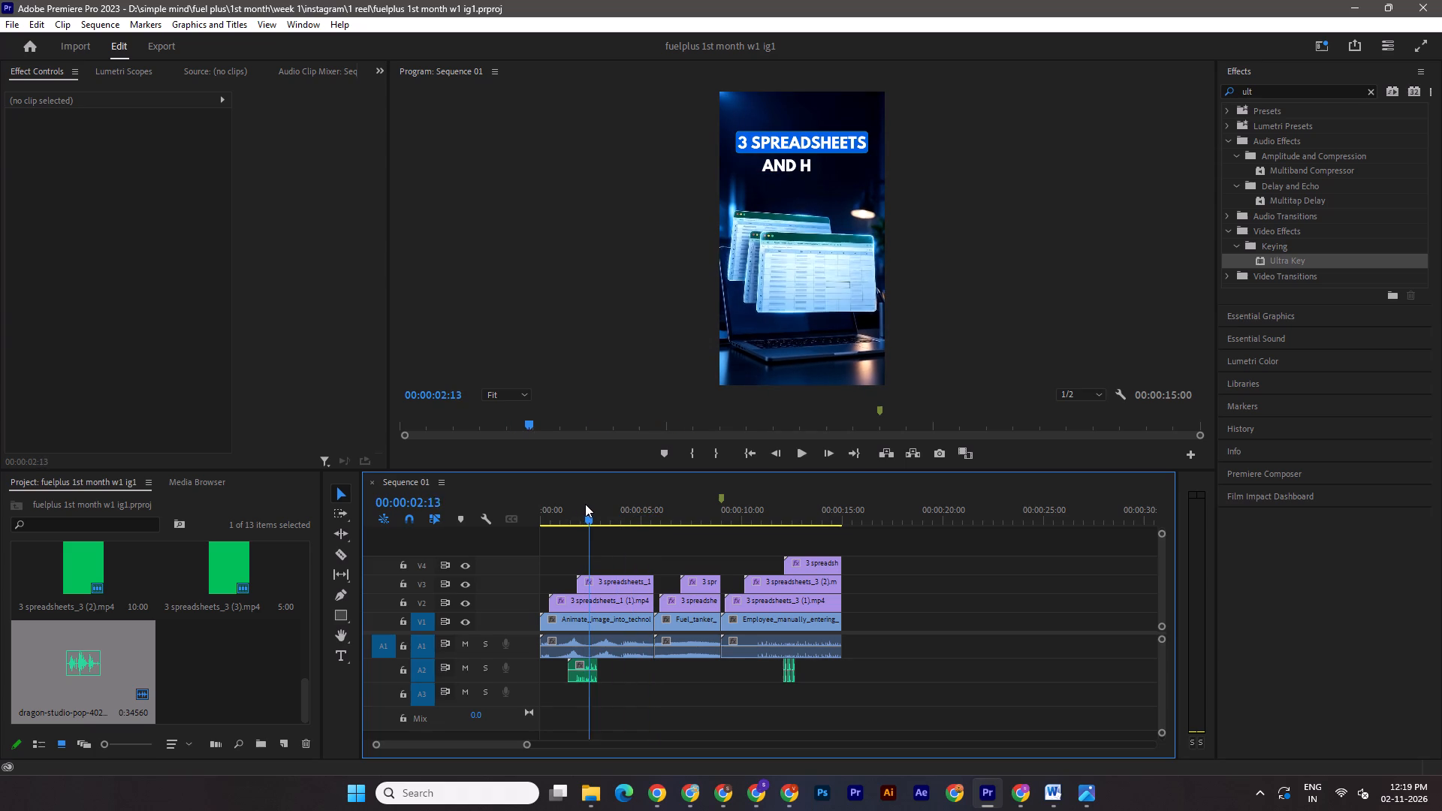
left_click_drag(585, 504, 590, 503)
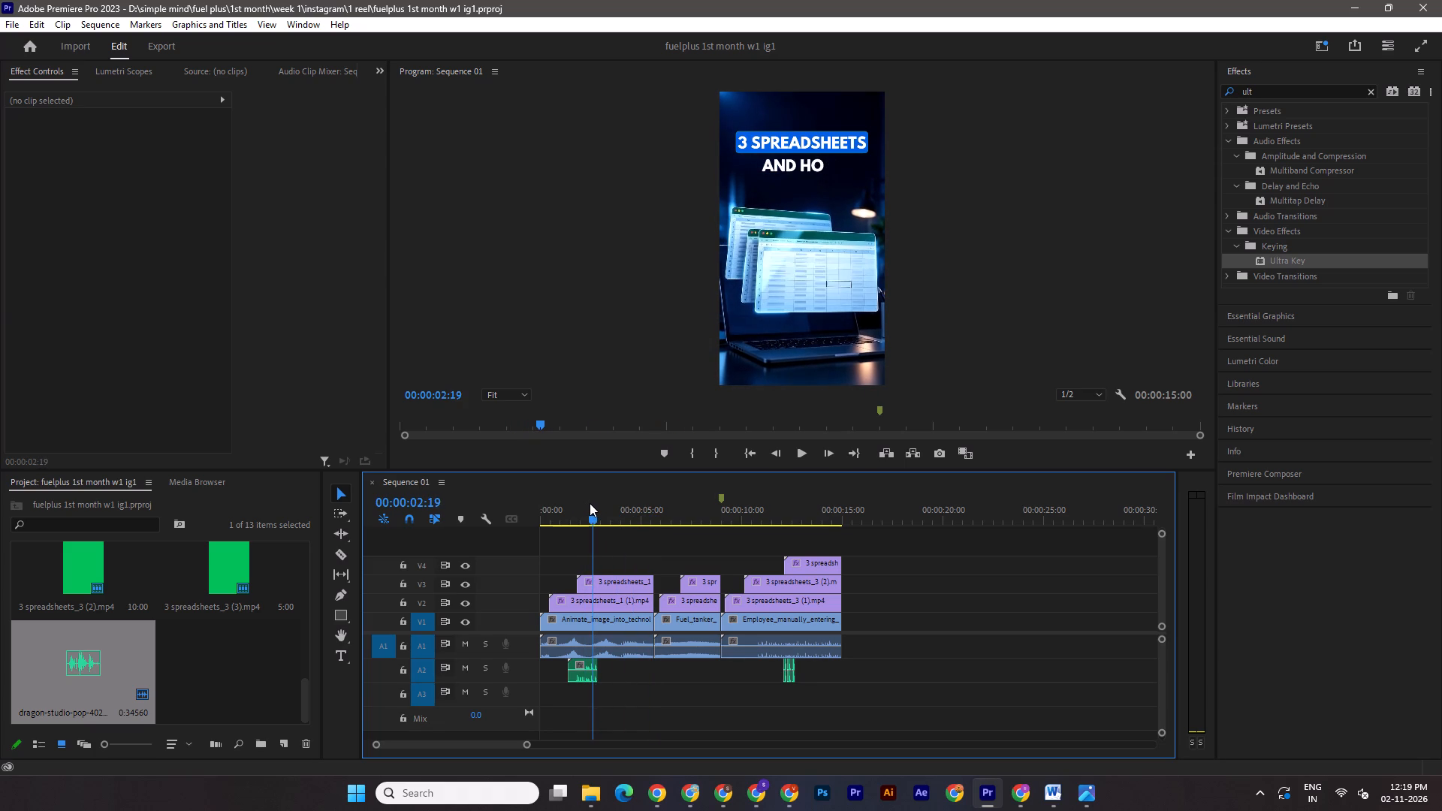
left_click_drag(590, 503, 581, 502)
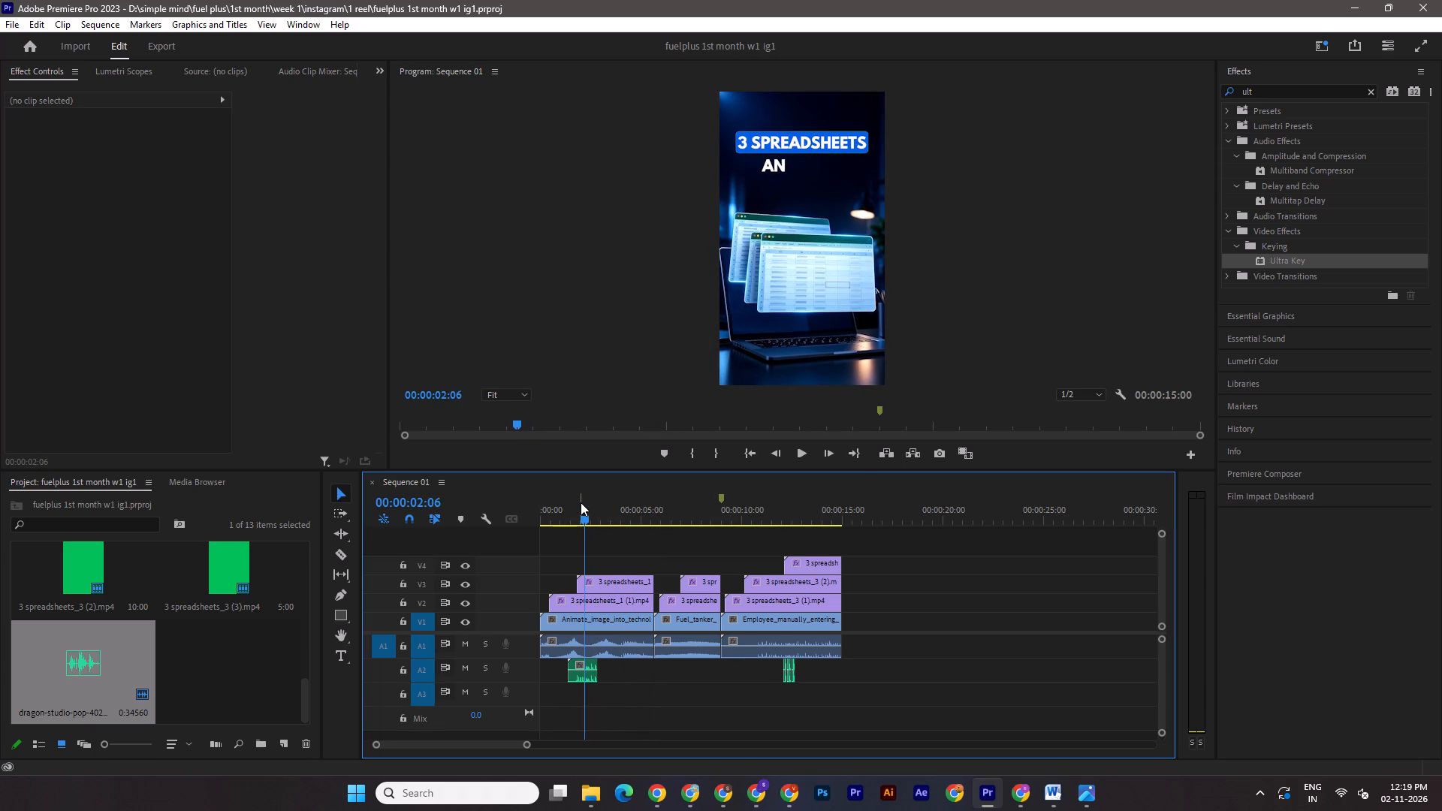
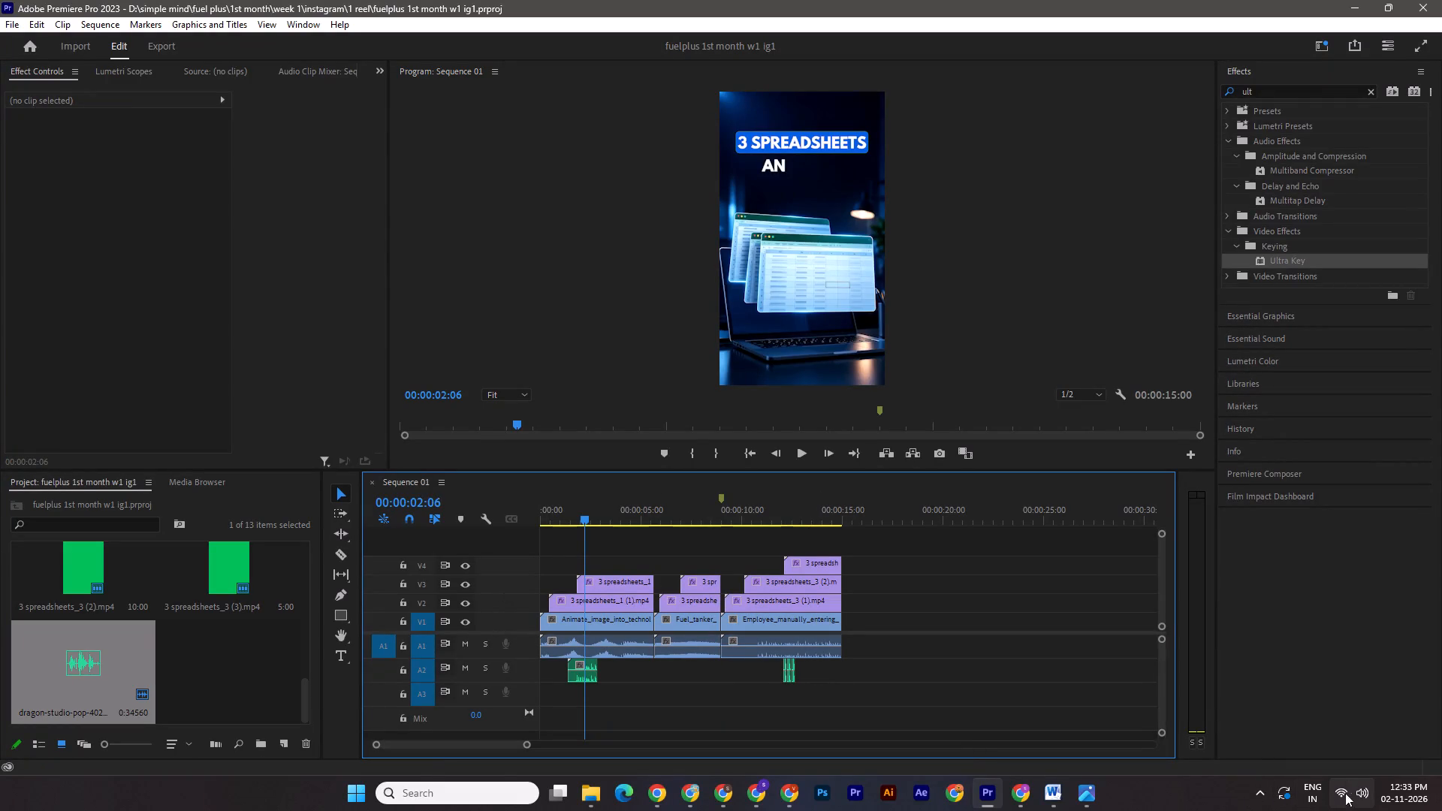
Play the sequence from its beginning to review the opening 3 SPREADSHEETS text animation with the audio.
left_click_drag(583, 518, 539, 517)
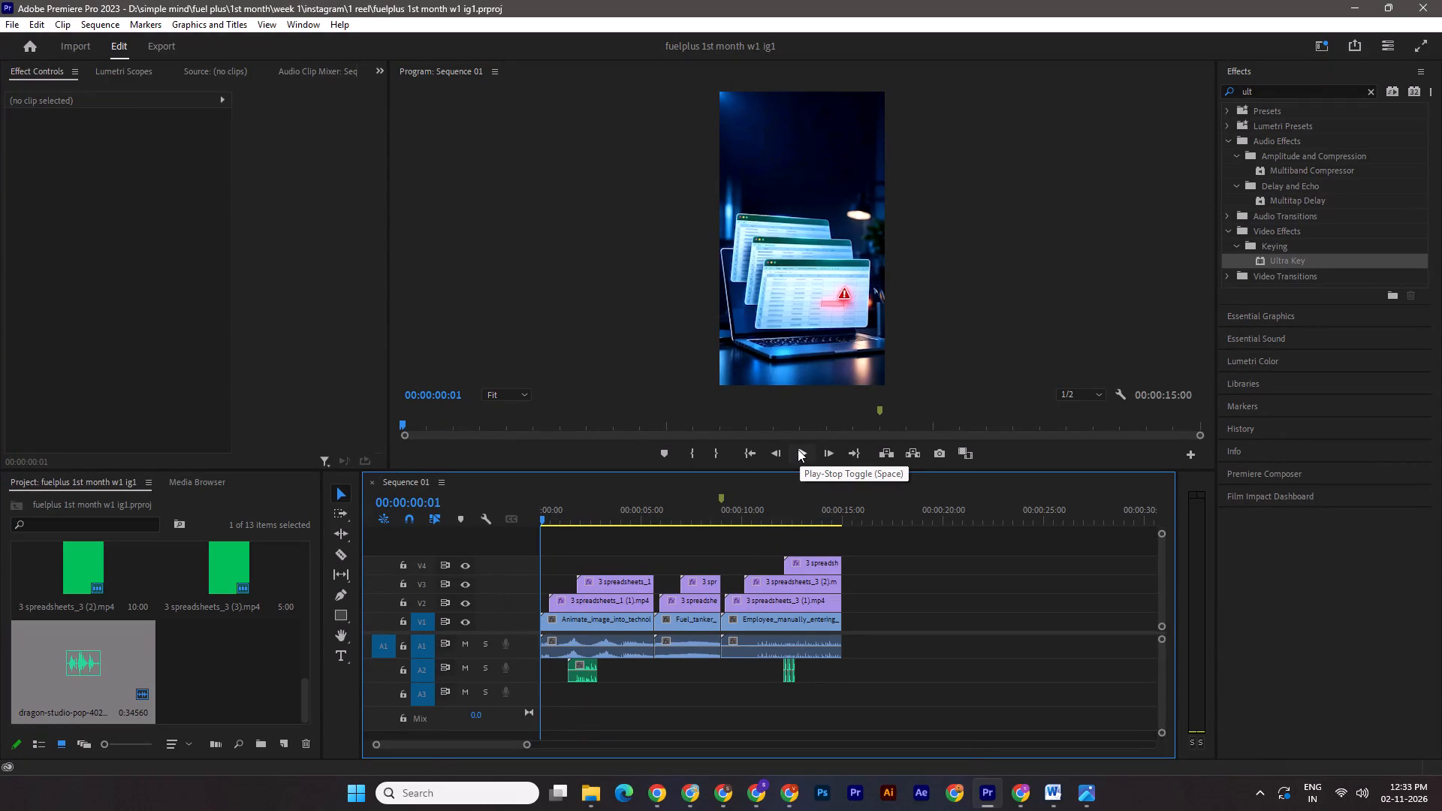
left_click(798, 449)
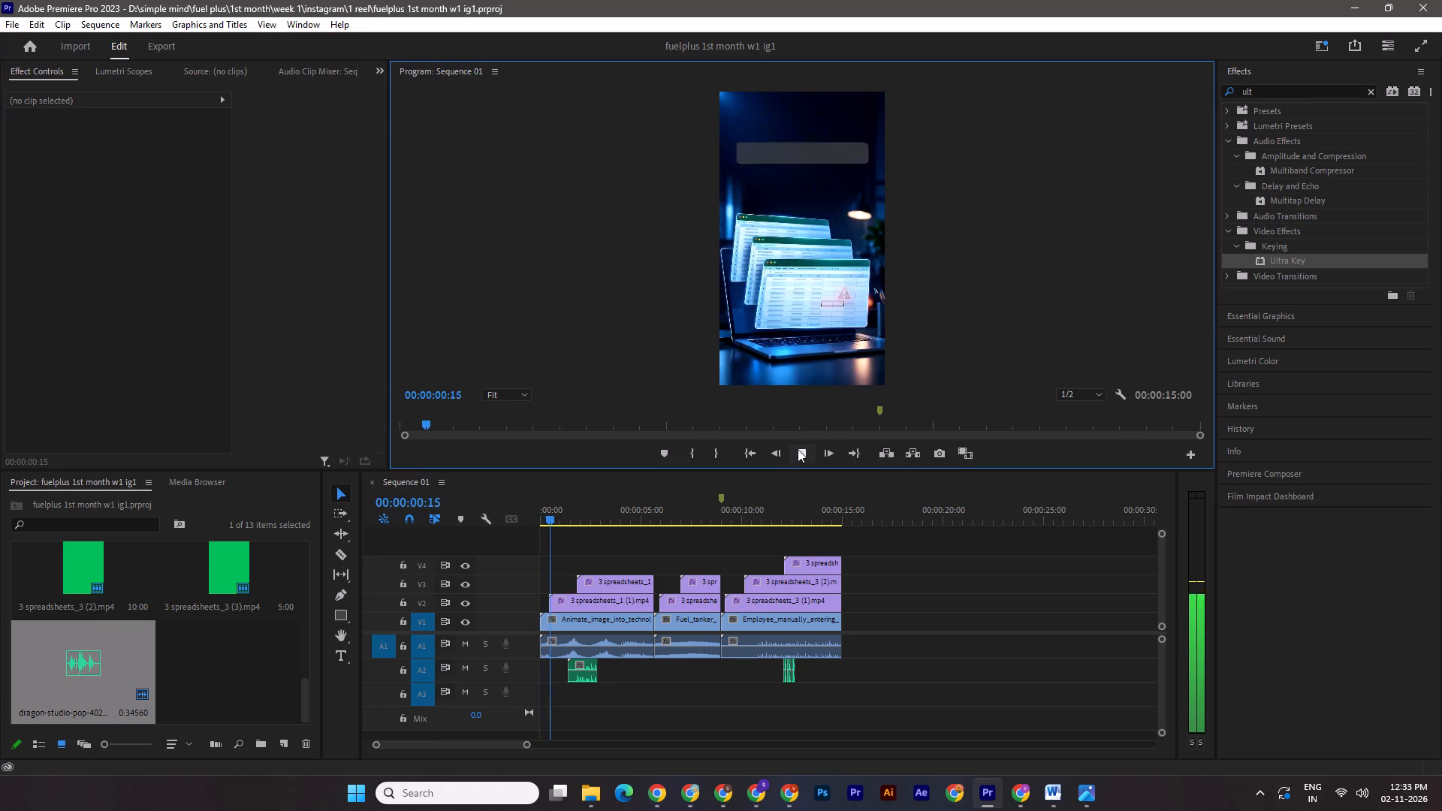
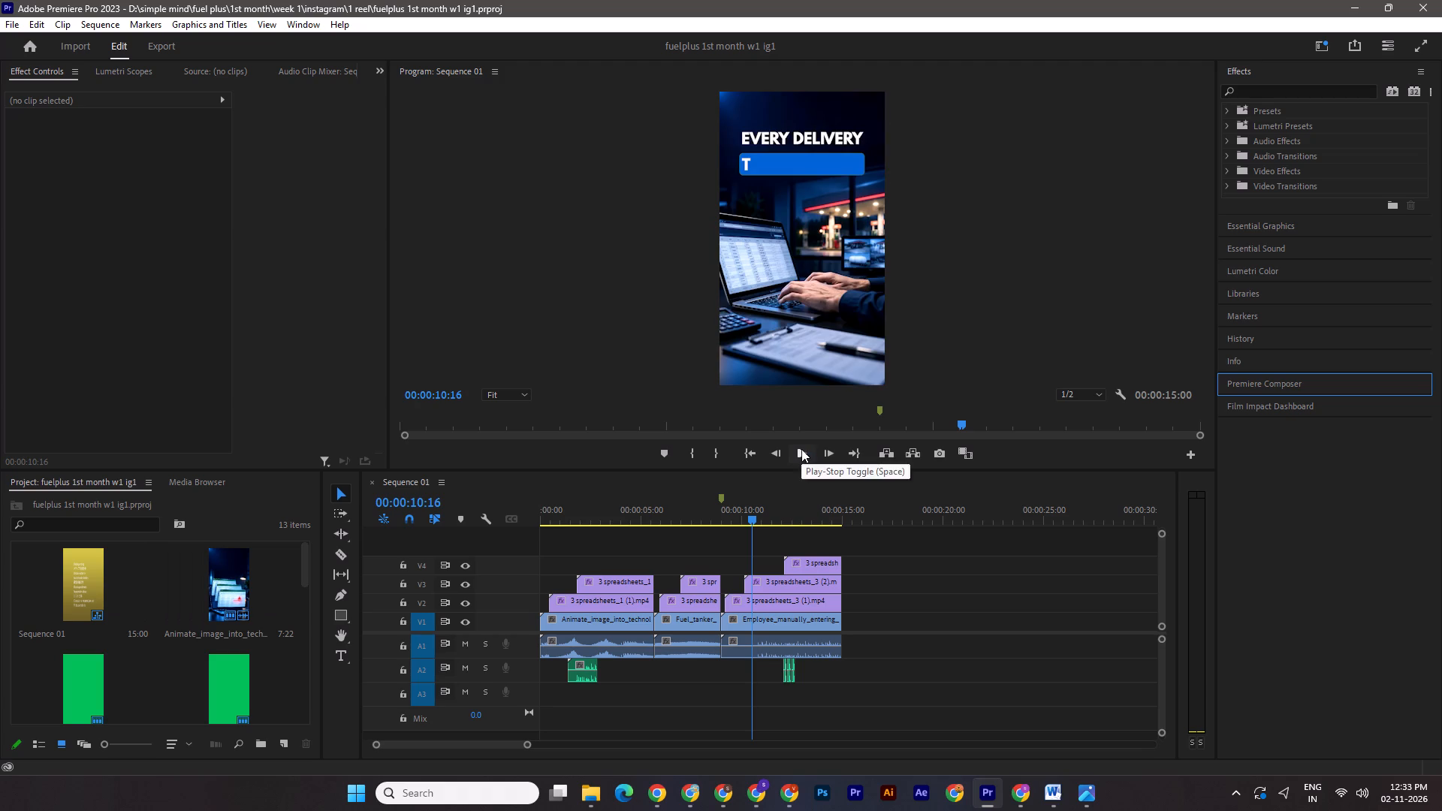
Play the sequence from 00:00:00:00 to review the text animations and sound timing across all three clips.
left_click_drag(746, 522, 519, 520)
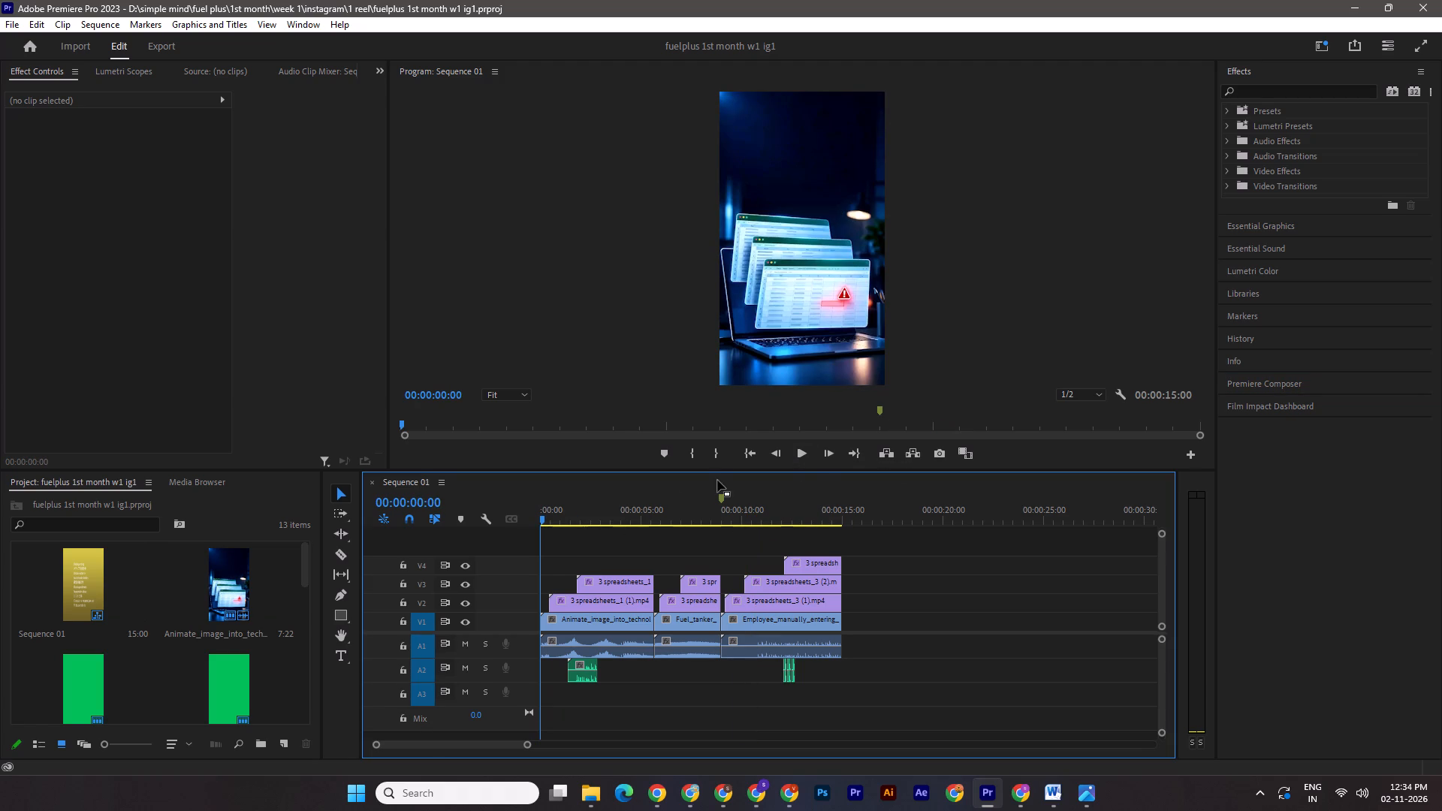
left_click(806, 460)
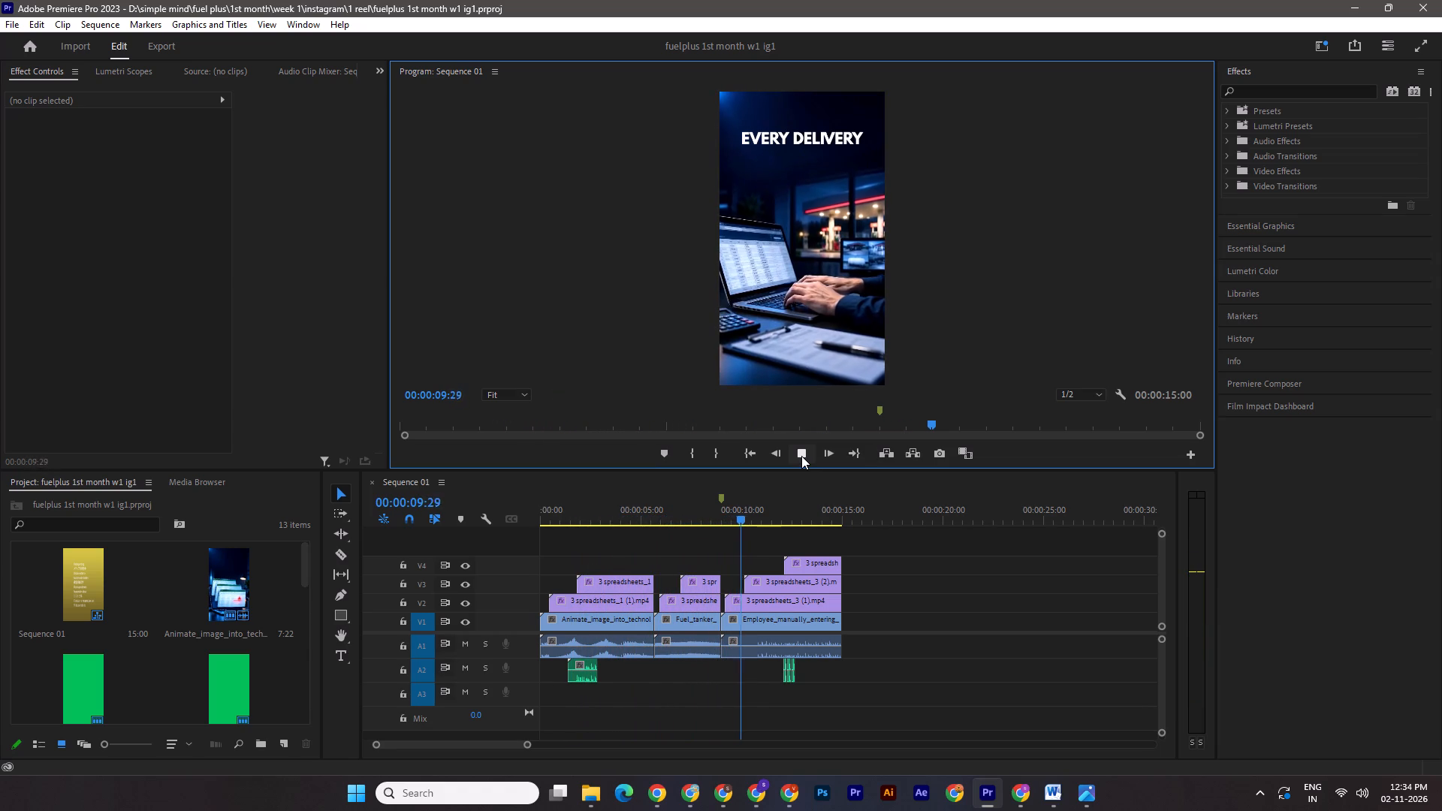
Duplicate the keyboard-typing sound on A2 to the start of the TYPED BY HAND text clip near 00:00:10:00, check playback, and save.
left_click(801, 456)
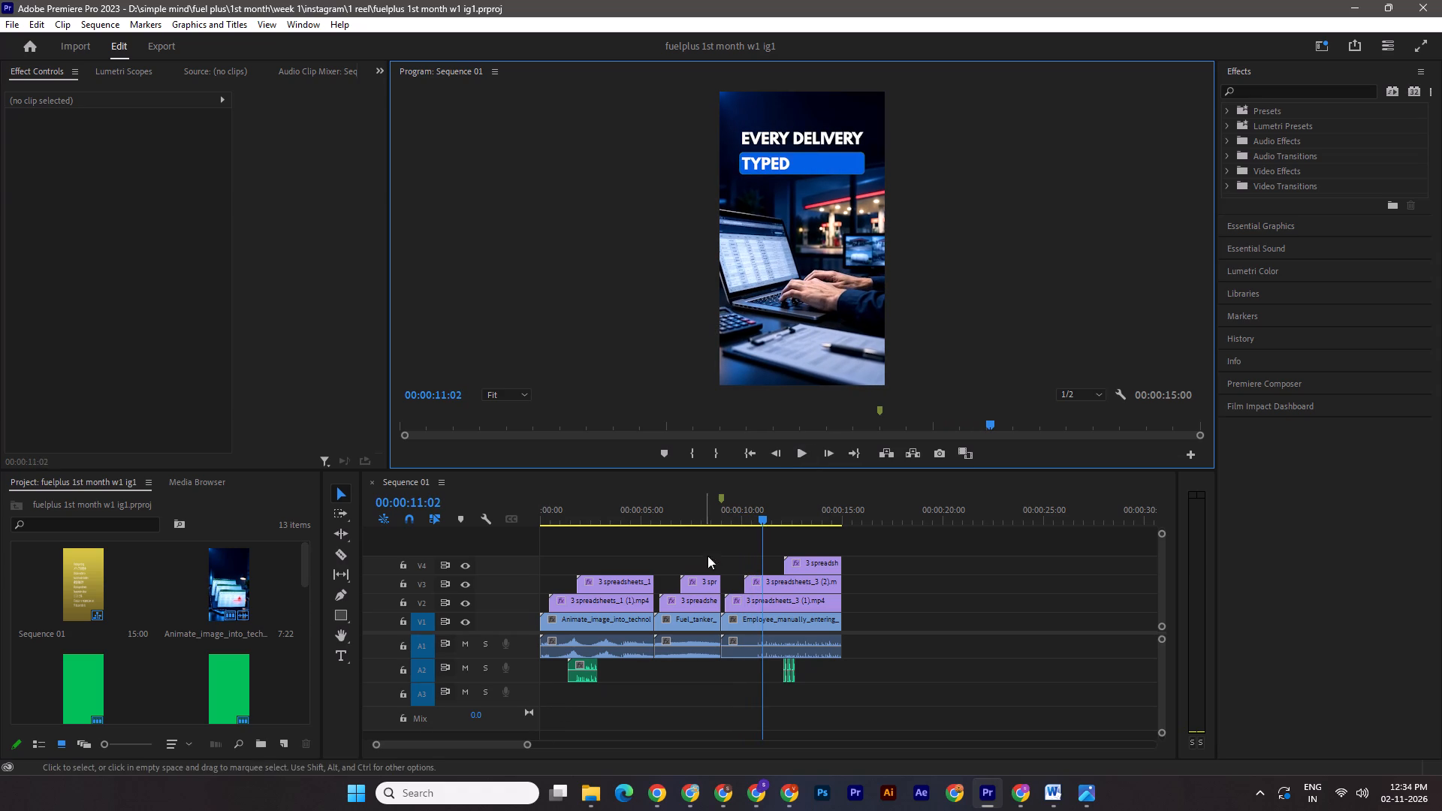
left_click_drag(765, 520, 753, 522)
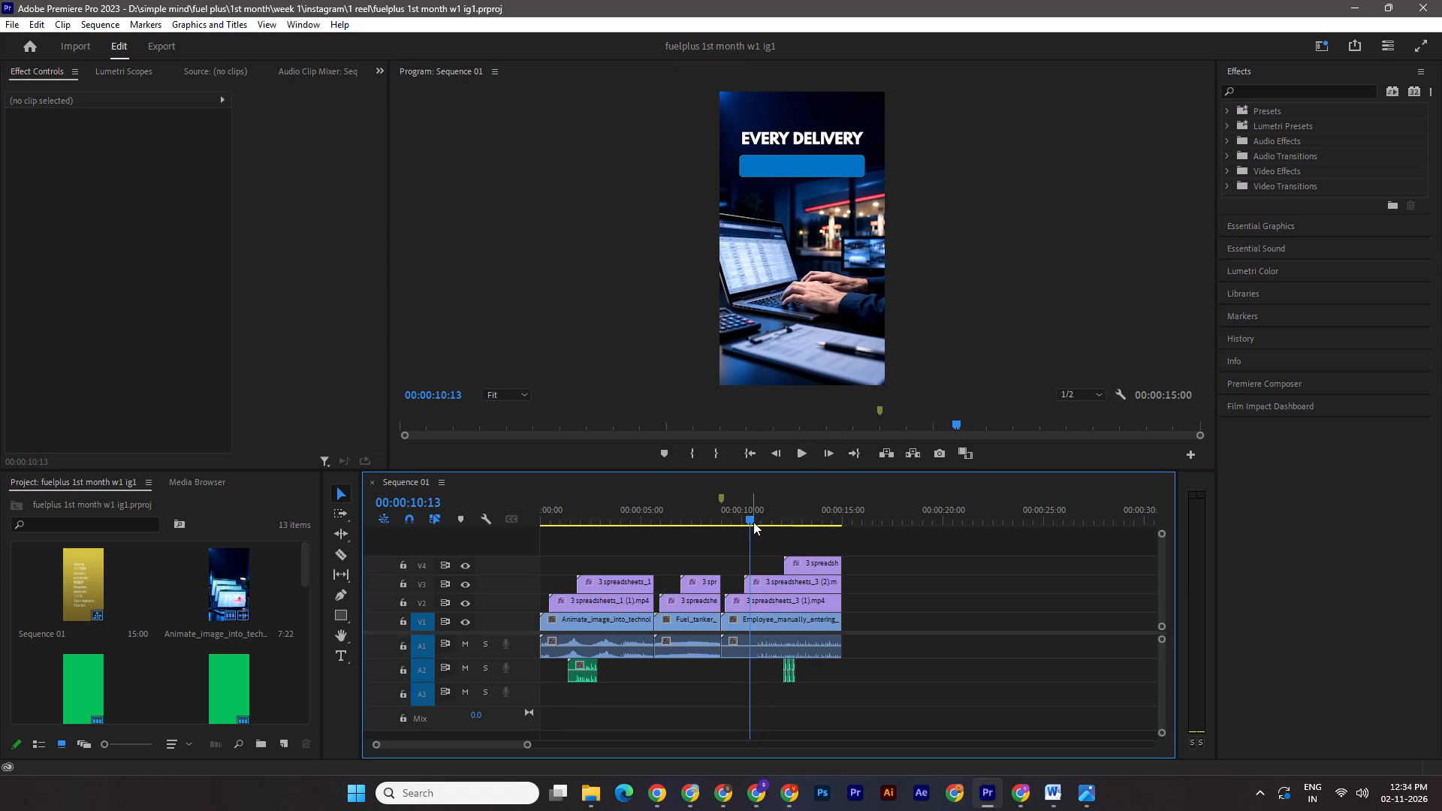
key("Right")
key("Right")
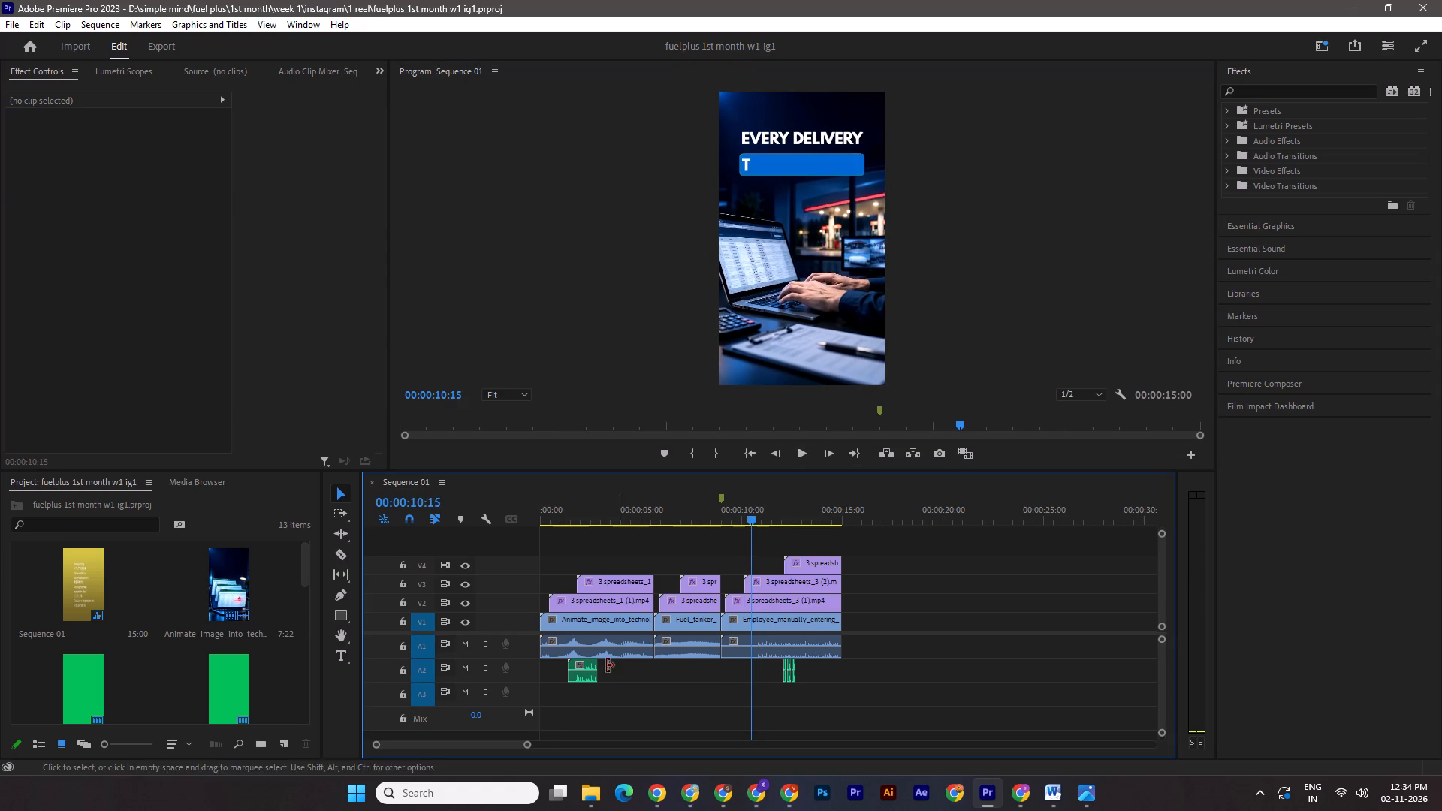
left_click_drag(584, 675, 726, 675)
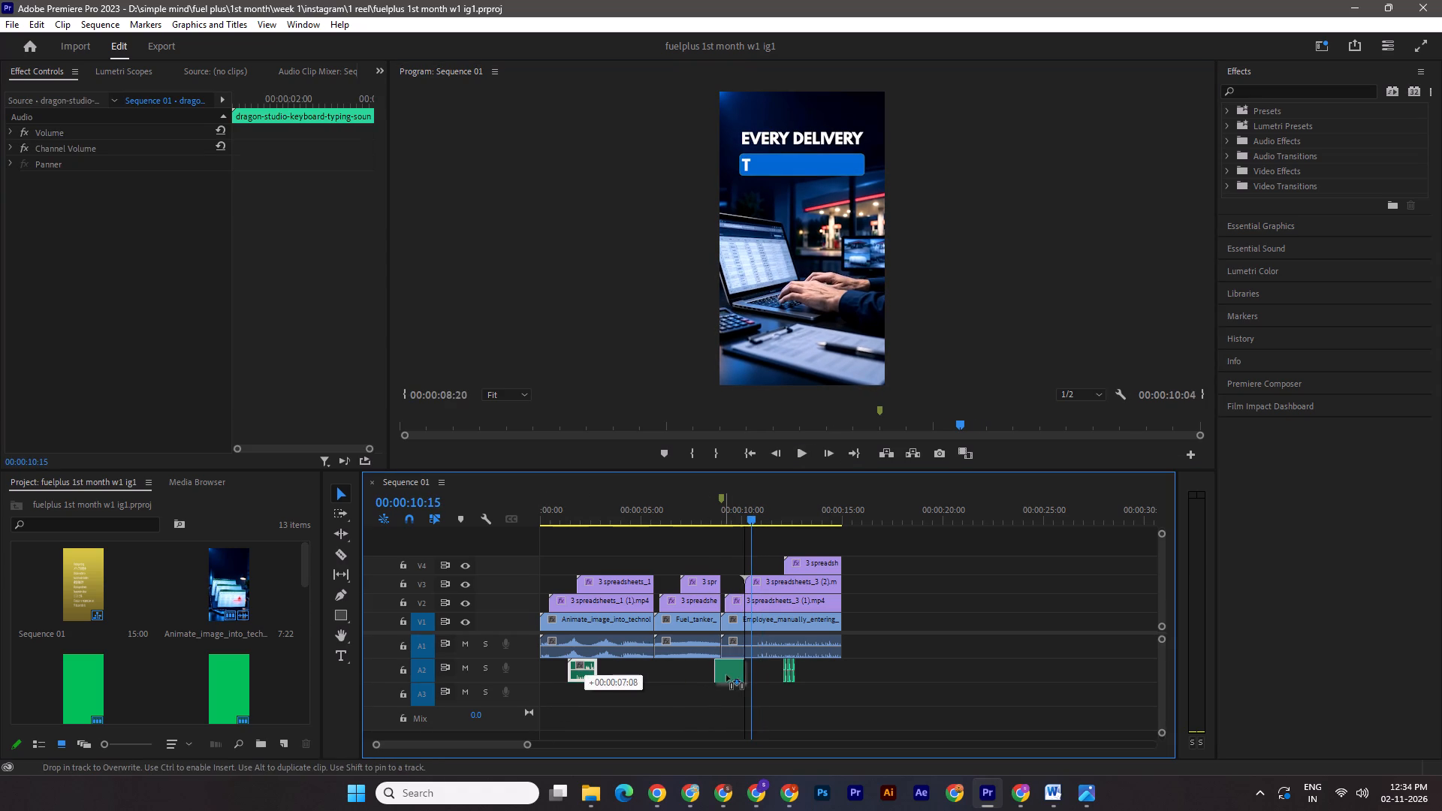
left_click_drag(726, 675, 761, 680)
key("space")
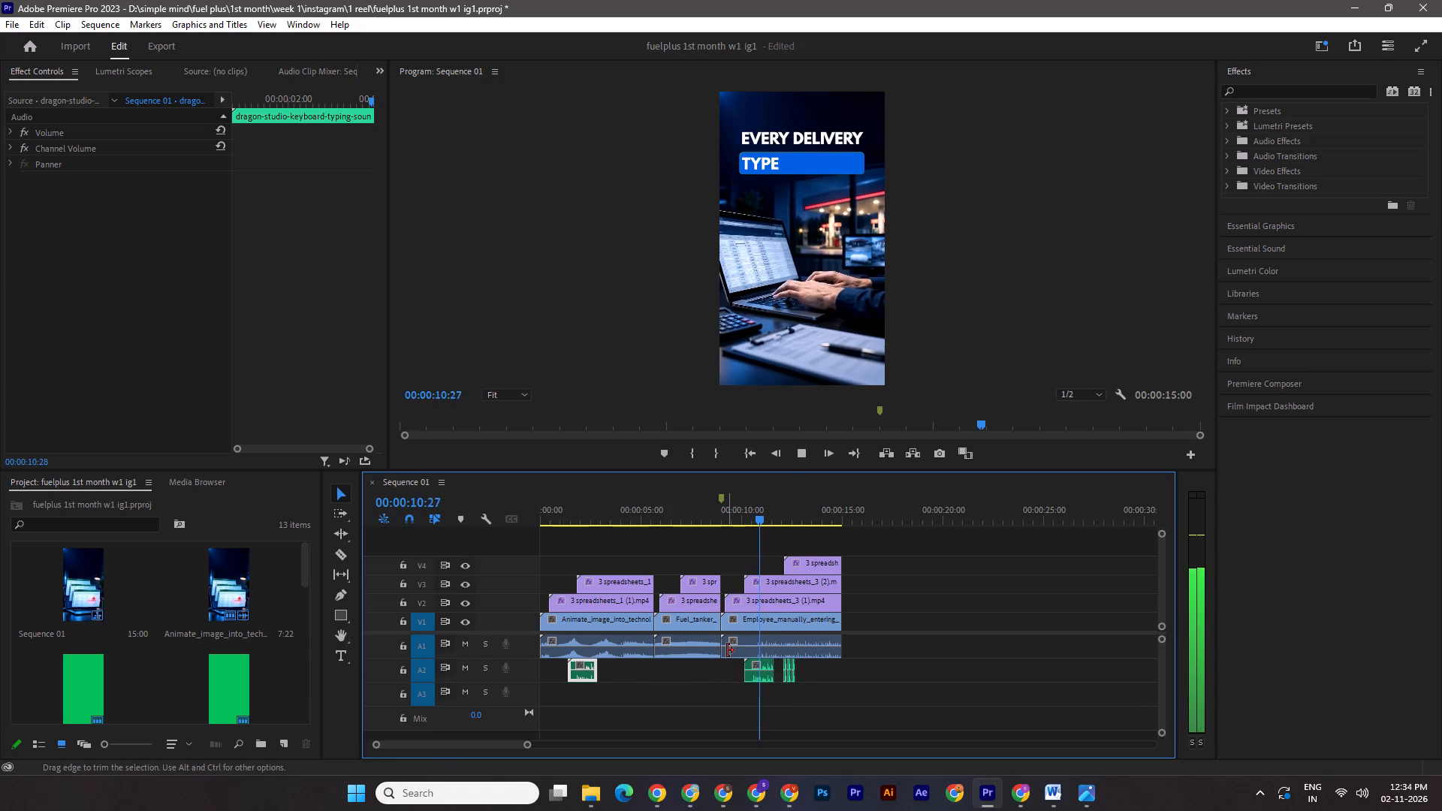
key("space")
key("space")
key("space")
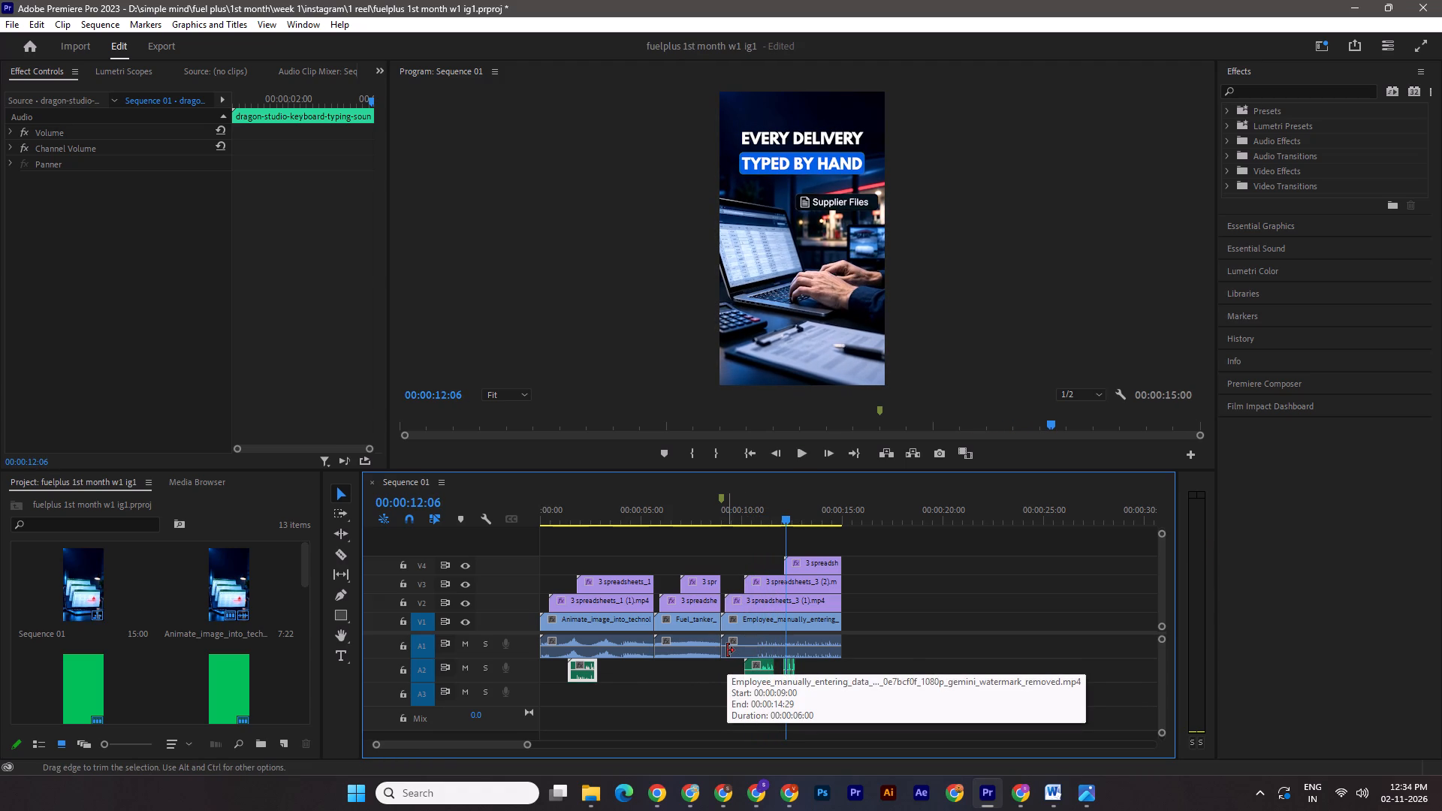
key("space")
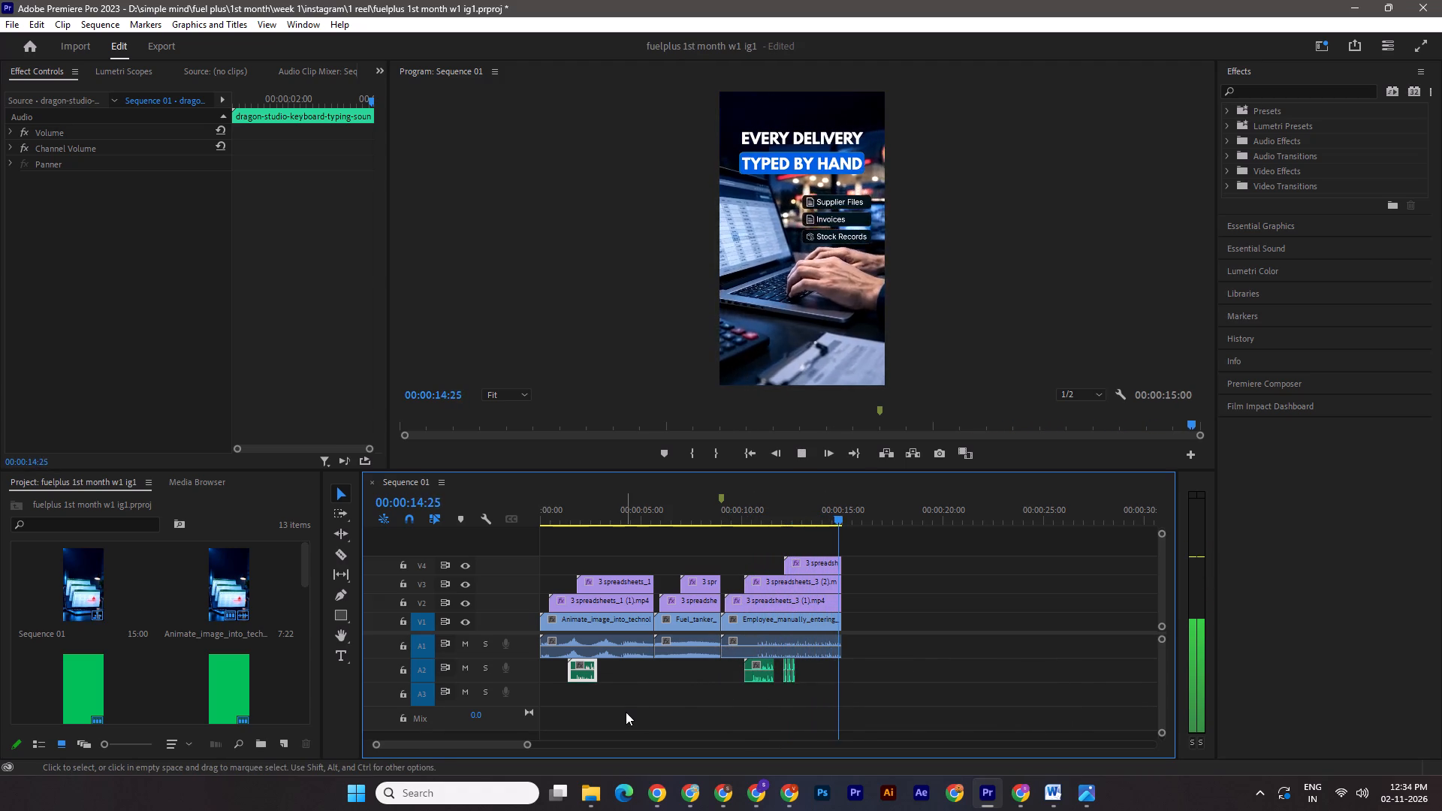
key("space")
key("ctrl+s")
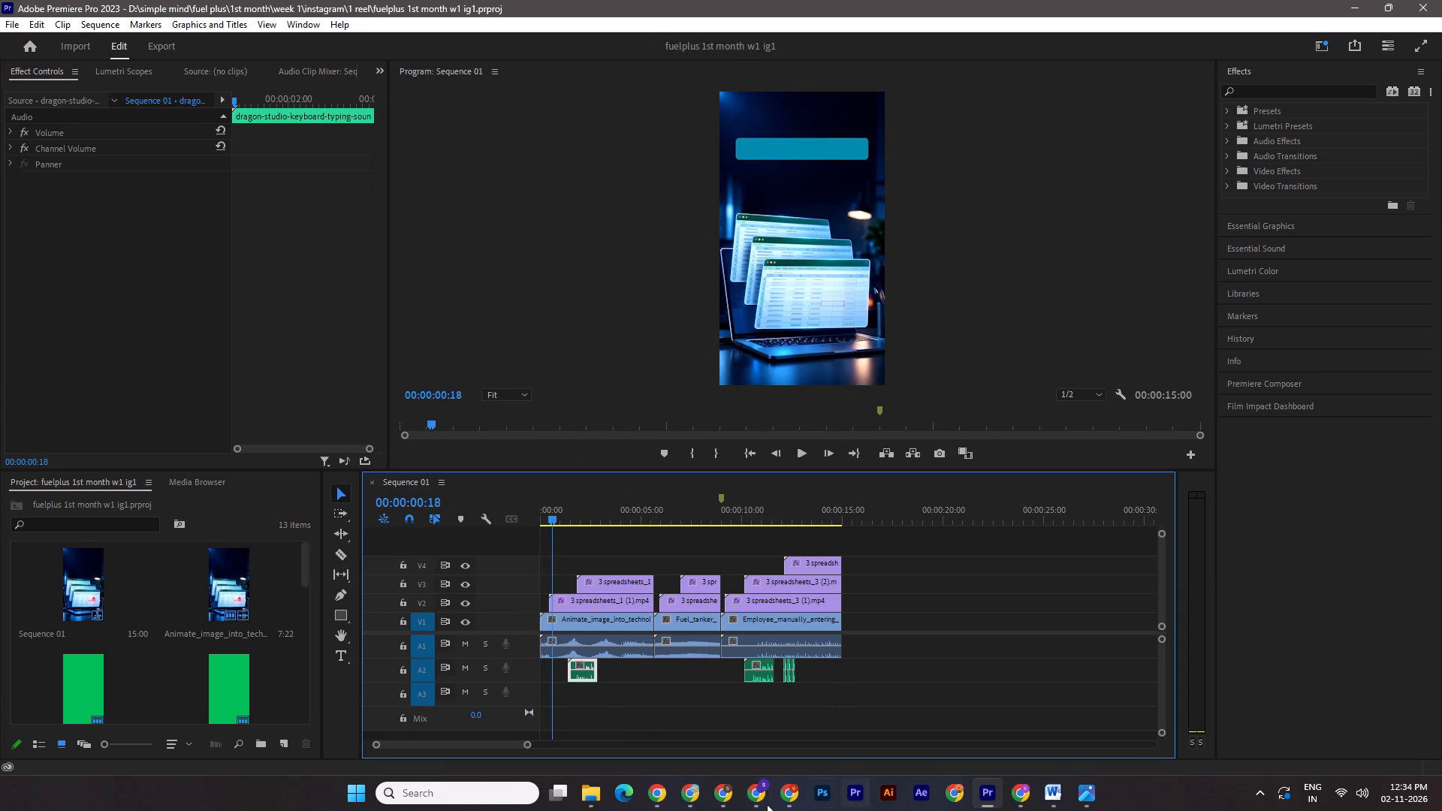
Add the Animating_fuel_delivery_spreadsh clip from the 1 reel folder to V1 directly after the Employee_manually_entering clip, at 00:00:15:00.
left_click(596, 788)
left_click(525, 699)
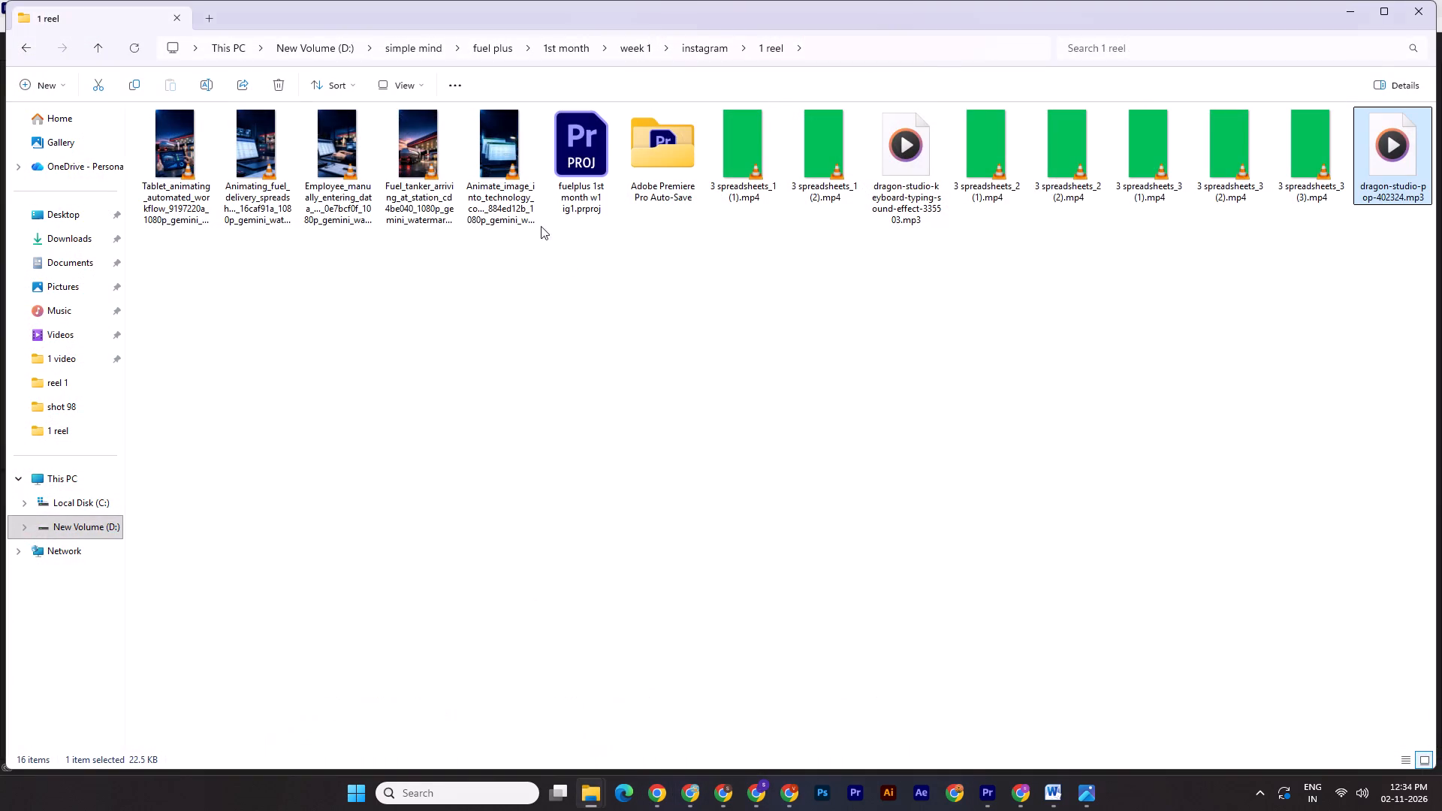
left_click_drag(259, 155, 979, 796)
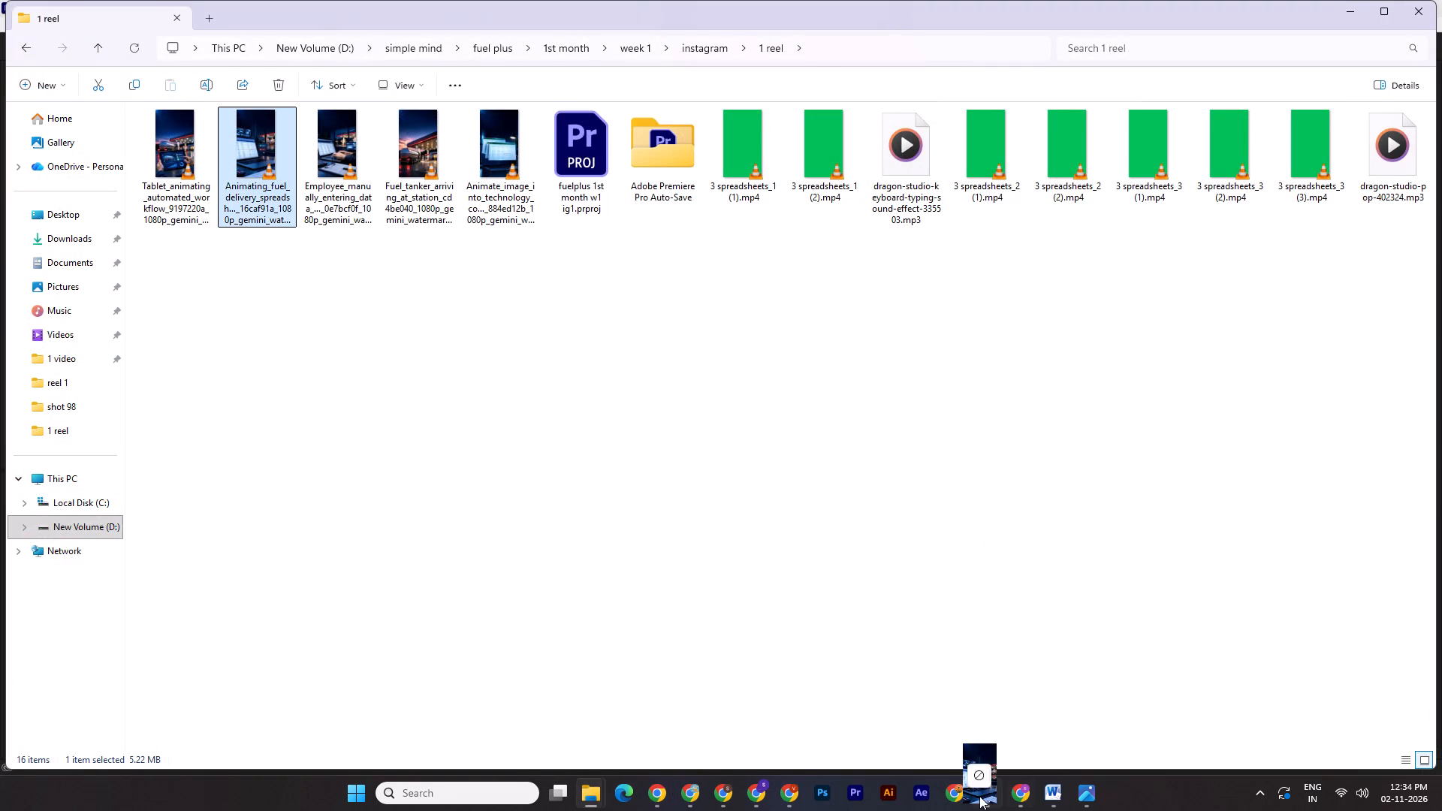
left_click_drag(979, 796, 844, 619)
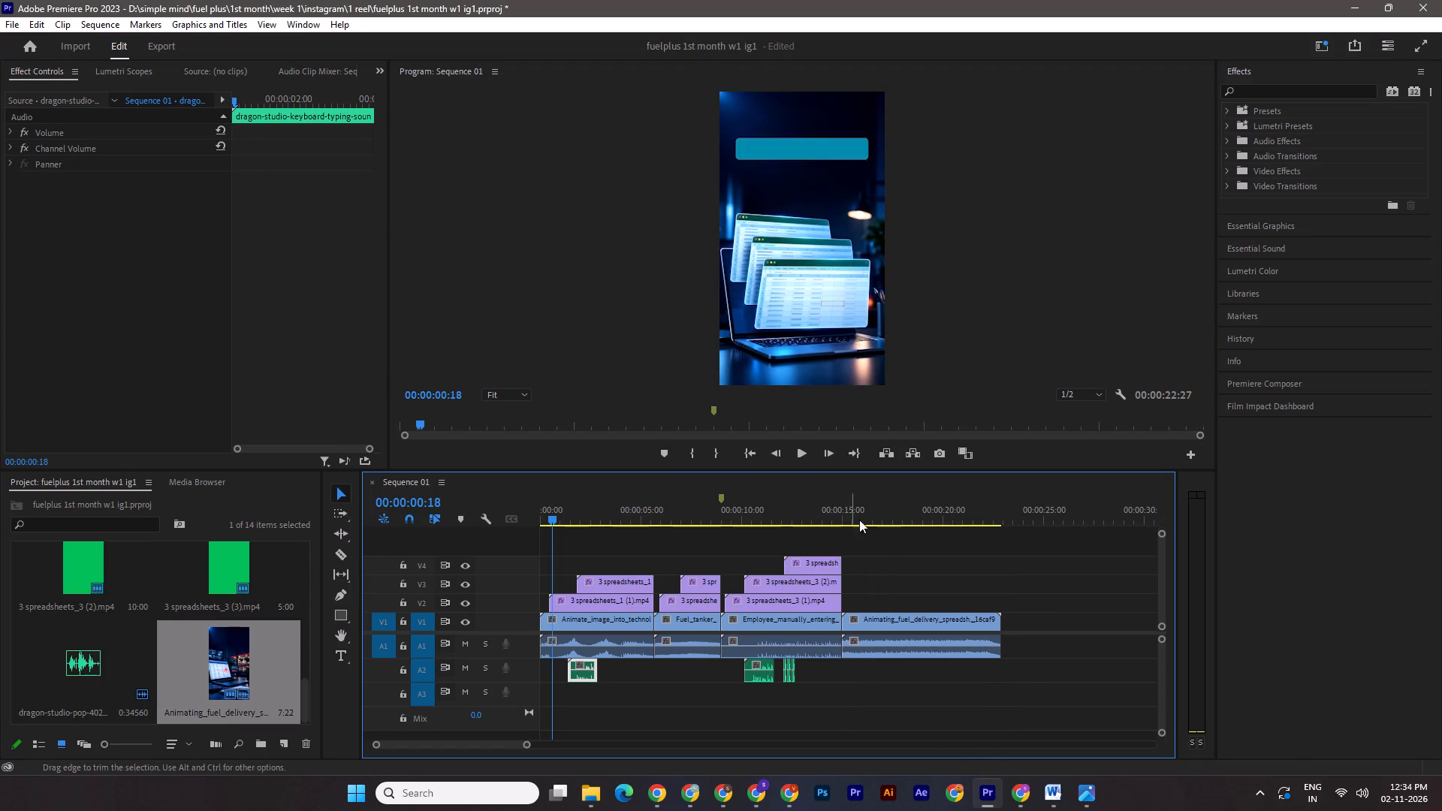
Review the added fuel delivery clip up to 00:00:19:06 and compare it with storyboard Scene 4 and the Word script's beat table.
left_click_drag(857, 510, 828, 511)
key("space")
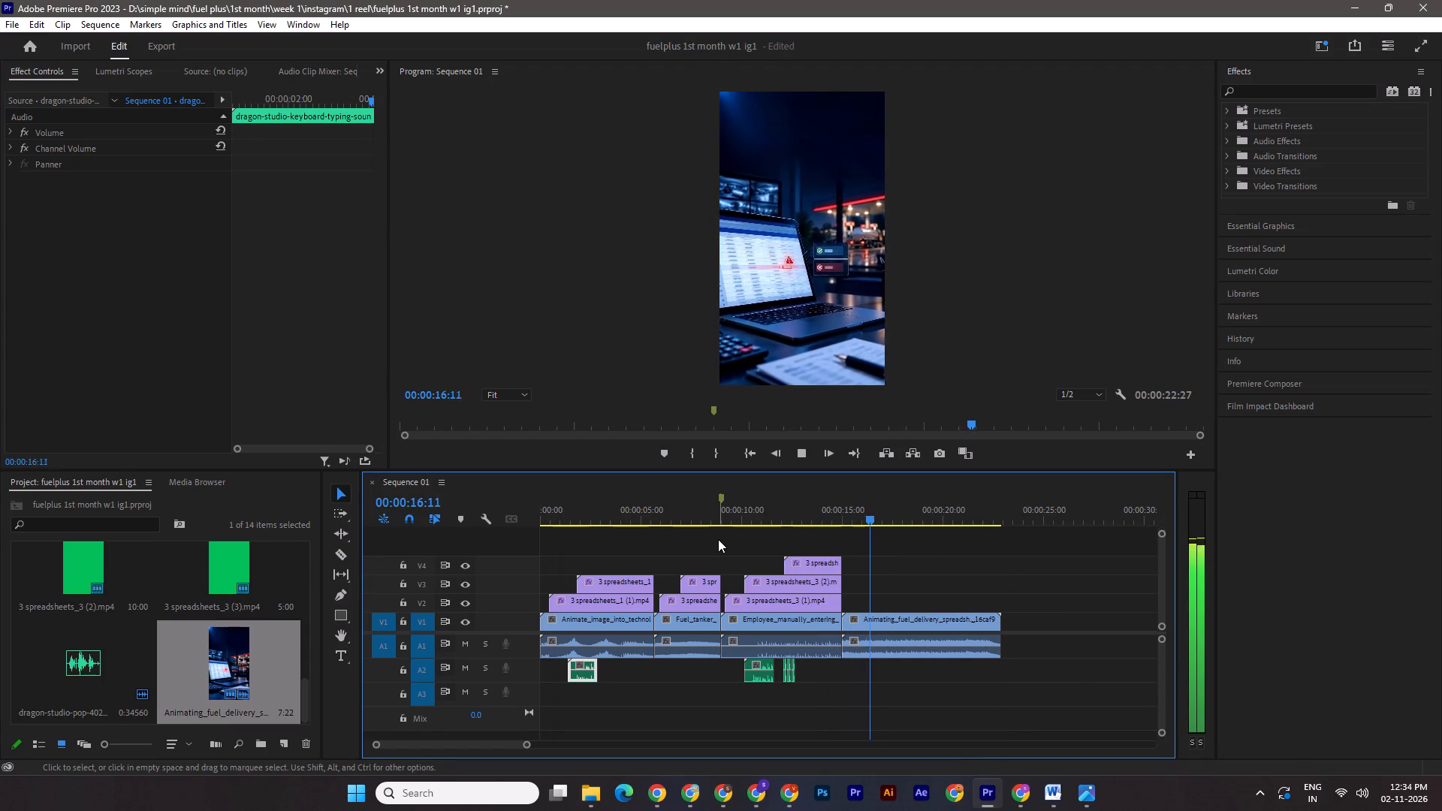
key("space")
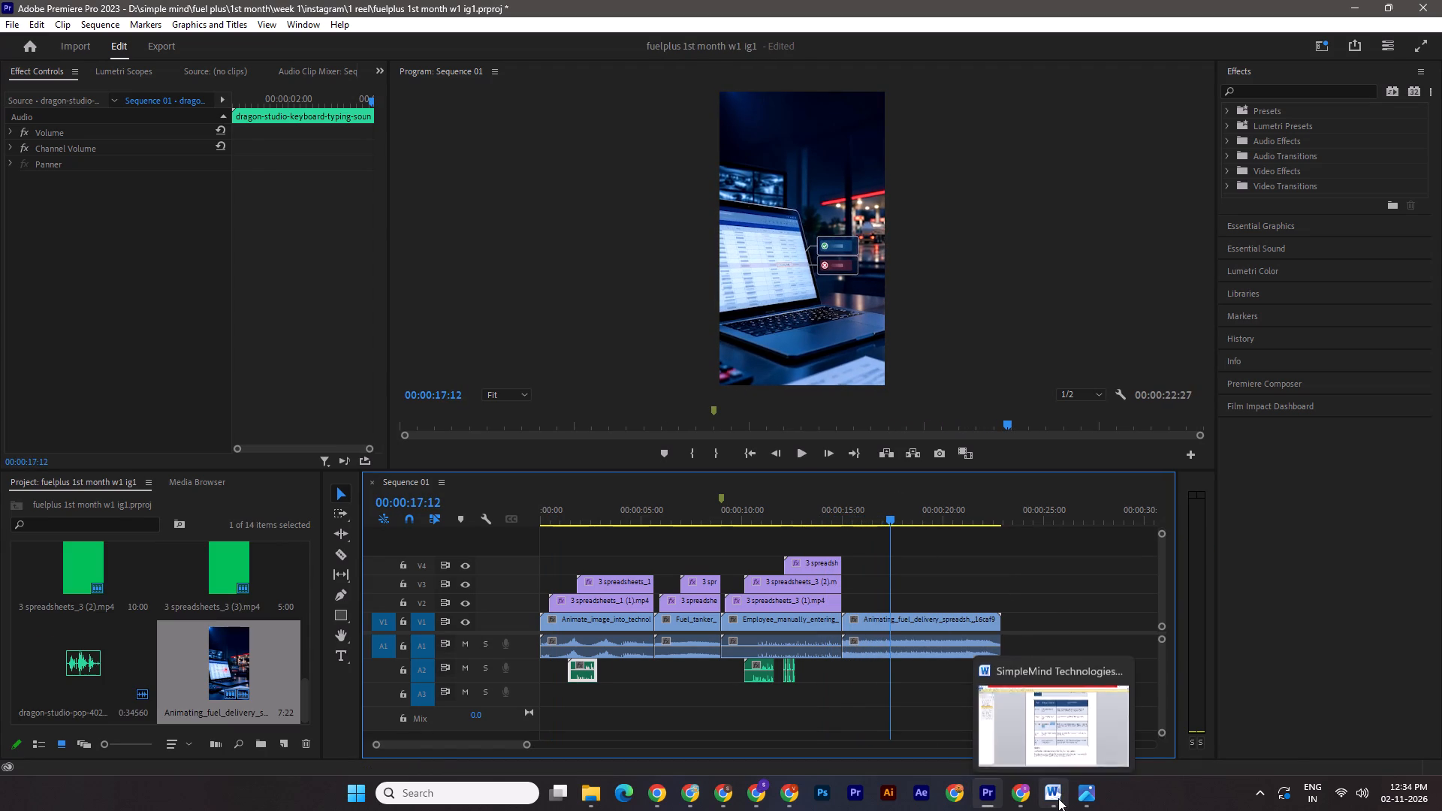
left_click(1084, 806)
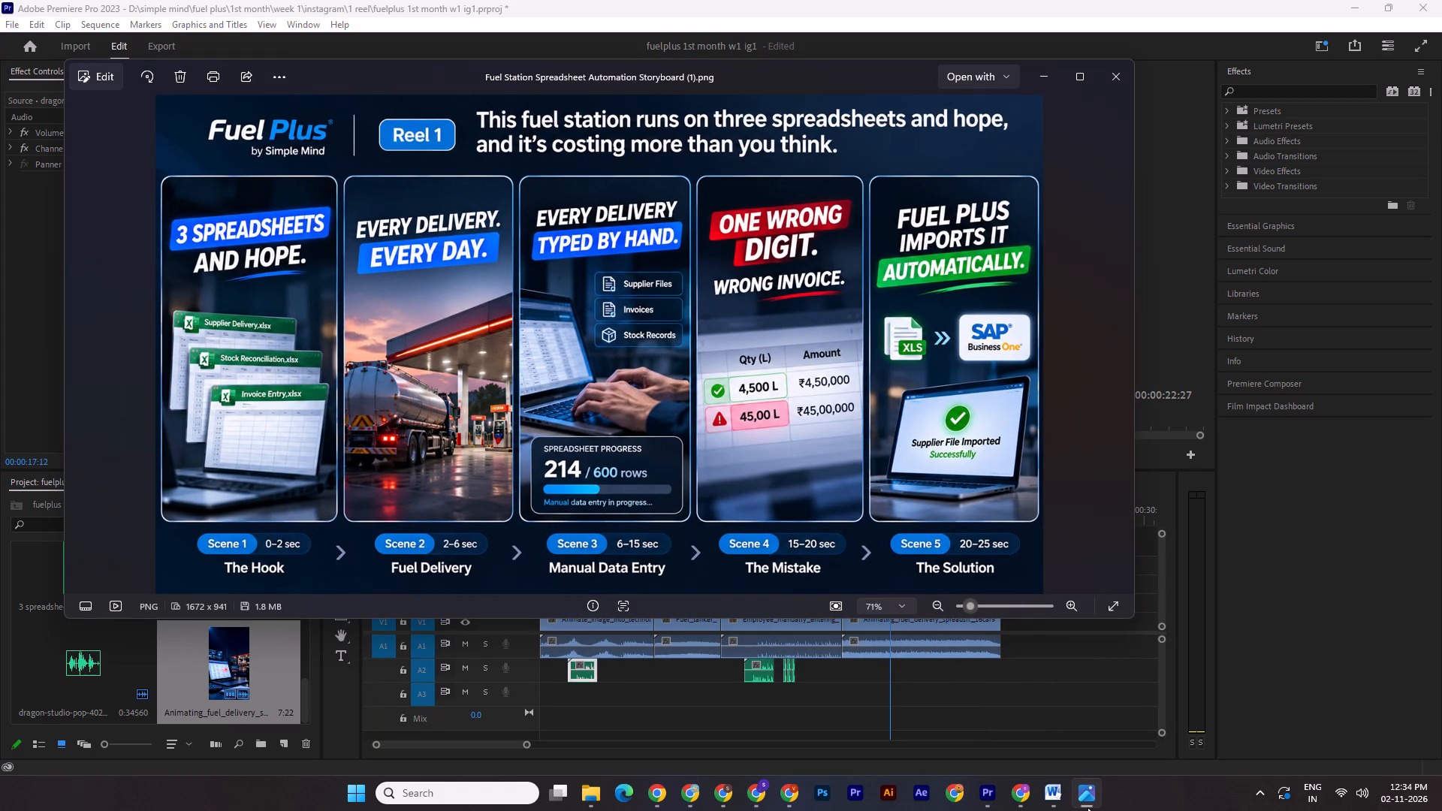
left_click(1088, 807)
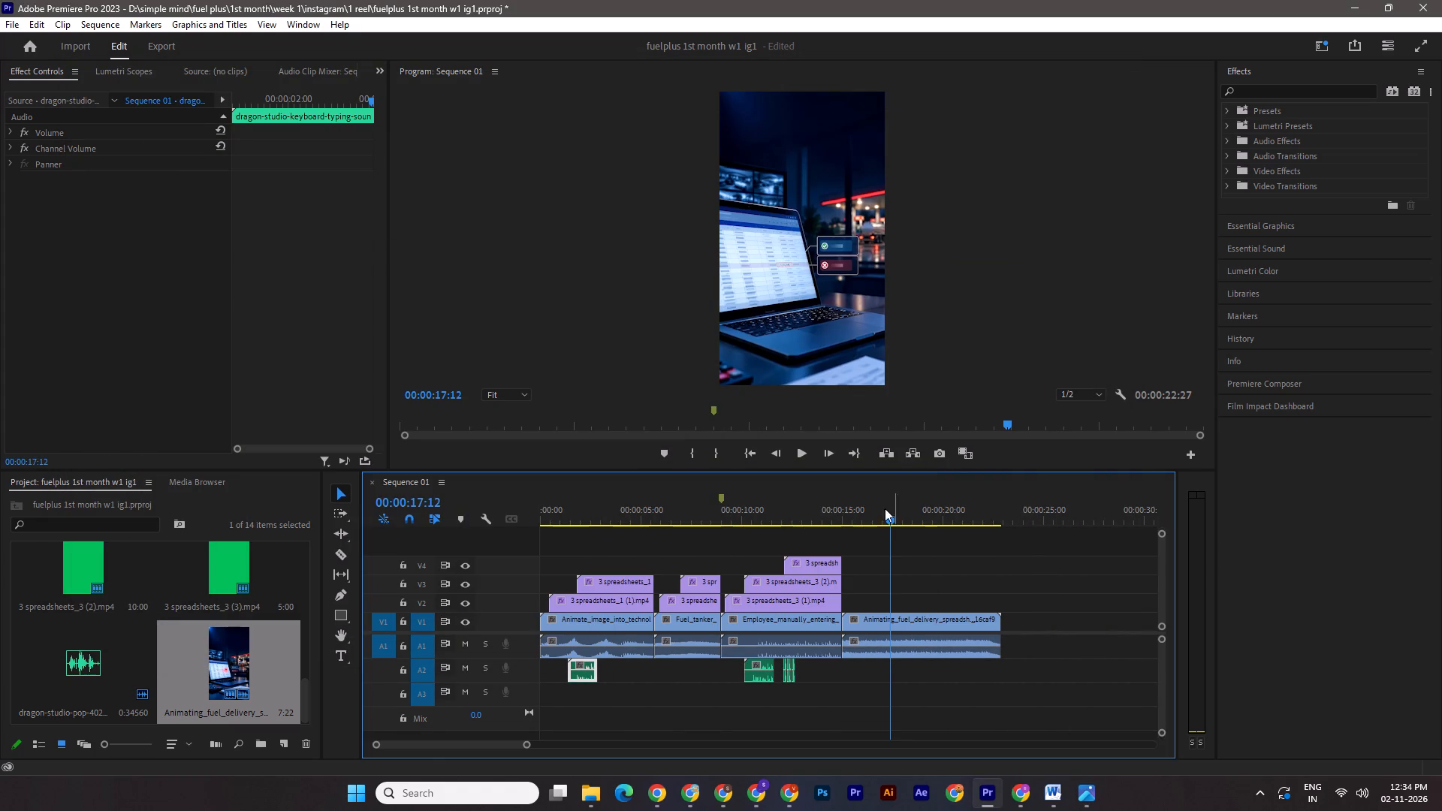
left_click_drag(887, 516, 924, 522)
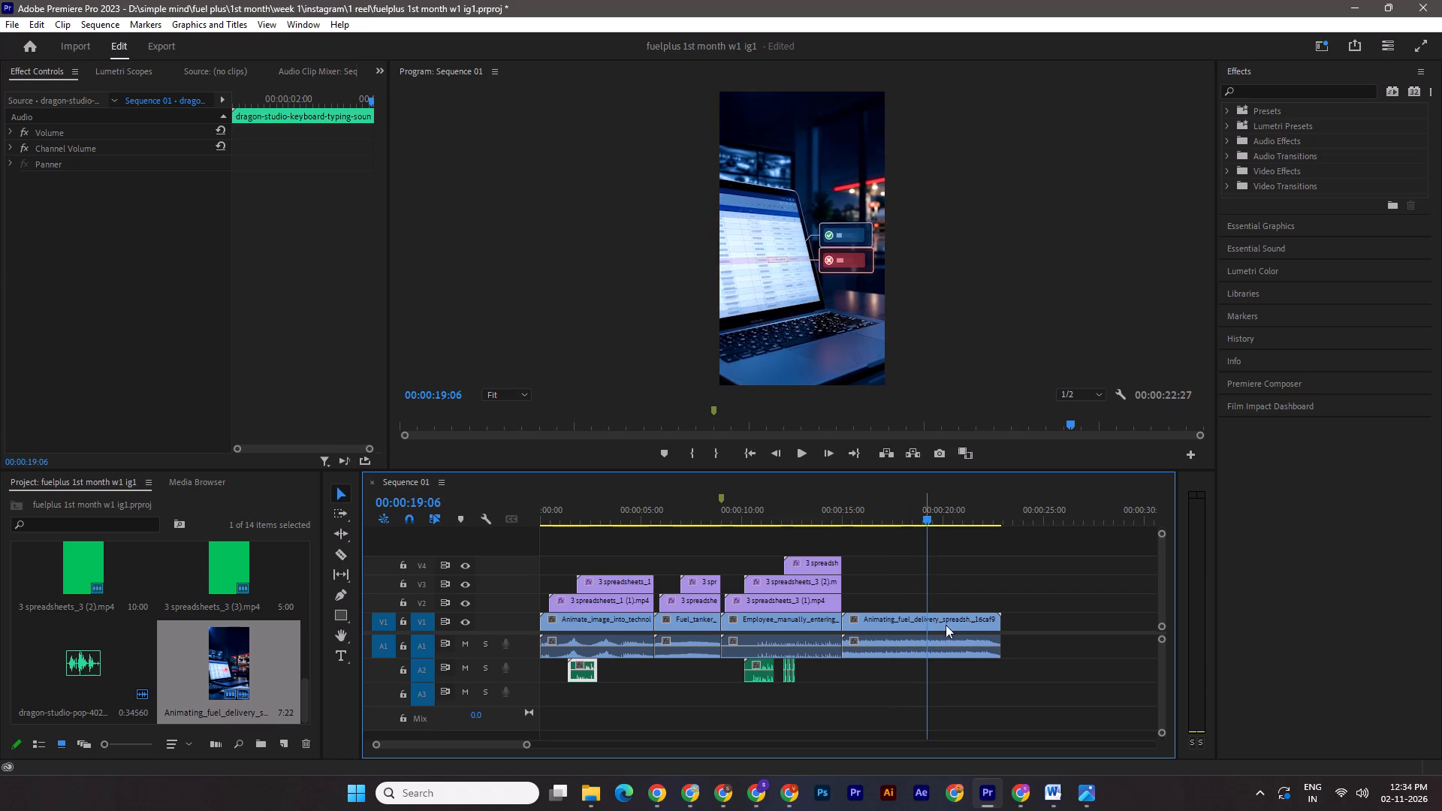
left_click(1048, 796)
left_click(1049, 795)
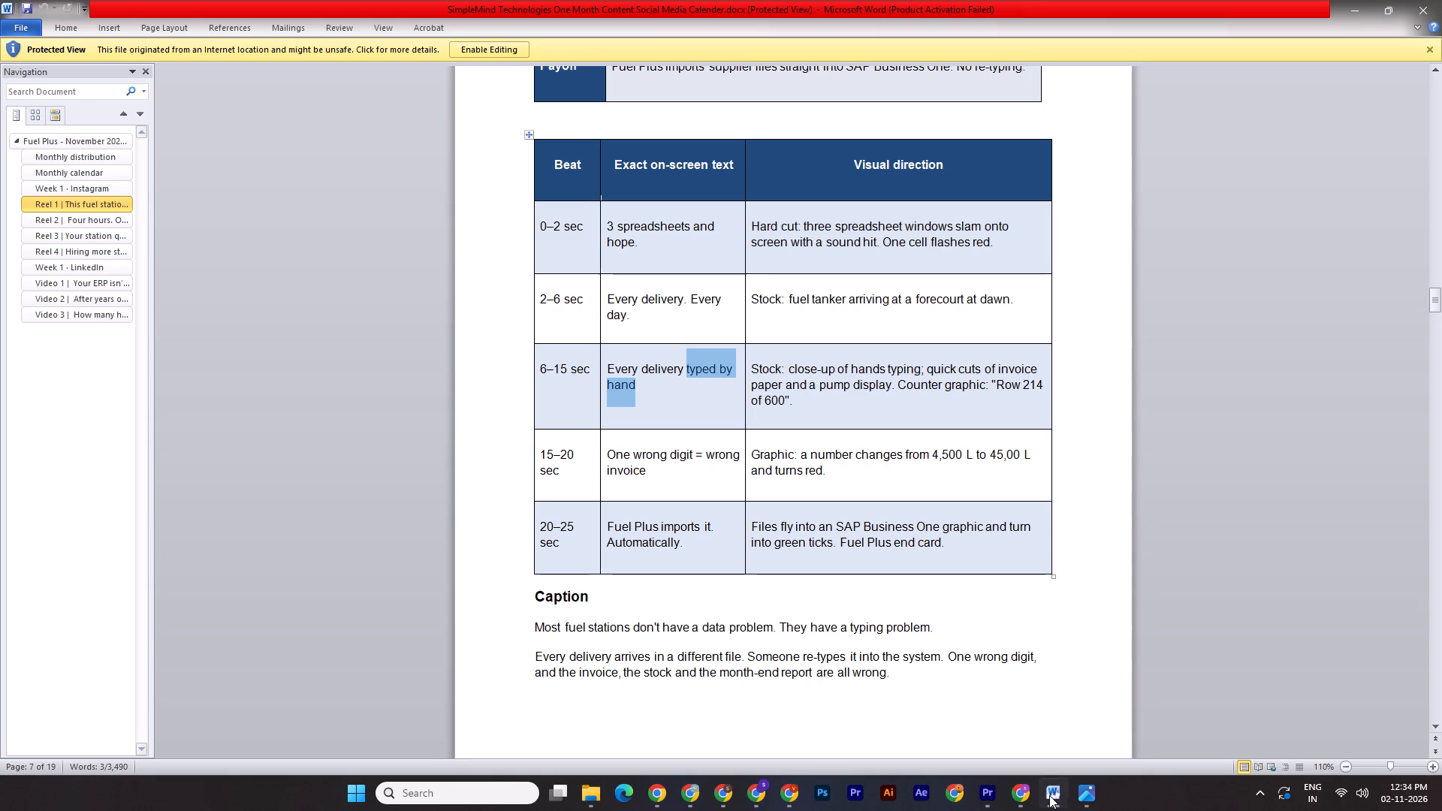
Trim the end of the fuel delivery spreadsheet clip to 00:00:19:16.
left_click_drag(926, 517, 927, 517)
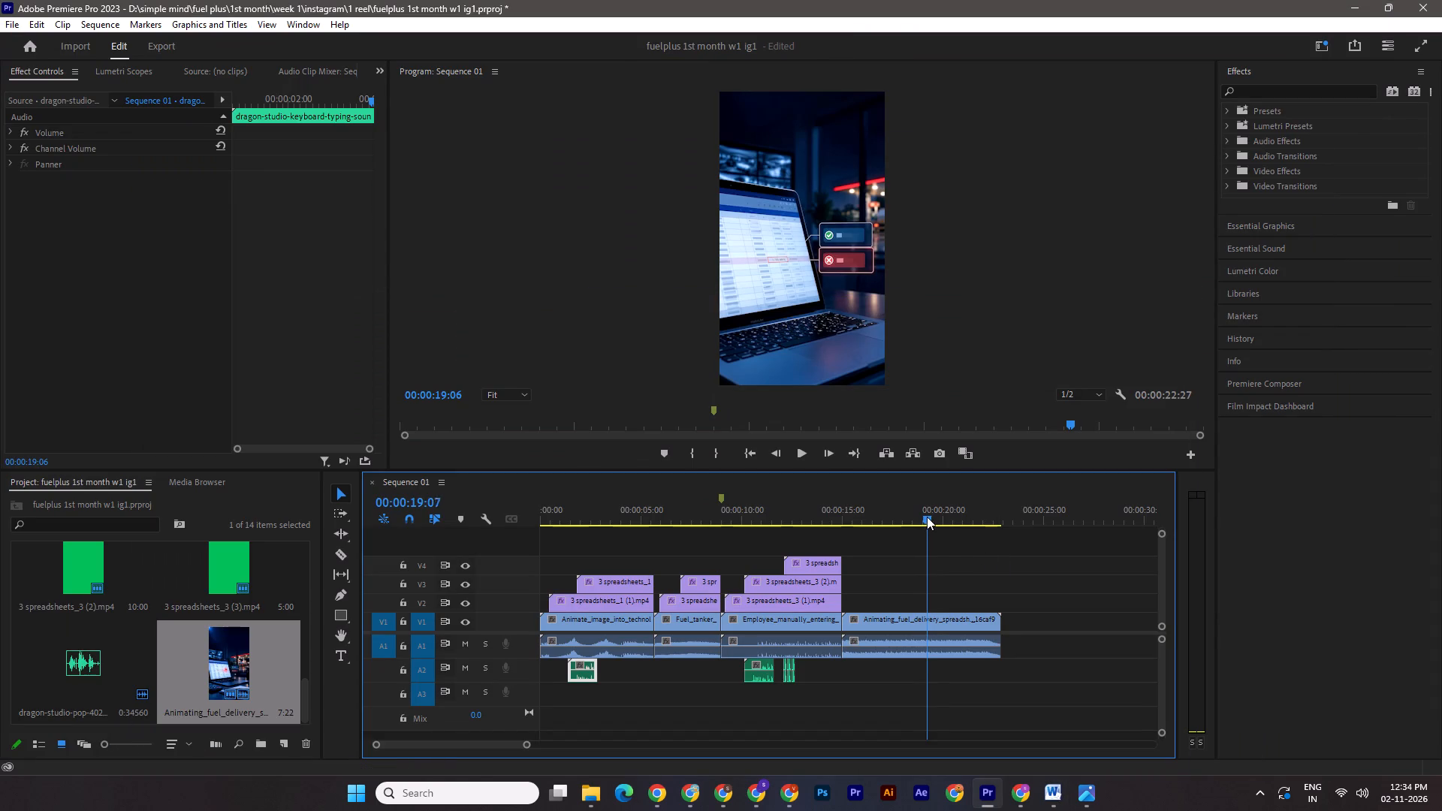
left_click_drag(927, 517, 933, 519)
left_click_drag(1007, 620, 940, 616)
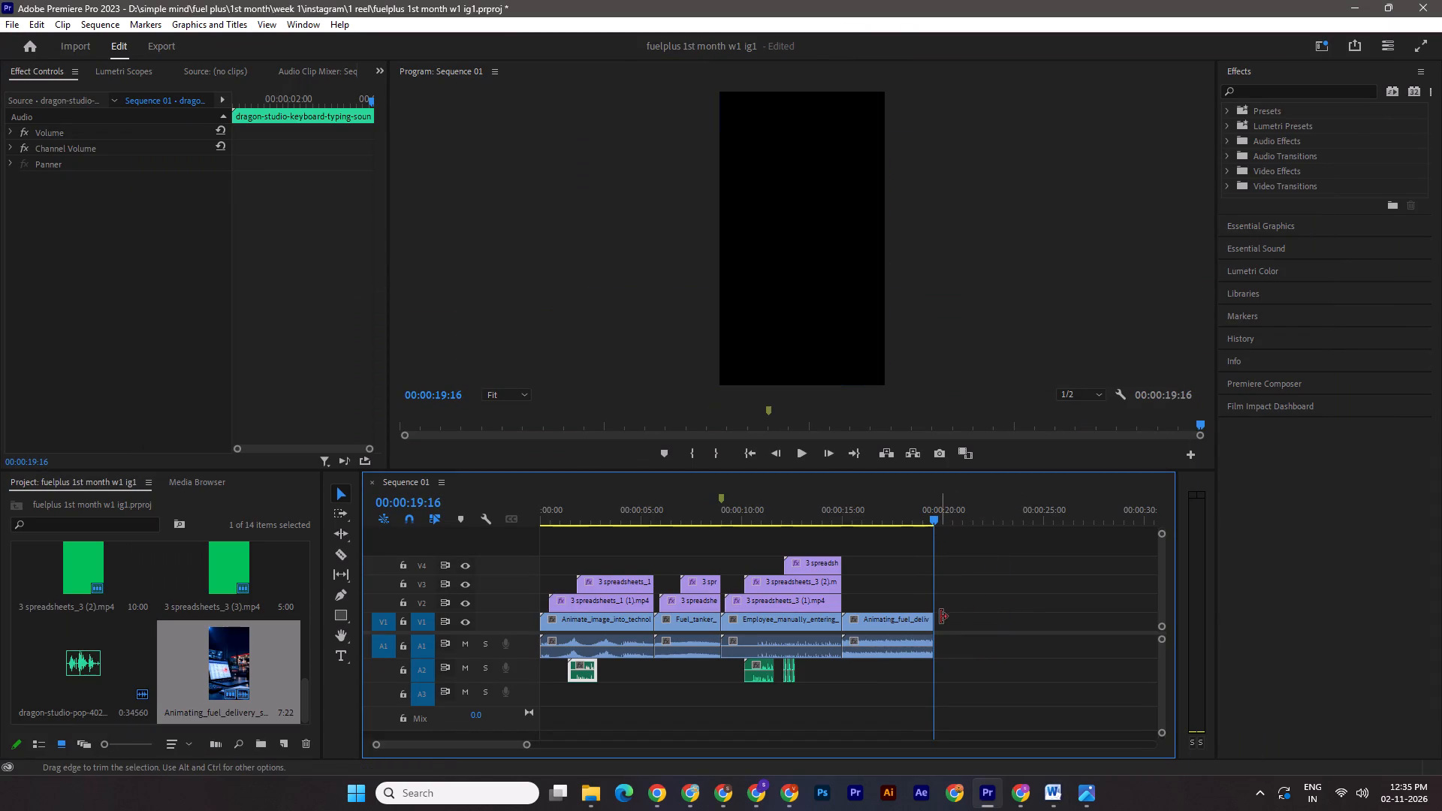
Examine the cut into the fuel delivery clip between 00:00:14:13 and 00:00:15:17, and return to the sequence start.
left_click_drag(929, 518, 826, 524)
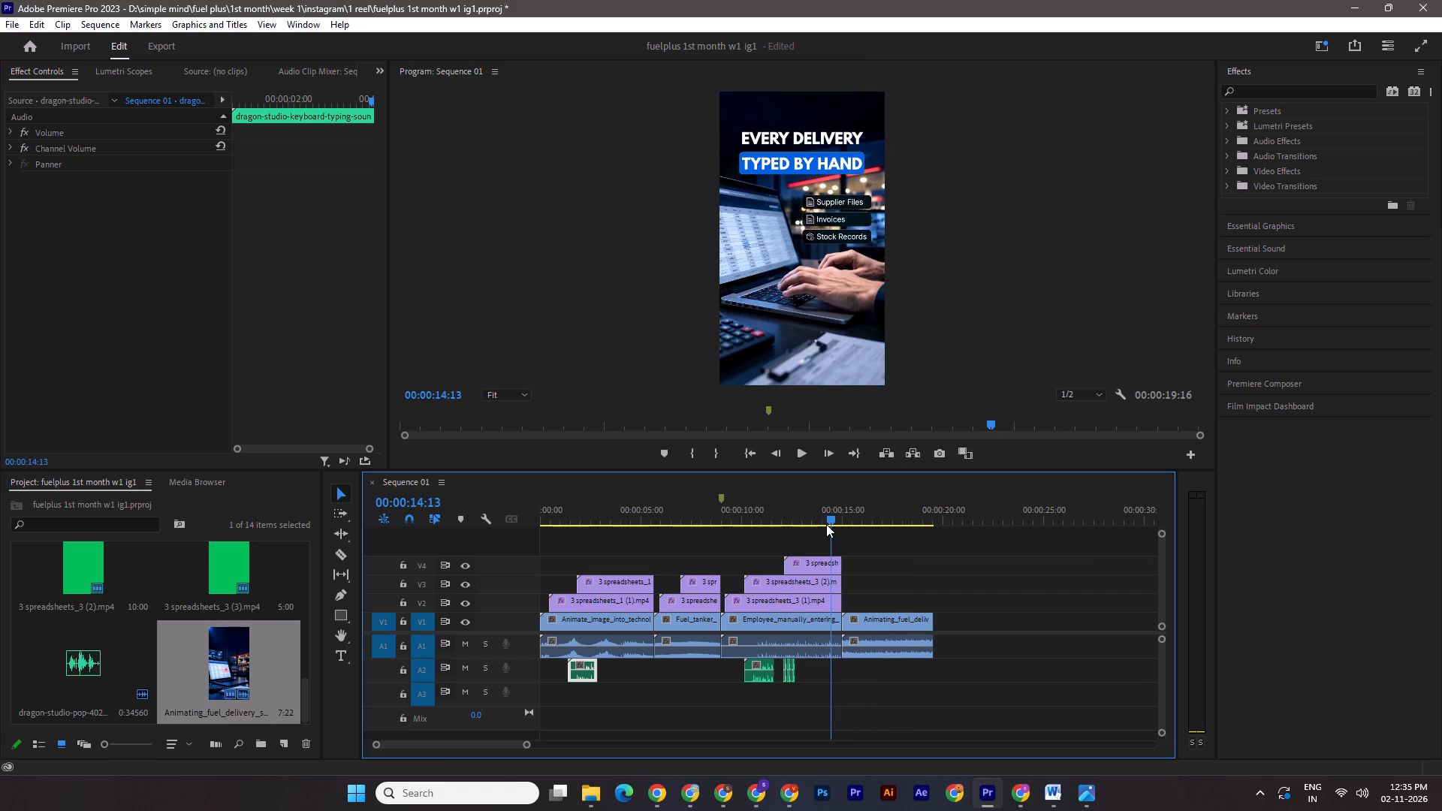
left_click_drag(826, 524, 849, 531)
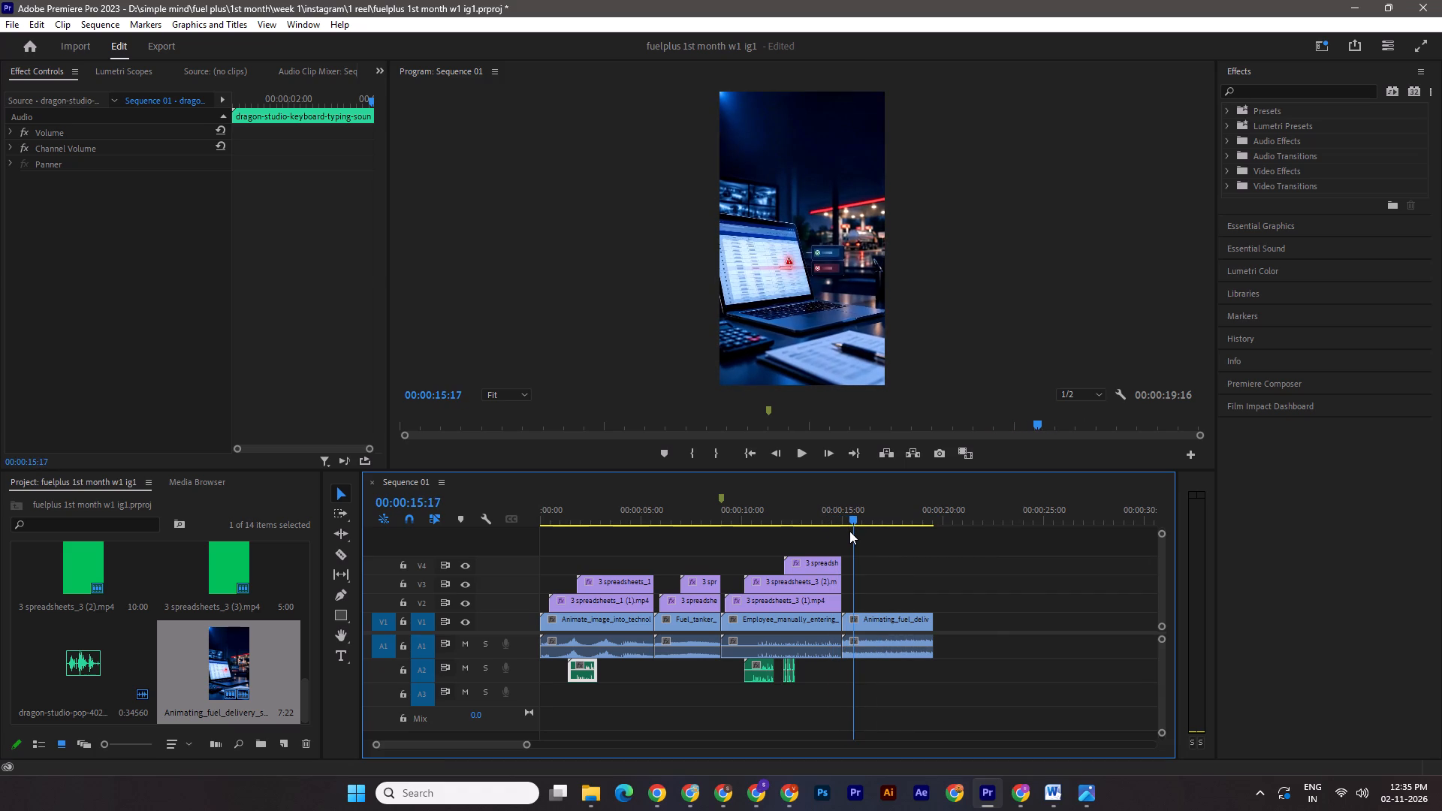
left_click_drag(849, 531, 849, 531)
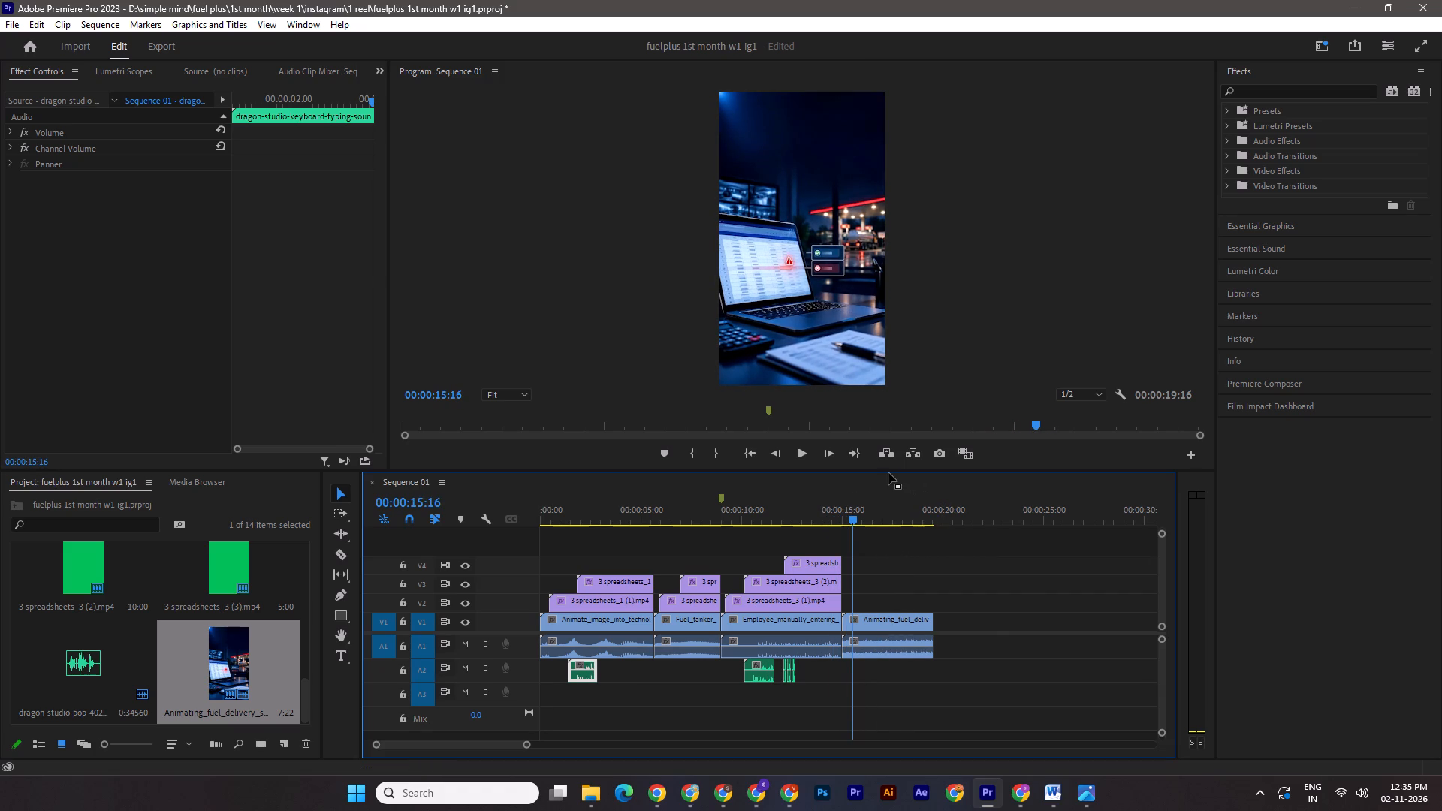
left_click_drag(855, 513, 849, 513)
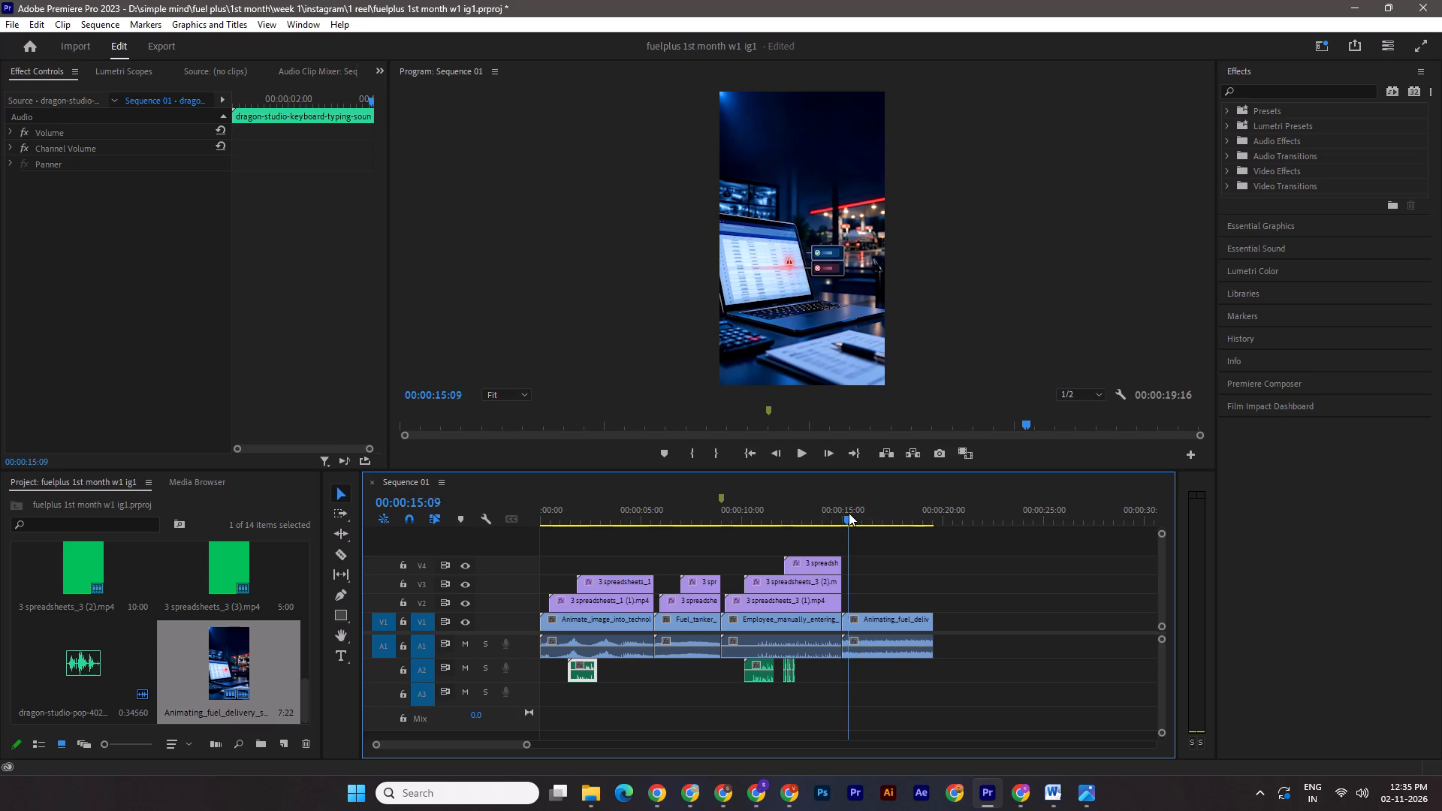
left_click_drag(849, 513, 843, 513)
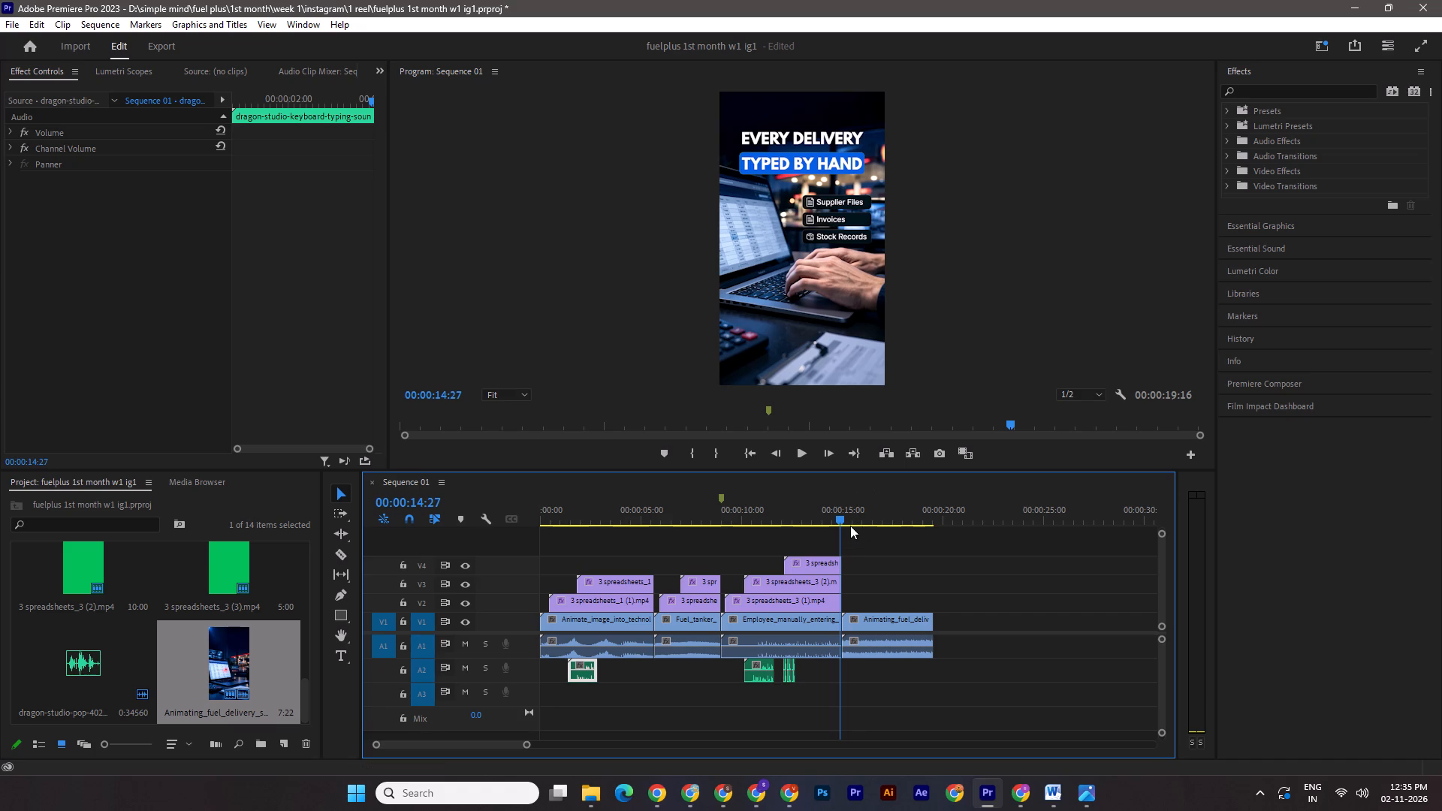
left_click_drag(842, 516, 526, 516)
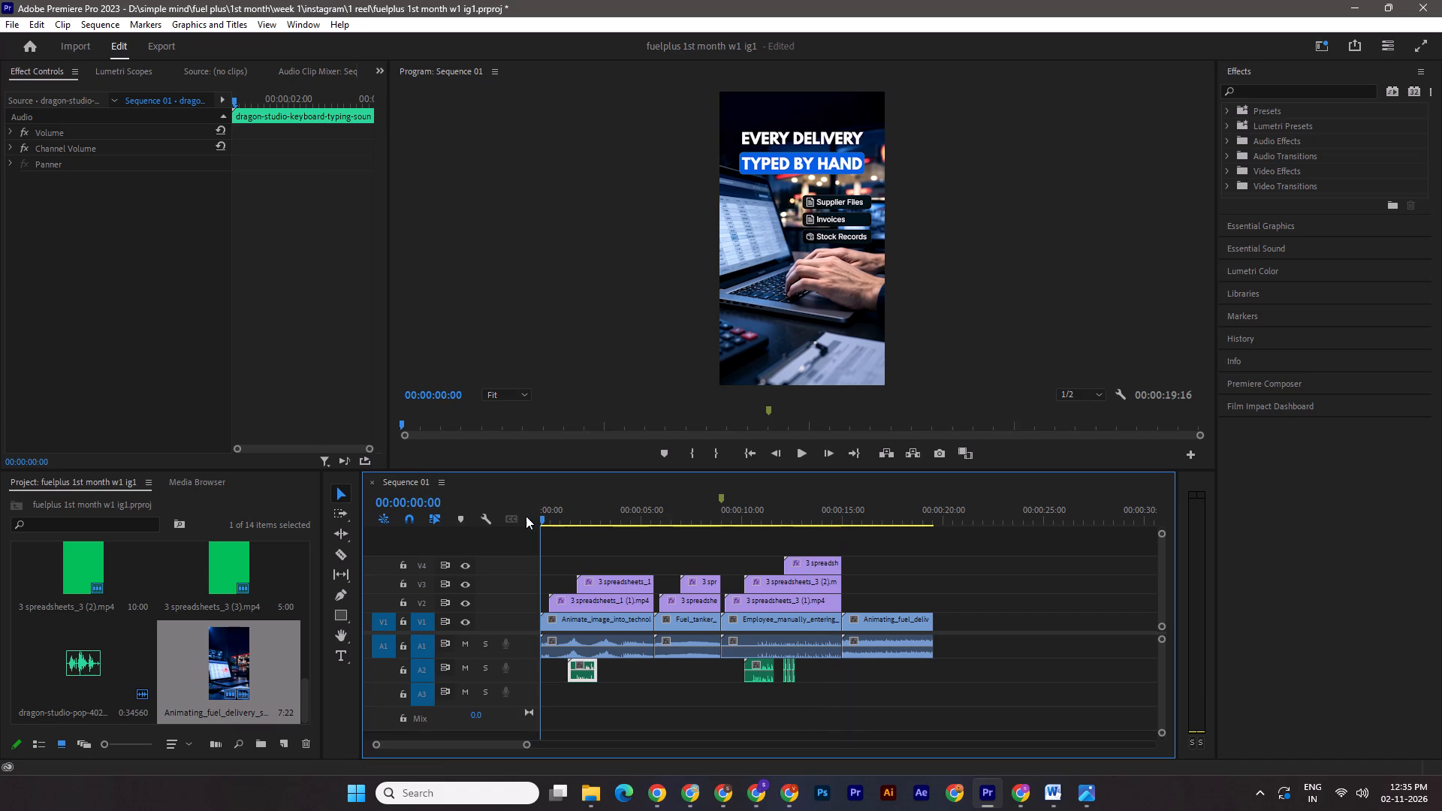
left_click_drag(526, 516, 493, 516)
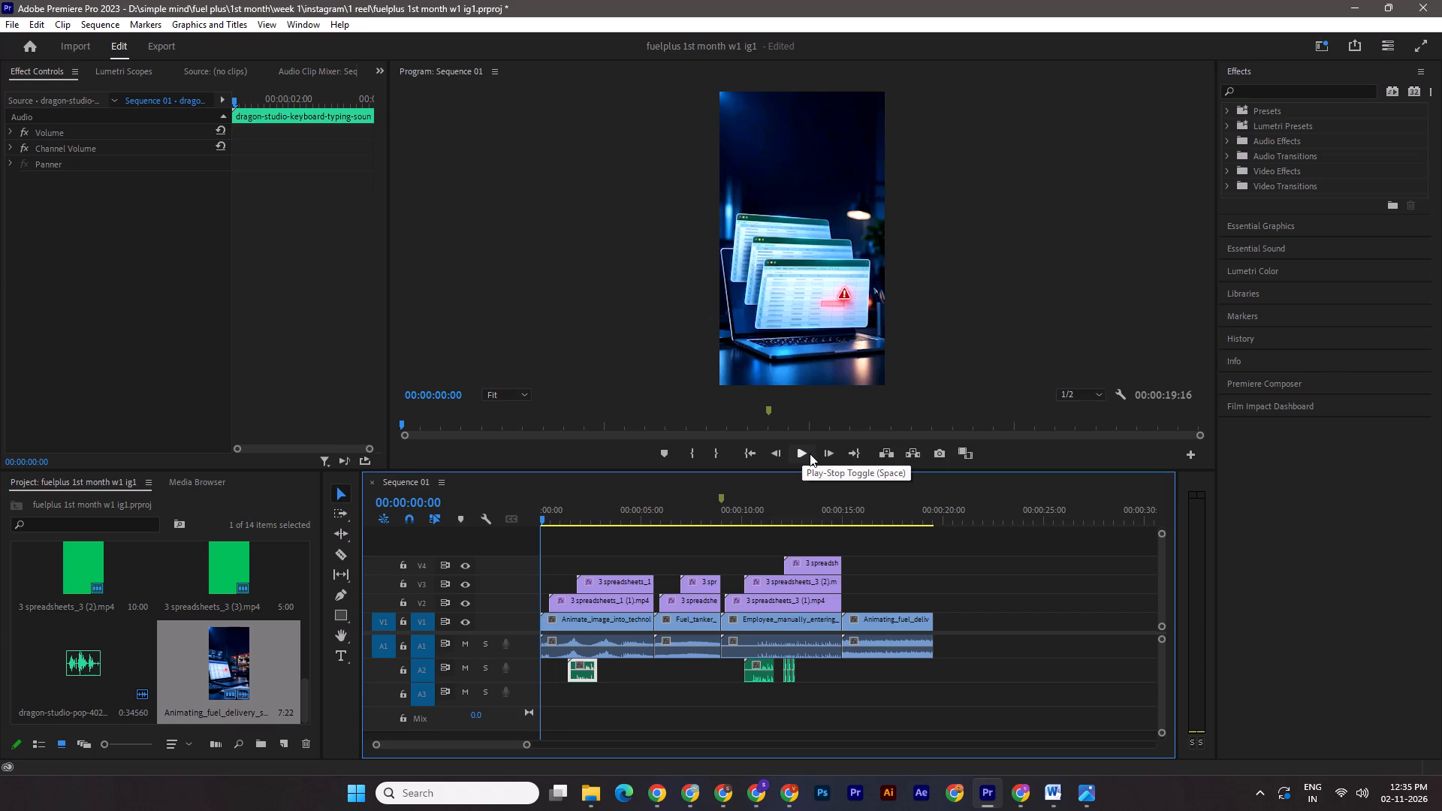
Export the frame at 00:00:15:04 as a PNG still to the Downloads folder.
left_click(847, 522)
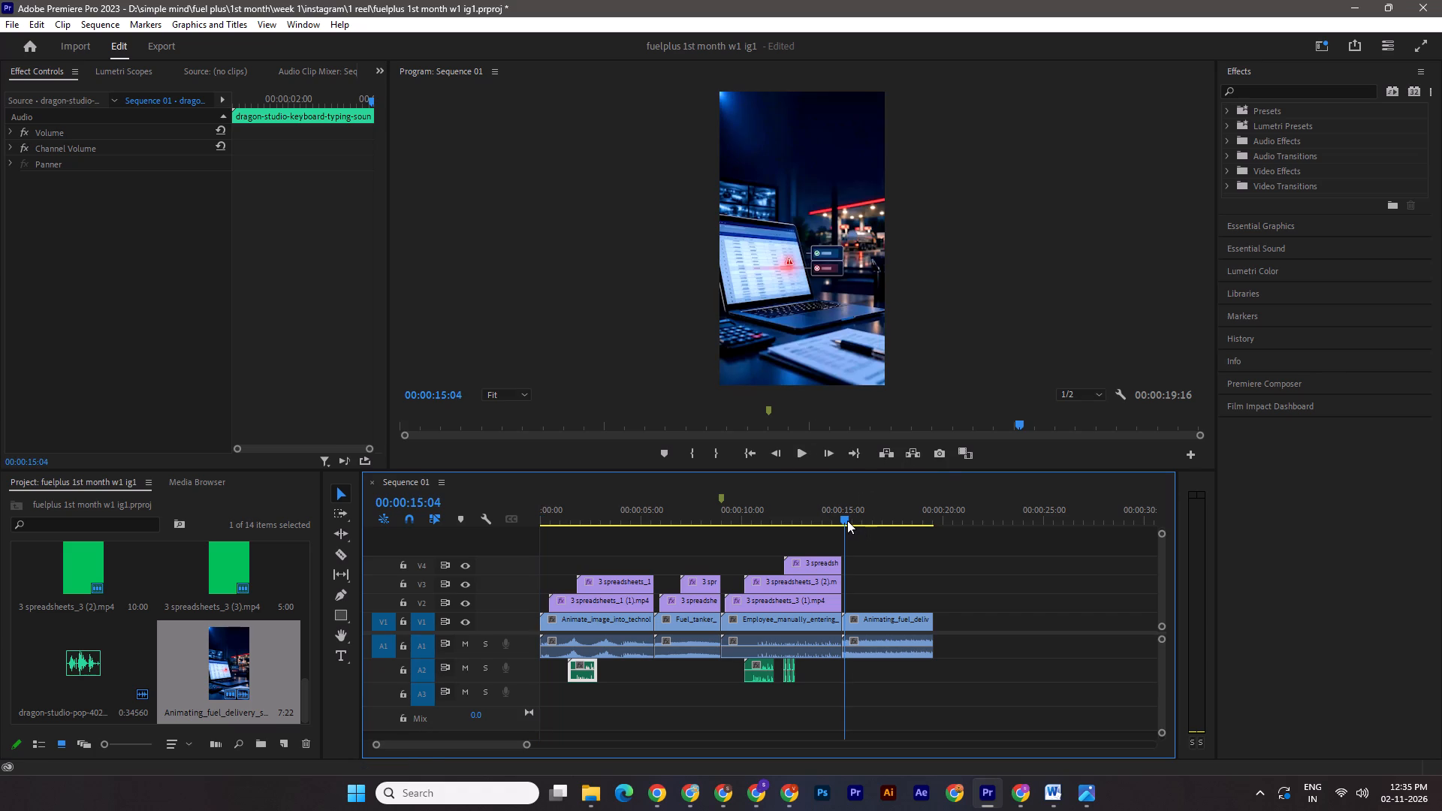
left_click(937, 457)
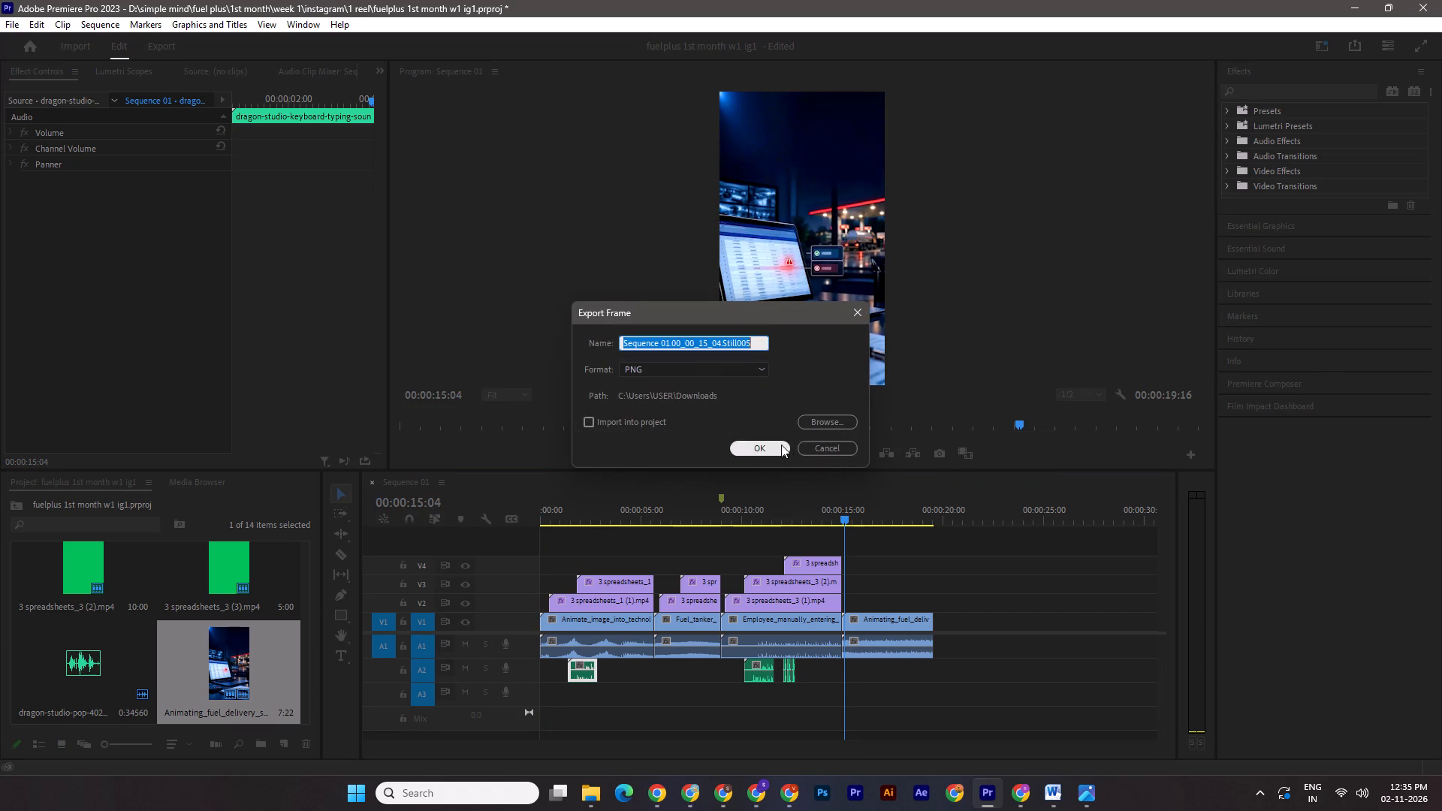
left_click(781, 445)
Export the frame at 00:00:18:29 as a PNG still to the Downloads folder.
left_click_drag(846, 514, 926, 526)
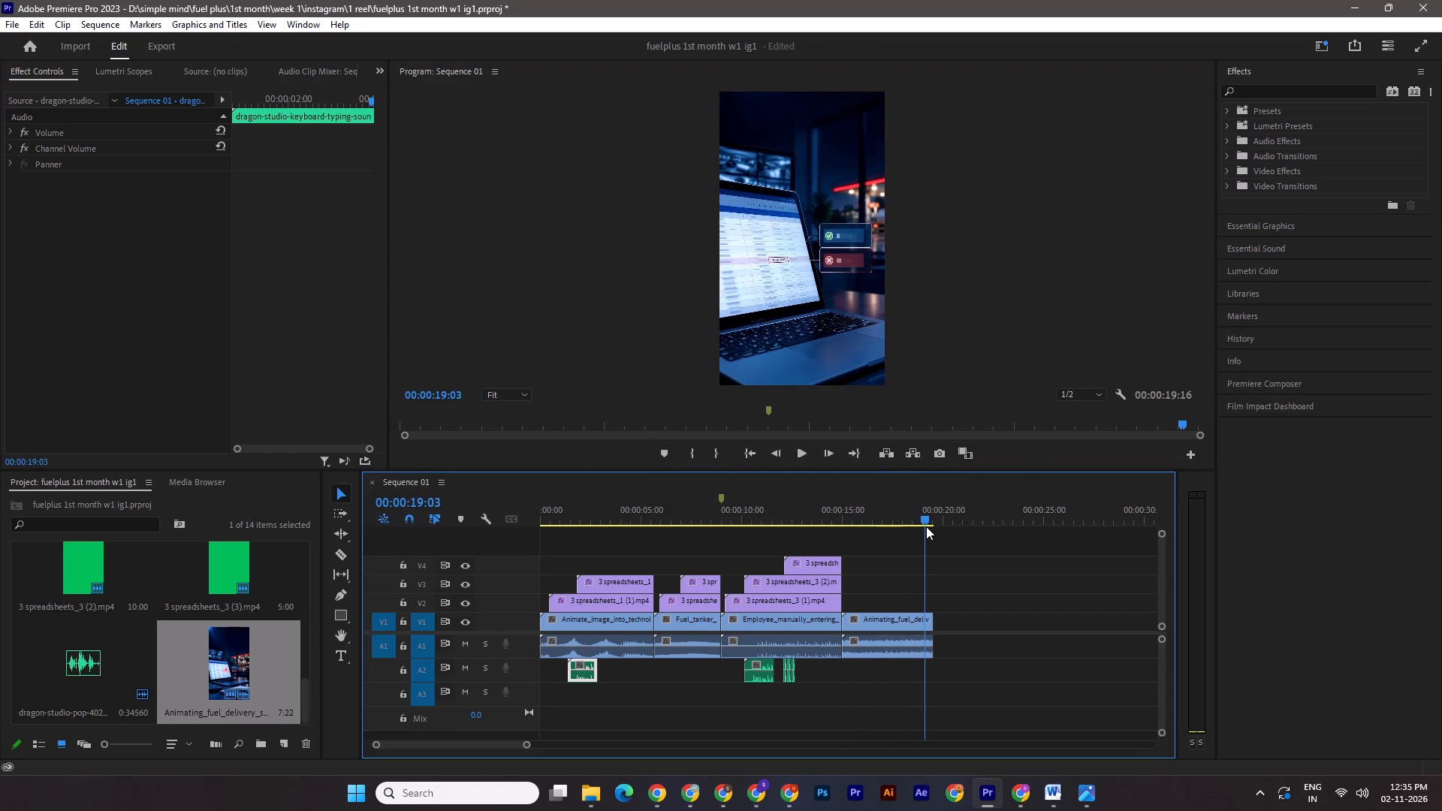
left_click_drag(926, 526, 924, 527)
left_click(937, 457)
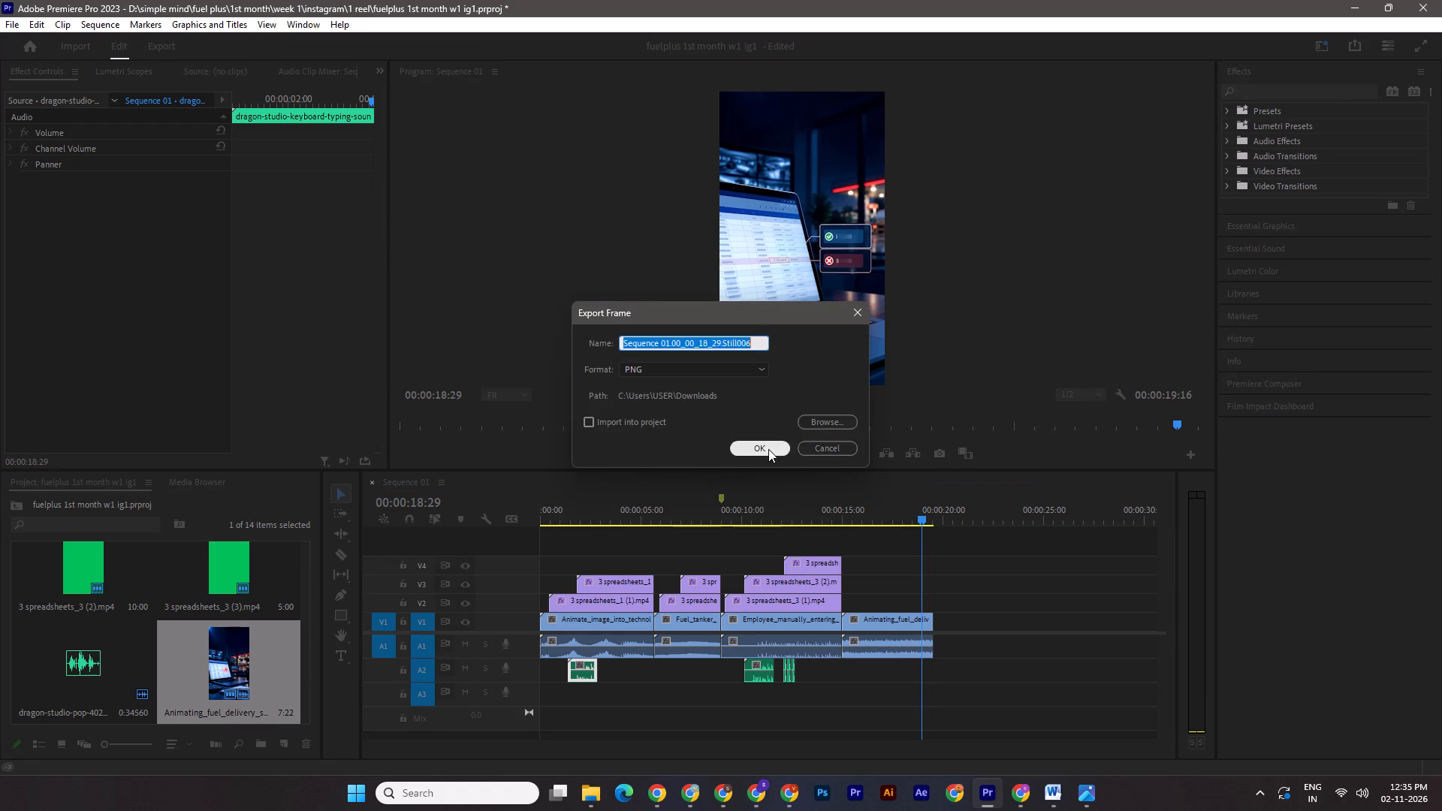
left_click(768, 449)
Switch to the 3 spreadsheets design in Canva and open the images of the Shalini folder.
left_click(726, 788)
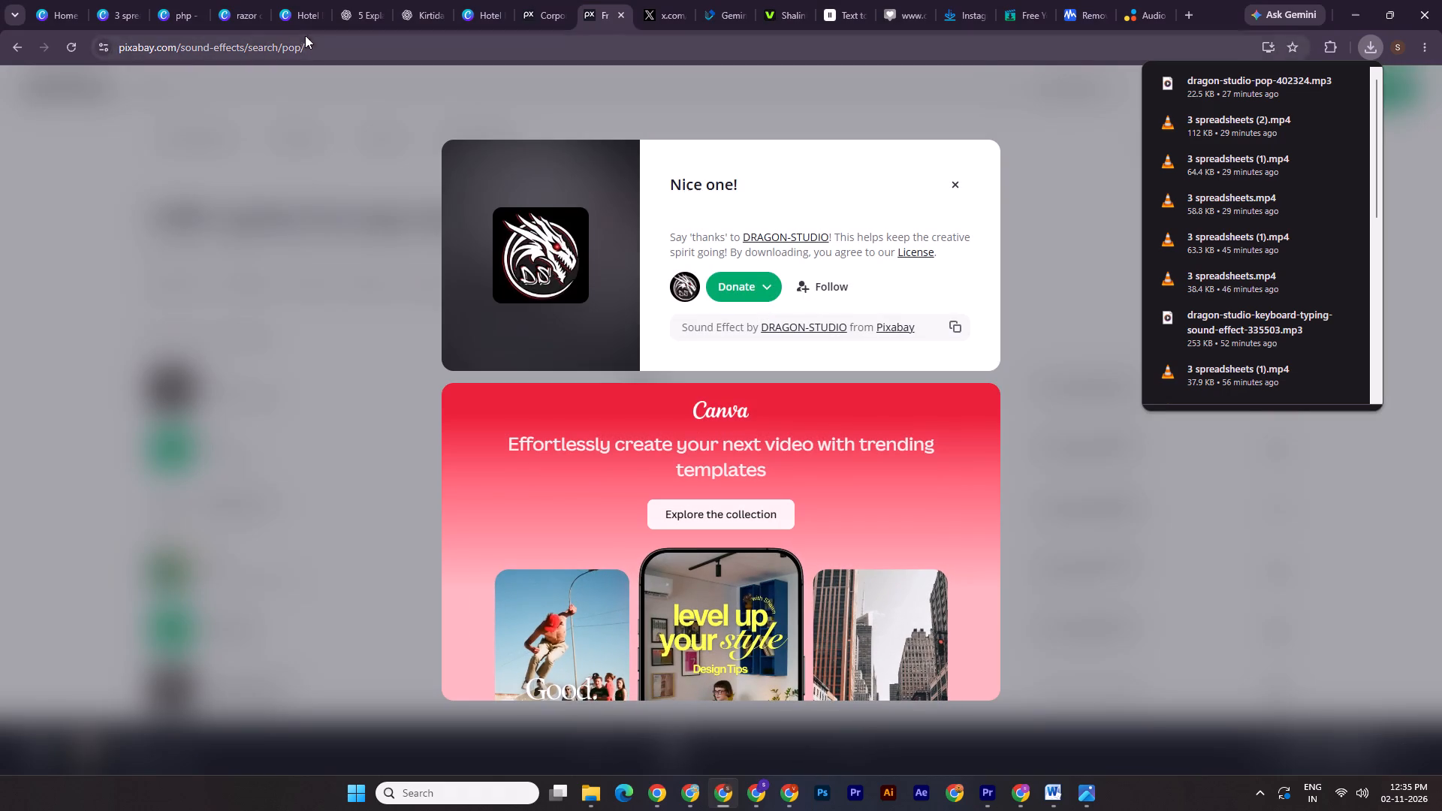
left_click(143, 0)
left_click(1213, 460)
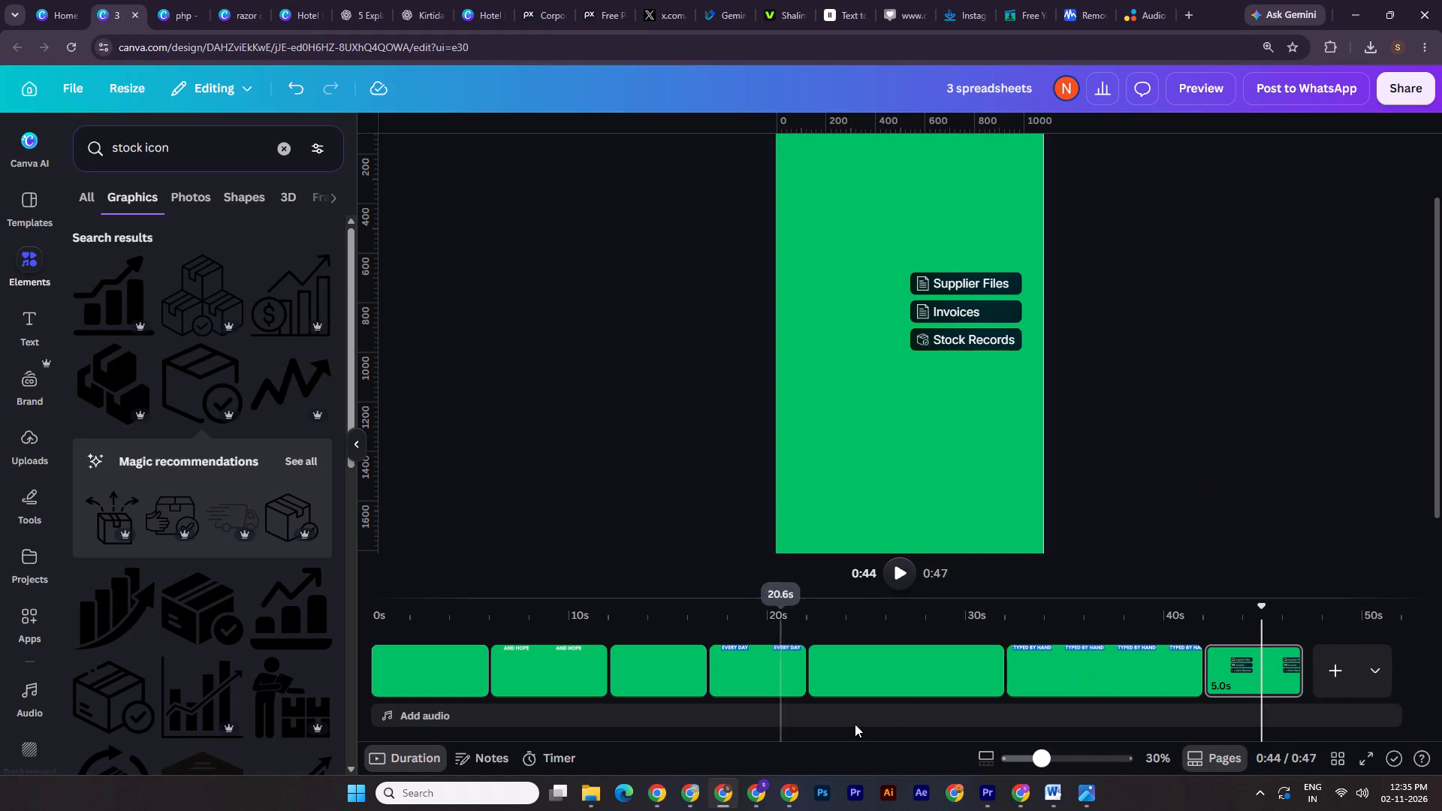
scroll(35, 700, "down", 10)
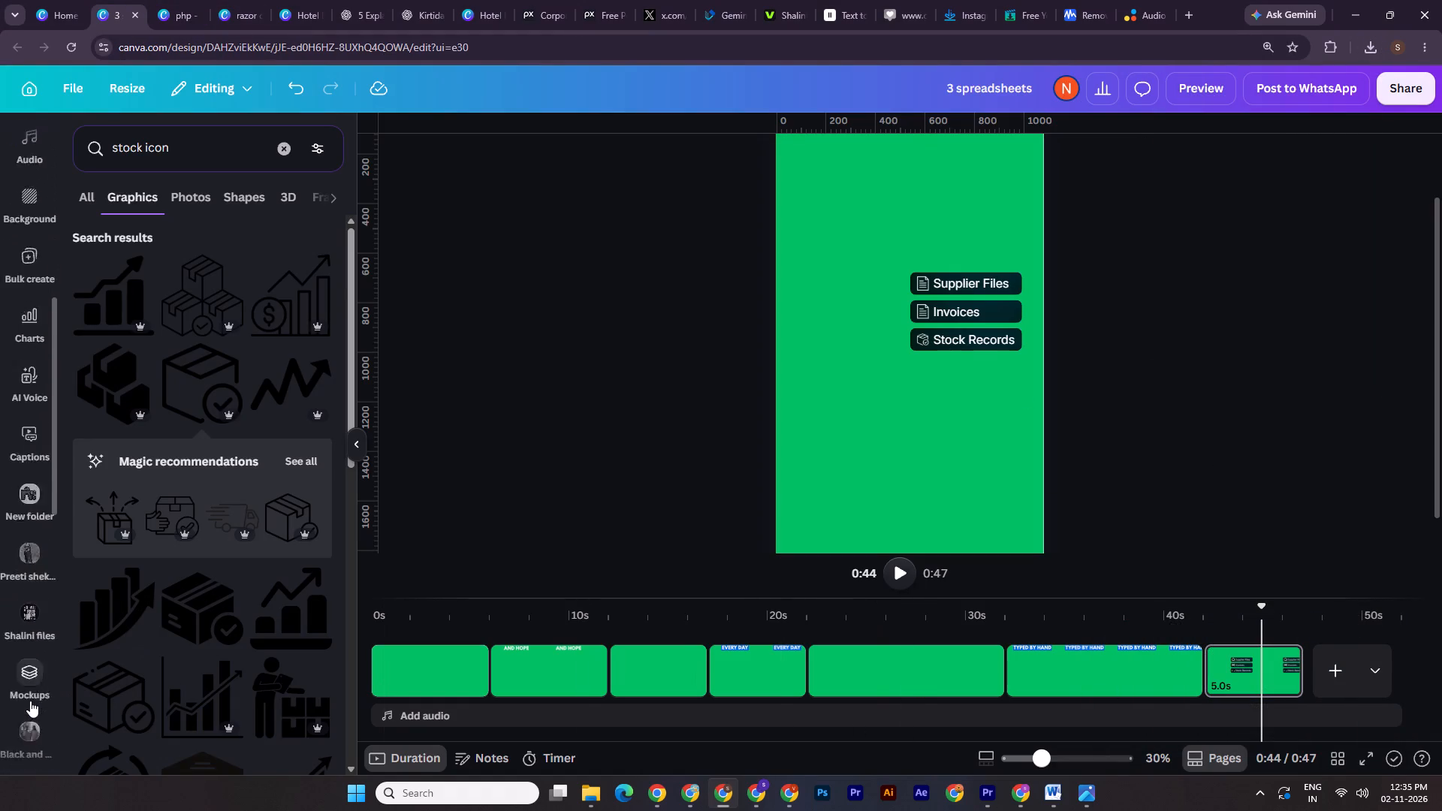
scroll(30, 701, "down", 2)
left_click(35, 574)
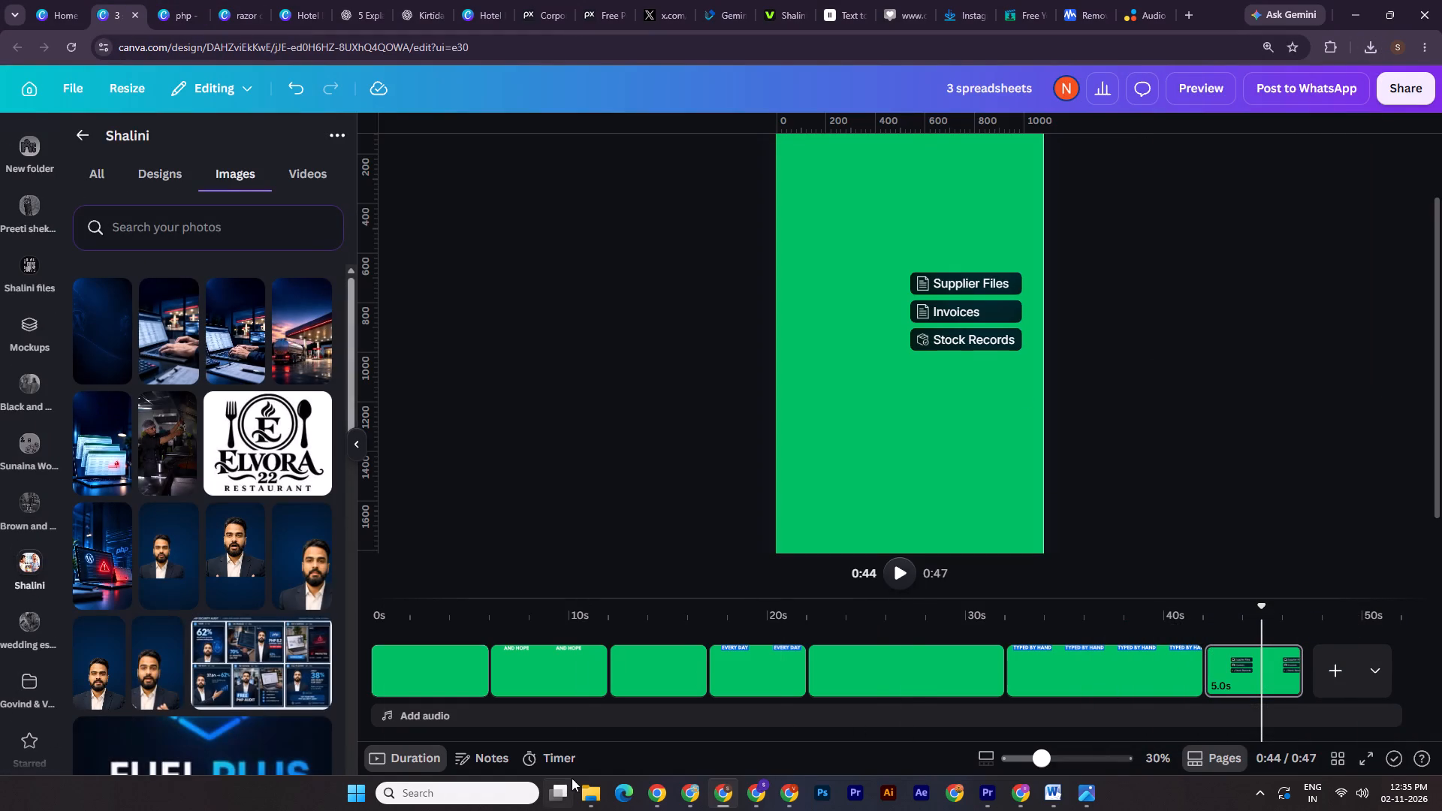
Upload the two newest exported stills, 00_18_29 and 00_15_04, from the Downloads folder into the Shalini images in Canva.
left_click(590, 803)
left_click(374, 716)
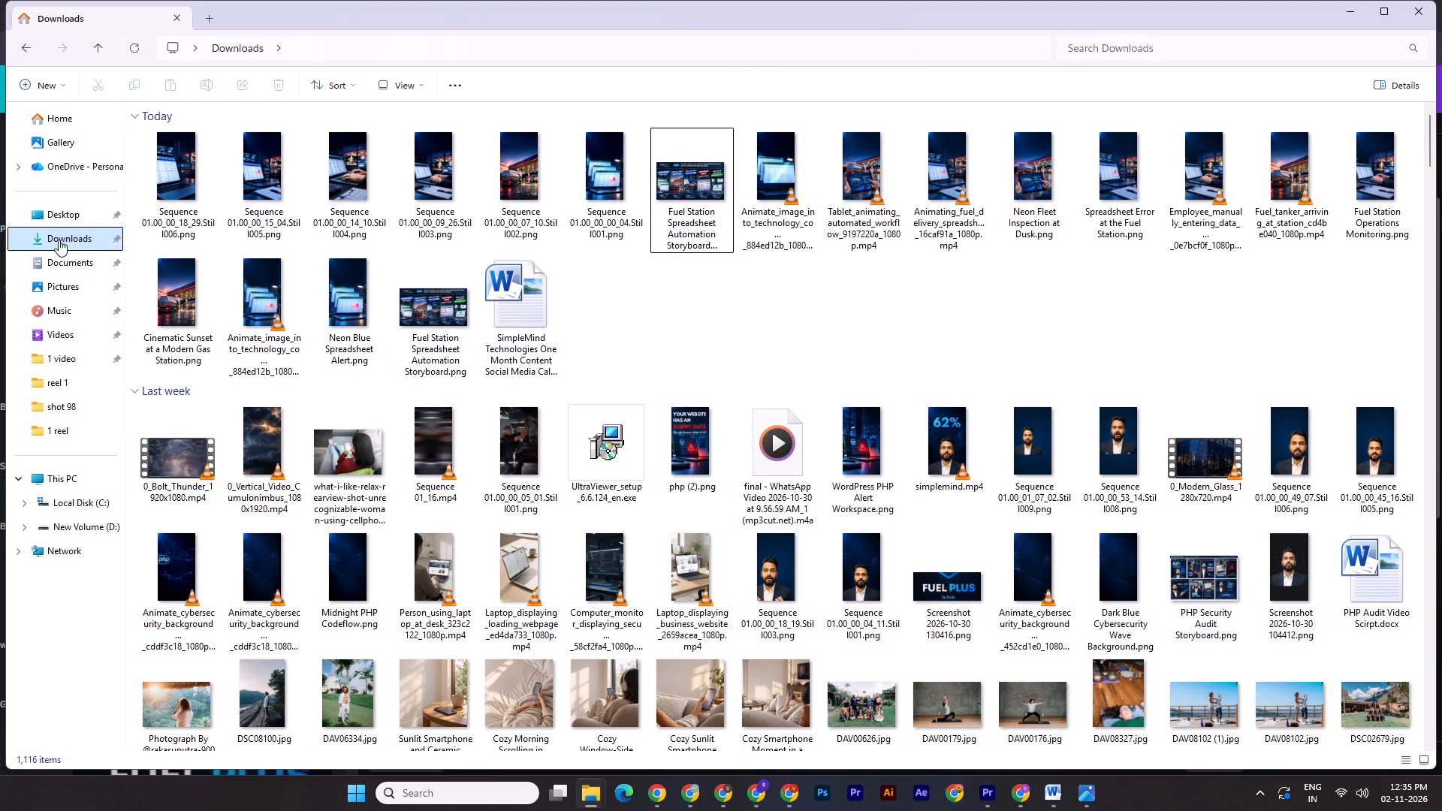
left_click(59, 240)
left_click_drag(130, 179, 191, 196)
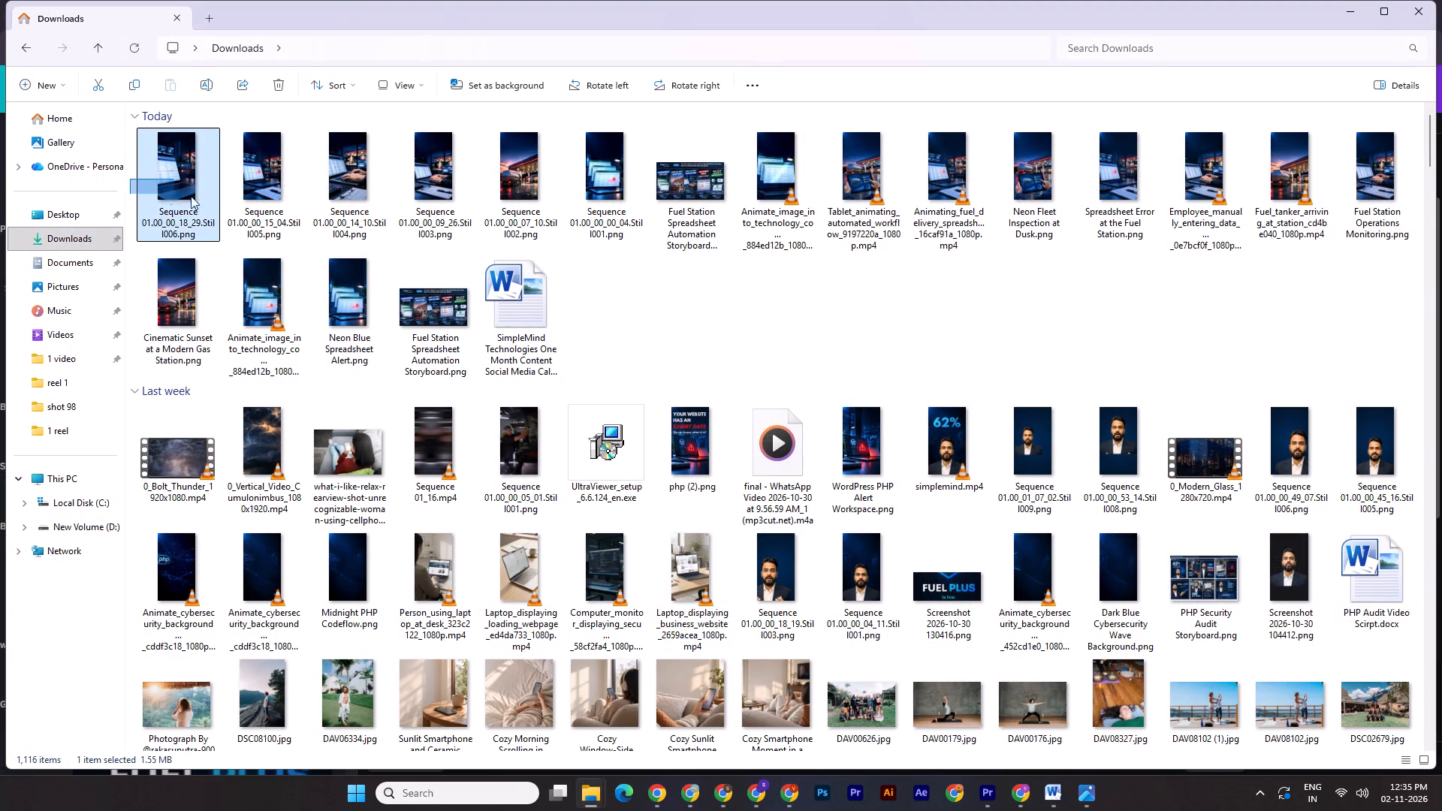
left_click_drag(191, 196, 274, 207)
left_click_drag(265, 179, 211, 570)
Add a new page at the end of the design and fill it with the still of the laptop beside the calculator and papers.
left_click(1354, 685)
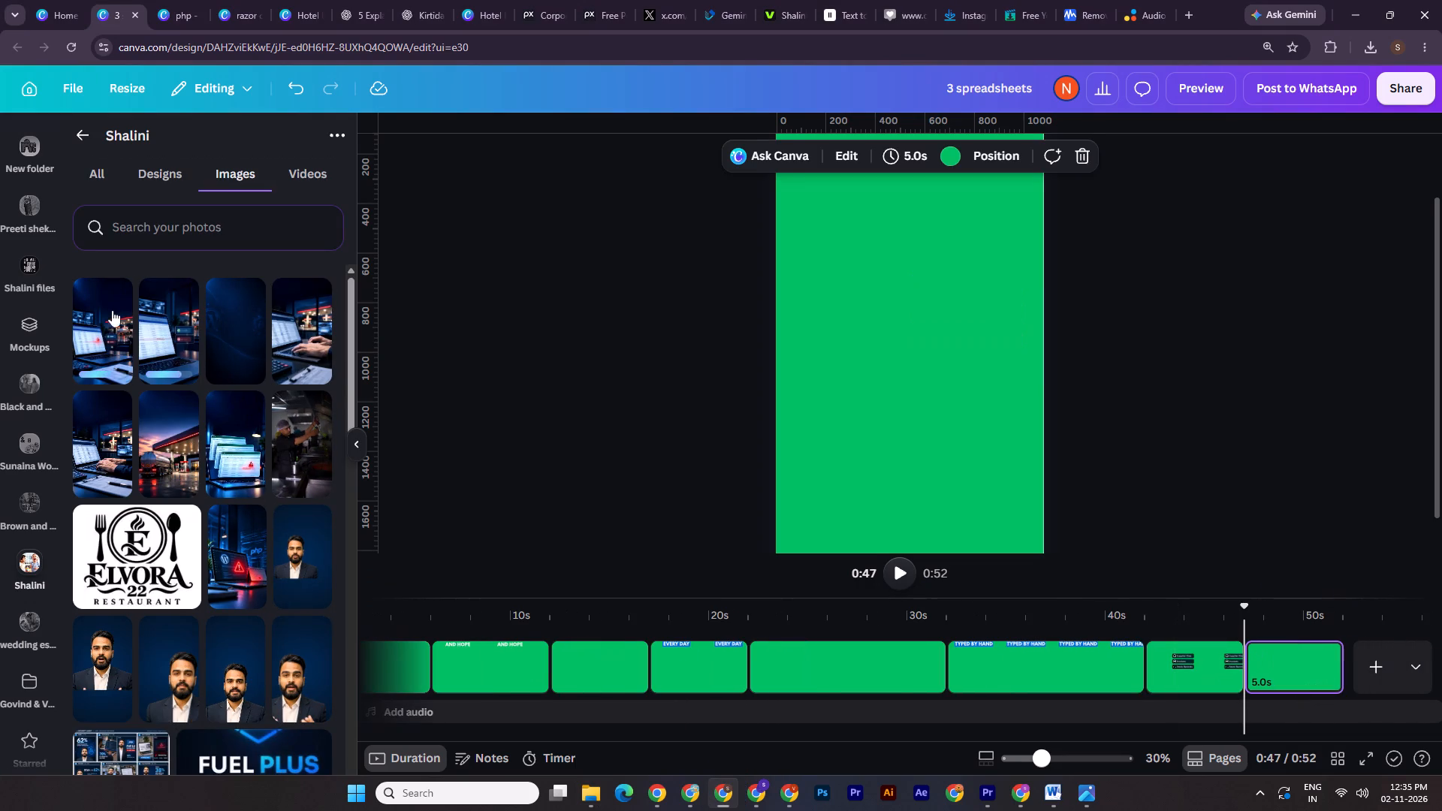
left_click_drag(1040, 759, 1030, 759)
left_click(1138, 418)
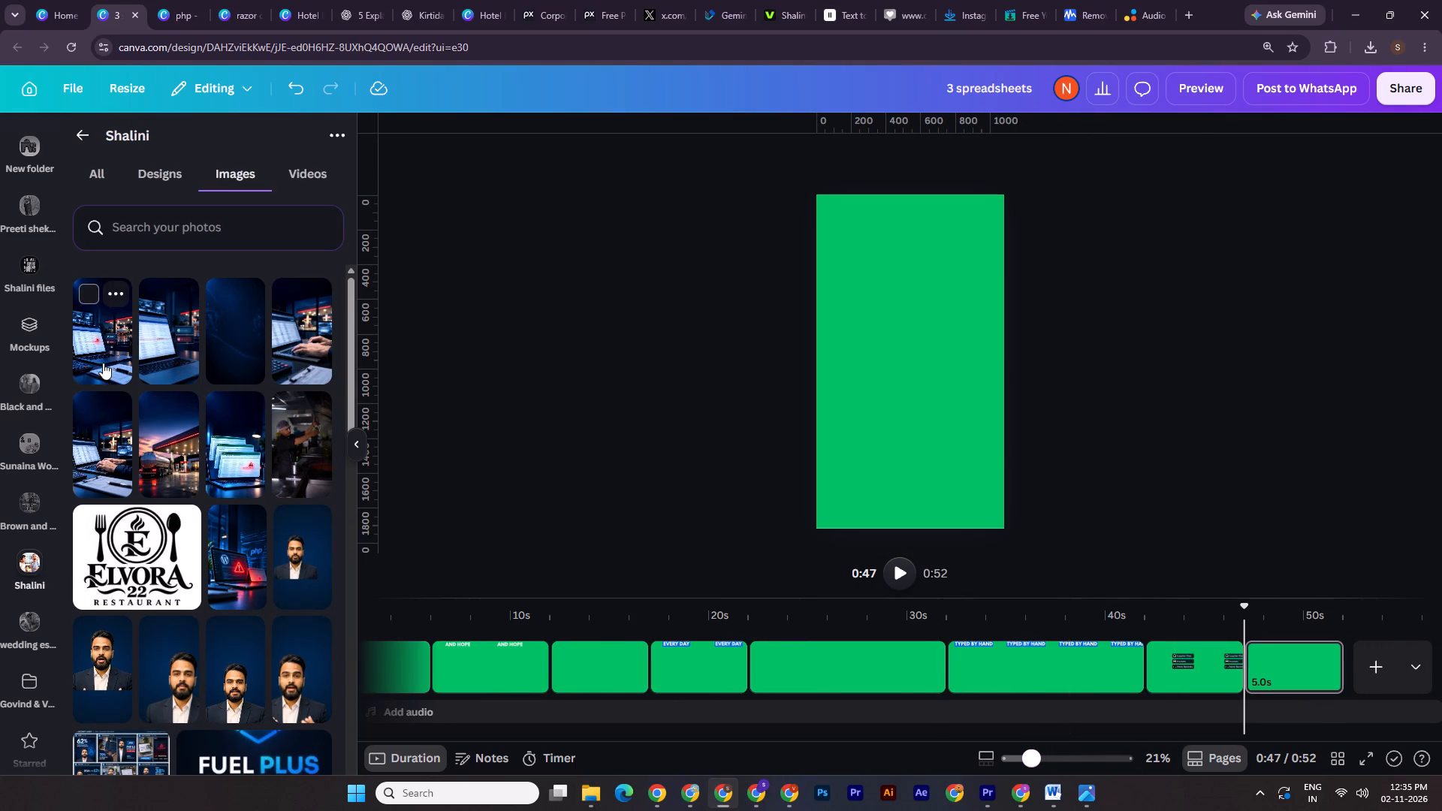
left_click(100, 347)
left_click_drag(923, 378, 893, 432)
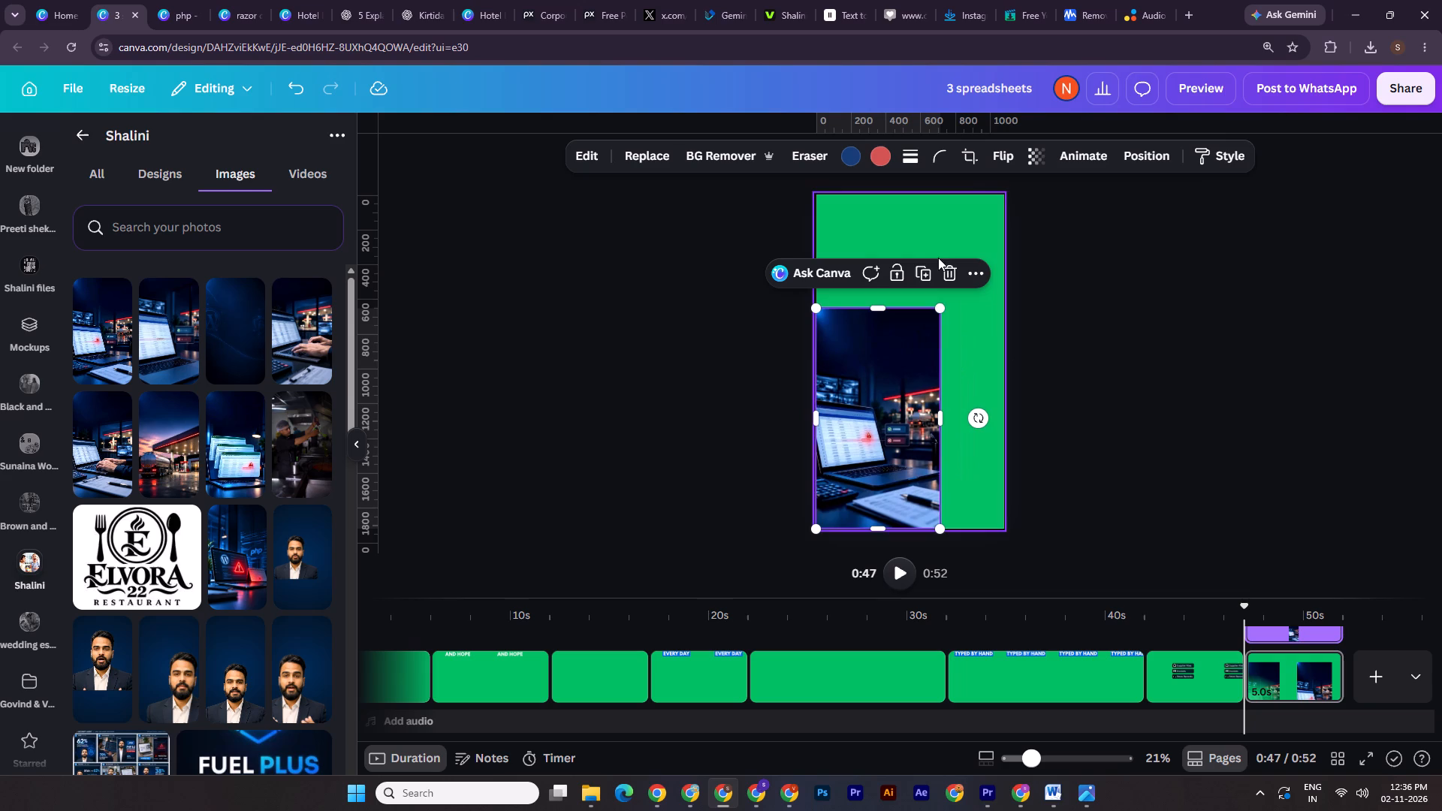
left_click_drag(941, 307, 1021, 207)
left_click(1101, 265)
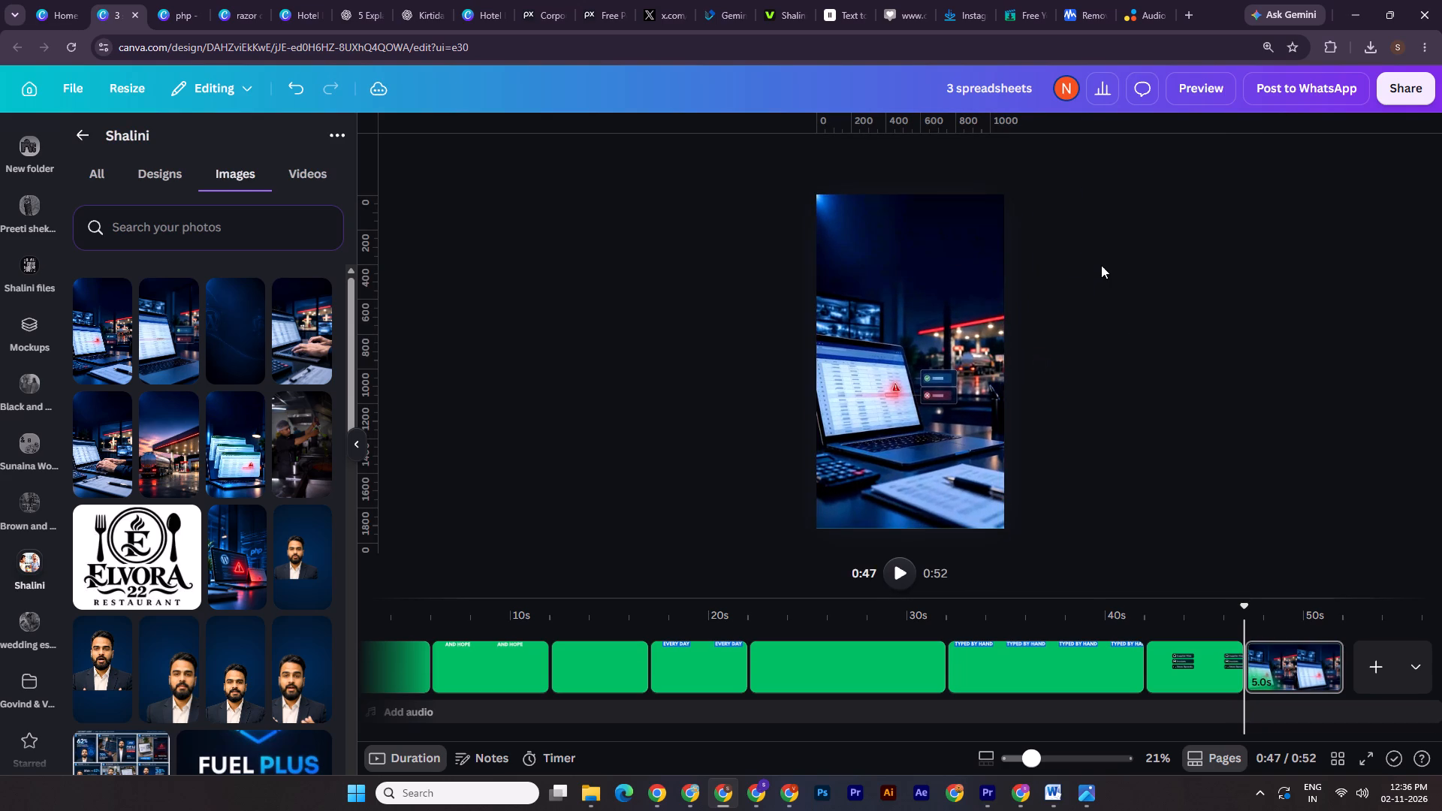
Add another page at the end and fill it with the close-up laptop still showing the green and red status labels.
left_click(1376, 669)
left_click(166, 341)
left_click_drag(967, 383, 964, 400)
key("ctrl+z")
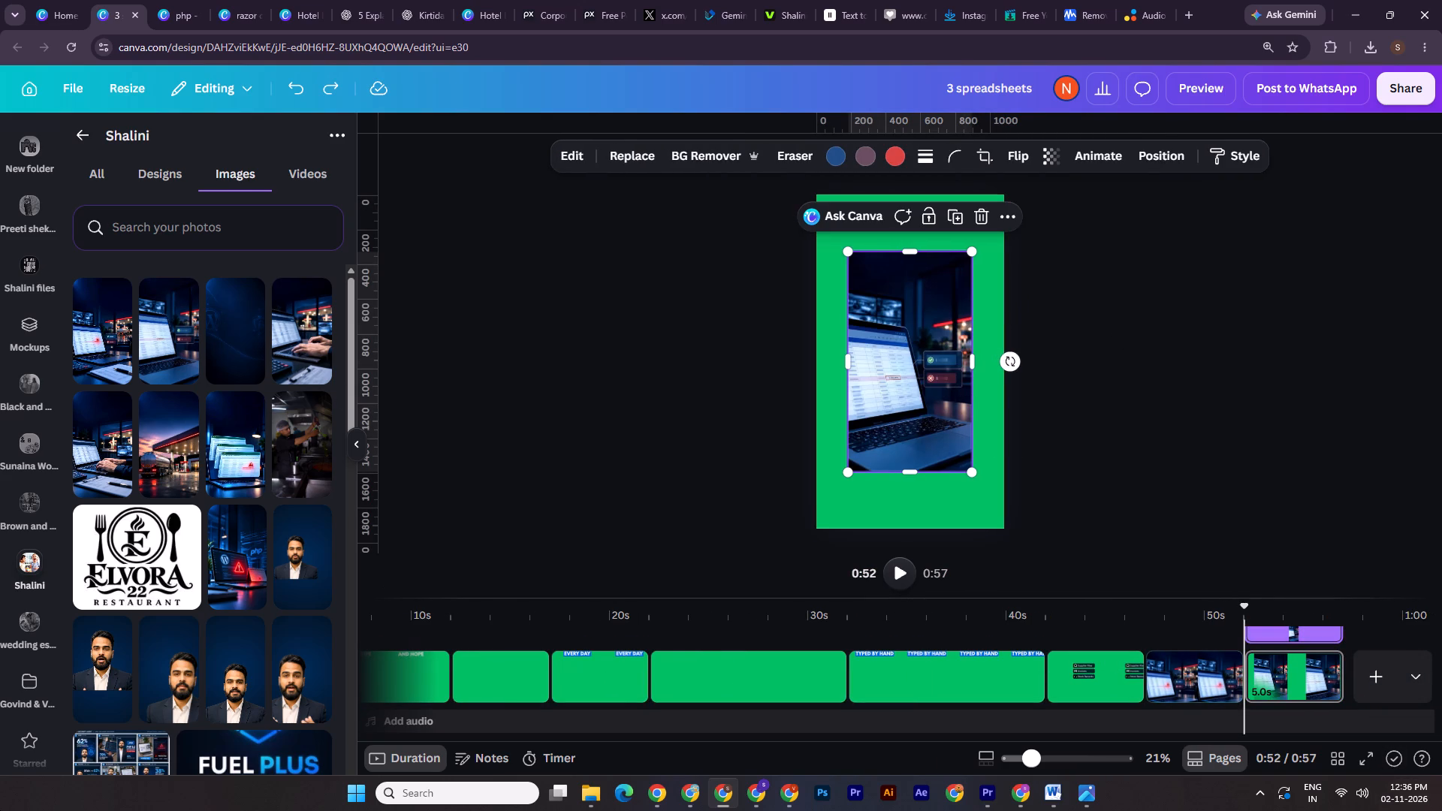
left_click_drag(892, 402, 860, 453)
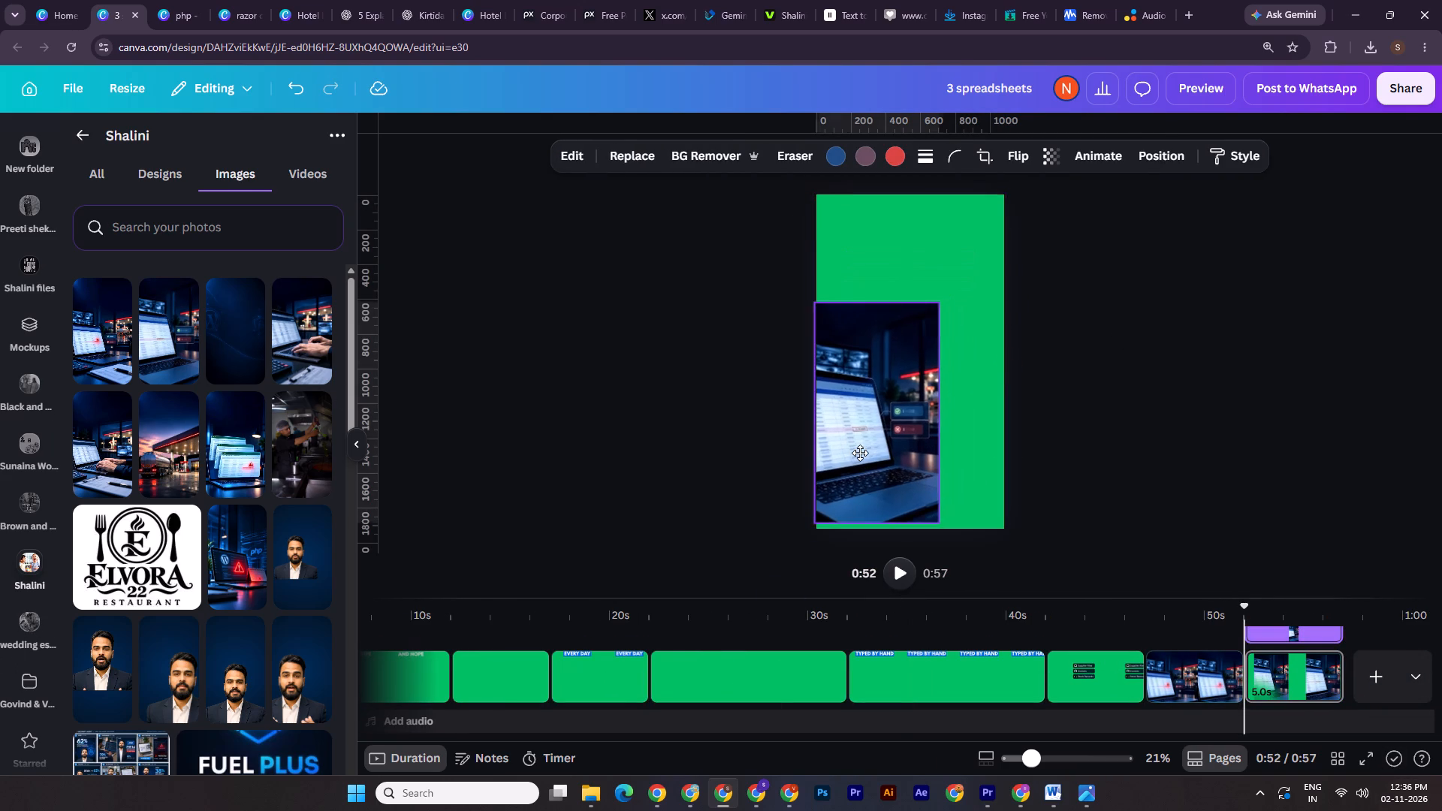
left_click_drag(860, 453, 863, 455)
left_click_drag(945, 309, 1010, 199)
double_click(1092, 234)
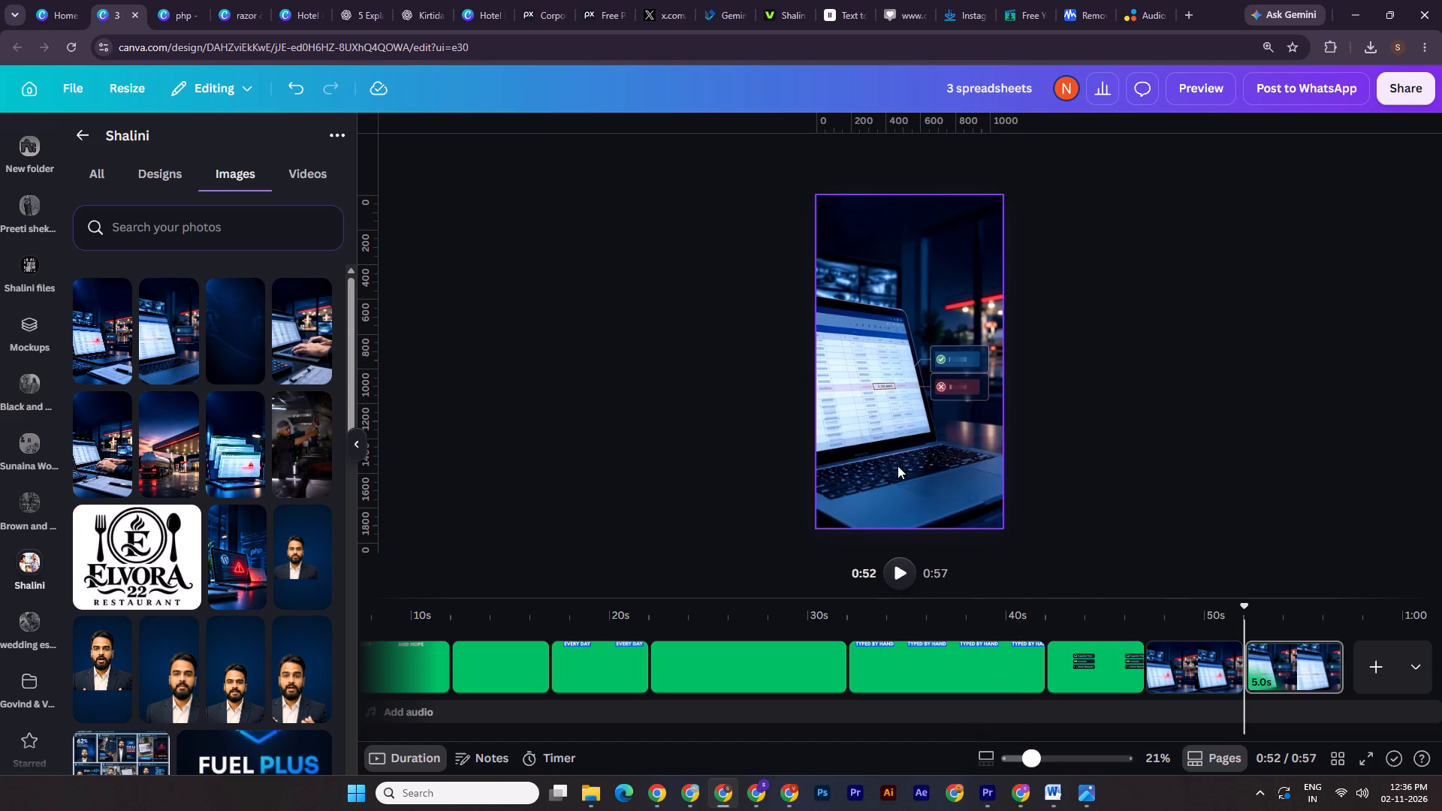
left_click(1072, 394)
Move back to the page with the laptop and papers still, at about 0:49.
left_click_drag(1244, 607, 1202, 606)
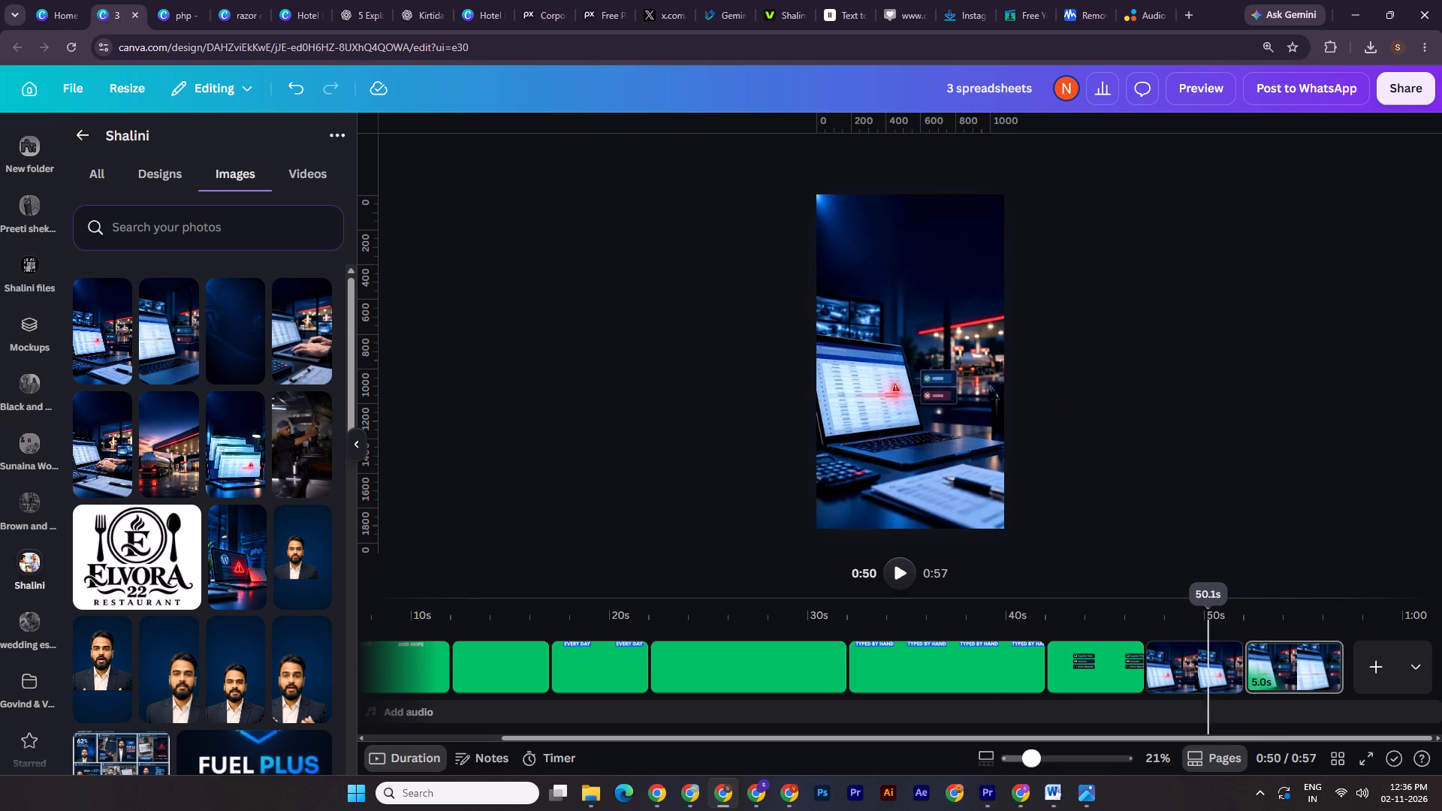
left_click_drag(1202, 606, 1191, 611)
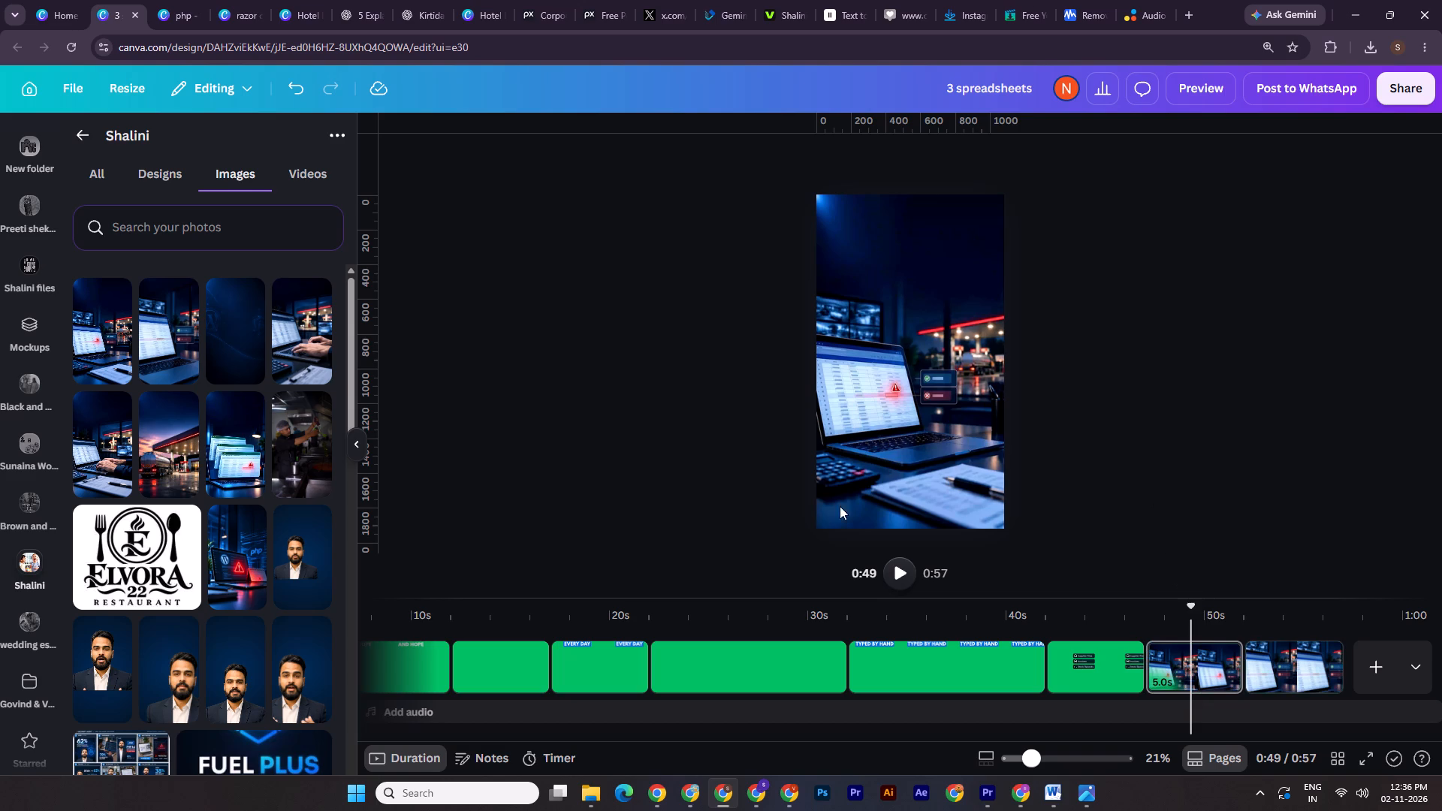
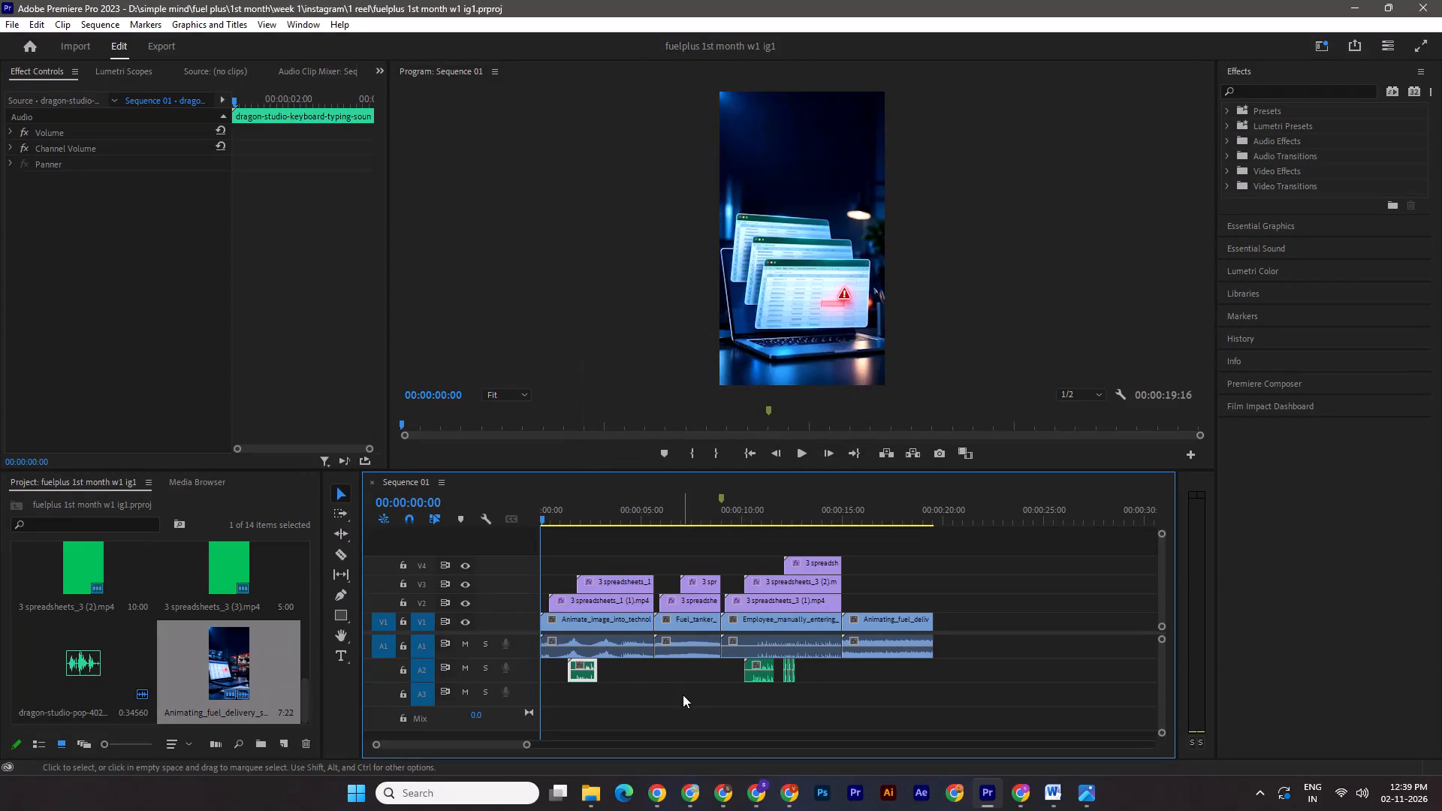
Switch to Premiere Pro and save the Fuel Plus reel project.
key("ctrl+s")
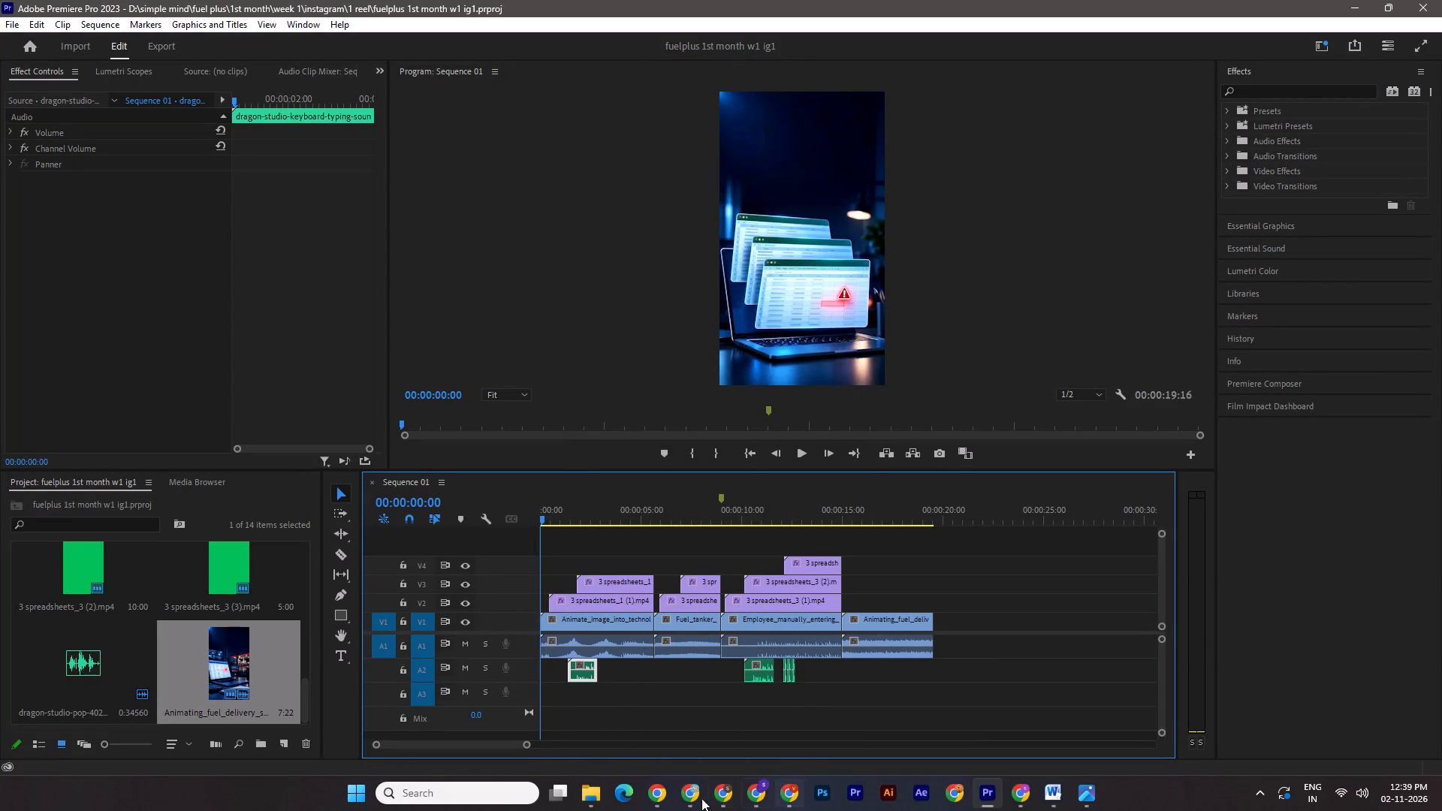
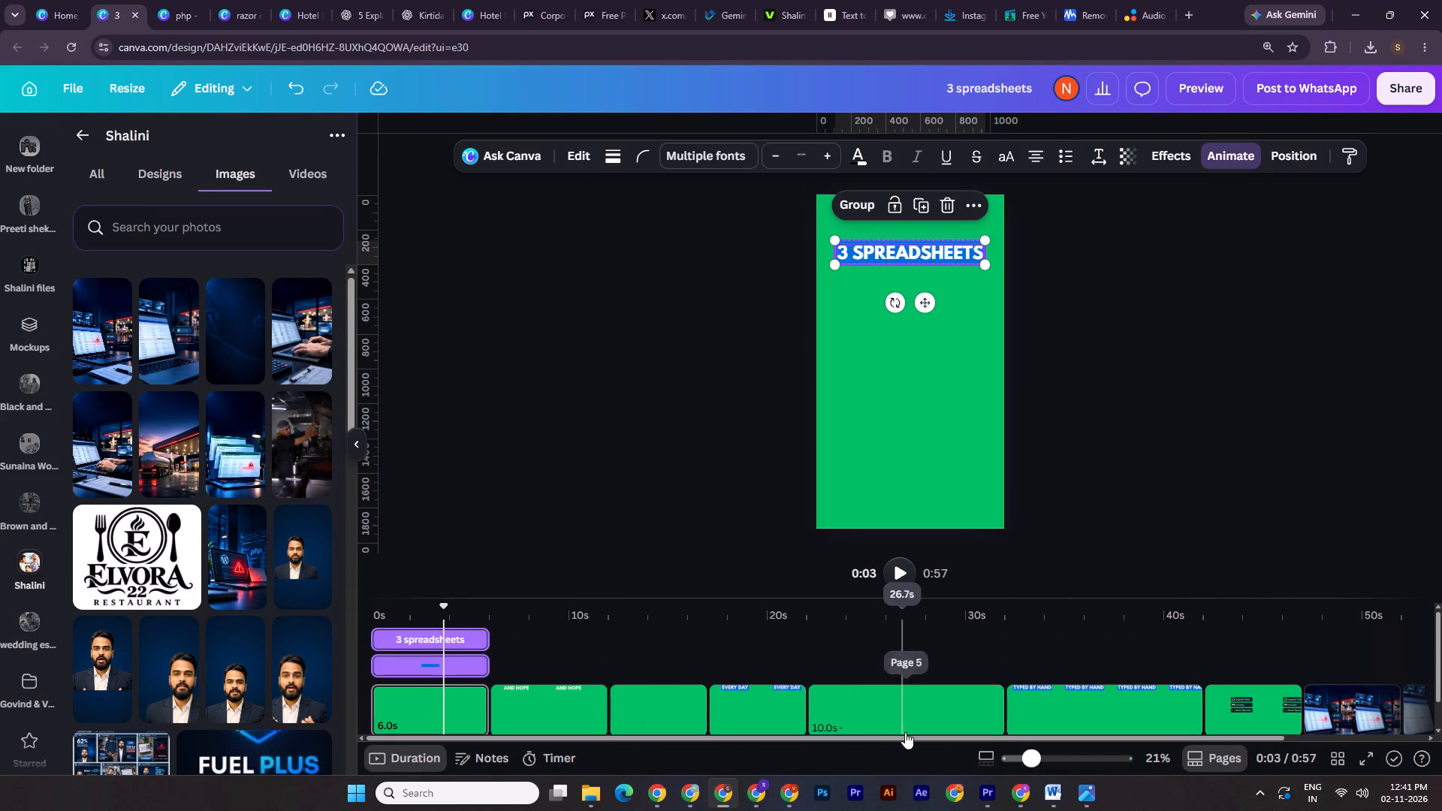
Paste copies of the highlighted "3 SPREADSHEETS" heading and the "AND HOPE" text onto the first laptop image page after the green pages.
left_click_drag(914, 740, 1179, 740)
left_click(1148, 692)
key("ctrl+v")
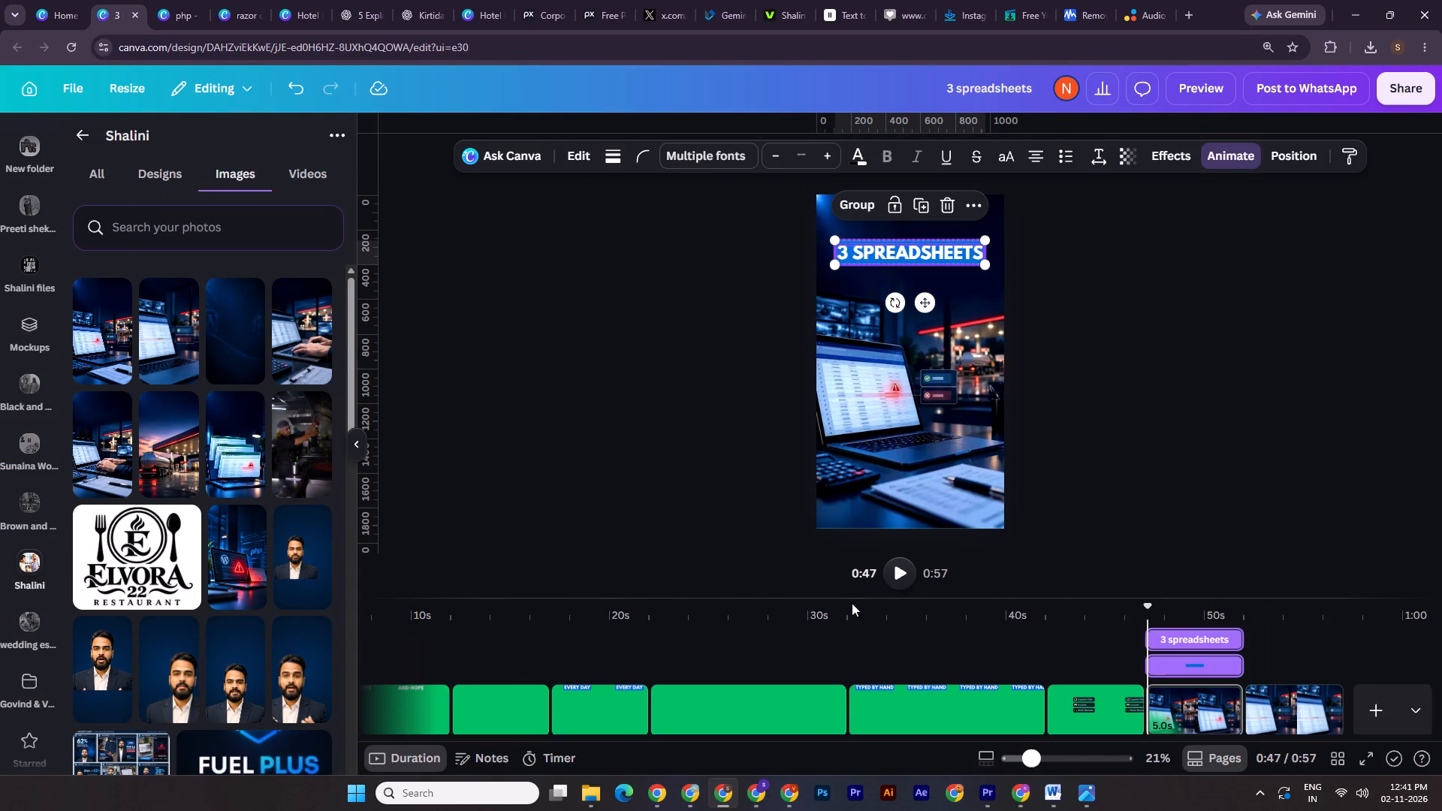
left_click(412, 710)
left_click(915, 282)
key("ctrl+c")
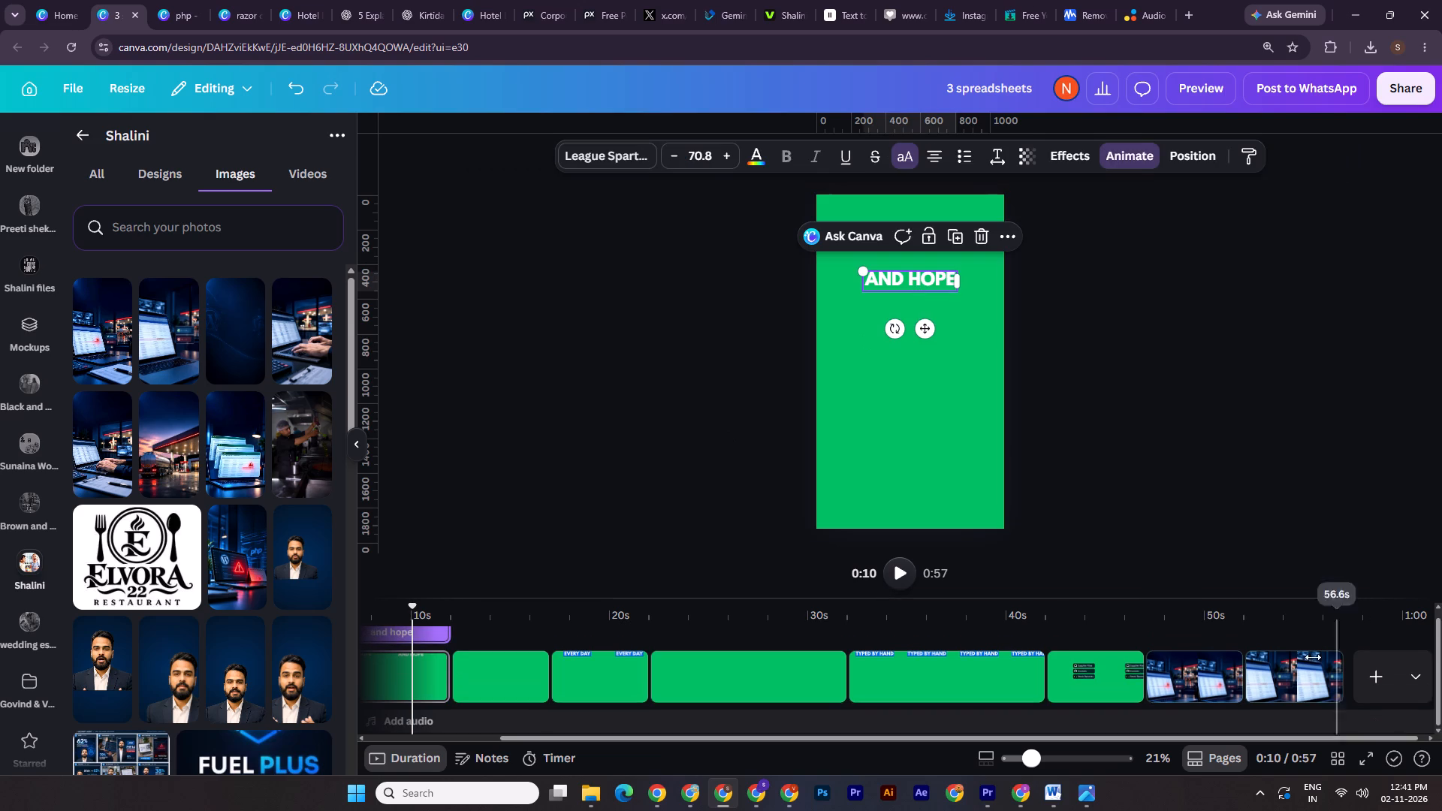
left_click(1223, 686)
key("ctrl+v")
Copy "One wrong digit" from the 15–20 sec beat in the Word script and replace the pasted "3 SPREADSHEETS" heading in Canva with it.
left_click(1050, 805)
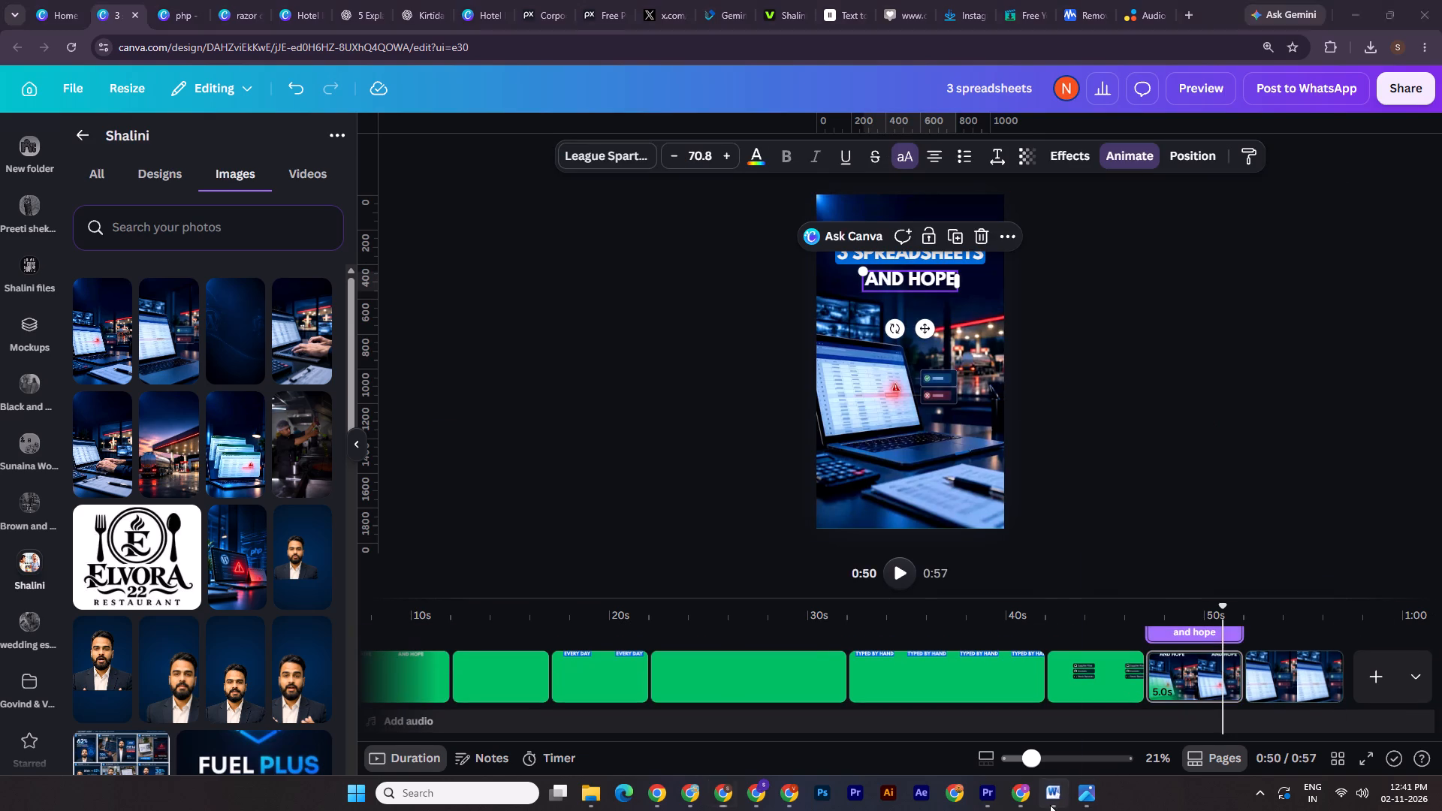
left_click_drag(609, 454, 697, 457)
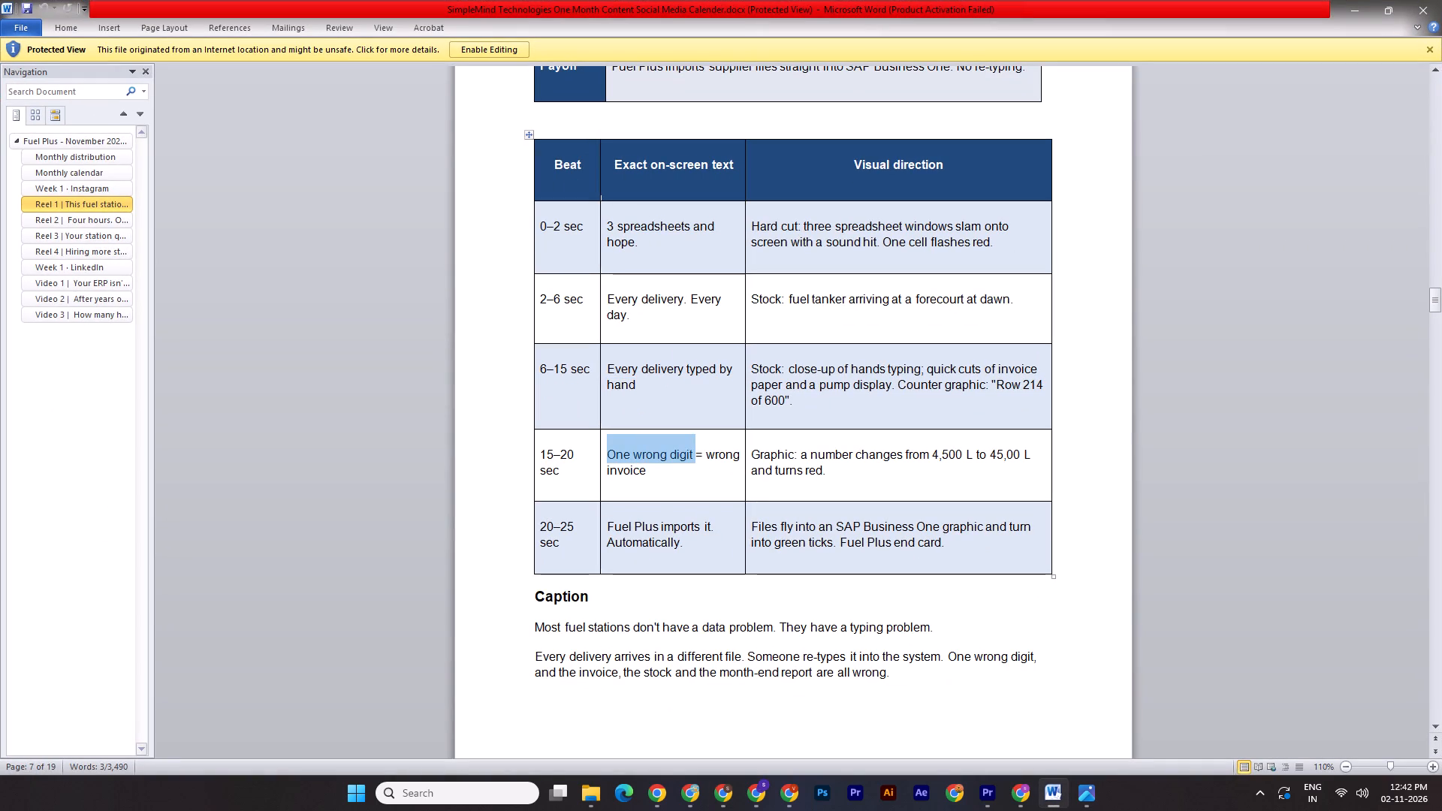
left_click_drag(697, 457, 701, 456)
key("ctrl+c")
left_click(690, 458)
left_click_drag(692, 457, 660, 456)
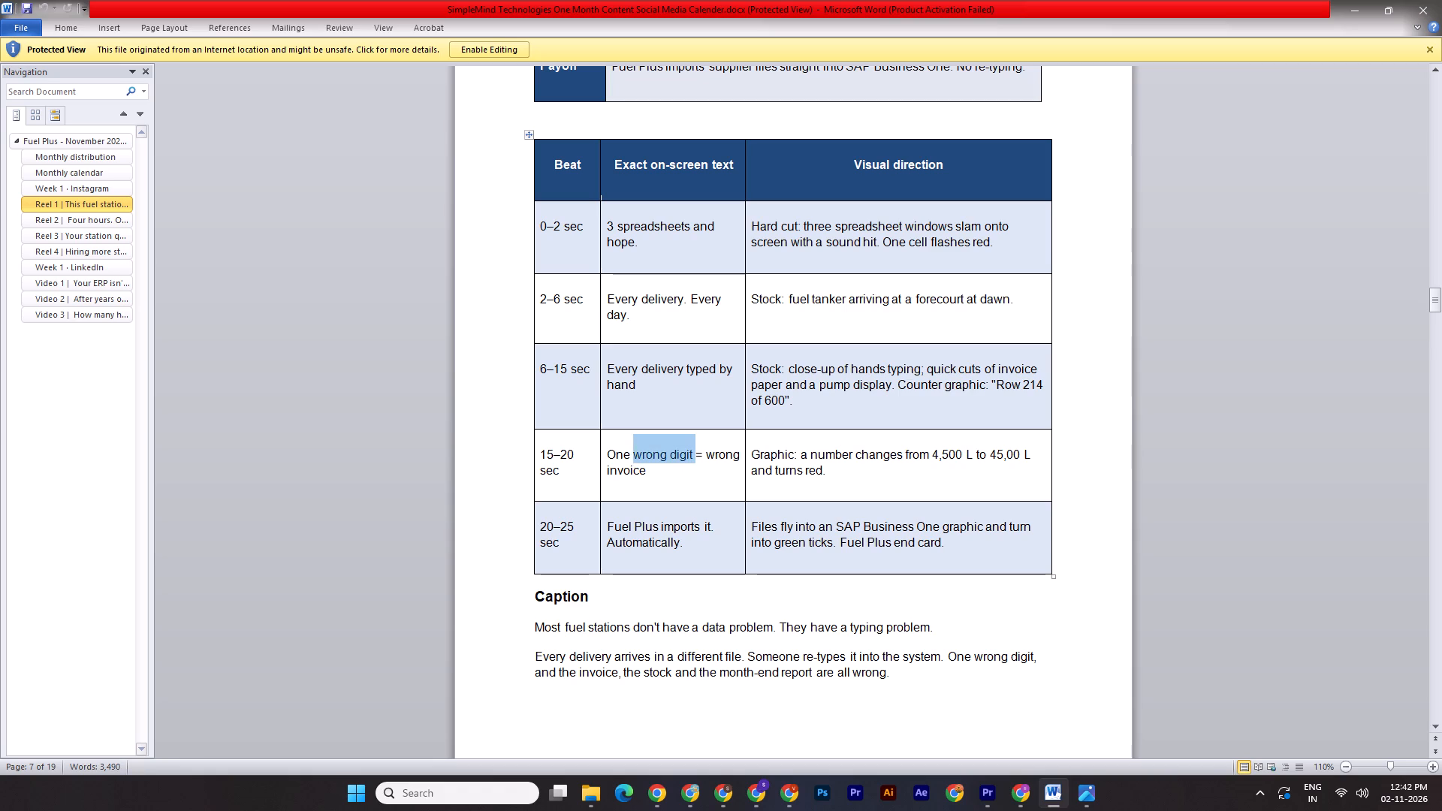
left_click_drag(660, 456, 627, 456)
key("ctrl+c")
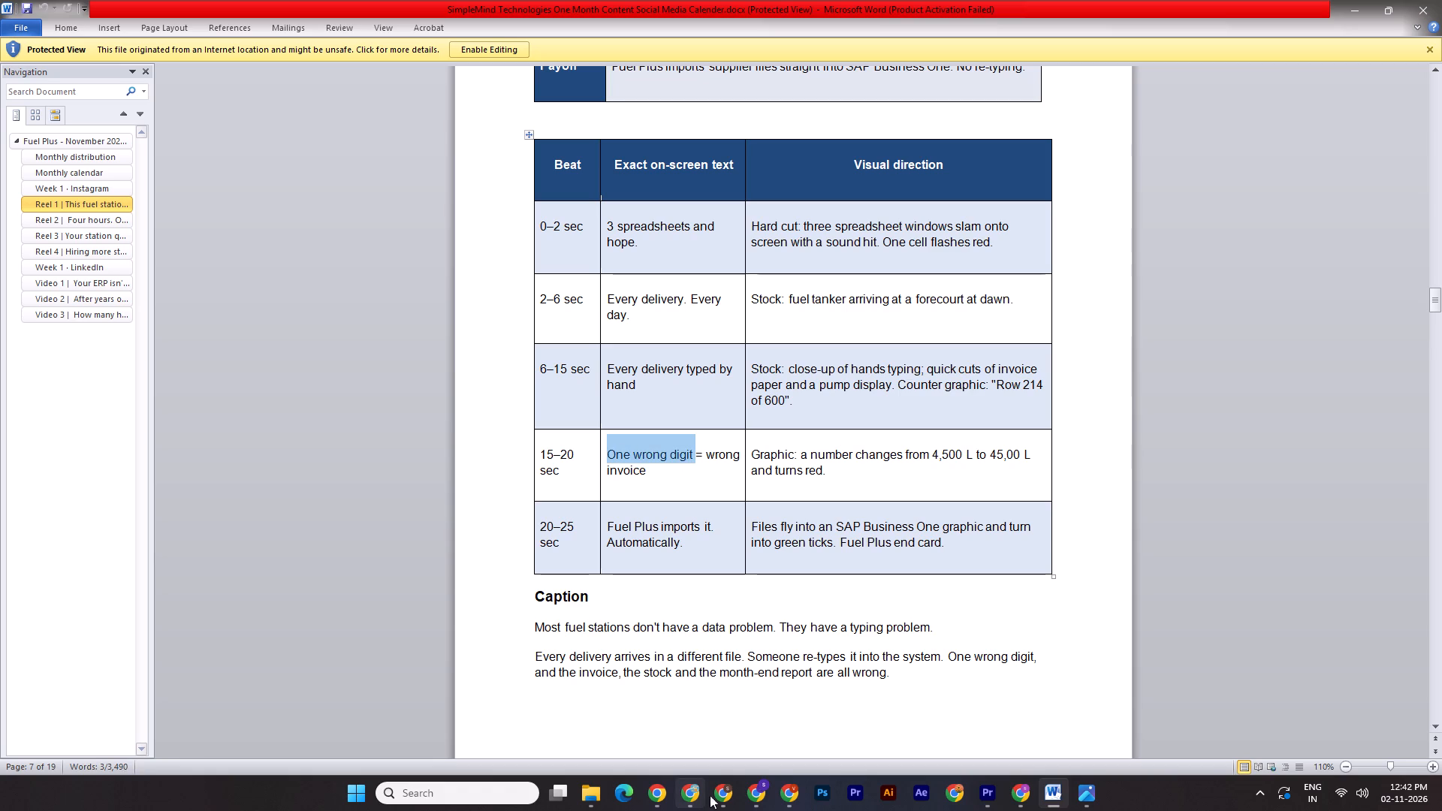
left_click_drag(719, 795, 712, 788)
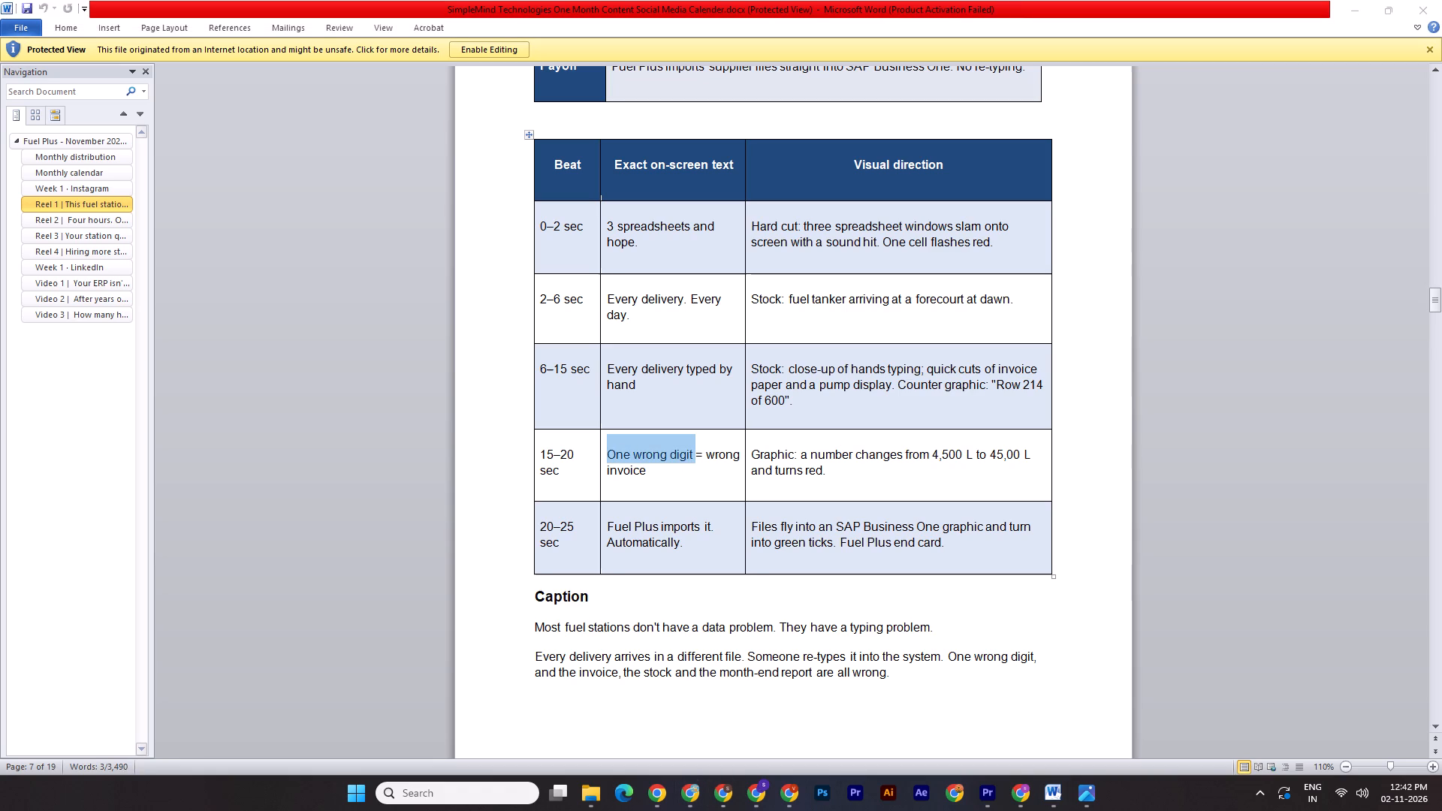
left_click(721, 795)
double_click(886, 256)
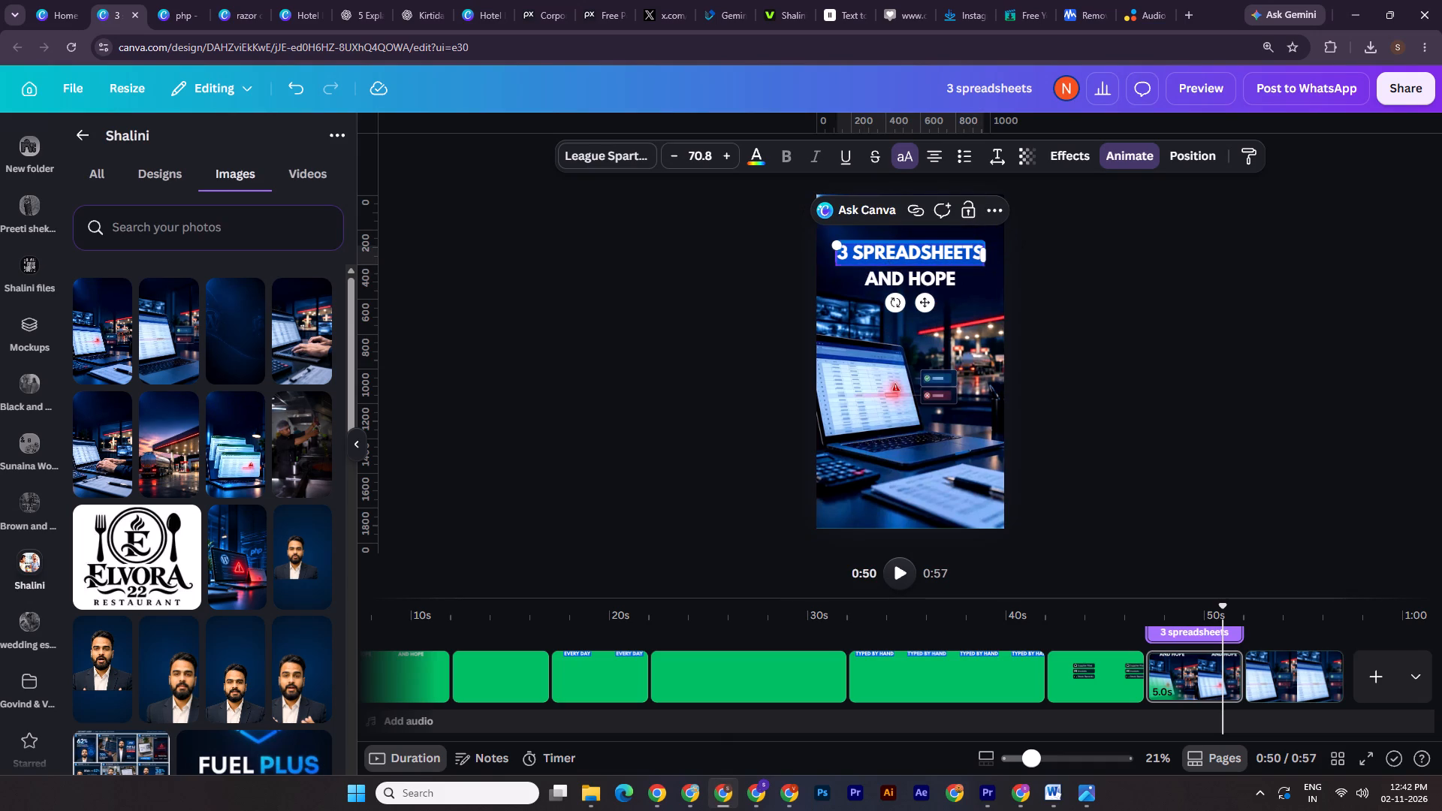
key("ctrl+v")
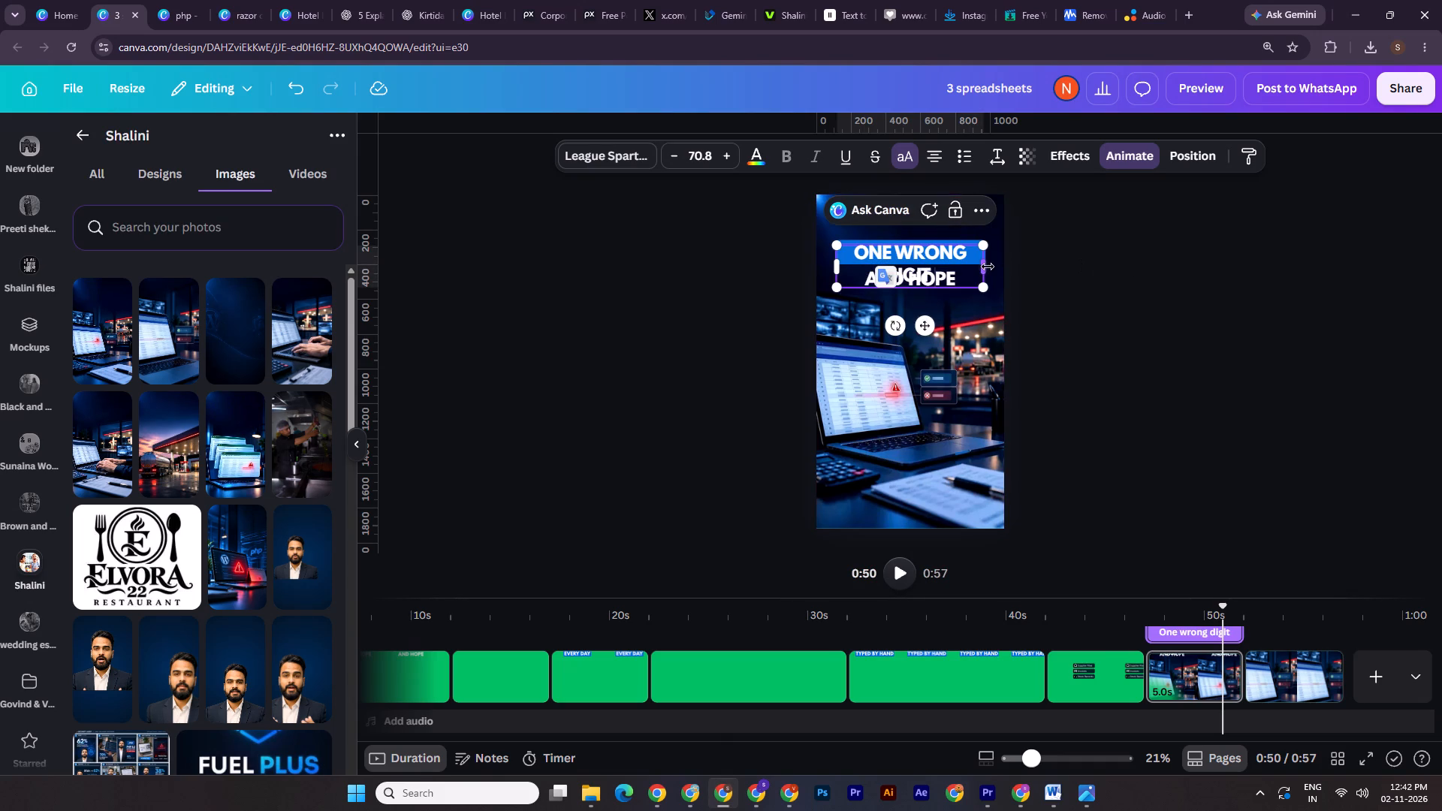
Fit "ONE WRONG DIGIT" on one line in a text box about 940 px wide and widen its blue highlight to about 990 px.
left_click_drag(988, 267, 1012, 269, "alt")
left_click(1048, 255)
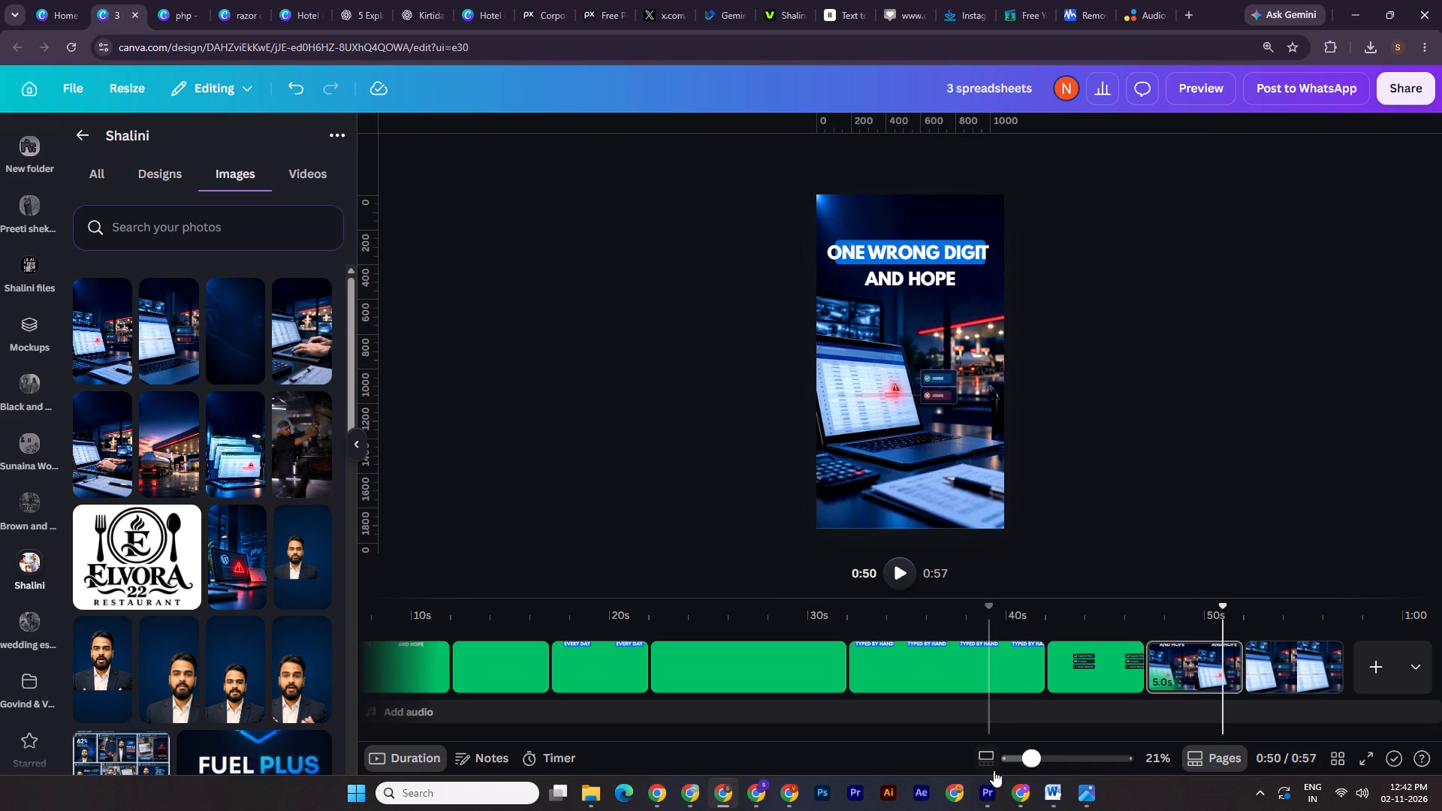
left_click_drag(1021, 744, 1038, 748)
scroll(1012, 526, "up", 4)
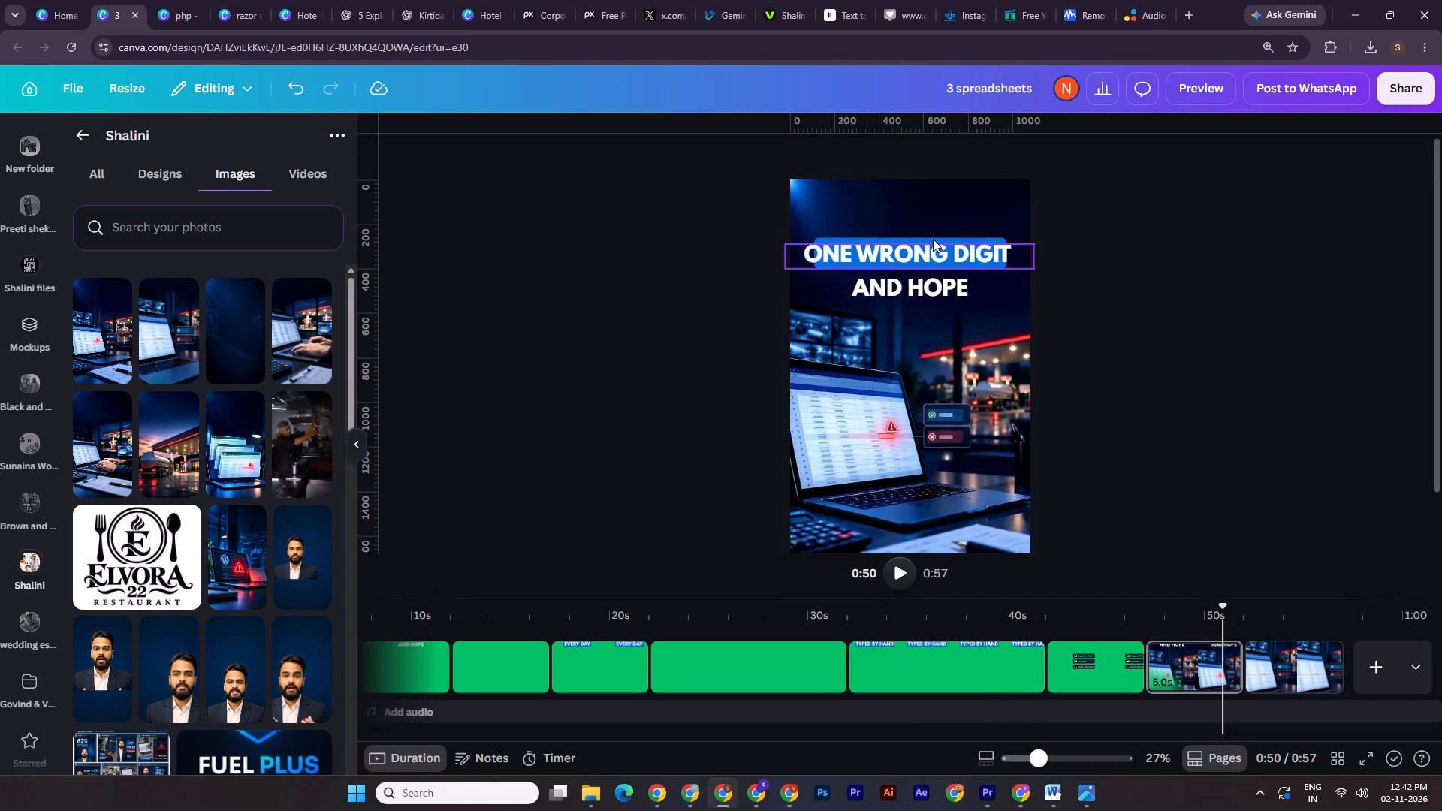
left_click(933, 239)
left_click_drag(1006, 255, 1020, 257)
left_click(973, 251)
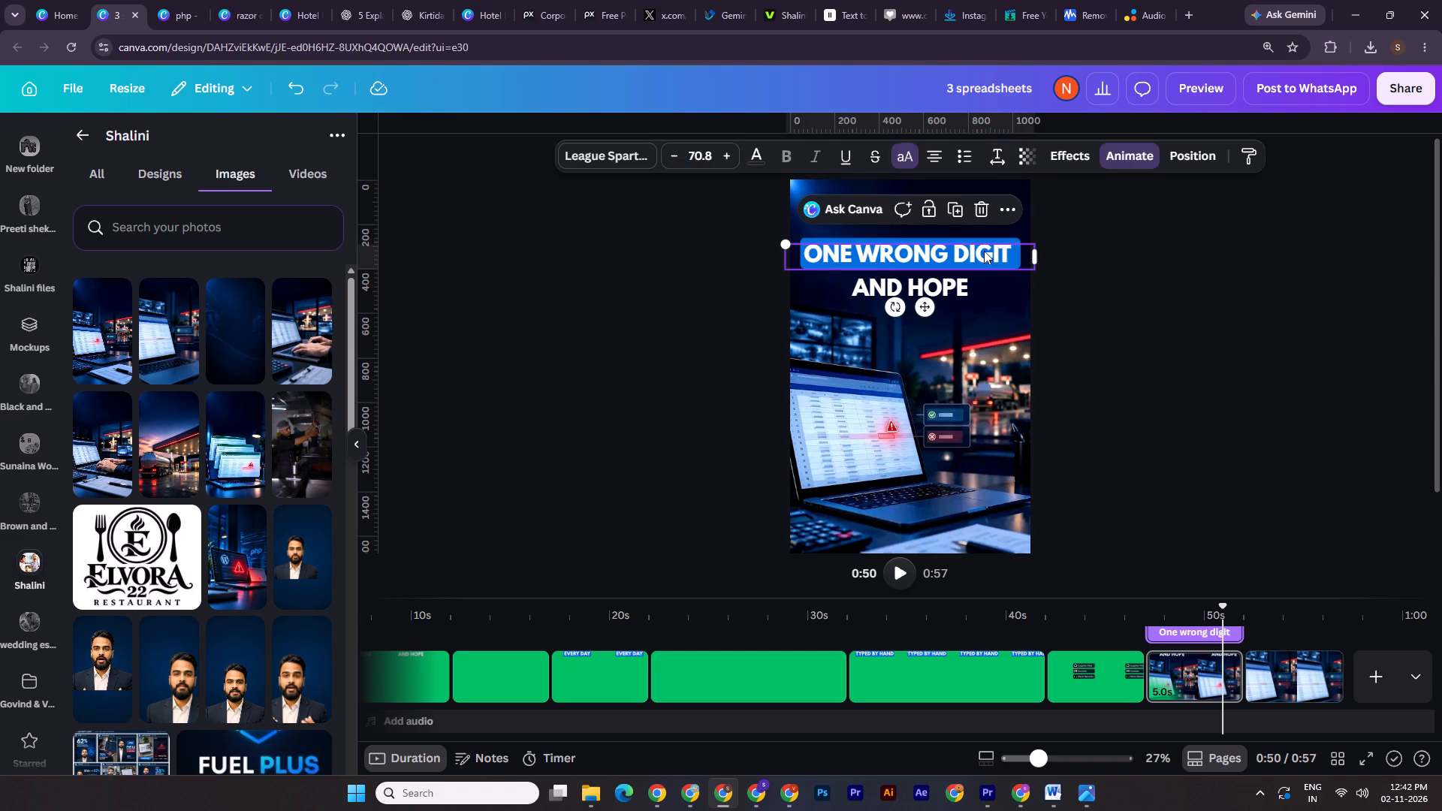
left_click_drag(1036, 254, 1016, 249, "alt")
double_click(1117, 243)
left_click(967, 240)
left_click(1081, 162)
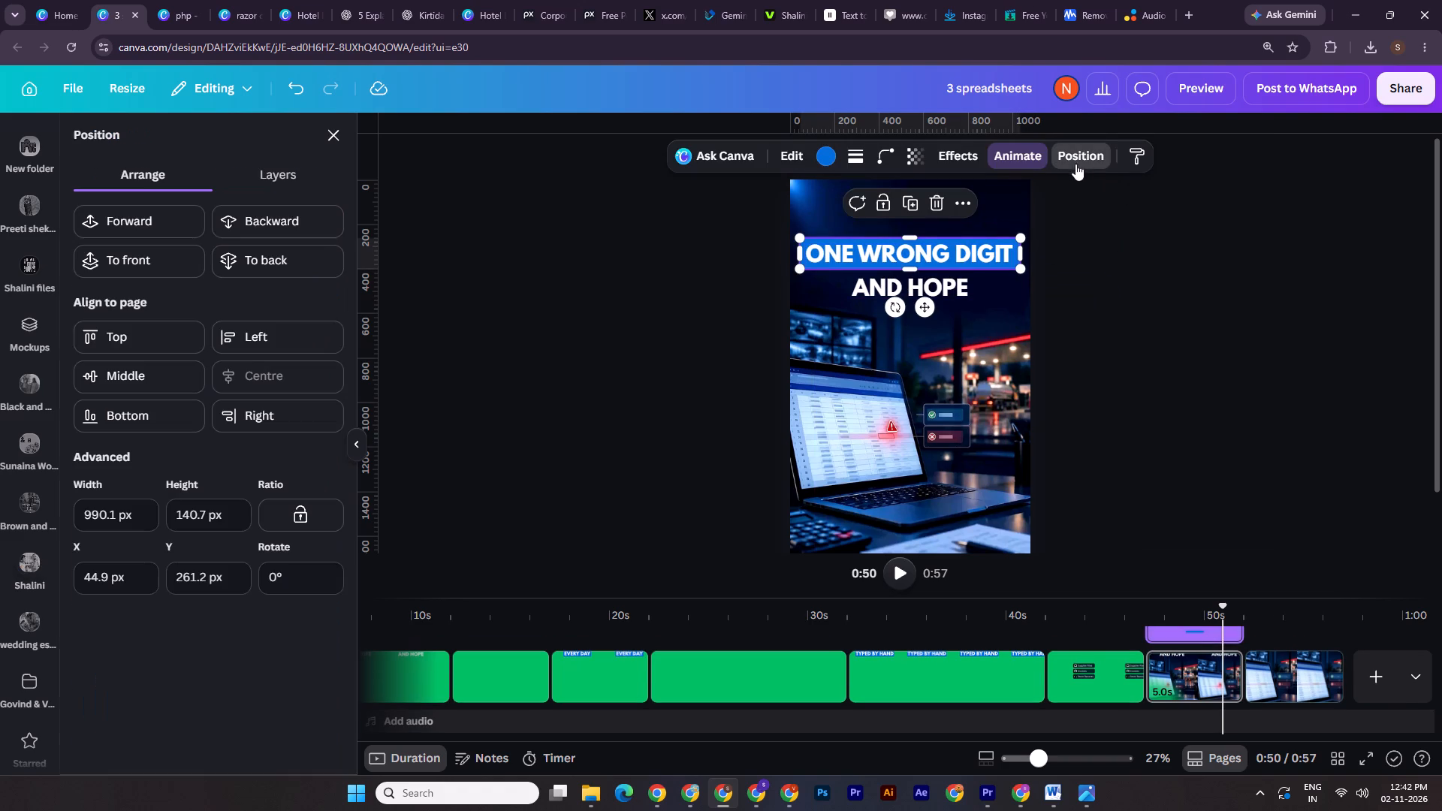
left_click(902, 258)
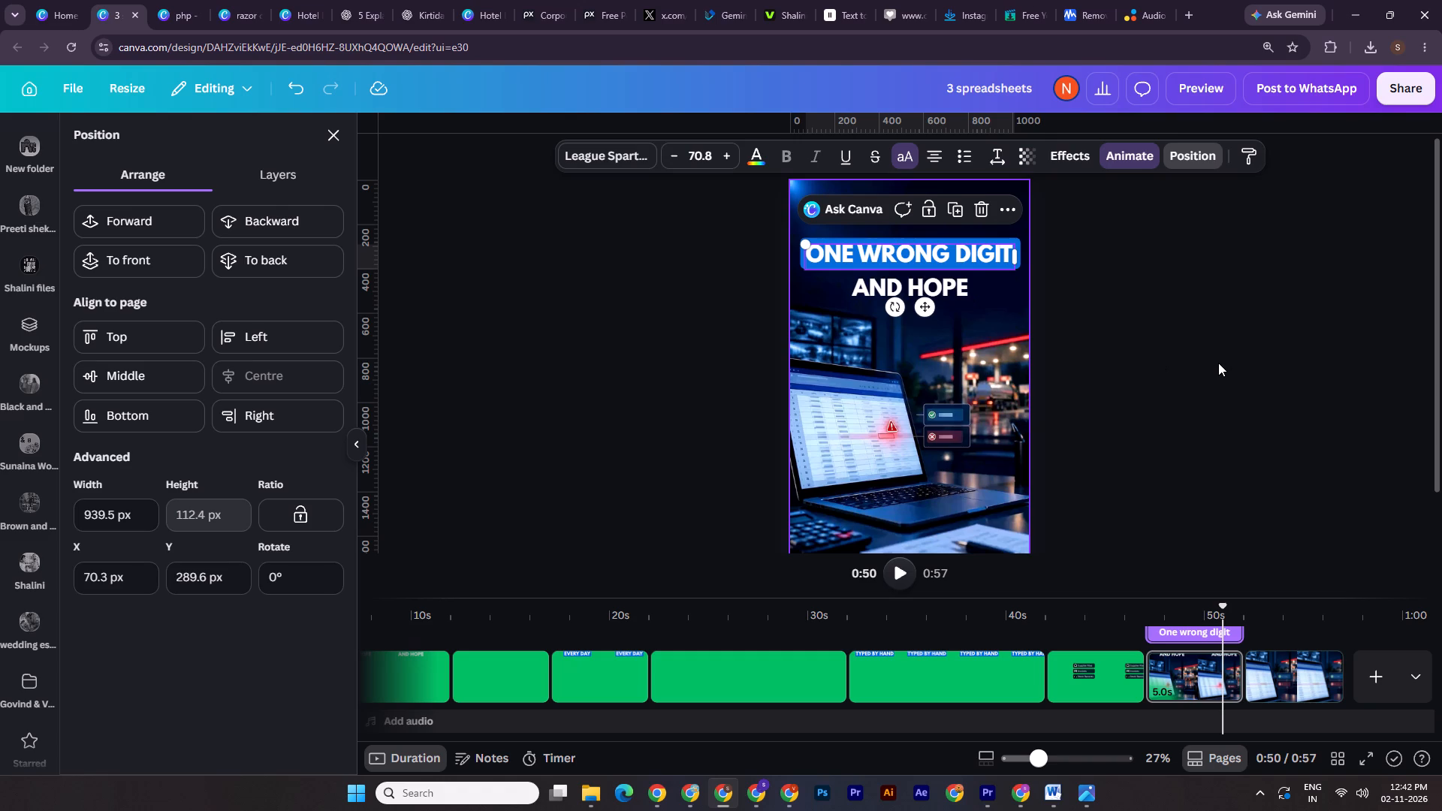
left_click(1218, 363)
double_click(1200, 272)
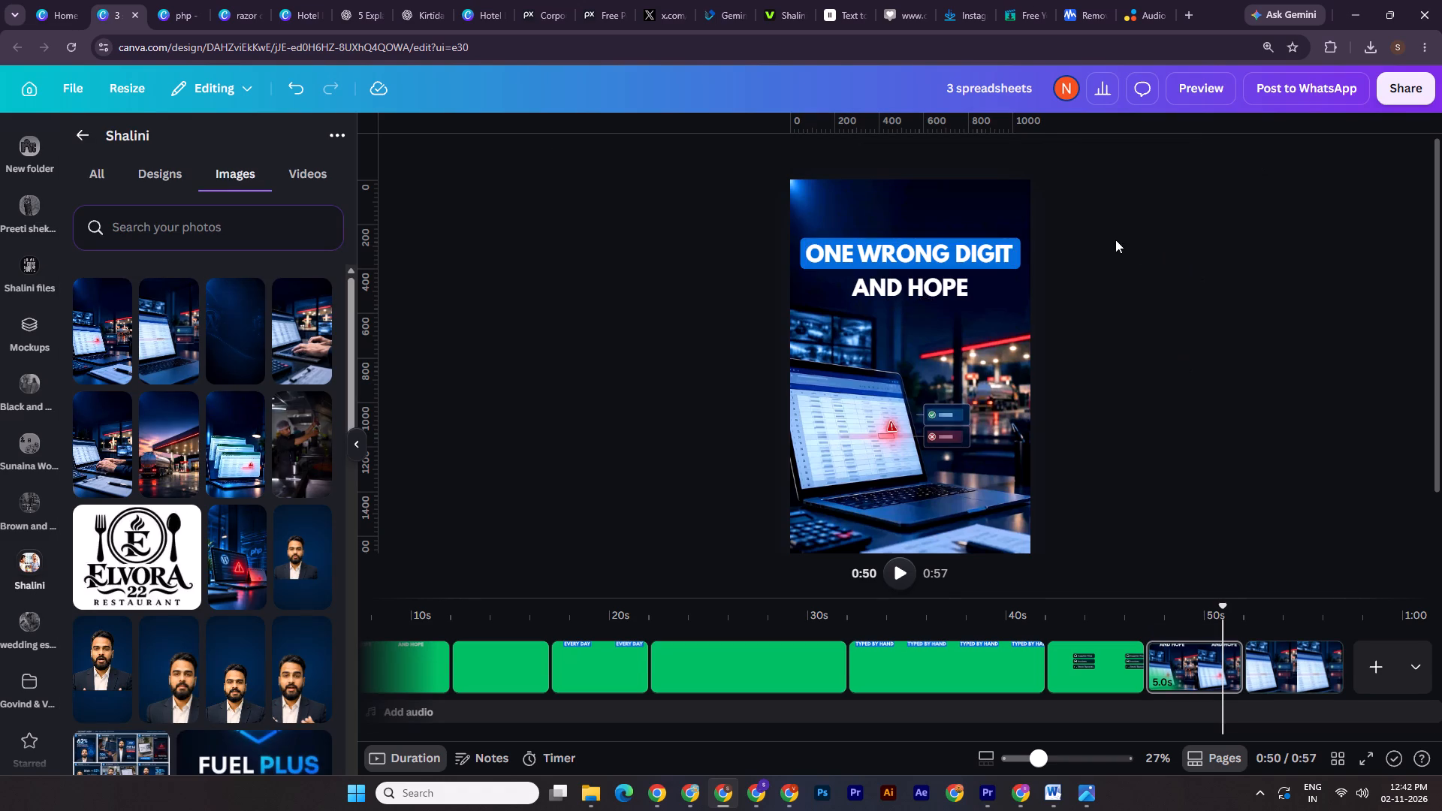
Move the "AND HOPE" text down to leave room for a middle line below the highlighted heading.
left_click_drag(1113, 238, 1080, 250)
left_click_drag(1087, 283, 907, 285)
left_click_drag(947, 288, 943, 312, "shift")
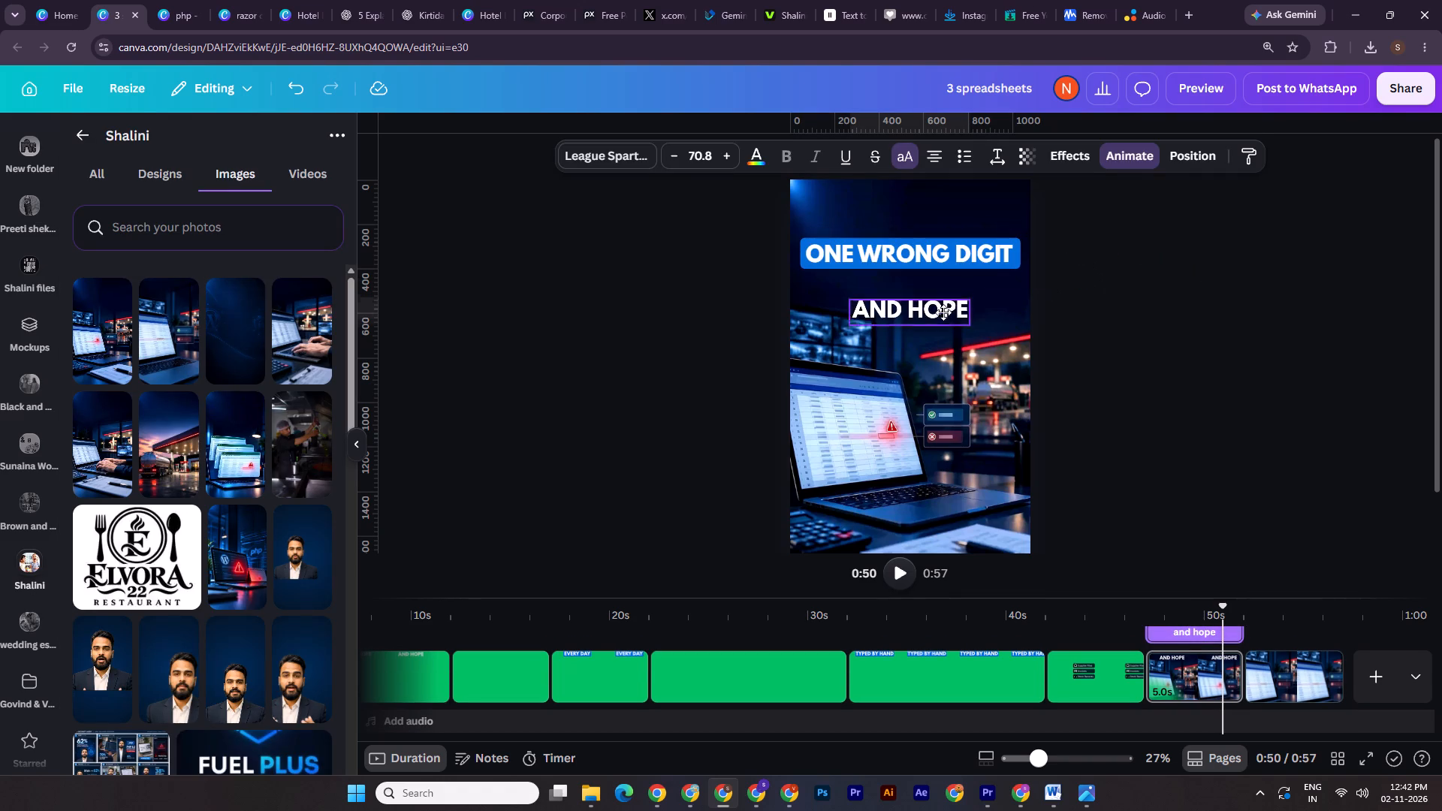
left_click_drag(943, 312, 943, 319, "shift")
left_click(1150, 285)
left_click_drag(1150, 285, 1141, 283)
Duplicate the "ONE WRONG DIGIT" text between the two lines, change it to "=", narrow its box and enlarge the sign slightly.
left_click(912, 246)
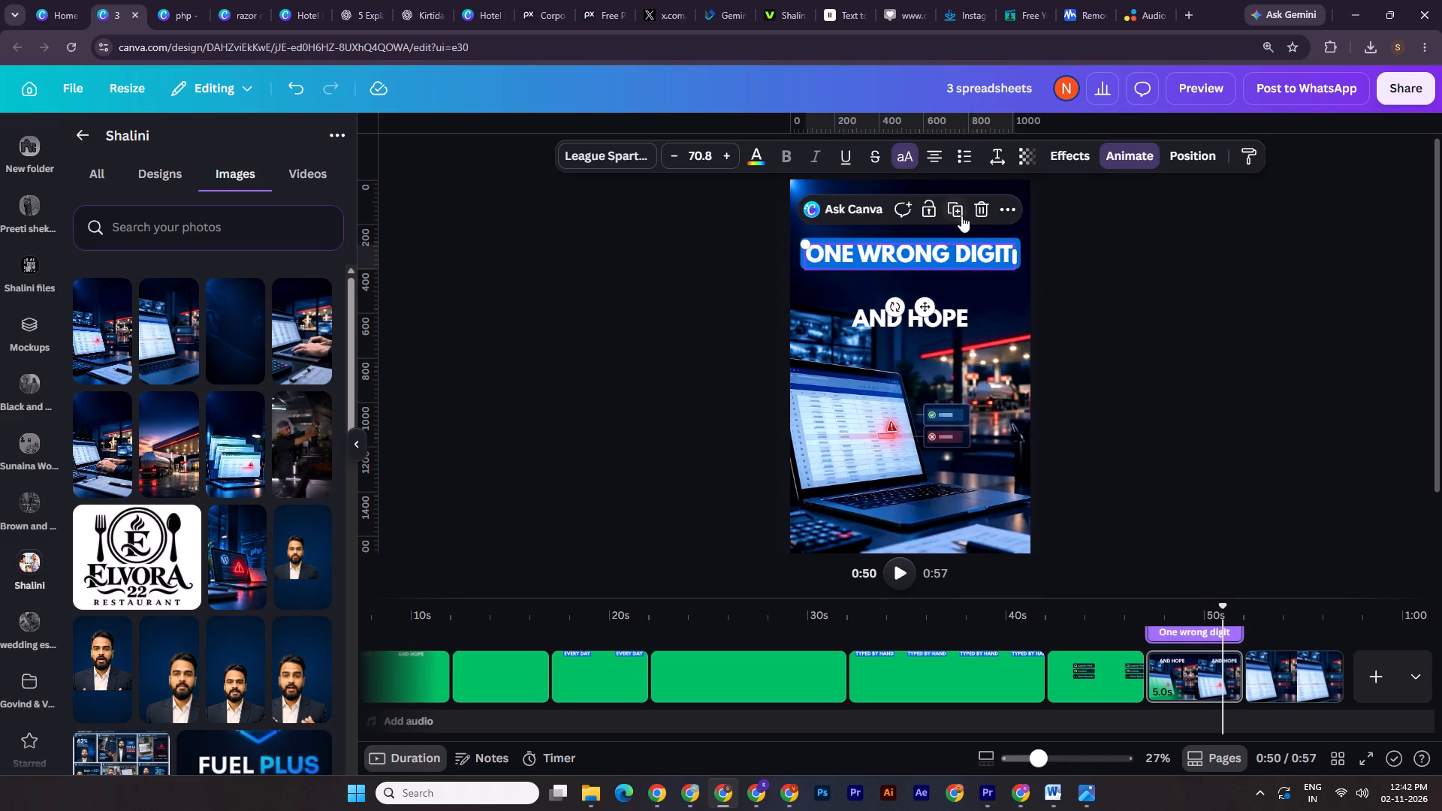
left_click(961, 214)
left_click_drag(947, 258, 943, 285)
left_click(934, 291)
key("equal")
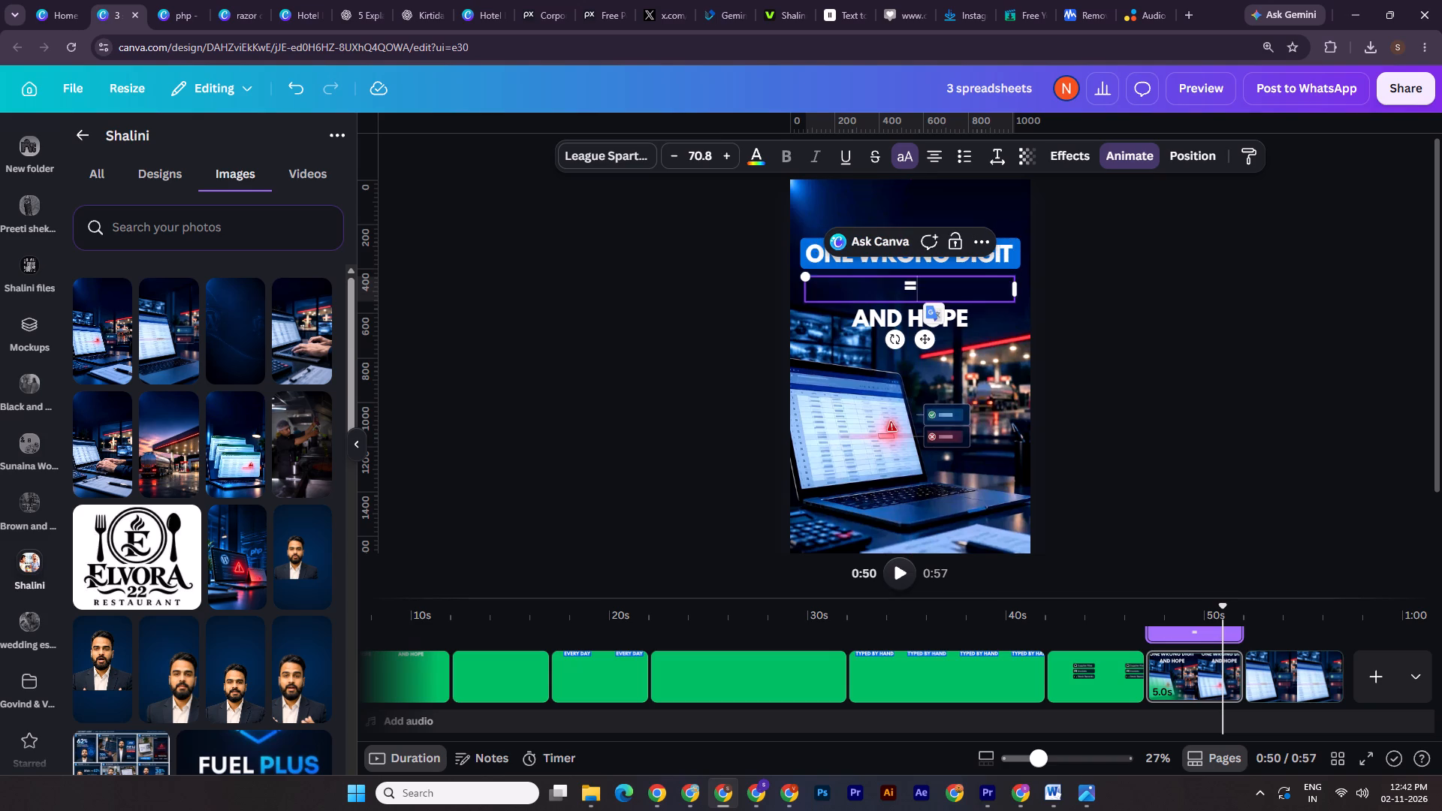
left_click(1136, 291)
left_click(986, 291)
left_click_drag(1018, 291, 932, 280)
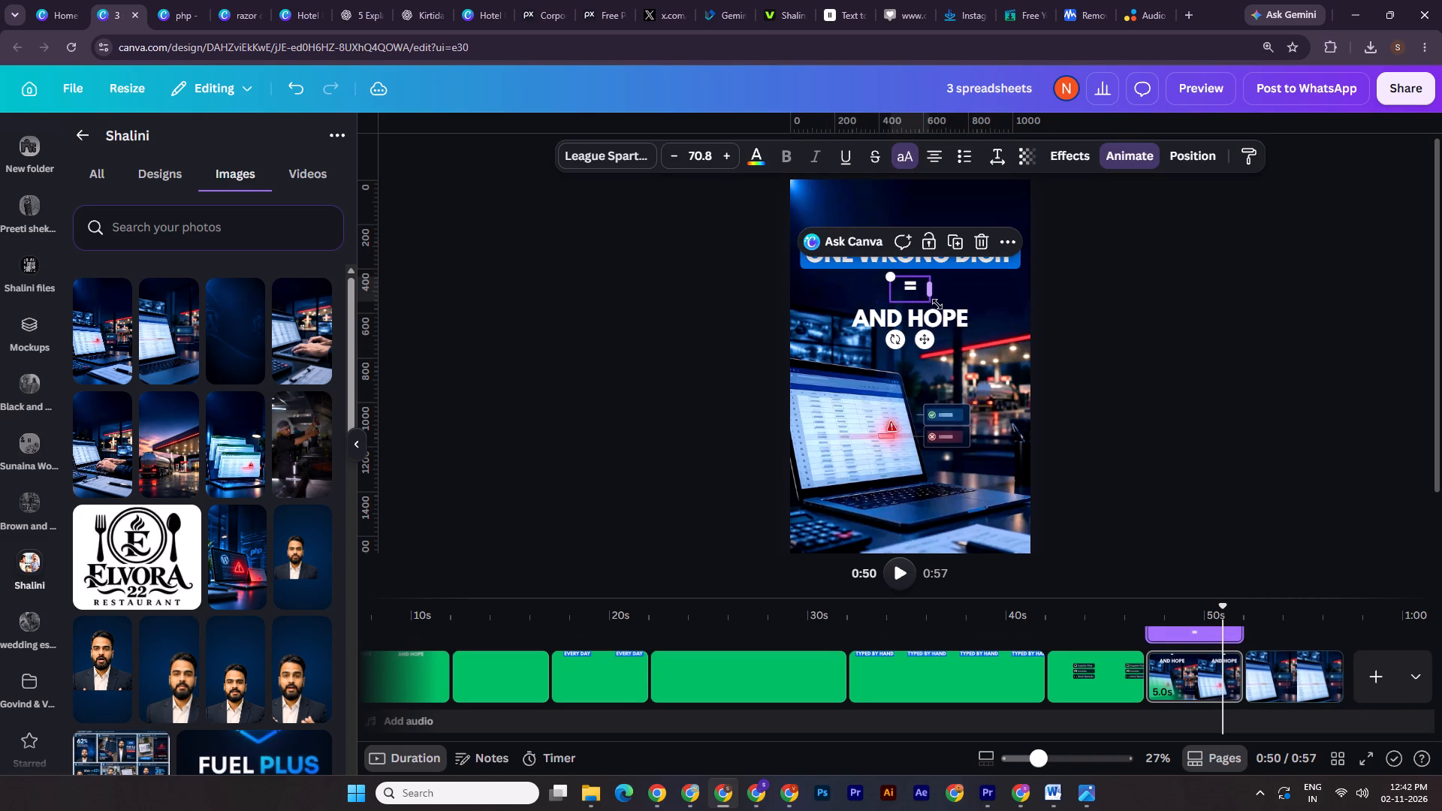
left_click_drag(936, 305, 948, 310, "alt")
double_click(1148, 291)
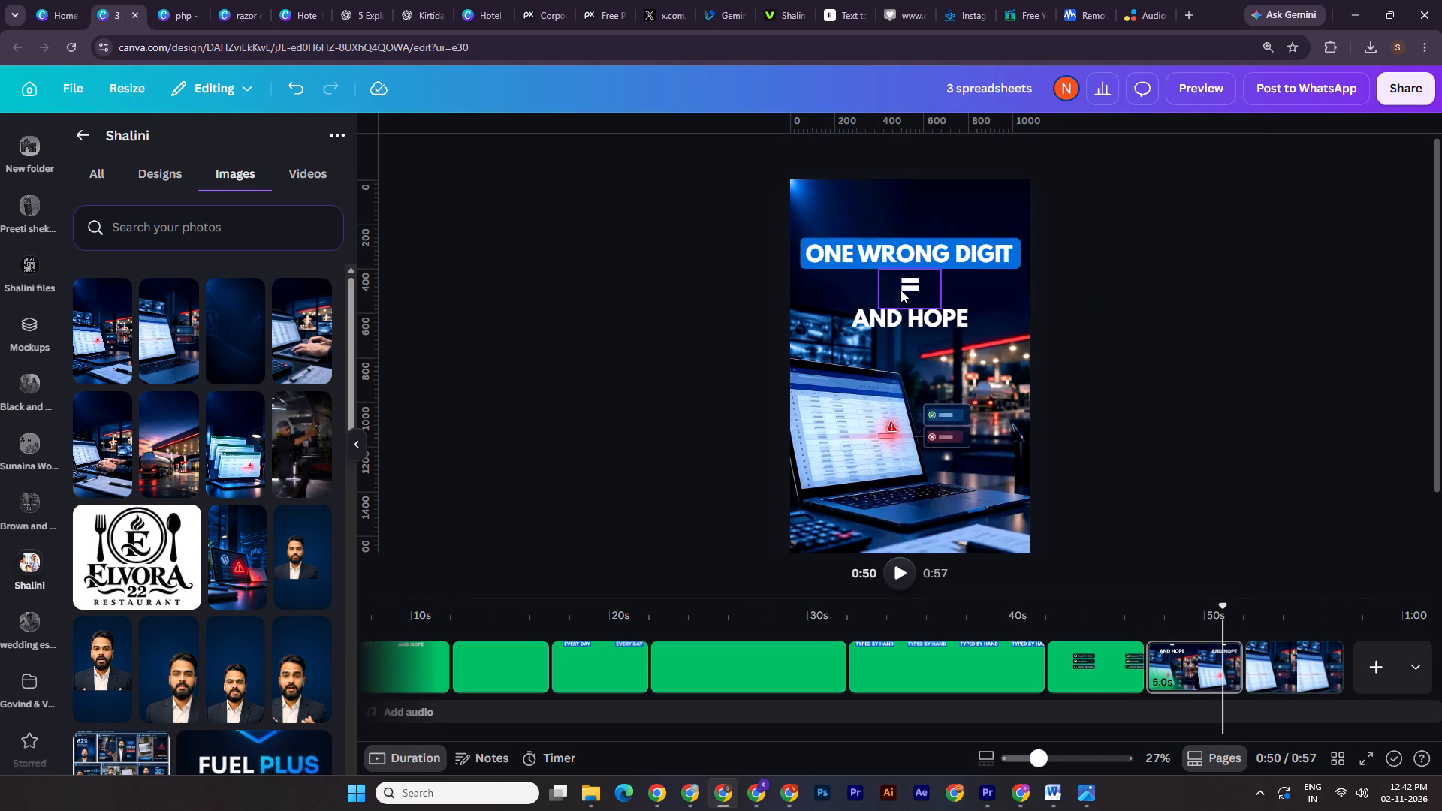
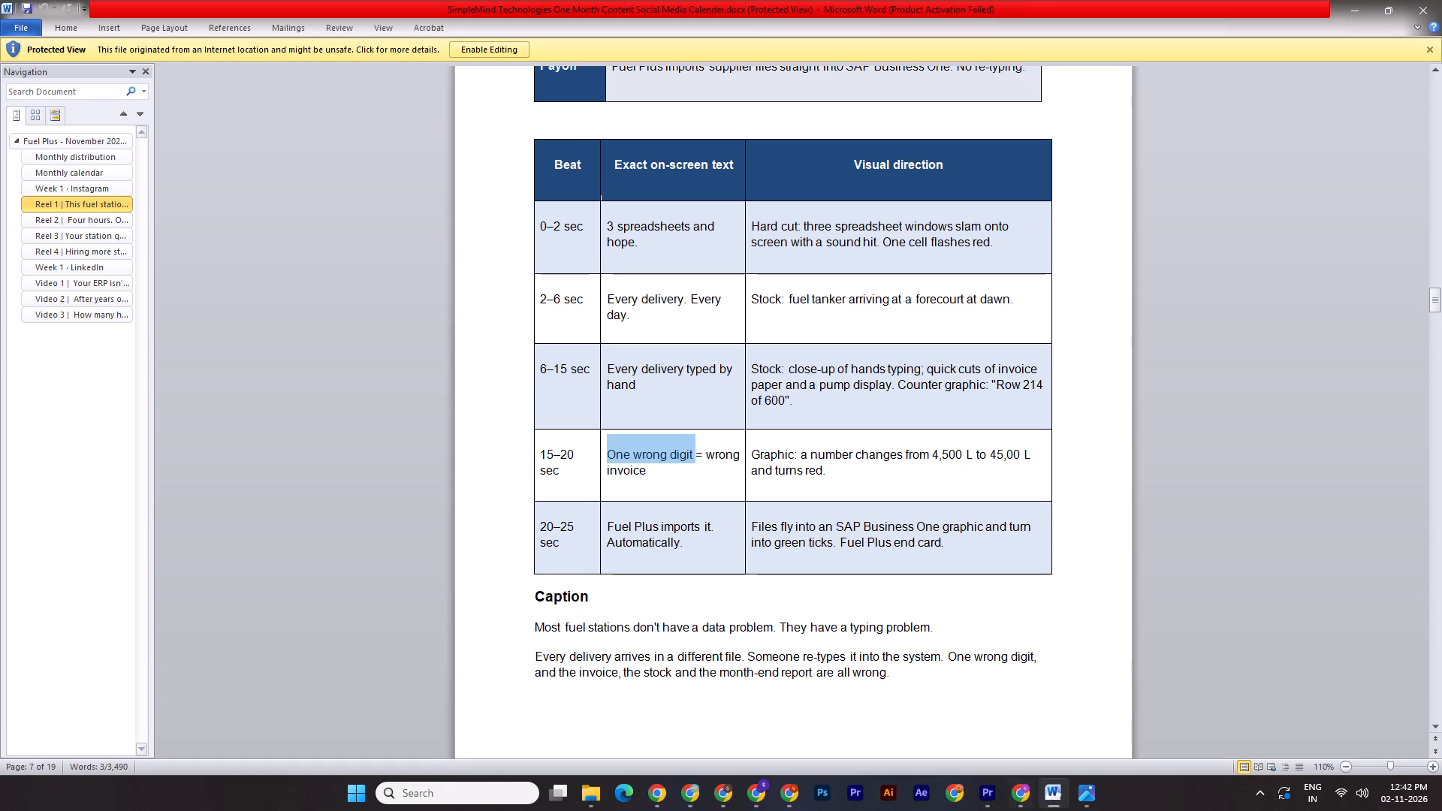
Copy "wrong invoice" from the 15–20 sec beat in the Word script and replace the "AND HOPE" text in Canva with it.
left_click_drag(706, 455, 679, 463)
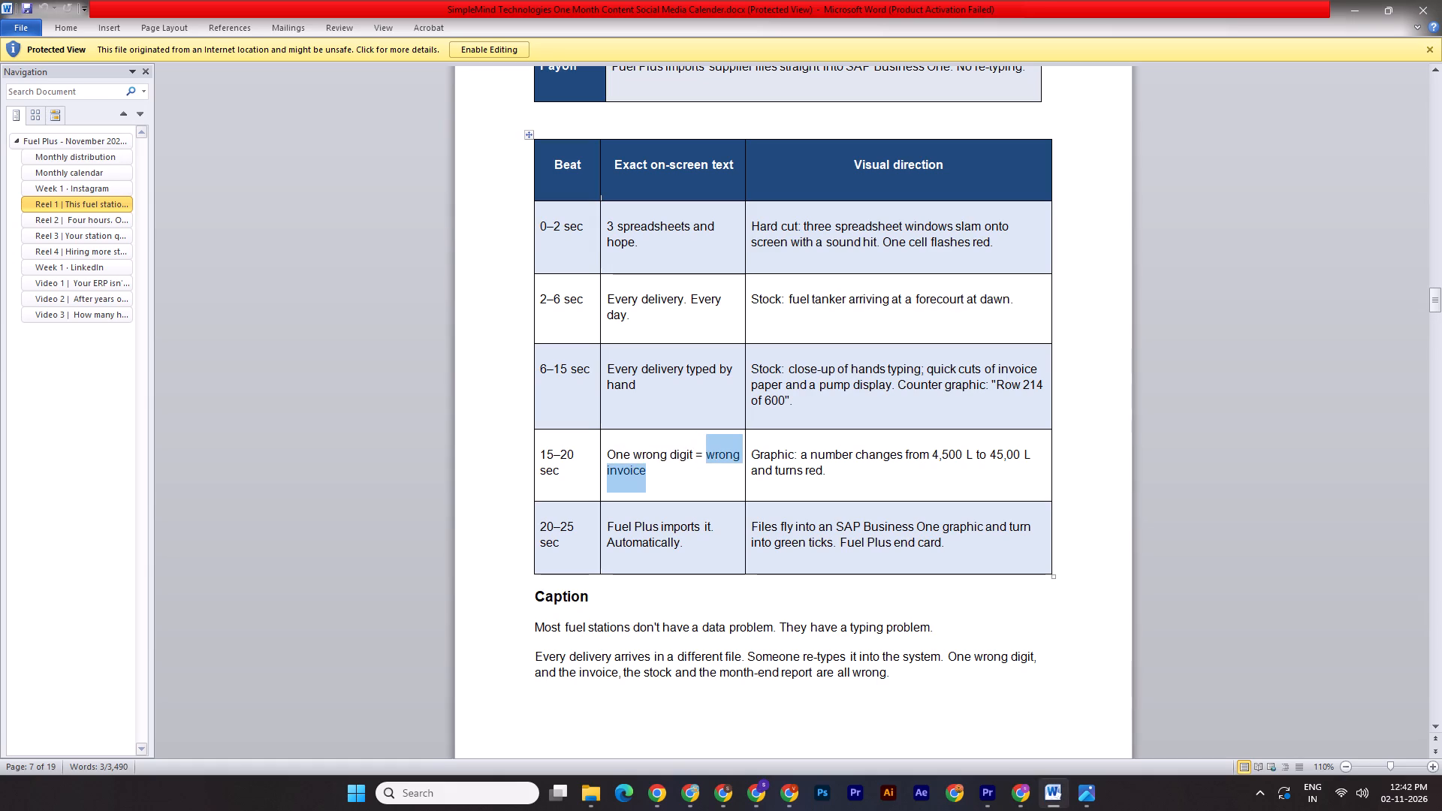
left_click_drag(679, 463, 657, 468)
key("ctrl+c")
key("ctrl+c")
left_click(729, 800)
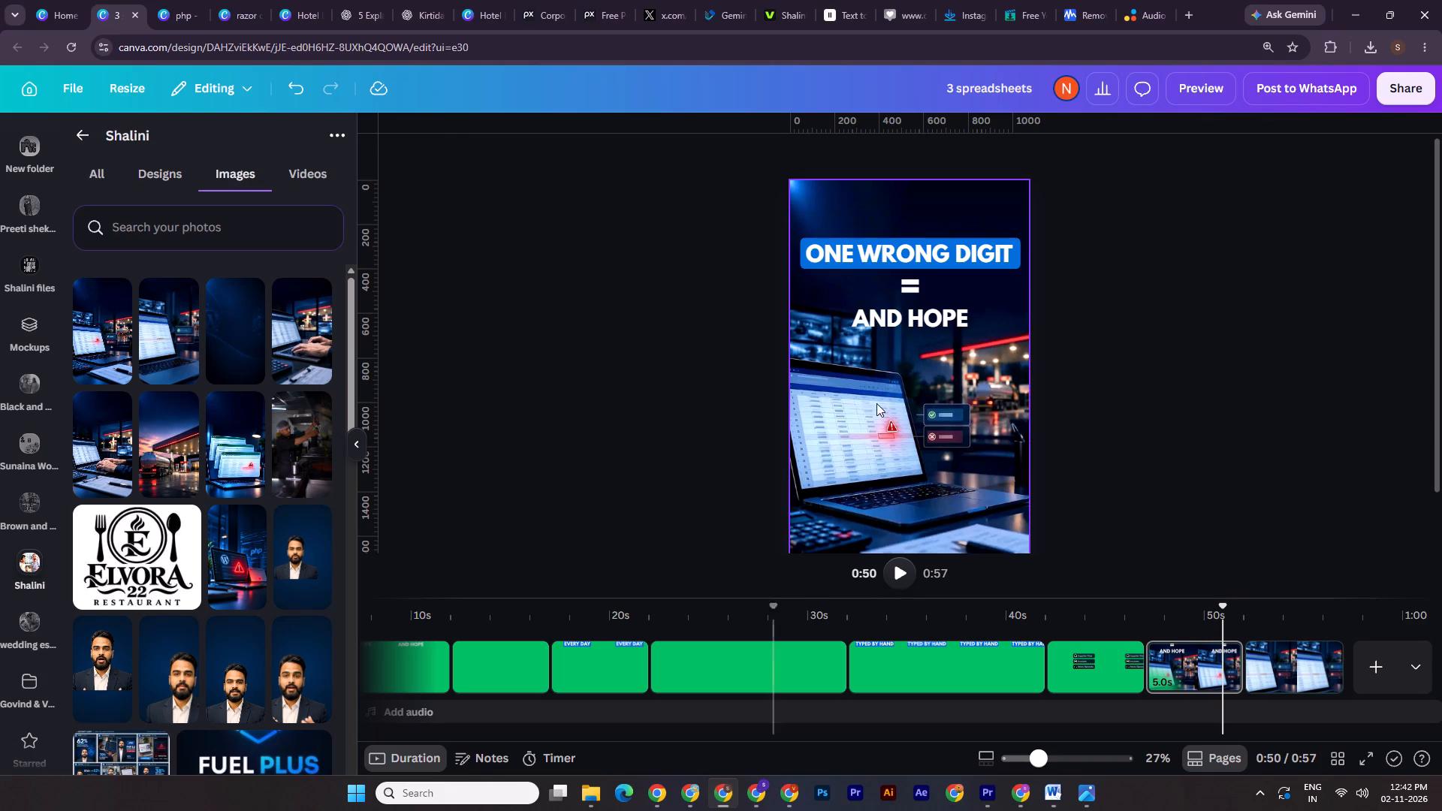
double_click(907, 315)
key("ctrl+v")
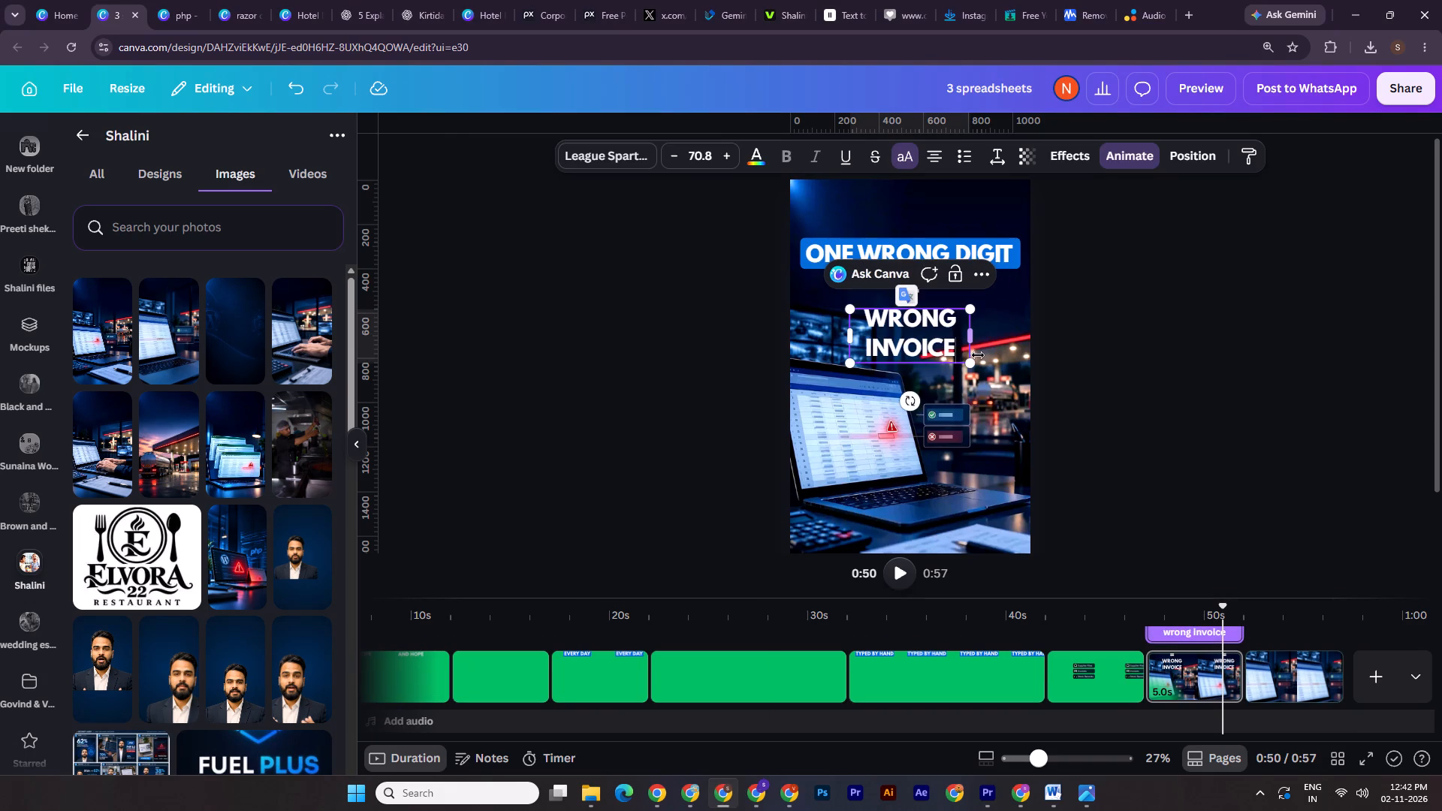
Widen the "WRONG INVOICE" text box so that the words fit on one line.
left_click_drag(974, 339, 1014, 336, "alt")
left_click(1127, 305)
left_click_drag(1128, 304, 1121, 298)
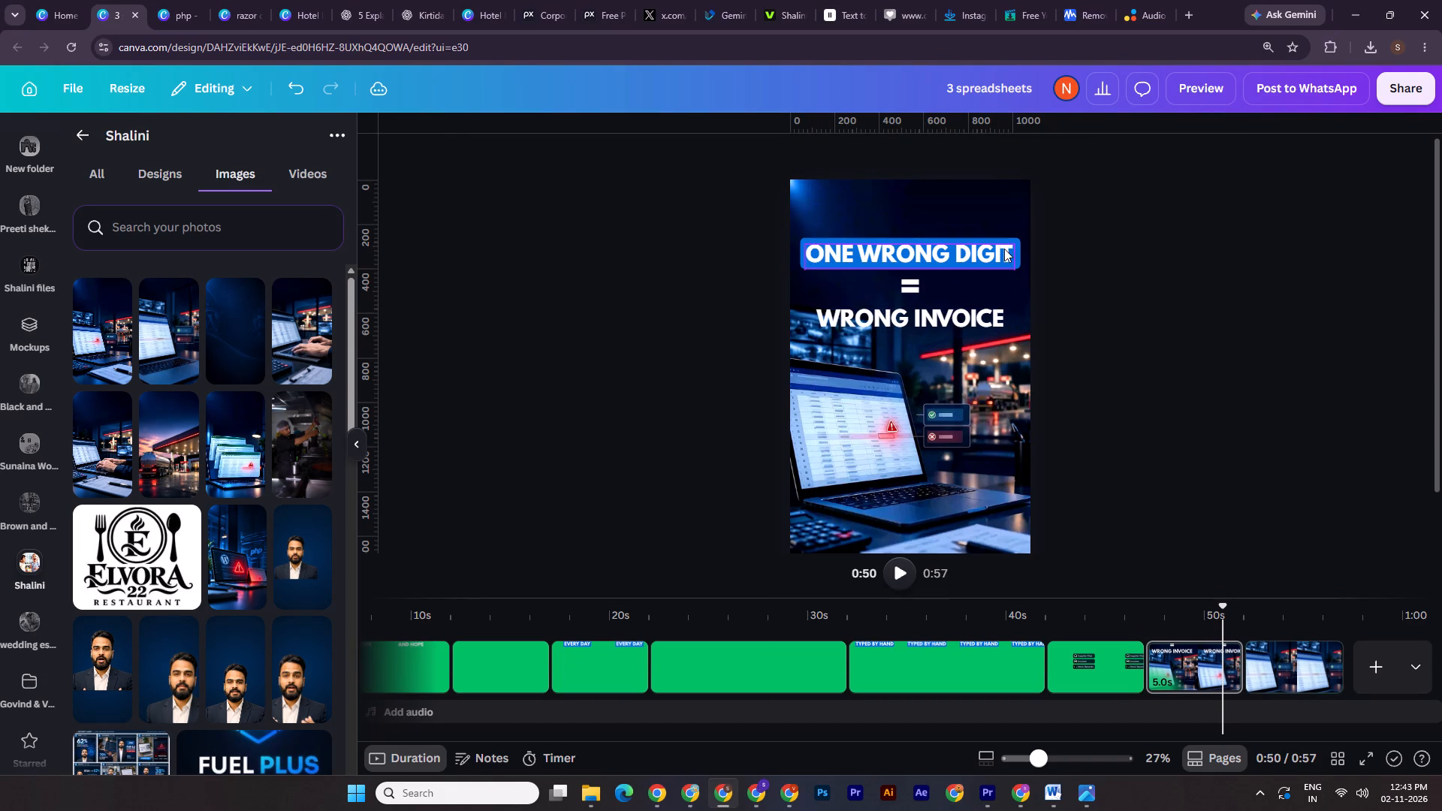
Recolour the highlight shape behind "ONE WRONG DIGIT" from blue to a dark red, about #BD2424.
left_click(1004, 238)
left_click(827, 153)
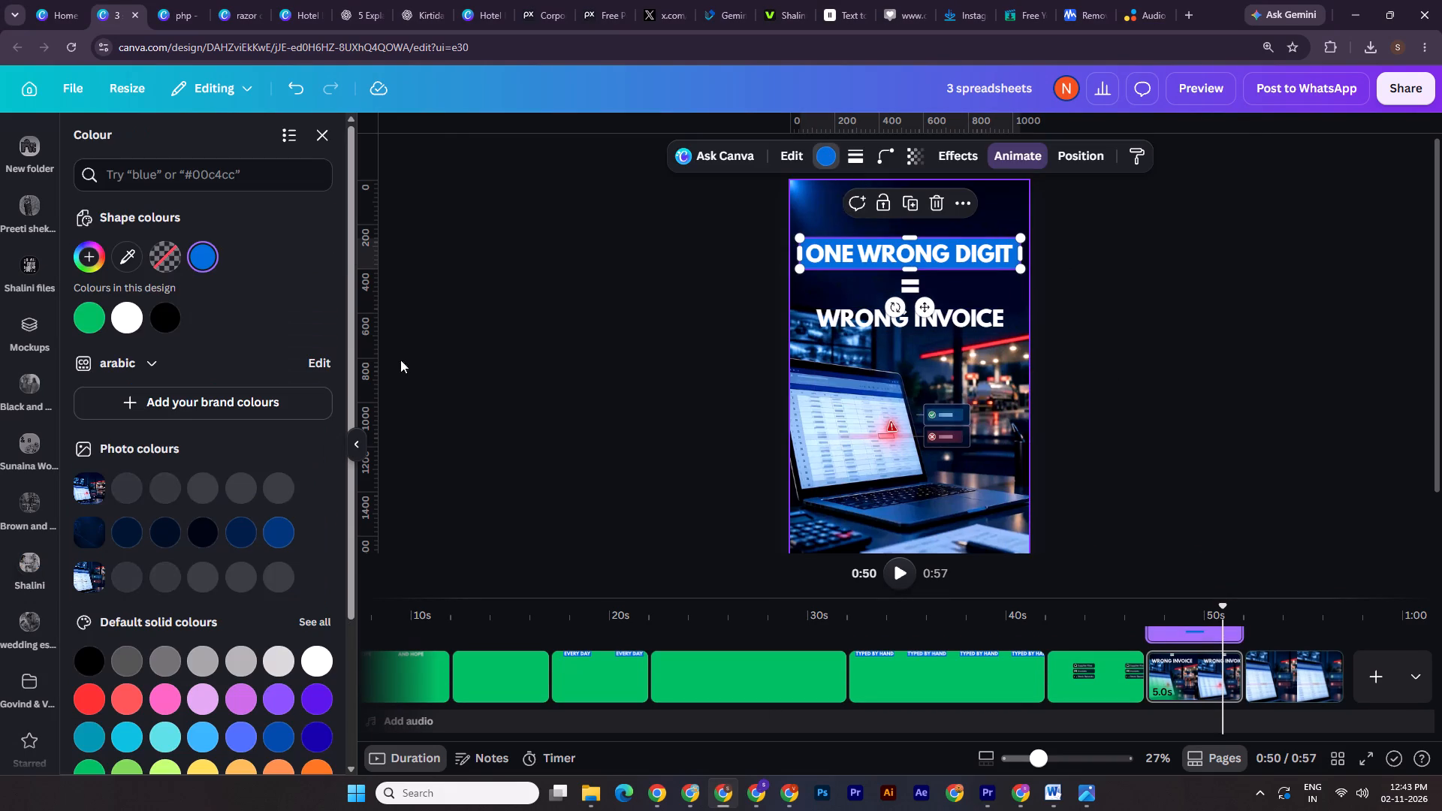
left_click(85, 697)
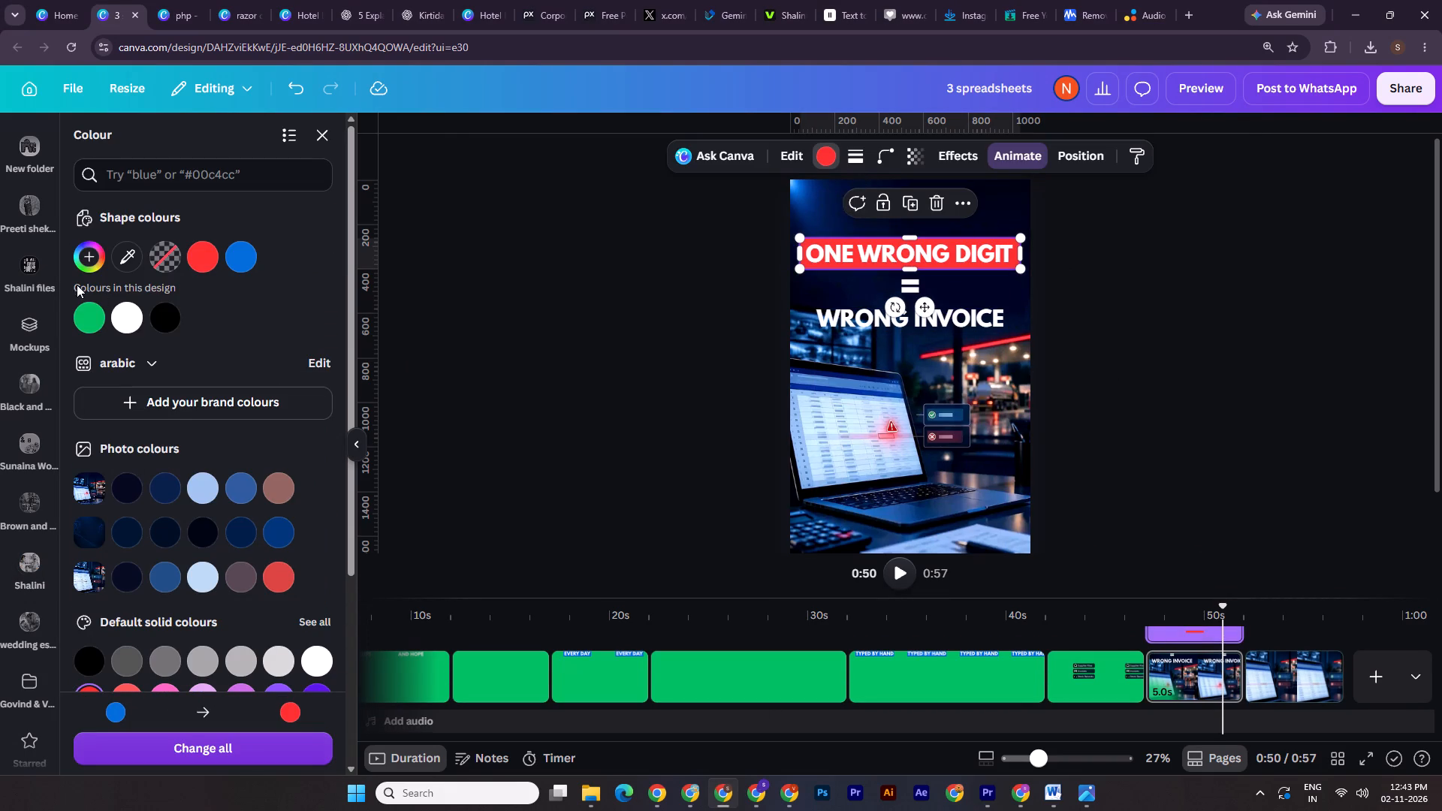
left_click(83, 258)
left_click_drag(288, 329, 298, 354)
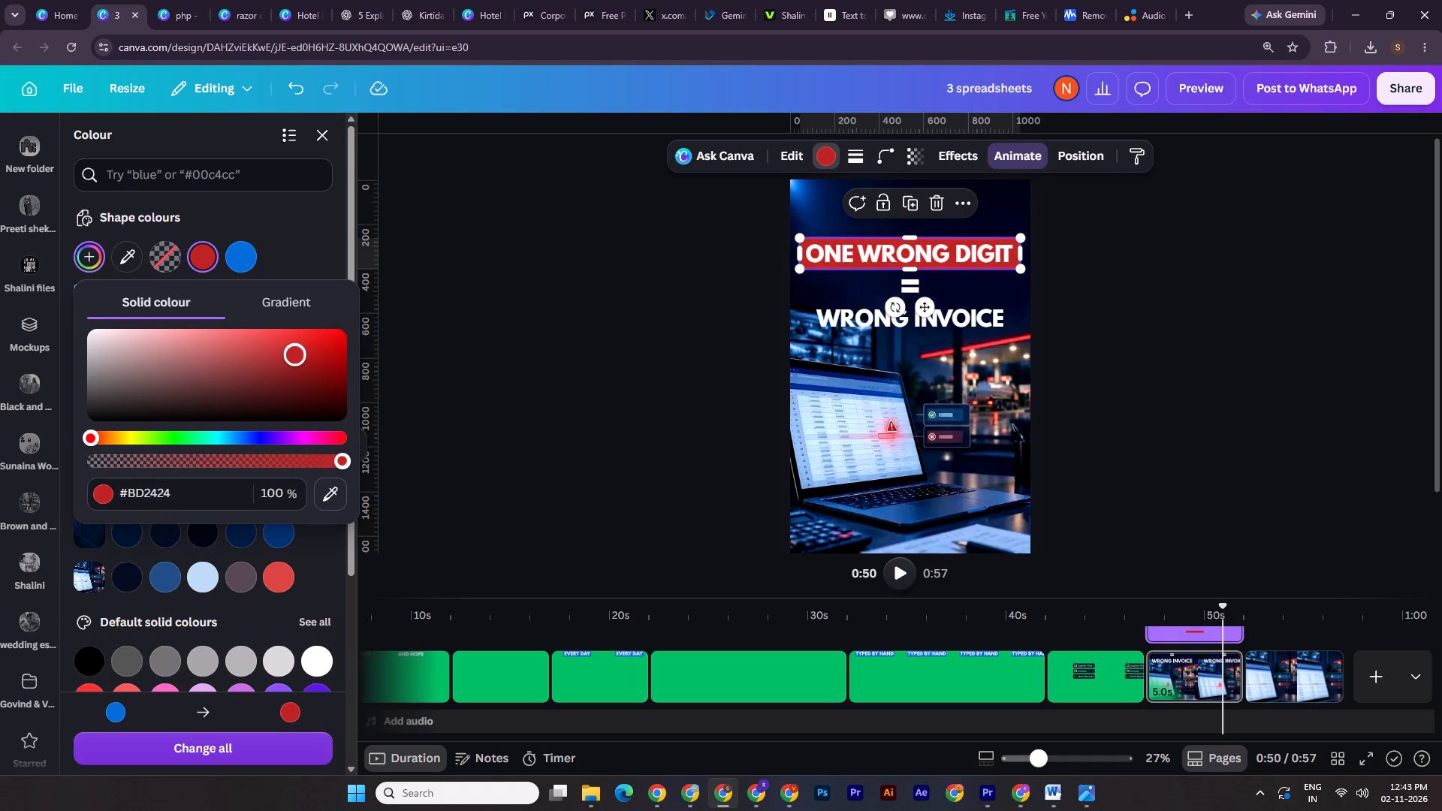
left_click_drag(298, 354, 301, 355)
triple_click(1173, 323)
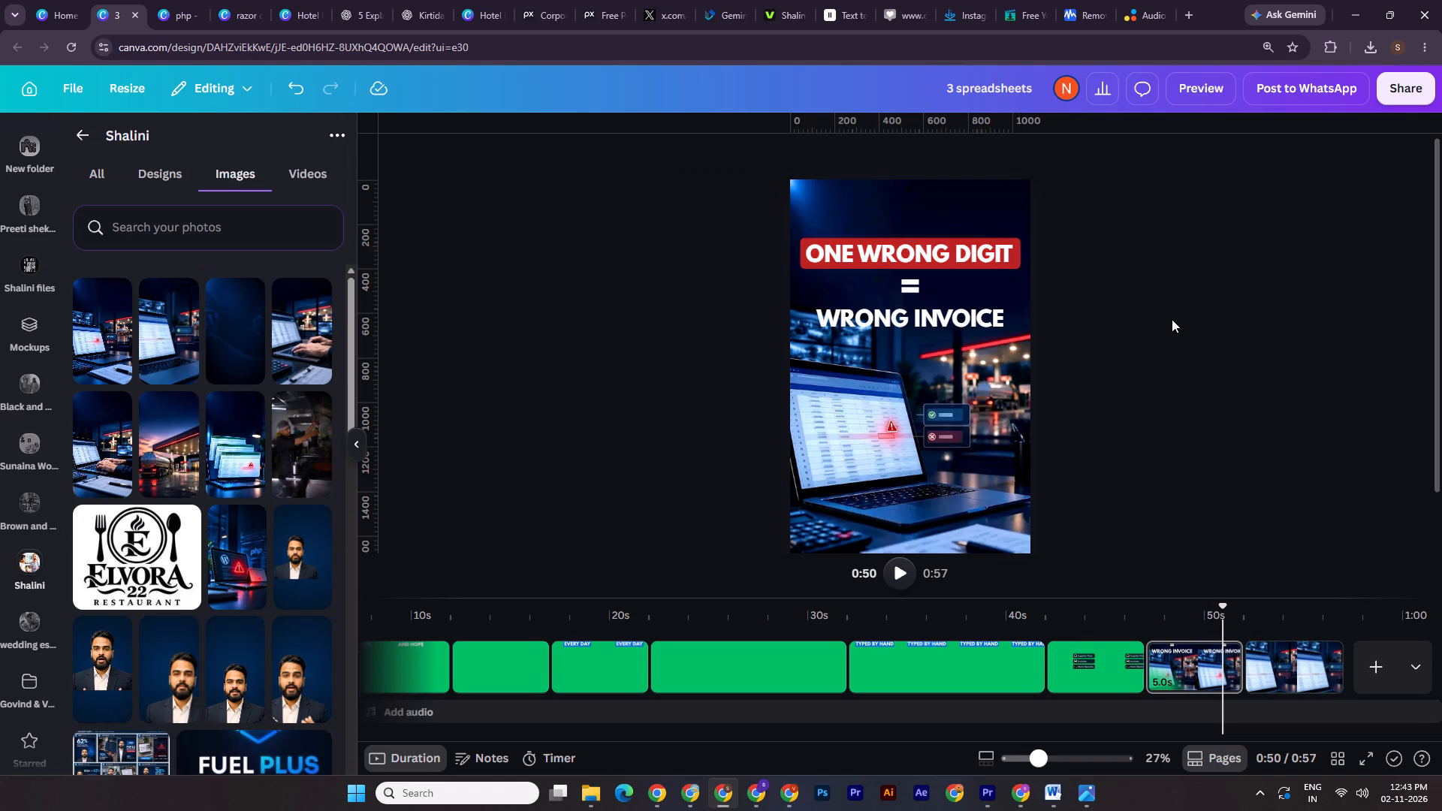
Select the heading, its highlight, the "=" sign and "WRONG INVOICE", and remove all animations from the current page.
left_click_drag(1141, 228, 940, 343)
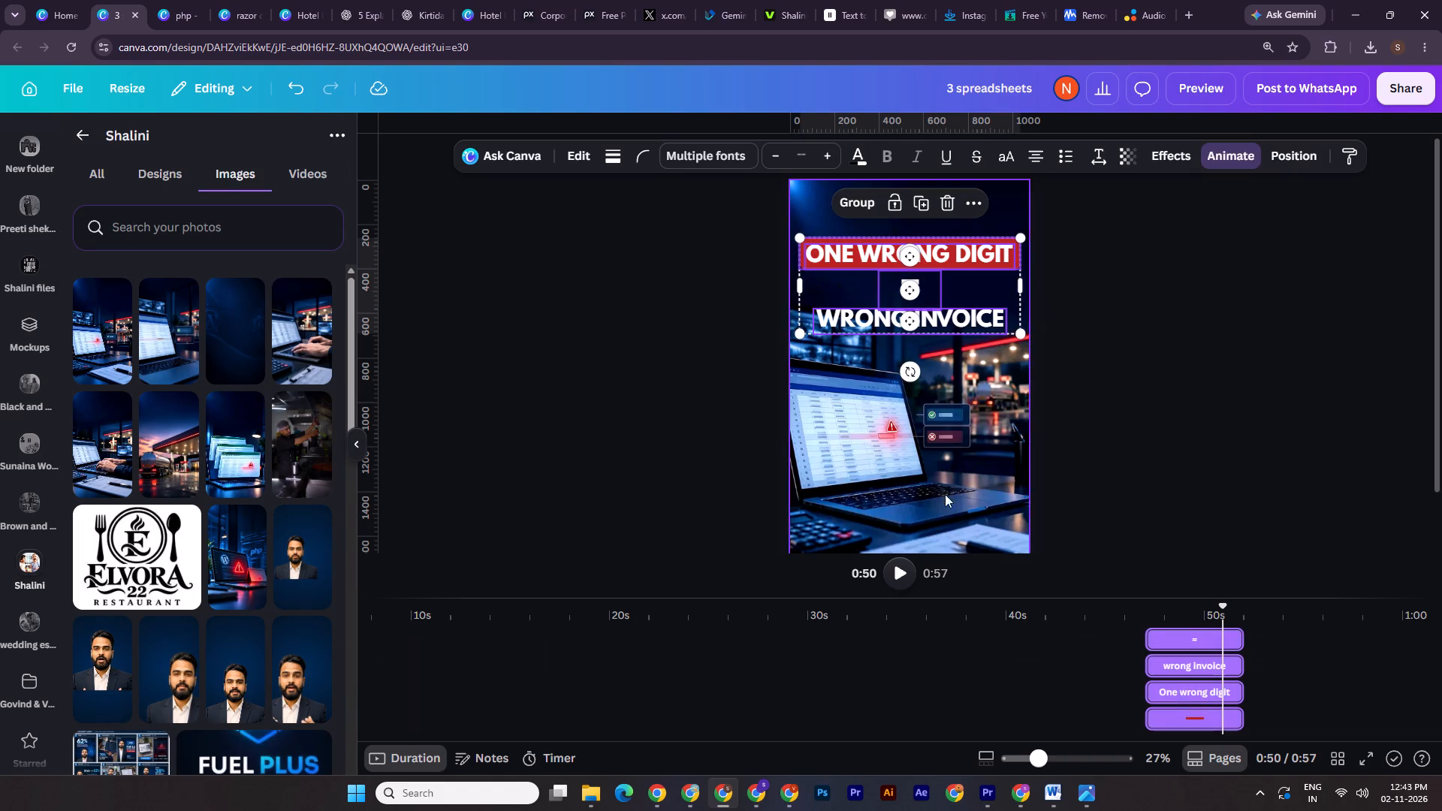
triple_click(1188, 346)
left_click_drag(1094, 252, 885, 283)
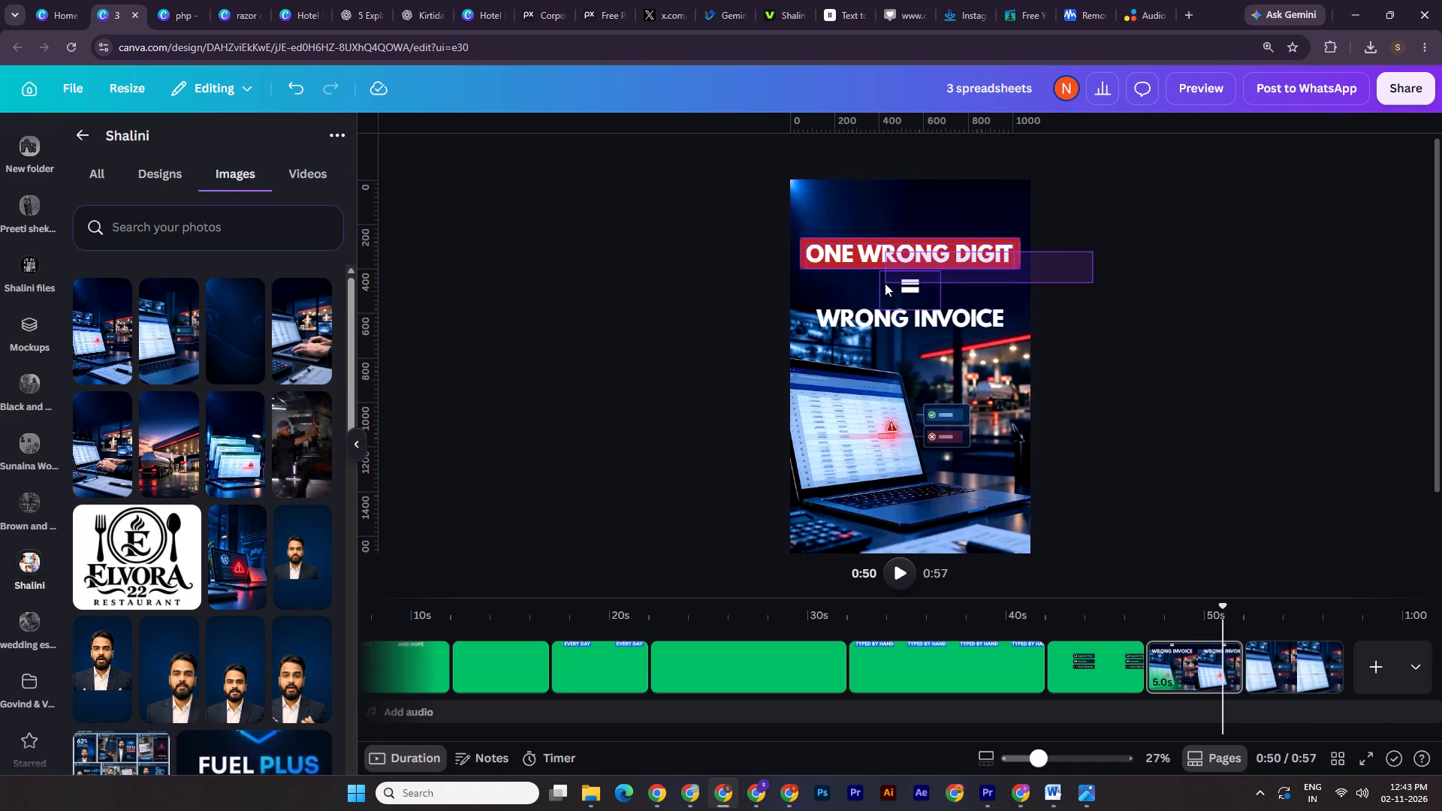
left_click_drag(885, 283, 927, 258)
left_click_drag(1106, 232, 891, 357)
left_click(1234, 158)
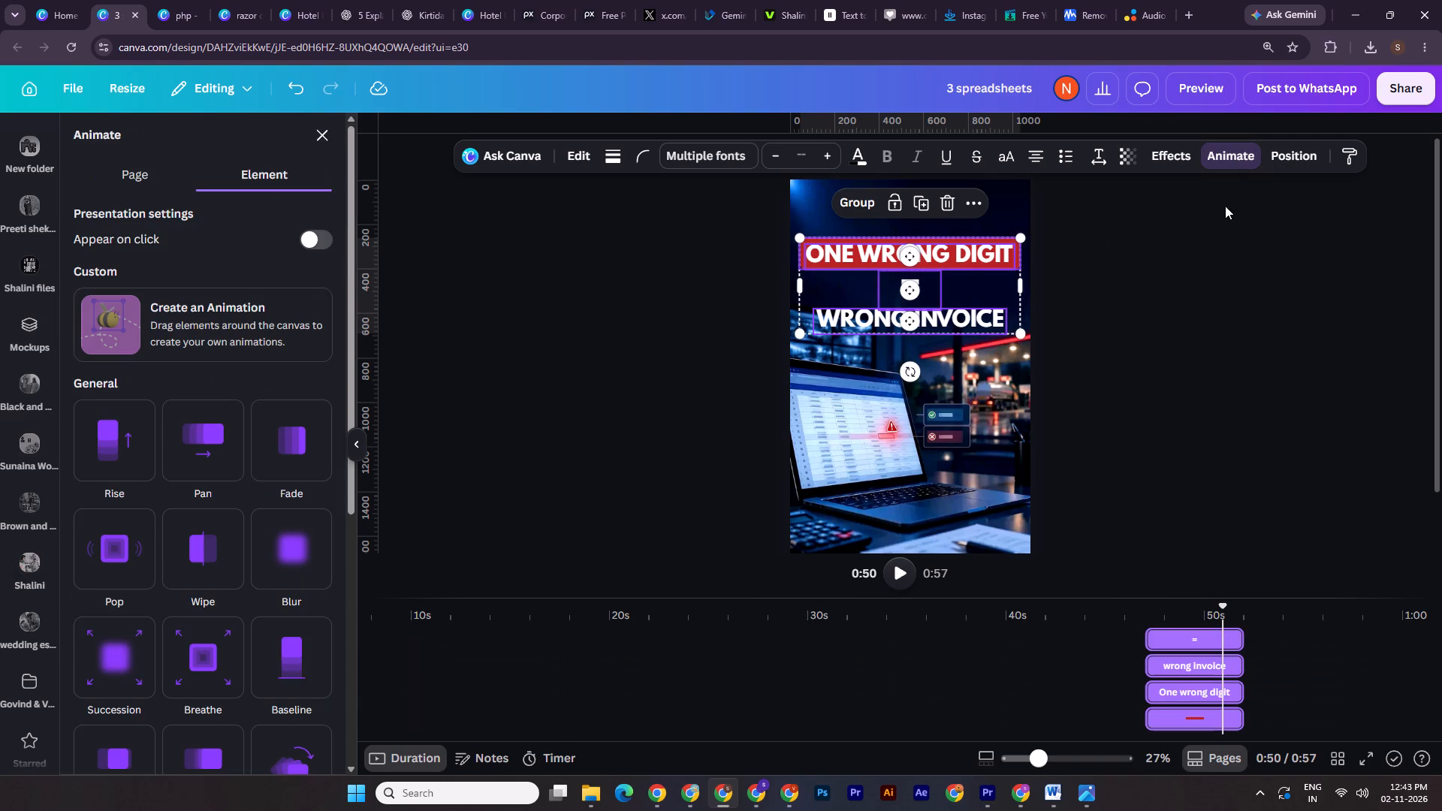
left_click(143, 182)
left_click(246, 742)
double_click(1236, 261)
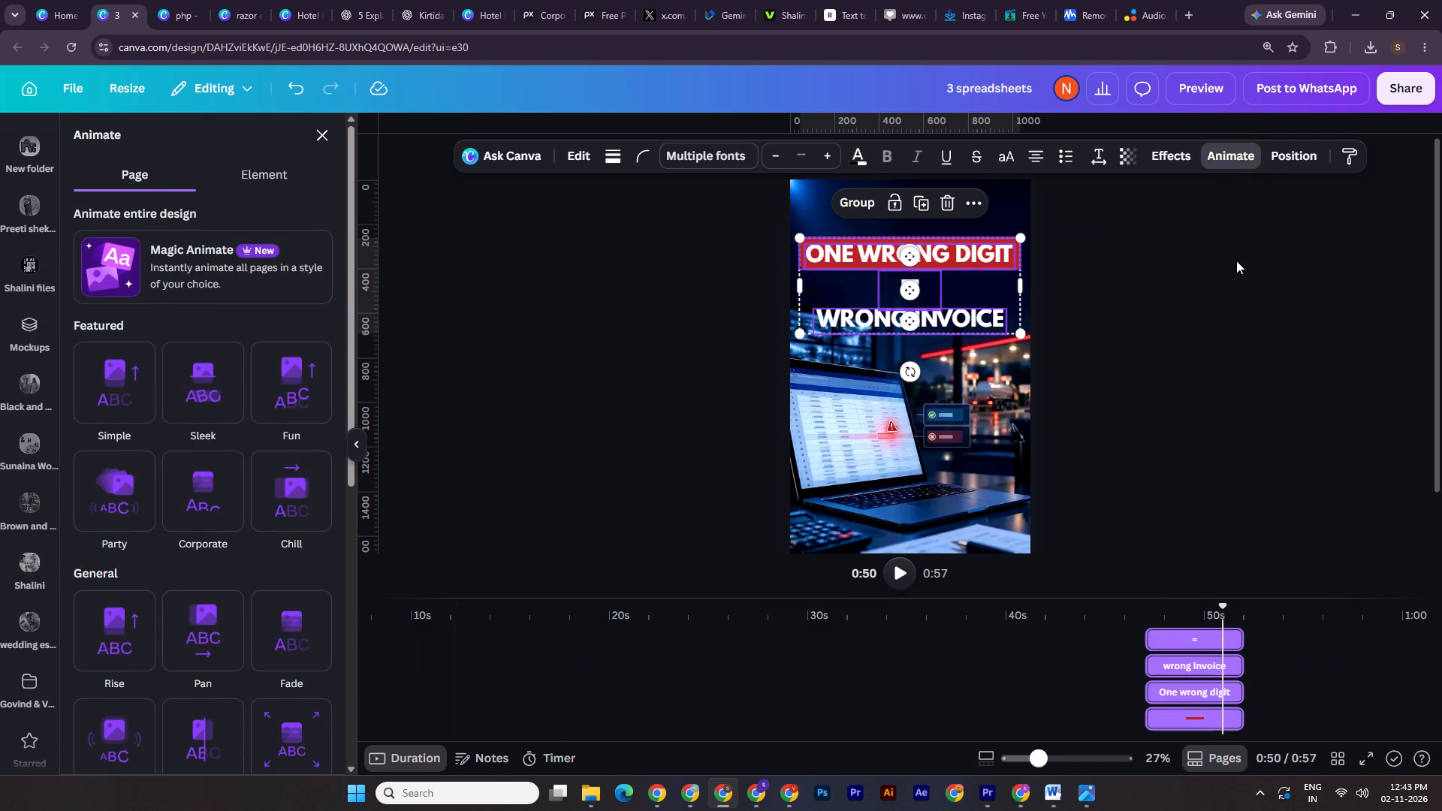
Group the "ONE WRONG DIGIT" text with its red highlight shape.
left_click_drag(1109, 230, 968, 253)
key("ctrl+g")
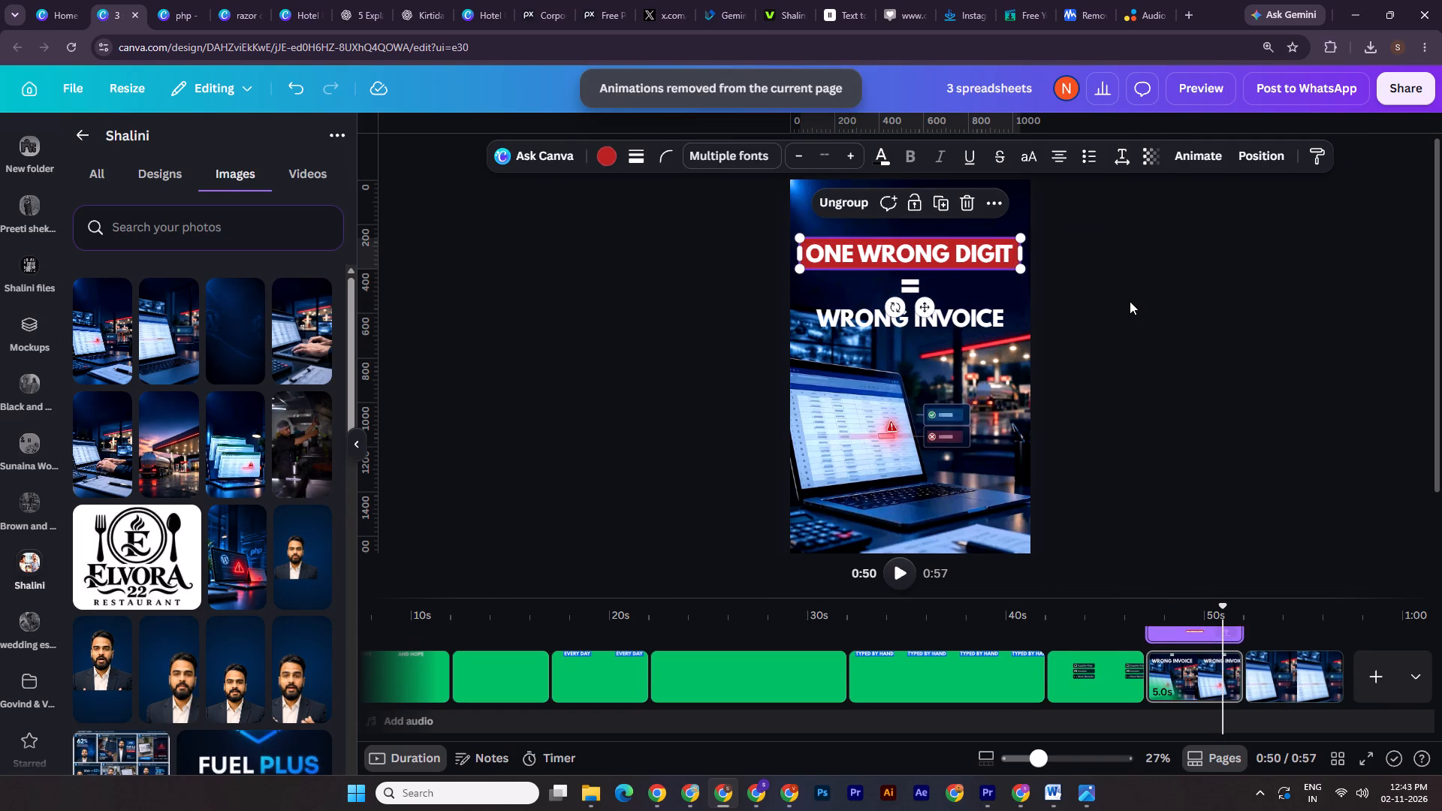
double_click(1119, 299)
Apply the Rise animation, on enter only, to the "ONE WRONG DIGIT" group, the "=" sign and "WRONG INVOICE" together.
left_click_drag(1095, 247, 976, 255)
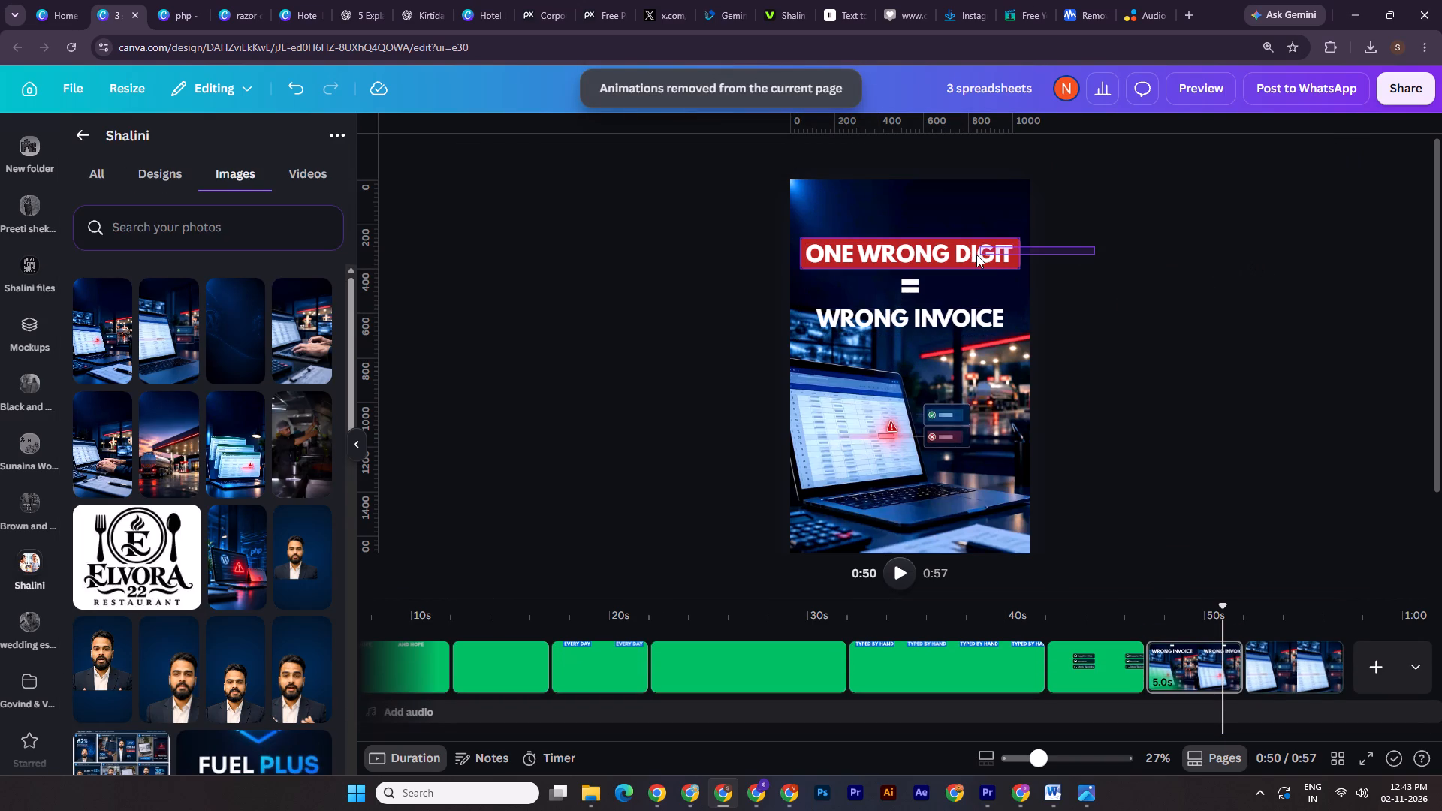
left_click_drag(976, 255, 956, 255)
left_click_drag(1100, 234, 941, 318)
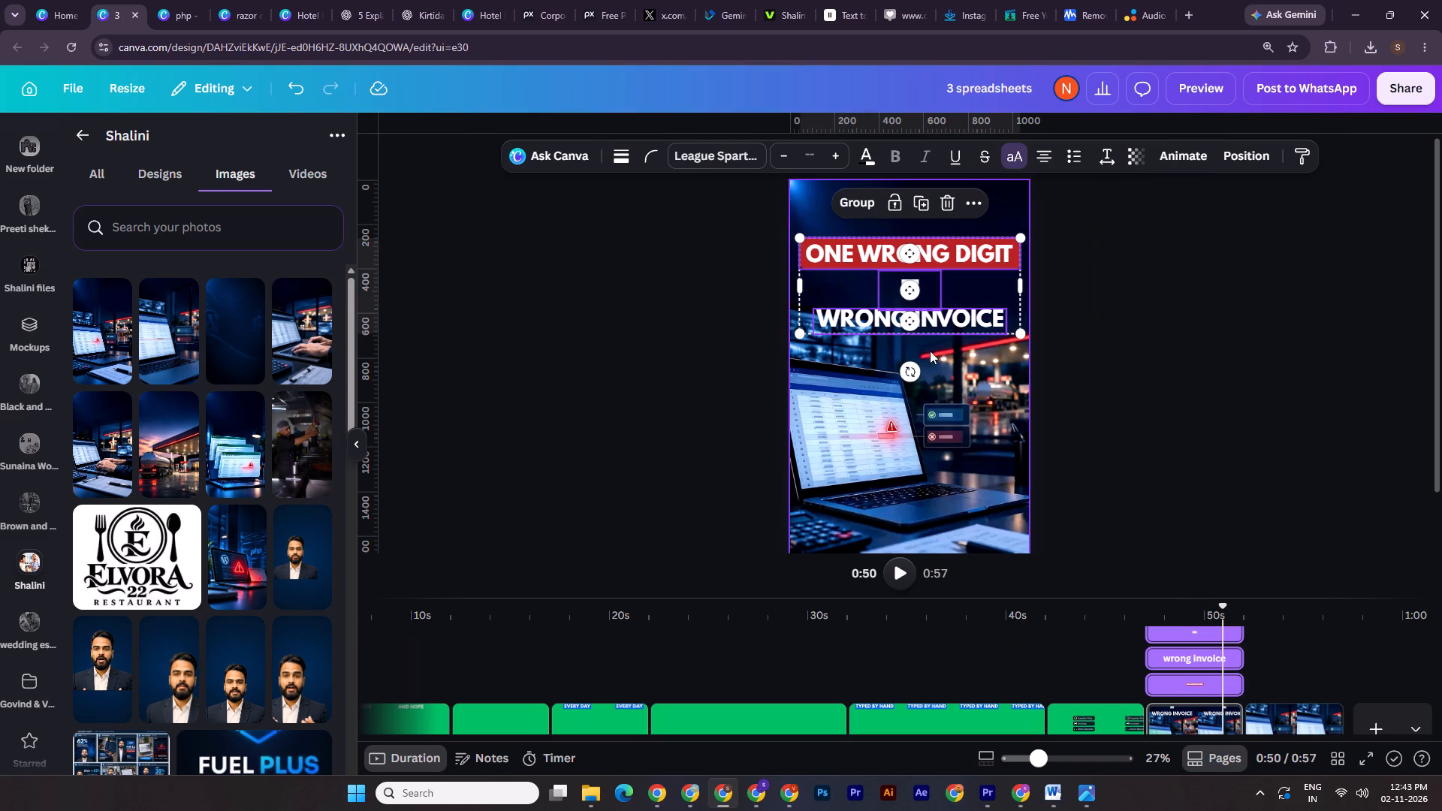
left_click(1201, 157)
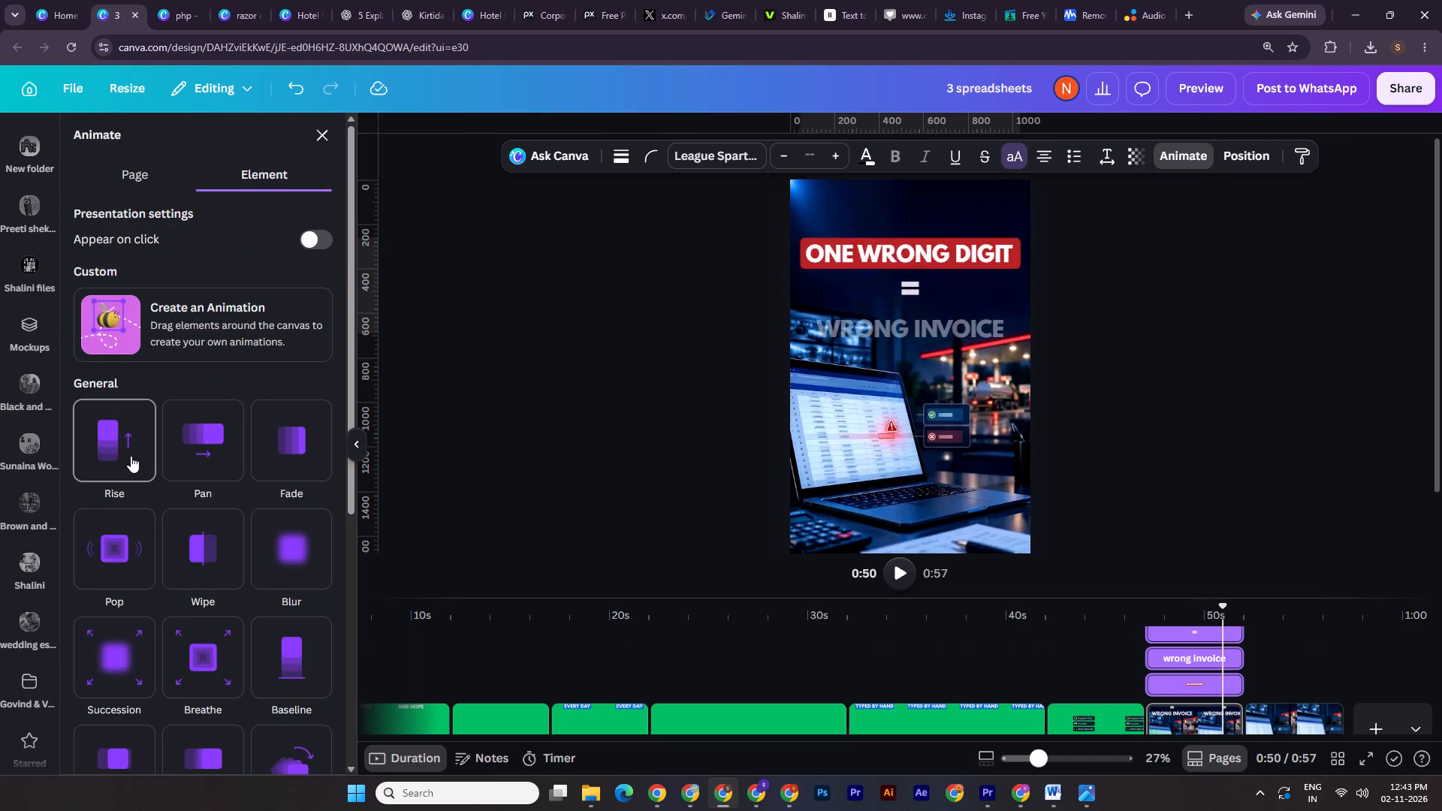
left_click(131, 456)
left_click(167, 568)
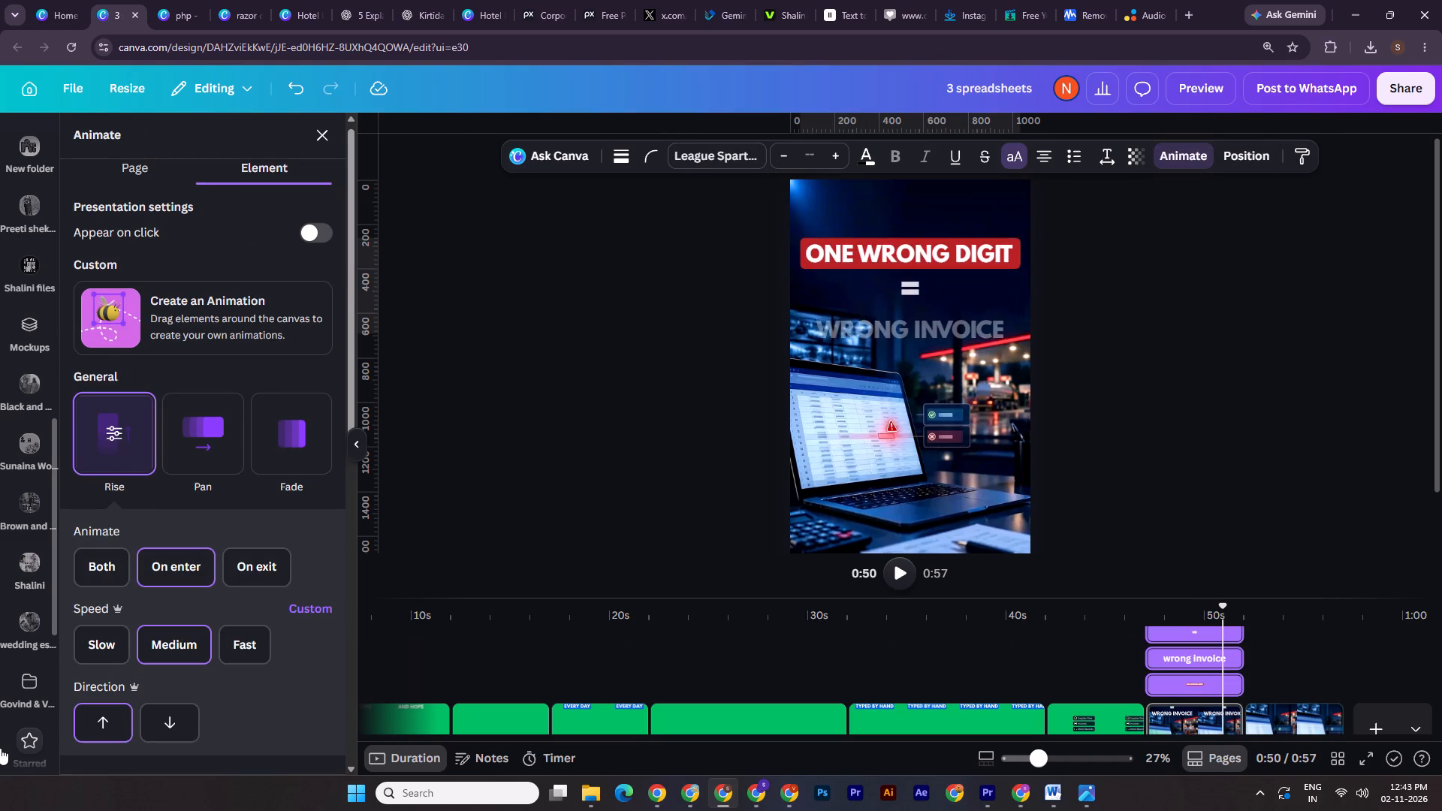
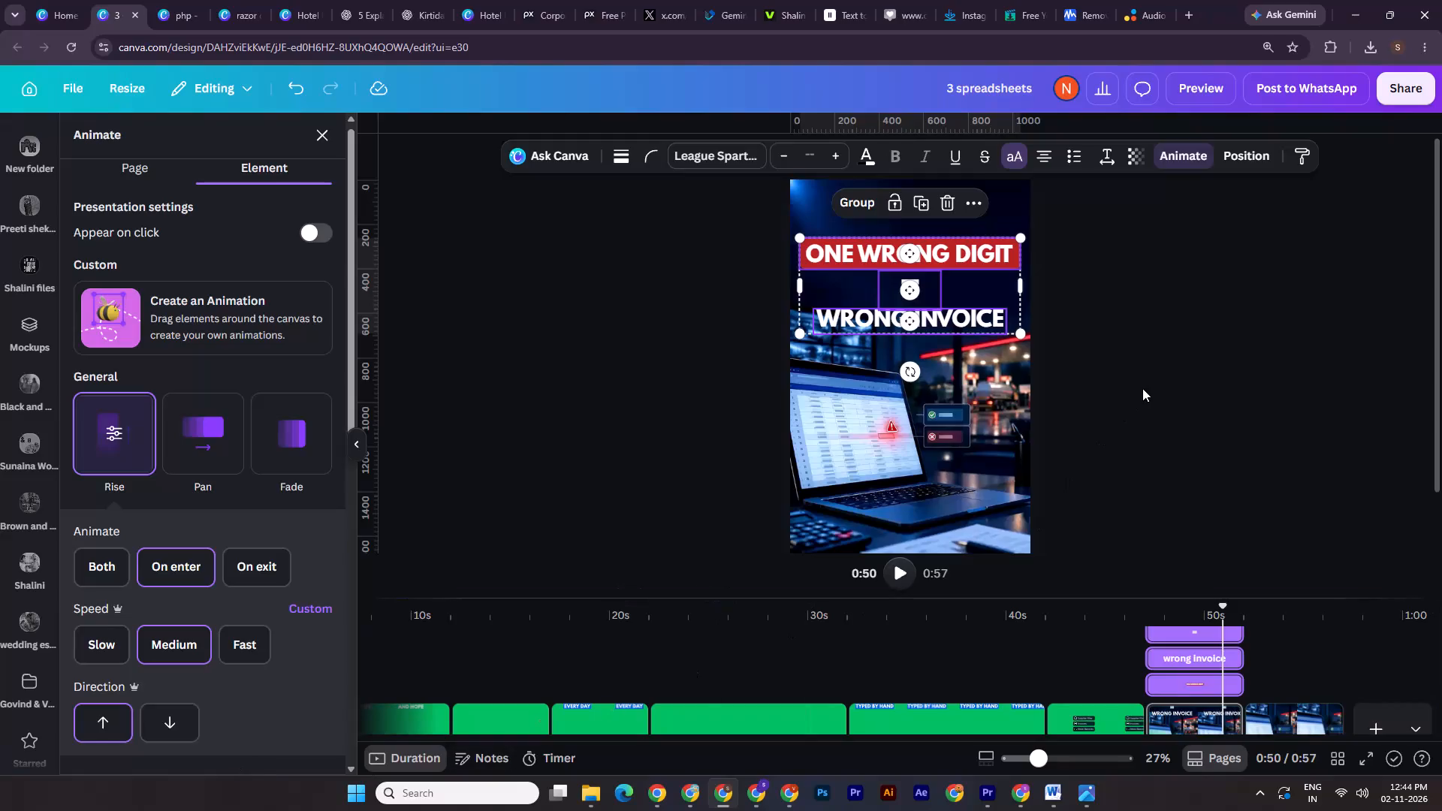
Deselect the caption elements and add a blank green page at the end of the design.
double_click(1142, 388)
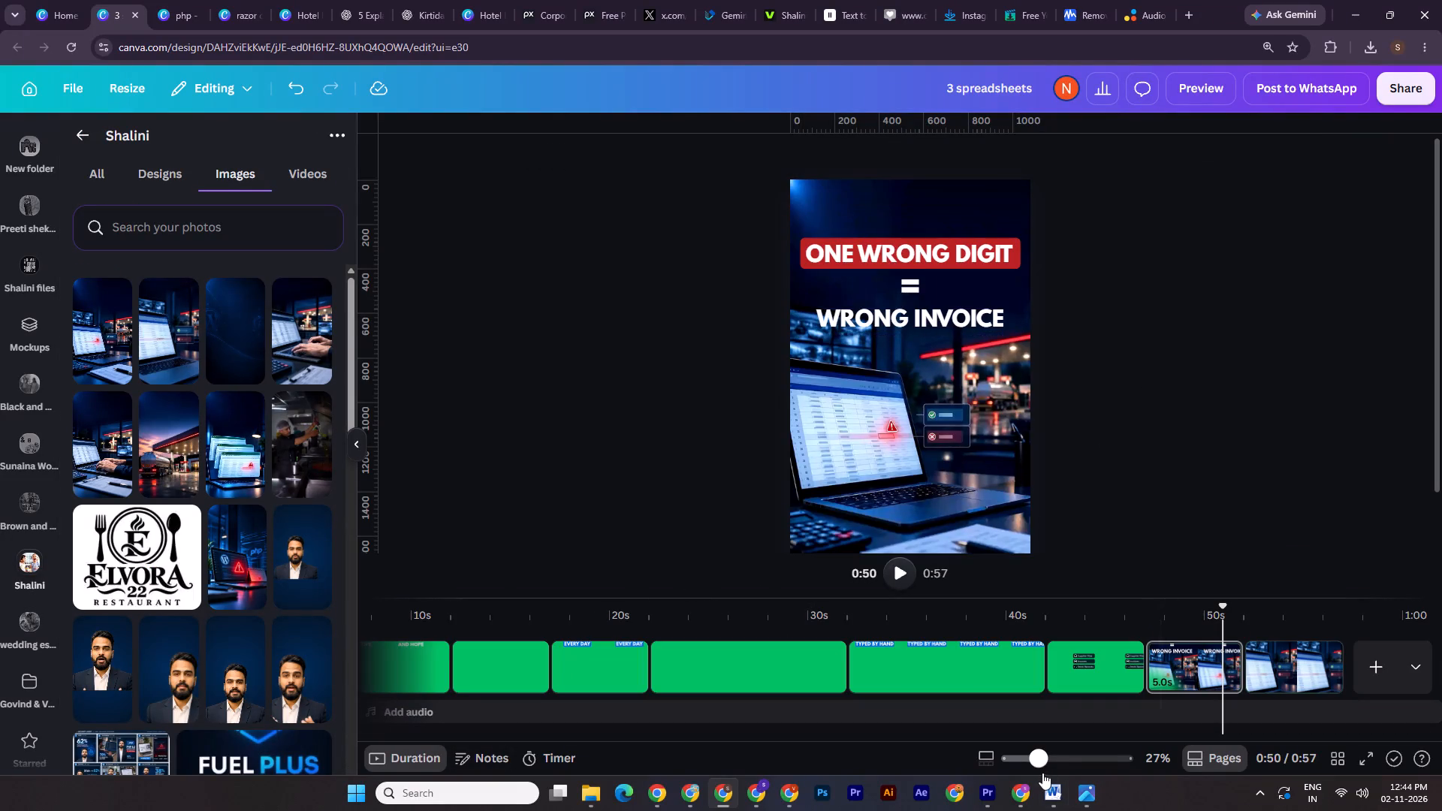
left_click_drag(1039, 759, 1030, 761)
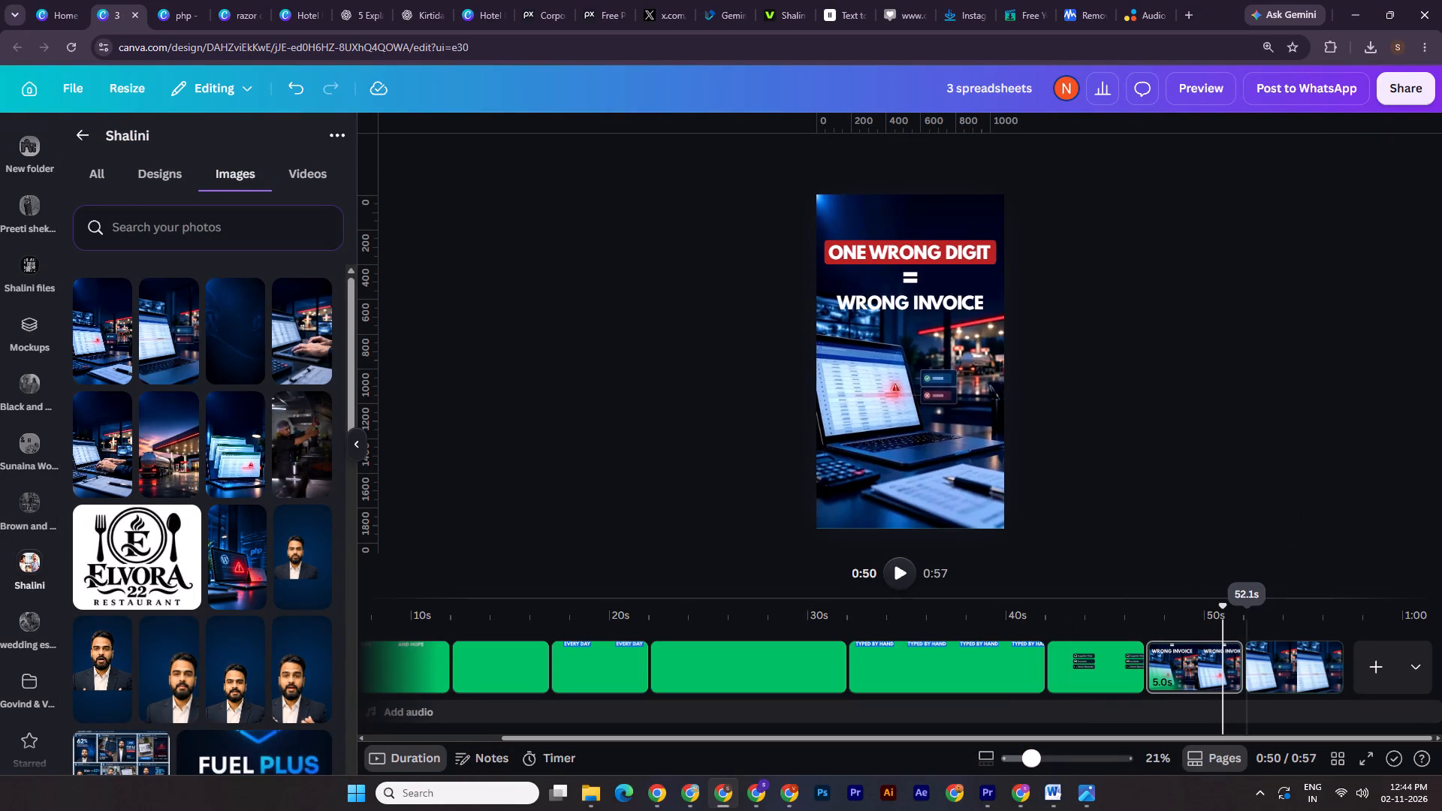
left_click_drag(1222, 611, 1241, 618)
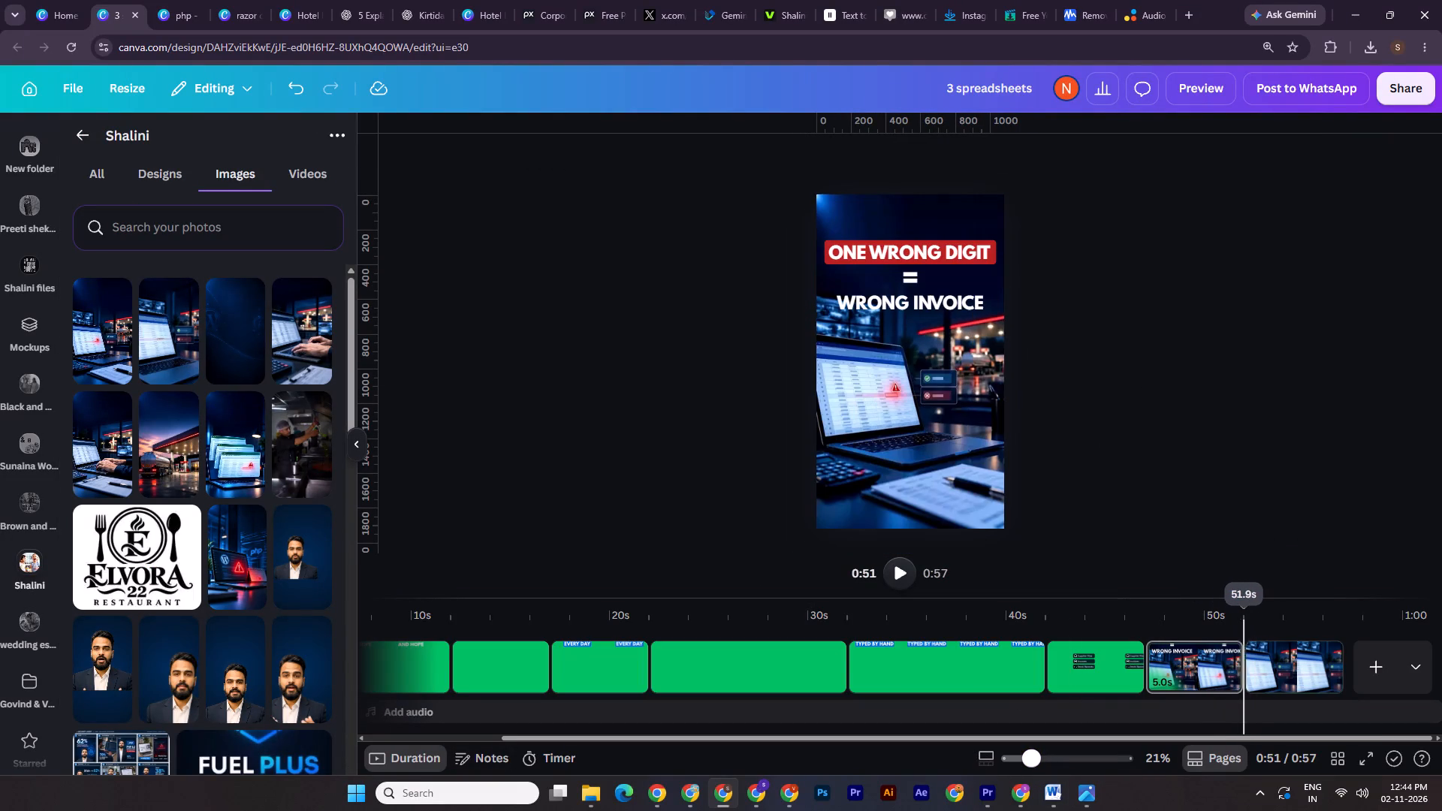
left_click_drag(1241, 618, 1238, 618)
left_click(1373, 672)
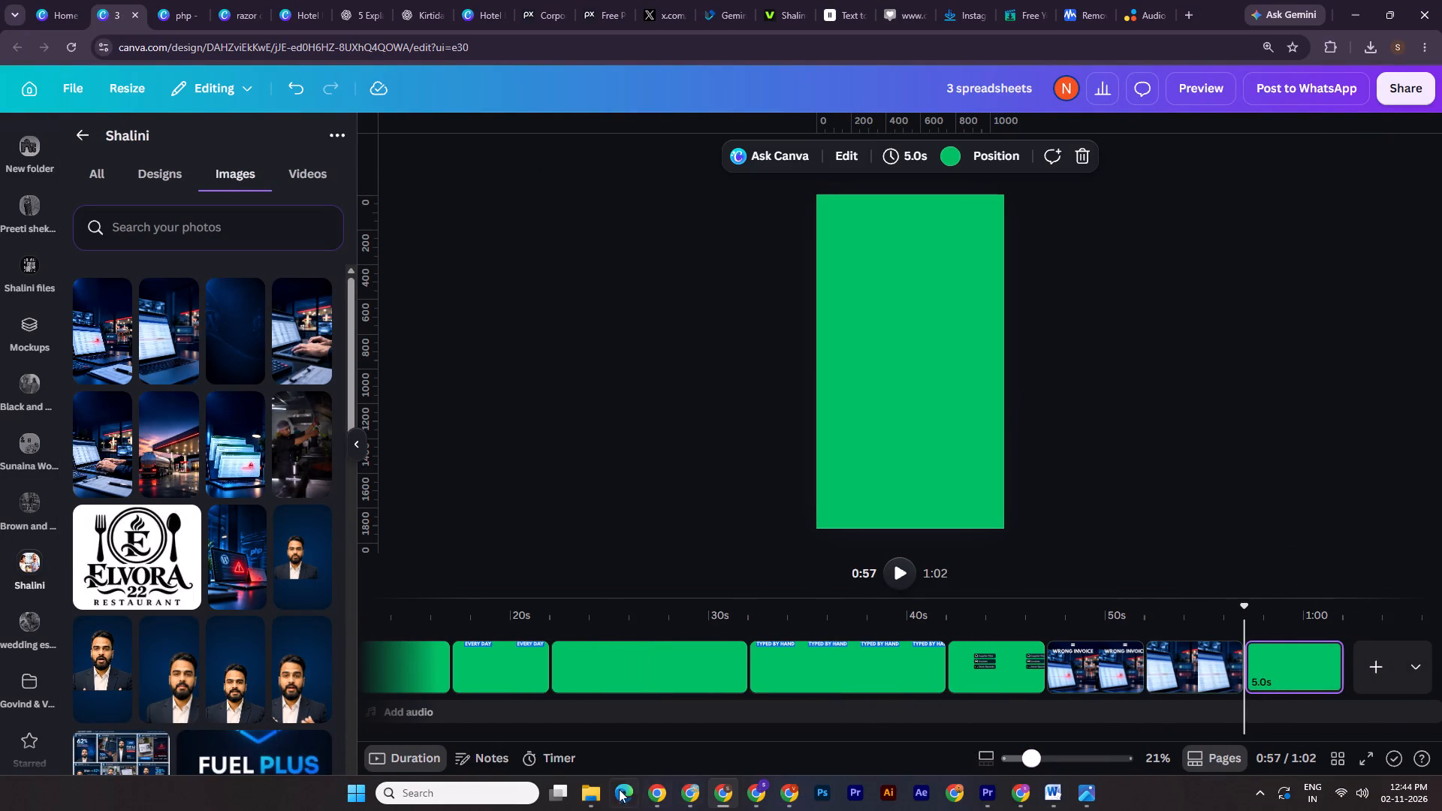
Copy "4,500 L" from the 15–20 sec visual direction in the Word script and paste it onto the new Canva page.
left_click(986, 798)
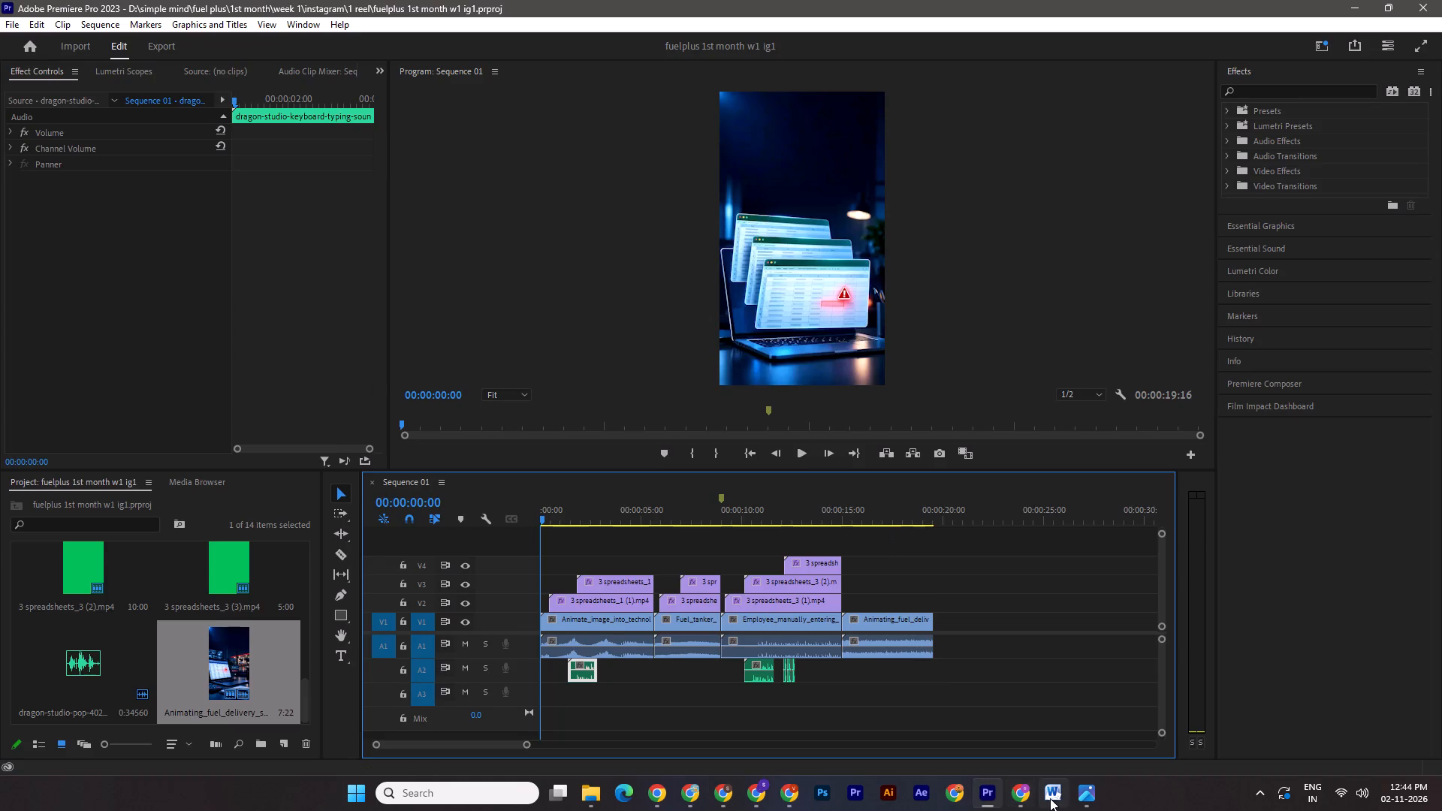
left_click(1061, 800)
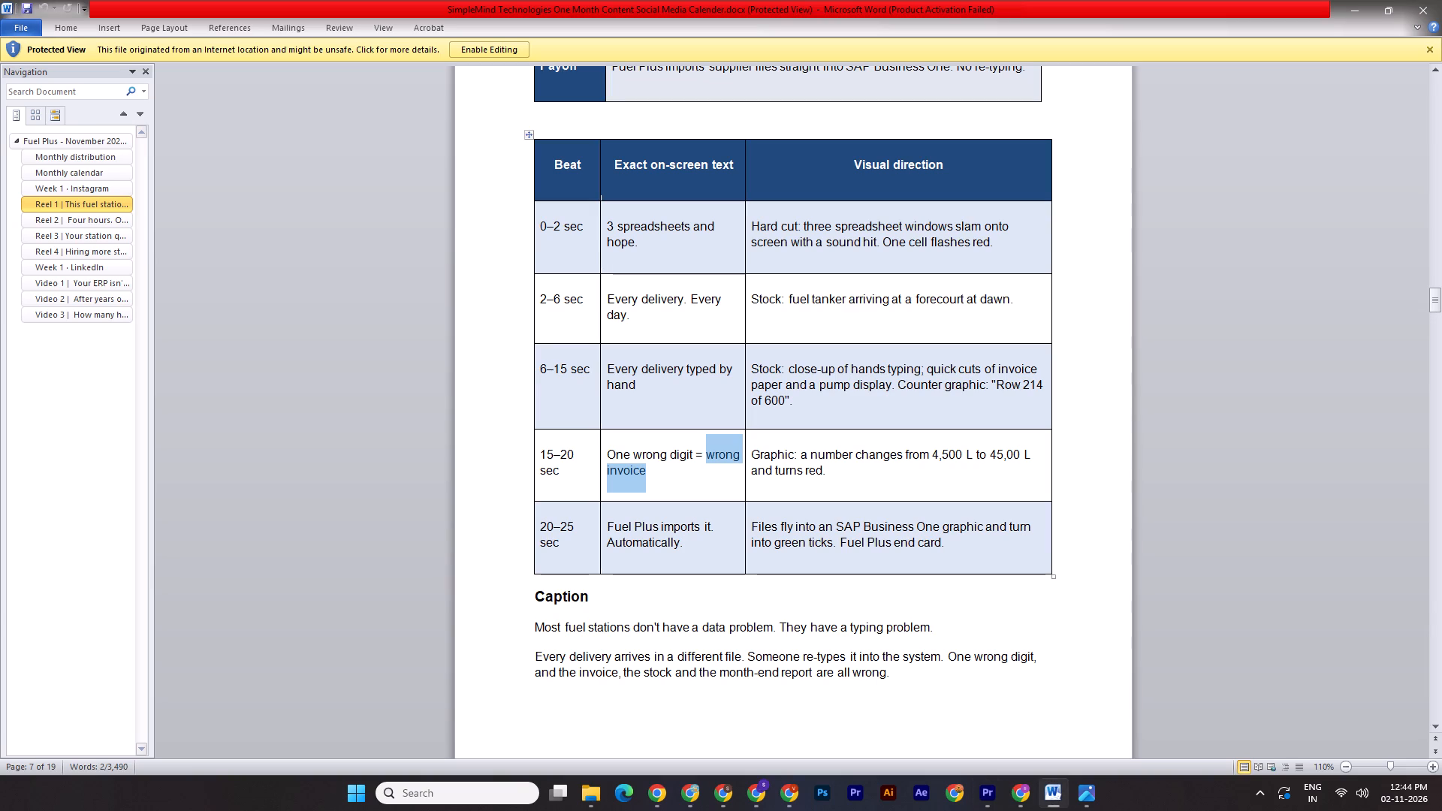
left_click_drag(934, 454, 971, 455)
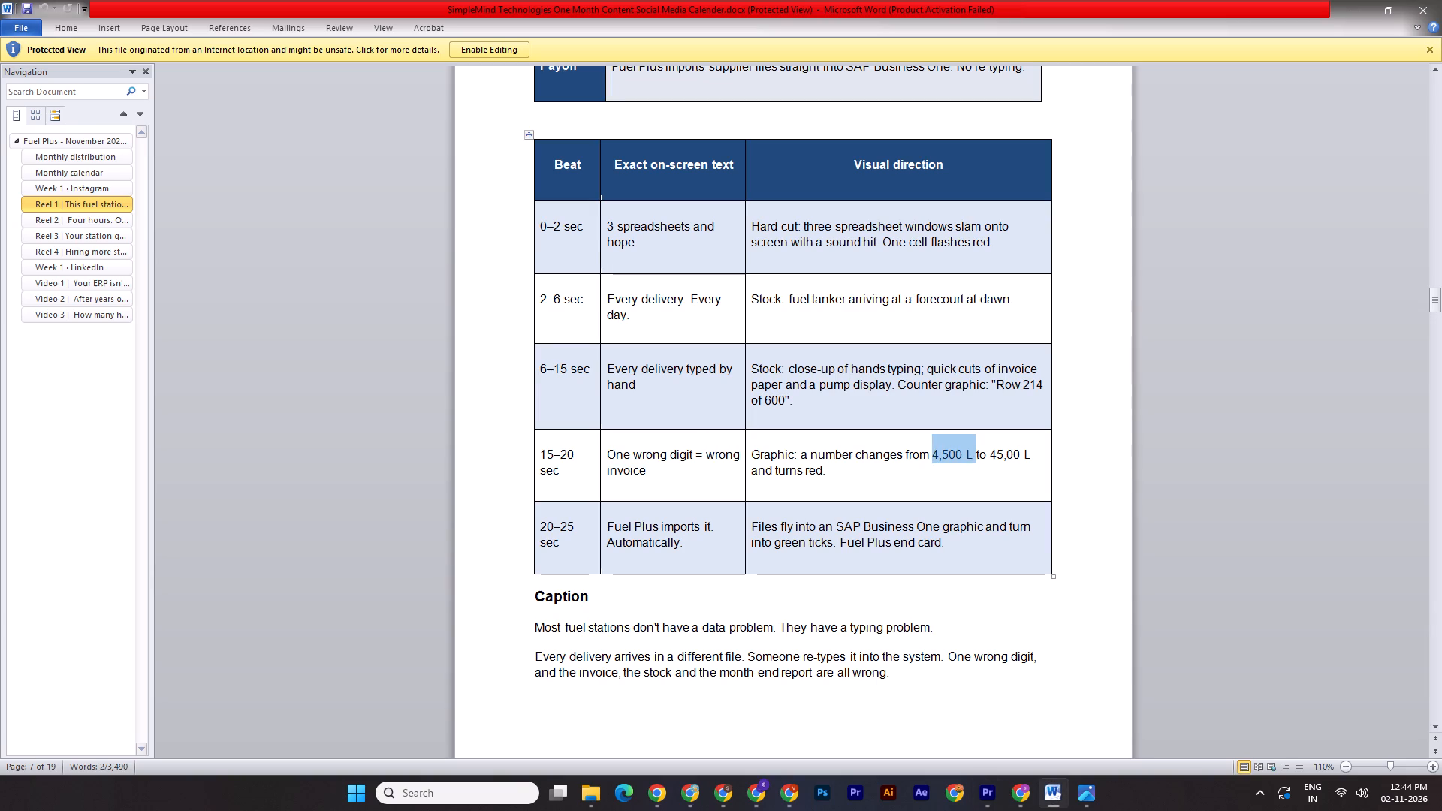
key("ctrl+c")
key("ctrl+c")
key("ctrl+c")
key("ctrl+c")
left_click(711, 792)
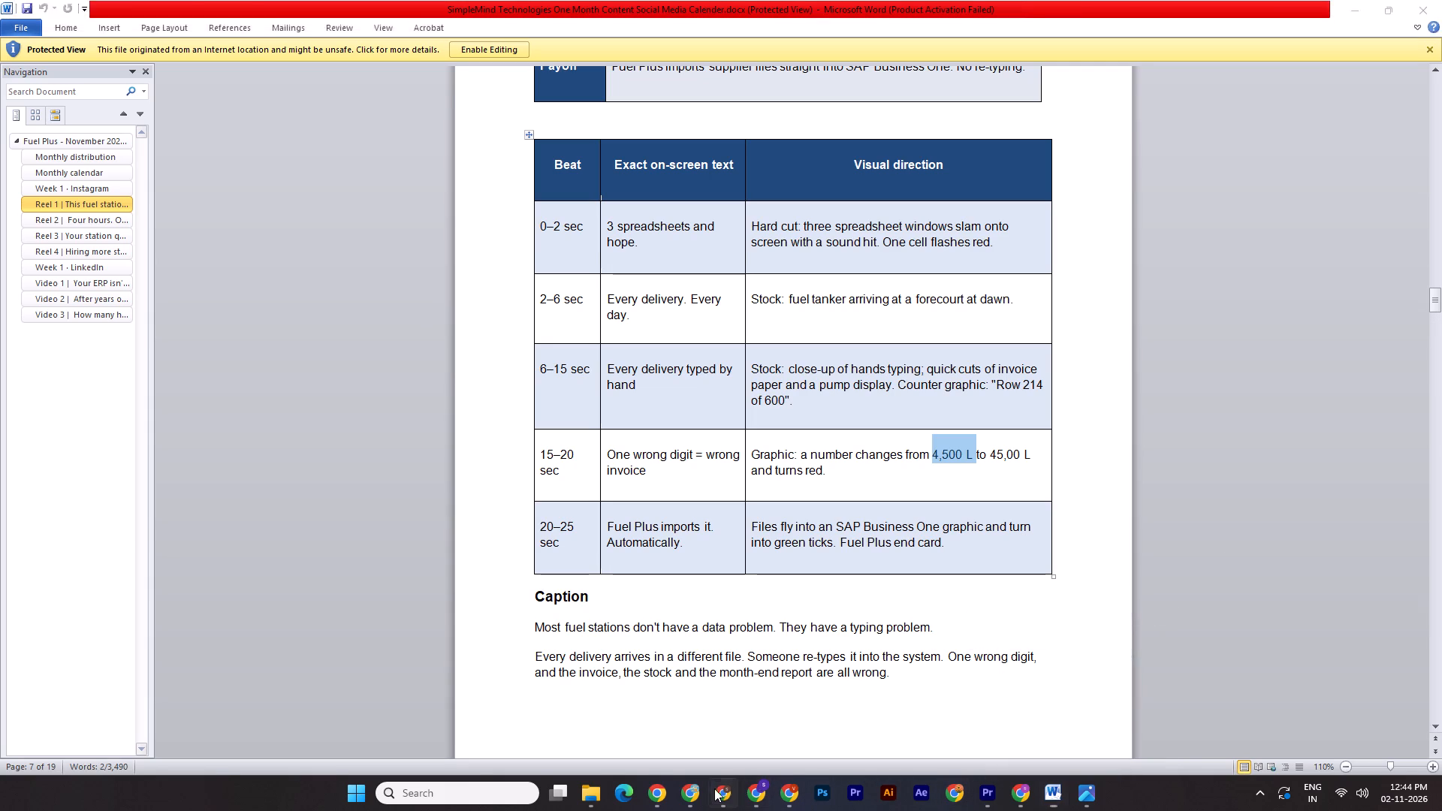
key("ctrl+v")
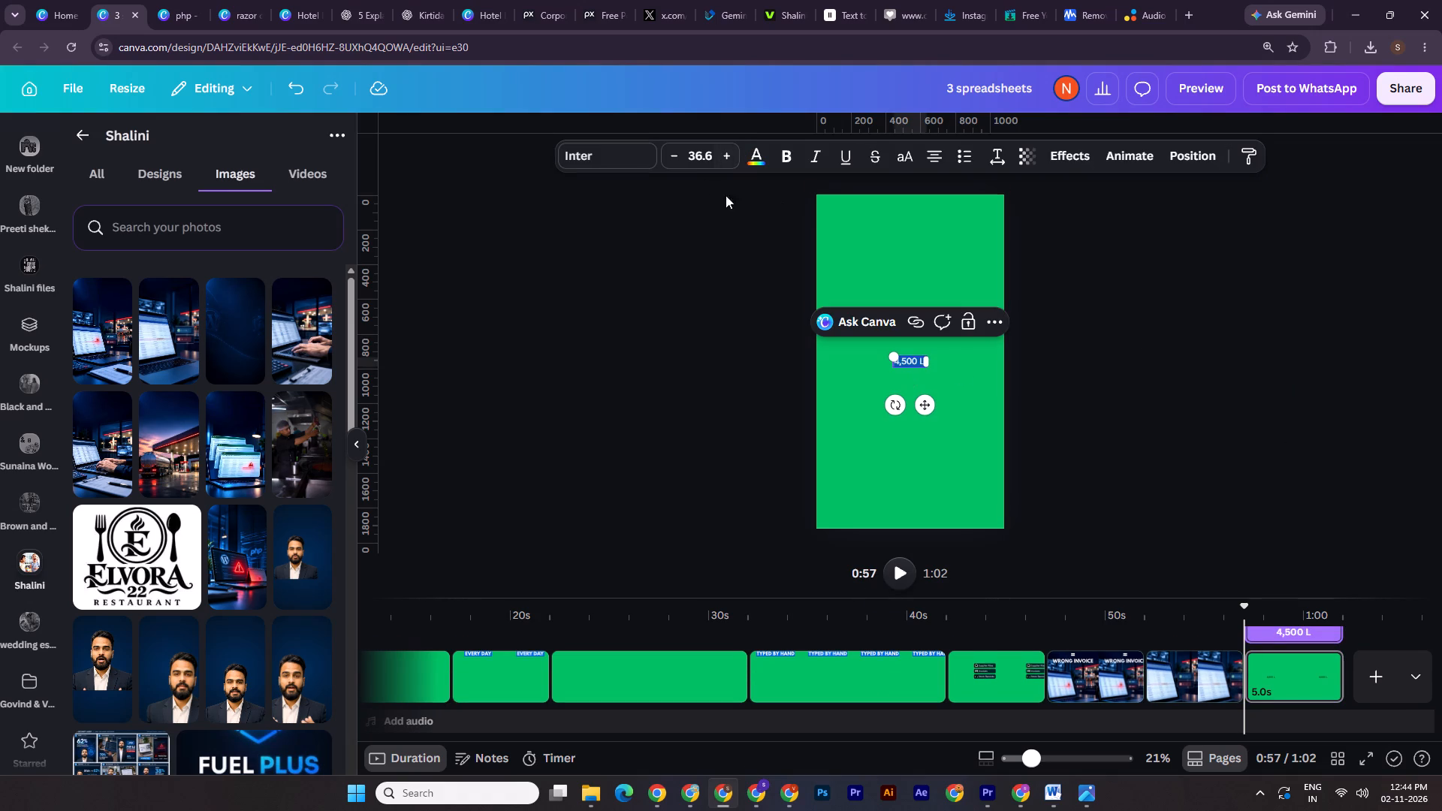
Style "4,500 L" in white League Spartan with a Glow effect at intensity 100, and enlarge it to about size 153.
double_click(1293, 314)
left_click(916, 359)
left_click(635, 149)
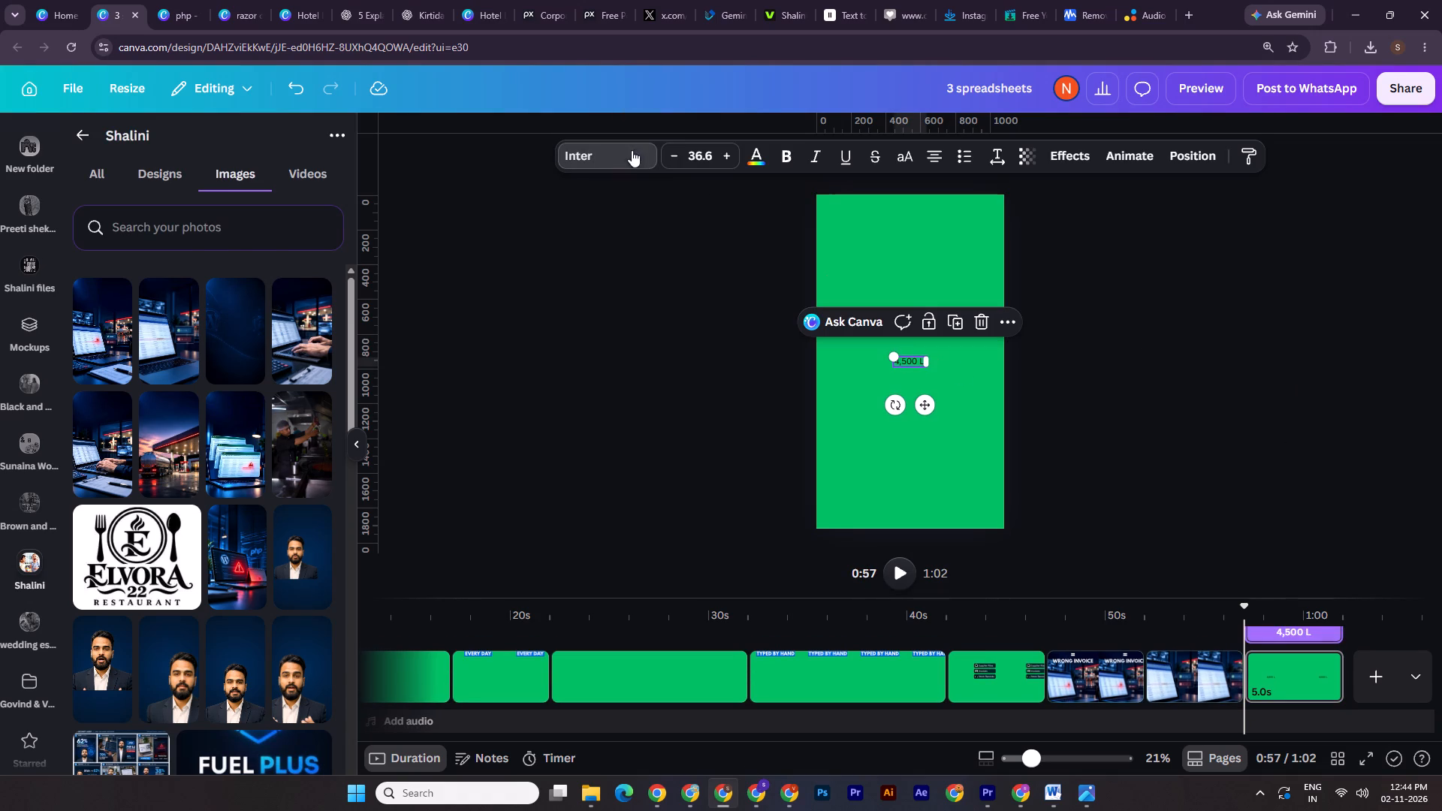
left_click(161, 406)
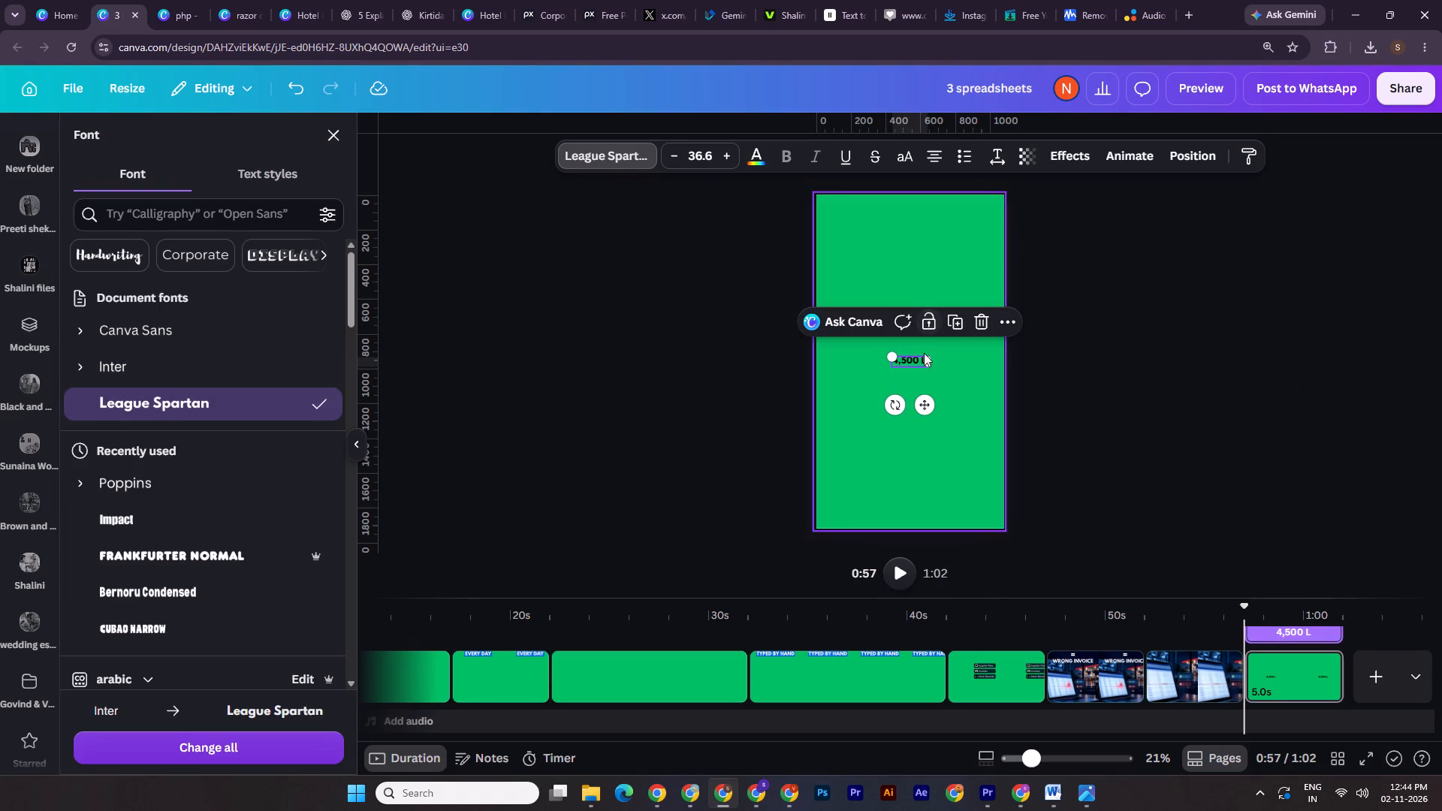
left_click(756, 157)
left_click(175, 258)
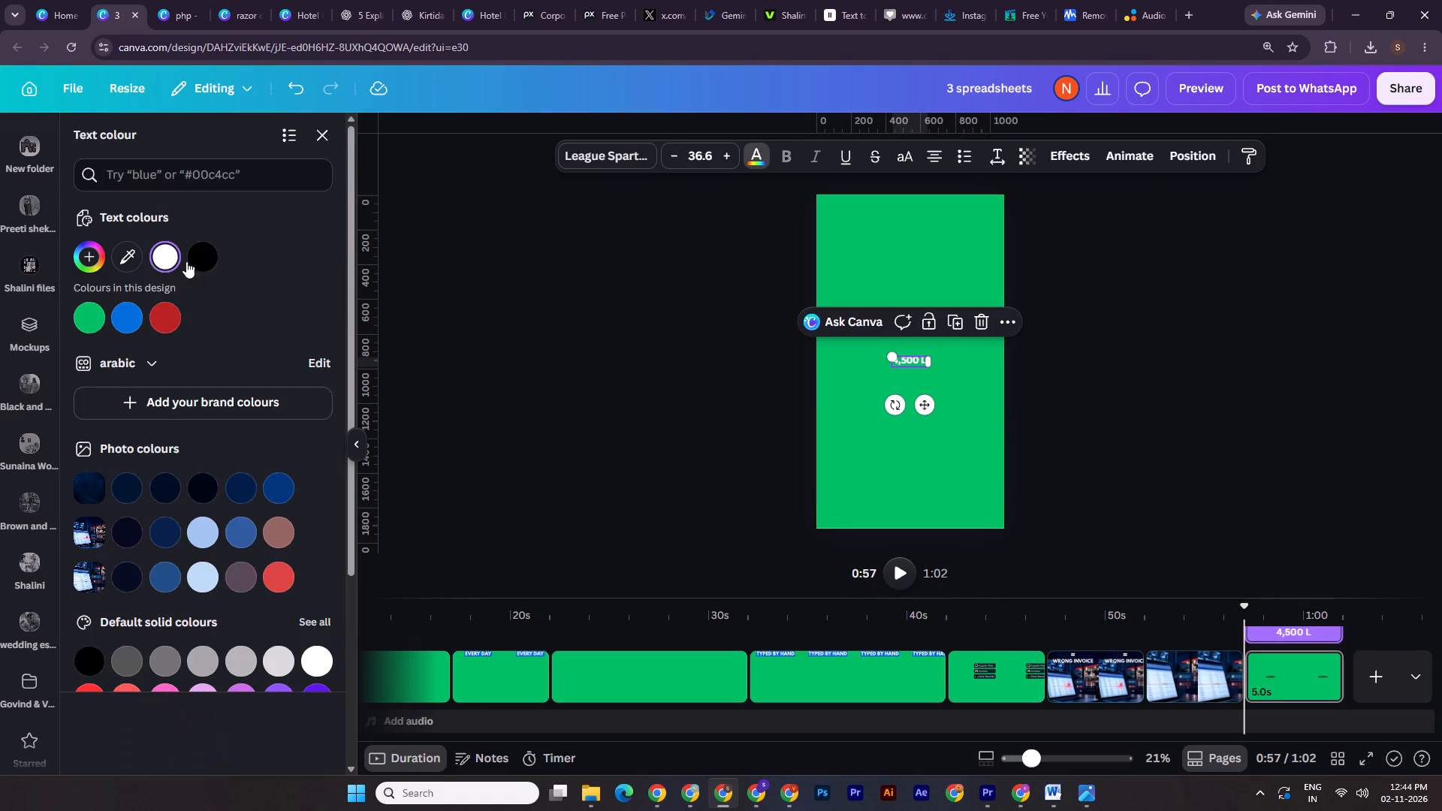
left_click(1062, 158)
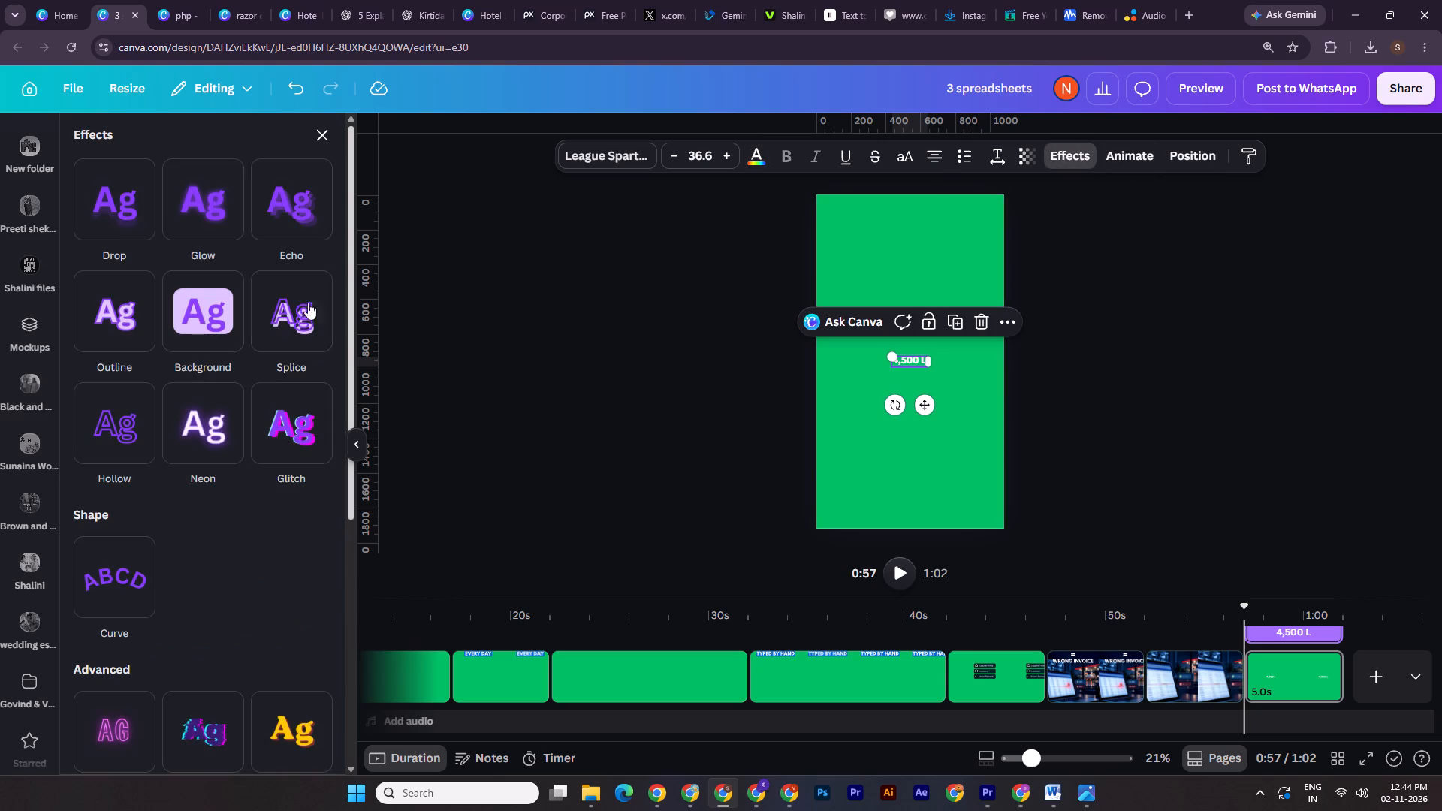
left_click(193, 219)
left_click_drag(146, 319, 517, 318)
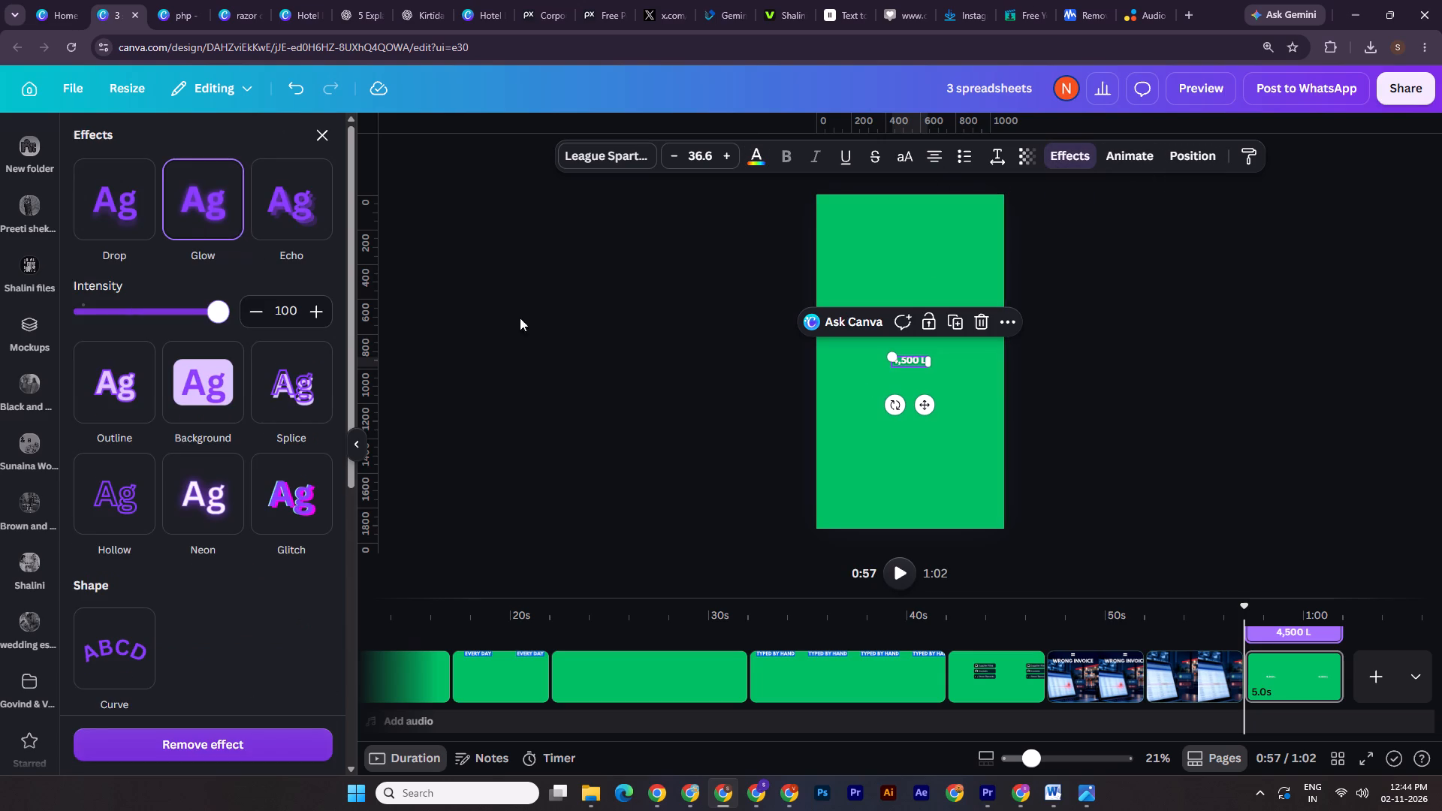
left_click_drag(928, 370, 982, 393, "alt")
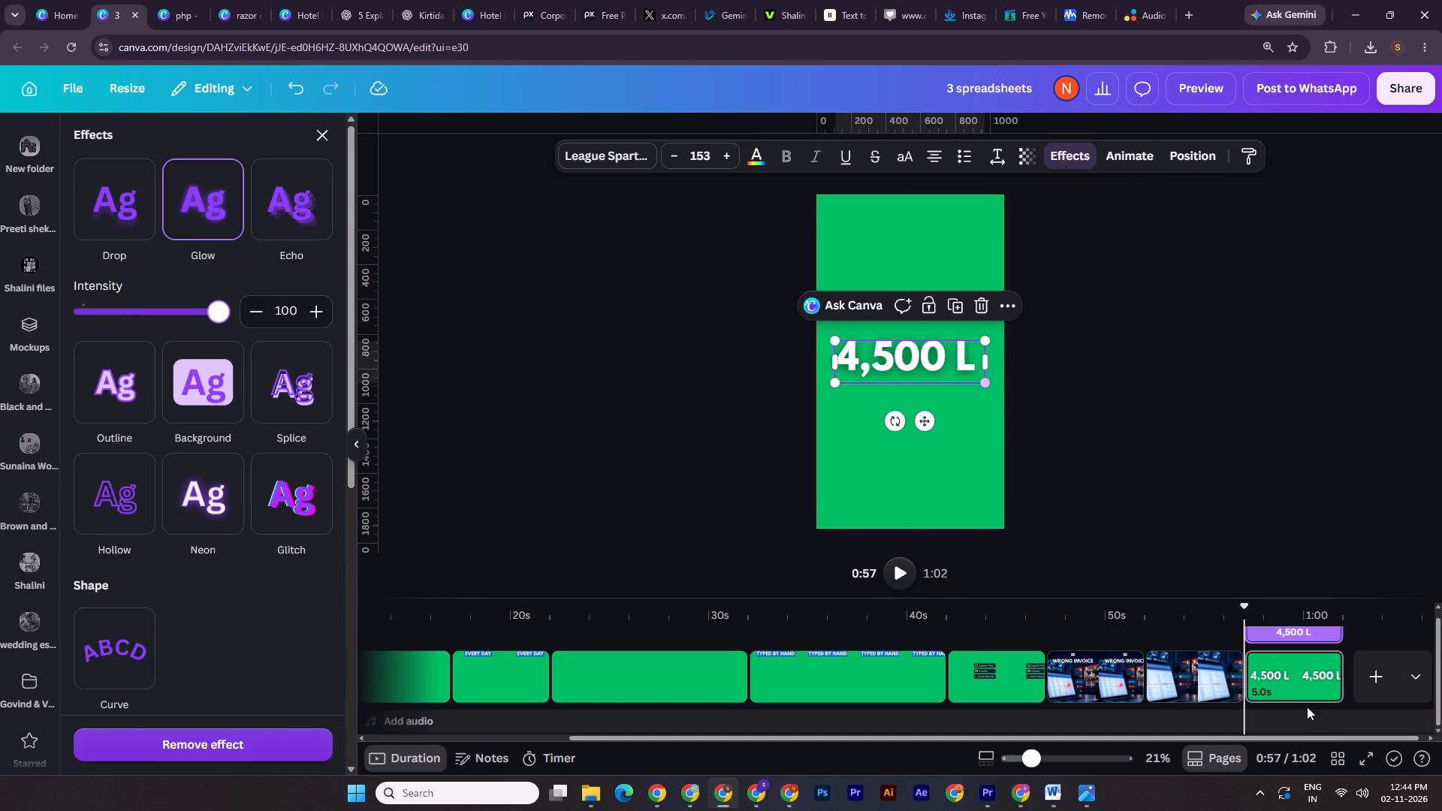
Duplicate the "4,500 L" page and replace the copy's text with "45,00 L" taken from the Word script.
right_click(1282, 684)
left_click(1311, 392)
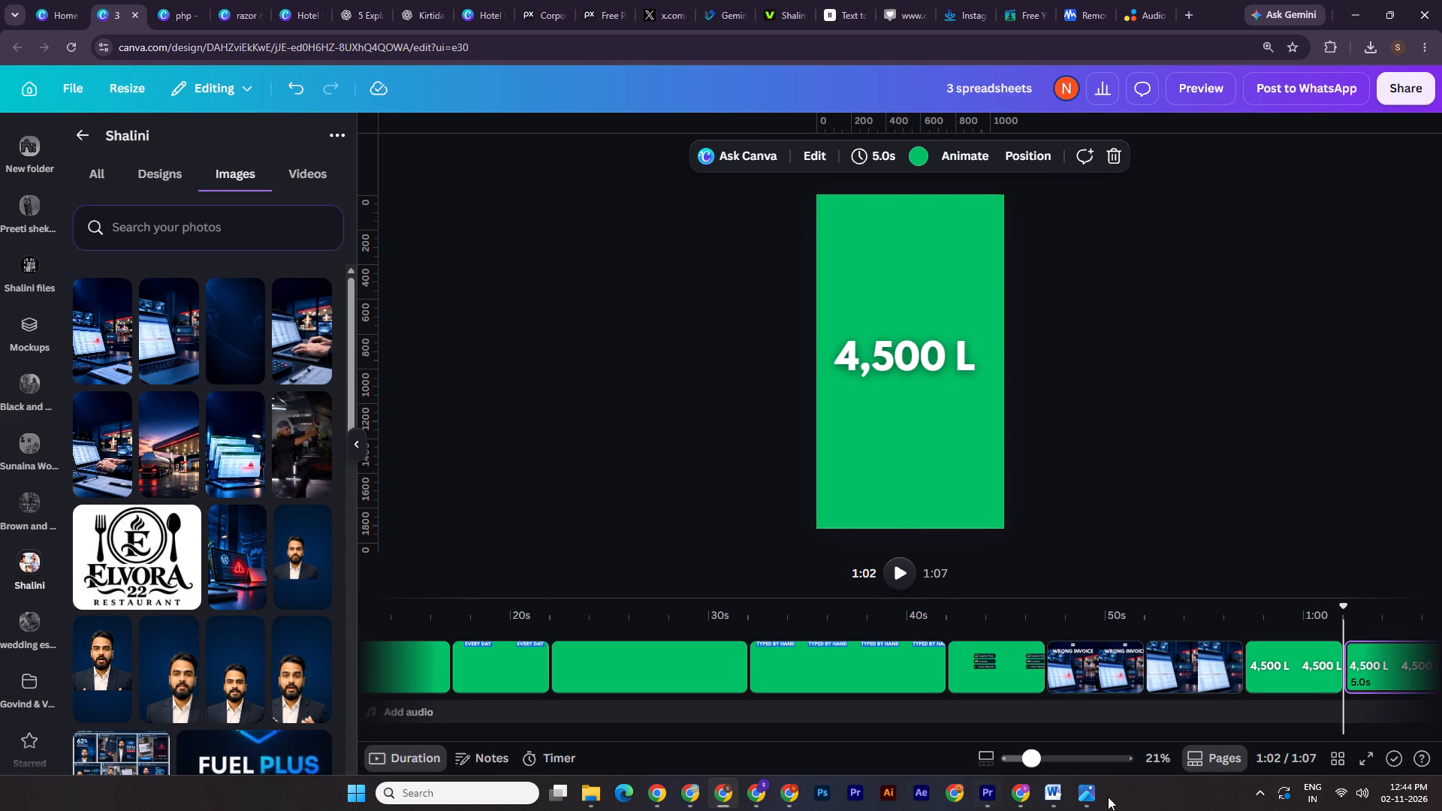
left_click(1080, 796)
left_click(1050, 790)
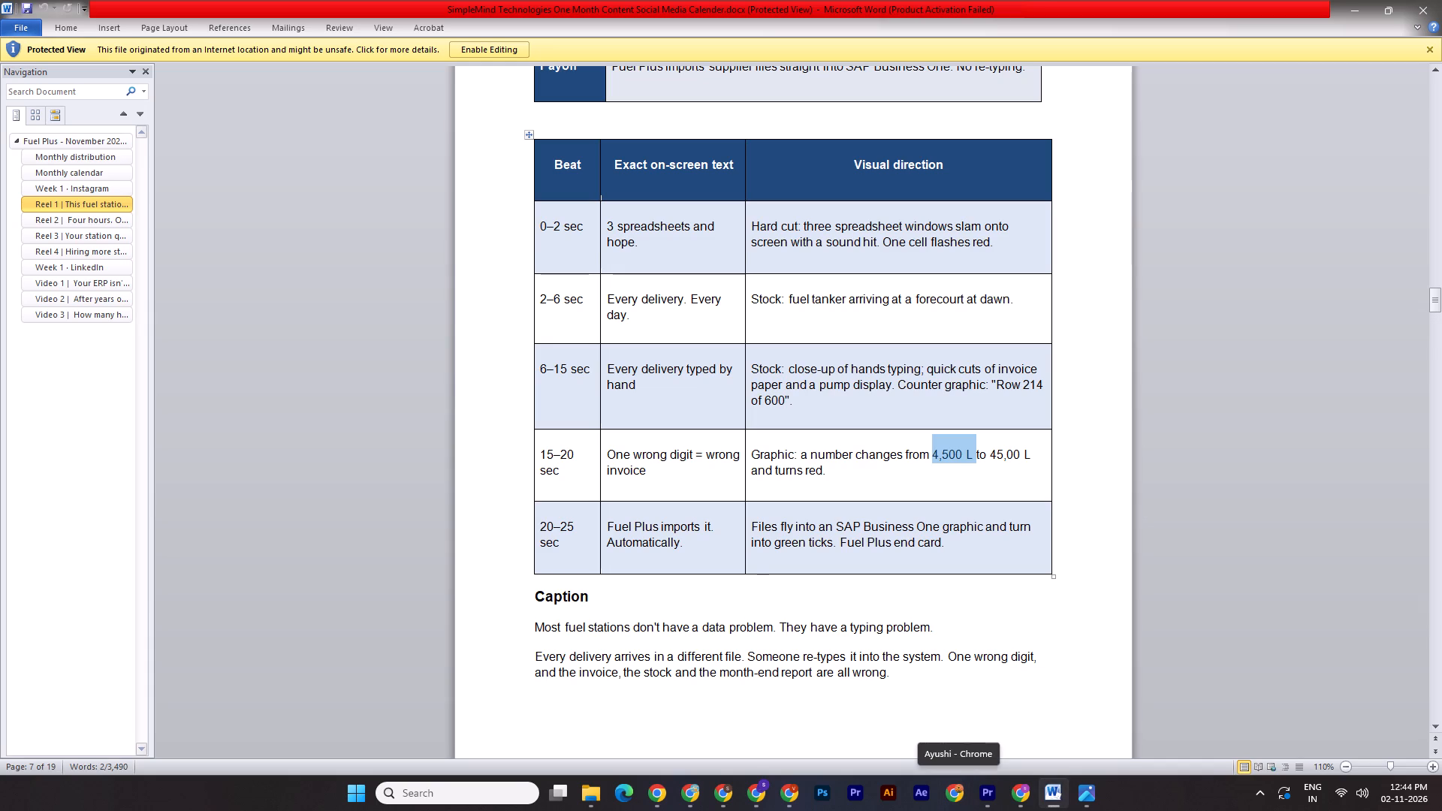
left_click_drag(991, 452, 1031, 457)
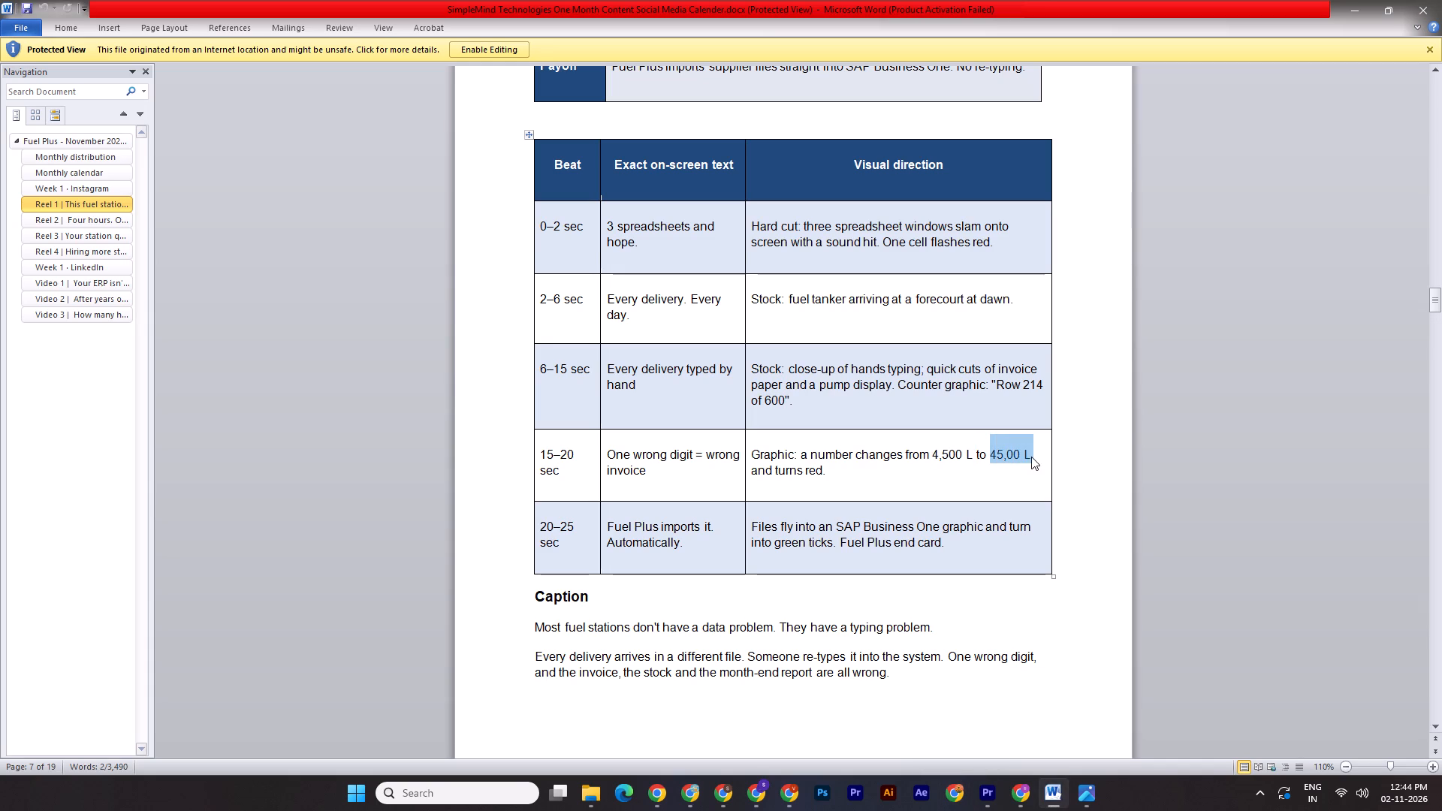
key("ctrl+c")
left_click(730, 787)
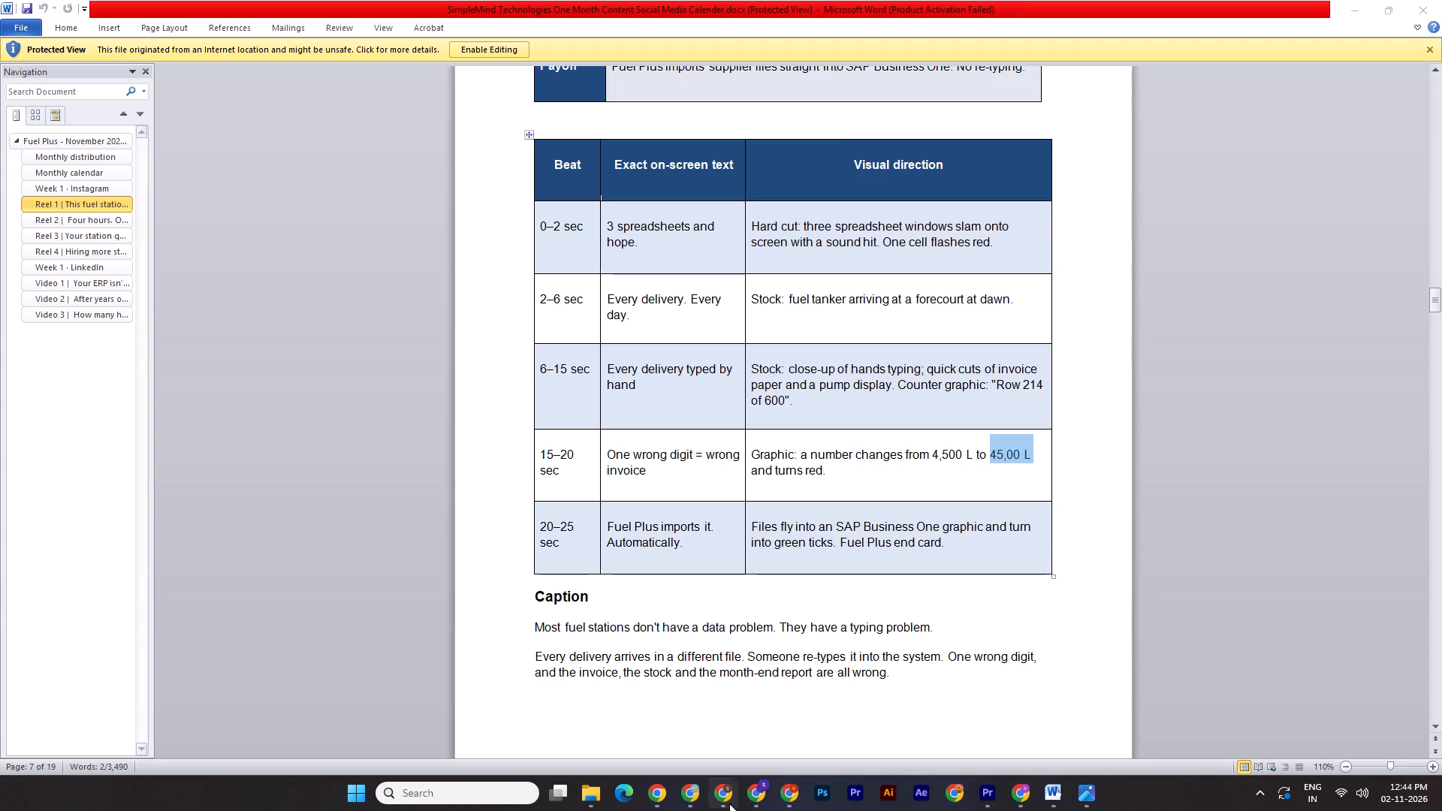
left_click(729, 803)
left_click(838, 327)
double_click(862, 347)
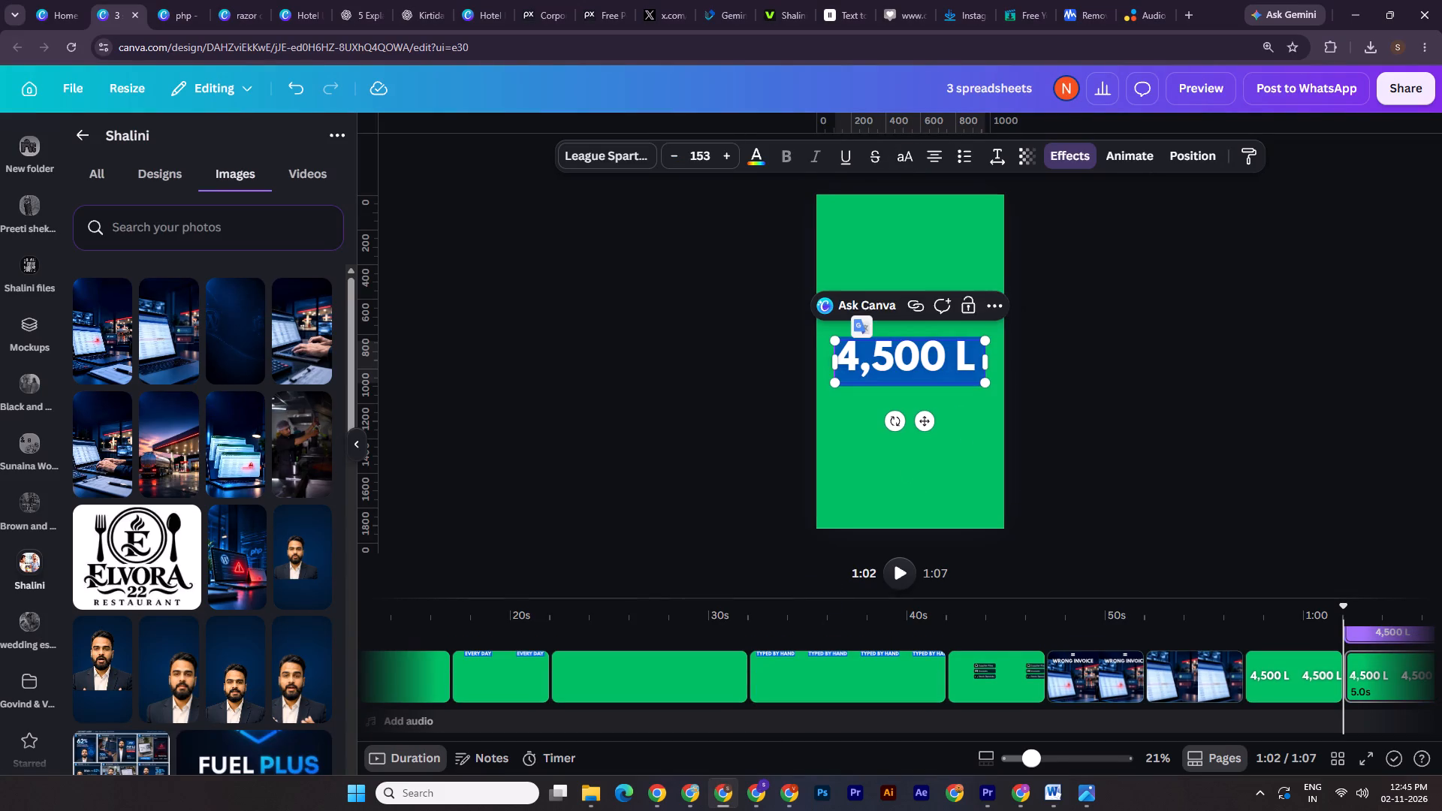
key("ctrl+v")
double_click(1202, 343)
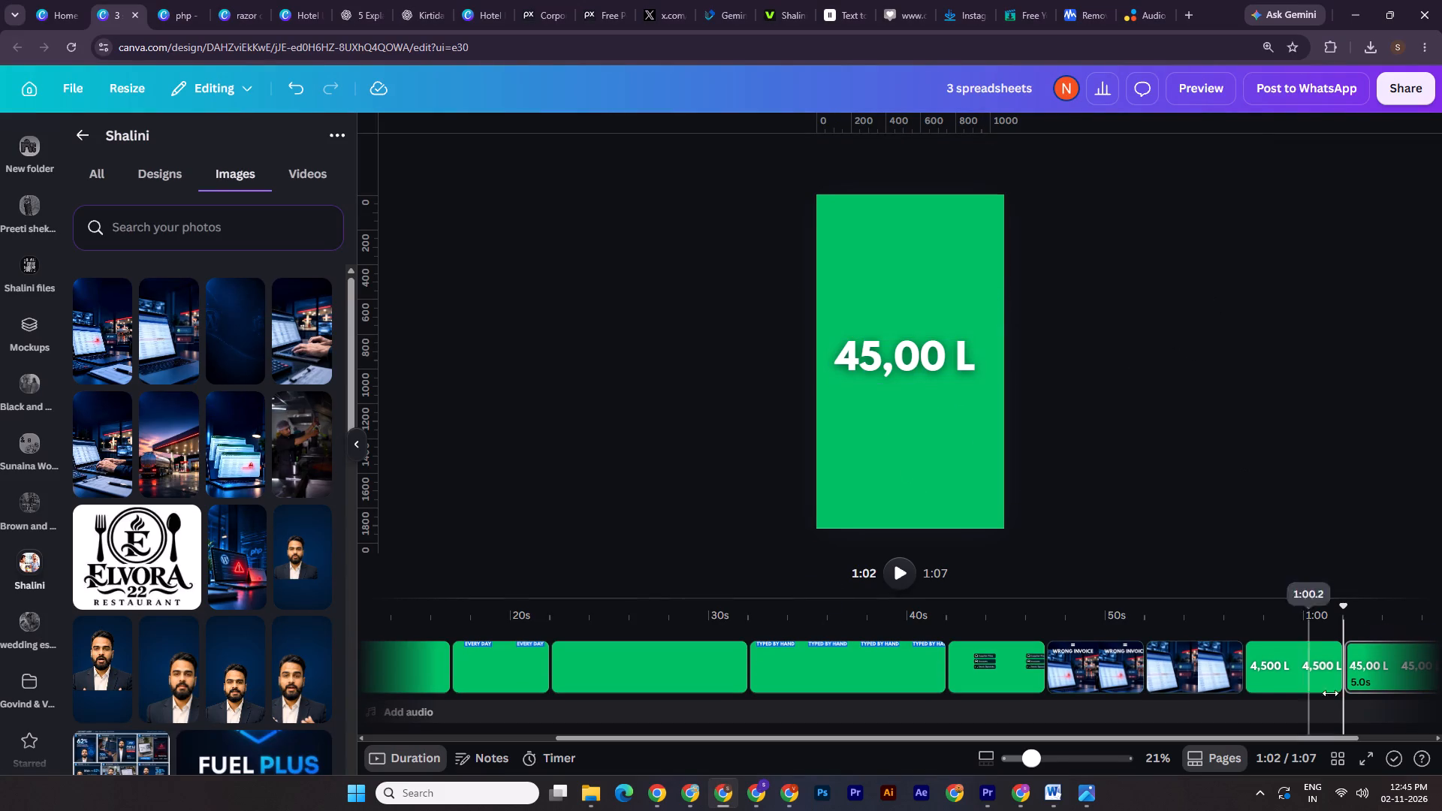
Copy the "ONE WRONG DIGIT" group, the "=" sign and "WRONG INVOICE" onto the following laptop image page.
left_click(1281, 676)
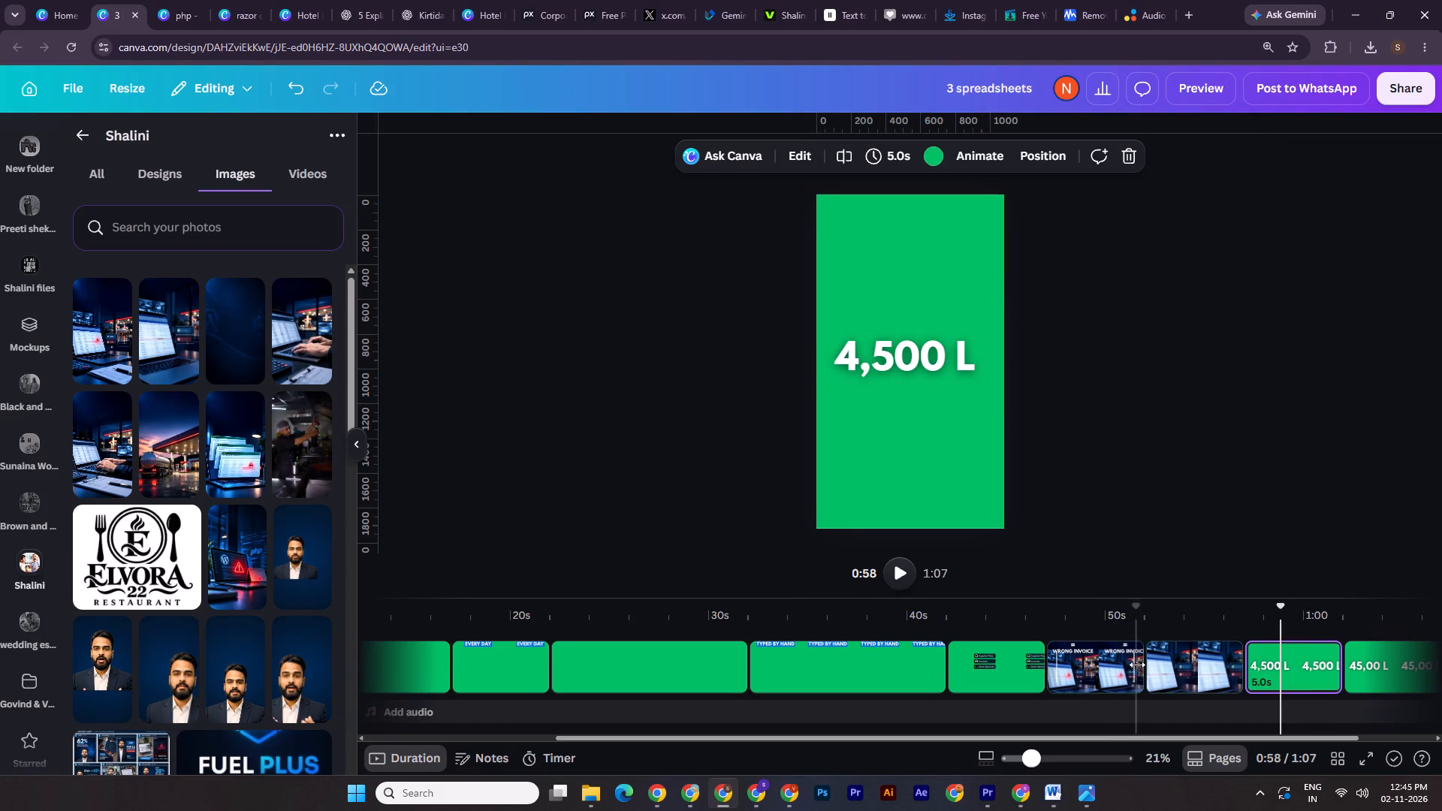
left_click(1102, 680)
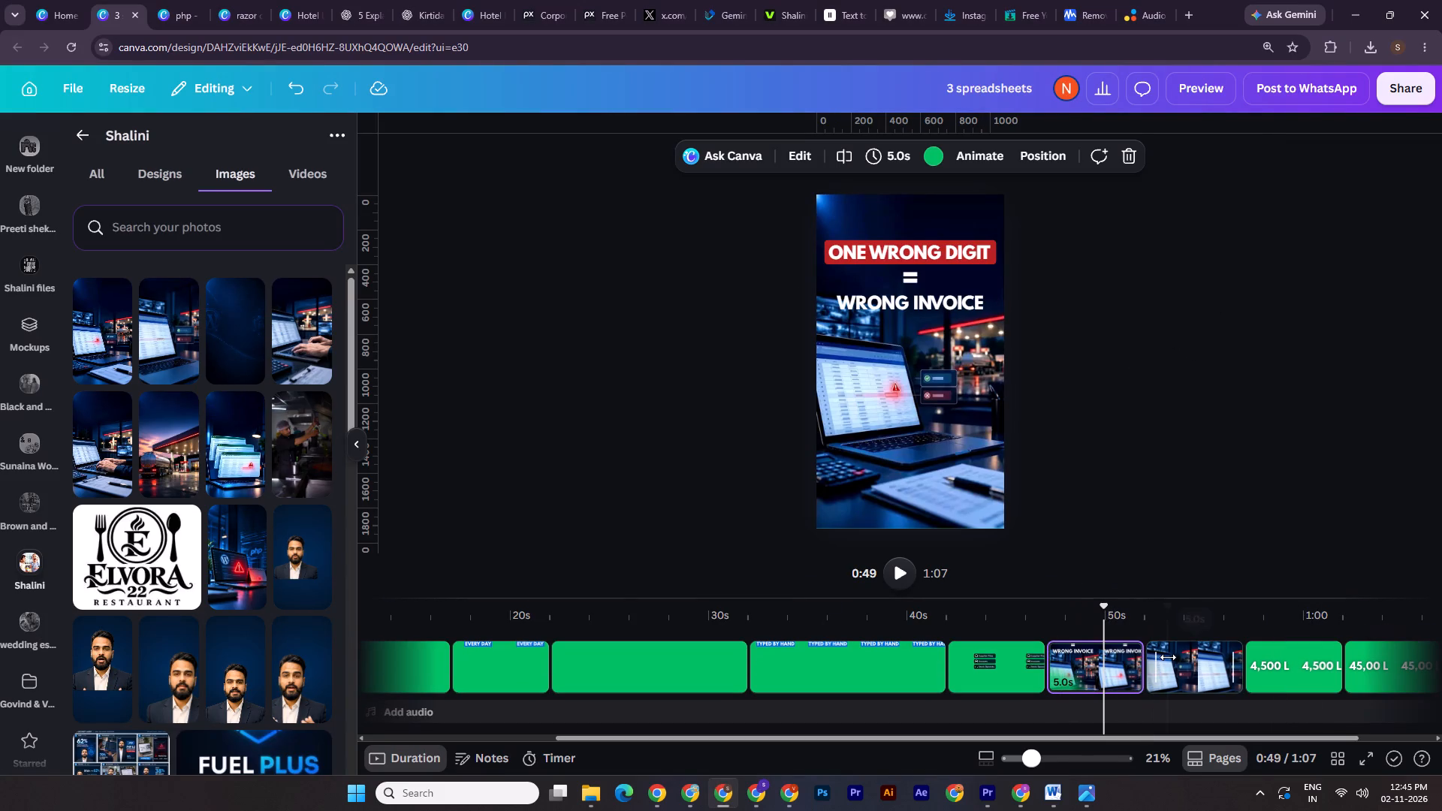
left_click_drag(1075, 237, 865, 343)
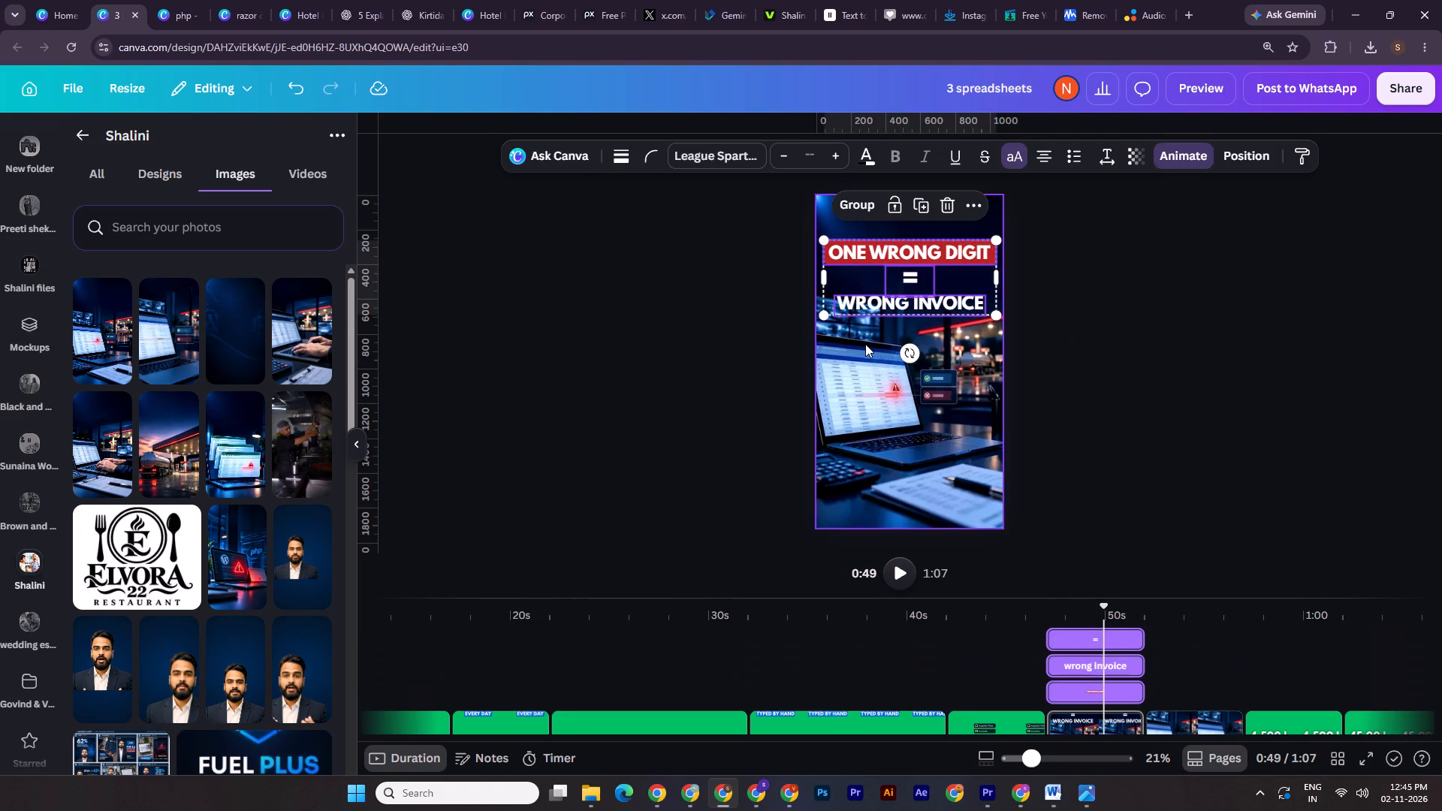
key("ctrl+c")
left_click(1193, 725)
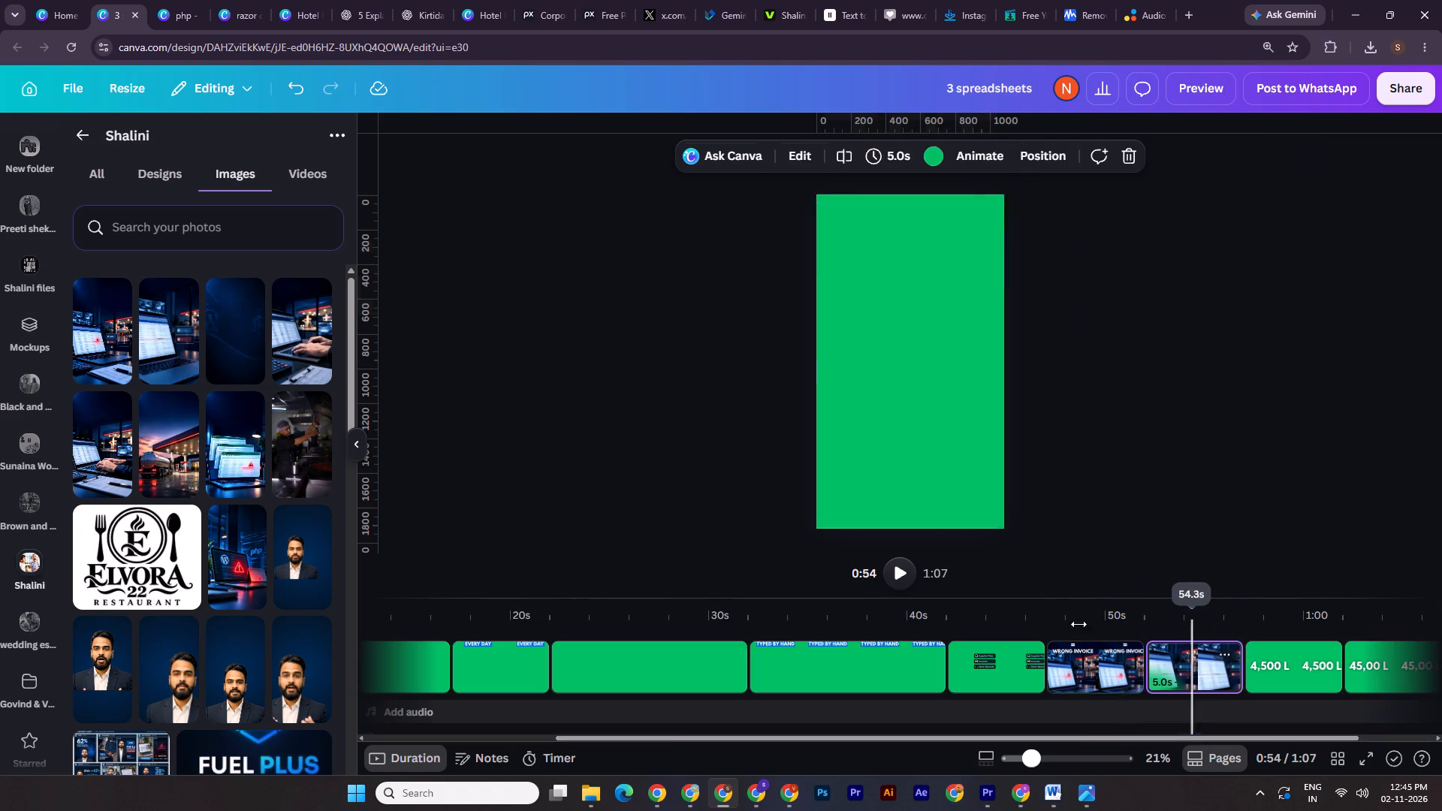
left_click(897, 527)
key("ctrl+v")
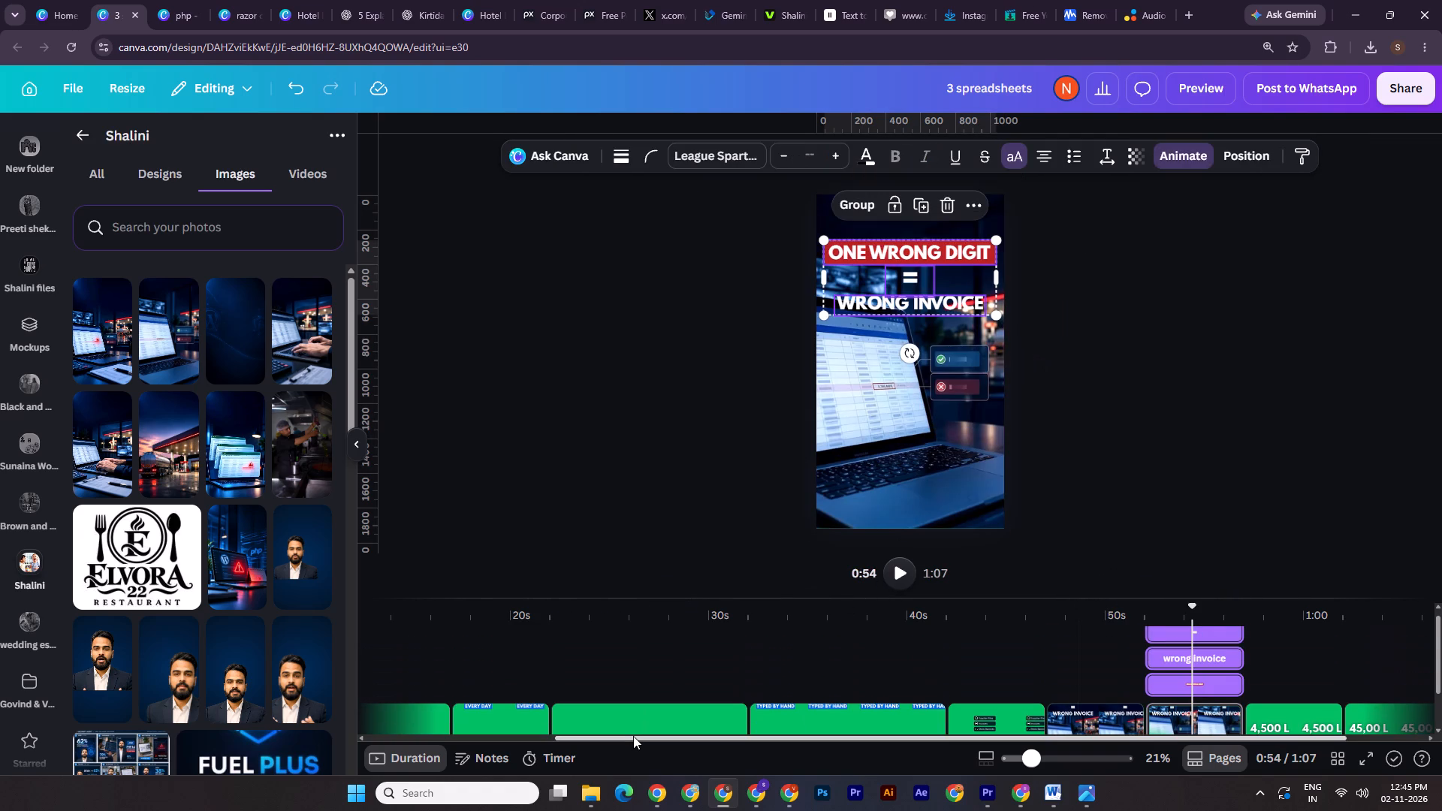
left_click(1198, 282)
Check the last clip's span in the Premiere Pro timeline, then set the first "ONE WRONG DIGIT" page in Canva to 6 seconds.
left_click(994, 786)
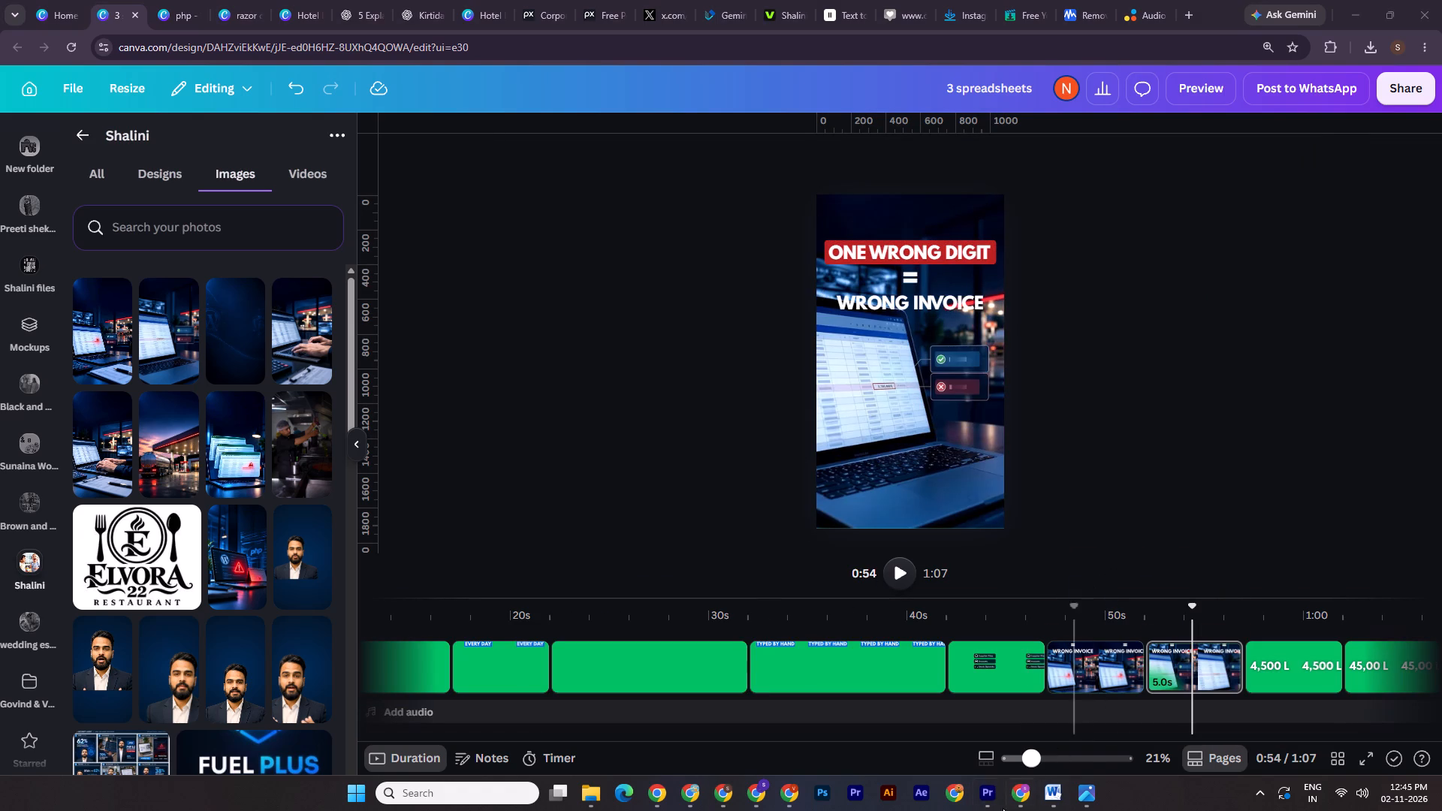
left_click(973, 797)
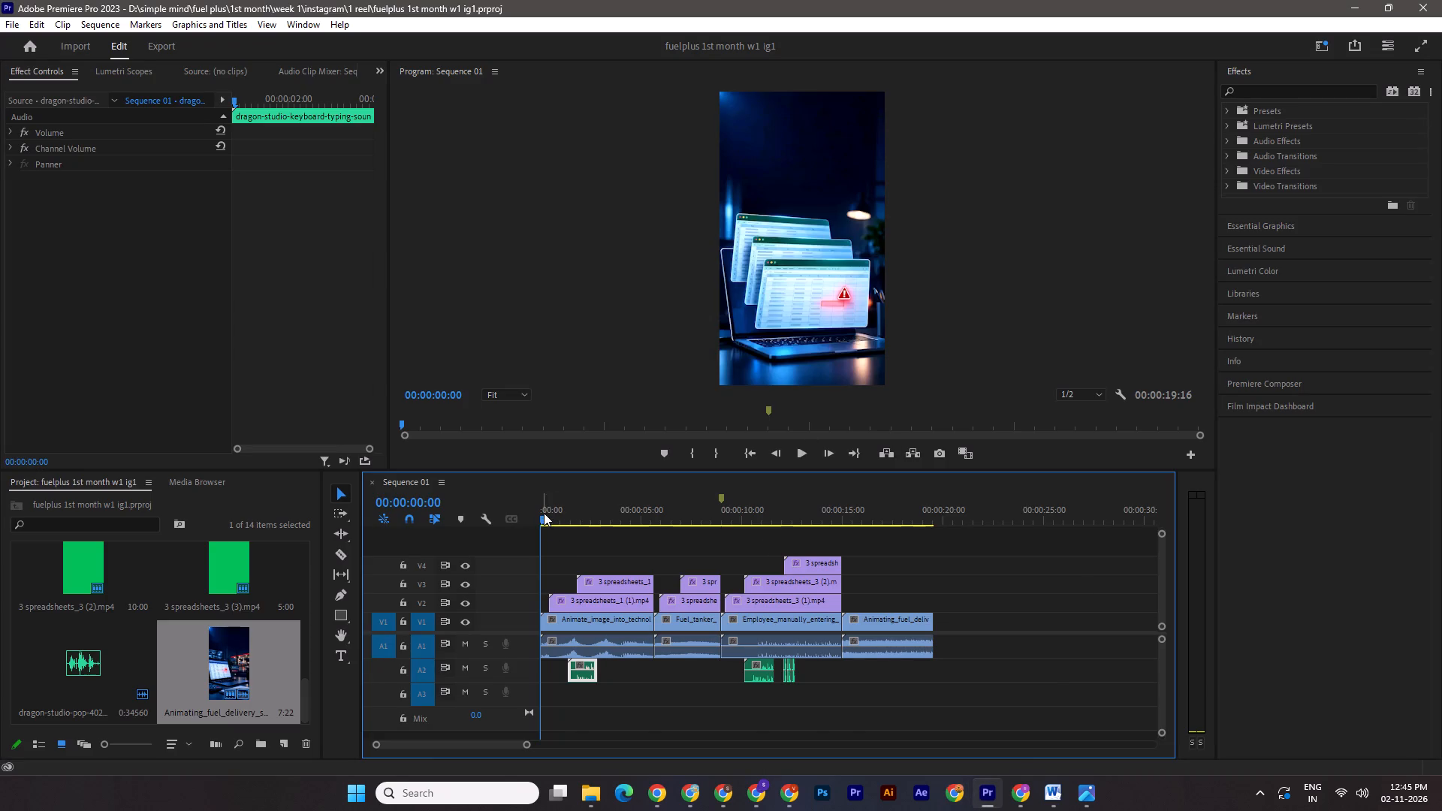
left_click_drag(544, 513, 855, 520)
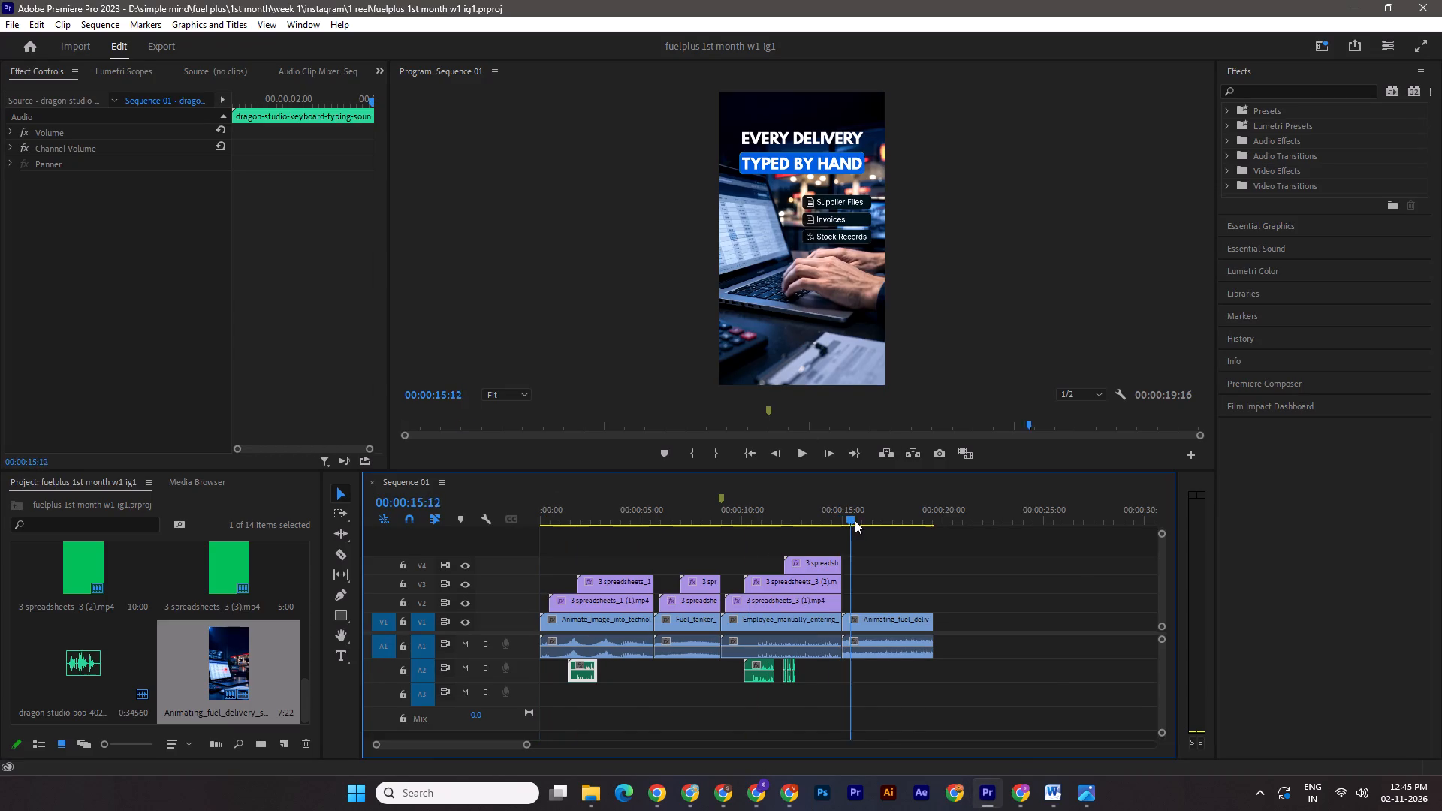
left_click_drag(855, 520, 936, 526)
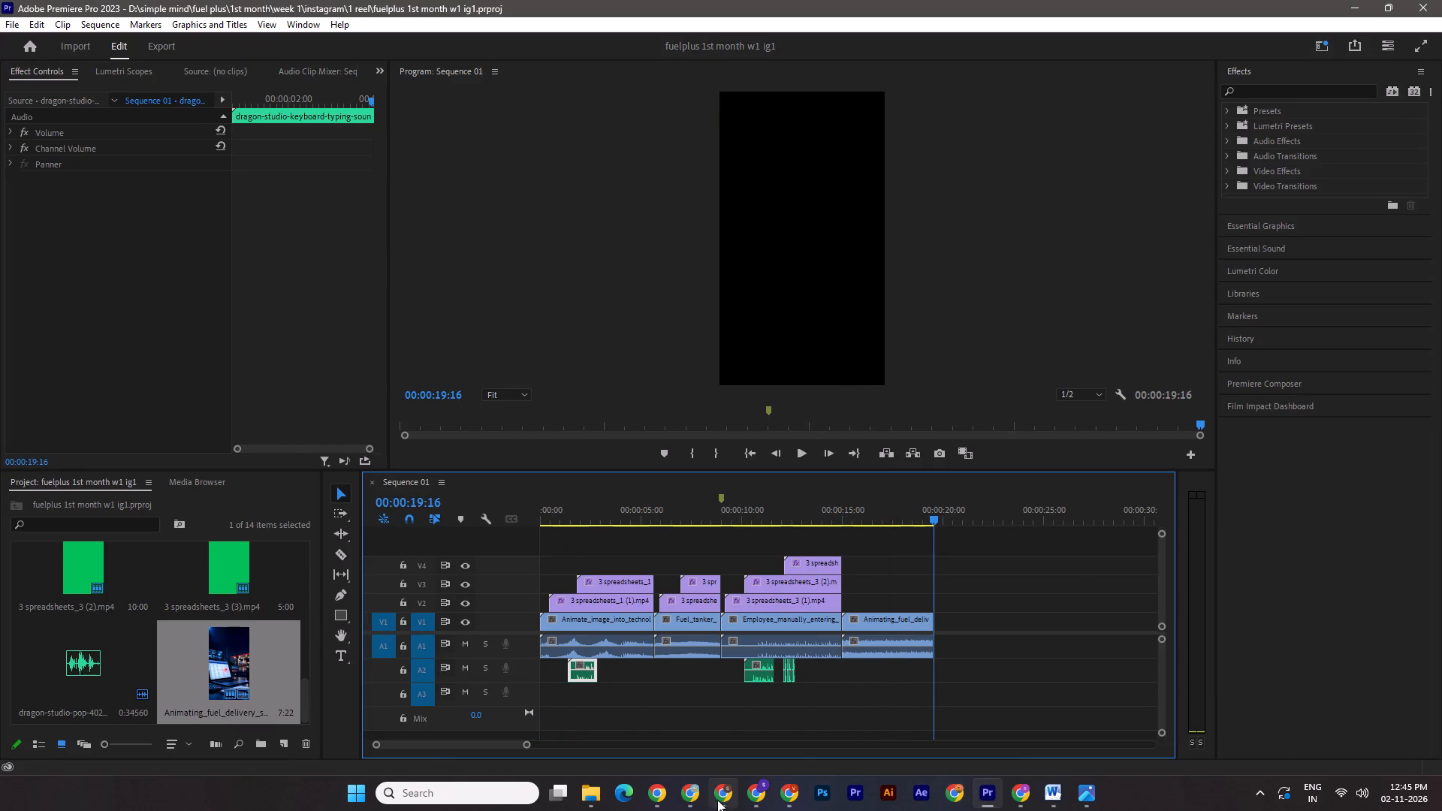
left_click(717, 792)
left_click(1144, 460)
left_click(1122, 683)
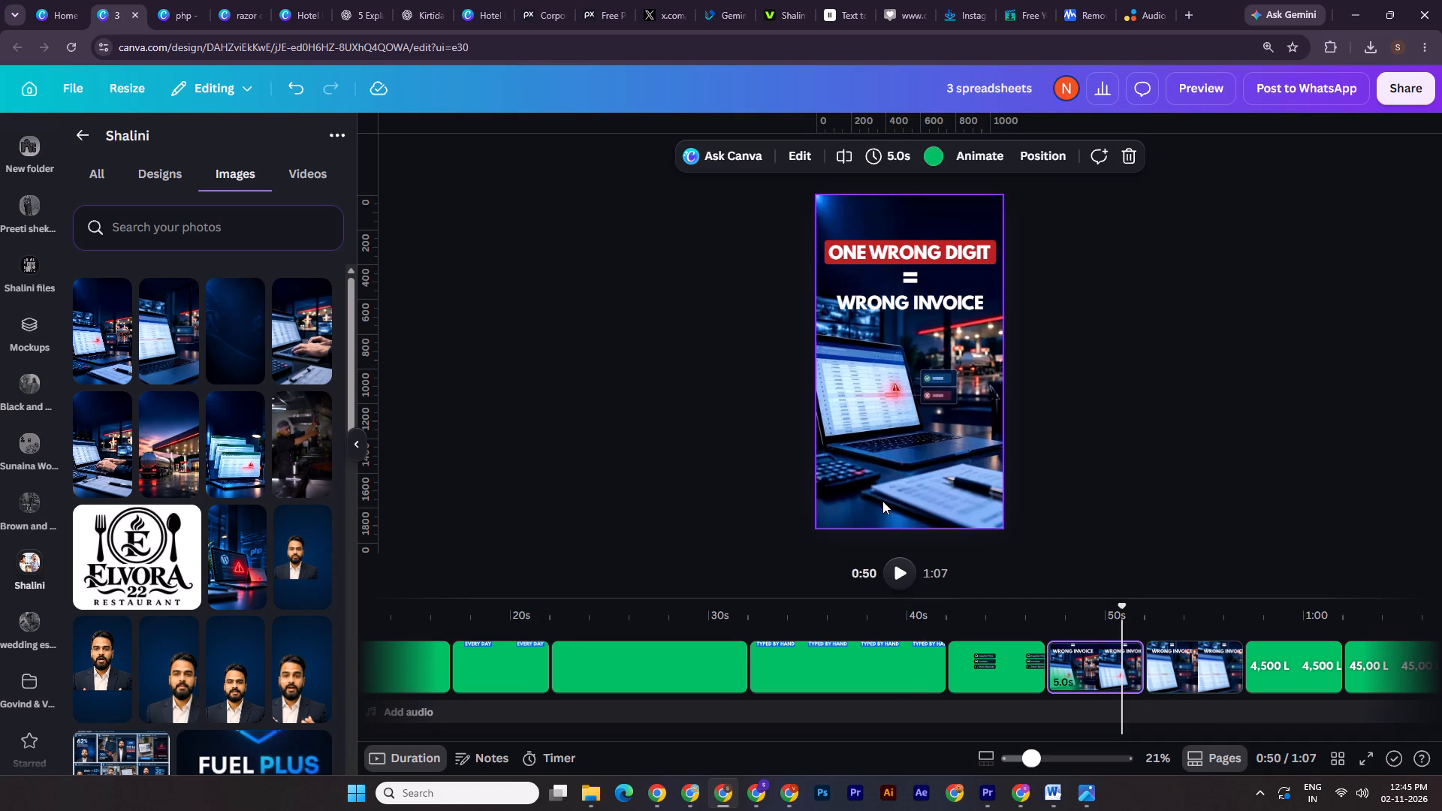
left_click(895, 150)
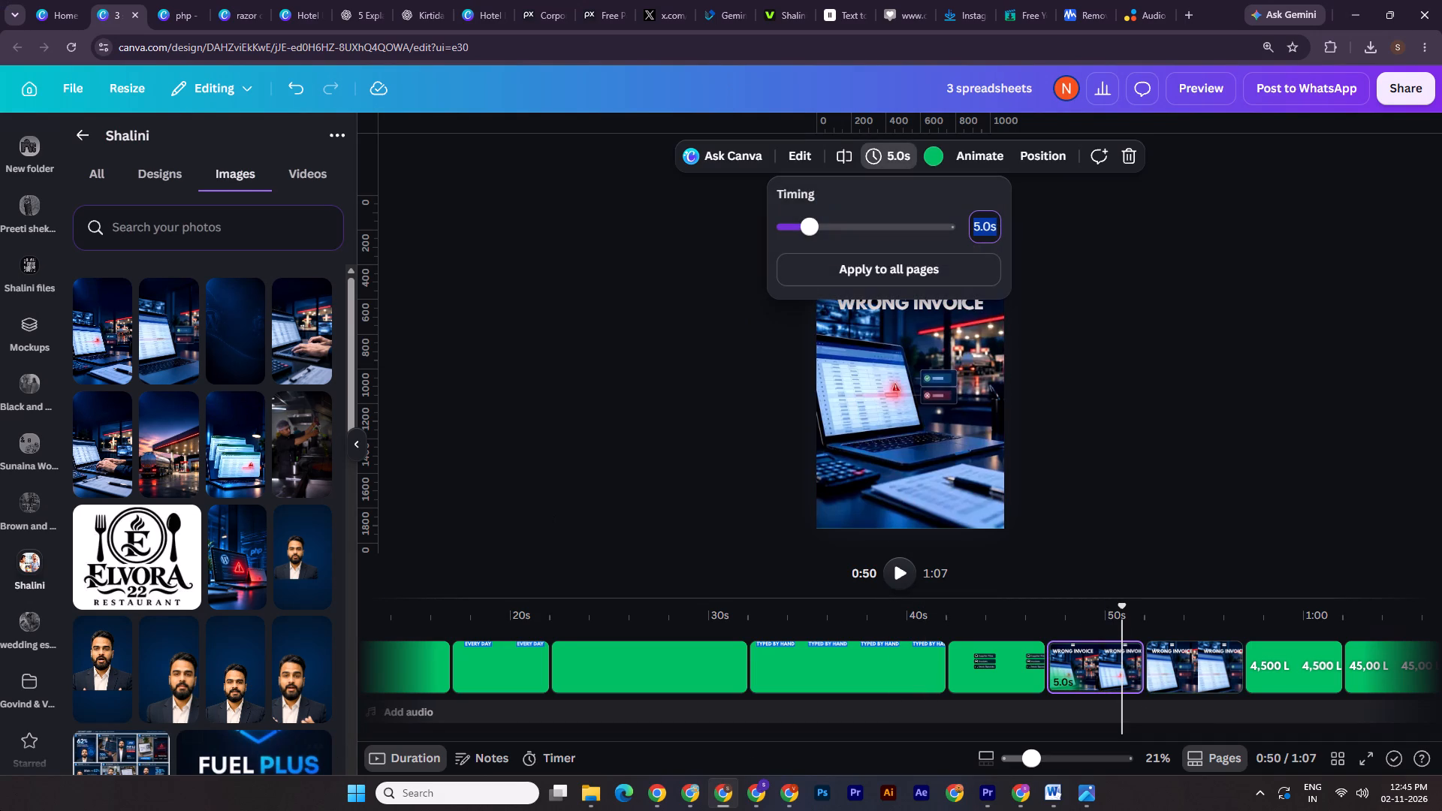
key("6")
key("Return")
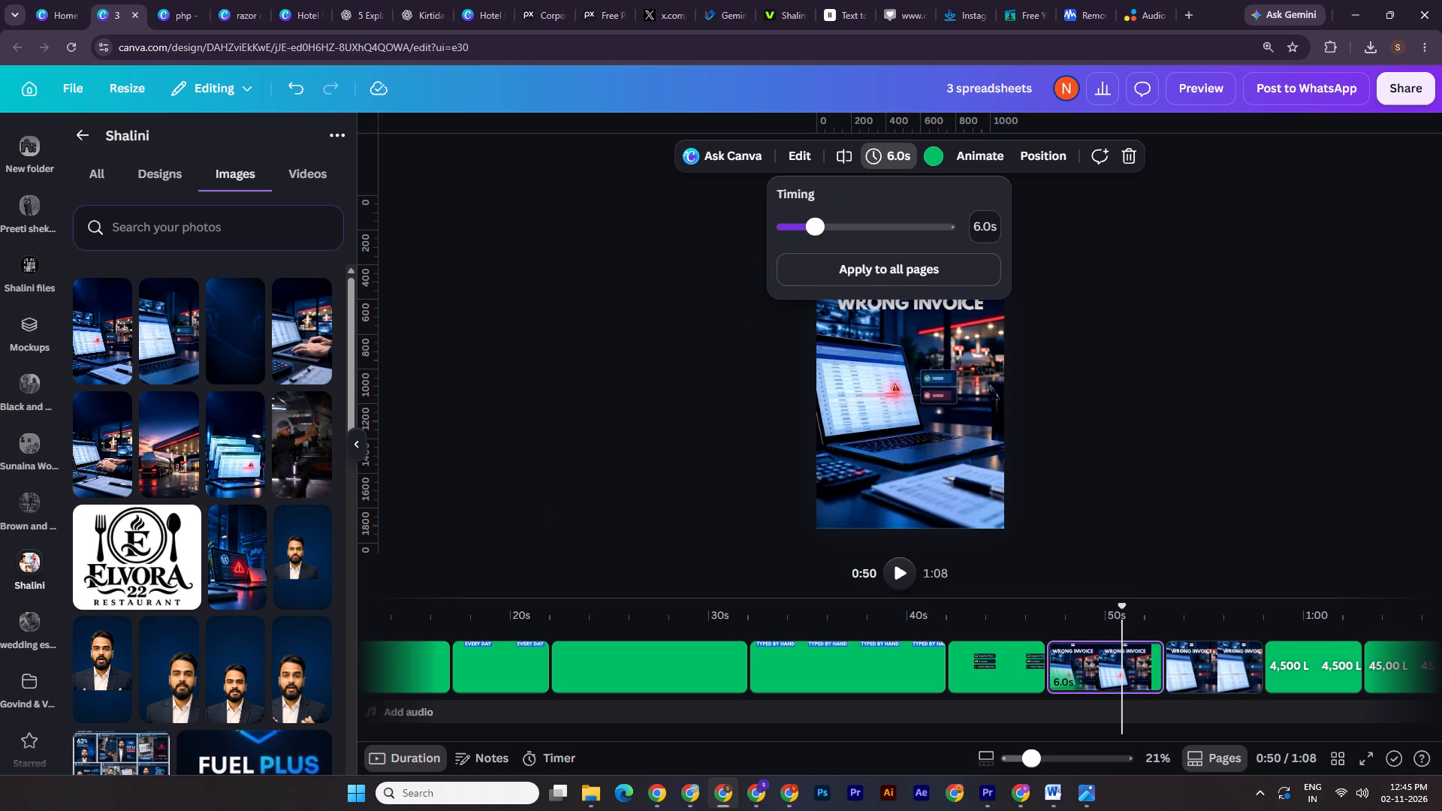
Delete the duplicate laptop page and remove the laptop image from the remaining "ONE WRONG DIGIT" page, leaving the text on green.
left_click(1230, 668)
key("Delete")
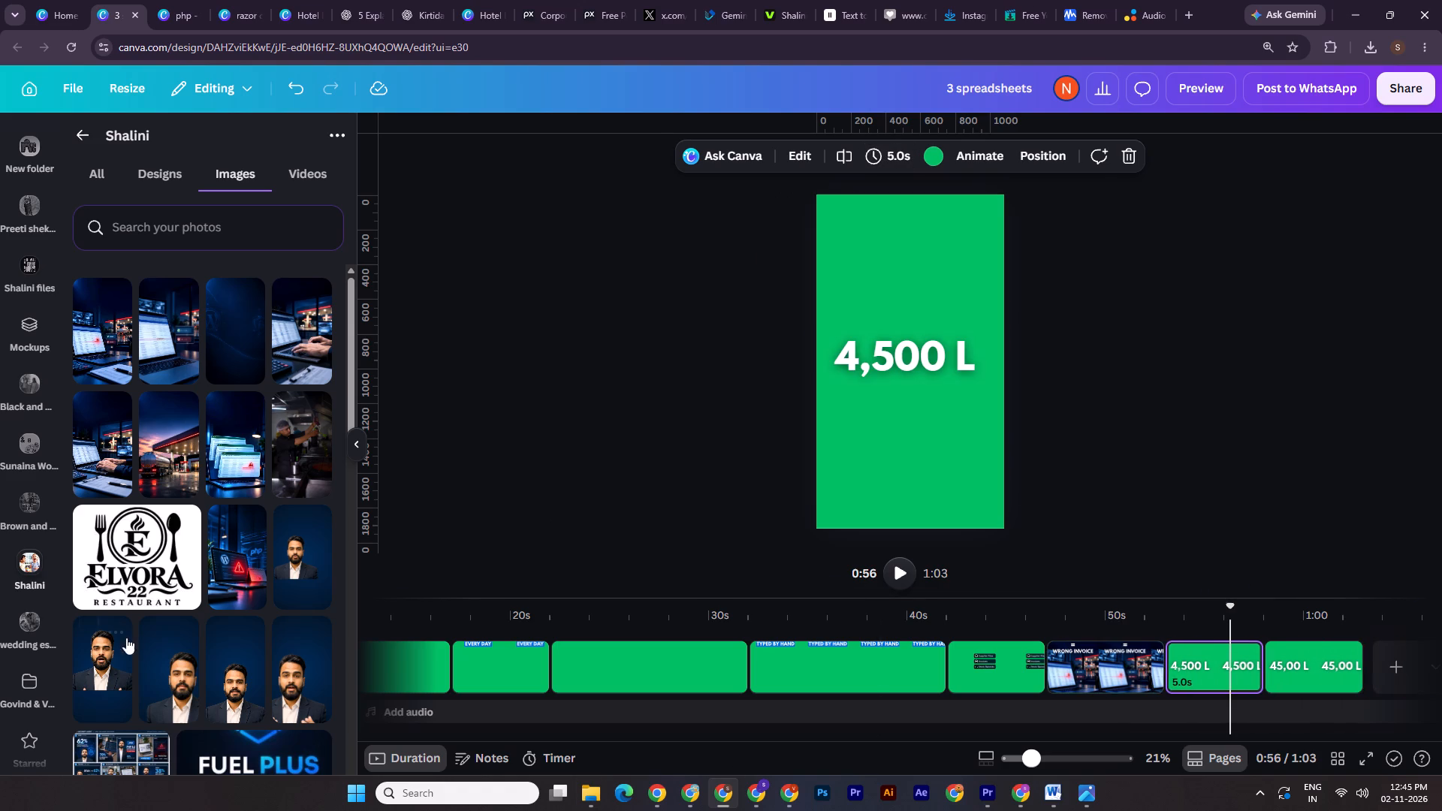
left_click(1104, 673)
left_click(955, 511)
key("Delete")
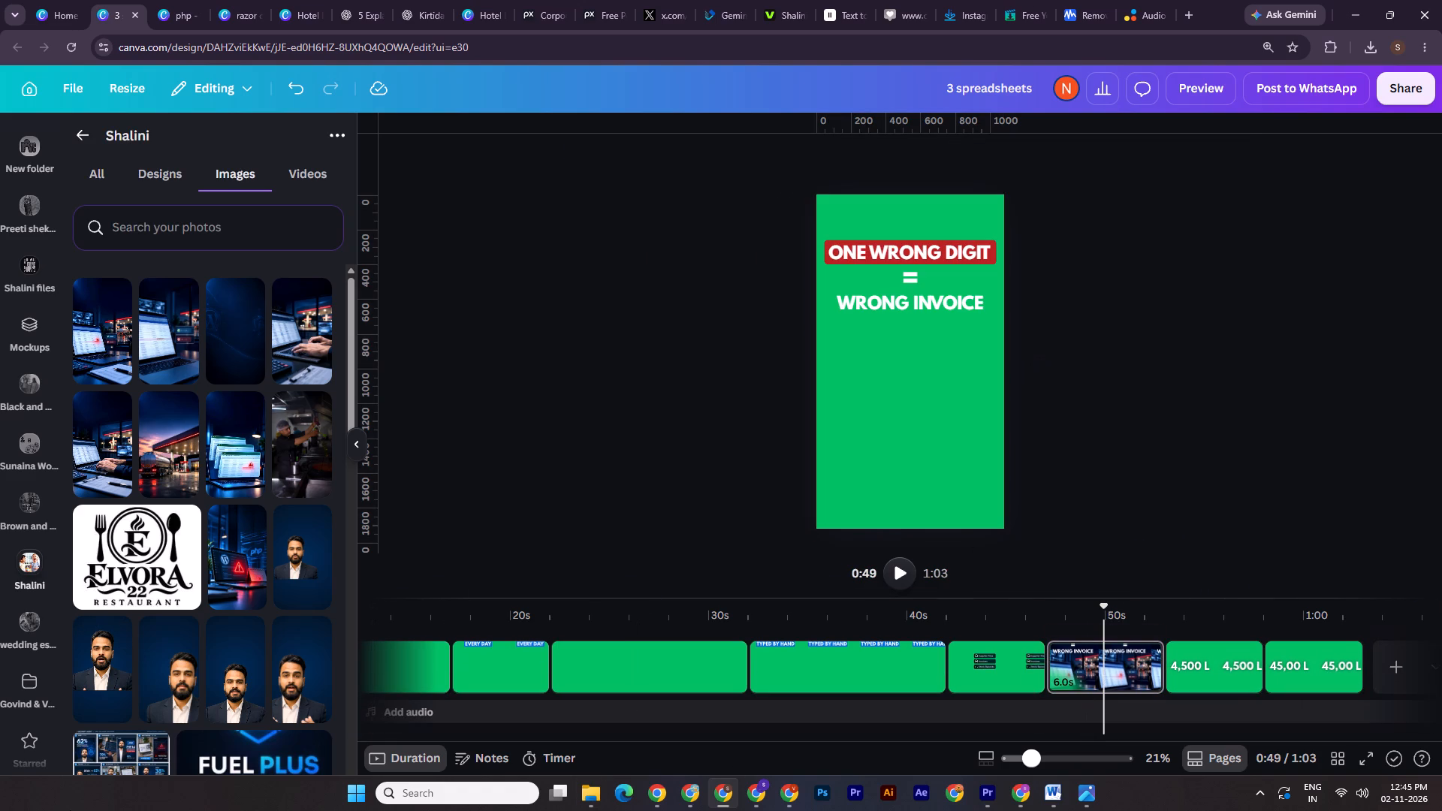
Download only the "ONE WRONG DIGIT = WRONG INVOICE" page as a 1080p MP4 video.
left_click(1401, 89)
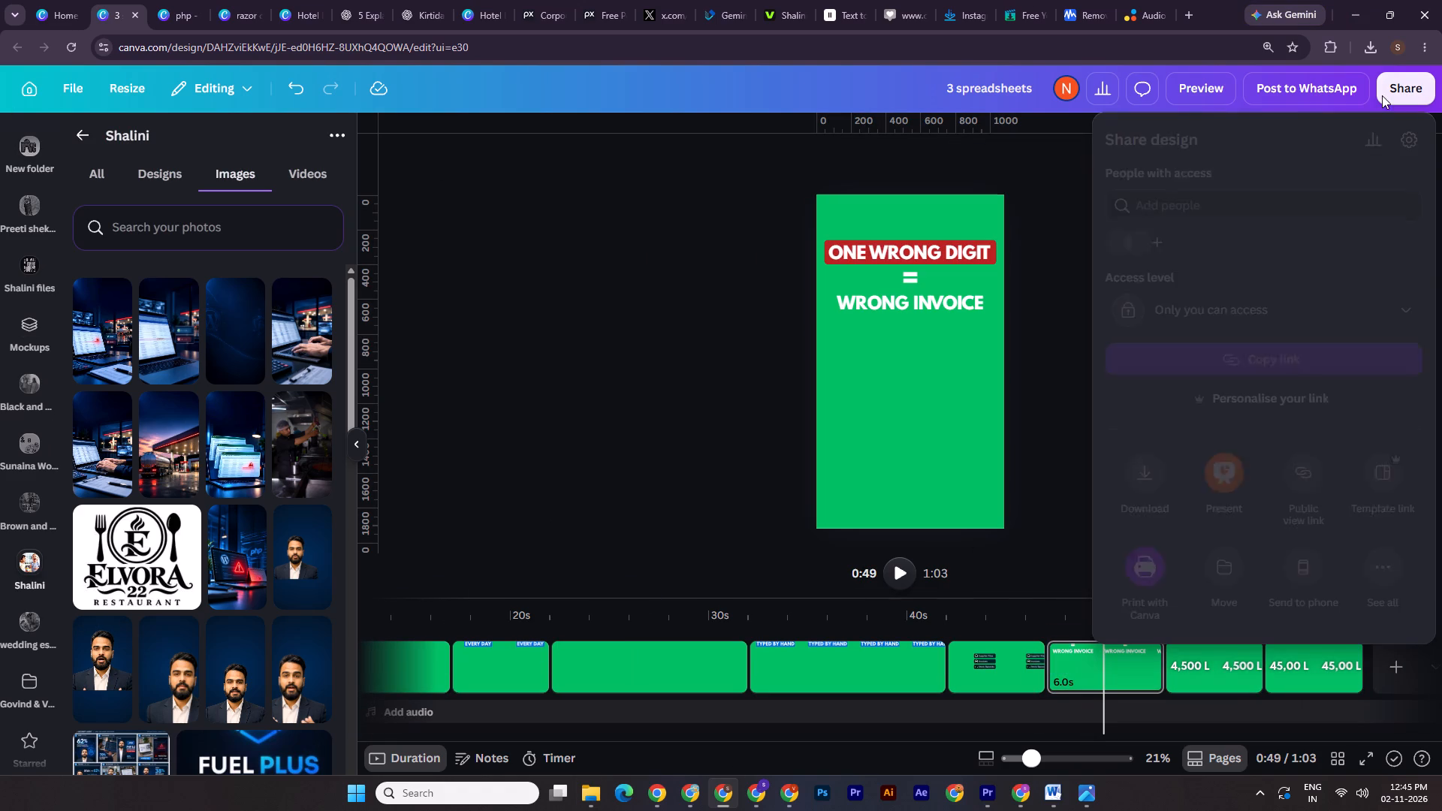
left_click(1155, 463)
left_click(1271, 372)
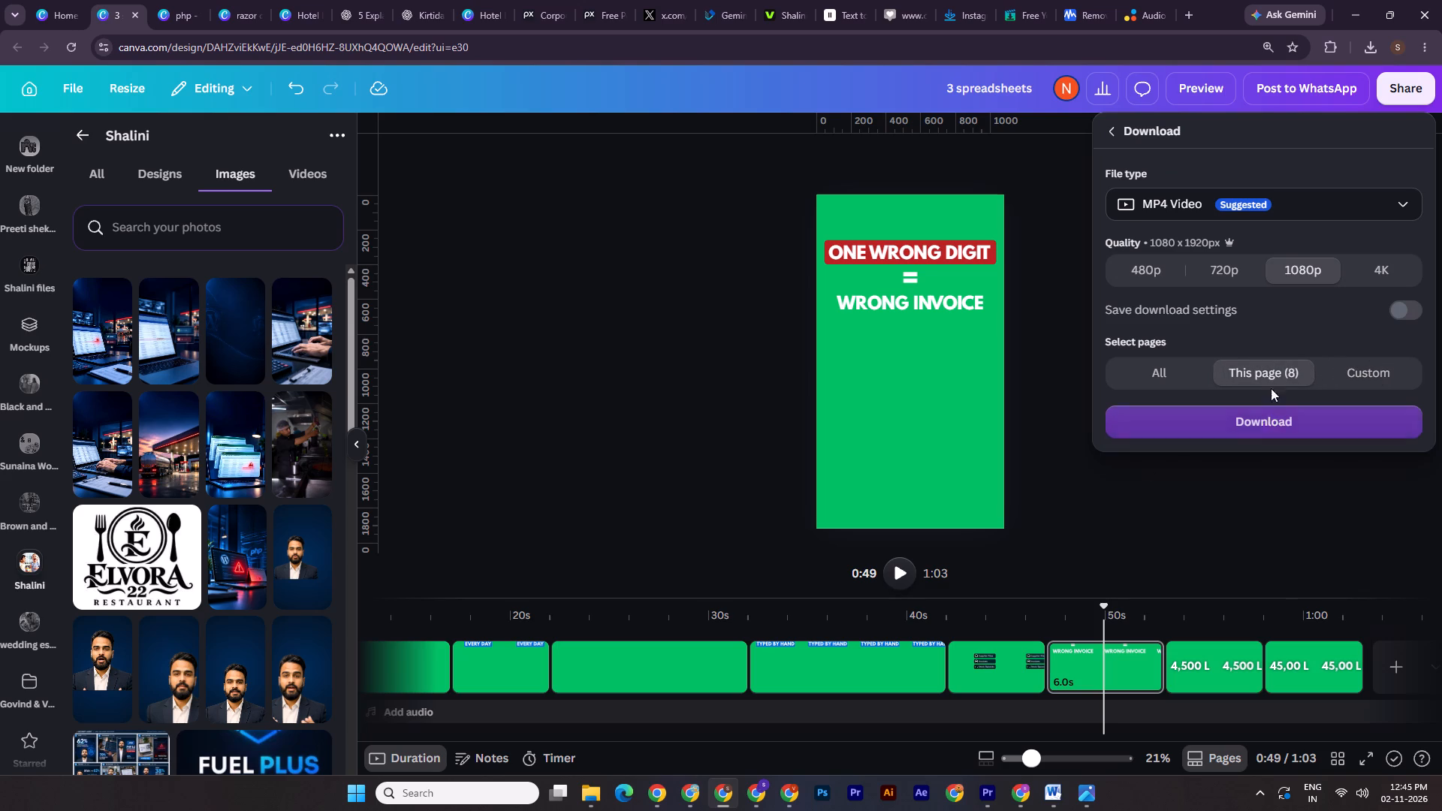
left_click(1268, 422)
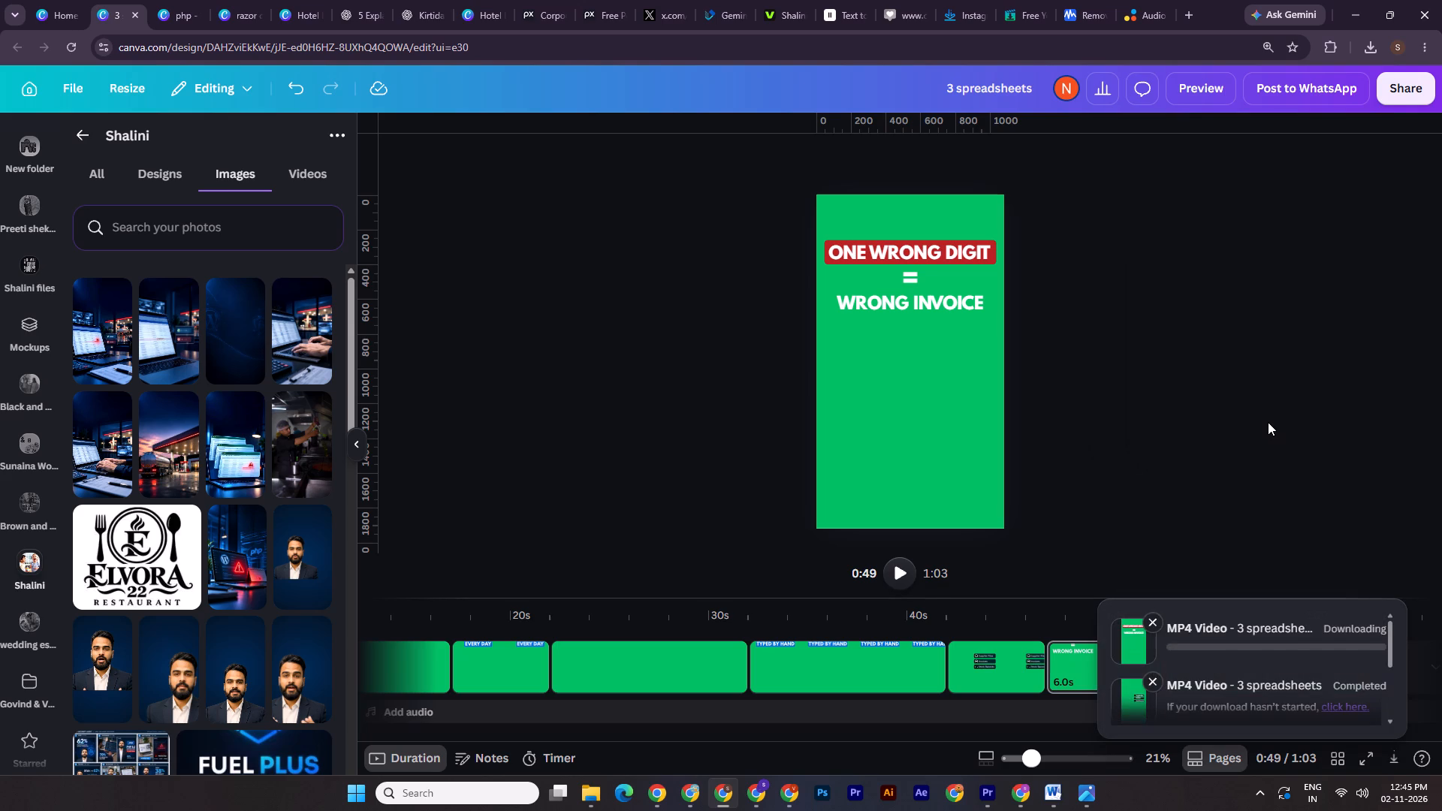
left_click(1127, 469)
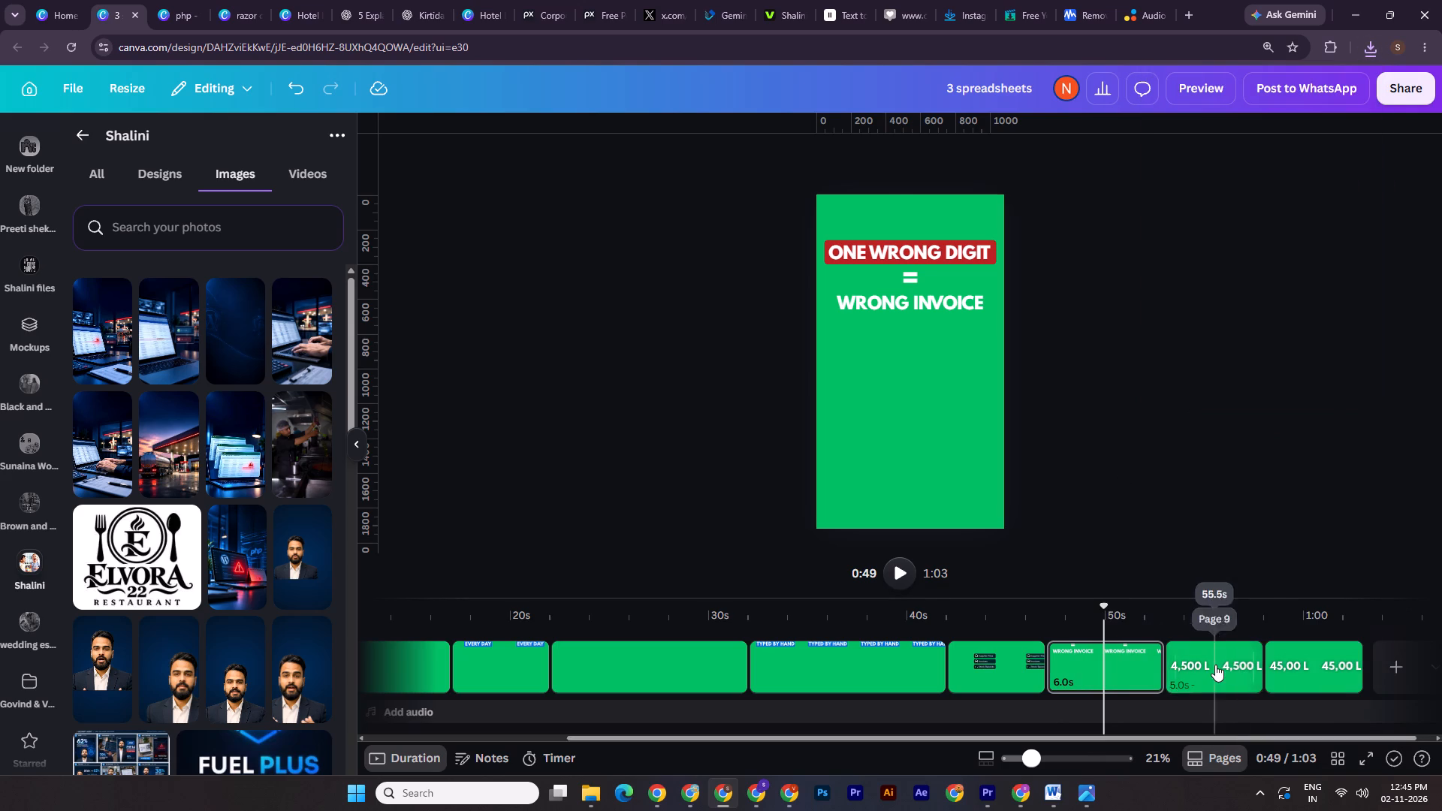
Download only the "4,500 L" page as a PNG with a transparent background.
left_click(1215, 665)
left_click(1391, 90)
left_click(1148, 484)
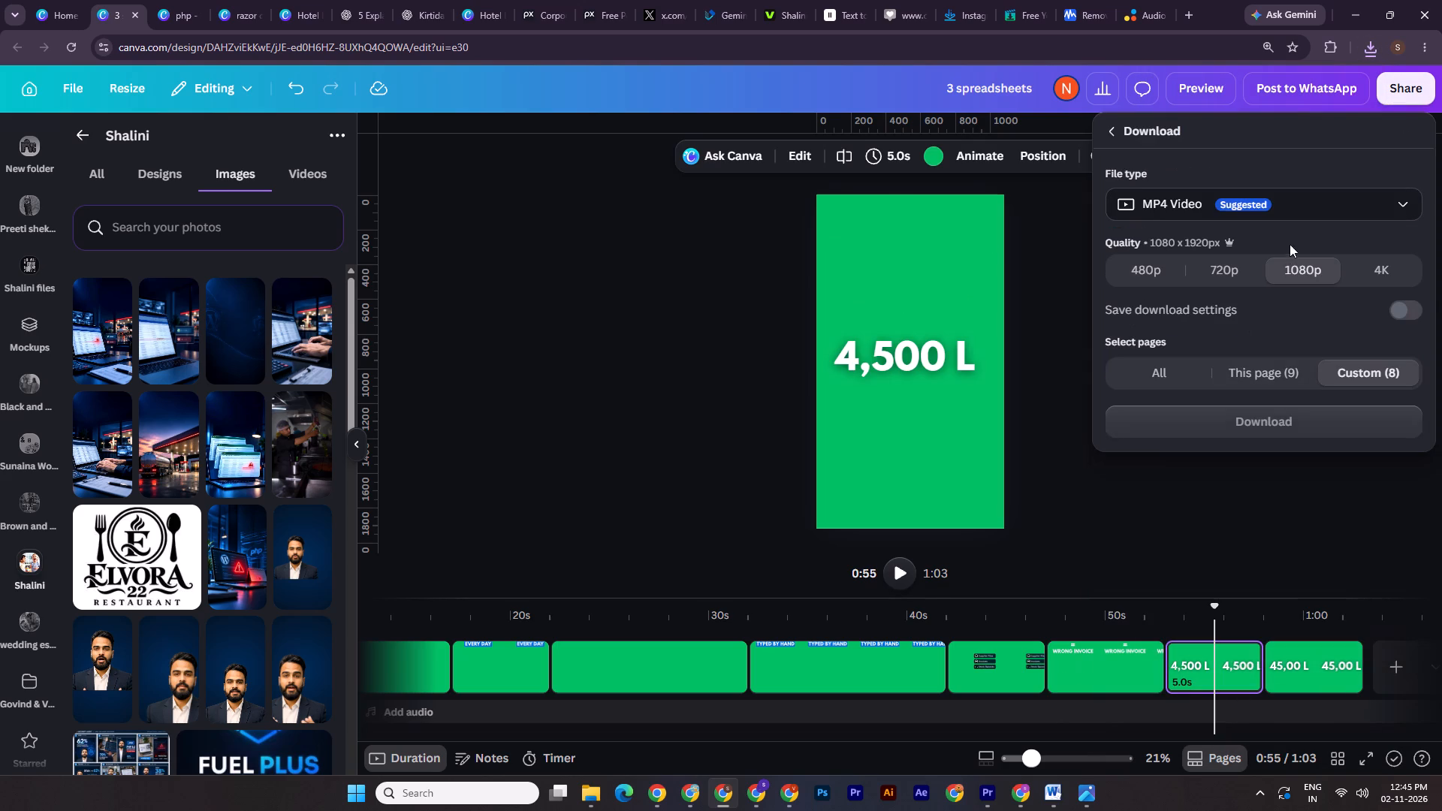
left_click(1276, 200)
left_click(1202, 310)
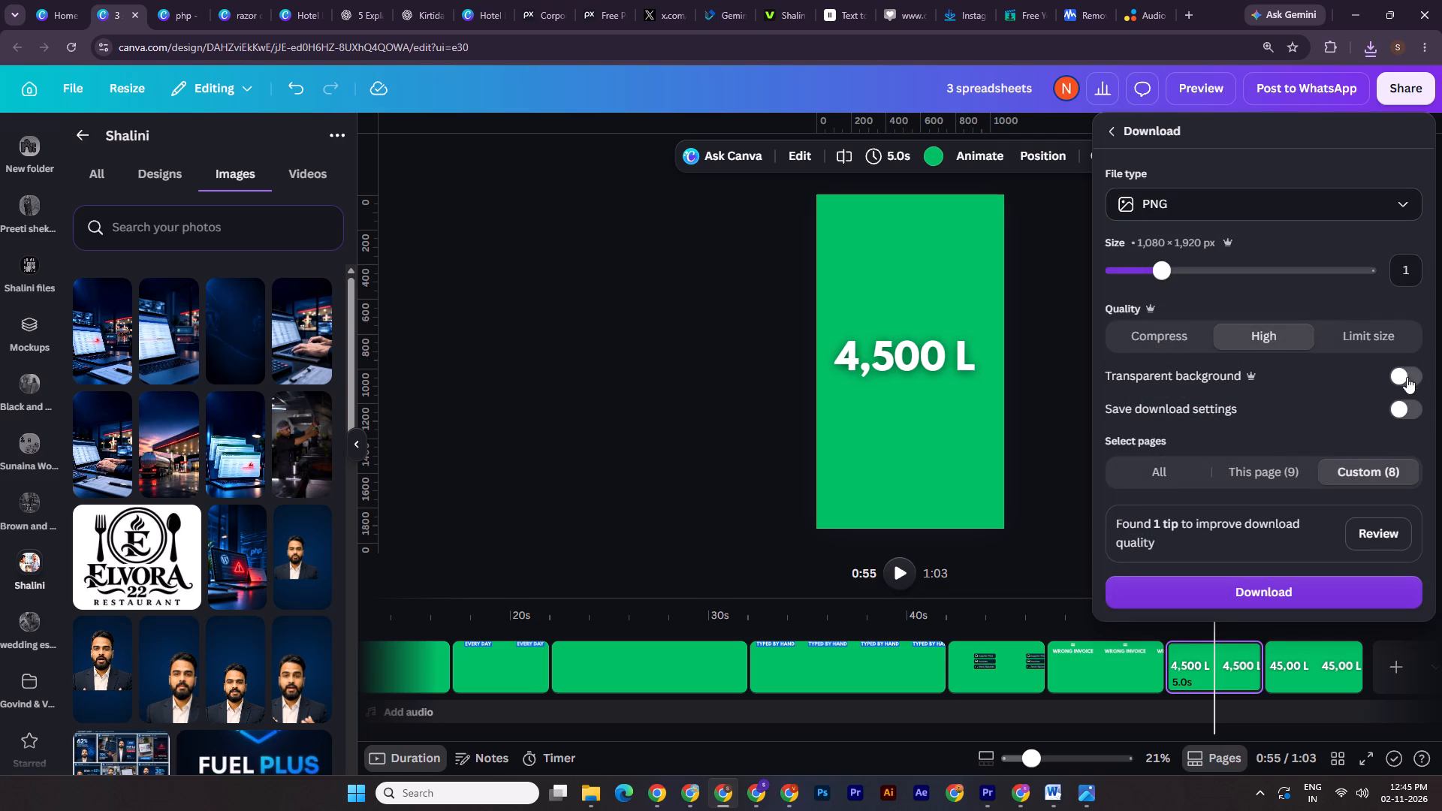
left_click(1404, 373)
left_click(1237, 465)
left_click(1241, 592)
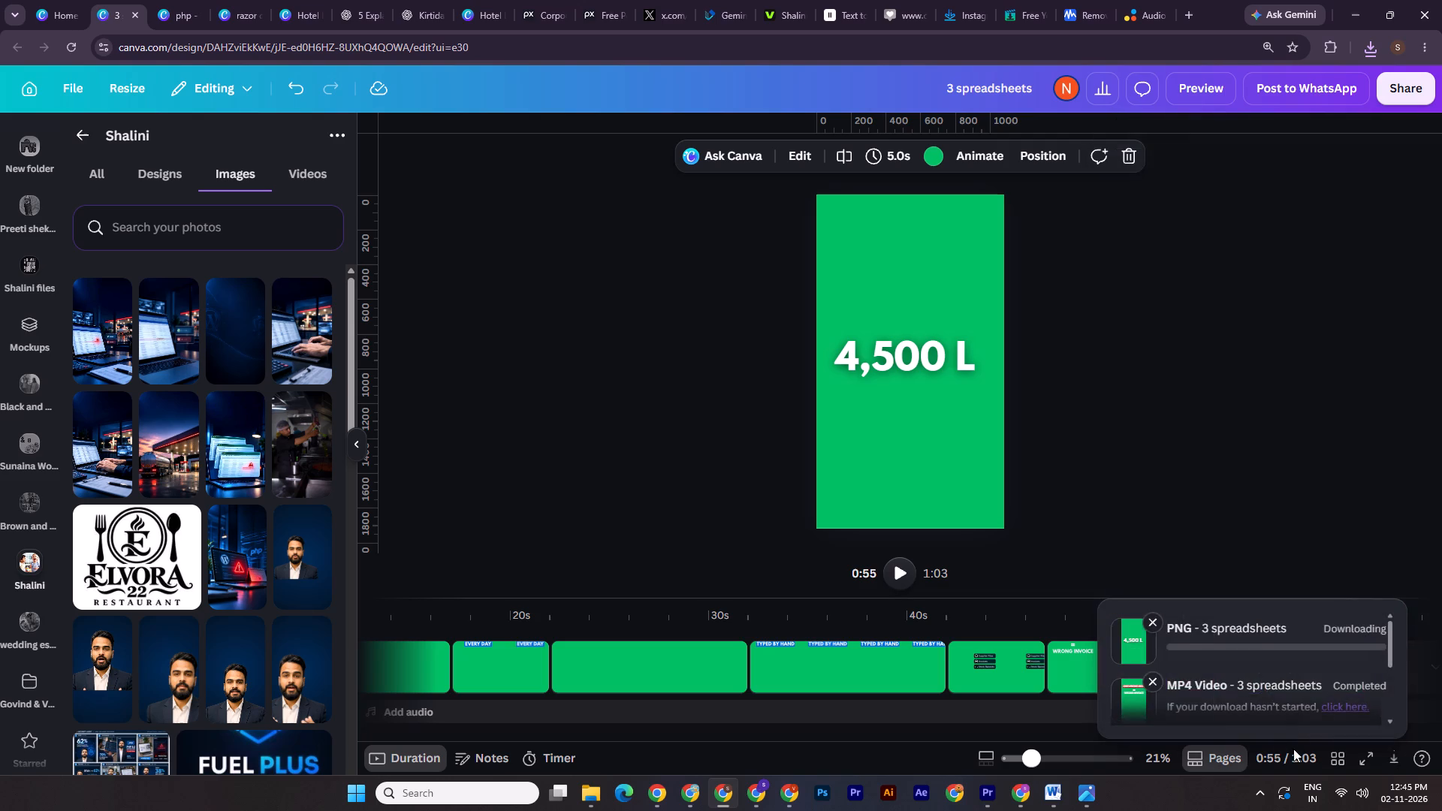
left_click(1282, 532)
Download only the "45,00 L" page as a PNG with a transparent background.
left_click(1337, 671)
left_click(1408, 95)
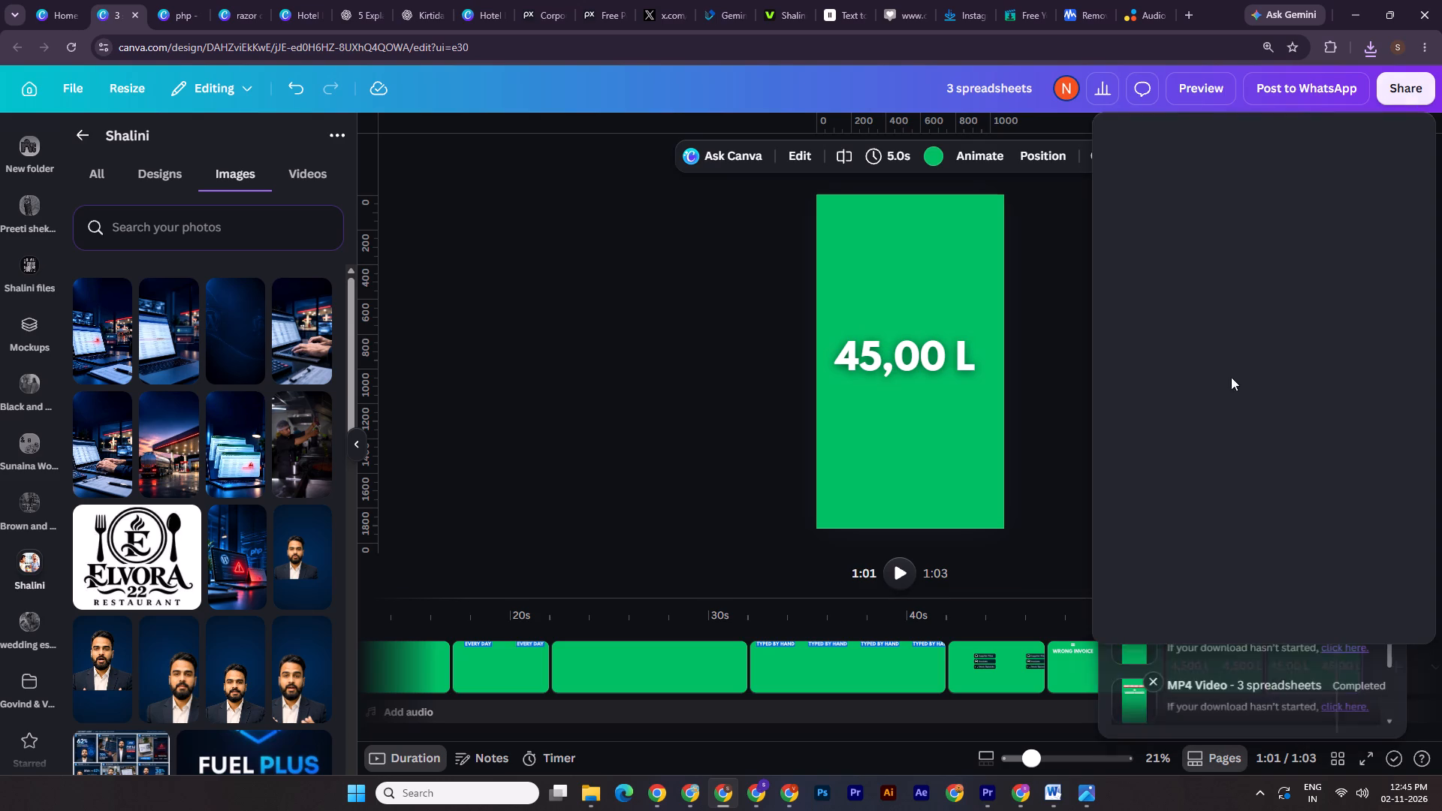
left_click(1142, 483)
left_click(1260, 473)
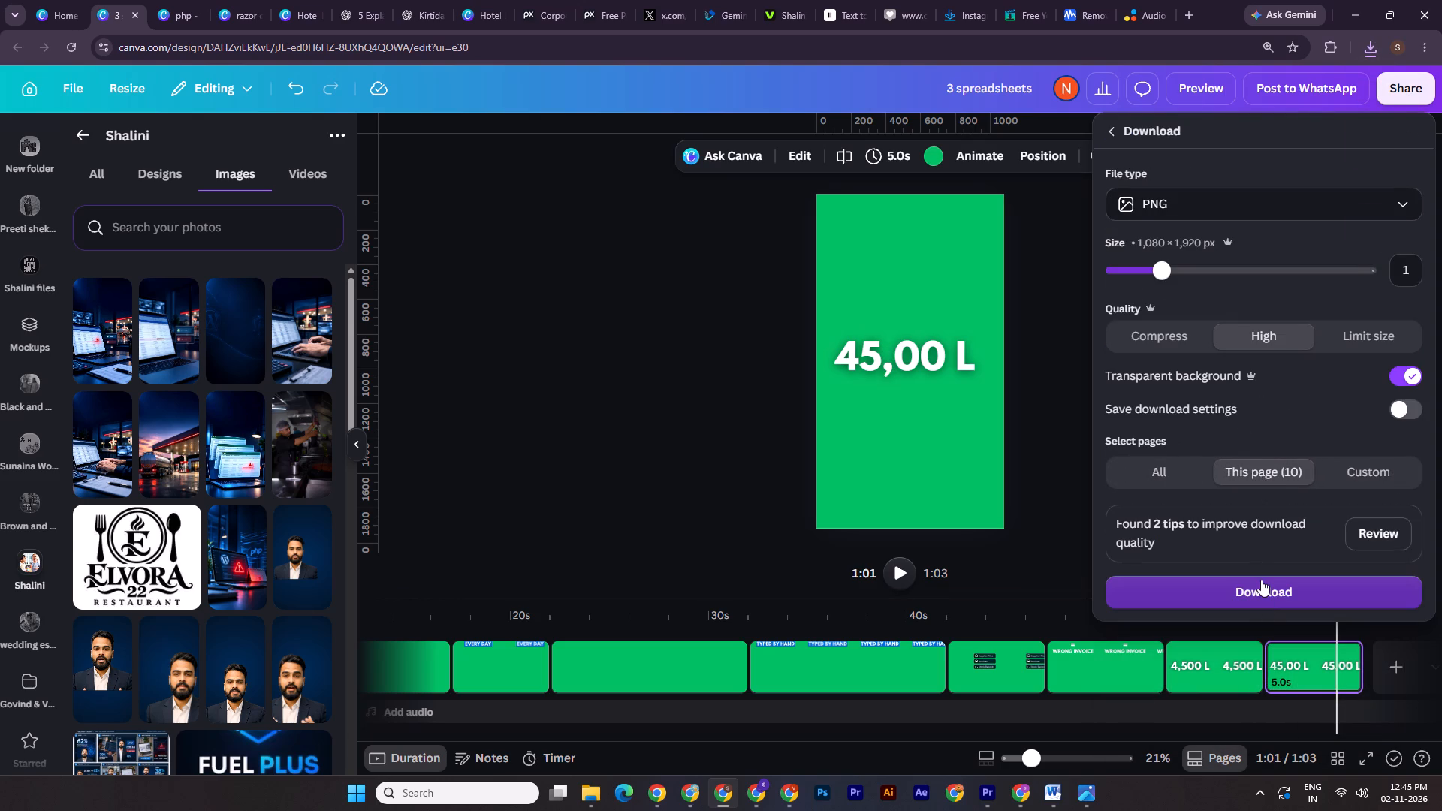
left_click(1263, 590)
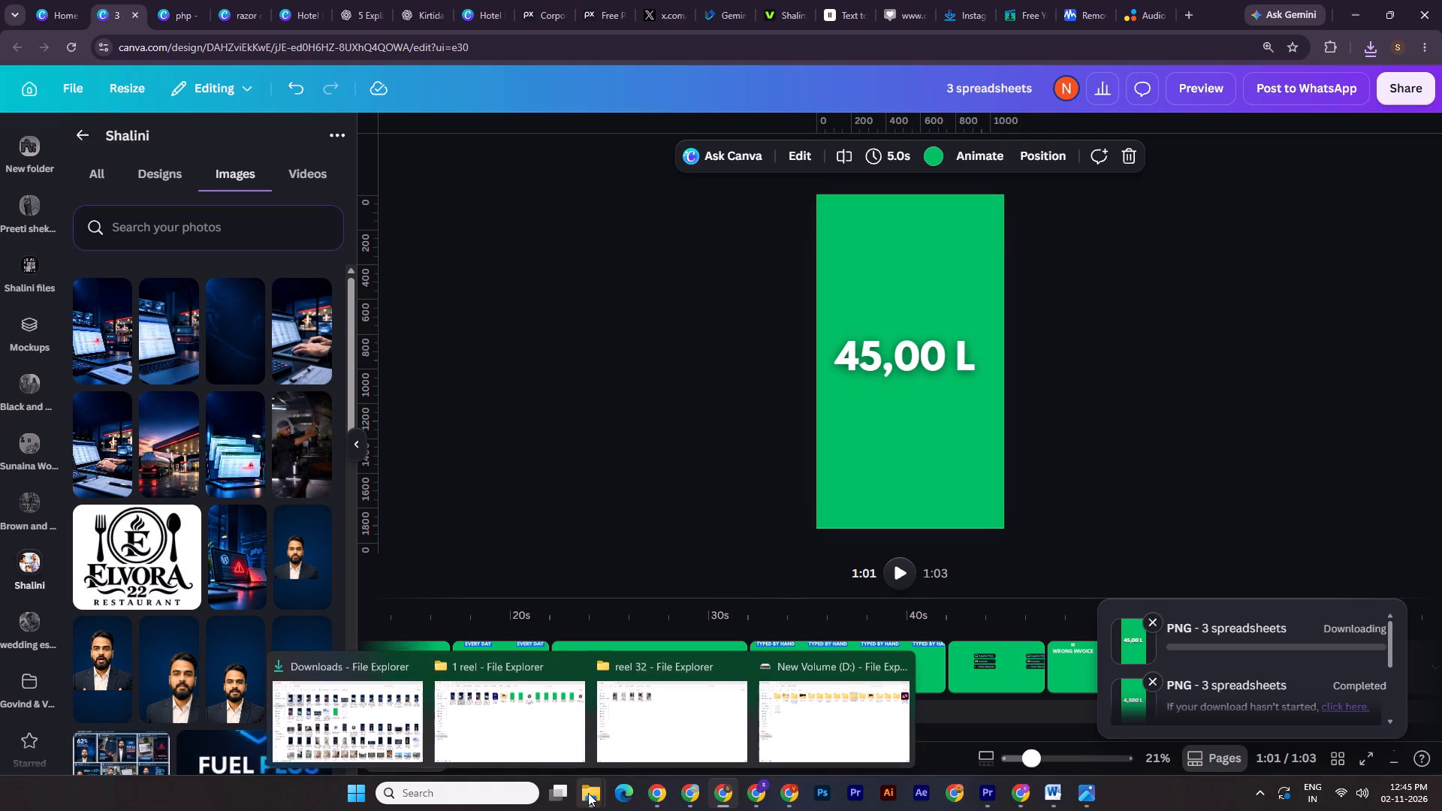
In the Downloads folder, rename the three new Canva exports together as "3 spreadsheets_4".
left_click(349, 692)
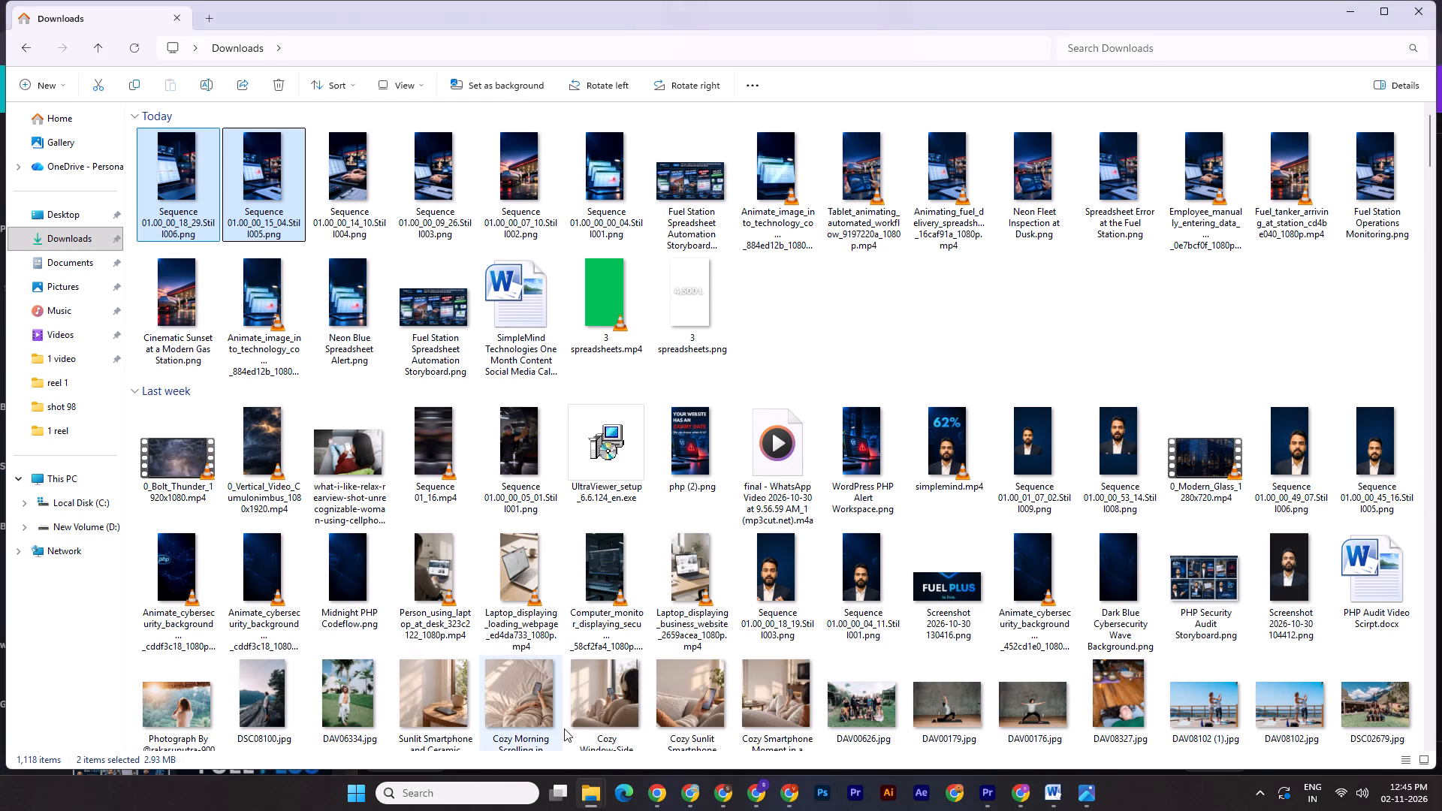
left_click(60, 237)
left_click_drag(128, 184, 240, 204)
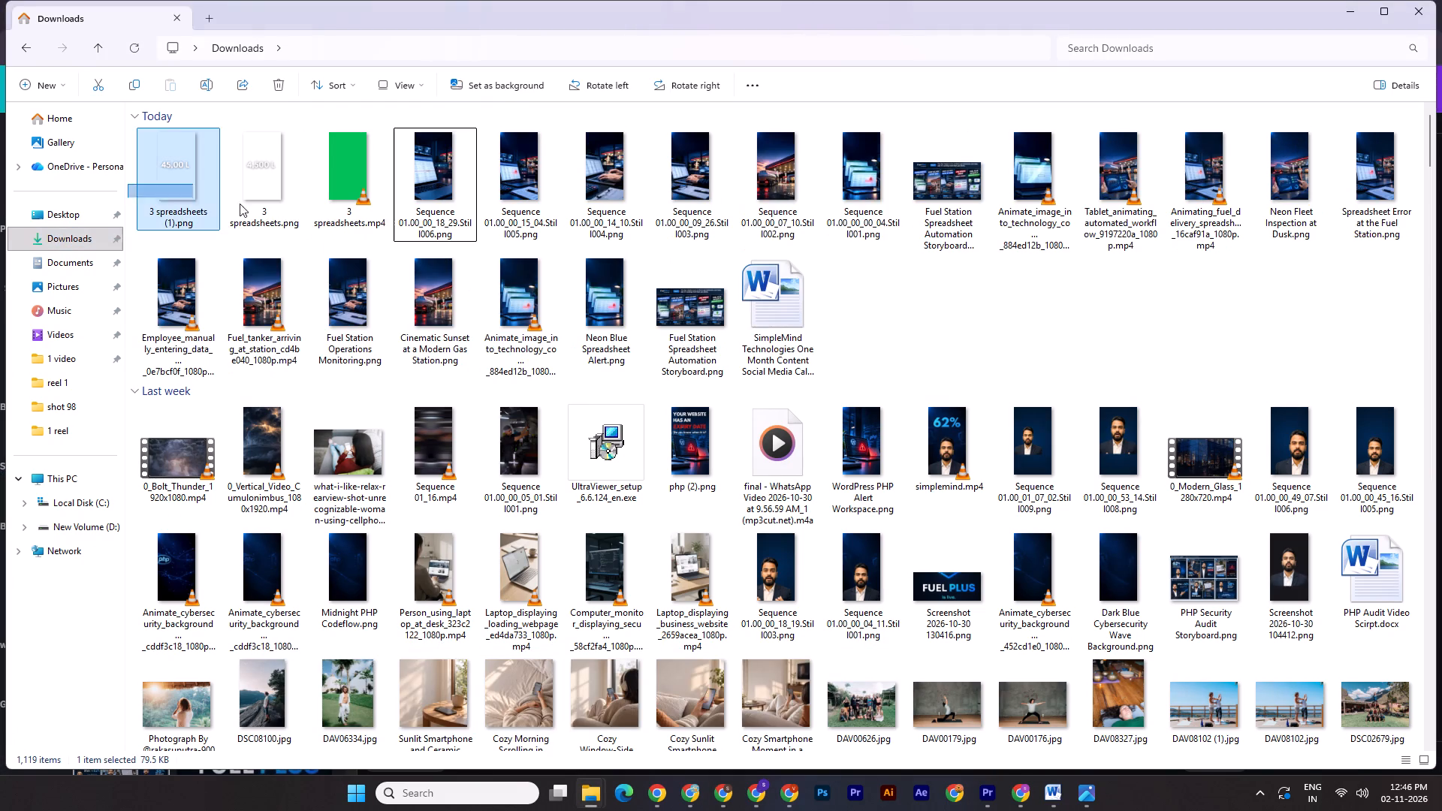
left_click_drag(240, 204, 343, 207)
right_click(344, 200)
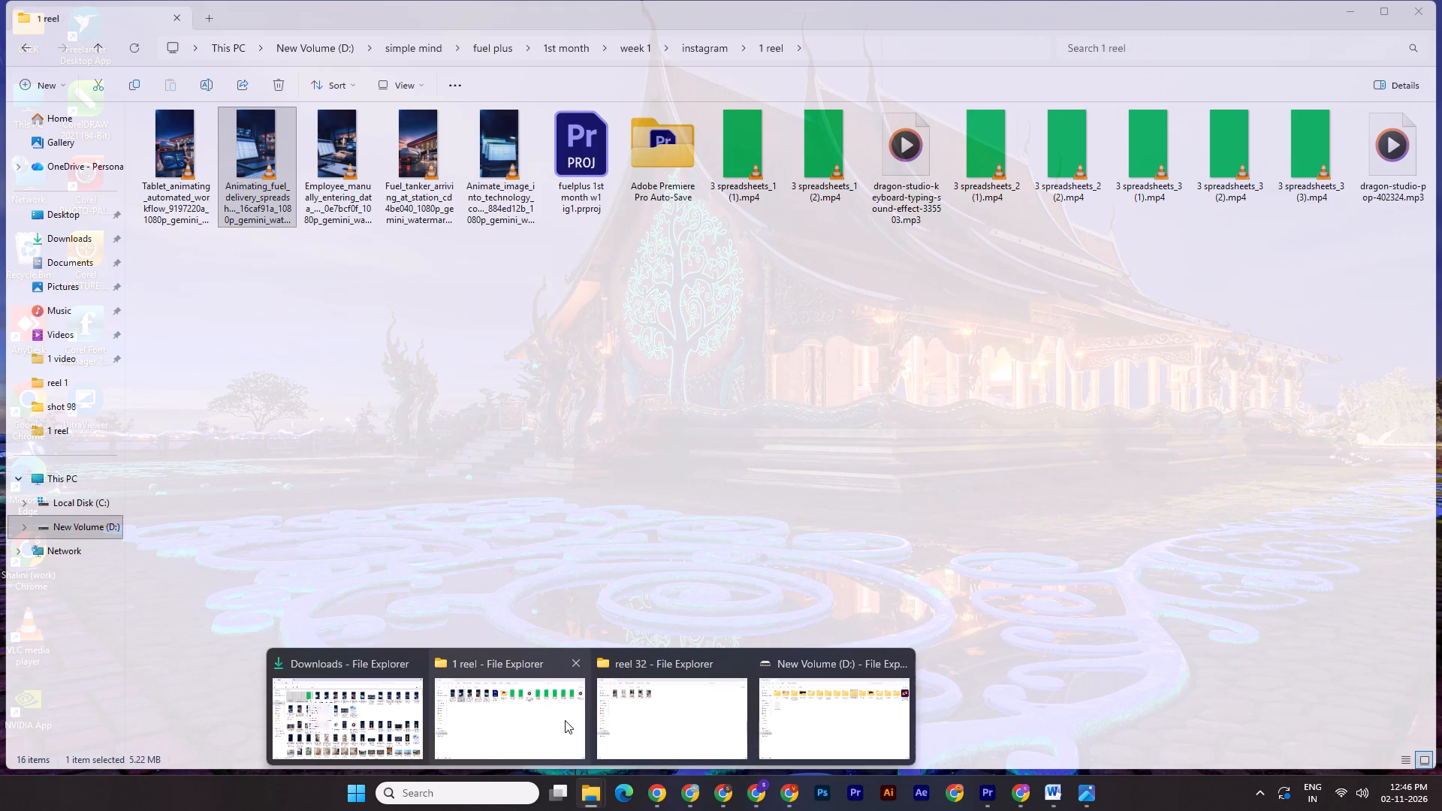
left_click(431, 511)
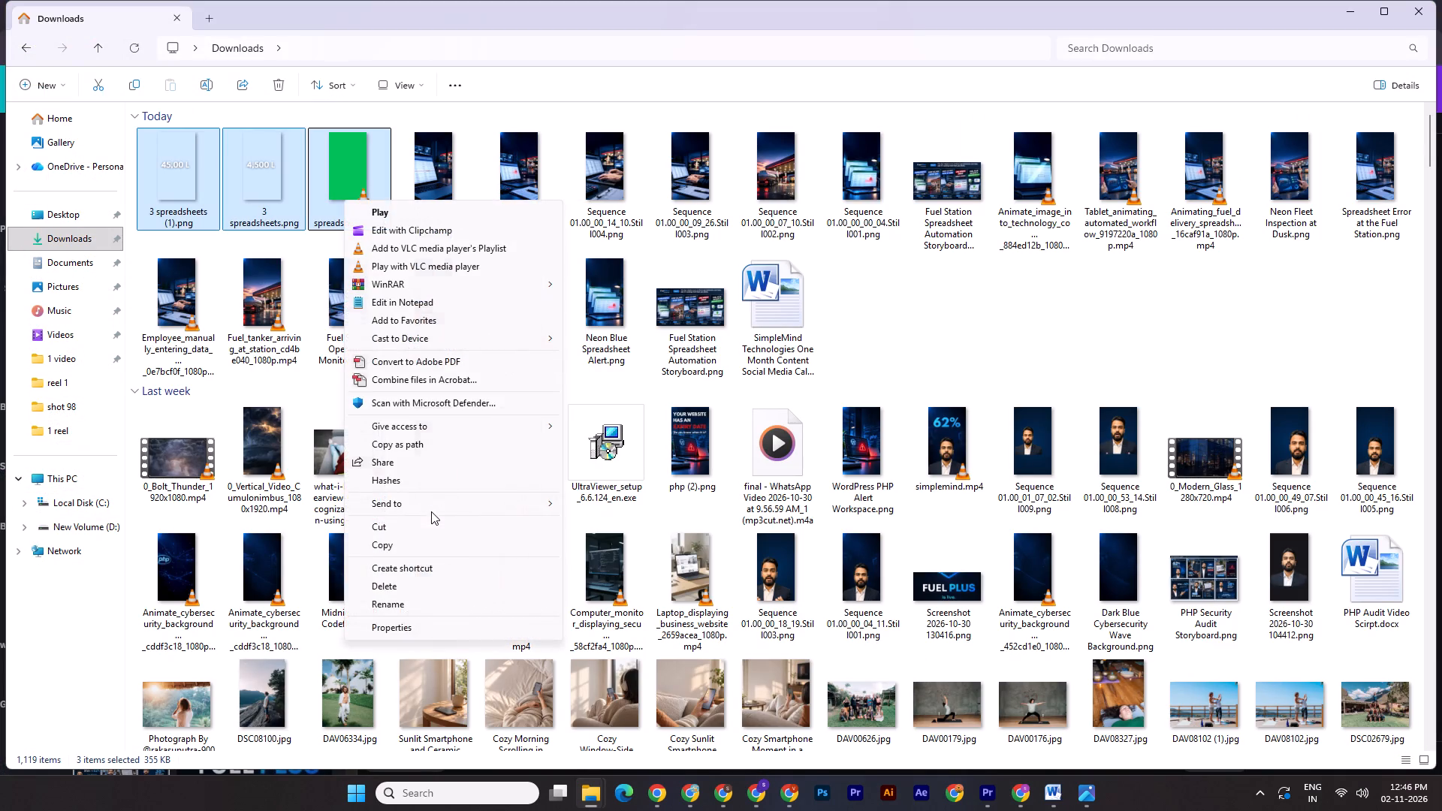
left_click(405, 605)
left_click(370, 215)
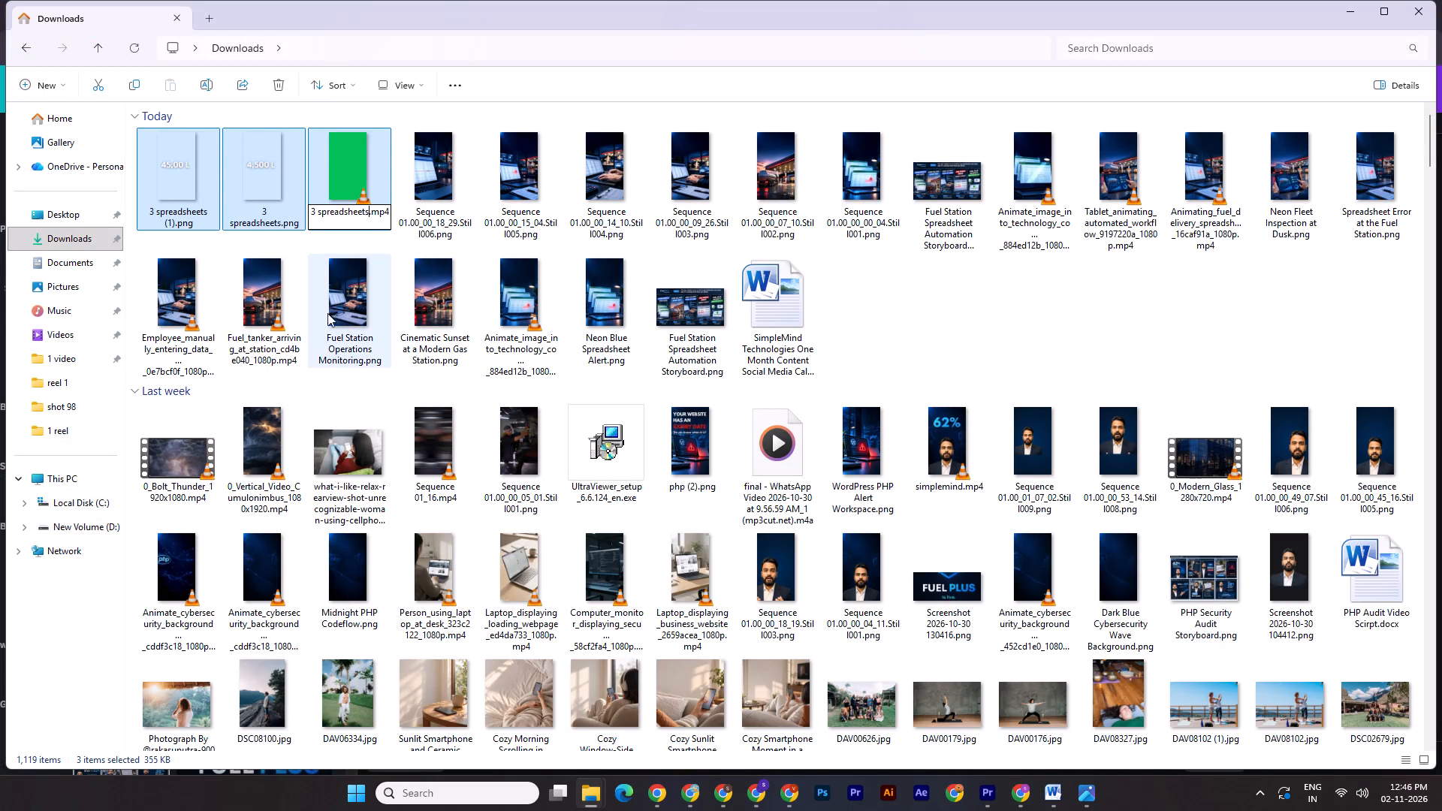
key("shift+underscore")
key("4")
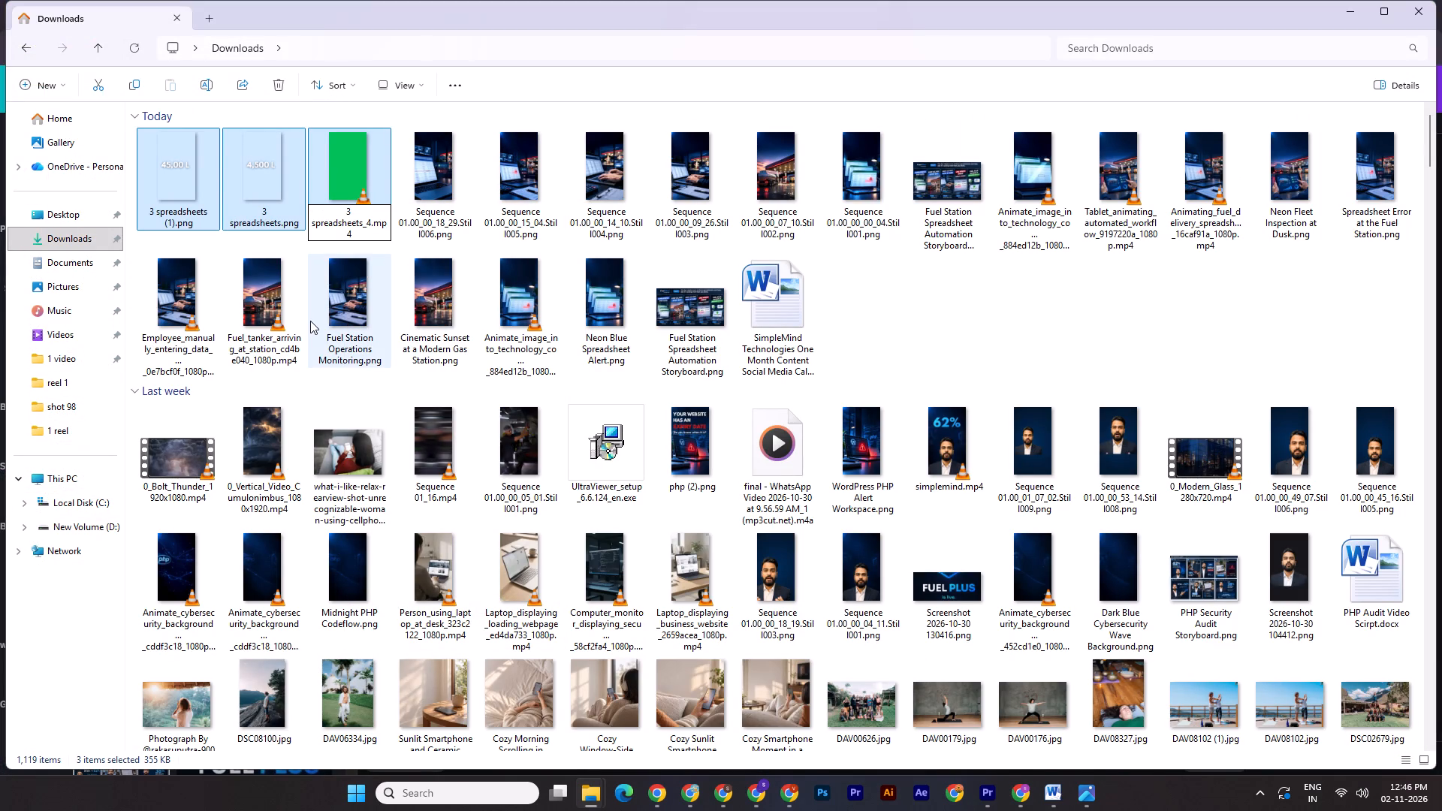
key("BackSpace")
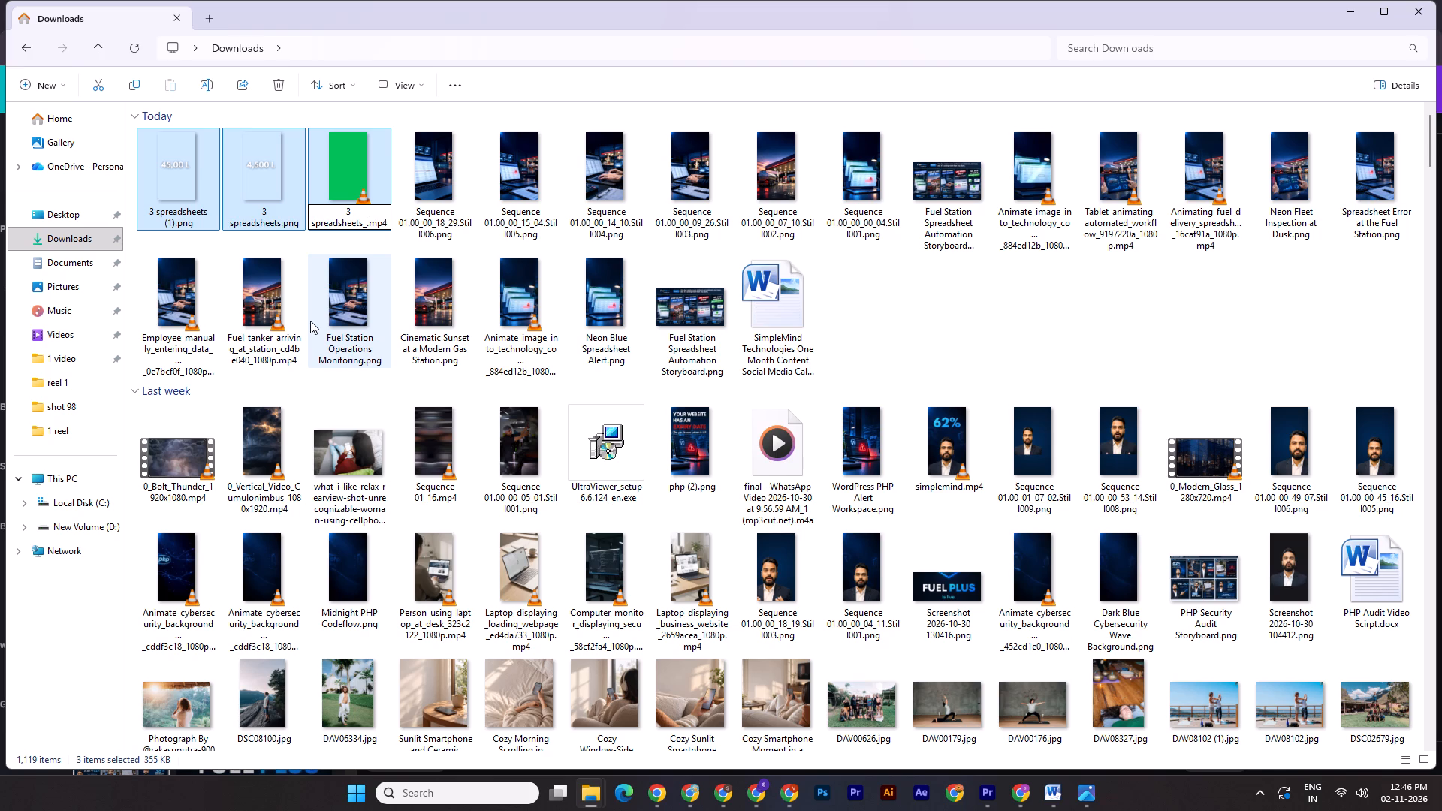
key("4")
key("Return")
Move the three renamed exports from Downloads into the "1 reel" project folder.
key("ctrl+x")
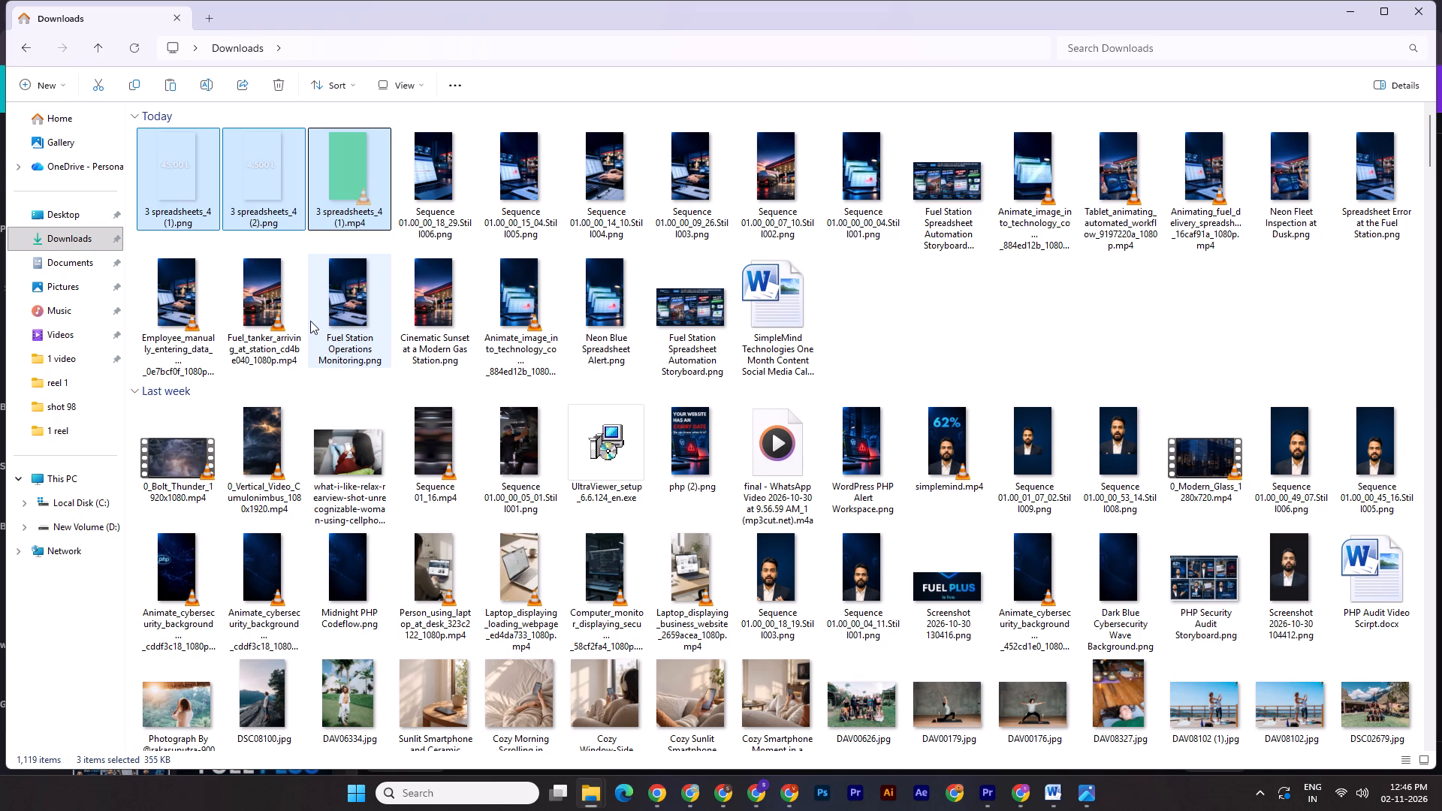
left_click(597, 795)
left_click(508, 728)
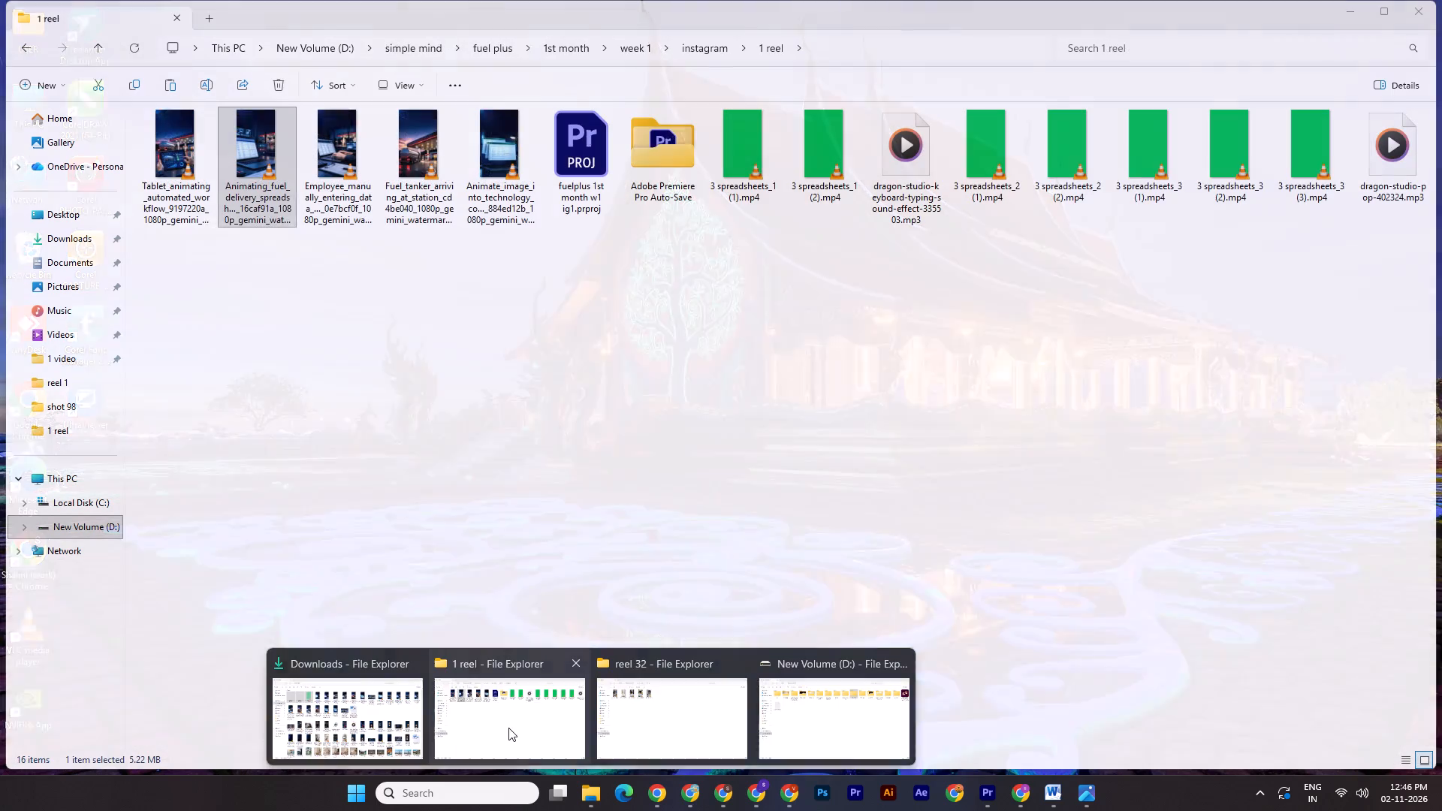
key("ctrl+v")
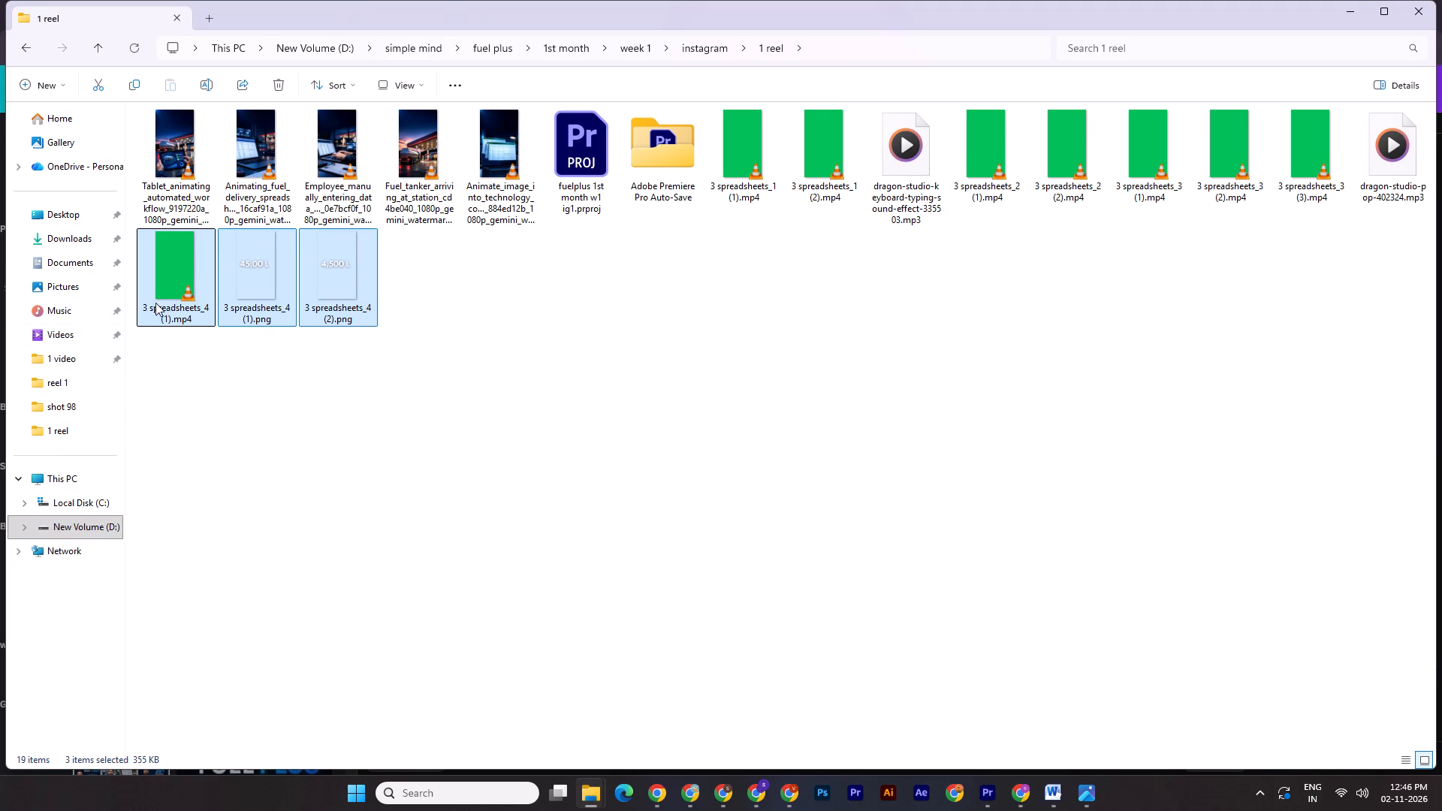
Add "3 spreadsheets_4 (1).mp4" to the Premiere Pro timeline on V2 above the last laptop clip, starting at 00:00:15:06.
left_click_drag(167, 279, 205, 288)
left_click(217, 424)
left_click_drag(178, 285, 473, 293)
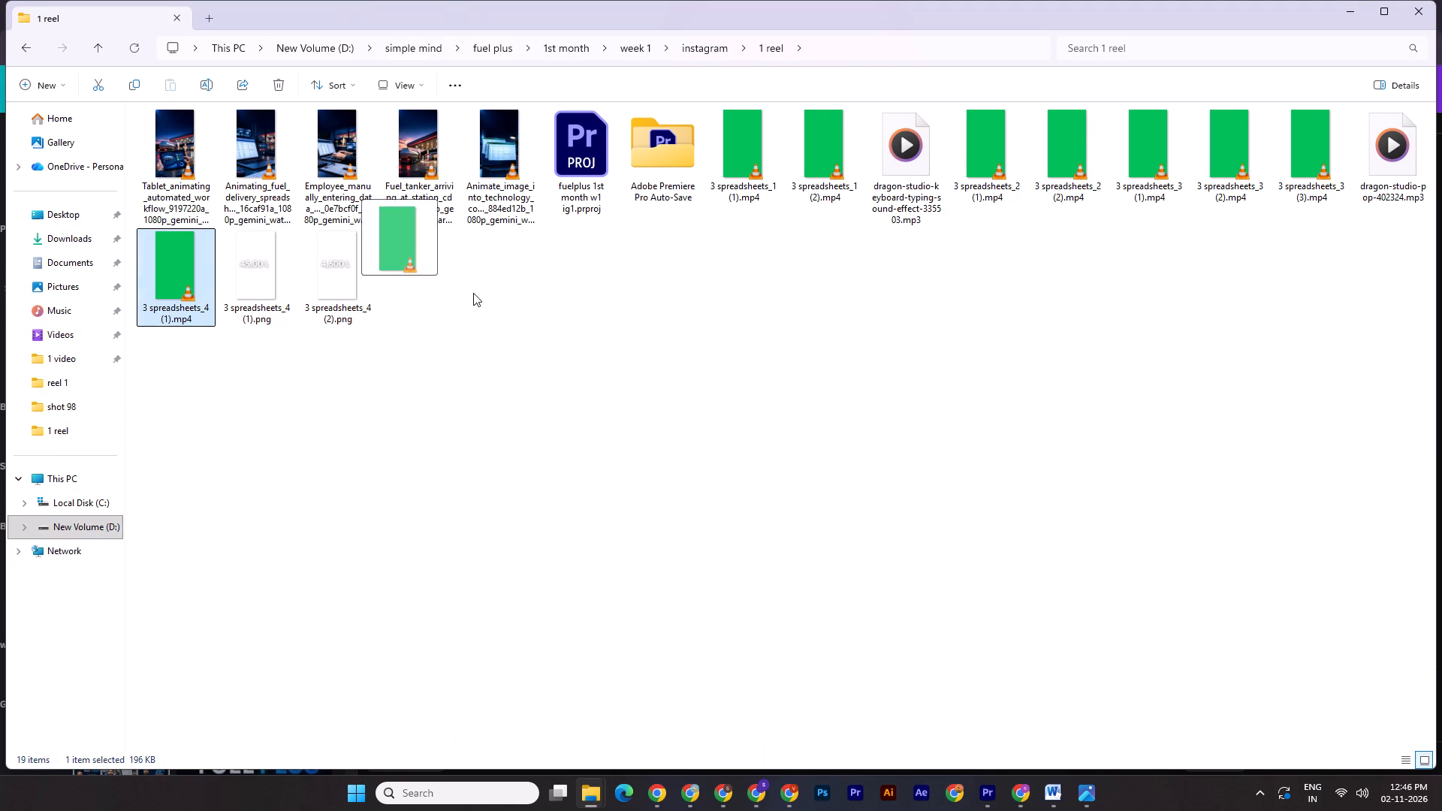
left_click_drag(473, 293, 853, 603)
left_click_drag(932, 519, 841, 519)
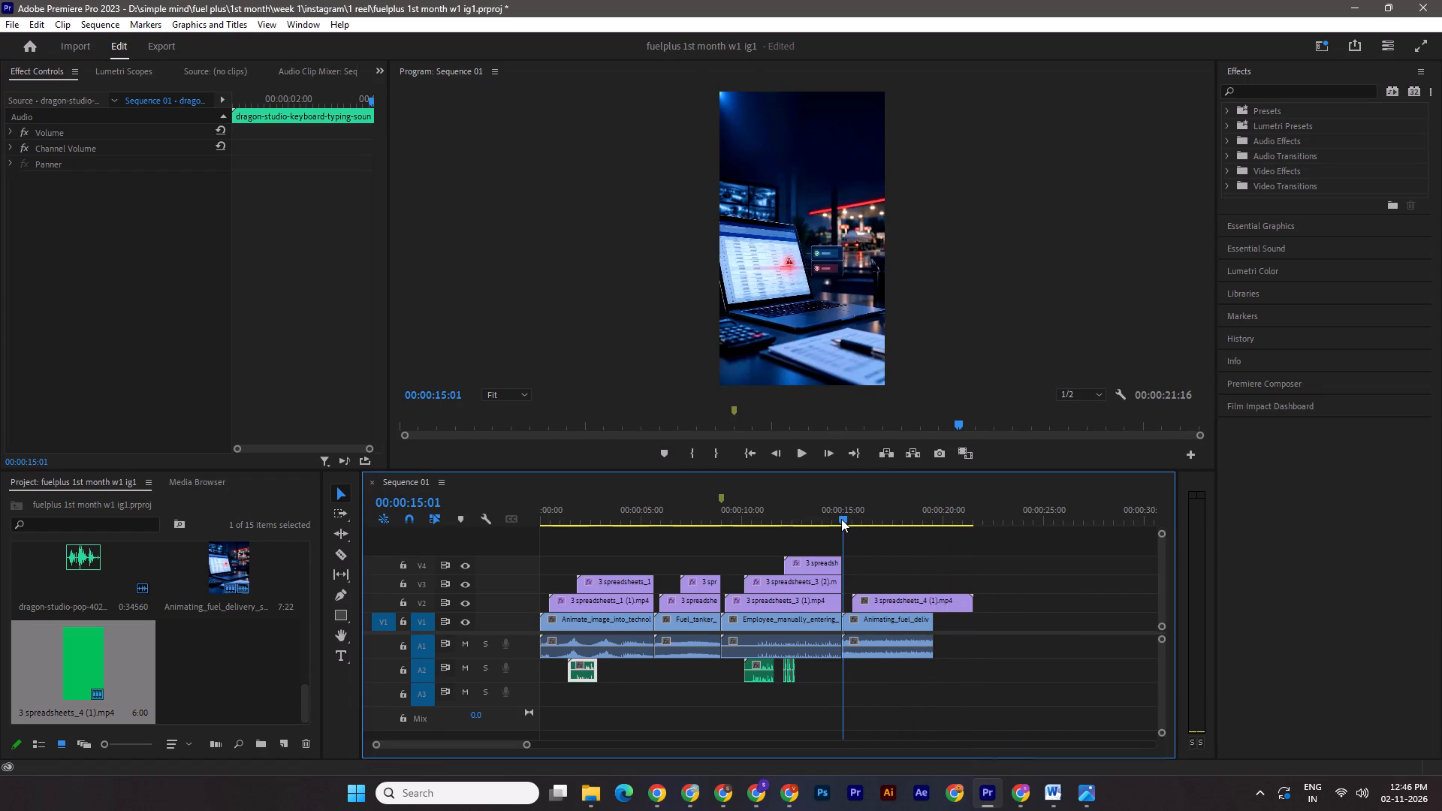
left_click_drag(841, 519, 846, 518)
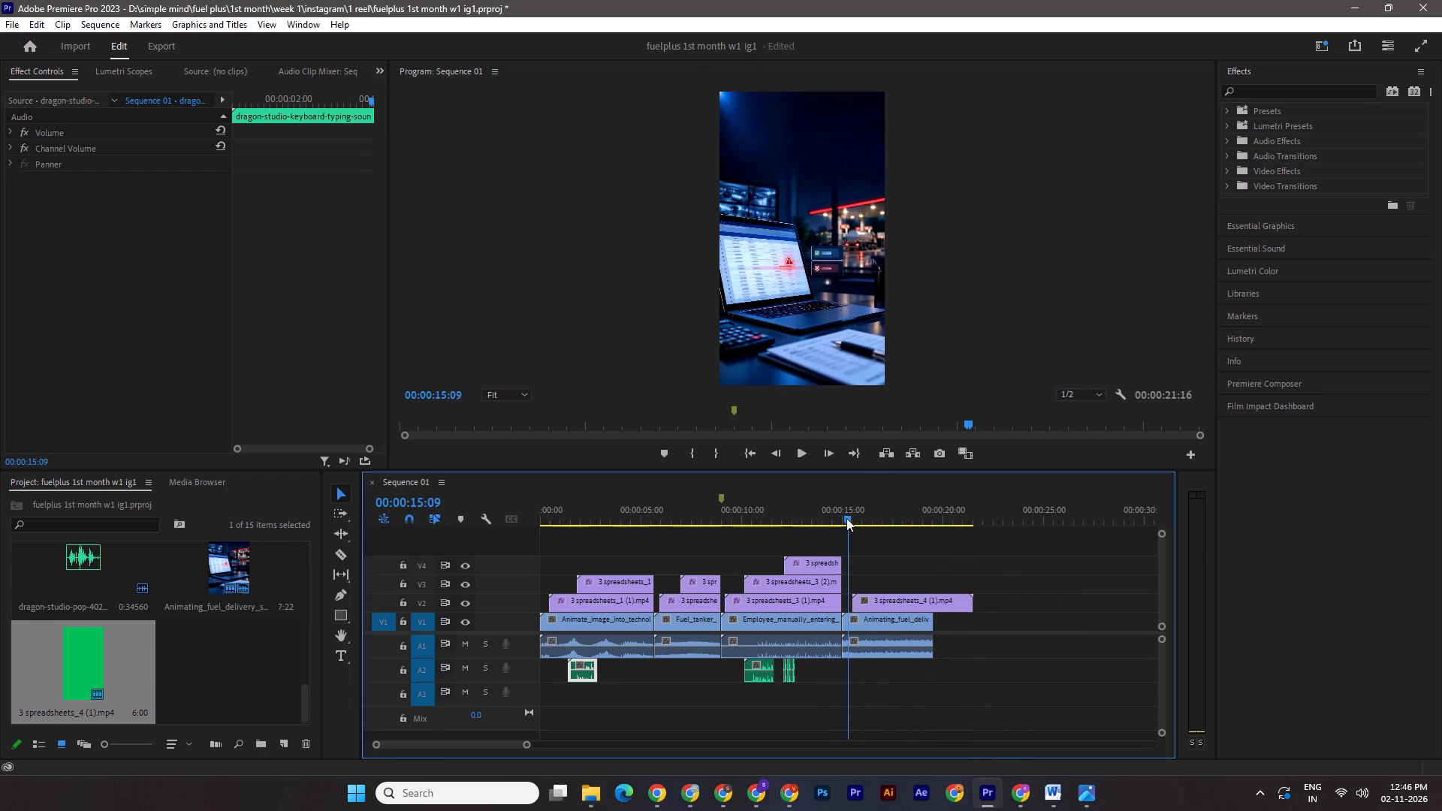
left_click_drag(846, 518, 845, 519)
left_click(878, 604)
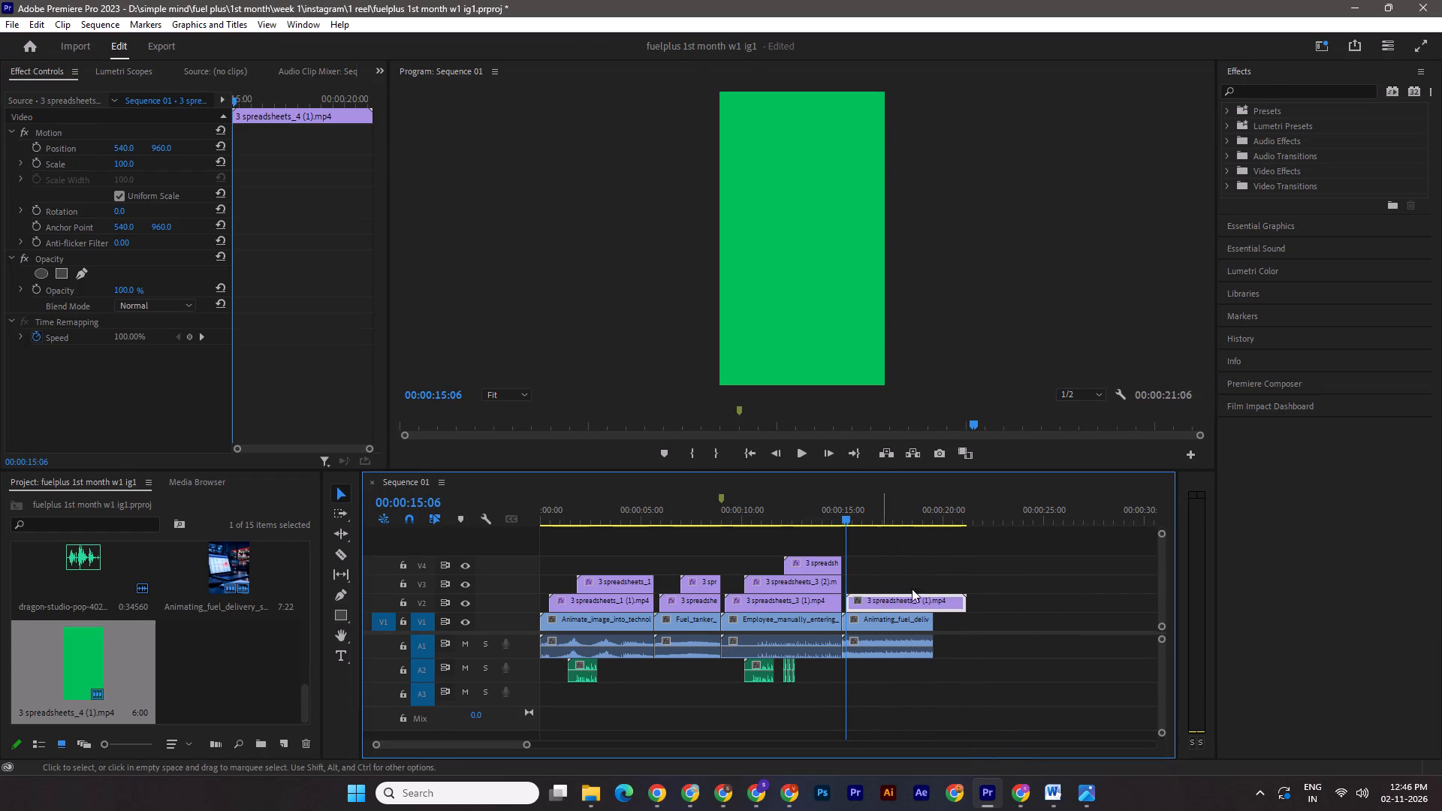
Find the Ultra Key effect and apply it to the "3 spreadsheets_4 (1).mp4" clip.
left_click(1272, 96)
type("ultr")
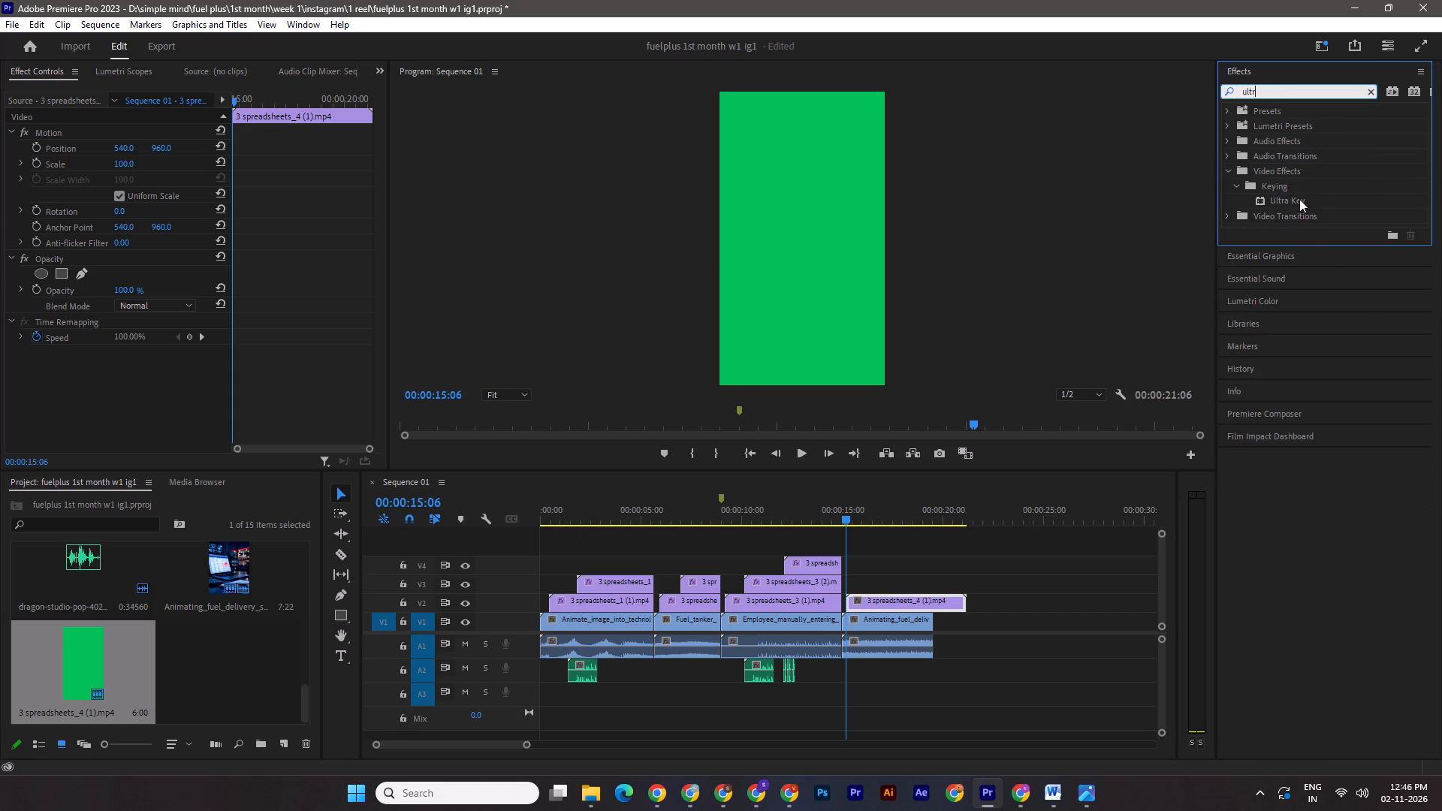
left_click(1299, 199)
left_click_drag(1302, 196, 900, 598)
Trim the end of the V2 caption clip to match the end of the laptop clip below, at 00:00:19:16.
left_click_drag(971, 605, 969, 605)
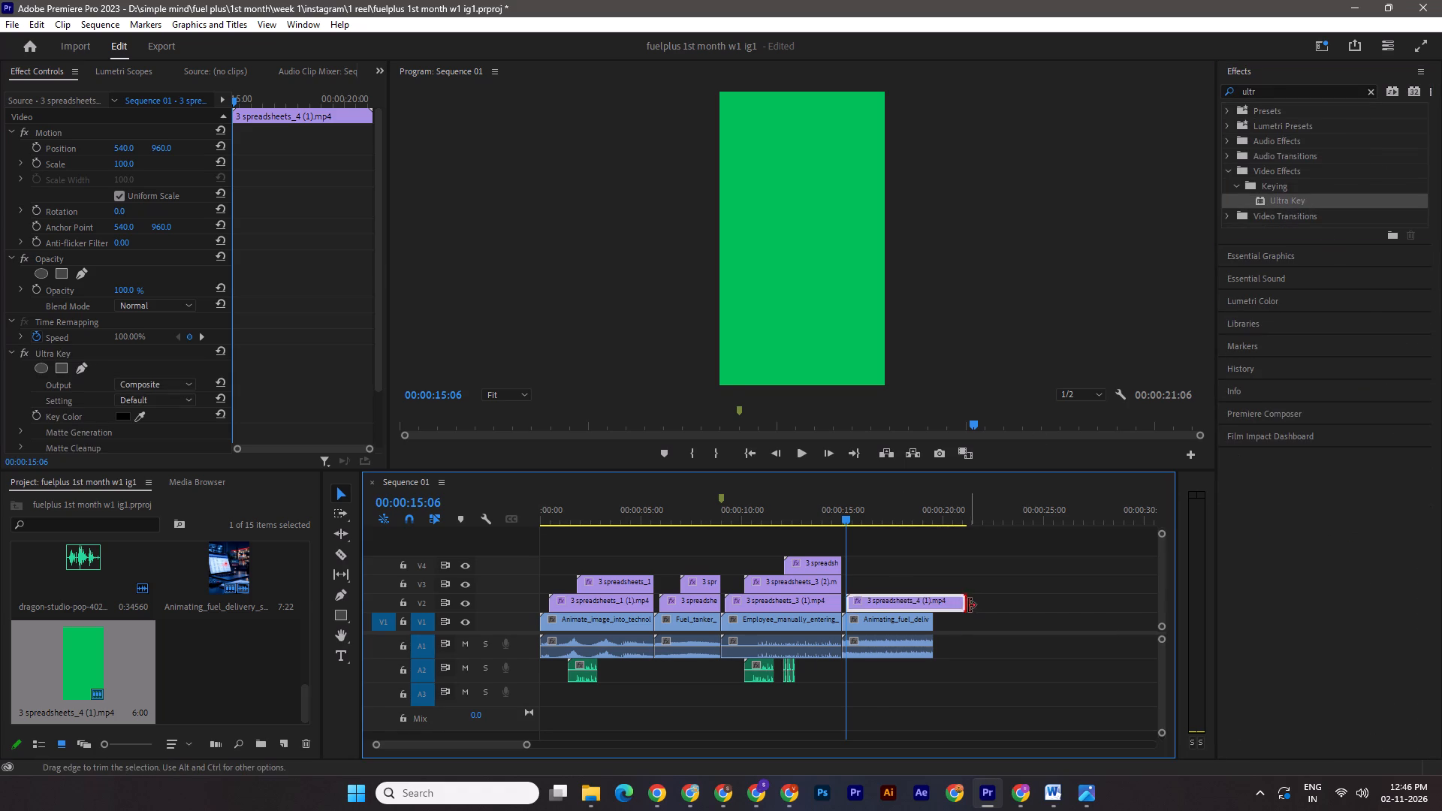
left_click_drag(969, 605, 934, 607)
Sample the caption clip's green background as the Ultra Key key color.
left_click(139, 415)
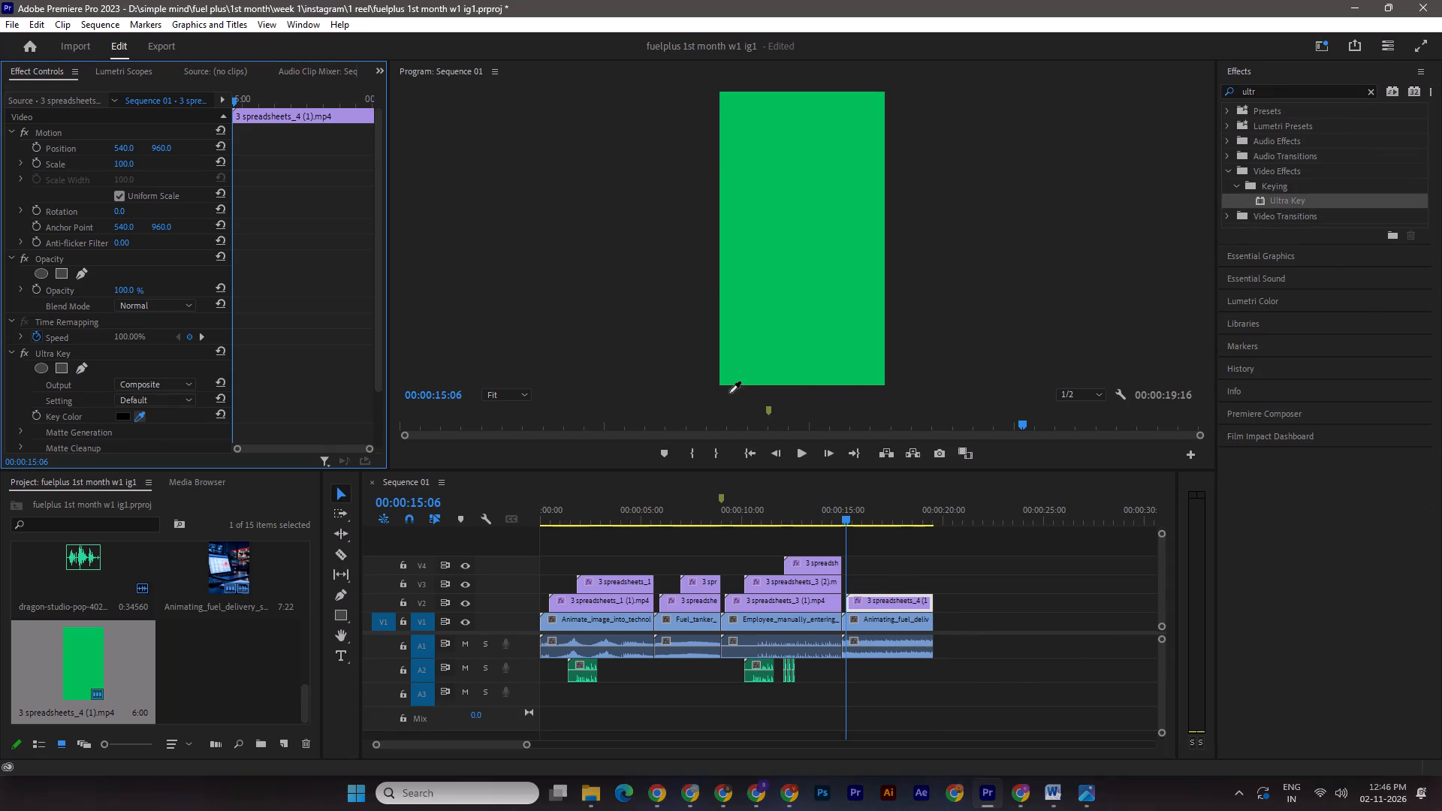
left_click(800, 336)
Save the project and play the sequence from 00:00:14:23 to preview the keyed "ONE WRONG DIGIT" caption.
left_click_drag(843, 517, 835, 518)
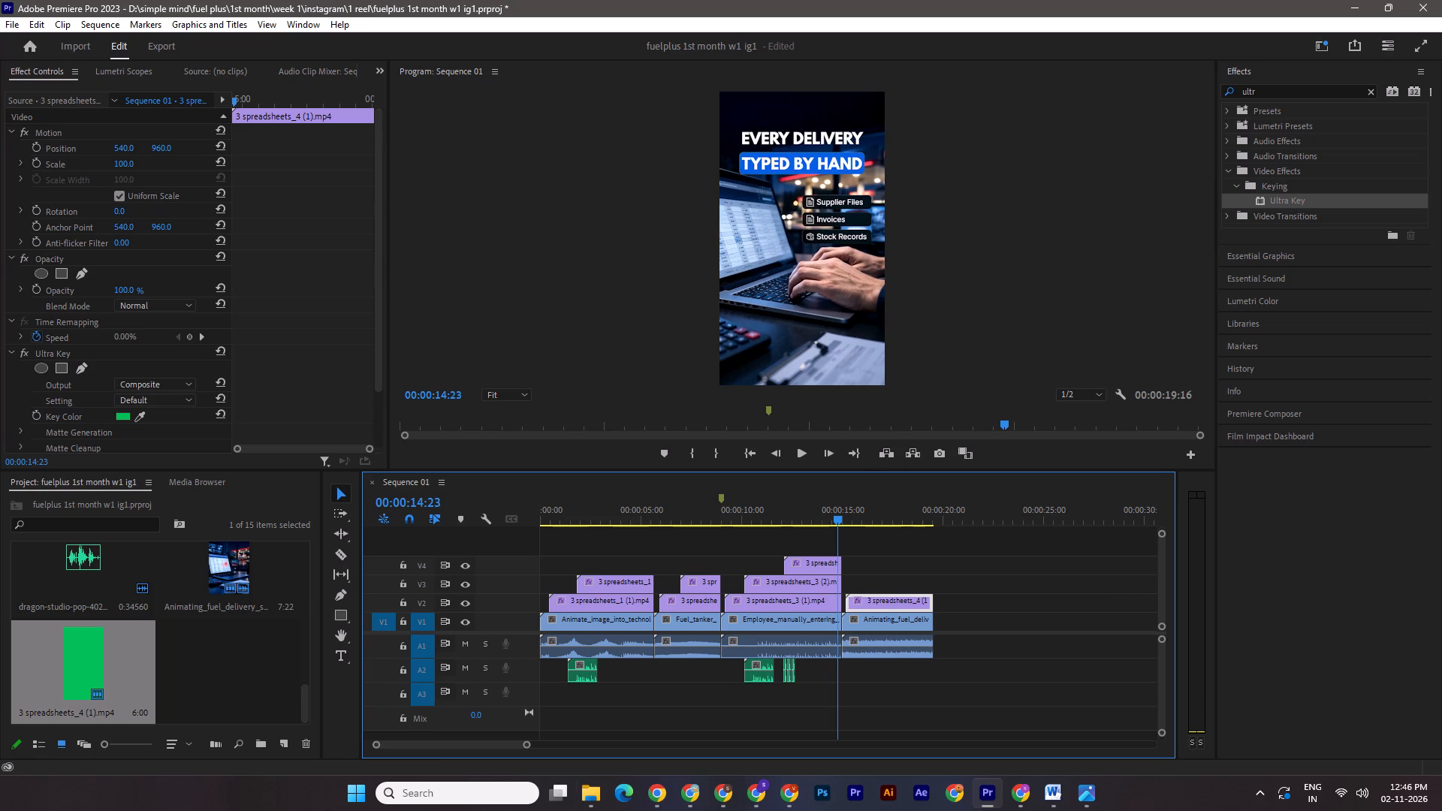
key("ctrl+s")
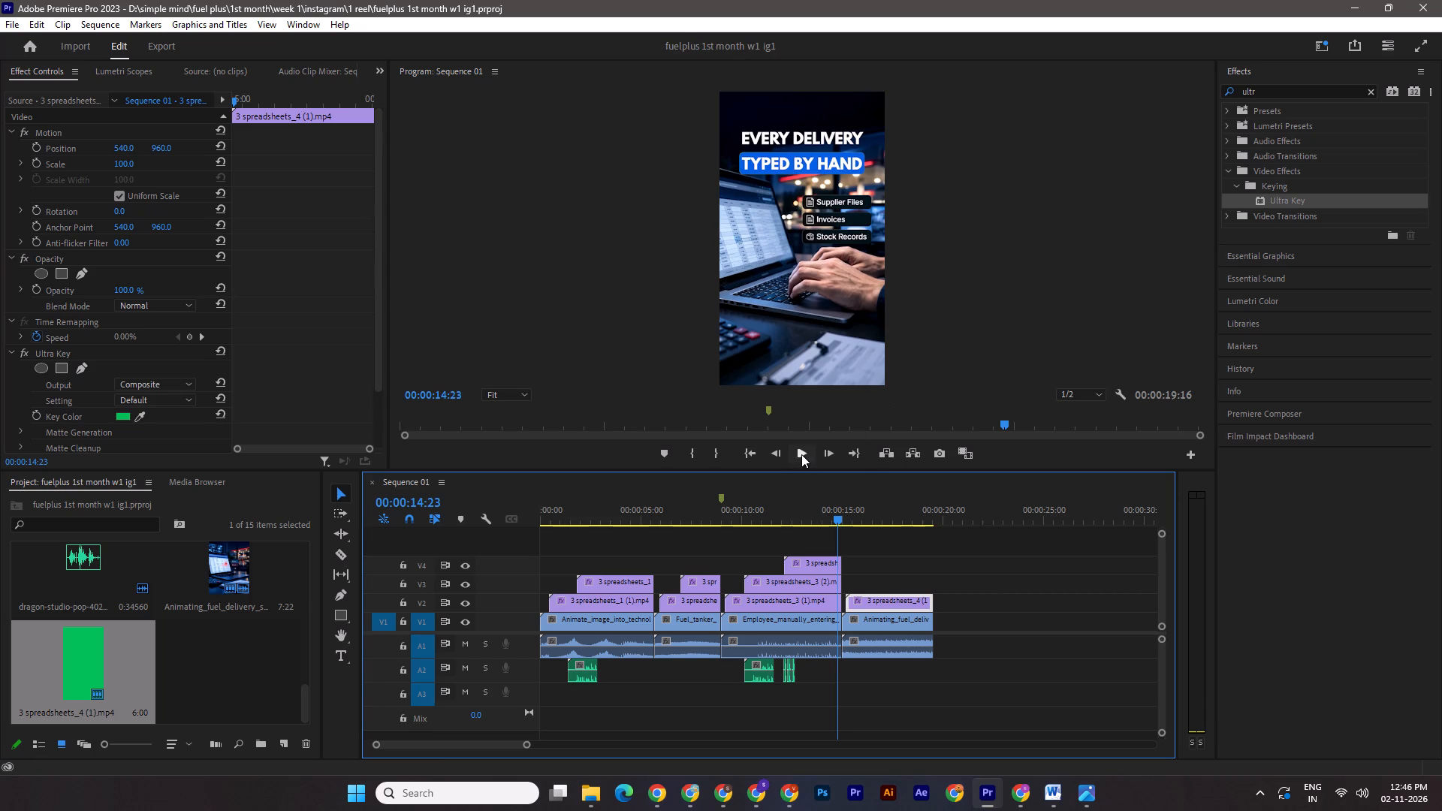
left_click(801, 454)
left_click(801, 454)
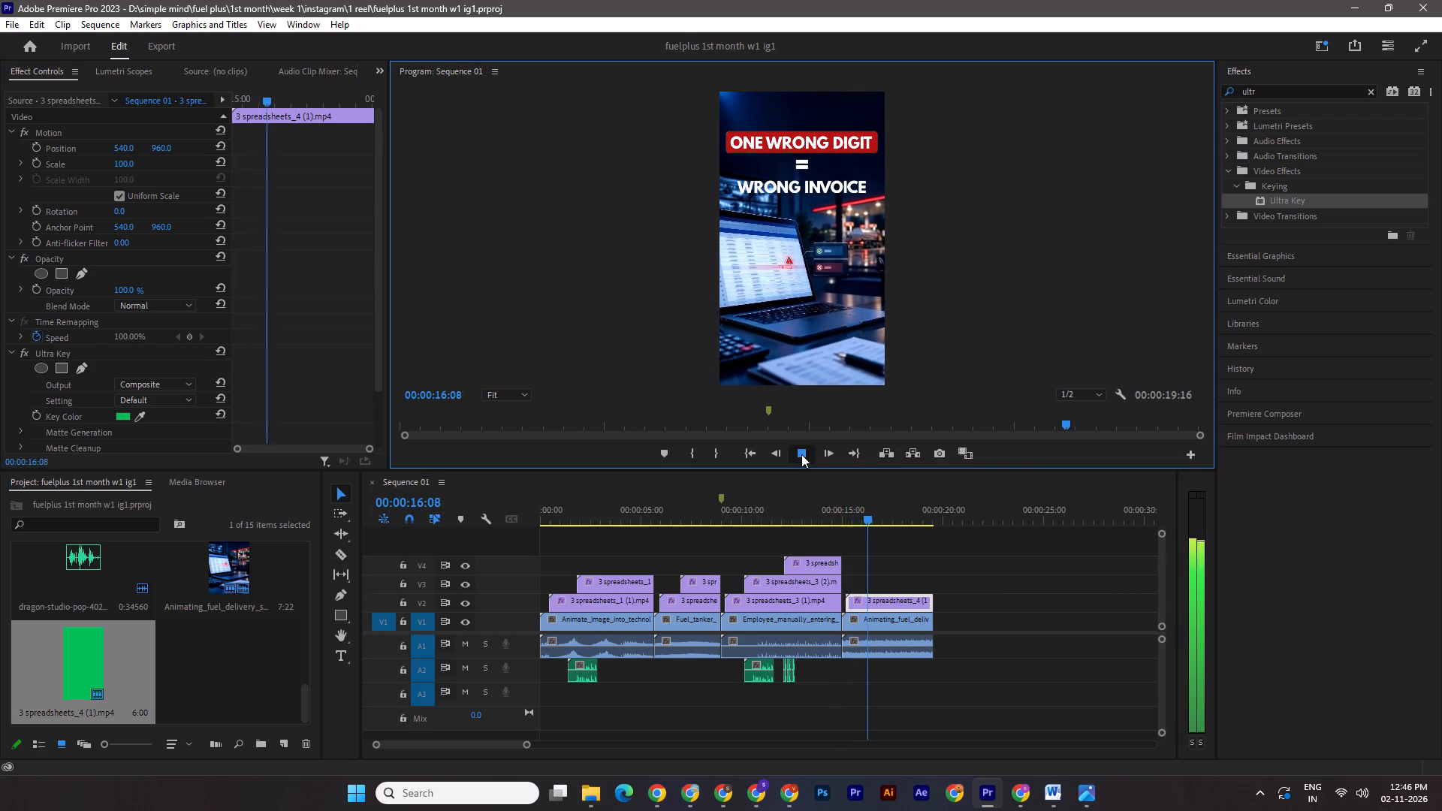
Import "3 spreadsheets_4 (2).png" from the 1 reel folder and place it on V3 above the "ONE WRONG DIGIT" caption clip.
left_click(599, 791)
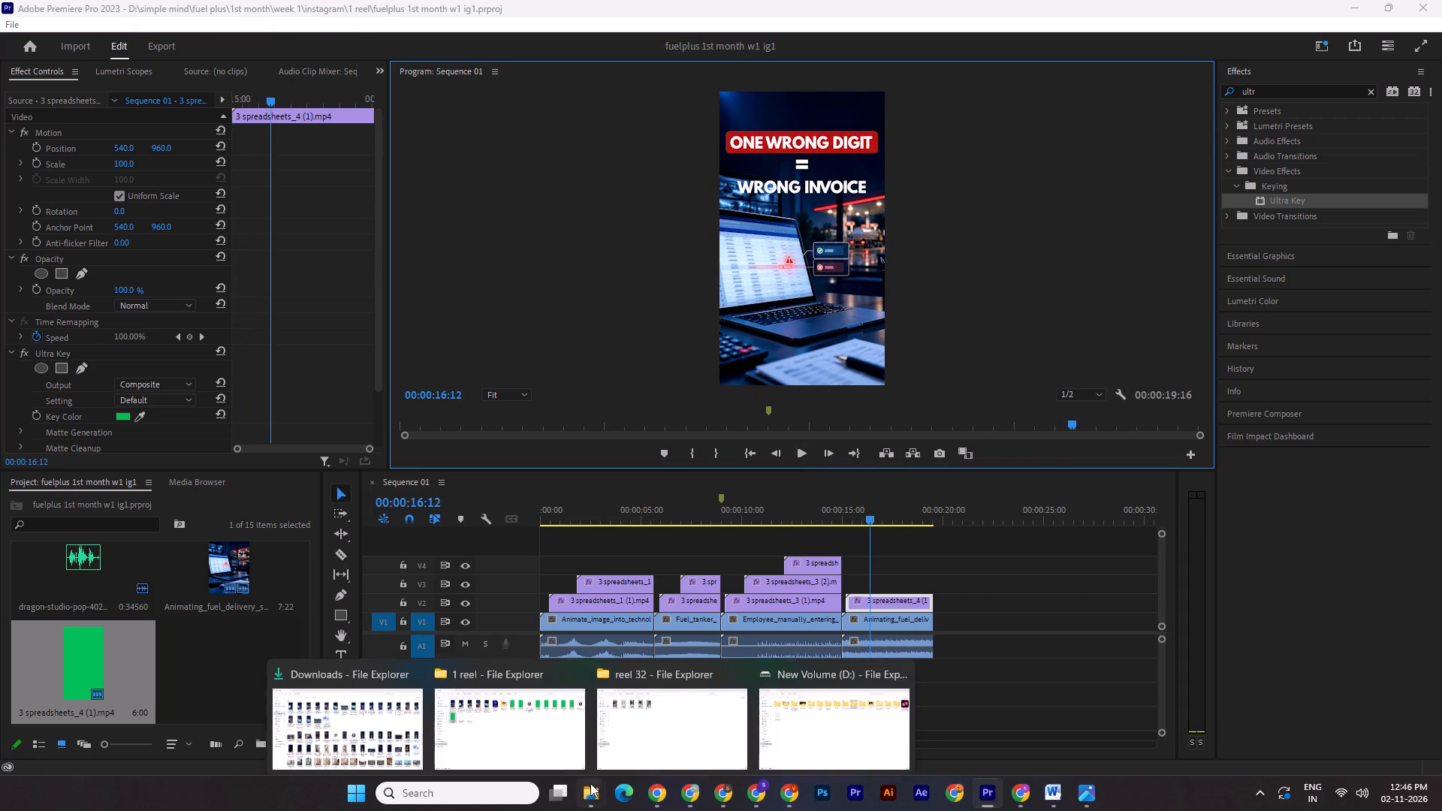
left_click(540, 727)
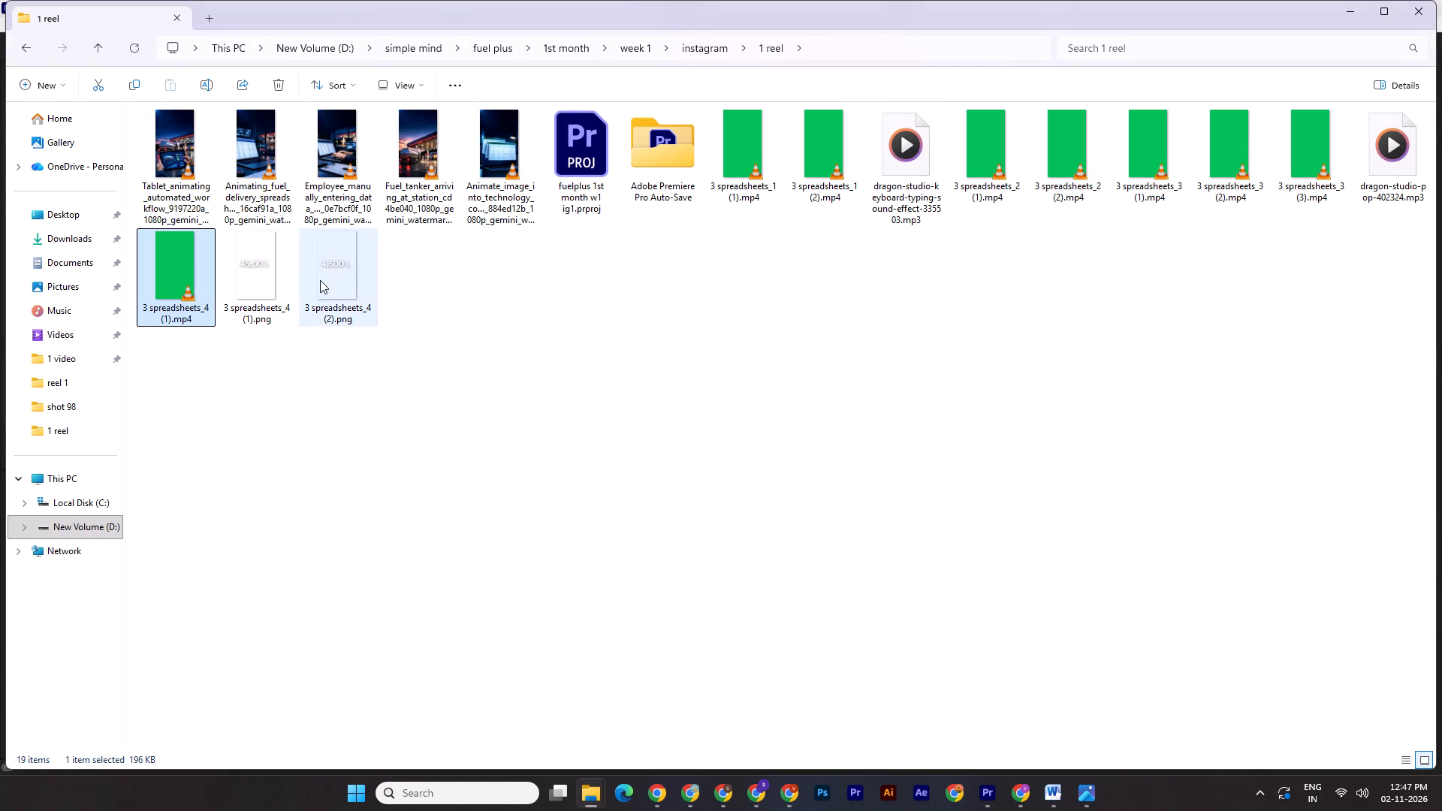
left_click_drag(321, 286, 982, 776)
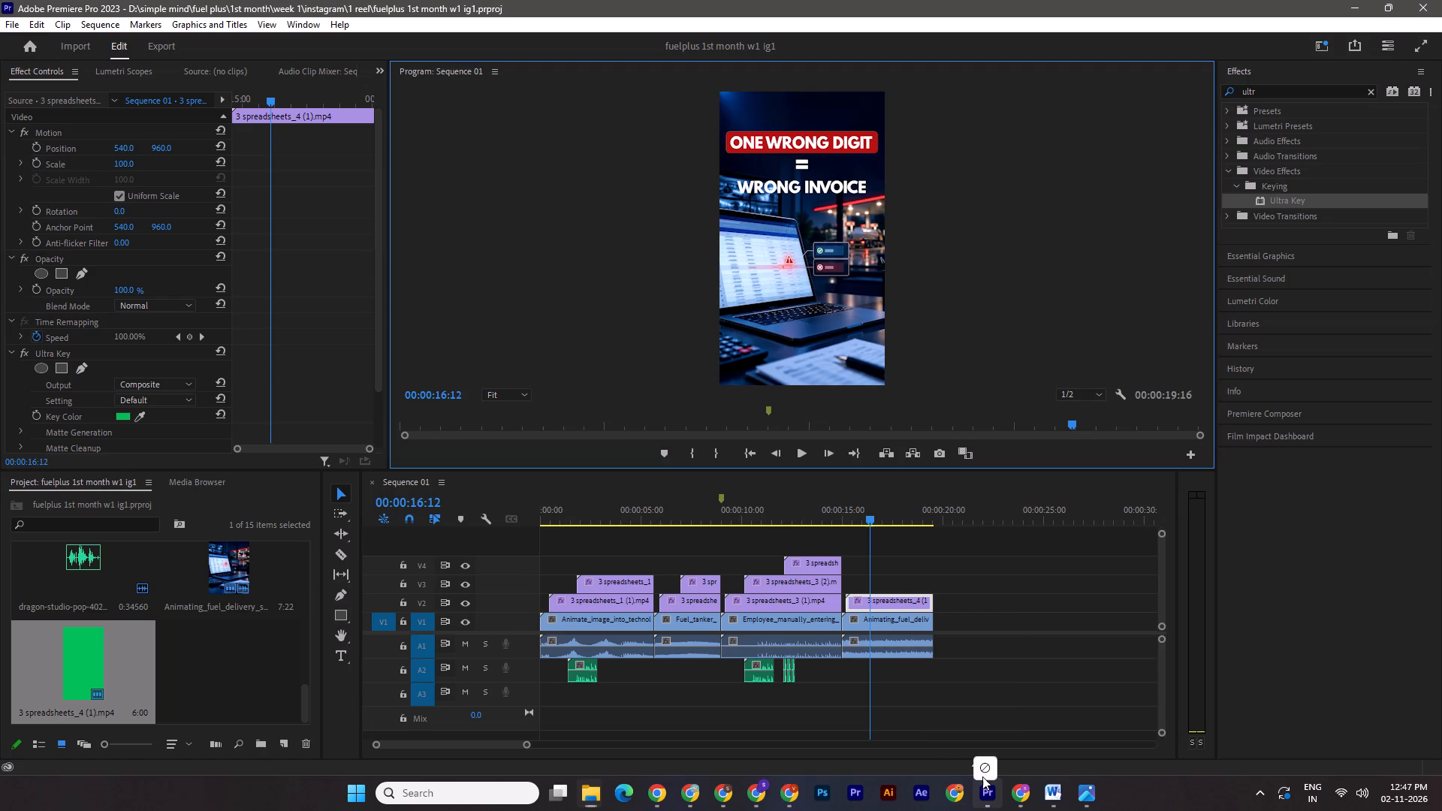
left_click_drag(982, 776, 850, 583)
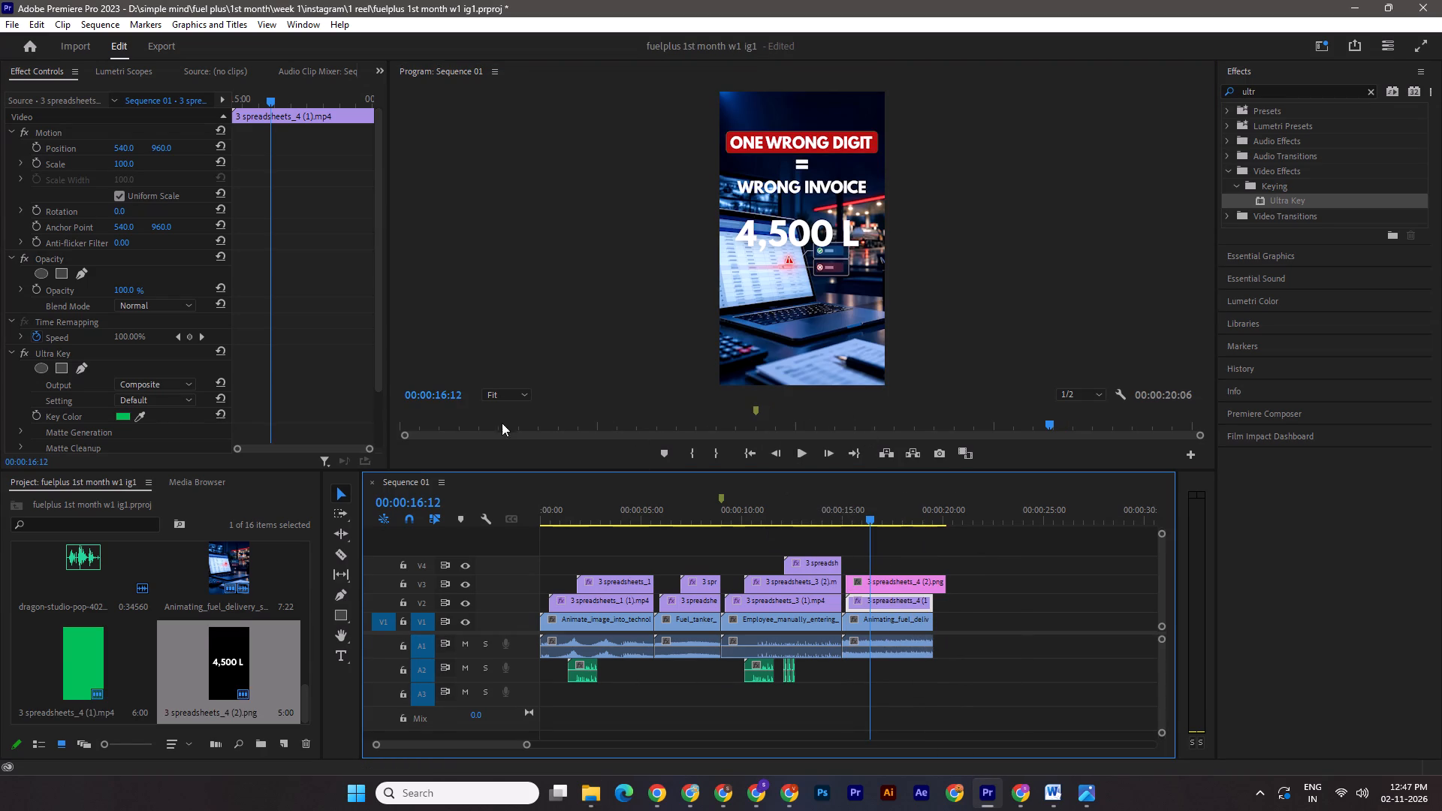
Scale the "4,500 L" image to 12 and position it at 746, 1046 over the green-check box, with the preview zoomed to 75%.
left_click(506, 389)
left_click(511, 472)
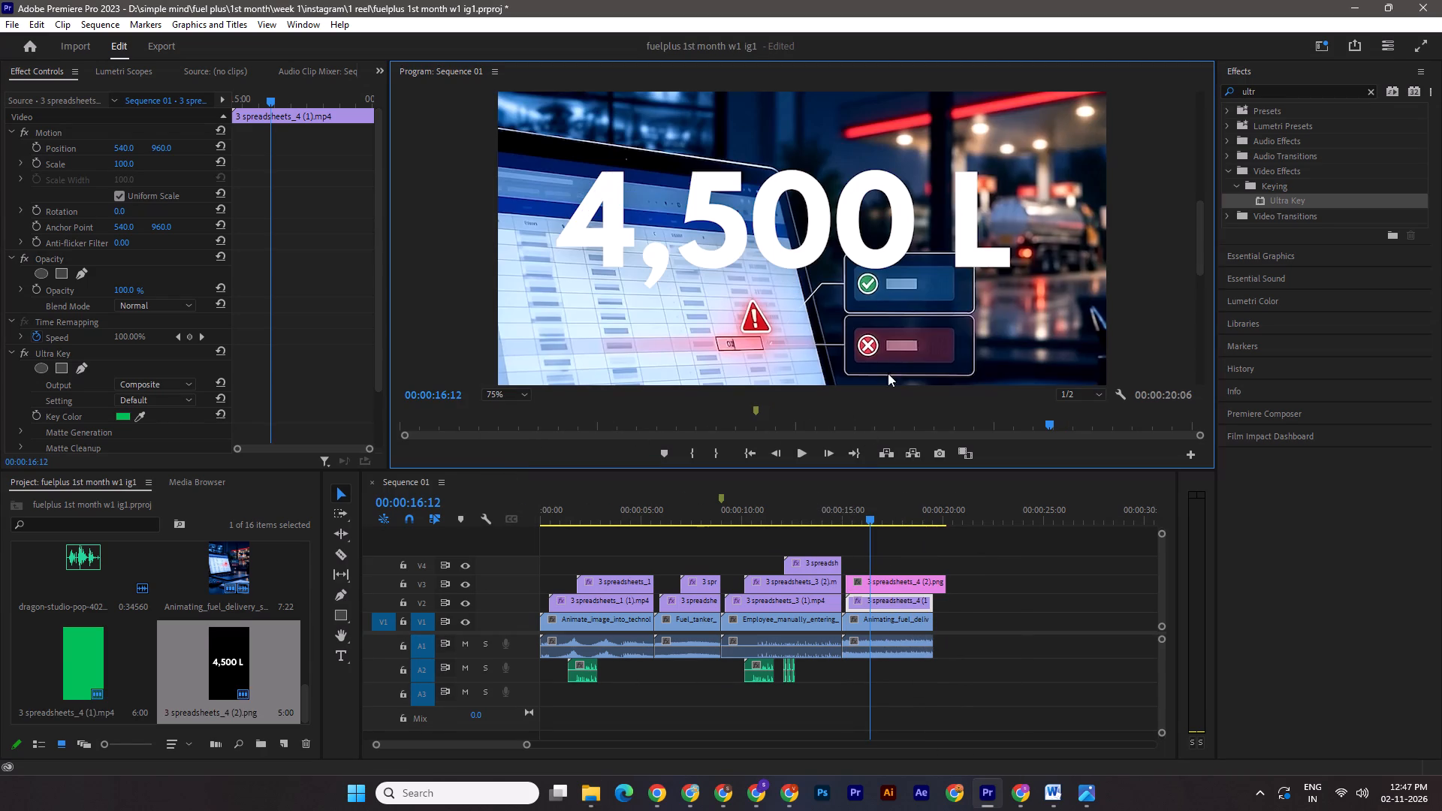
left_click(923, 584)
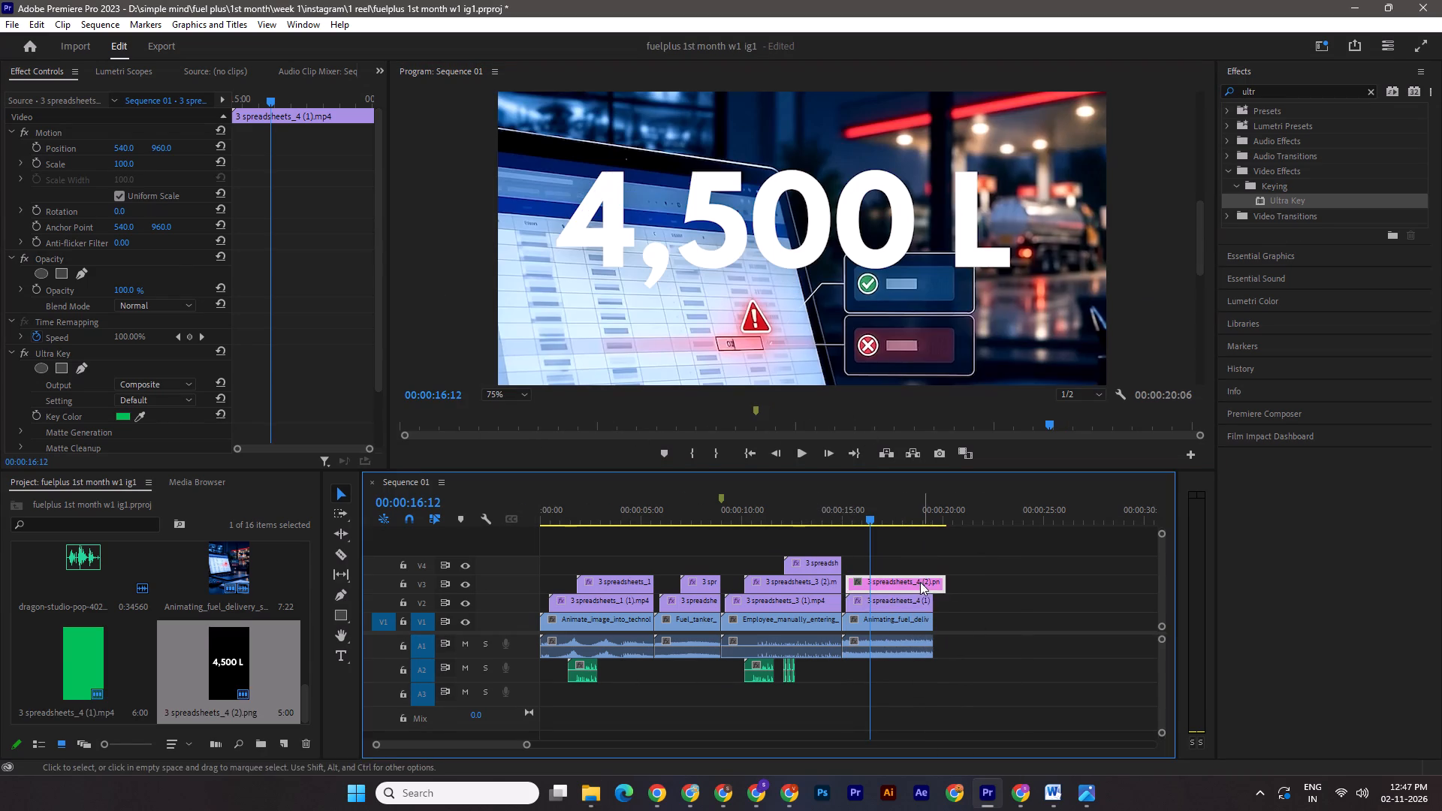
left_click_drag(125, 161, 58, 161)
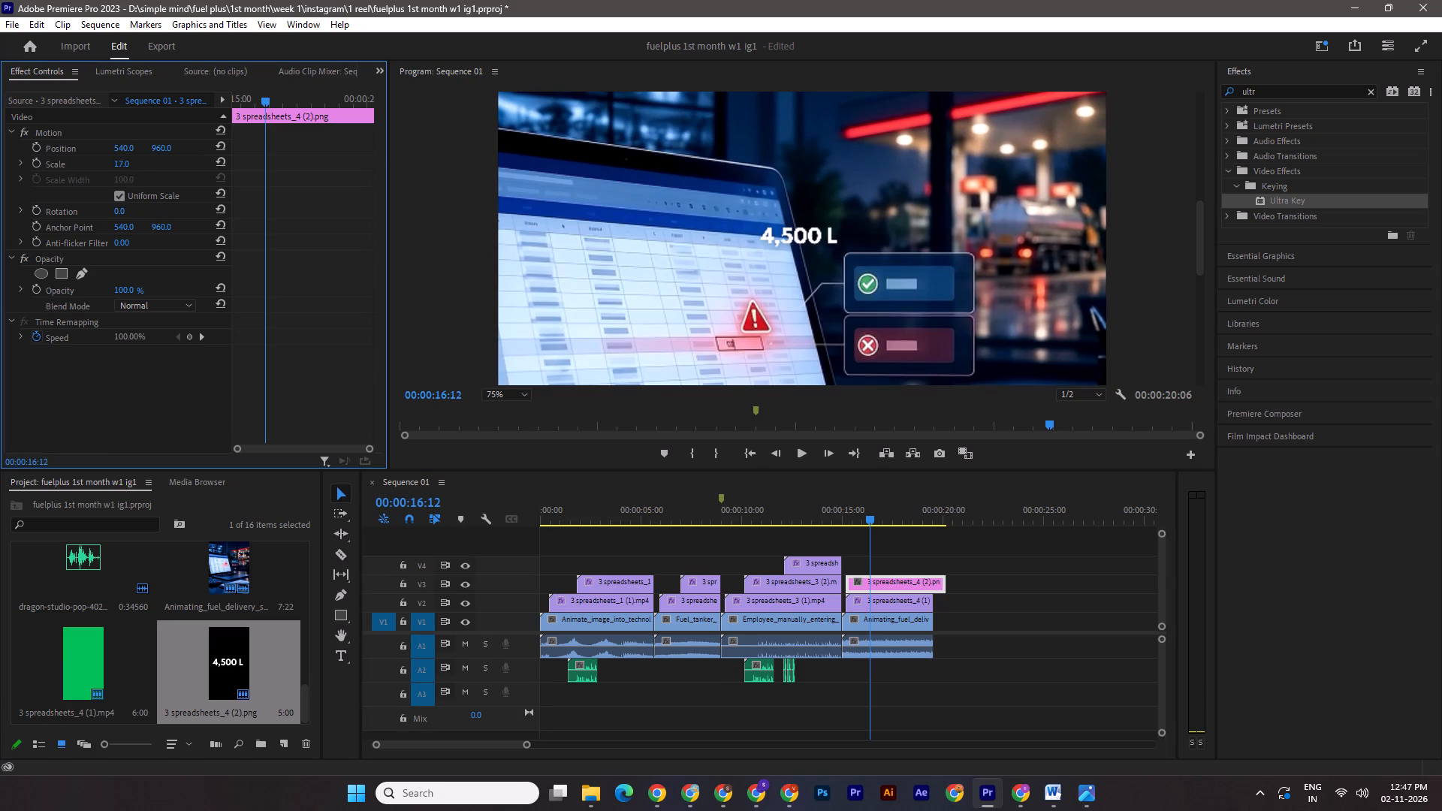
left_click_drag(58, 161, 61, 161)
left_click_drag(155, 151, 218, 159)
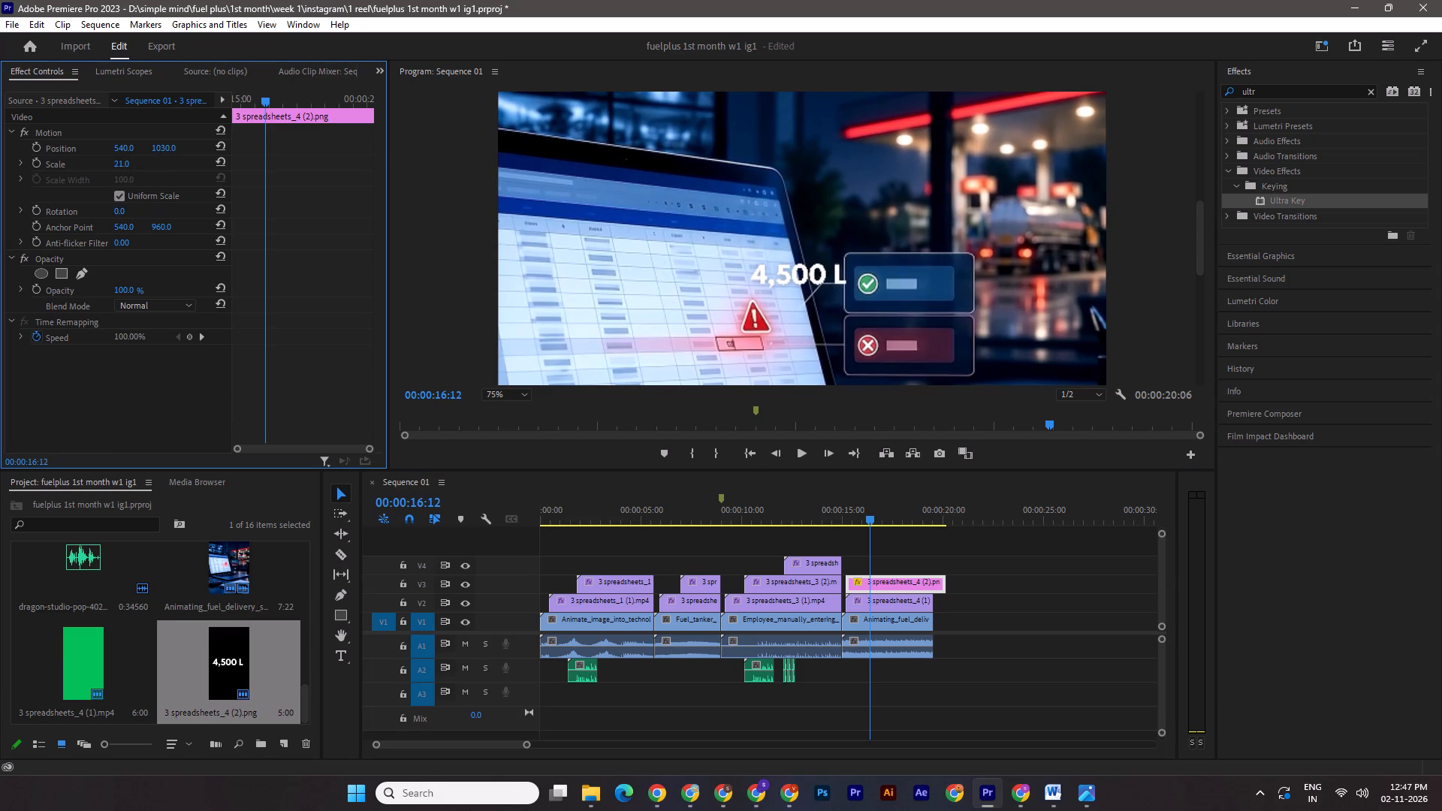
left_click_drag(218, 159, 222, 159)
left_click_drag(122, 141, 205, 155)
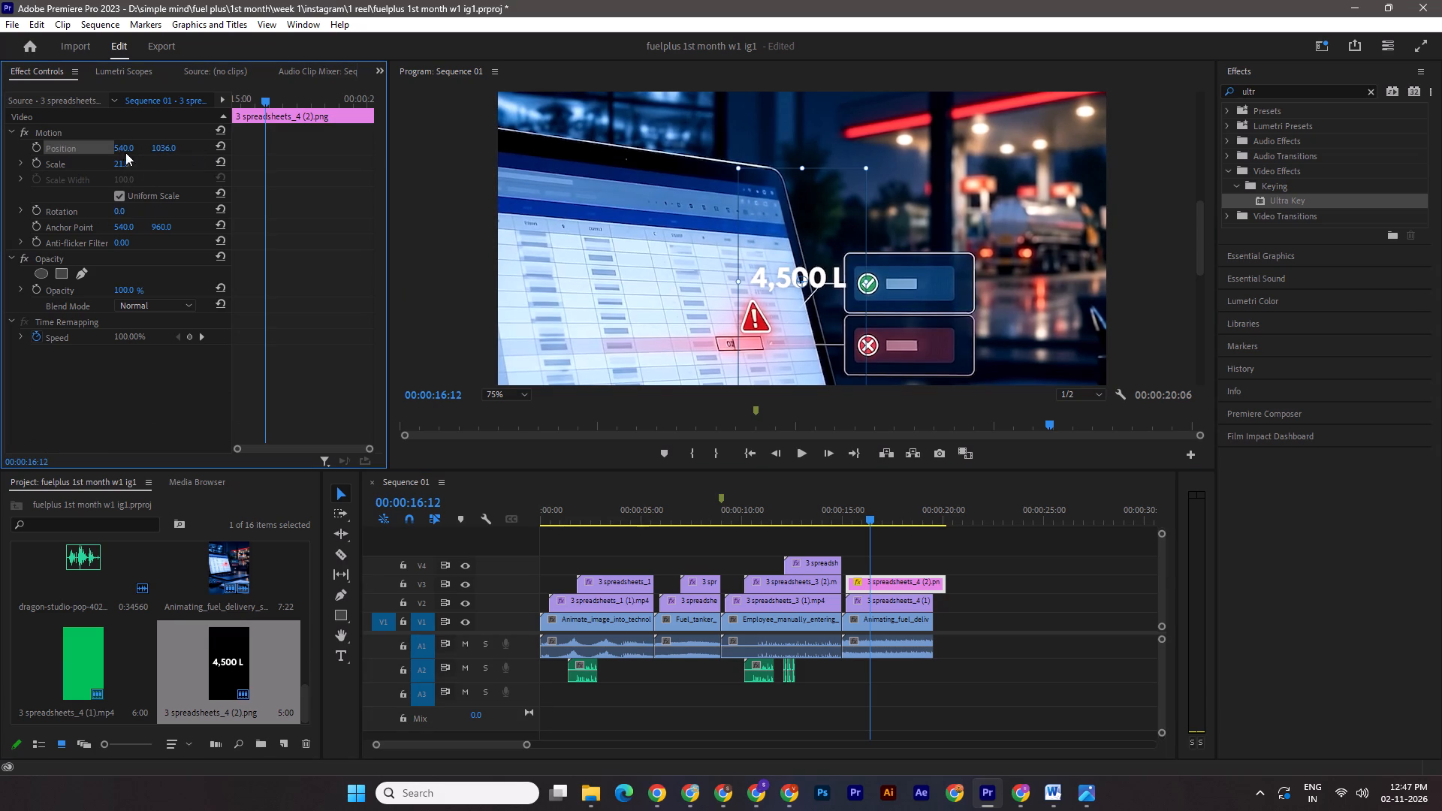
left_click_drag(122, 149, 277, 162)
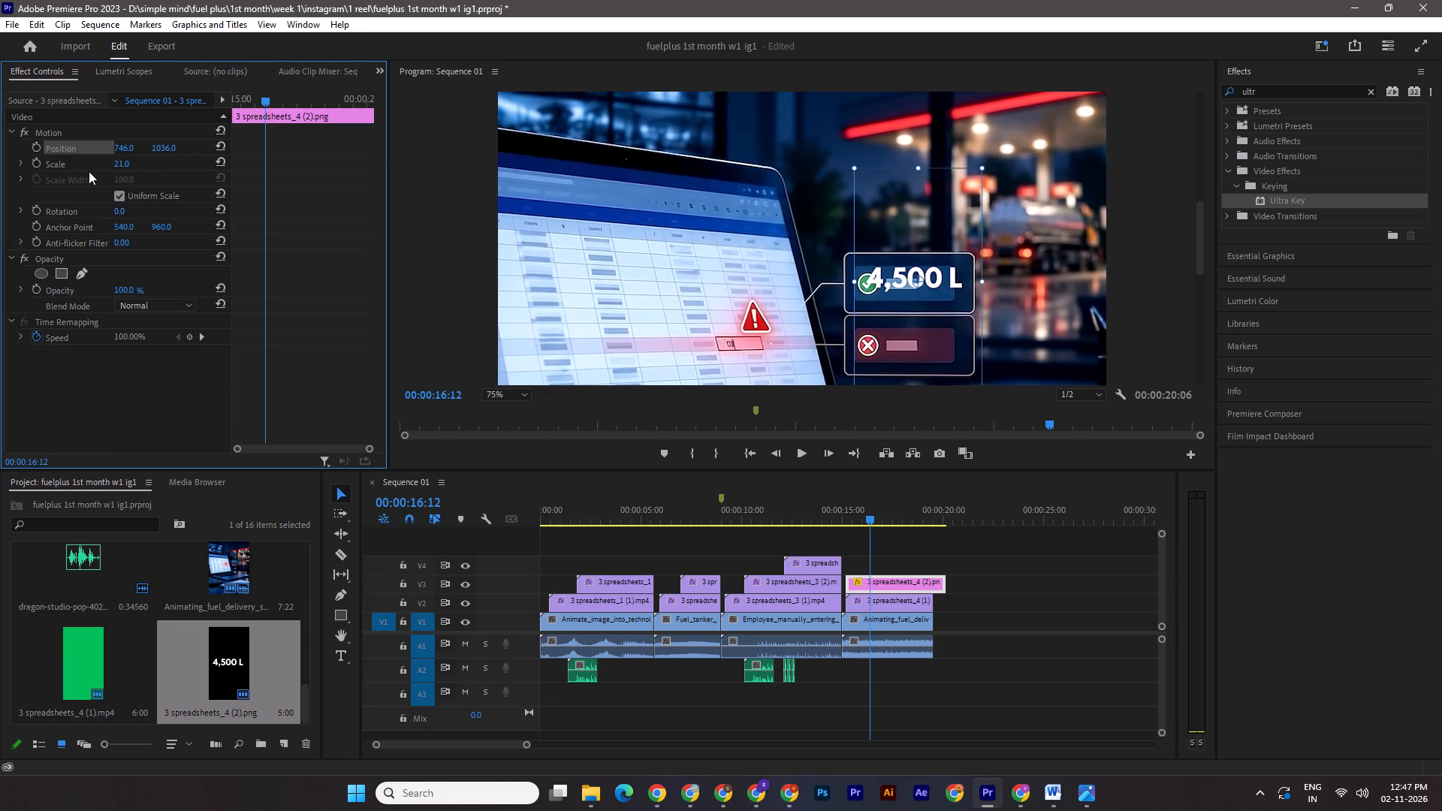
left_click_drag(128, 166, 106, 166)
left_click_drag(106, 166, 88, 166)
left_click_drag(170, 147, 179, 149)
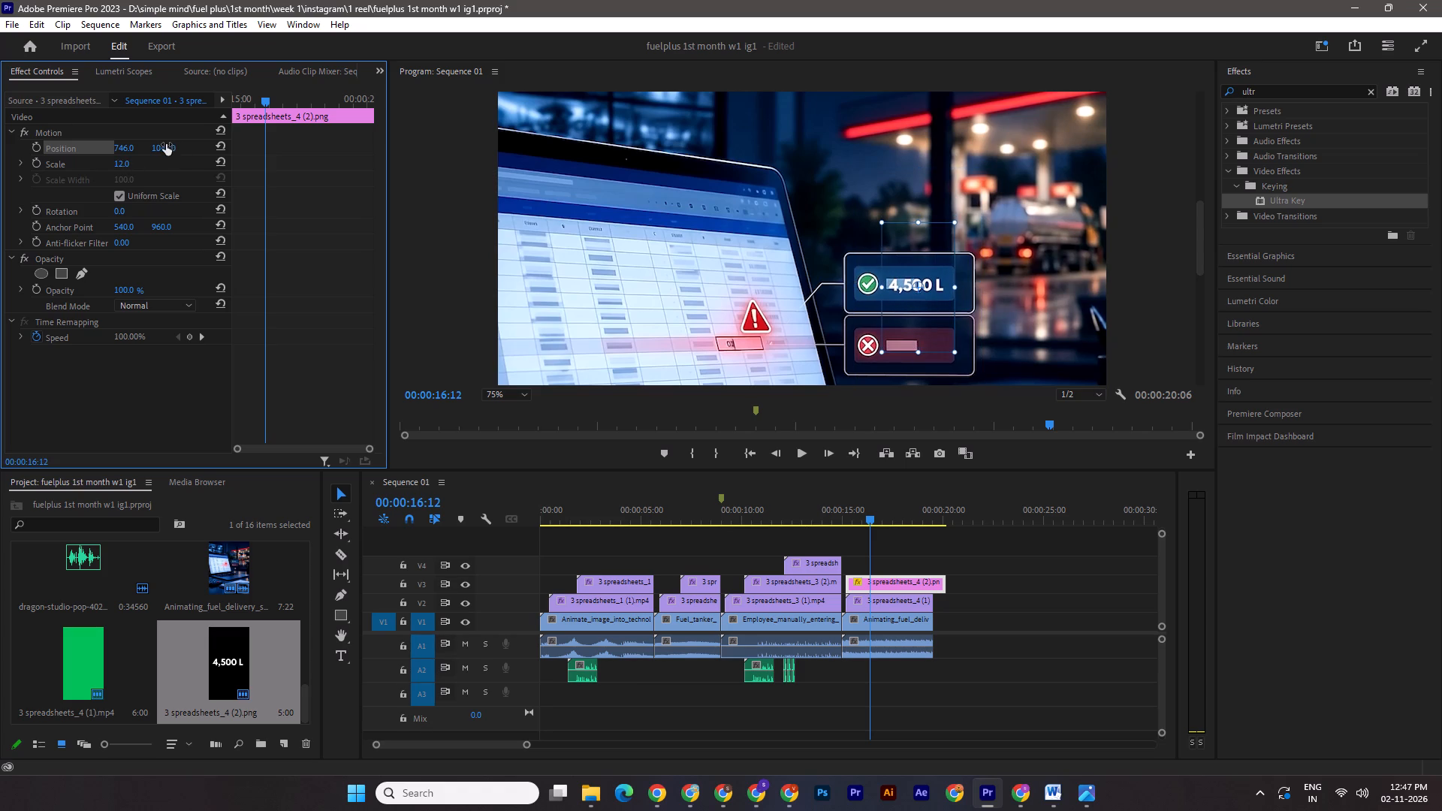
Enable Position and Scale keyframing on the "4,500 L" image and move both keyframes to the clip start at 00:00:15:06.
left_click(35, 163)
left_click(34, 144)
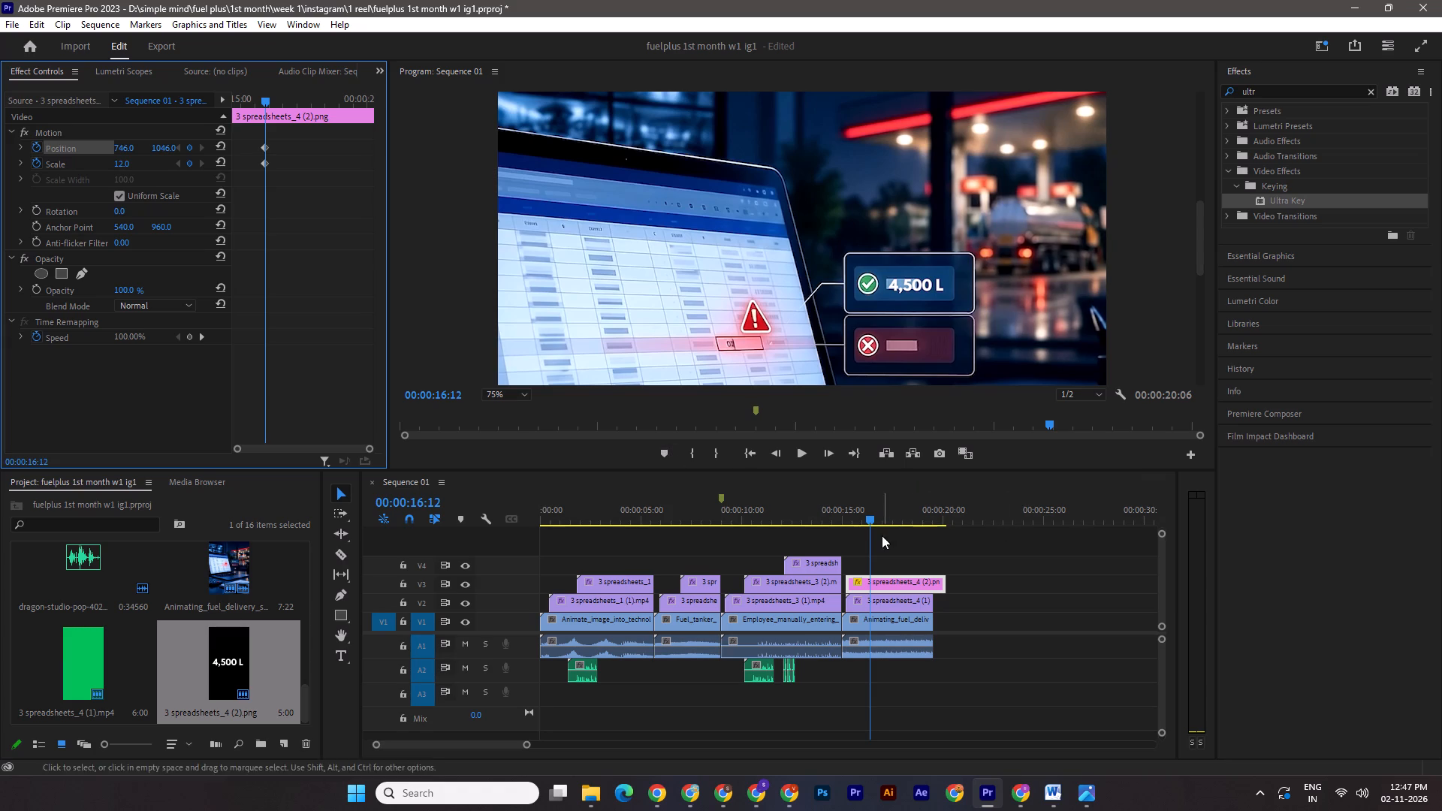
left_click_drag(870, 517, 849, 518)
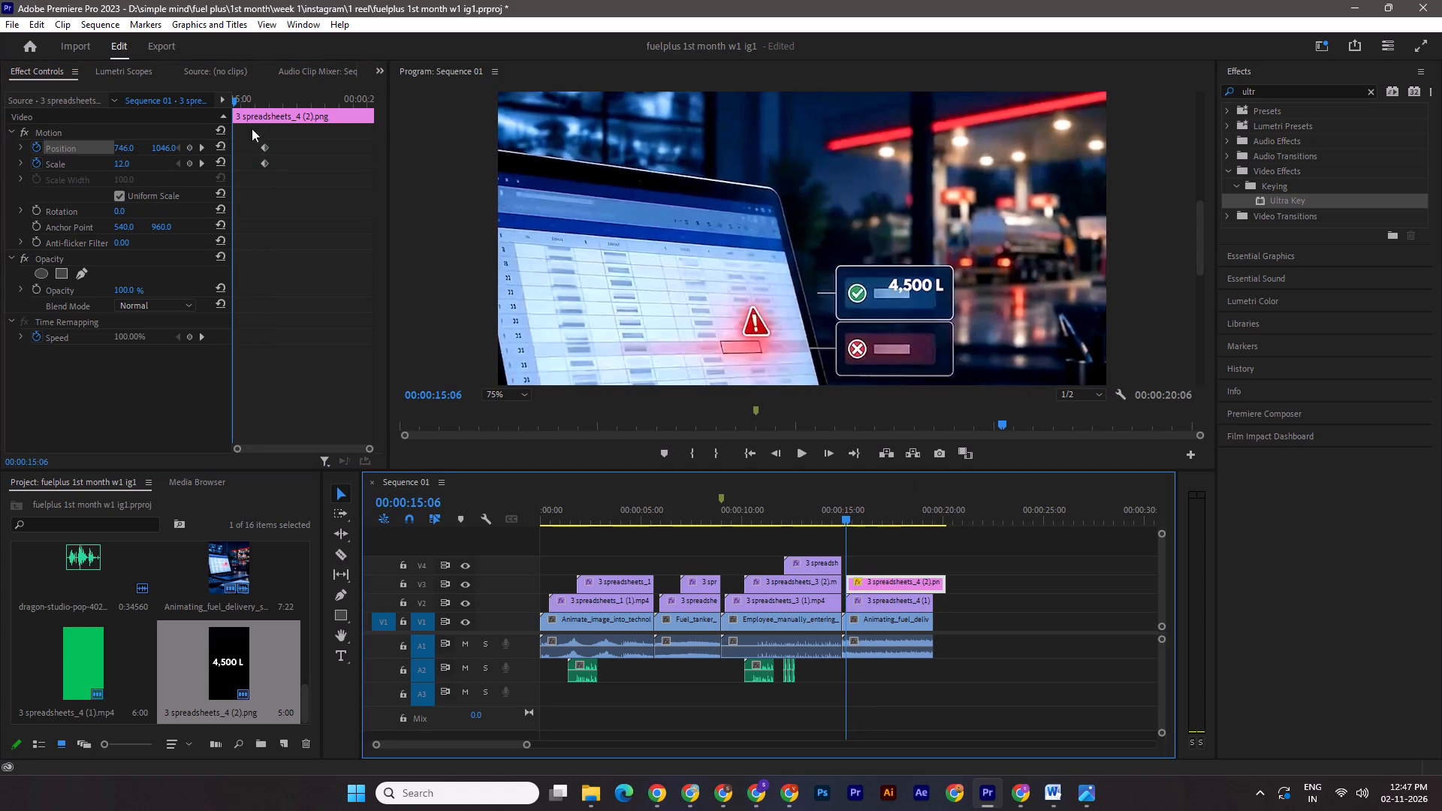
left_click_drag(265, 145, 211, 145)
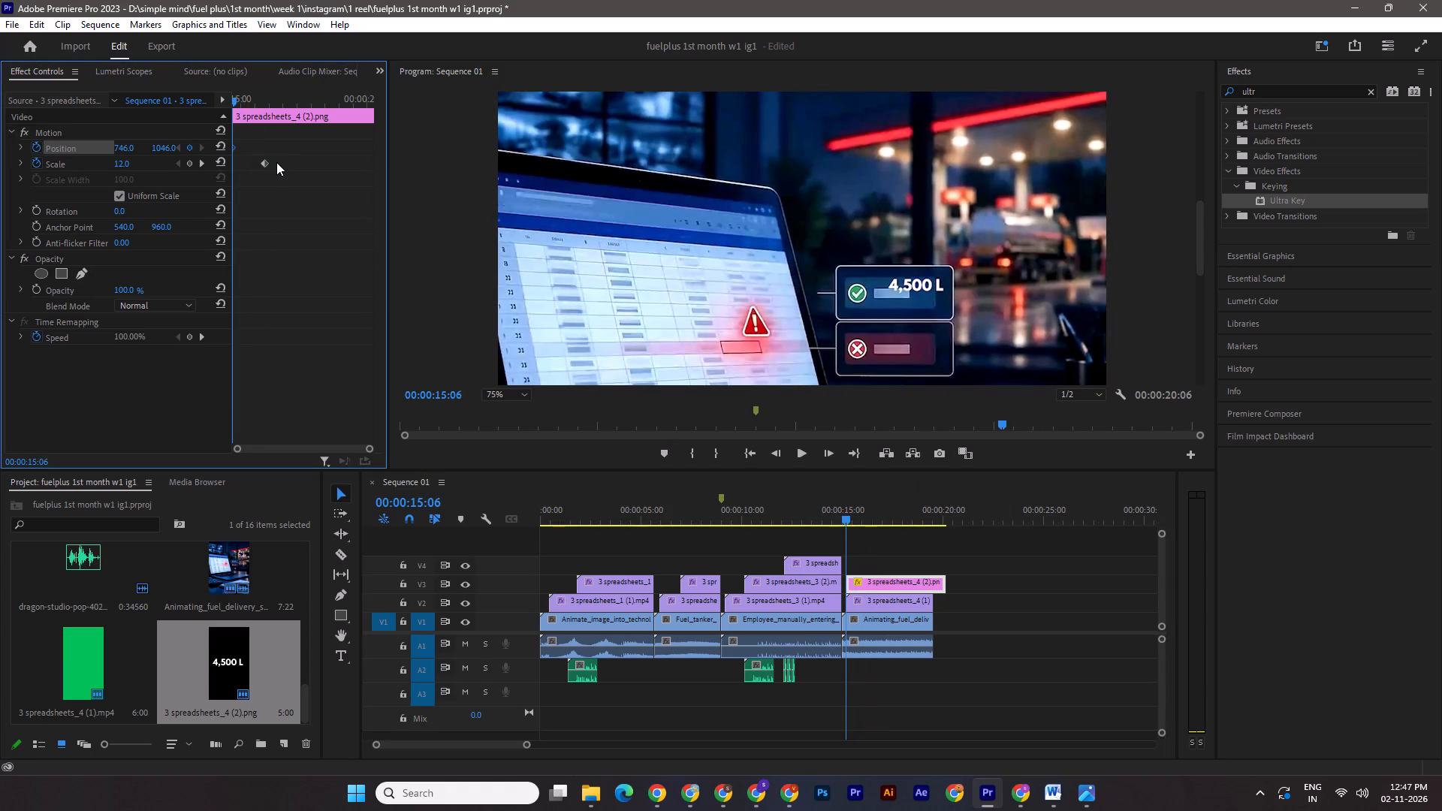
left_click_drag(262, 162, 194, 162)
Set the "4,500 L" image's starting Position keyframe to 722, 1058, aligning it with the green-check box.
left_click_drag(162, 146, 172, 147)
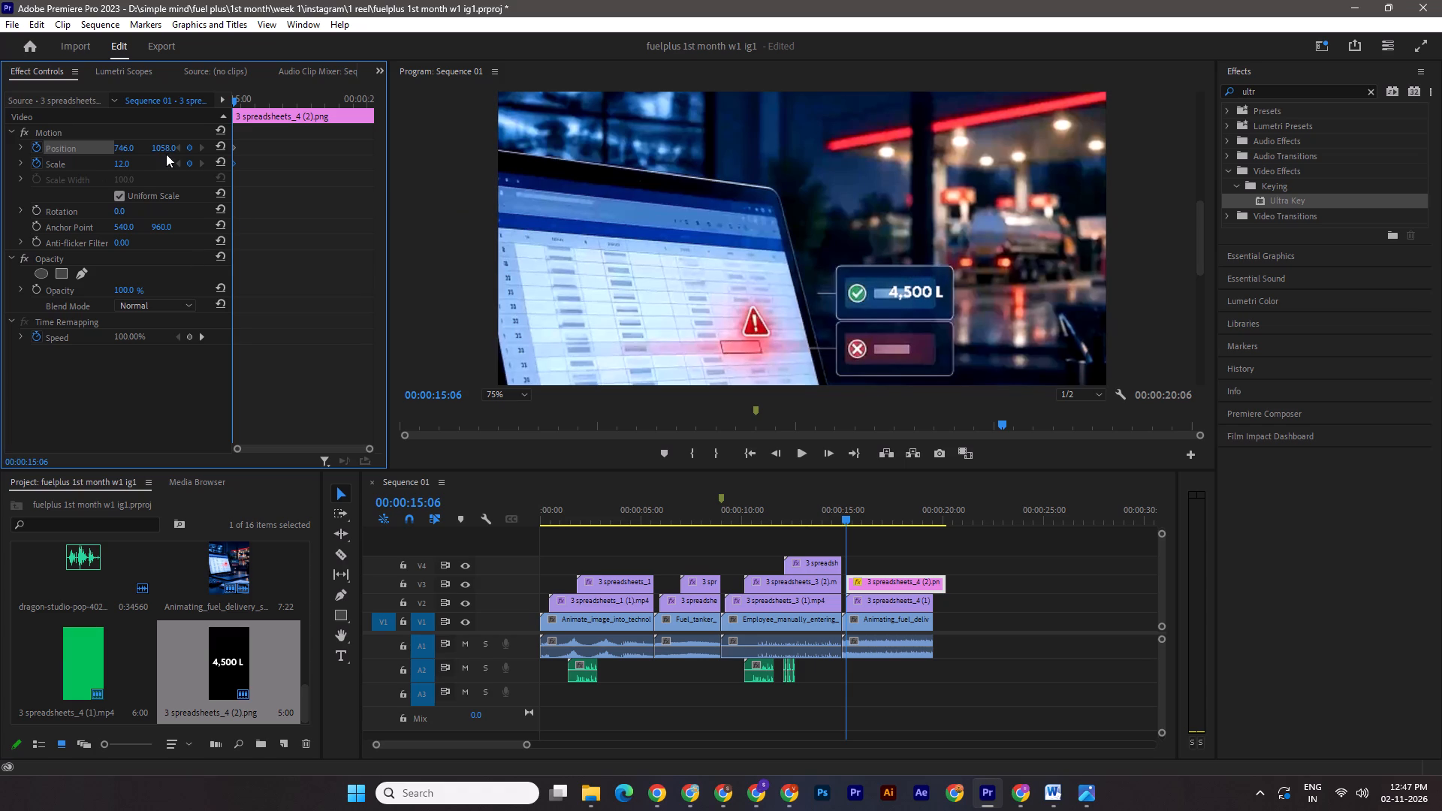
left_click_drag(122, 165, 104, 164)
key("ctrl+z")
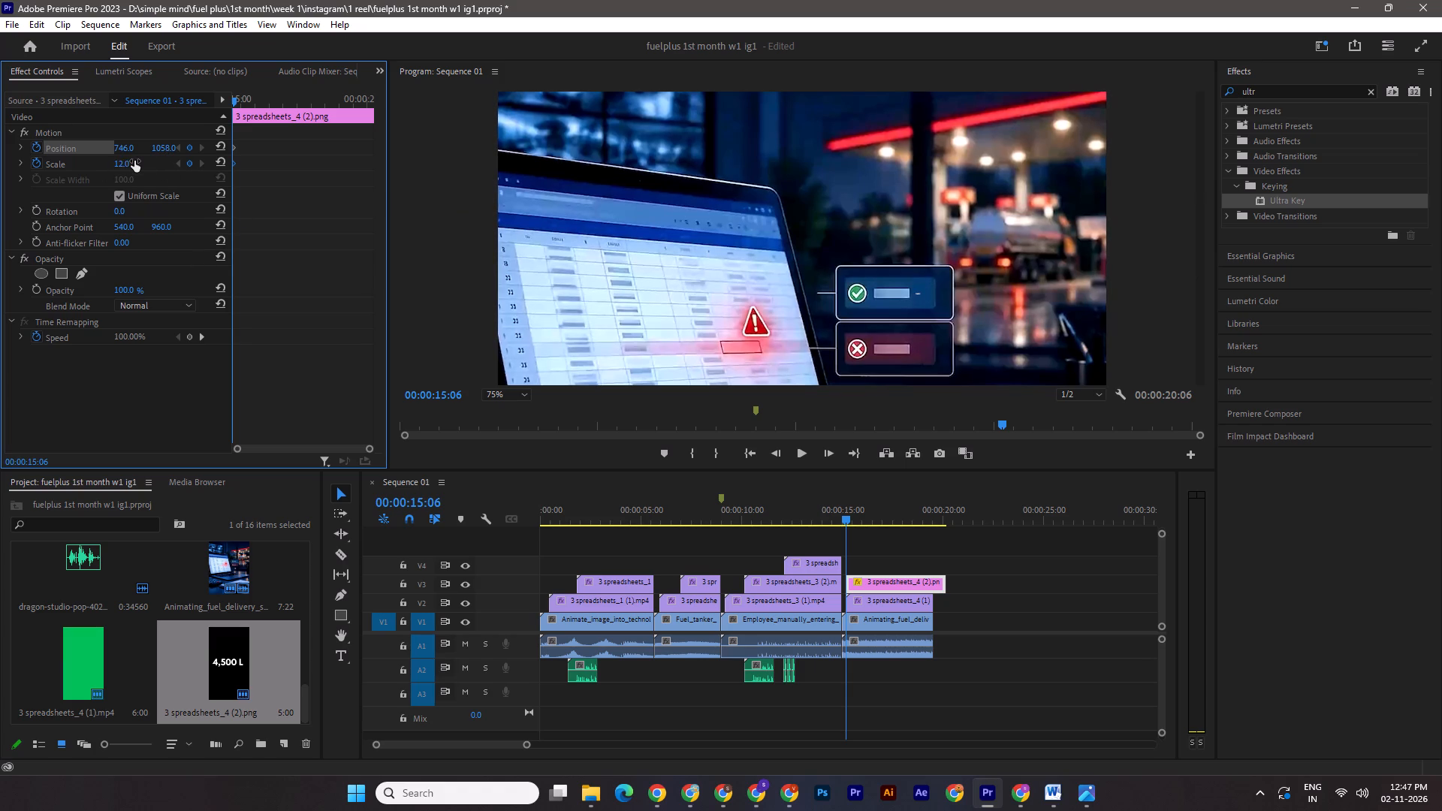
left_click_drag(127, 149, 92, 149)
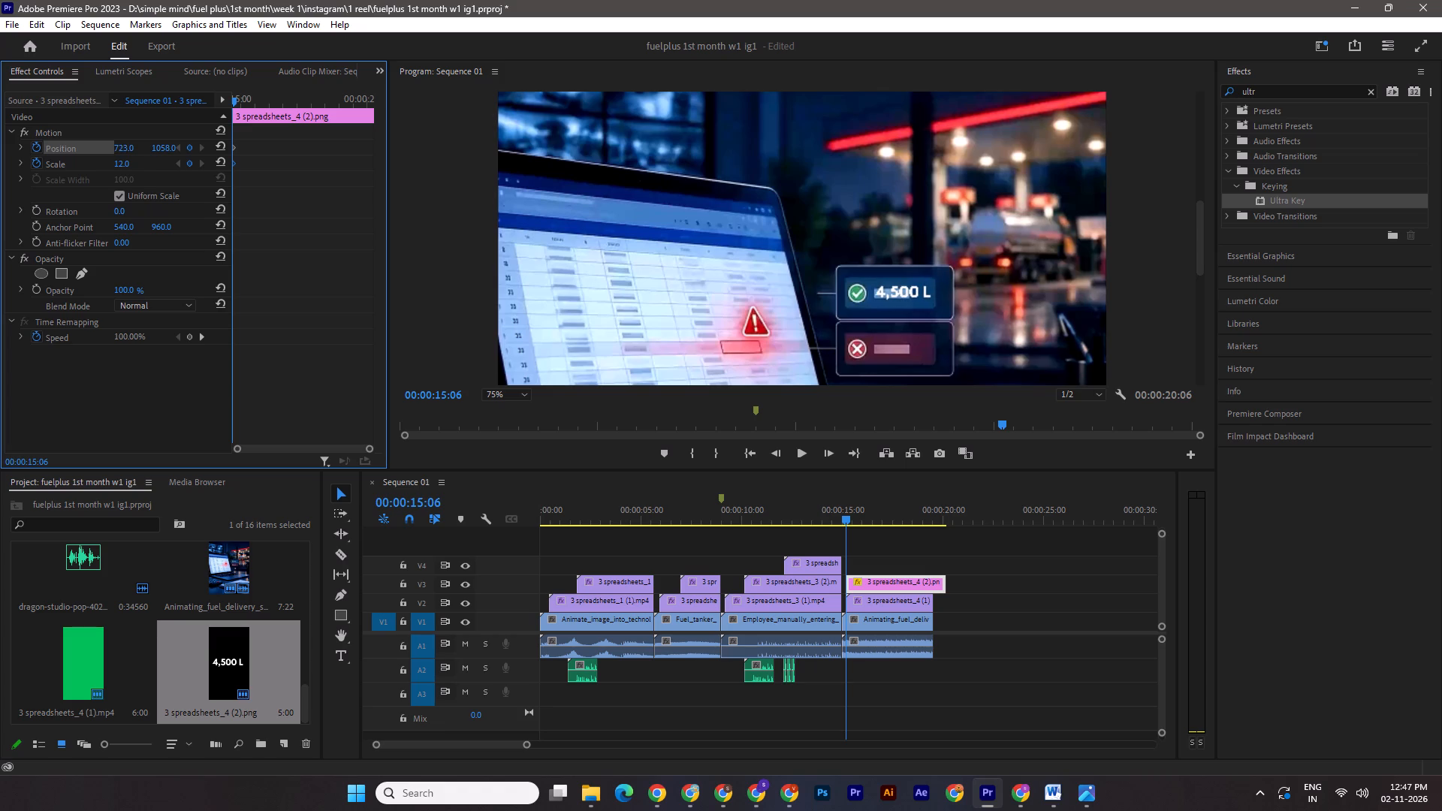
left_click_drag(92, 149, 92, 149)
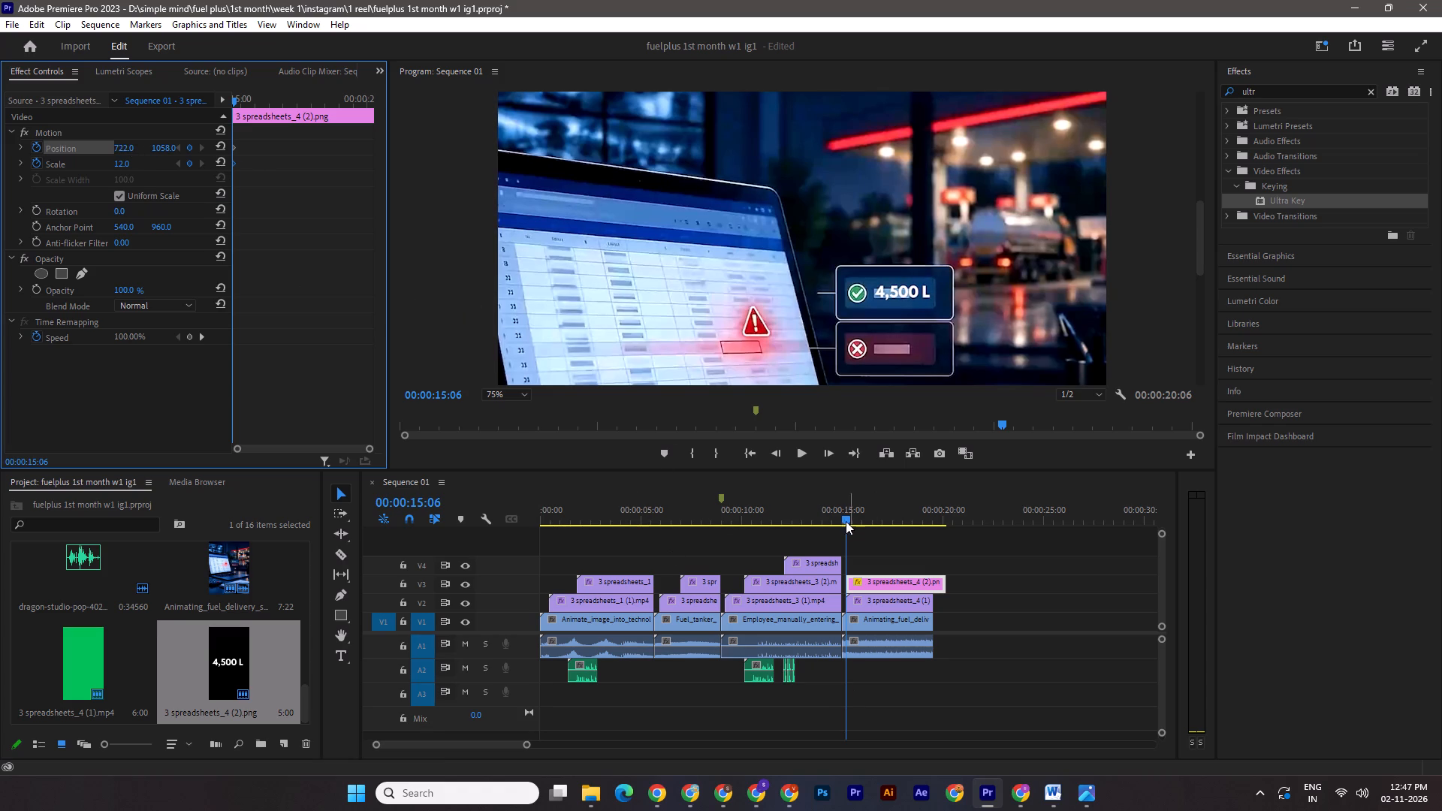
Add a Position keyframe of 731, 1052 to the "4,500 L" image at 00:00:15:28 to follow the green-check box.
left_click_drag(845, 517, 860, 516)
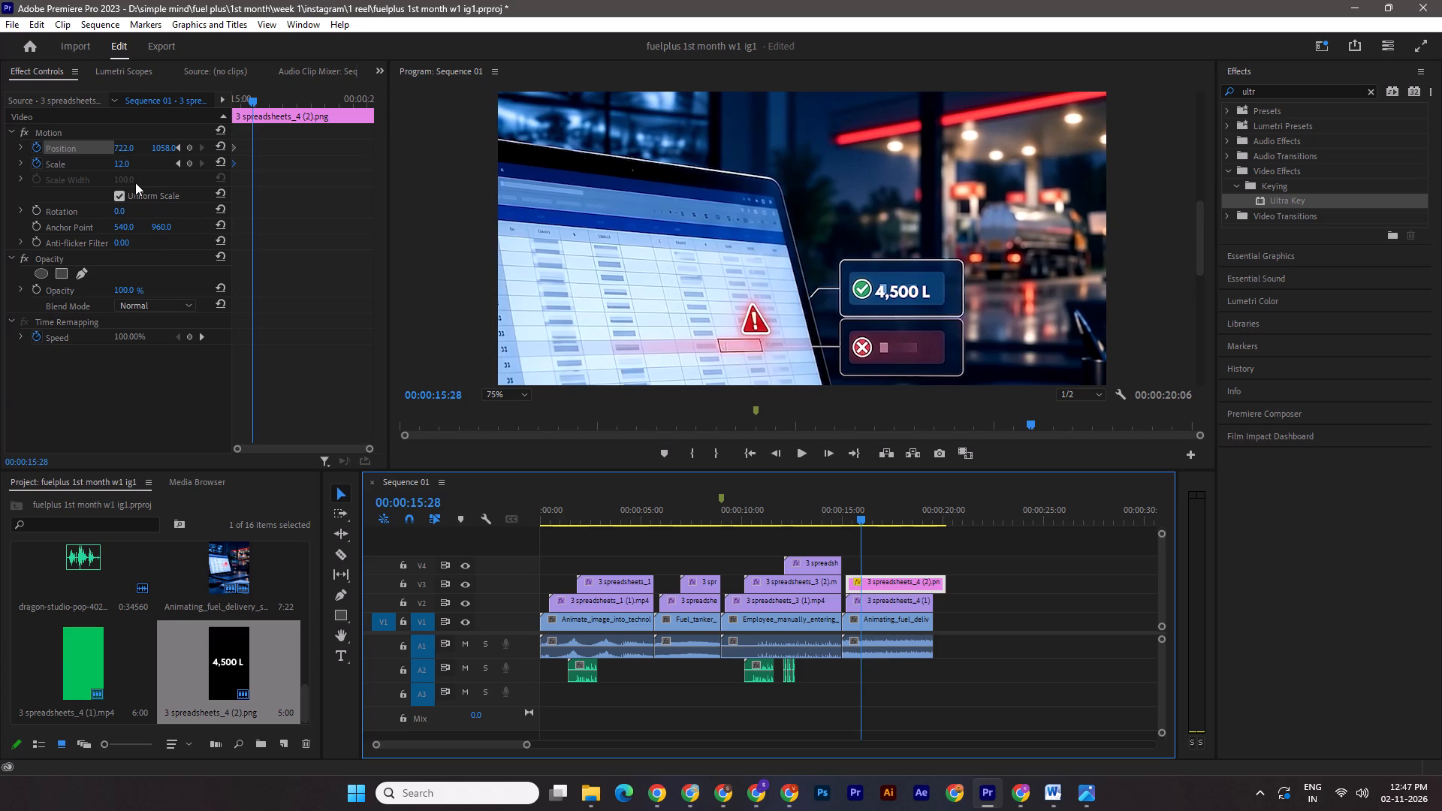
left_click_drag(164, 150, 143, 148)
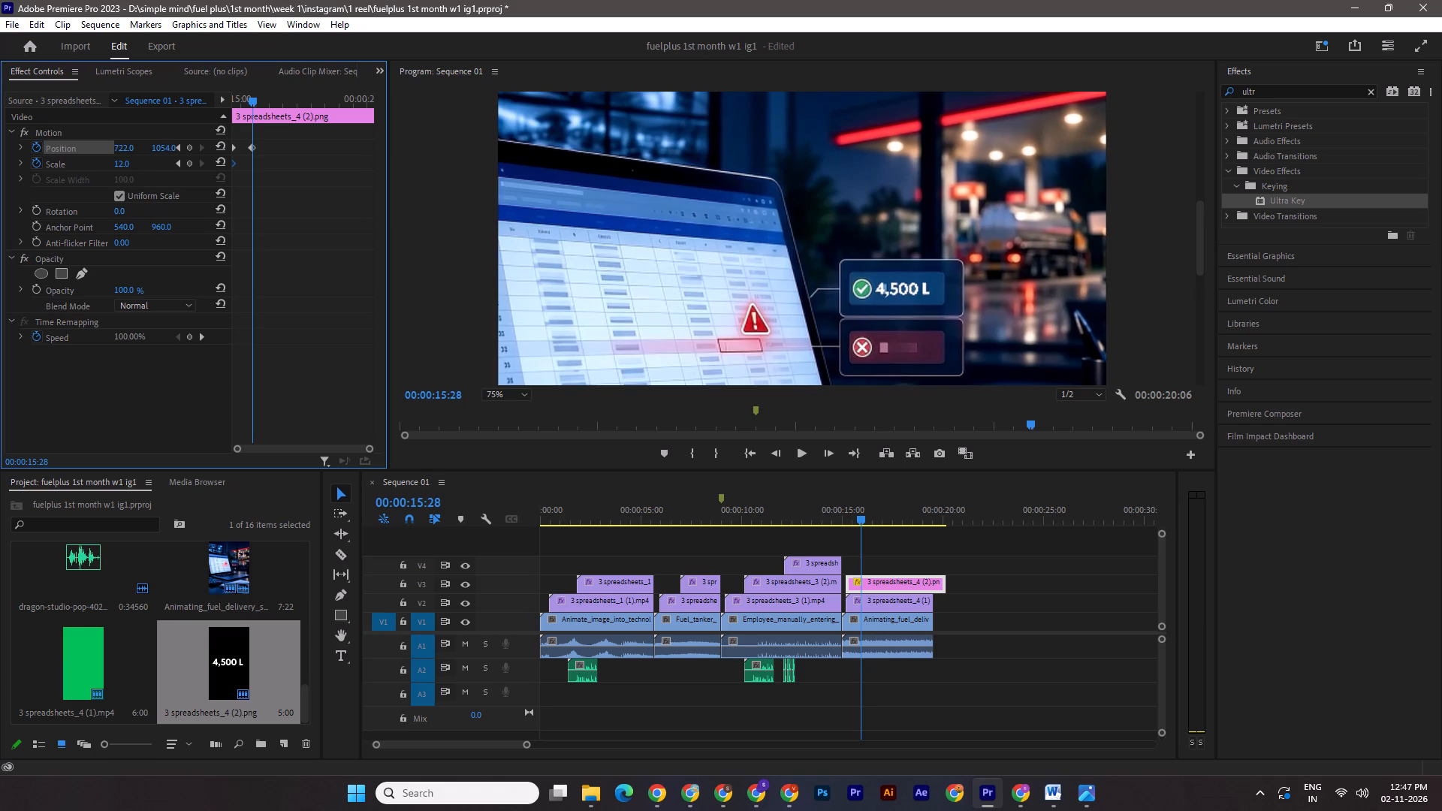
left_click_drag(143, 148, 142, 148)
left_click_drag(122, 147, 140, 147)
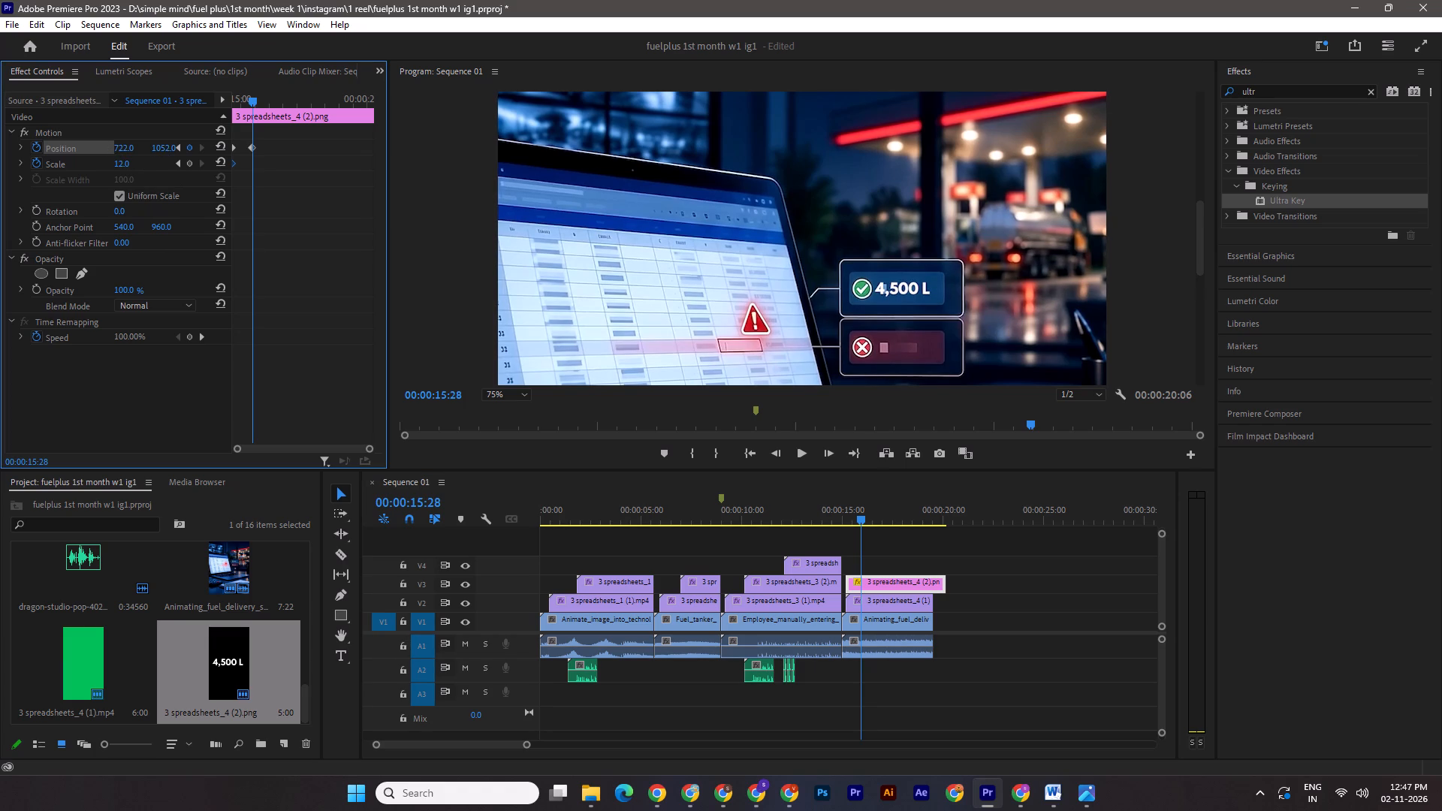
left_click_drag(140, 147, 161, 146)
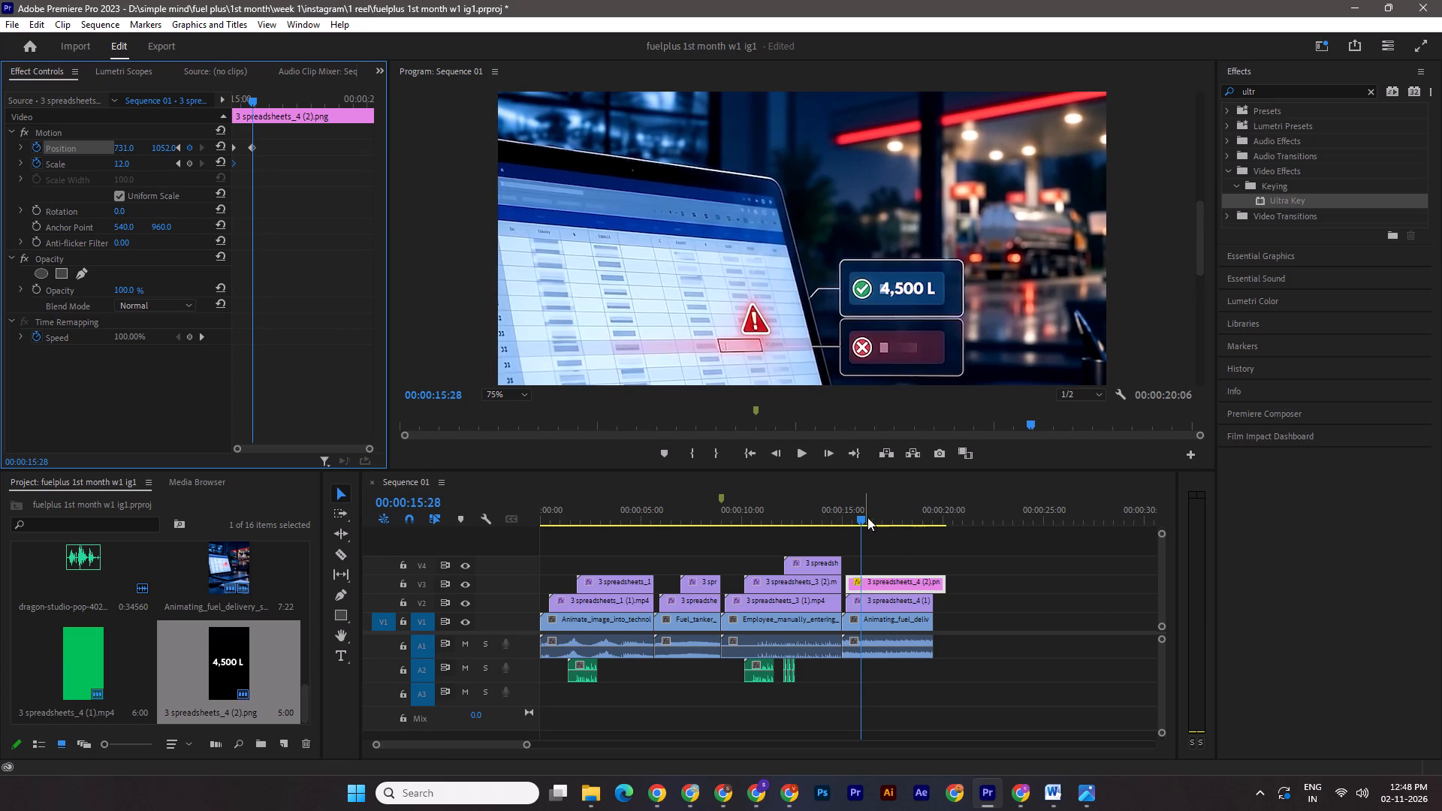
At 00:00:16:25, keyframe the "4,500 L" image at Position 762, 1031 and Scale 15 to track the growing green-check box.
left_click_drag(862, 518, 882, 518)
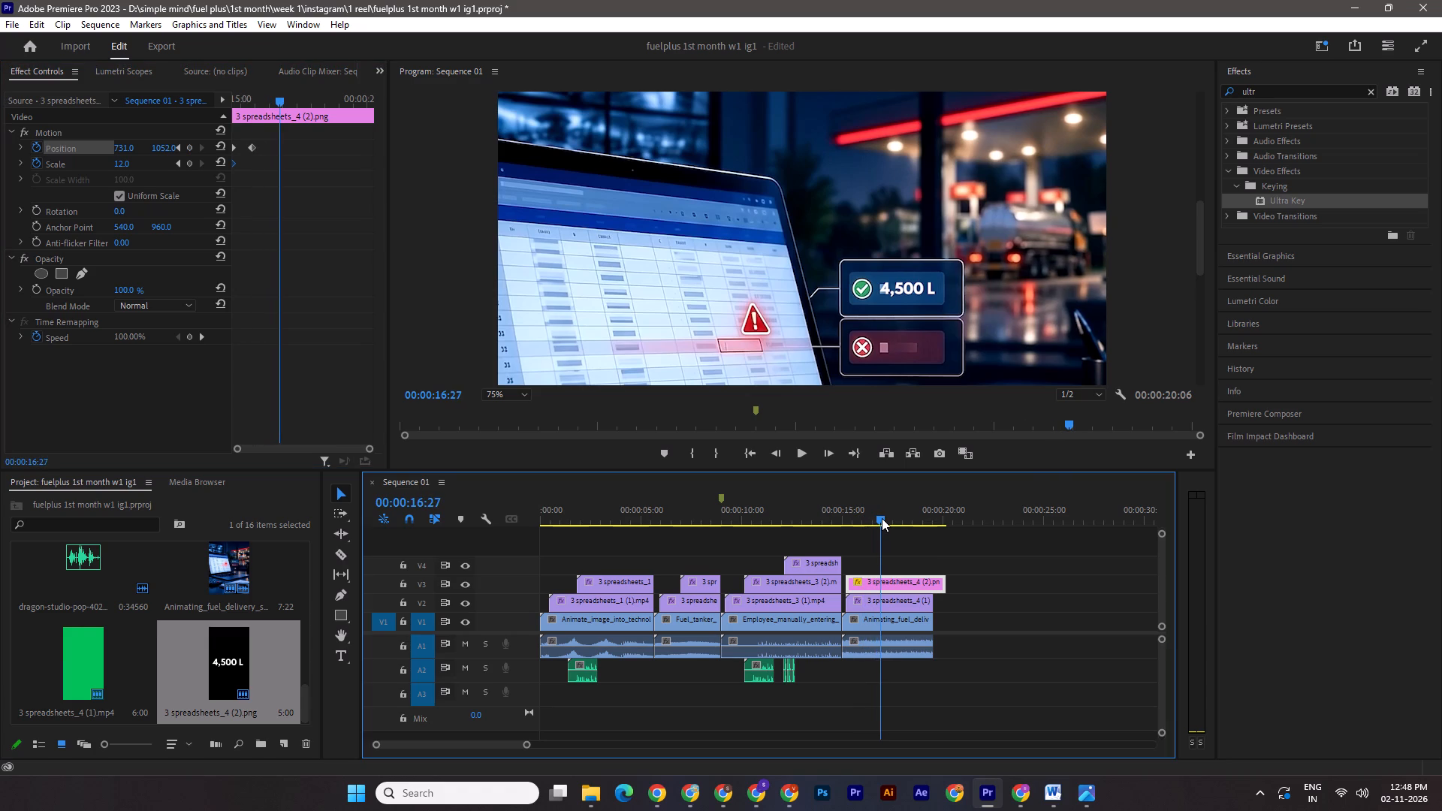
left_click_drag(882, 518, 881, 518)
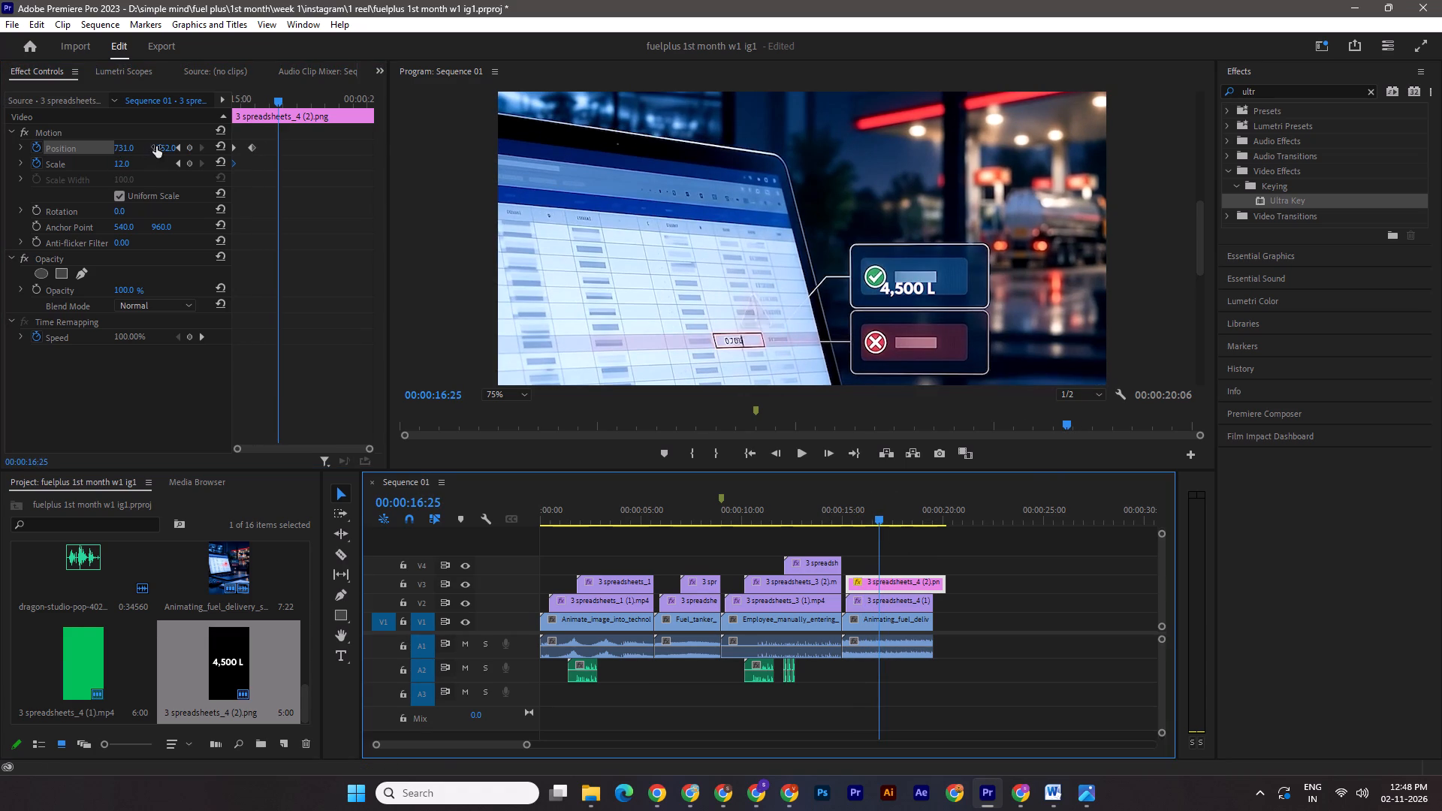
left_click_drag(159, 146, 150, 148)
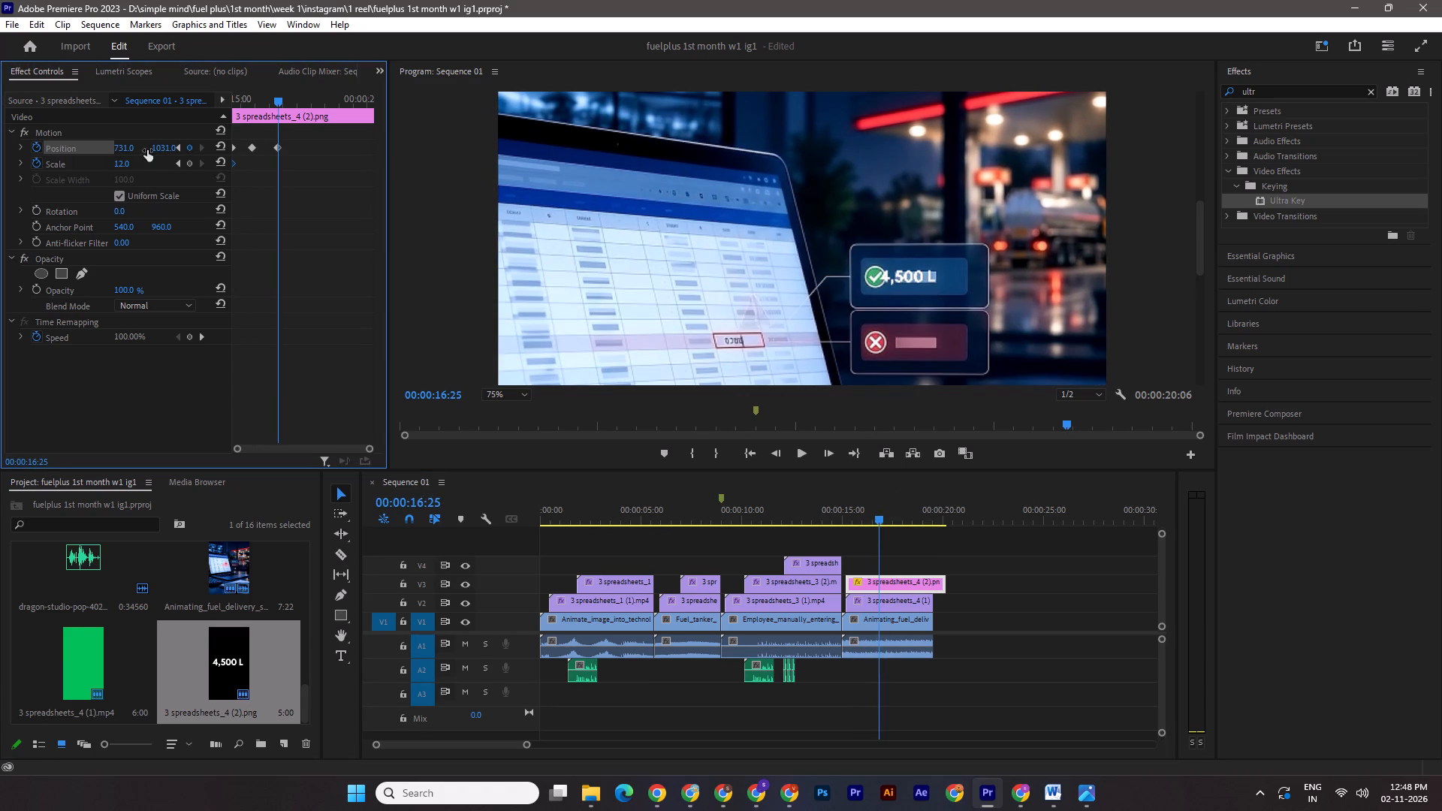
left_click_drag(121, 148, 149, 148)
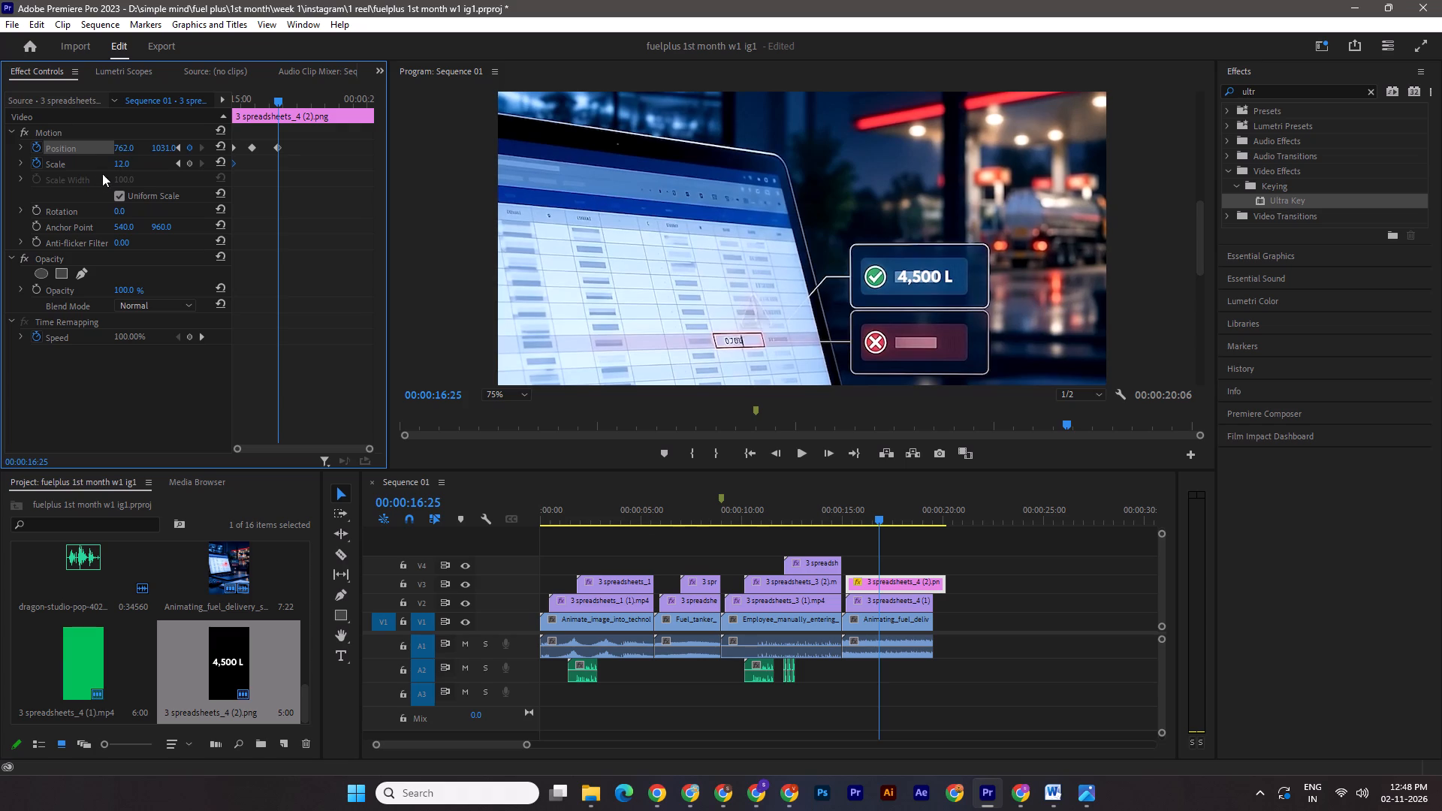
left_click(116, 164)
key("1")
key("5")
key("Return")
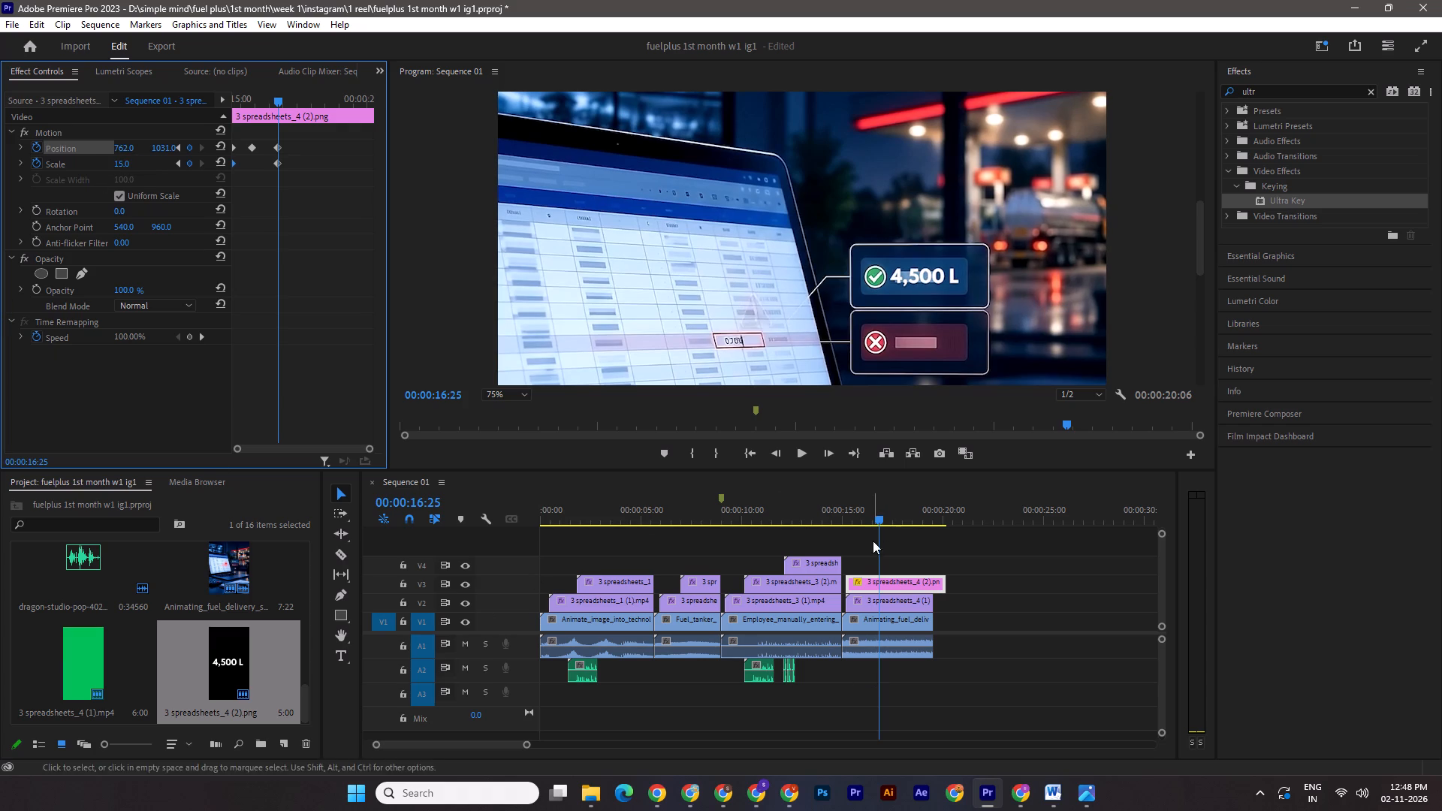
At 00:00:17:20, keyframe the "4,500 L" image's Position beside the check mark, with a vertical value of 1003.
left_click_drag(878, 517, 892, 519)
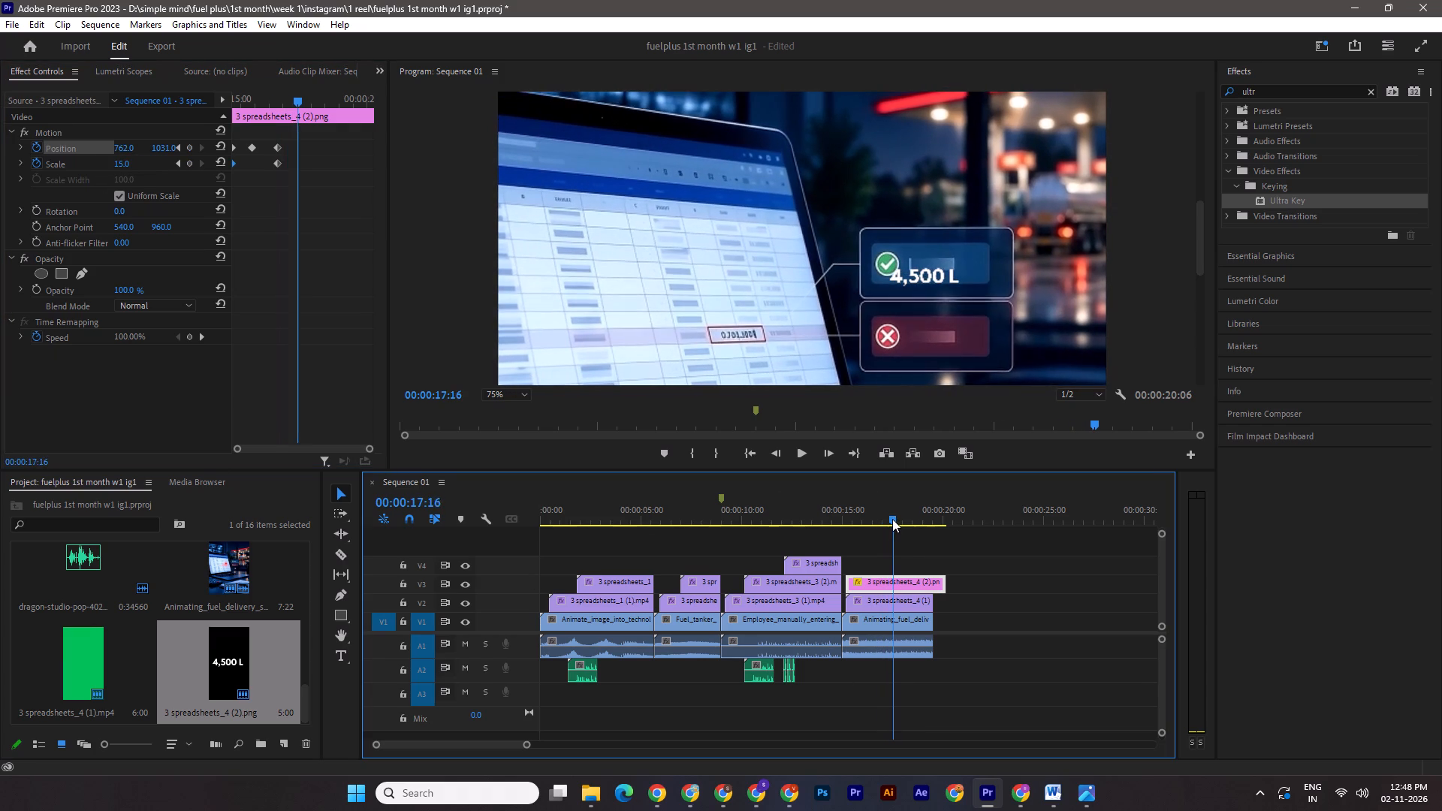
left_click_drag(892, 519, 895, 520)
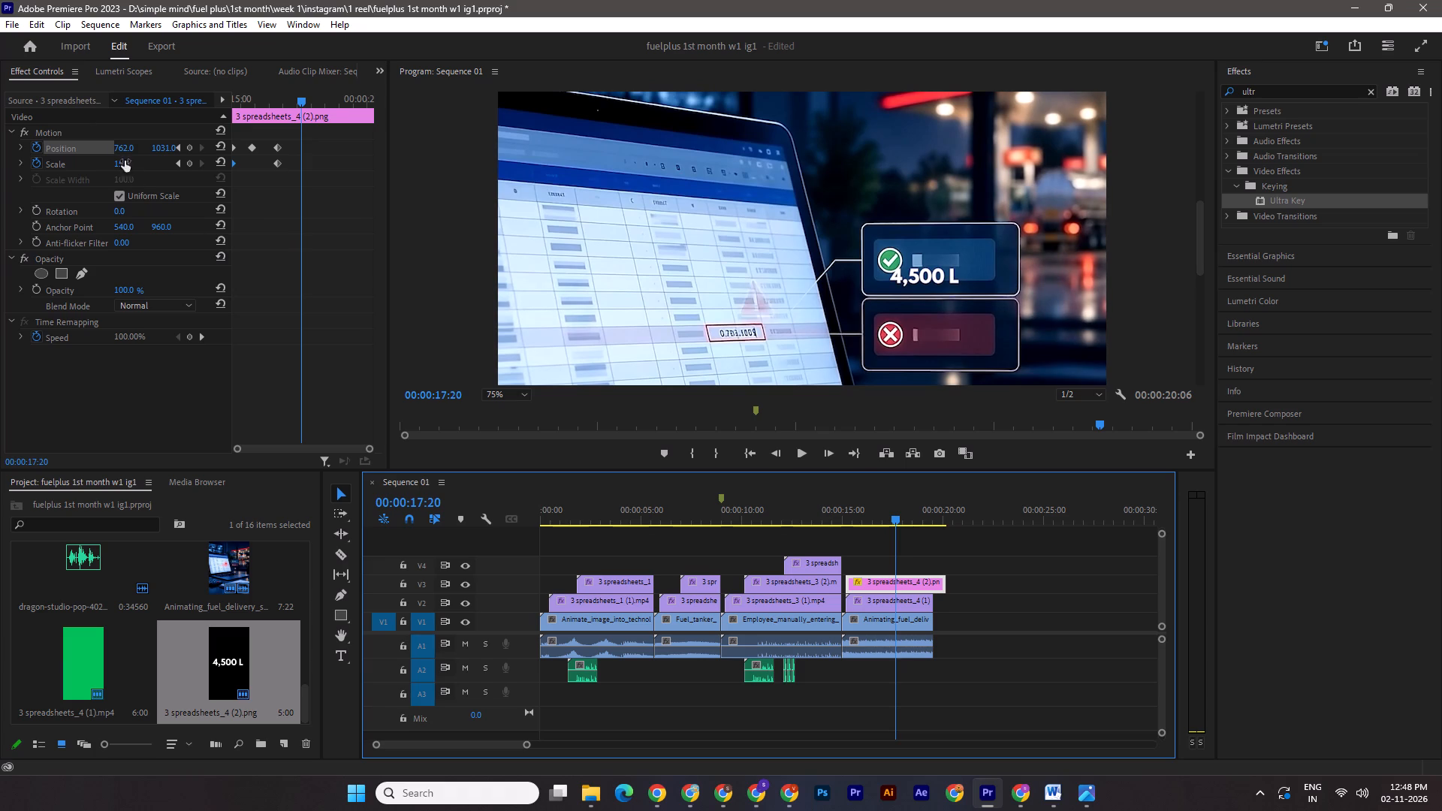
left_click_drag(165, 147, 146, 144)
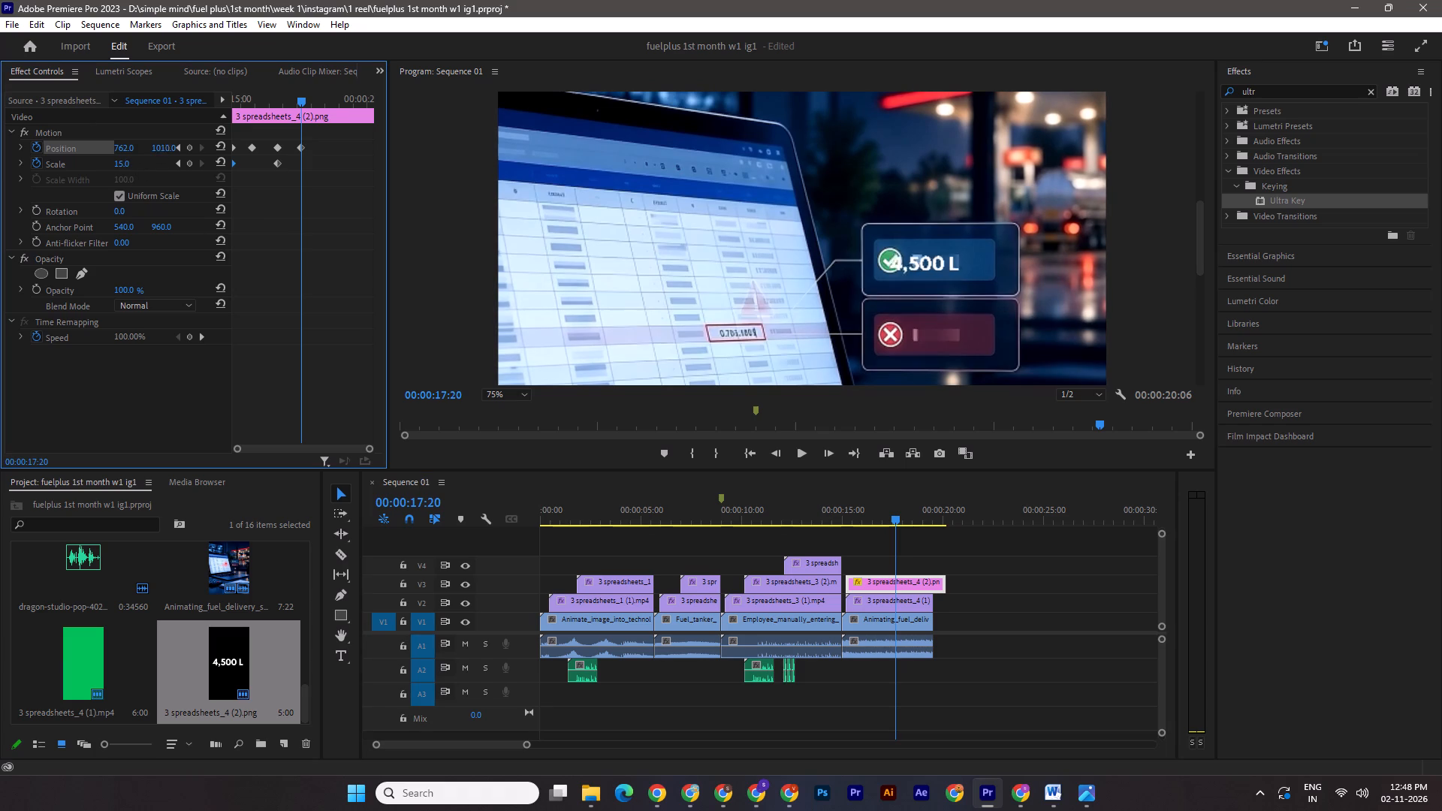
left_click_drag(146, 144, 144, 144)
left_click_drag(123, 146, 128, 147)
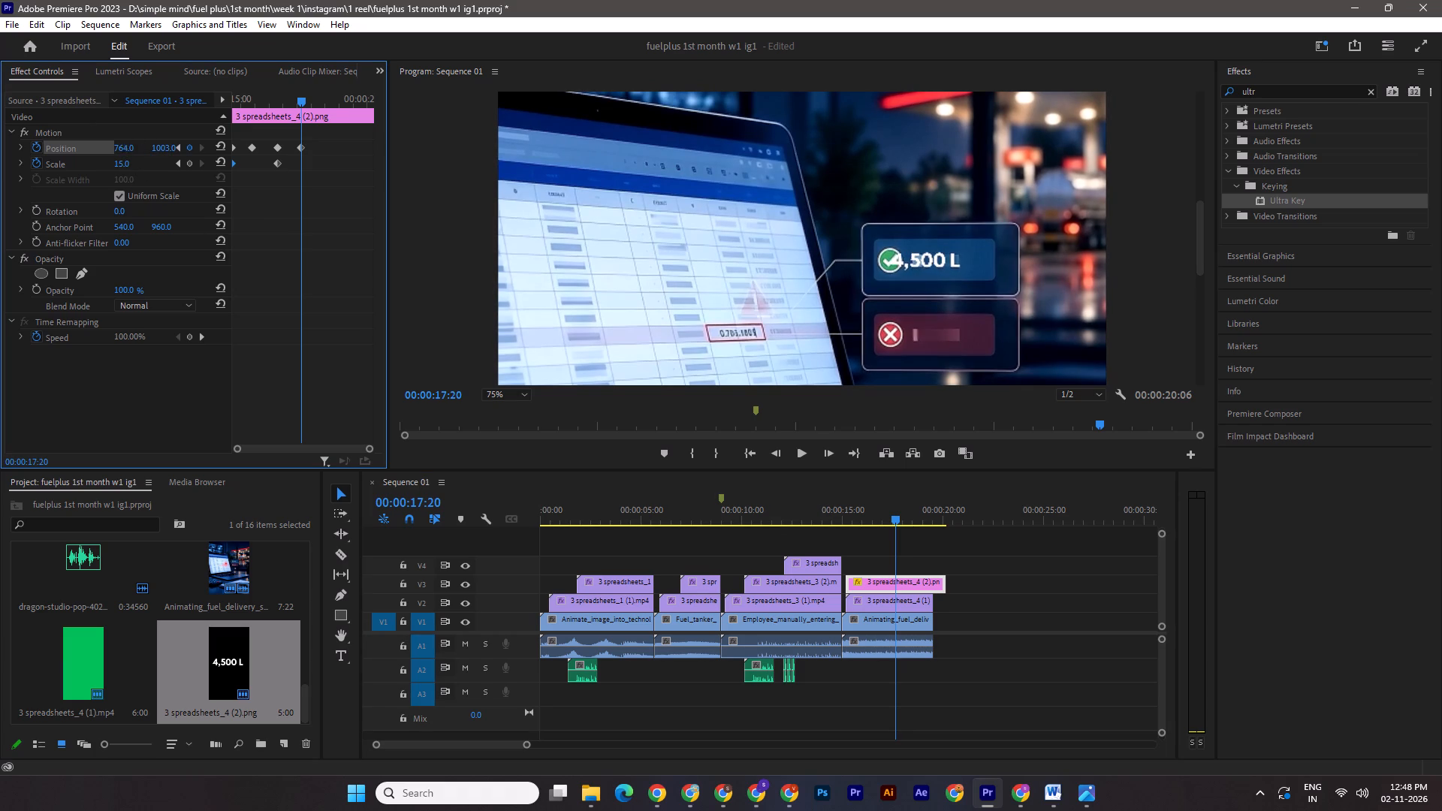
left_click_drag(128, 147, 131, 145)
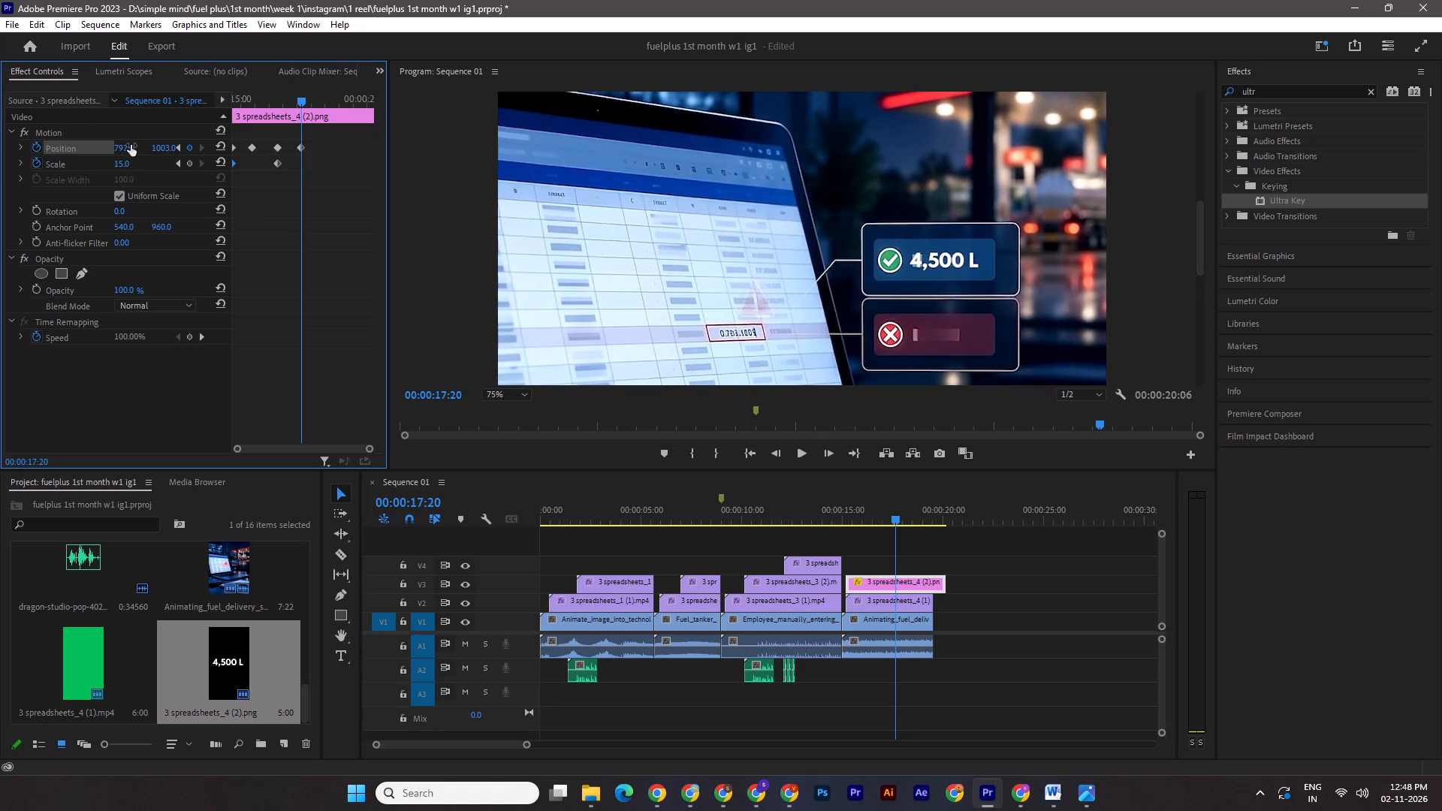
Set the horizontal Position of the "4,500 L" image to 797 at 00:00:17:20.
left_click_drag(131, 145, 152, 147)
At 00:00:18:12, keyframe the "4,500 L" image at Position 833, 976 and Scale 18 to follow the green-check box.
left_click_drag(894, 516, 907, 516)
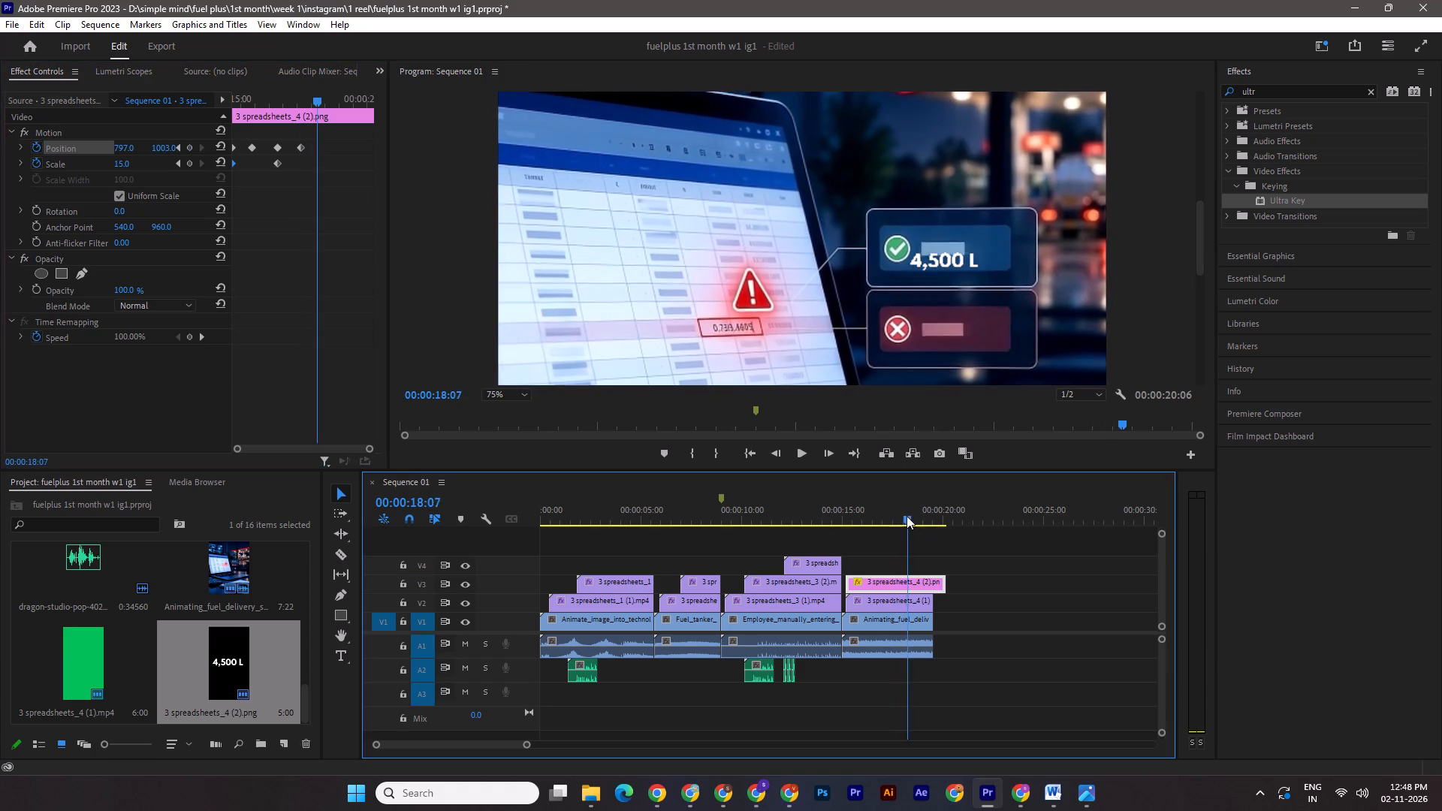
left_click_drag(907, 516, 910, 516)
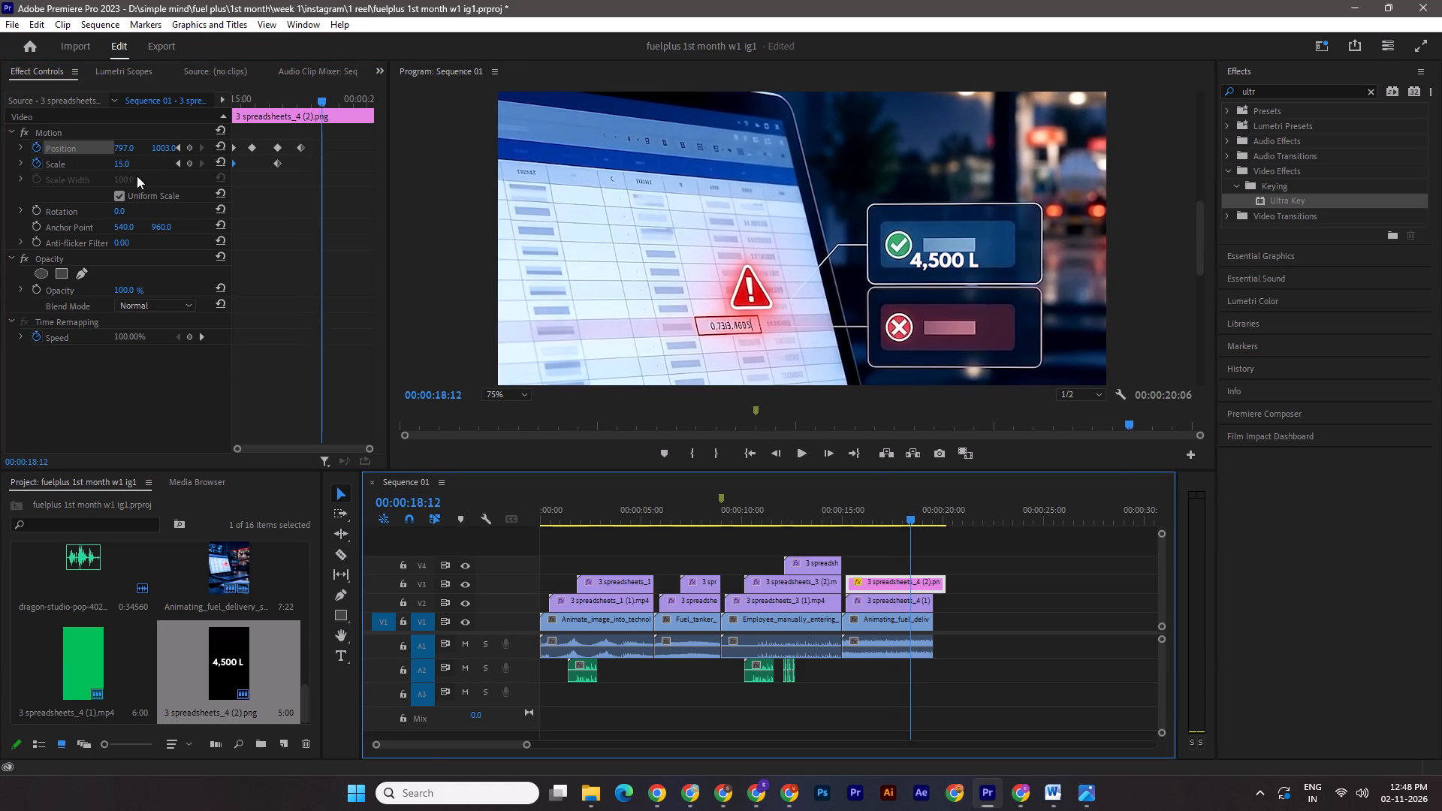
left_click_drag(162, 146, 140, 142)
left_click_drag(122, 149, 146, 147)
left_click(117, 163)
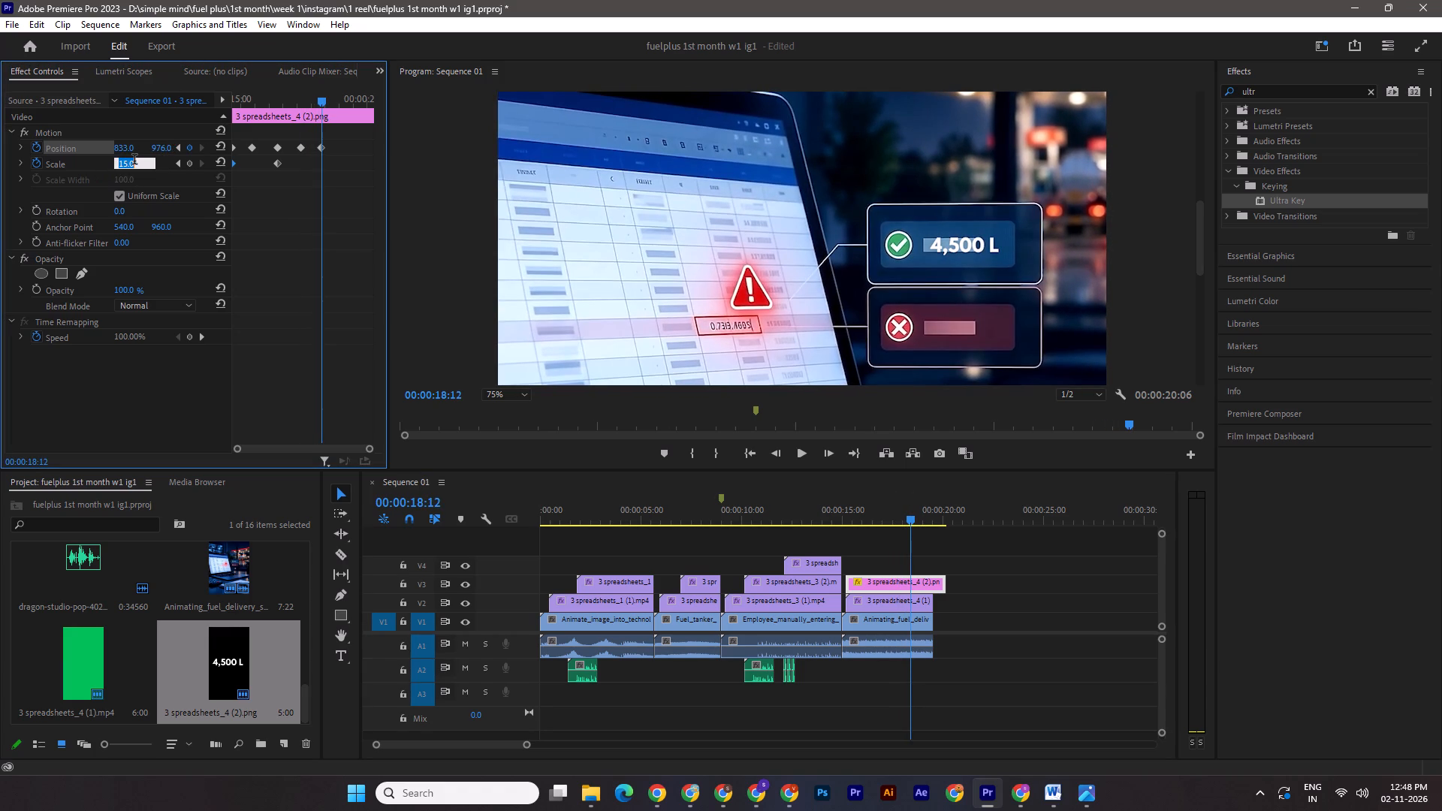
key("1")
key("8")
key("Return")
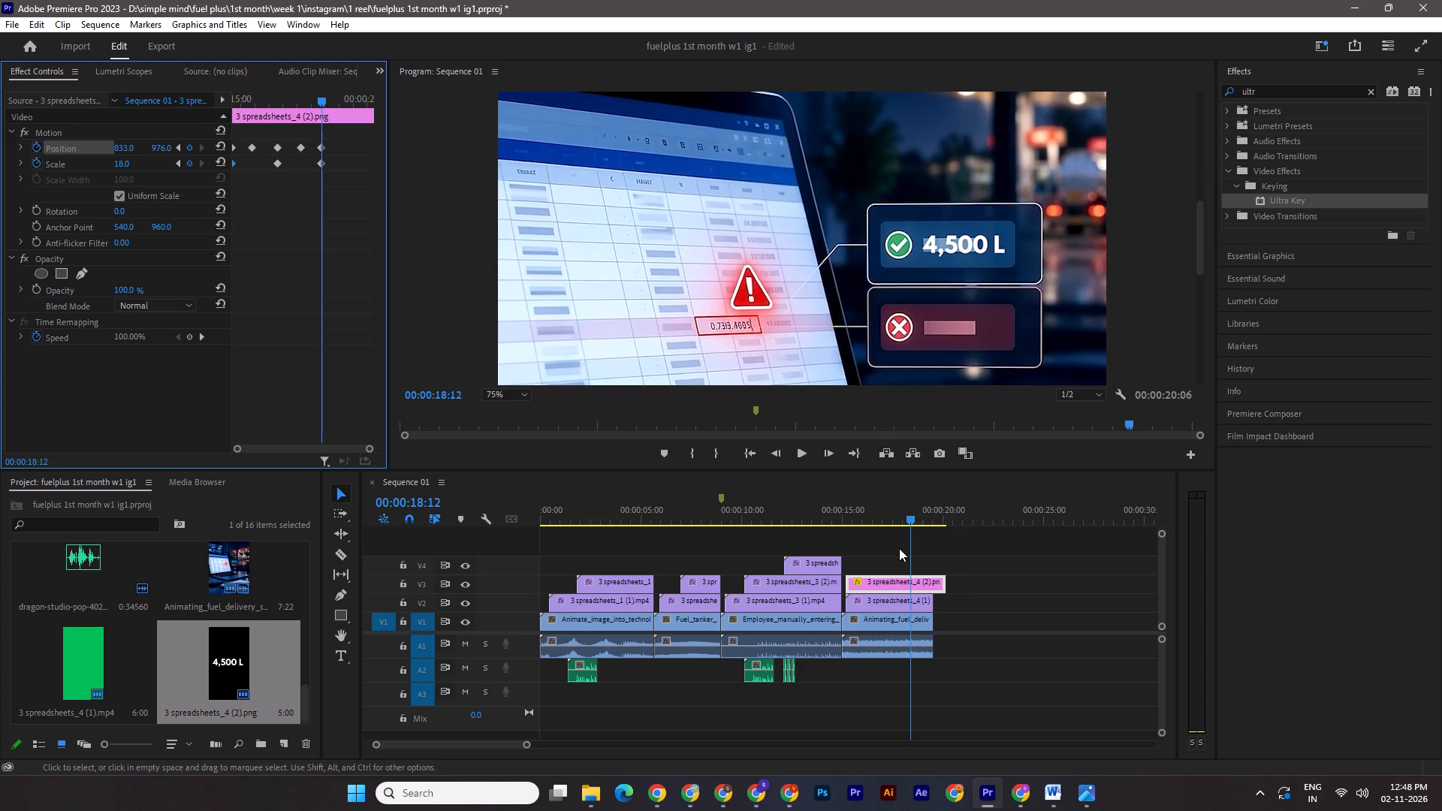
At 00:00:18:27, add a Position keyframe of 836, 955 to the "4,500 L" image.
left_click_drag(908, 517, 919, 517)
left_click_drag(164, 148, 153, 148)
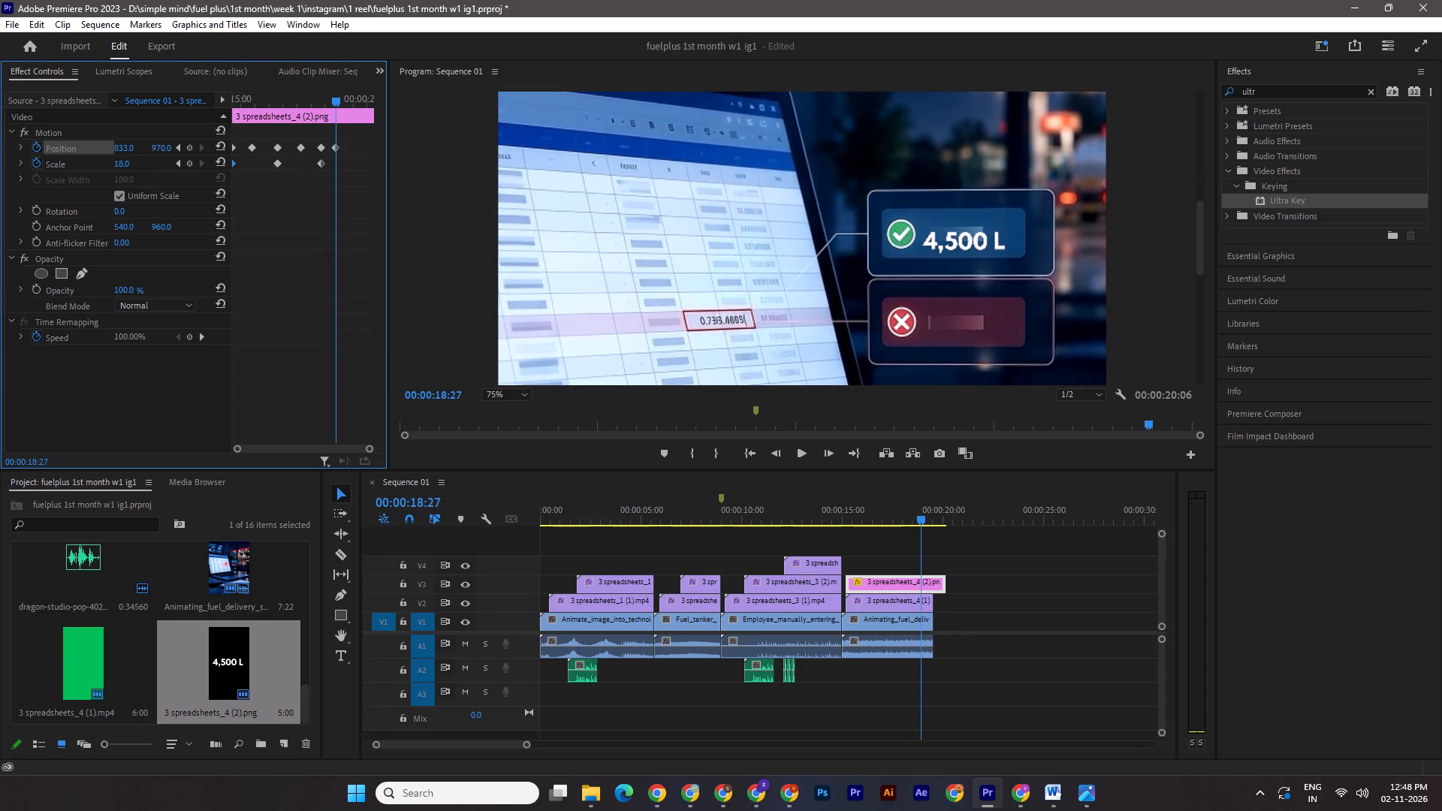
left_click_drag(153, 148, 143, 148)
left_click_drag(118, 147, 125, 147)
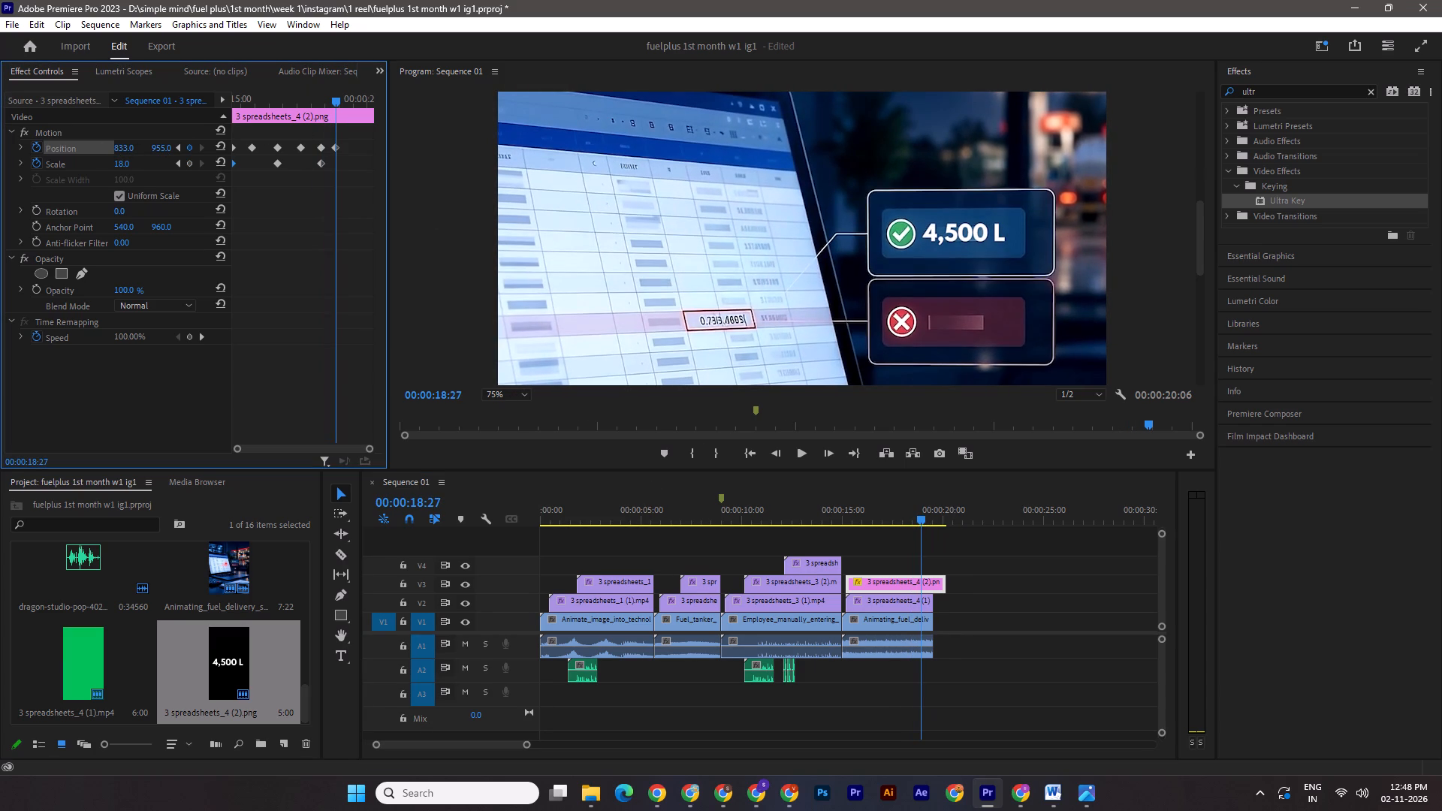
left_click_drag(125, 147, 141, 147)
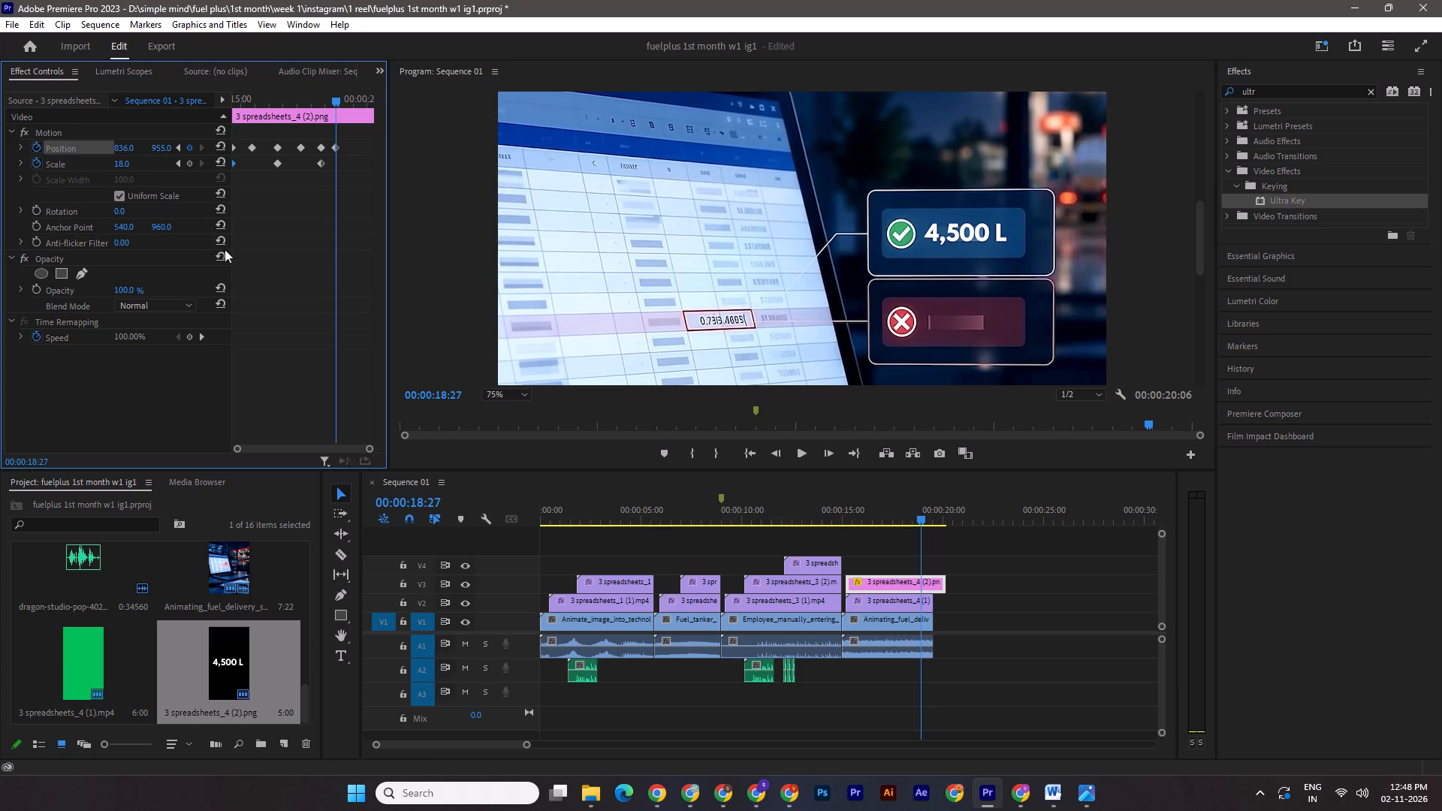
On the laptop scene's last frame, 00:00:19:15, keyframe the "4,500 L" image at Position 850, 930 and Scale 20.
left_click(921, 516, "shift")
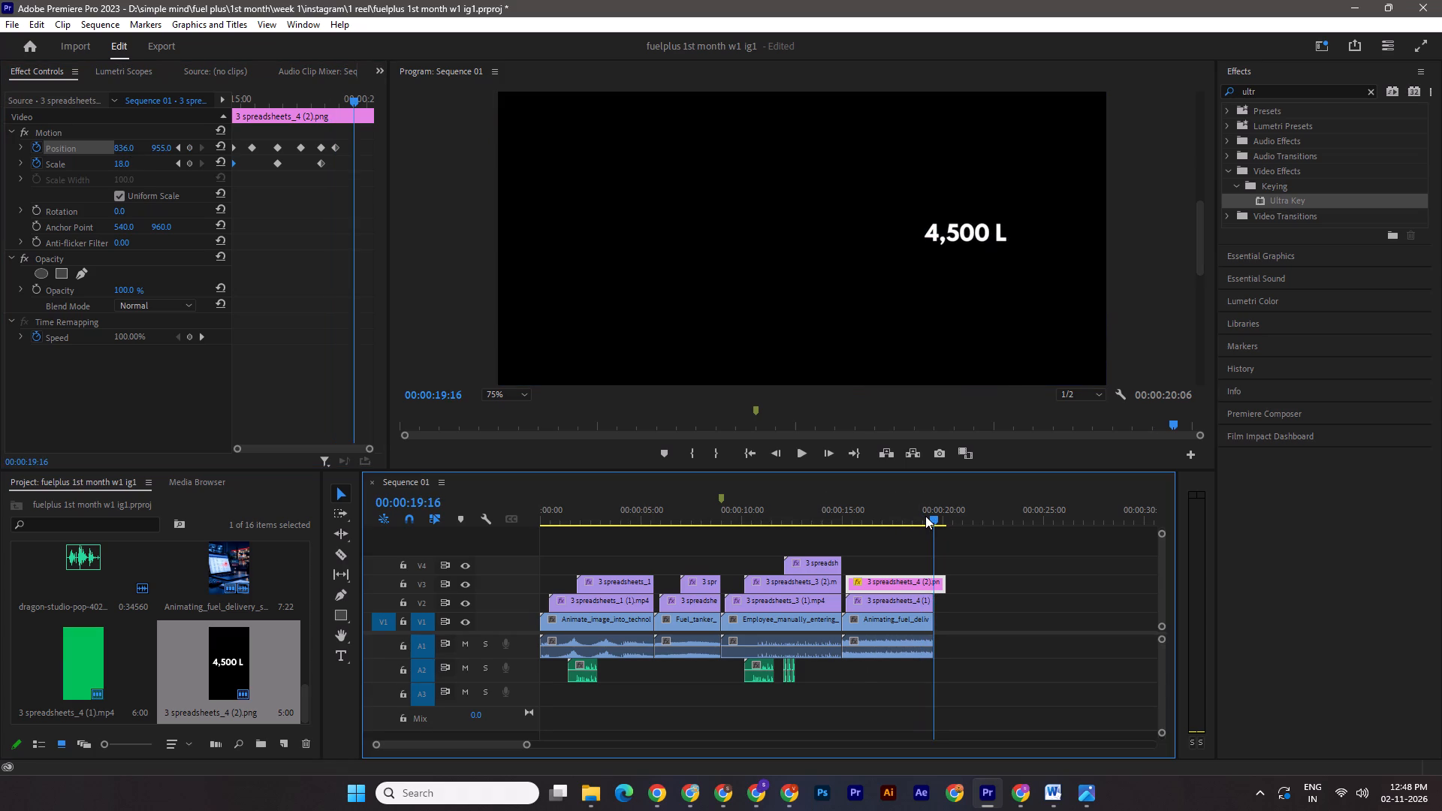
key("Left")
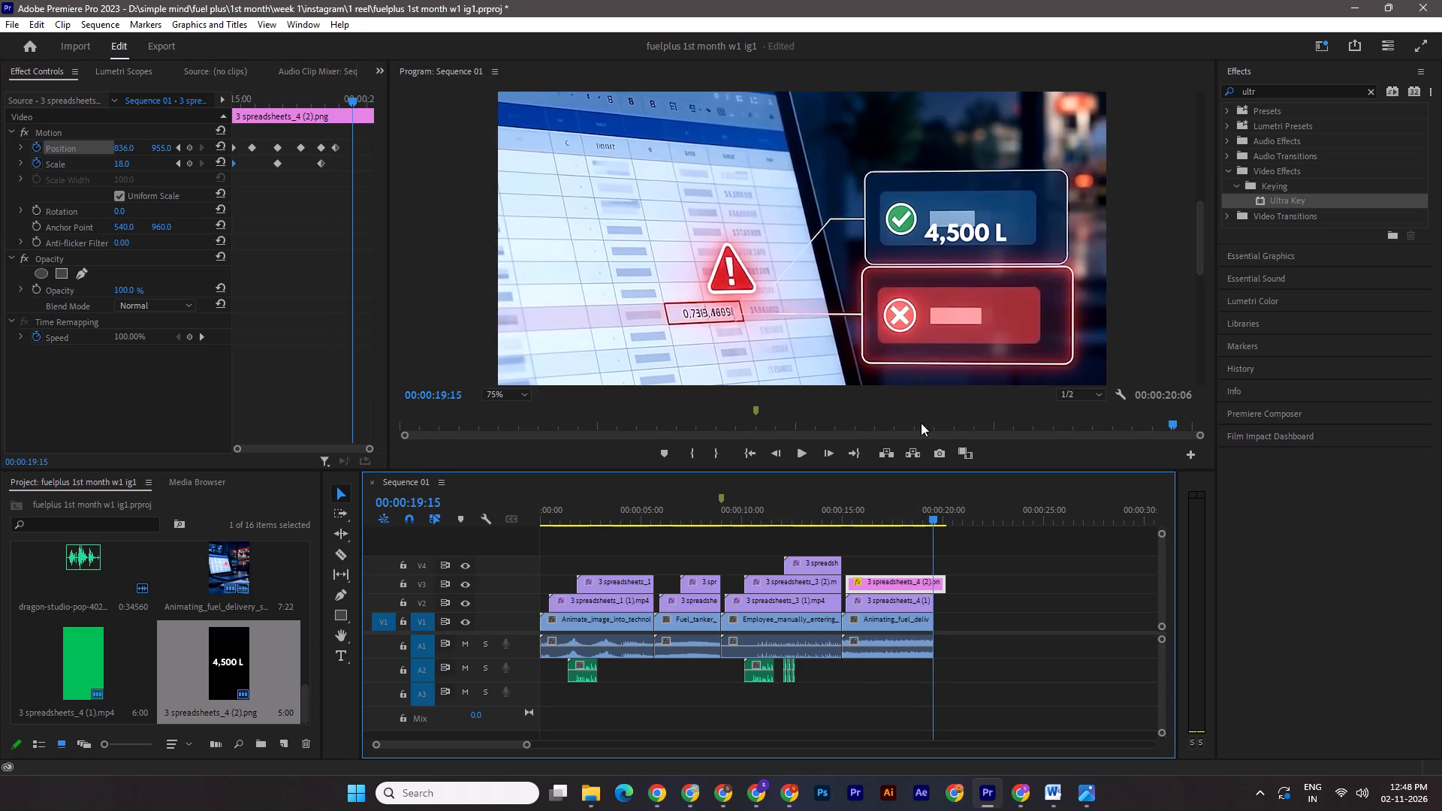
left_click_drag(164, 148, 131, 149)
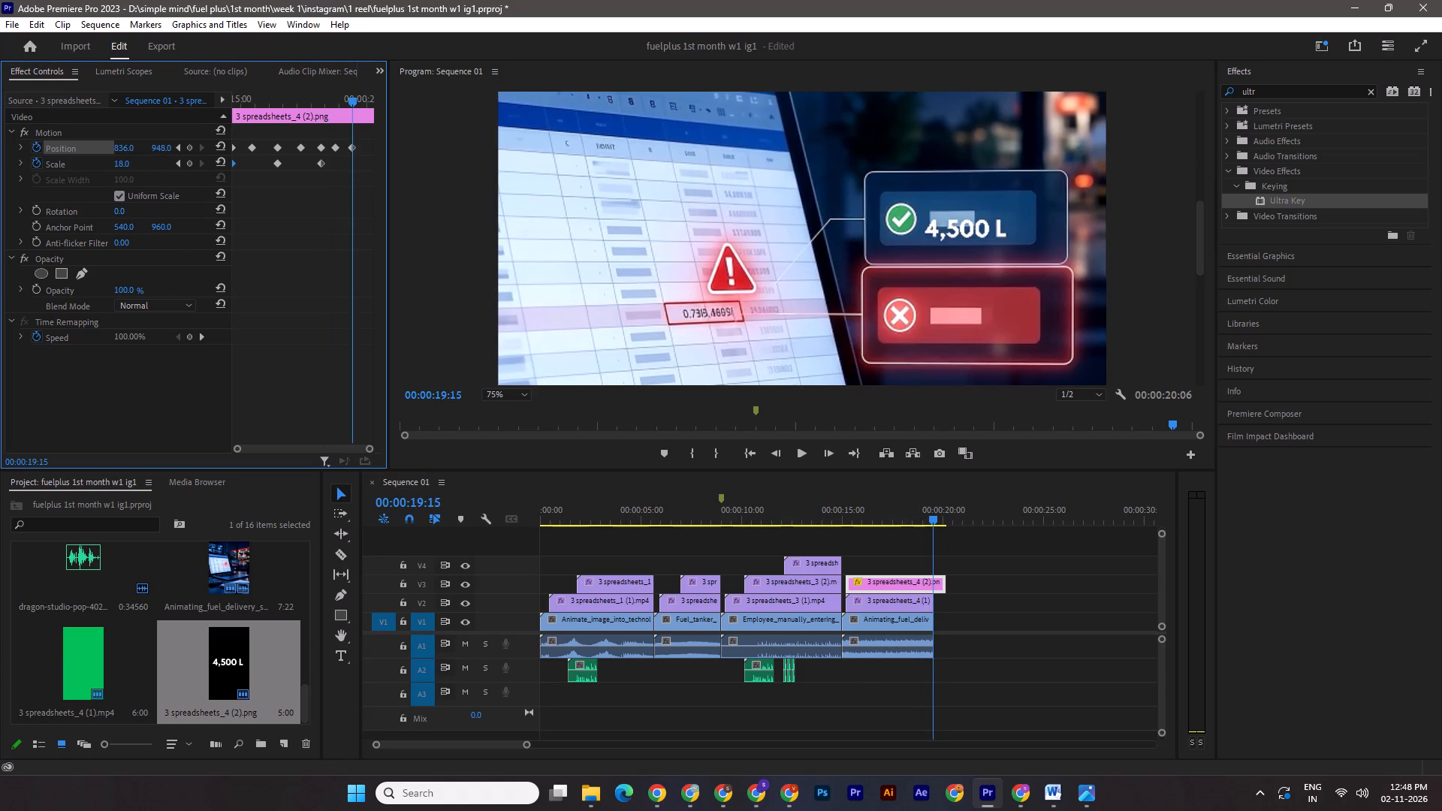
left_click_drag(131, 149, 118, 149)
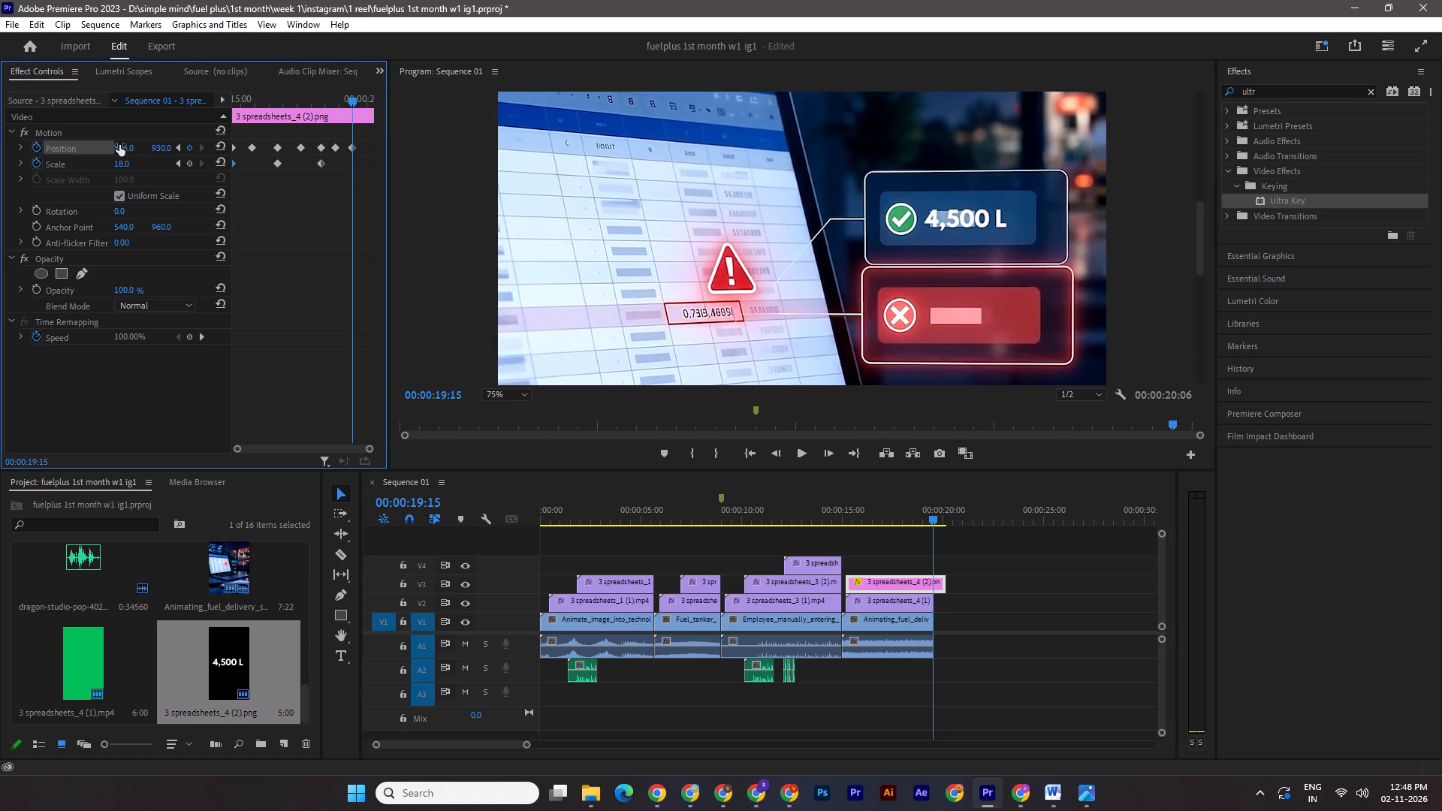
left_click_drag(119, 145, 132, 145)
left_click(122, 165)
type("20")
key("Return")
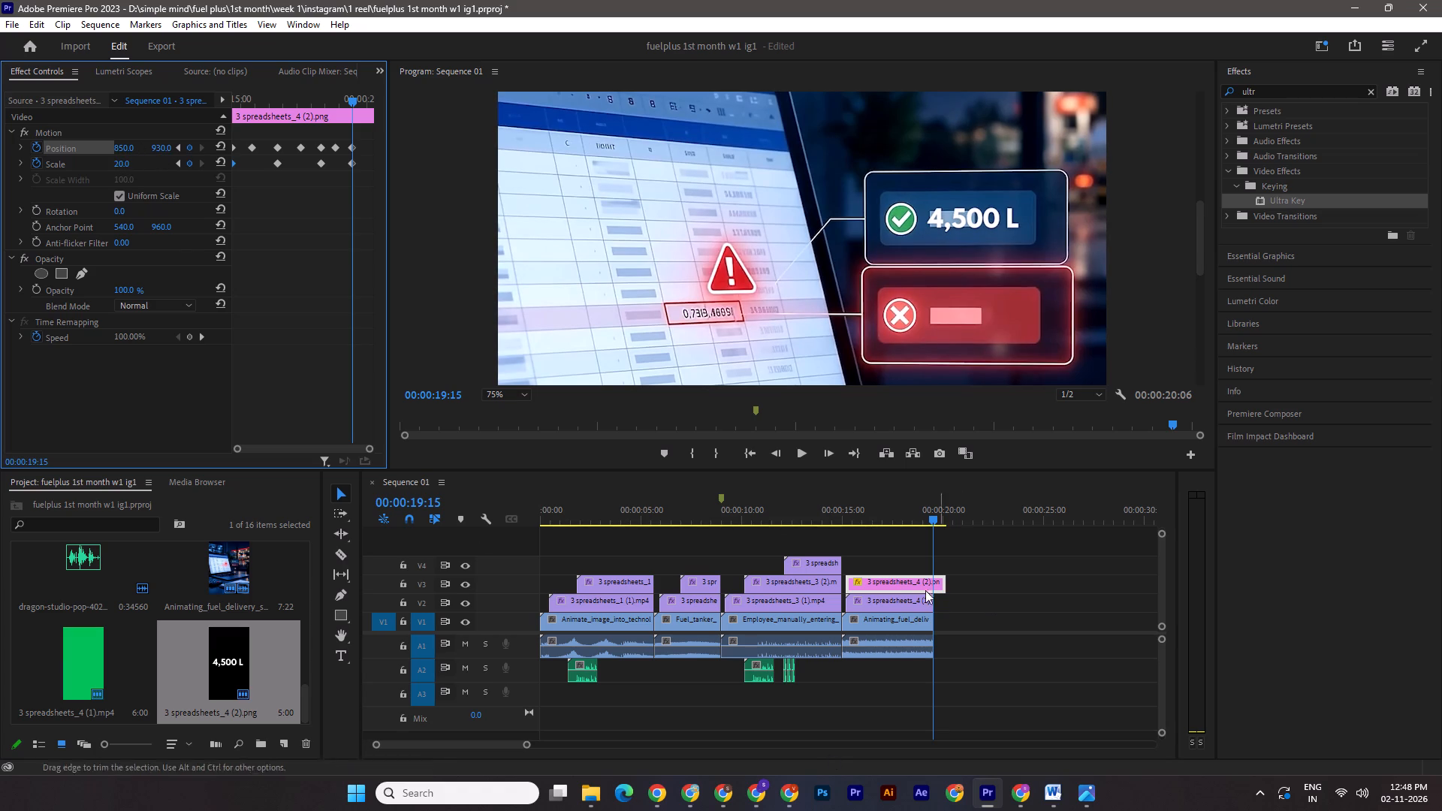
Trim the end of the "4,500 L" image on V3 to the end of the laptop clip at 00:00:19:16.
left_click(930, 514, "shift")
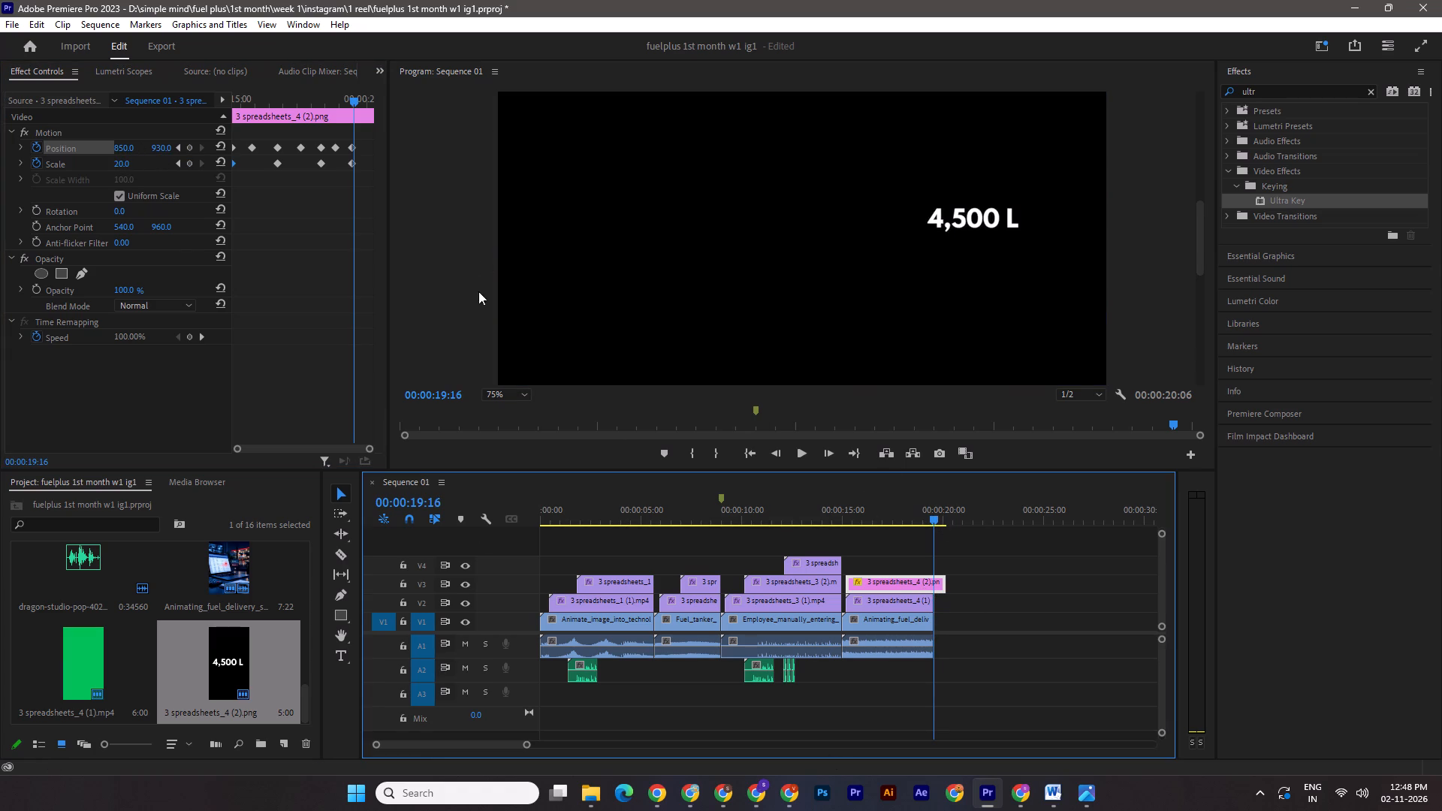
left_click_drag(952, 588, 937, 585)
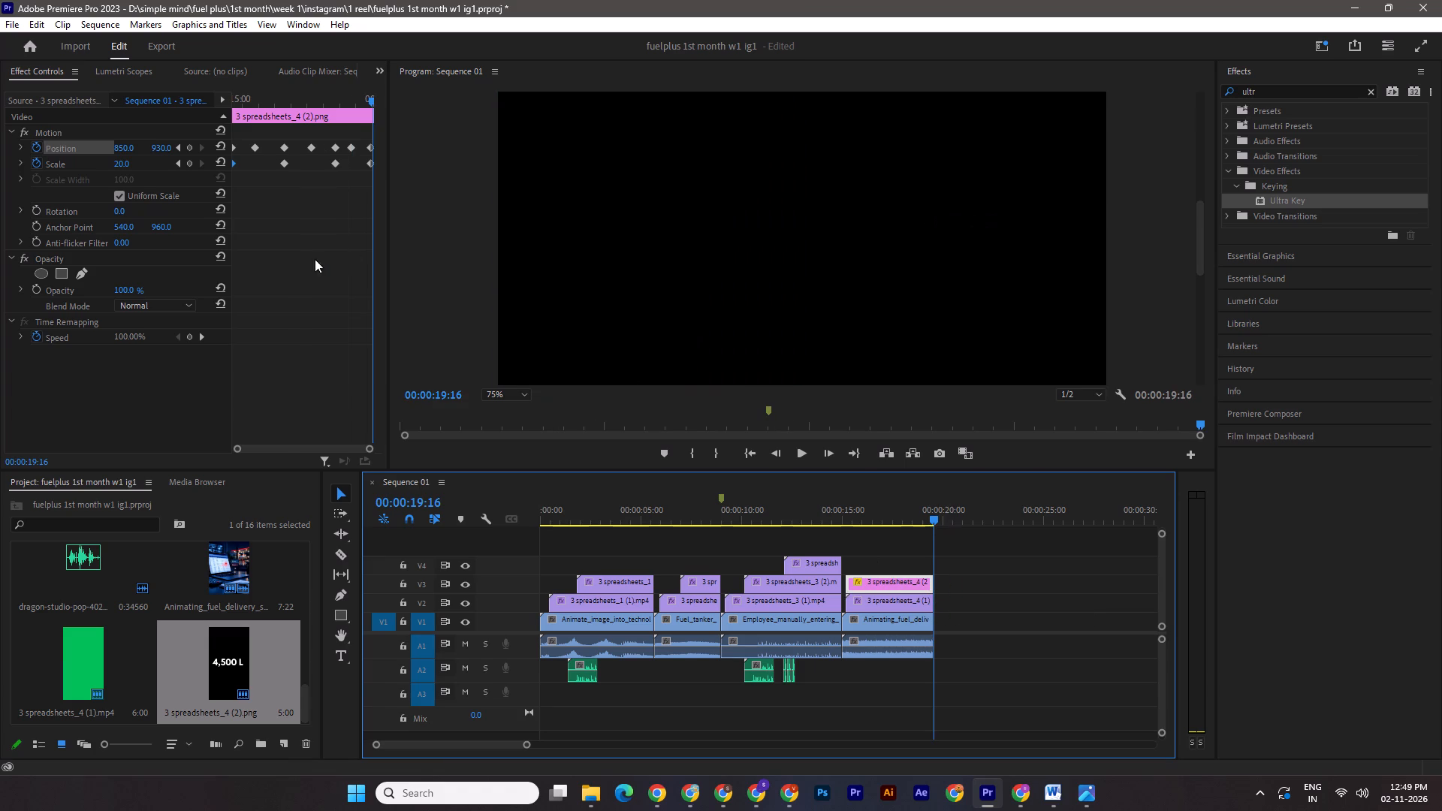
Shift the "4,500 L" image's last Position and Scale keyframes out to the clip's end, and save the project.
left_click_drag(373, 146, 411, 146)
left_click_drag(369, 163, 418, 164)
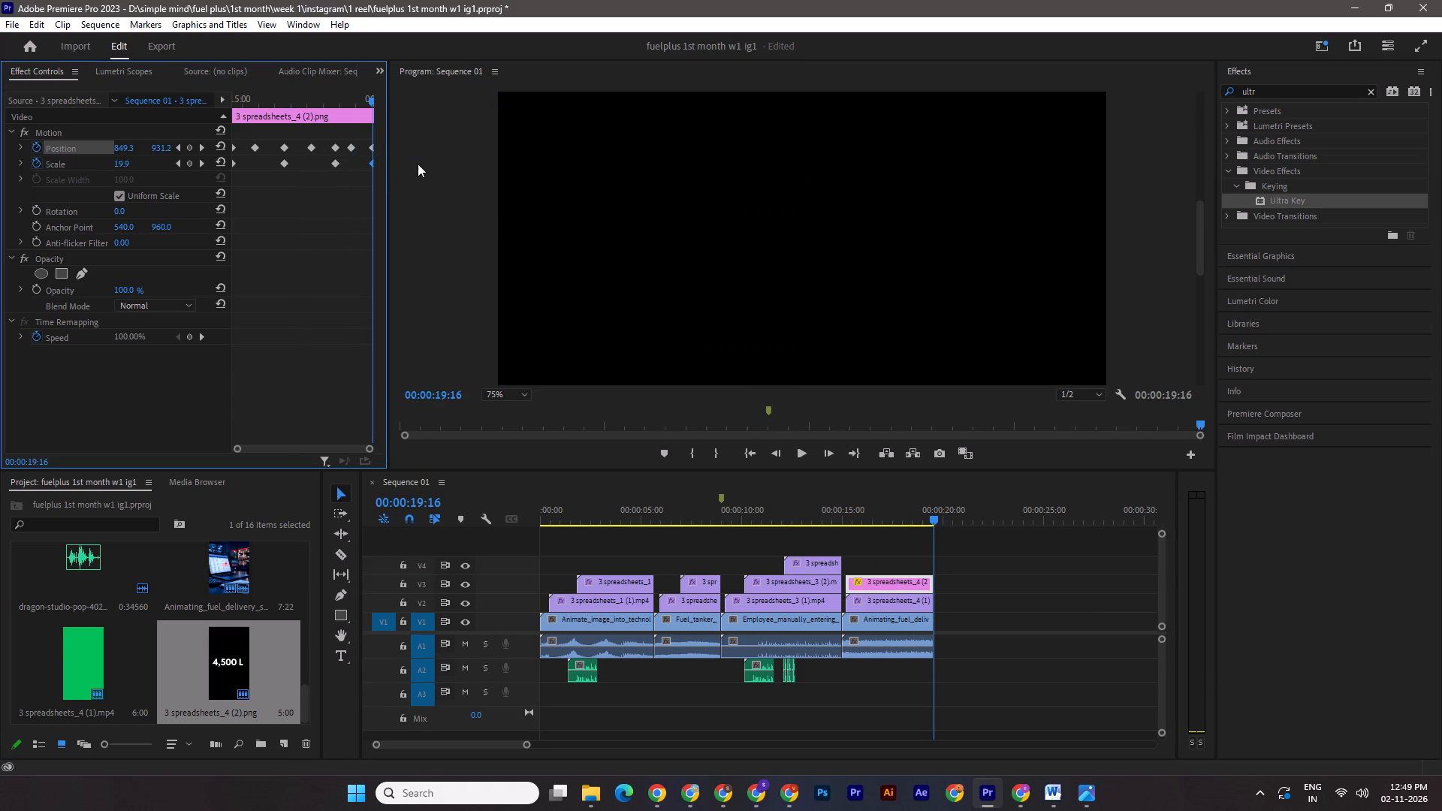
key("ctrl+s")
Play back the laptop scene to check how the "4,500 L" graphic tracks the green-check box.
left_click_drag(940, 513, 848, 507)
key("space")
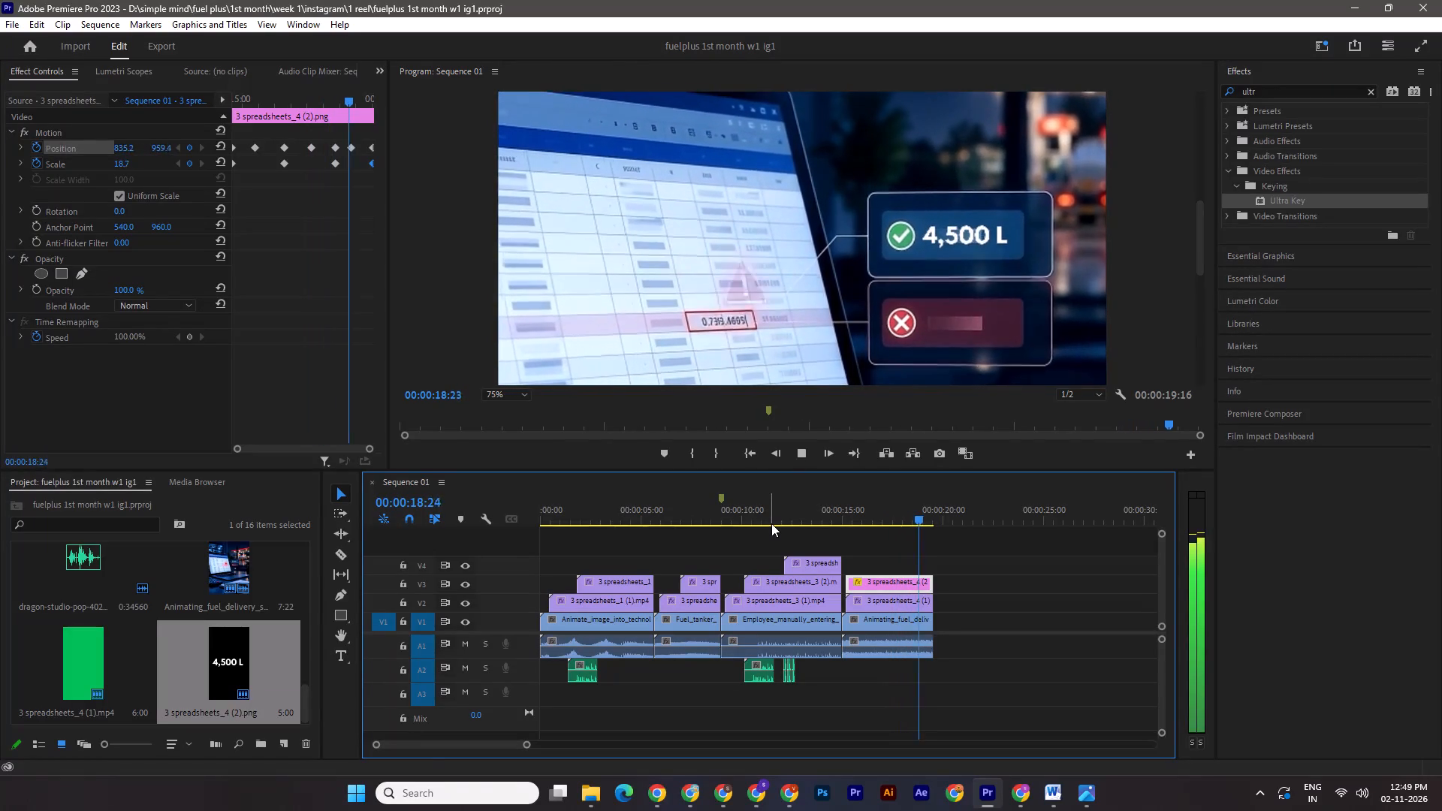
key("space")
left_click_drag(934, 508, 852, 515, "shift")
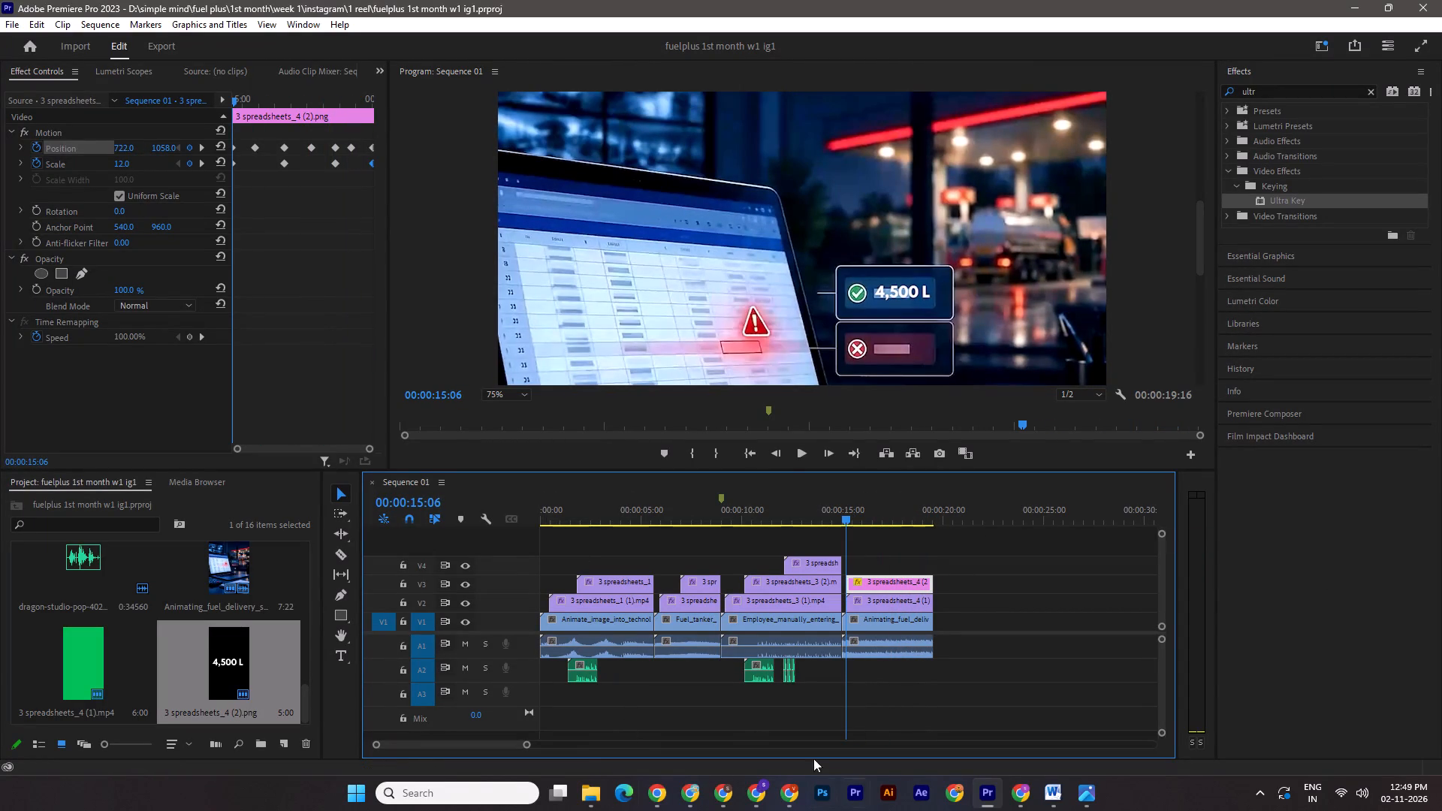
Bring 3 spreadsheets_4 (1).png from the 1 reel folder onto V4 above the "4,500 L" image, starting at 00:00:15:06.
left_click(594, 790)
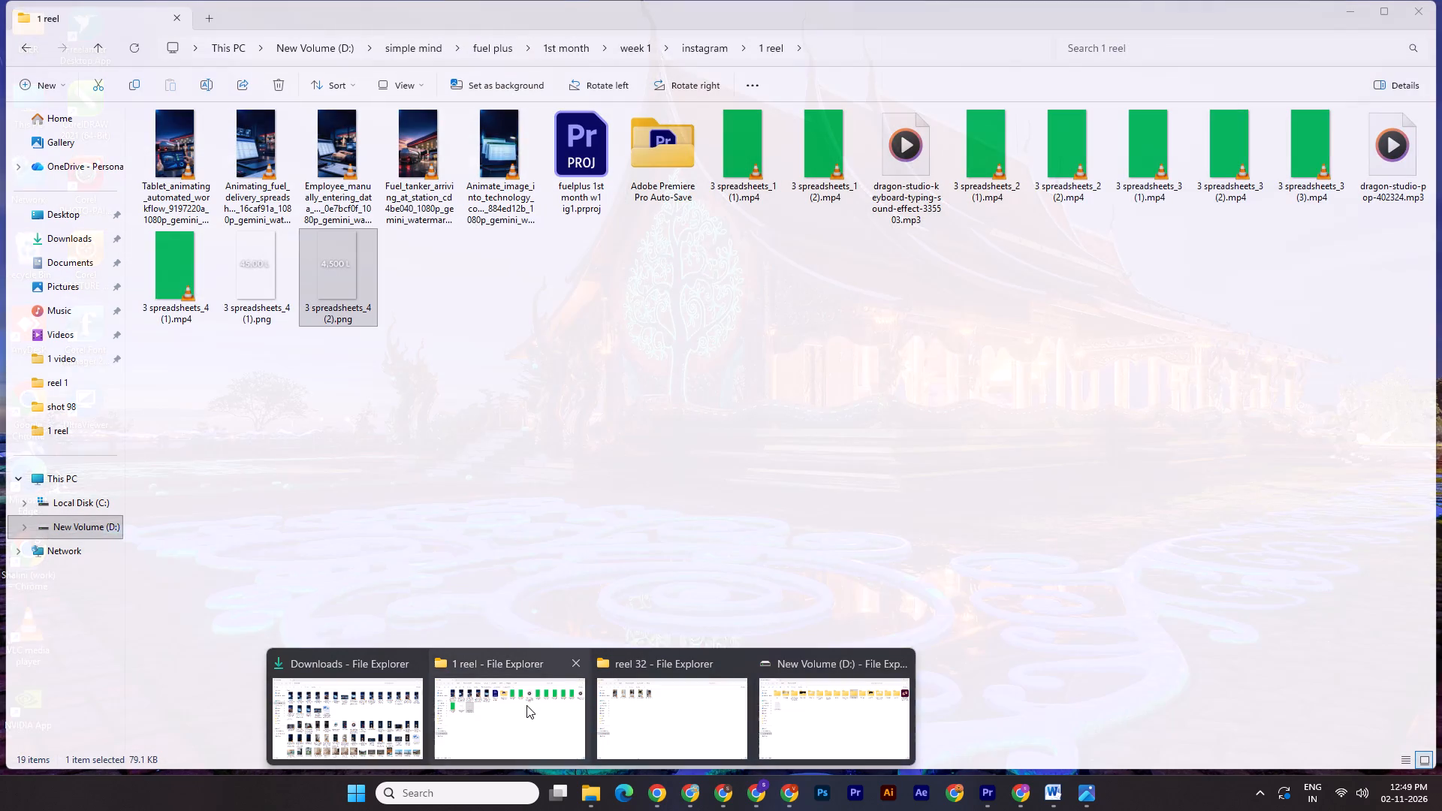
left_click(526, 705)
left_click_drag(238, 290, 986, 788)
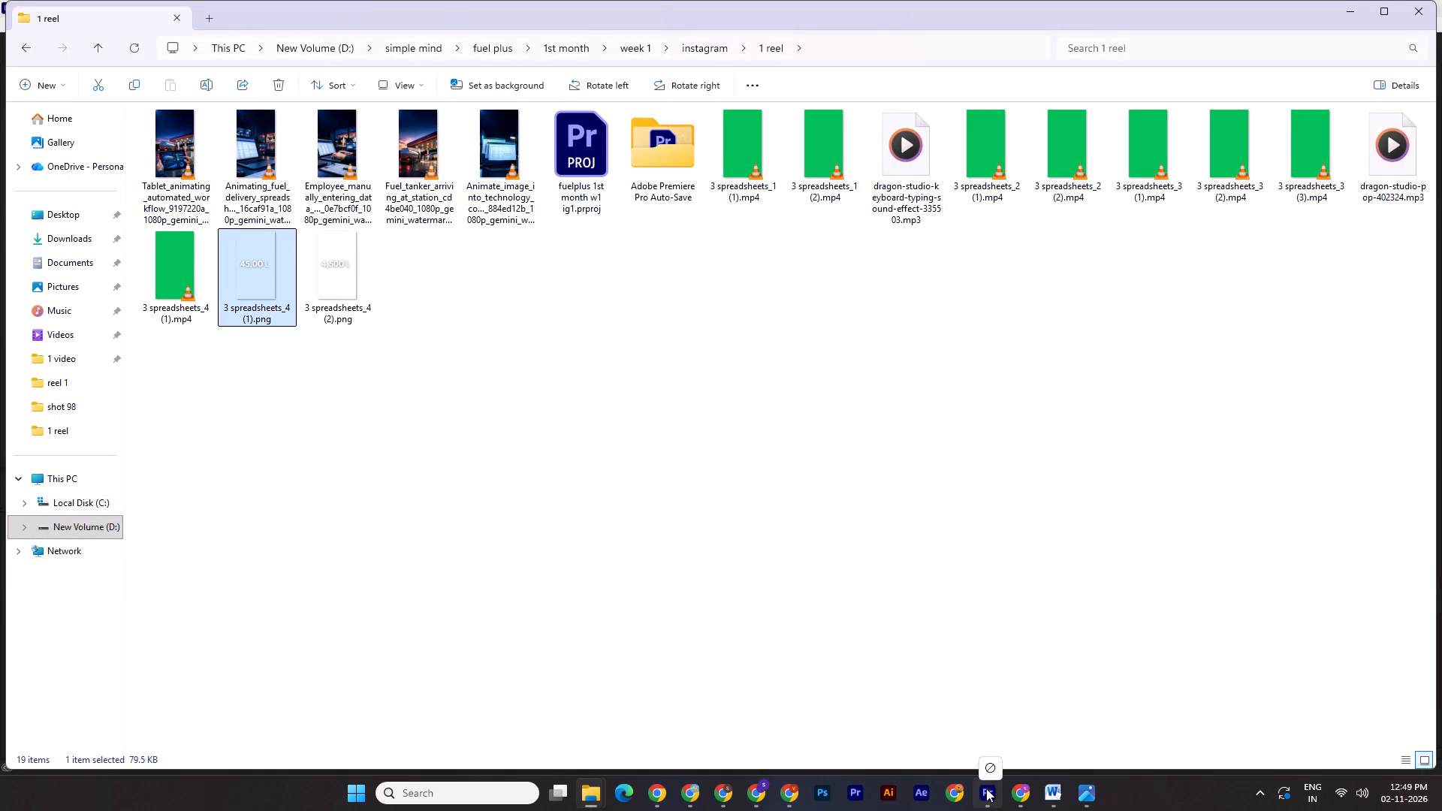
left_click_drag(986, 788, 848, 560)
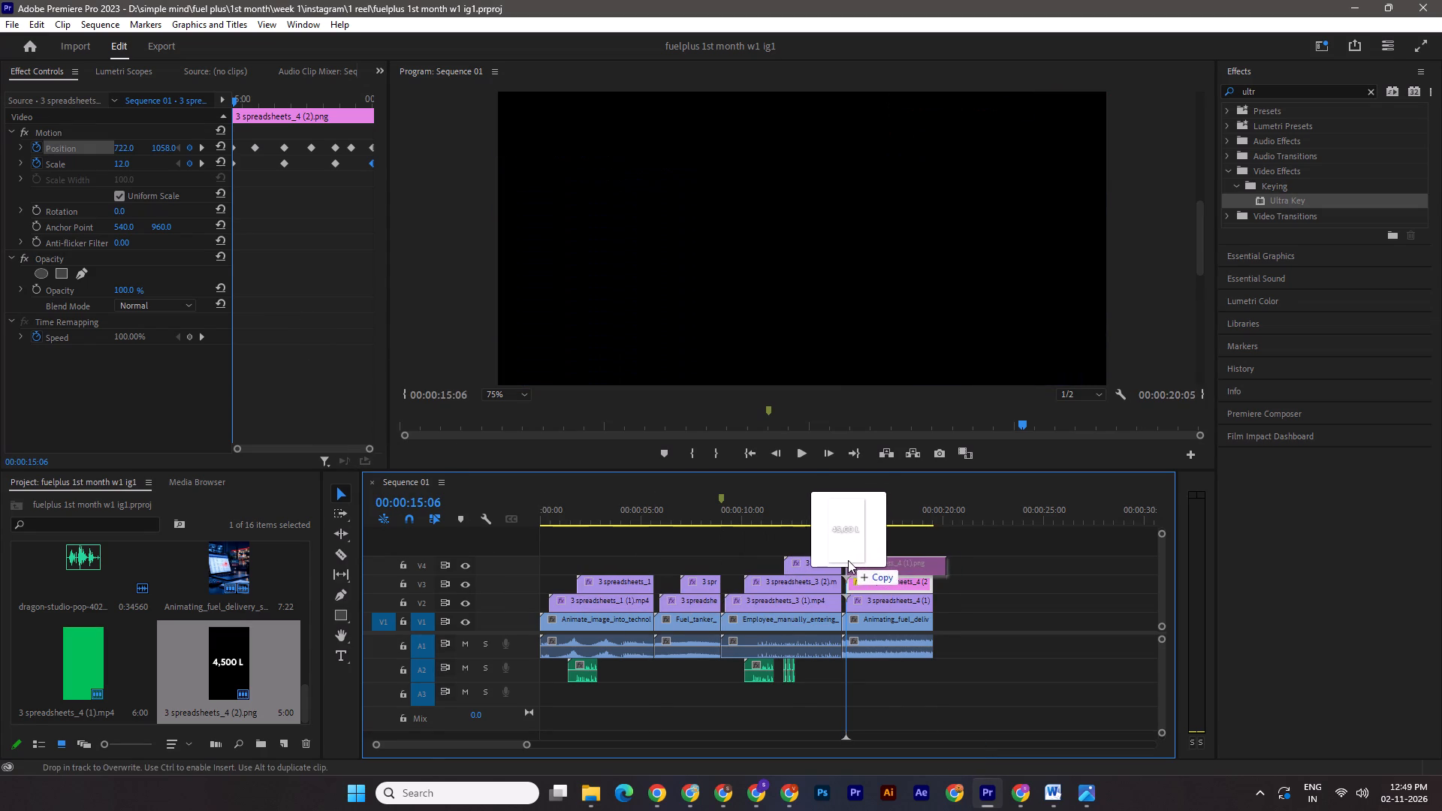
left_click_drag(848, 560, 847, 560)
Enable Position and Scale keyframing on the "45,00 L" image at 00:00:15:06 and set its starting Scale to 12.
left_click(885, 582)
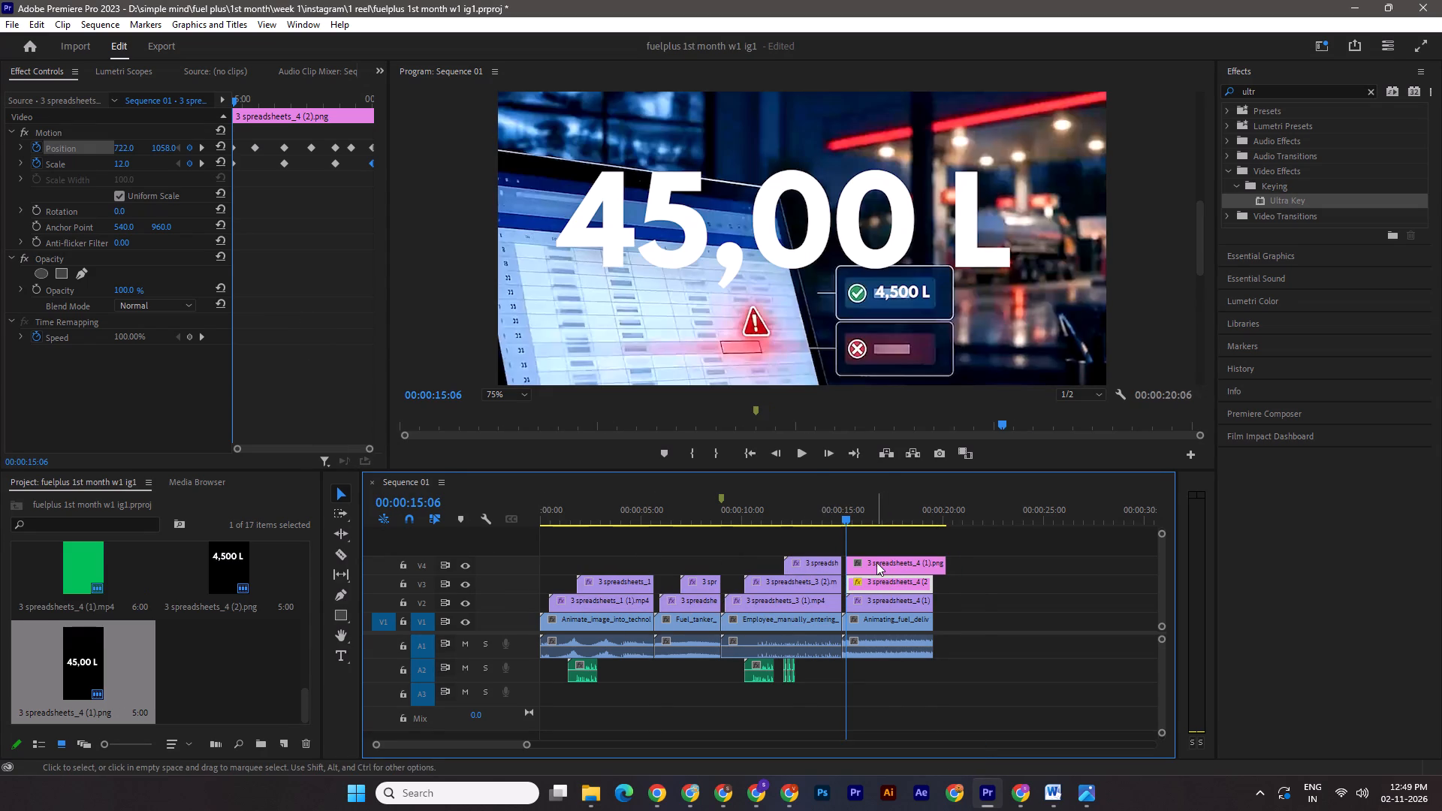
left_click(876, 562)
left_click(882, 579)
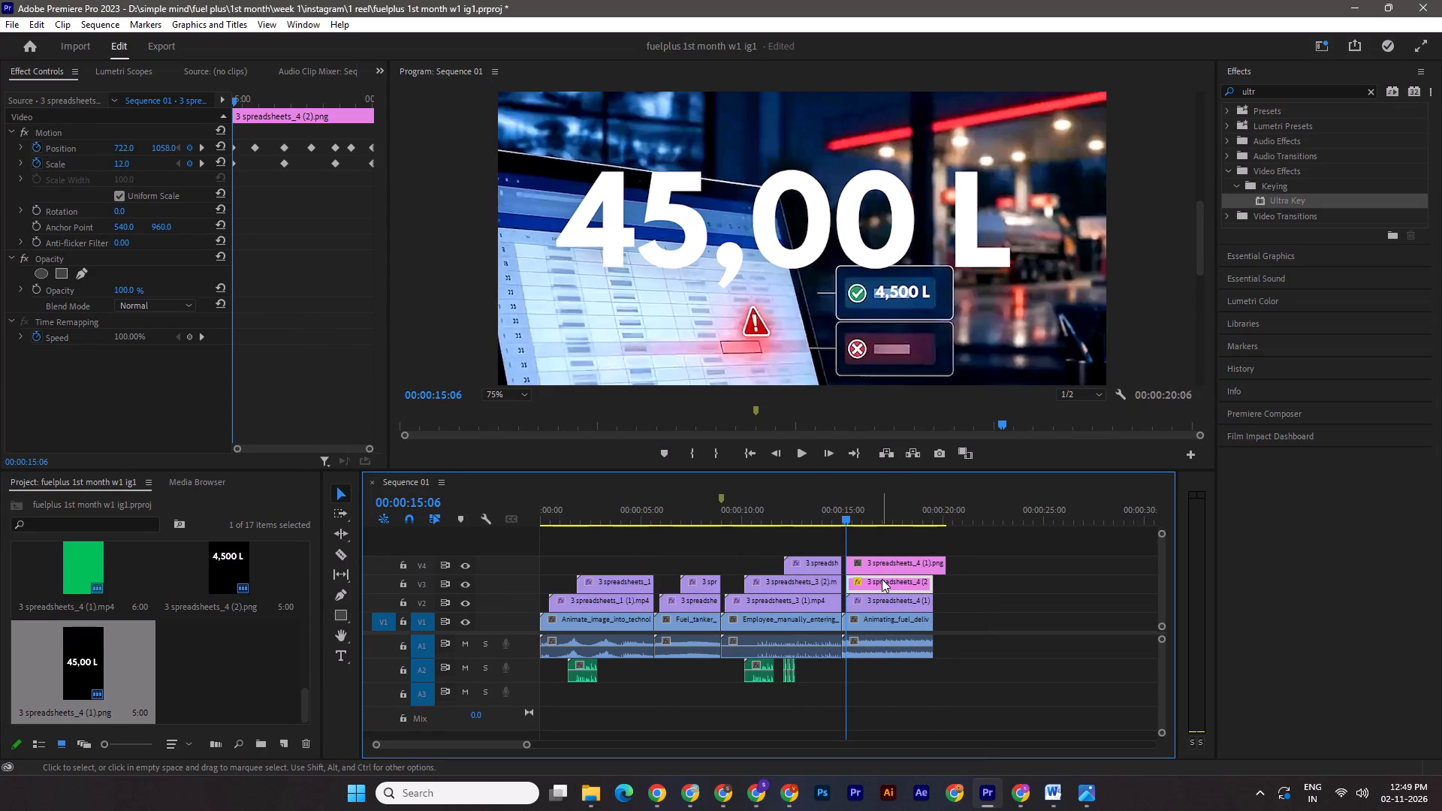
left_click(867, 566)
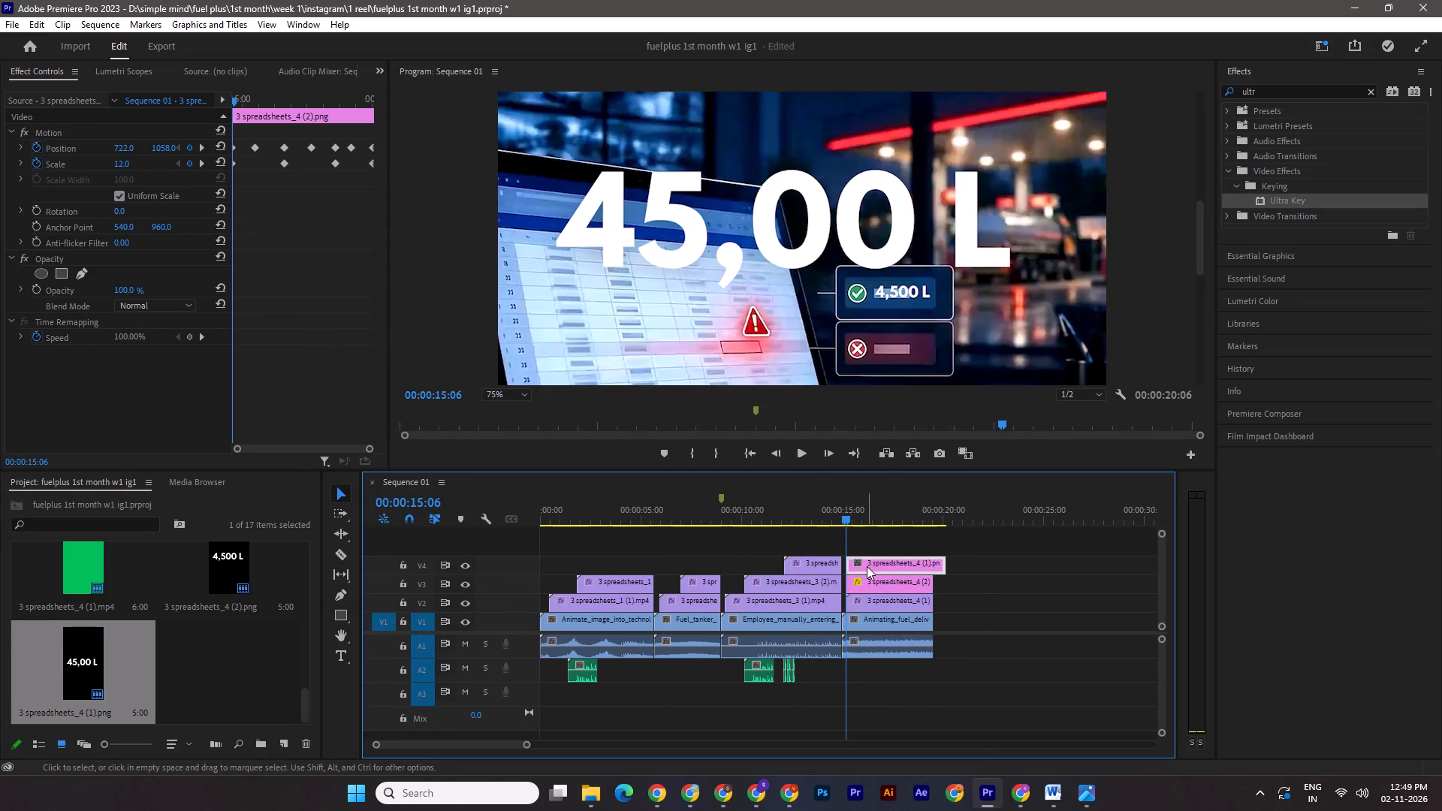
left_click(35, 161)
left_click(35, 146)
left_click(125, 162)
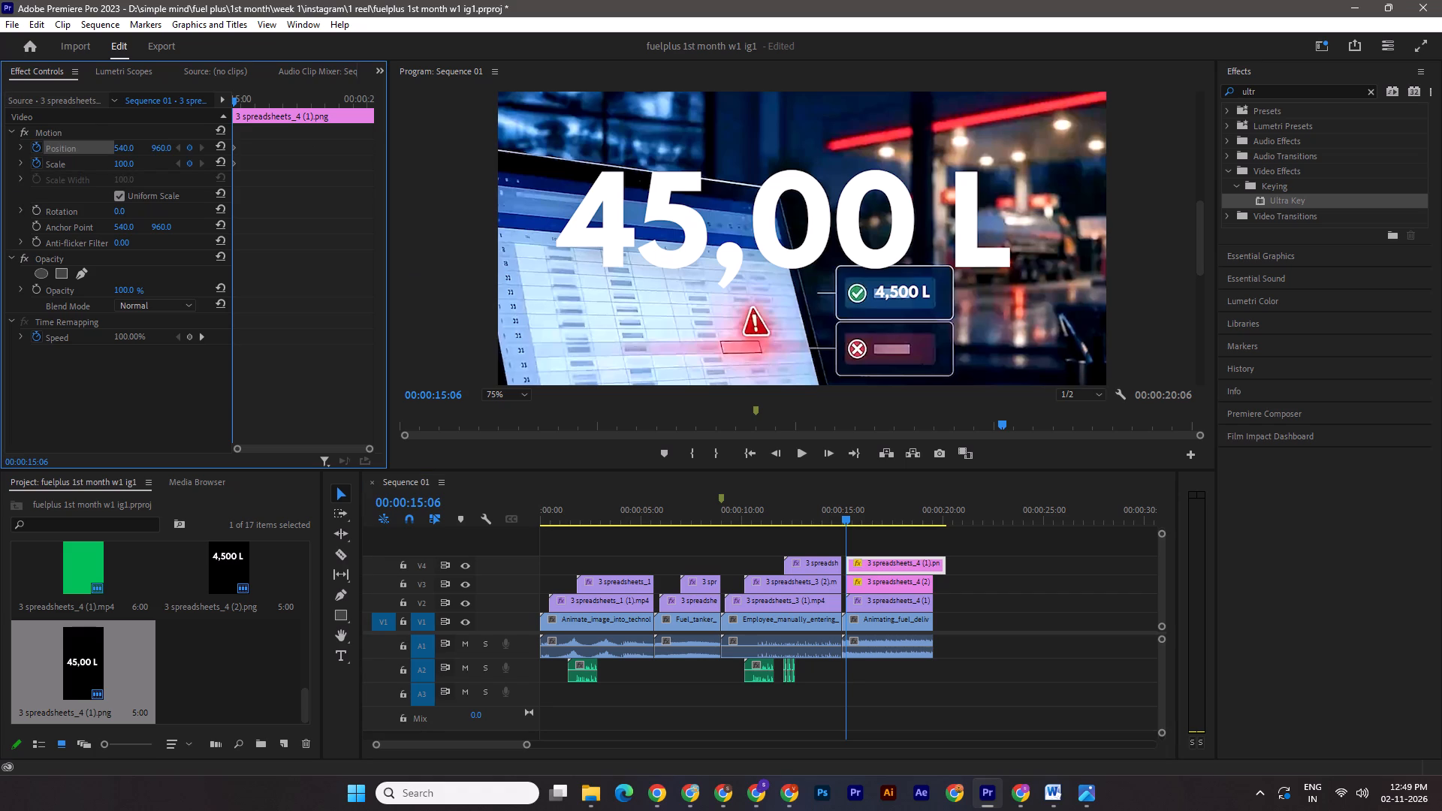
type("12")
key("Return")
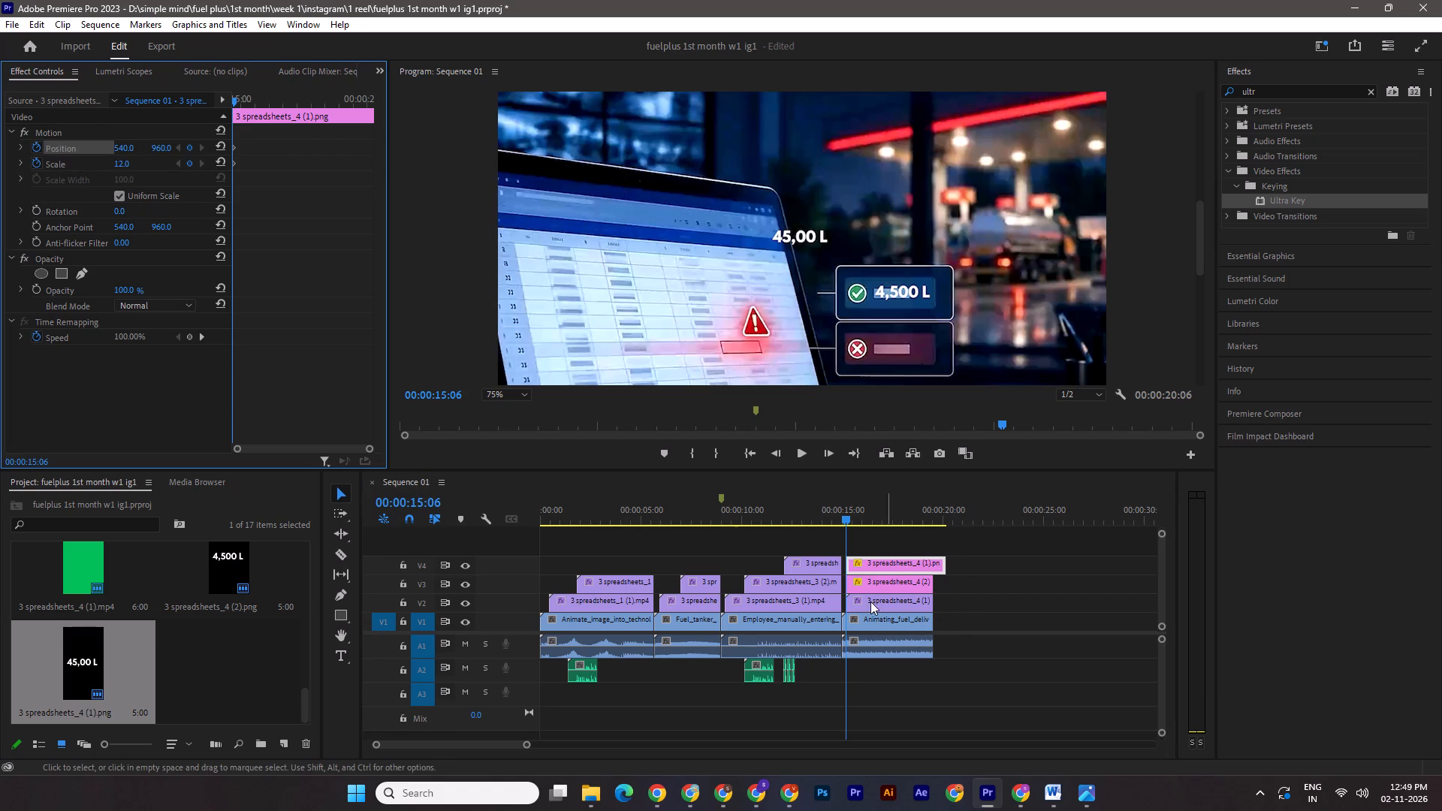
Add a Scale keyframe of 15 to the "45,00 L" image at 00:00:16:25, matching the "4,500 L" image's keyframe time.
left_click(863, 575)
left_click_drag(231, 96, 252, 98)
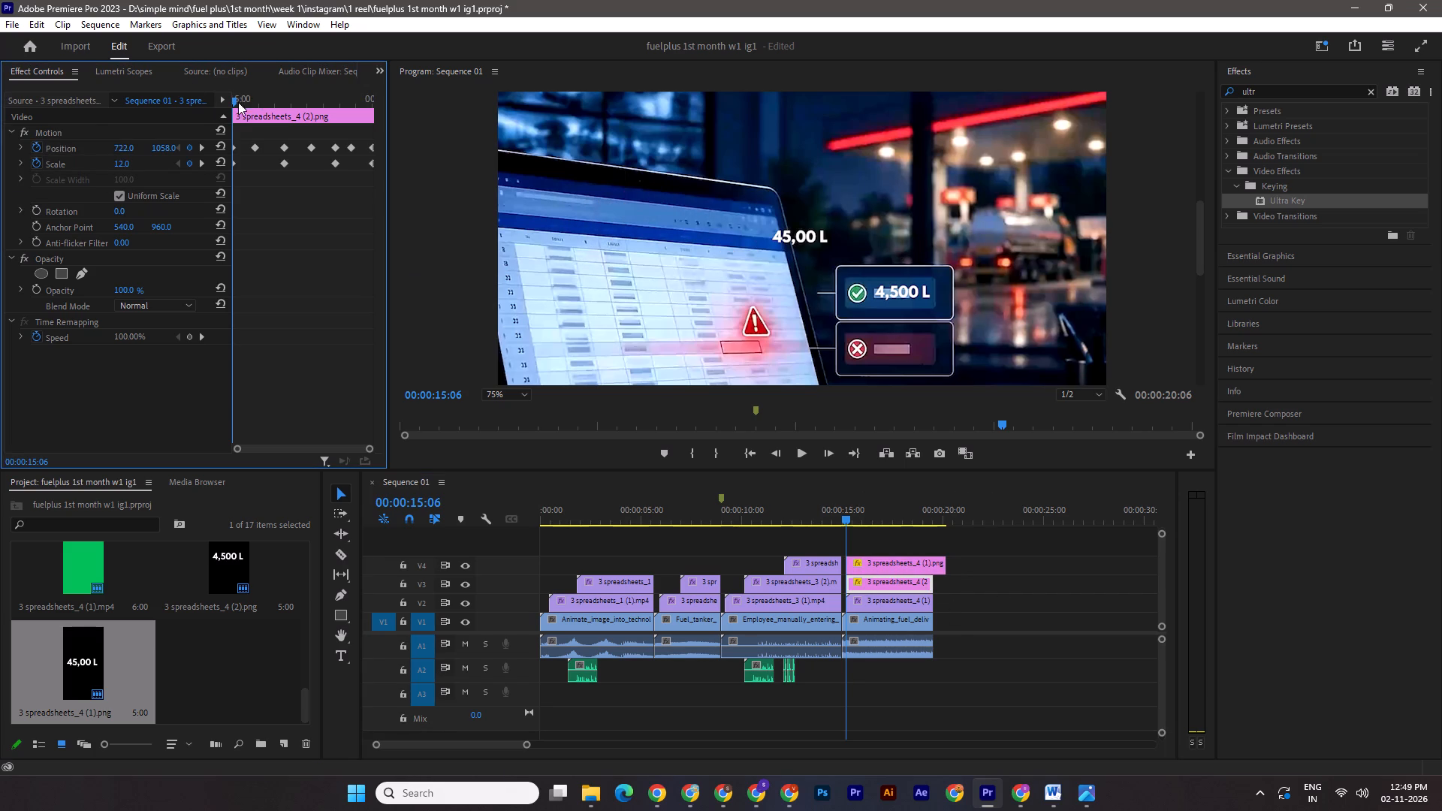
left_click_drag(234, 100, 281, 109)
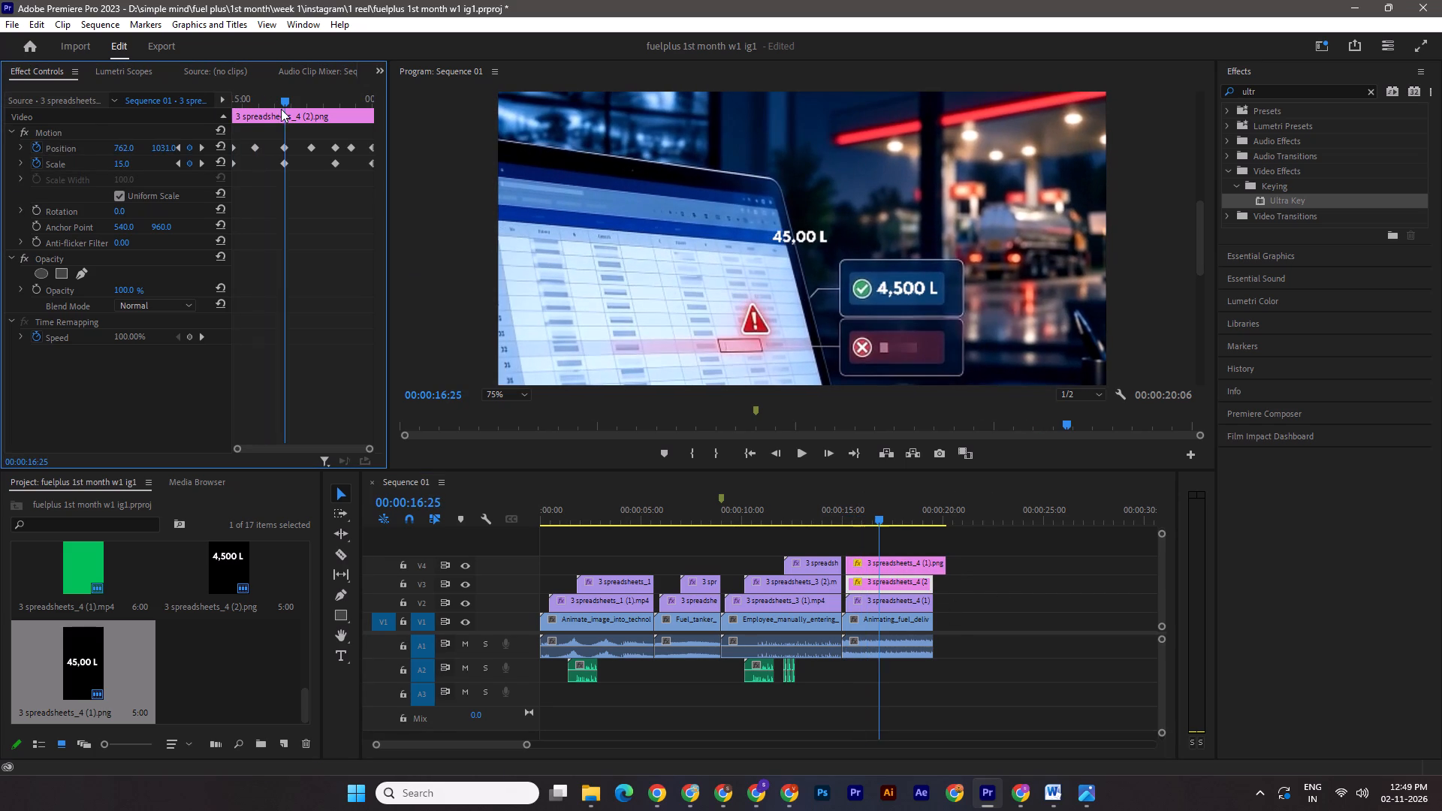
left_click_drag(281, 109, 284, 109)
left_click(892, 561)
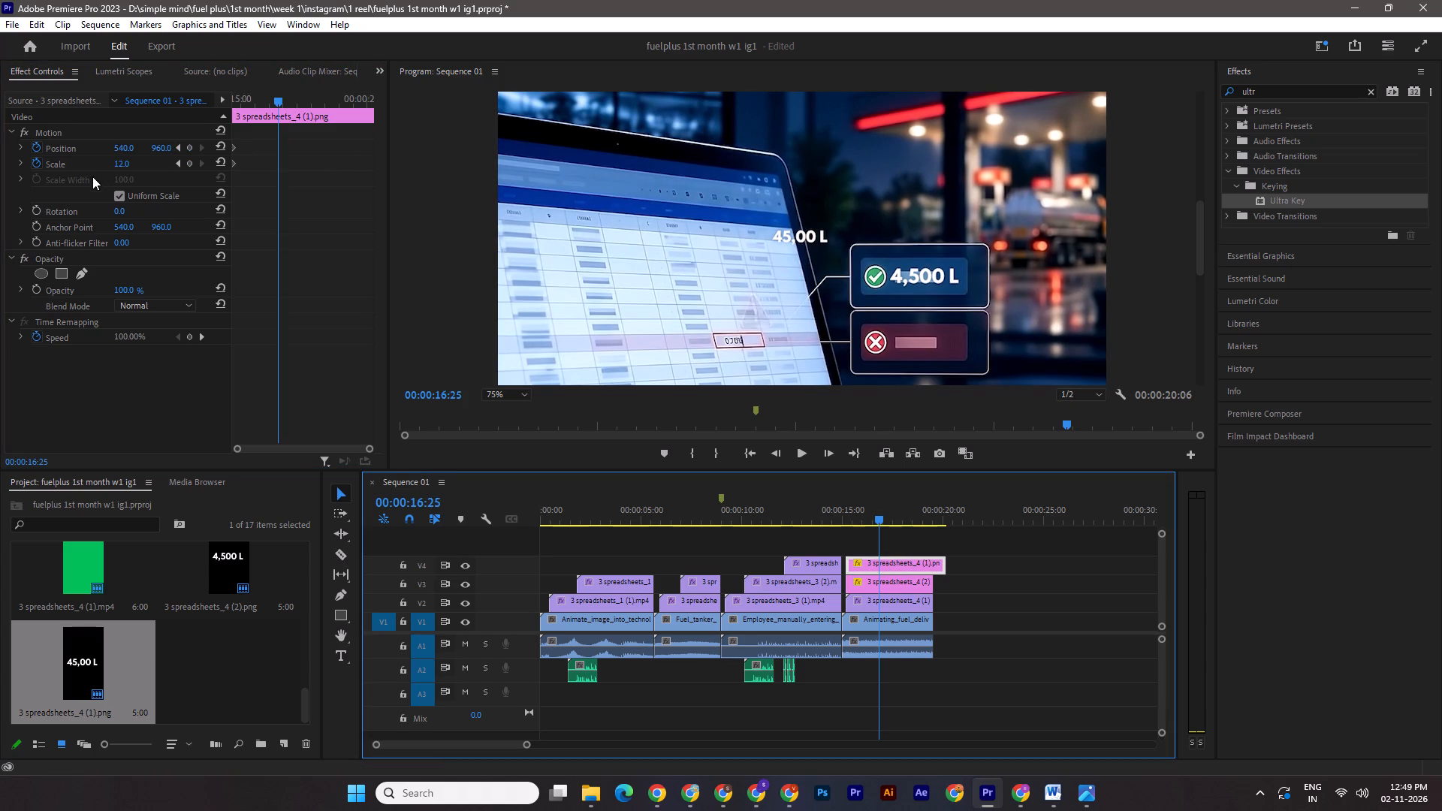
left_click(122, 166)
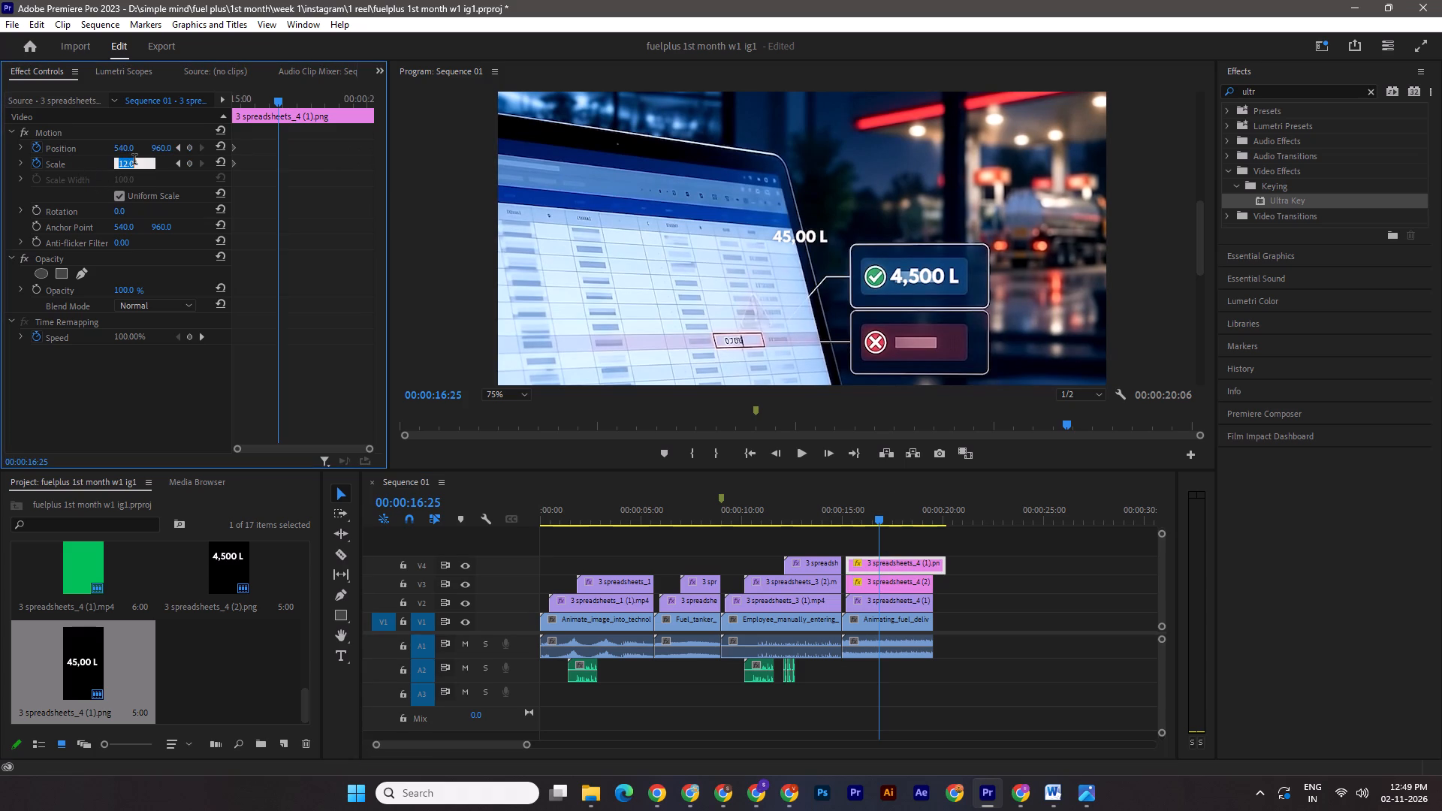
key("1")
key("4")
key("BackSpace")
key("5")
key("Return")
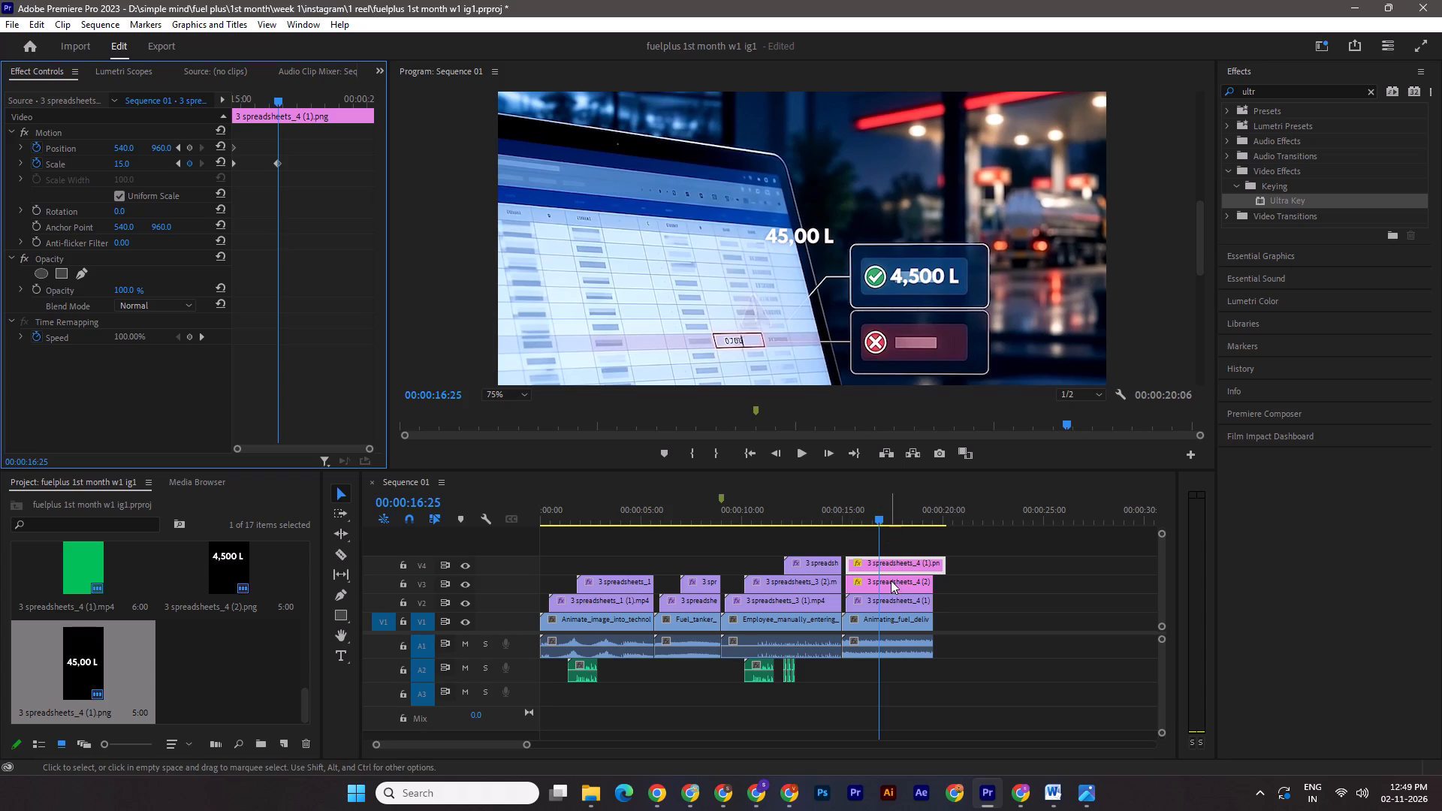
Add a Scale keyframe of 18 to the "45,00 L" image at 00:00:18:12, matching the "4,500 L" image's keyframe time.
left_click(863, 580)
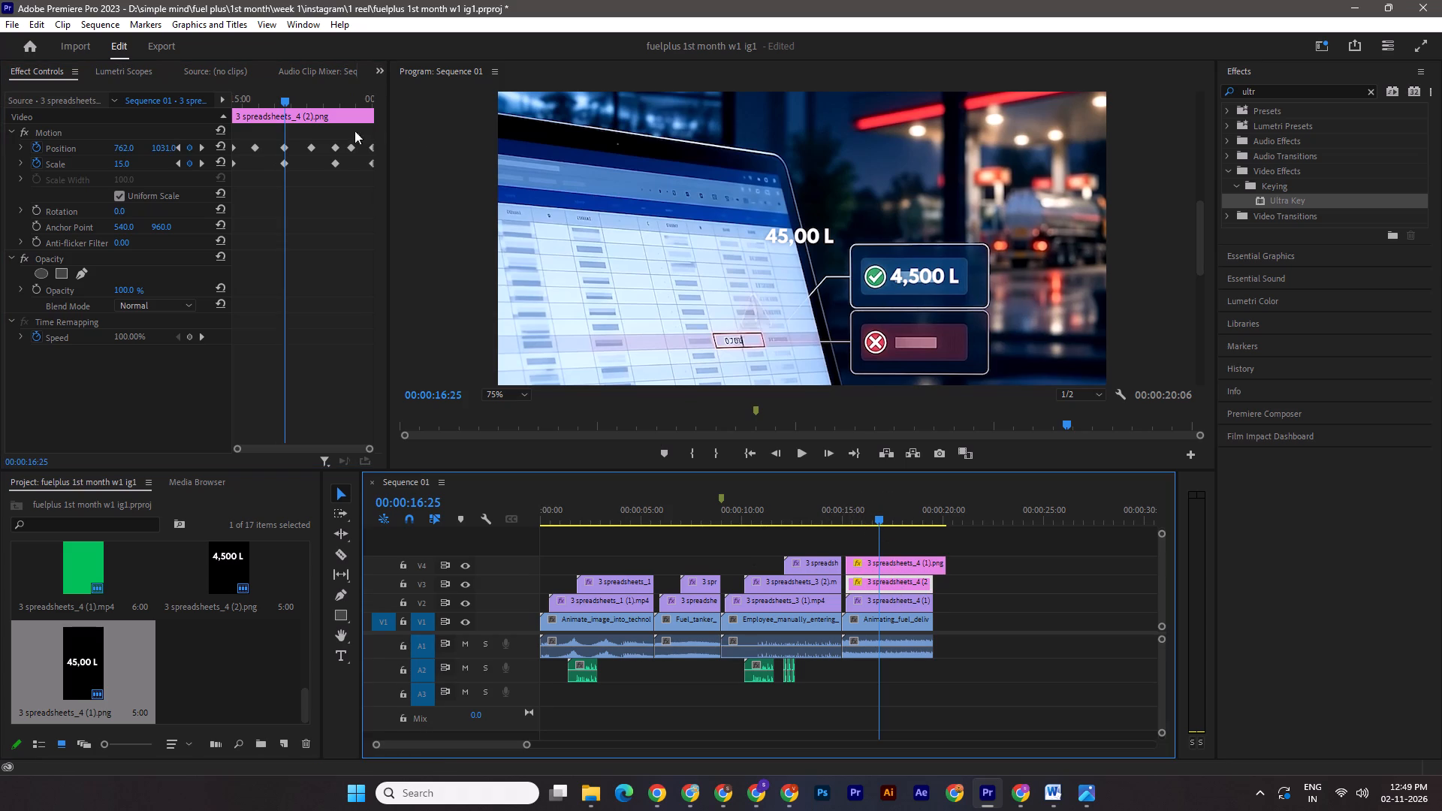
left_click_drag(285, 95, 333, 104)
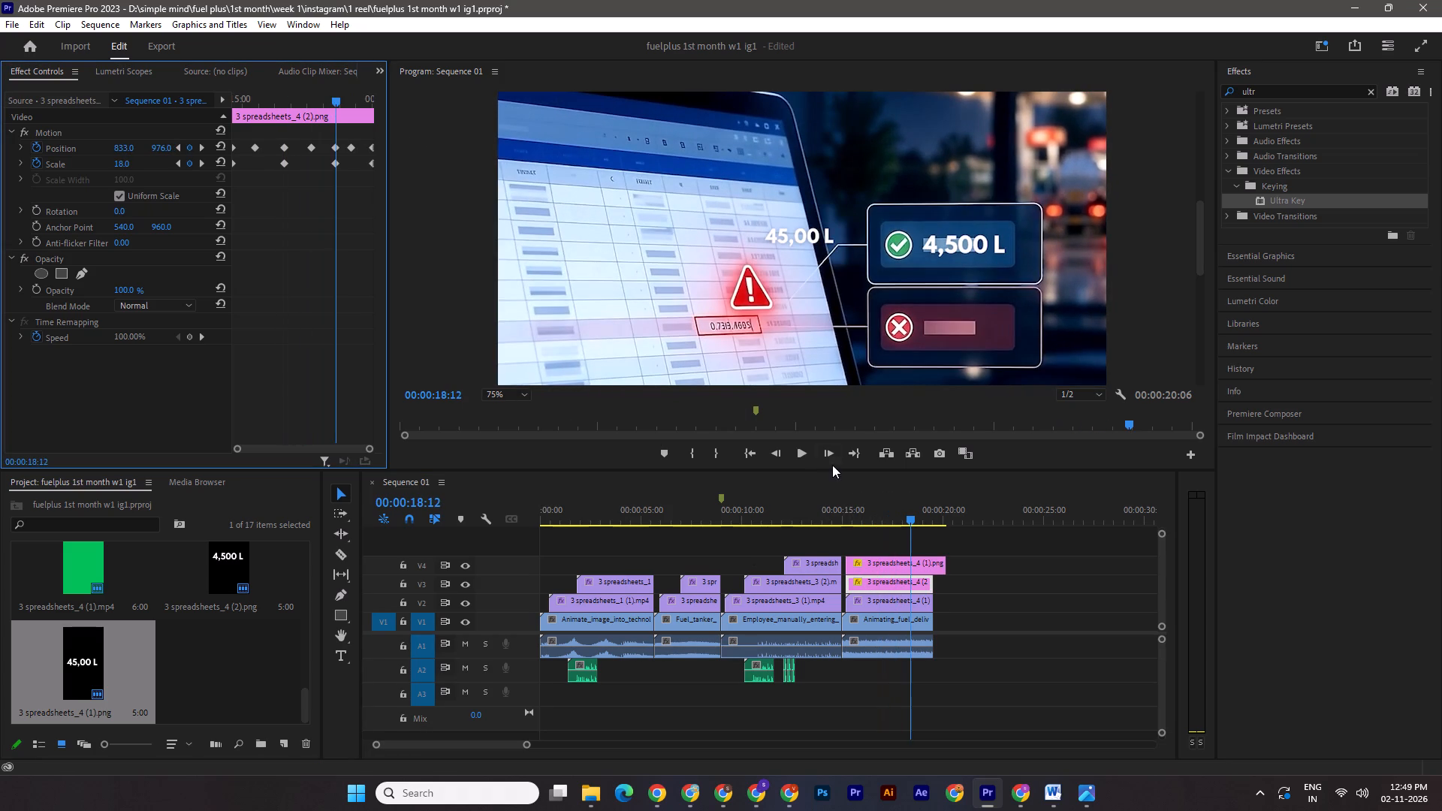
left_click(916, 565)
left_click(127, 166)
key("1")
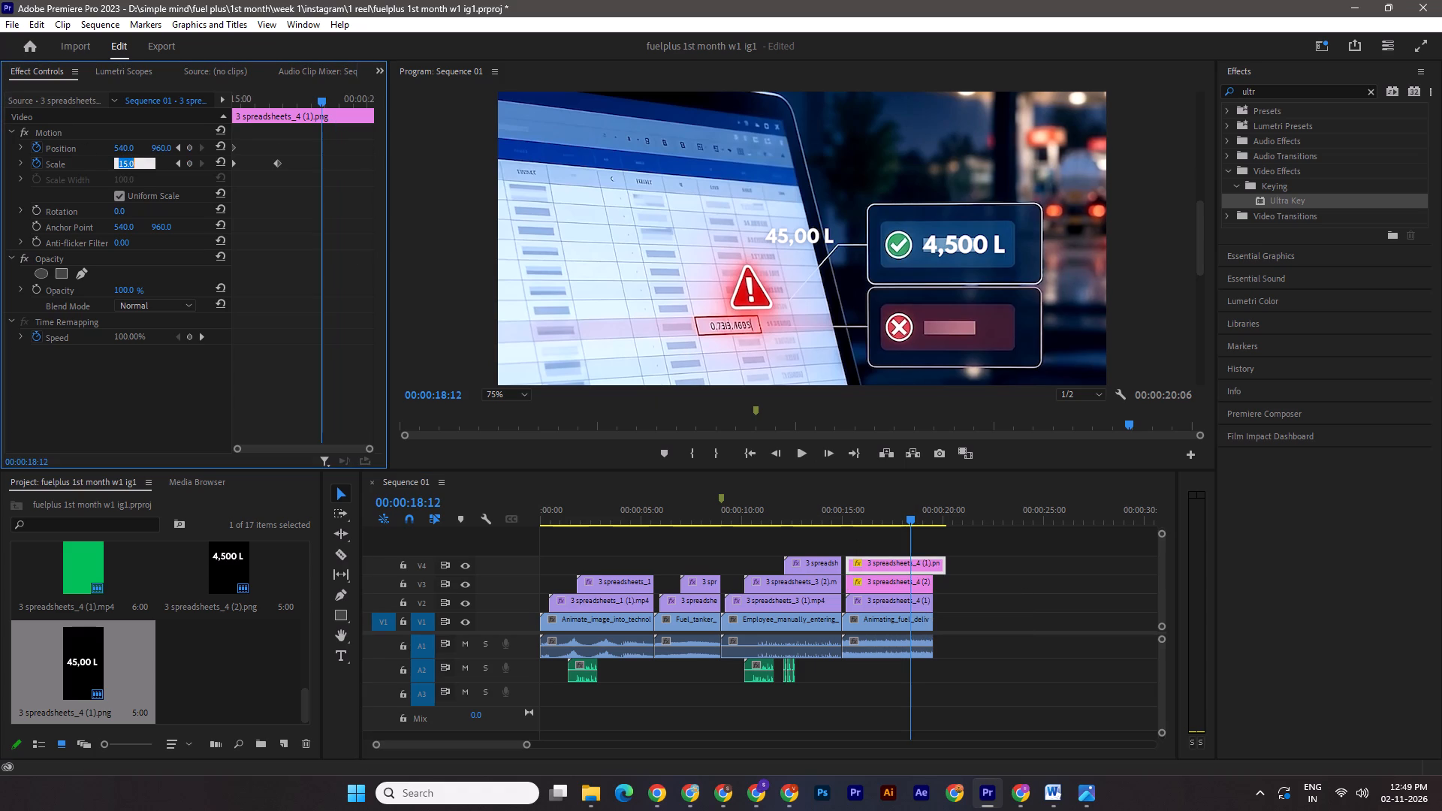
key("8")
key("Return")
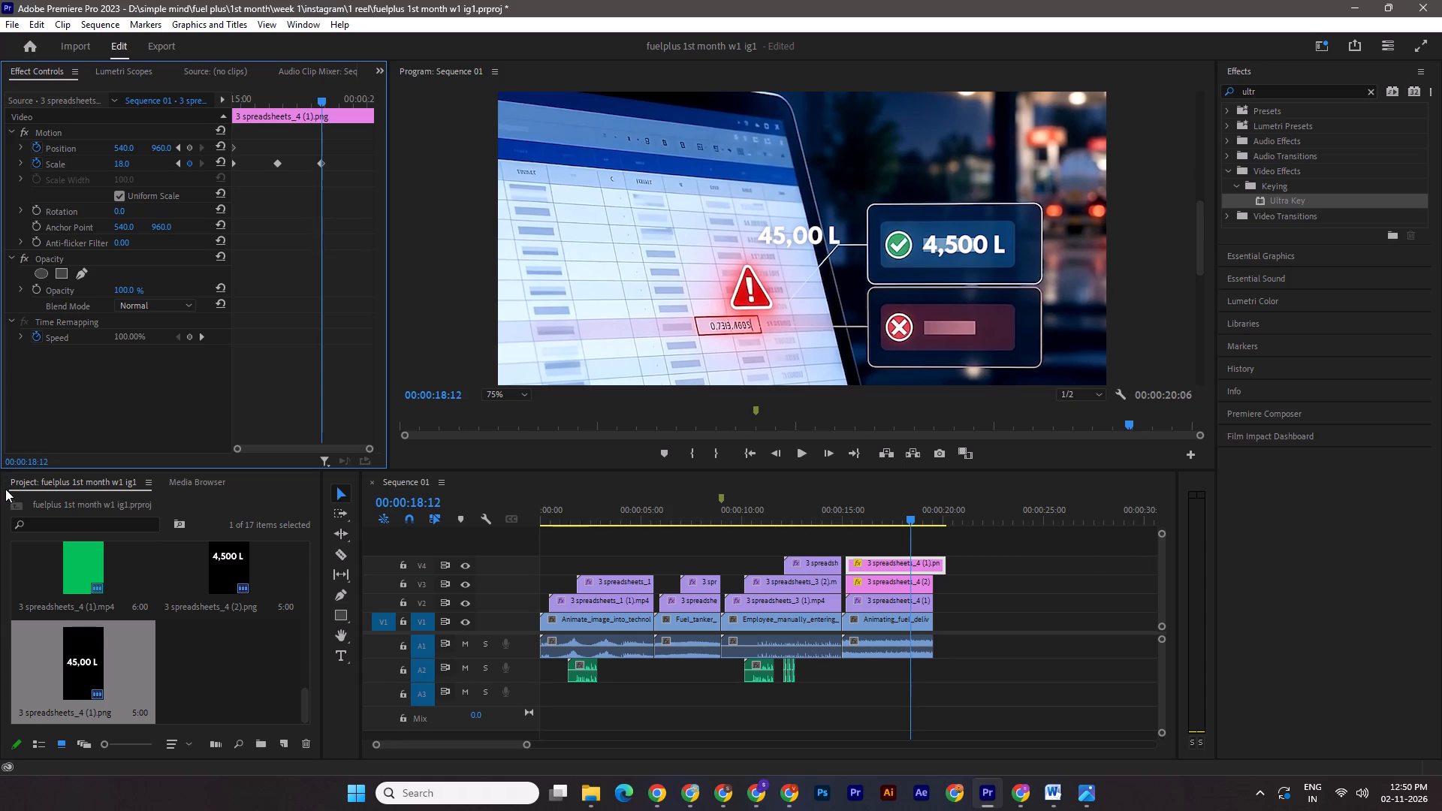
Add a Scale keyframe of 20 to the "45,00 L" image at 00:00:19:17, matching the "4,500 L" image's last keyframe time.
left_click(912, 578)
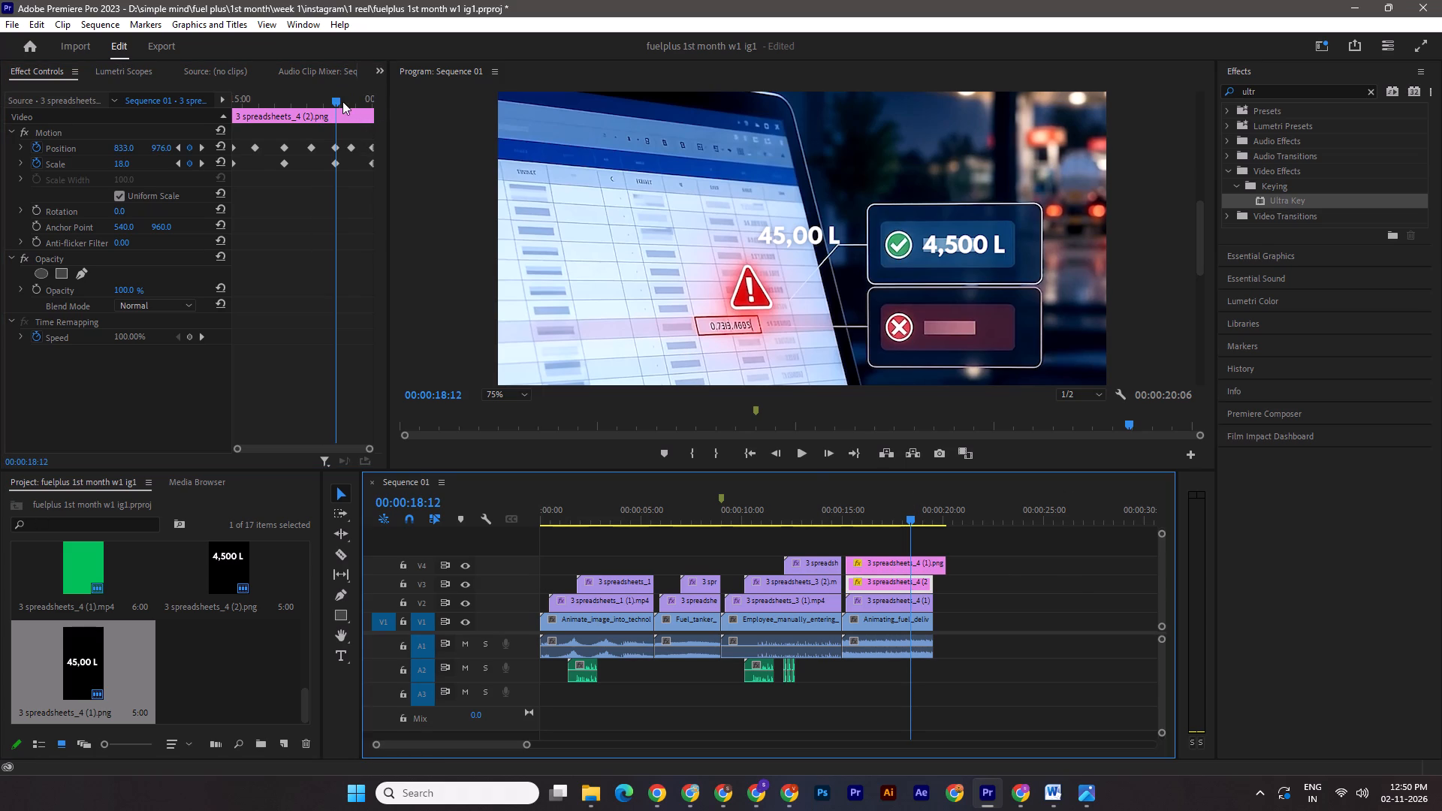
left_click_drag(338, 98, 370, 101)
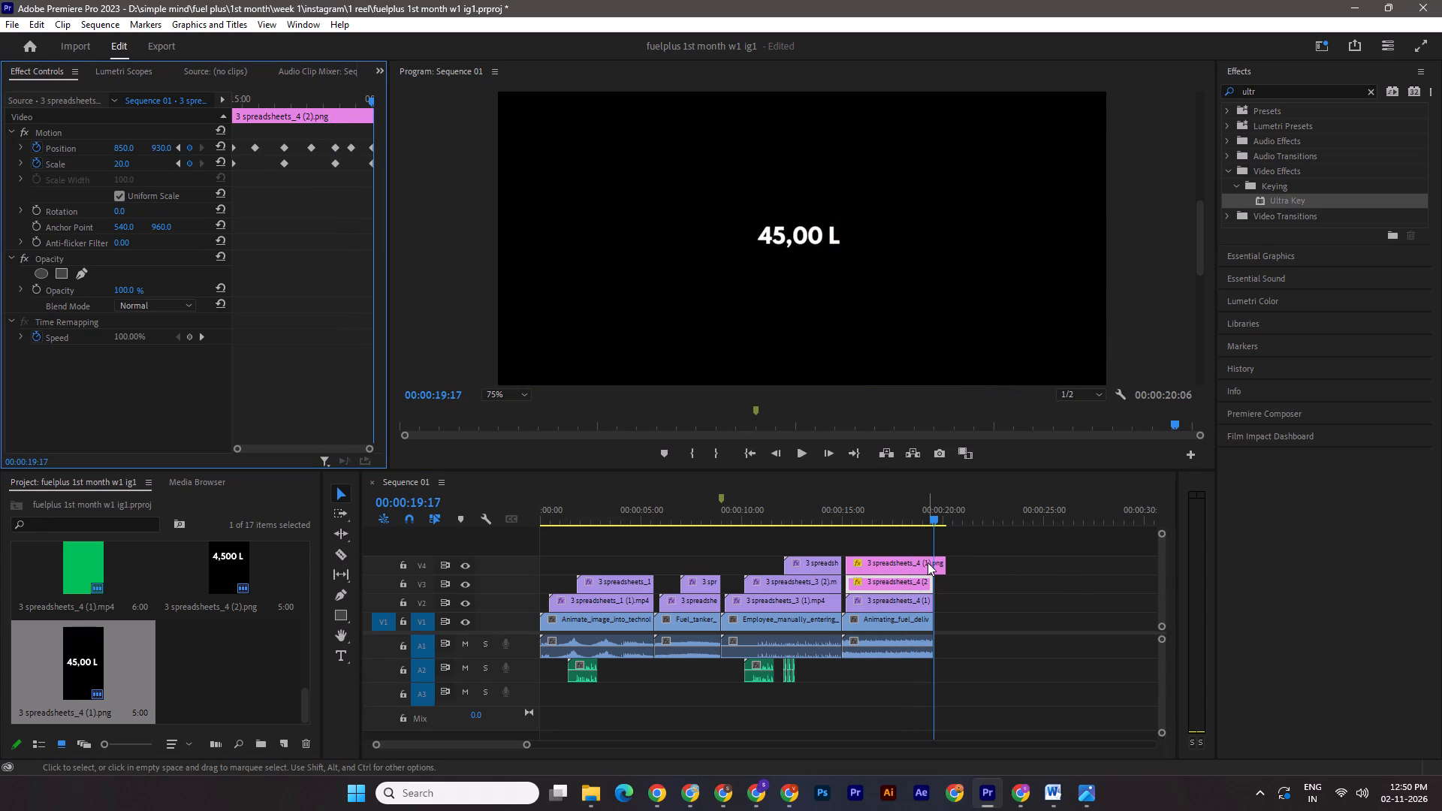
left_click(928, 562)
left_click(129, 165)
type("20")
key("Return")
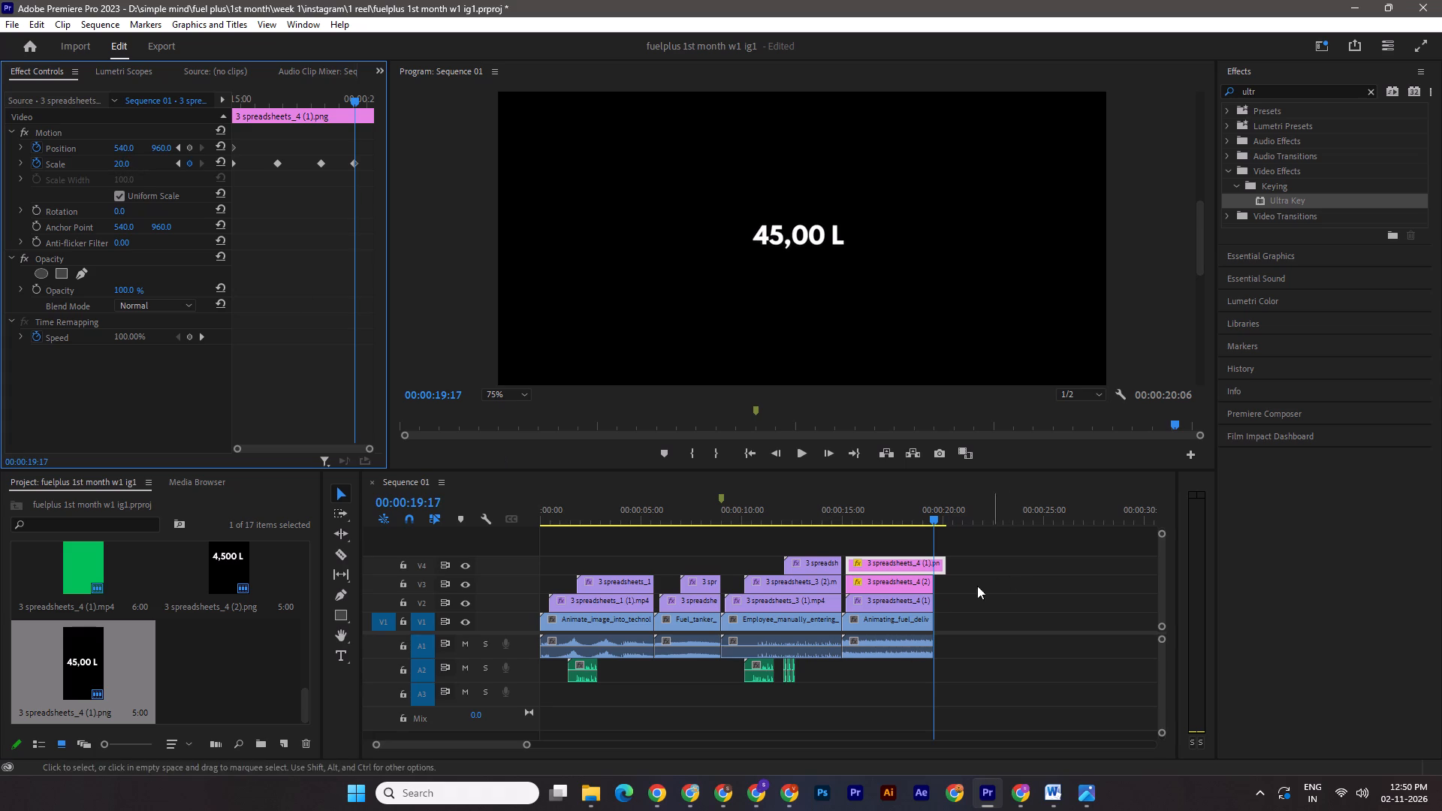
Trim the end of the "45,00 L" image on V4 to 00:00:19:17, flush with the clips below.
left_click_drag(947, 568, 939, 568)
Set the "45,00 L" image's starting Position keyframe at 00:00:15:06 to 720, 1160, placing it beside the red cross.
left_click_drag(935, 514, 869, 514)
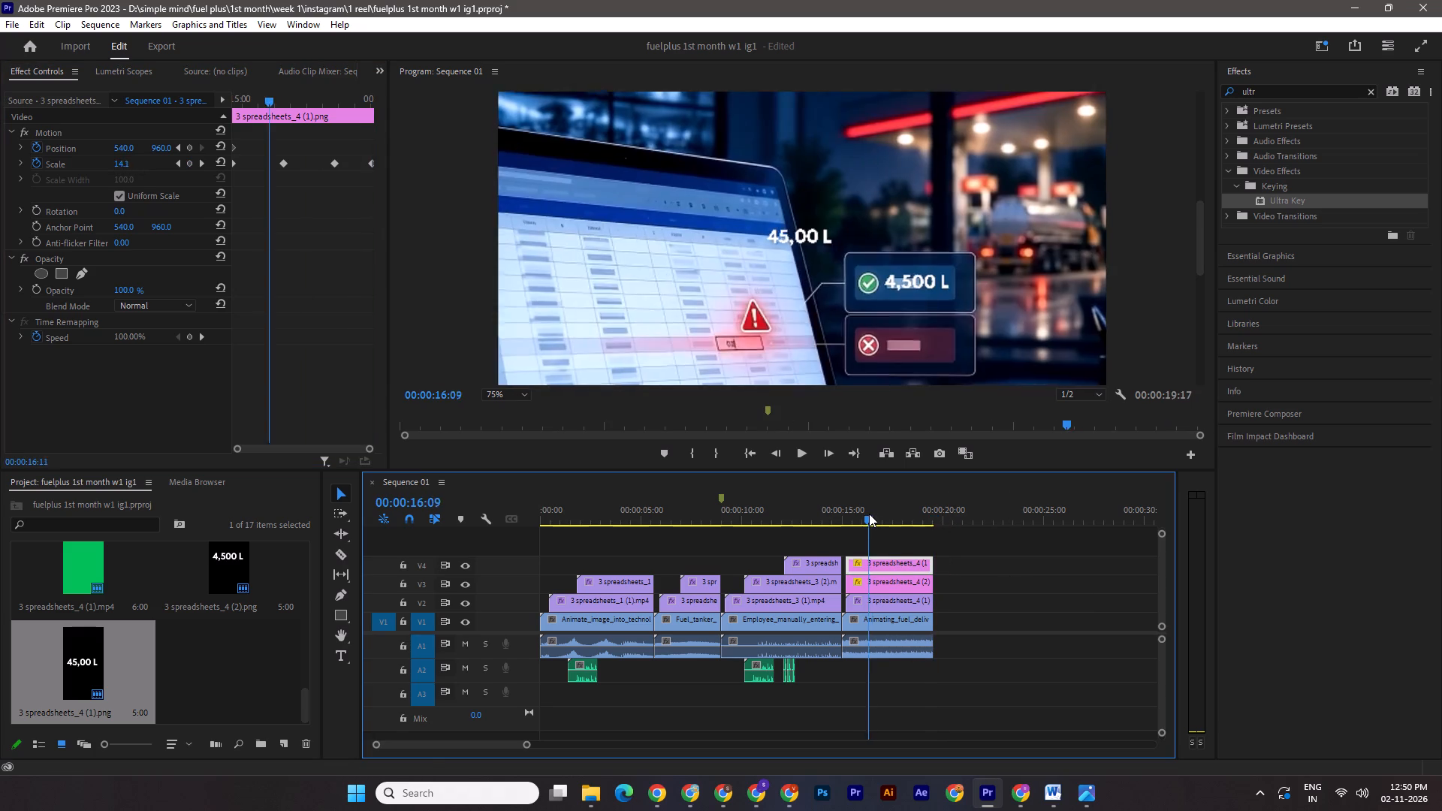
left_click_drag(869, 514, 852, 514)
left_click(871, 584)
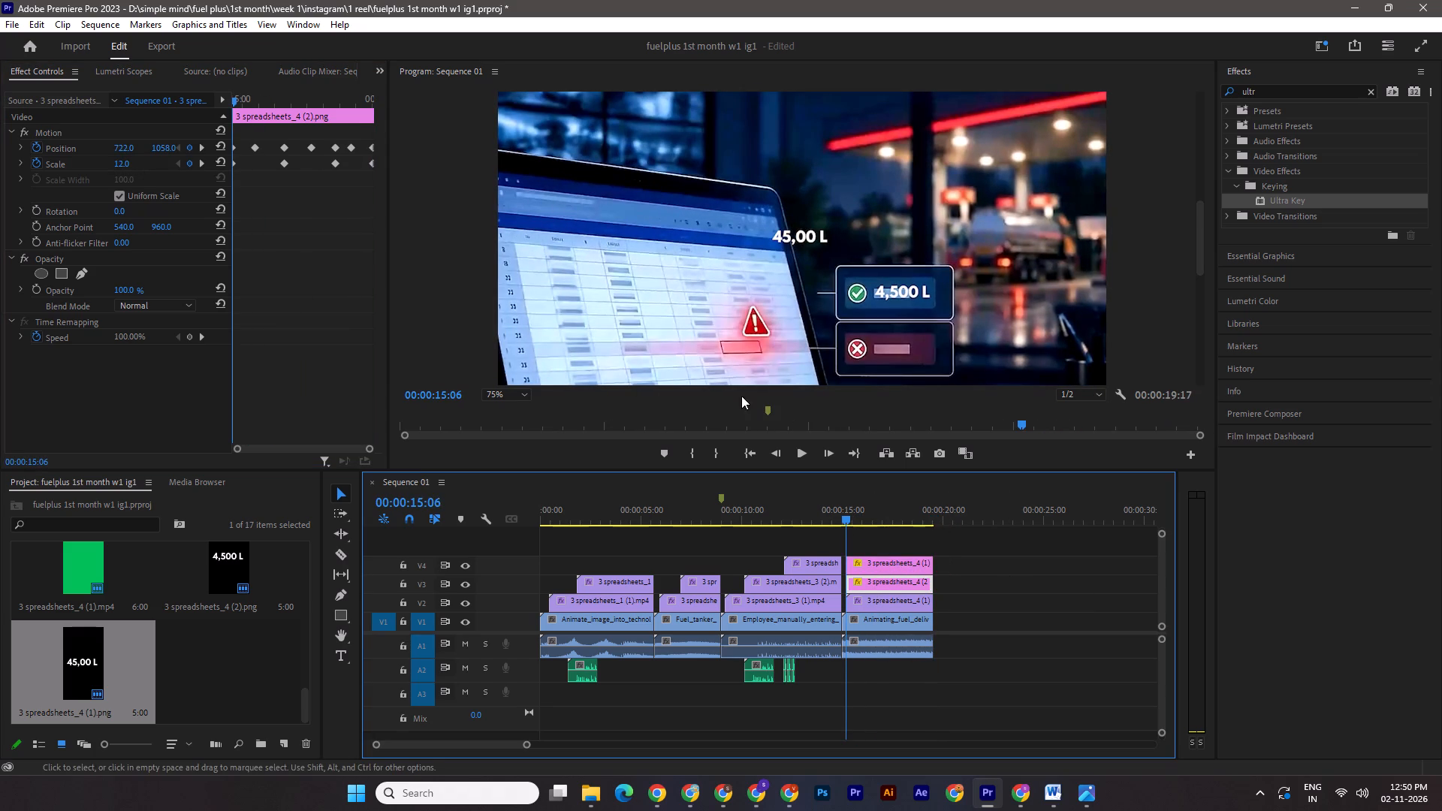
left_click(233, 99, "shift")
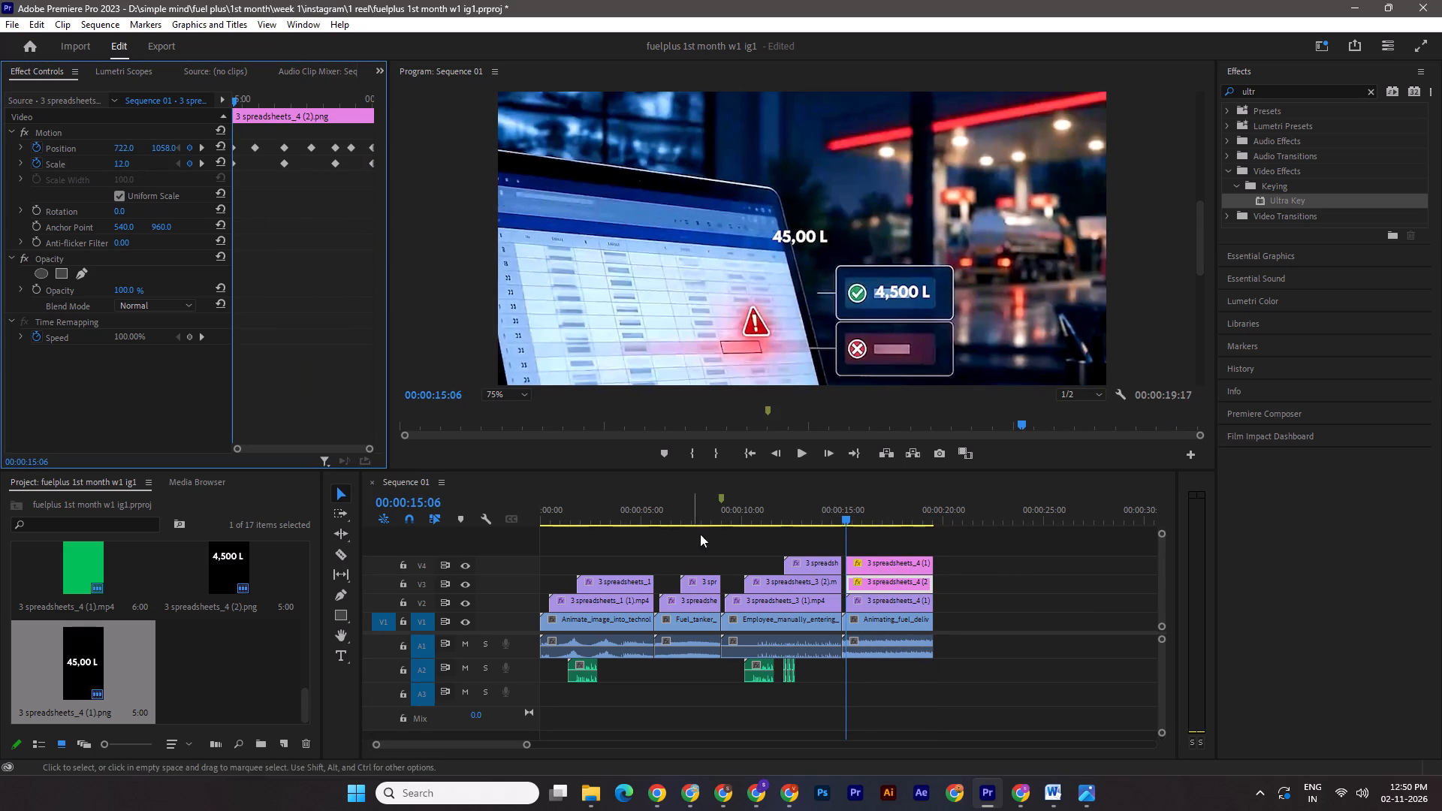
left_click(866, 566)
left_click(866, 560)
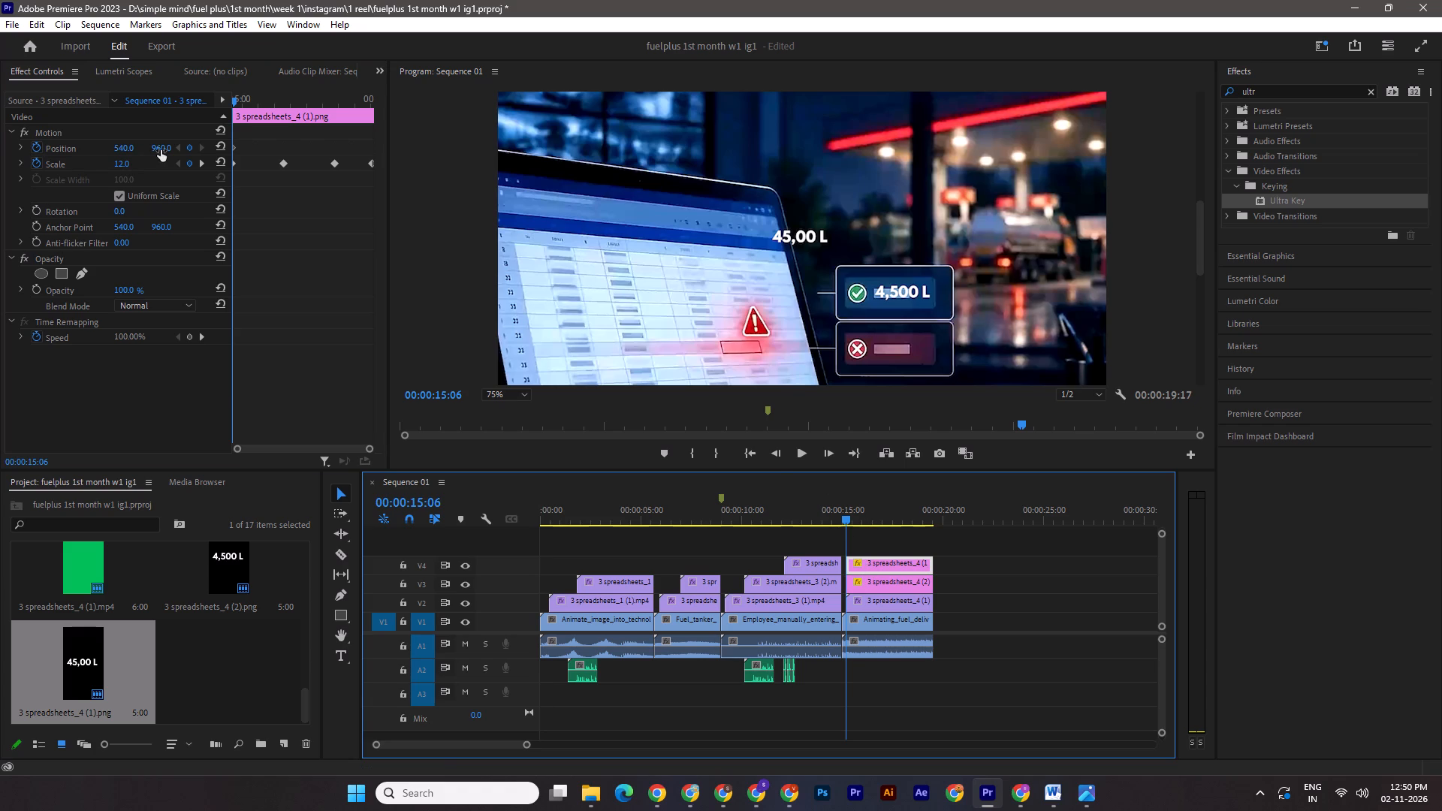
left_click_drag(160, 148, 312, 151)
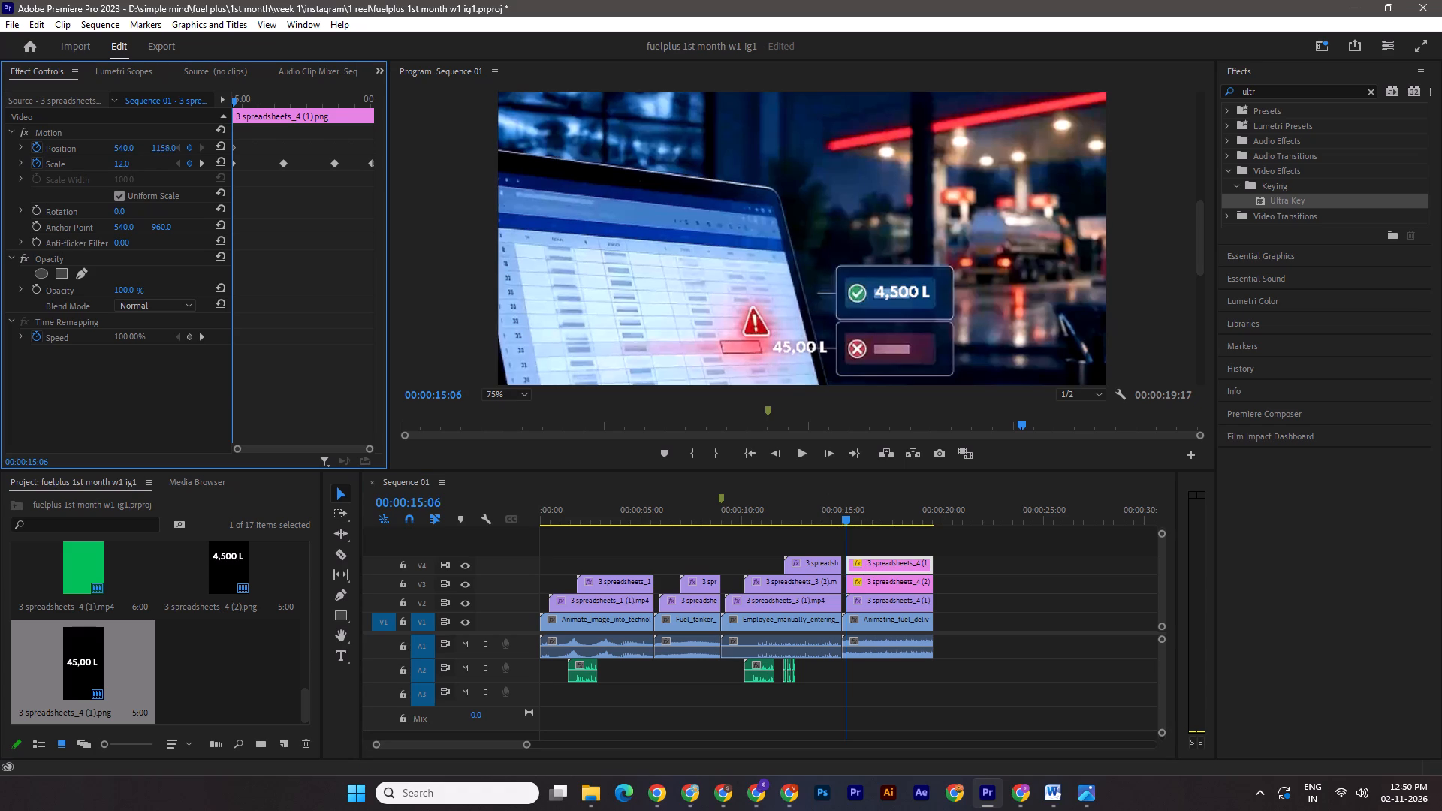
left_click_drag(312, 151, 314, 150)
left_click_drag(123, 146, 240, 152)
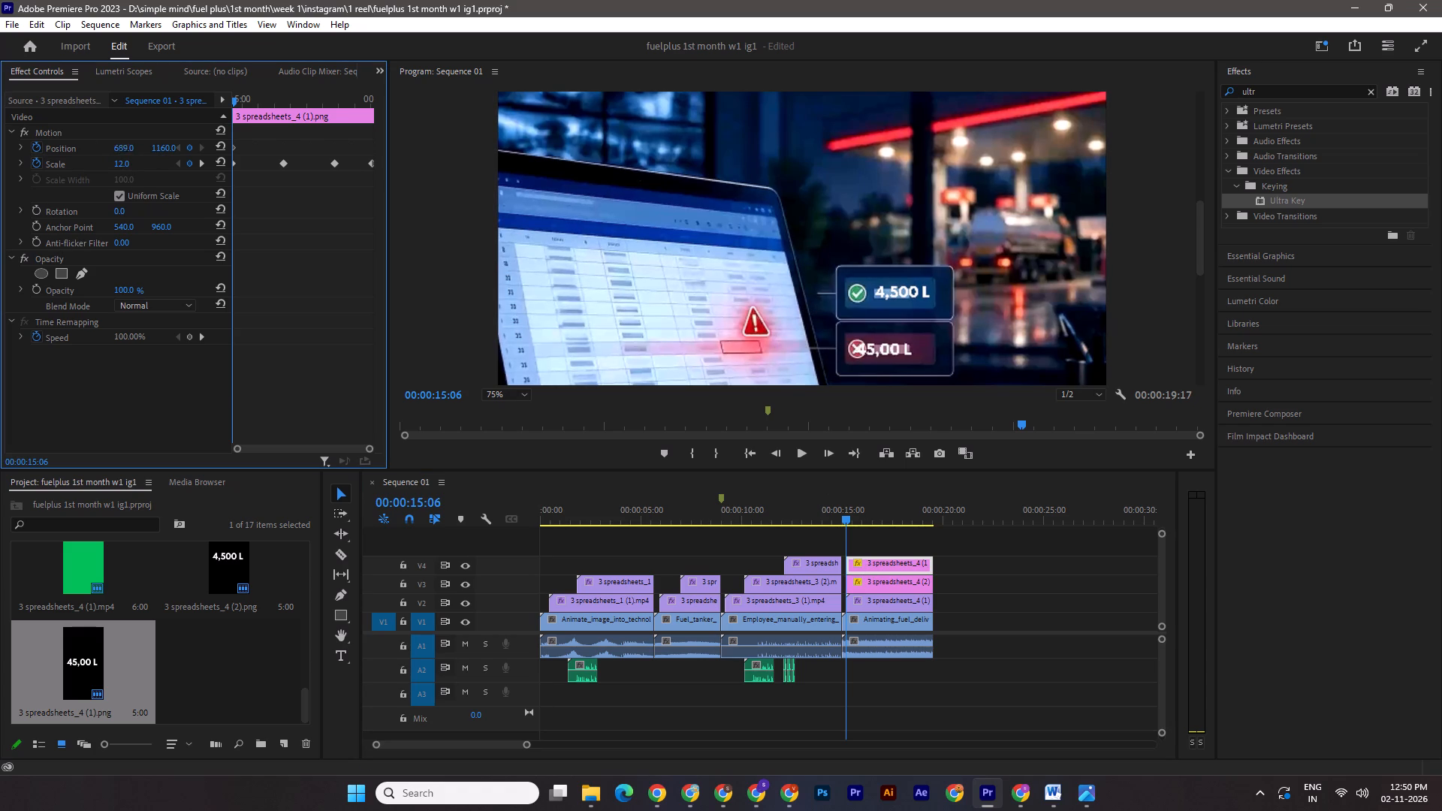
left_click_drag(240, 152, 264, 153)
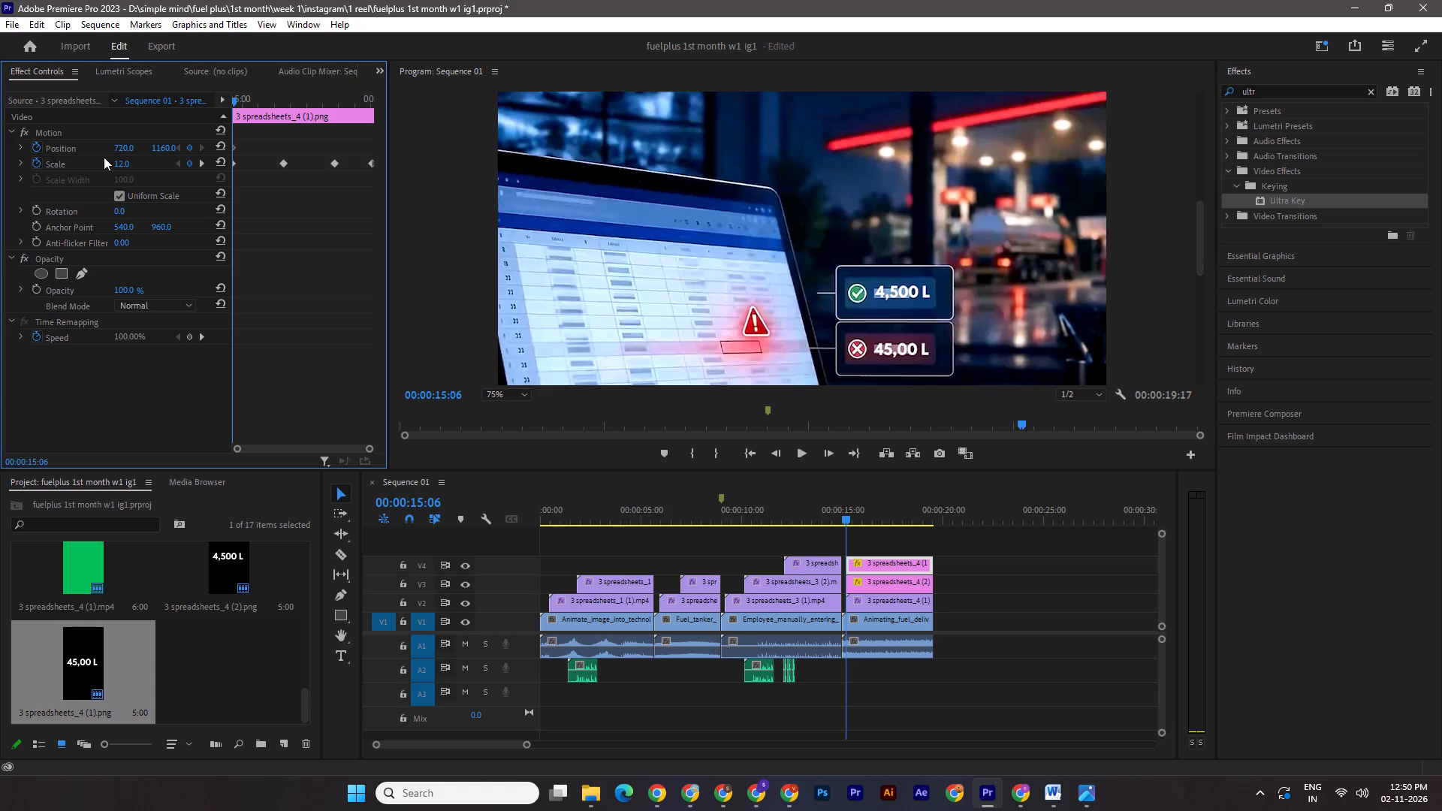
Add a Position keyframe of 751, 1155 to the "45,00 L" image at 00:00:15:28, matching the "4,500 L" image's keyframe time.
left_click(896, 583)
left_click_drag(234, 98, 253, 99)
left_click(873, 566)
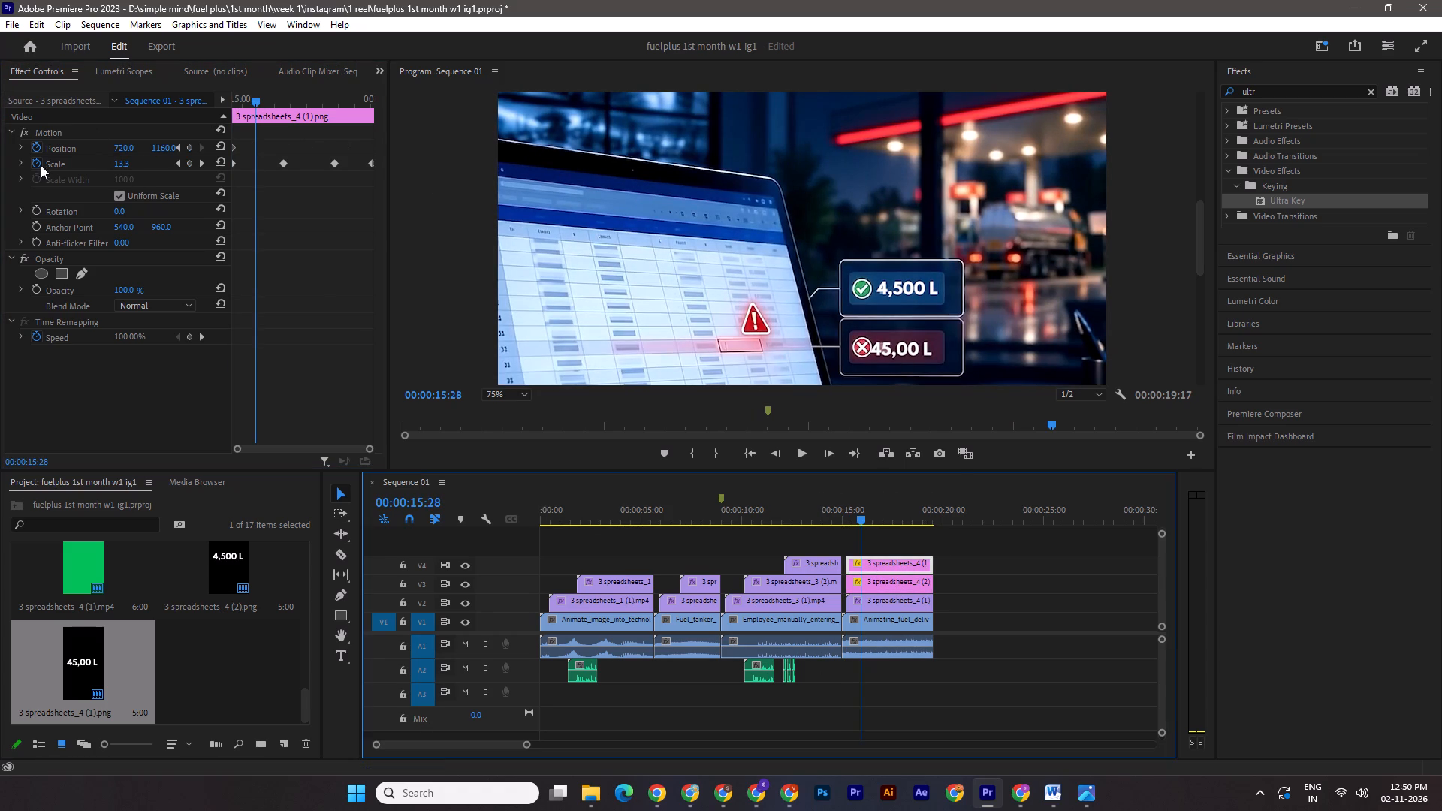
left_click_drag(122, 148, 140, 148)
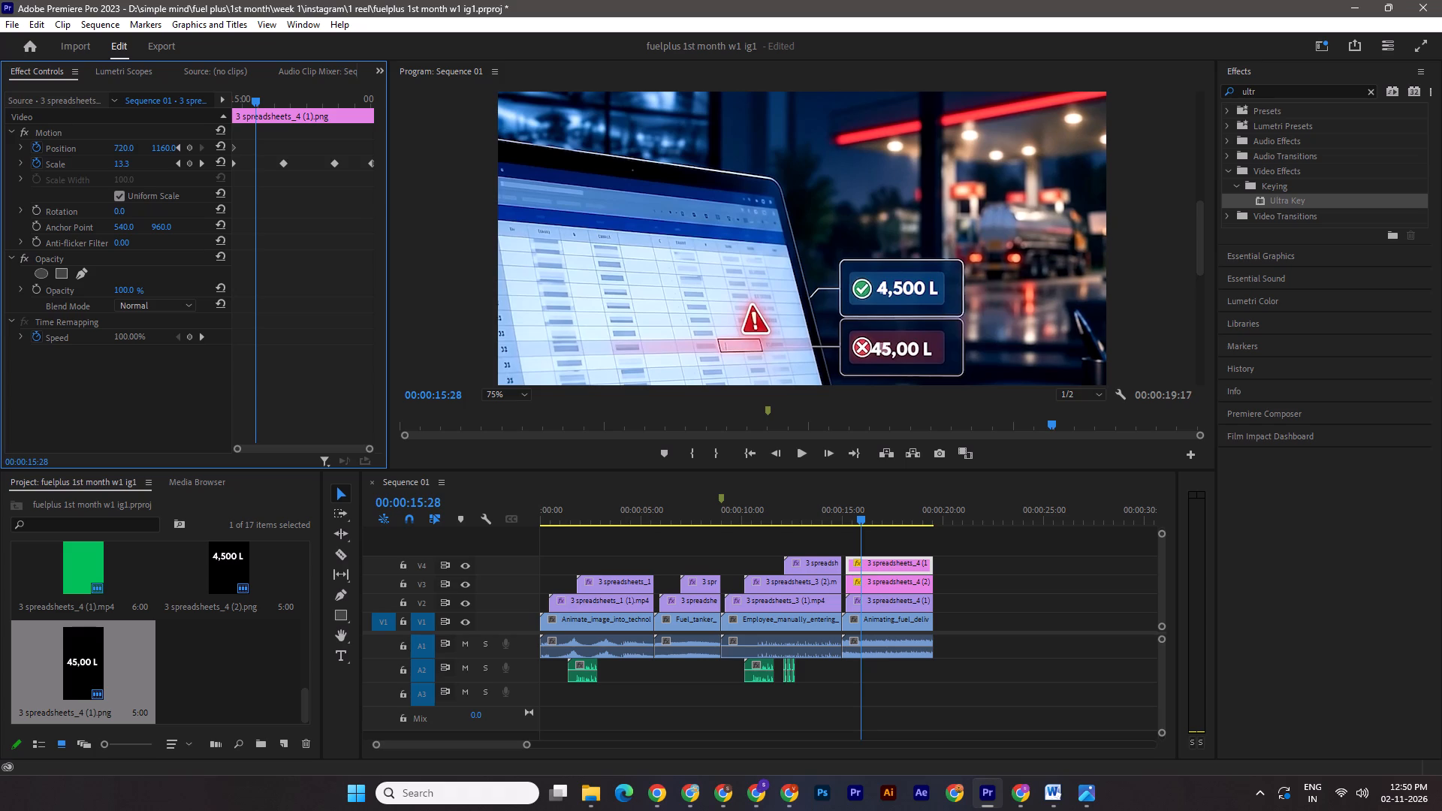
left_click_drag(140, 148, 162, 152)
left_click_drag(167, 145, 156, 147)
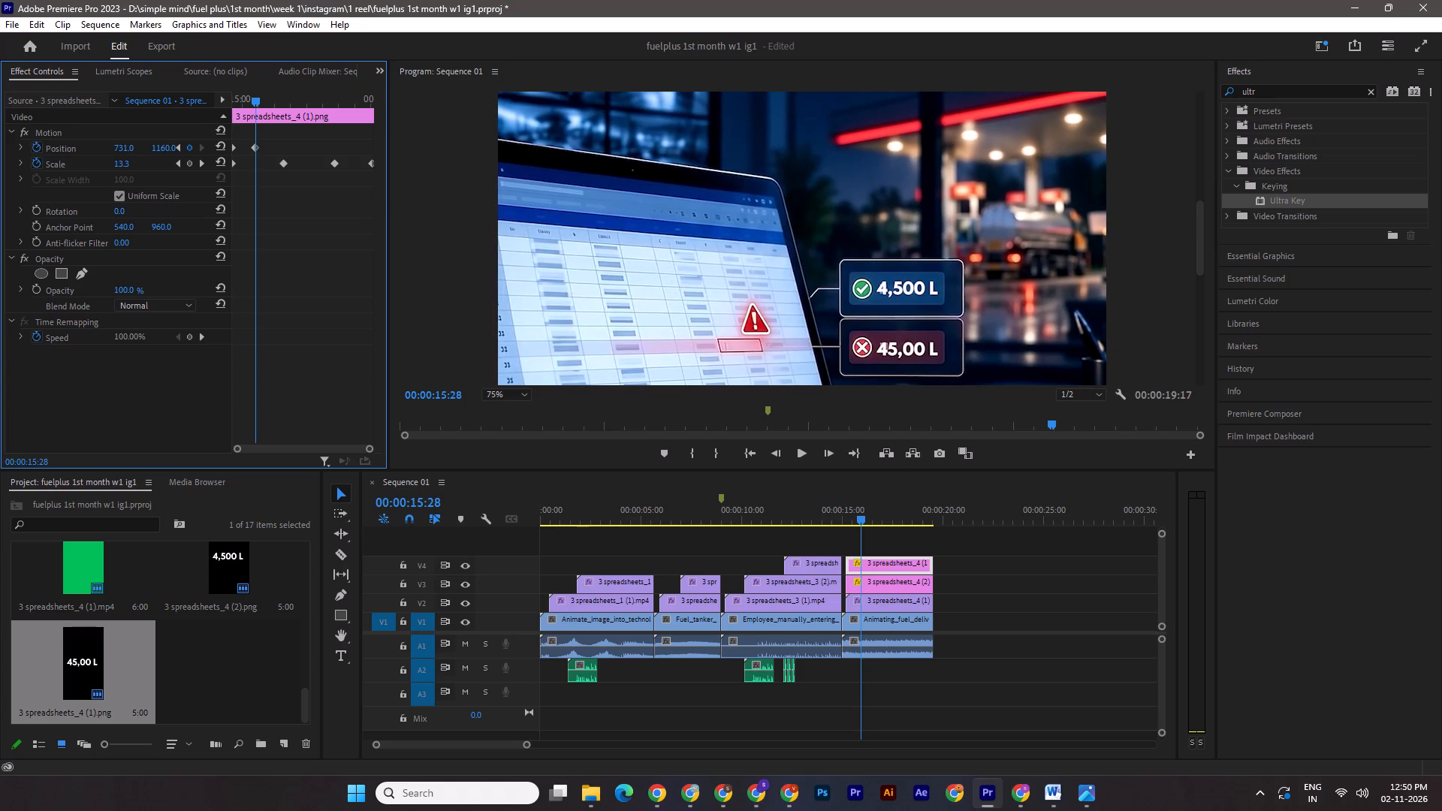
left_click_drag(156, 147, 156, 151)
Add a Position keyframe of 767, 1150 to the "45,00 L" image at 00:00:16:25, keeping it inside the red-cross box.
left_click(879, 586)
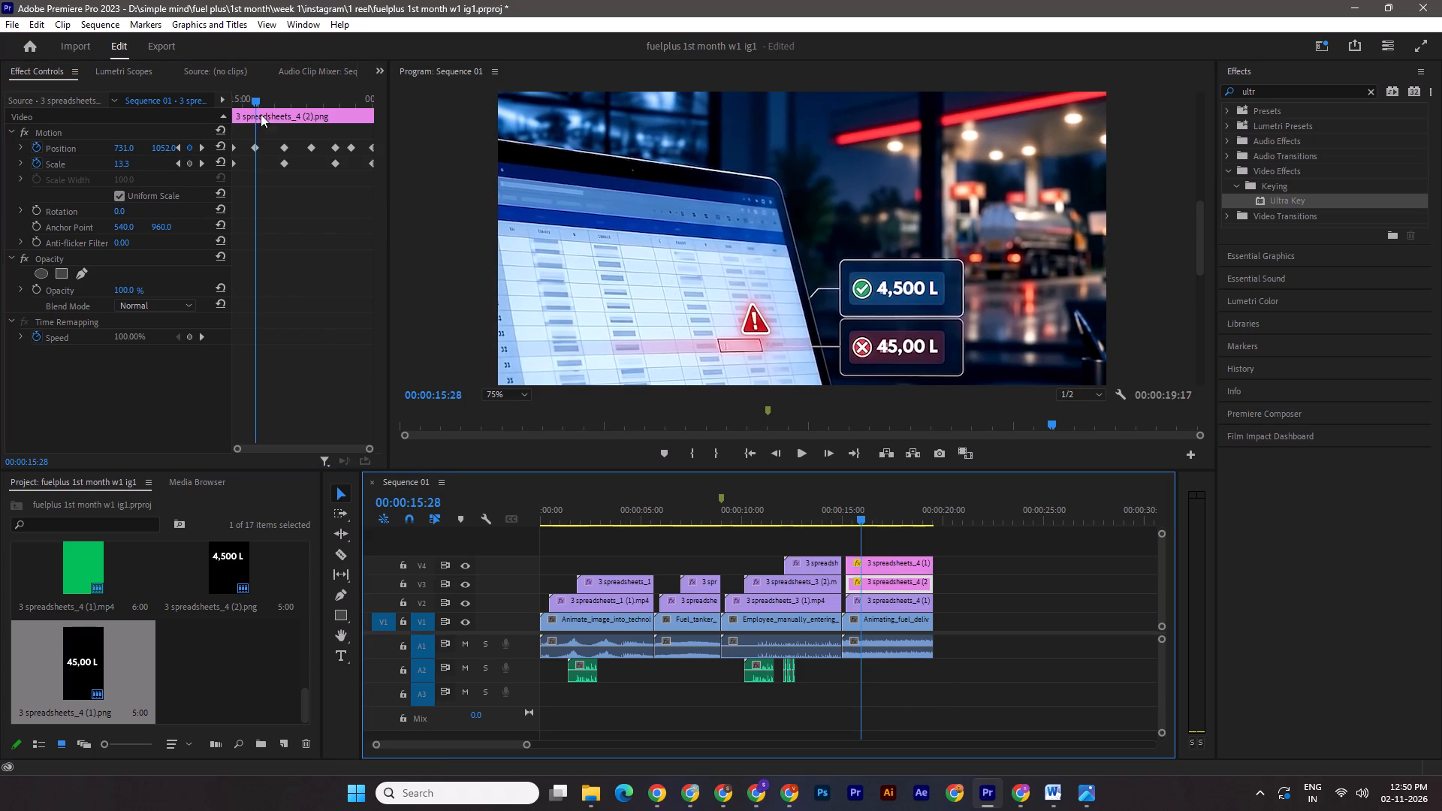
left_click_drag(259, 95, 285, 100)
left_click(879, 565)
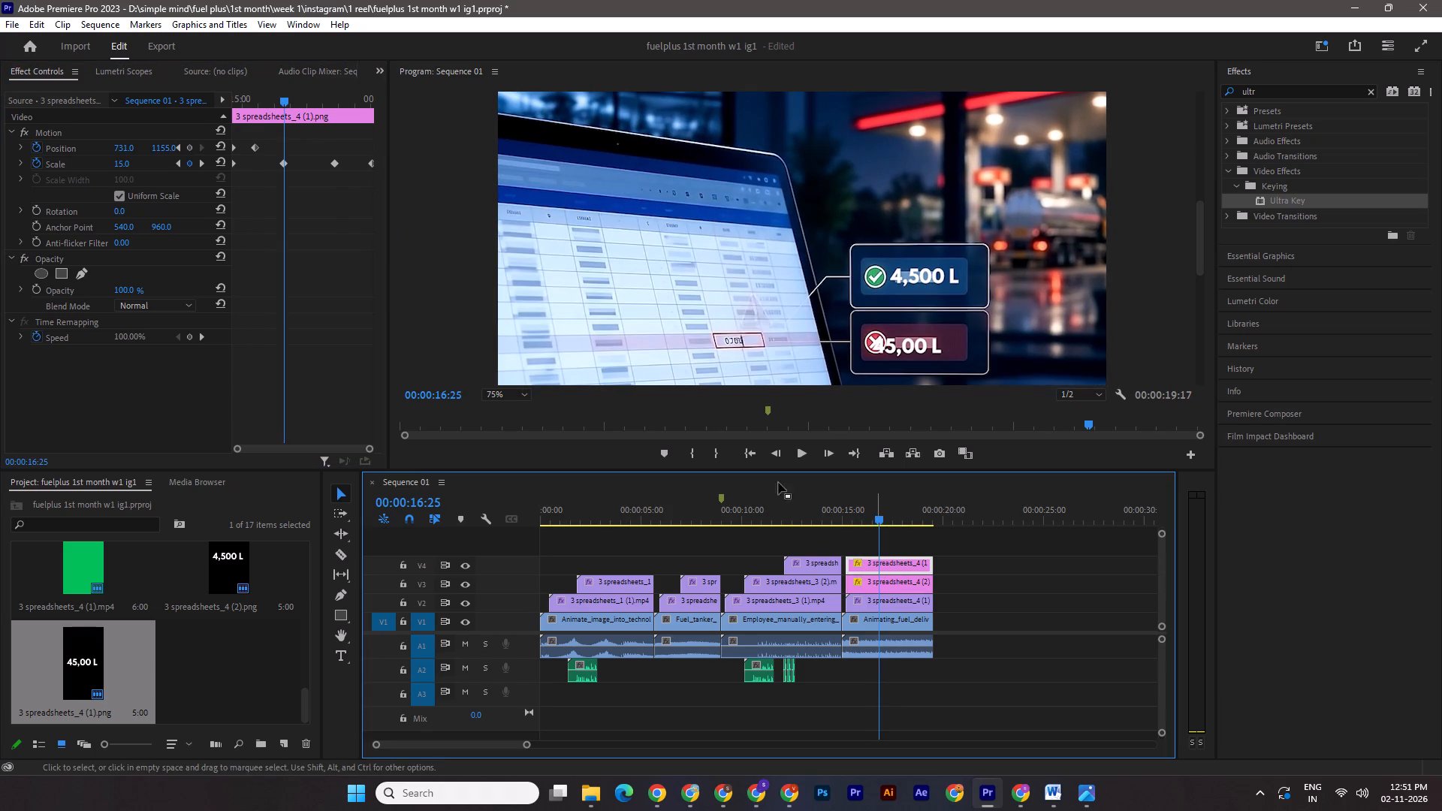
left_click(157, 147)
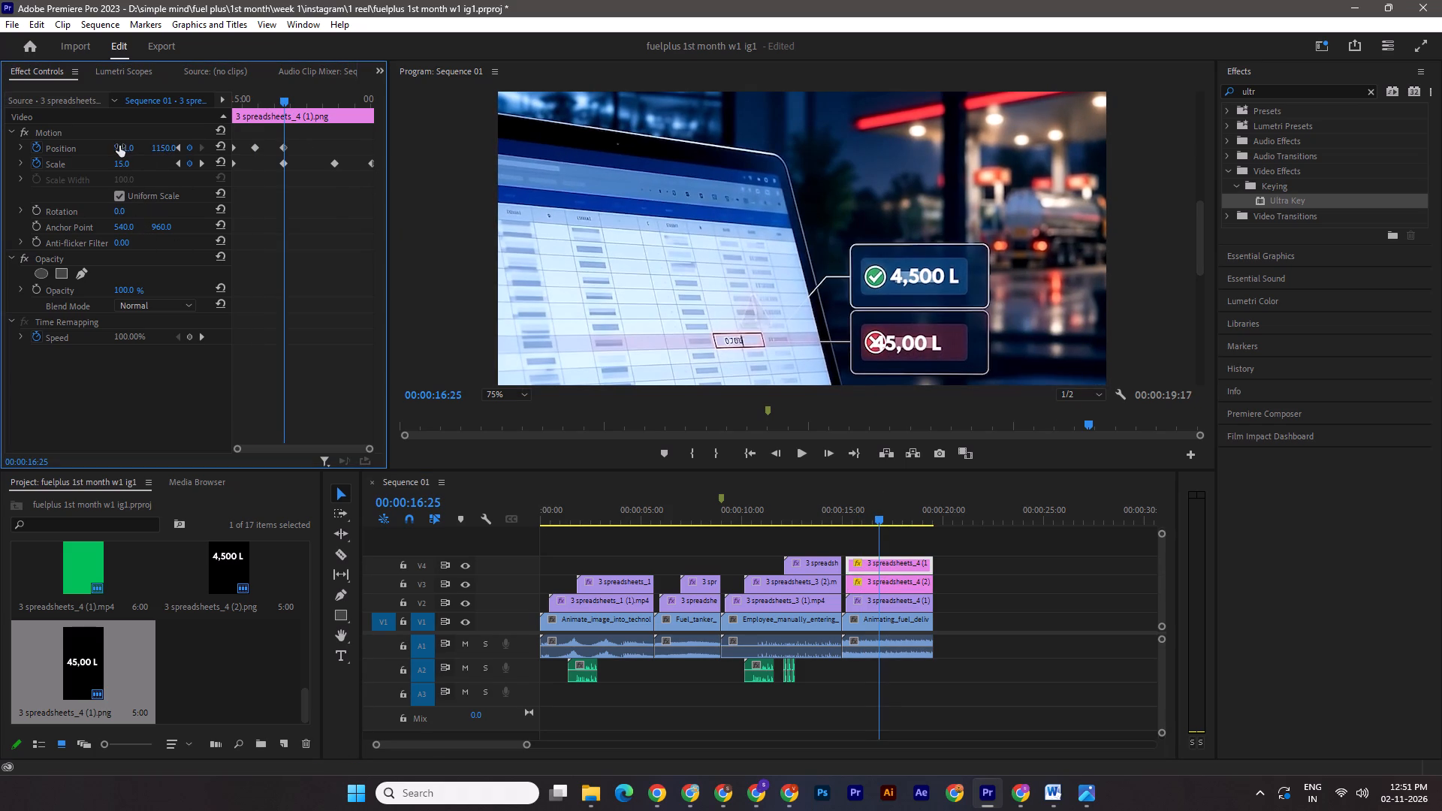
left_click_drag(119, 146, 146, 144)
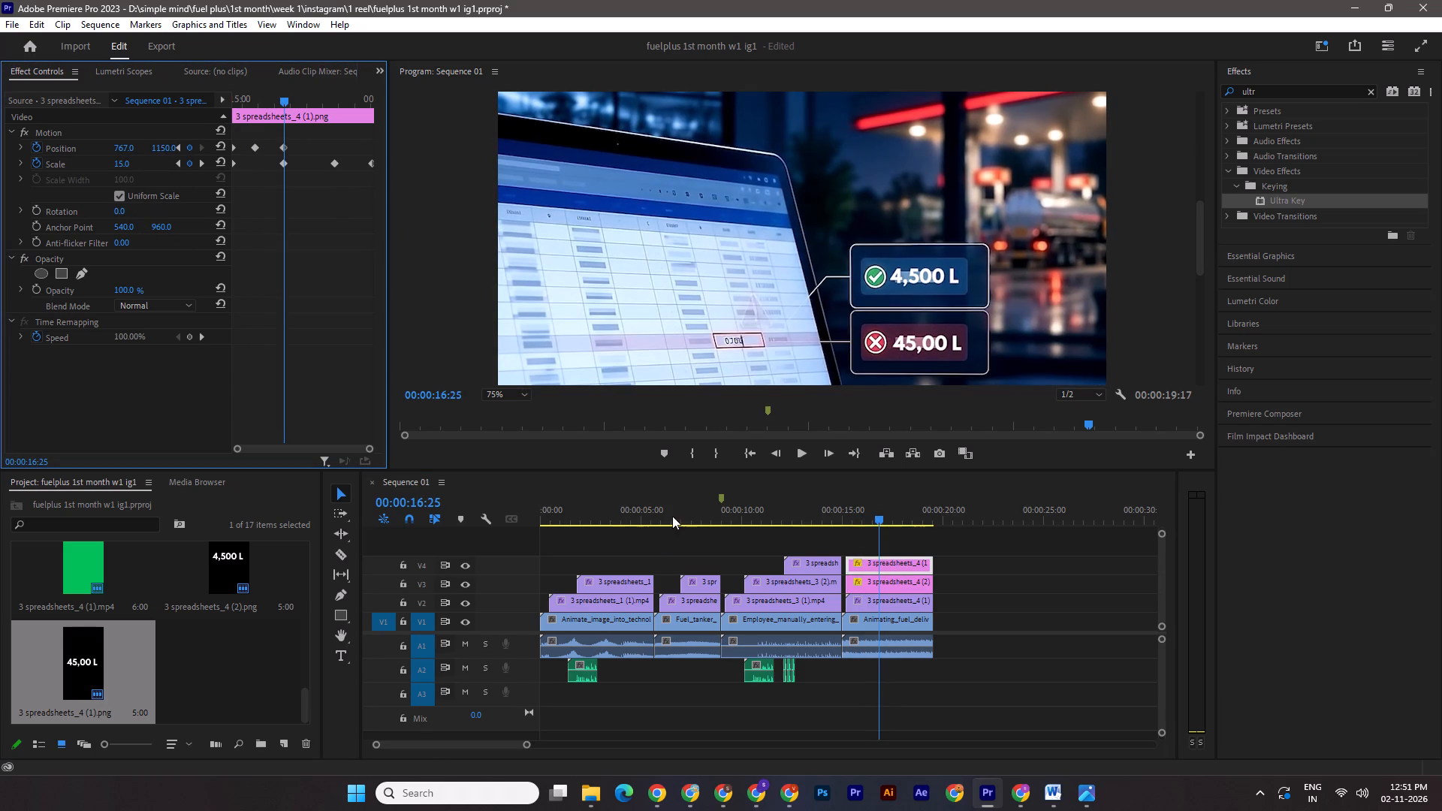
Add a Position keyframe of 802, 1135 to the "45,00 L" image at 00:00:17:20, matching the "4,500 L" image's keyframe time.
left_click(898, 577)
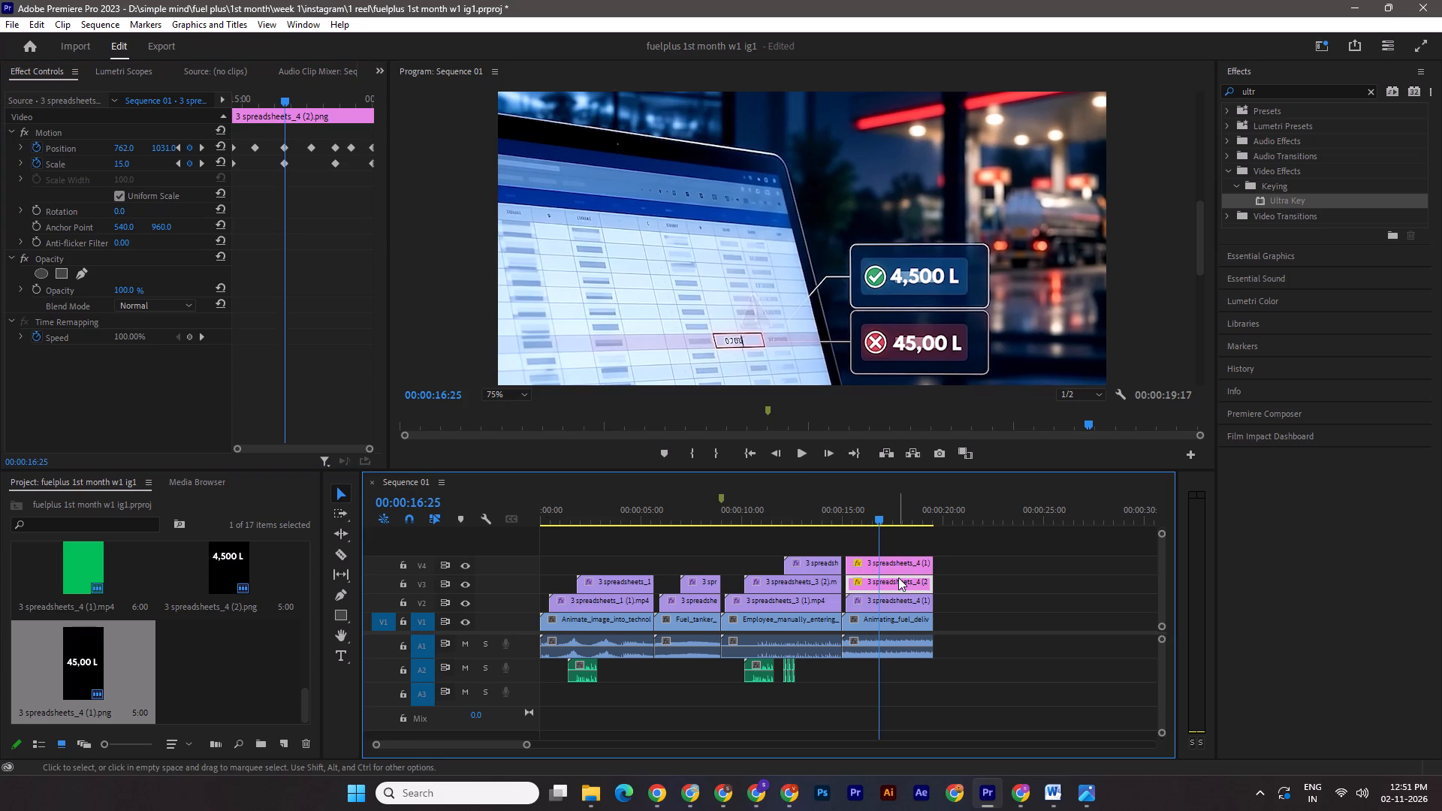
left_click_drag(288, 100, 306, 102)
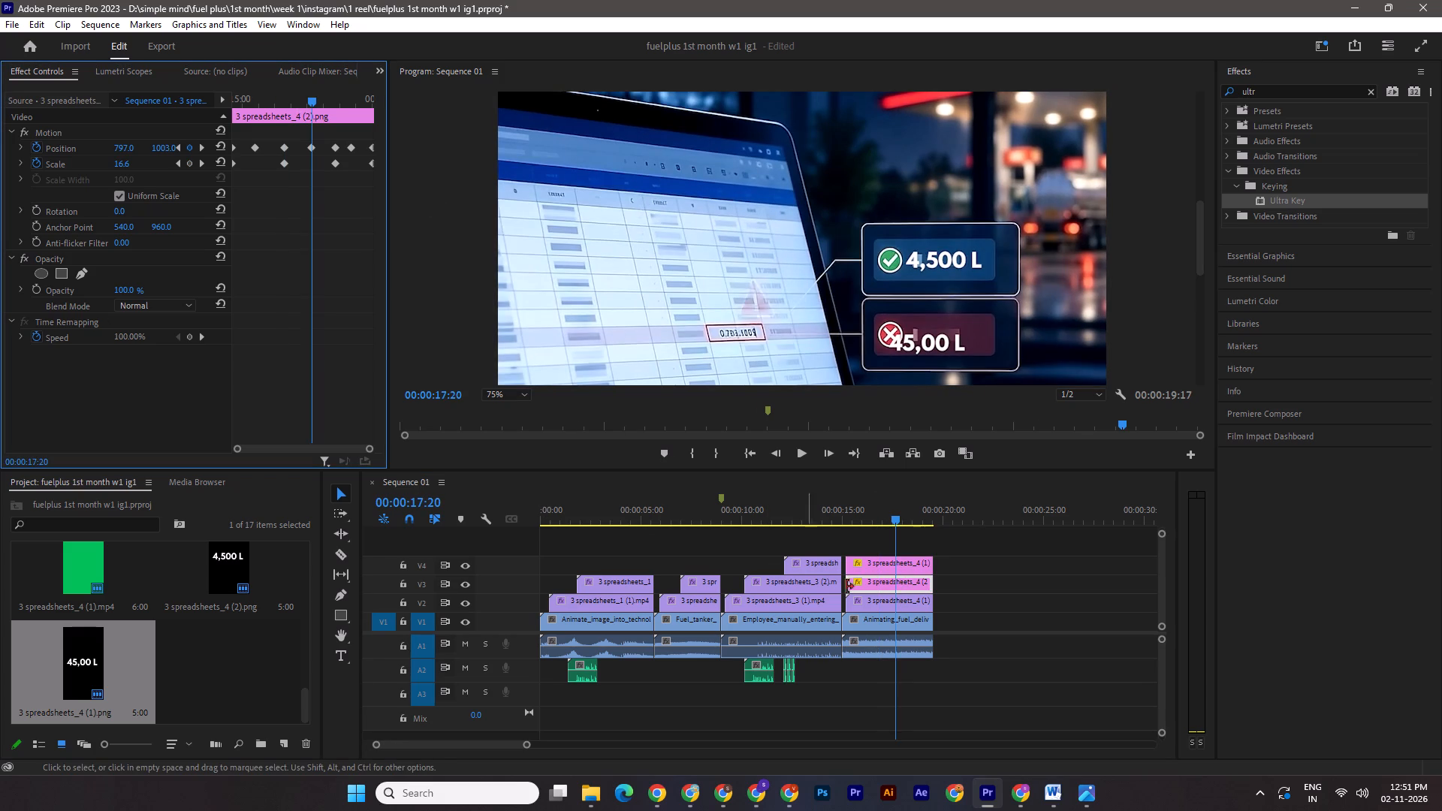
left_click(882, 561)
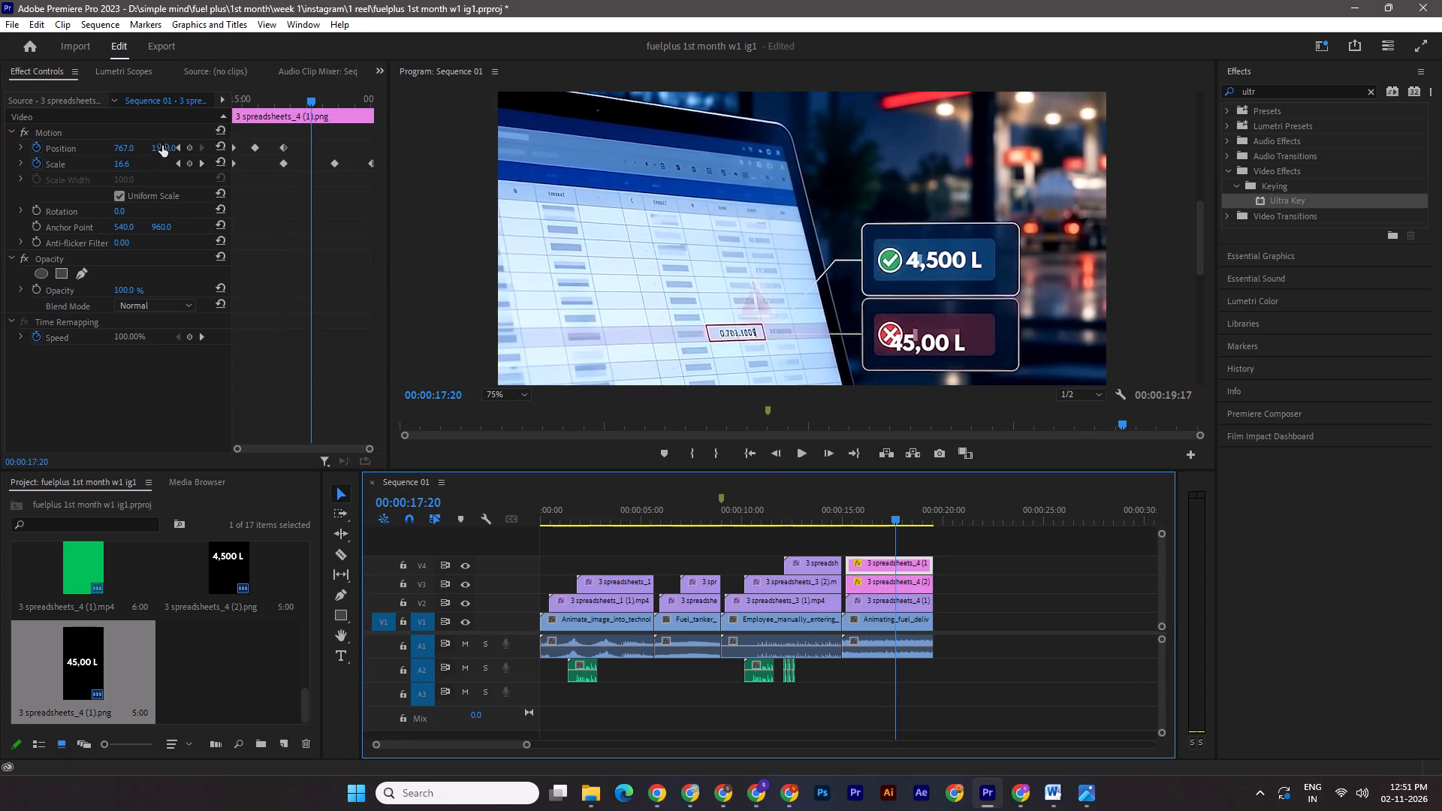
left_click_drag(162, 146, 168, 145)
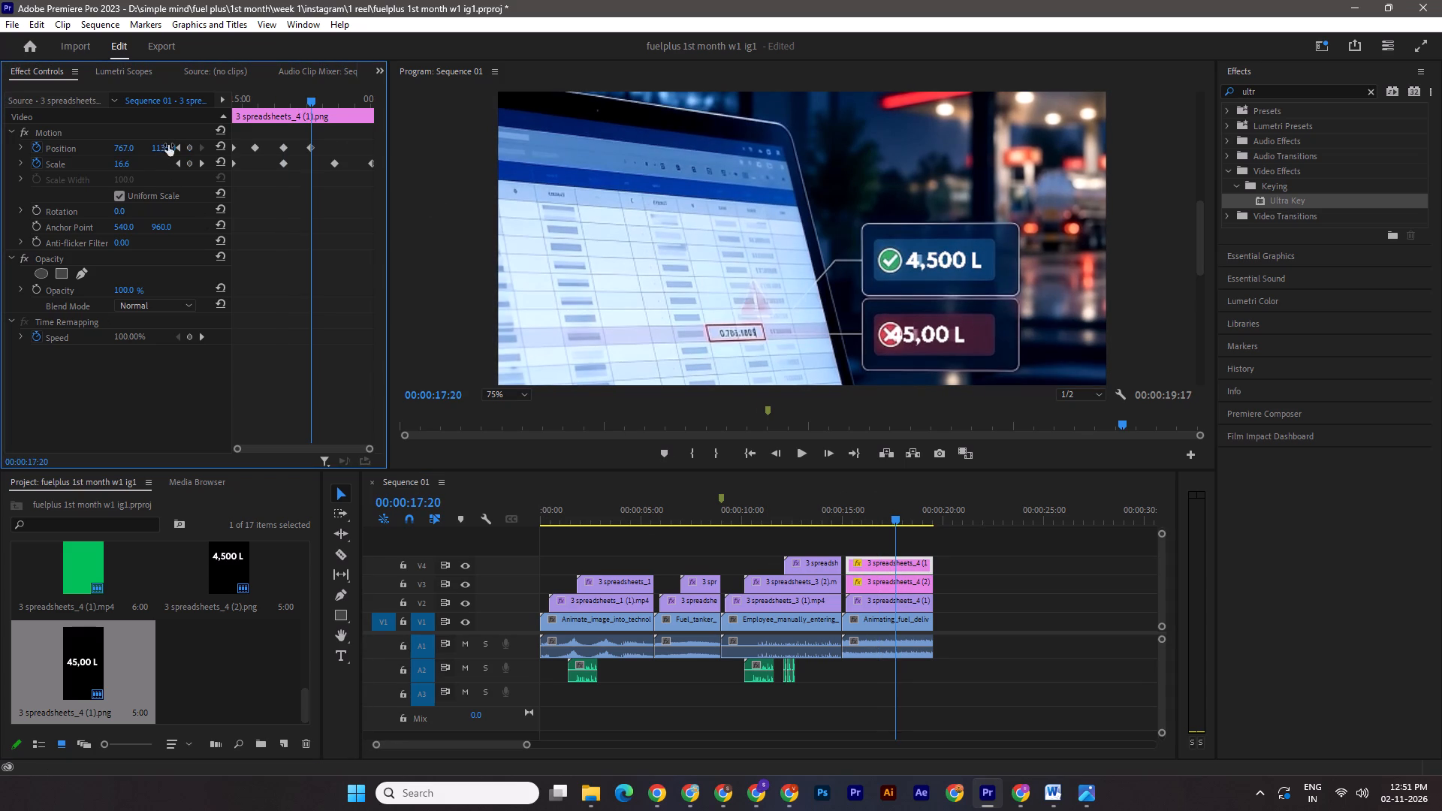
left_click_drag(168, 145, 157, 152)
left_click_drag(120, 144, 148, 145)
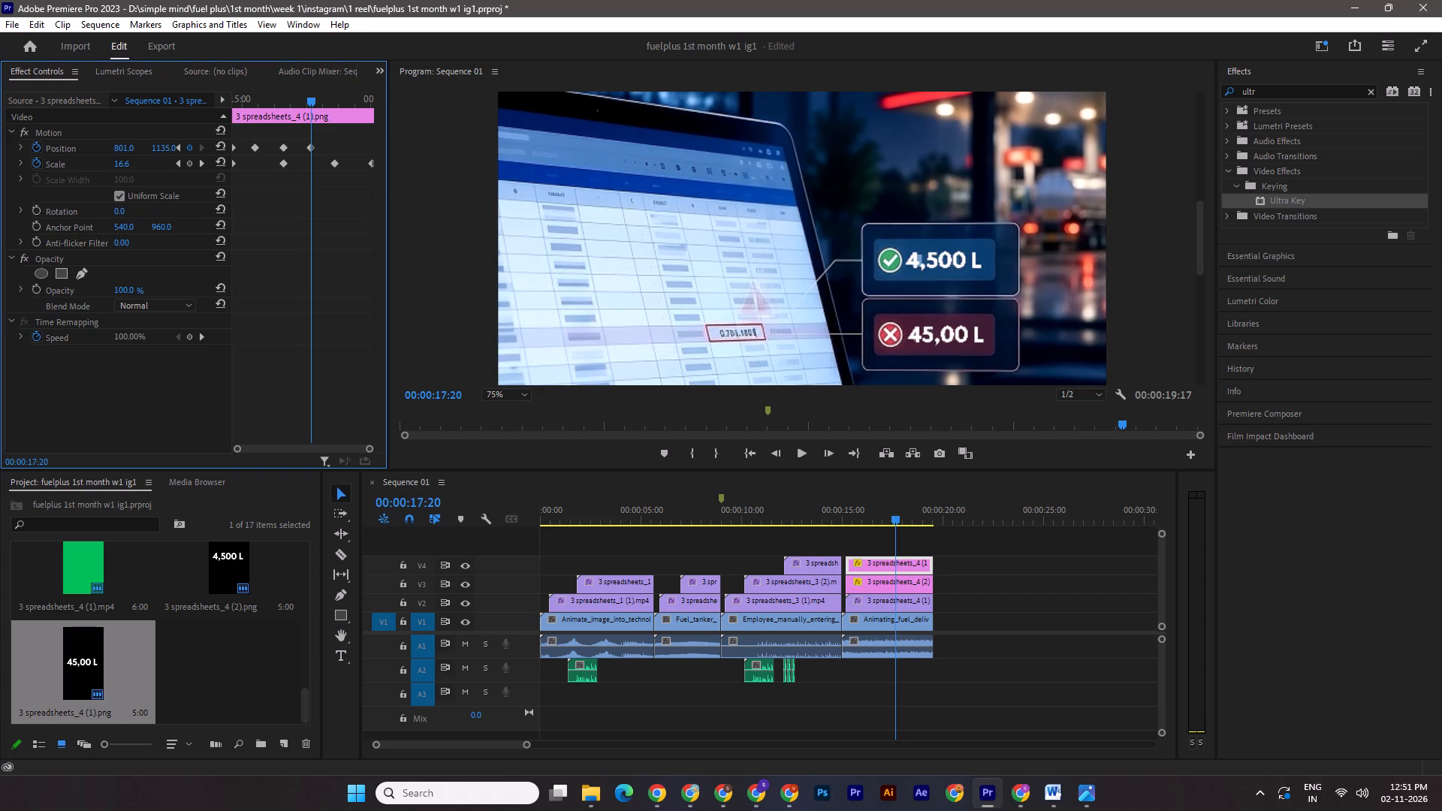
left_click_drag(148, 145, 149, 145)
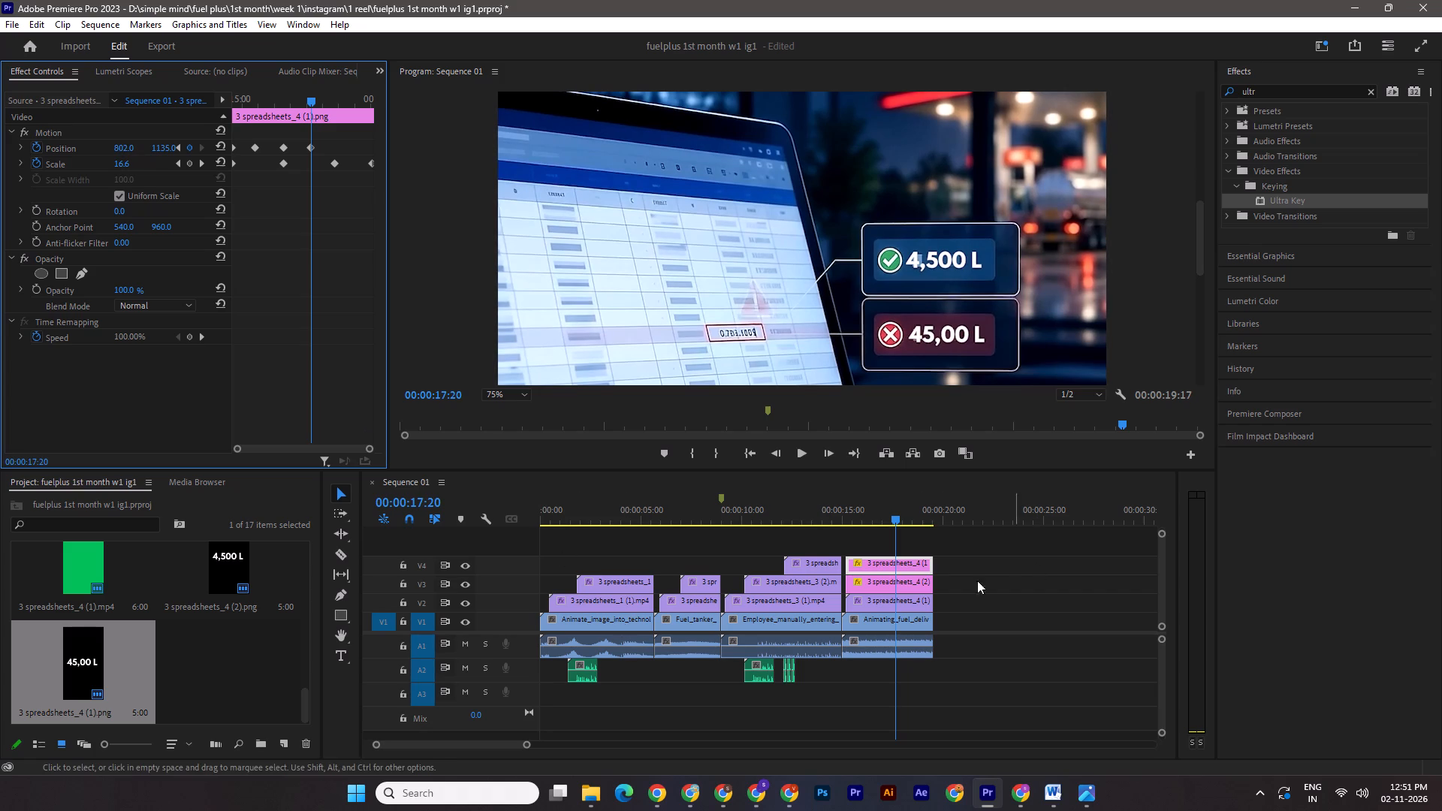
Save the project and add a Position keyframe of about 834, 1118 to the "45,00 L" image at 00:00:18:12.
left_click(884, 585)
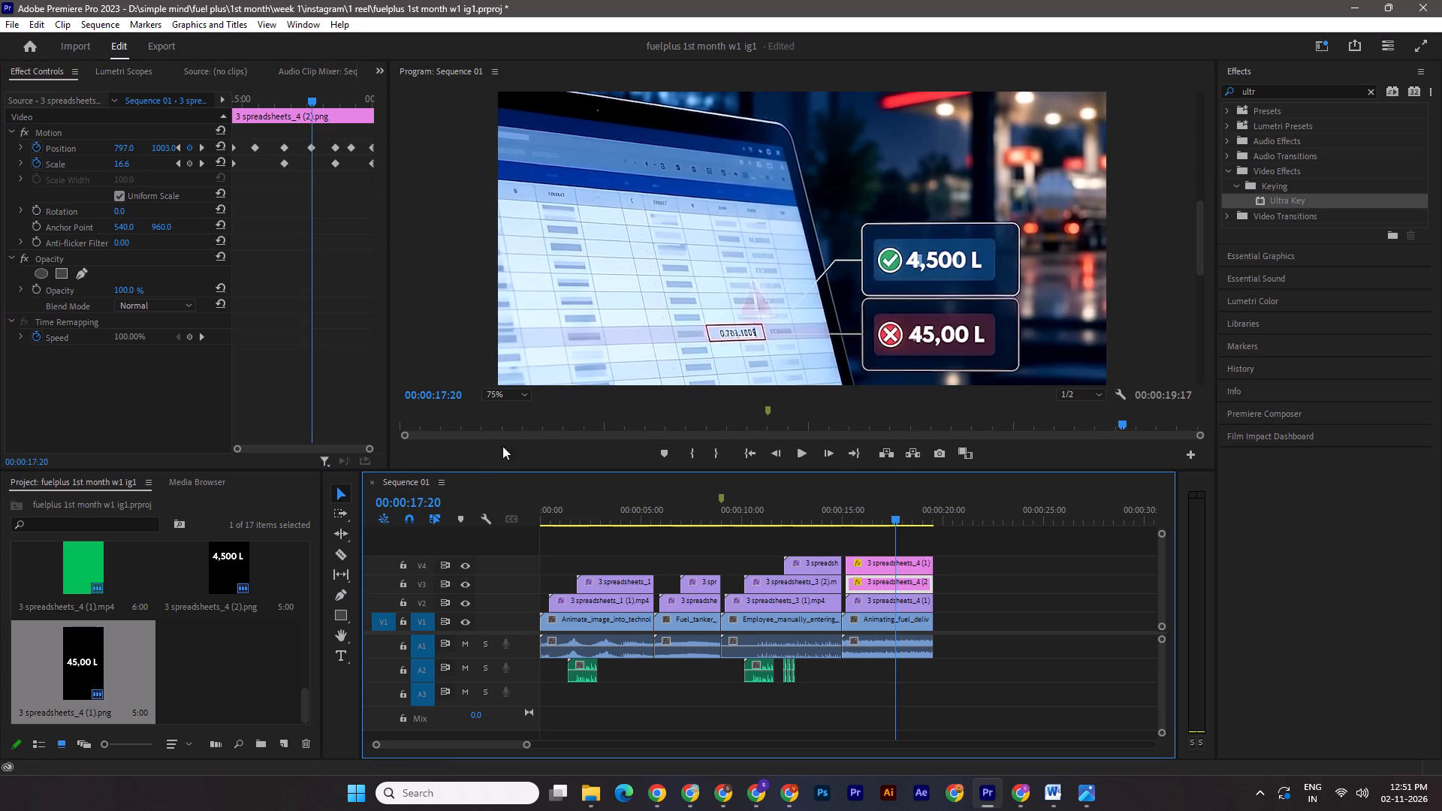
left_click_drag(312, 102, 330, 104)
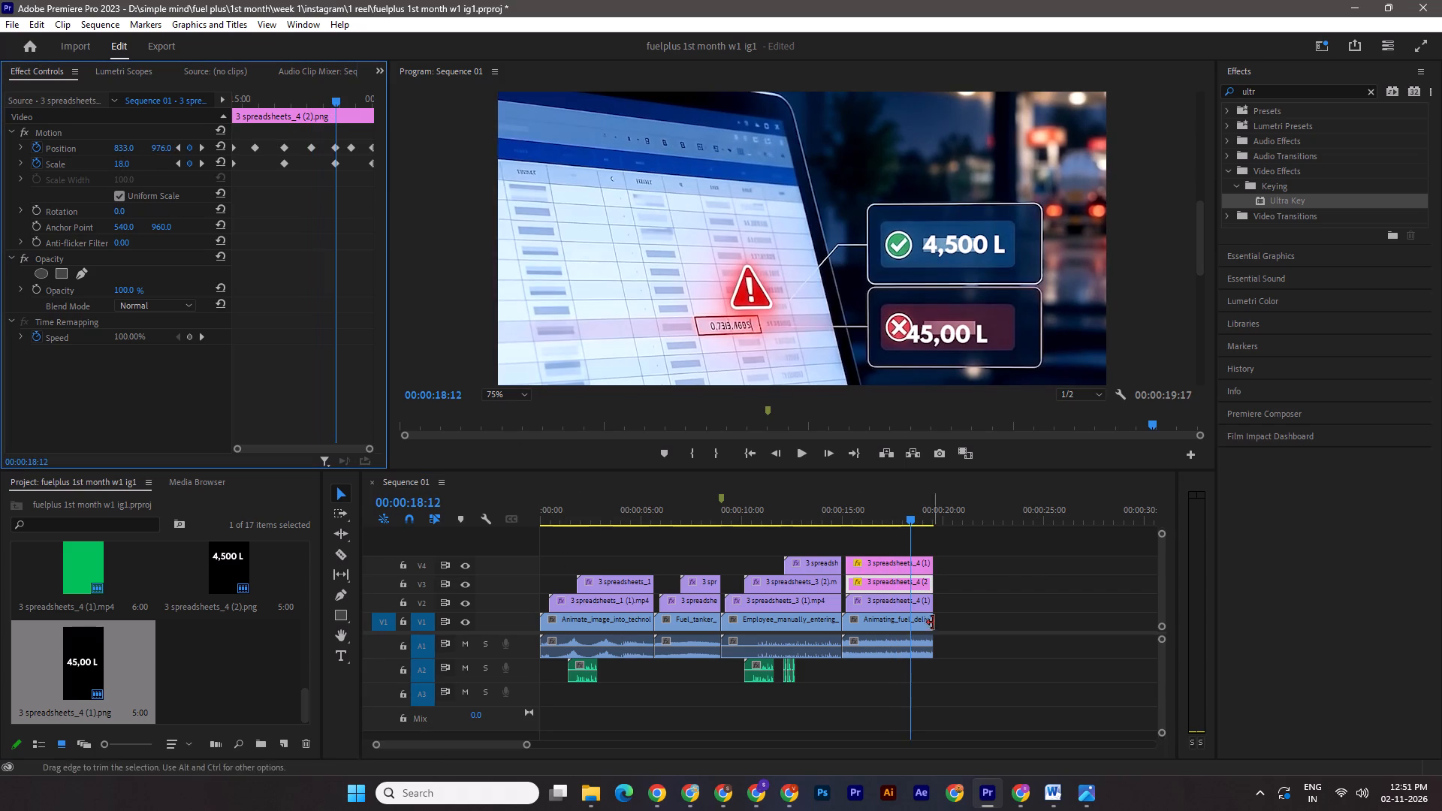
left_click(880, 562)
key("ctrl+s")
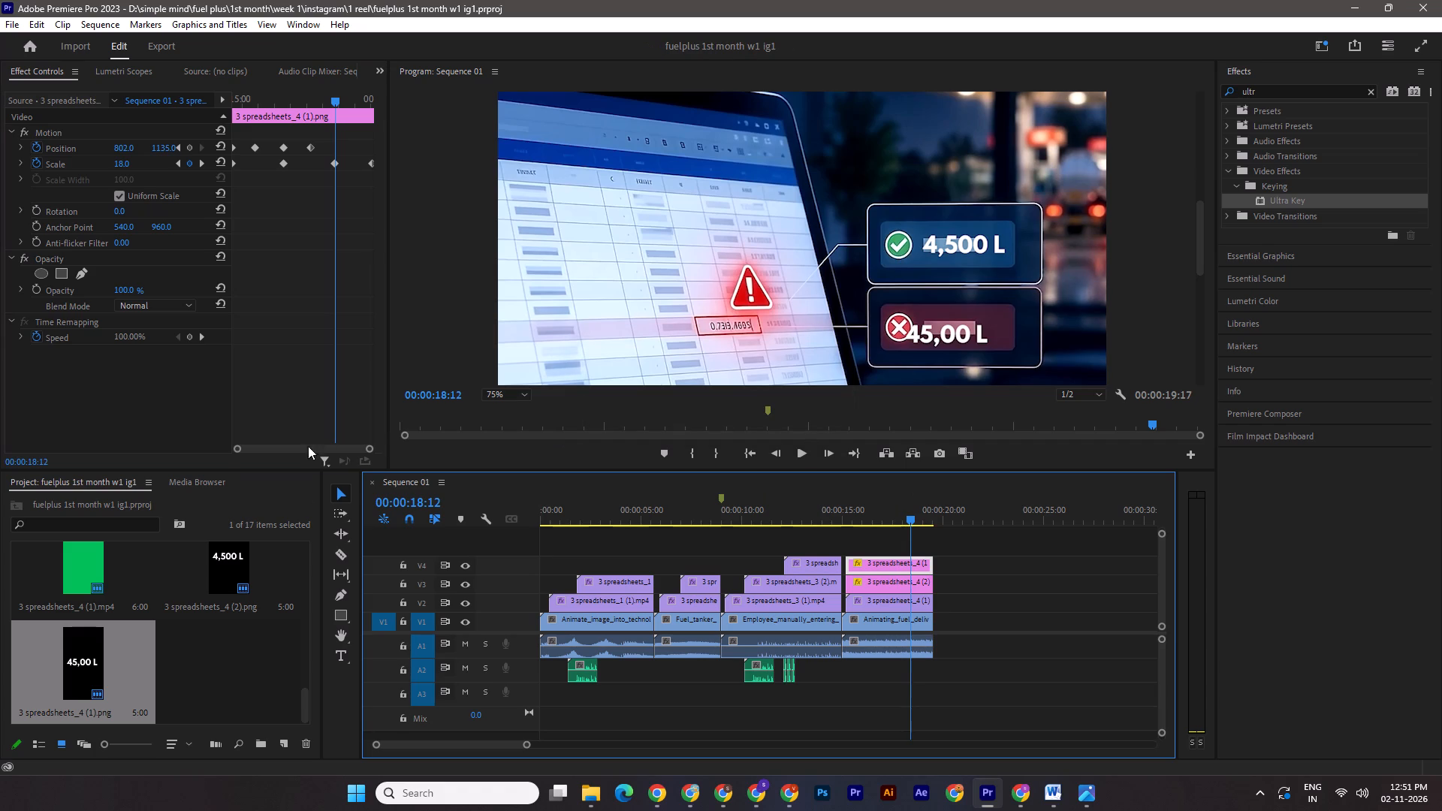
left_click_drag(168, 150, 155, 152)
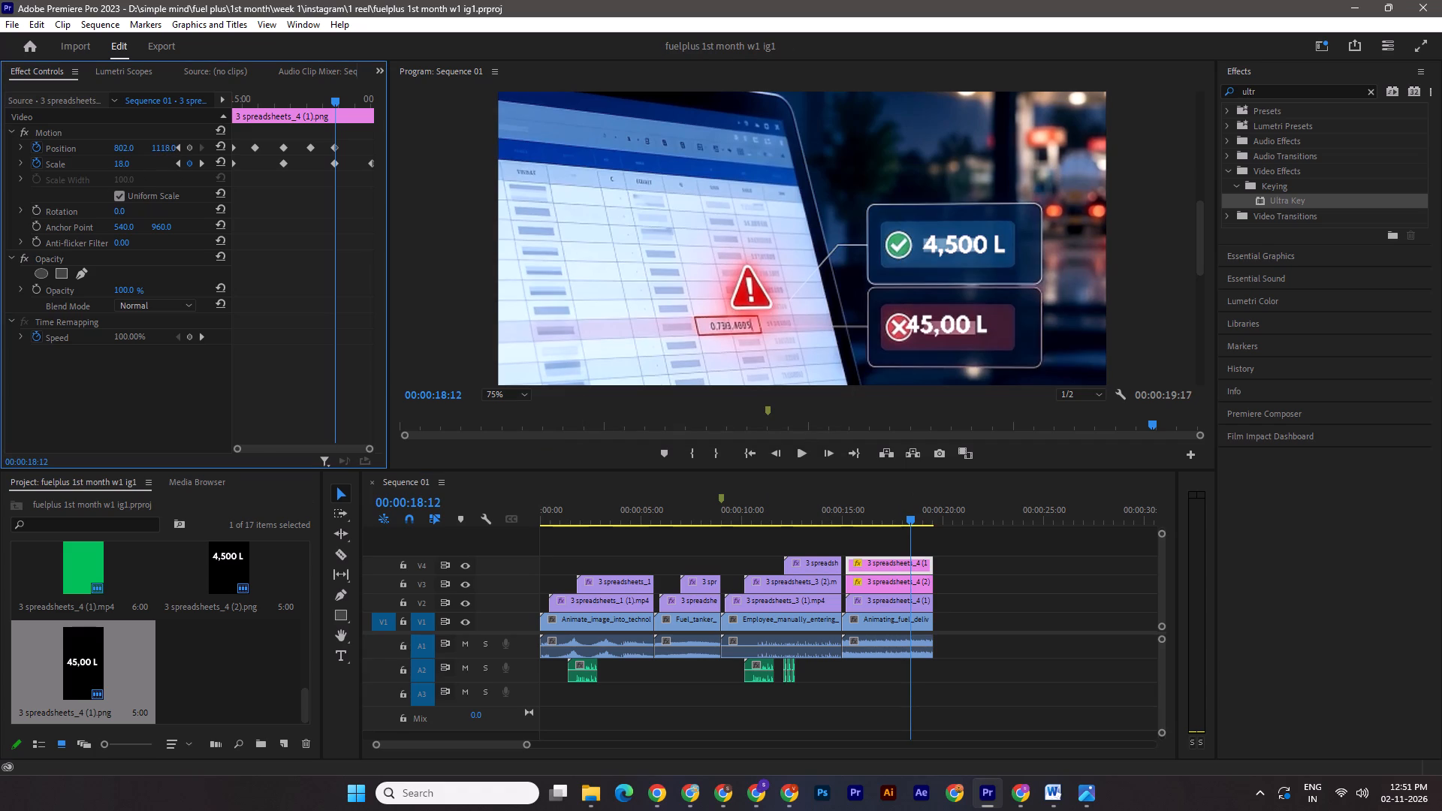
left_click_drag(155, 152, 156, 152)
left_click_drag(122, 147, 147, 149)
Add a Position keyframe to the "45,00 L" image at 00:00:18:27, with vertical position 1109 and centred beside the red cross.
left_click(863, 589)
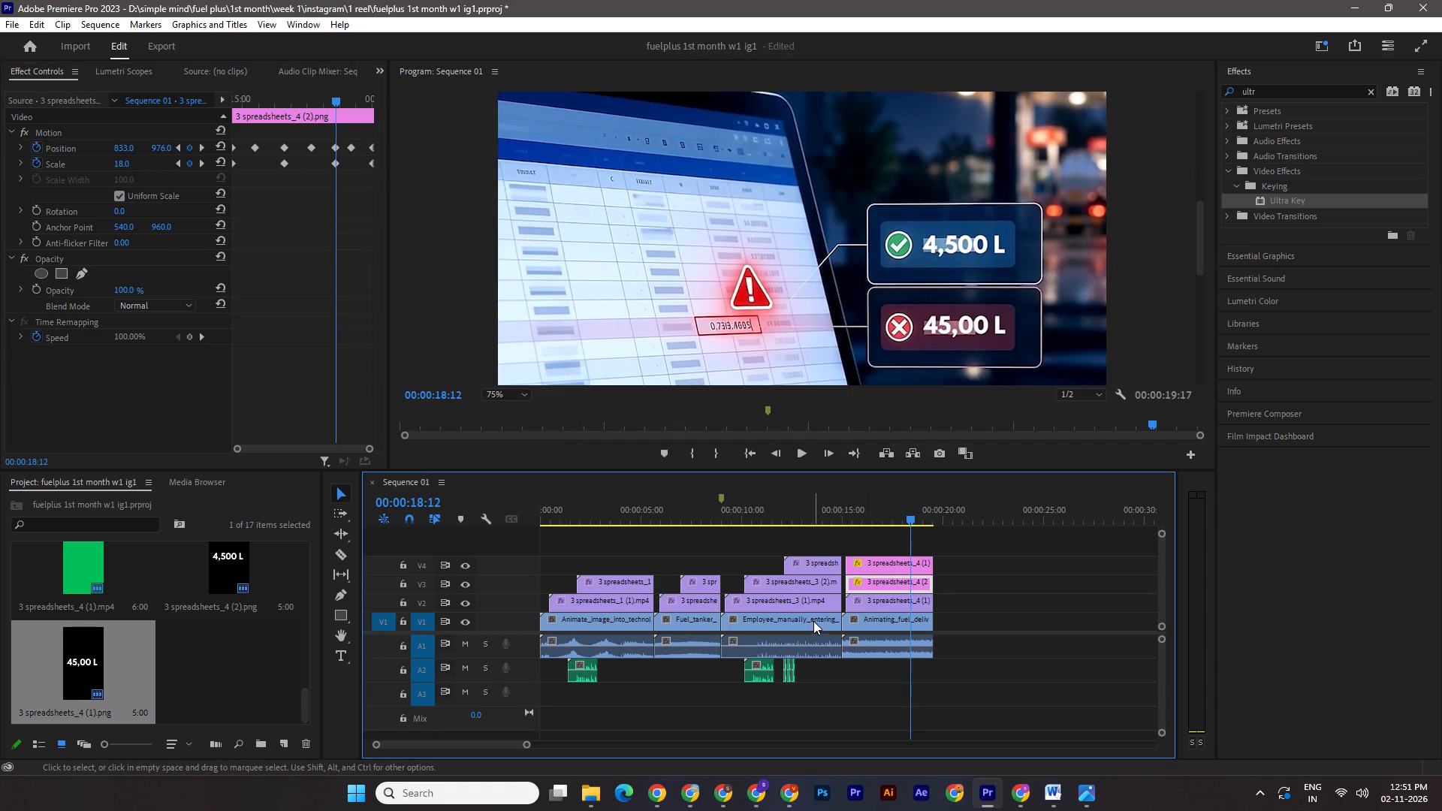
left_click_drag(336, 101, 348, 101, "shift")
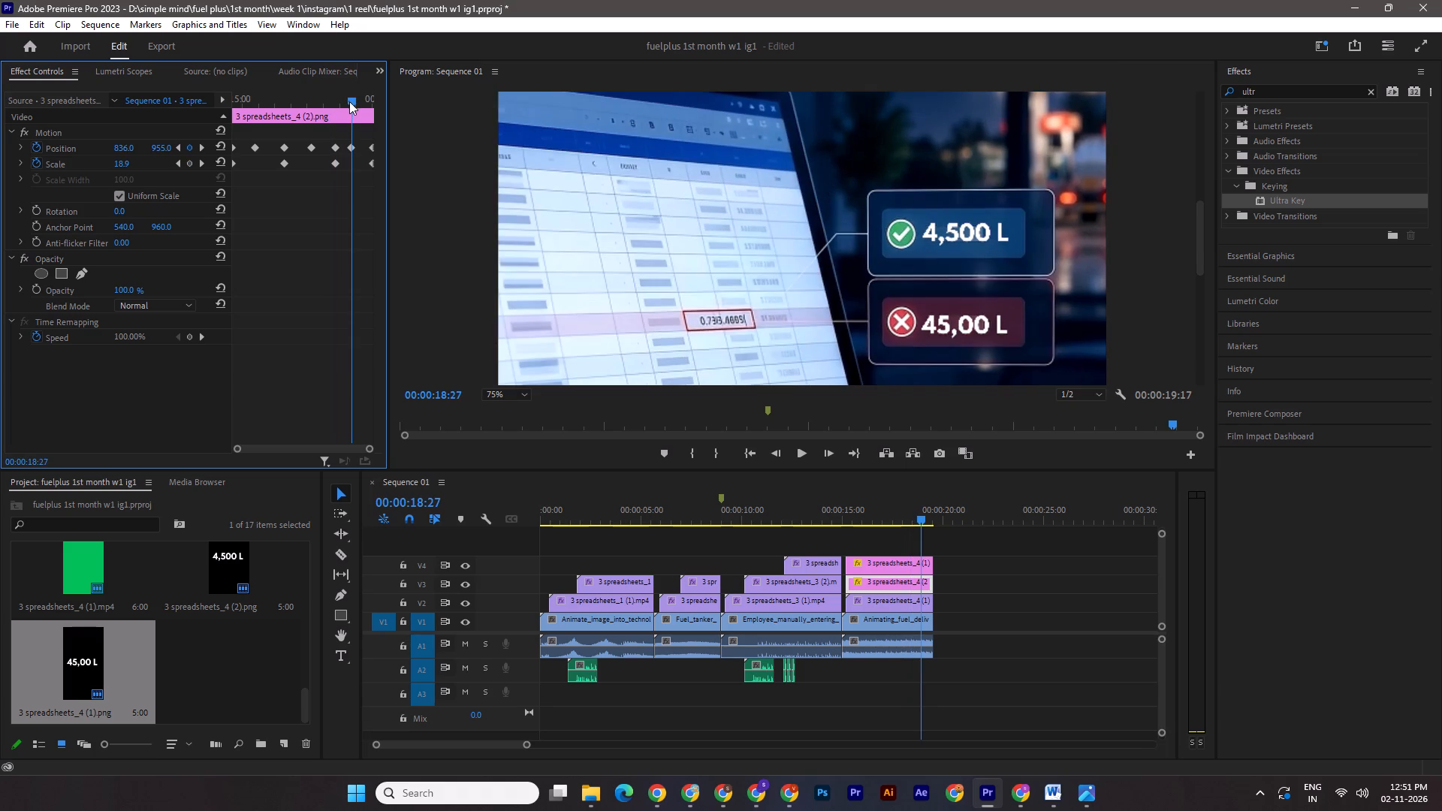
left_click(872, 567)
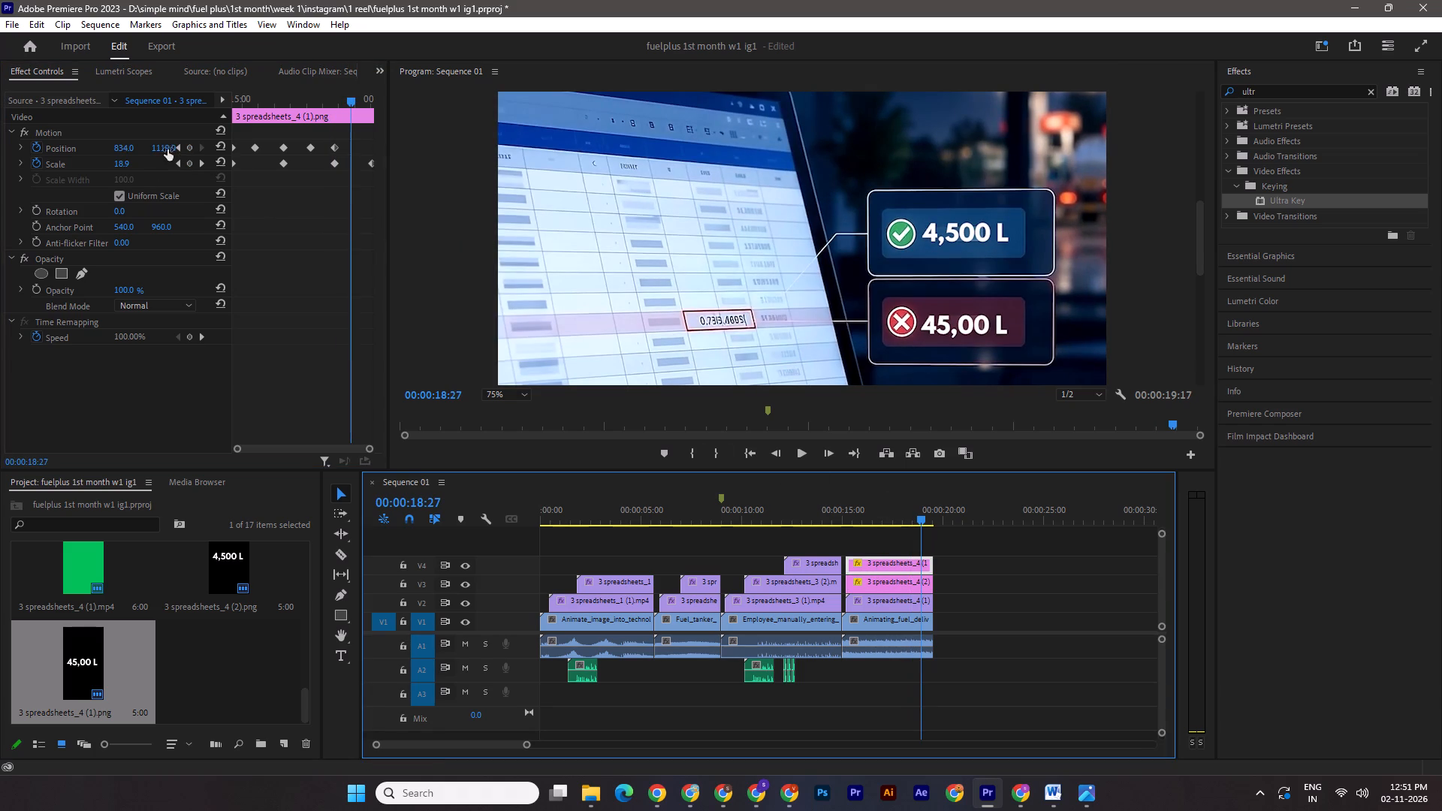
left_click_drag(167, 149, 142, 149)
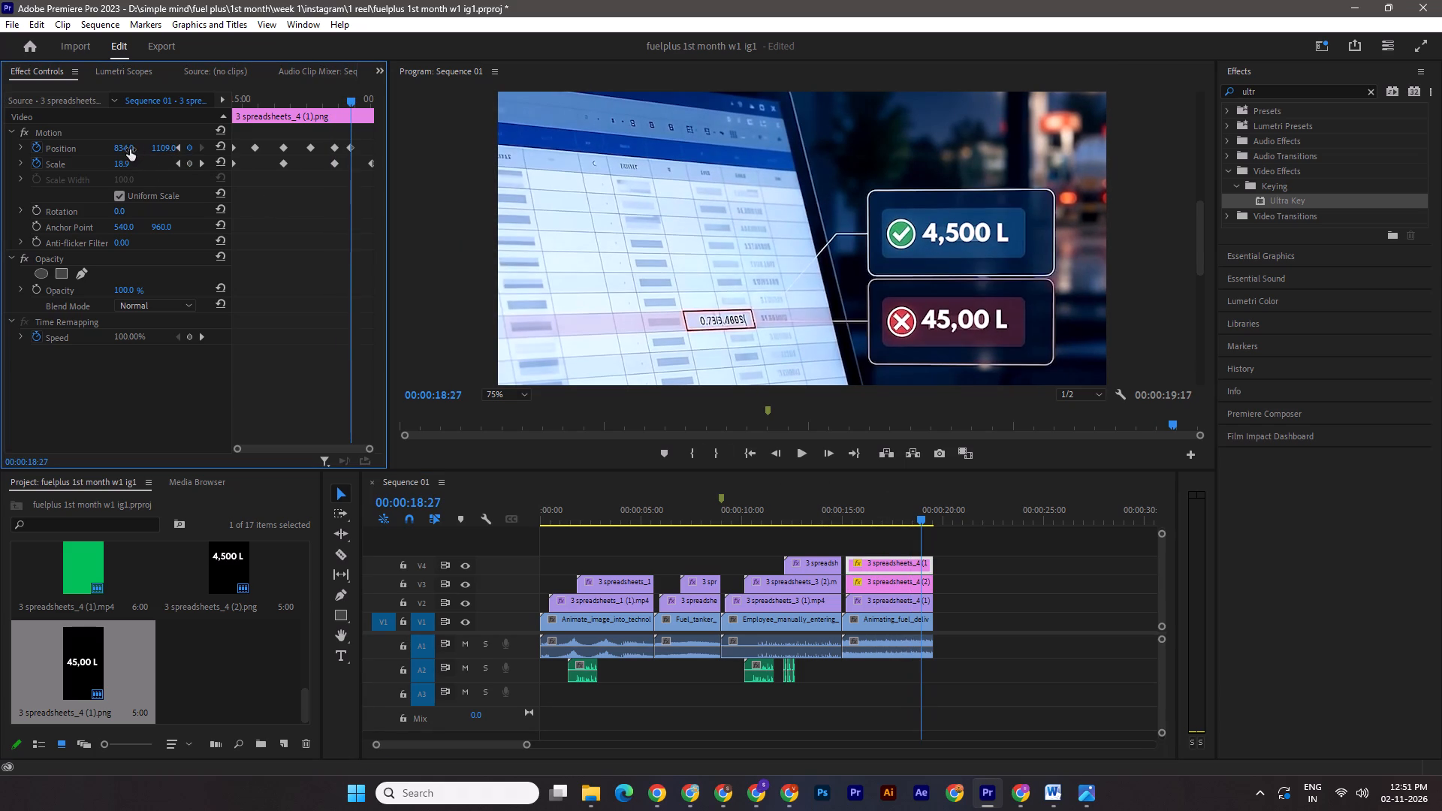
left_click_drag(125, 149, 131, 145)
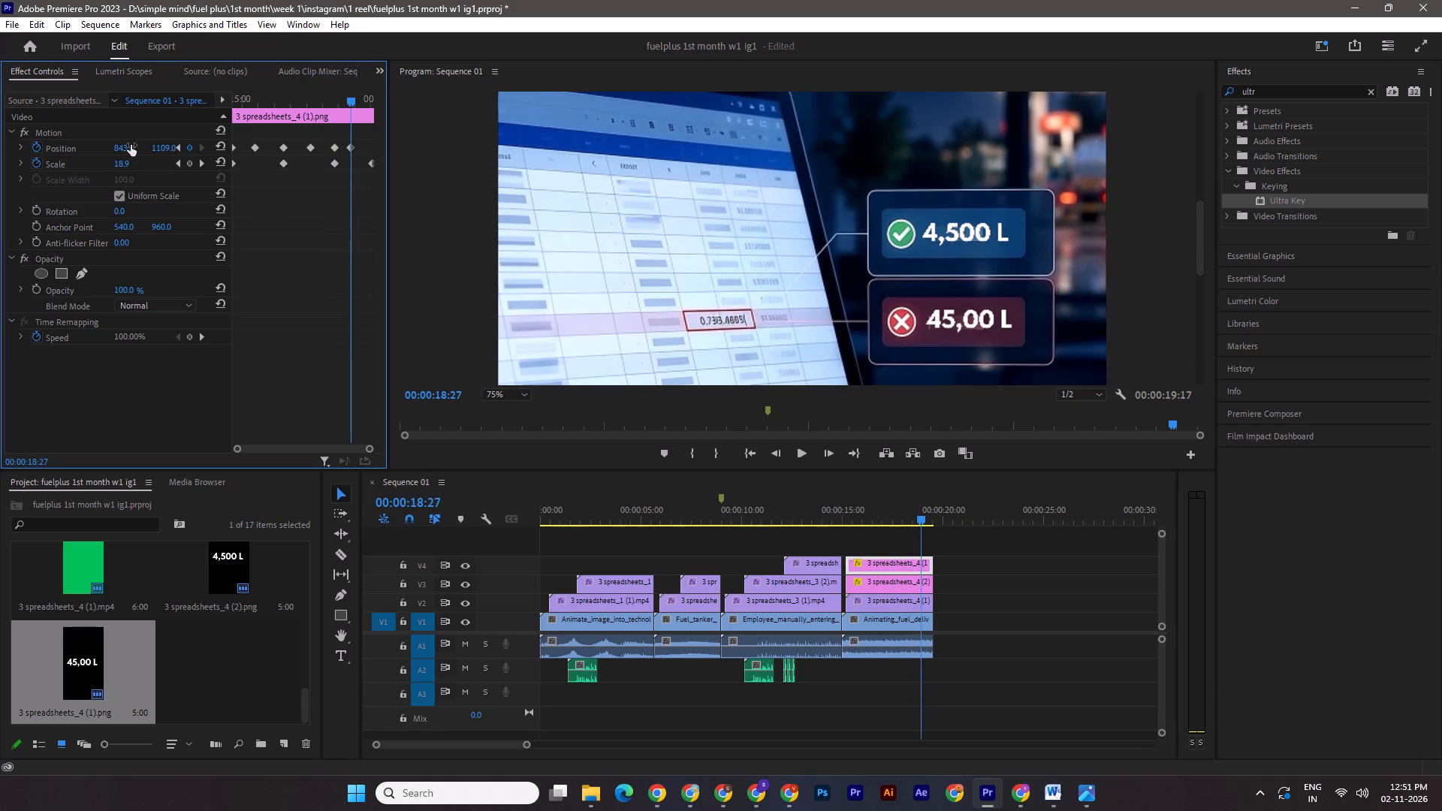
left_click_drag(131, 145, 143, 149)
Extend the end of the "45,00 L" image on V4 past the "4,500 L" image's last keyframe at 00:00:19:17, to 00:00:20:05.
left_click(870, 584)
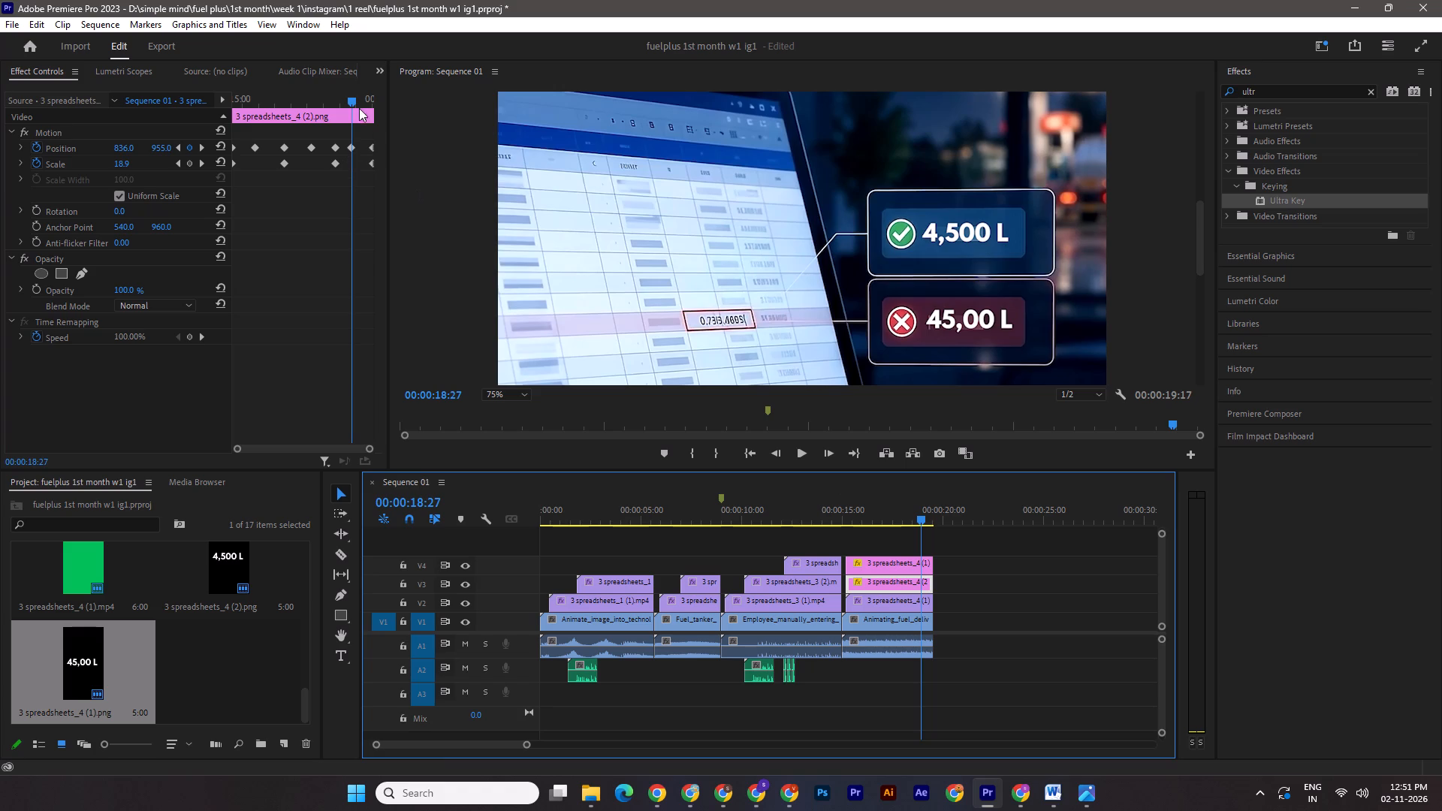
left_click_drag(349, 102, 370, 103, "shift")
left_click_drag(934, 568, 934, 568)
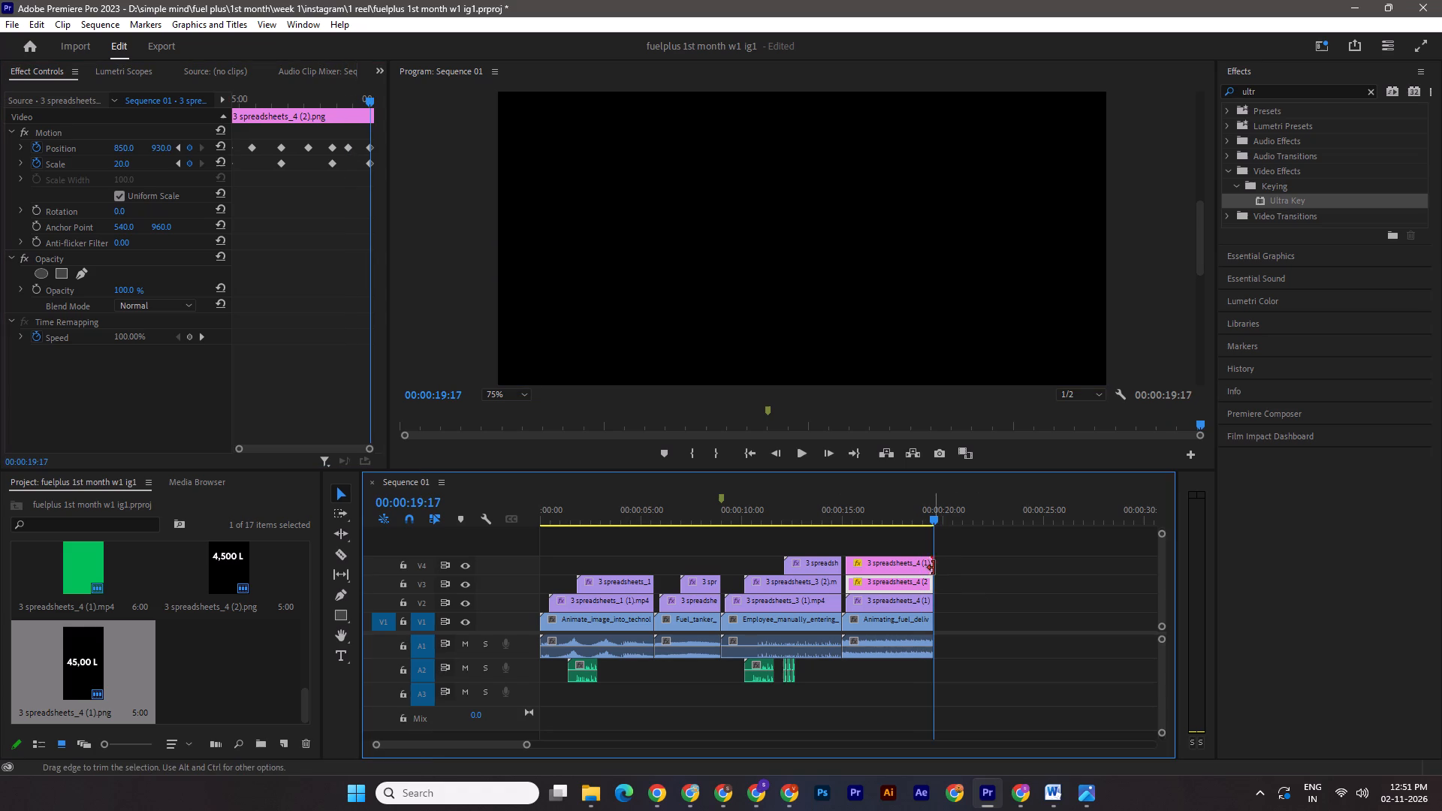
left_click_drag(934, 568, 946, 568)
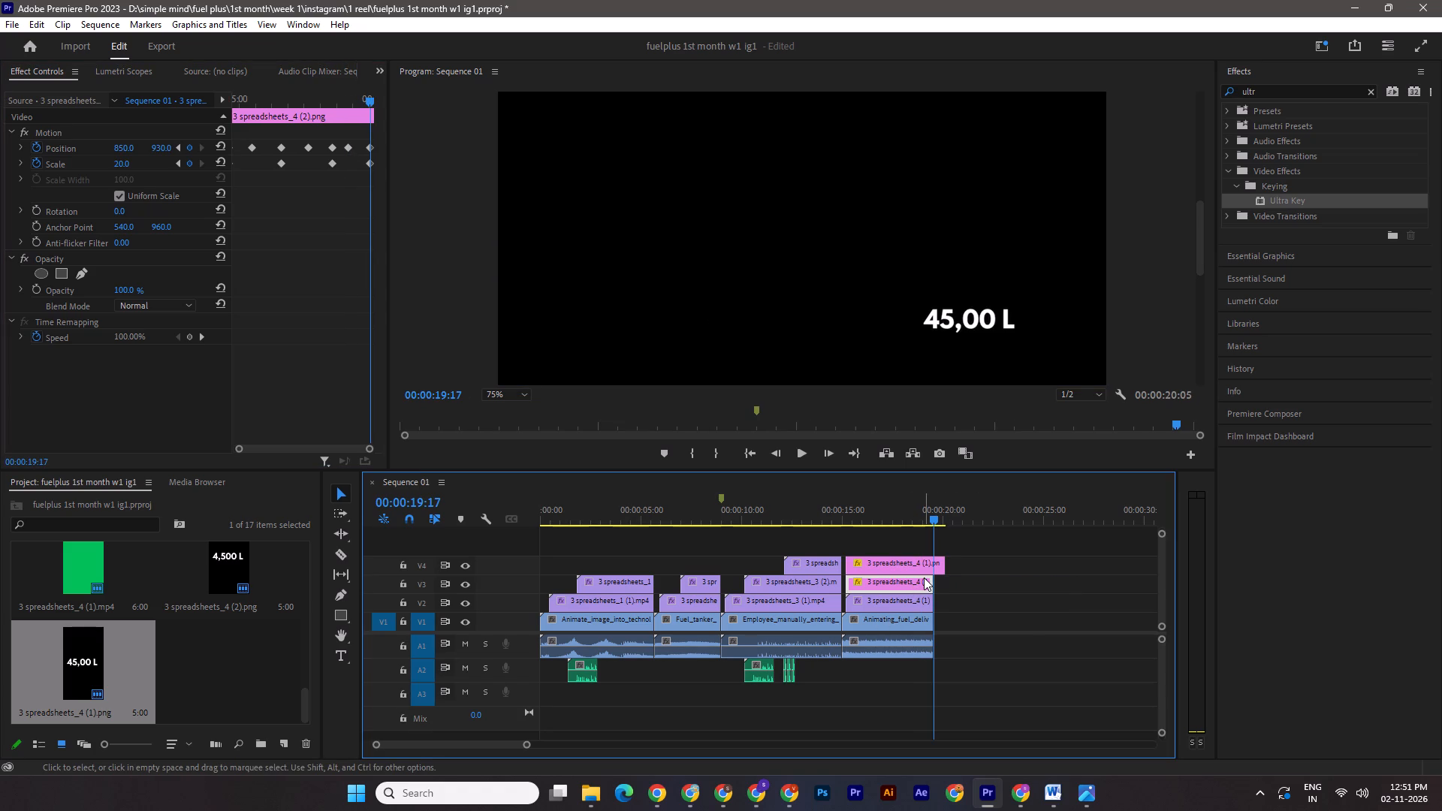
Undo the last extension of the "45,00 L" image on V4 and trim its end to 00:00:19:16.
key("ctrl+z")
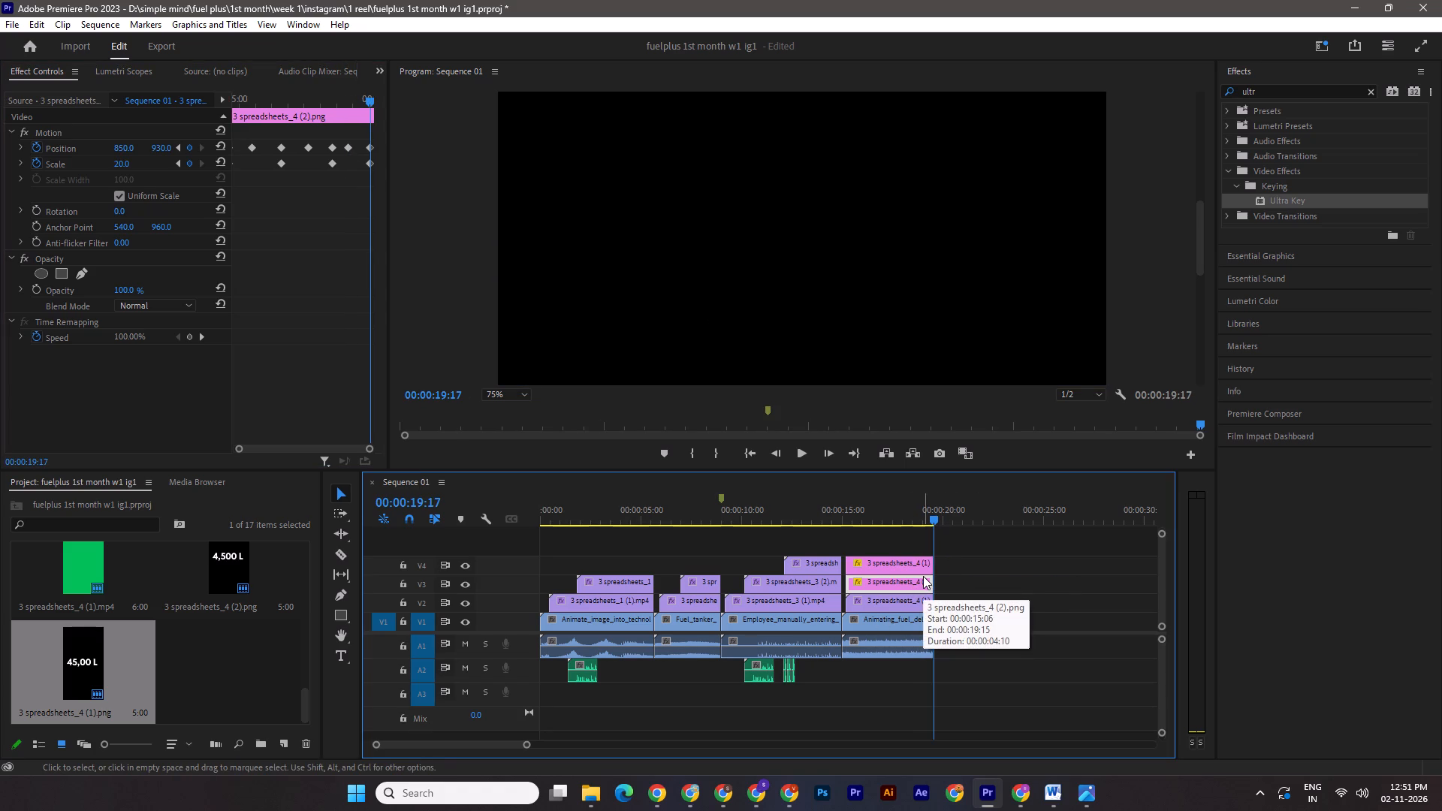
key("Left")
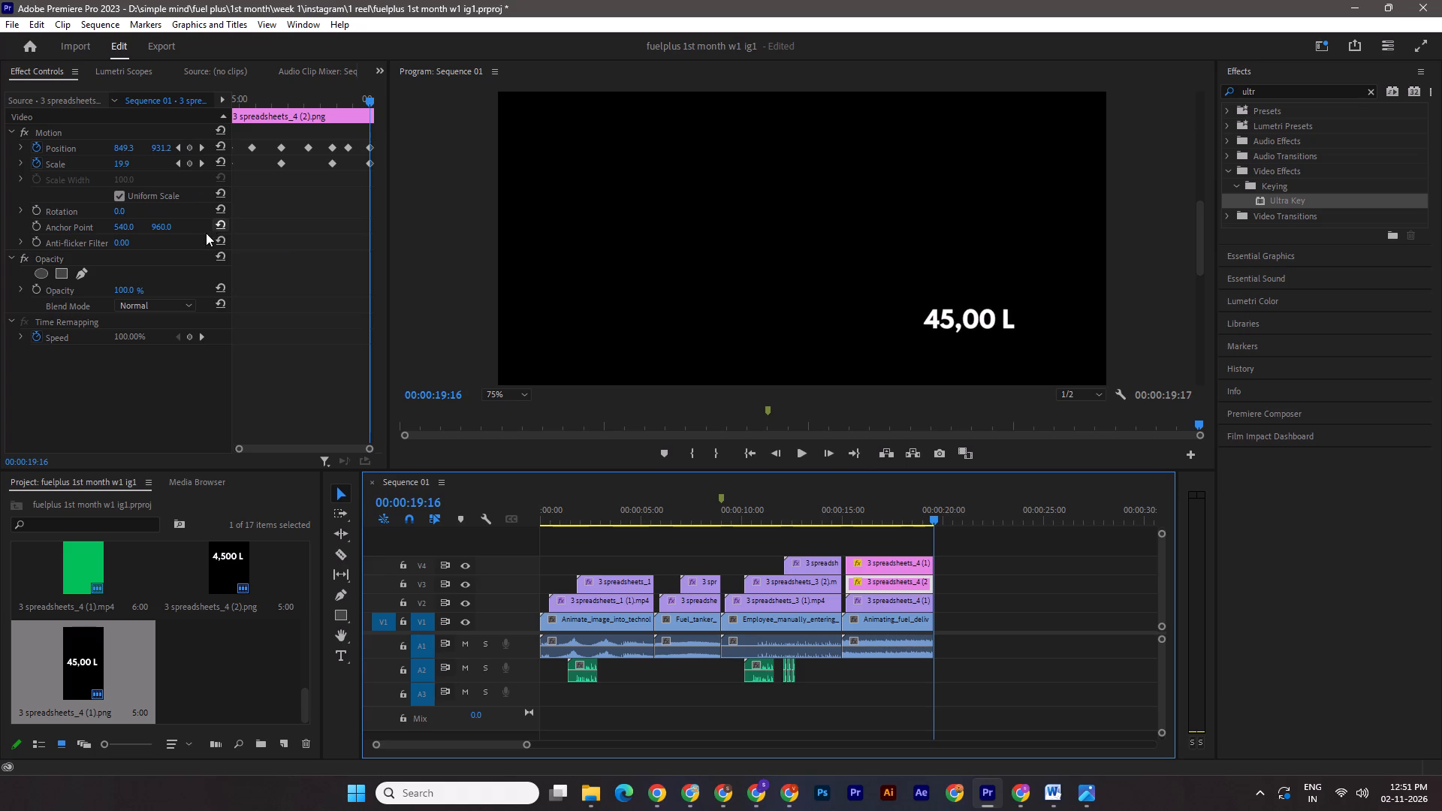
key("Right")
left_click(933, 516, "shift")
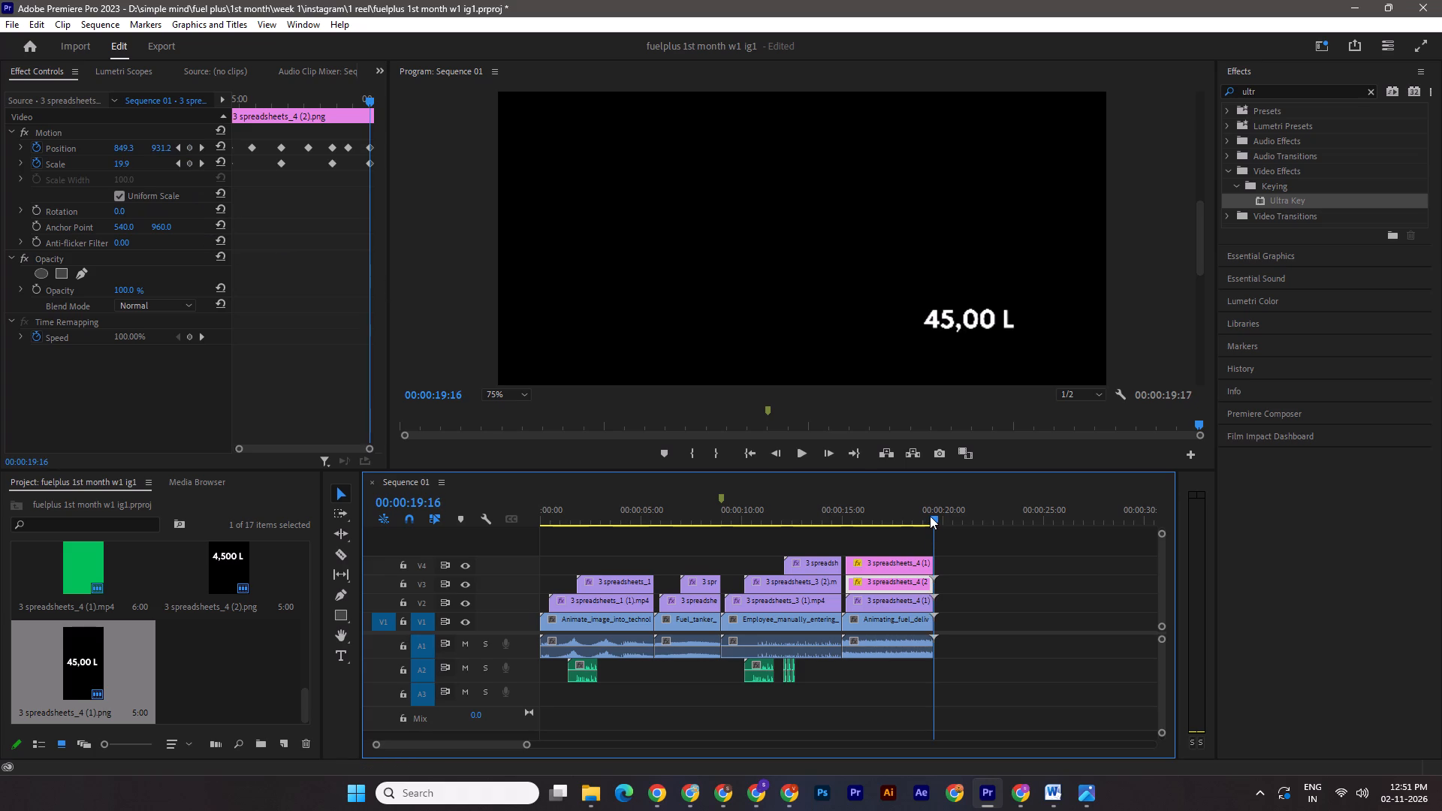
left_click(888, 557)
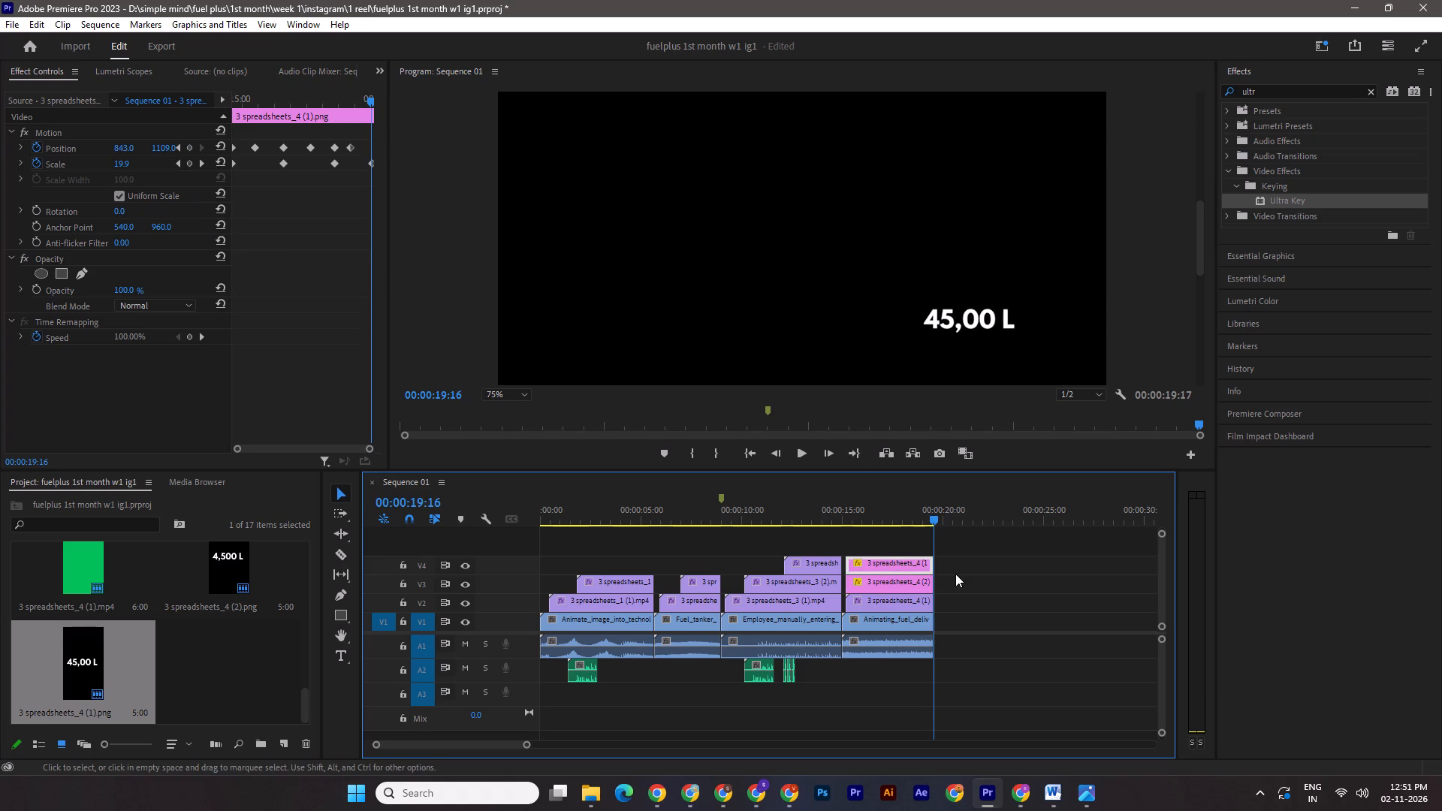
left_click(931, 565)
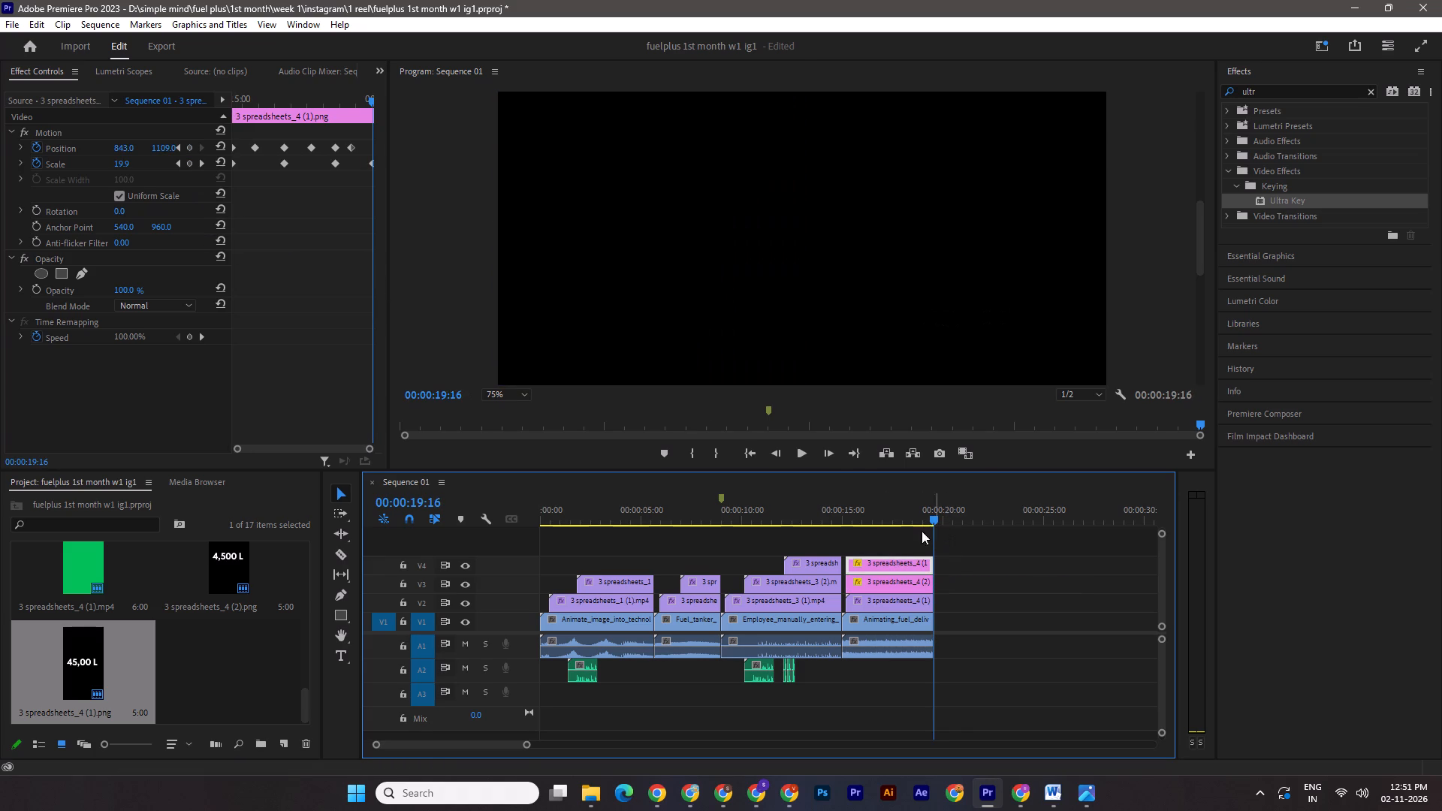
Add a Position keyframe of 855, 1099 to the "45,00 L" image at 00:00:19:15, nudge it slightly later, and save the project.
left_click_drag(525, 746, 501, 731)
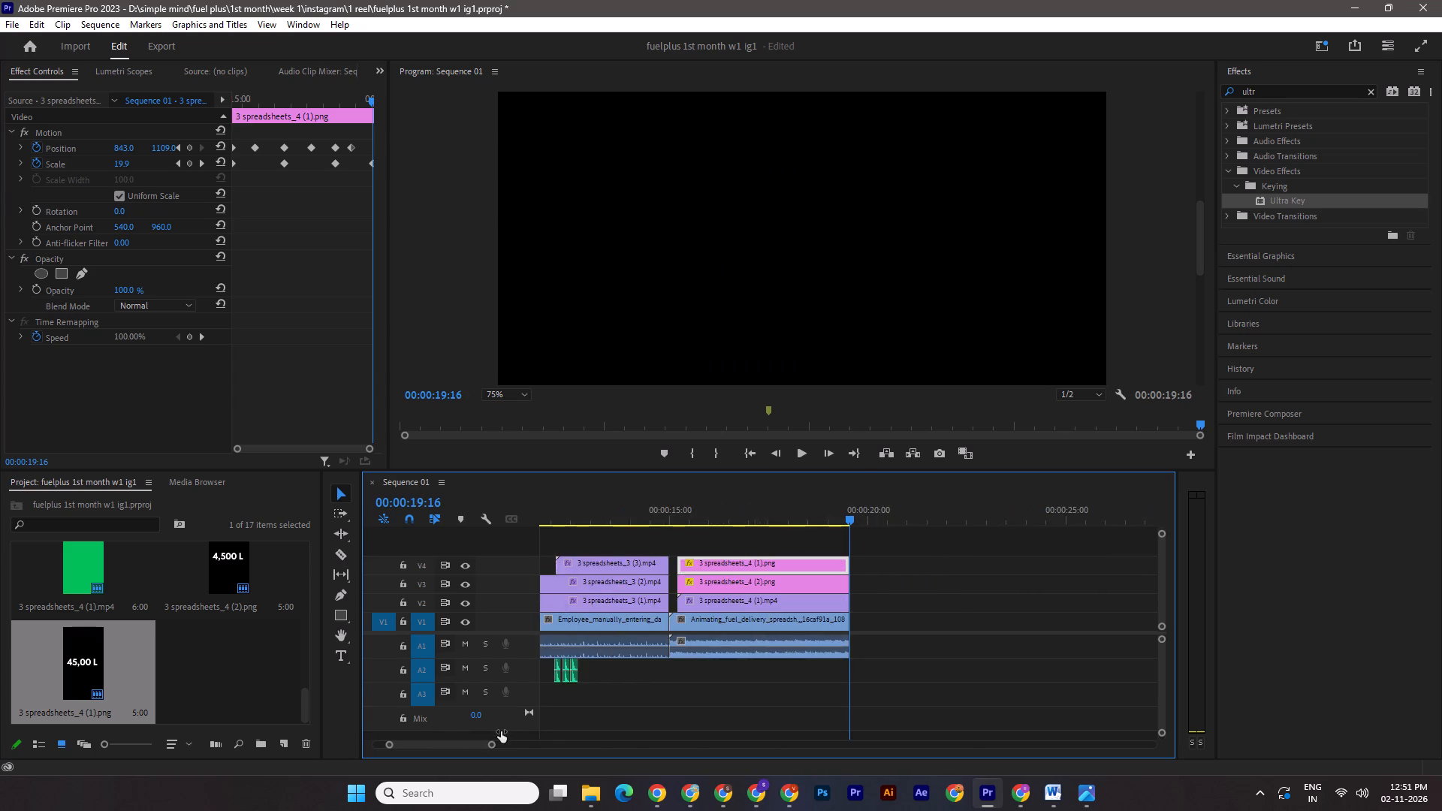
left_click_drag(501, 731, 535, 735)
key("Left")
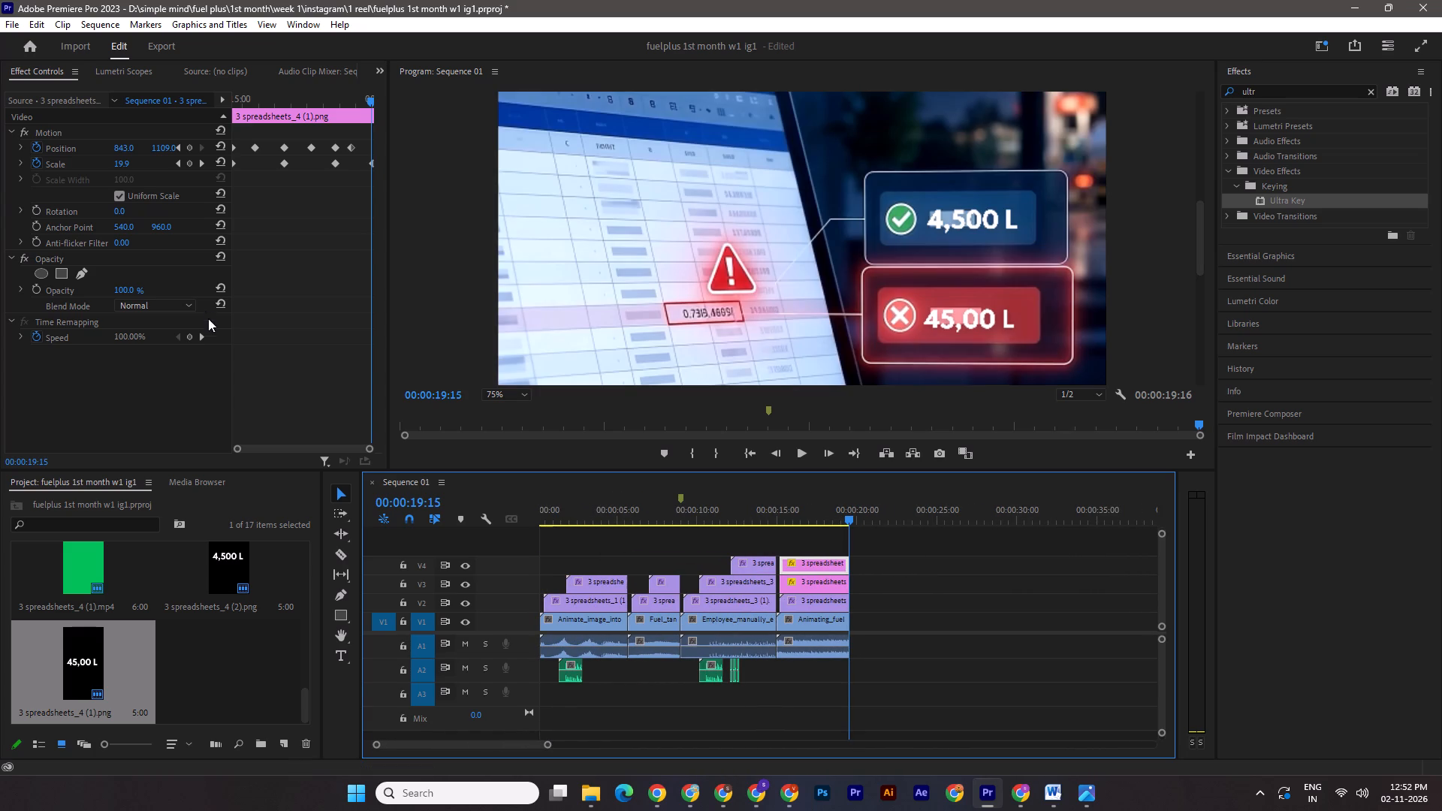
left_click_drag(164, 149, 143, 149)
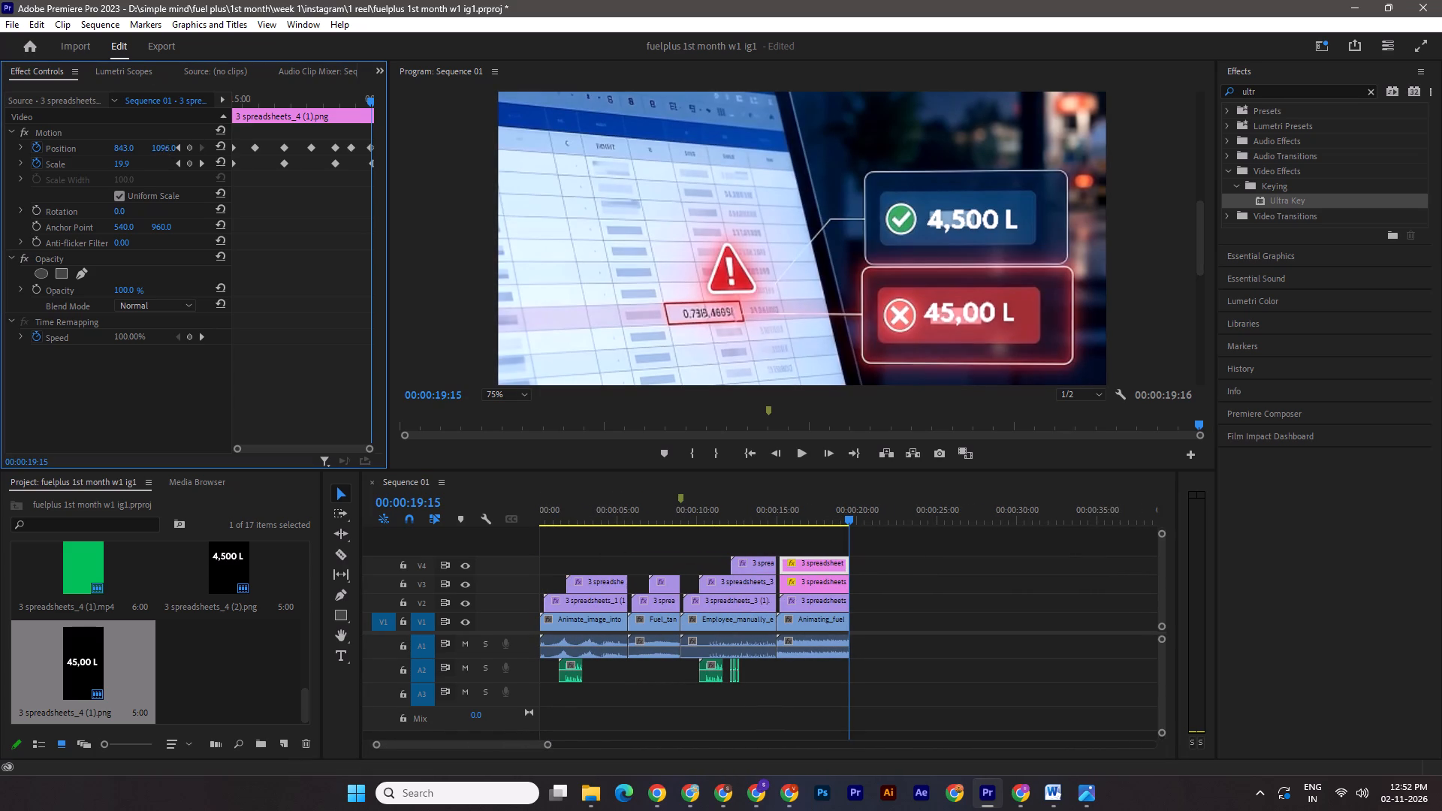
left_click_drag(143, 149, 144, 149)
left_click_drag(119, 148, 132, 148)
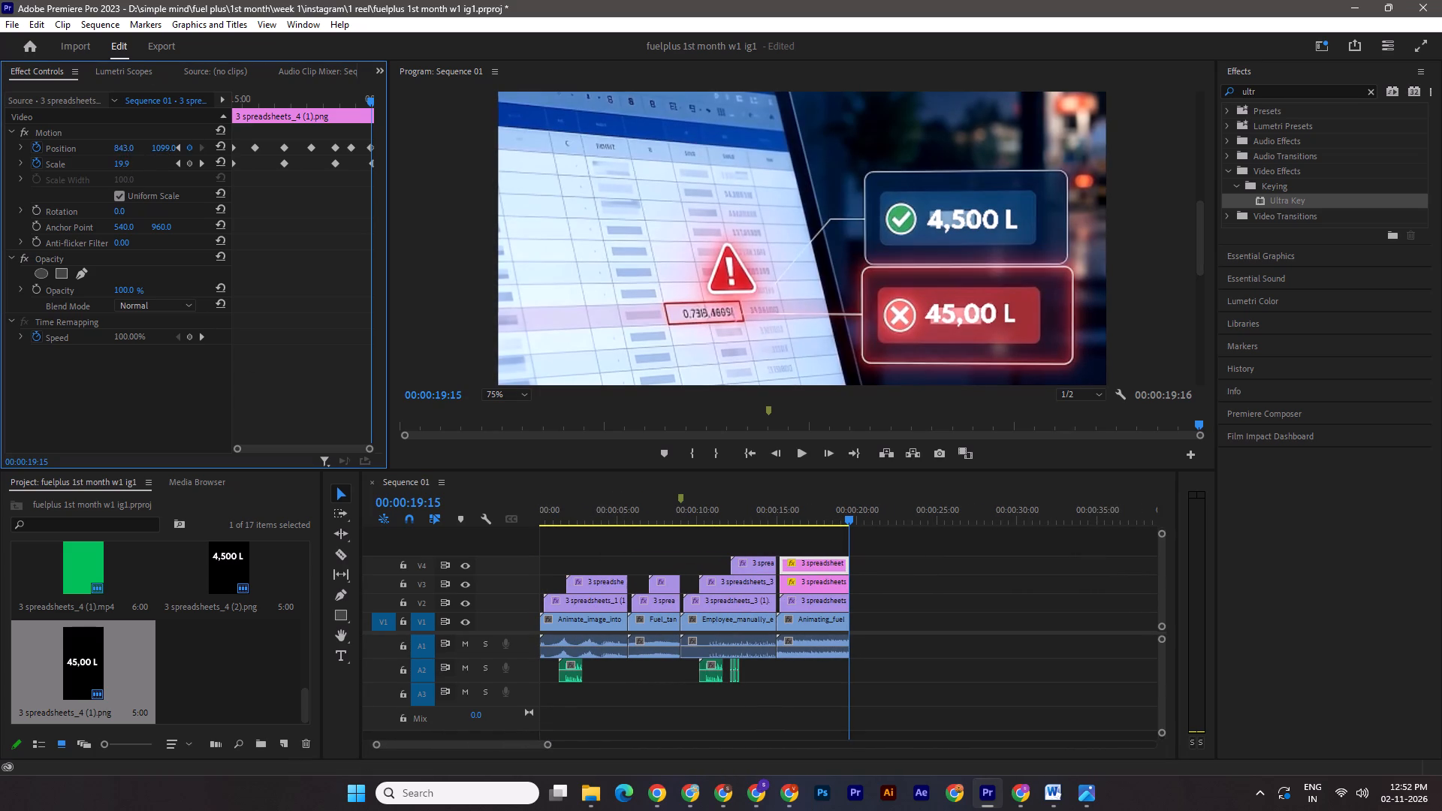
left_click_drag(132, 148, 140, 148)
left_click_drag(371, 146, 373, 146)
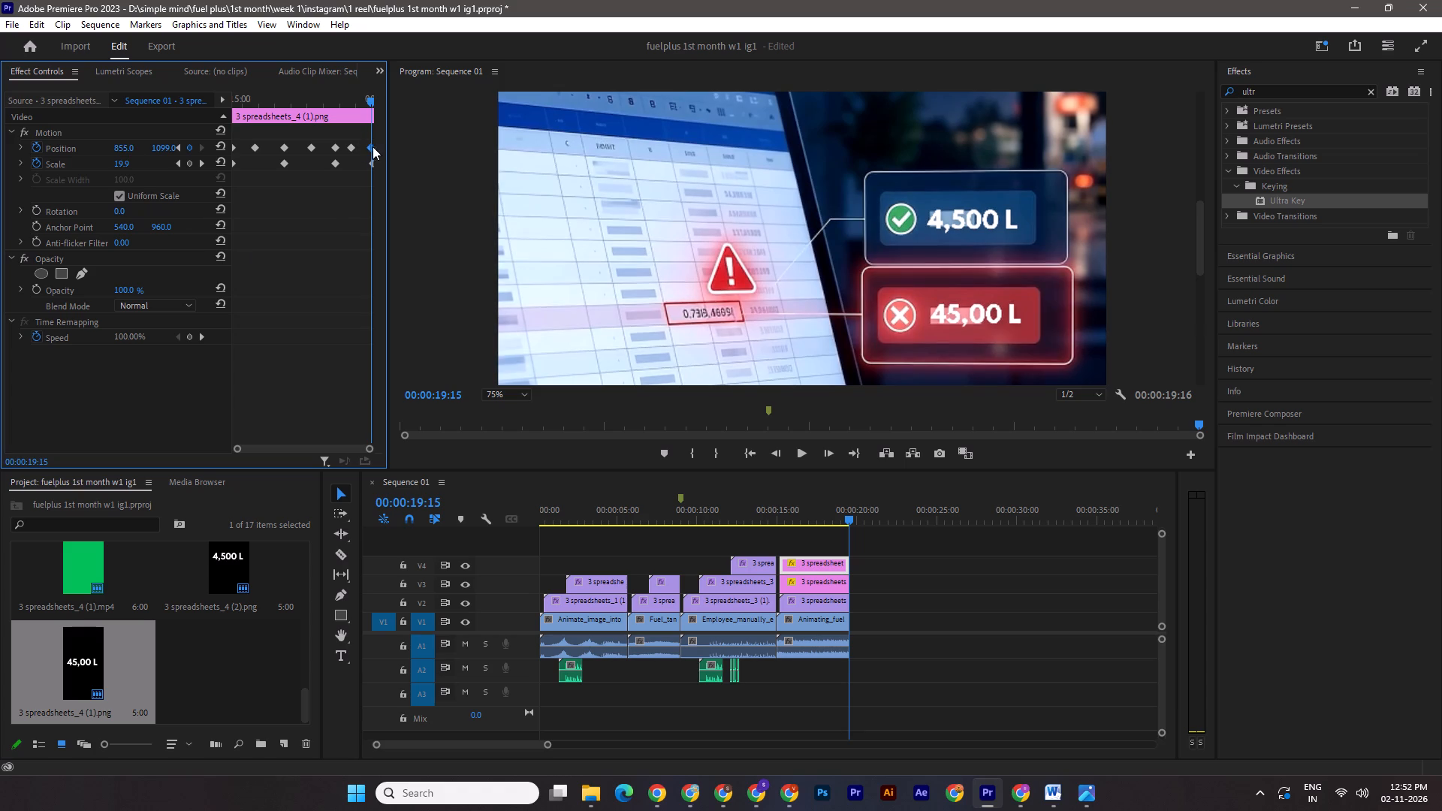
left_click_drag(373, 146, 418, 144)
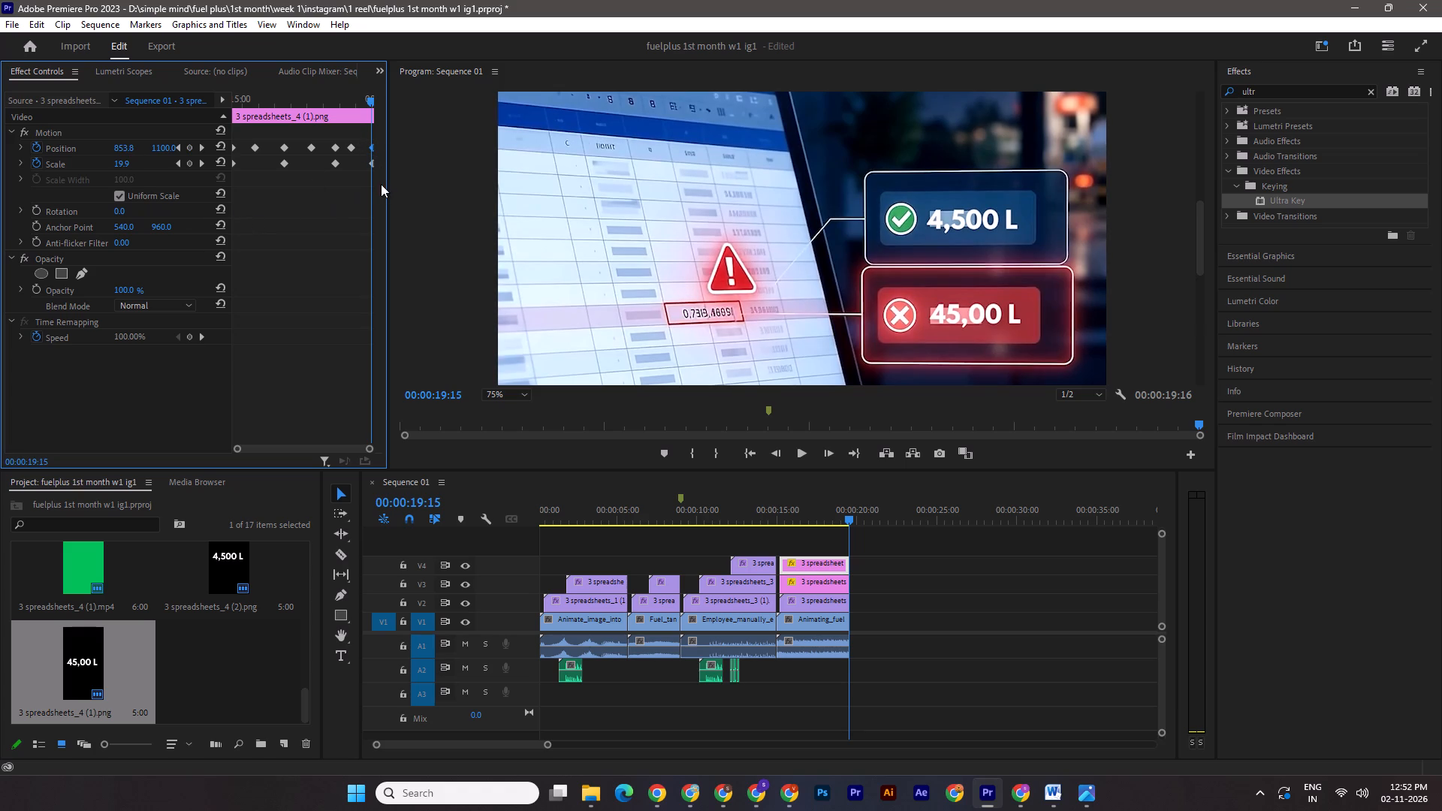
key("ctrl+s")
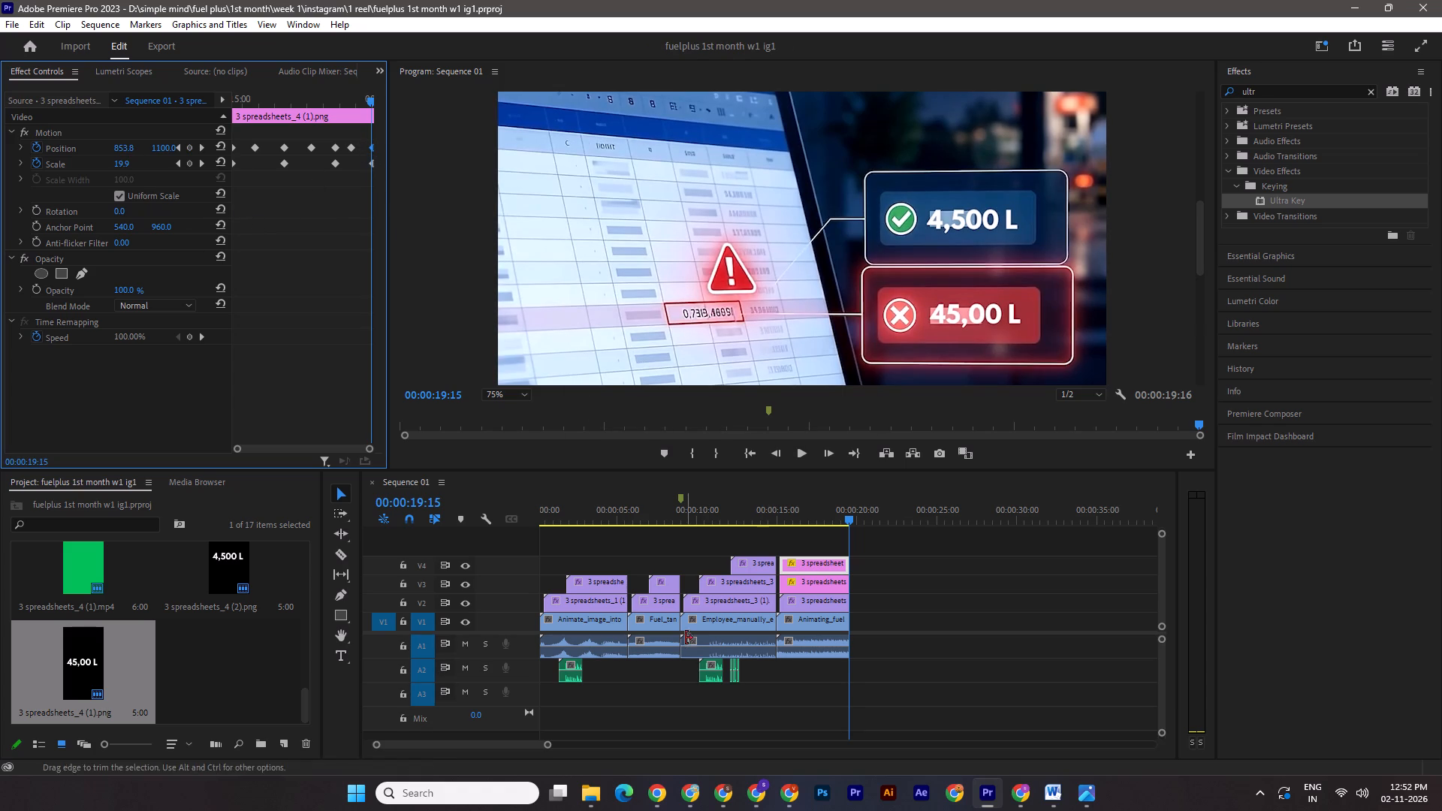
Set the program preview to Fit and play the "One wrong digit = wrong invoice" scene to check the number graphics' tracking.
left_click_drag(551, 743, 601, 747)
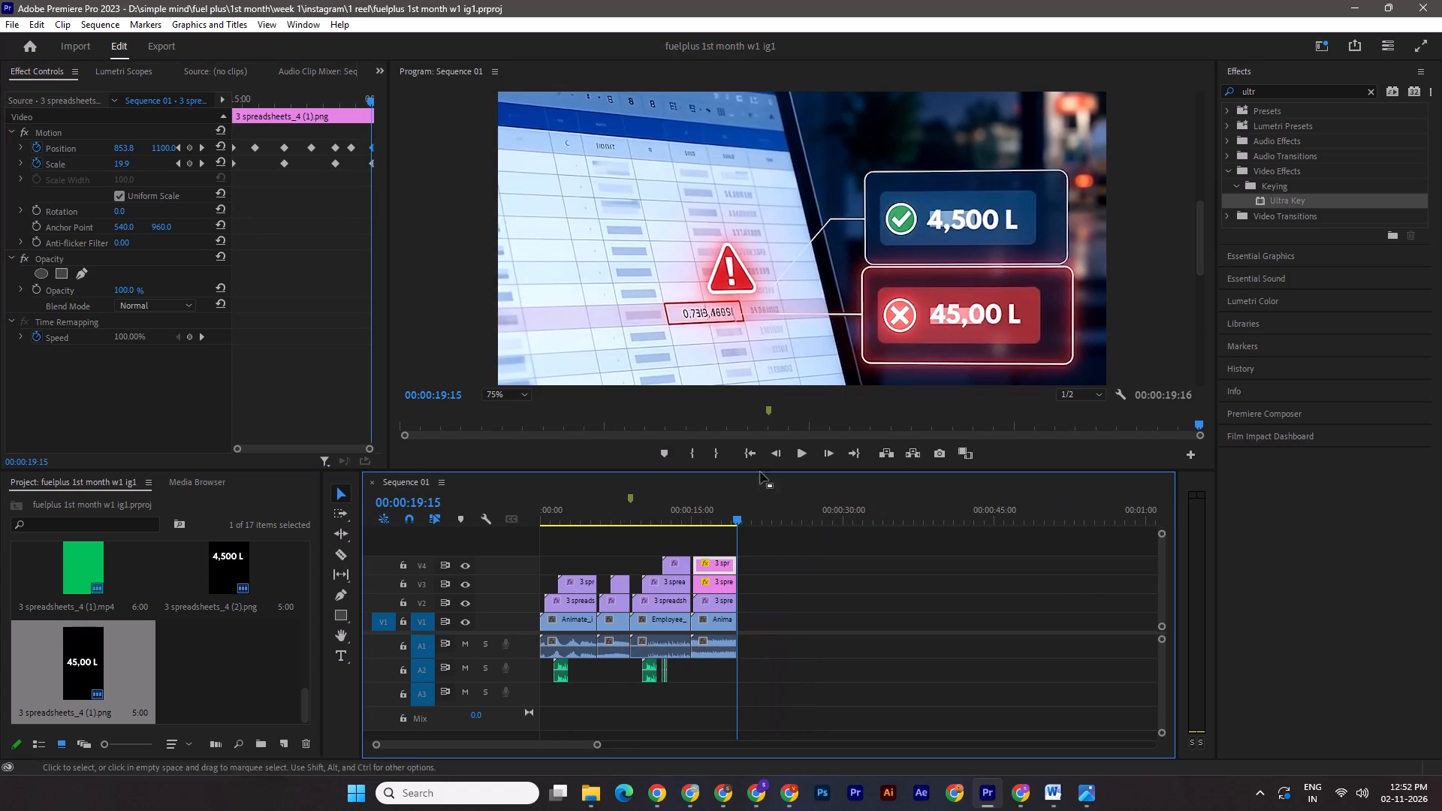
left_click_drag(736, 515, 518, 506)
key("ctrl+s")
left_click(516, 394)
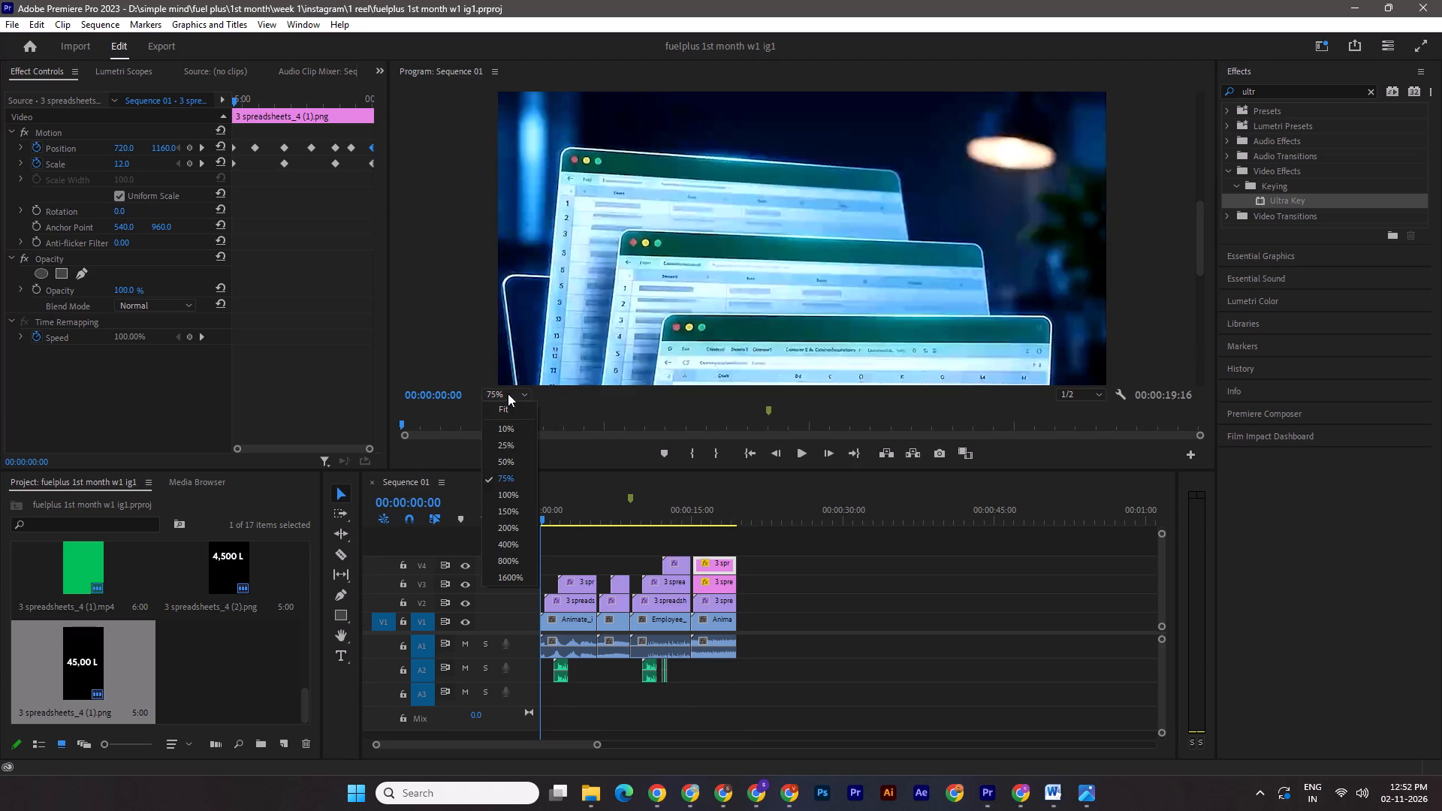
left_click(509, 412)
left_click_drag(551, 517, 665, 532)
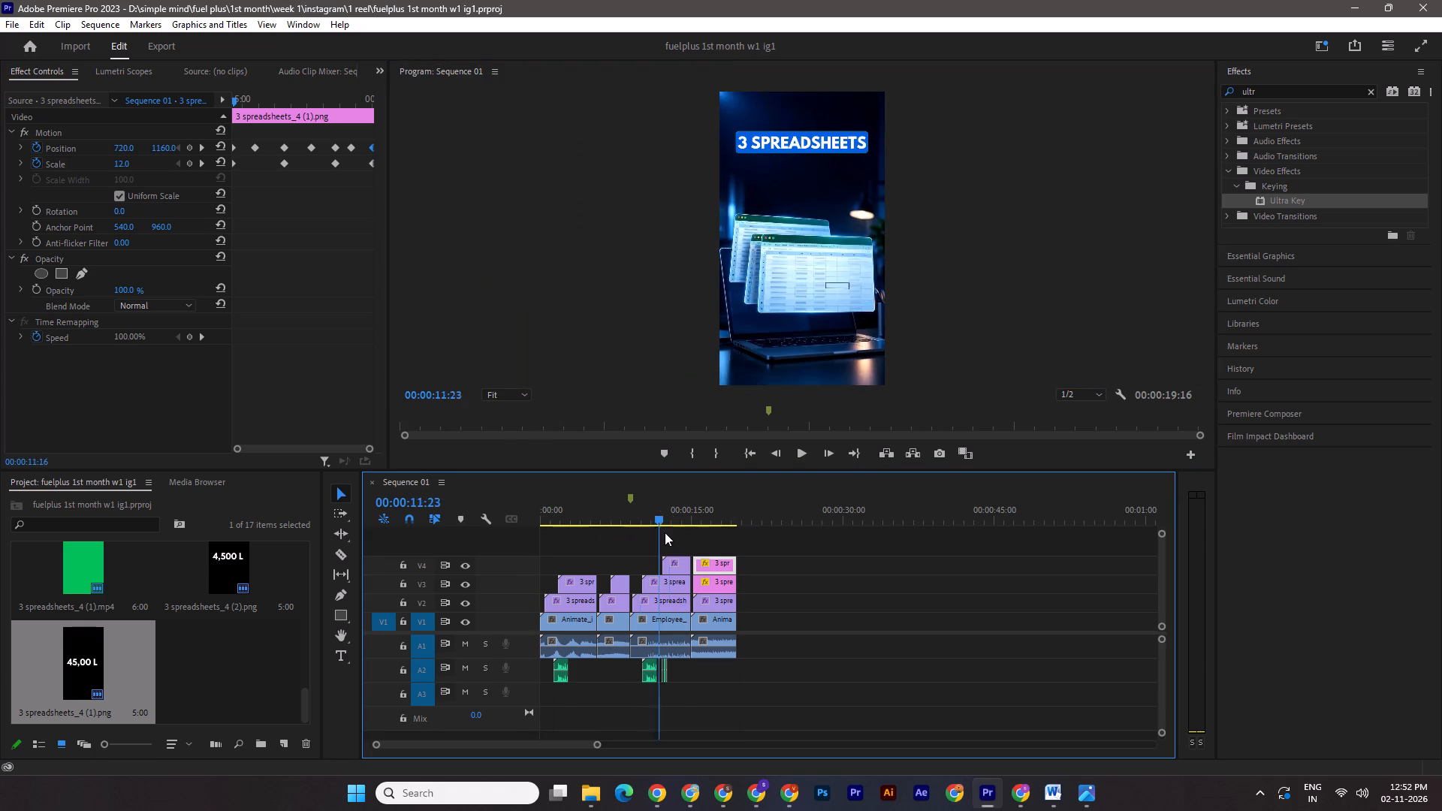
left_click_drag(665, 532, 695, 532)
key("space")
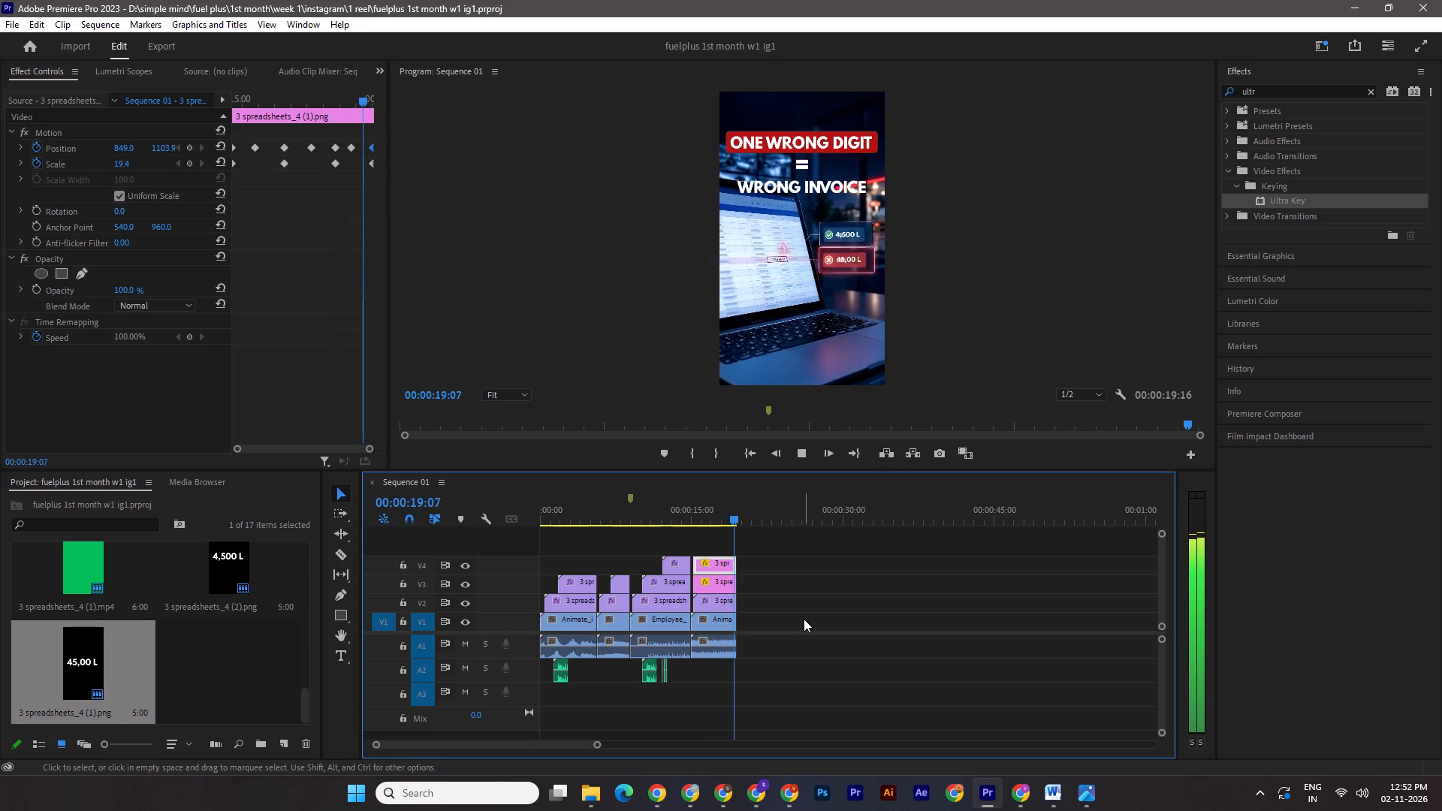
key("space")
key("ctrl+s")
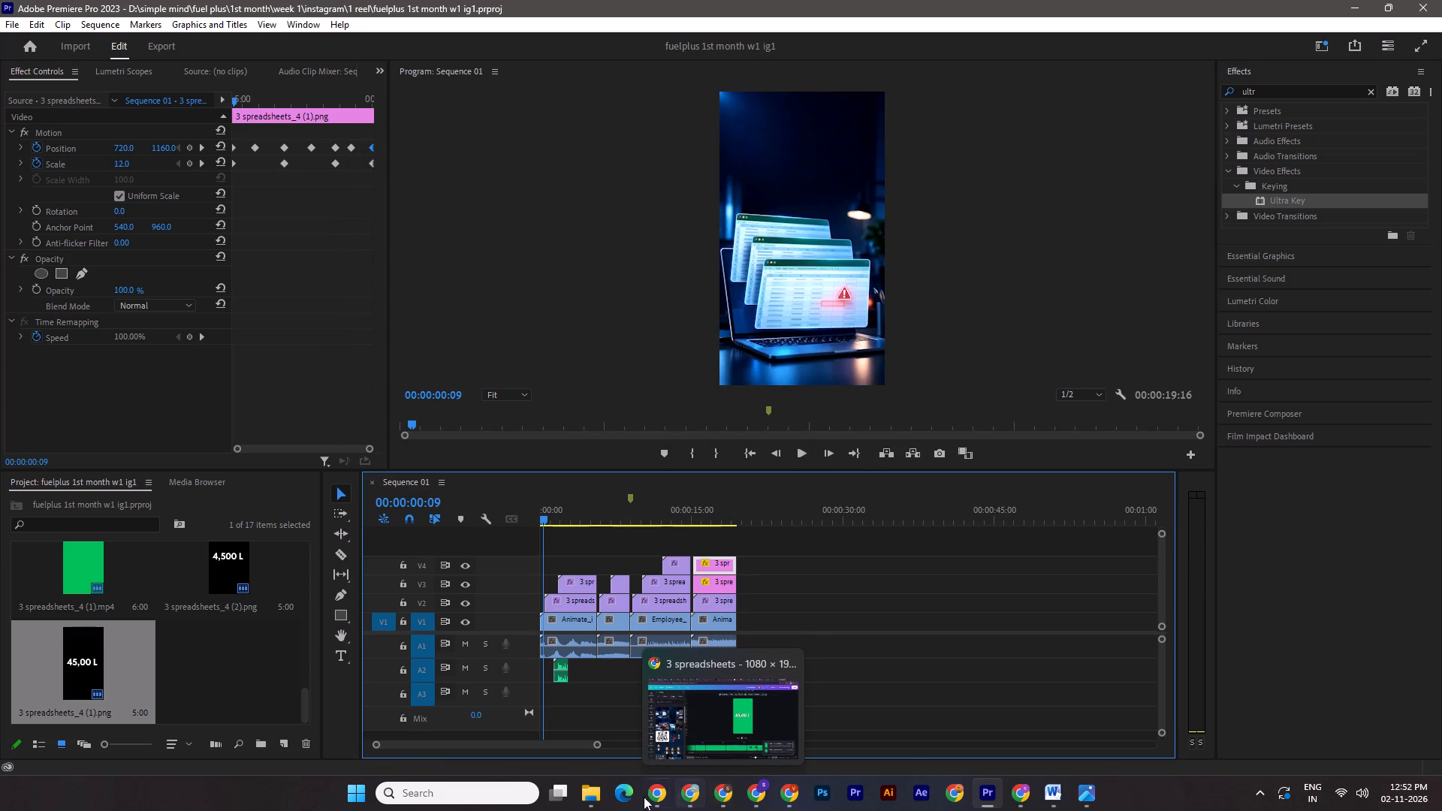
Import the Tablet_animating video from the 1 reel folder and place it on V1 directly after the laptop clip.
left_click(500, 720)
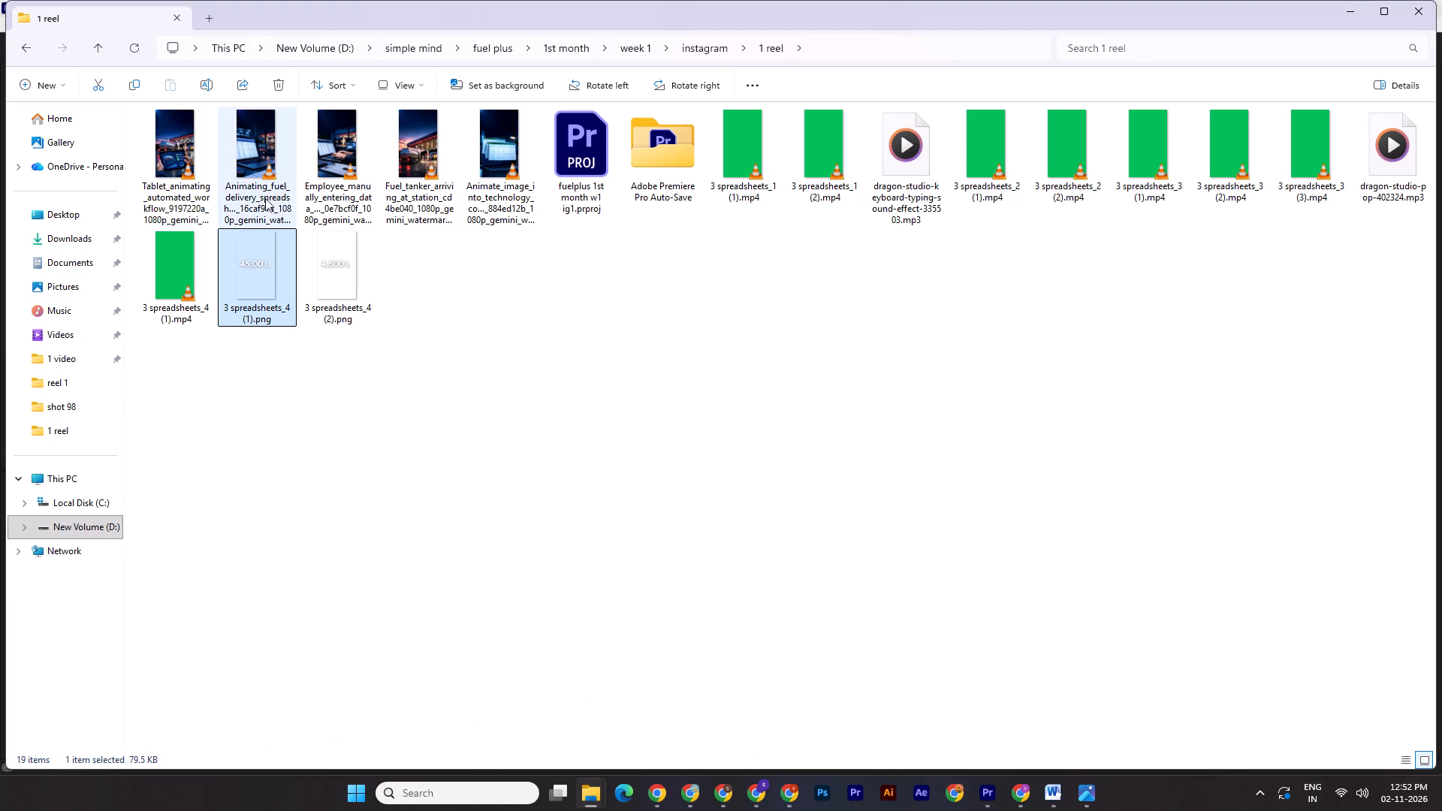
left_click_drag(172, 172, 990, 791)
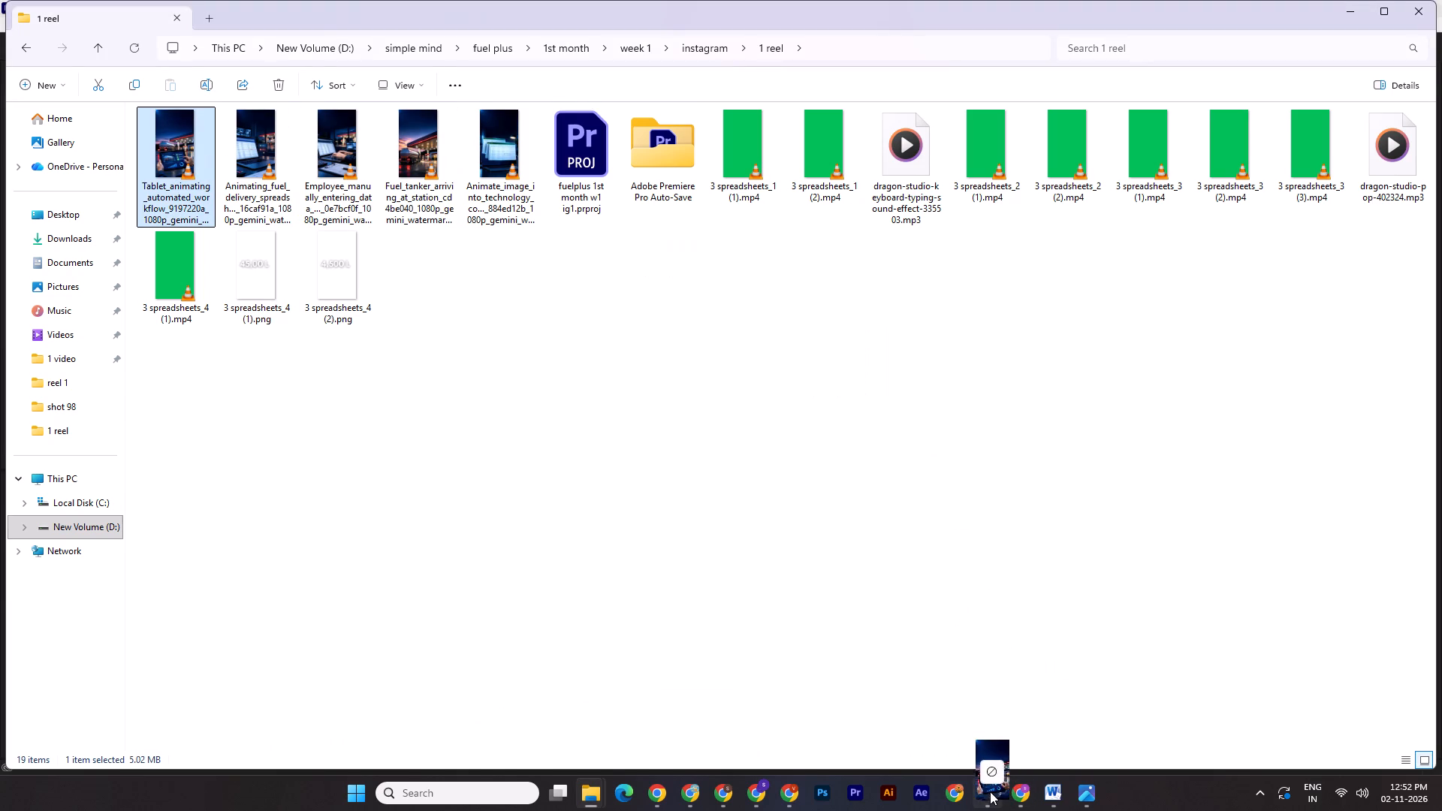
left_click_drag(990, 791, 273, 665)
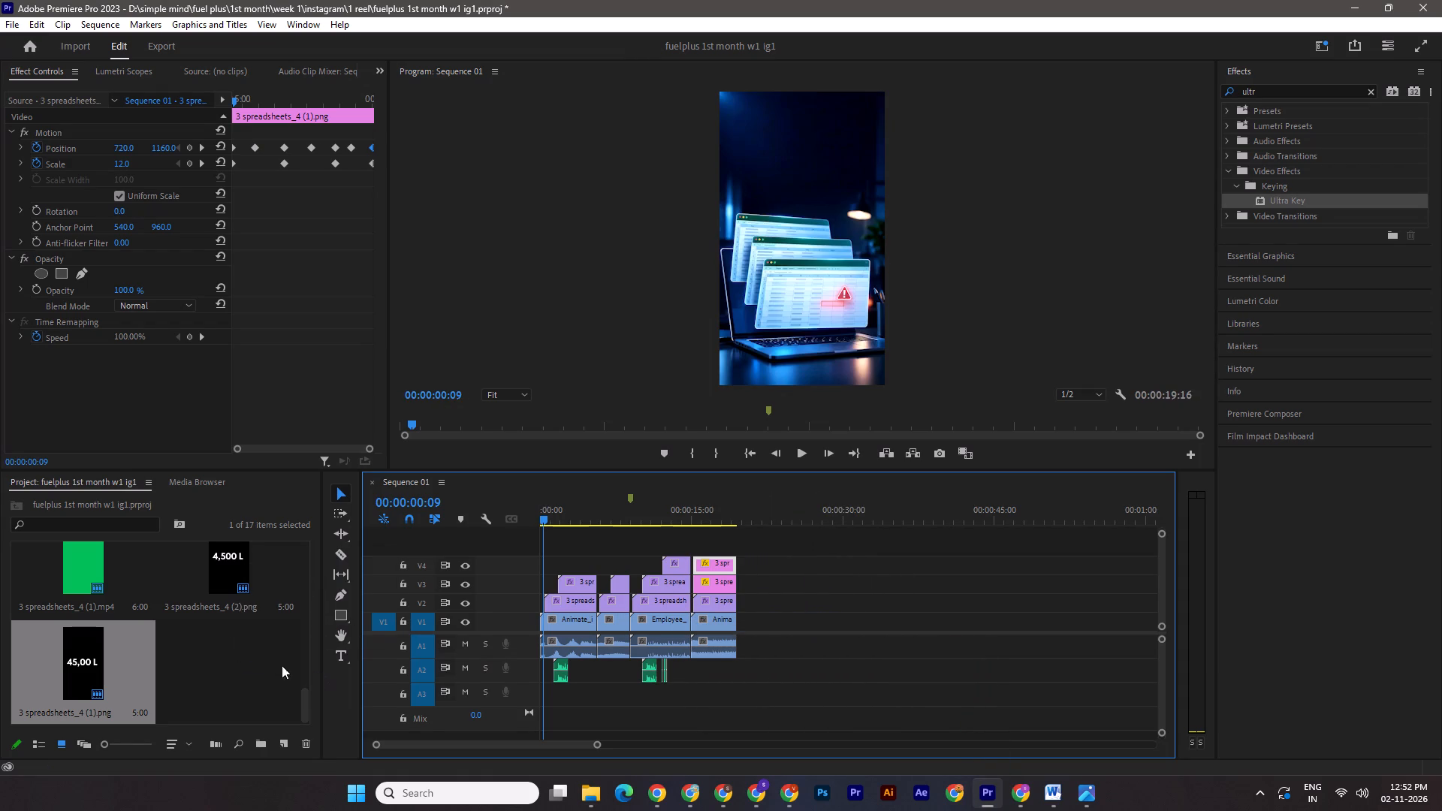
left_click_drag(232, 668, 739, 641)
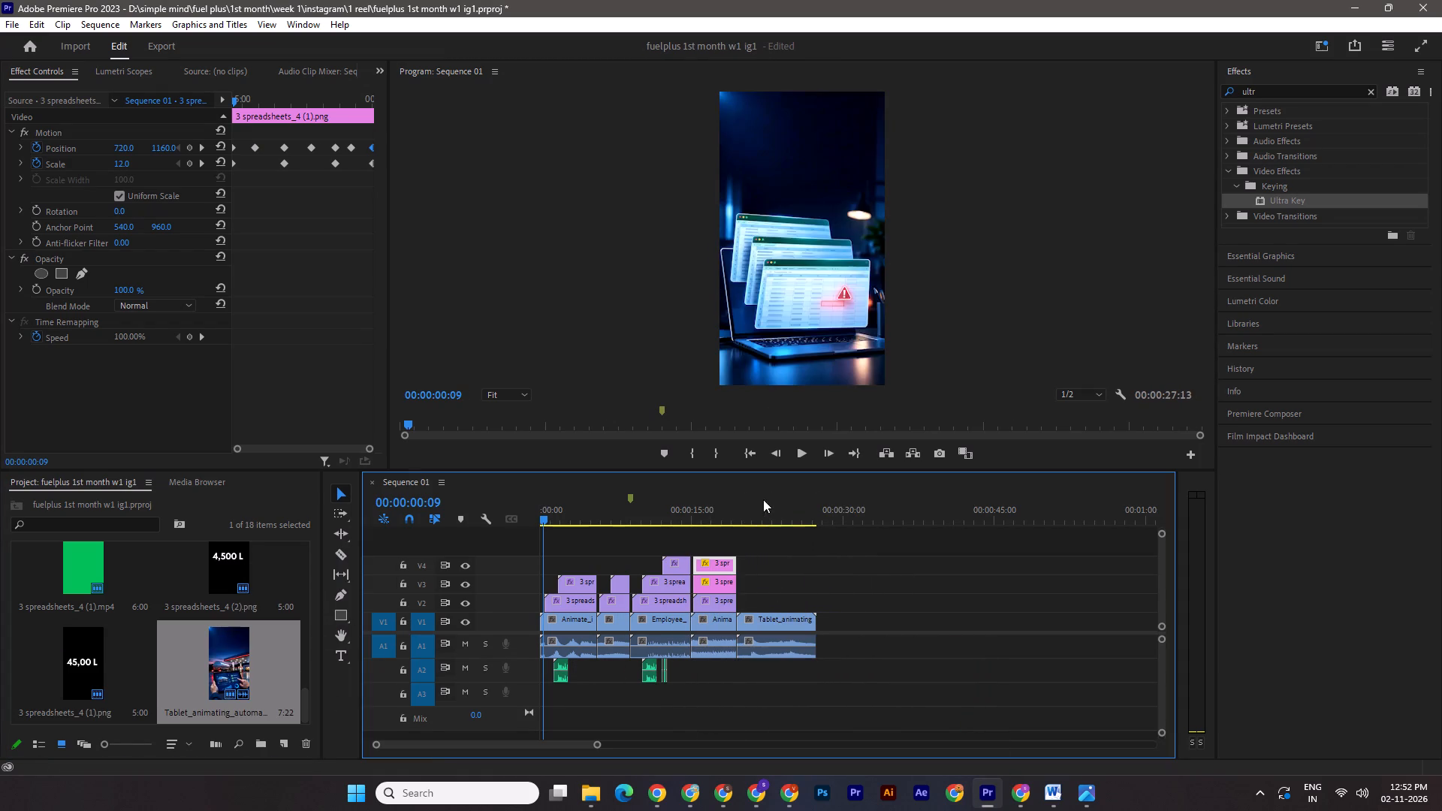
Check the scene timing in the Word script, trim the end of the Tablet_animating clip to 00:00:25:22, and save the project.
left_click(741, 509)
left_click(1053, 797)
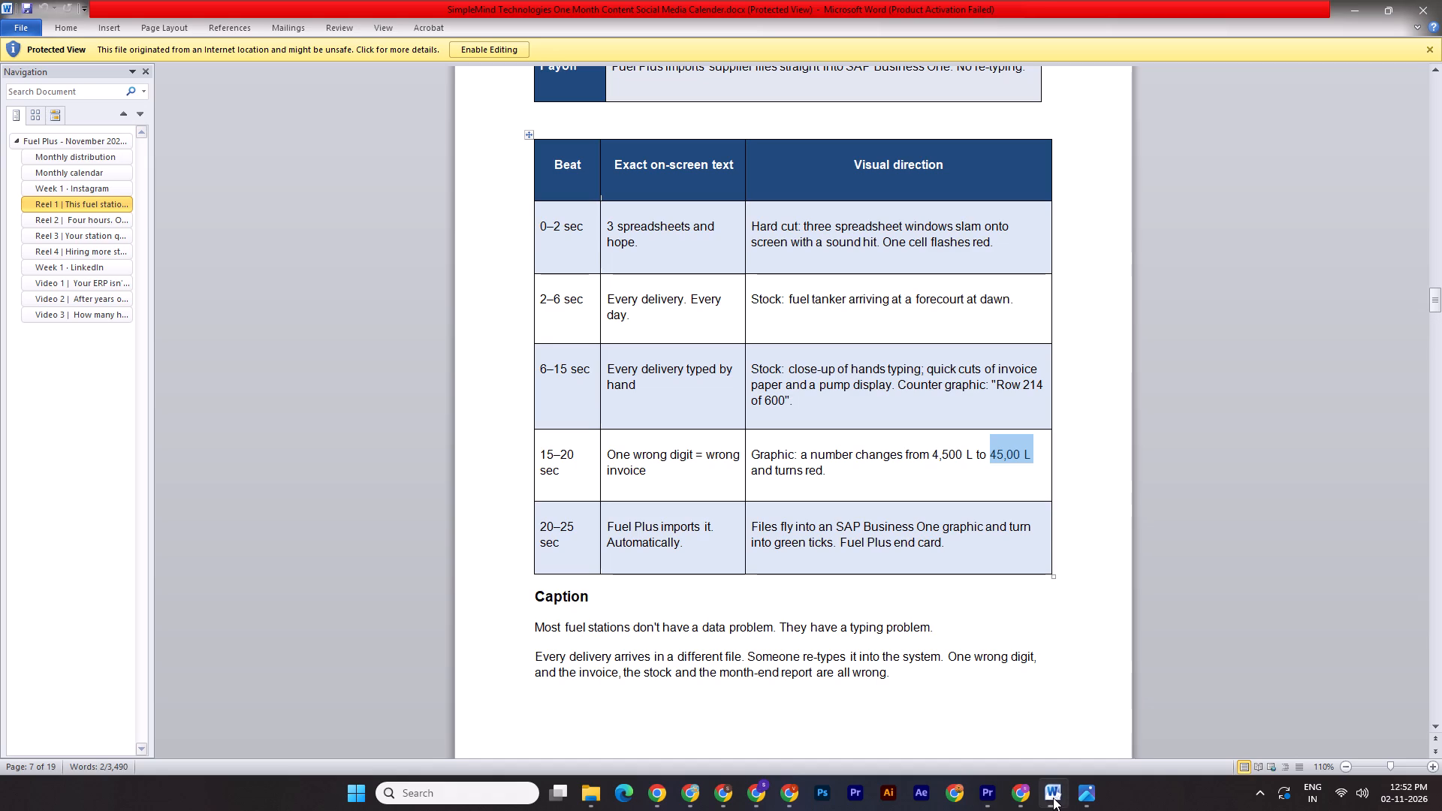
left_click(1053, 797)
left_click_drag(738, 516, 768, 522)
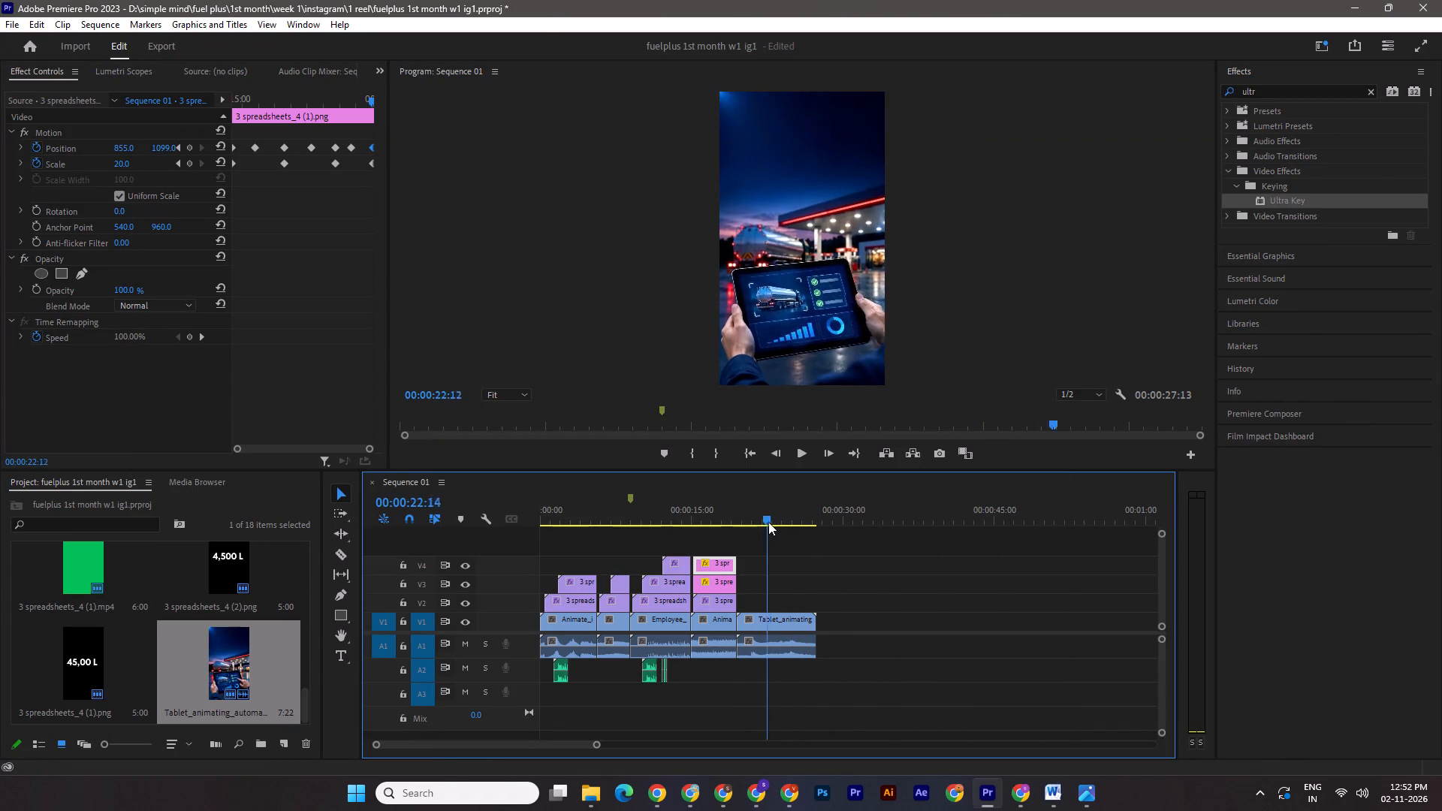
left_click_drag(768, 522, 798, 528)
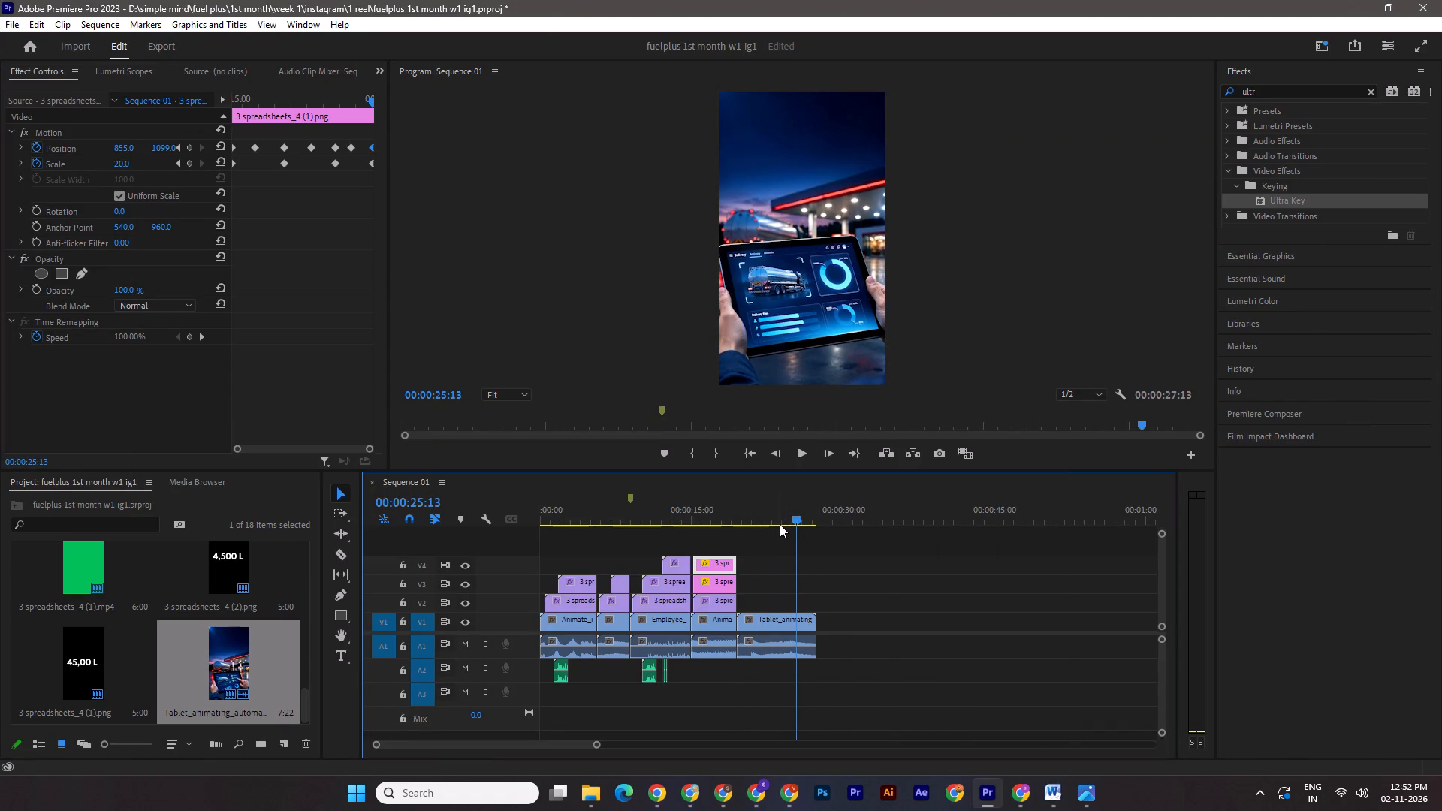
key("Left")
key("Left")
key("Left")
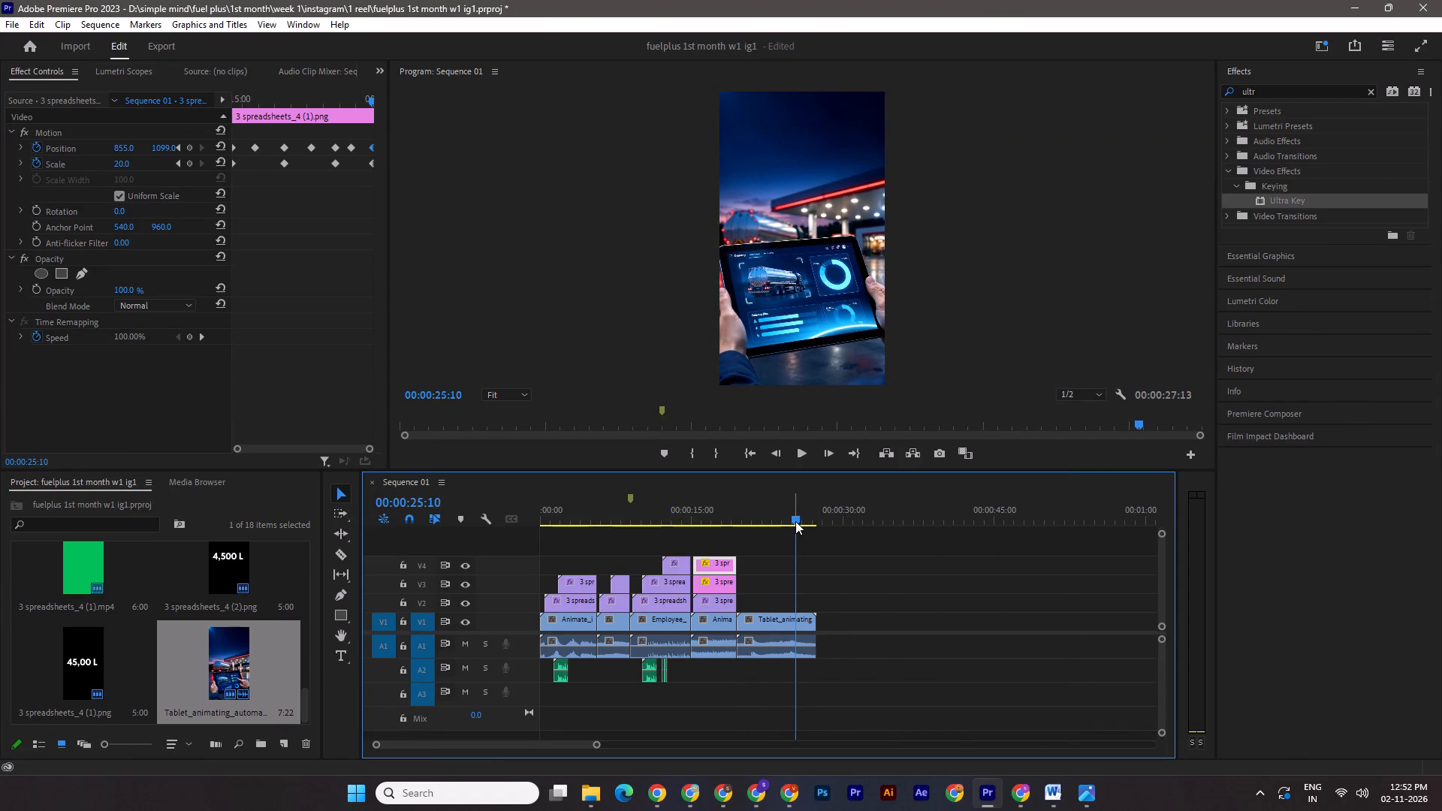
key("Left")
left_click(795, 518)
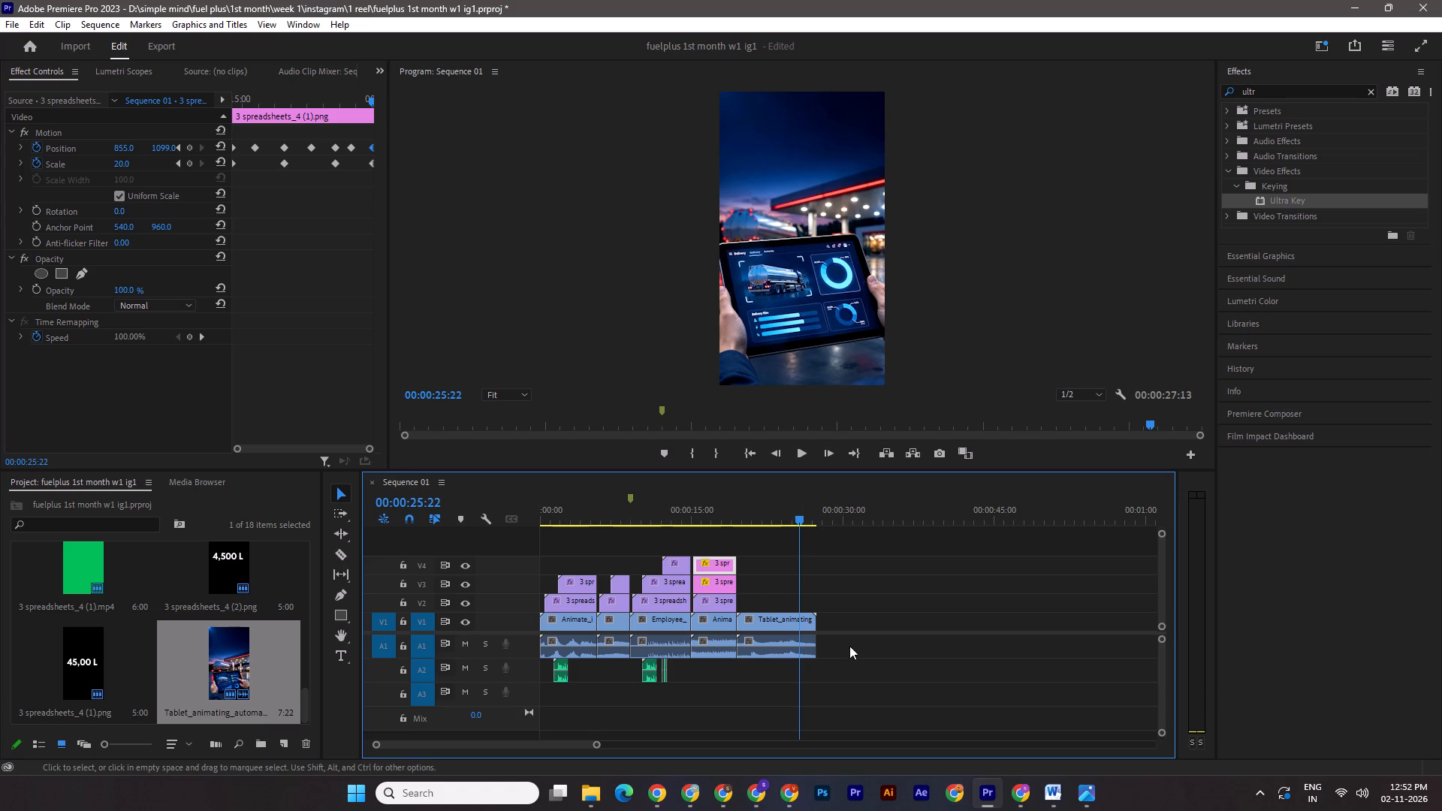
left_click_drag(823, 620, 805, 619)
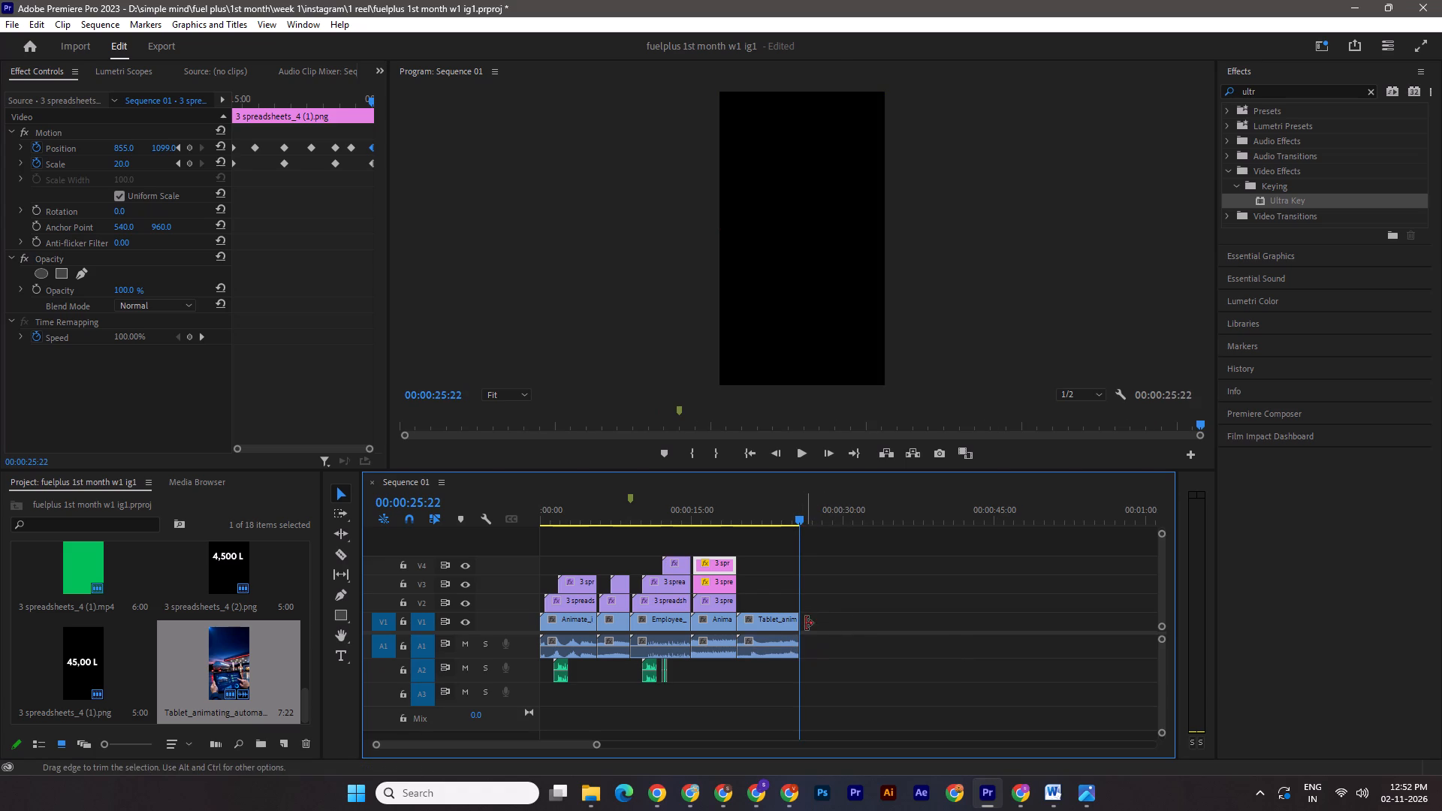
key("ctrl+s")
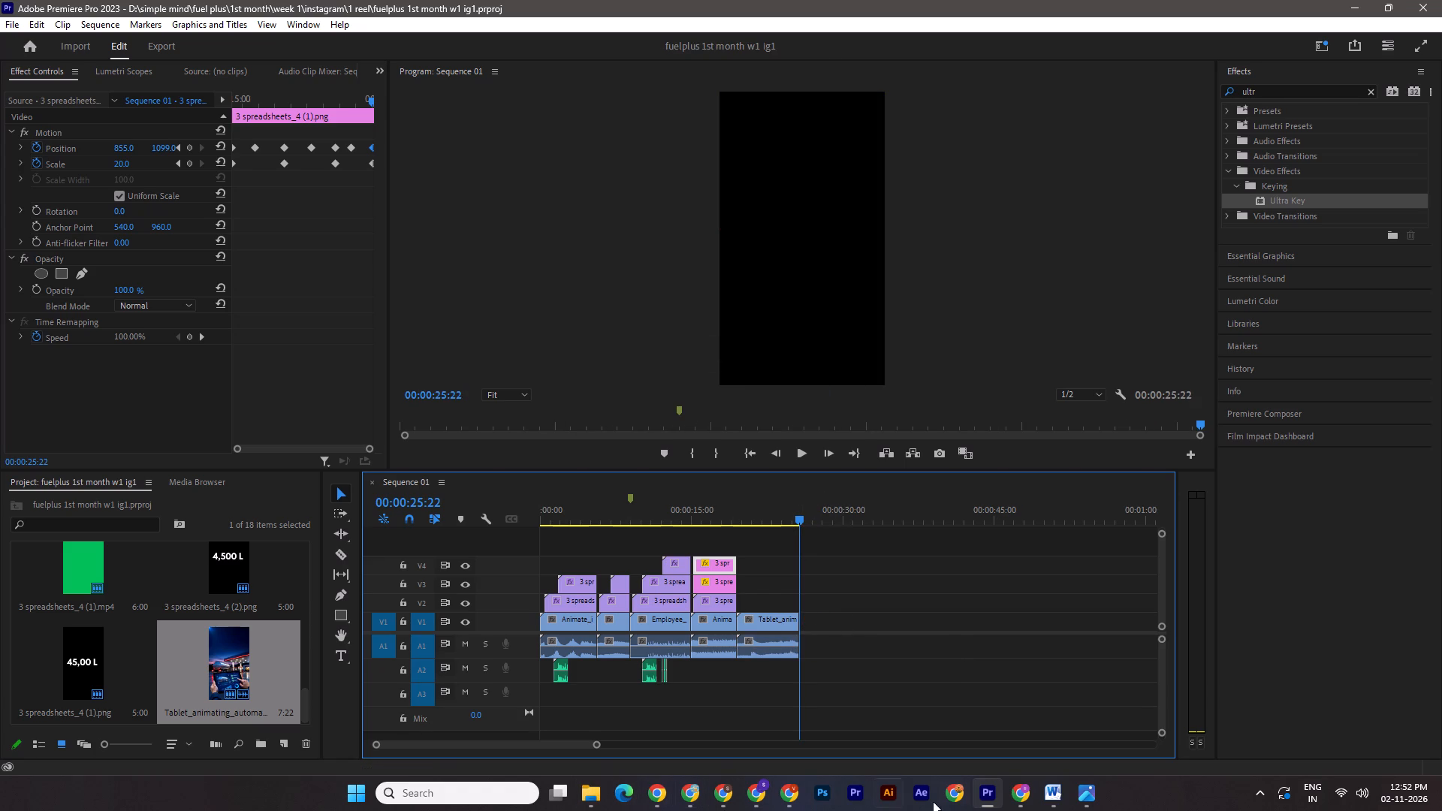
Recheck the script's 20–25 sec beat in Word and export the tablet scene's frame at 00:00:20:25 as a still image.
left_click(1053, 794)
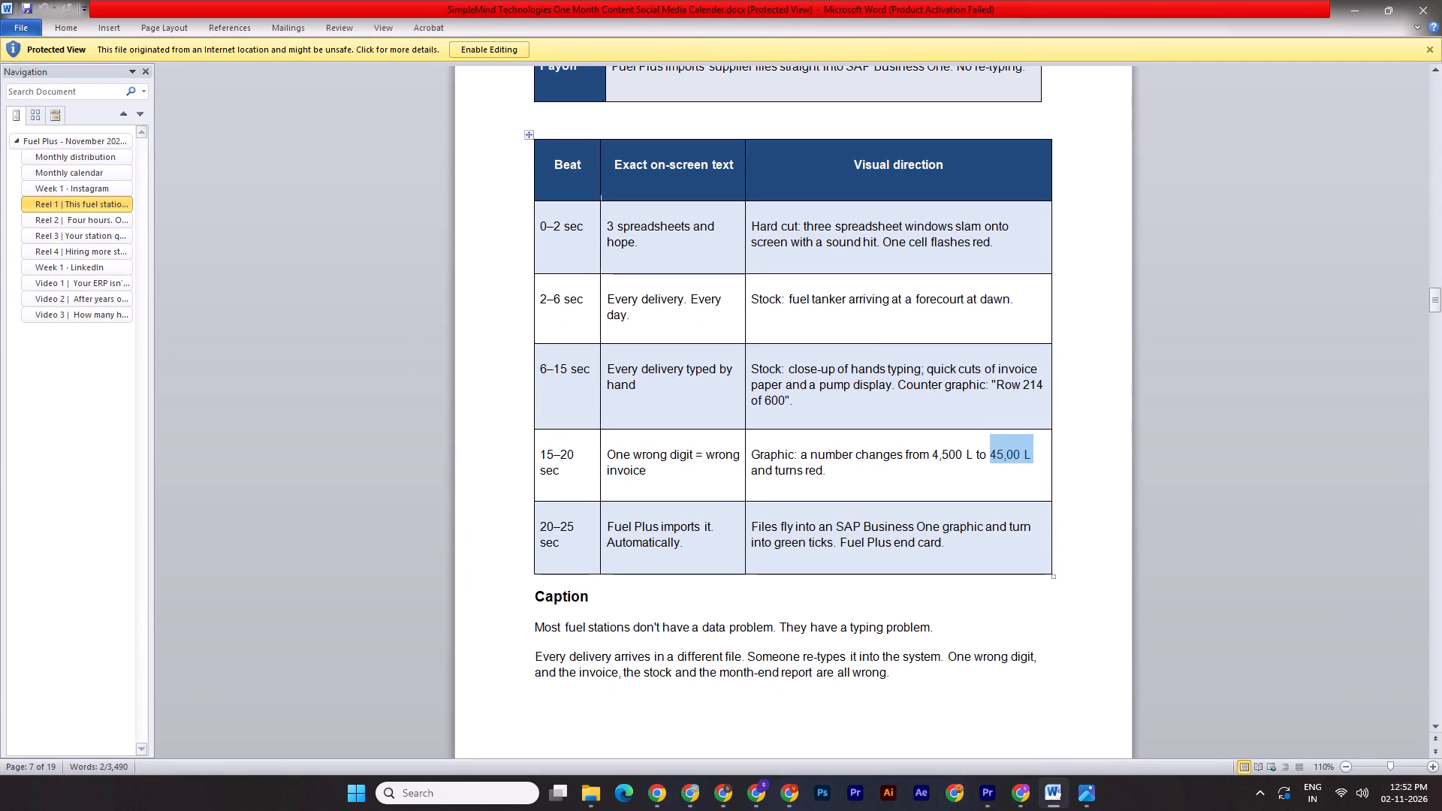
left_click(992, 794)
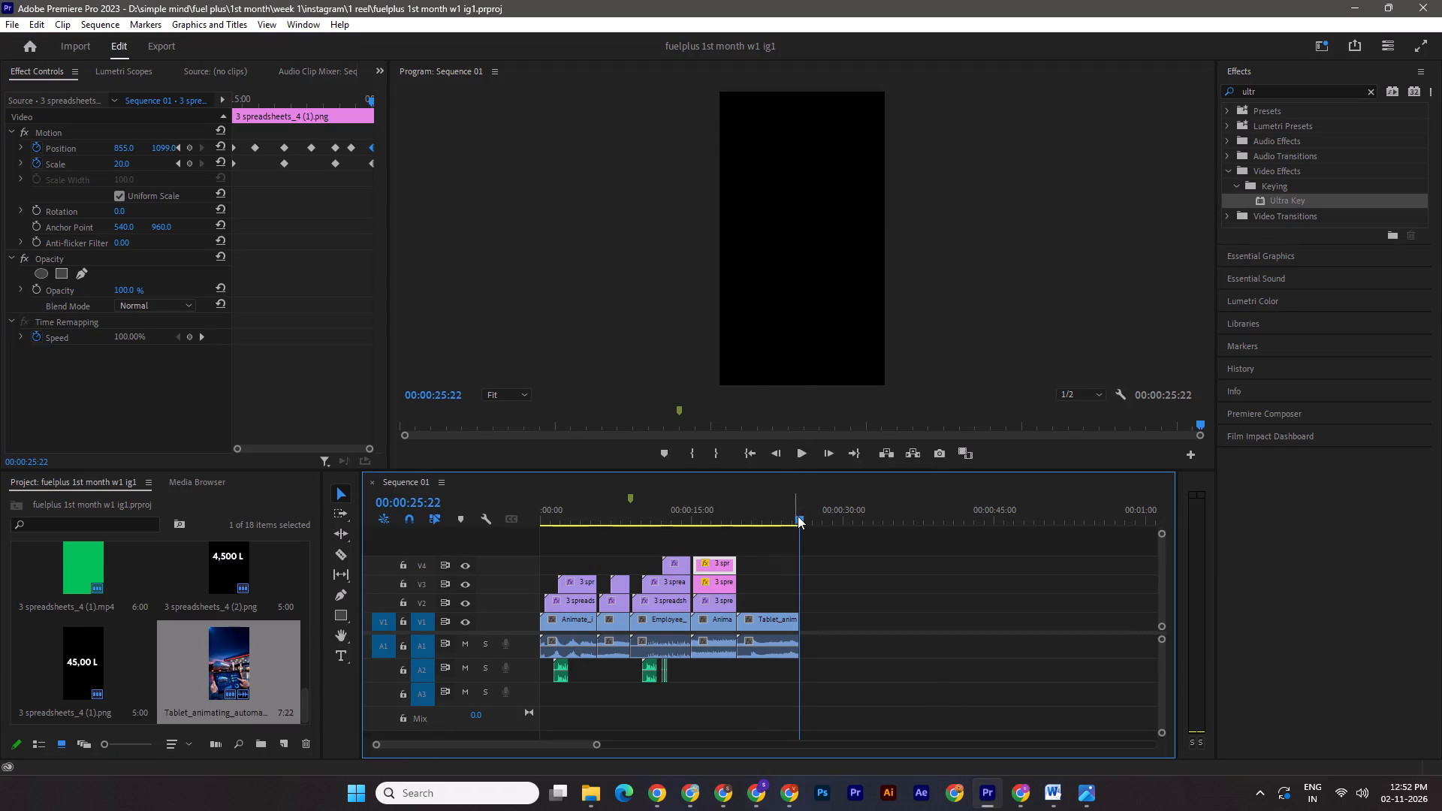
left_click_drag(798, 516, 801, 518)
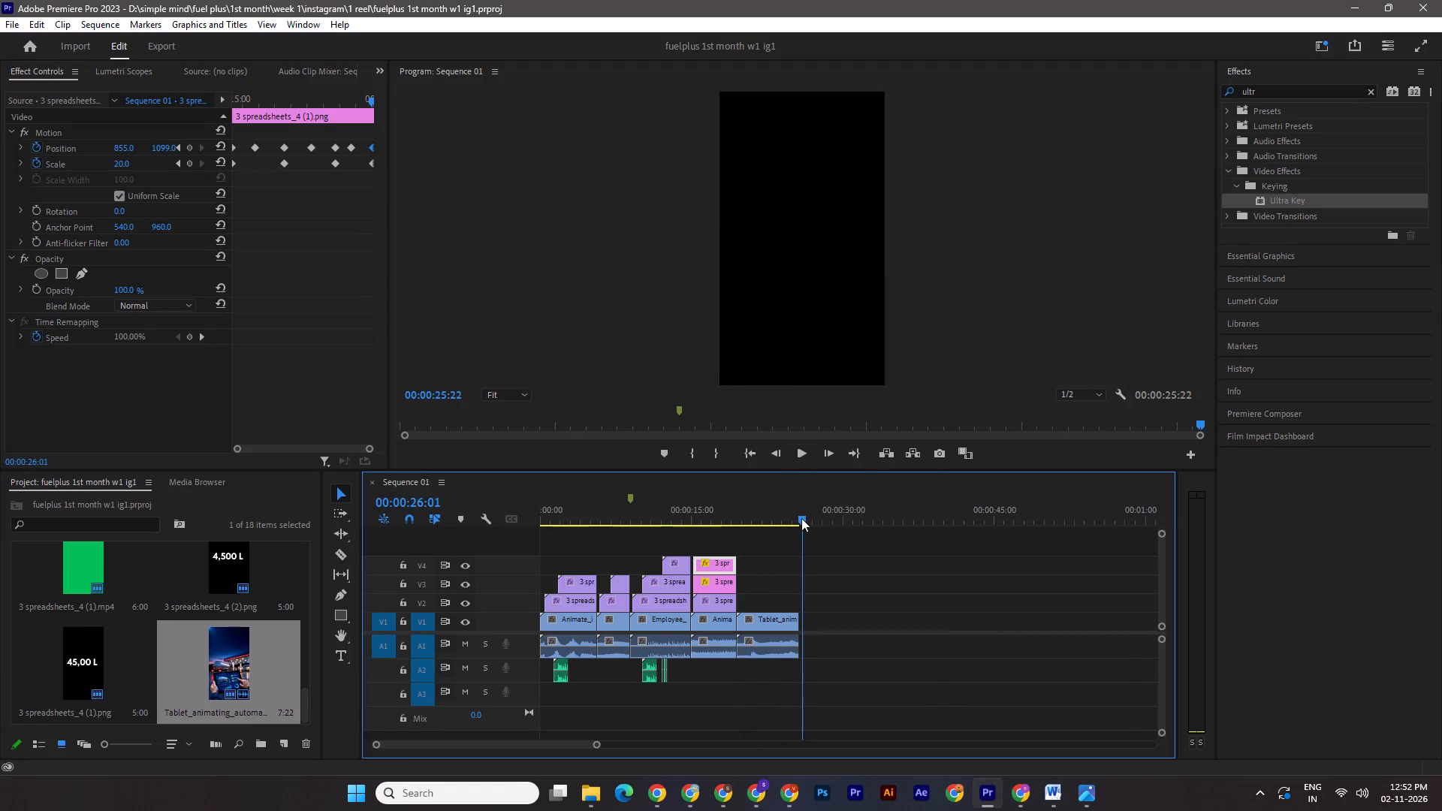
left_click_drag(801, 518, 749, 512)
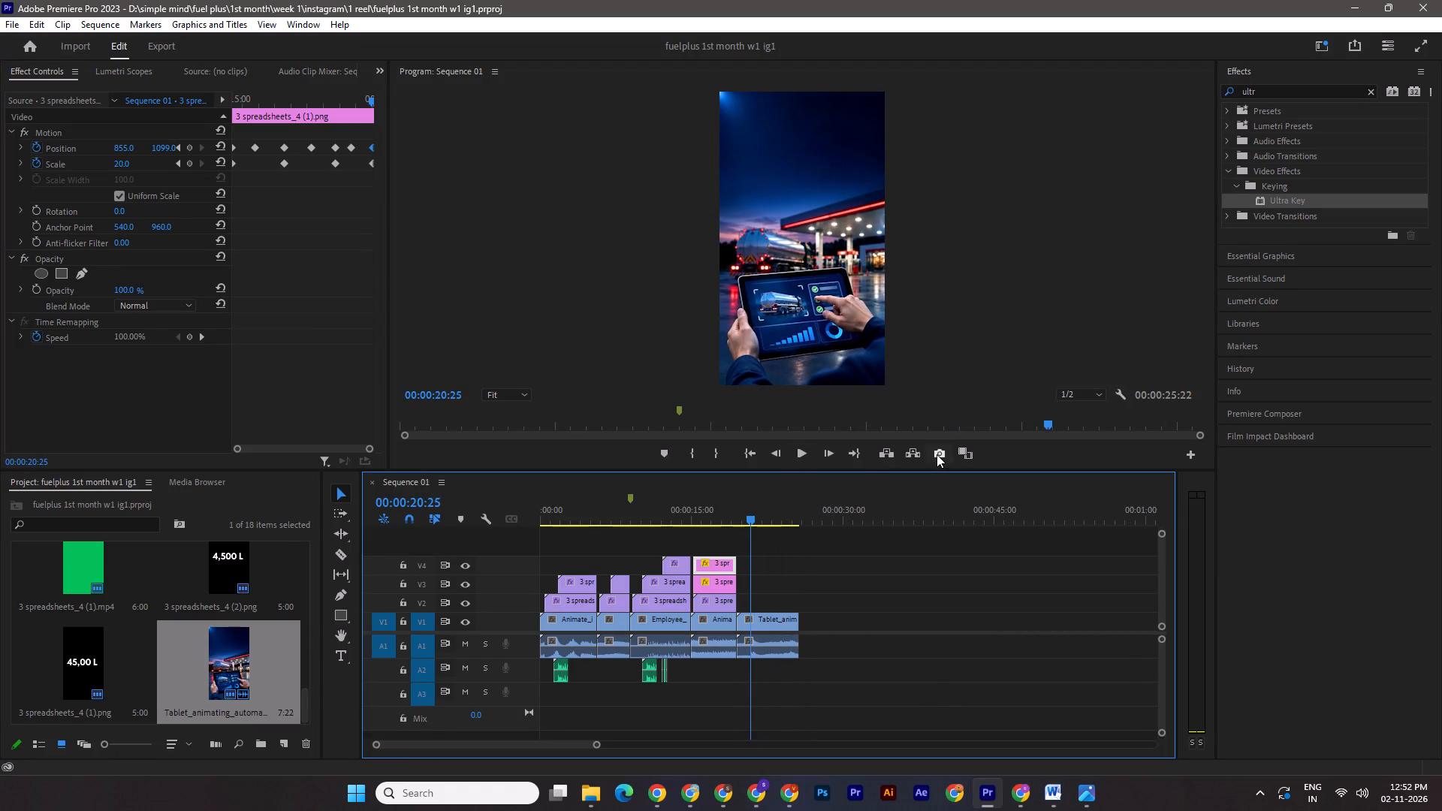
left_click(937, 454)
left_click(750, 448)
Switch to the 3 spreadsheets design in Canva and add a blank page after the "45,00 L" page.
left_click(719, 794)
left_click(1146, 396)
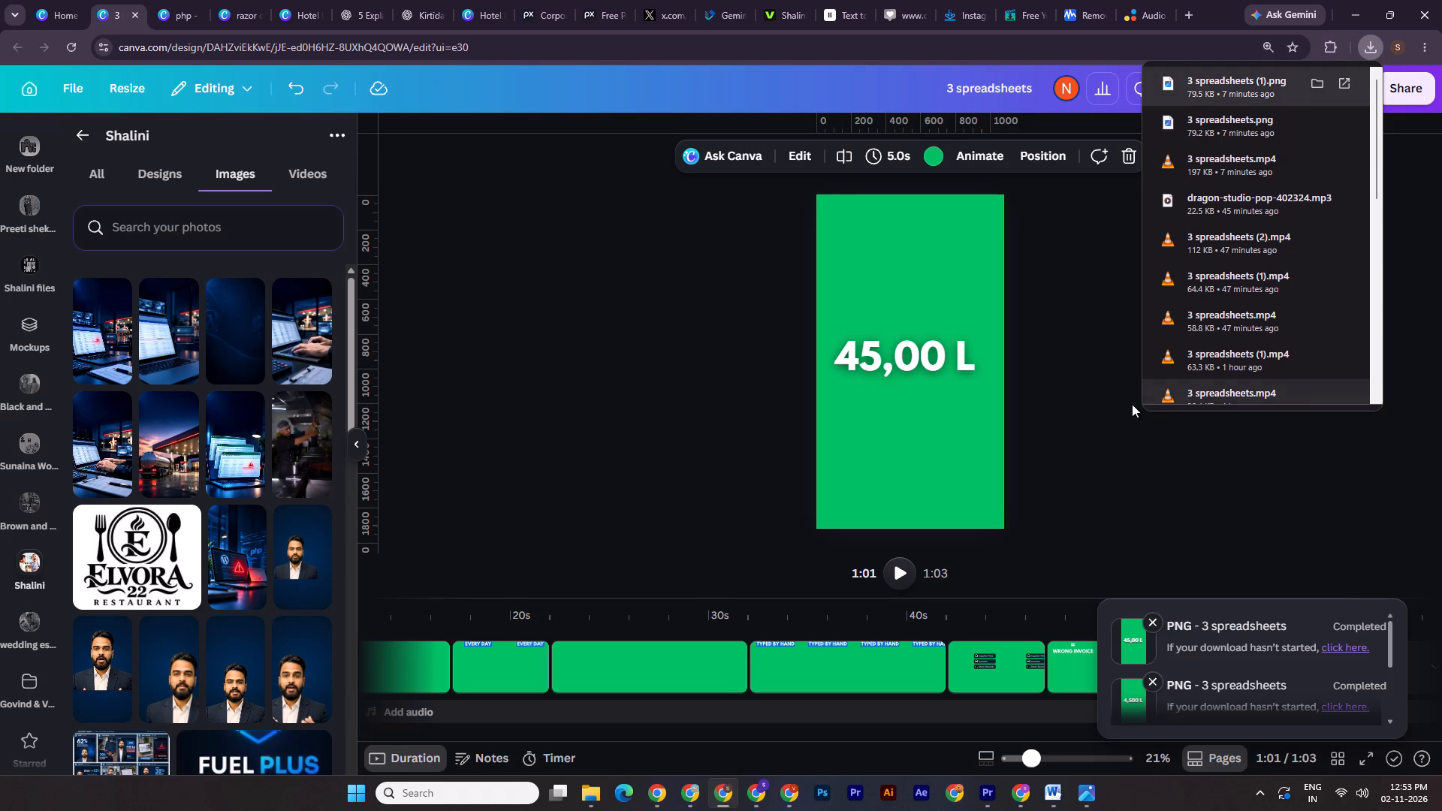
left_click(1118, 499)
left_click(1385, 684)
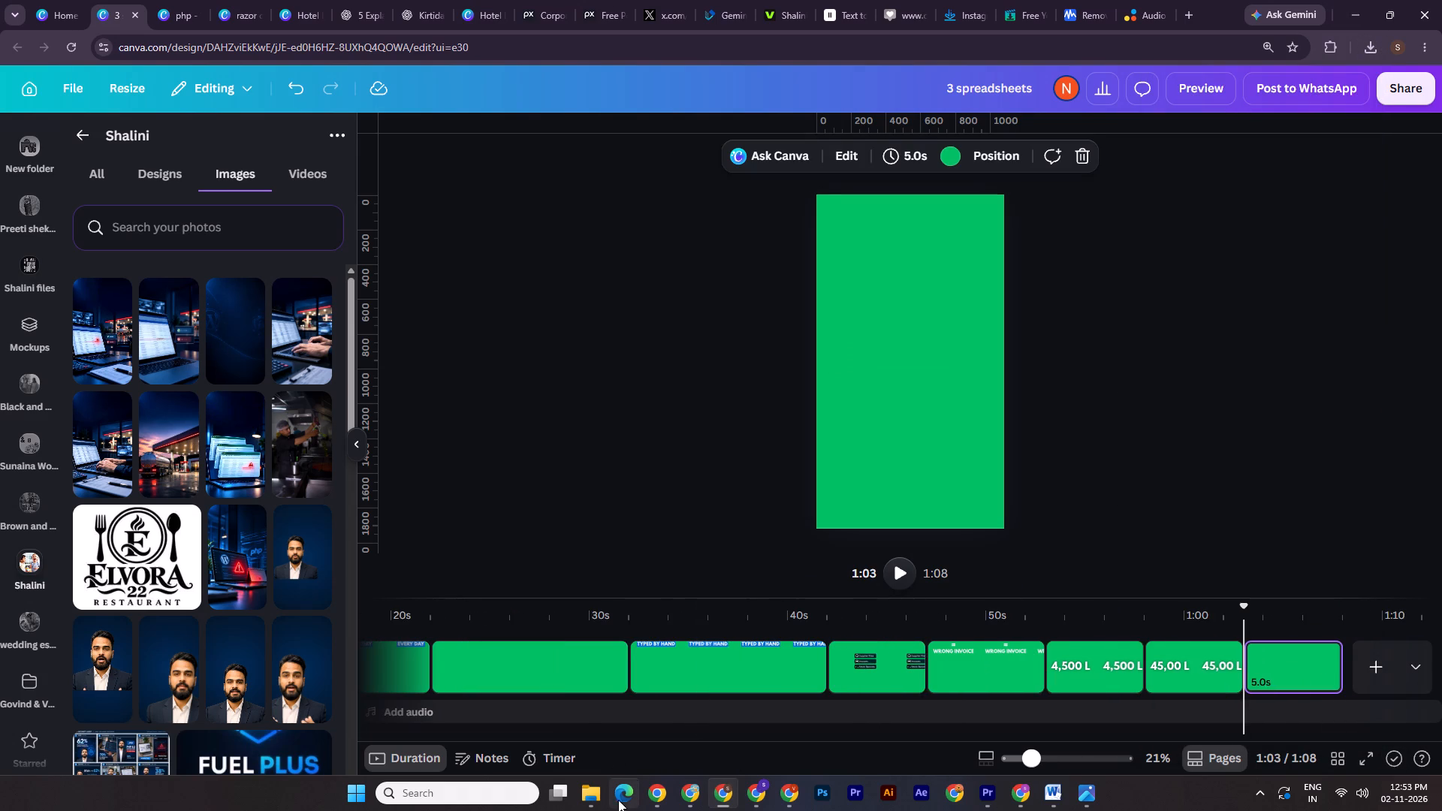
Upload the newest exported tablet still from Downloads to Canva and place it on the blank page, enlarged to the full 1080 × 1920.
left_click(595, 799)
left_click(400, 704)
left_click_drag(167, 193, 240, 196)
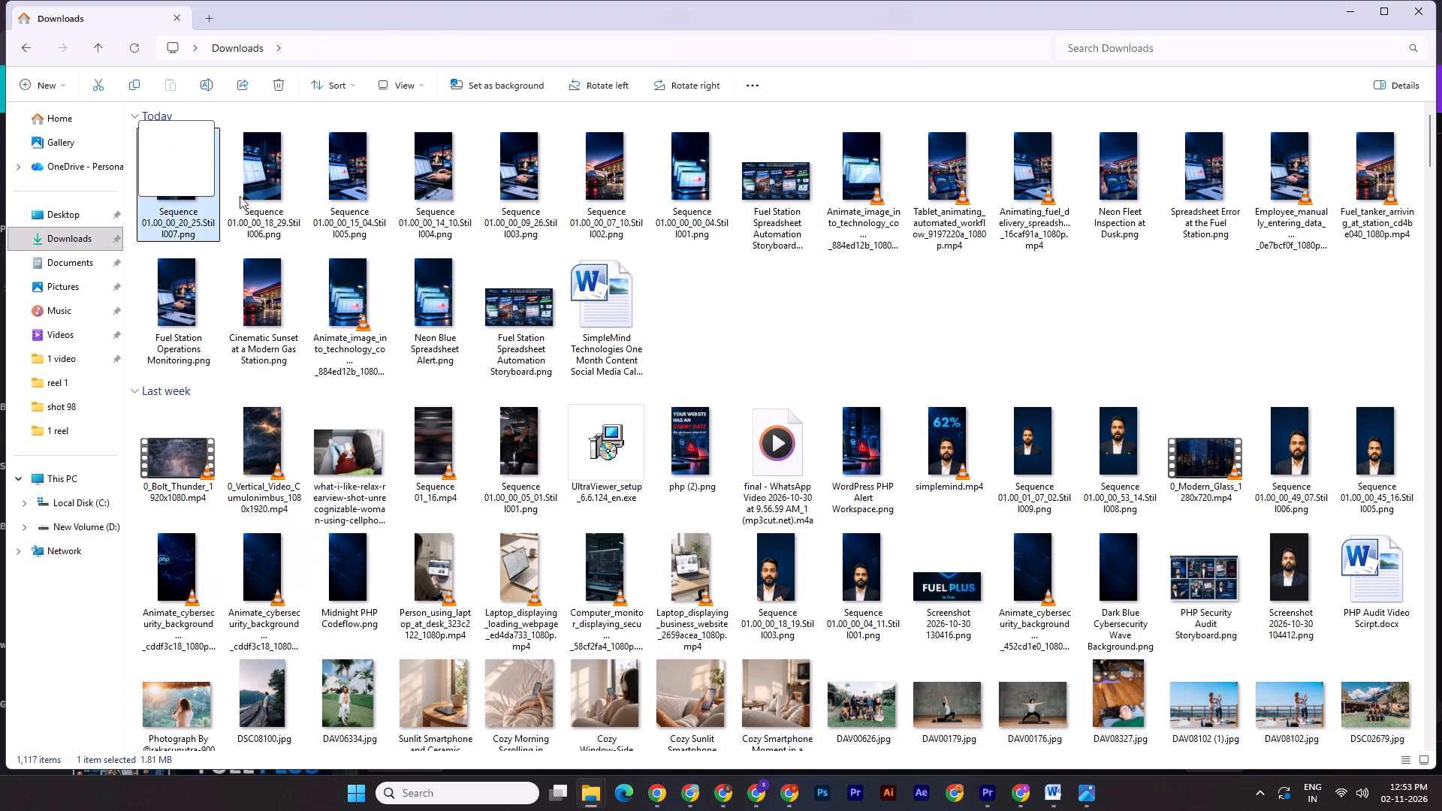
left_click_drag(240, 196, 240, 575)
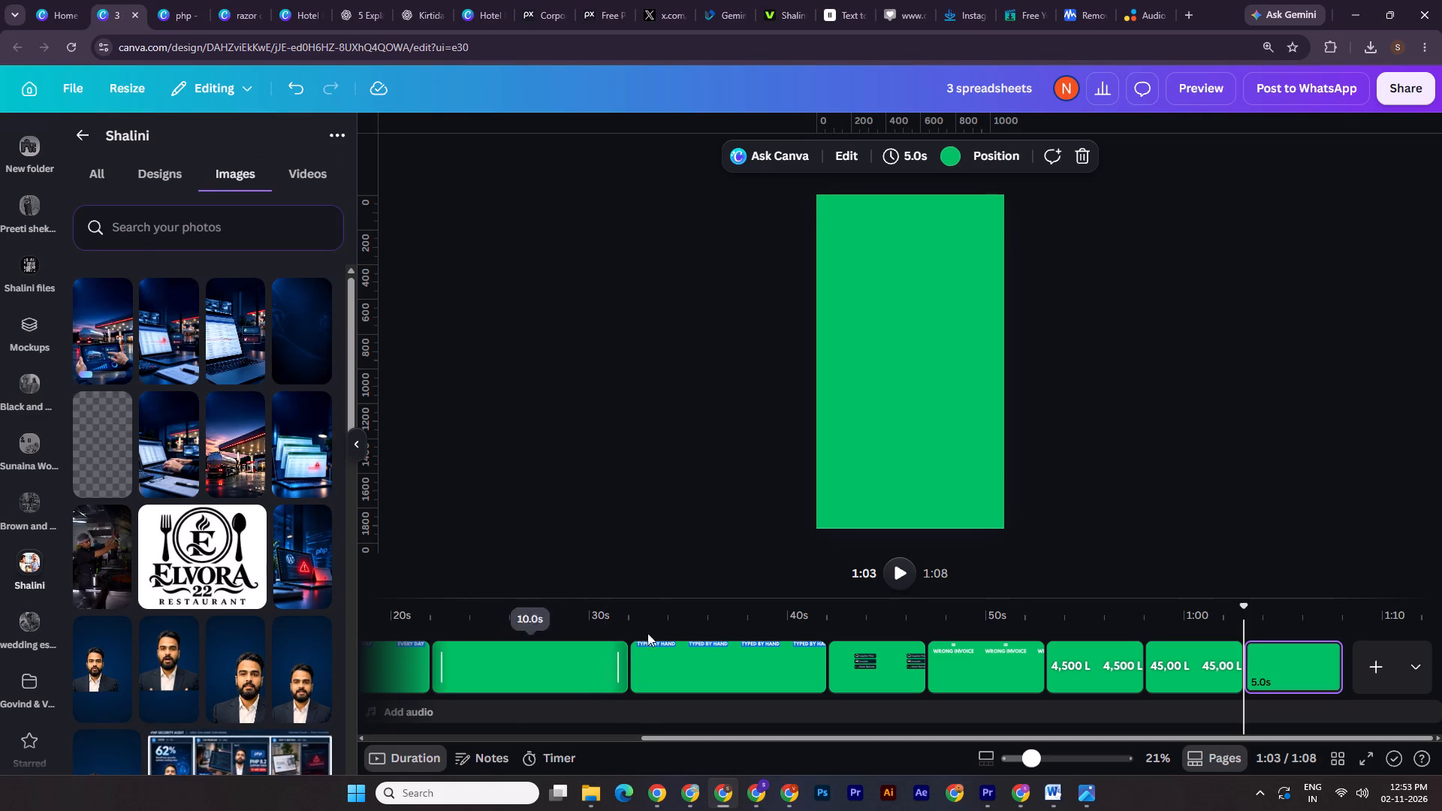
left_click(97, 346)
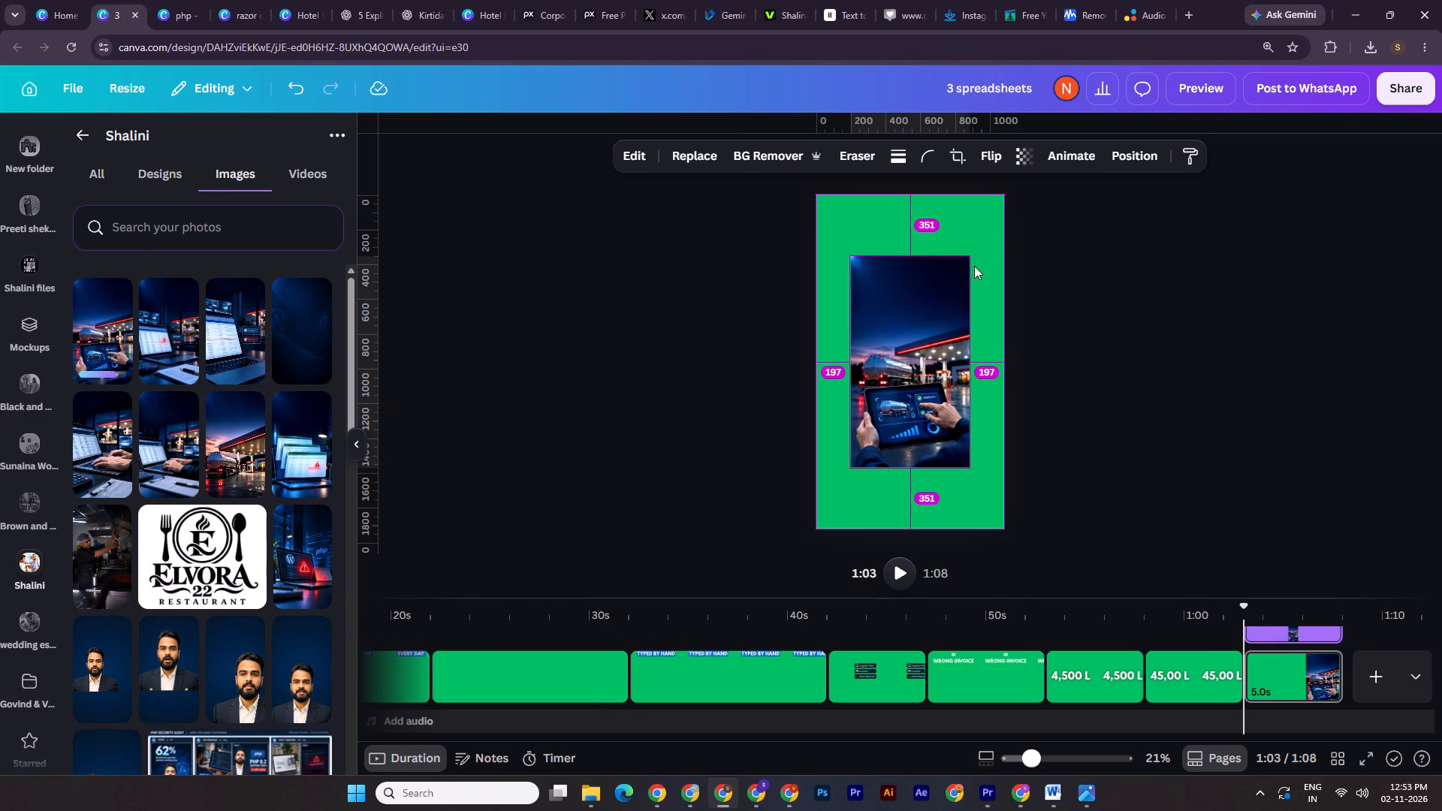
left_click_drag(969, 258, 1006, 200, "alt")
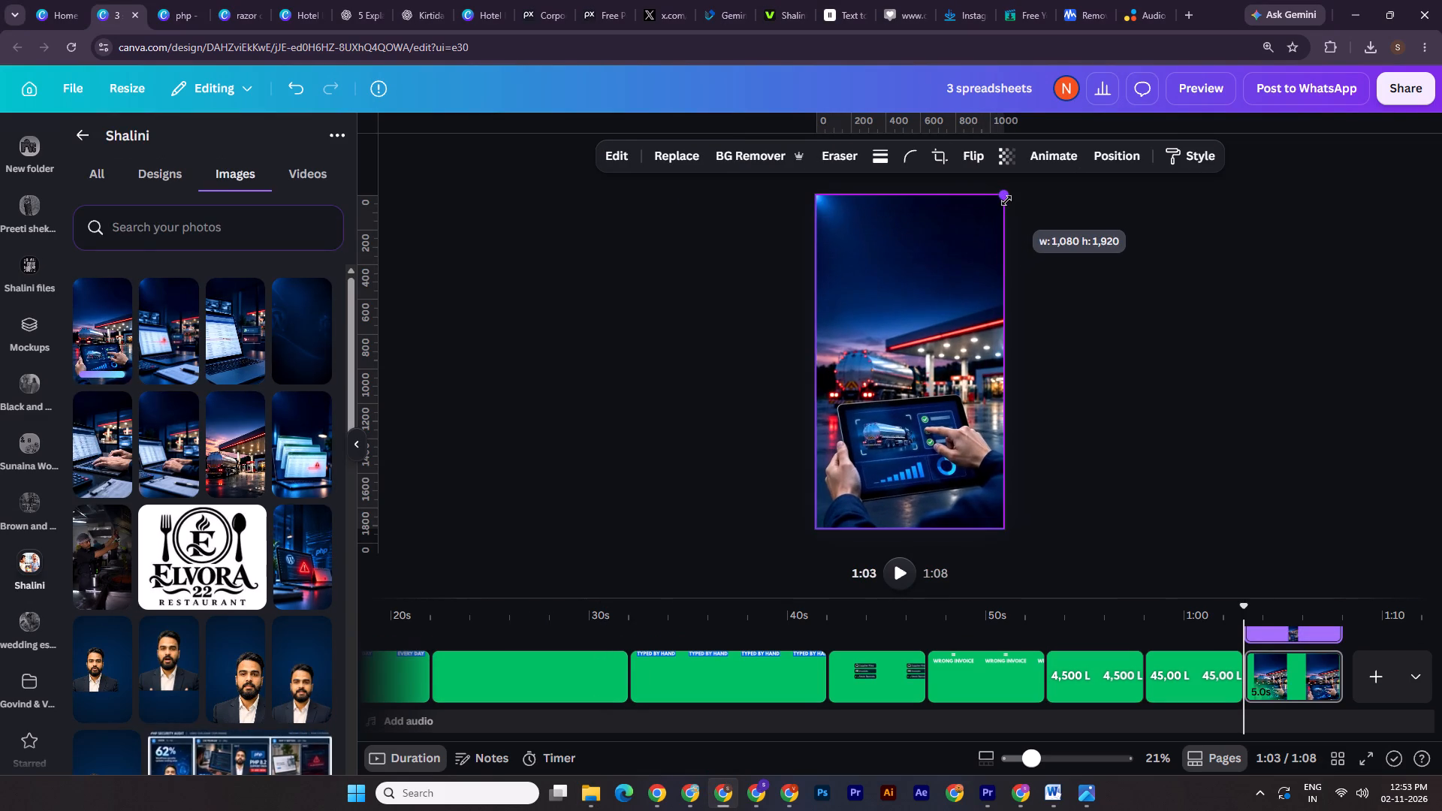
left_click_drag(1006, 200, 1007, 199, "alt")
Scrub through the tablet scene in Premiere Pro and copy "SAP Business One" from the Word script's 20–25 sec visual direction.
left_click(999, 788)
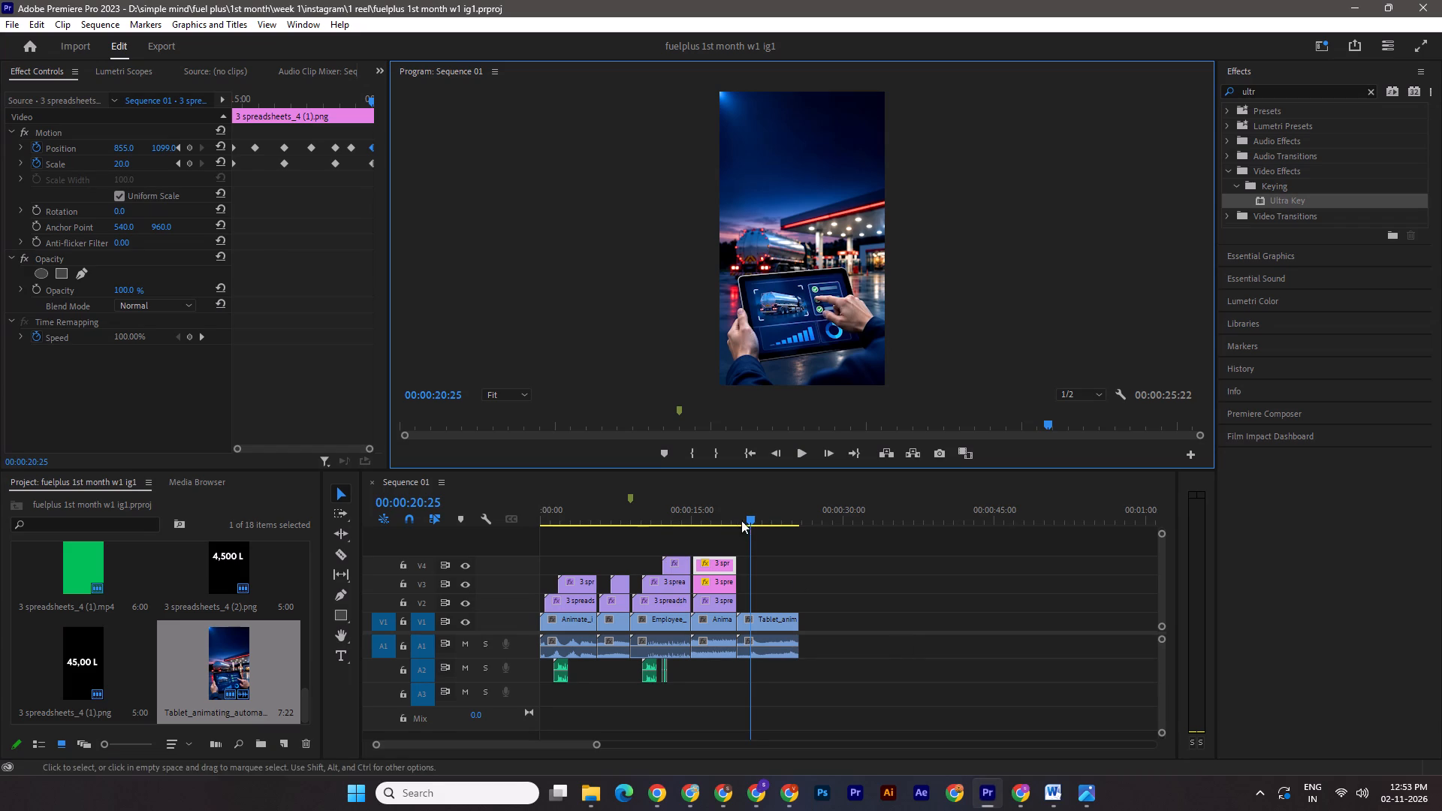
left_click_drag(750, 513, 779, 523)
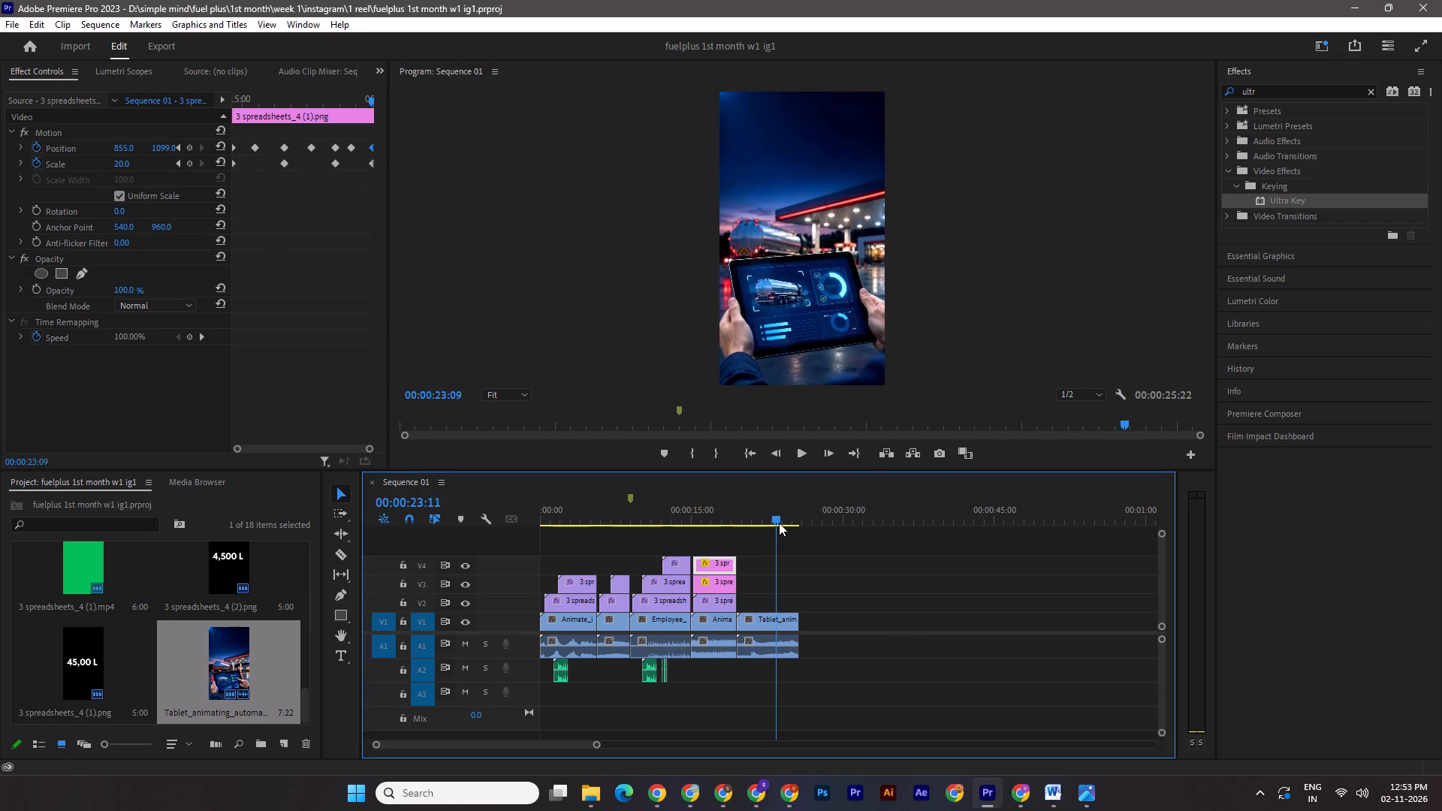
left_click_drag(779, 523, 785, 523)
left_click(1060, 792)
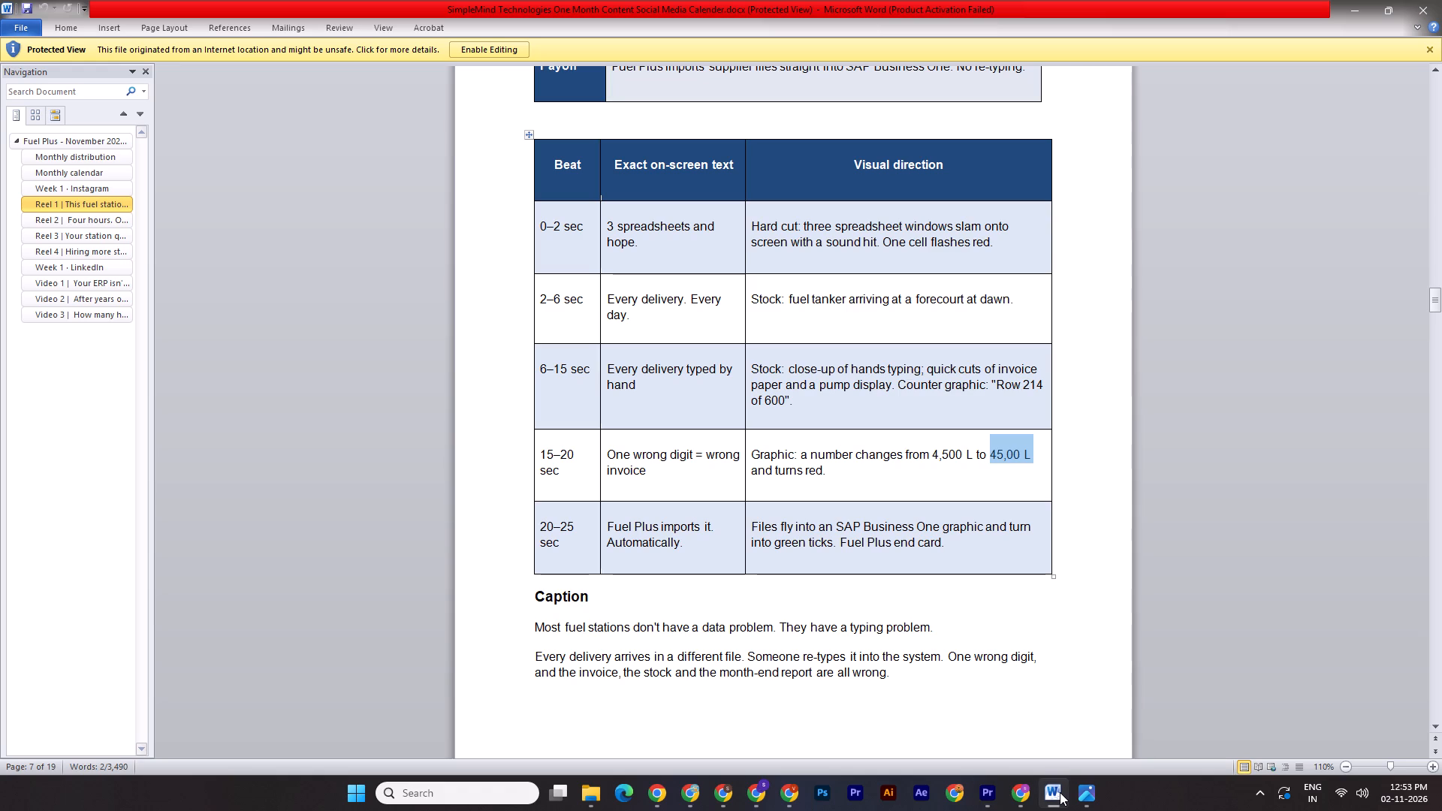
left_click_drag(839, 526, 876, 527)
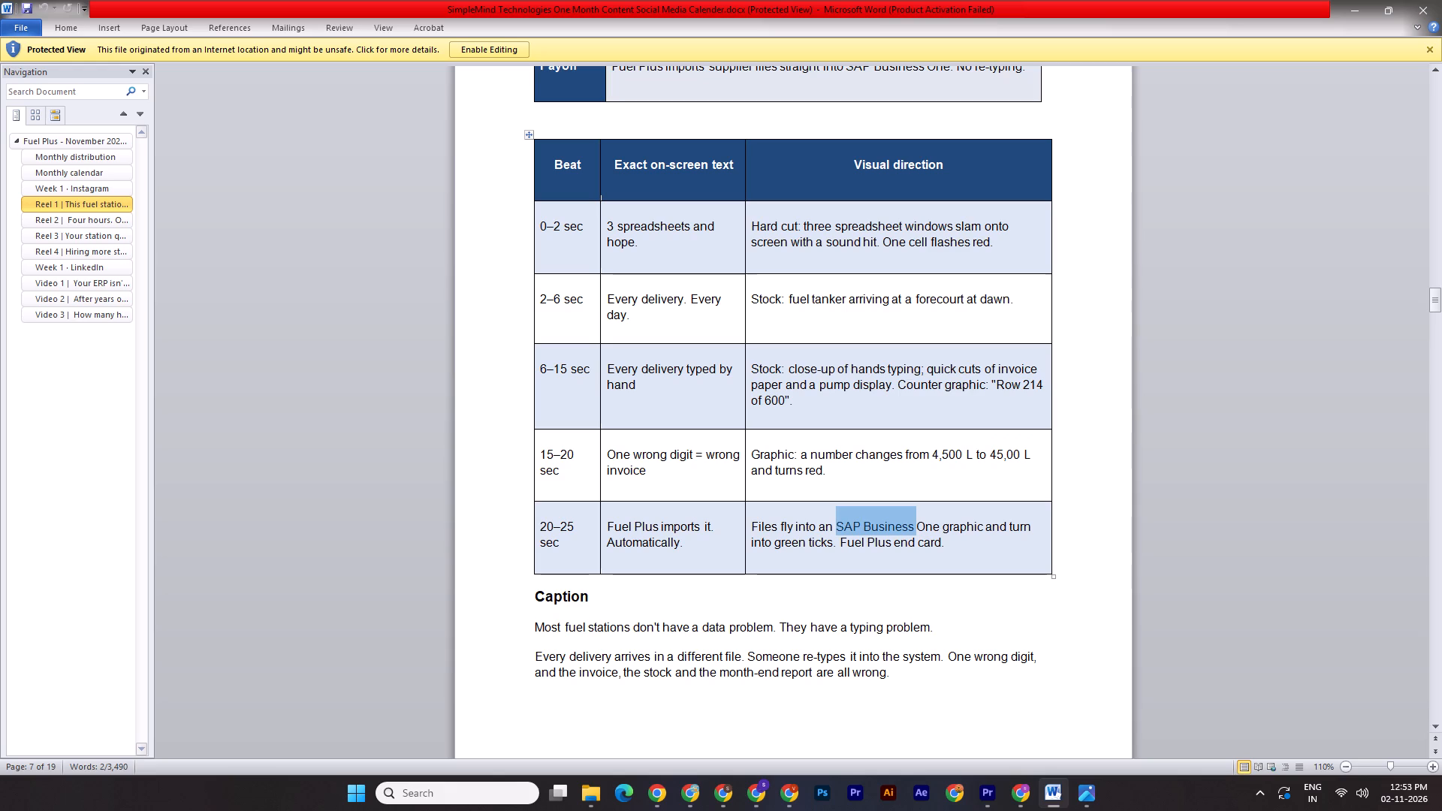
left_click_drag(876, 527, 927, 527)
left_click(928, 527)
key("ctrl+c")
left_click(886, 588)
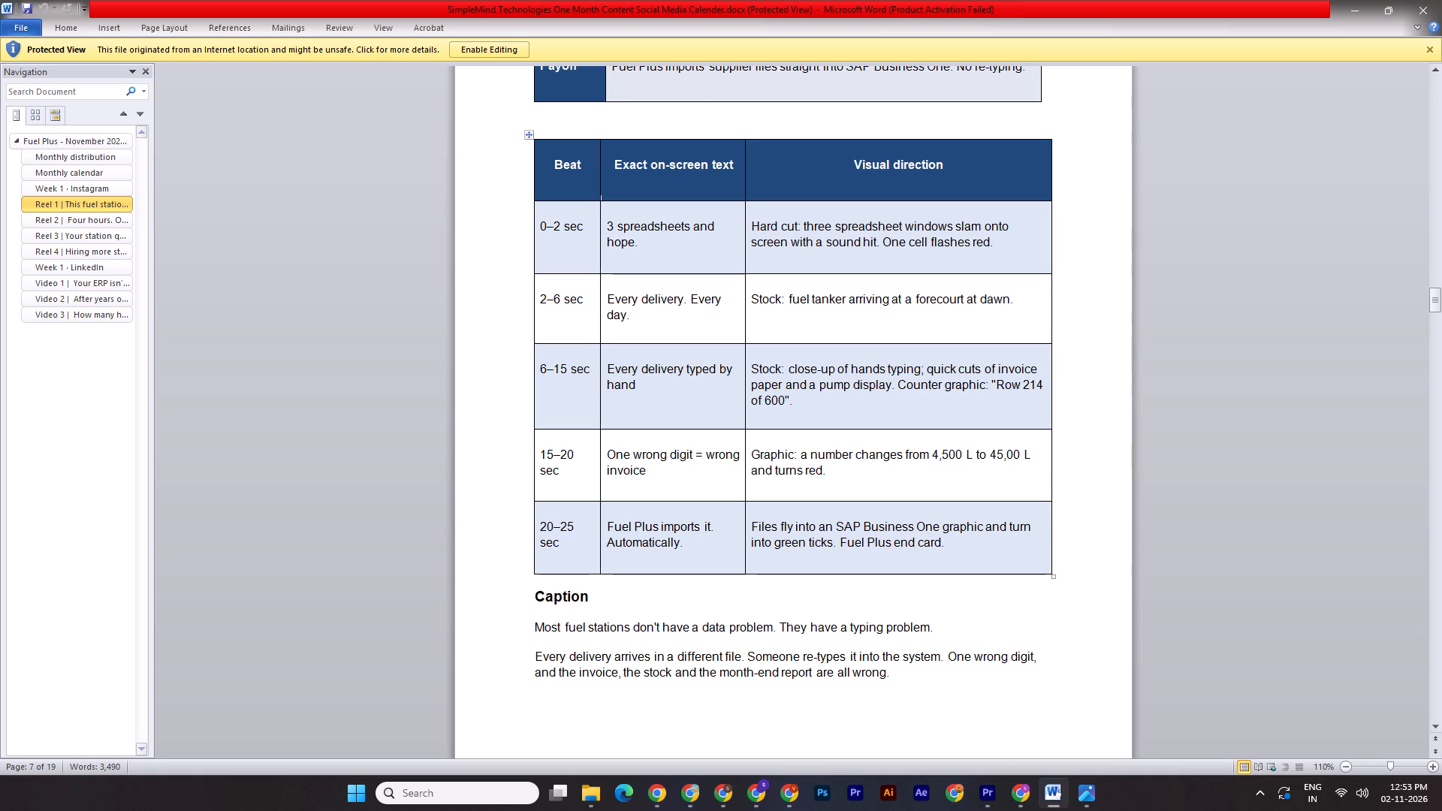
Search Google in a new Chrome tab for "SAP Business One", recopying the phrase from the Word script.
left_click(723, 800)
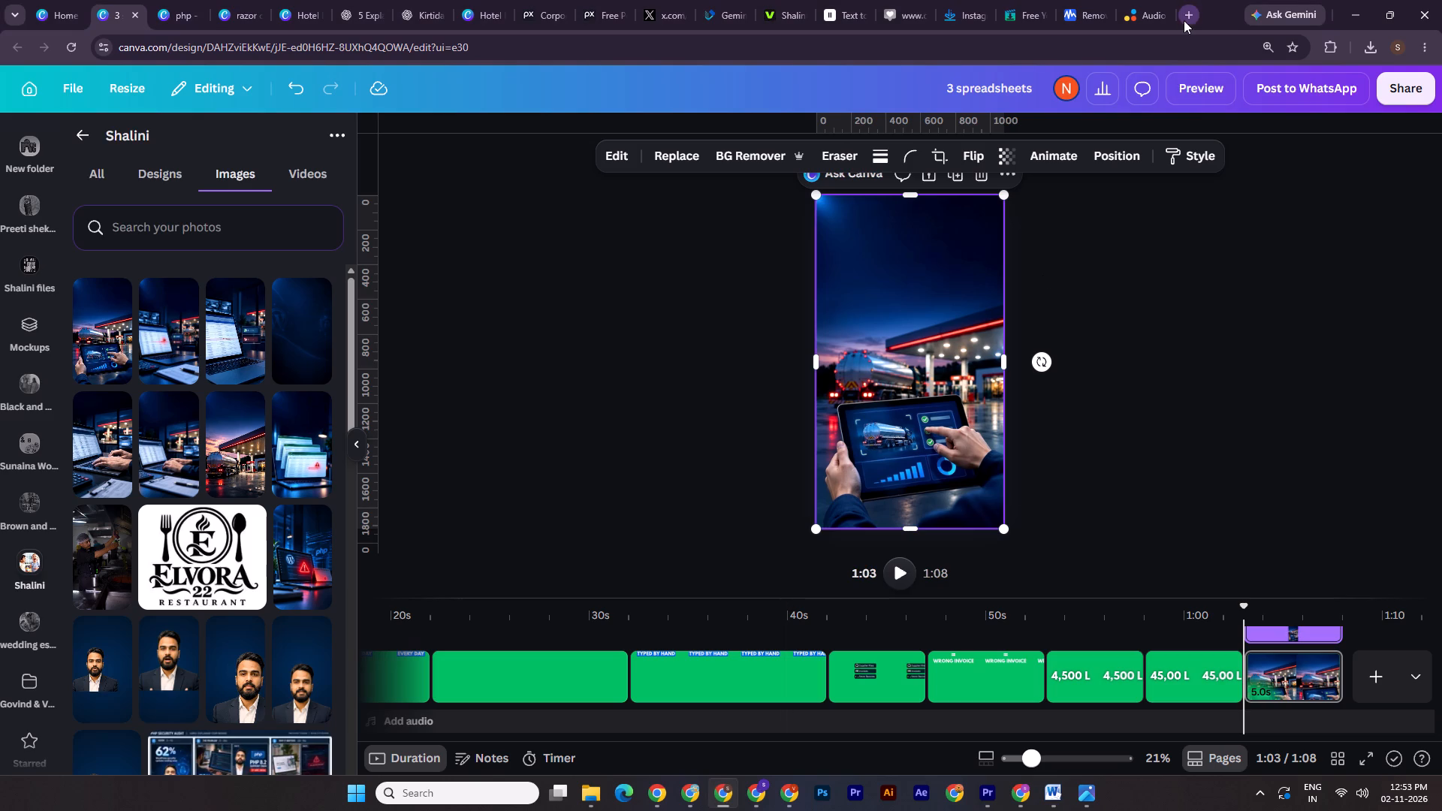
left_click(1184, 20)
left_click(1102, 50)
key("ctrl+v")
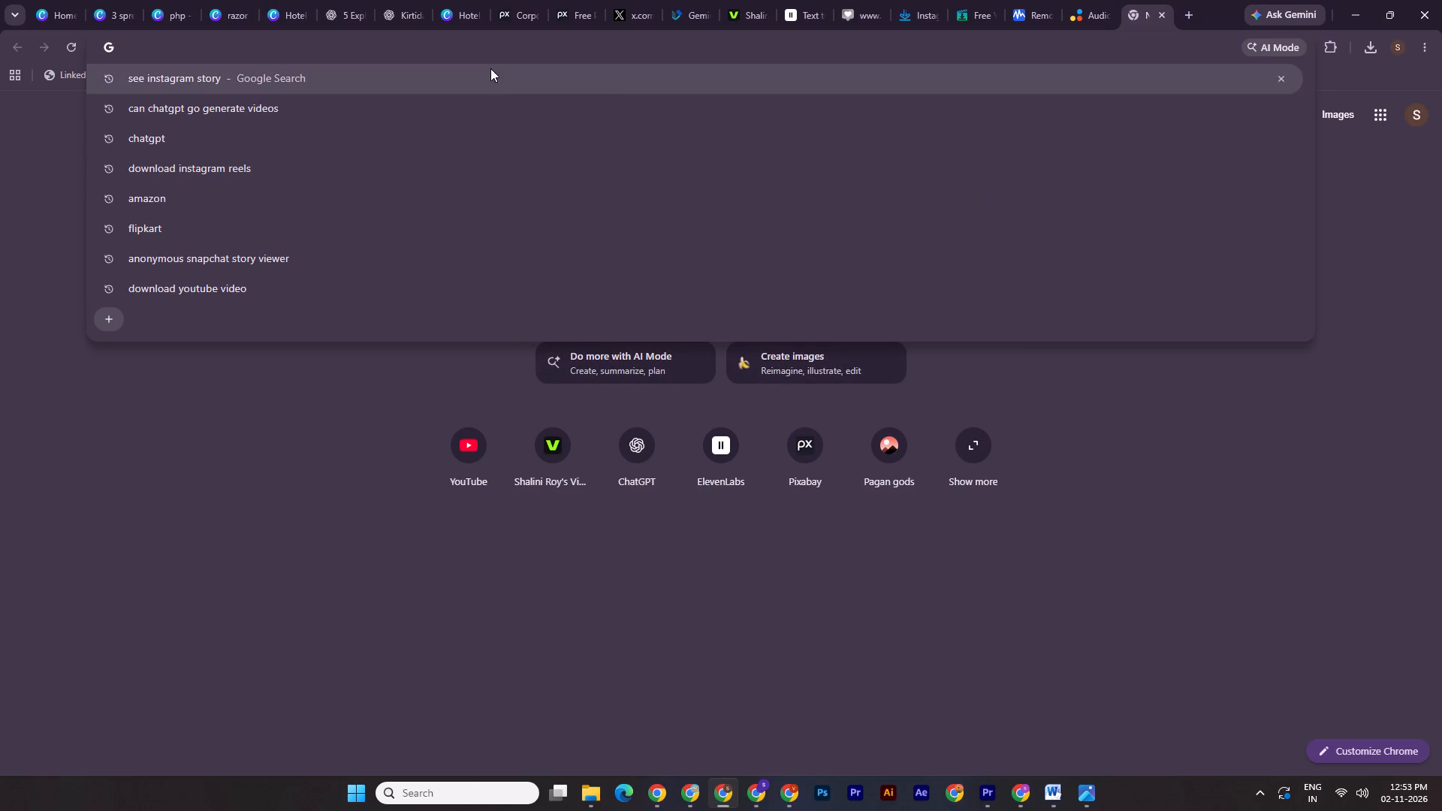
left_click(488, 56)
left_click(487, 49)
key("ctrl+v")
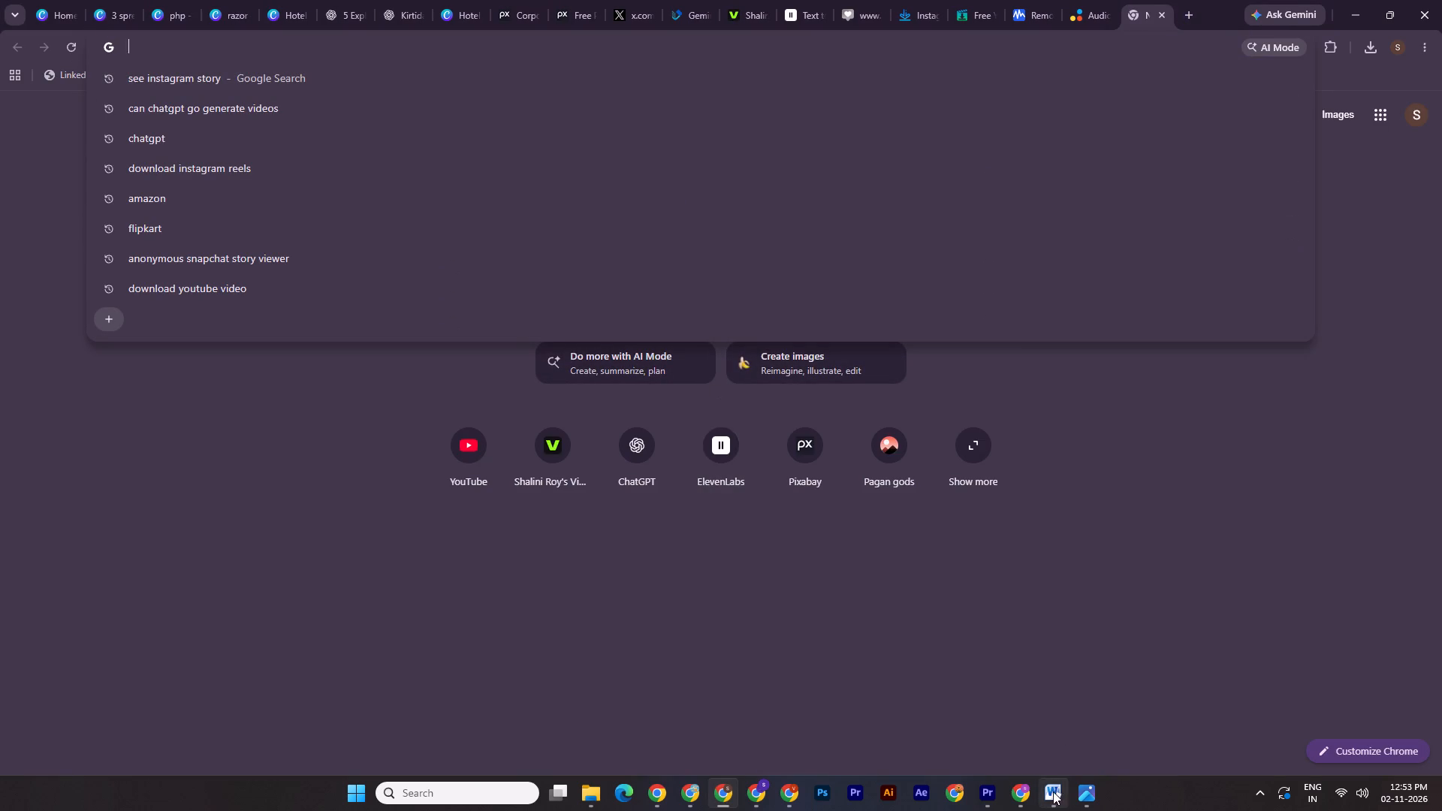
left_click(1053, 791)
left_click_drag(838, 526, 931, 528)
key("ctrl+c")
key("ctrl+c")
key("ctrl+c")
left_click(726, 783)
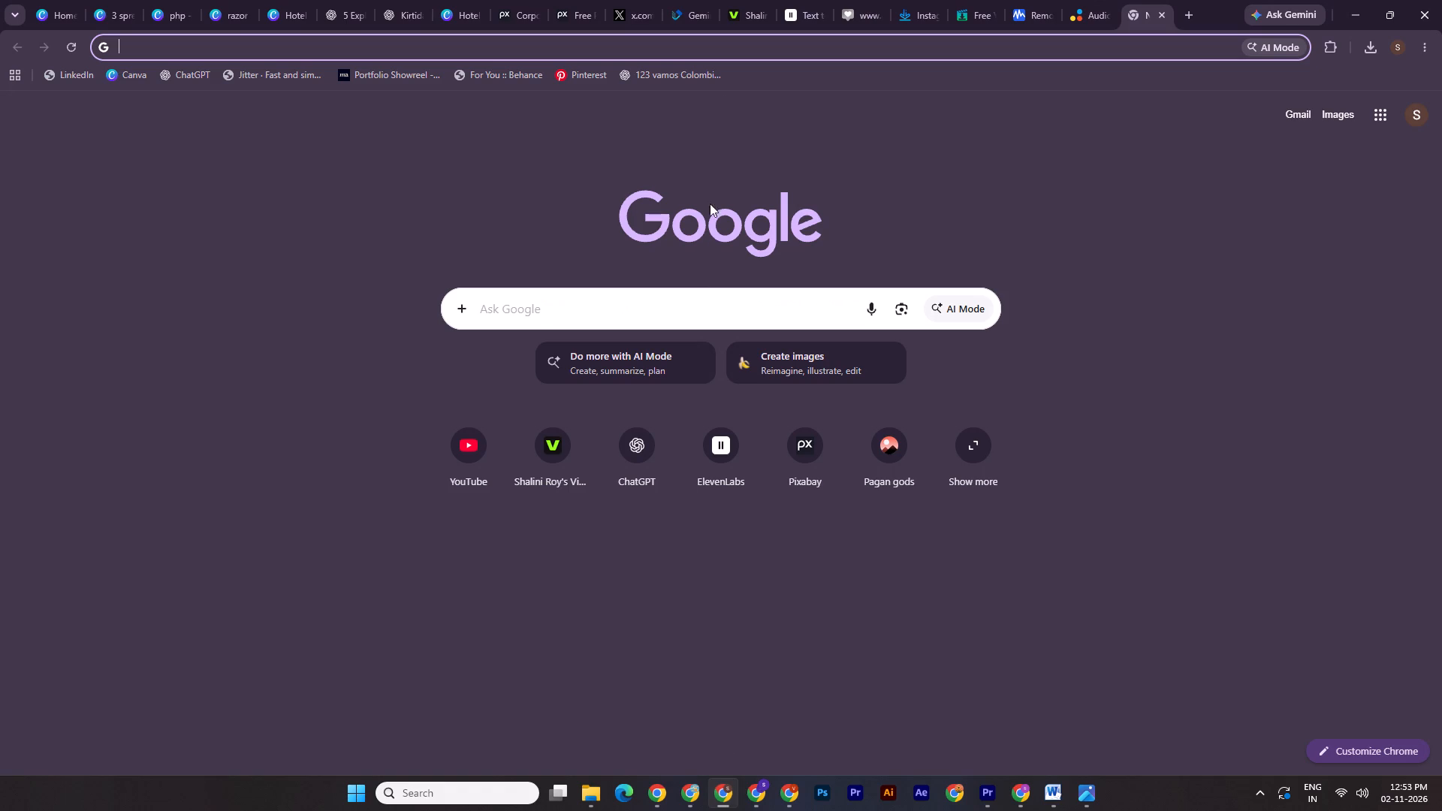
left_click(726, 48)
key("ctrl+v")
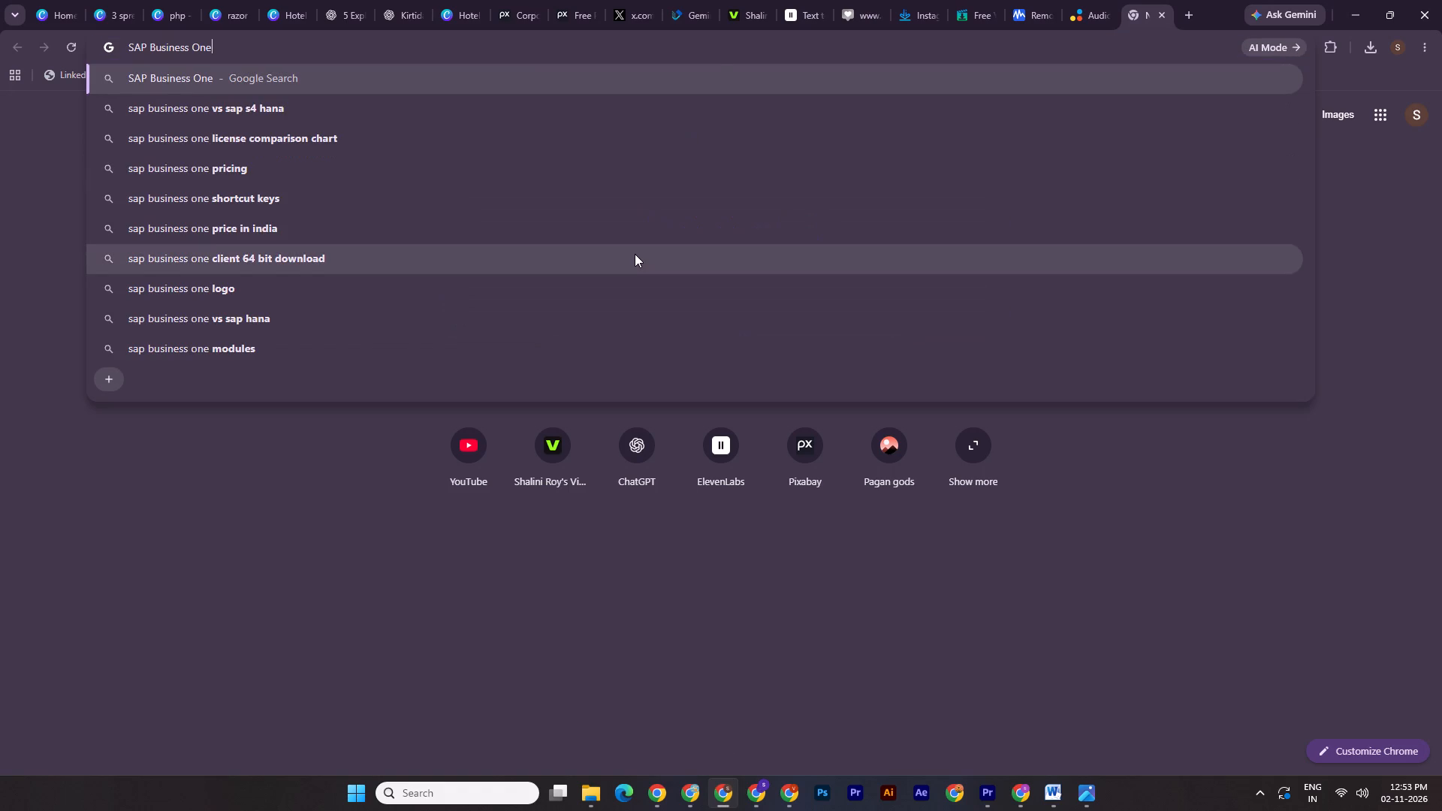
key("Return")
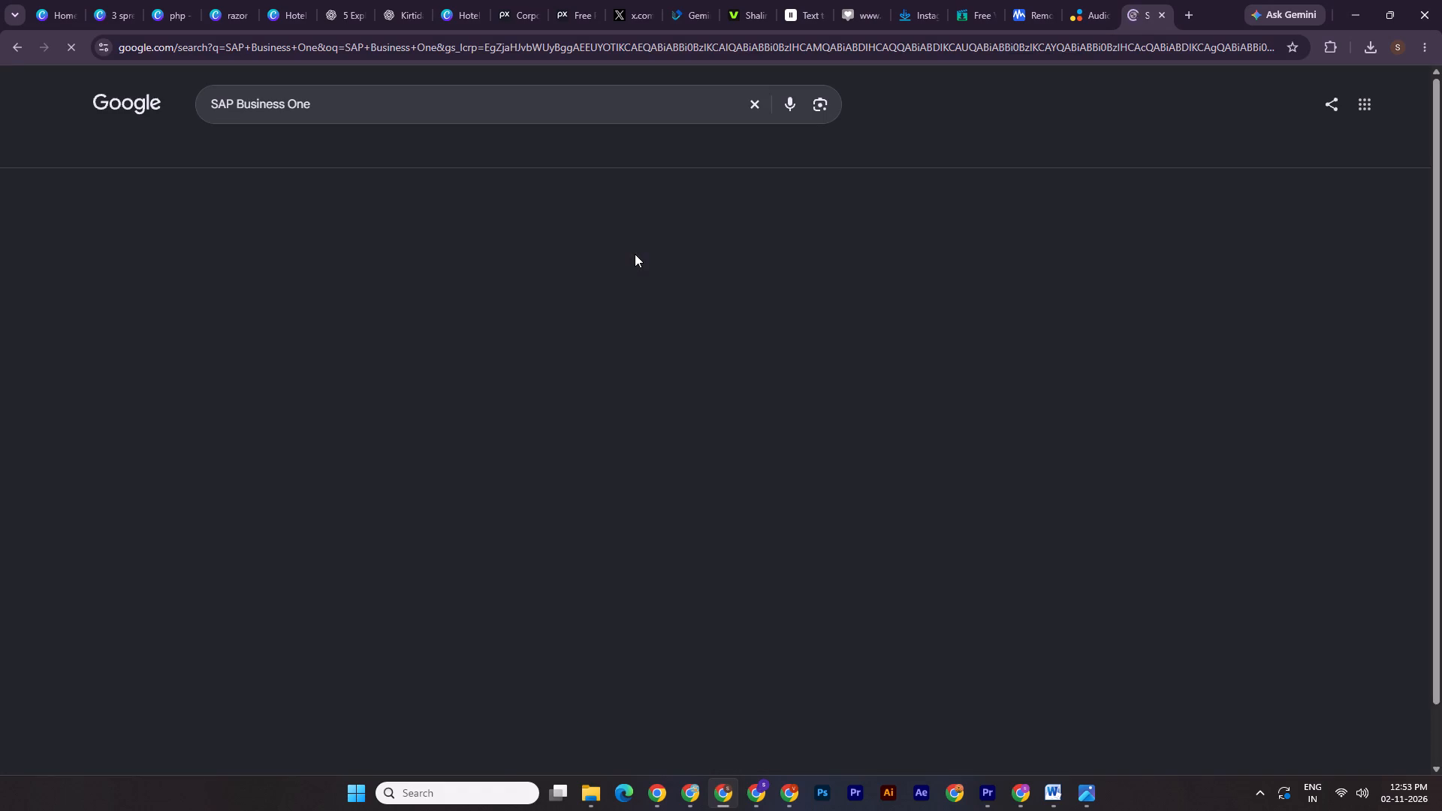
Refine the search to "SAP Business One icon" and browse the image results for a suitable logo.
left_click(442, 107)
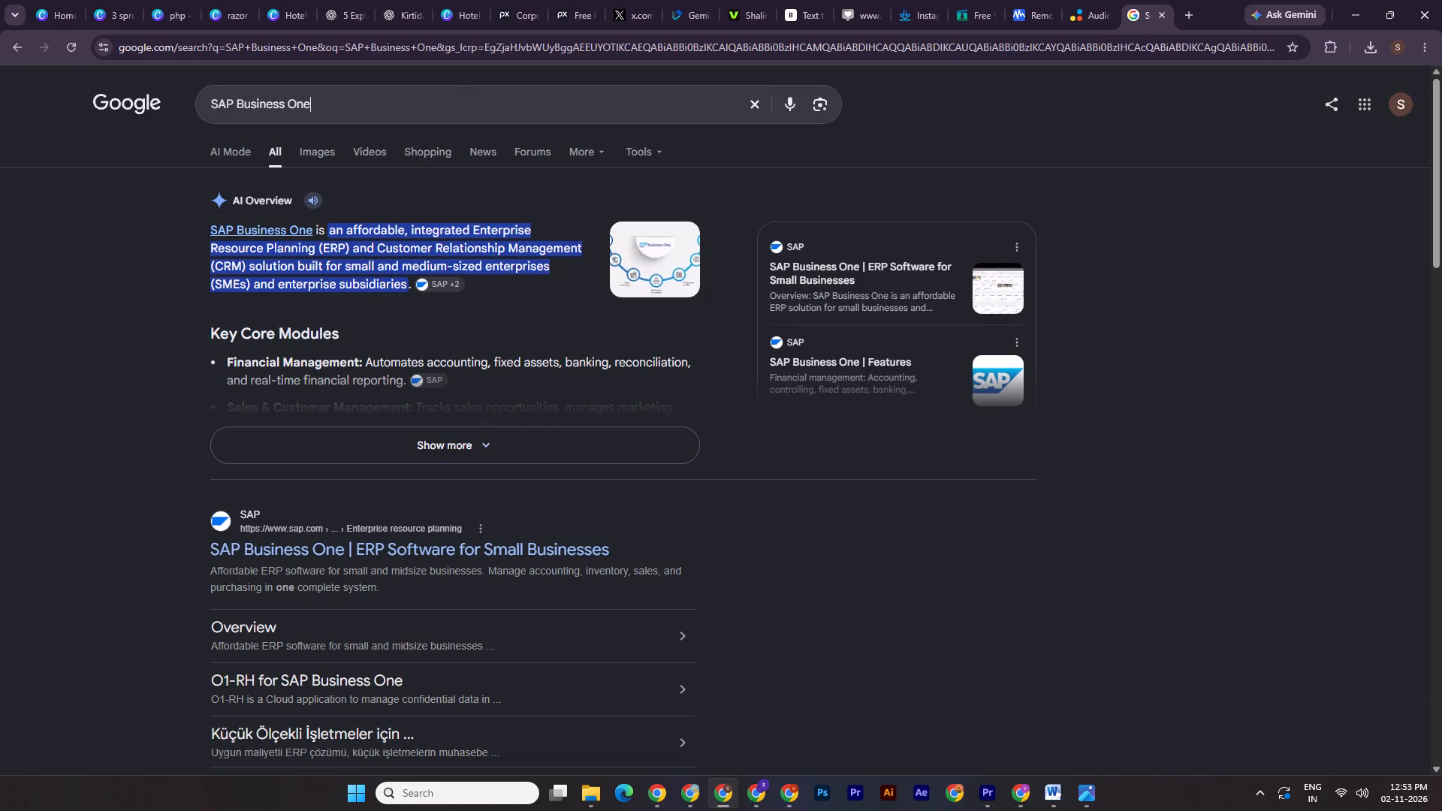
key("space")
type("icon")
key("Return")
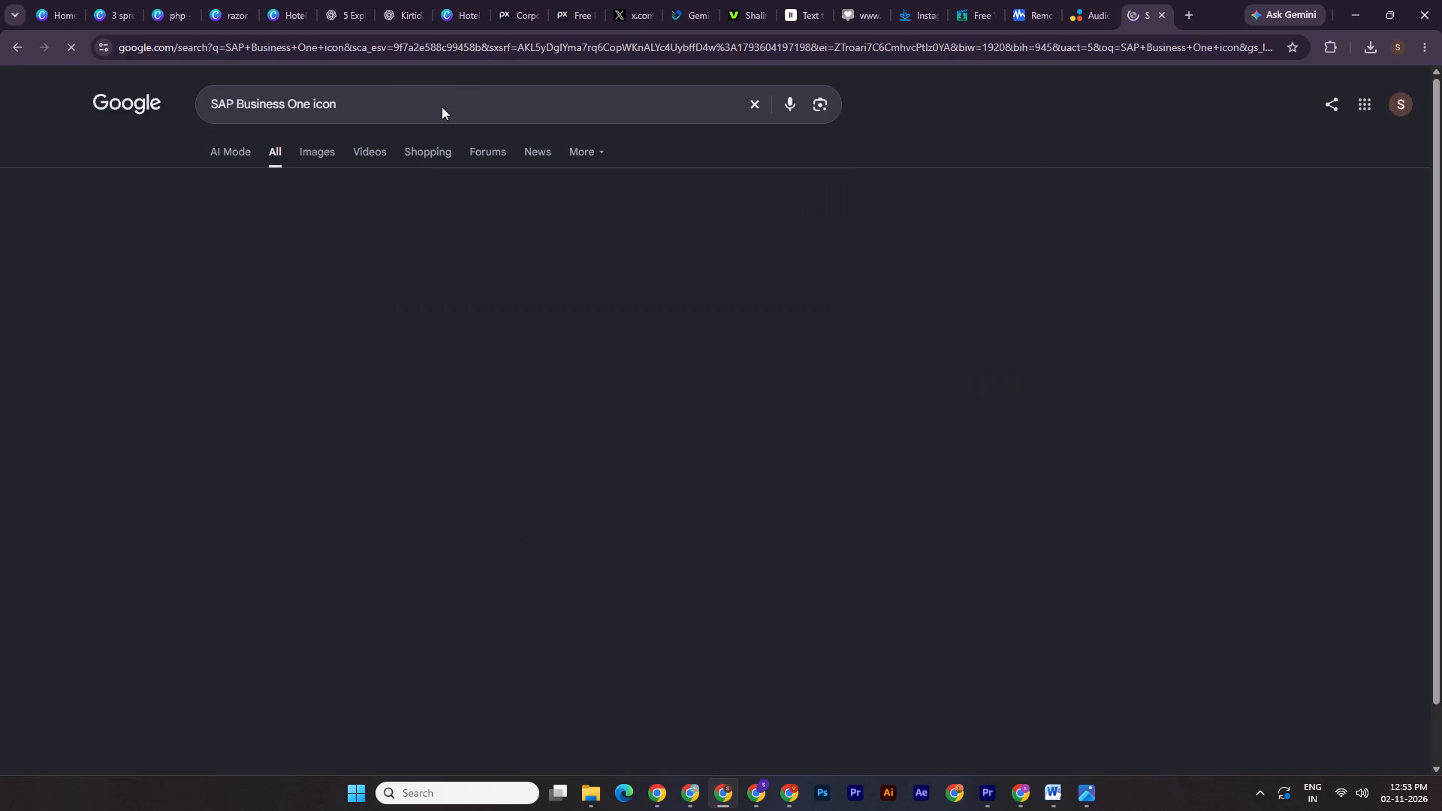
left_click(321, 149)
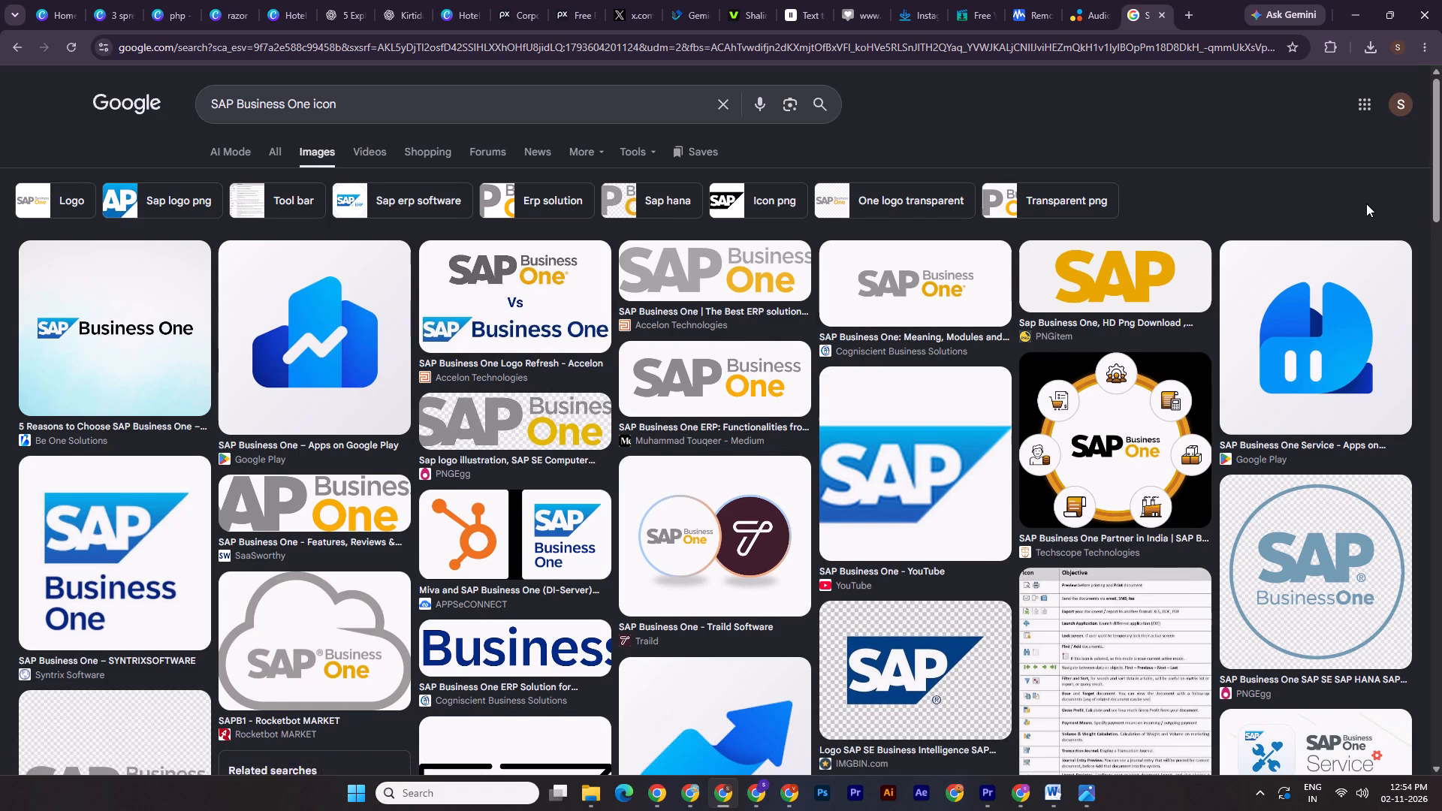
scroll(1366, 206, "down", 3)
scroll(1366, 206, "up", 3)
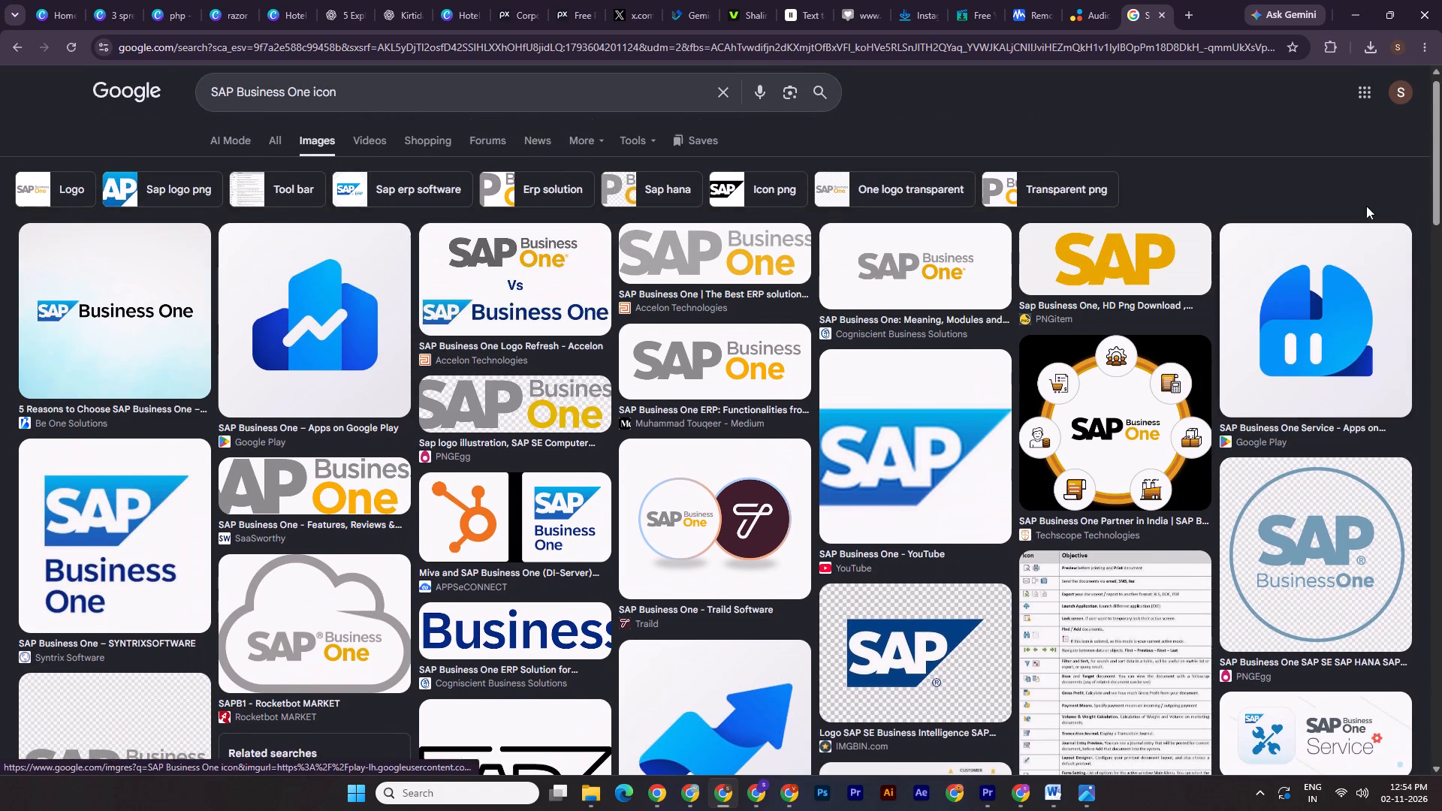
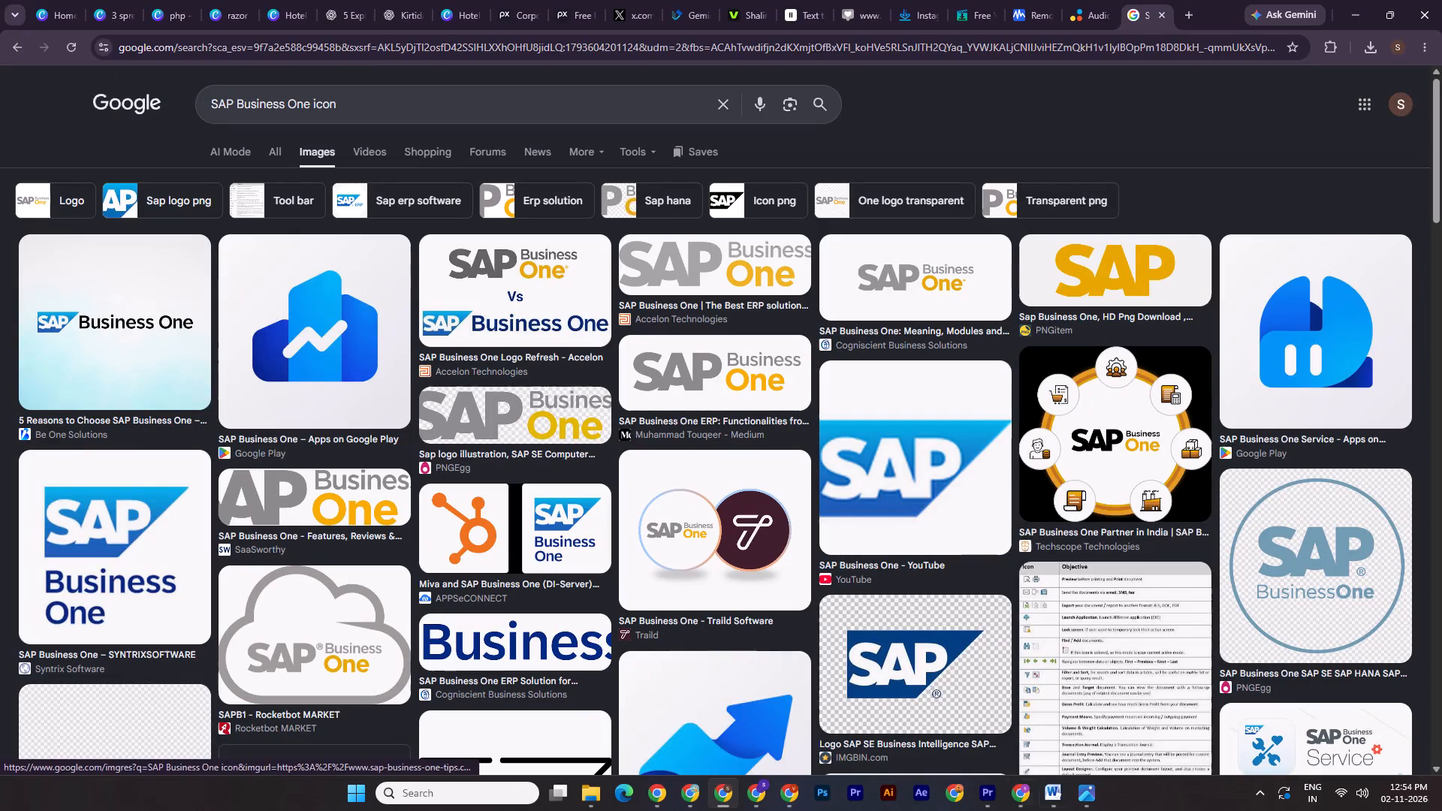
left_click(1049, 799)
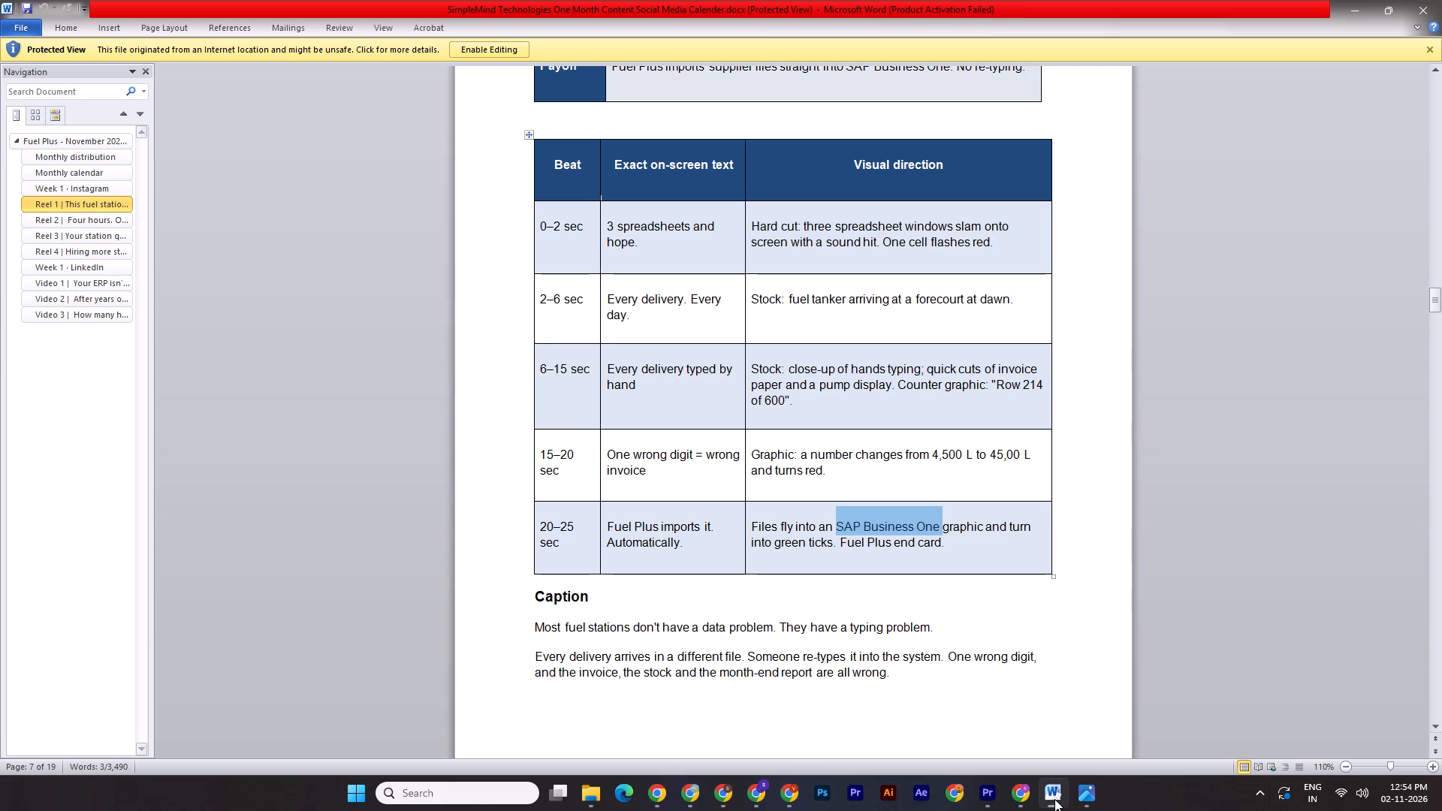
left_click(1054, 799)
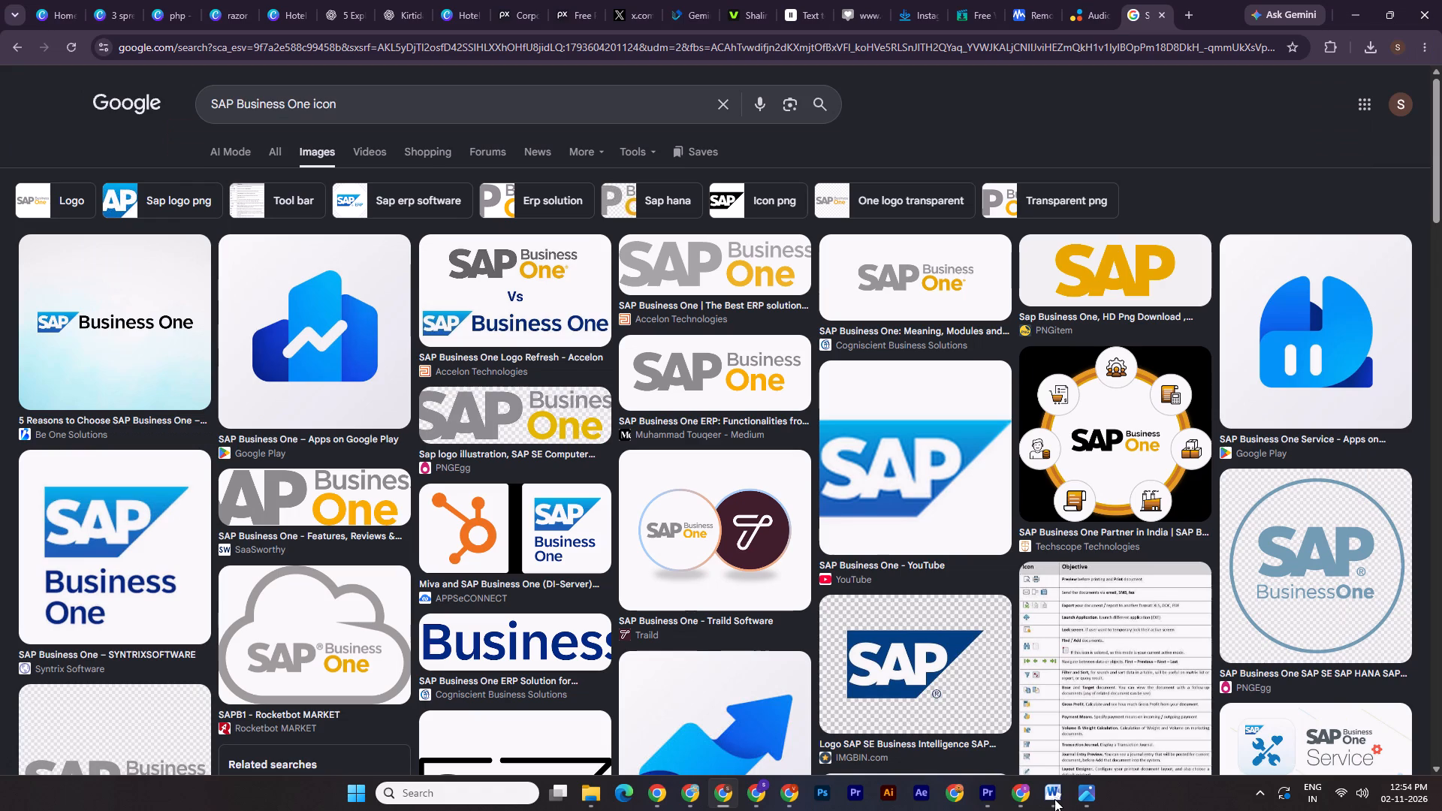
Save PNGEgg's grey-and-orange SAP Business One logo from the image results as a PNG, and close its preview.
scroll(904, 671, "down", 3)
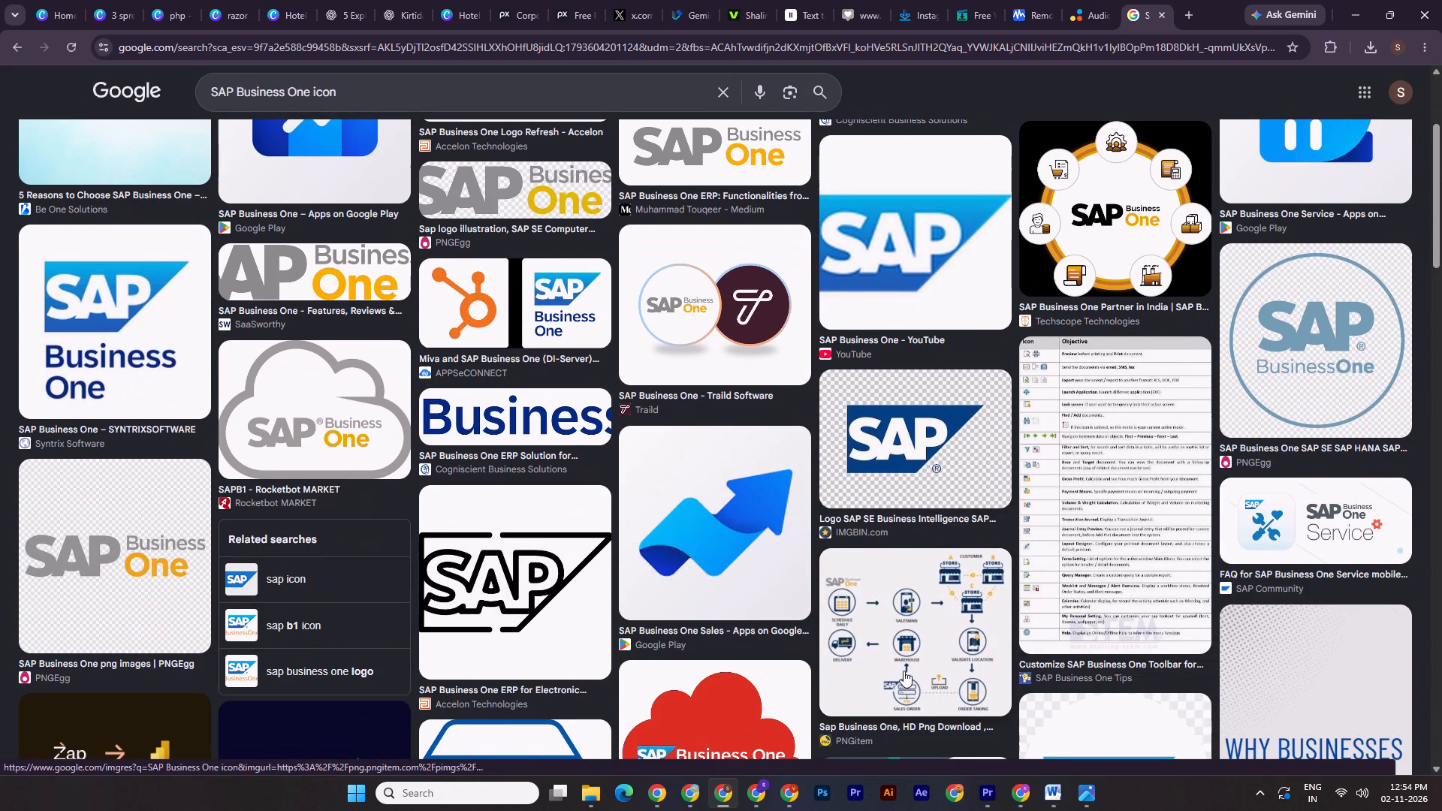
left_click(110, 546)
right_click(1084, 381)
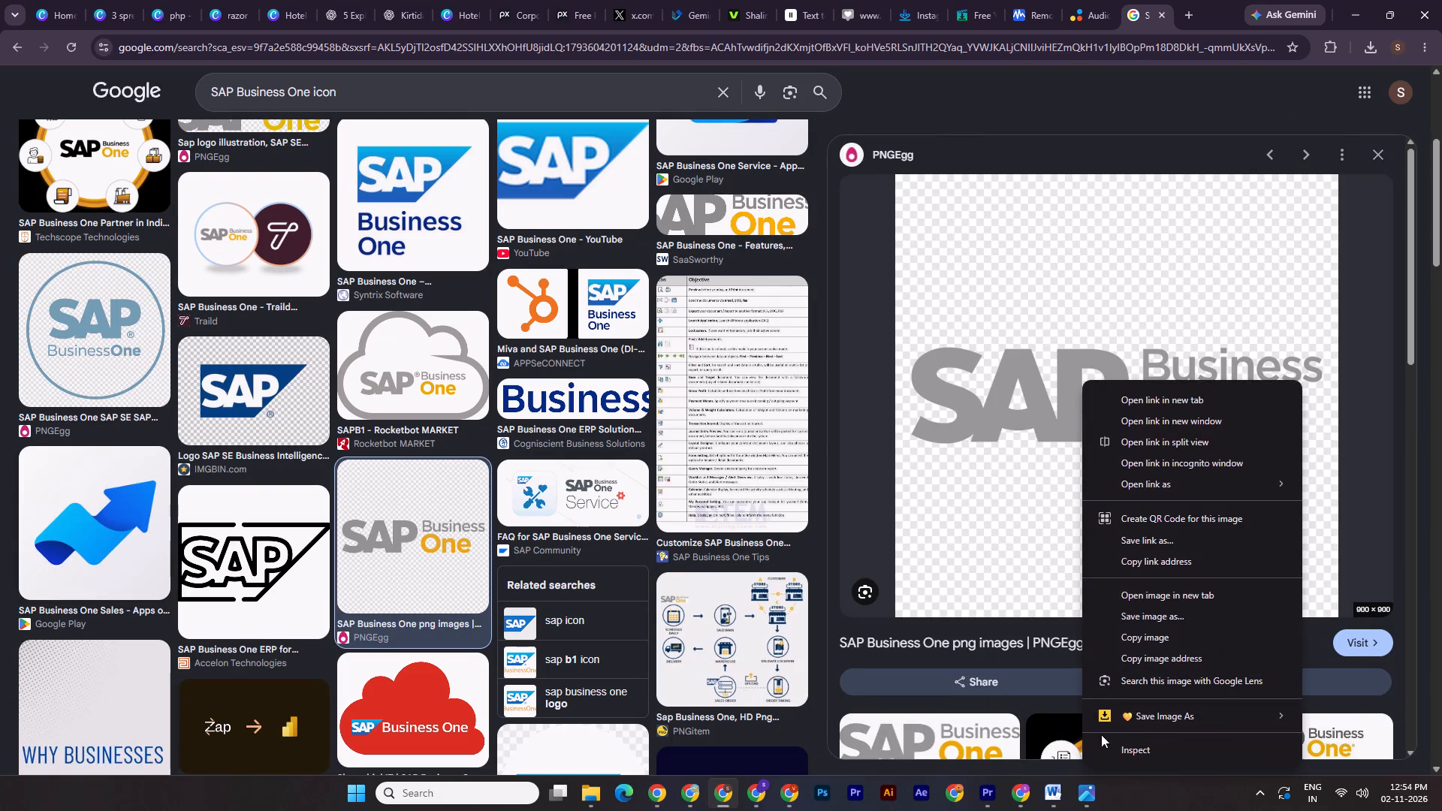
left_click(1124, 720)
left_click(1331, 692)
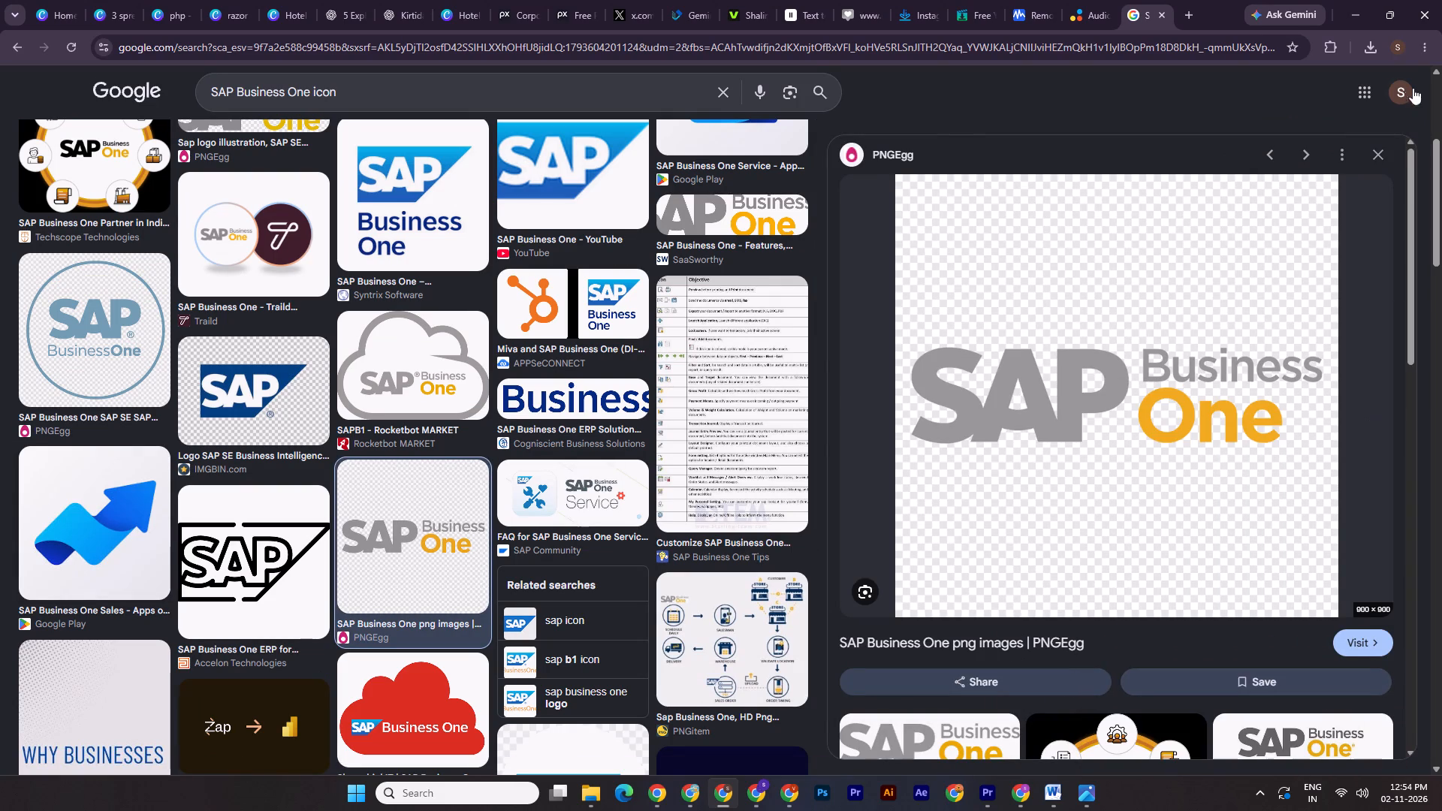
left_click(1013, 102)
left_click(1381, 153)
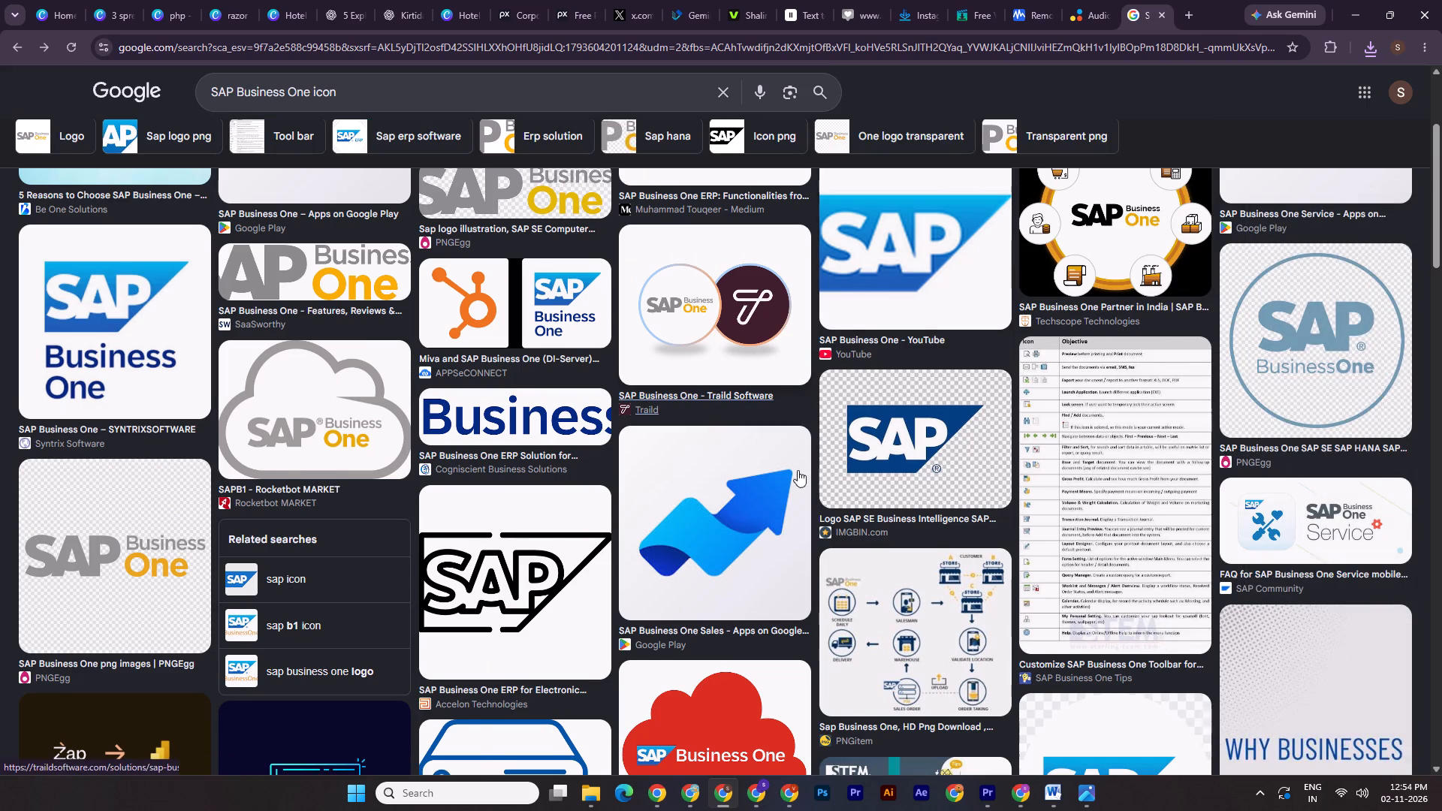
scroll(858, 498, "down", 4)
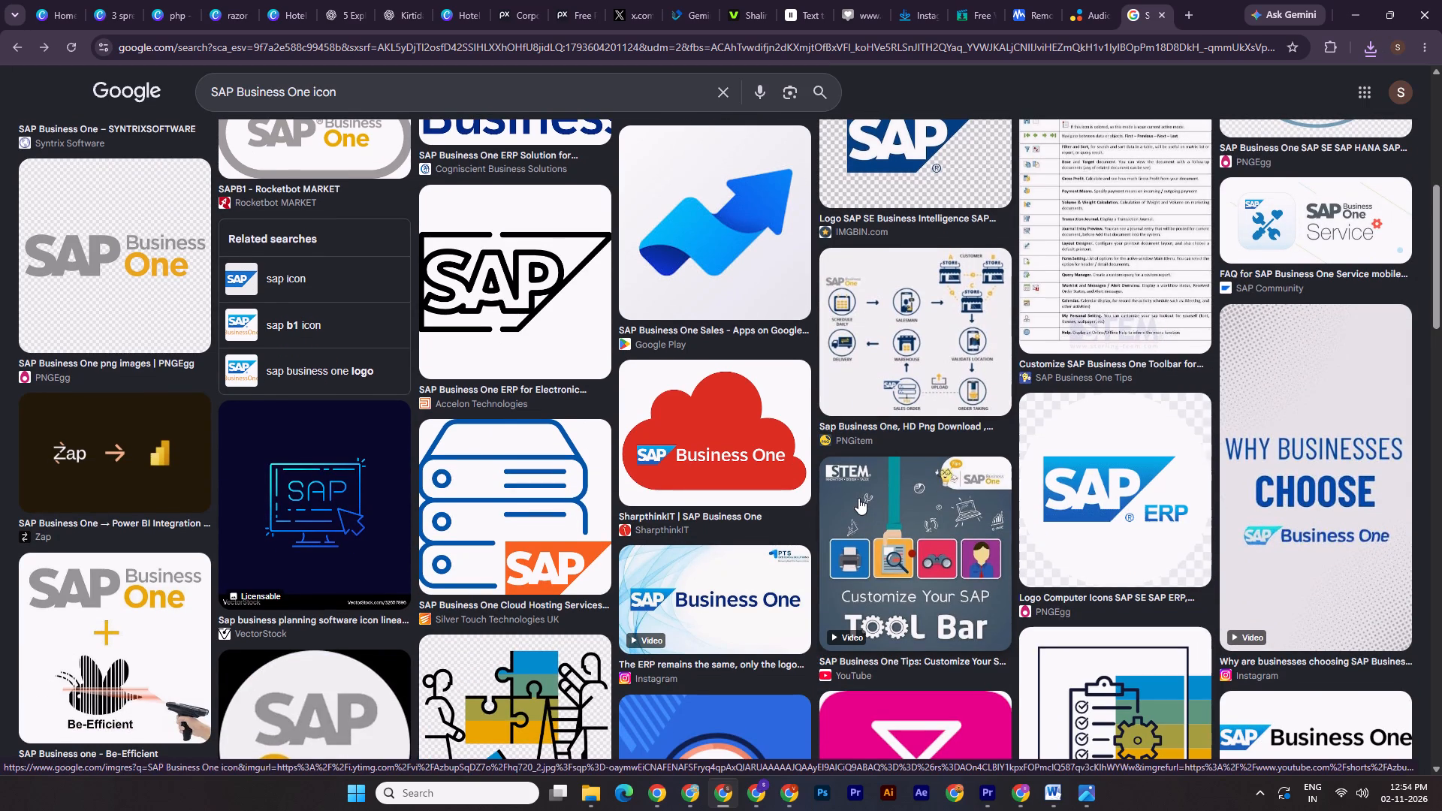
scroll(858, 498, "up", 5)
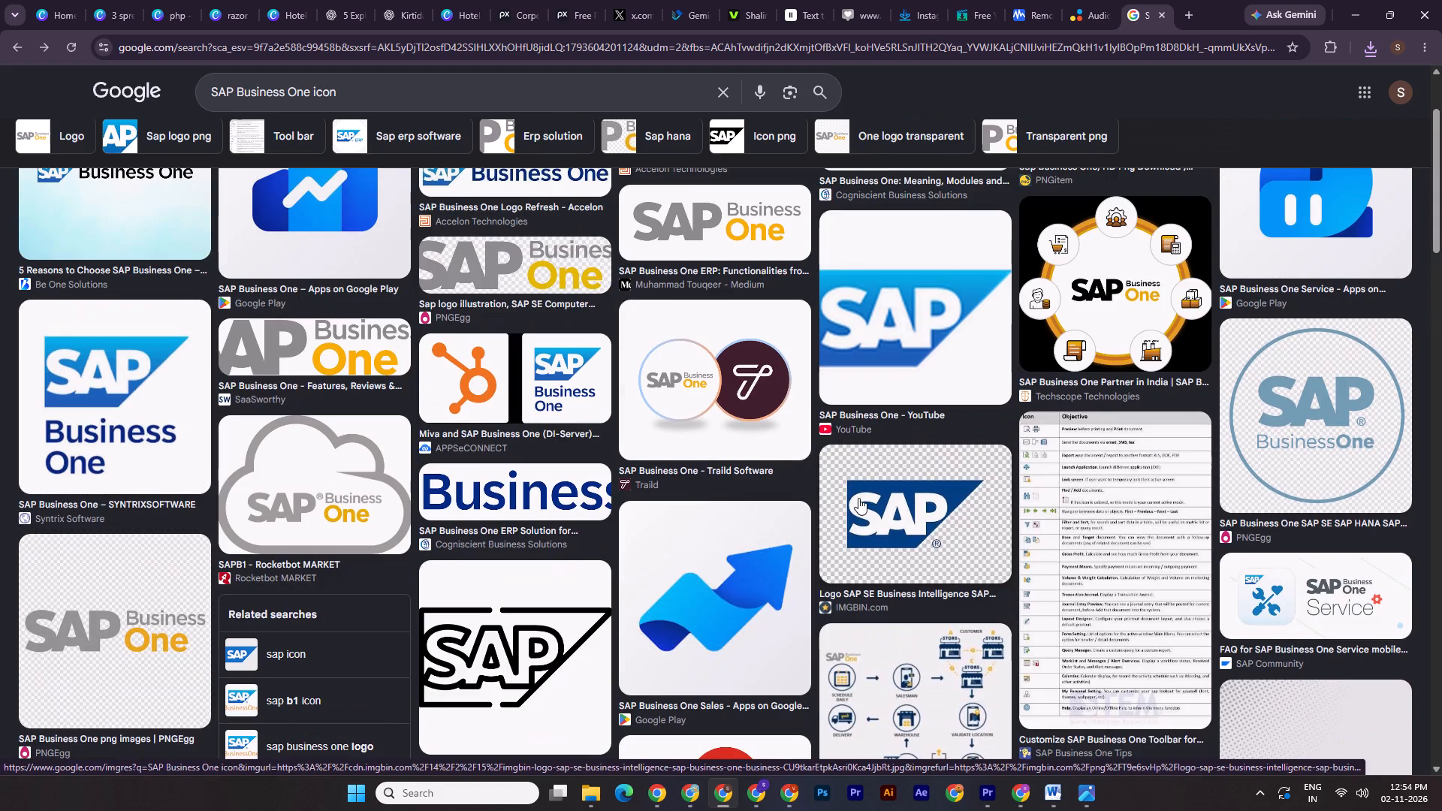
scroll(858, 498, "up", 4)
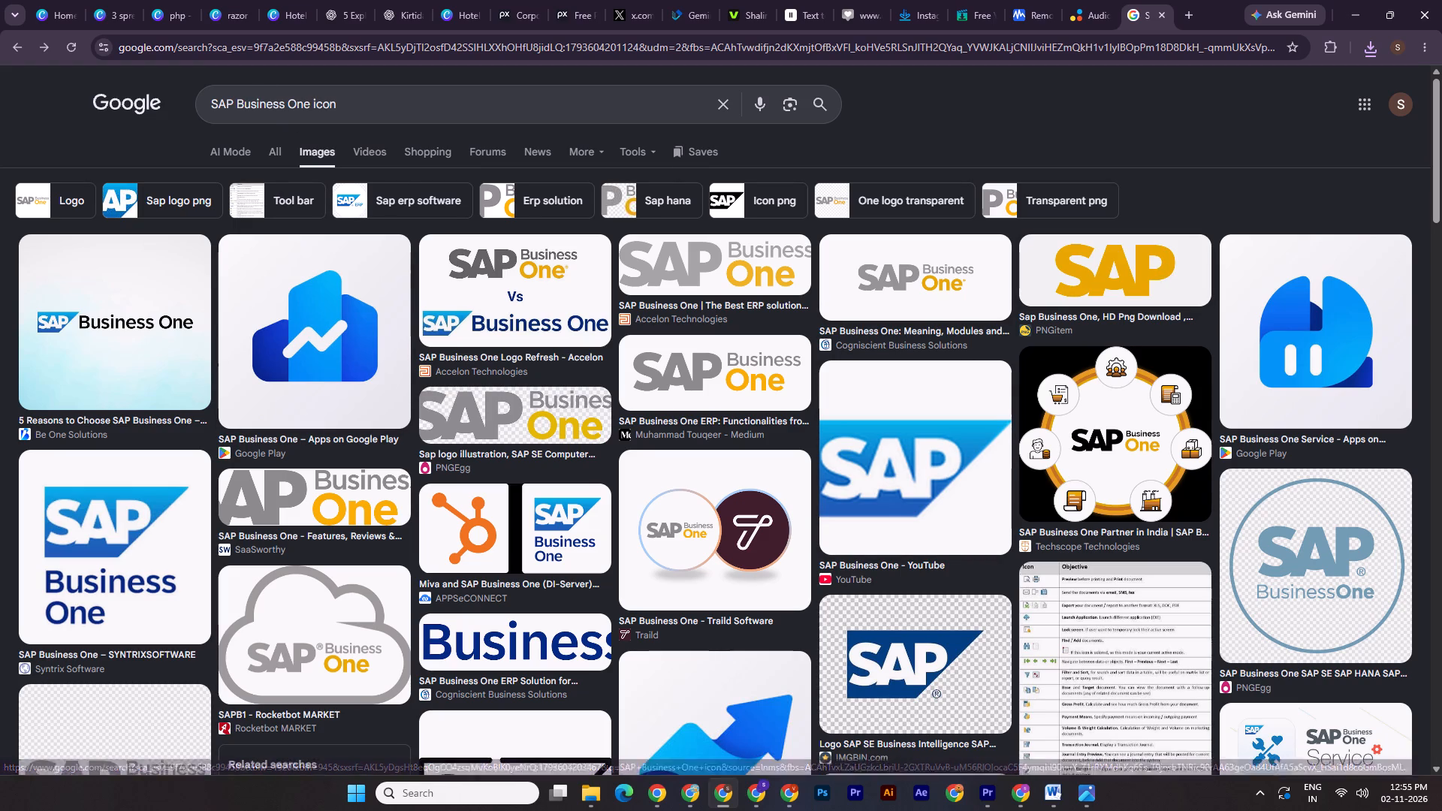
Return to the "3 spreadsheets" design in Canva.
left_click(119, 5)
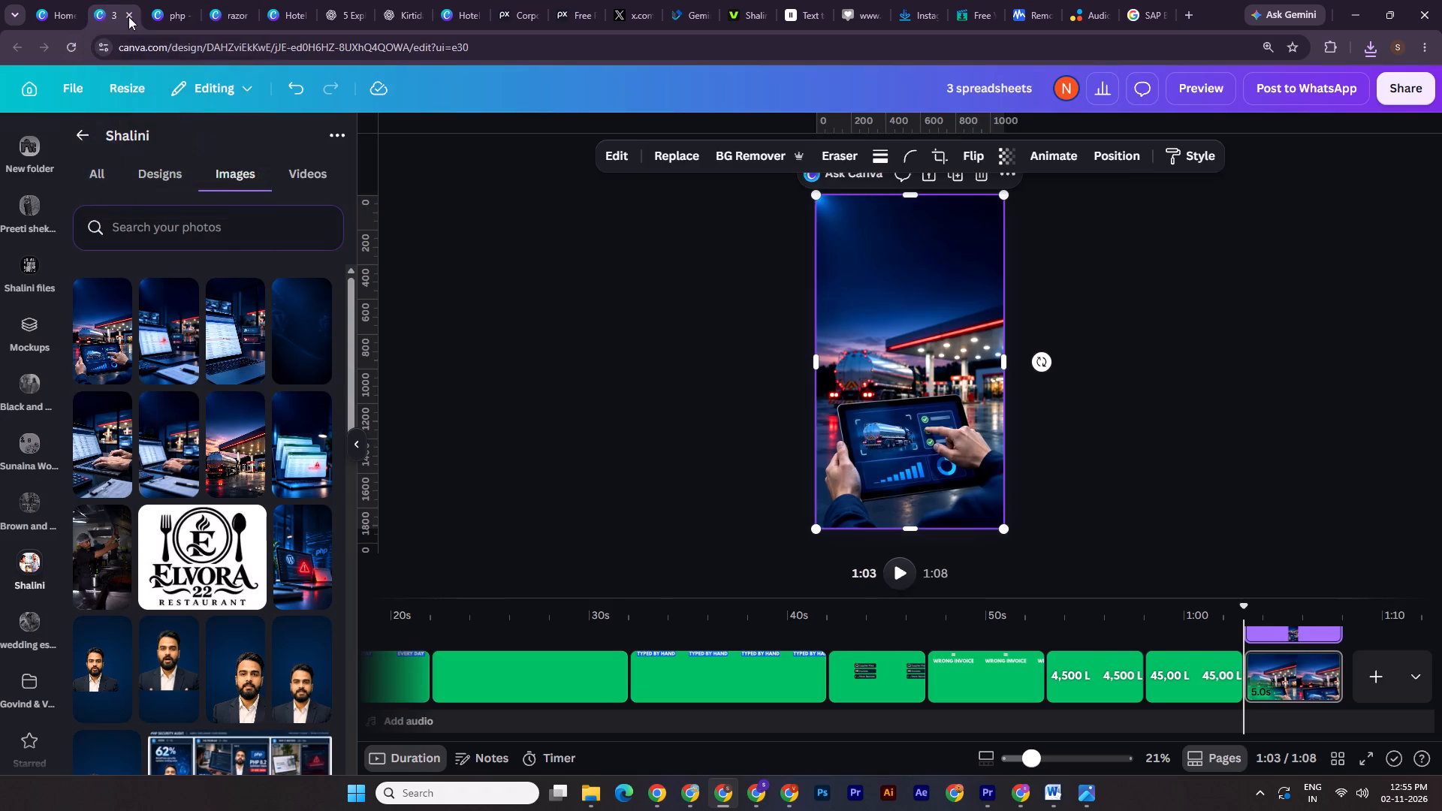
Copy the "EVERY DELIVERY" text from its green page onto the last page with the fuel-station tablet image.
double_click(1169, 425)
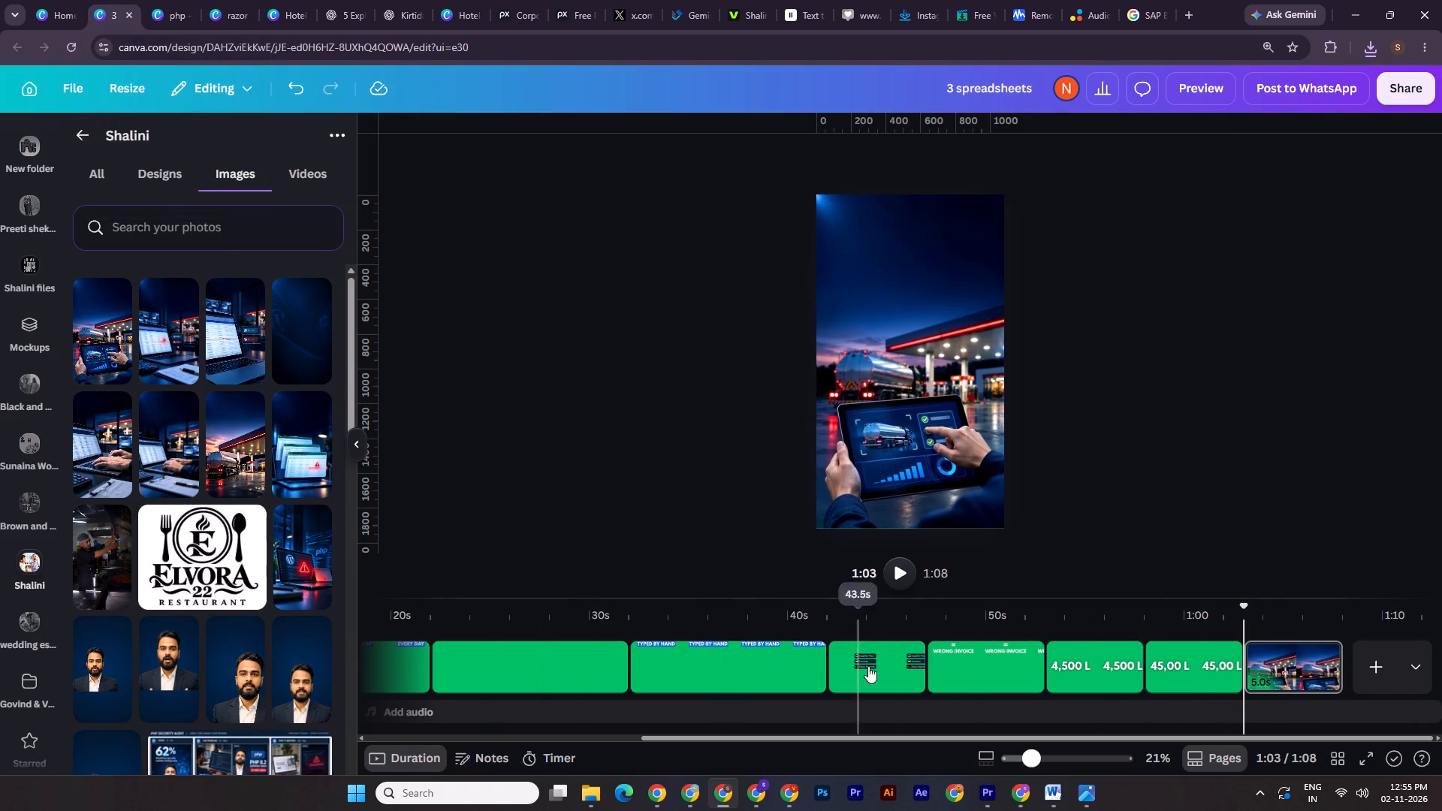
left_click(762, 661)
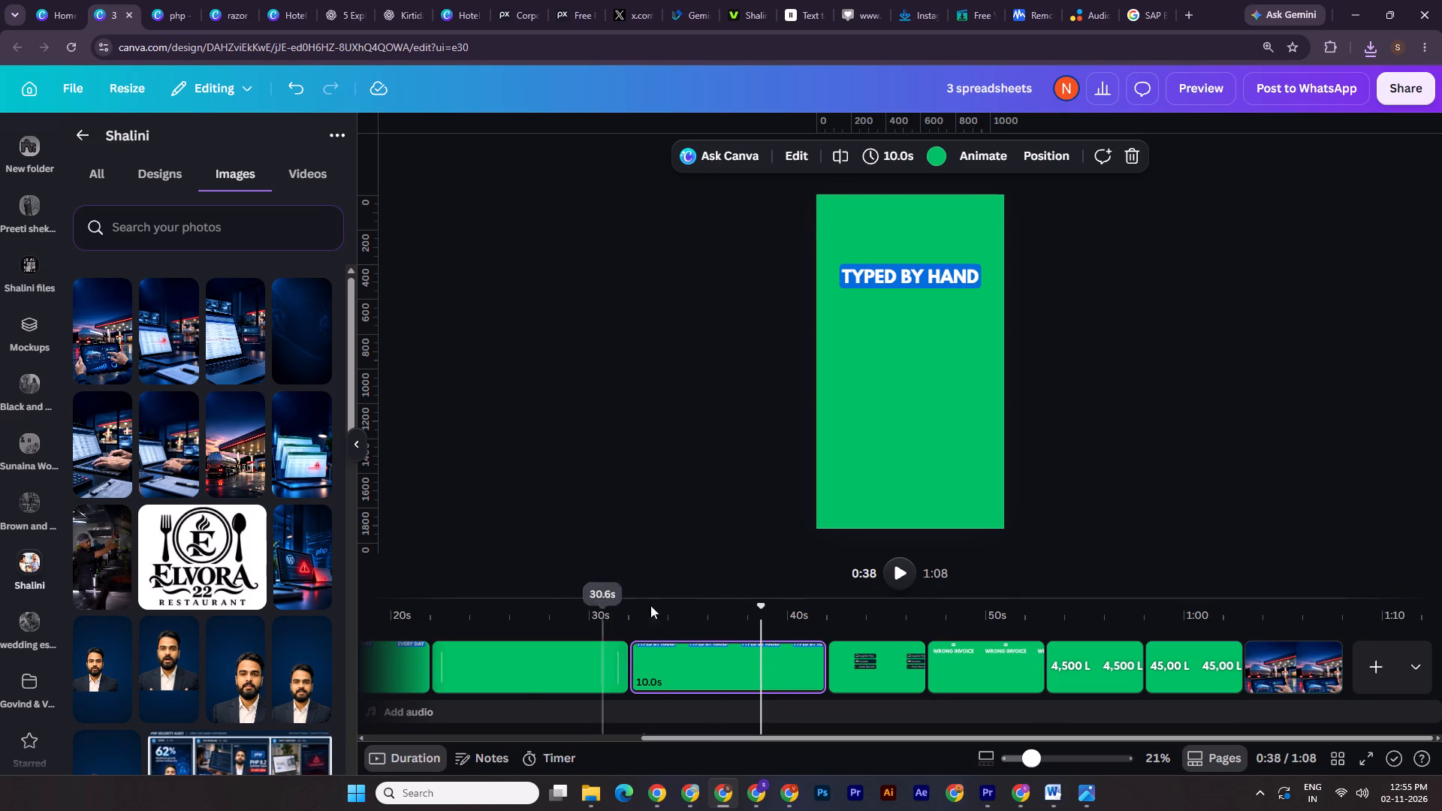
left_click(531, 681)
left_click(941, 246)
key("ctrl+c")
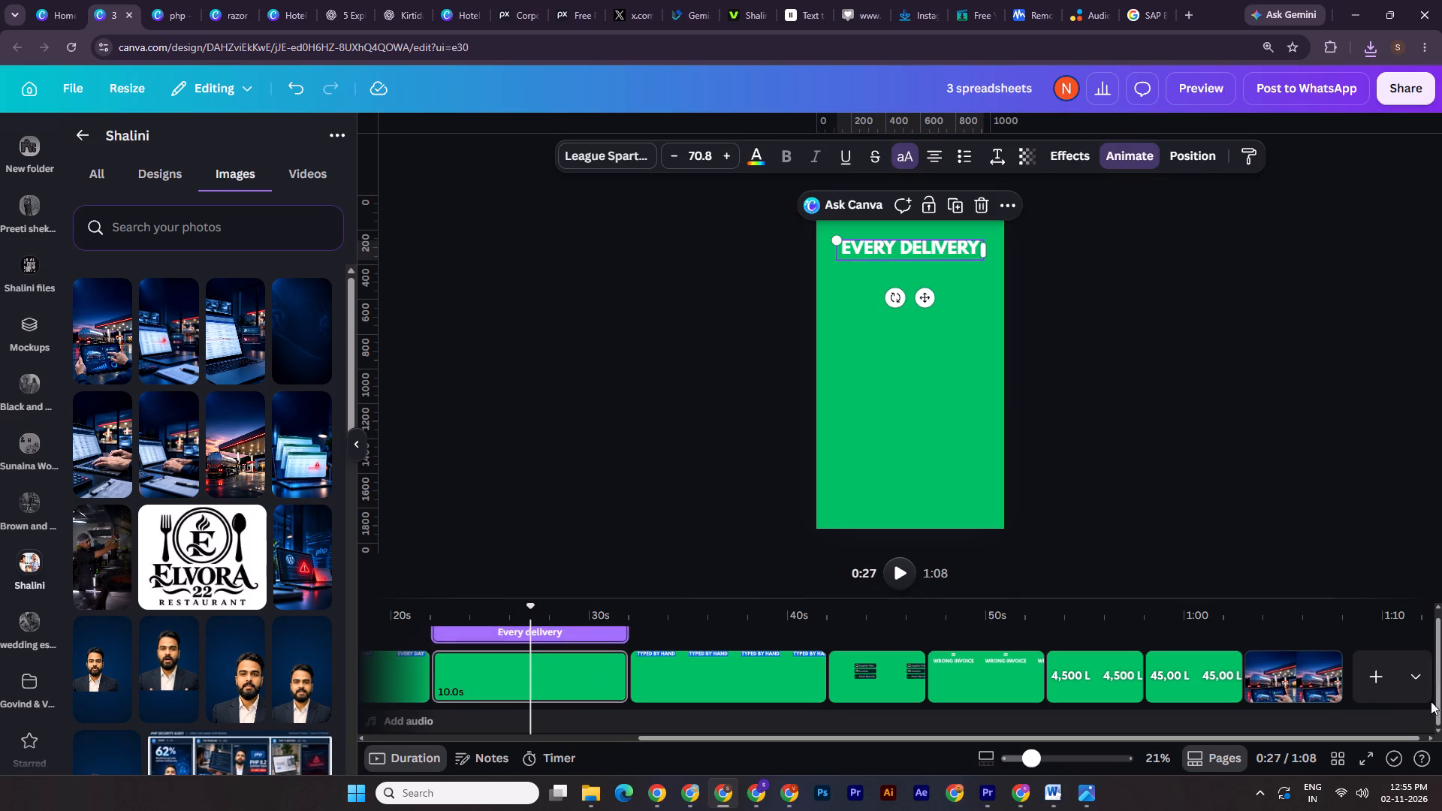
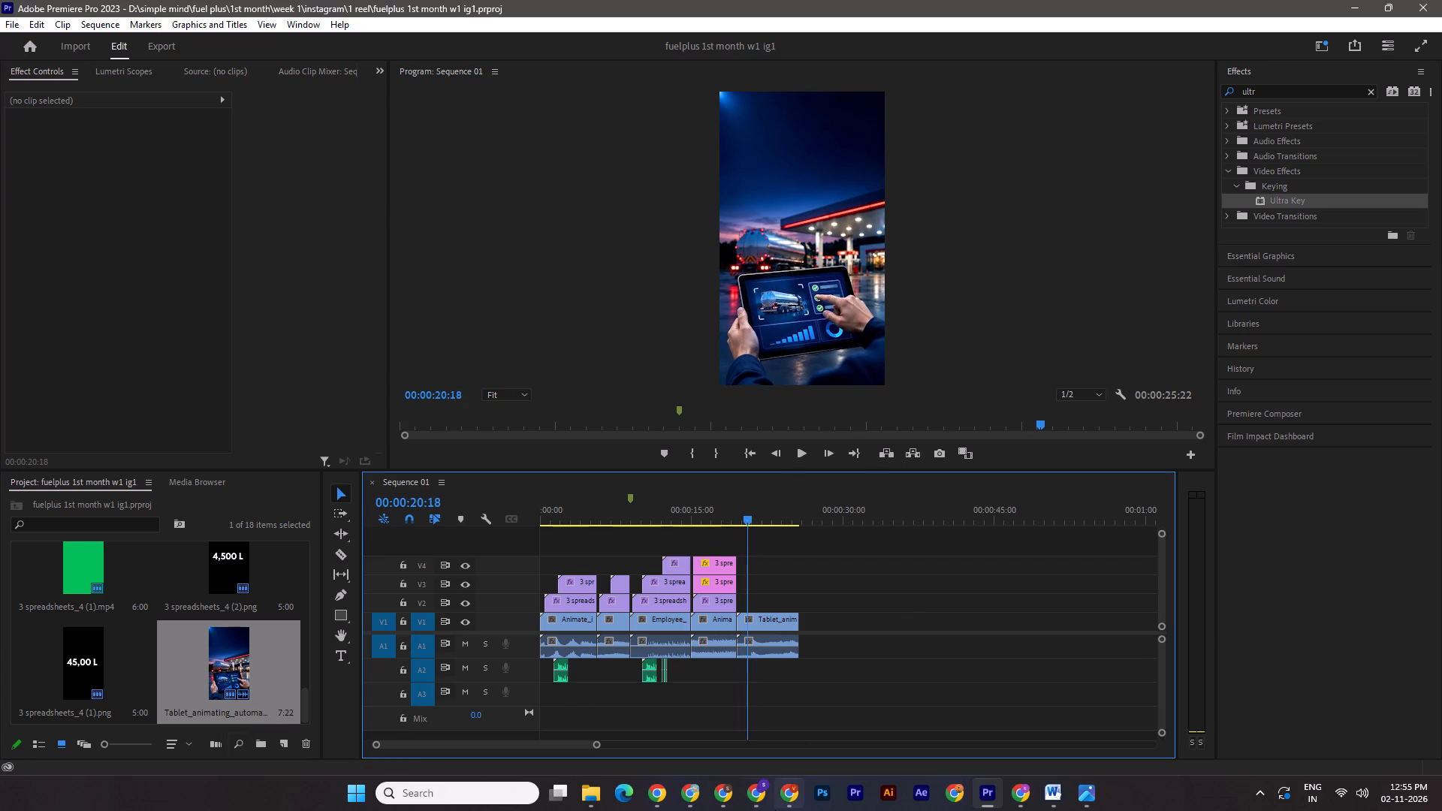
Switch from Premiere Pro to the "3 spreadsheets" design in Canva, leaving nothing selected on the tablet page.
left_click(717, 791)
double_click(1157, 389)
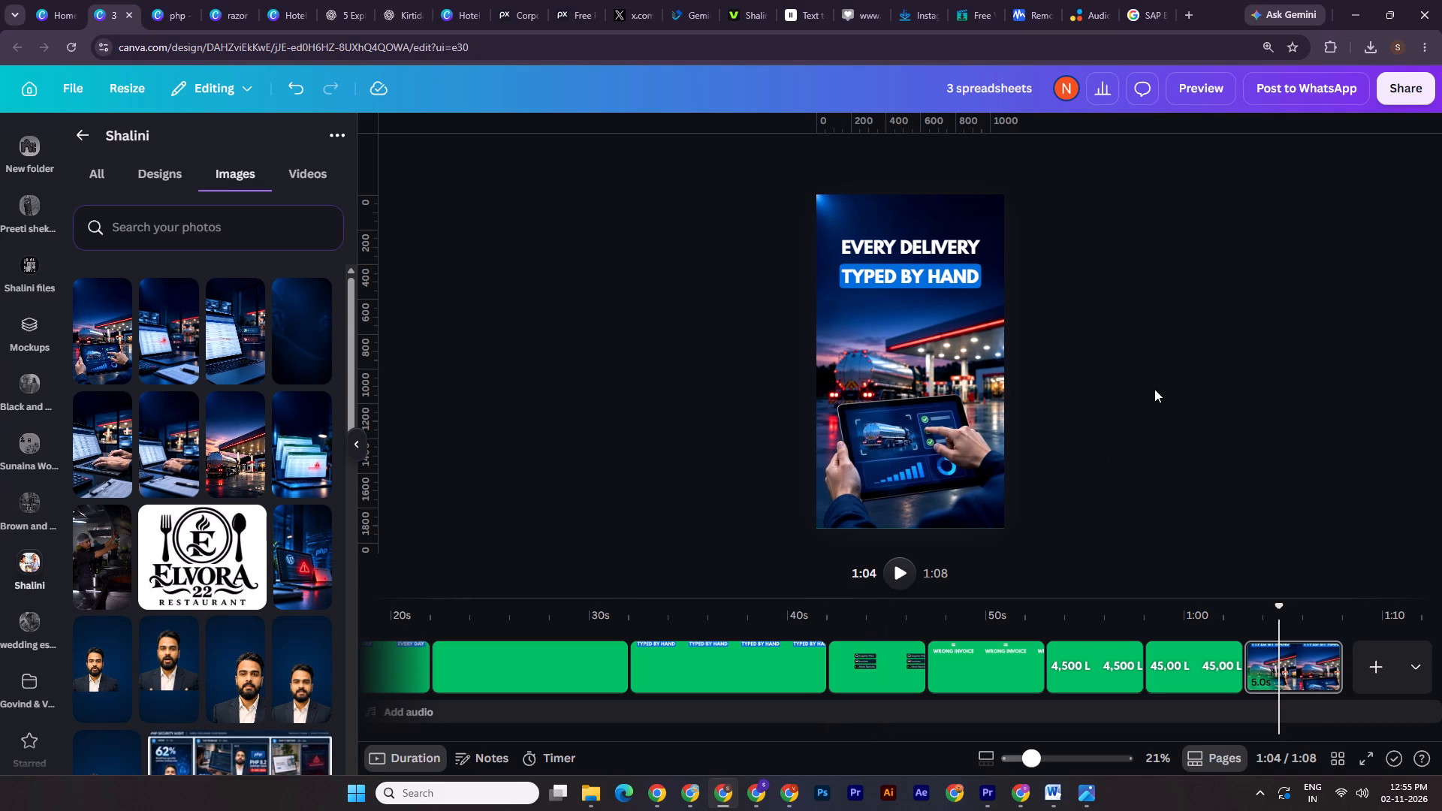
Search the design elements for "files icon".
scroll(5, 450, "up", 14)
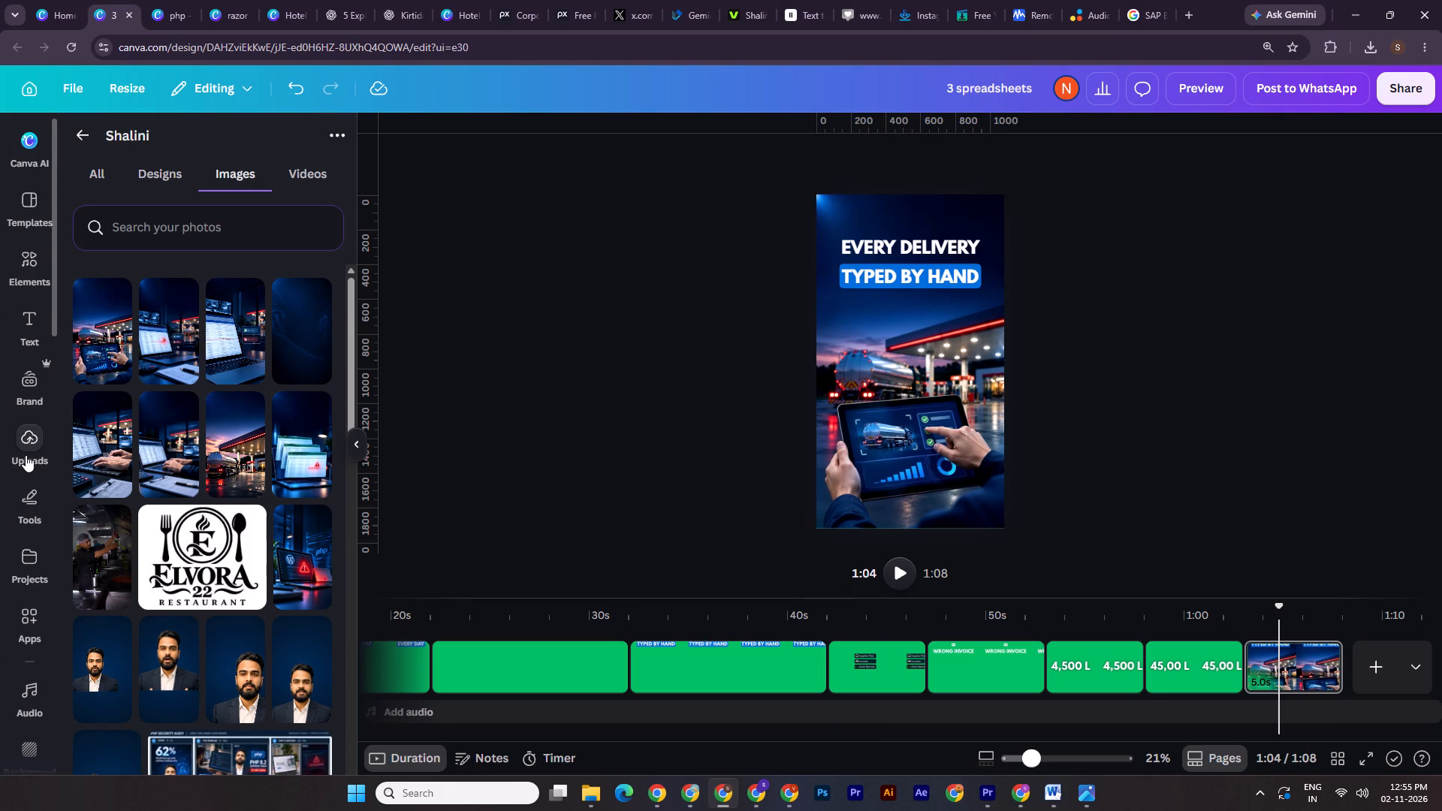
scroll(23, 456, "up", 4)
left_click(33, 215)
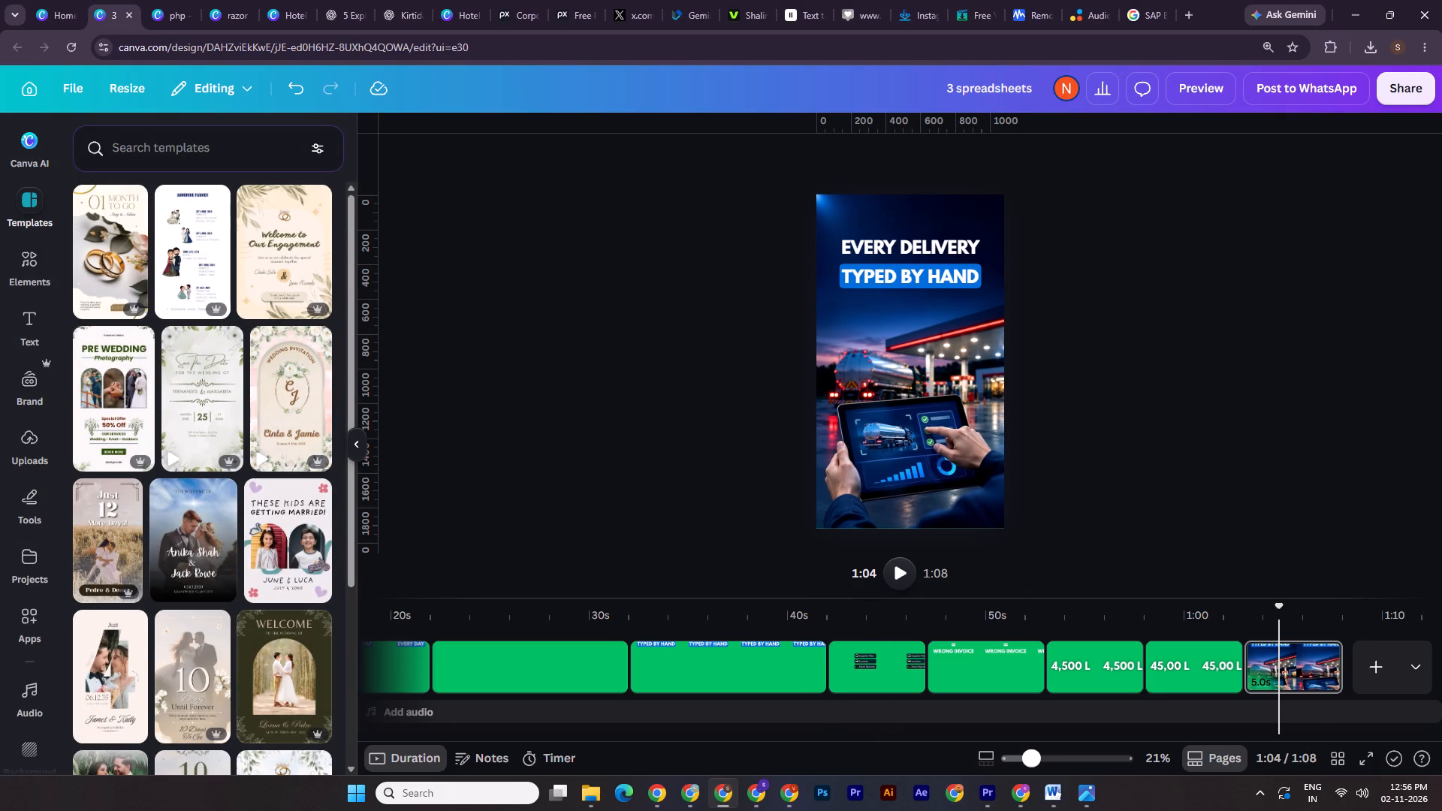
left_click(17, 262)
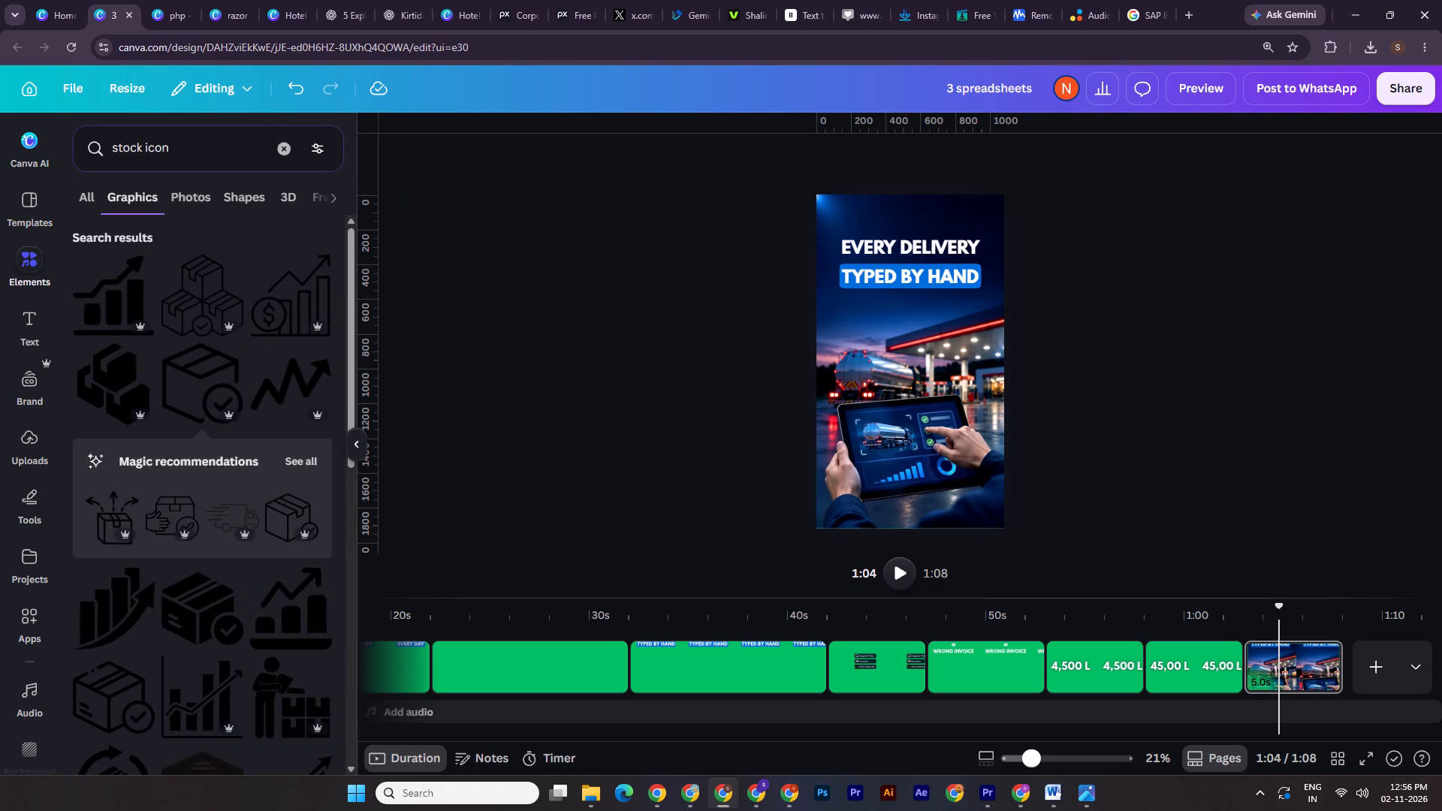
left_click_drag(142, 152, 85, 151)
type("files")
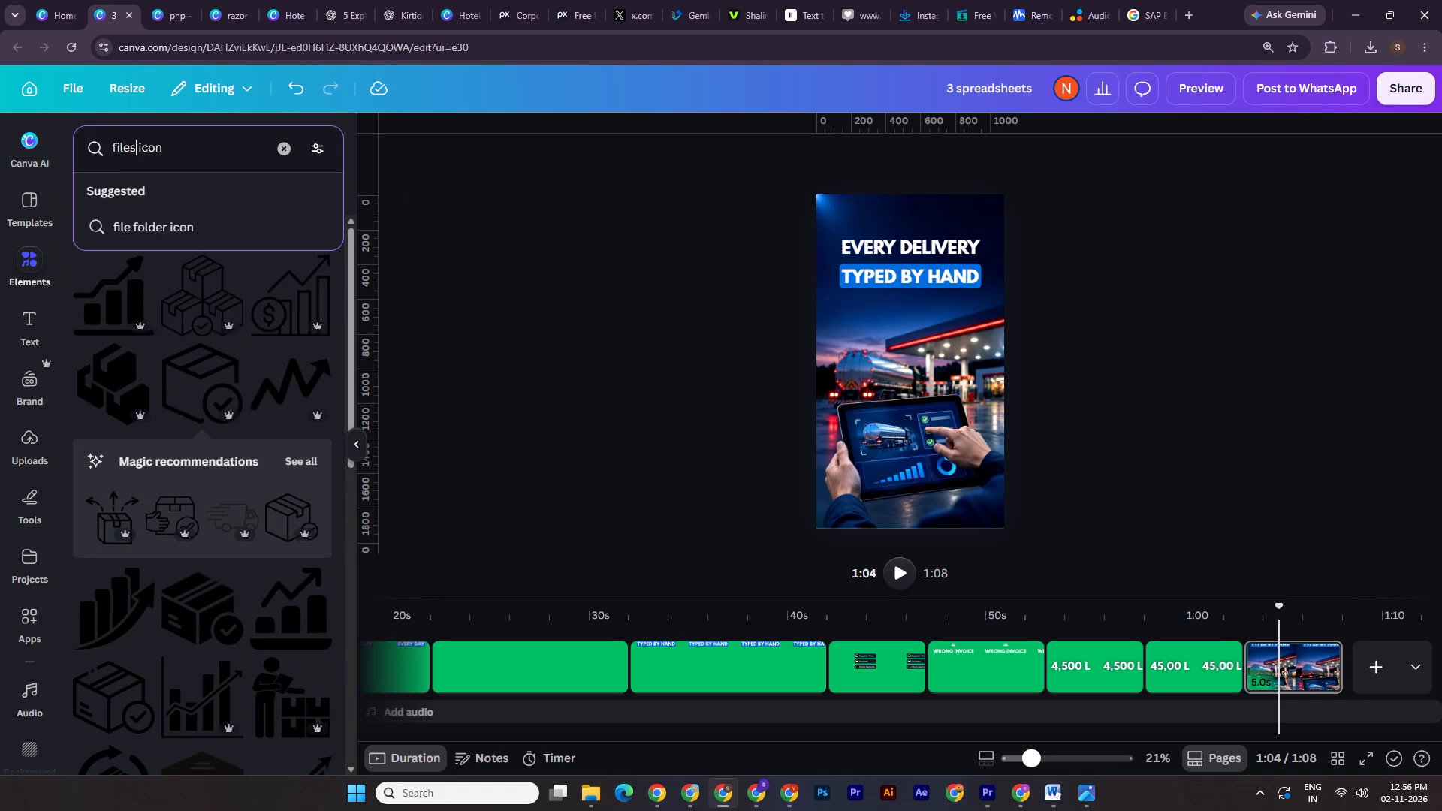
key("Return")
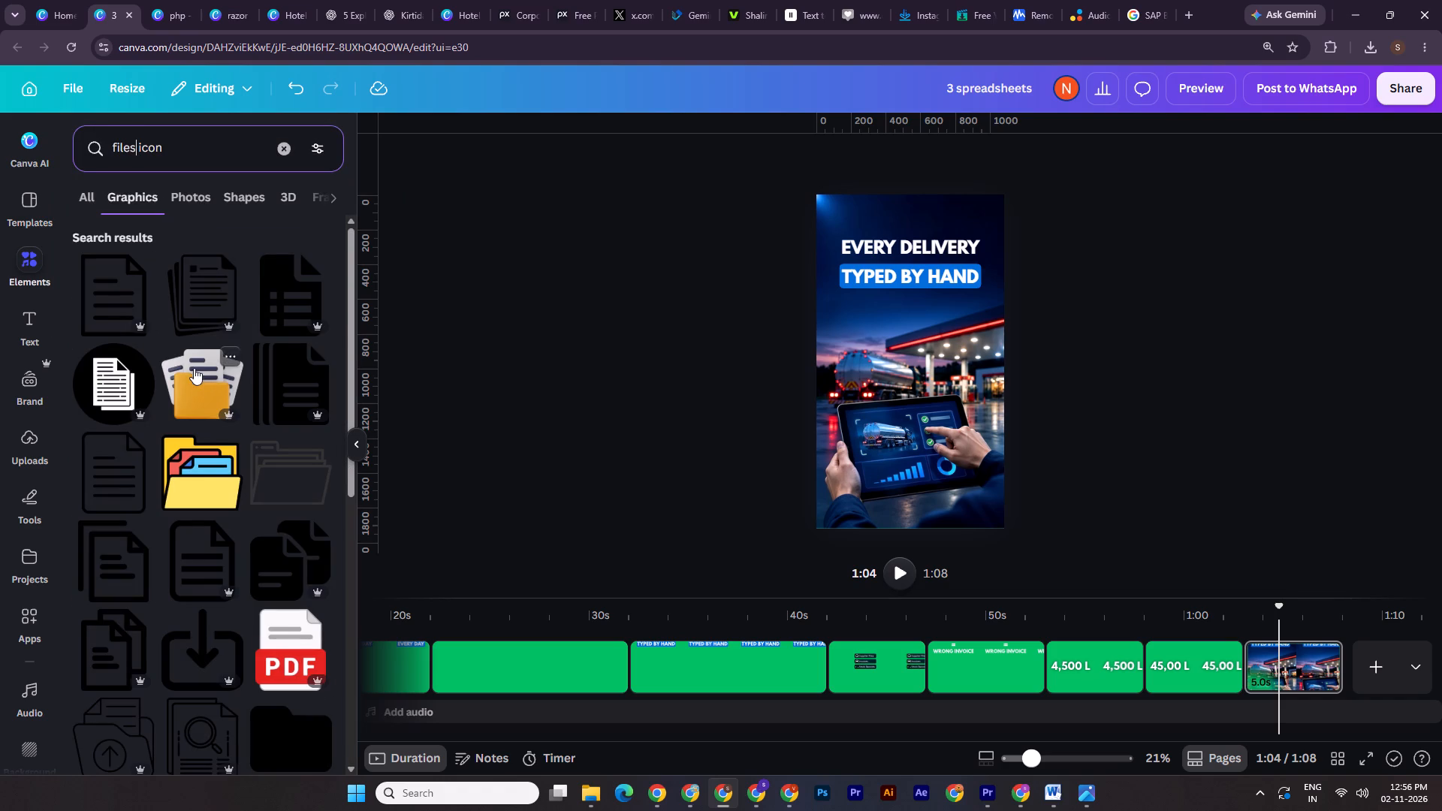
Add the yellow paper-filled folder from the photo results to the tablet scene and shrink it to icon size over the tablet's upper-left corner.
scroll(228, 570, "down", 4)
scroll(186, 623, "down", 3)
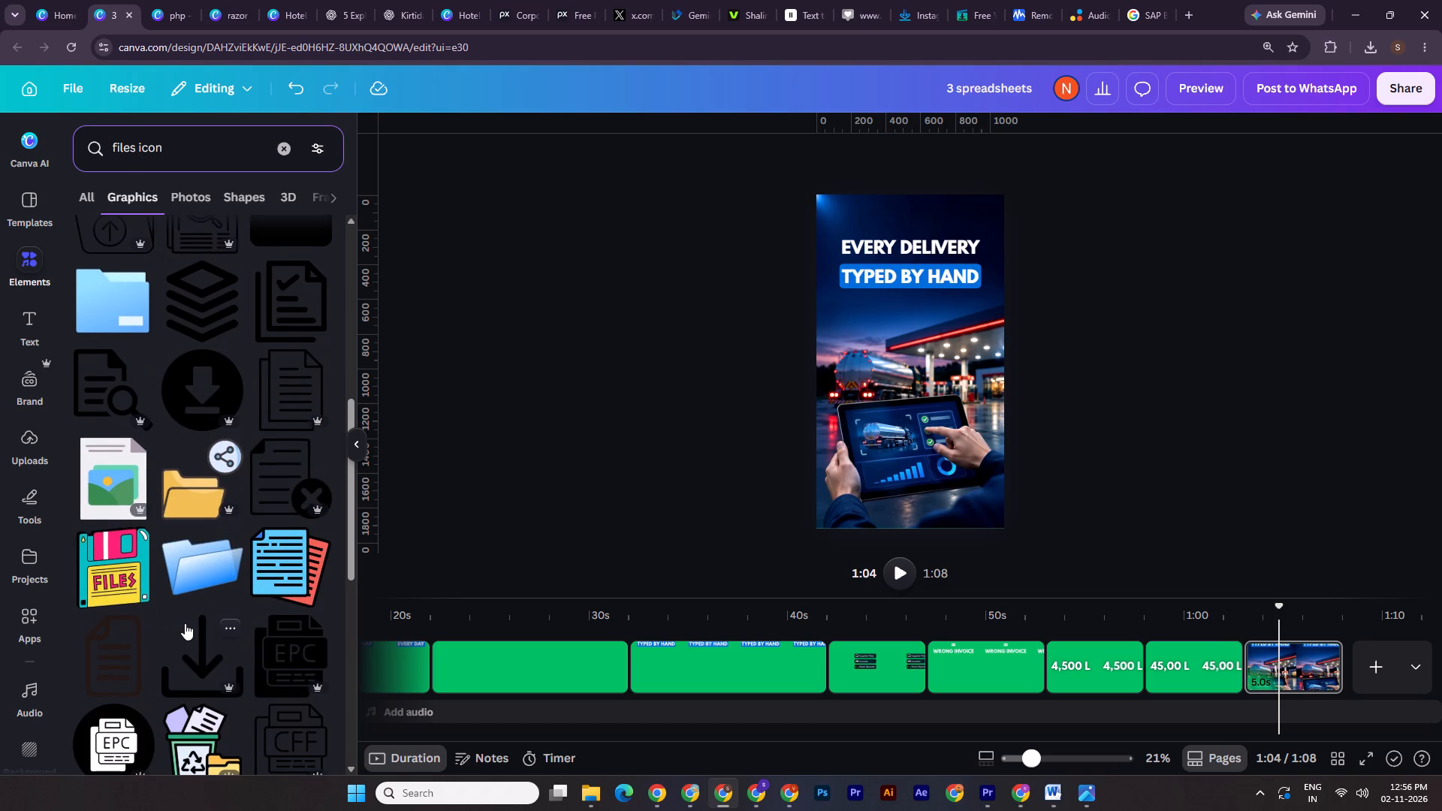
scroll(185, 623, "down", 4)
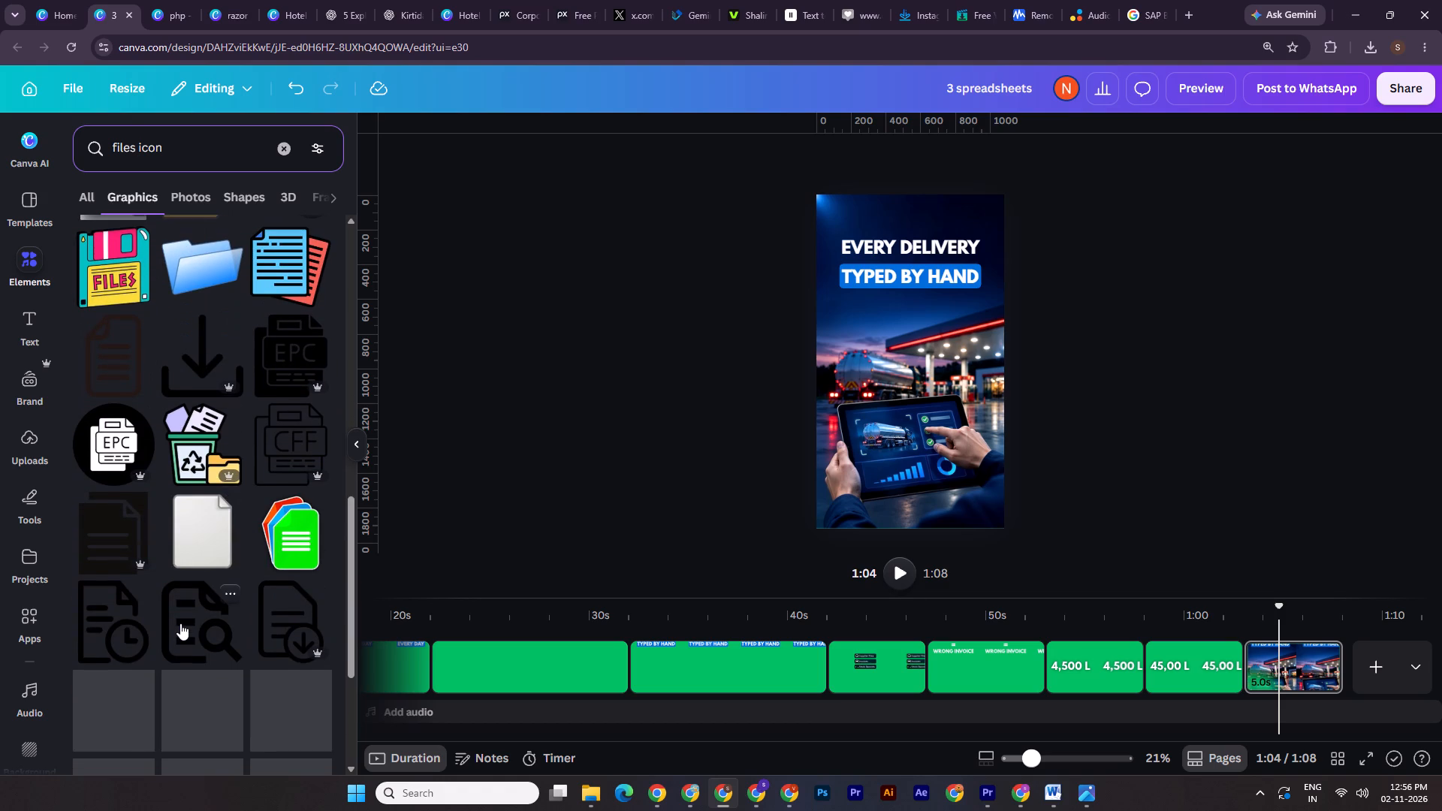
scroll(180, 623, "up", 7)
left_click(178, 194)
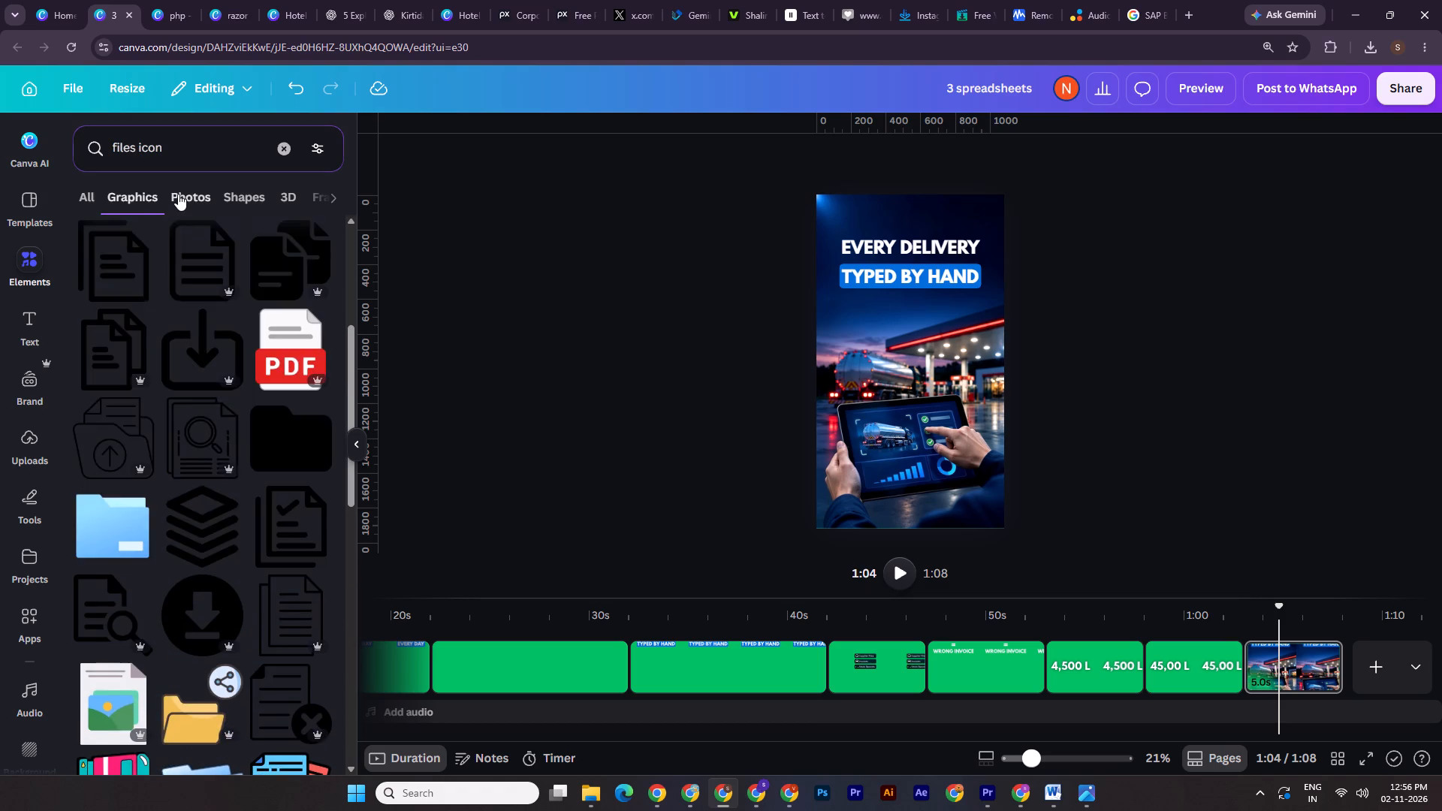
scroll(176, 472, "down", 4)
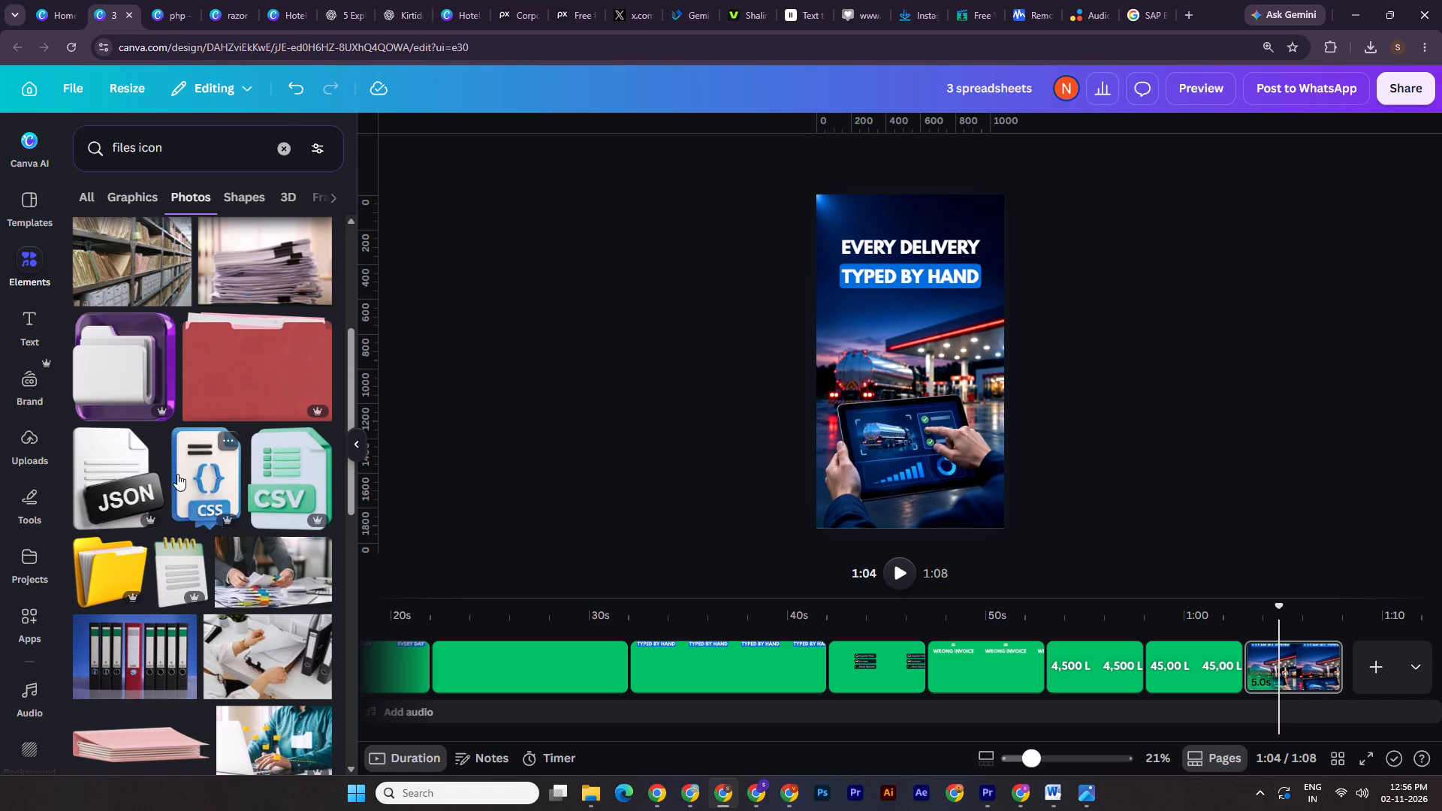
left_click(110, 569)
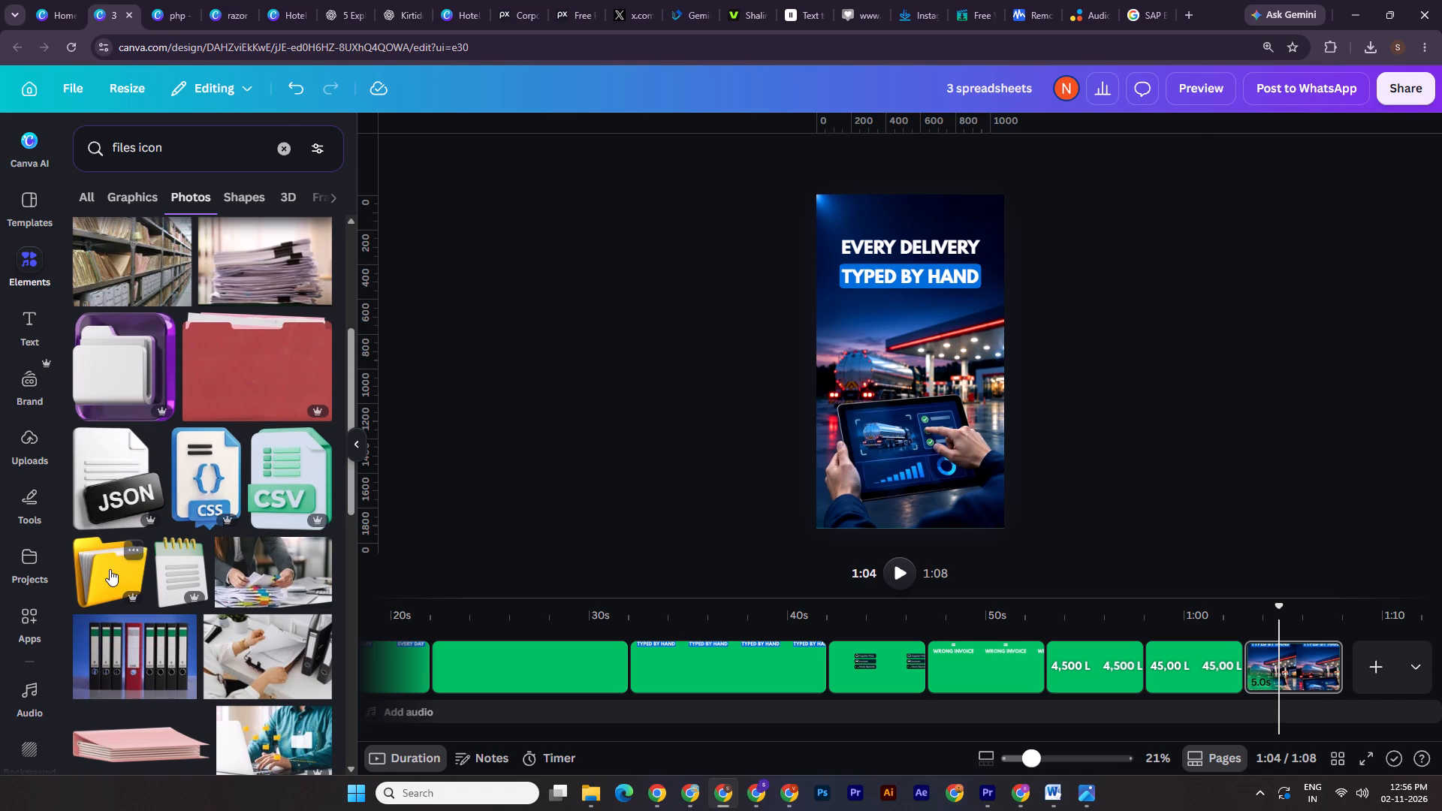
left_click_drag(981, 288, 878, 357)
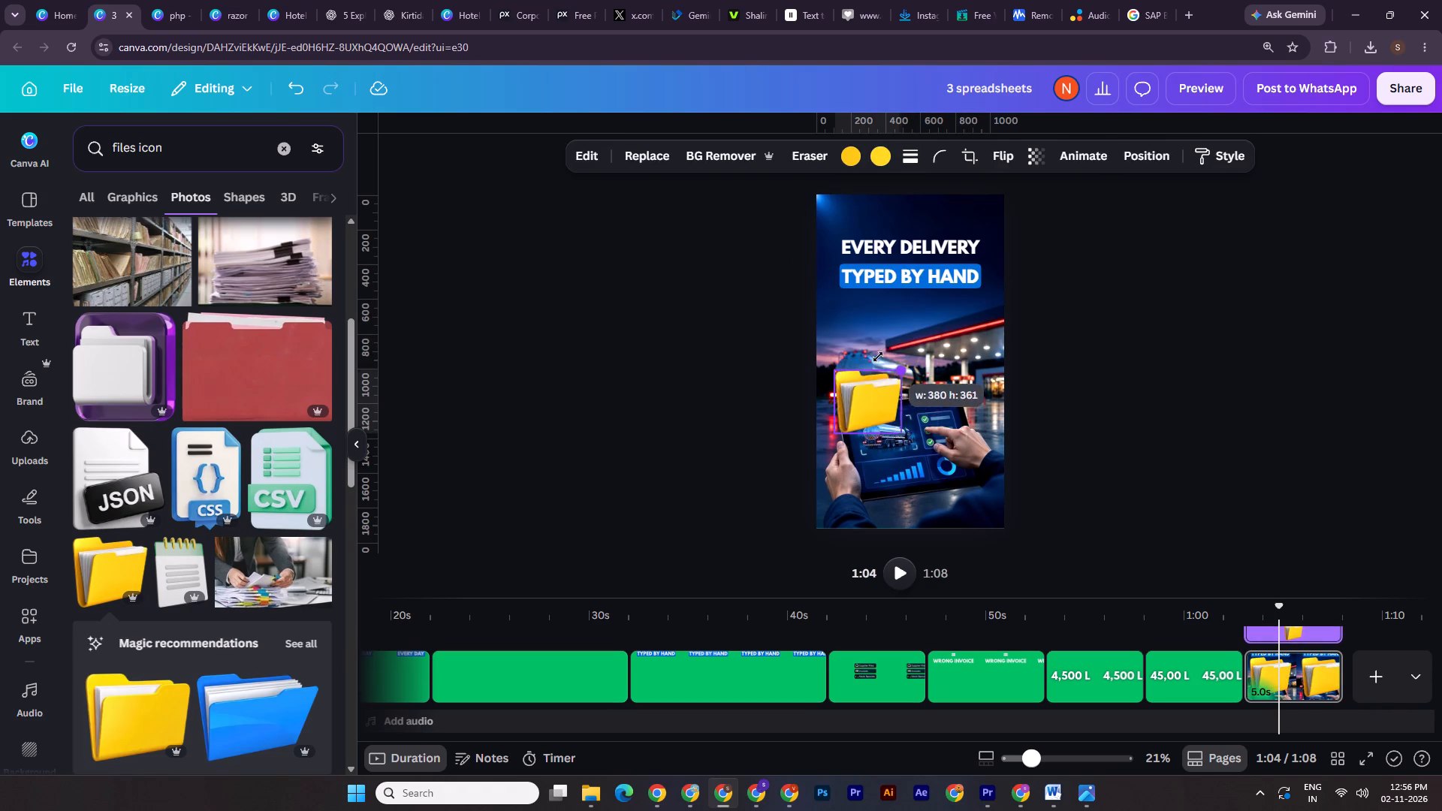
left_click_drag(878, 357, 854, 375)
Browse the full set of magic recommendations for the yellow folder, looking for more file and document images.
scroll(236, 609, "down", 2)
left_click(304, 489)
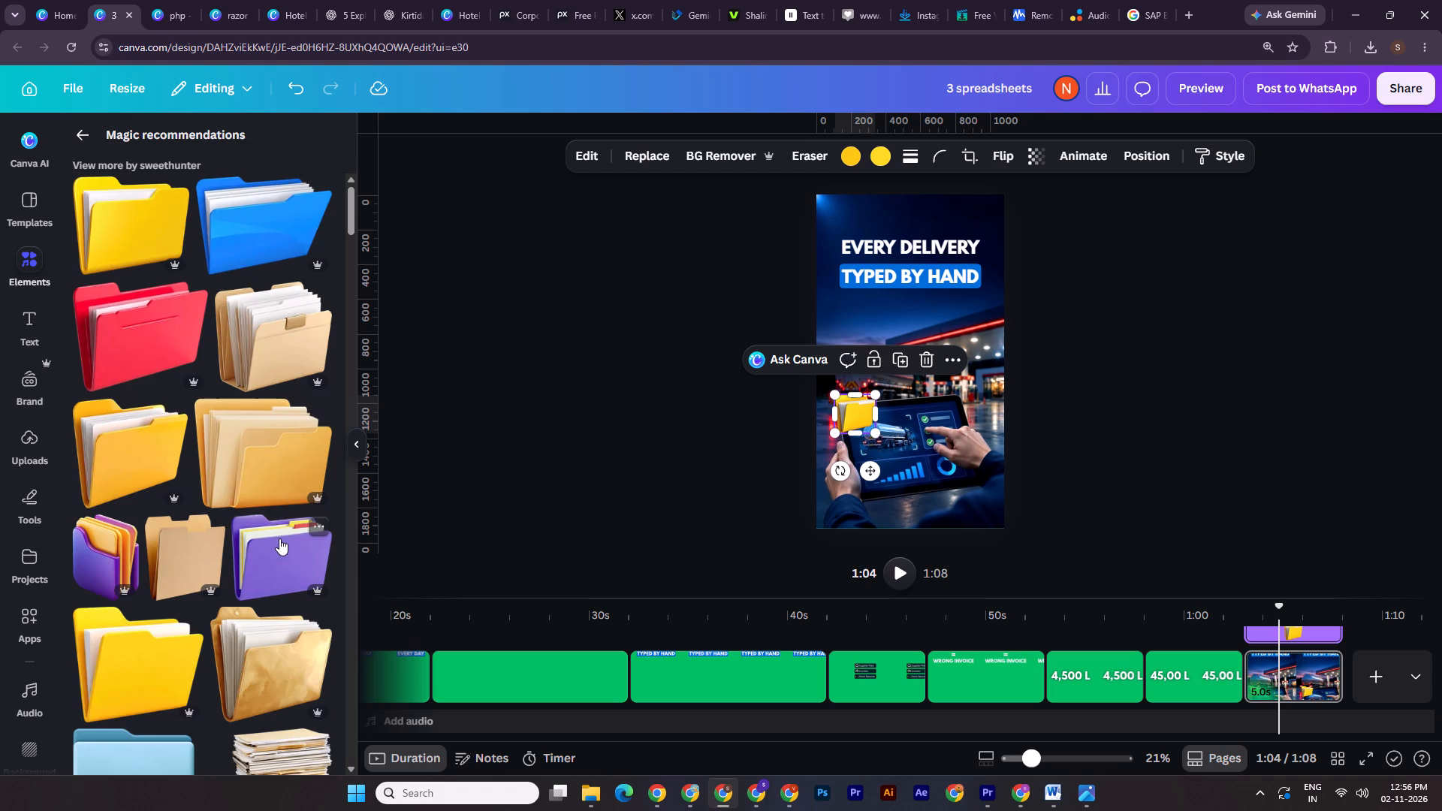
scroll(279, 538, "down", 9)
scroll(278, 539, "up", 4)
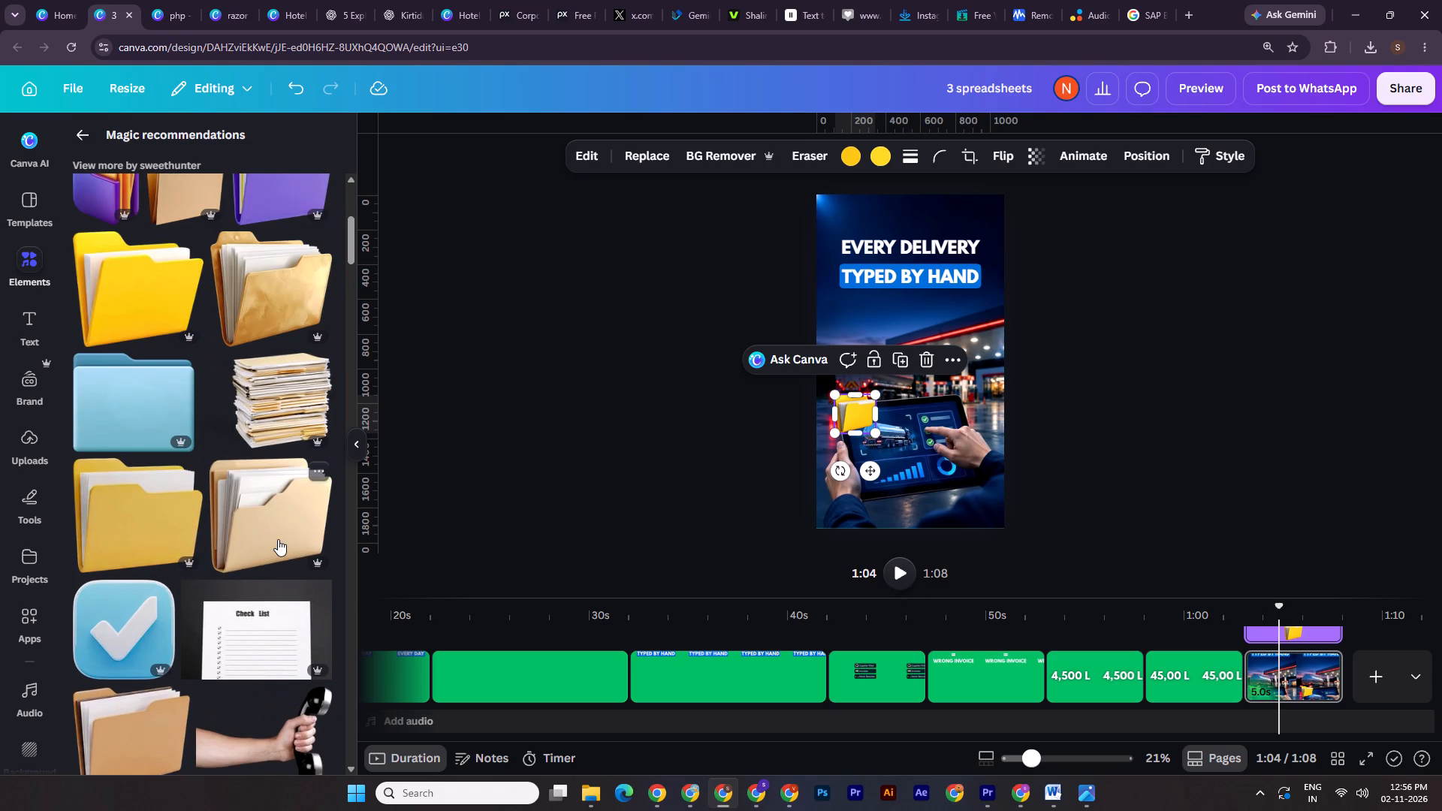
scroll(278, 539, "down", 4)
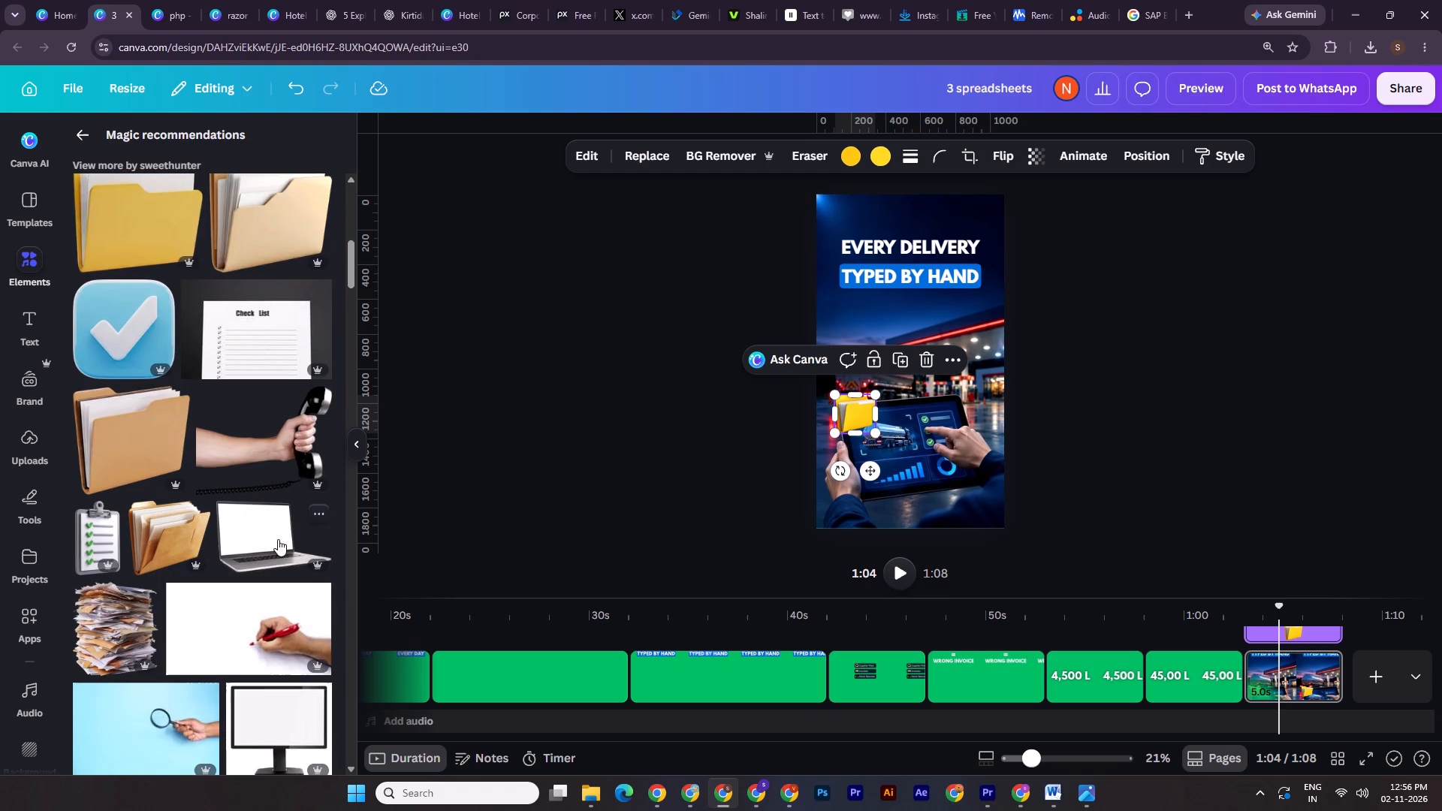
scroll(278, 539, "down", 6)
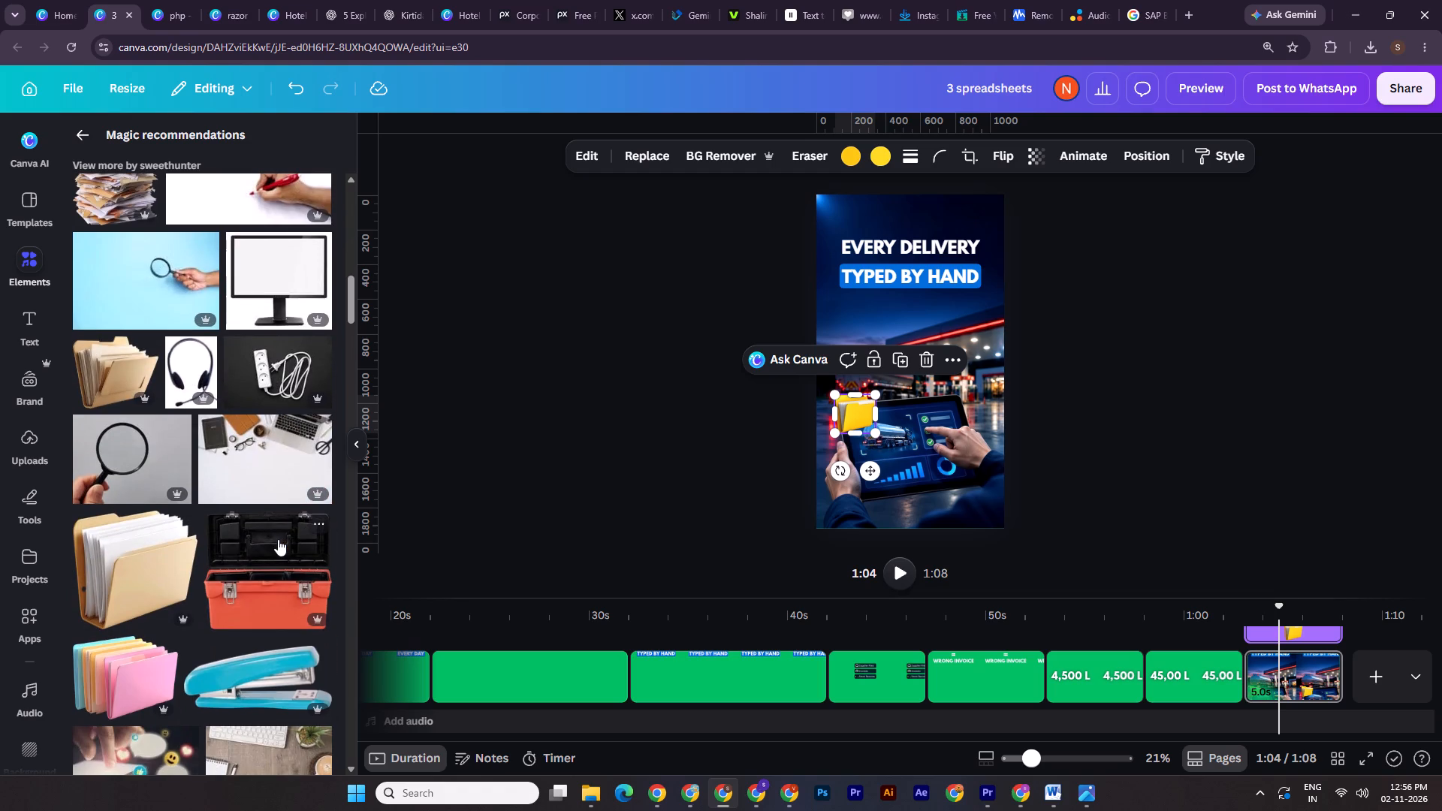
scroll(278, 539, "down", 5)
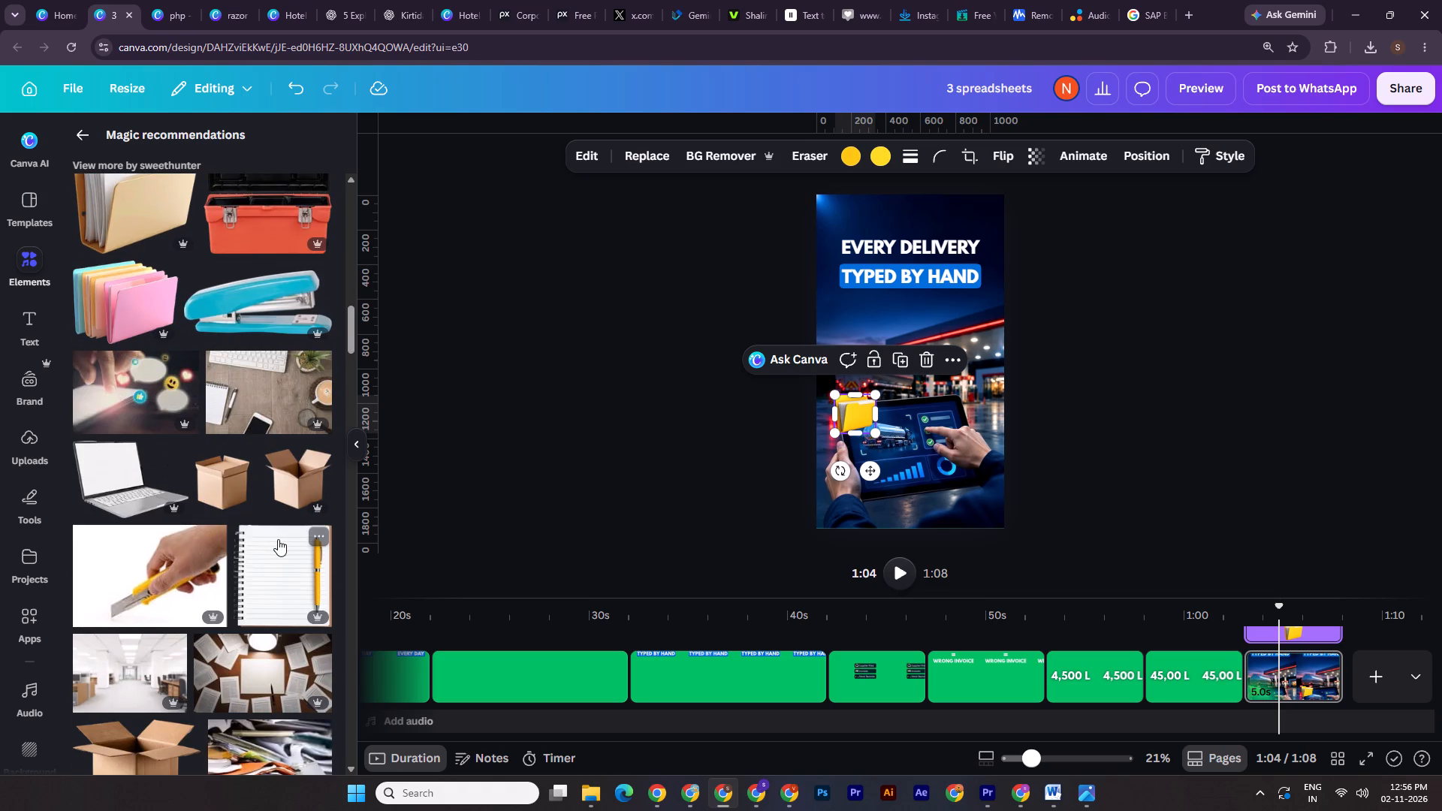
scroll(278, 539, "down", 12)
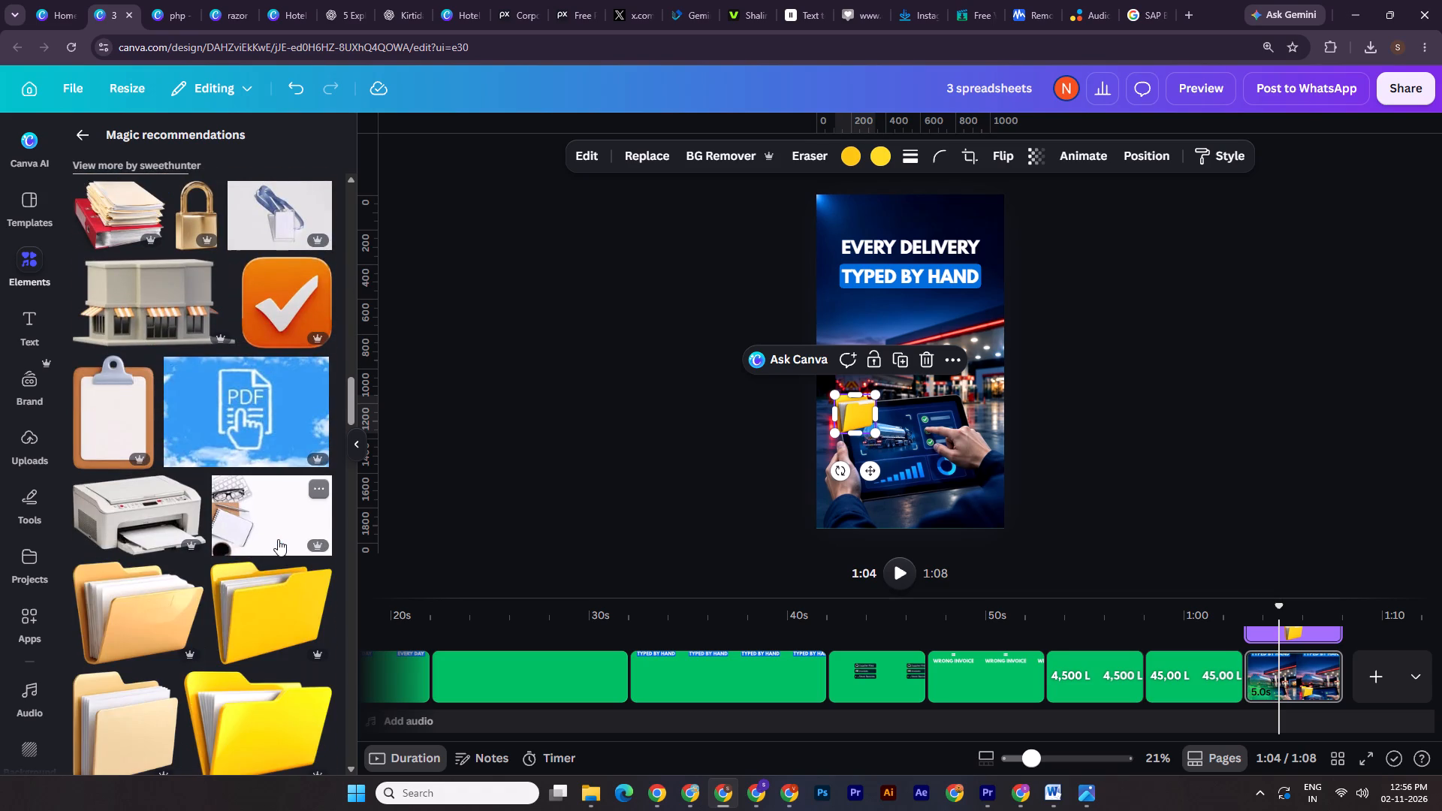
scroll(278, 539, "up", 5)
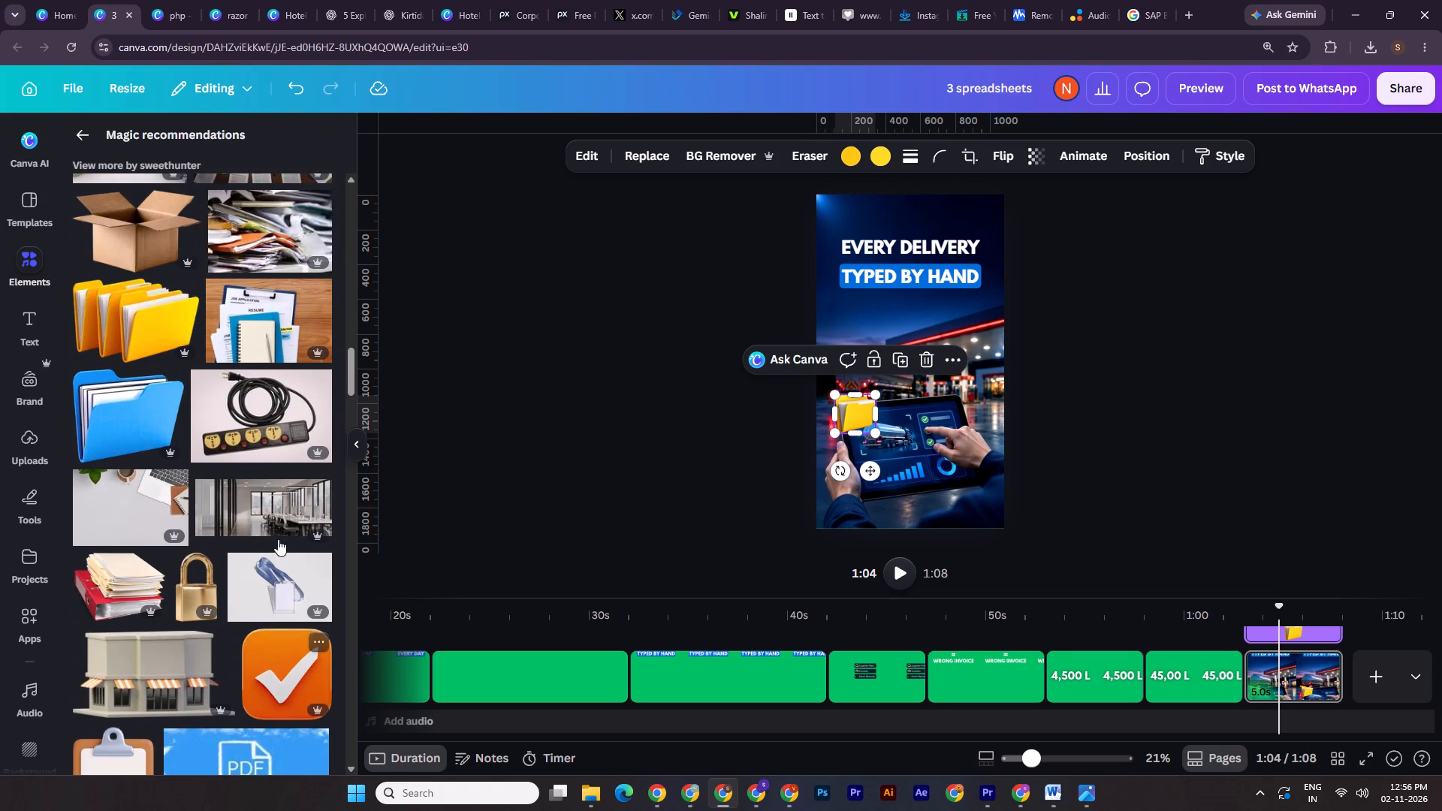
scroll(278, 539, "down", 4)
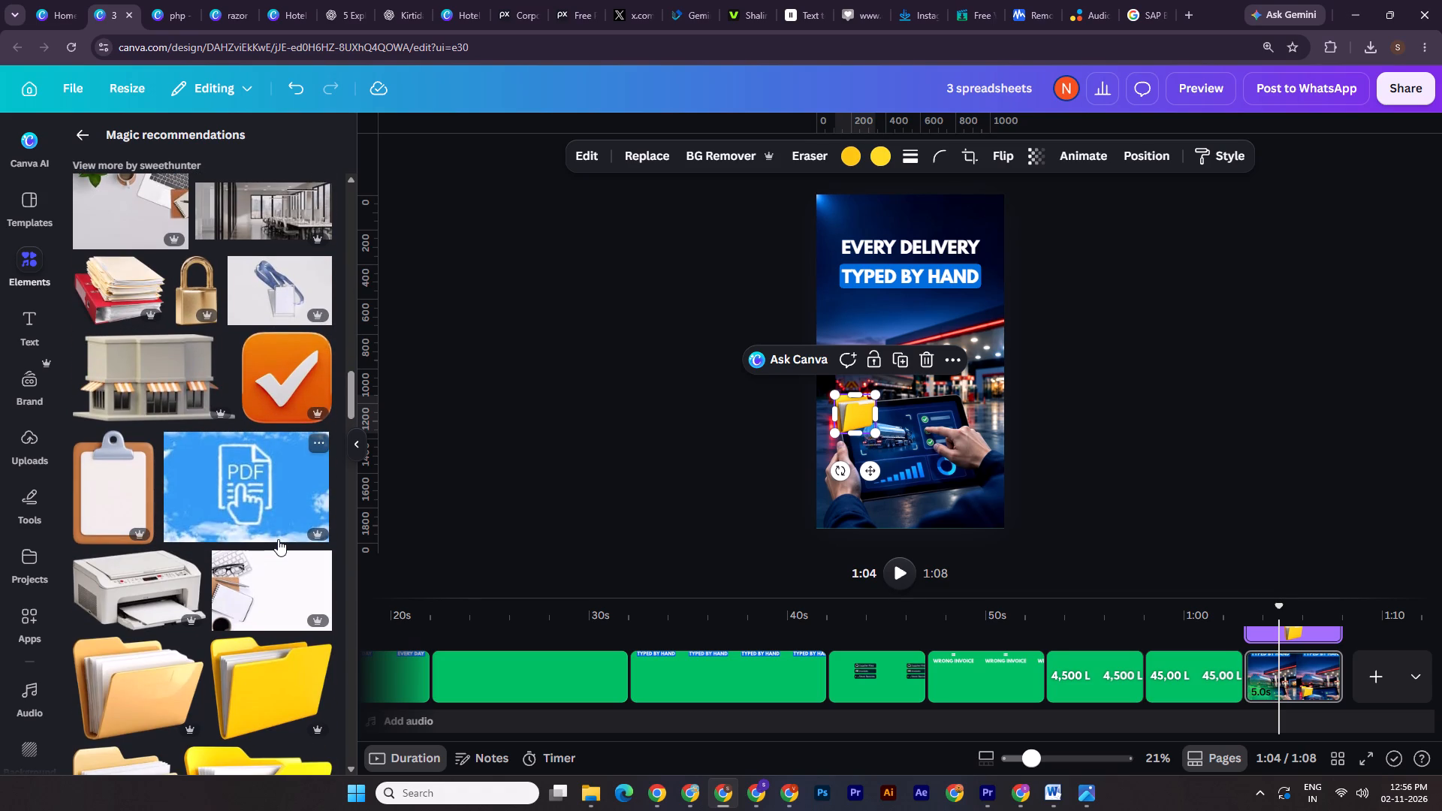
scroll(278, 539, "down", 3)
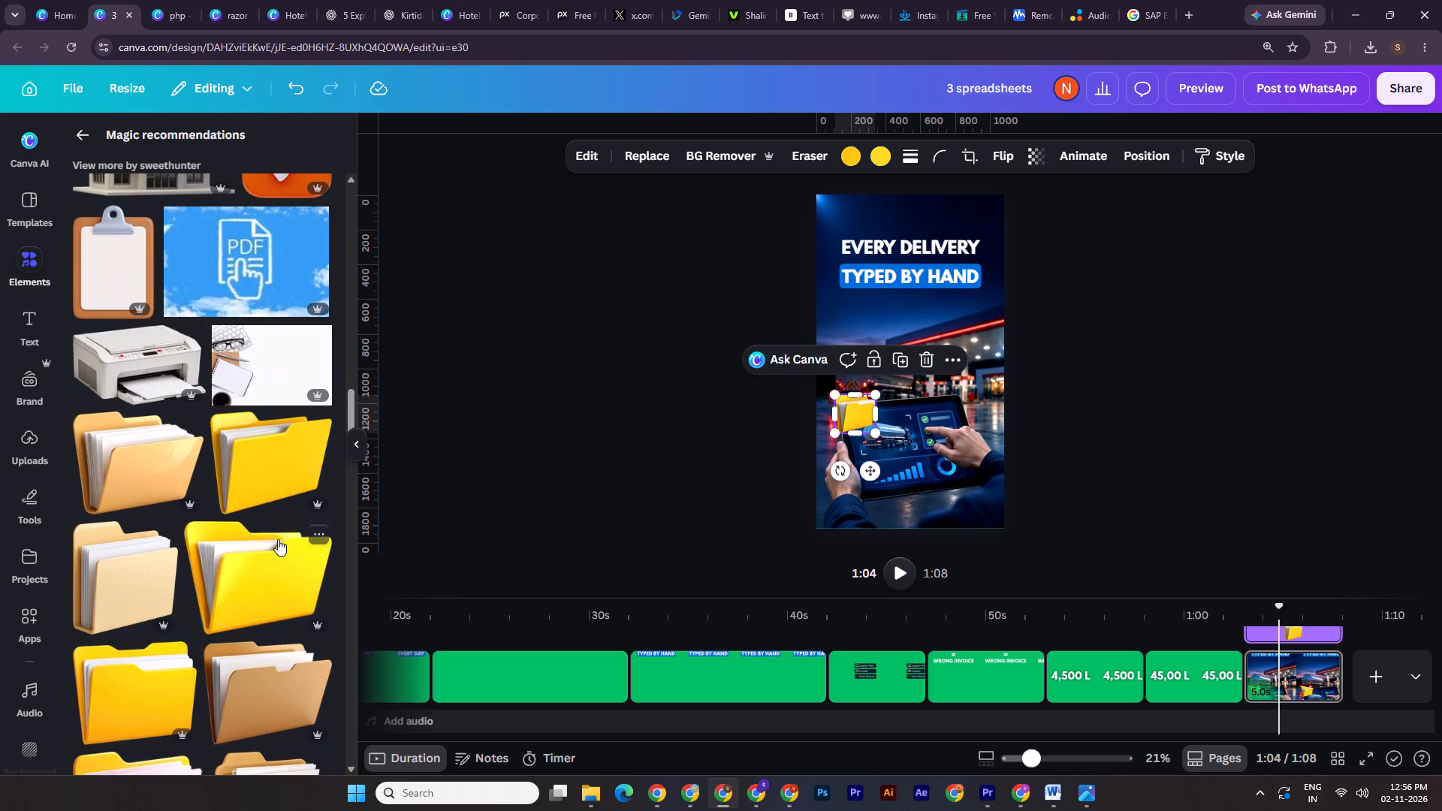
scroll(278, 539, "down", 6)
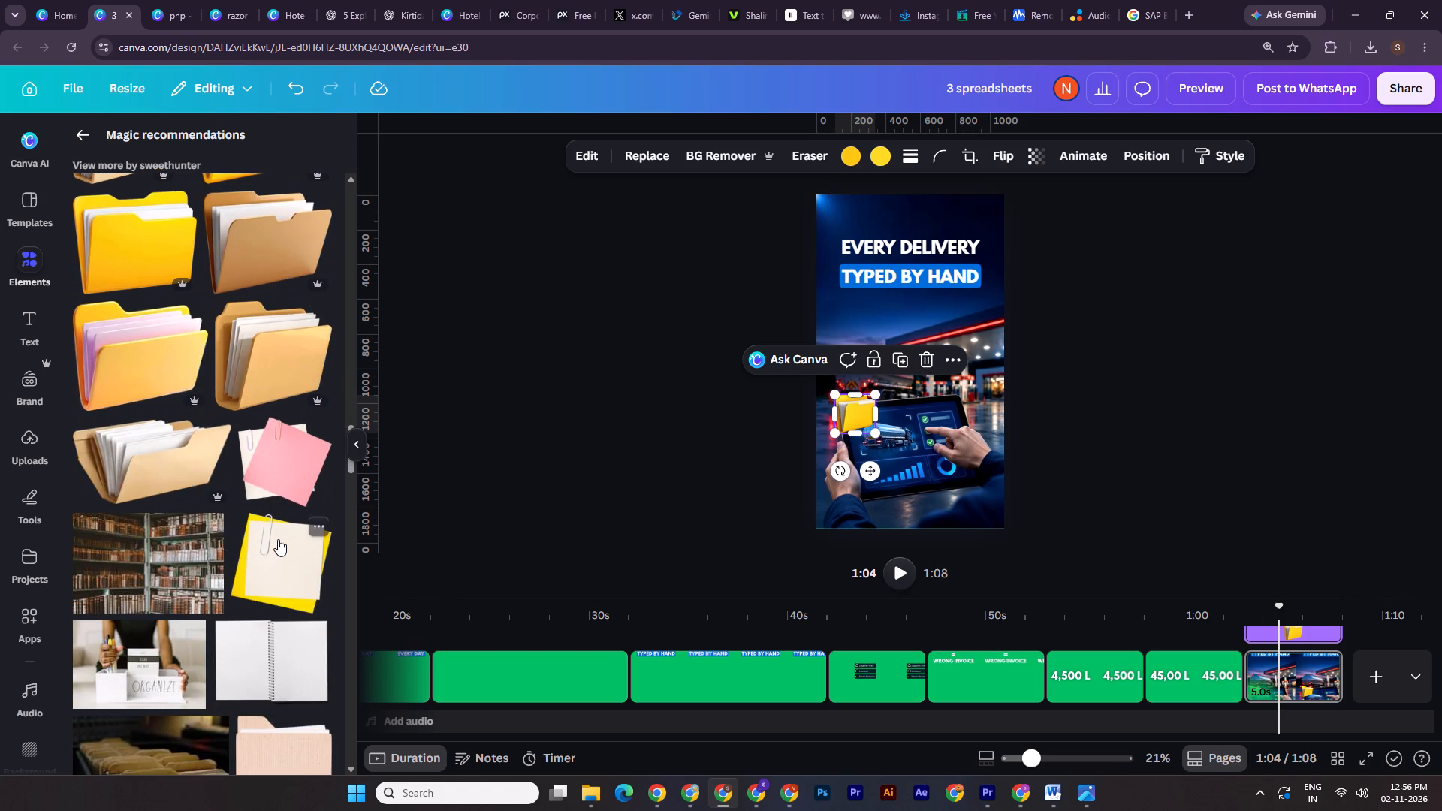
scroll(278, 539, "down", 3)
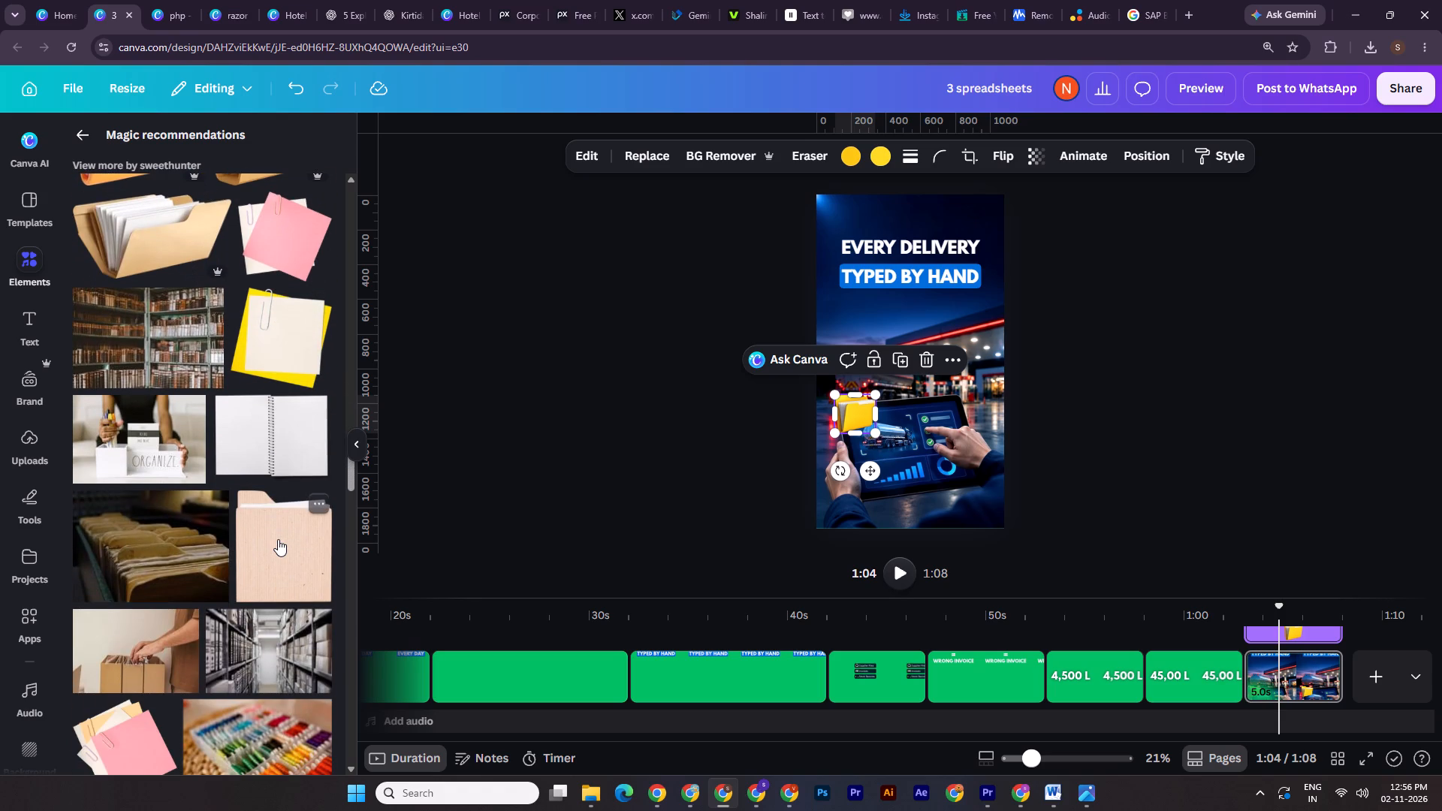
scroll(278, 539, "down", 4)
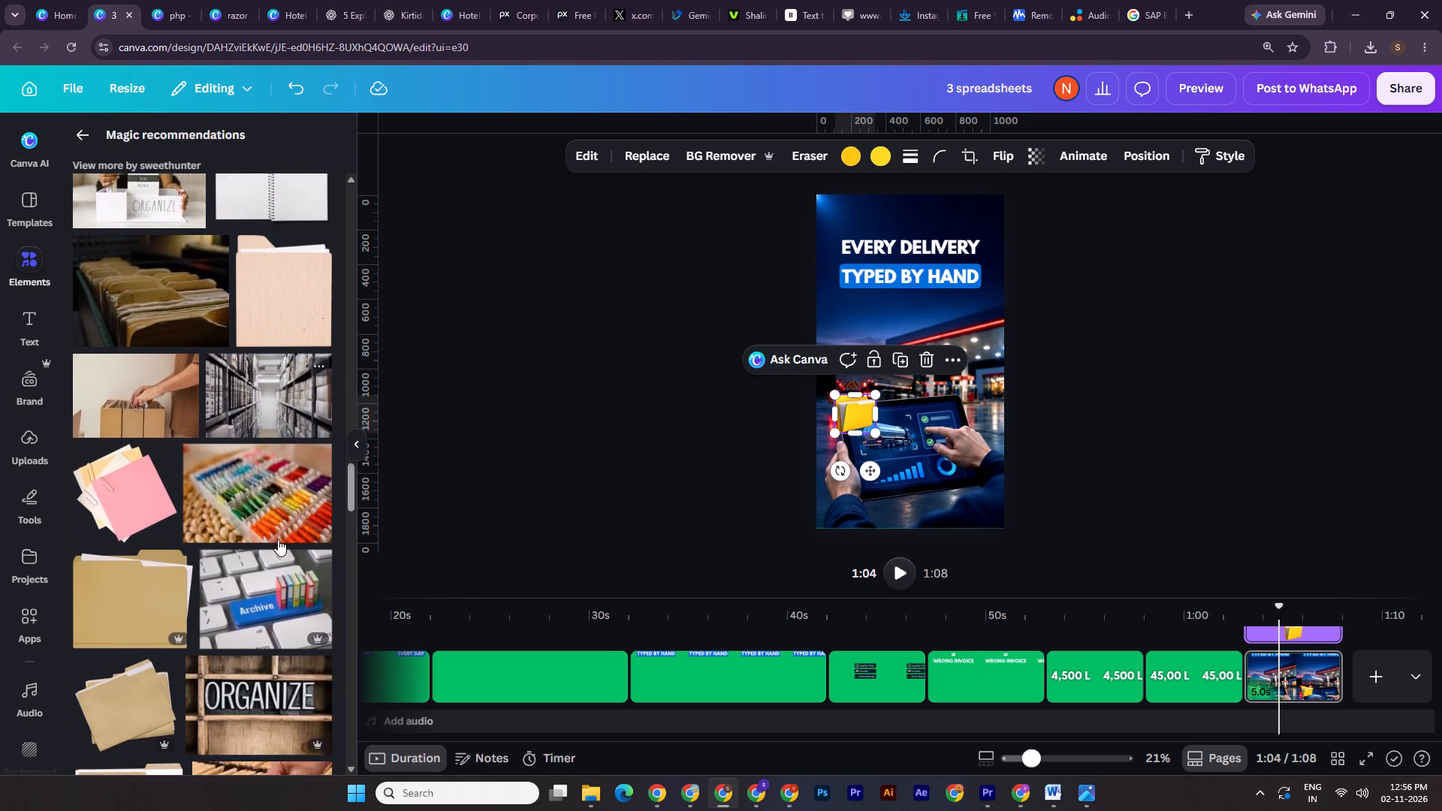
scroll(278, 539, "down", 4)
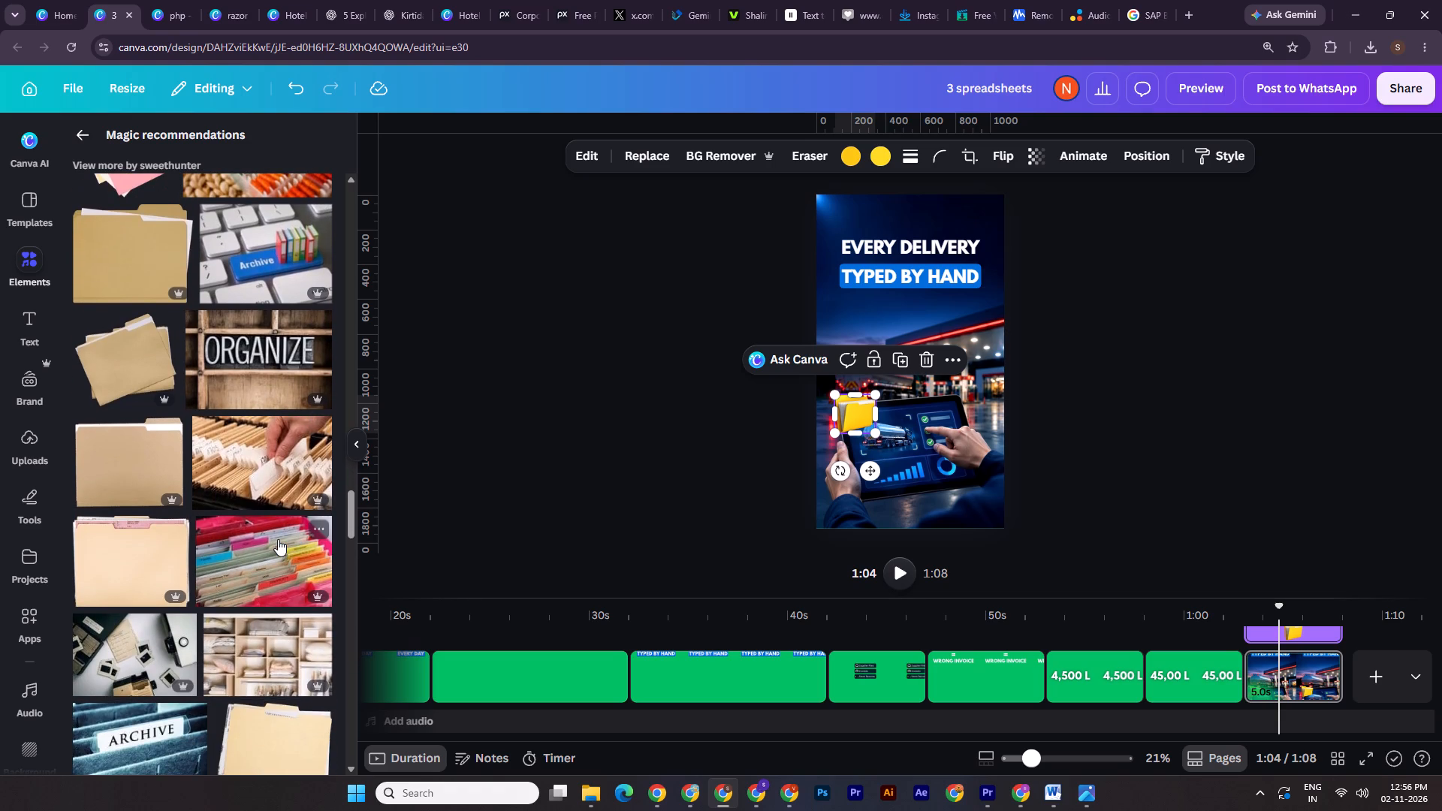
scroll(278, 539, "down", 4)
scroll(278, 539, "up", 2)
scroll(278, 539, "down", 2)
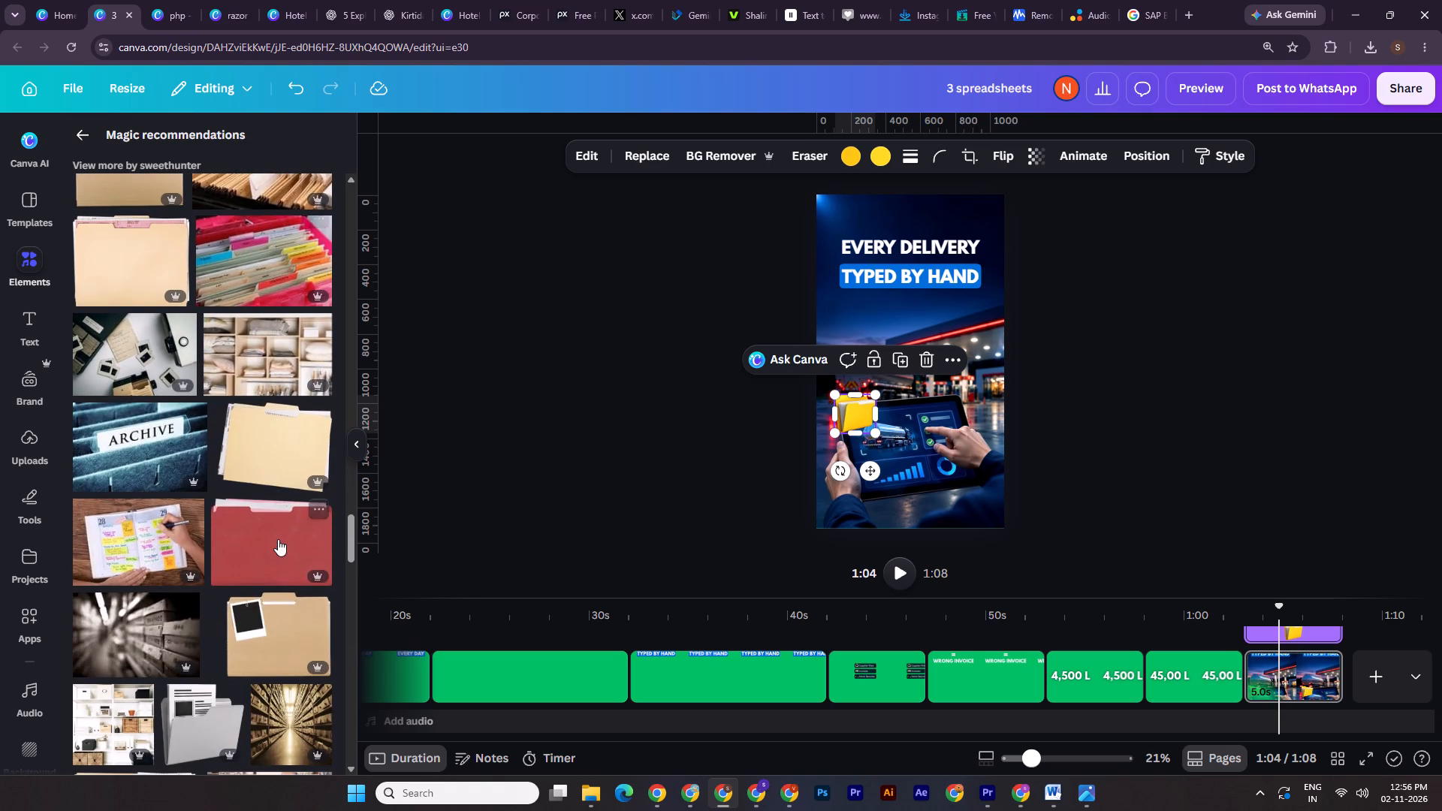
scroll(278, 539, "down", 3)
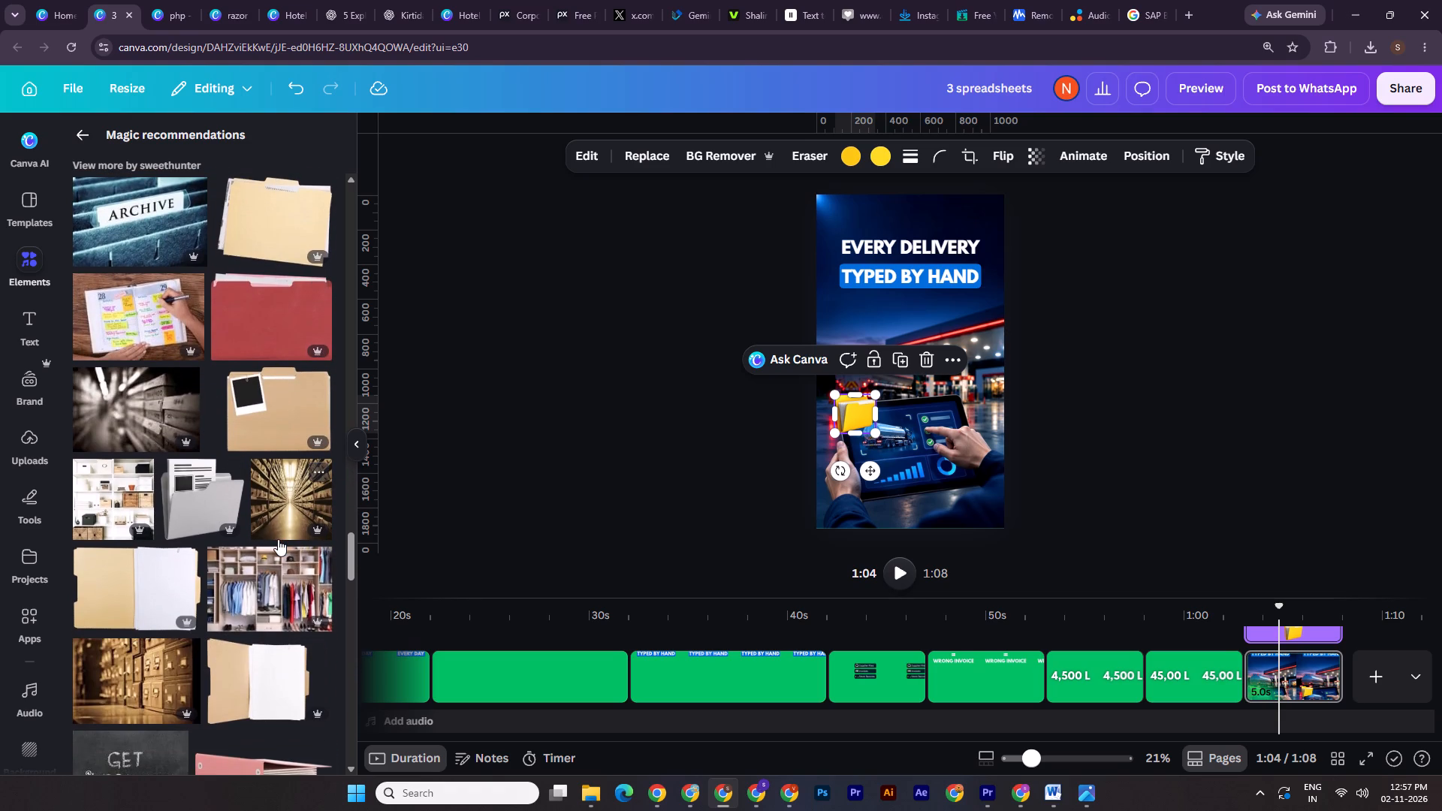
scroll(278, 539, "down", 4)
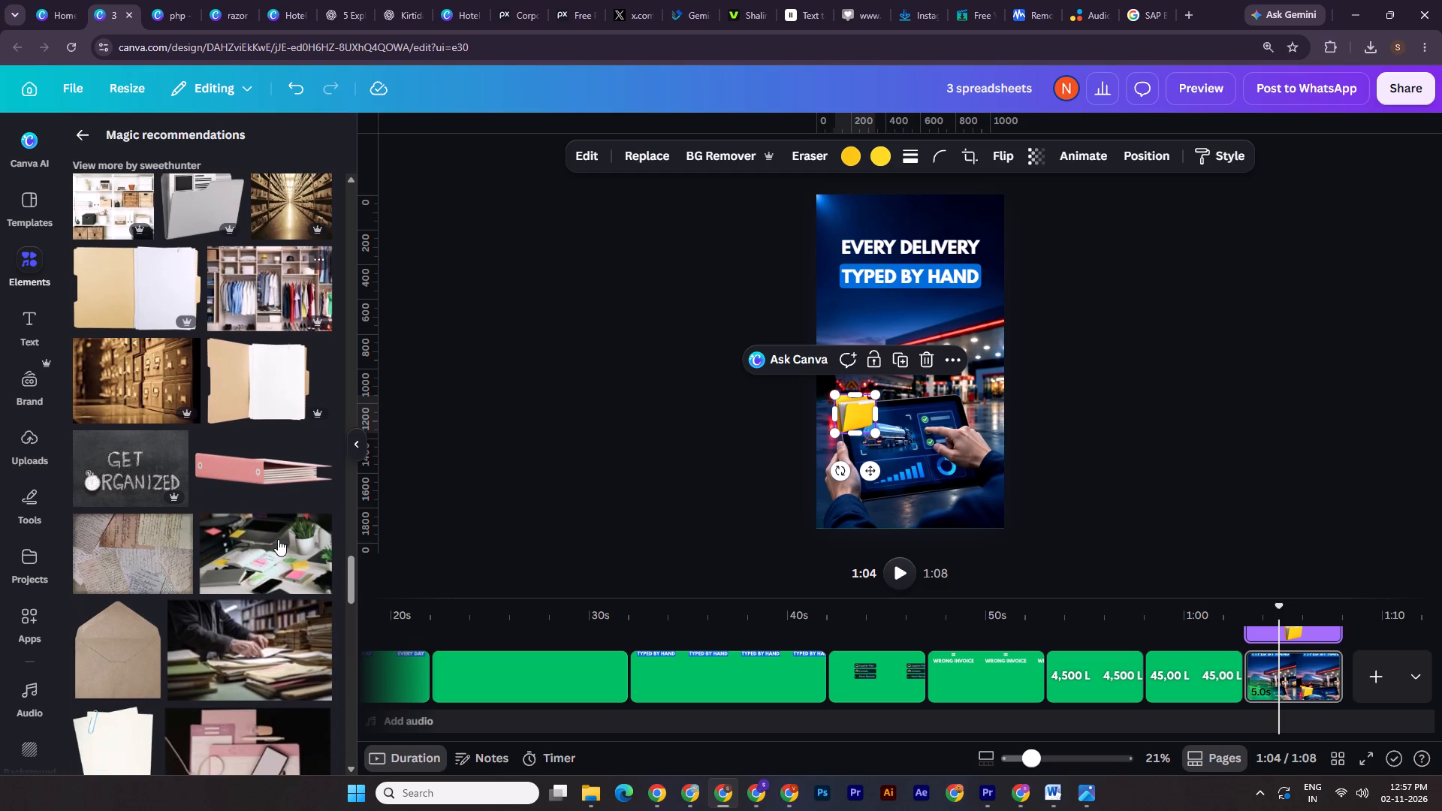
scroll(278, 539, "down", 3)
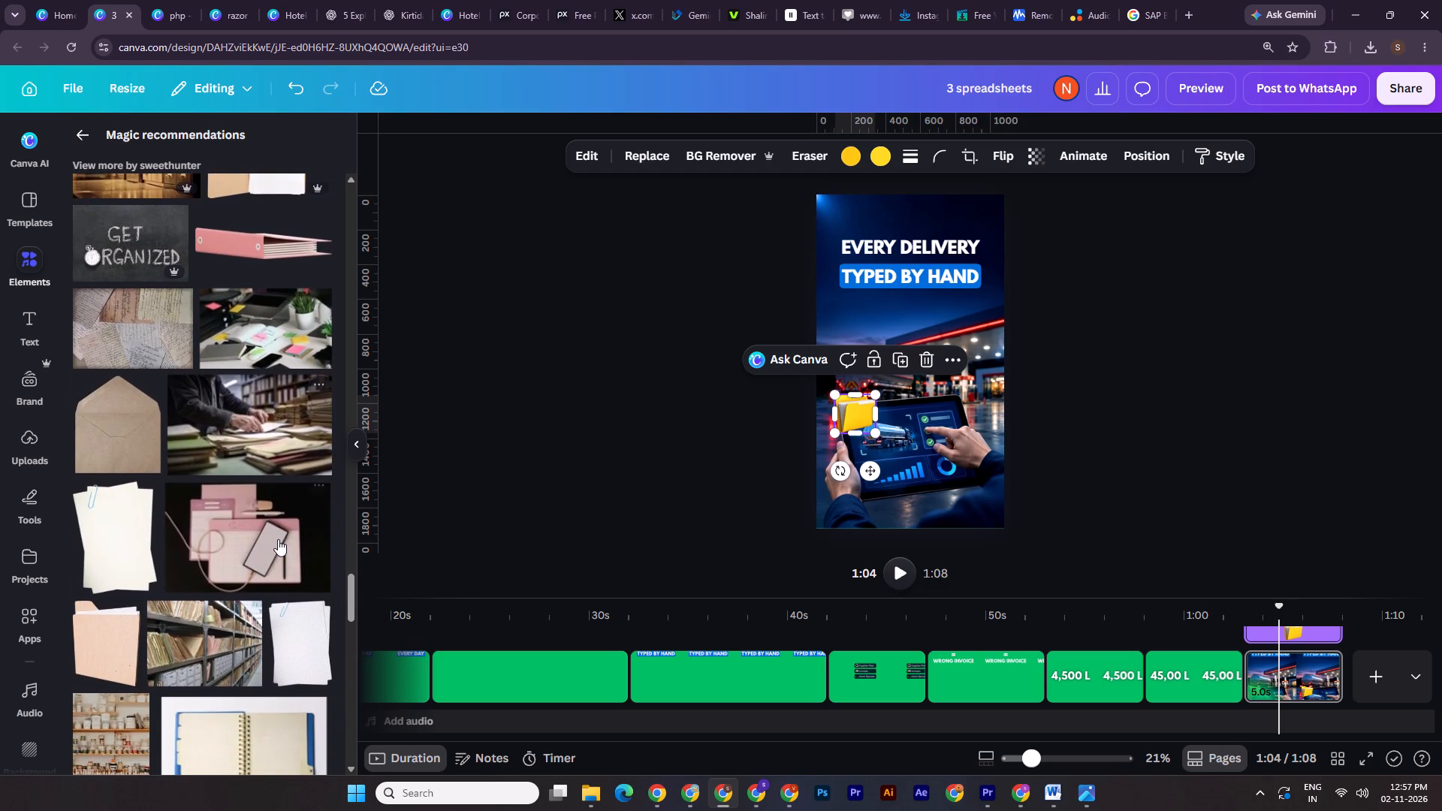
scroll(278, 539, "down", 5)
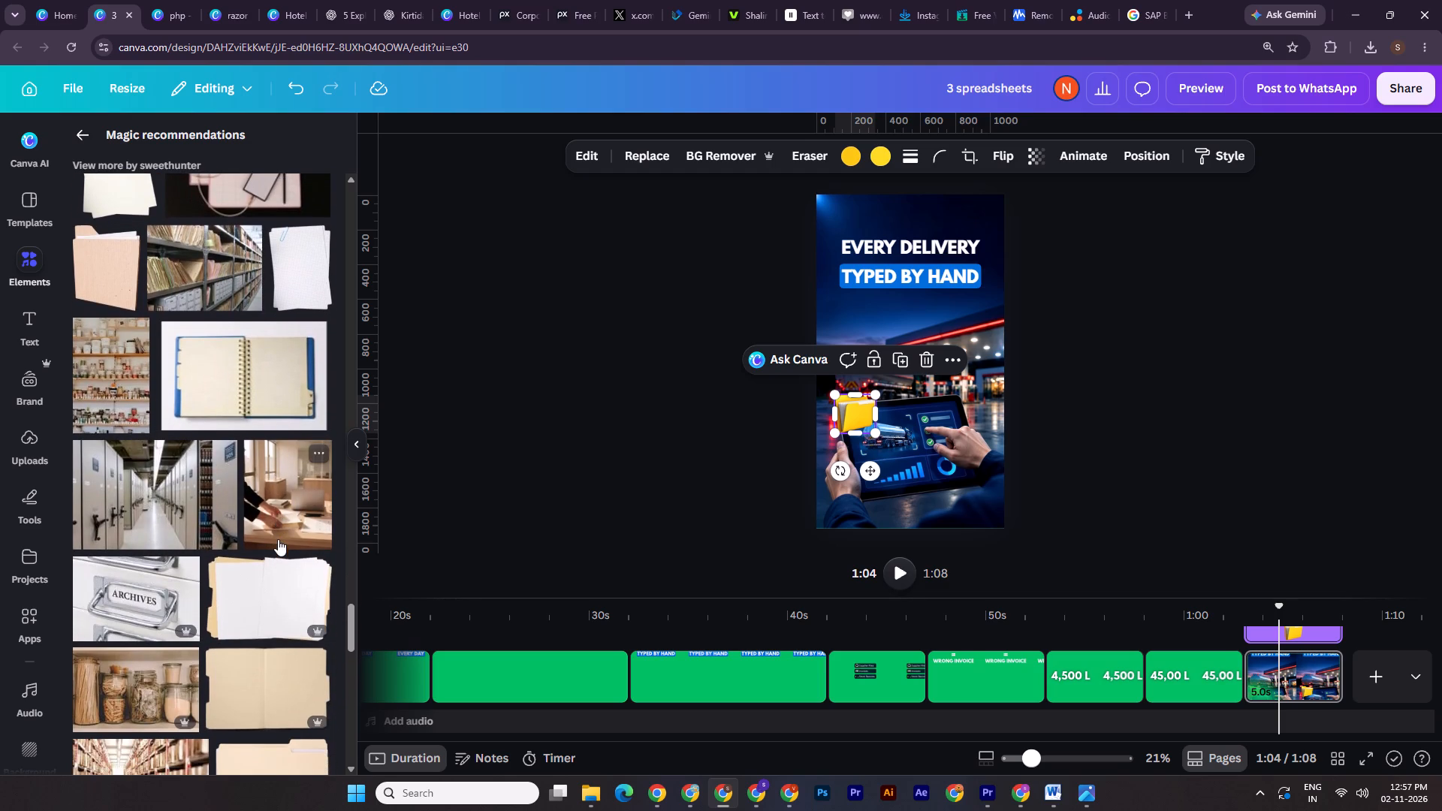
scroll(278, 539, "down", 1)
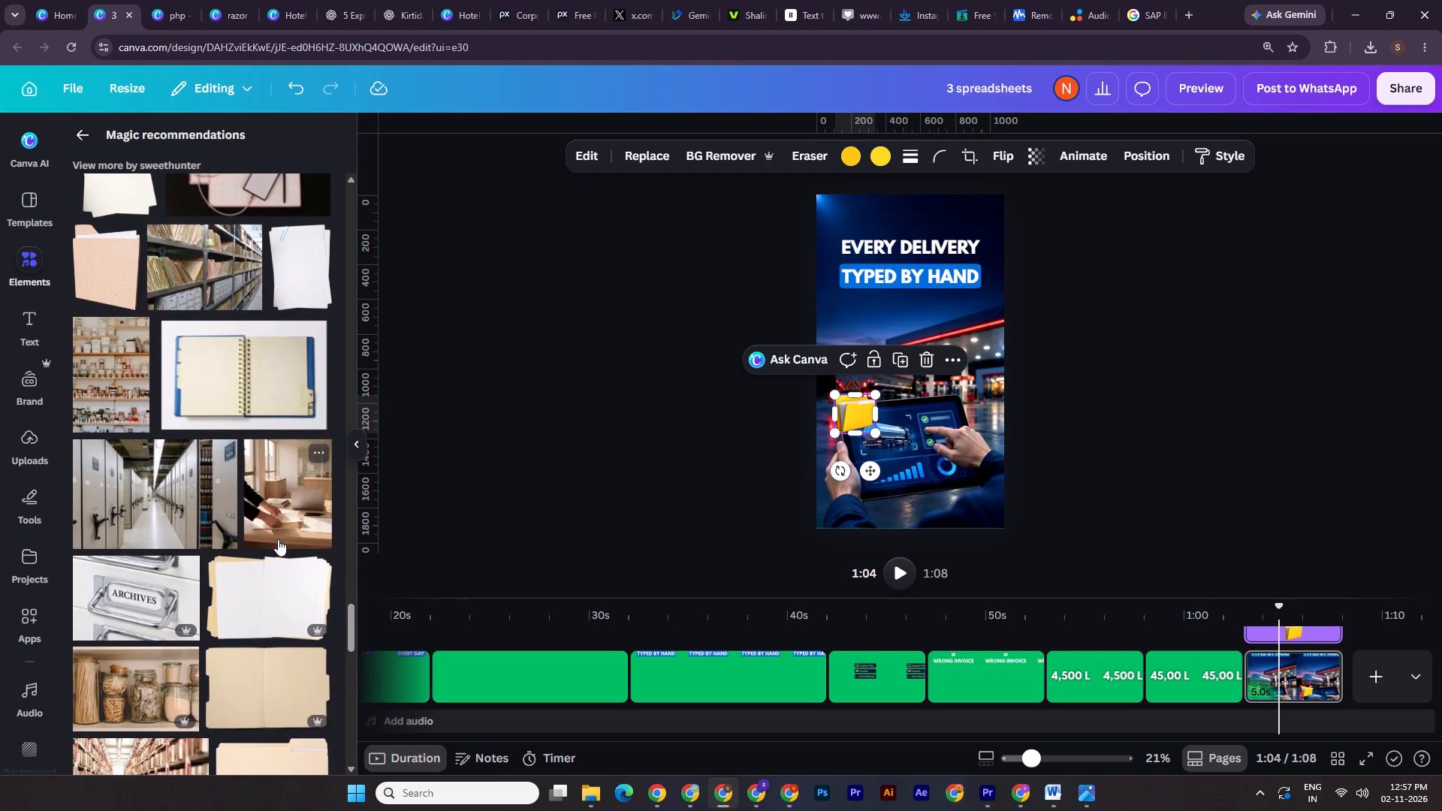
scroll(278, 539, "down", 1)
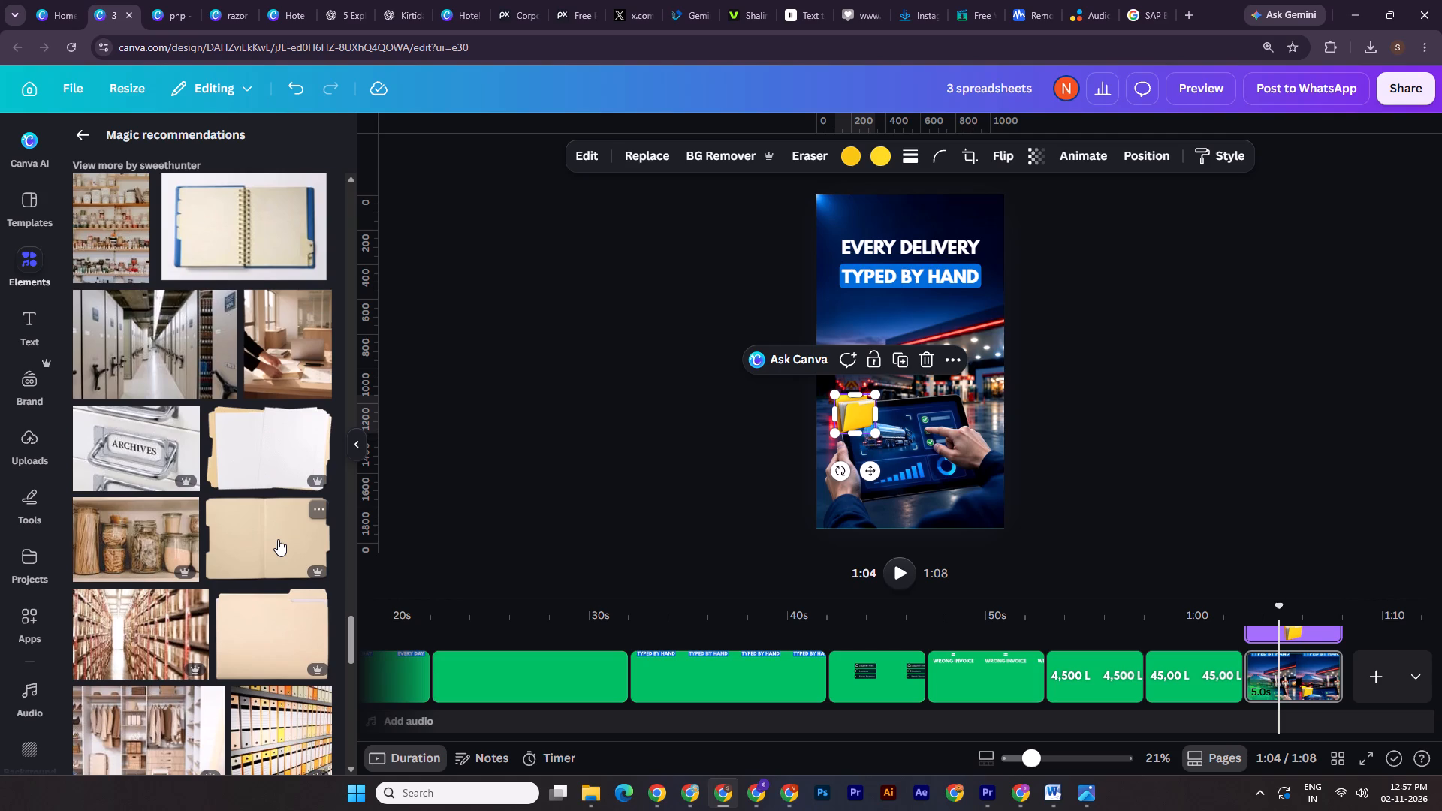
scroll(278, 539, "down", 3)
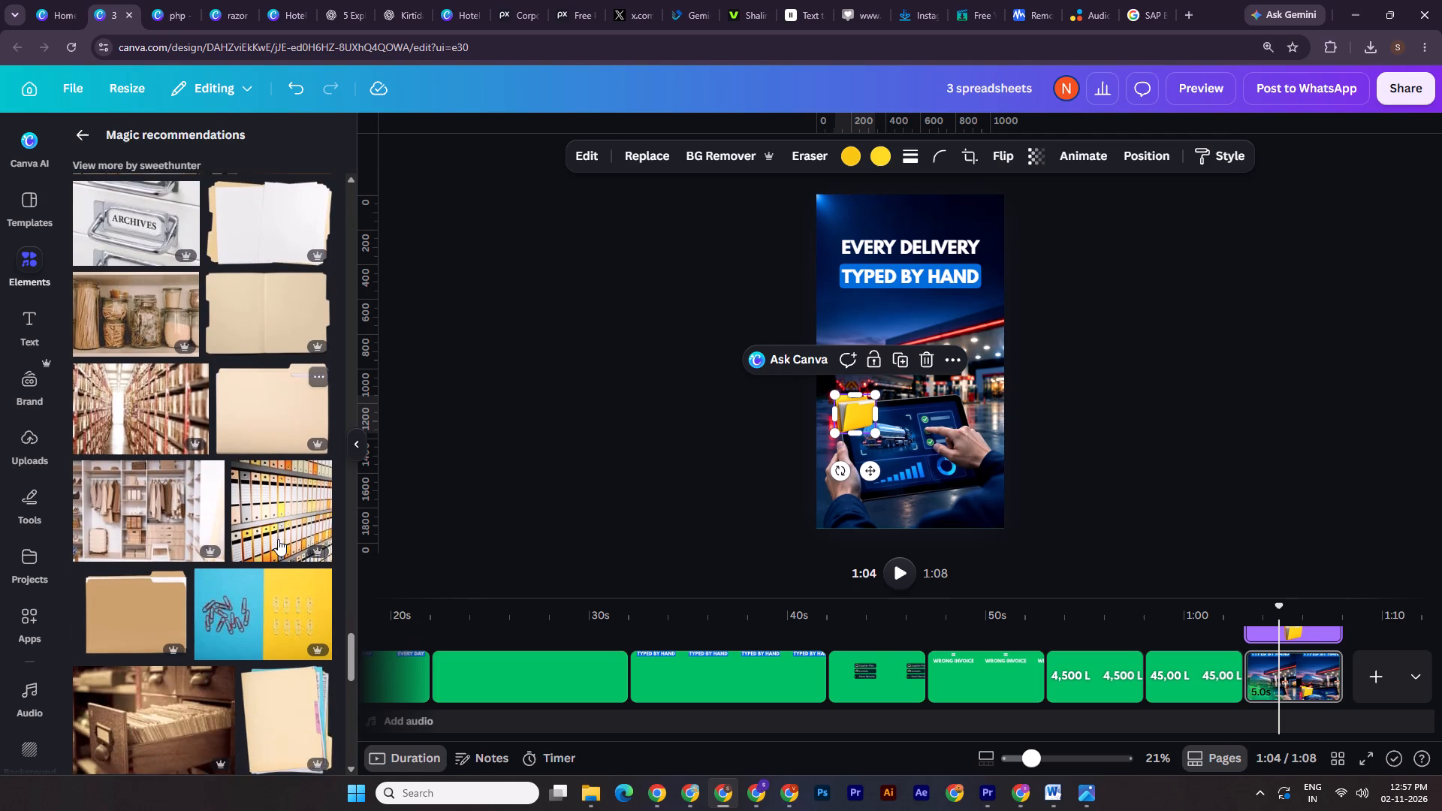
scroll(278, 539, "down", 1)
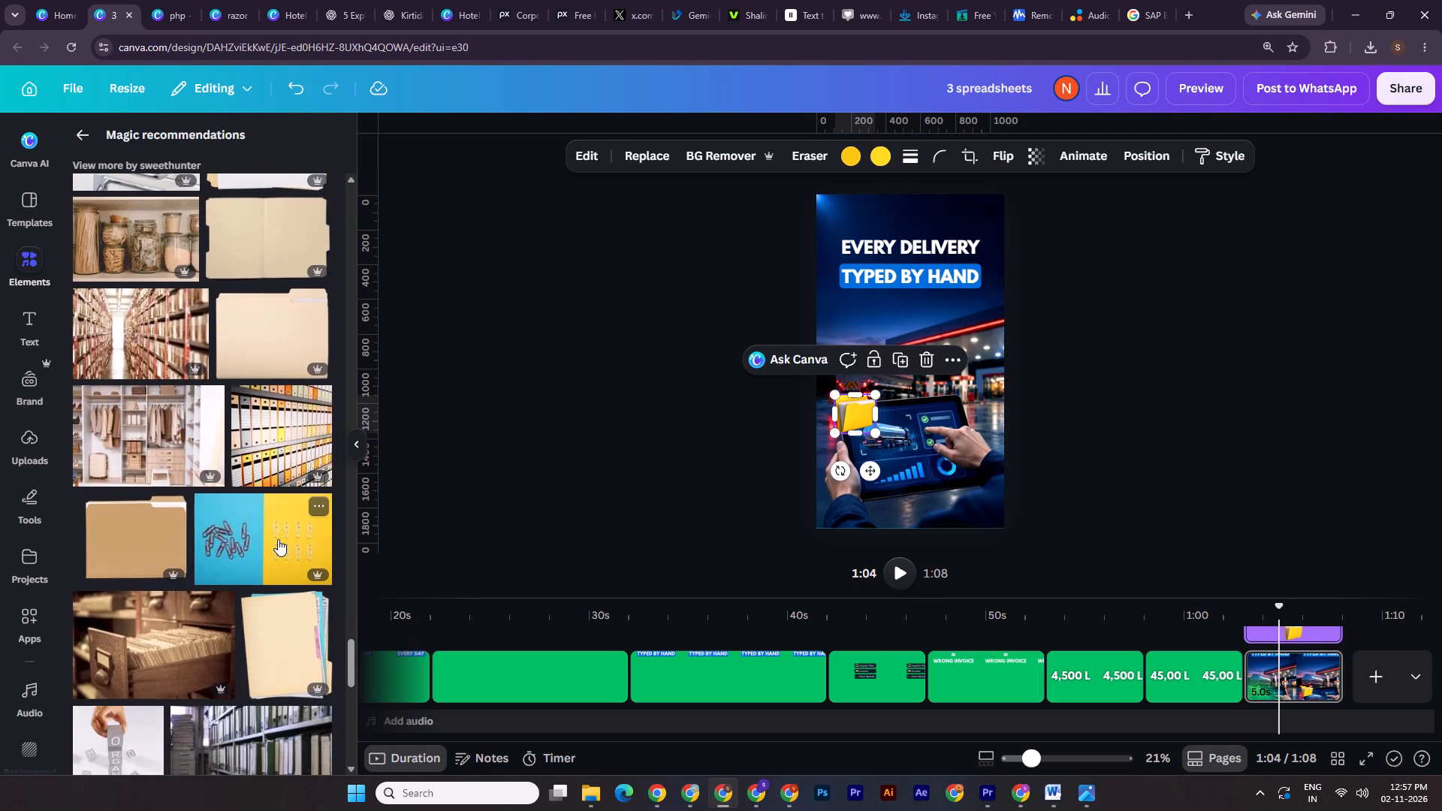
scroll(278, 539, "down", 1)
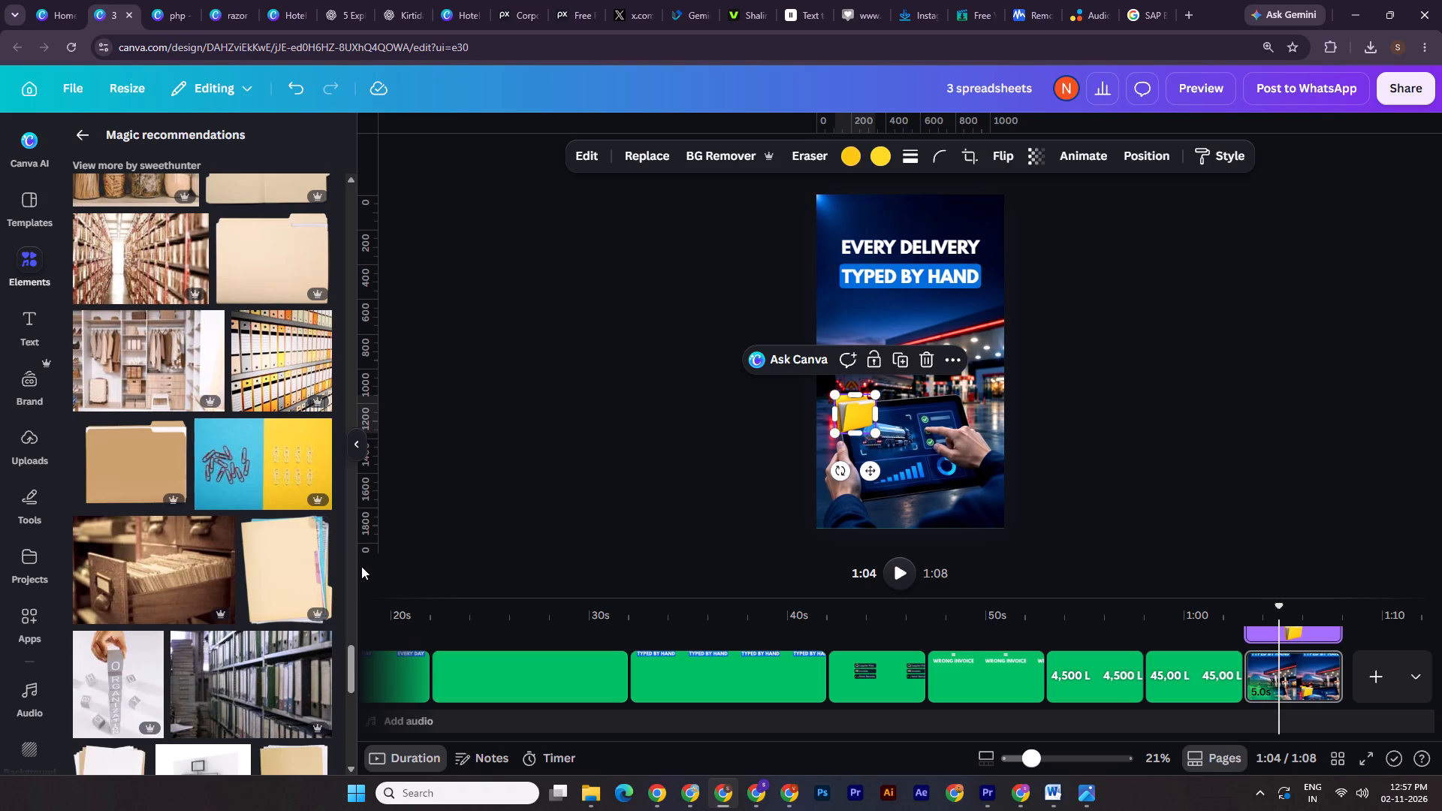
Look through the remaining recommendations for the yellow folder and the "files icon" photo results for more document images.
scroll(351, 565, "down", 4)
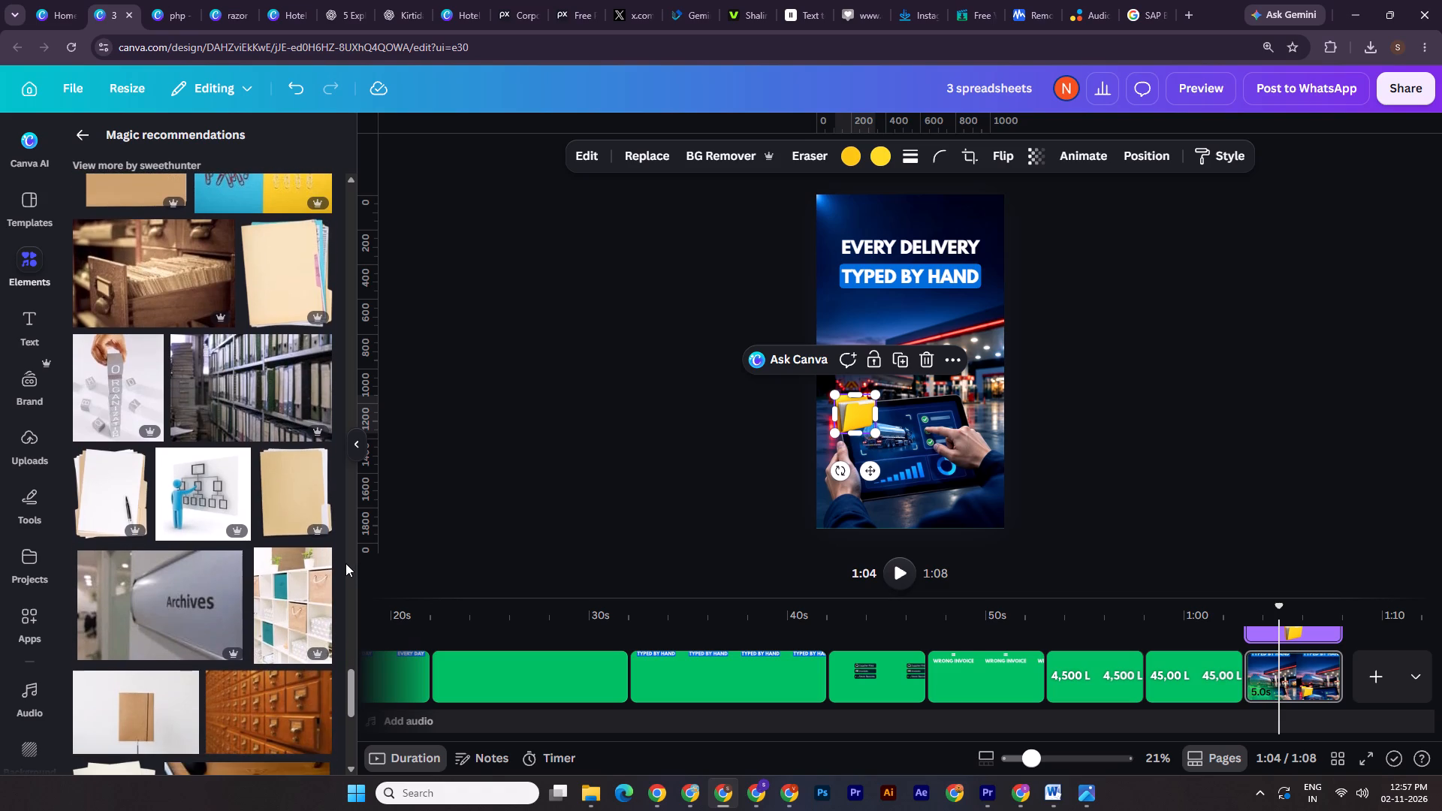
scroll(344, 562, "down", 1)
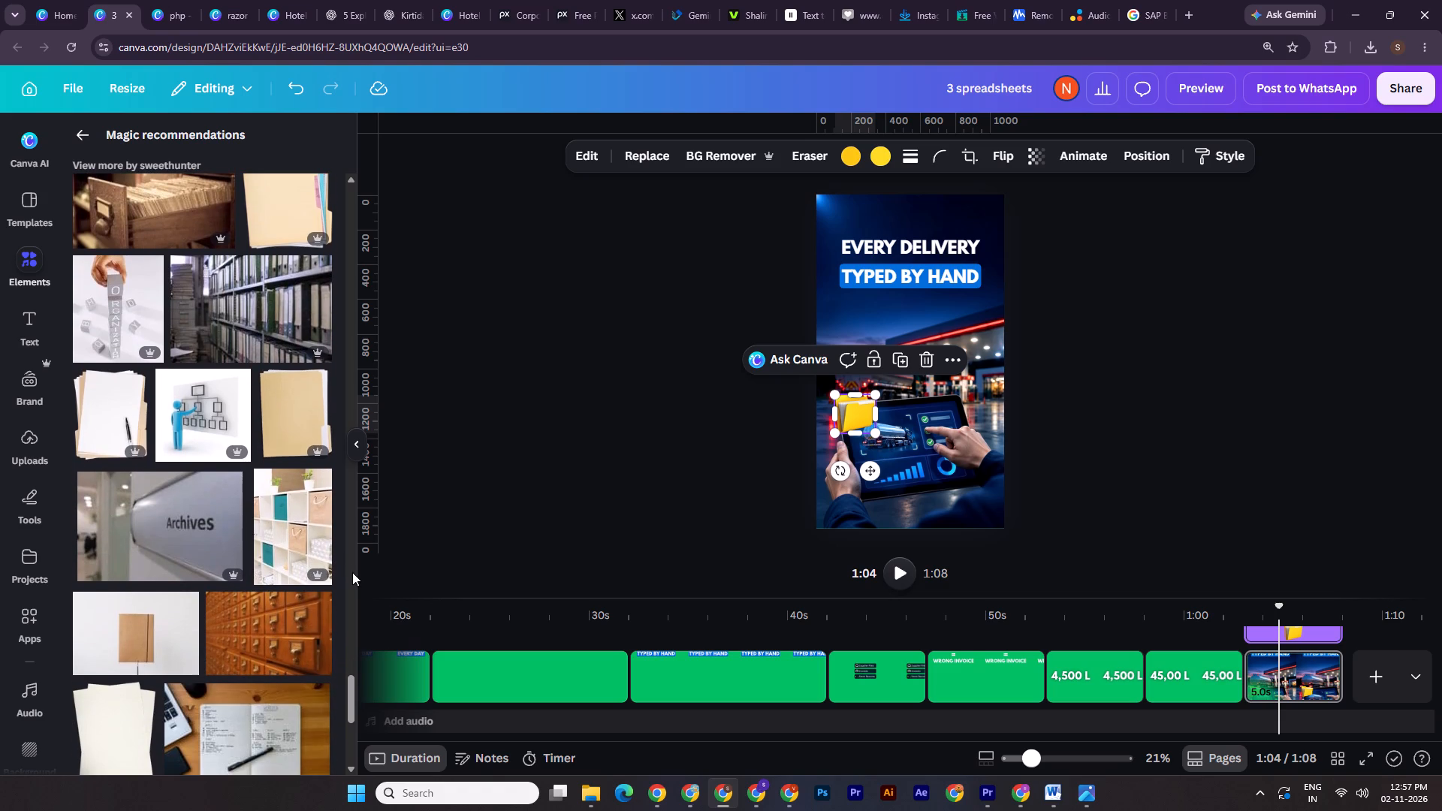
scroll(349, 573, "down", 3)
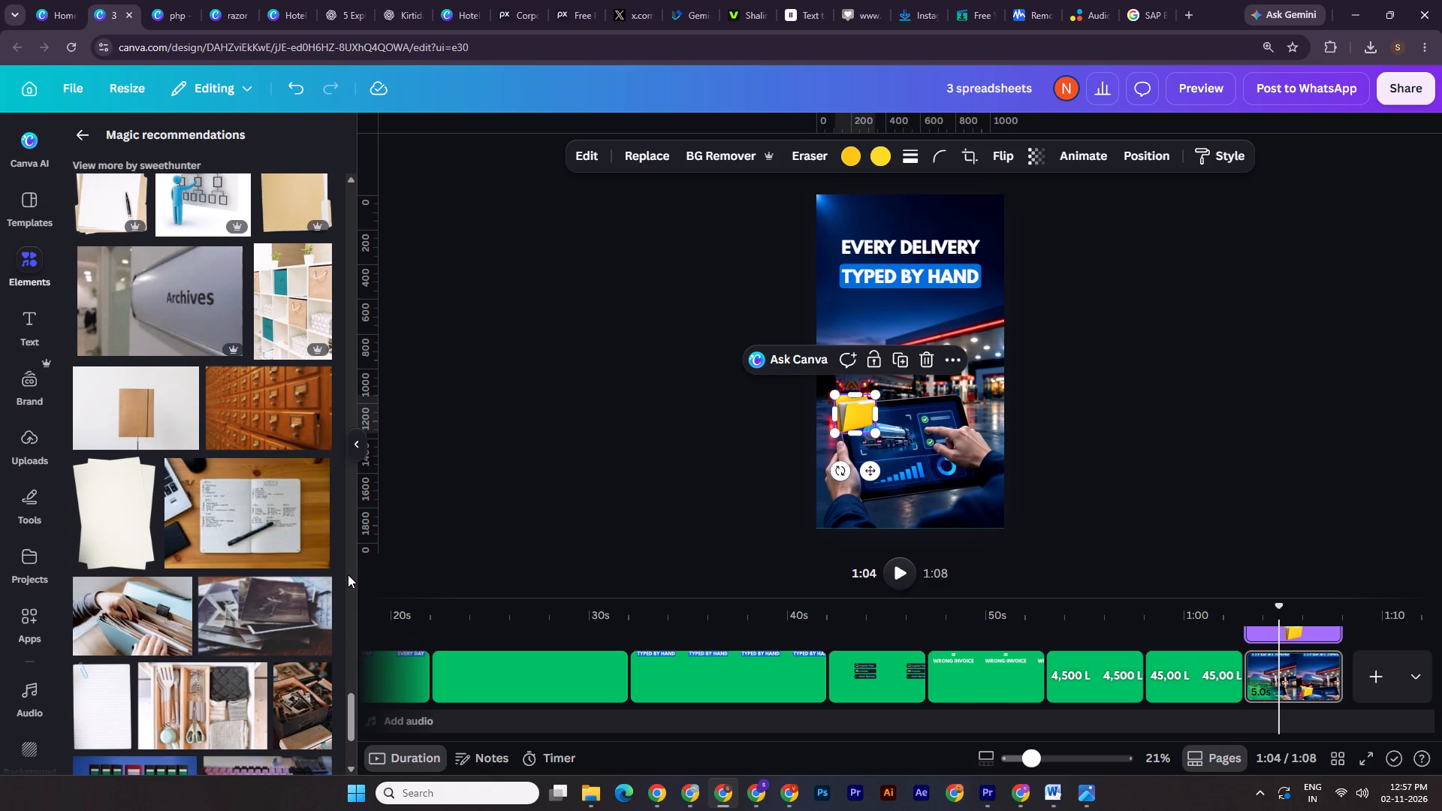
left_click(80, 137)
scroll(193, 573, "down", 4)
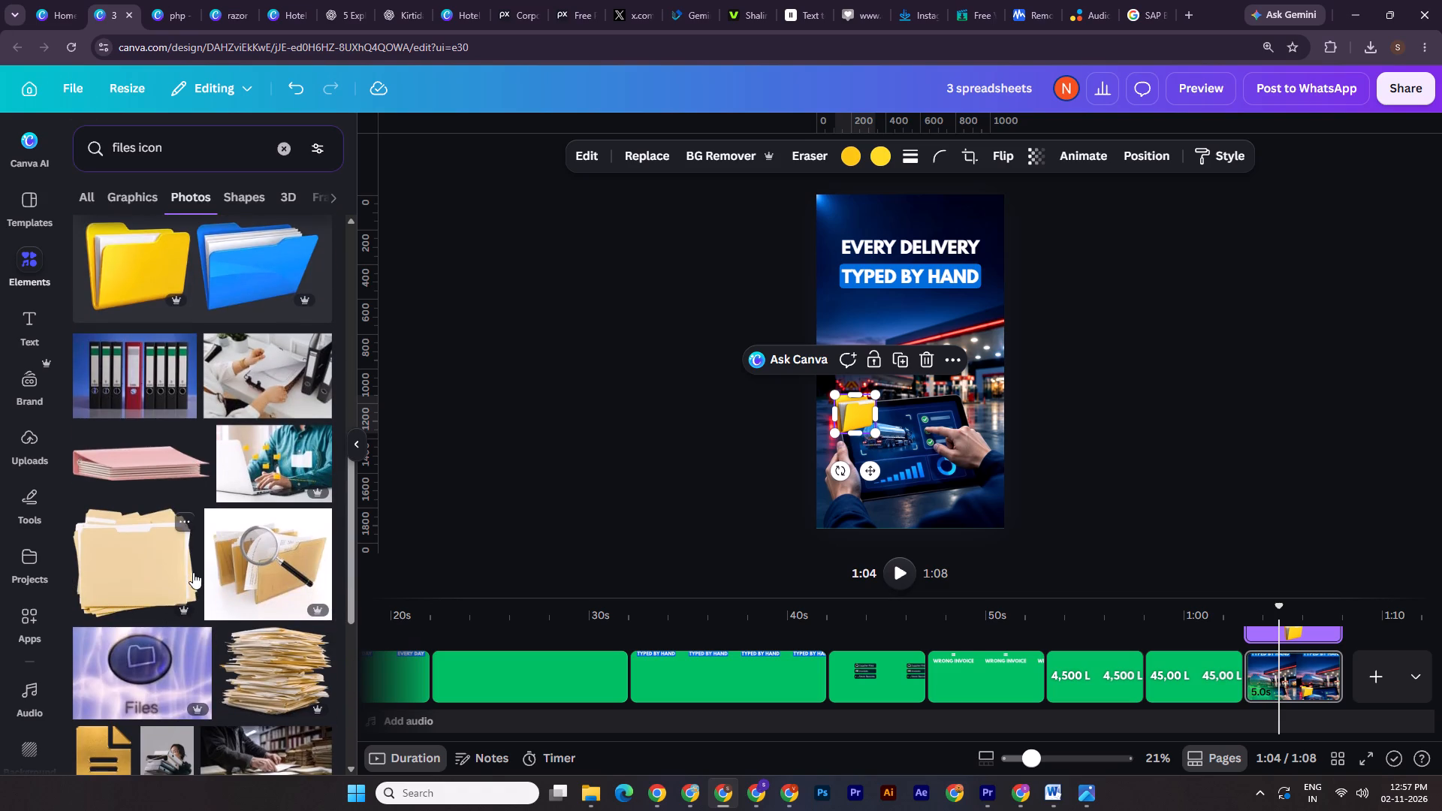
scroll(277, 563, "down", 4)
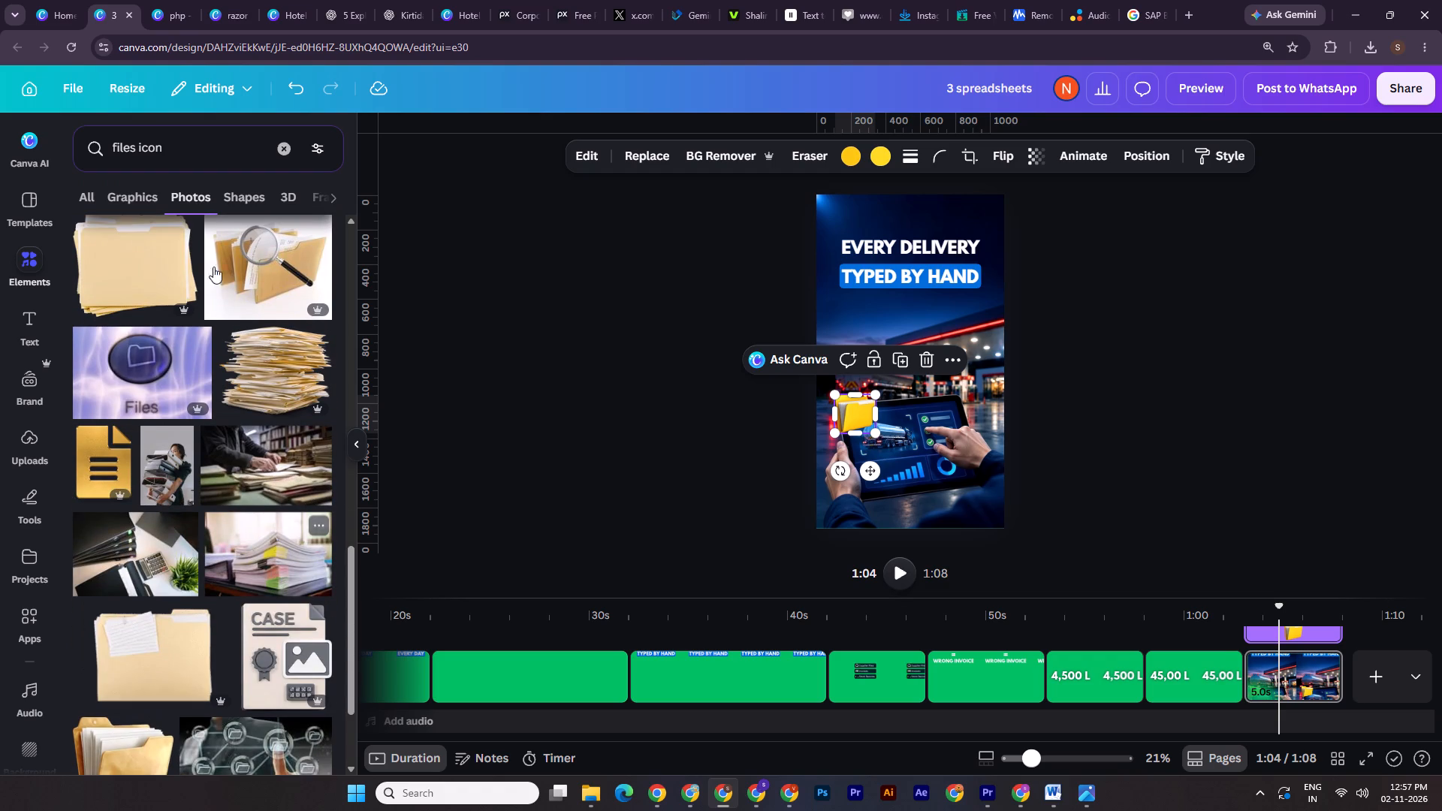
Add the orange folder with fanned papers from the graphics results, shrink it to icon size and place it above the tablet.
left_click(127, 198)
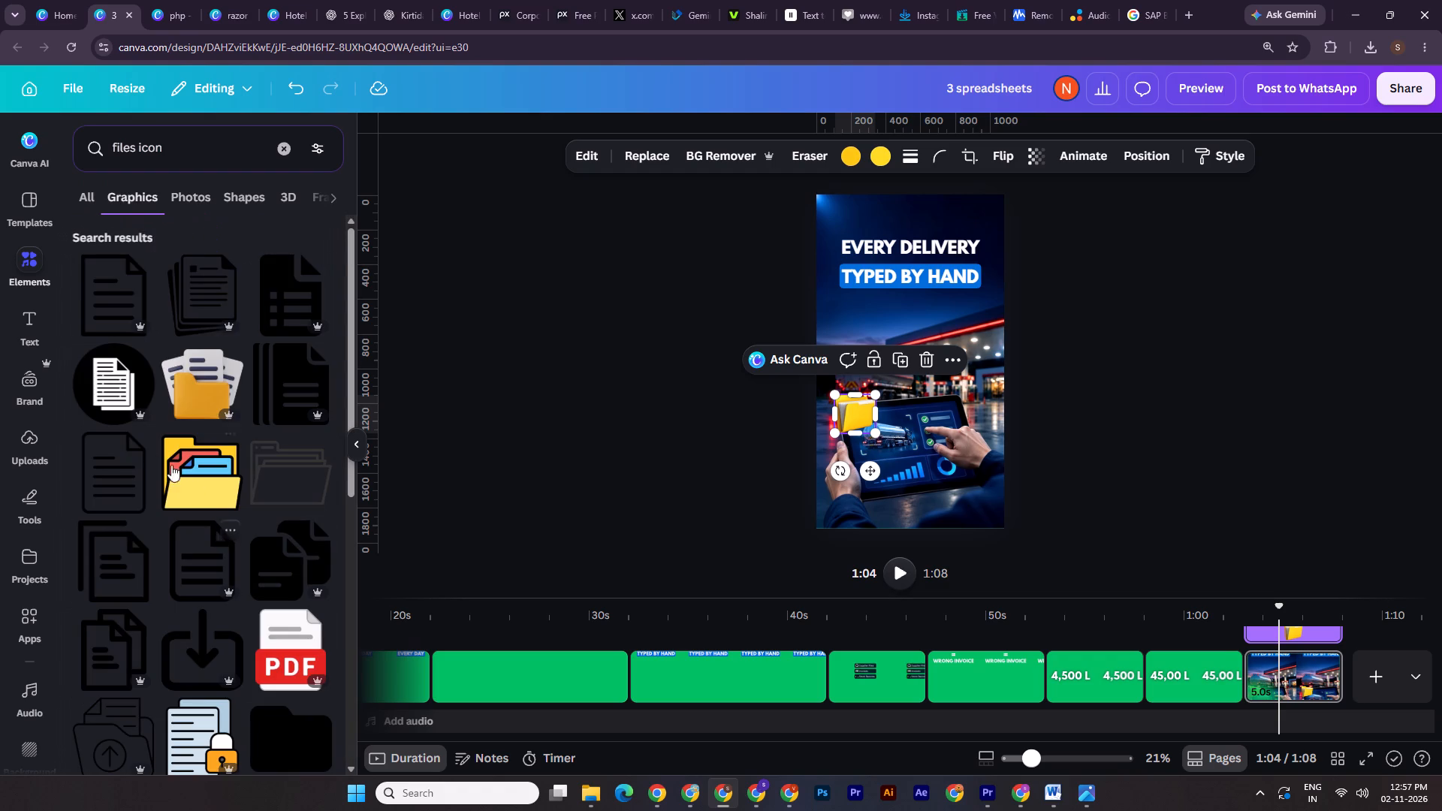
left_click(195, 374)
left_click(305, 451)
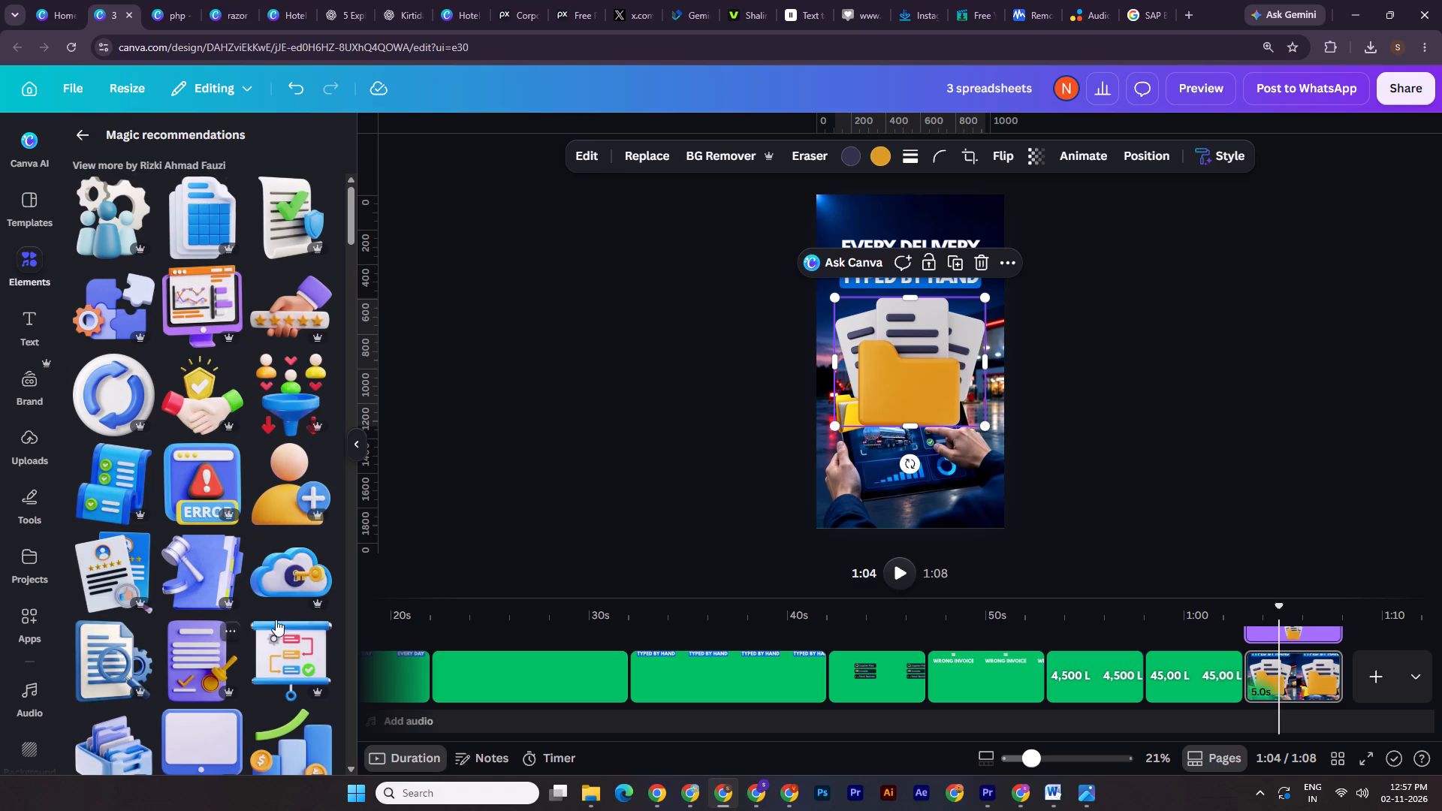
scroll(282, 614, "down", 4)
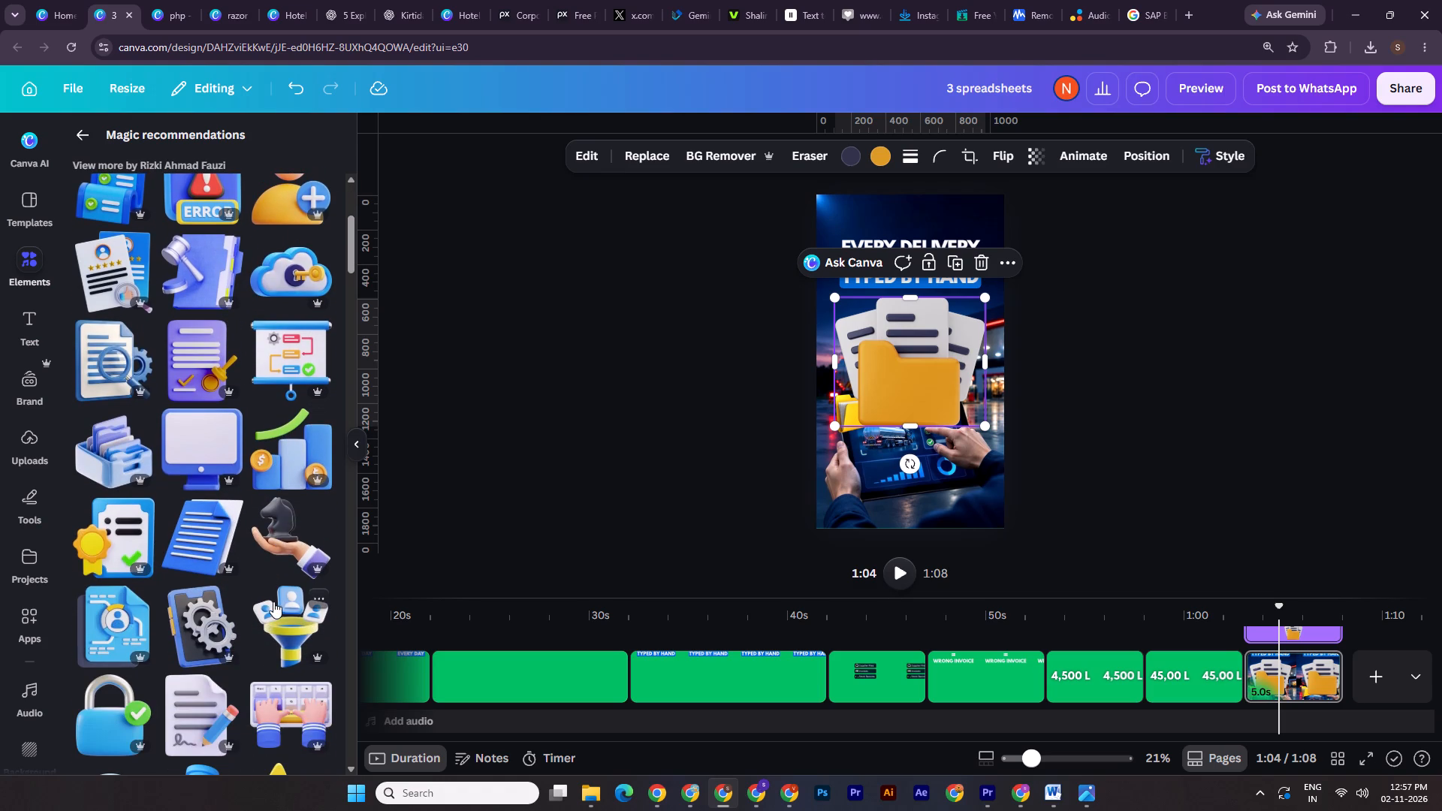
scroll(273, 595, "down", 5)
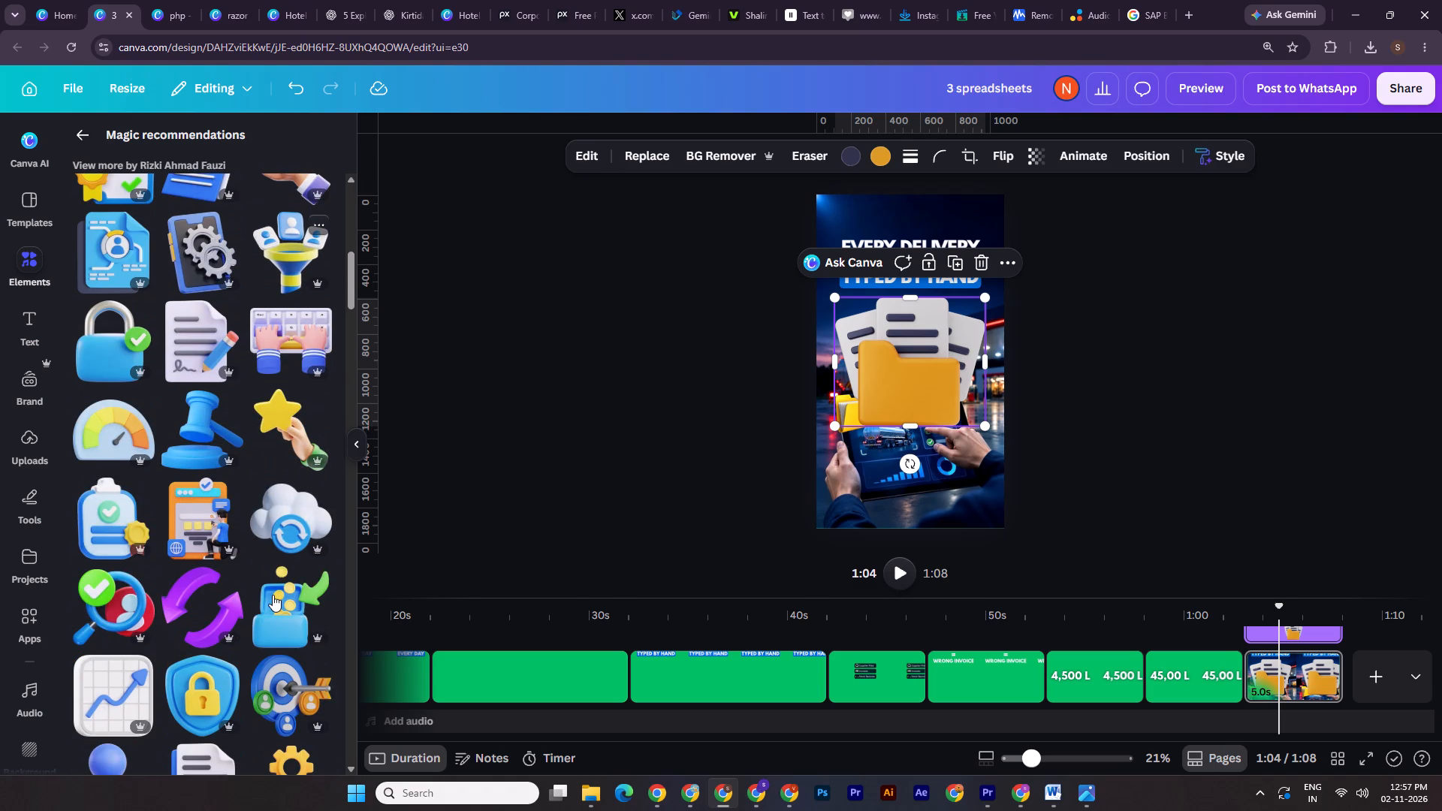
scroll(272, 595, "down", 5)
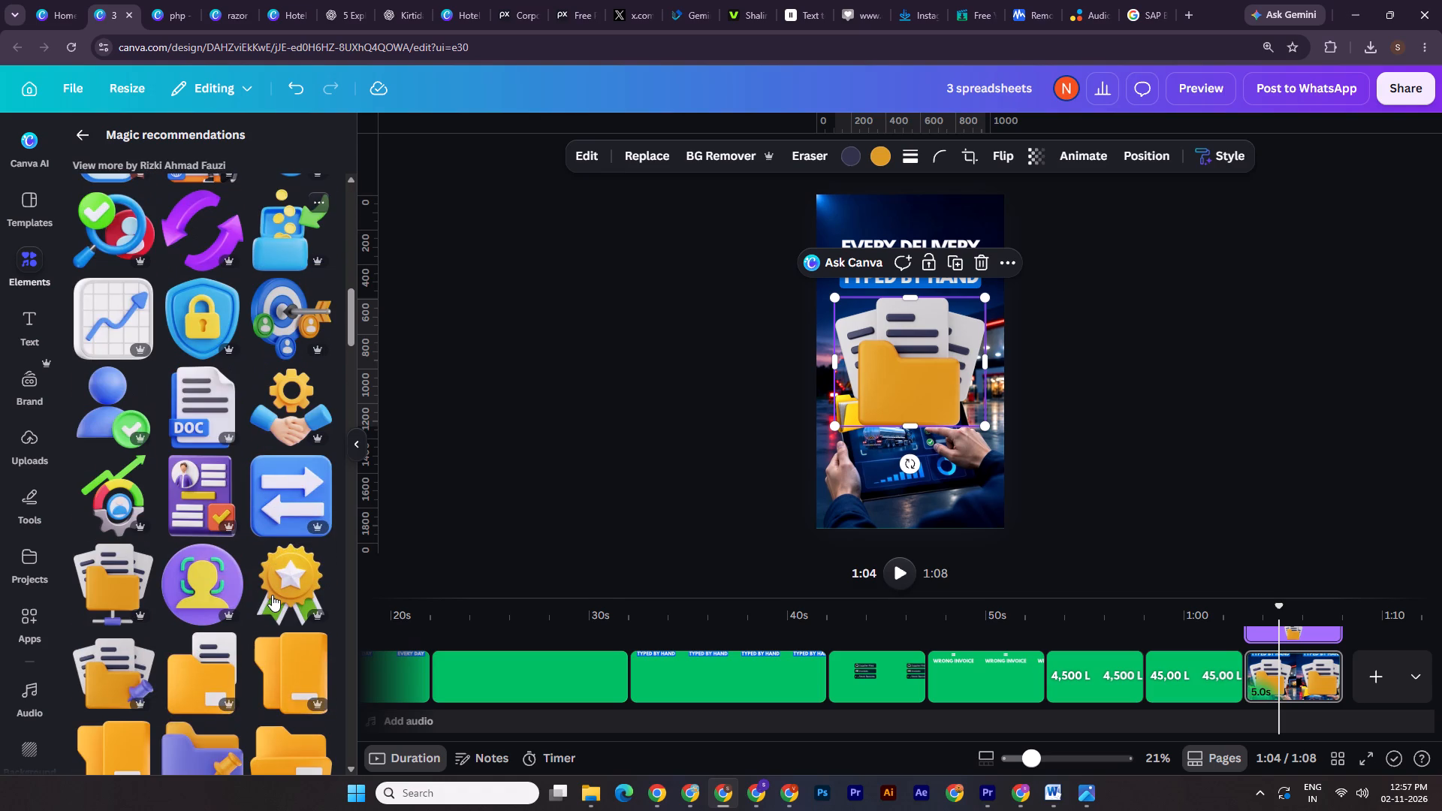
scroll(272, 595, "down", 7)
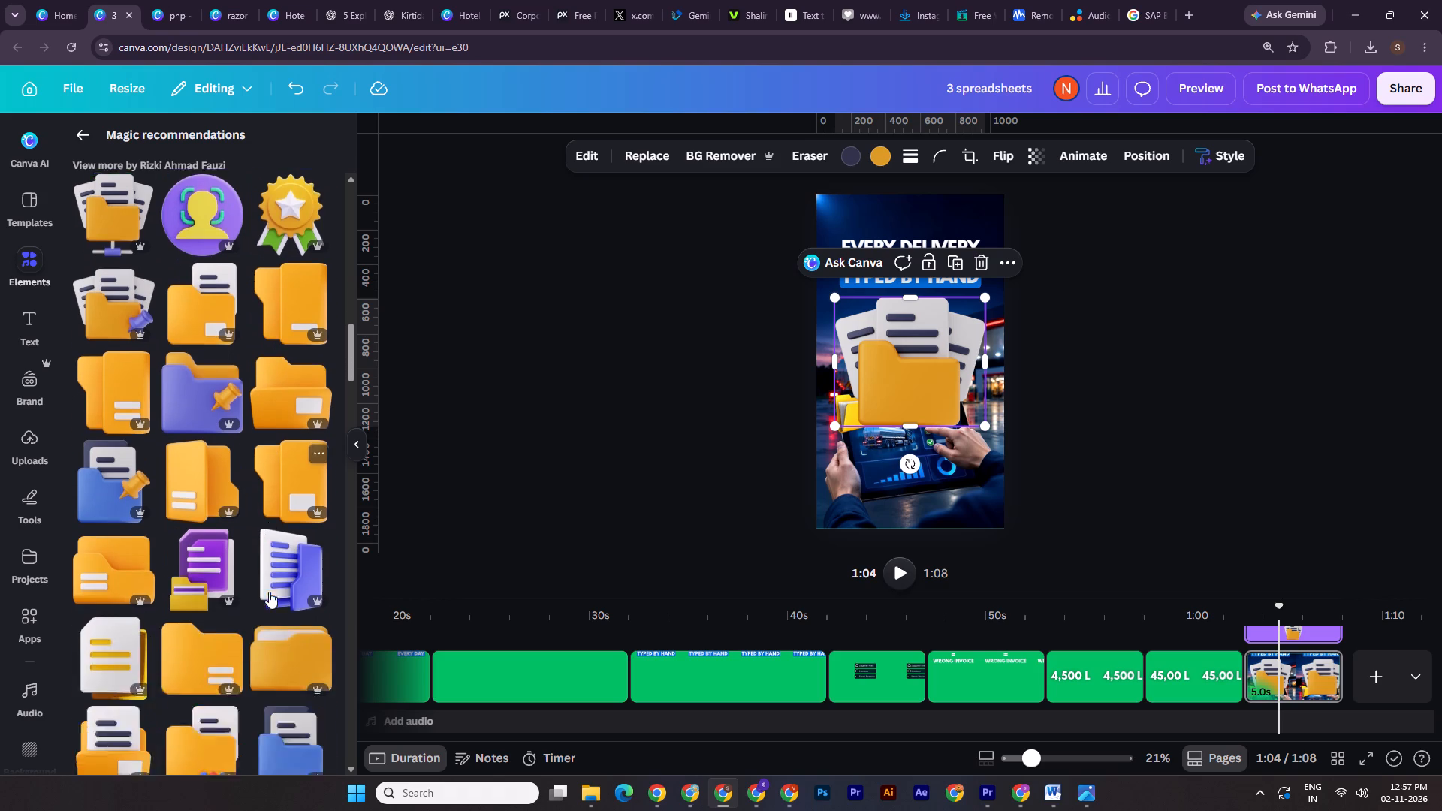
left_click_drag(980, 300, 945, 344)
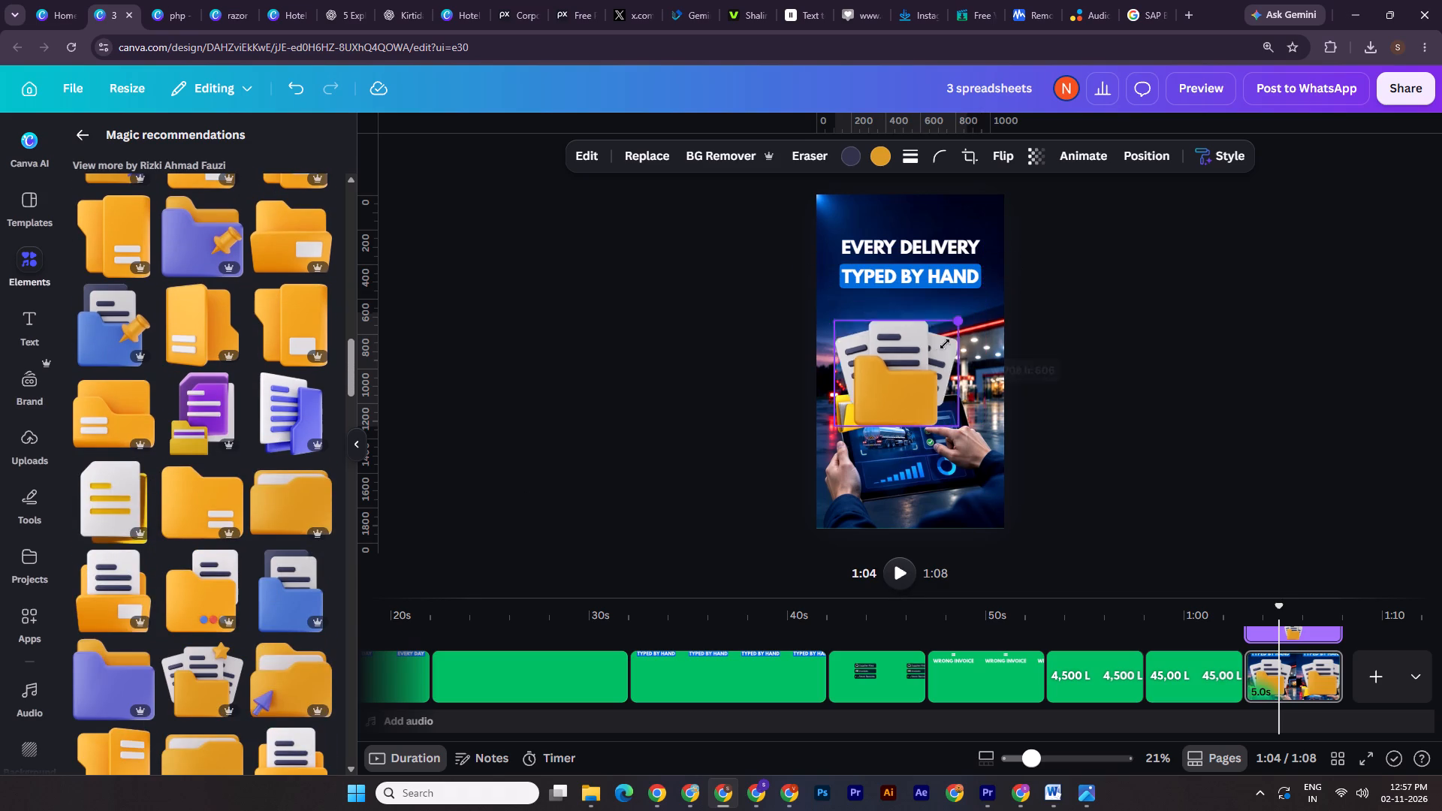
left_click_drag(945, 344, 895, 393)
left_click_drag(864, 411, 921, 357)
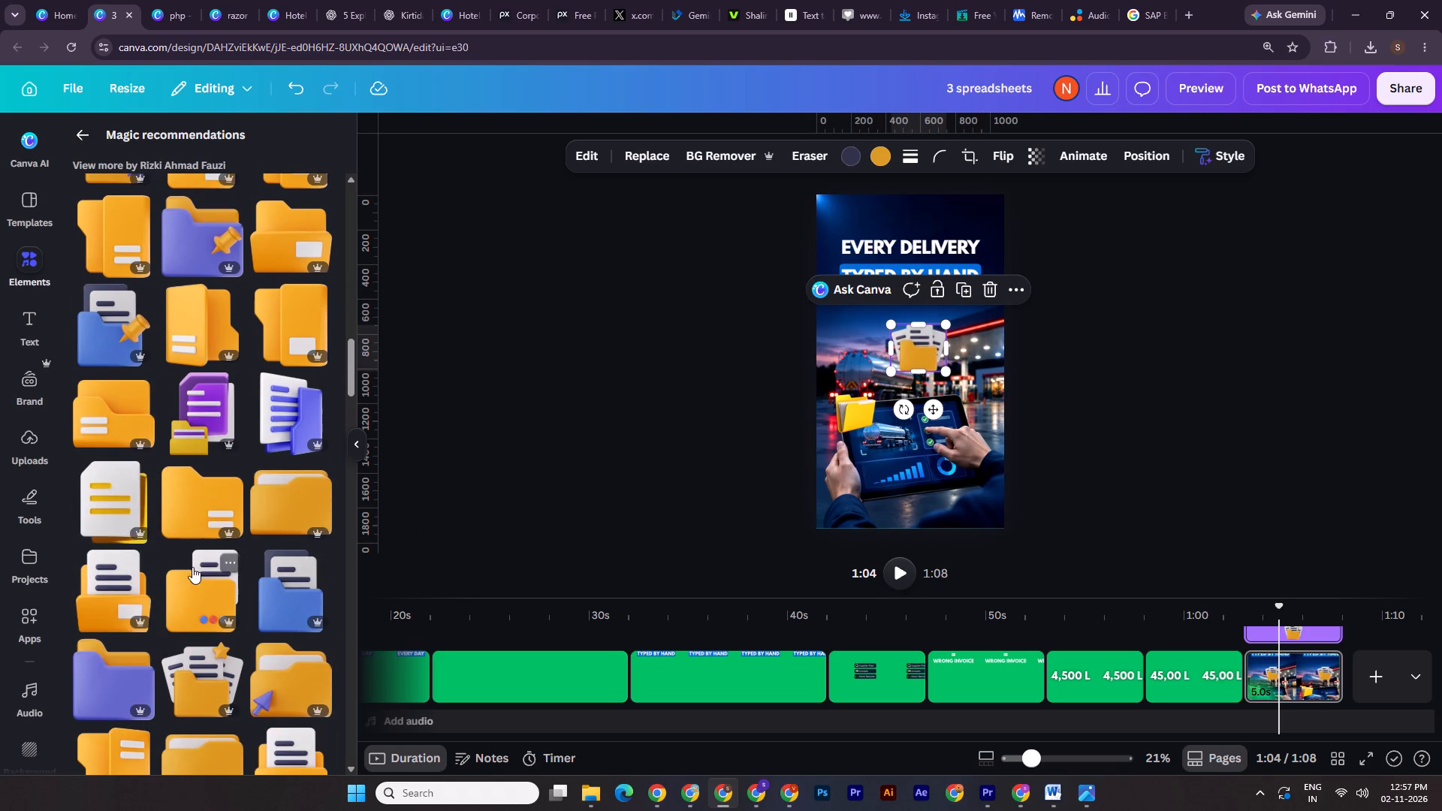
Browse the rest of the orange folder's magic recommendations and the "files icon" graphics results for suitable file icons.
scroll(195, 567, "down", 18)
scroll(197, 562, "down", 4)
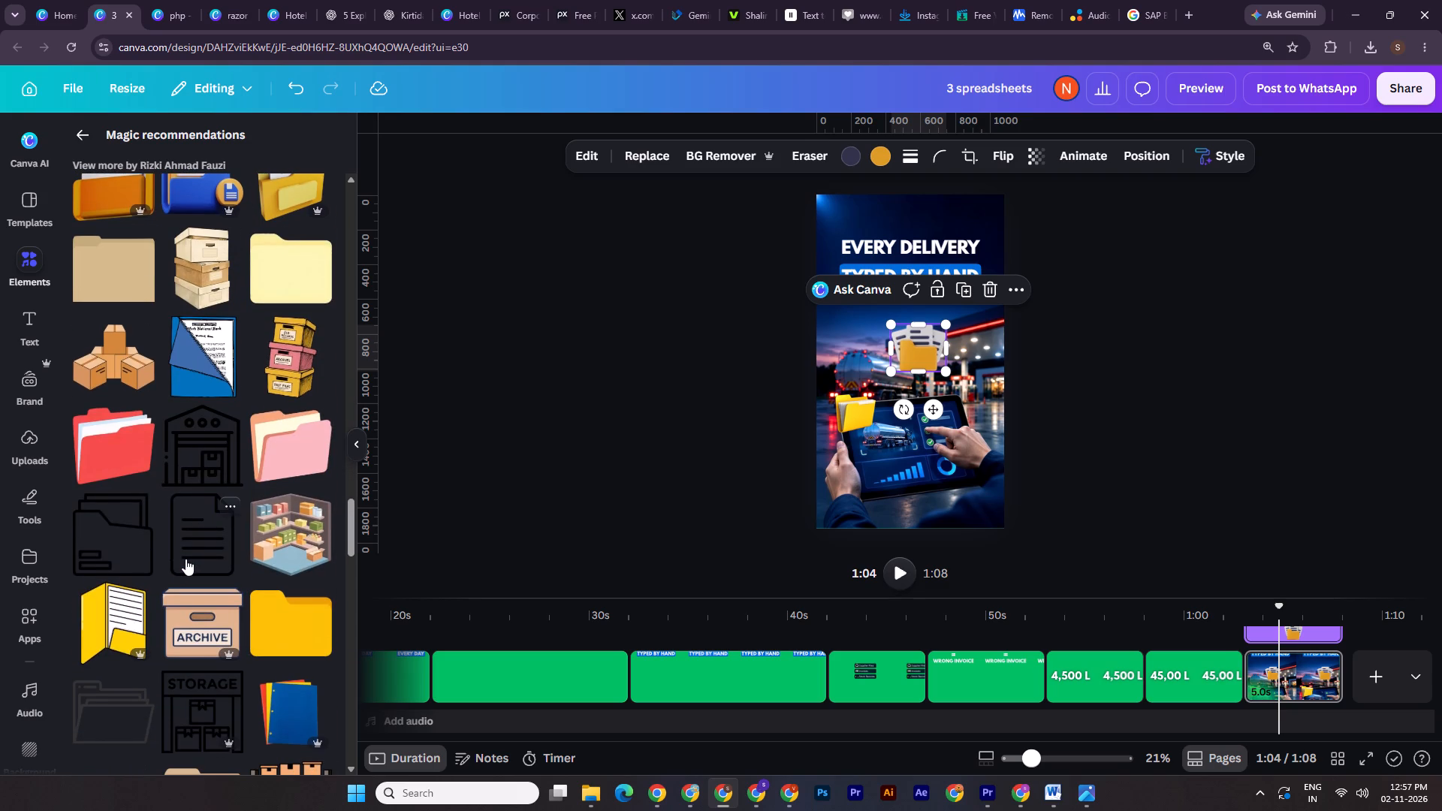
scroll(186, 559, "down", 5)
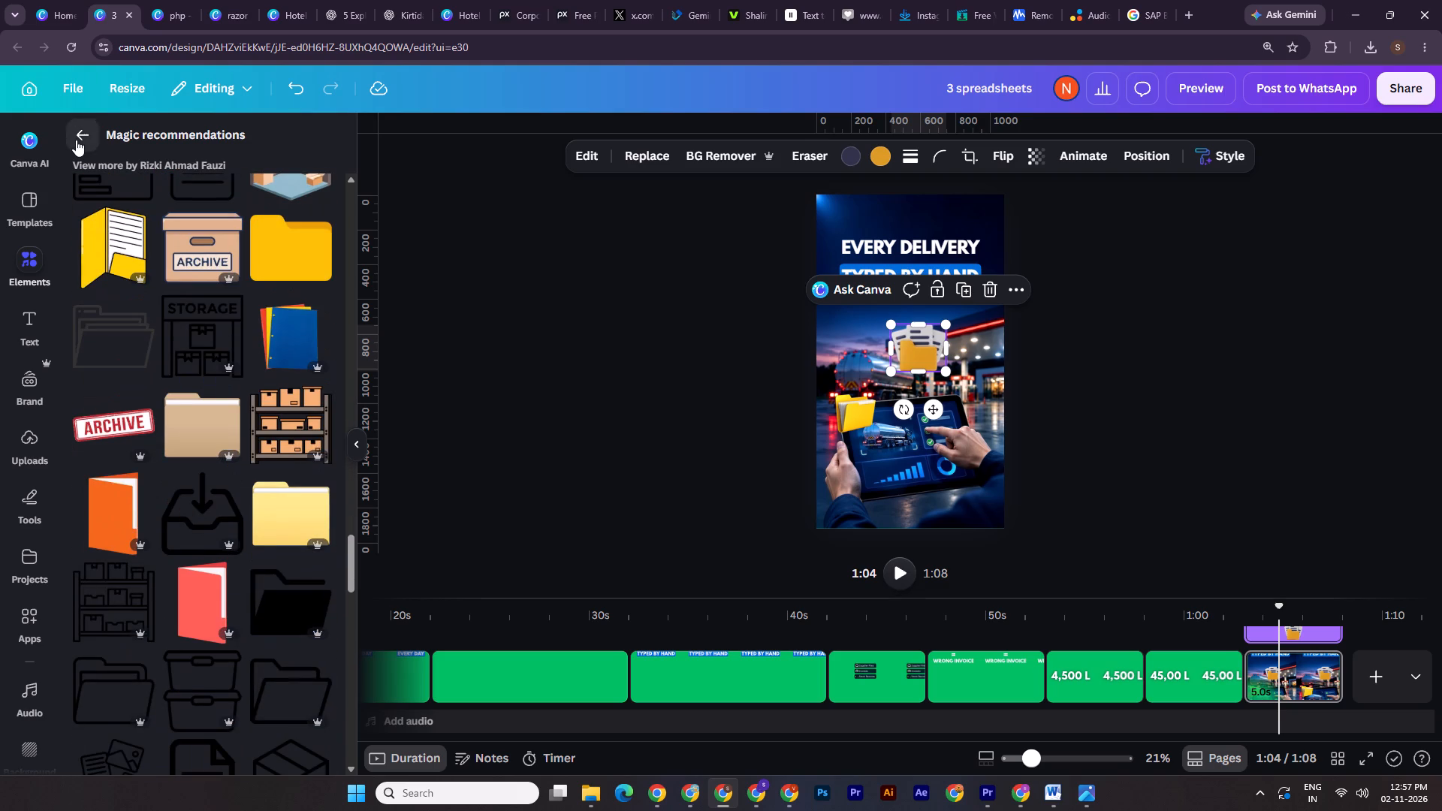
left_click(76, 140)
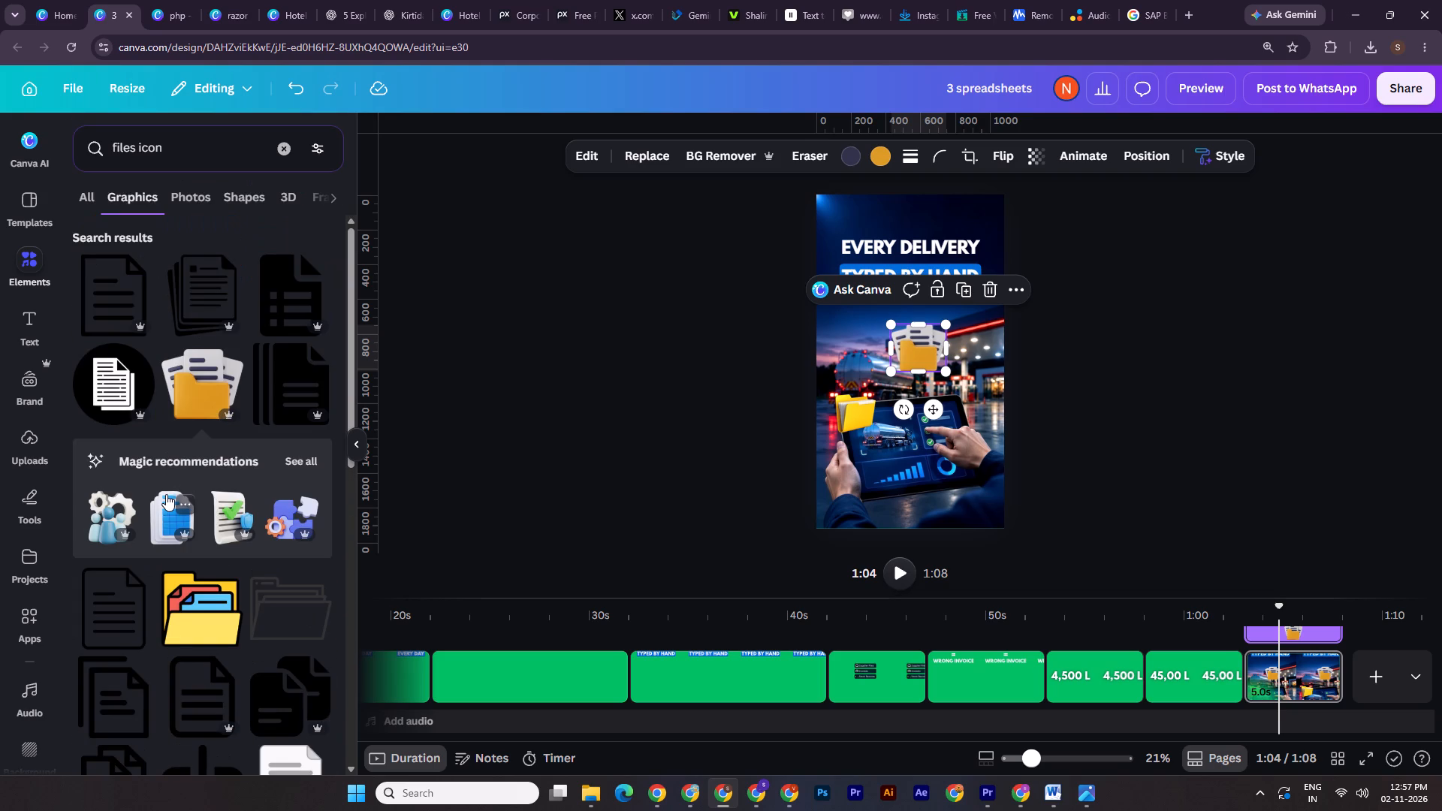
scroll(194, 530, "down", 4)
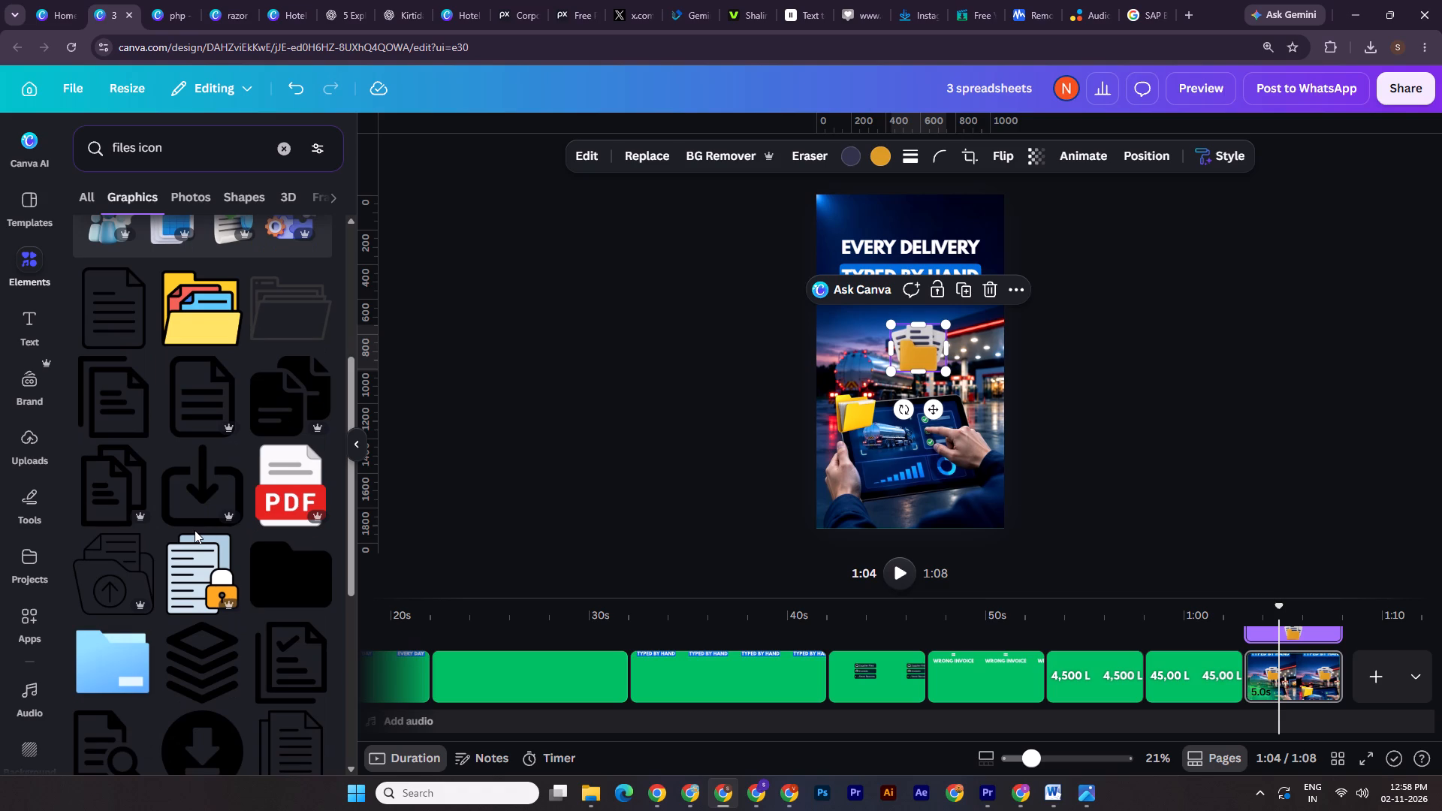
scroll(195, 530, "down", 4)
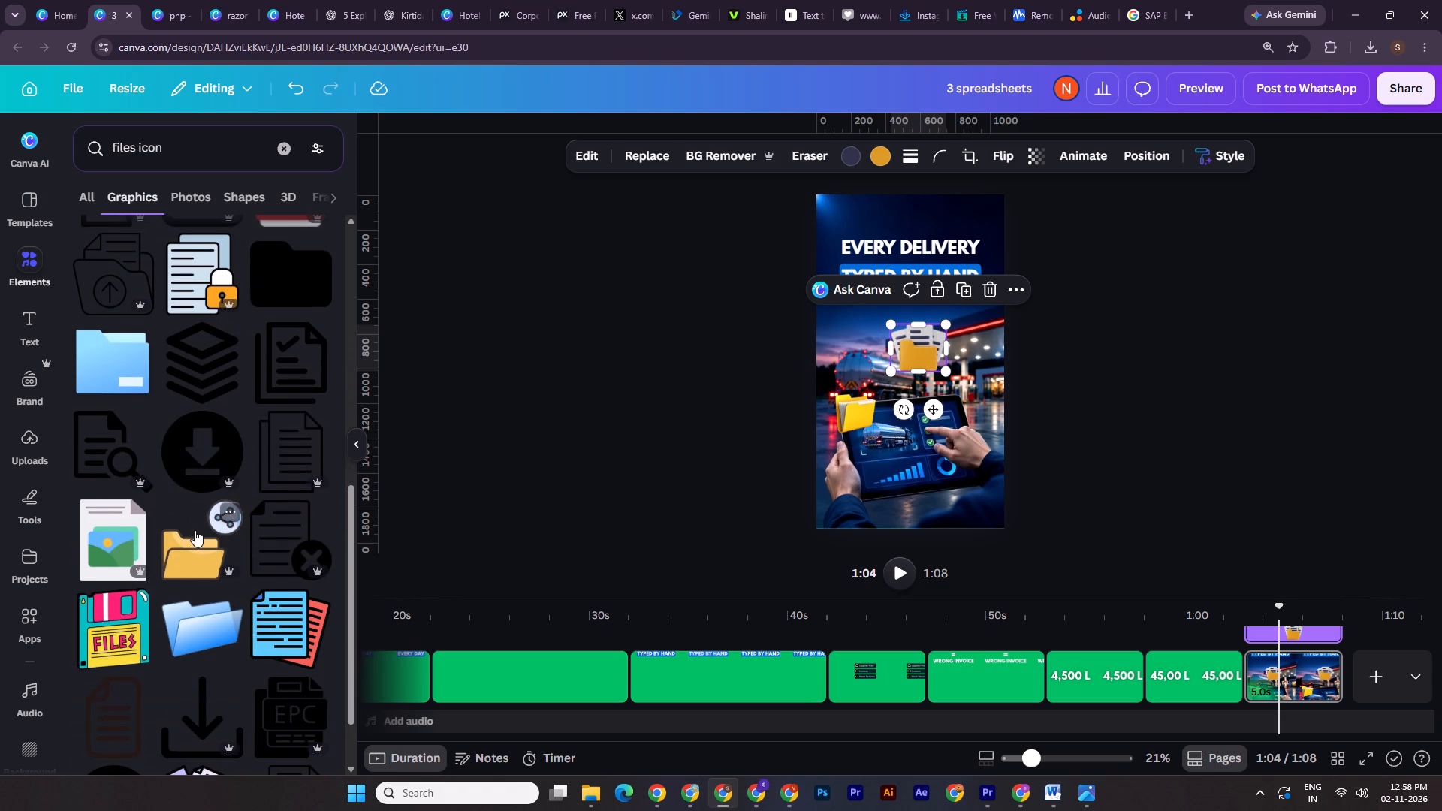
scroll(195, 530, "down", 6)
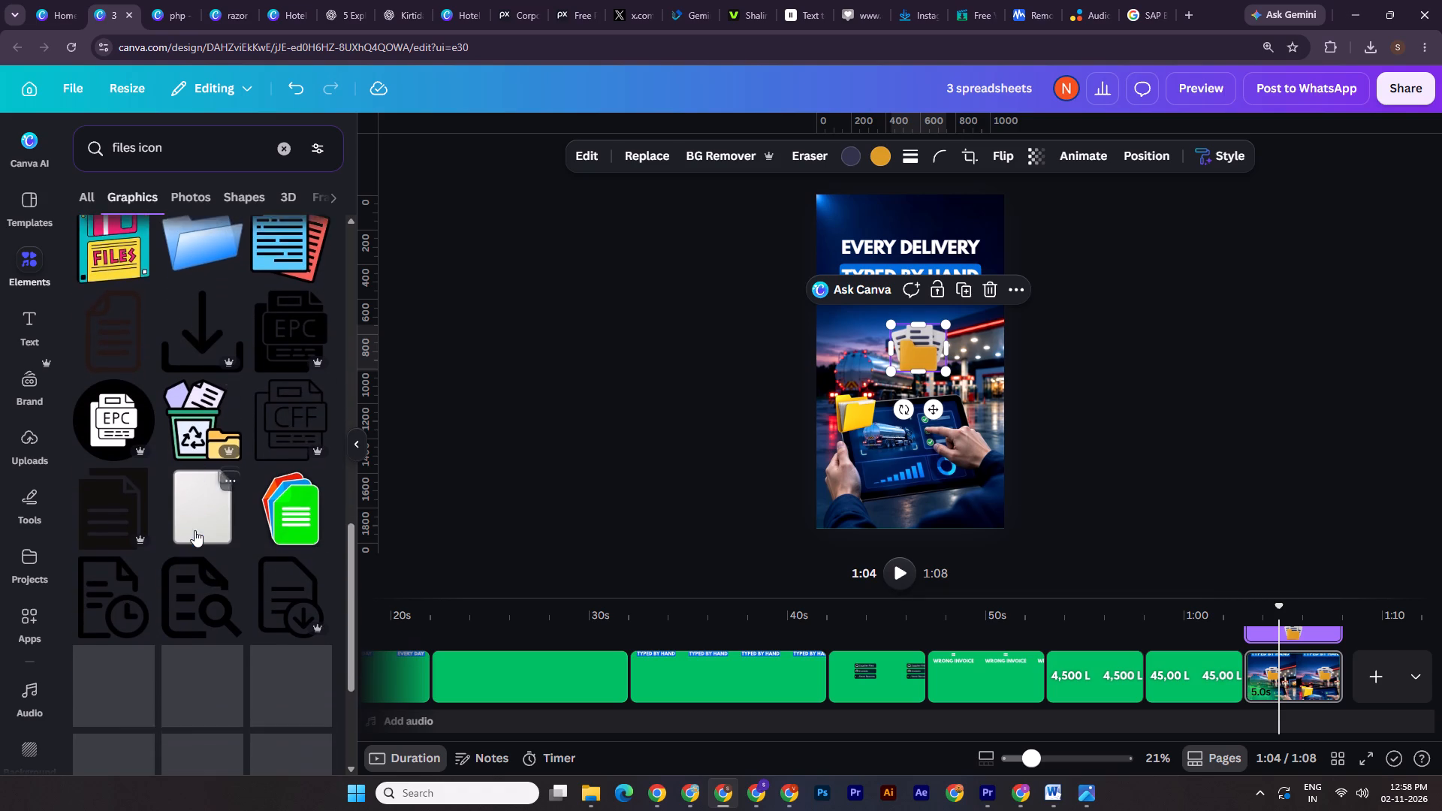
scroll(195, 530, "down", 5)
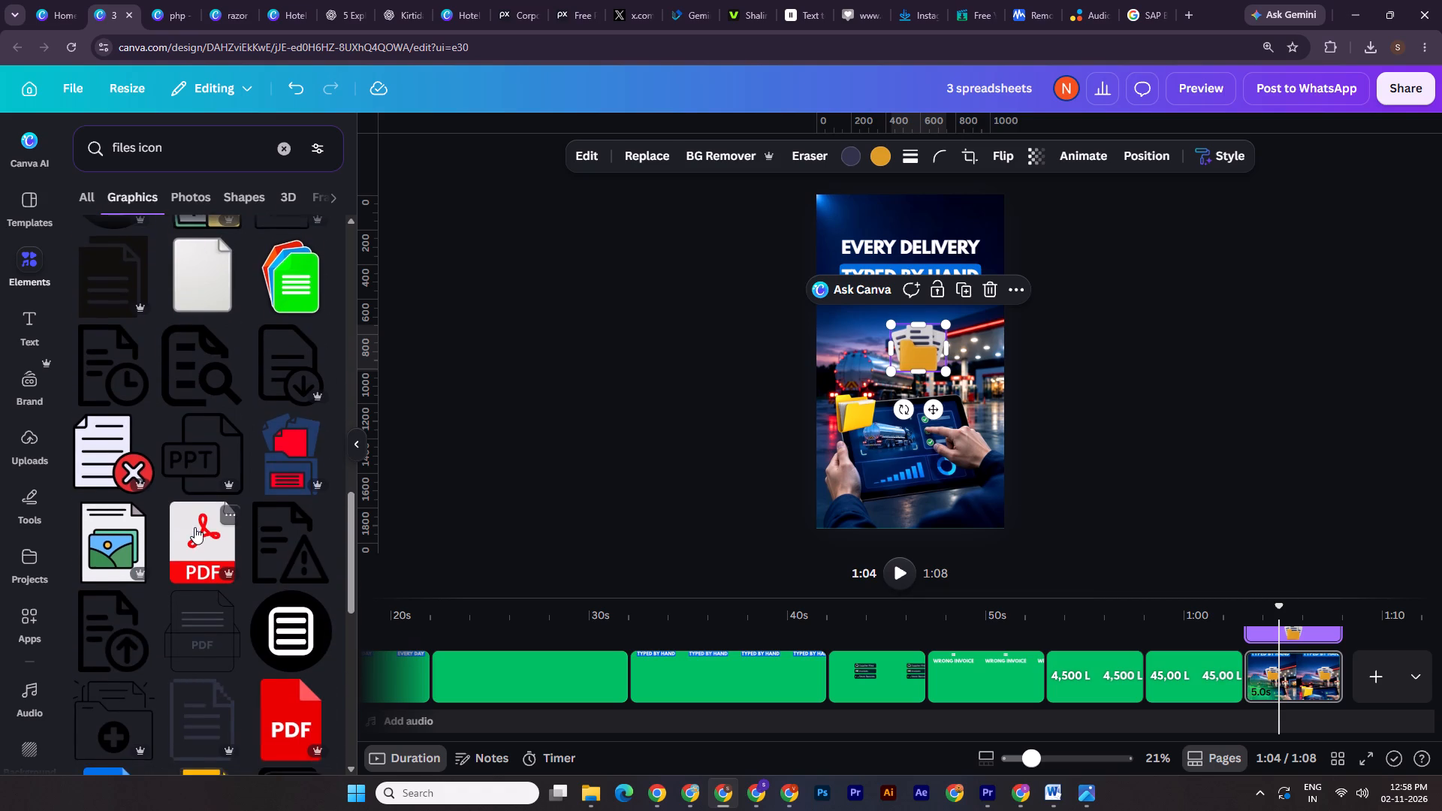
scroll(195, 527, "down", 1)
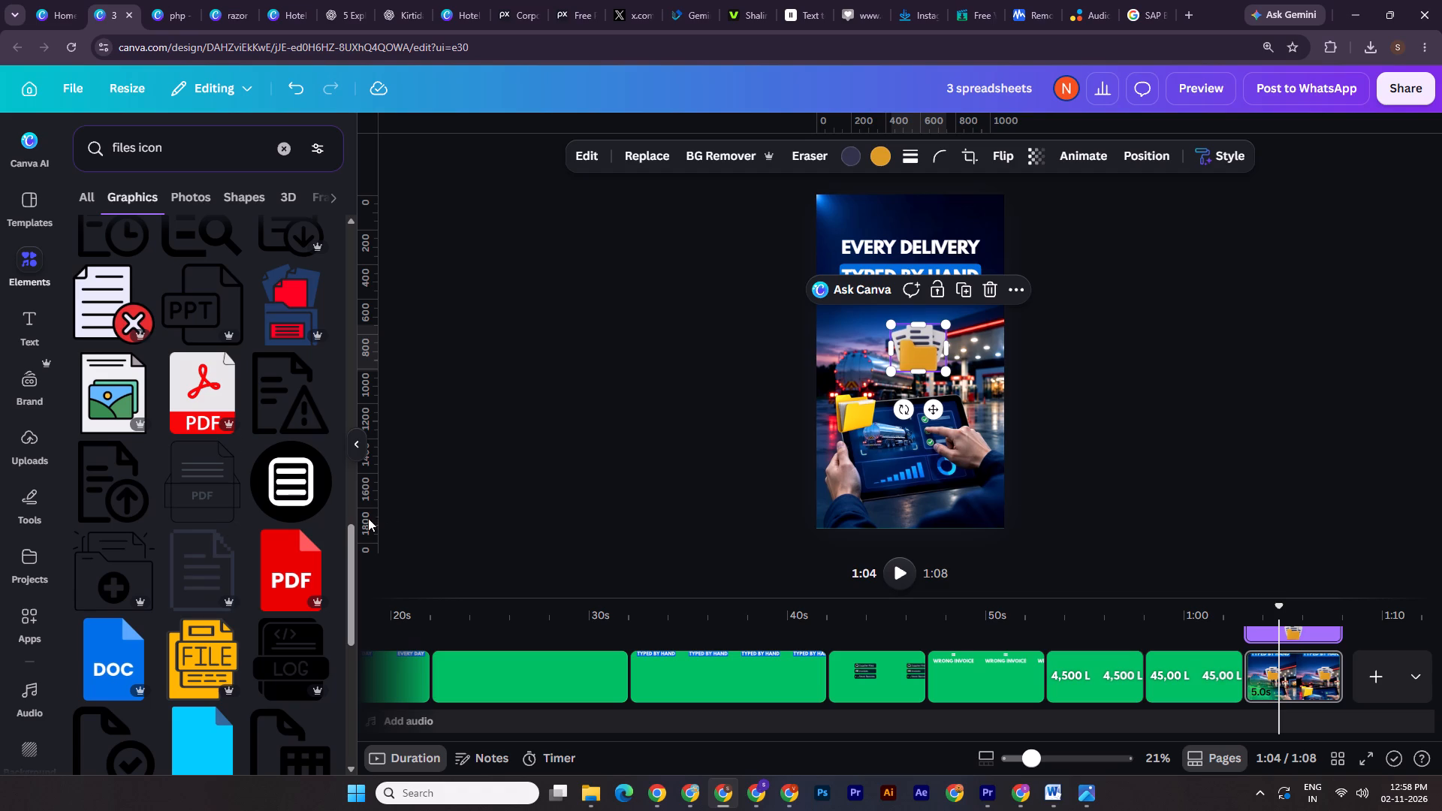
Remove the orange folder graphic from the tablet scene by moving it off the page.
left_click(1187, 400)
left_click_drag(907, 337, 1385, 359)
Move the yellow folder up from the tablet's corner to just above the tanker truck.
left_click_drag(849, 407, 859, 329)
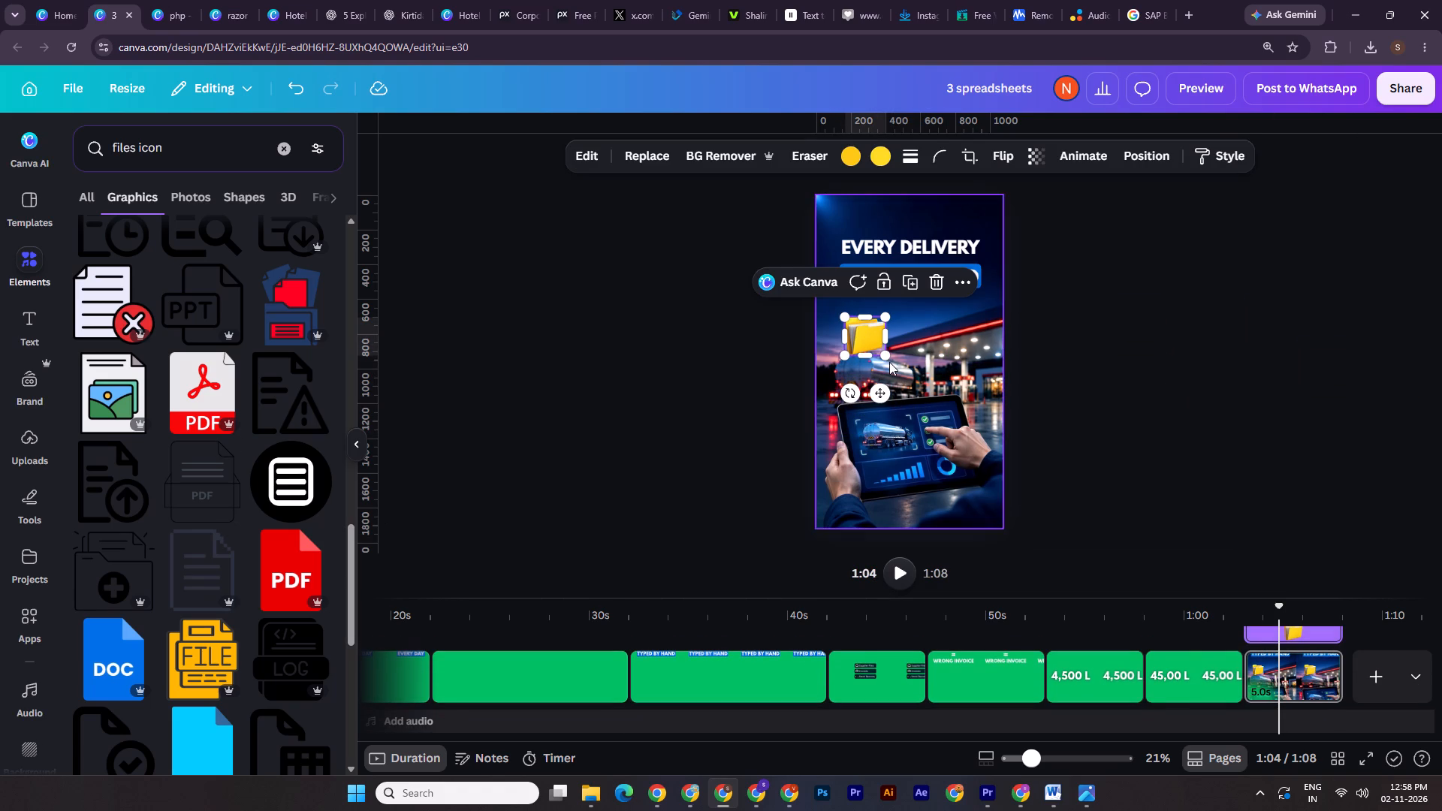
left_click(886, 358)
double_click(1119, 377)
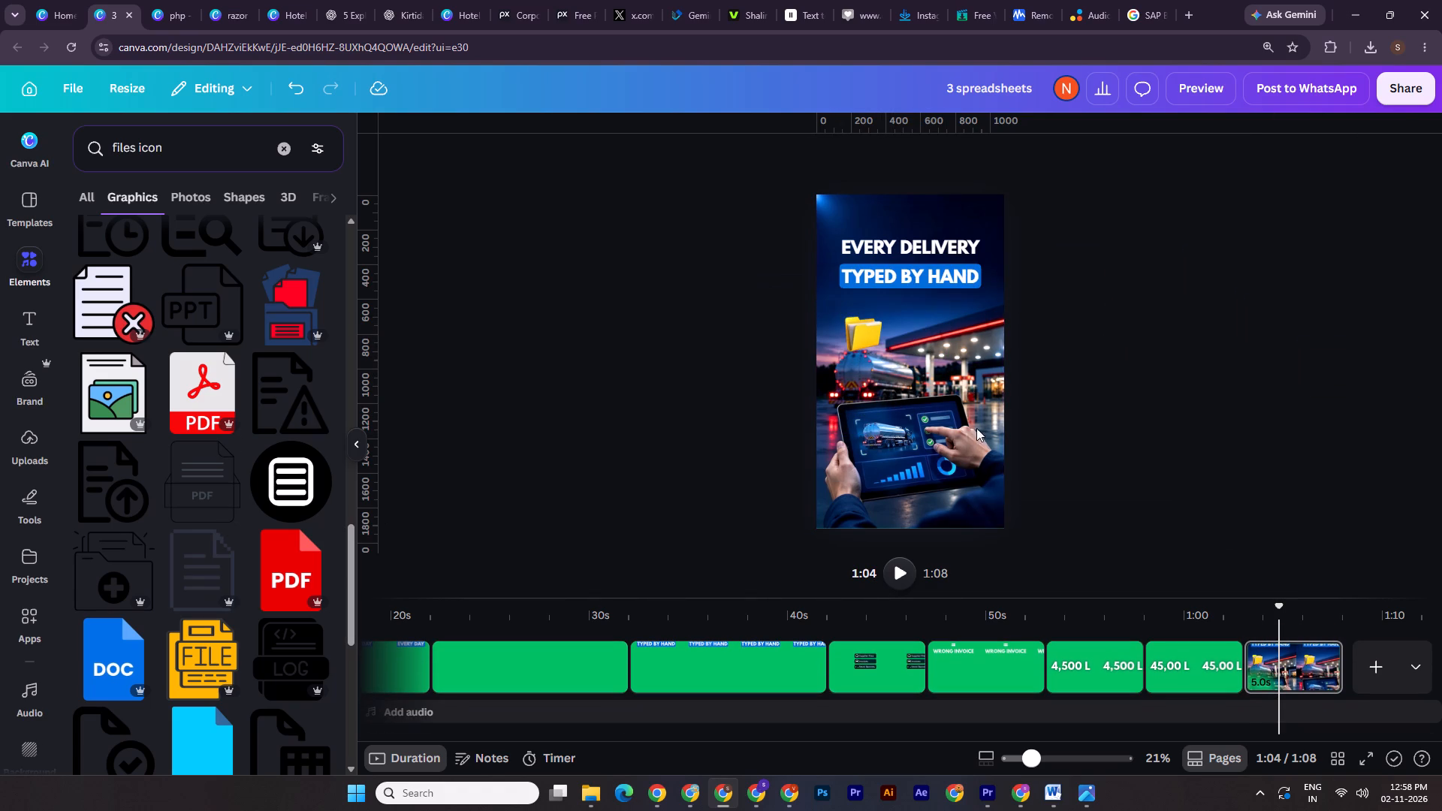
Upload the SAP Business One logo, images (4).png, from Downloads into the Shalini folder in Canva.
left_click(587, 791)
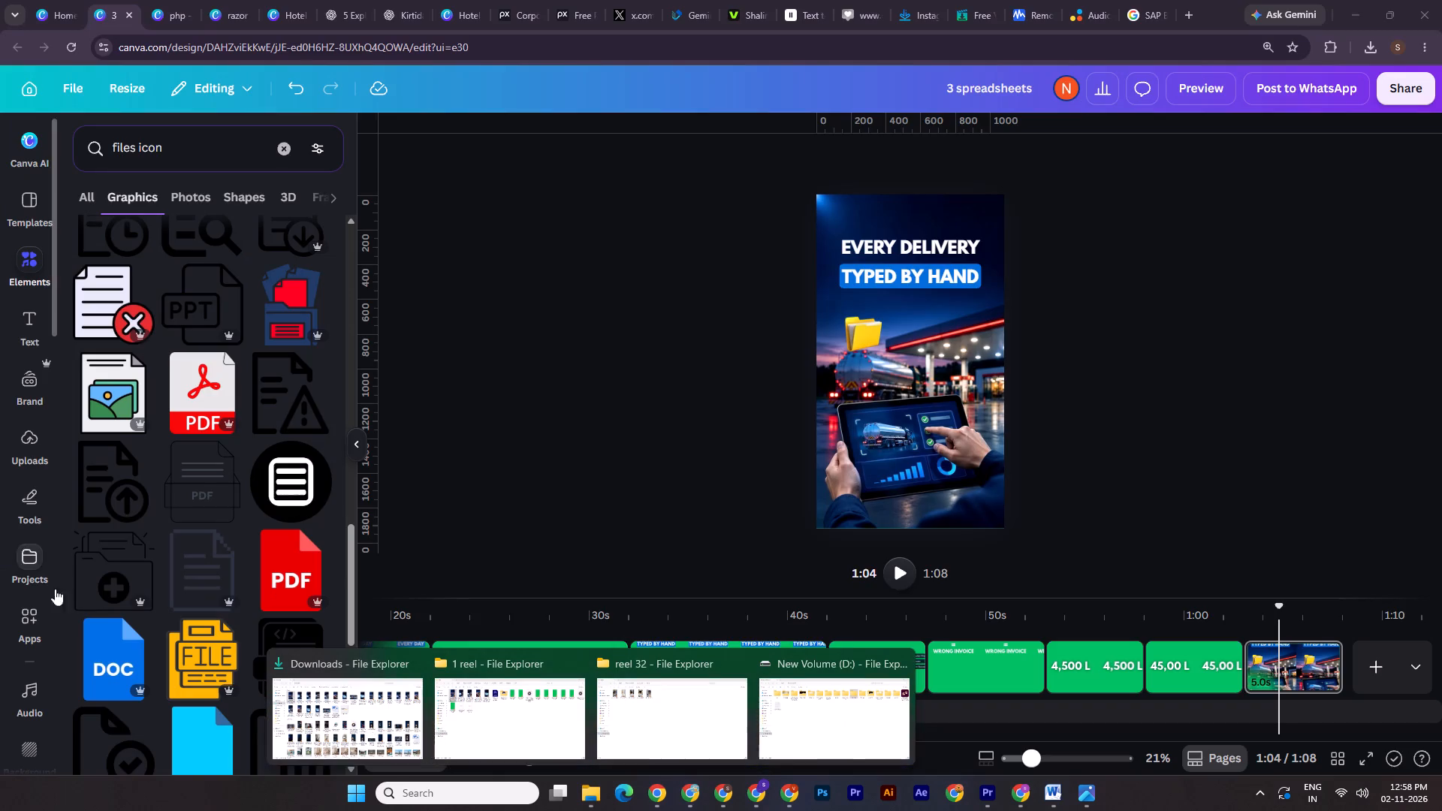
left_click(584, 429)
scroll(14, 690, "down", 13)
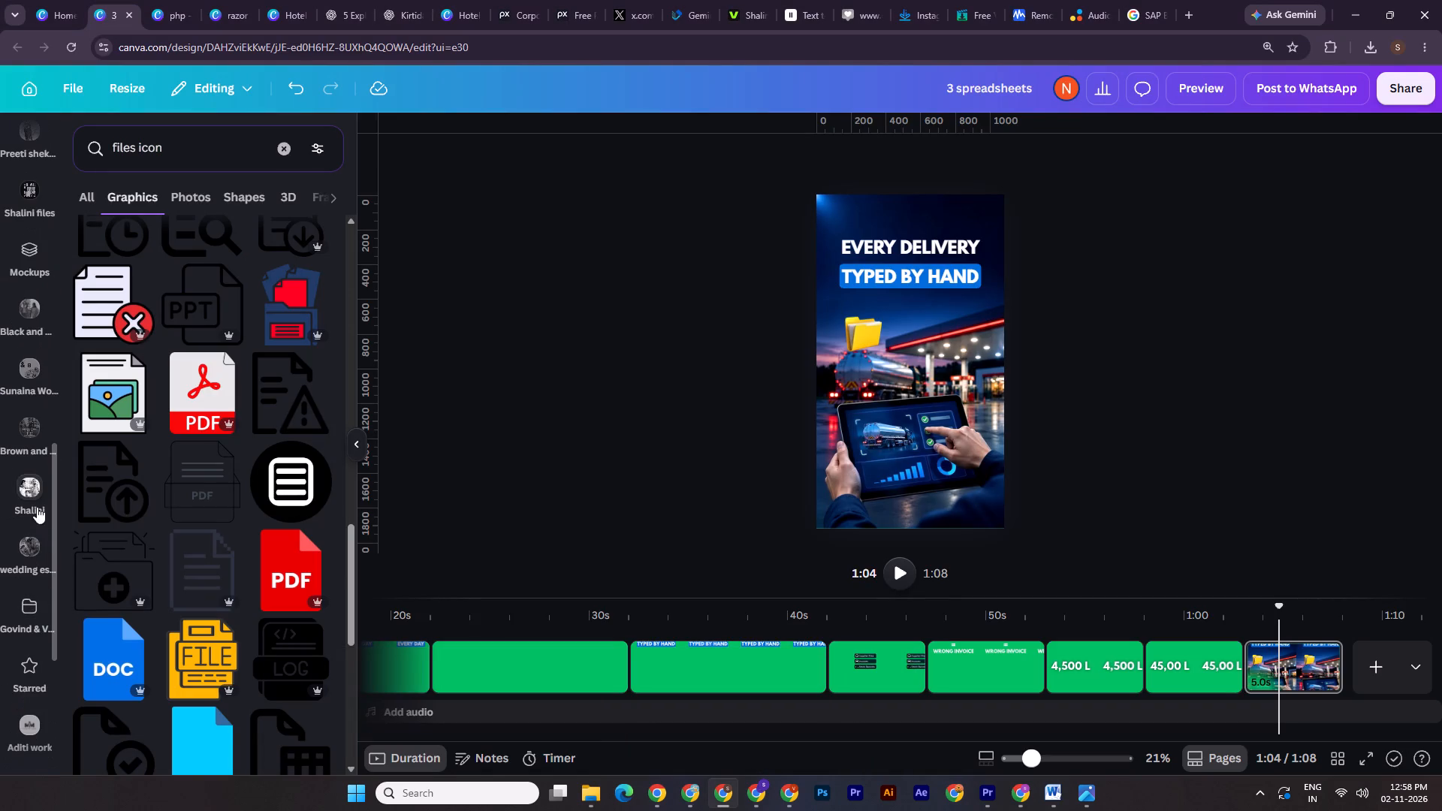
left_click(37, 507)
left_click(593, 792)
left_click(396, 700)
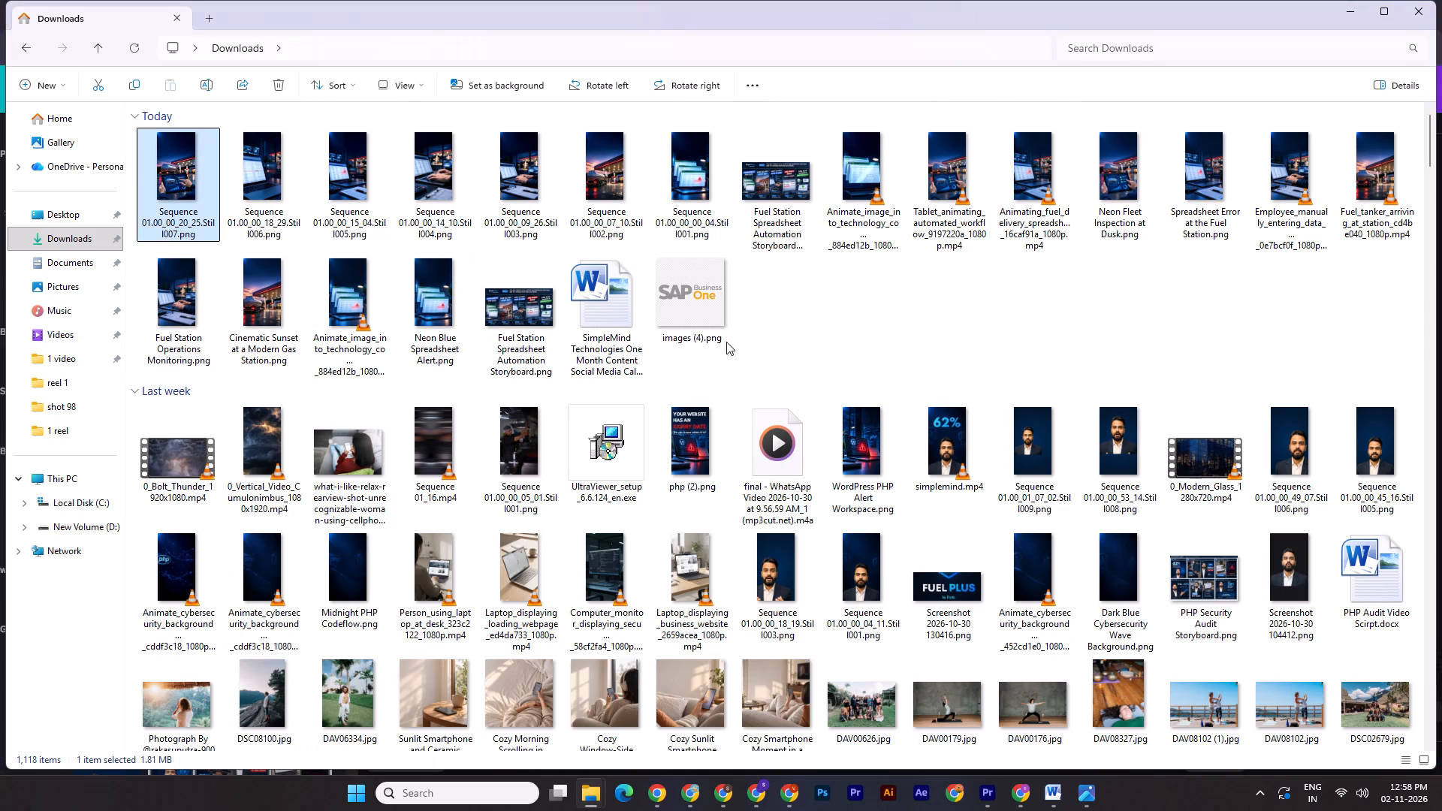
left_click_drag(688, 309, 211, 604)
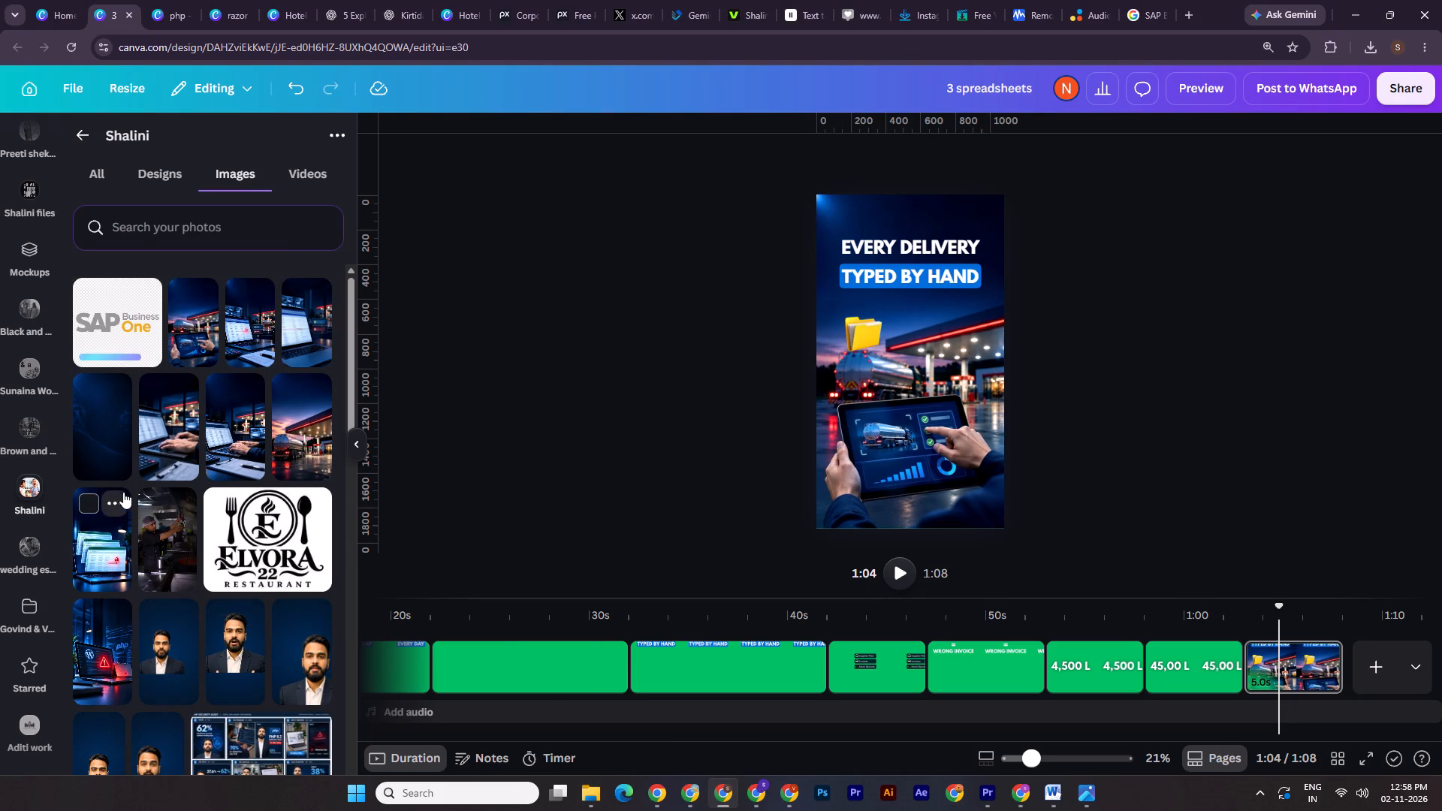
Add the uploaded SAP Business One logo to the tablet scene and remove its background.
left_click(118, 345)
left_click(736, 161)
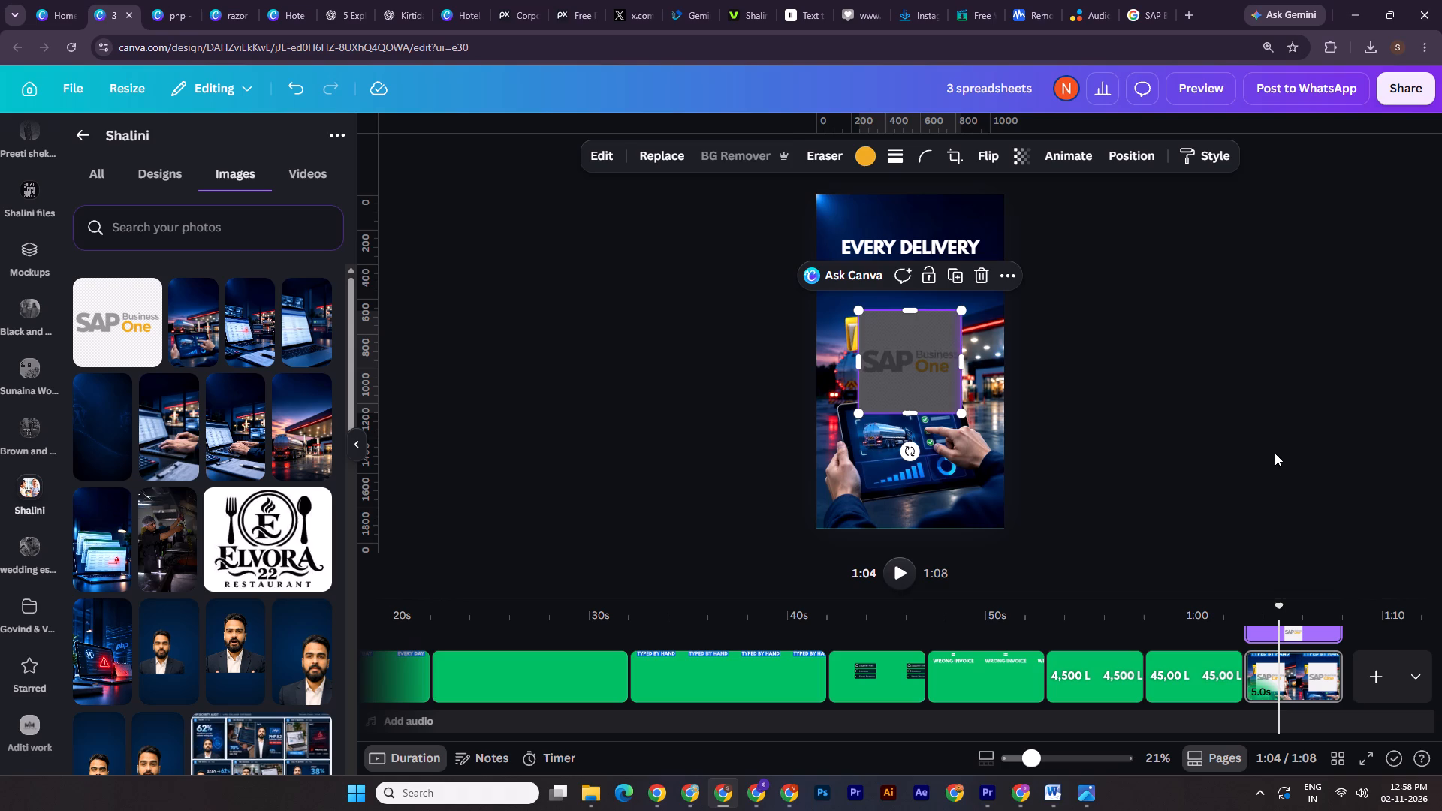
left_click_drag(1039, 753, 1054, 755)
left_click_drag(908, 238, 906, 317)
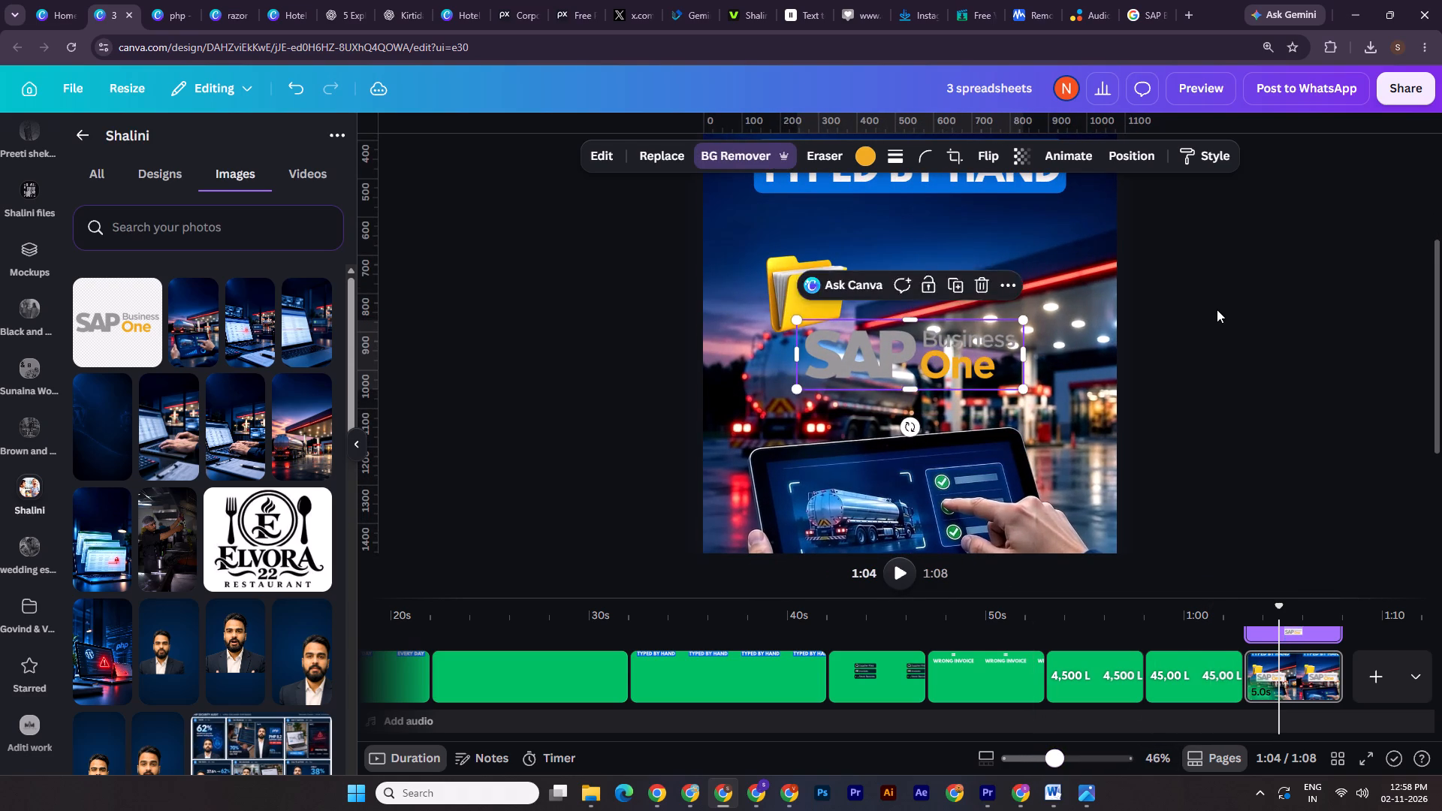
double_click(1217, 309)
Move the SAP Business One logo beside the yellow folder, over the station canopy, and shrink it to a smaller size.
left_click_drag(898, 358, 996, 283)
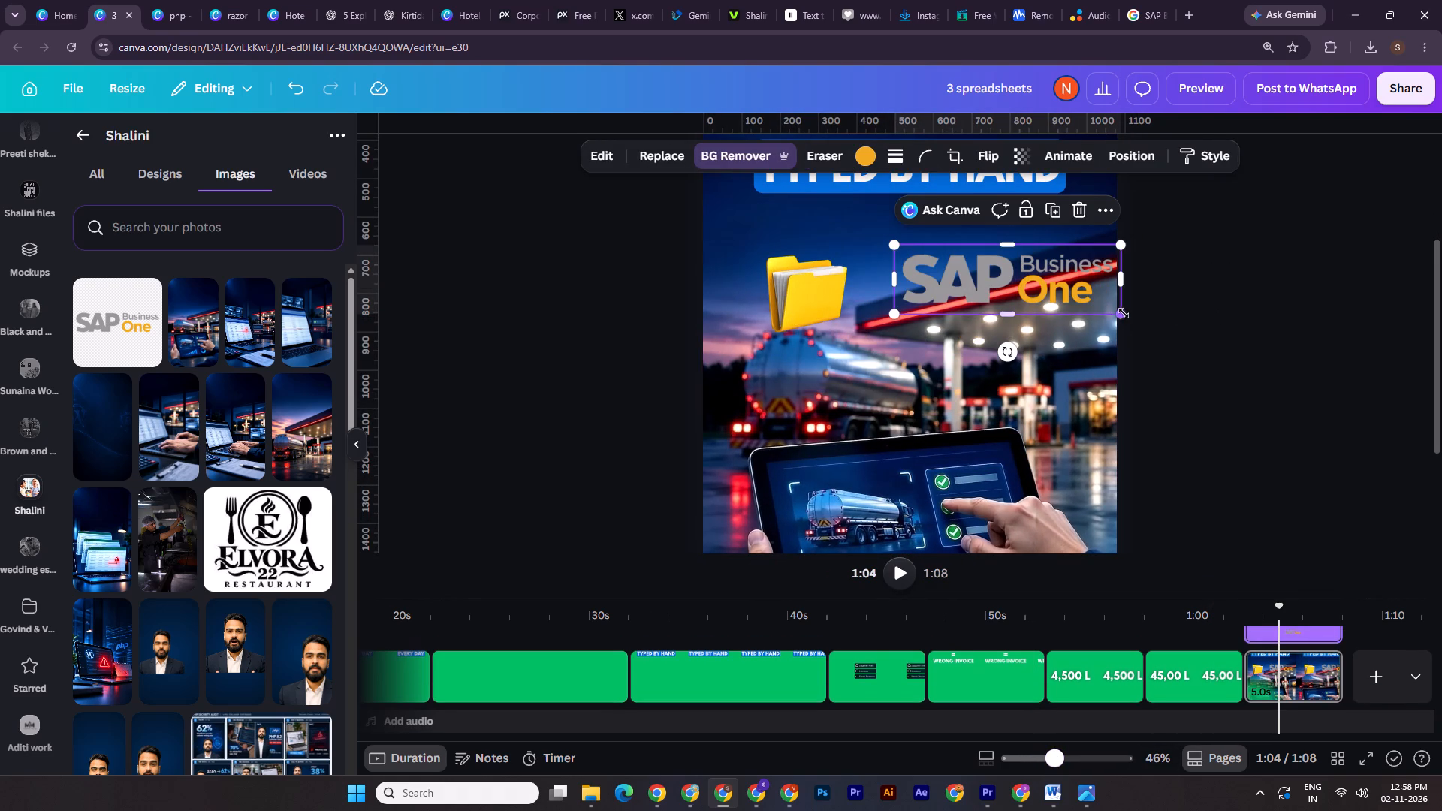
left_click_drag(1125, 315, 1062, 291)
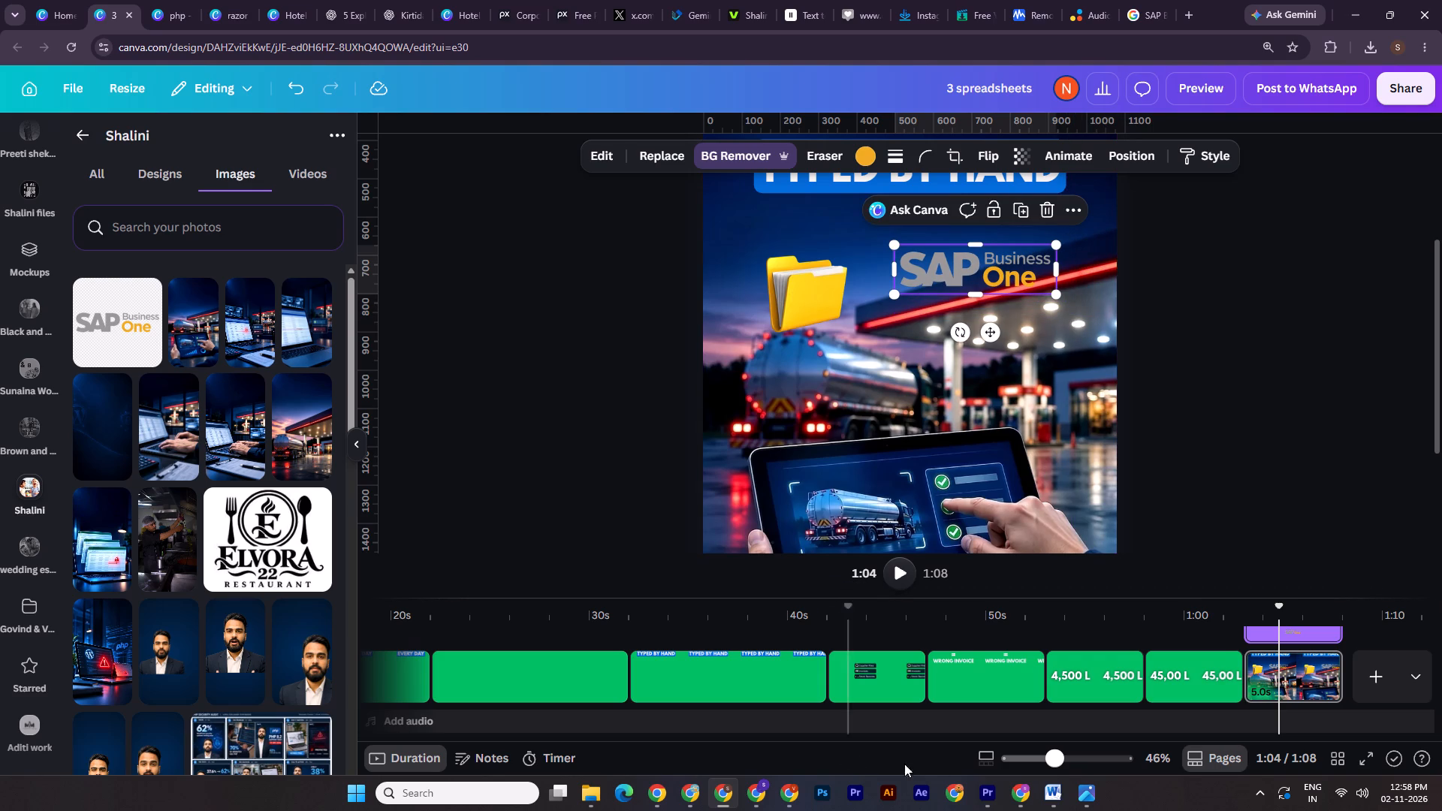
Return to the Google image results for "SAP Business One icon" and examine the logo options.
left_click(1148, 0)
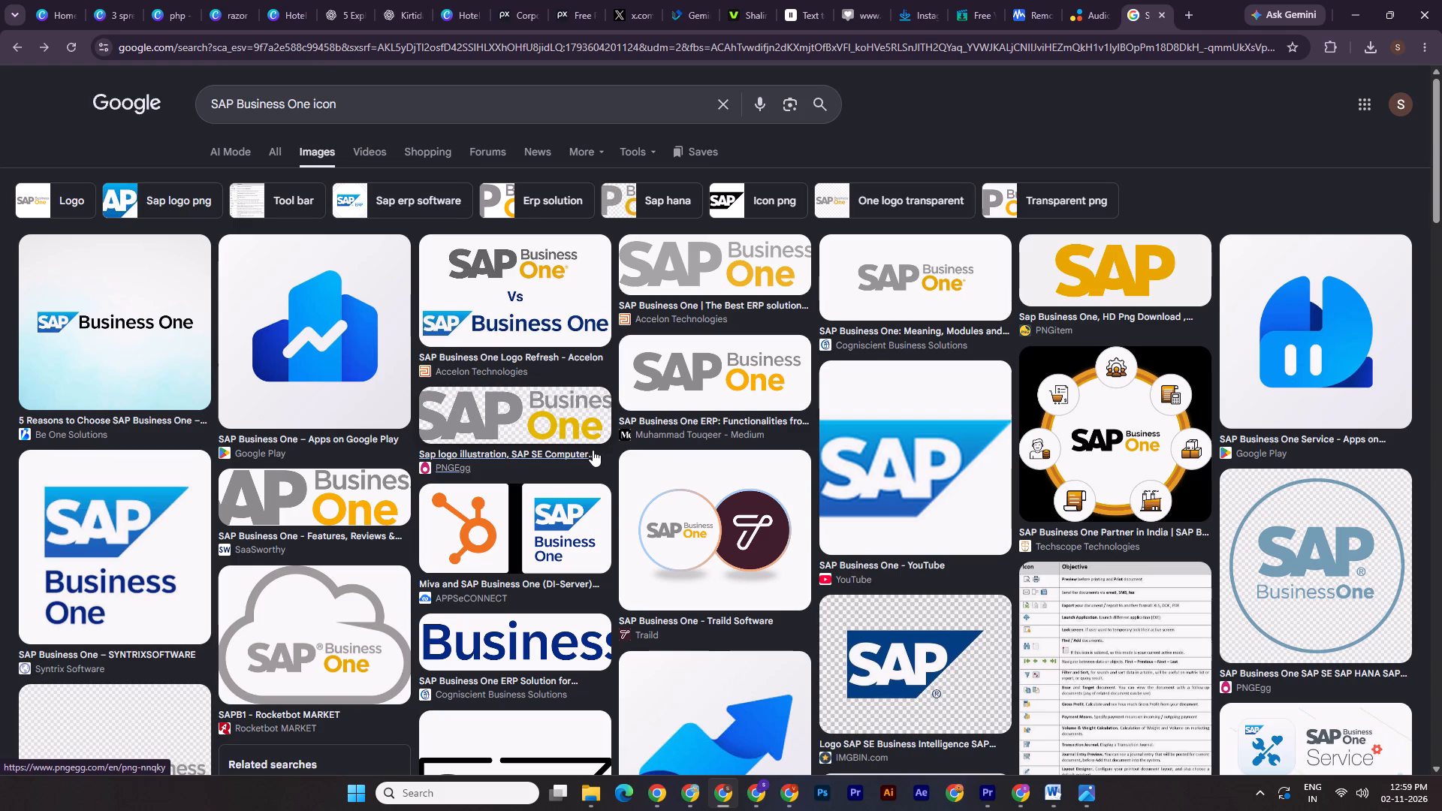
Open FuelPlus_Client Presentation.pptx from the Downloads folder in PowerPoint.
left_click(582, 802)
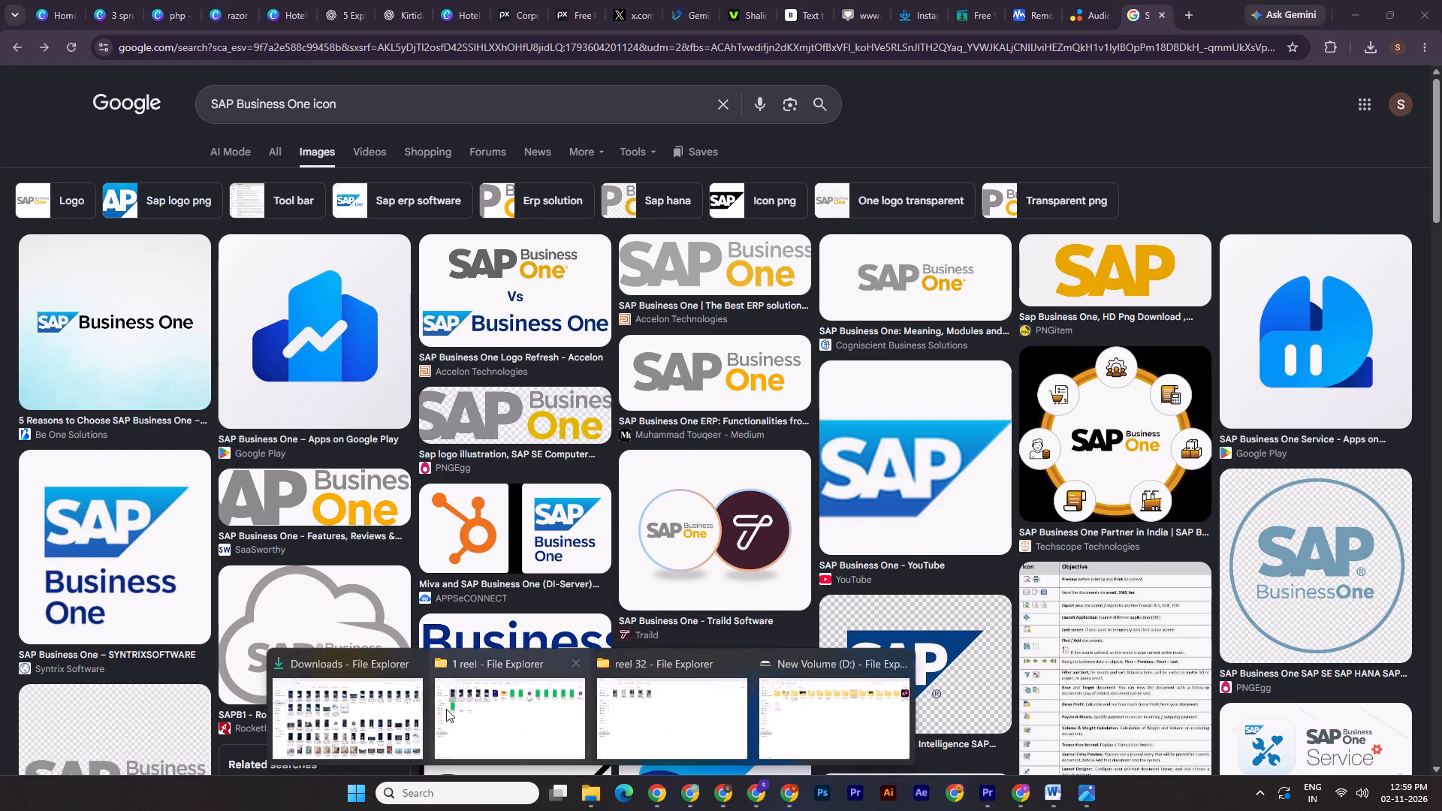
left_click(410, 704)
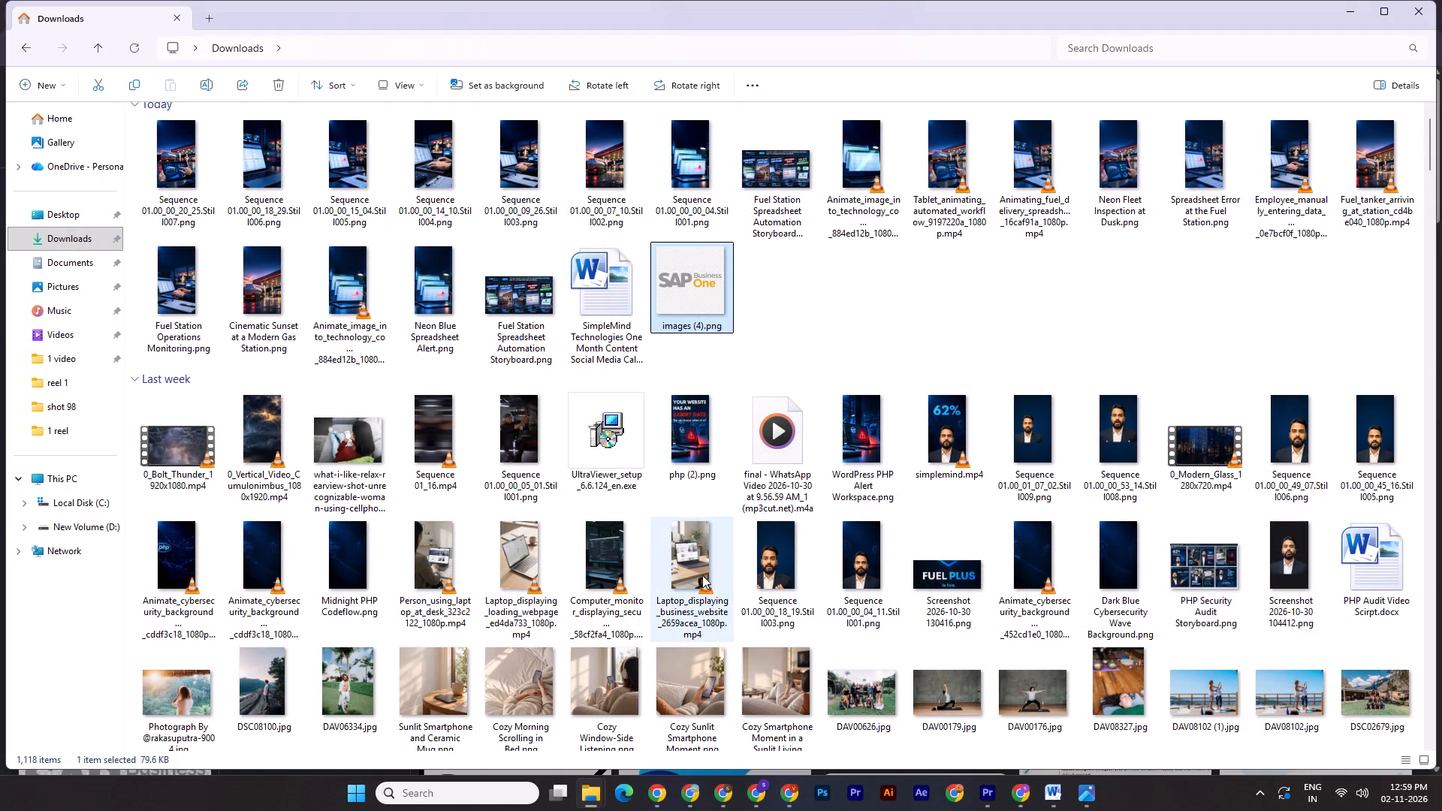
triple_click(1431, 743)
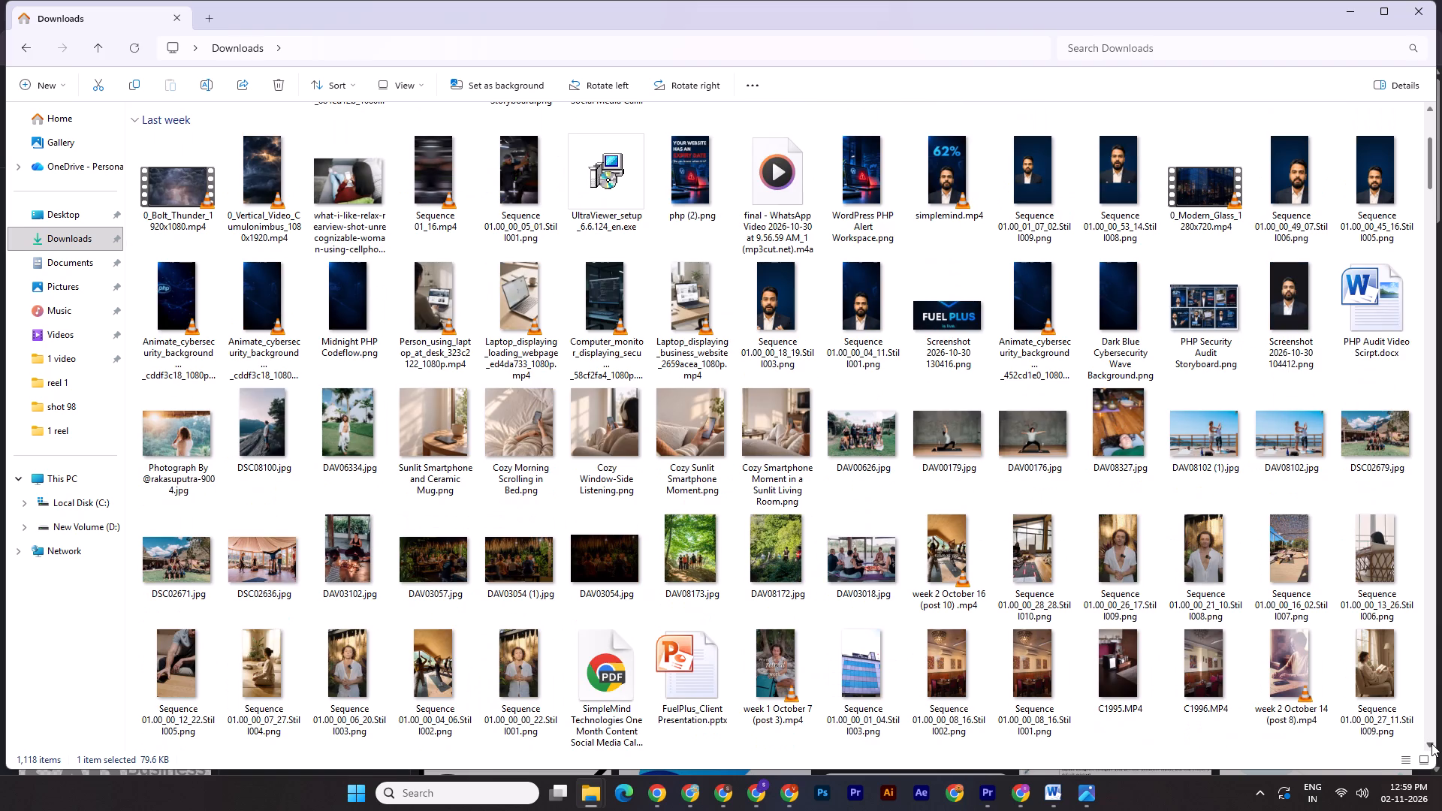
double_click(673, 662)
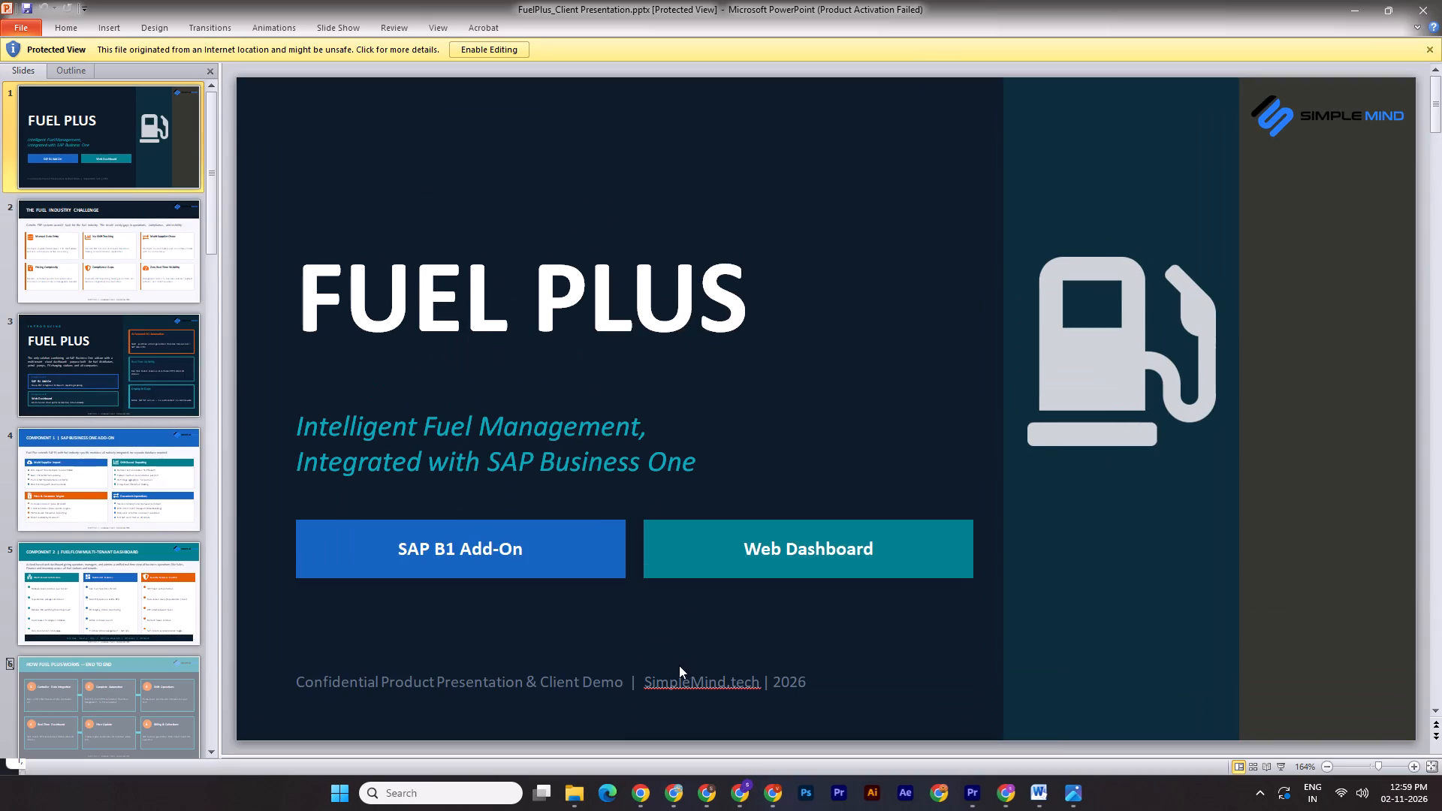
left_click(897, 227)
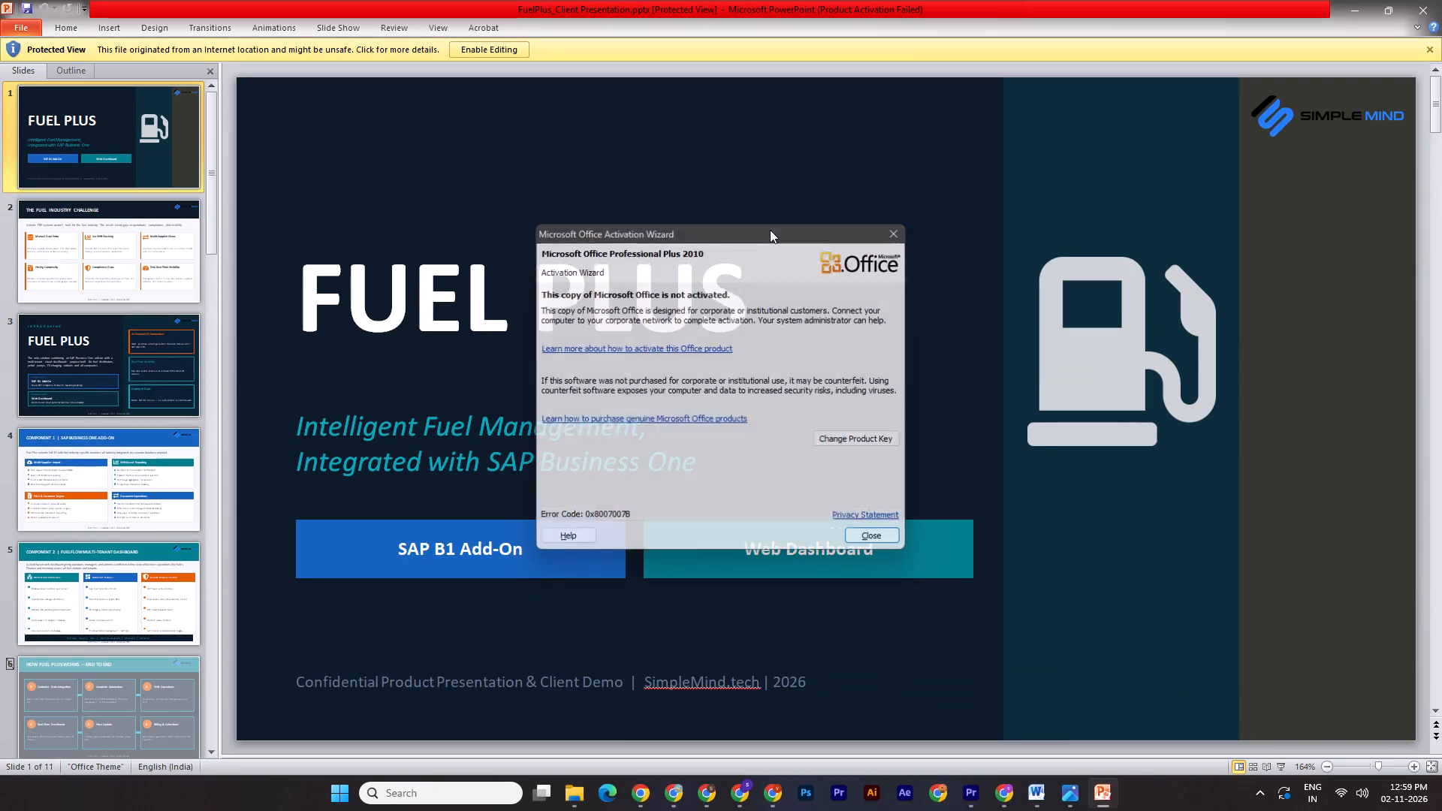
Examine the Fuel Plus client presentation slide by slide through the closing slide and close it.
left_click(166, 138)
key("Down")
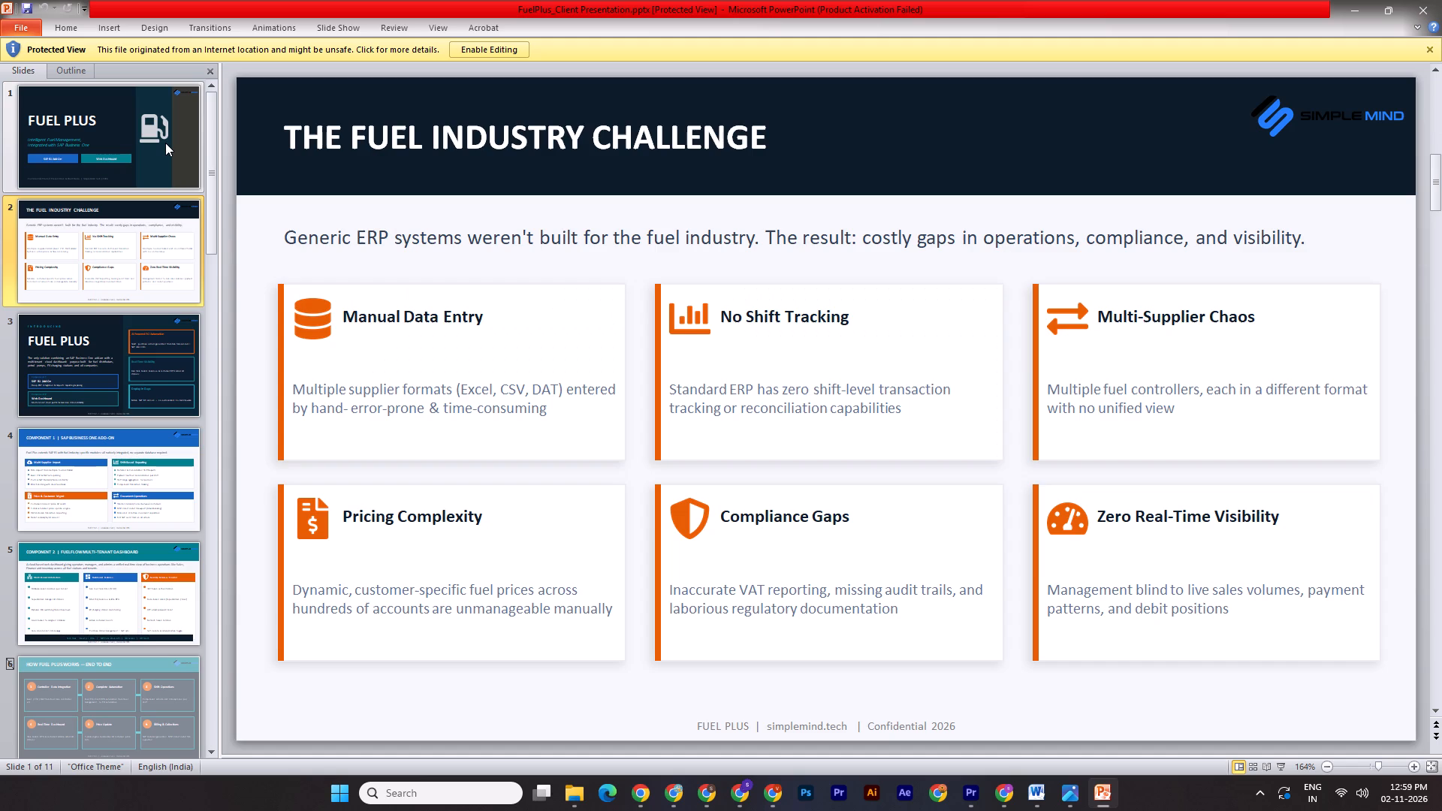
key("Down")
key("Down")
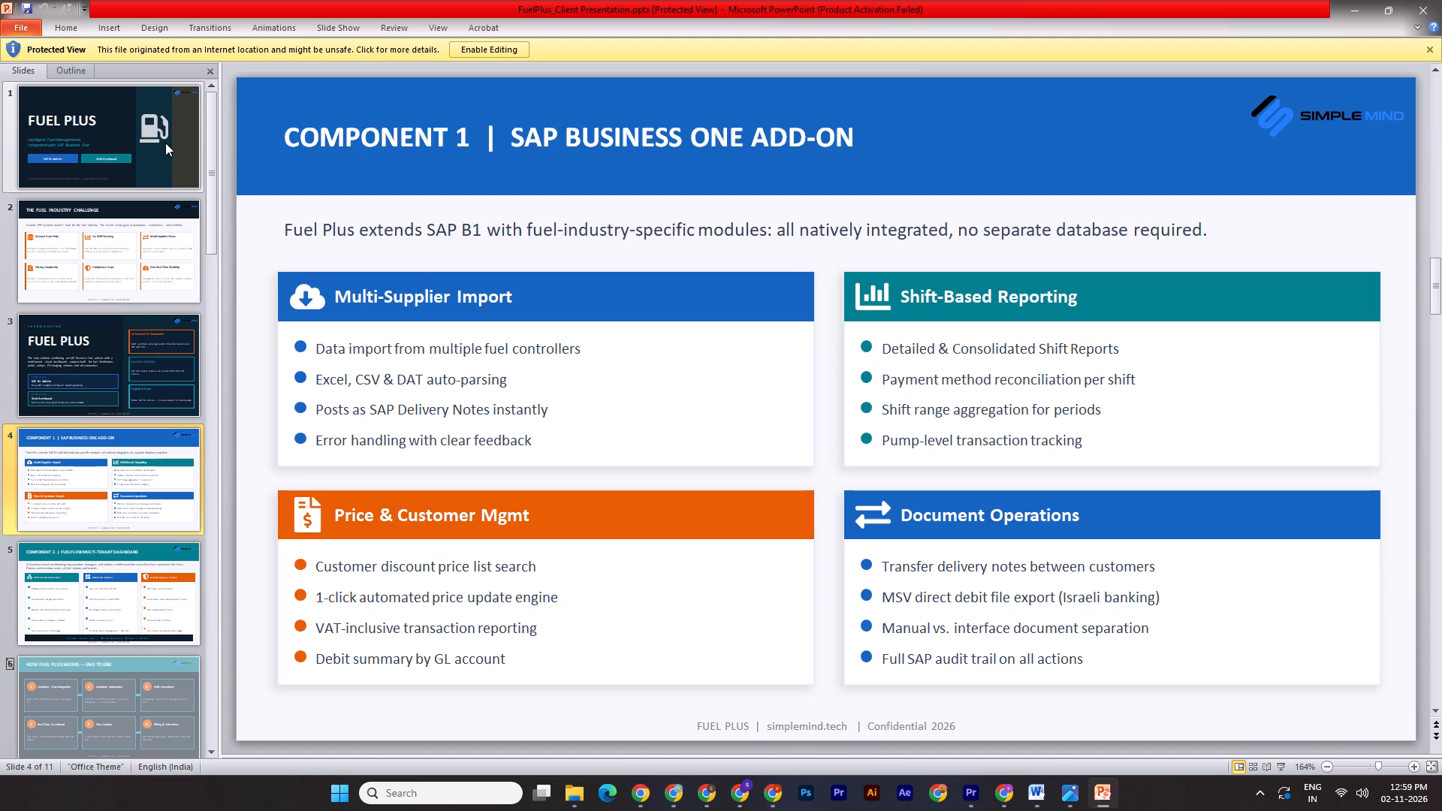
key("Down")
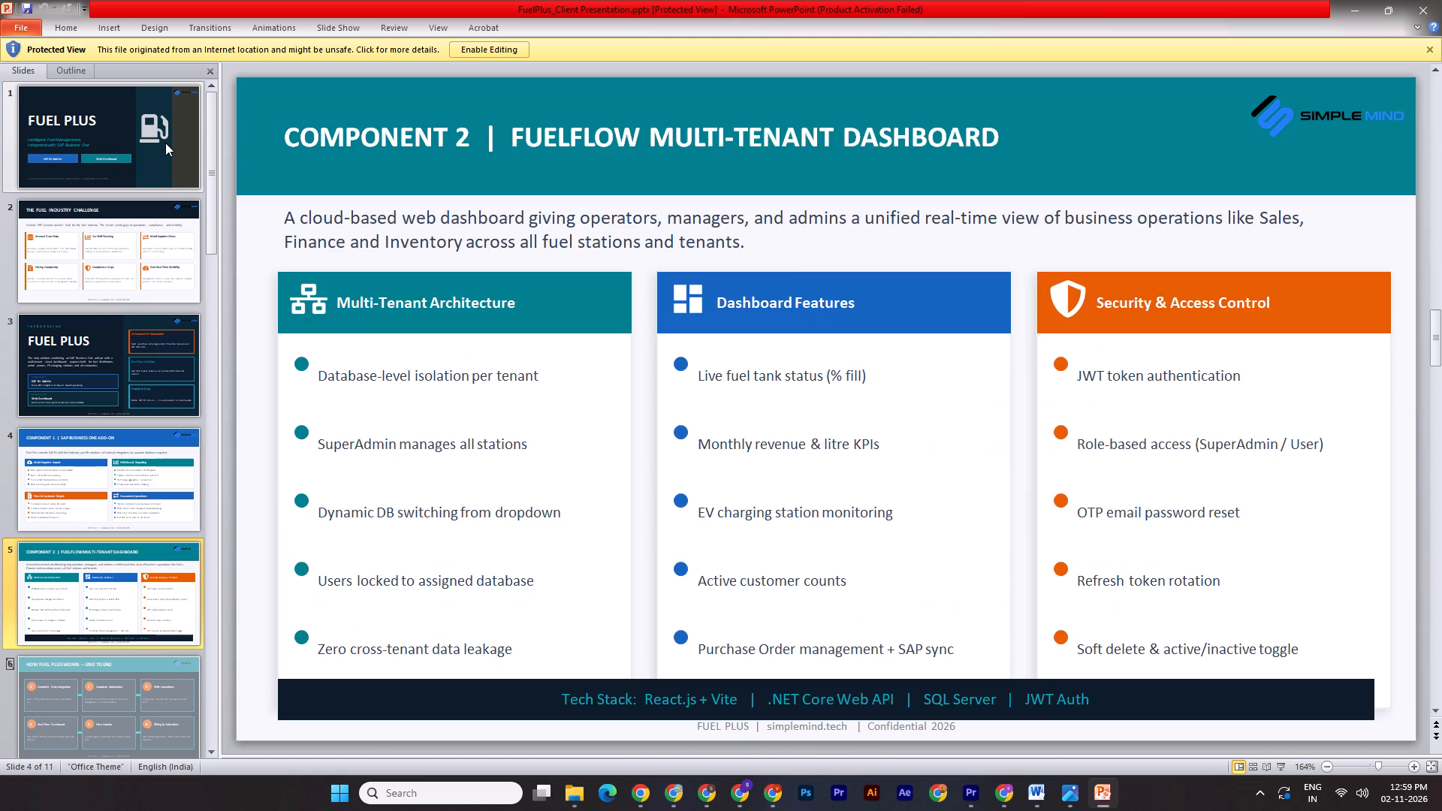
key("Down")
key("Down")
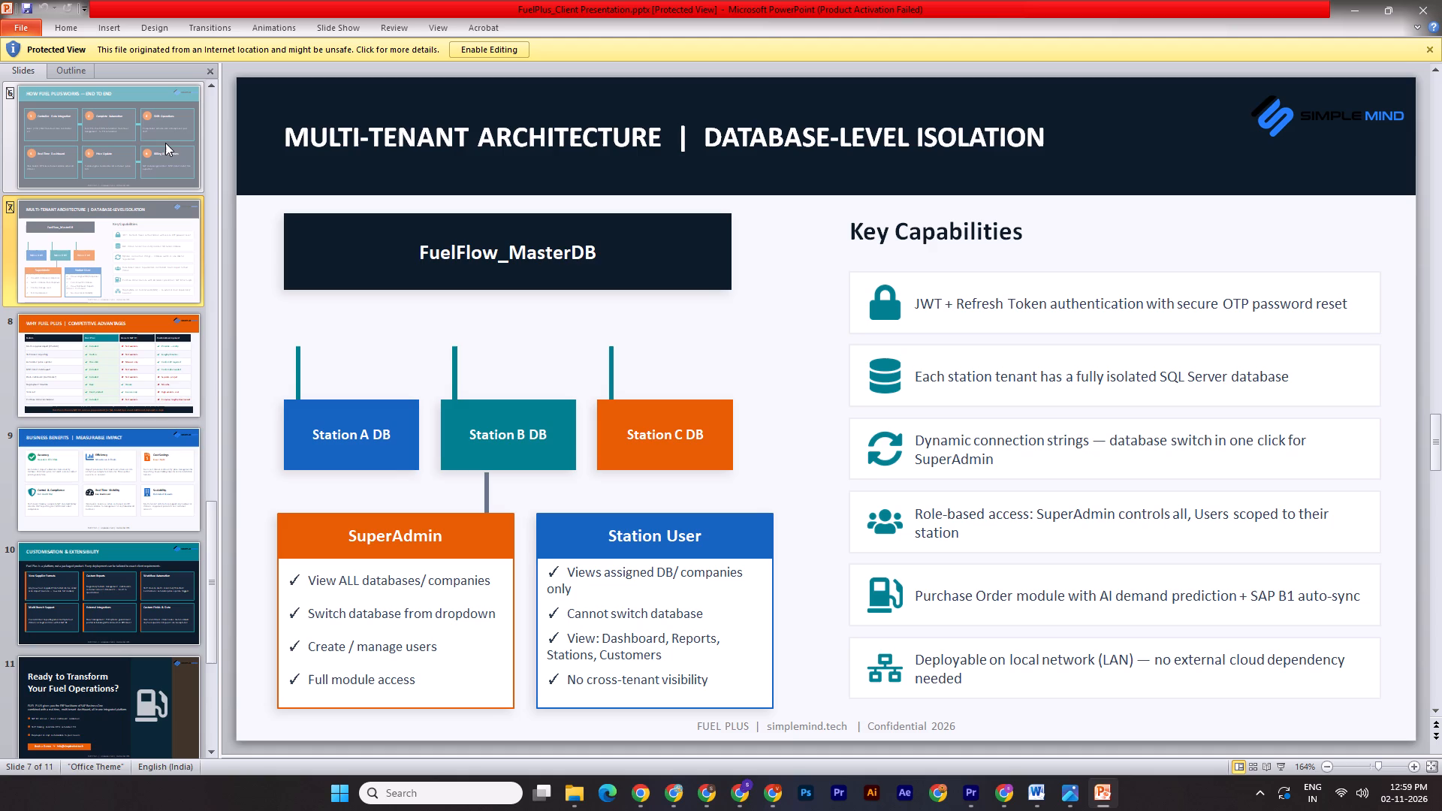
key("Down")
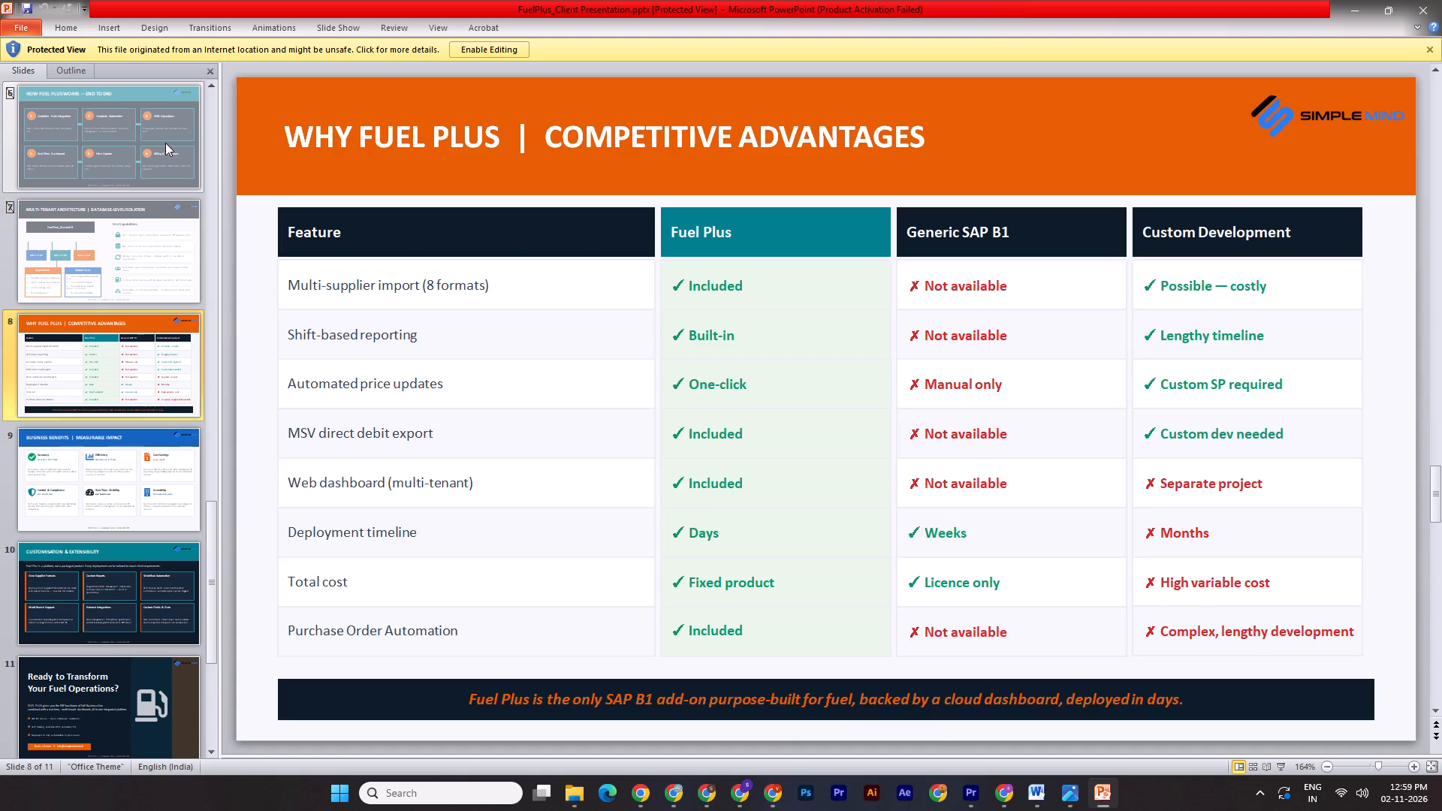
key("Down")
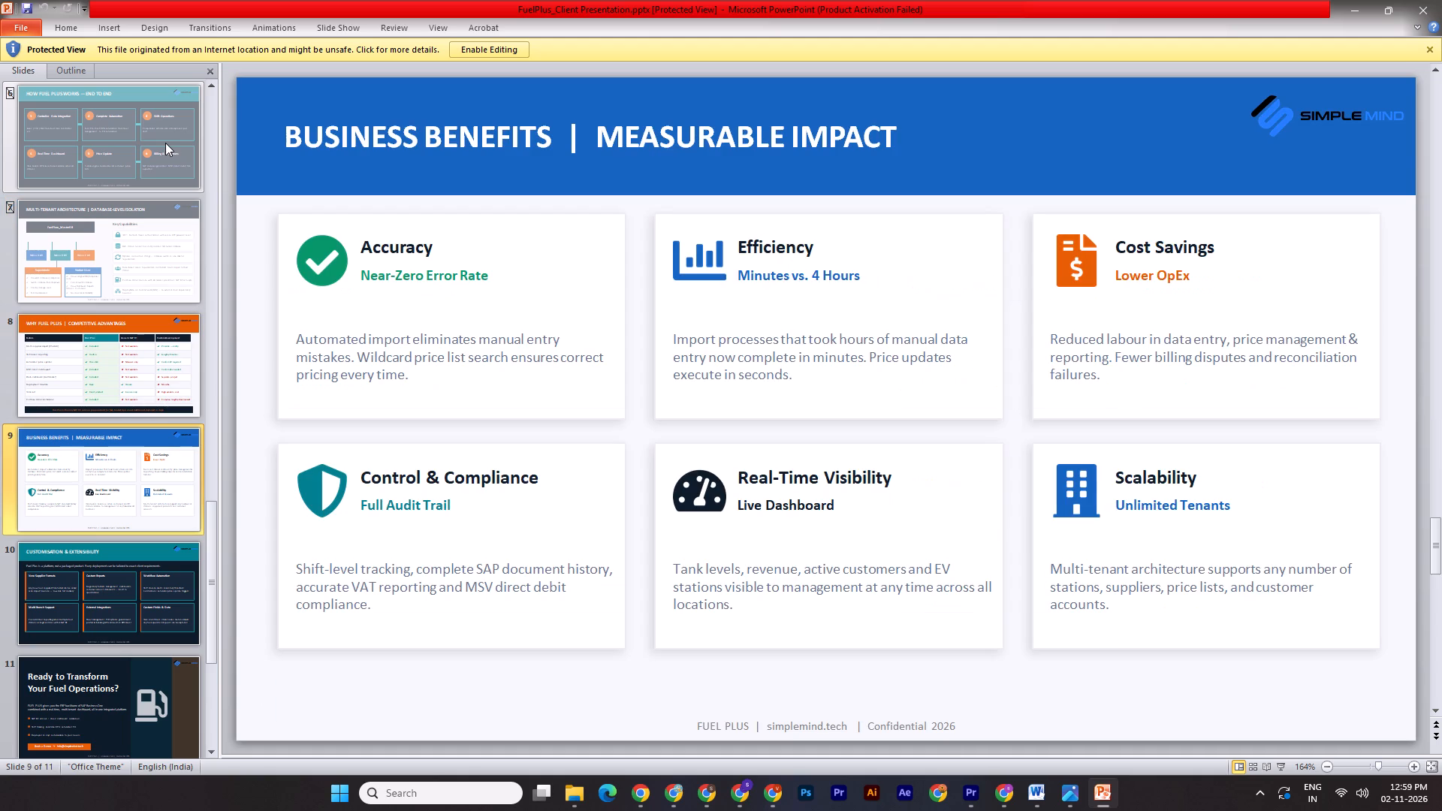
key("Down")
key("Down")
key("Down")
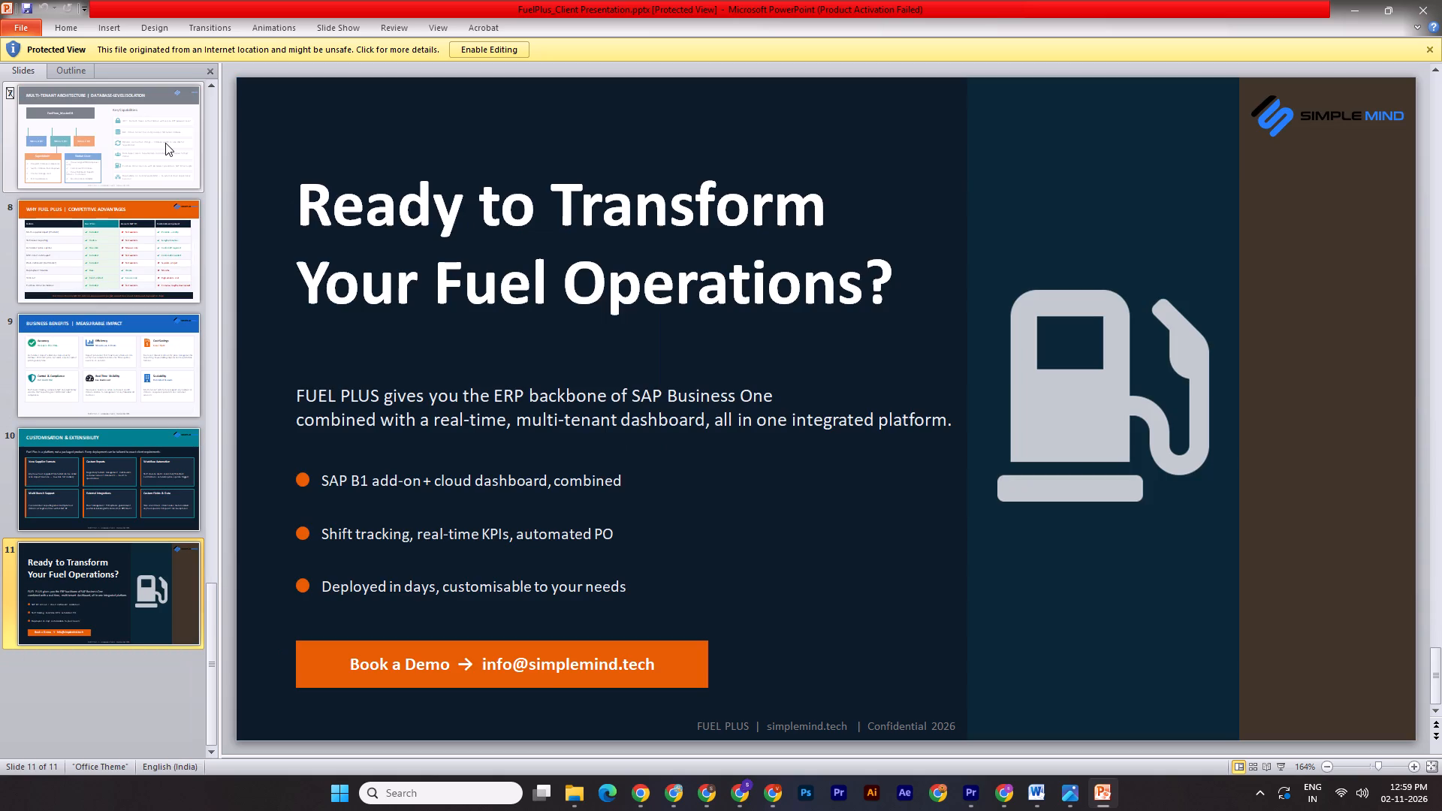
key("Down")
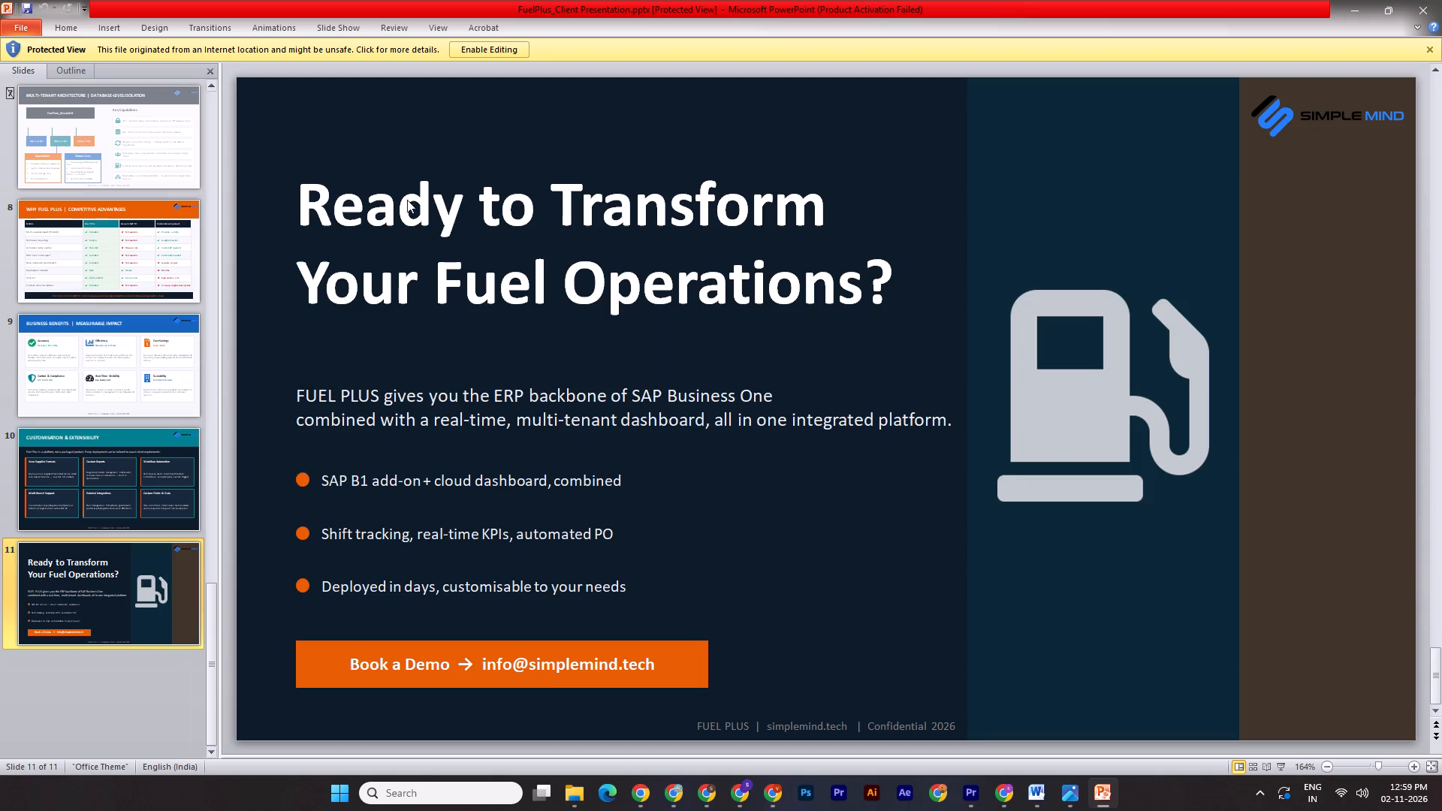
left_click(1416, 0)
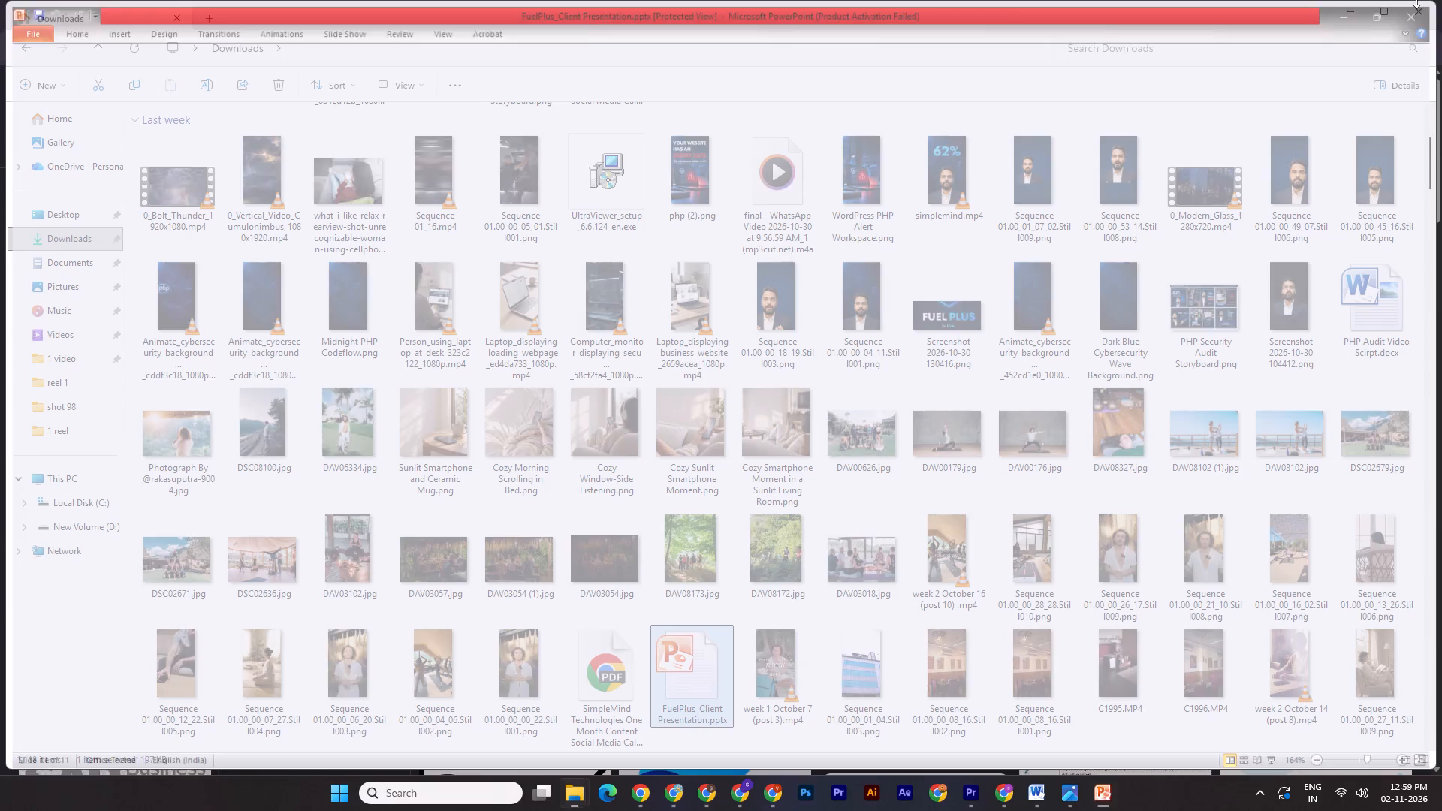
Switch from the Google logo results to the Fuel Plus reel sequence in Premiere Pro.
left_click(729, 799)
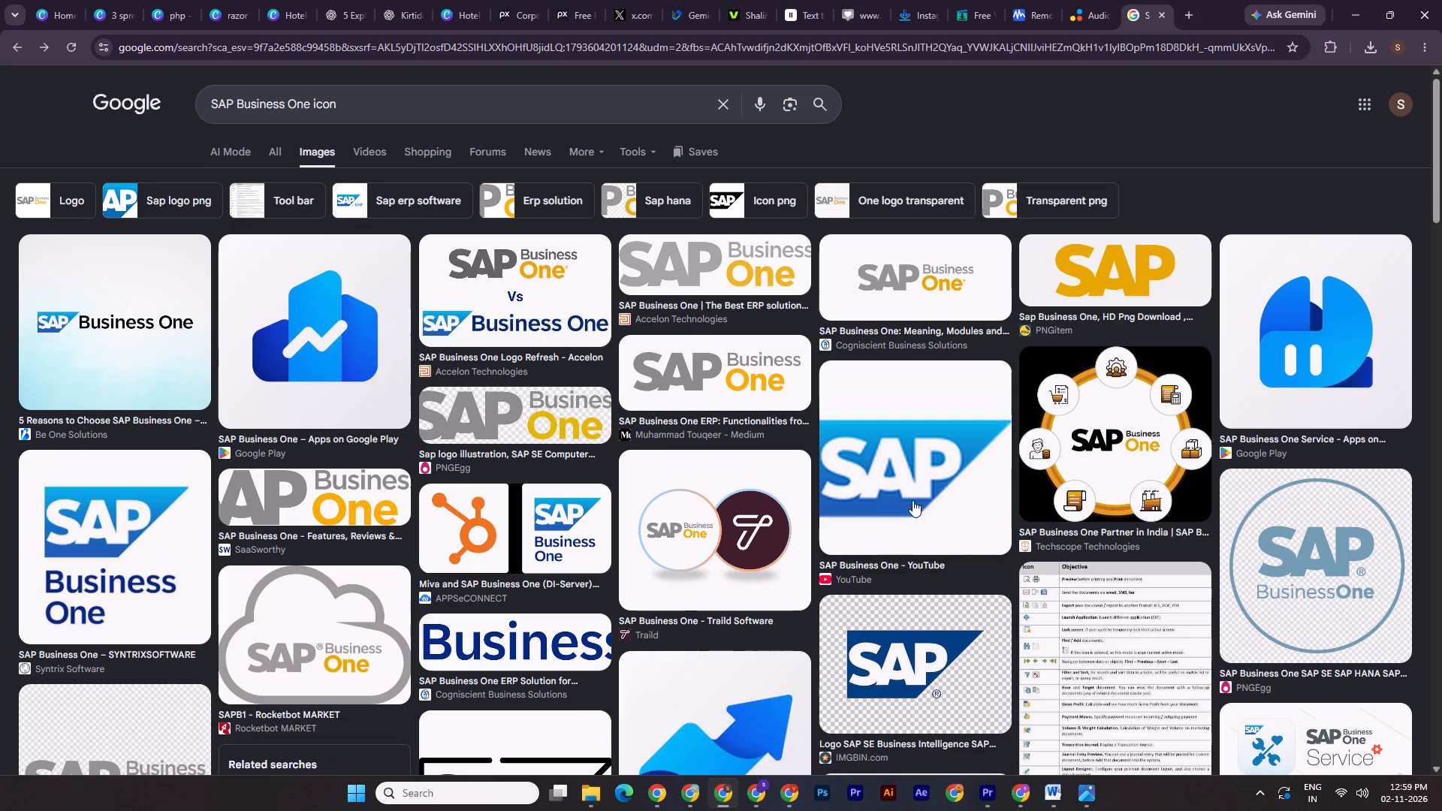
left_click(981, 795)
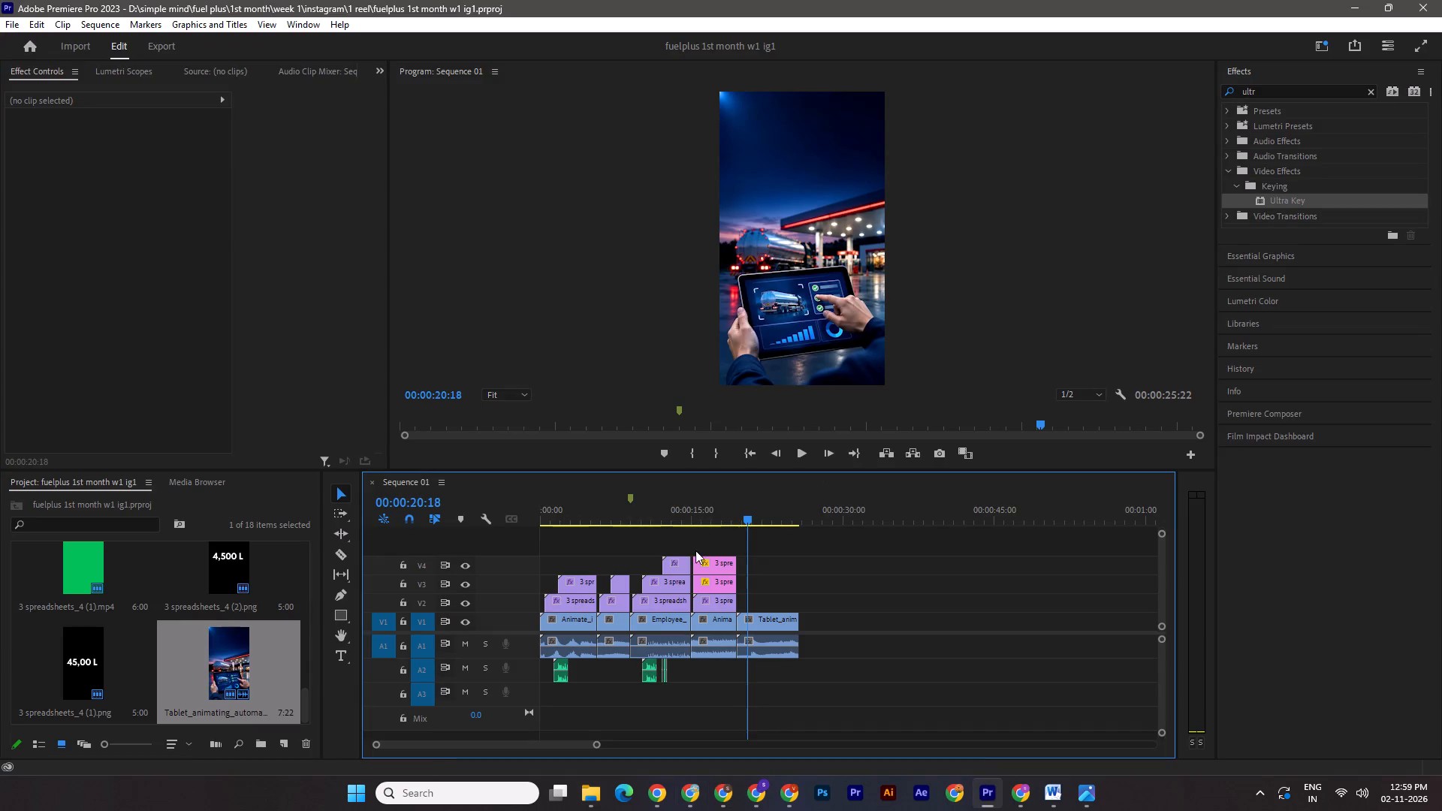
Switch to the 3 spreadsheets design in Canva and reposition the SAP Business One logo beside the folder graphic on the tablet page.
left_click(735, 793)
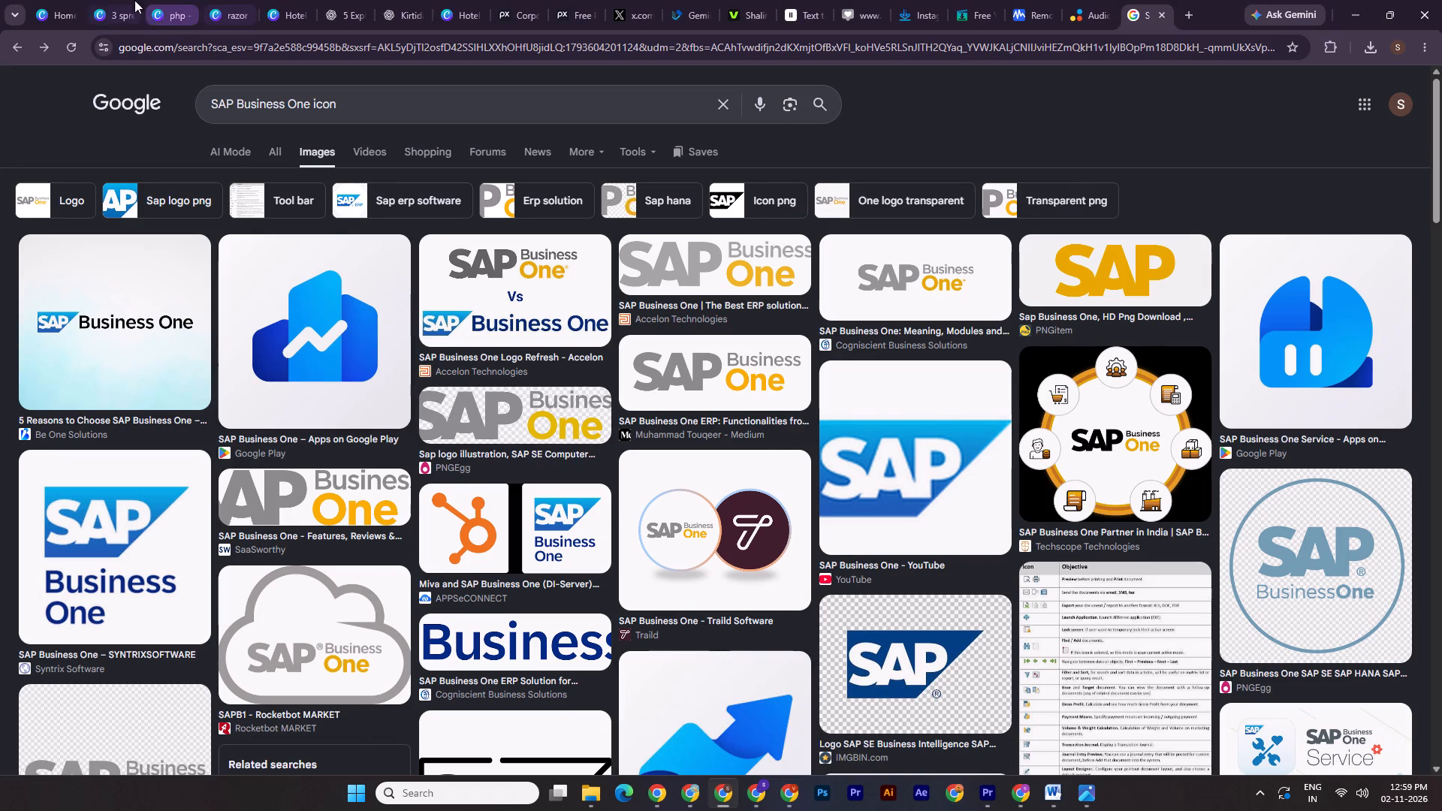
left_click(131, 0)
left_click_drag(982, 263, 989, 274)
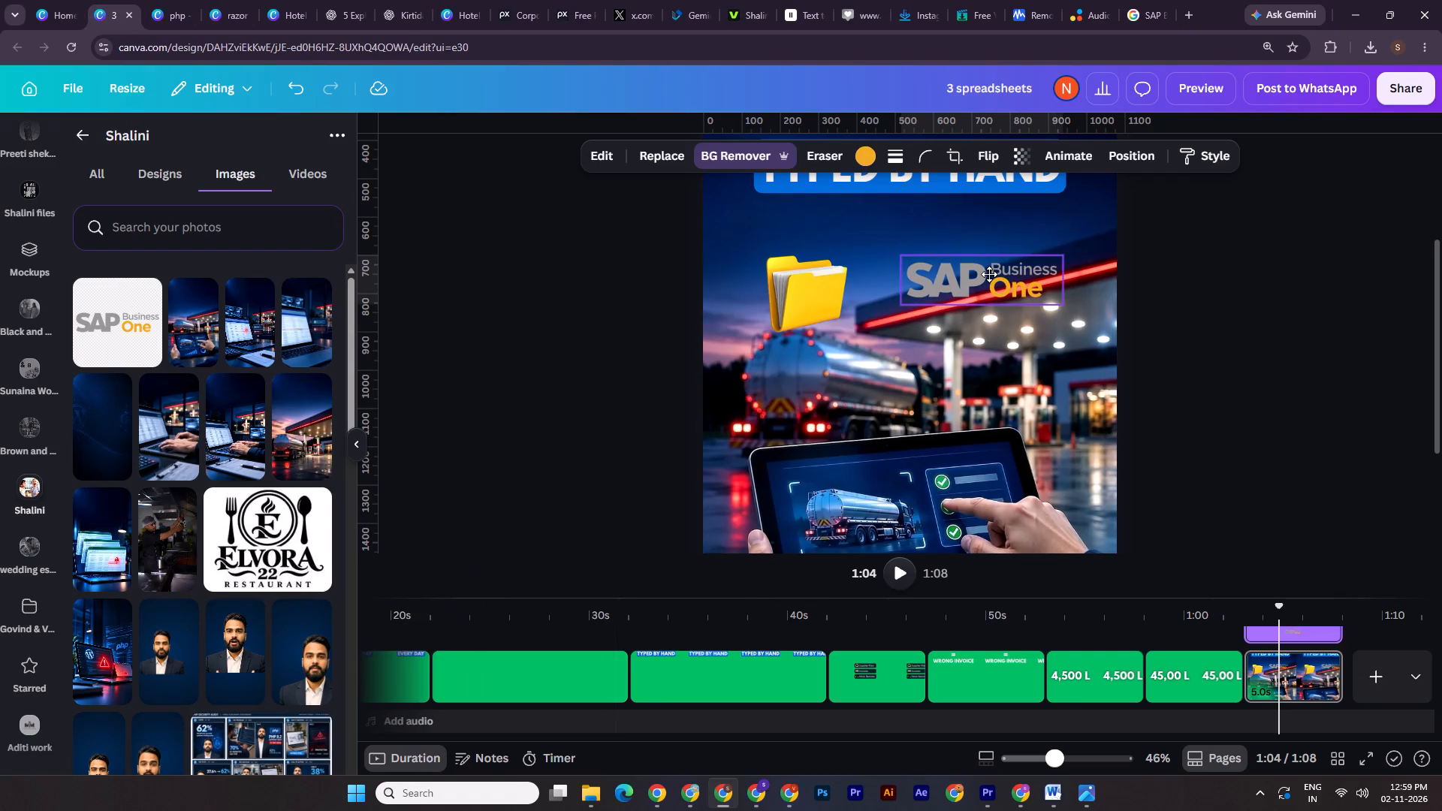
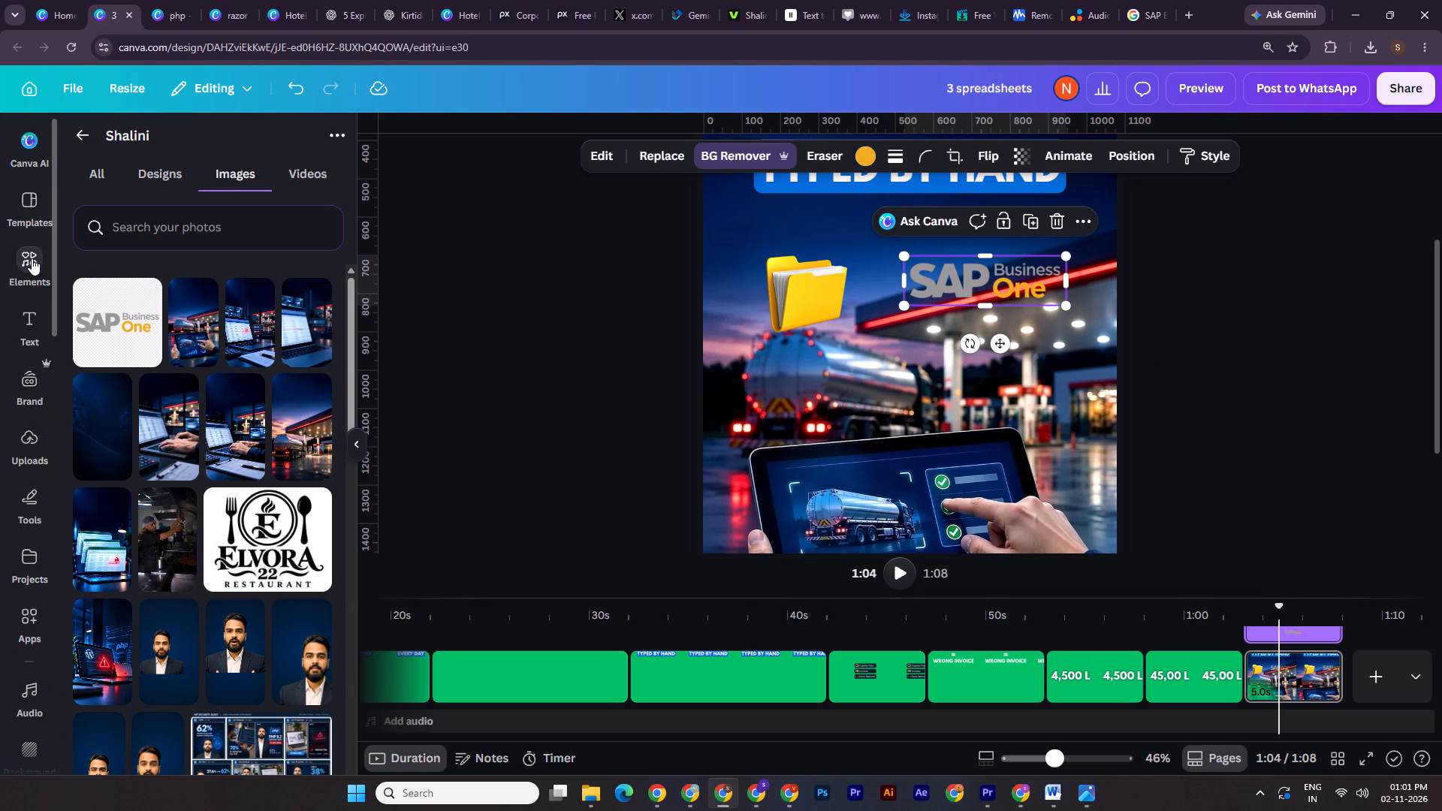
Add a square shape to the page with the folder and SAP Business One logo, and fill it white.
scroll(32, 258, "up", 2)
left_click(32, 258)
left_click(292, 140)
left_click(411, 240)
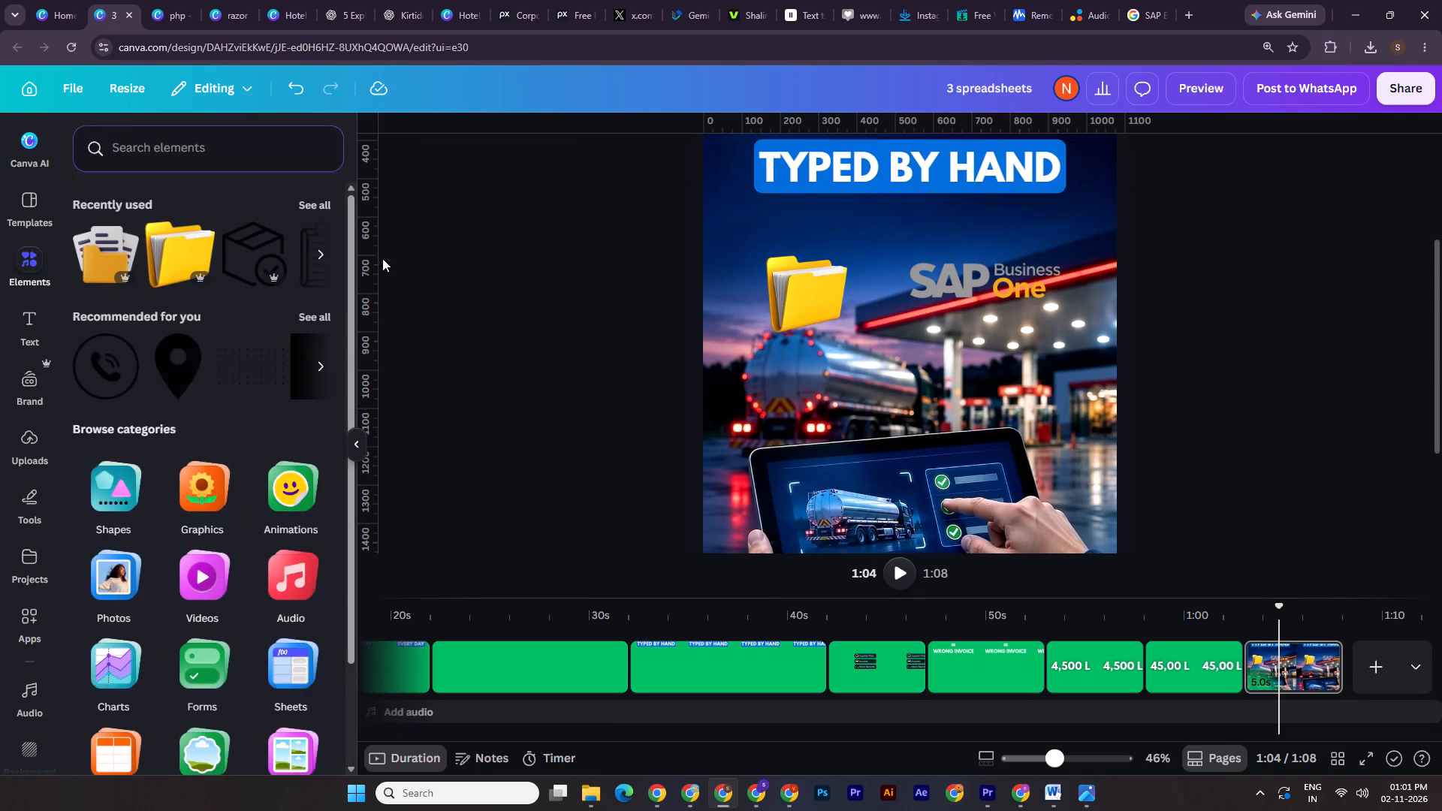
left_click(91, 493)
left_click(89, 291)
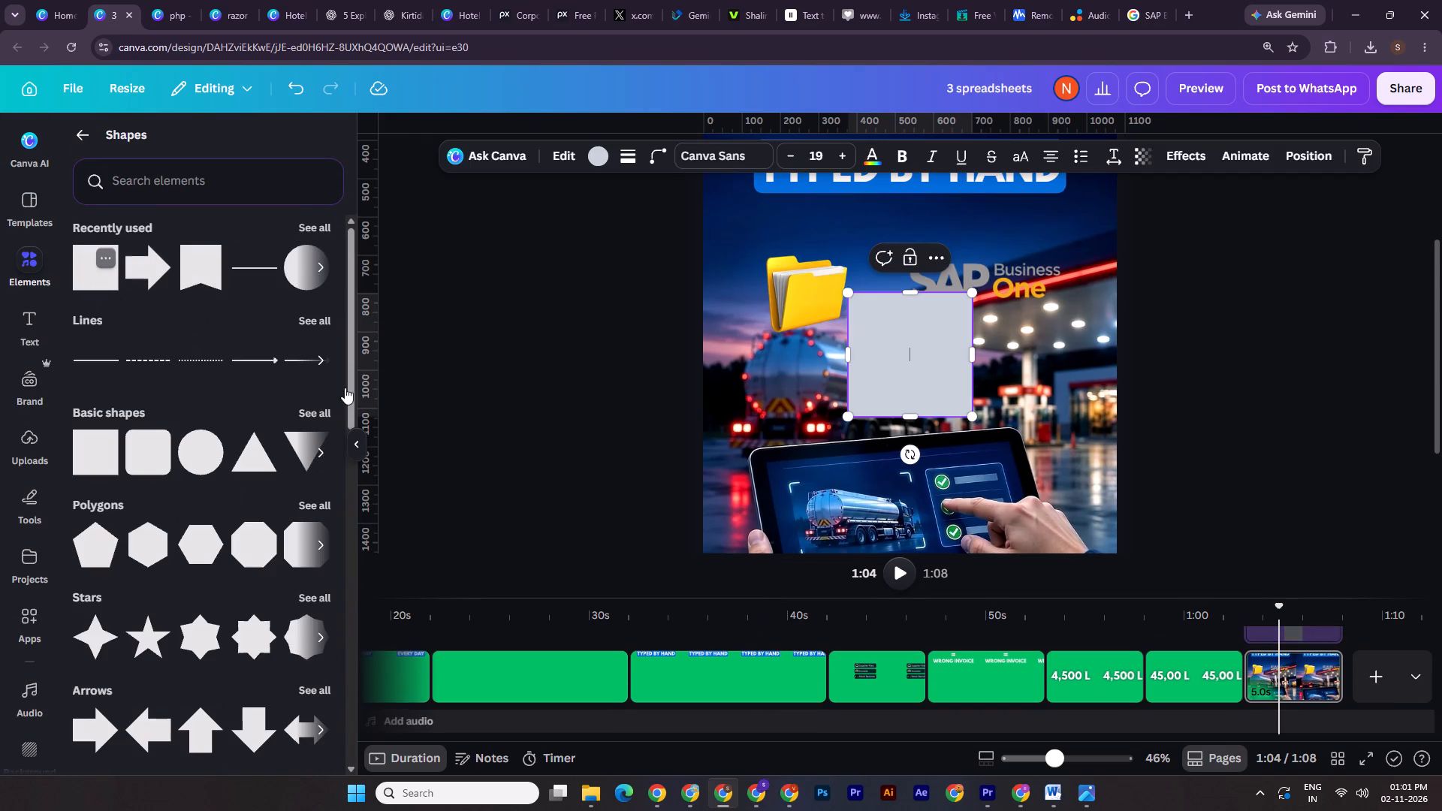
left_click(596, 151)
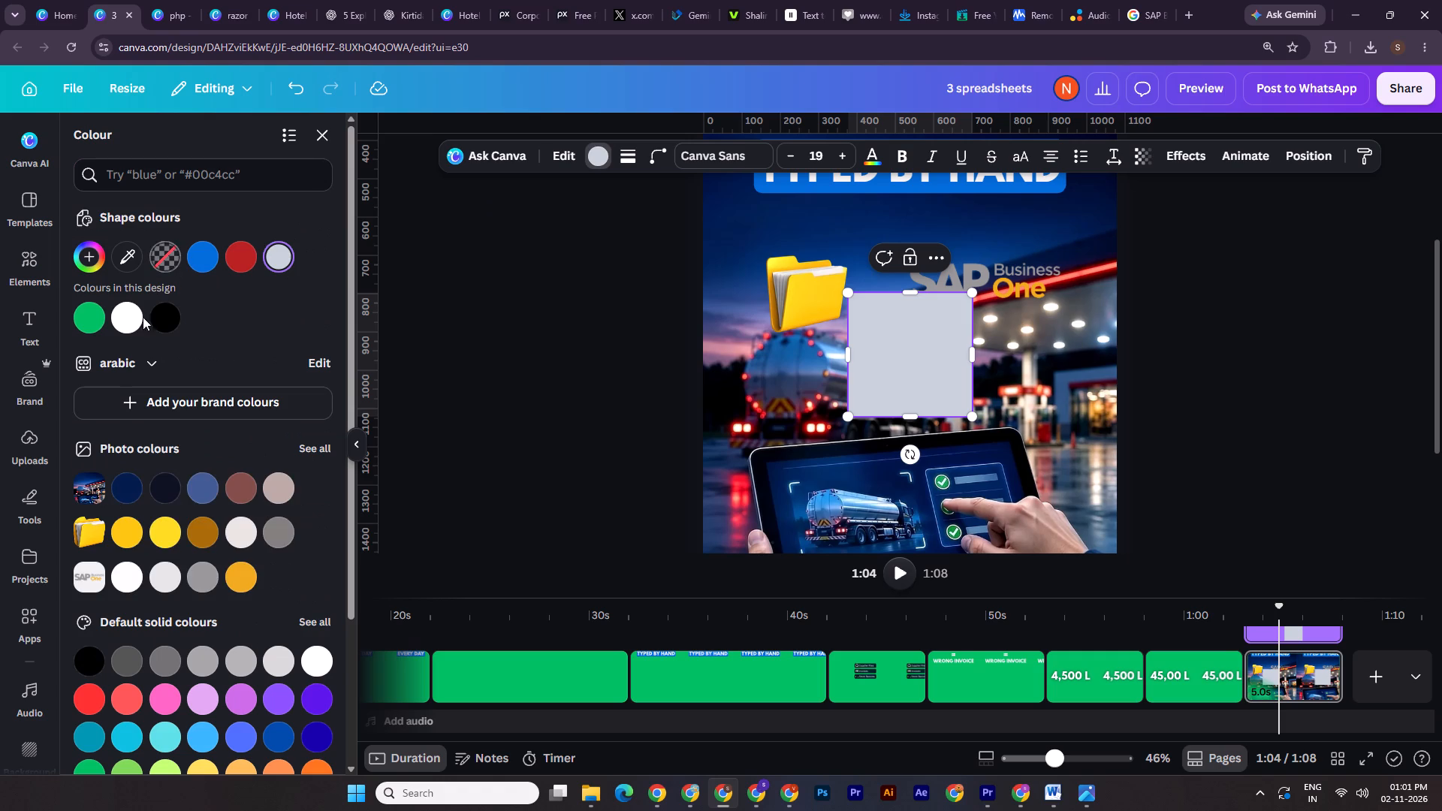
left_click(131, 322)
left_click(1186, 344)
Move the white square over the SAP Business One logo and open the page's layer order.
left_click_drag(867, 397, 926, 360)
left_click(1067, 158)
left_click(280, 188)
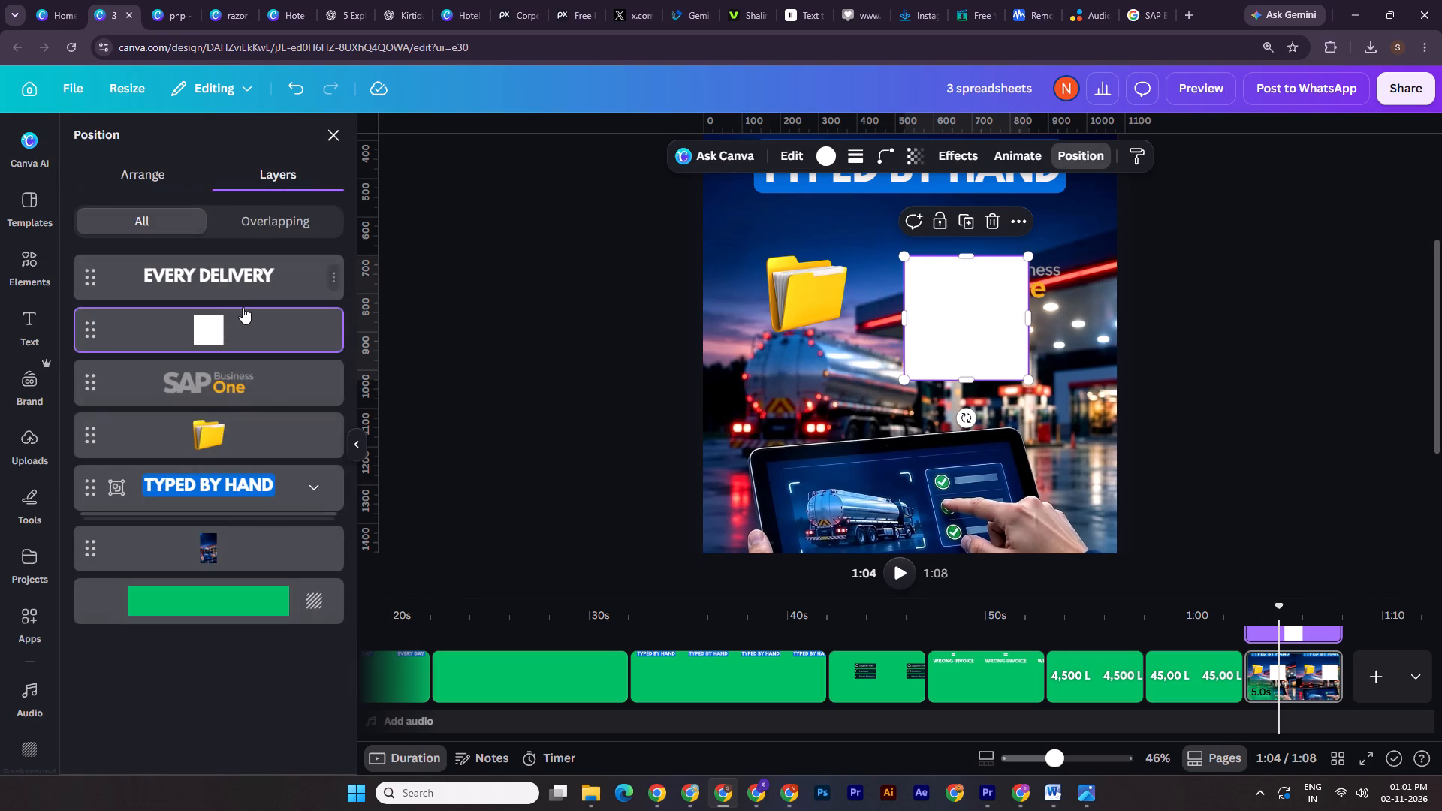
Move the white square one layer down so it sits behind the SAP Business One logo.
left_click_drag(246, 320, 257, 412)
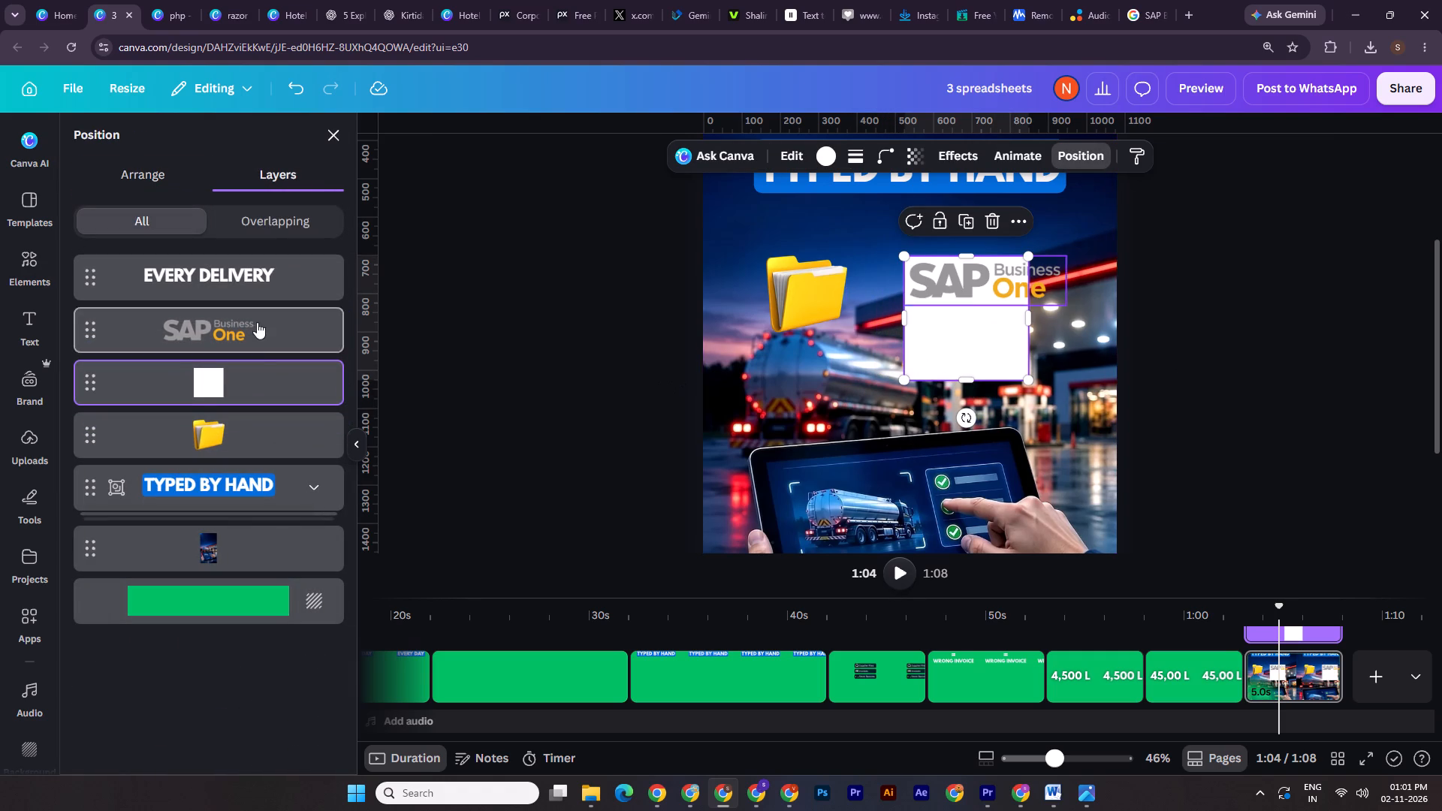
Resize the white square into a horizontal backing about 416 wide that closely frames the SAP Business One logo.
left_click(1035, 321)
left_click(1007, 321)
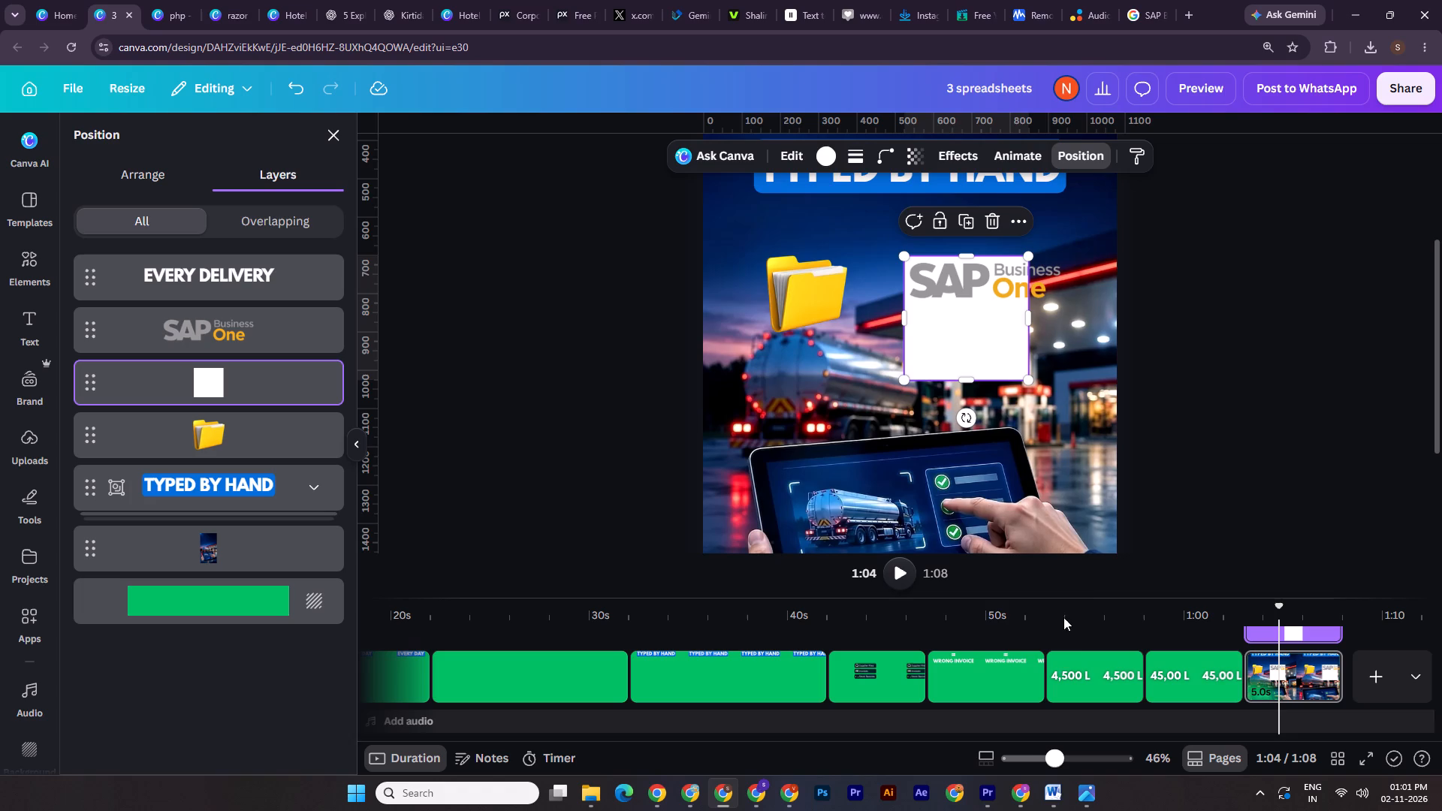
left_click_drag(1049, 752, 1078, 758)
scroll(1016, 436, "up", 2)
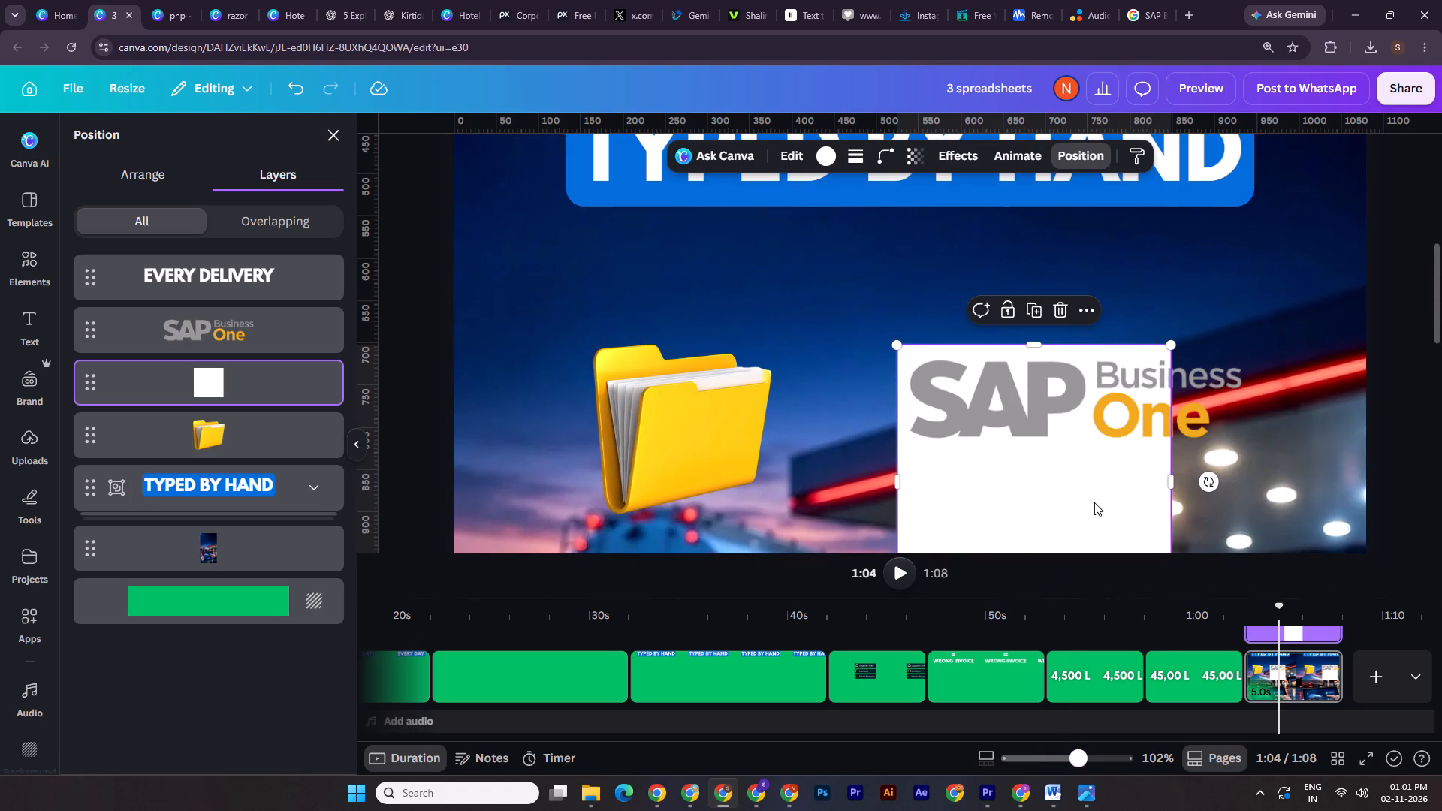
scroll(1079, 478, "down", 1)
left_click_drag(1175, 408, 1248, 405)
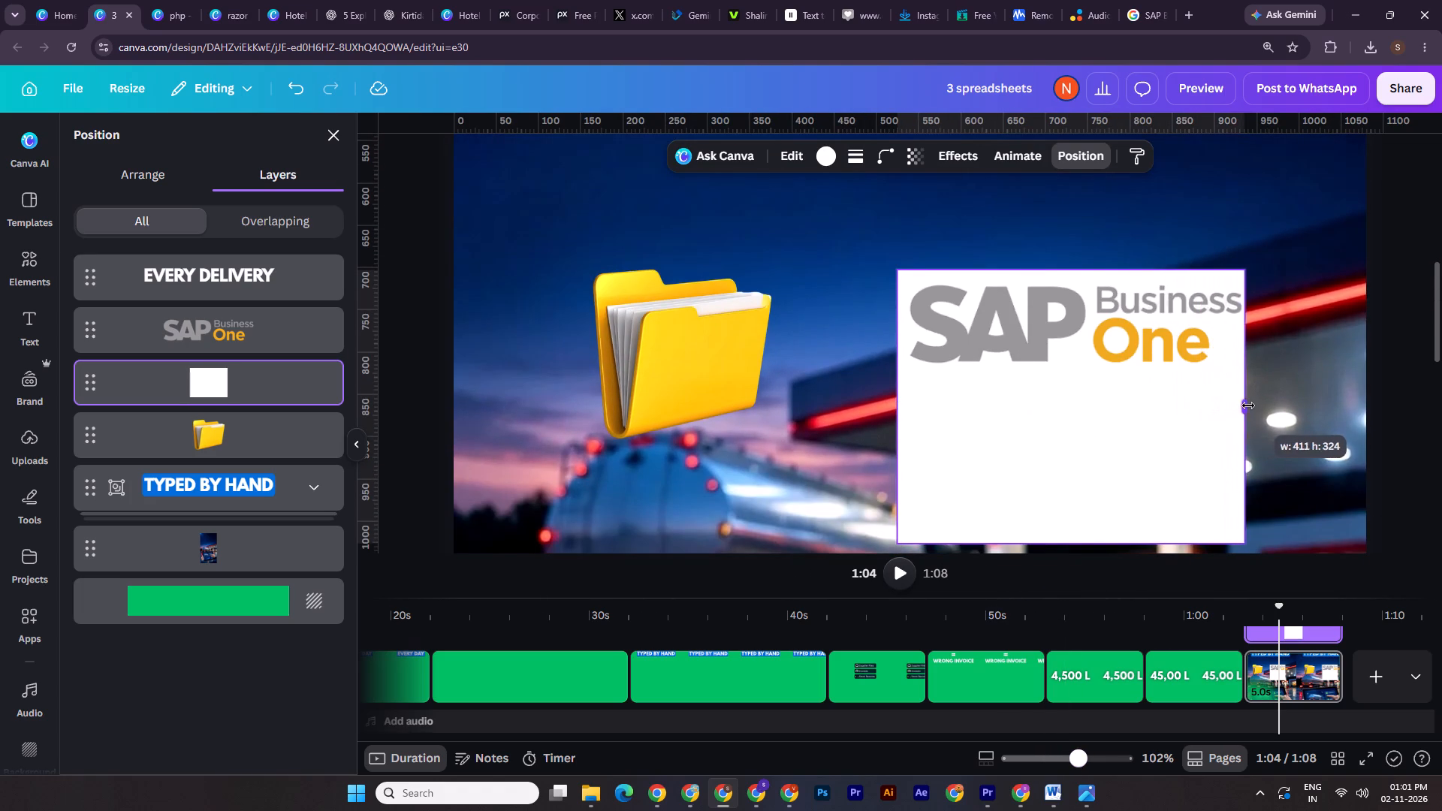
left_click_drag(1248, 405, 1252, 405)
left_click_drag(1078, 544, 1087, 373)
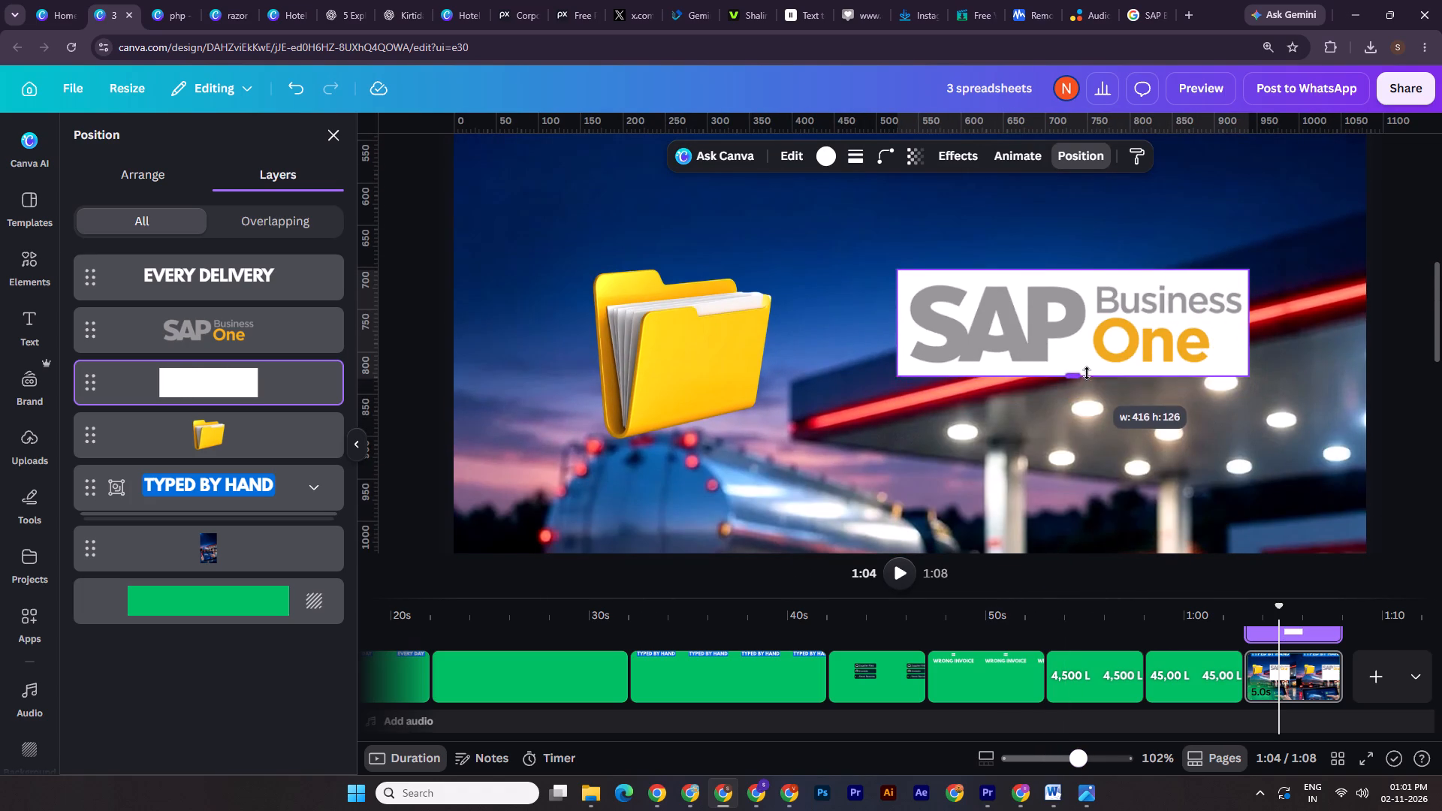
left_click_drag(1087, 373, 1088, 375)
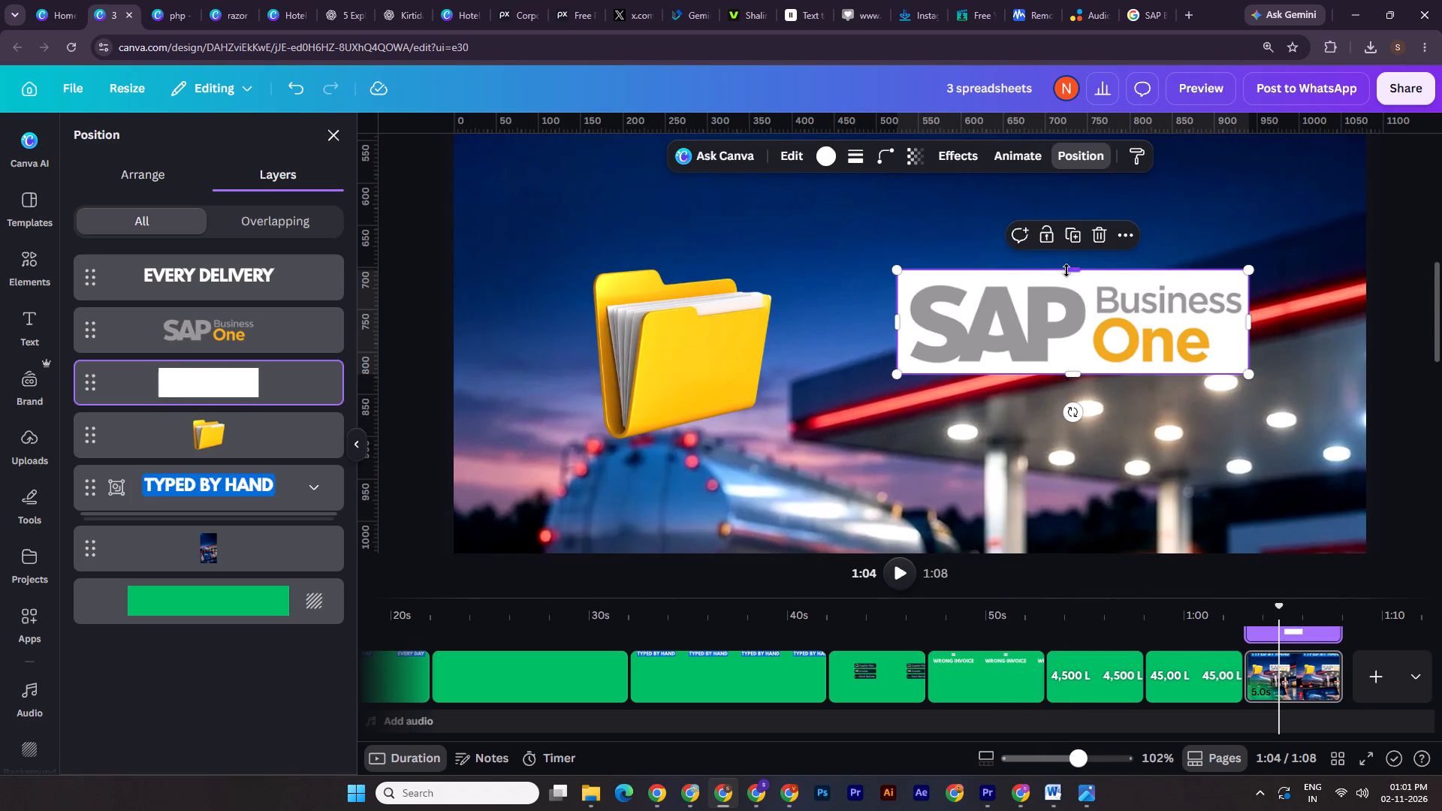
left_click_drag(1066, 270, 1047, 277)
Round the corners of the white rectangle behind the SAP Business One logo.
left_click(881, 158)
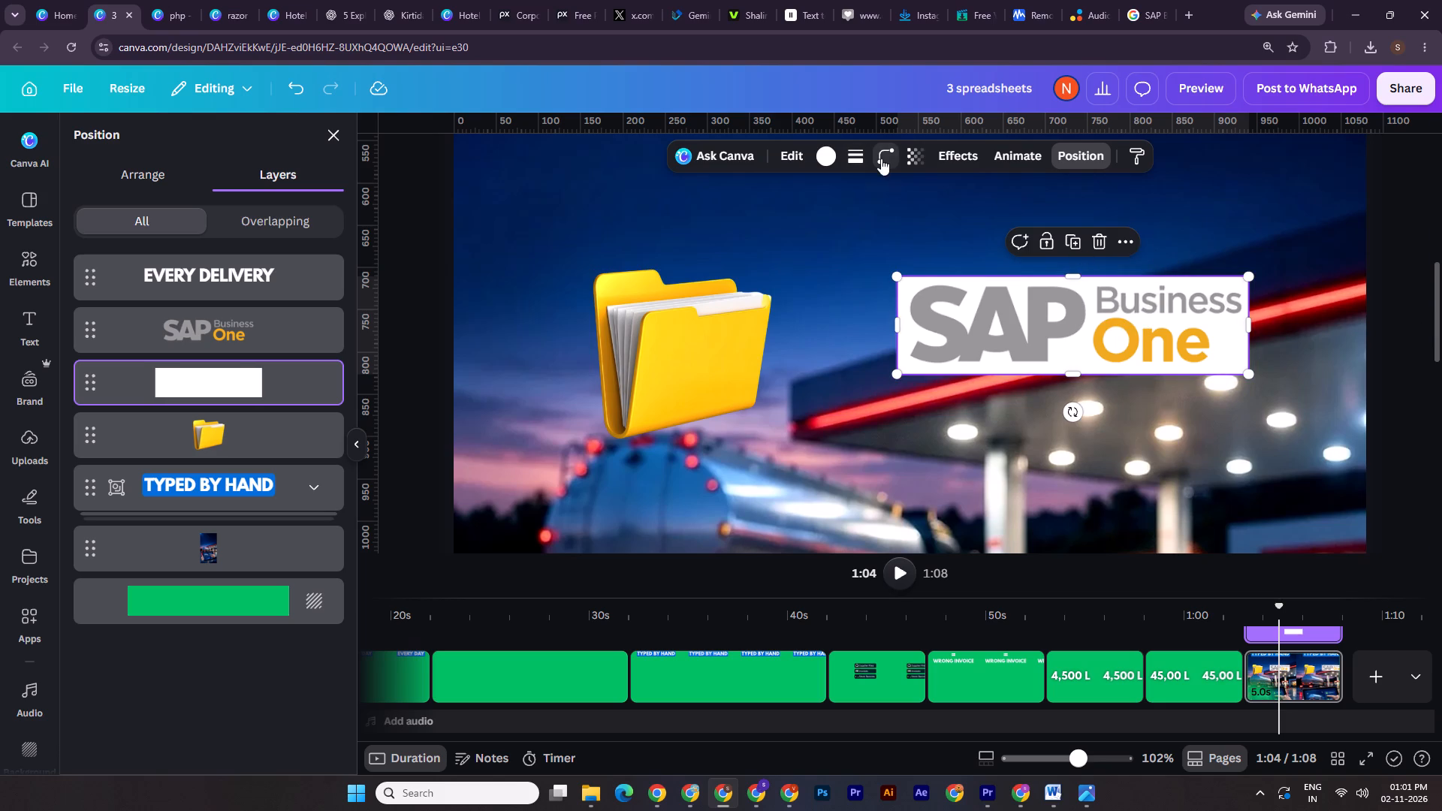
left_click_drag(806, 229, 816, 228)
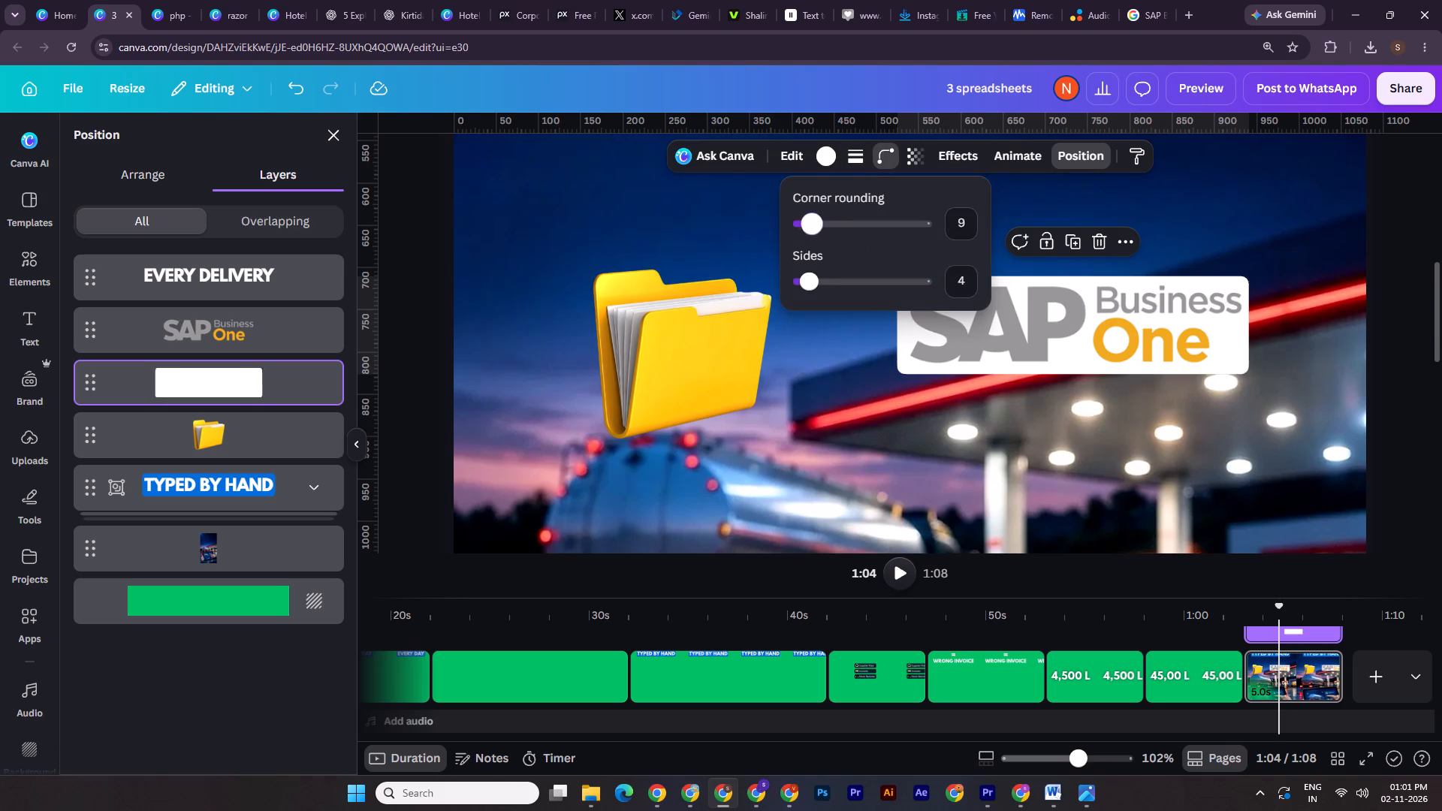
left_click_drag(816, 228, 833, 231)
Group the SAP Business One logo with its white rounded backing.
left_click_drag(1407, 322, 1073, 371)
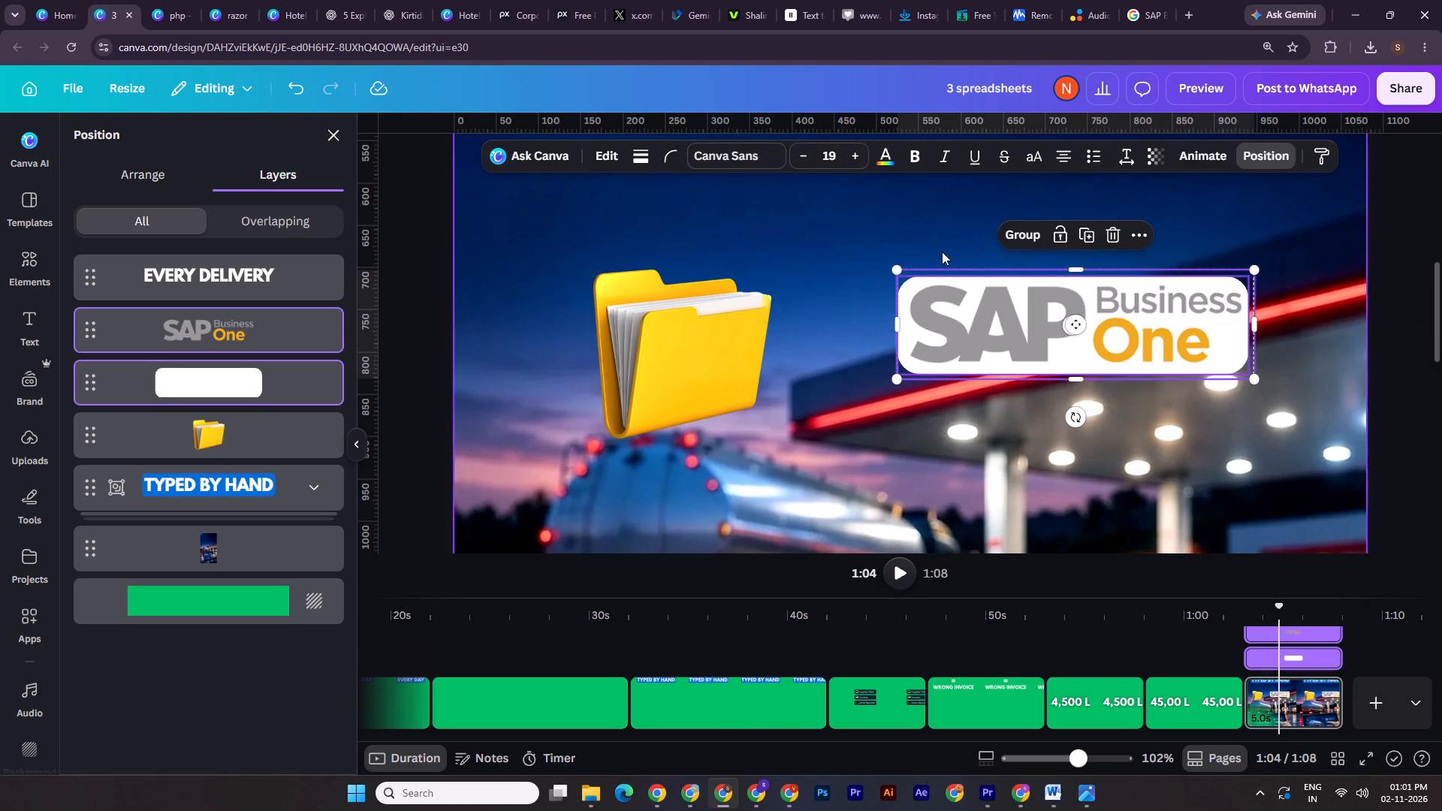
left_click(1013, 238)
left_click(1404, 369)
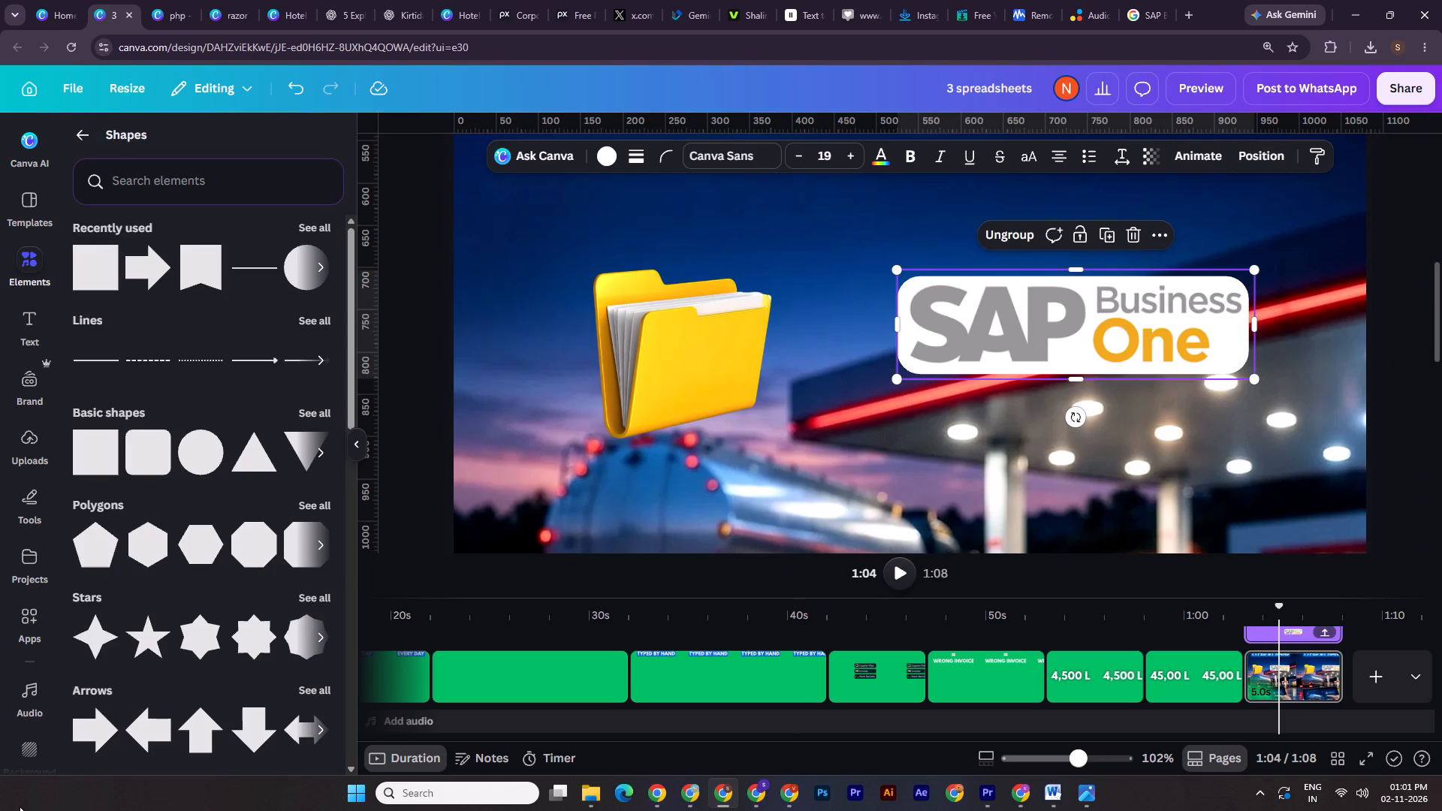
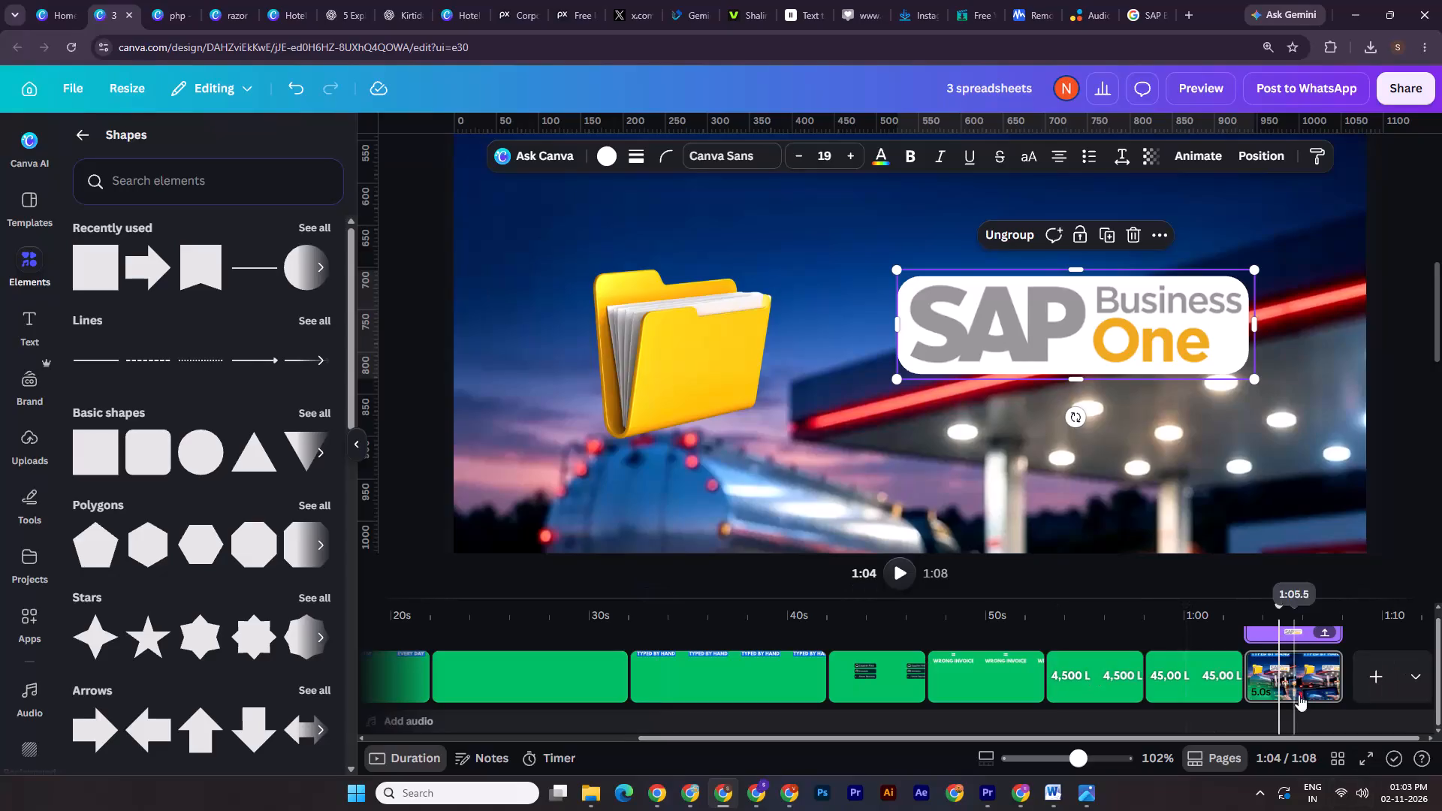
Select the closing scene page, check the tablet clip in the Premiere Pro sequence, and return to the Canva design.
left_click(1290, 685)
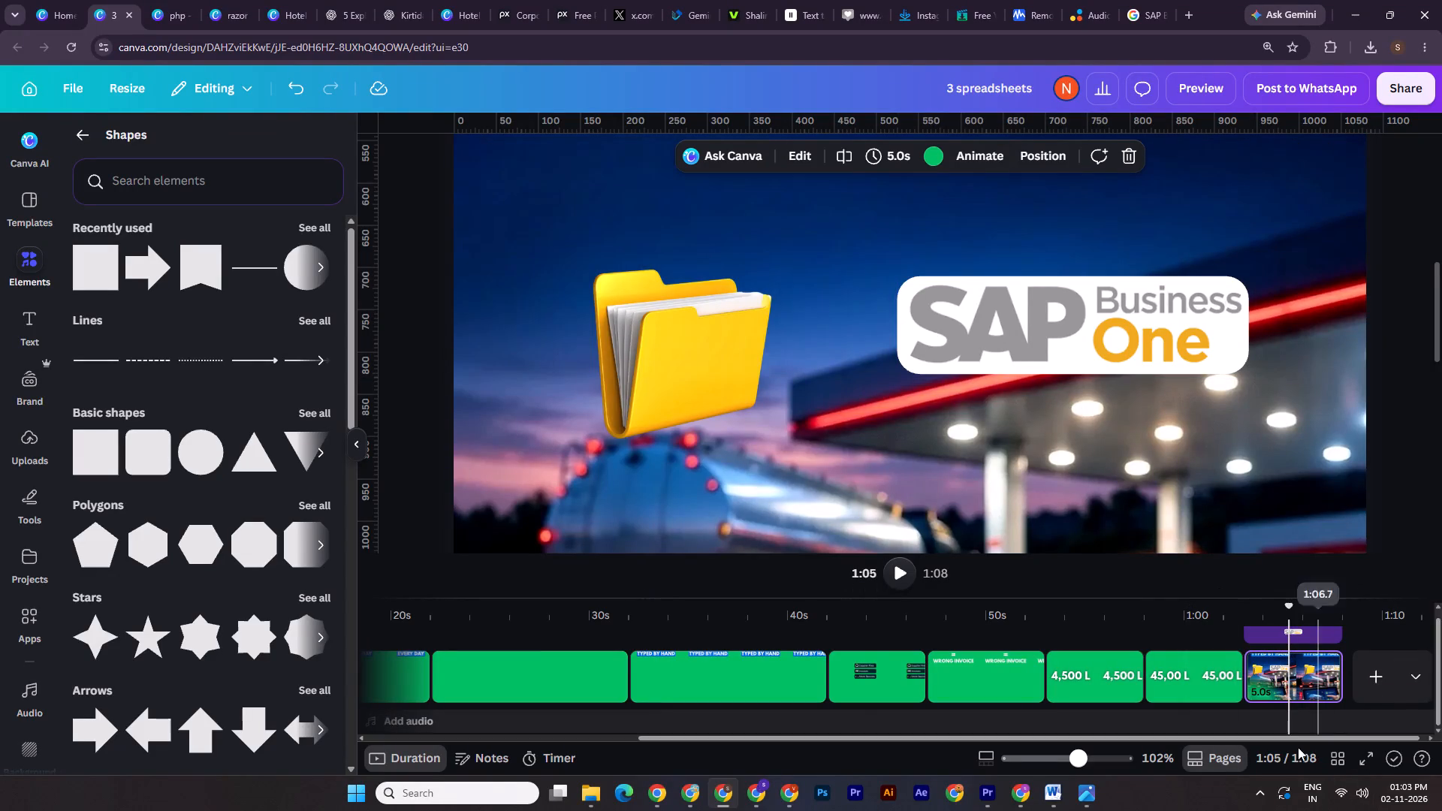
left_click(991, 794)
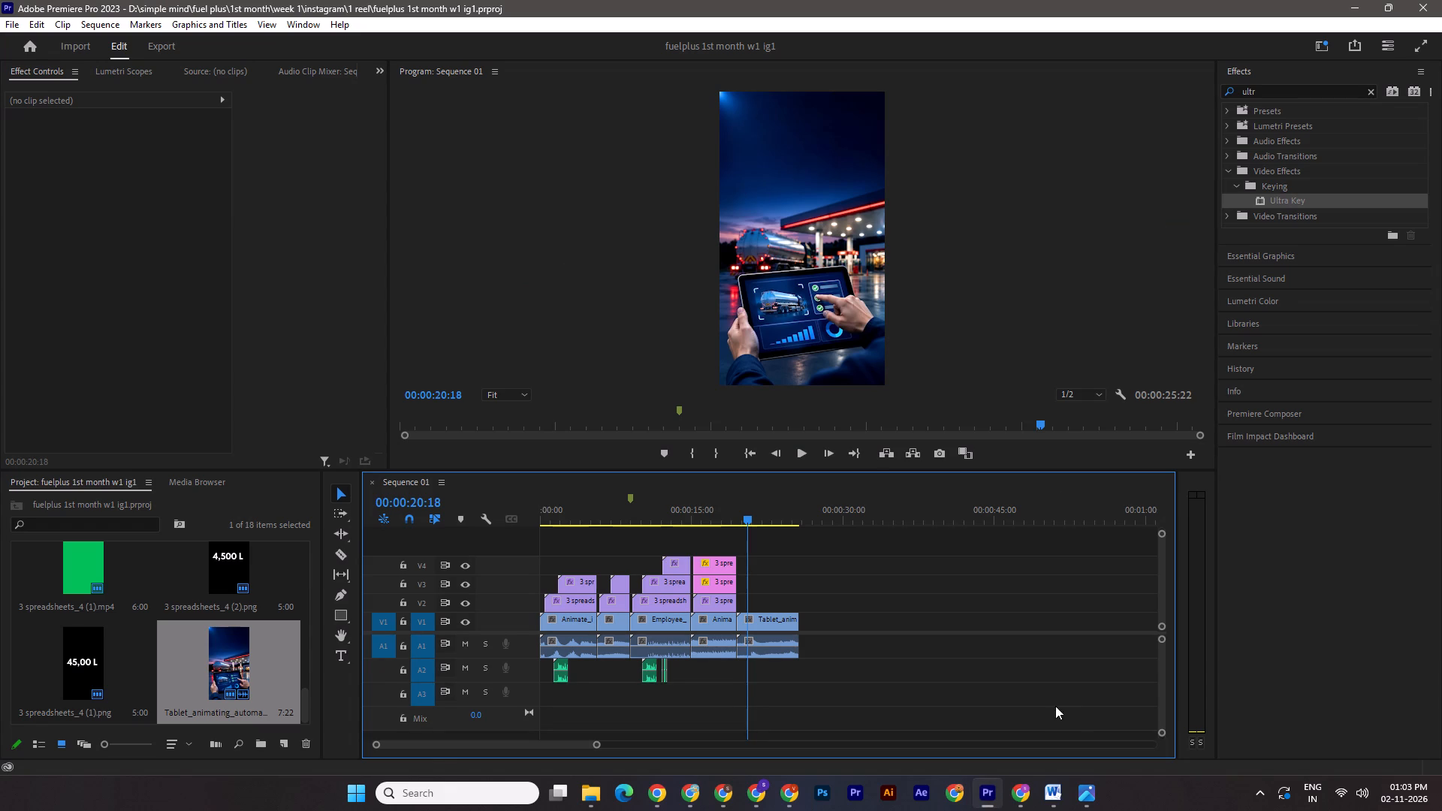
left_click(717, 801)
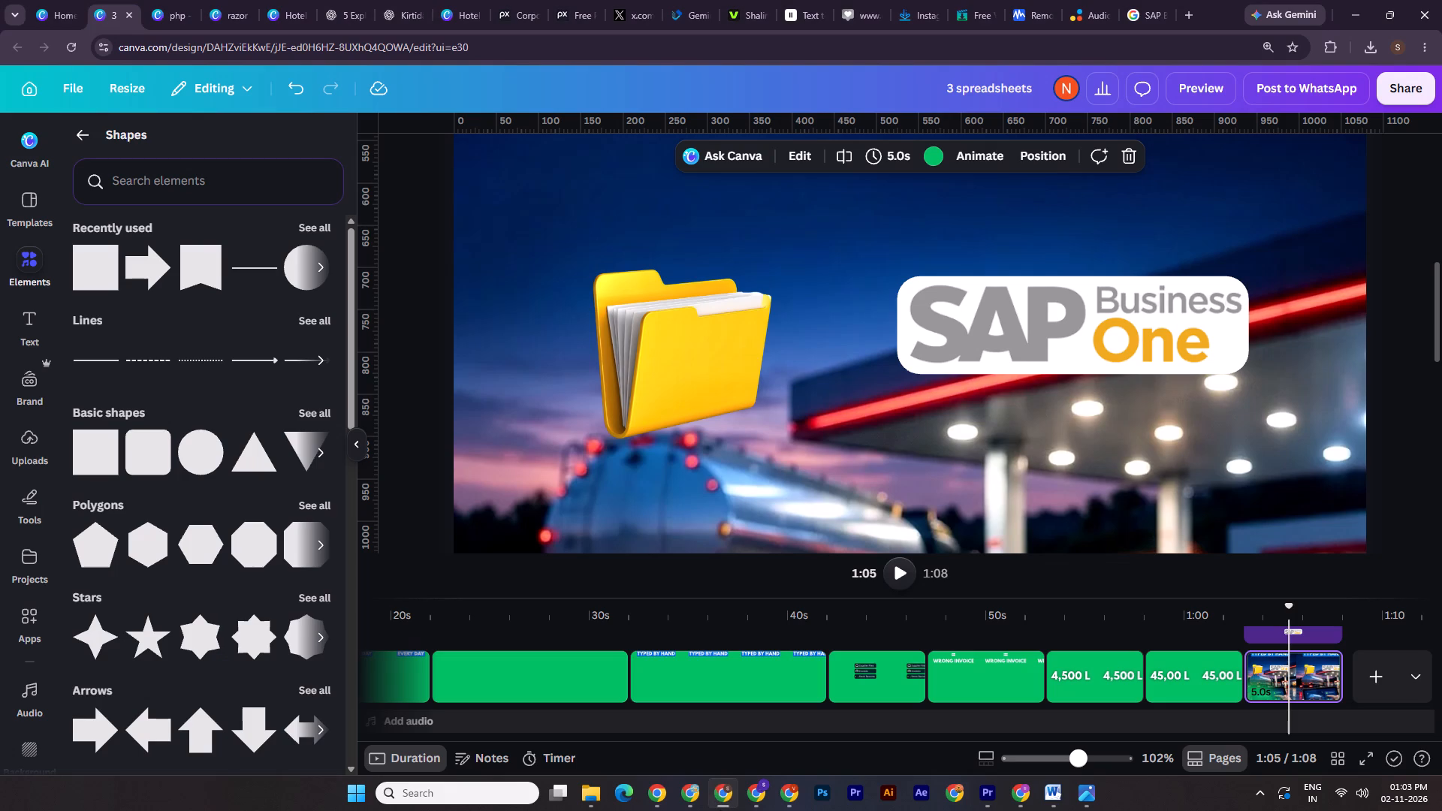
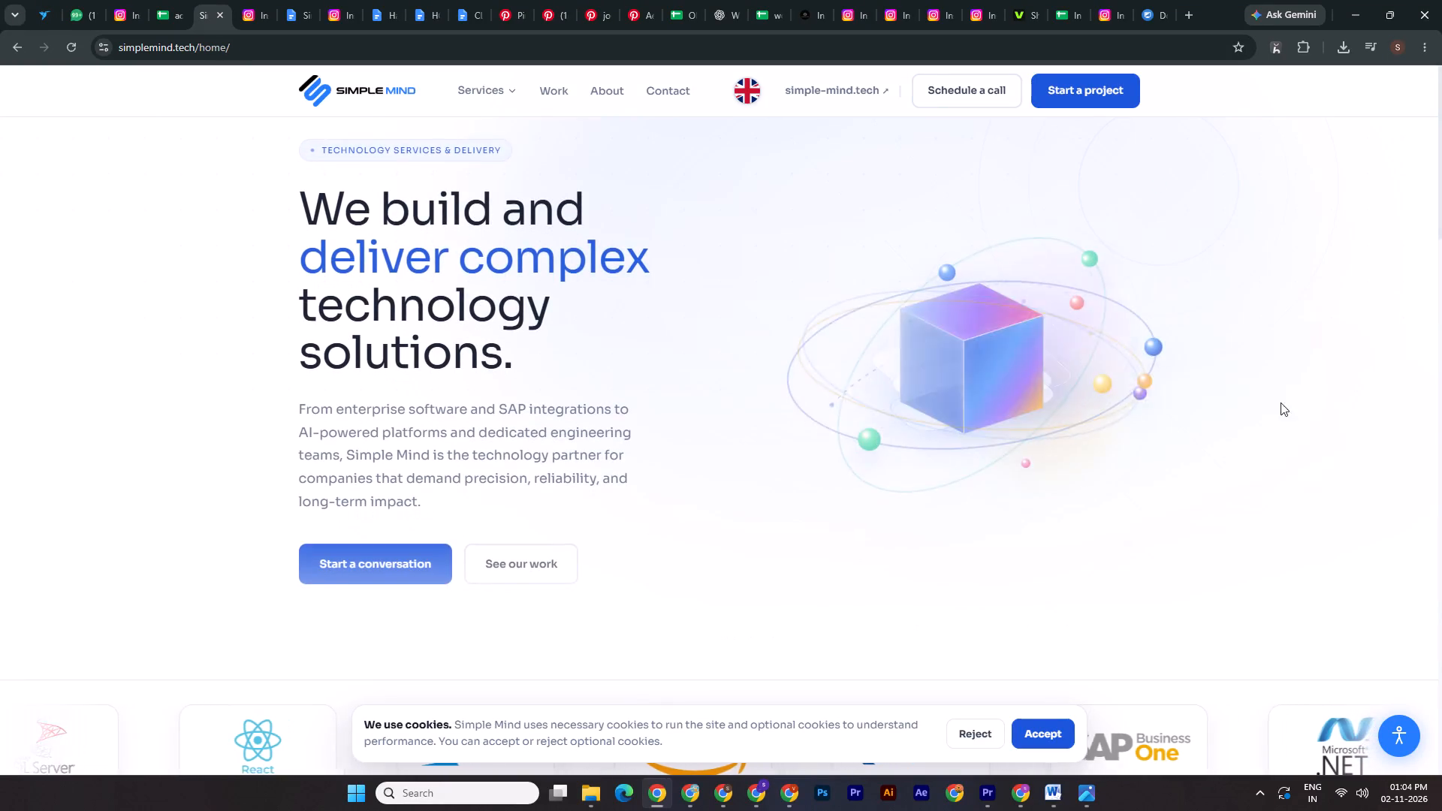
Open the SAP Business One service page on the Simple Mind website and read through its content.
left_click(481, 94)
left_click(469, 151)
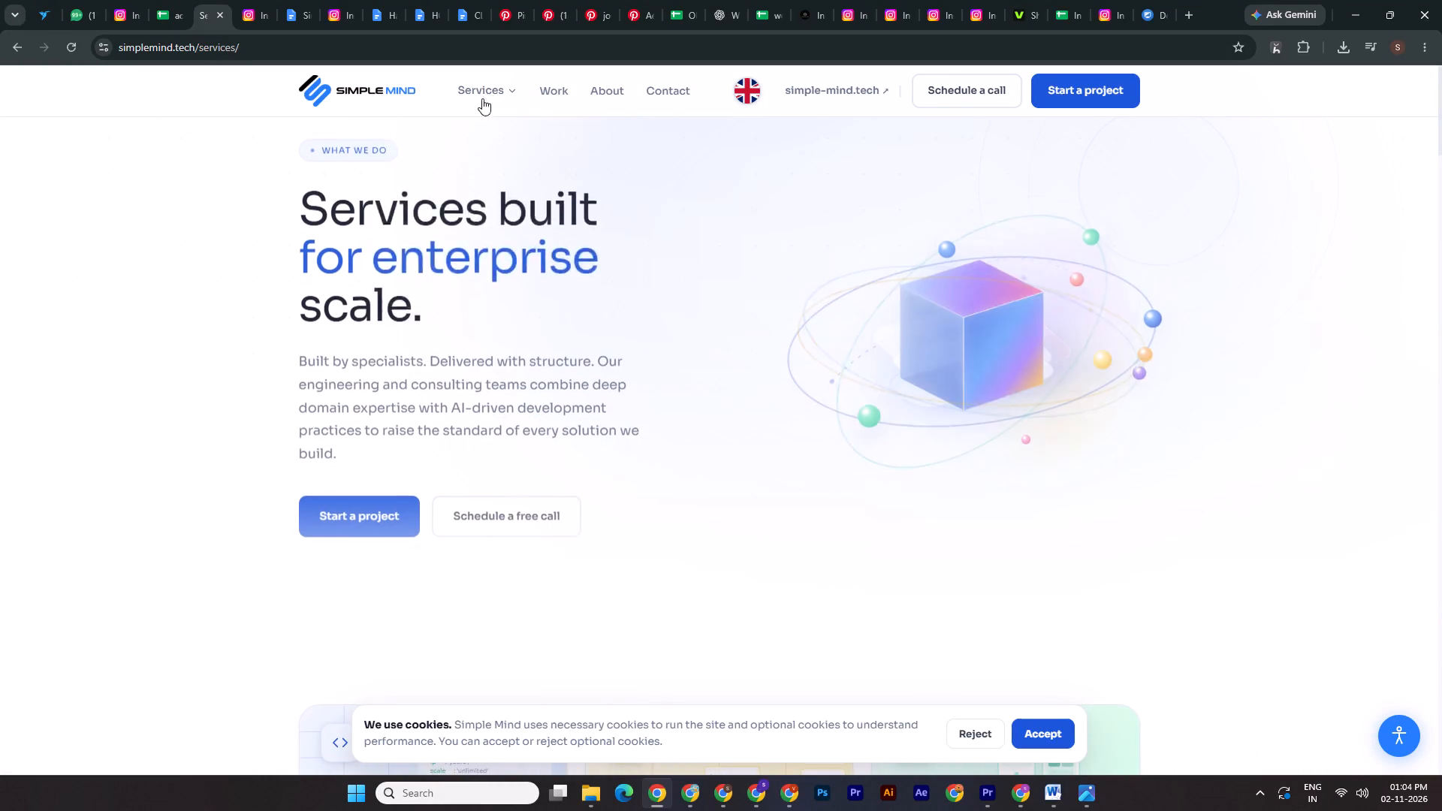
left_click(473, 149)
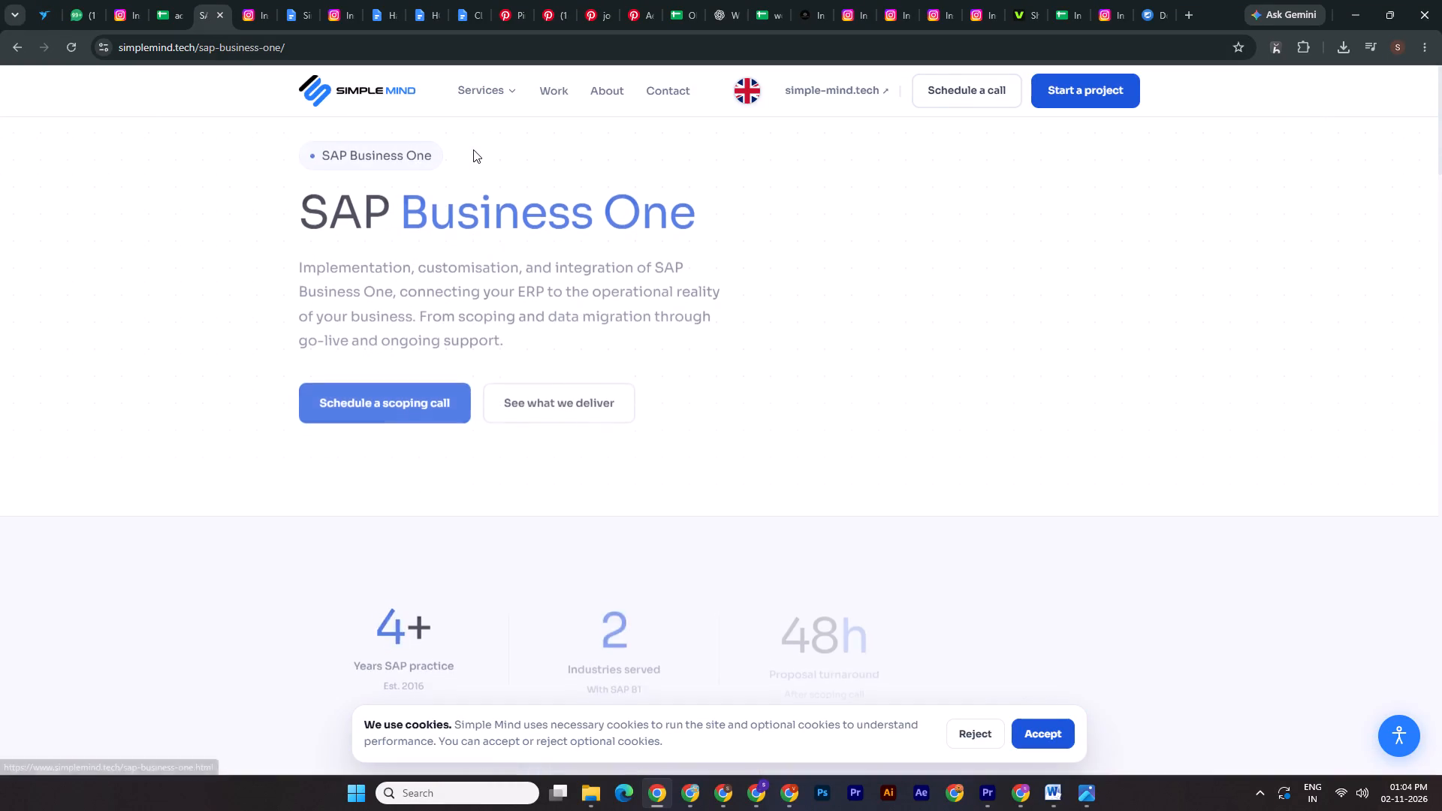
scroll(1347, 357, "down", 5)
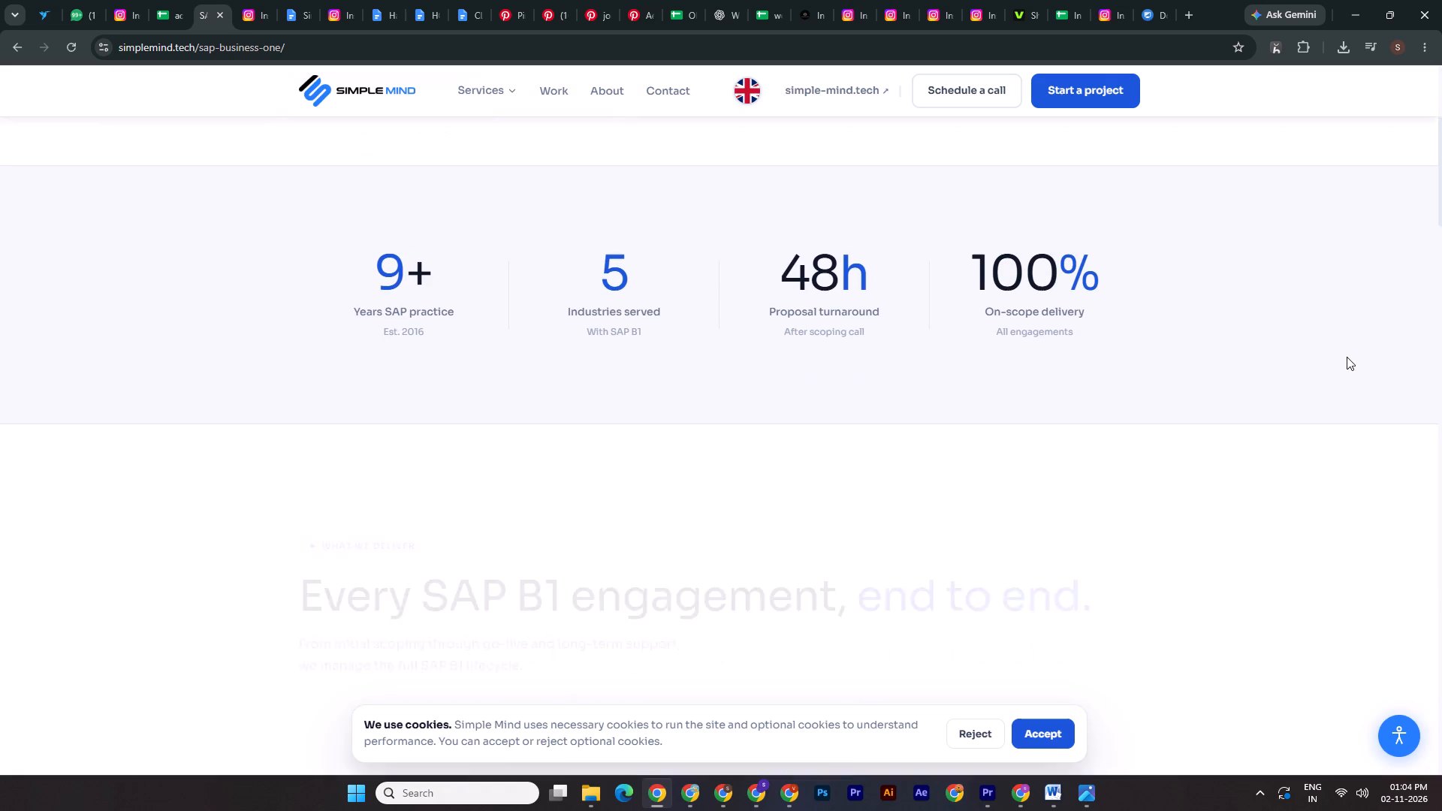
scroll(1348, 359, "down", 4)
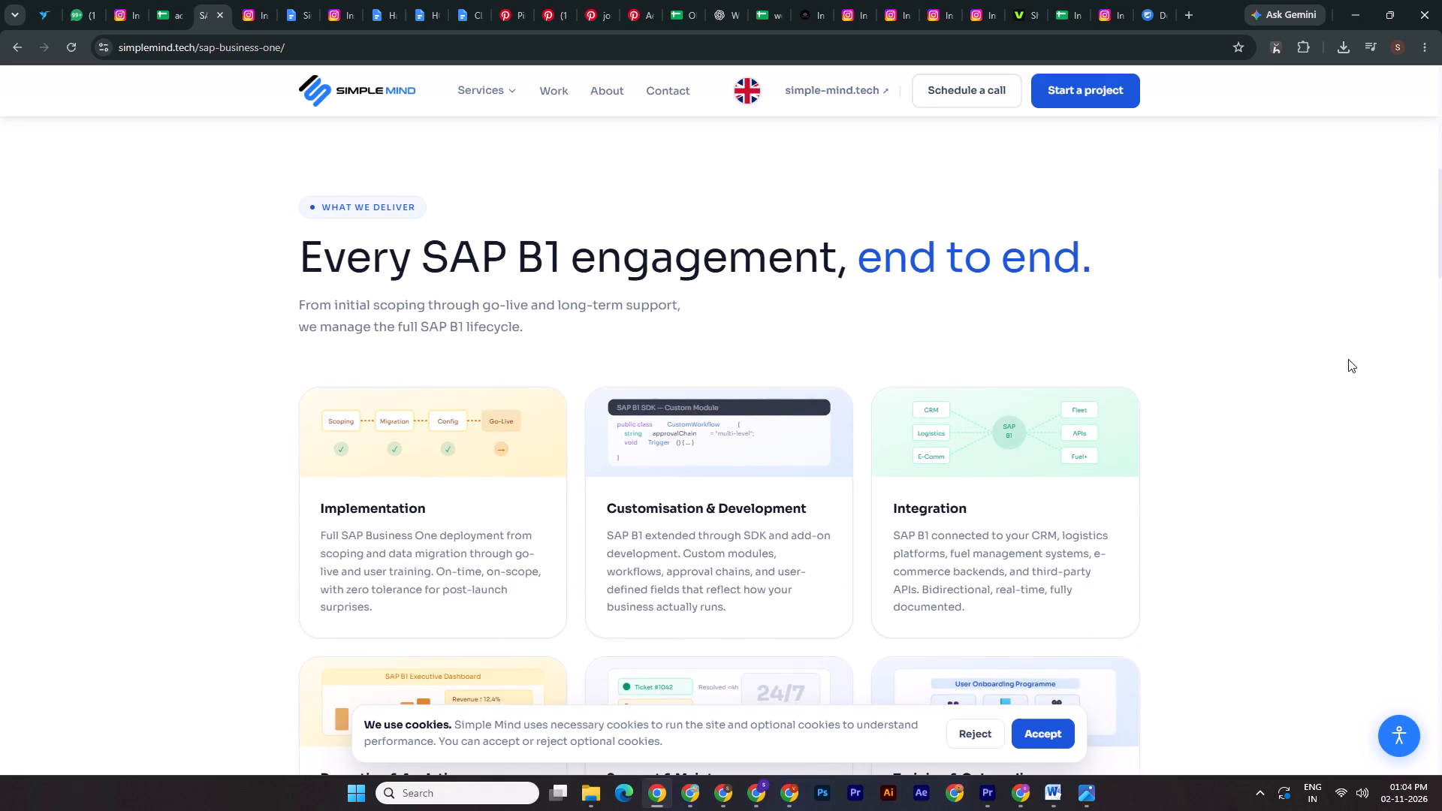
scroll(1348, 359, "down", 6)
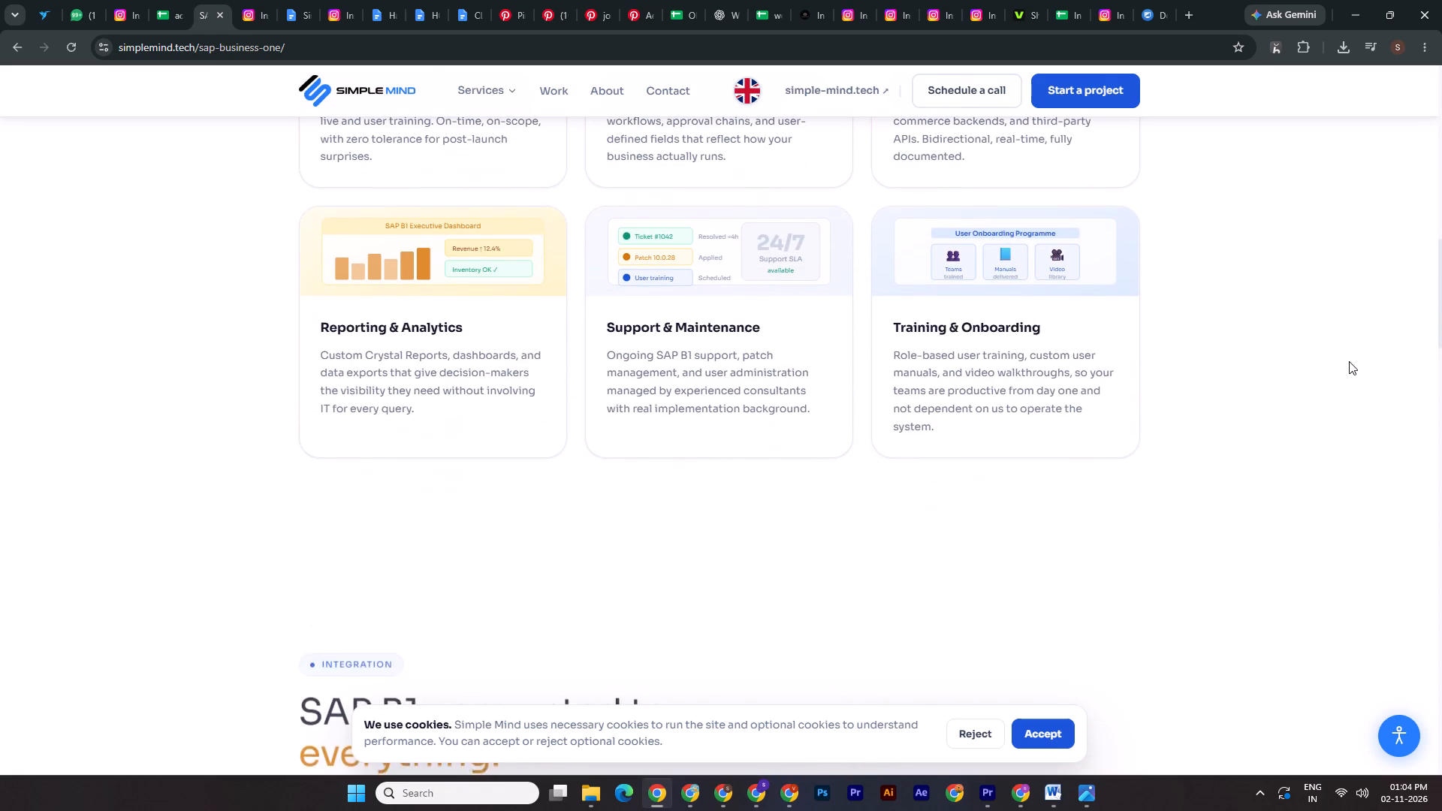
scroll(1349, 361, "down", 9)
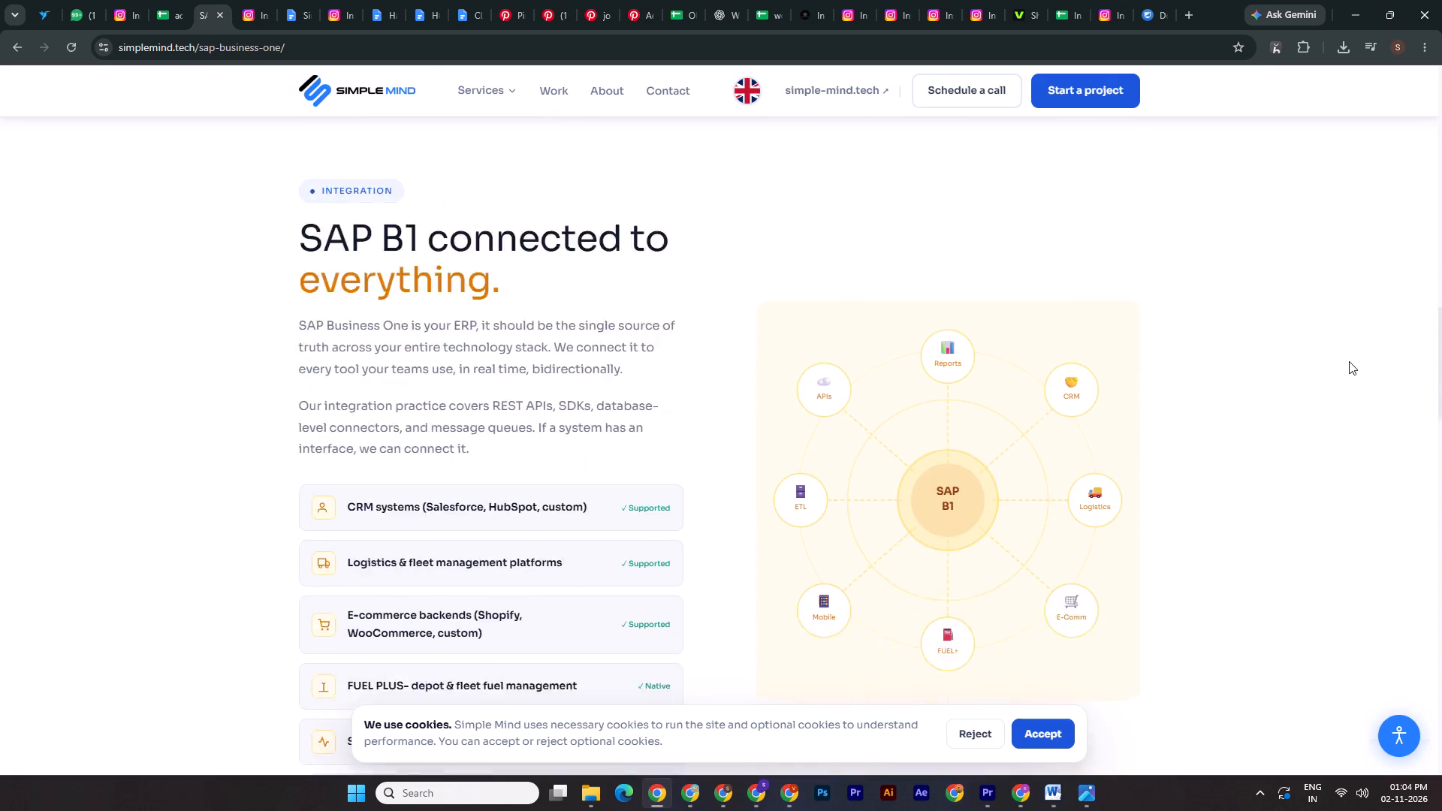
scroll(1350, 366, "down", 8)
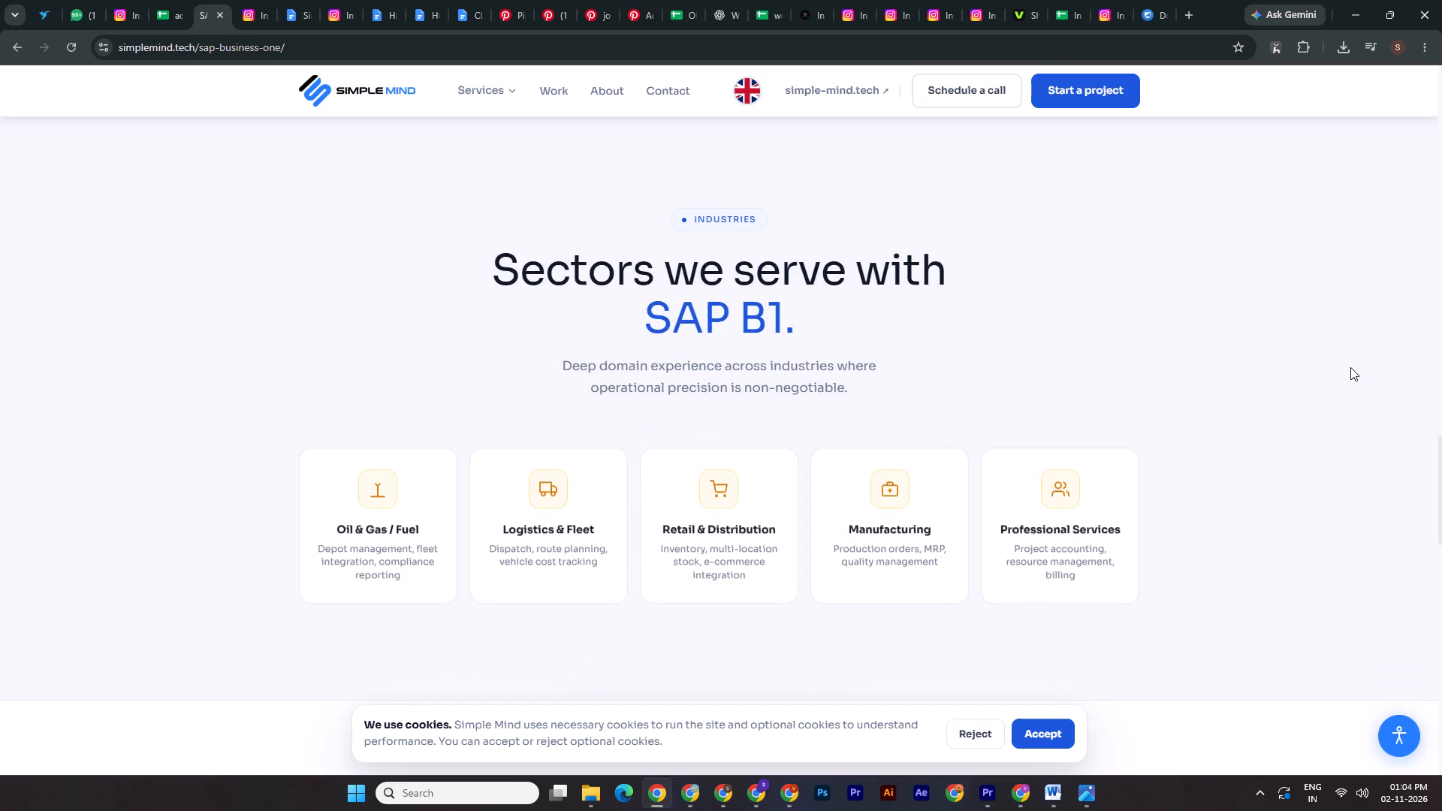
scroll(1350, 367, "down", 12)
scroll(1350, 372, "up", 5)
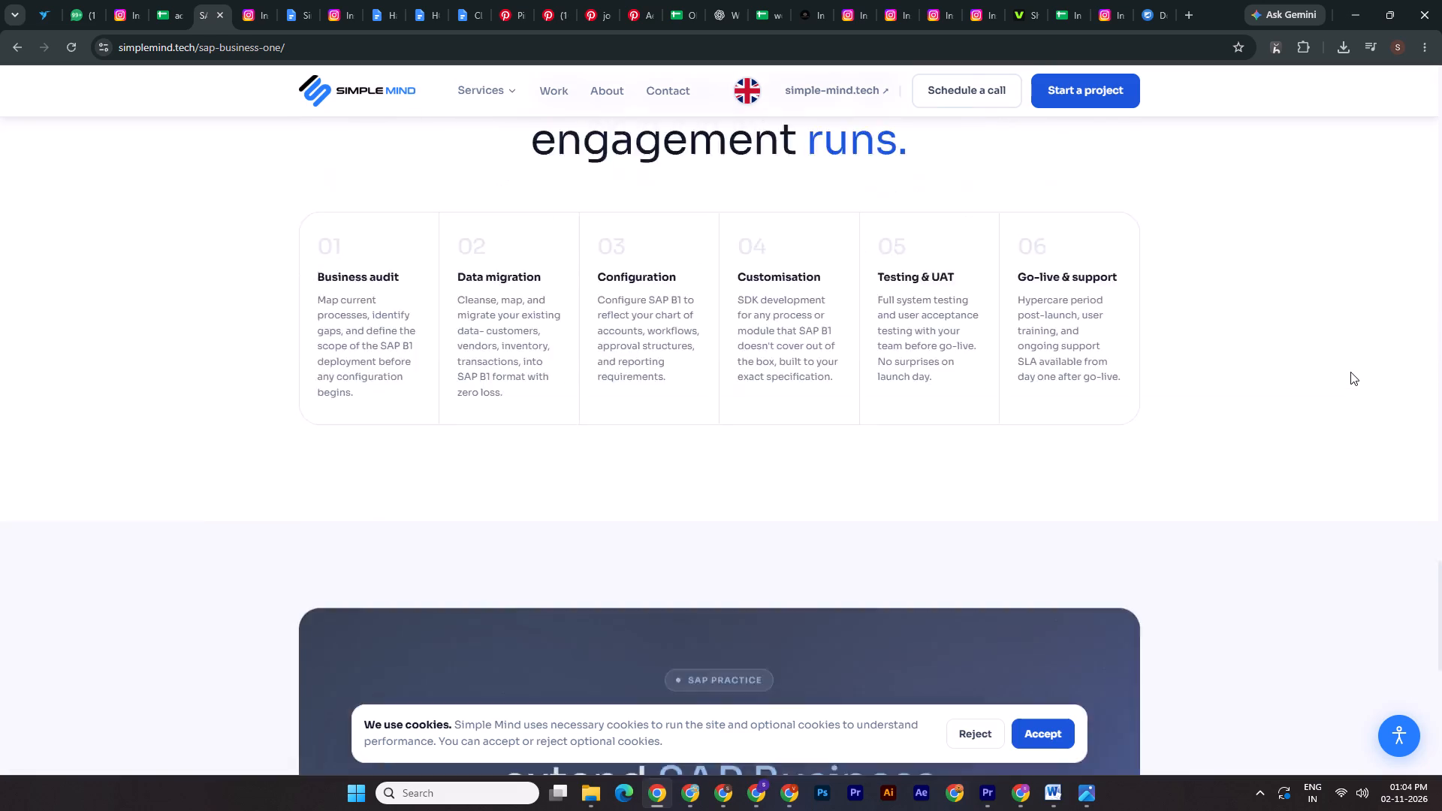
scroll(1350, 372, "down", 14)
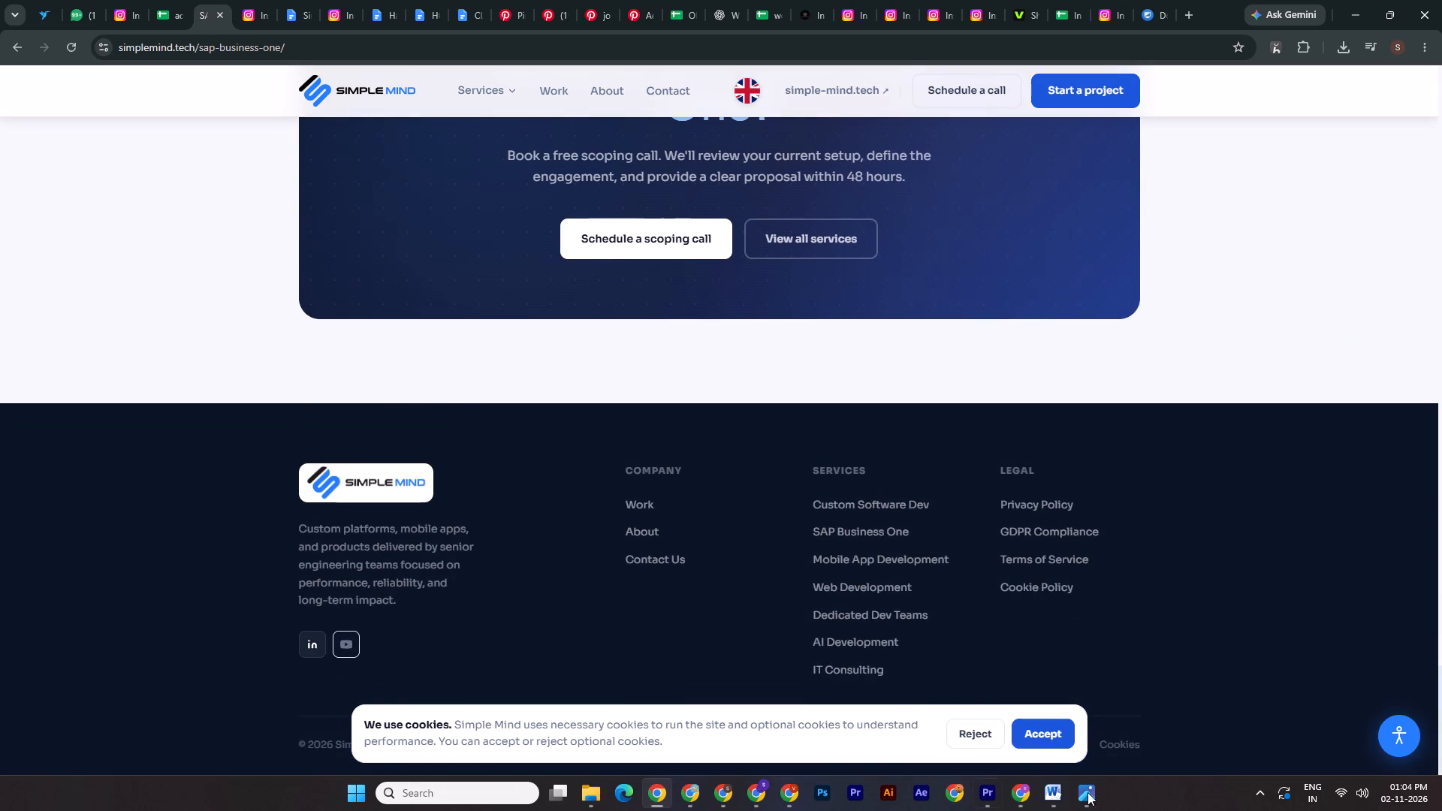
Return to the Canva design, search graphics for "animated arrow" and add the black double-chevron arrow to the closing scene.
left_click(720, 791)
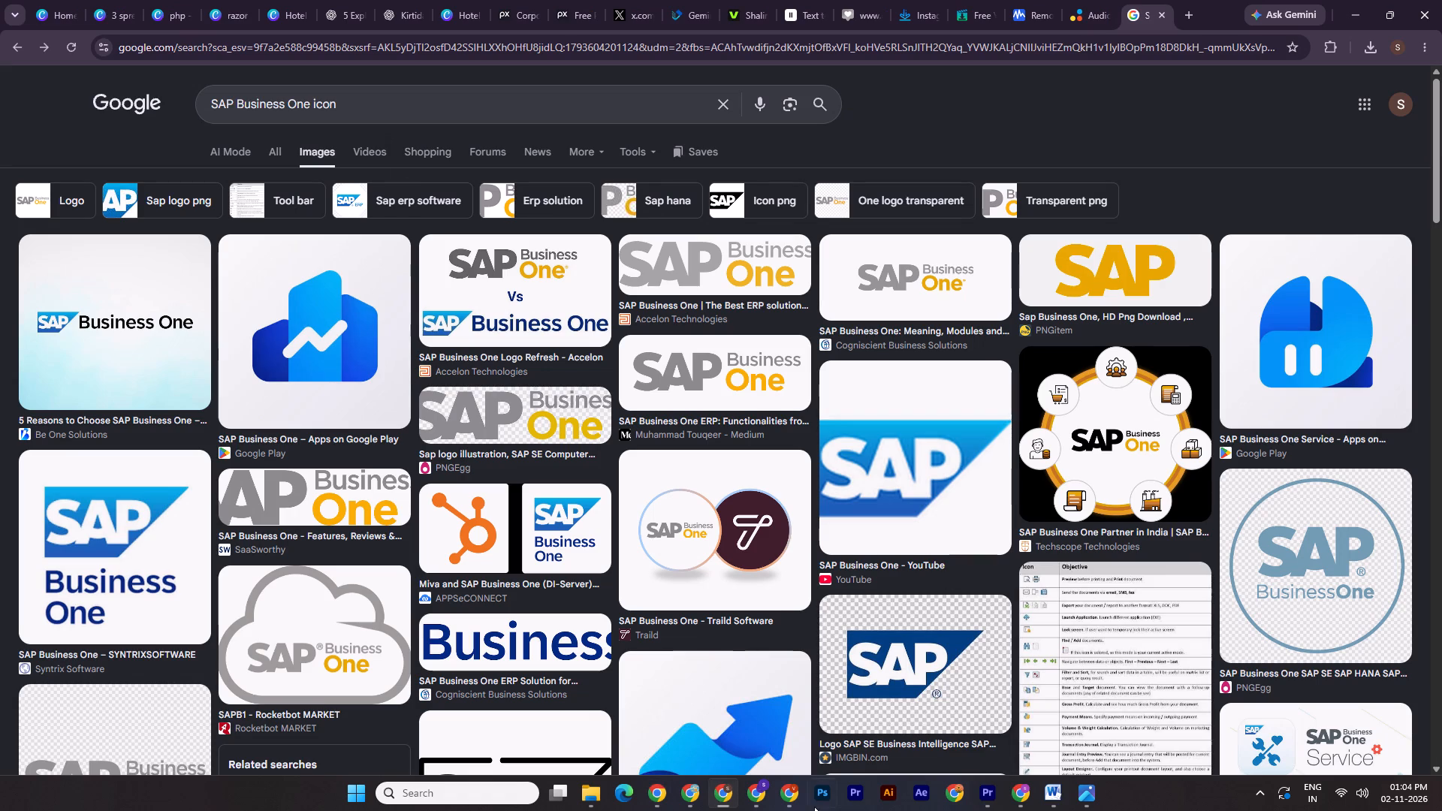
left_click(117, 0)
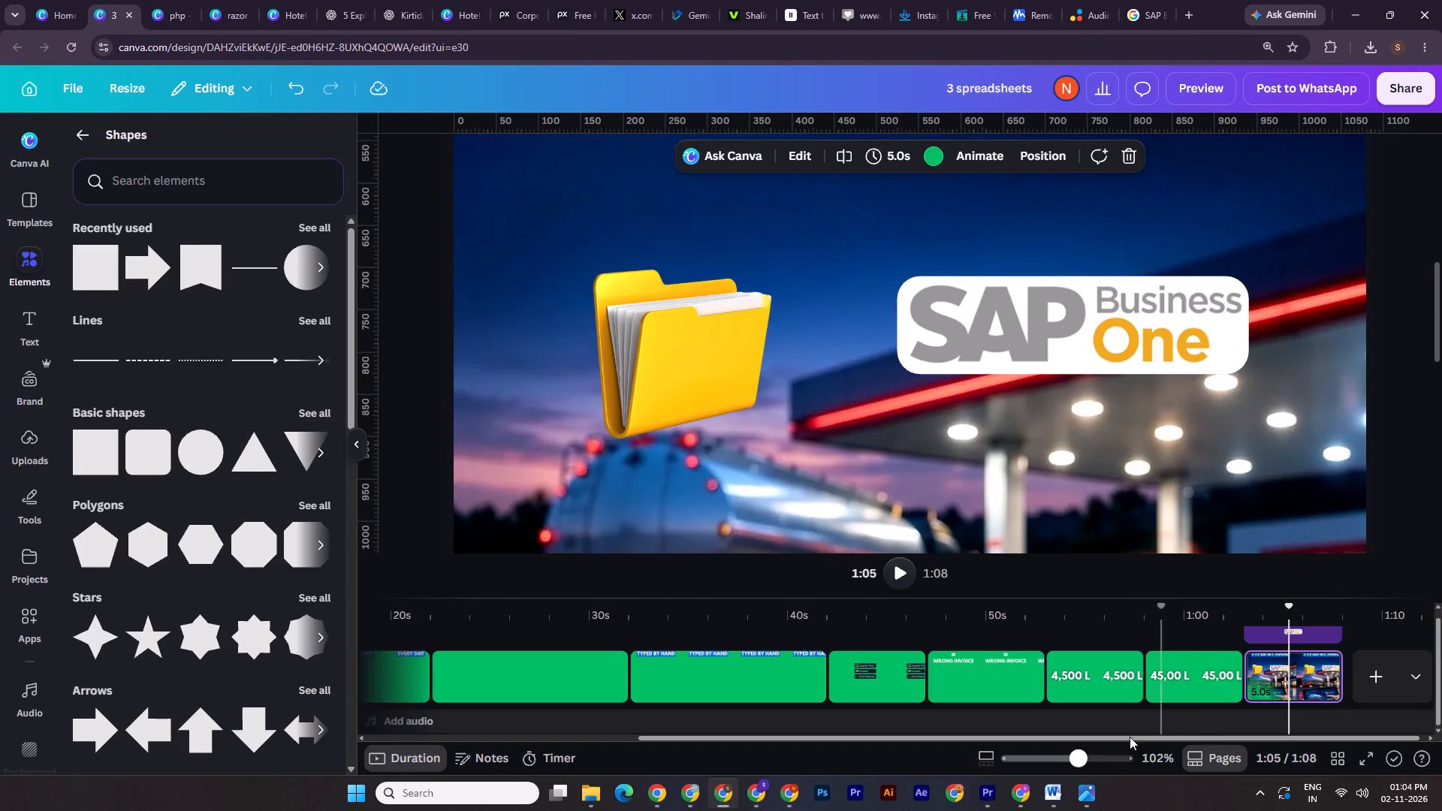
left_click_drag(1075, 758, 1060, 756)
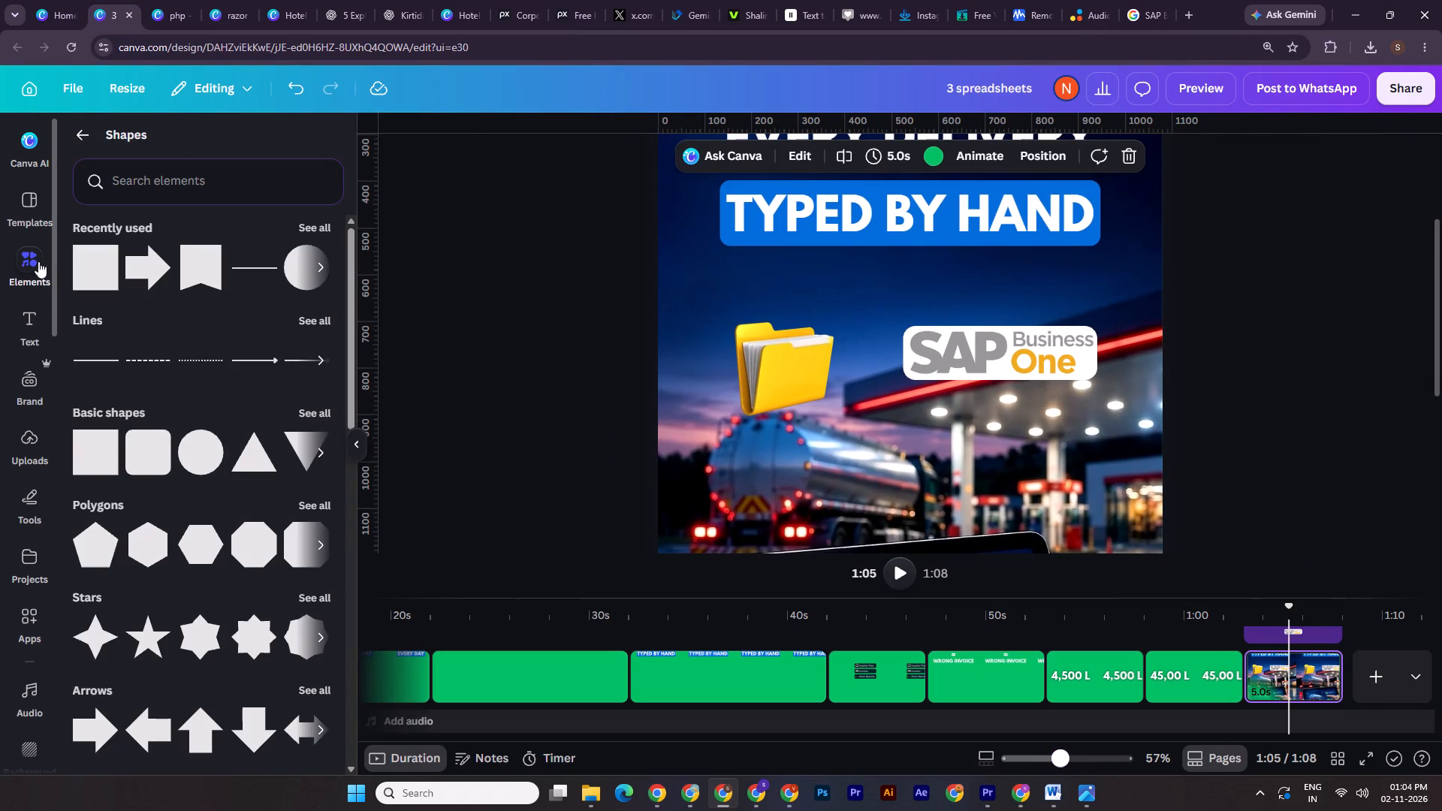
left_click(74, 122)
left_click(140, 152)
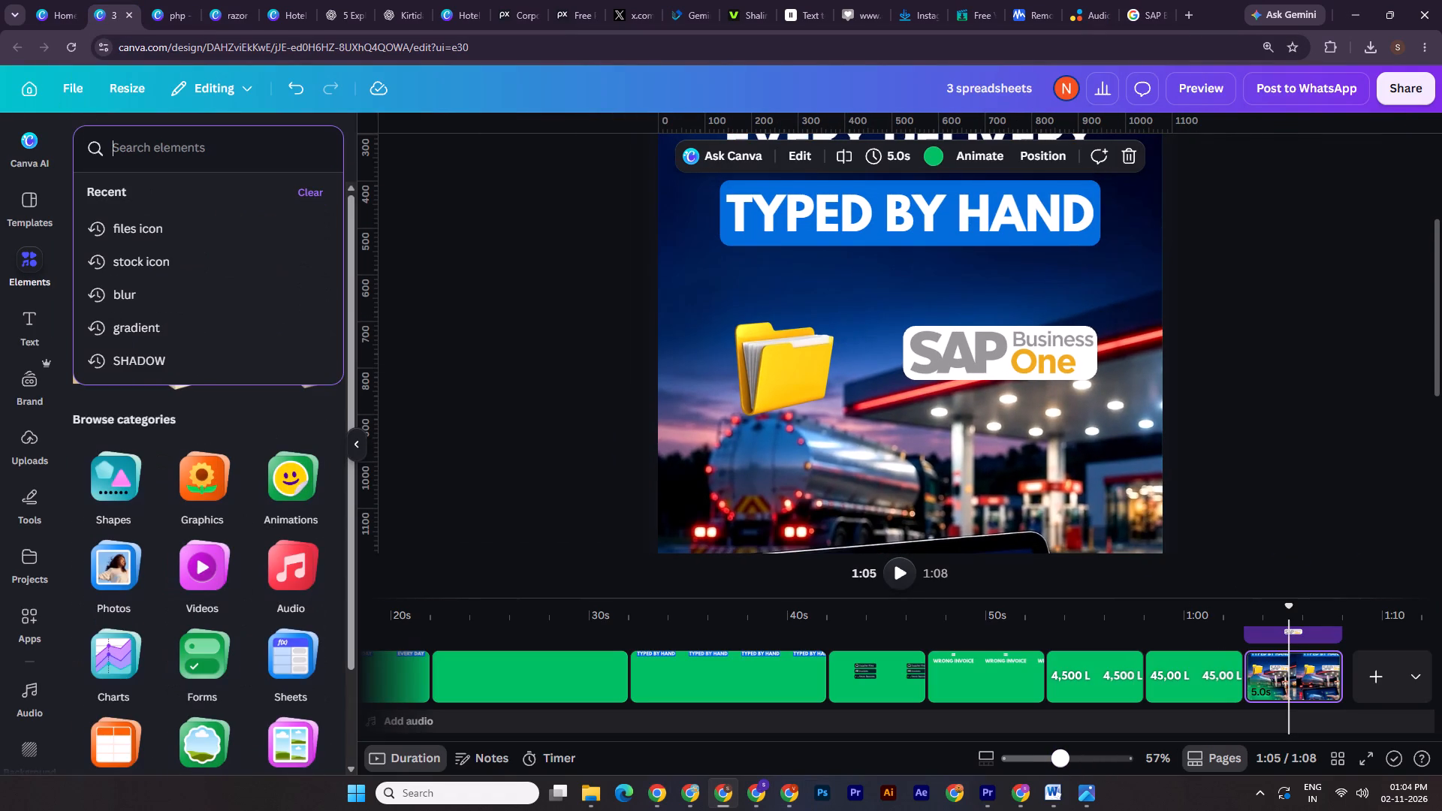
left_click(146, 153)
type("animated arrow")
key("Return")
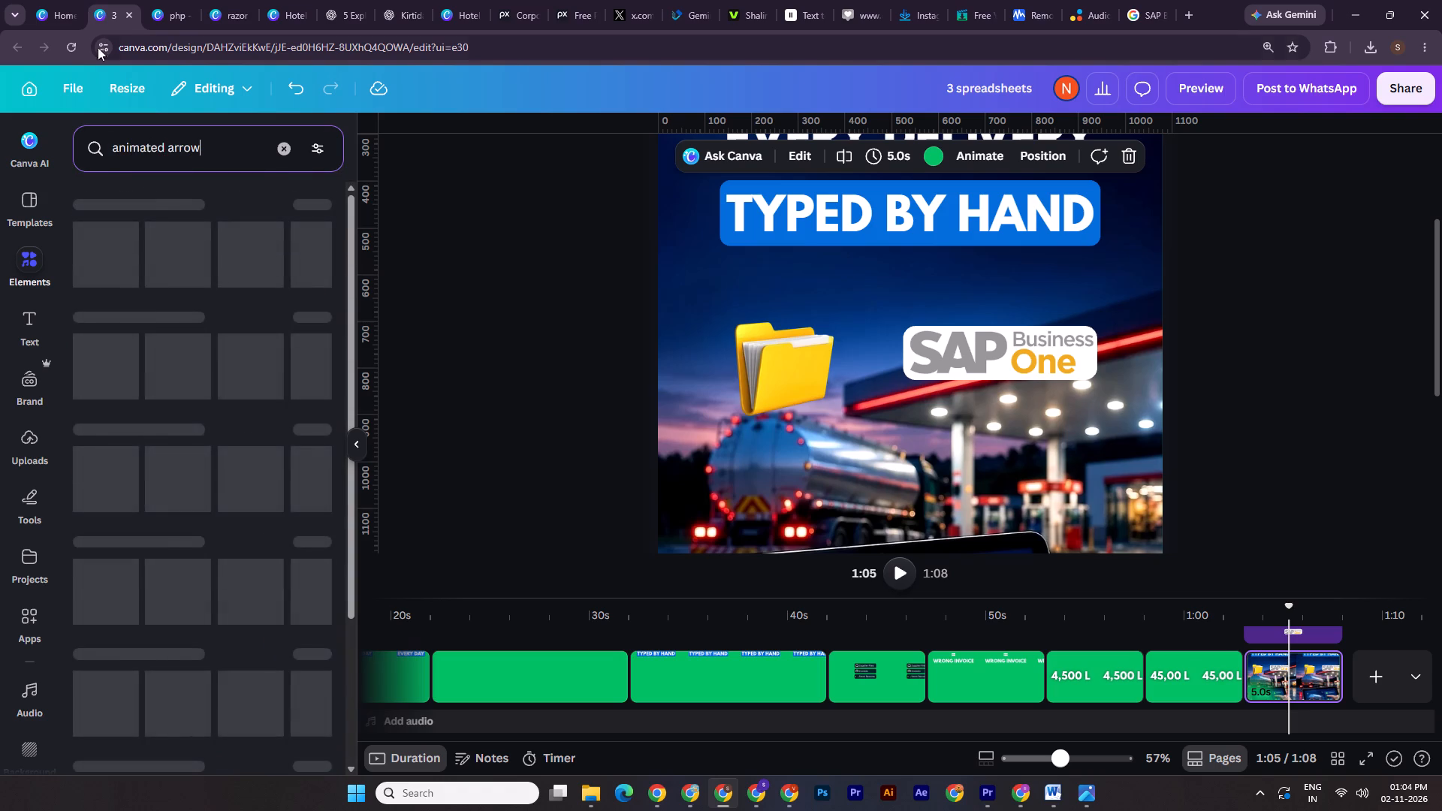
left_click(149, 187)
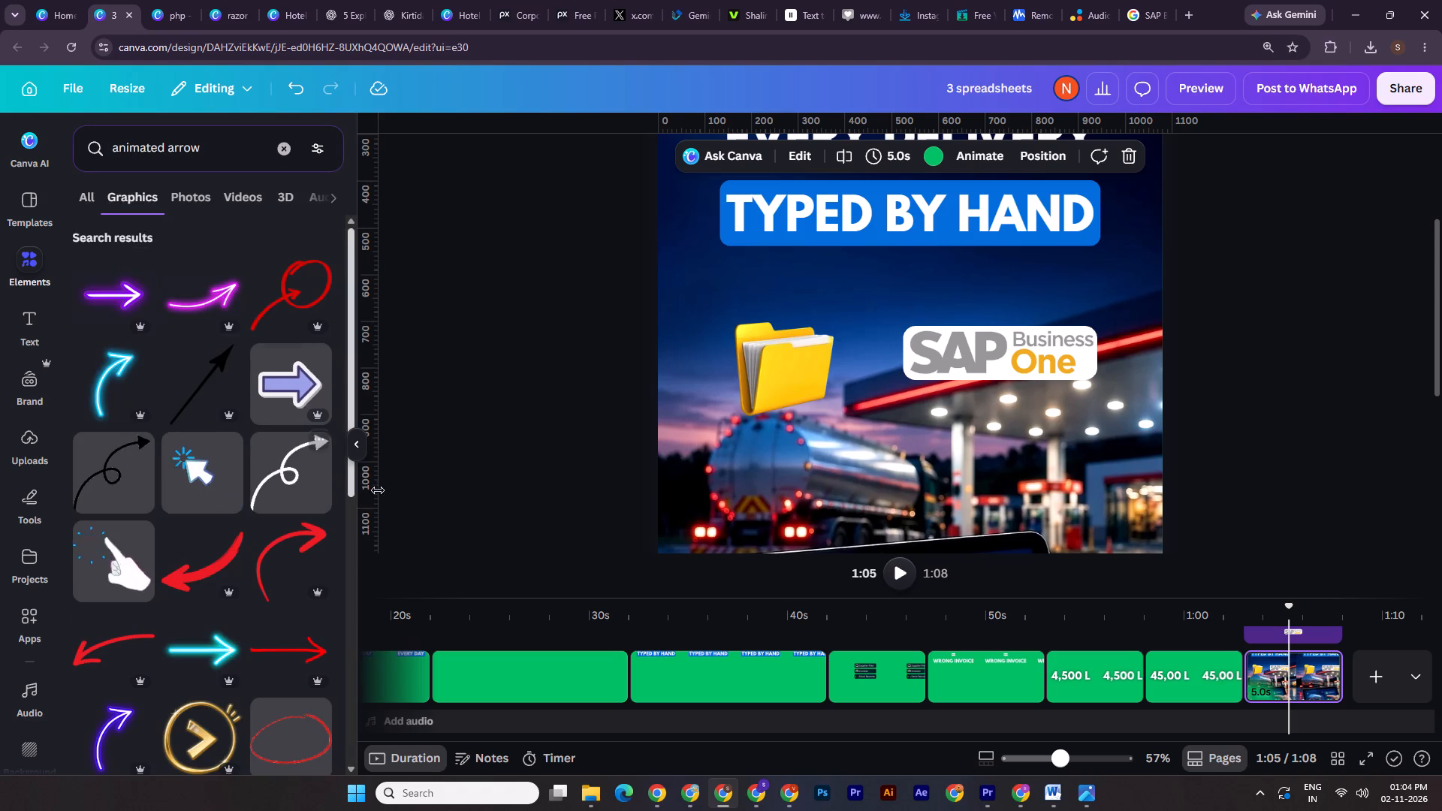
scroll(201, 522, "down", 3)
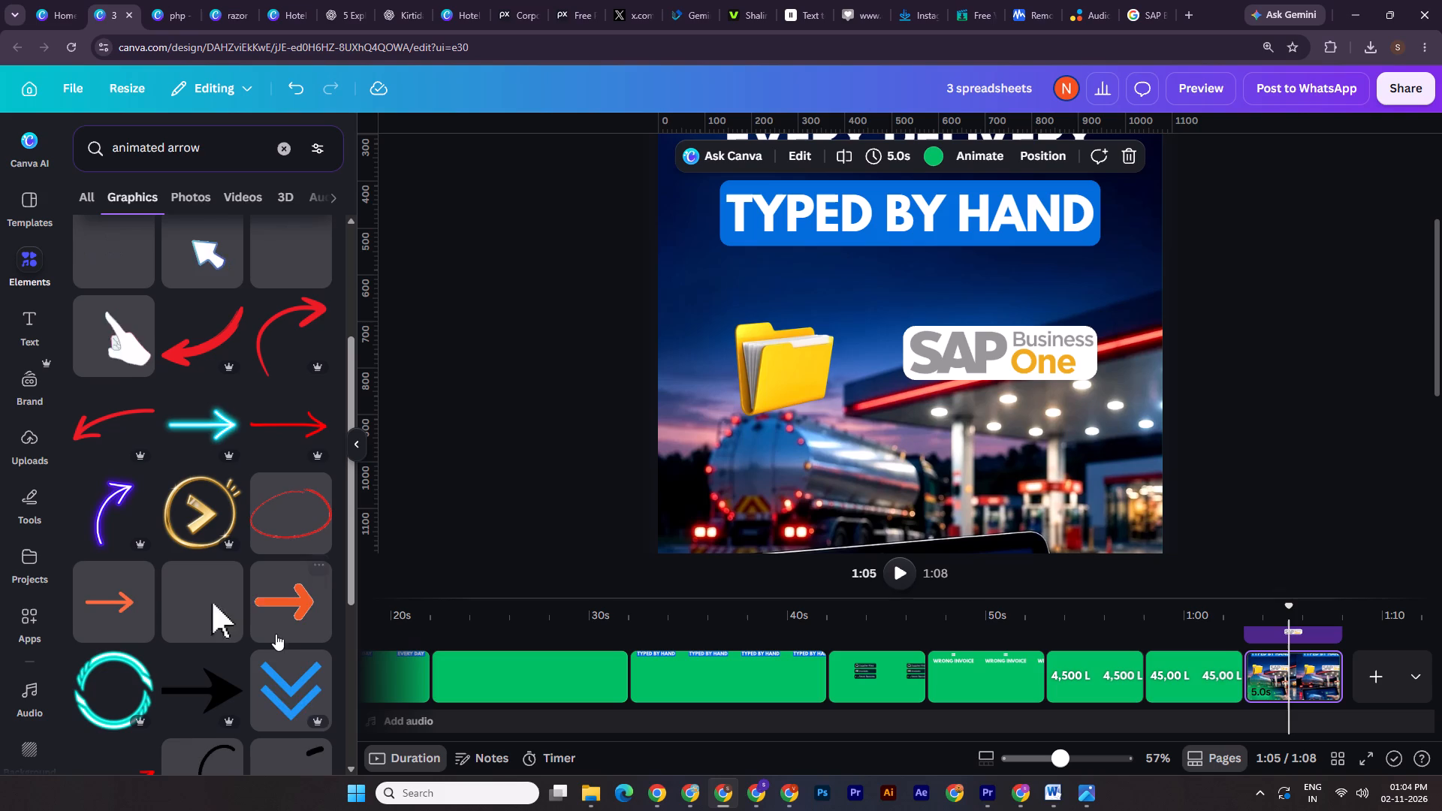
scroll(123, 605, "down", 4)
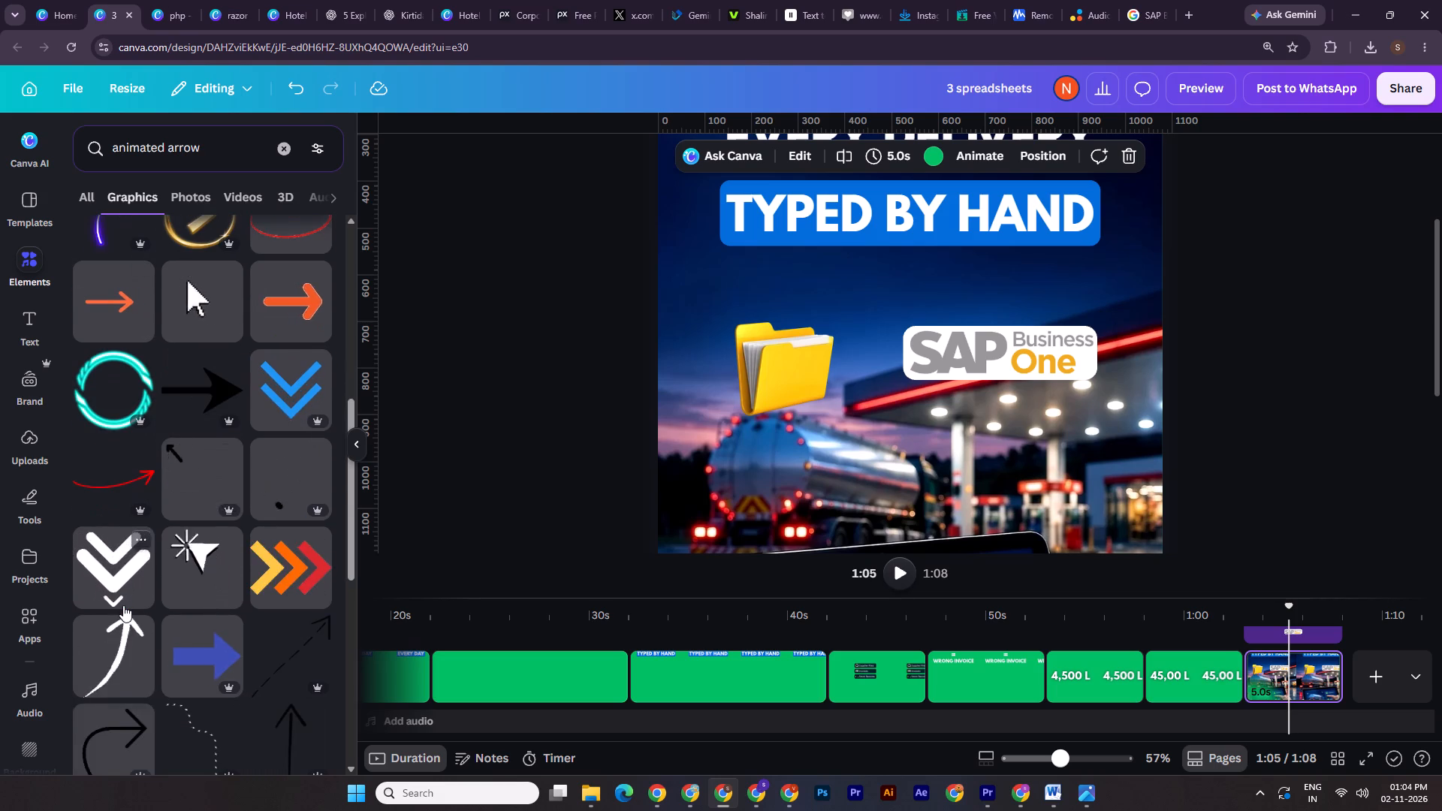
scroll(123, 605, "down", 3)
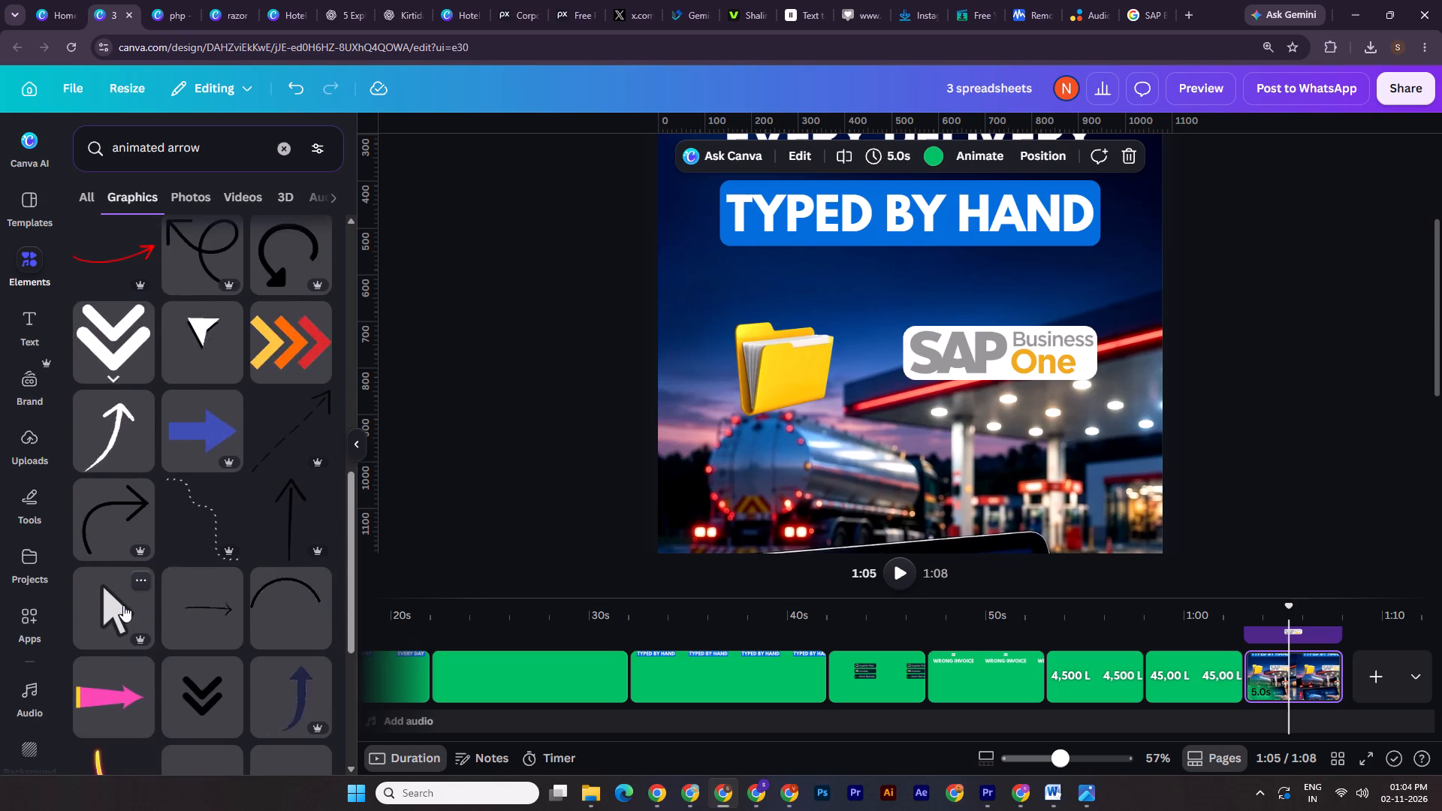
scroll(123, 605, "down", 1)
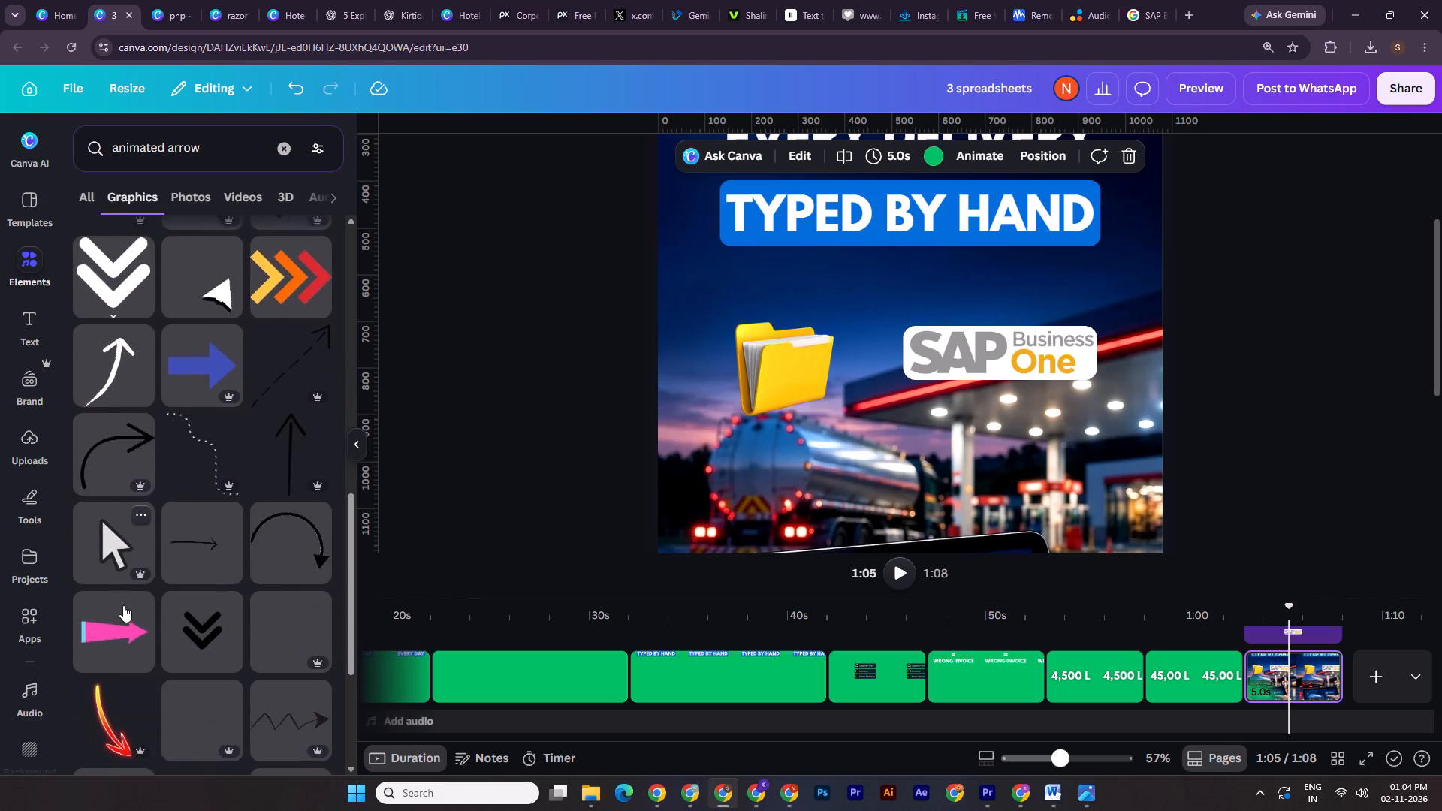
left_click(213, 640)
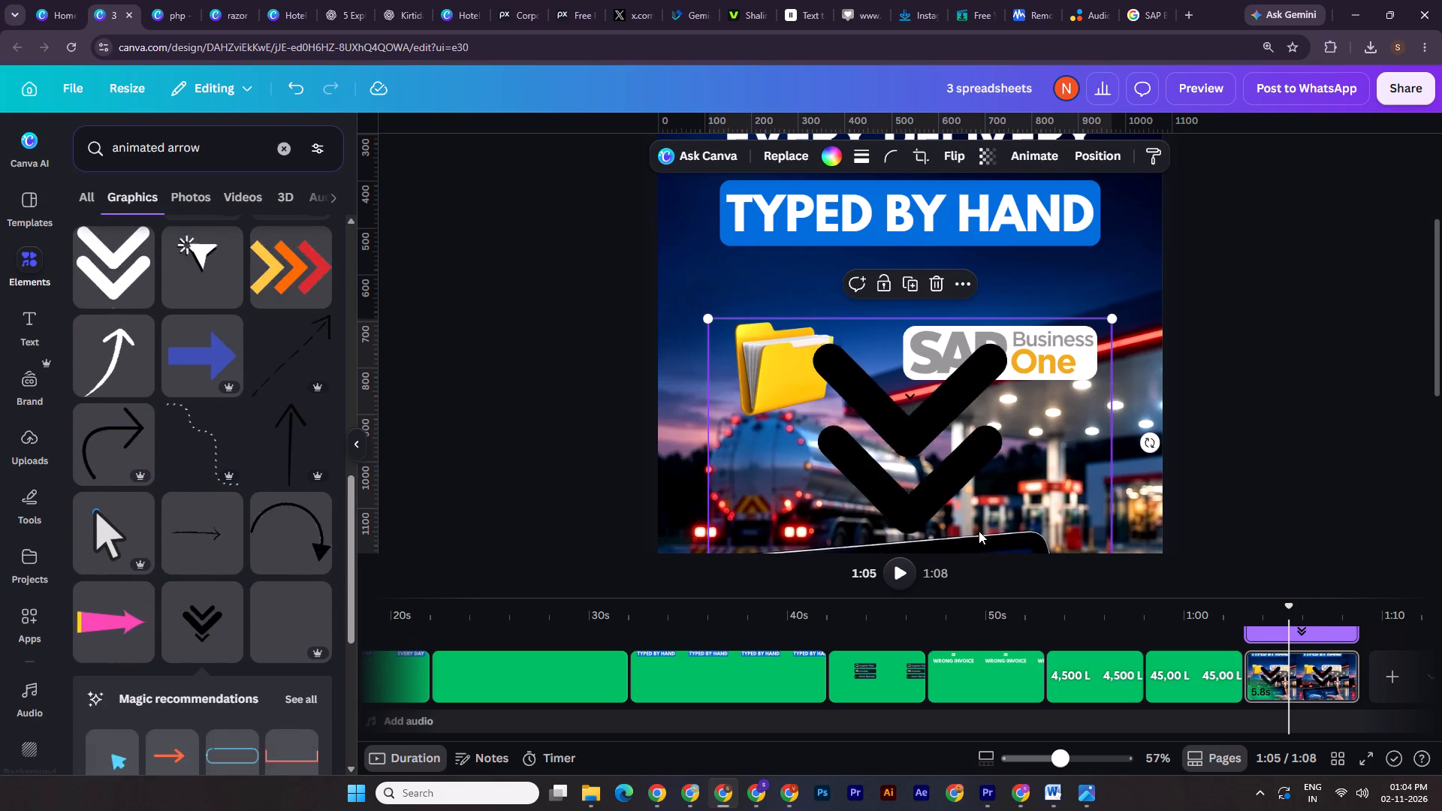
Recolour the double-chevron arrow white.
left_click(834, 162)
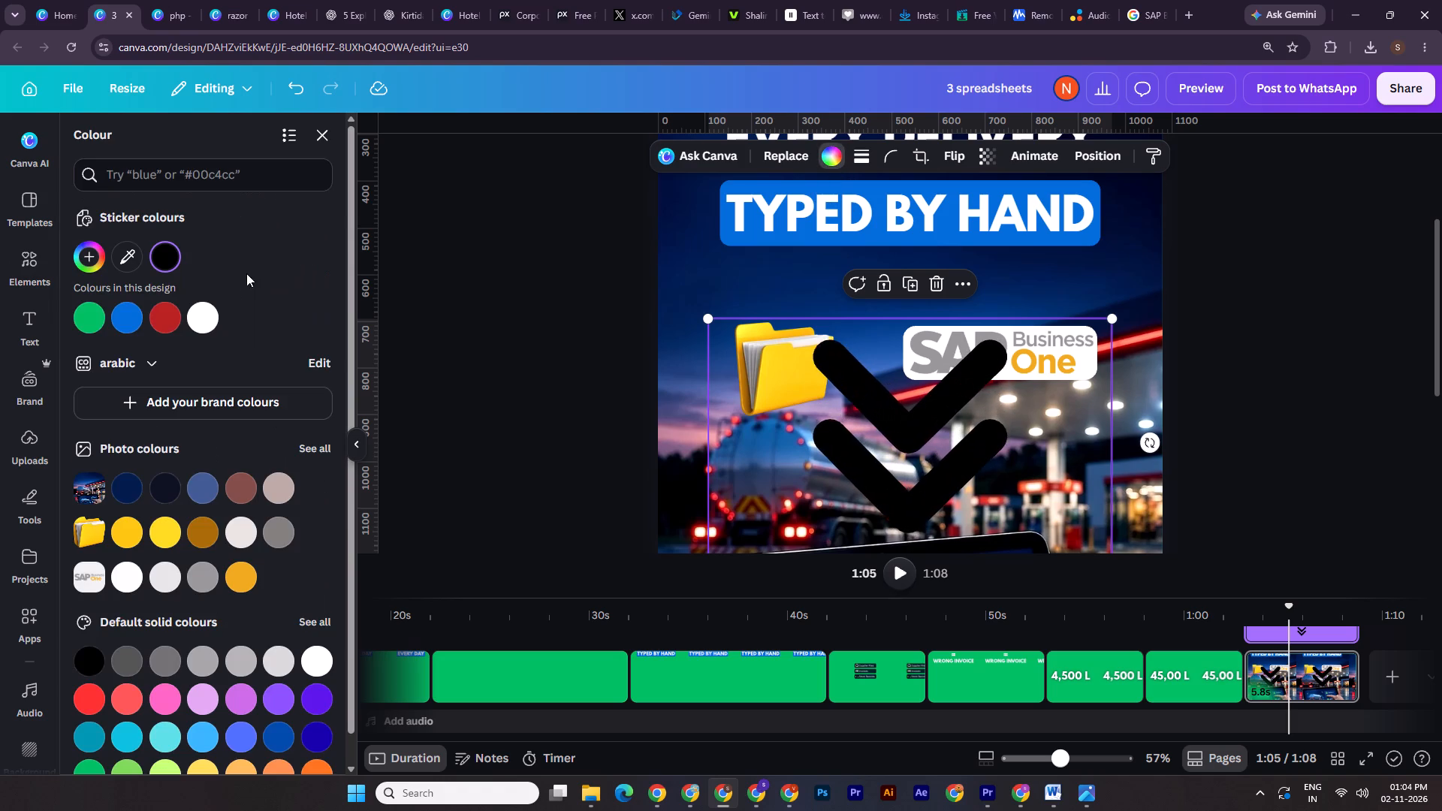
left_click(190, 320)
Rotate the chevron arrow so it points right, shrink it, and place it between the folder and the SAP Business One logo.
left_click_drag(1063, 764, 1032, 756)
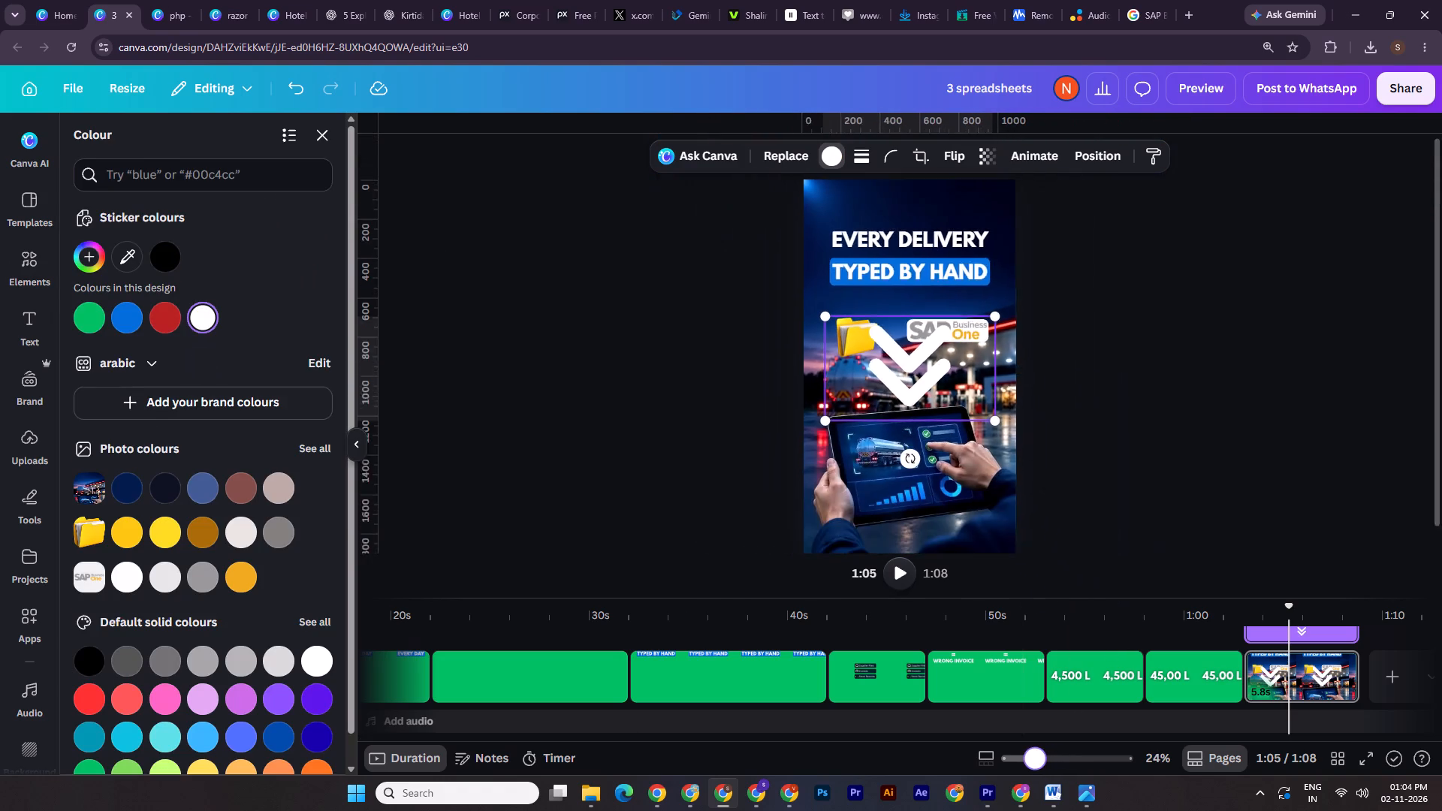
left_click_drag(1032, 756, 1028, 755)
left_click_drag(904, 439, 982, 363)
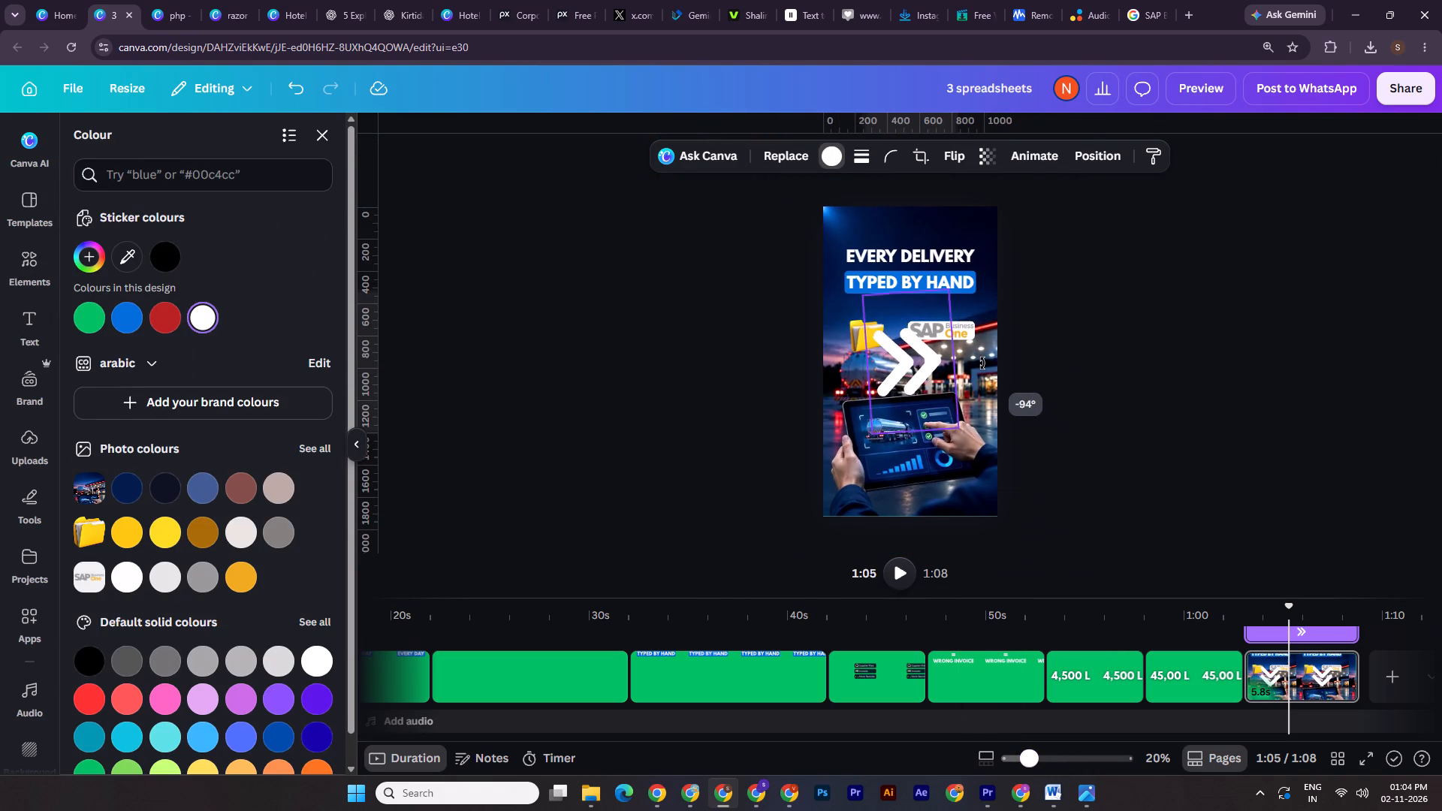
left_click_drag(982, 363, 985, 368)
left_click_drag(952, 291, 934, 315)
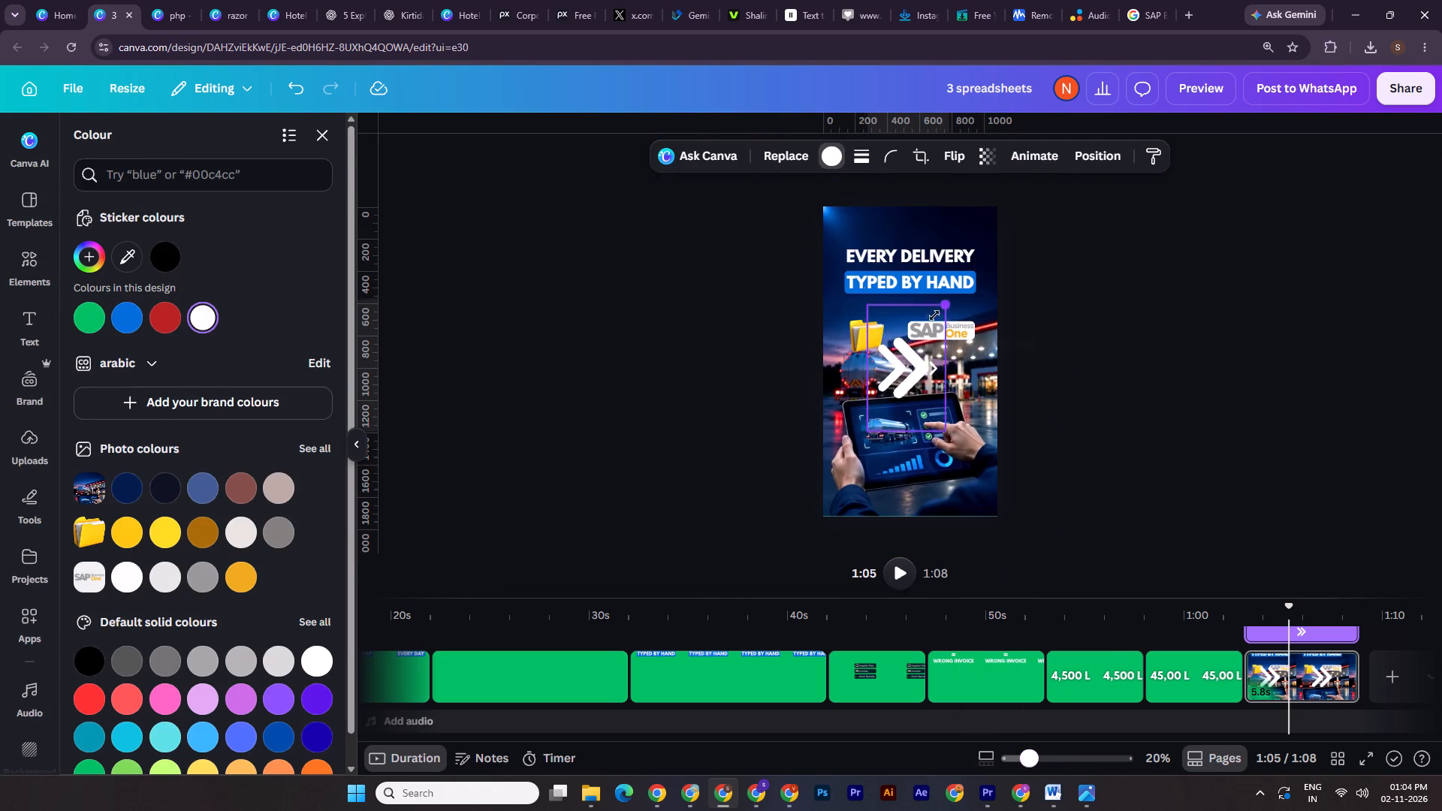
left_click_drag(934, 315, 883, 401)
left_click_drag(1035, 761, 1055, 764)
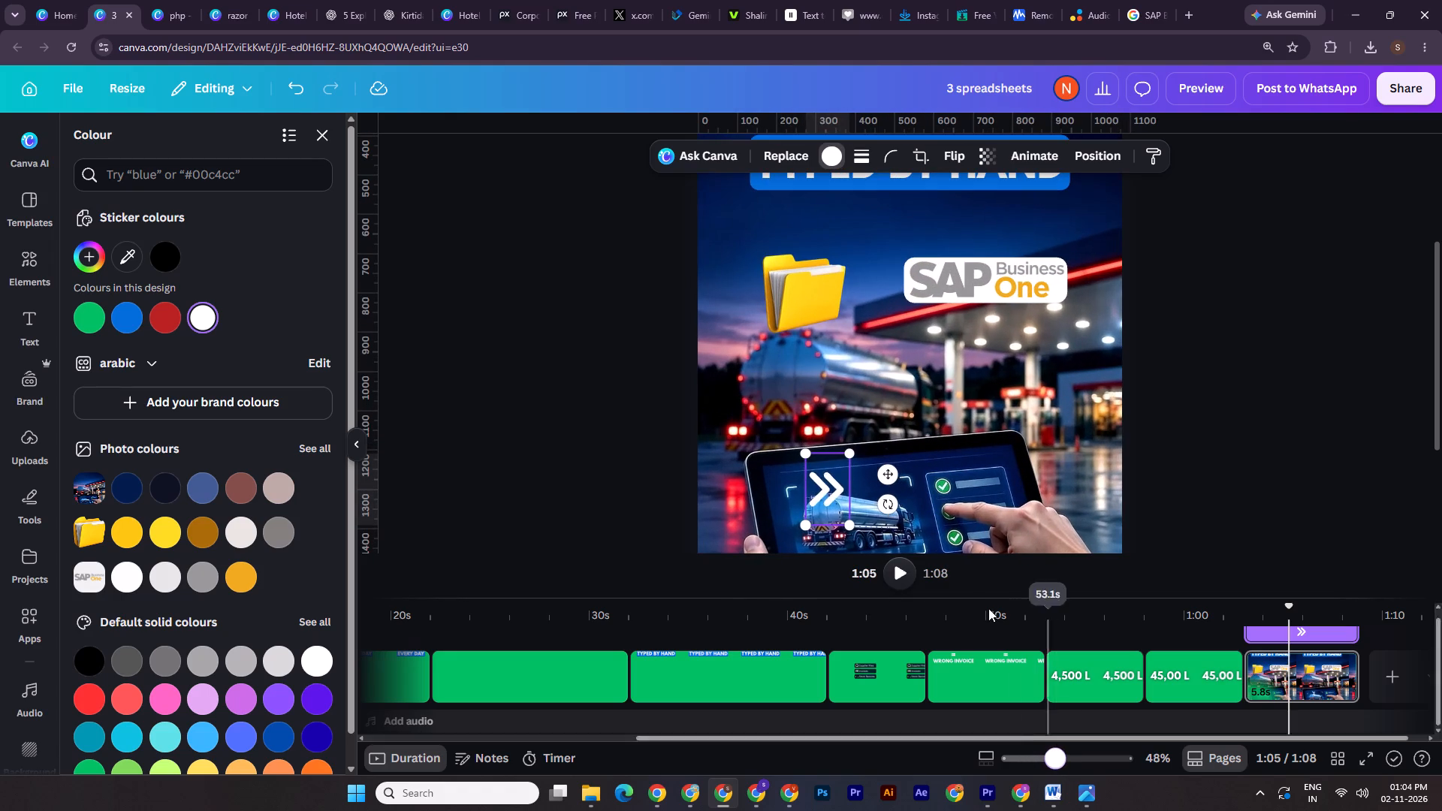
left_click_drag(834, 496, 879, 295)
double_click(1222, 366)
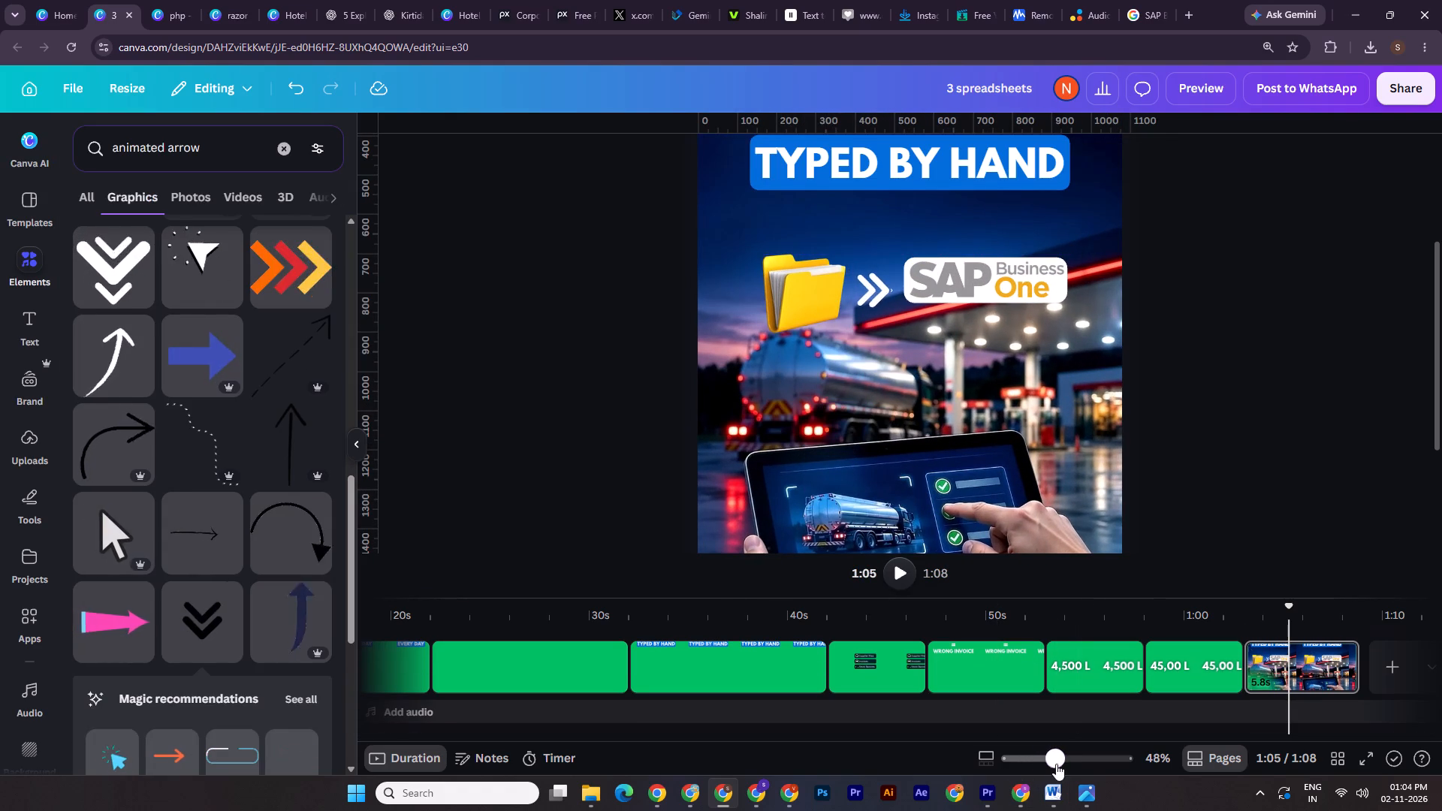
Middle-align the folder, chevron arrow and SAP Business One logo, and scale the three down together.
left_click_drag(1056, 764, 1044, 762)
left_click_drag(1089, 300, 855, 341)
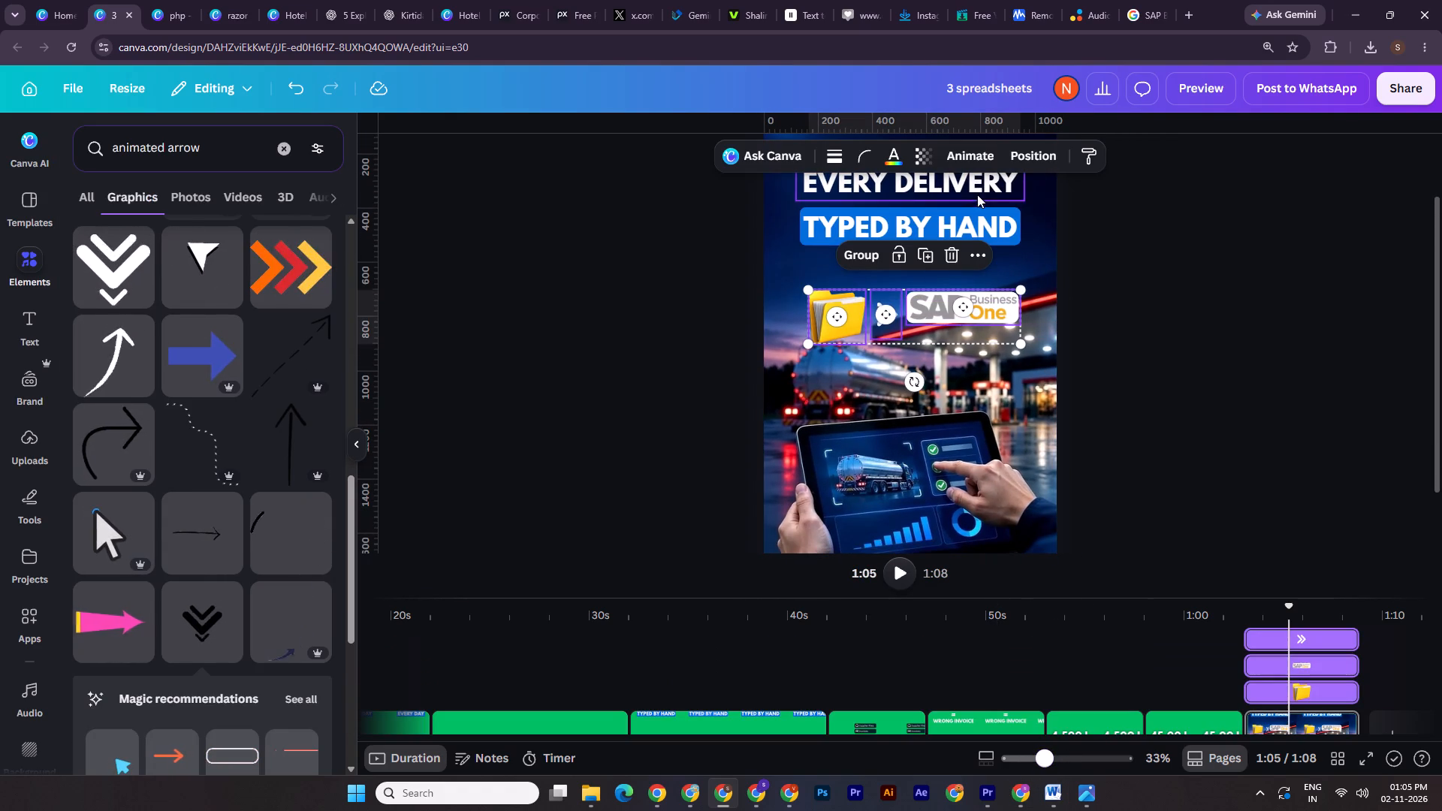
left_click(1015, 163)
left_click(139, 170)
left_click(149, 375)
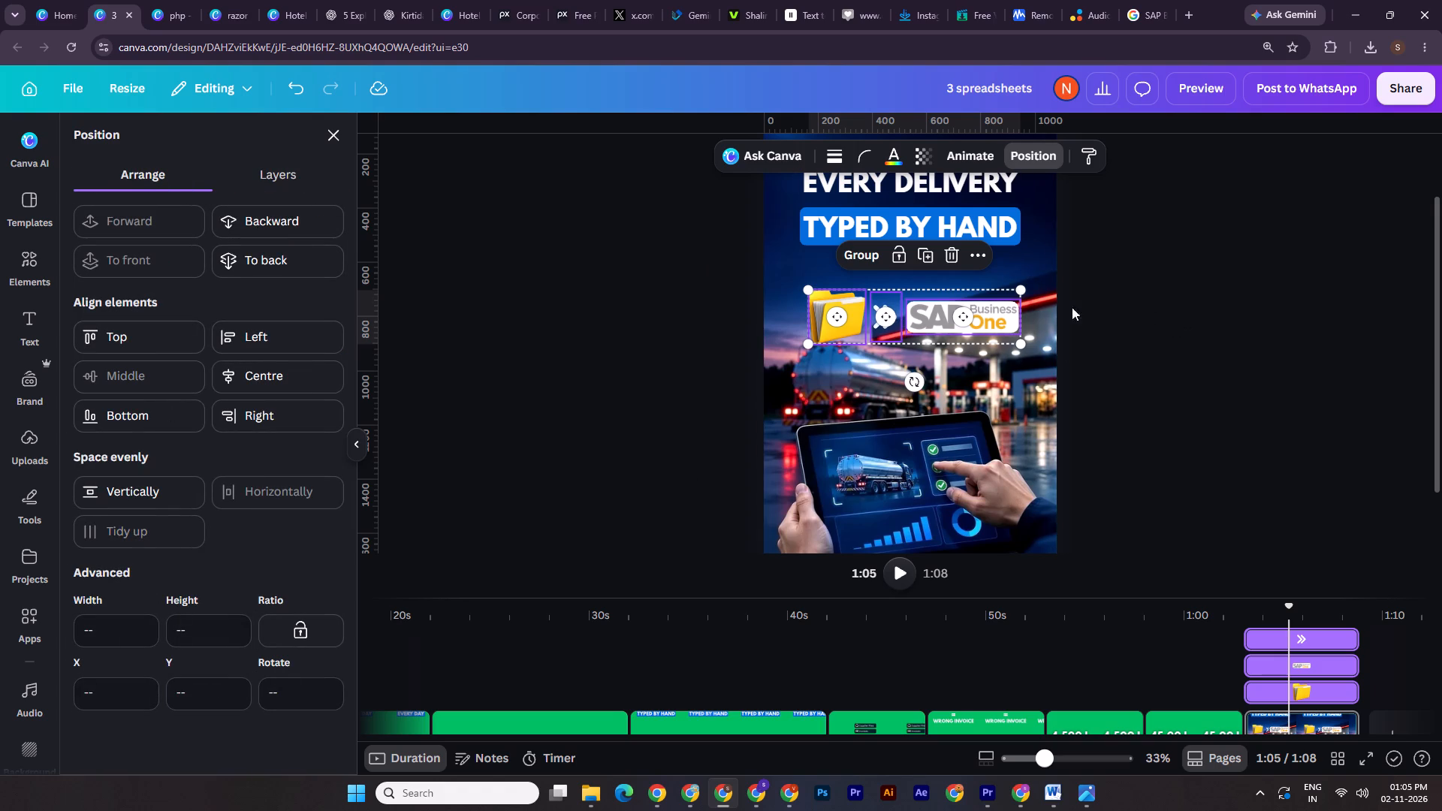
left_click_drag(1024, 286, 998, 295)
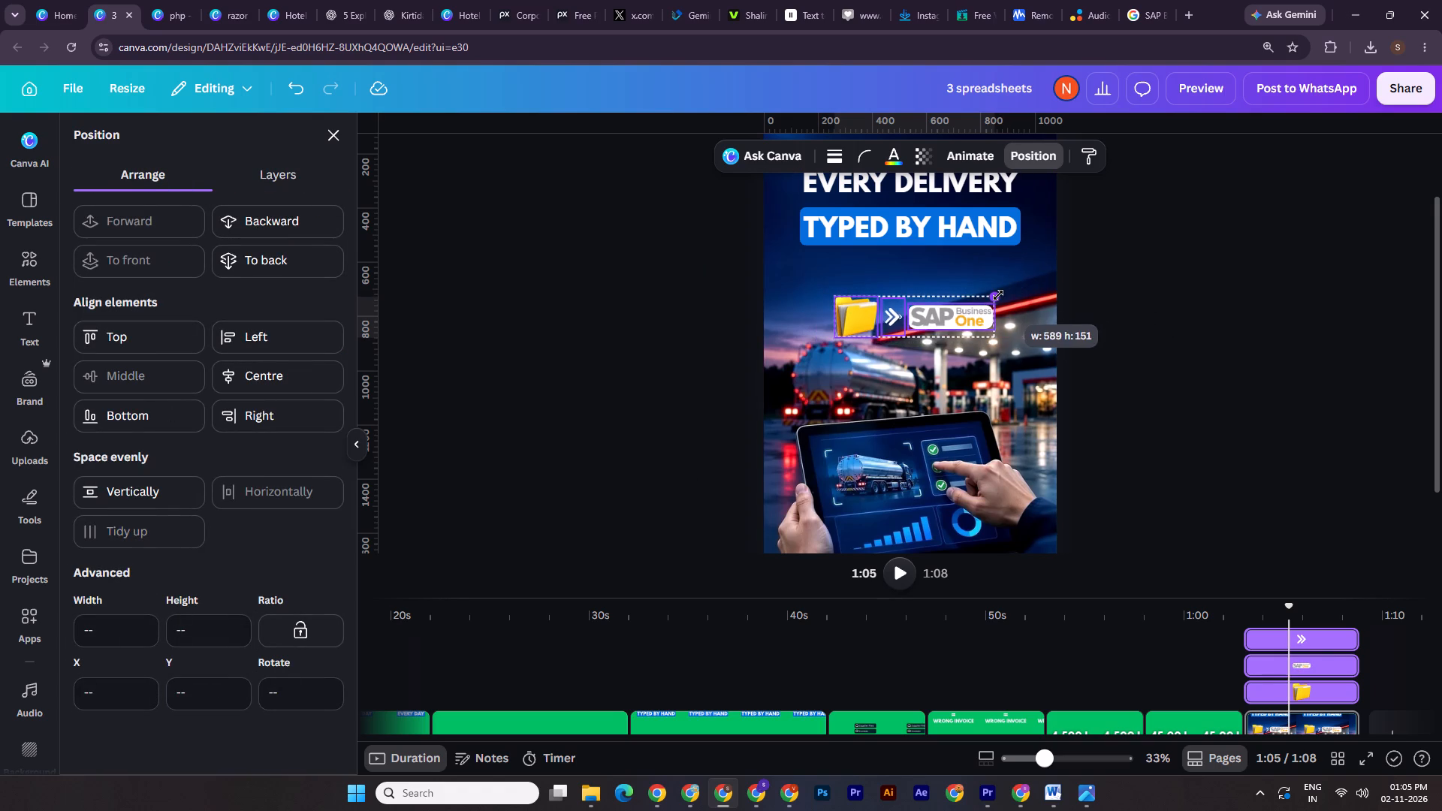
left_click_drag(998, 295, 1003, 294)
double_click(1195, 319)
Move the SAP Business One logo and the folder outward from the chevron arrow, and enlarge the logo slightly.
left_click_drag(937, 324, 961, 325)
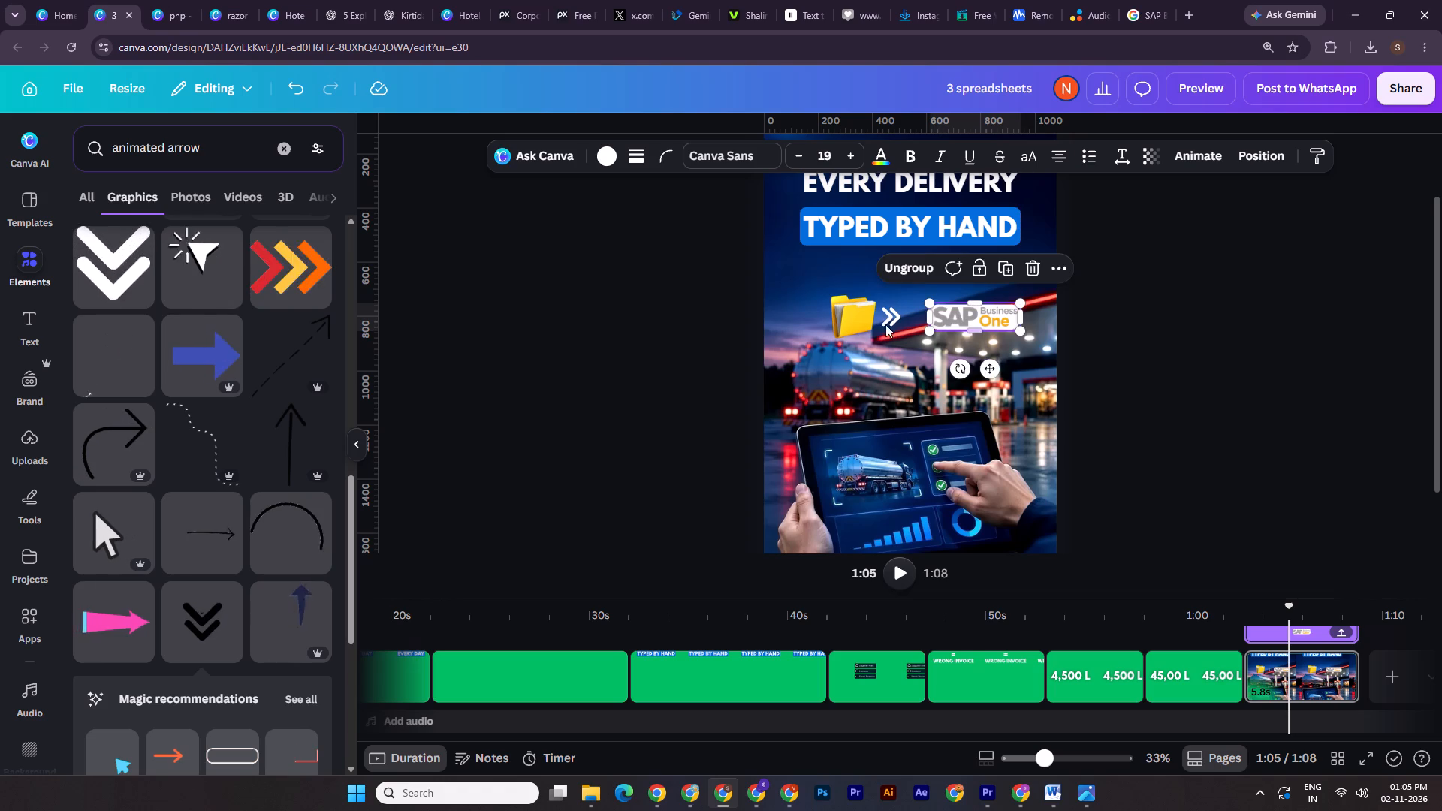
left_click_drag(847, 326, 819, 328)
left_click_drag(1052, 314, 1163, 301)
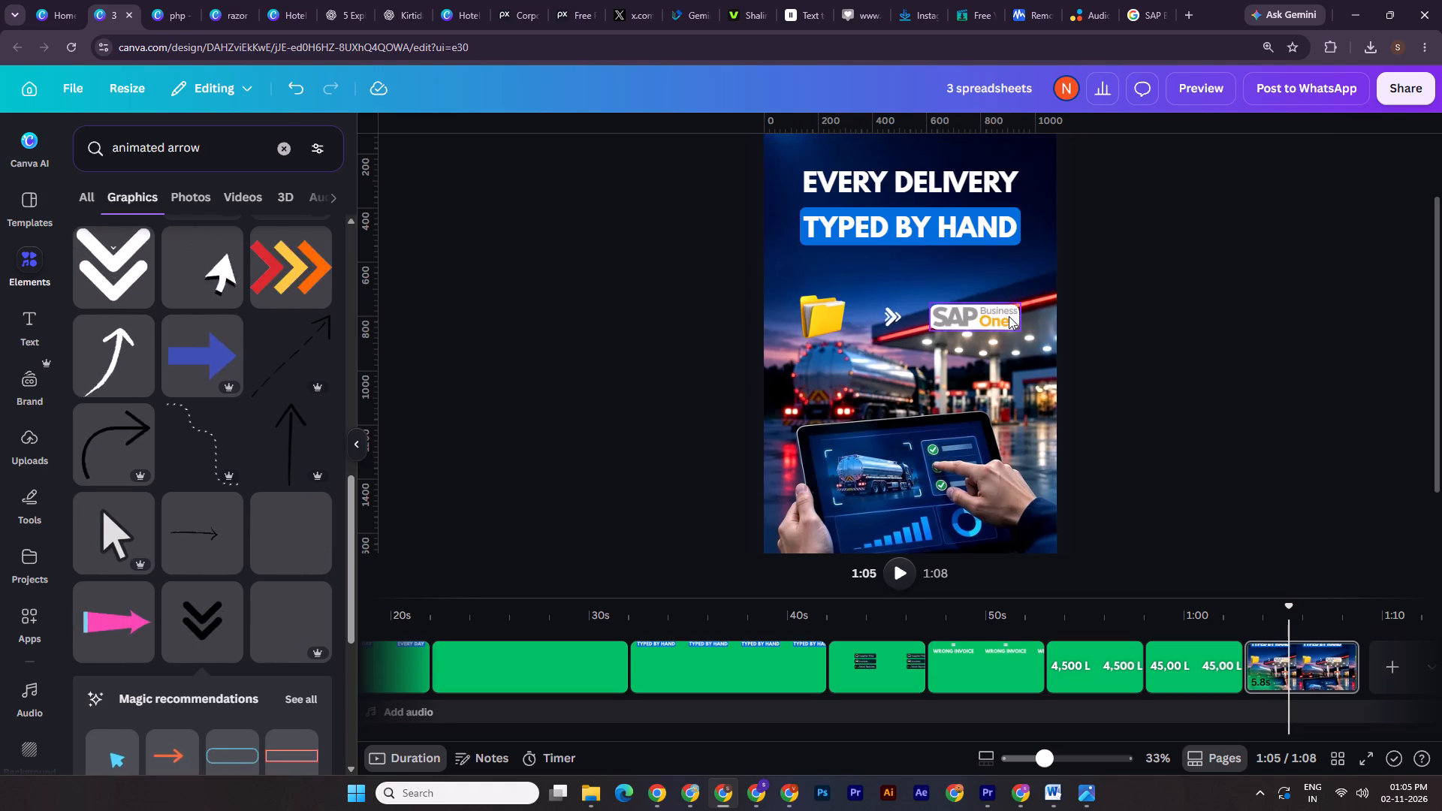
left_click(1009, 316)
left_click_drag(932, 332, 925, 337)
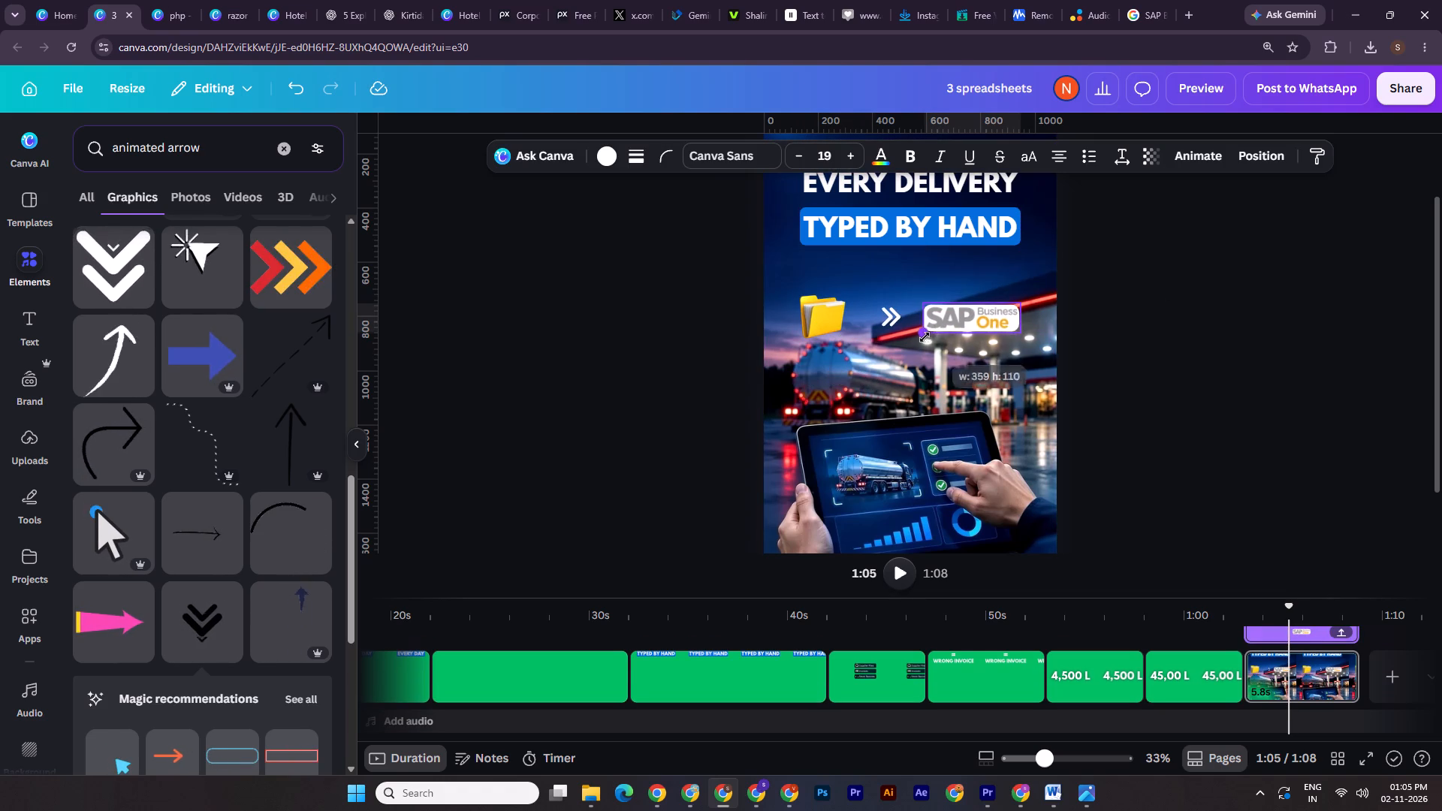
left_click_drag(925, 337, 919, 339)
Align the folder, chevron arrow and SAP Business One logo to a common vertical middle.
left_click_drag(756, 306, 1147, 330)
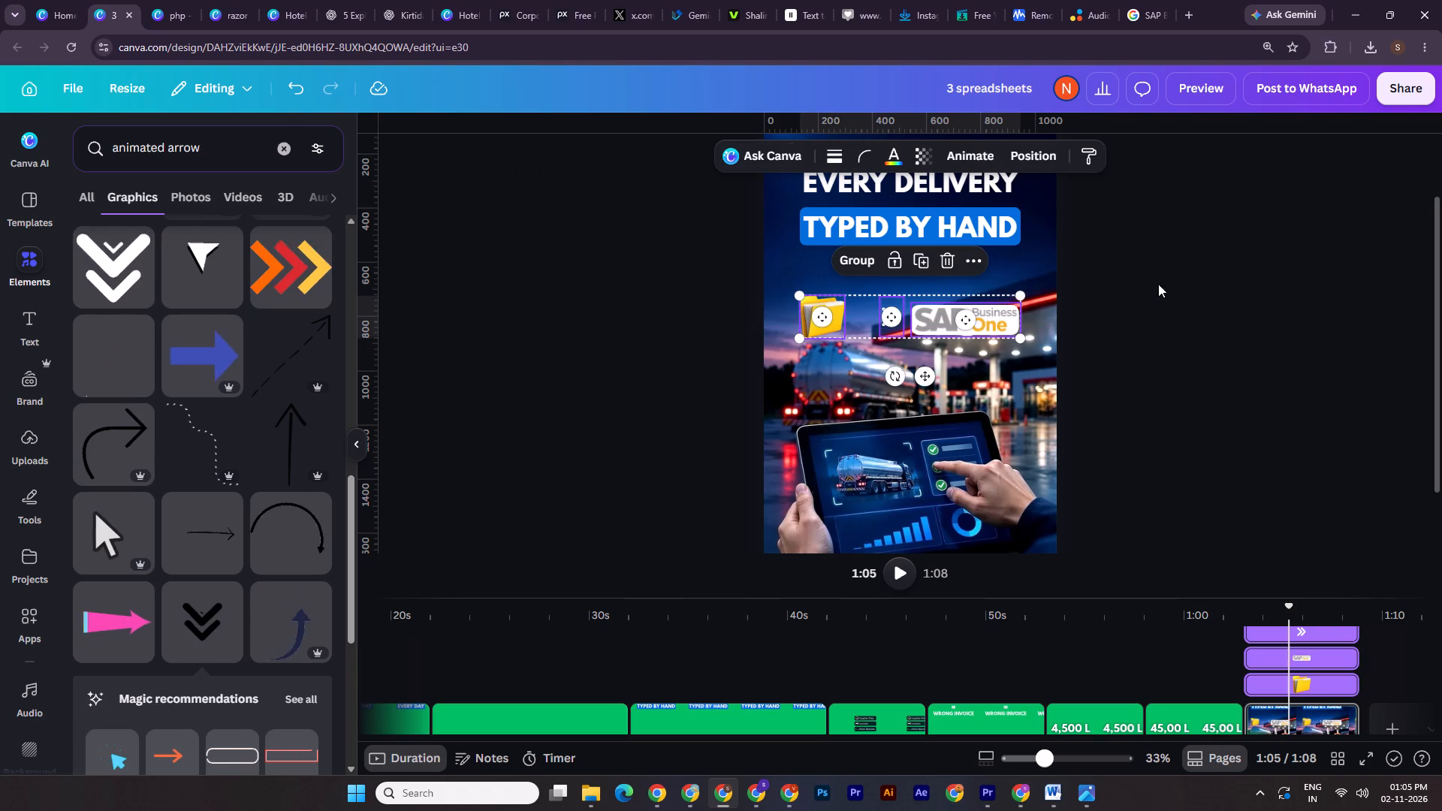
left_click(1033, 154)
left_click(173, 373)
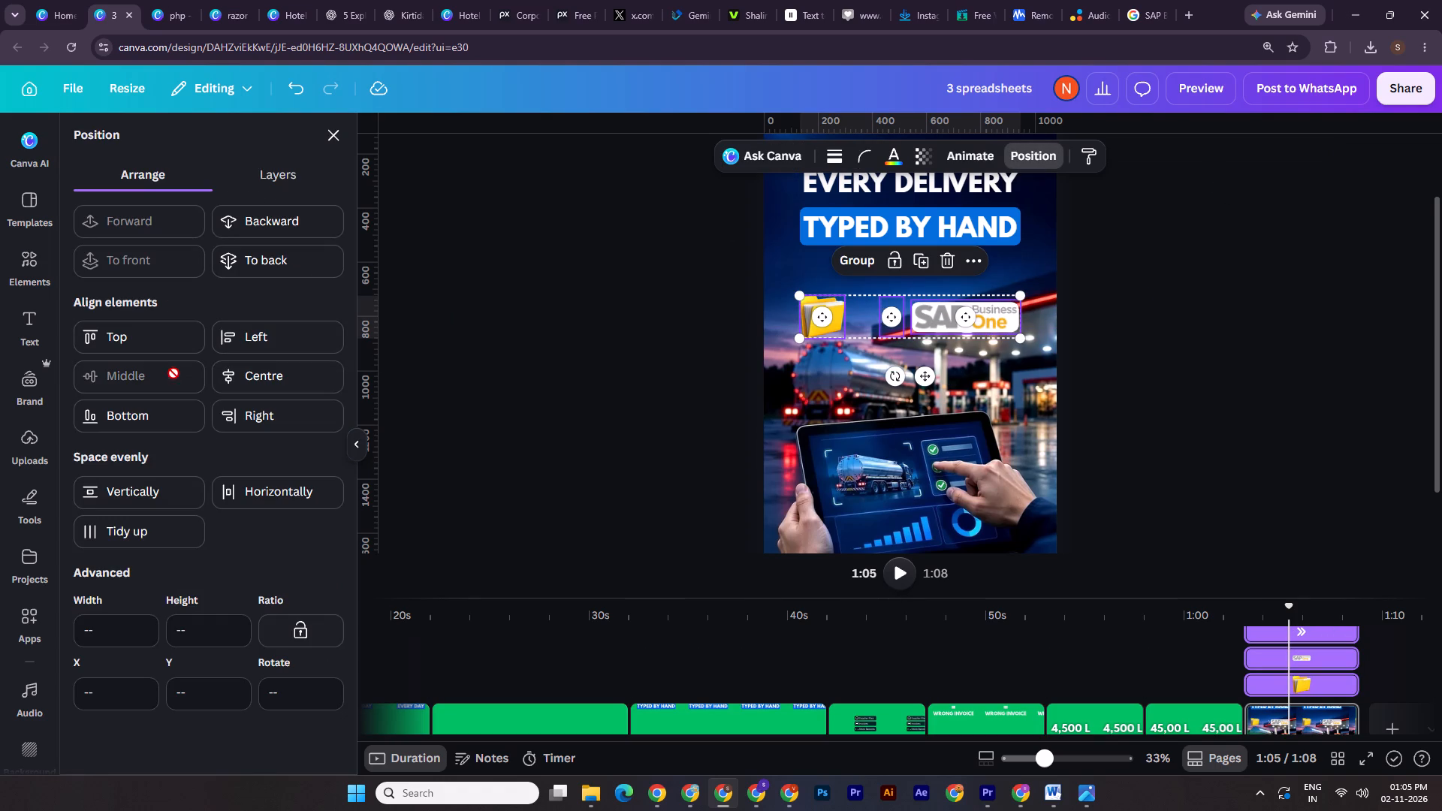
Space the folder, chevron arrow and SAP Business One logo evenly along the horizontal.
left_click(284, 492)
double_click(1254, 363)
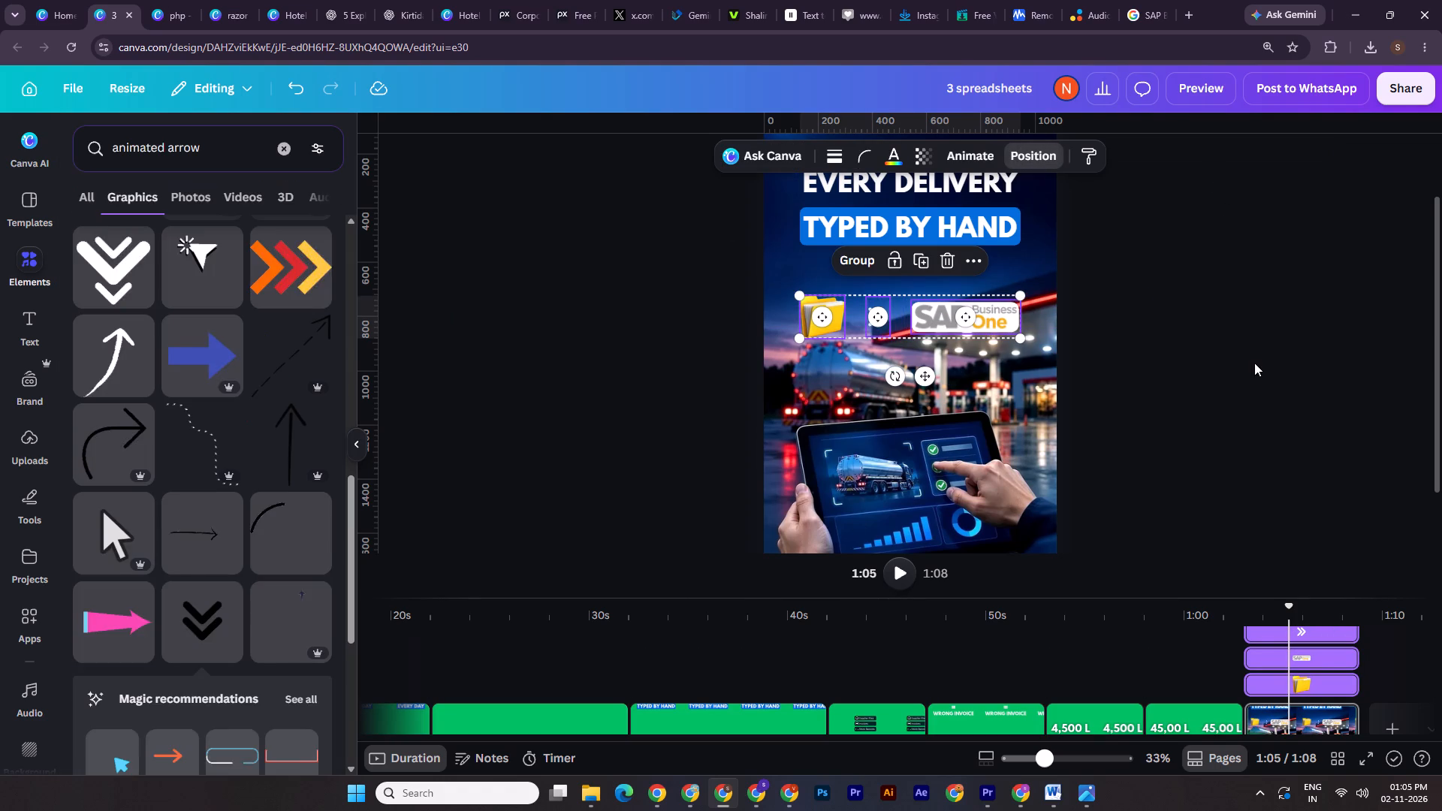
Enlarge the chevron arrow between the folder and the SAP Business One logo slightly.
left_click(1033, 761)
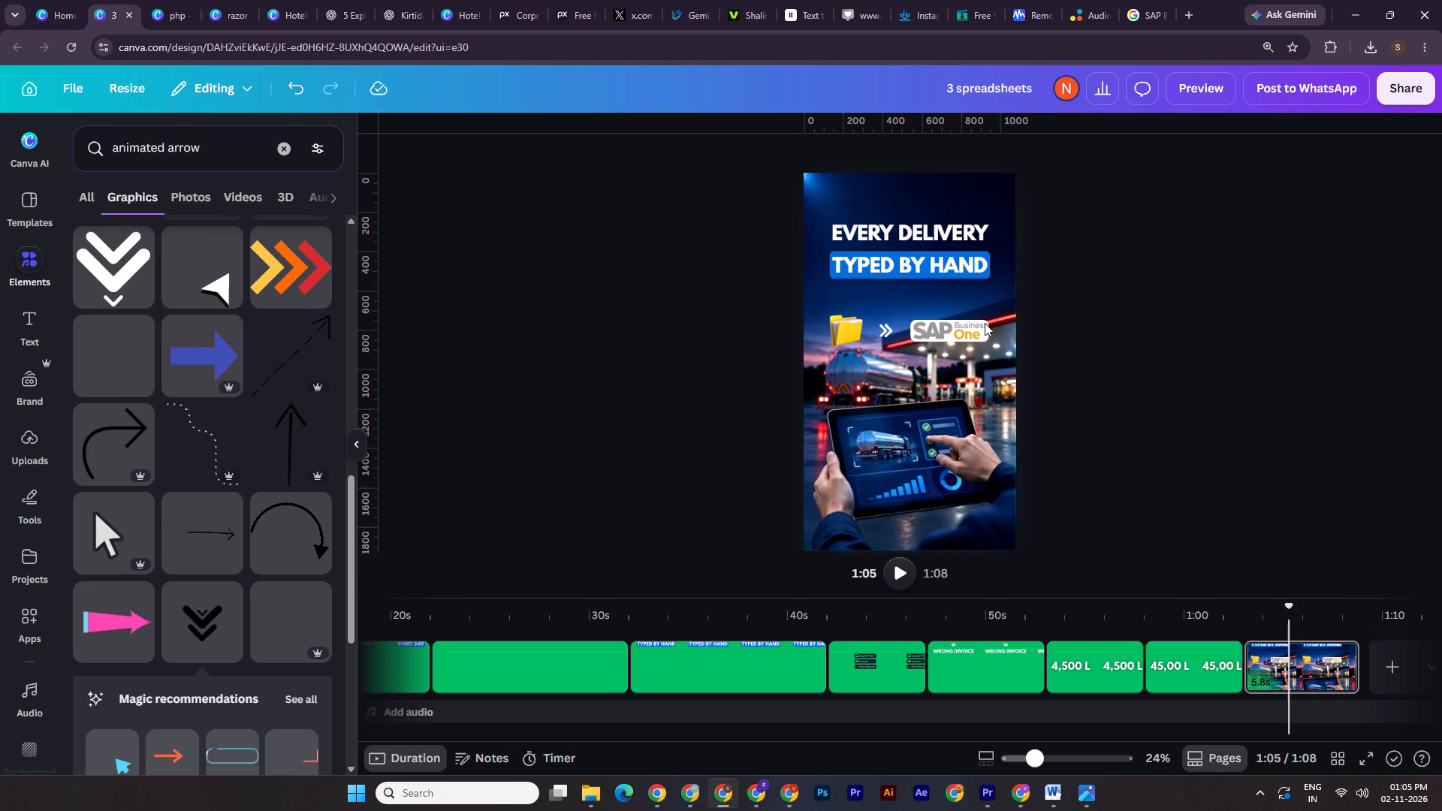
left_click(885, 332)
left_click_drag(1039, 752, 1062, 755)
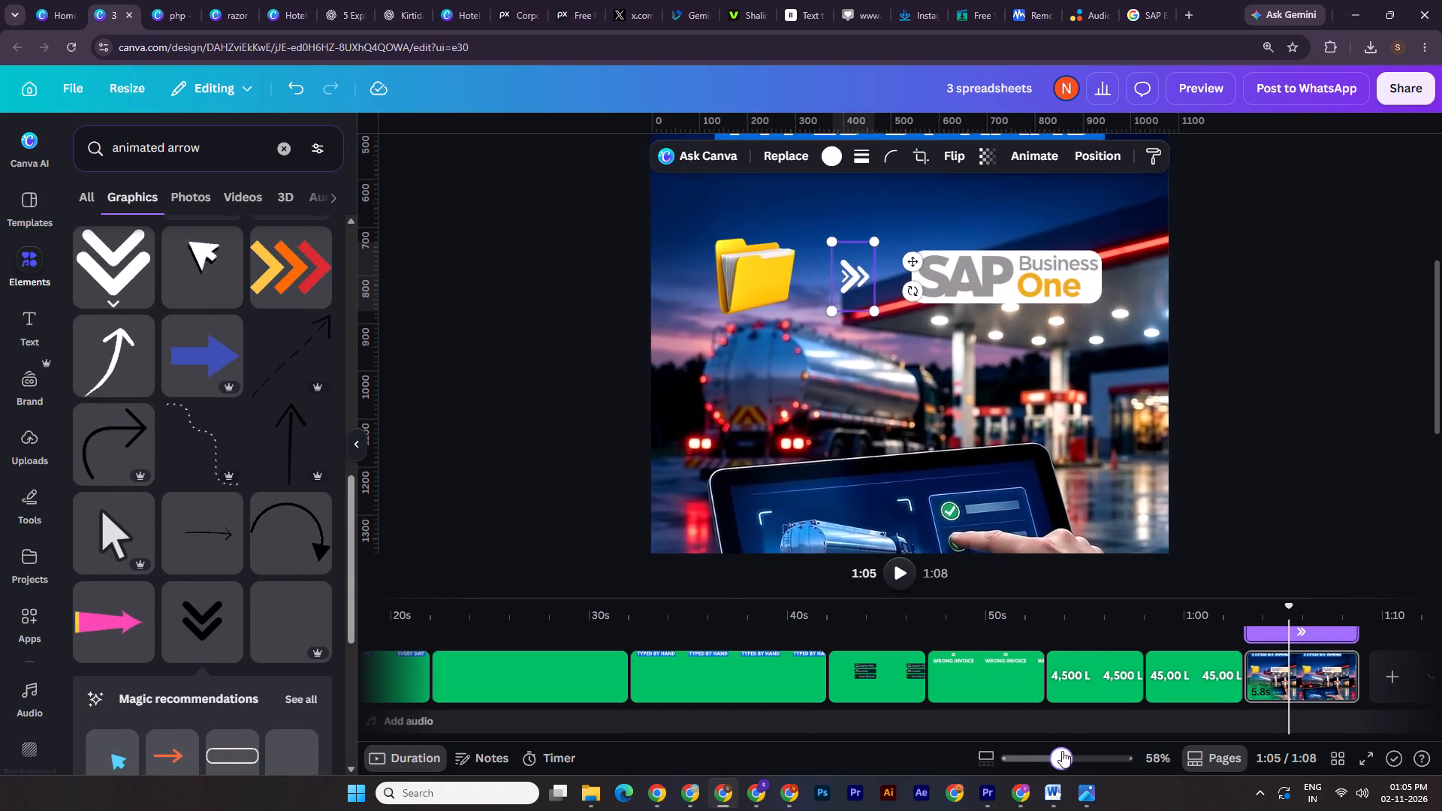
left_click_drag(876, 237, 883, 234)
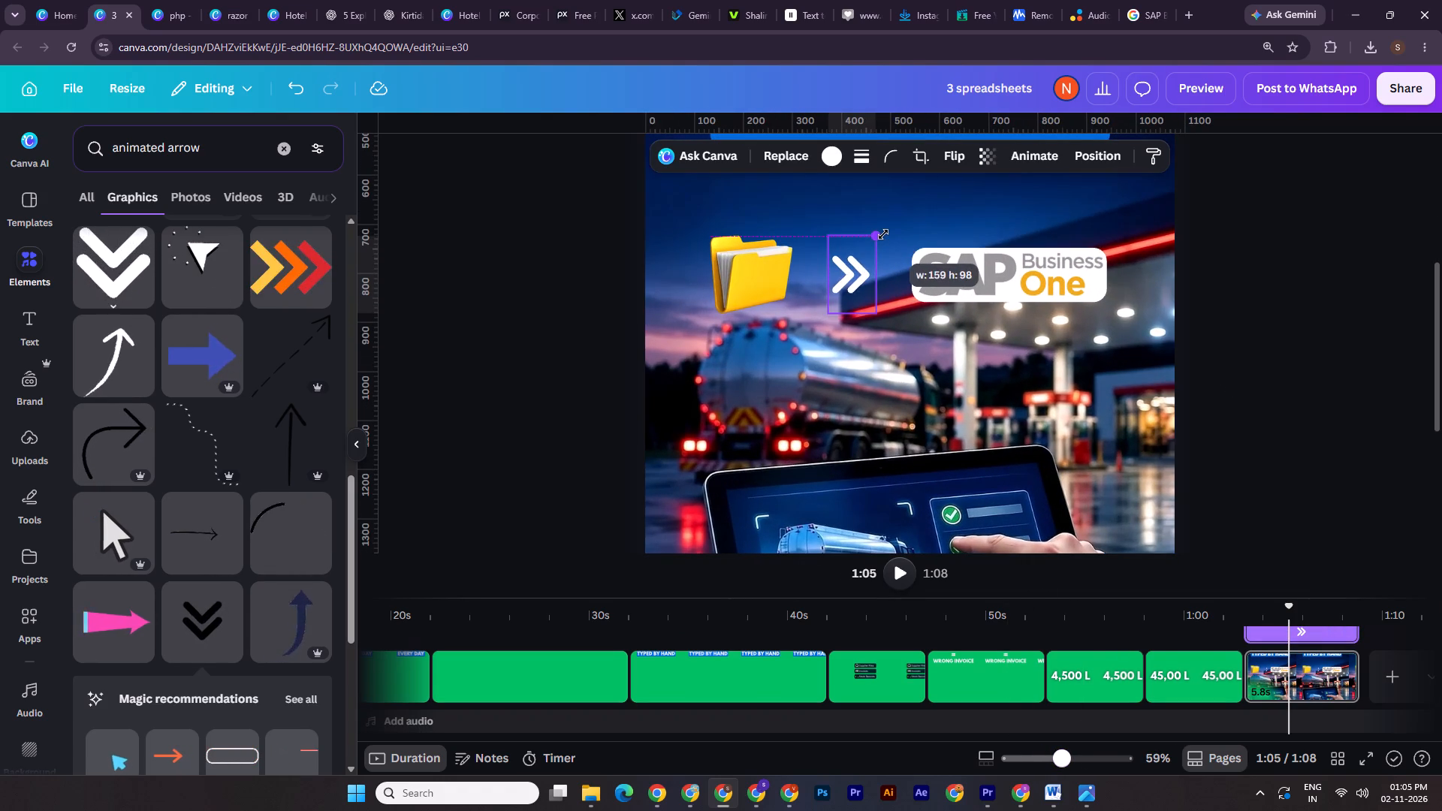
left_click_drag(883, 234, 894, 231)
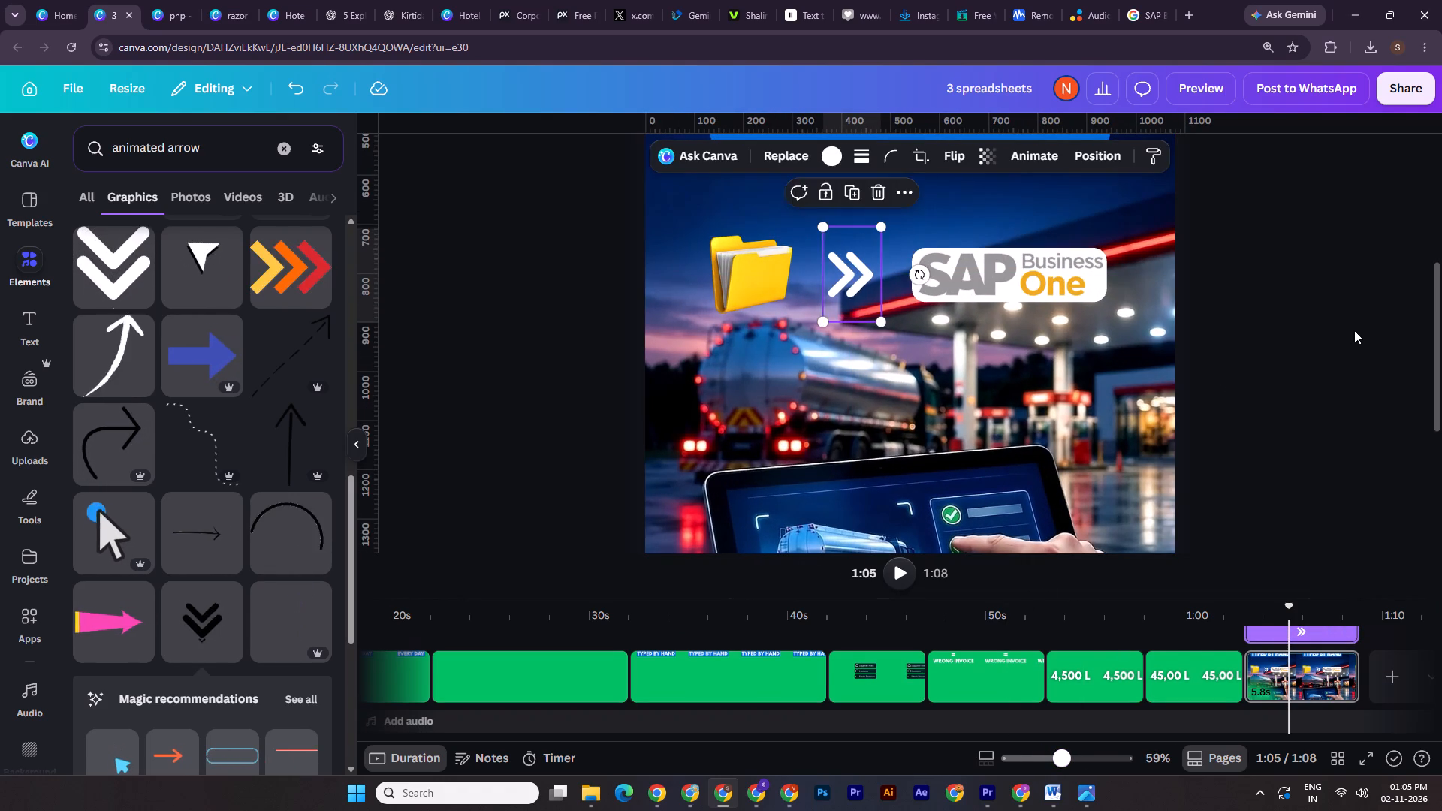
double_click(1354, 330)
Apply the Pan animation, on enter only, to the folder, chevron arrow and SAP Business One logo together.
left_click_drag(1060, 761, 1036, 752)
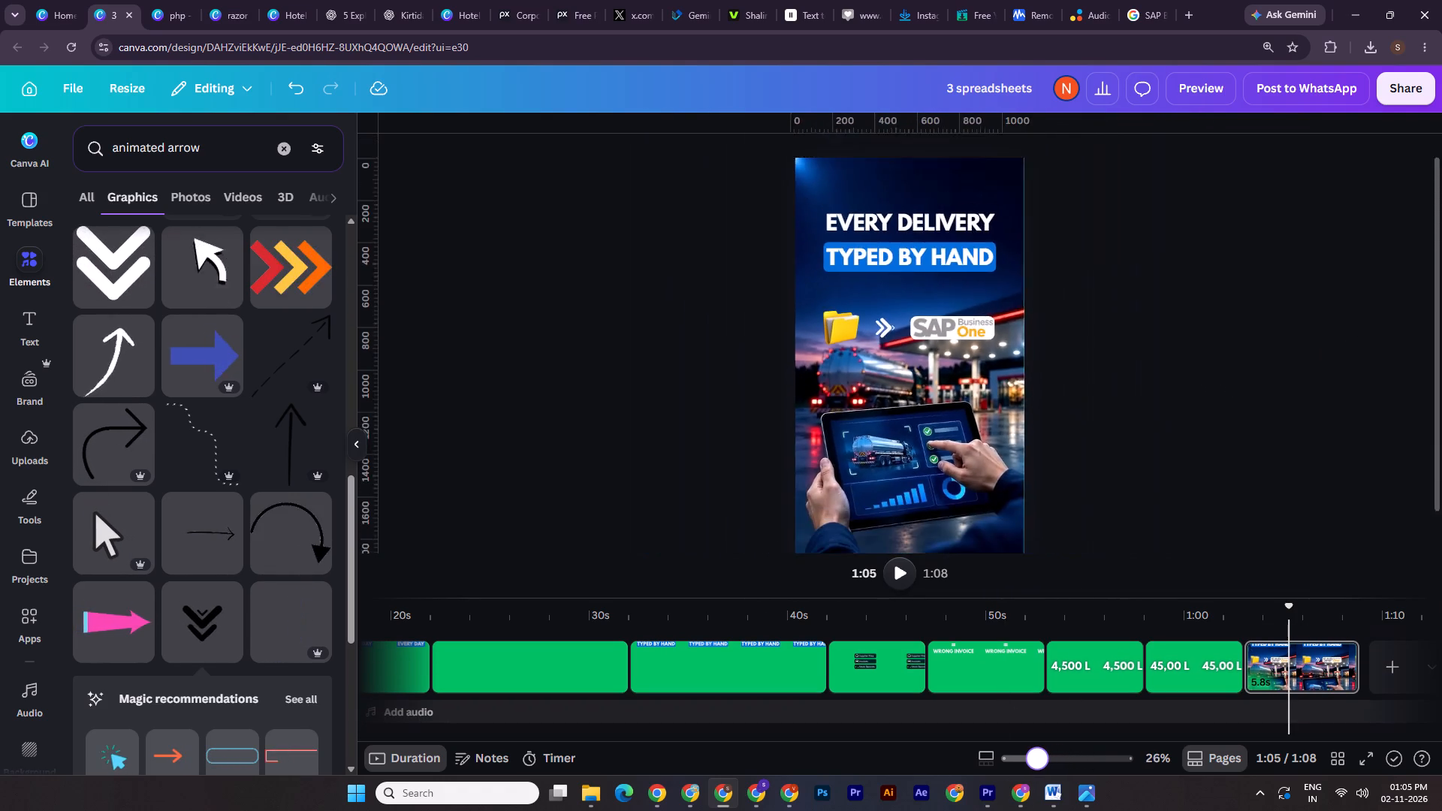
left_click_drag(1036, 752, 1038, 755)
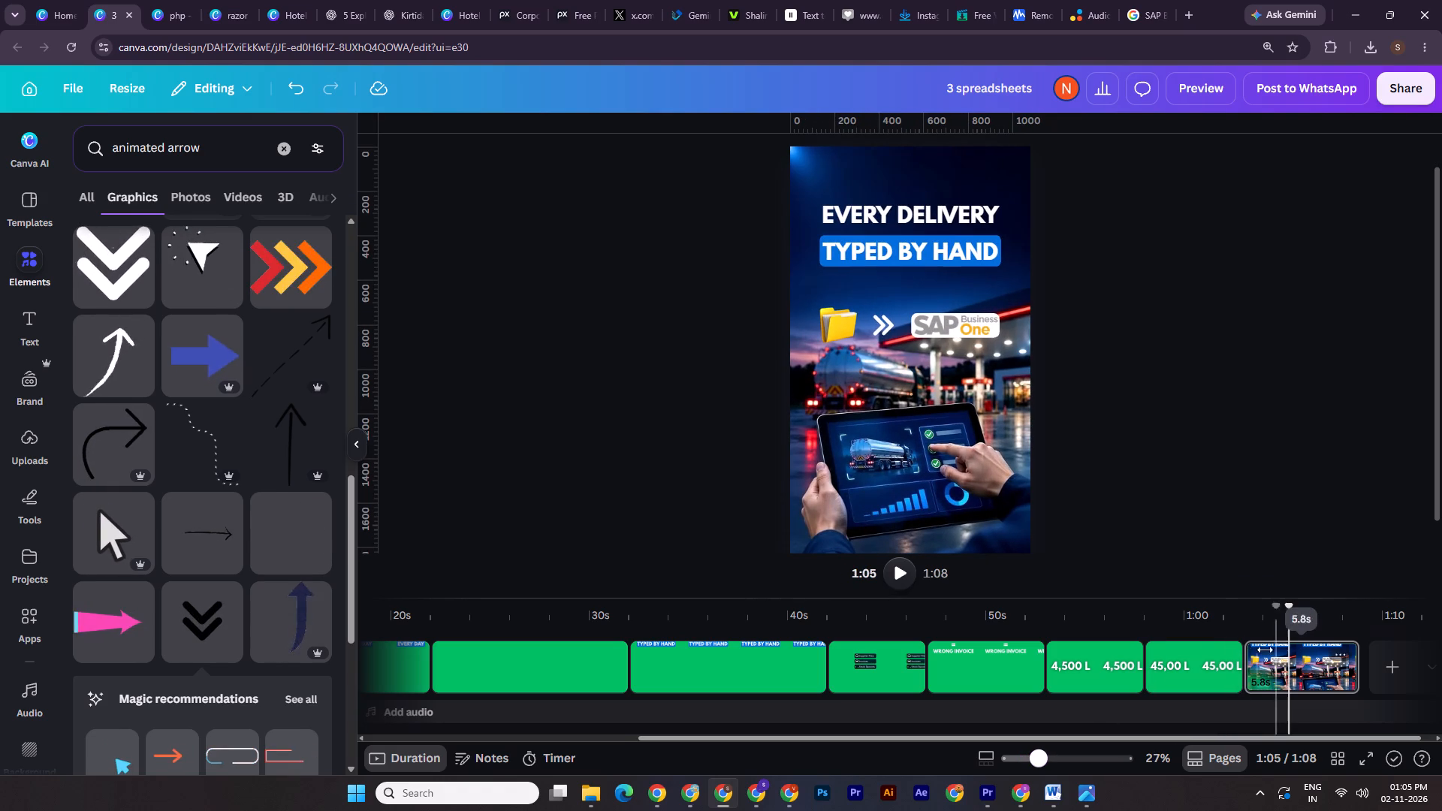
left_click_drag(772, 317, 975, 342)
left_click(979, 158)
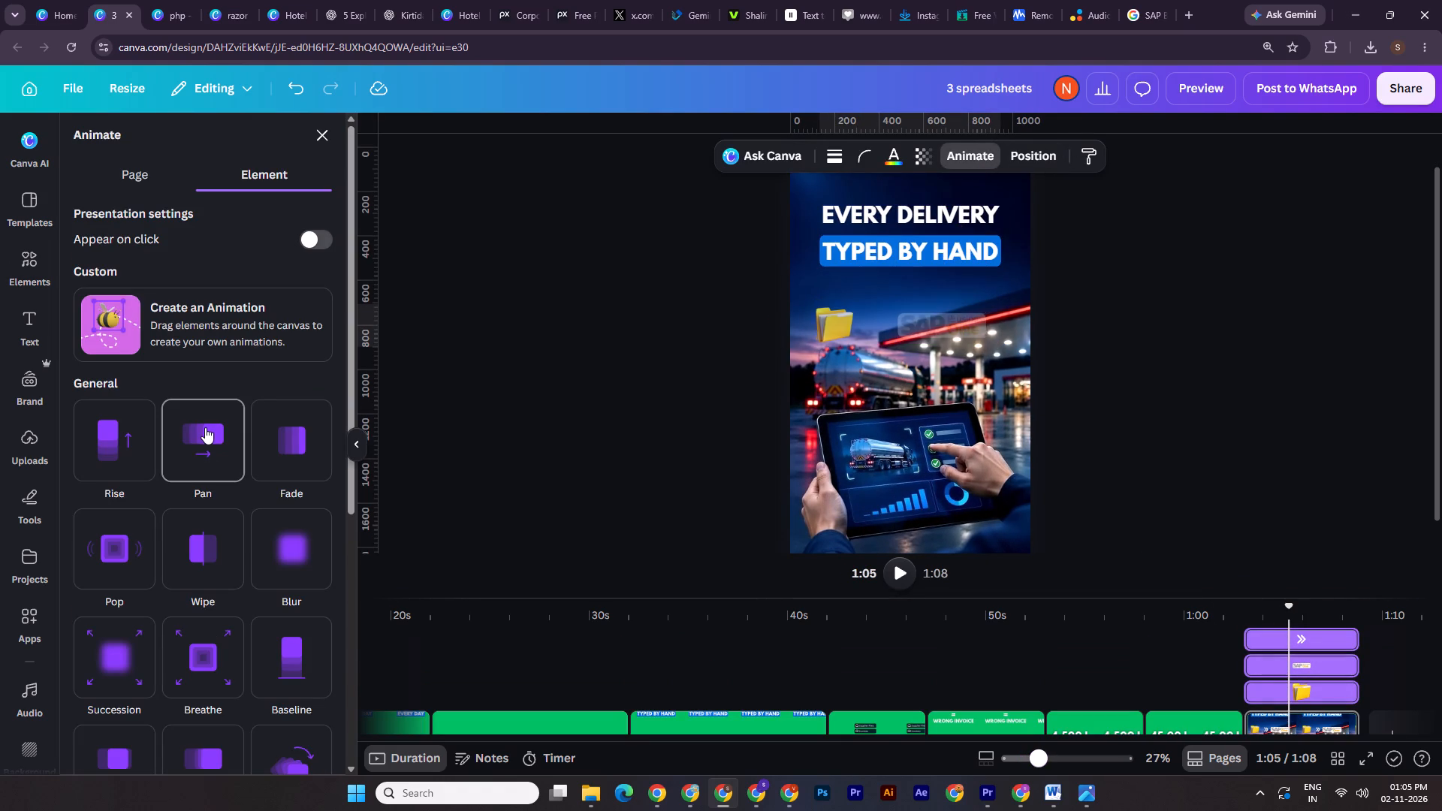
left_click(205, 427)
left_click(189, 581)
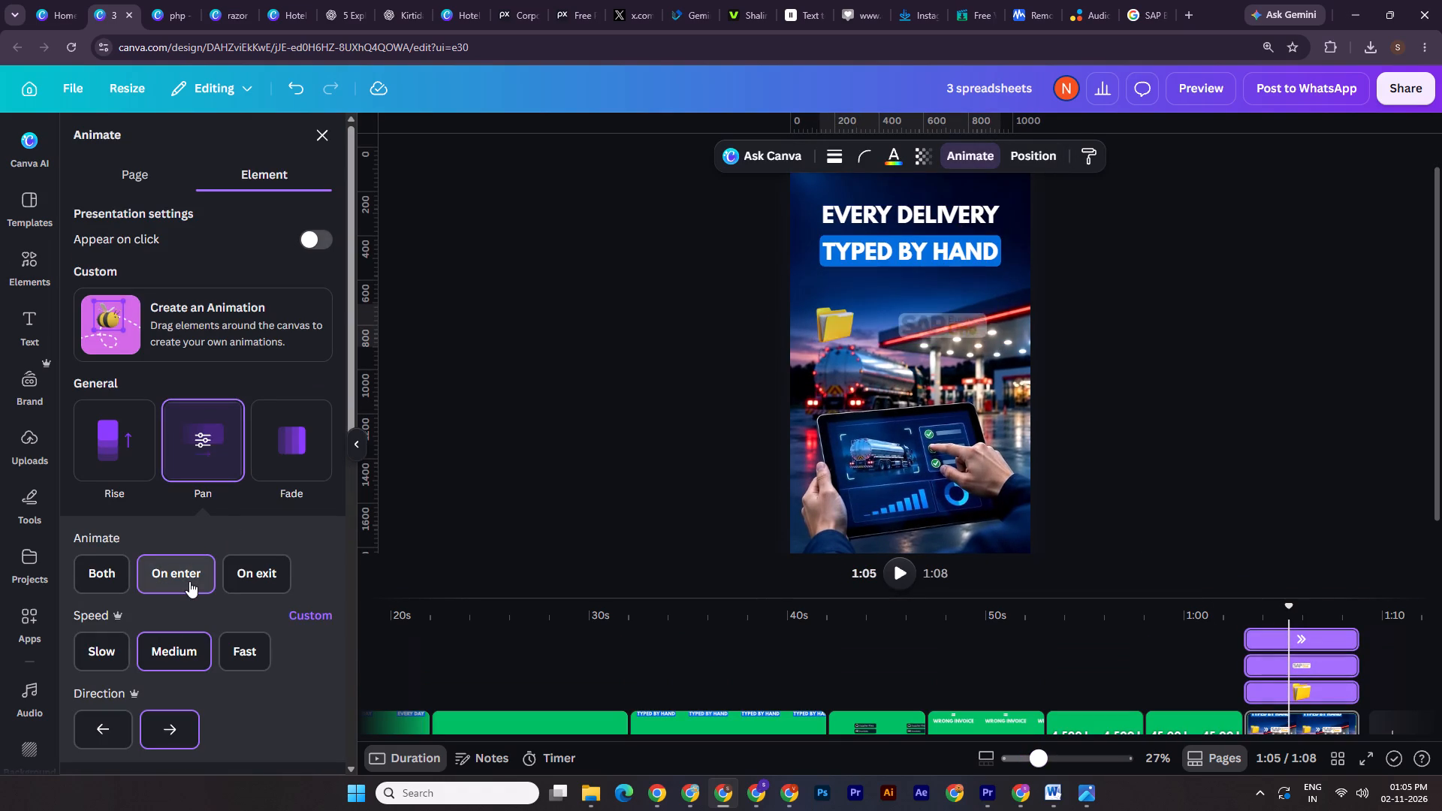
triple_click(1169, 347)
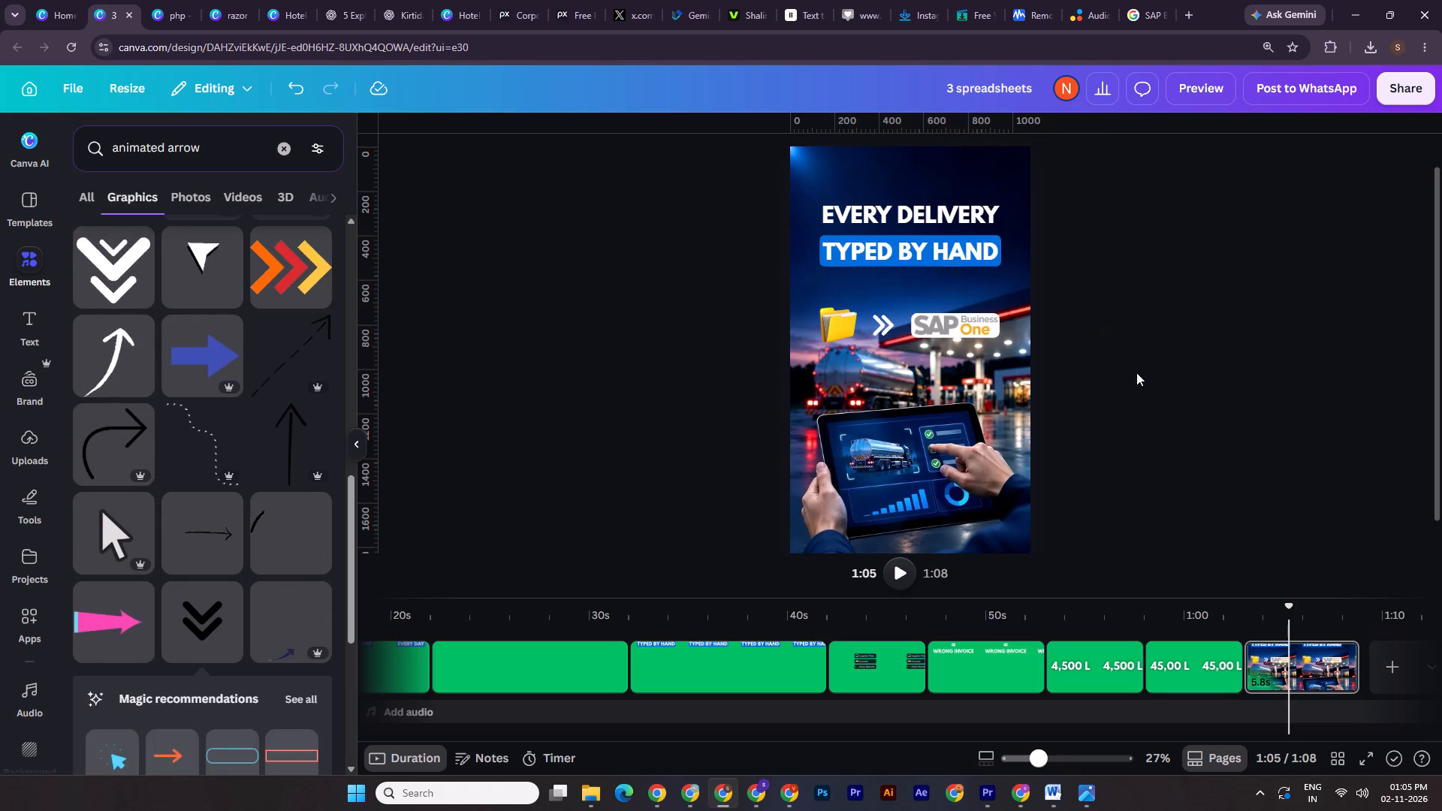
Switch to Premiere Pro and scrub through the closing tablet clip from its start to its end to check its length.
left_click(1000, 782)
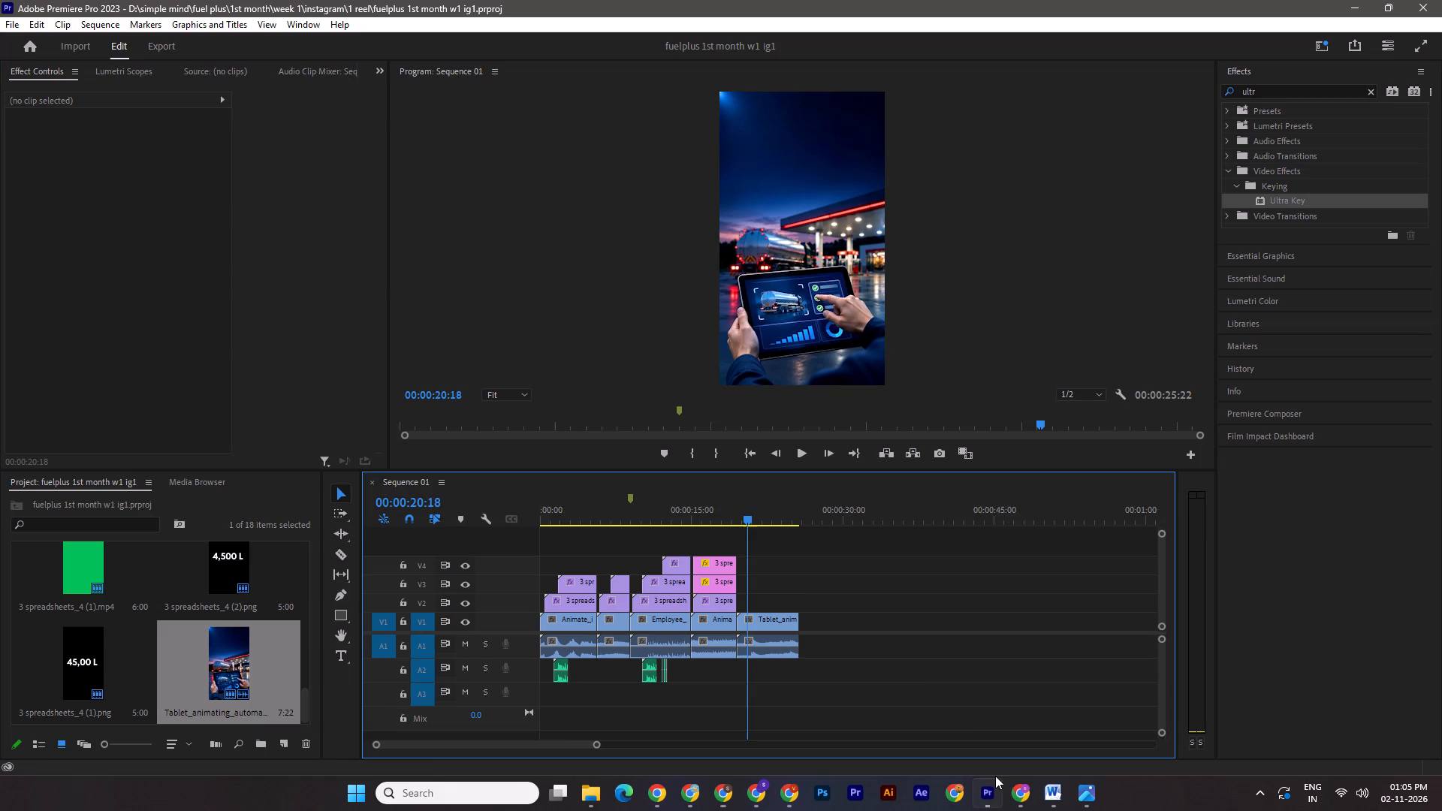
left_click_drag(746, 517, 732, 521)
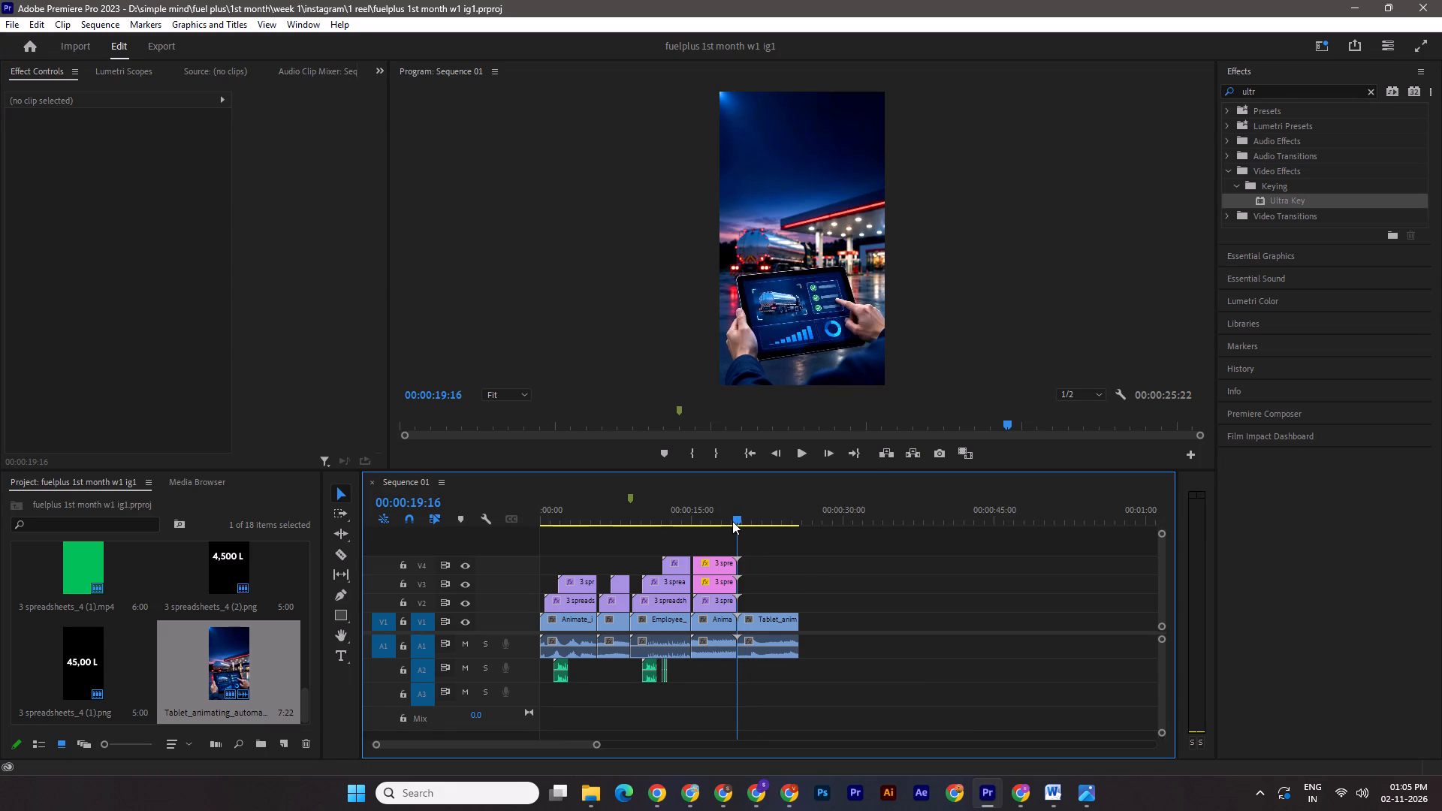
left_click_drag(732, 521, 795, 529)
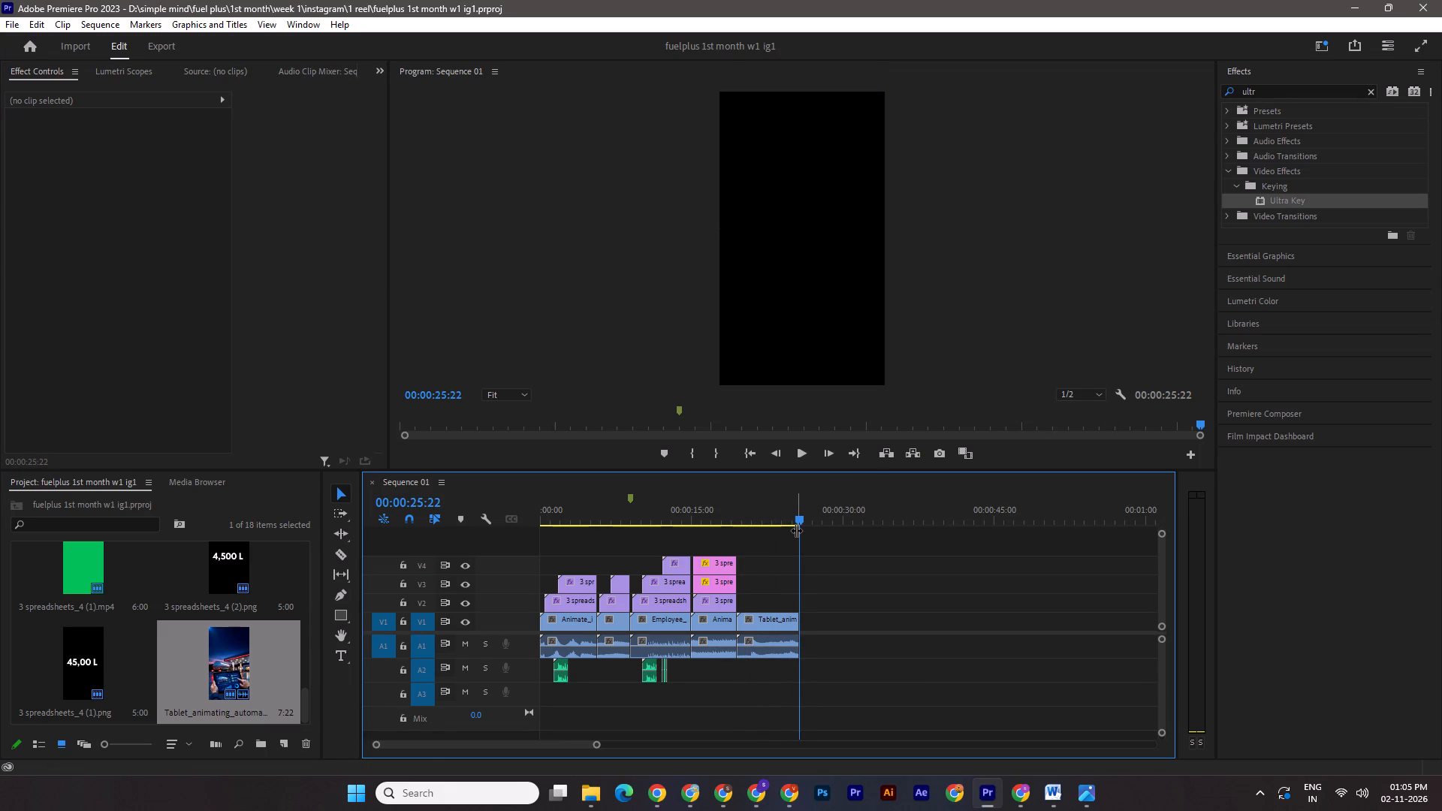
Switch back to Canva and set the closing tablet page's duration to 8.0 seconds.
left_click(720, 798)
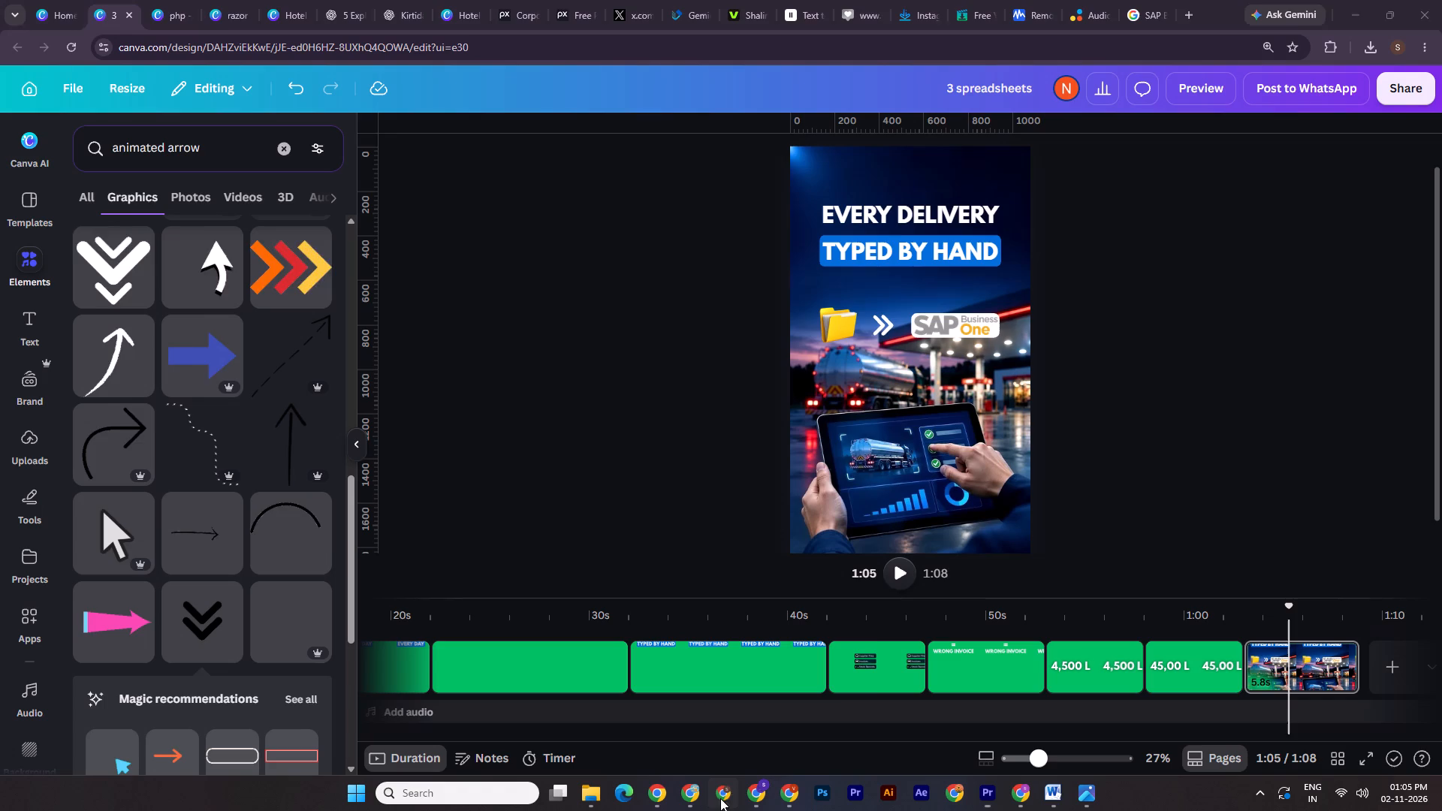
left_click(1256, 412)
left_click(1287, 669)
left_click(899, 149)
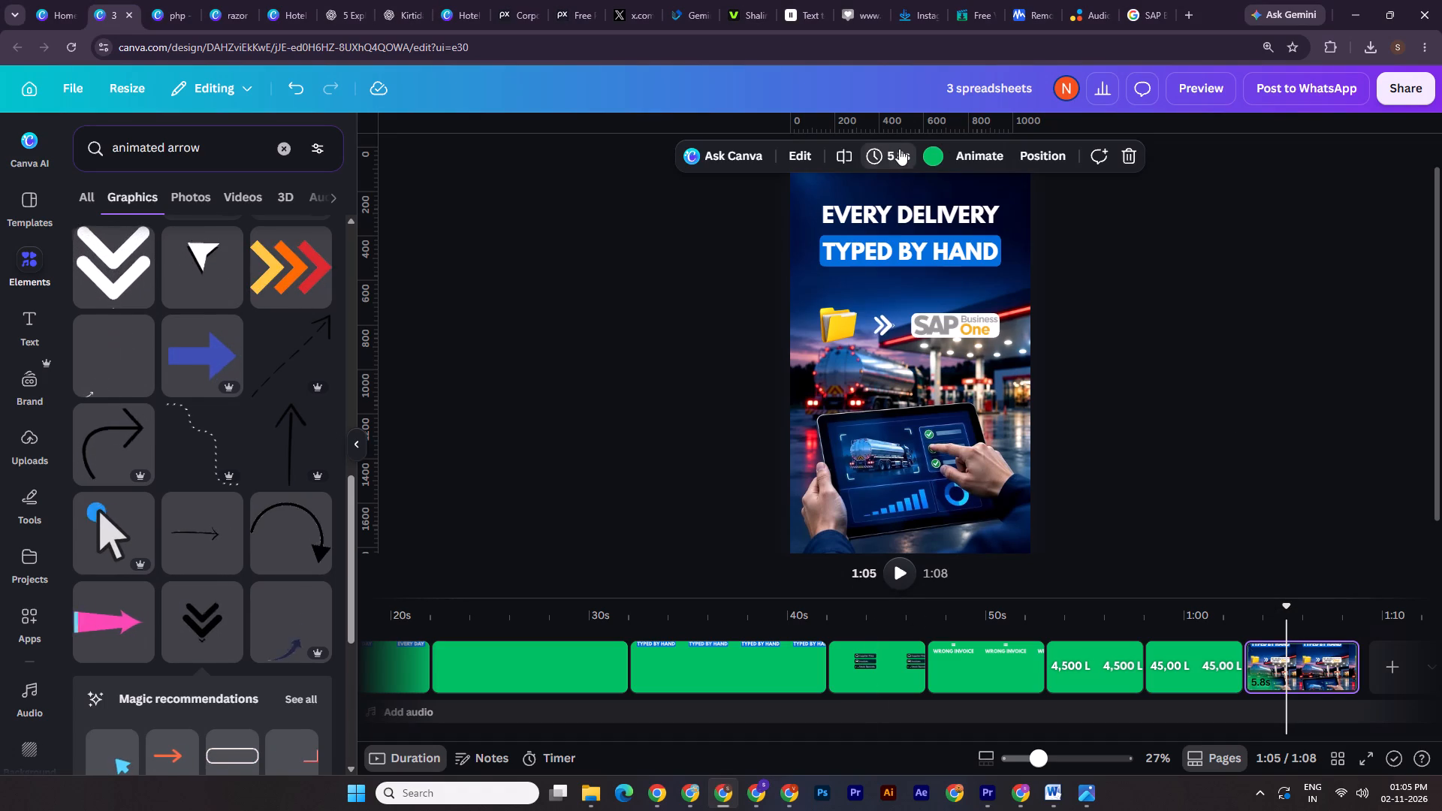
key("8")
key("Return")
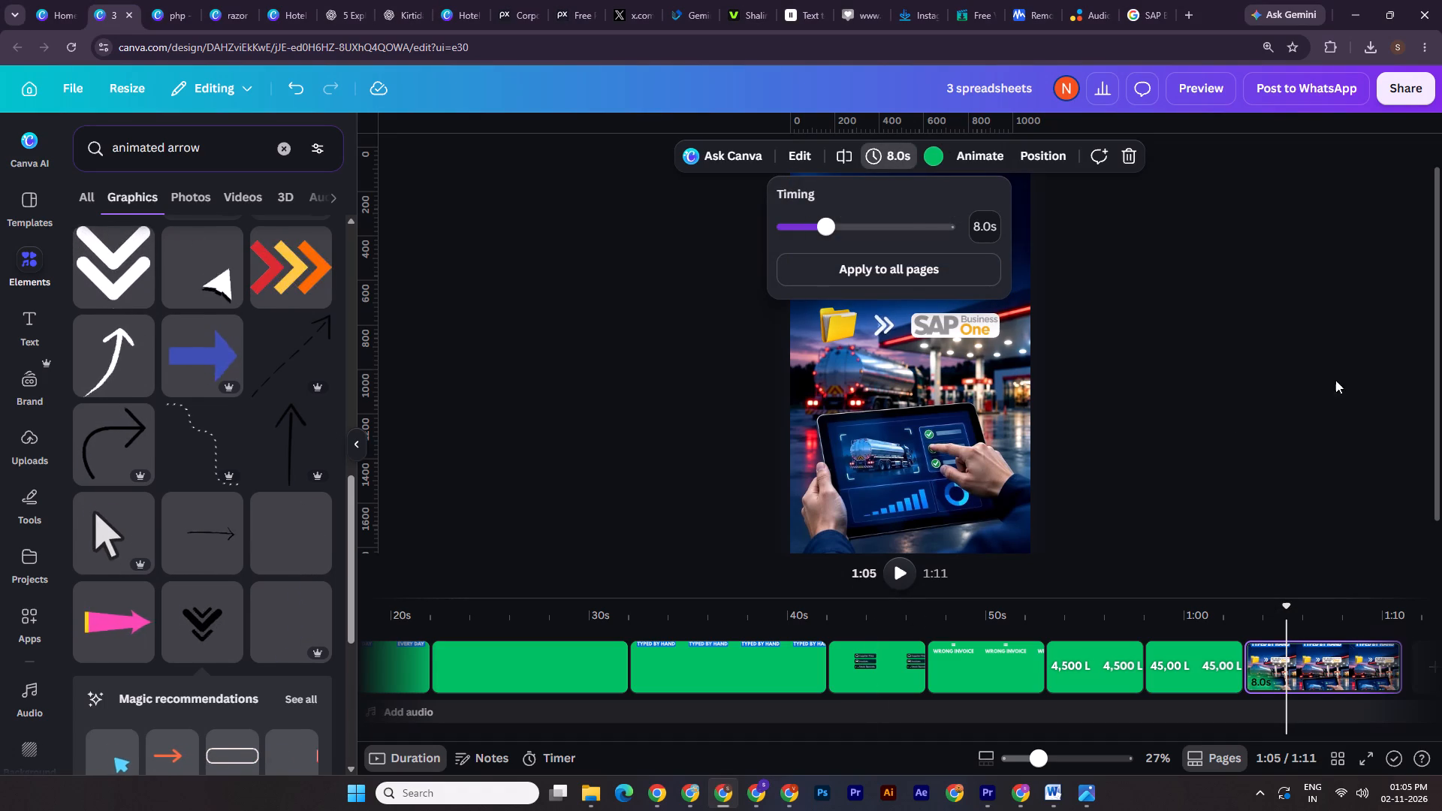
double_click(1242, 385)
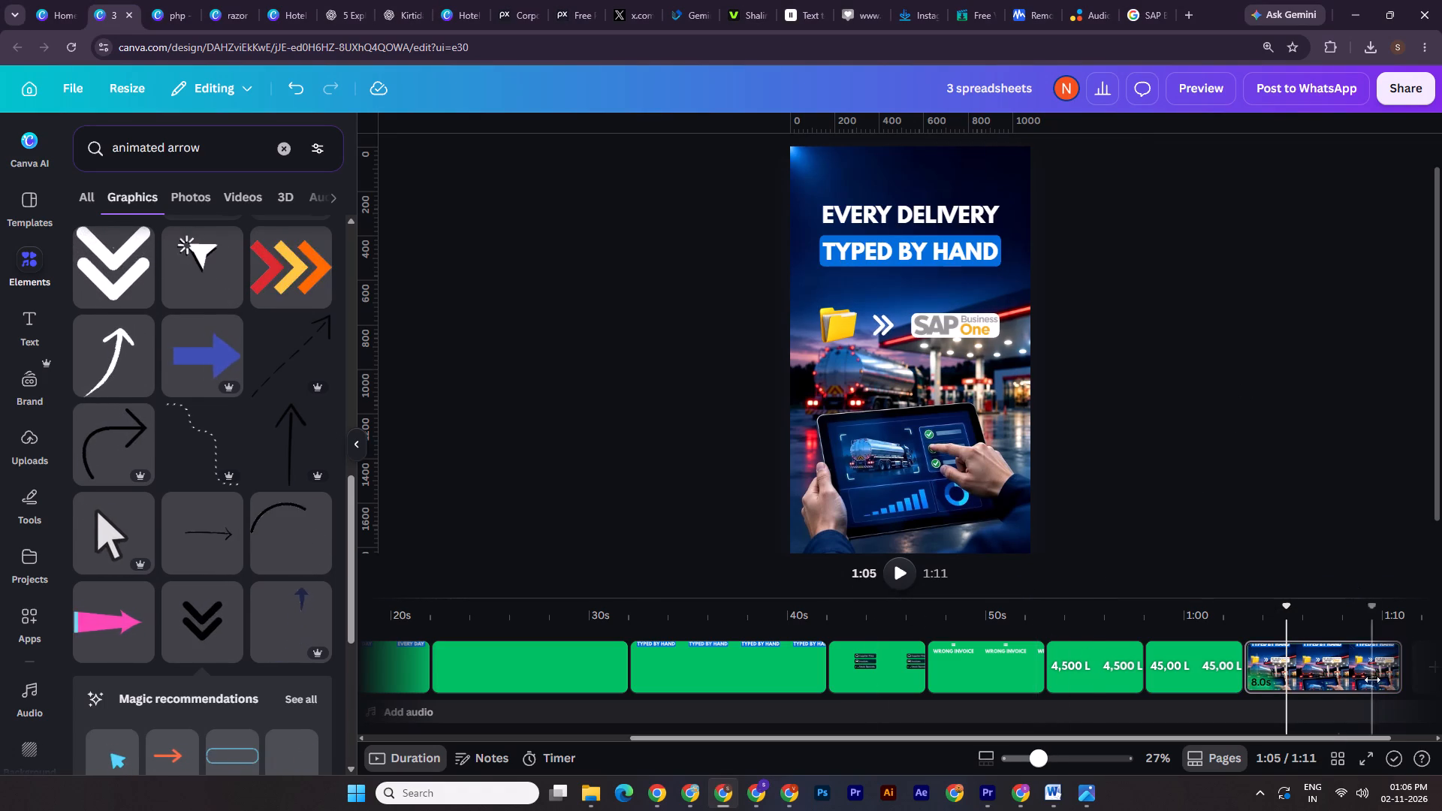
Move the folder, chevron arrow and SAP Business One logo from the tablet page onto a new green page at the end.
left_click(1370, 680)
left_click_drag(1088, 312, 768, 343)
key("ctrl+x")
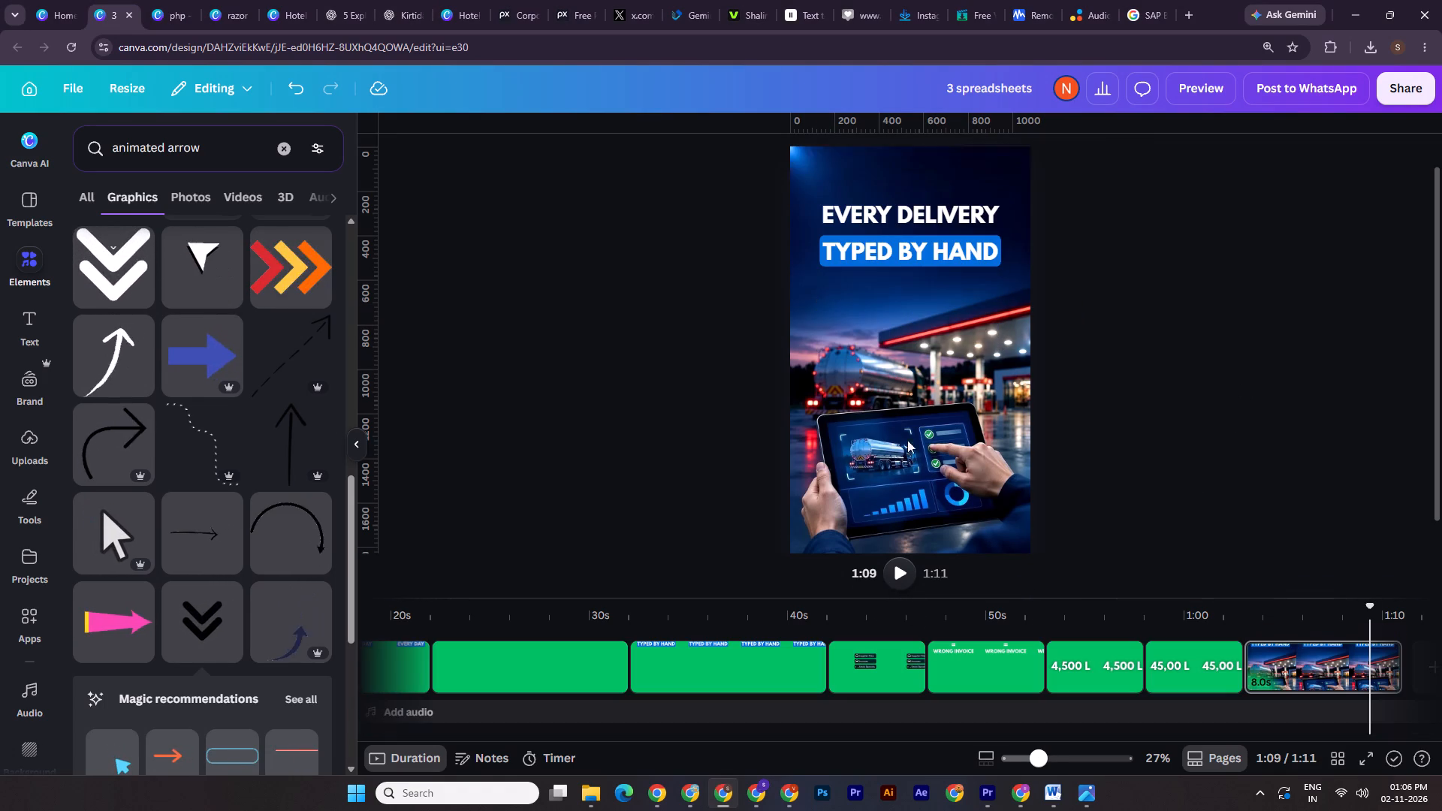
left_click_drag(1351, 737, 1415, 730)
left_click(1369, 671)
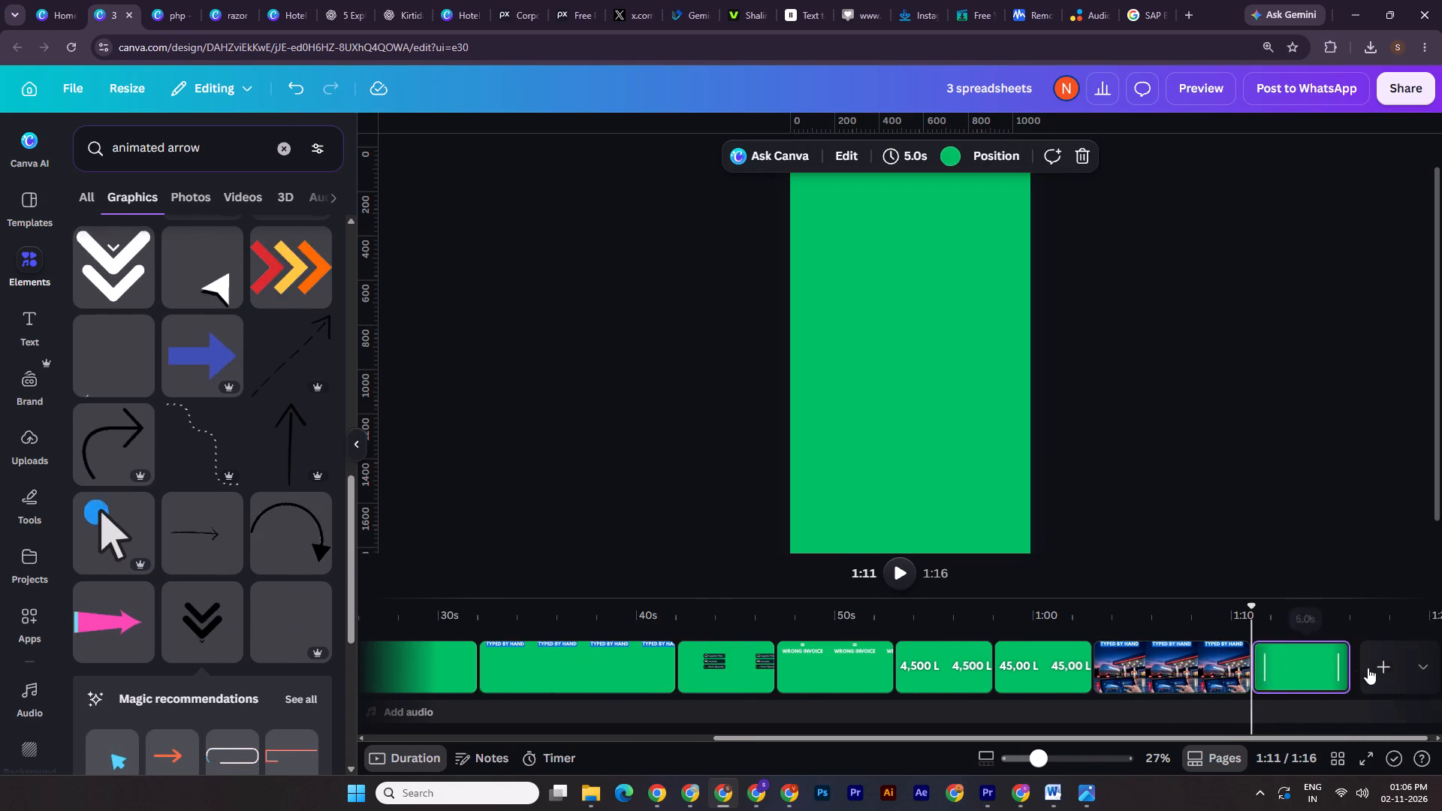
key("ctrl+v")
left_click(1231, 480)
Apply the Rise animation, on enter only, to the EVERY DELIVERY and TYPED BY HAND lines on the tablet page.
left_click(1184, 669)
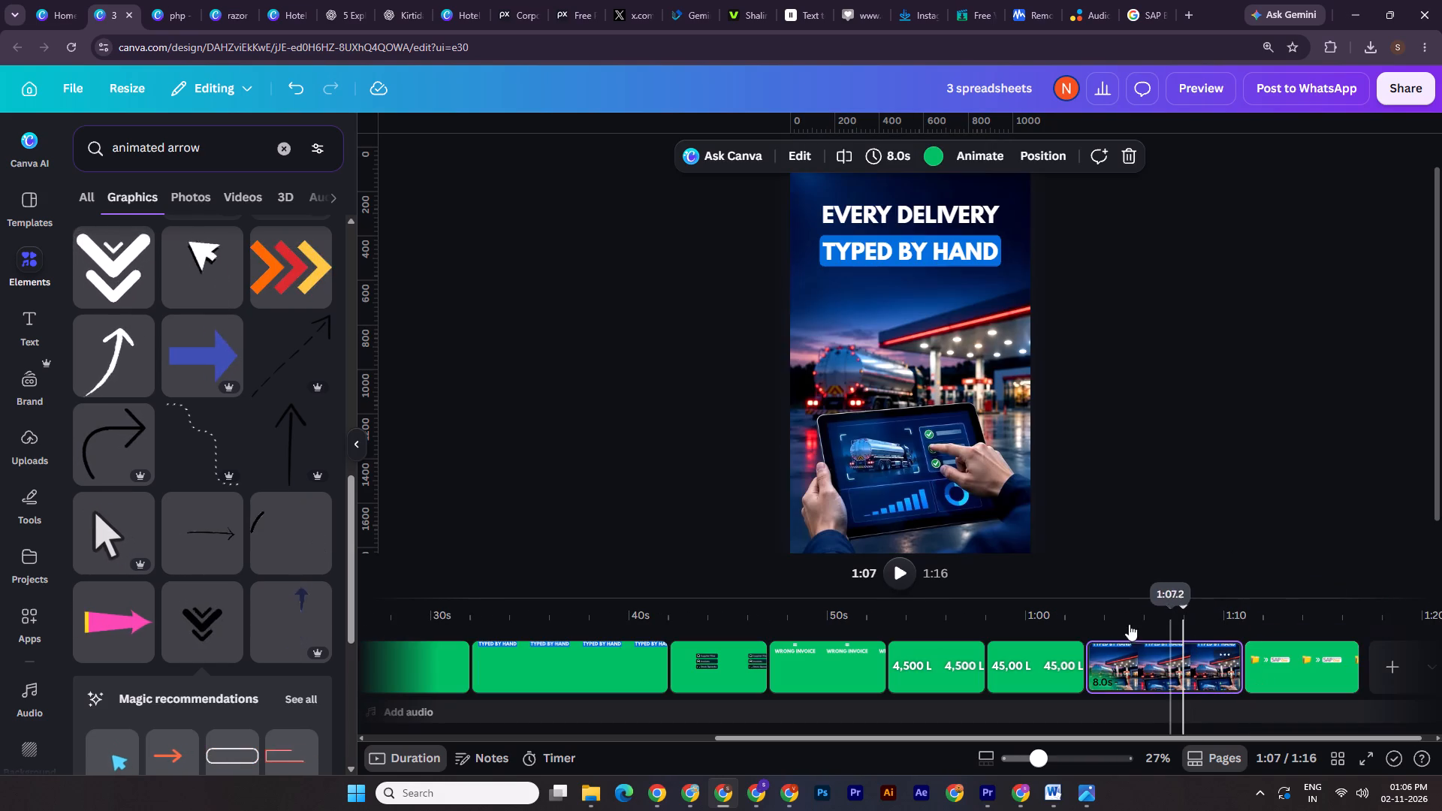
left_click(1087, 242)
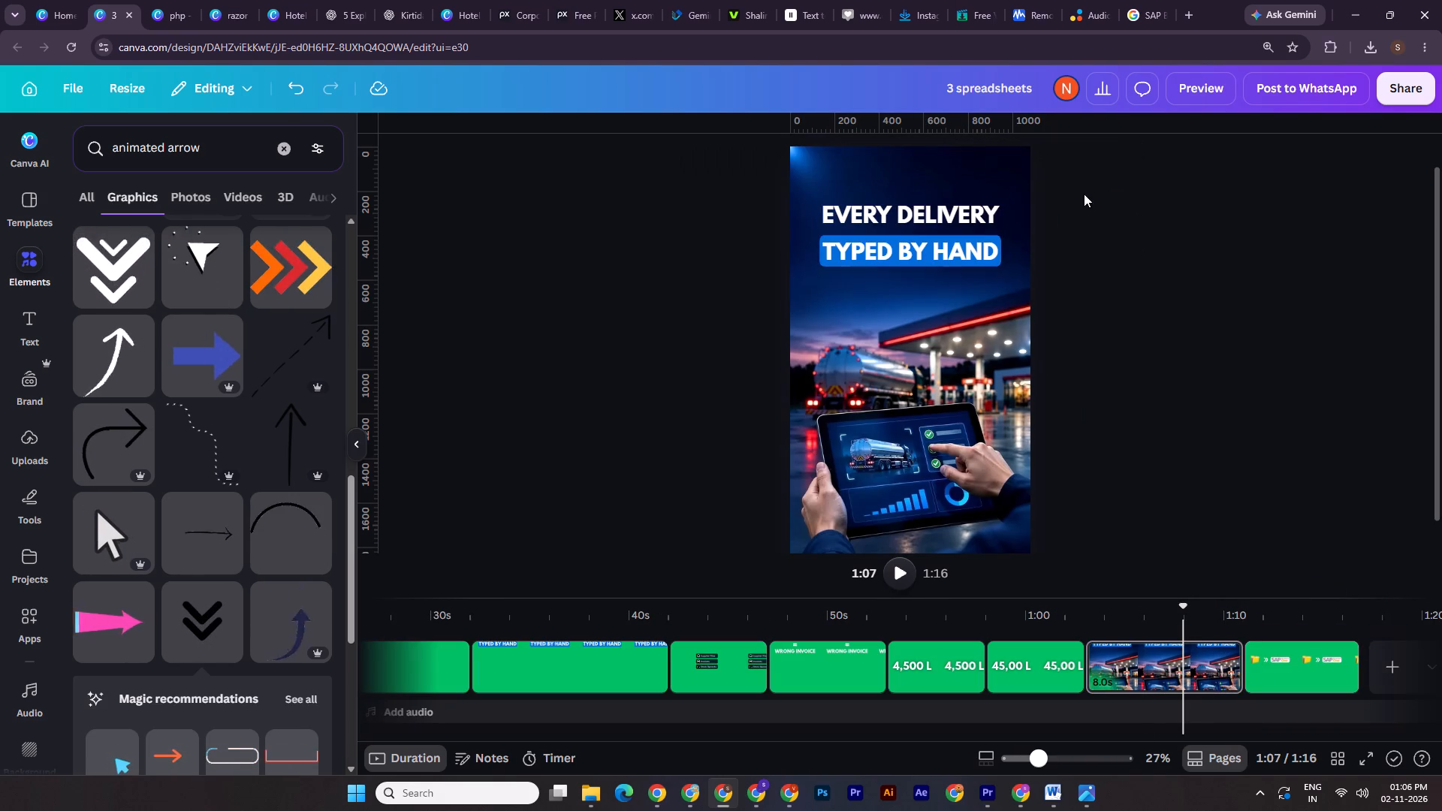
left_click(965, 216)
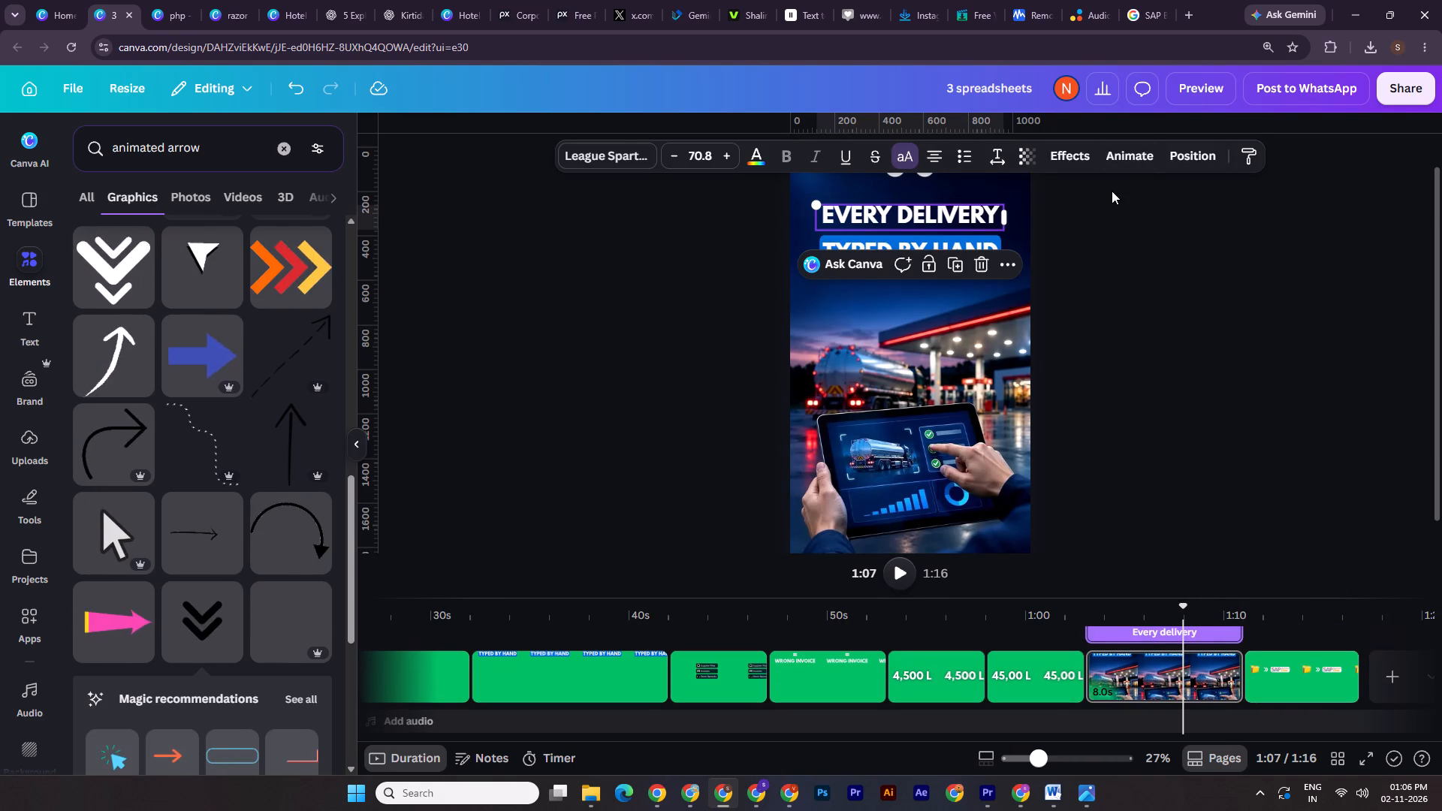
left_click_drag(1112, 191, 917, 269)
left_click(1171, 152)
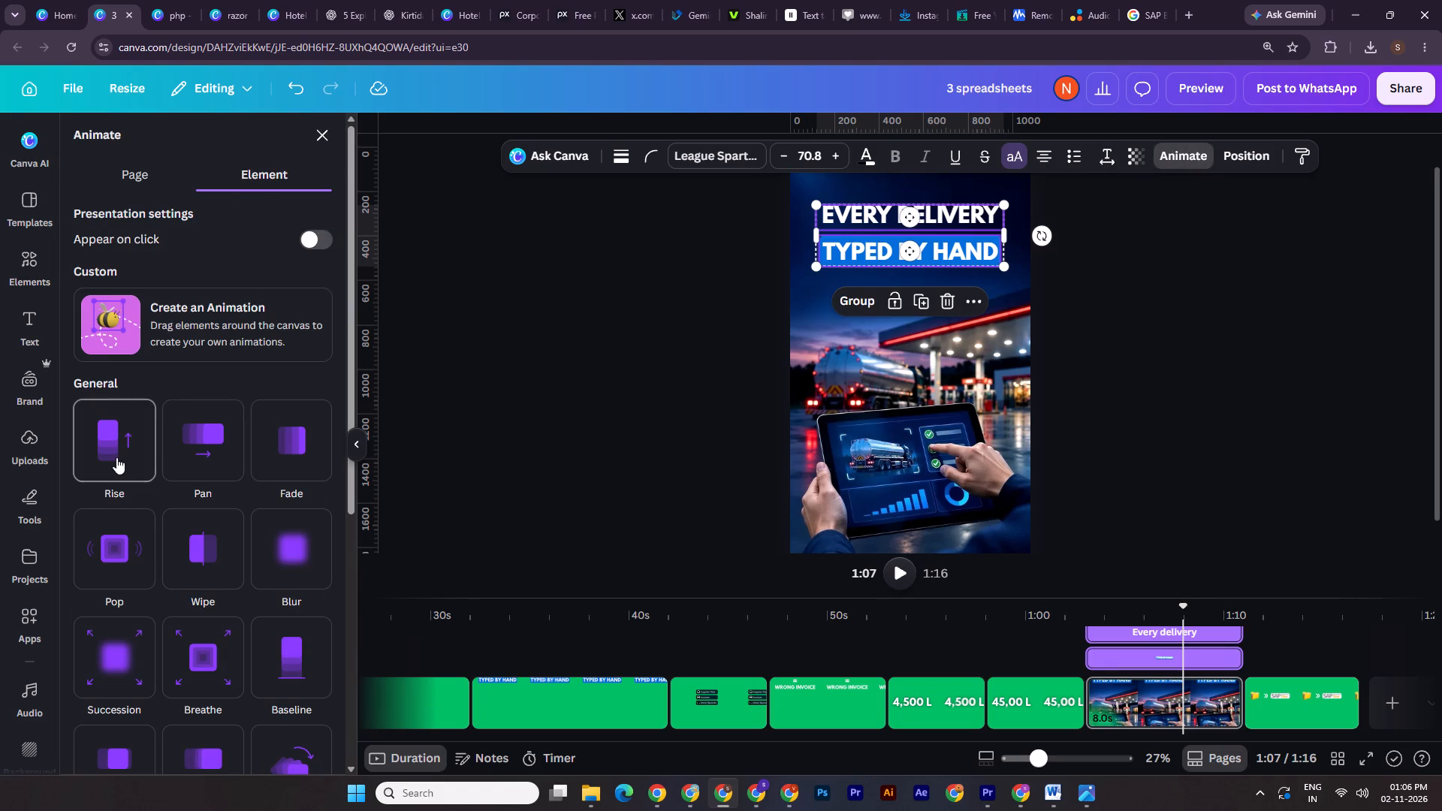
left_click(116, 457)
left_click(178, 559)
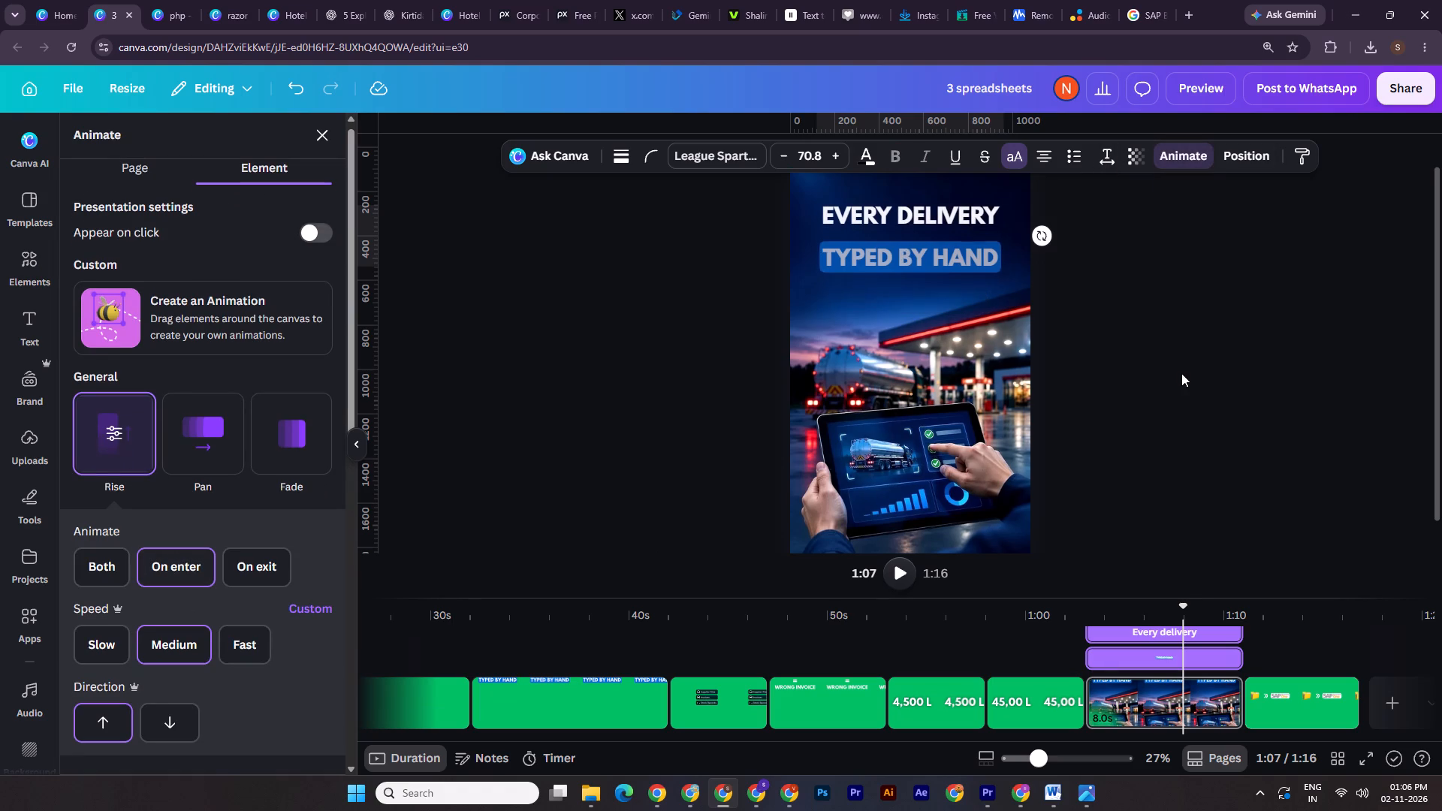
triple_click(1176, 373)
Move the chevron arrow and SAP Business One logo onto another new end page, leaving the folder on its own page.
left_click(1137, 671)
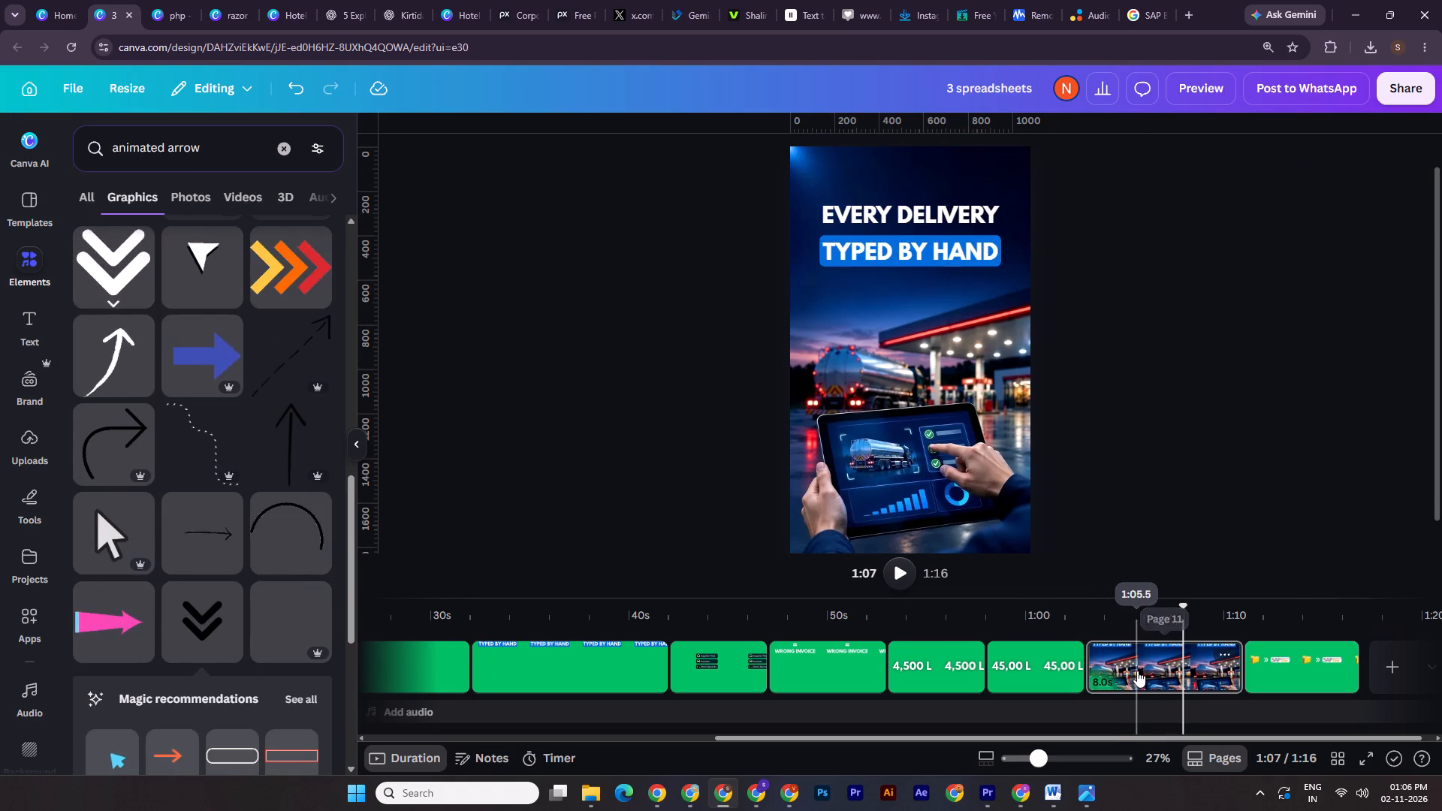
left_click(1274, 680)
left_click_drag(1102, 298, 845, 357)
left_click(1211, 283)
left_click_drag(1136, 280, 881, 346)
key("ctrl+x")
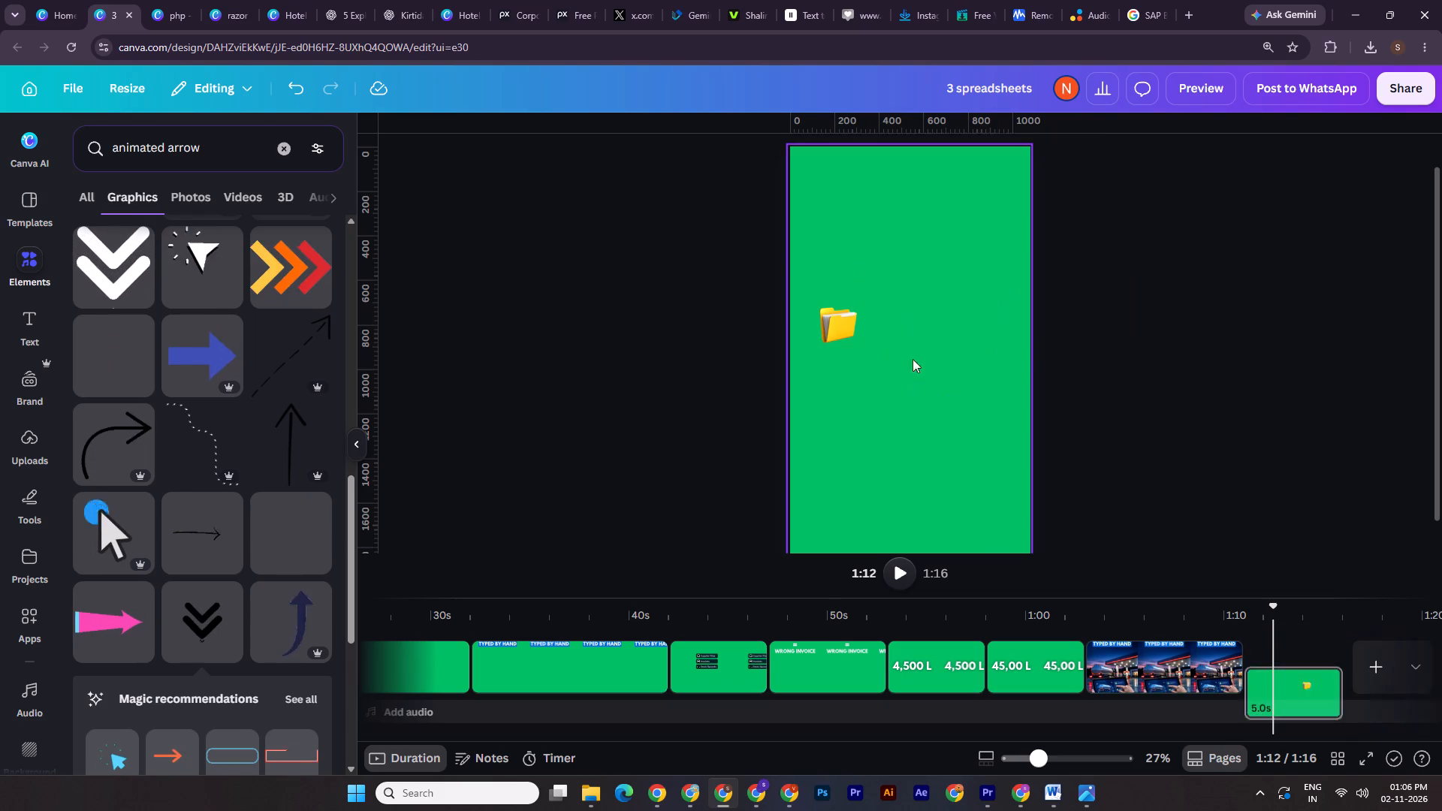
left_click(1289, 354)
left_click(1368, 668)
key("ctrl+v")
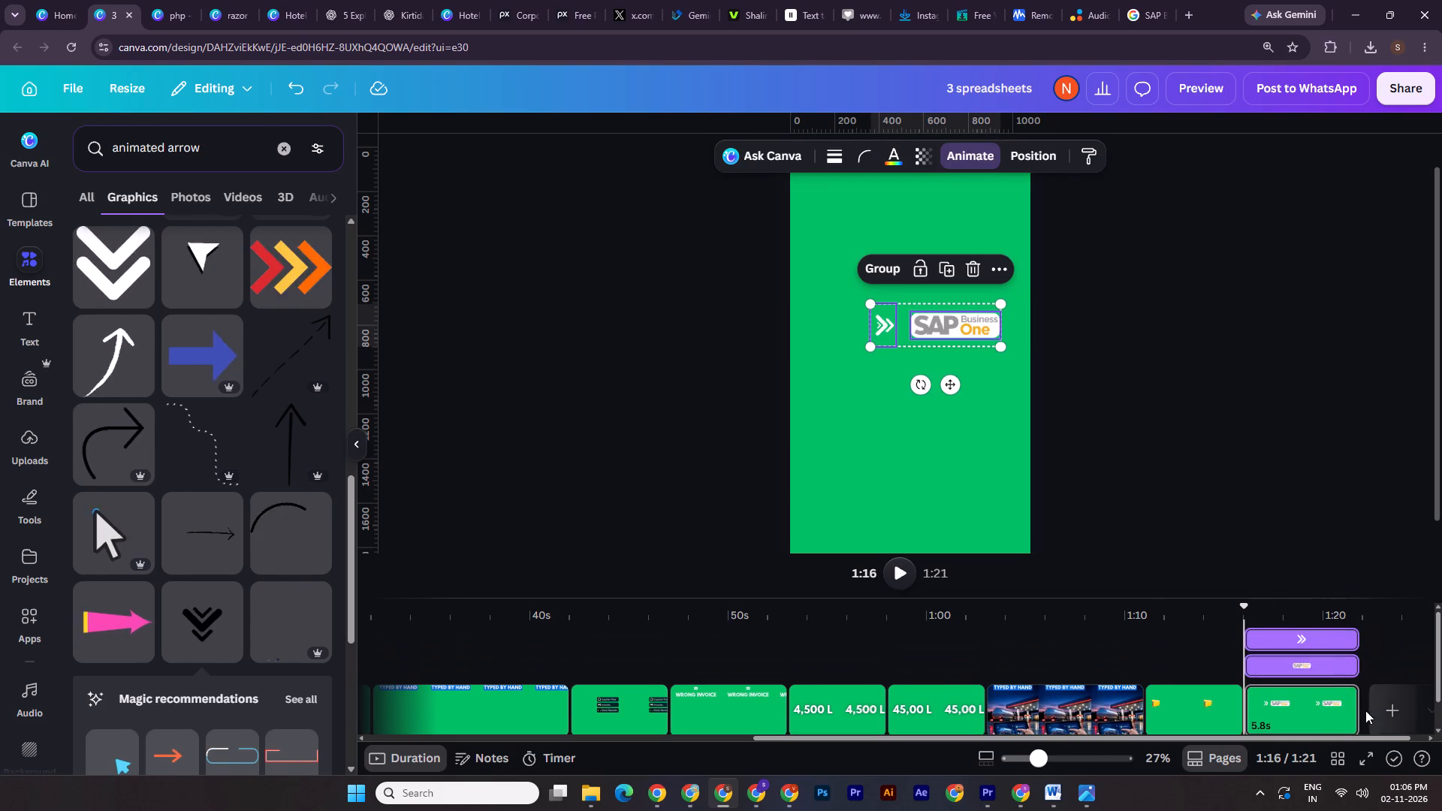
Move the SAP Business One logo onto its own new end page, leaving the chevron arrow alone on its page.
left_click(1127, 366)
left_click_drag(1104, 291, 976, 349)
key("ctrl+x")
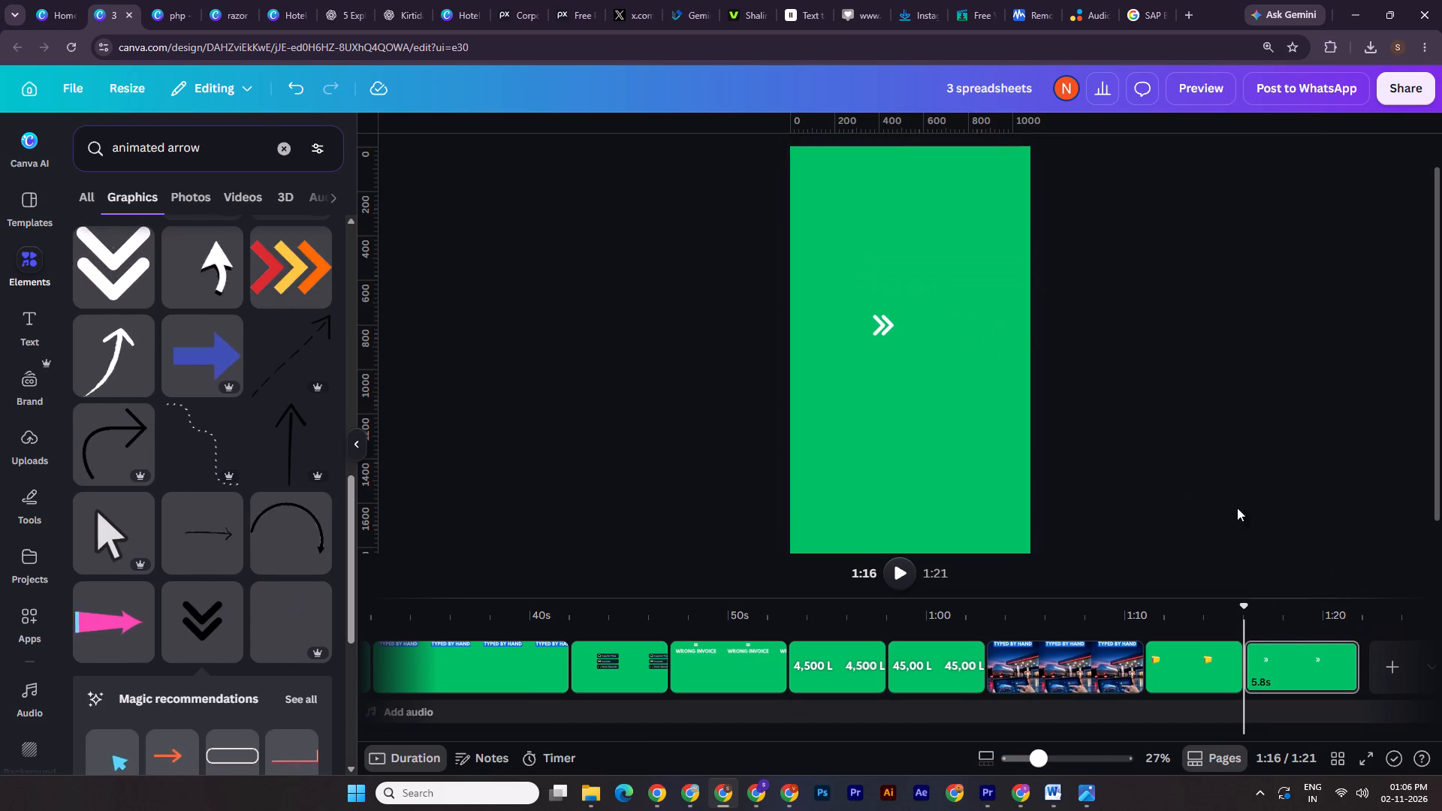
left_click(1397, 656)
key("ctrl+v")
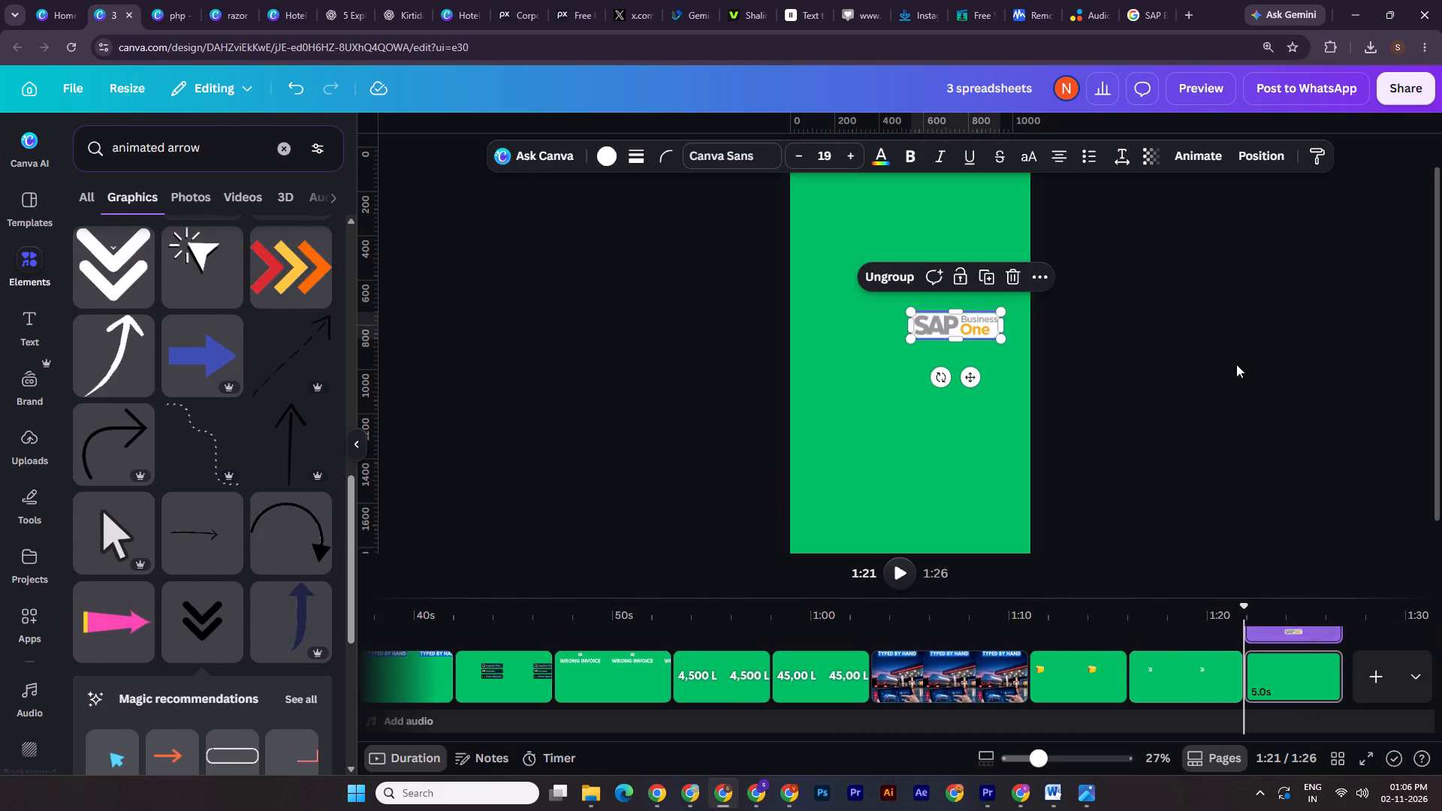
double_click(1236, 364)
Delete the tablet background image from the EVERY DELIVERY TYPED BY HAND page.
left_click(987, 659)
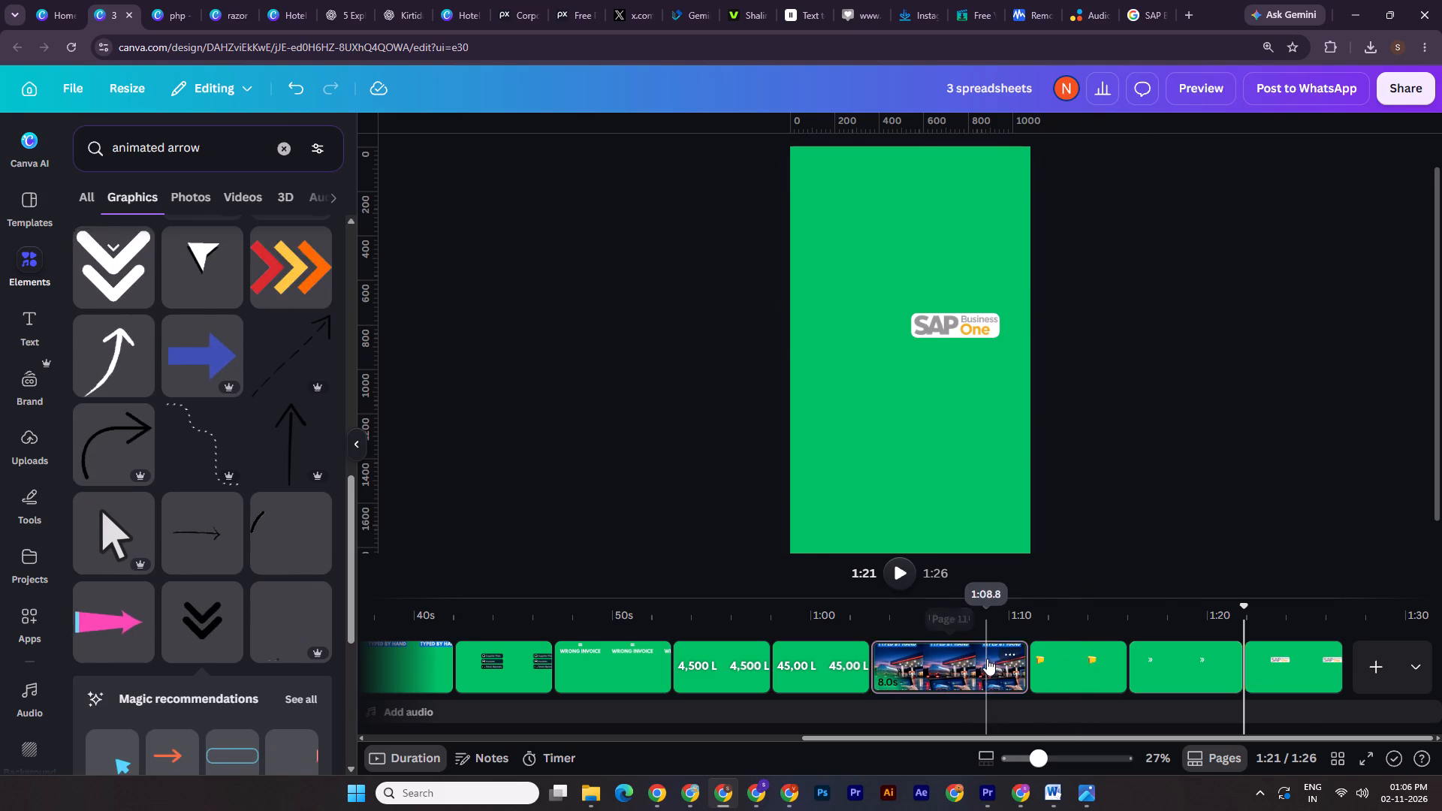
left_click(865, 454)
key("Delete")
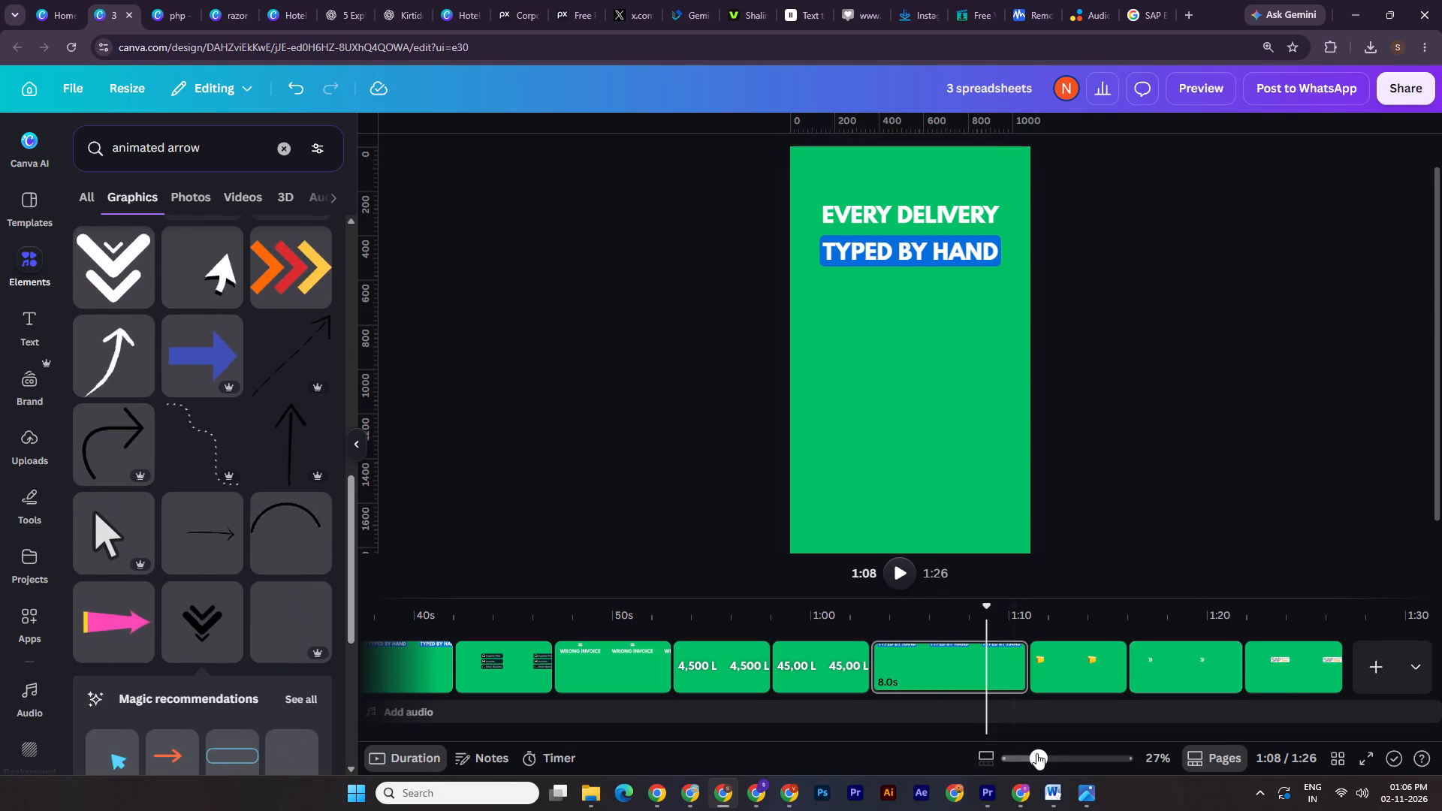
Download only the EVERY DELIVERY TYPED BY HAND page as a 1080p MP4 video.
left_click(1036, 758)
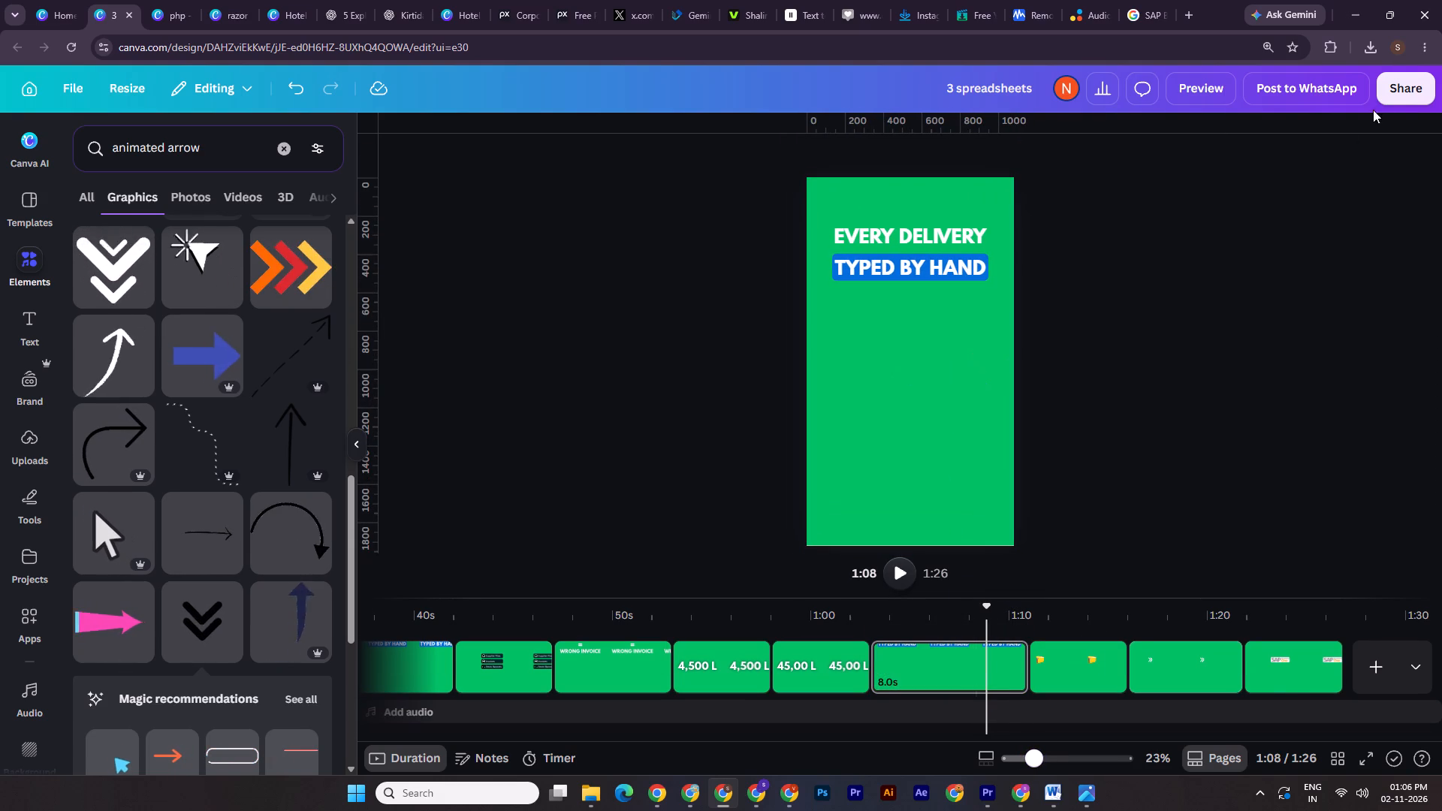
left_click(1377, 97)
left_click(1163, 475)
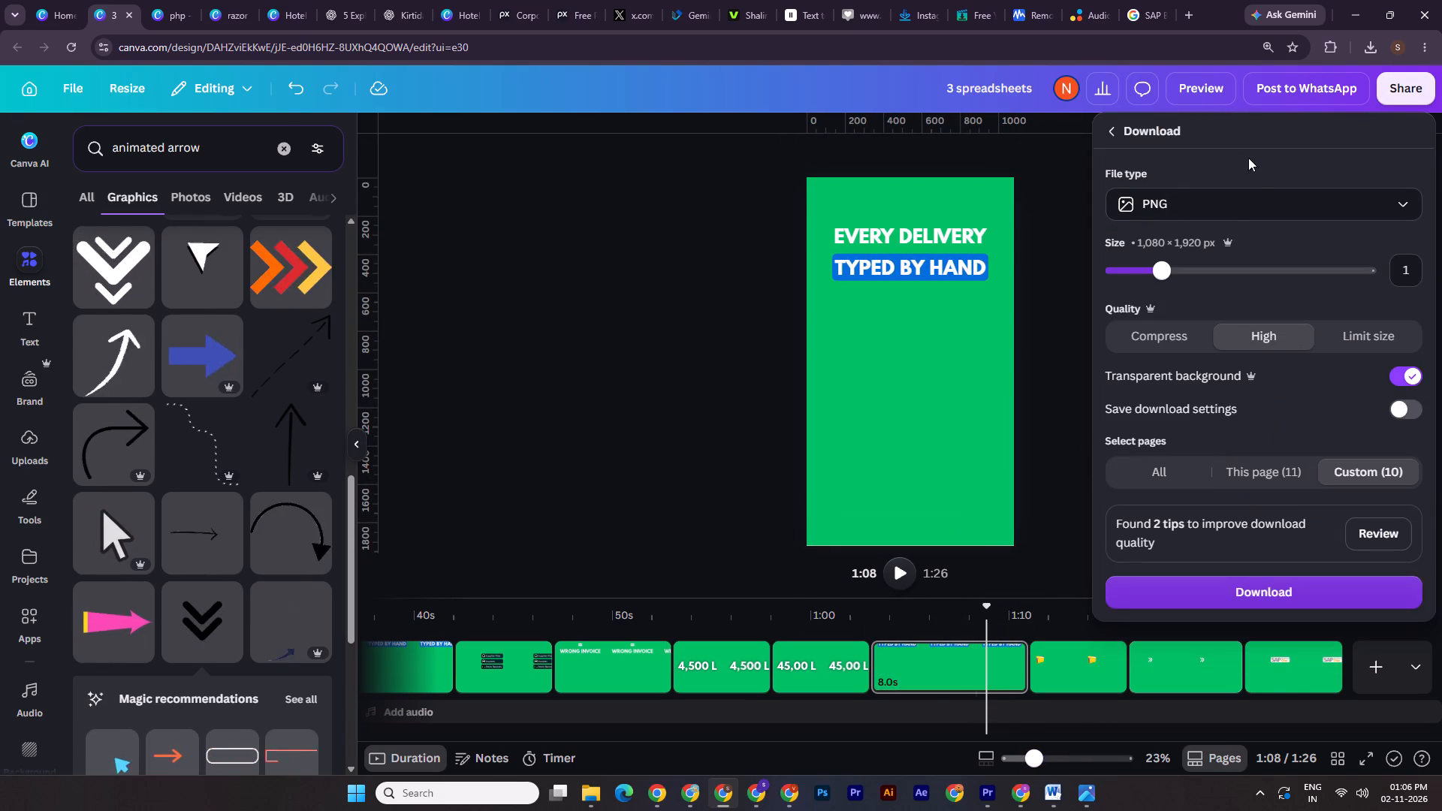
left_click(1244, 207)
left_click(1220, 462)
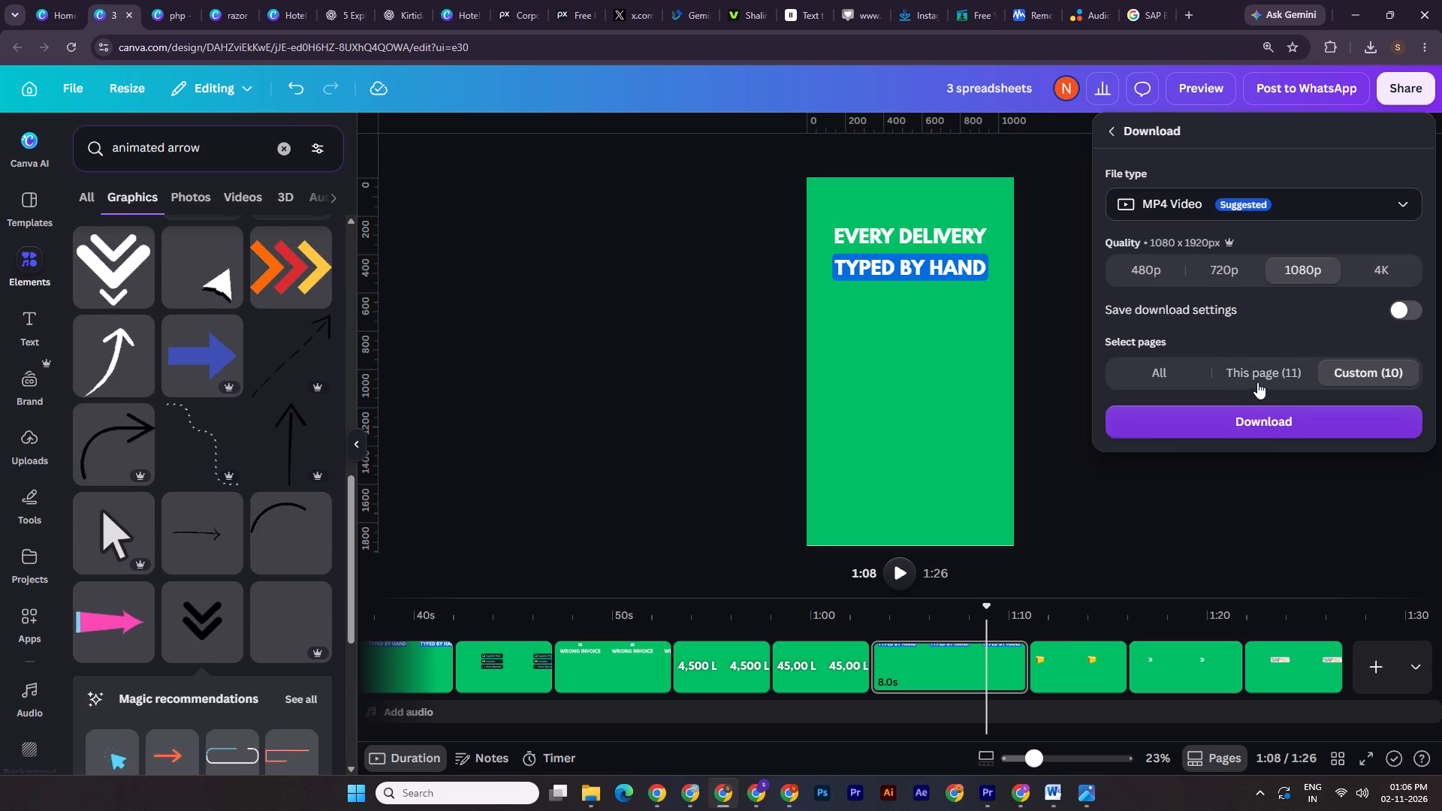
left_click(1259, 384)
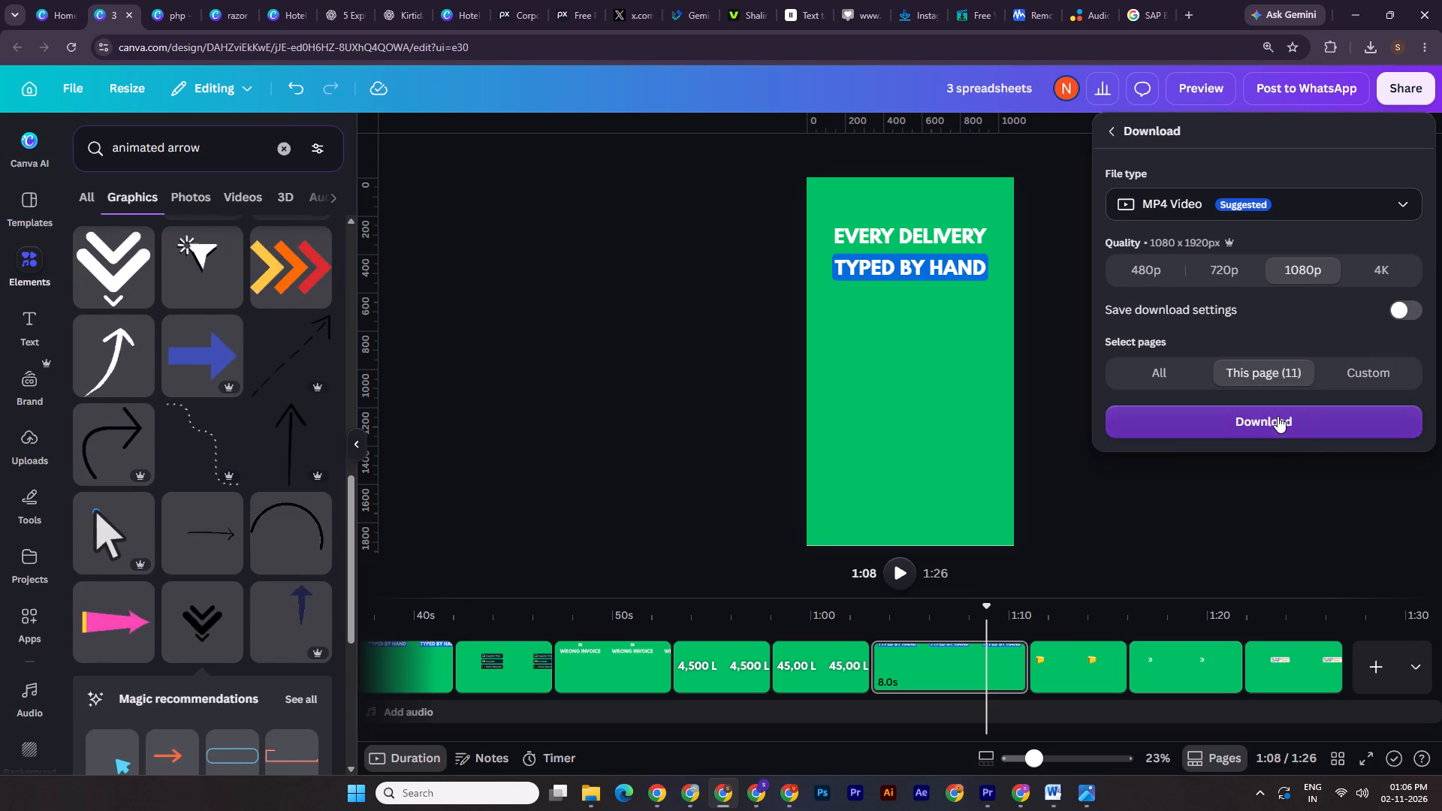
left_click(1278, 416)
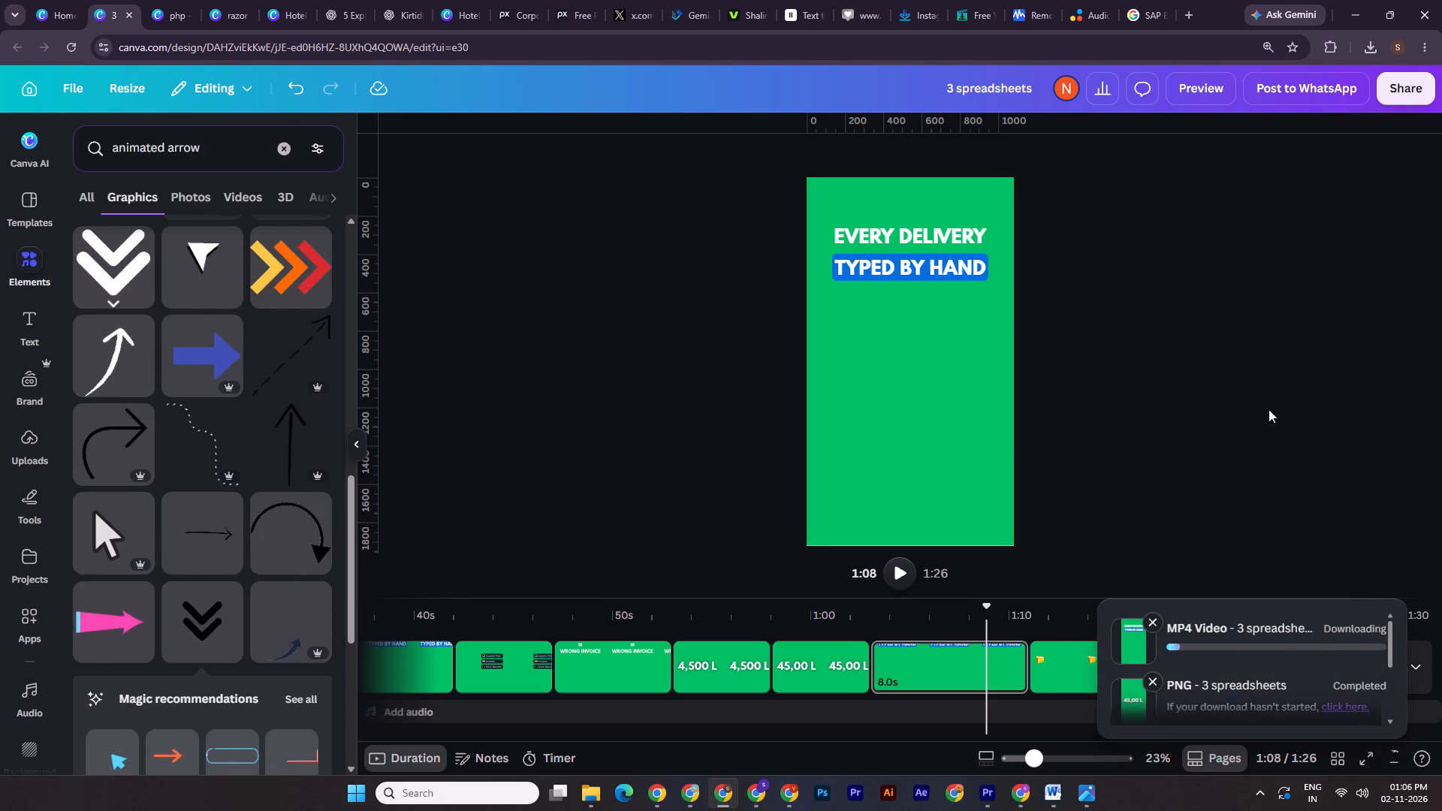
left_click(1269, 409)
left_click(1202, 481)
Download only the yellow folder page as a 1080p MP4 video.
left_click(1104, 669)
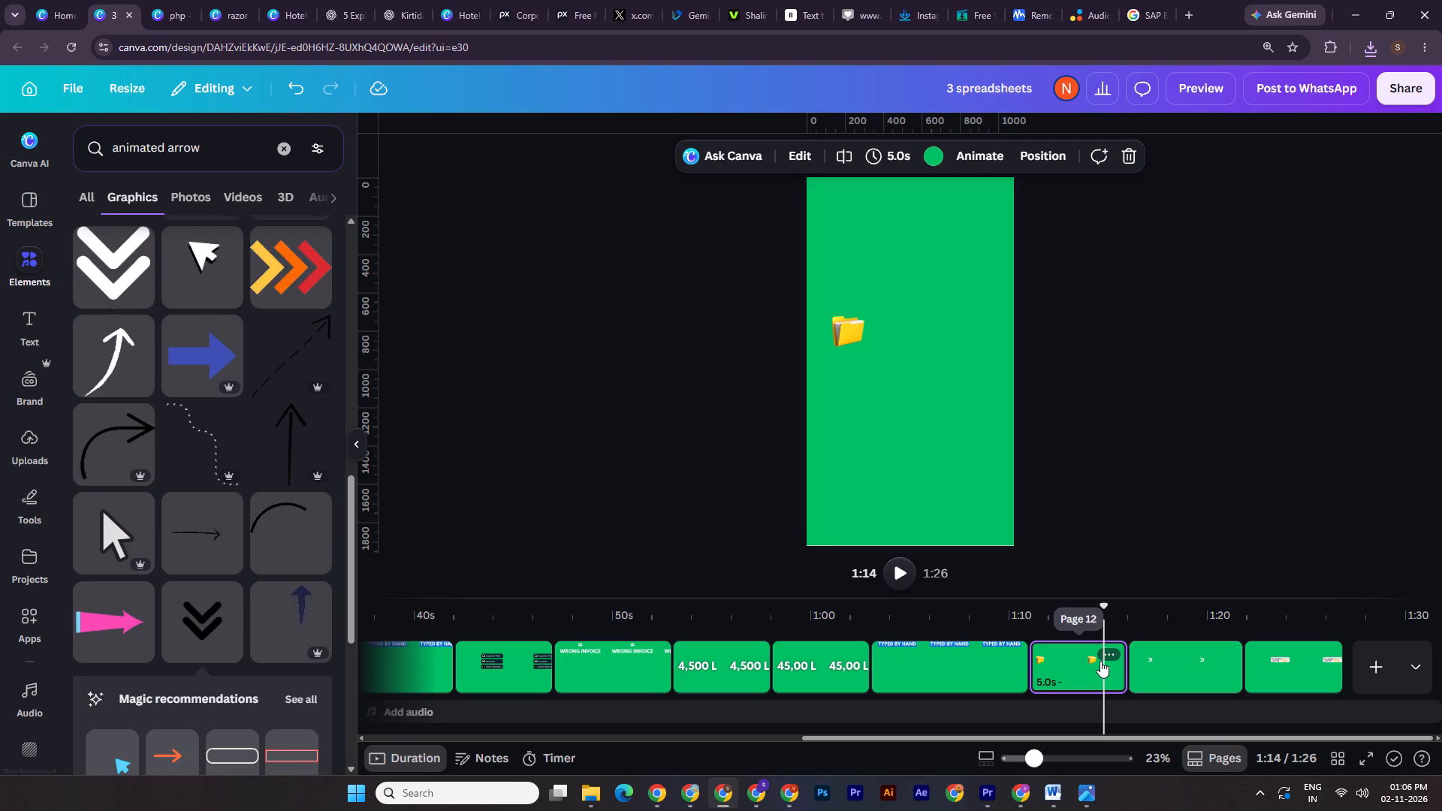
left_click(1386, 89)
left_click(1156, 473)
left_click(1264, 388)
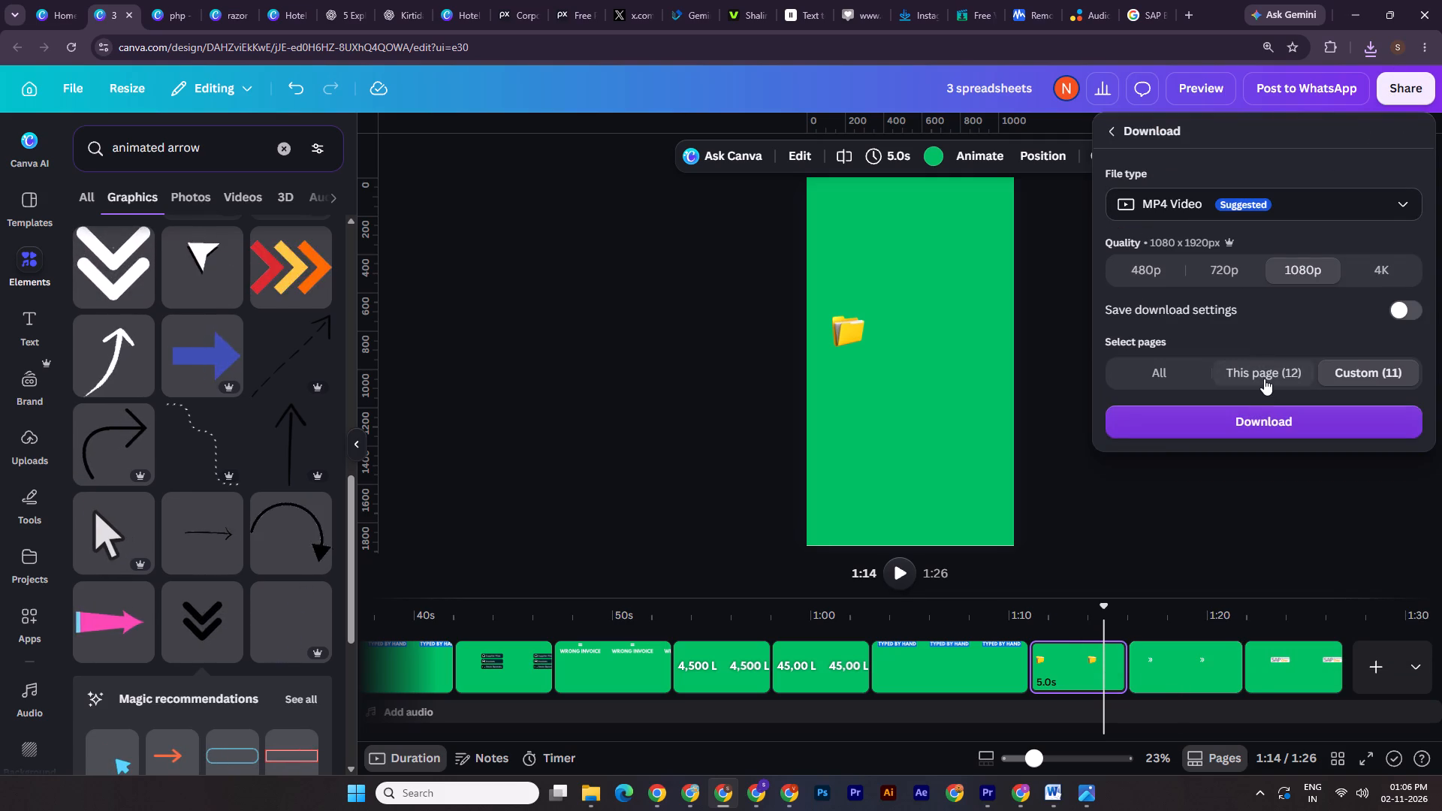
left_click(1264, 378)
left_click(1305, 410)
left_click(1072, 442)
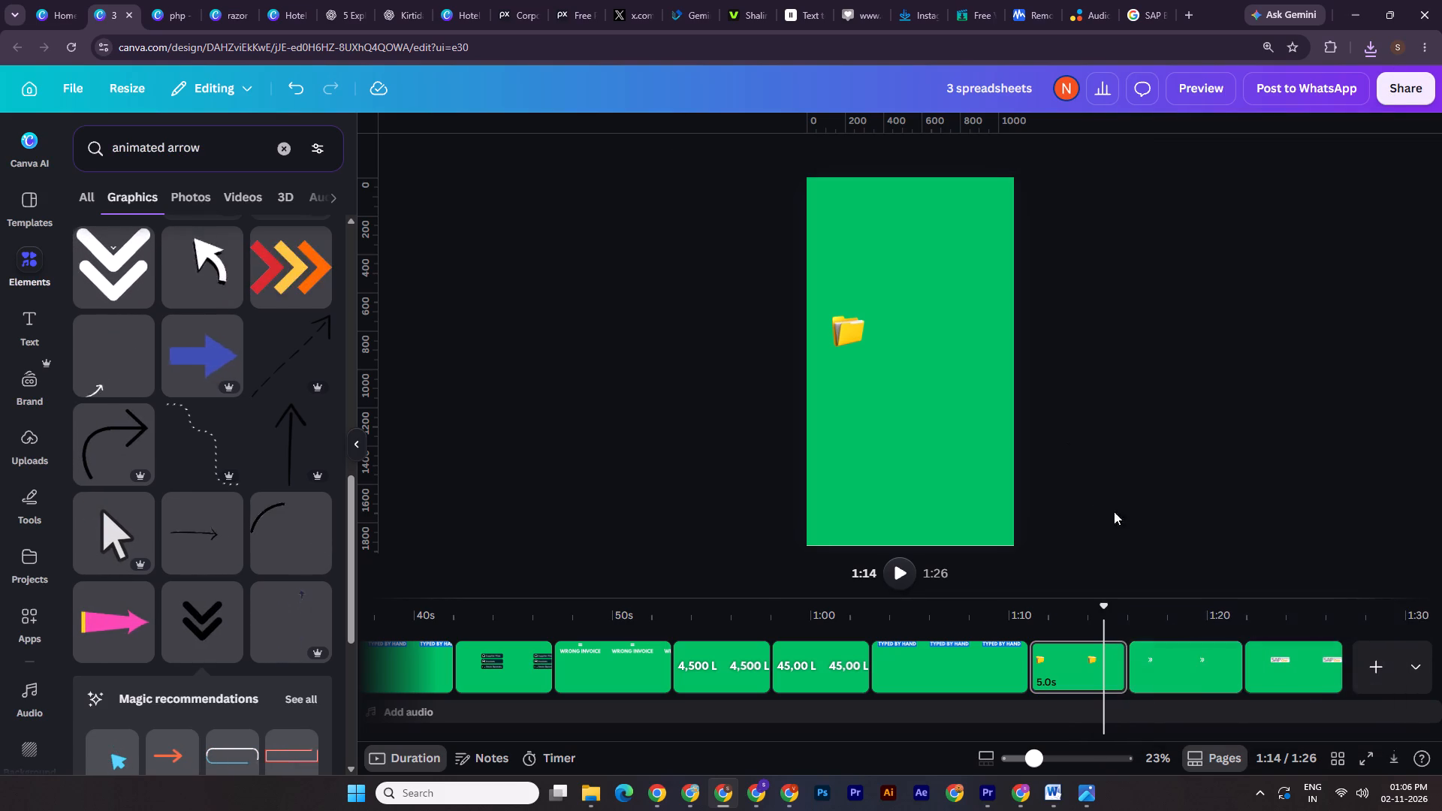
Download only the white chevron arrow page as a 1080p MP4 video.
left_click(1167, 663)
left_click(1263, 372)
left_click(1194, 662)
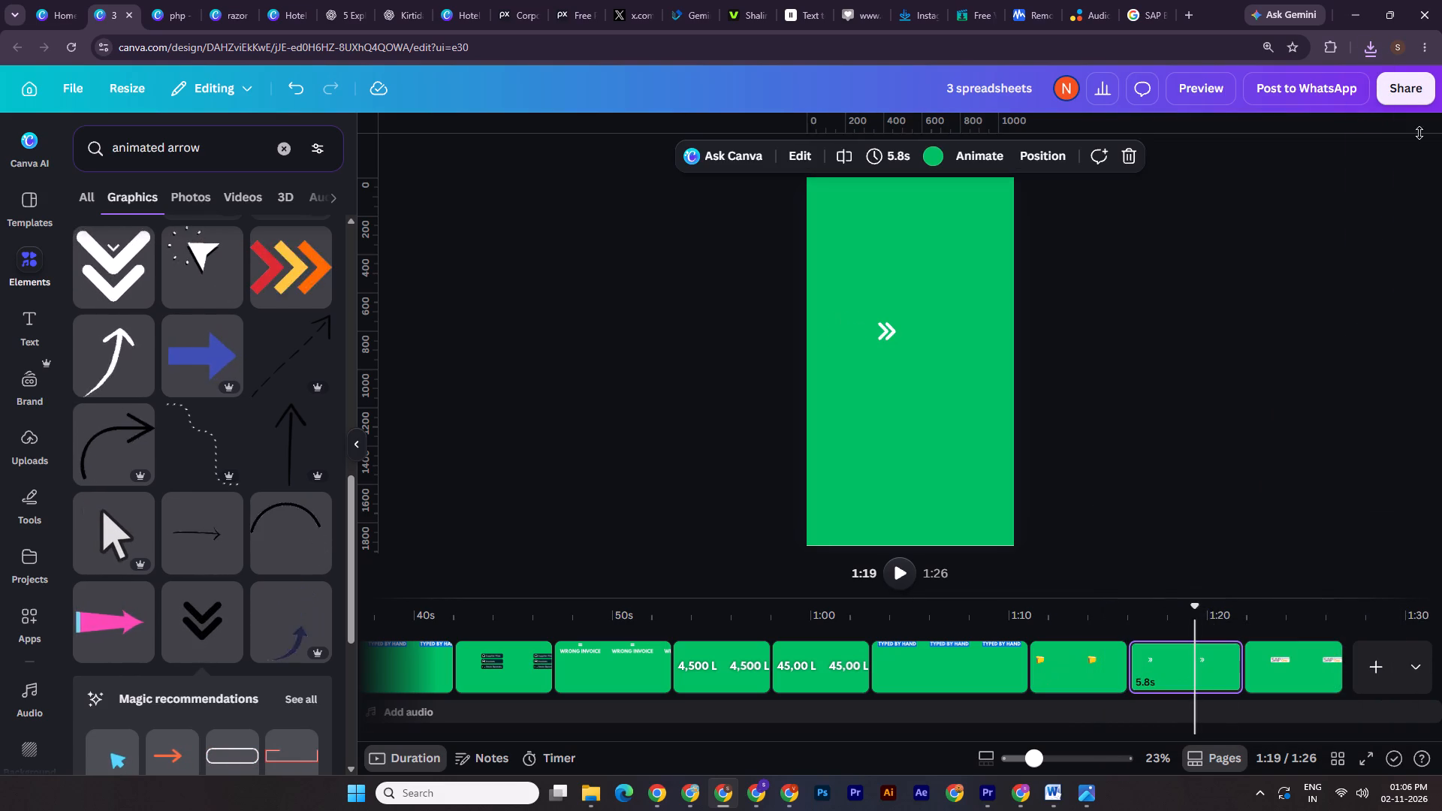
left_click(1415, 98)
left_click(1153, 464)
left_click(1256, 375)
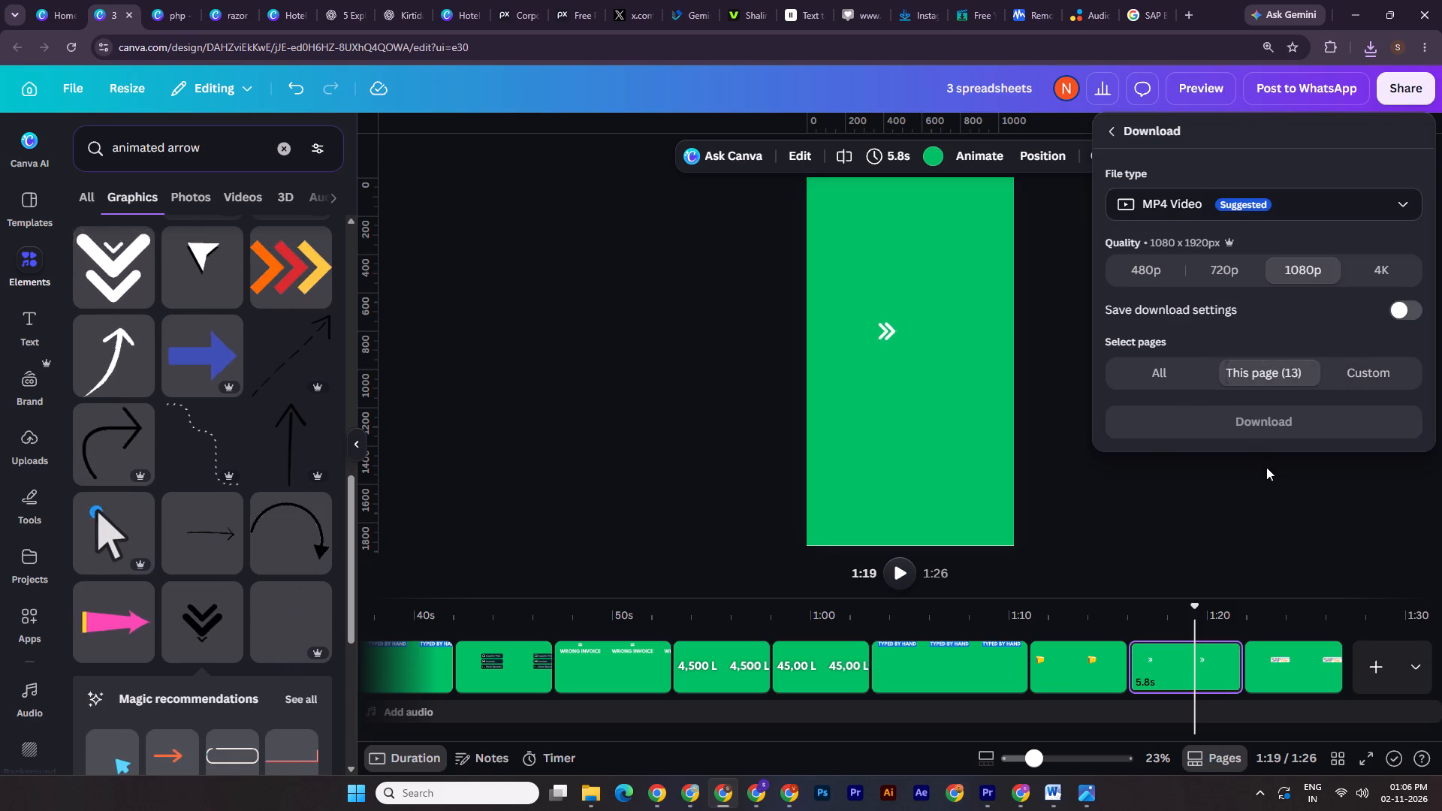
left_click(1268, 430)
left_click(1205, 505)
Download only the SAP Business One logo page as a 1080p MP4 video.
left_click(1262, 673)
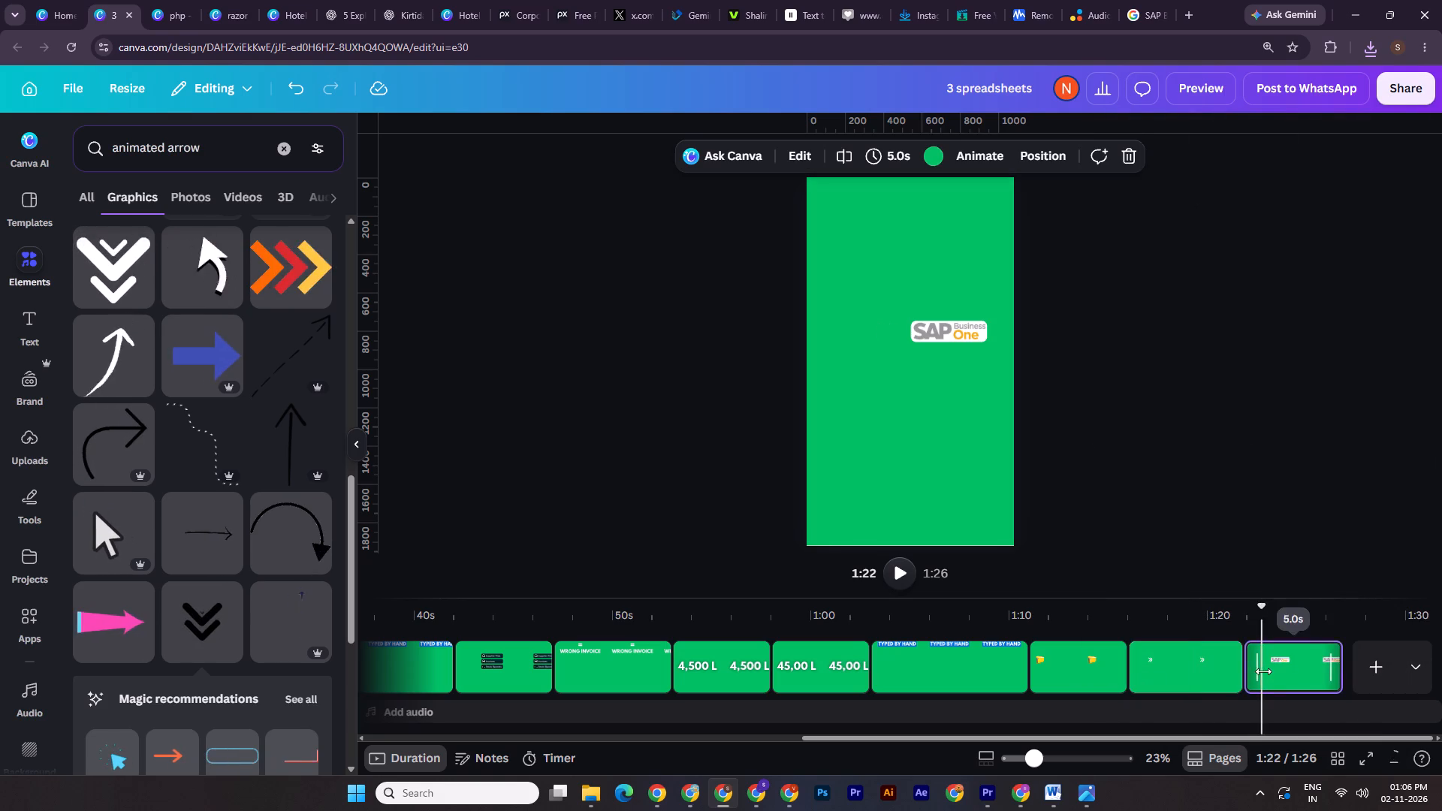
left_click(1401, 84)
left_click(1153, 485)
left_click(1251, 384)
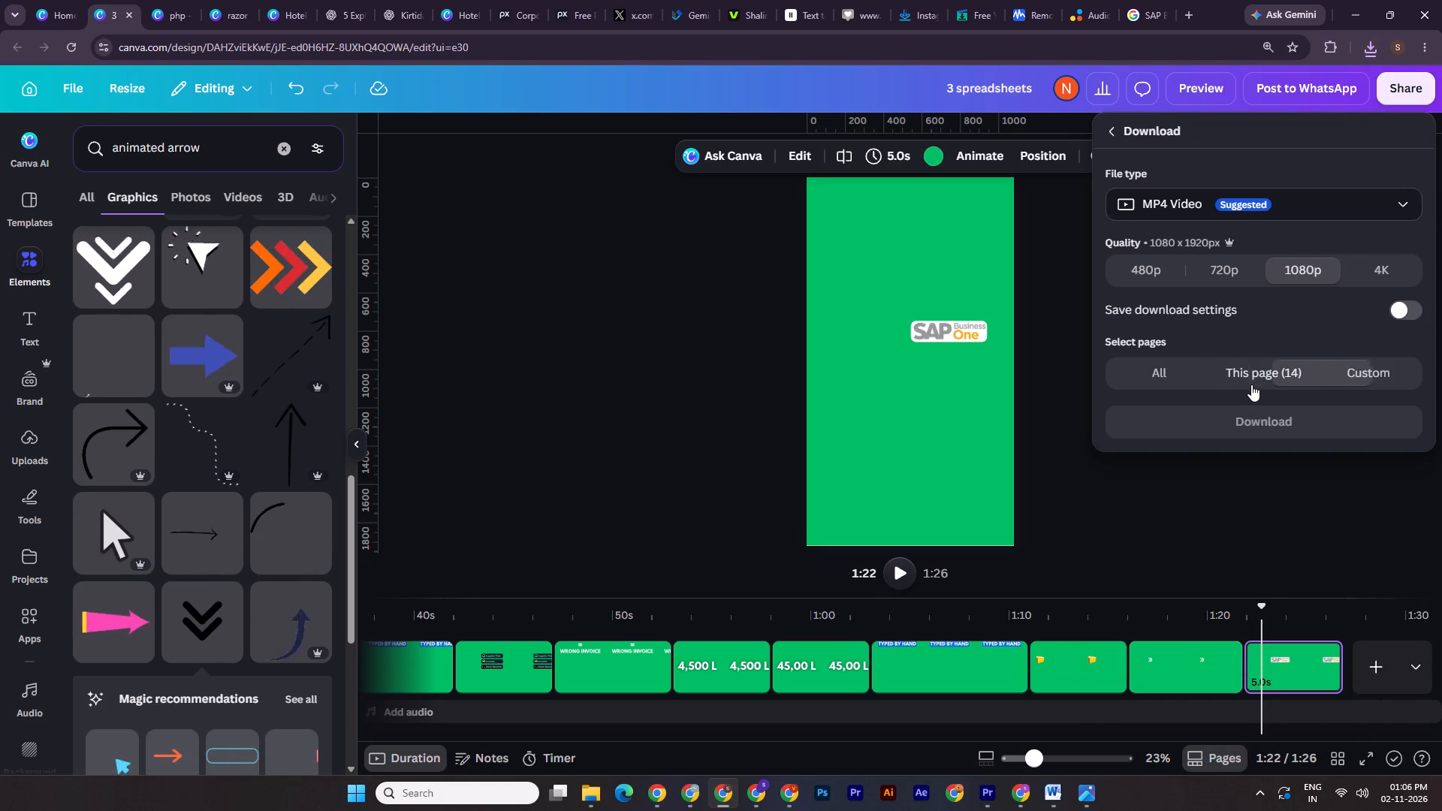
left_click(1258, 431)
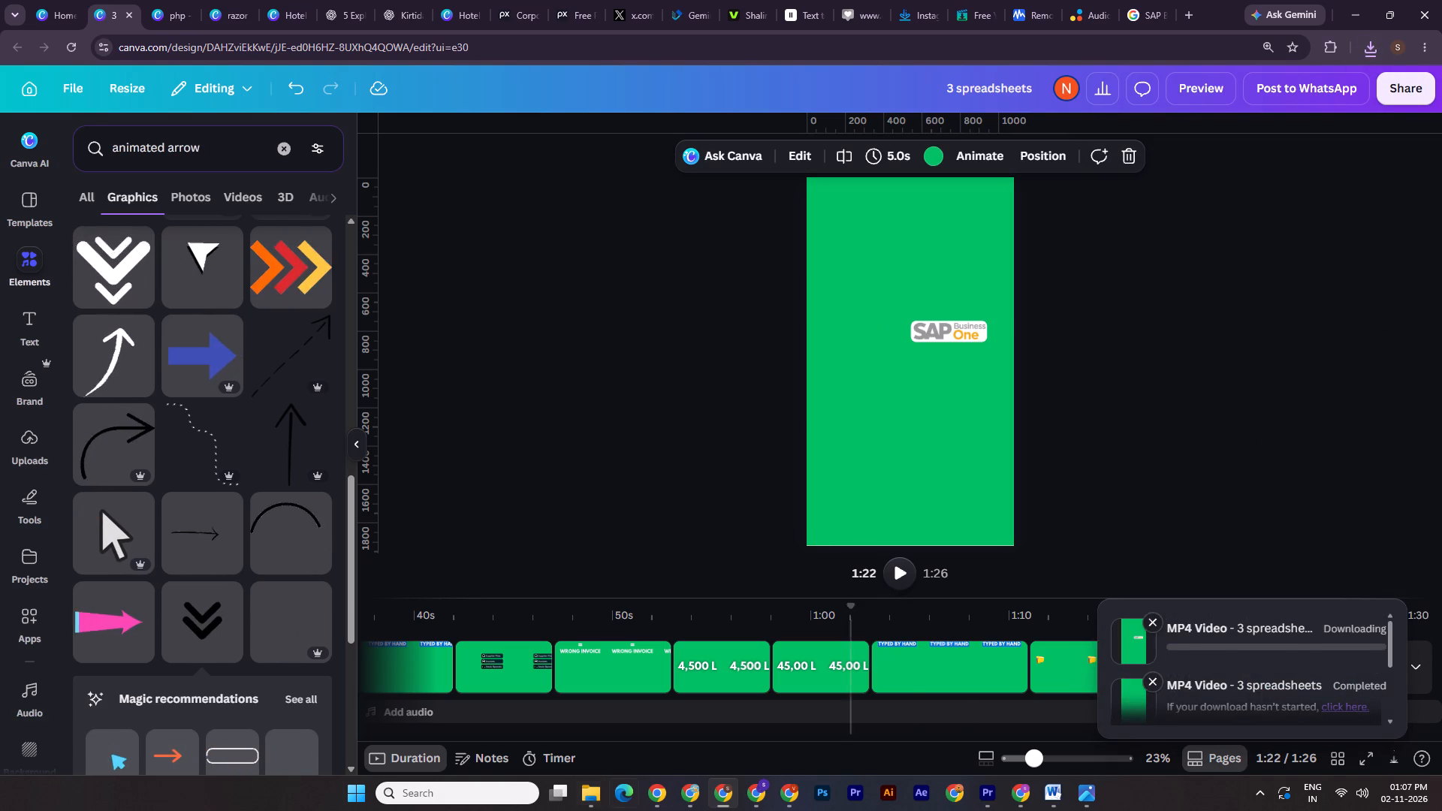
In the Downloads folder, batch-rename the four new 3 spreadsheets MP4 files with the base name 3 spreadsheets_5.
left_click(590, 799)
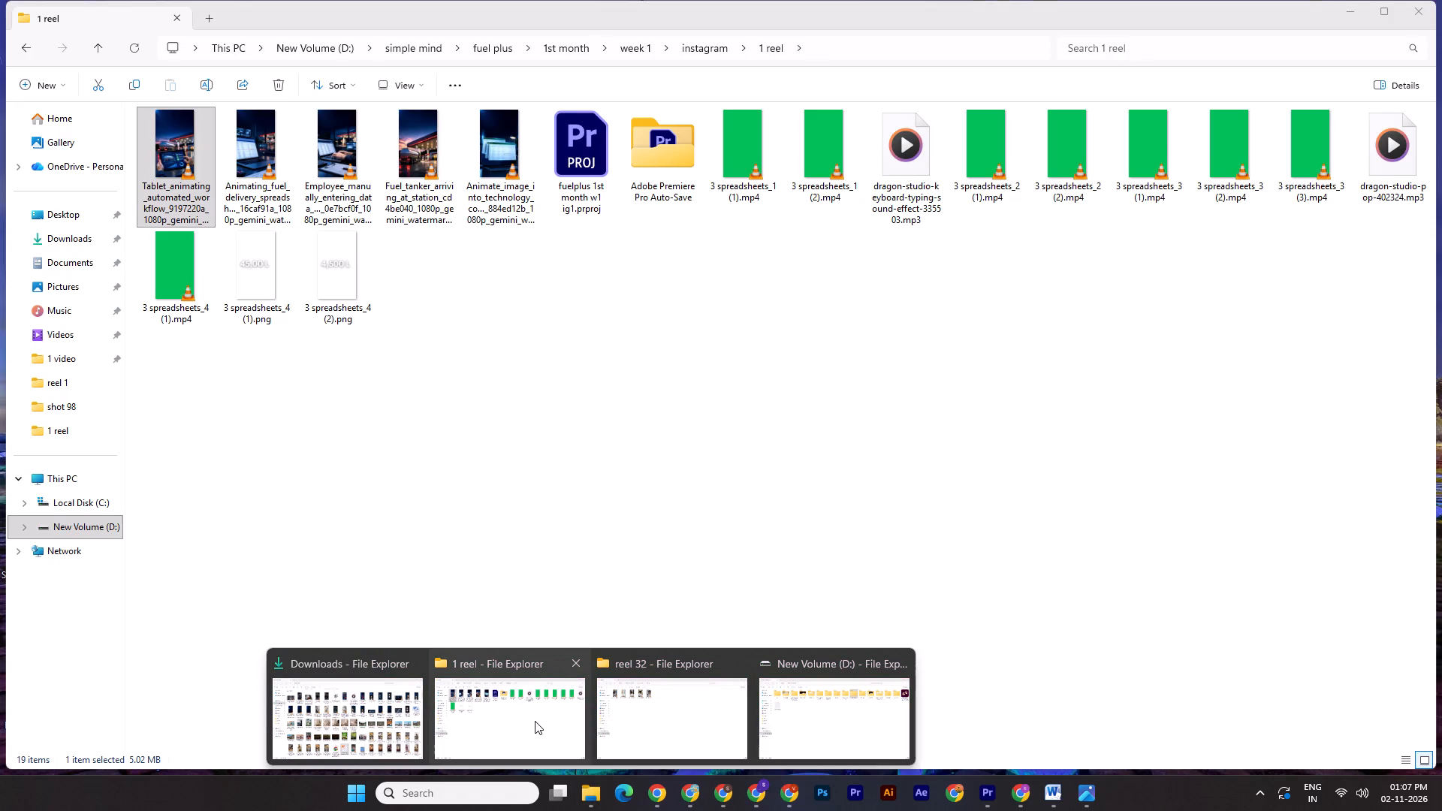
left_click(342, 729)
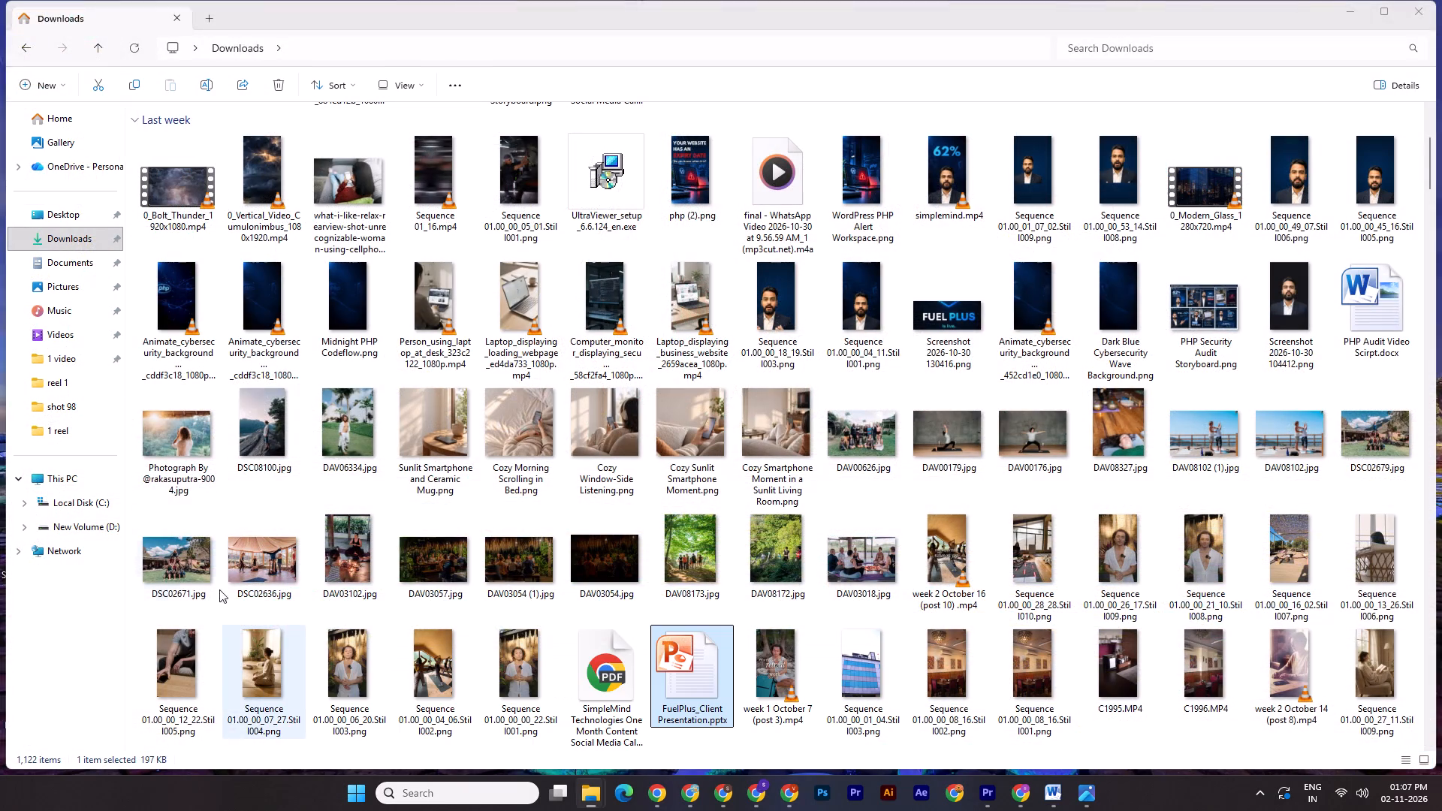
scroll(1032, 449, "up", 7)
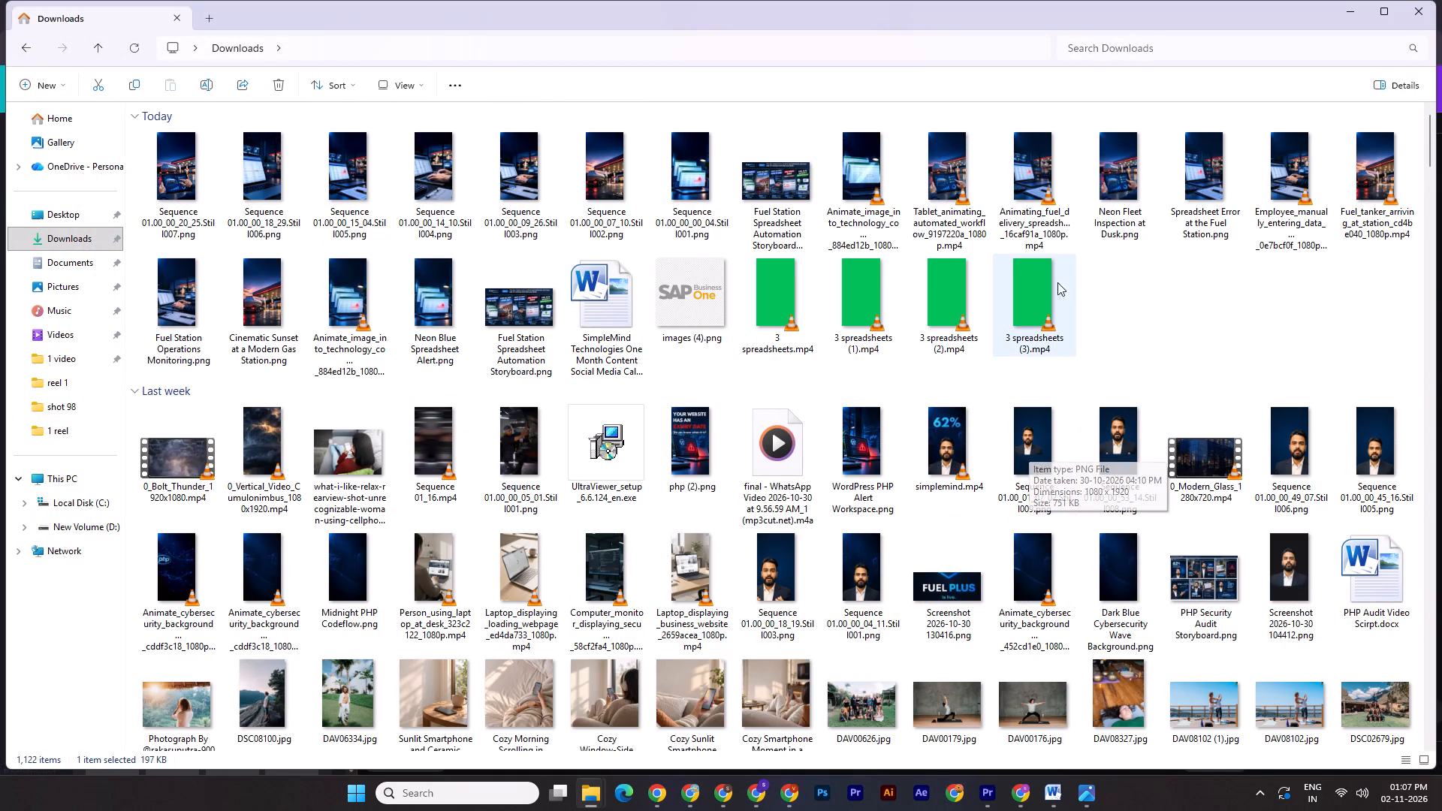
left_click_drag(1121, 304, 781, 309)
right_click(782, 322)
left_click(840, 638)
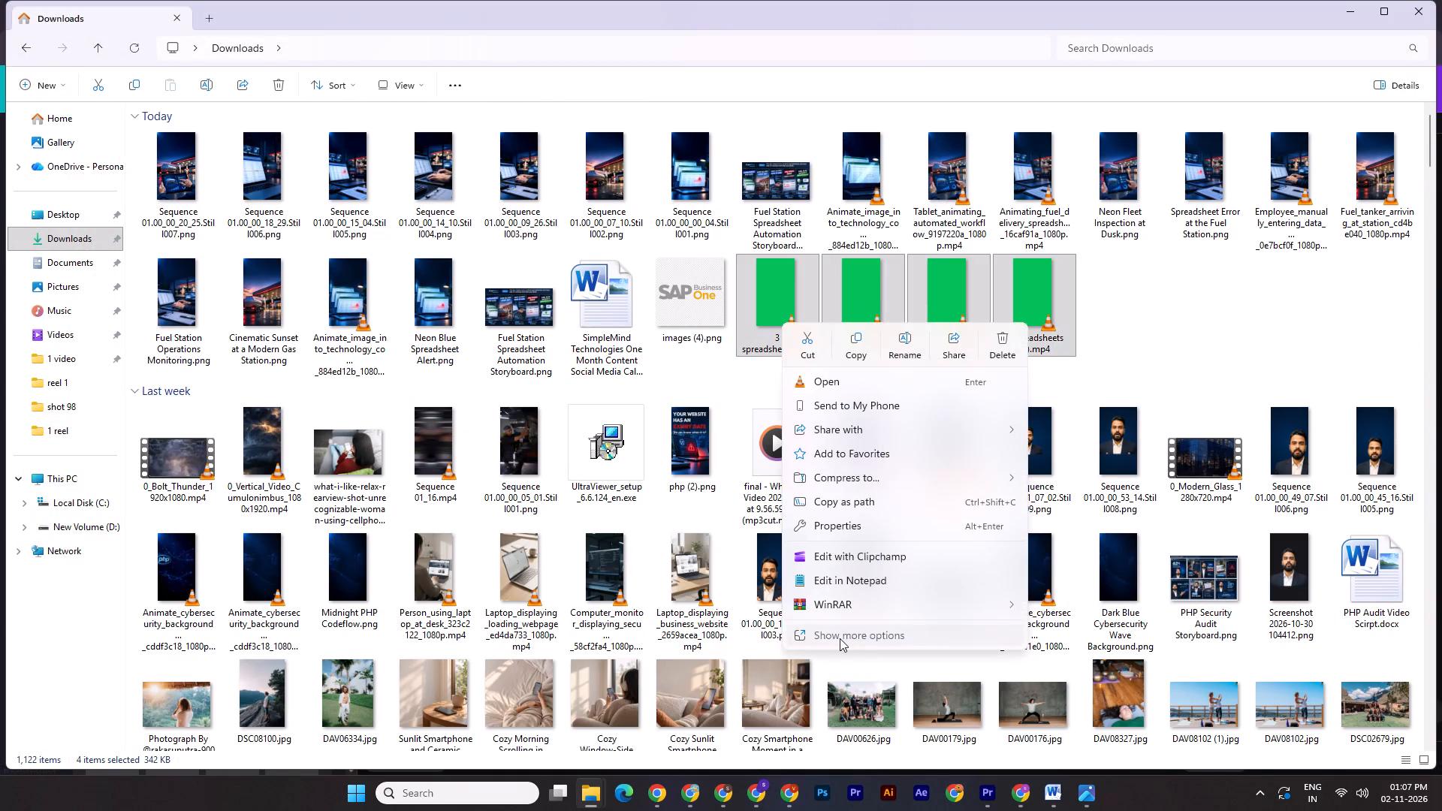
left_click(833, 709)
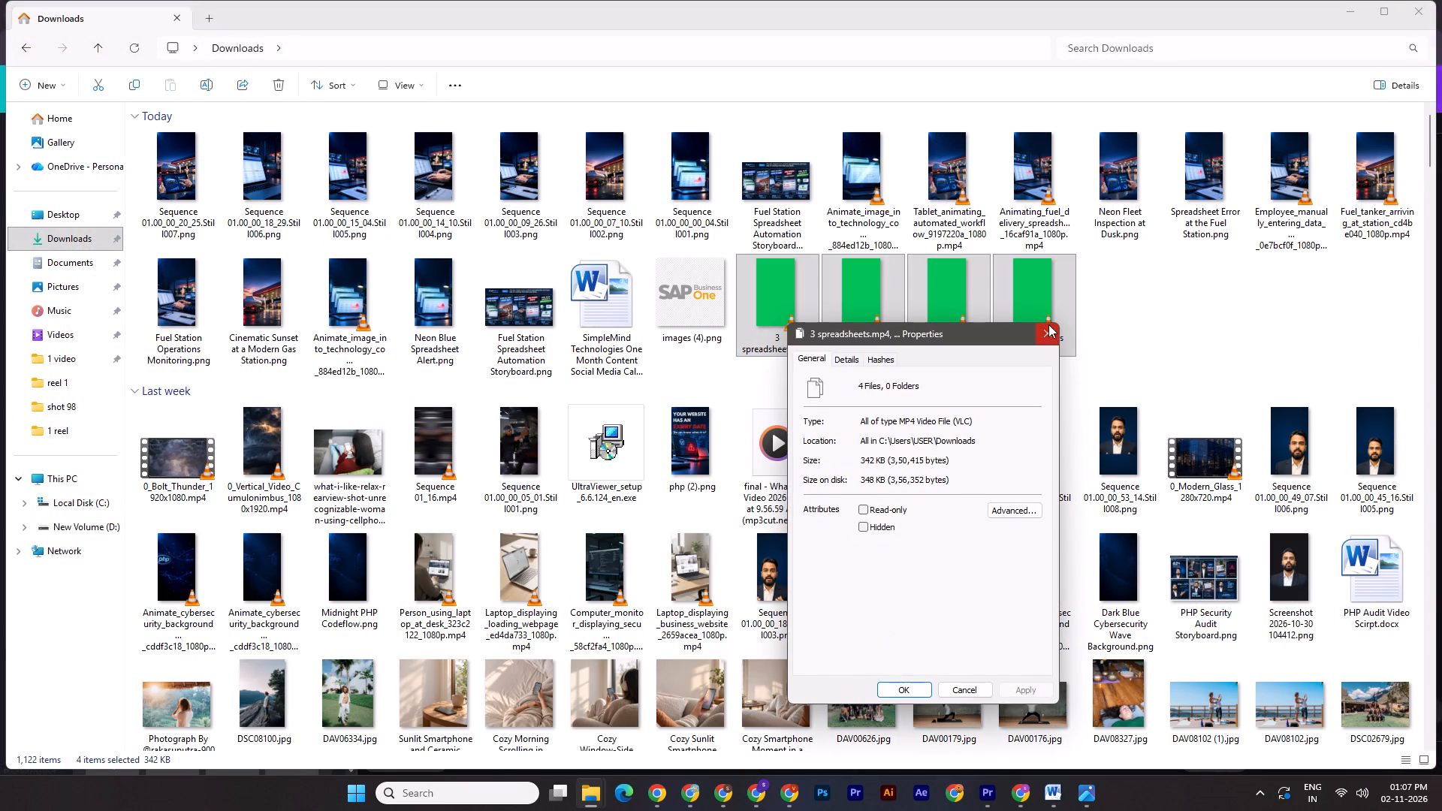
left_click(1040, 342)
right_click(811, 311)
left_click(862, 630)
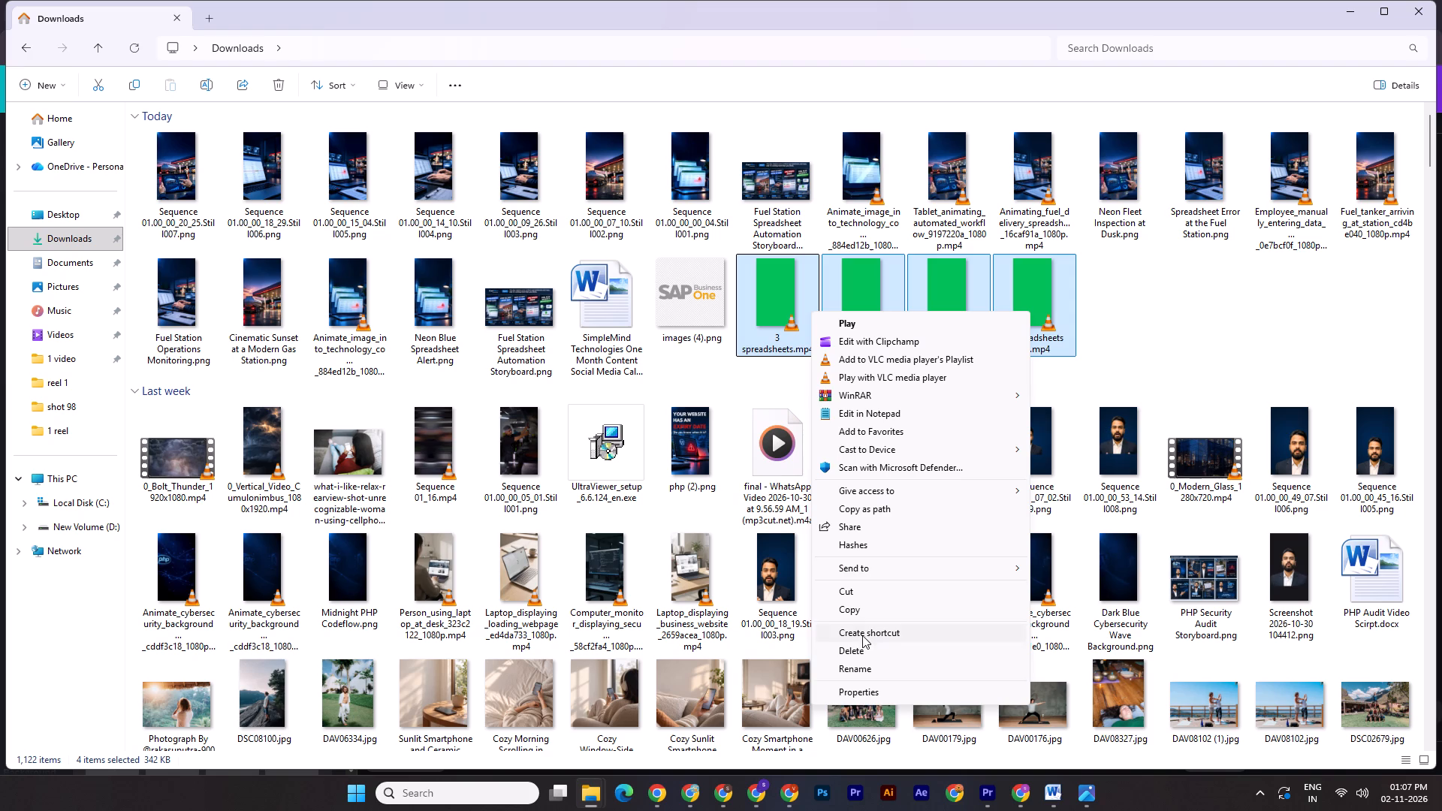
left_click(861, 673)
left_click(792, 343)
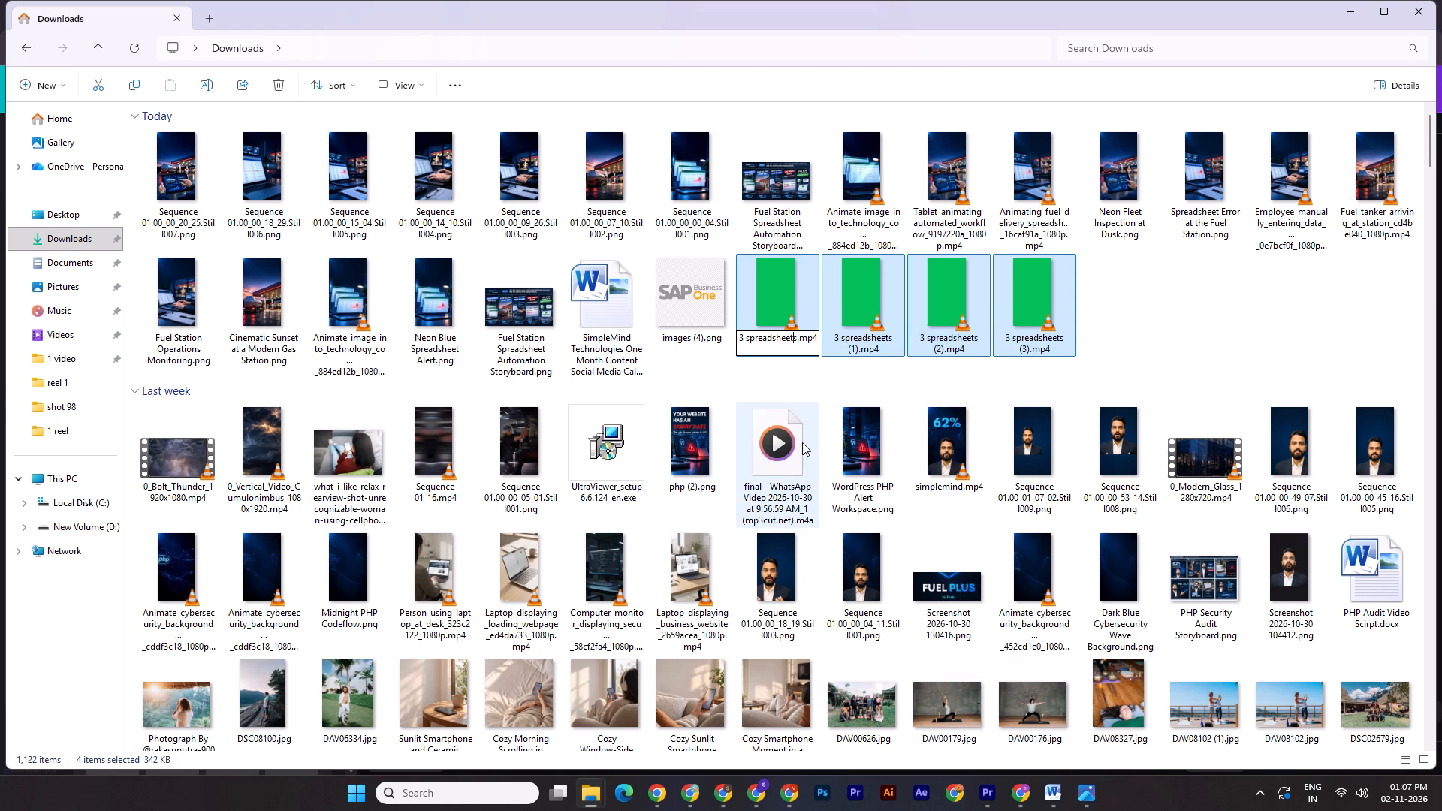
key("Right")
type("_5")
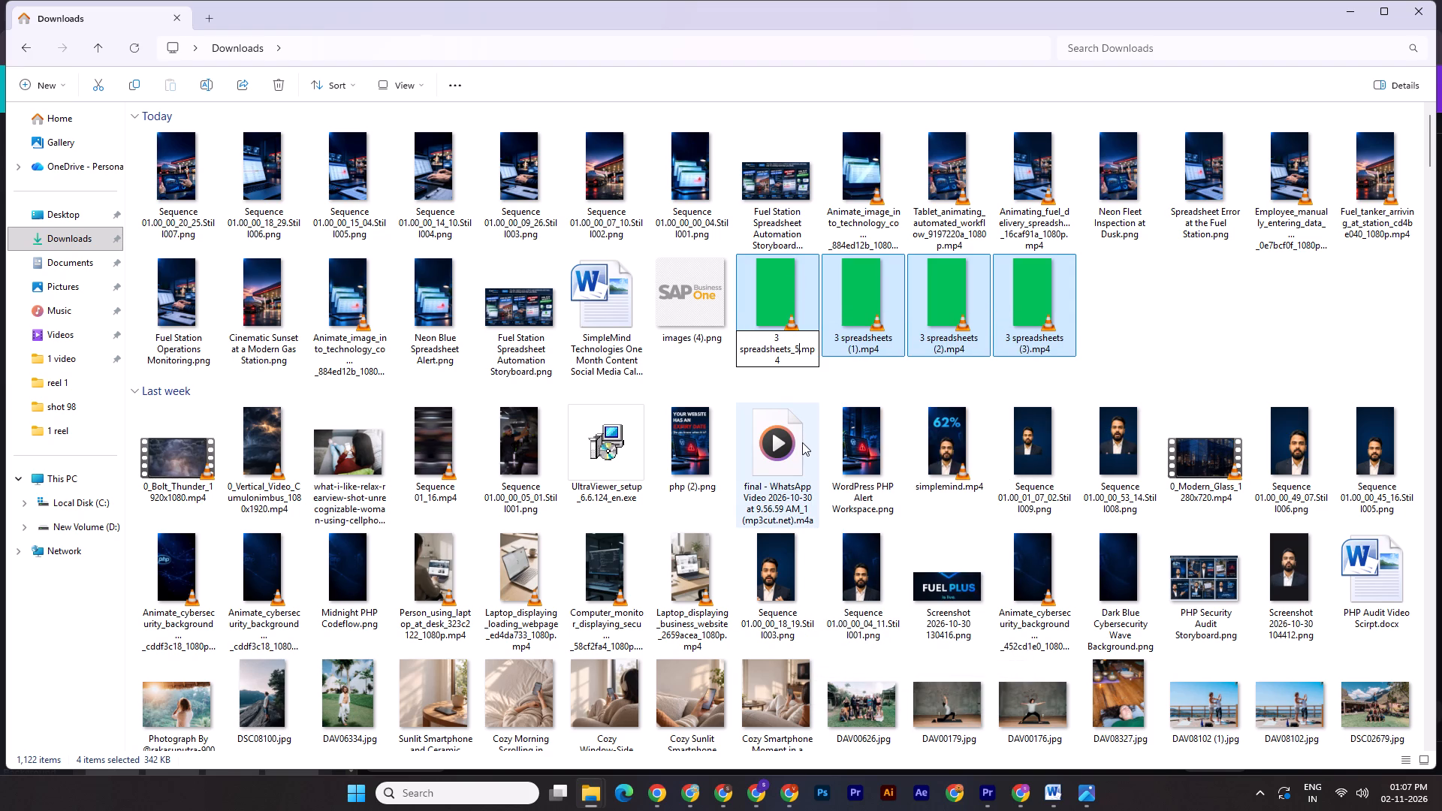
key("Return")
Move the four 3 spreadsheets_5 videos from Downloads into the 1 reel project folder.
key("ctrl+x")
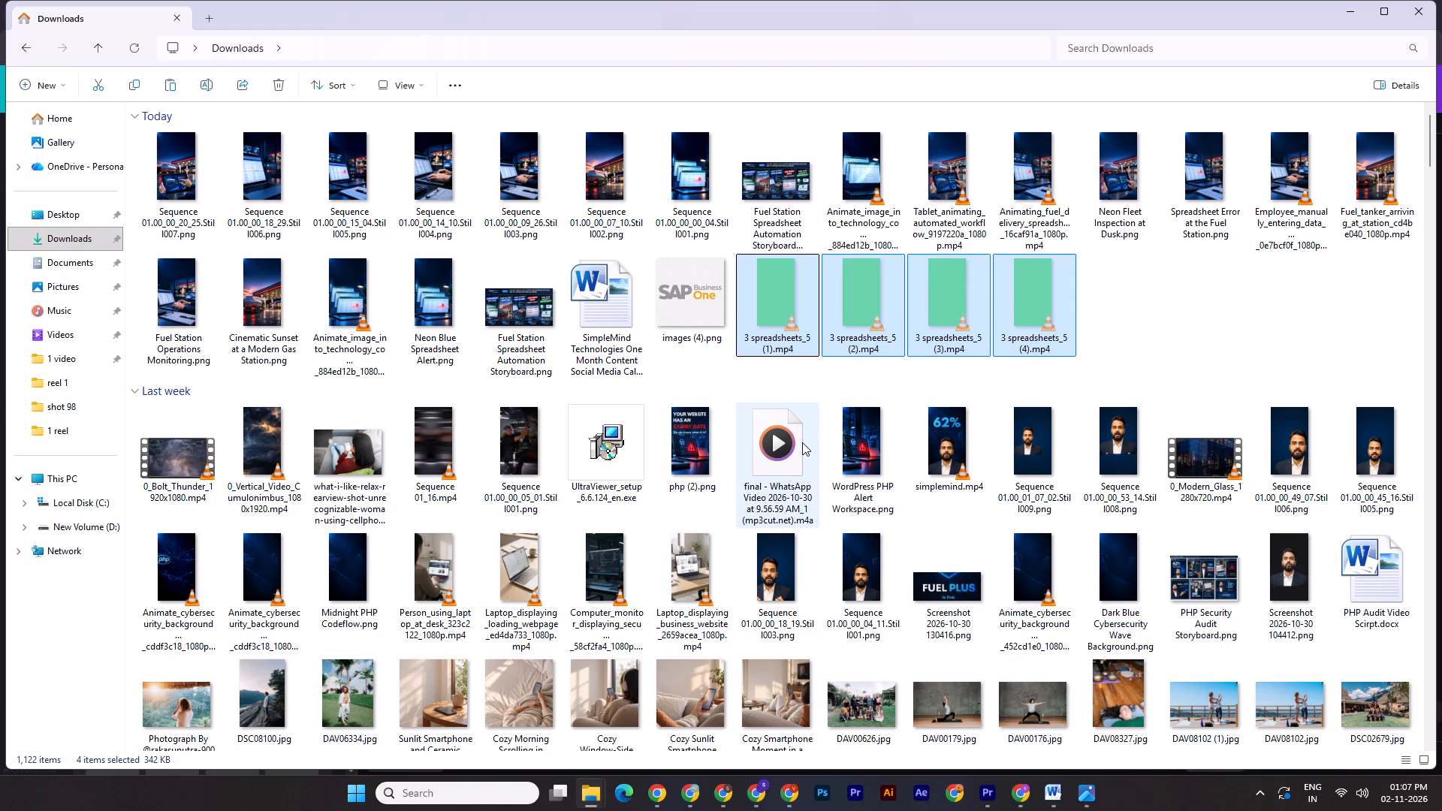
left_click(599, 794)
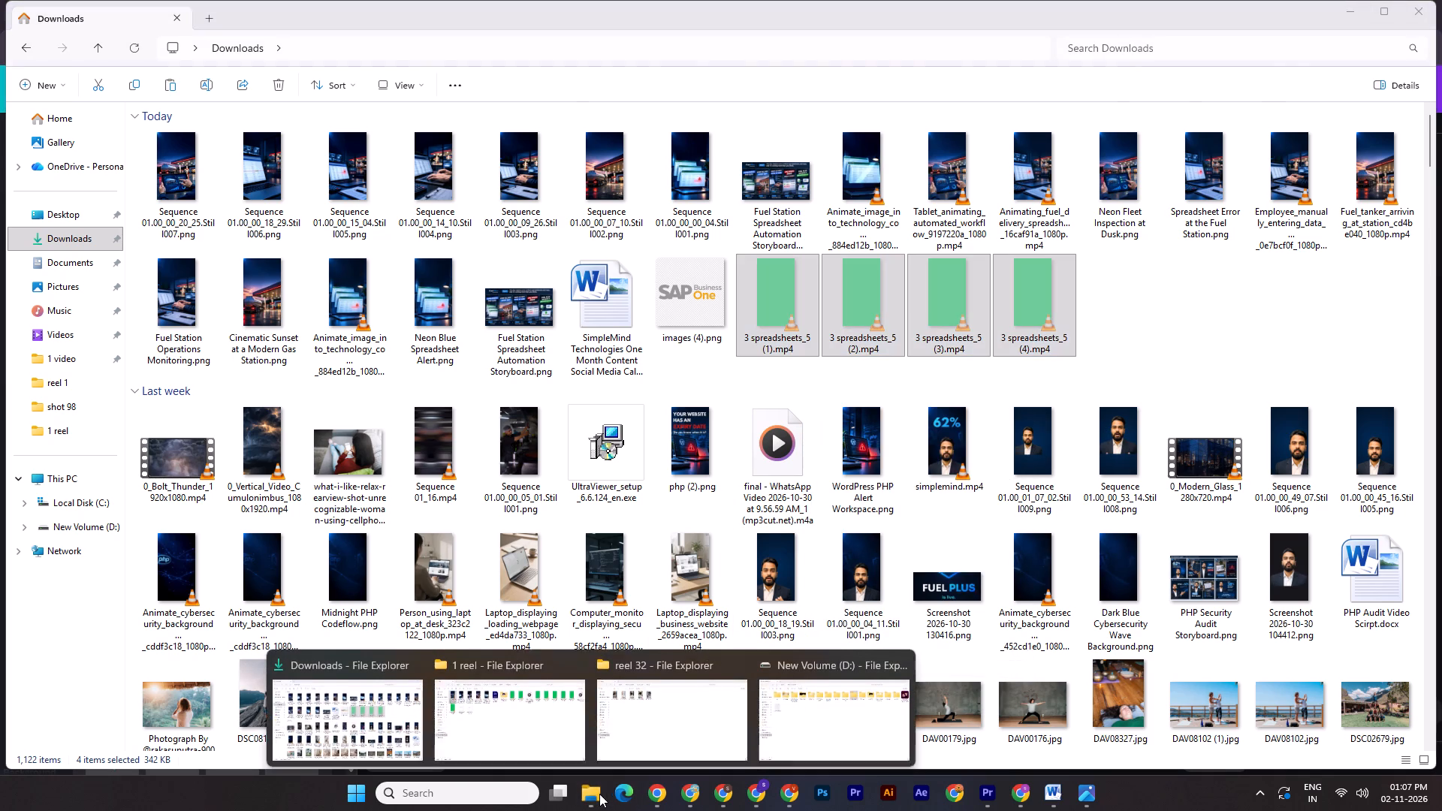
left_click(544, 736)
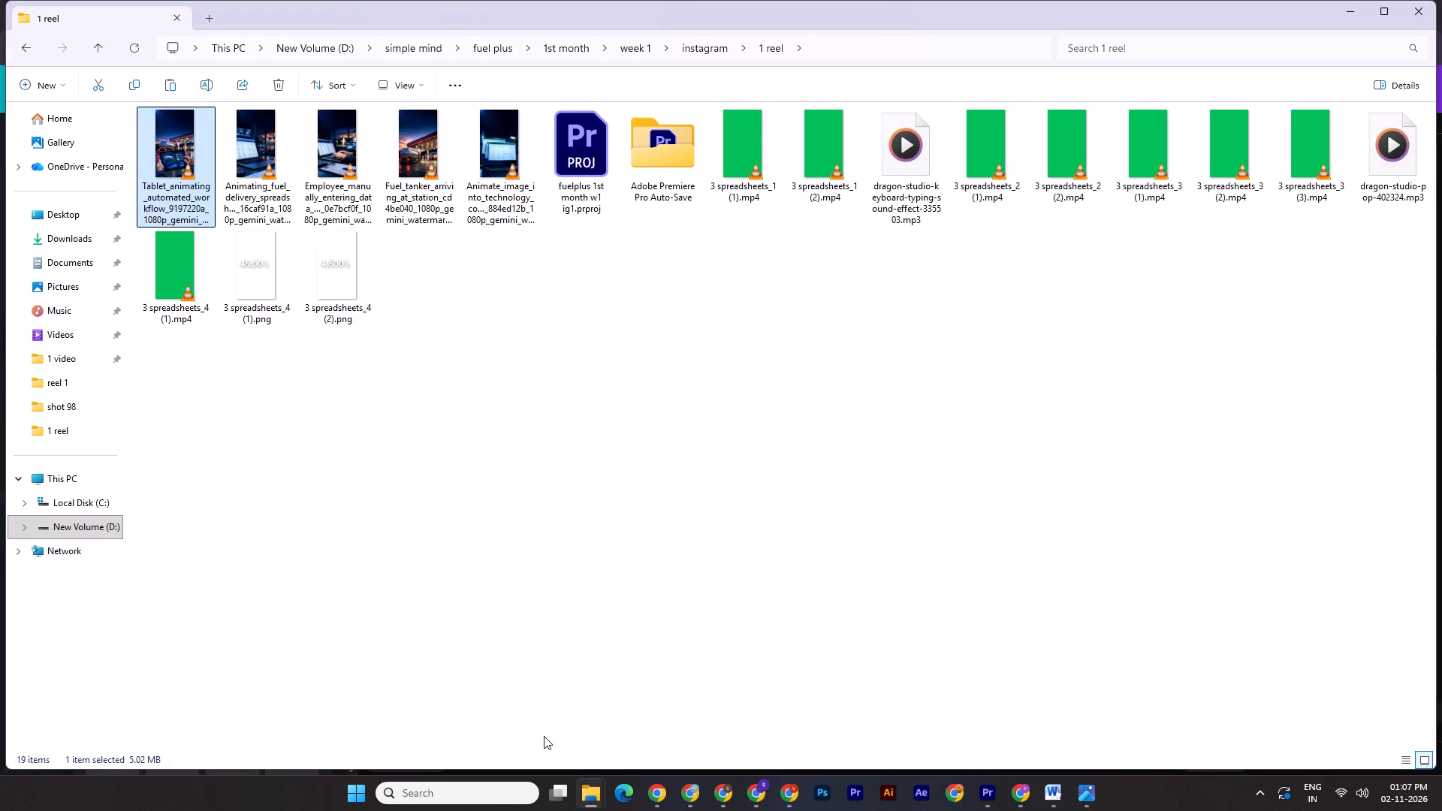
key("ctrl+v")
left_click(570, 478)
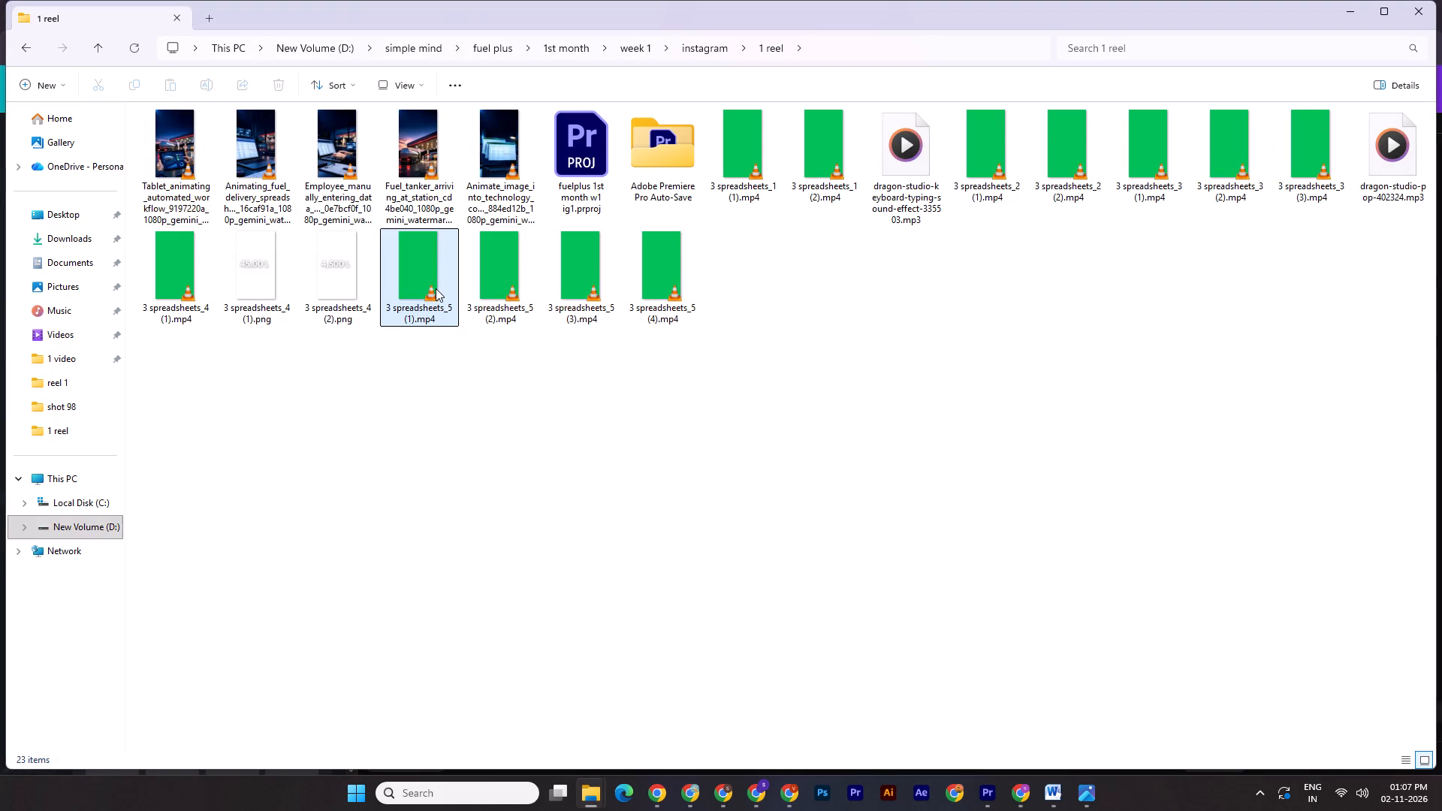
Preview each of the four 3 spreadsheets_5 videos in VLC to check which graphic it contains.
left_click(436, 288)
double_click(436, 288)
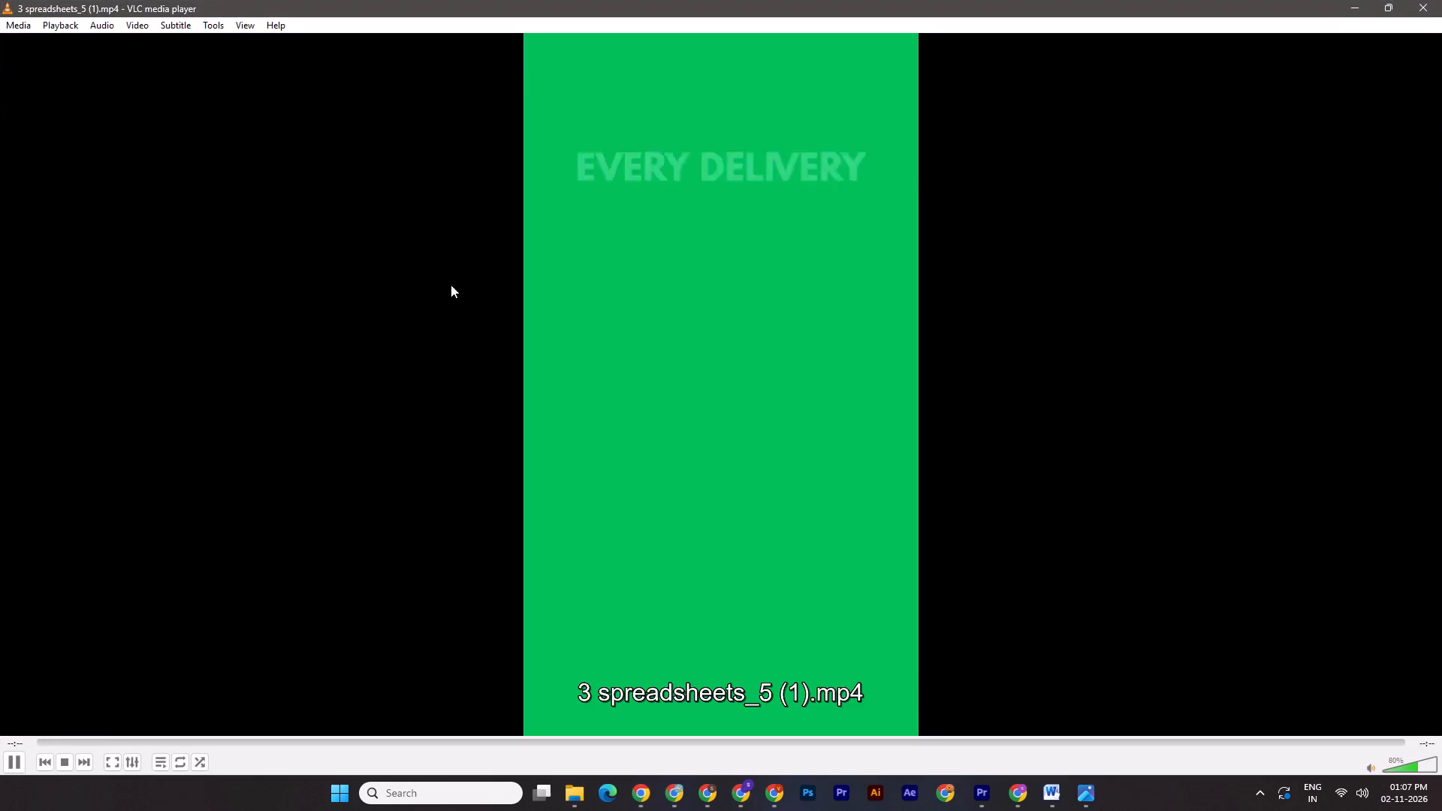
left_click(1441, 0)
double_click(496, 276)
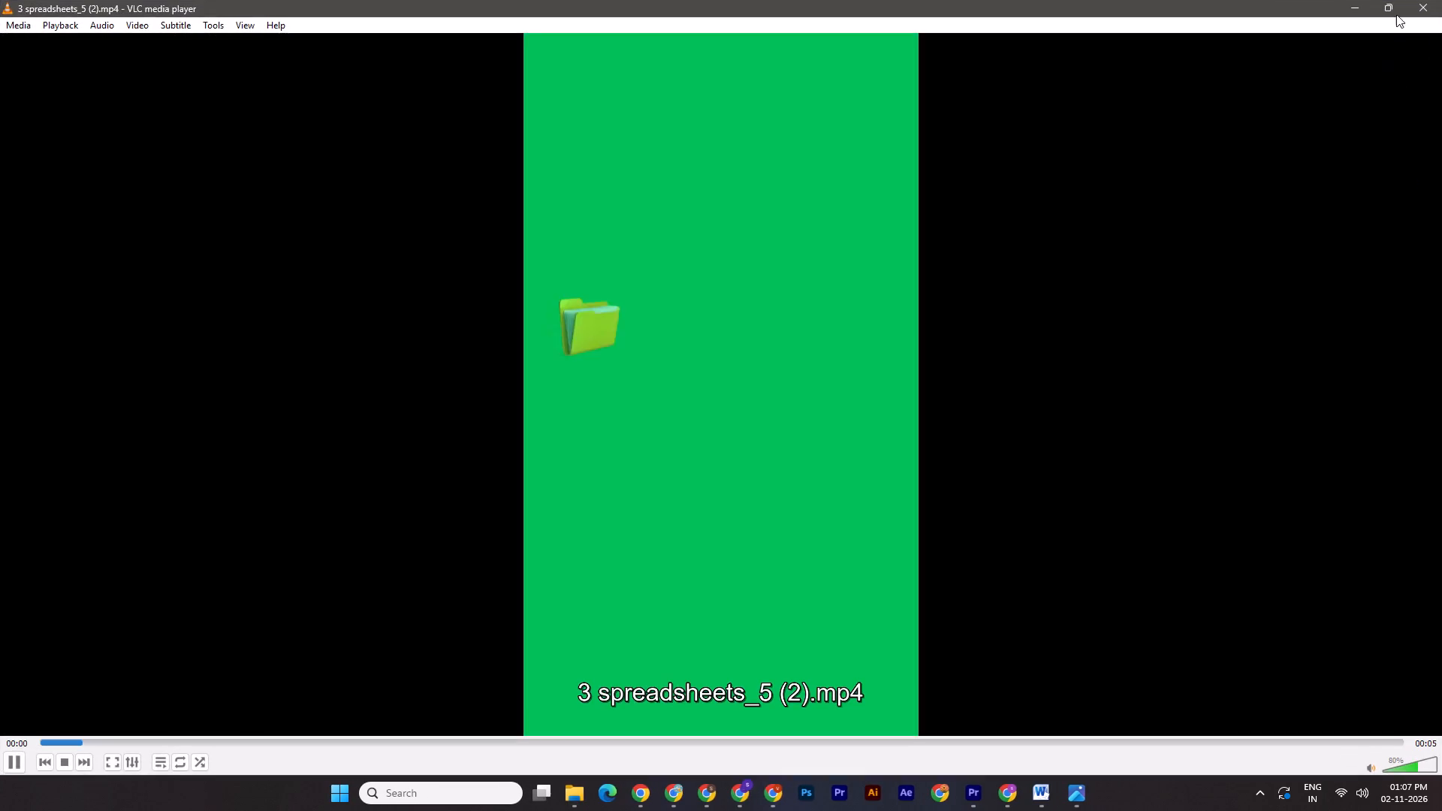
left_click(1441, 0)
double_click(572, 285)
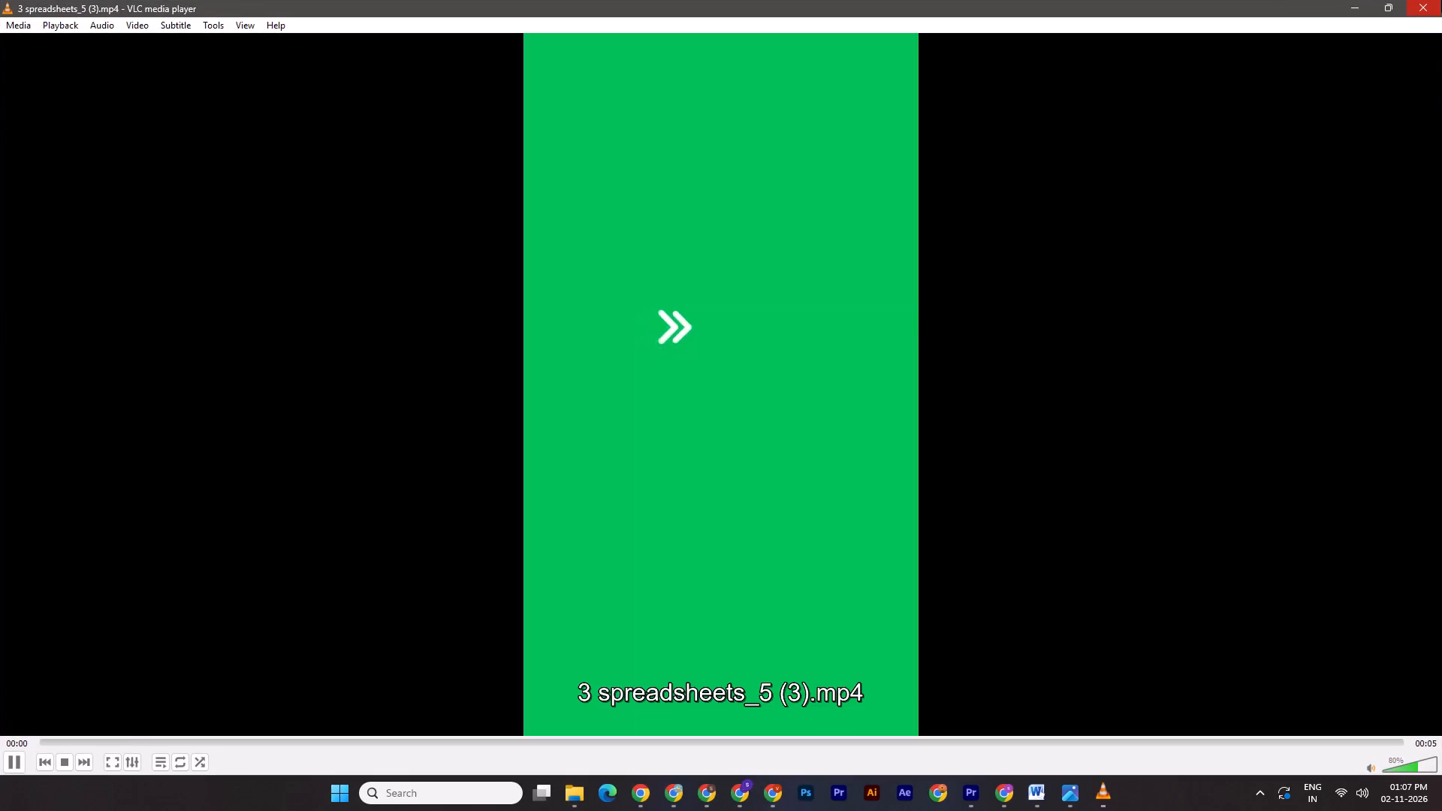
left_click(1441, 0)
double_click(638, 272)
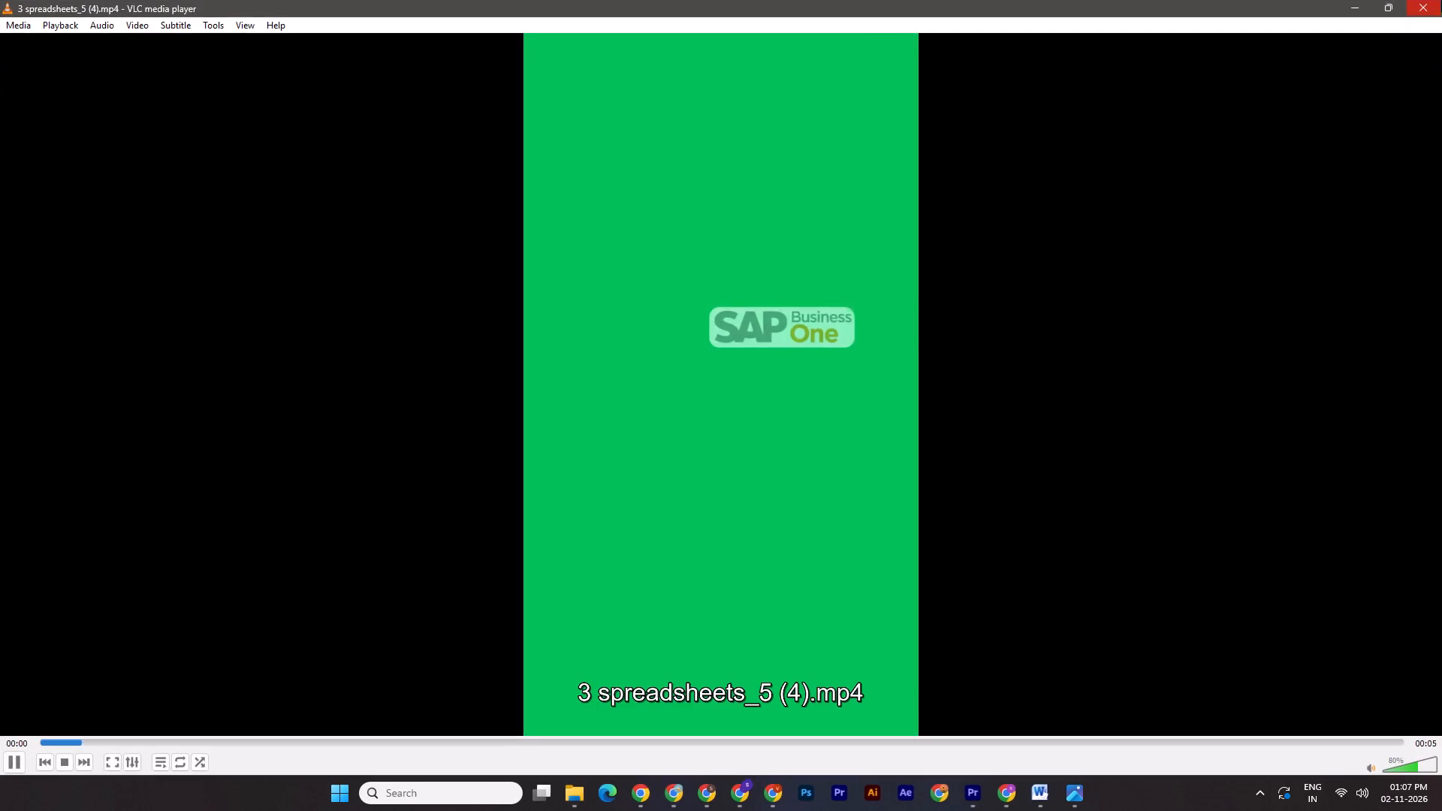
left_click(1441, 0)
In Premiere Pro, place 3 spreadsheets_5 (1).mp4 on V2 from 00:00:19:26, trim it to the tablet clip's end, and save the project.
left_click_drag(416, 295, 991, 796)
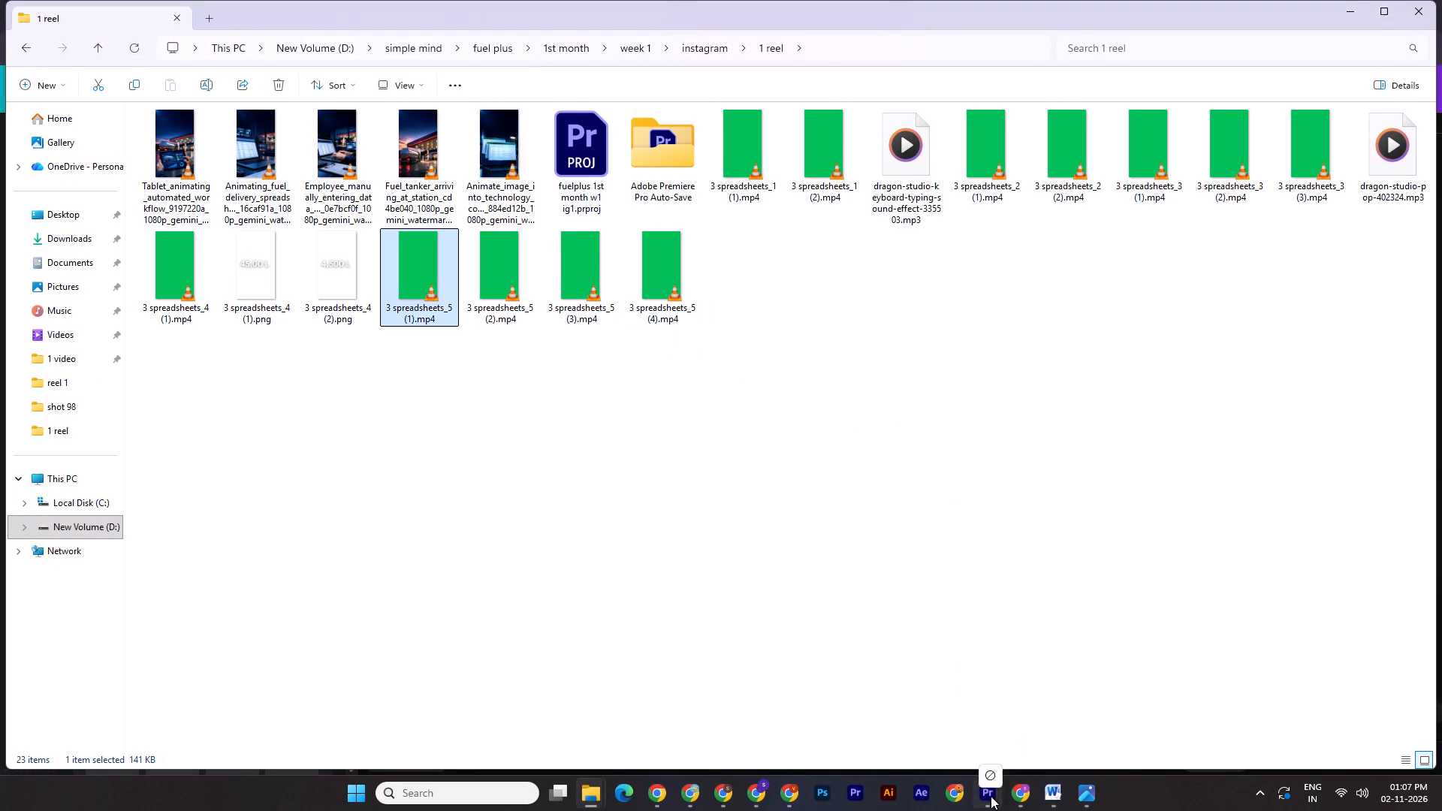
left_click_drag(991, 796, 752, 597)
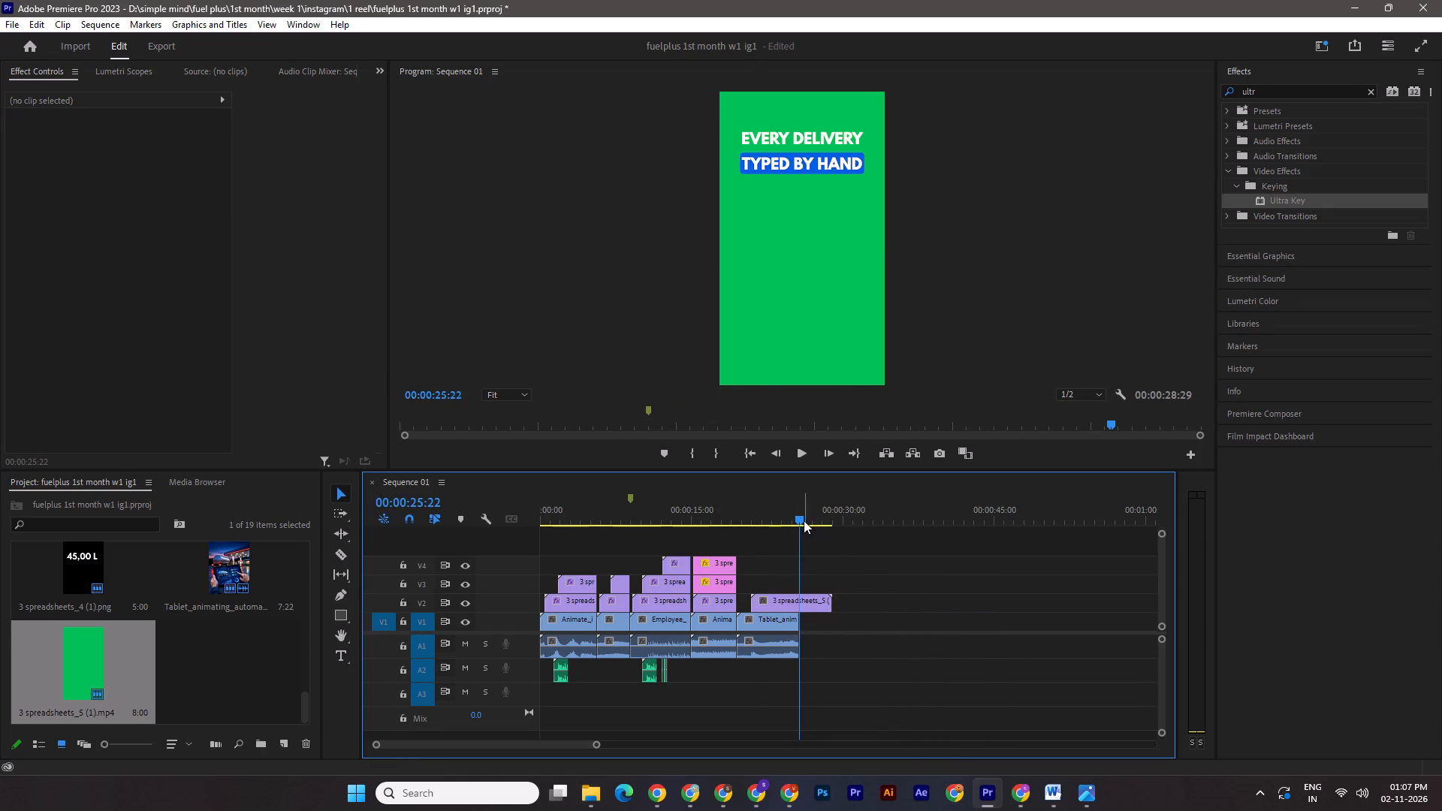
left_click_drag(799, 519, 741, 515)
left_click_drag(771, 604, 762, 604)
left_click_drag(822, 607, 816, 607)
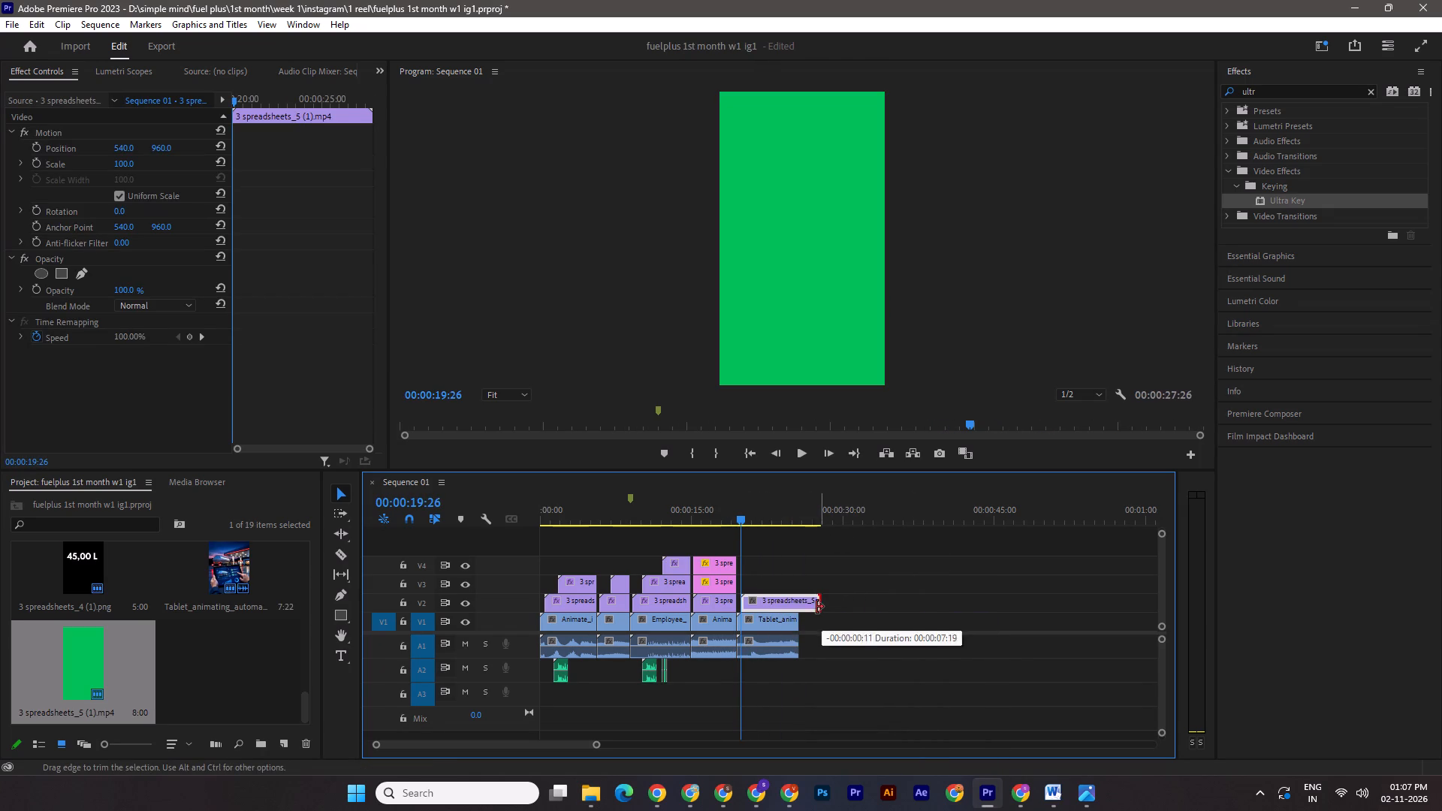
left_click_drag(816, 607, 804, 604)
key("ctrl+s")
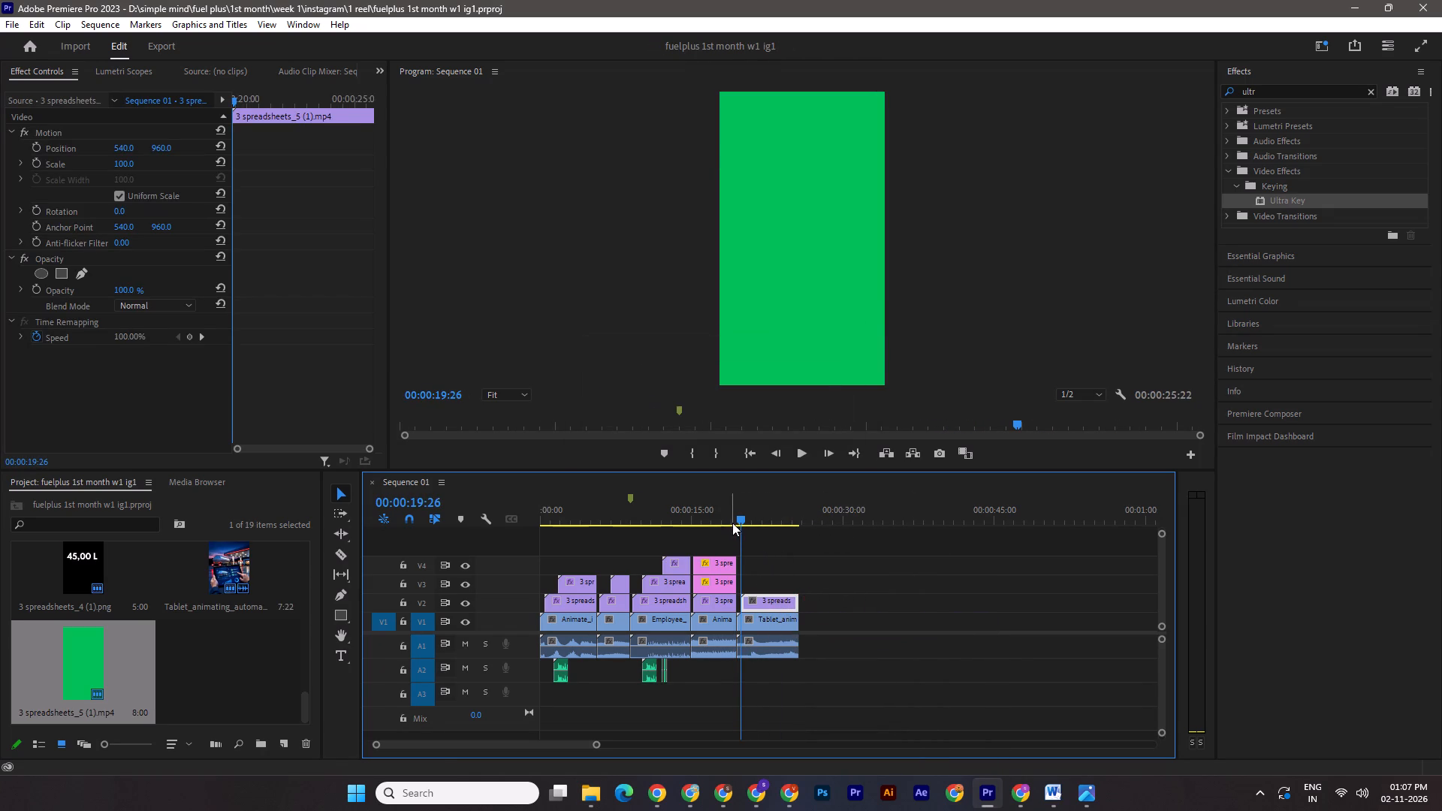
Add 3 spreadsheets_5 (2).mp4 from the 1 reel folder to V3 of the Premiere Pro timeline, starting at 00:00:21:04.
left_click_drag(740, 517, 752, 520)
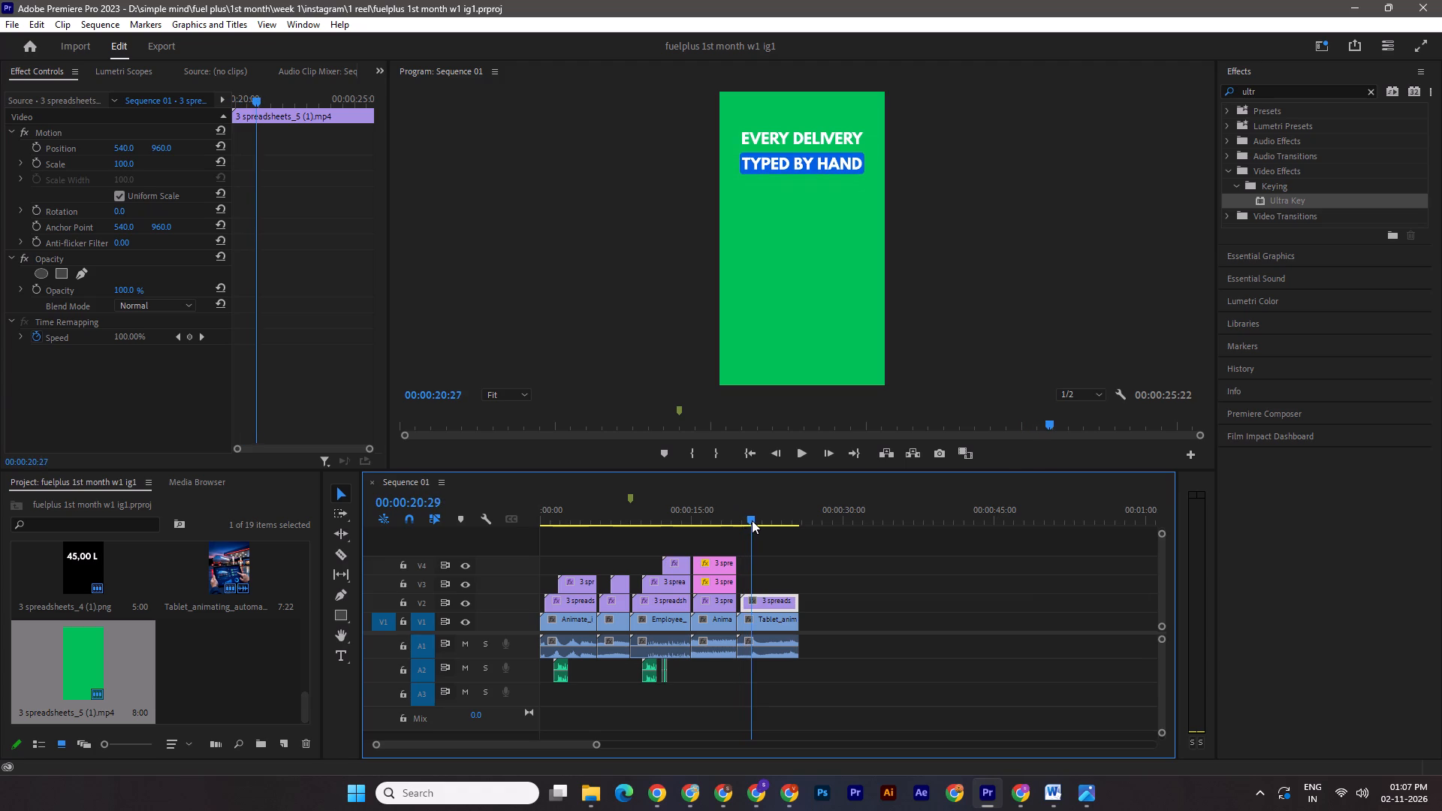
left_click_drag(752, 520, 753, 521)
left_click(589, 790)
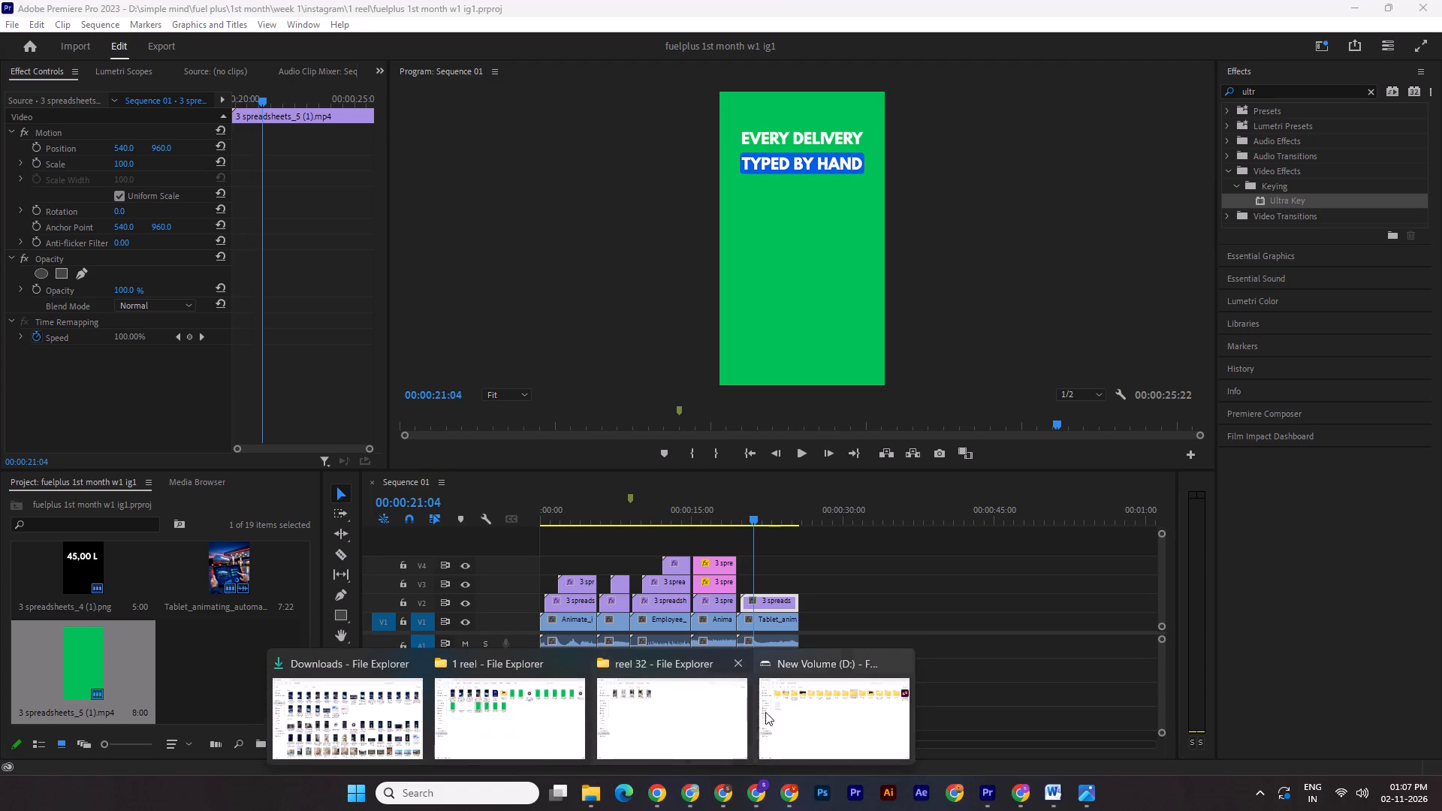
left_click(490, 743)
left_click_drag(505, 294, 1008, 765)
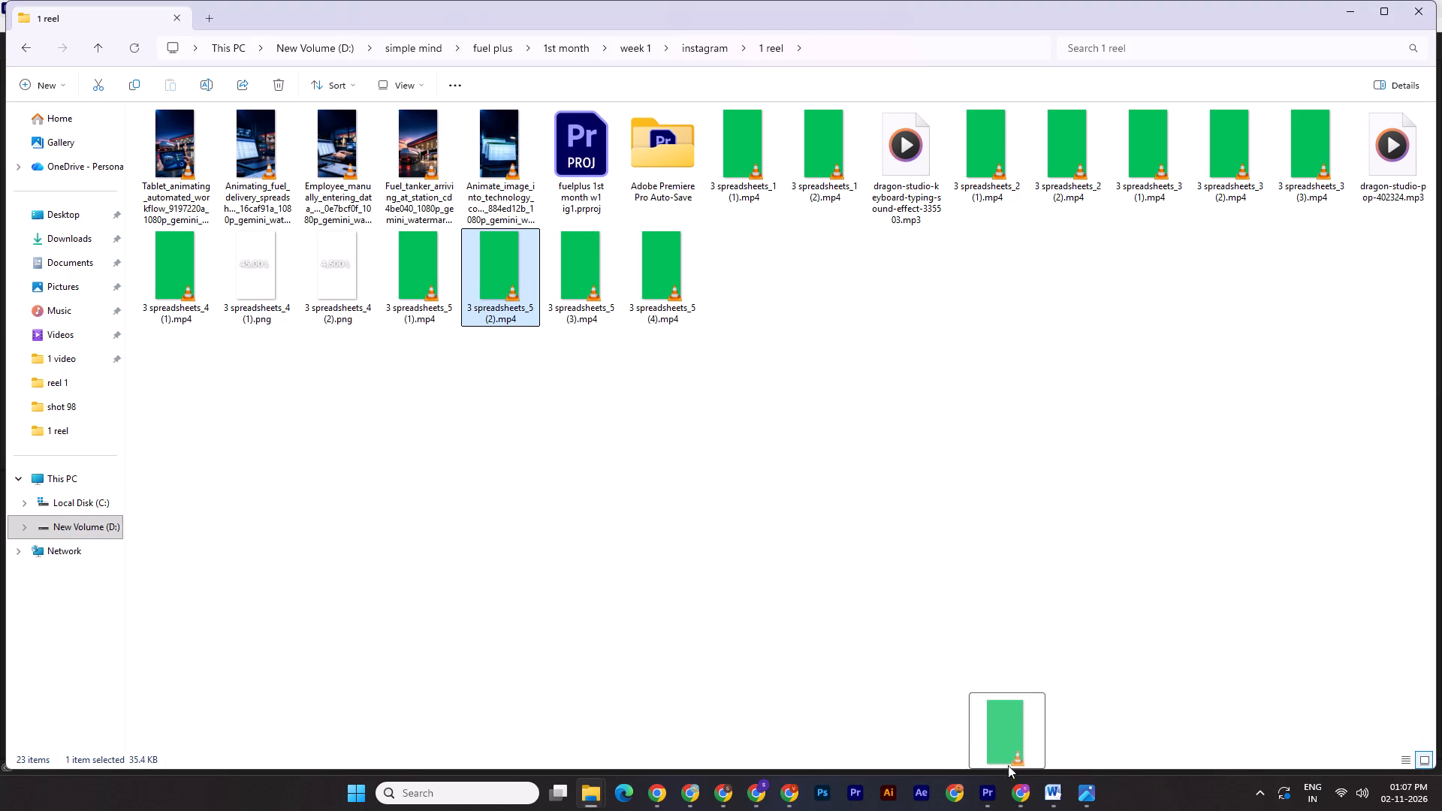
left_click_drag(1008, 765, 986, 789)
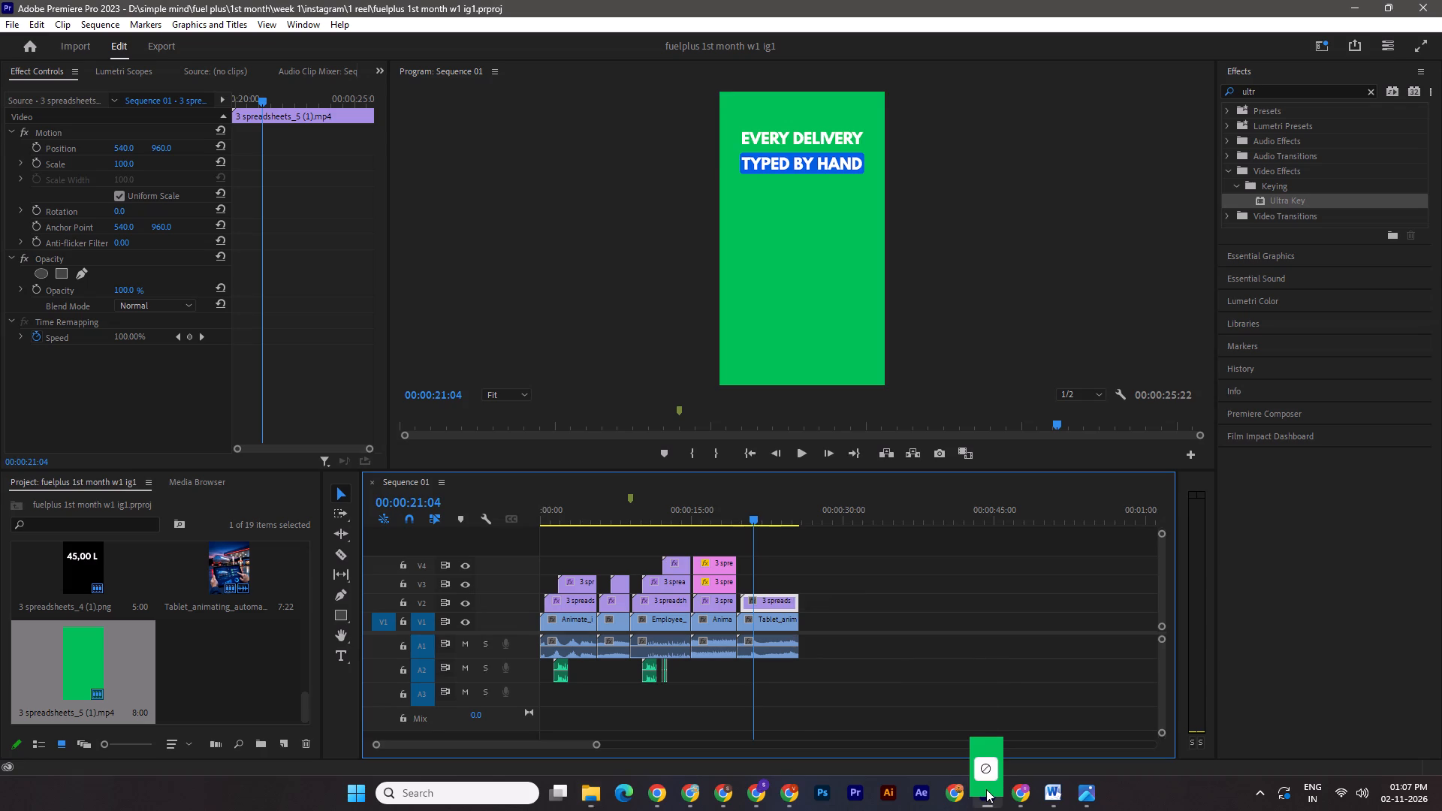
left_click_drag(986, 789, 759, 580)
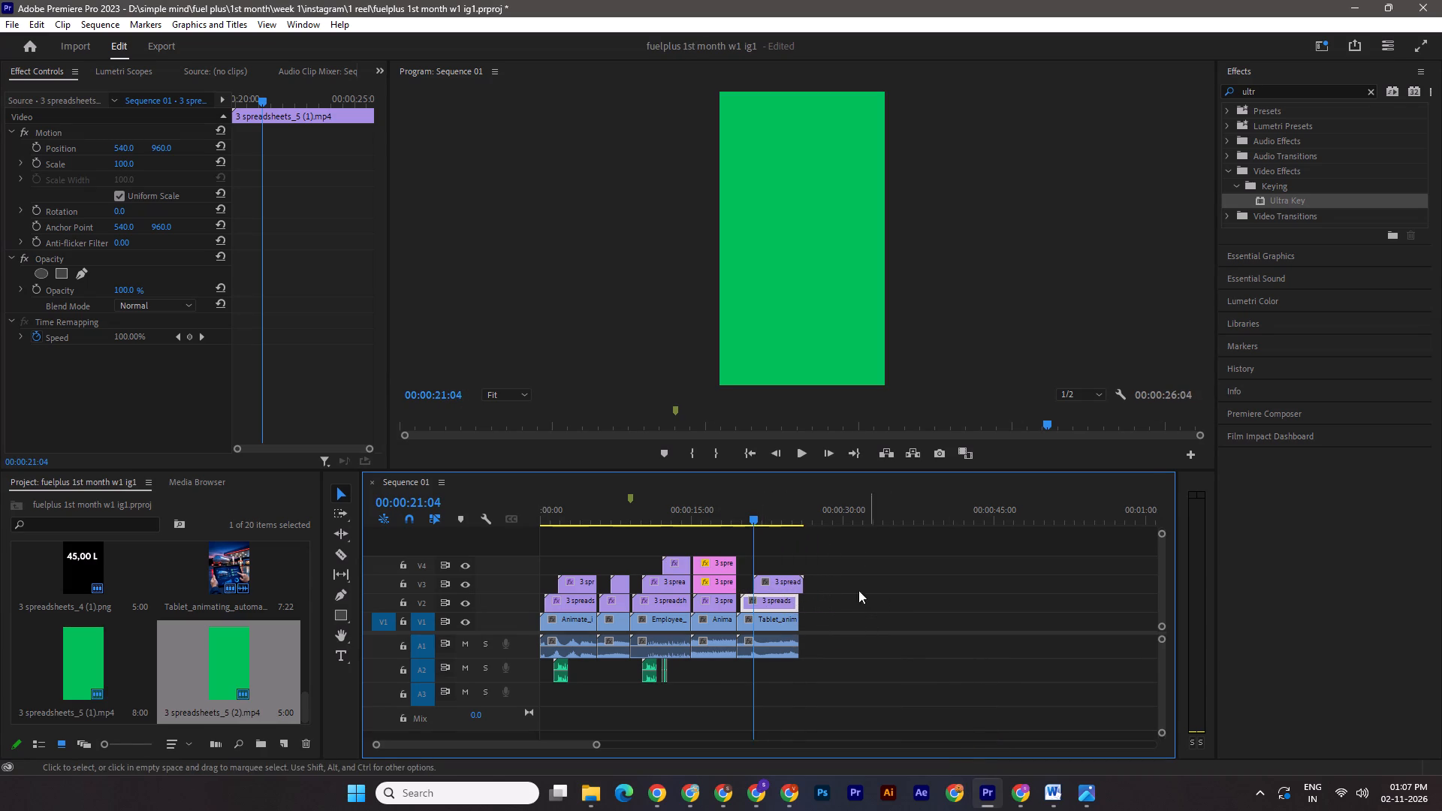
Add 3 spreadsheets_5 (3).mp4 from the 1 reel folder to V4 of the Premiere Pro timeline, starting at 00:00:21:26.
left_click_drag(751, 517, 754, 516)
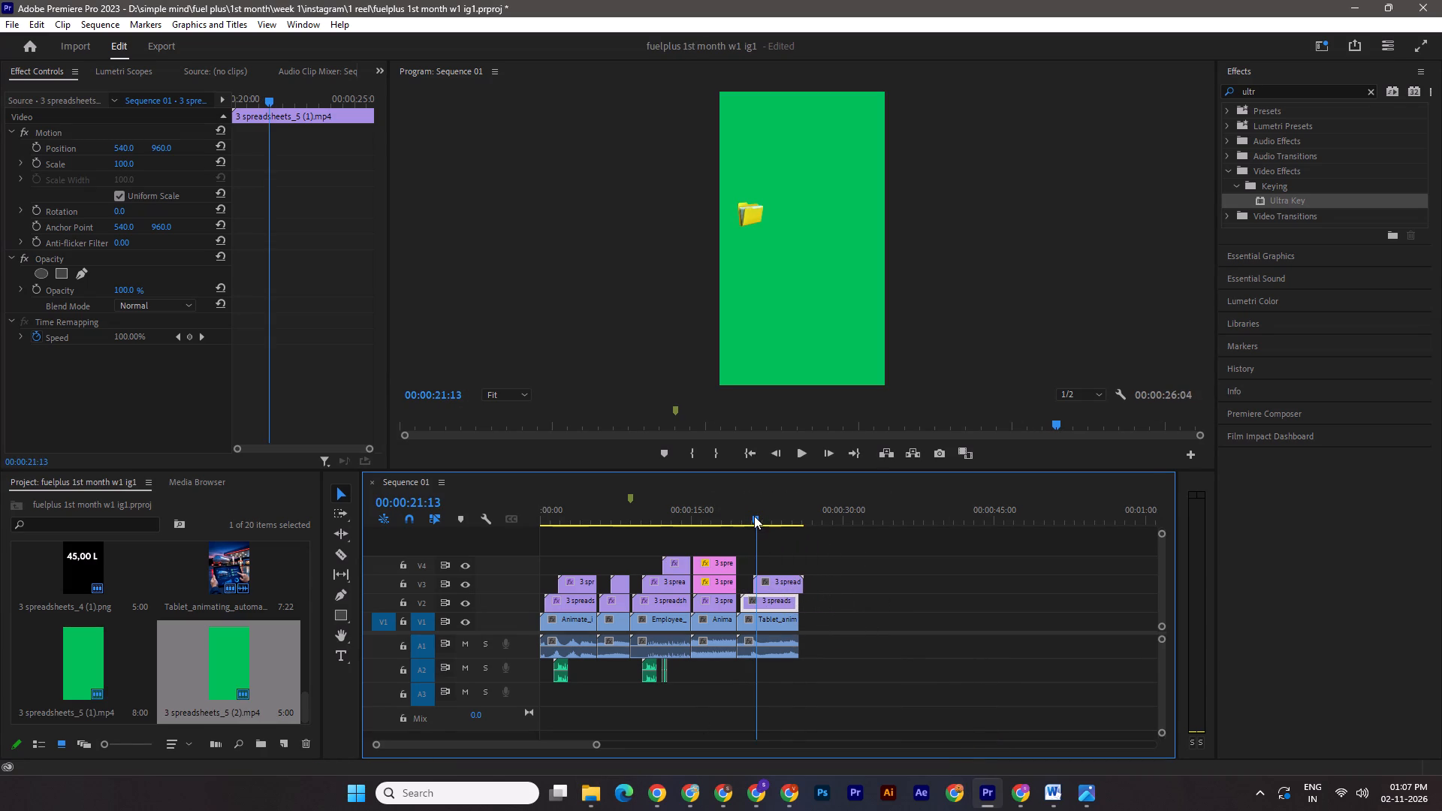
left_click_drag(754, 516, 759, 515)
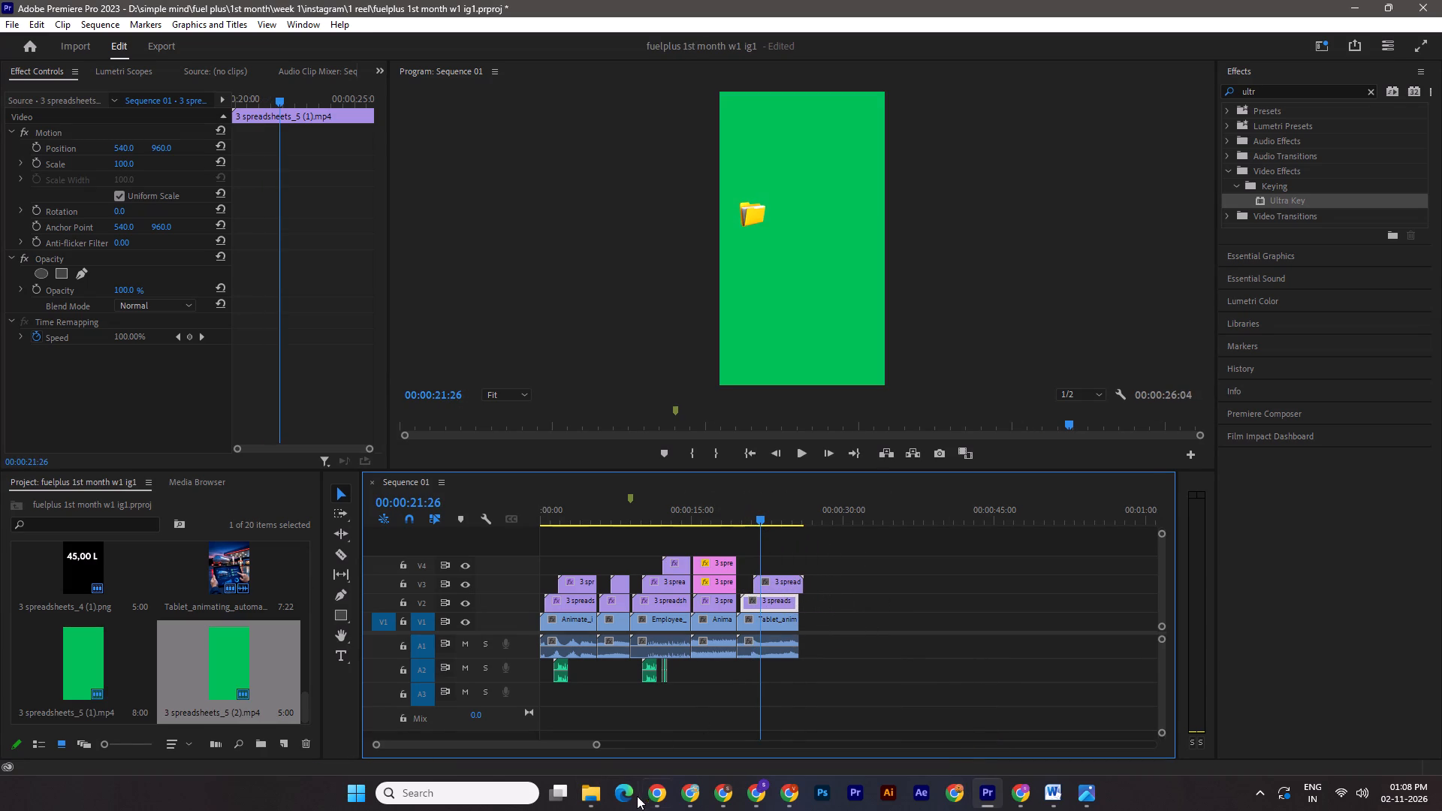
left_click(599, 791)
left_click(501, 728)
left_click_drag(582, 268, 976, 806)
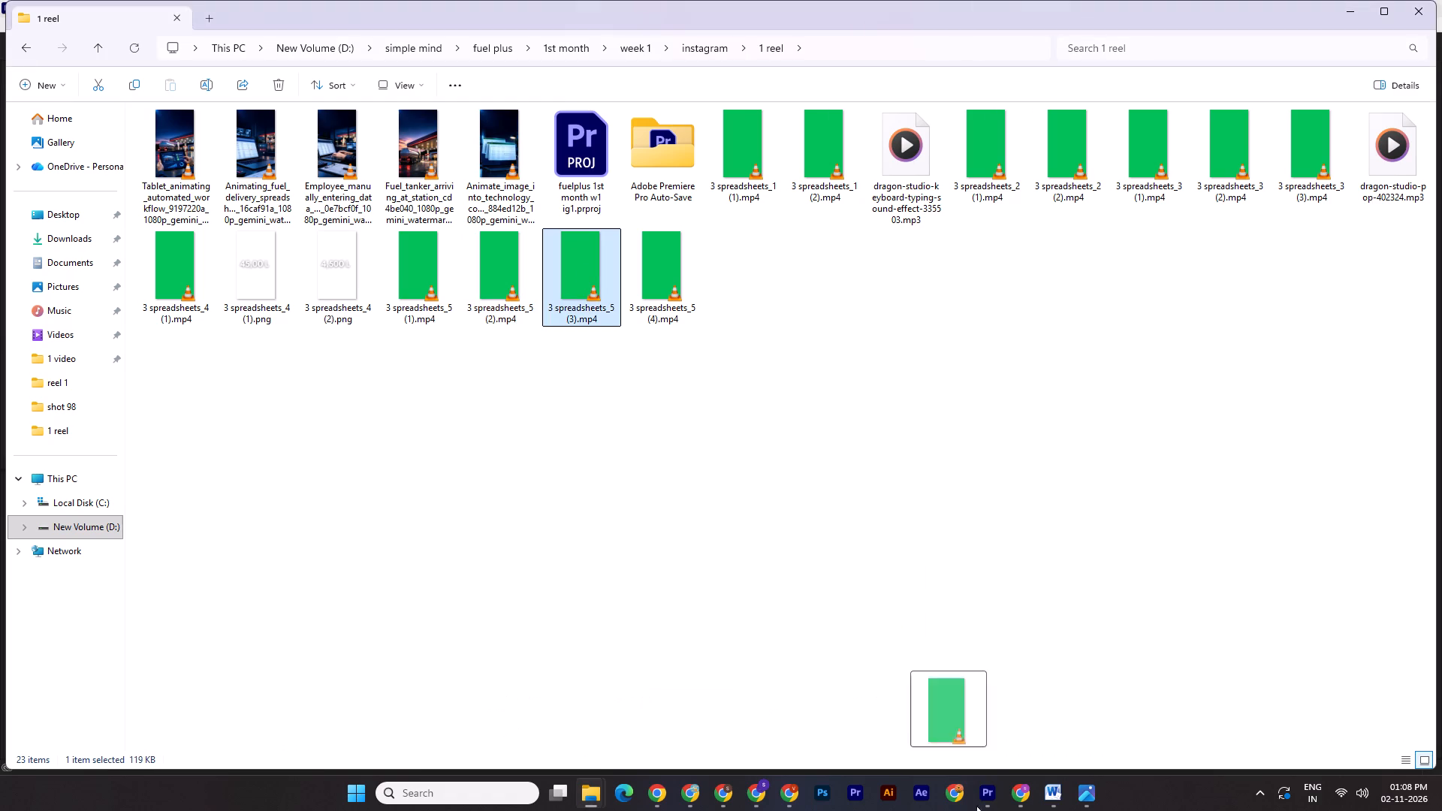
left_click_drag(976, 806, 762, 556)
Add 3 spreadsheets_5 (4).mp4 from the 1 reel folder to a new V5 track at 00:00:22:10 and save the project.
left_click(762, 521)
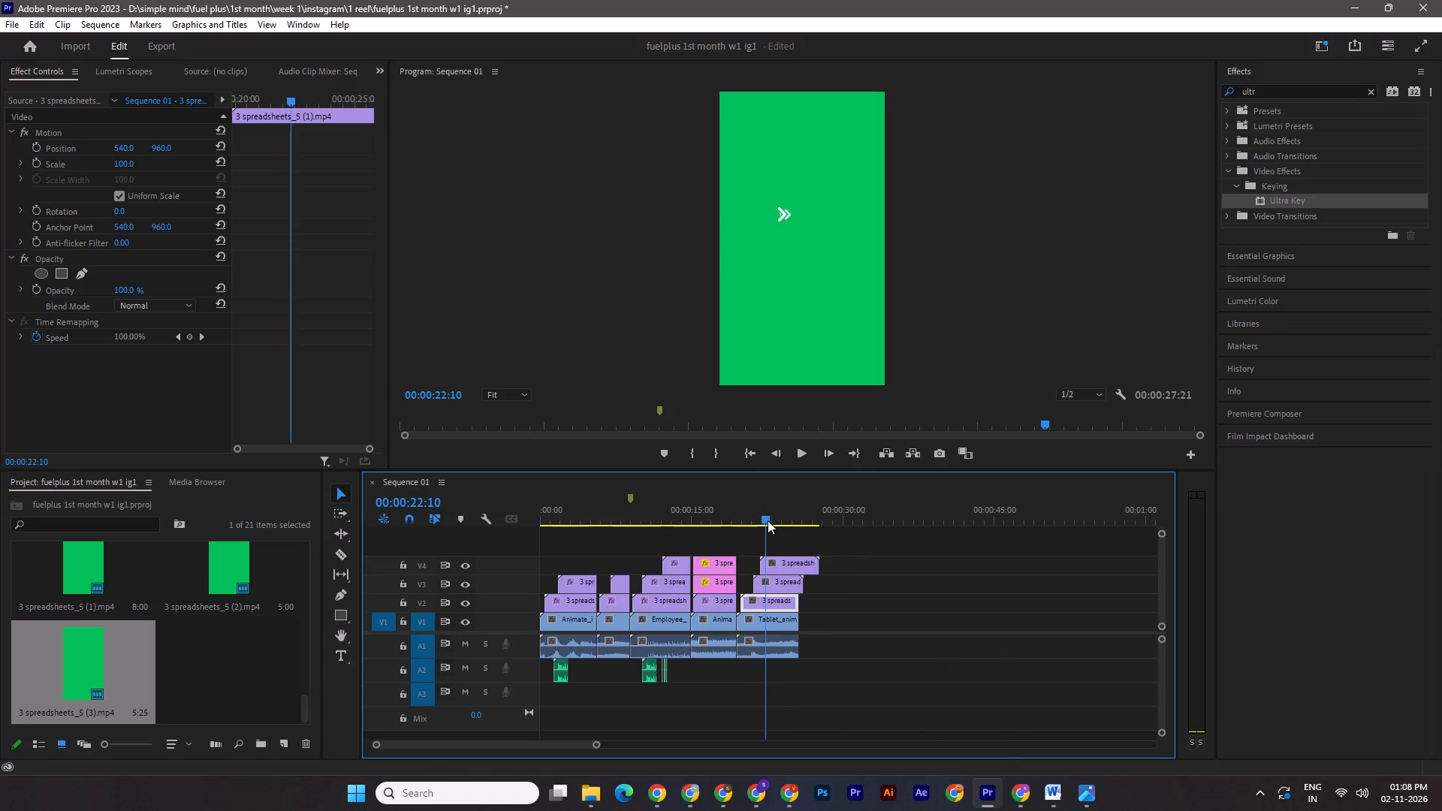
left_click(602, 799)
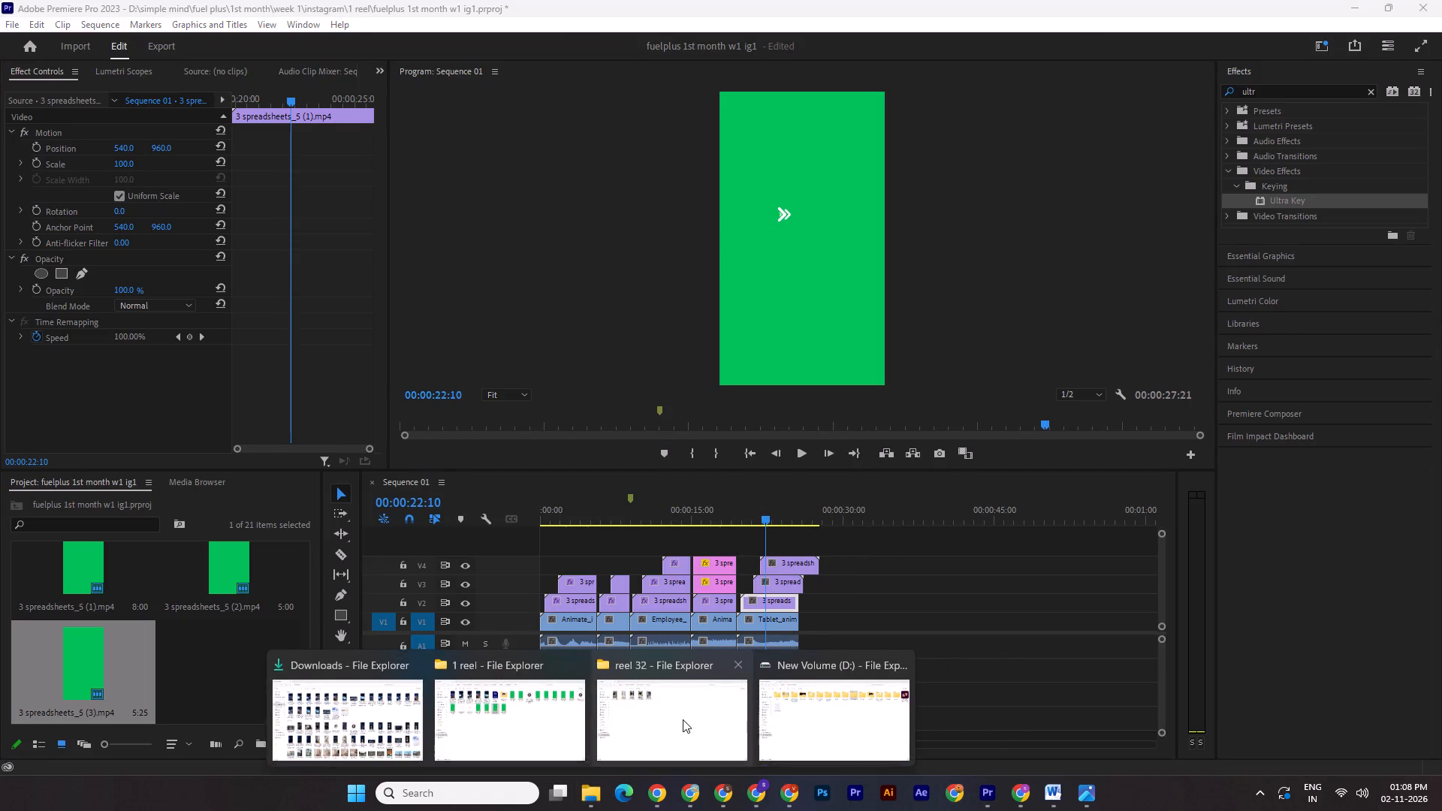
left_click(500, 713)
left_click_drag(670, 273, 985, 785)
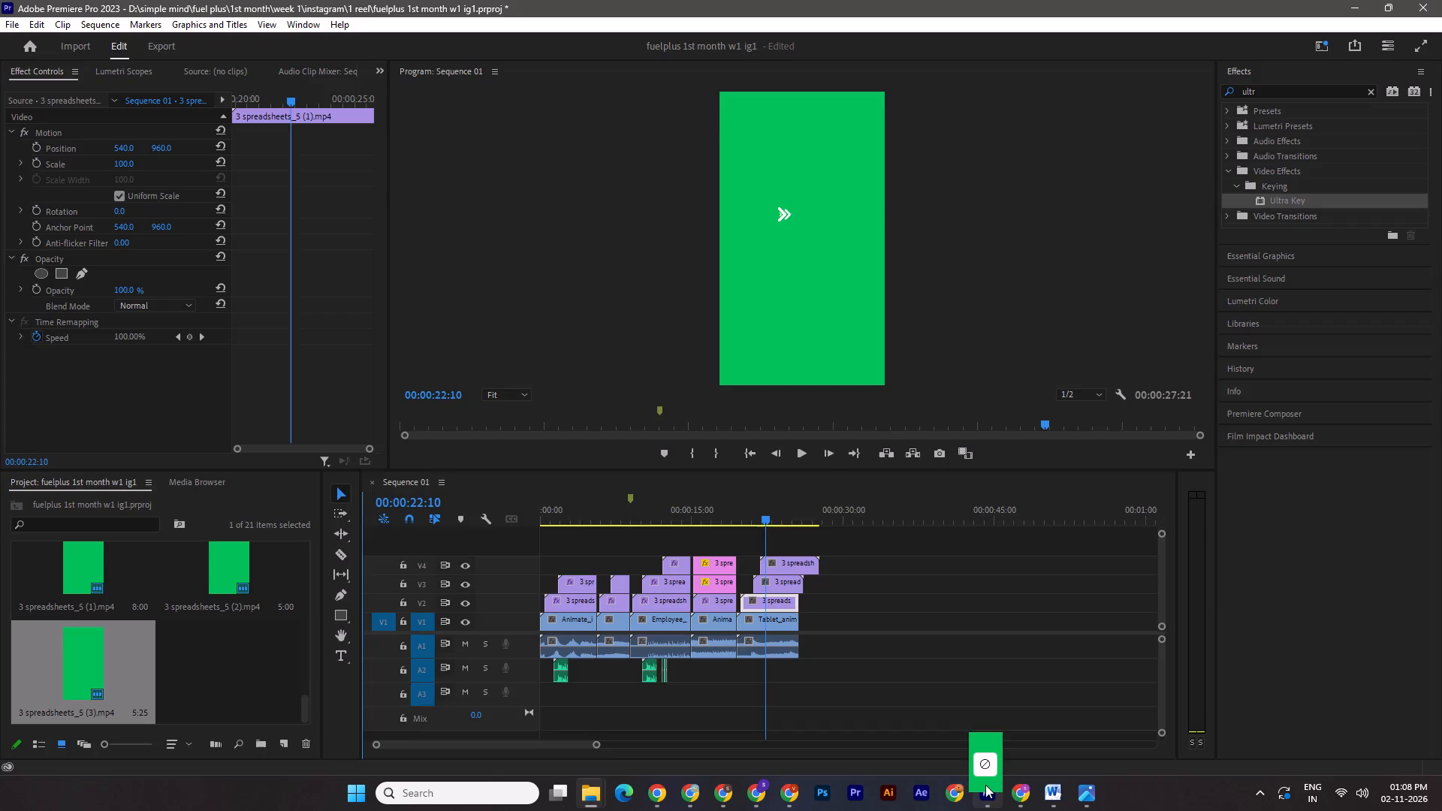
left_click_drag(985, 785, 767, 546)
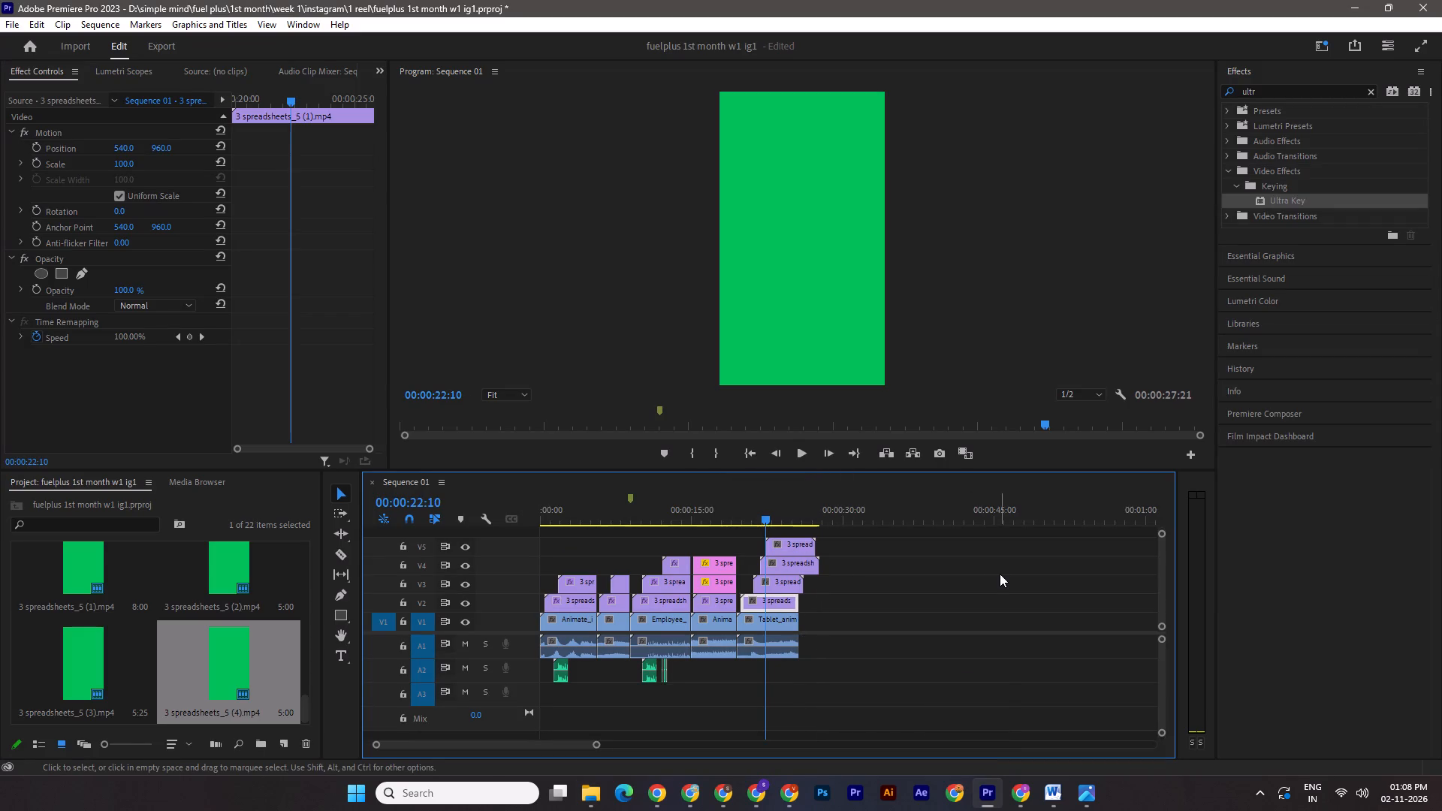
key("ctrl+s")
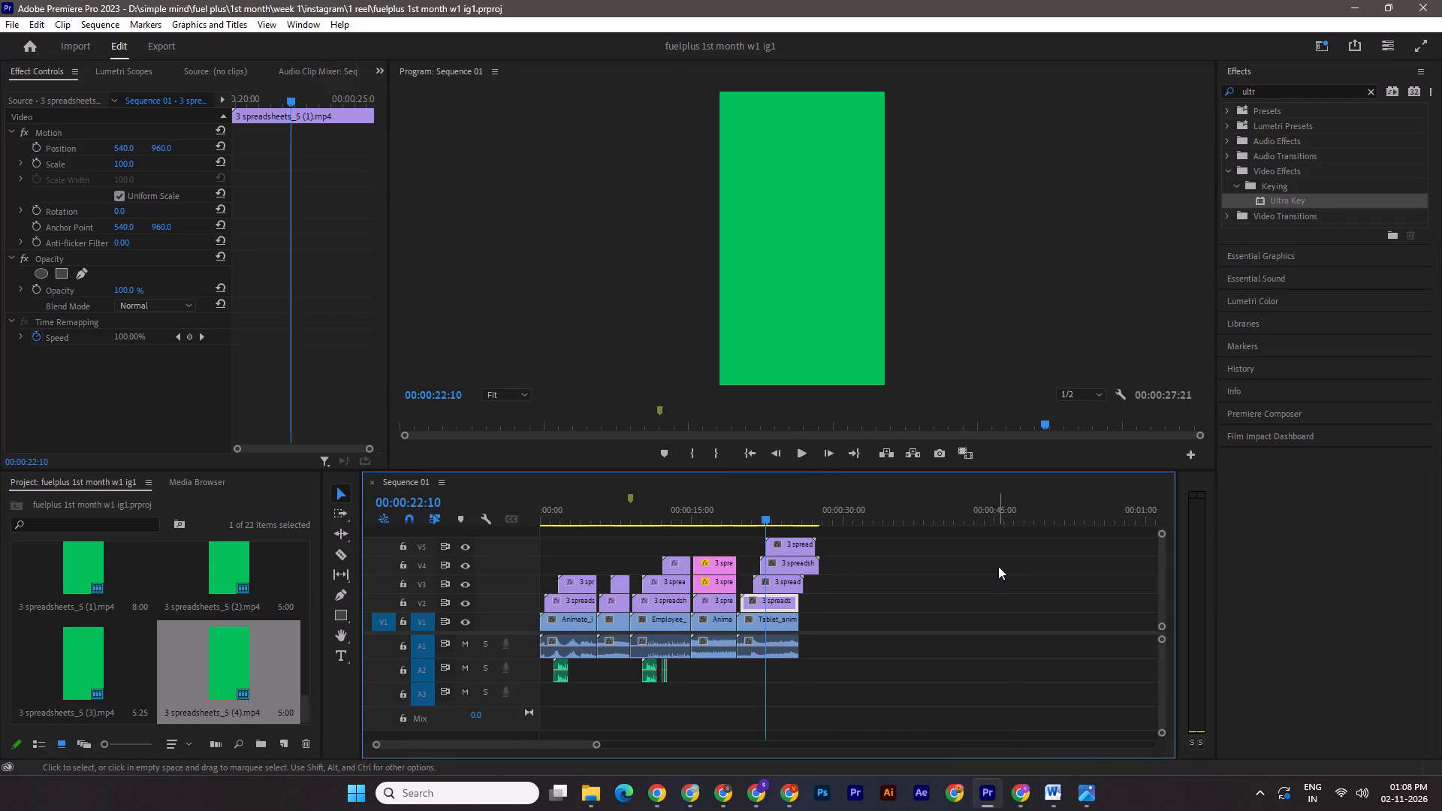
Trim the new graphic clips on V3, V4 and V5 to the tablet clip's end and save the project.
left_click(804, 589)
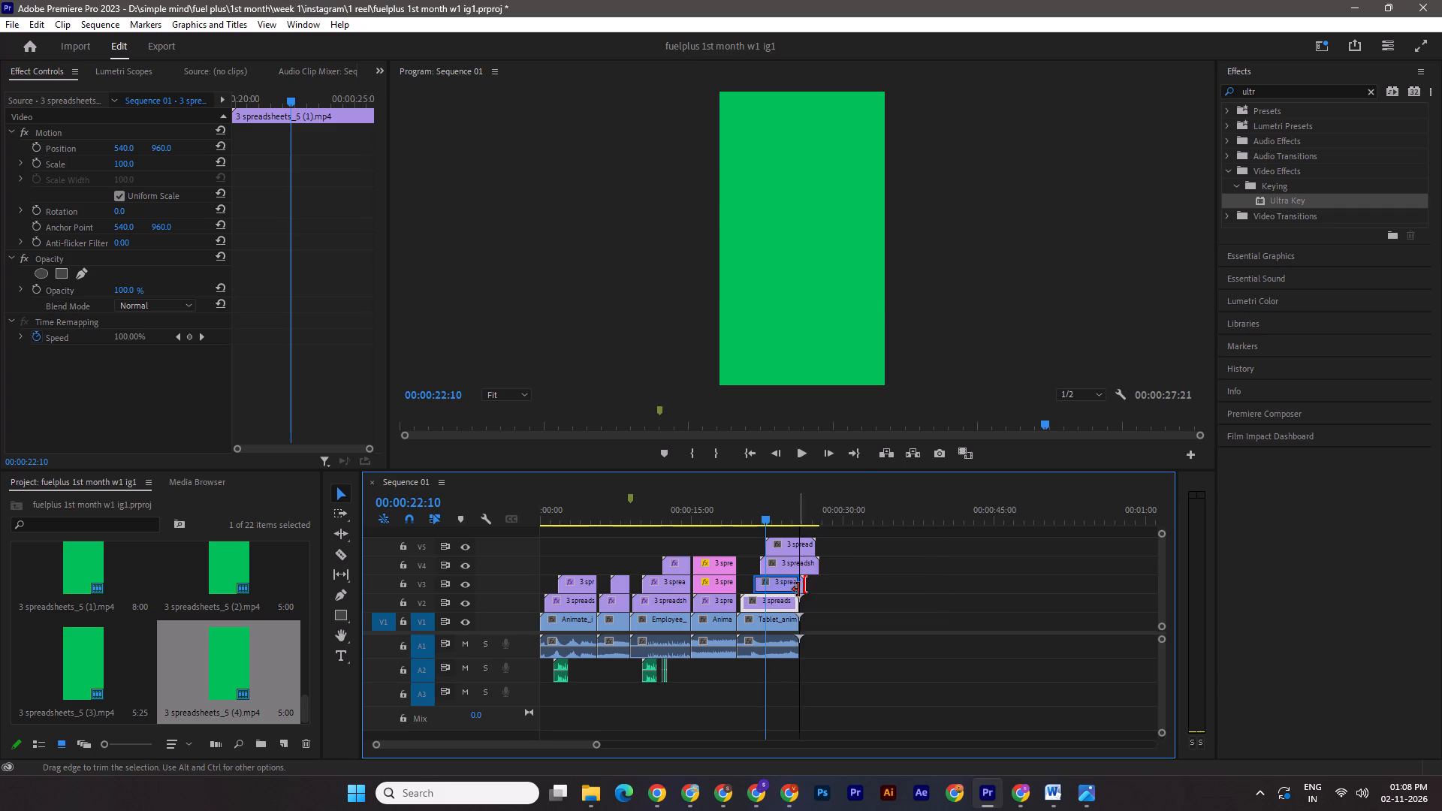
left_click_drag(816, 568, 800, 565)
left_click_drag(820, 543, 808, 543)
key("ctrl+s")
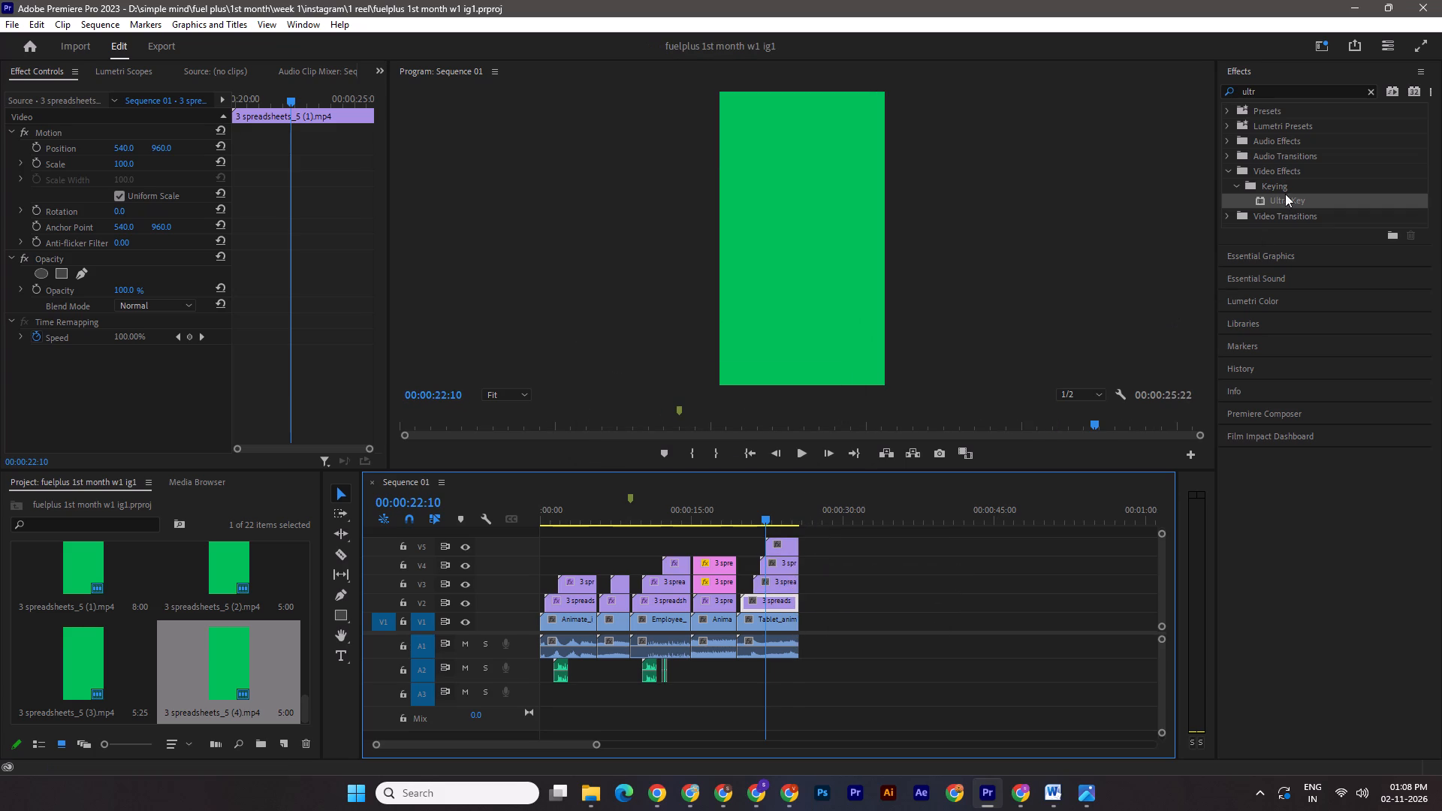
Apply Ultra Key to the closing scene's V5 and V4 graphic clips, sampling their green background as the key colour.
left_click_drag(1287, 197, 780, 547)
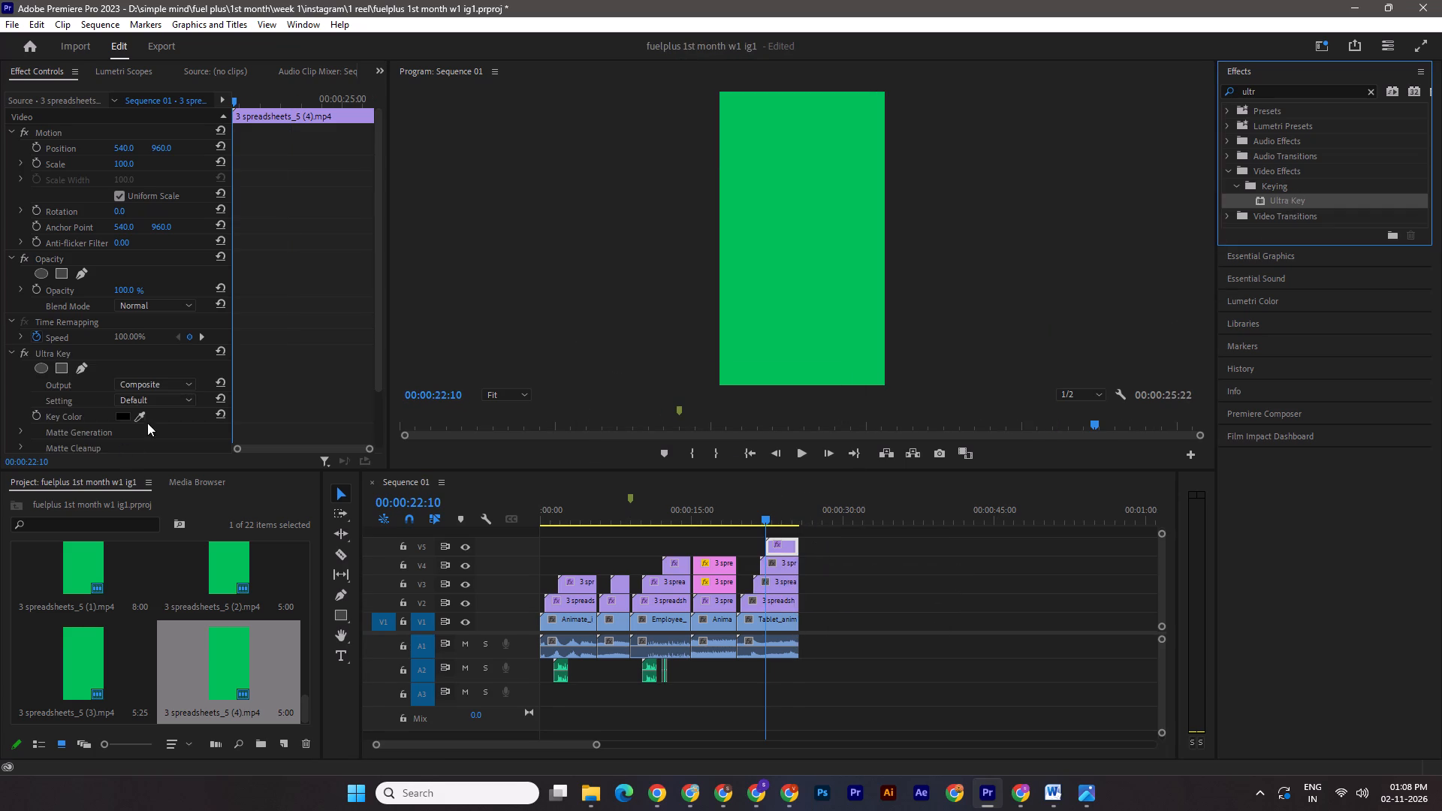
left_click(140, 418)
left_click(789, 270)
left_click_drag(1311, 201, 1103, 376)
left_click_drag(1103, 376, 775, 560)
left_click(134, 417)
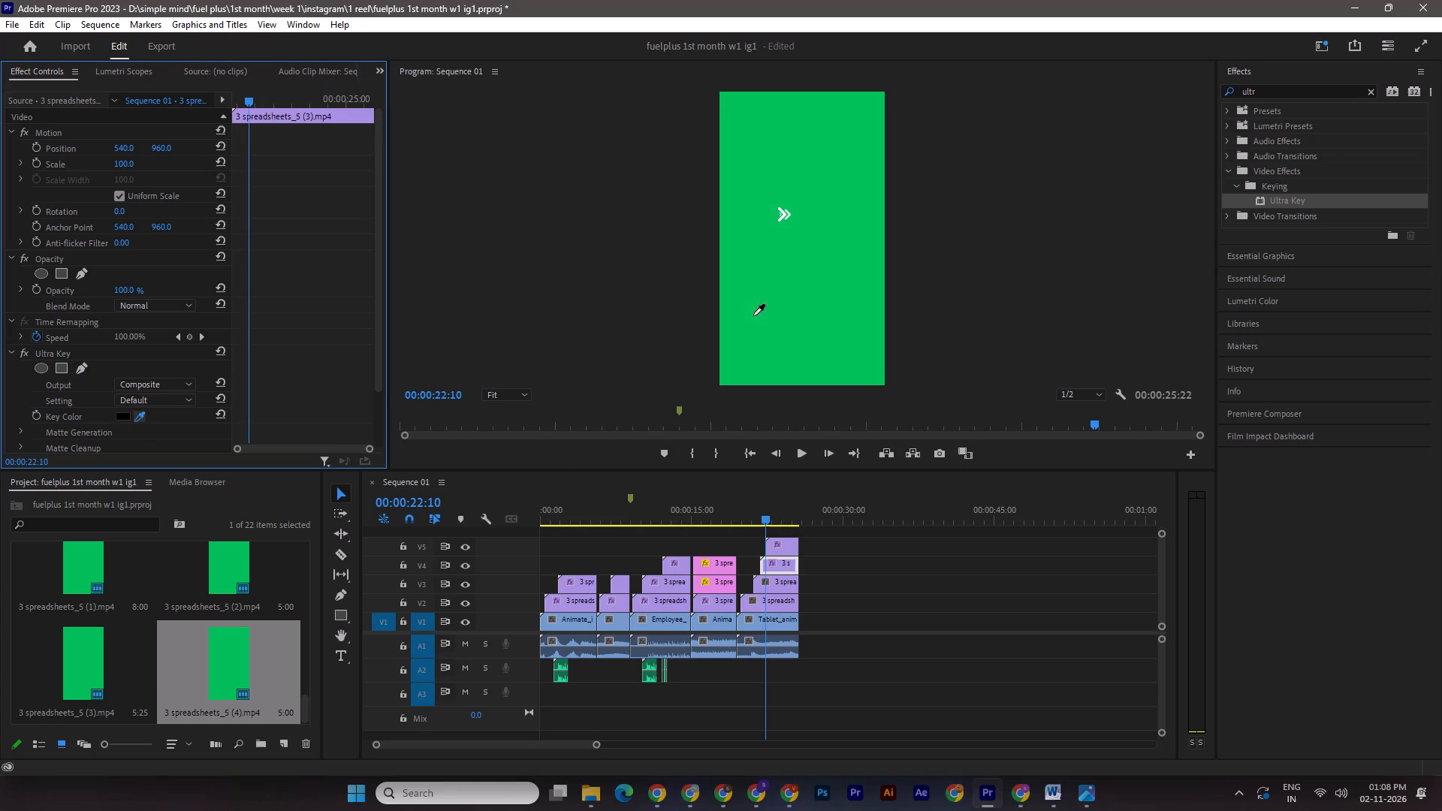
left_click(785, 303)
Apply Ultra Key to the closing scene's V3 and V2 clips, sampling the green as key colour, and save the project.
left_click_drag(1282, 200, 776, 589)
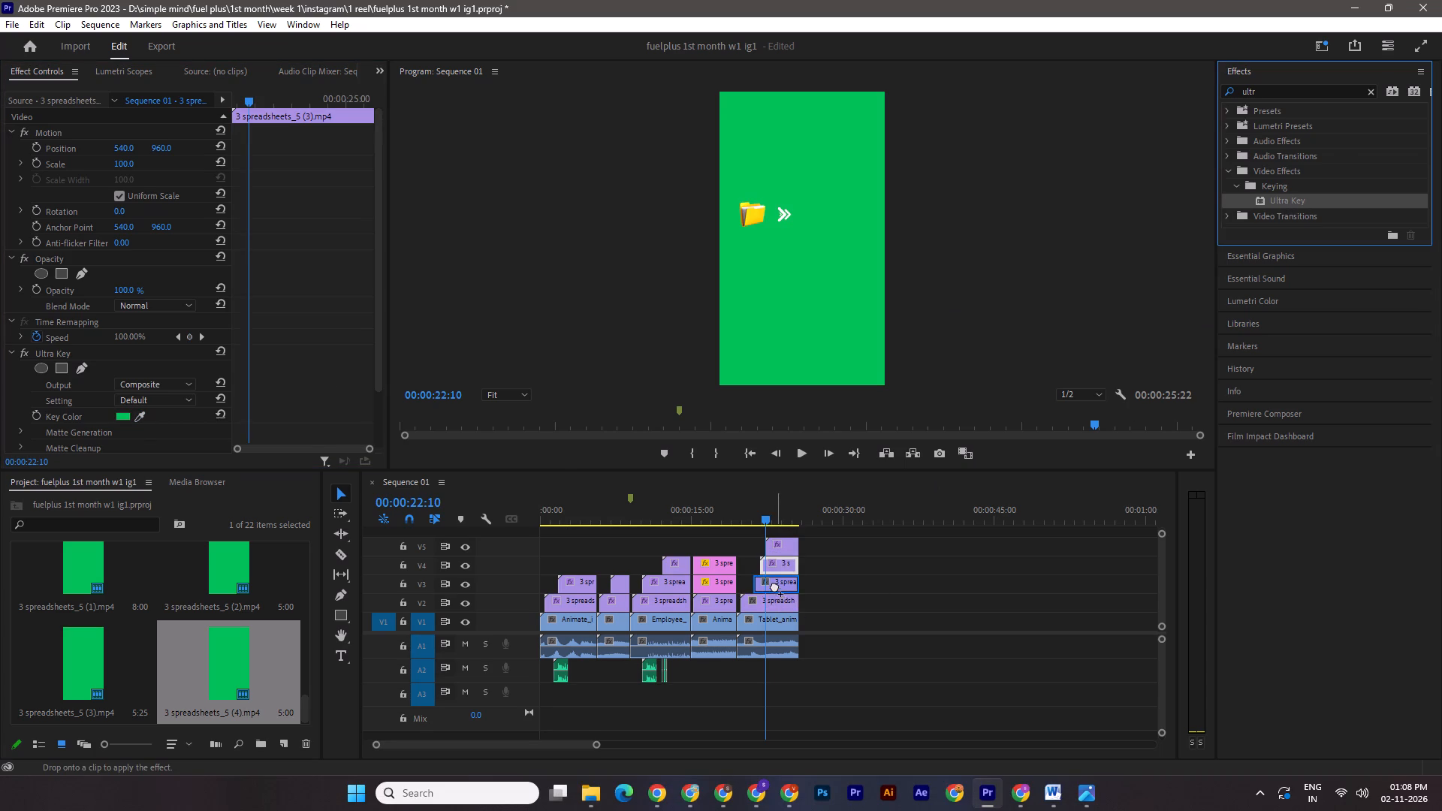
left_click(136, 419)
left_click(798, 267)
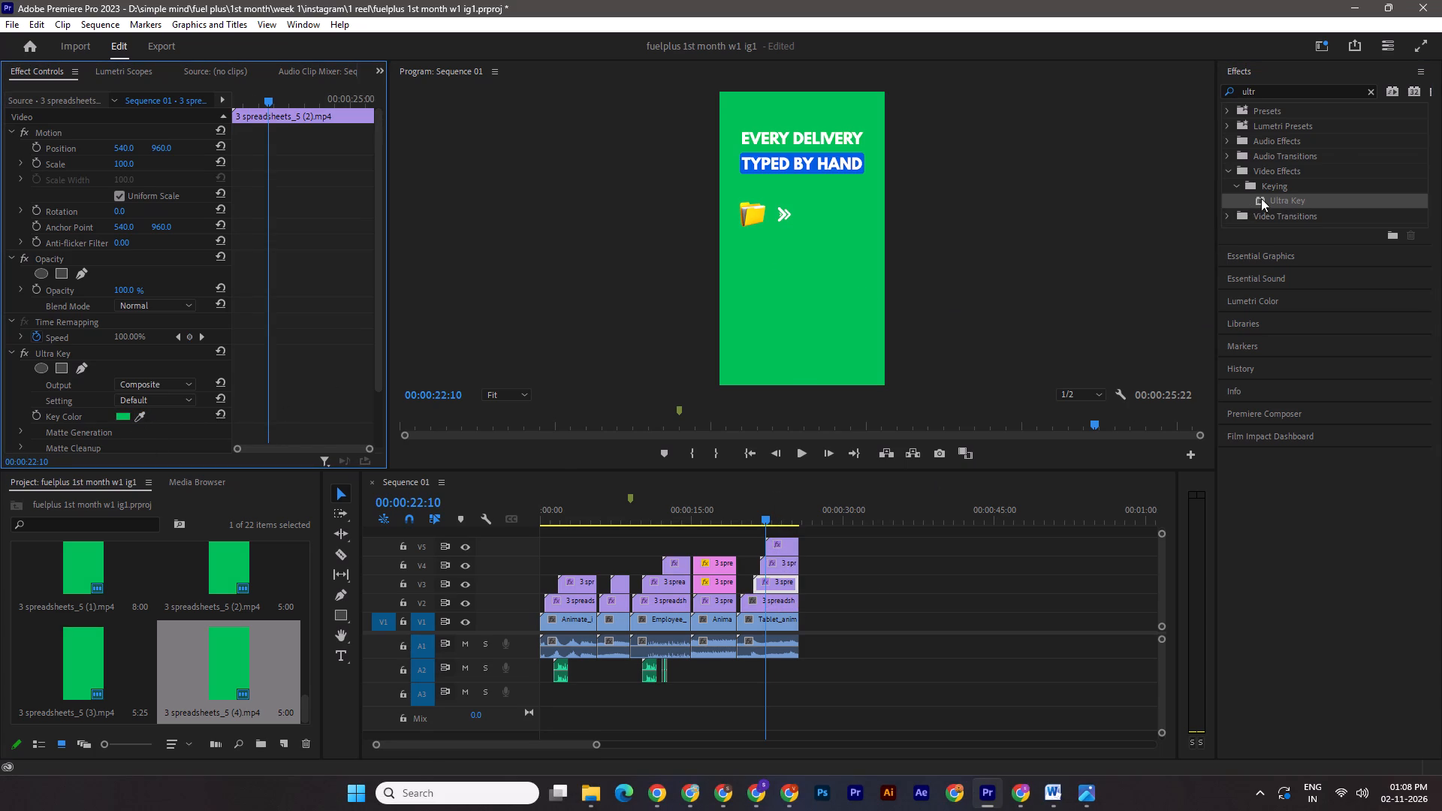
left_click_drag(1264, 197, 771, 607)
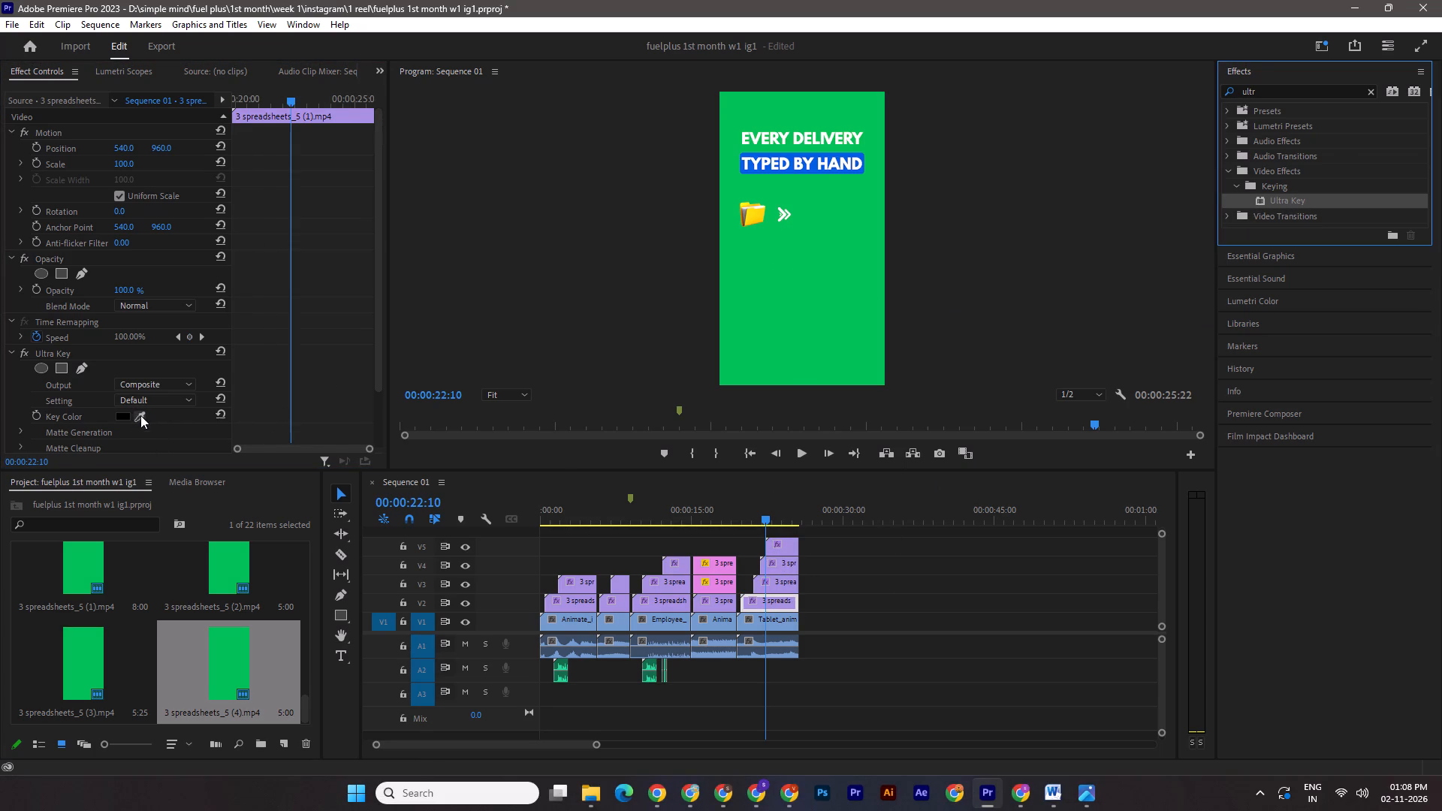
left_click_drag(141, 416, 718, 318)
left_click(143, 415)
left_click(831, 273)
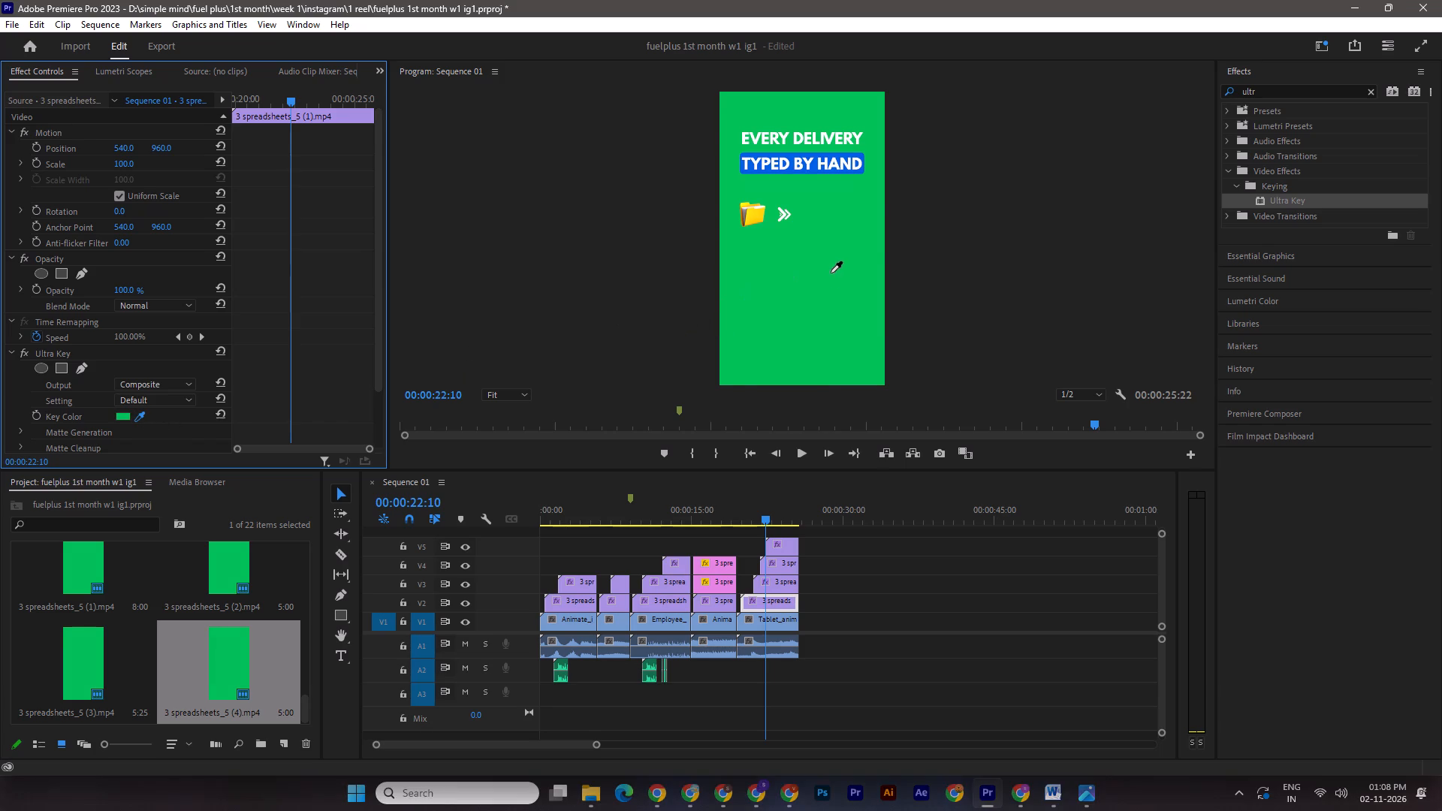
key("ctrl+s")
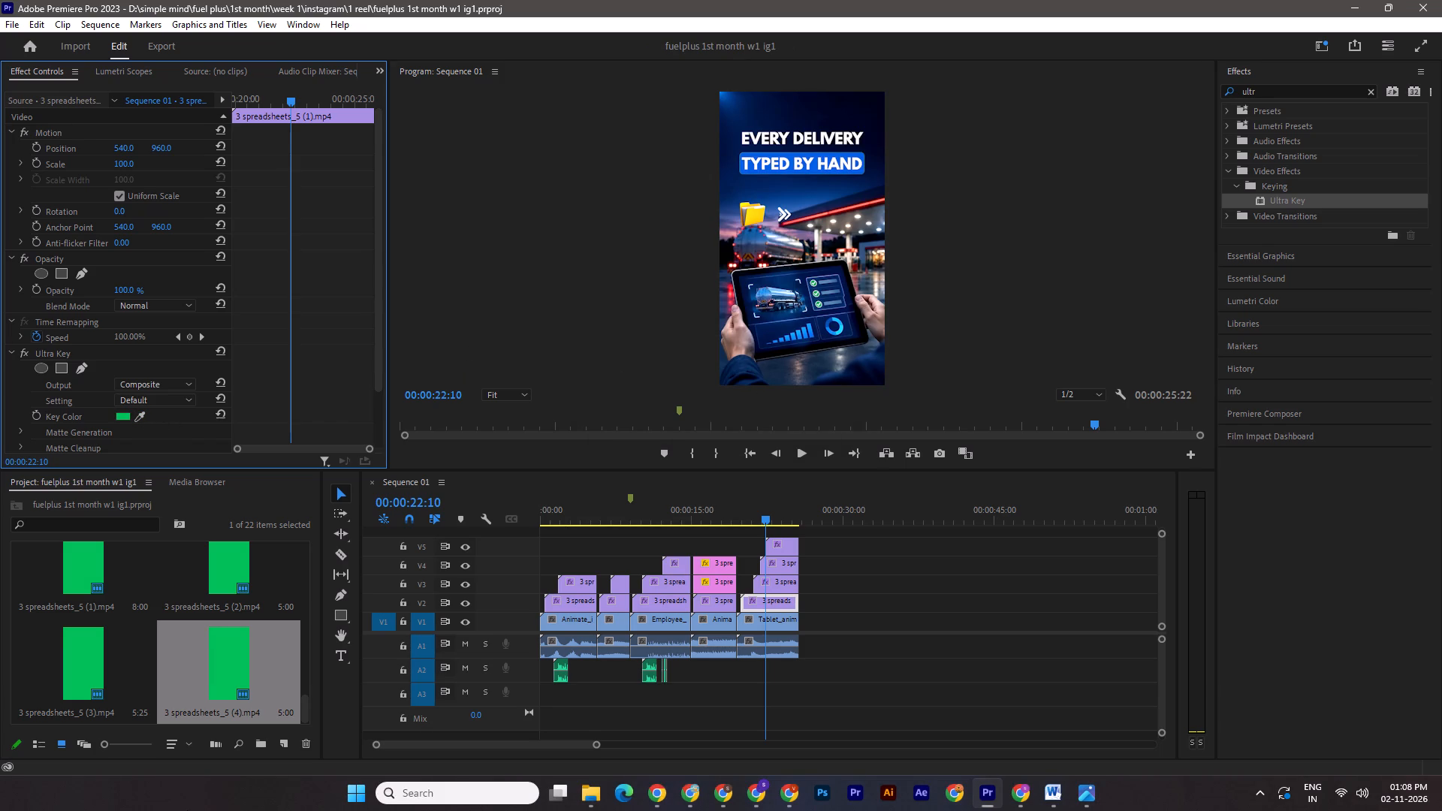
key("ctrl+s")
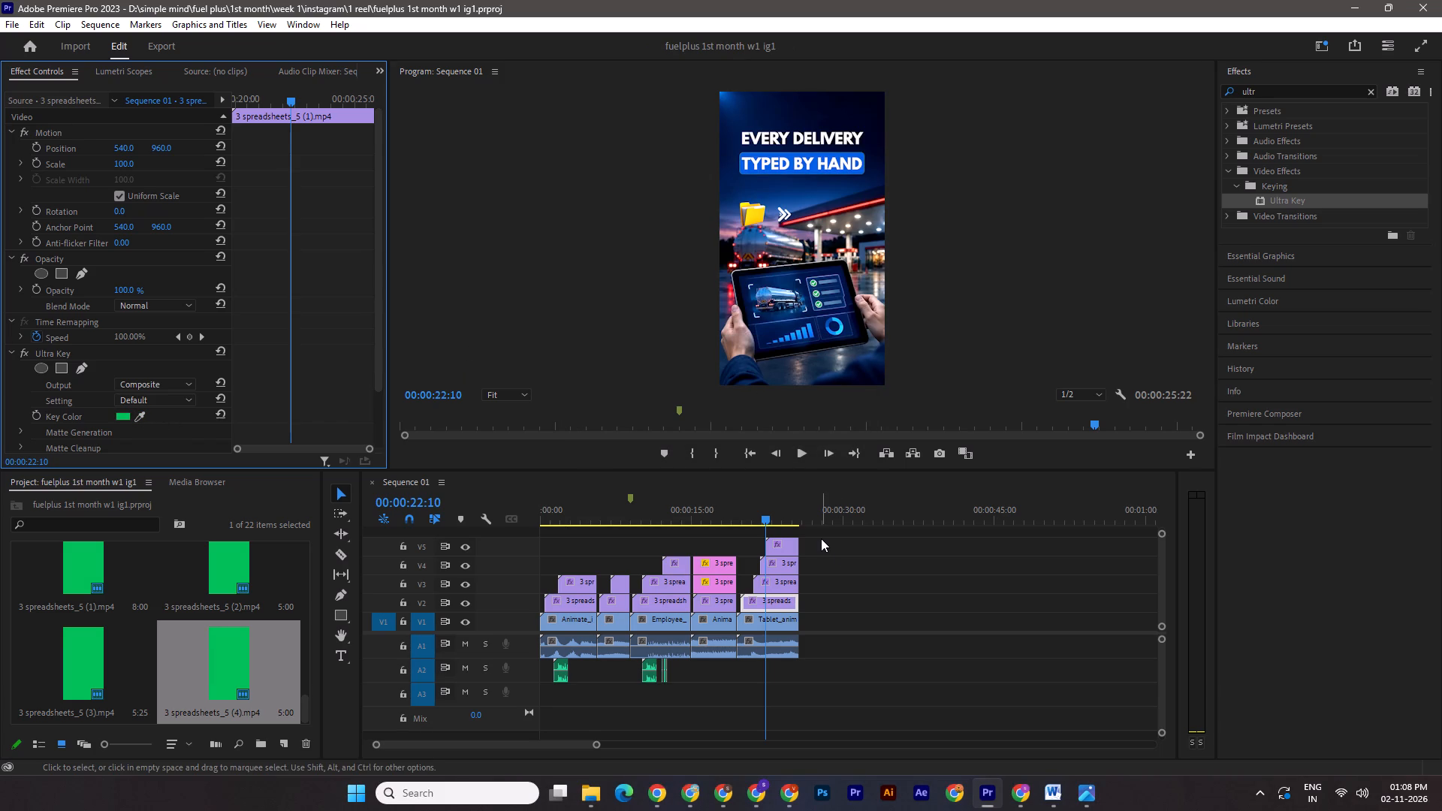
Play back the closing tablet scene twice to check the timing of its caption and graphics.
left_click_drag(768, 519, 736, 521)
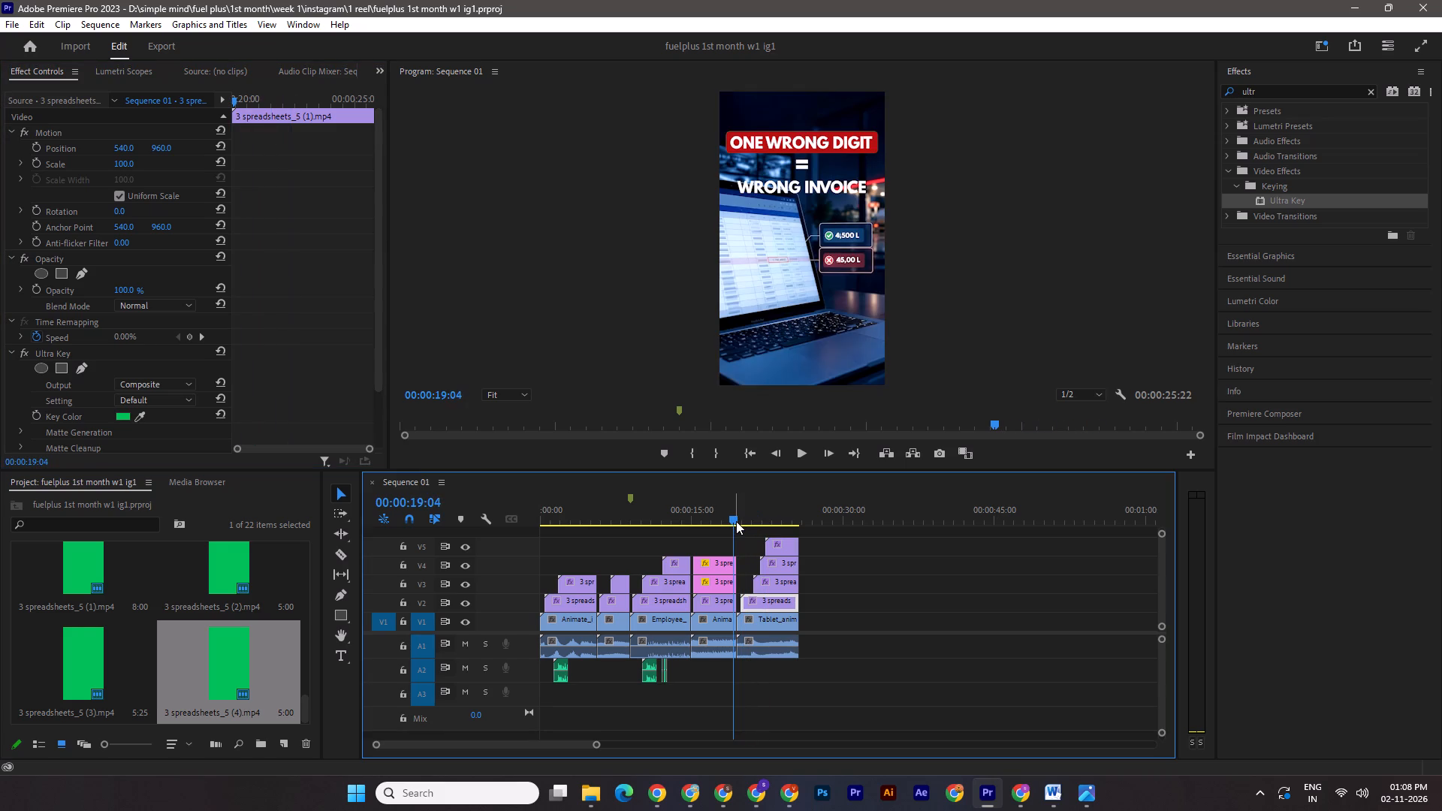
key("ctrl+s")
key("space")
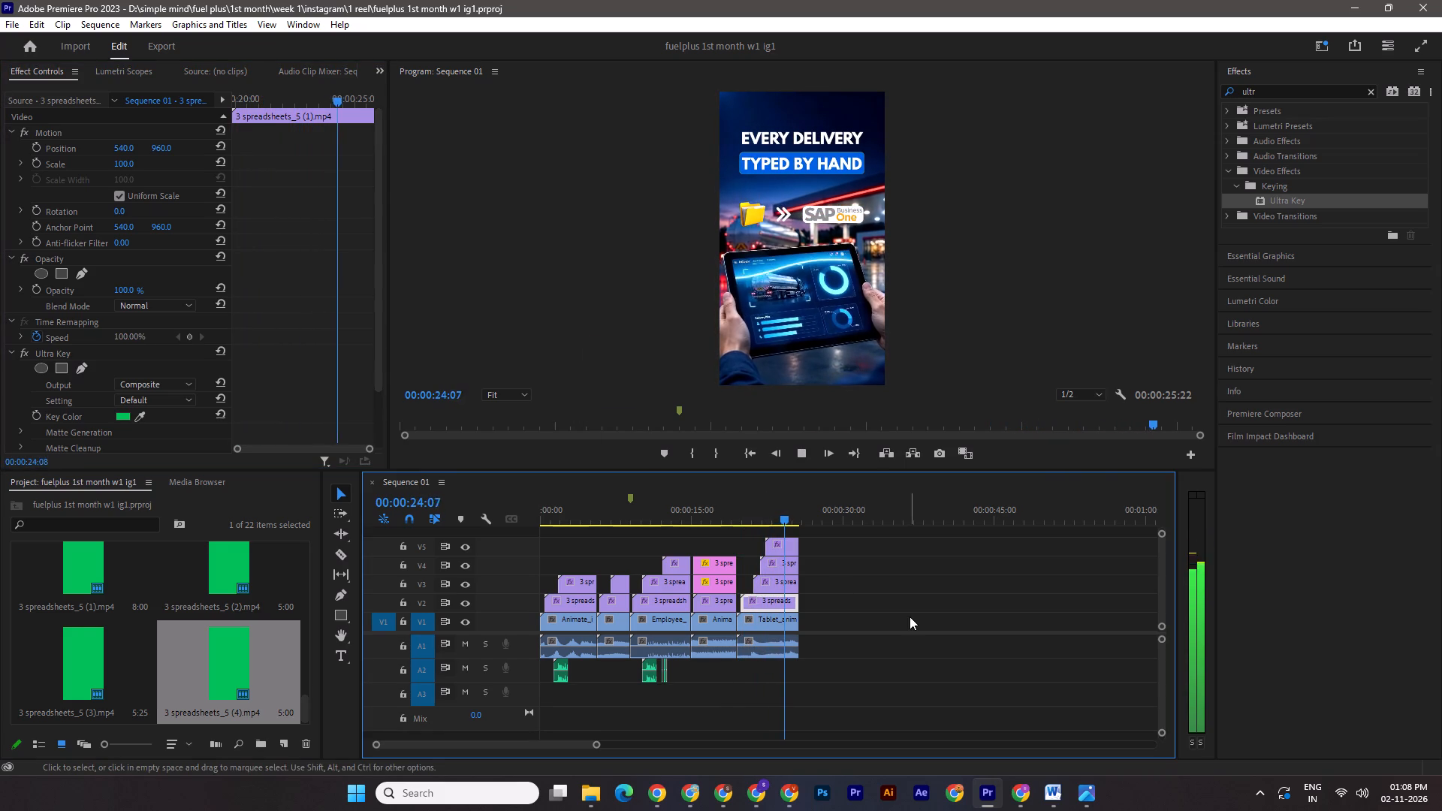
key("space")
left_click_drag(790, 510, 753, 508)
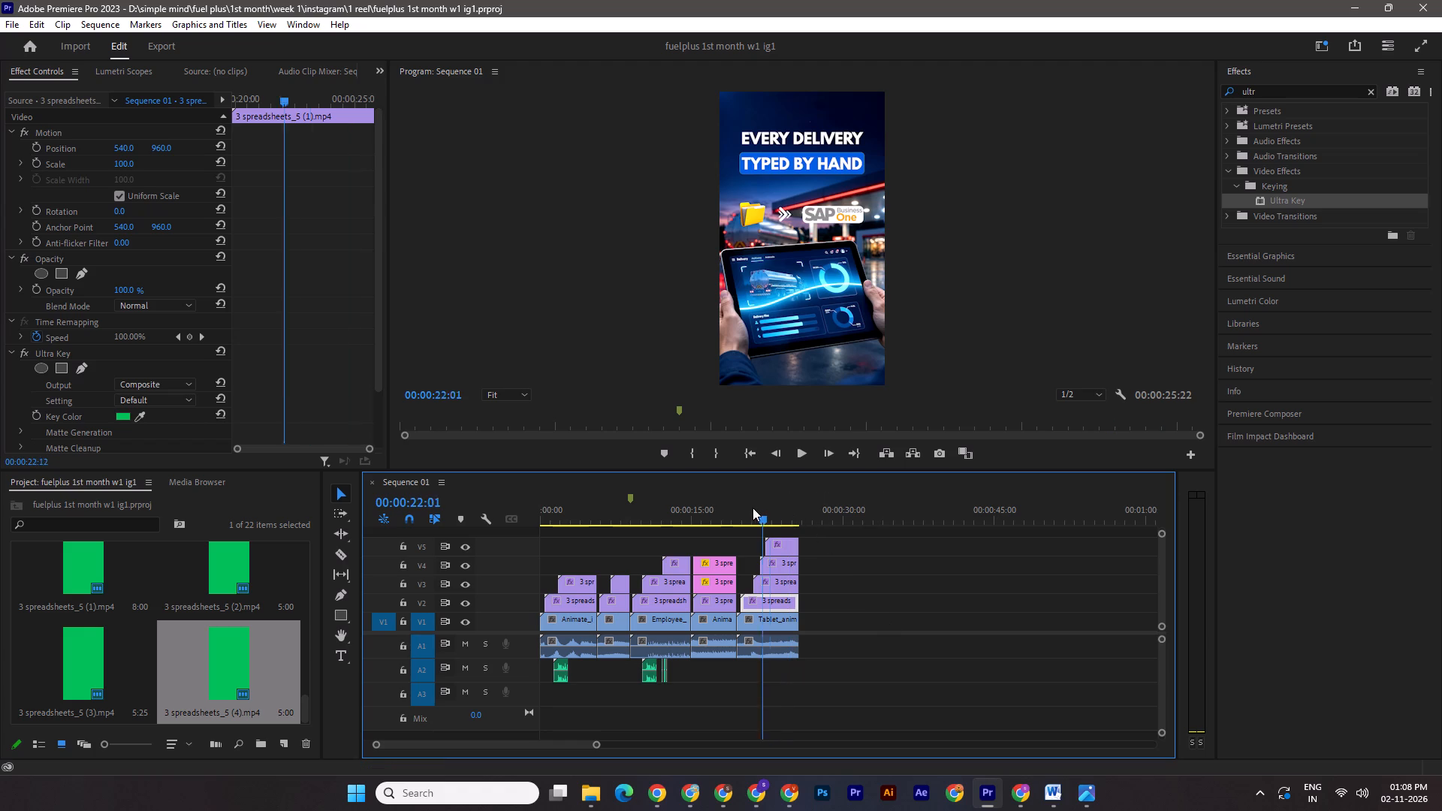
left_click_drag(753, 508, 740, 507)
key("space")
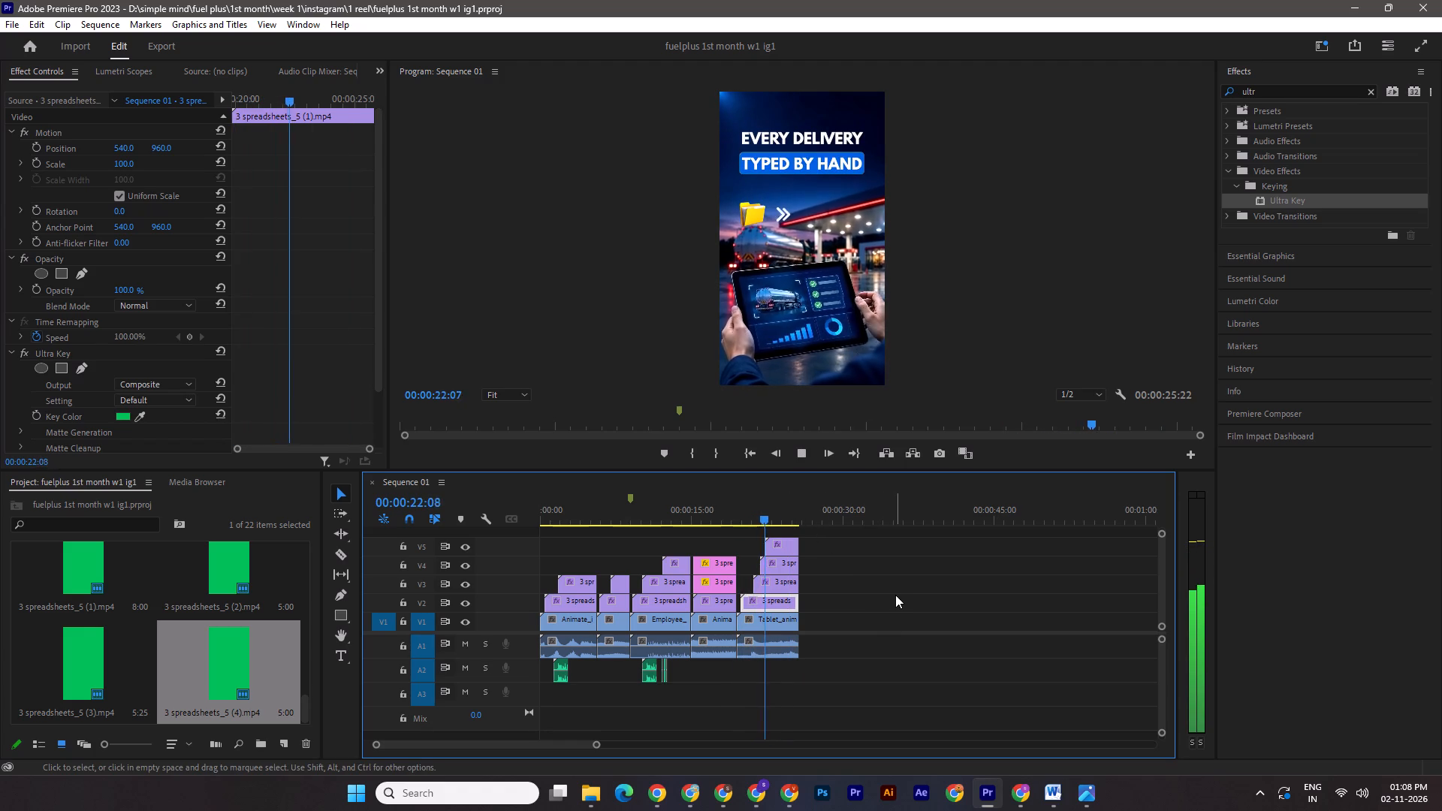
key("space")
In Chrome, search Pixabay sound effects for ping, preview the Ping sound by freesound_community and download it.
left_click(732, 794)
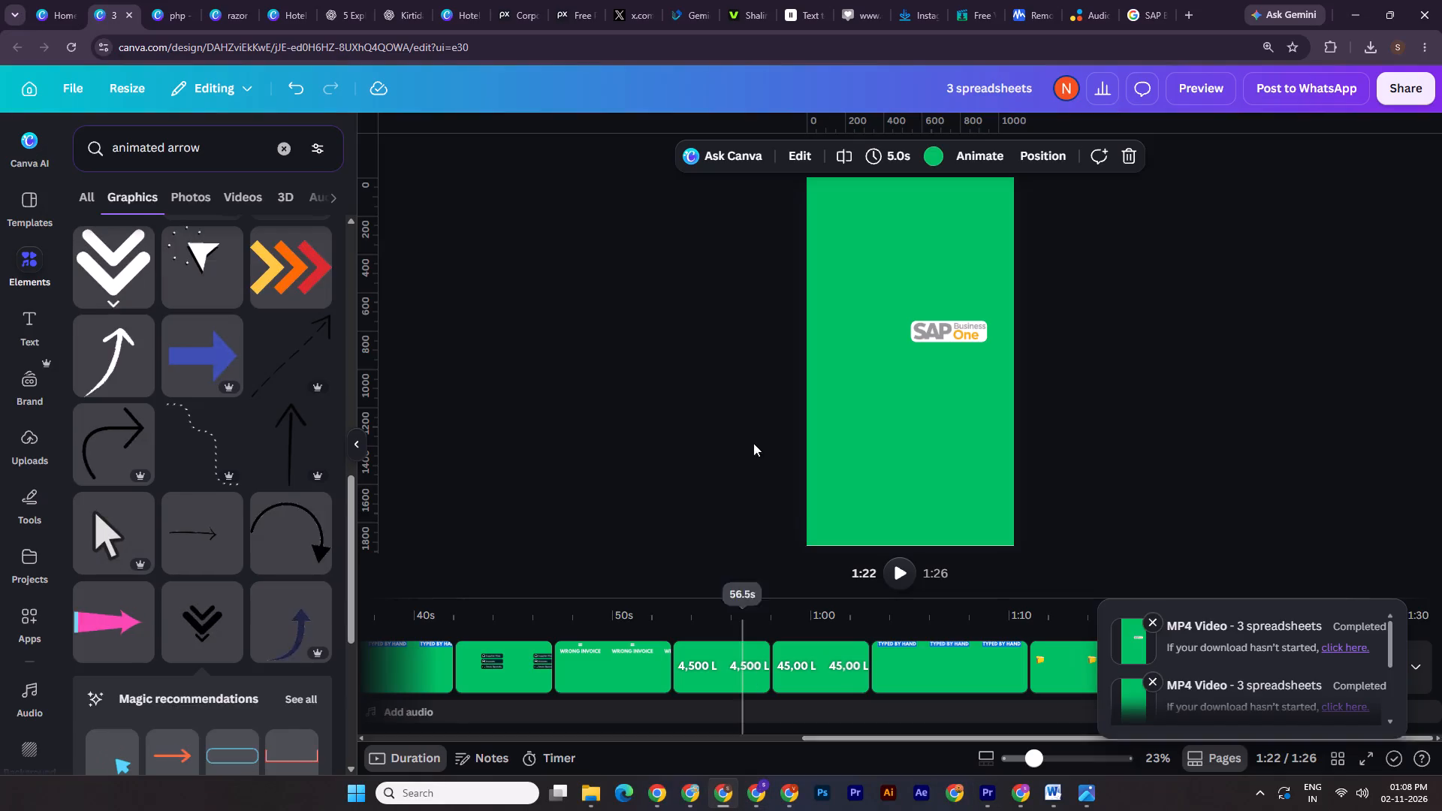
left_click(578, 0)
left_click(951, 179)
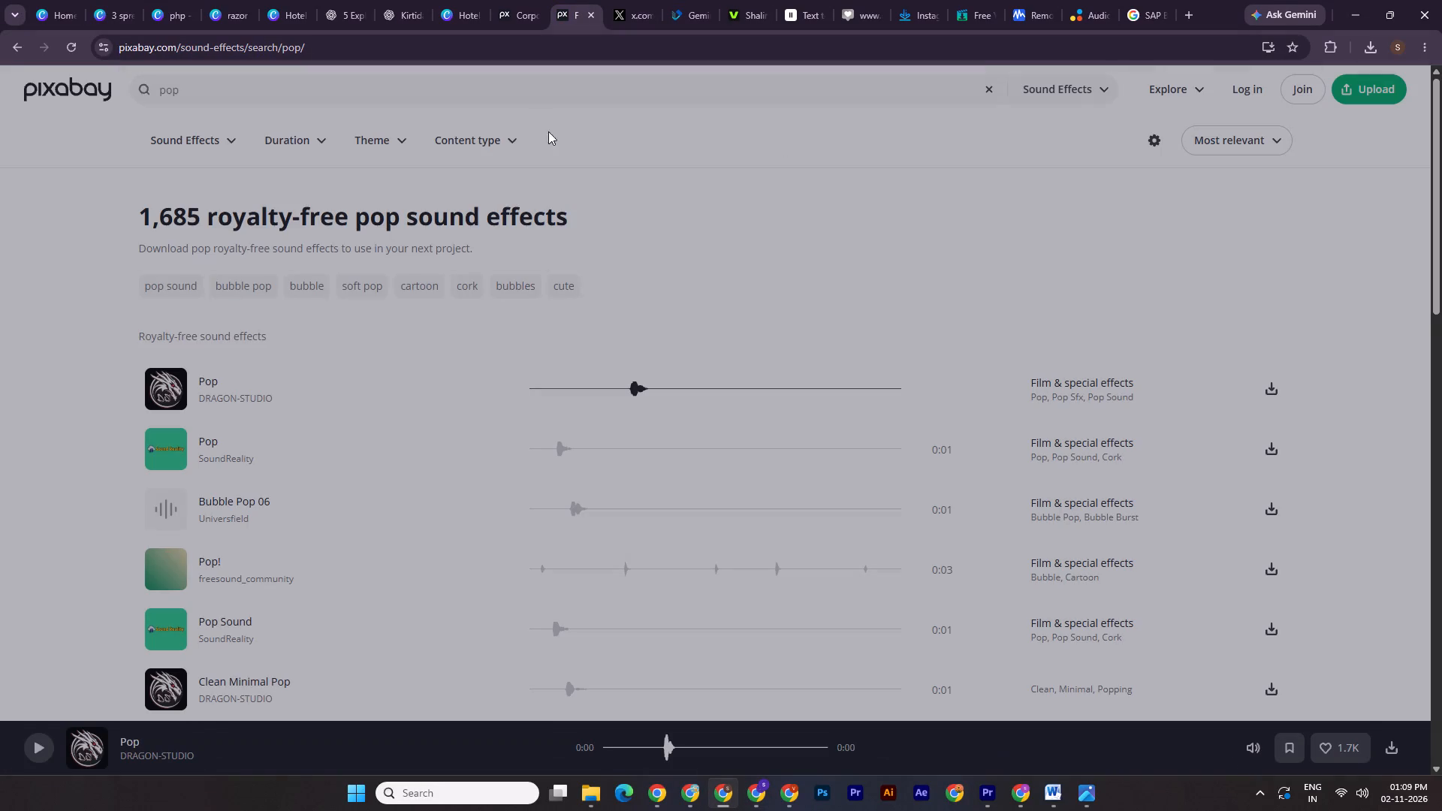
double_click(500, 90)
type("ping")
key("Return")
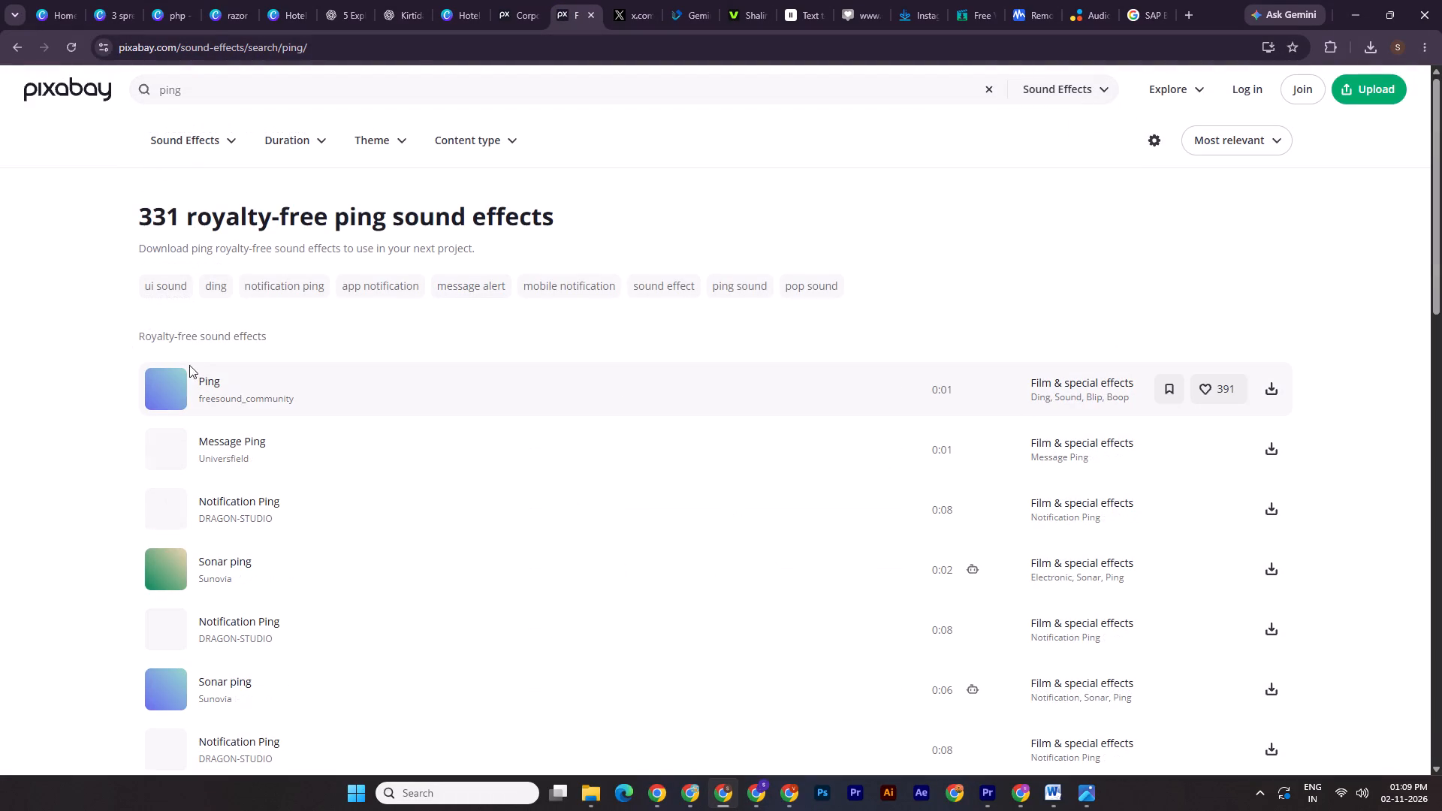
left_click(167, 388)
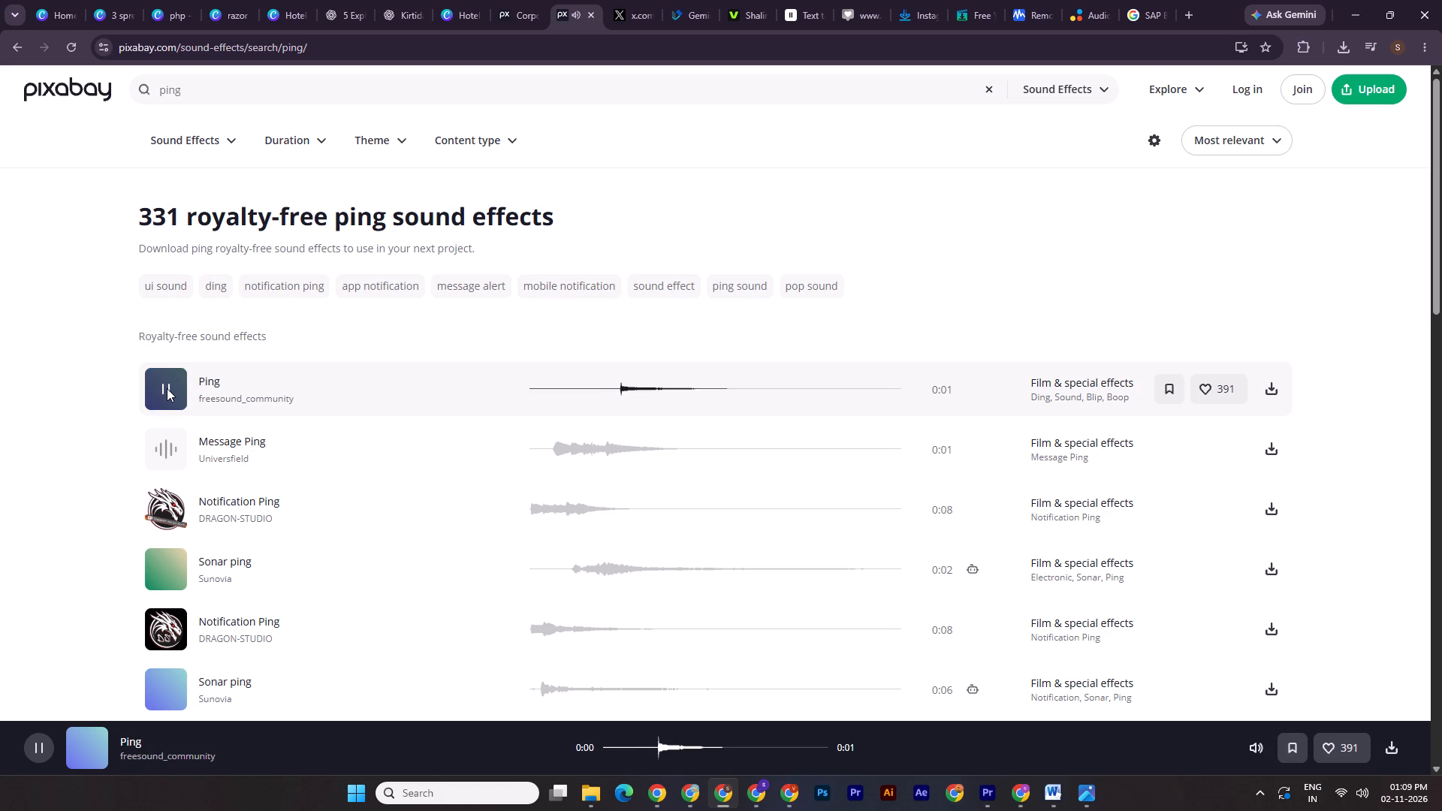
left_click(1275, 394)
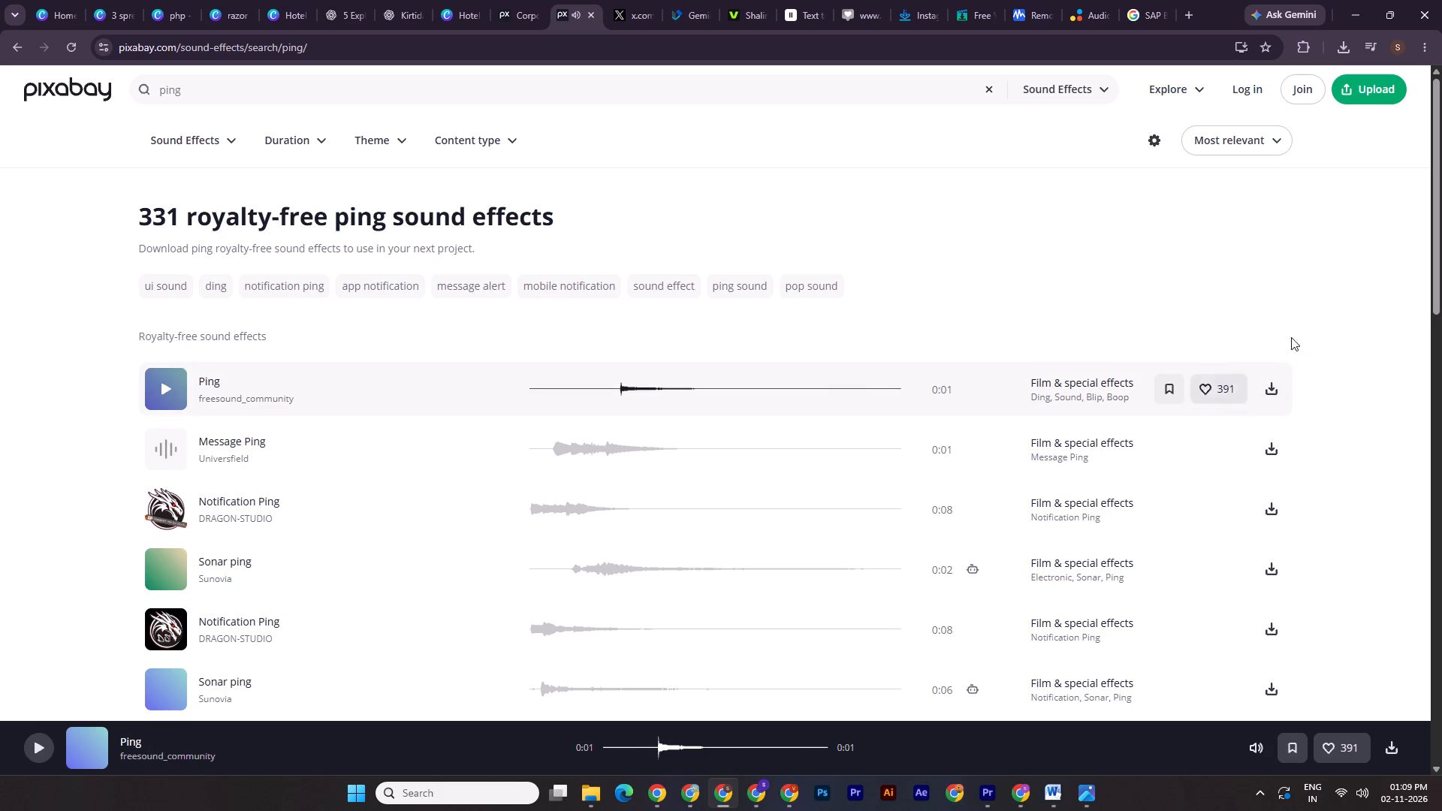
left_click(958, 170)
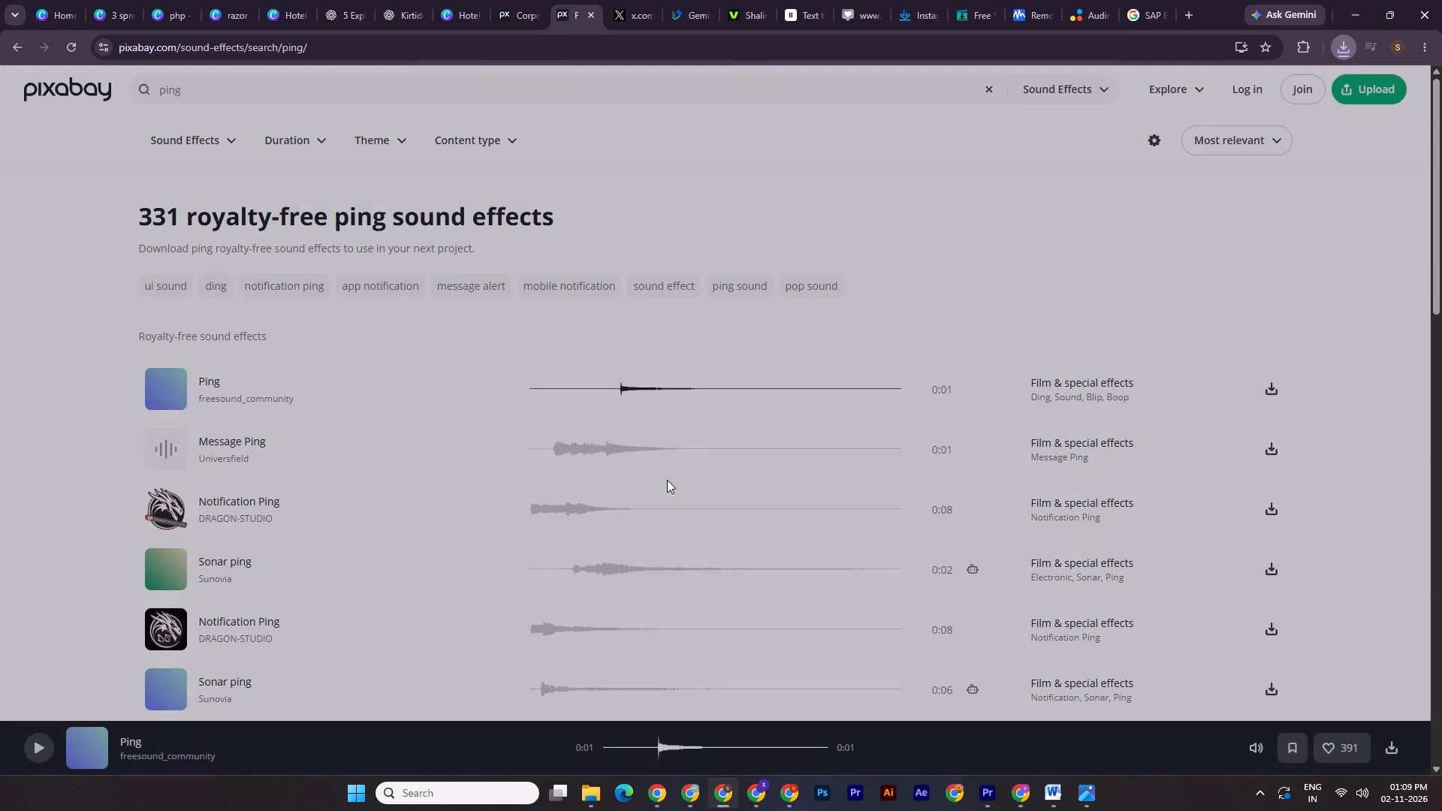
Move the downloaded freesound_community ping MP3 from Downloads into the 1 reel project folder.
left_click(593, 803)
left_click(355, 694)
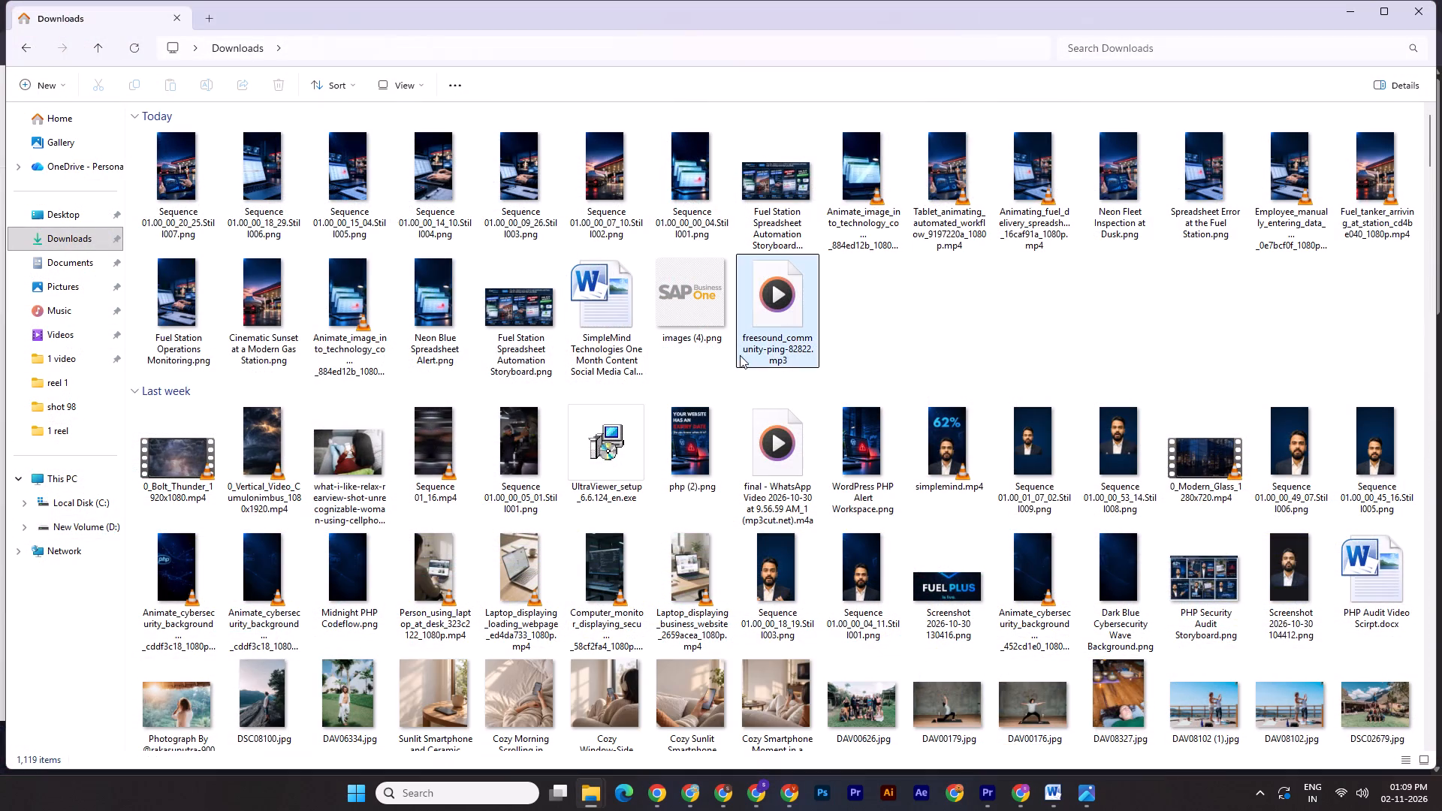
left_click(799, 305)
key("ctrl+x")
left_click(587, 795)
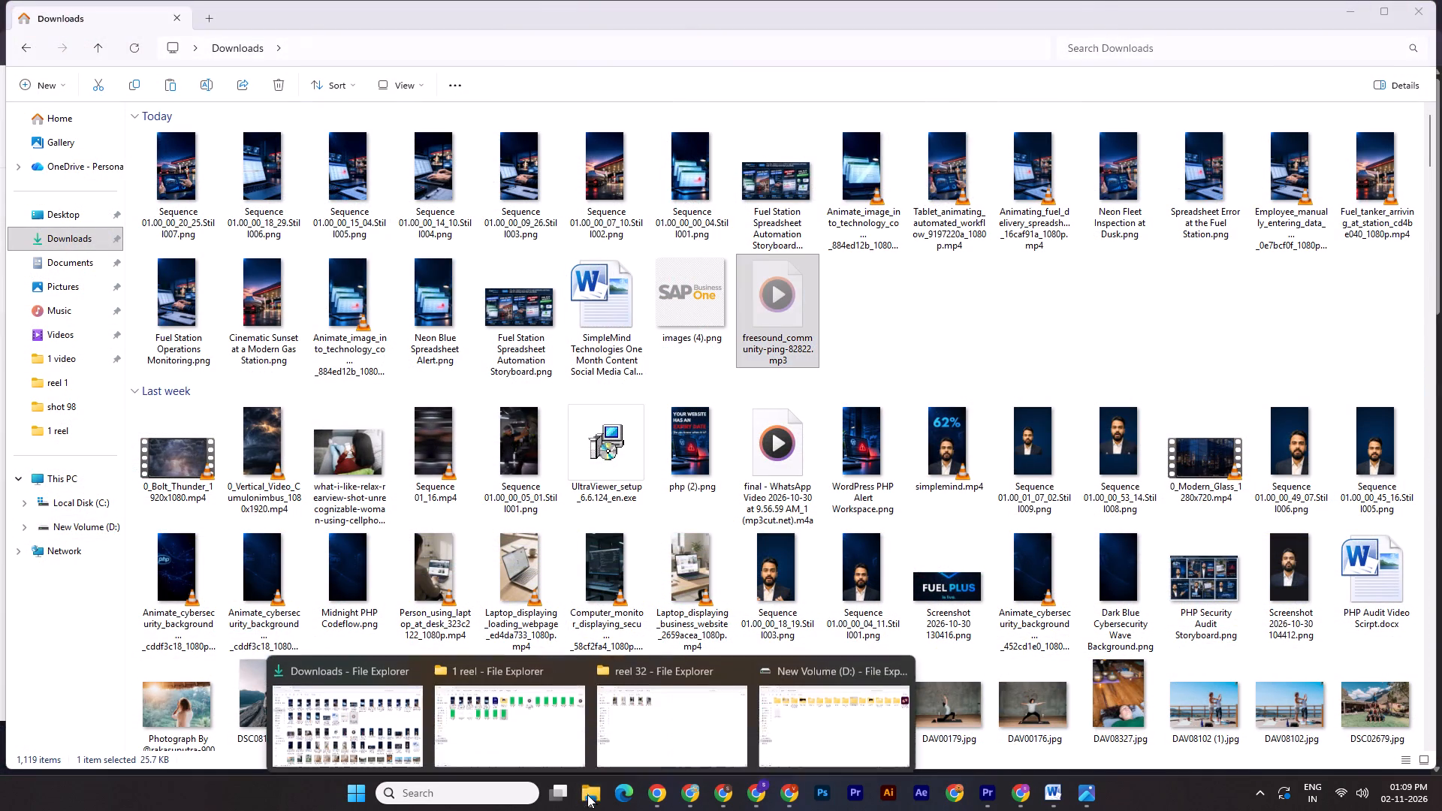
left_click(493, 730)
left_click(732, 622, "ctrl")
key("ctrl+v")
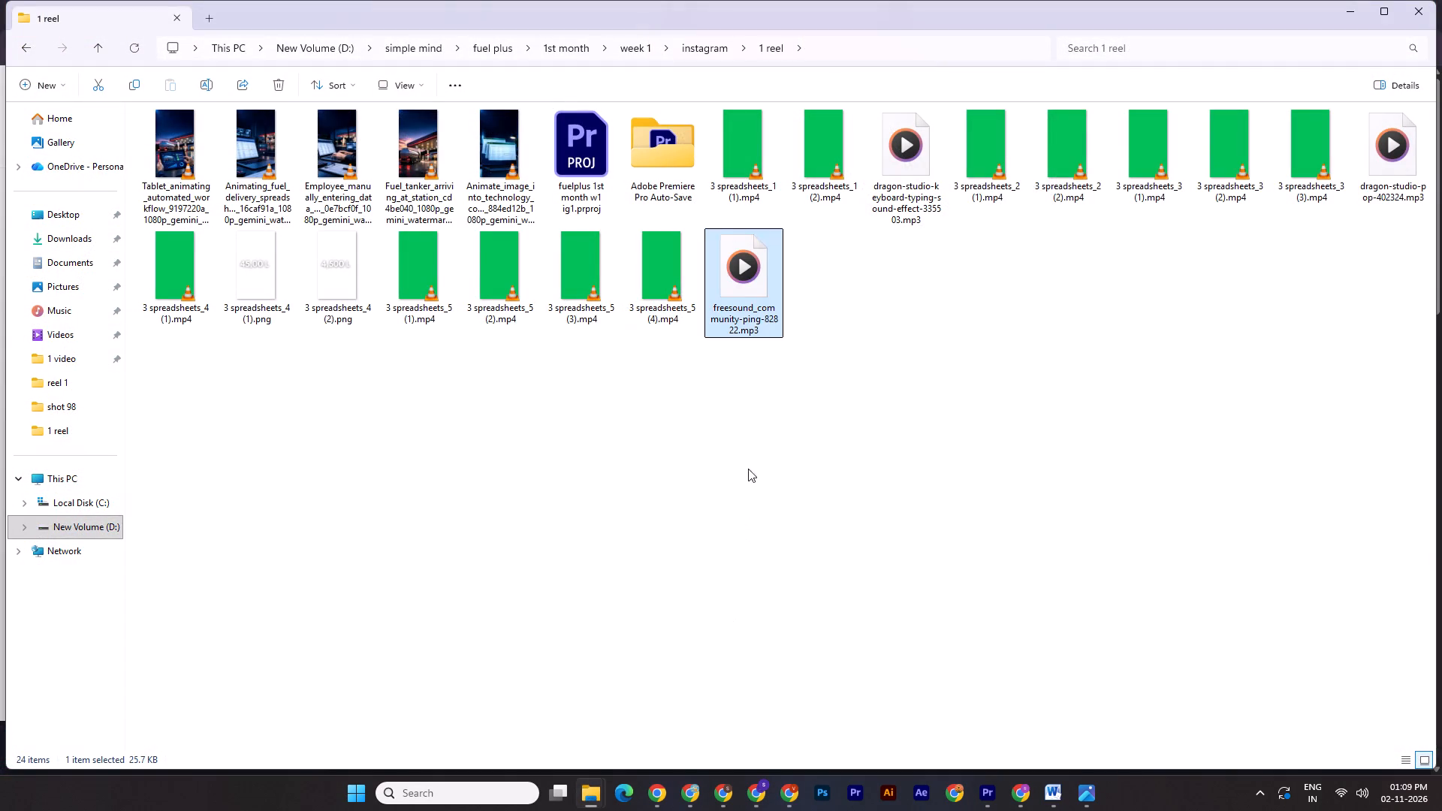
Bring the ping MP3 into the Premiere Pro timeline on A2, align its start with the V5 SAP logo clip, and save.
left_click_drag(747, 271, 855, 610)
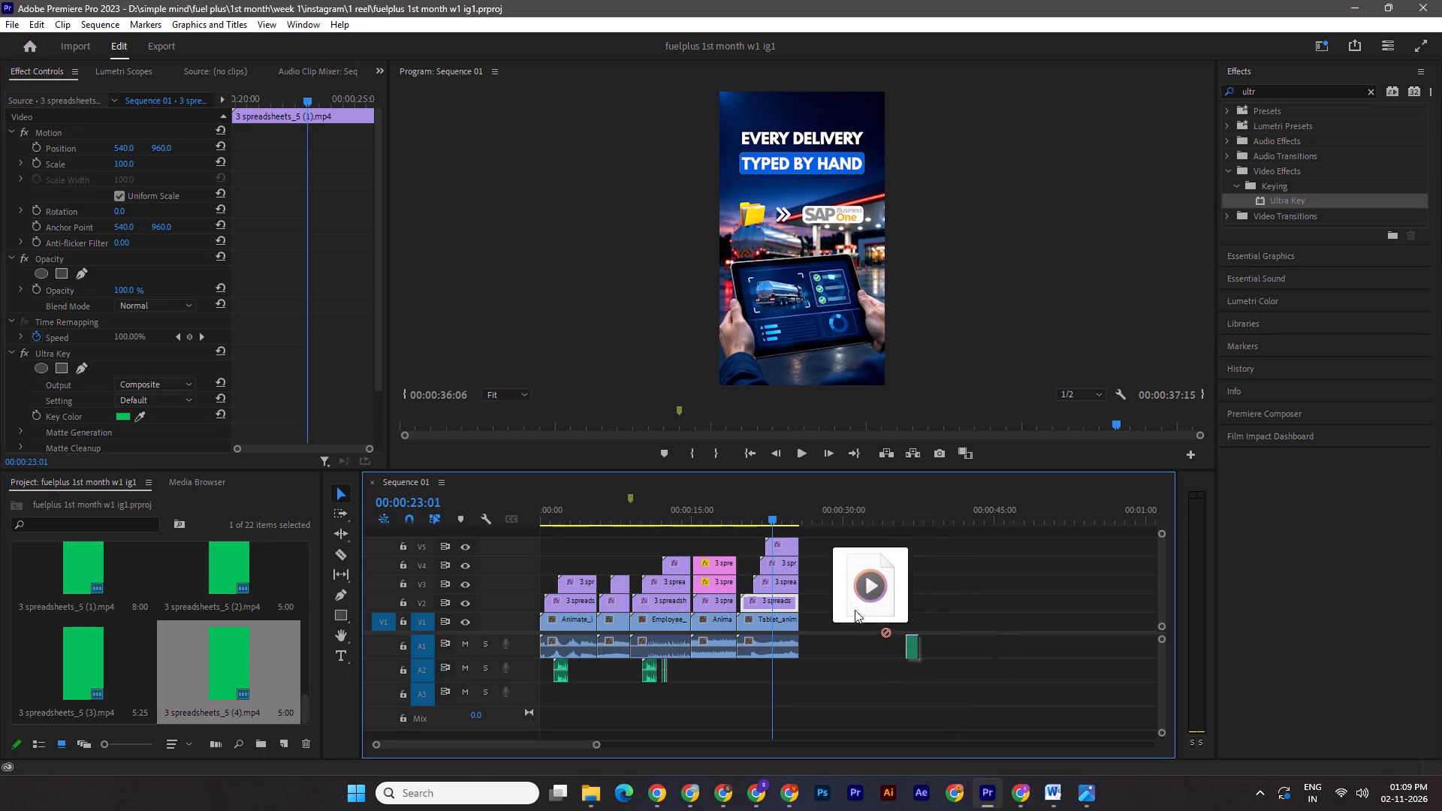
left_click_drag(855, 610, 804, 666)
left_click(772, 515)
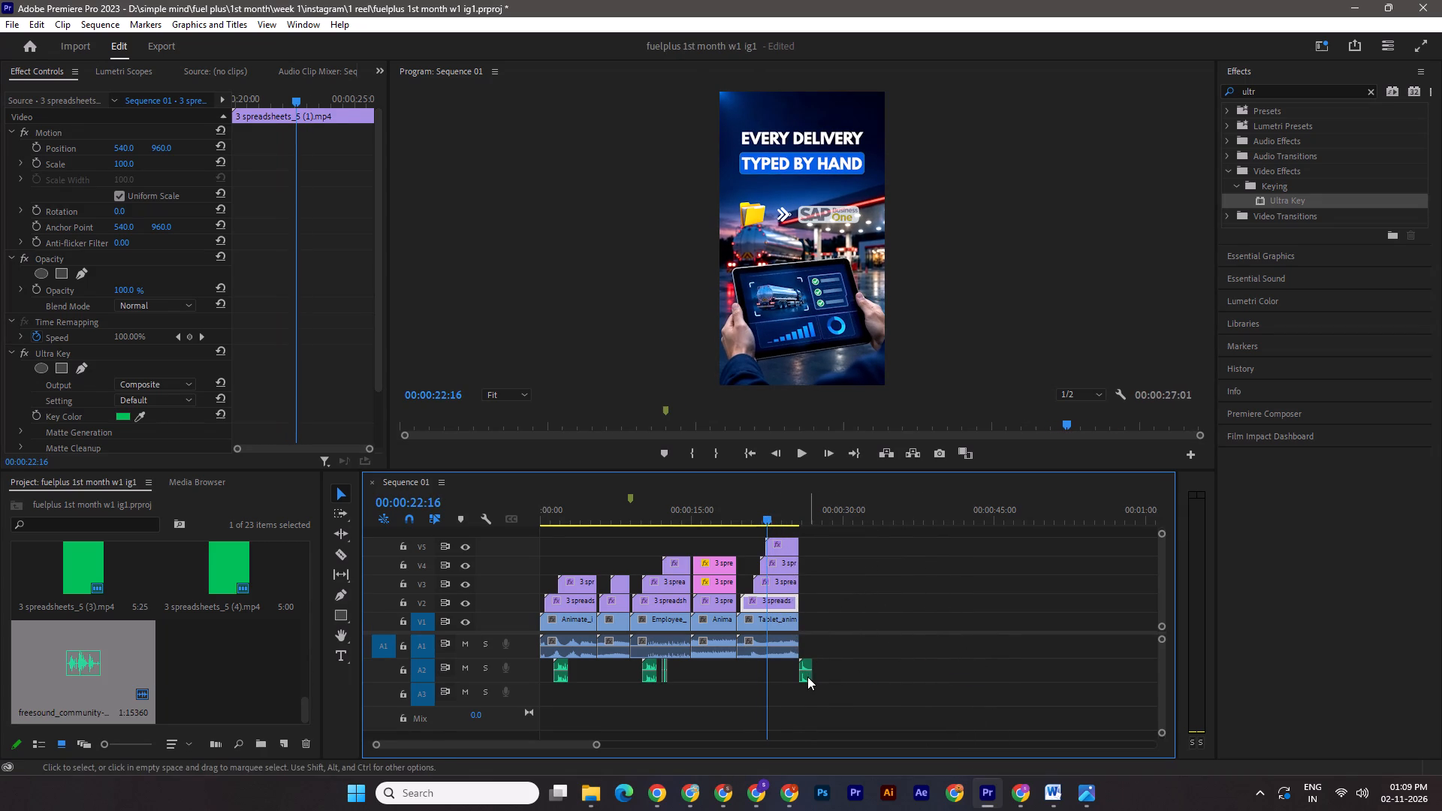
left_click_drag(807, 677, 775, 677)
left_click_drag(591, 745, 583, 743)
left_click(591, 744)
left_click_drag(598, 748, 535, 739)
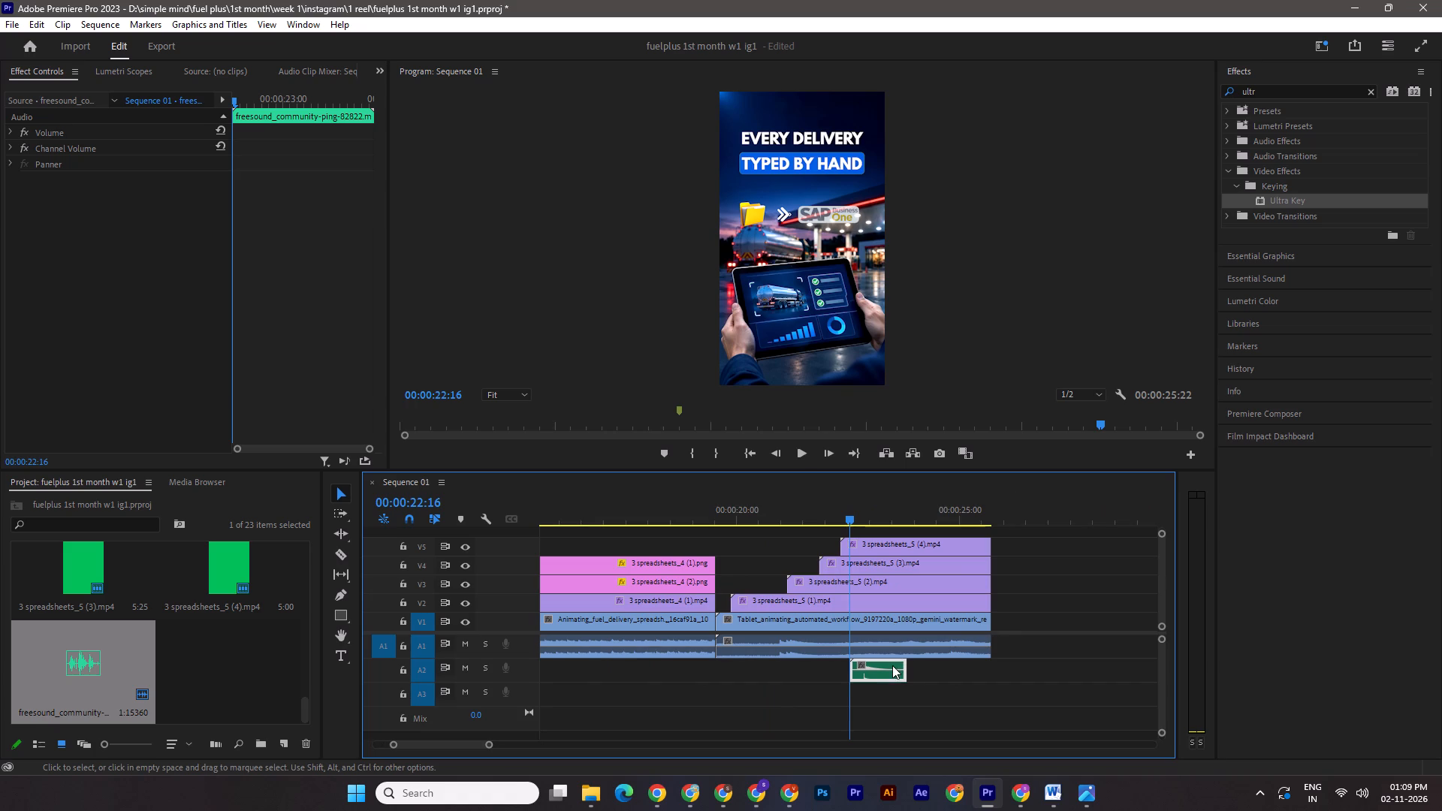
left_click_drag(879, 677, 870, 676)
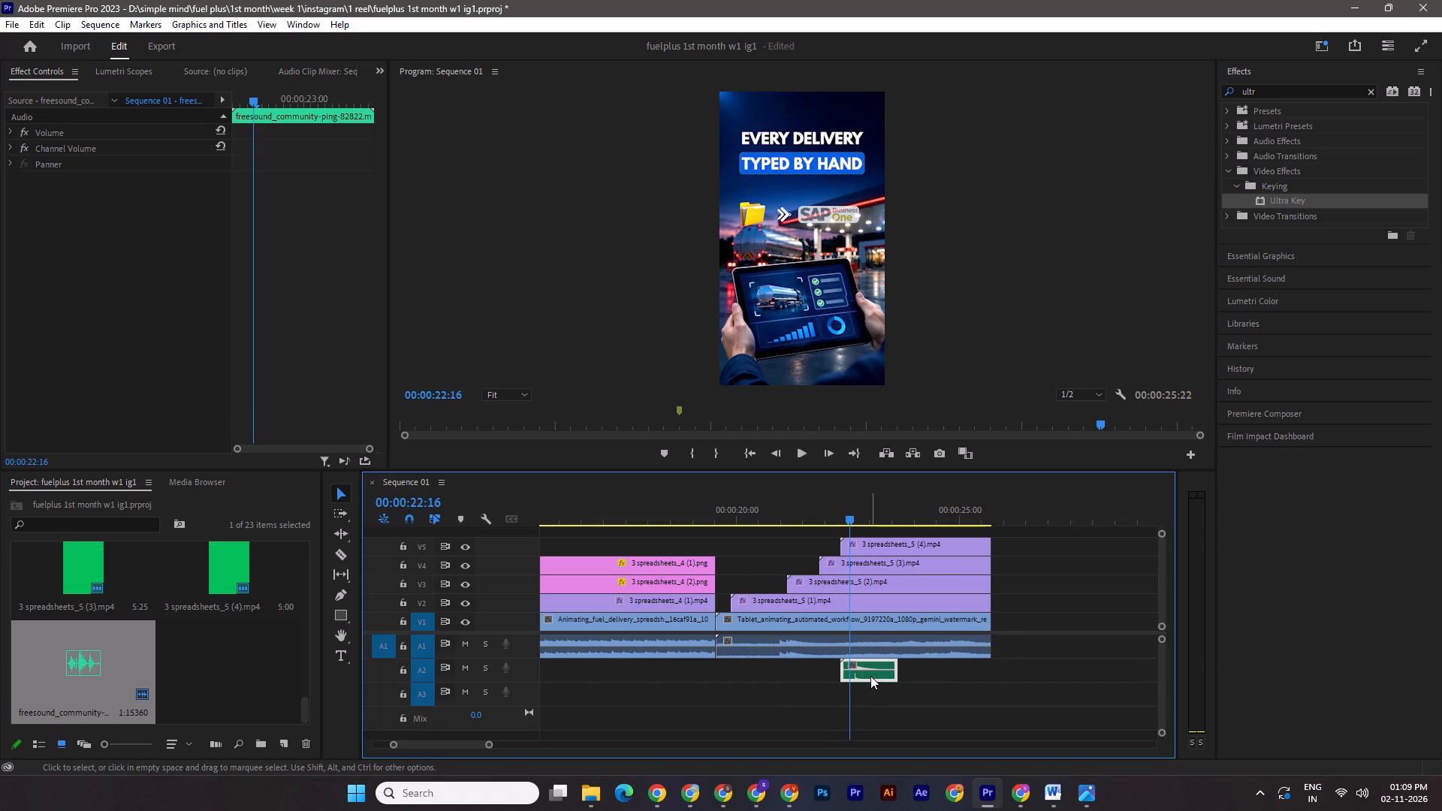
key("ctrl+s")
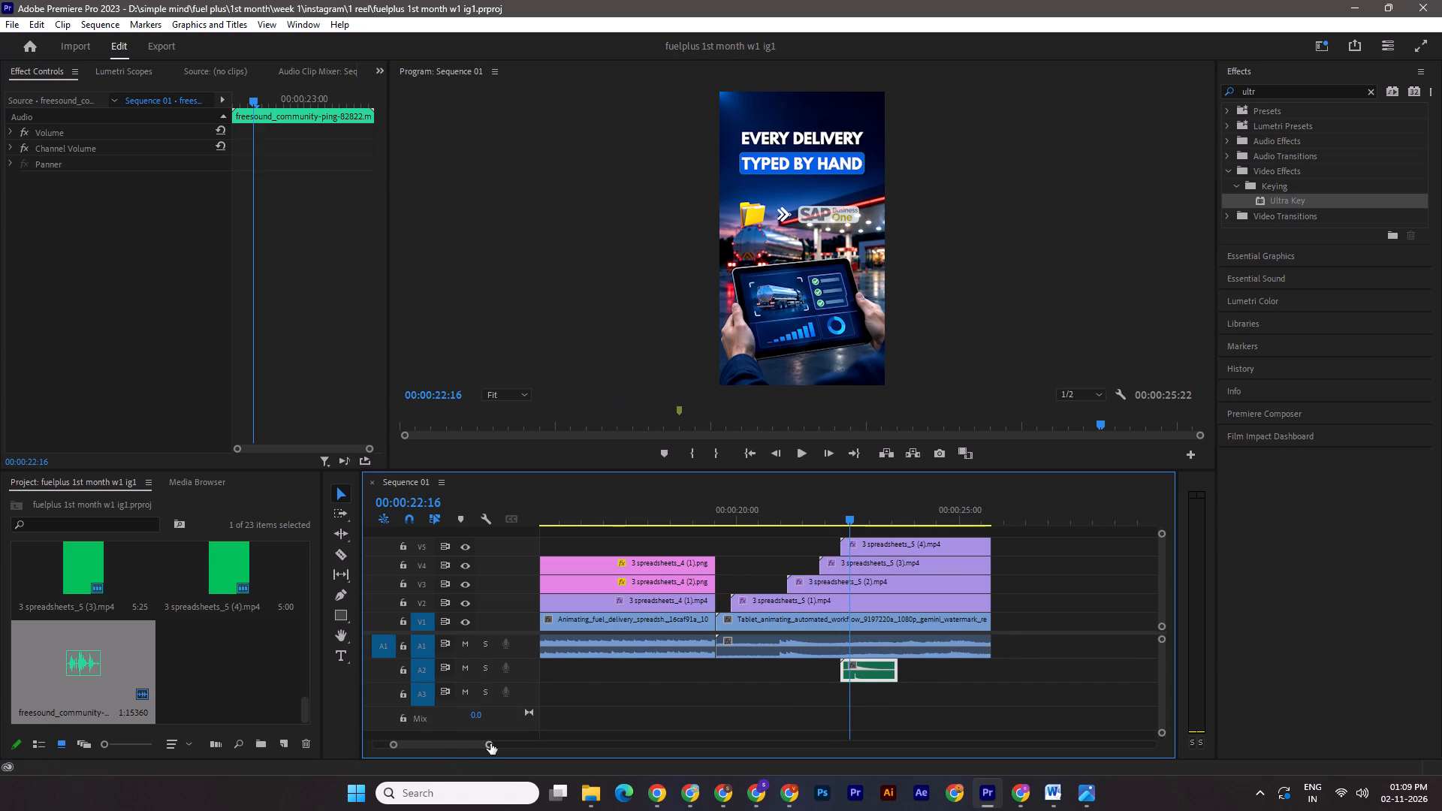
Save the project and play the whole reel from the start through to the ping to check the sound timing.
left_click_drag(490, 743, 542, 746)
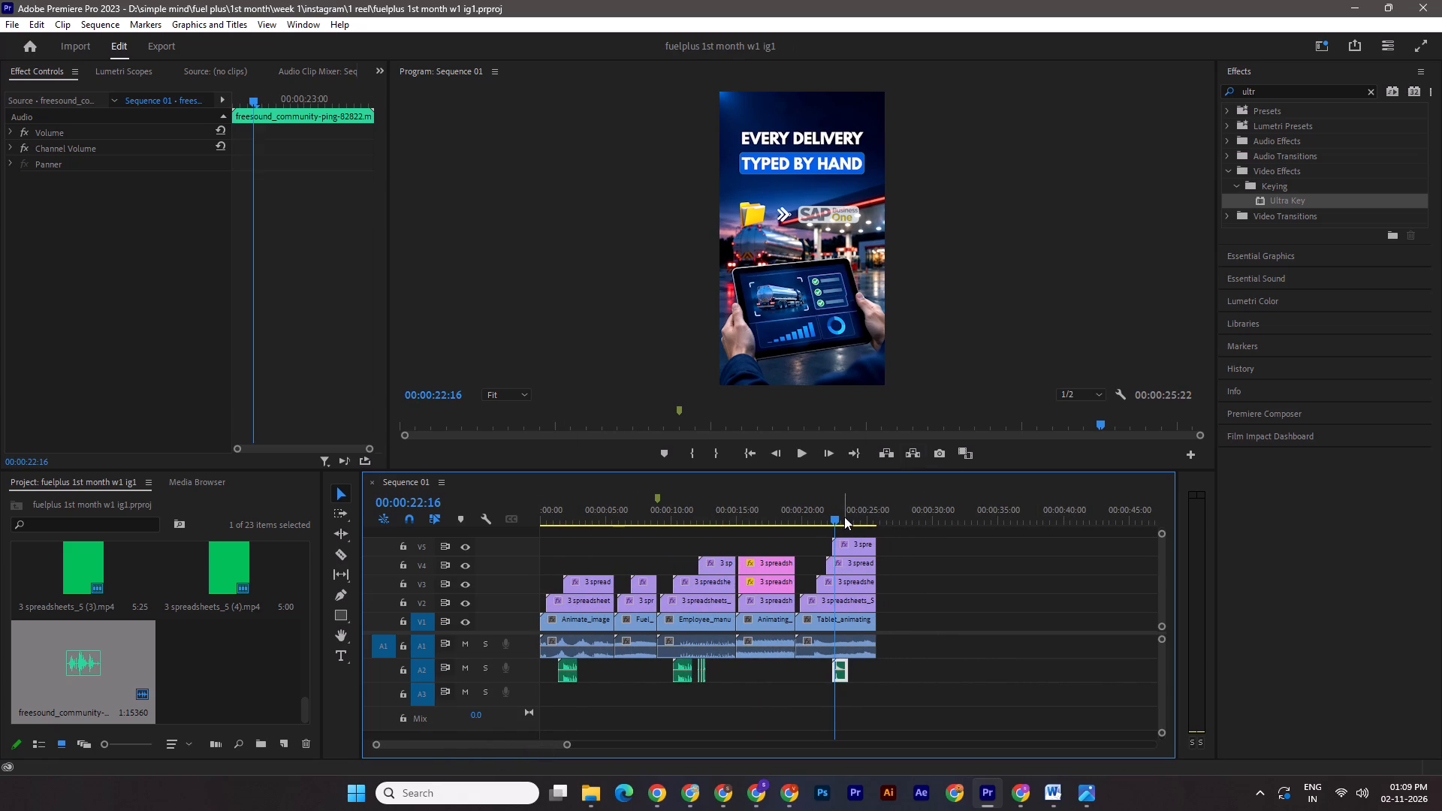
left_click_drag(834, 517, 521, 517)
key("ctrl+s")
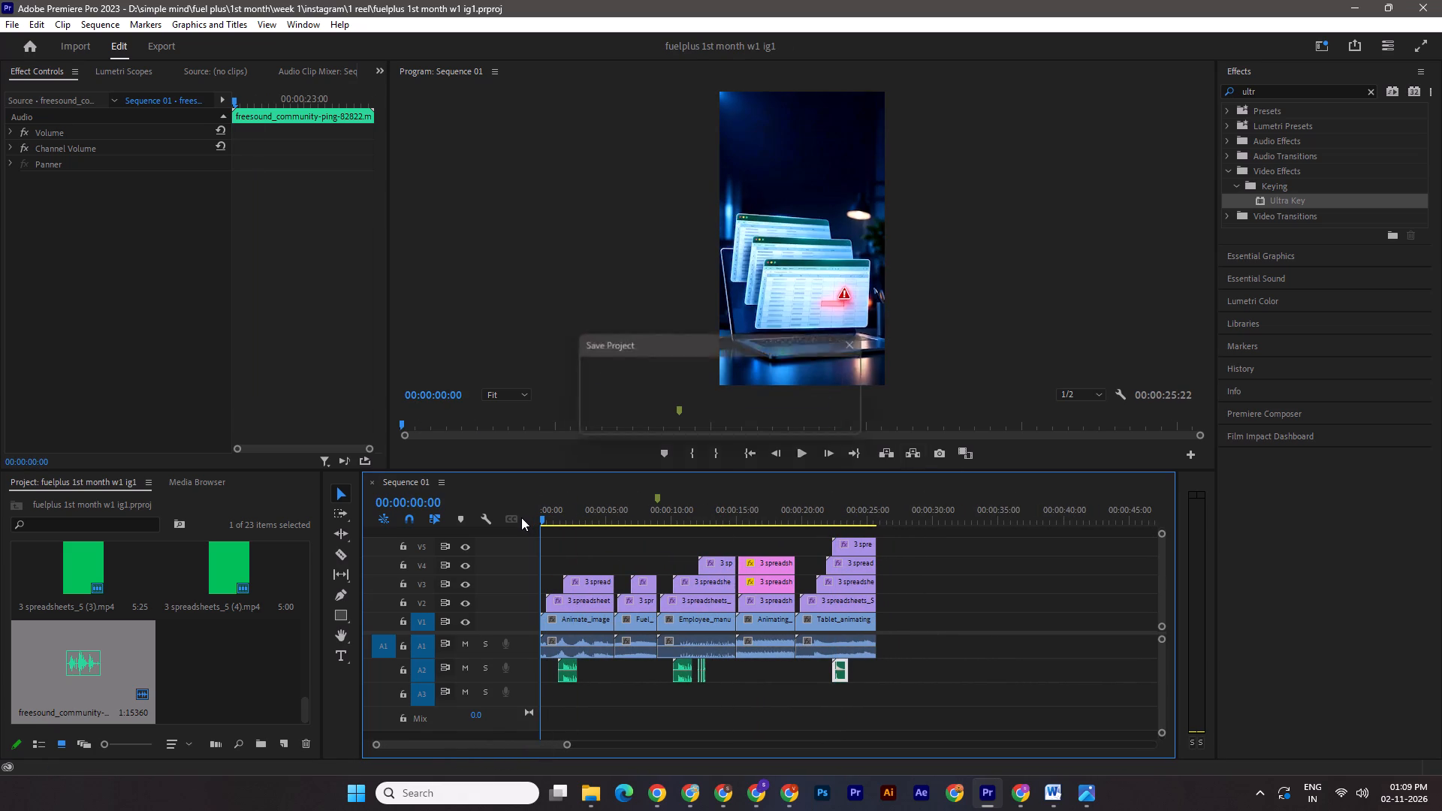
key("space")
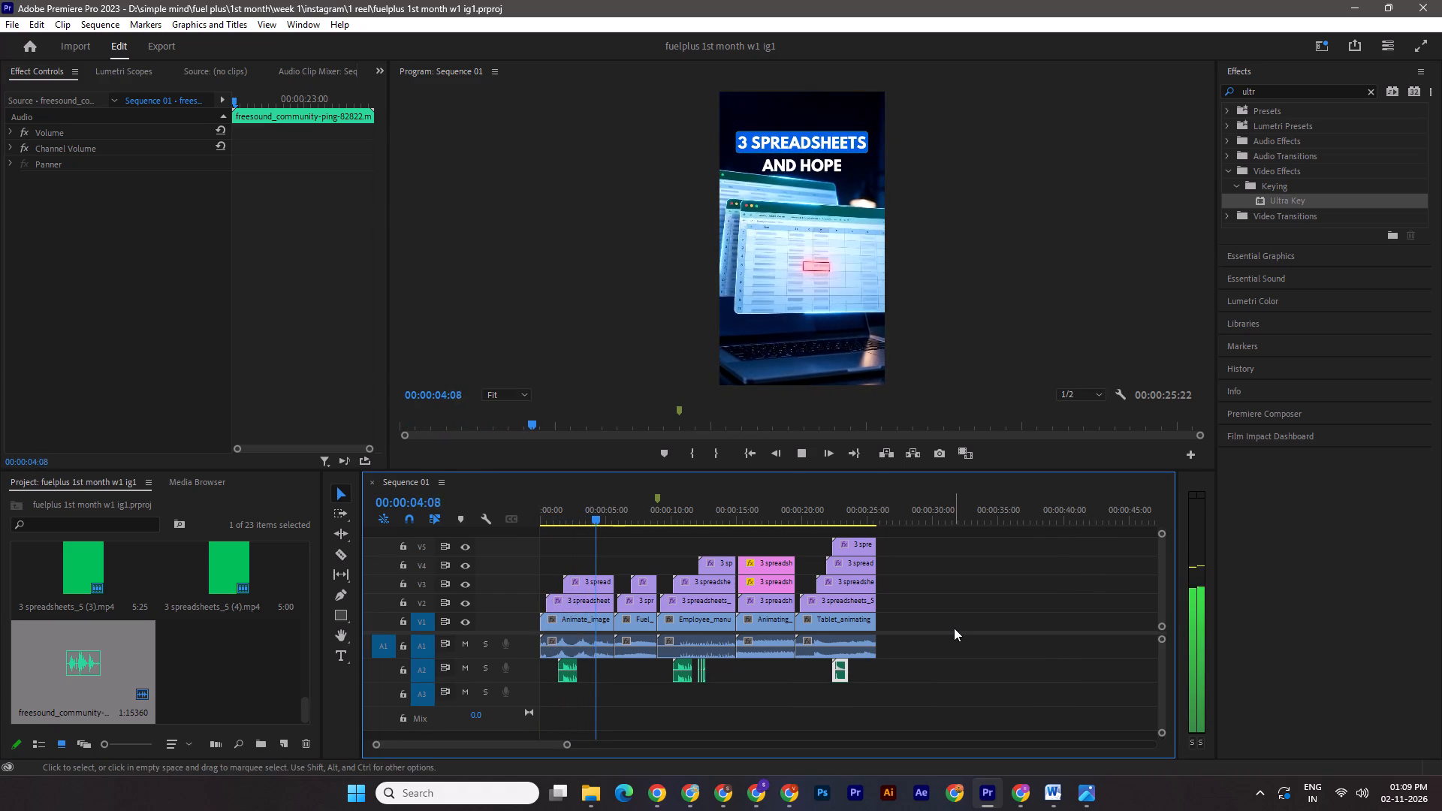
key("space")
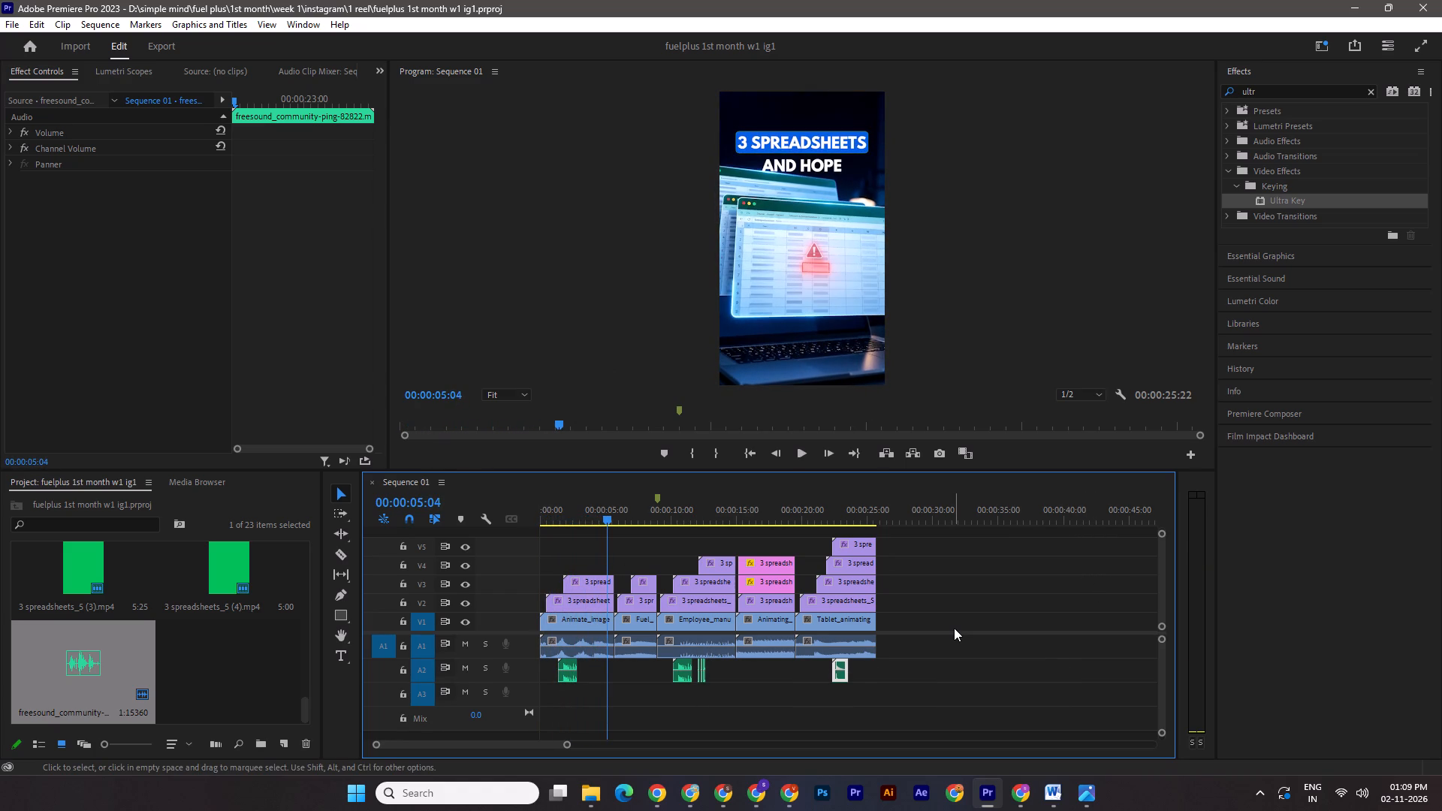
key("space")
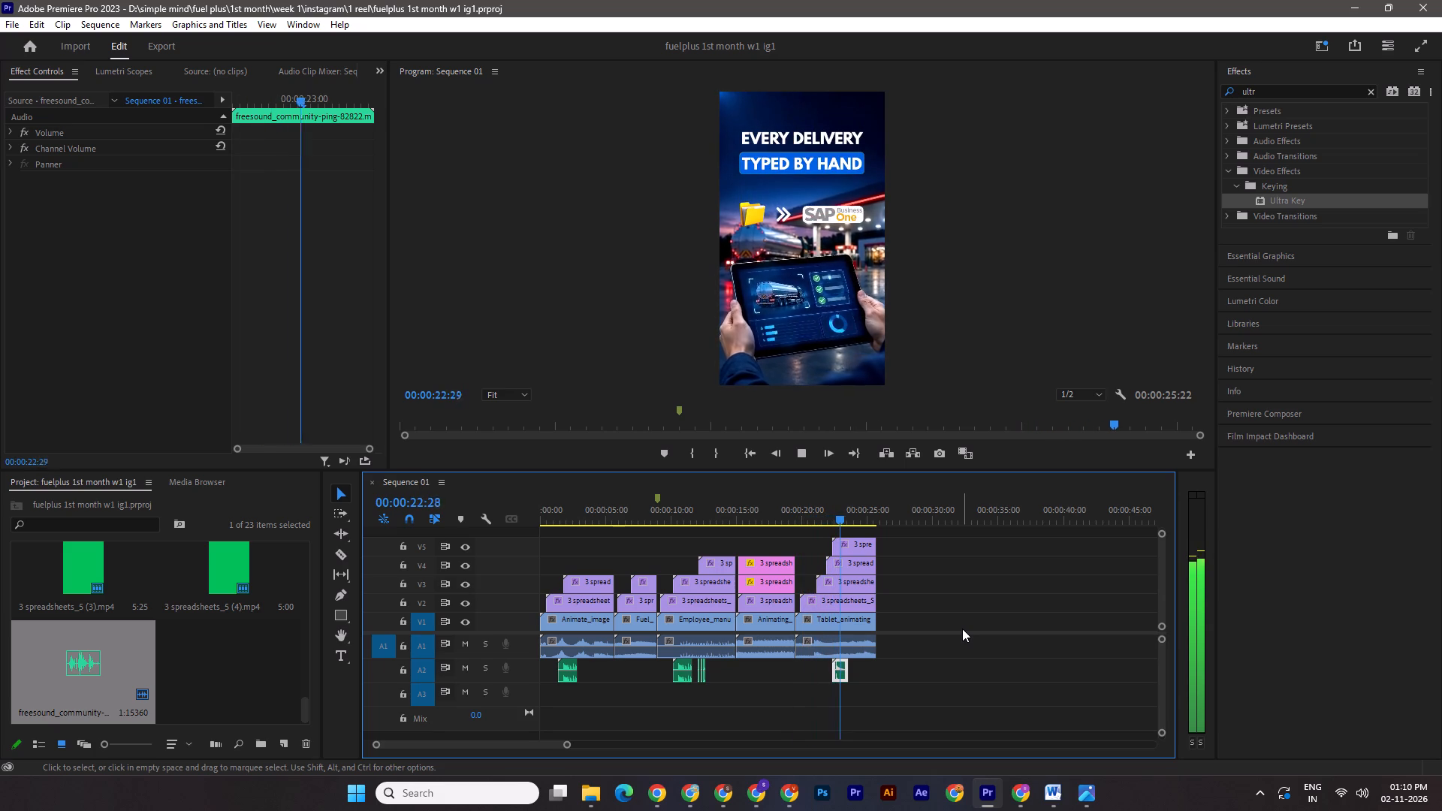
key("space")
Shift the A2 ping earlier in two small moves to start just ahead of the V5 logo clip, checking by playback, and save.
left_click_drag(566, 746, 536, 740)
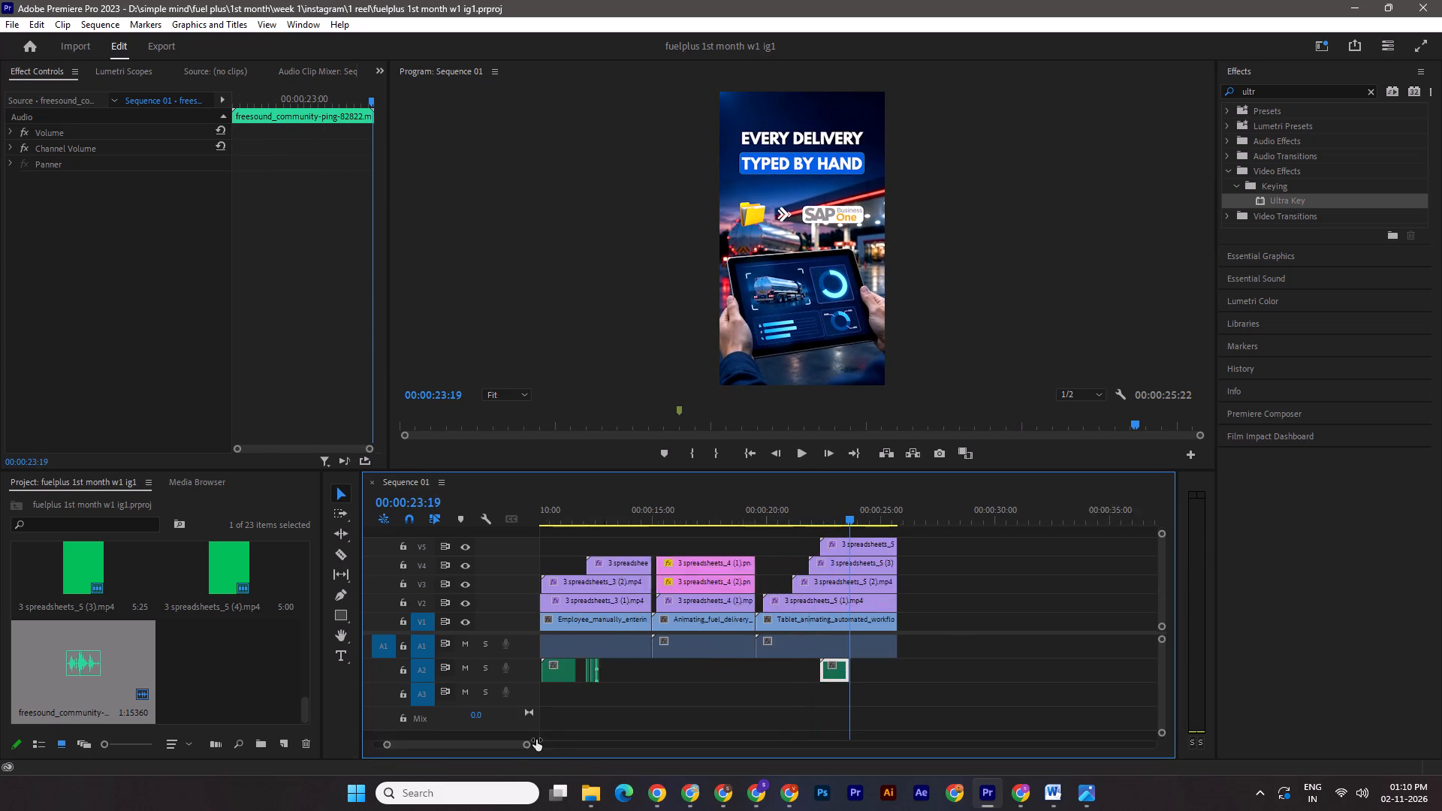
left_click_drag(536, 740, 505, 738)
left_click_drag(849, 509, 748, 513)
left_click_drag(801, 677, 784, 674)
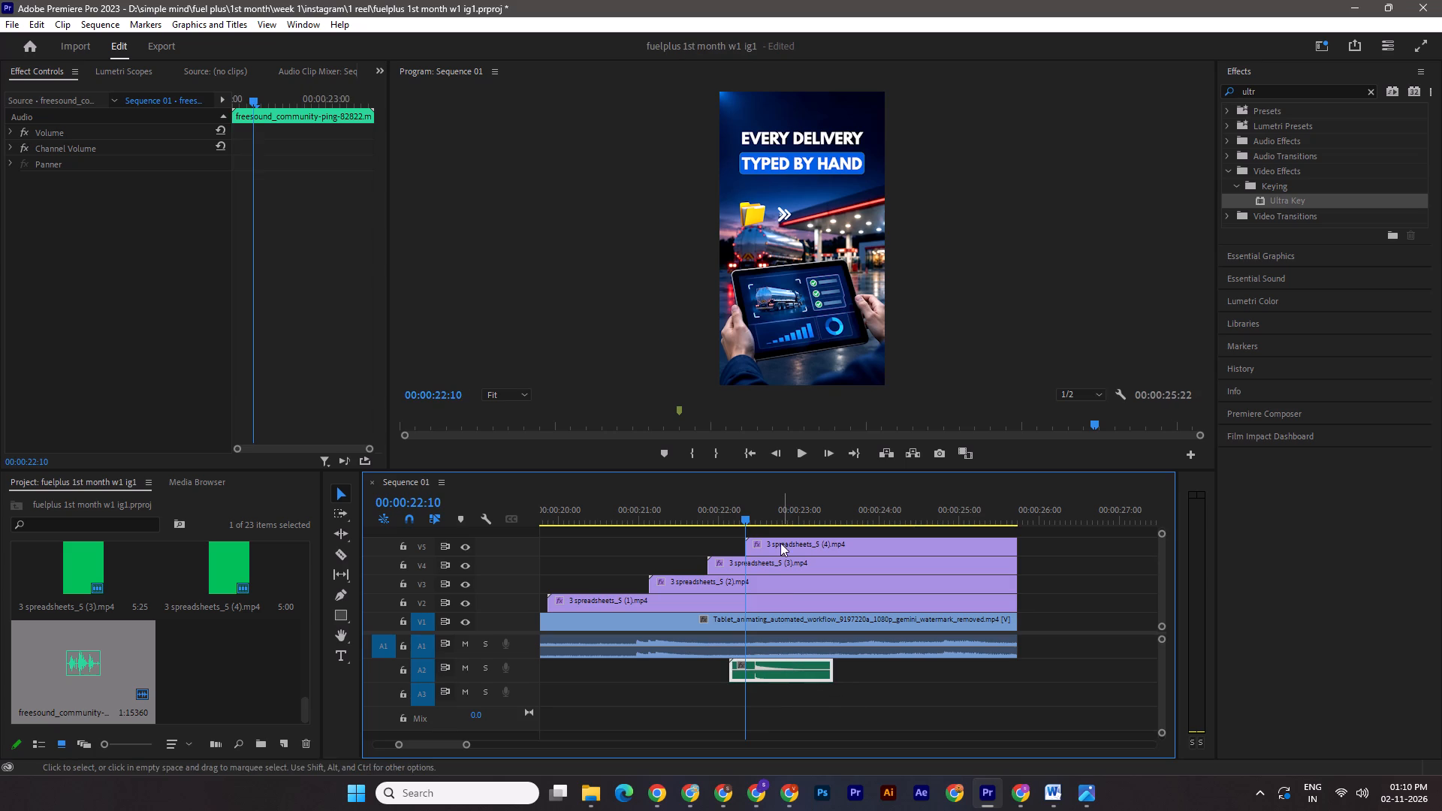
left_click_drag(741, 514, 638, 510)
key("space")
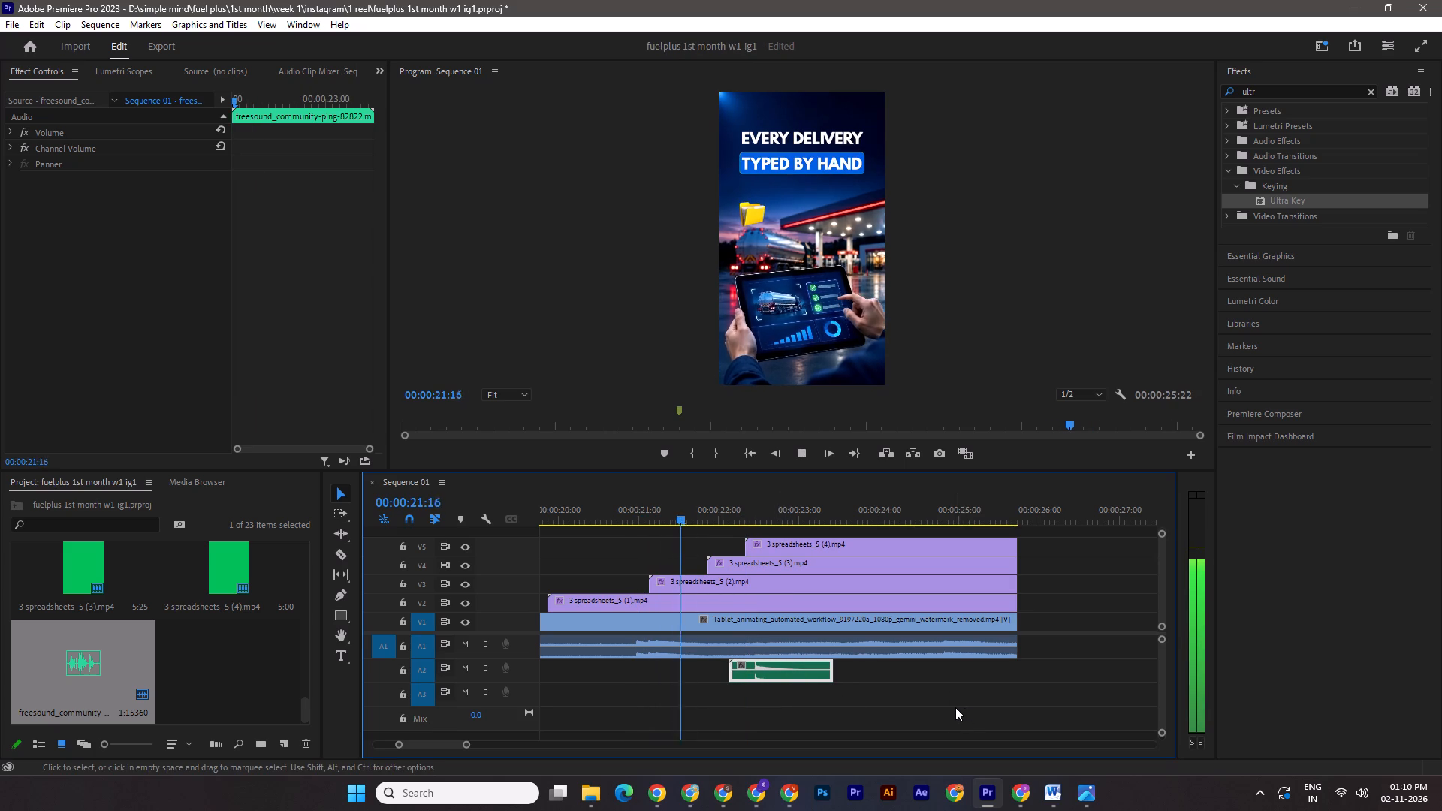
key("space")
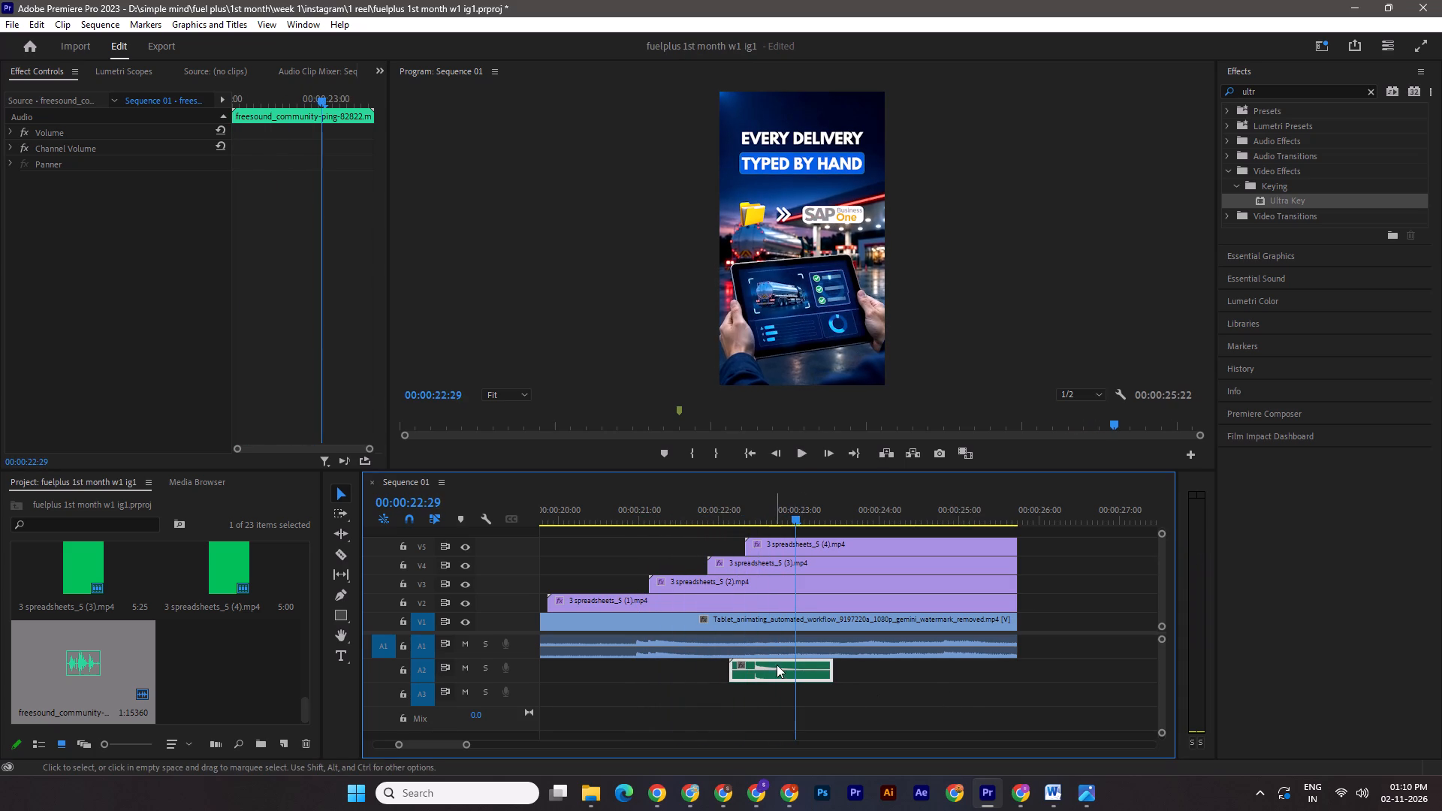
left_click_drag(771, 671, 762, 669)
left_click_drag(793, 515, 676, 508)
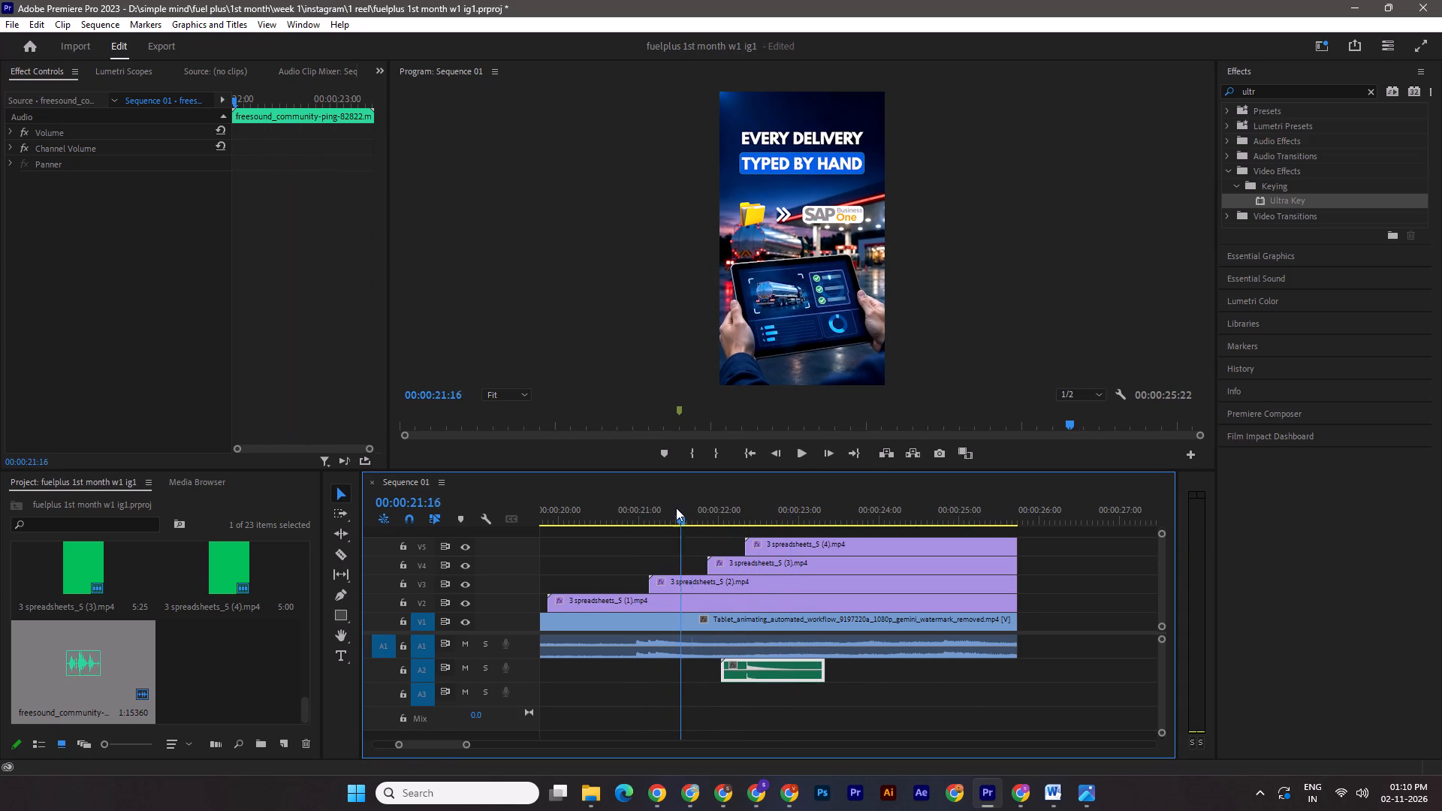
left_click_drag(676, 508, 669, 508)
key("ctrl+s")
key("space")
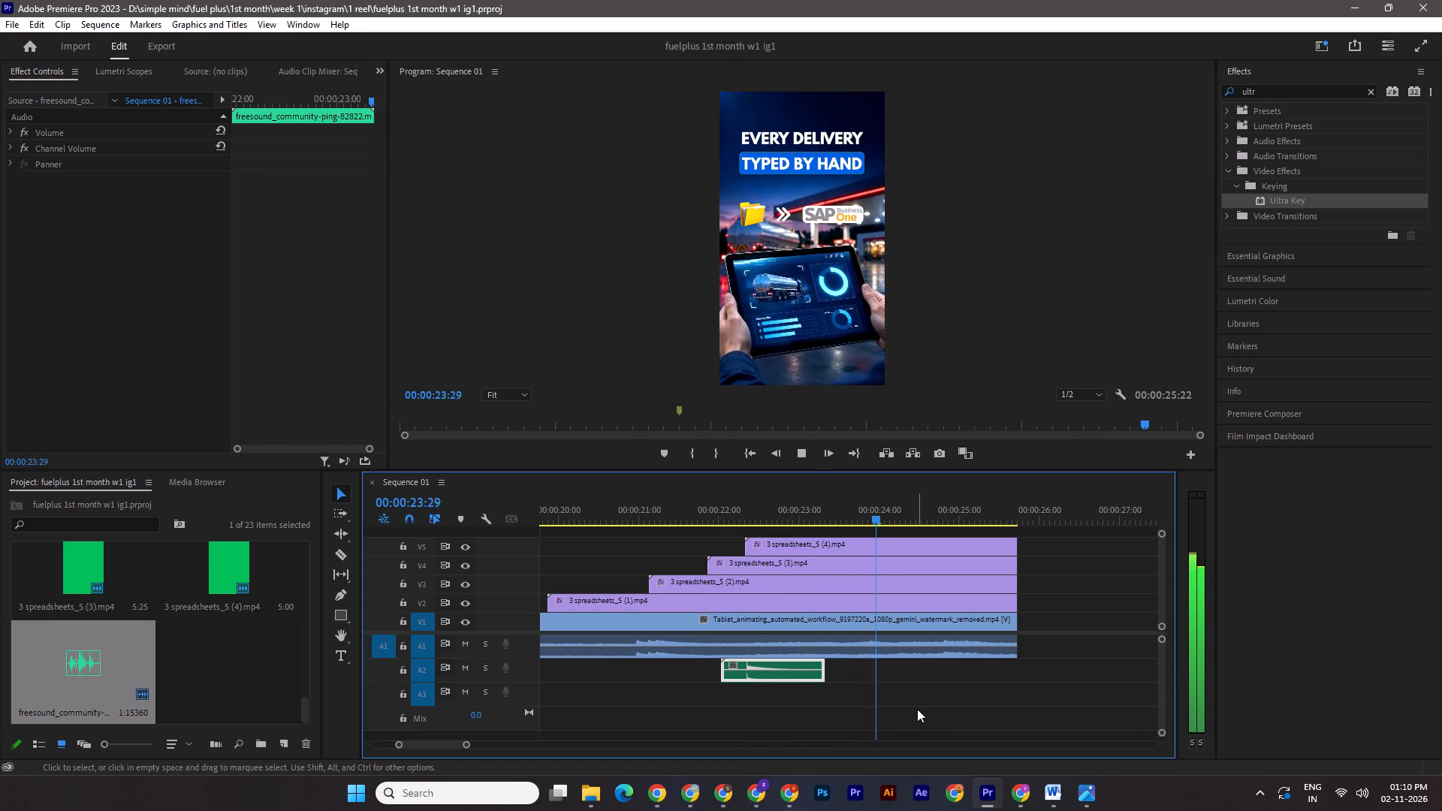
key("space")
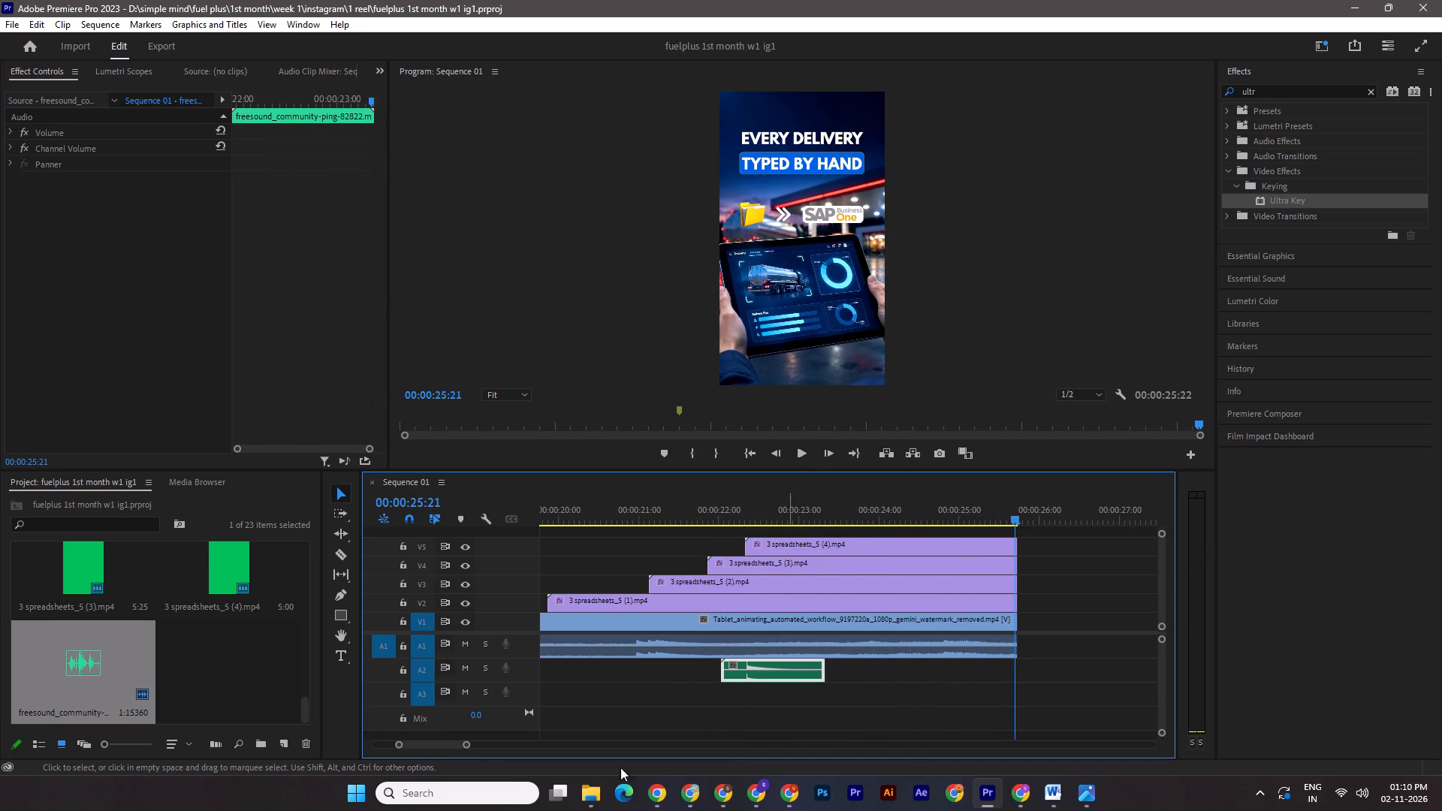
Move the playhead back to the start of the sequence and save the reel project.
left_click_drag(466, 744, 537, 751)
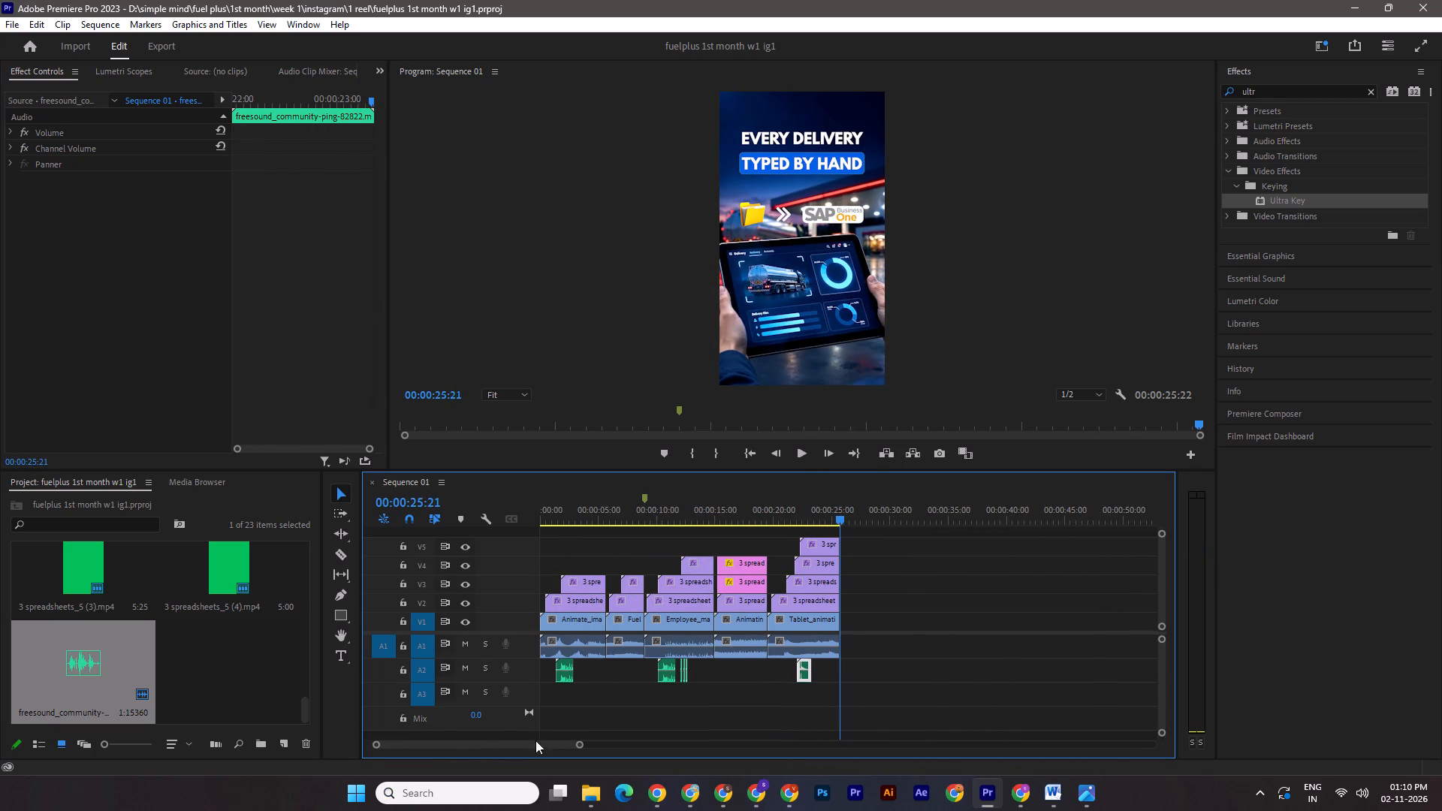
left_click_drag(843, 514, 467, 520)
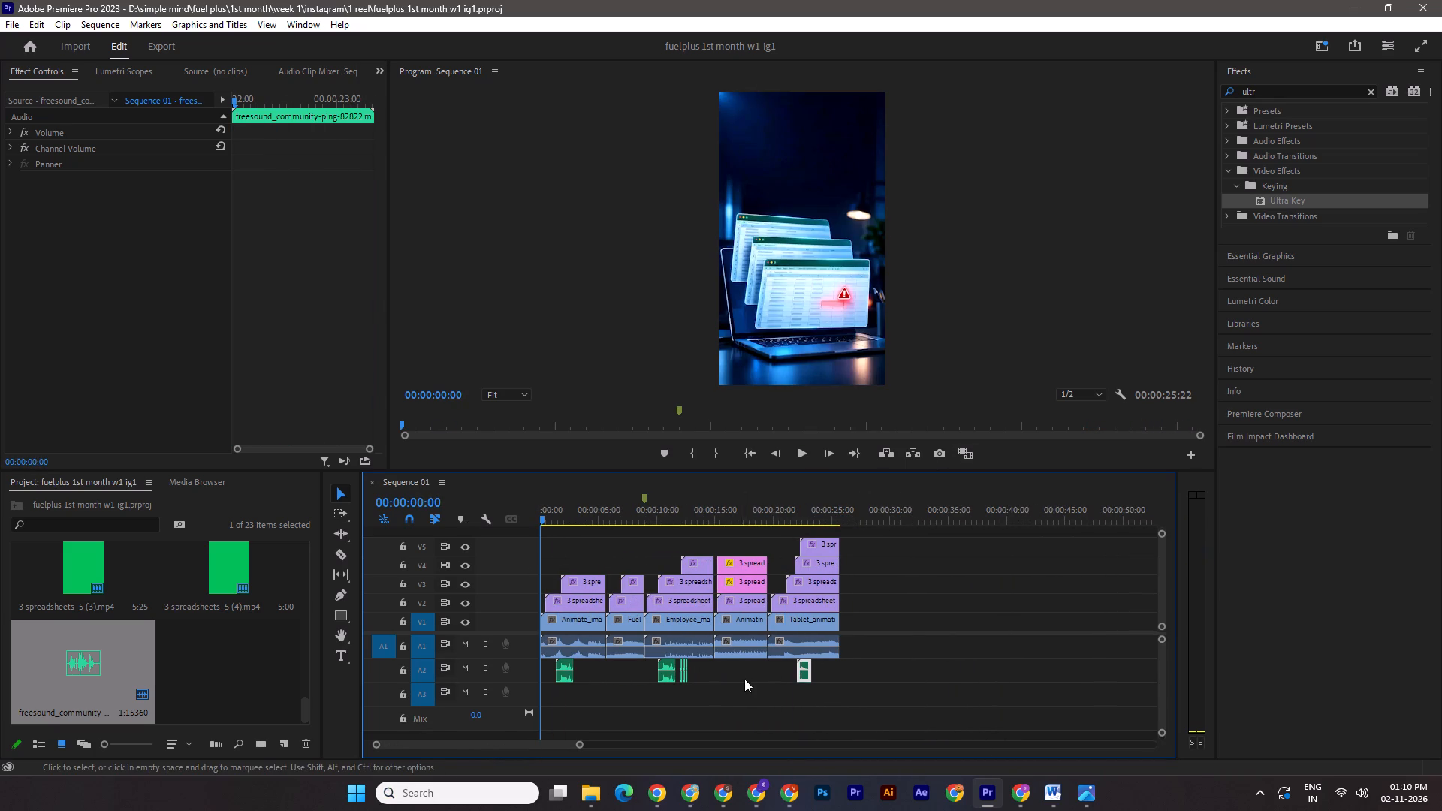
key("ctrl+s")
Switch to Chrome, find the simplemind.tech Instagram profile among the open pages, and look over its post grid.
left_click(716, 796)
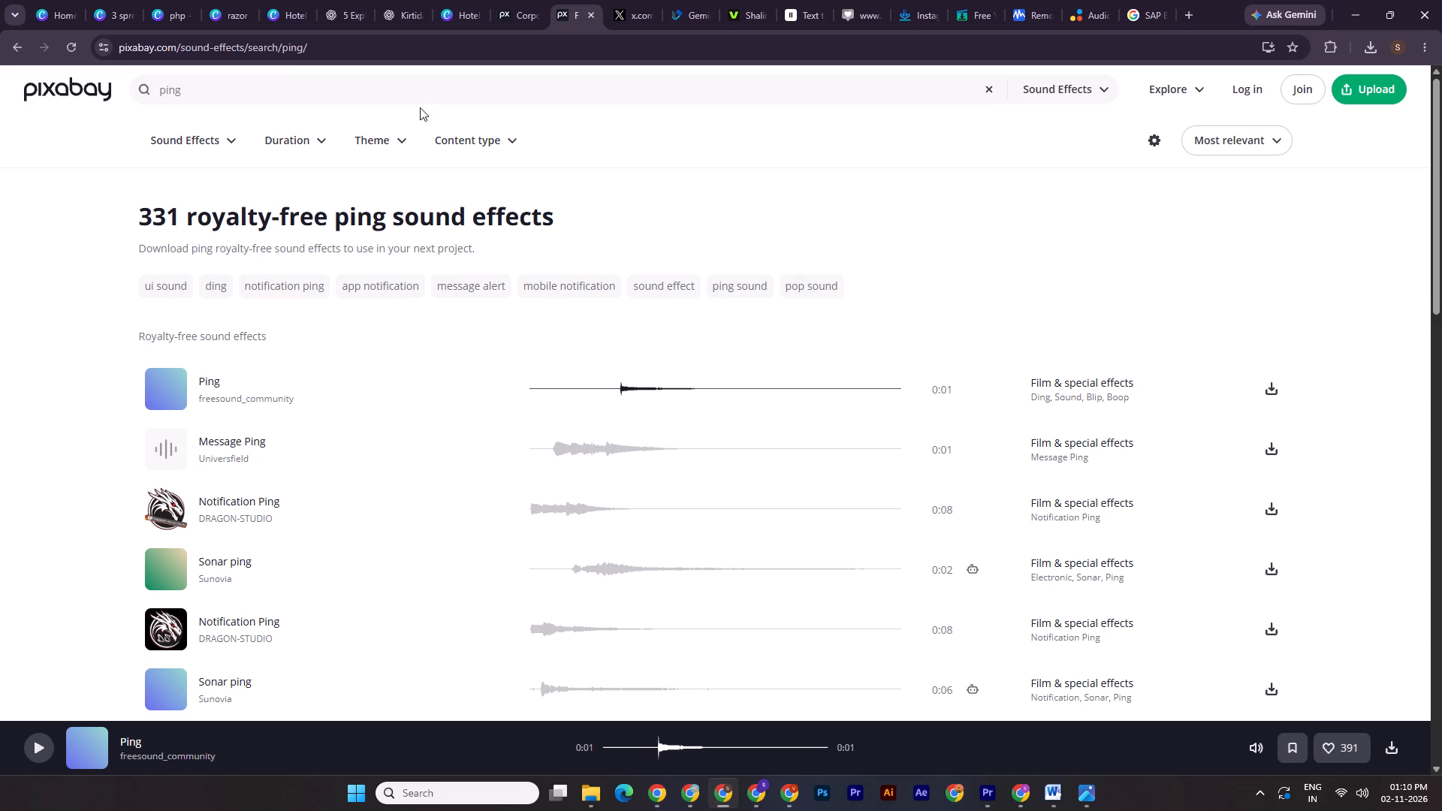
left_click(101, 0)
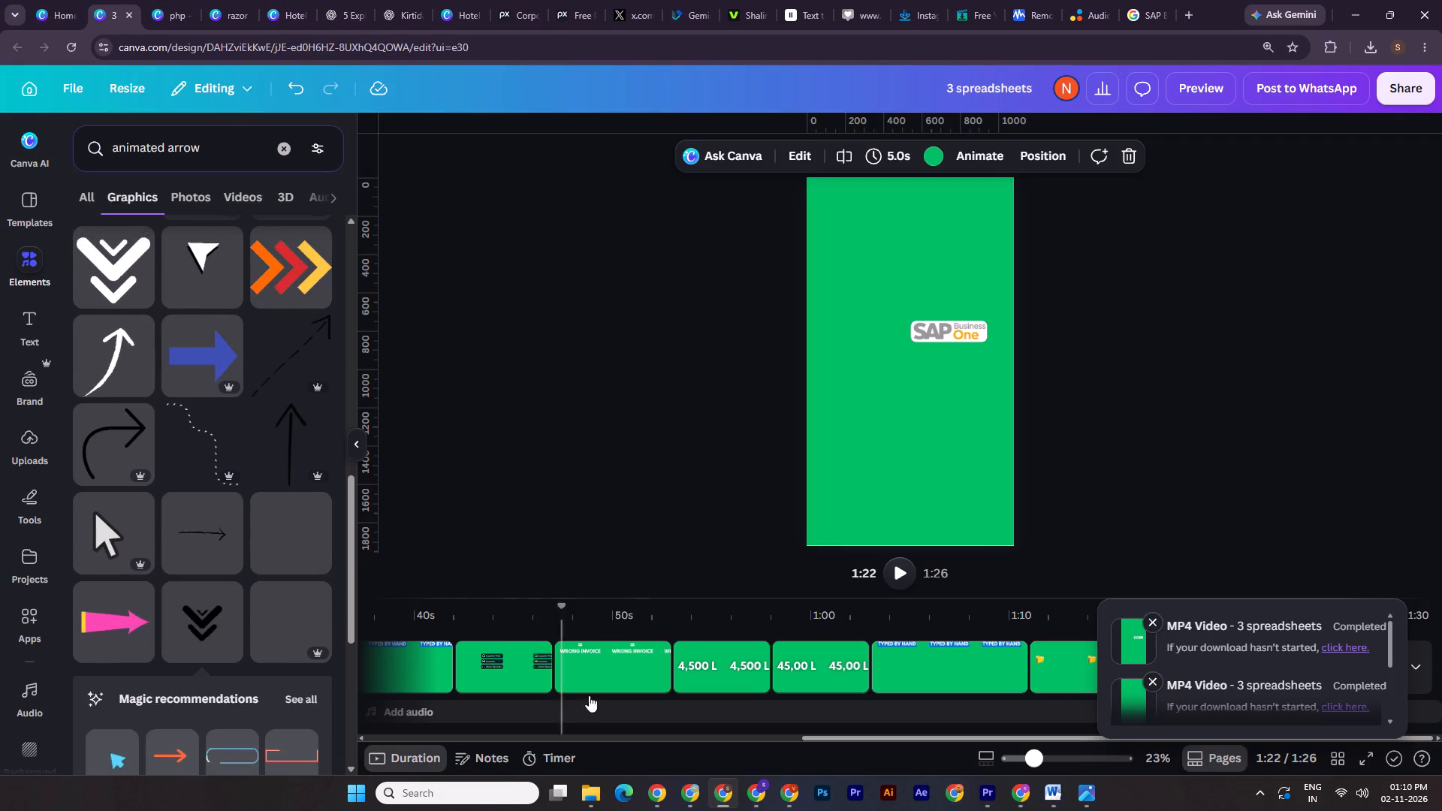
left_click(666, 789)
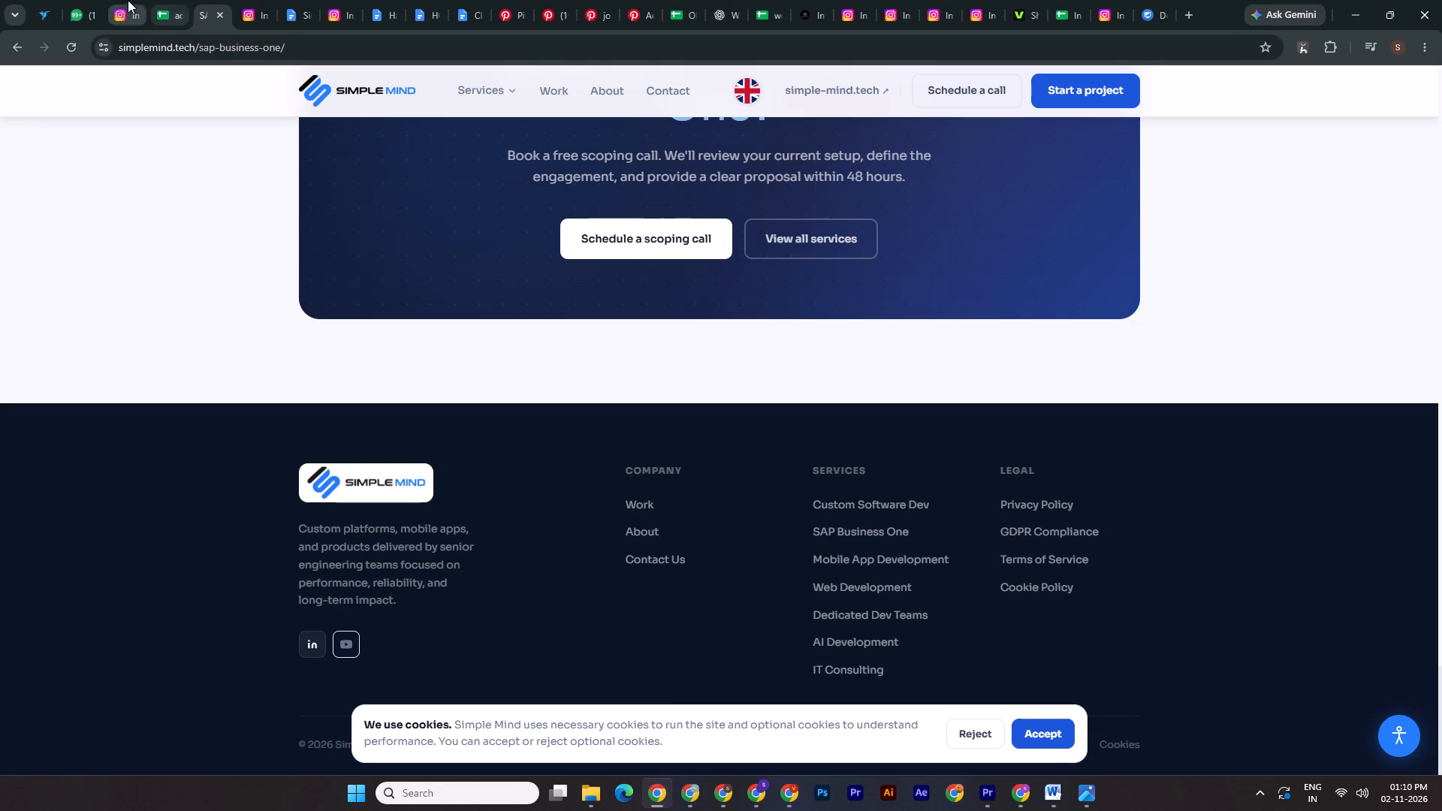
left_click(246, 0)
left_click(139, 0)
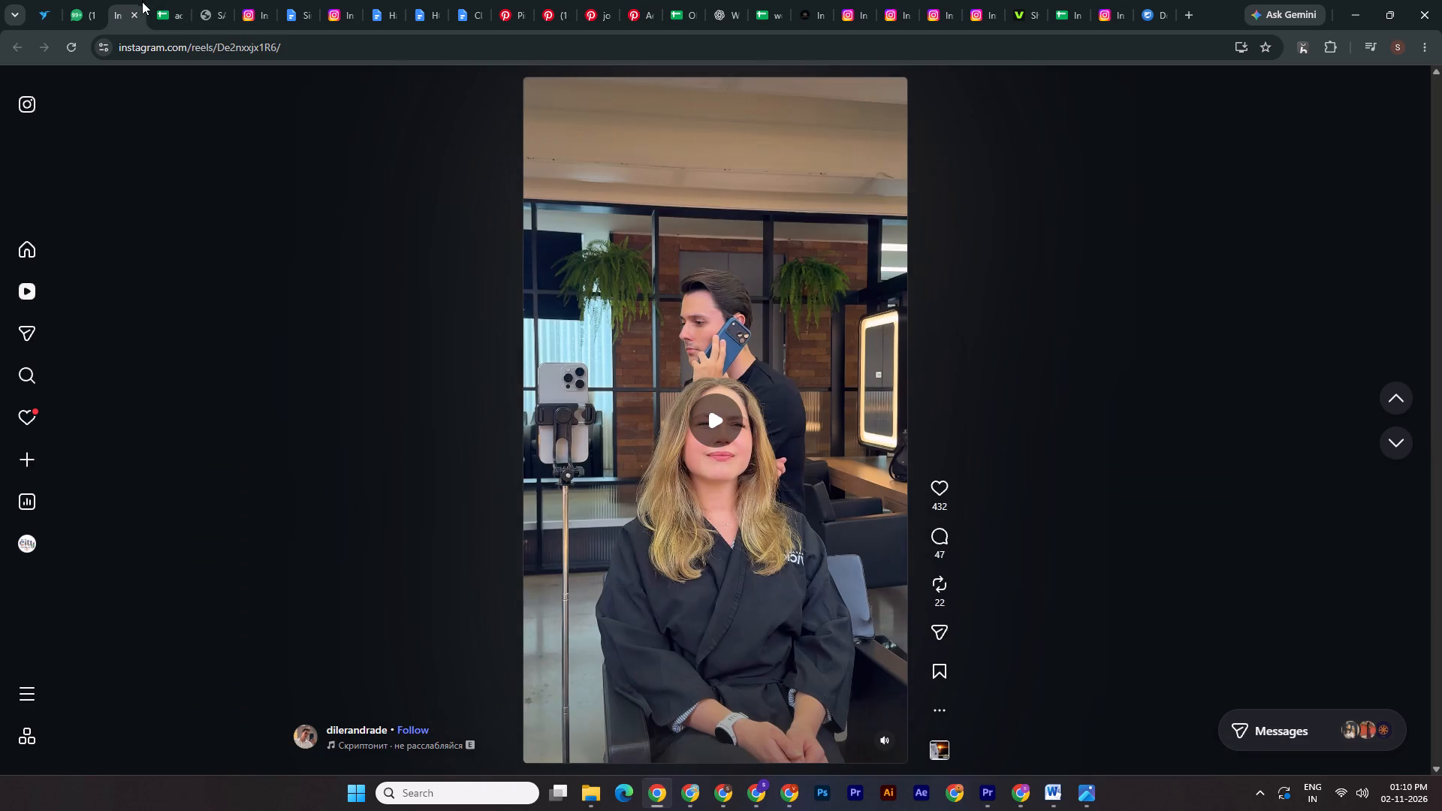
left_click(333, 0)
scroll(556, 491, "up", 5)
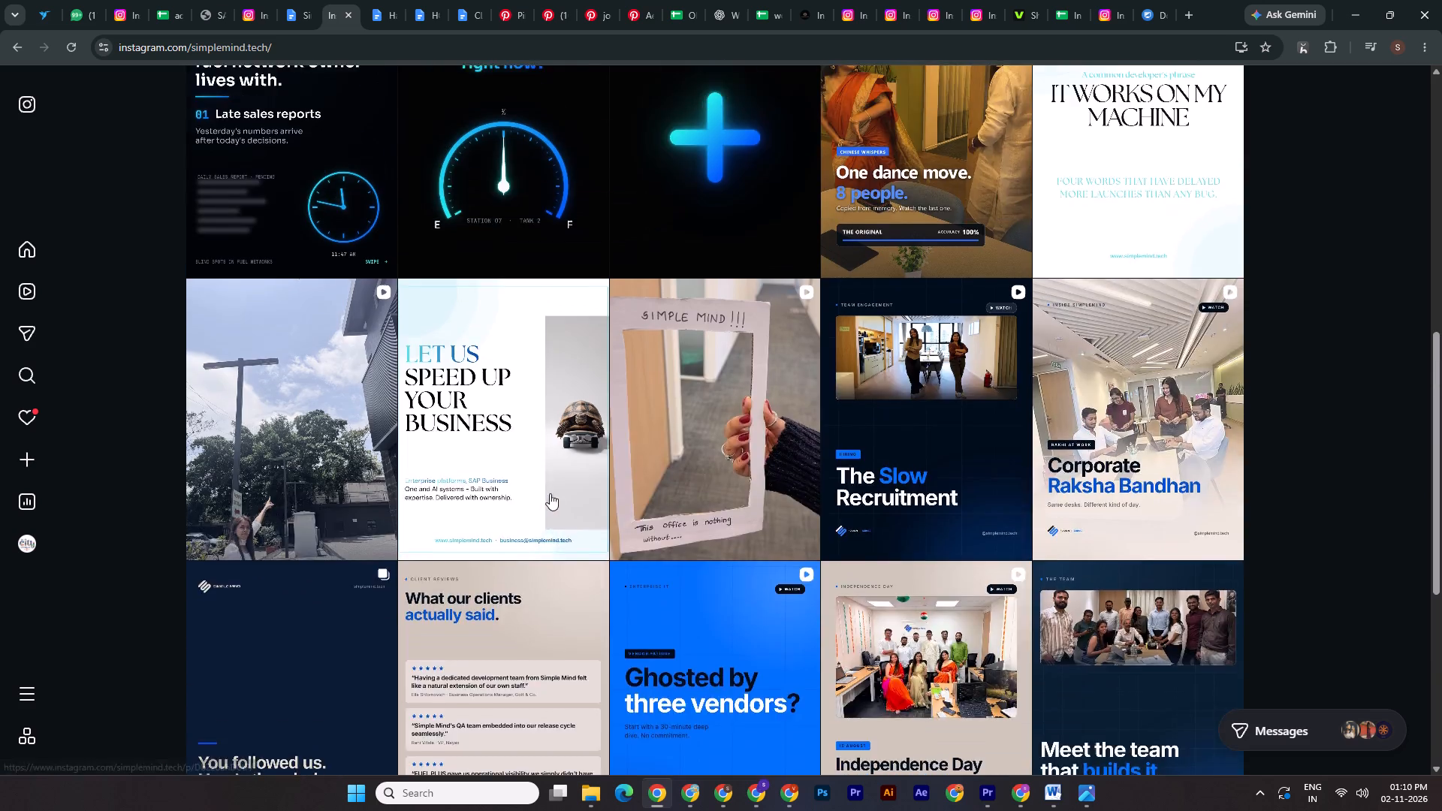
scroll(550, 493, "up", 12)
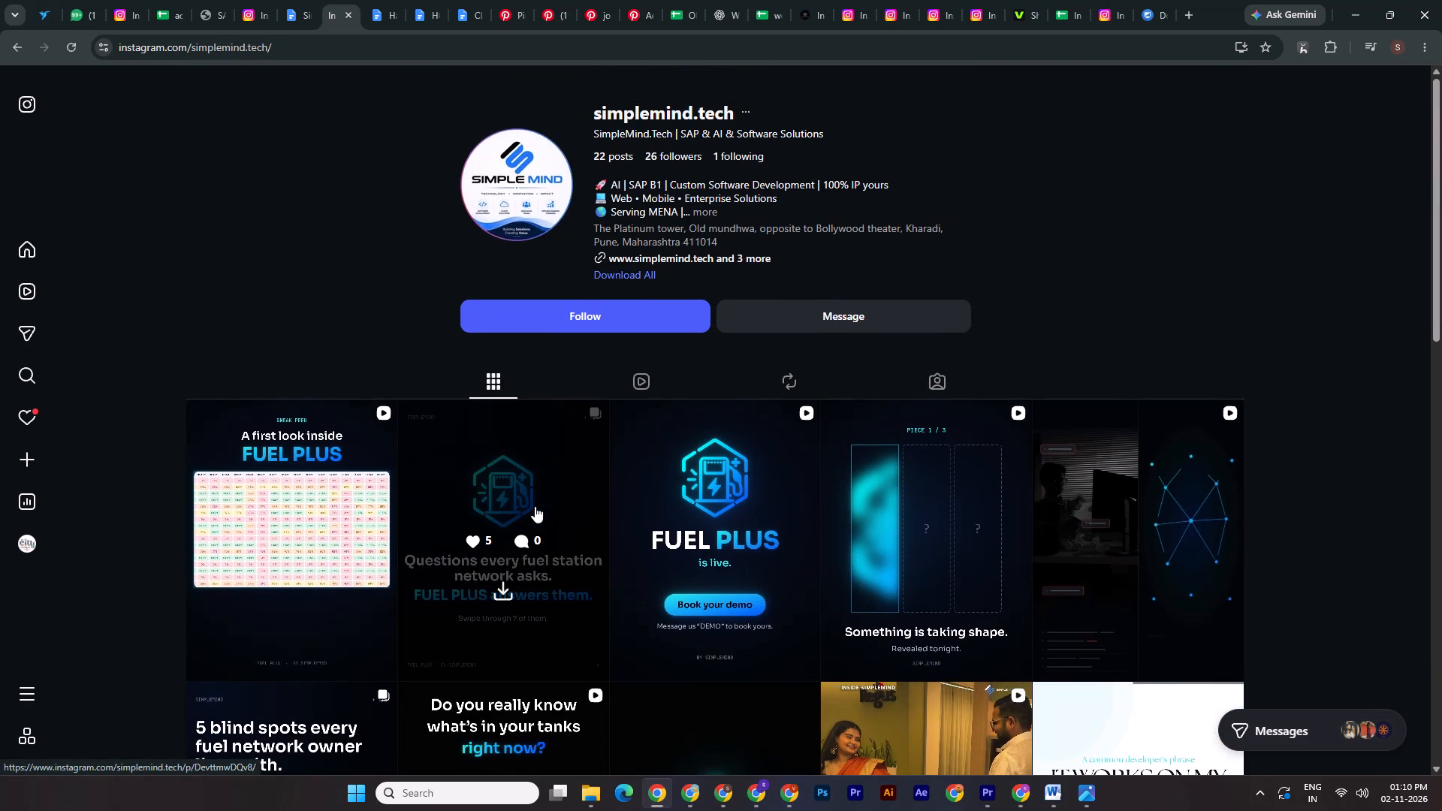
scroll(535, 506, "up", 6)
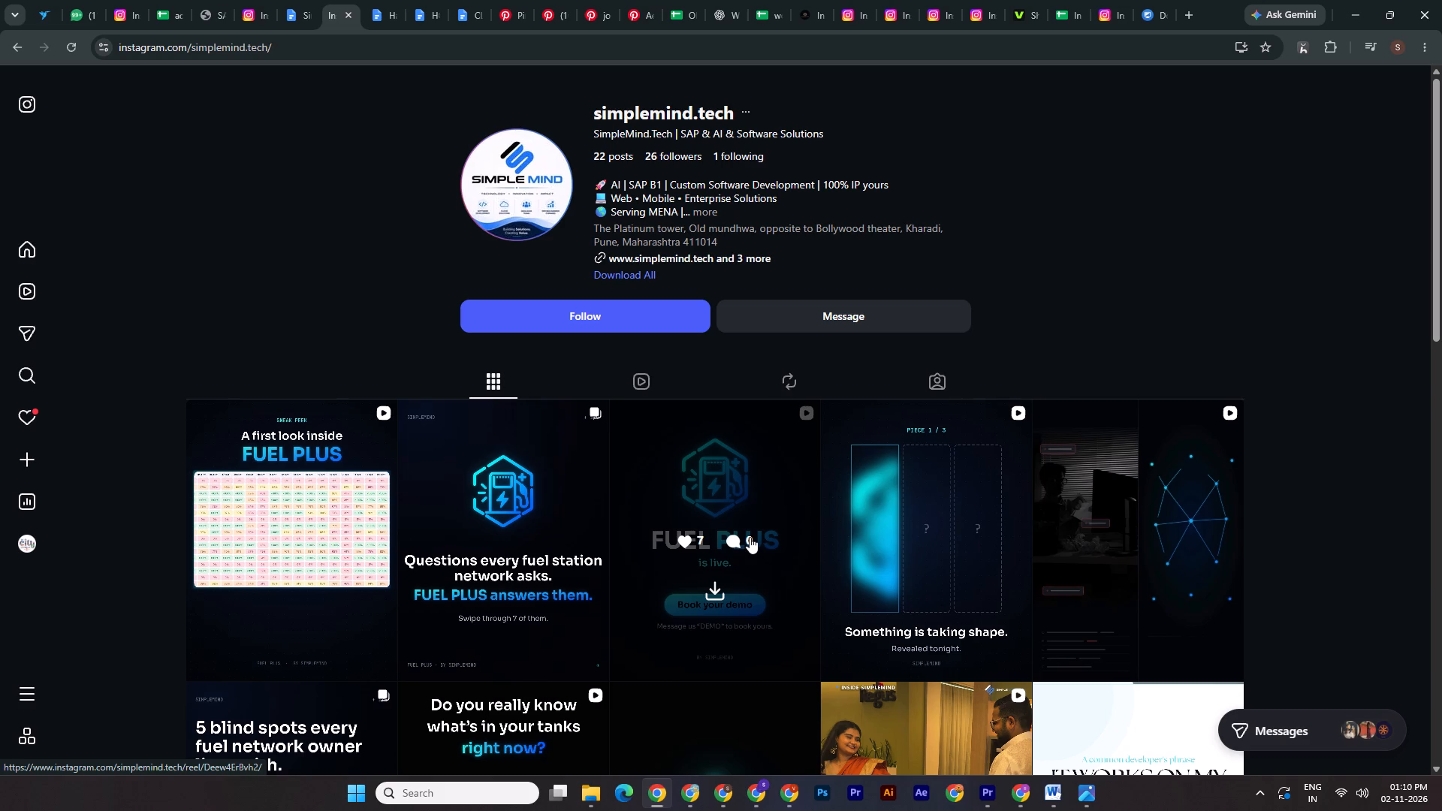
Switch back to Premiere Pro, save the project, and play the whole reel from start to end.
left_click(989, 795)
key("ctrl+s")
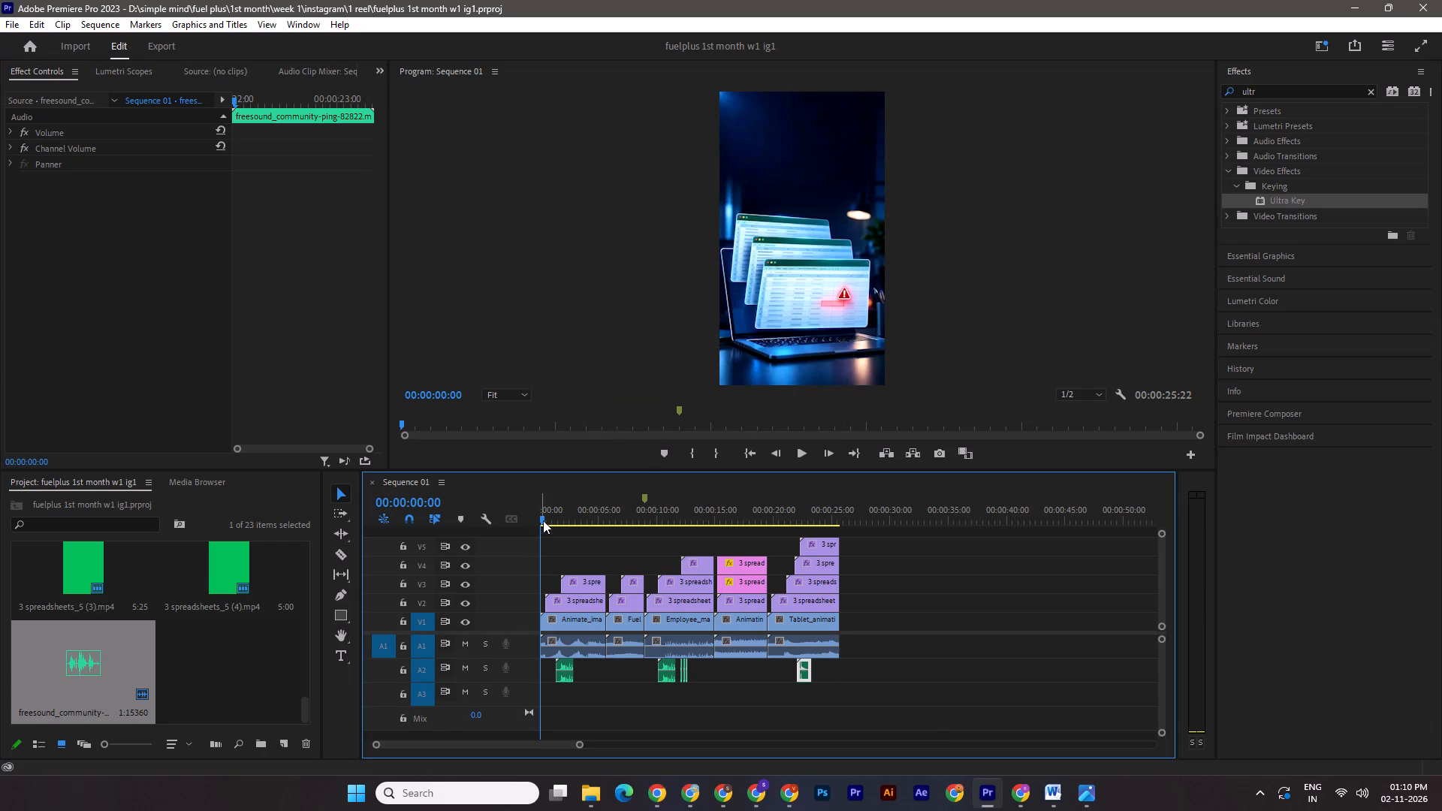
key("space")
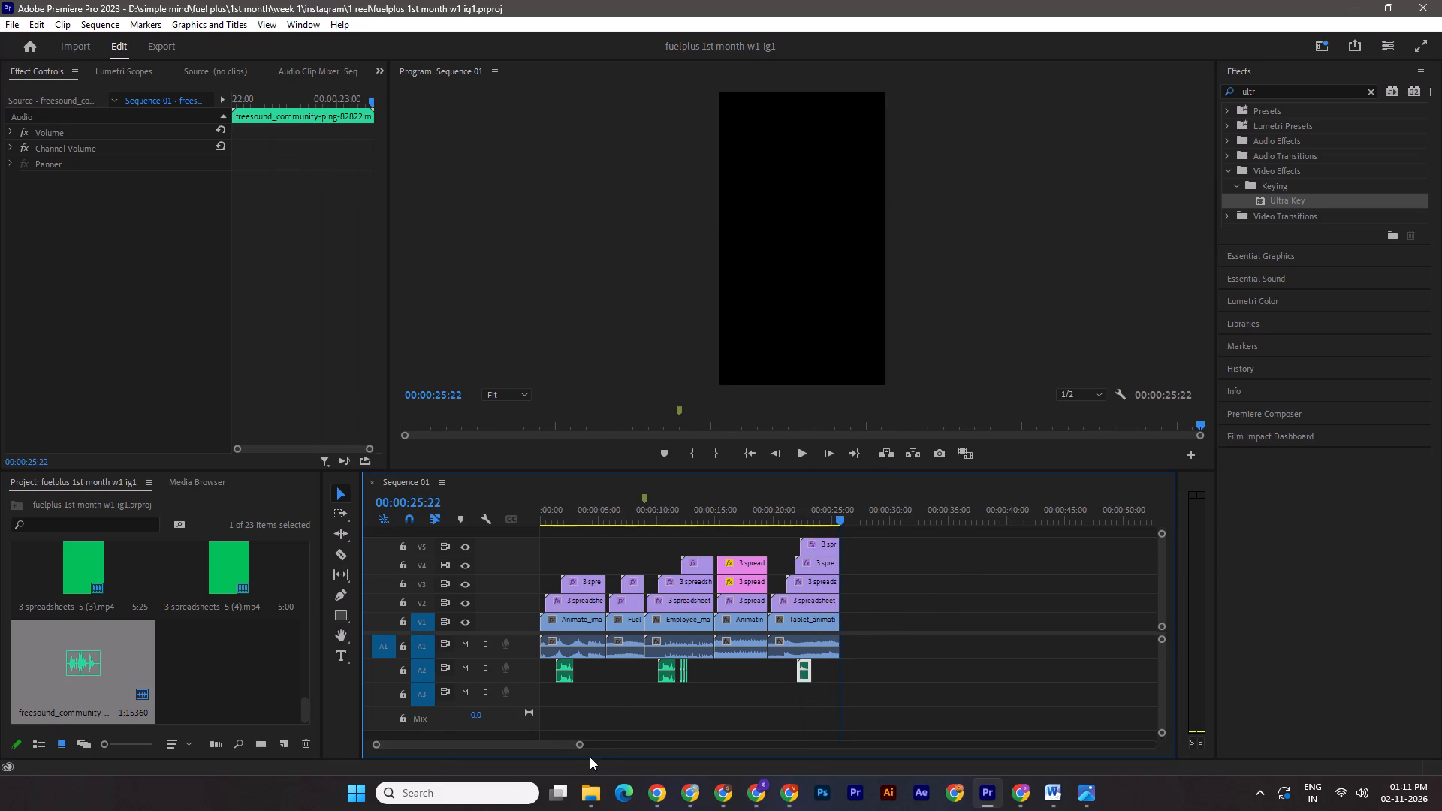
Replay the ONE WRONG DIGIT = WRONG INVOICE scene from about 15 seconds to check its sound.
left_click_drag(578, 742, 557, 734)
left_click(557, 734)
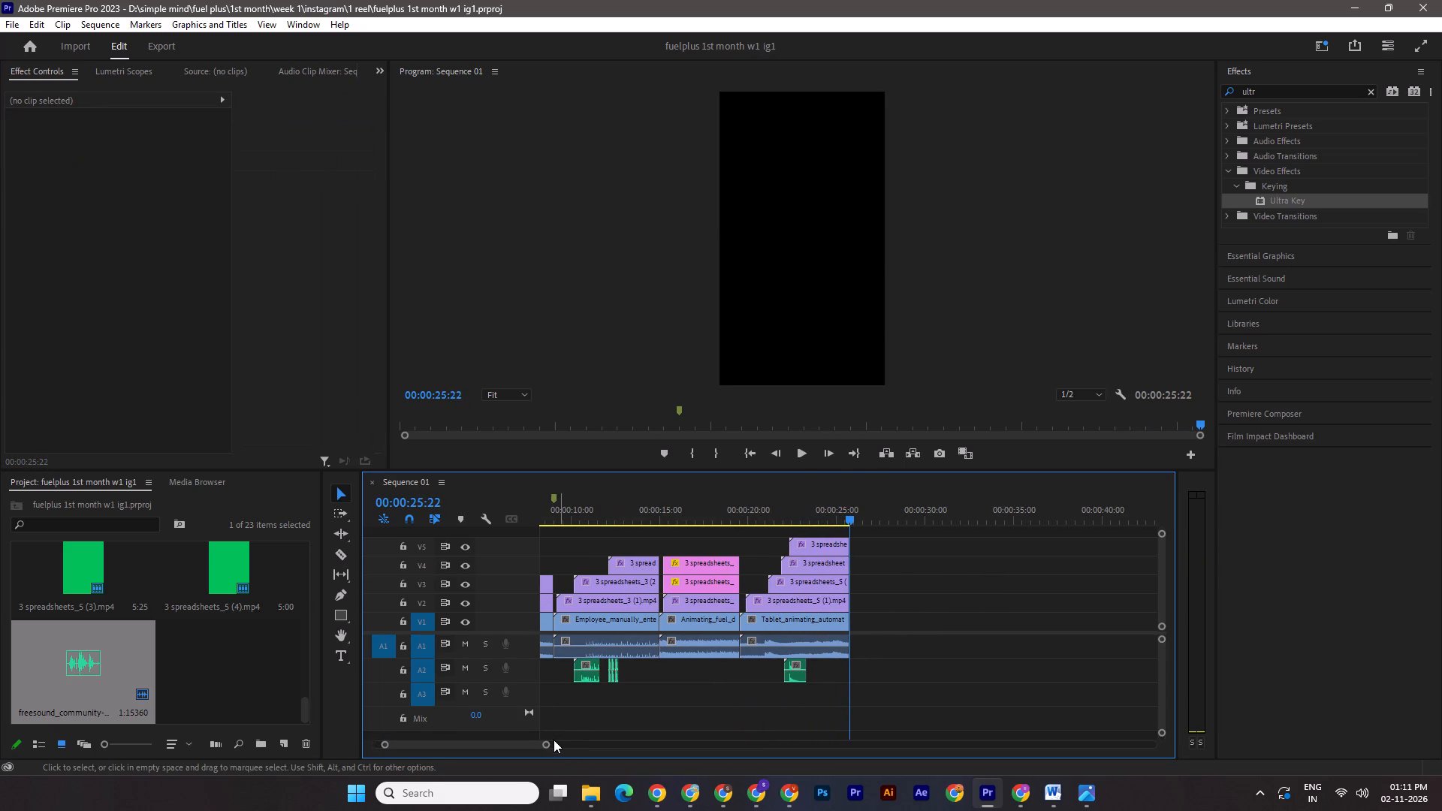
left_click_drag(843, 507, 777, 508)
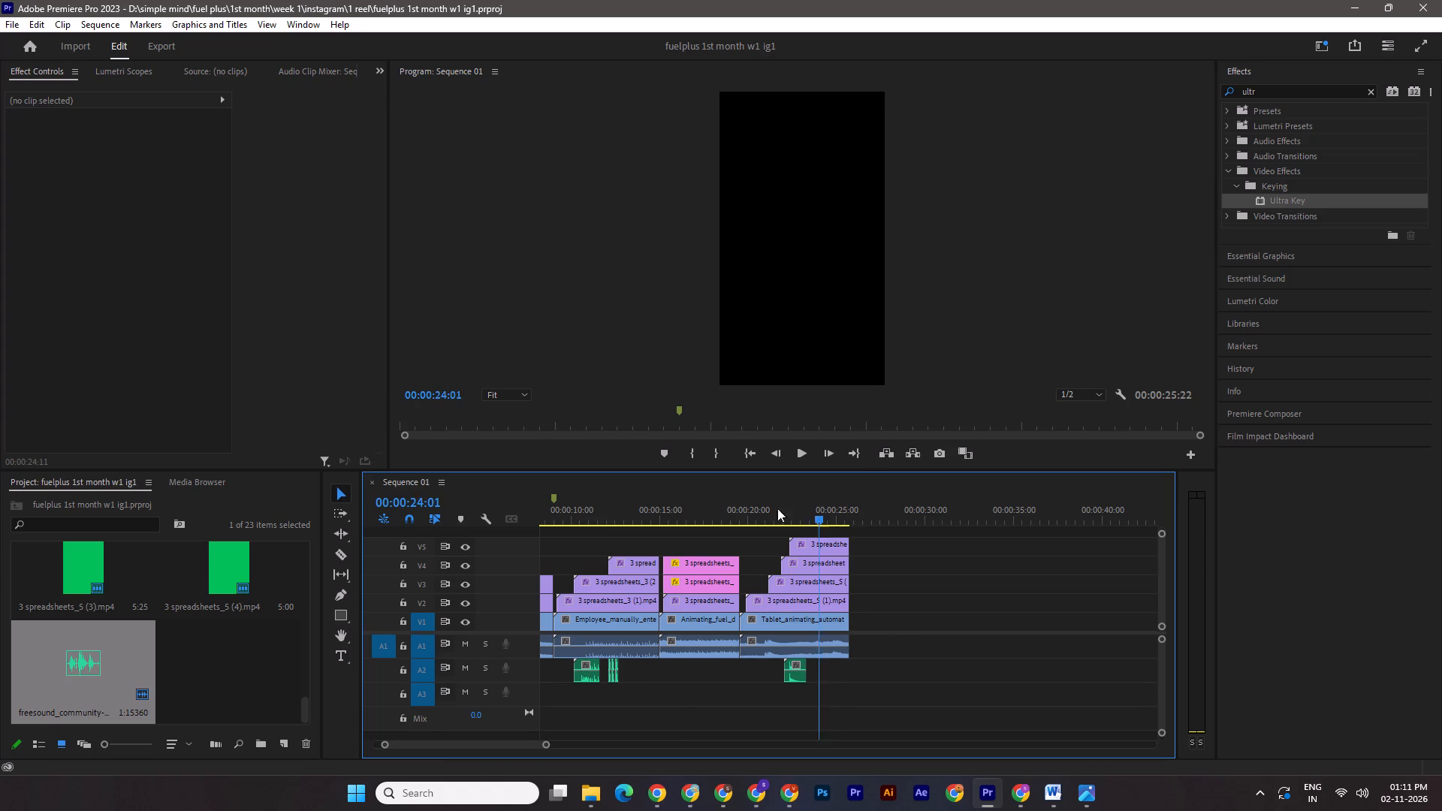
left_click_drag(777, 508, 659, 507)
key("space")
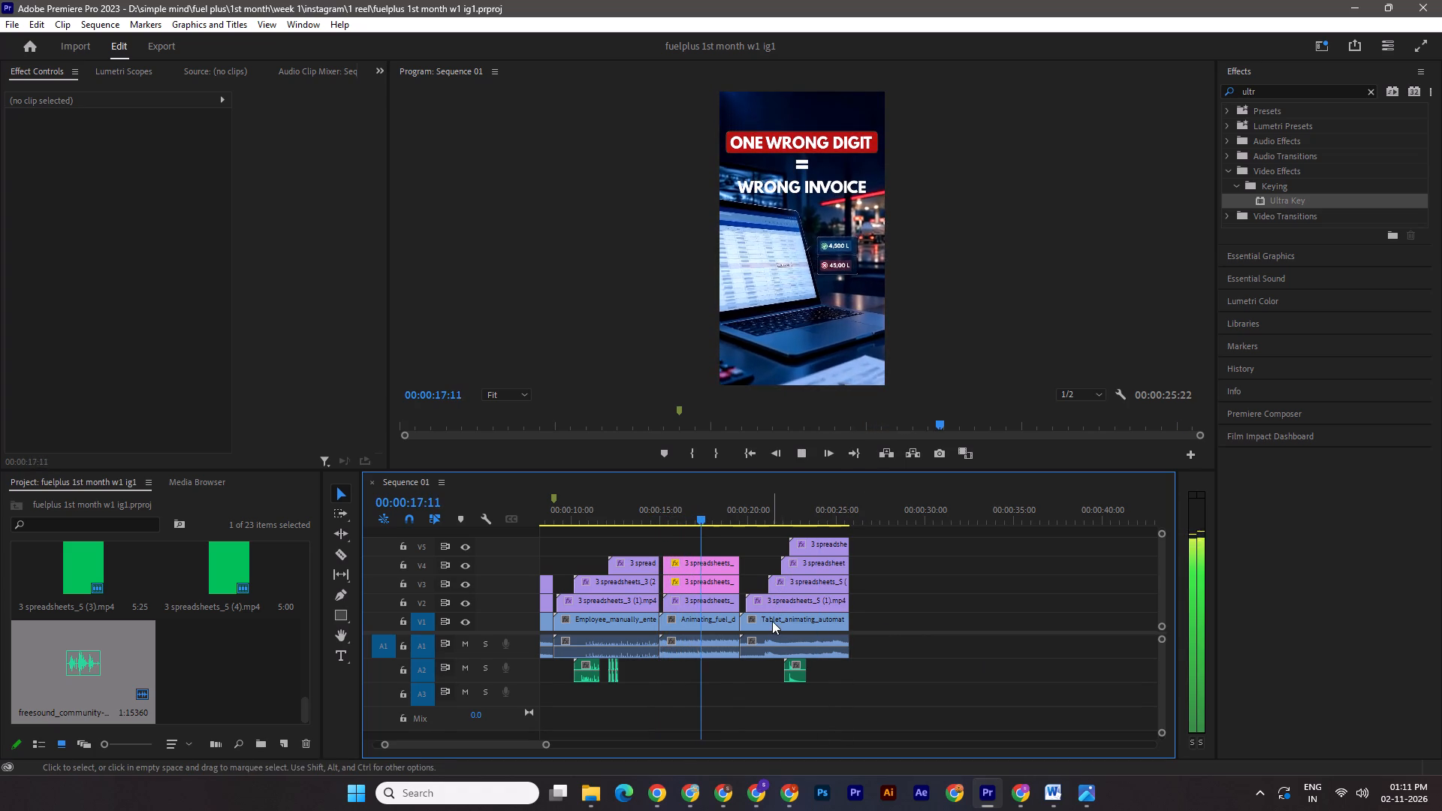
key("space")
Lower the A1 audio level of the One Wrong Digit scene's fuel delivery clip, save, and play the scene back.
left_click(704, 647)
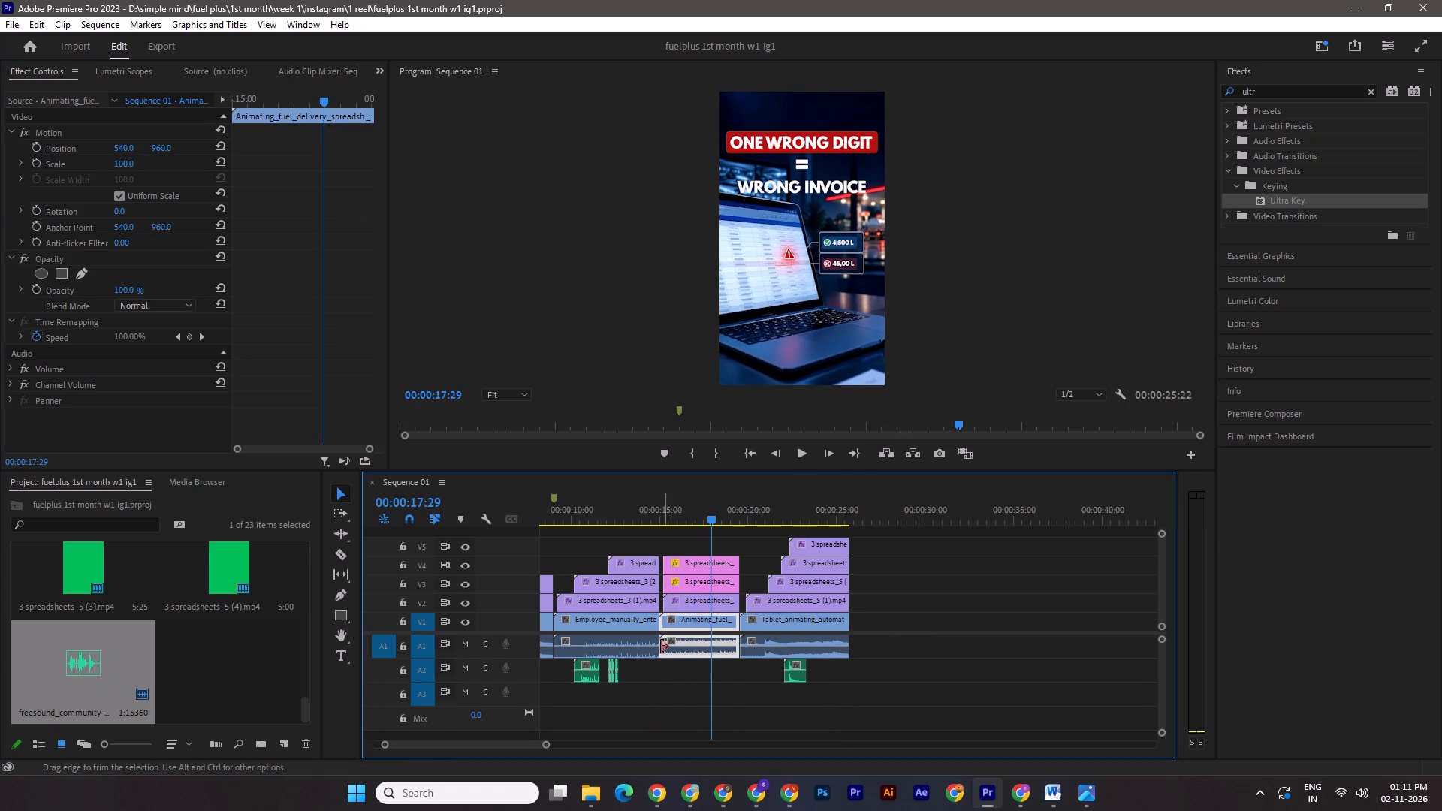
left_click(1162, 732)
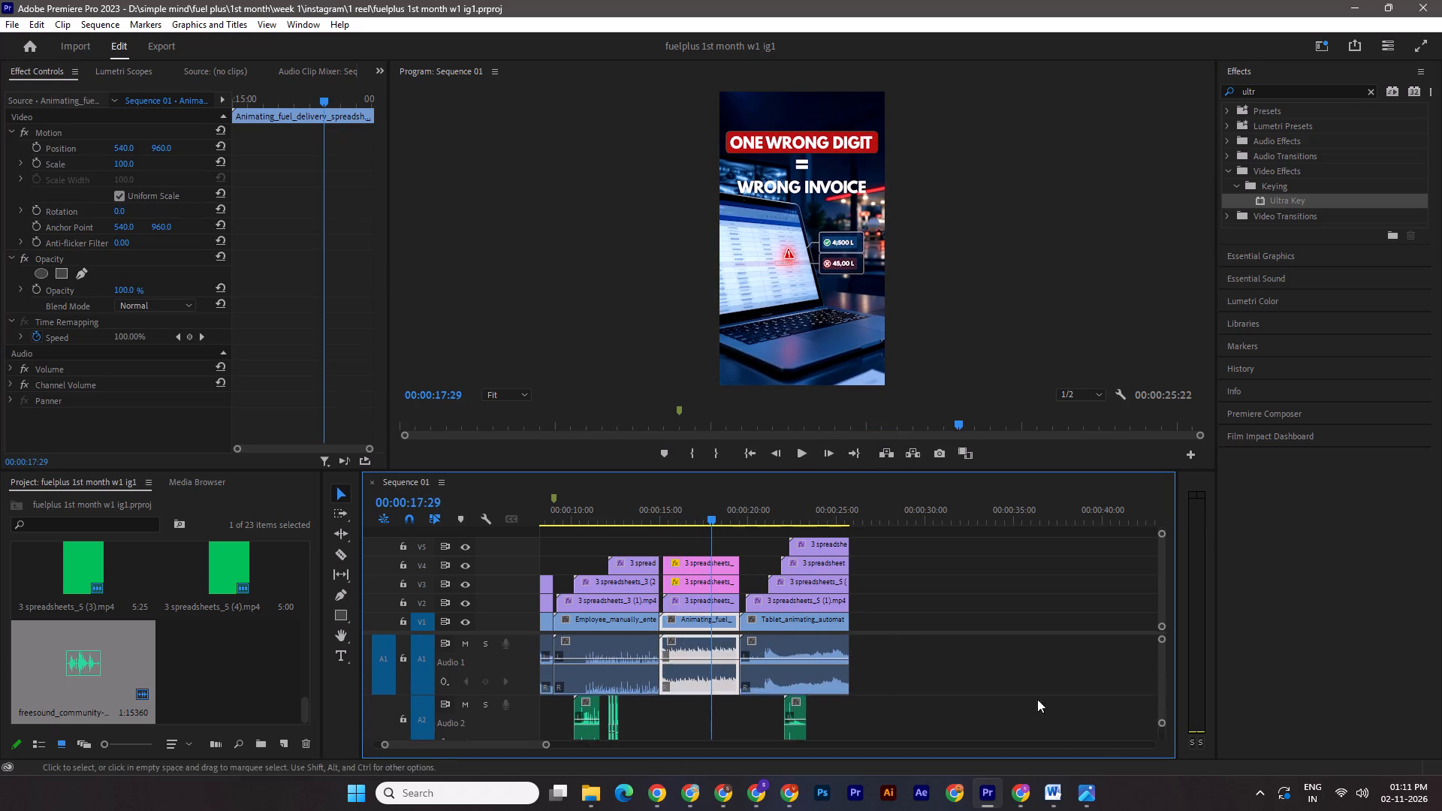
left_click_drag(692, 659, 685, 683)
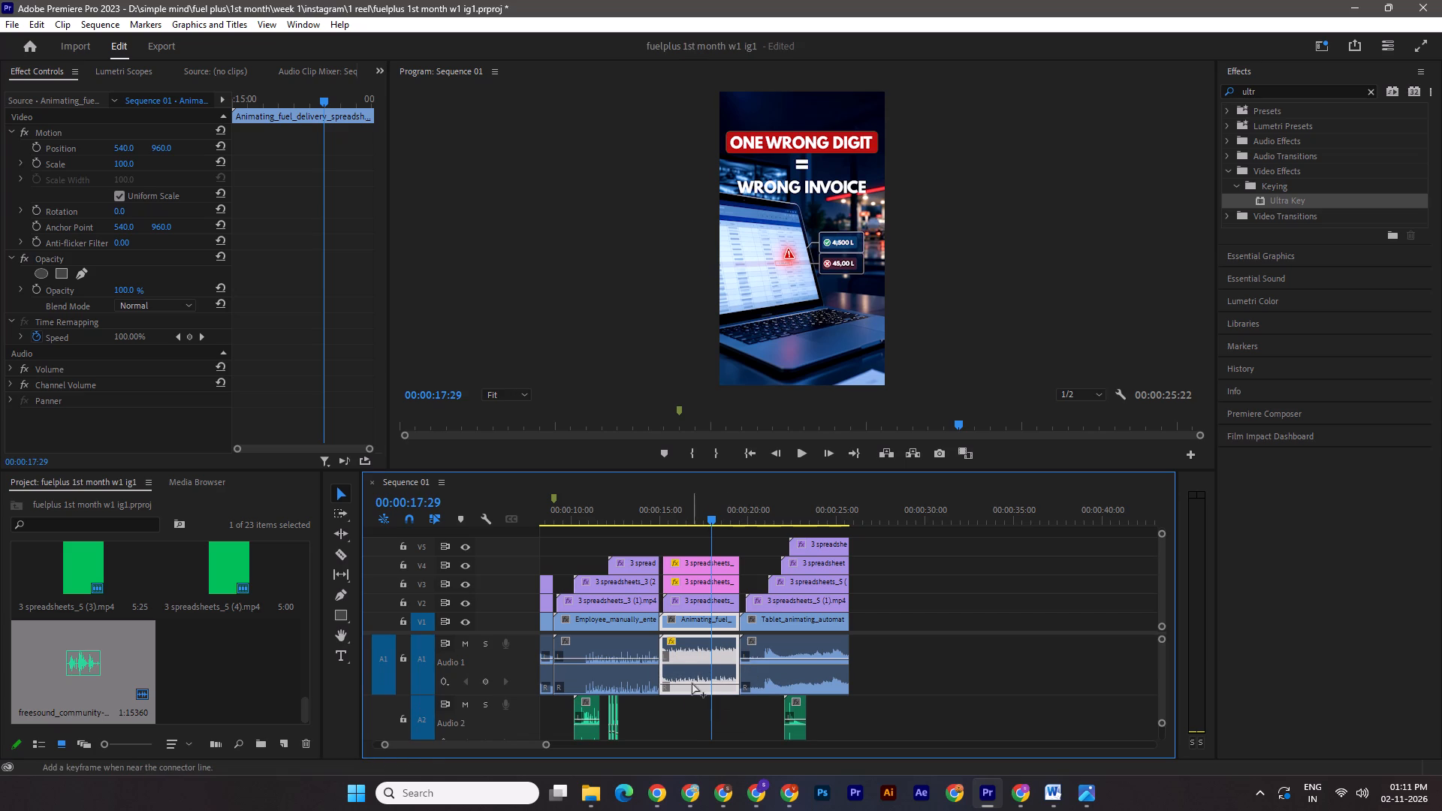
key("ctrl+s")
left_click(638, 521)
key("space")
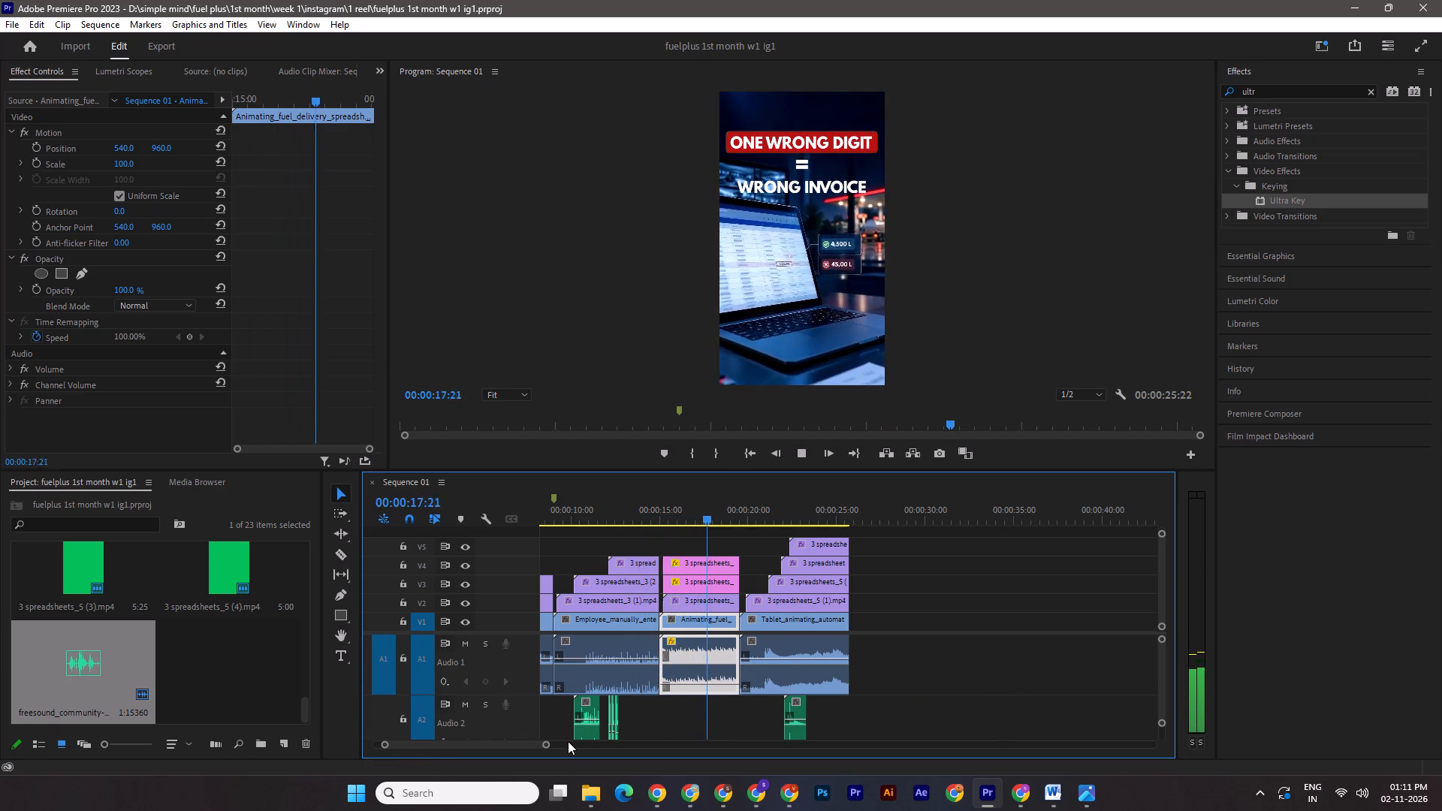
key("space")
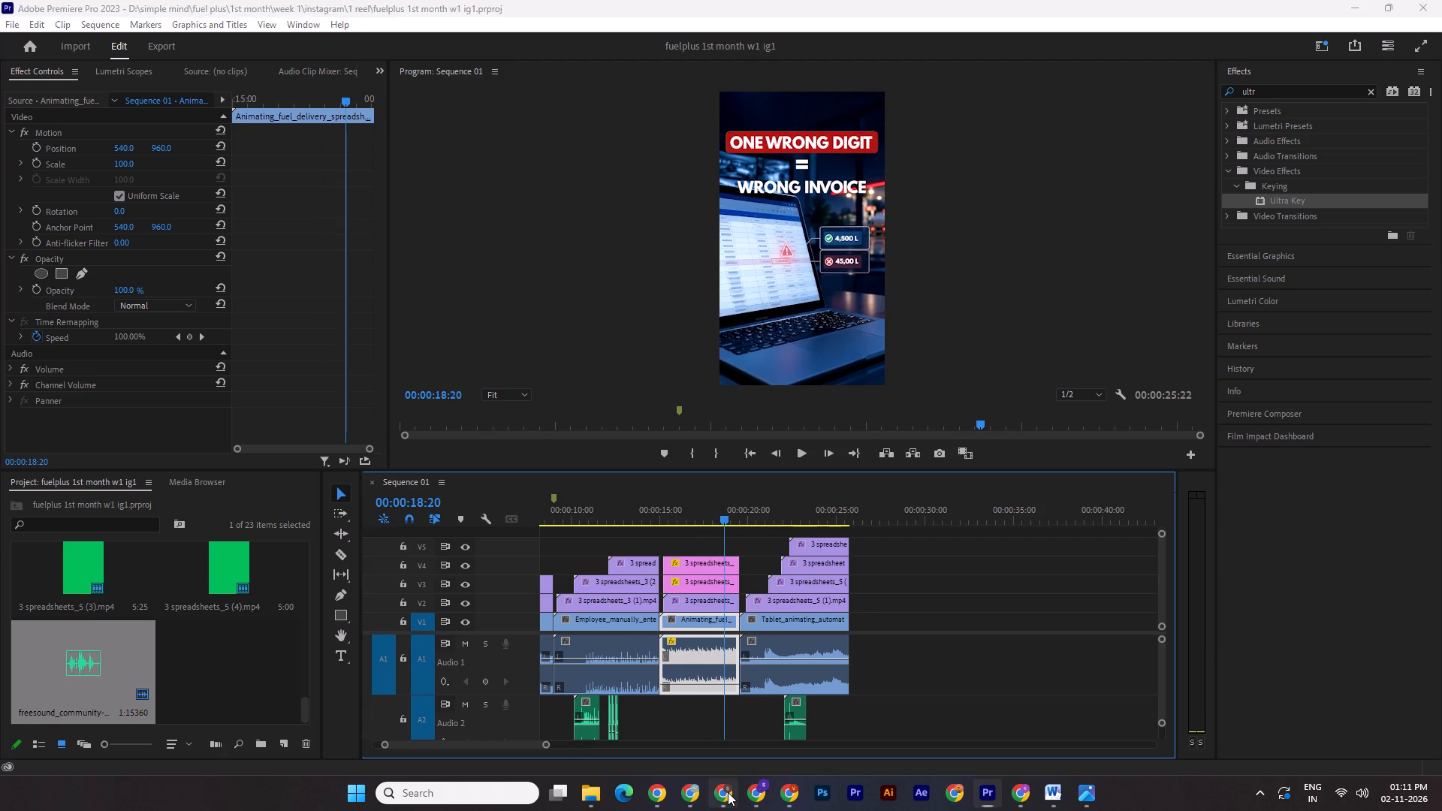
Switch to Pixabay in Chrome, search sound effects for "wrong", and audition the wrong-answer, error and buzzer sounds.
left_click(728, 792)
left_click(561, 0)
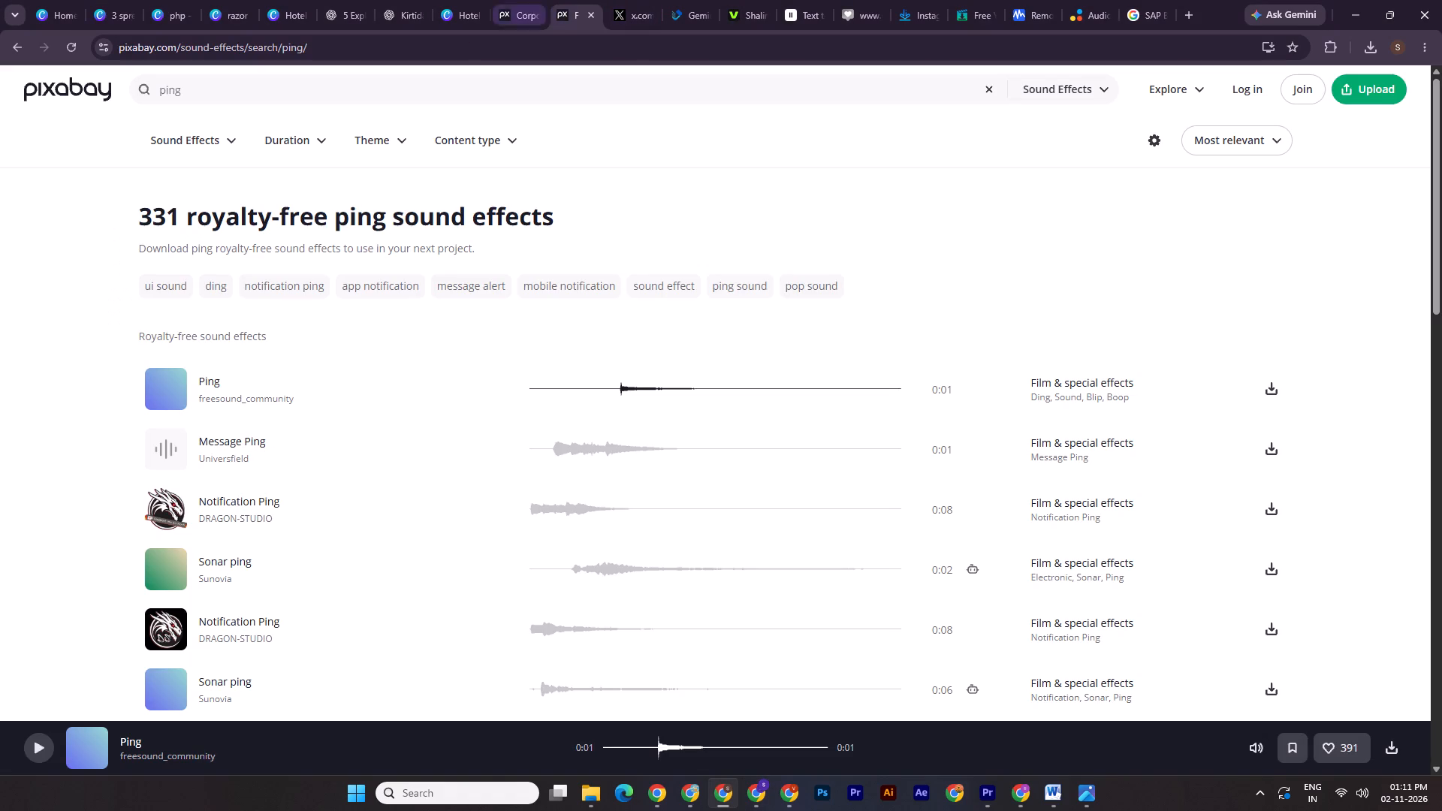
double_click(338, 87)
type("wrong")
key("Return")
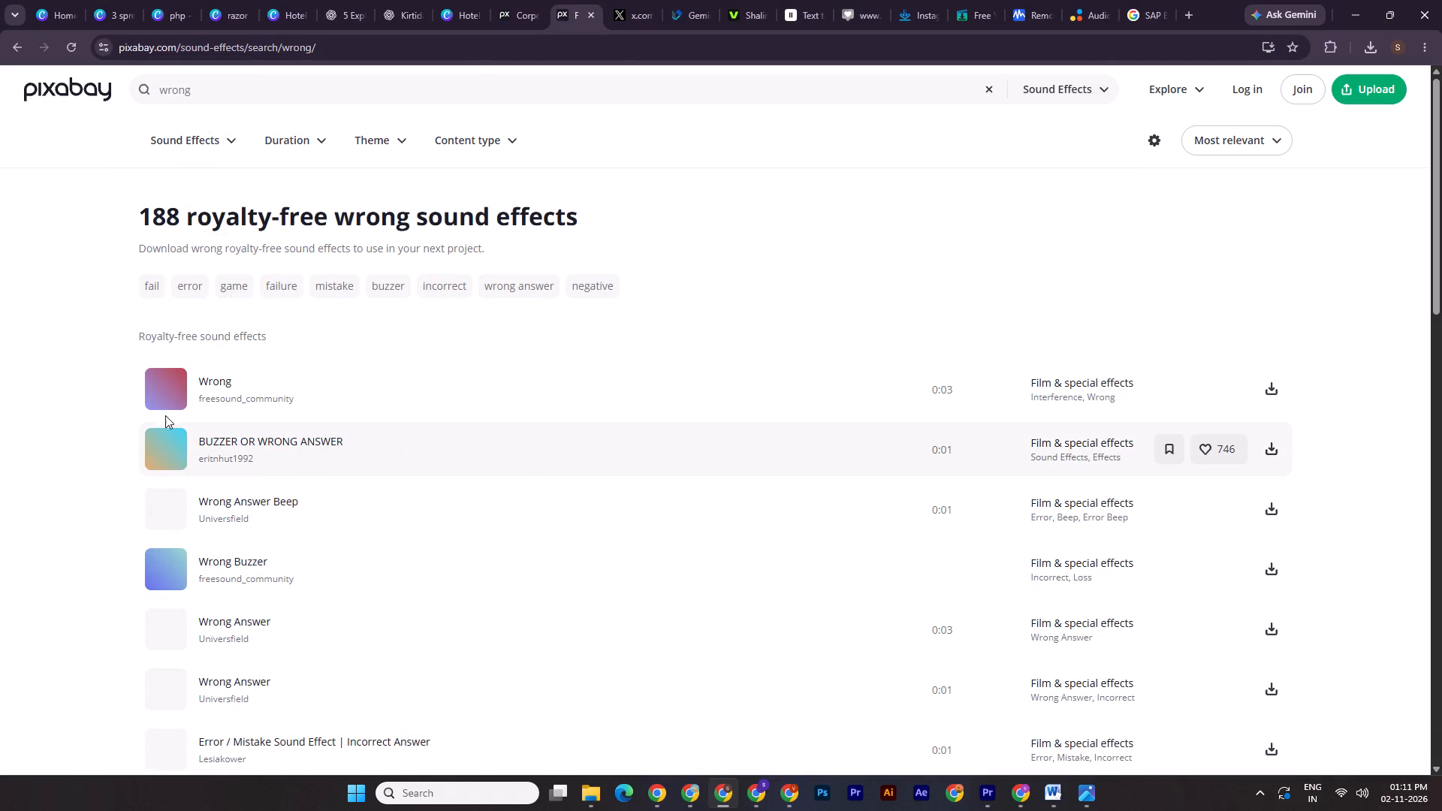
left_click(167, 387)
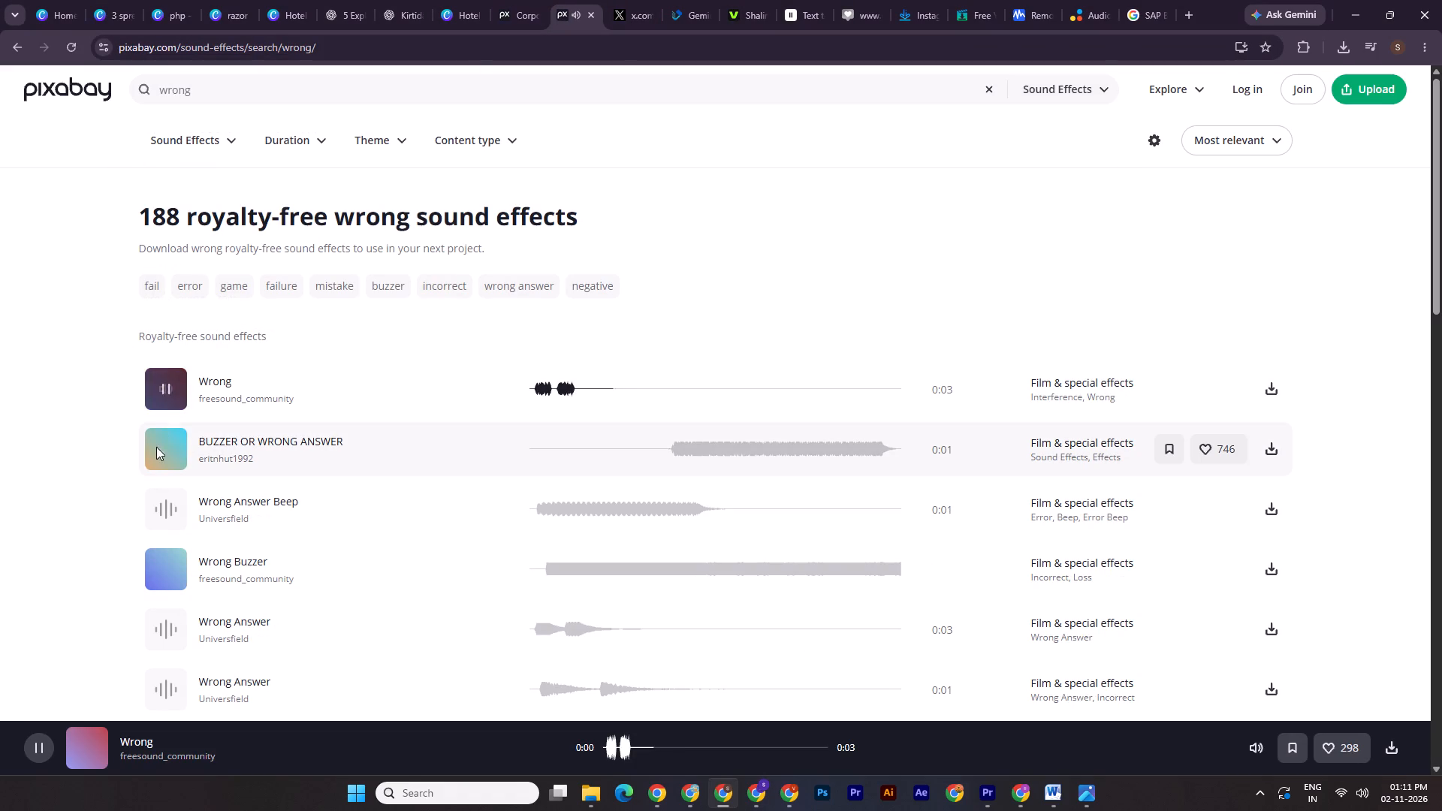
left_click(164, 454)
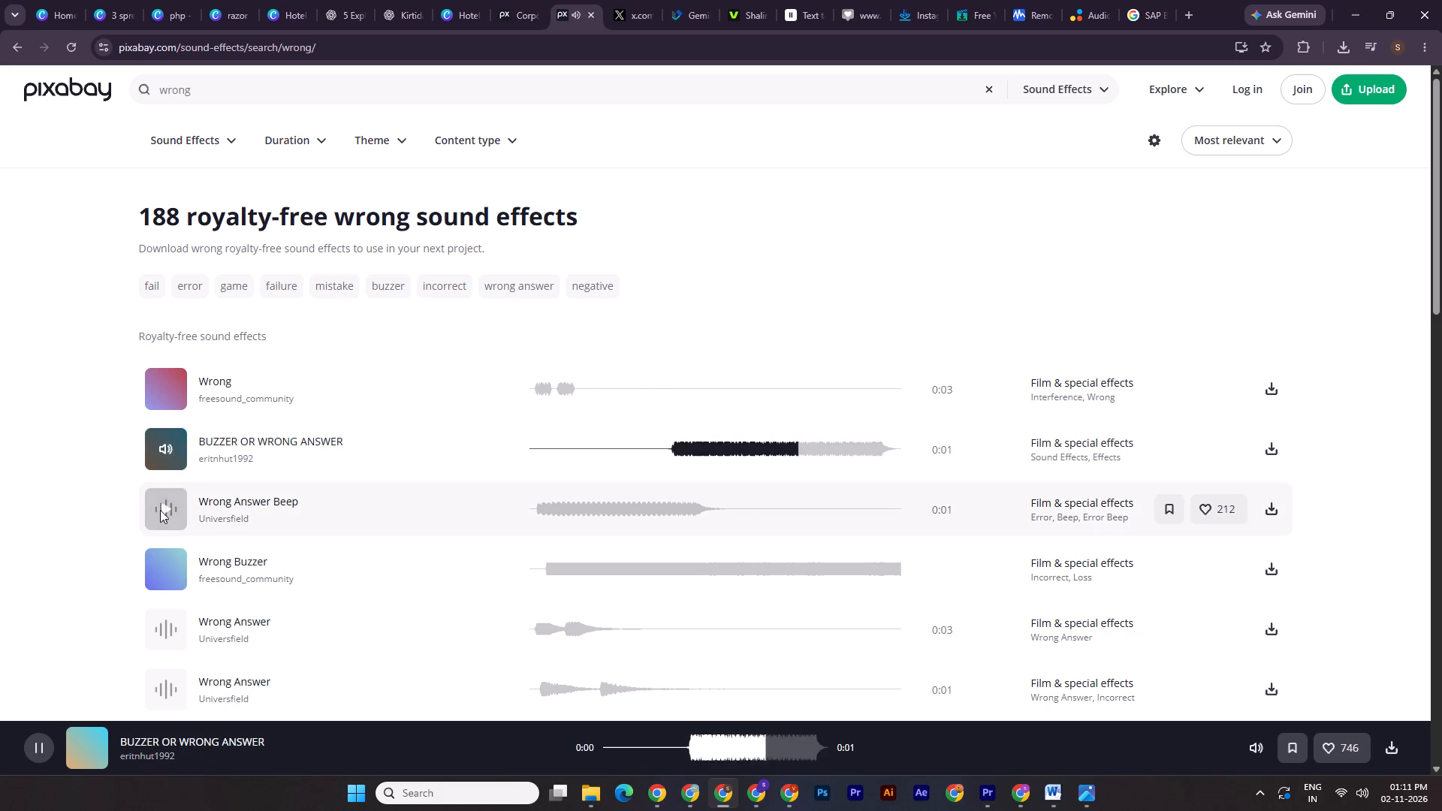
left_click(160, 506)
left_click(177, 627)
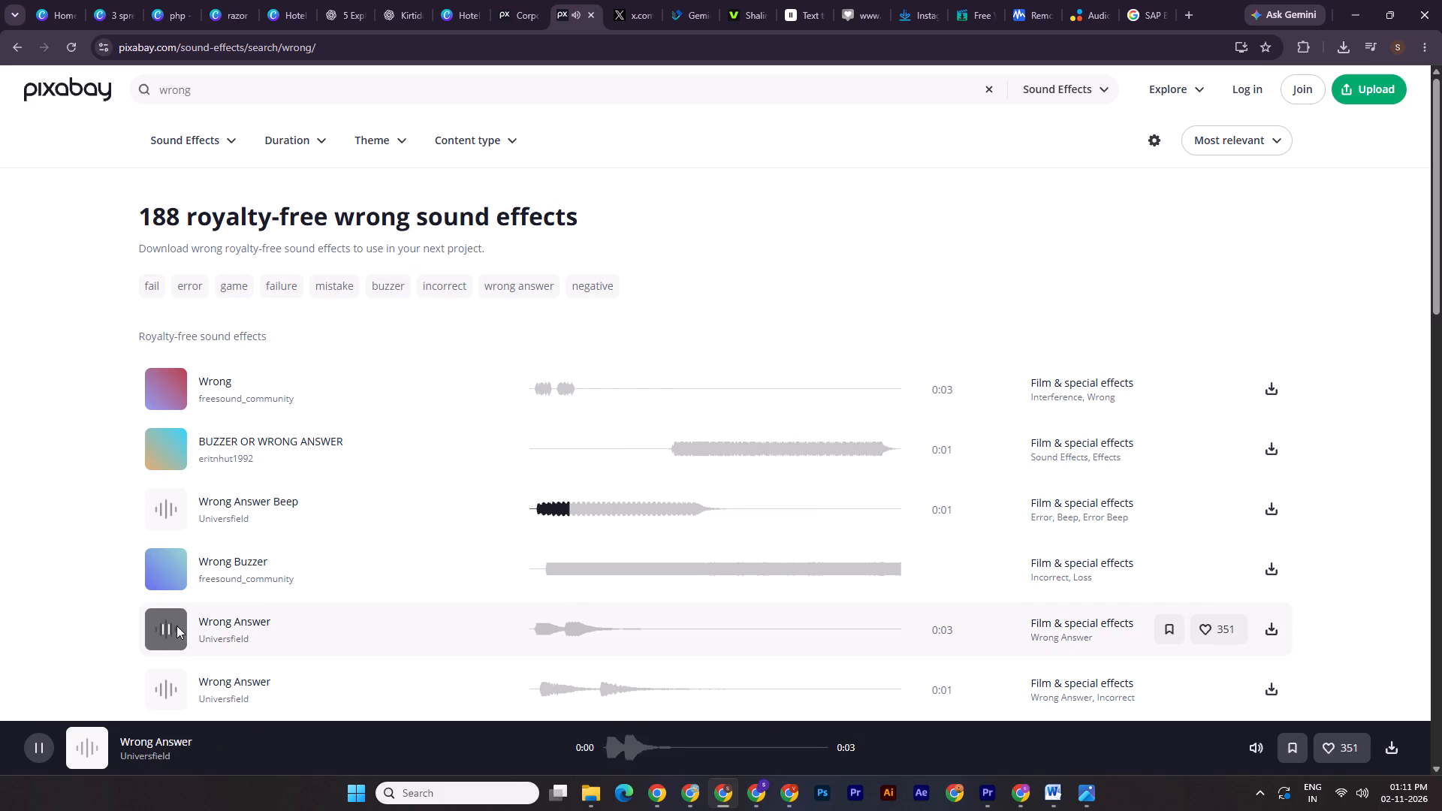
scroll(177, 626, "down", 1)
left_click(173, 611)
scroll(173, 611, "down", 1)
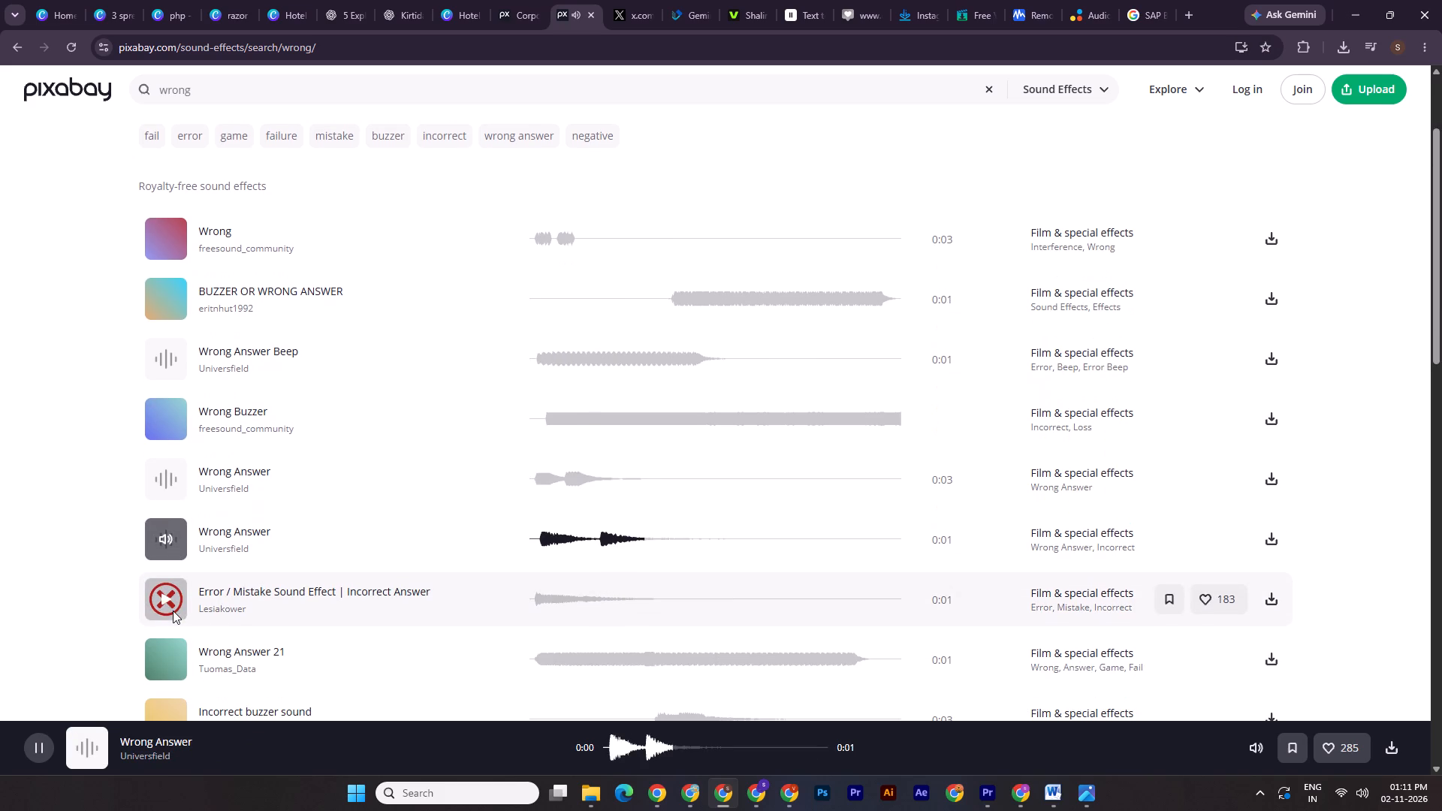
left_click(155, 600)
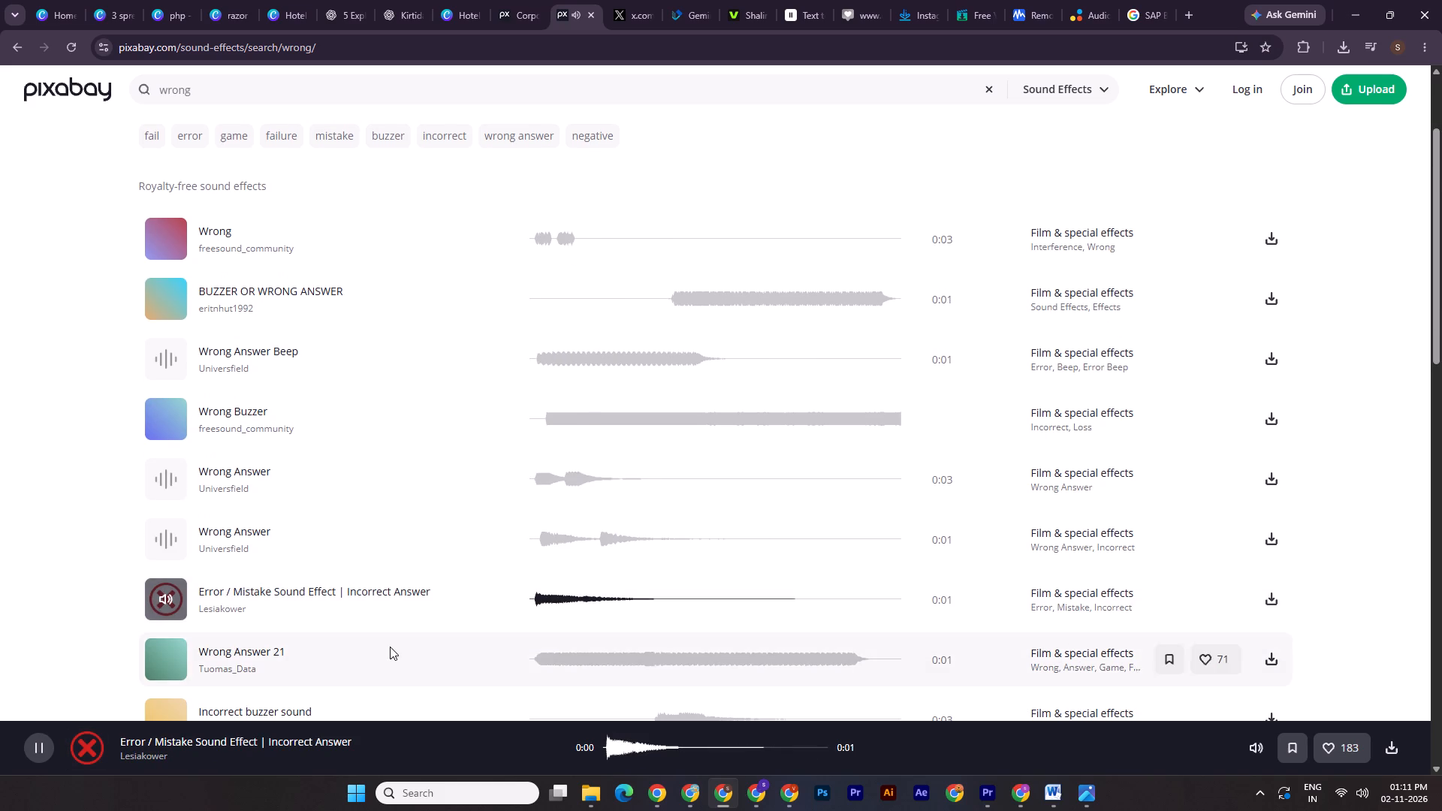
scroll(389, 647, "down", 2)
left_click(167, 571)
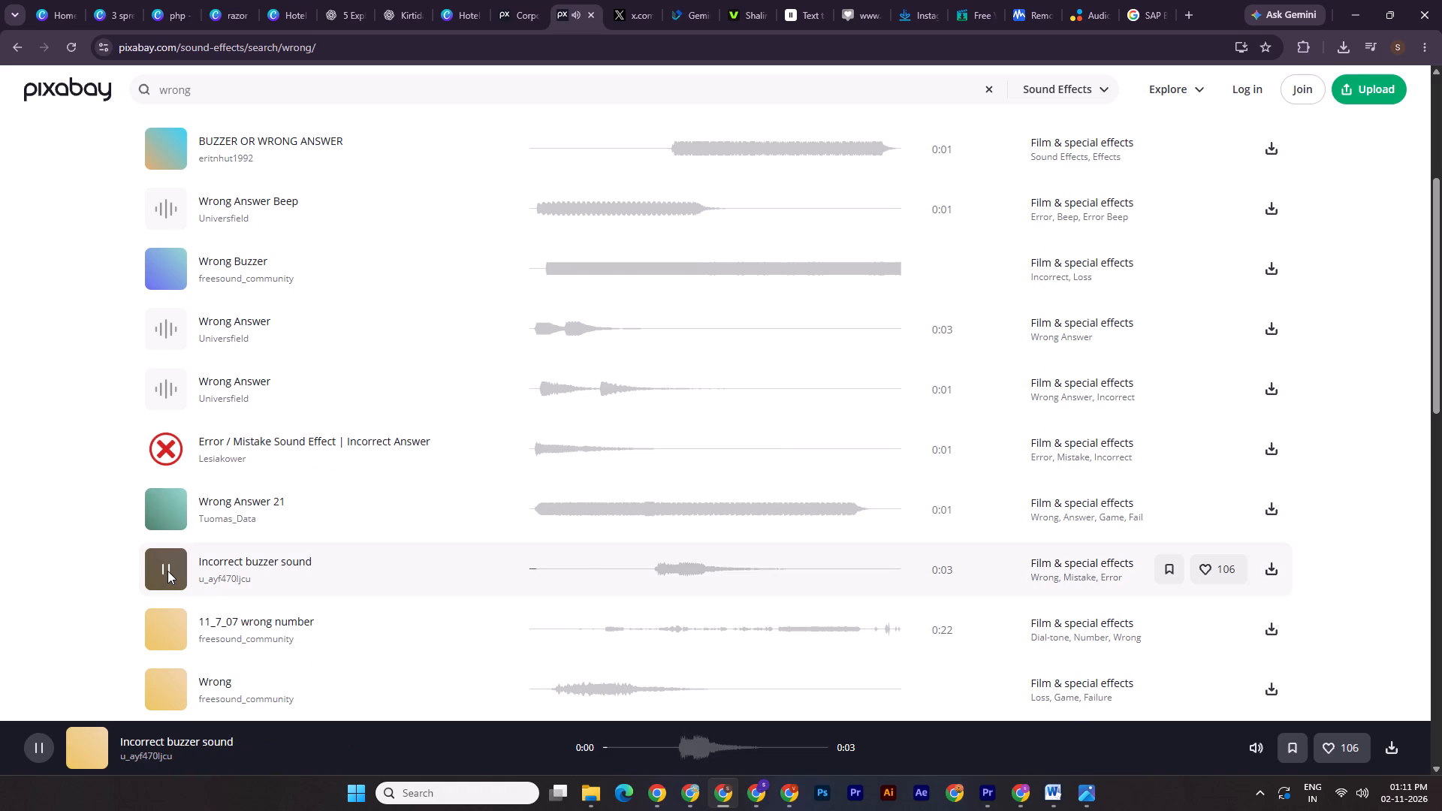
scroll(171, 574, "down", 1)
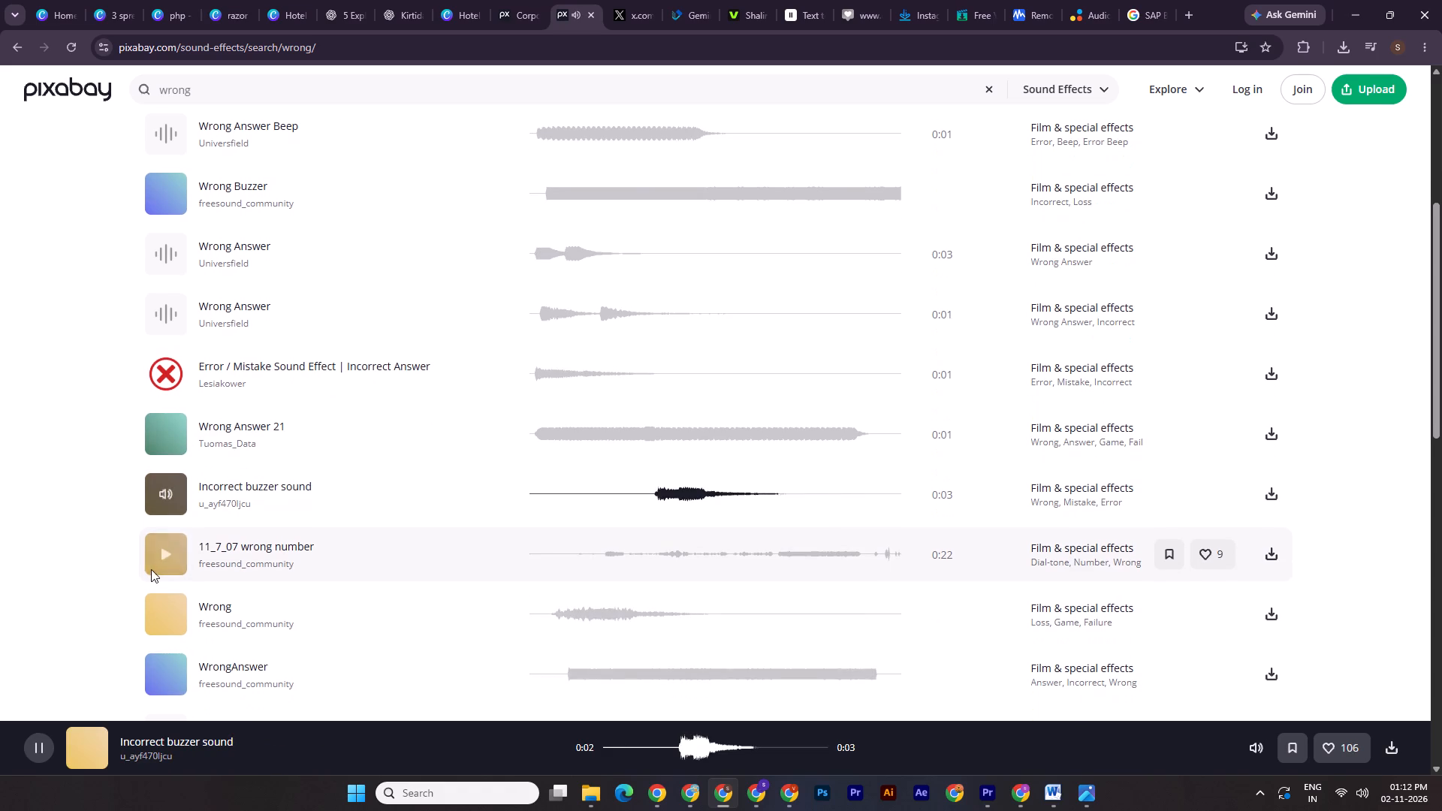
left_click(165, 559)
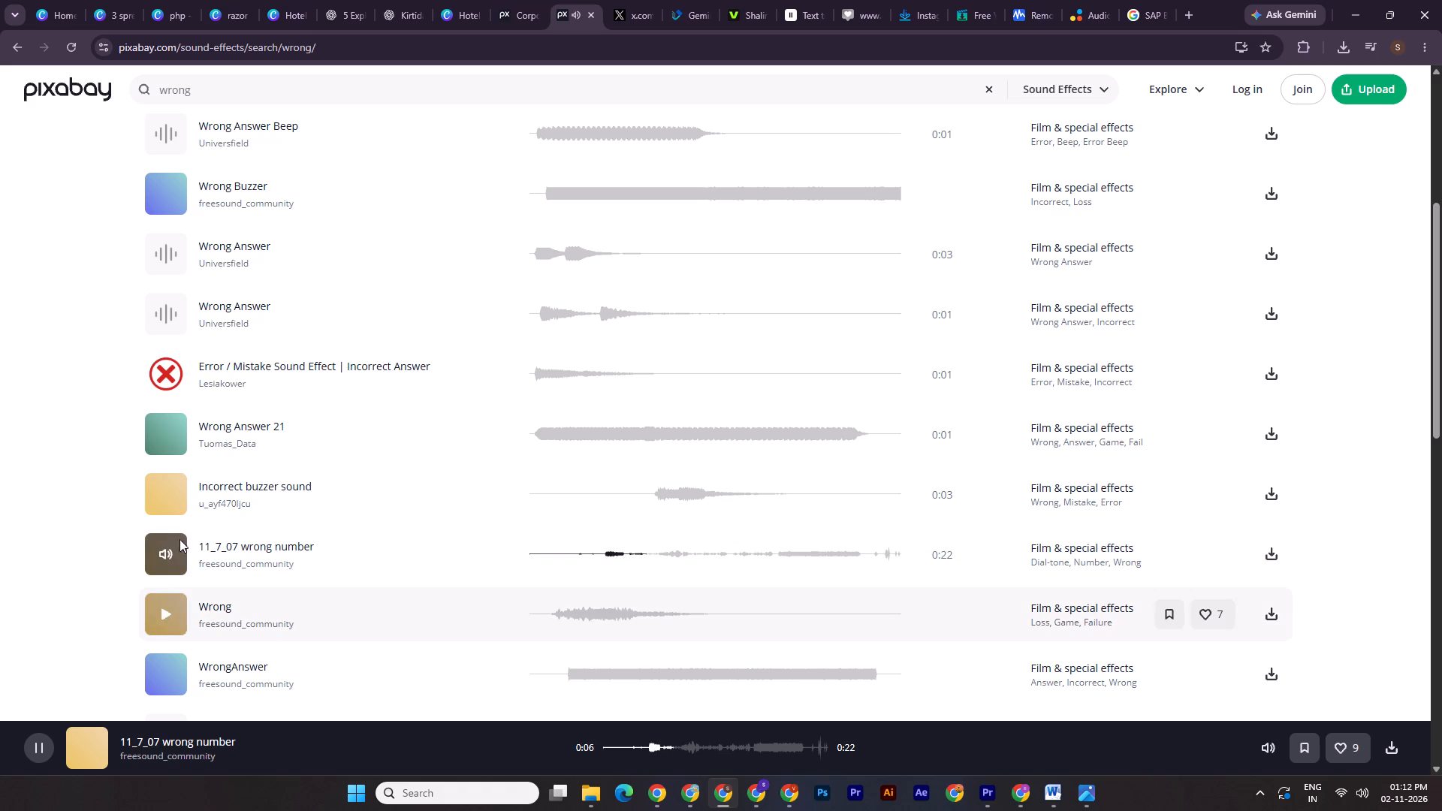
Search Pixabay sound effects for "beep" and audition the results, including Digital Beep, Beep warning and Single keypad beep.
triple_click(293, 86)
type("beep")
key("Return")
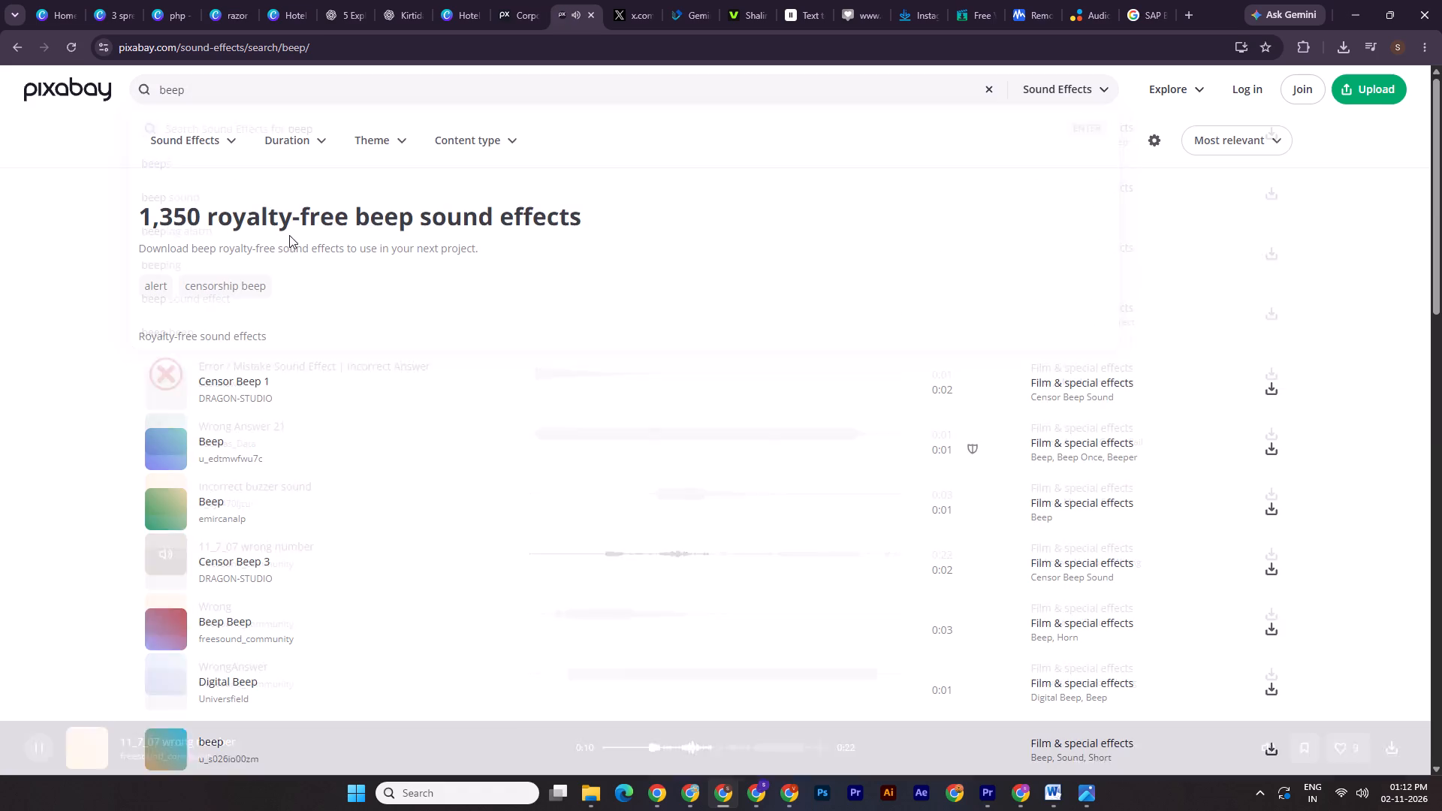
left_click(161, 386)
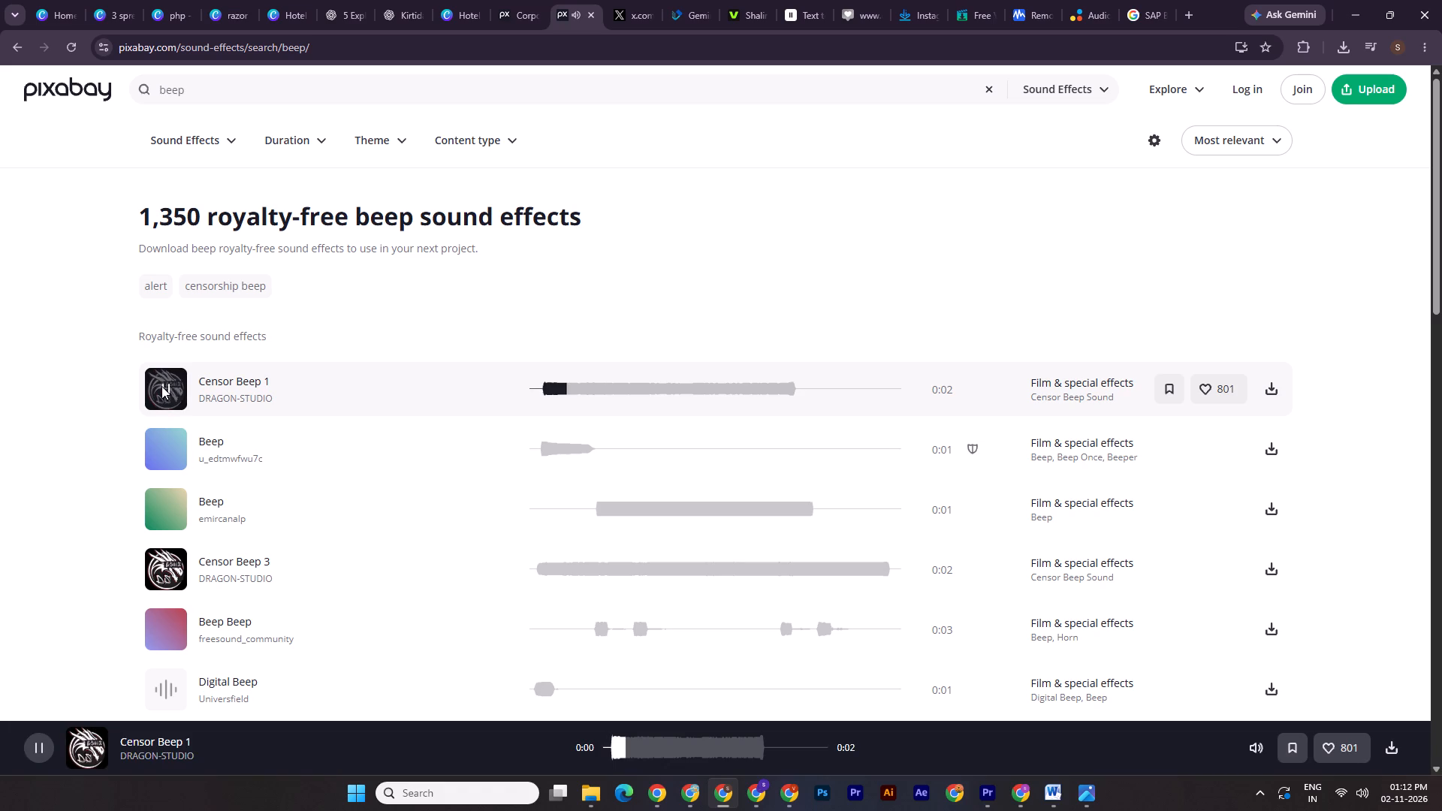
left_click(157, 446)
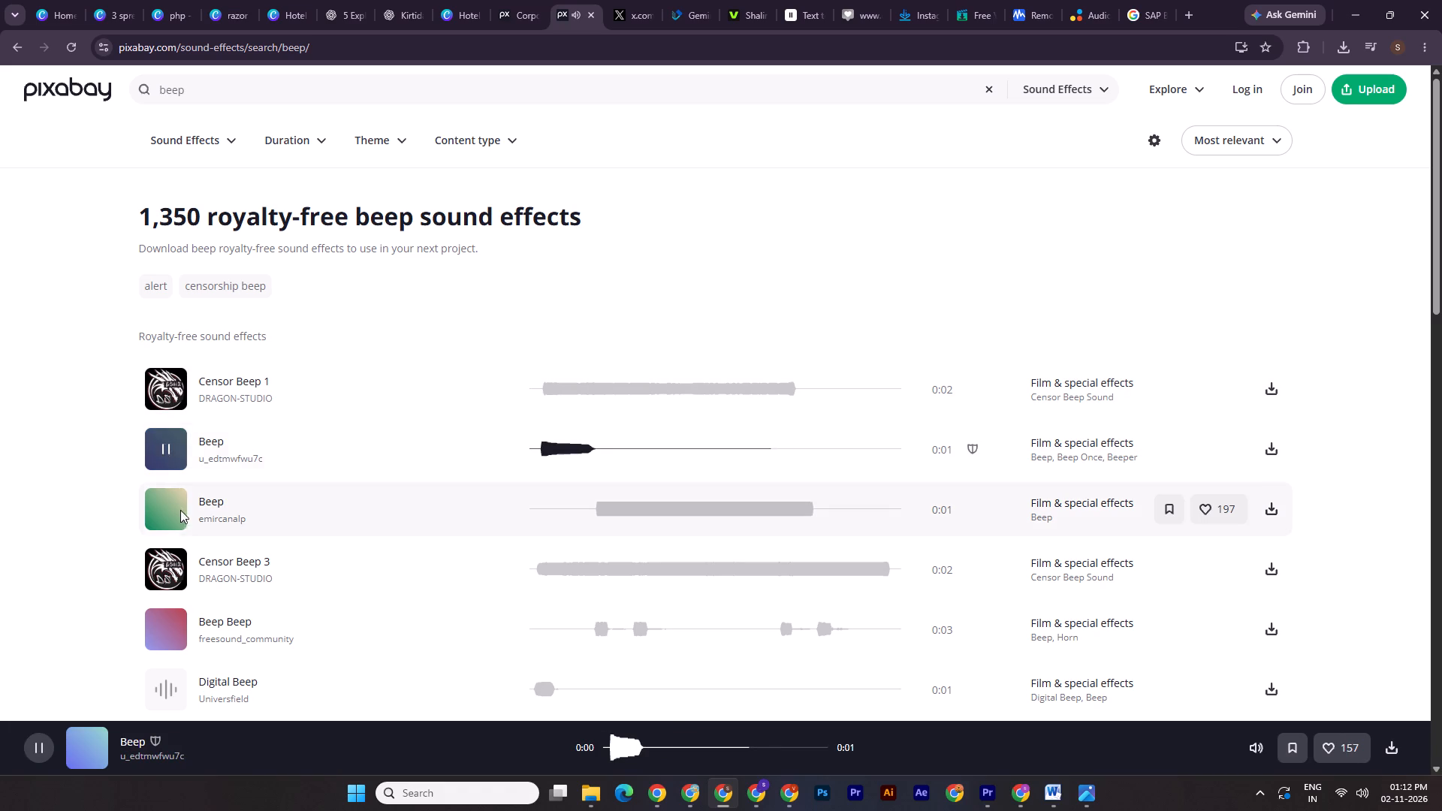
left_click(167, 511)
left_click(167, 502)
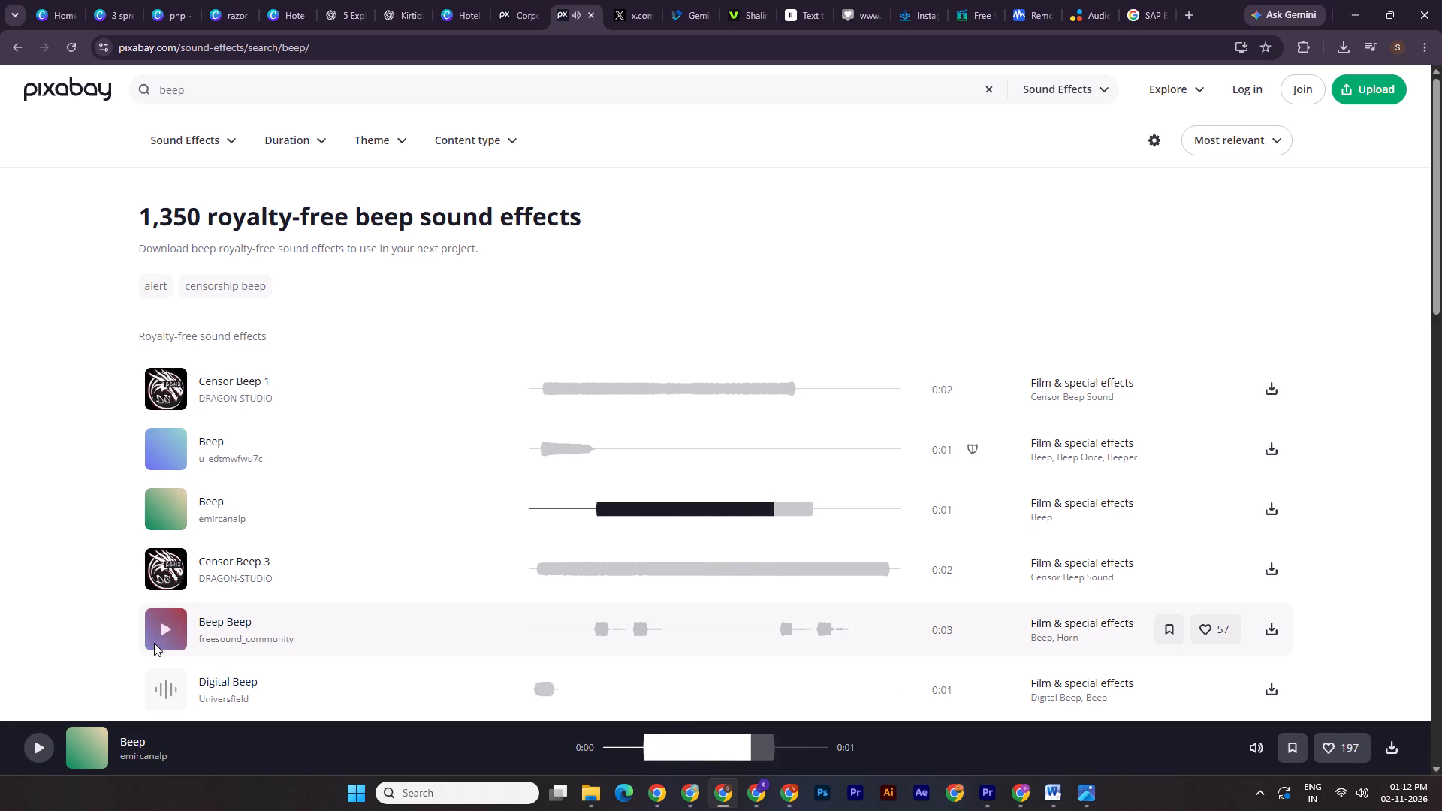
left_click(179, 626)
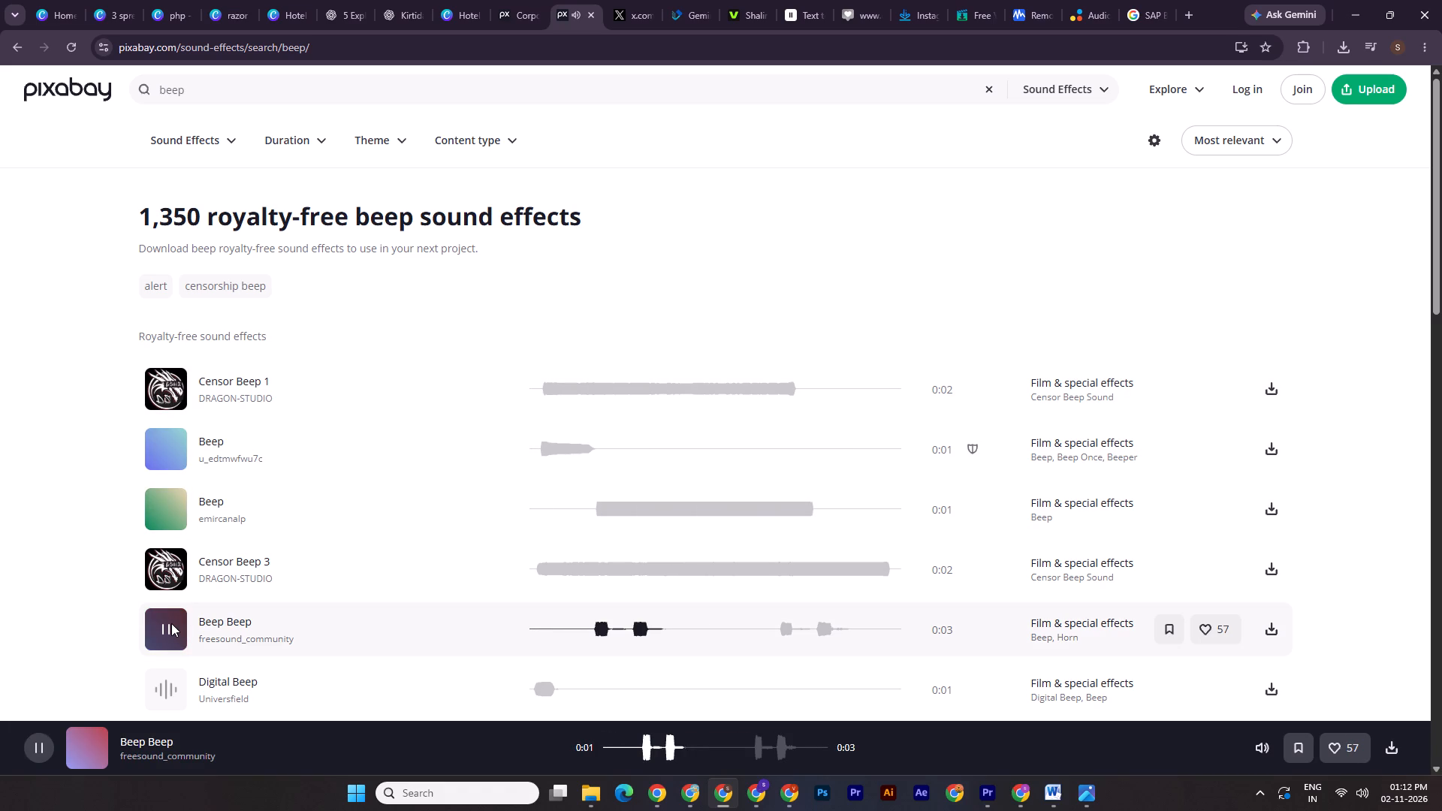
left_click(165, 686)
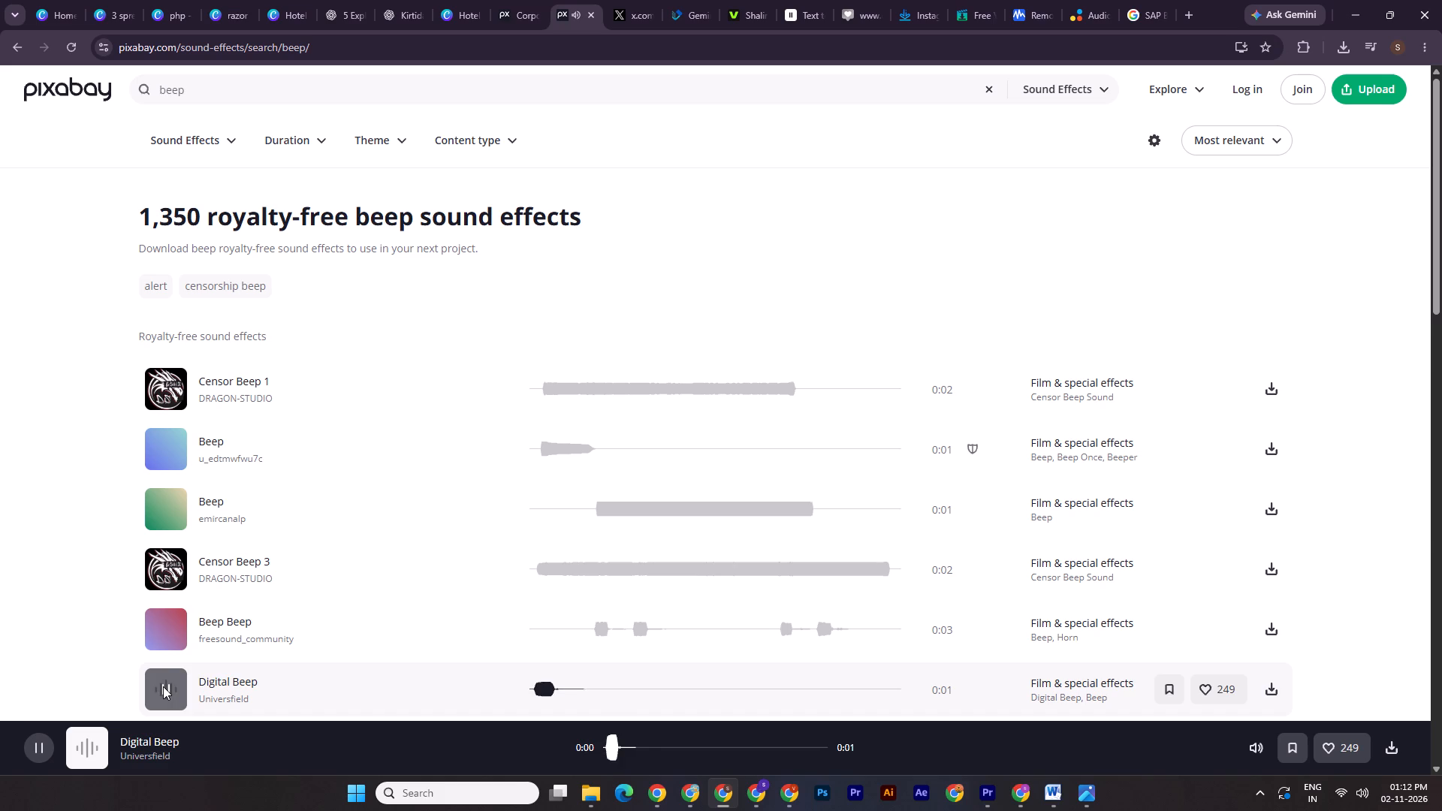
left_click(157, 521)
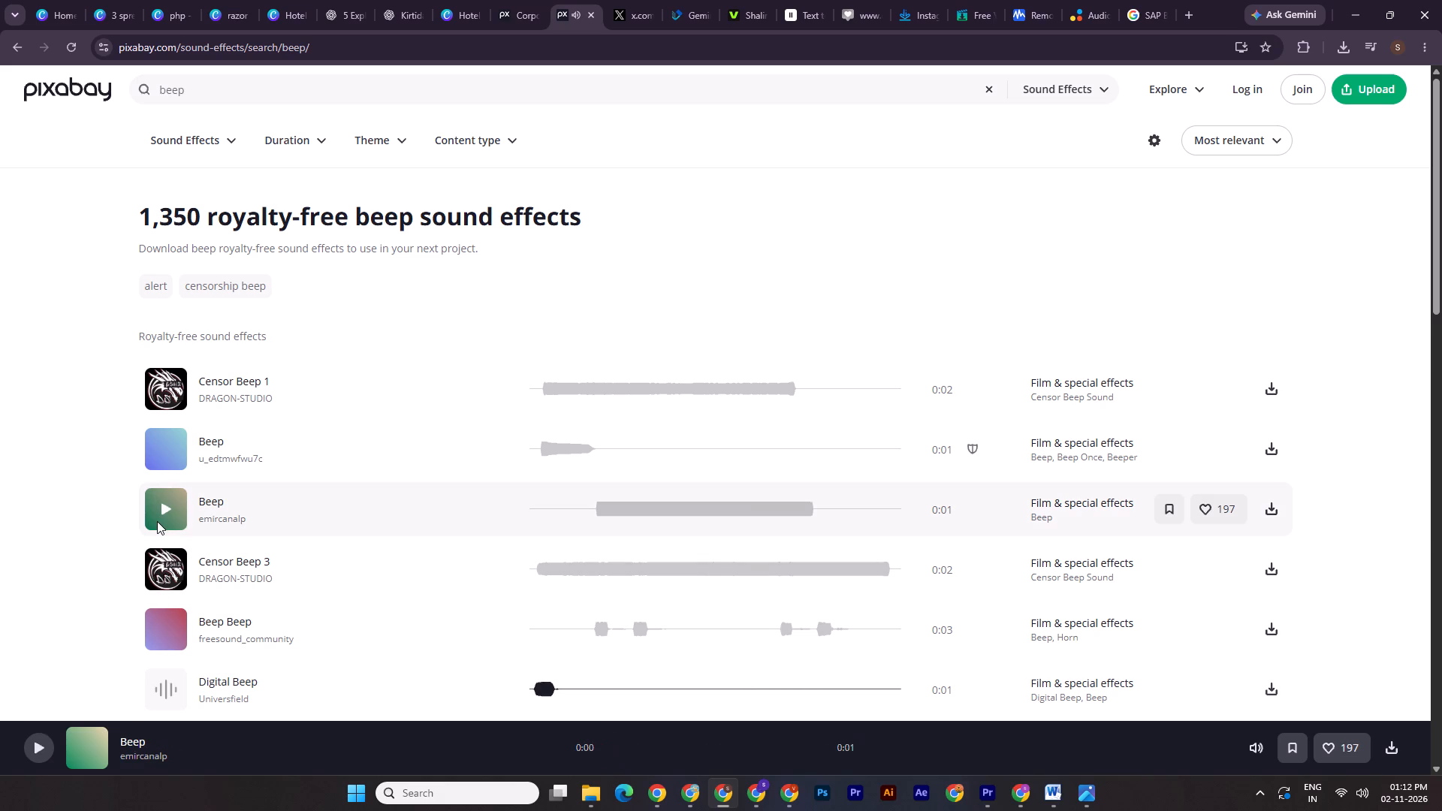
scroll(157, 521, "down", 3)
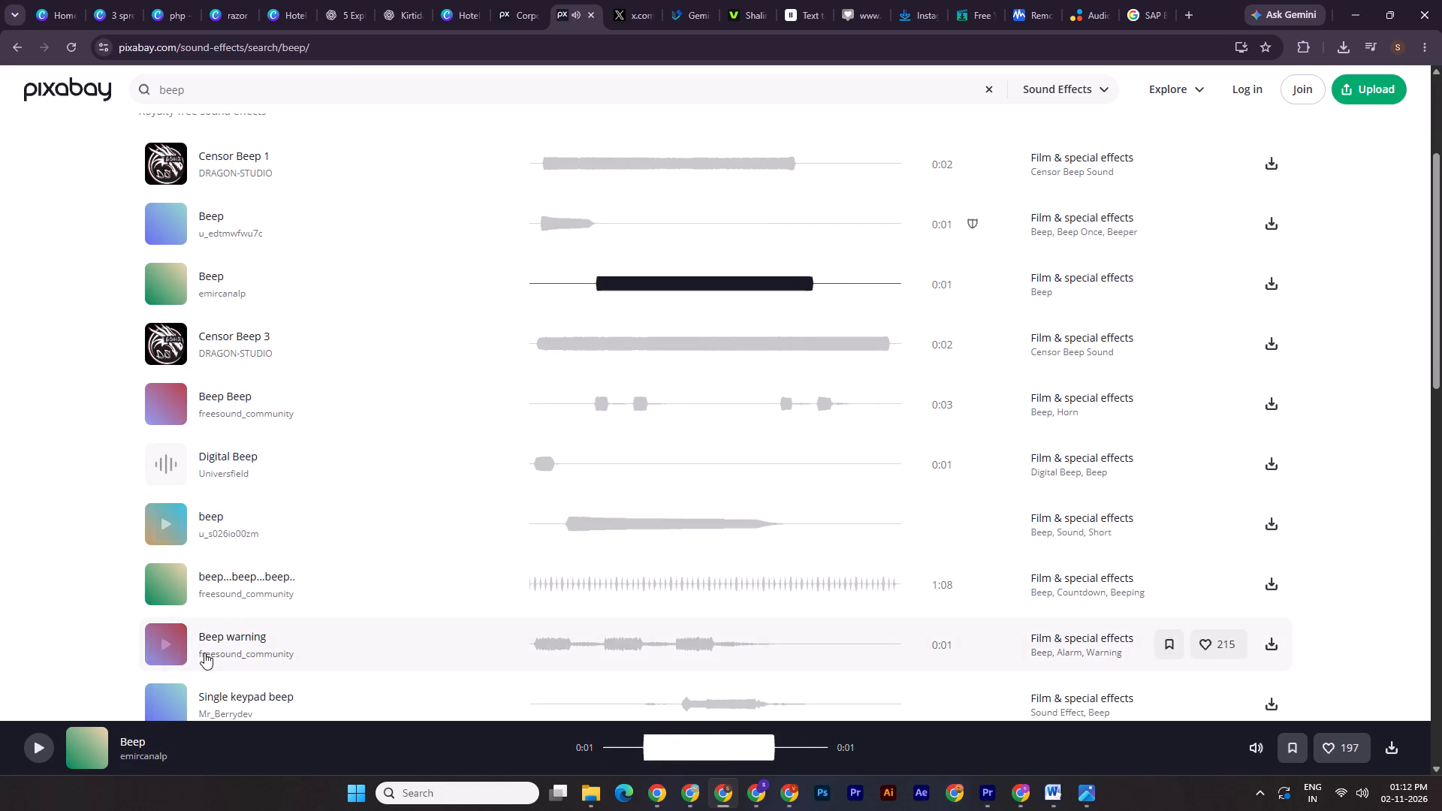
scroll(218, 606, "down", 1)
left_click(164, 568)
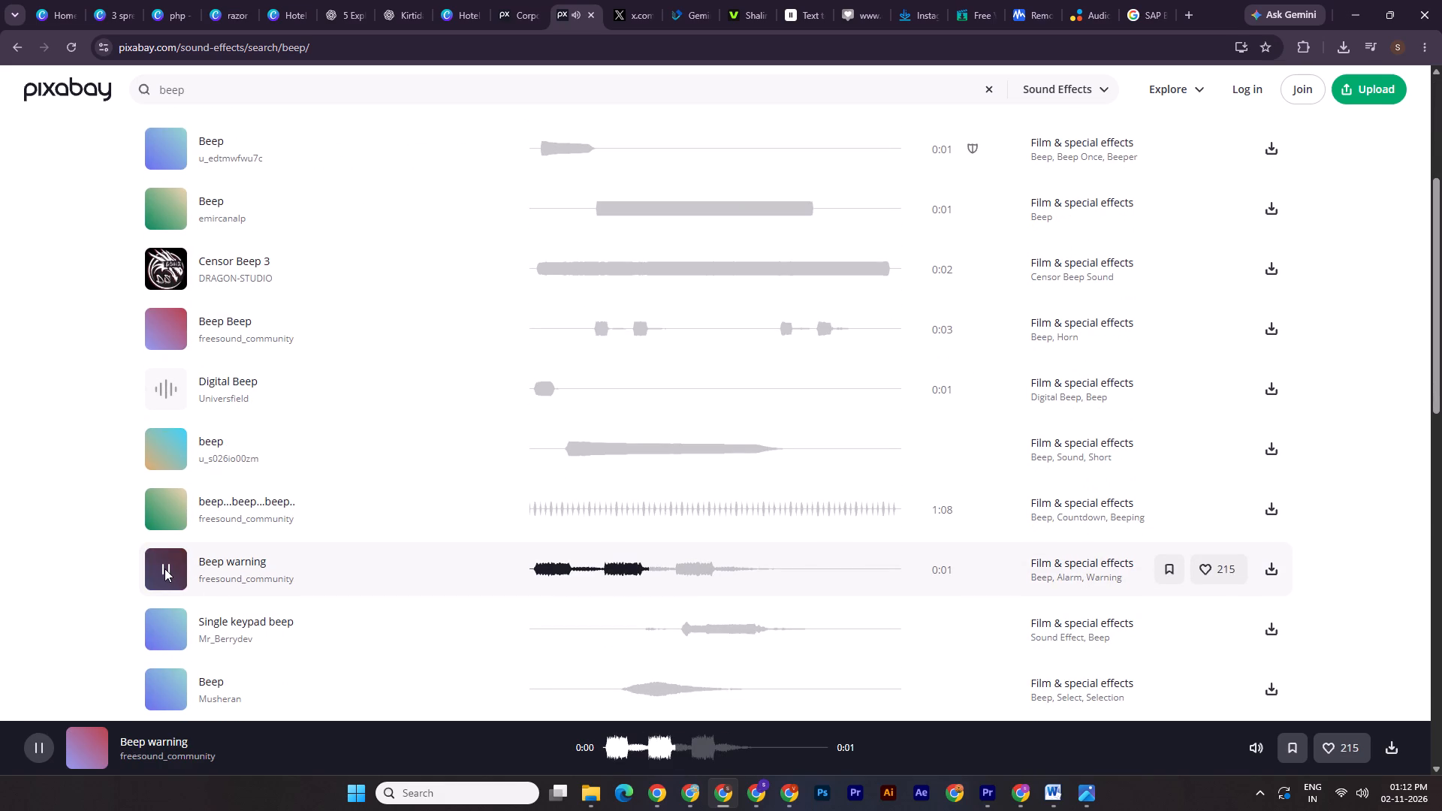
left_click(164, 631)
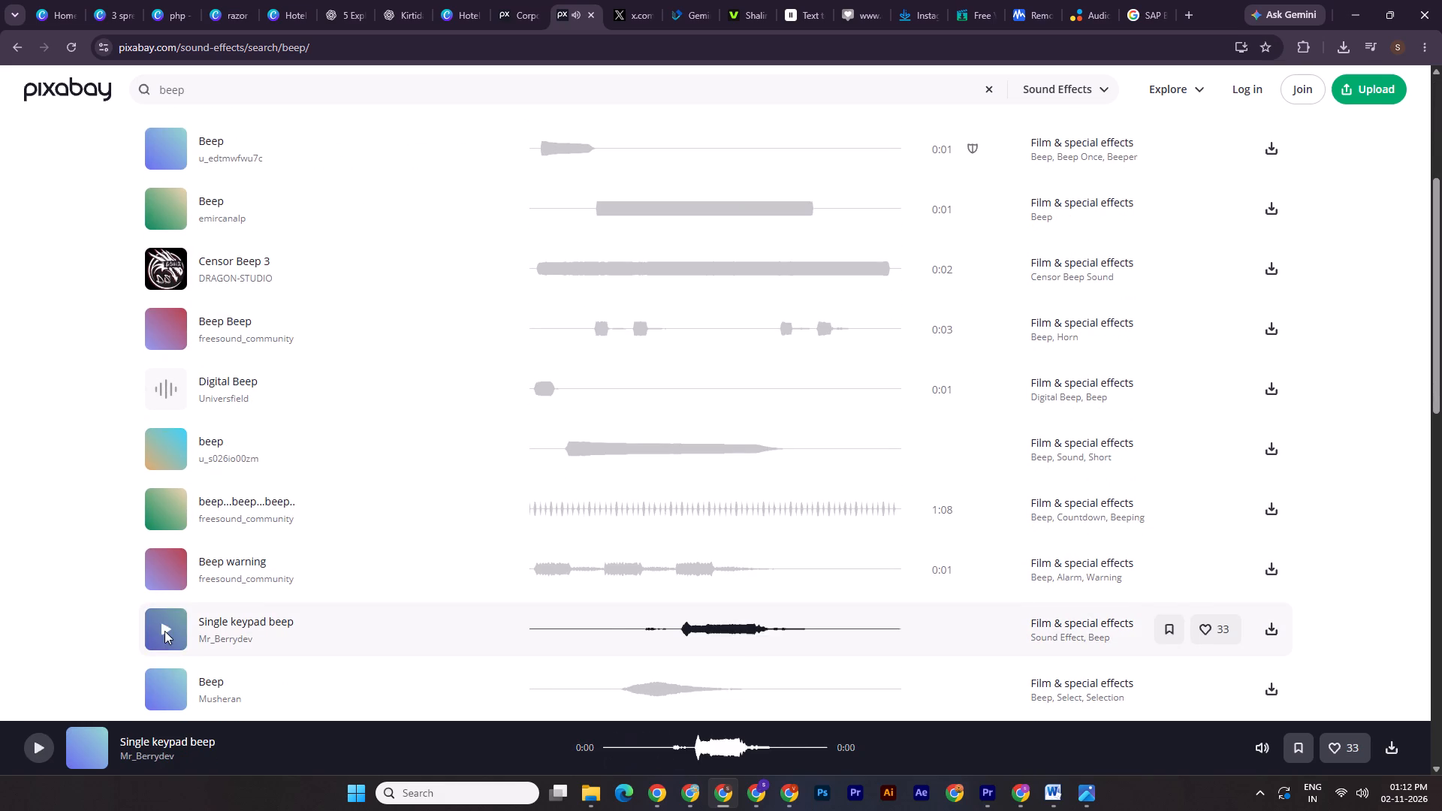
Download the Single keypad beep sound and move its MP3 from Downloads into the 1 reel project folder.
scroll(164, 631, "down", 3)
left_click(1266, 404)
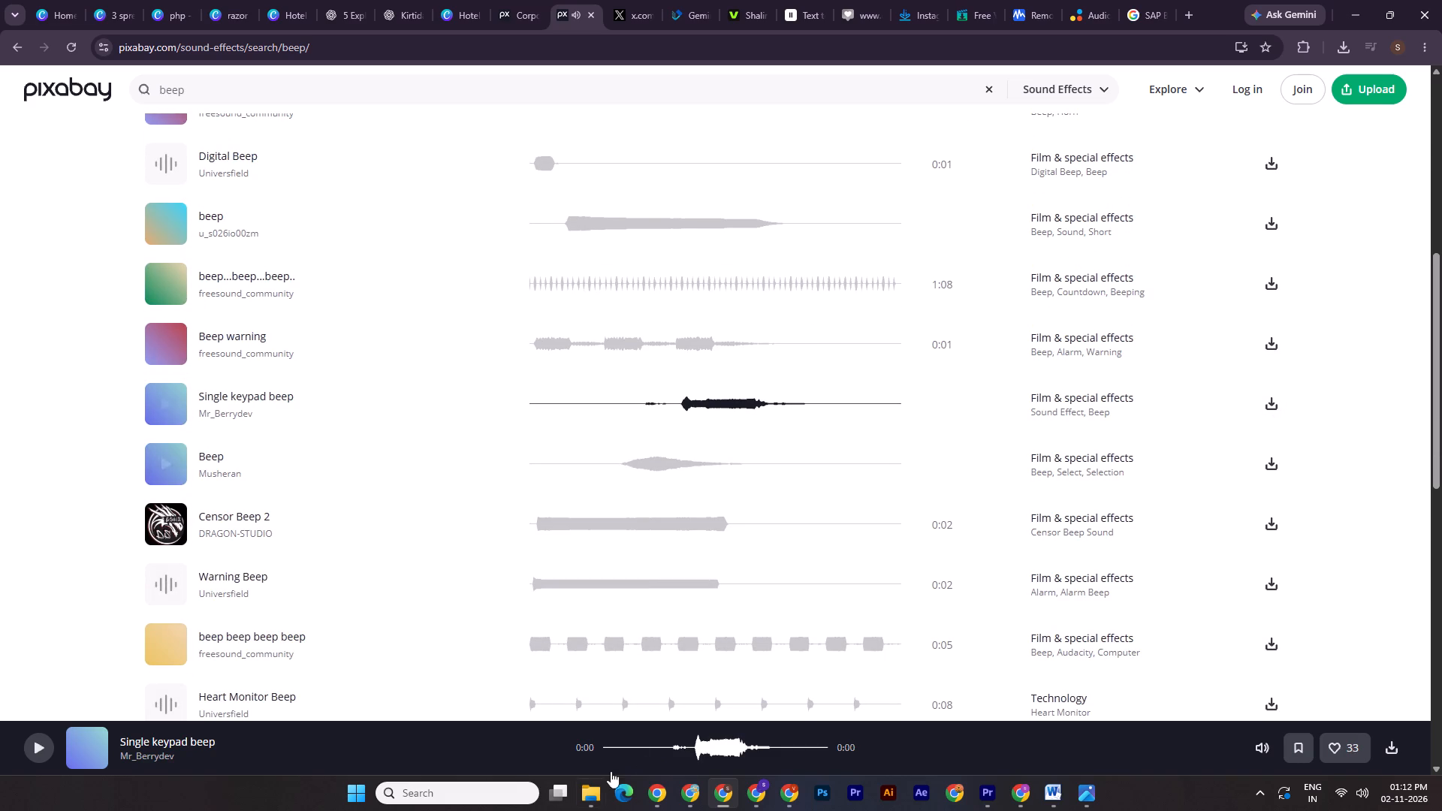
left_click(380, 720)
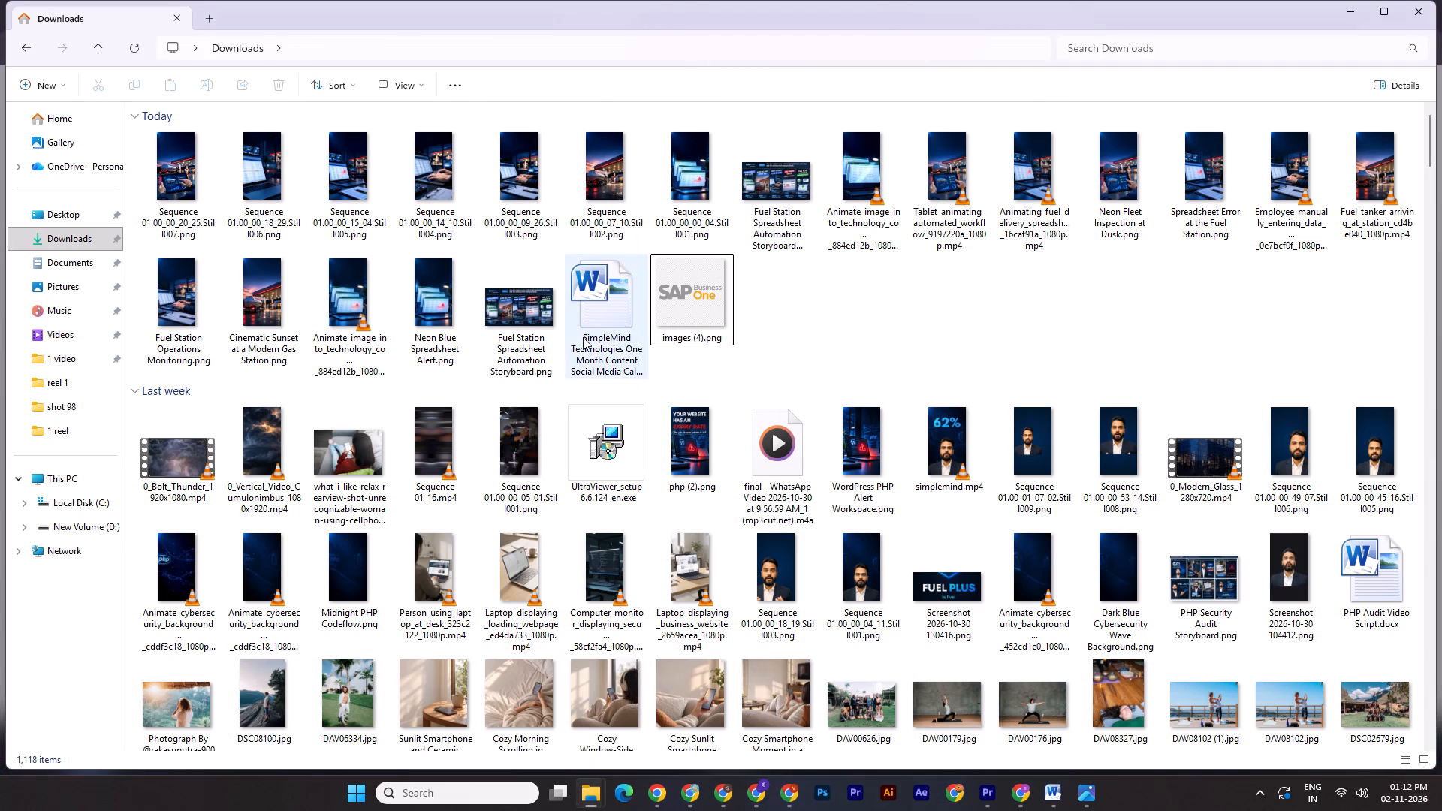
left_click(780, 305)
key("ctrl+x")
left_click(595, 794)
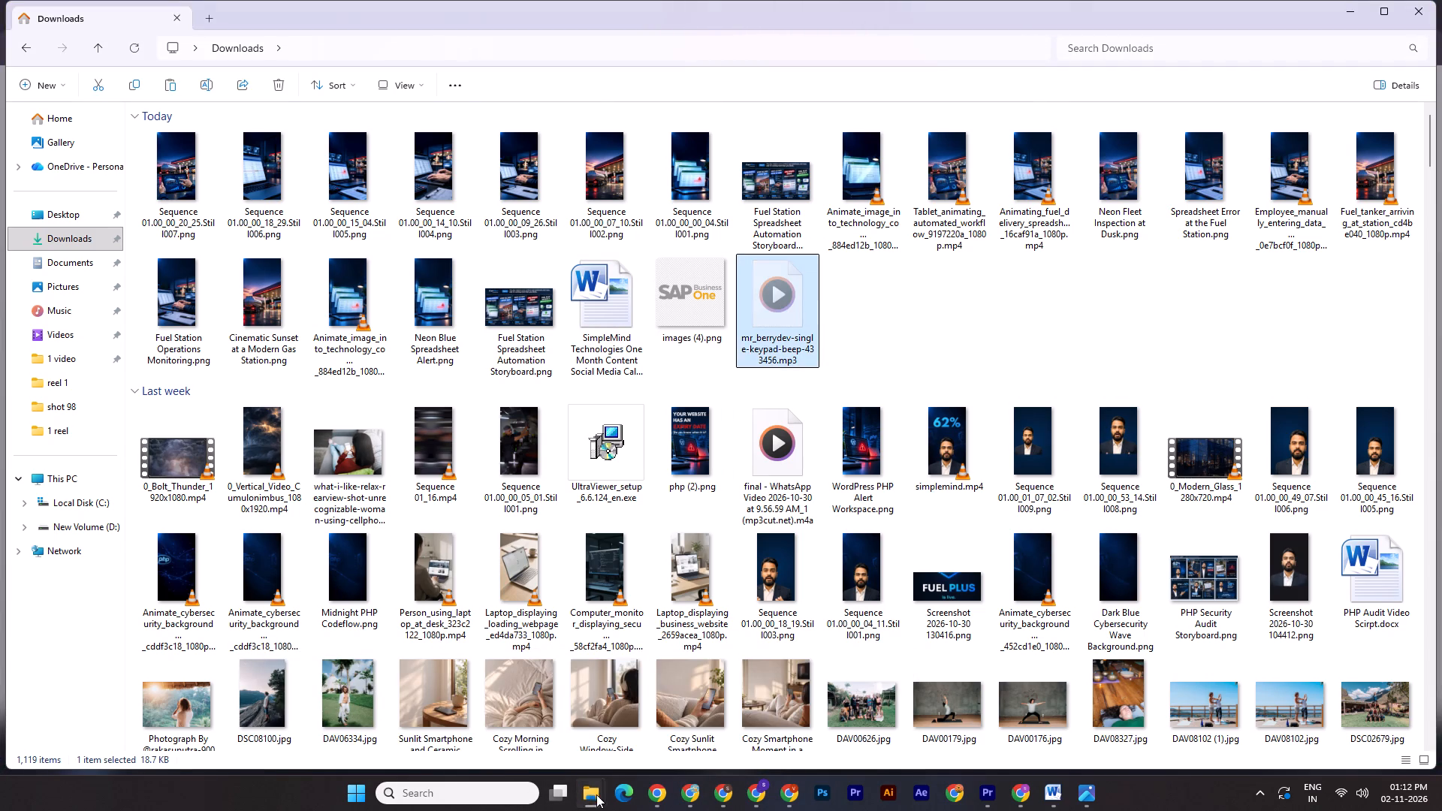
left_click(517, 722)
key("ctrl+v")
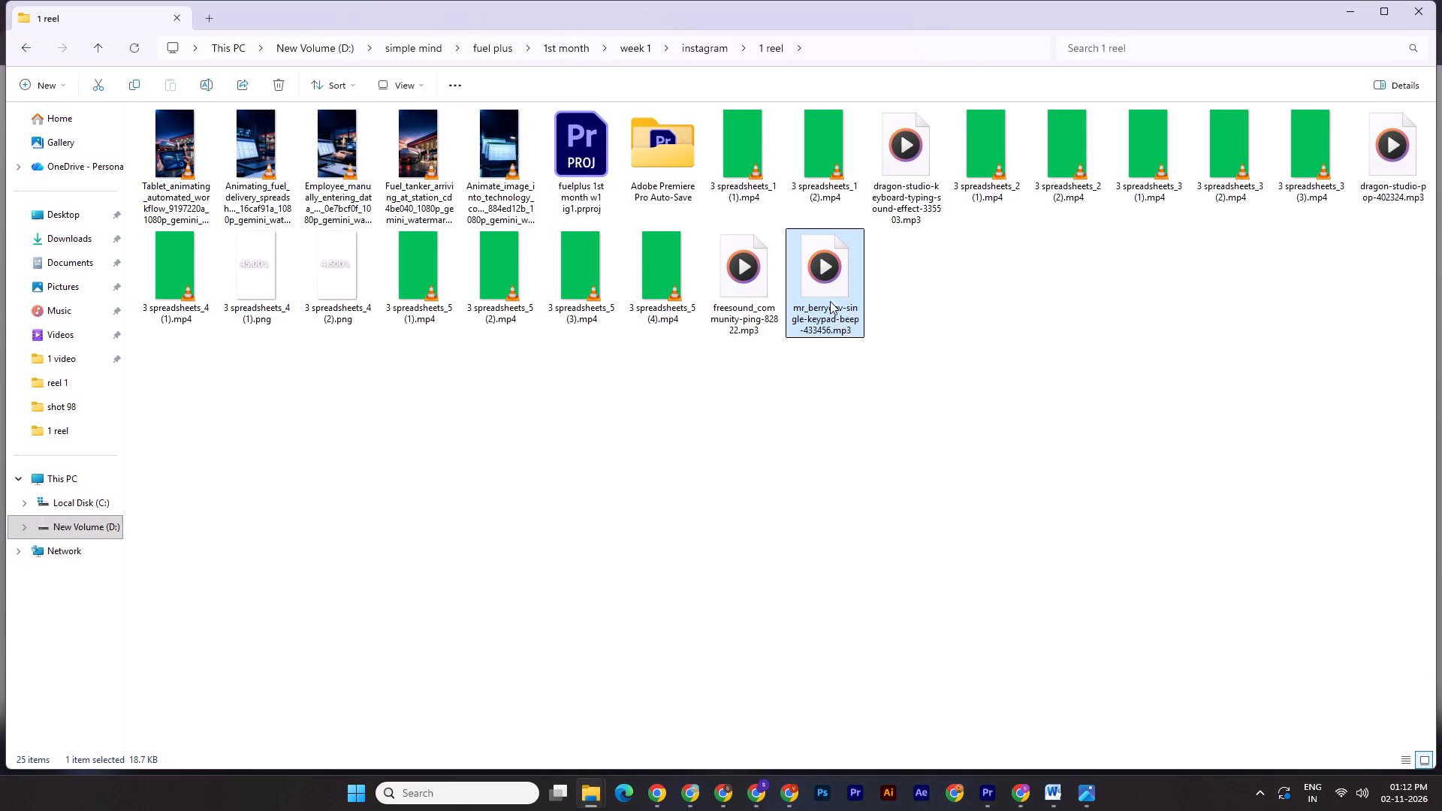
Place the keypad beep MP3 on A2 in Premiere at about 18 seconds, under the One Wrong Digit scene, and play the scene back.
left_click_drag(828, 269, 694, 725)
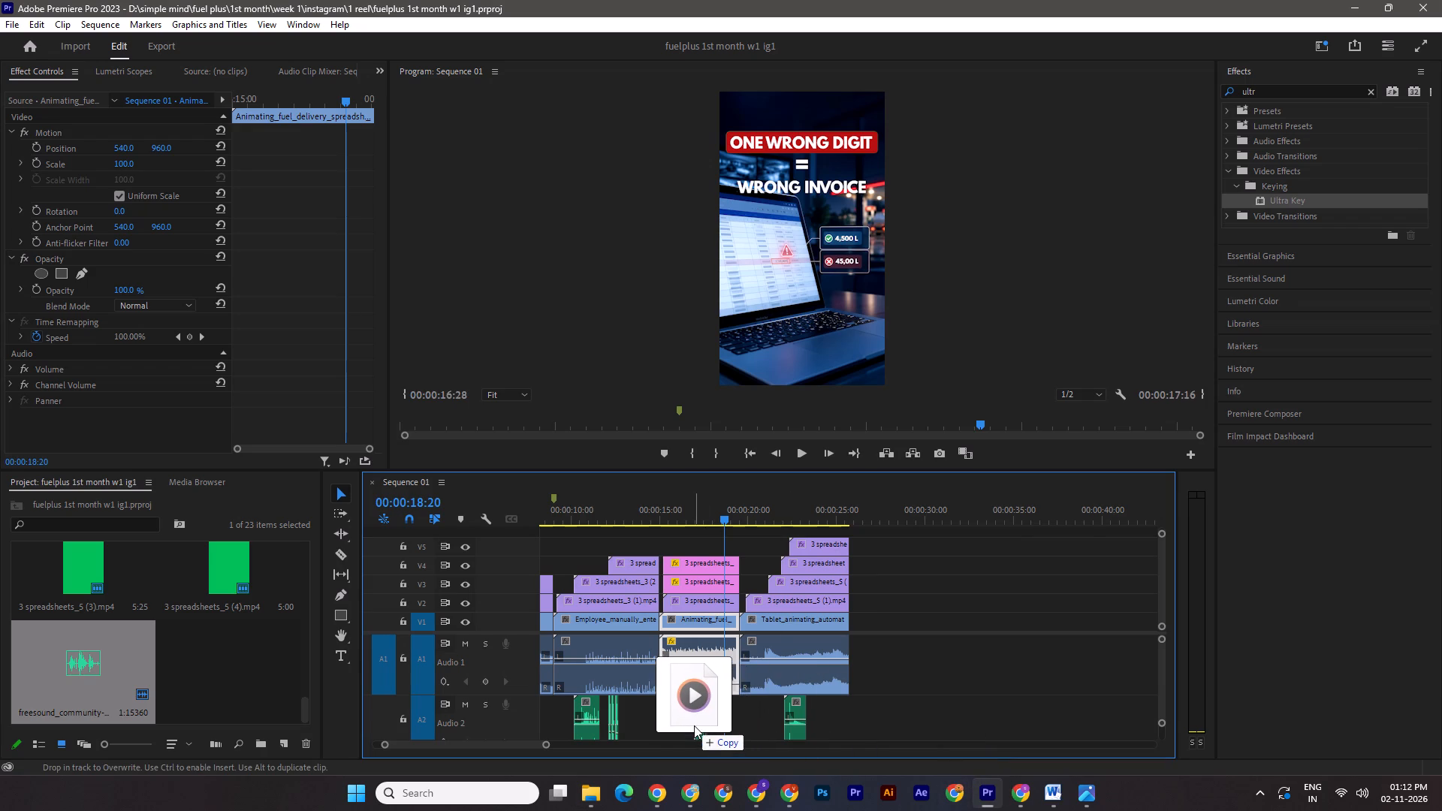
left_click_drag(694, 725, 706, 725)
left_click_drag(721, 520, 668, 520)
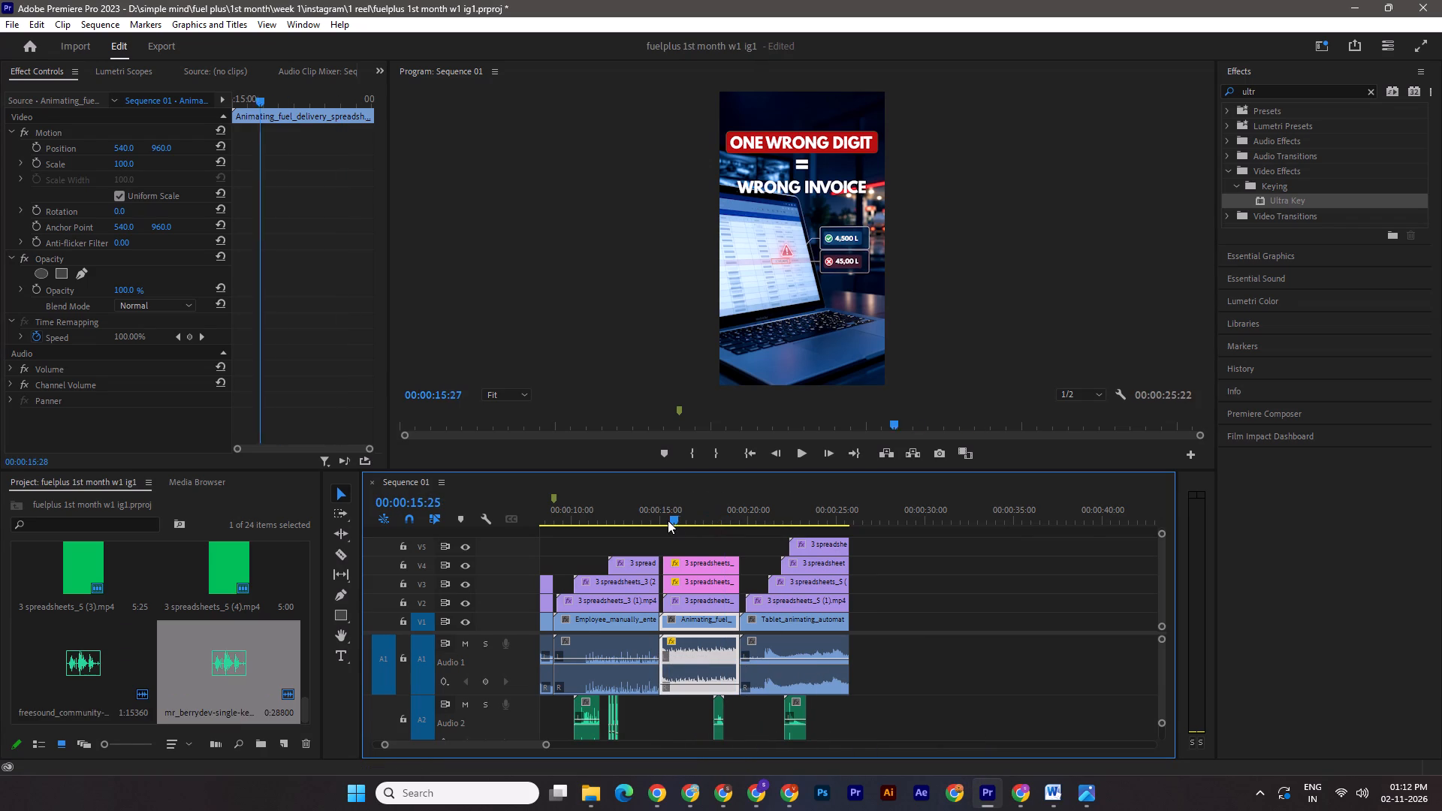
left_click_drag(668, 520, 664, 520)
key("space")
key("space")
key("space")
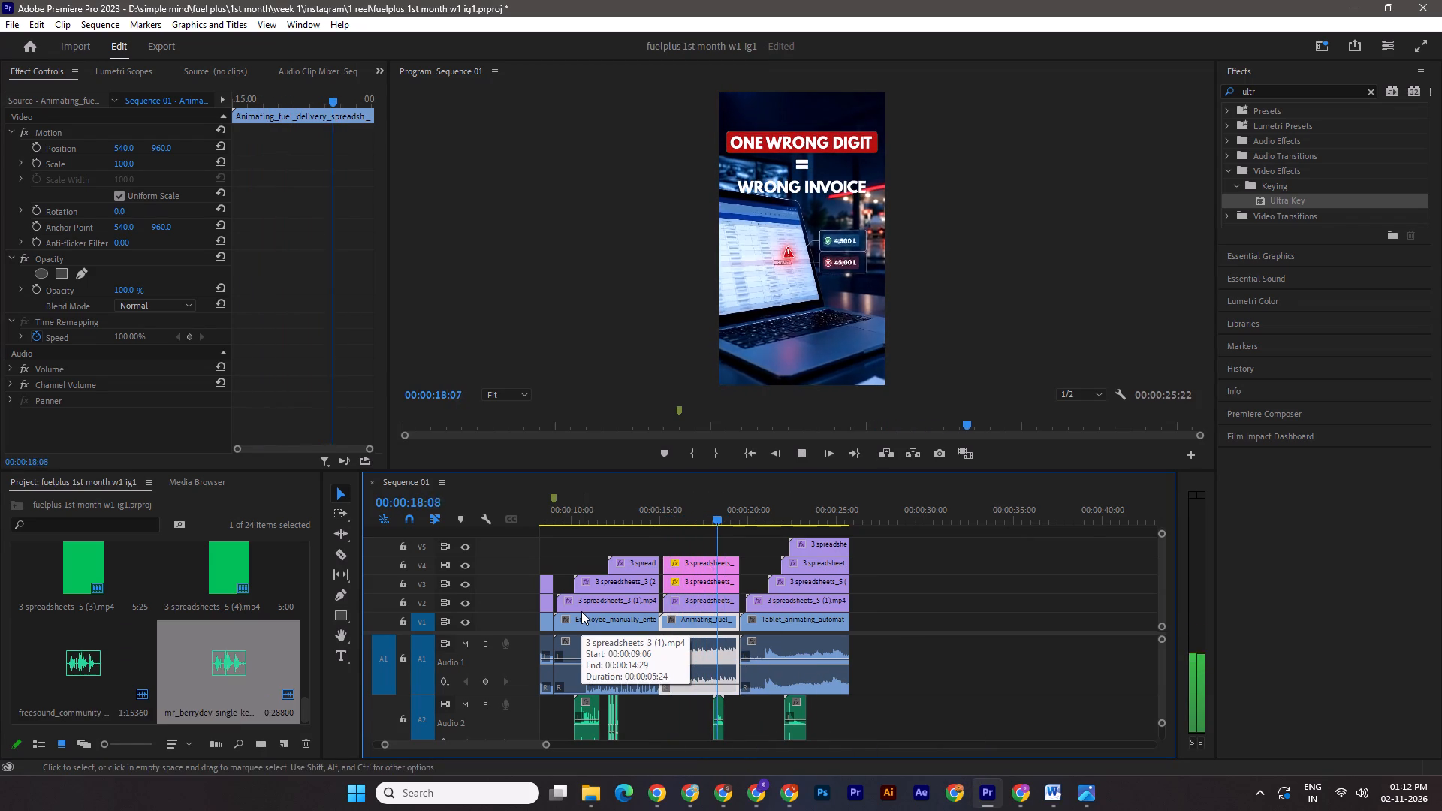
key("space")
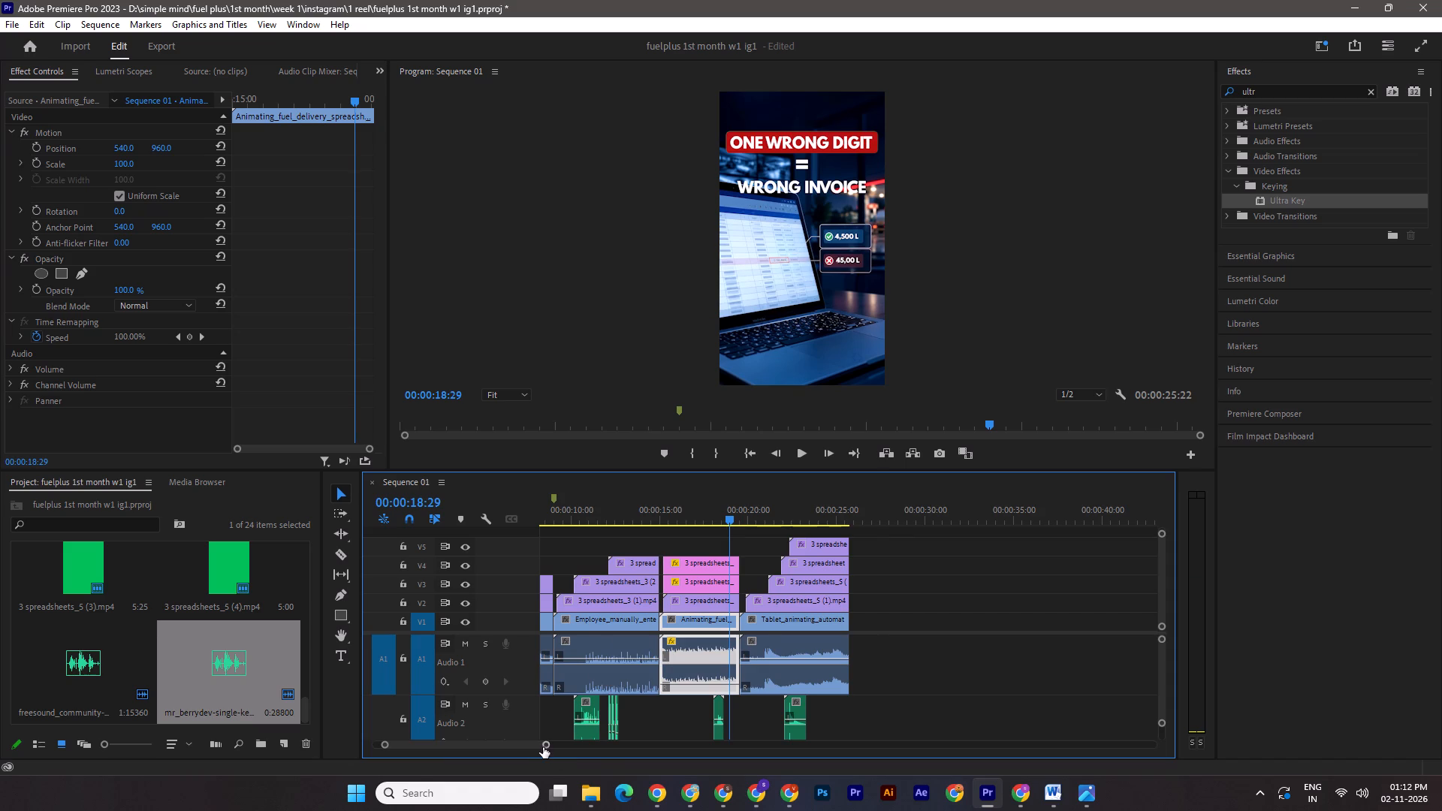
Shift the A2 keypad beep slightly earlier within the One Wrong Digit scene, save the project, and play from the scene's start.
left_click_drag(543, 747, 507, 743)
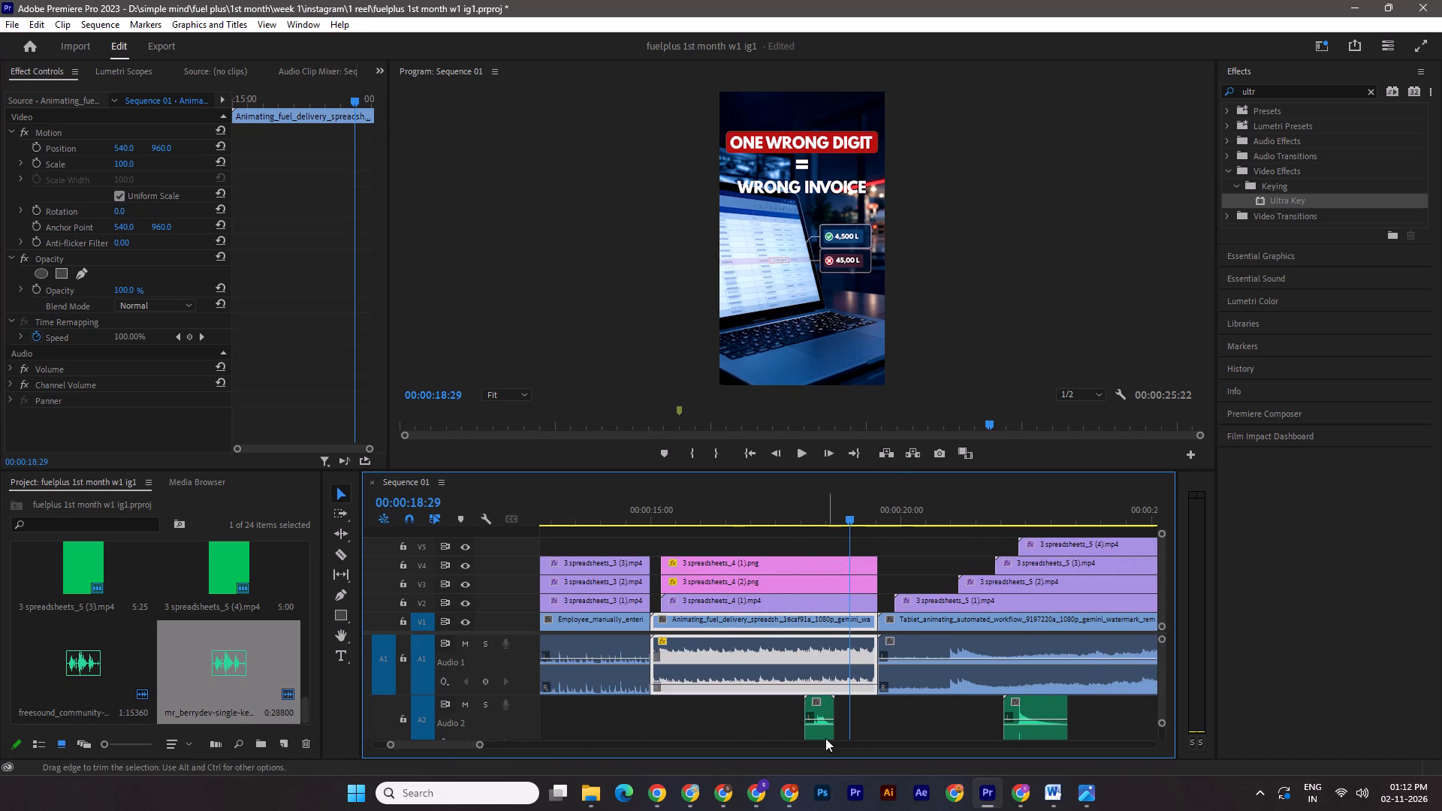
left_click_drag(824, 737, 808, 737)
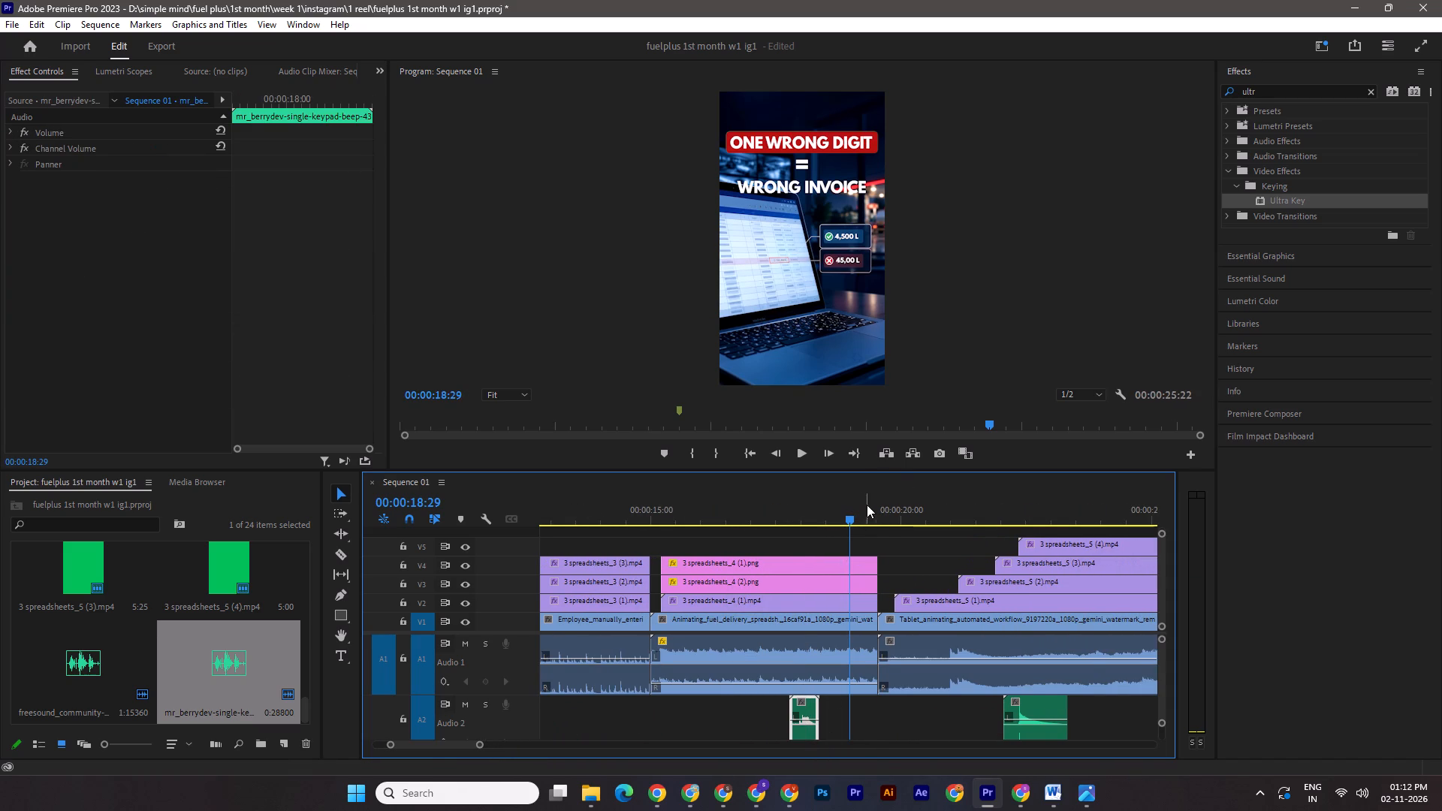
left_click_drag(851, 513, 665, 529)
key("ctrl+s")
key("space")
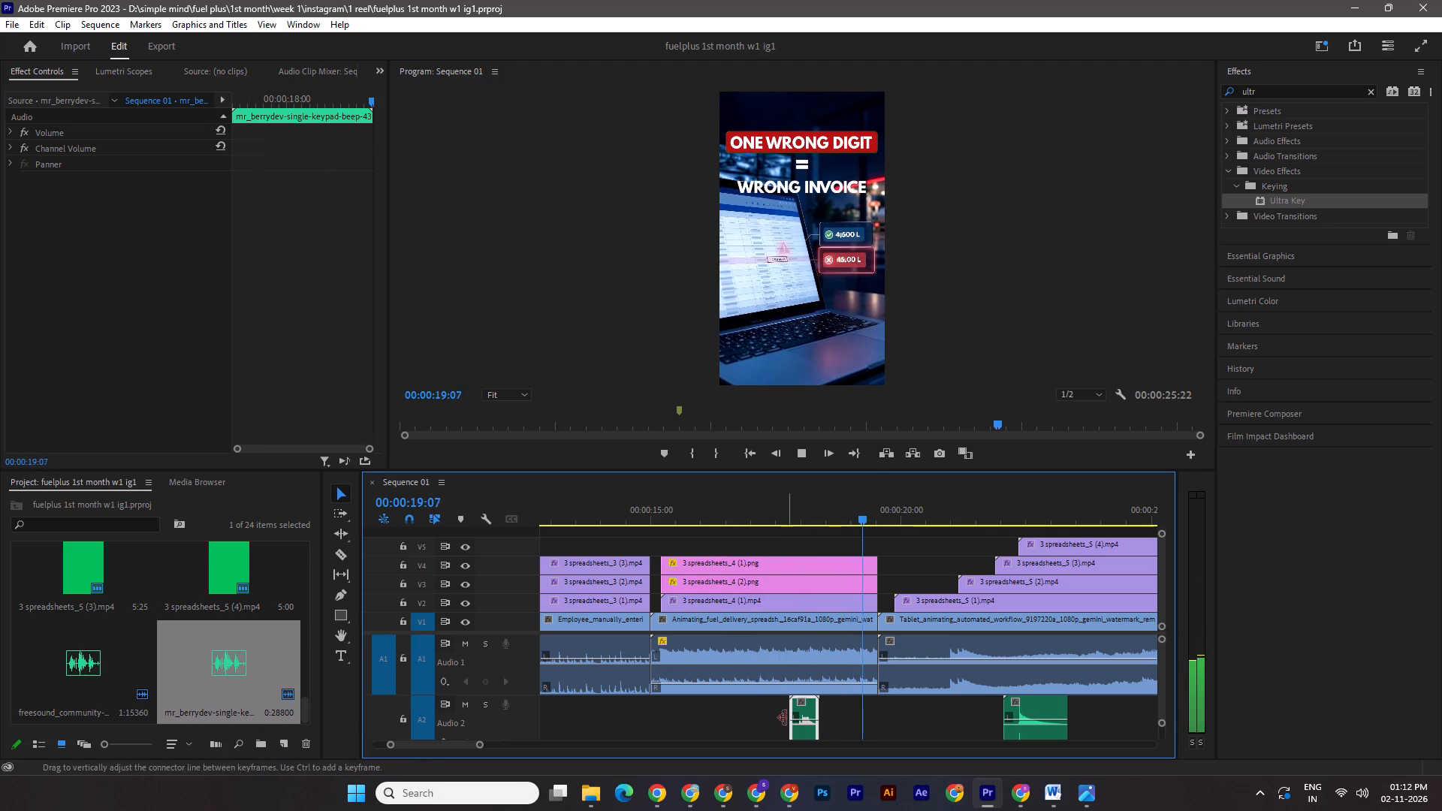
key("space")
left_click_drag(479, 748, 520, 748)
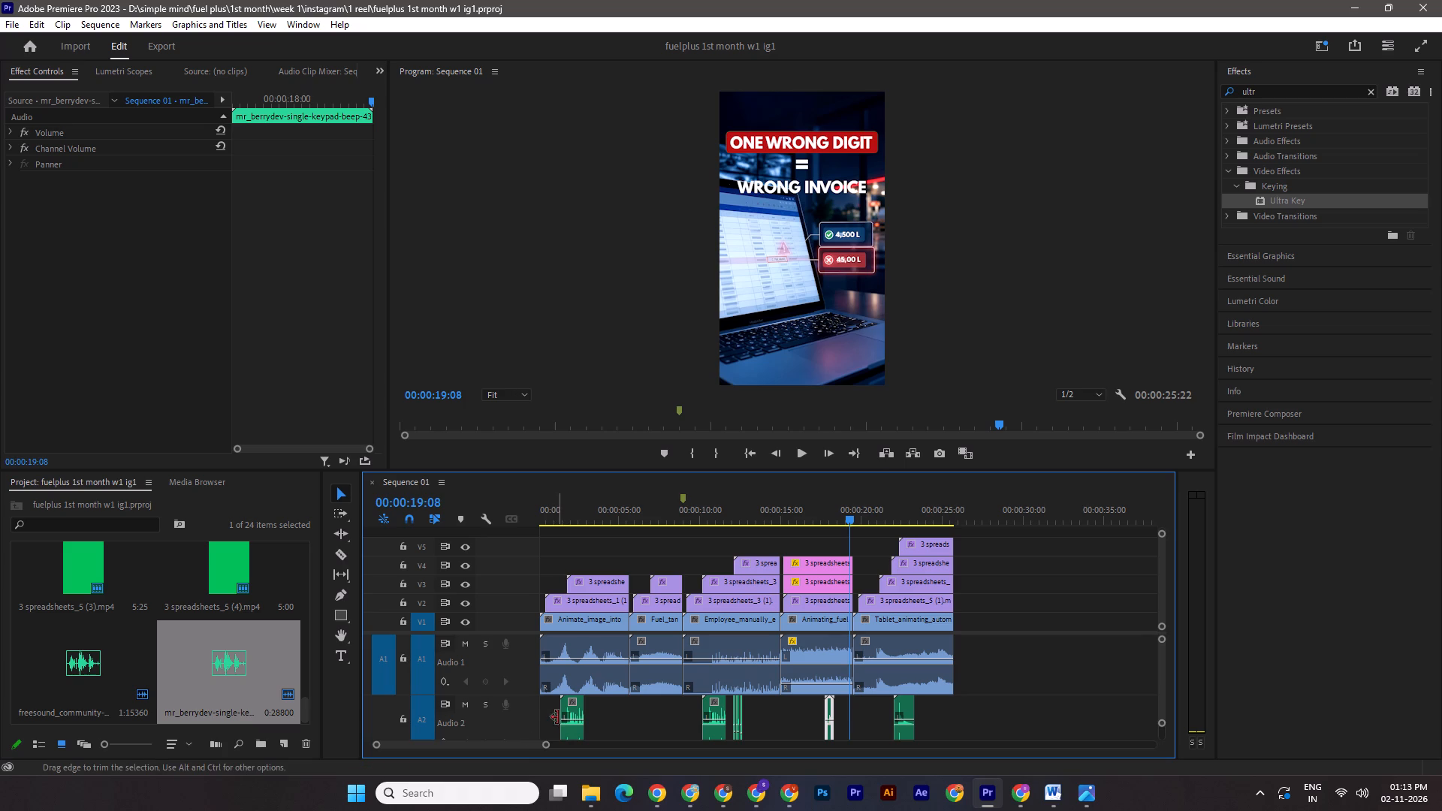
Look through the simplemind.tech Instagram profile and the SAP Business One page of the SimpleMind website in Chrome for Fuel Plus branding.
left_click(665, 796)
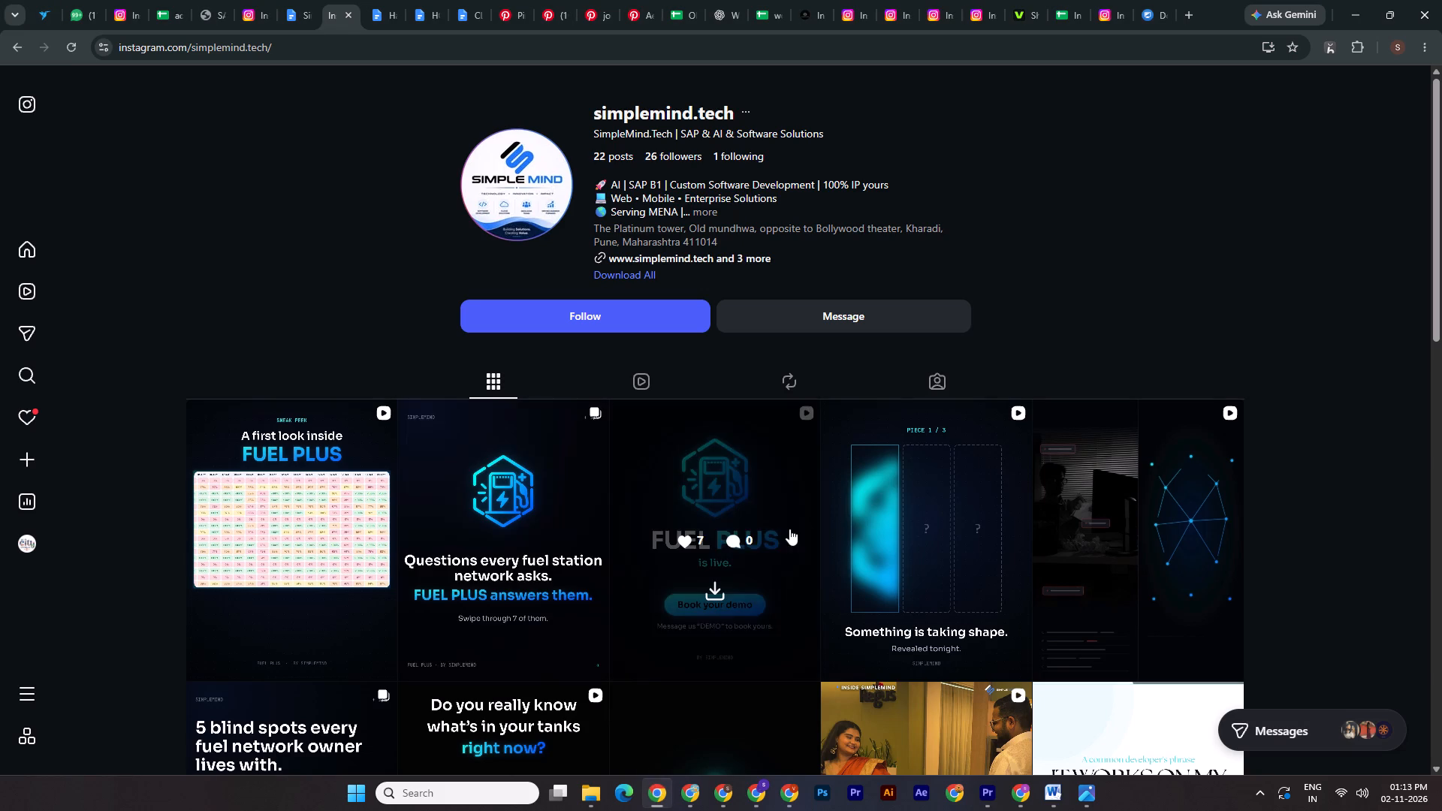
scroll(801, 529, "down", 1)
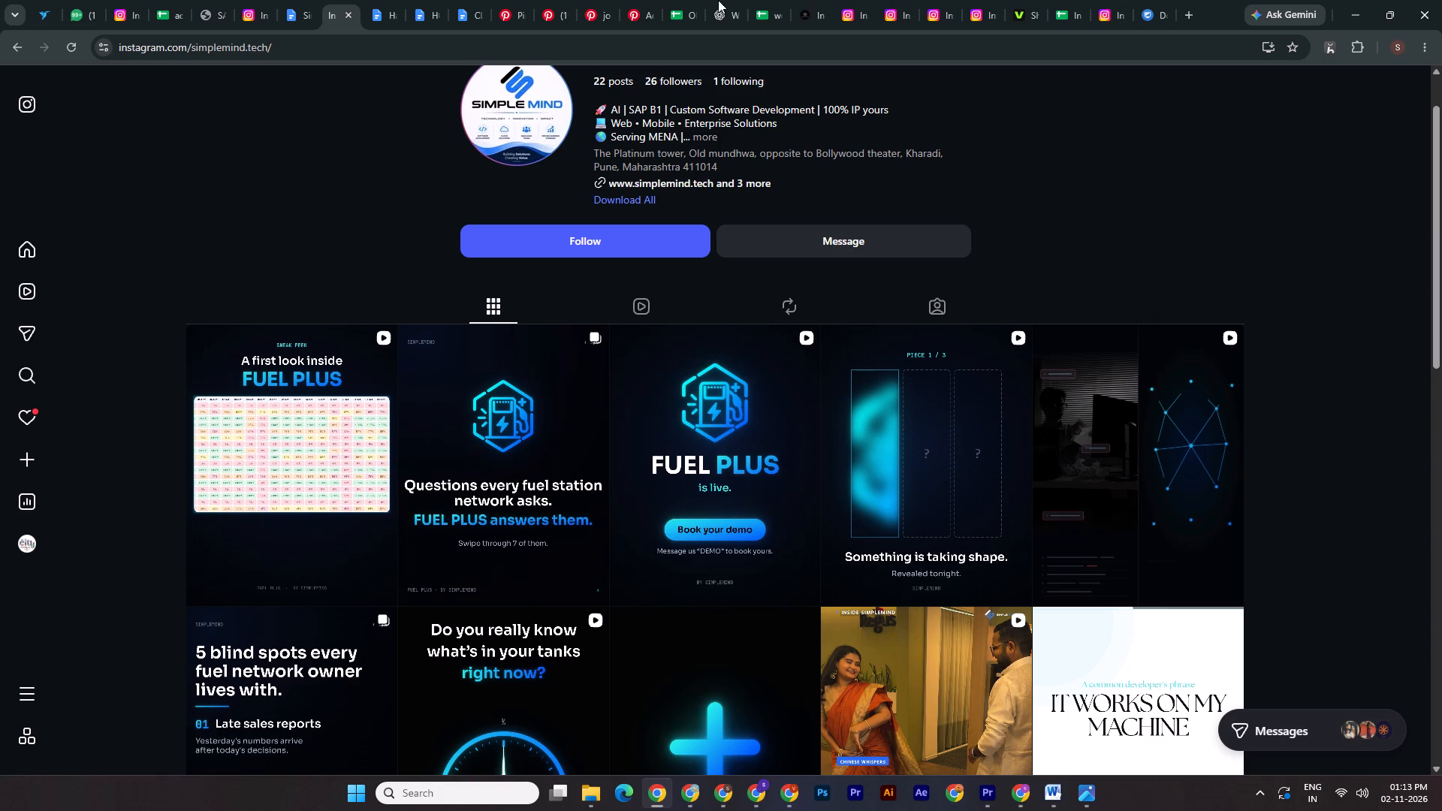
left_click(222, 0)
scroll(318, 213, "up", 5)
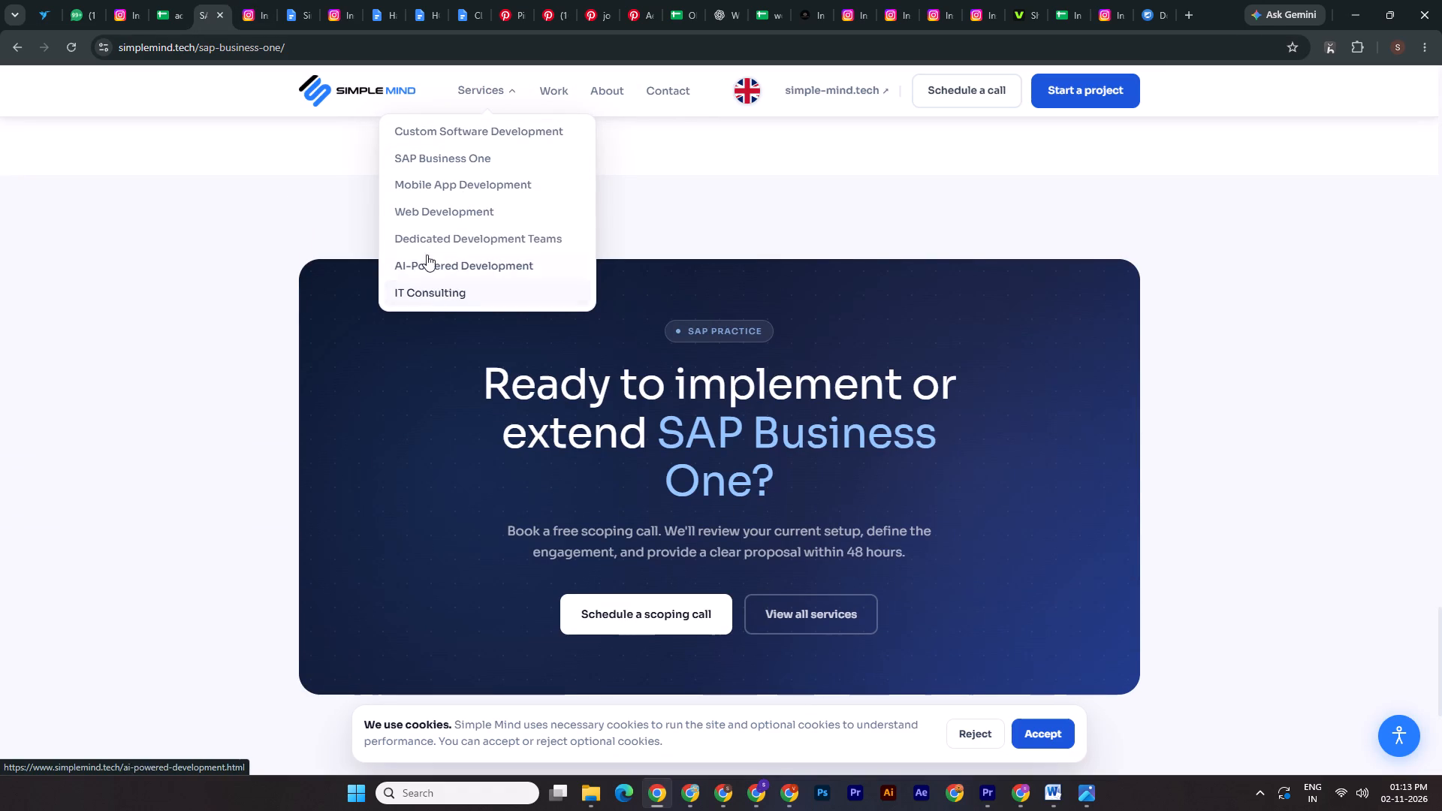
scroll(425, 228, "up", 19)
scroll(445, 241, "up", 7)
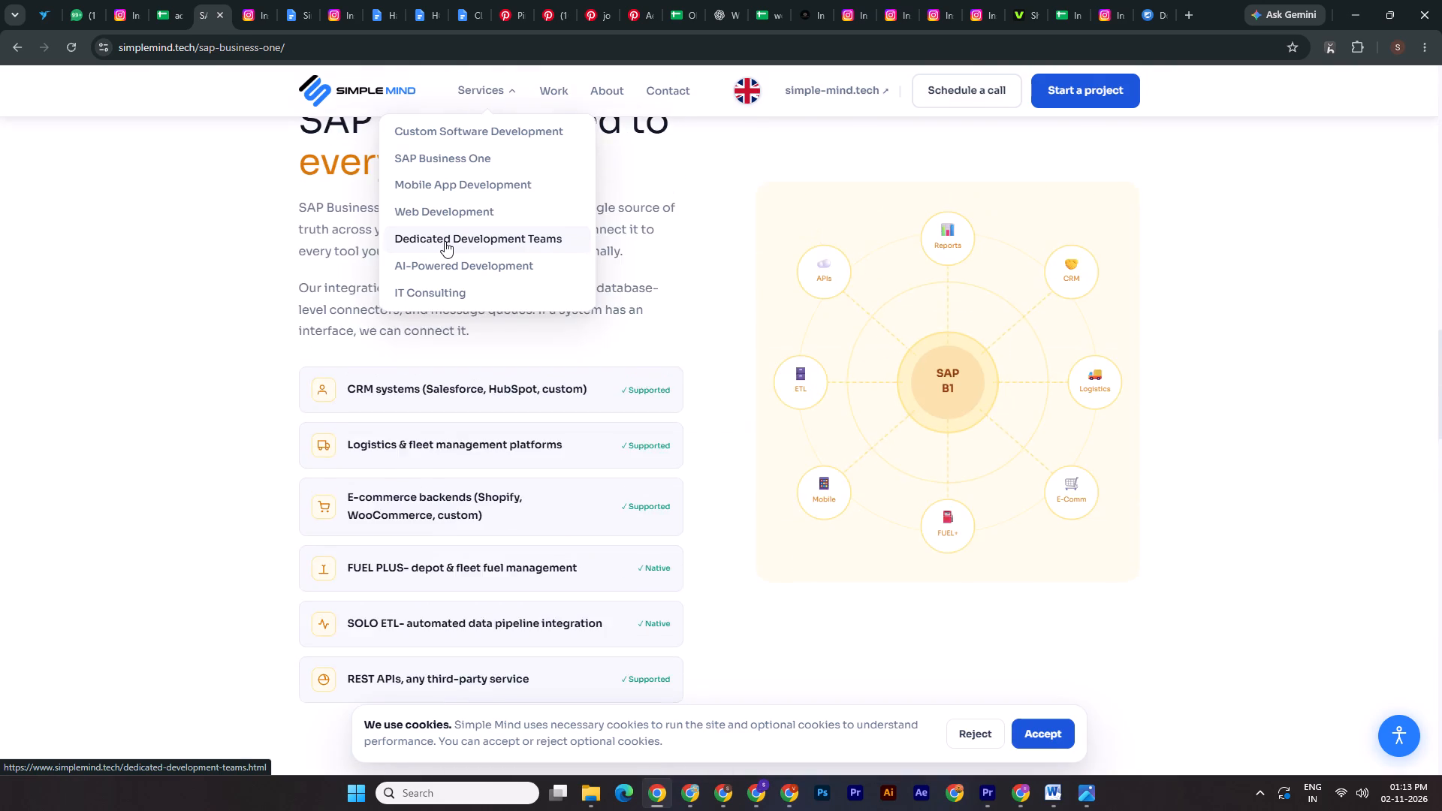
scroll(445, 241, "up", 13)
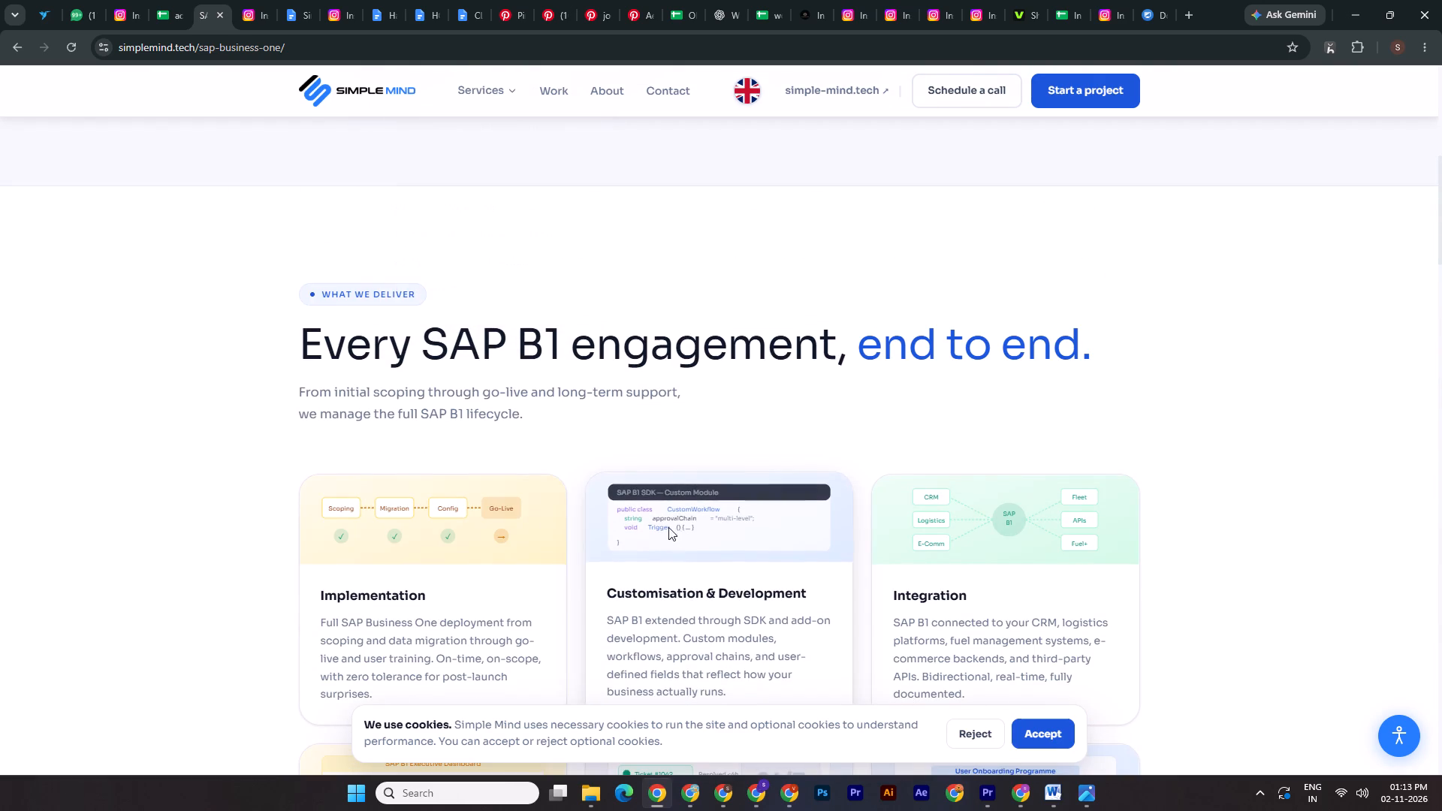
left_click(726, 790)
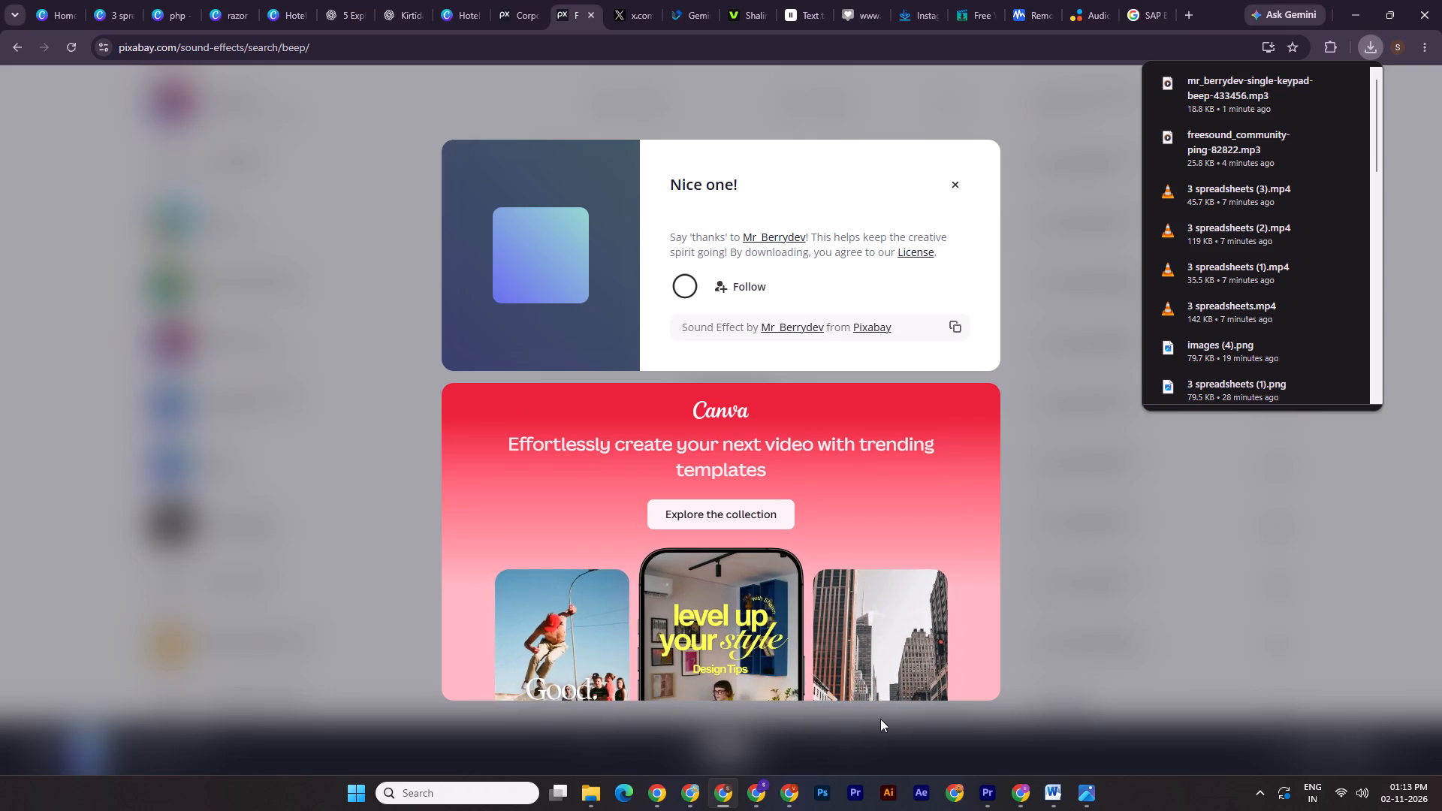
left_click(662, 789)
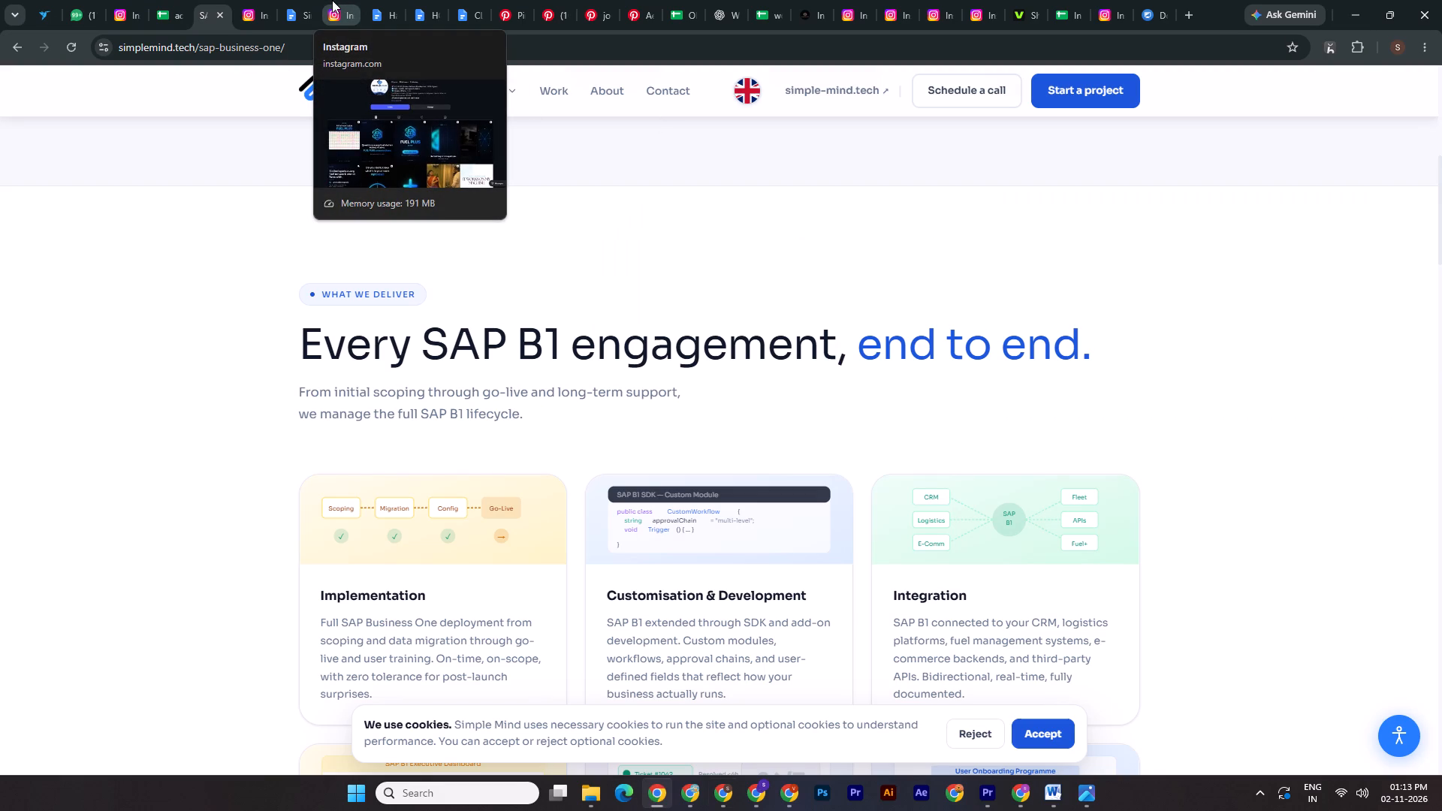
Open the "FUEL PLUS is live" reel on the simplemind.tech Instagram profile and pause it on the logo.
left_click(332, 0)
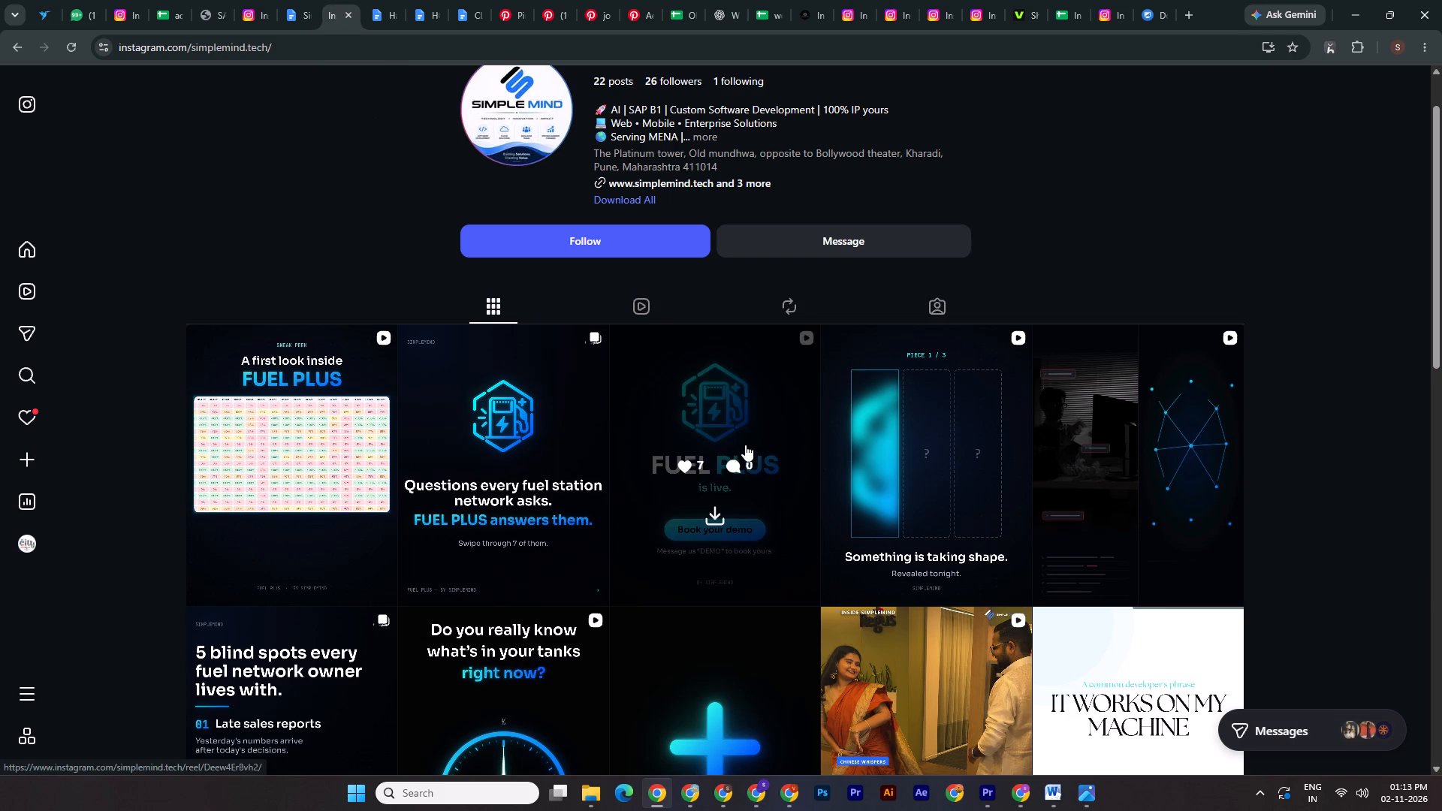
left_click(733, 423)
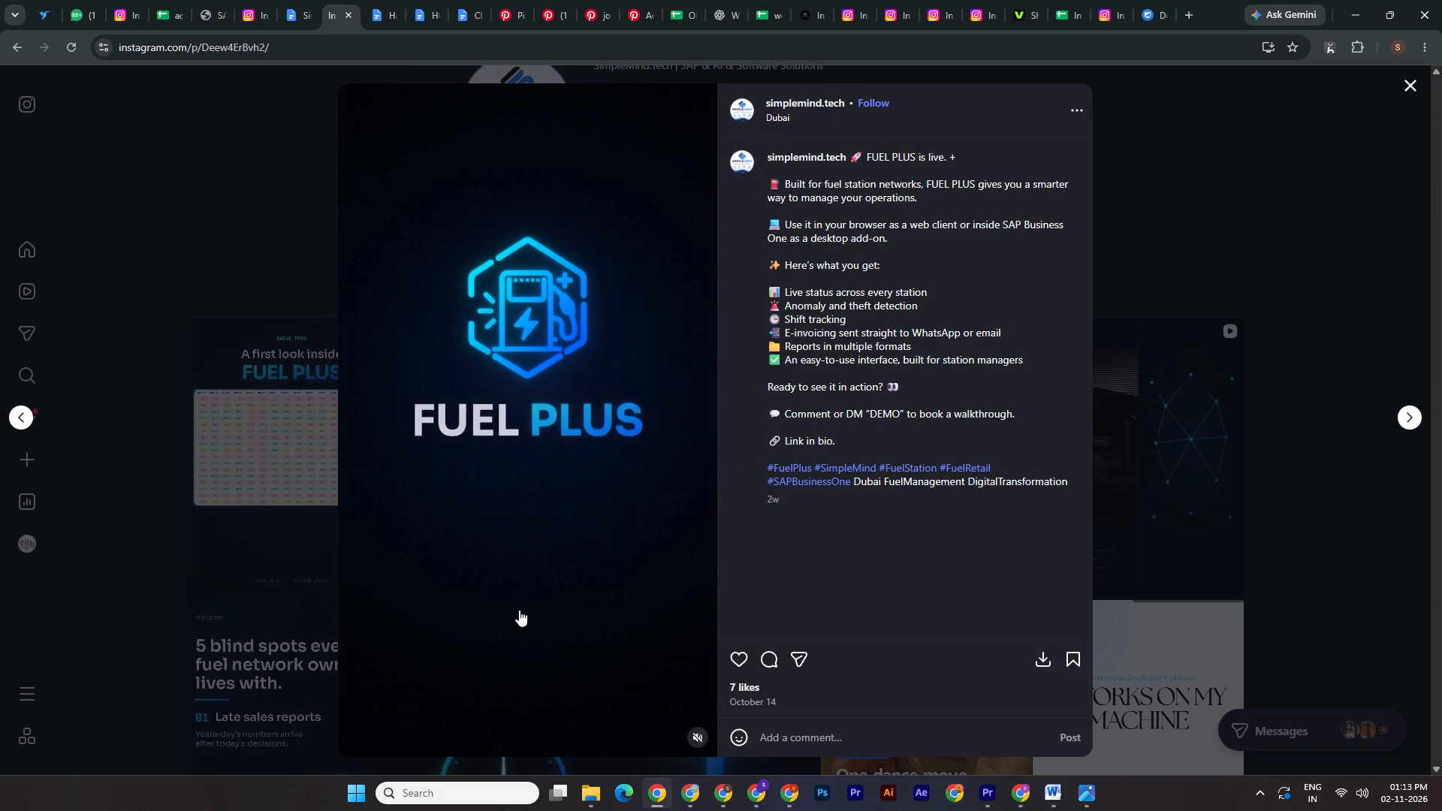
left_click(519, 610)
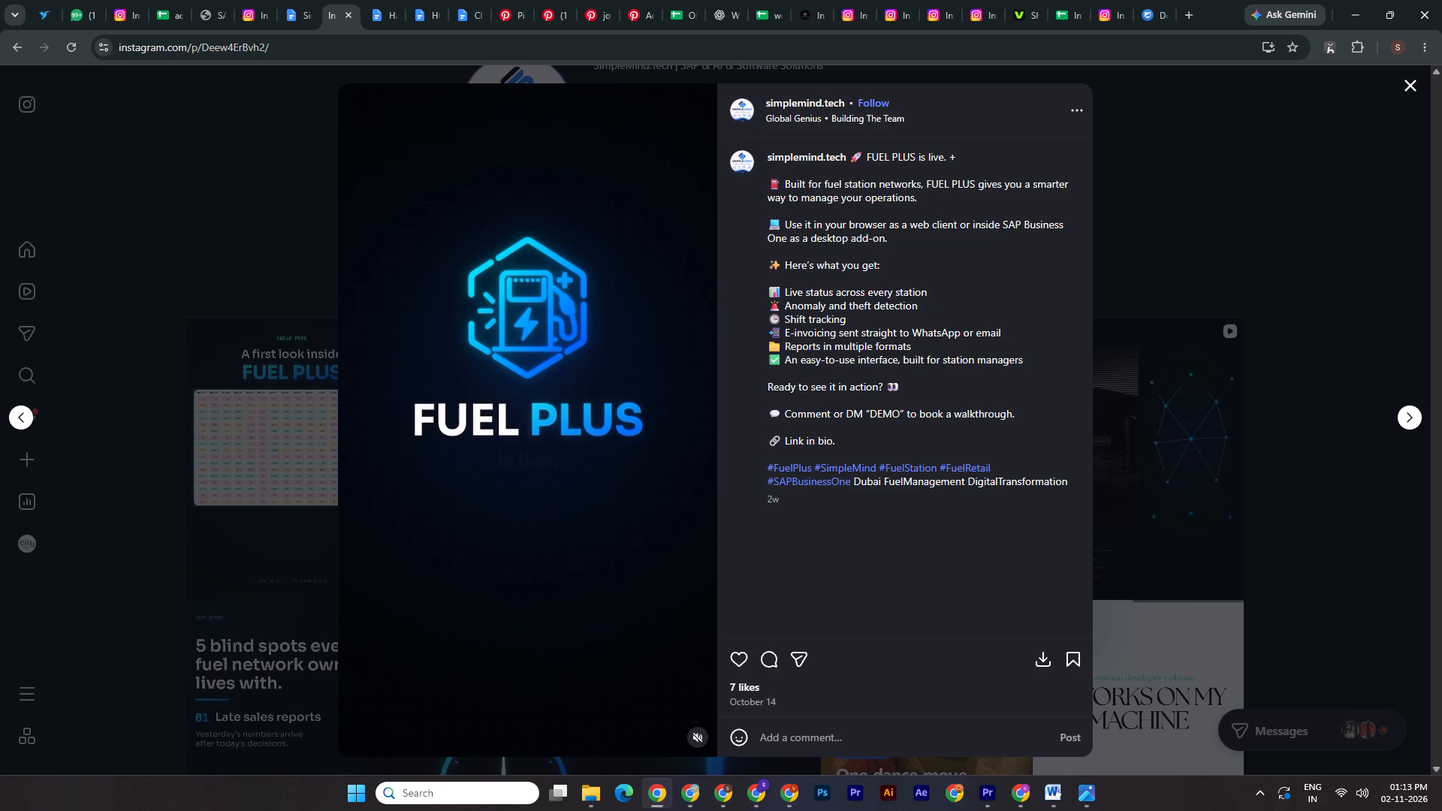
Capture the Fuel Plus icon and wordmark from the paused reel as a rectangular screenshot with Snipping Tool.
left_click(487, 797)
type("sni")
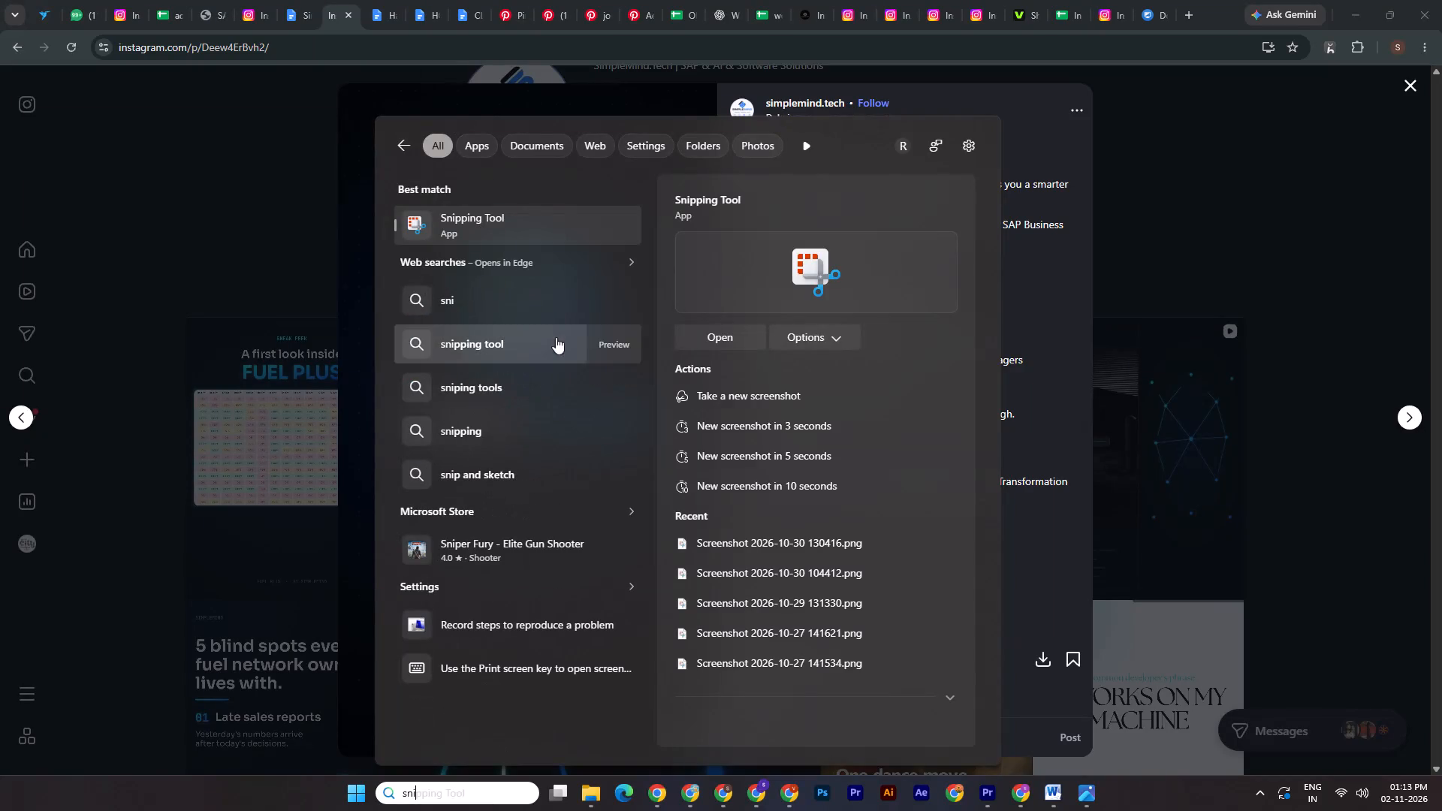
left_click(485, 229)
left_click(575, 348)
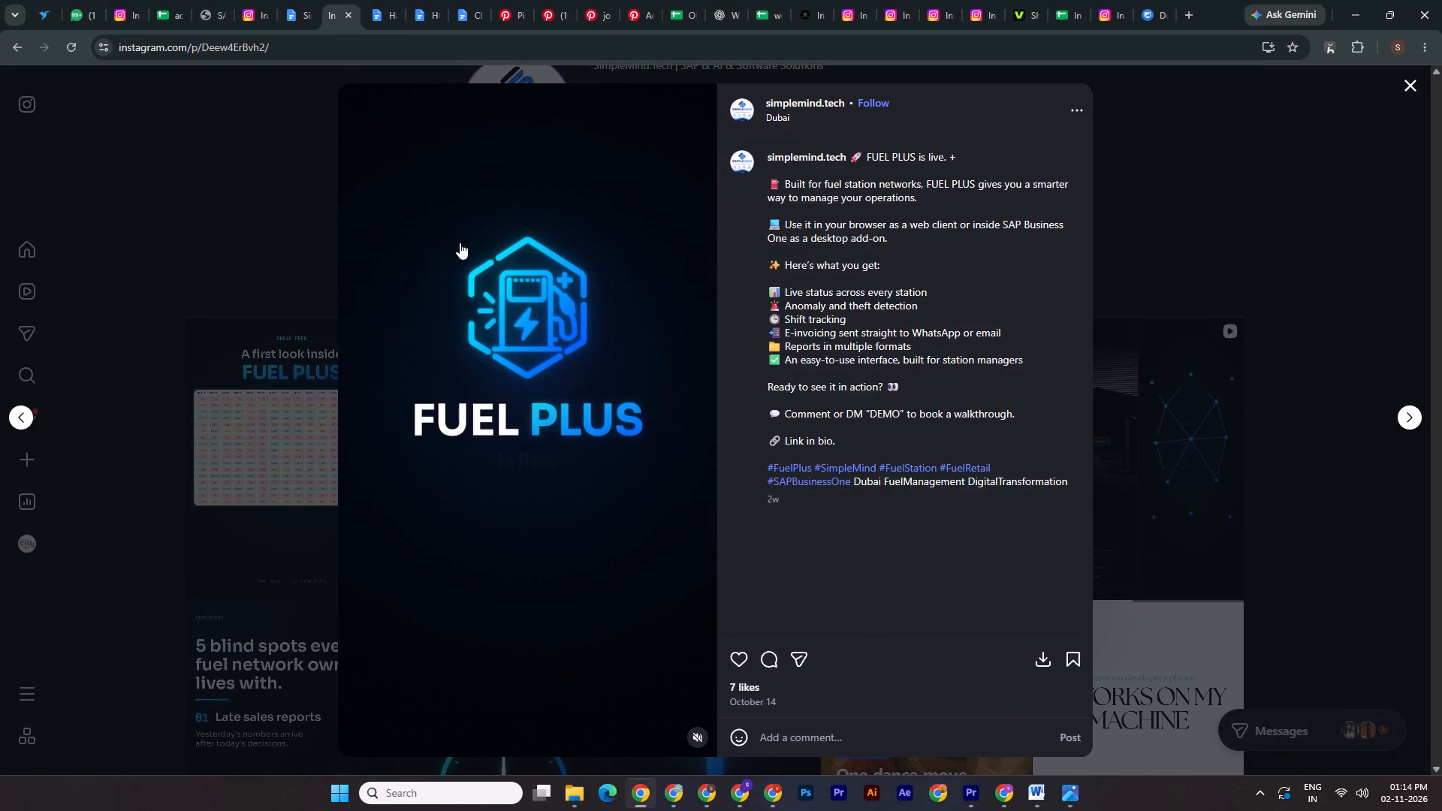
left_click_drag(392, 216, 657, 452)
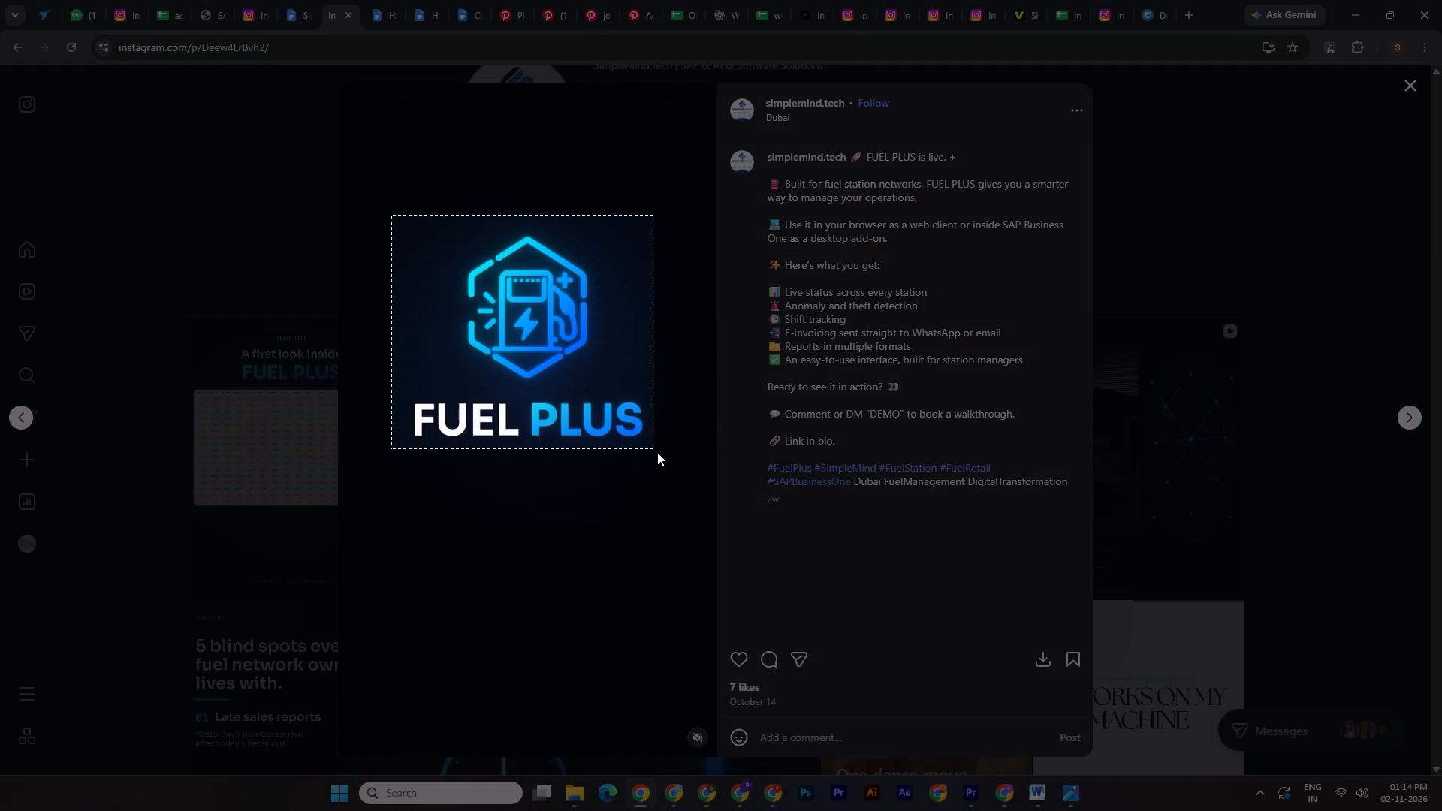
left_click_drag(657, 452, 662, 454)
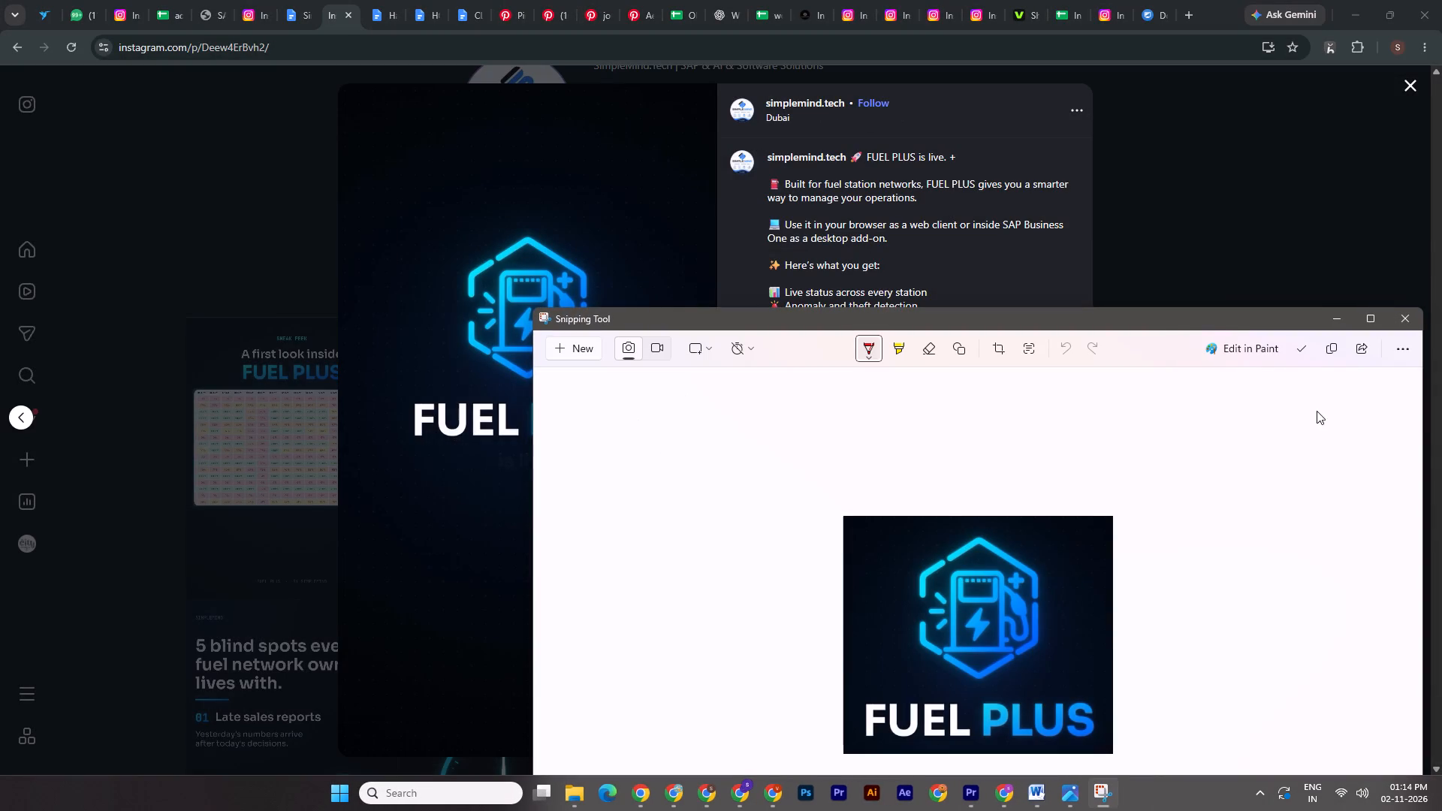
Save the logo screenshot as a PNG in Downloads, minimize Snipping Tool, and close the Instagram reel.
left_click(1302, 351)
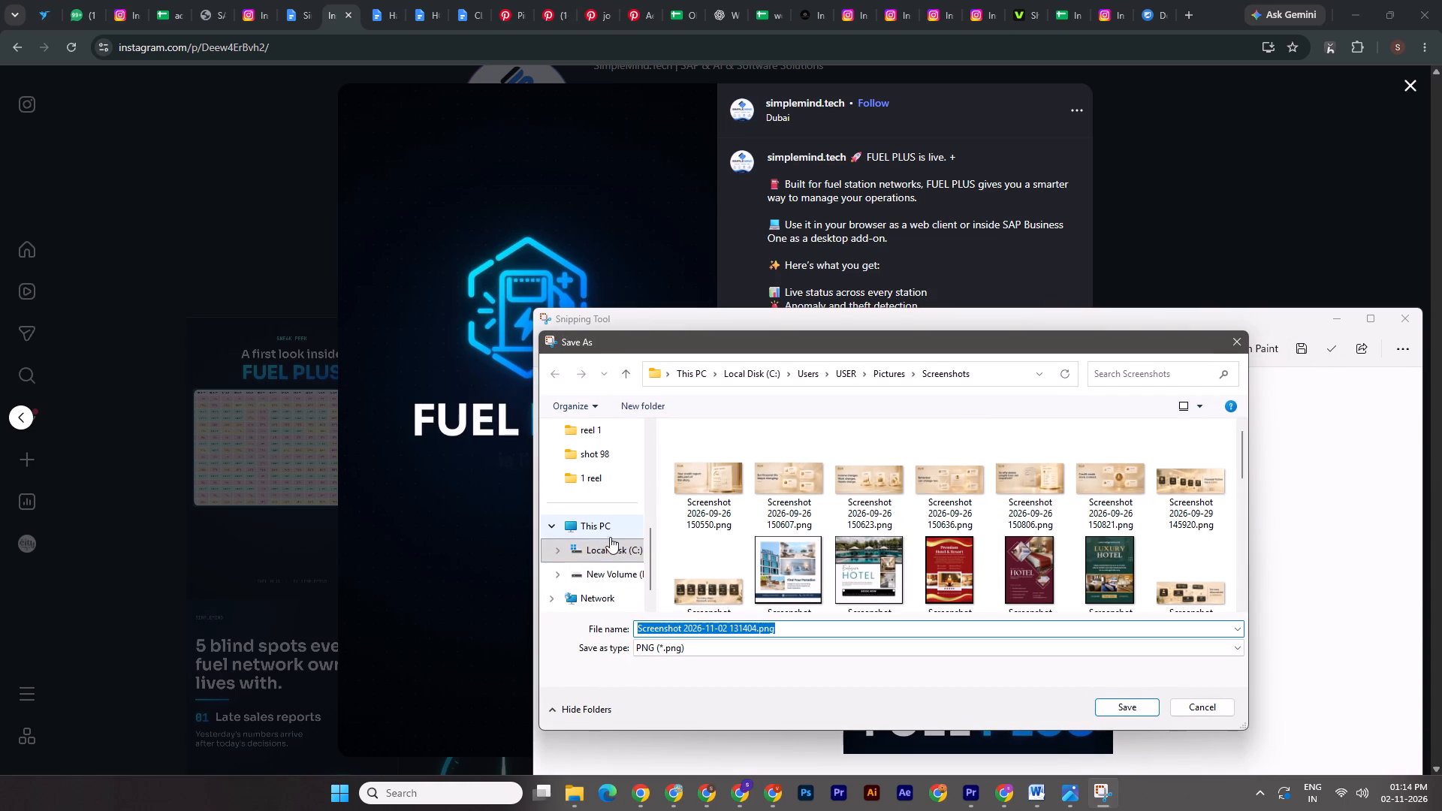
scroll(609, 532, "up", 5)
left_click(604, 556)
left_click(1136, 706)
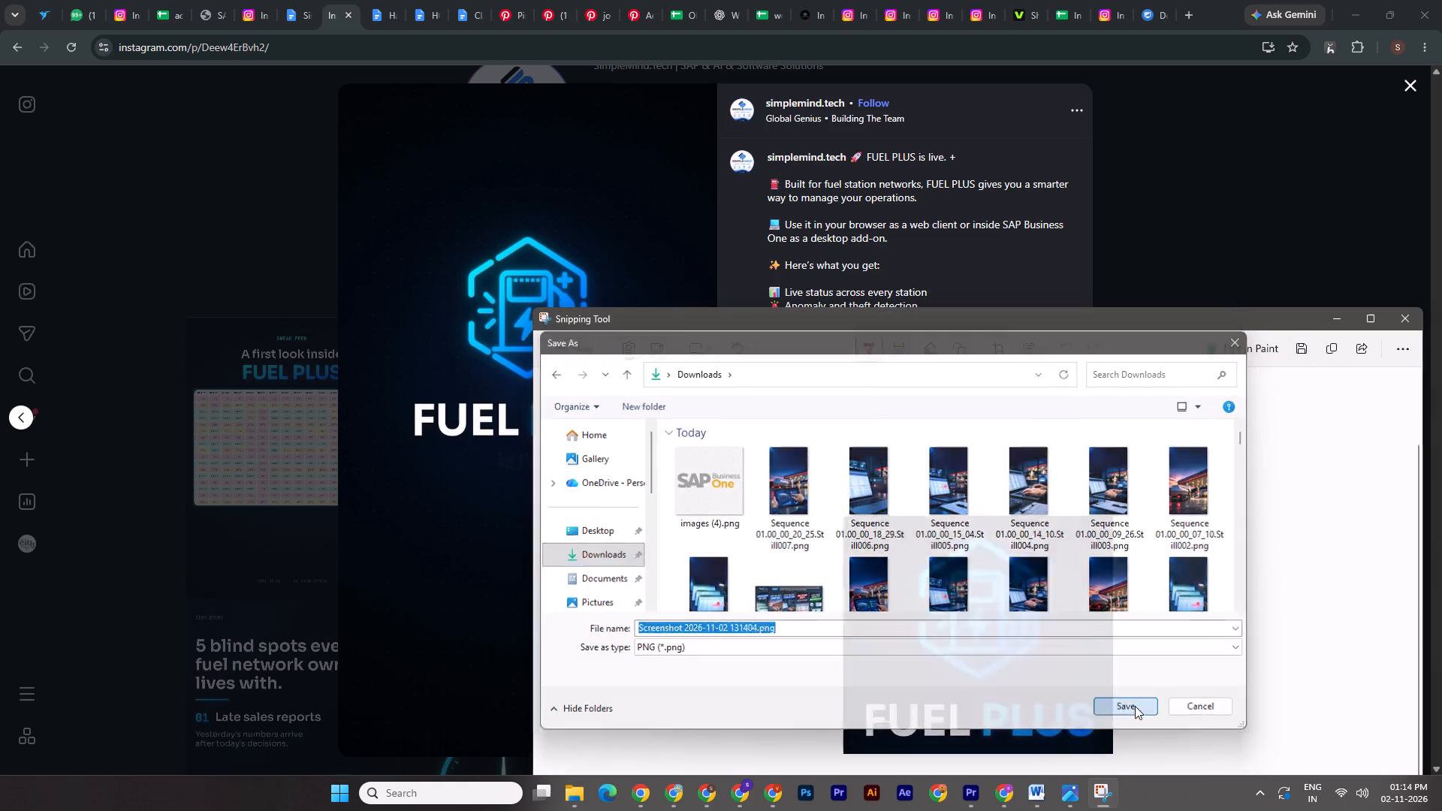
left_click(1336, 321)
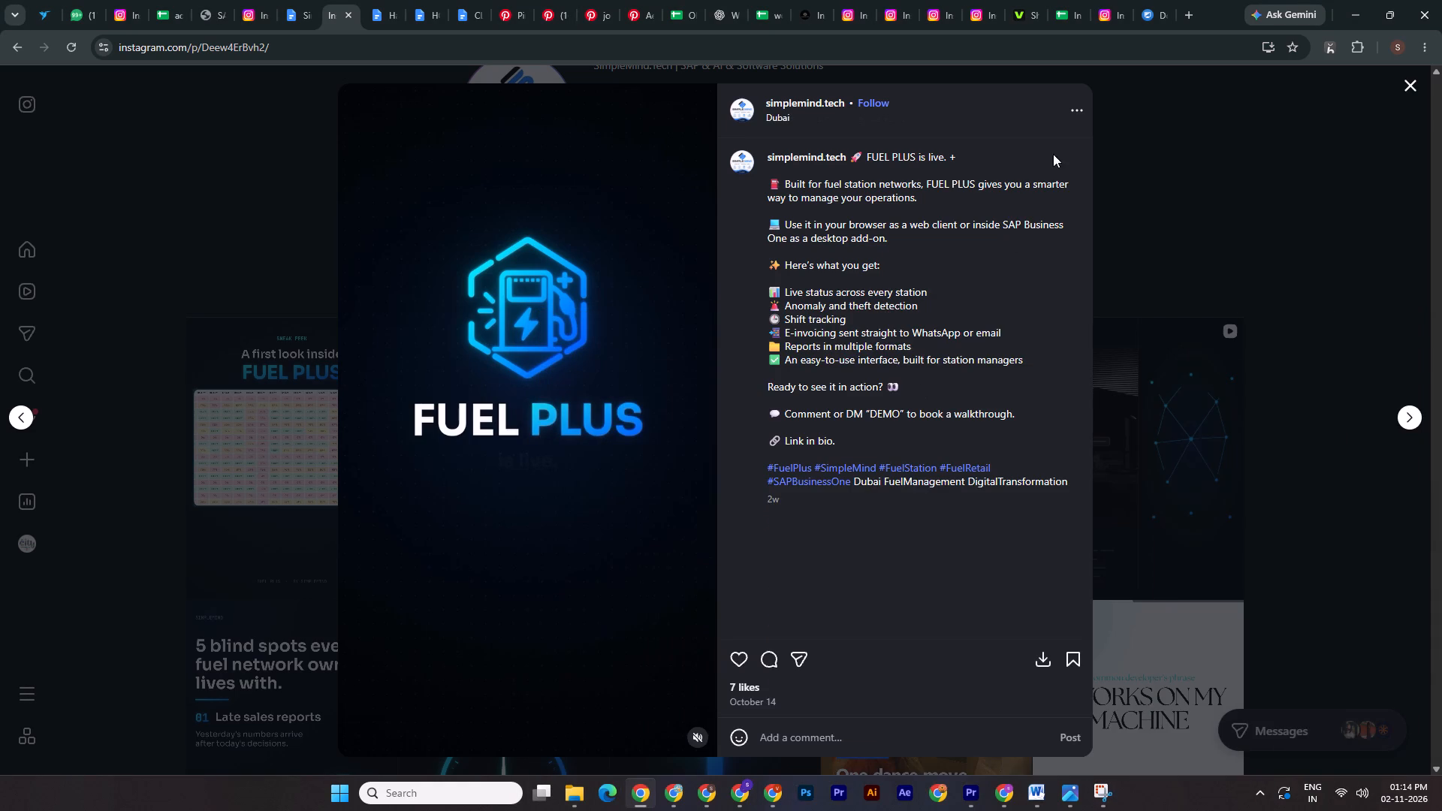
left_click(1242, 209)
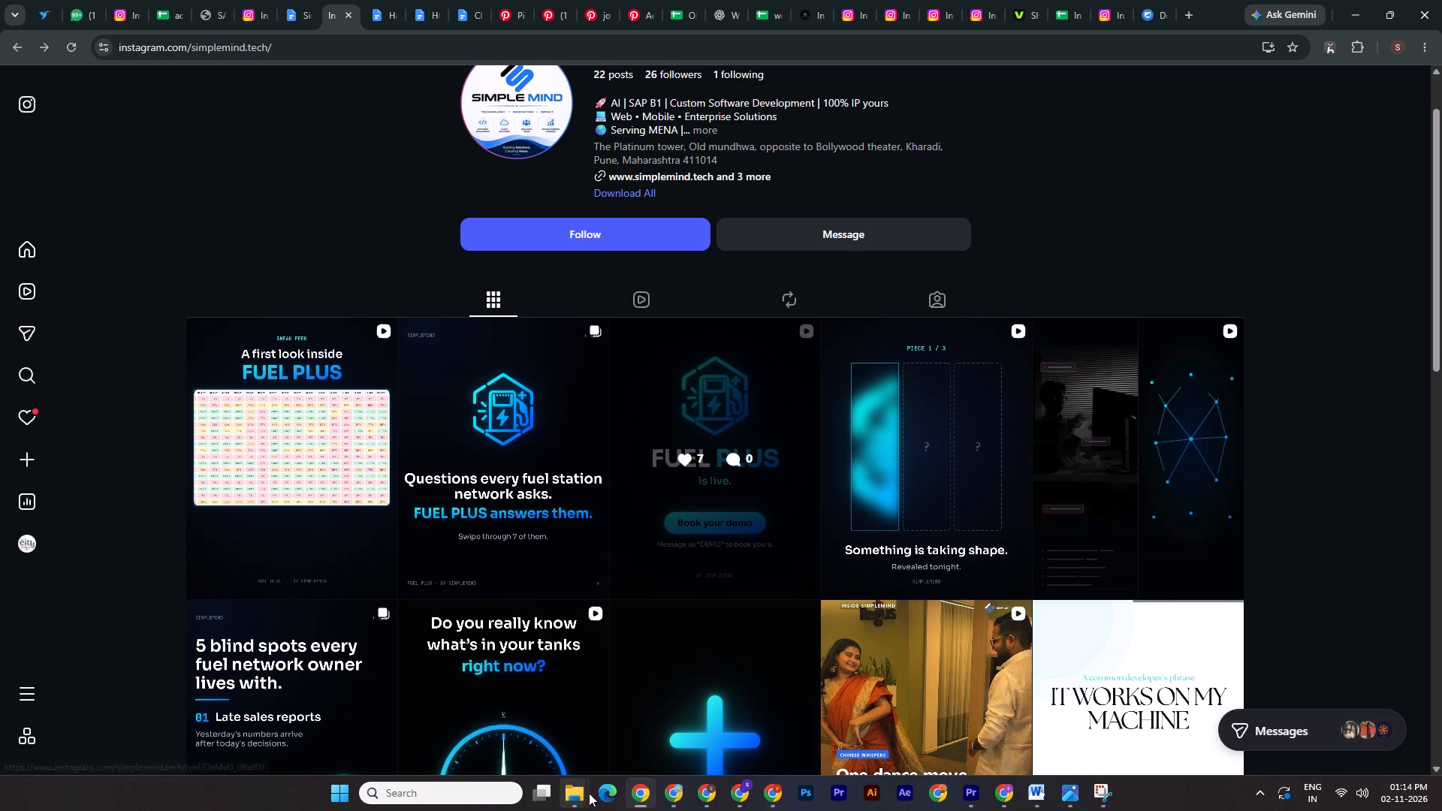
Open the new Fuel Plus logo screenshot from the Downloads folder to view it full size.
left_click(336, 746)
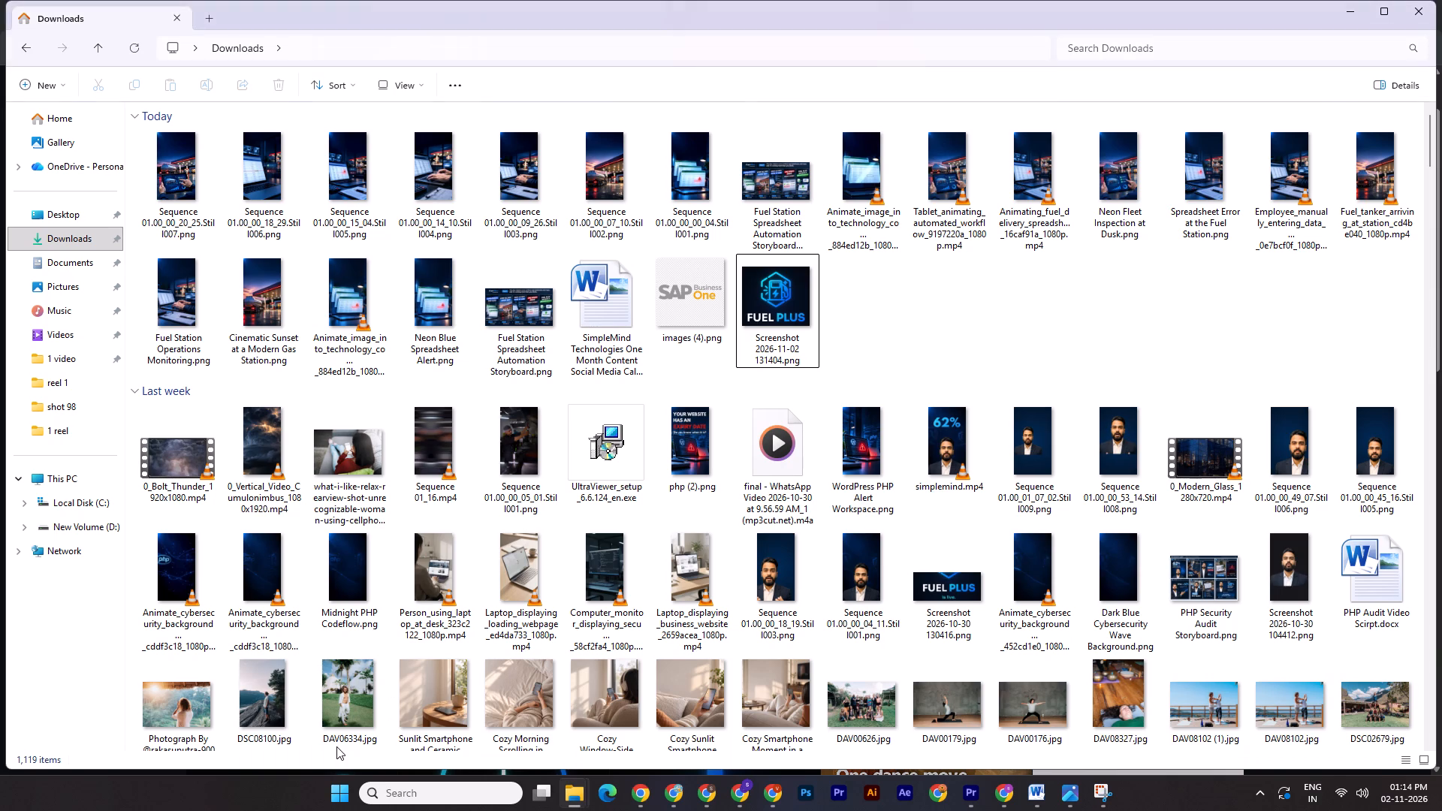
left_click(779, 312)
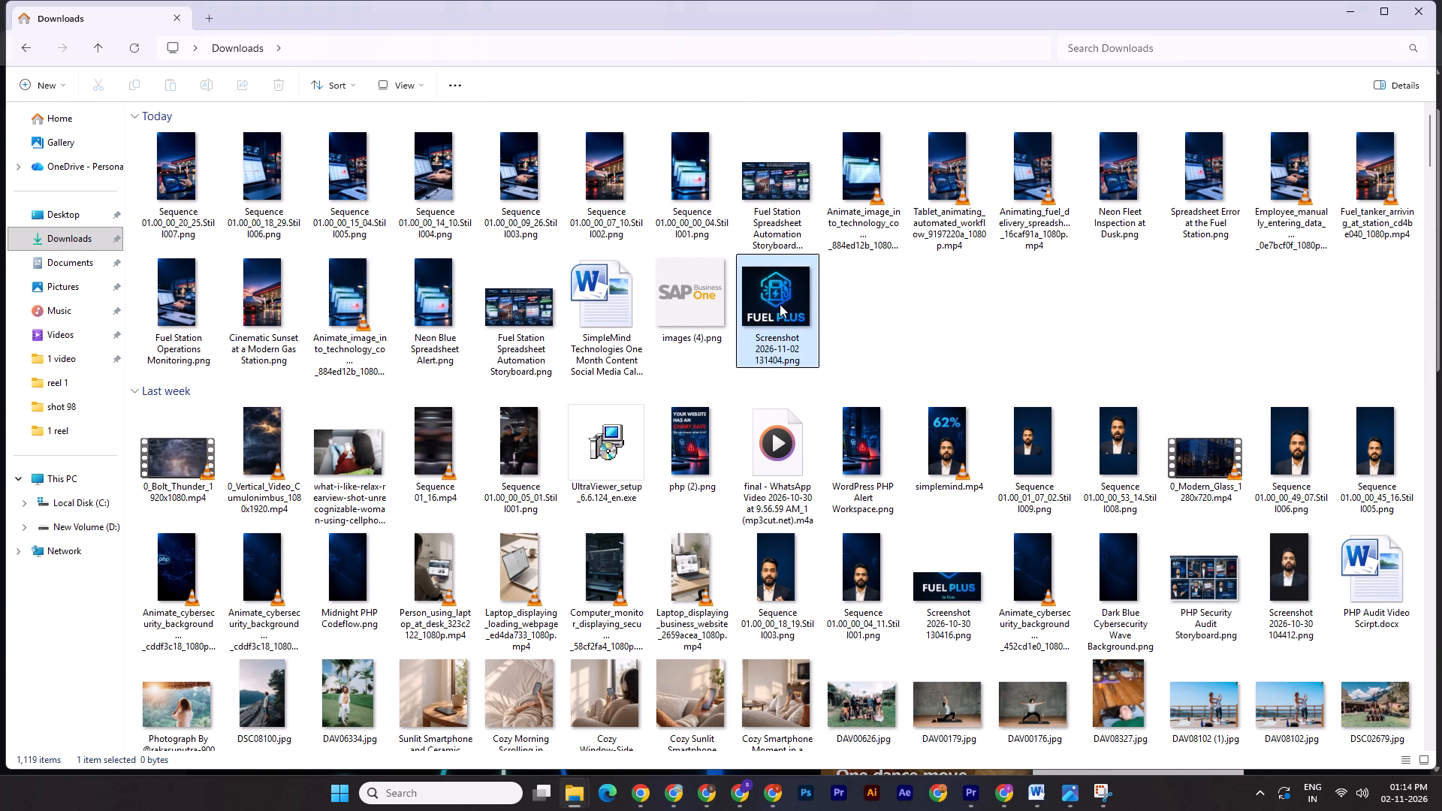
left_click(914, 306)
double_click(795, 293)
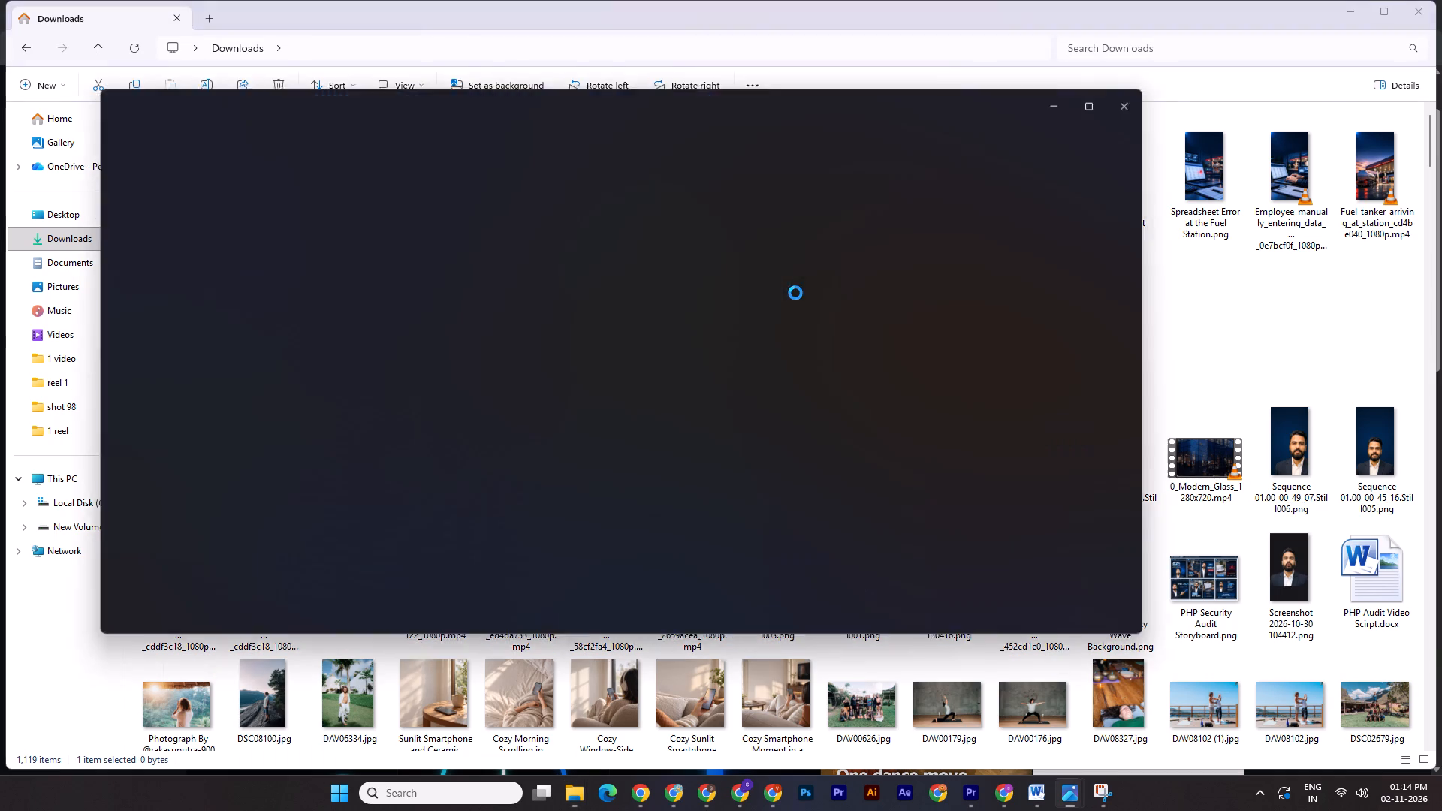
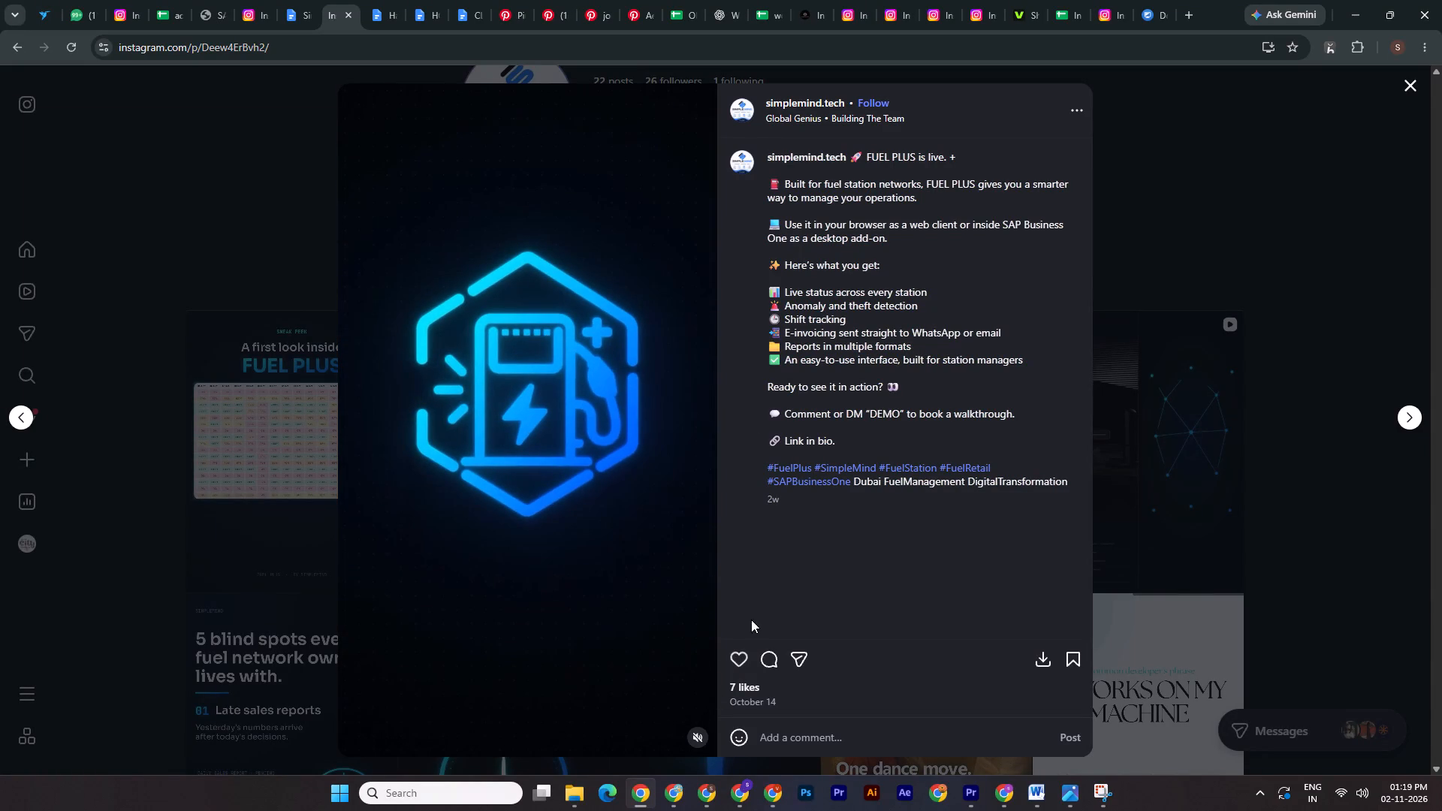
Launch Adobe Photoshop.
left_click(806, 795)
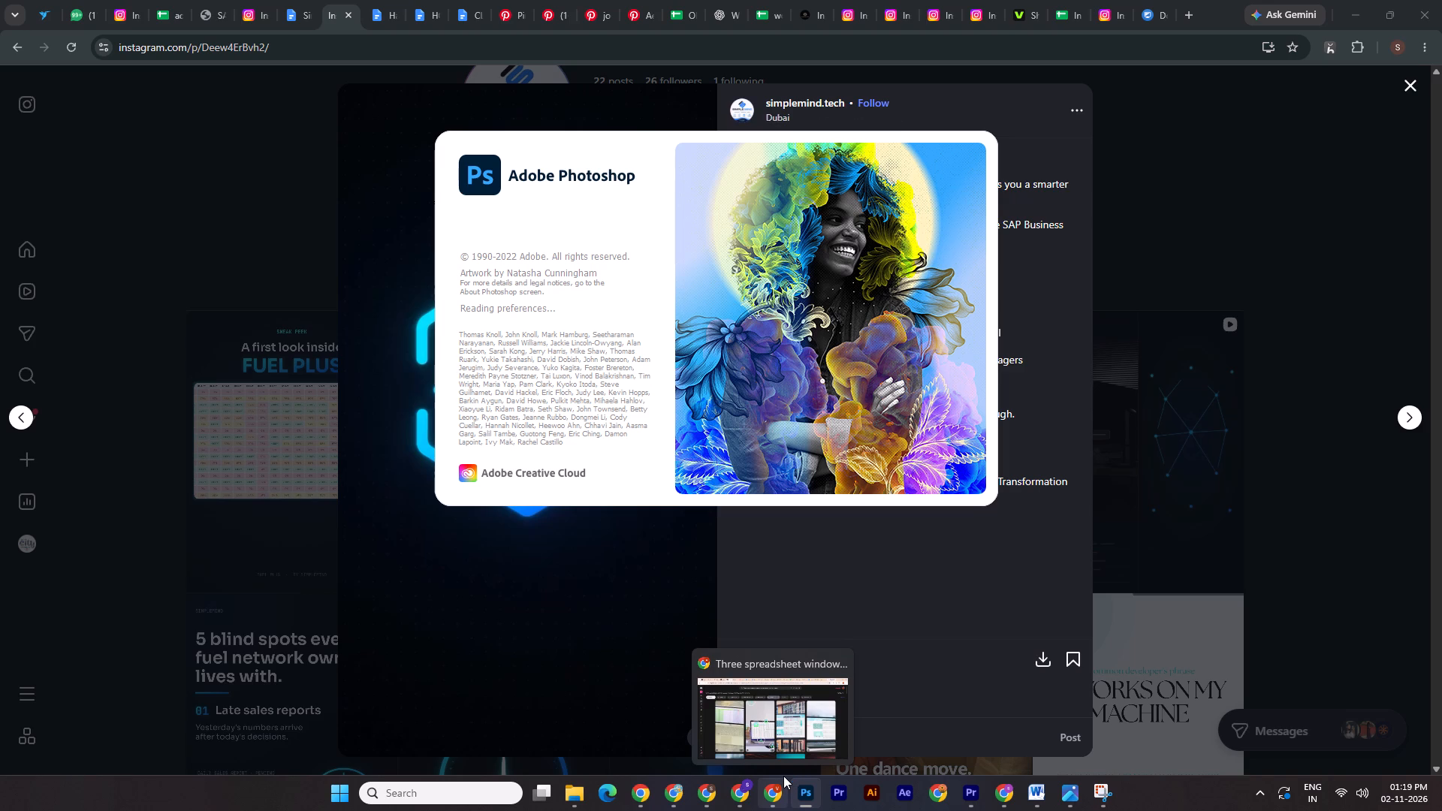
left_click(897, 556)
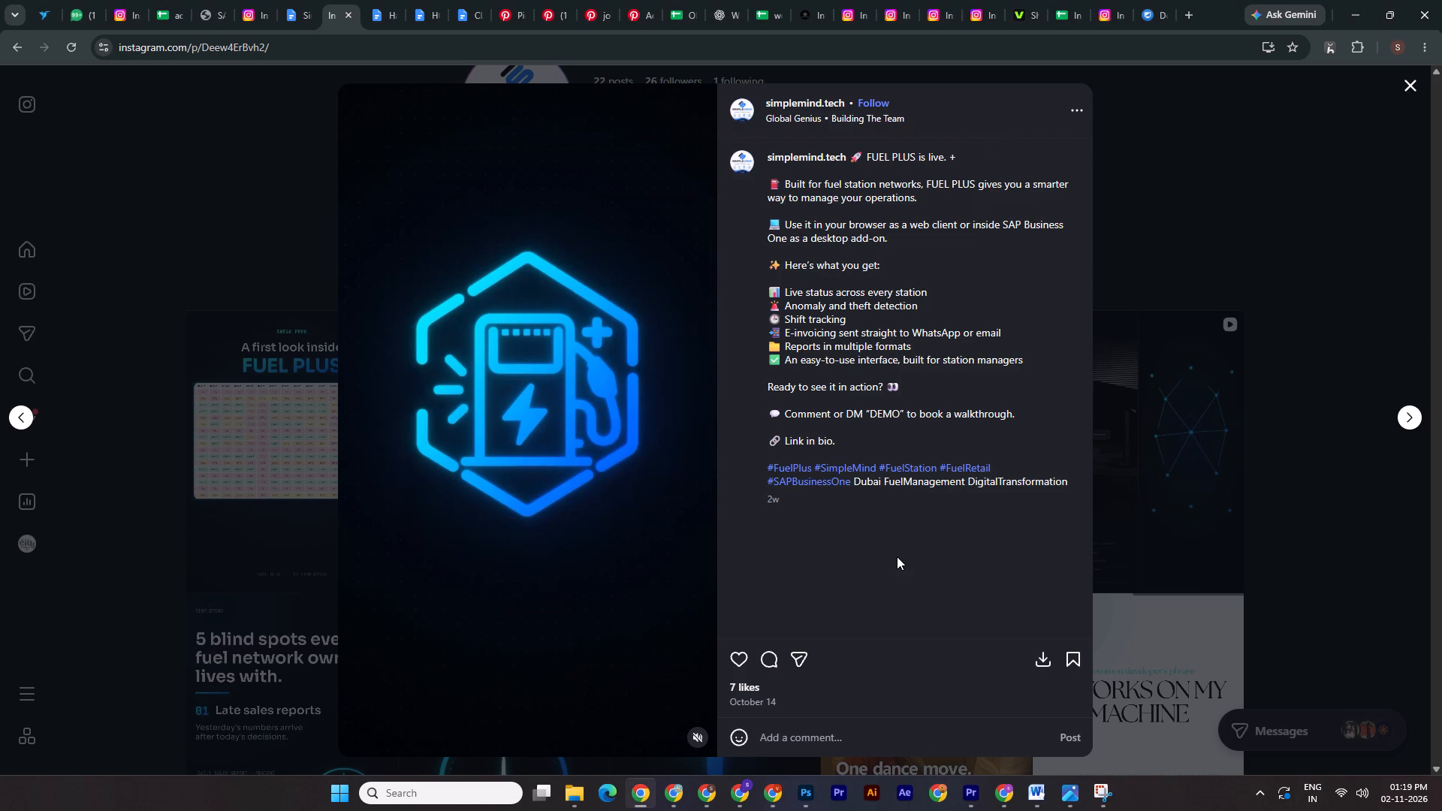
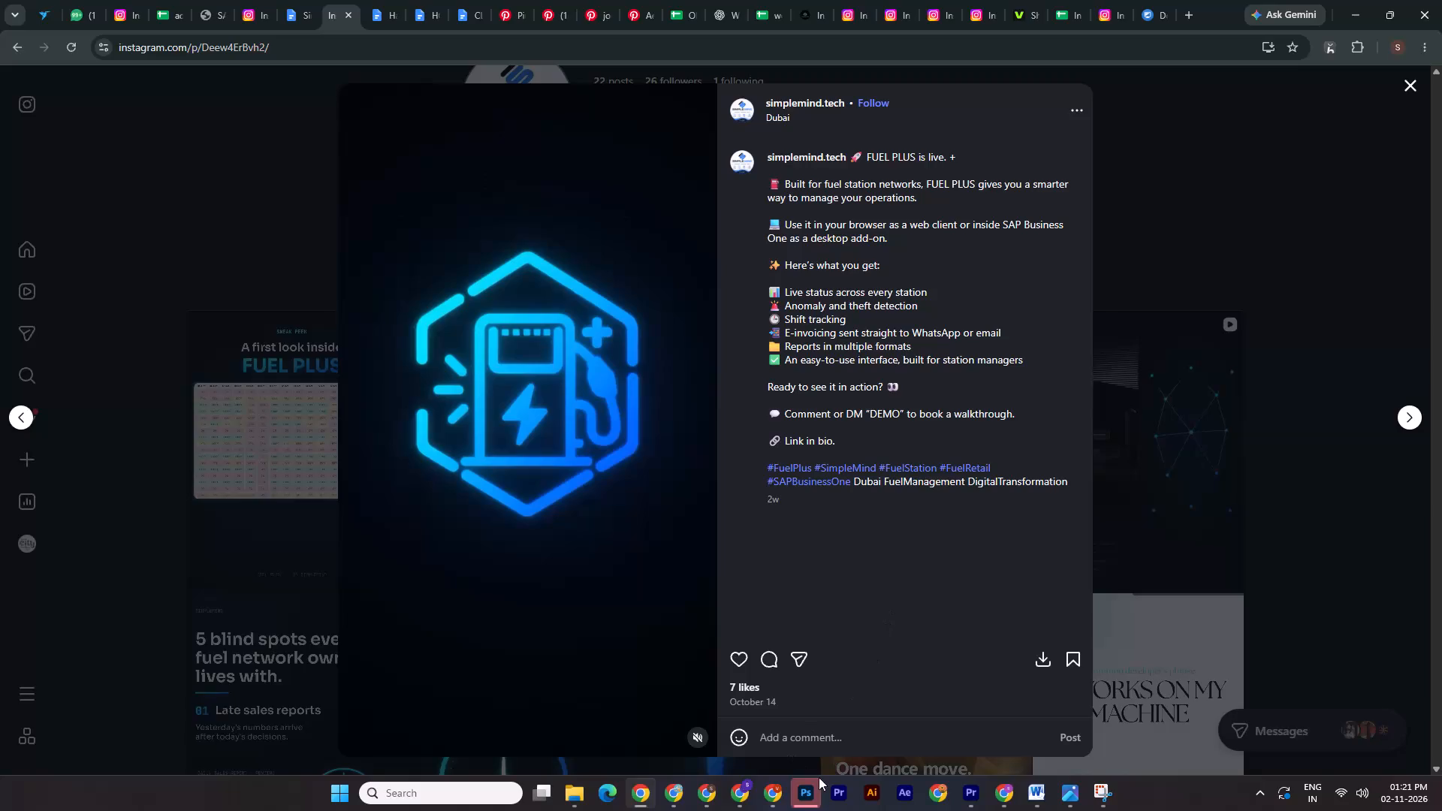
Switch to Photoshop and create a new 1080 x 1080 px document at 300 ppi with a white background.
left_click(808, 790)
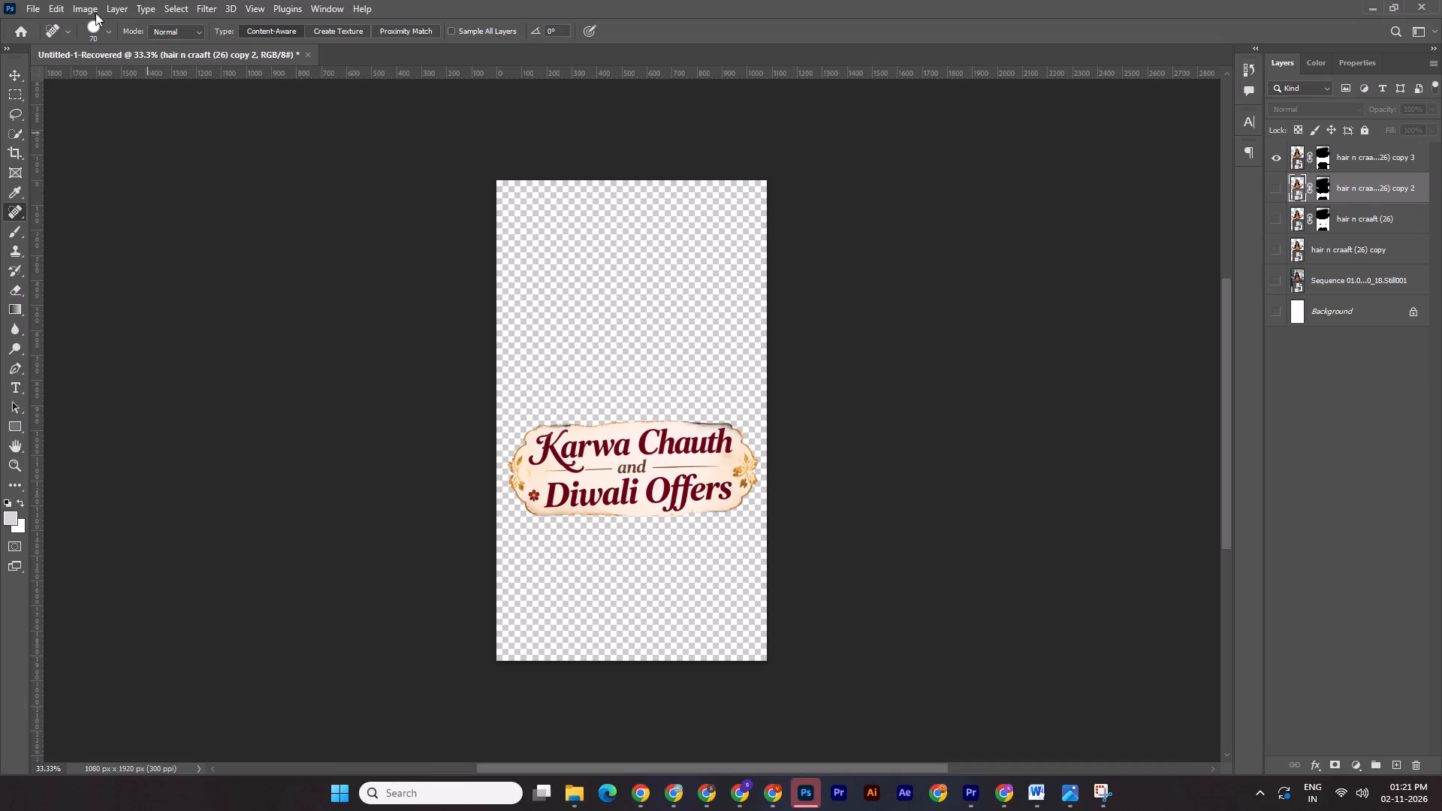
left_click(31, 8)
left_click(40, 20)
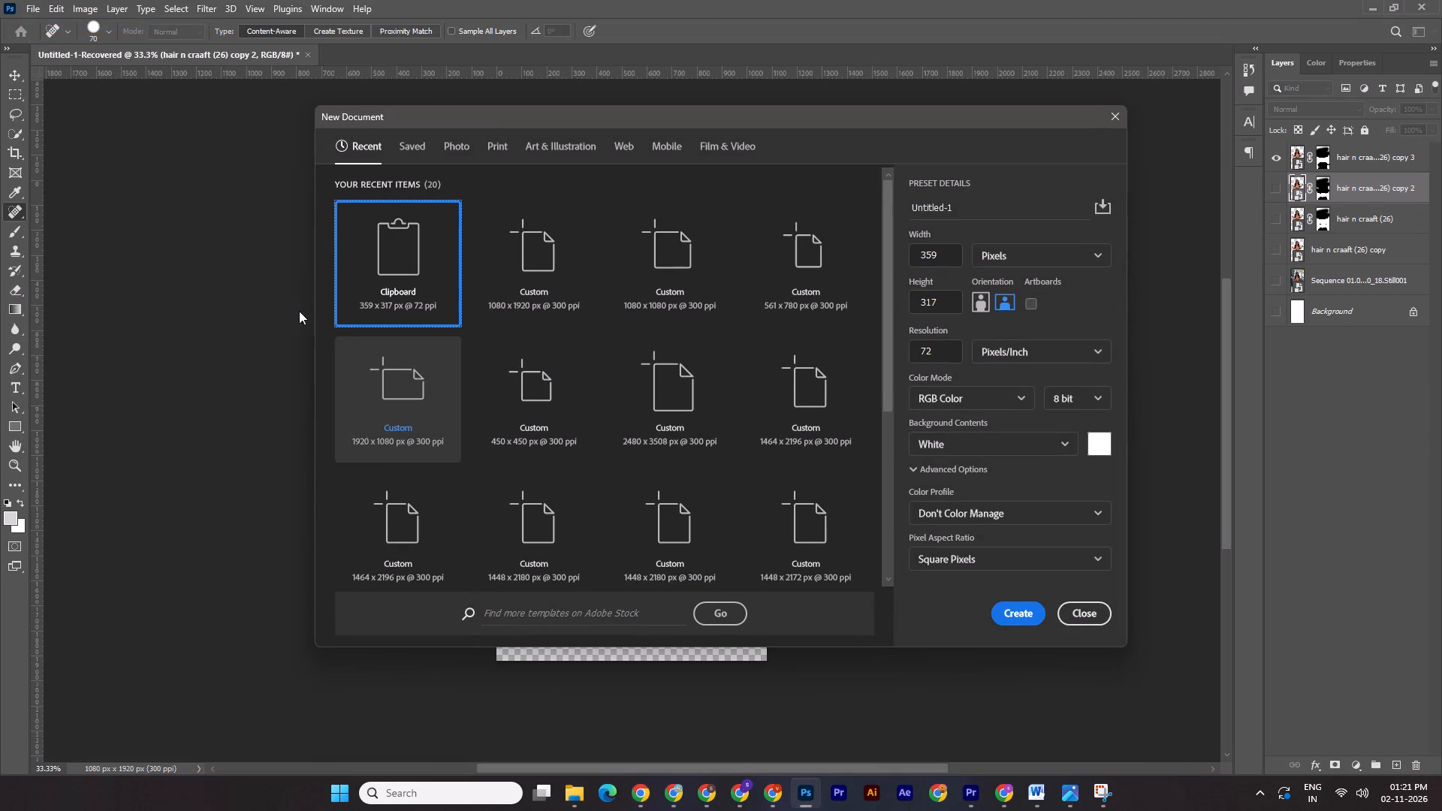
left_click(637, 305)
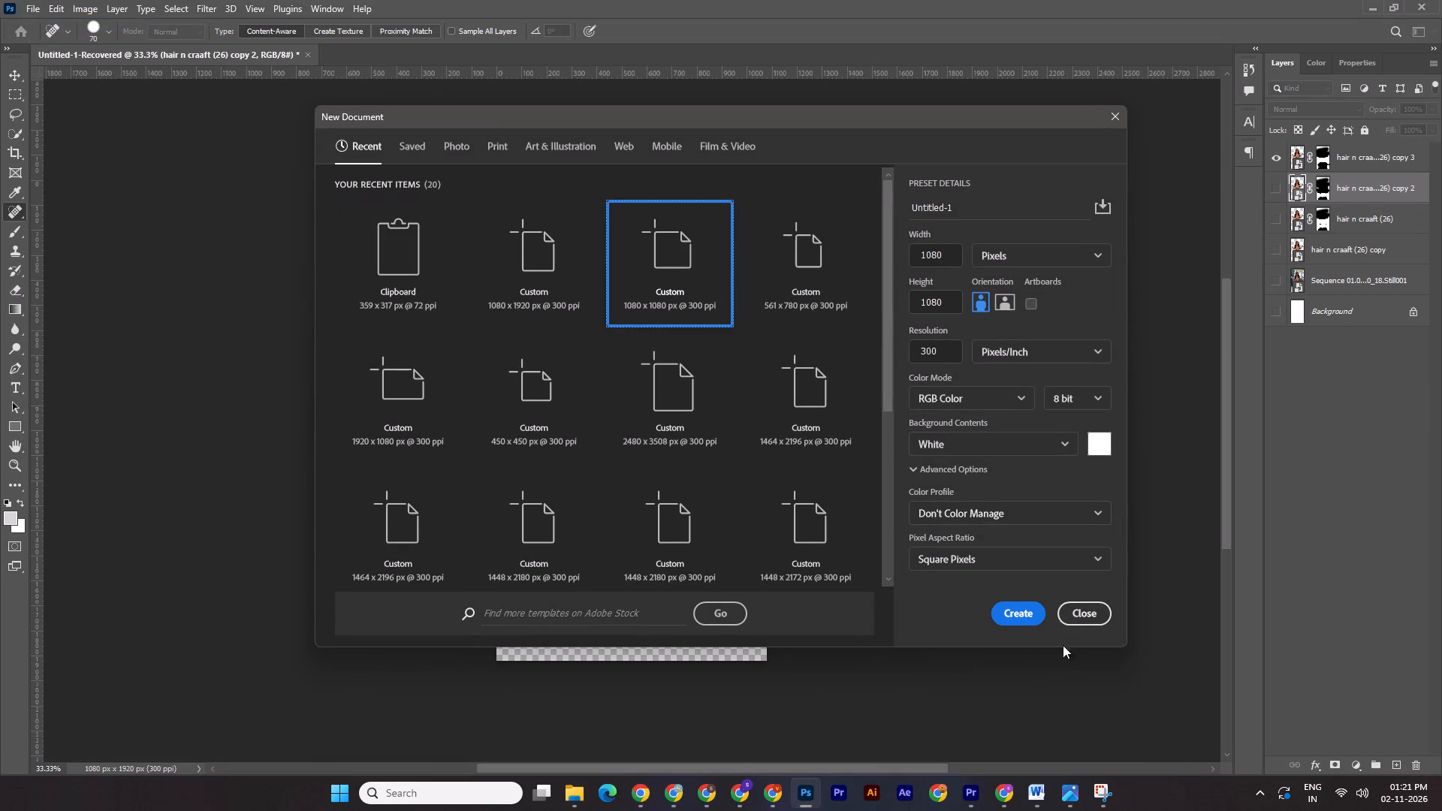
left_click(1025, 628)
left_click(1020, 614)
Bring up the open File Explorer windows from Photoshop.
left_click(564, 792)
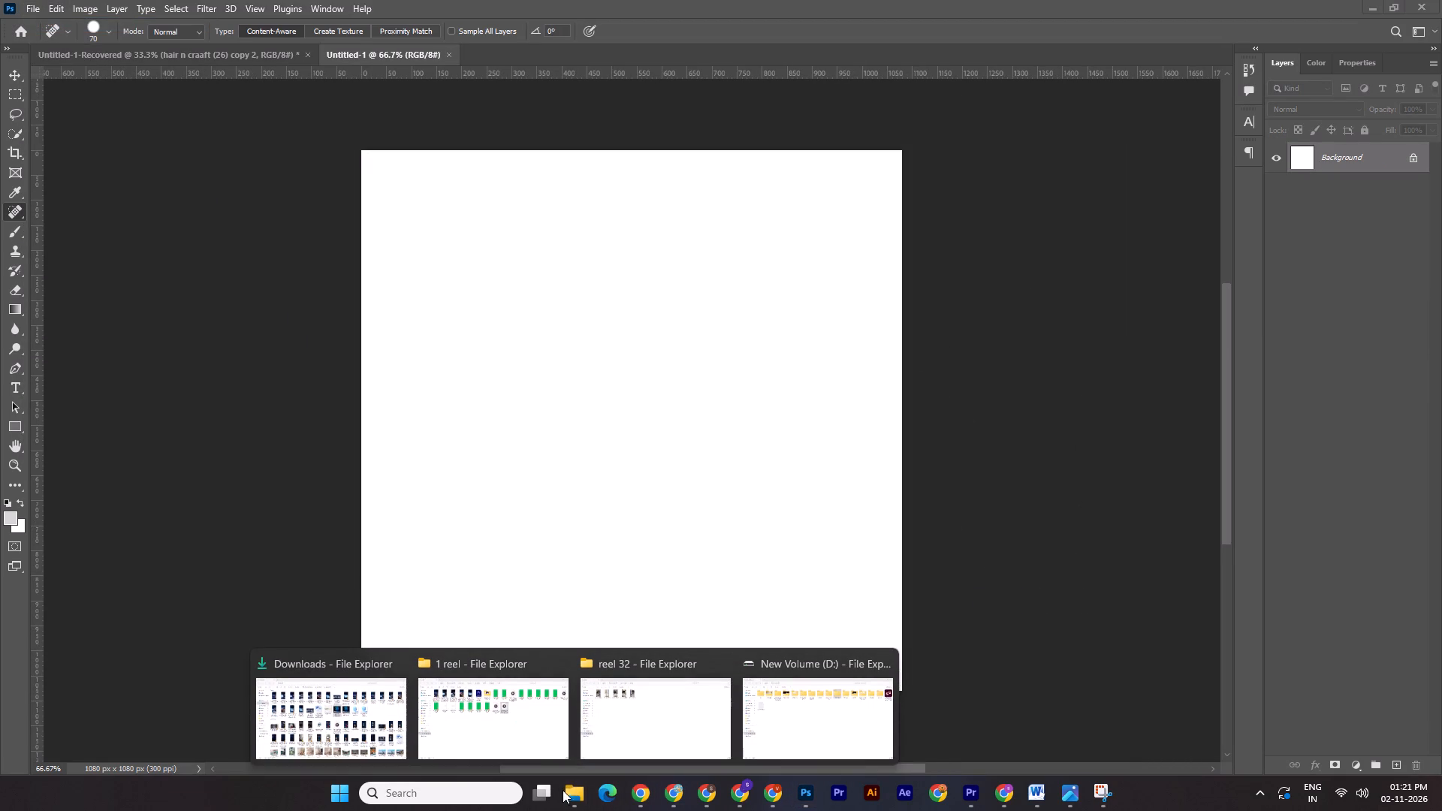
Place Neon Fuel Plus Logo.png from the Downloads folder onto the blank Photoshop canvas.
left_click(0, 67)
left_click(8, 69)
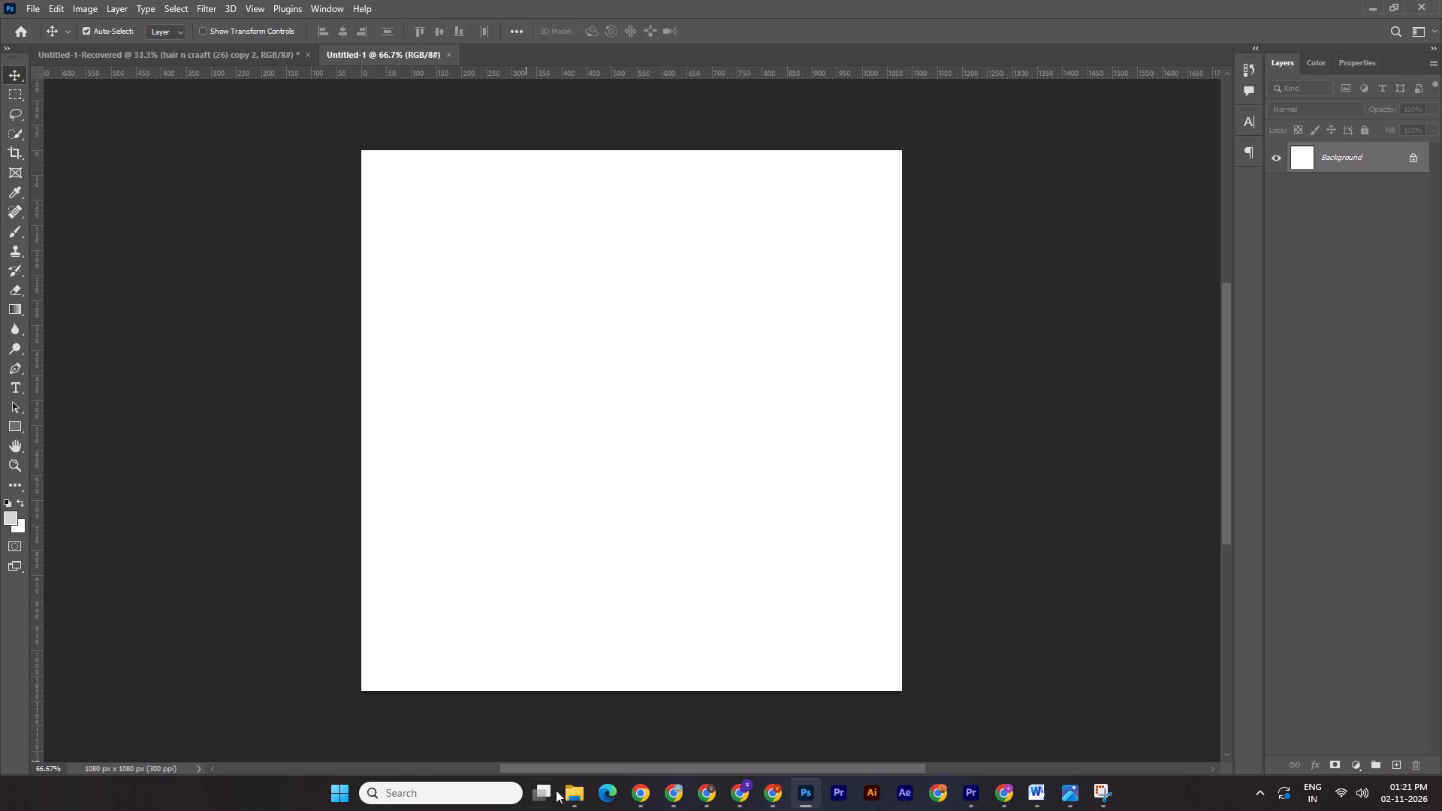
left_click(564, 803)
left_click(385, 725)
left_click(68, 237)
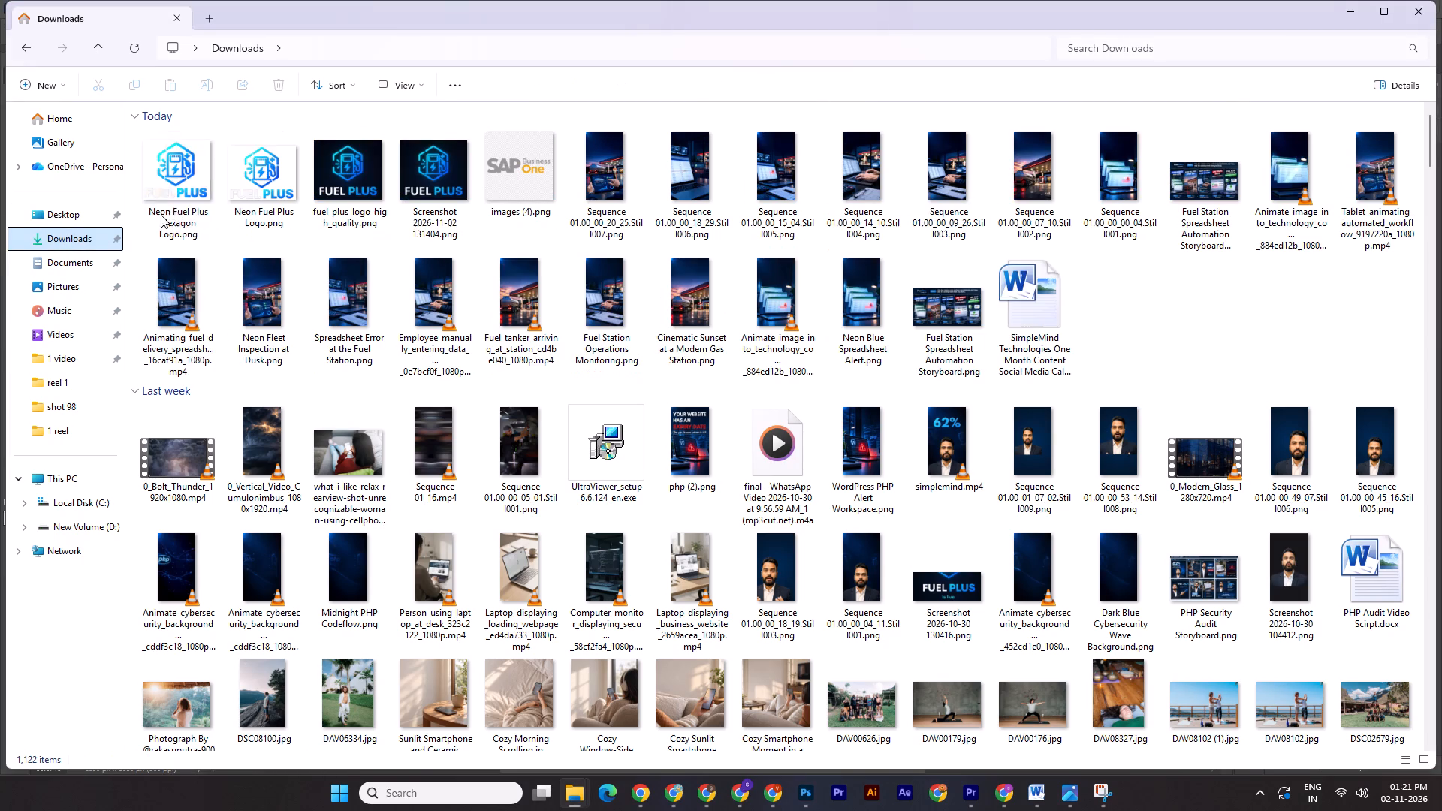
left_click(173, 187)
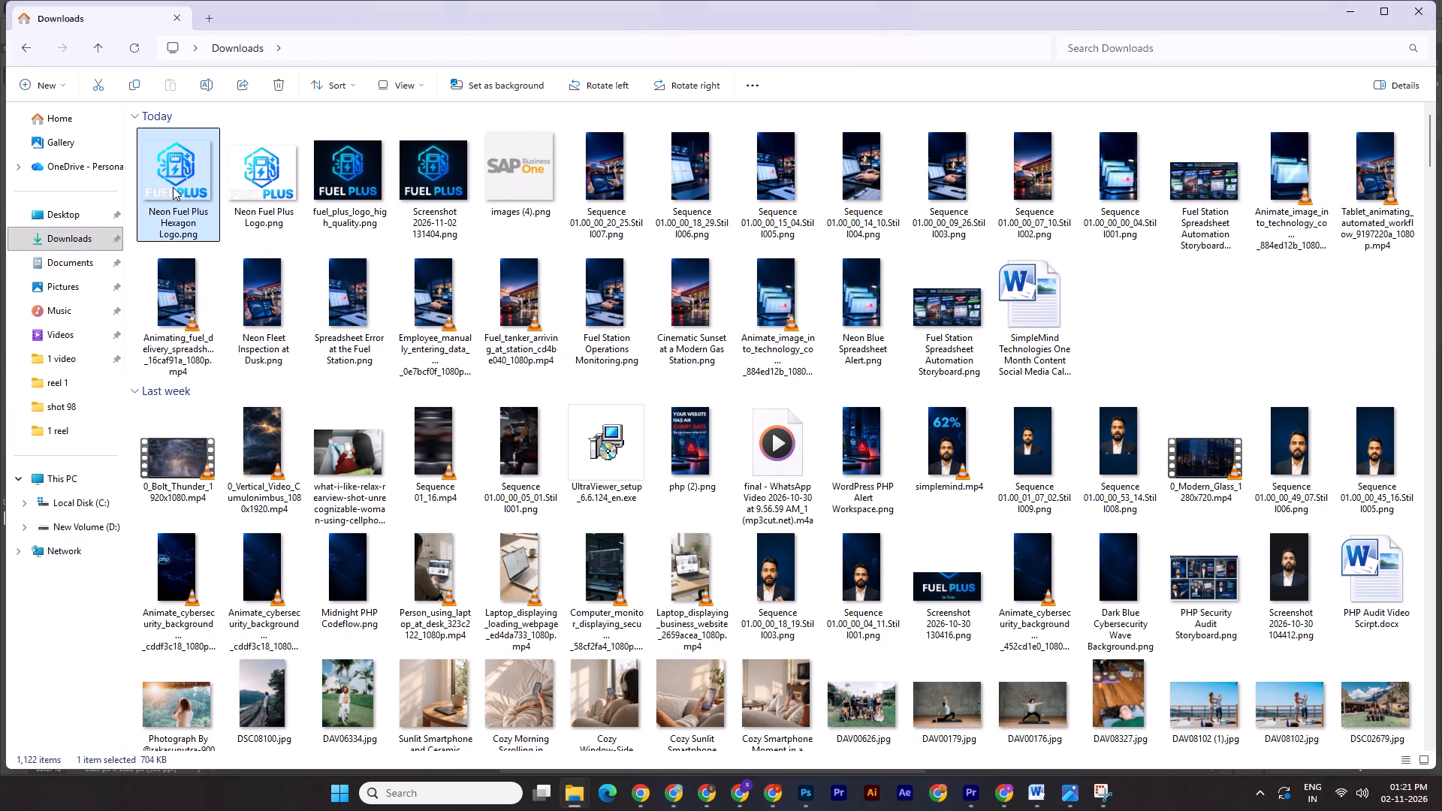
left_click(256, 177)
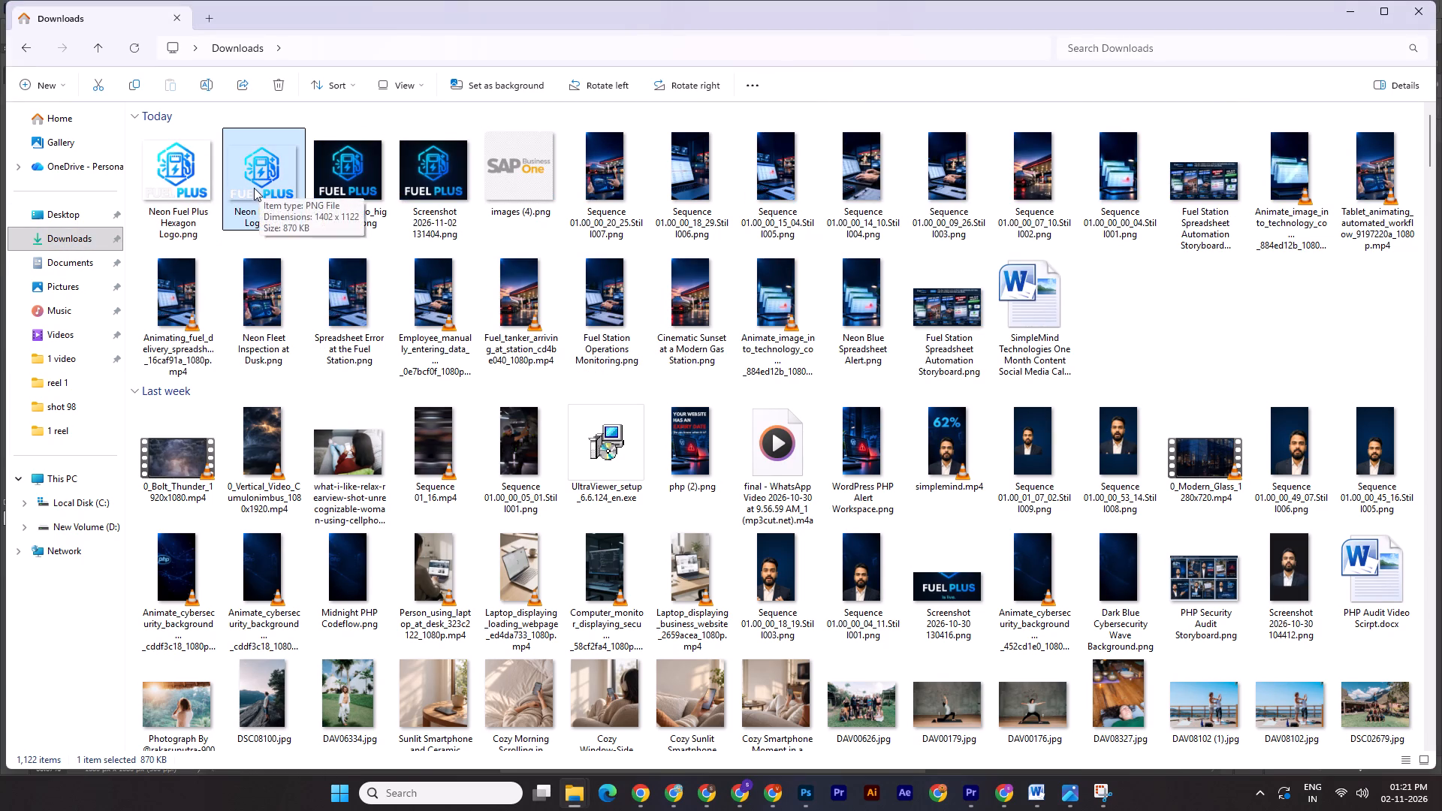
left_click_drag(253, 189, 756, 656)
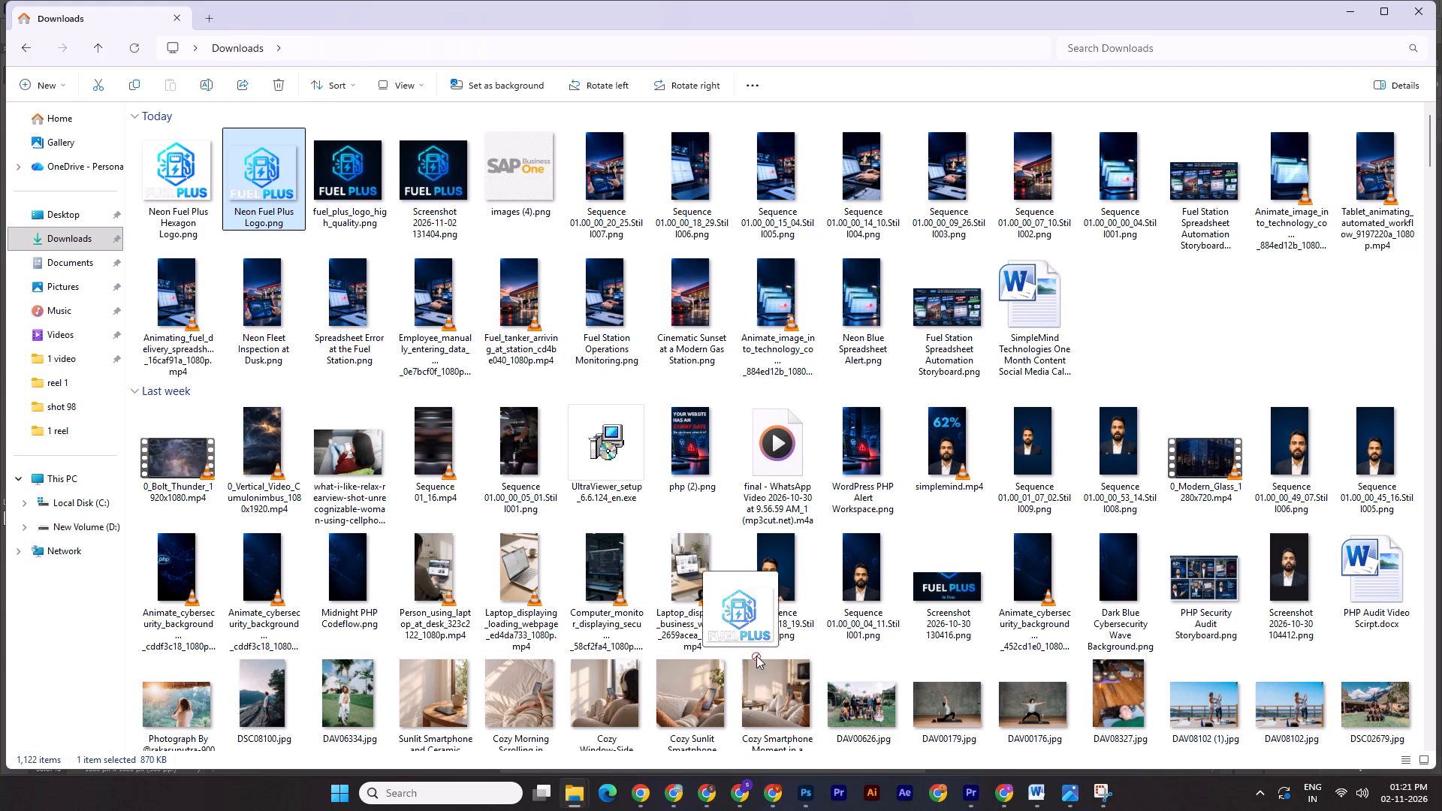
left_click_drag(756, 656, 622, 448)
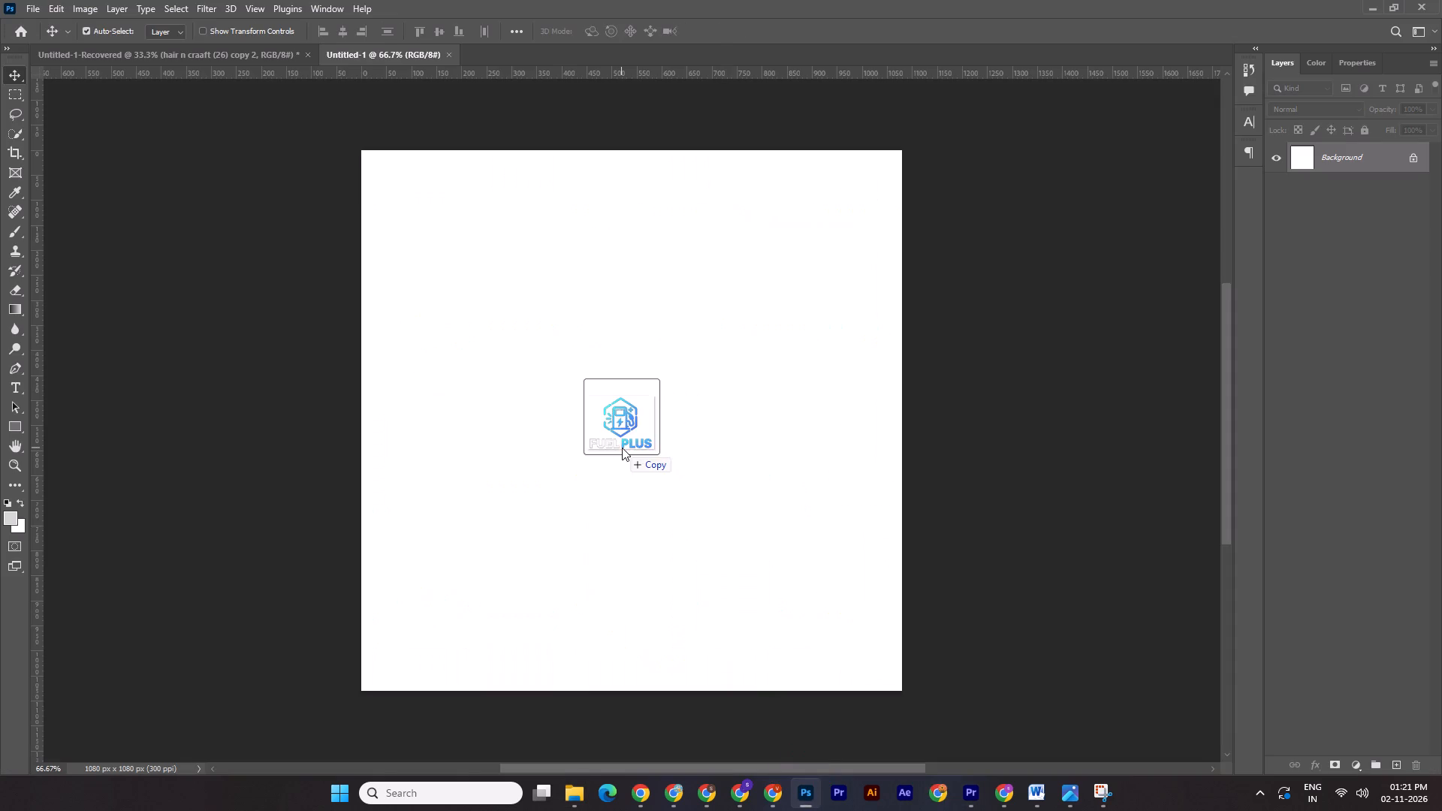
key("Return")
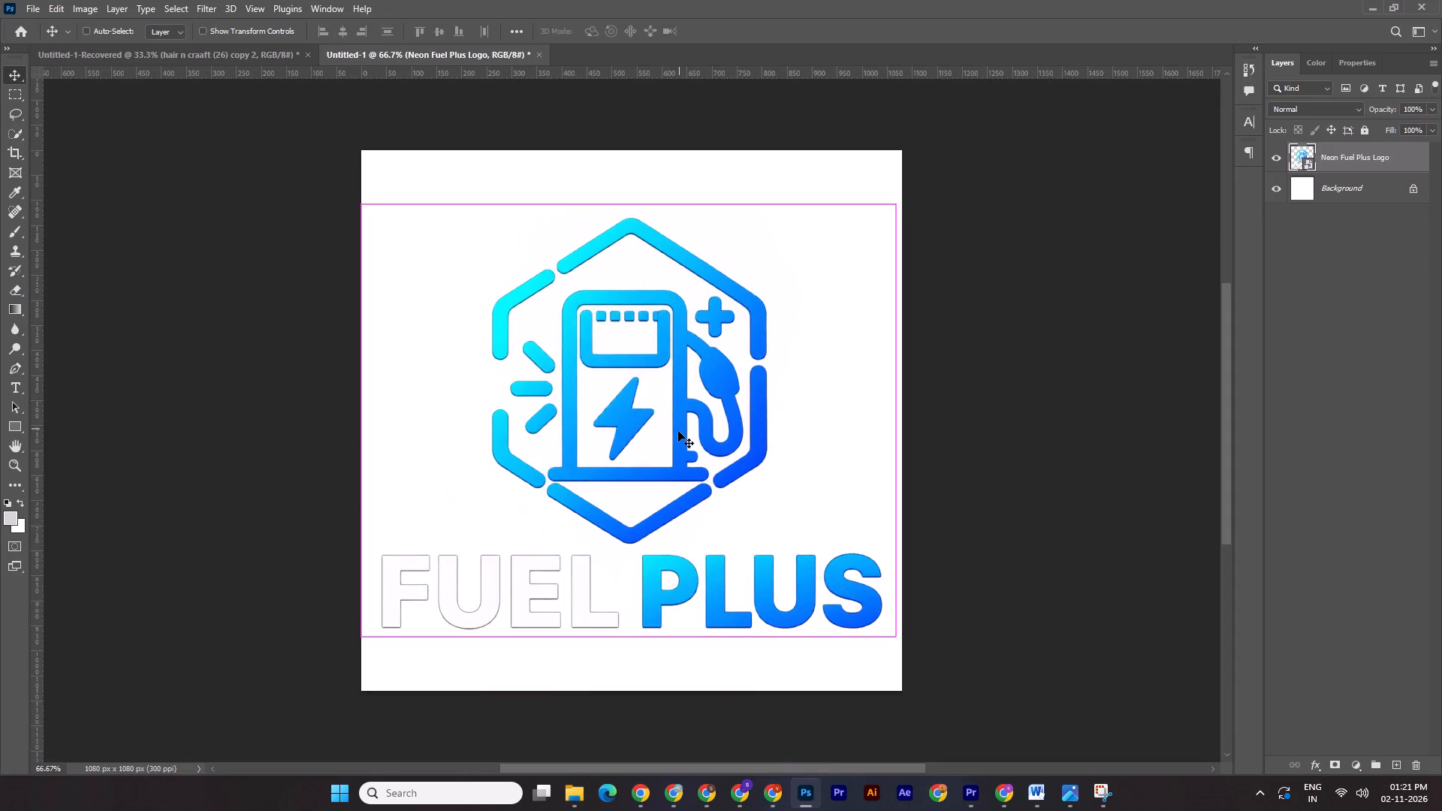
Hide the Neon Fuel Plus Logo layer and place Neon Fuel Plus Hexagon Logo.png from Downloads on the canvas.
left_click(1275, 154)
left_click(581, 795)
left_click(352, 713)
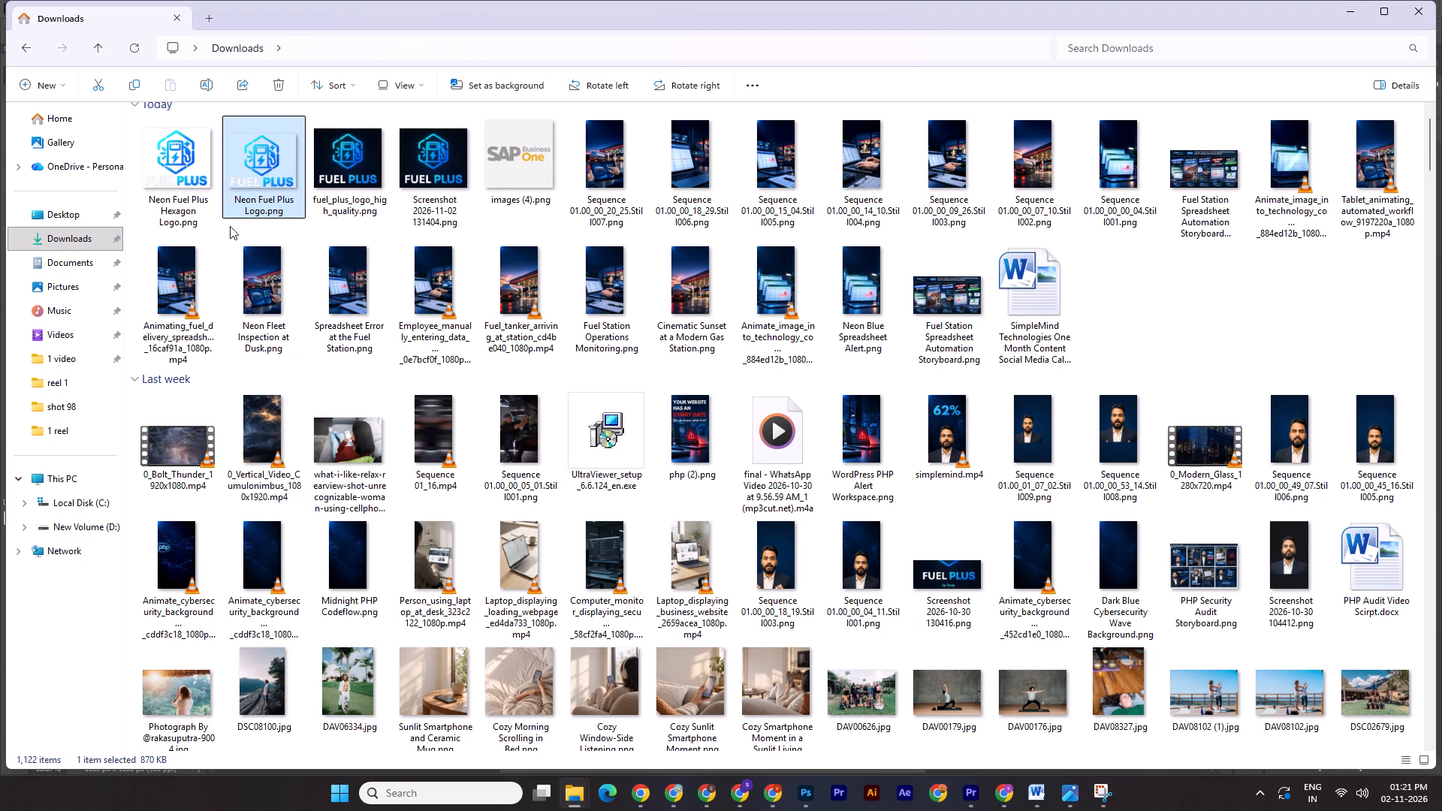
left_click_drag(190, 179, 639, 541)
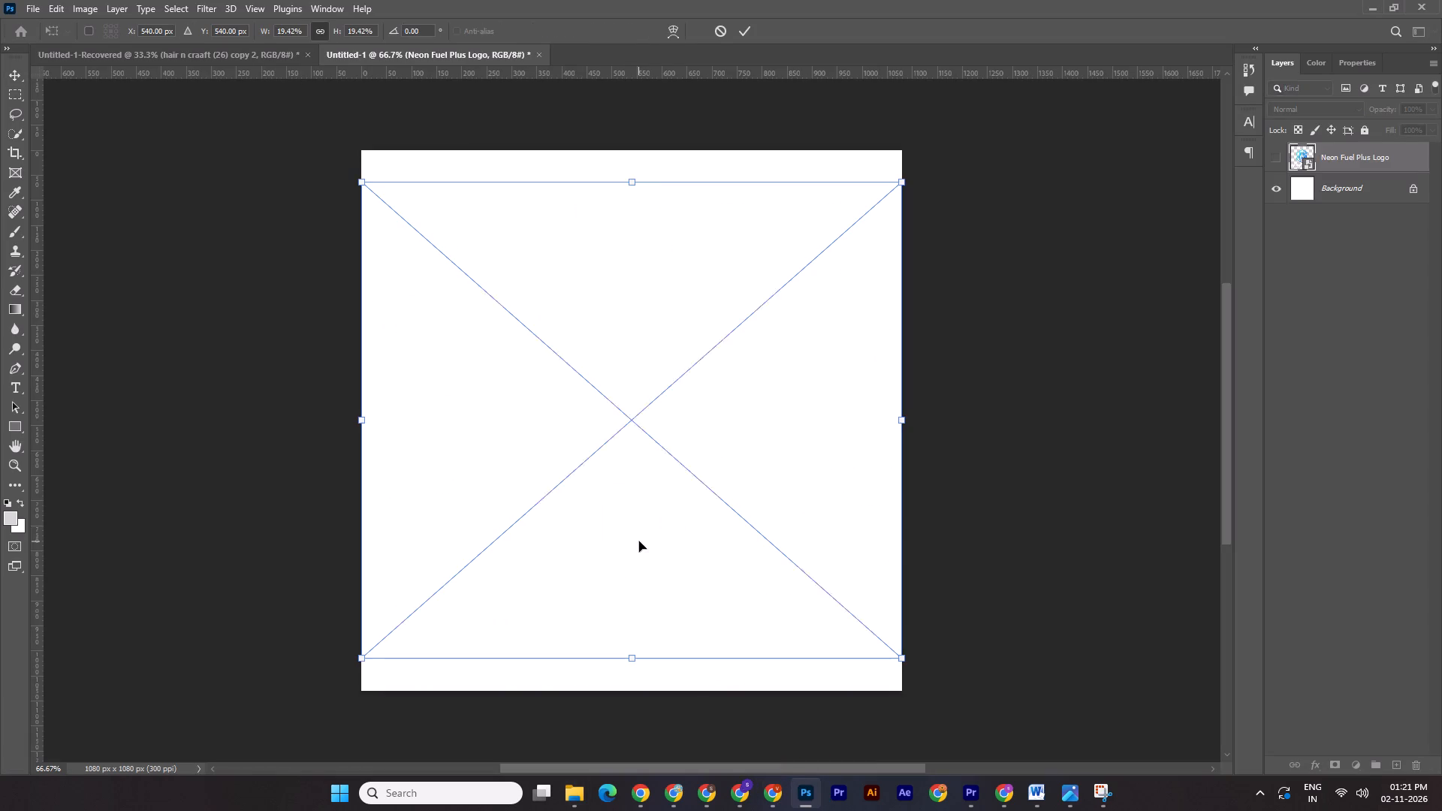
key("Return")
Copy the row of four small squares inside the pump's display from the hexagon logo to a new layer.
key("ctrl+equal")
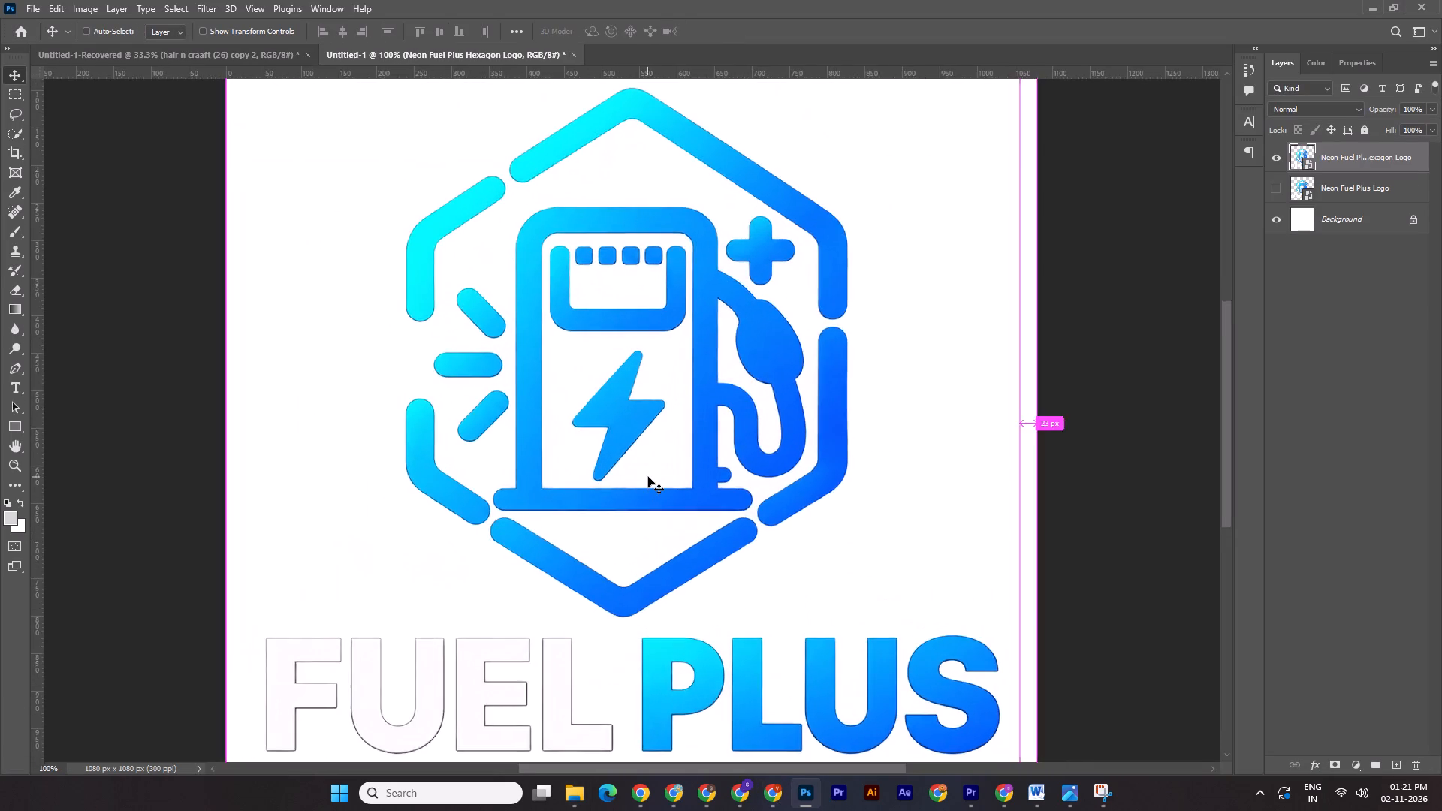
key("ctrl+equal")
key("space")
key("space")
key("space")
key("space")
key("space")
key("space")
key("space")
key("space")
key("space")
key("space")
key("space")
key("space")
left_click_drag(666, 291, 732, 653)
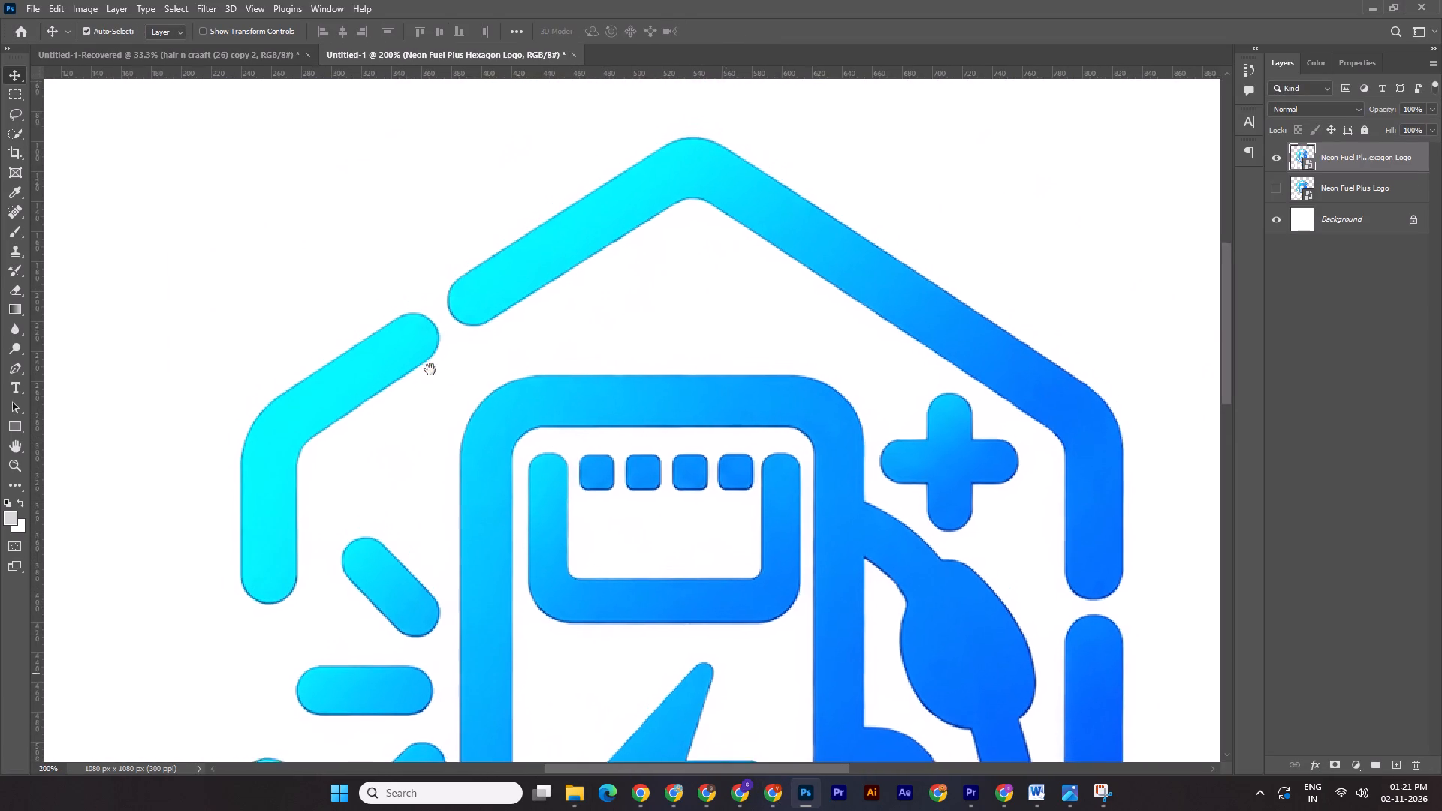
left_click(16, 94)
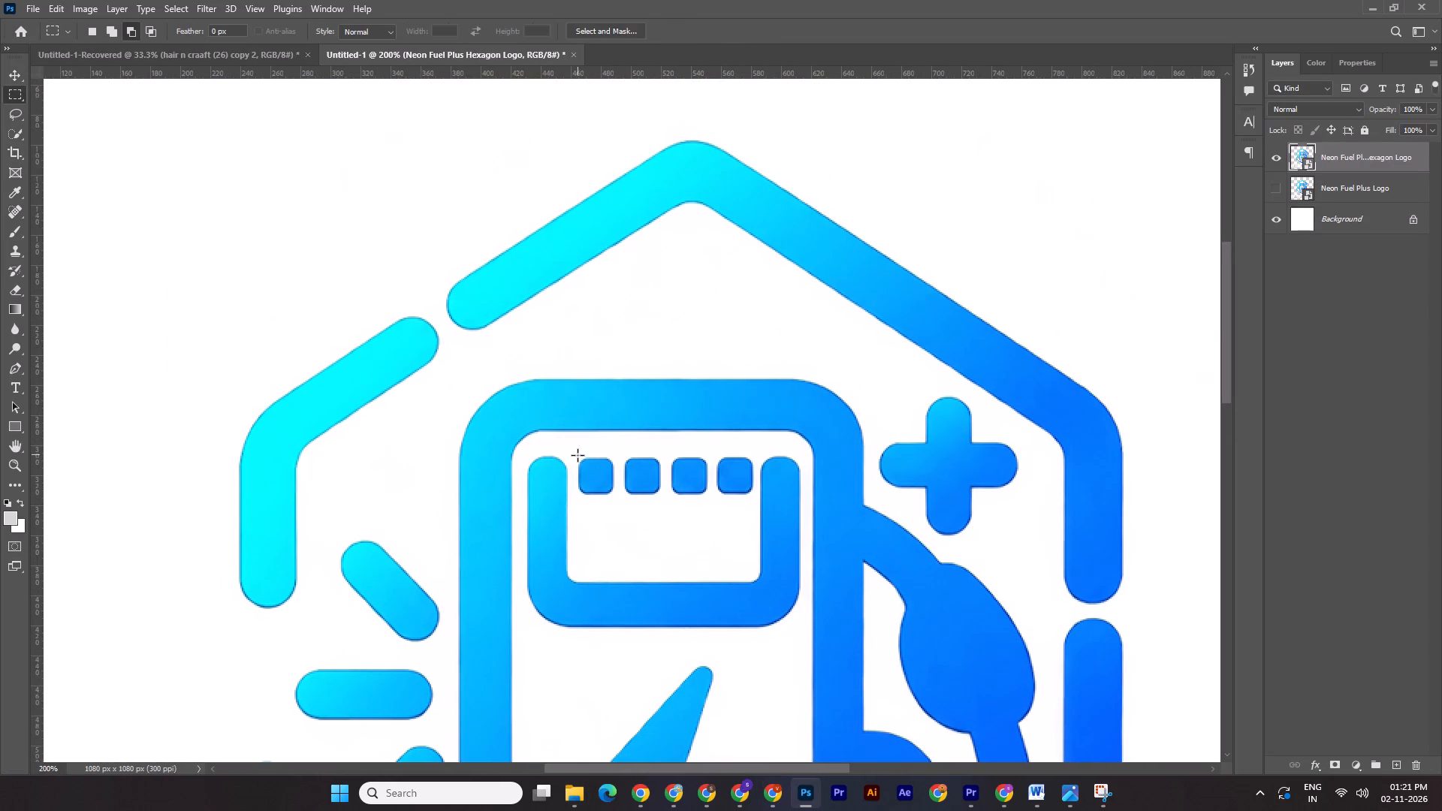
left_click_drag(573, 453, 758, 502)
key("ctrl+j")
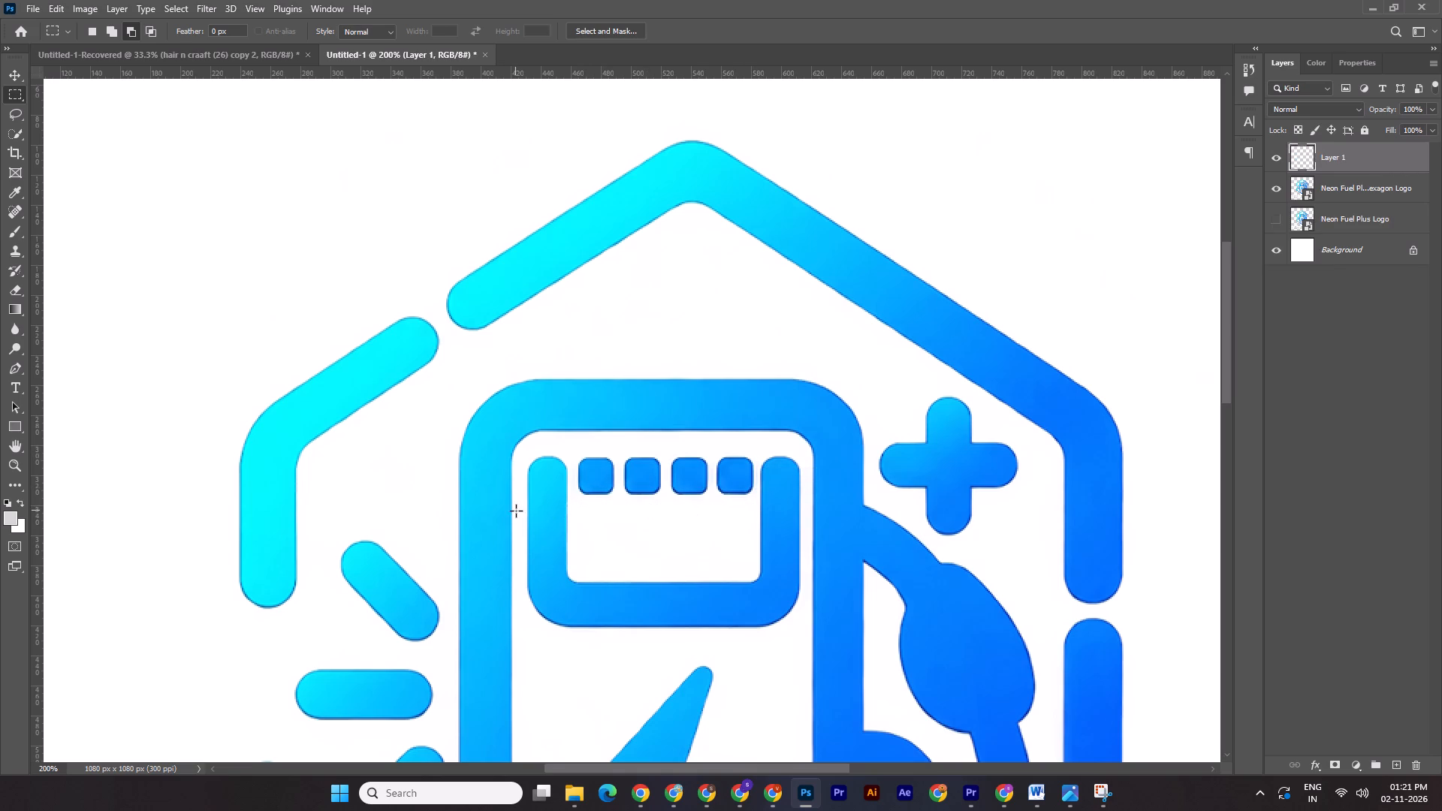
Convert the copied squares layer, Layer 1, to a smart object.
left_click(15, 75)
right_click(1329, 163)
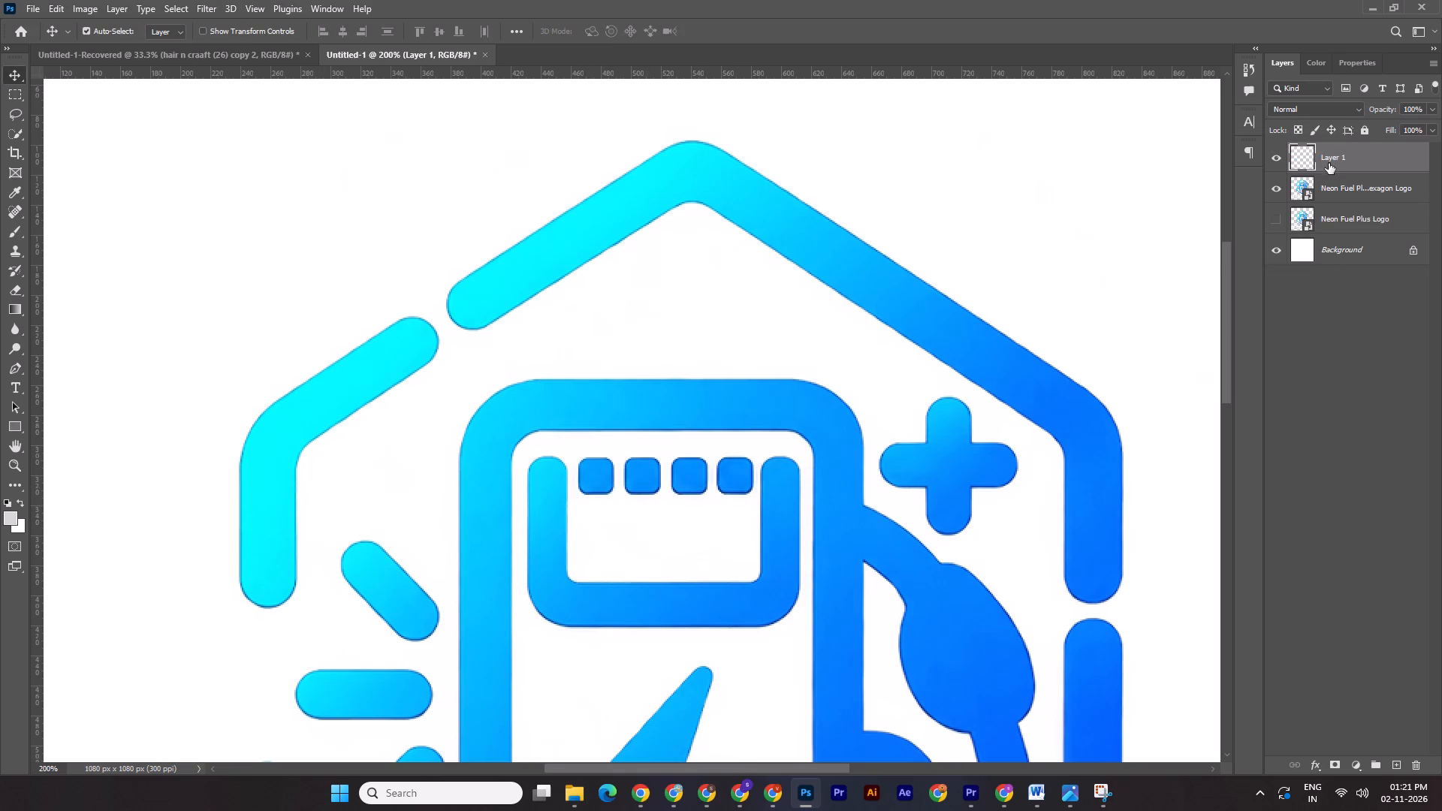
left_click(1167, 349)
Add a layer mask to the hexagon logo layer and set up a 25 px Hard Round brush for it.
left_click(1329, 193)
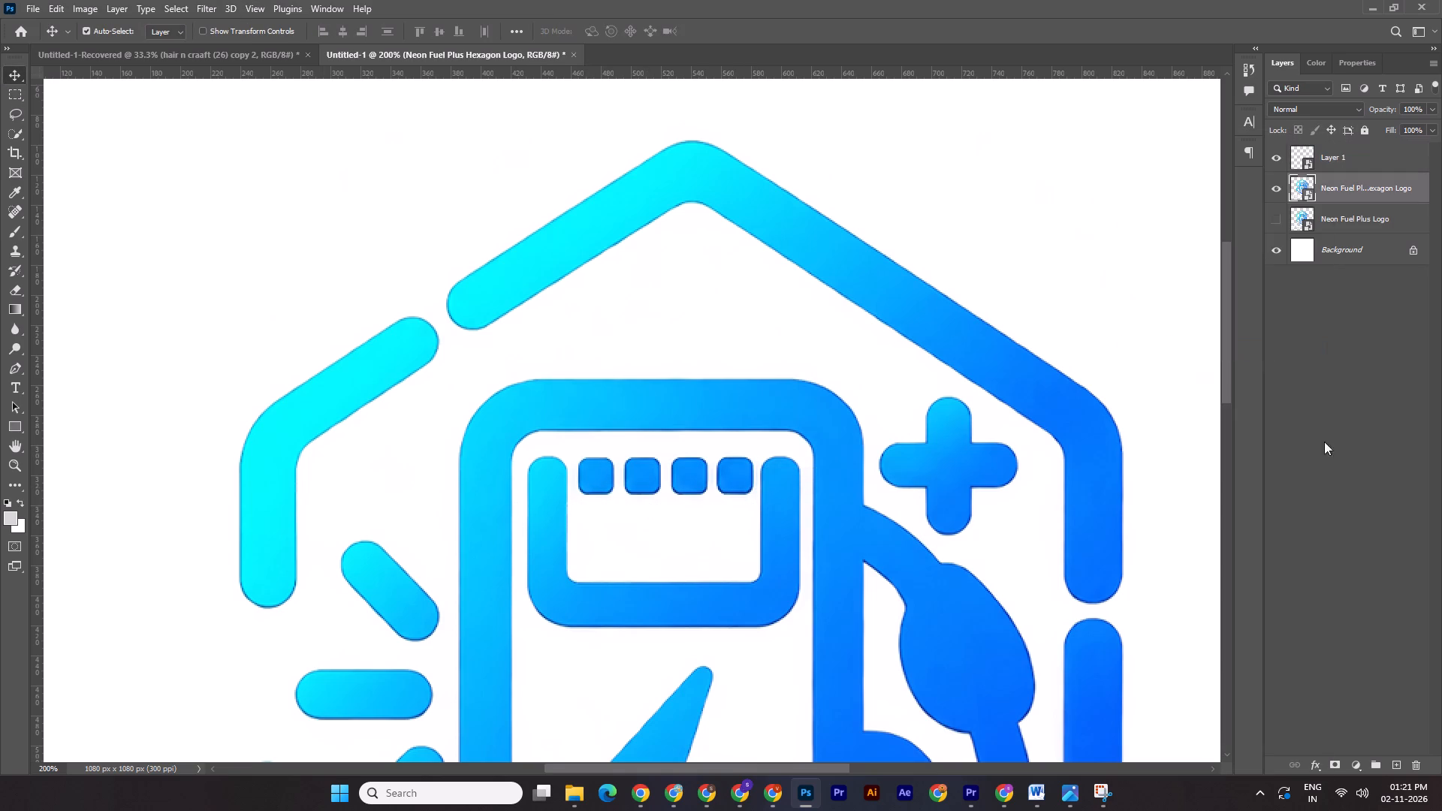
left_click(1335, 767)
key("b")
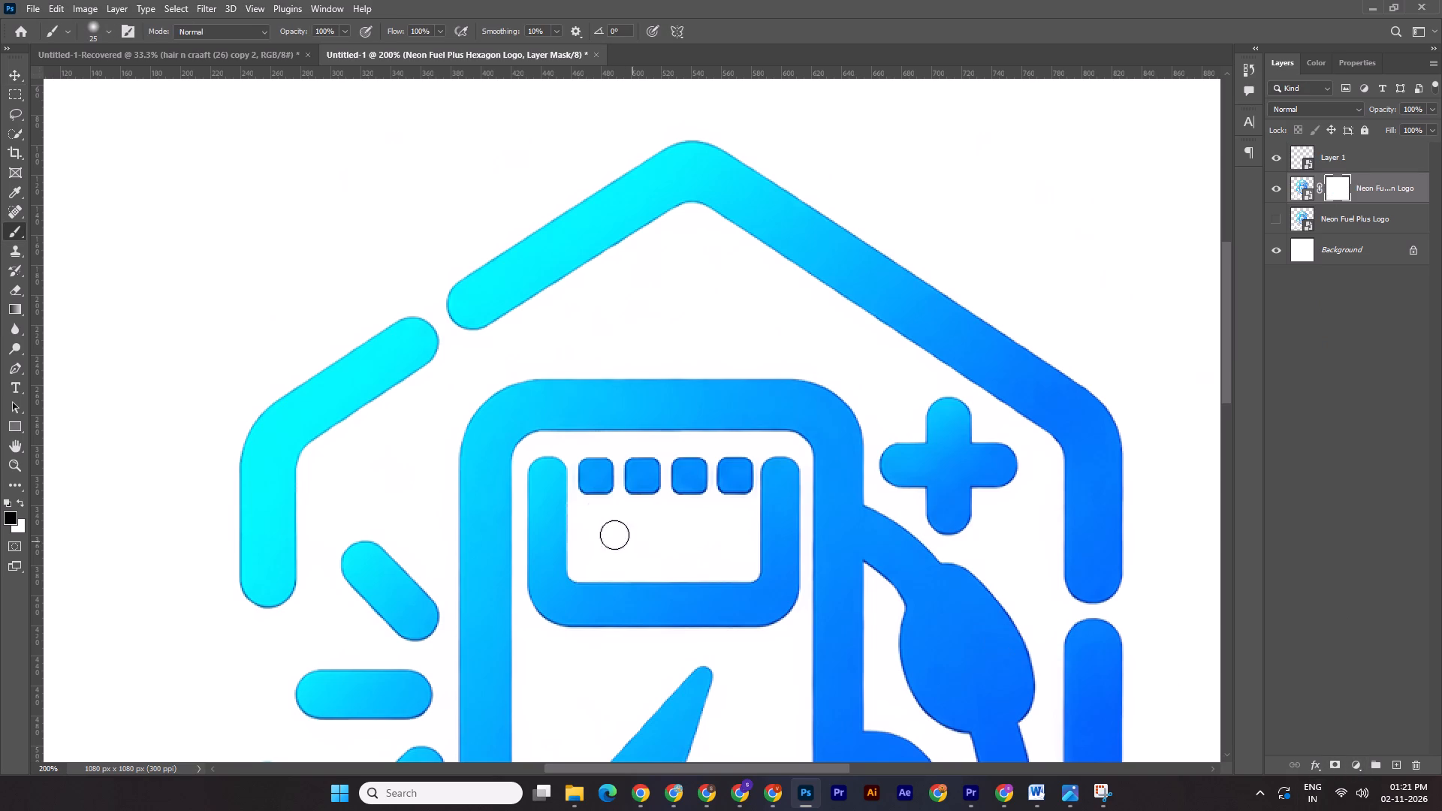
left_click_drag(605, 478, 596, 469)
left_click(92, 30)
left_click(80, 272)
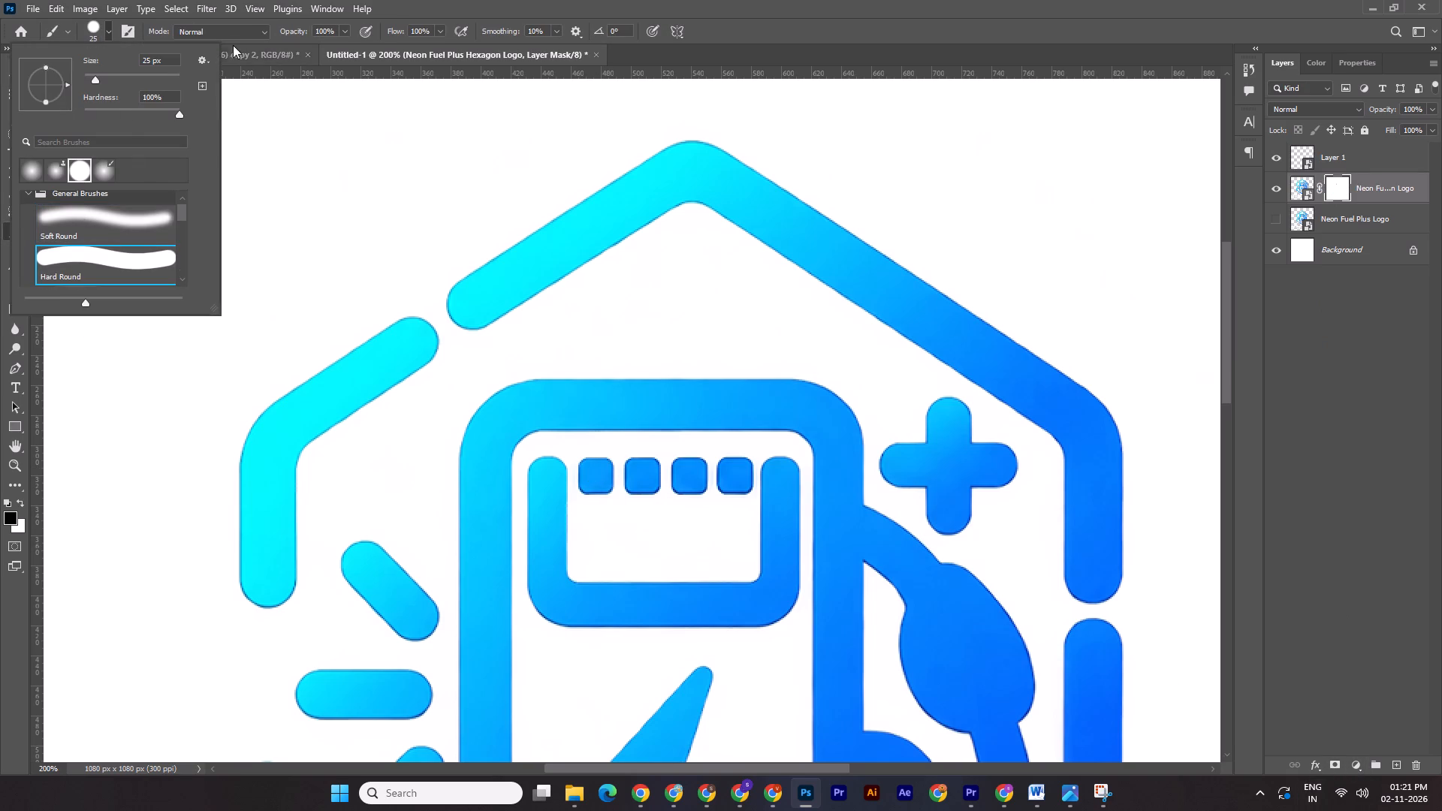
left_click(1342, 192)
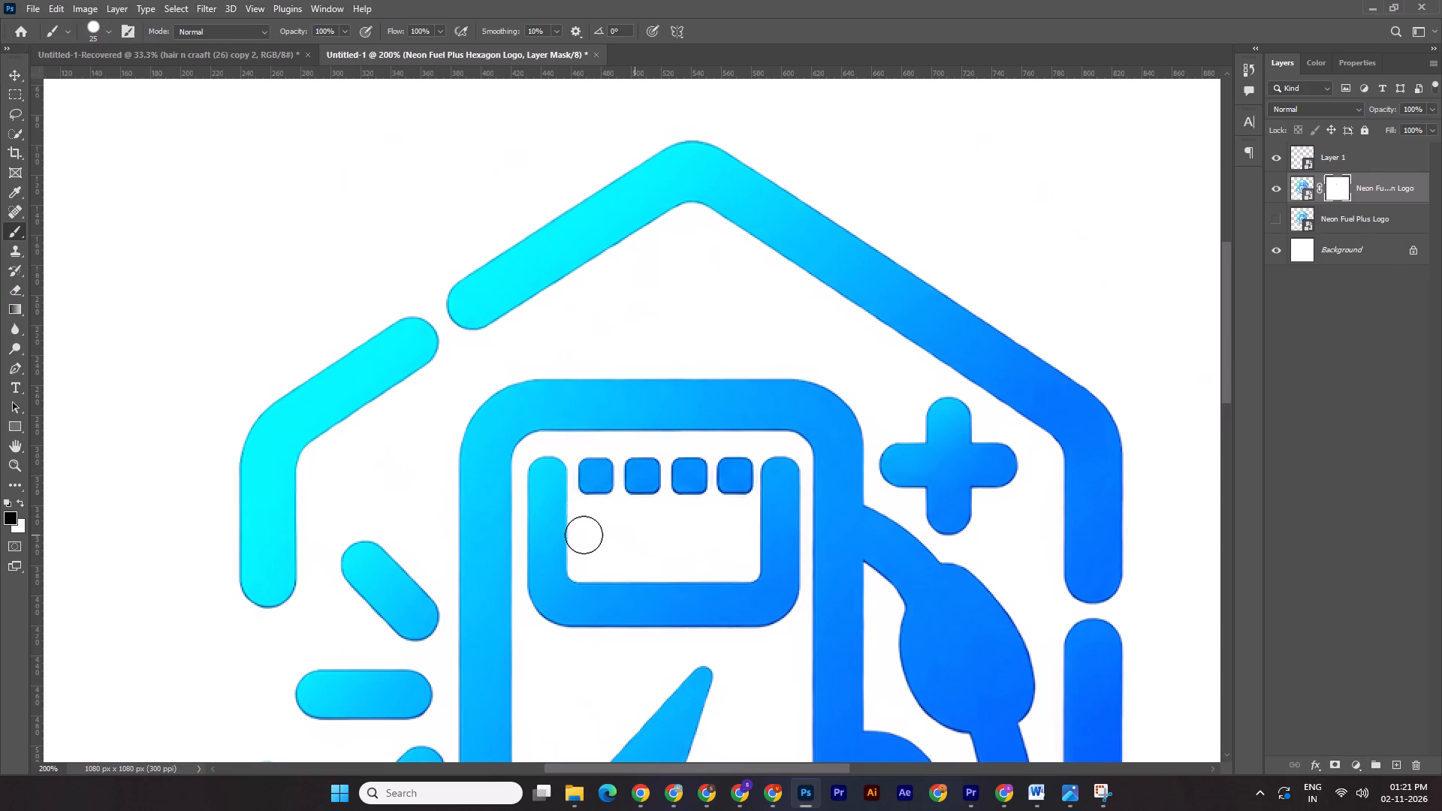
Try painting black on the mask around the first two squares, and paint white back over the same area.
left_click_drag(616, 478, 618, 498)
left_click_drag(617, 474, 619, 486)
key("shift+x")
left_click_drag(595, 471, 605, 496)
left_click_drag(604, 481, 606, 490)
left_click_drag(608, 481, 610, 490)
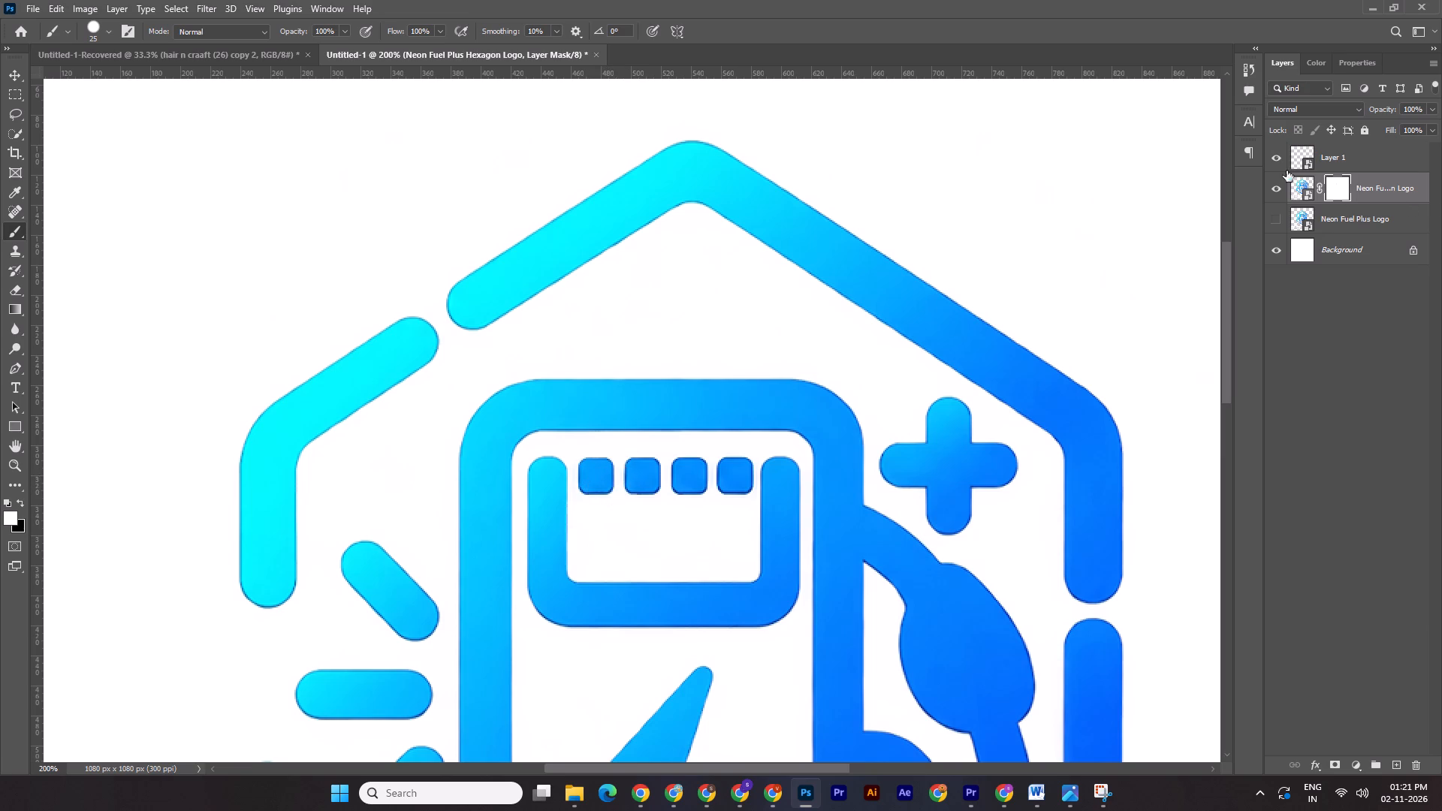
Hide Layer 1 and paint black on the hexagon logo's mask to remove the four original squares from the pump display.
left_click(1281, 158)
left_click_drag(608, 468, 606, 479)
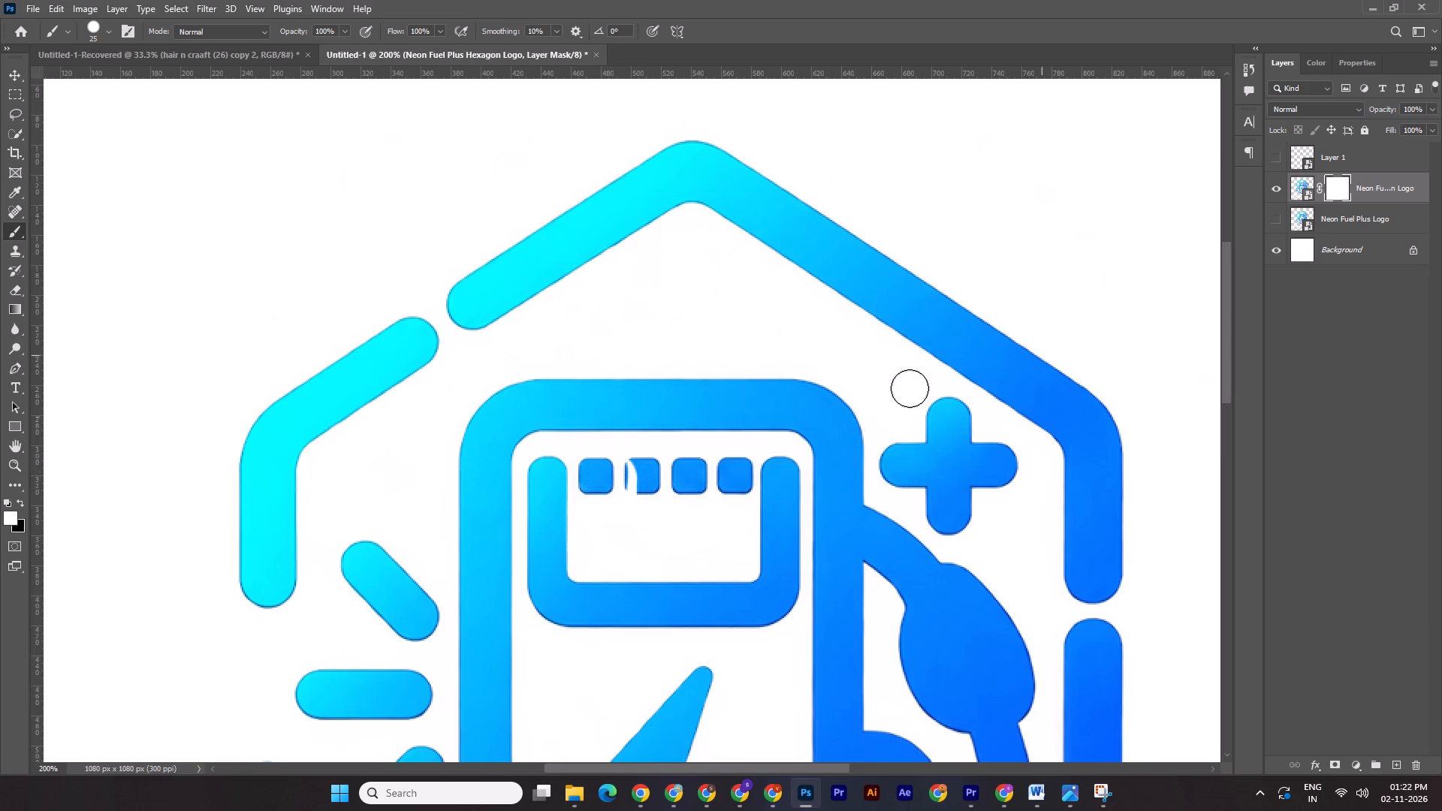
key("shift+x")
left_click_drag(600, 470, 601, 481)
left_click(600, 478)
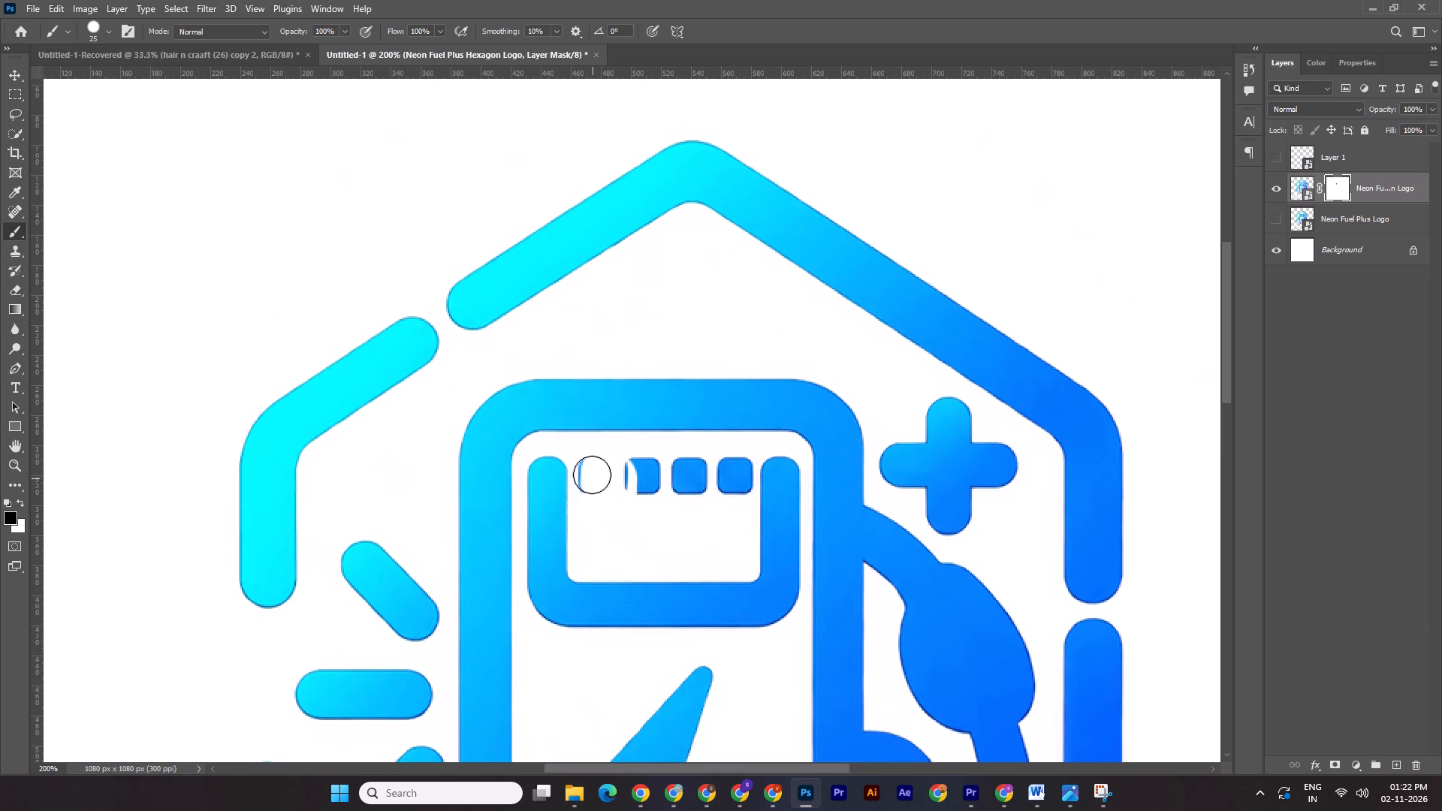
left_click(590, 472)
left_click_drag(592, 478, 686, 492)
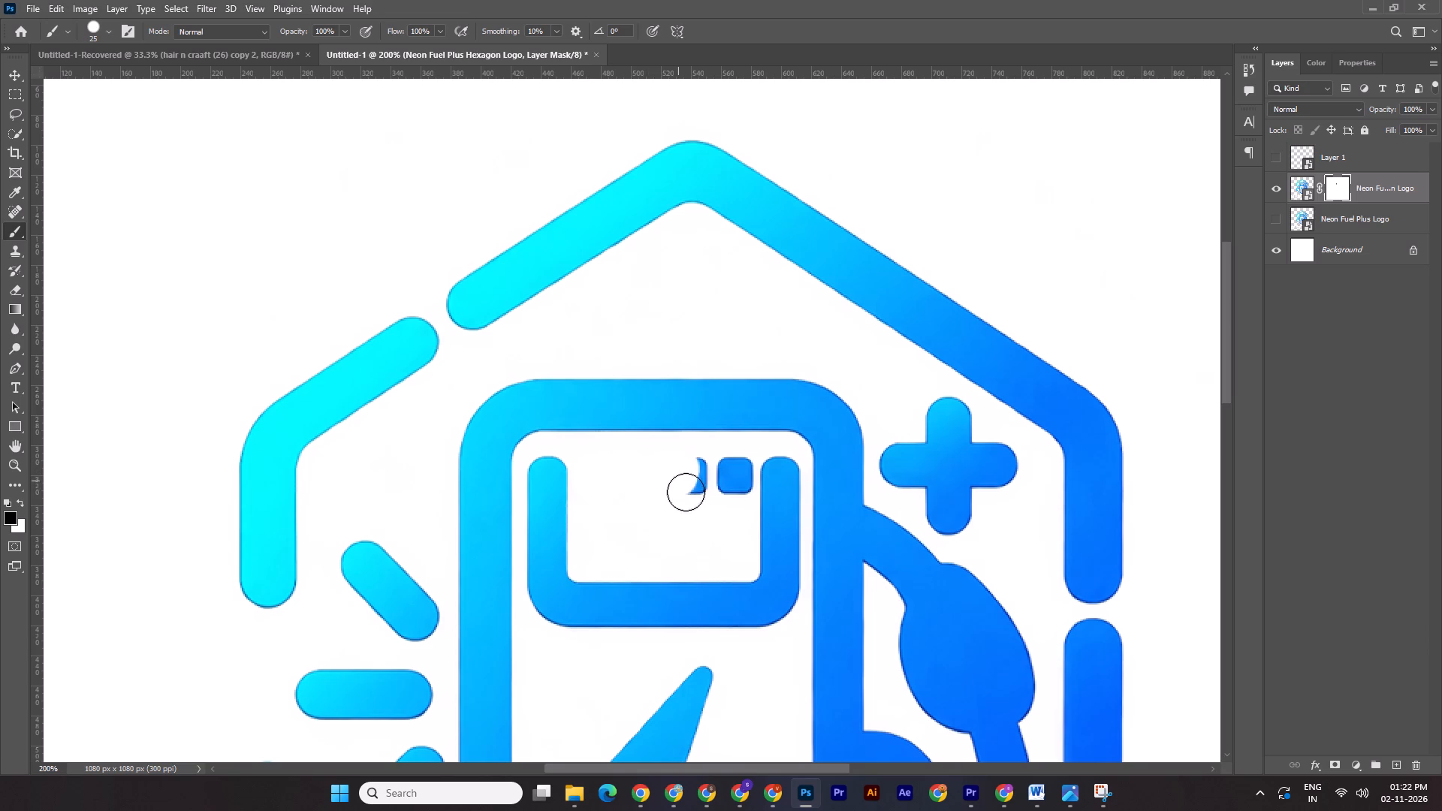
left_click_drag(686, 492, 730, 490)
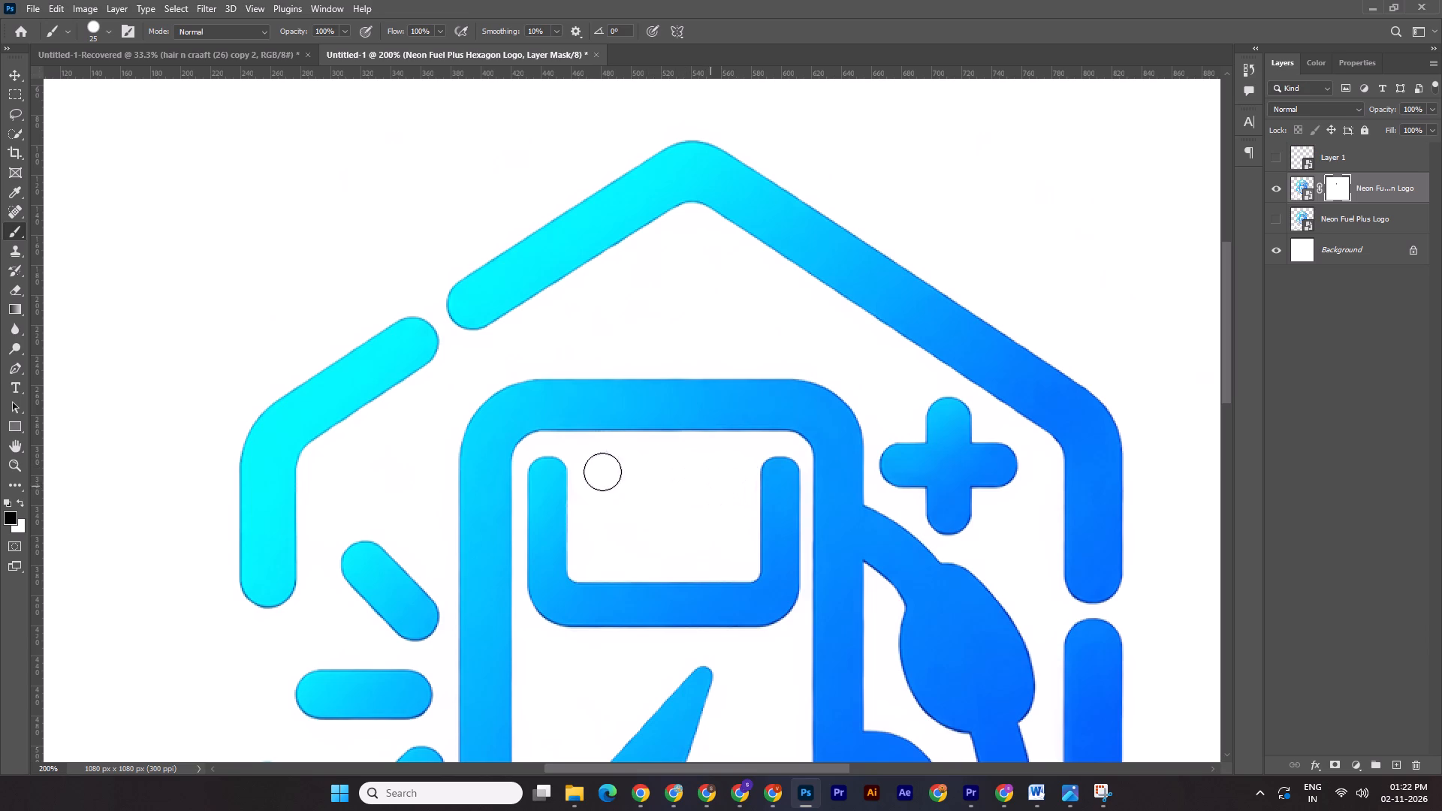
Show Layer 1 and scale its row of four squares down toward the display's left side to free space.
left_click(18, 73)
left_click(1275, 161)
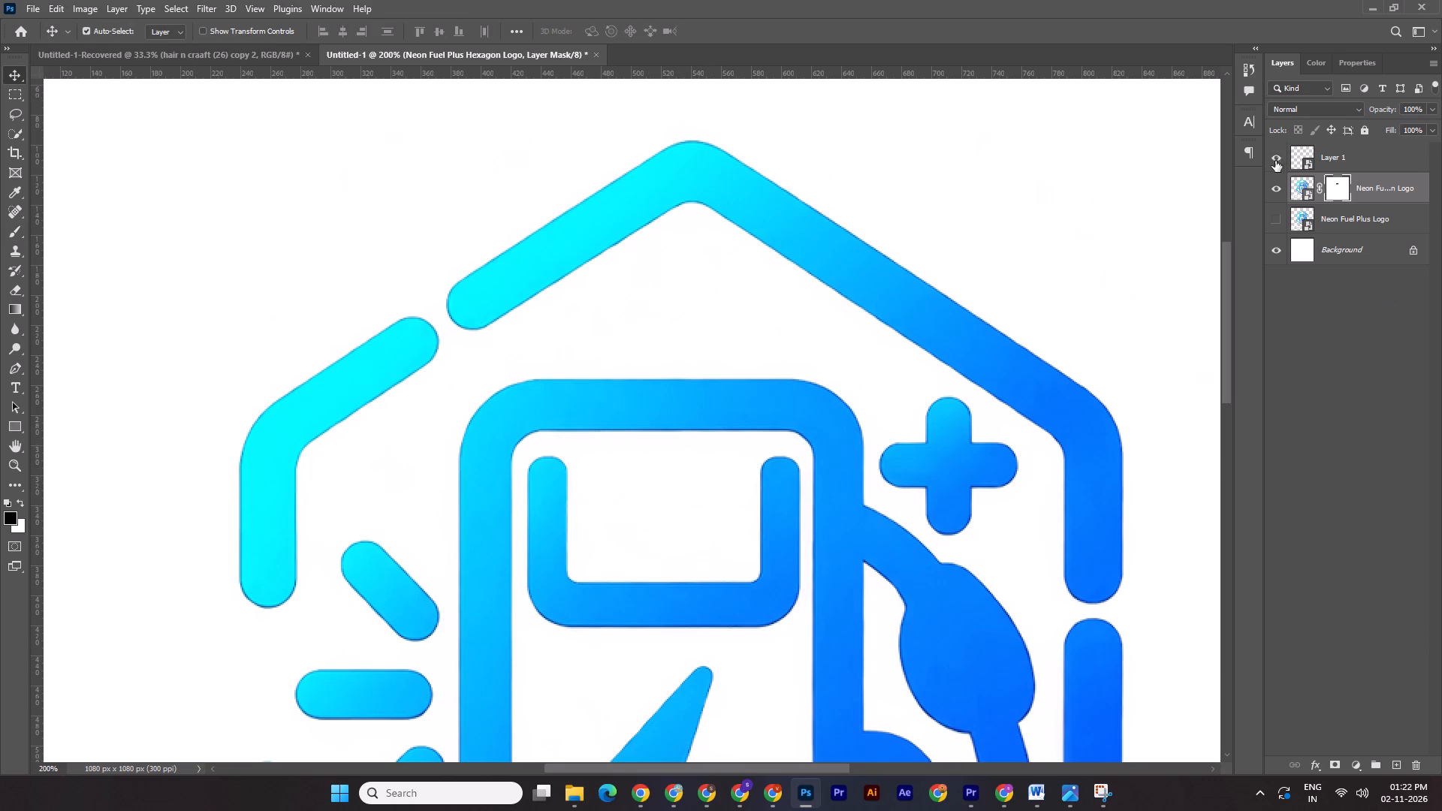
left_click(1362, 155)
key("ctrl+t")
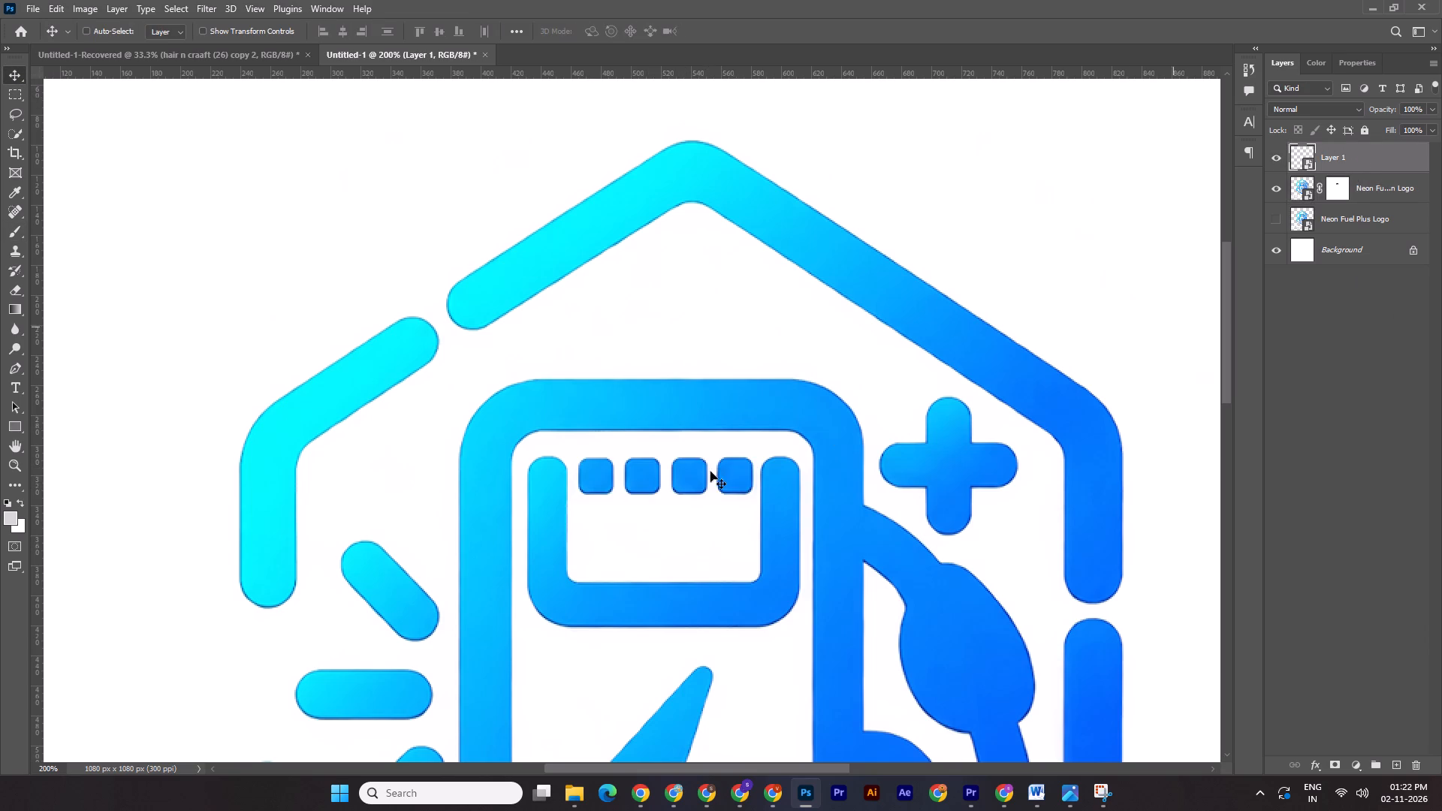
left_click_drag(757, 480, 722, 480)
key("Return")
Duplicate the row of squares to the right so its first square lines up as the fifth, with matching spacing.
left_click(640, 478)
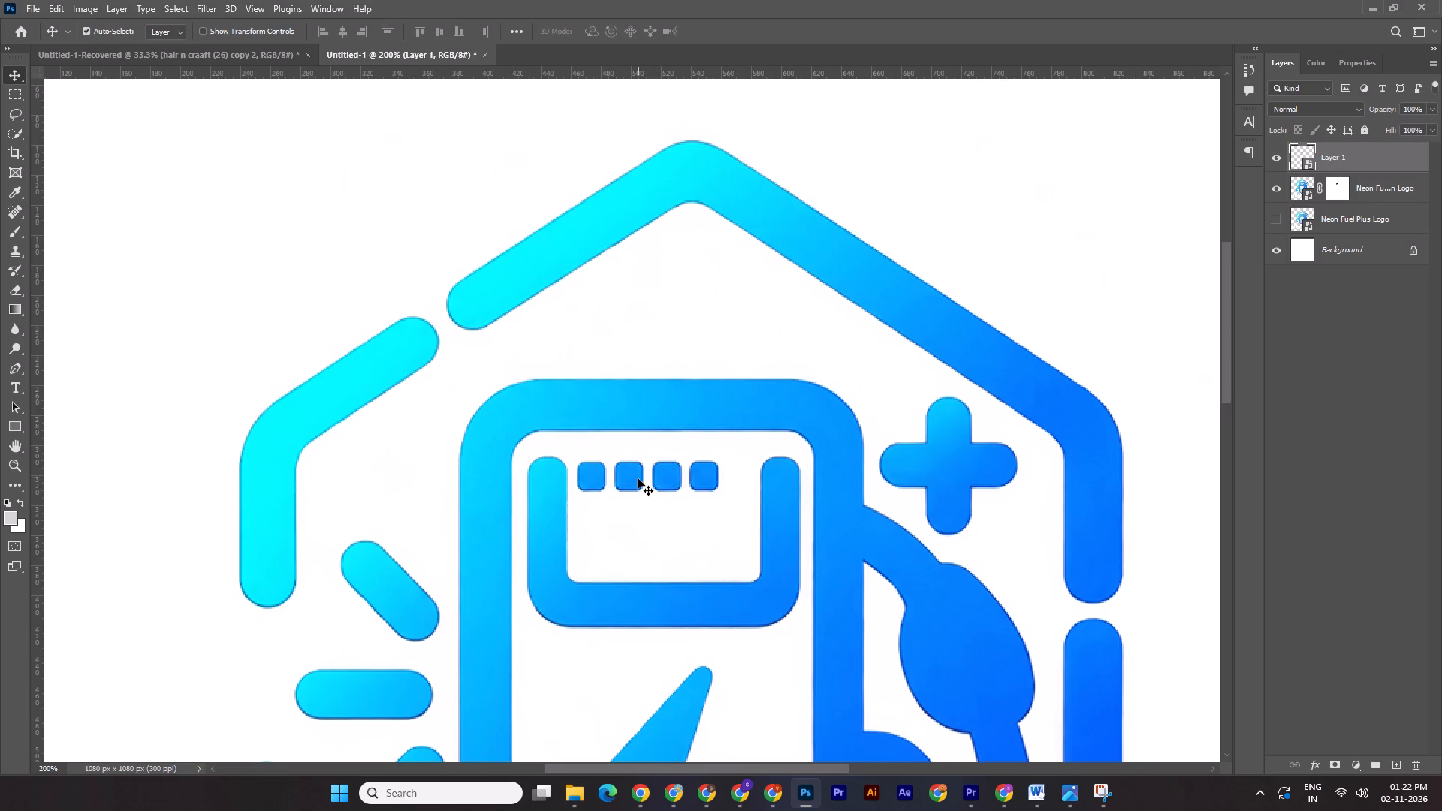
left_click_drag(627, 478, 780, 478, "alt")
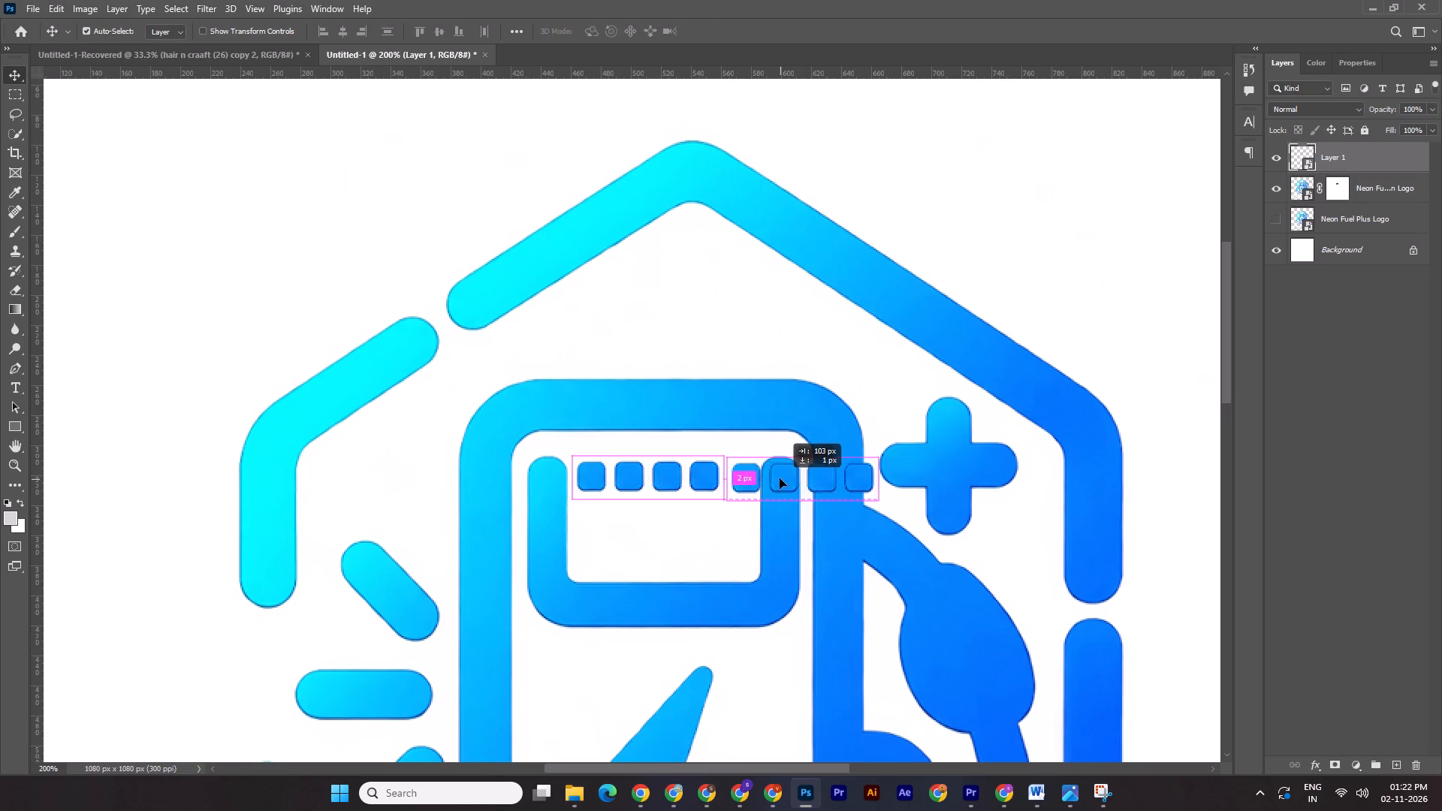
left_click_drag(780, 478, 779, 479, "alt")
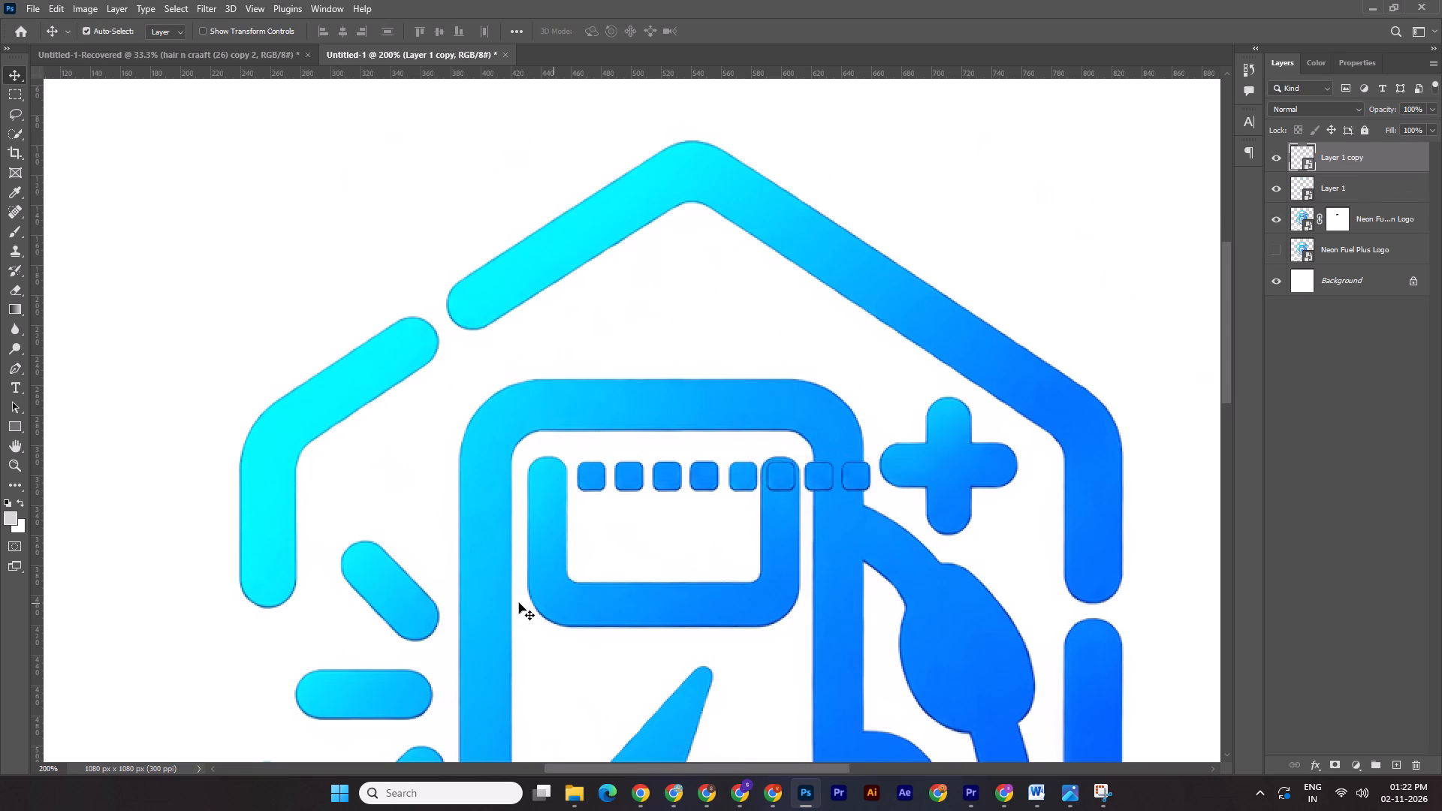
key("Left")
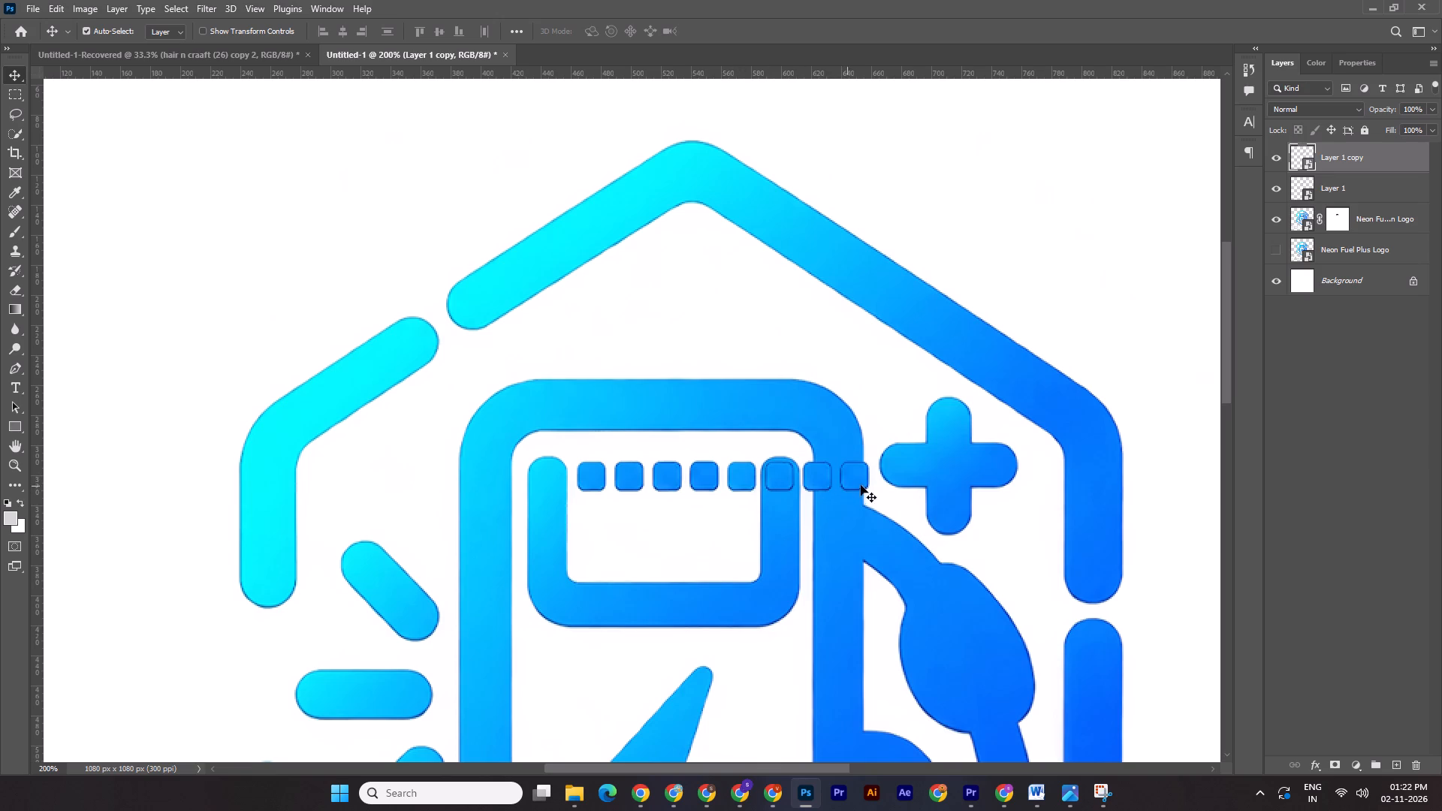
Add a layer mask to Layer 1 copy and paint black over its first three squares, leaving only the last one.
right_click(1334, 160)
left_click(1410, 354)
left_click(1338, 766)
key("b")
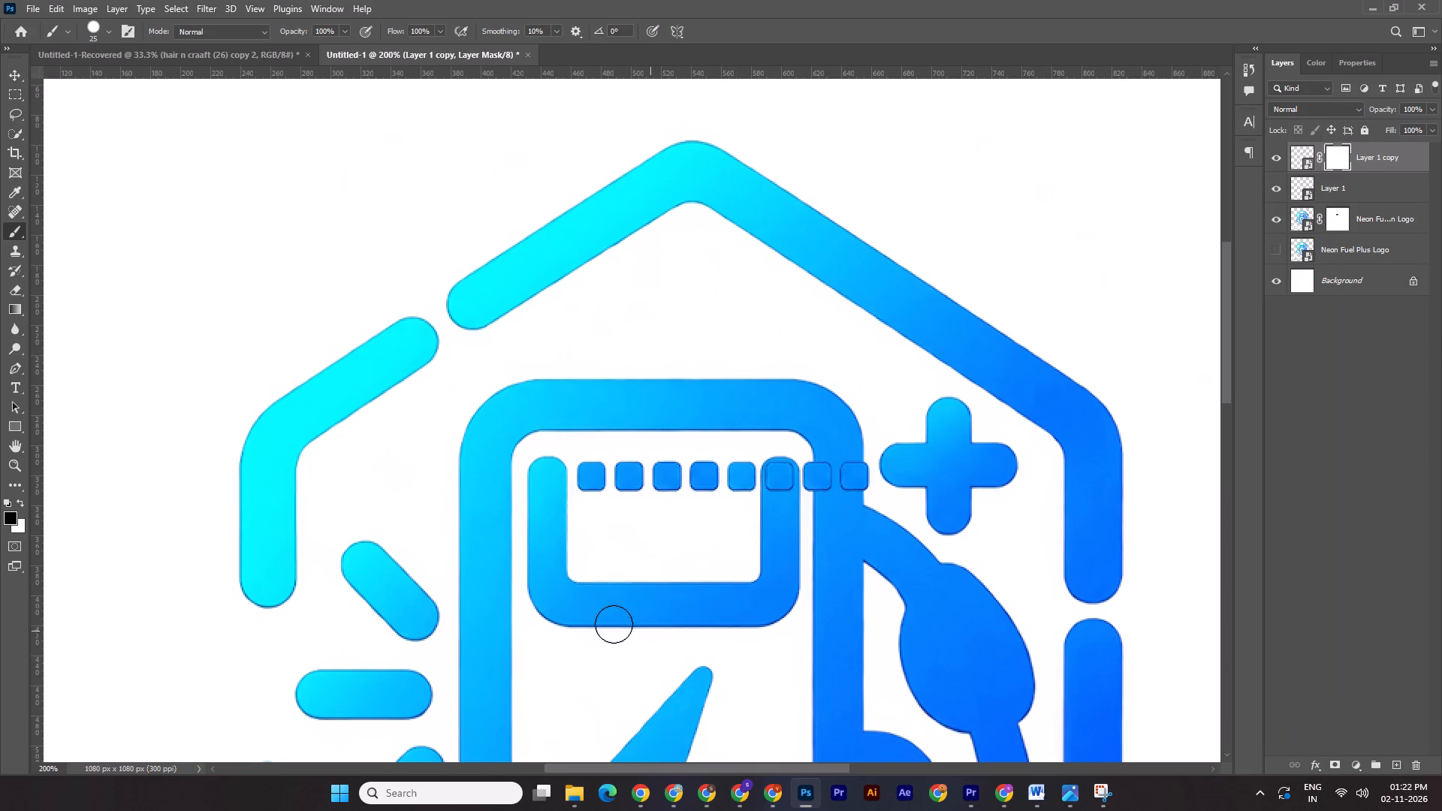
left_click_drag(732, 469, 797, 490)
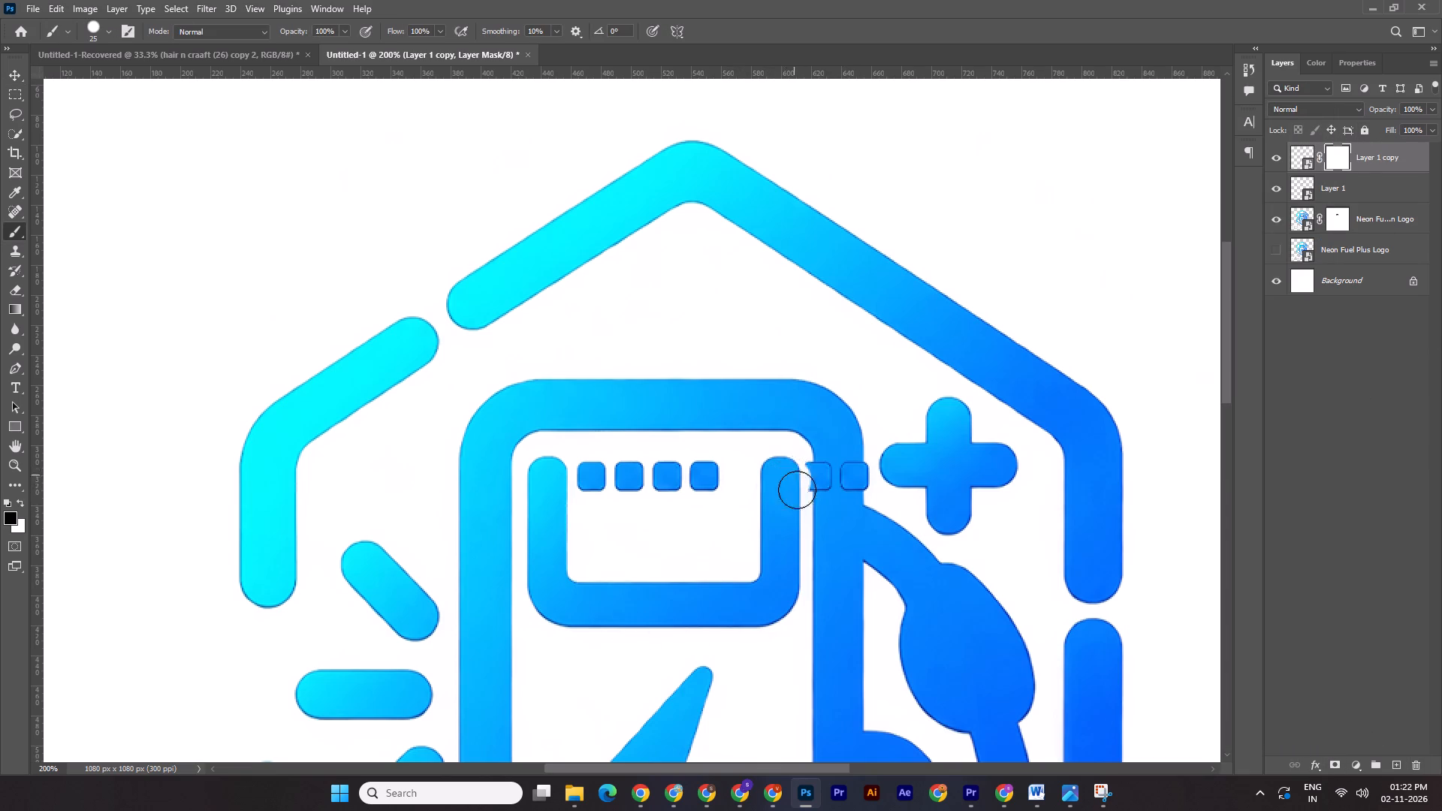
left_click_drag(797, 490, 817, 473)
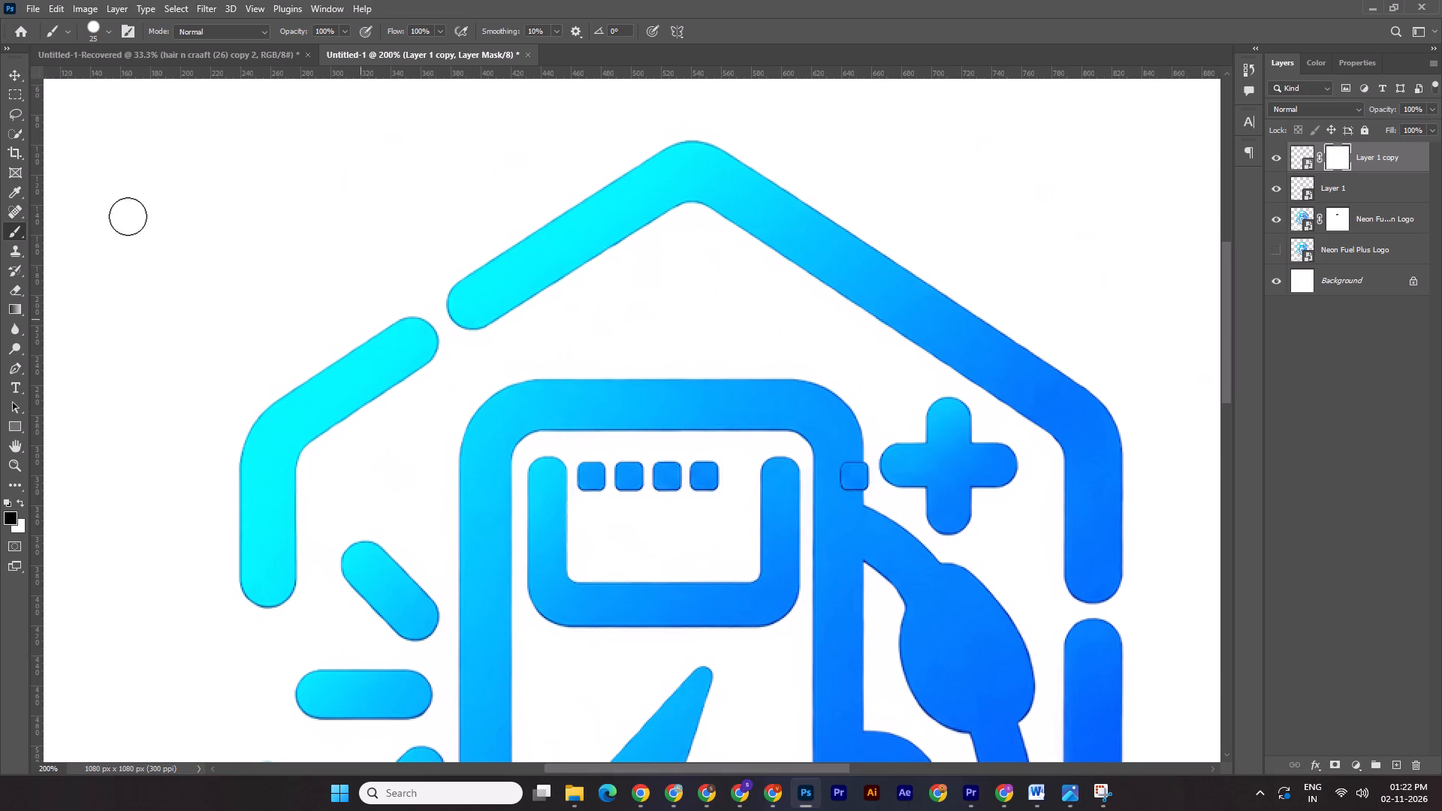
Move the copy's remaining square left along the row to sit as the fifth square beside the original four.
left_click(9, 74)
left_click_drag(857, 472, 752, 472, "shift")
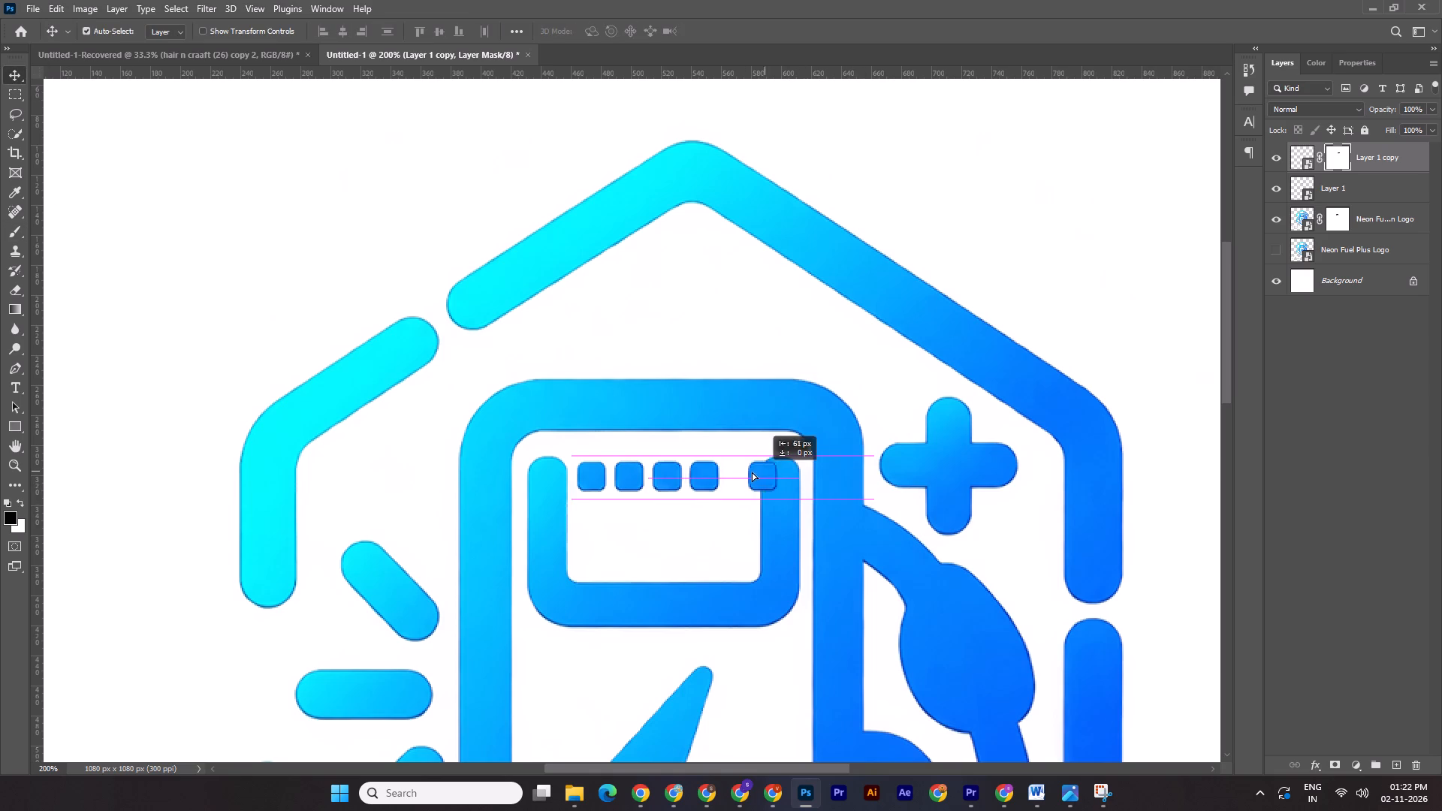
left_click_drag(752, 472, 741, 472, "shift")
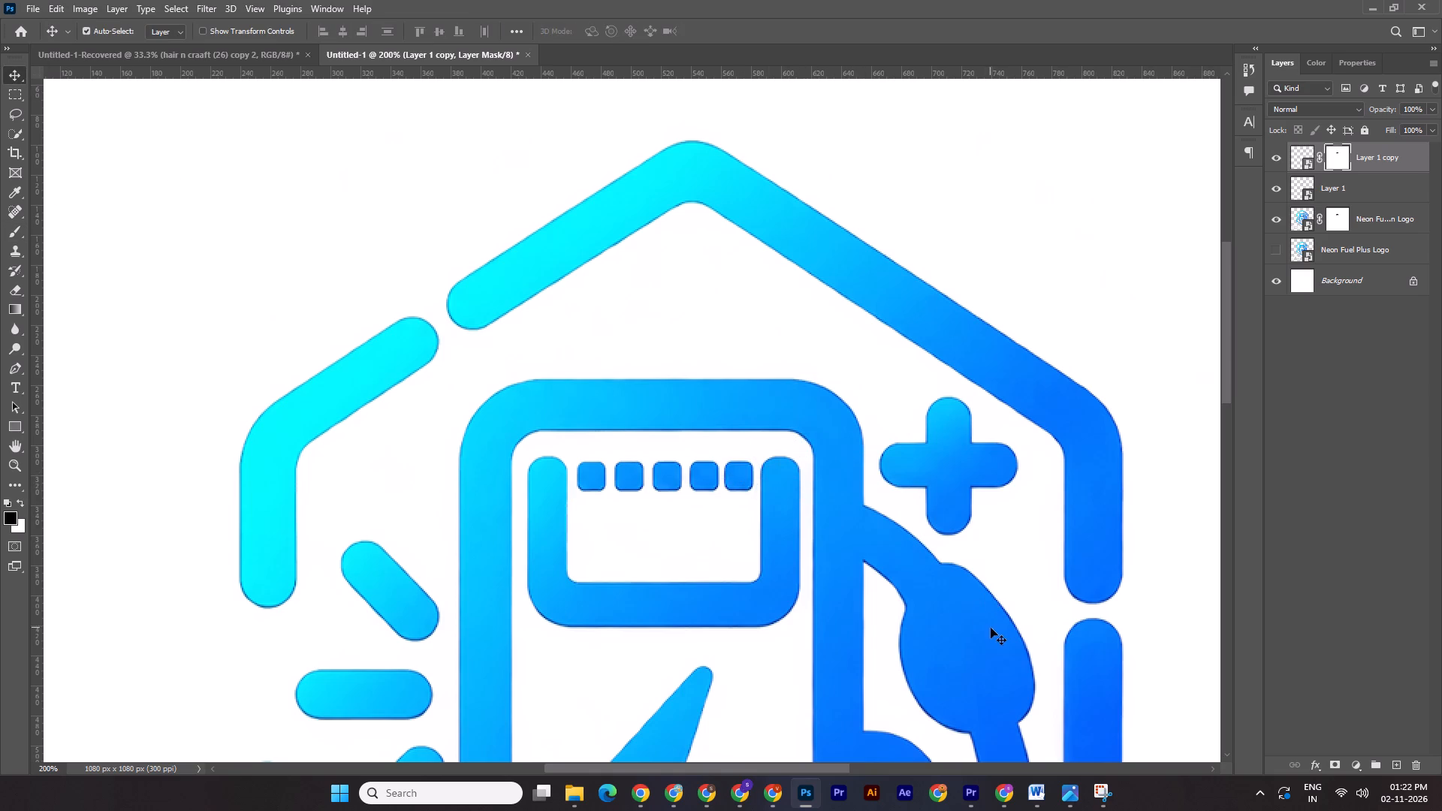
Select Layer 1 and Layer 1 copy together and scale them to about 104% so the five squares fill the pump display's width.
left_click(1373, 197, "ctrl")
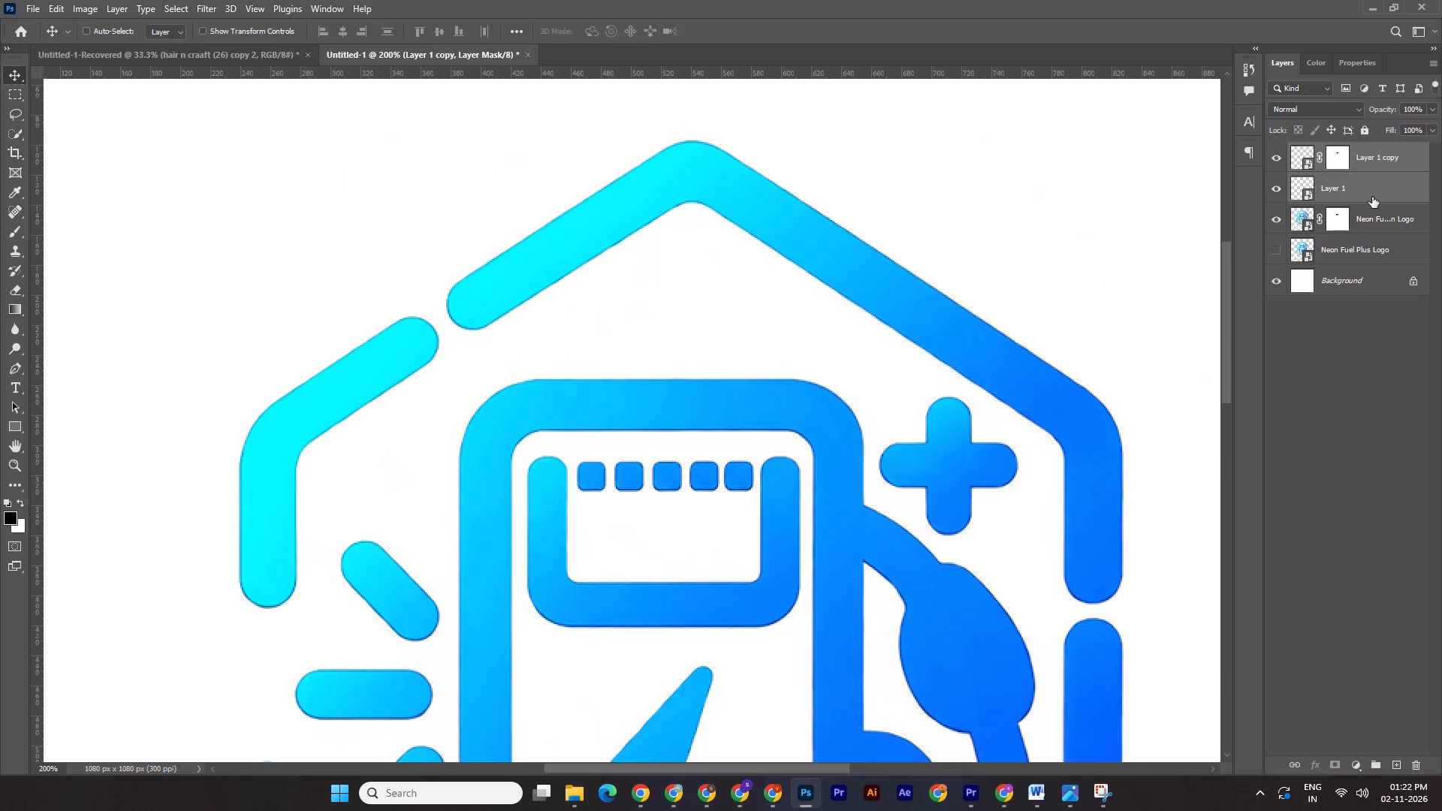
key("ctrl+t")
key("ctrl+equal")
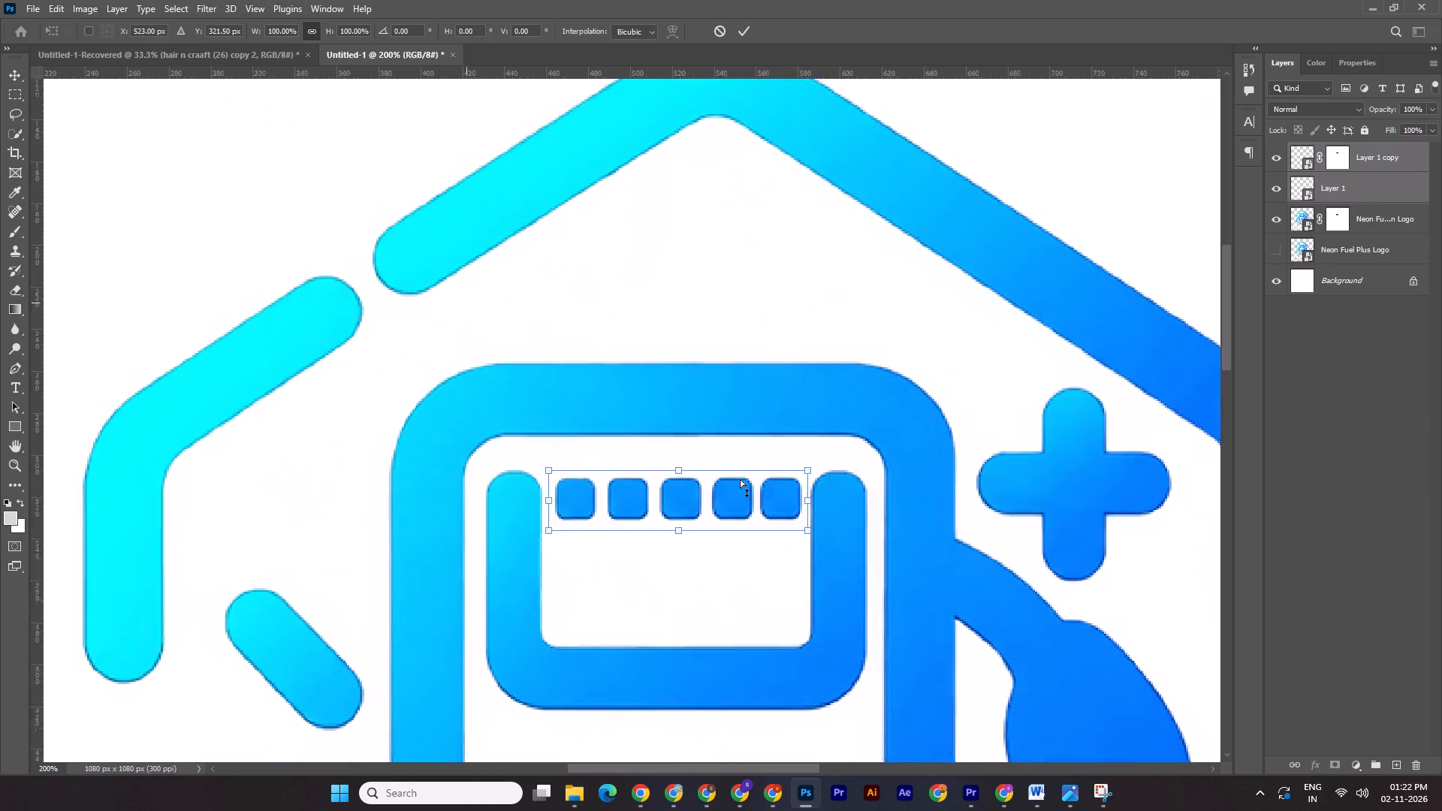
key("ctrl+equal")
left_click(887, 538)
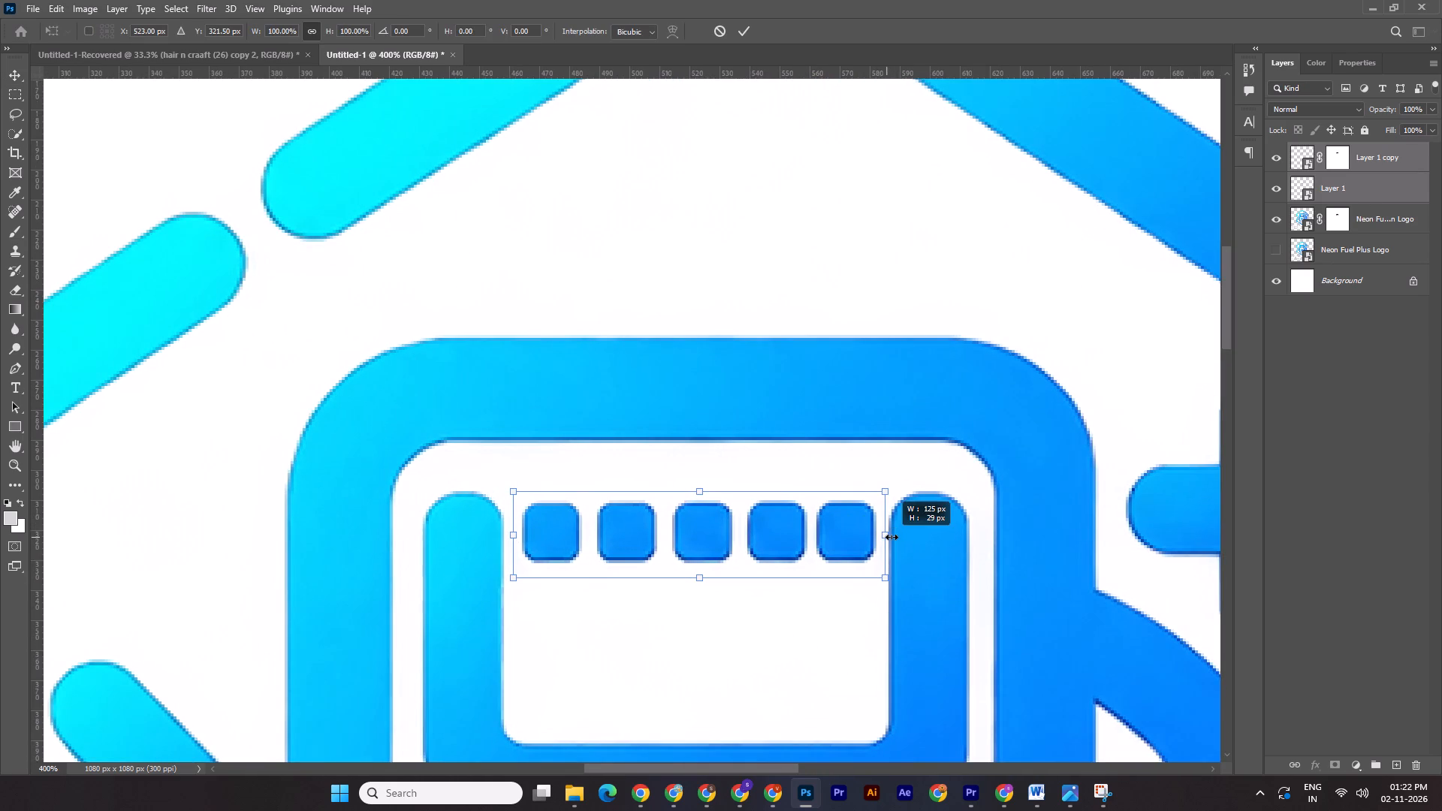
left_click_drag(511, 534, 501, 534)
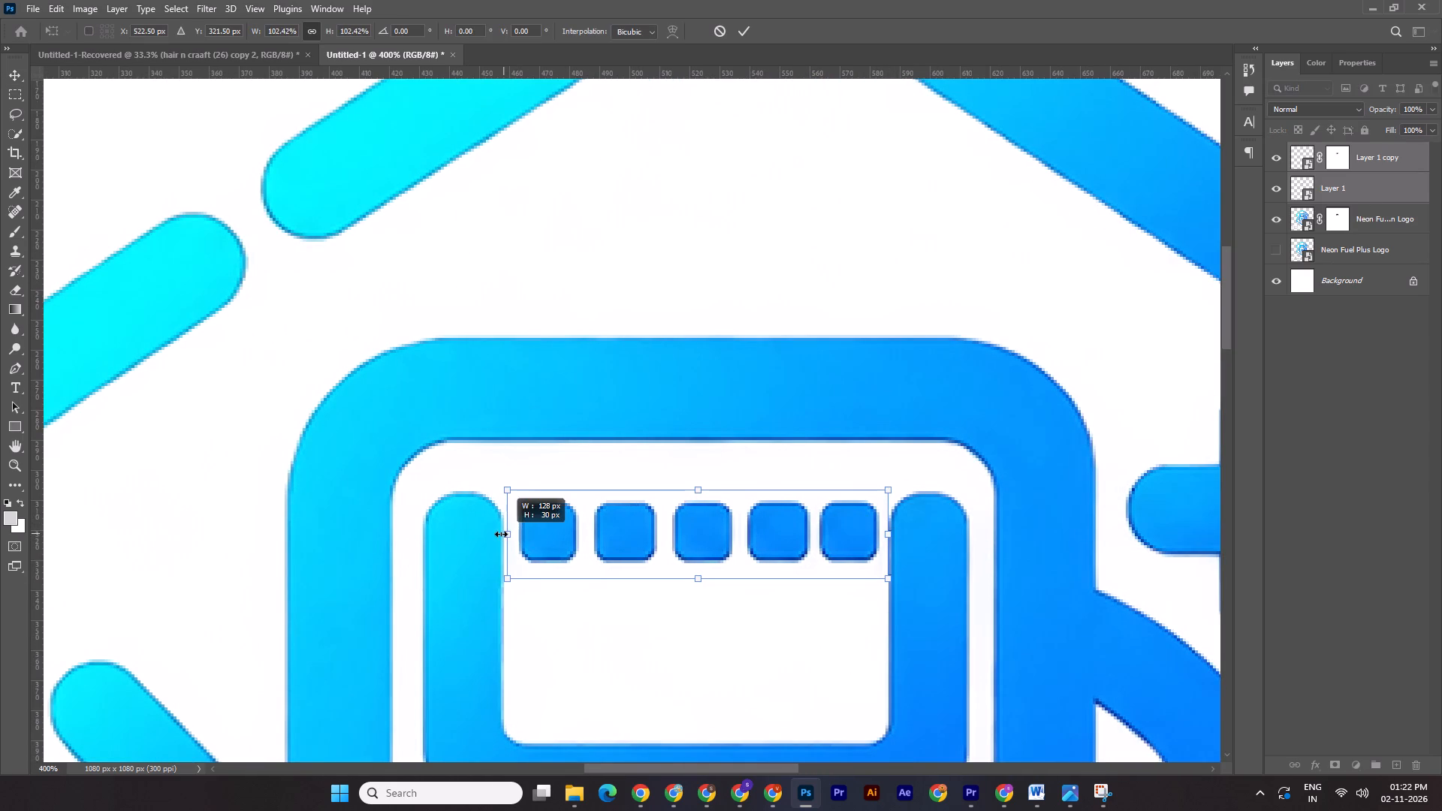
left_click_drag(501, 534, 497, 534)
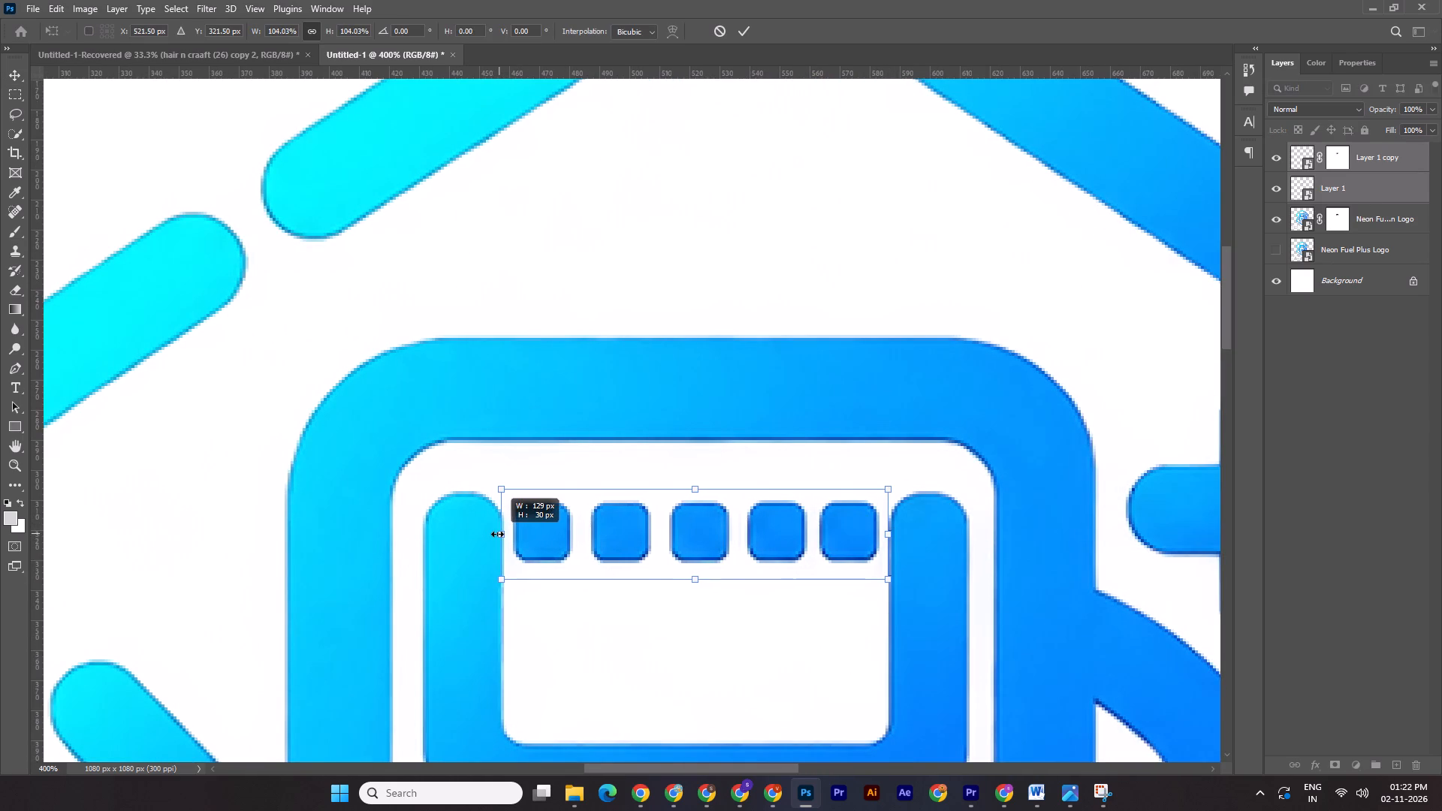
left_click_drag(497, 534, 500, 533)
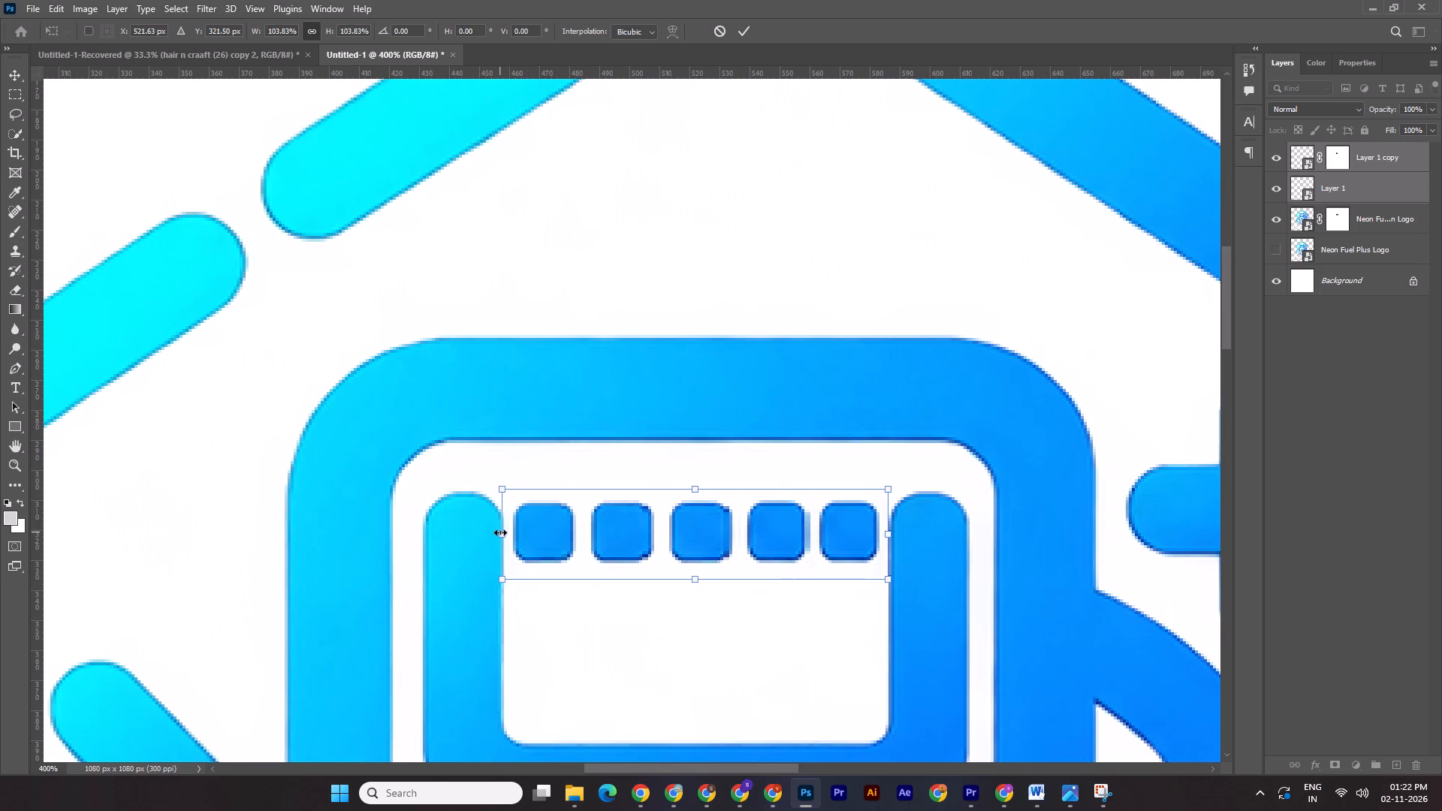
key("Return")
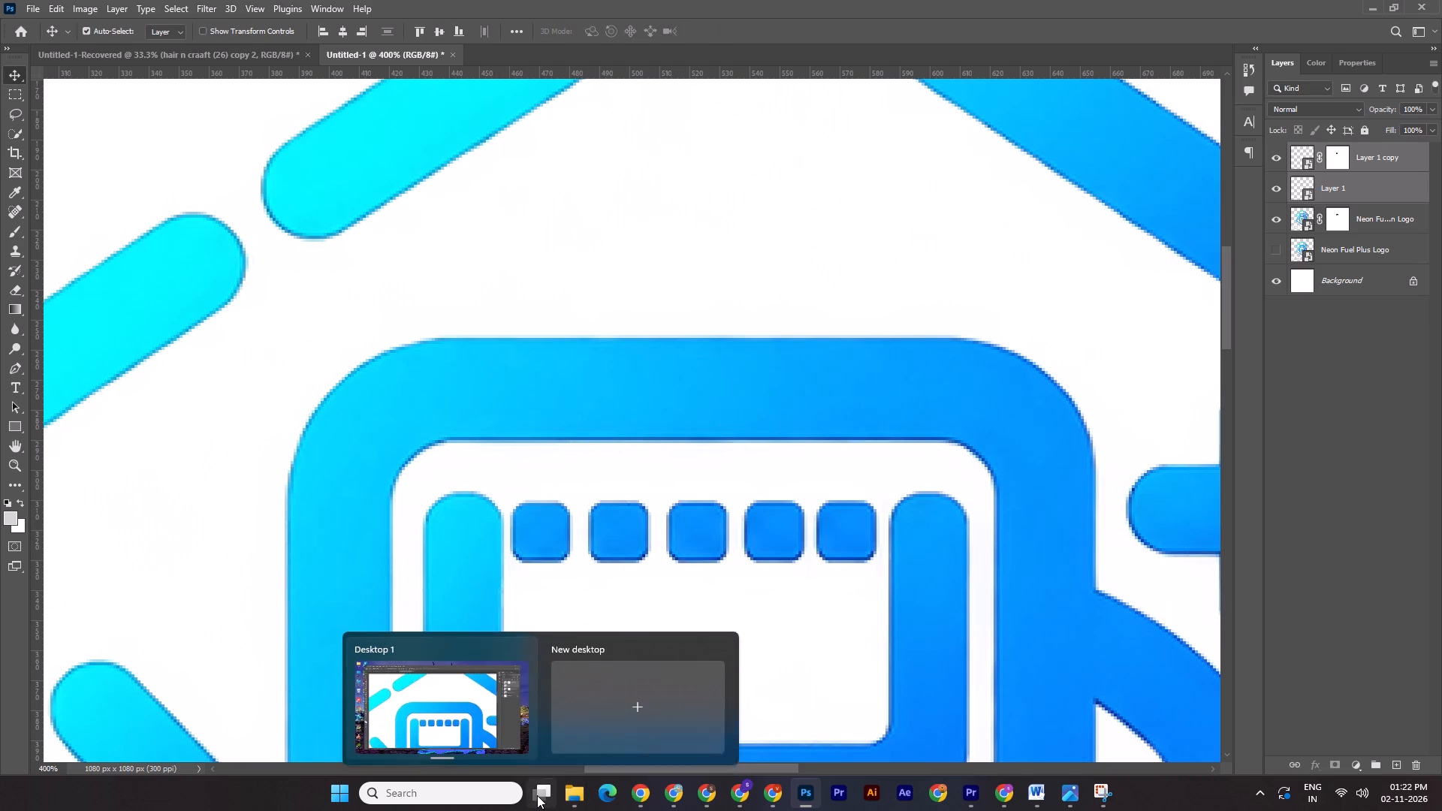
key("Right")
key("Left")
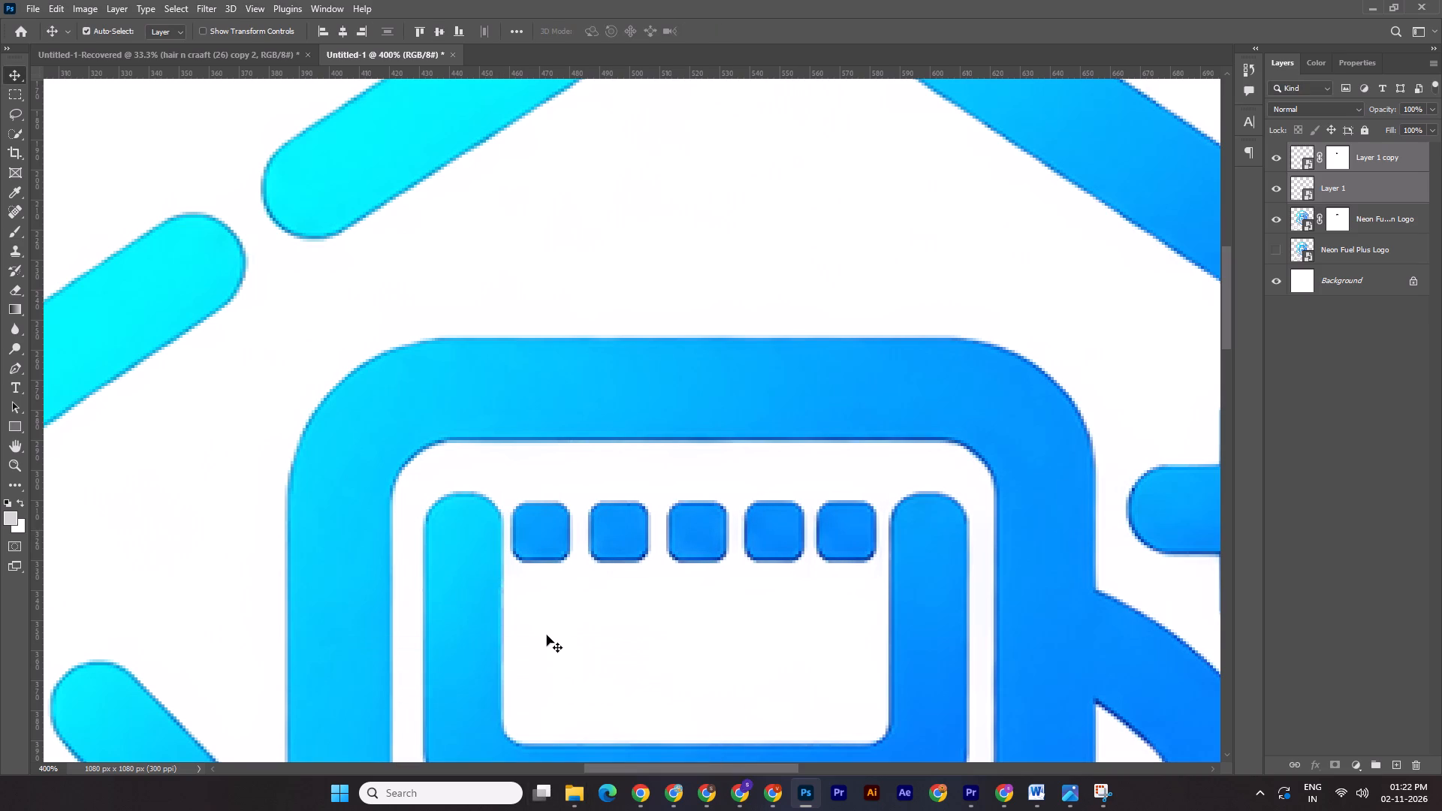
Hide the white Background layer so the logo sits on transparency.
key("ctrl+0")
double_click(1069, 451)
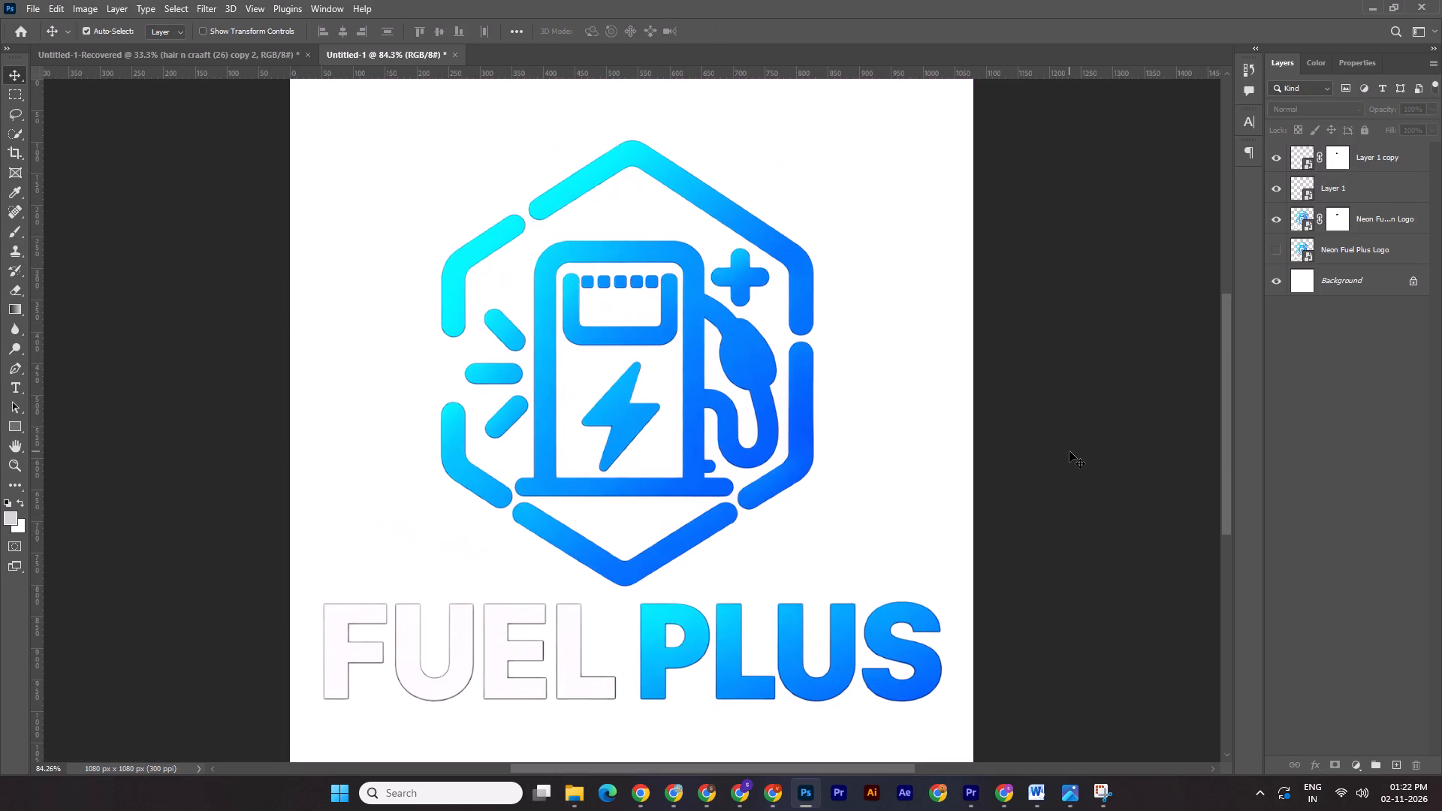
key("ctrl+minus")
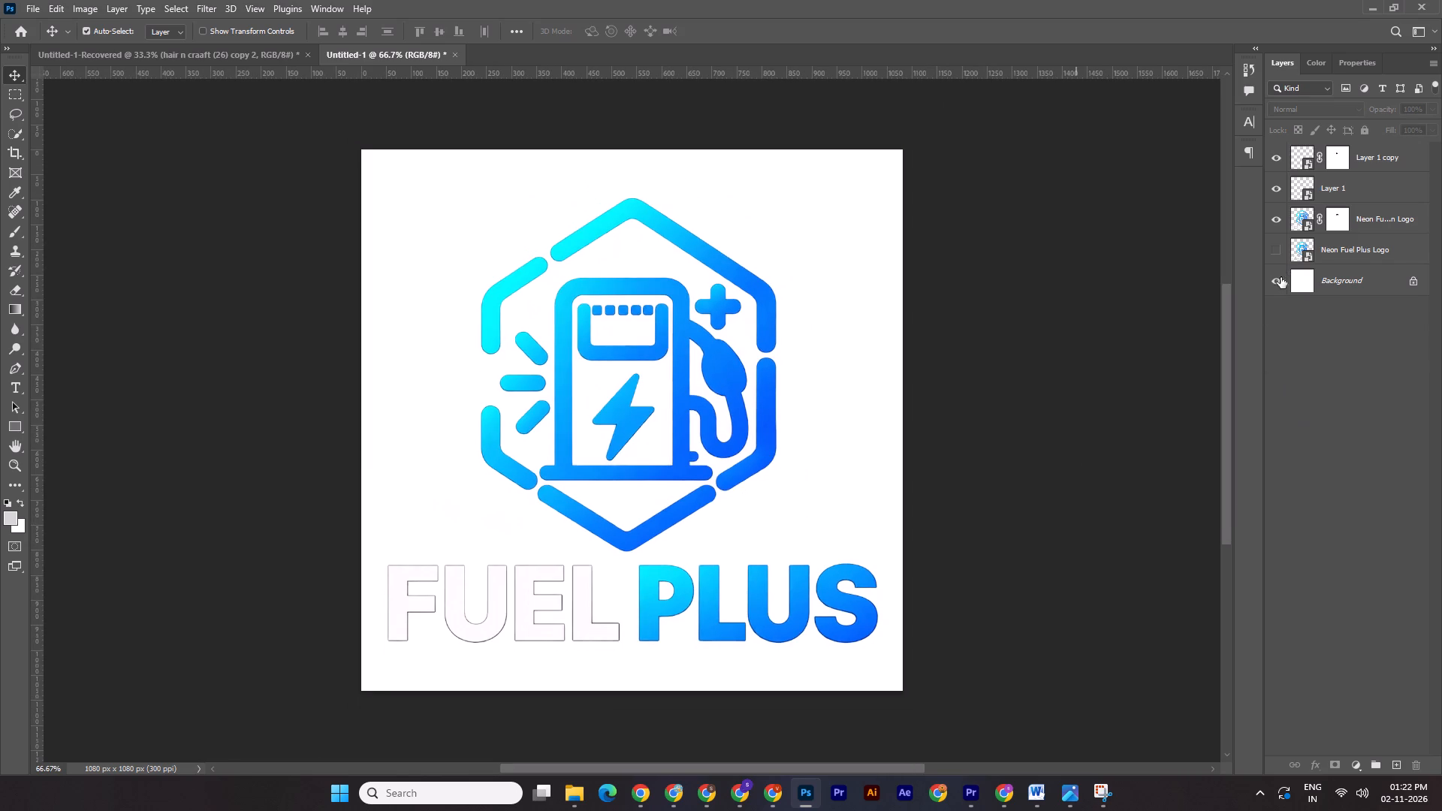
left_click(1272, 283)
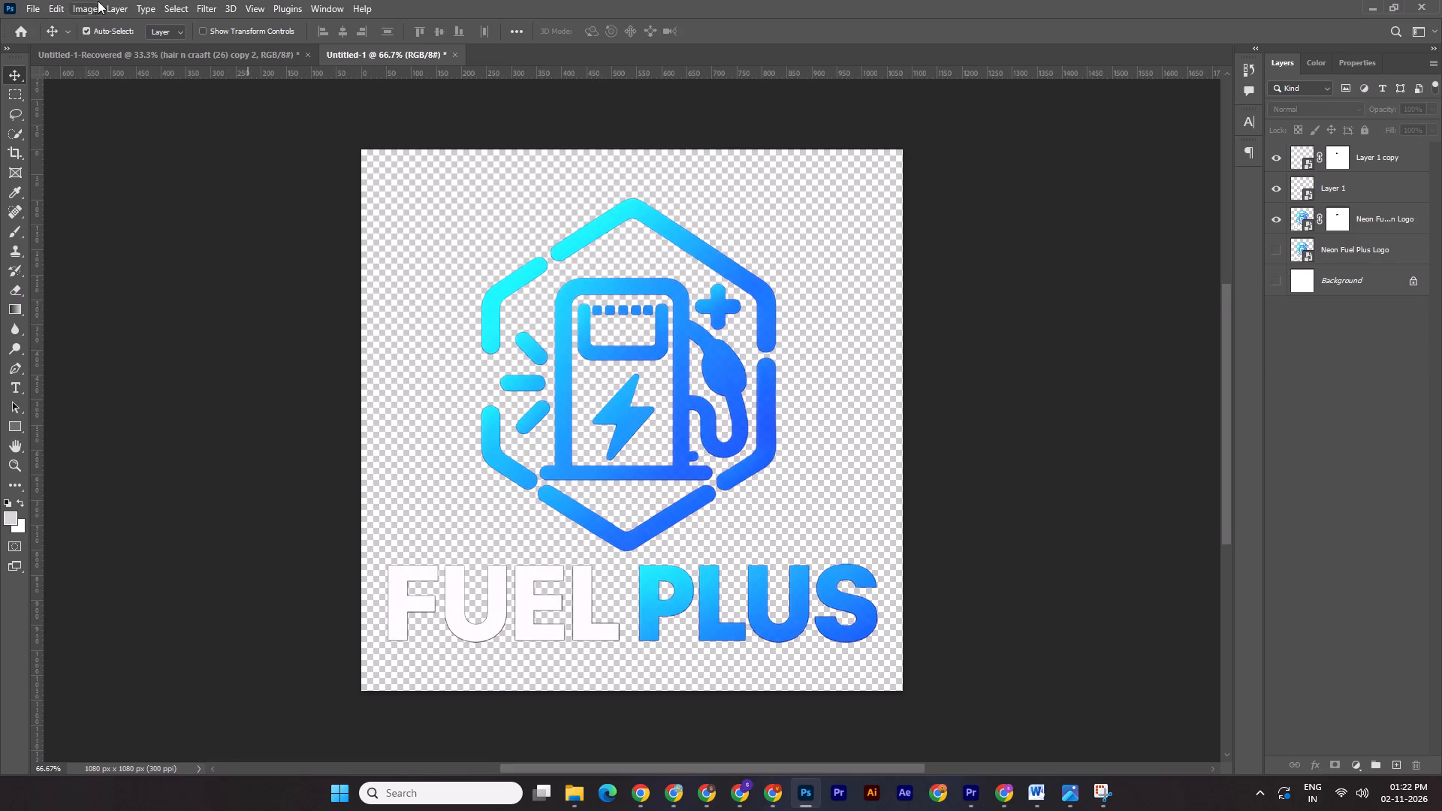
Save a copy of the logo as a PNG named "fuelplus logo" in the Downloads folder.
left_click(40, 2)
left_click(107, 200)
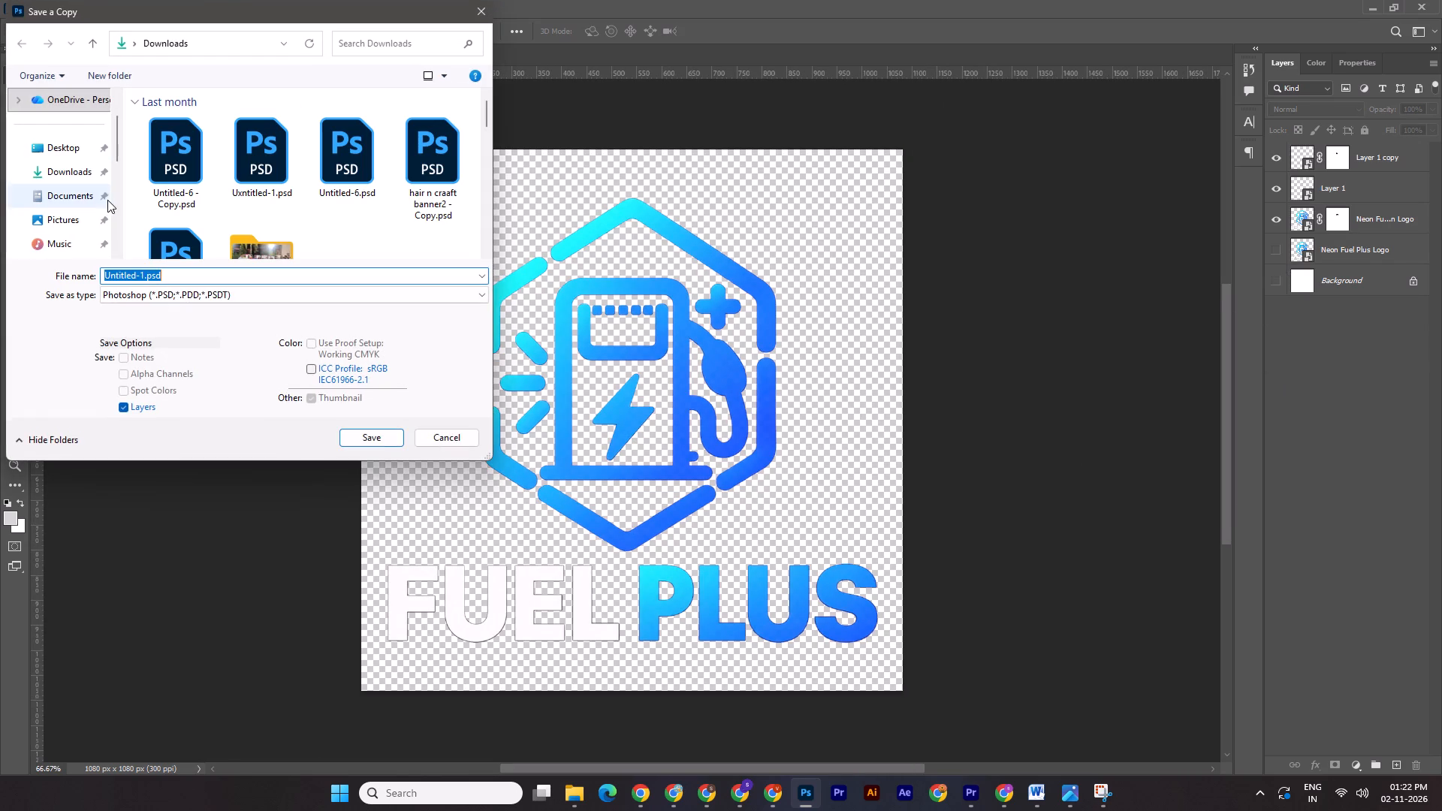
left_click(161, 291)
left_click(157, 501)
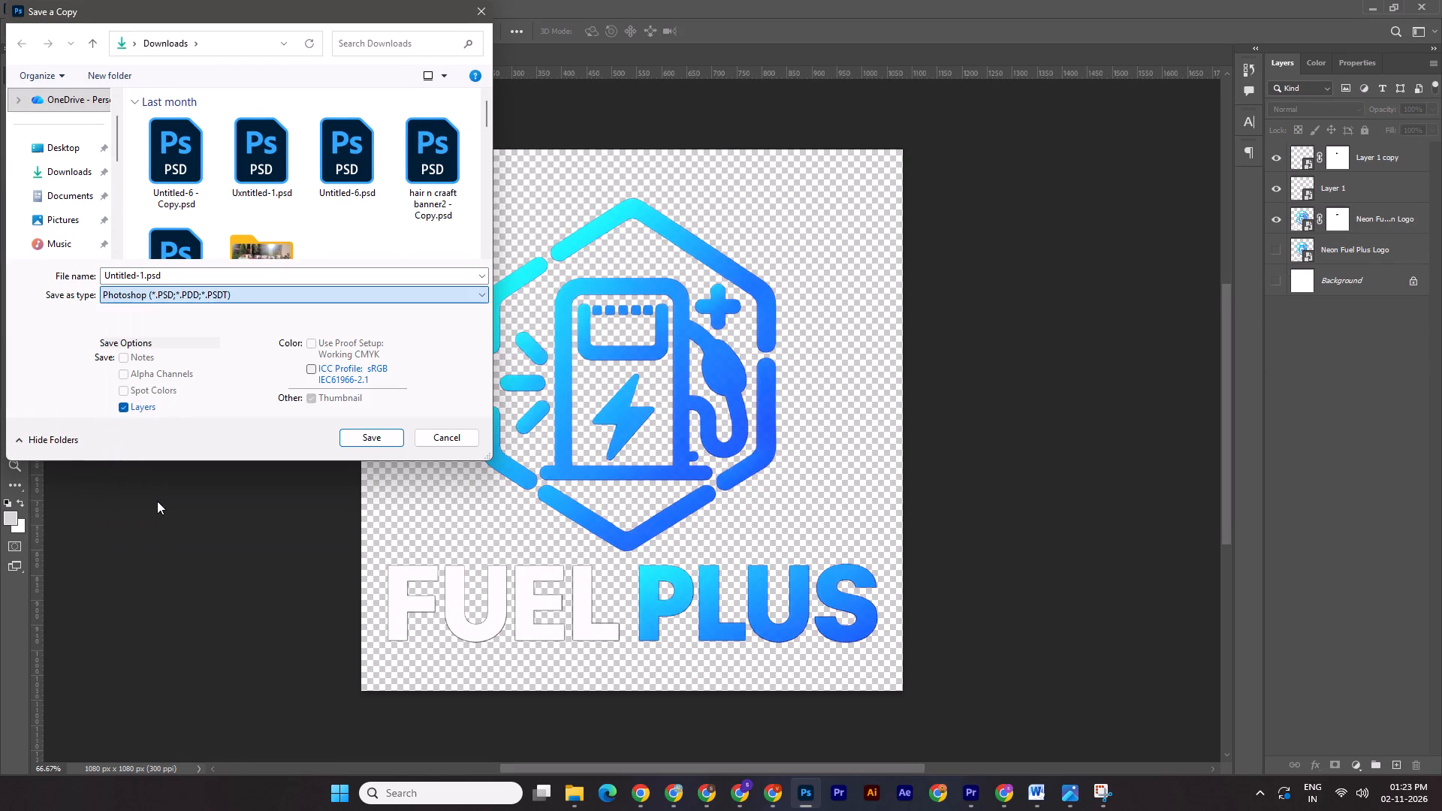
left_click(71, 174)
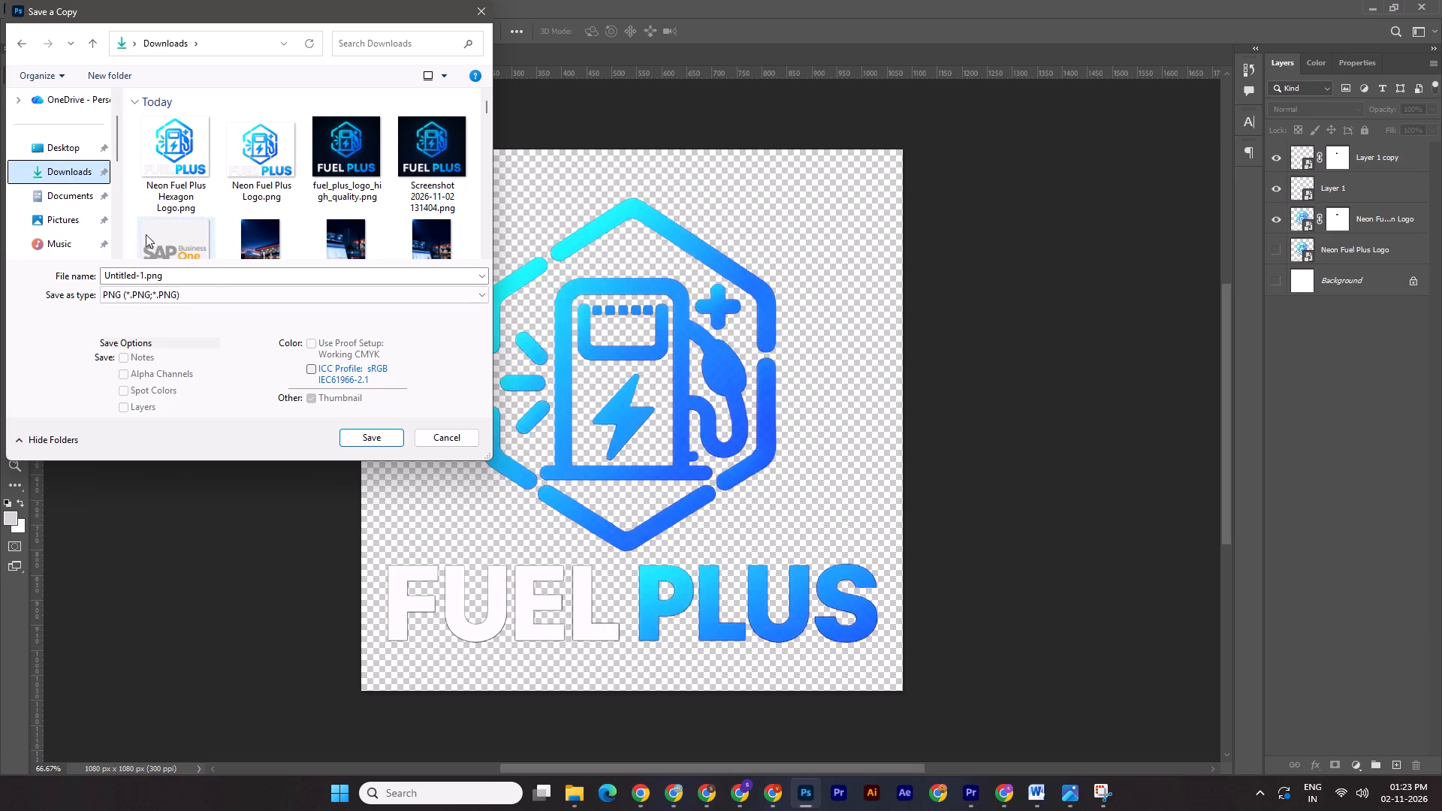
triple_click(134, 270)
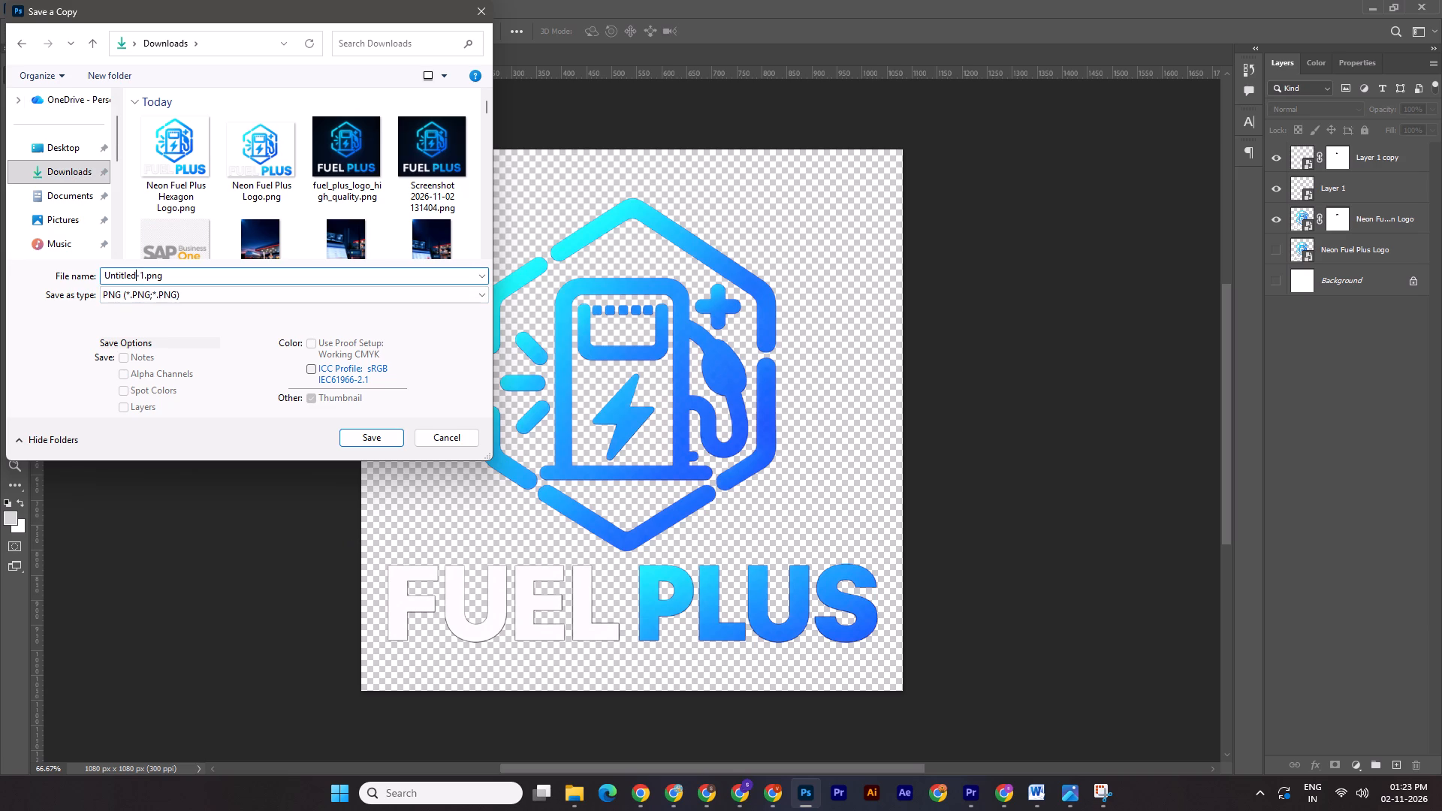
key("Right")
key("Right")
key("Right")
key("Left")
key("BackSpace")
key("BackSpace")
key("BackSpace")
key("BackSpace")
key("BackSpace")
key("BackSpace")
key("BackSpace")
key("BackSpace")
key("BackSpace")
key("BackSpace")
key("BackSpace")
key("BackSpace")
key("BackSpace")
key("BackSpace")
key("BackSpace")
key("BackSpace")
key("BackSpace")
key("BackSpace")
key("BackSpace")
key("BackSpace")
type("fuel")
type("plus logo")
key("Return")
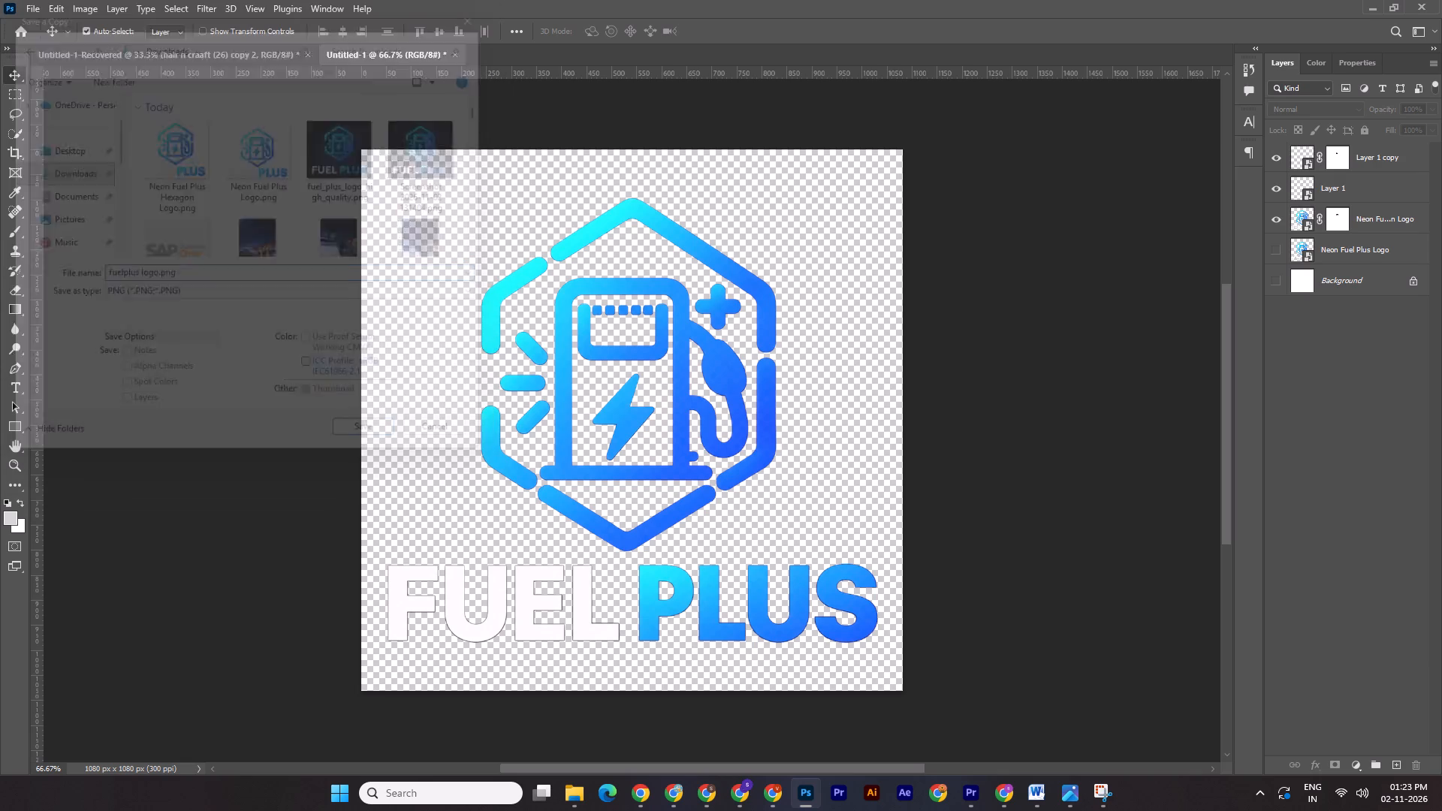
key("Return")
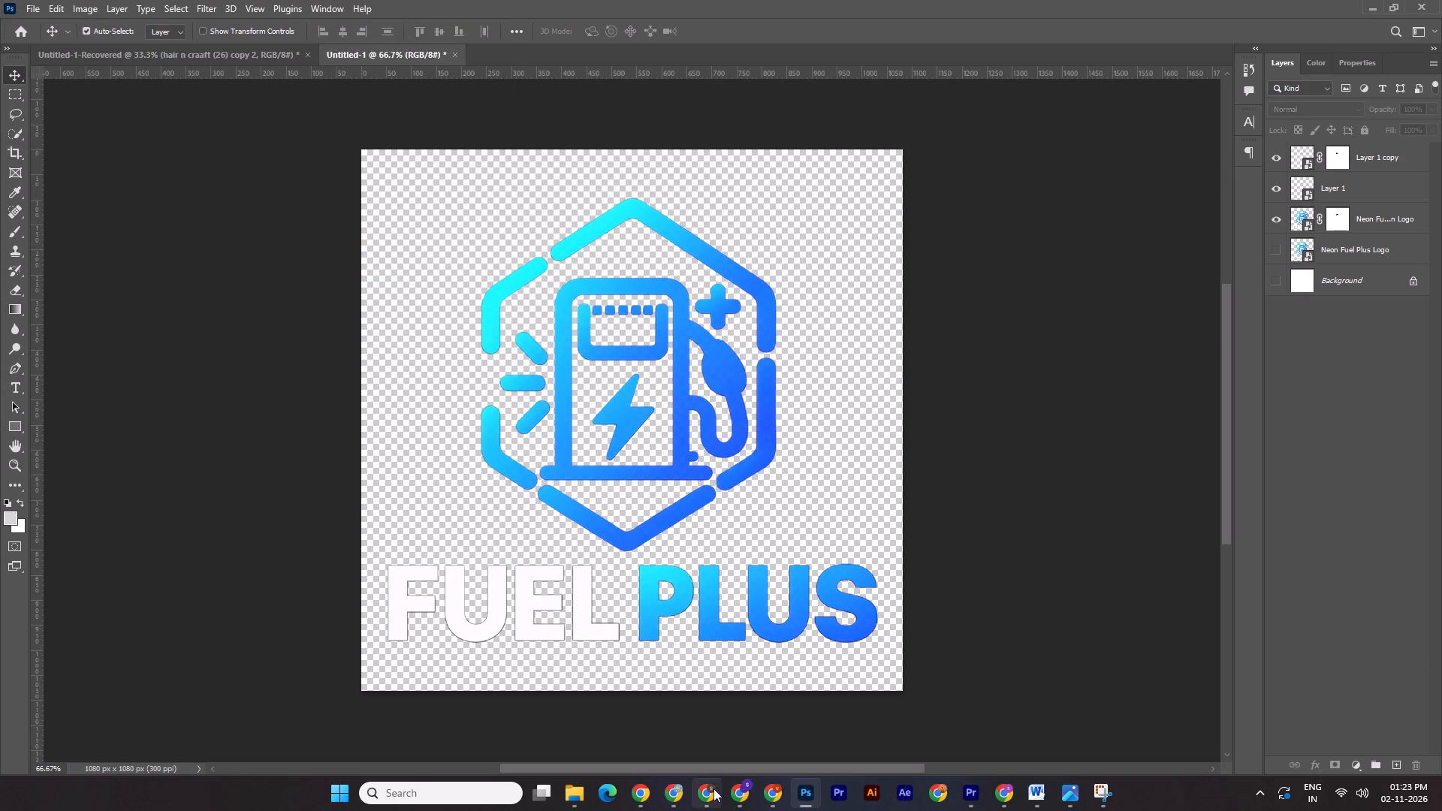
Switch to the open Canva design and upload the Fuel Plus logo PNG from Downloads into the Shalini folder's images.
left_click(713, 788)
left_click(120, 0)
left_click(1182, 420)
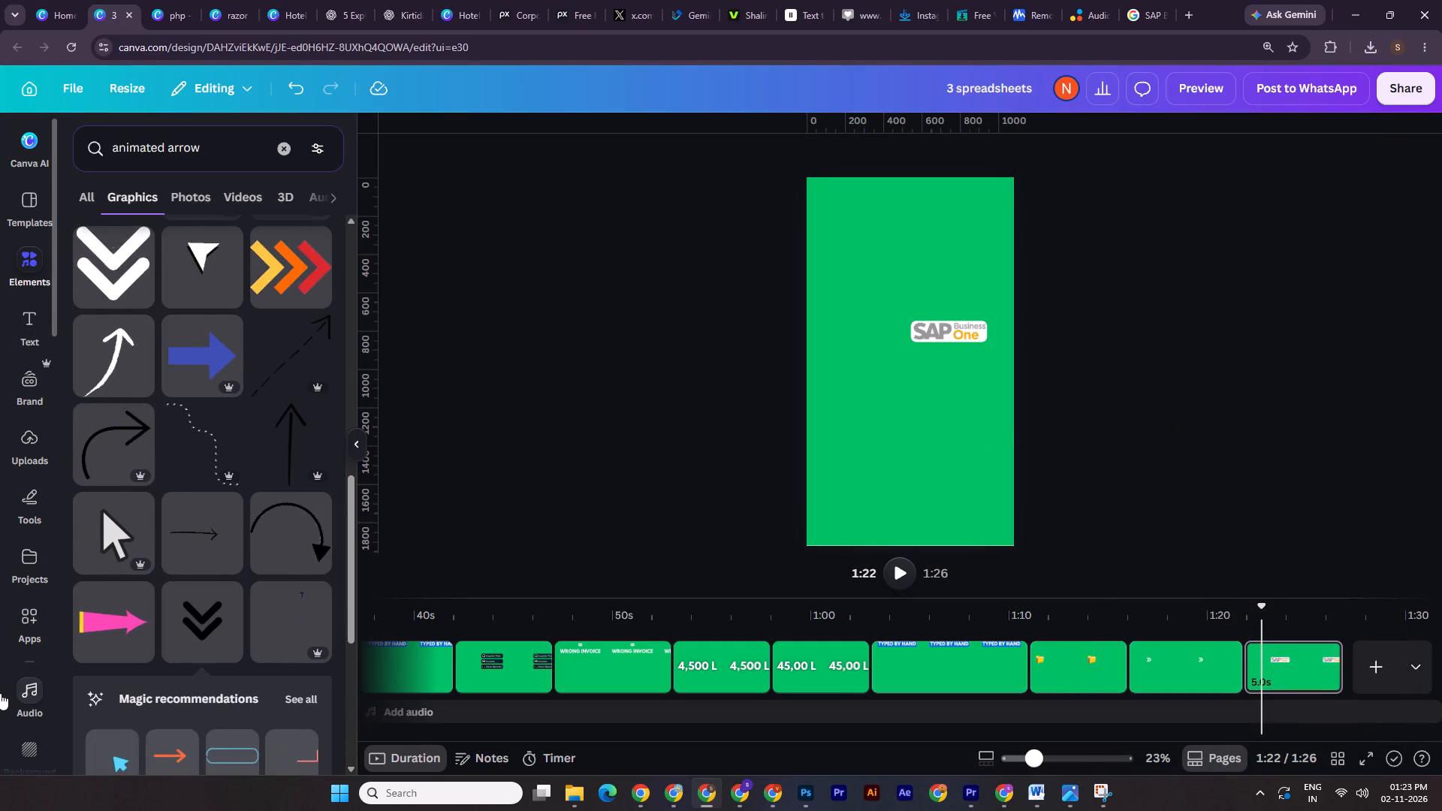
scroll(27, 681, "down", 12)
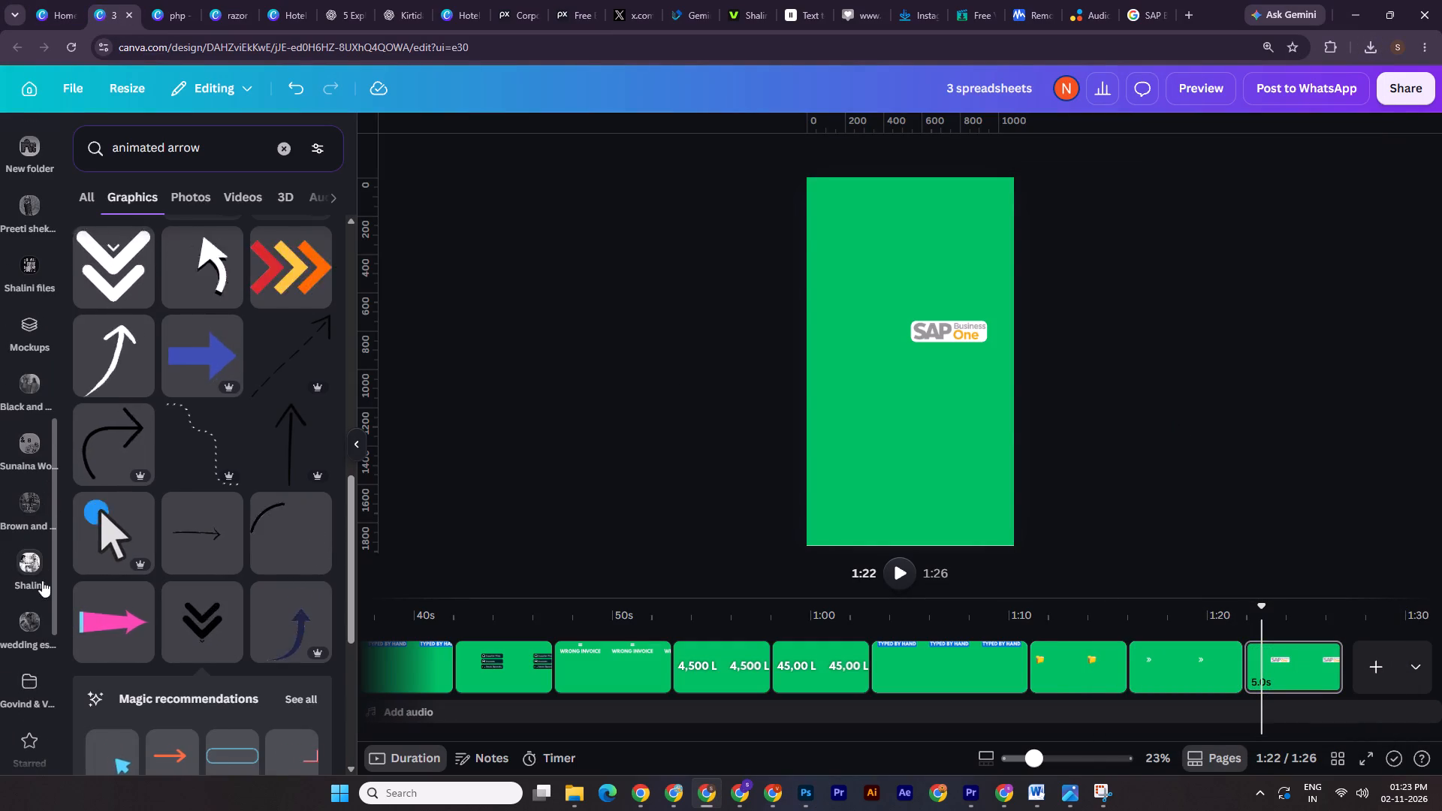
left_click(42, 580)
left_click(580, 800)
left_click(311, 691)
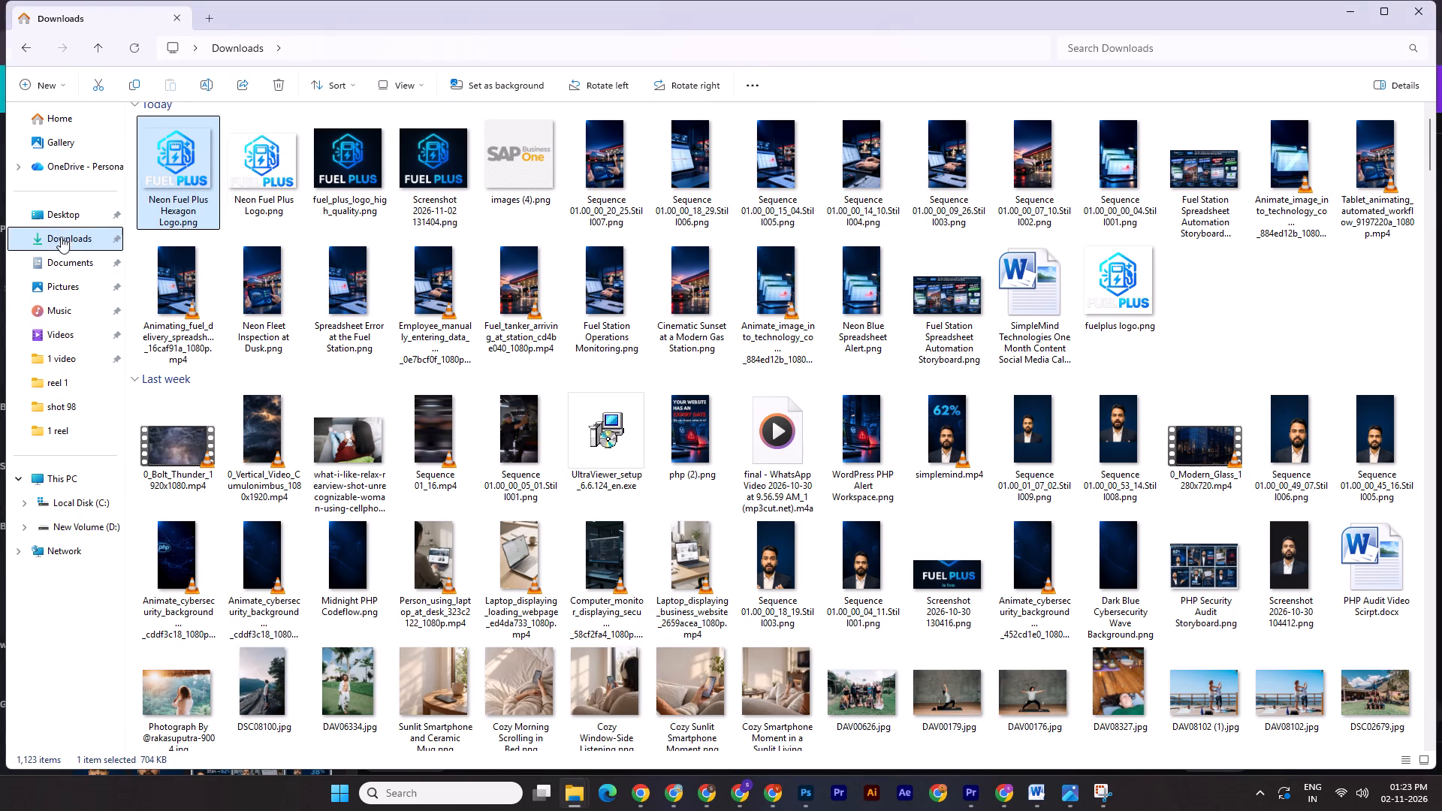
left_click(62, 236)
left_click_drag(176, 185, 614, 725)
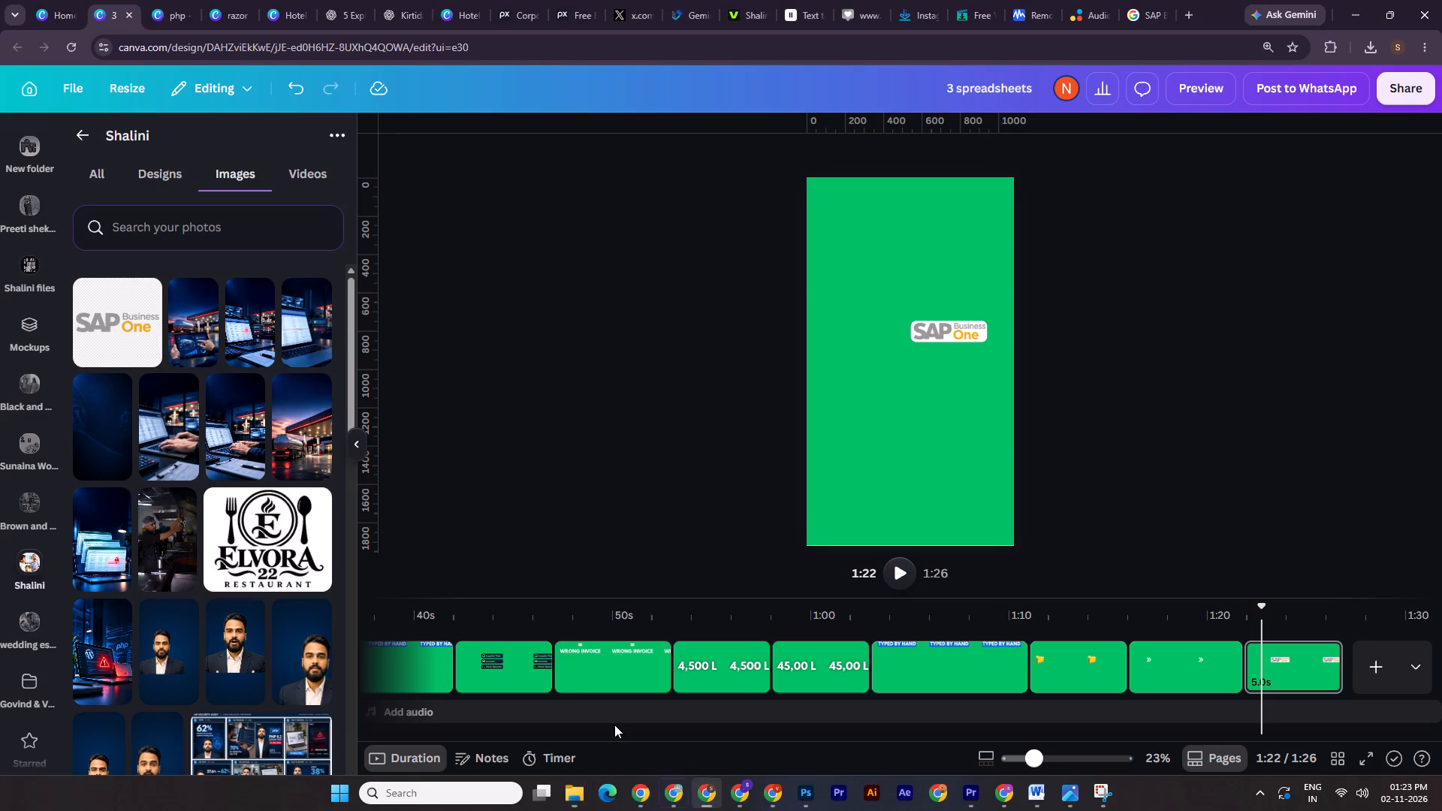
left_click_drag(614, 725, 214, 508)
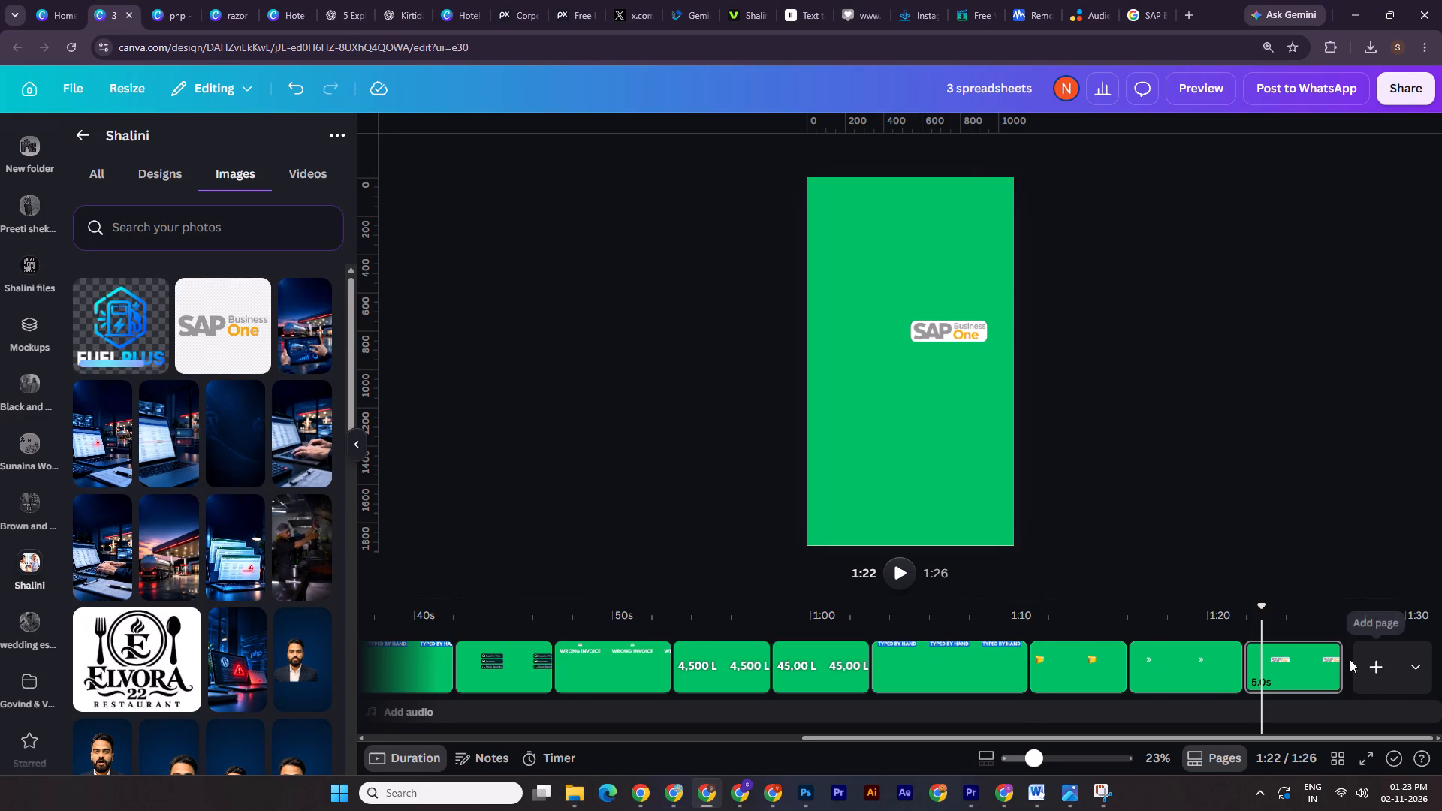
Add a new blank page at the end of the design's timeline.
left_click(1367, 677)
Search the elements for "dark blue" videos and set the 10-second near-black blue video as the new page's background.
scroll(7, 125, "up", 7)
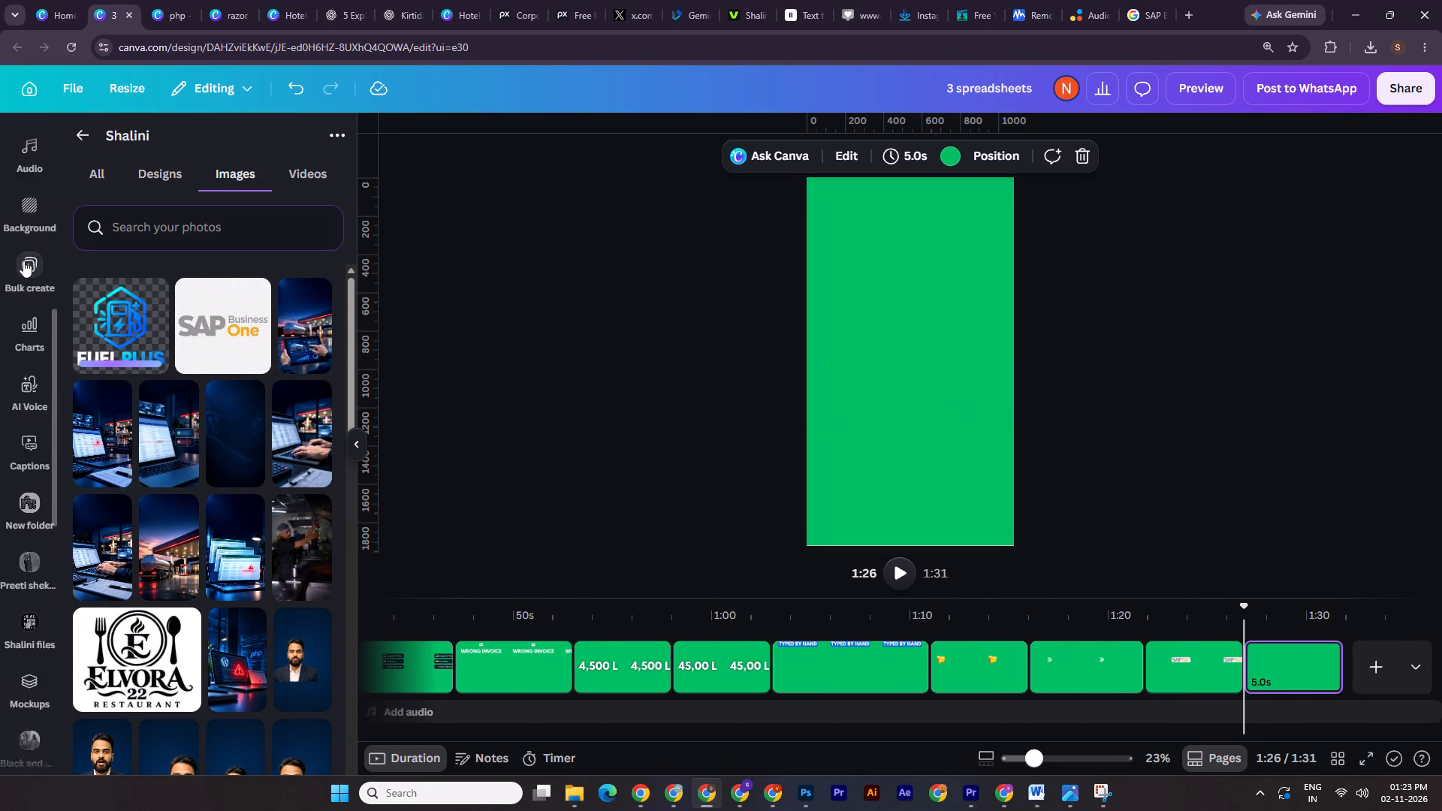
scroll(23, 261, "up", 12)
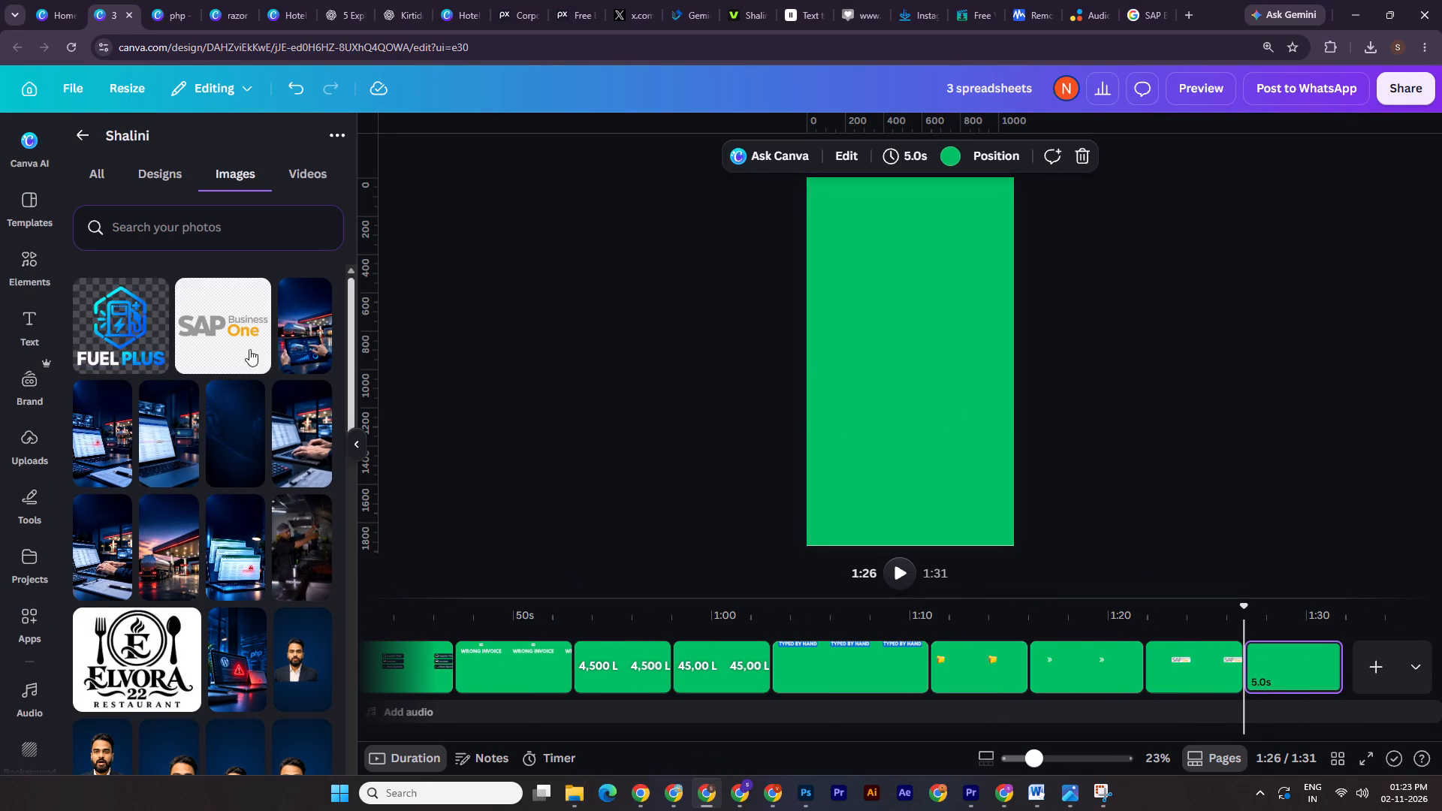
left_click(50, 254)
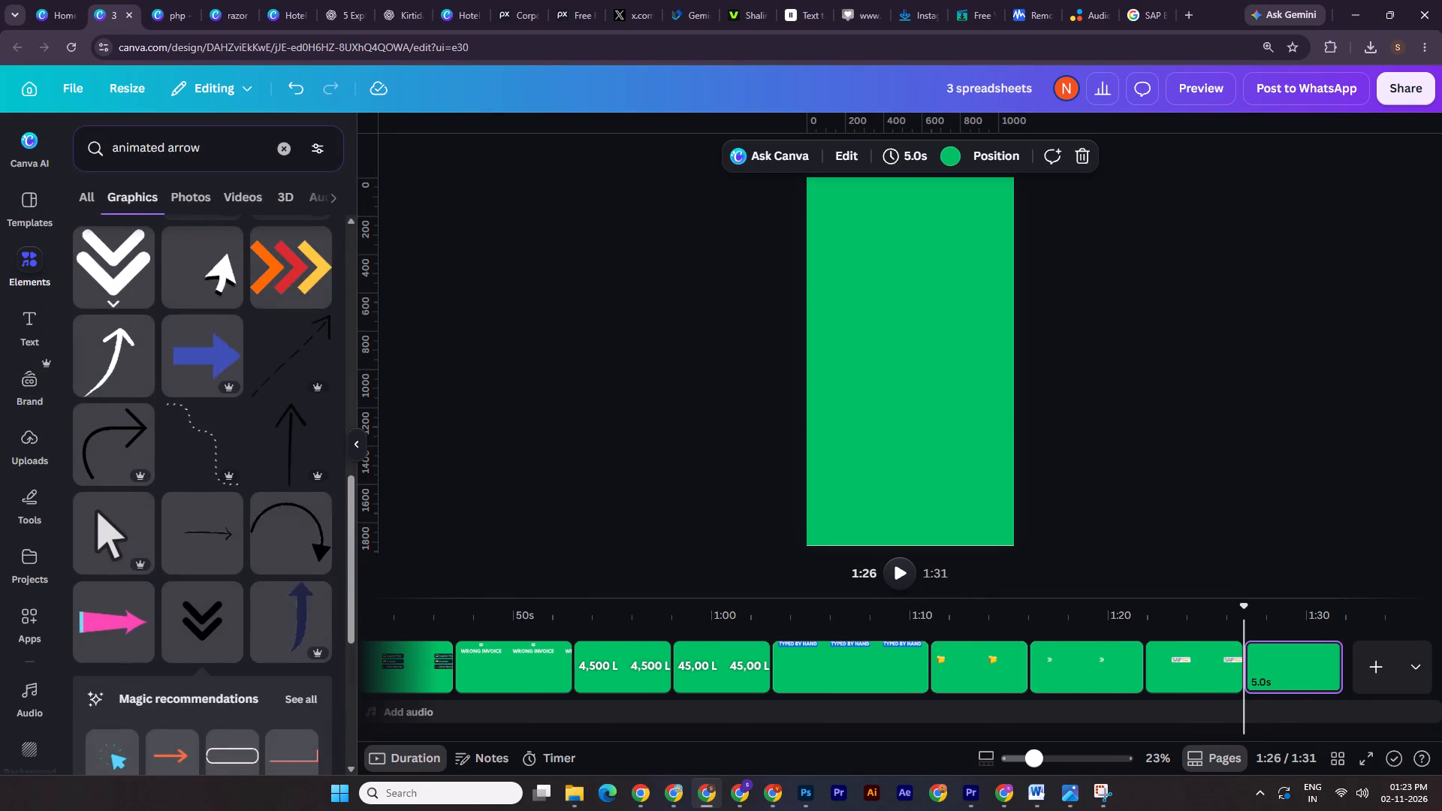
left_click(267, 147)
left_click(239, 143)
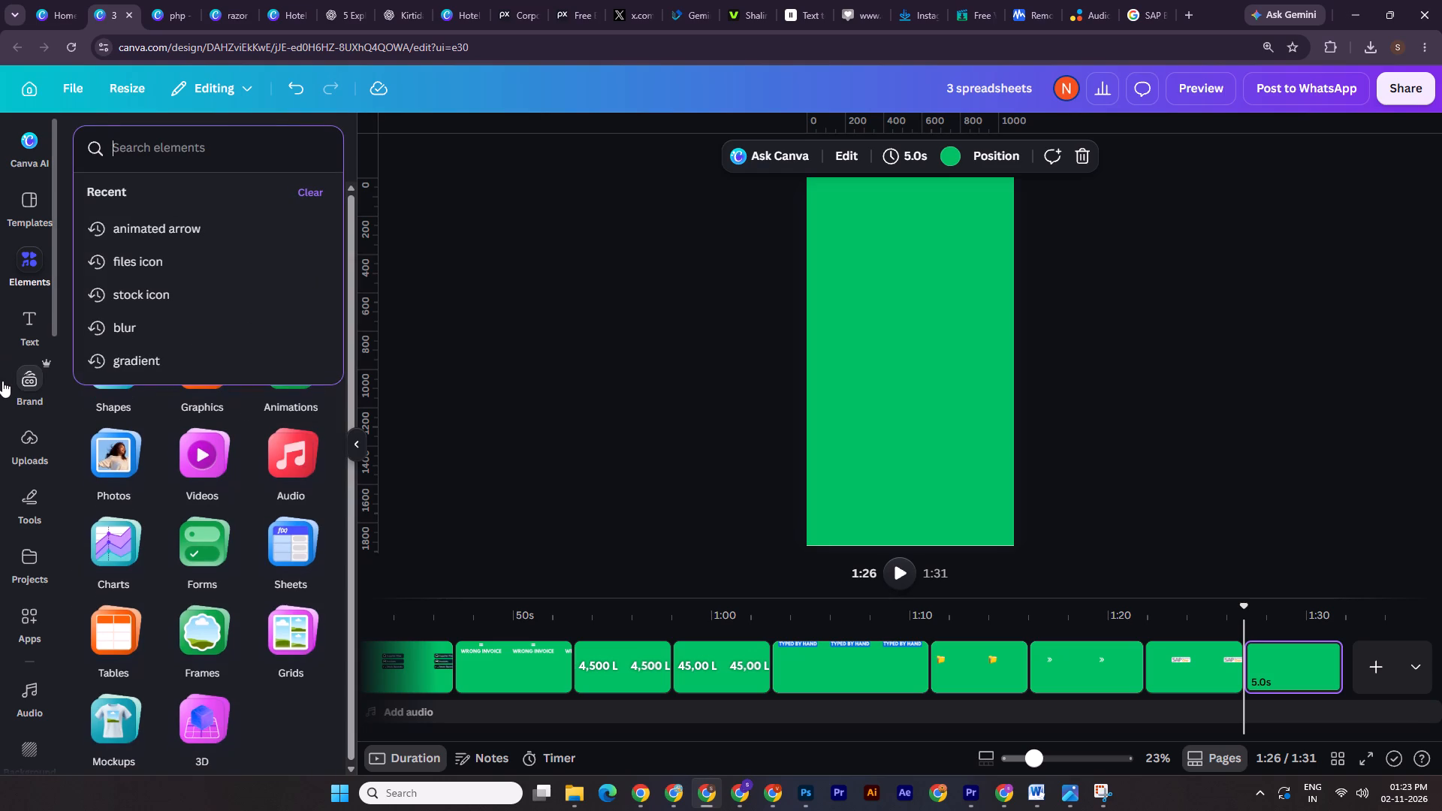
type("dark blue")
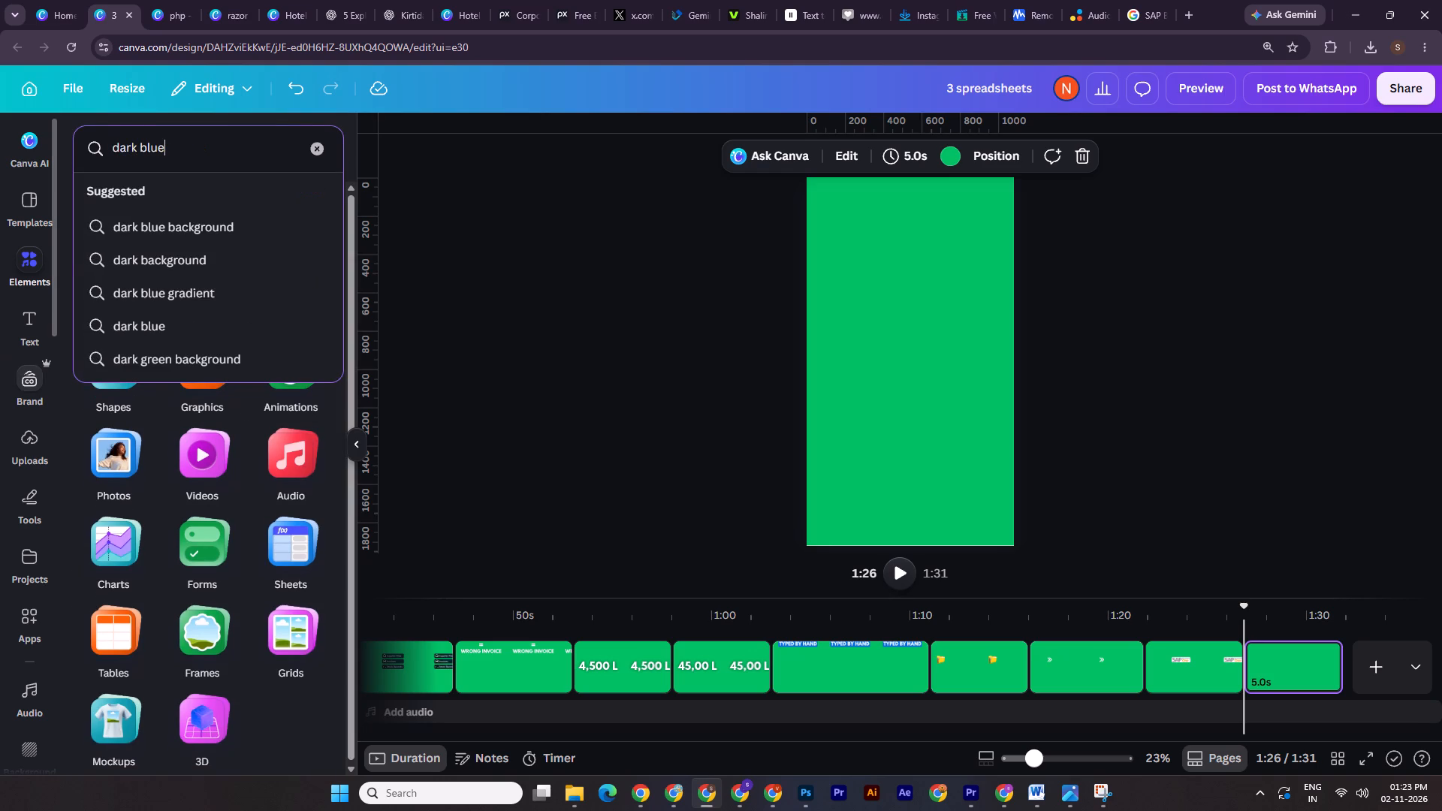
key("Return")
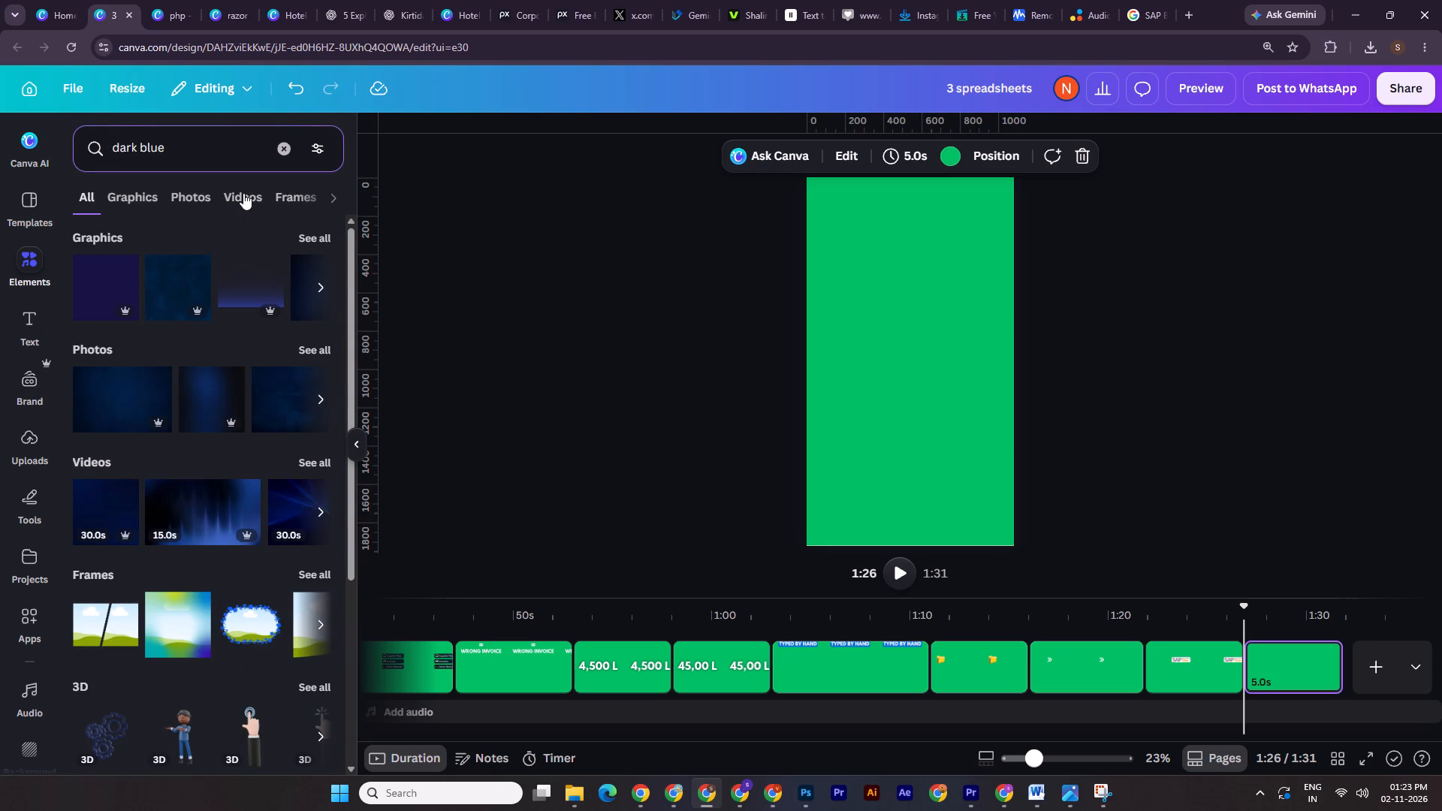
left_click(243, 192)
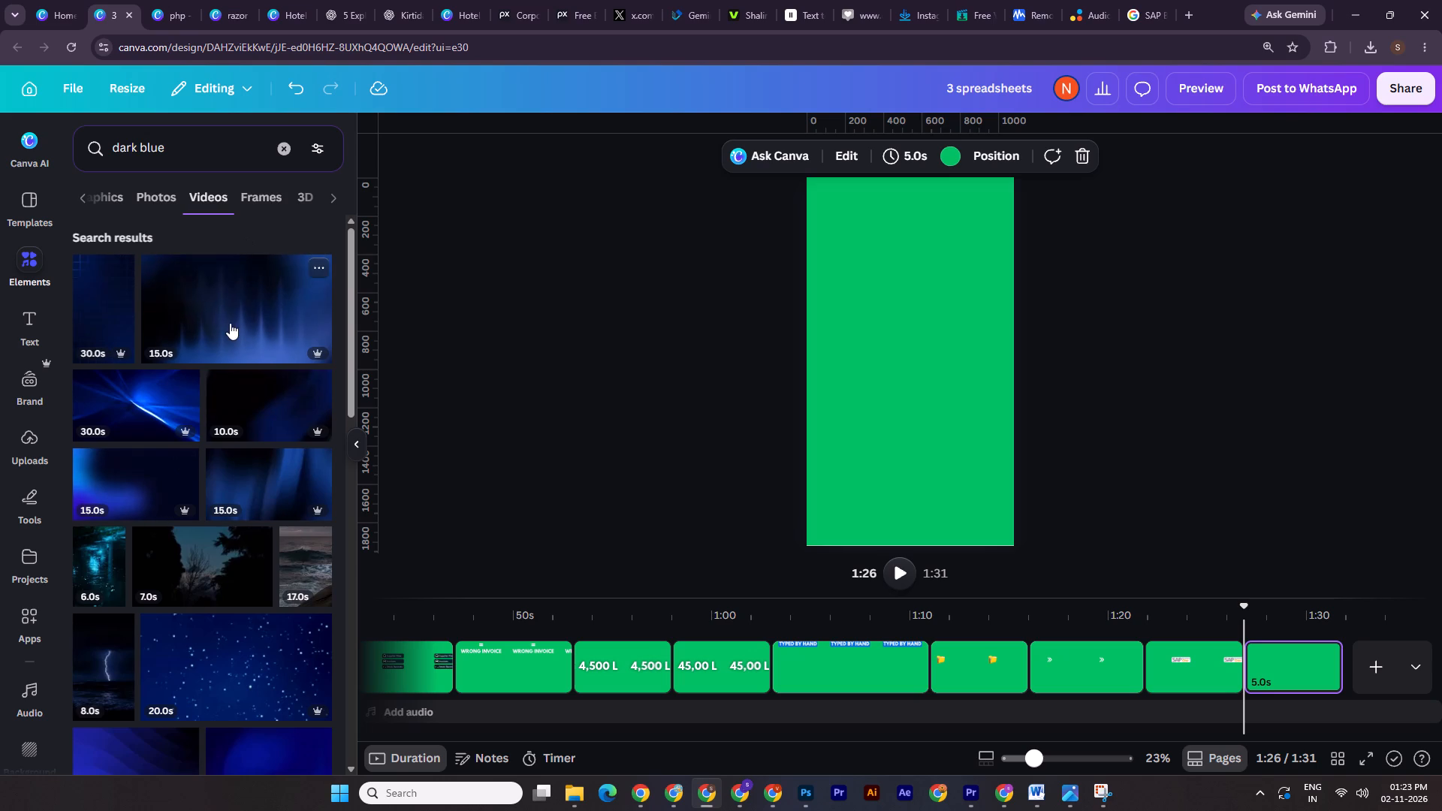
left_click_drag(261, 415, 803, 397)
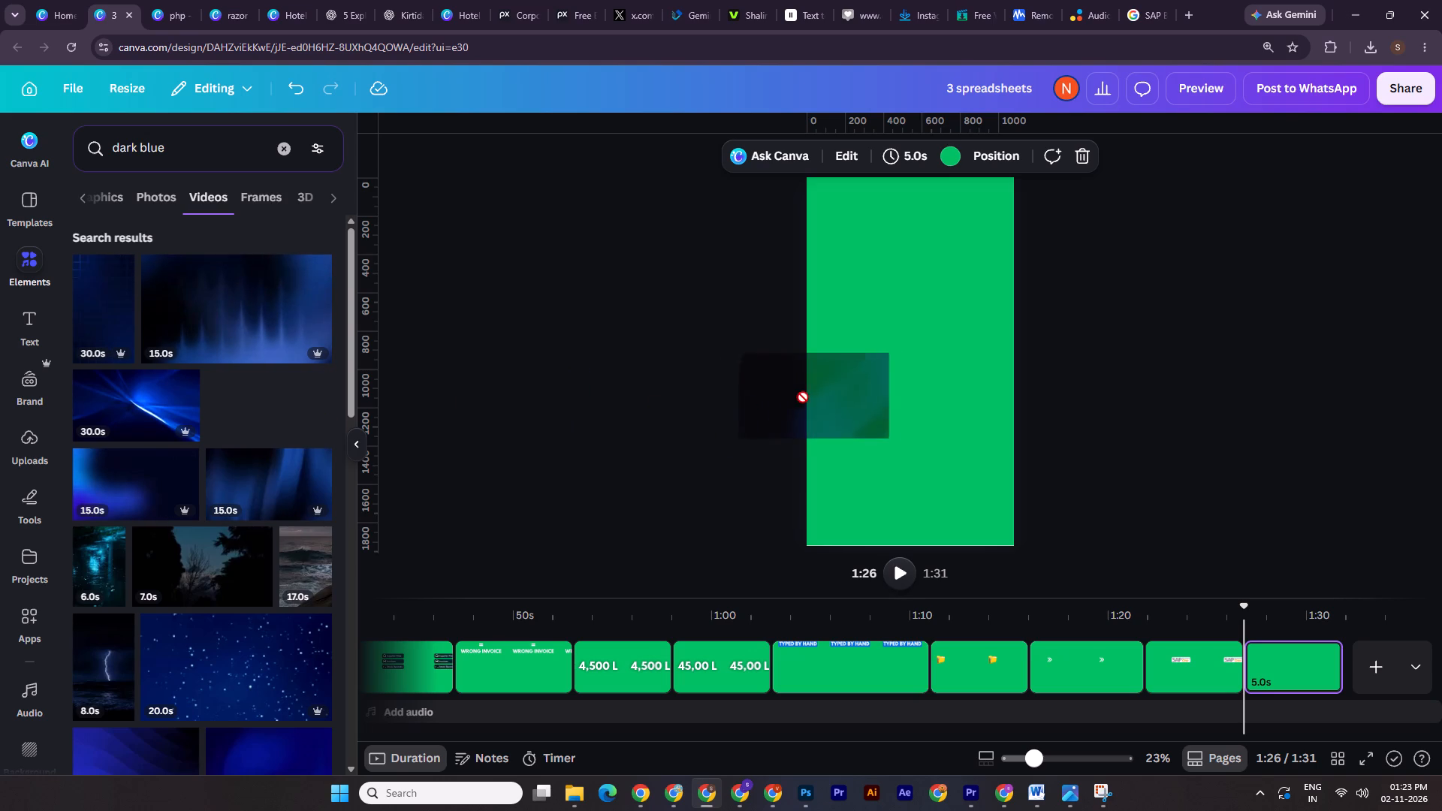
left_click_drag(803, 397, 819, 396)
double_click(1310, 318)
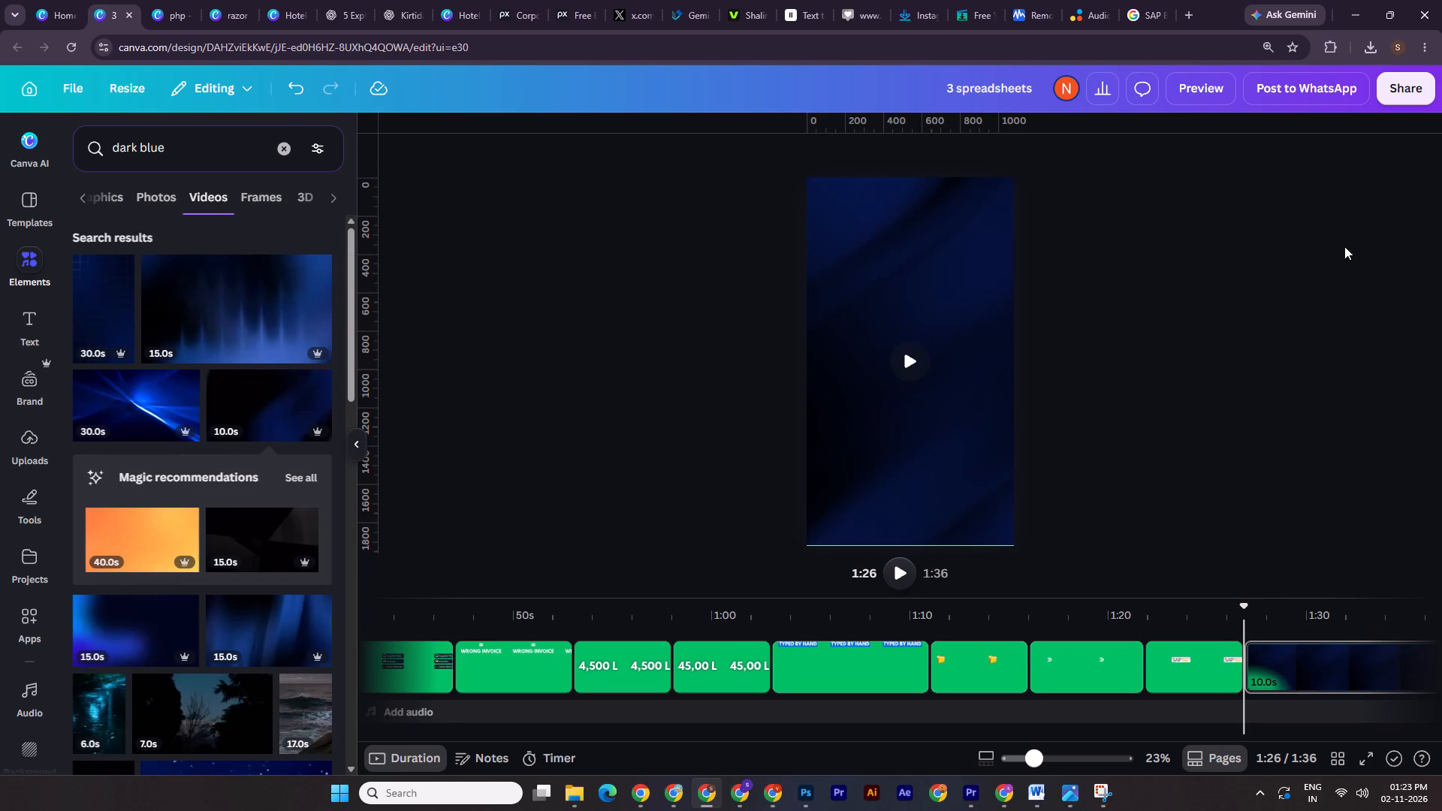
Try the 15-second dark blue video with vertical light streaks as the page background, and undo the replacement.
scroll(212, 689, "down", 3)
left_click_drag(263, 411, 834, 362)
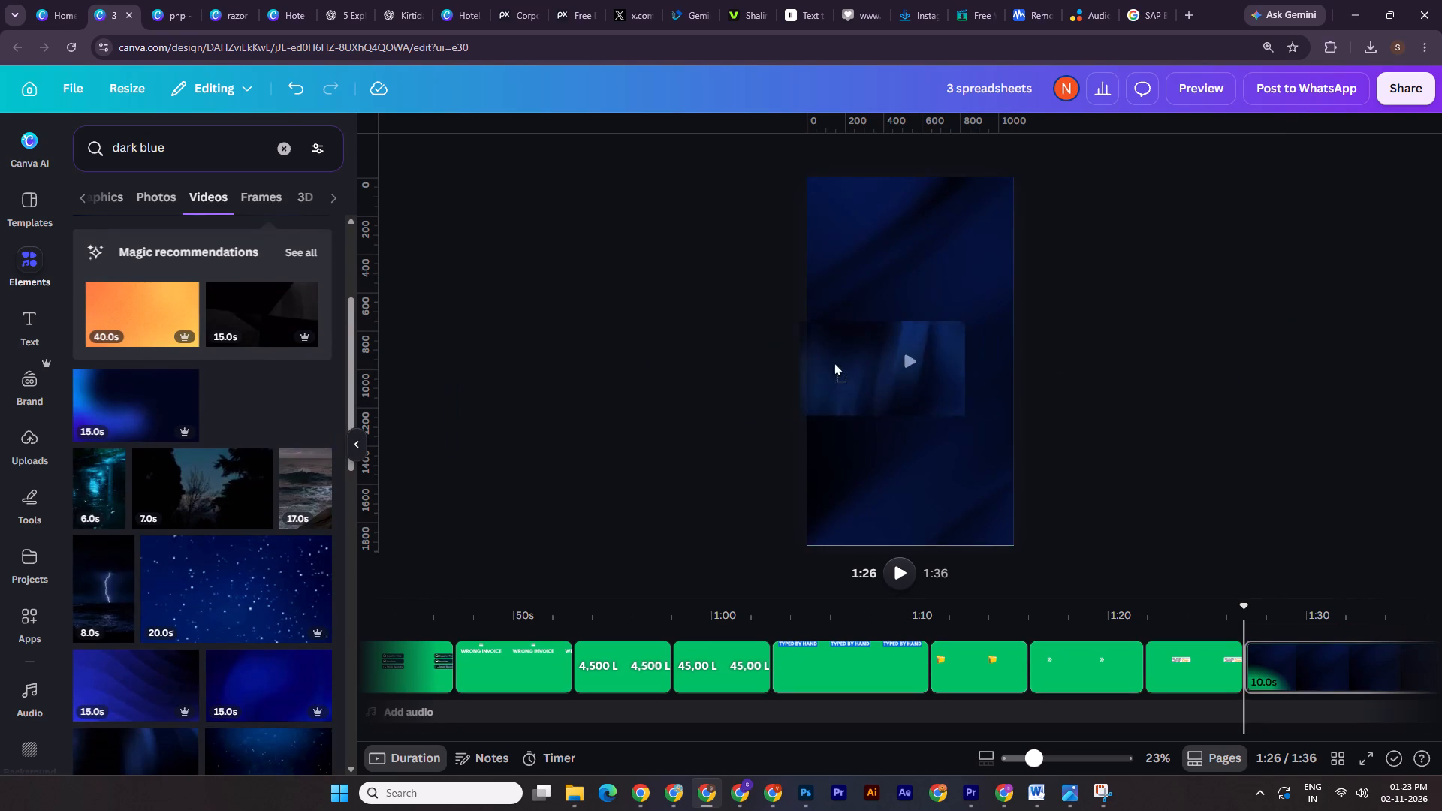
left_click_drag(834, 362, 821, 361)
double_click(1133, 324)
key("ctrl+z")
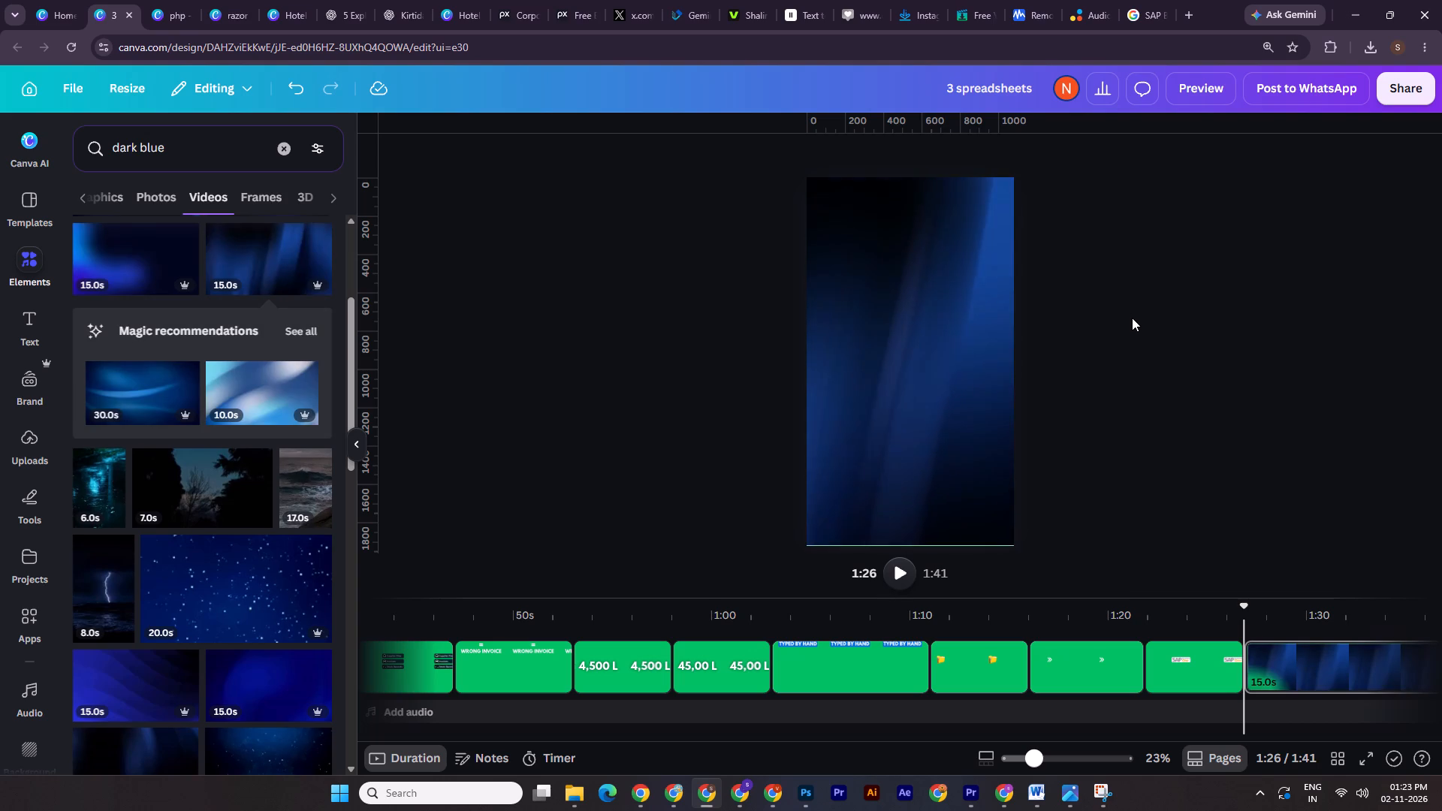
Add the Fuel Plus logo from the Shalini folder's images to the dark blue page.
scroll(0, 743, "down", 2)
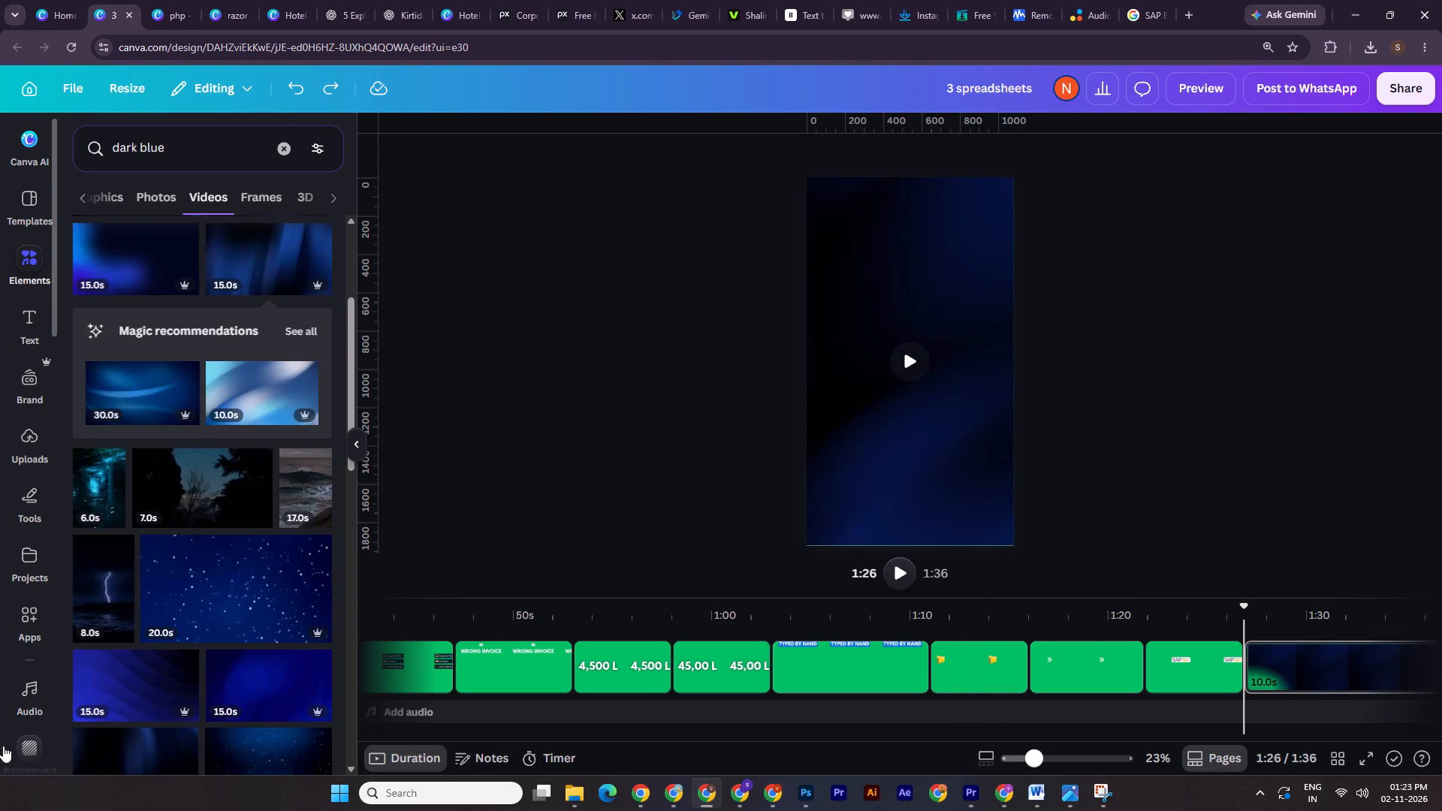
scroll(3, 746, "down", 8)
left_click(35, 703)
left_click(131, 345)
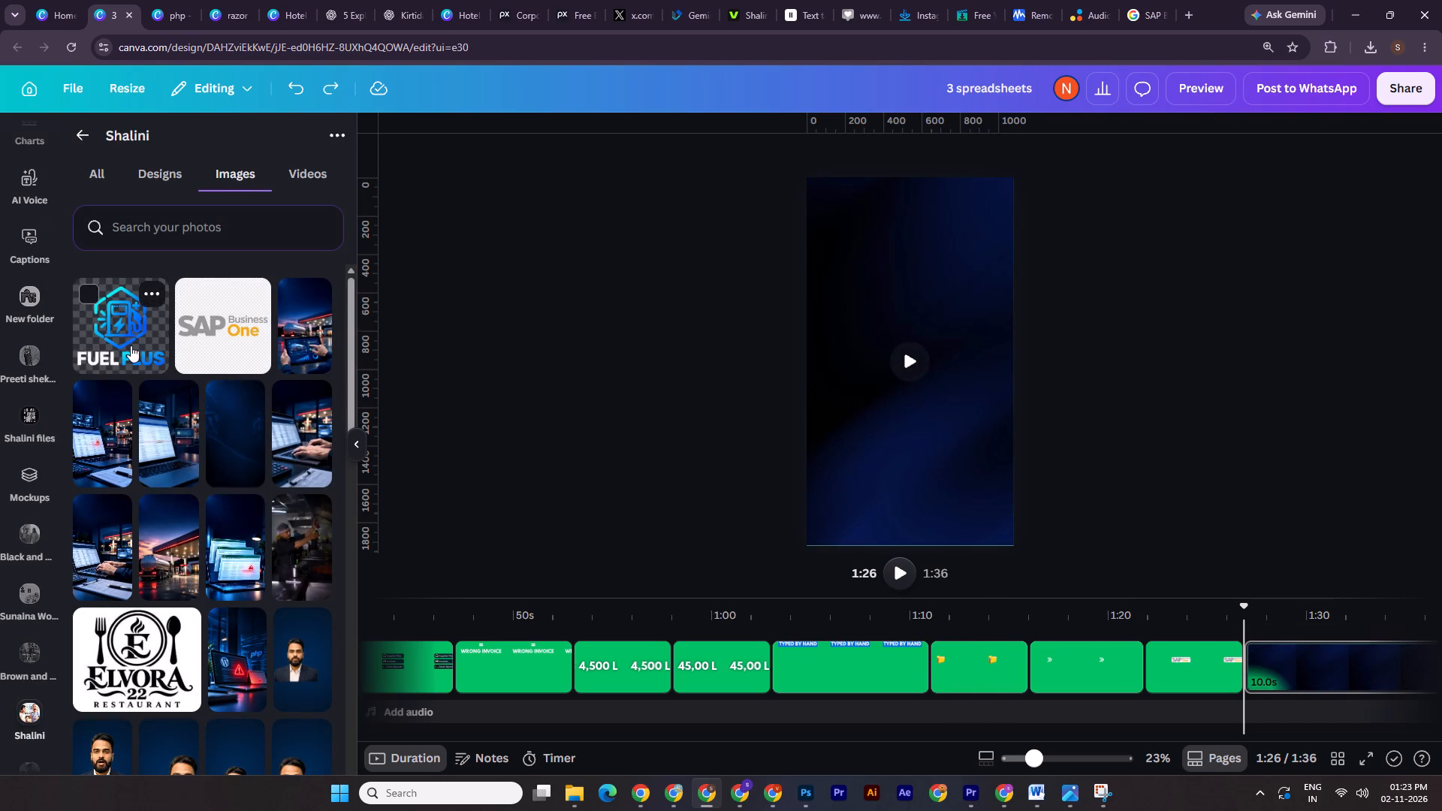
left_click(980, 297, "alt")
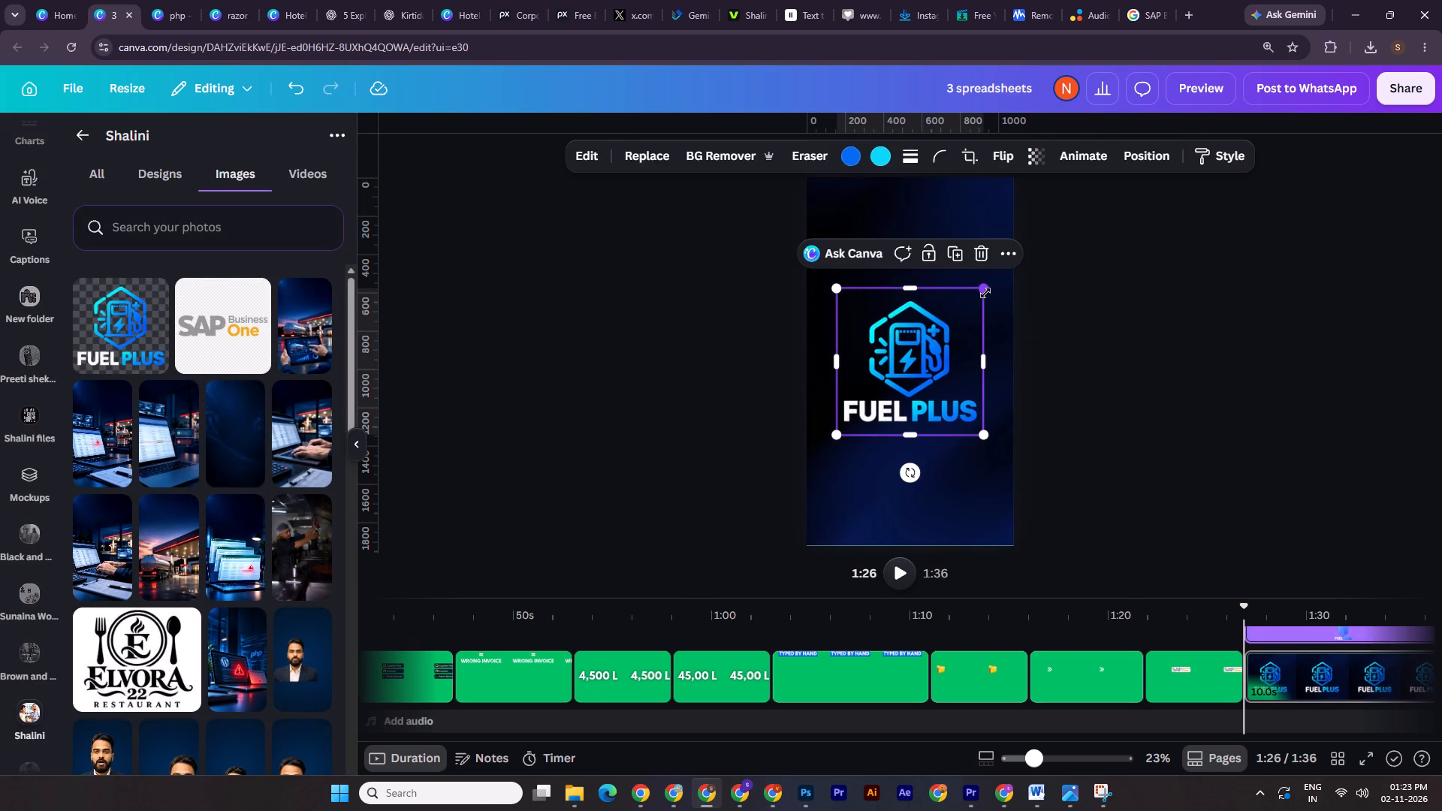
Apply the Succession animation to the Fuel Plus logo on enter at medium speed, with the intensity lowered to near the minimum.
left_click(1099, 152)
scroll(342, 639, "down", 4)
scroll(183, 674, "down", 3)
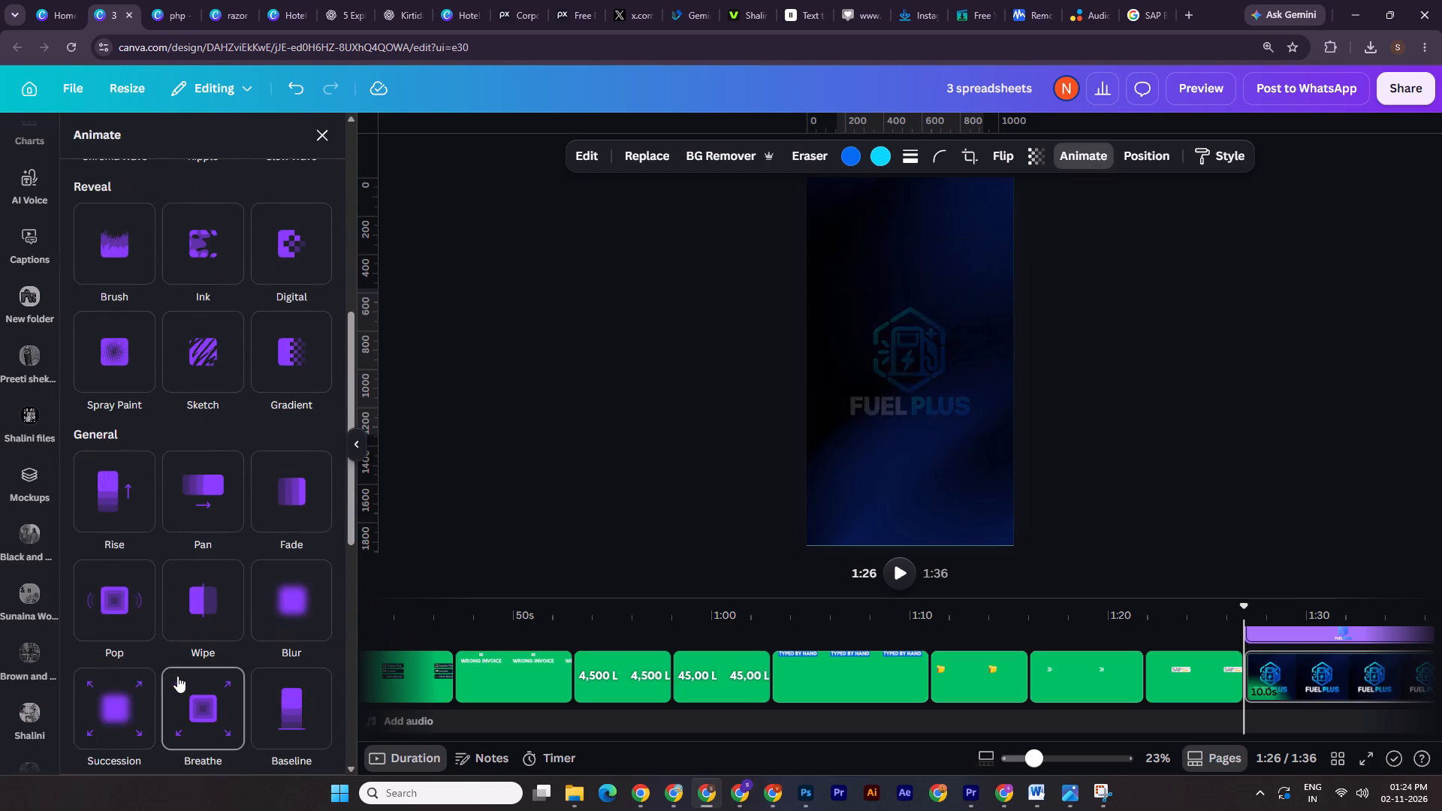
left_click(95, 728)
scroll(101, 729, "down", 1)
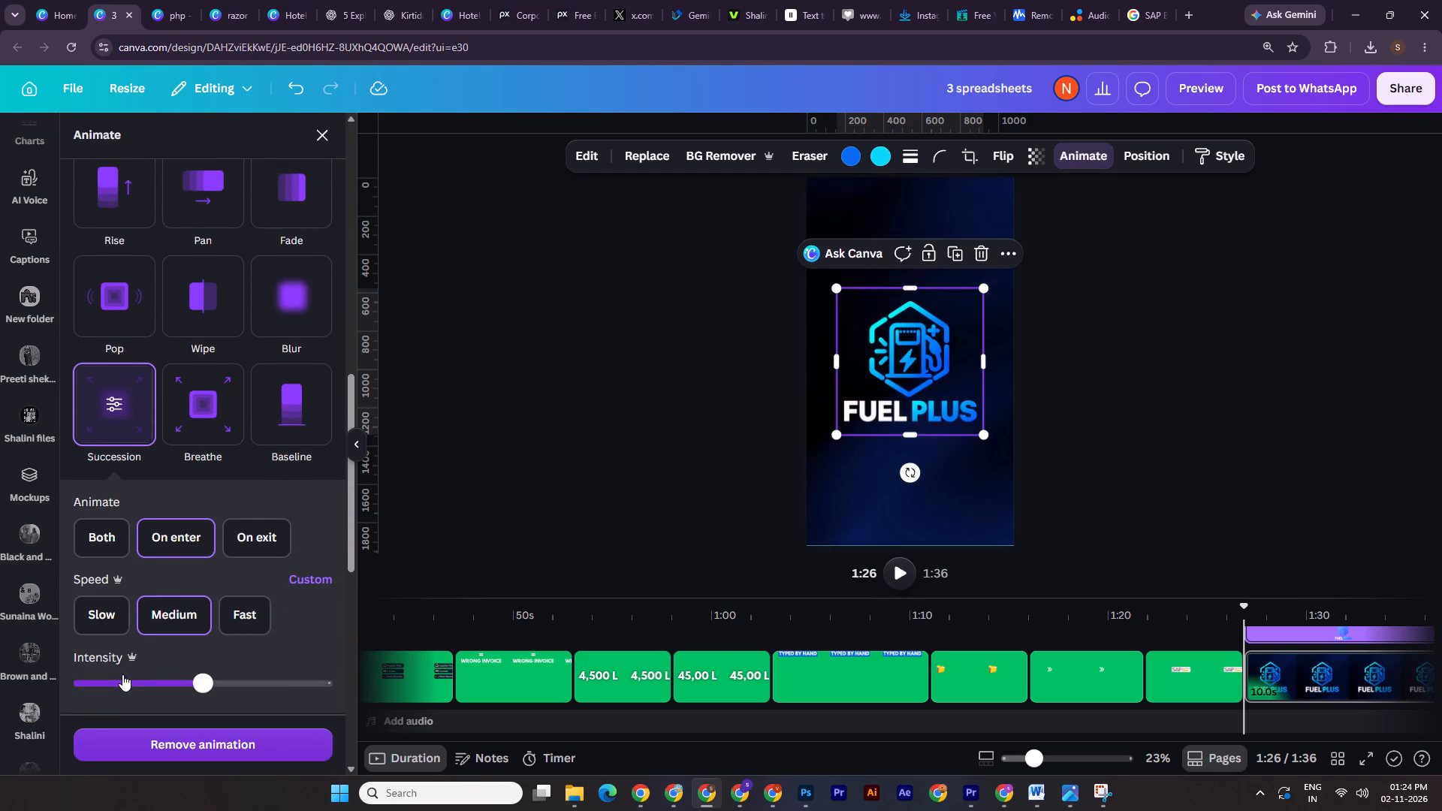
left_click(122, 674)
left_click_drag(113, 692, 103, 689)
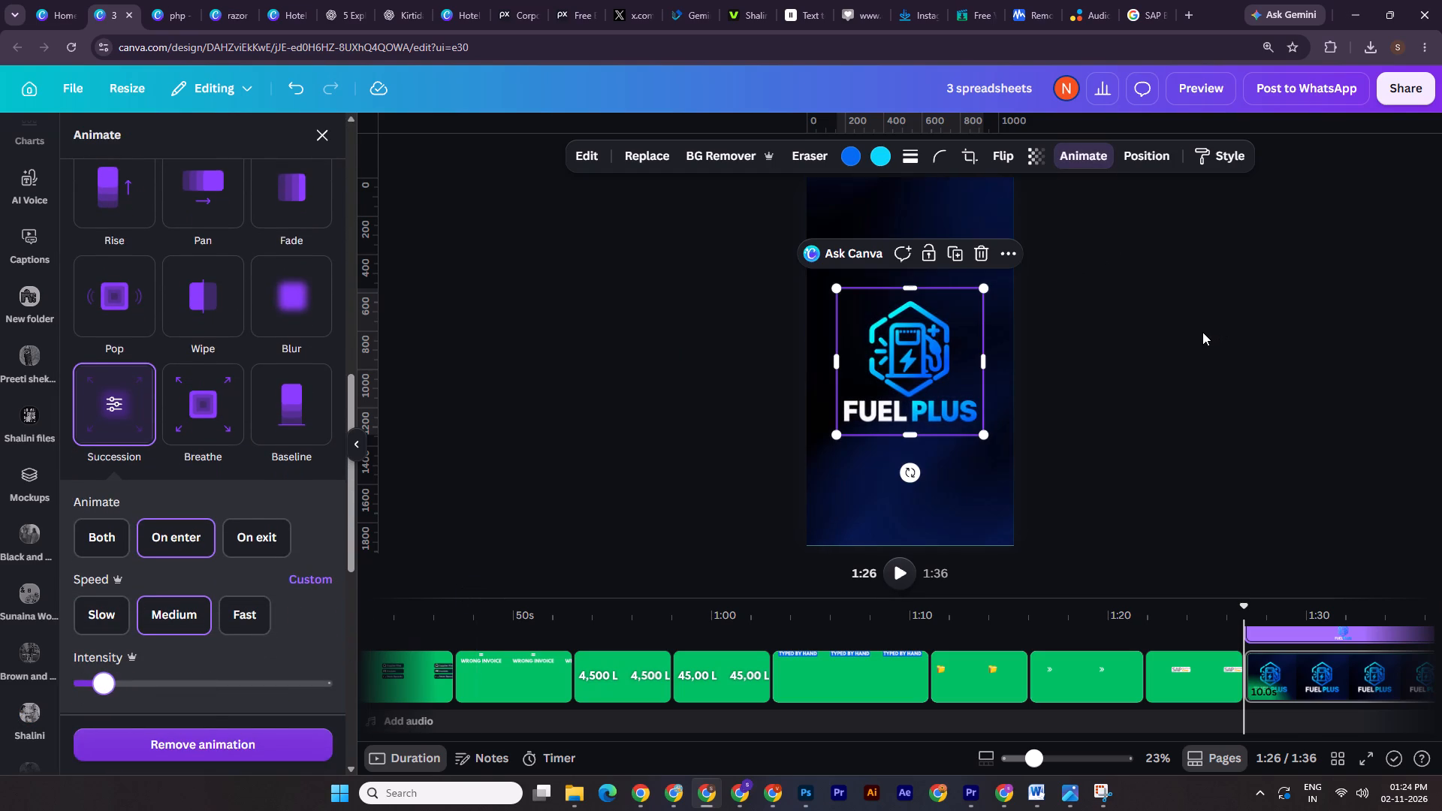
left_click(1202, 332)
Trim the end of the Fuel Plus logo page to a duration of about 5 seconds.
left_click_drag(1263, 738, 1356, 741)
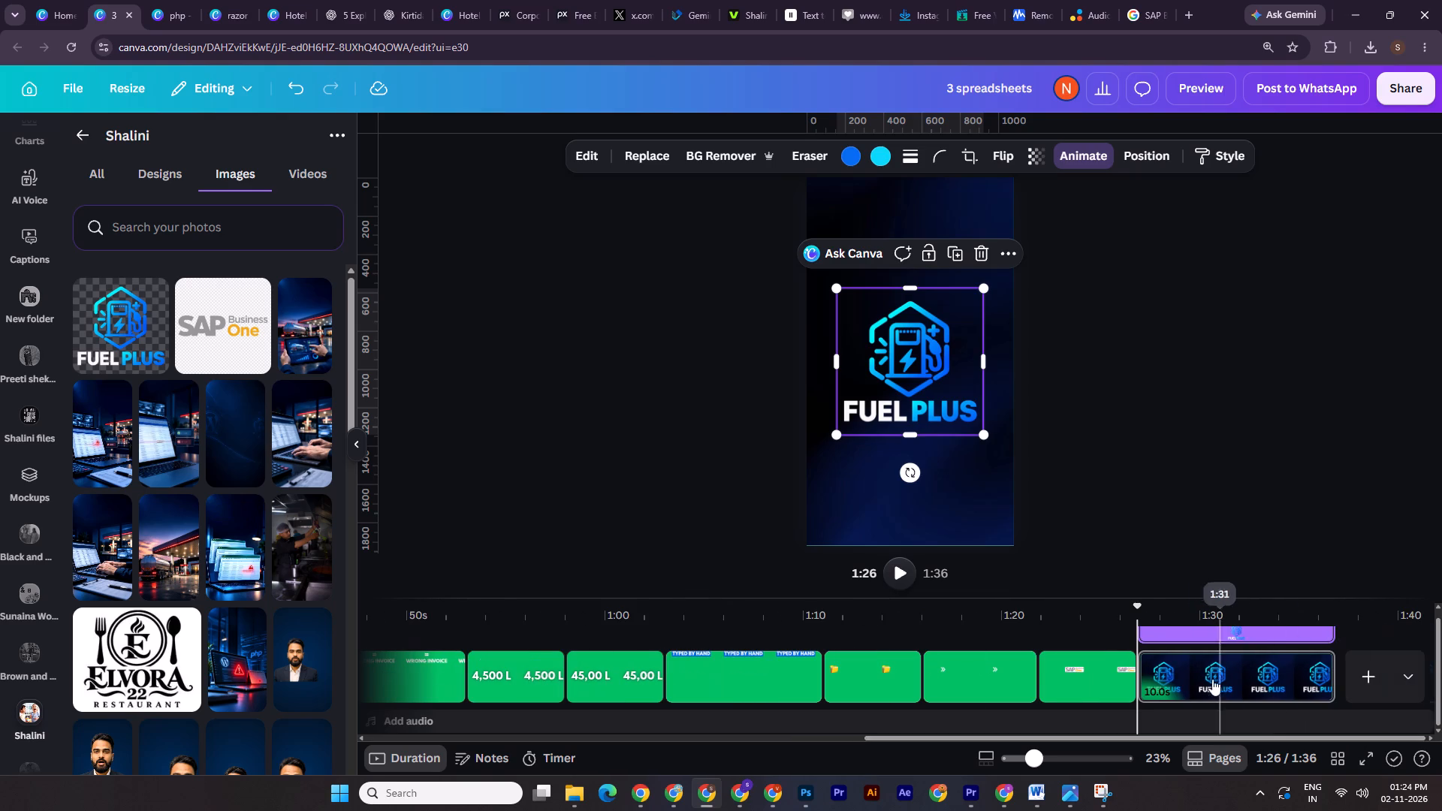
left_click(1211, 675)
left_click(1248, 681)
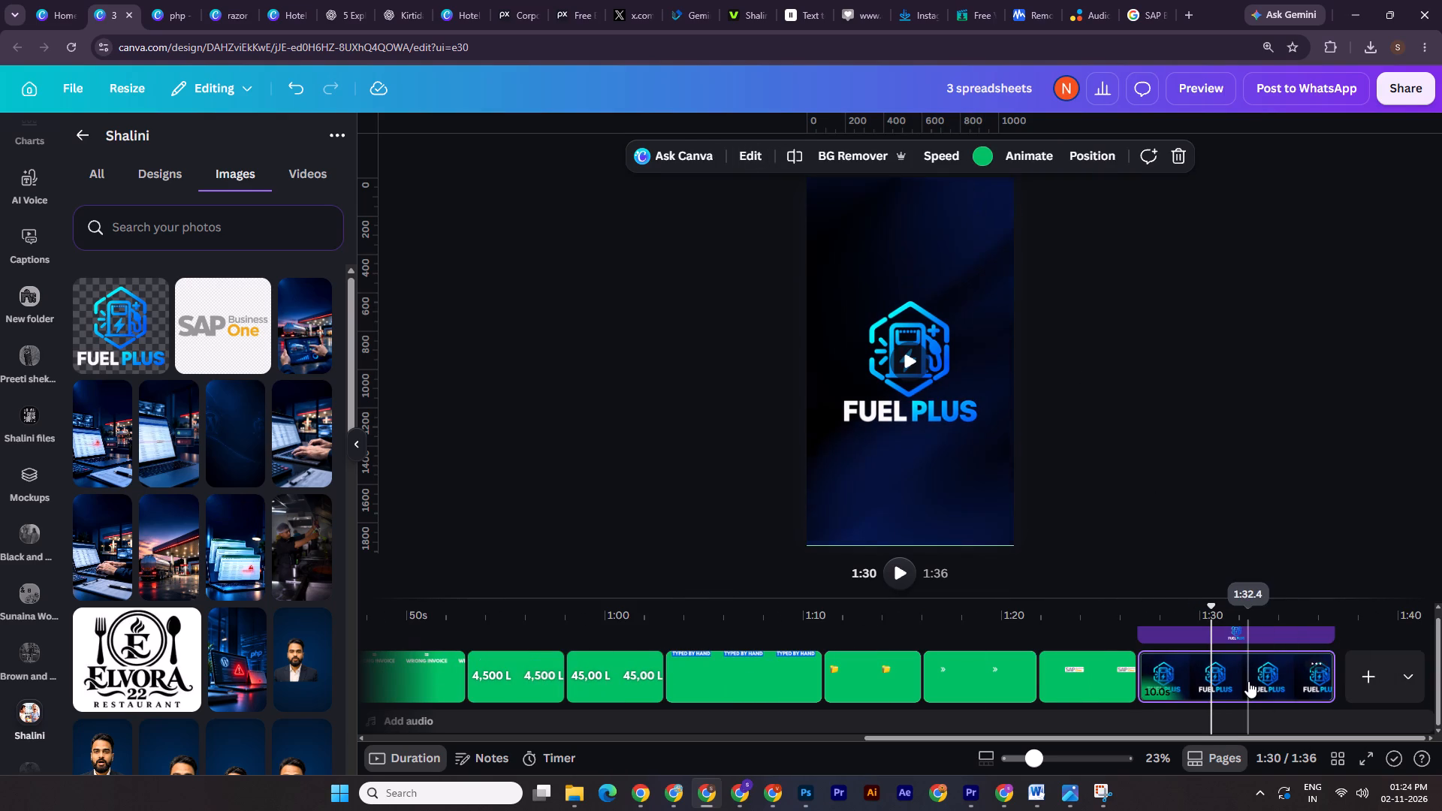
left_click_drag(1249, 608, 1165, 614)
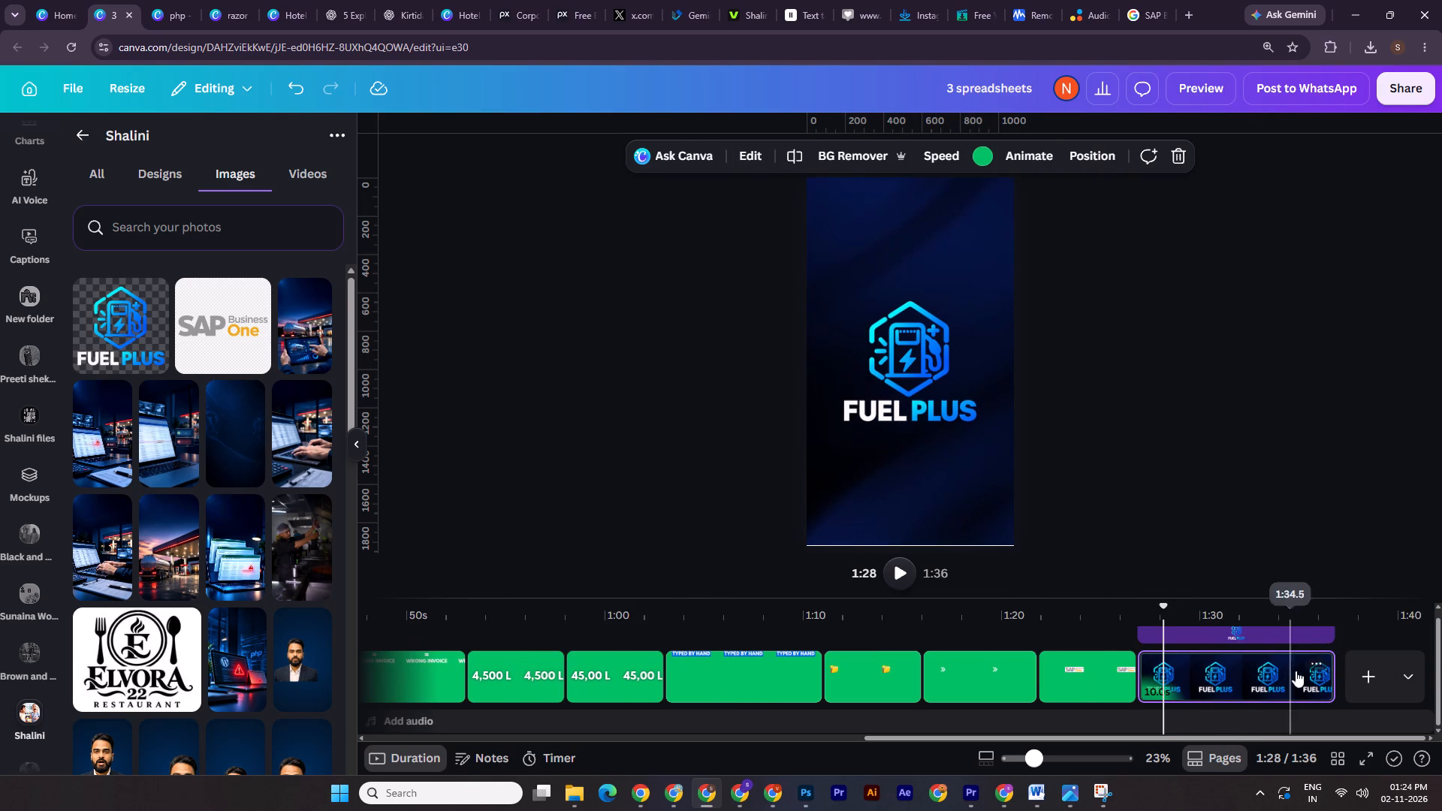
left_click_drag(1329, 685, 1250, 672)
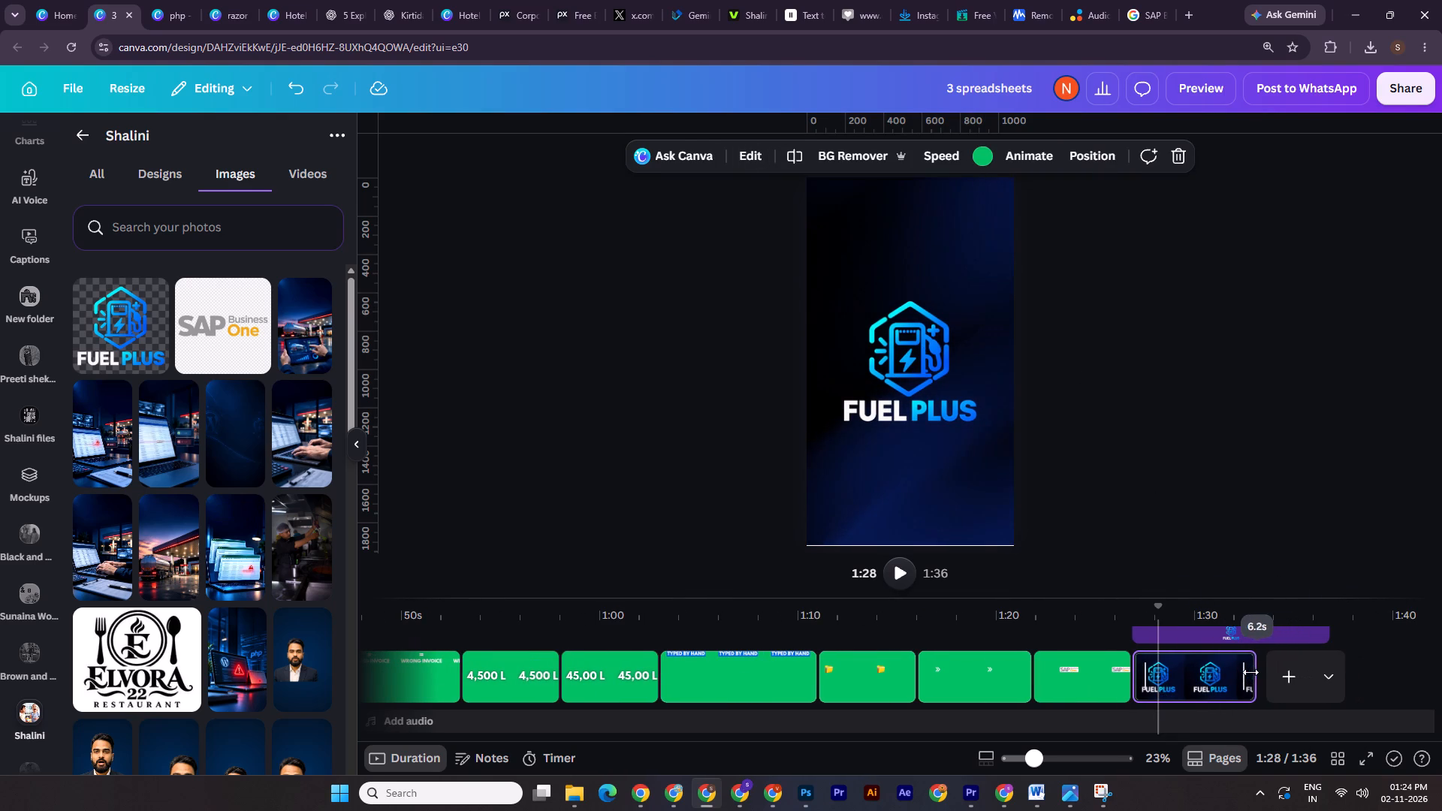
left_click_drag(1250, 672, 1228, 669)
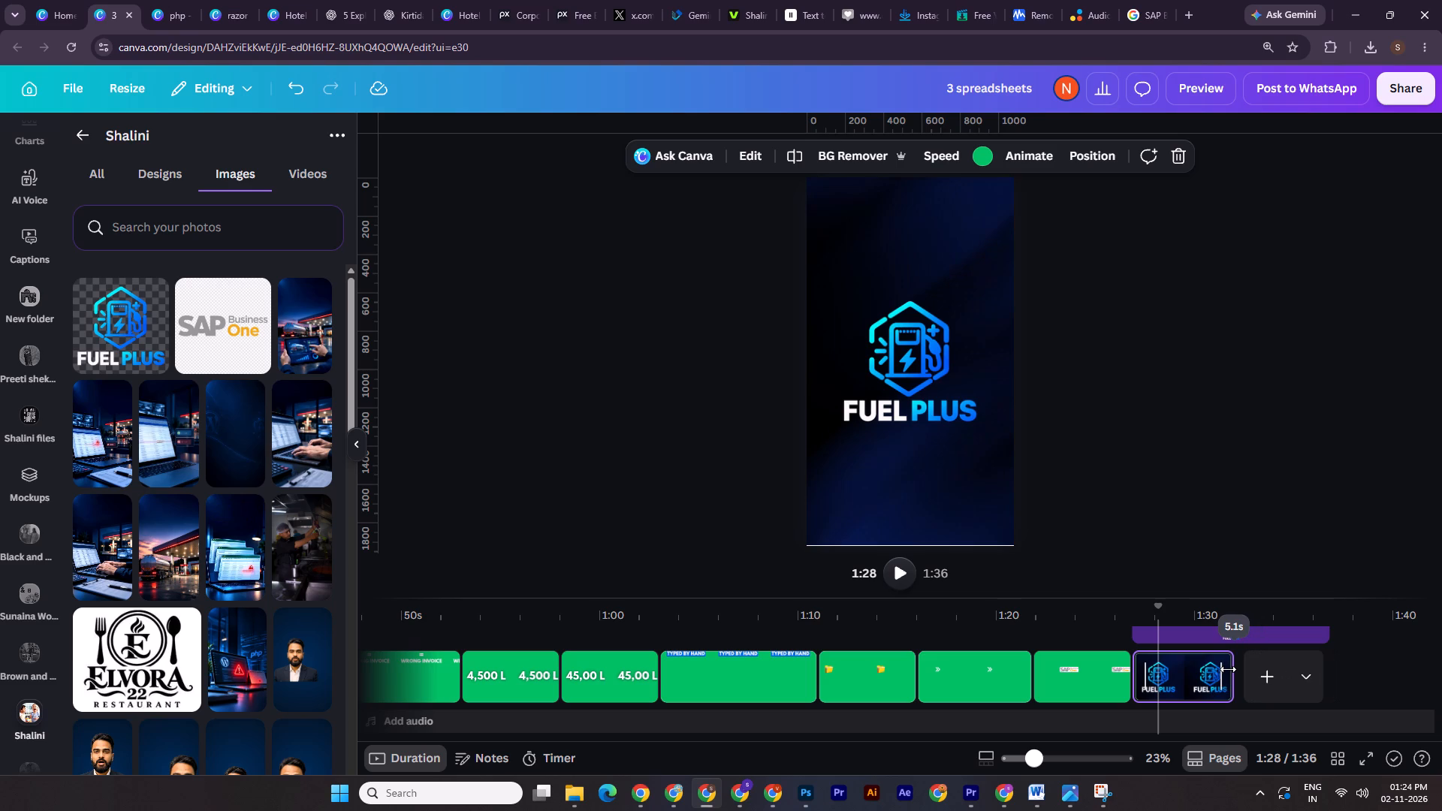
left_click_drag(1228, 669, 1226, 669)
Download only the current logo page (15) as a 1080p MP4 video.
left_click(1415, 86)
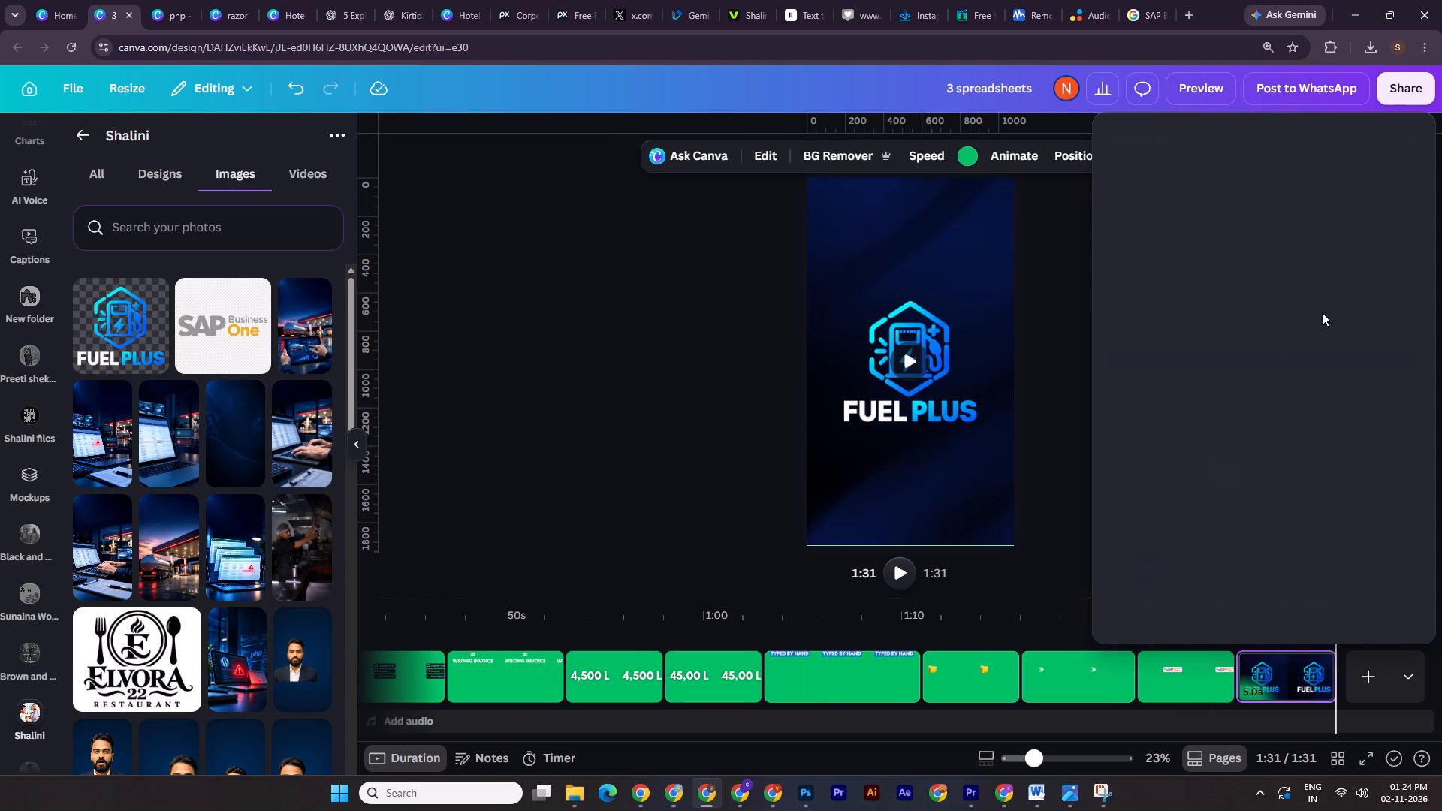
left_click(1152, 481)
left_click(1284, 369)
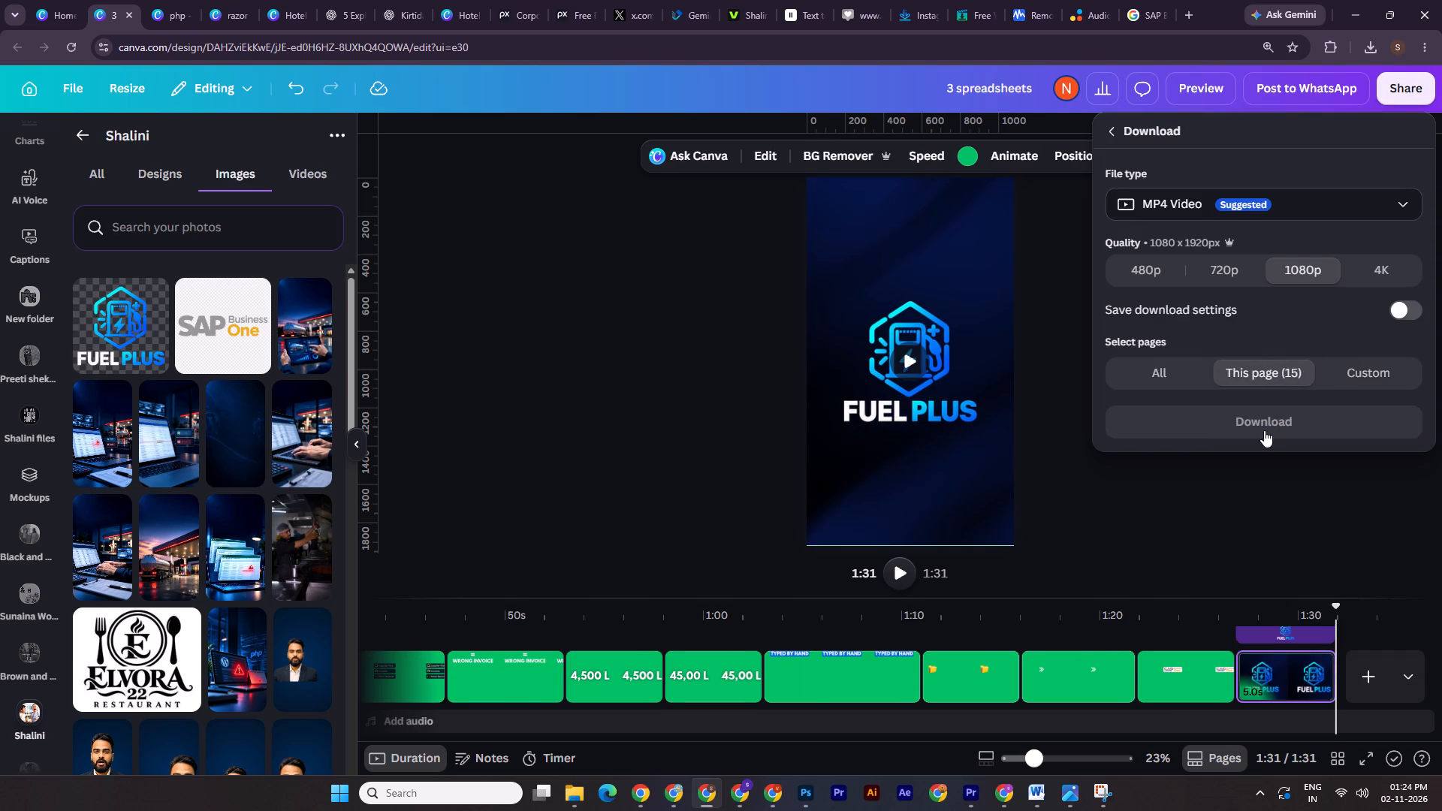
left_click(1264, 430)
Switch to the Downloads folder in File Explorer and rename the newly downloaded "3 spreadsheets.mp4" as "3 spreadsheets_6.mp4".
left_click(574, 804)
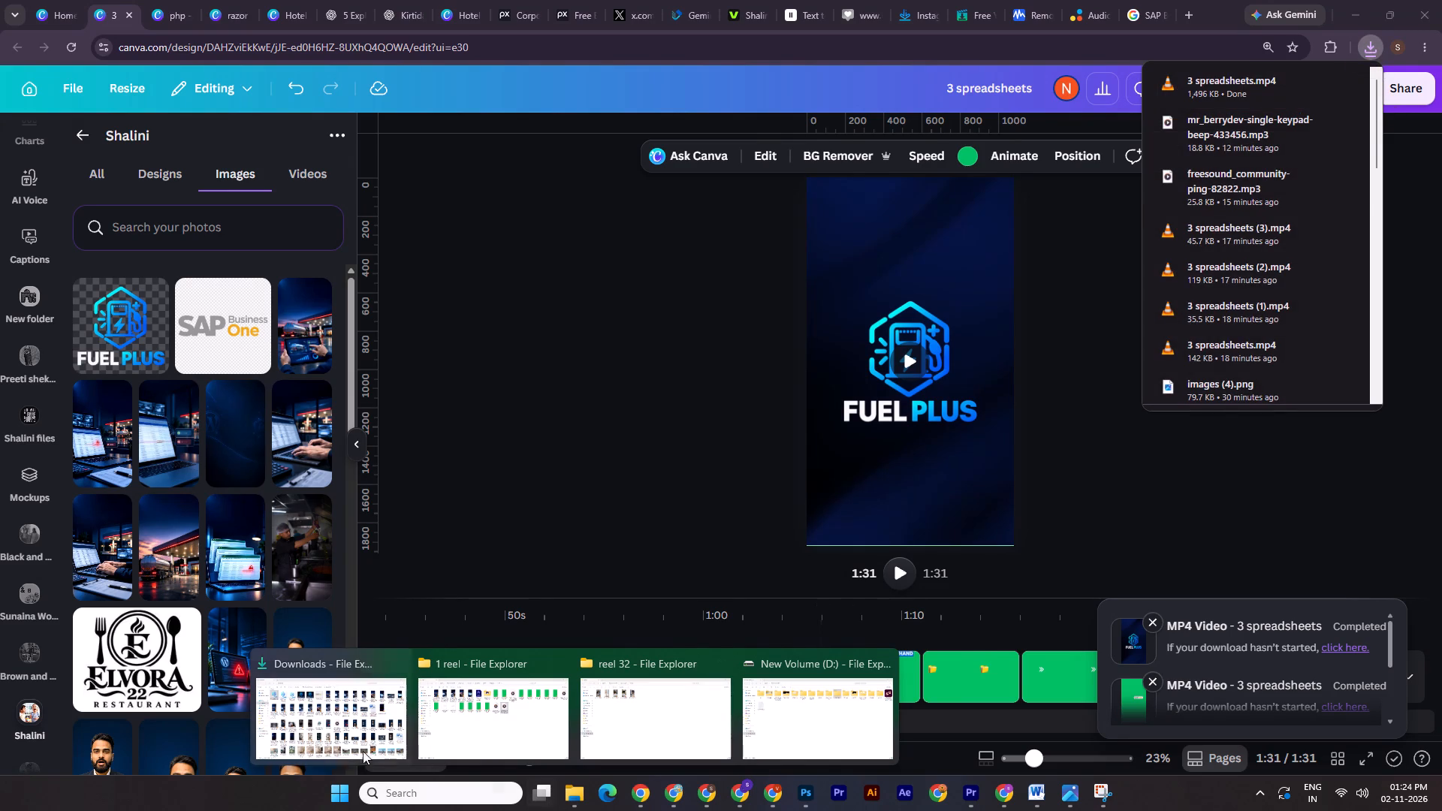
left_click(321, 743)
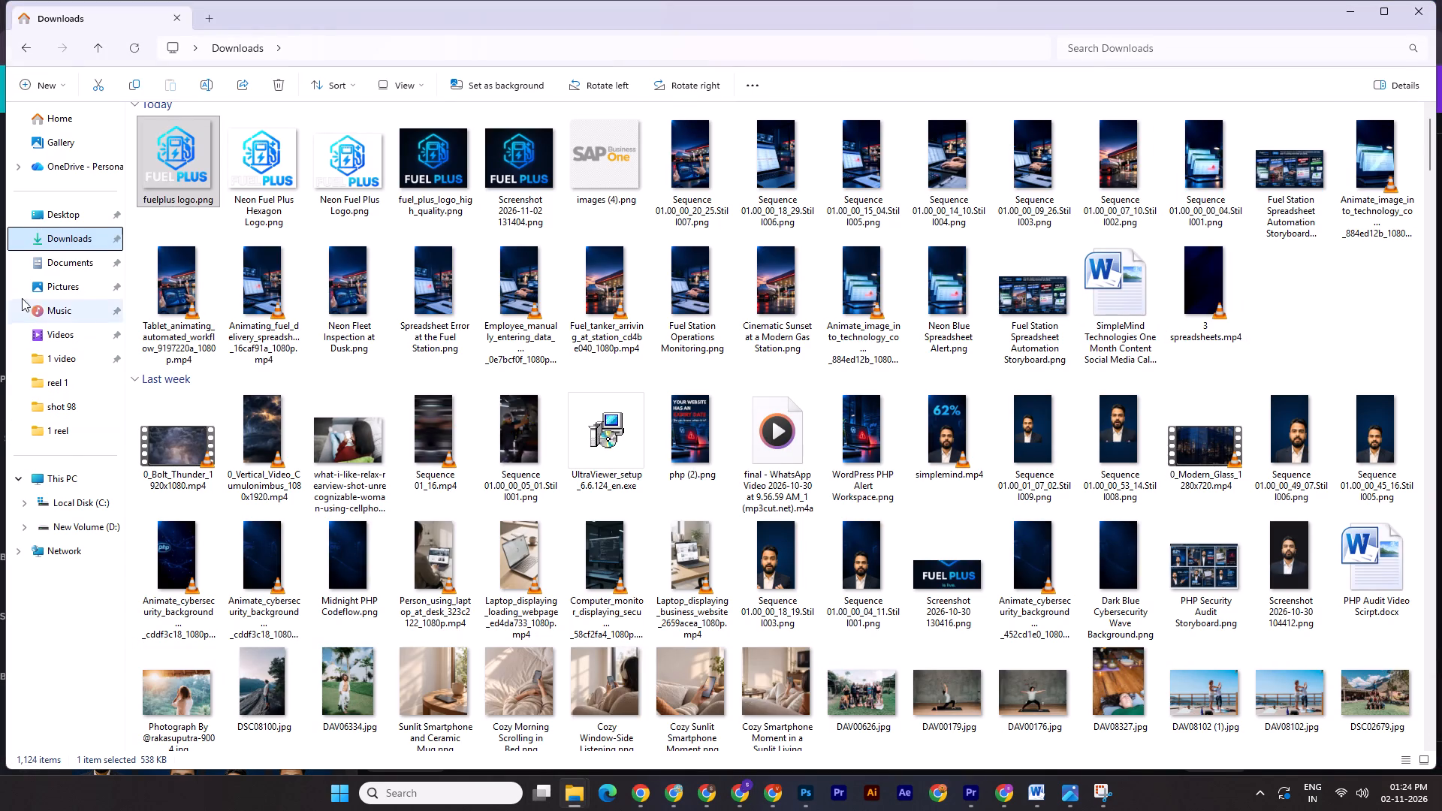
left_click(40, 243)
left_click(190, 219)
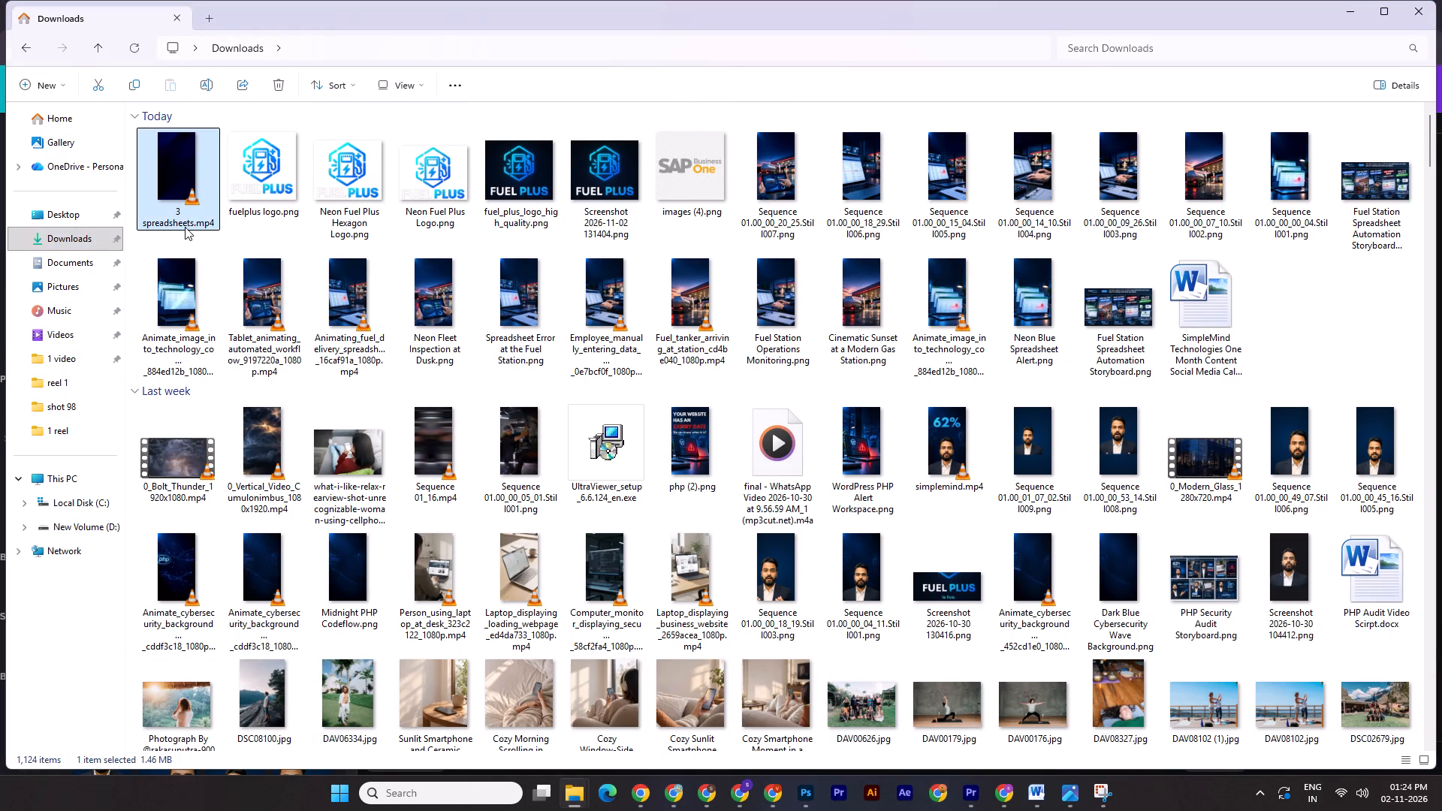
left_click(192, 222)
left_click(195, 213)
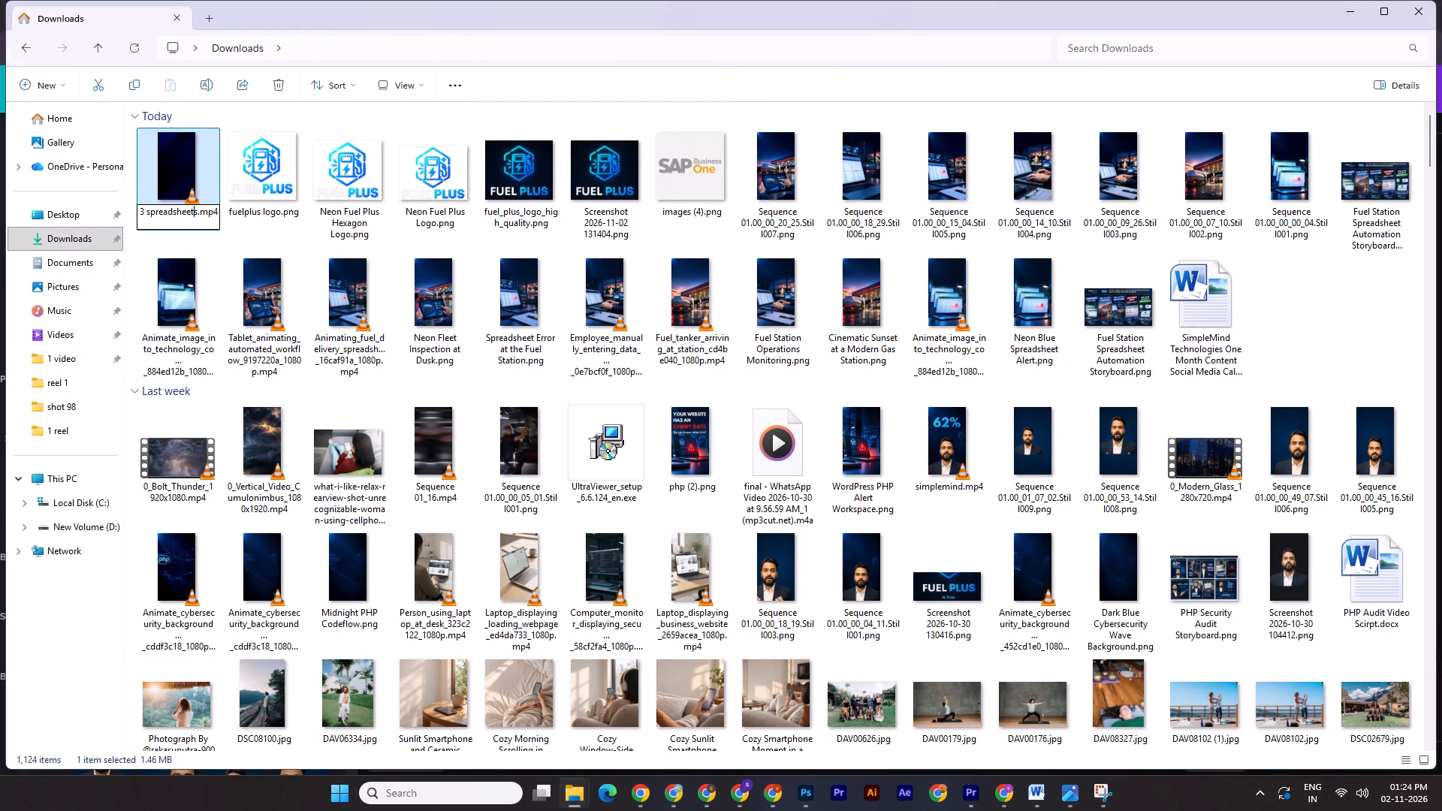
key("Right")
type("_6")
key("Return")
Move "3 spreadsheets_6.mp4" from Downloads into the open "1 reel" folder.
key("ctrl+x")
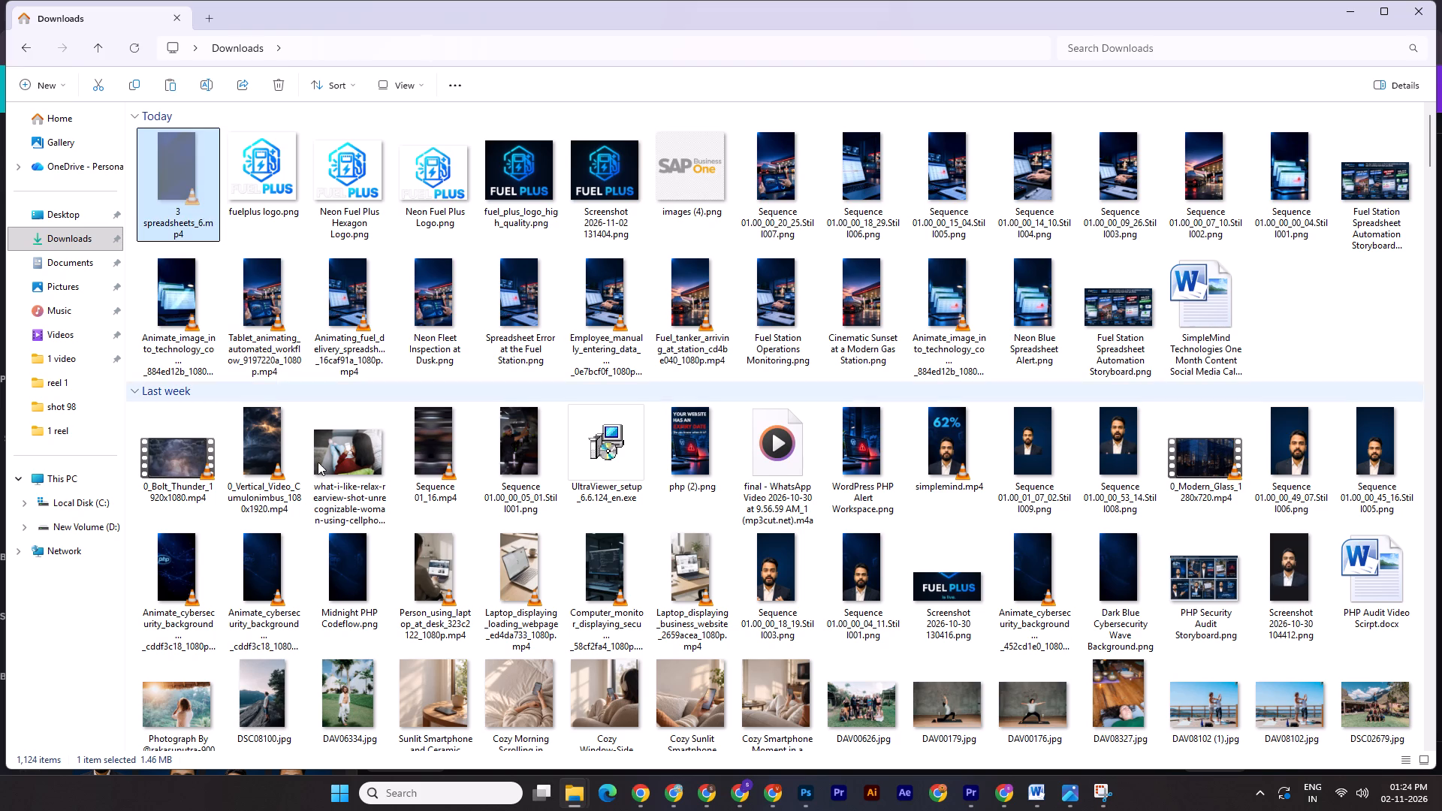
left_click(562, 789)
left_click(473, 734)
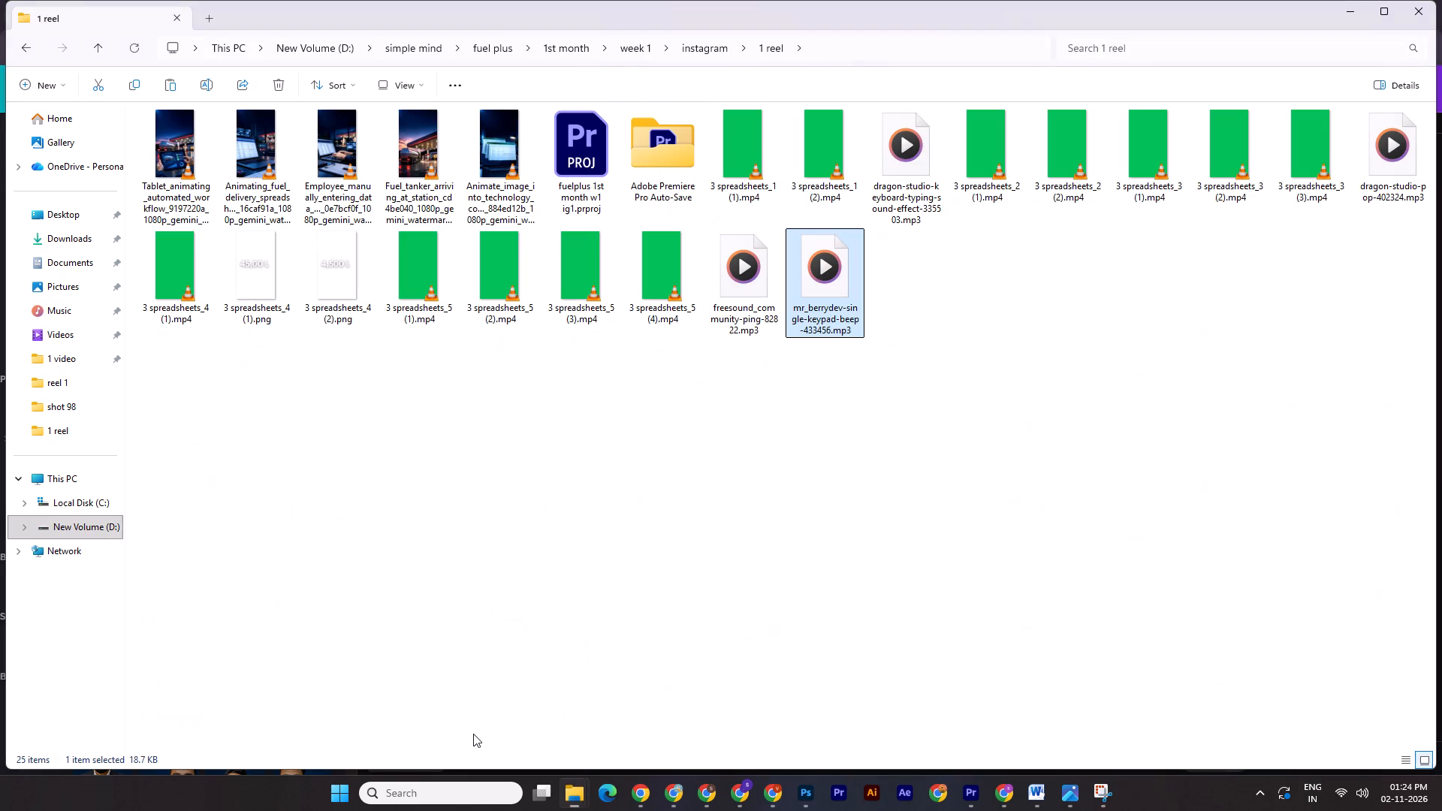
key("ctrl+v")
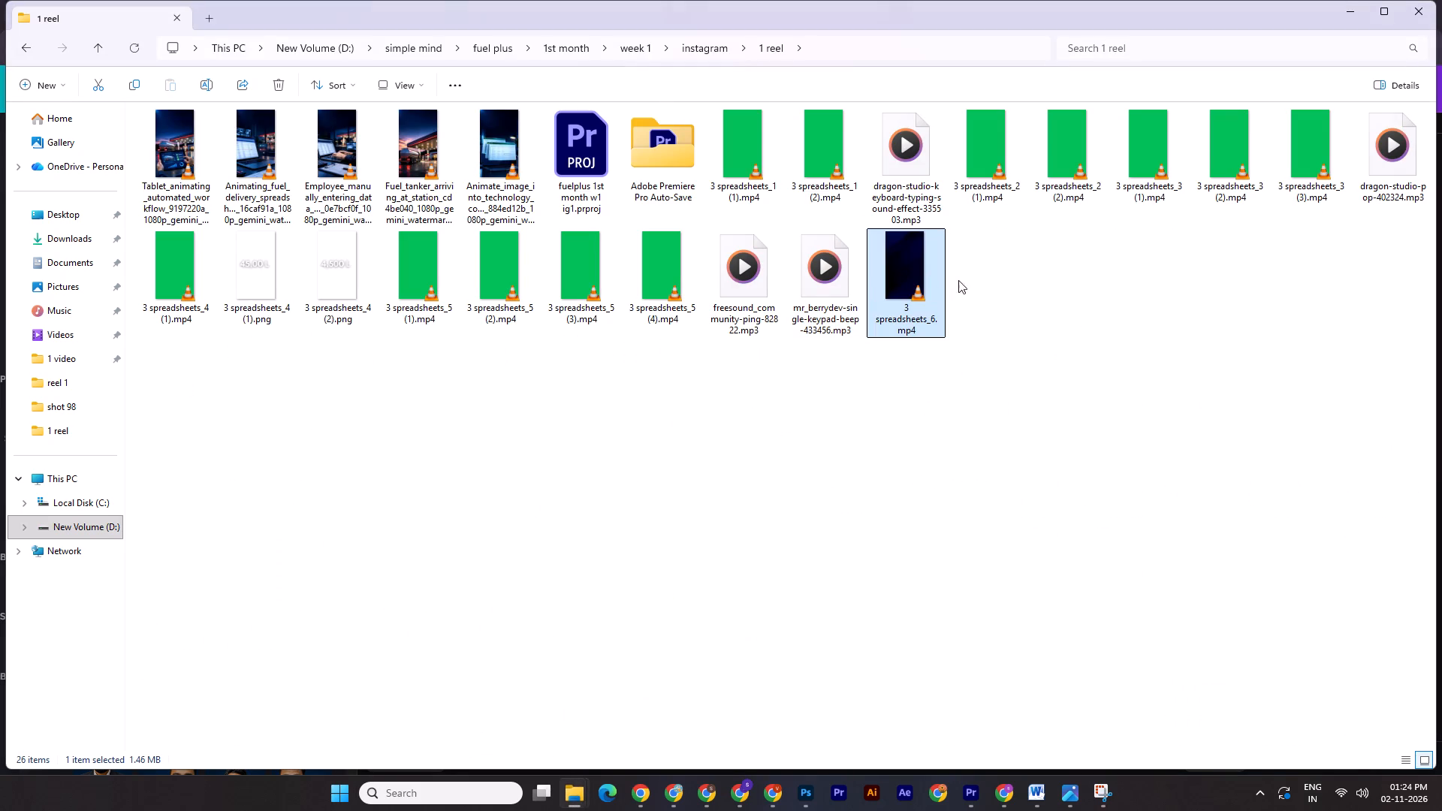
Place "3 spreadsheets_6.mp4" on track V1 right after the last clip in Premiere Pro's Sequence 01, and scrub across the join.
left_click_drag(922, 273, 976, 623)
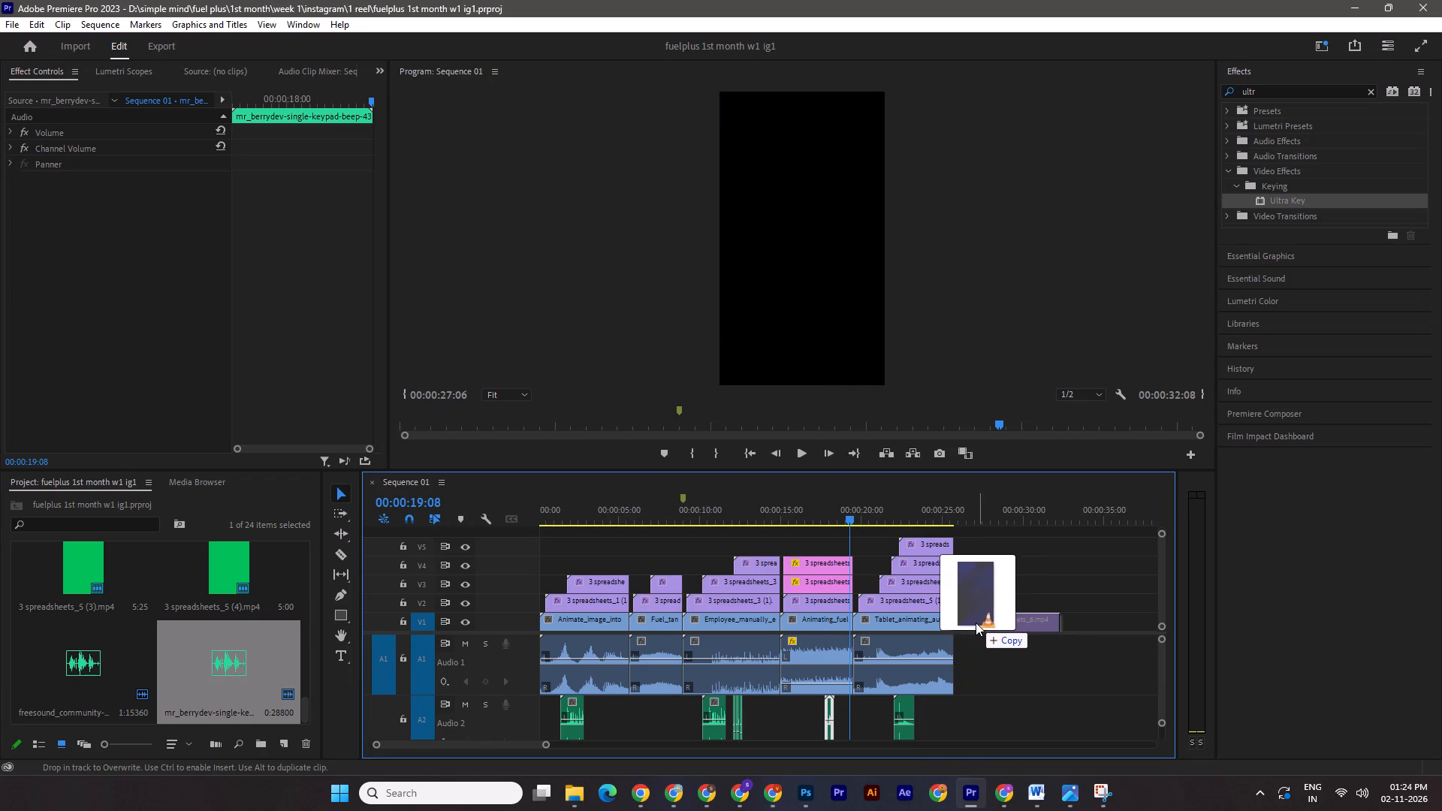
left_click_drag(976, 623, 958, 620)
left_click(942, 501)
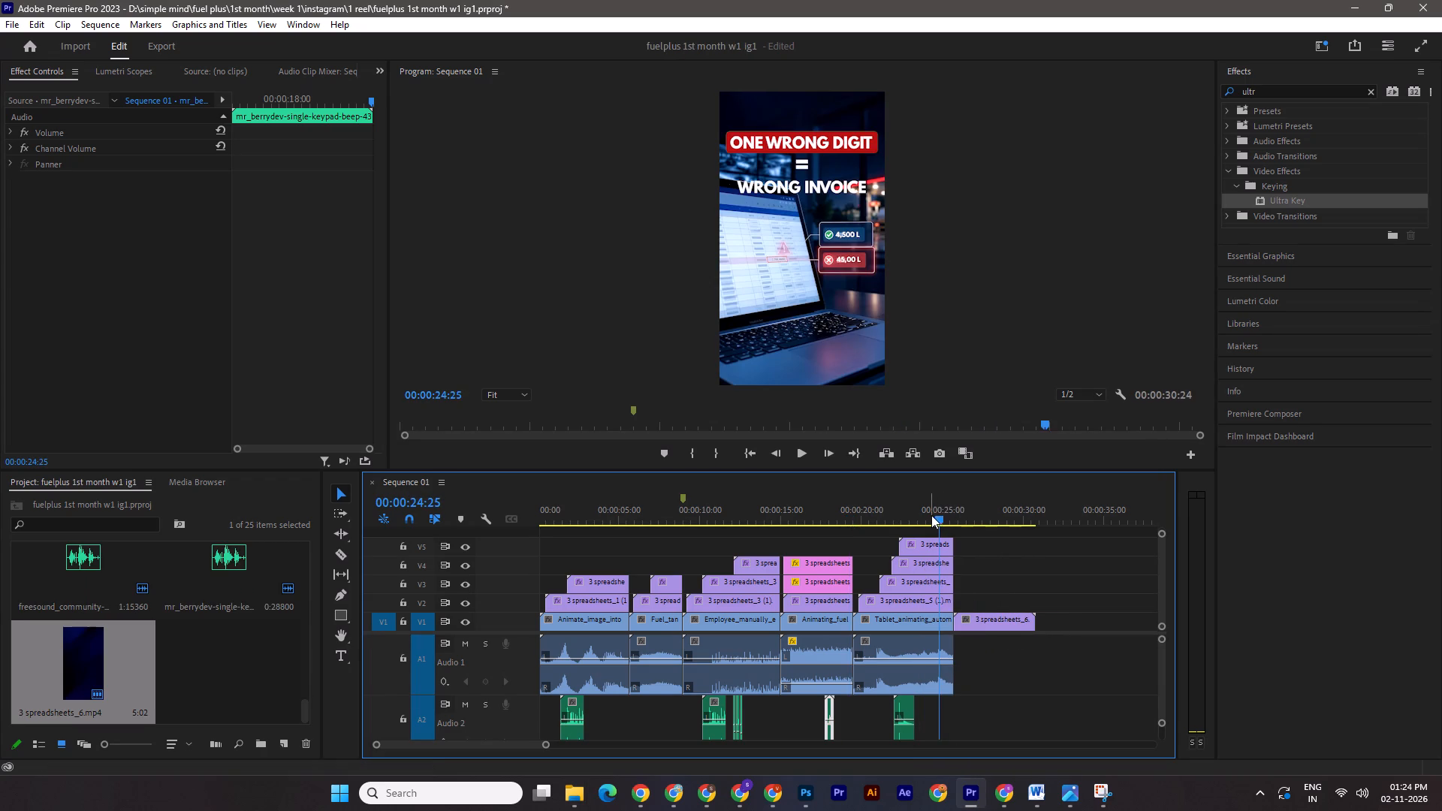
left_click_drag(931, 515, 949, 518)
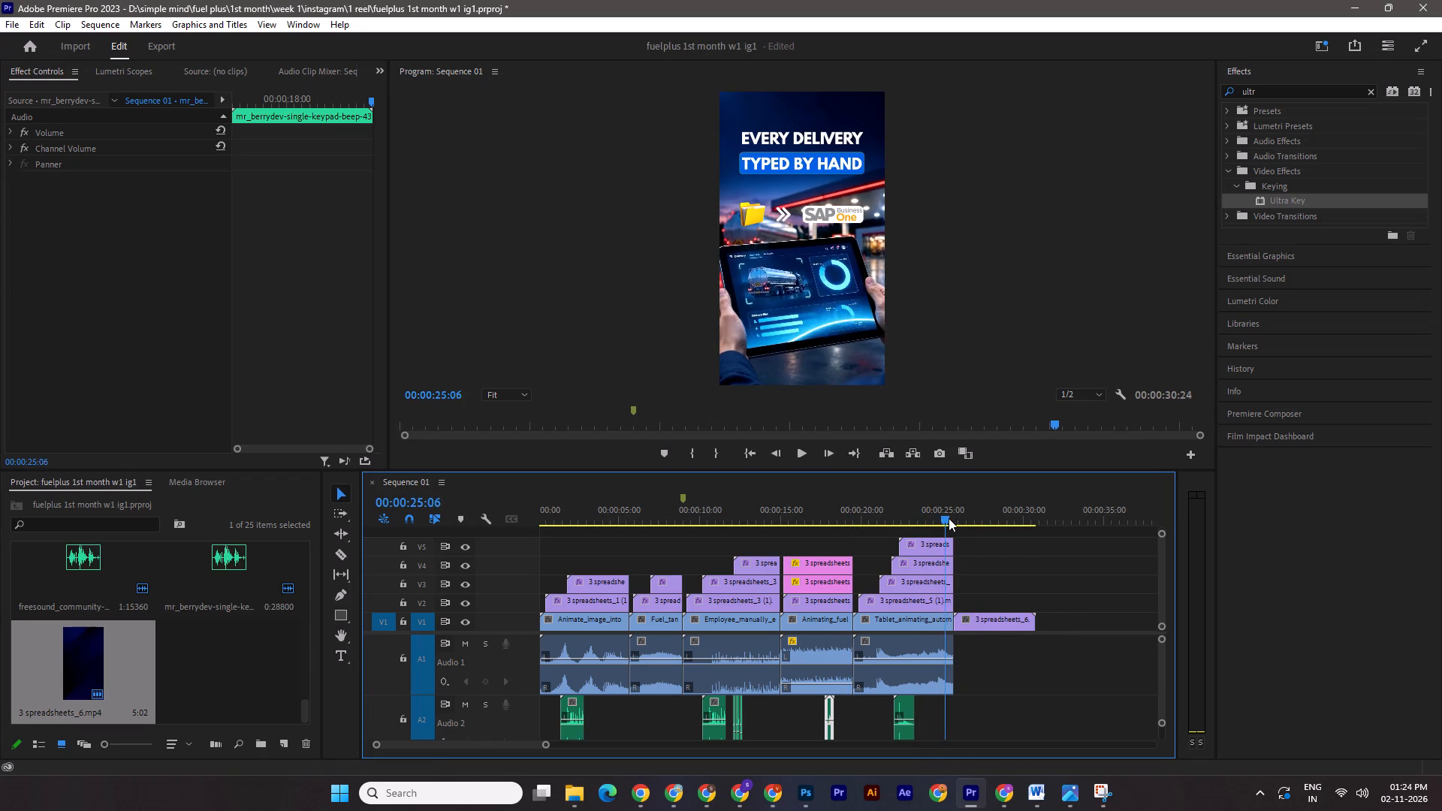
left_click_drag(949, 518, 974, 521)
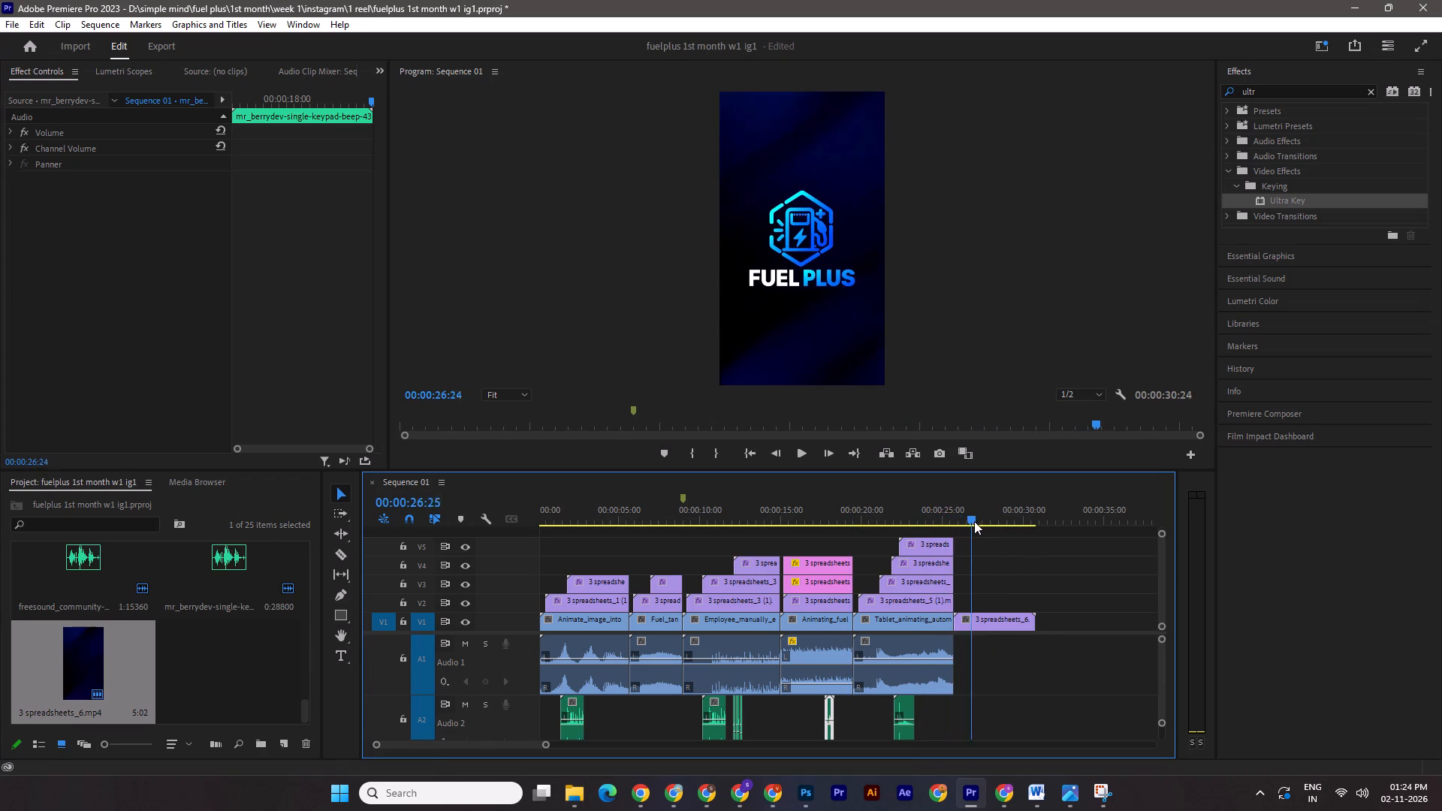
Switch to the Canva design and change the last logo page's green background layer to the design's blue.
left_click_drag(974, 521, 940, 516)
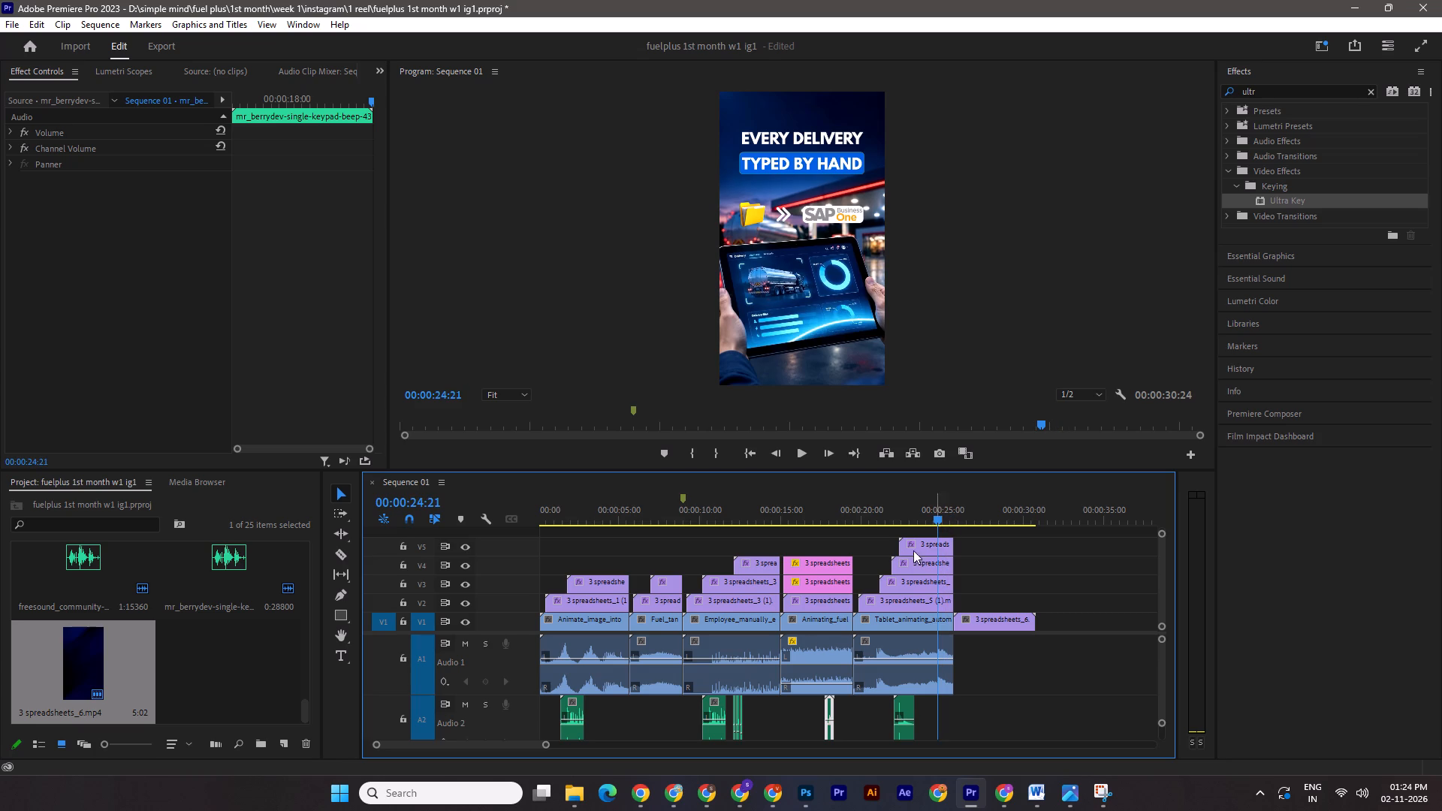
left_click(699, 794)
double_click(1155, 495)
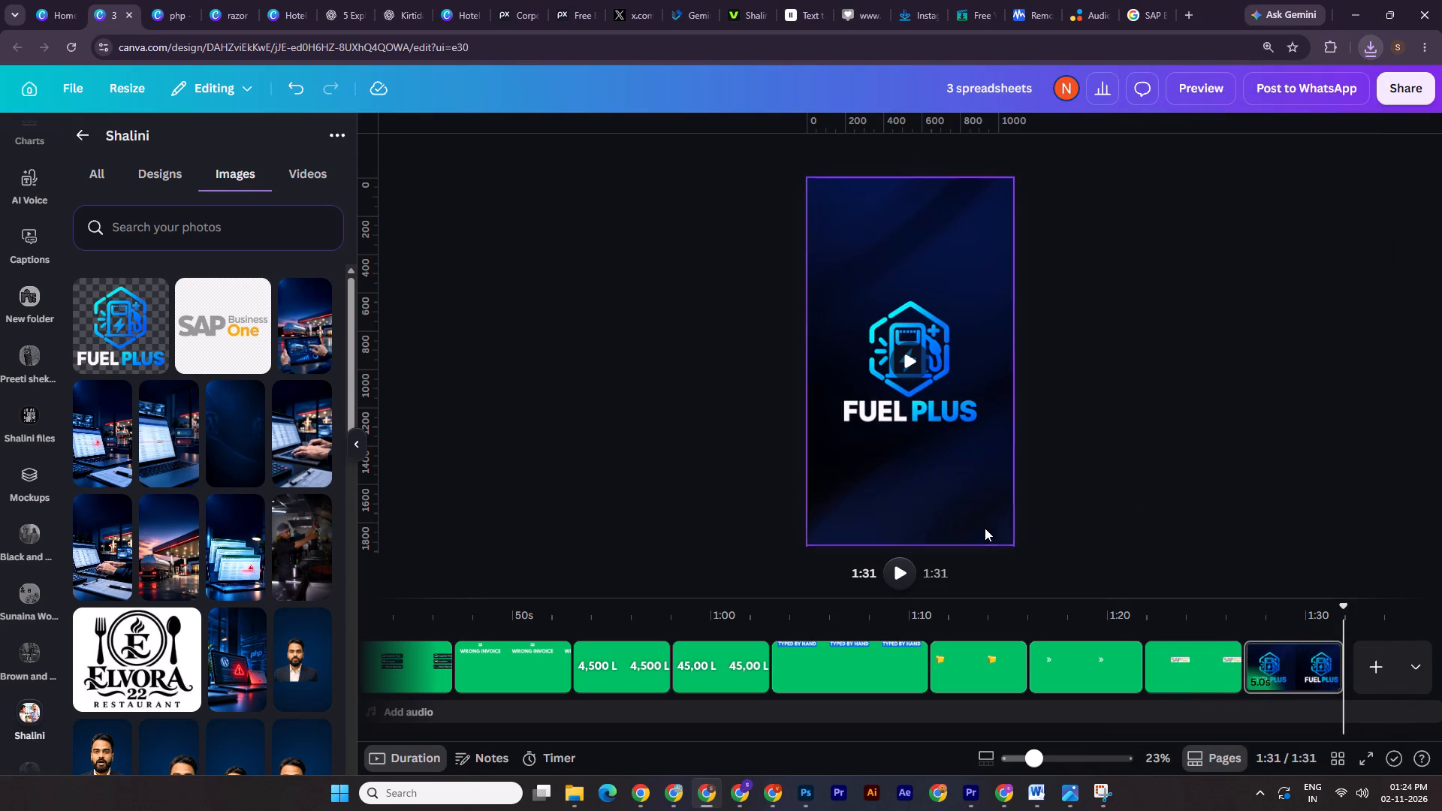
left_click(983, 529)
left_click(842, 668)
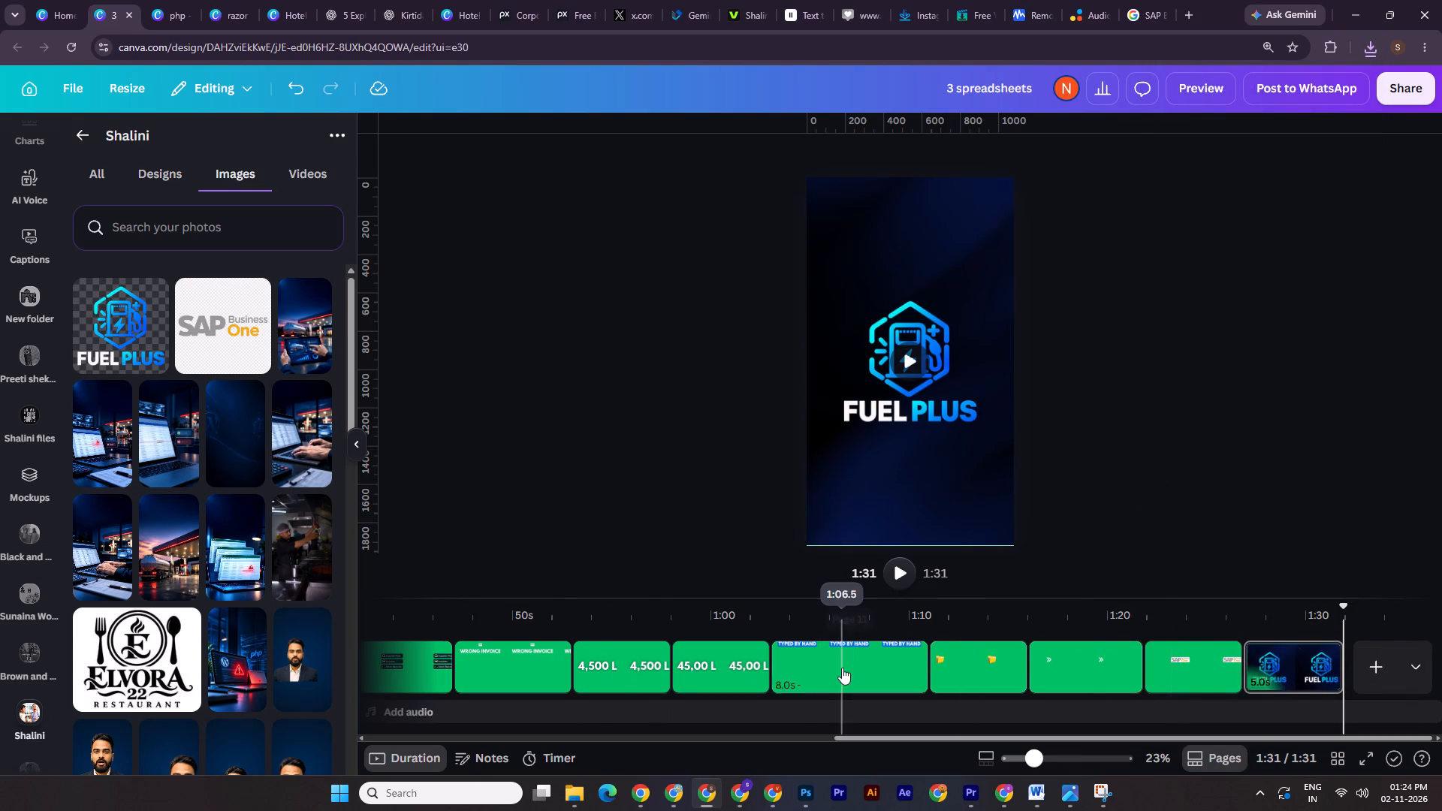
left_click(1296, 659)
left_click(985, 243)
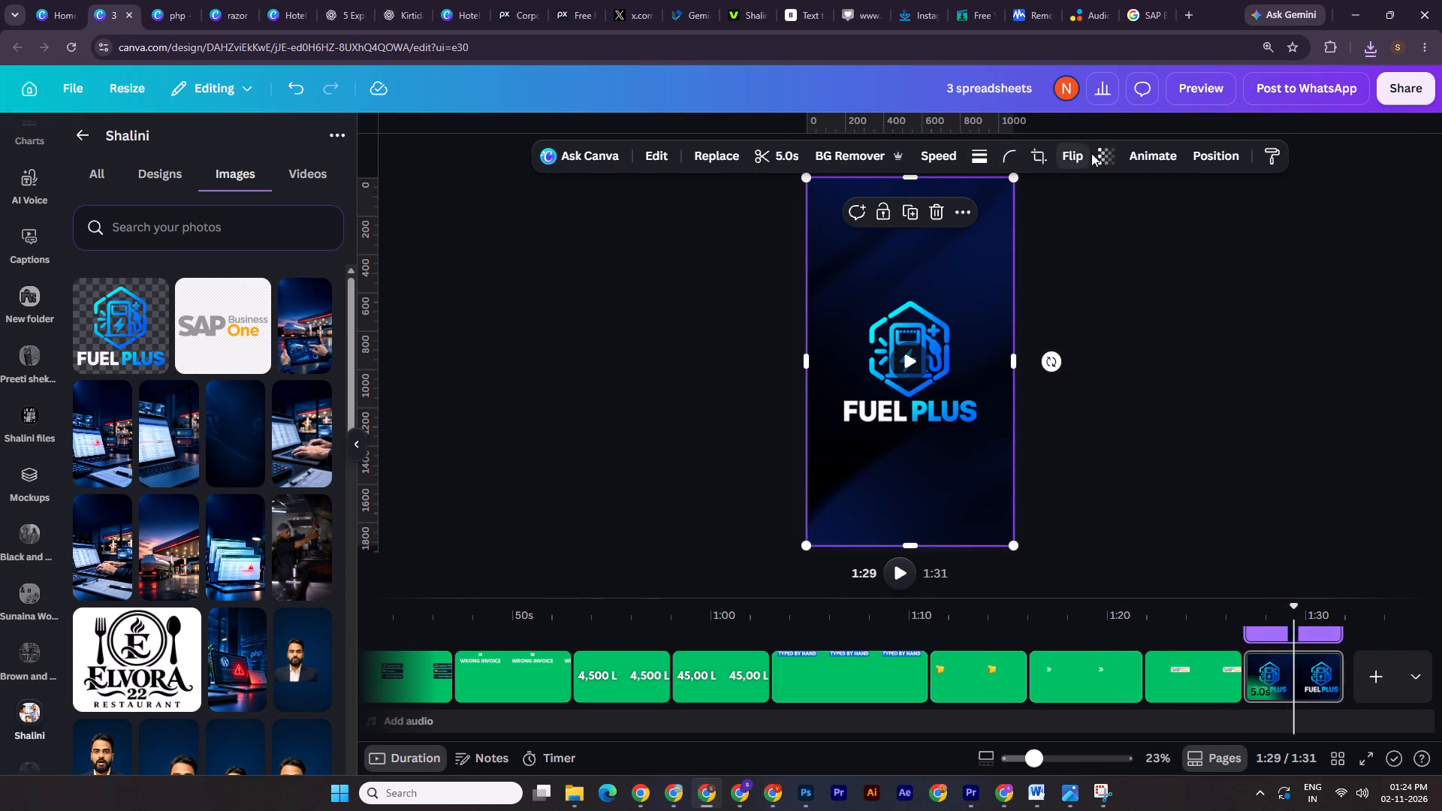
left_click(1200, 152)
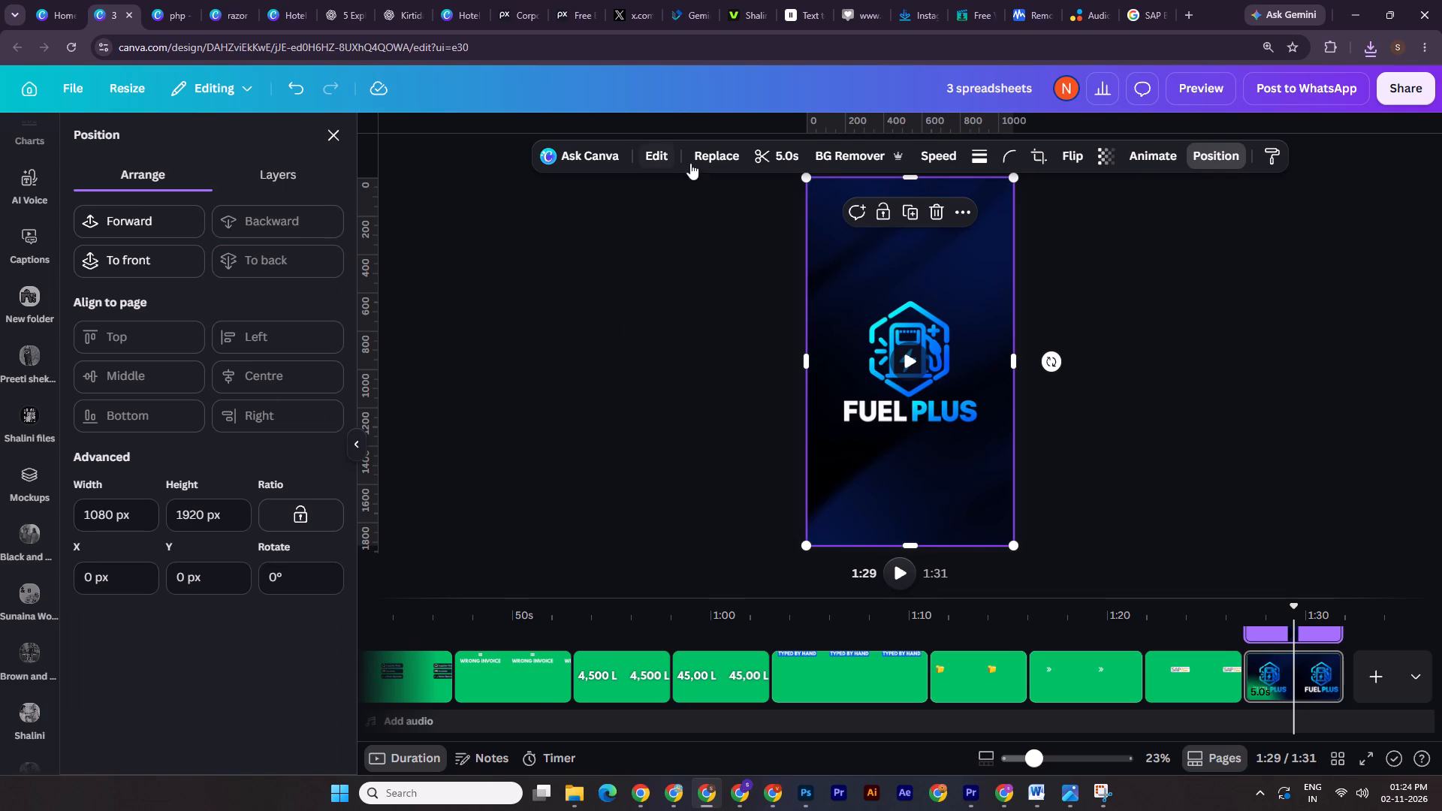
left_click(316, 173)
left_click(219, 372)
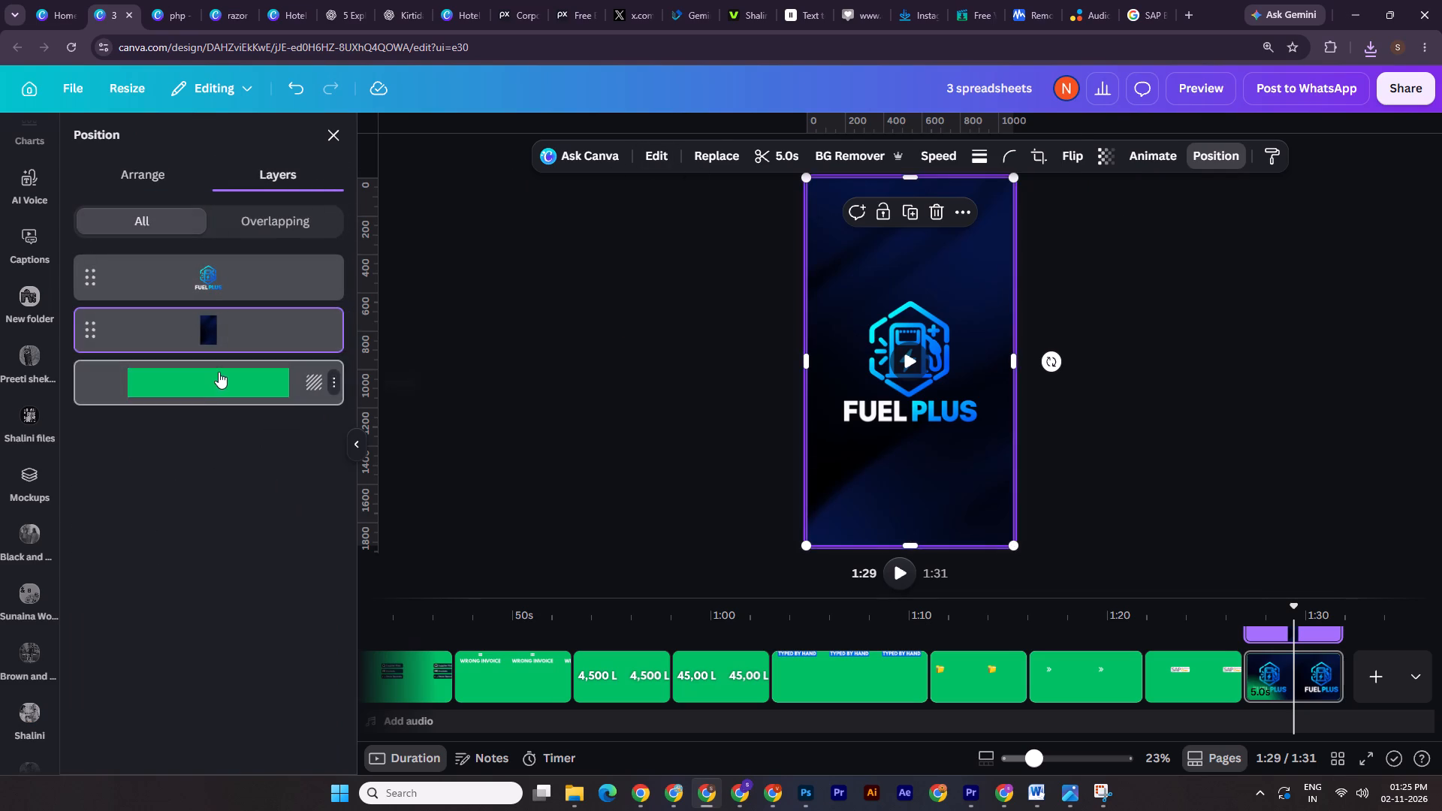
left_click(939, 156)
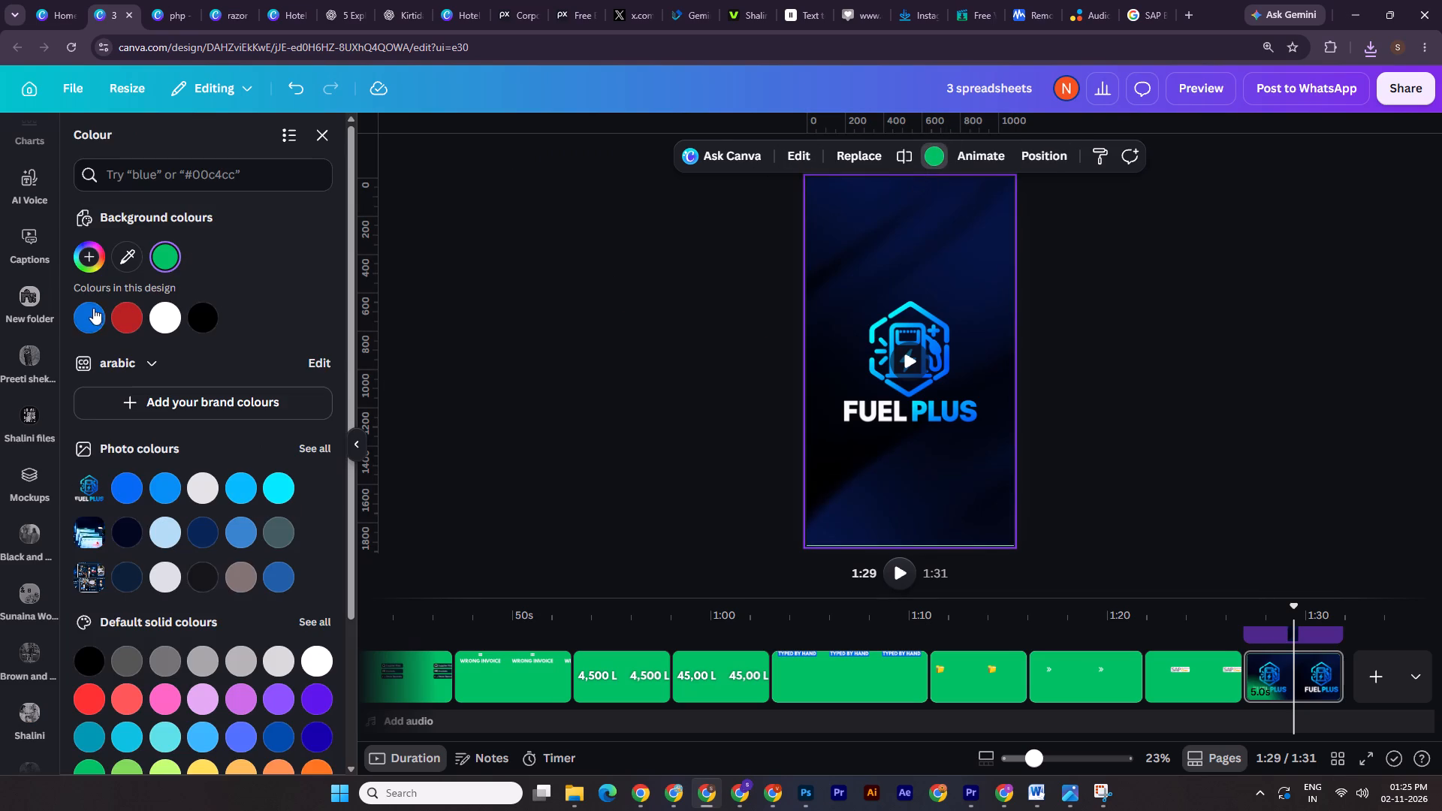
left_click(92, 306)
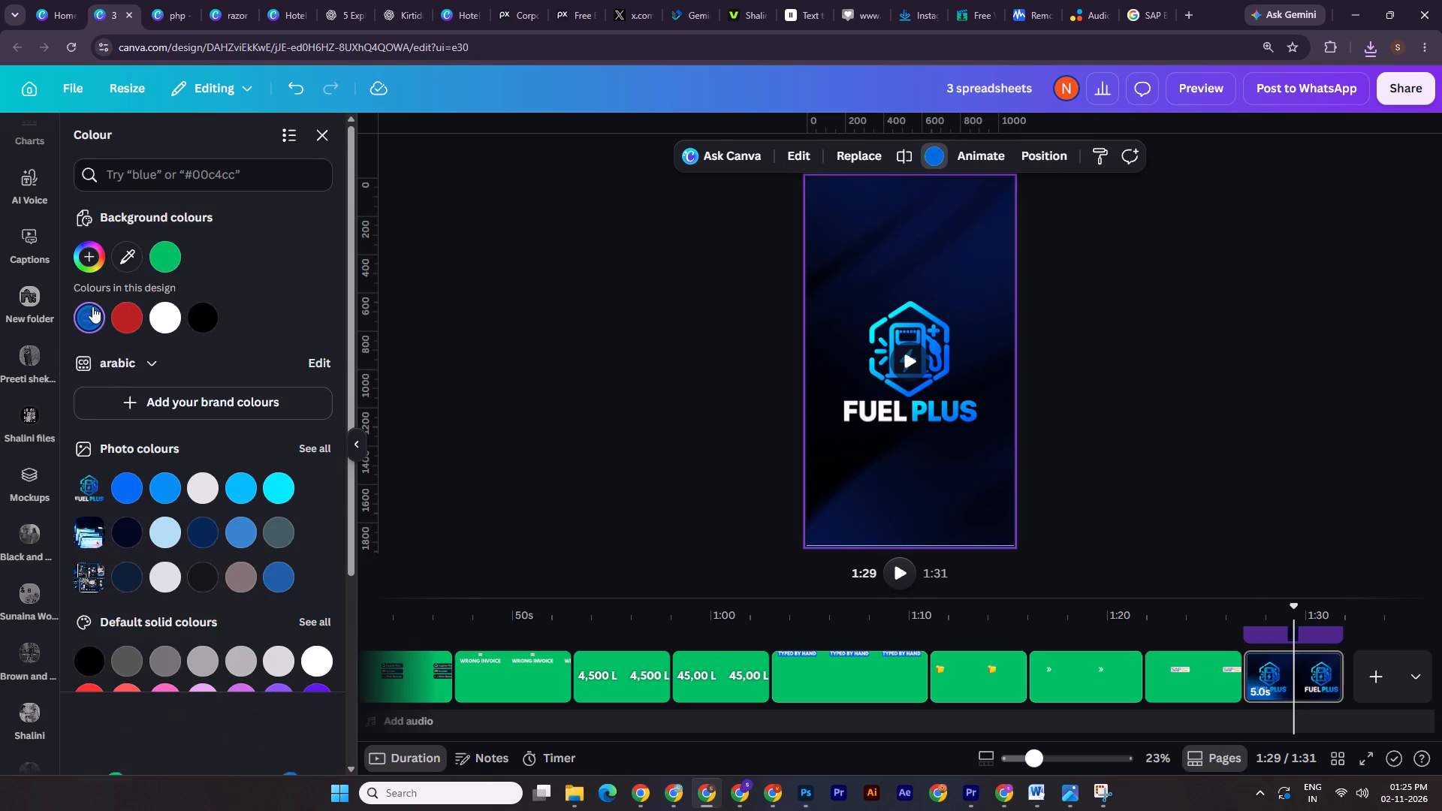
Set the transparency of the full-page dark background video on the logo page to 86.
left_click(876, 216)
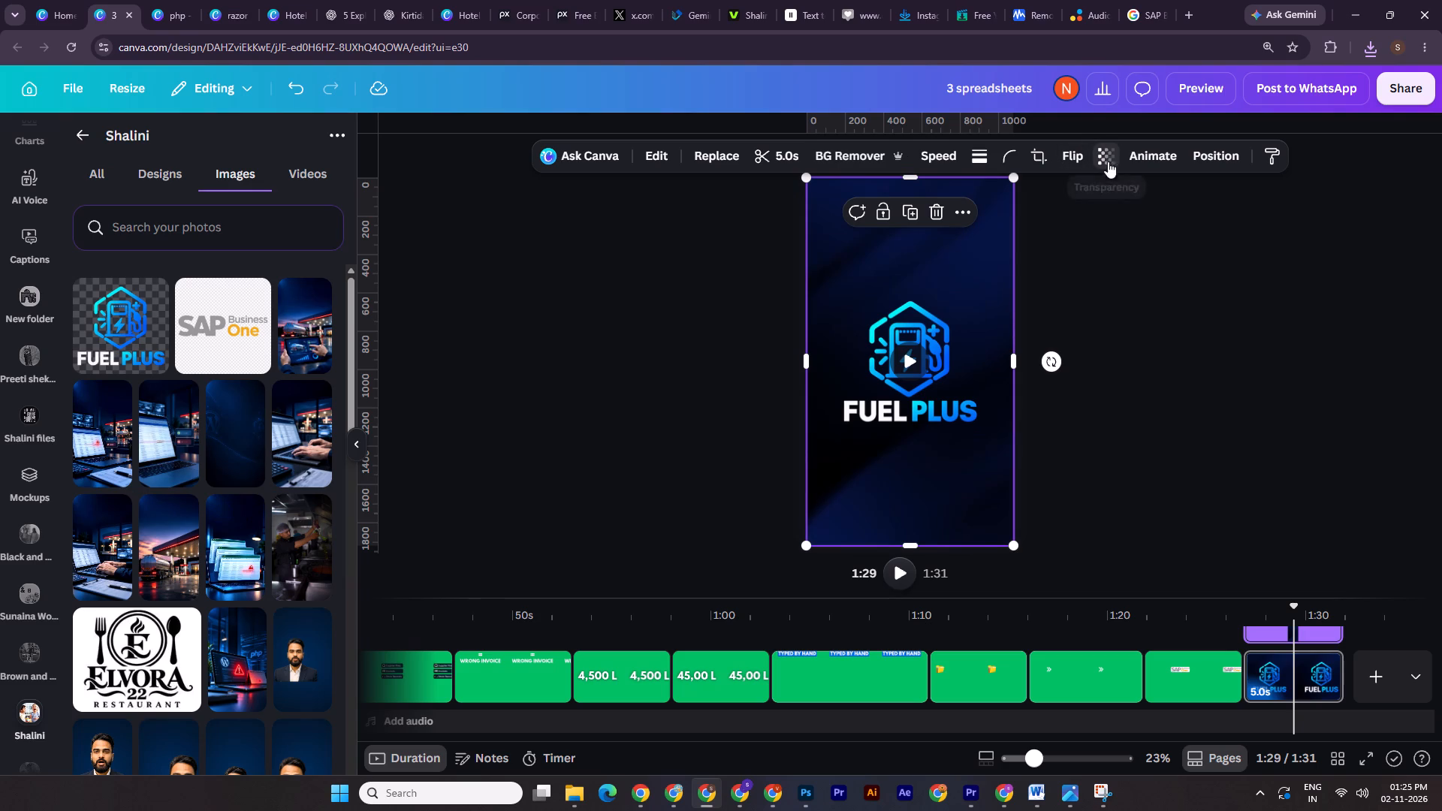
left_click(1108, 161)
left_click(1128, 218)
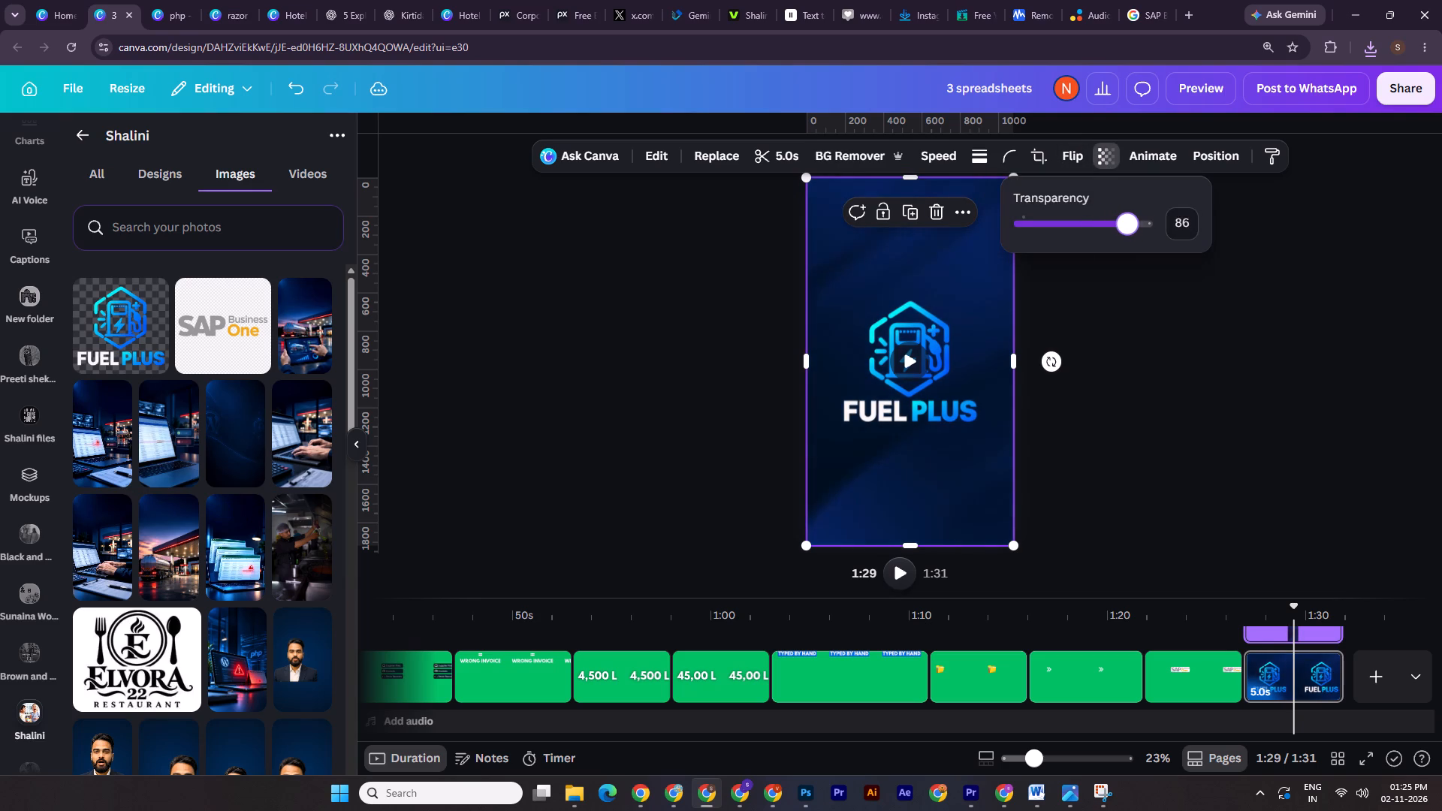
double_click(1149, 308)
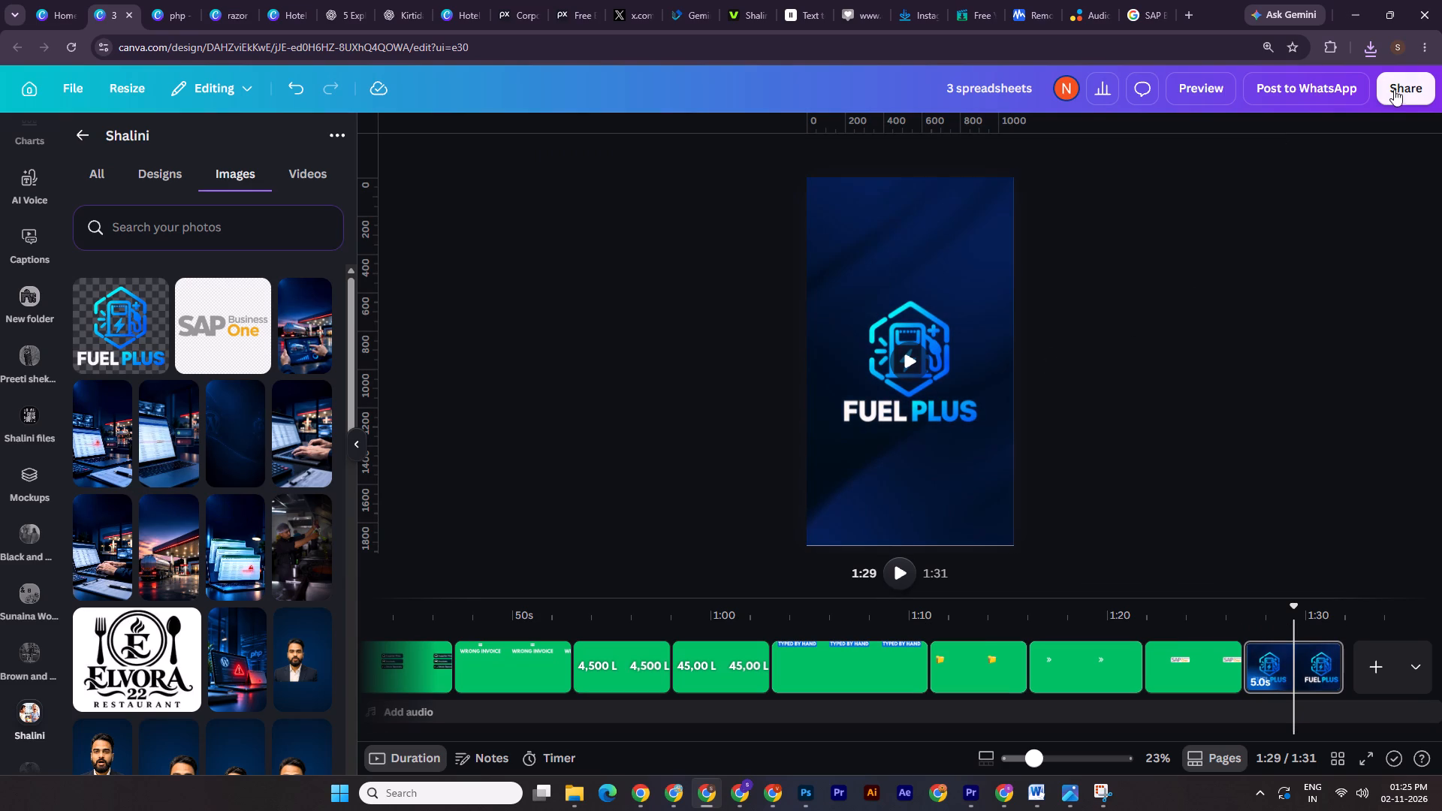
Download the revised logo page from Canva as an MP4 video.
left_click(1394, 90)
left_click(1157, 465)
left_click(1280, 427)
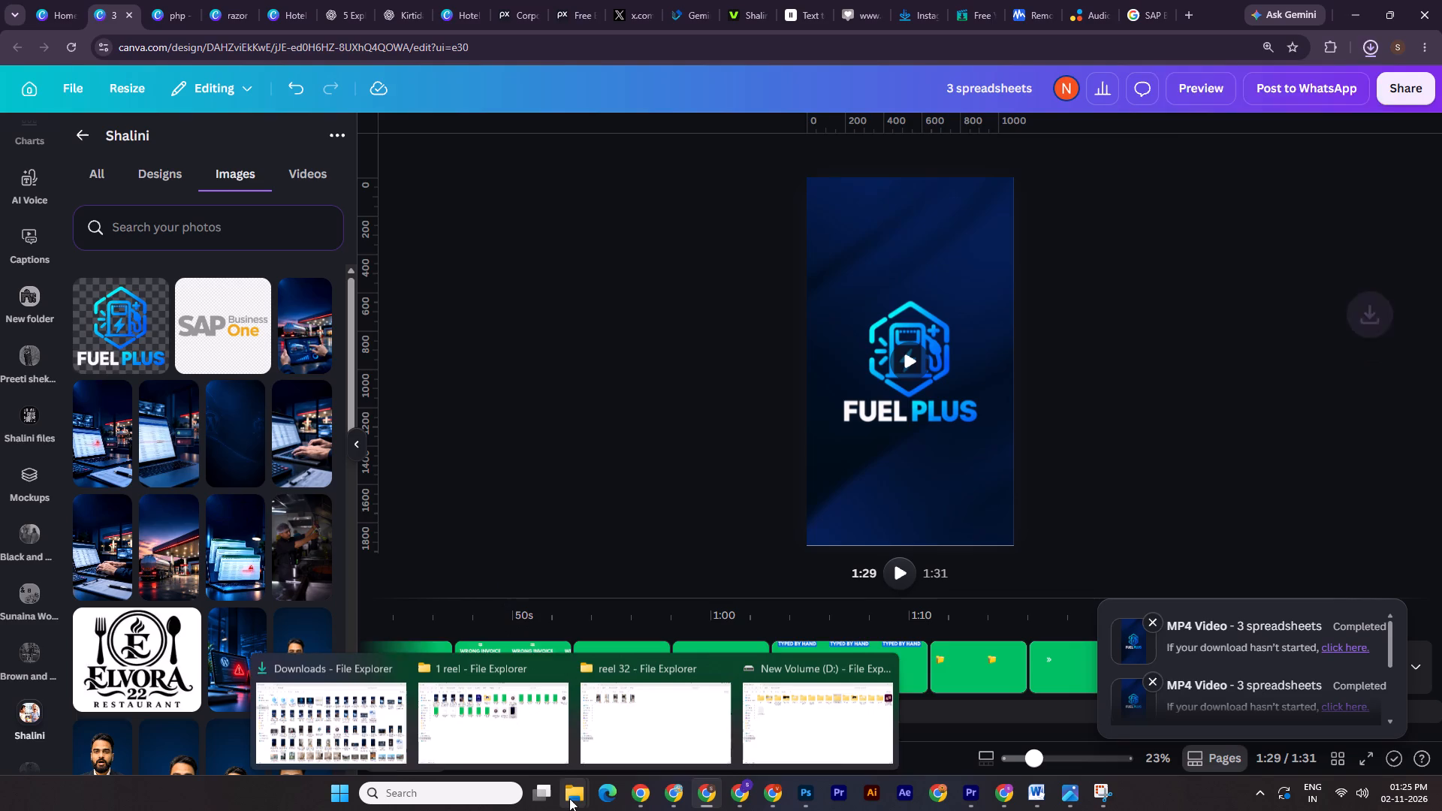
Switch to the Downloads folder in File Explorer and rename the new "3 spreadsheets.mp4" as "3 spreadsheets_7.mp4".
left_click(332, 710)
left_click(1205, 351)
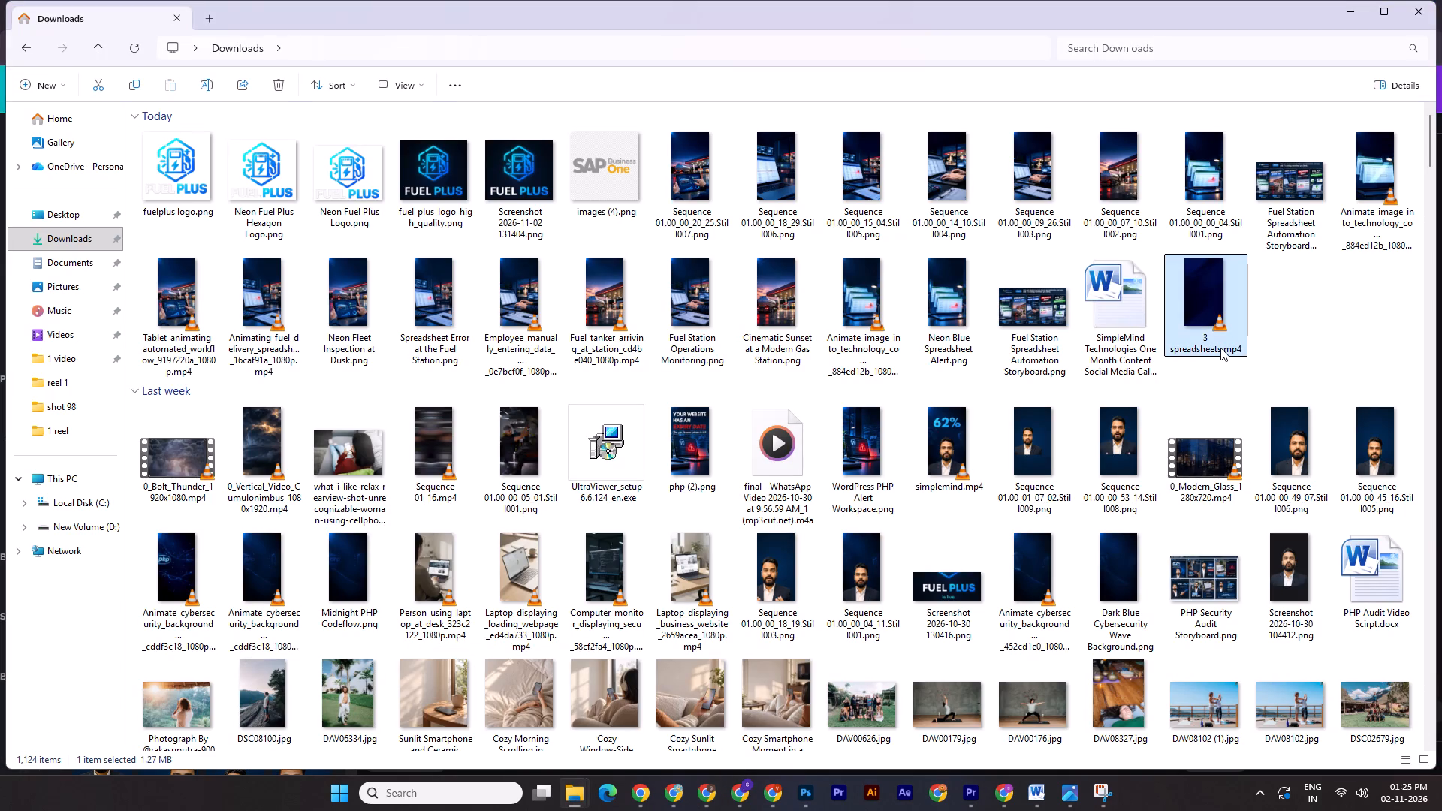
left_click(1220, 348)
left_click(1218, 336)
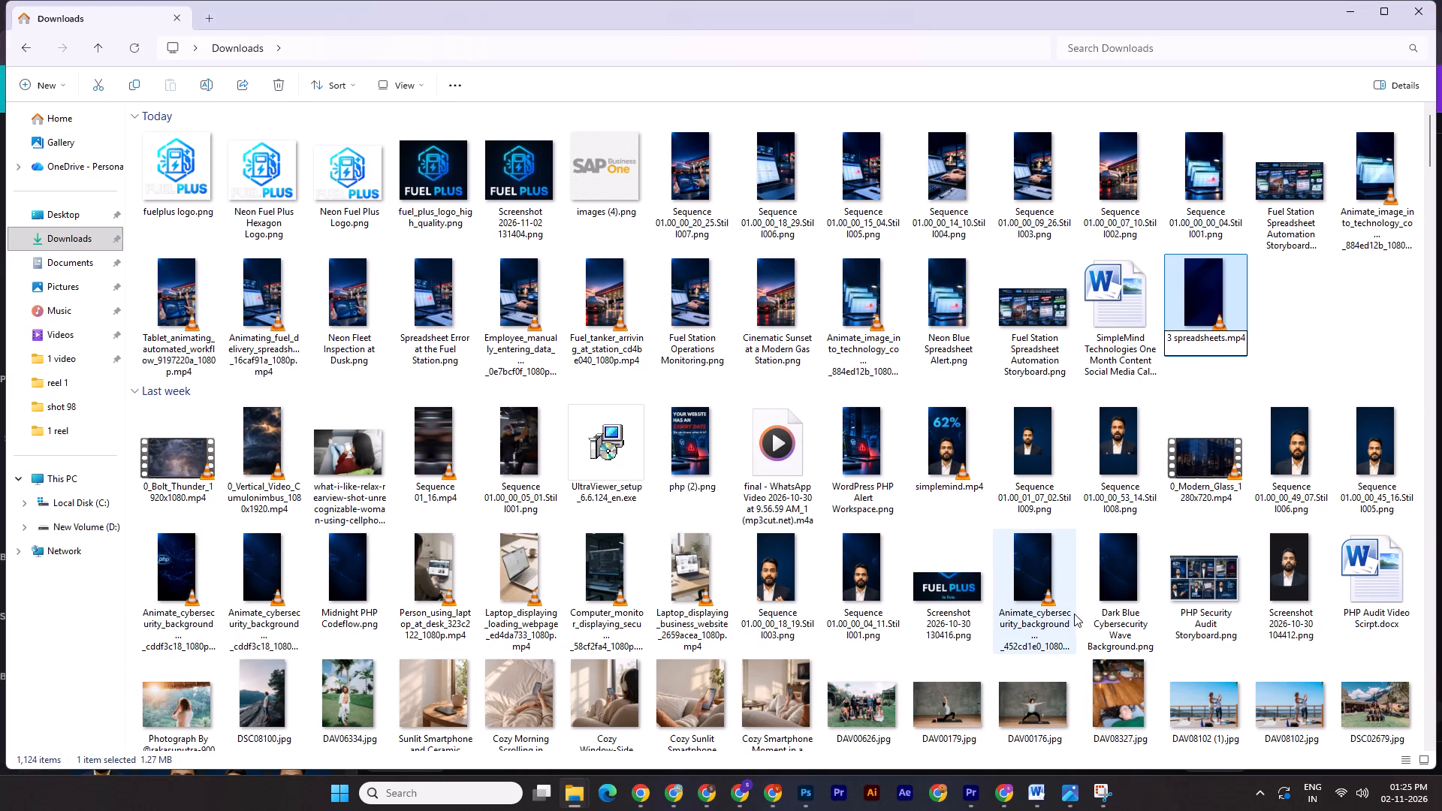
key("Right")
key("Right")
type("_7")
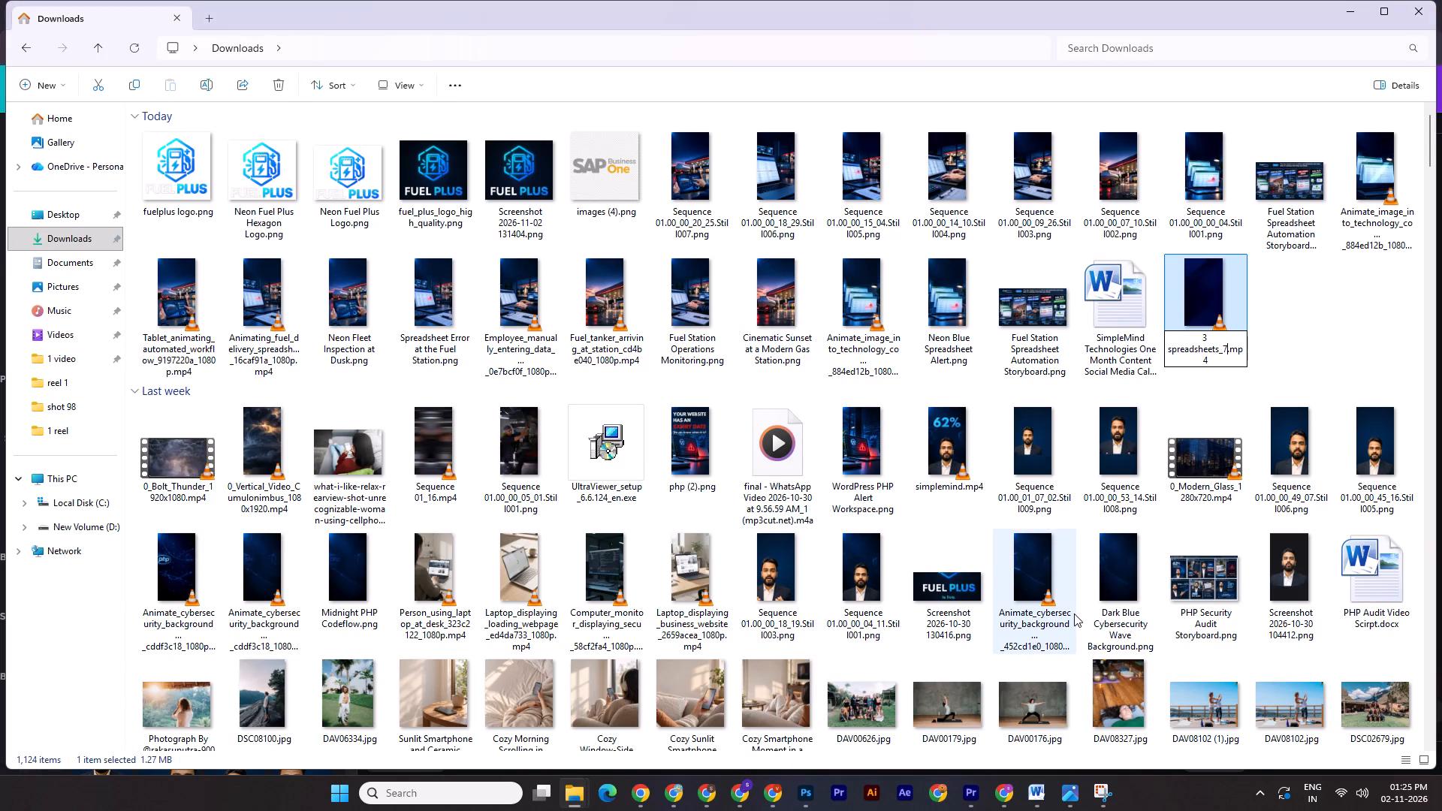
key("ctrl+x")
left_click(1305, 319)
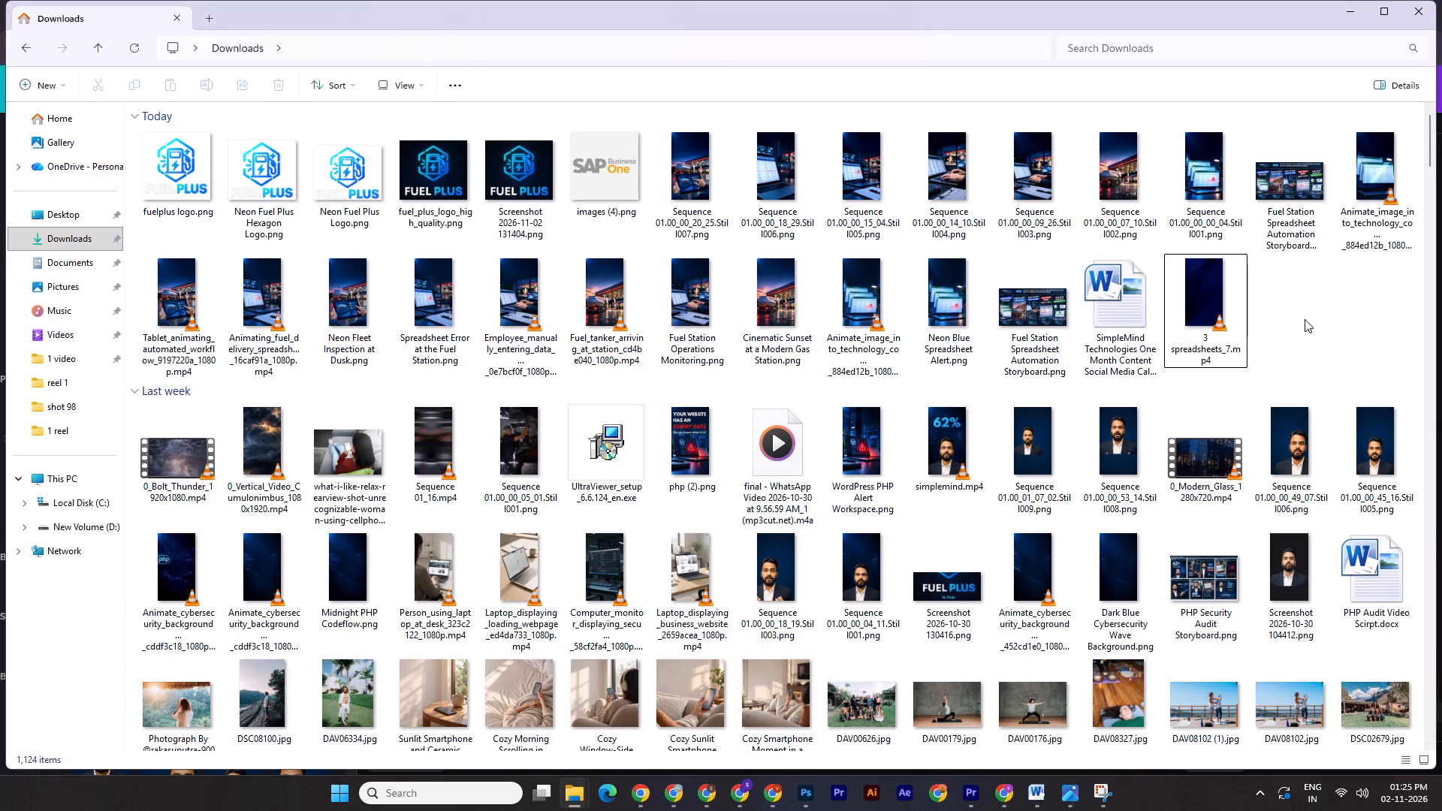
left_click(1288, 306)
Move "3 spreadsheets_7.mp4" from Downloads into the open "1 reel" folder.
left_click(1226, 303)
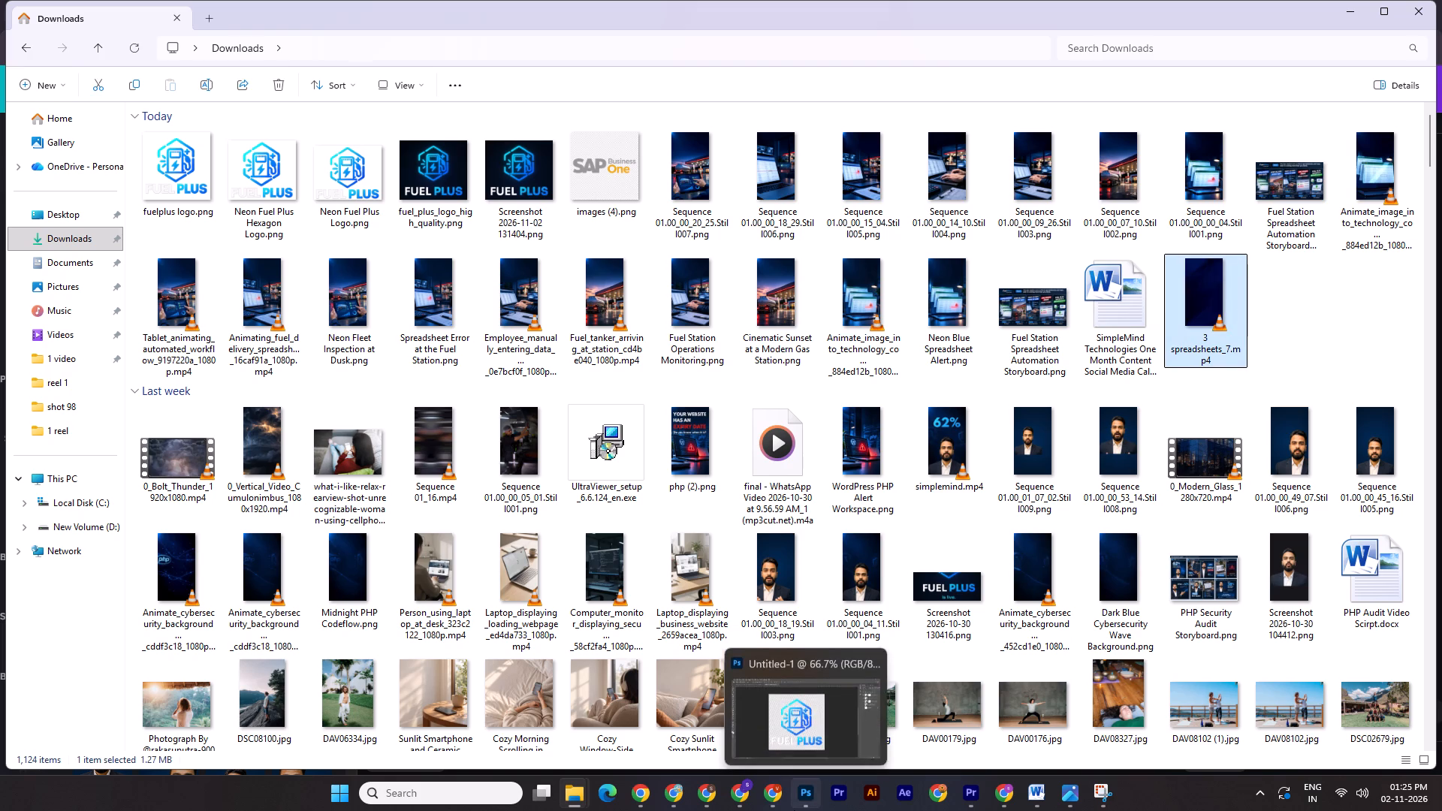
key("ctrl+x")
left_click(583, 800)
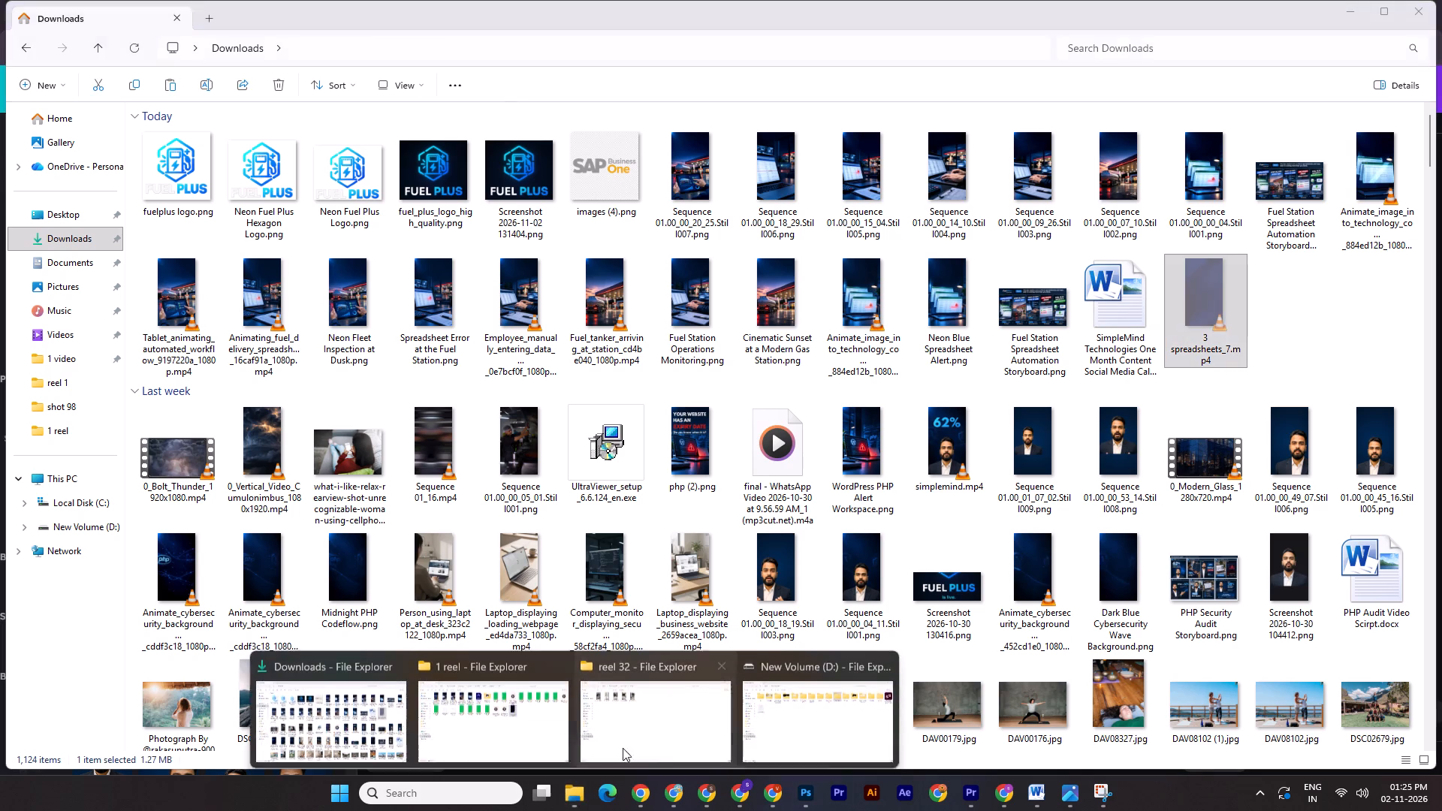
left_click(520, 719)
key("ctrl+v")
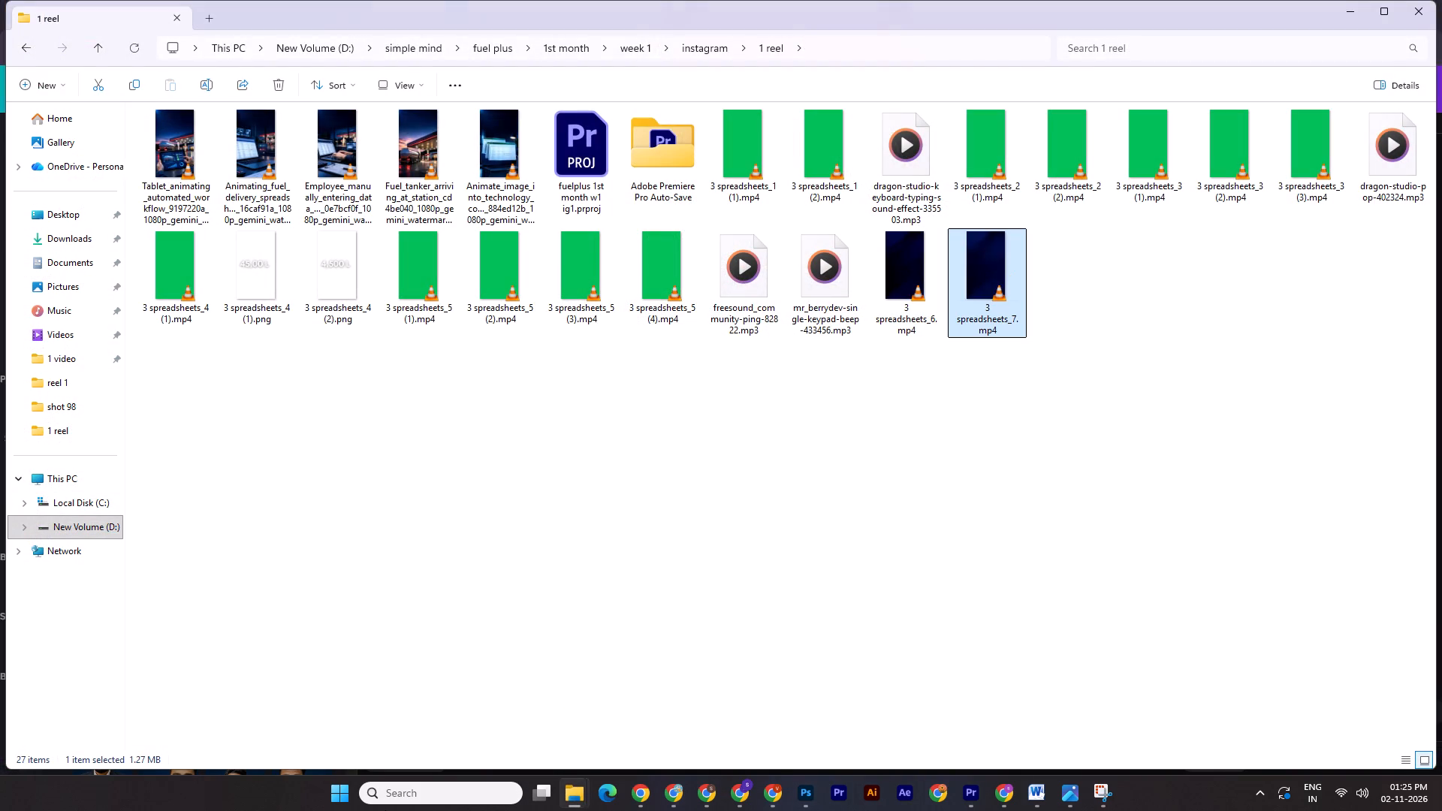
Preview "3 spreadsheets_7.mp4" in VLC media player and close the player.
double_click(991, 276)
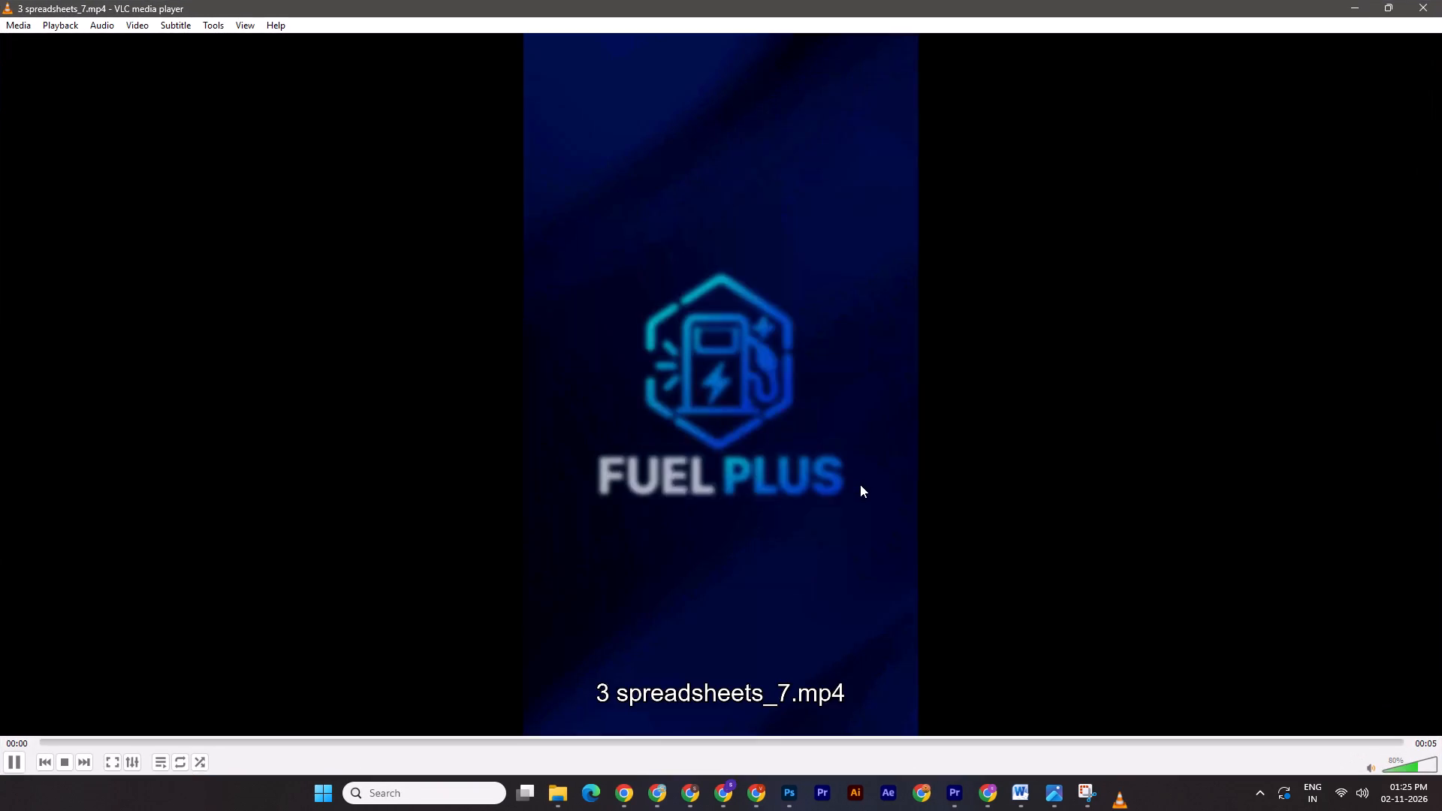
left_click(1429, 0)
Bring "3 spreadsheets_7.mp4" into Premiere Pro's Sequence 01 and replace the "3 spreadsheets_6.mp4" clip at the end of V1 with it.
left_click_drag(1003, 274, 936, 767)
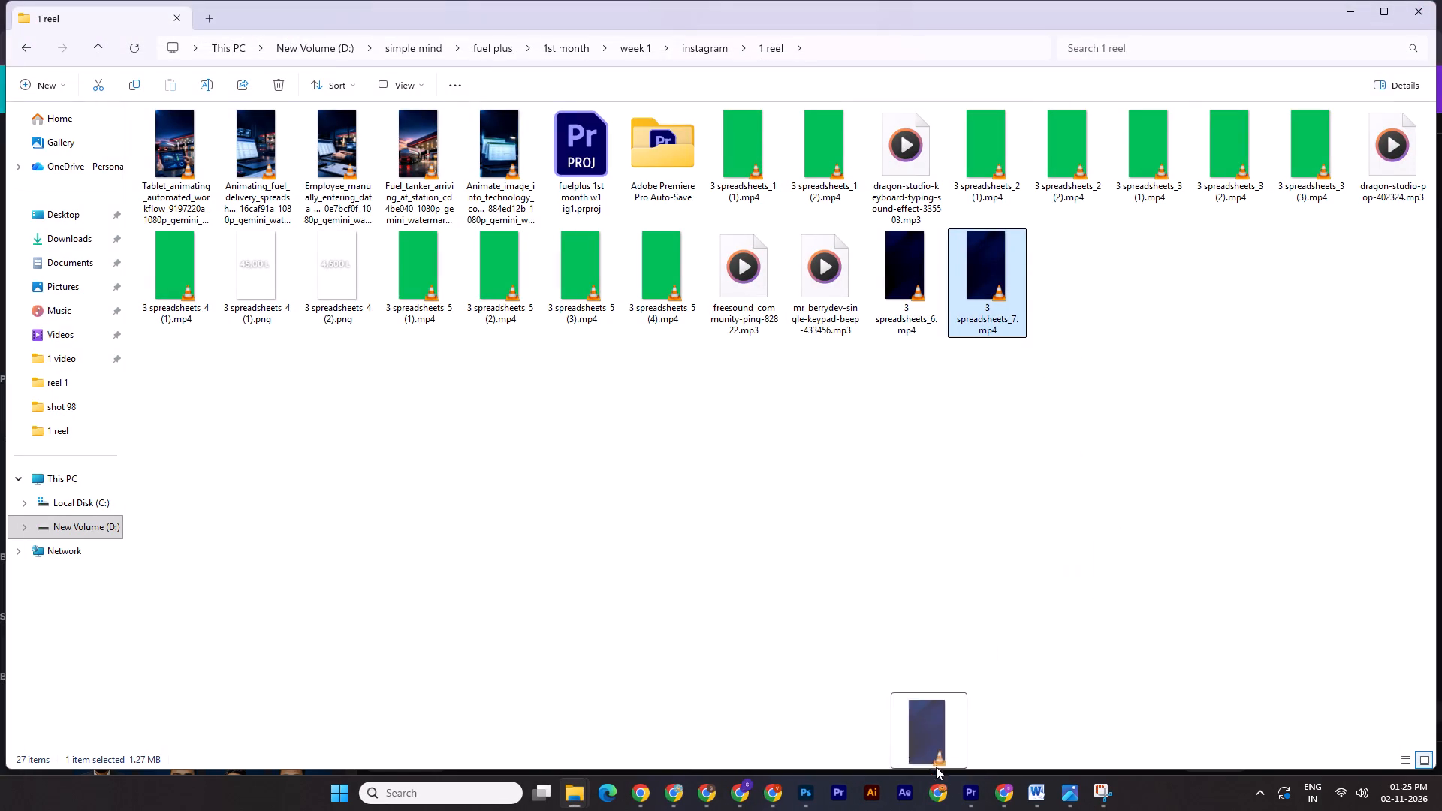
left_click_drag(936, 767, 956, 603)
left_click(979, 487)
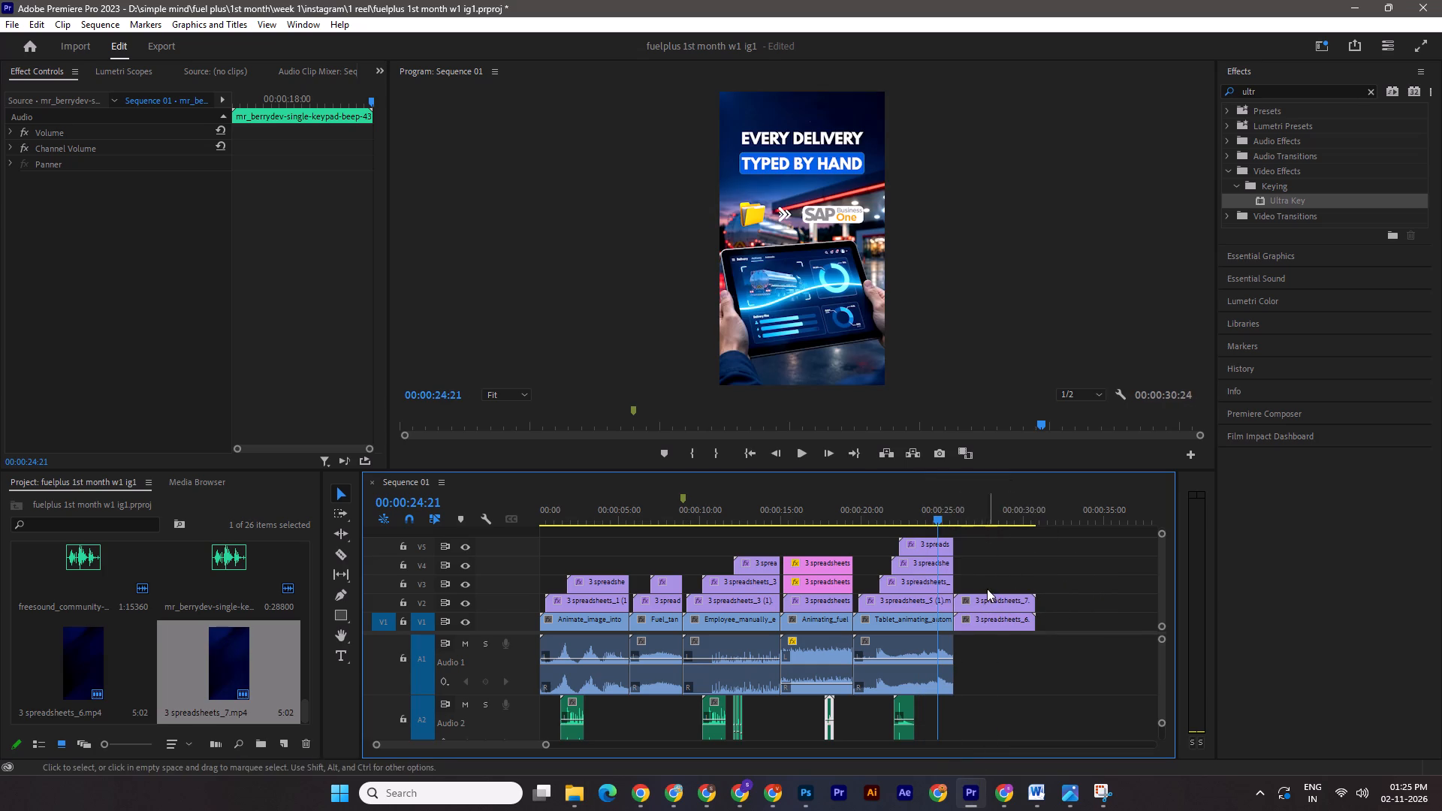
left_click(974, 517)
left_click_drag(985, 604, 1049, 604)
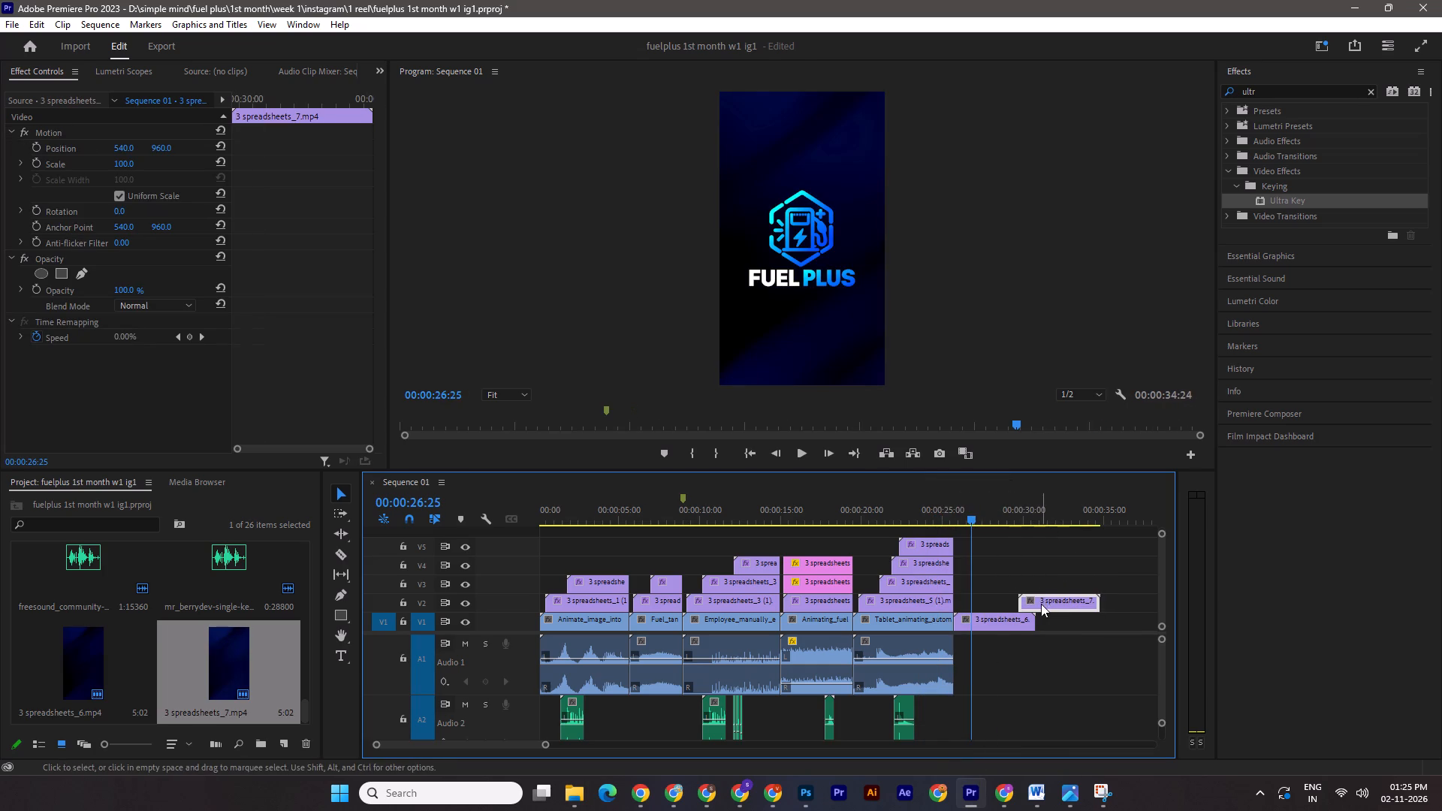
key("ctrl+z")
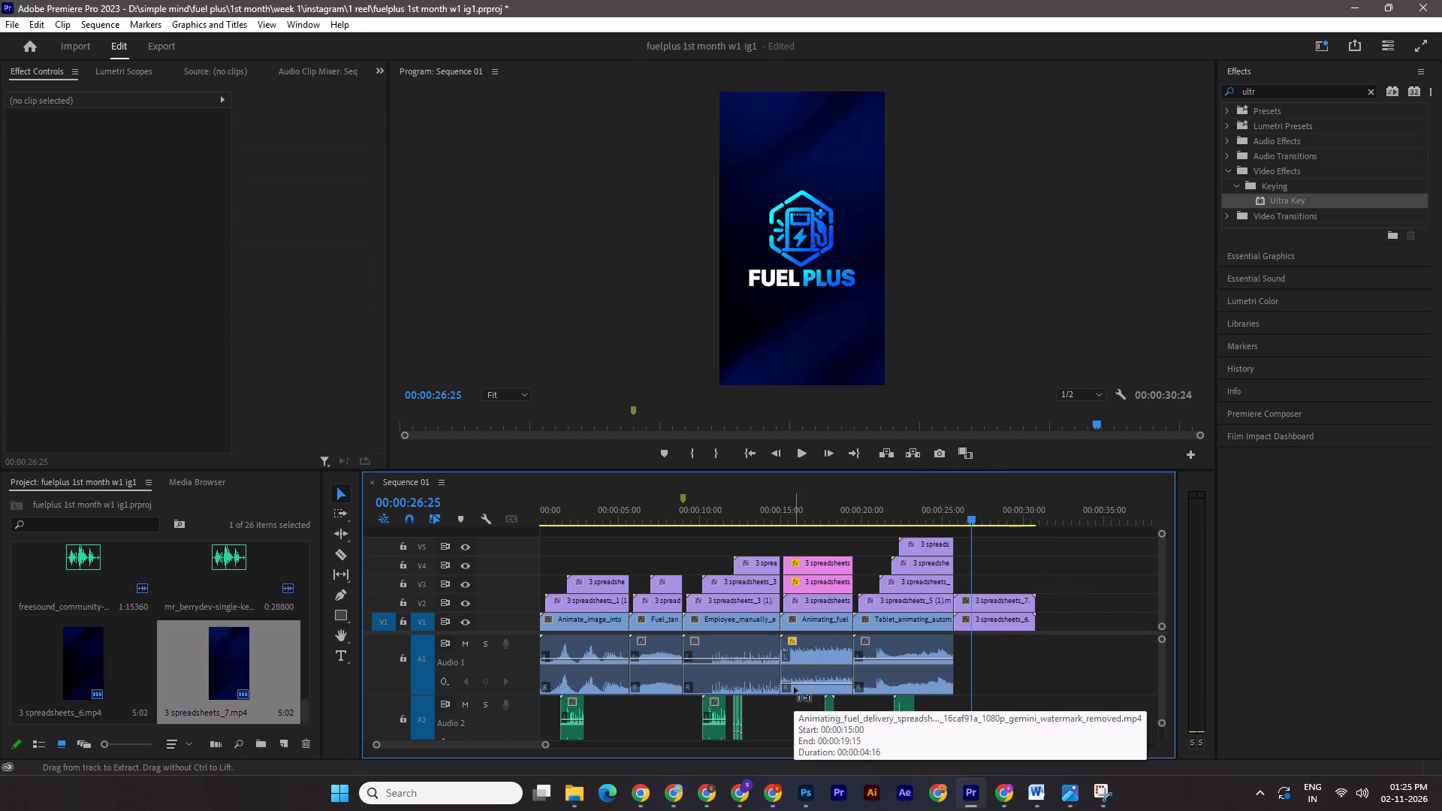
left_click(983, 623)
key("Delete")
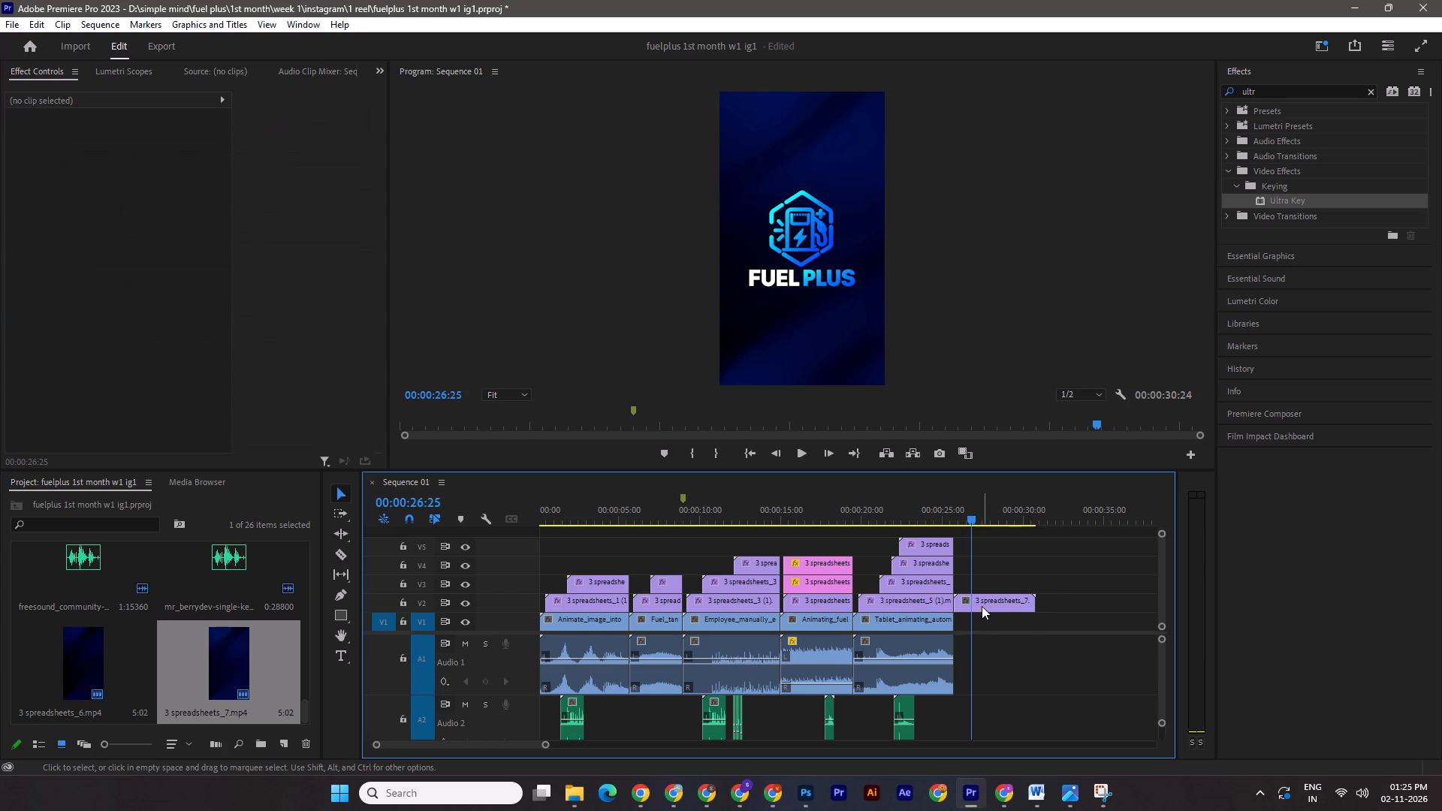
left_click_drag(982, 606, 981, 625)
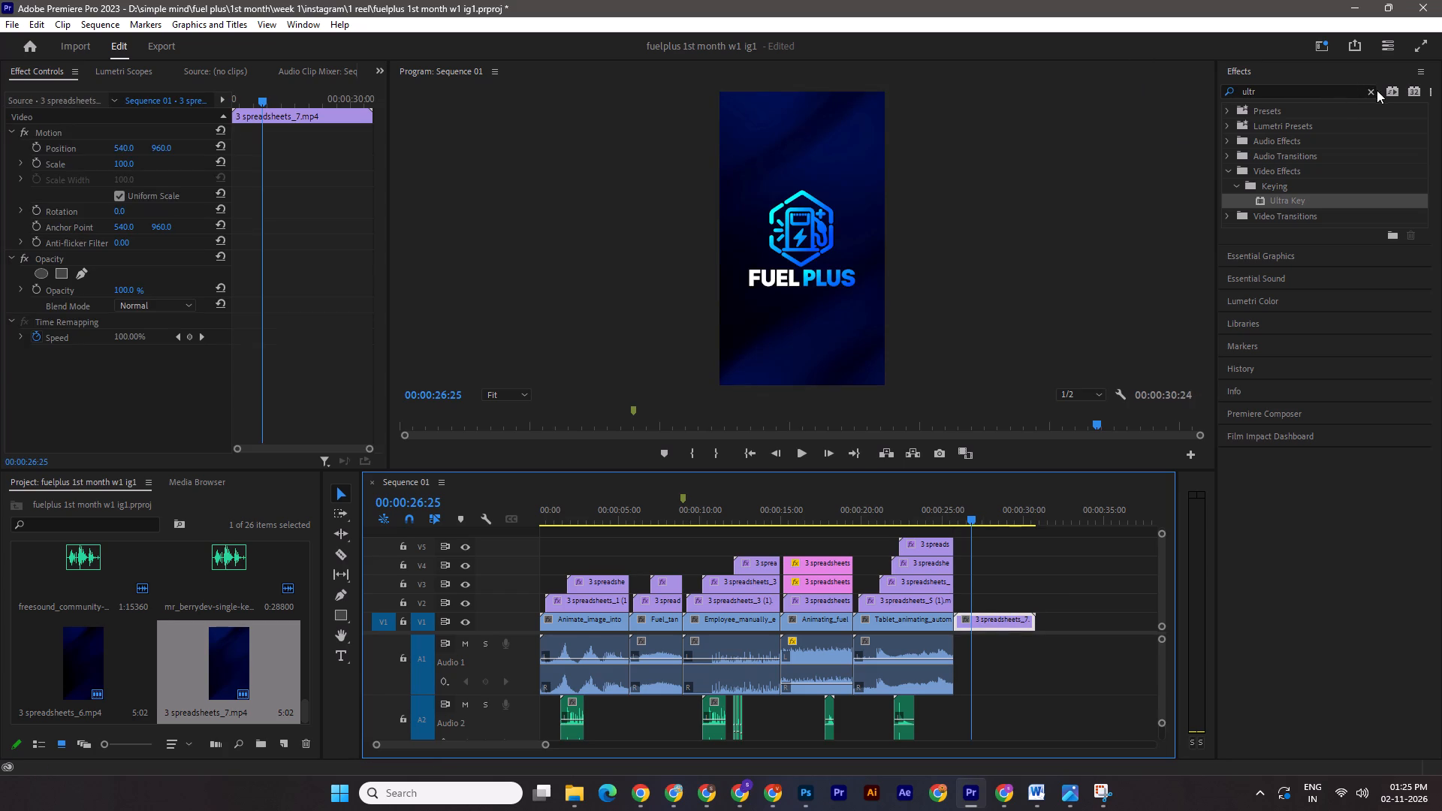
Apply a Cross Dissolve between the tablet clip and "3 spreadsheets_7.mp4" on V1, lasting 00:00:00:24 and aligned Center at Cut.
left_click(1377, 90)
left_click(1371, 91)
left_click(1225, 185)
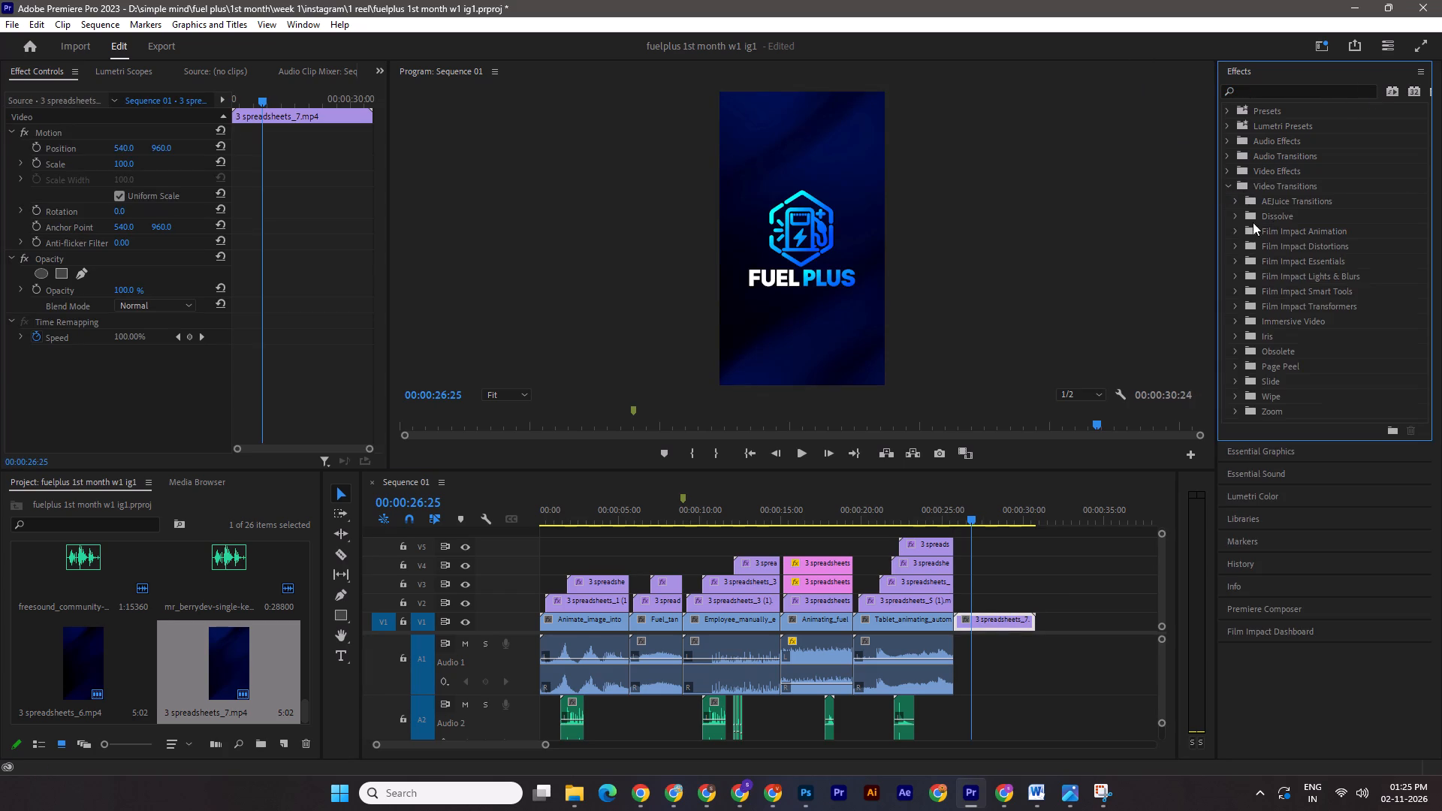
left_click(1232, 212)
left_click_drag(1280, 243, 964, 614)
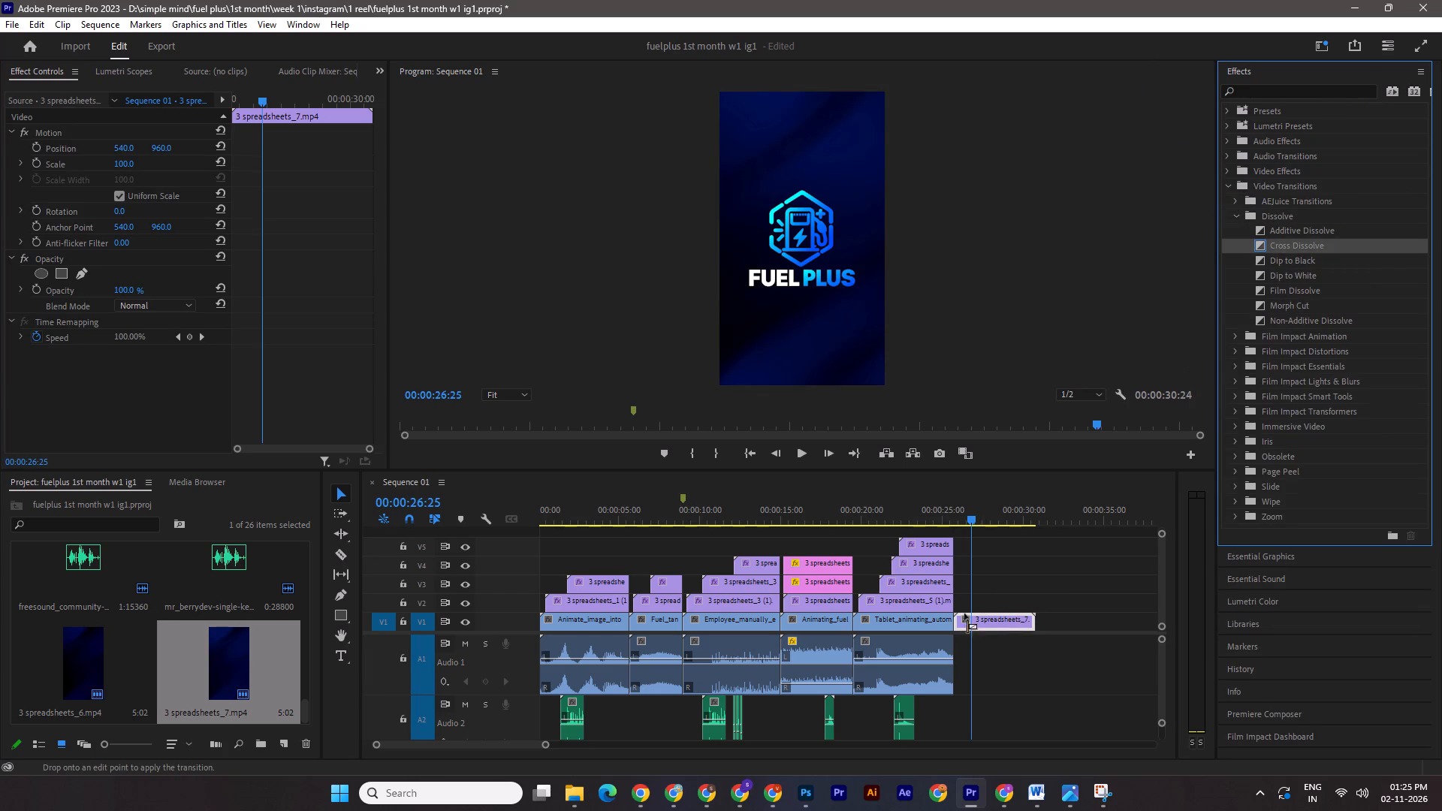
left_click_drag(964, 614, 950, 620)
left_click(961, 624)
left_click(159, 162)
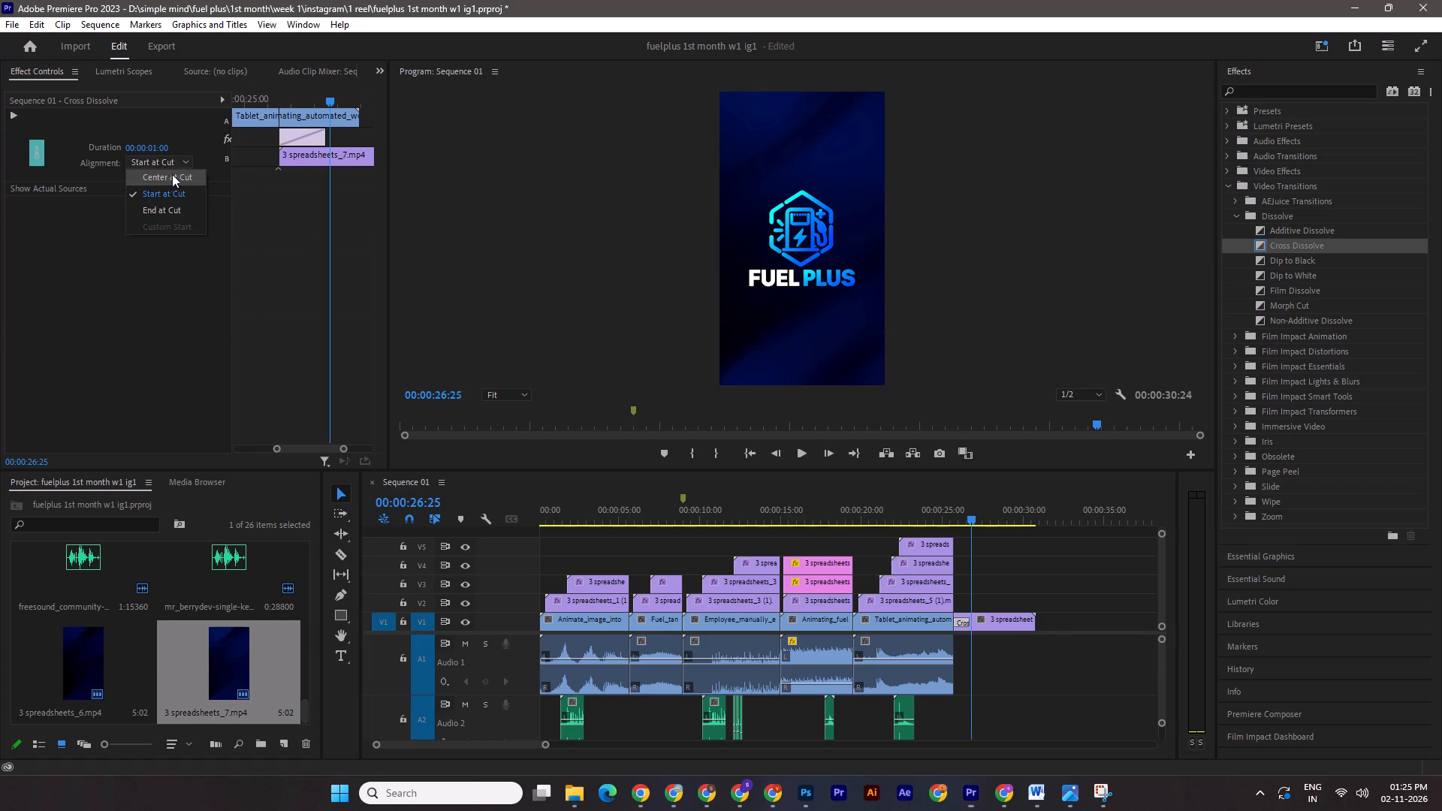
left_click(177, 177)
left_click(958, 623)
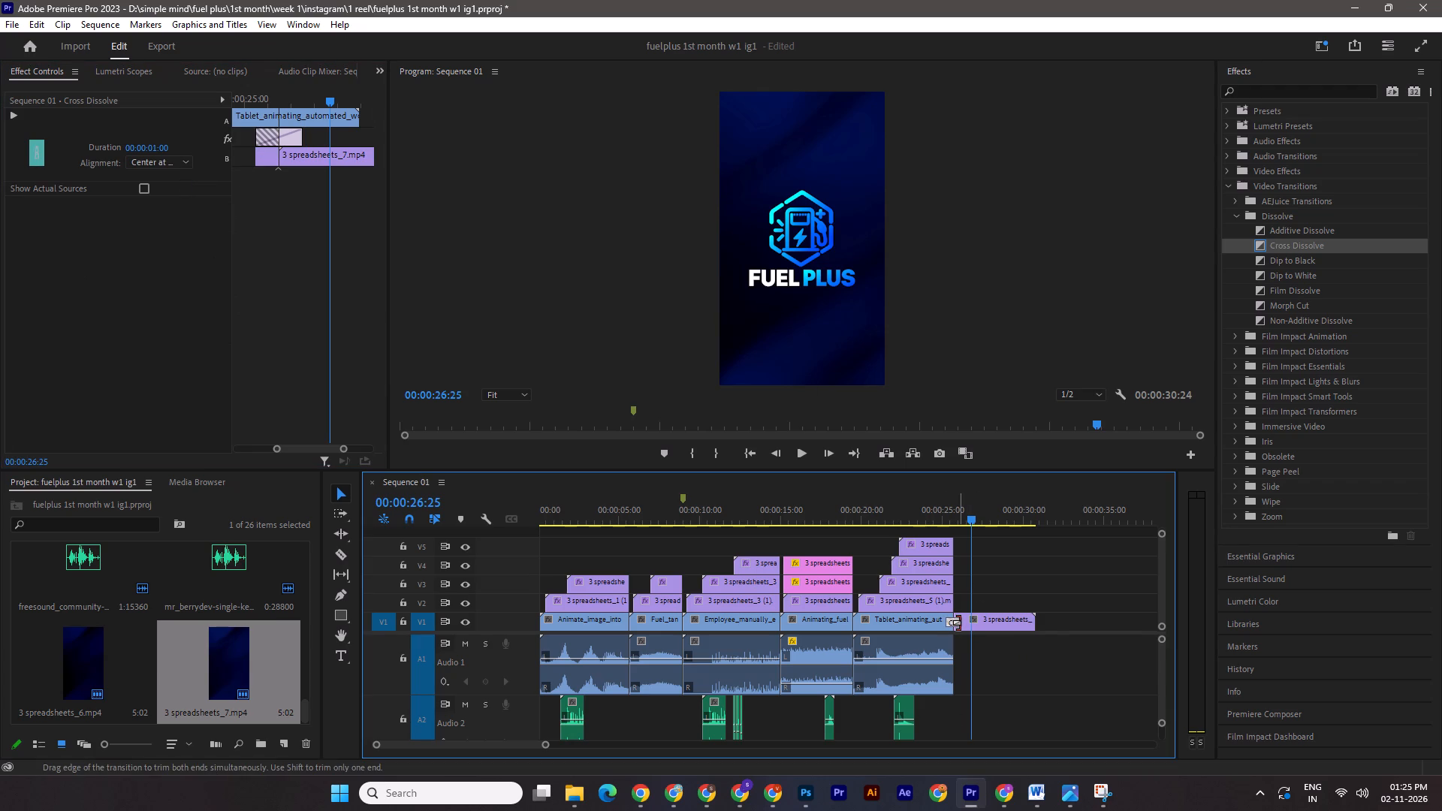
left_click(177, 157)
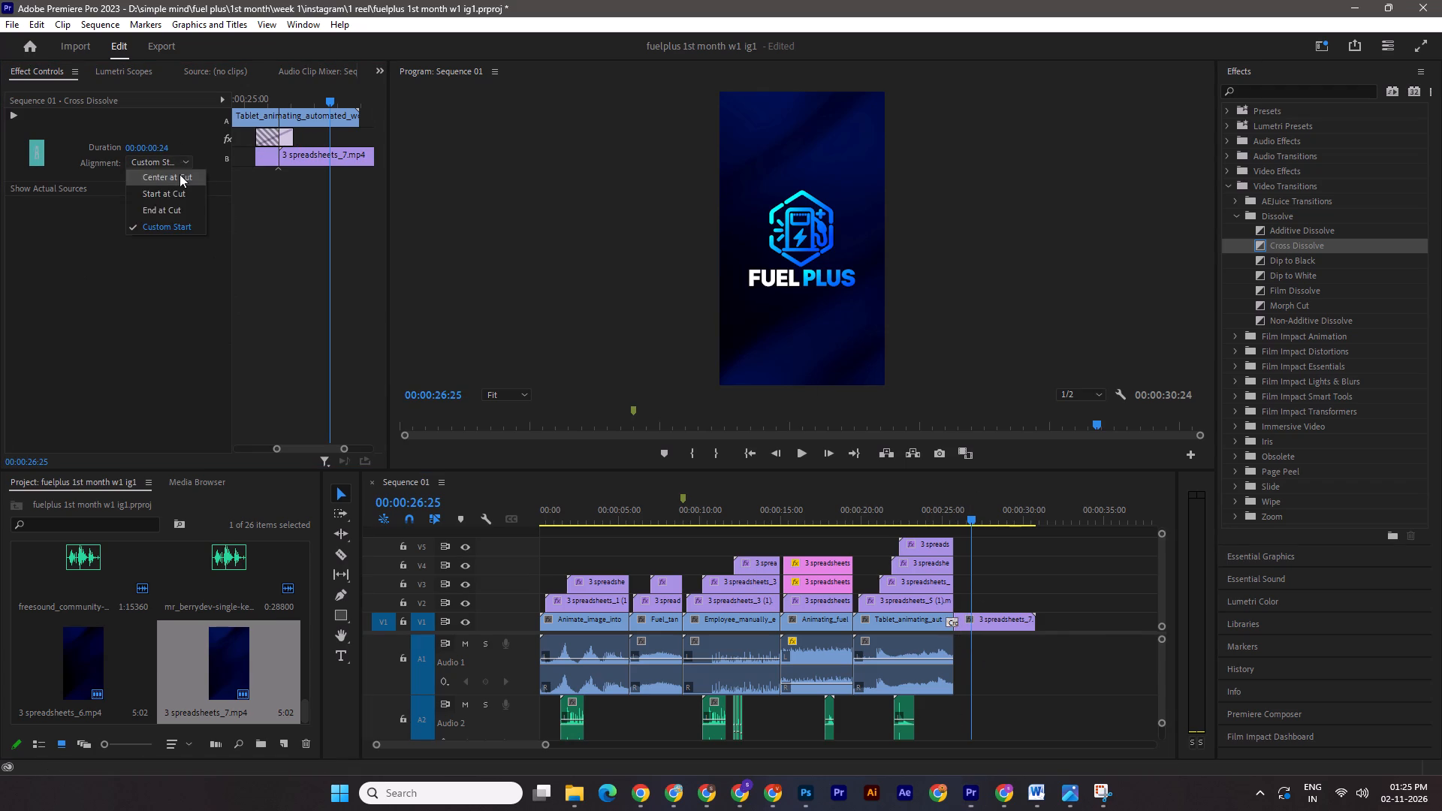
left_click(179, 174)
Play and scrub across the Cross Dissolve into the logo end screen to check the transition.
left_click_drag(972, 518, 946, 516)
key("space")
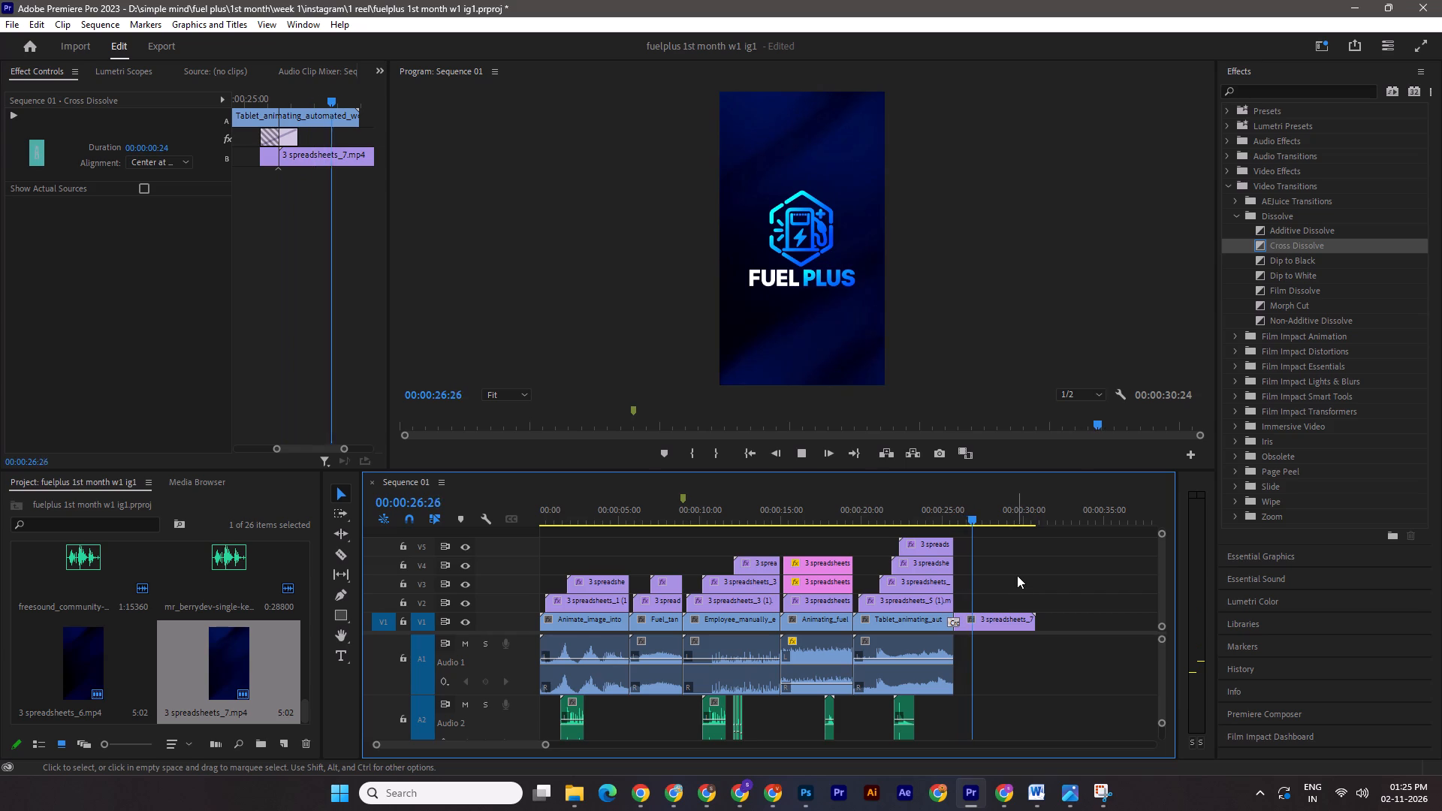
key("space")
left_click_drag(987, 520, 964, 520)
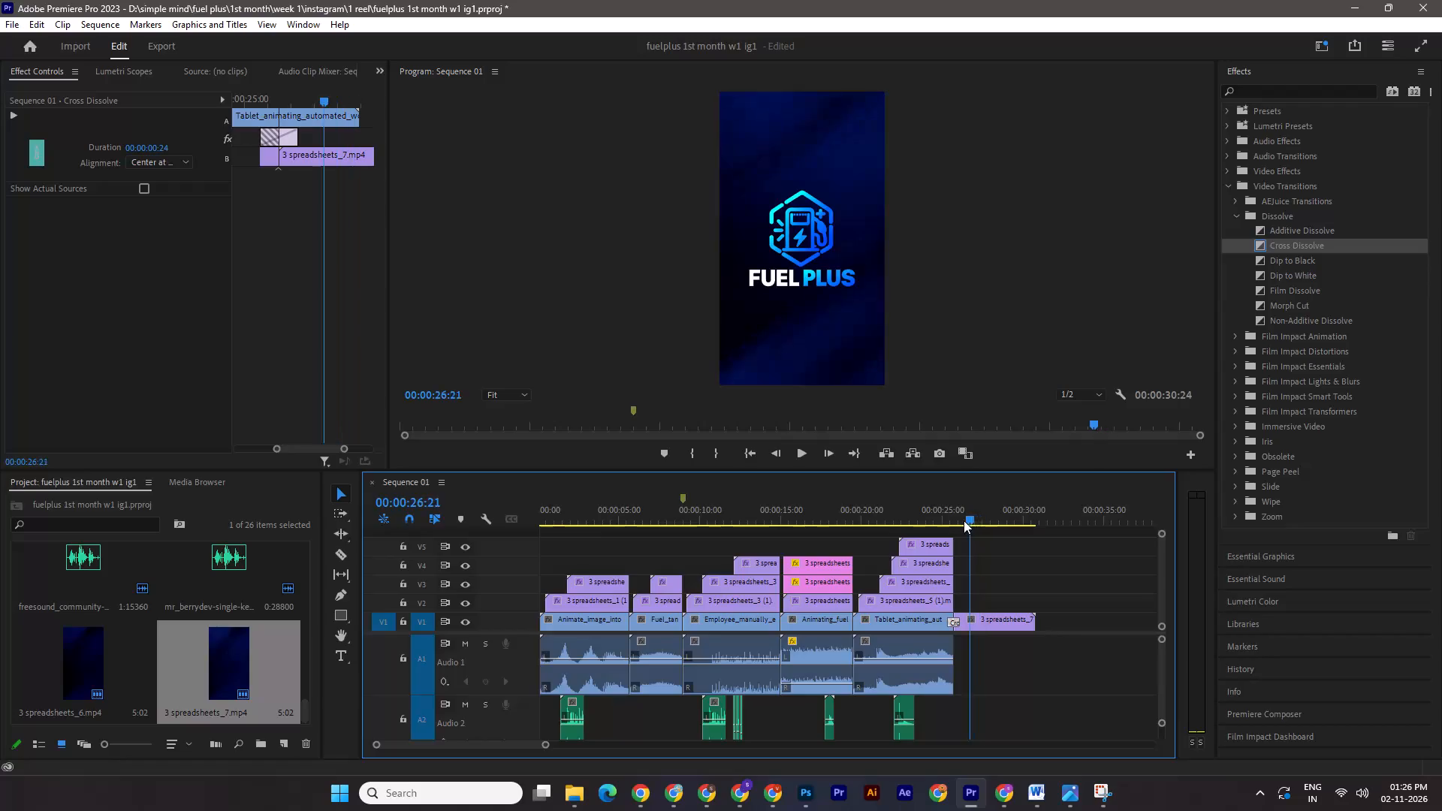
left_click_drag(964, 520, 966, 522)
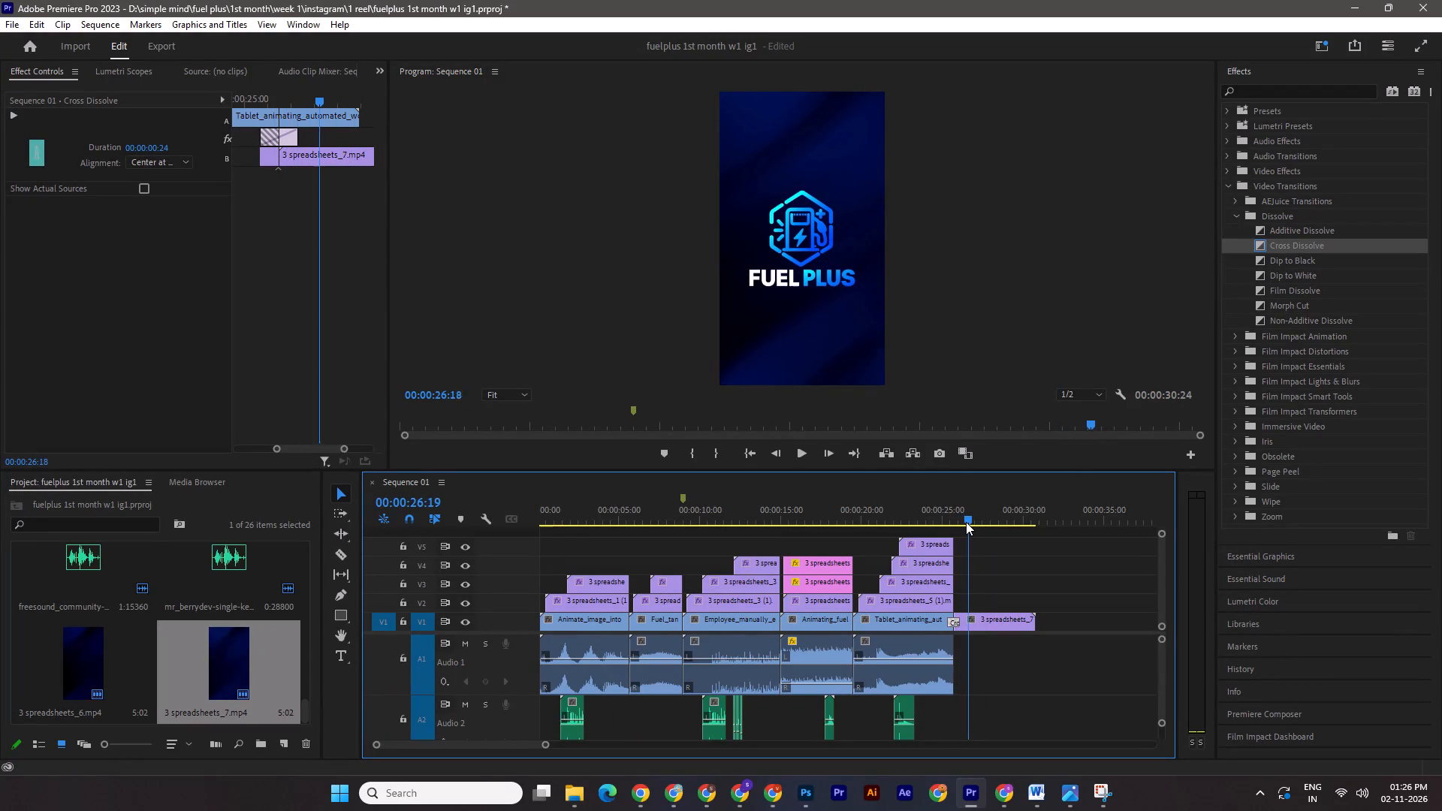
left_click_drag(966, 522, 969, 522)
left_click(1163, 626)
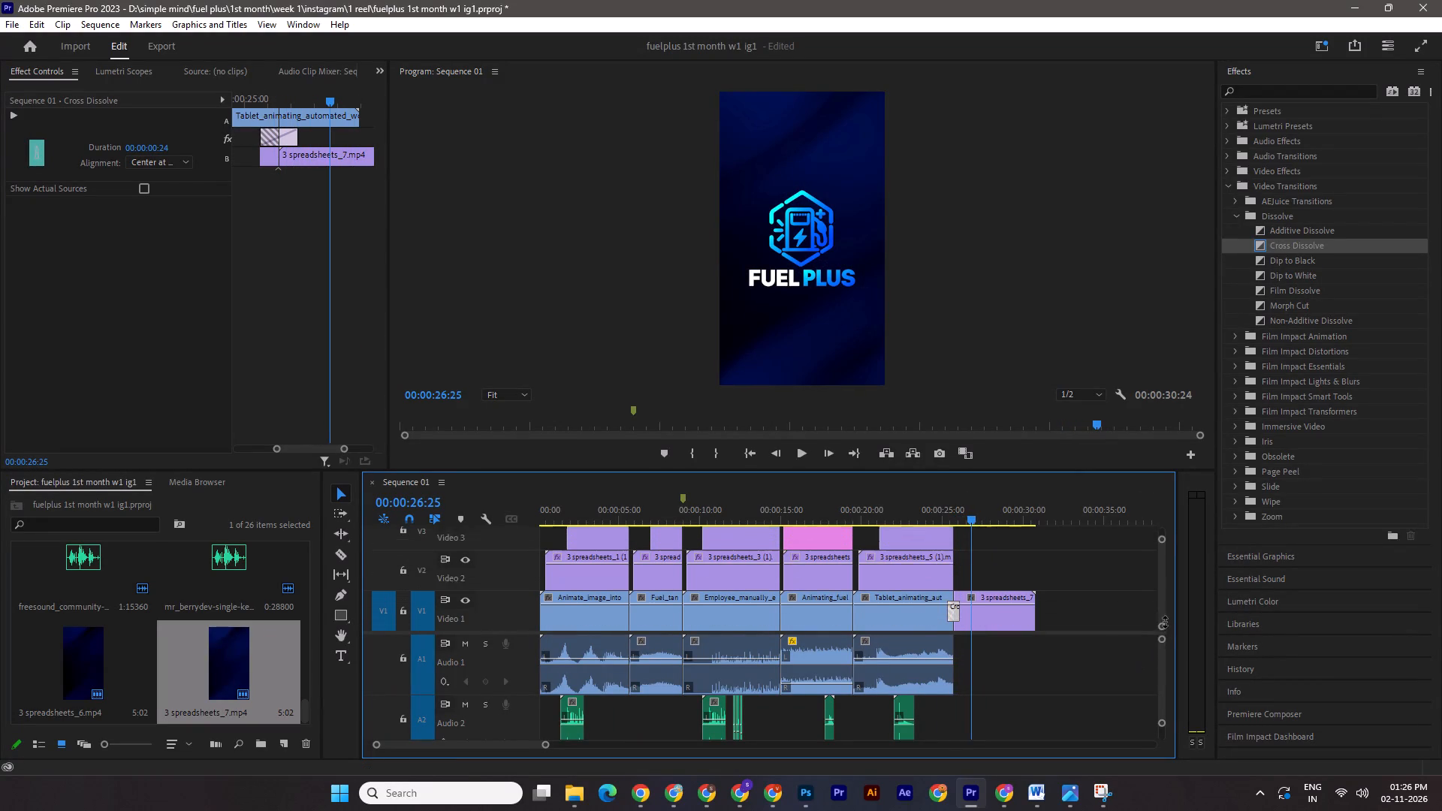
Show the Time Remapping speed line on the "3 spreadsheets_7.mp4" clip on V1 and set its time interpolation to Optical Flow.
right_click(969, 586)
left_click(1024, 634)
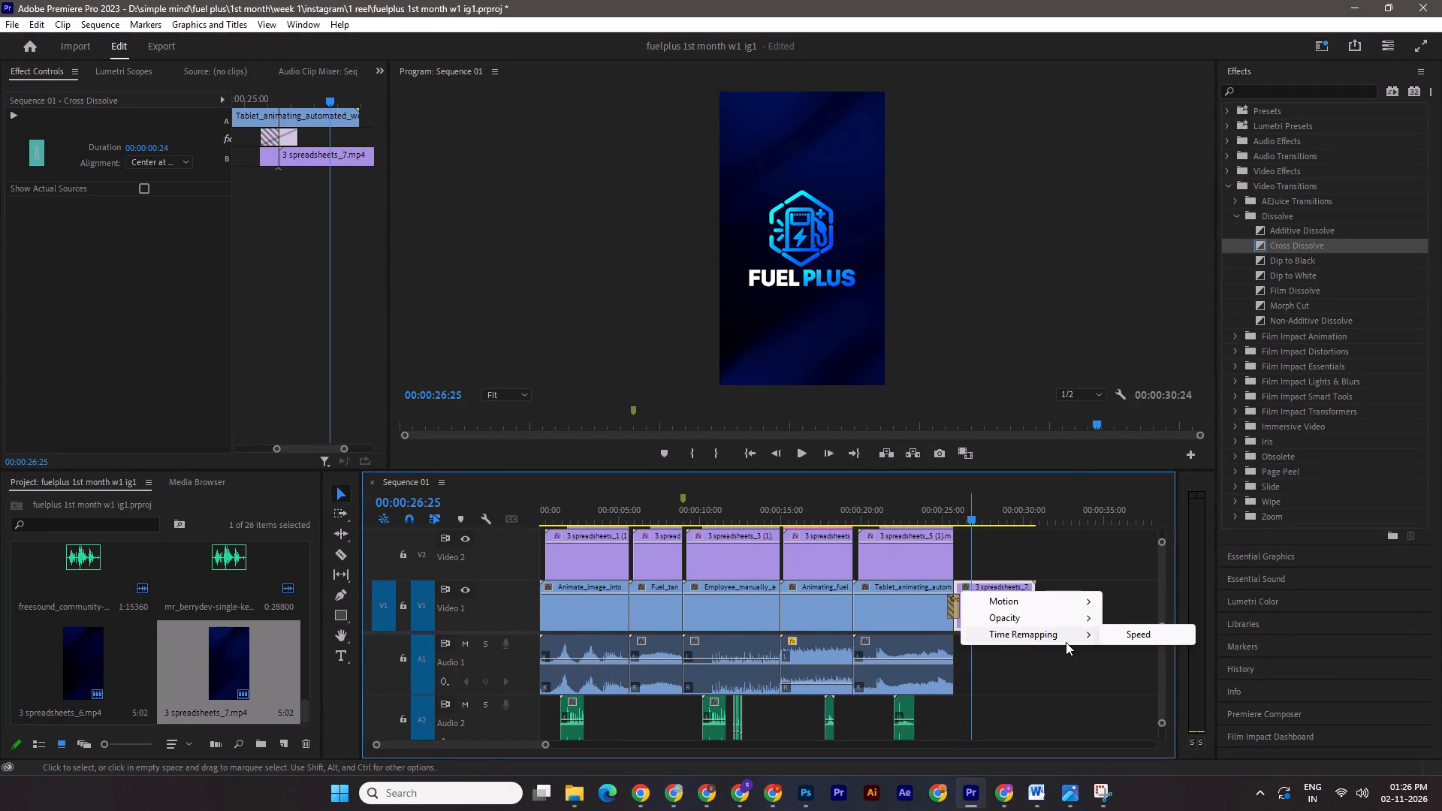
left_click(1113, 634)
right_click(989, 613)
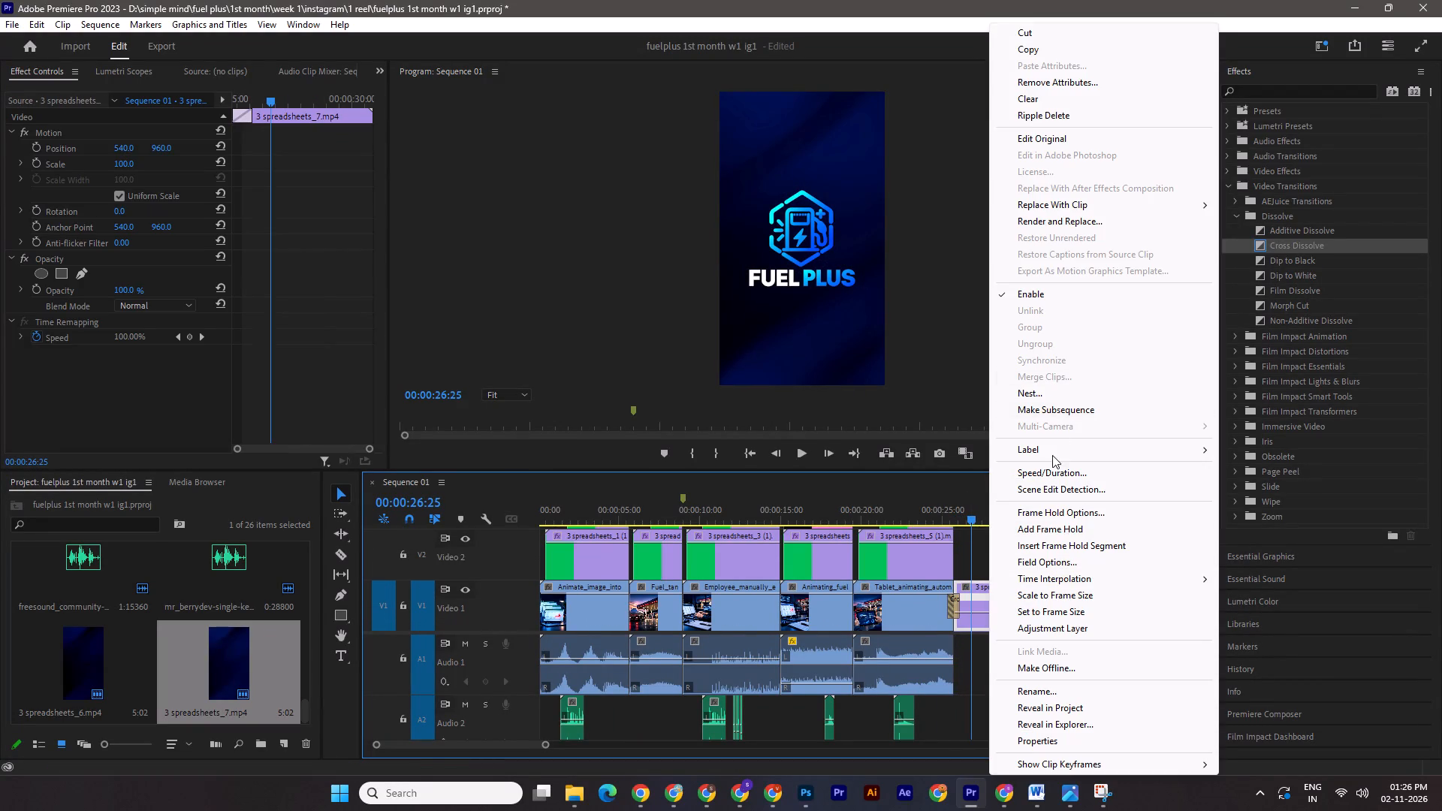
left_click(1057, 472)
left_click(735, 445)
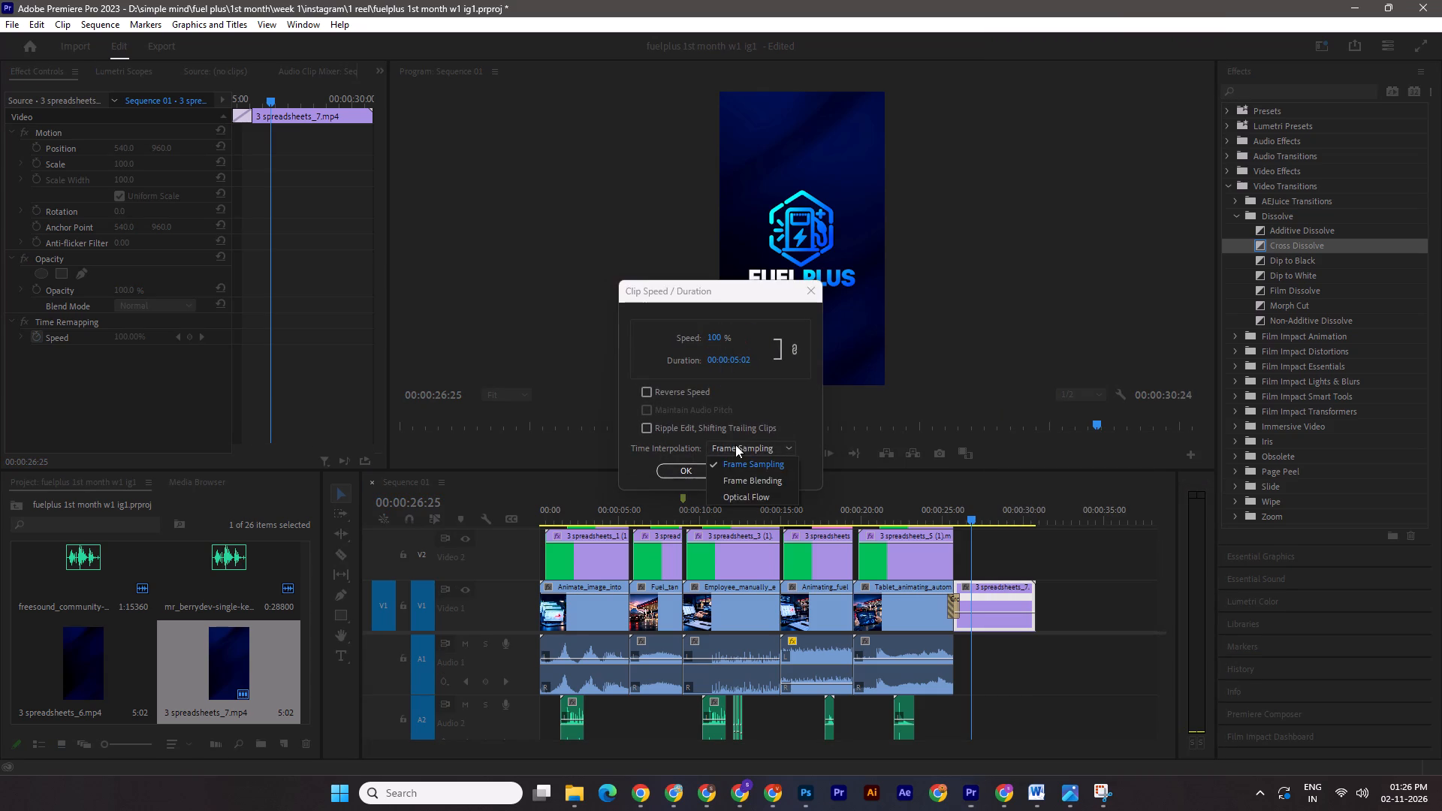
left_click(752, 496)
left_click(683, 461)
left_click(686, 466)
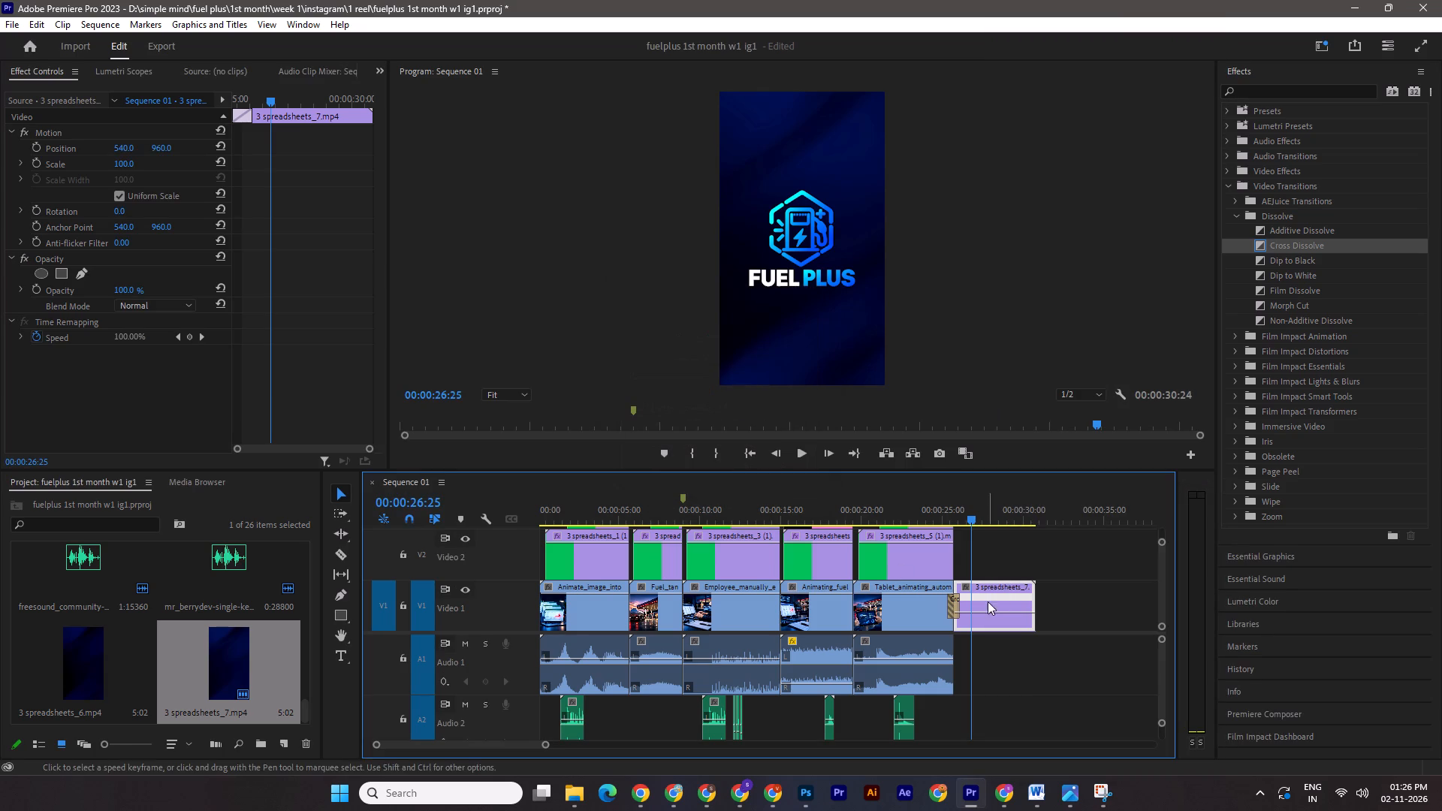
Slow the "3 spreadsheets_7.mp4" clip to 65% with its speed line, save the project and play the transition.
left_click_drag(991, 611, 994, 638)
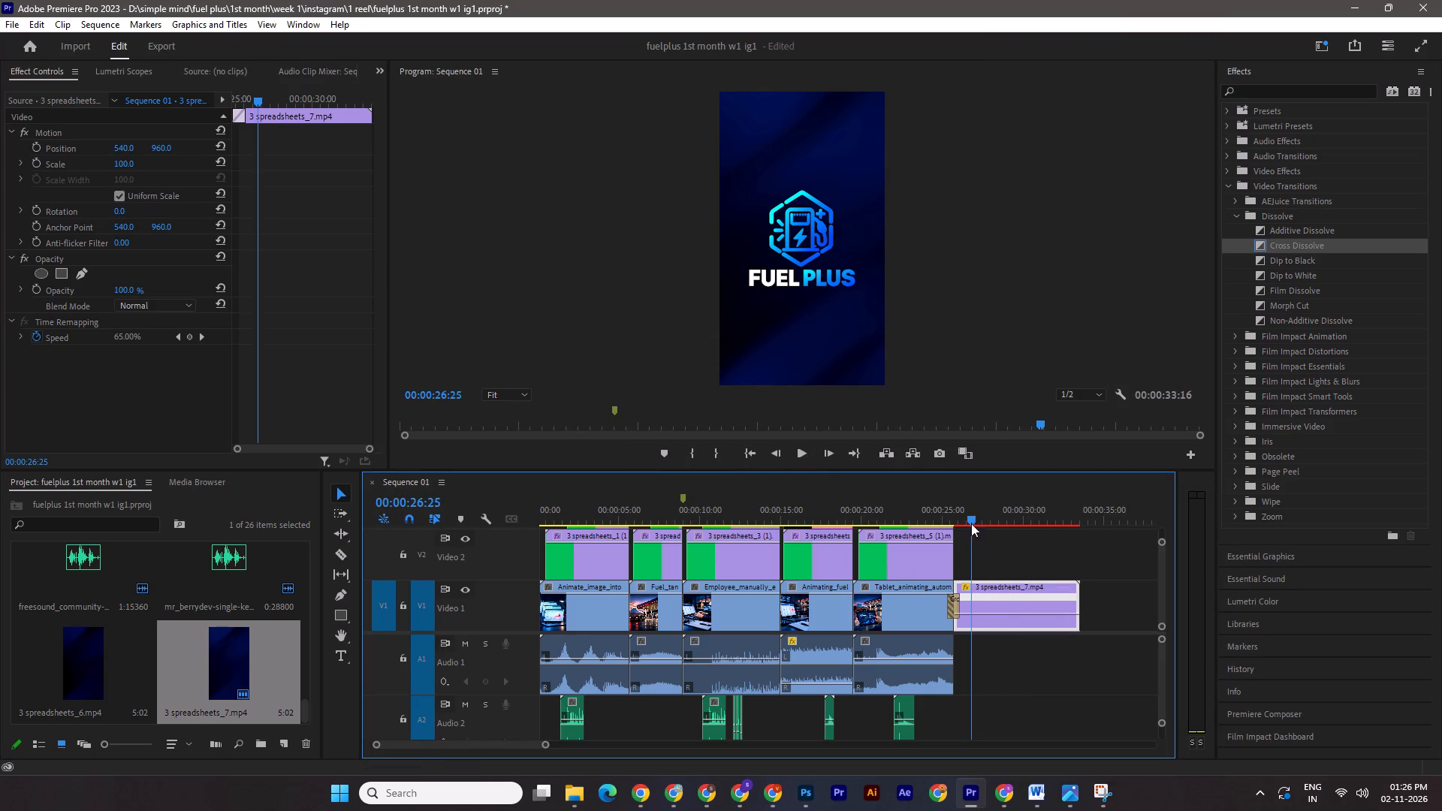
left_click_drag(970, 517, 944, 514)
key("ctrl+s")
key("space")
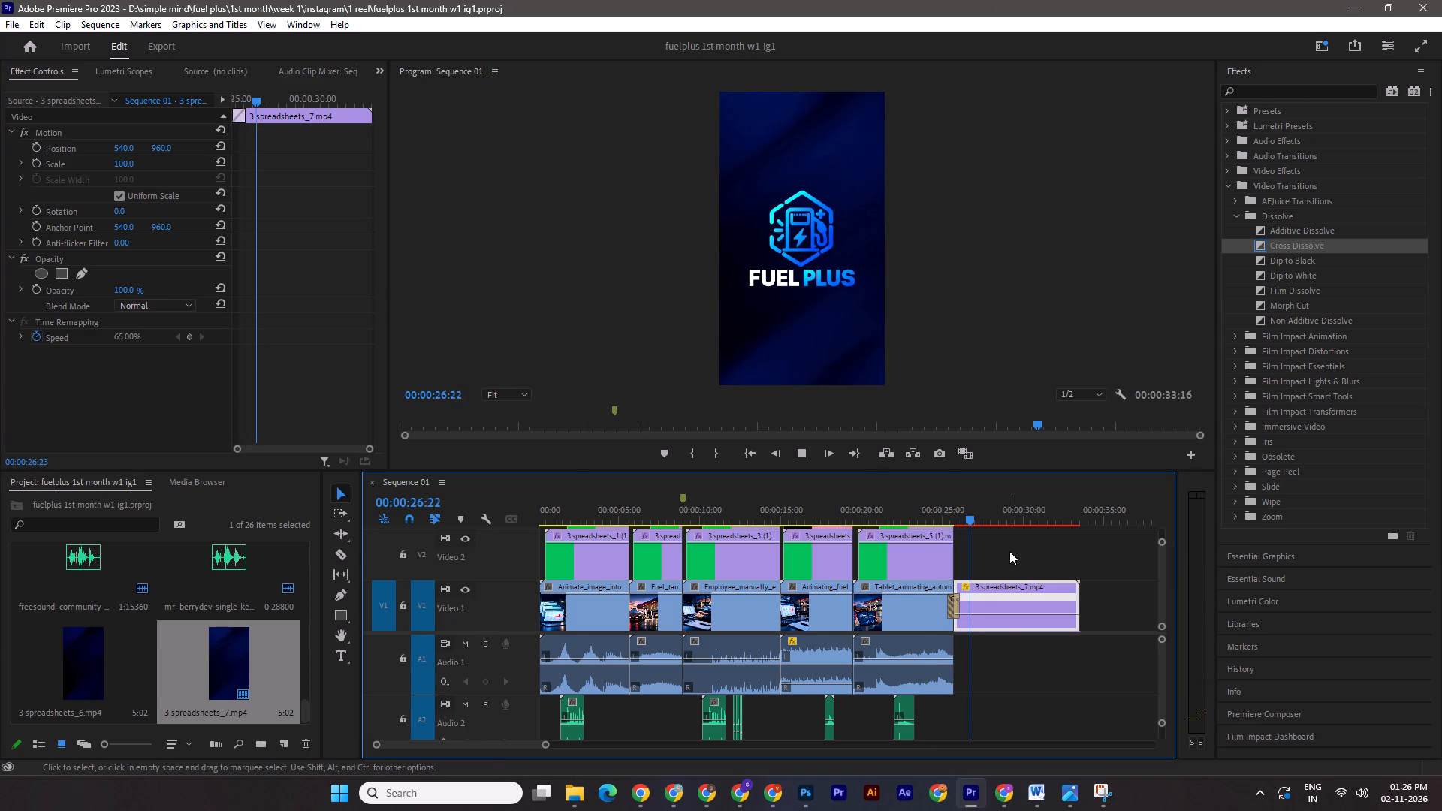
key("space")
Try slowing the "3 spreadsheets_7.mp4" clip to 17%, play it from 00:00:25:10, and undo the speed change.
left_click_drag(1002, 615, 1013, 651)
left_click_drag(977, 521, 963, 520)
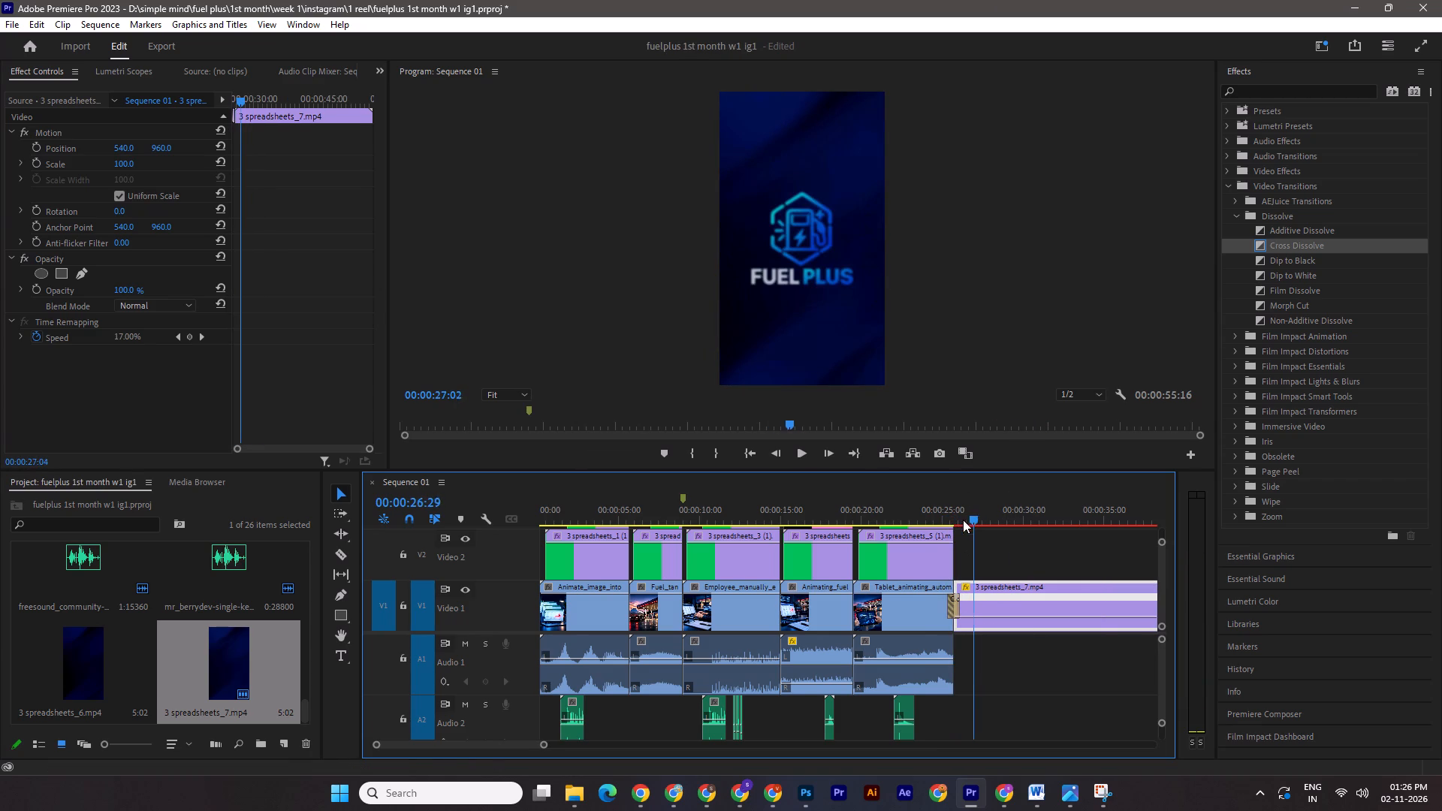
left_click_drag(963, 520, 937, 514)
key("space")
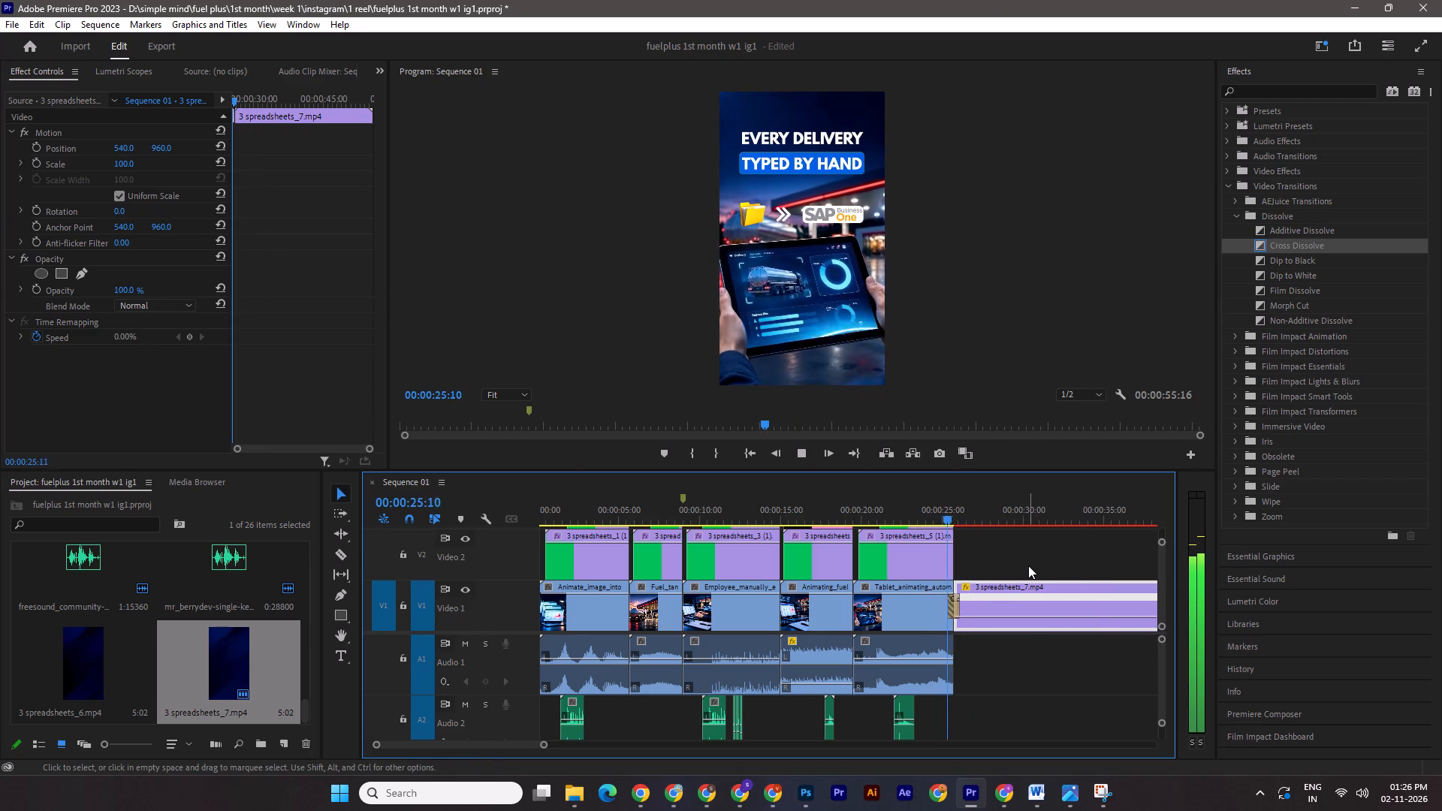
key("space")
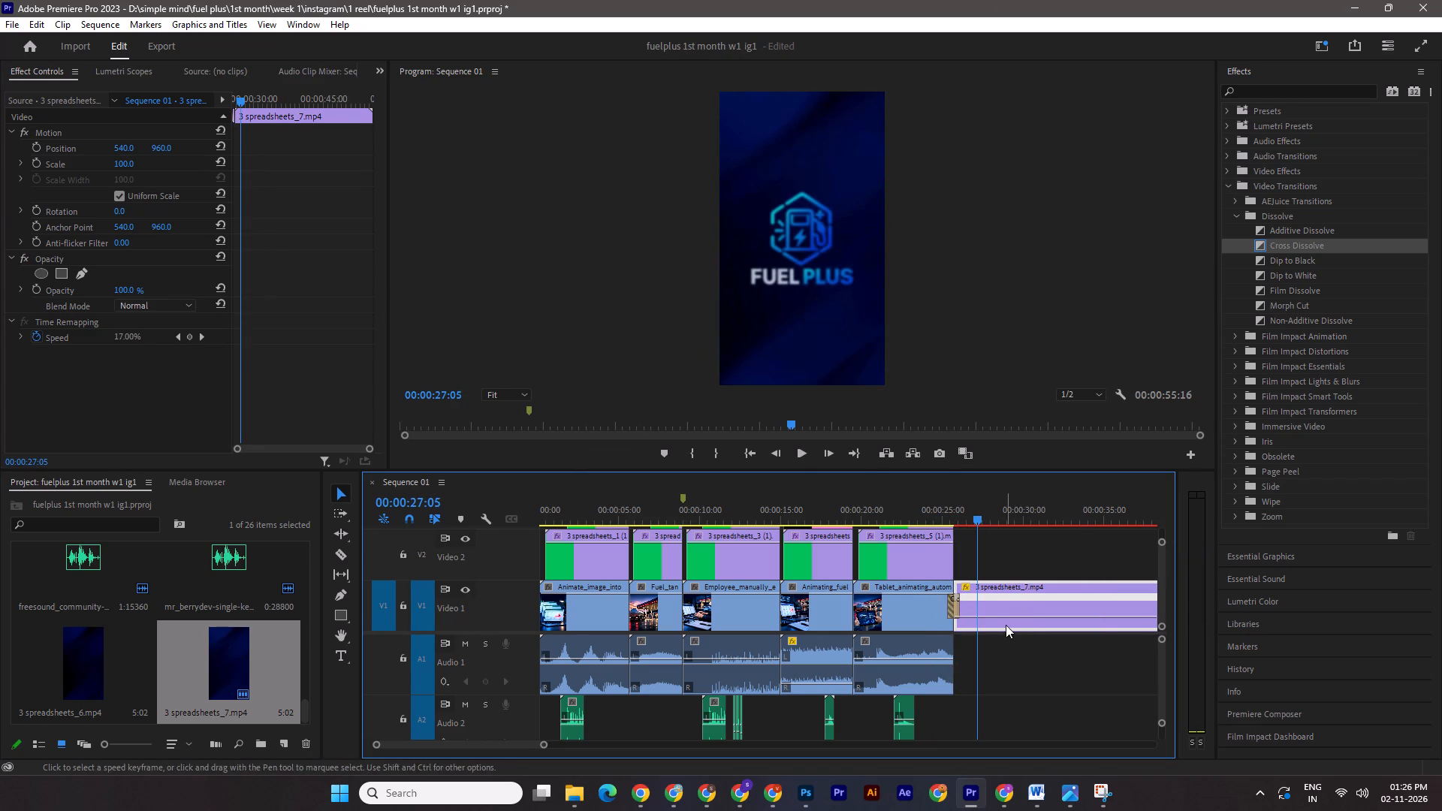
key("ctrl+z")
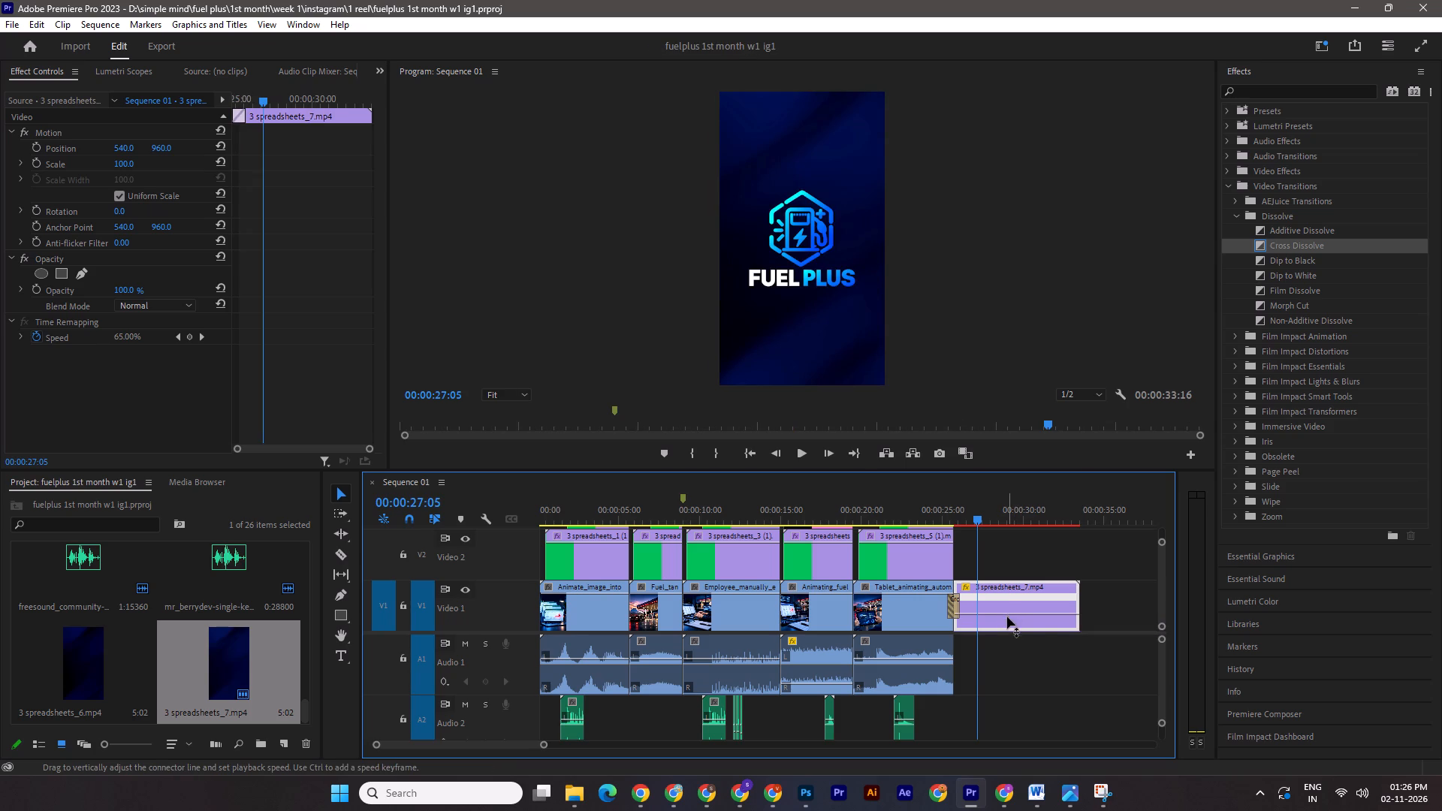
Slow the "3 spreadsheets_7.mp4" clip to 59% with its speed line and play the logo end screen.
left_click(1007, 617)
left_click_drag(970, 520, 952, 515)
key("space")
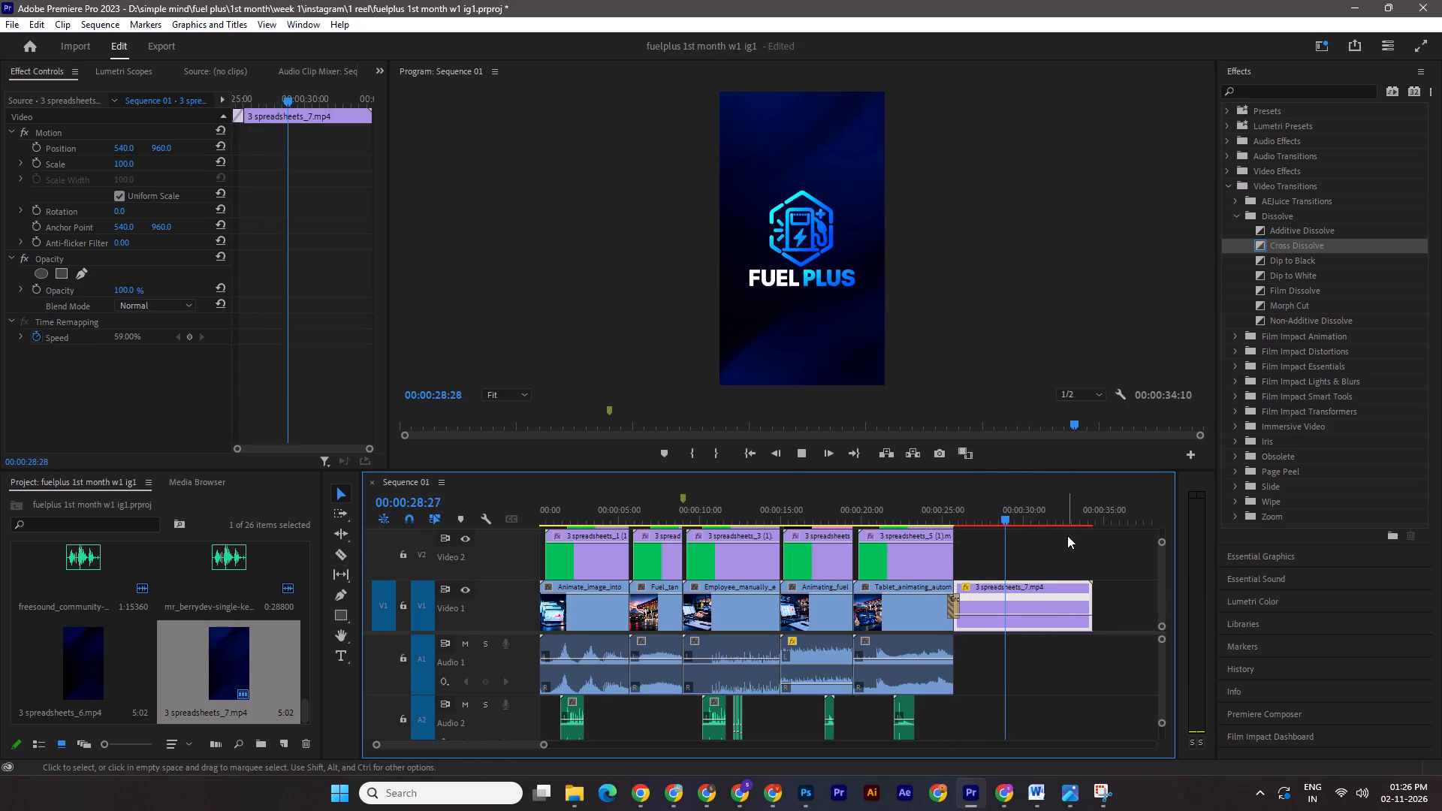
key("space")
Trim the end of the "3 spreadsheets_7.mp4" clip on V1 back to 00:00:29:27.
left_click_drag(1096, 598, 1027, 589)
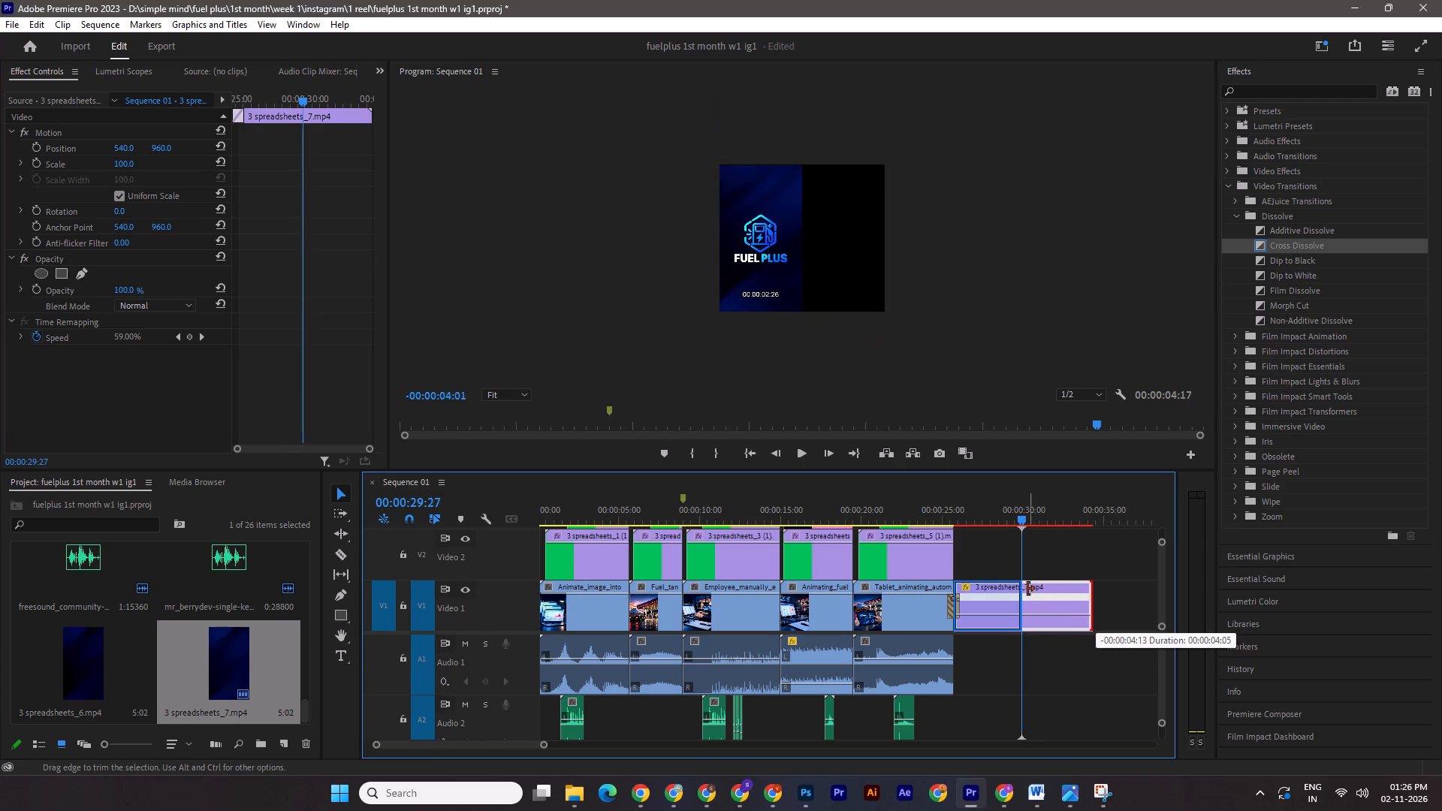
left_click_drag(1027, 589, 1026, 588)
Render the preview files for Sequence 01 and save the project.
left_click_drag(1021, 520, 973, 517)
key("Return")
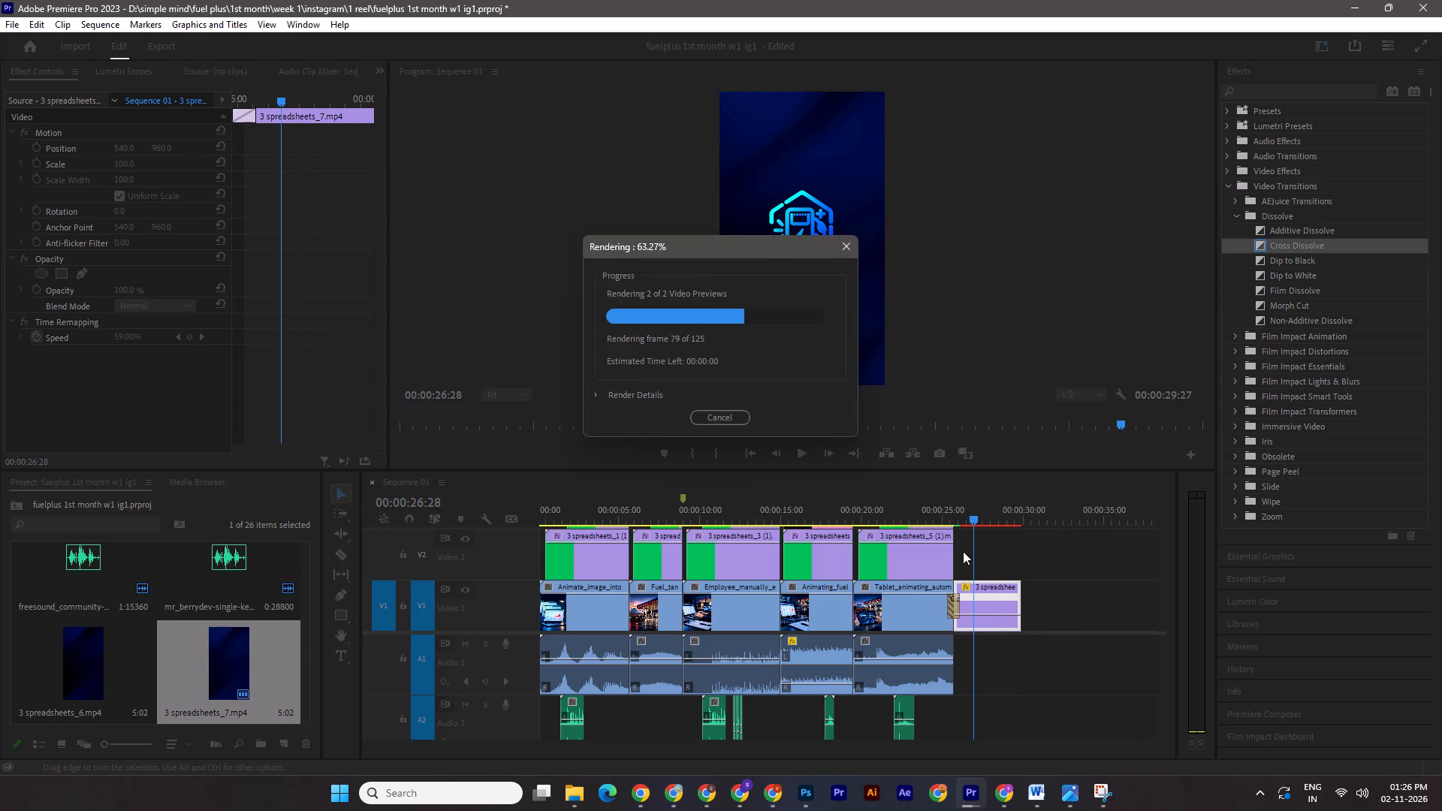
key("space")
key("ctrl+s")
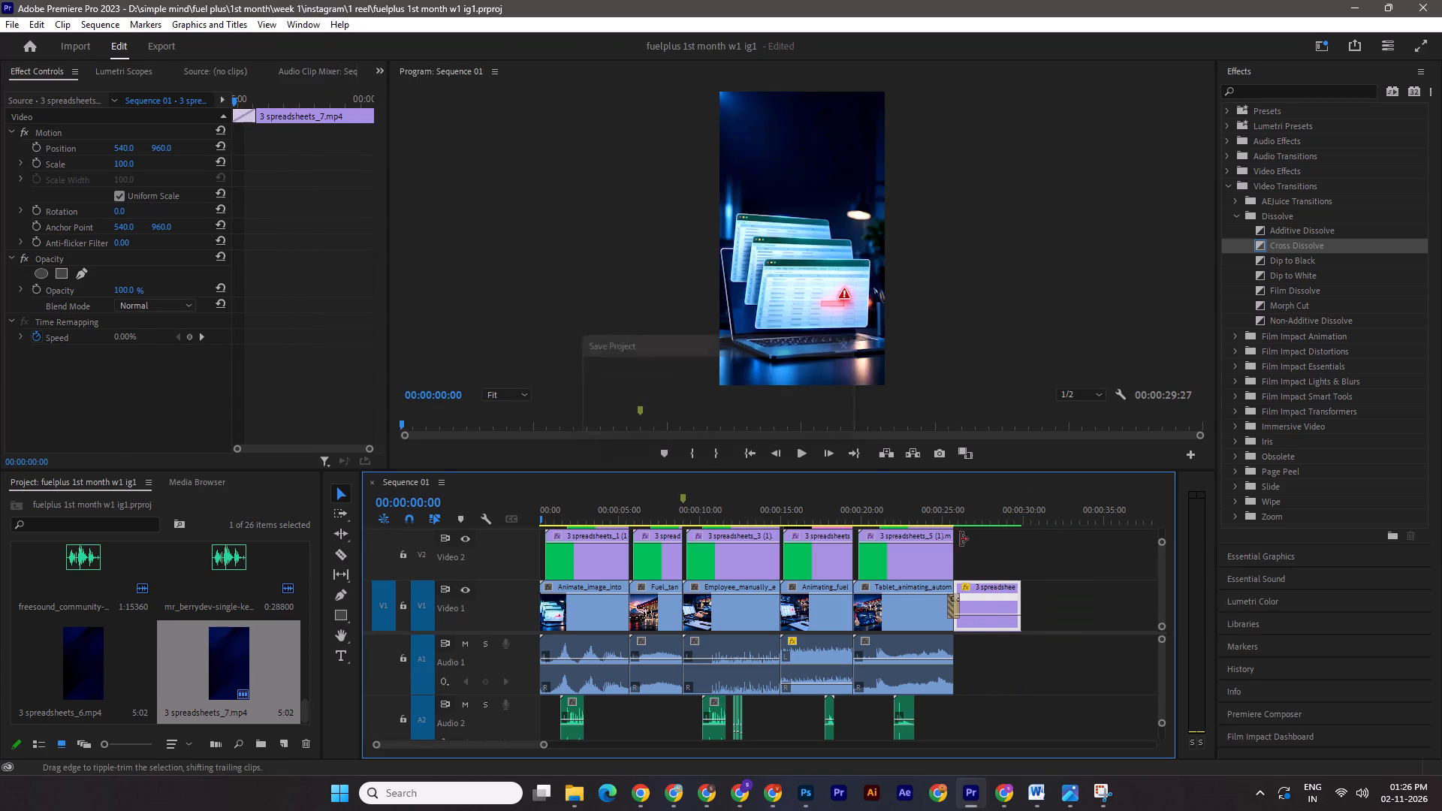
At 00:00:25:10, add 100% Opacity keyframes to the four "3 spreadsheets_5" overlay clips on V2 through V5 above the tablet clip.
left_click(946, 517)
left_click_drag(940, 517, 949, 517, "shift")
left_click_drag(949, 517, 946, 517, "shift")
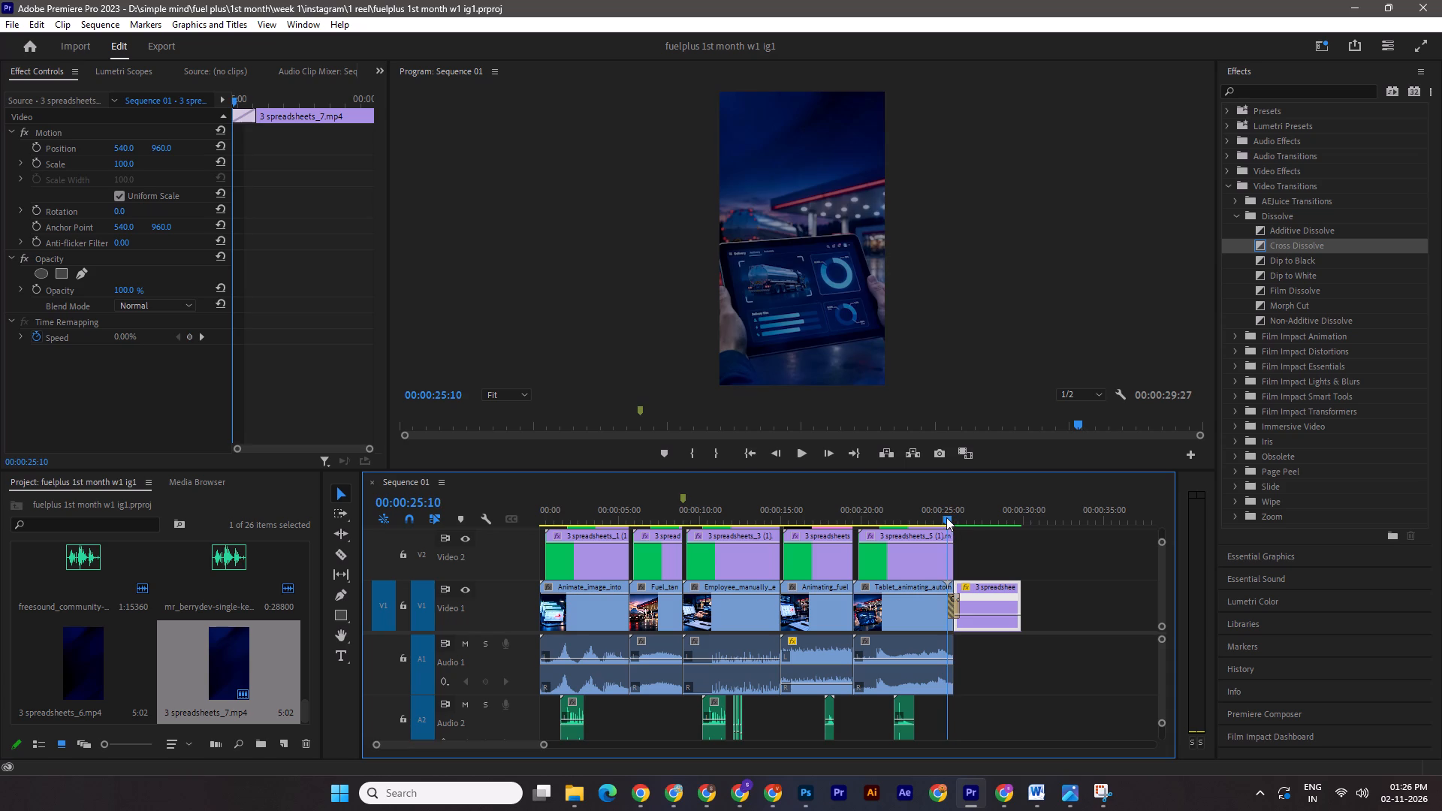
left_click_drag(946, 517, 941, 517, "shift")
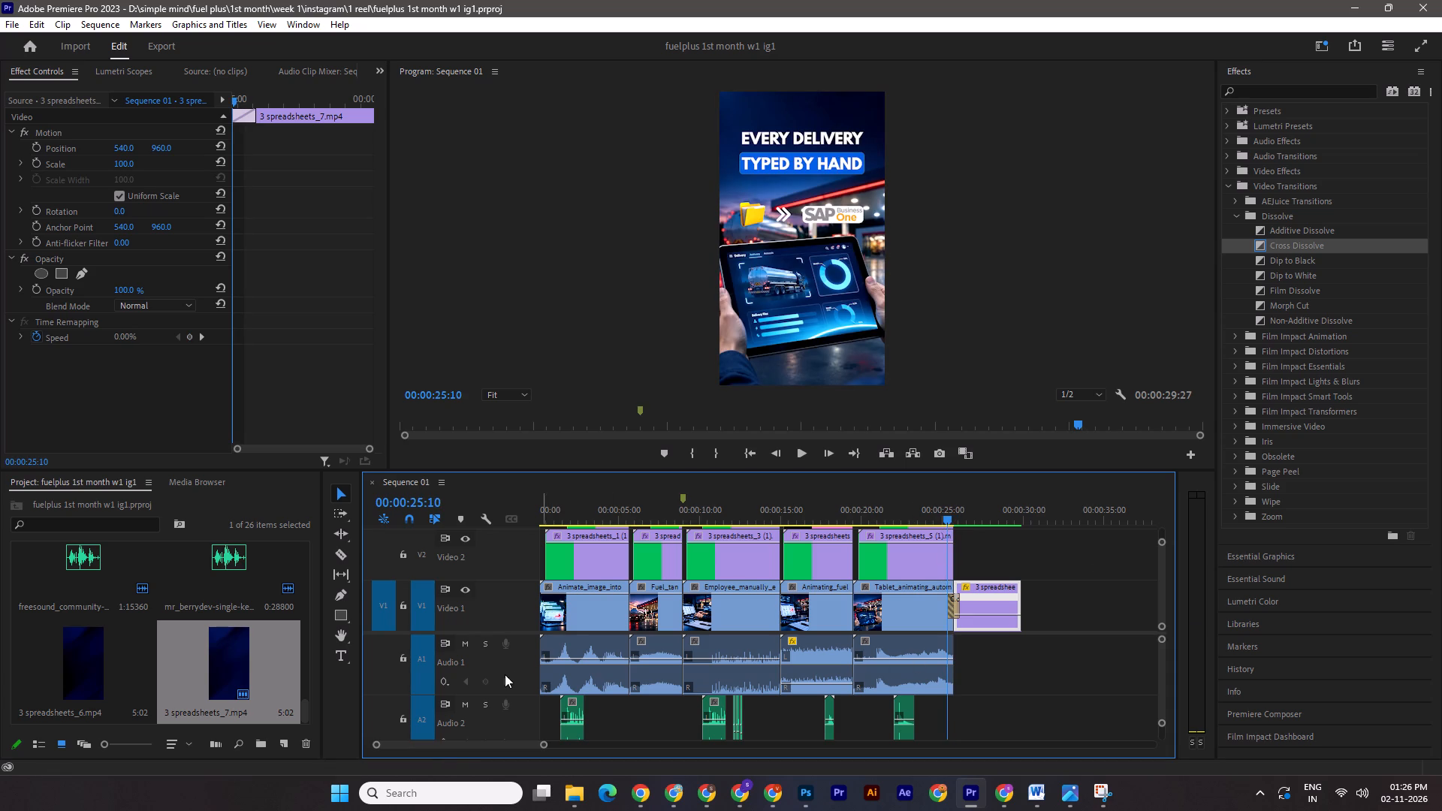
left_click_drag(1160, 722, 1163, 734)
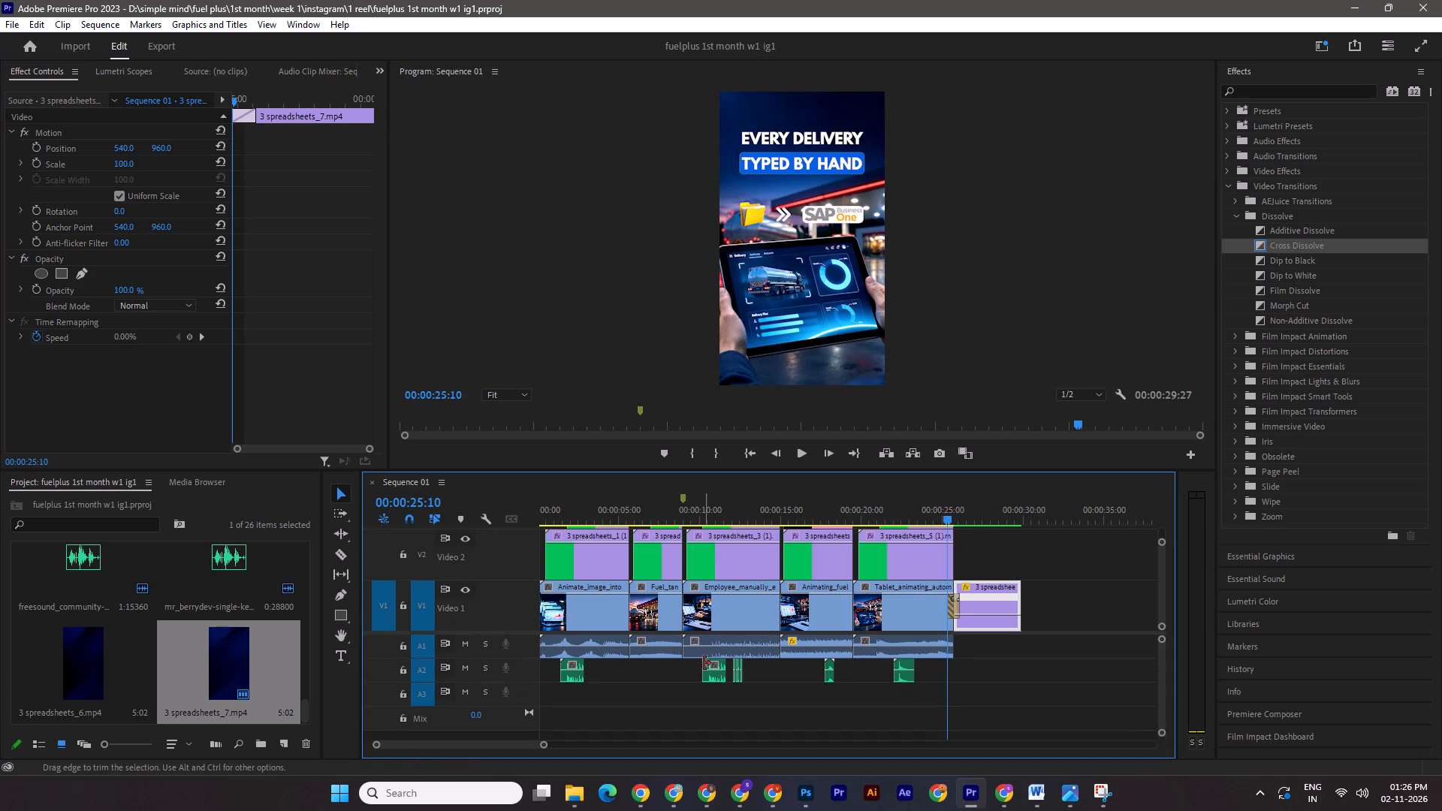
left_click_drag(472, 634, 479, 685)
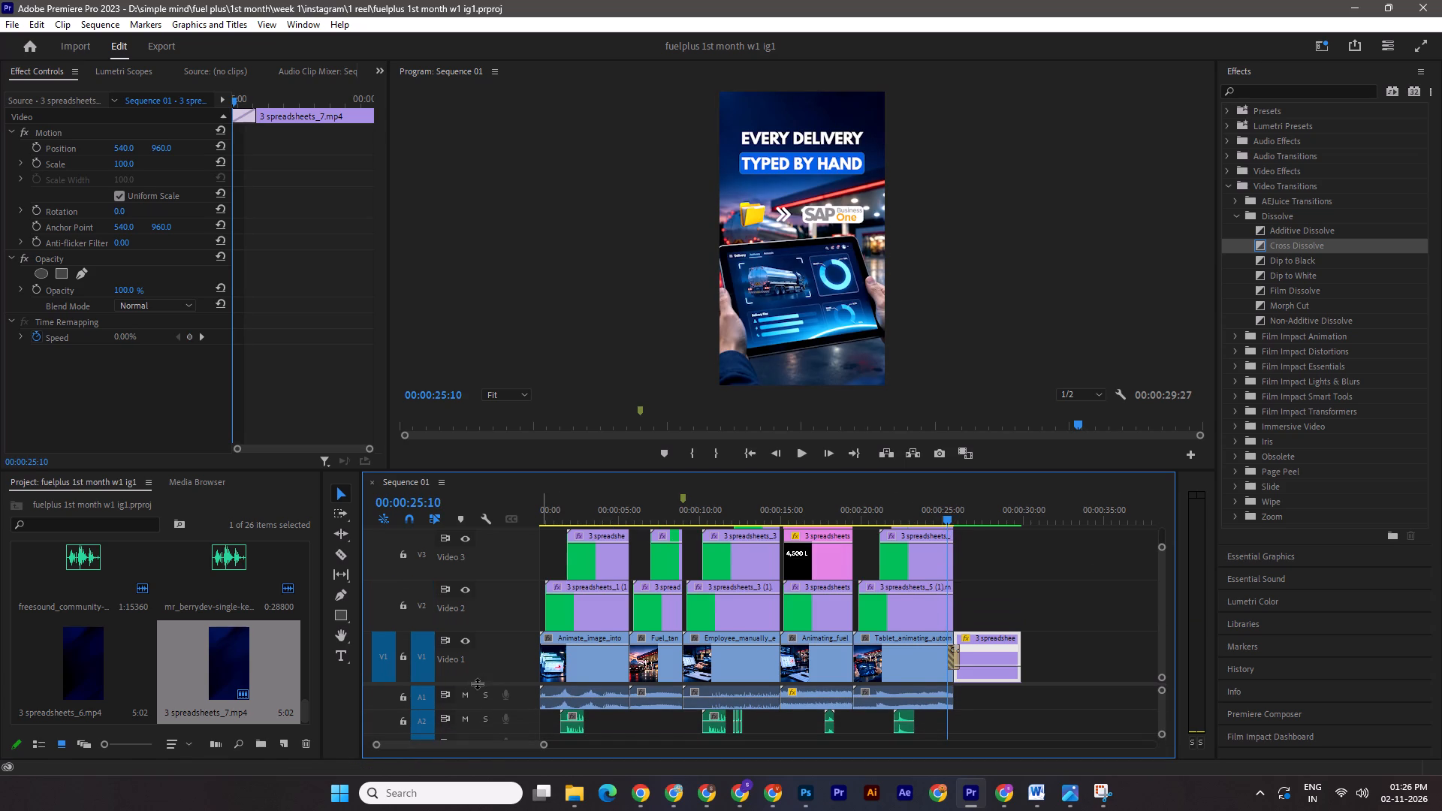
left_click(916, 606)
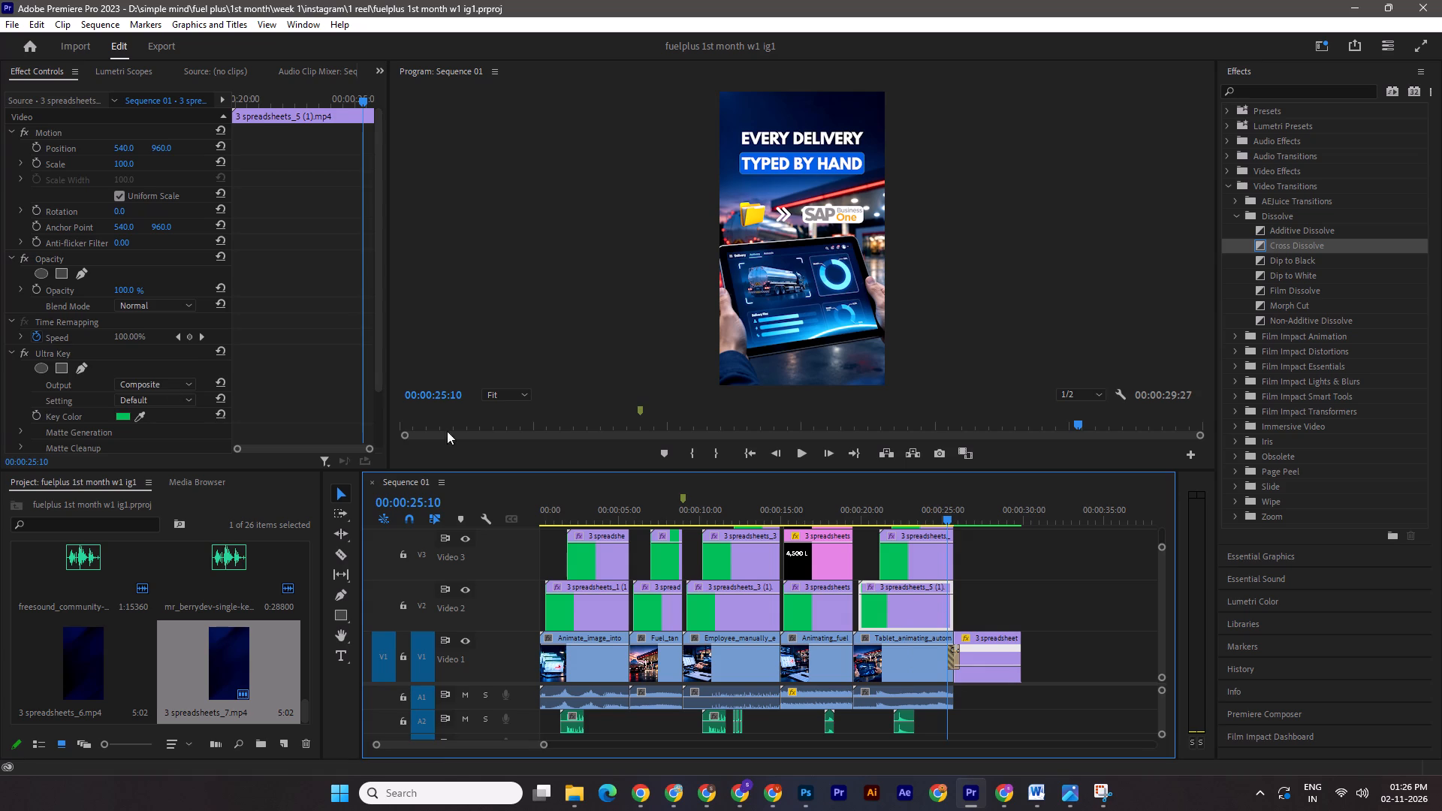
left_click(35, 291)
left_click(920, 553)
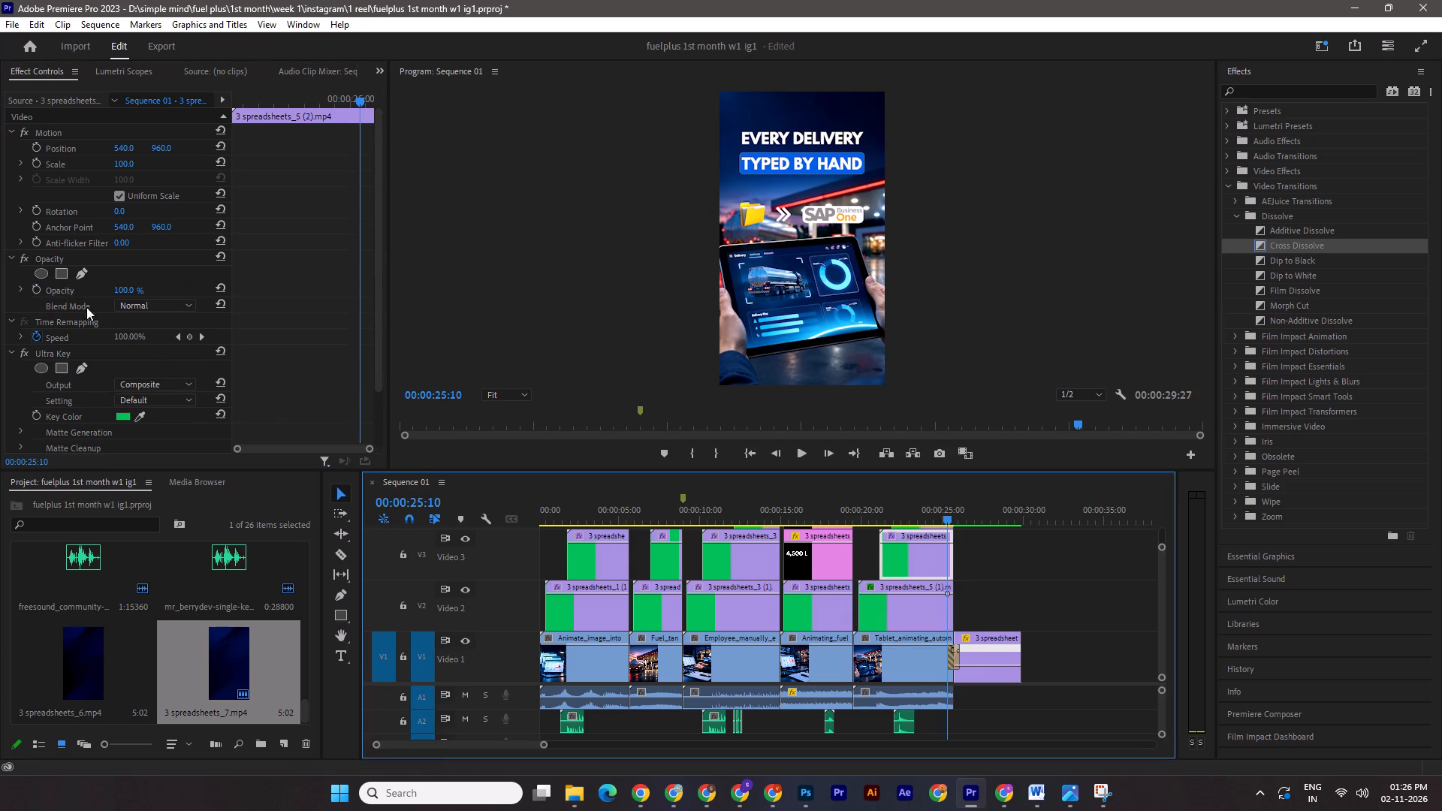
left_click(41, 286)
left_click_drag(1162, 545, 1167, 542)
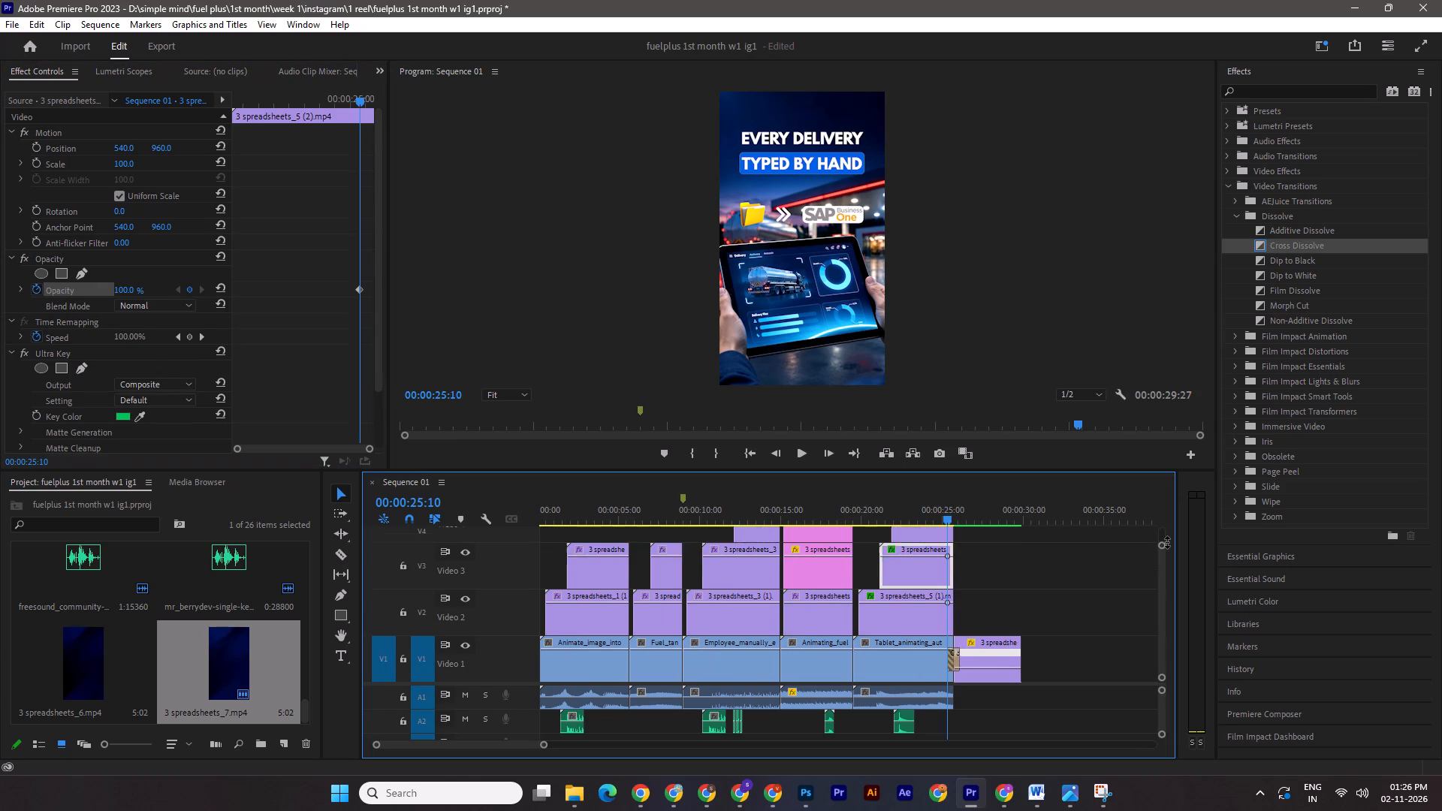
left_click_drag(1167, 542, 1168, 534)
left_click(919, 588)
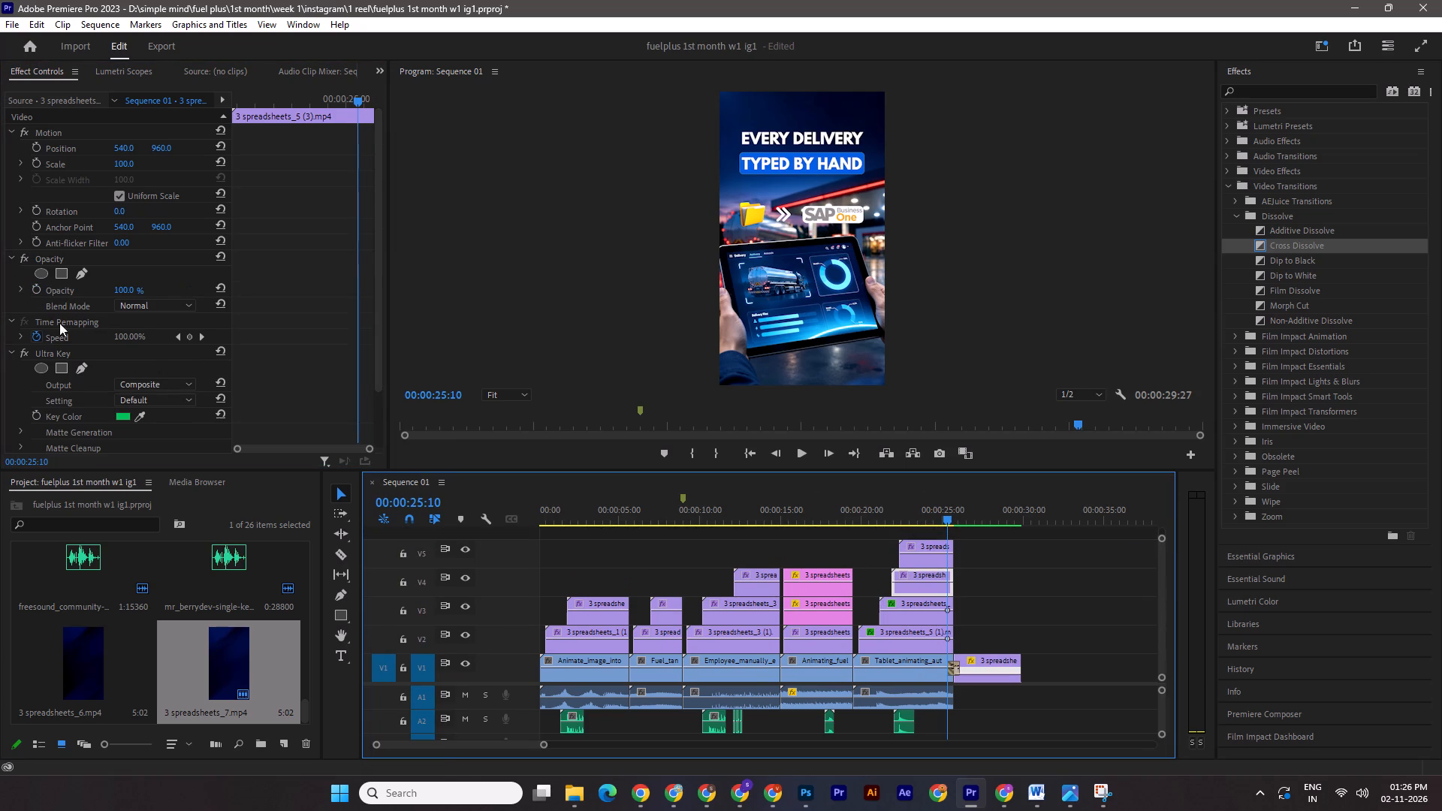
left_click(38, 289)
left_click(916, 548)
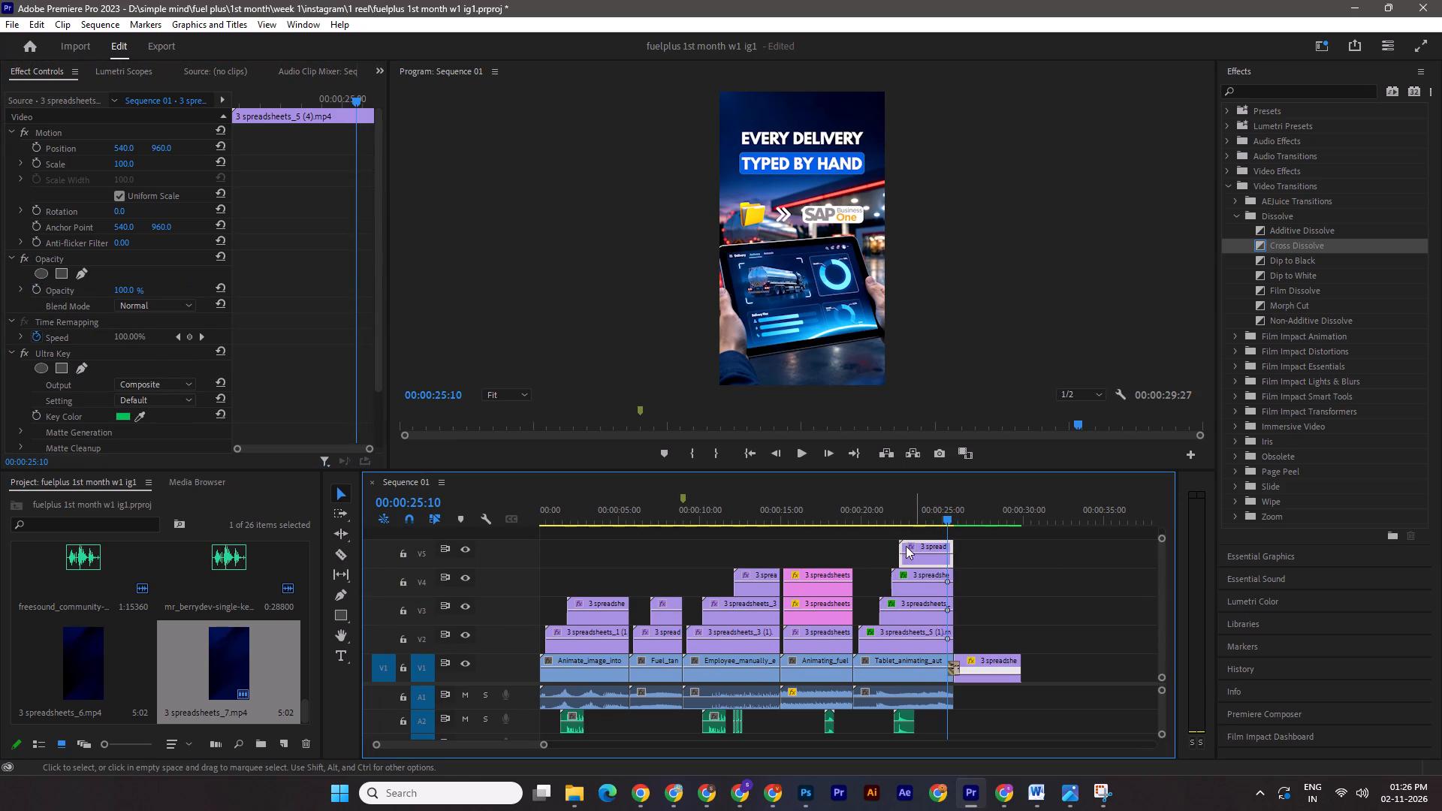
left_click(29, 285)
left_click(37, 288)
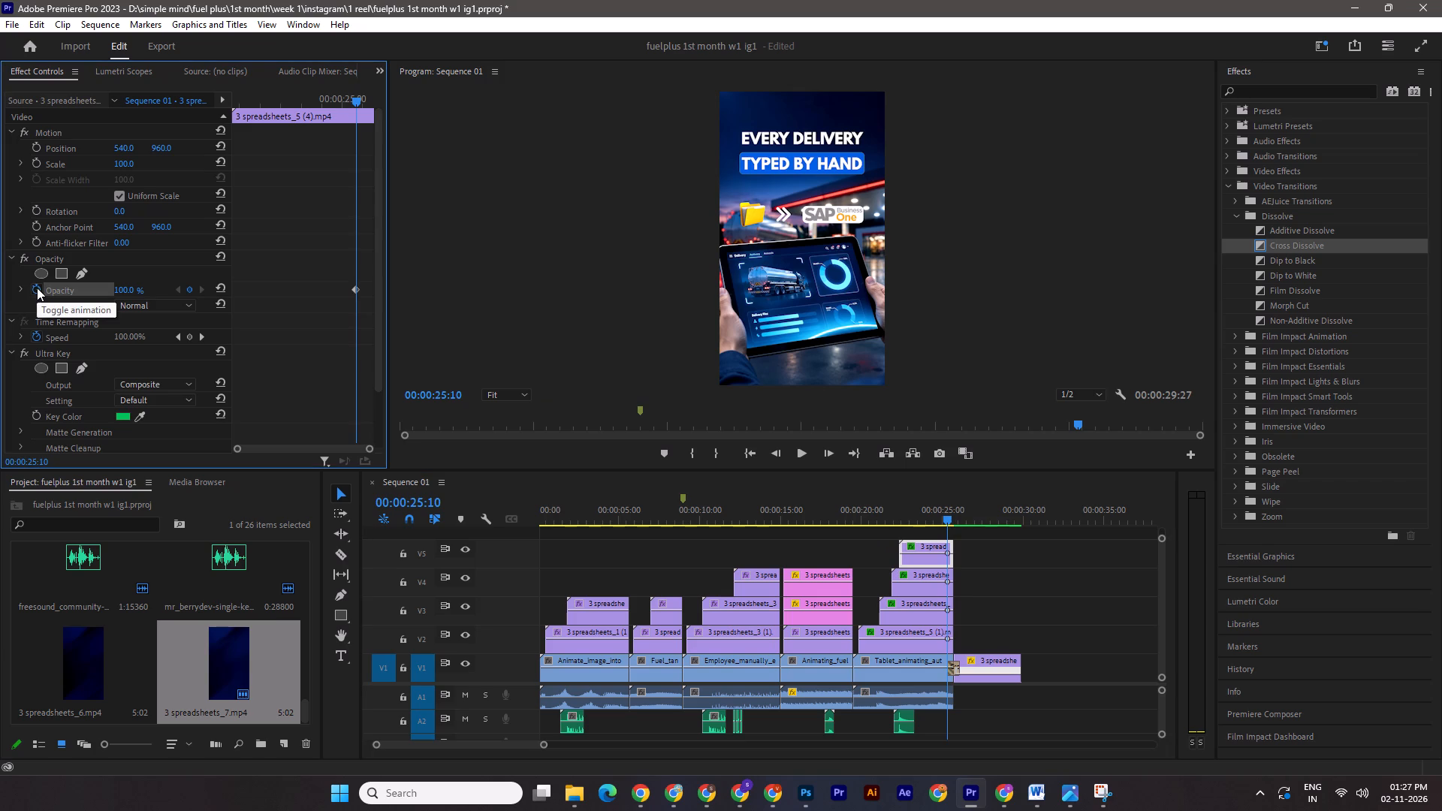
At 00:00:25:18, set Opacity to 0% on the four "3 spreadsheets_5" overlay clips on V5, V4, V3 and V2, and save the project.
key("shift+Right")
key("Right")
key("Right")
key("Right")
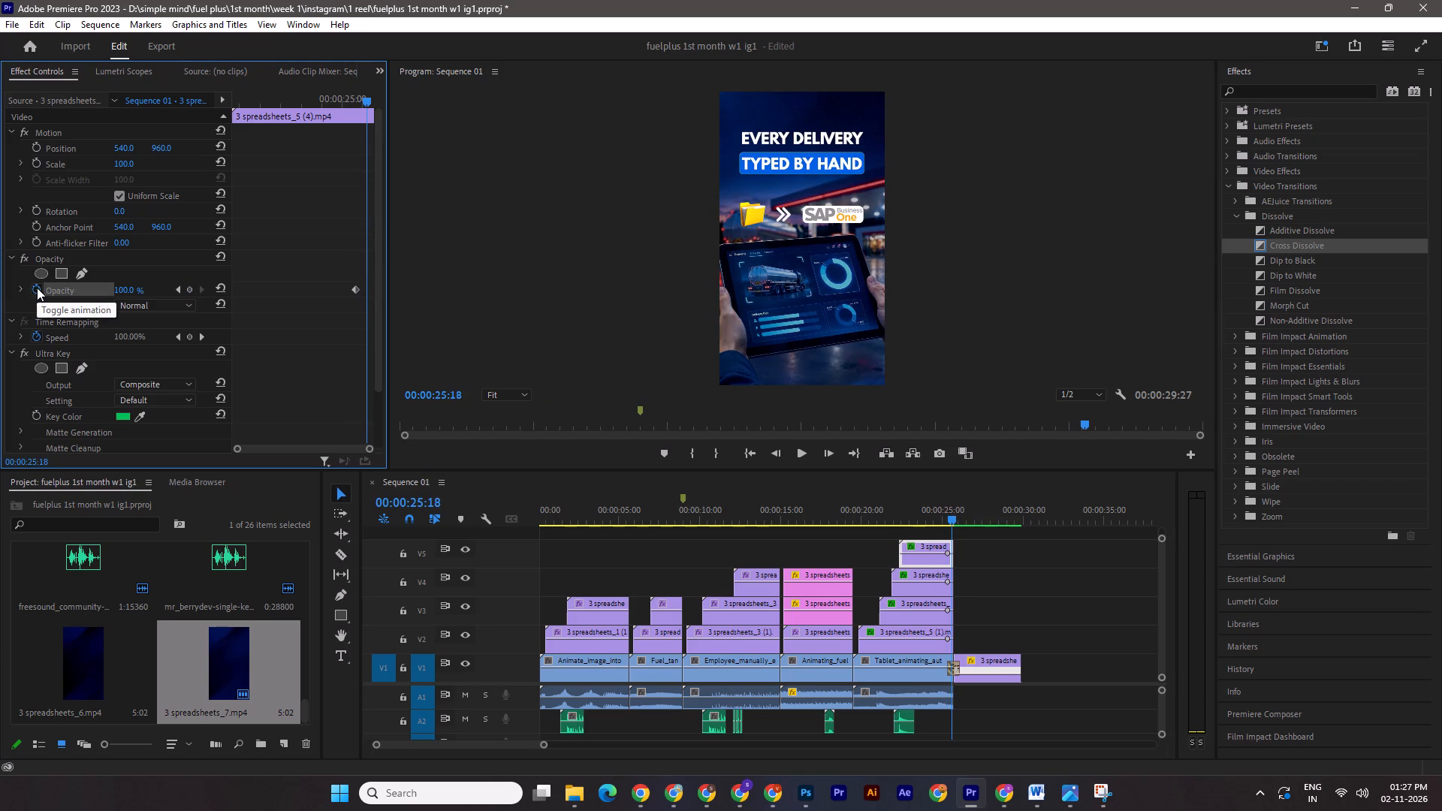
key("Right")
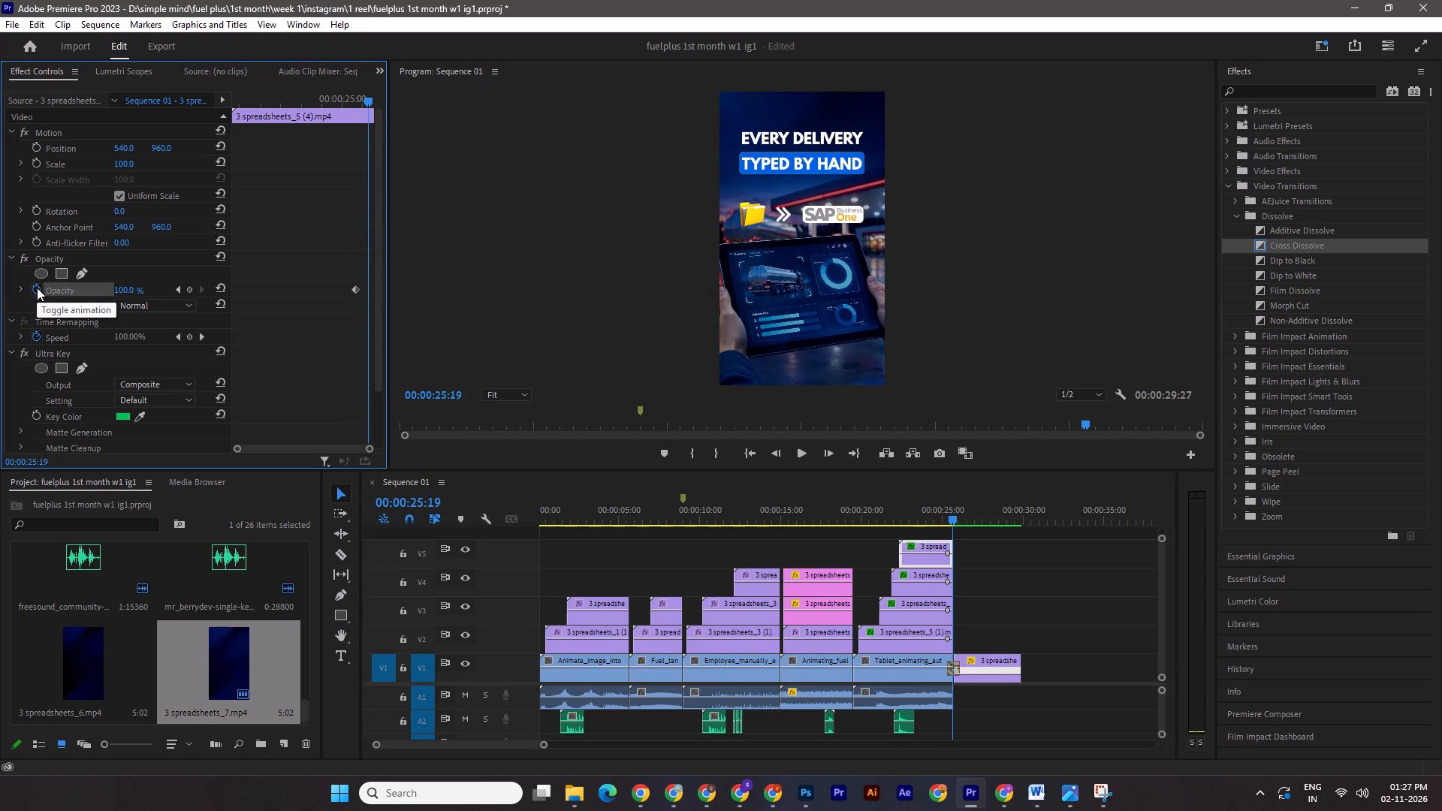
key("Left")
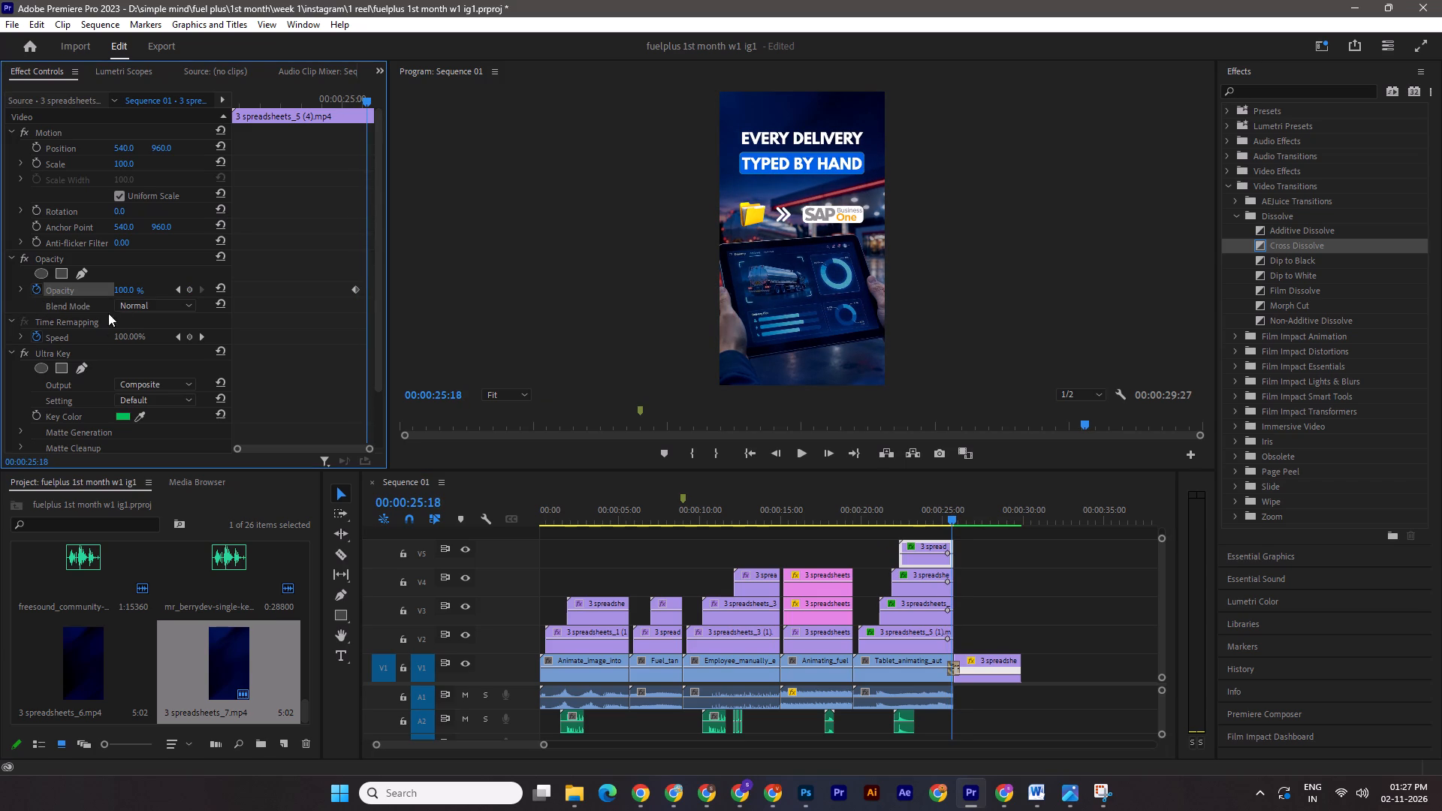
left_click_drag(125, 292, 104, 294)
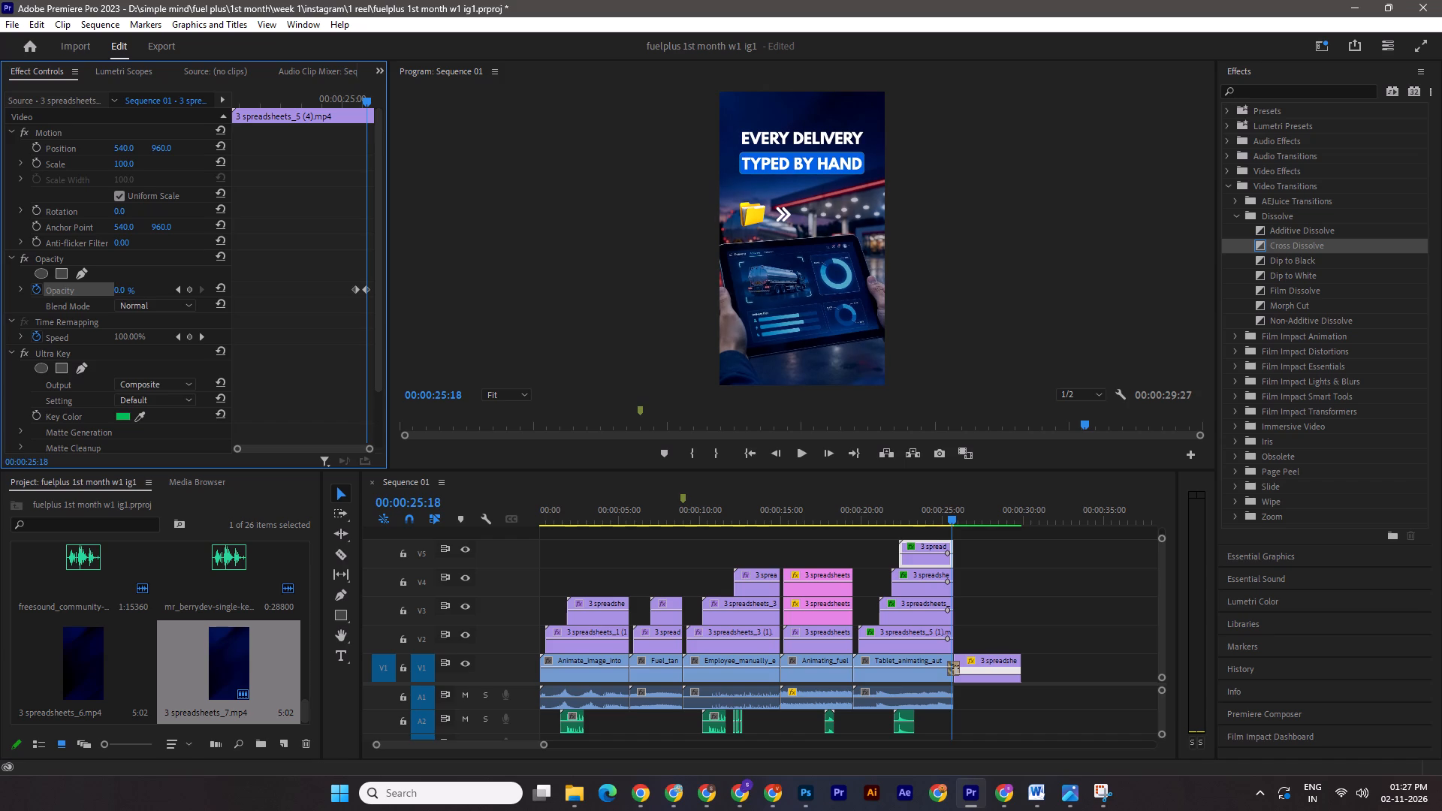
left_click_drag(104, 294, 103, 294)
left_click(919, 585)
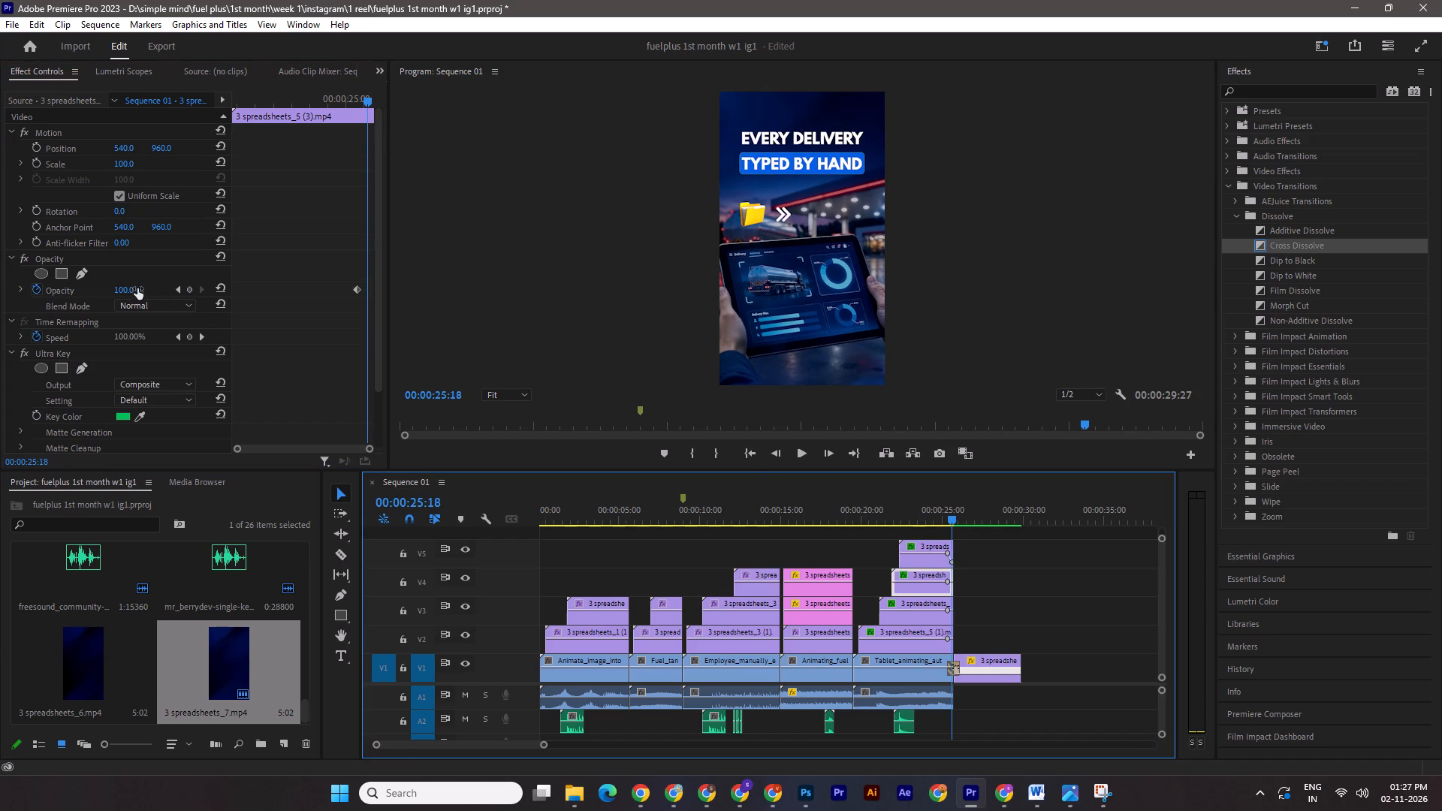
left_click_drag(137, 288, 54, 279)
left_click(930, 611)
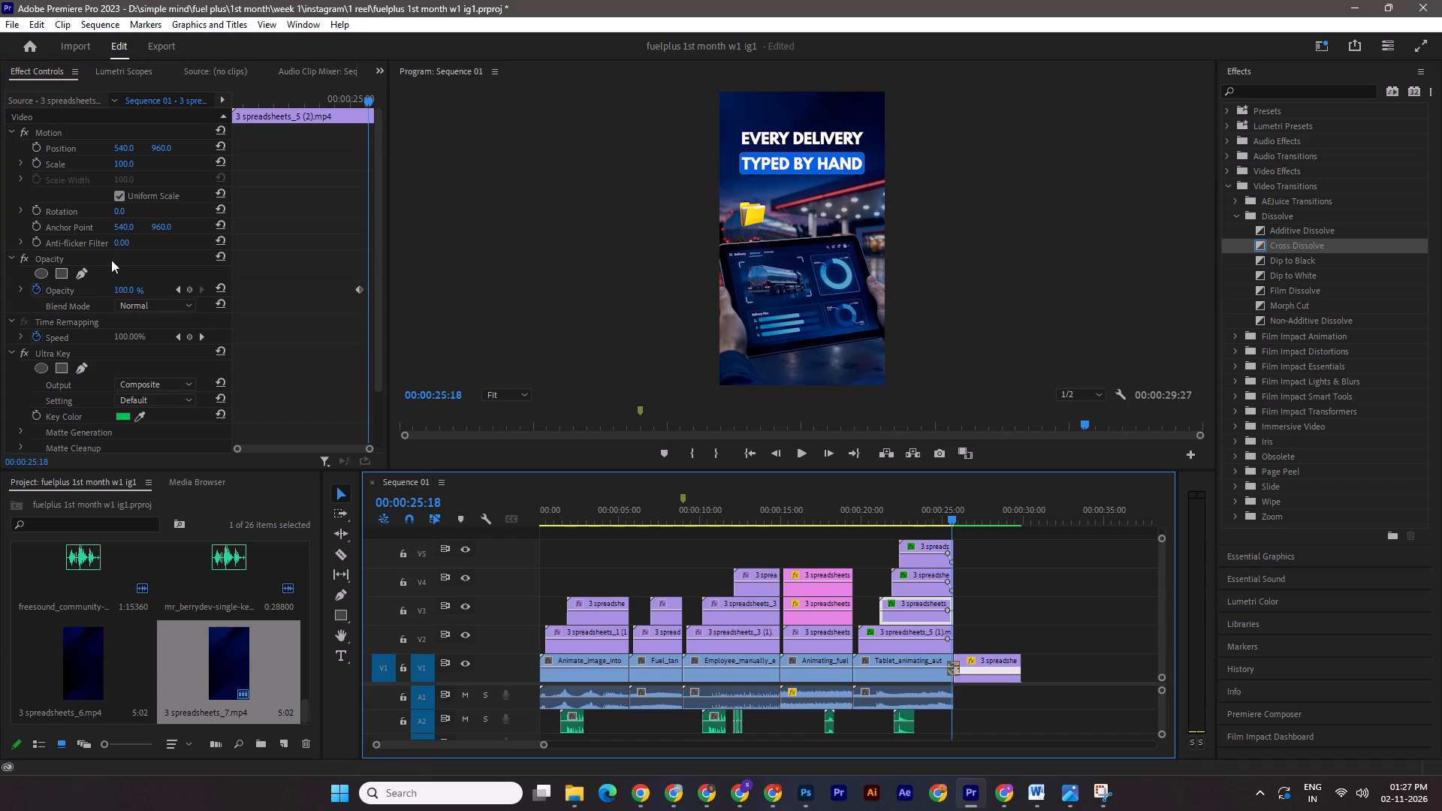
left_click_drag(139, 290, 50, 285)
left_click(889, 646)
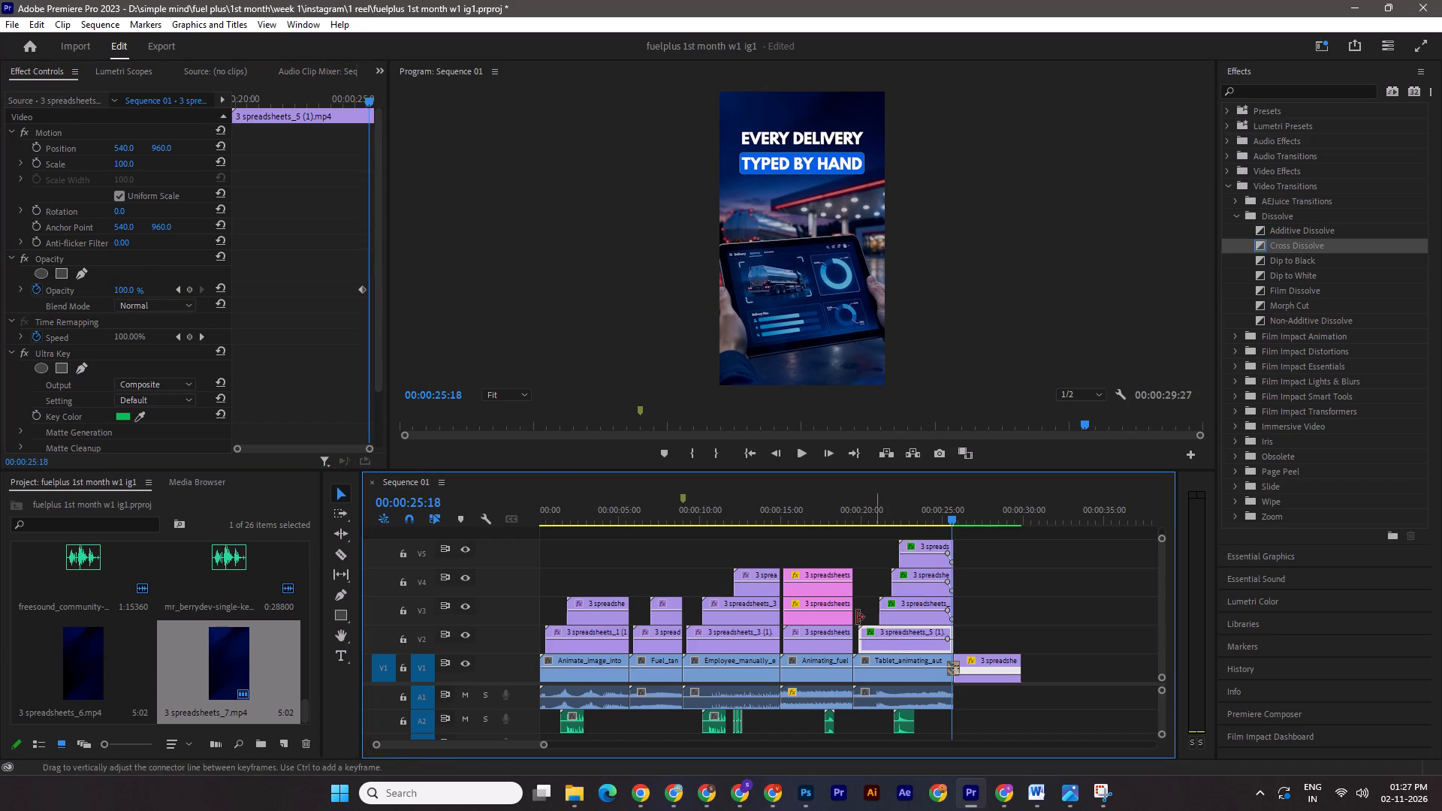
left_click_drag(132, 290, 35, 291)
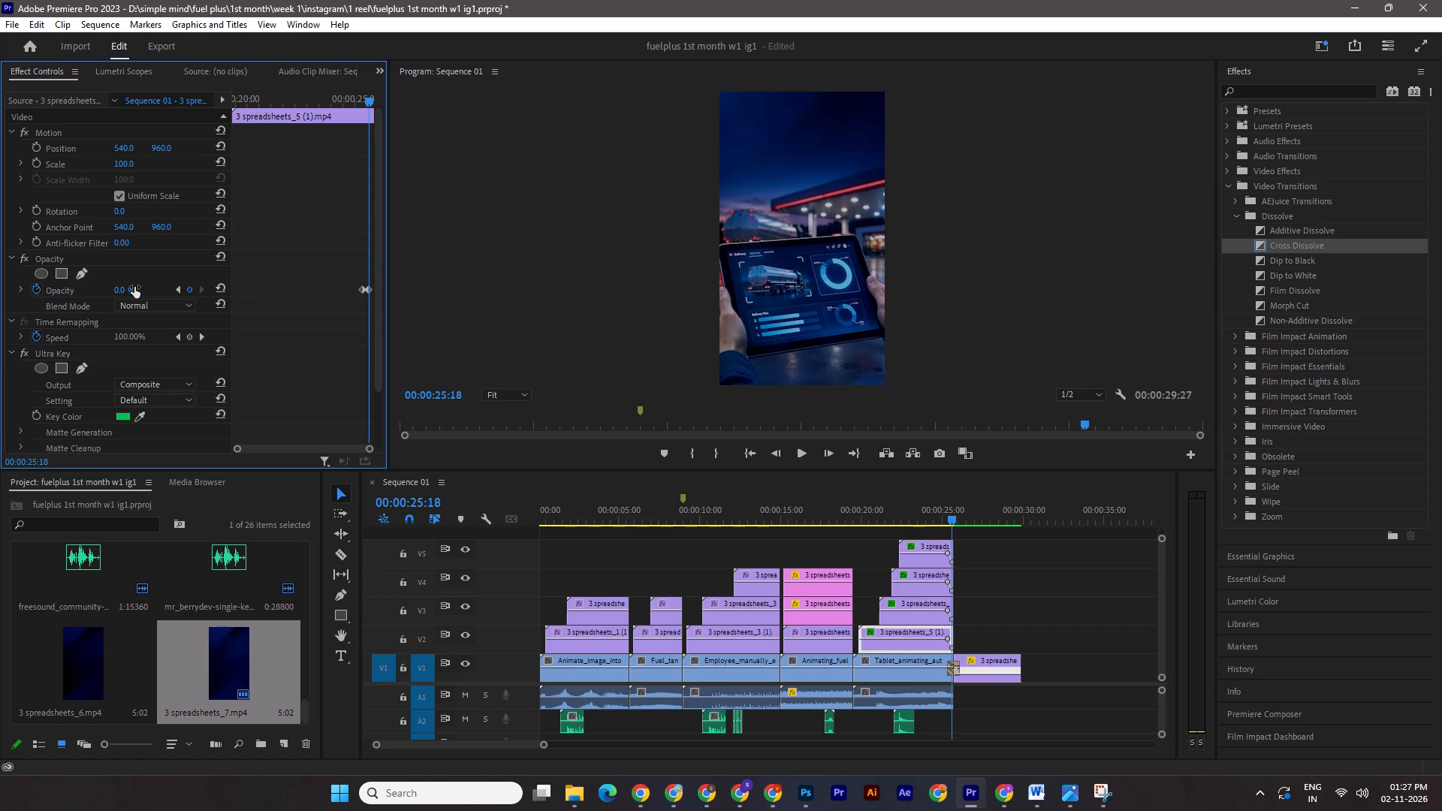
key("ctrl+s")
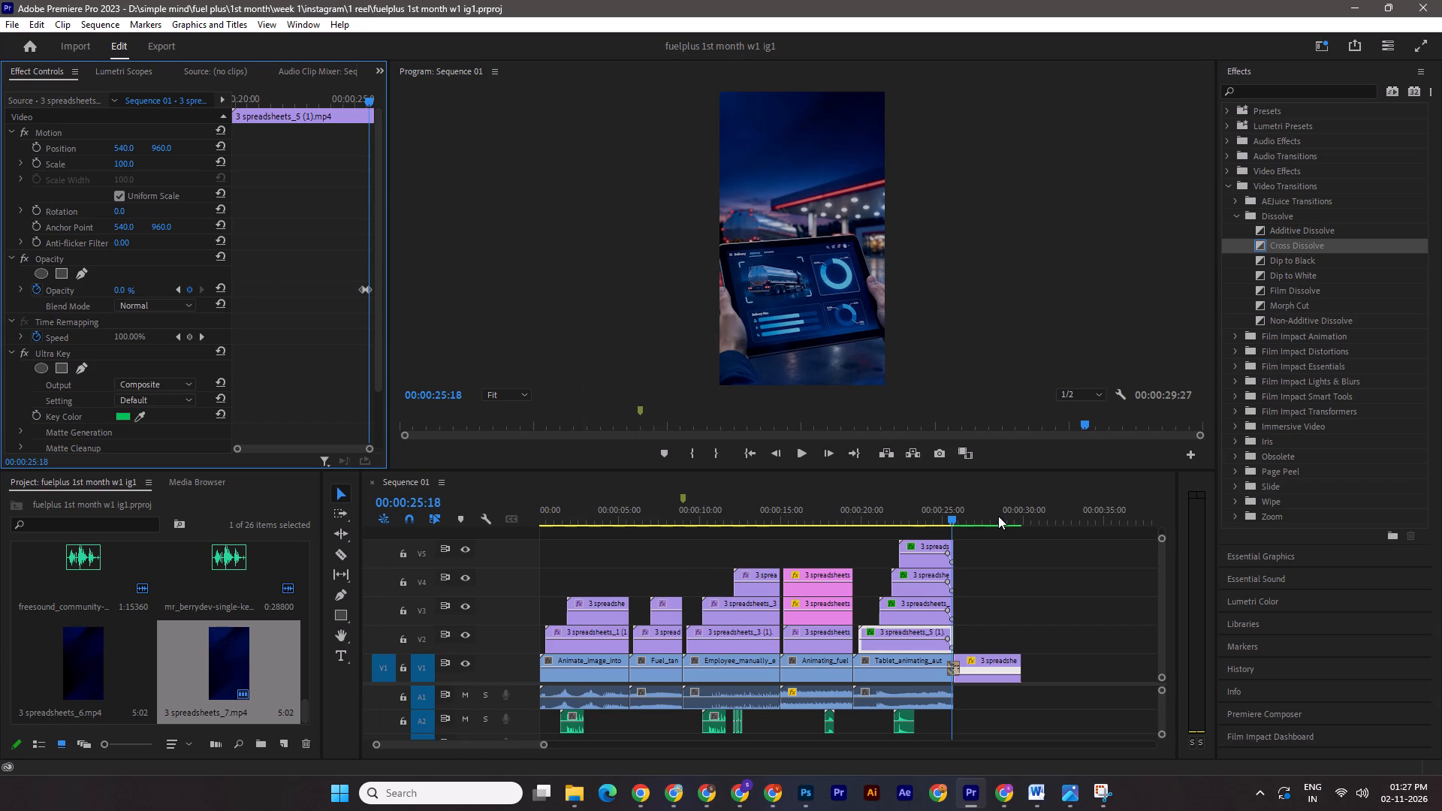
Play Sequence 01 from the start to 00:00:24:20 to review the reel's picture and sound.
left_click_drag(949, 517, 400, 510)
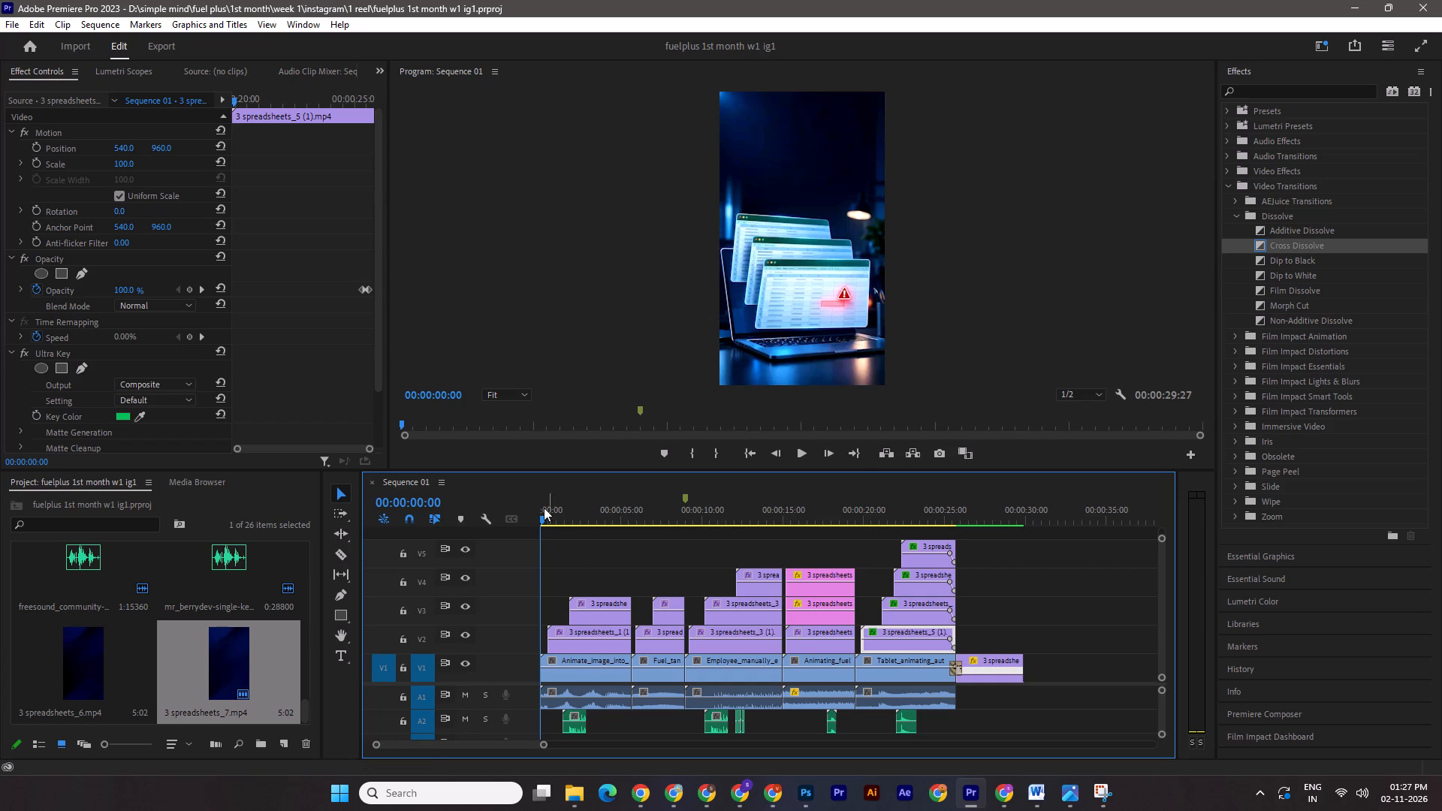
left_click_drag(544, 518, 552, 519)
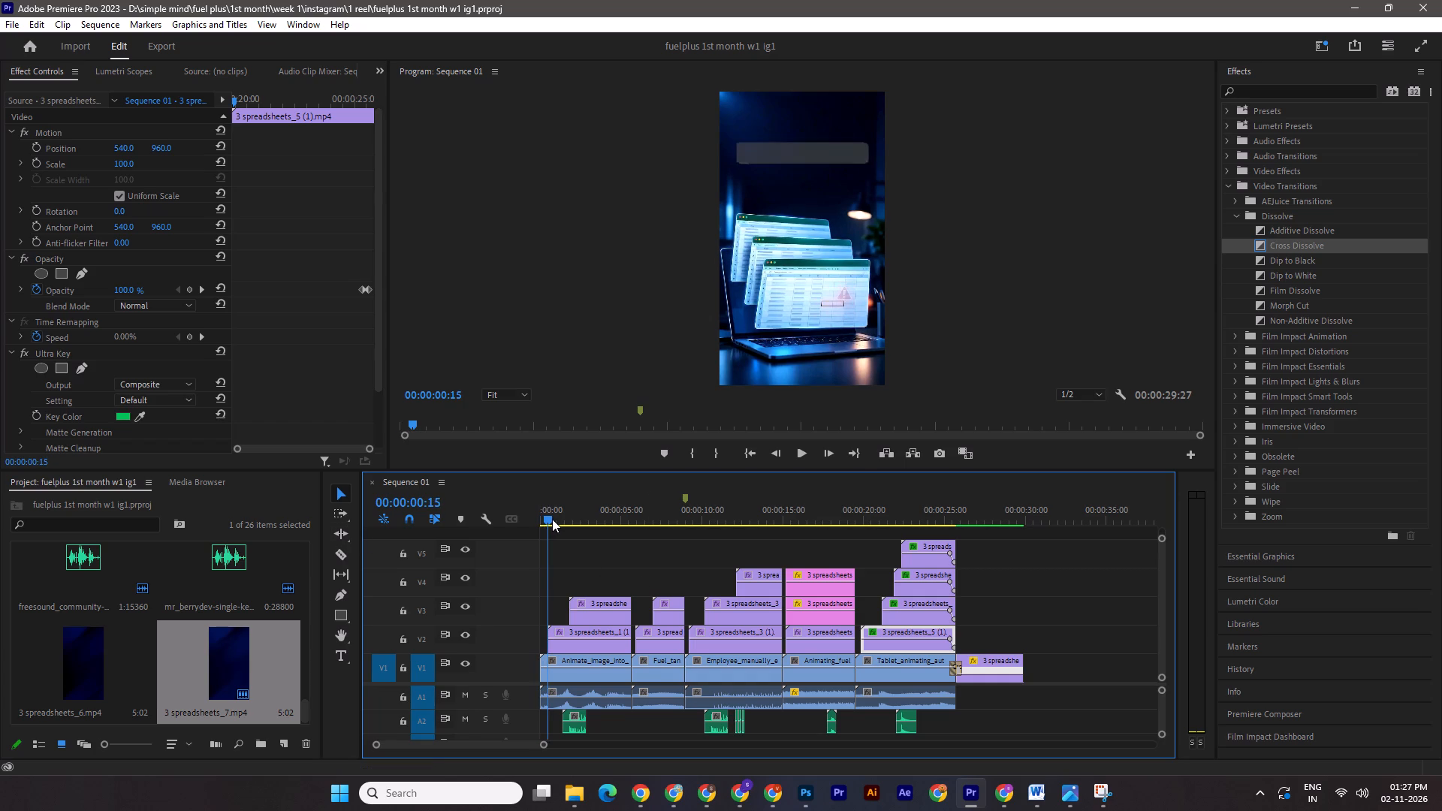
left_click_drag(552, 519, 526, 522)
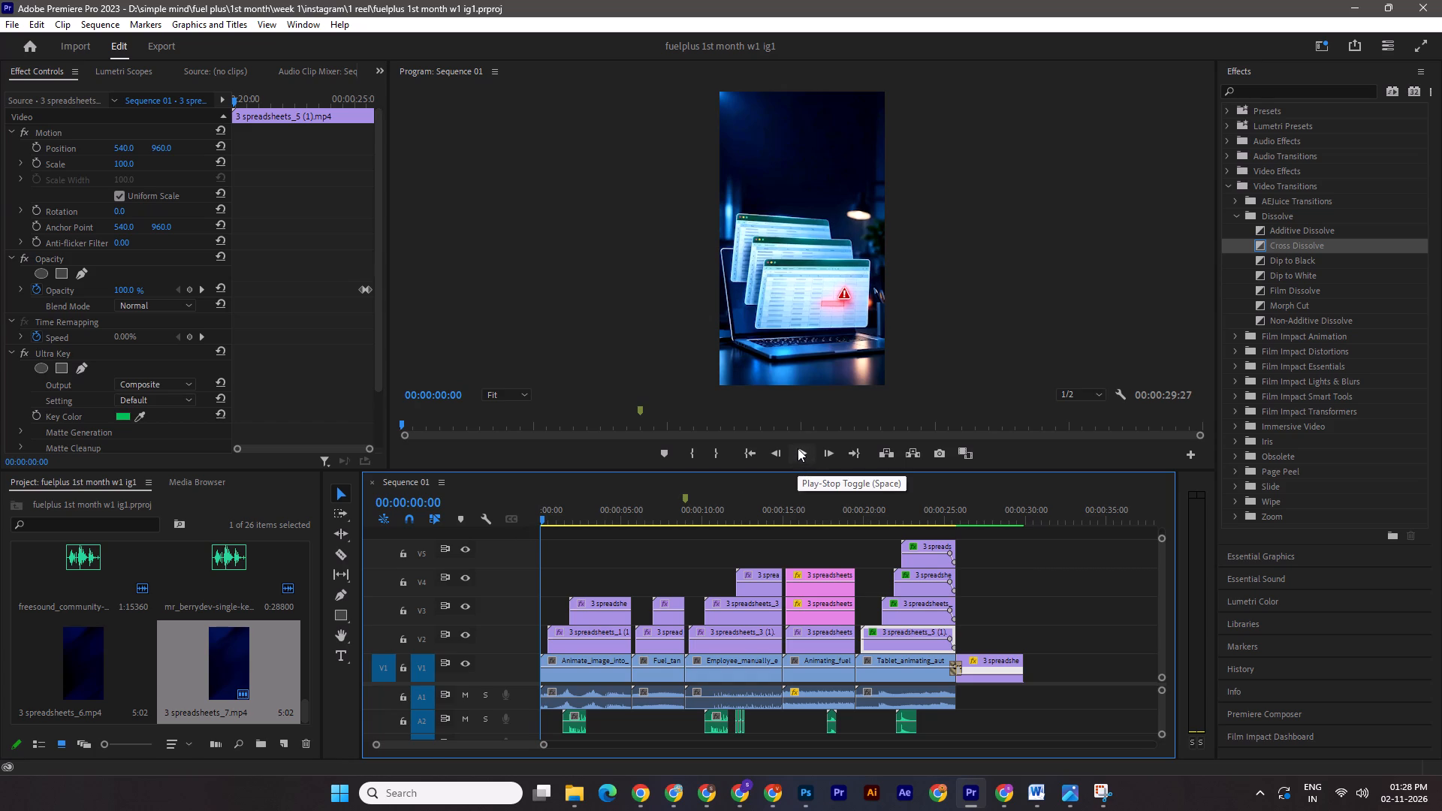
left_click(798, 448)
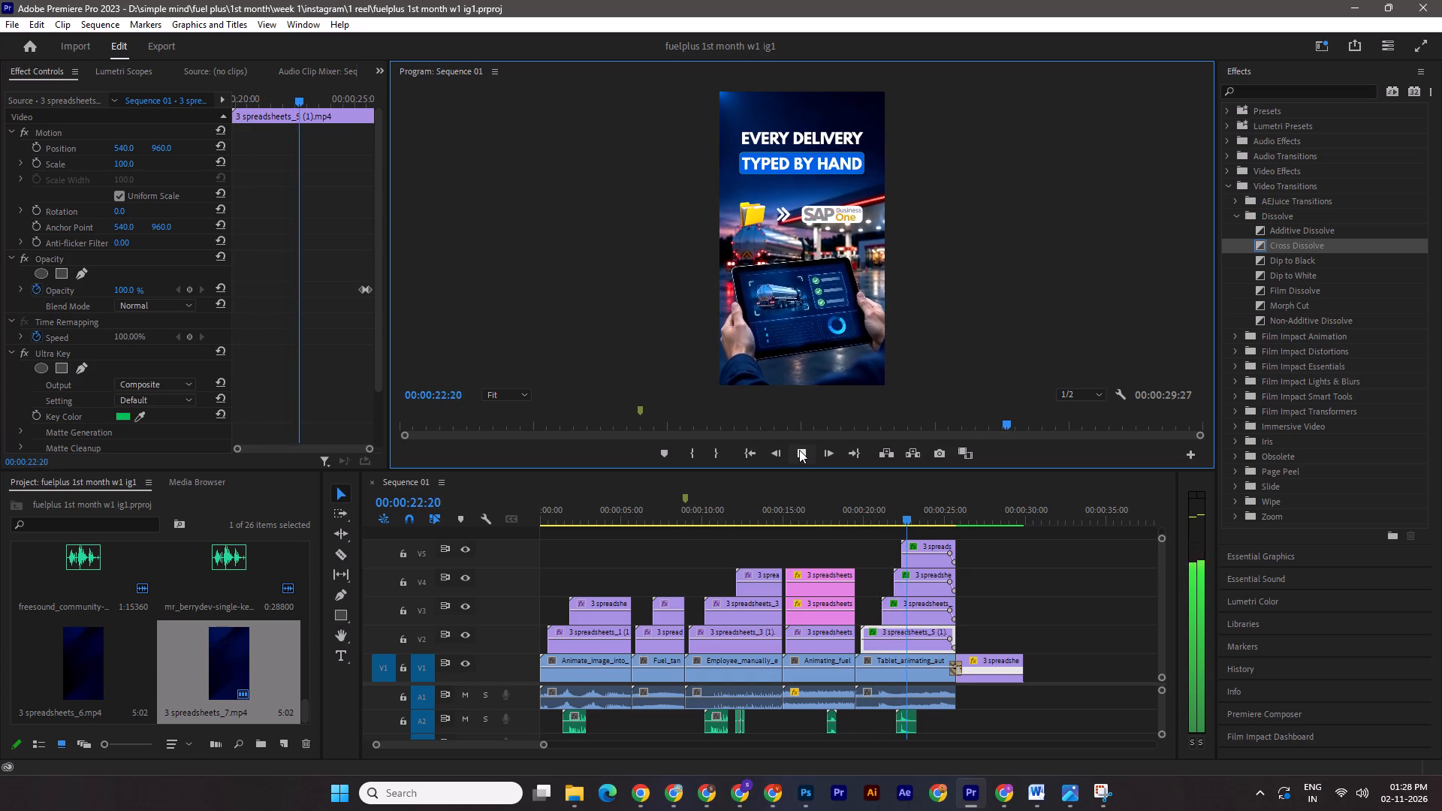
left_click(799, 450)
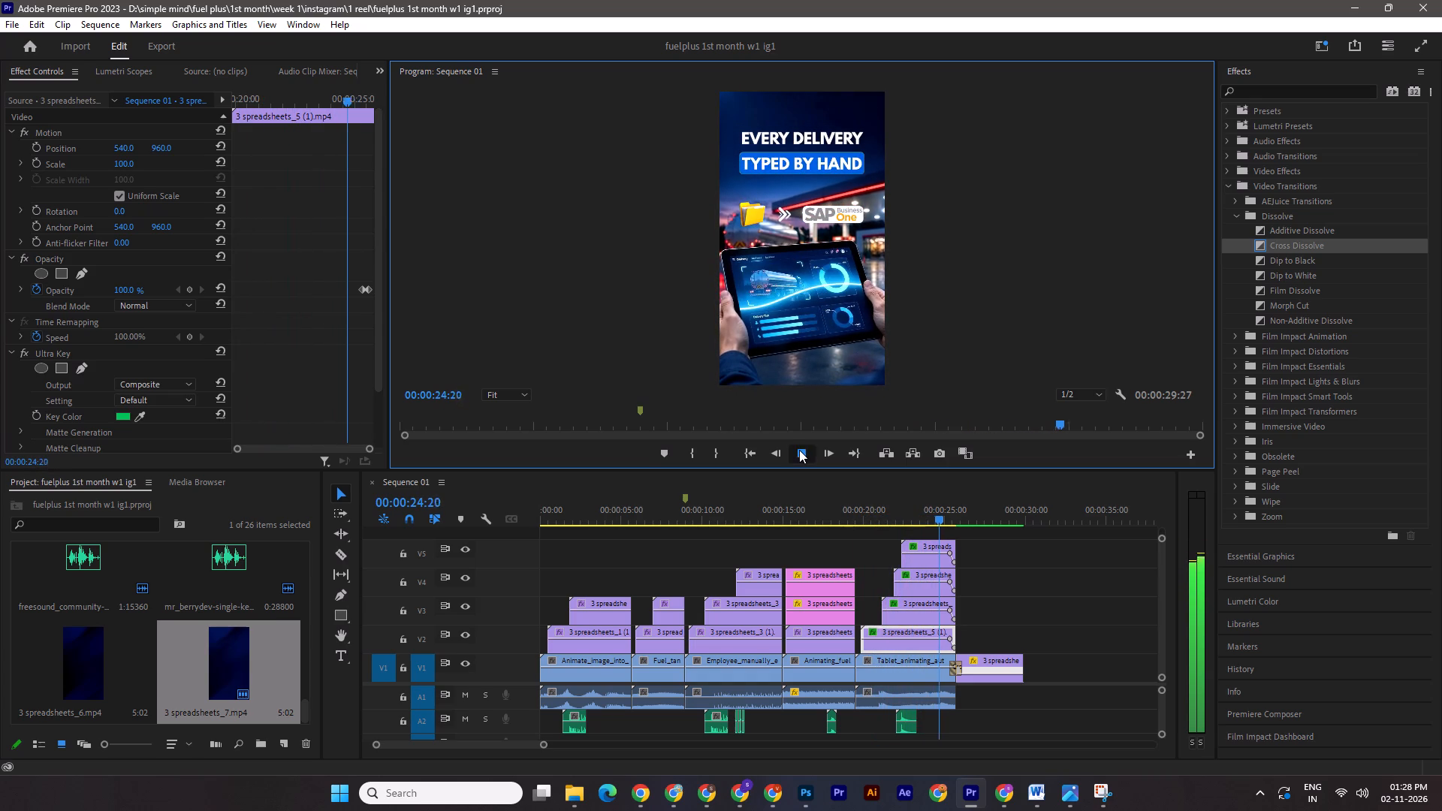
Fade out the tablet clip's audio on A1 with volume keyframes from 00:00:24:22 to the clip's end, and save the project.
left_click_drag(540, 743, 514, 733)
left_click_drag(1160, 734, 1165, 733)
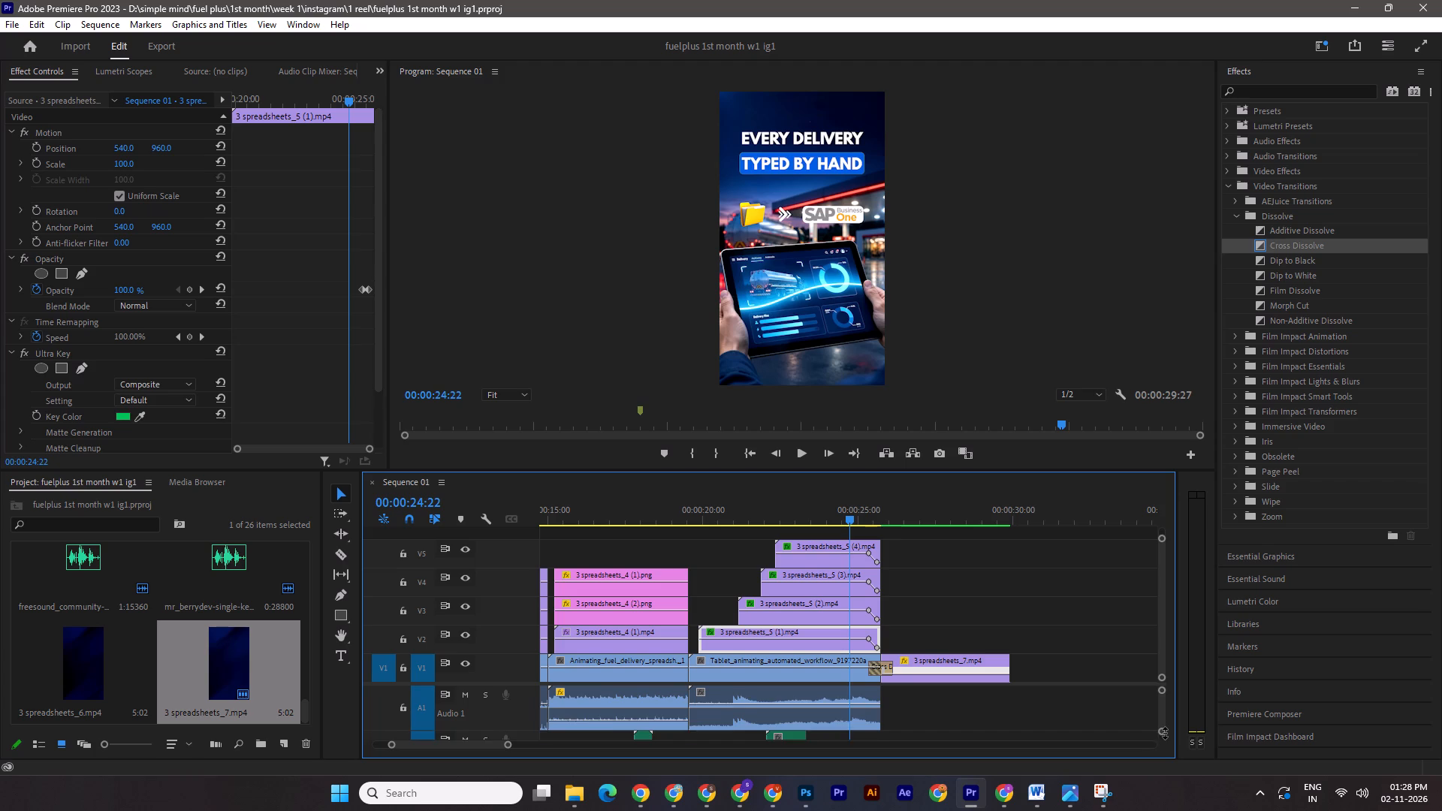
left_click_drag(1165, 733, 1167, 730)
left_click(1163, 701)
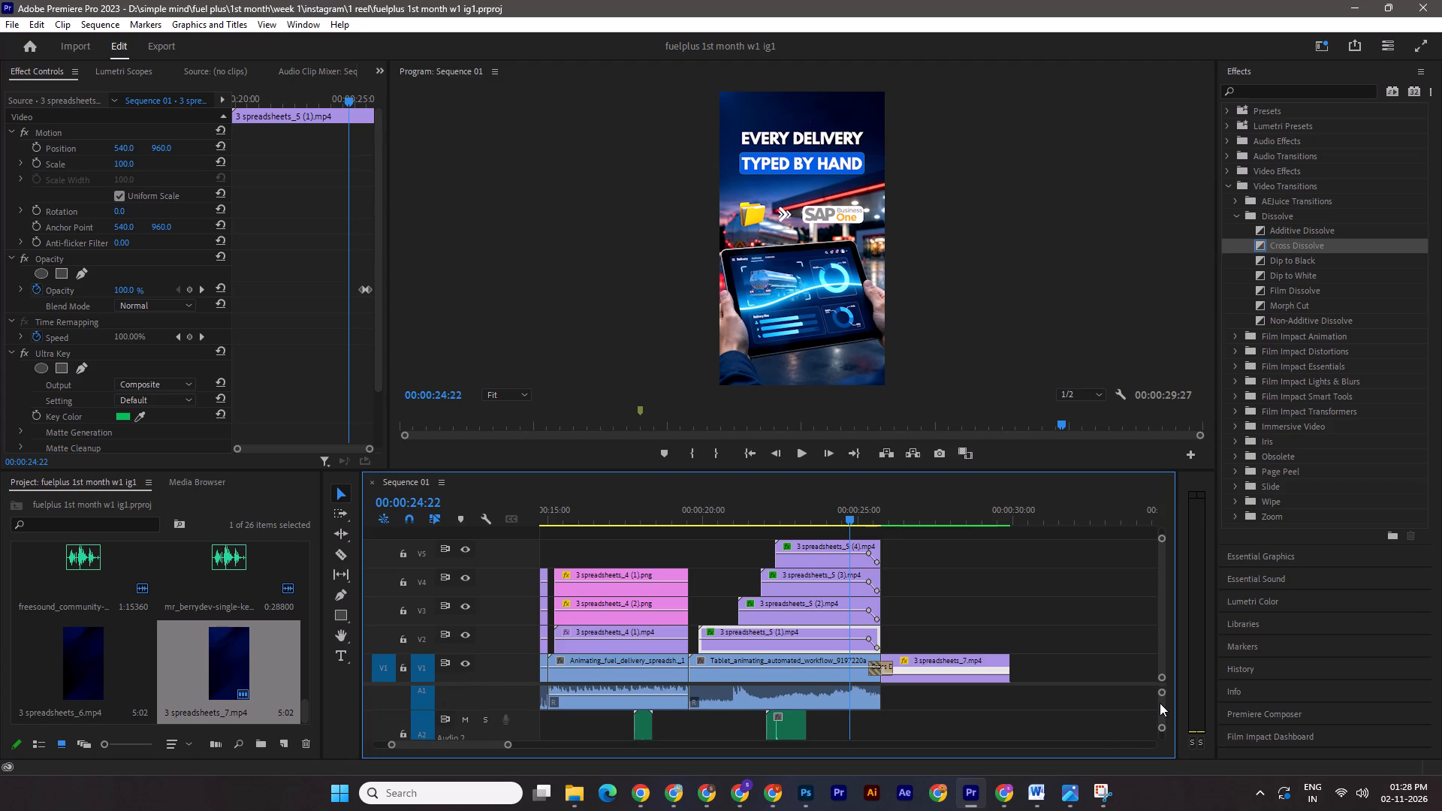
left_click_drag(511, 683, 510, 626)
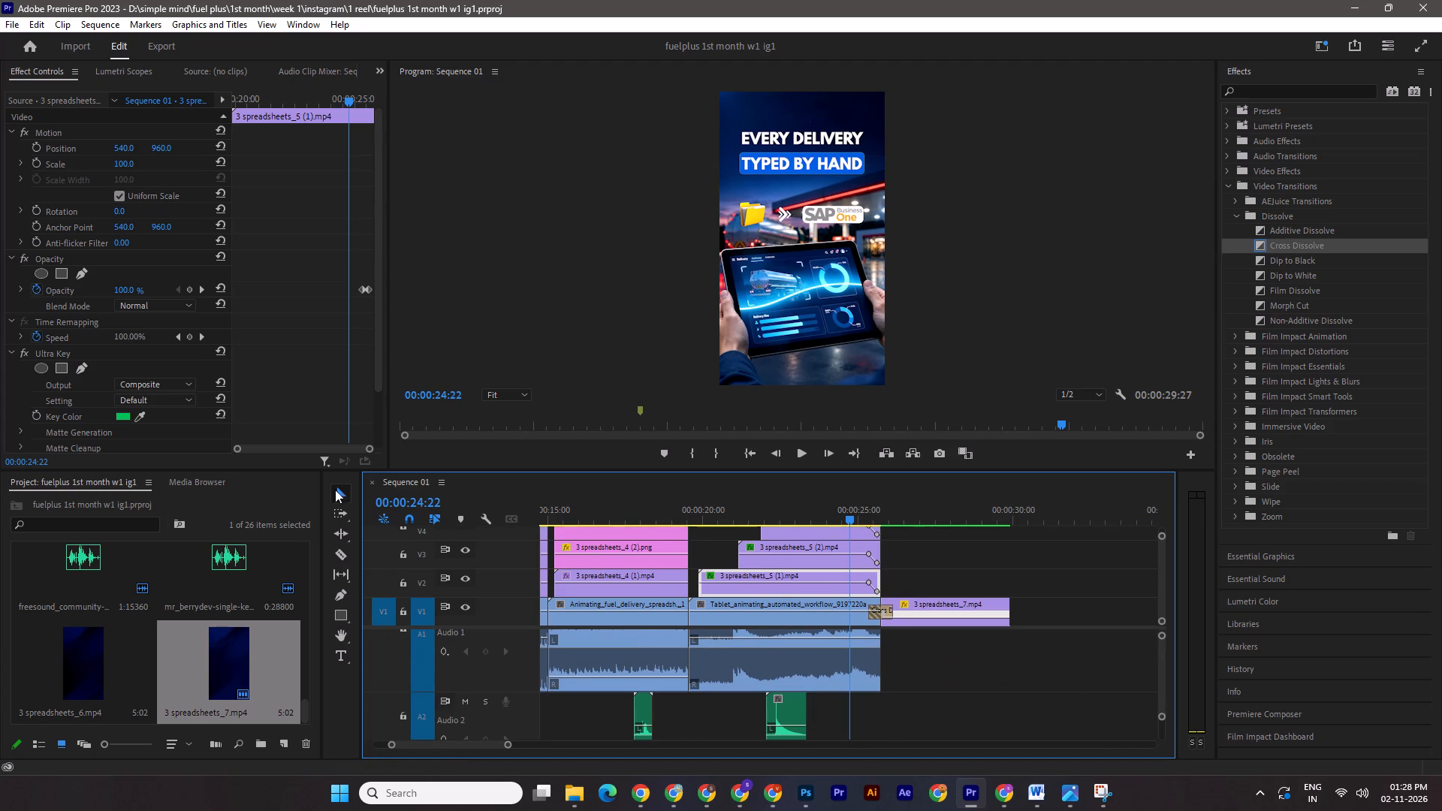
left_click(347, 589)
left_click(849, 638)
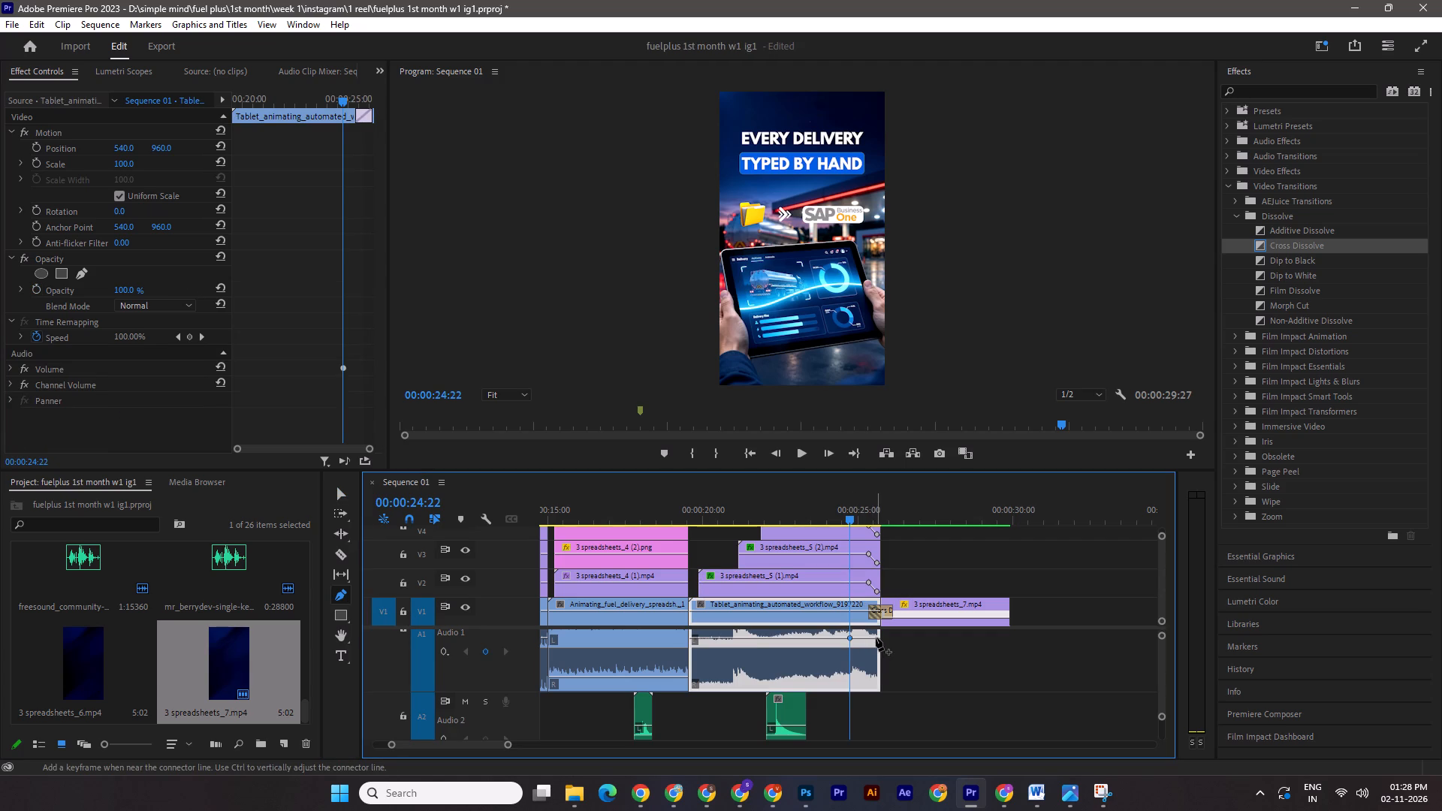
left_click(876, 638)
left_click(348, 489)
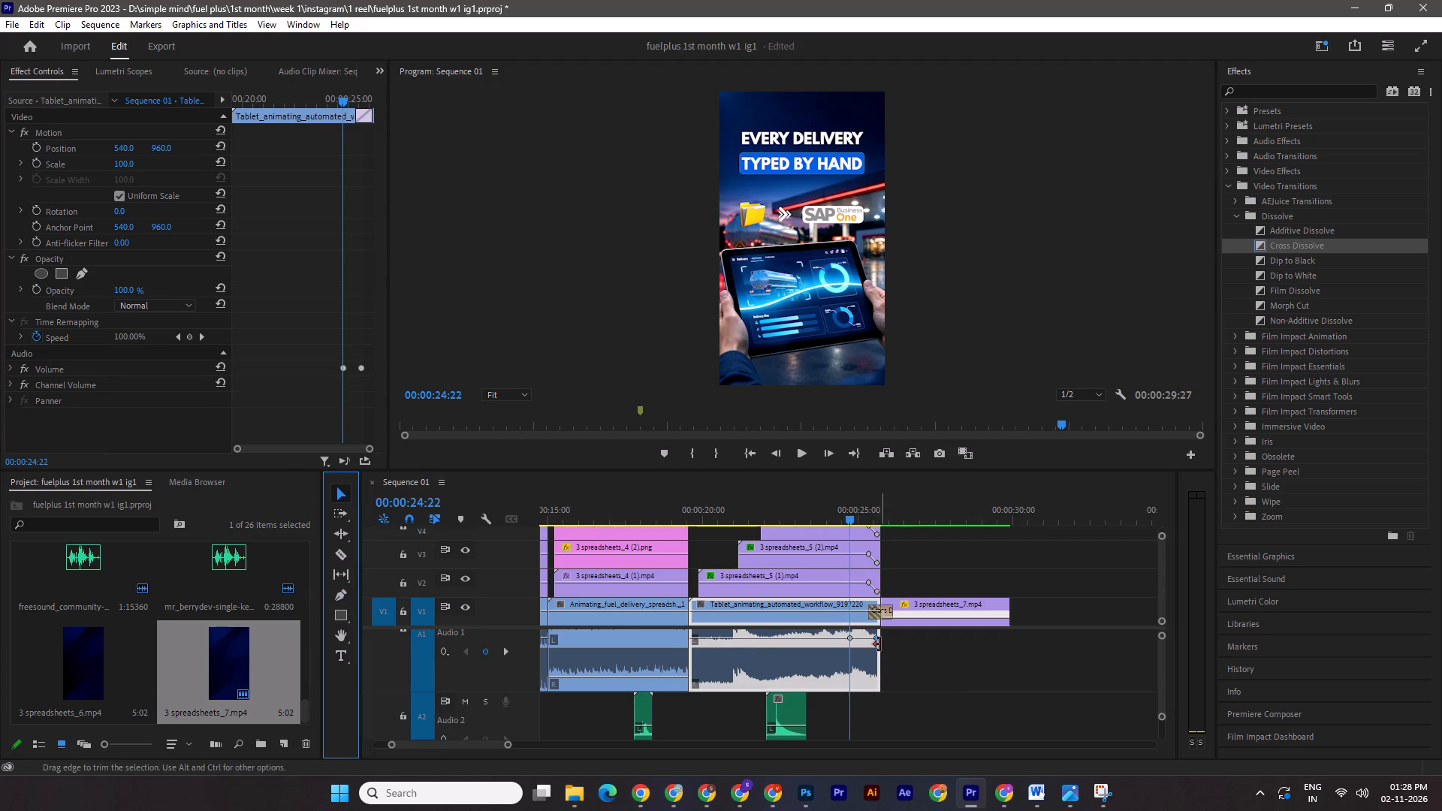
left_click_drag(878, 635, 899, 664)
key("ctrl+s")
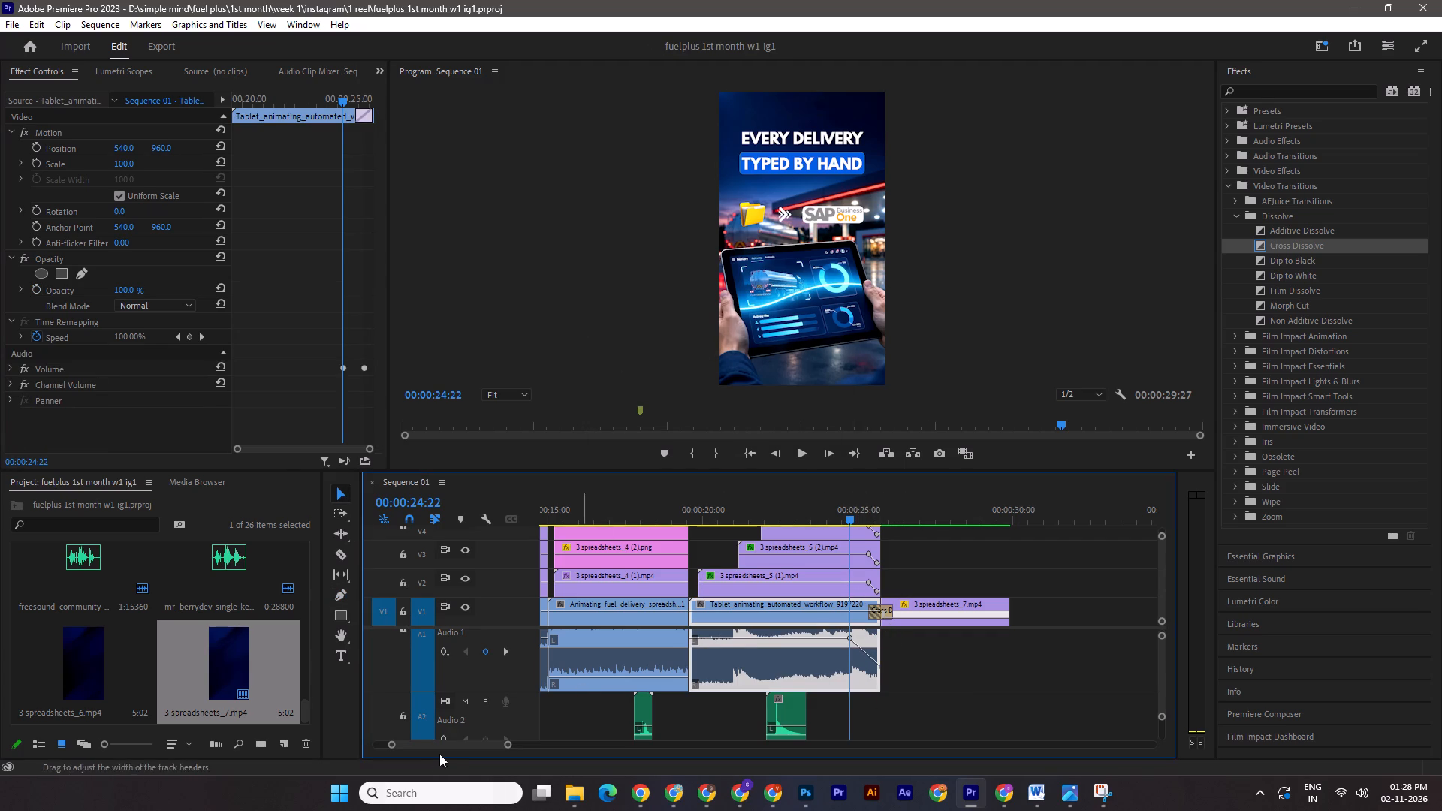
Return to the sequence start, save the project, and examine the opening frames up to about 00:00:00:19.
left_click_drag(1160, 719, 1163, 727)
left_click_drag(1163, 677, 1161, 665)
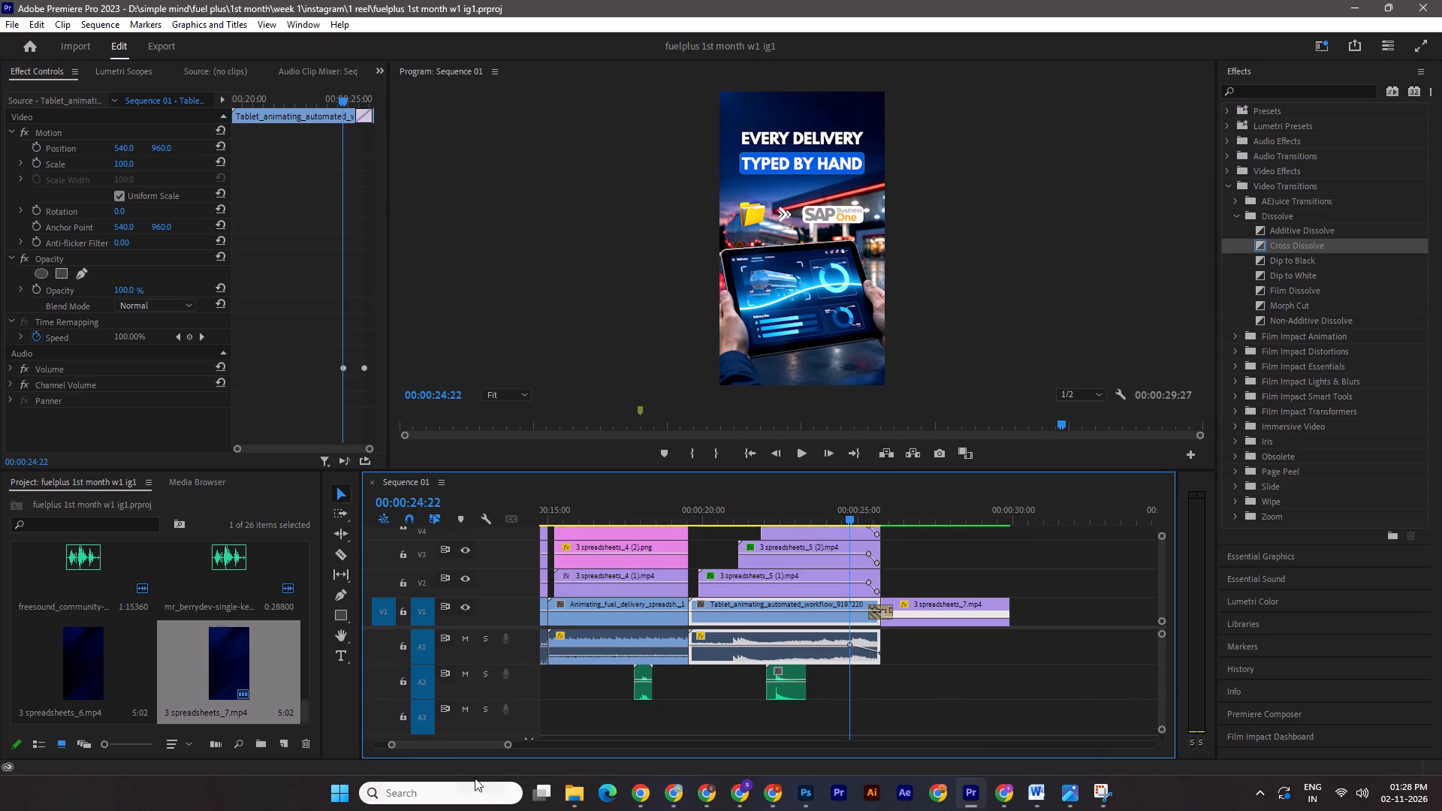
left_click_drag(470, 746, 420, 749)
left_click_drag(577, 502, 496, 528)
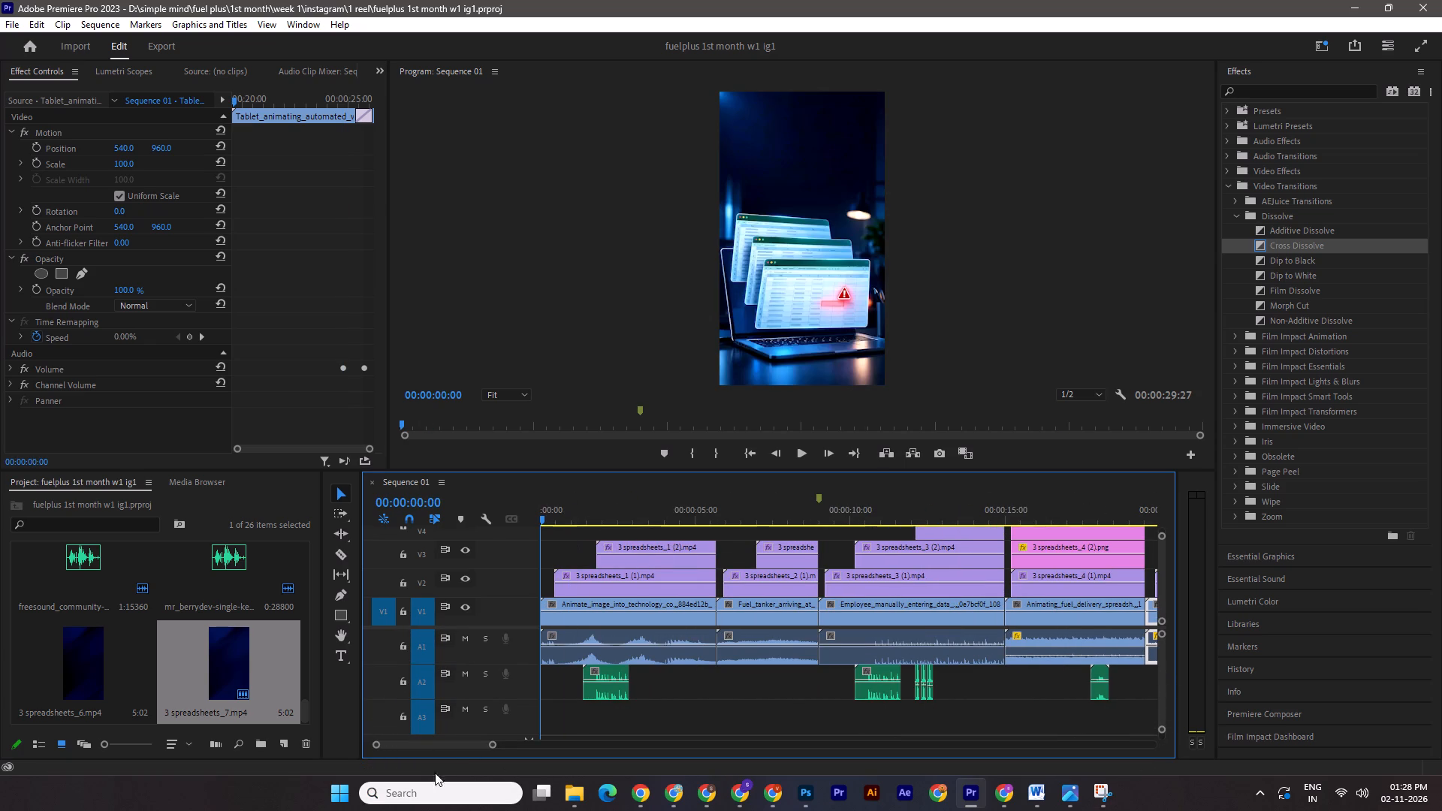
left_click_drag(492, 745, 524, 748)
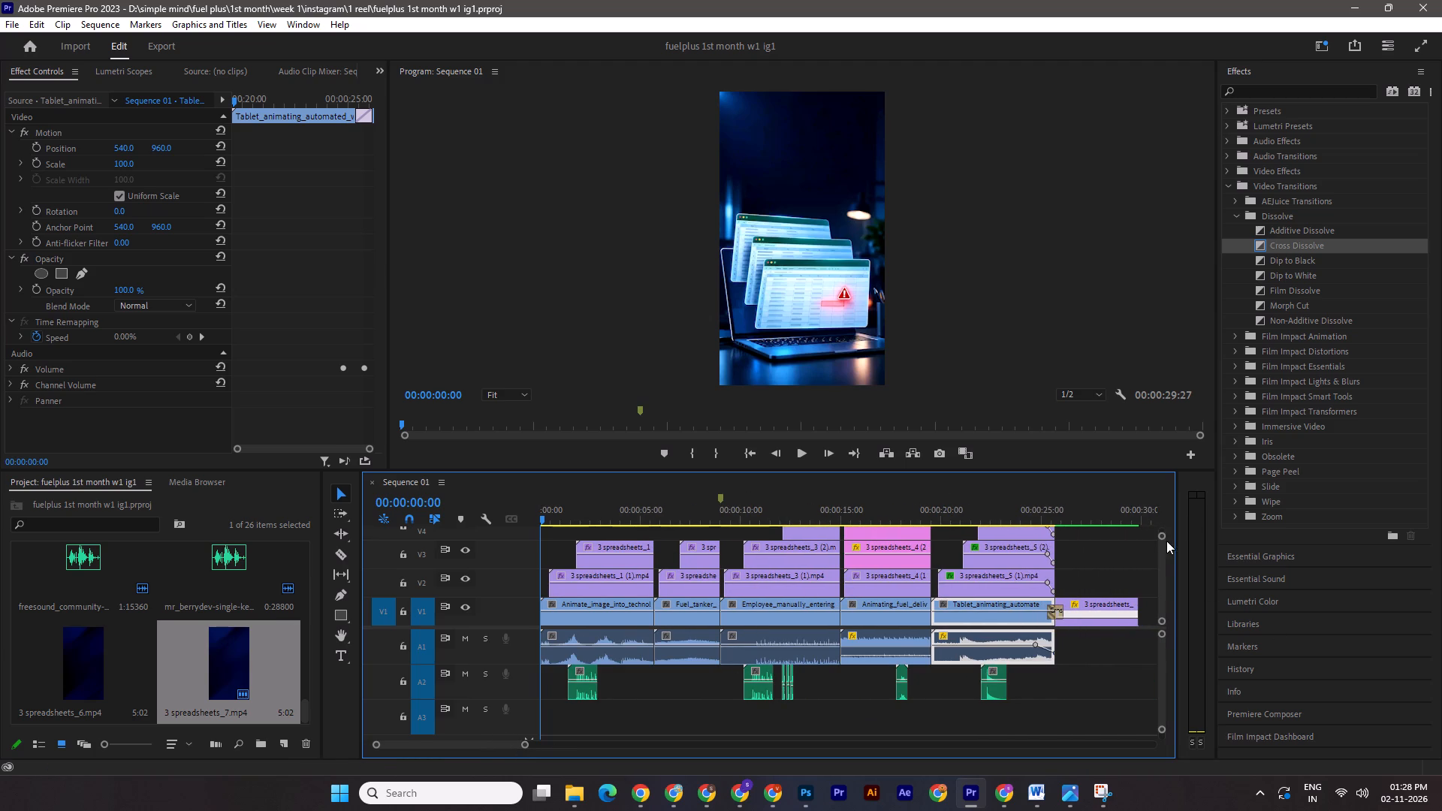
left_click(1164, 536)
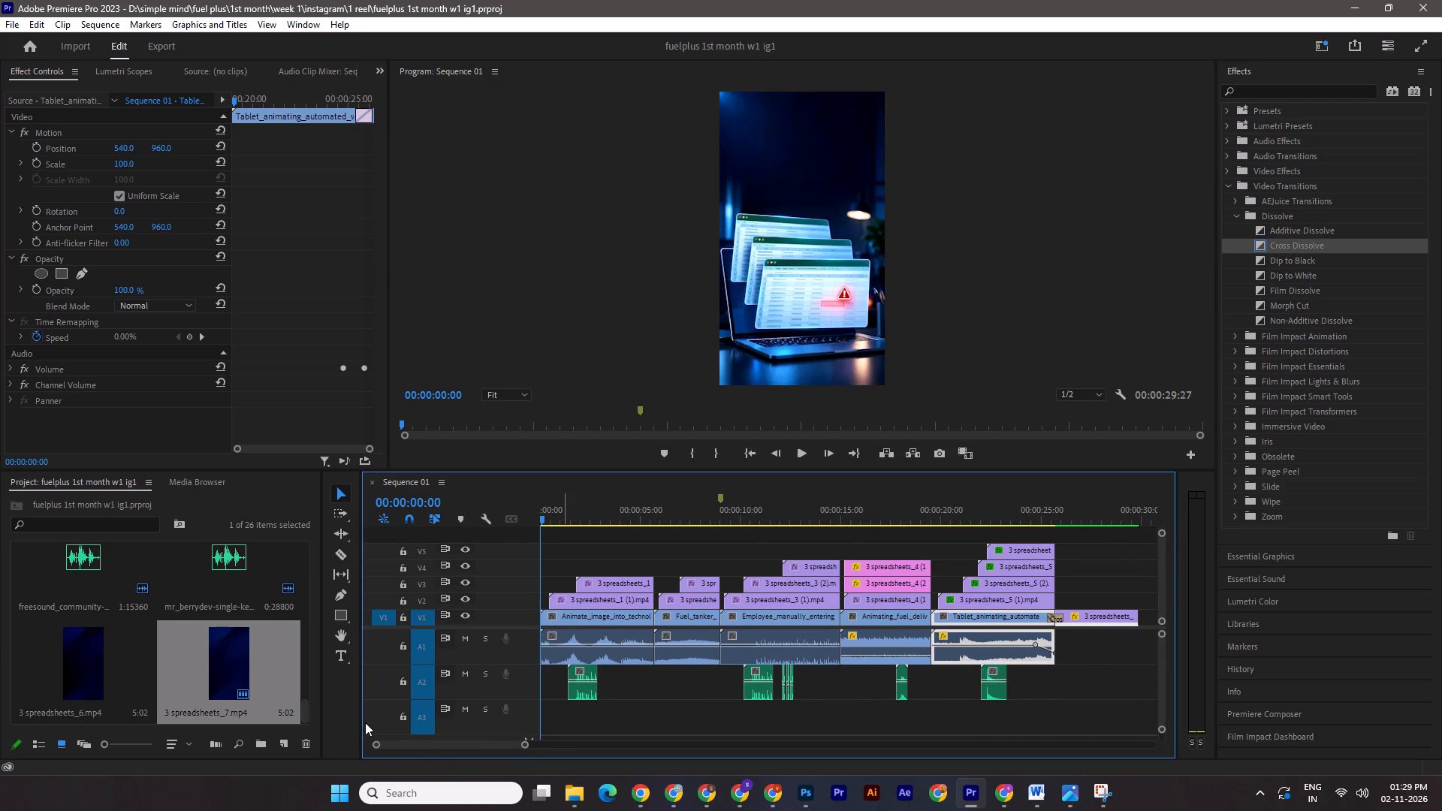
left_click_drag(1161, 677, 1161, 665)
key("ctrl+s")
left_click(550, 523)
left_click_drag(548, 517, 554, 514)
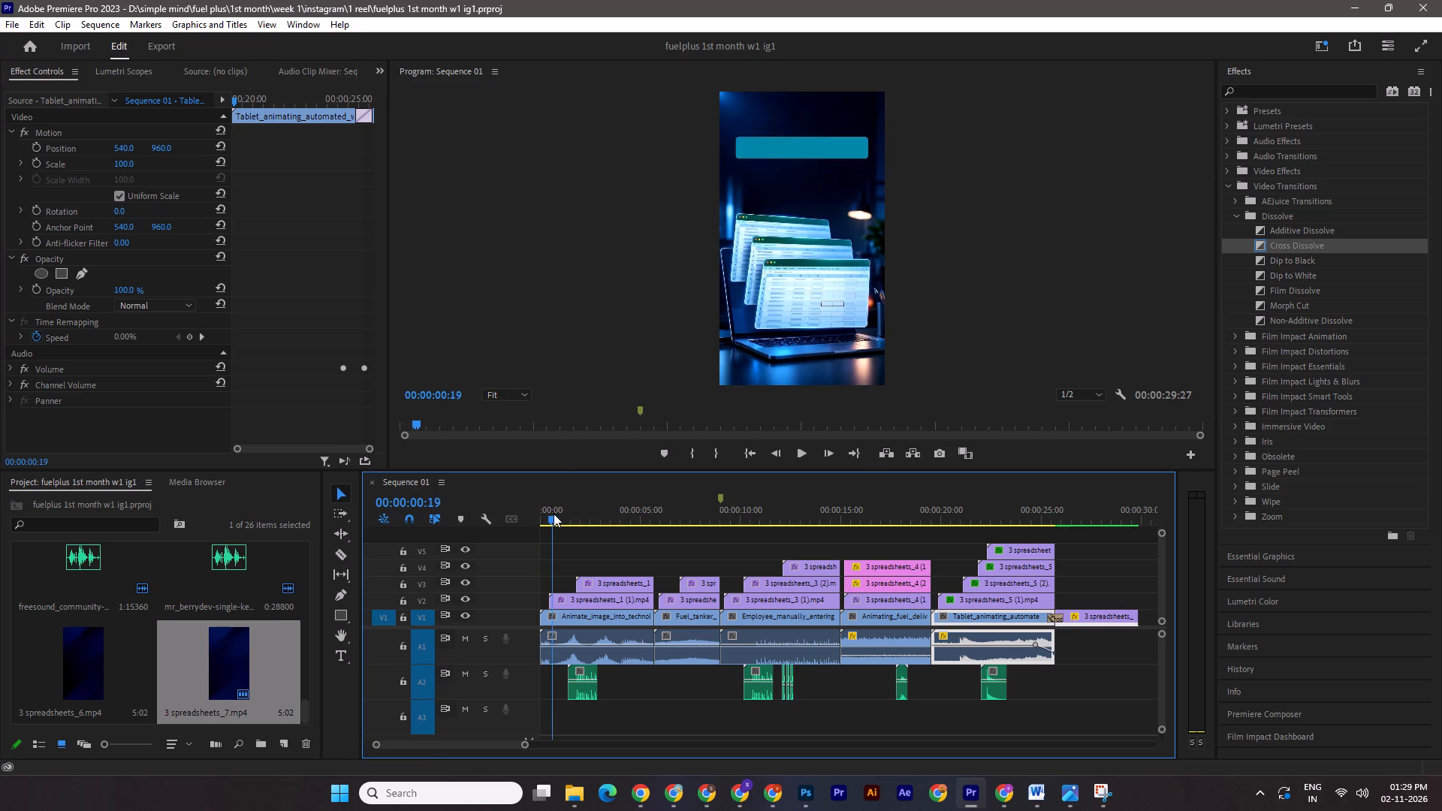
left_click_drag(554, 514, 551, 520)
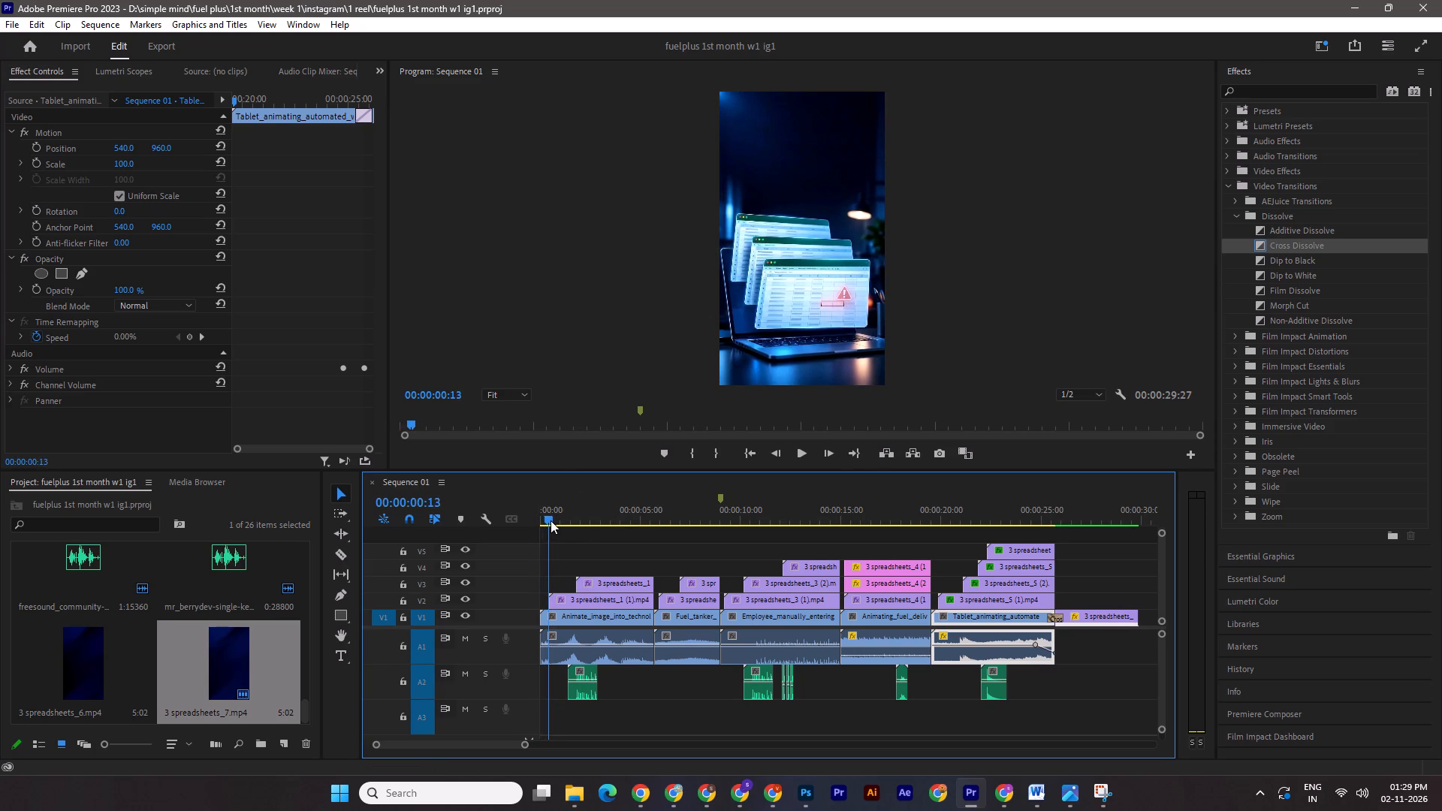
left_click_drag(551, 520, 551, 521)
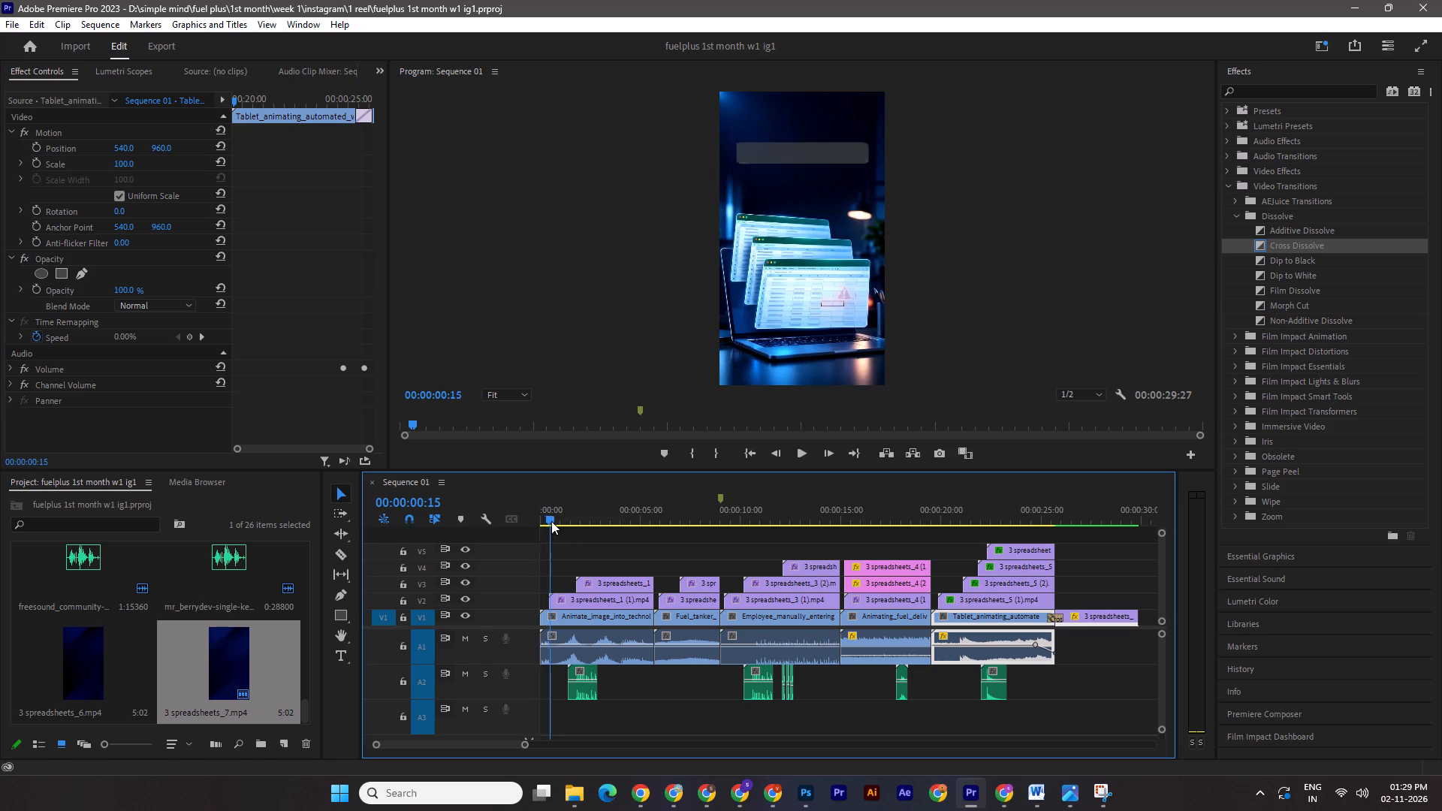
Scrub through the opening frames of Sequence 01, return to 00:00:00:00, and save the project.
left_click_drag(551, 521, 578, 523)
left_click_drag(575, 520, 496, 508)
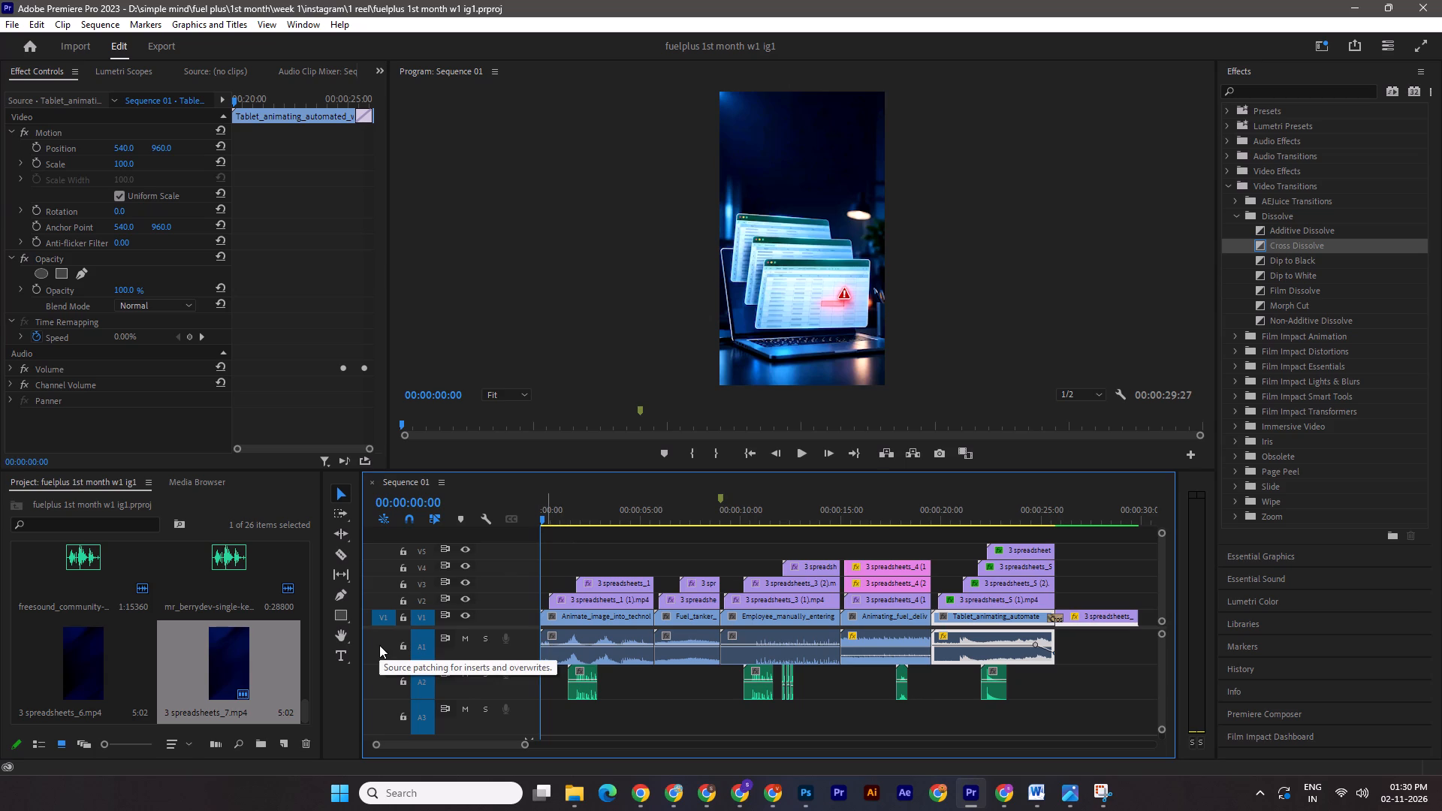
key("ctrl+s")
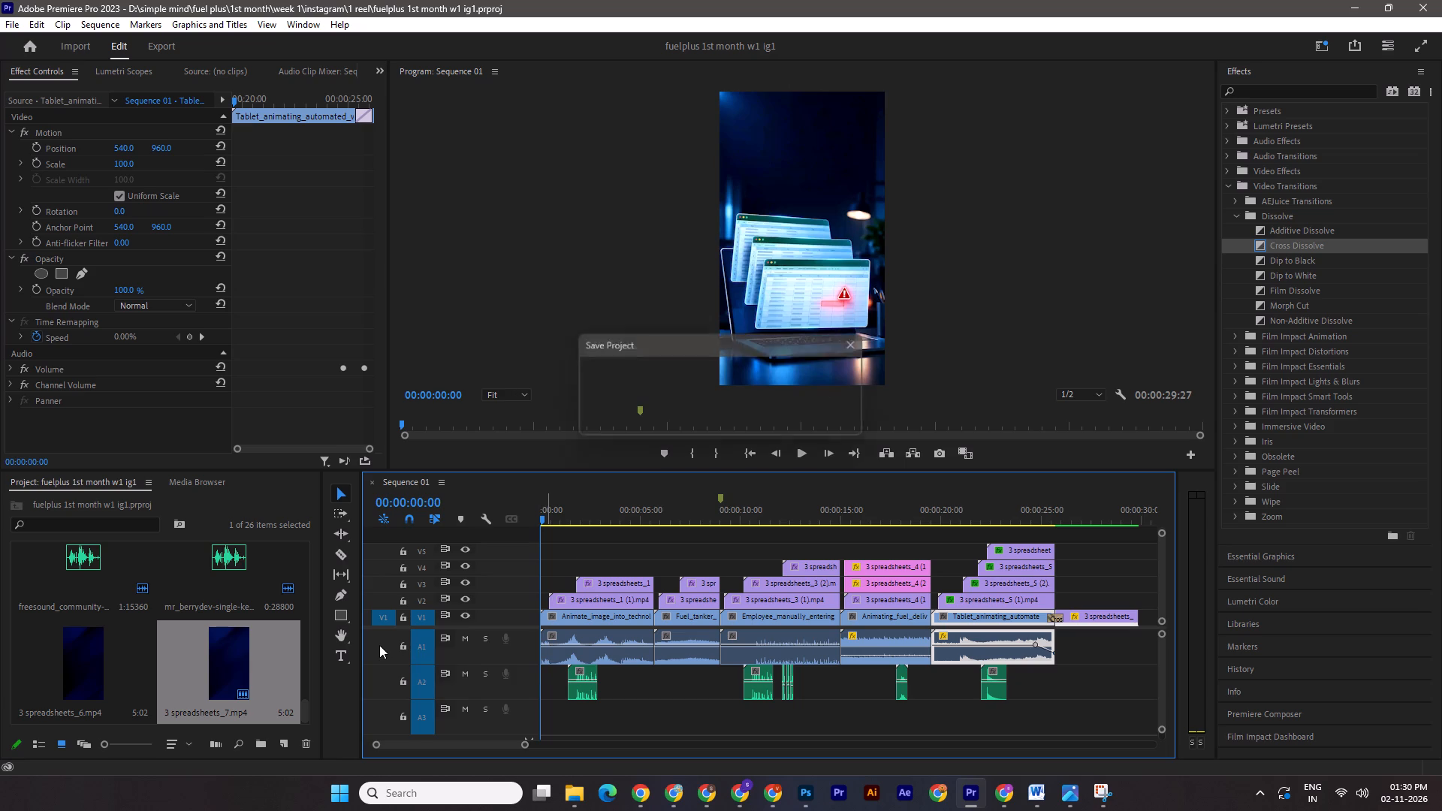
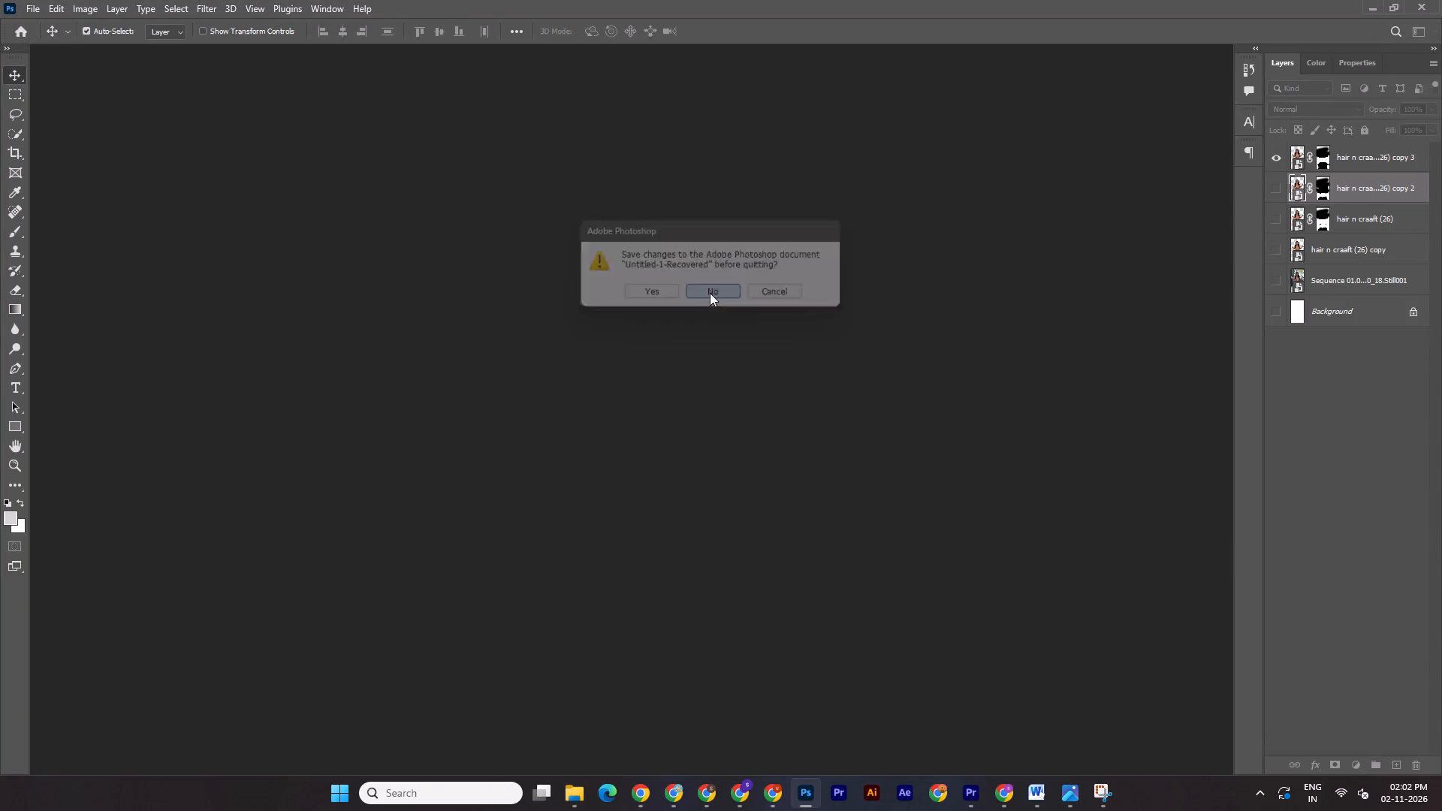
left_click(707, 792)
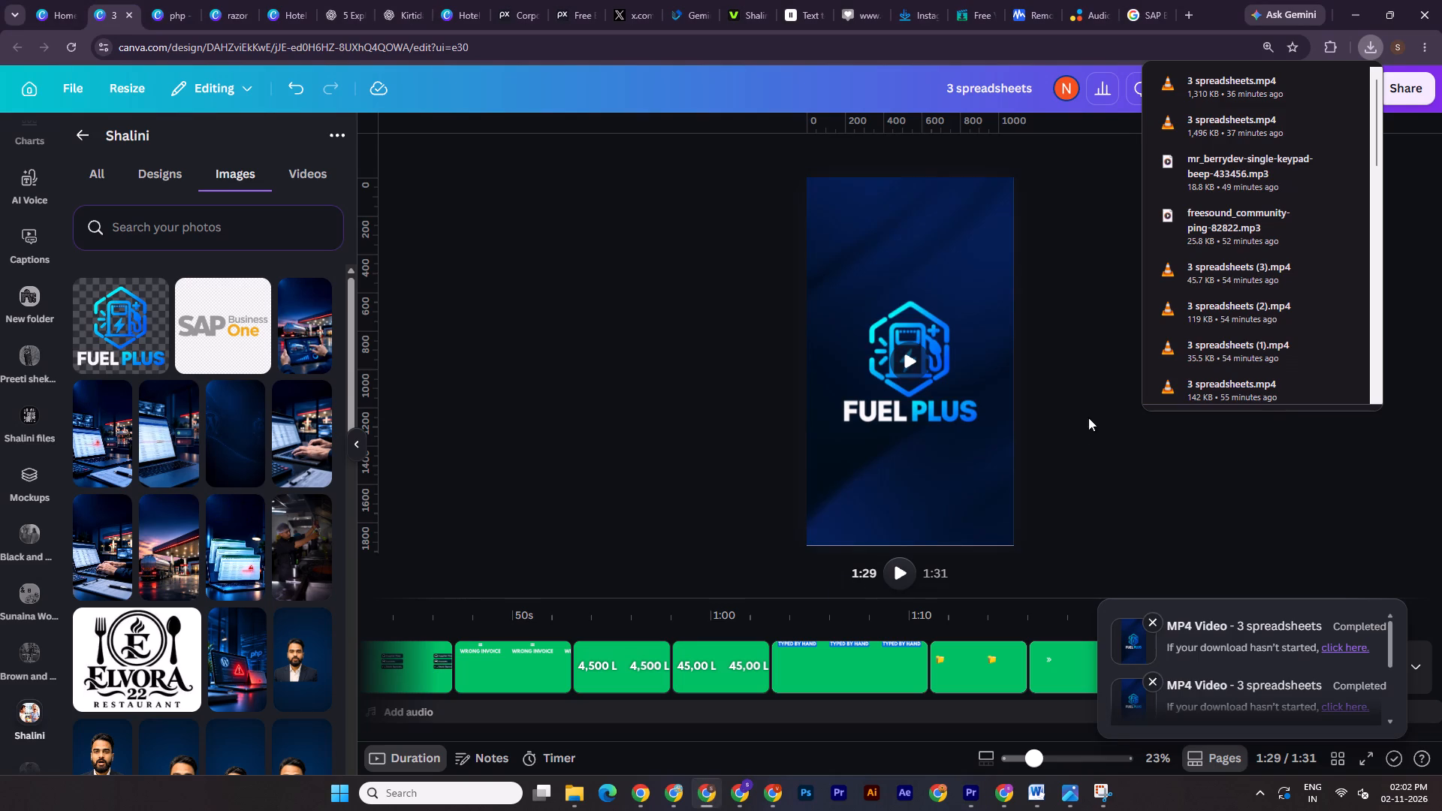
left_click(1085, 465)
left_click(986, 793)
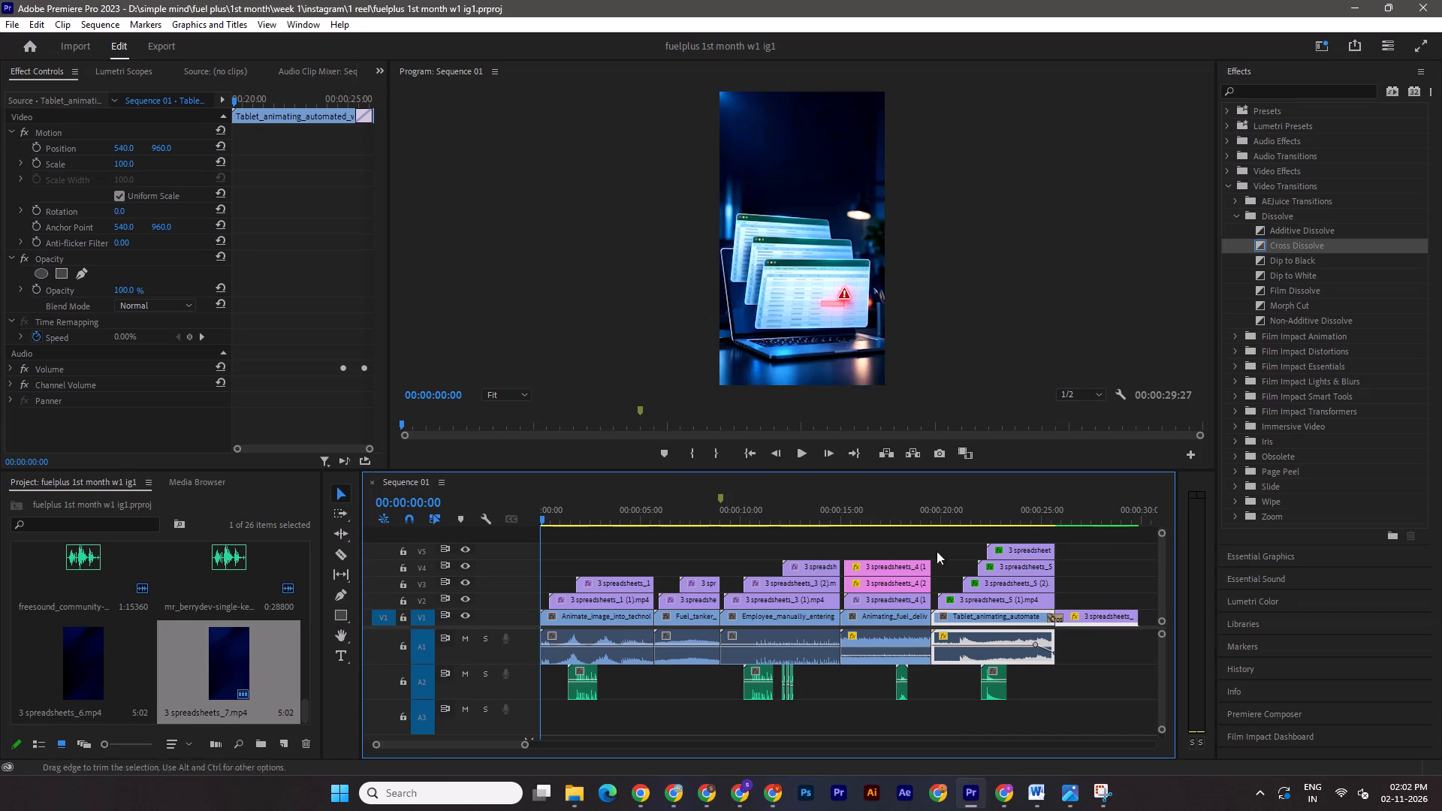
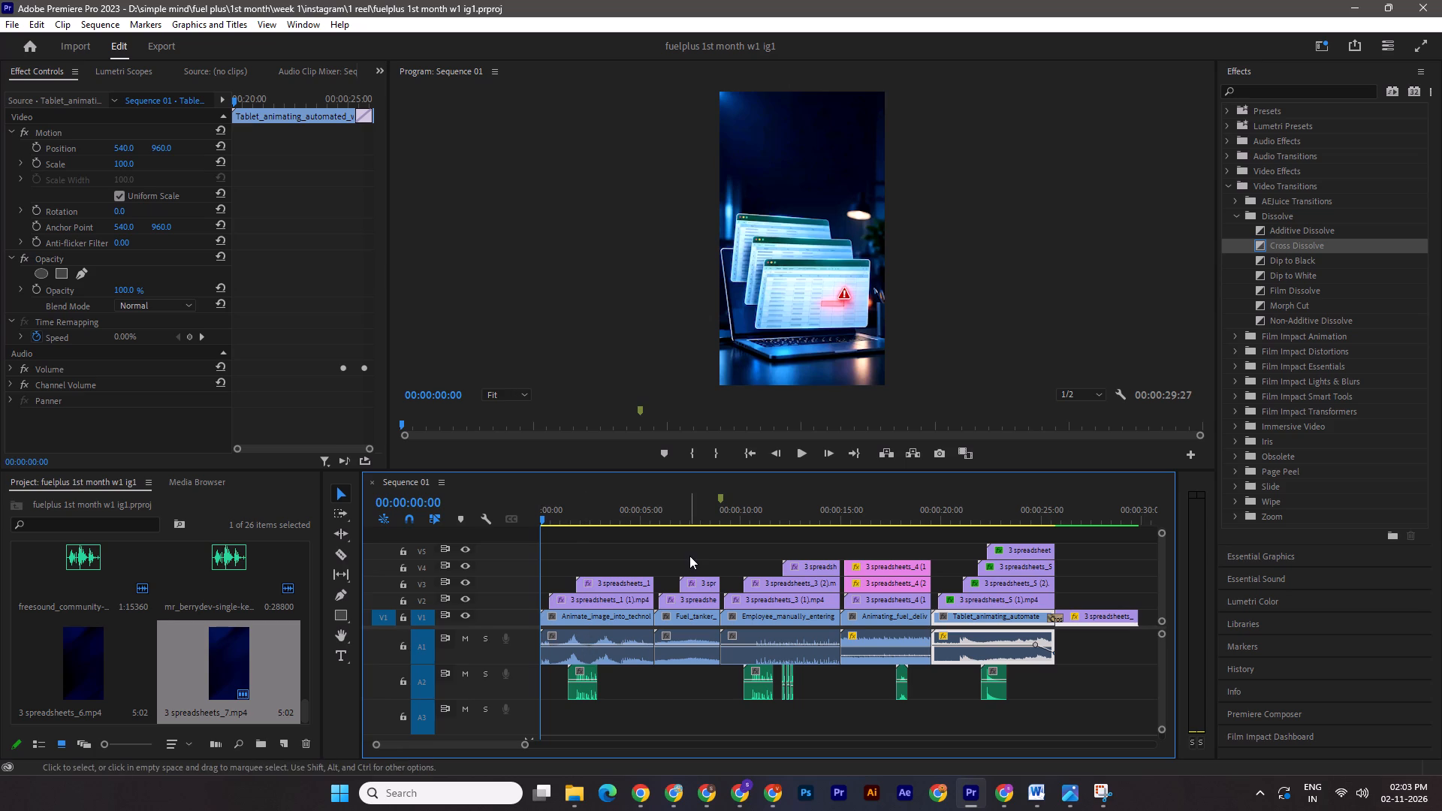
Play the opening of Sequence 01 from the start to about 00:00:01:05 to check picture and sound.
left_click(795, 457)
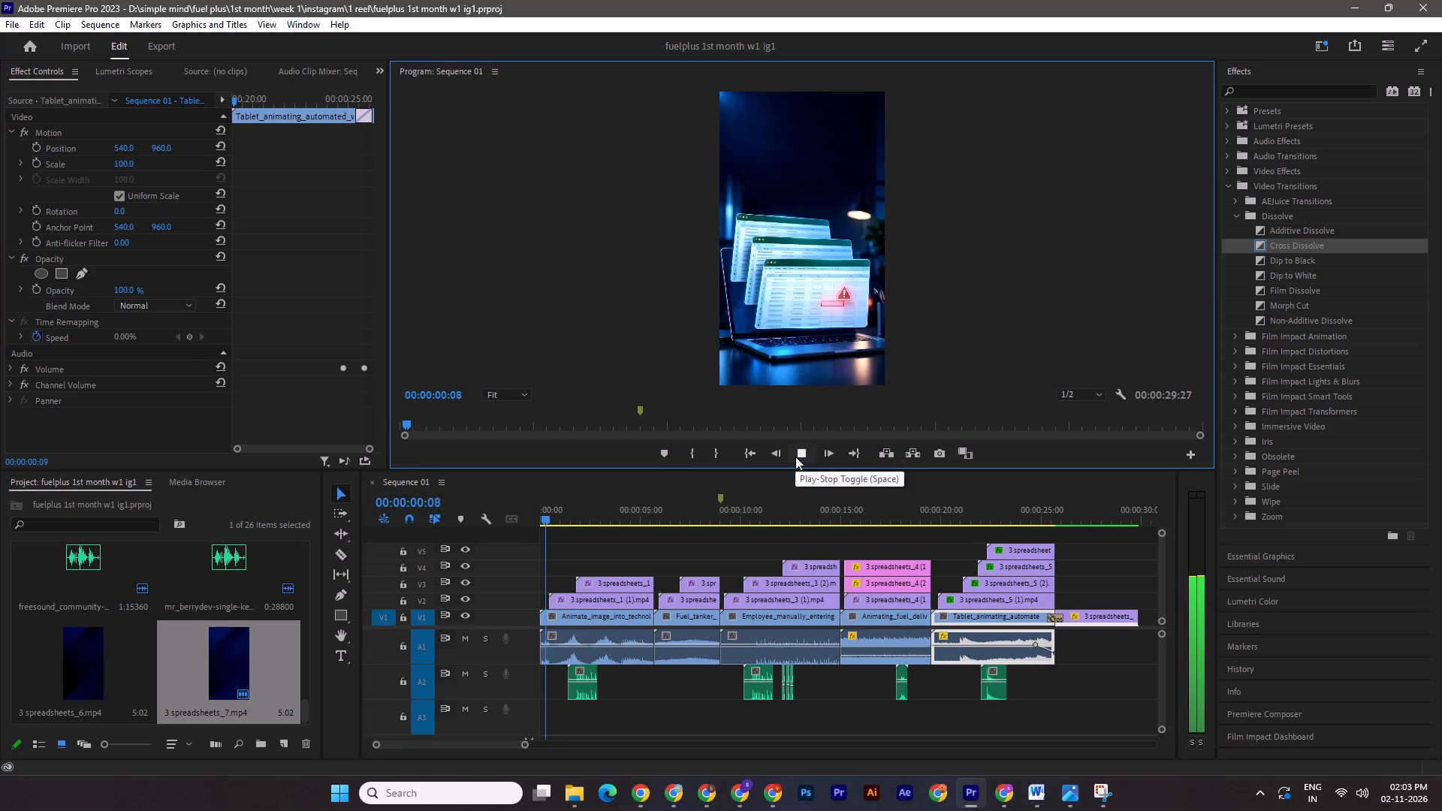
left_click(804, 457)
Restart Premiere Pro and reopen the recent project "fuelplus 1st month w1 ig1", dismissing the floating AEJuice Pack Manager 4 window.
left_click(1438, 0)
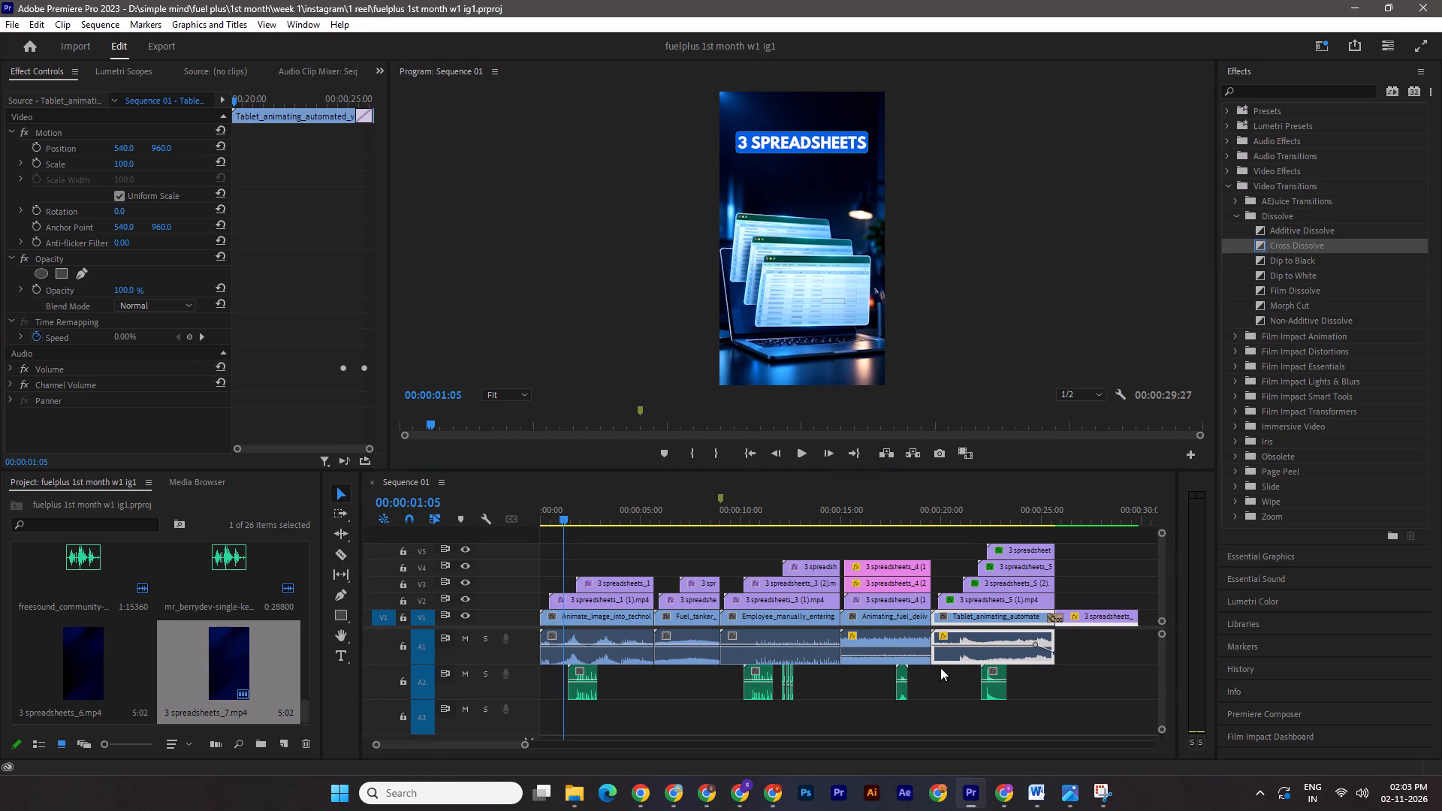
left_click(985, 803)
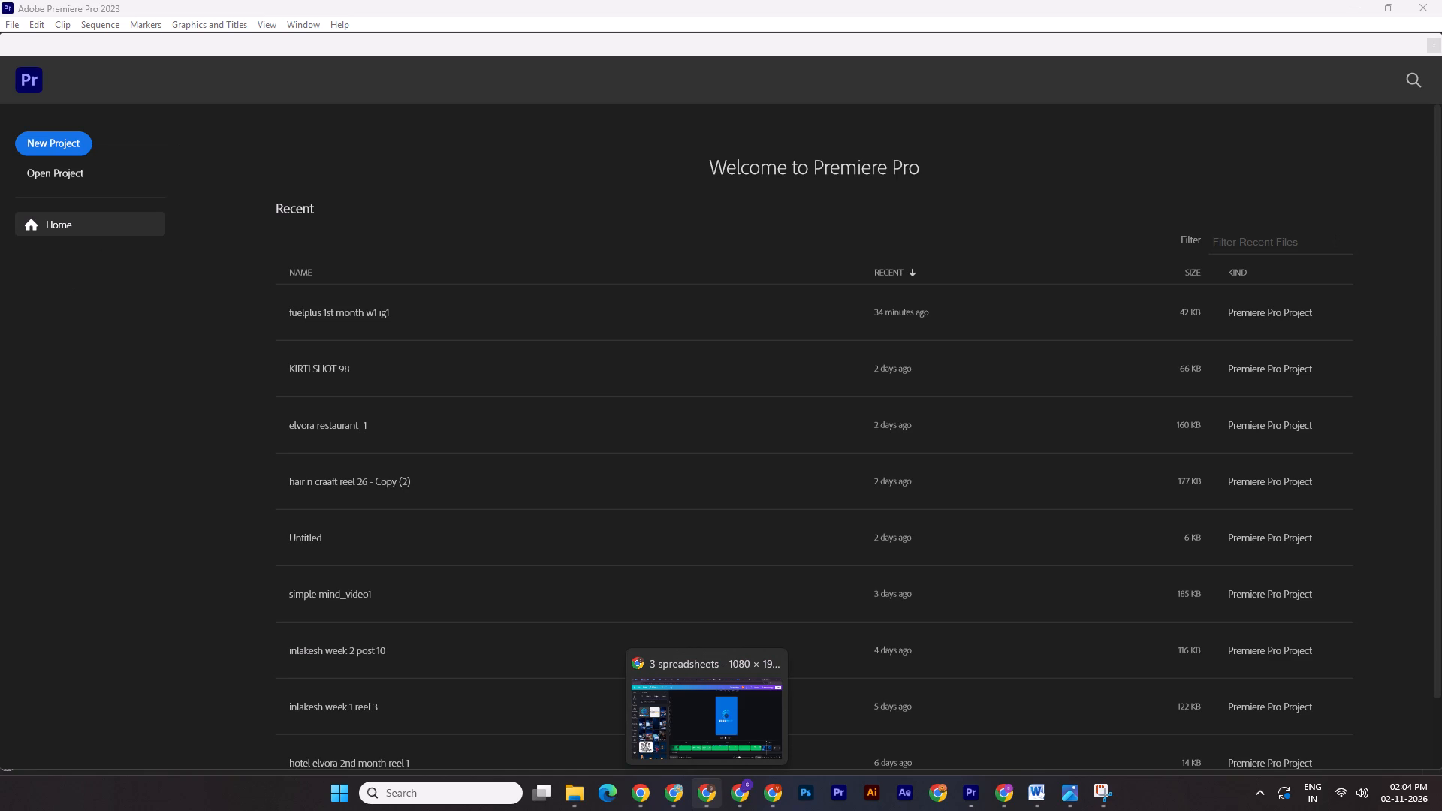
left_click(403, 306)
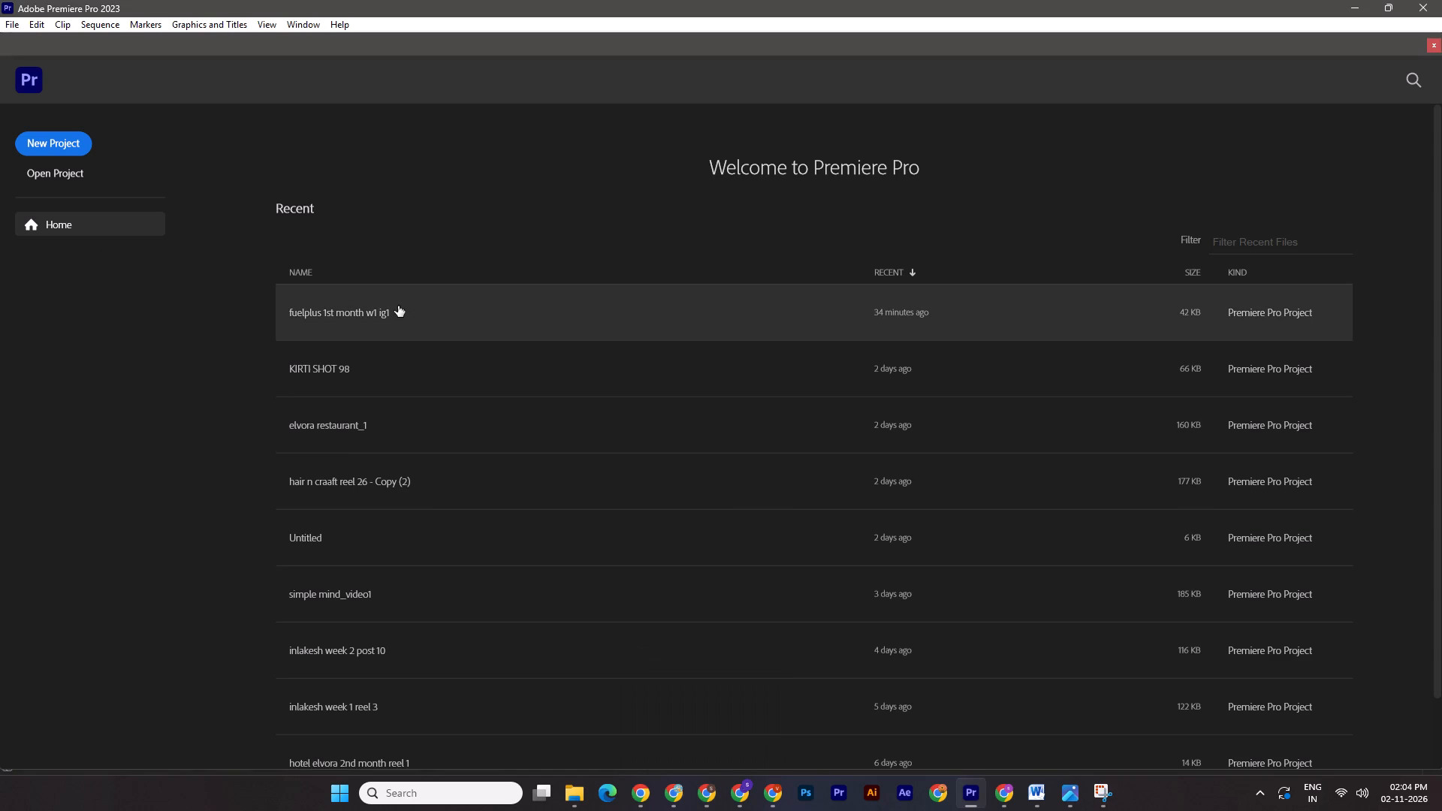
left_click(398, 306)
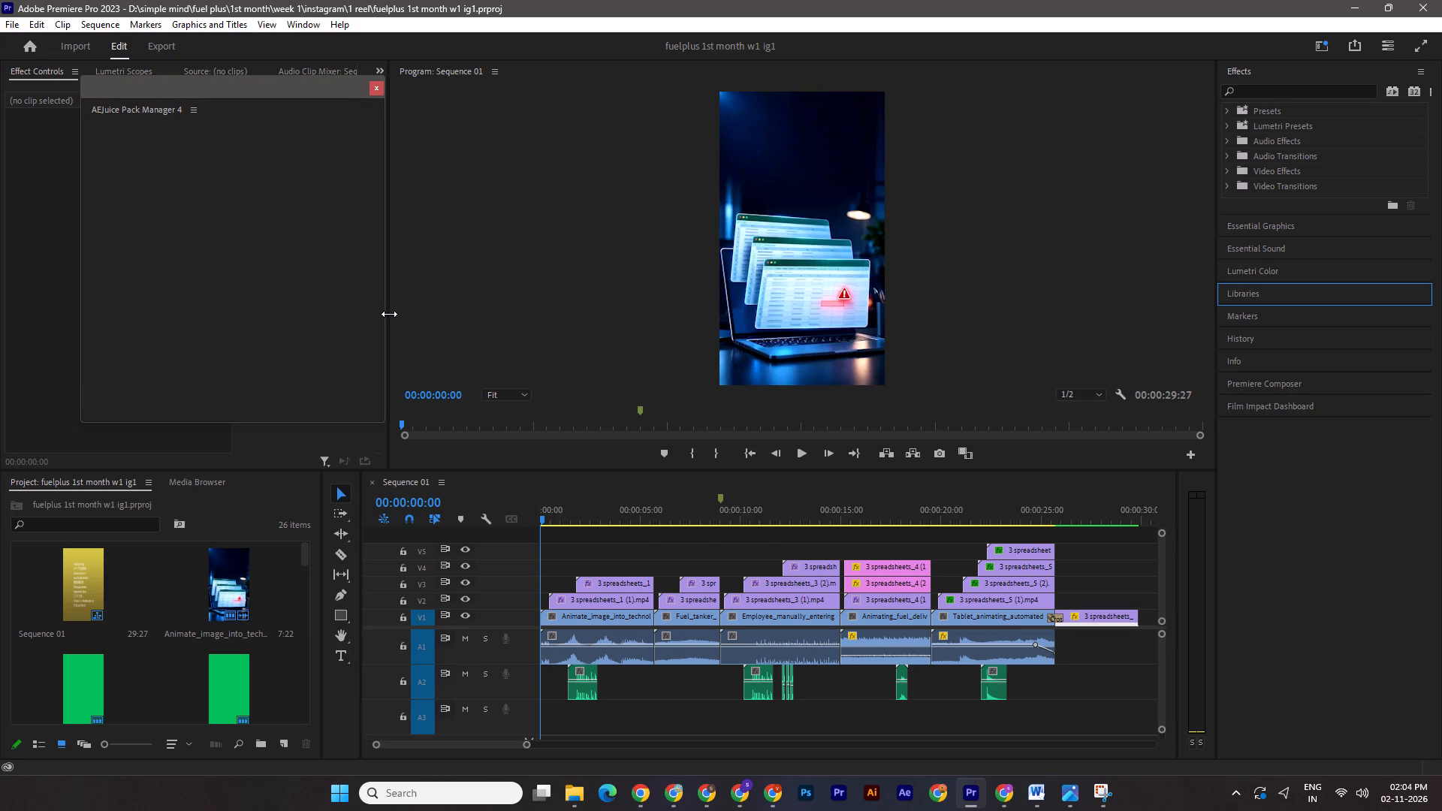
left_click(378, 89)
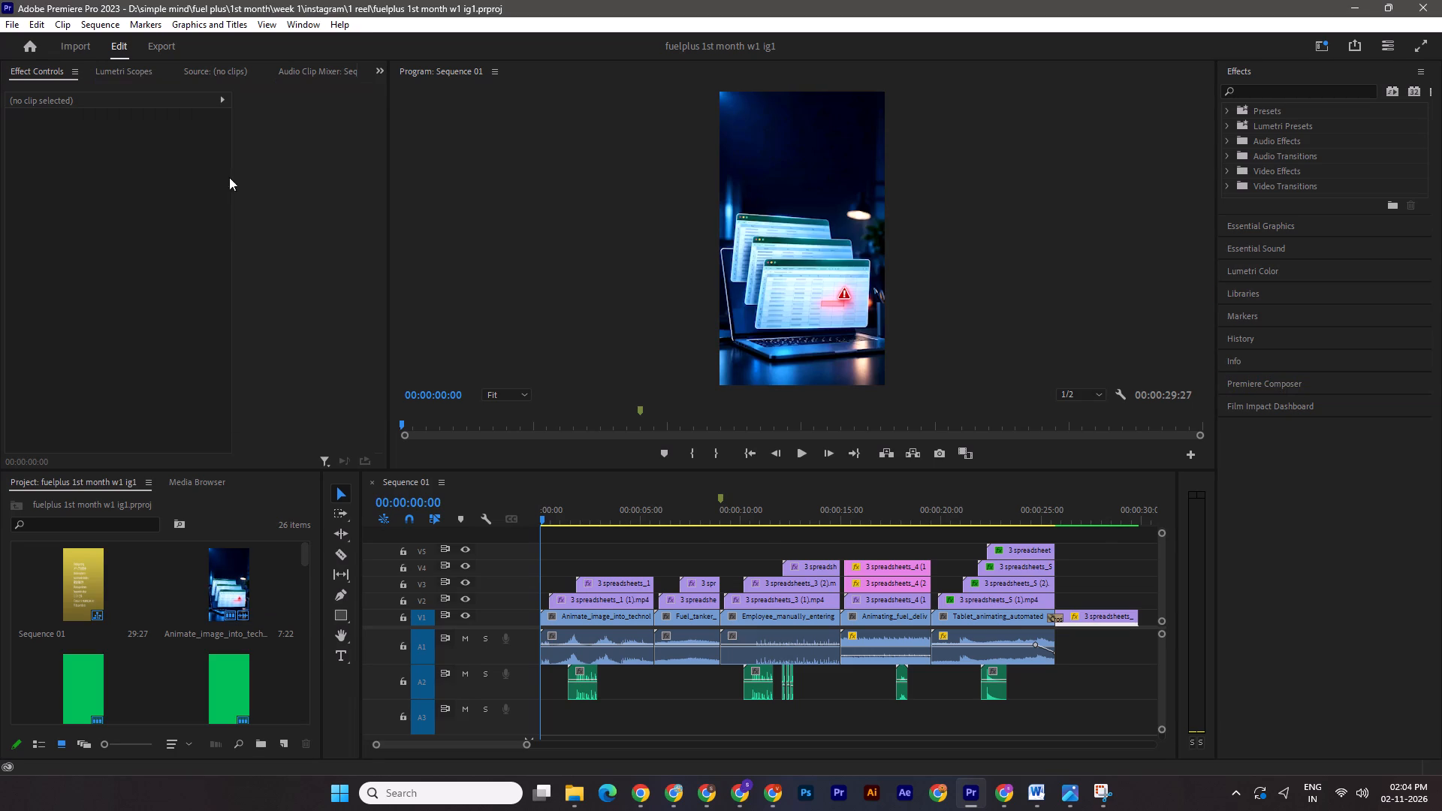
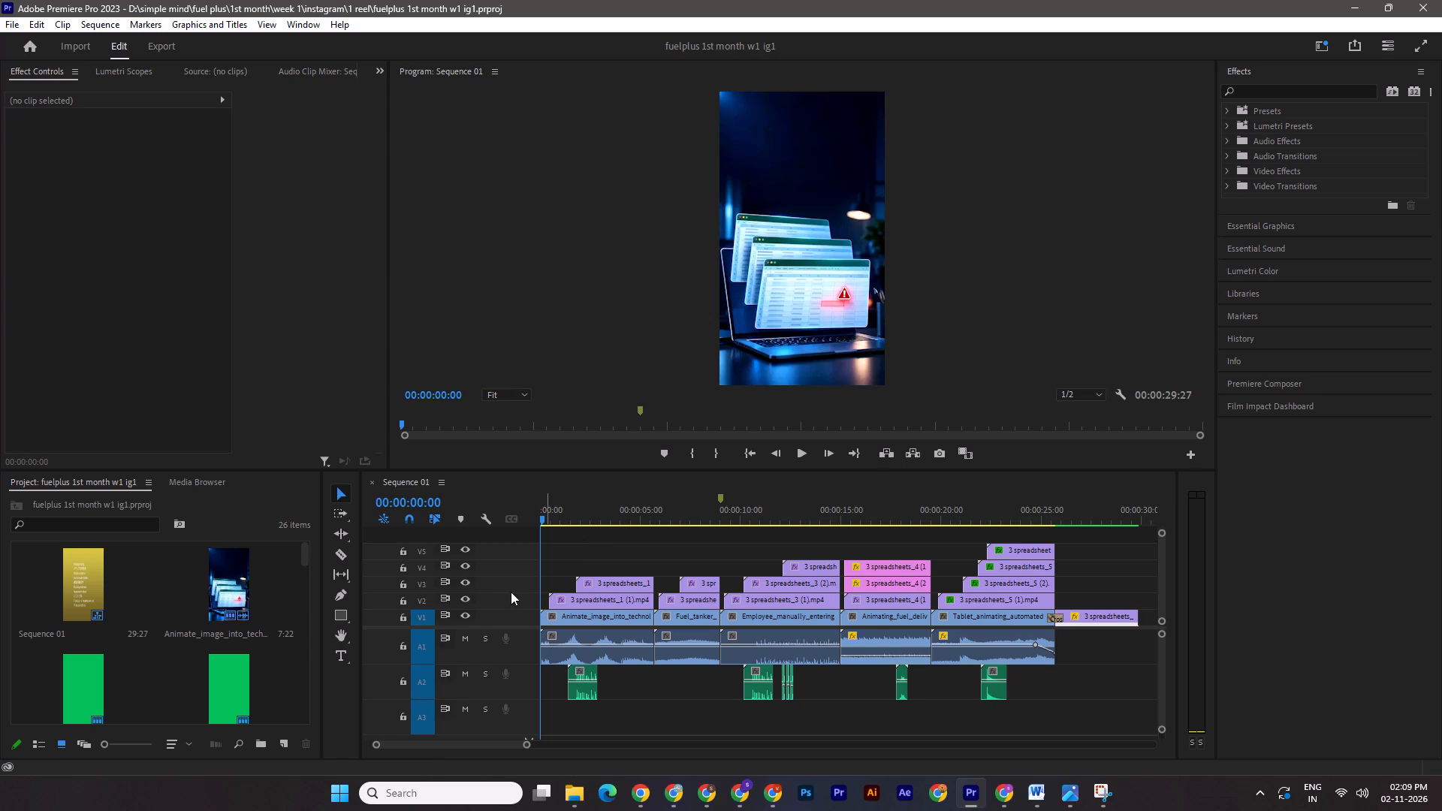
Play Sequence 01 from the start through the first cuts to check picture, text overlays and sound.
left_click_drag(545, 517, 578, 533)
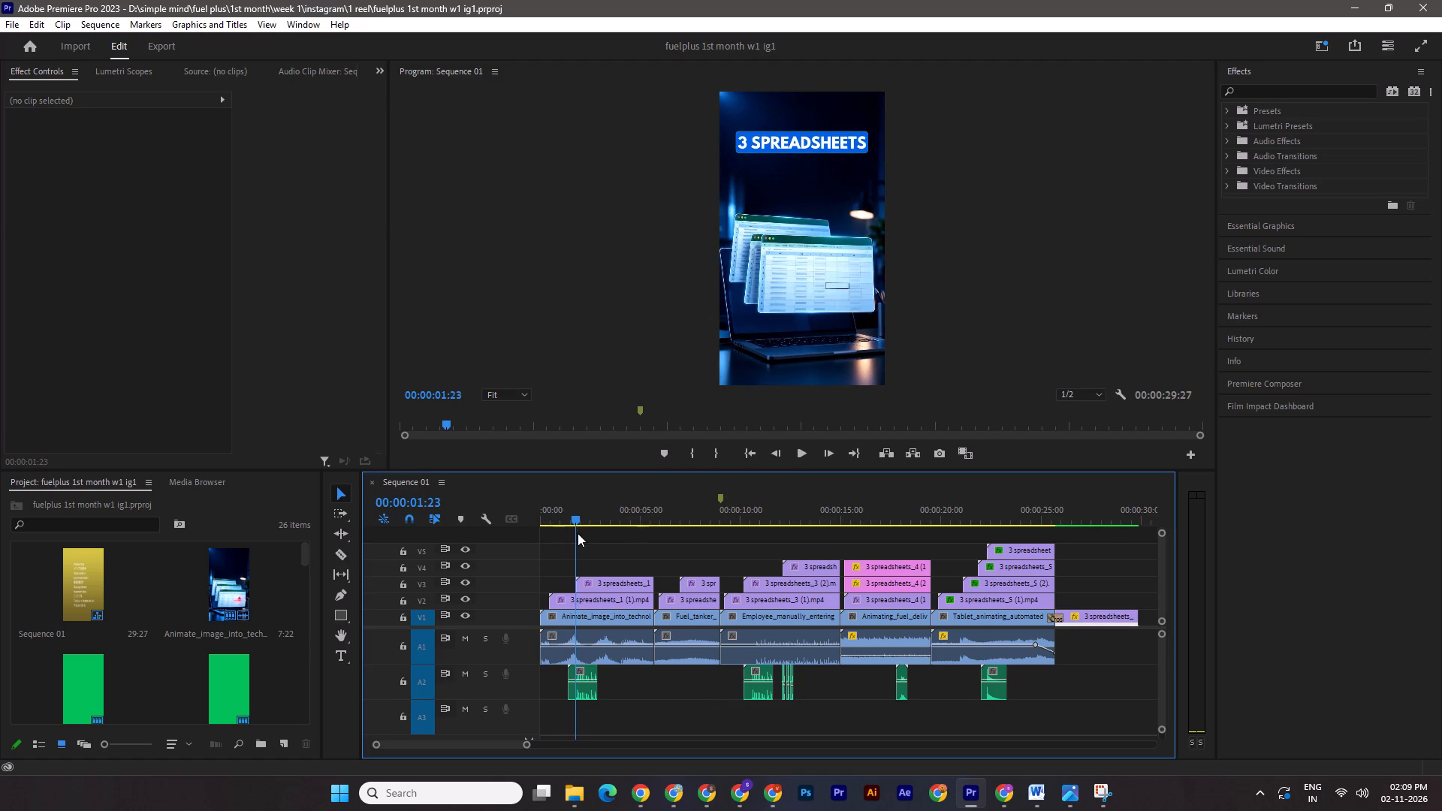
left_click_drag(578, 533, 578, 533)
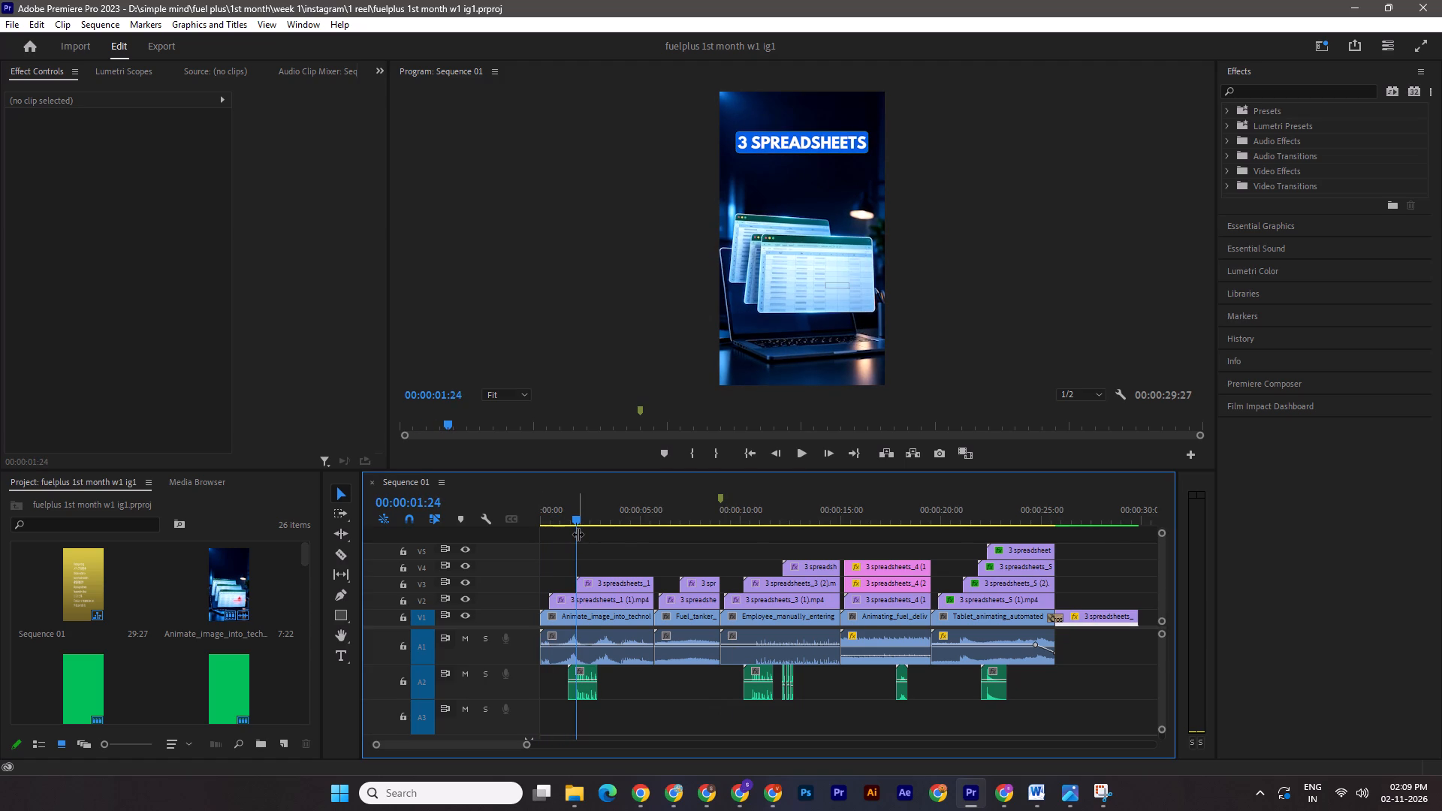
left_click_drag(578, 516, 502, 506)
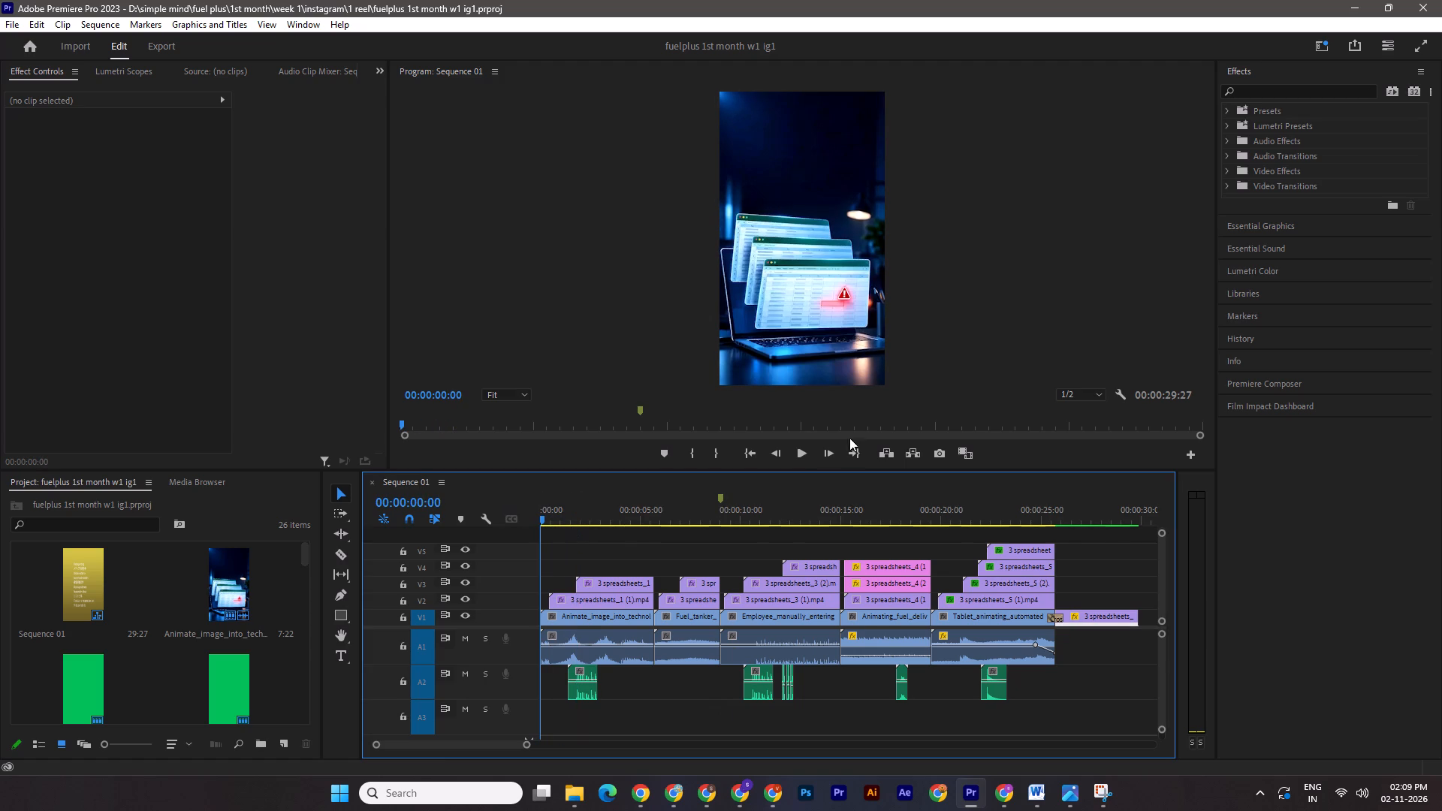
left_click(805, 453)
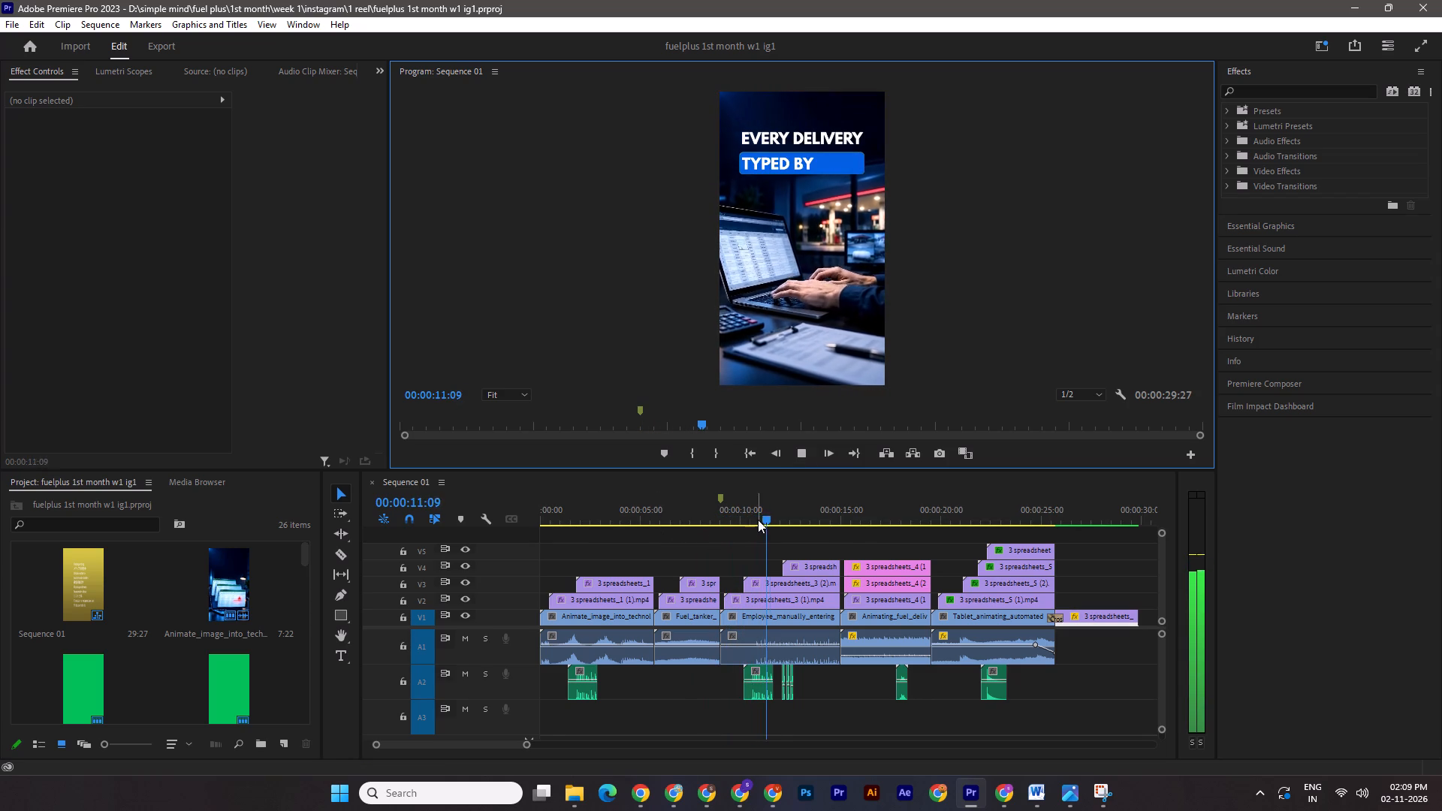
left_click_drag(758, 520, 517, 520)
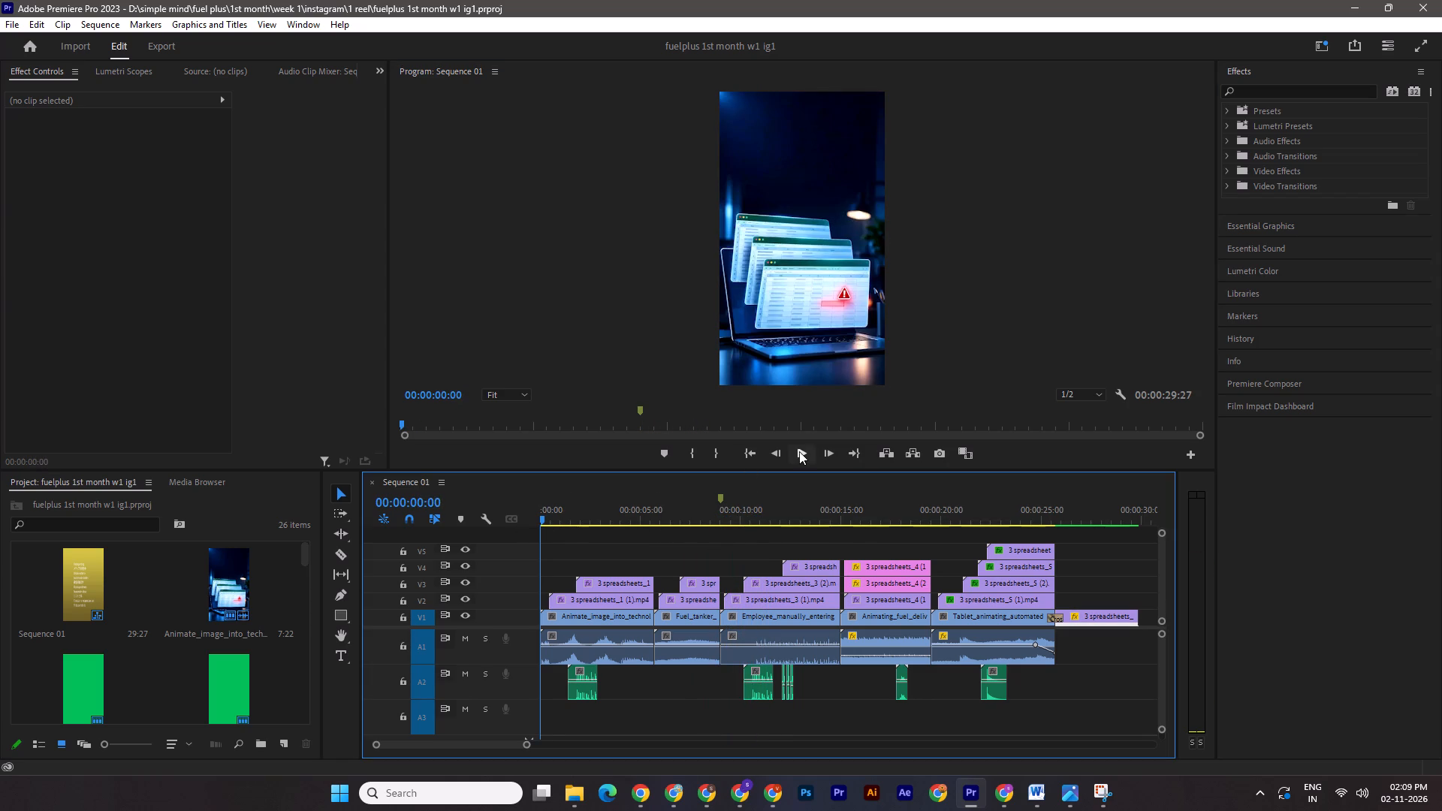
left_click(799, 451)
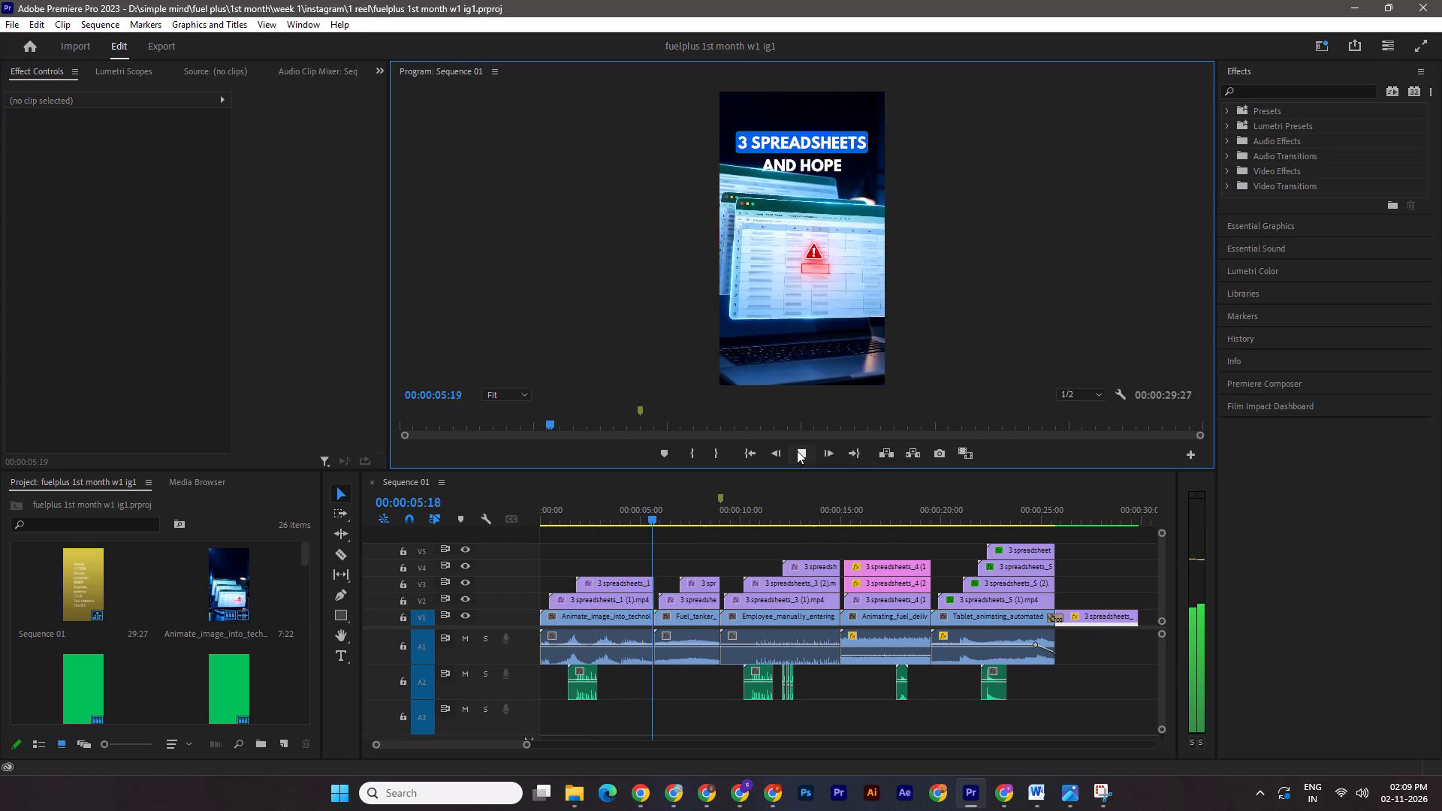
left_click(797, 451)
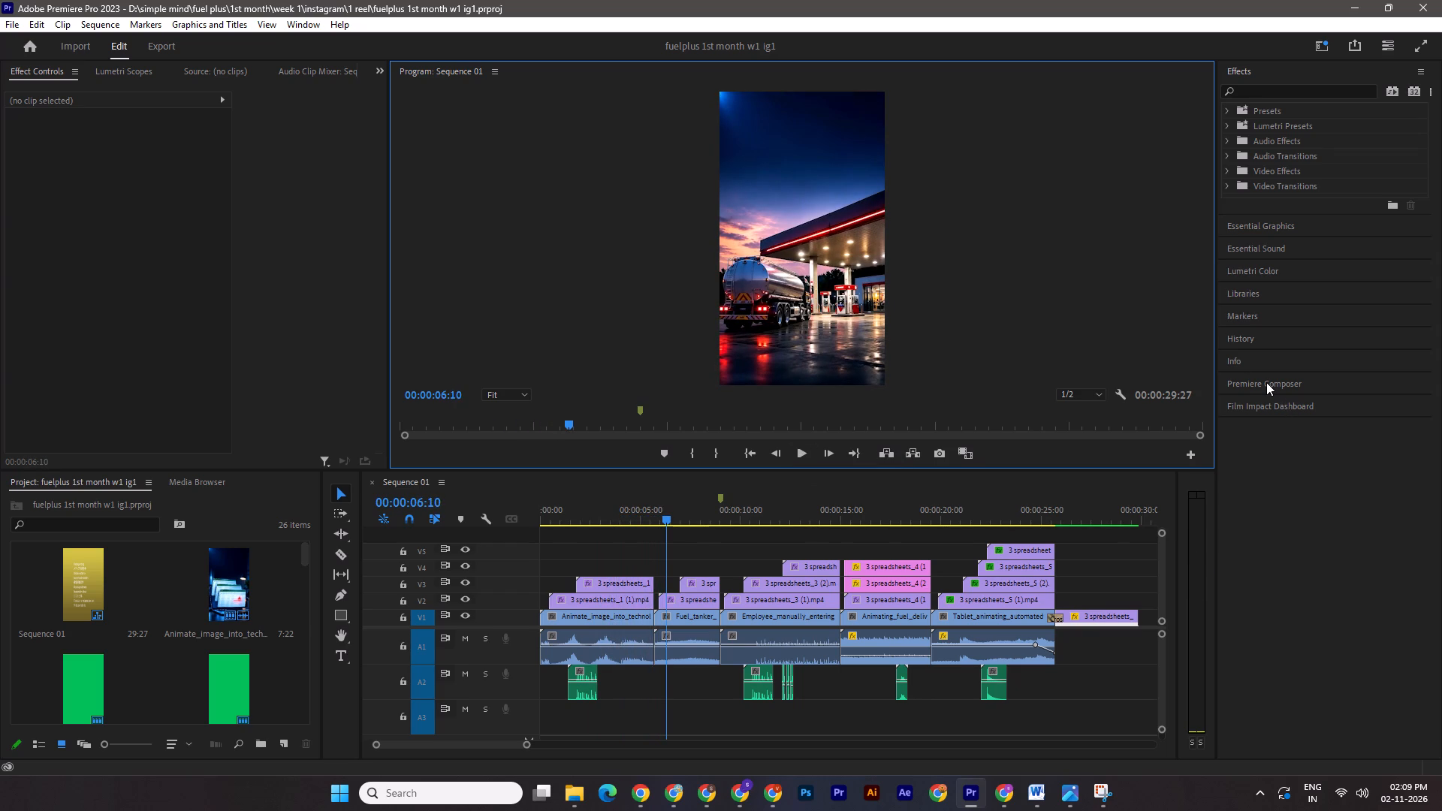
Add the Premiere Composer Starter Pack "Zoom In" transition without sound above the cut between the Animate_image and Fuel_tanker clips, on V4 and V5.
left_click(1266, 405)
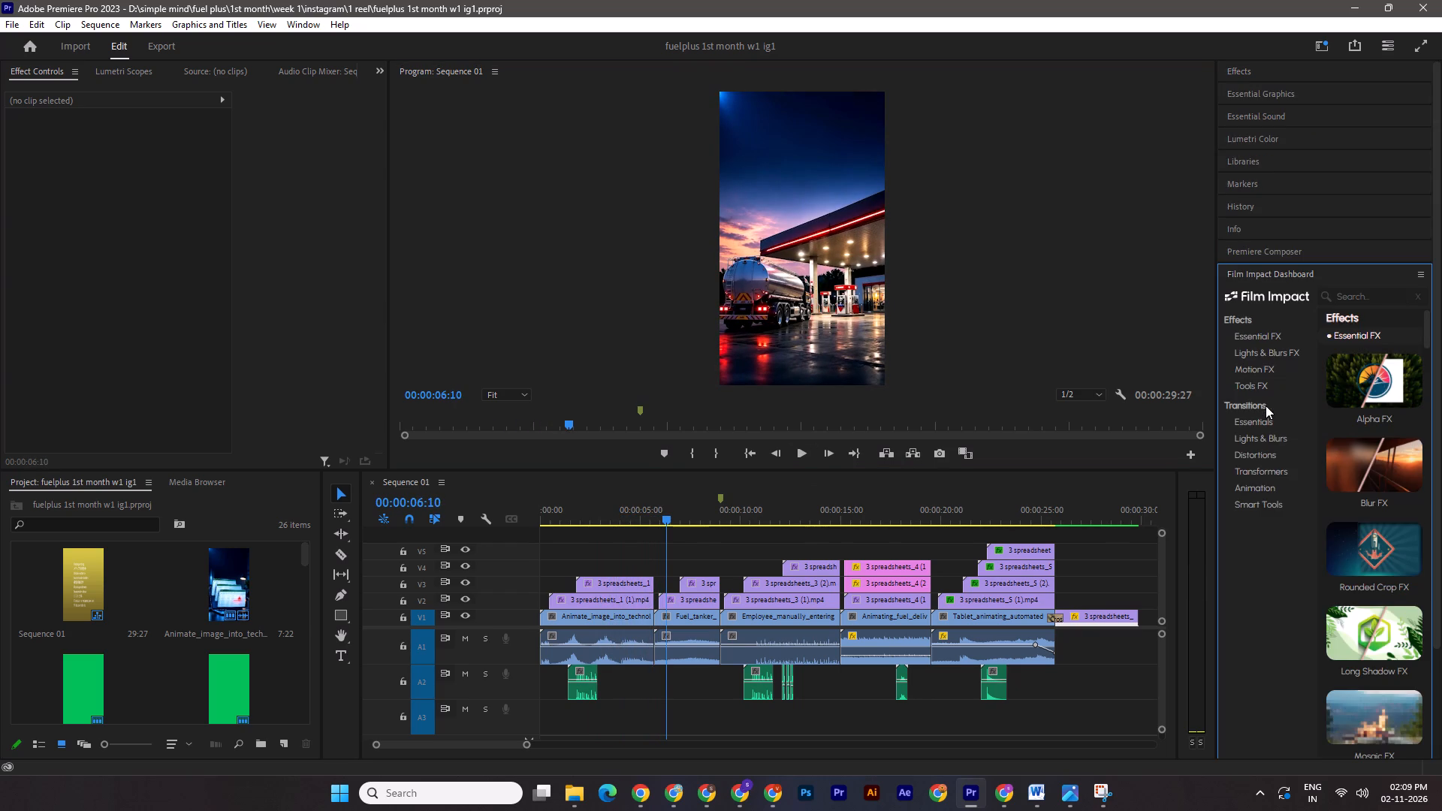
left_click(1256, 252)
left_click(1263, 368)
left_click(1263, 357)
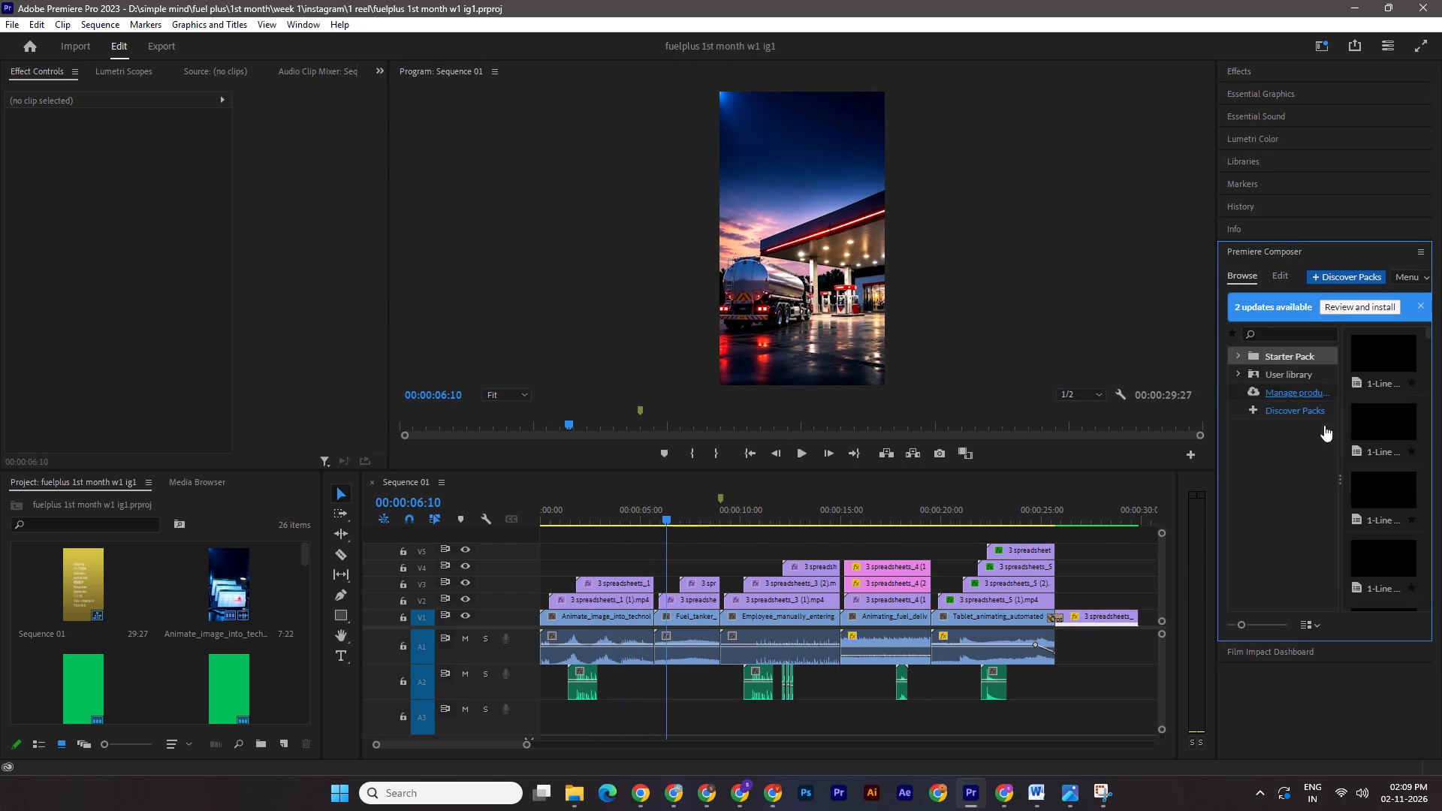
scroll(1371, 457, "down", 20)
scroll(1371, 457, "down", 7)
left_click(1380, 437)
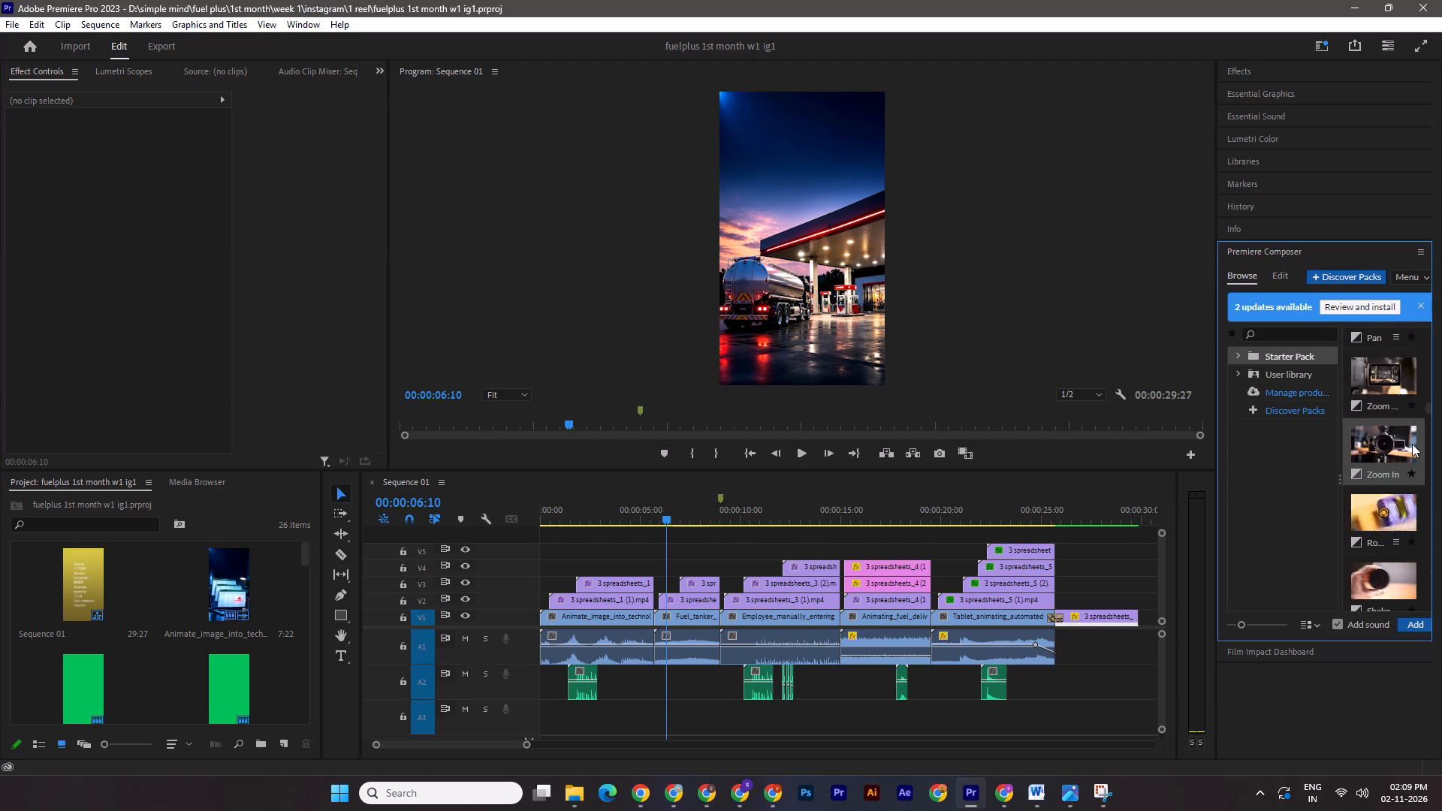
left_click(1338, 622)
left_click_drag(1395, 451, 729, 550)
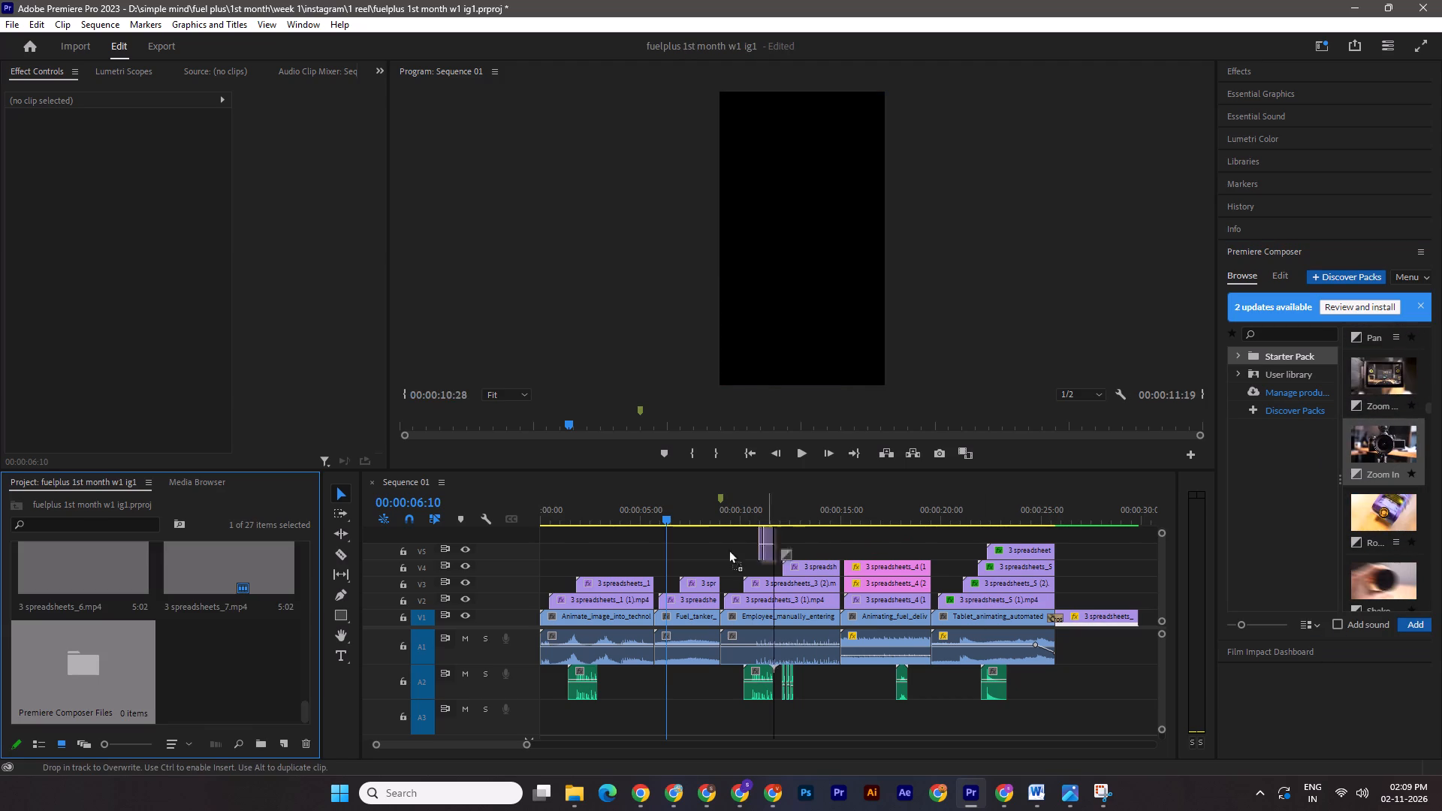
left_click_drag(729, 550, 655, 560)
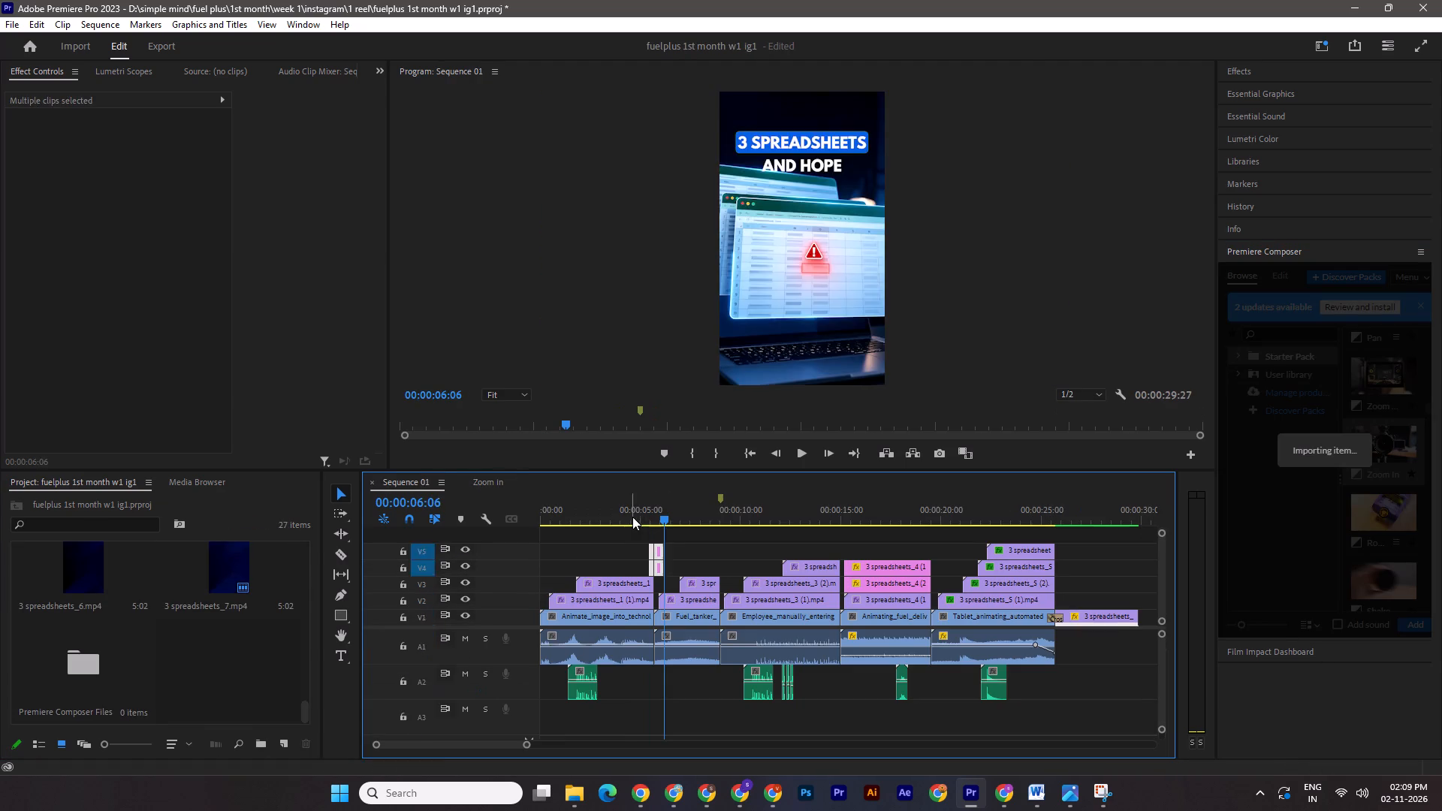
Play across the cut into the Fuel_tanker clip to check the Zoom In transition.
left_click(626, 518)
left_click(801, 452)
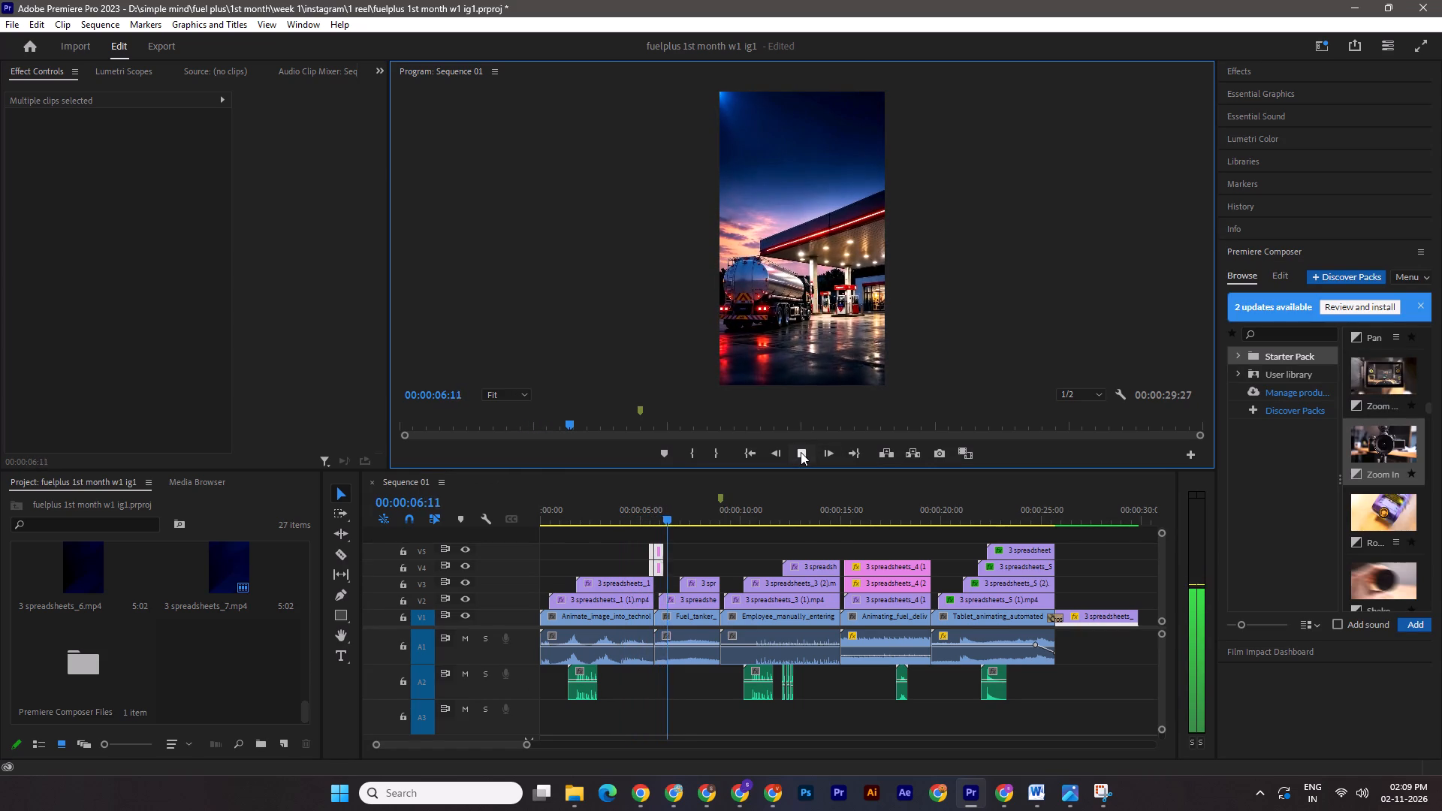
left_click(801, 452)
Fade the Fuel_tanker clip's A1 audio in and out with volume keyframes at both ends, lowering the outer ones, and save the project.
left_click(672, 646)
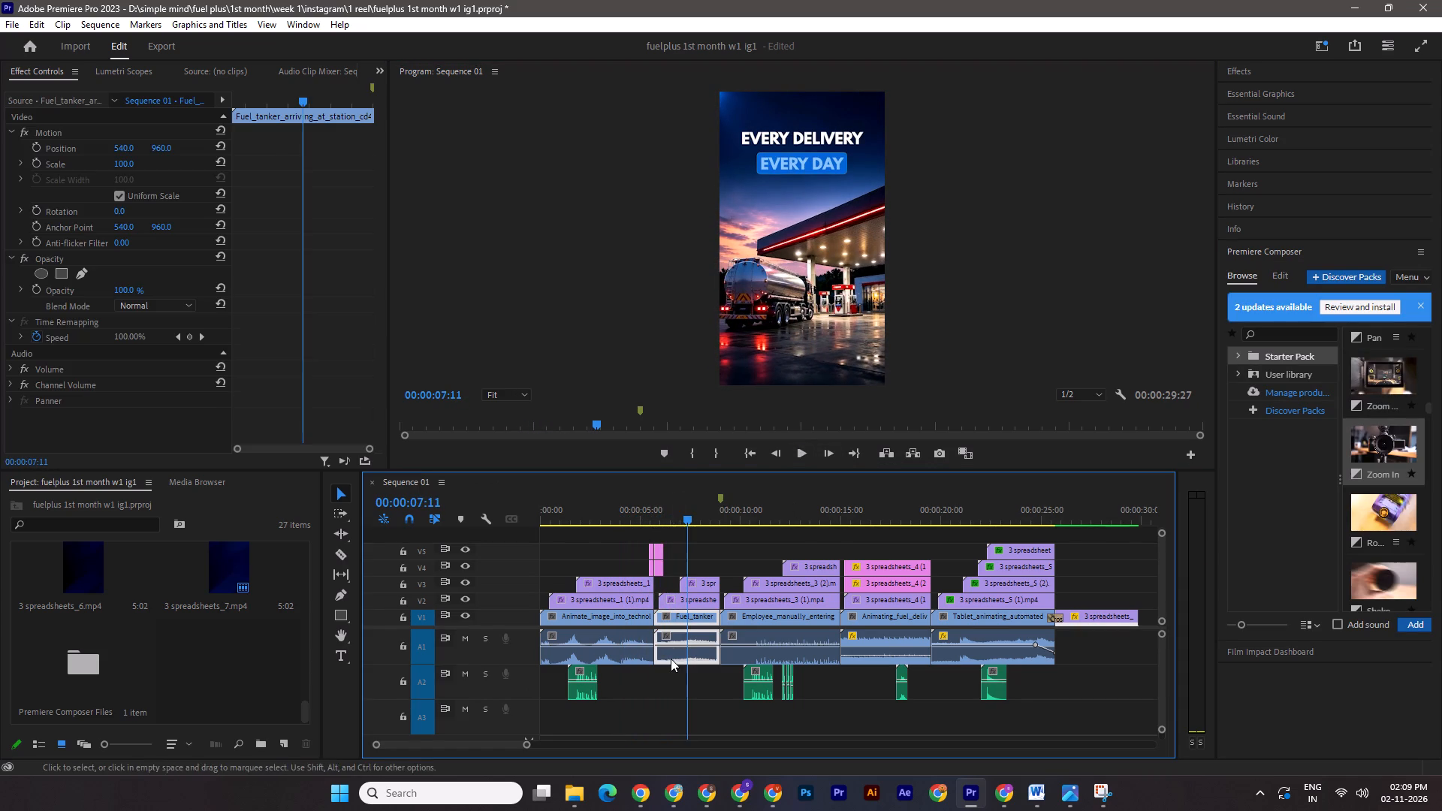
left_click(1162, 731)
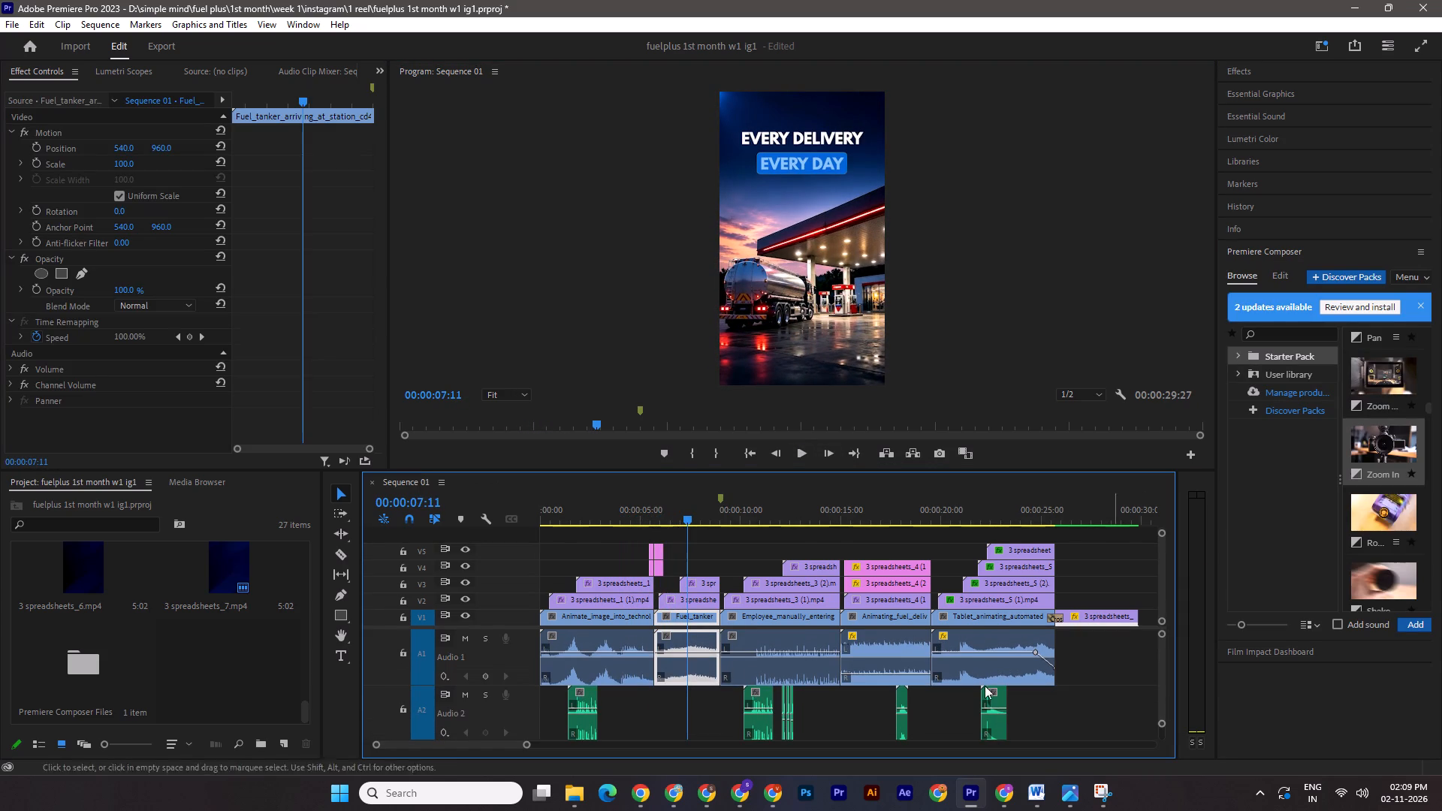
left_click(347, 599)
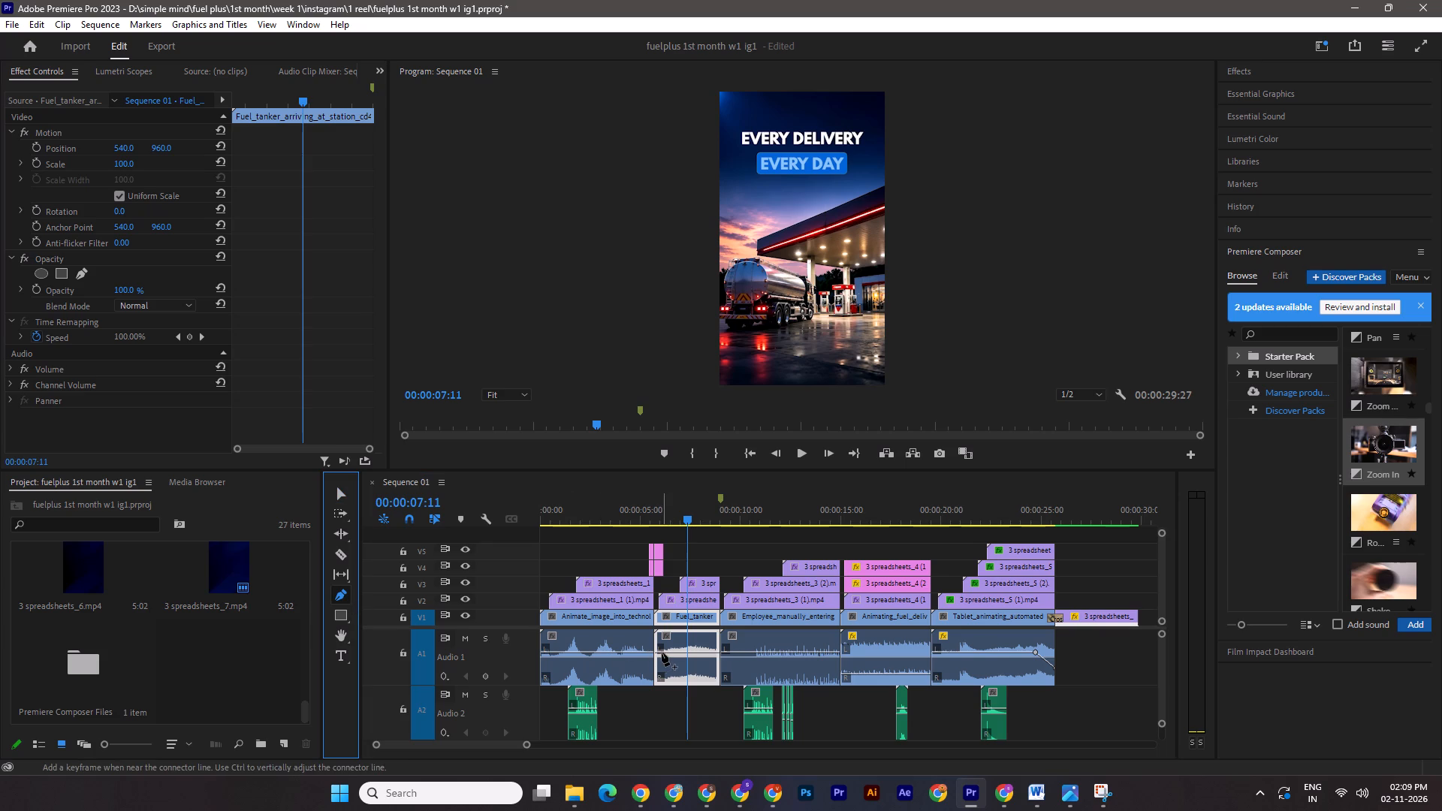
left_click(662, 653)
left_click(654, 652)
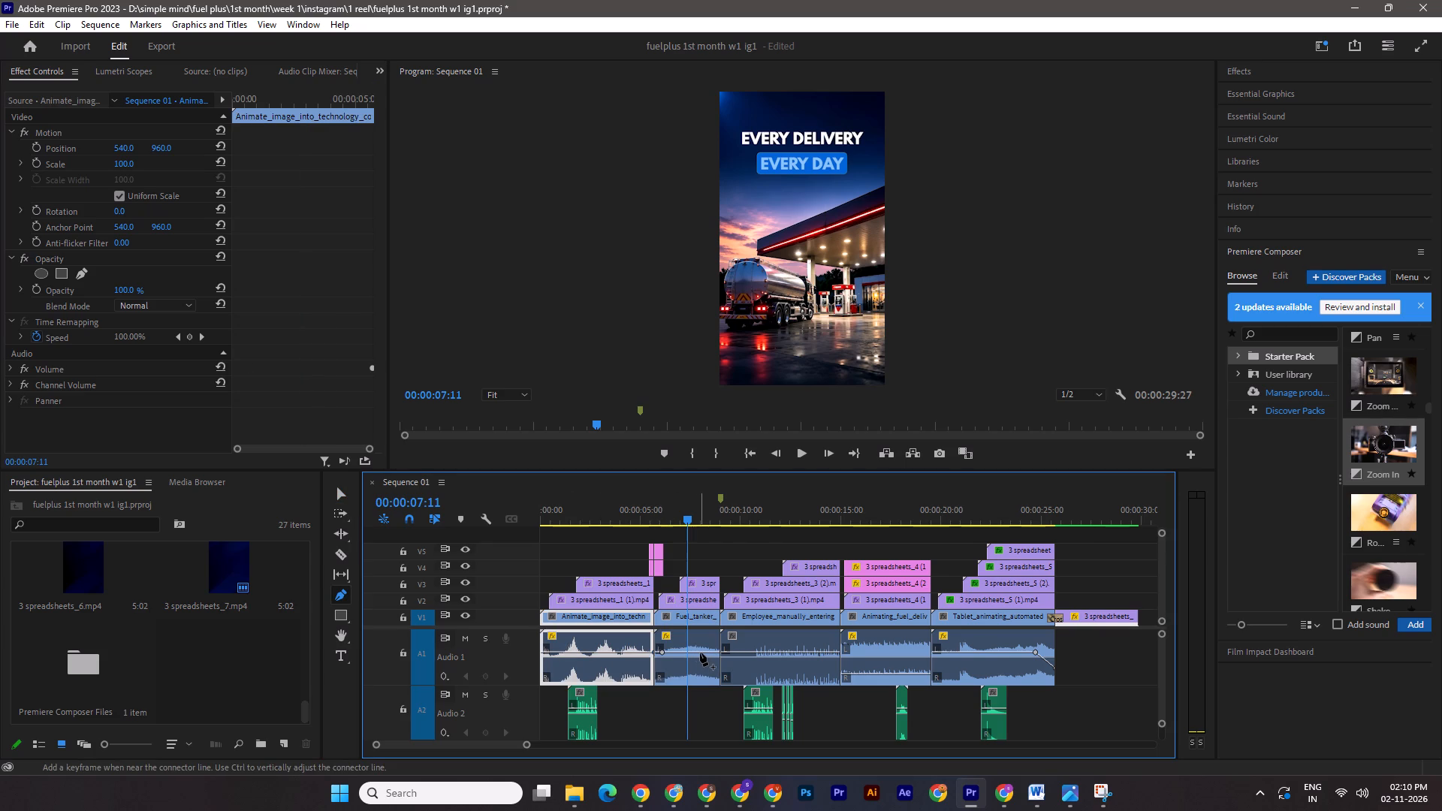
key("ctrl+z")
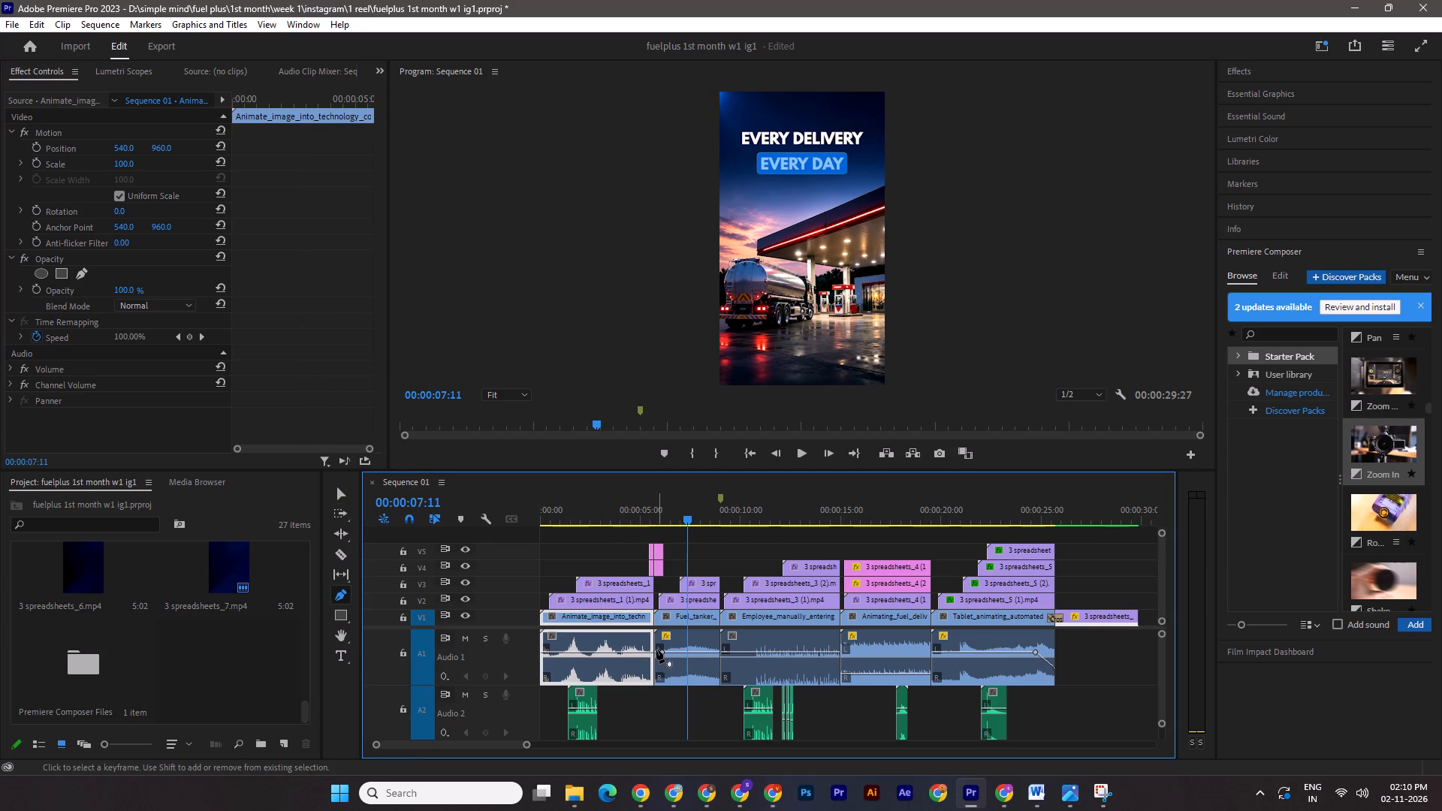
left_click(656, 651)
left_click(710, 653)
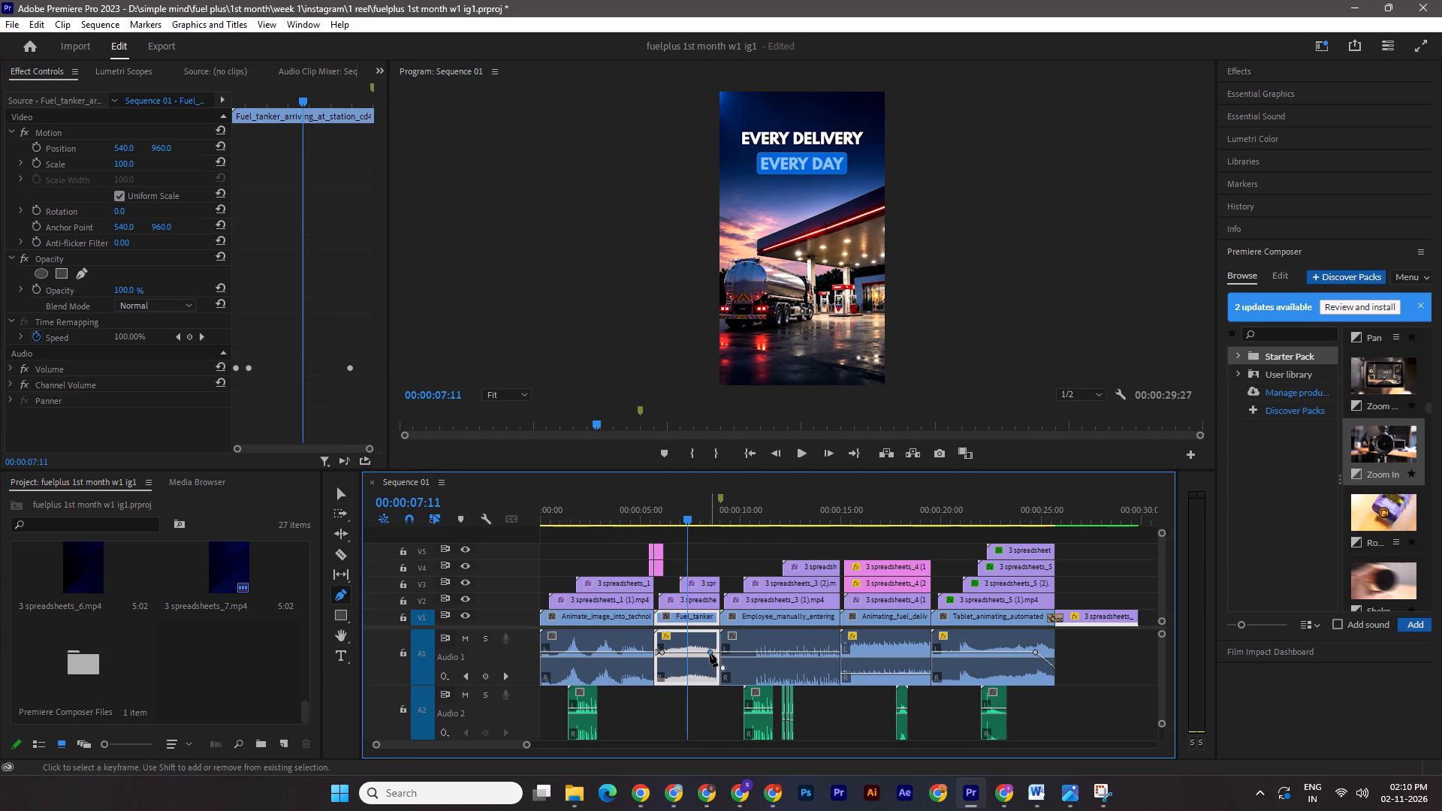
left_click(717, 651)
left_click(341, 491)
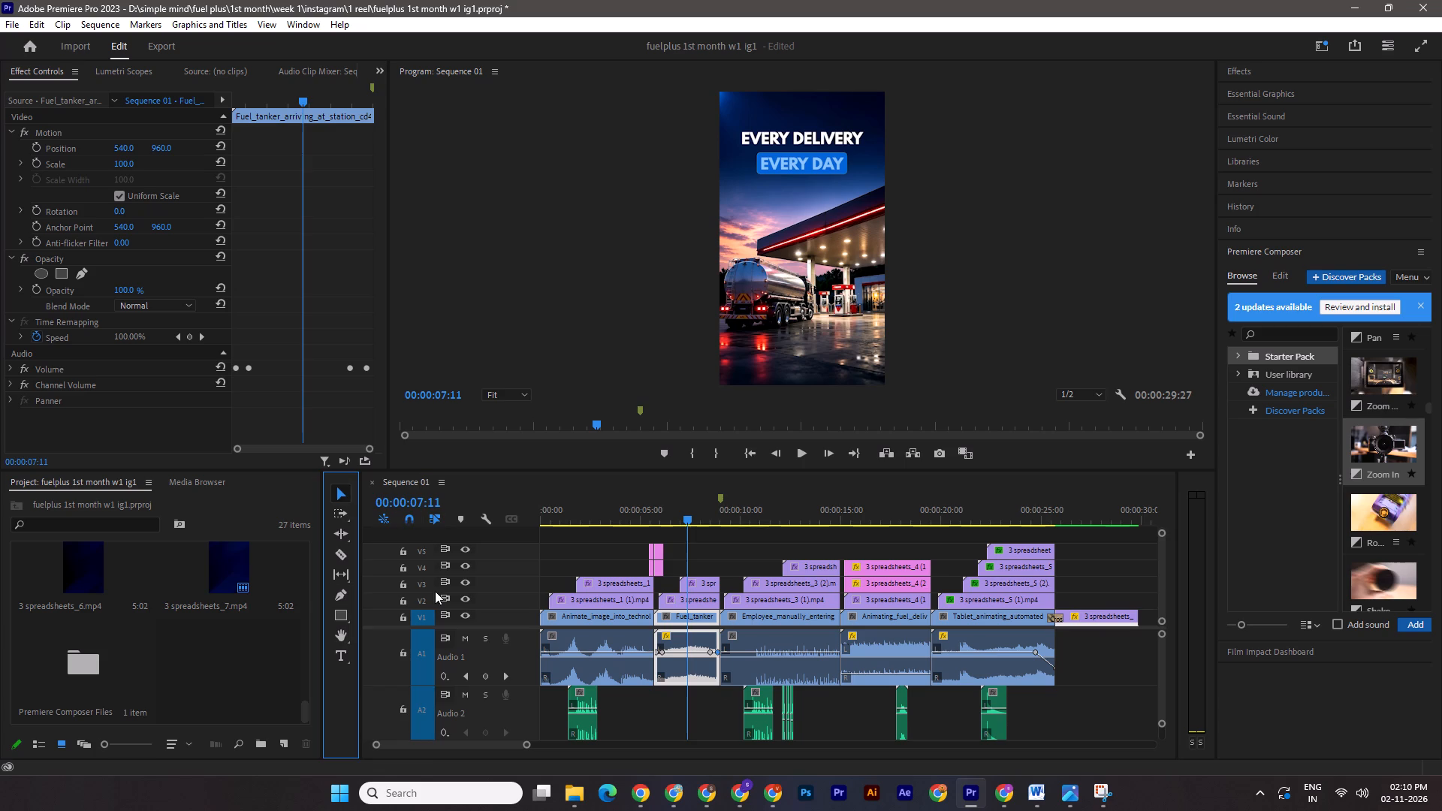
left_click_drag(655, 653, 643, 672)
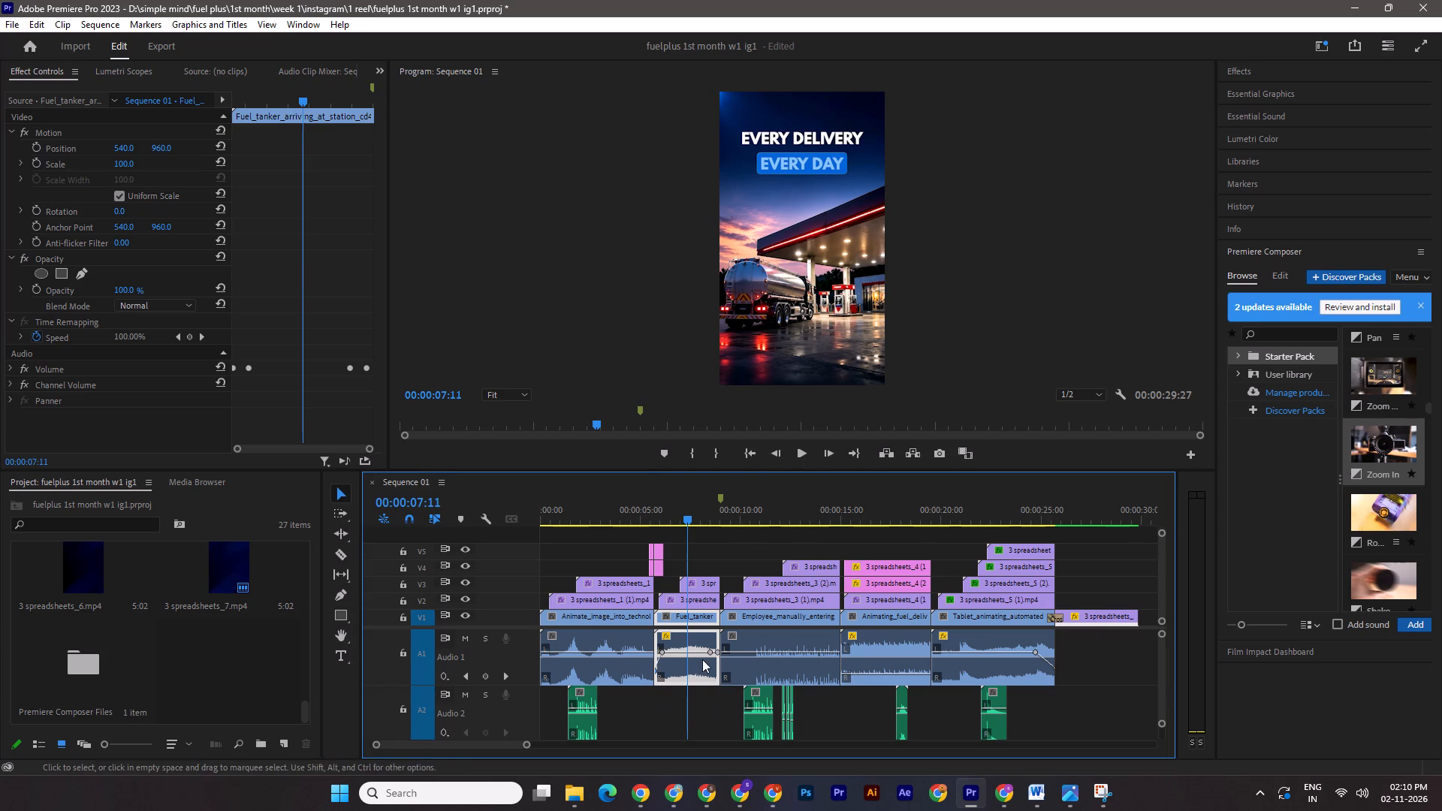
left_click_drag(716, 651, 727, 676)
key("ctrl+s")
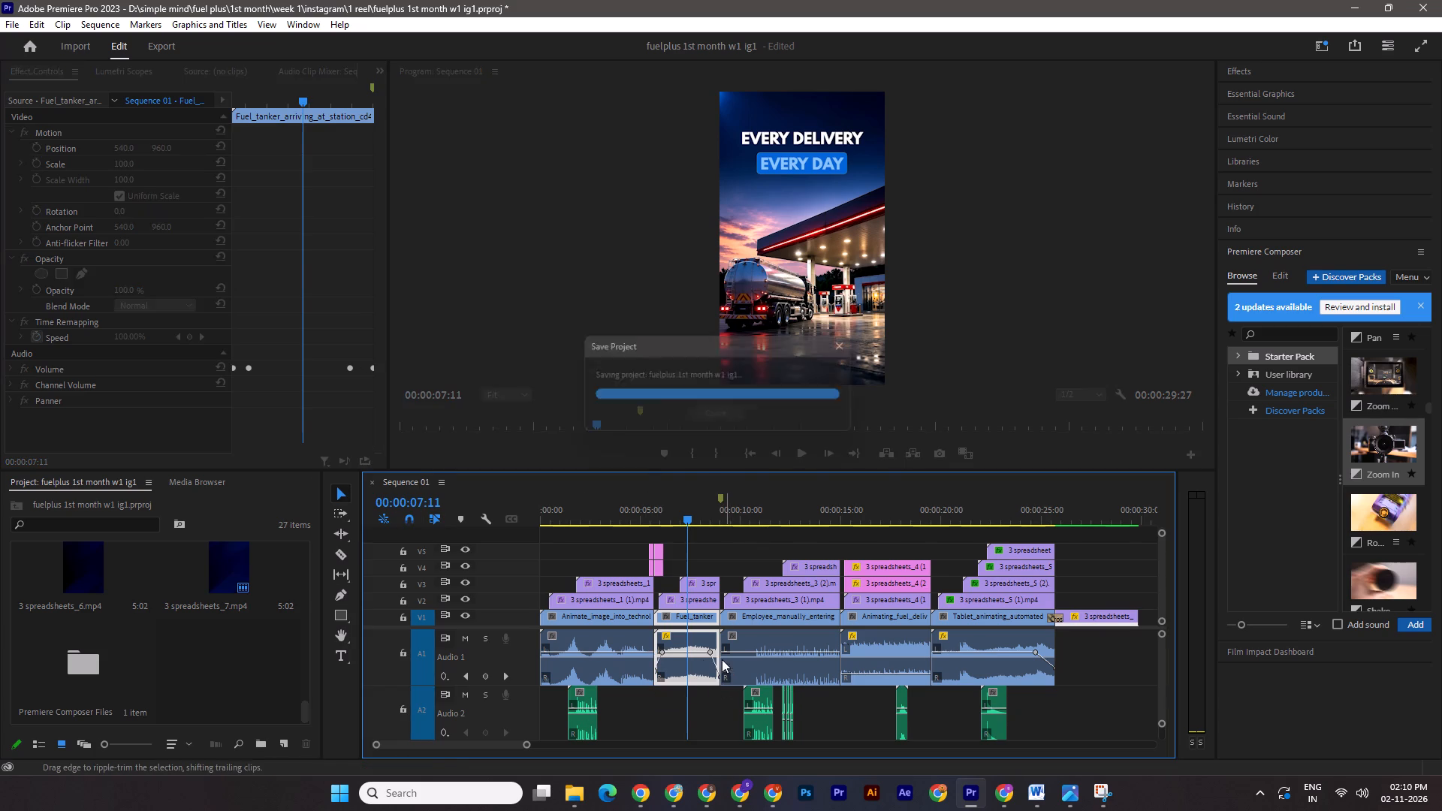
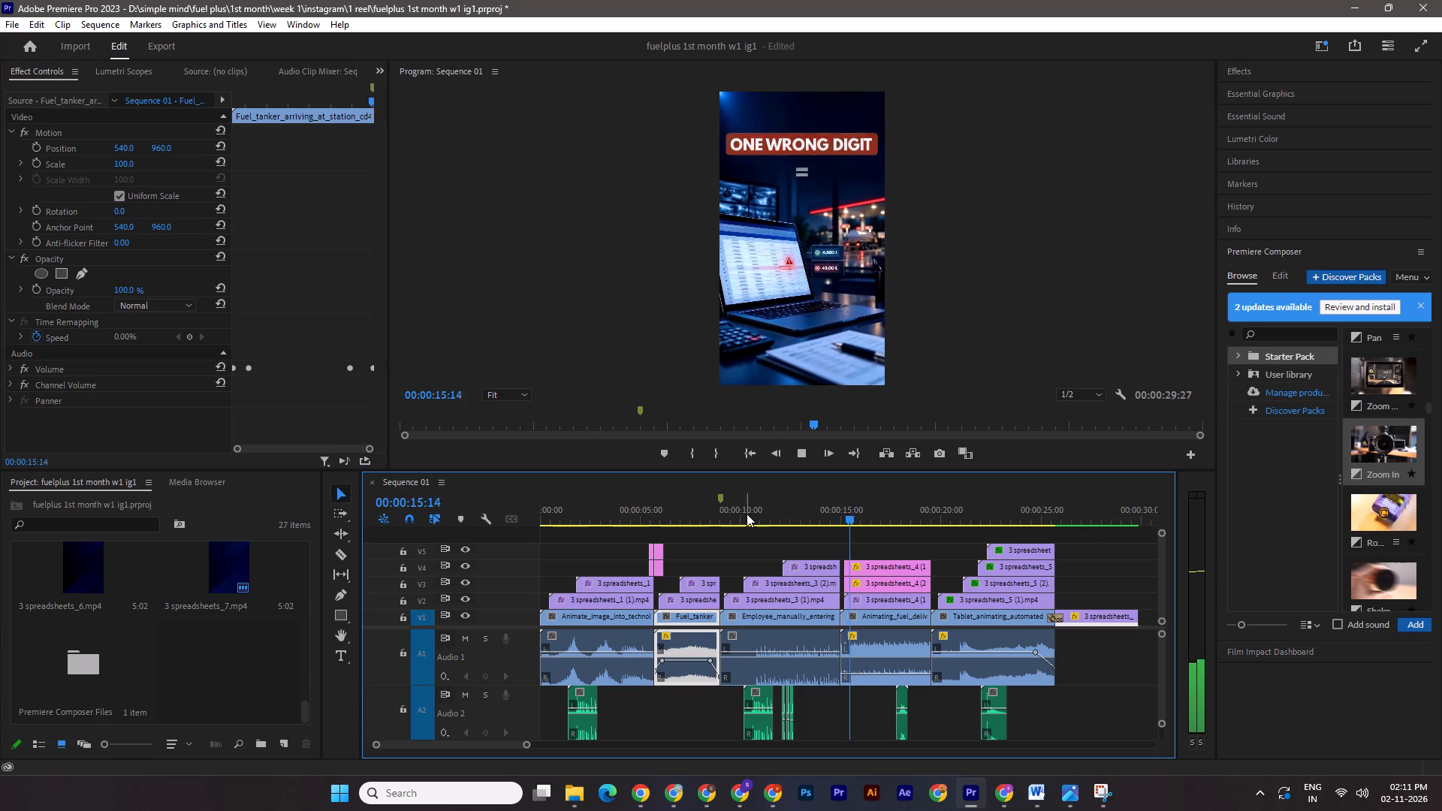
Stop playback and move the playhead back to the start of Sequence 01 to review the reel from the beginning.
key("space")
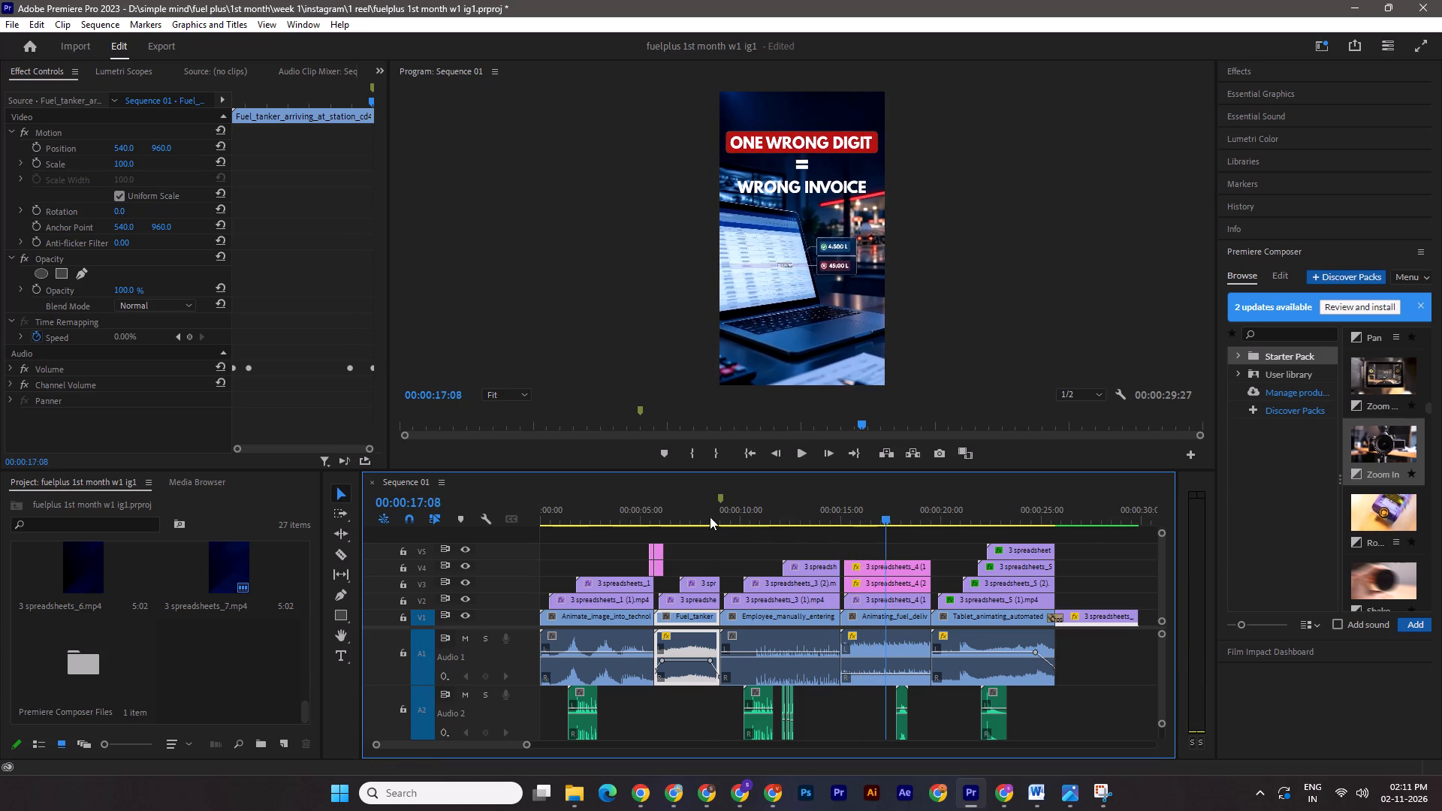
left_click(710, 517)
left_click_drag(710, 517, 491, 517)
left_click_drag(547, 517, 511, 517)
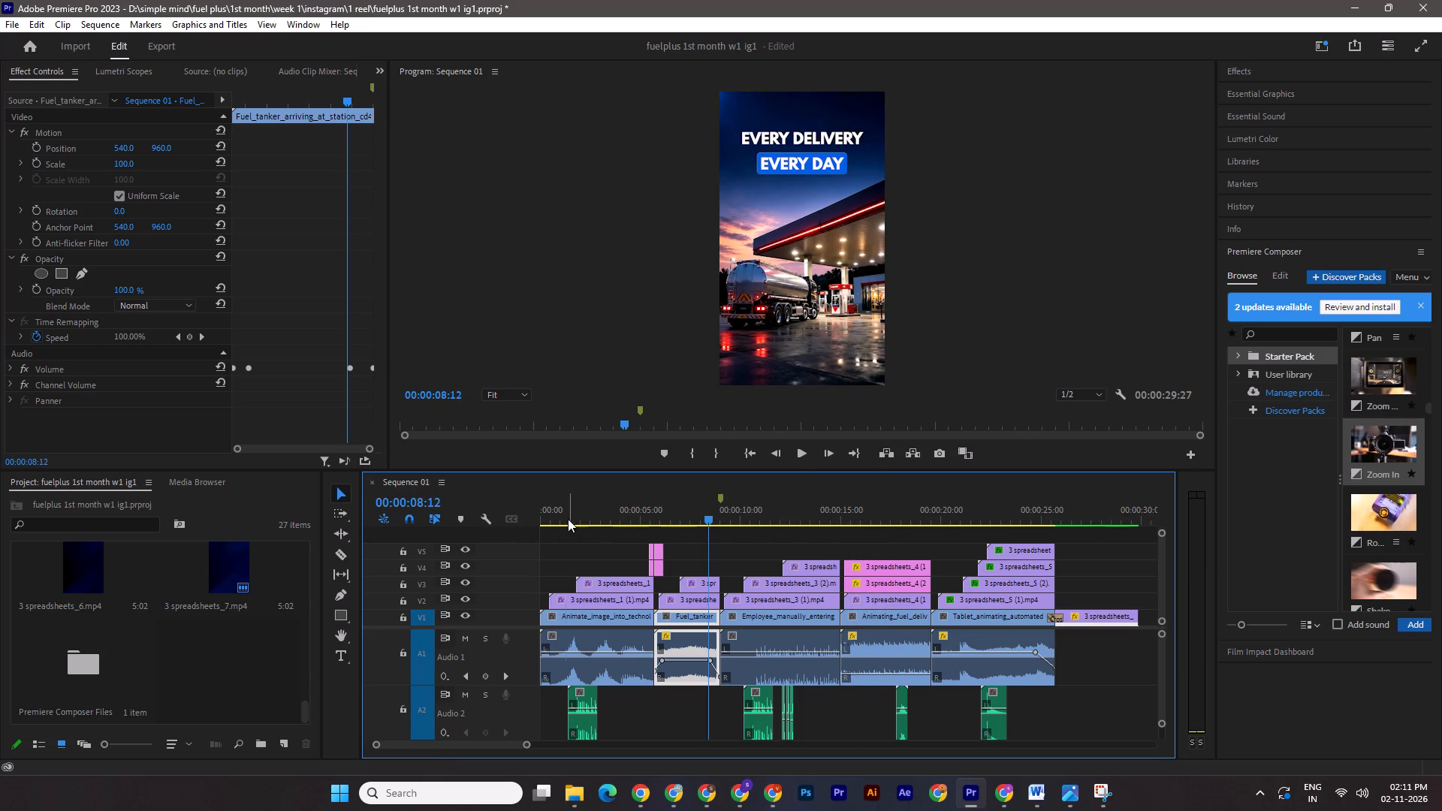
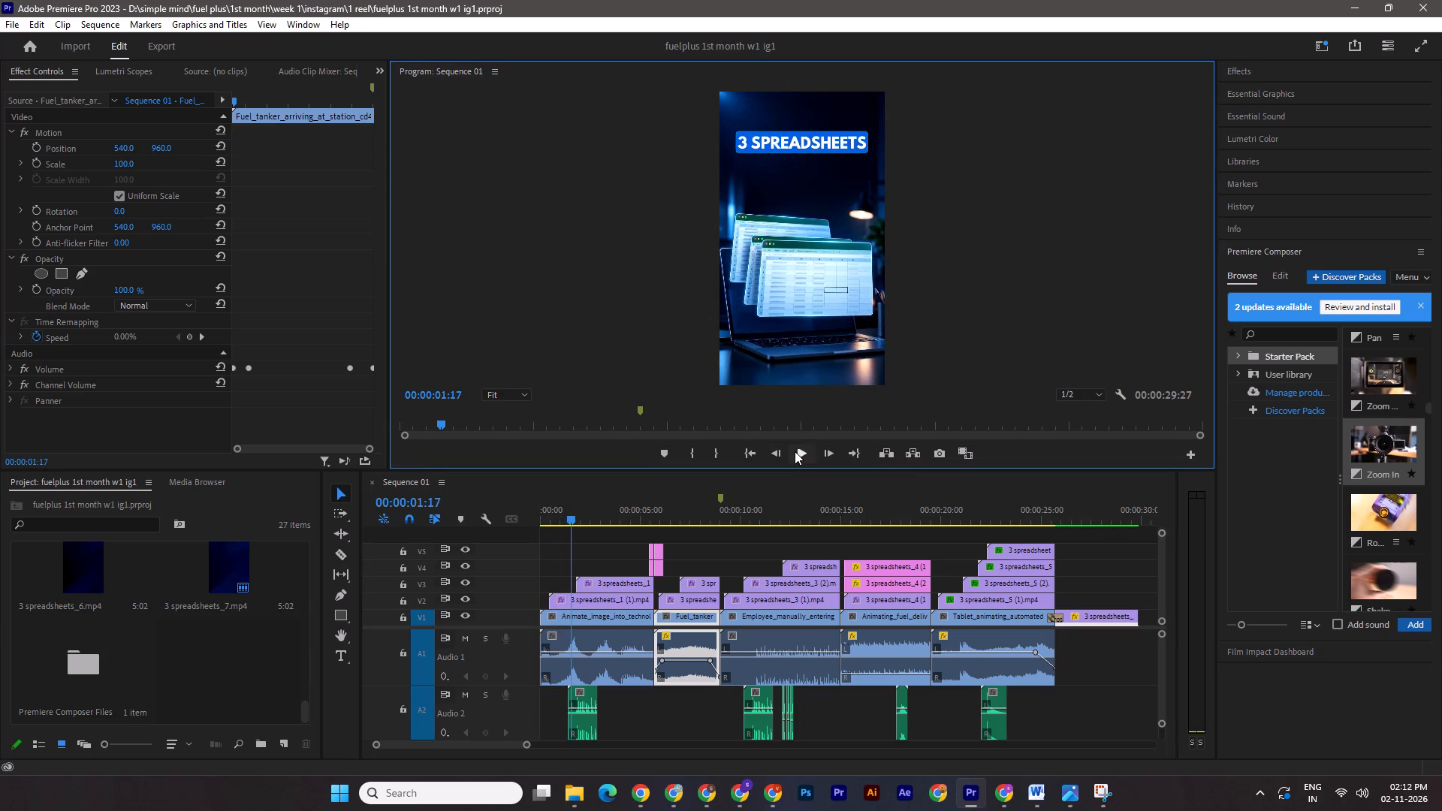
Play the sequence from 00:00:01:17 into the Employee_manually_entering clip to check the picture and sound.
left_click(795, 451)
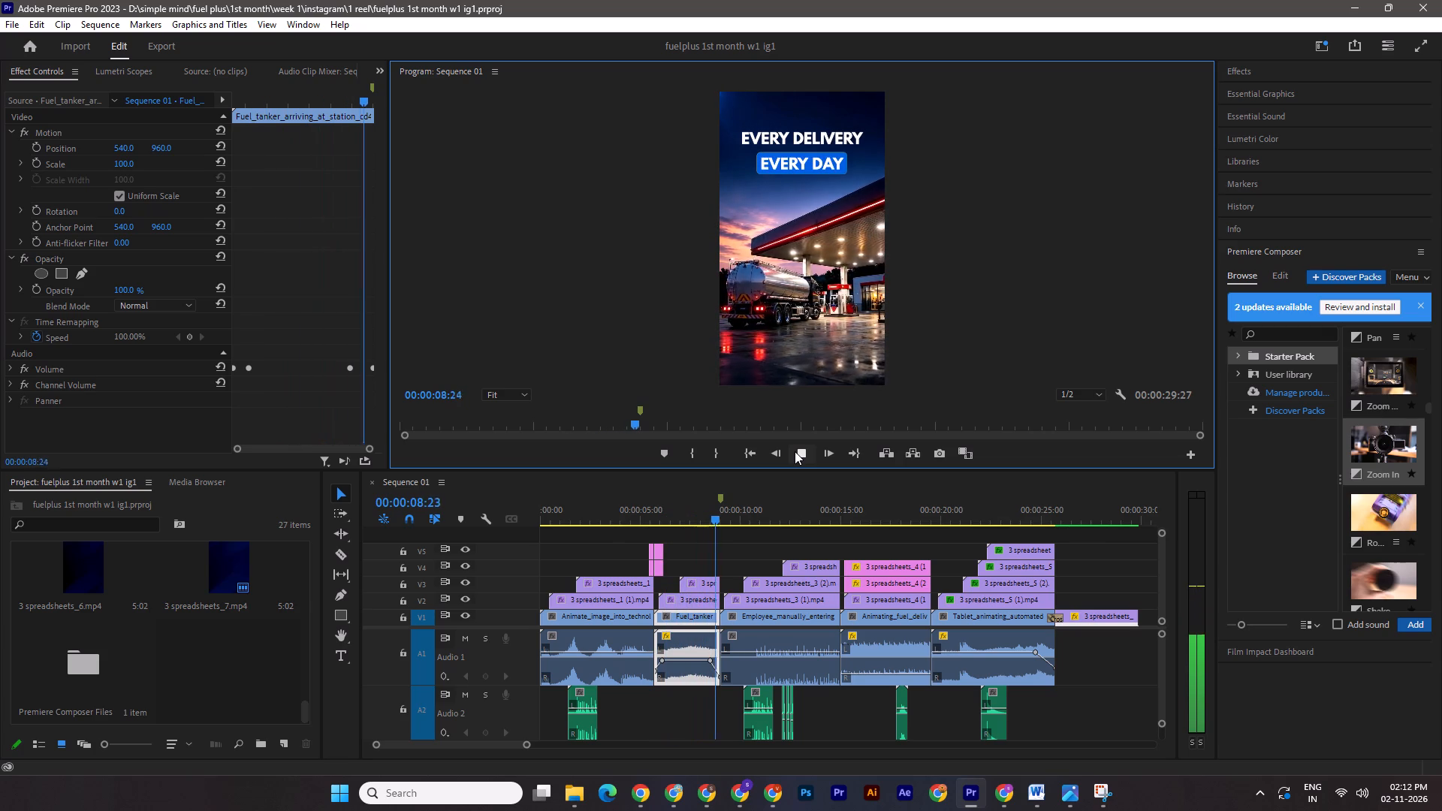
key("space")
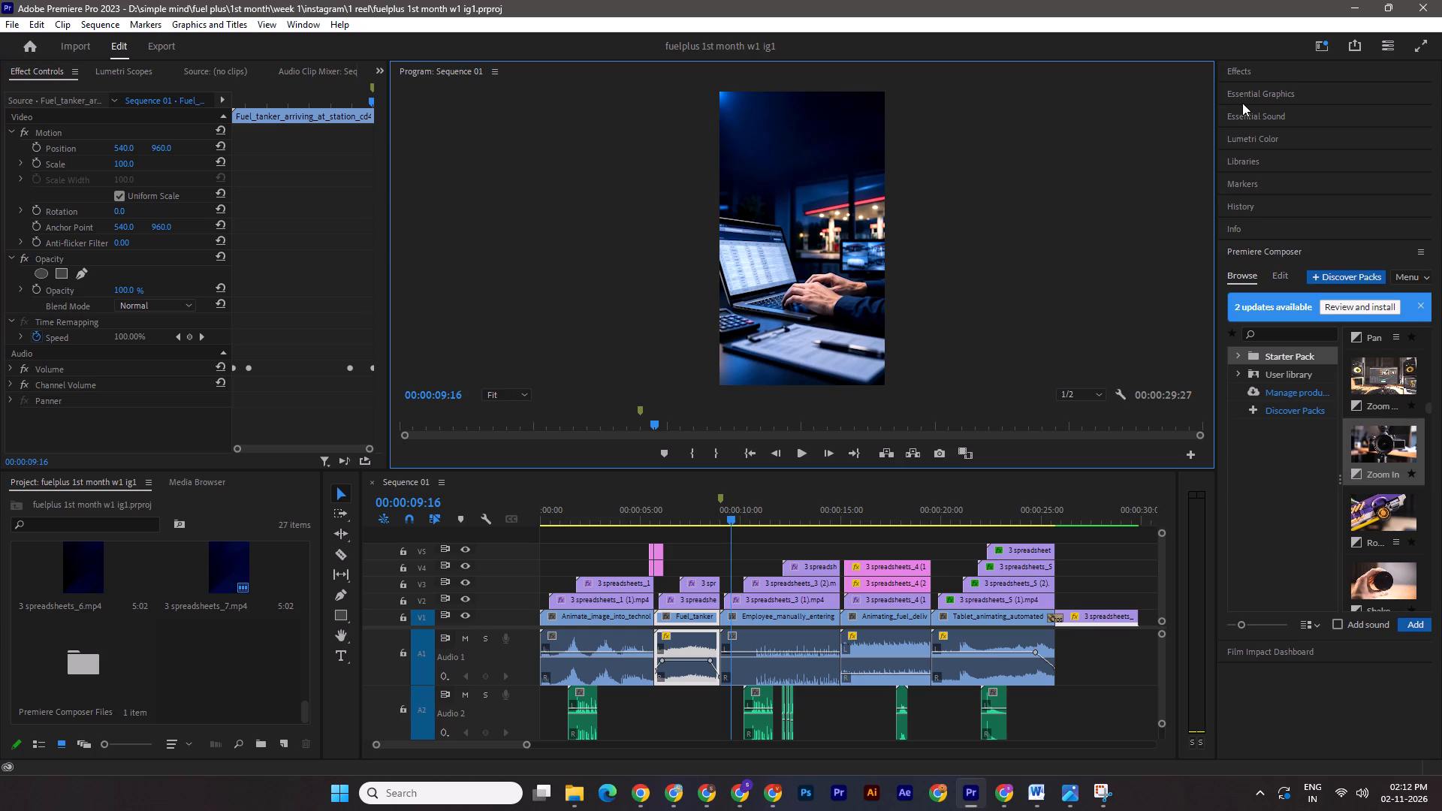
Apply a Cross Dissolve at the V1 cut between the Fuel_tanker and Employee_manually_entering clips, aligned Center at Cut.
left_click(1258, 65)
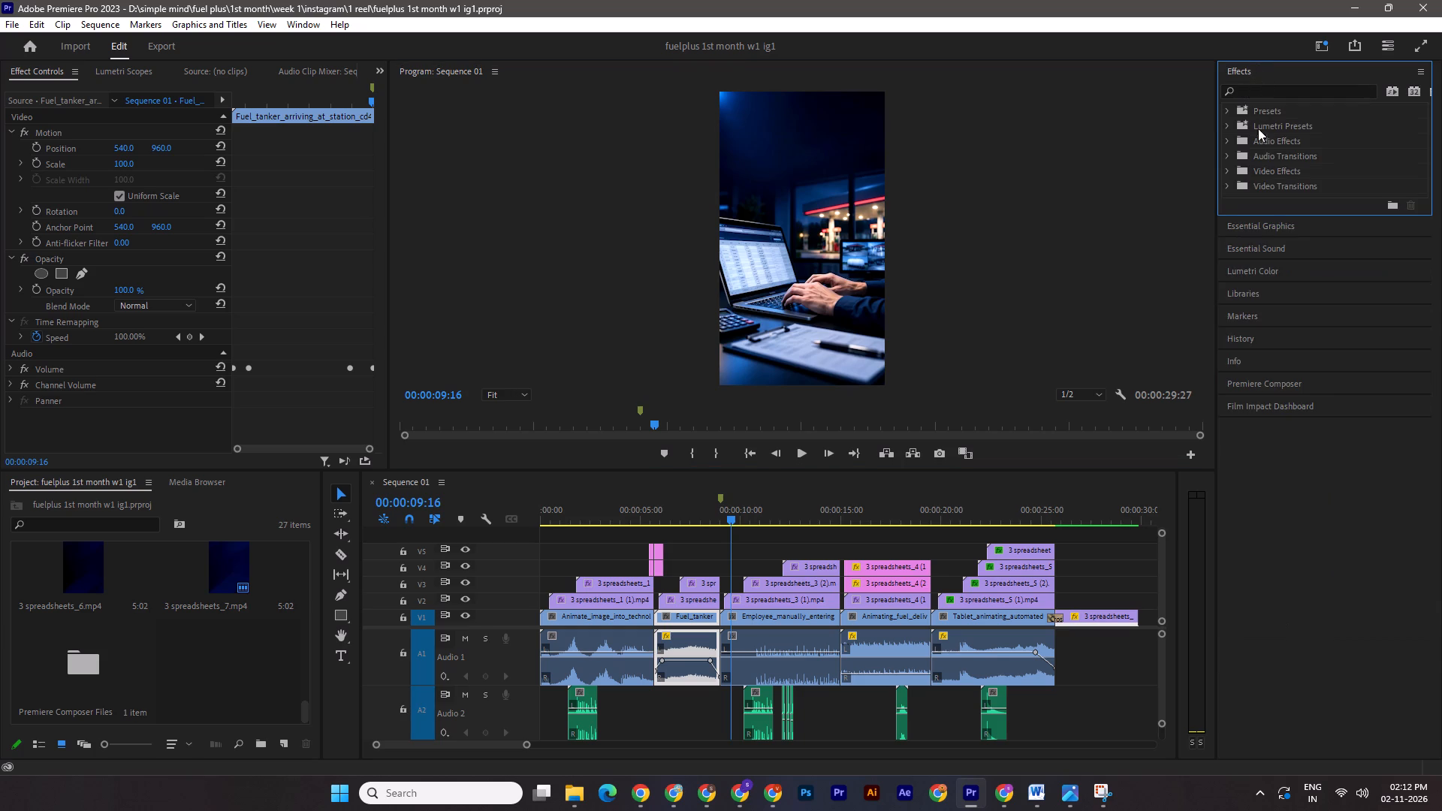
left_click(1226, 188)
left_click(1232, 218)
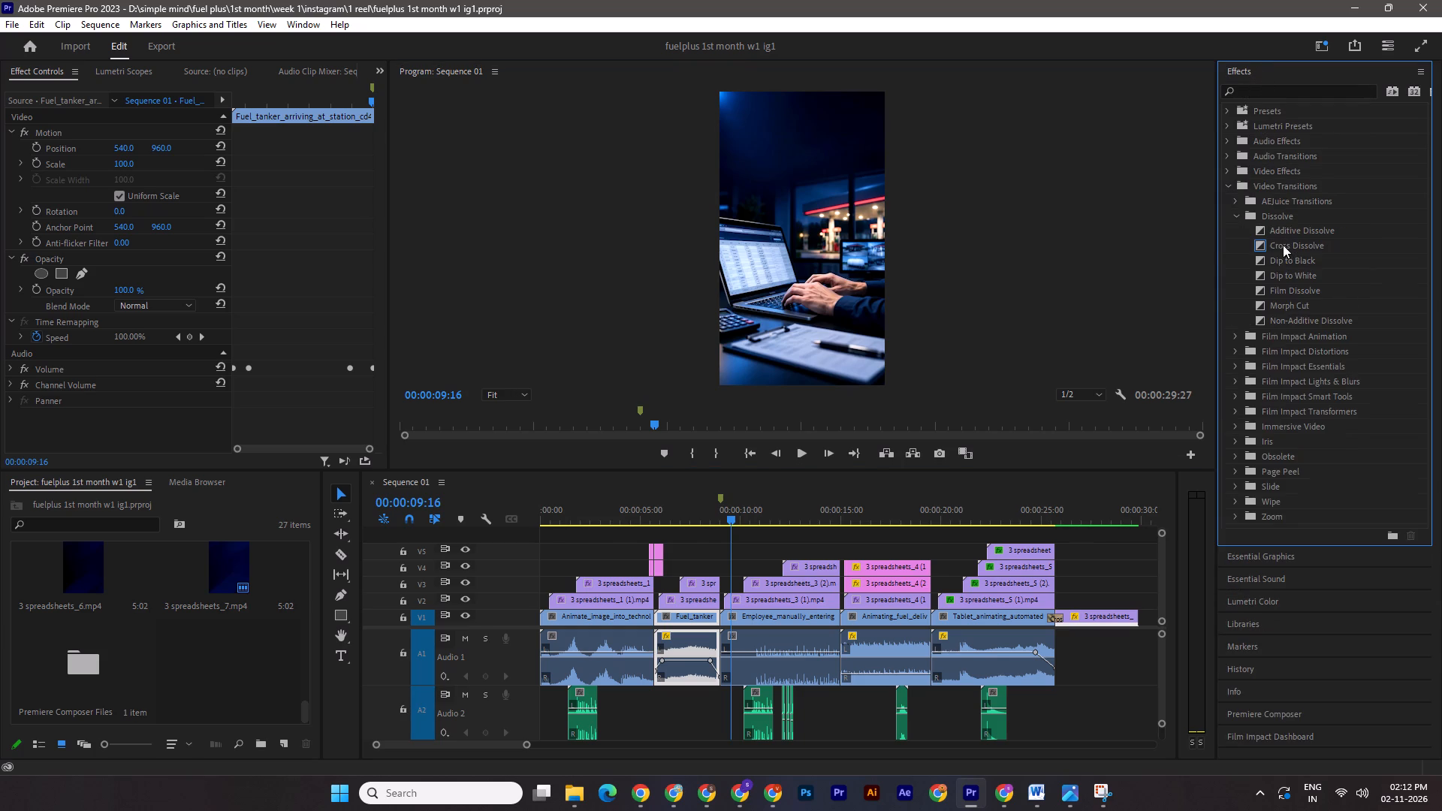
left_click_drag(1285, 243, 722, 620)
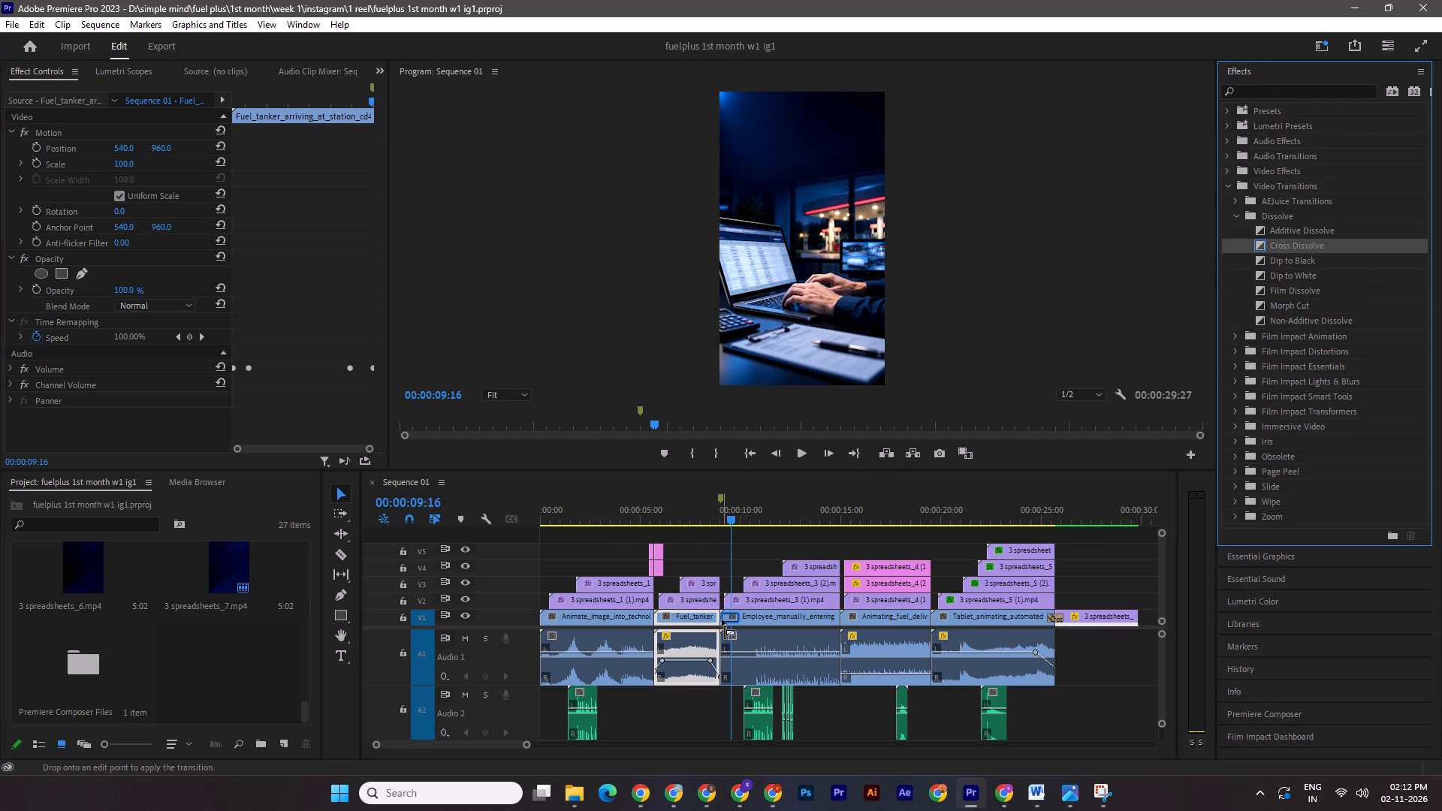
left_click_drag(722, 620, 716, 620)
left_click(730, 620)
left_click(151, 157)
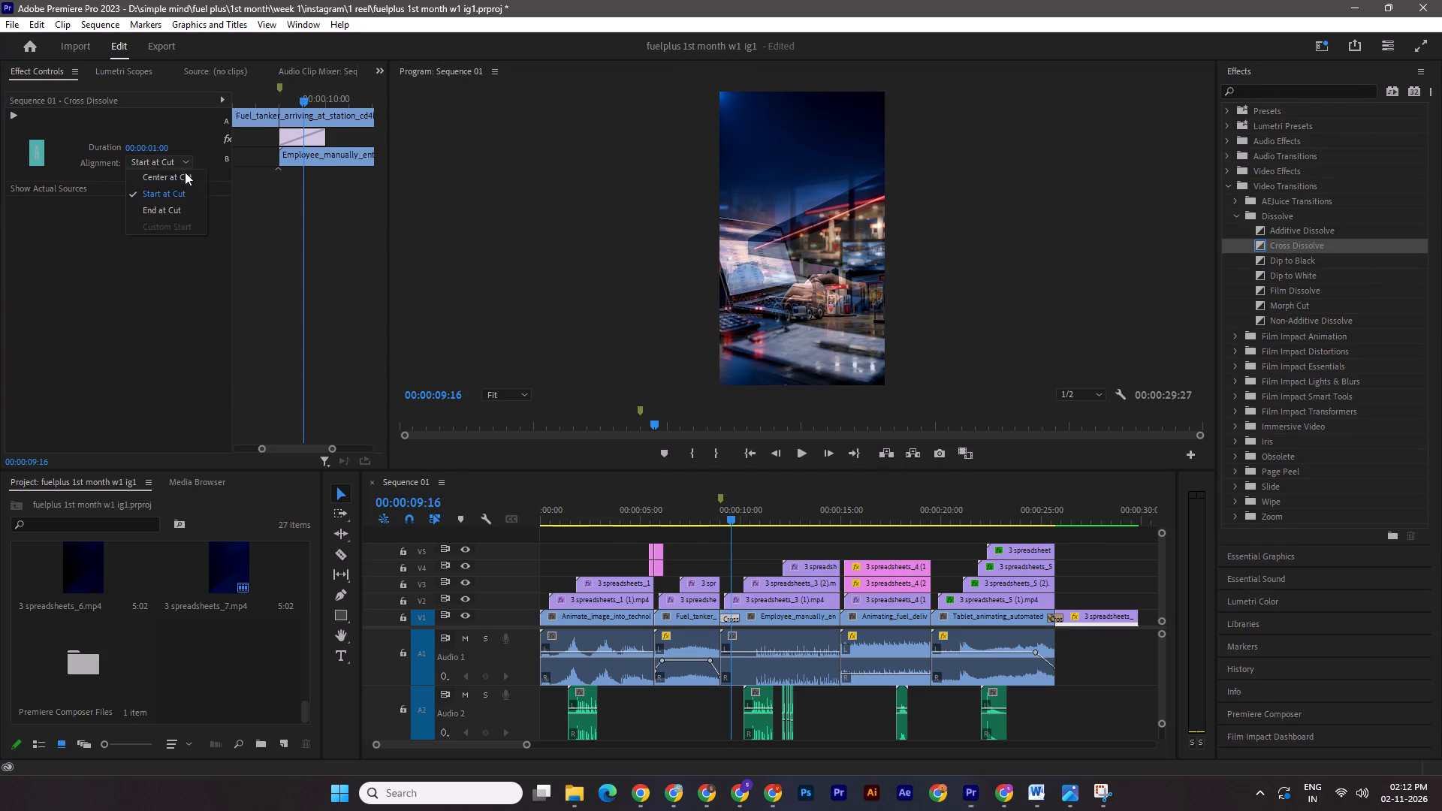
left_click(186, 172)
Shorten the Cross Dissolve to a duration of 00:00:00:23, keeping it aligned Center at Cut.
left_click_drag(525, 744, 508, 742)
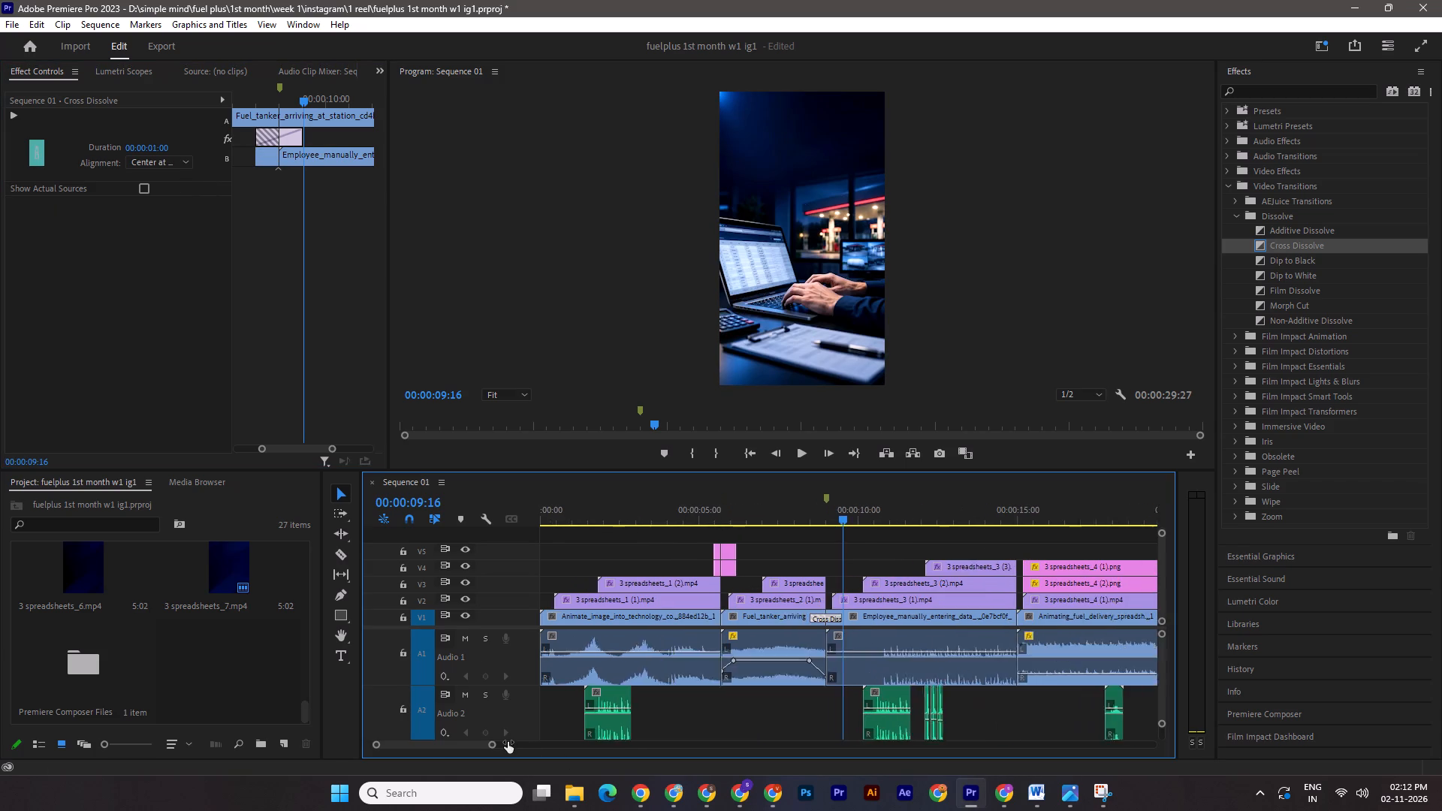
left_click_drag(508, 742, 501, 743)
left_click_drag(848, 516, 811, 513)
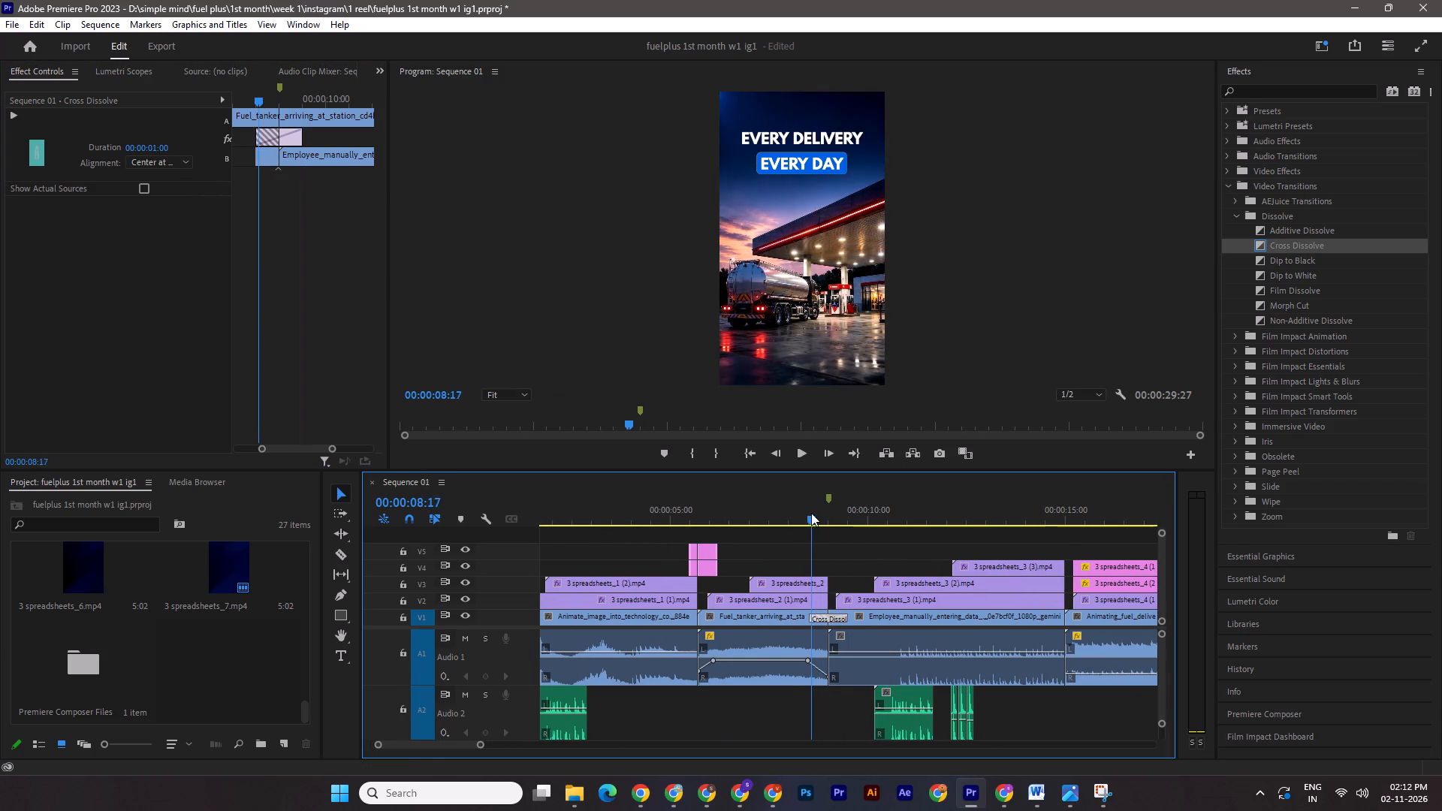
left_click_drag(811, 513, 813, 513)
left_click_drag(846, 619, 837, 618)
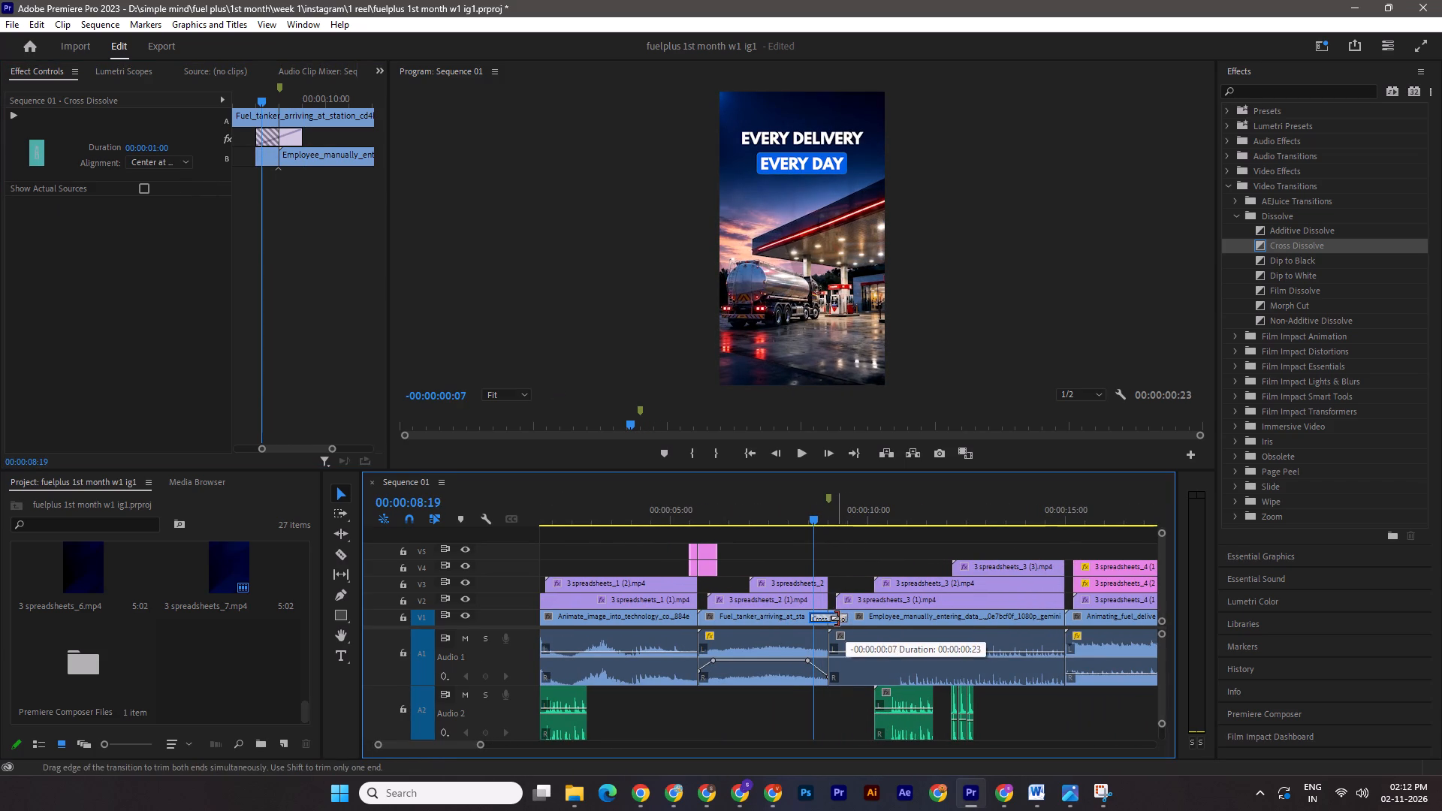
left_click_drag(837, 618, 836, 618)
left_click(160, 166)
left_click(167, 173)
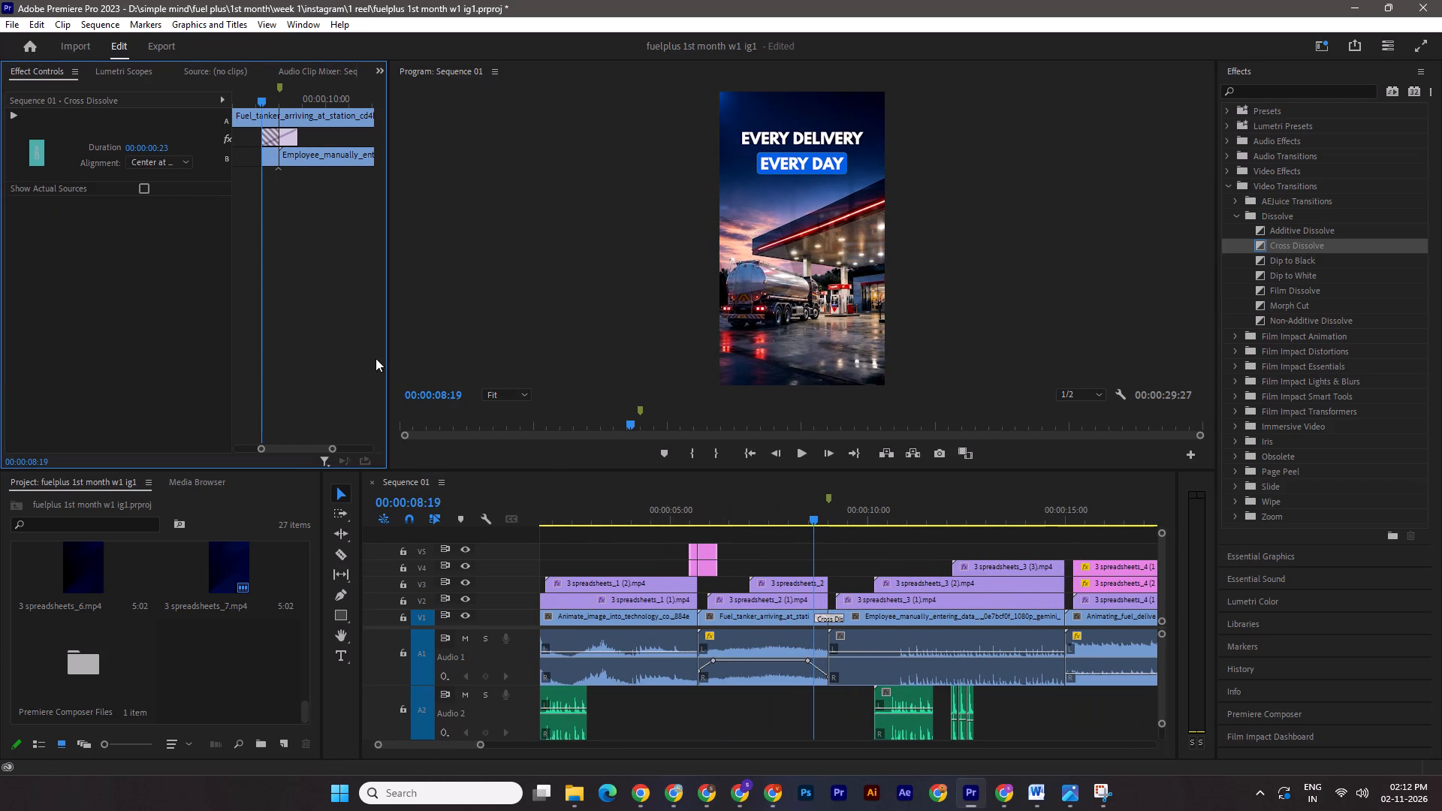
Play across the shortened Cross Dissolve to check how the clips and text overlays change over.
key("space")
key("space")
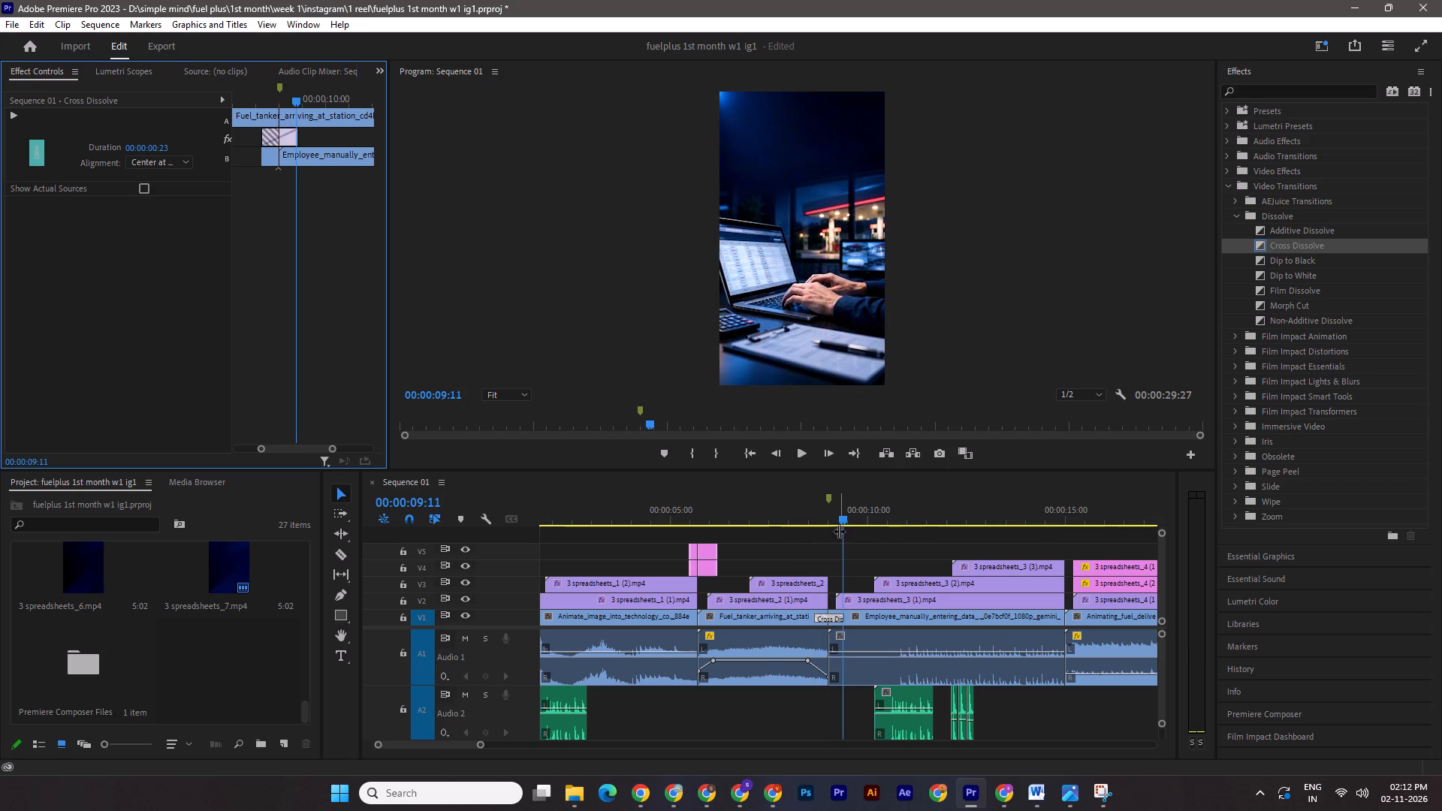
Add 100% opacity keyframes at 00:00:08:19 to both 3 spreadsheets_2 text clips, (1) on V2 and (2) on V3.
left_click_drag(839, 518, 807, 519, "shift")
left_click(795, 600)
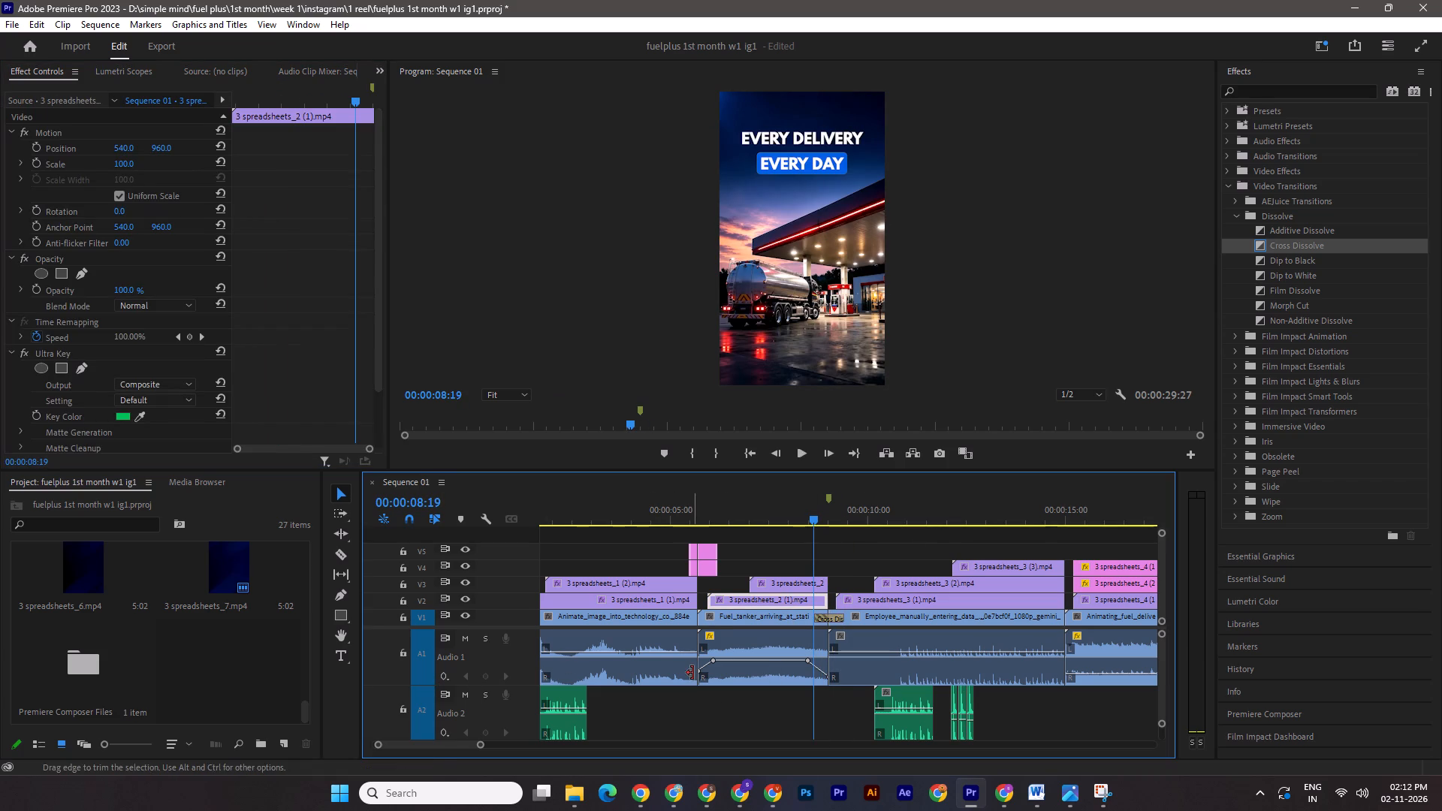
left_click(39, 287)
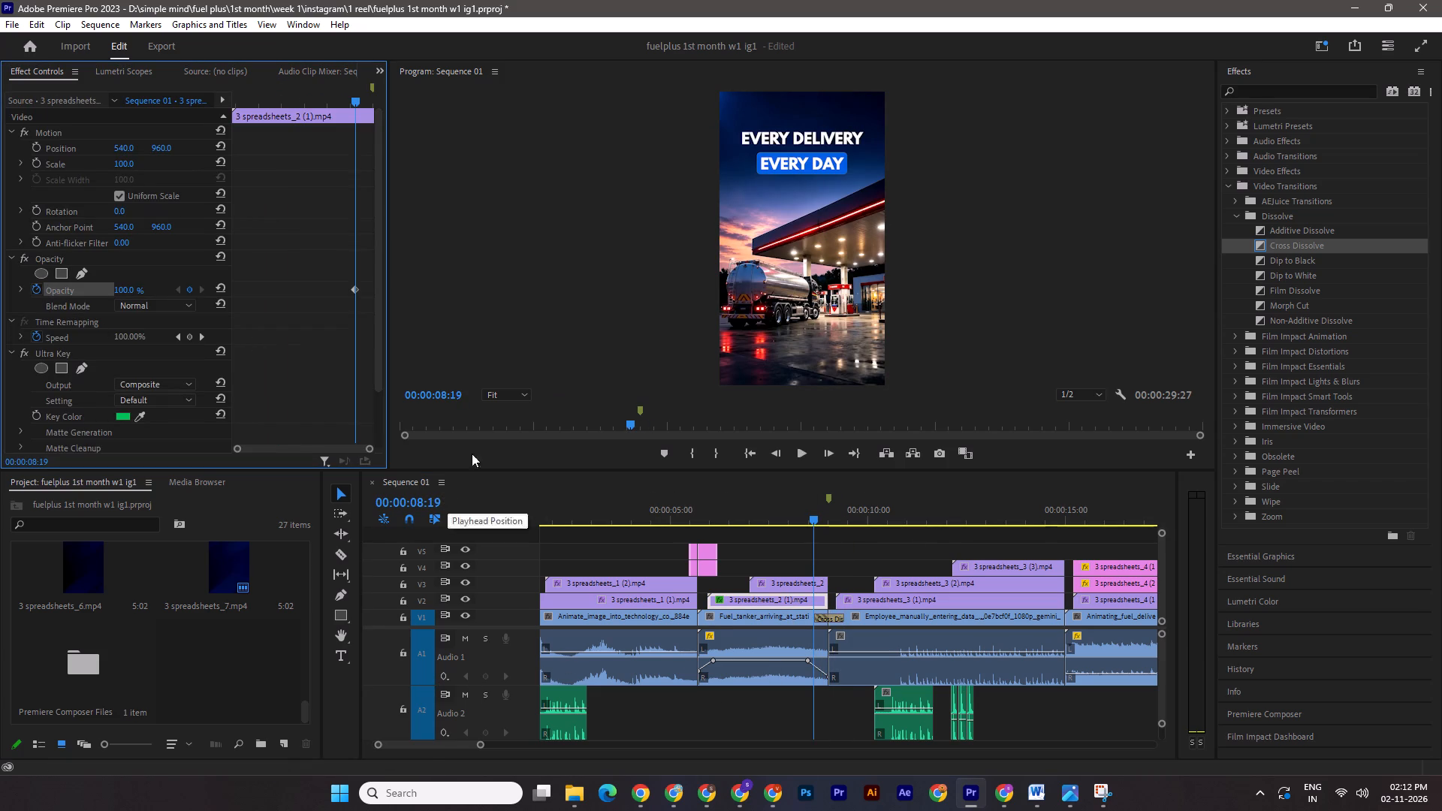
left_click(793, 586)
left_click(38, 286)
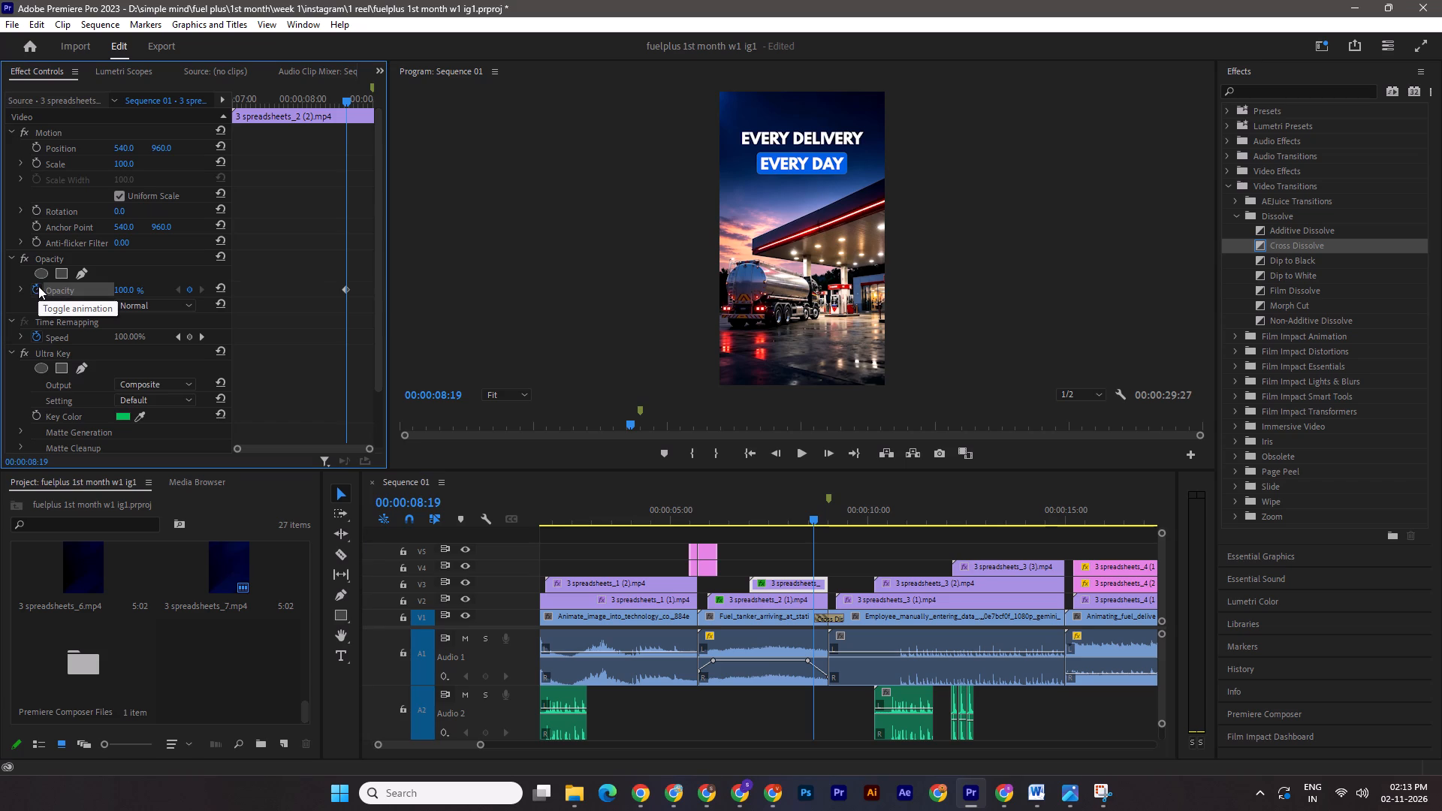
Fade out both 3 spreadsheets_2 text clips with 0% opacity keyframes at 00:00:08:27, and save the project.
key("Right")
key("Right")
key("Right")
key("Right")
key("Right")
key("Right")
key("Right")
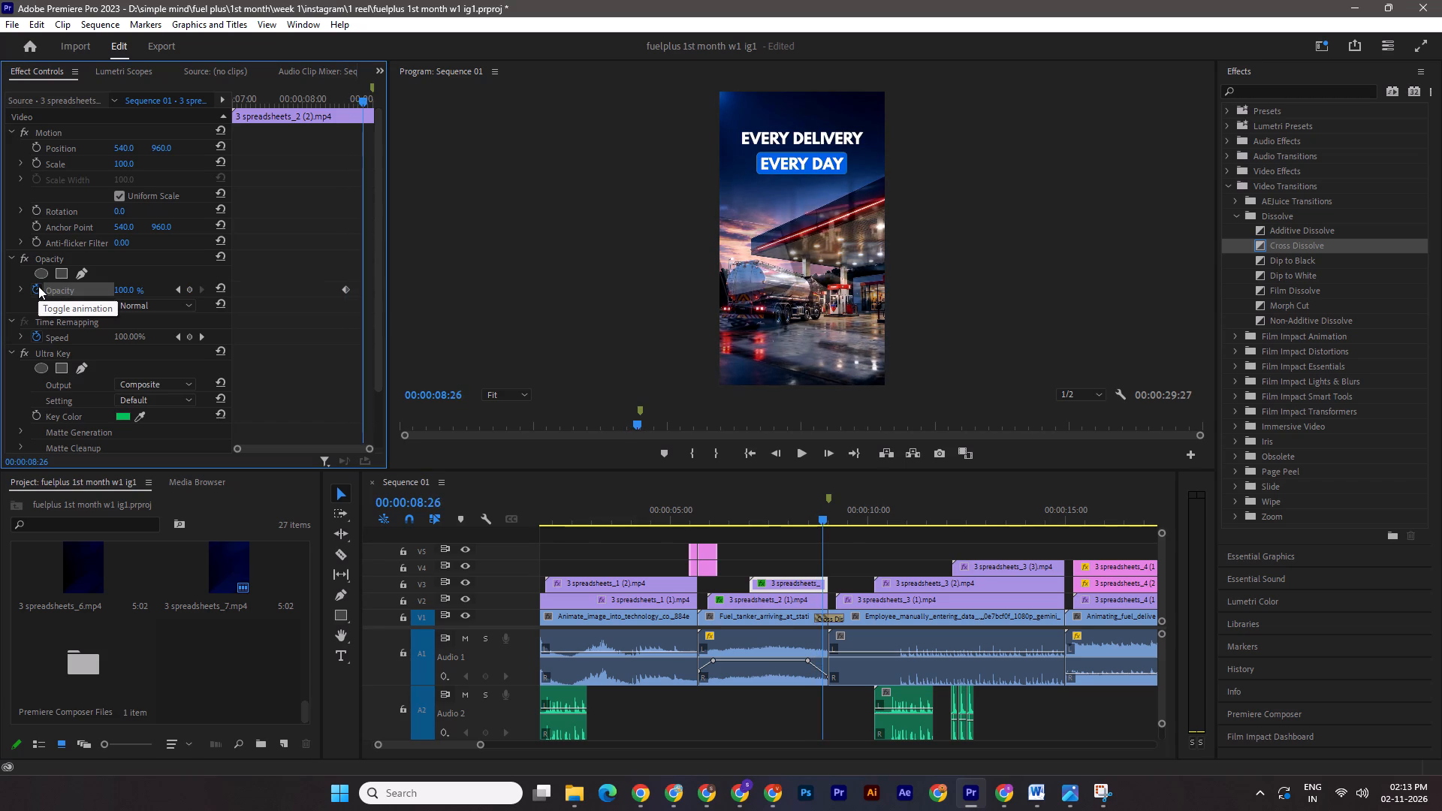
key("Right")
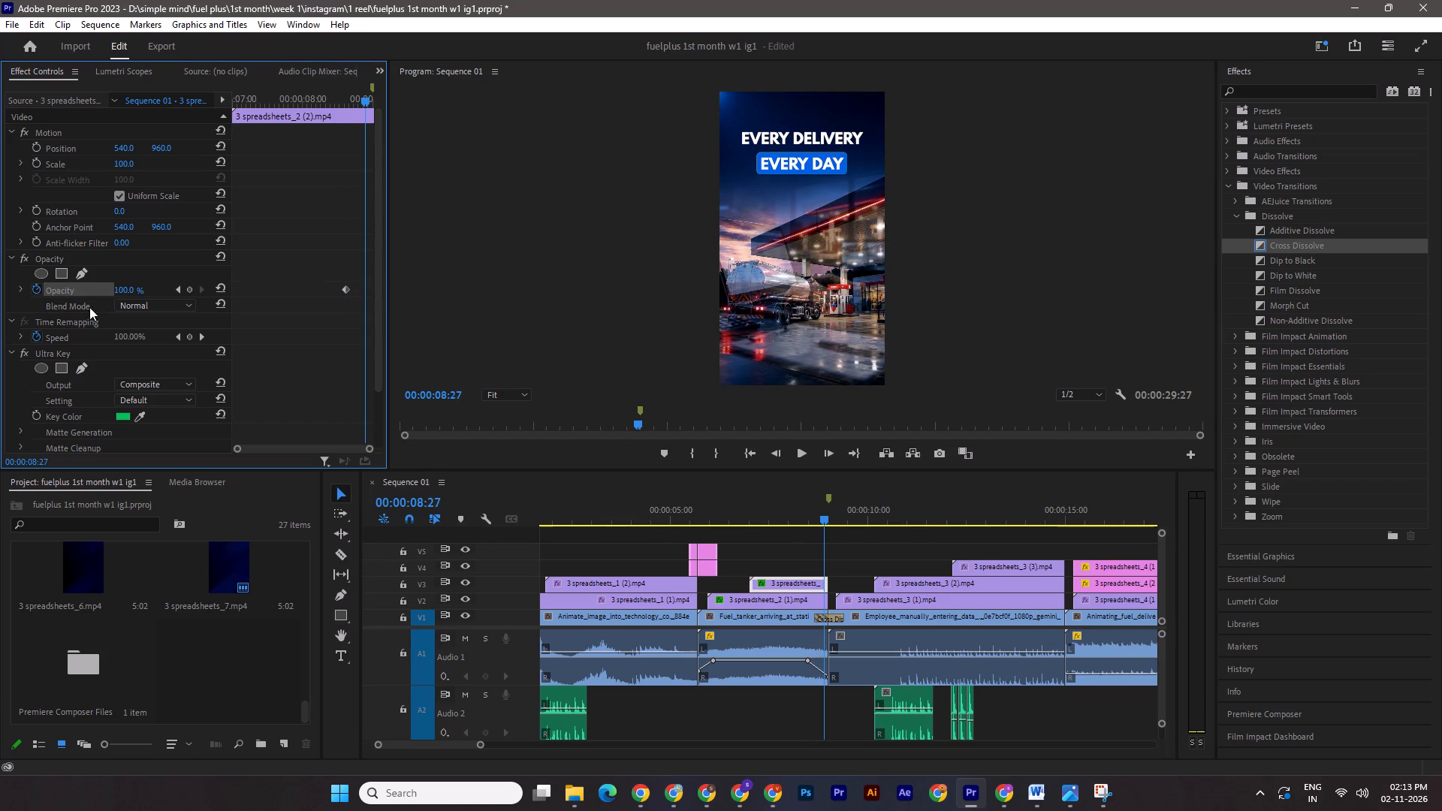
left_click_drag(129, 291, 41, 282)
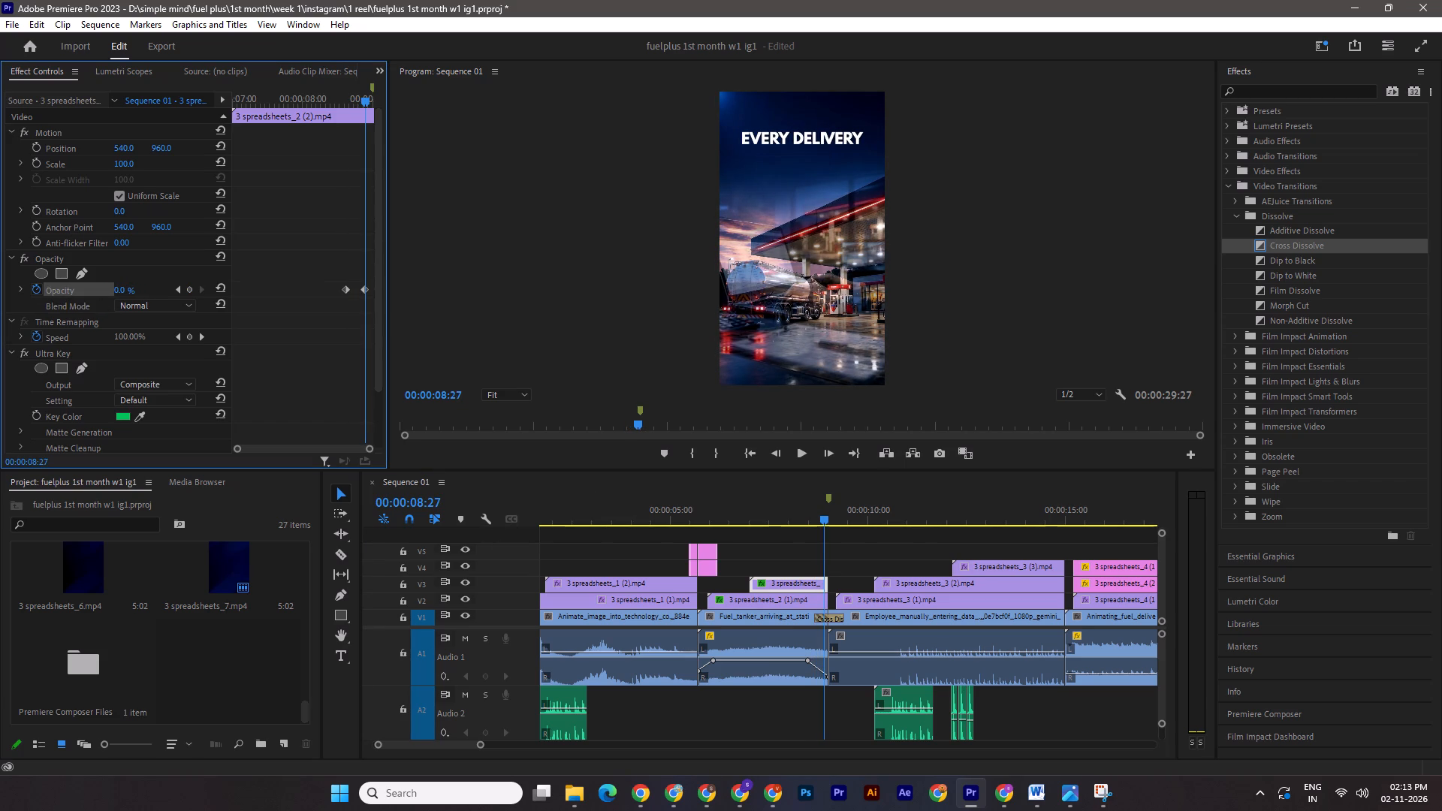
left_click_drag(41, 282, 38, 282)
left_click(815, 601)
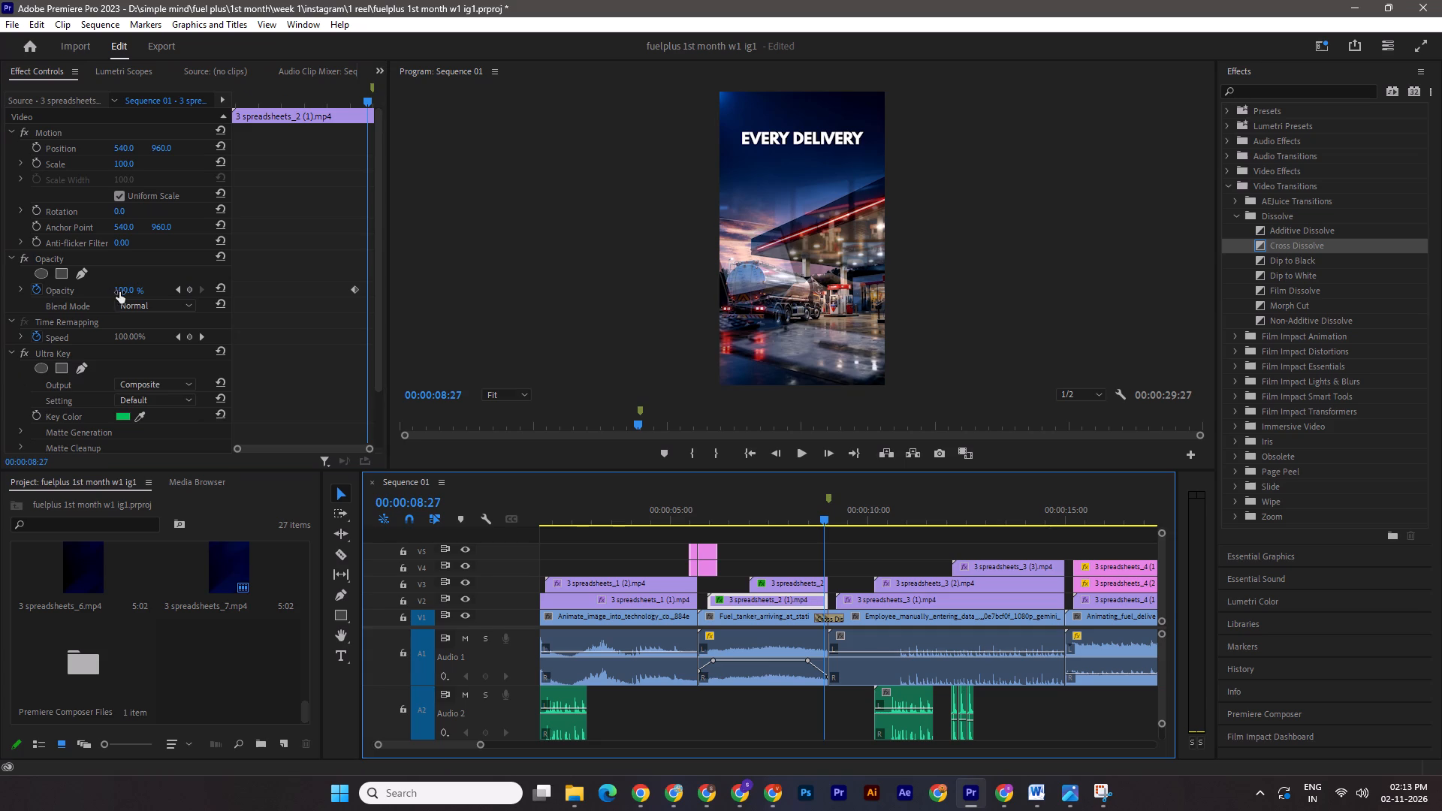
left_click_drag(117, 291, 21, 283)
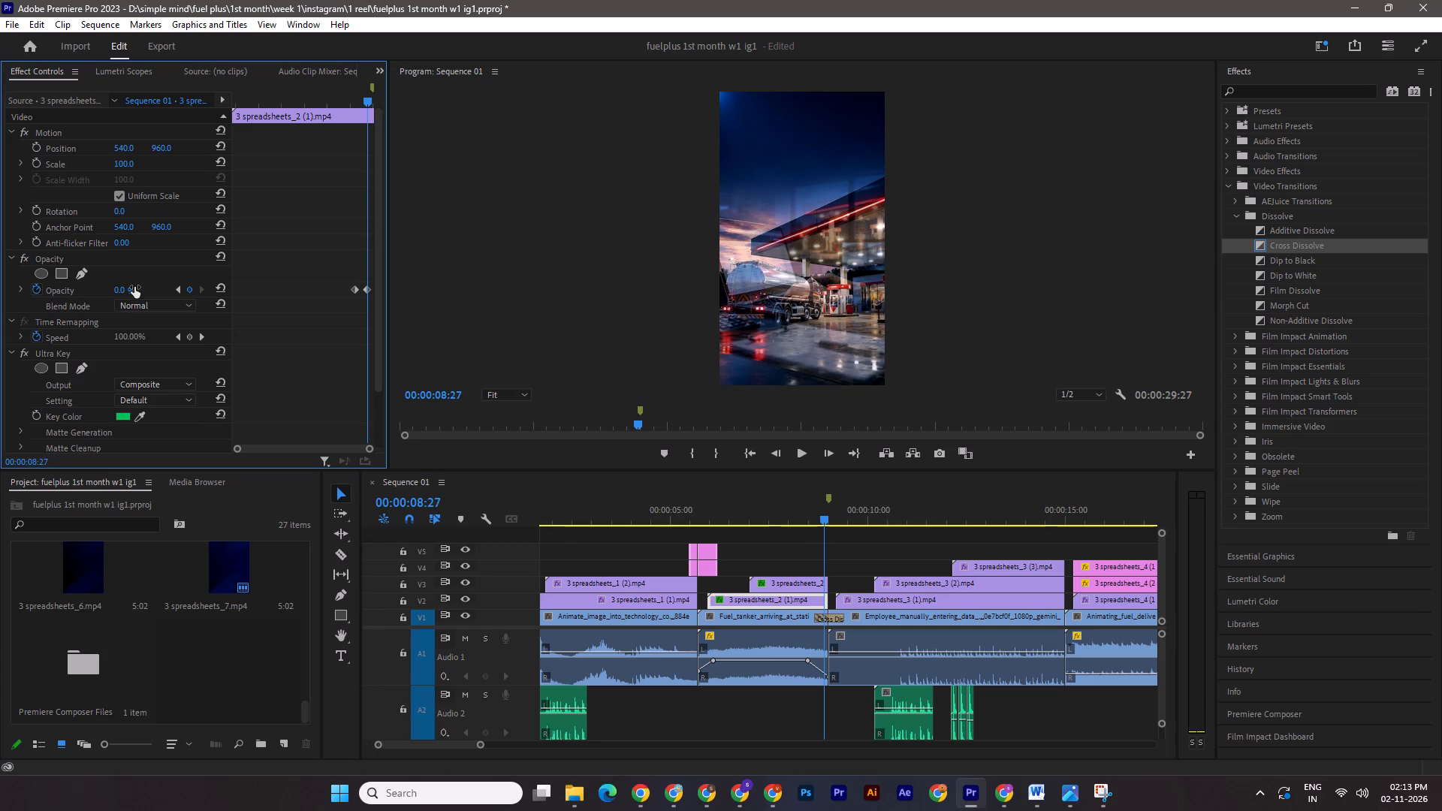
key("ctrl+s")
Scrub through the Cross Dissolve and play the Employee clip into the Animating_fuel_delivery clip to check them, saving the project.
left_click_drag(823, 515, 830, 515)
left_click_drag(830, 515, 833, 516)
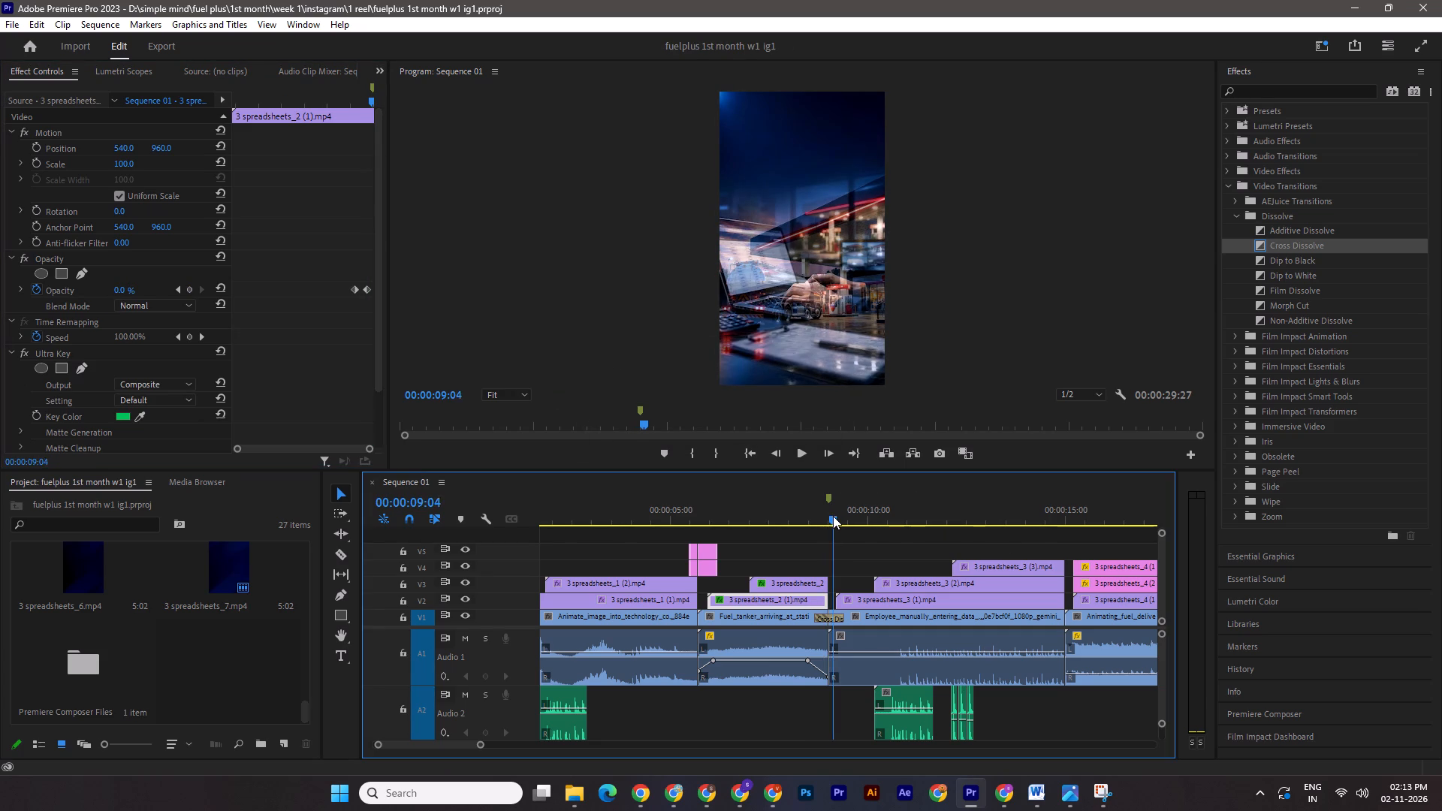
left_click_drag(833, 516, 868, 521)
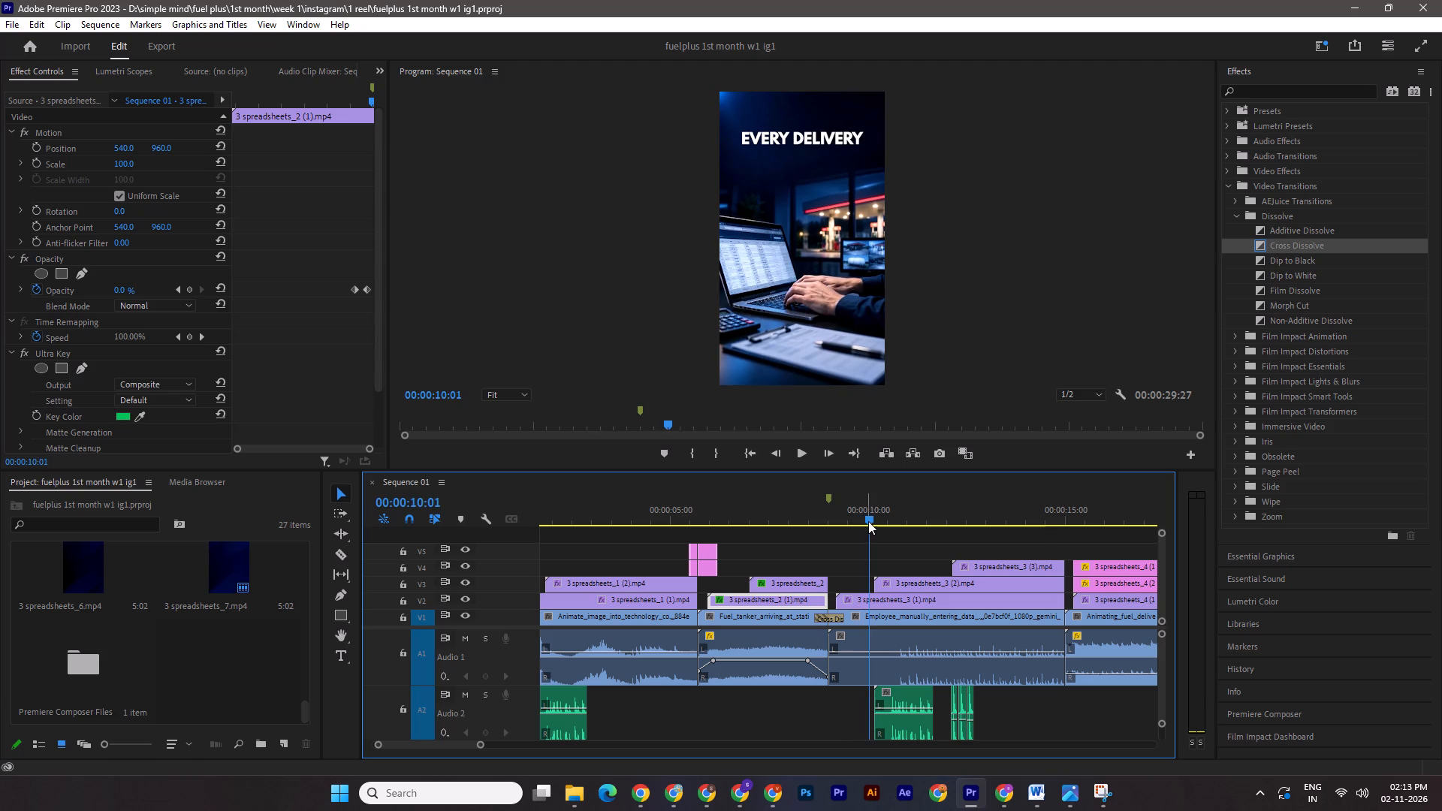
key("ctrl+s")
key("space")
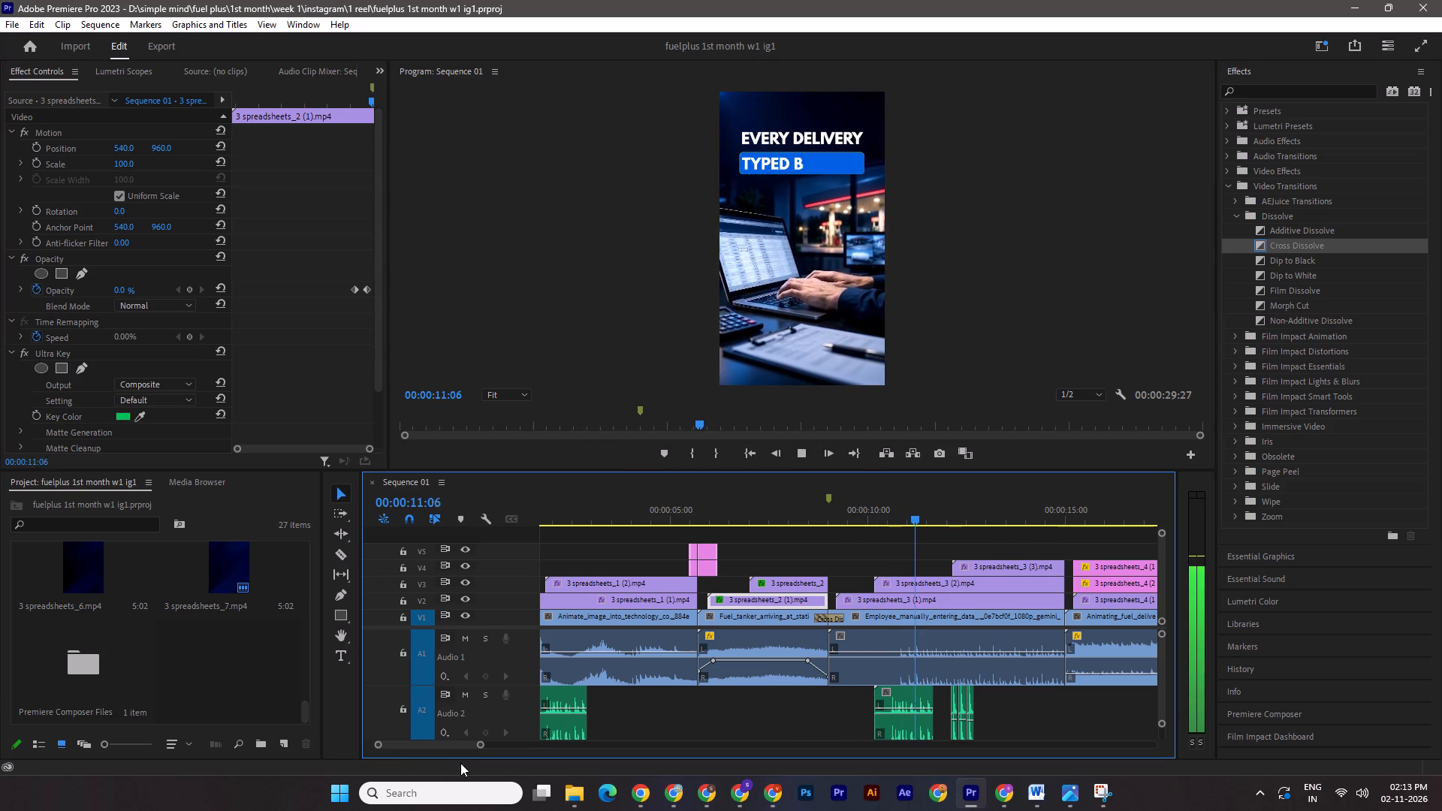
left_click_drag(479, 746, 501, 746)
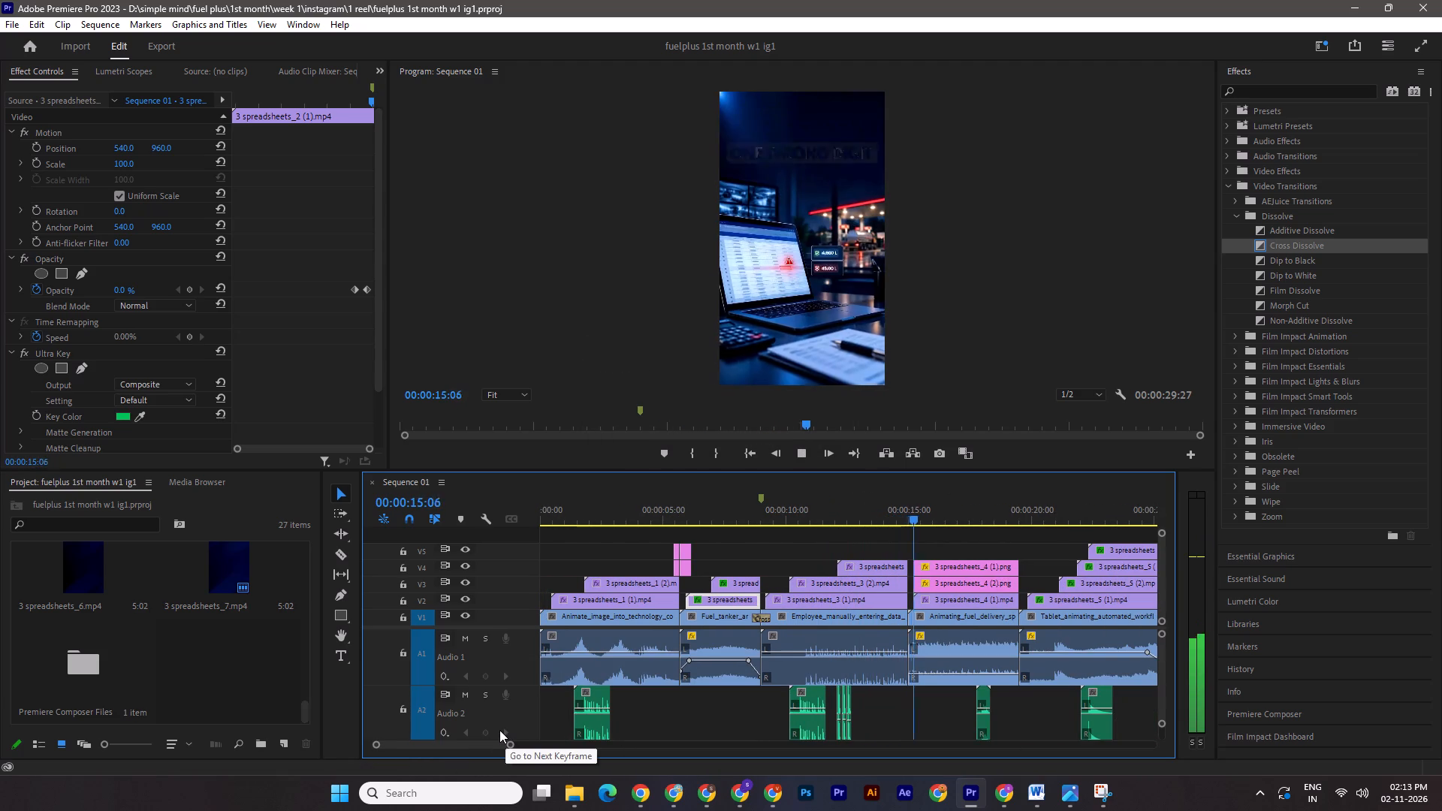
key("space")
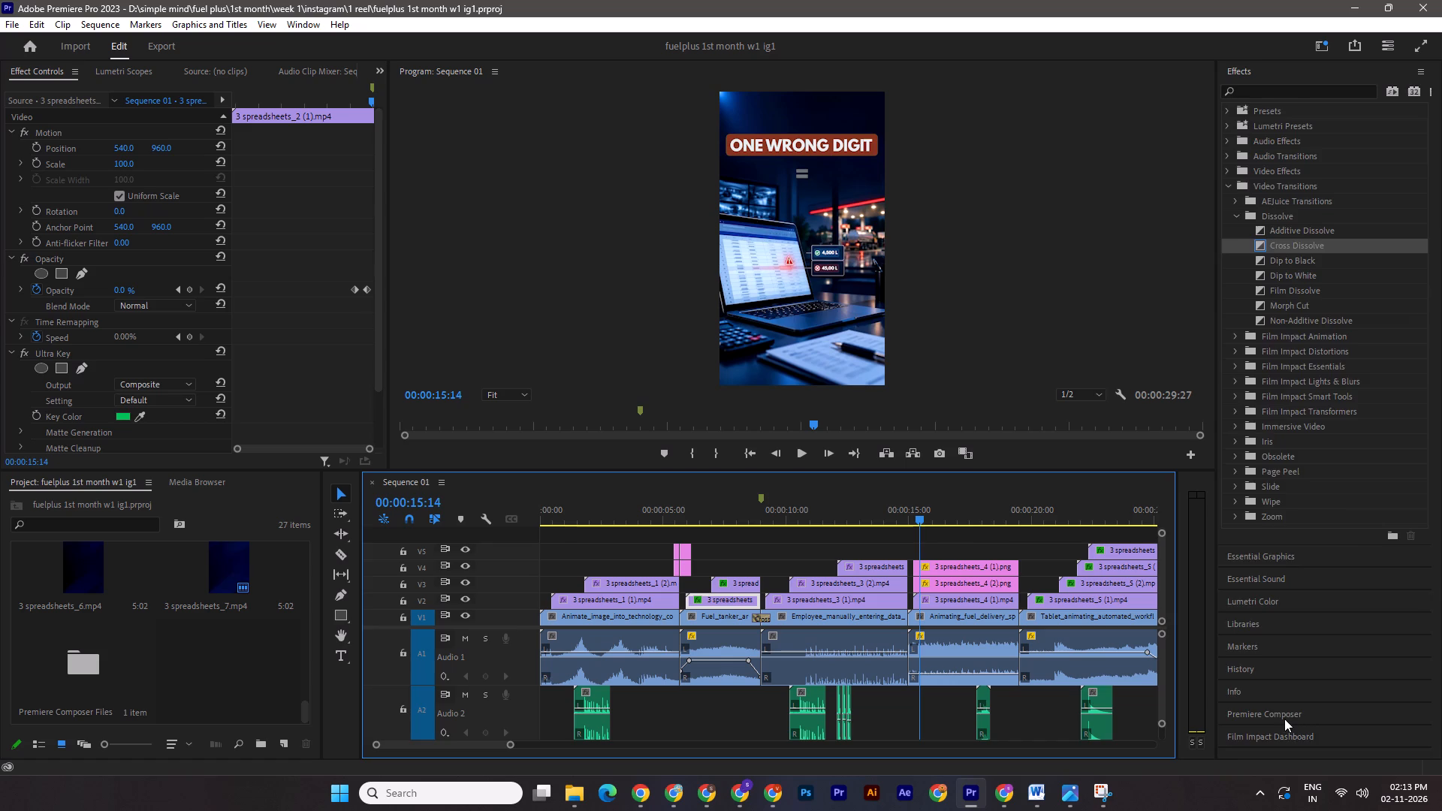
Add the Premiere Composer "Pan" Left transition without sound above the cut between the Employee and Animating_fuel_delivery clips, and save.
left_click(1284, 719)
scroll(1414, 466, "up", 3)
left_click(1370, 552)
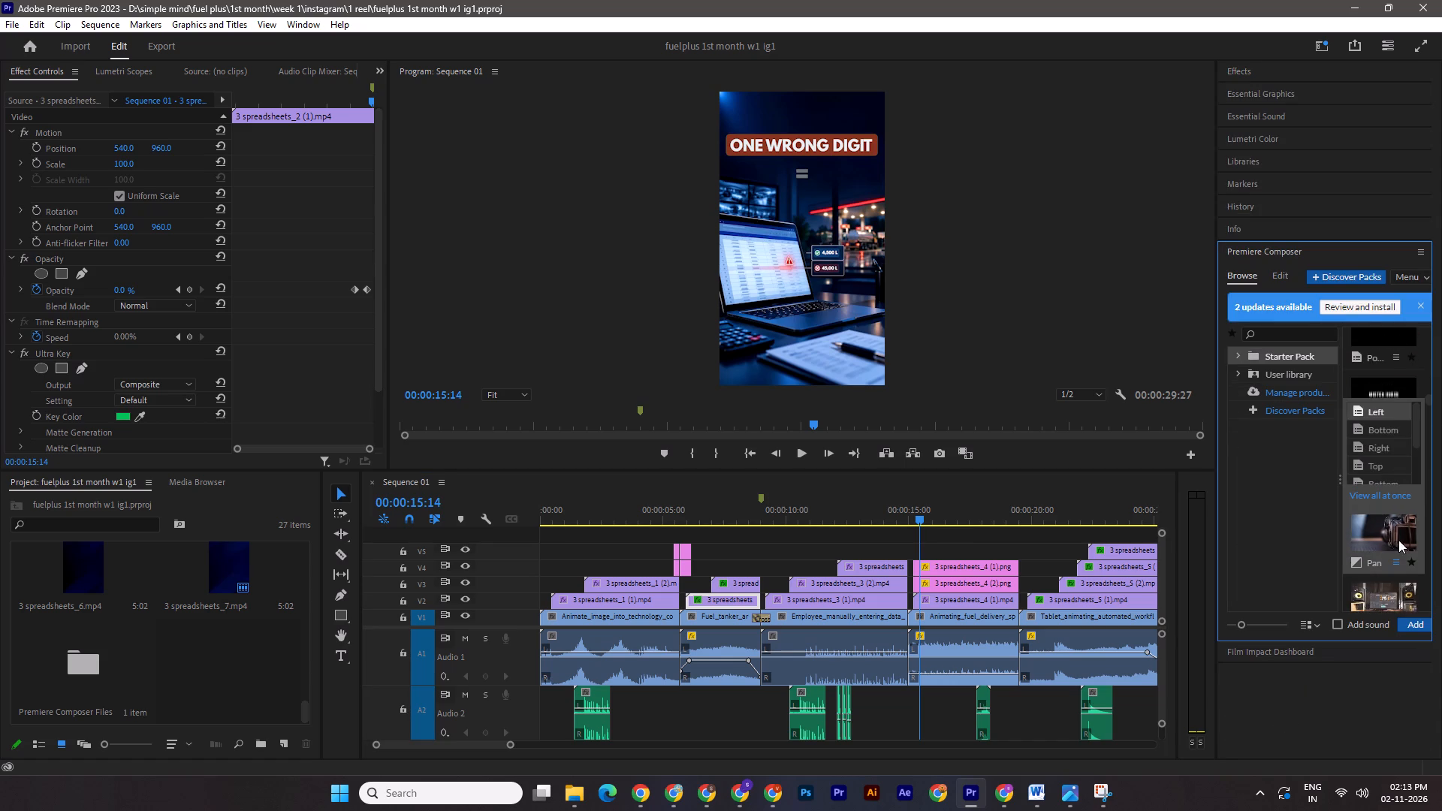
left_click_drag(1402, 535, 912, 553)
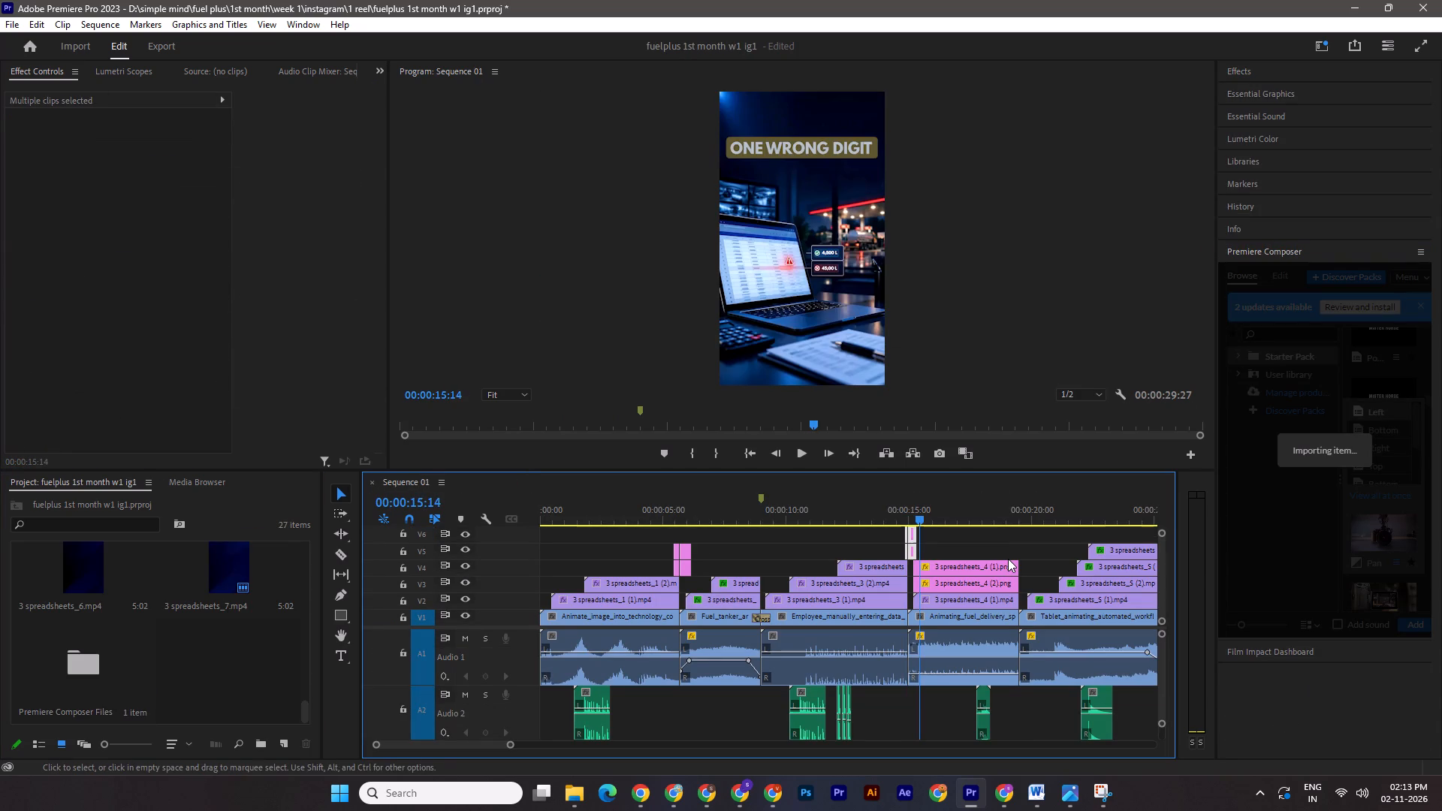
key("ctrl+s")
Play across the cut into the Animating_fuel_delivery clip to check the Pan transition.
left_click(862, 516)
left_click(969, 557)
key("space")
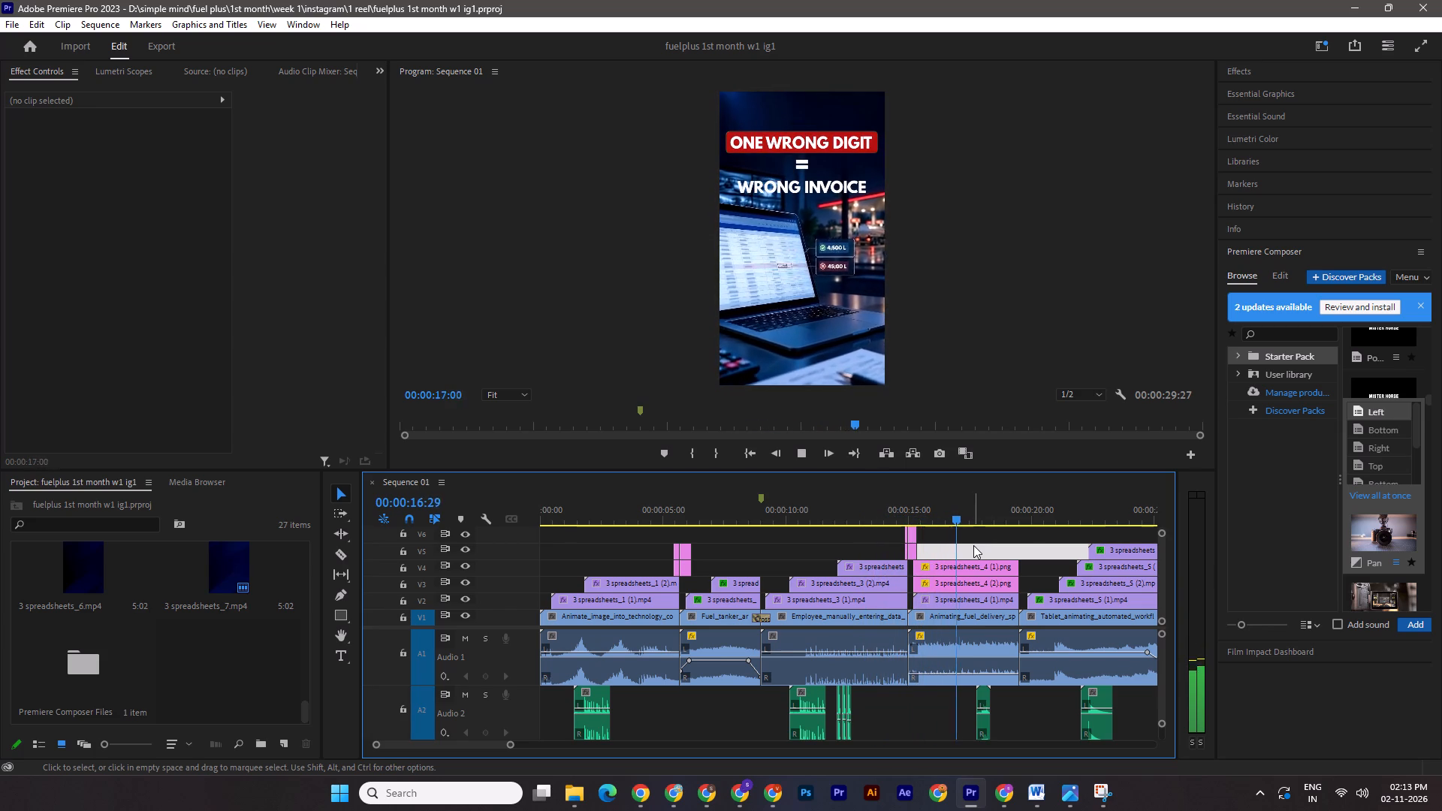
key("space")
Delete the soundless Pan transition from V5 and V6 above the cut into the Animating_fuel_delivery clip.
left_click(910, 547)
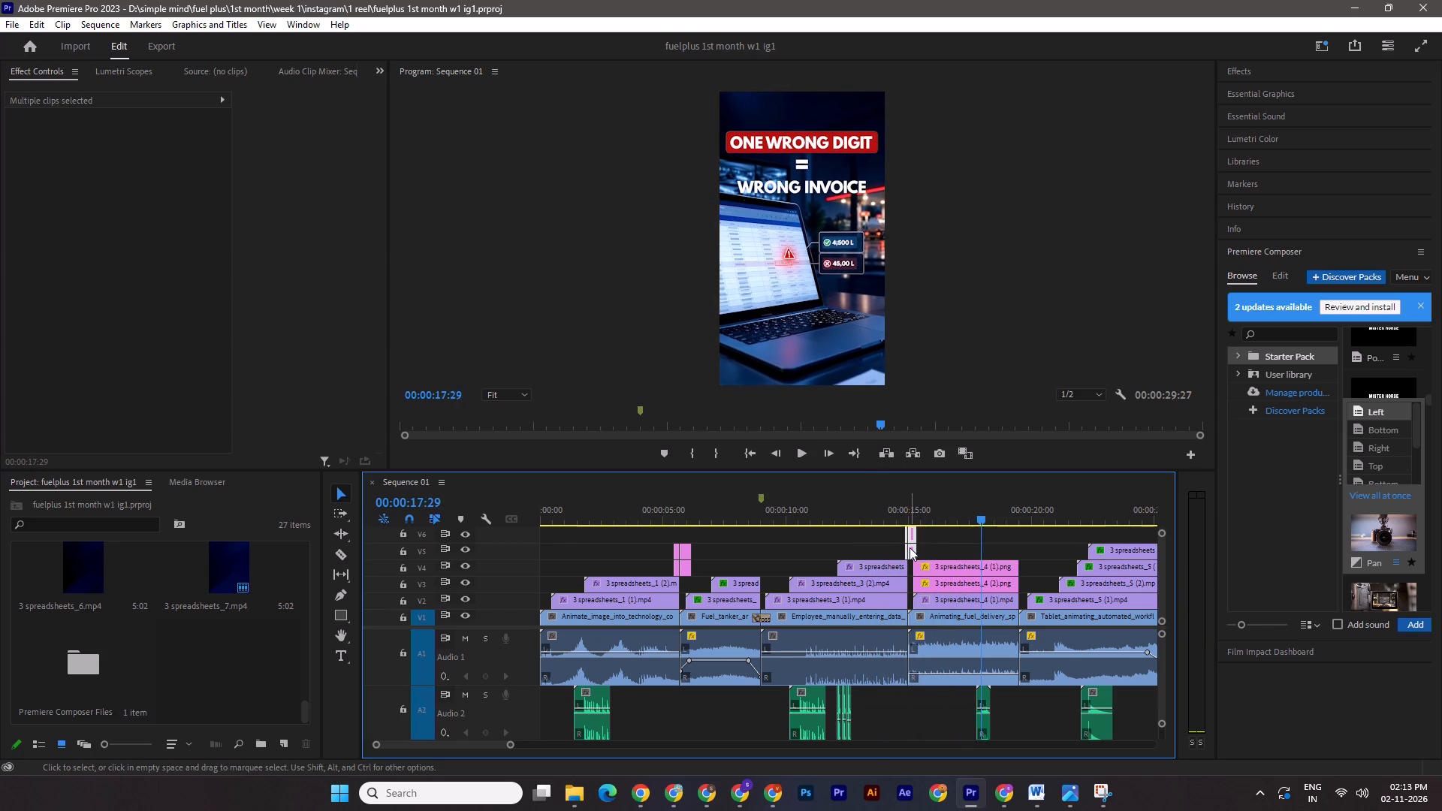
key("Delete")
Add the "Pan" Left transition with sound enabled on V5 and V6 above the cut into the Animating_fuel_delivery clip, and save.
left_click(1339, 629)
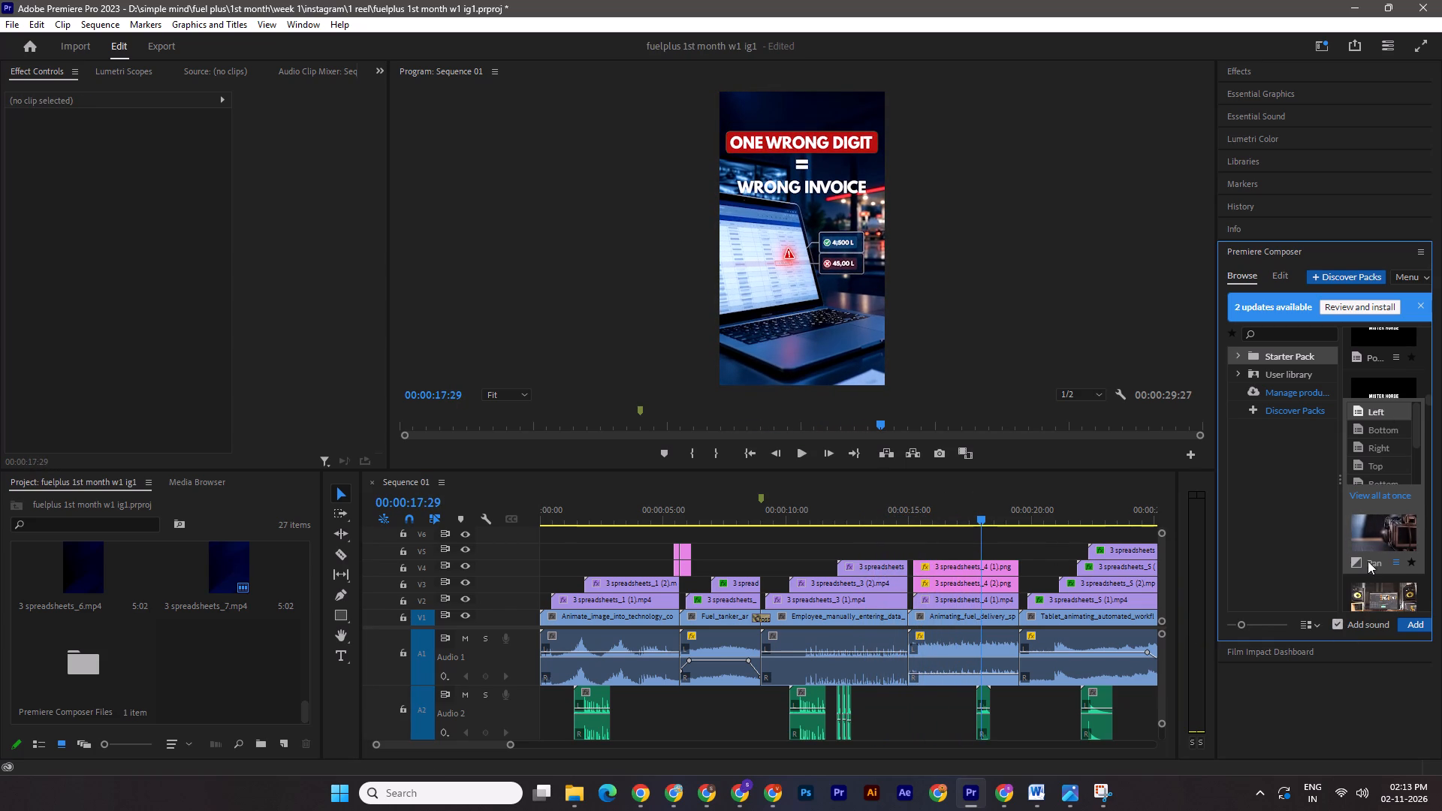
left_click_drag(1395, 536, 931, 538)
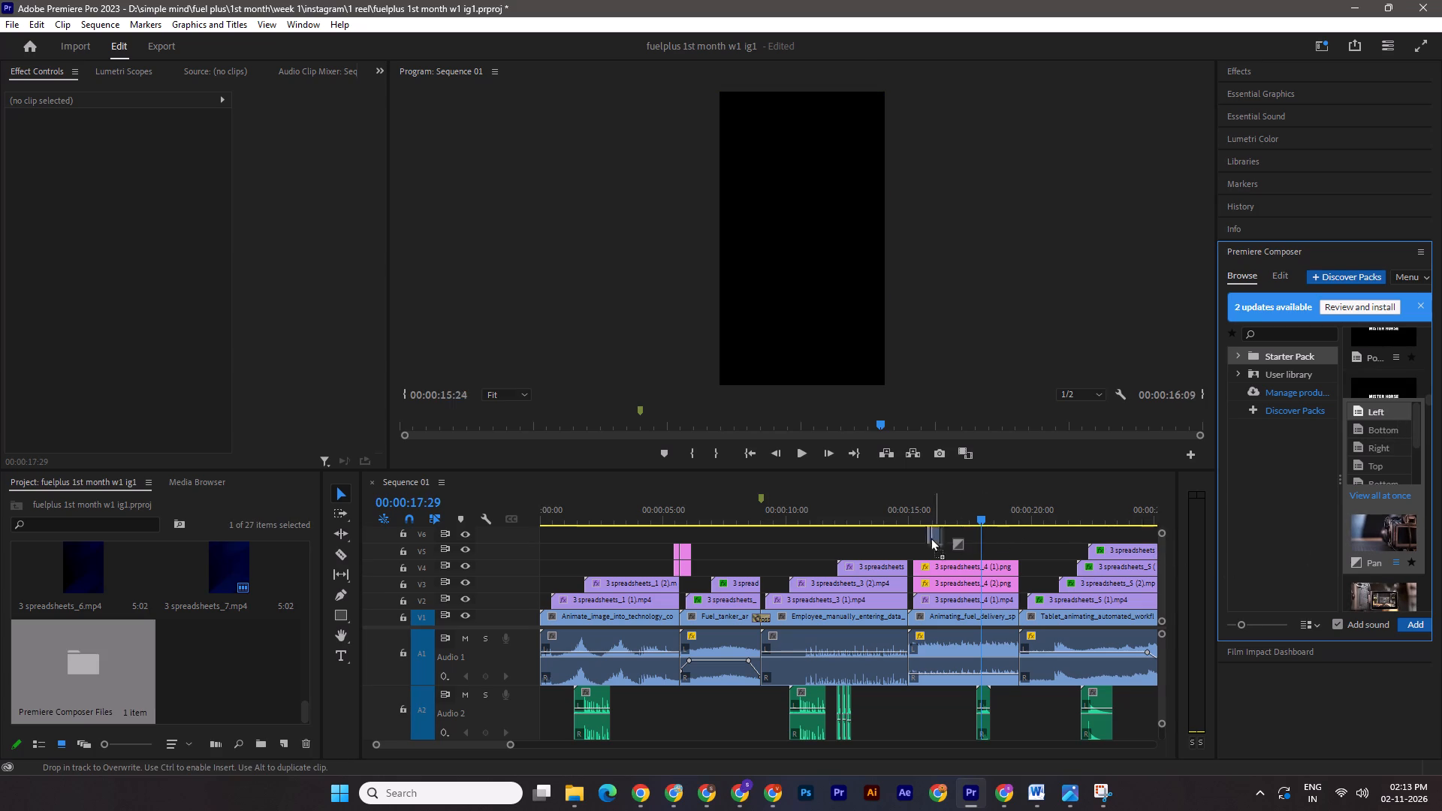
left_click_drag(931, 538, 911, 550)
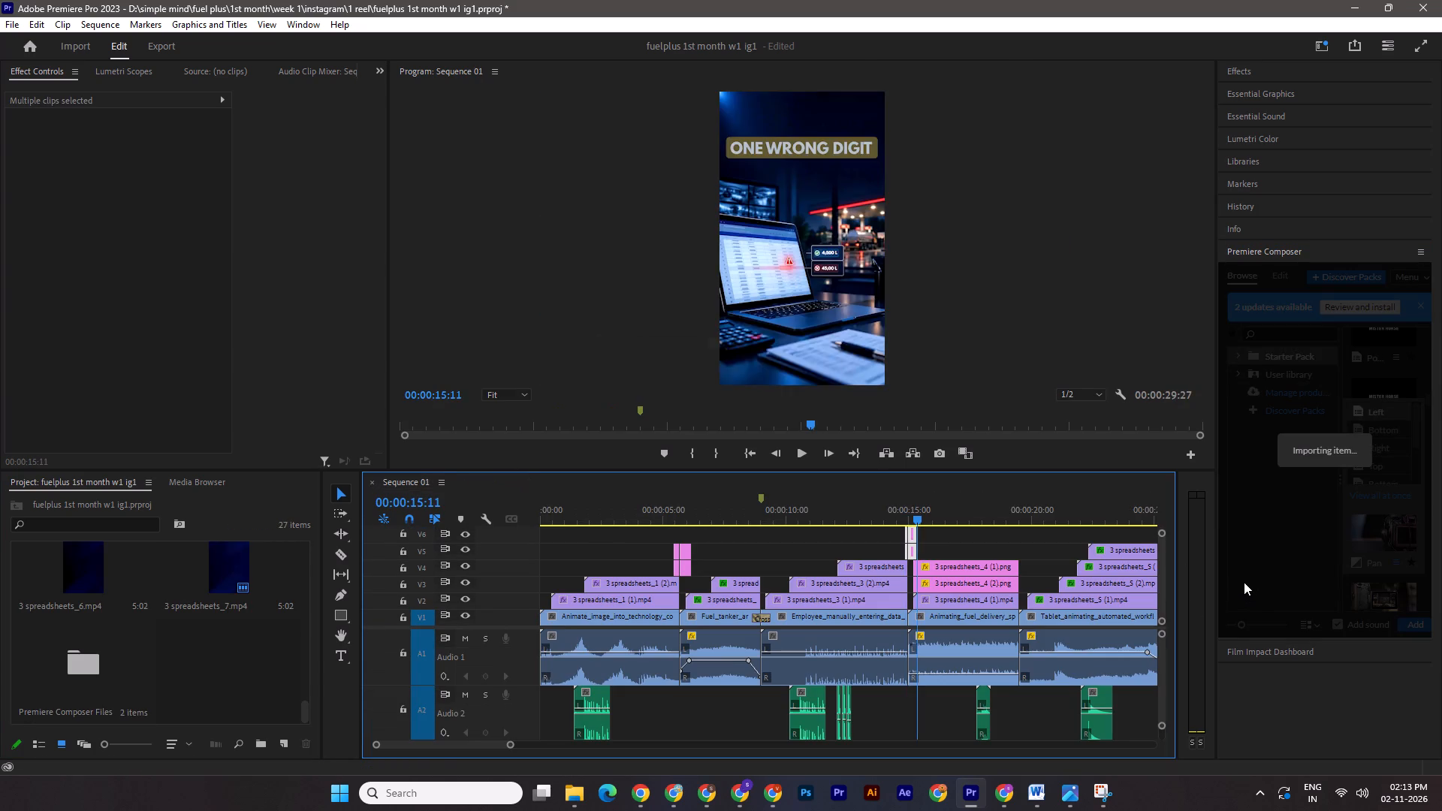
key("ctrl+s")
Save the project and play from about 00:00:13:03 through the Animating_fuel_delivery clip into the Tablet clip to check the transitions.
left_click_drag(977, 509, 879, 507)
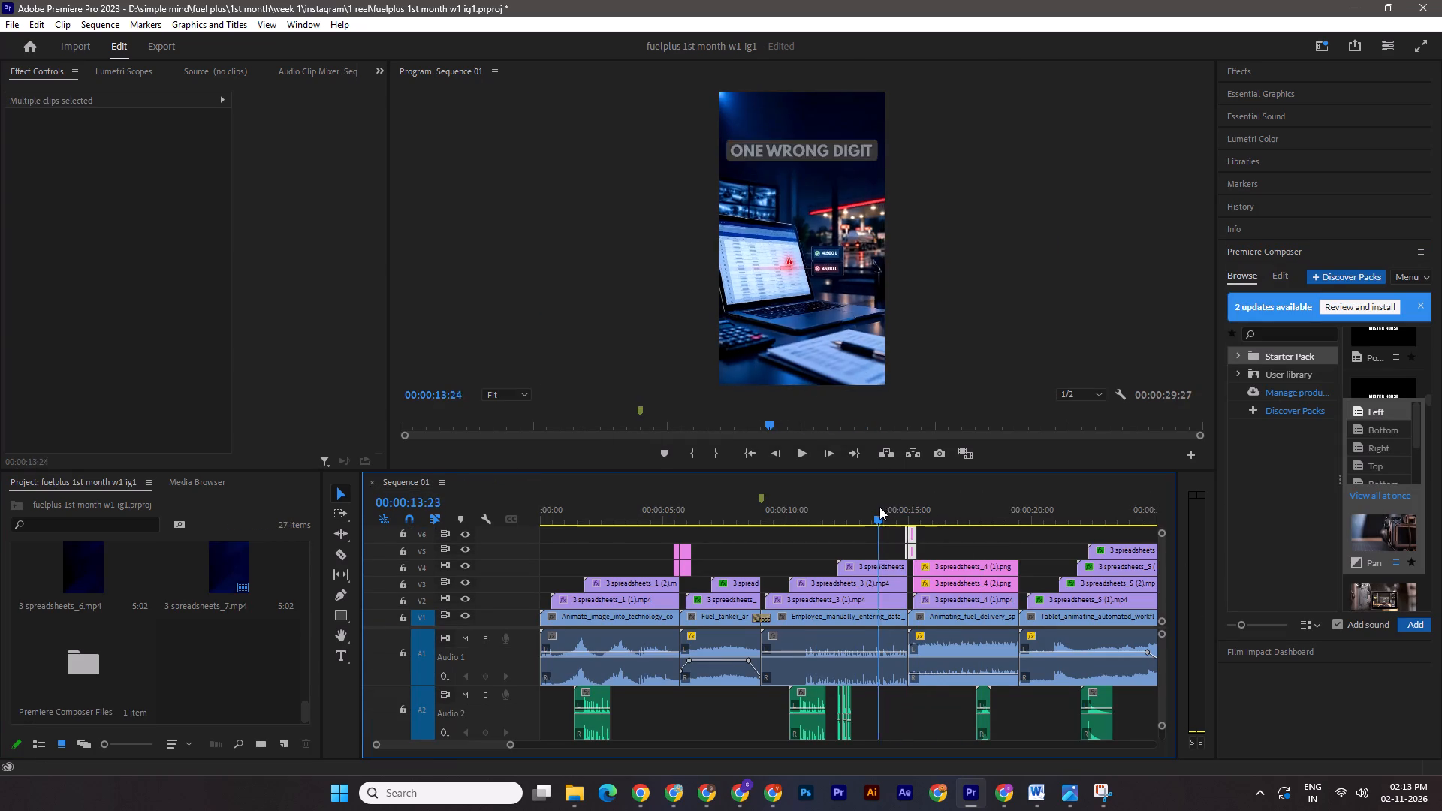
left_click_drag(879, 507, 864, 510)
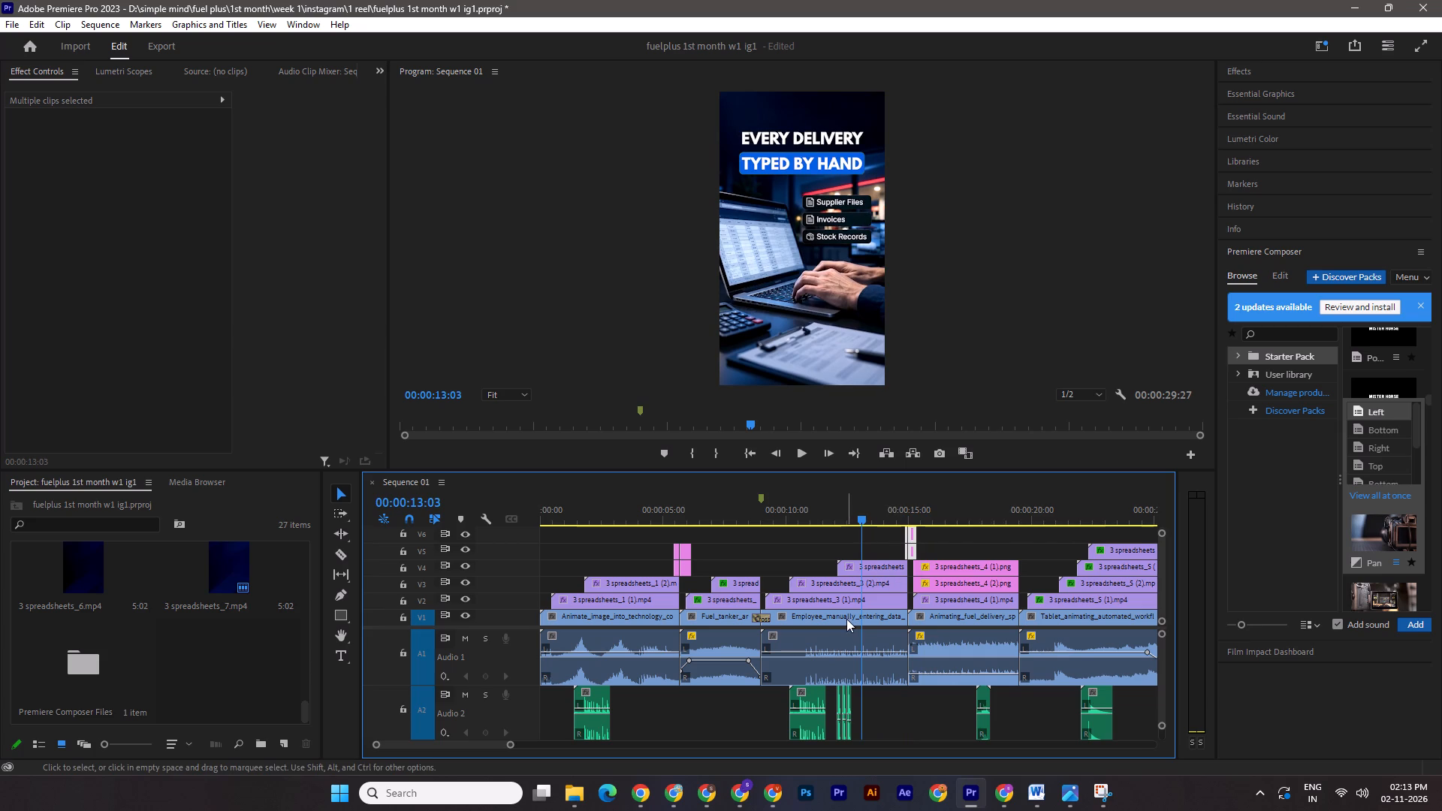
left_click_drag(510, 744, 469, 737)
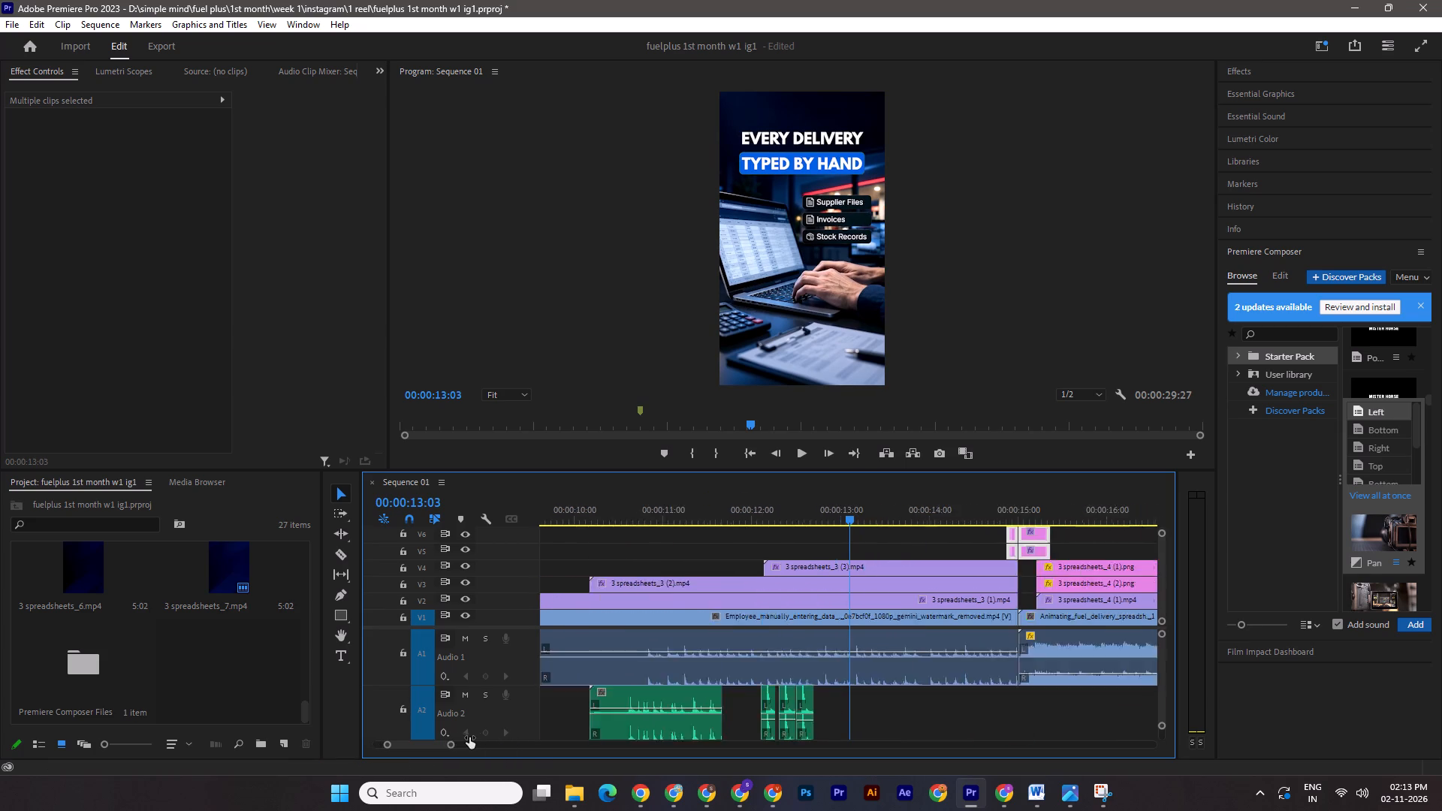
left_click_drag(469, 737, 469, 738)
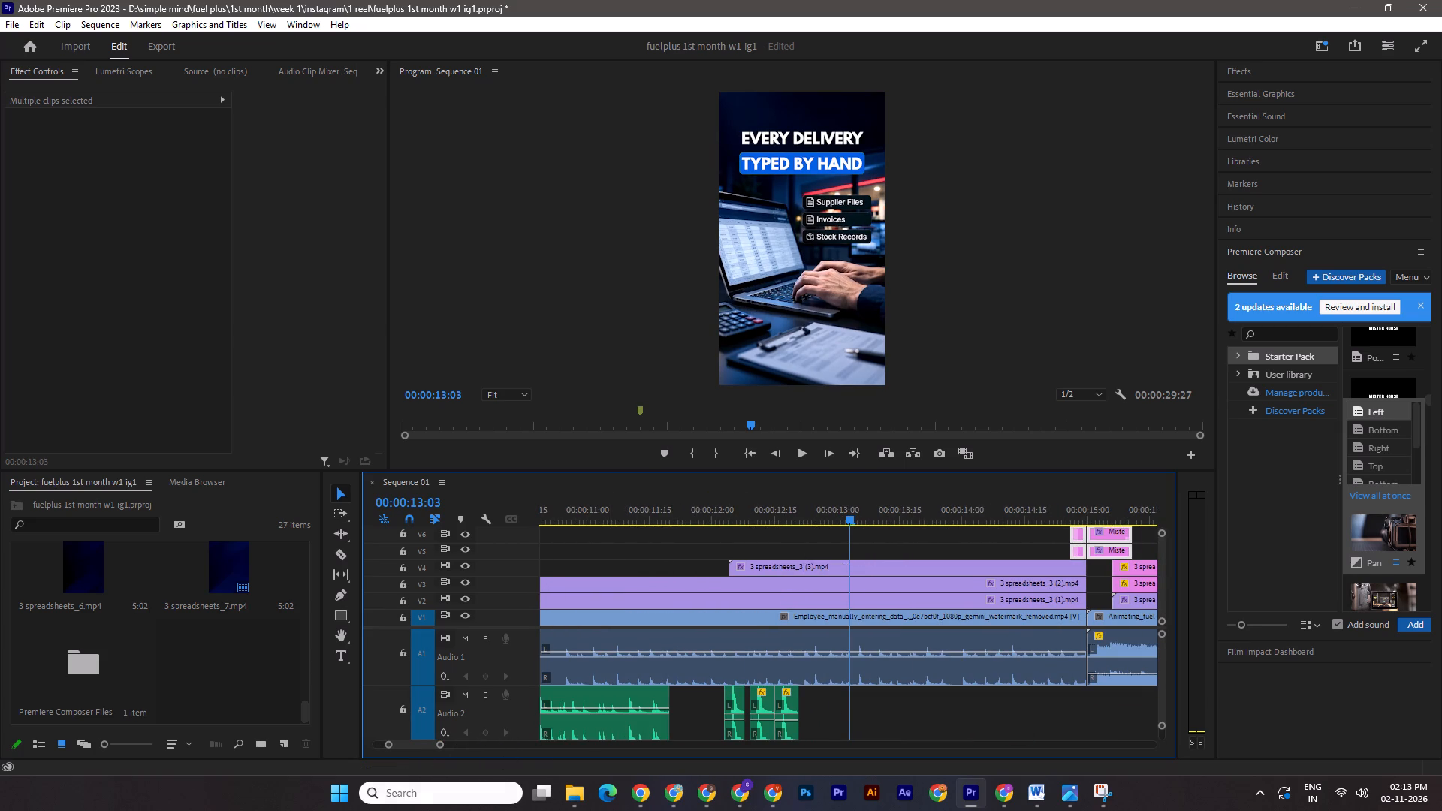
left_click_drag(441, 746, 476, 752)
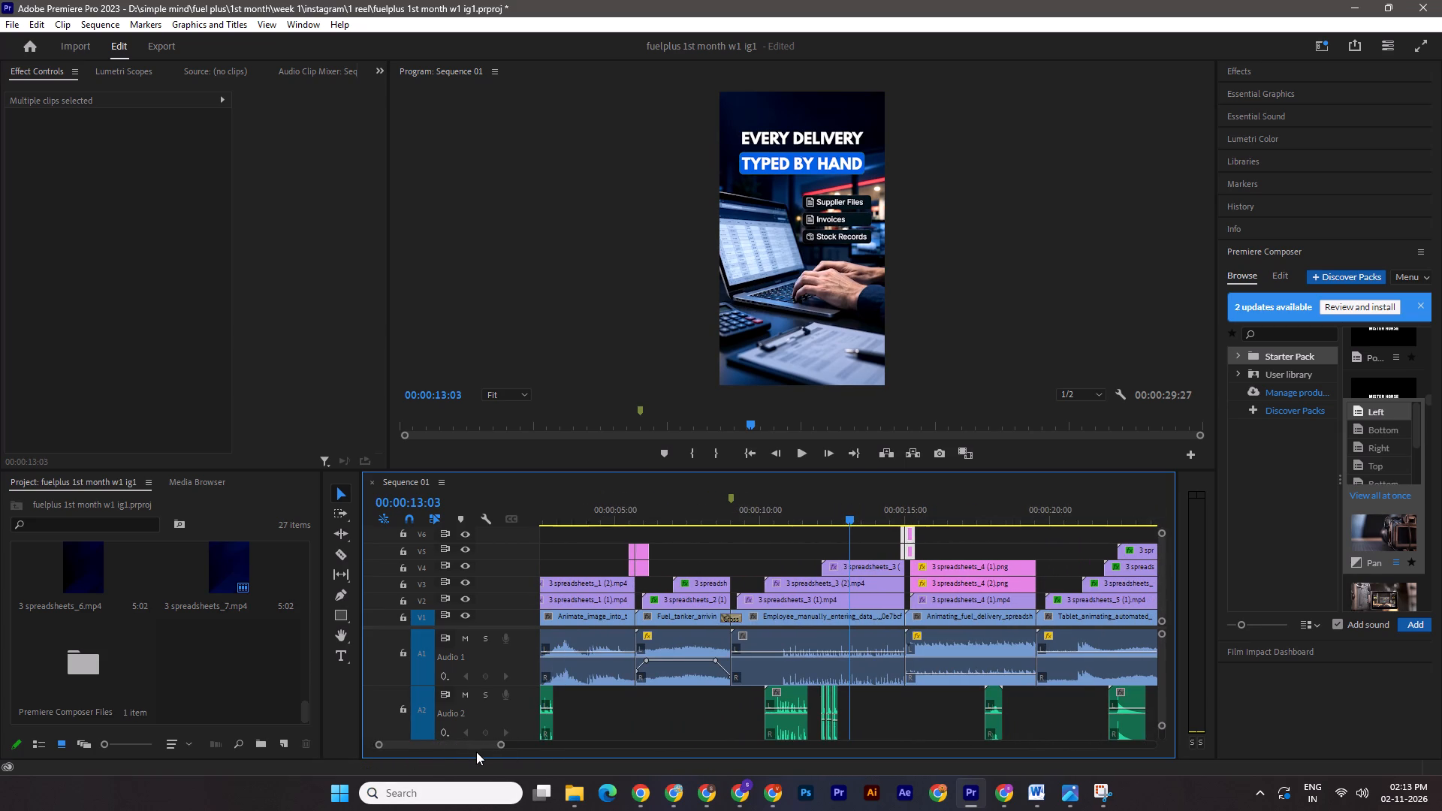
key("ctrl+s")
key("space")
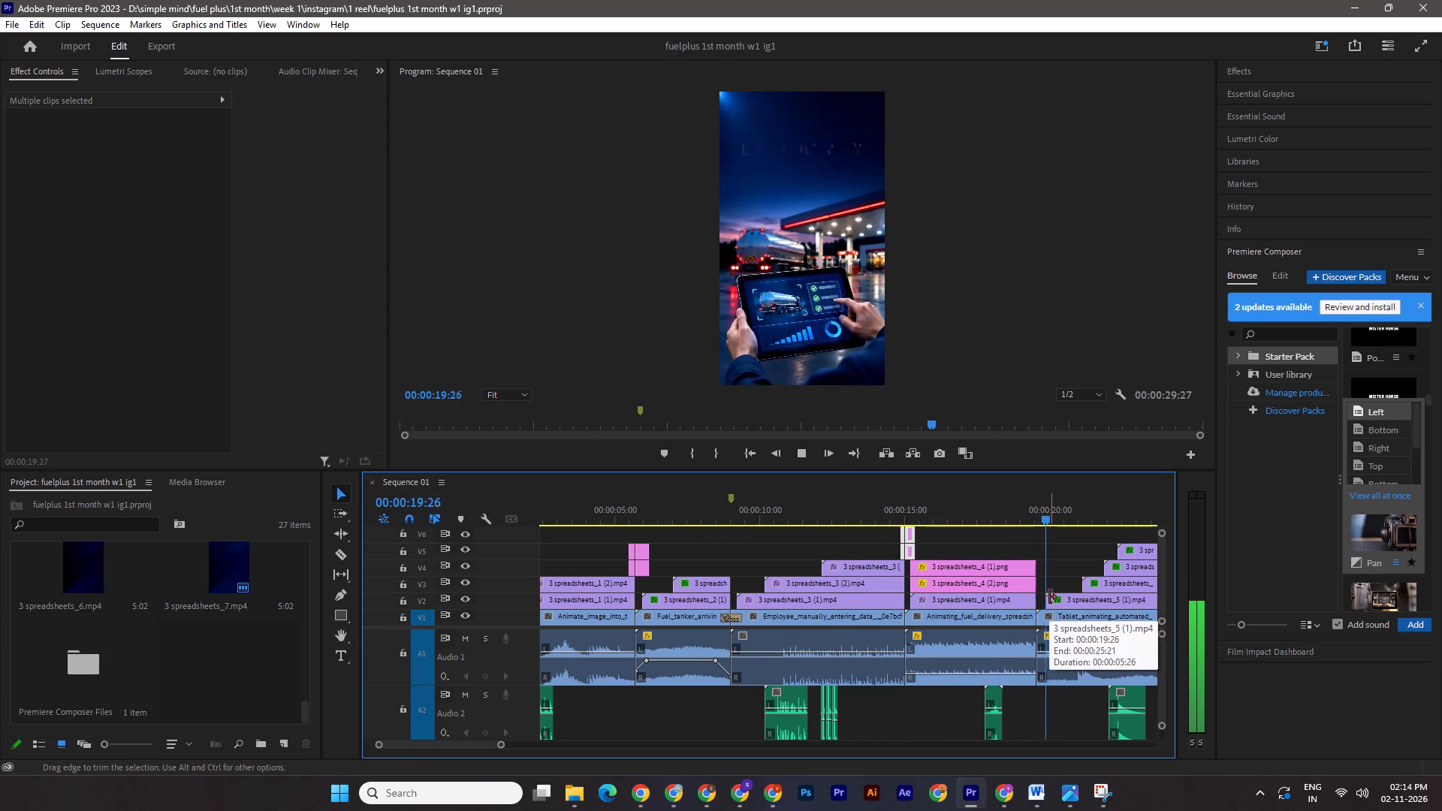
key("space")
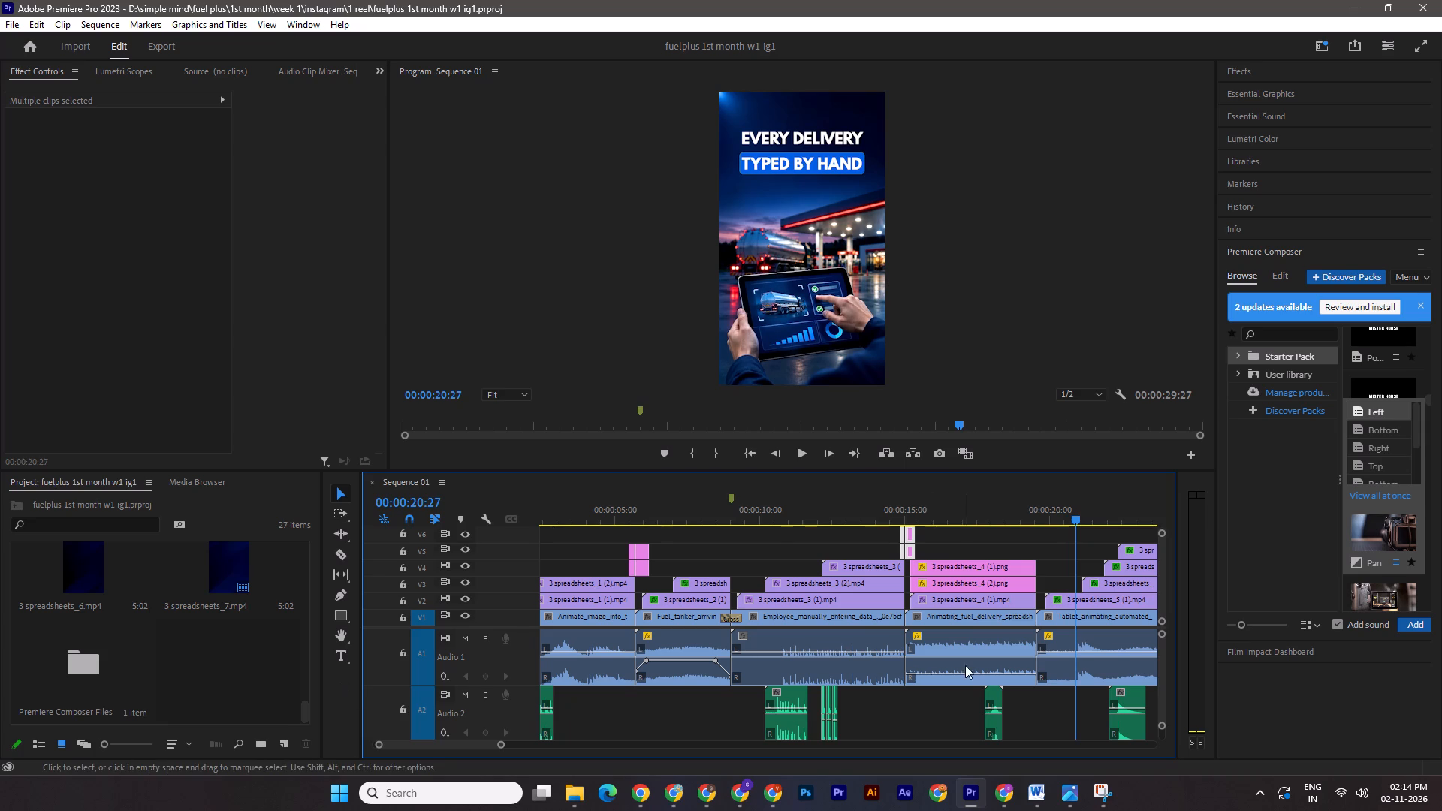
Fade in the Tablet_animating clip's audio with two volume keyframes at its start, lowering the first one, and save.
left_click_drag(1062, 652, 1051, 657)
left_click(345, 592)
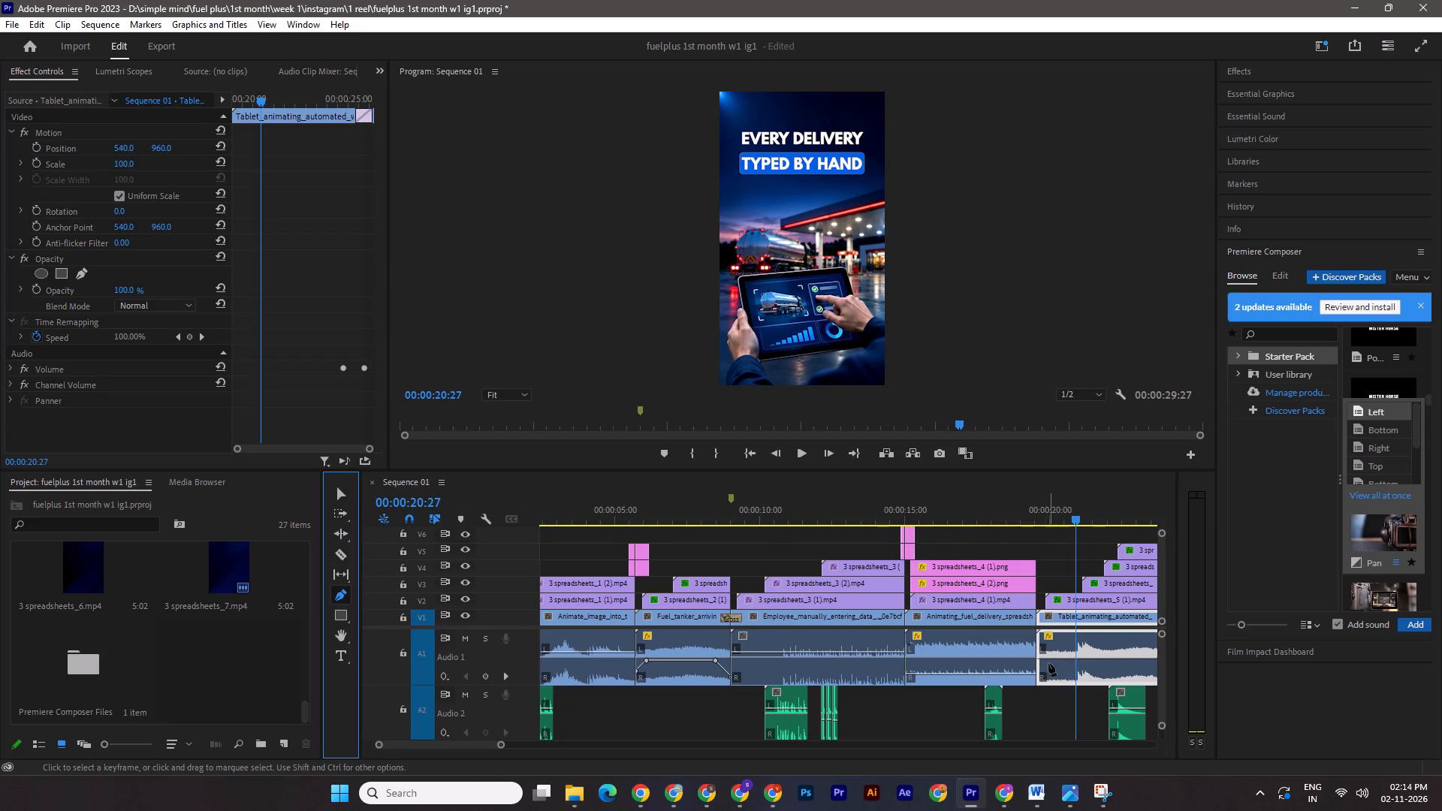
left_click(1059, 656)
left_click(1039, 657)
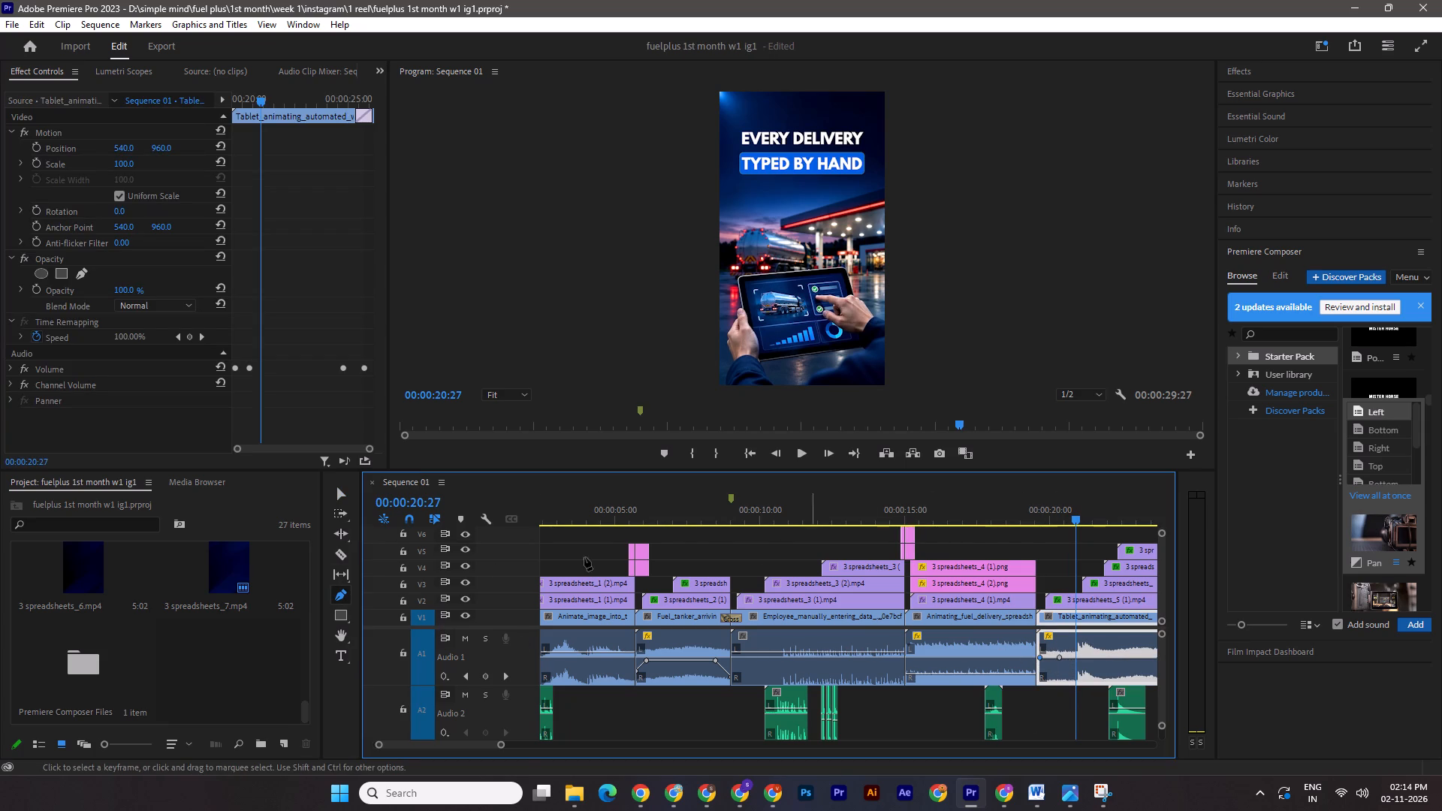
left_click(475, 744)
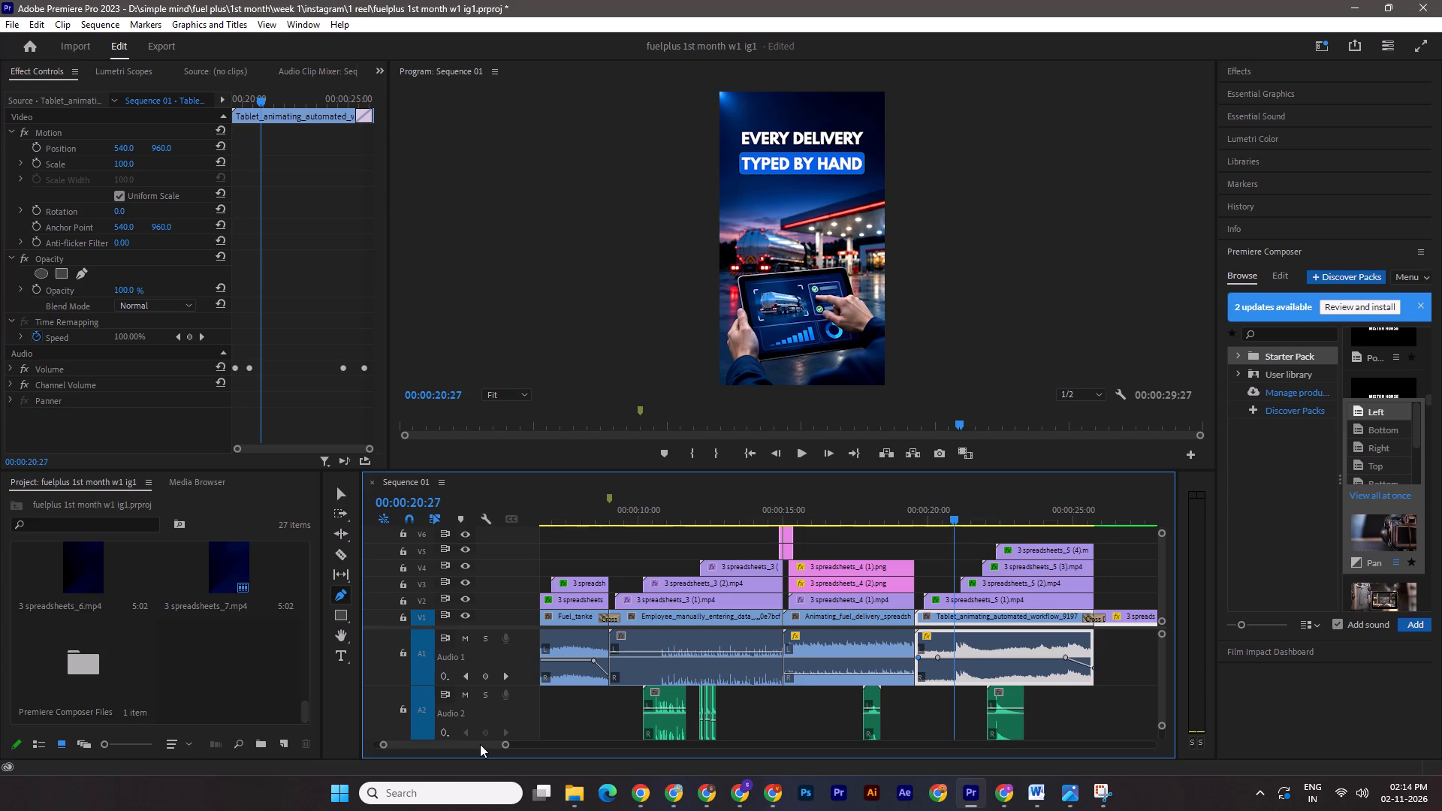
left_click(332, 490)
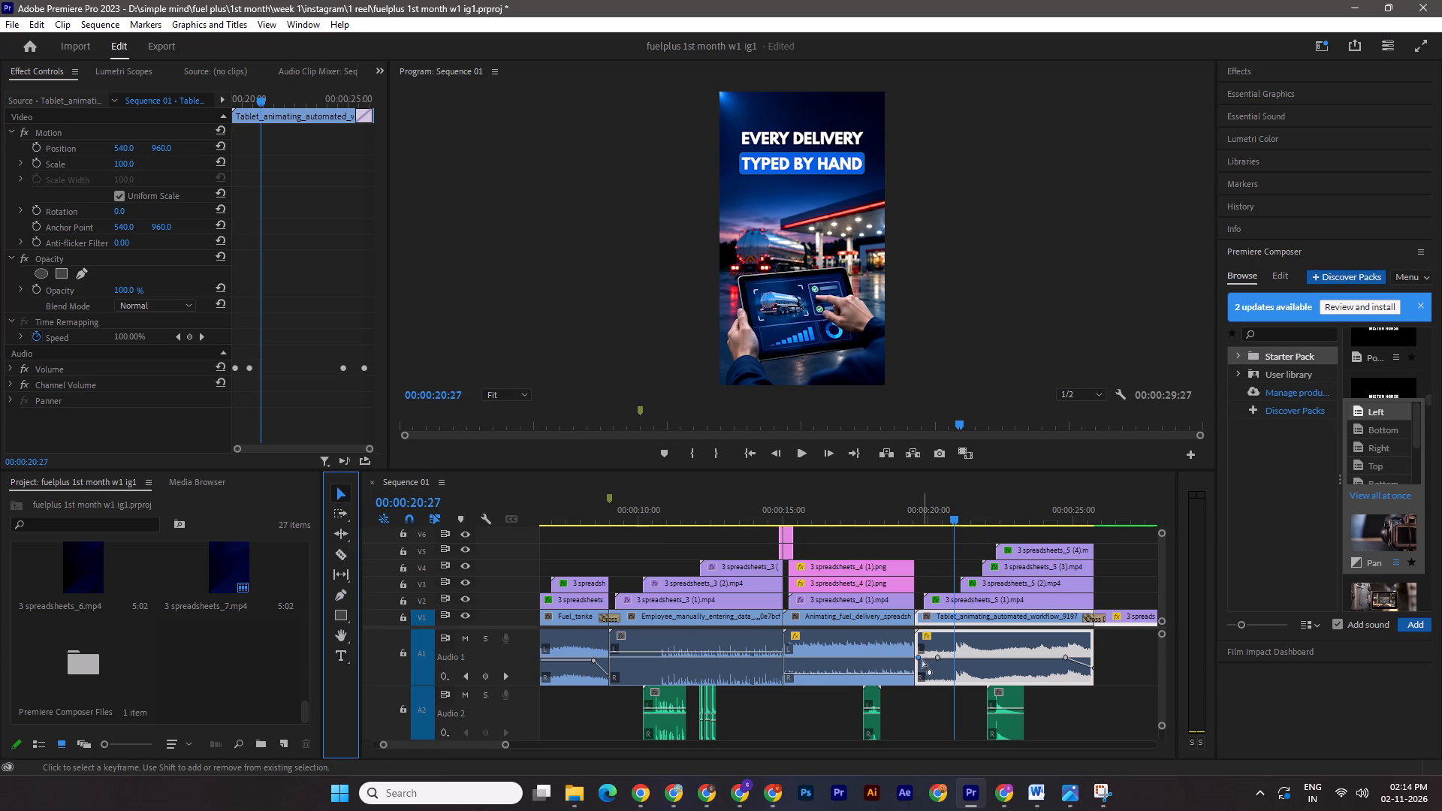
left_click_drag(921, 656, 913, 671)
key("ctrl+s")
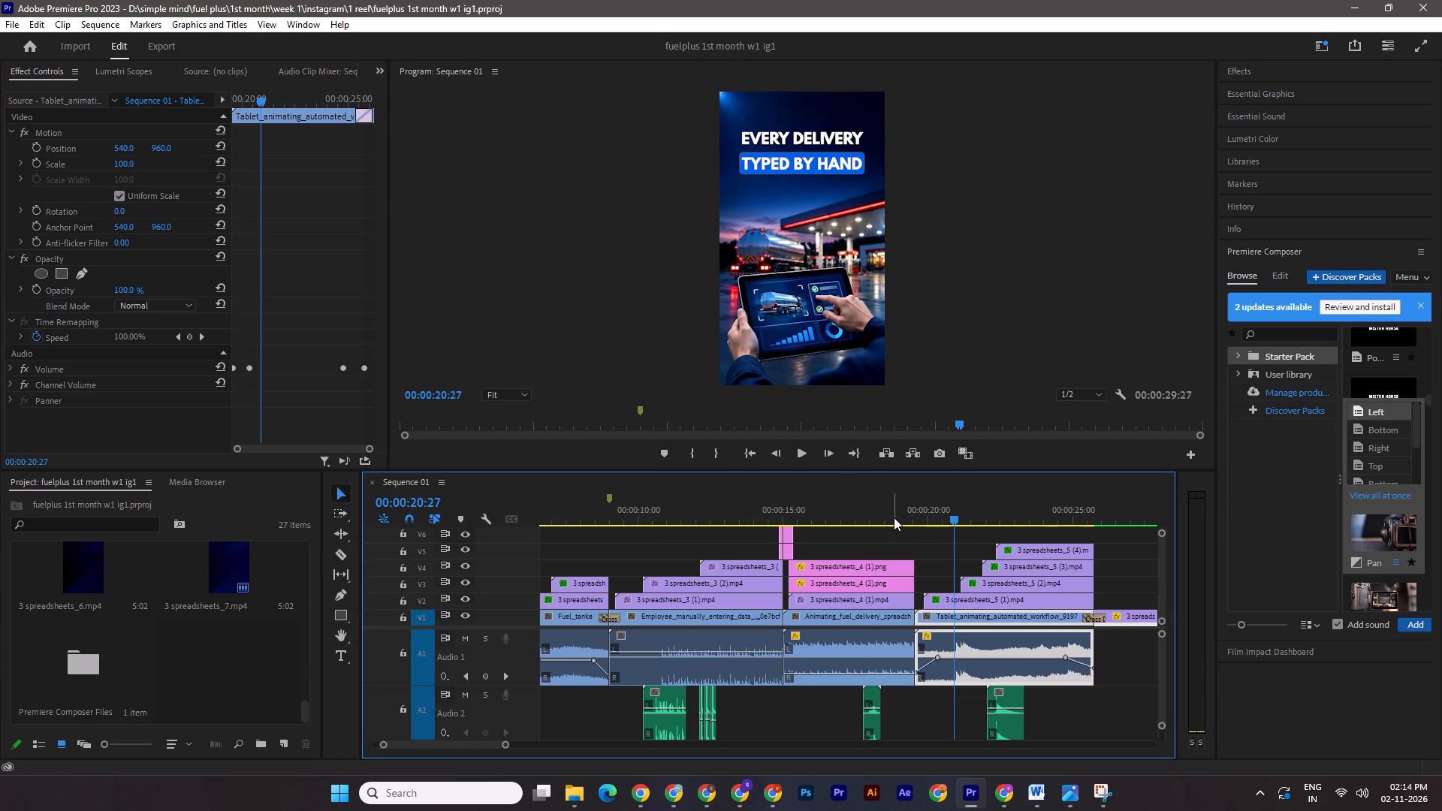
Play from just before the Tablet clip to the closing Fuel Plus logo to check the audio fade, and save.
left_click(894, 517)
key("space")
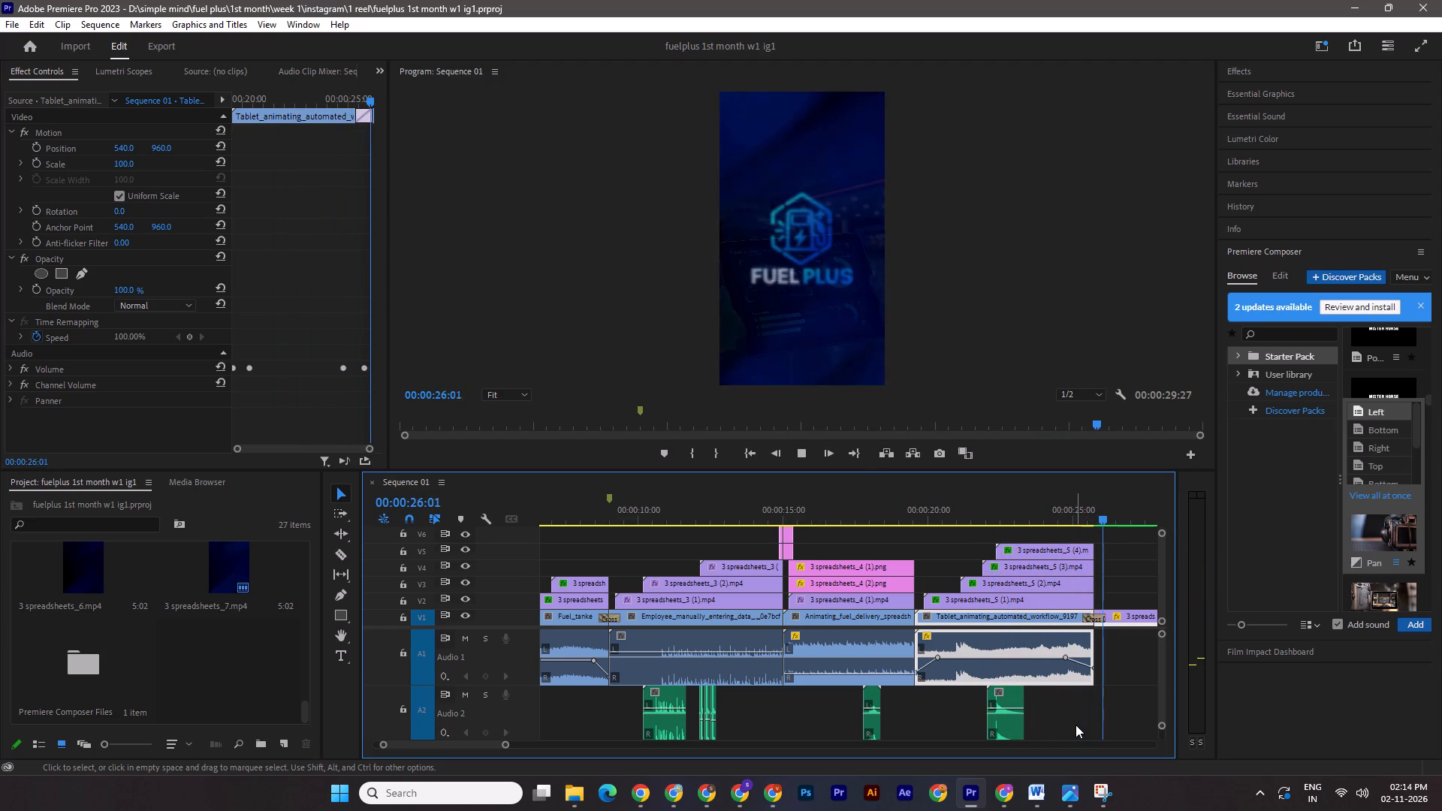
key("ctrl+s")
Switch to the Pixabay "corporate sad" music results in Chrome and preview the Sad Ambient and Rain tracks.
left_click(707, 787)
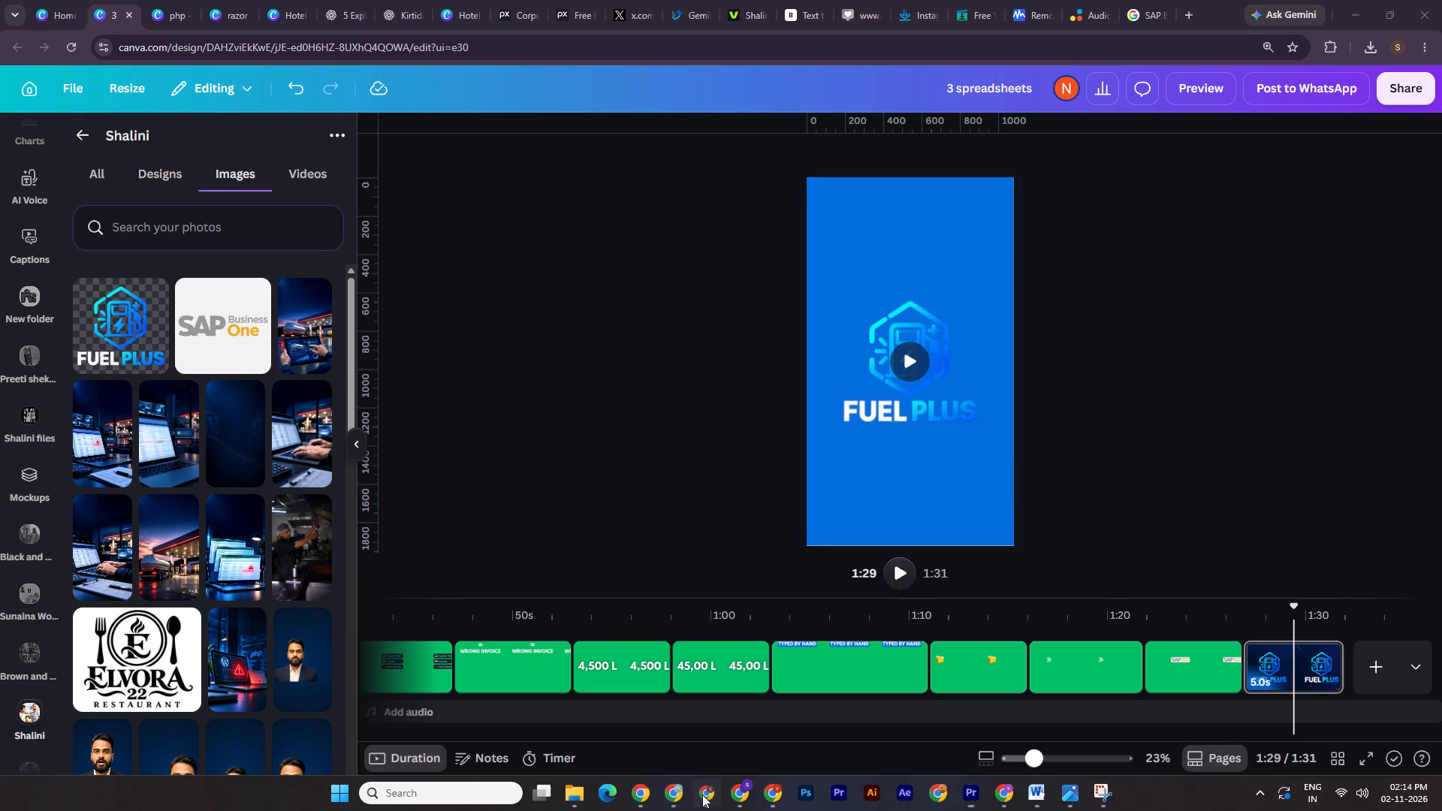
left_click(521, 0)
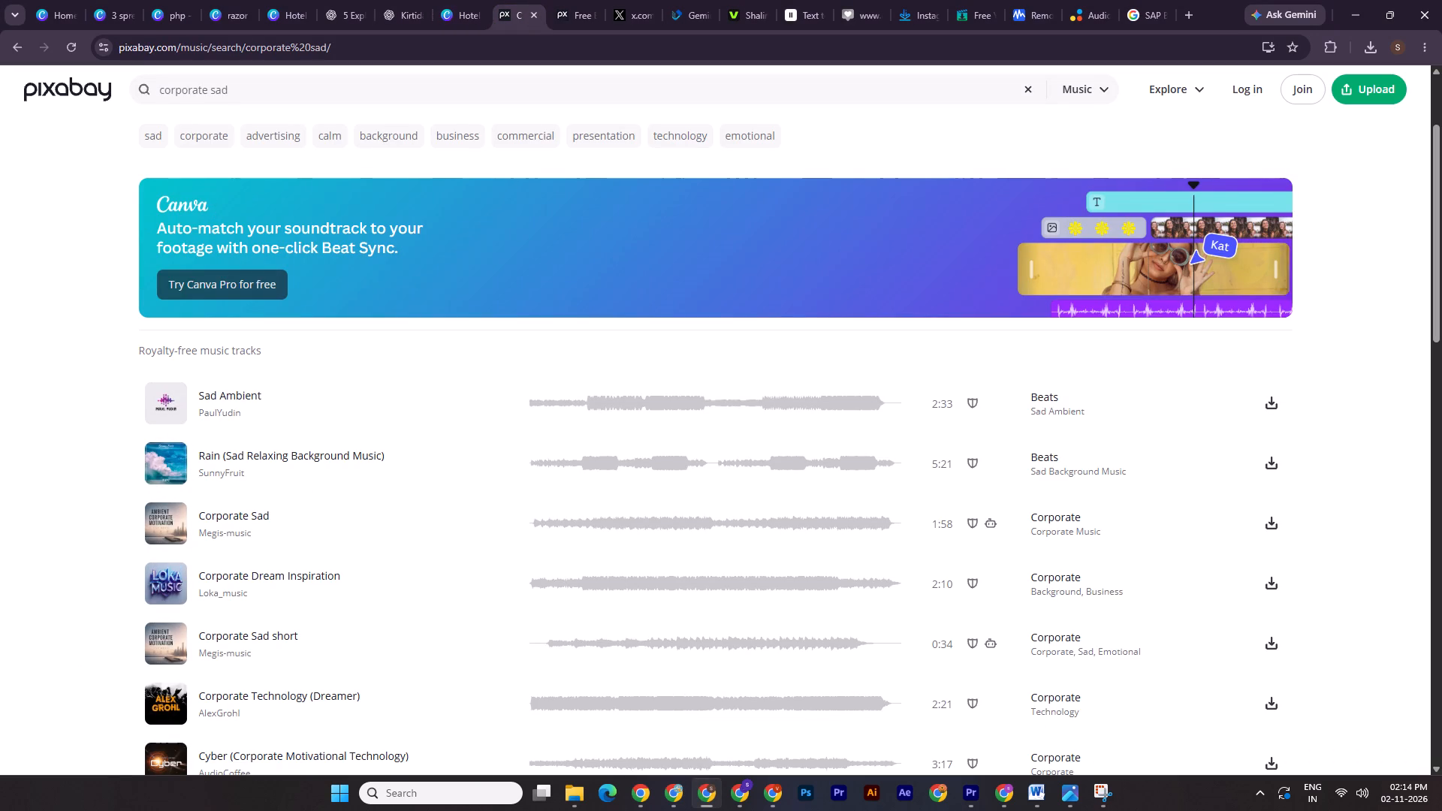
left_click(168, 405)
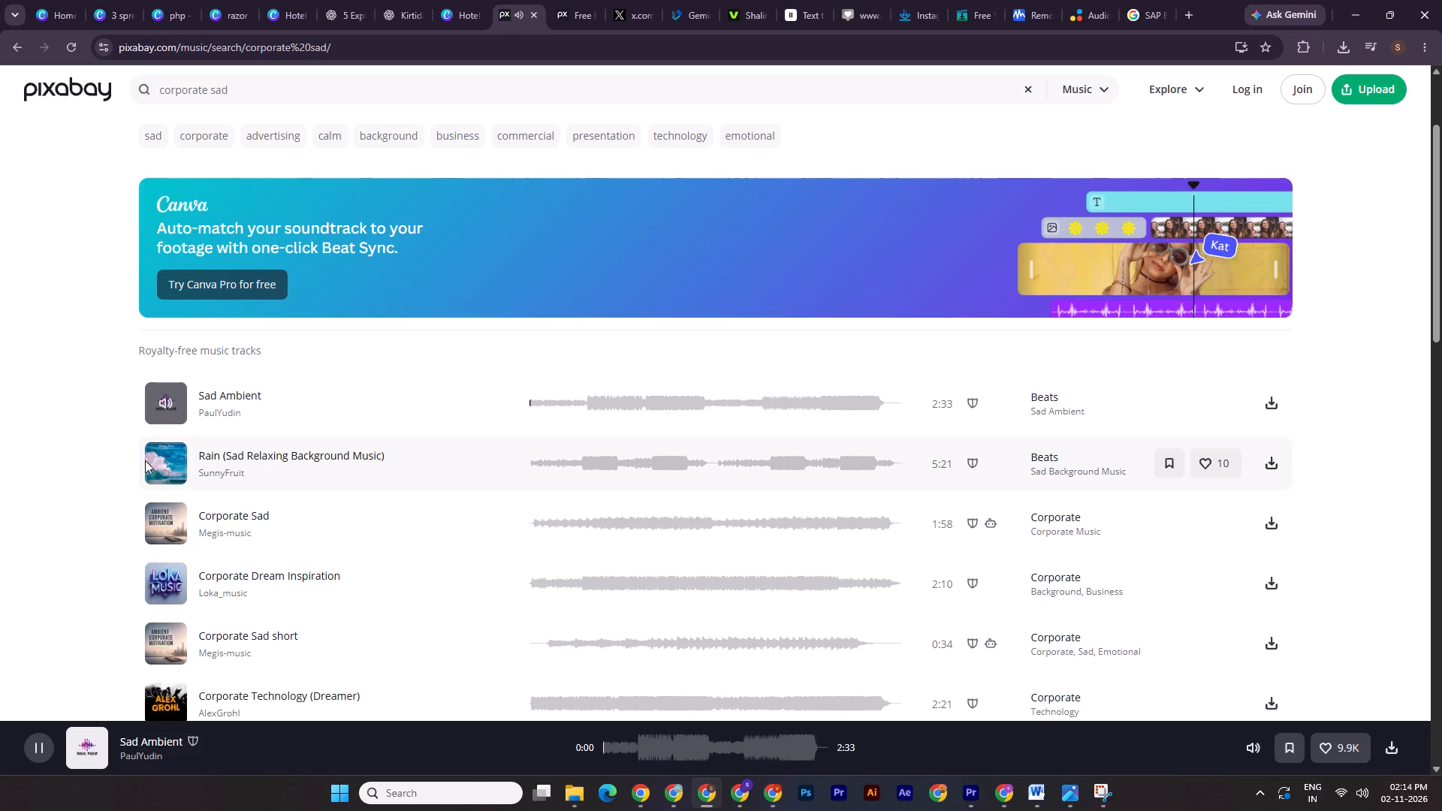
left_click(159, 462)
Search Pixabay music for "corporate" and preview the "Corporate" and "Corporate - Corporate Music" tracks.
left_click_drag(279, 92, 220, 88)
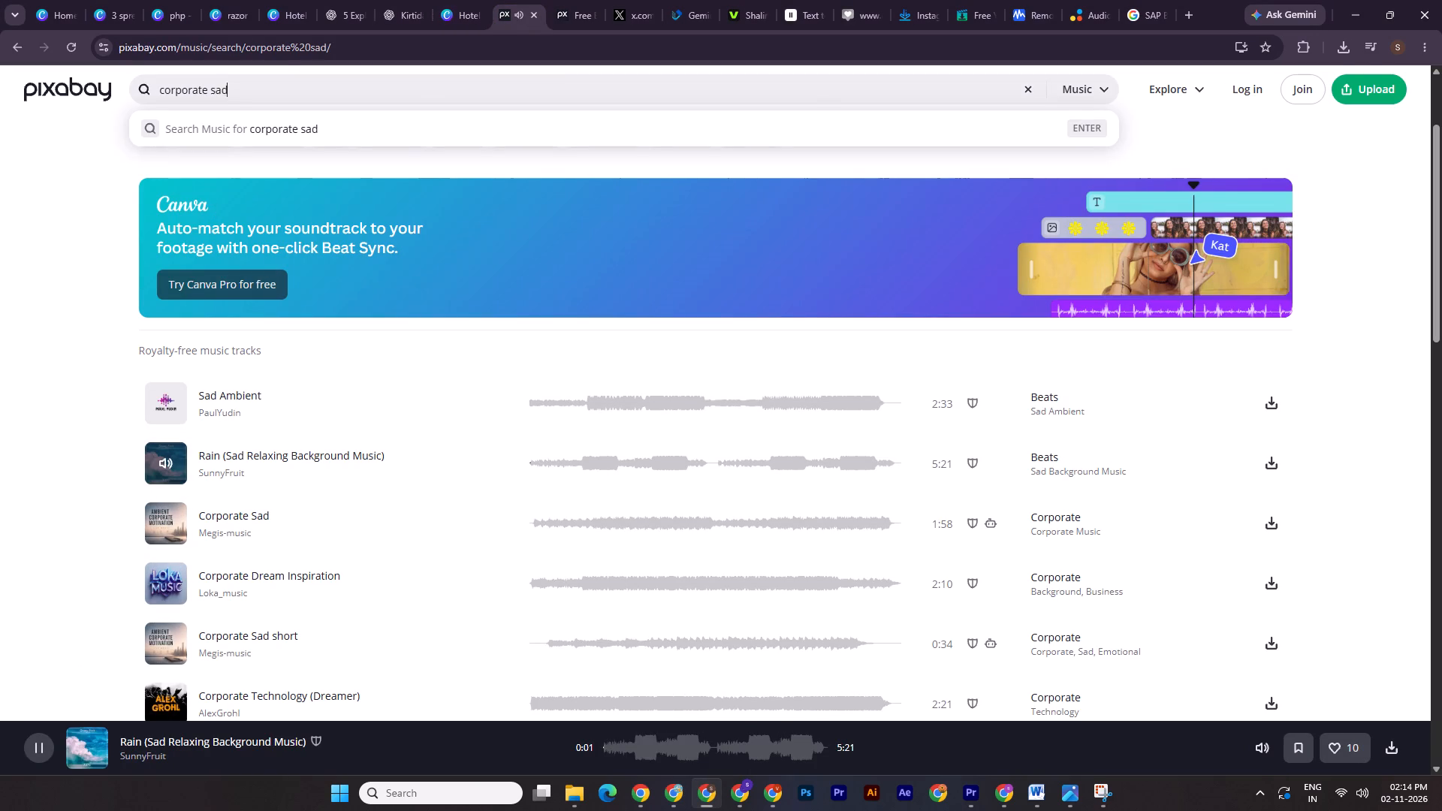
left_click_drag(220, 88, 211, 88)
key("BackSpace")
key("Return")
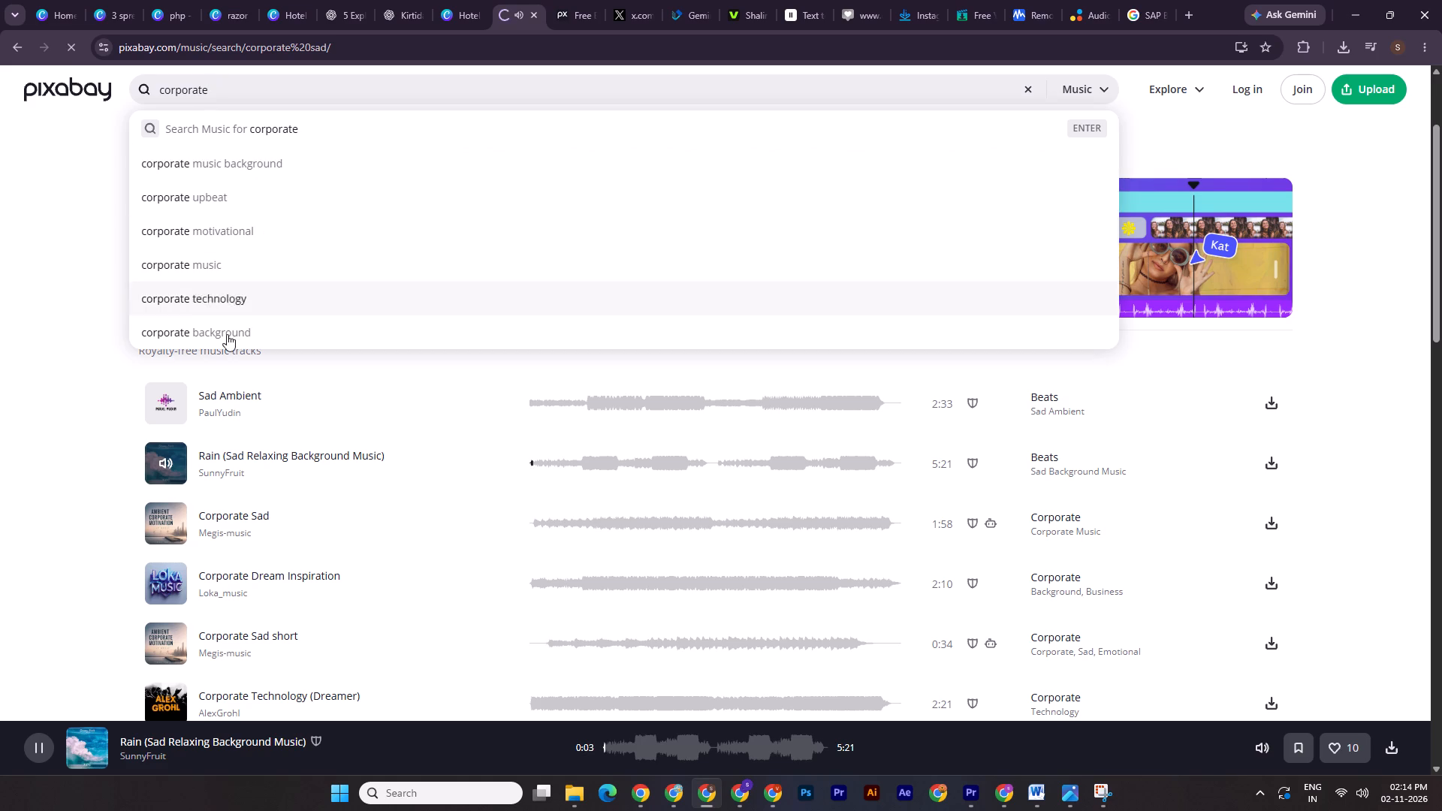
left_click(161, 557)
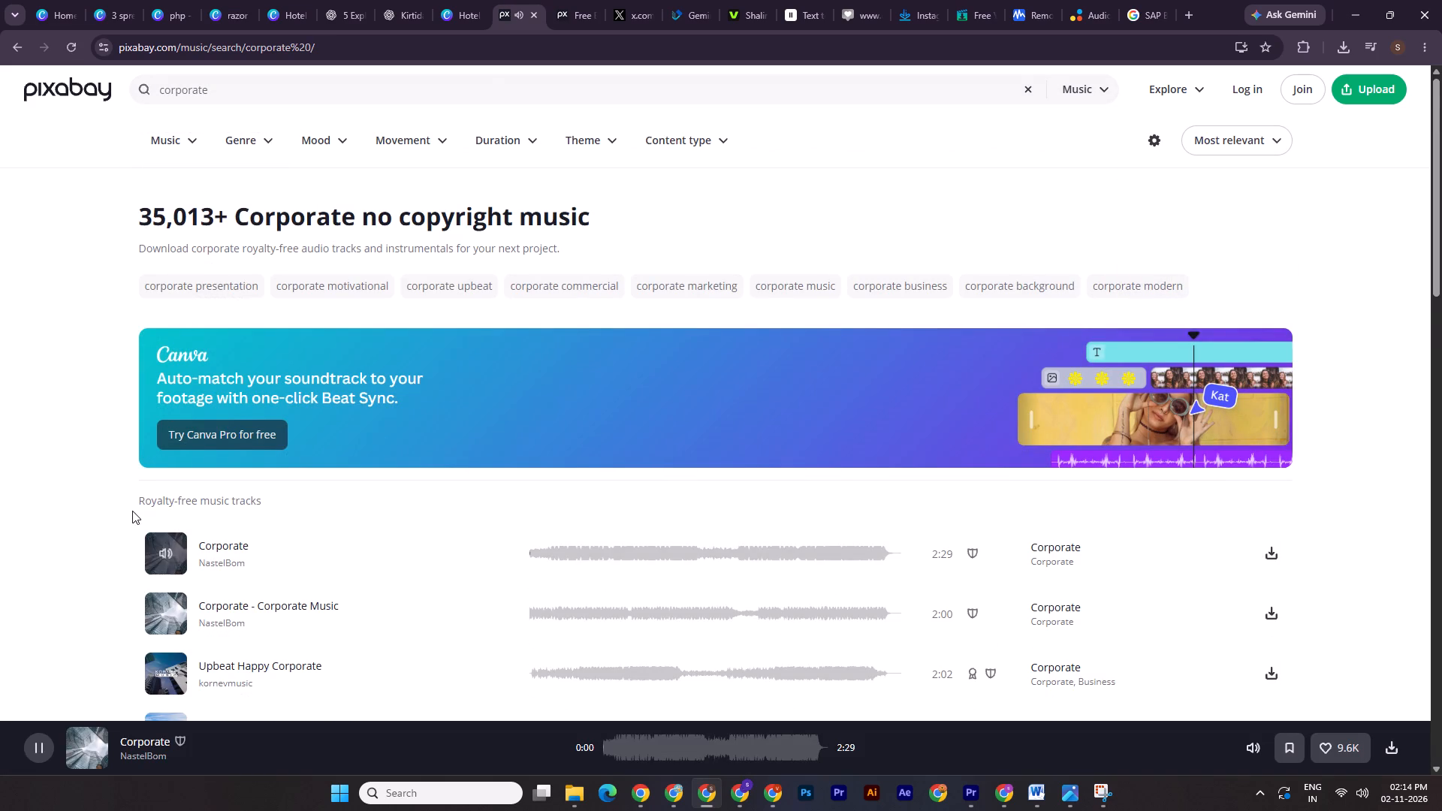
scroll(198, 626, "down", 1)
left_click(169, 538)
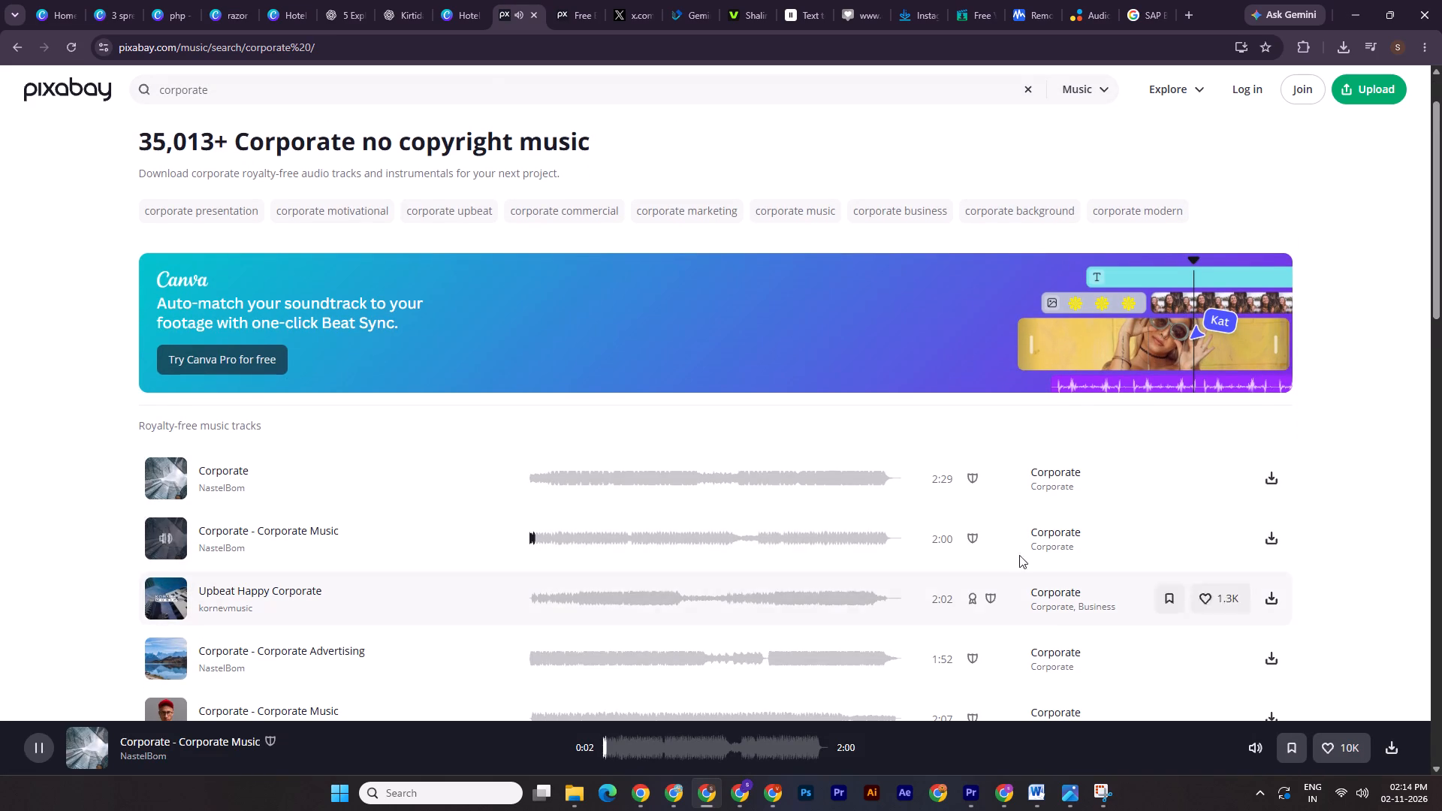
Download the "Corporate - Corporate Music" track, dismiss the thank-you message and stop its preview.
left_click(1266, 541)
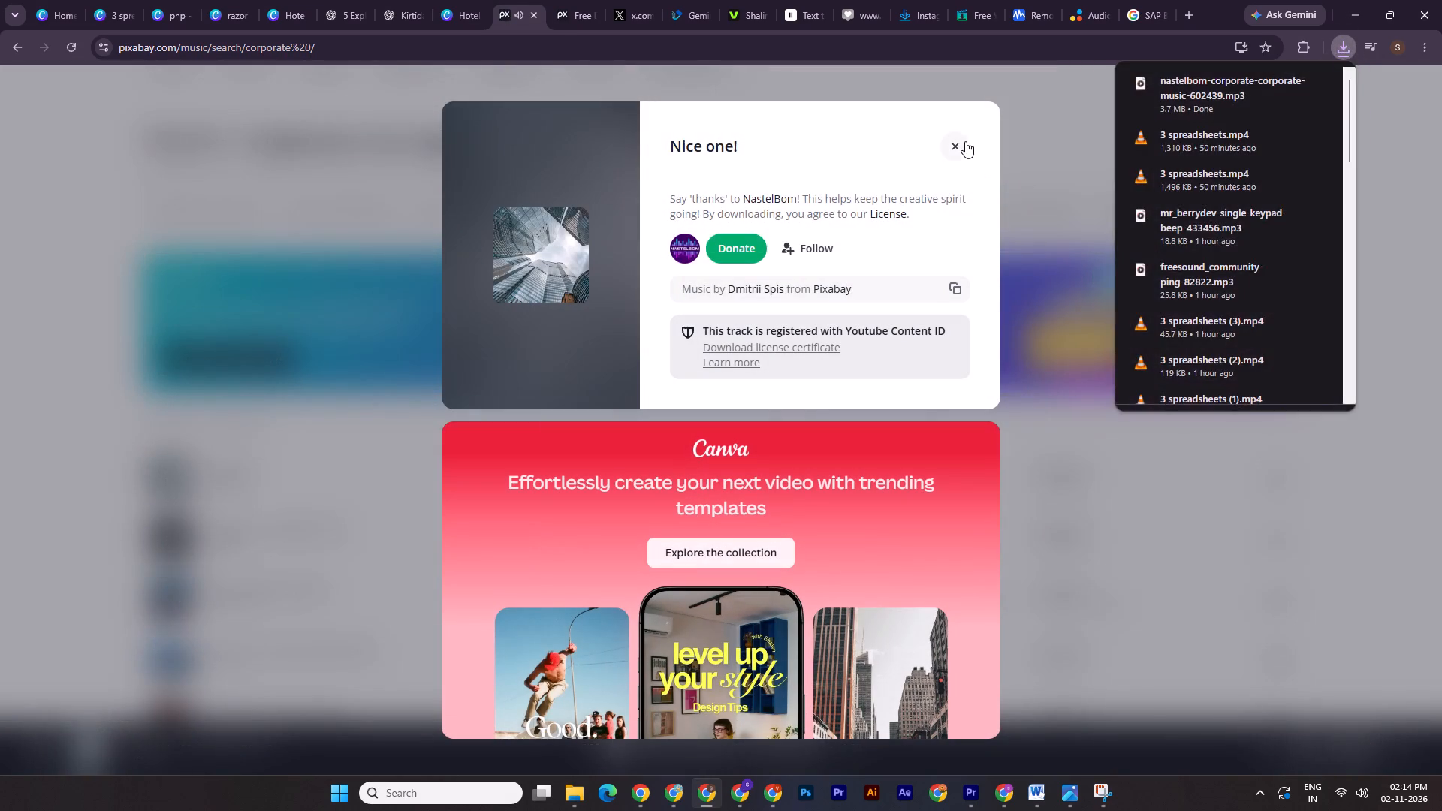
left_click(948, 150)
left_click(166, 535)
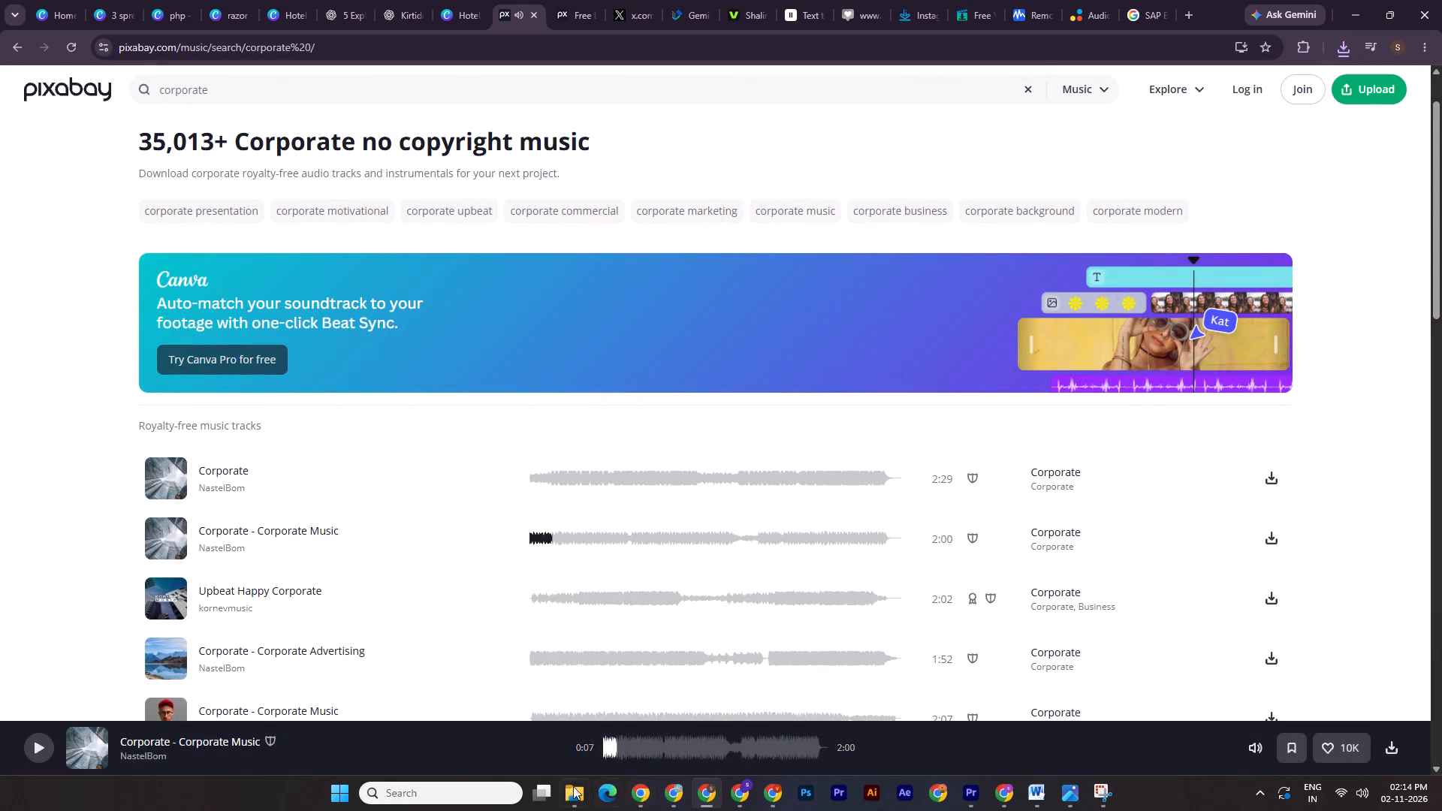
Move the downloaded nastelbom-corporate-corporate-music-602439.mp3 from Downloads into the "1 reel" project folder in File Explorer.
left_click(560, 787)
left_click(261, 696)
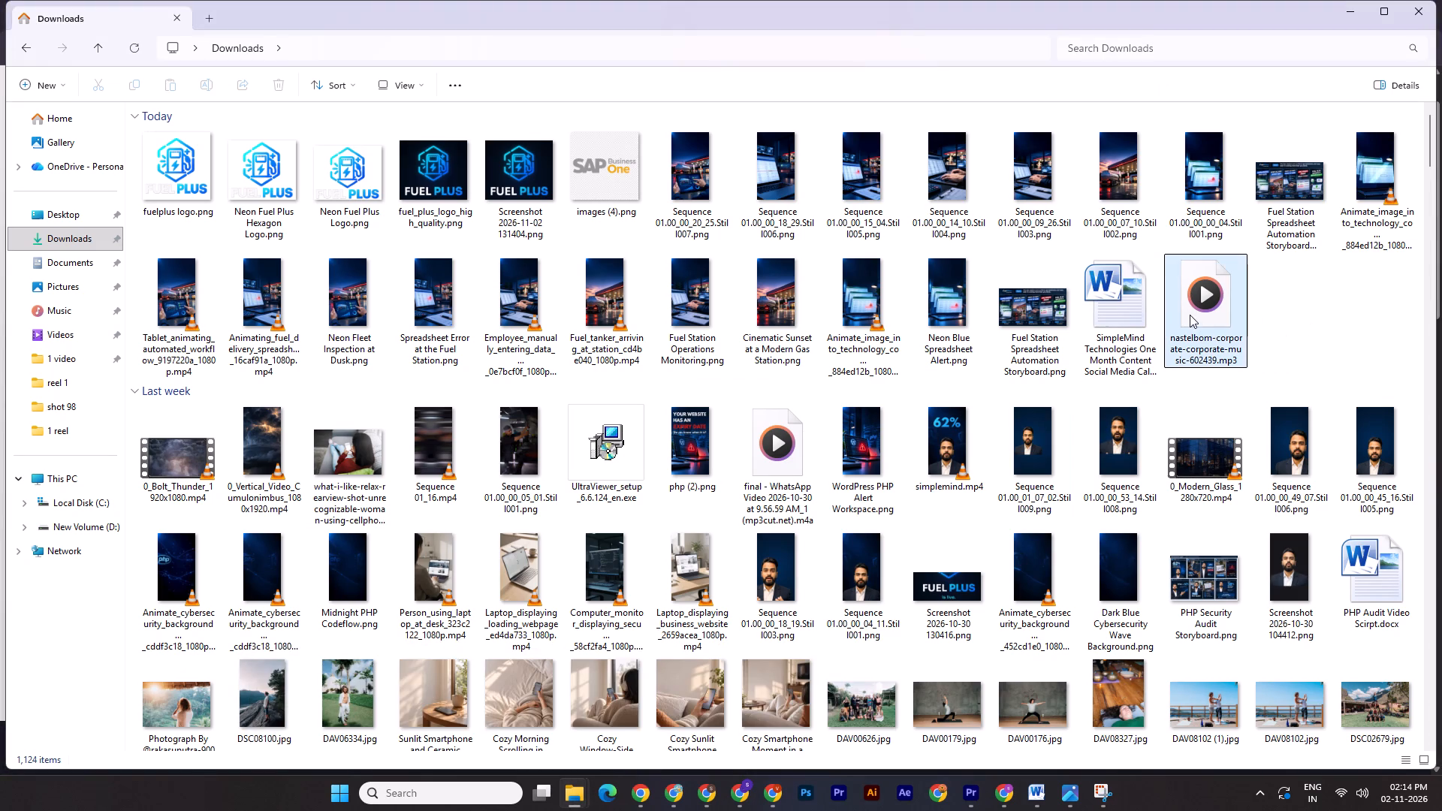
left_click(1190, 315)
key("ctrl+x")
left_click(575, 794)
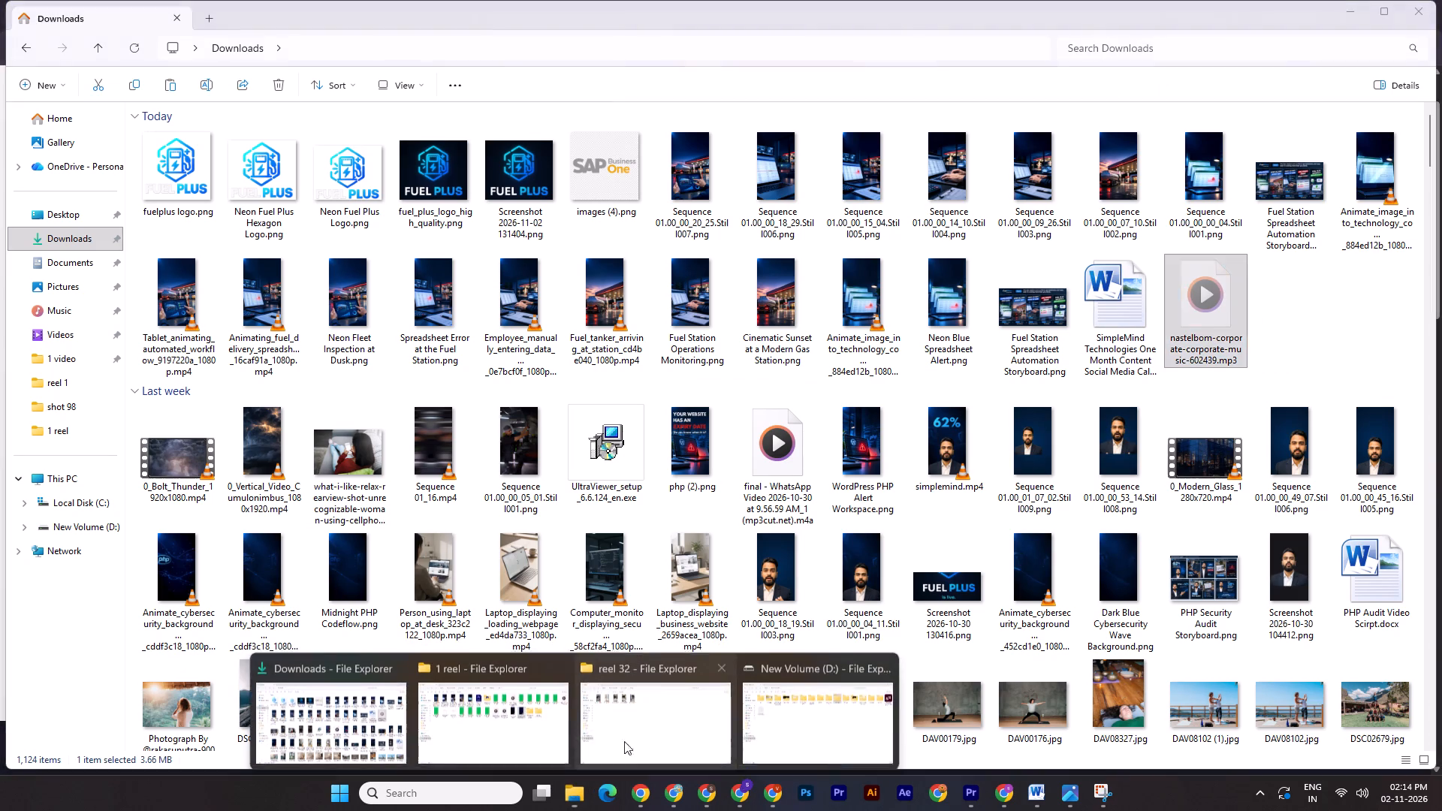
left_click(501, 731)
left_click(759, 585)
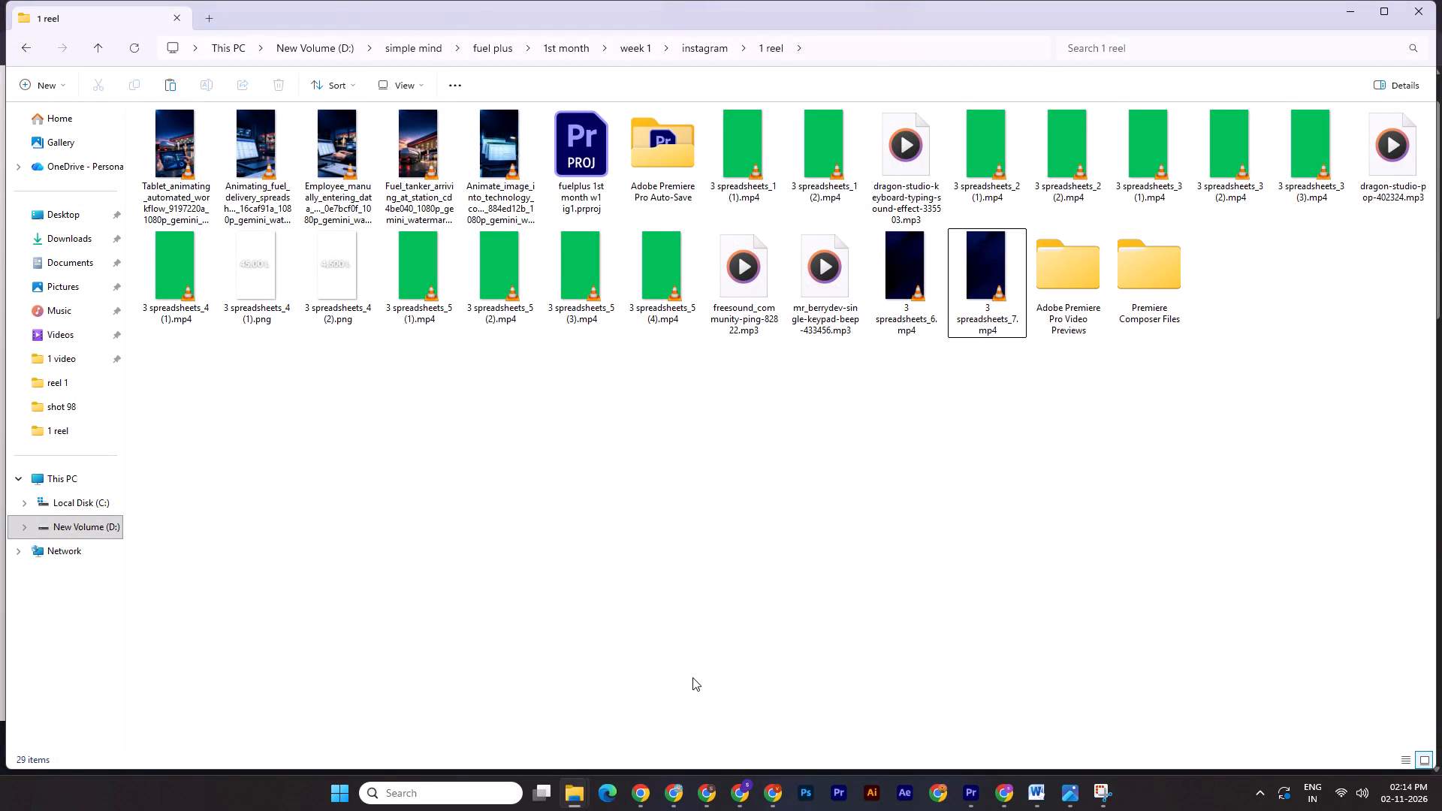
key("ctrl+v")
Bring the corporate music file from the "1 reel" folder into Sequence 01 in Premiere Pro and place it on track A3.
left_click_drag(1250, 273, 976, 794)
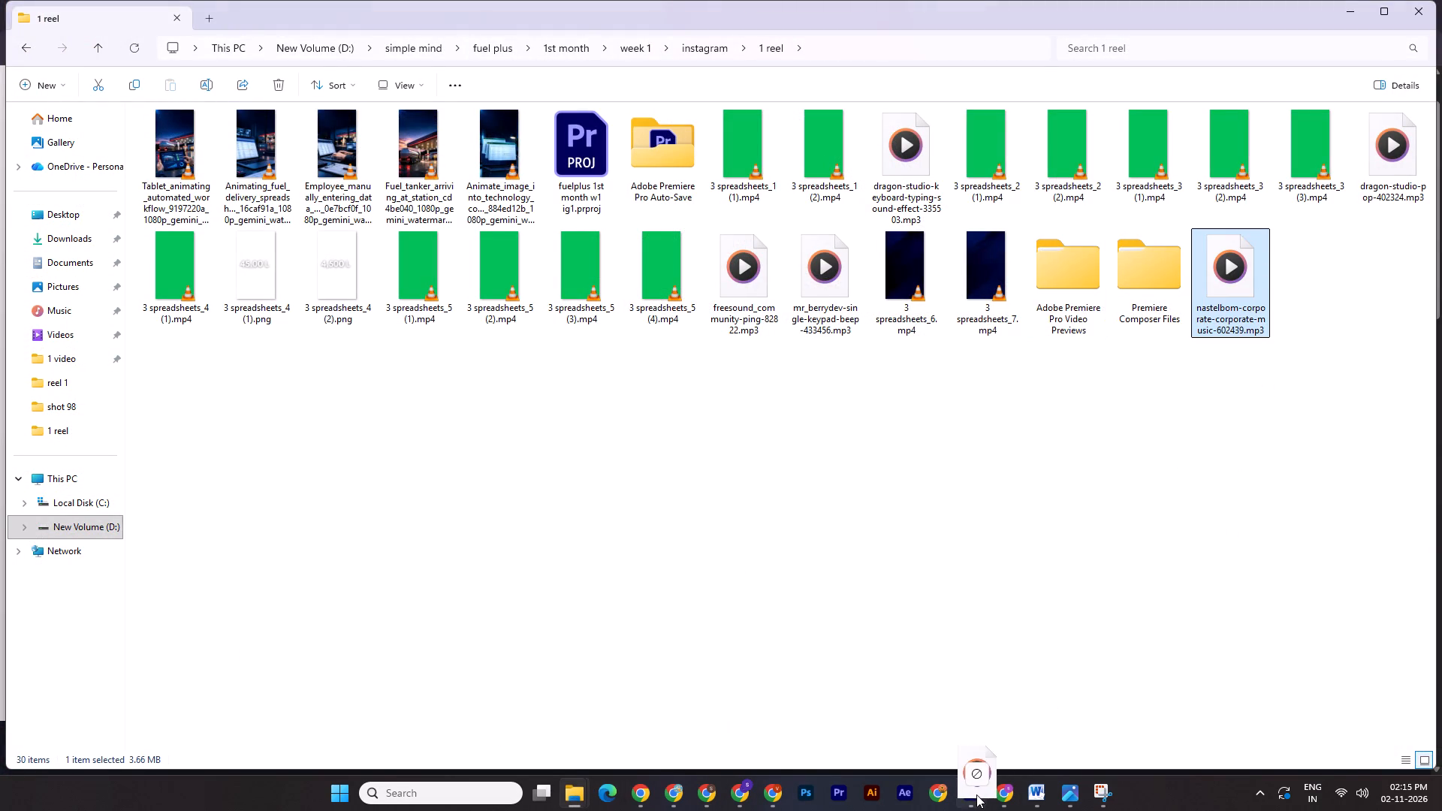
left_click_drag(976, 794, 582, 687)
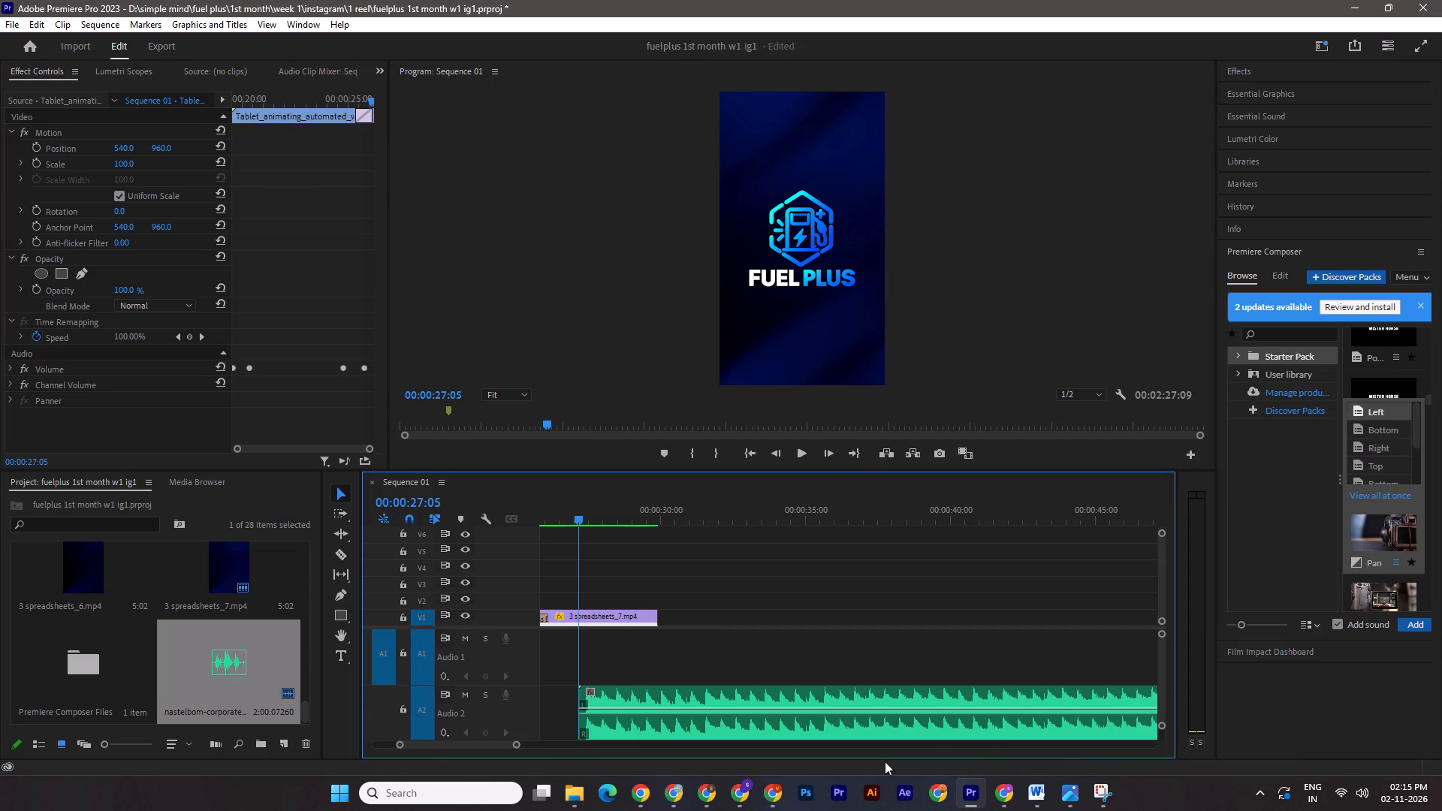
left_click_drag(1163, 724, 1164, 731)
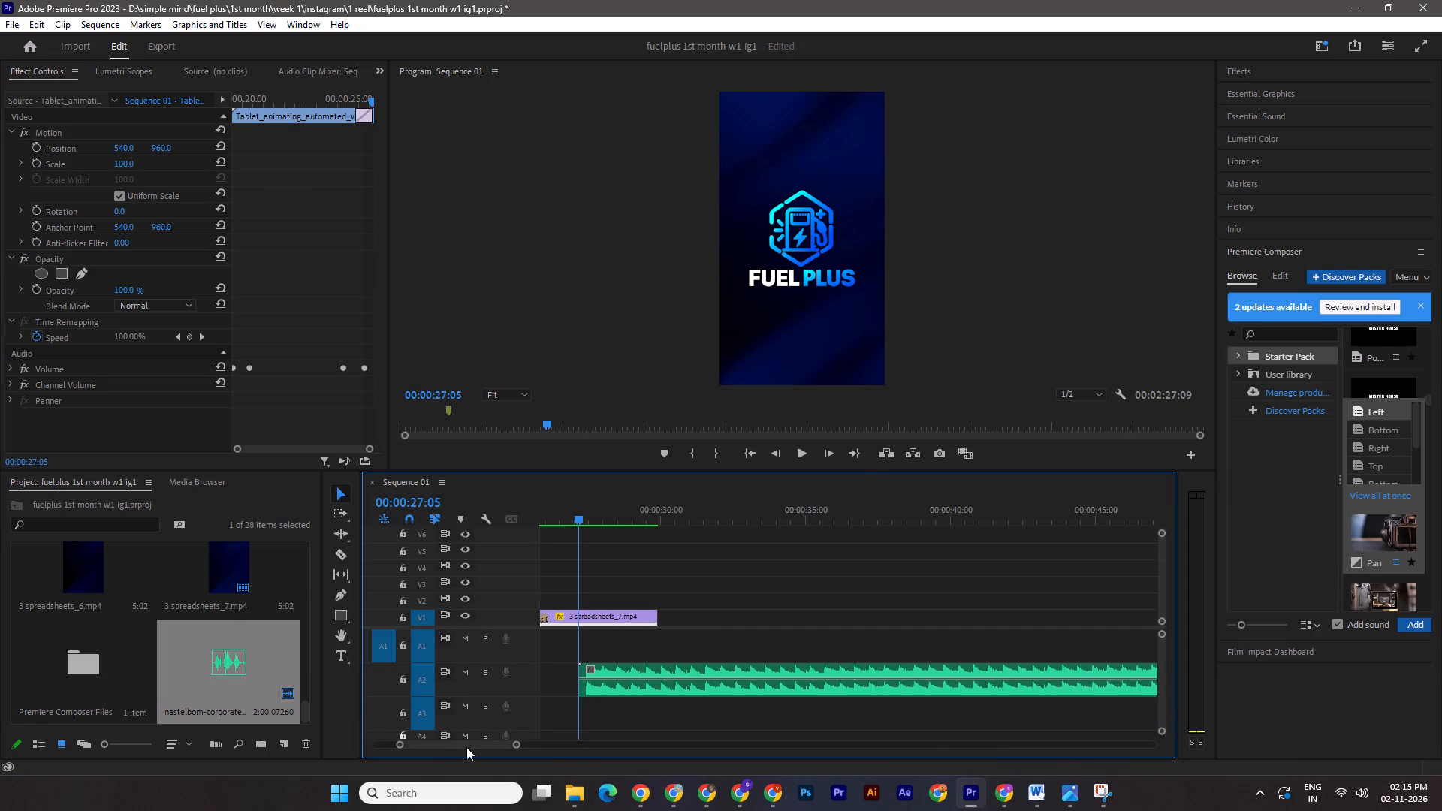
left_click_drag(472, 746, 458, 747)
left_click_drag(1075, 683, 629, 711)
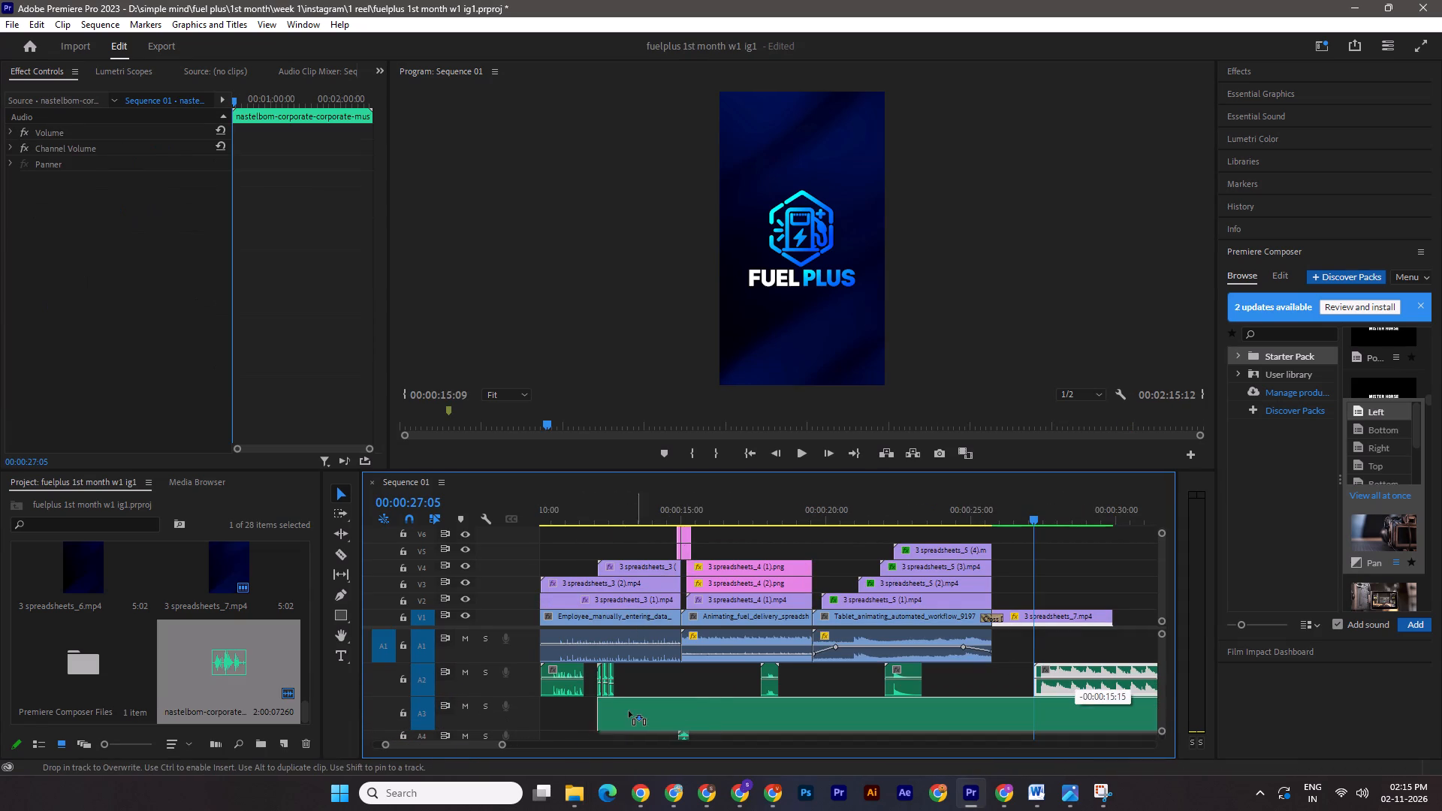
left_click_drag(629, 711, 719, 701)
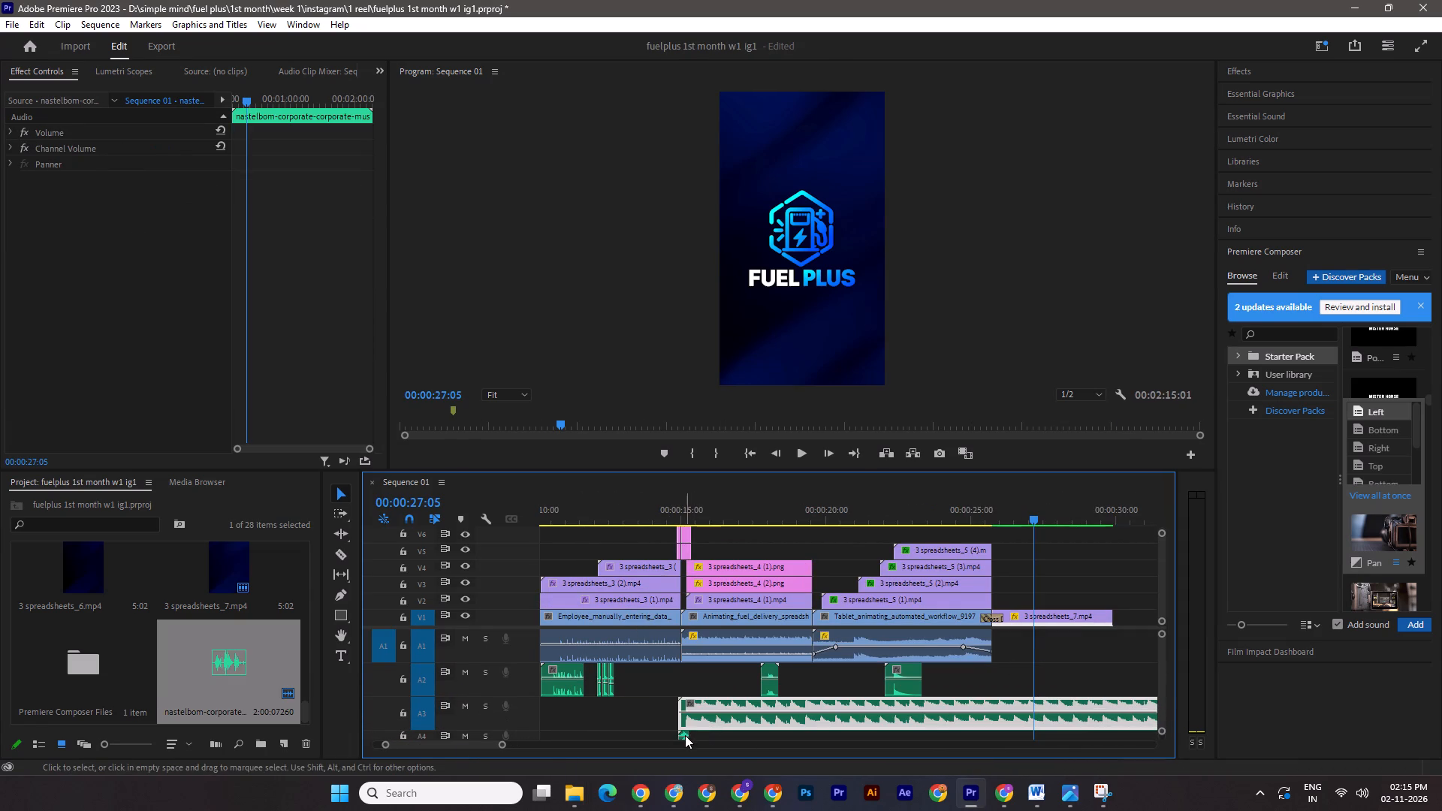
Move the short transition sound from A4 up to A2 at the cut into the Animating_fuel_delivery clip.
left_click_drag(685, 735, 677, 682)
Move the corporate music clip along A3 so it starts at the beginning of the sequence.
left_click_drag(715, 721, 556, 716)
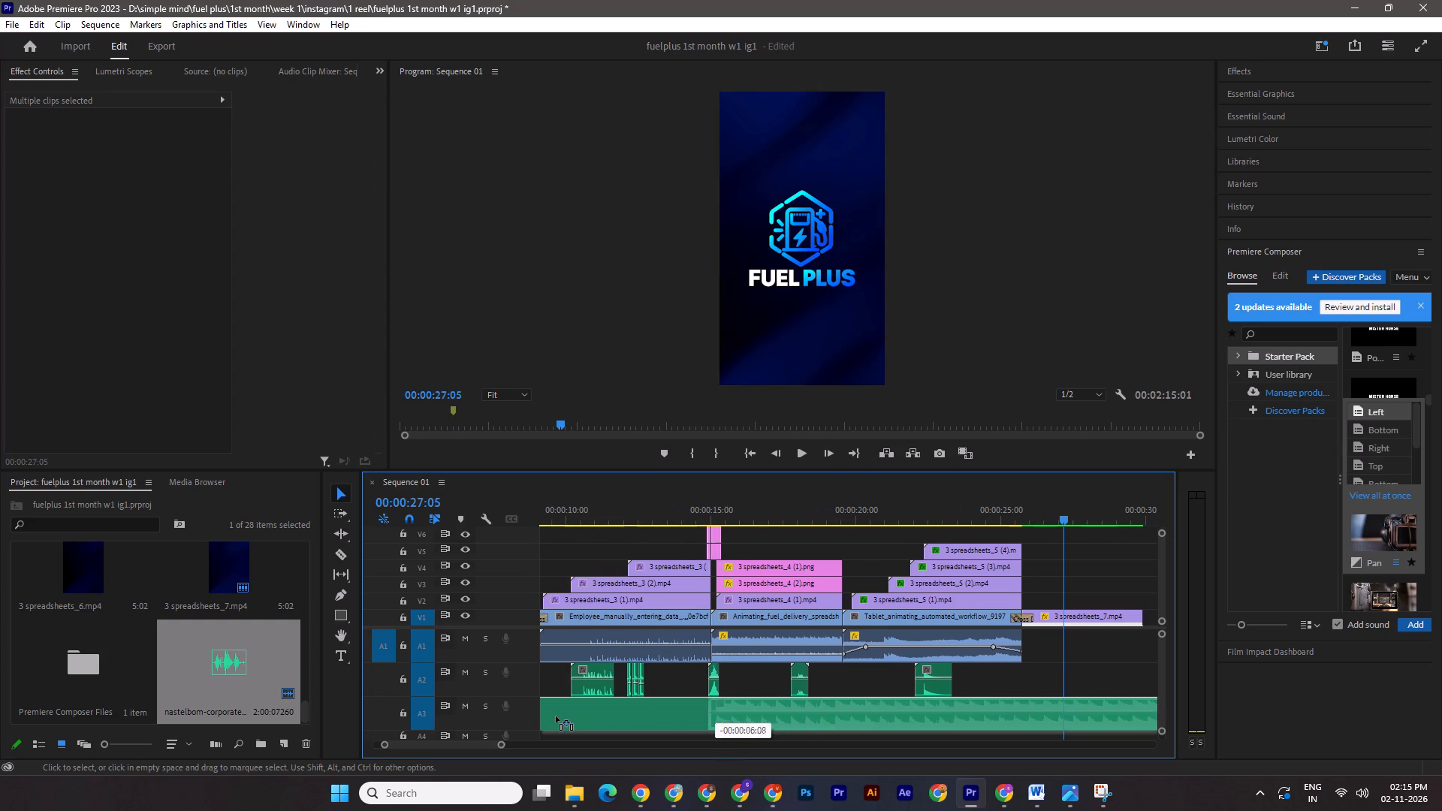
left_click_drag(556, 716, 555, 716)
left_click_drag(585, 728, 483, 719)
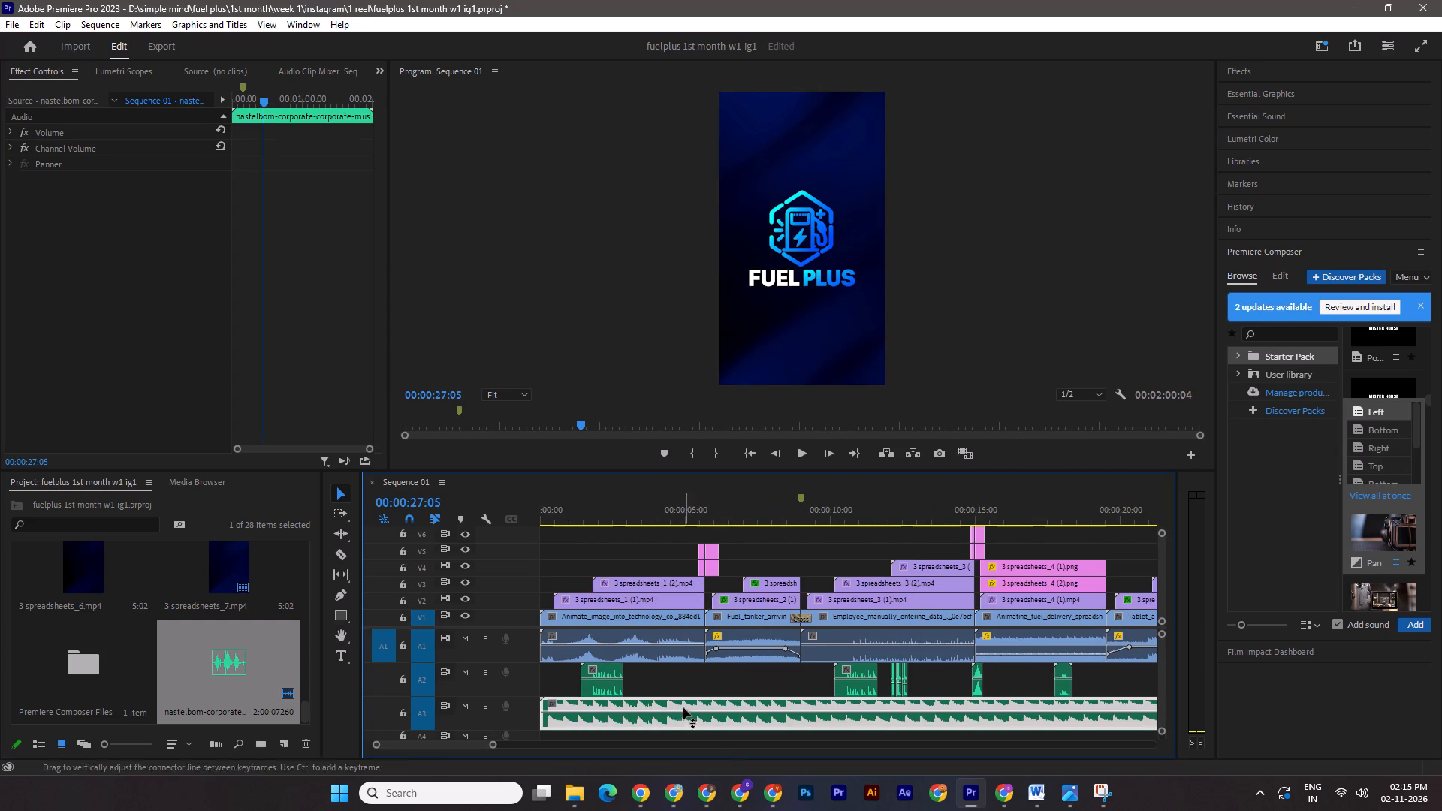
key("ctrl+z")
left_click_drag(840, 719, 681, 715)
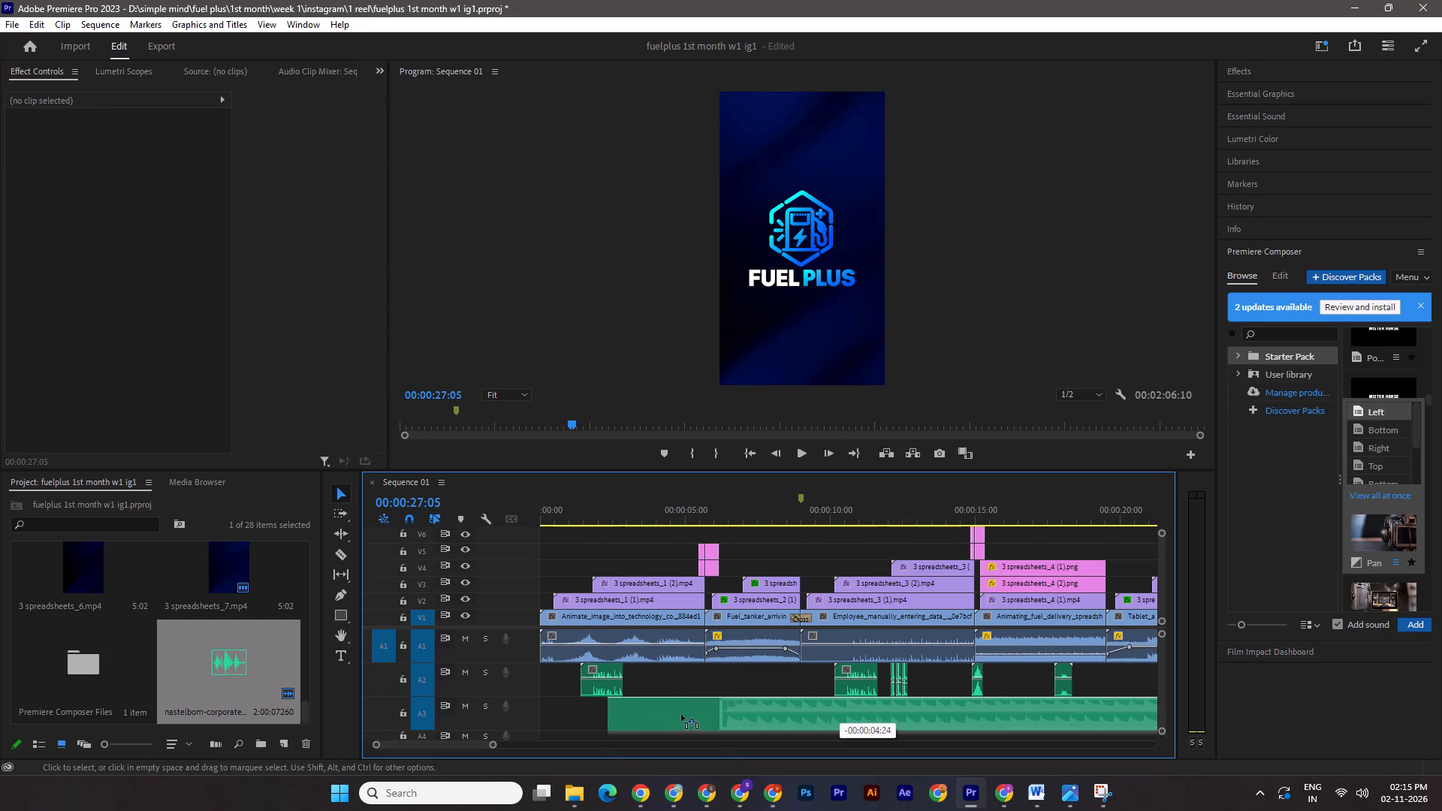
left_click_drag(681, 715, 587, 715)
Lower the volume level of the corporate music clip on A3.
left_click_drag(612, 712, 610, 724)
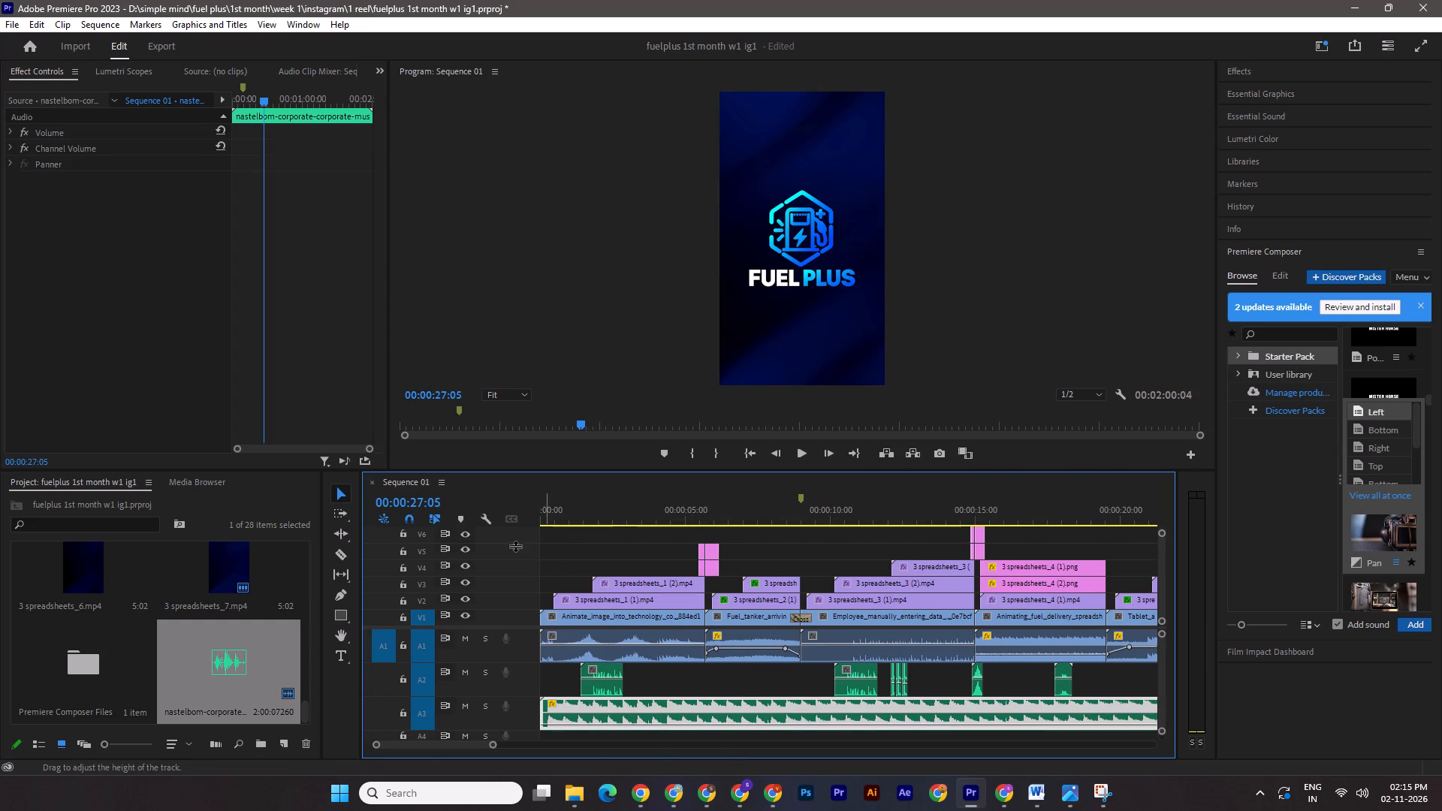
left_click(597, 723)
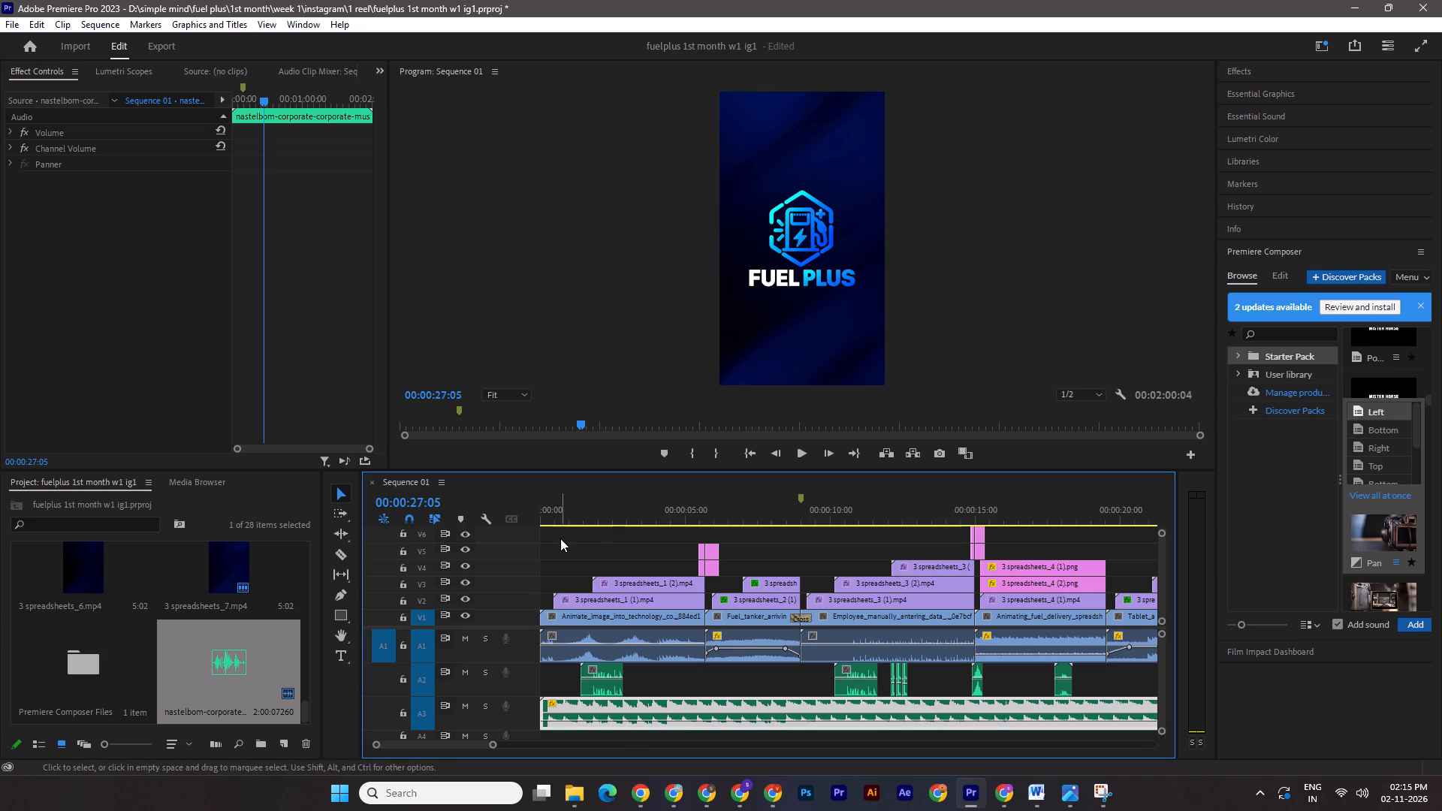
Play Sequence 01 from the start to check how the corporate music level sits under the clips.
left_click_drag(560, 518, 496, 517)
key("space")
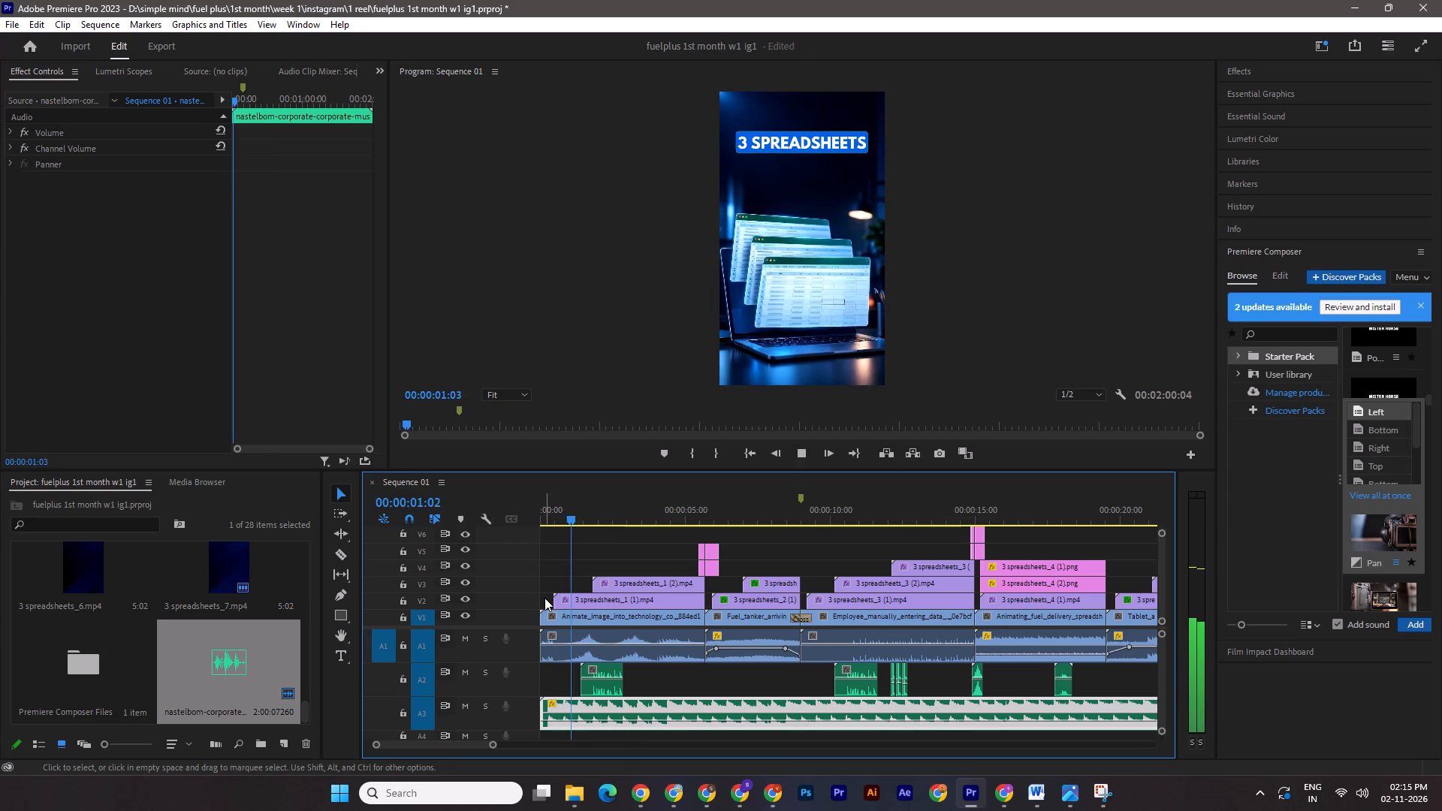
key("space")
left_click(668, 719)
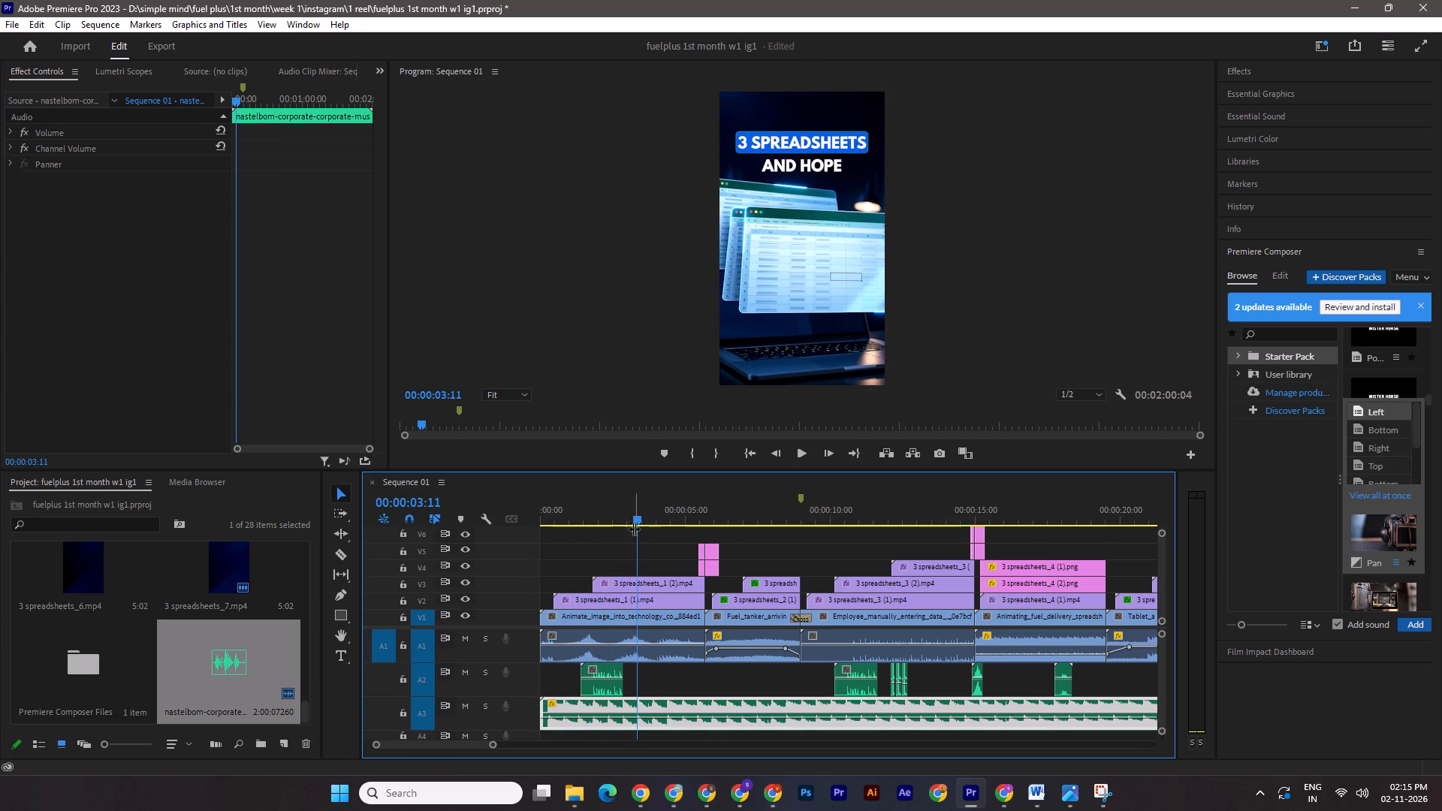
left_click_drag(633, 518, 424, 502)
key("space")
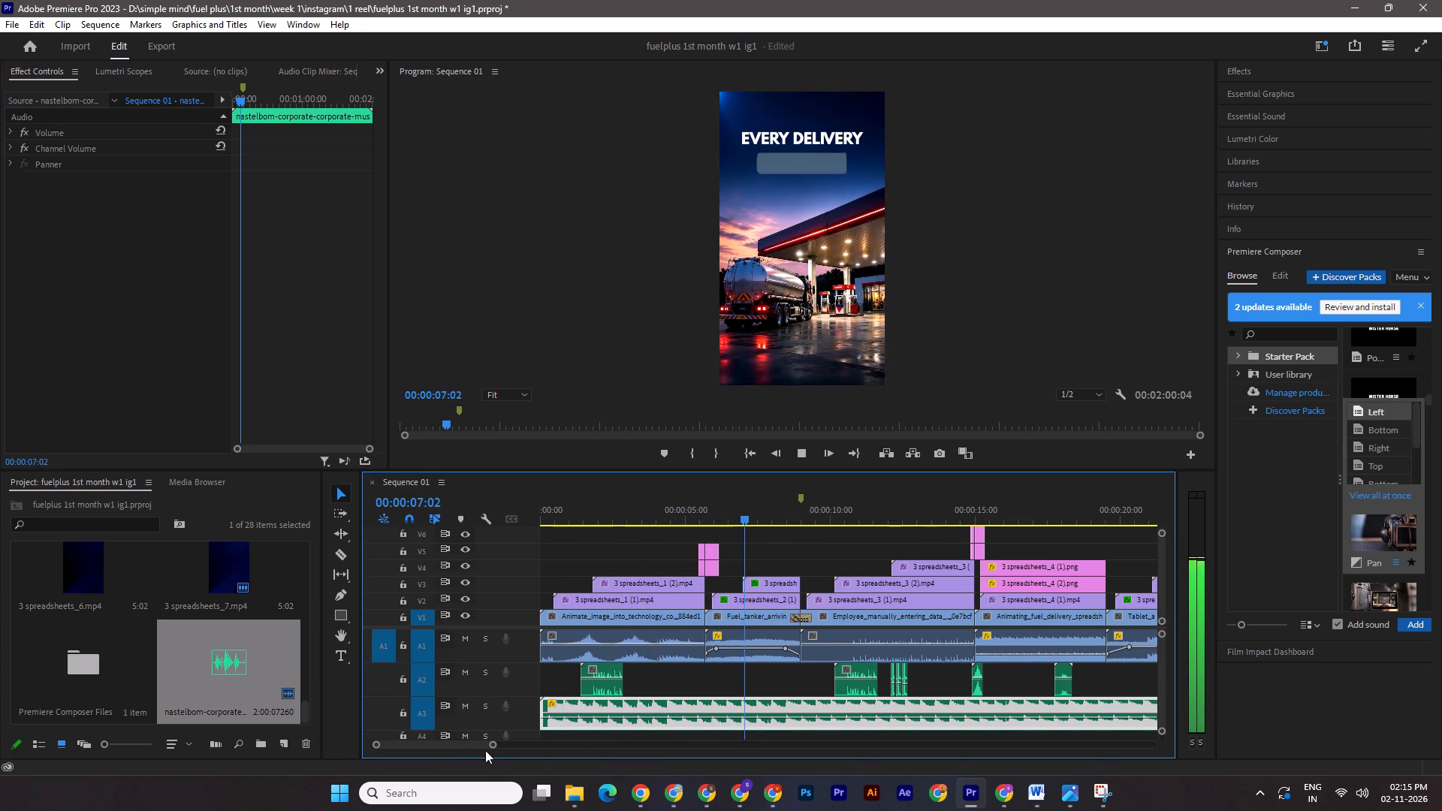
left_click_drag(493, 745, 548, 746)
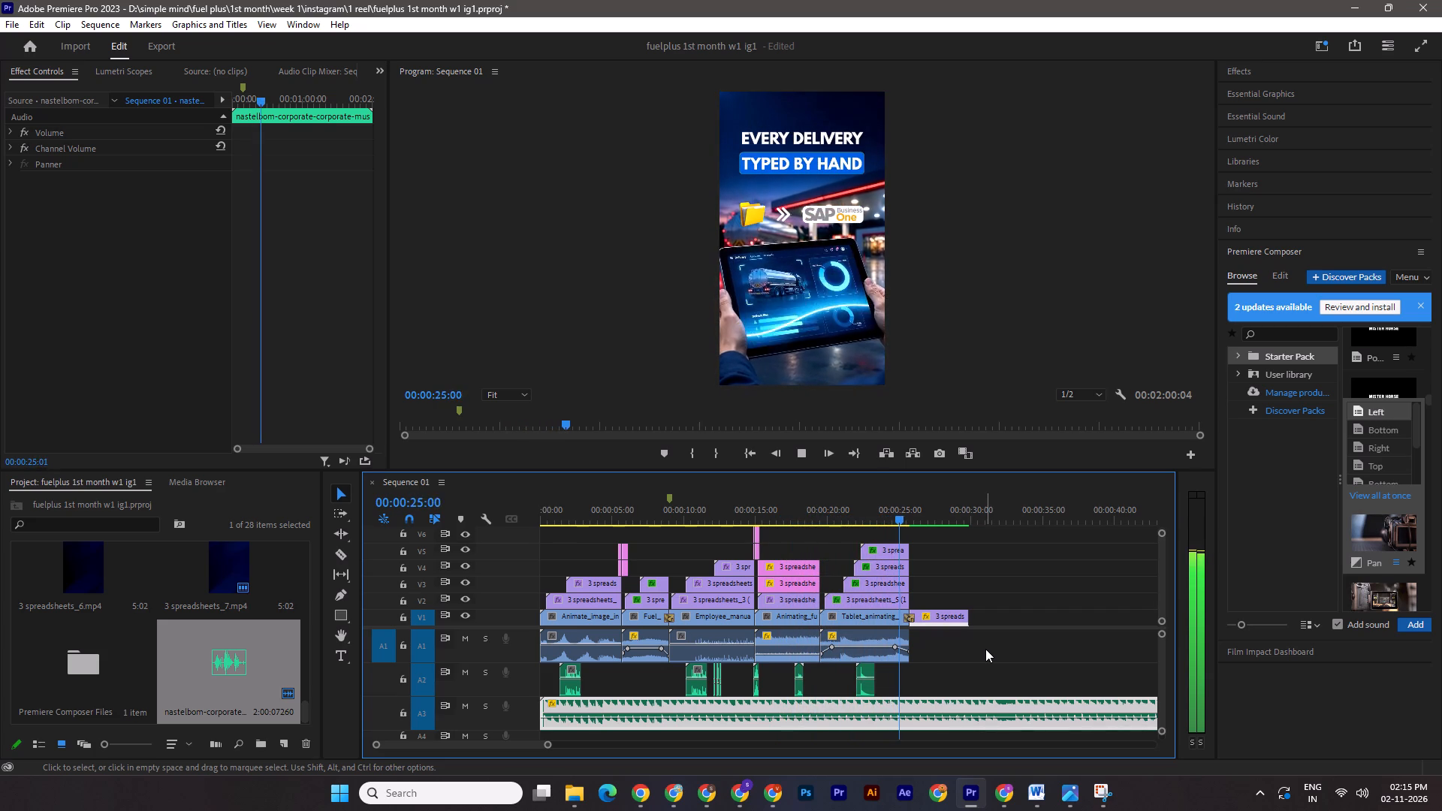
Cut the corporate music clip on A3 at 00:00:29:27, the end of the logo clip, delete the excess and save the project.
left_click_drag(923, 515, 931, 514, "shift")
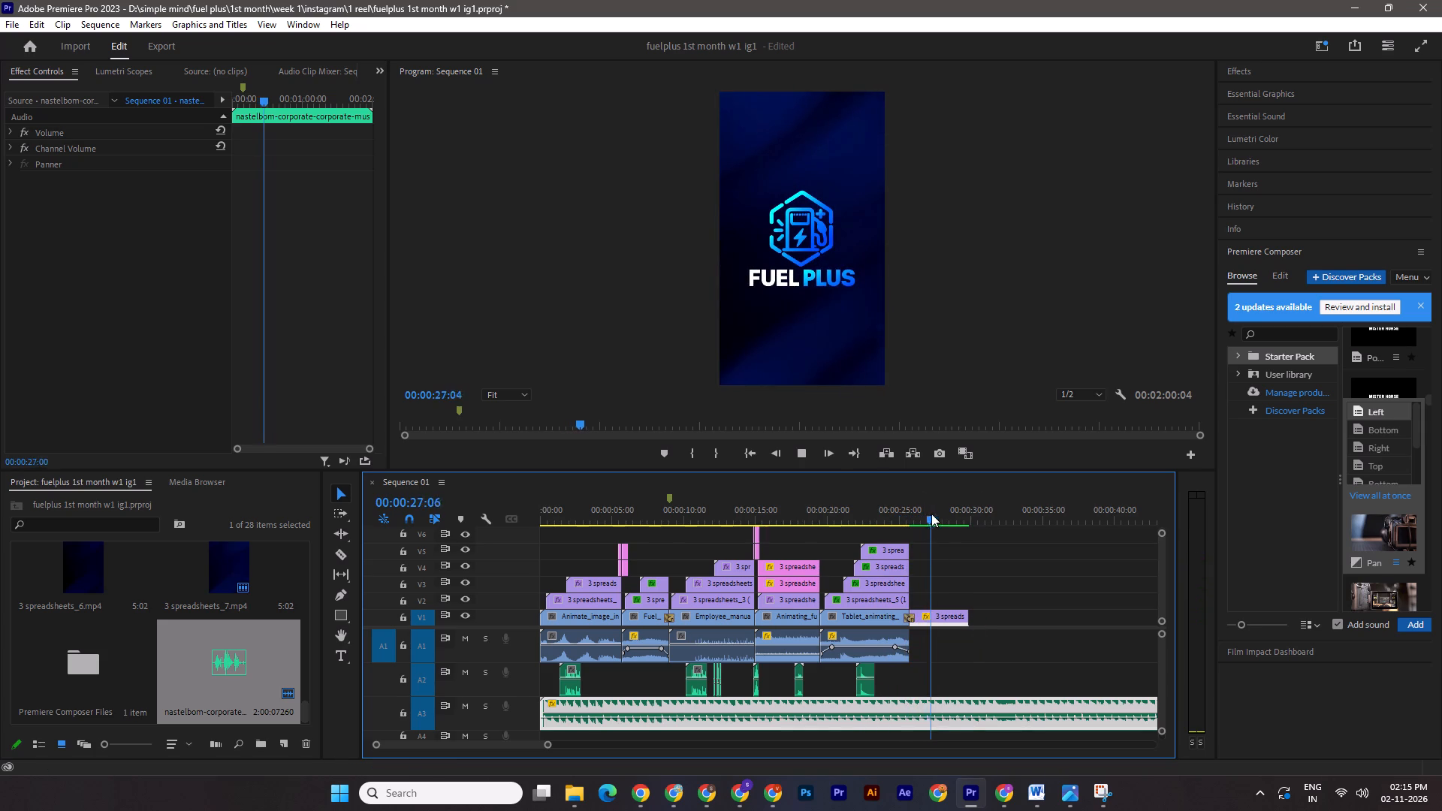
left_click_drag(931, 514, 959, 516, "shift")
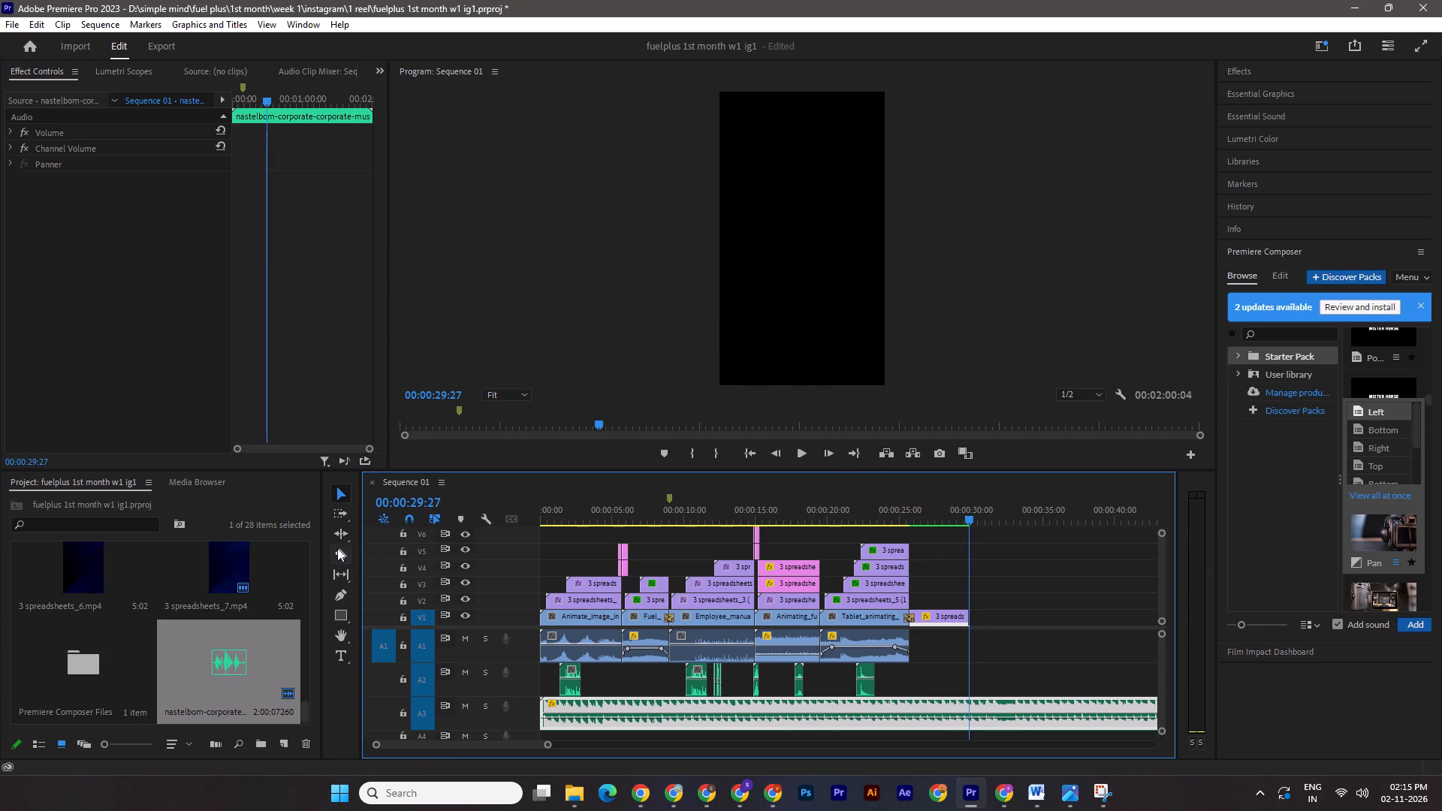
left_click(337, 548)
left_click(970, 704)
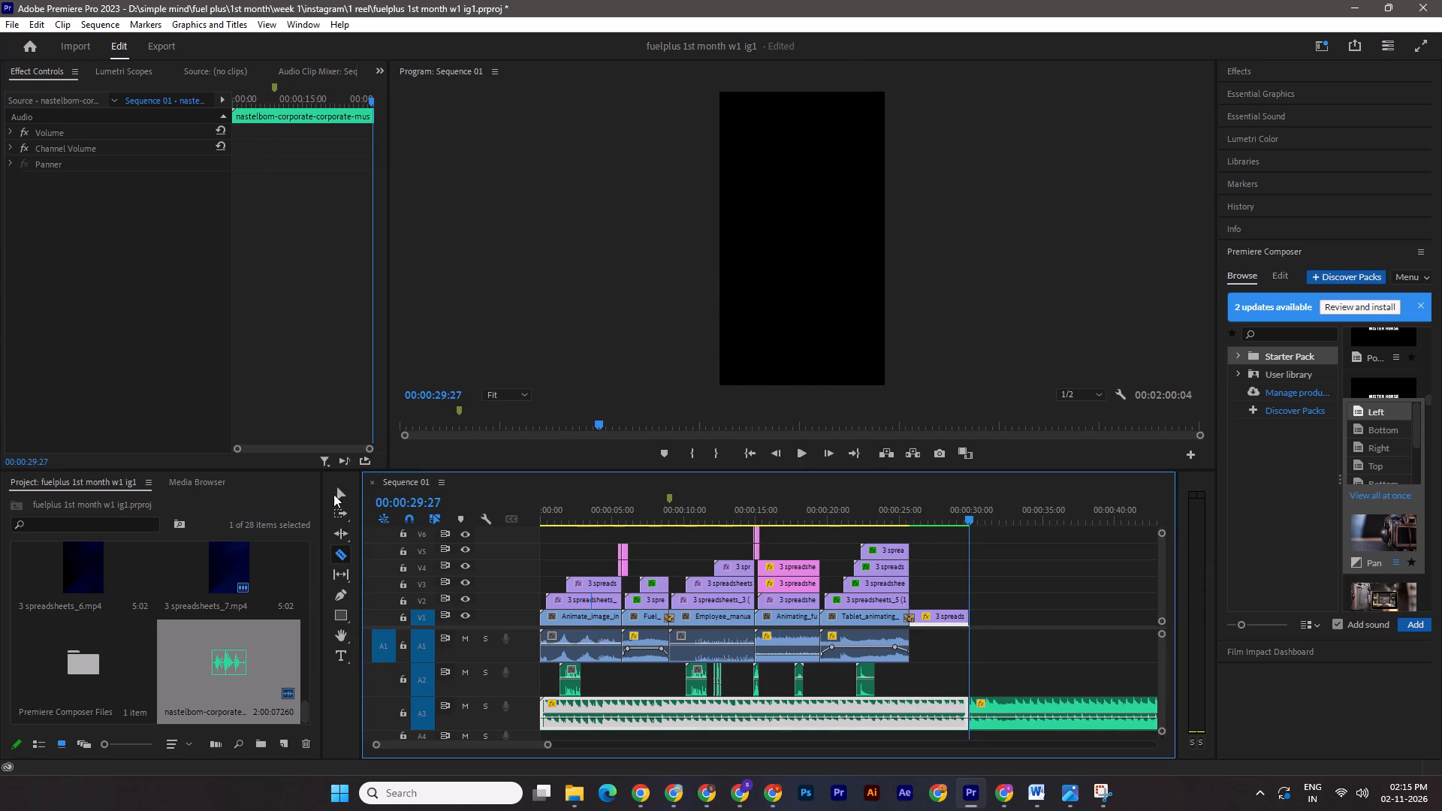
left_click(336, 494)
left_click(1015, 713)
key("Delete")
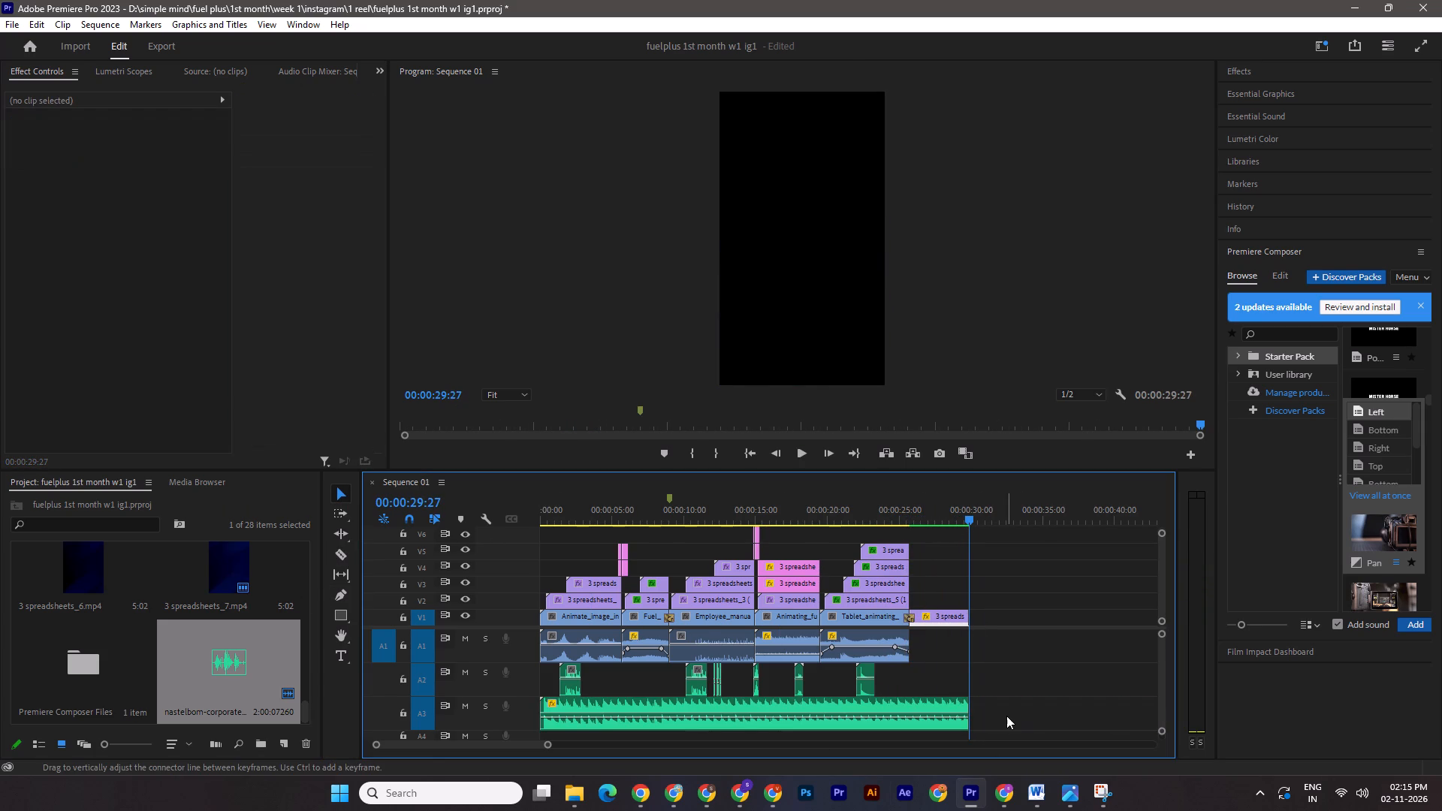
key("ctrl+s")
Review the whole reel from the start in an enlarged Program monitor and restore a taller timeline.
left_click_drag(964, 516, 507, 515)
left_click_drag(598, 469, 596, 665)
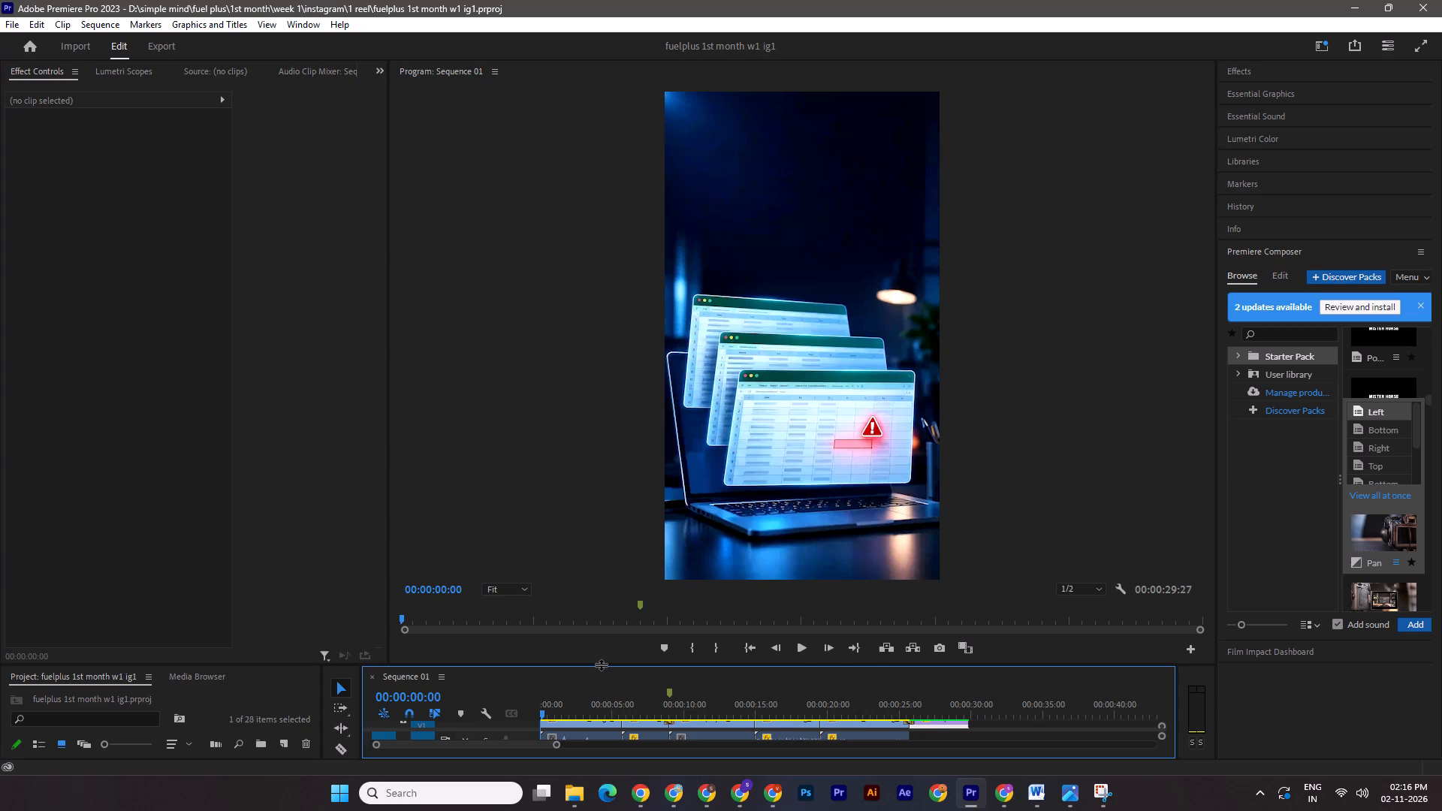
left_click_drag(601, 665, 603, 694)
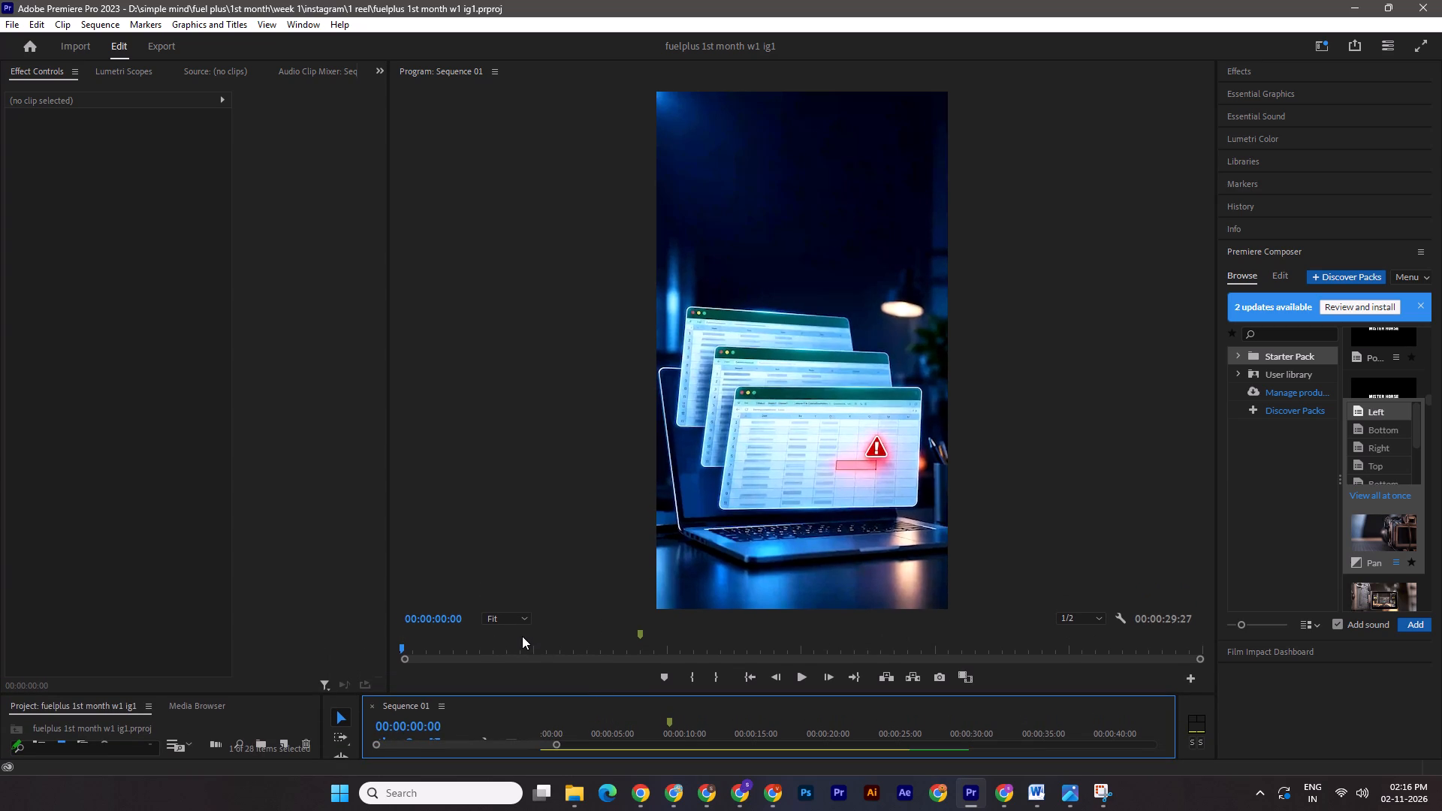
key("space")
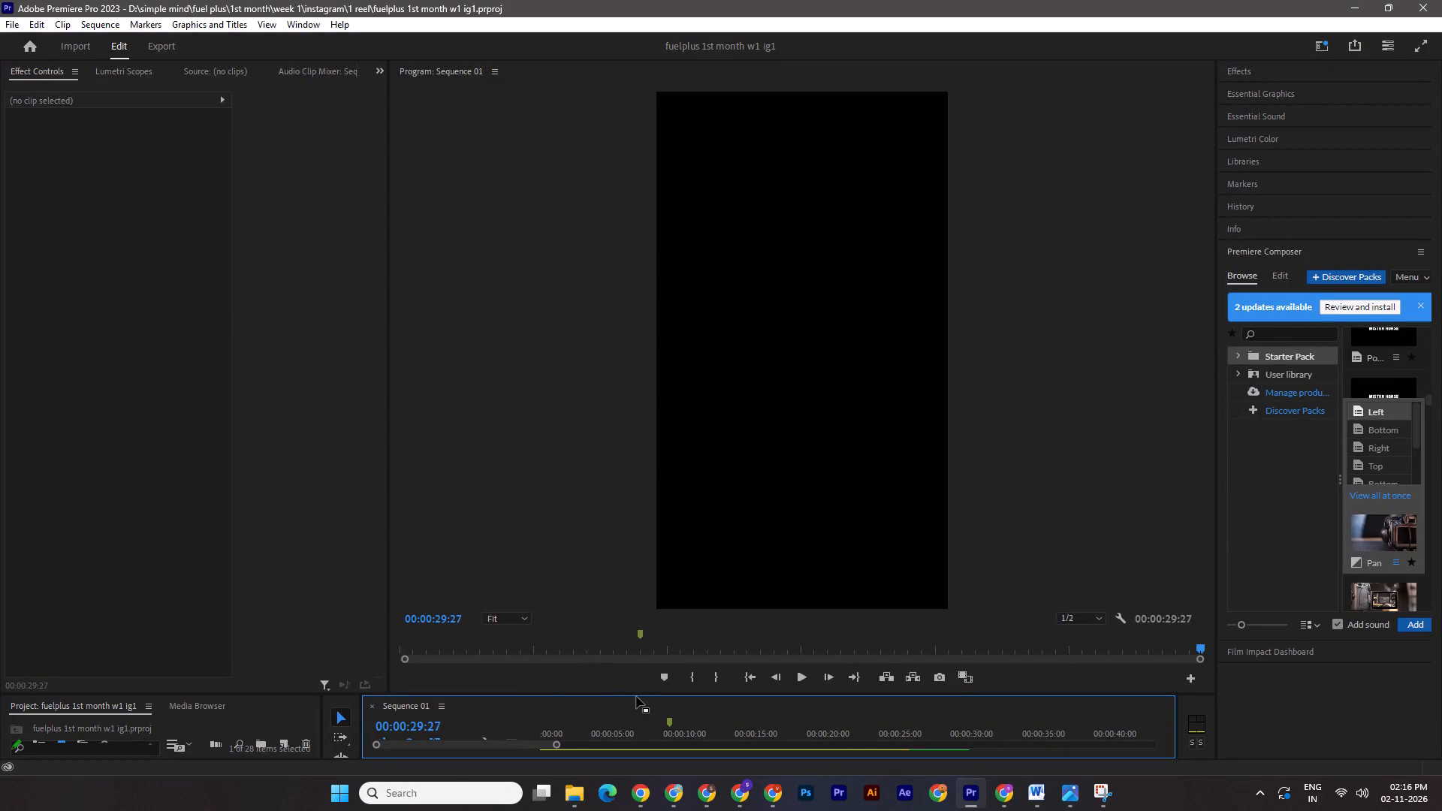
left_click_drag(635, 695, 600, 555)
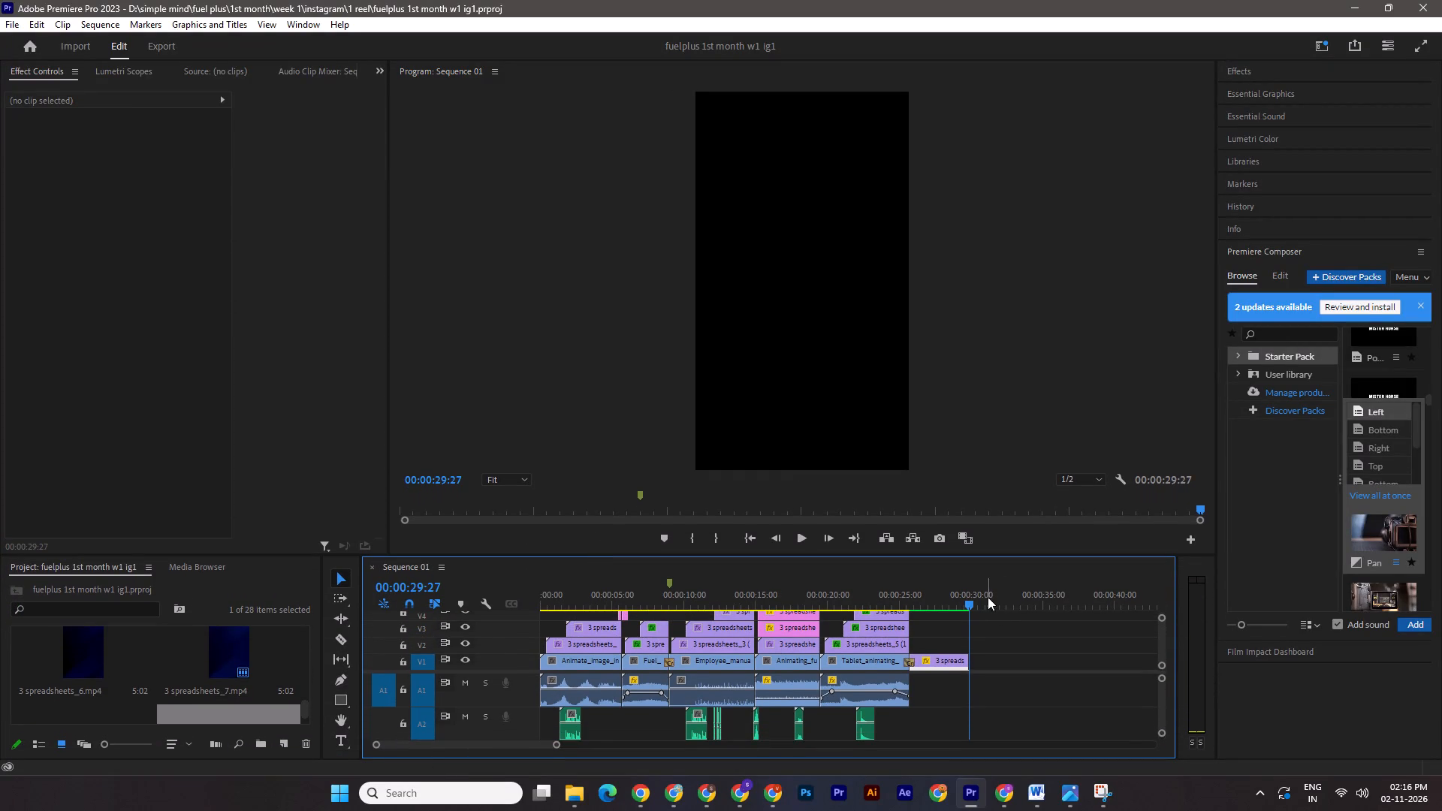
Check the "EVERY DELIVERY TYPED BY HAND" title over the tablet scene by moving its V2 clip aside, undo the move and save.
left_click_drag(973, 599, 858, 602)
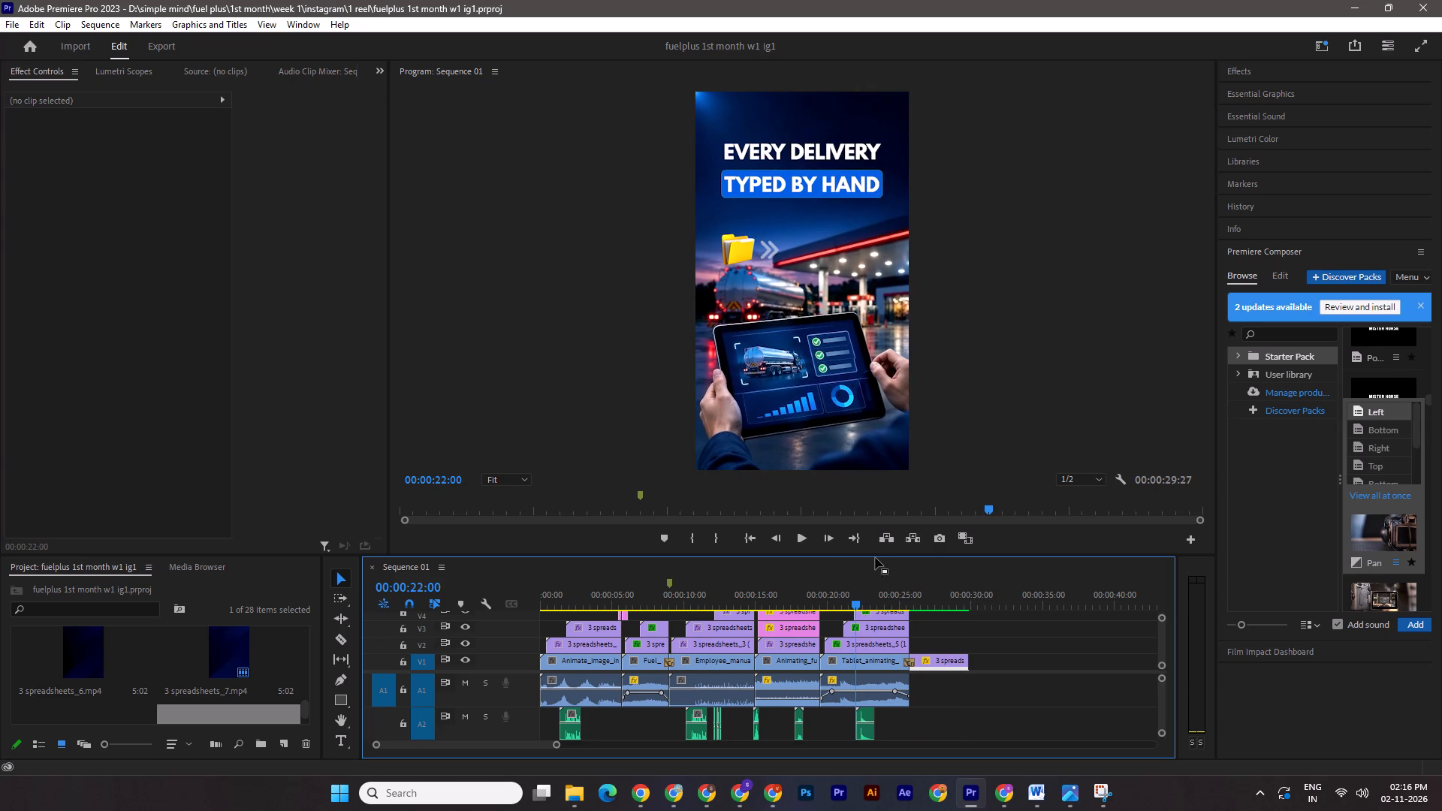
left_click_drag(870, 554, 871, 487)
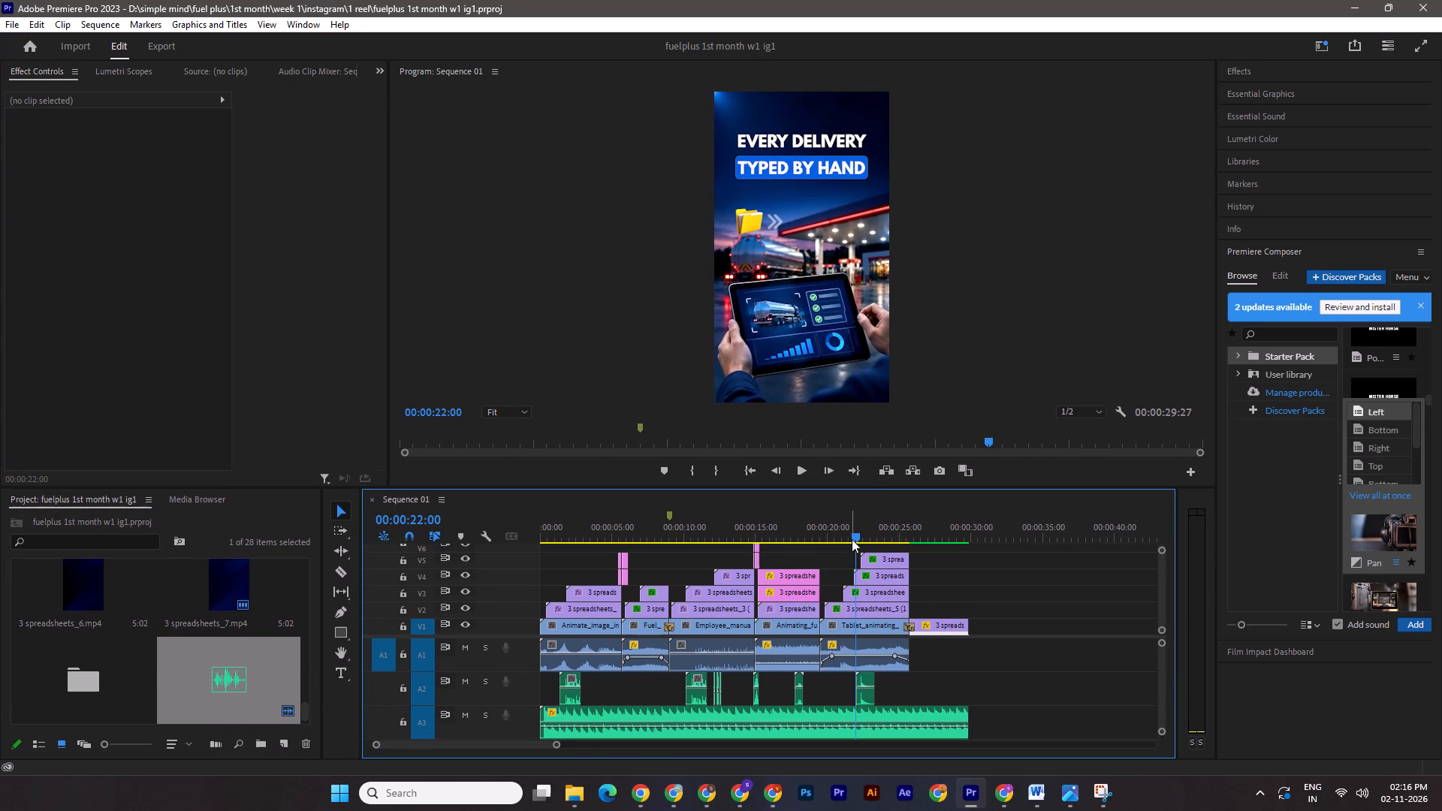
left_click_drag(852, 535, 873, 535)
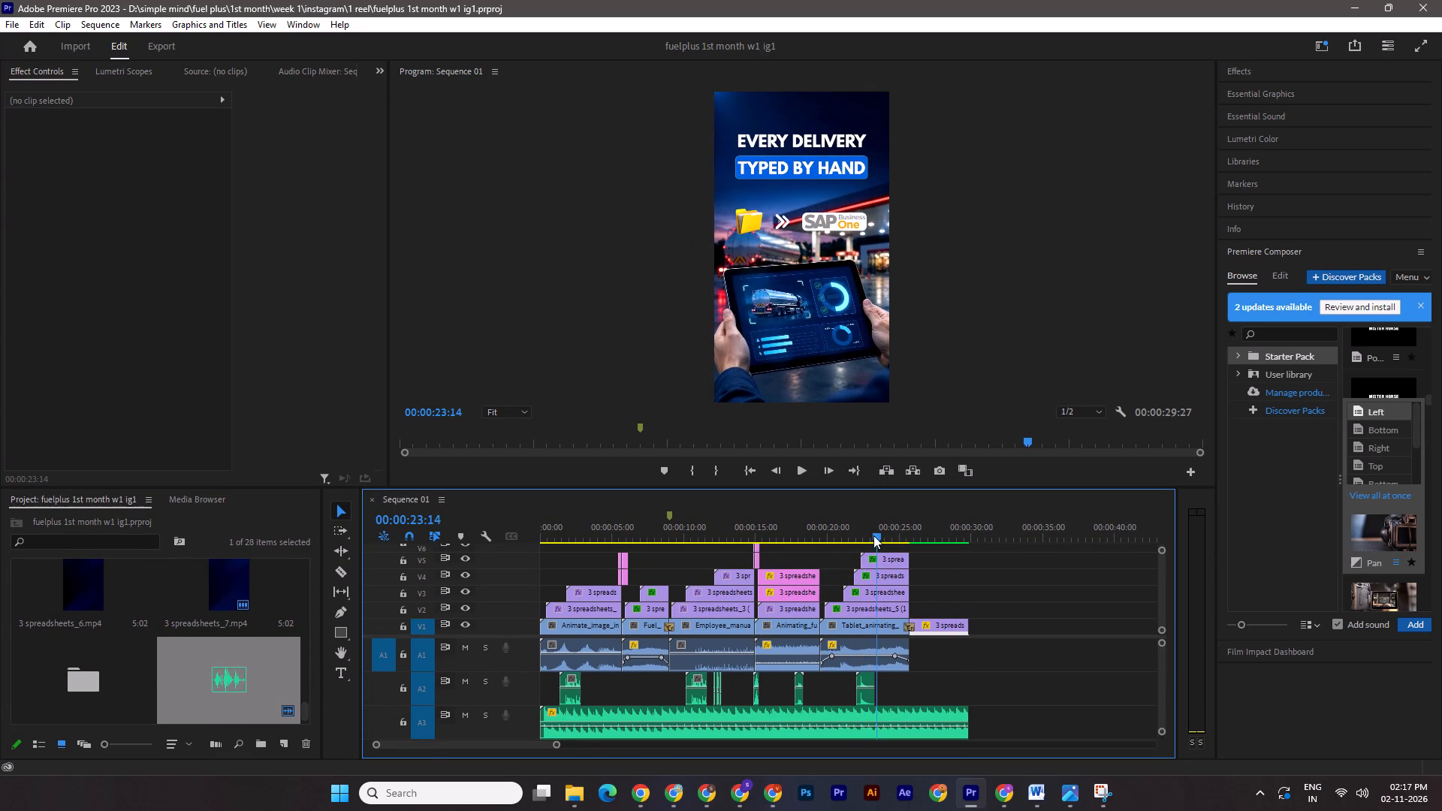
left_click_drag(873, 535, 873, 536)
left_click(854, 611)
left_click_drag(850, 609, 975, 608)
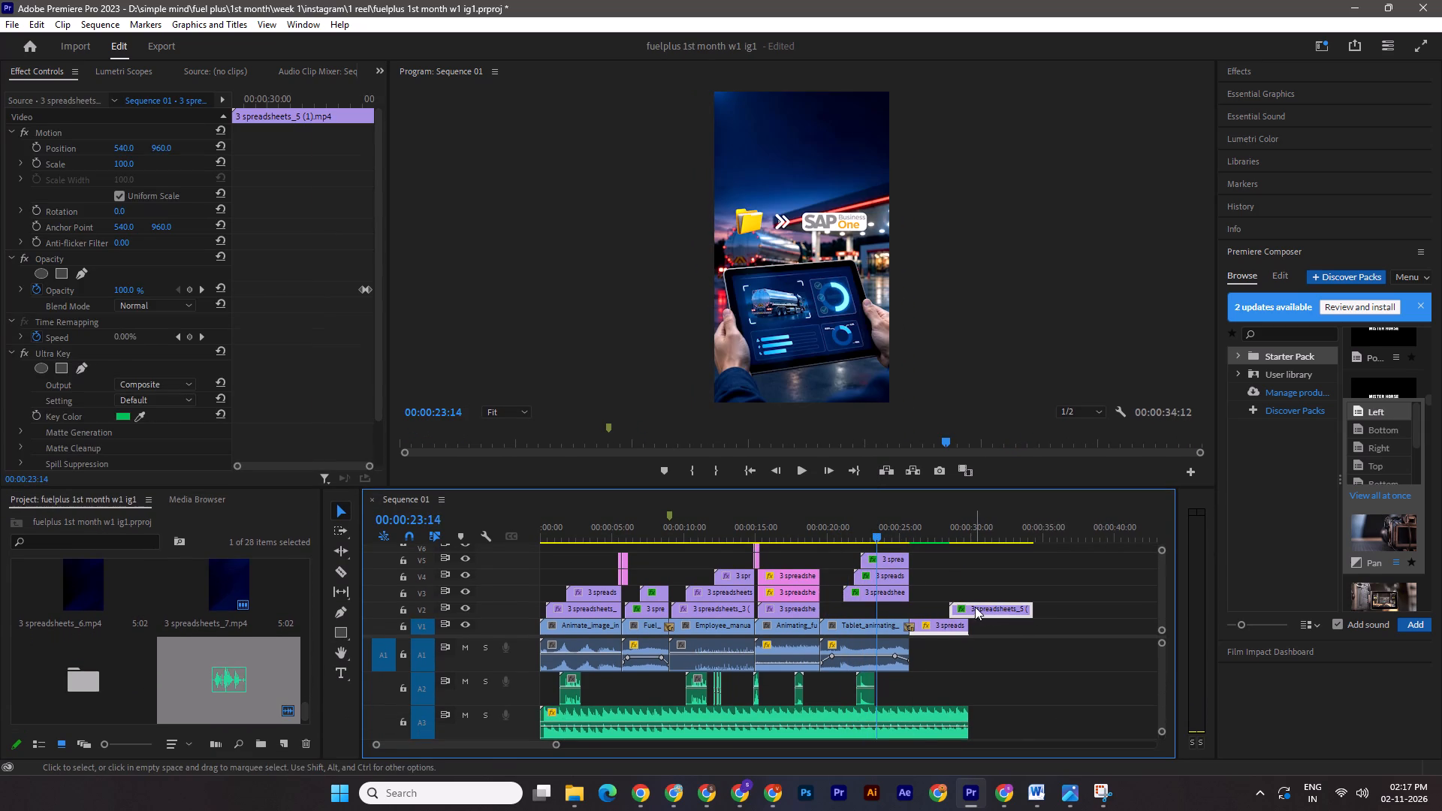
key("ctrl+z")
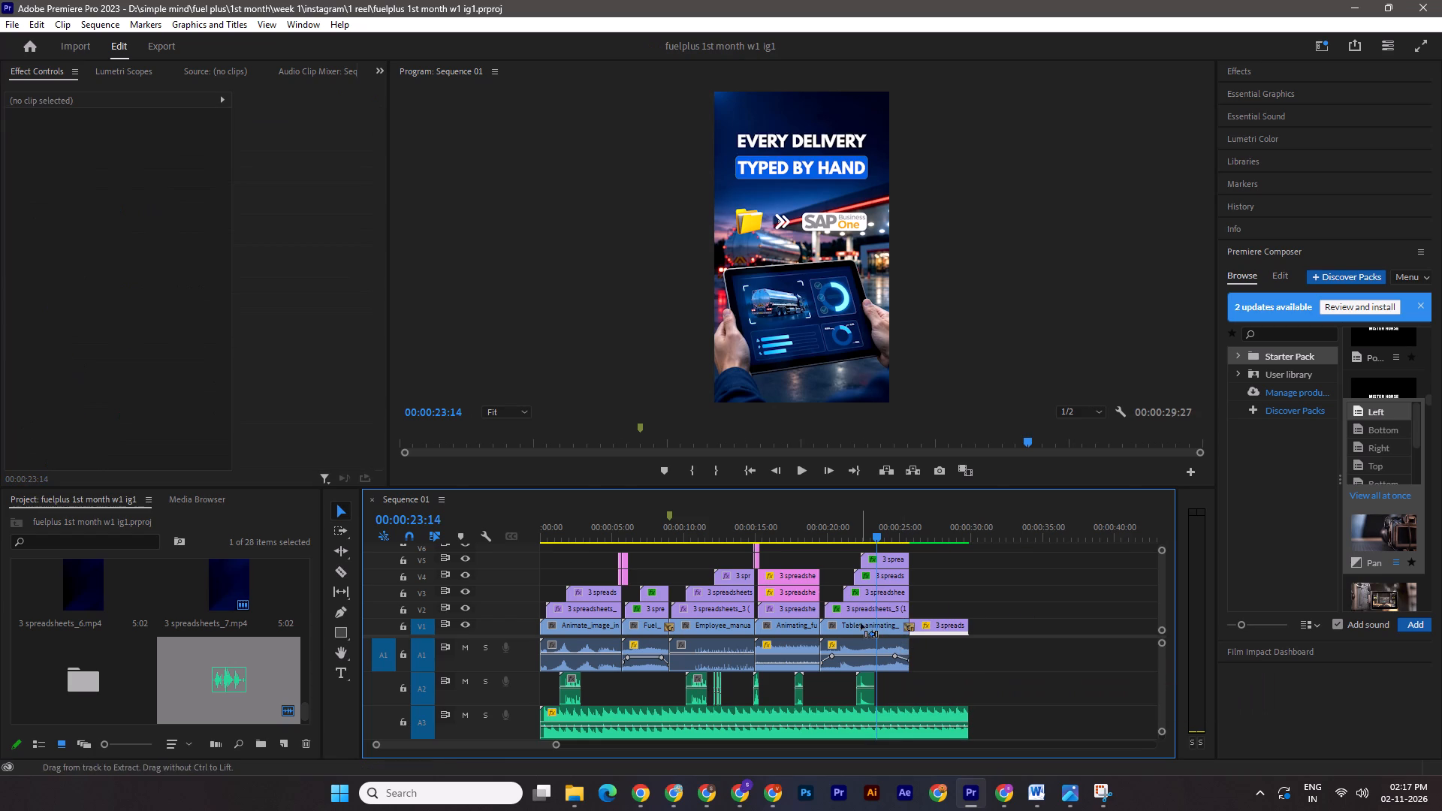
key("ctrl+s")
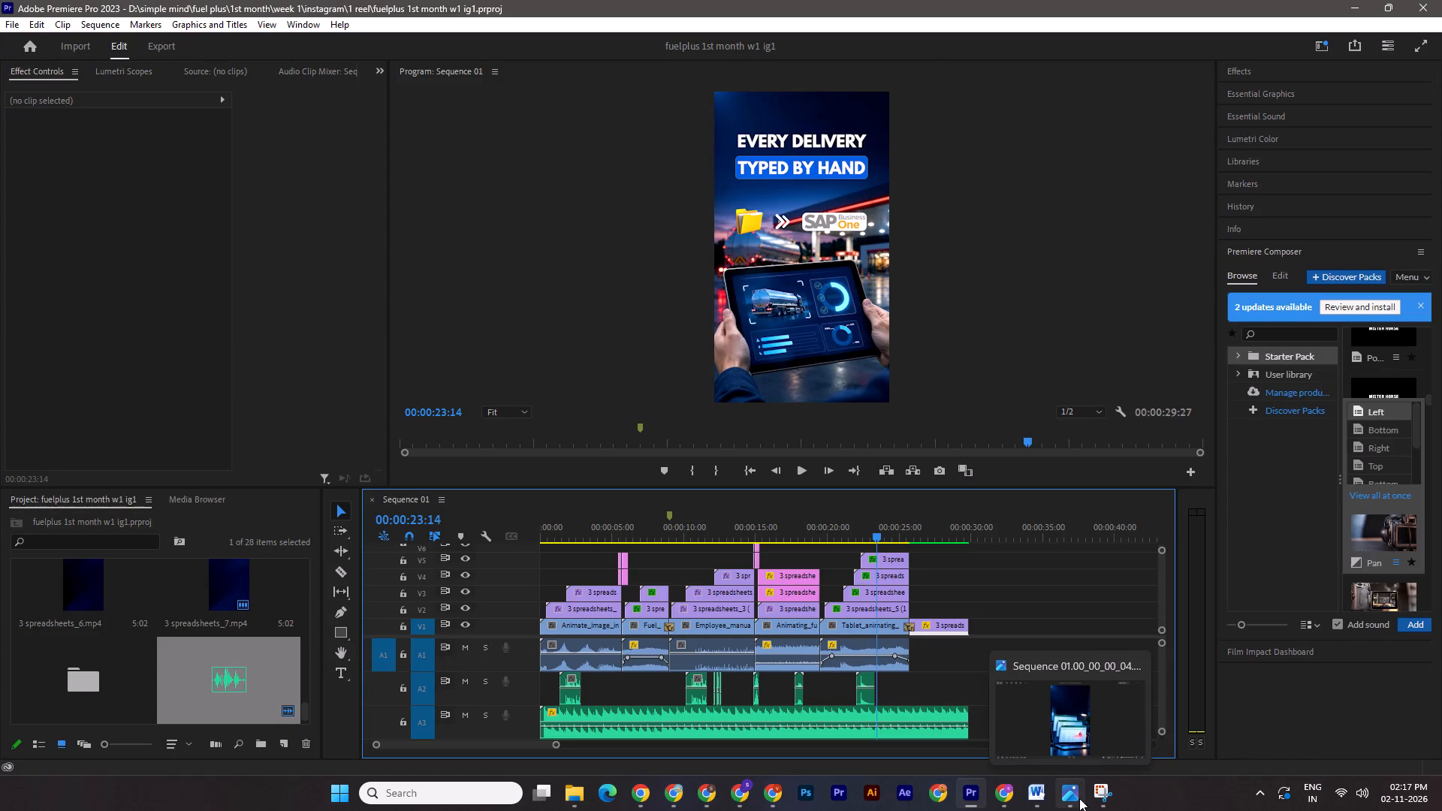
Switch to Photos and look through the sequence stills and logo images for the reel's storyboard, closing the viewer when done.
left_click(1068, 745)
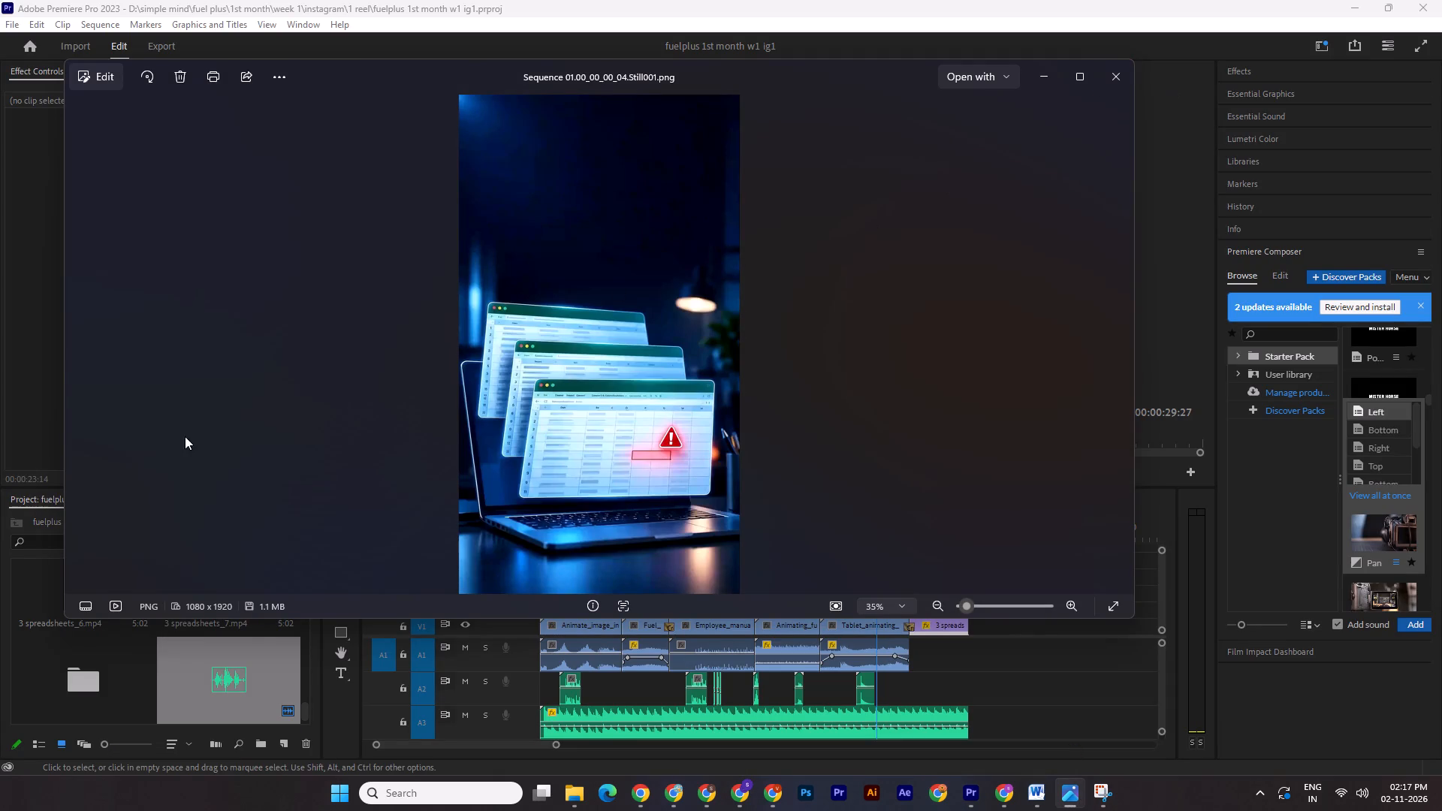
left_click(72, 348)
triple_click(72, 348)
double_click(72, 348)
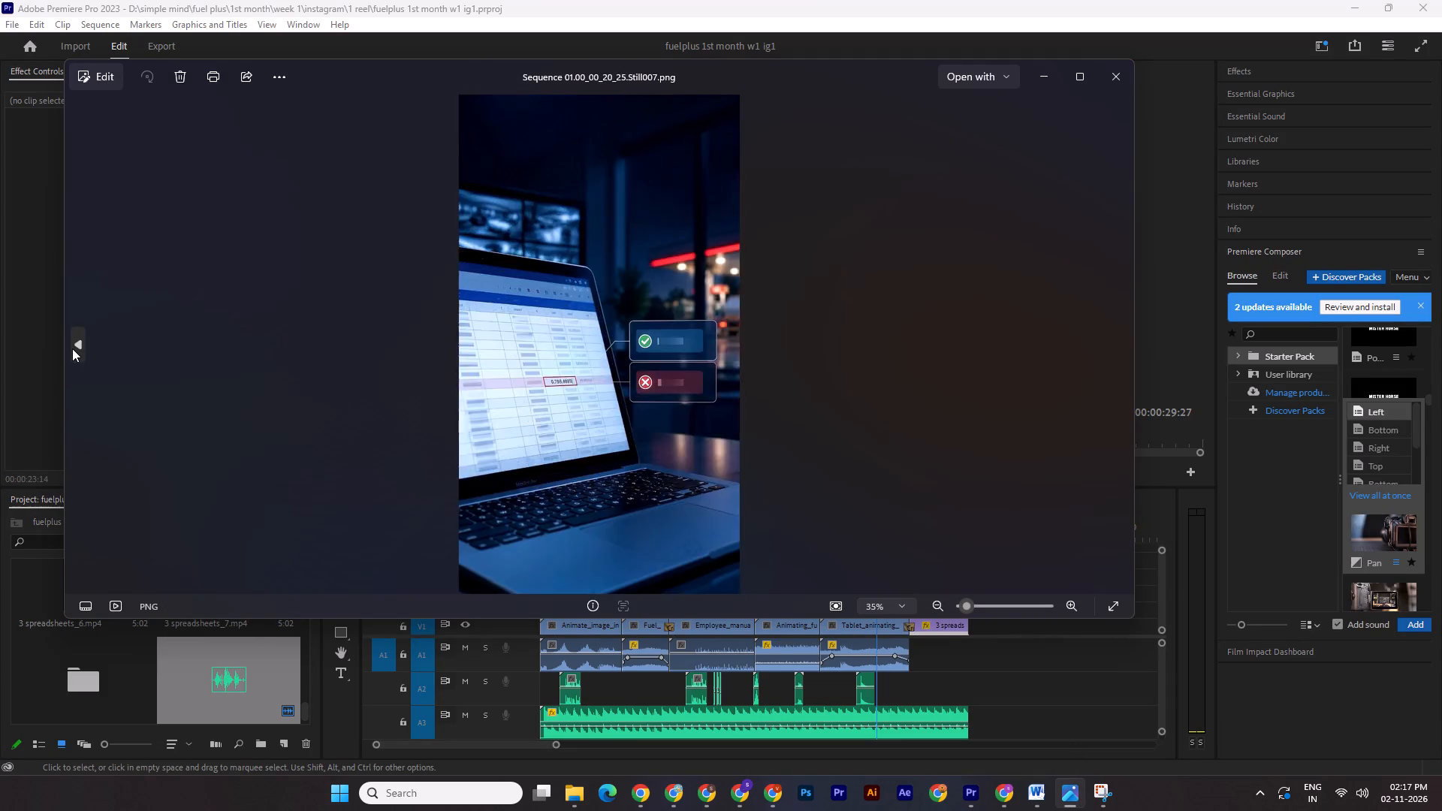
triple_click(72, 348)
triple_click(72, 348)
double_click(72, 348)
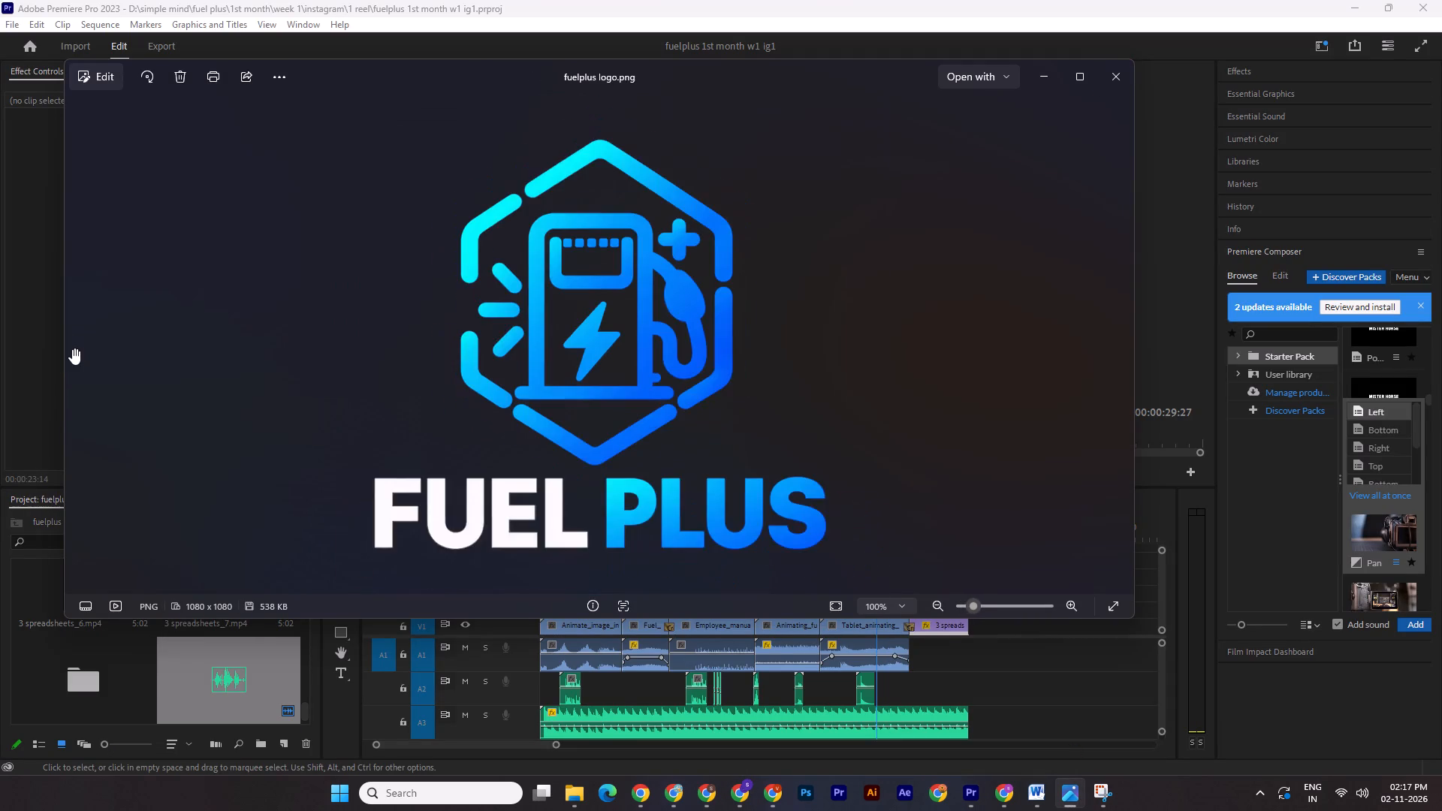
triple_click(1118, 345)
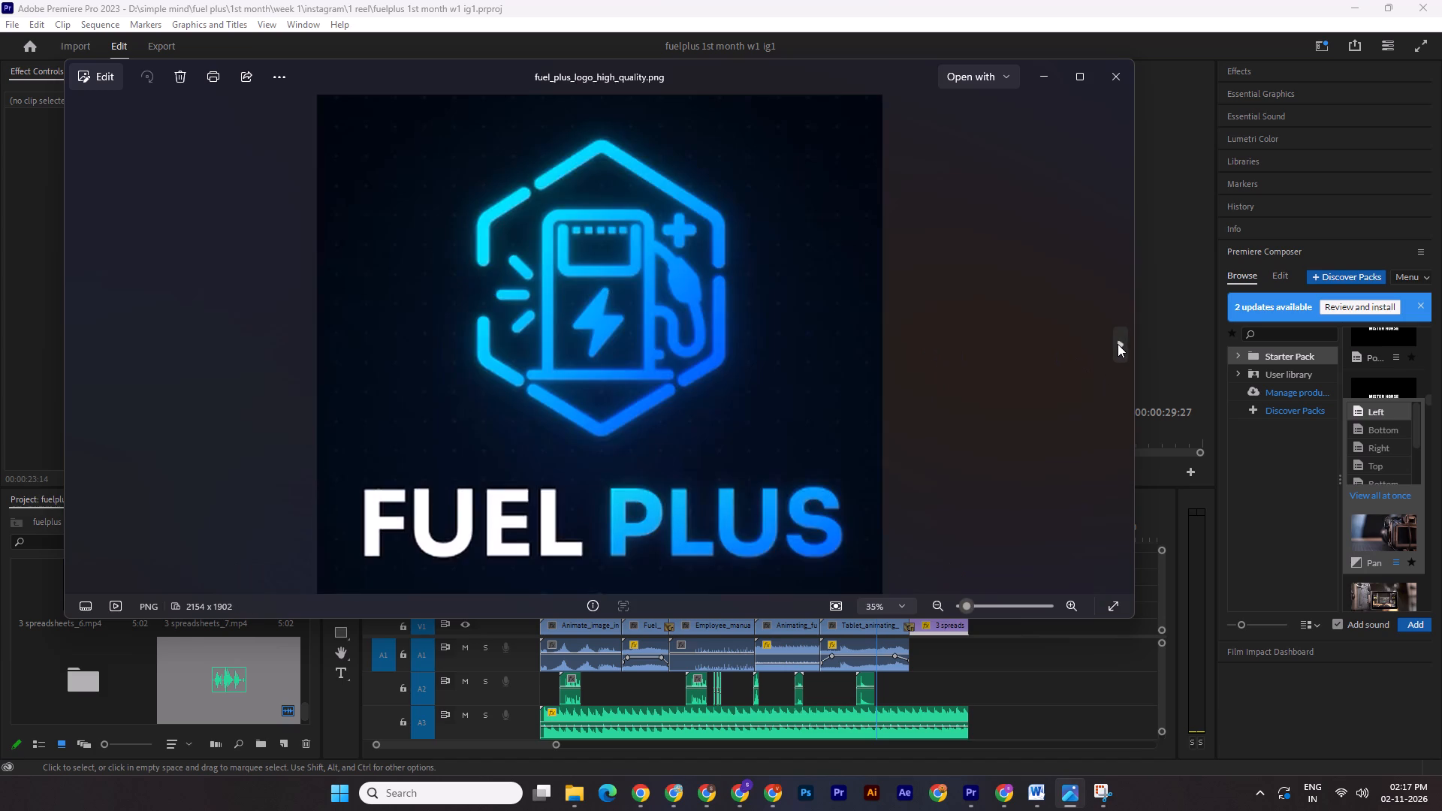
triple_click(1118, 344)
triple_click(1118, 344)
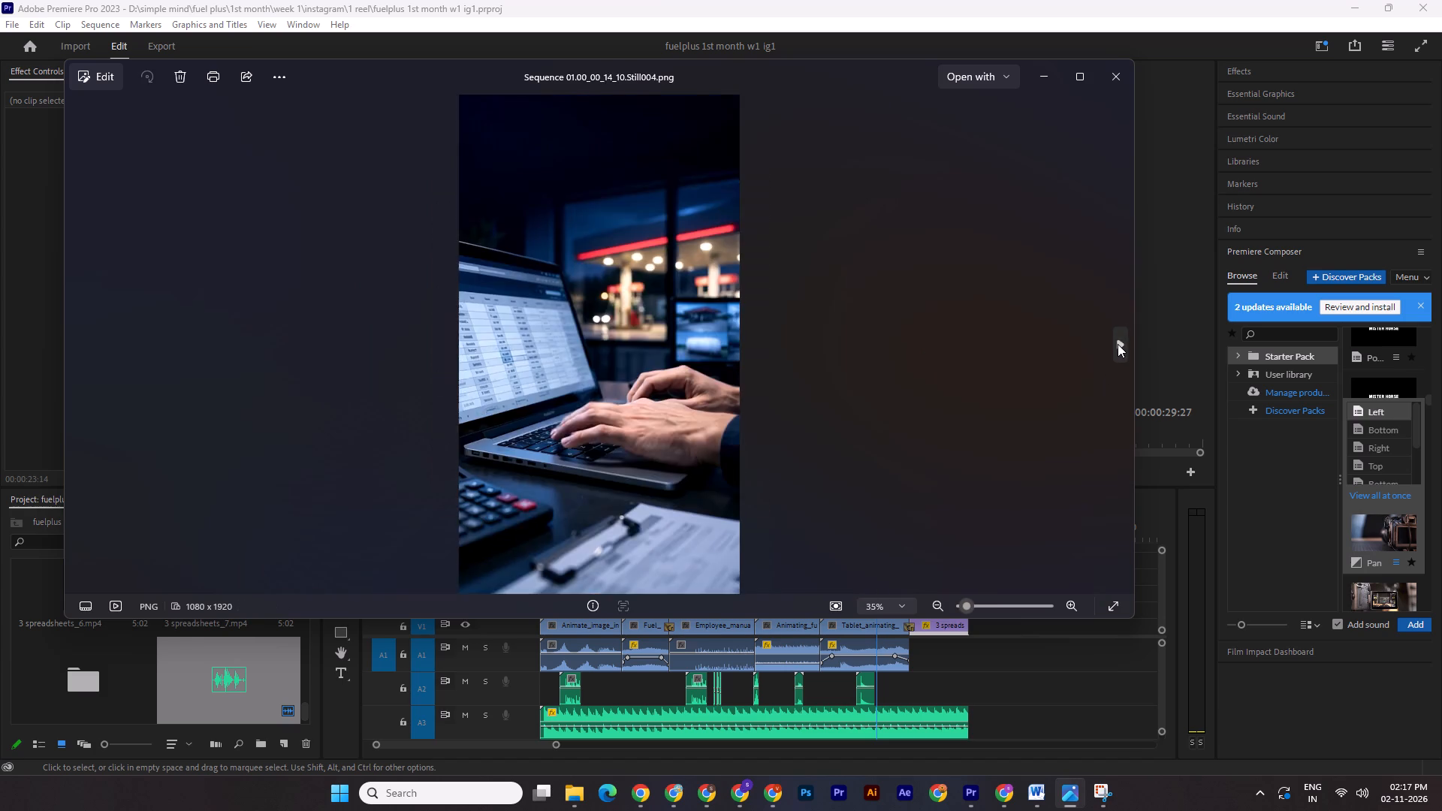
left_click(1118, 344)
left_click(1117, 75)
Open "Fuel Station Spreadsheet Automation Storyboard (1).png" from Downloads and check the on-screen text for Scene 5.
left_click(599, 789)
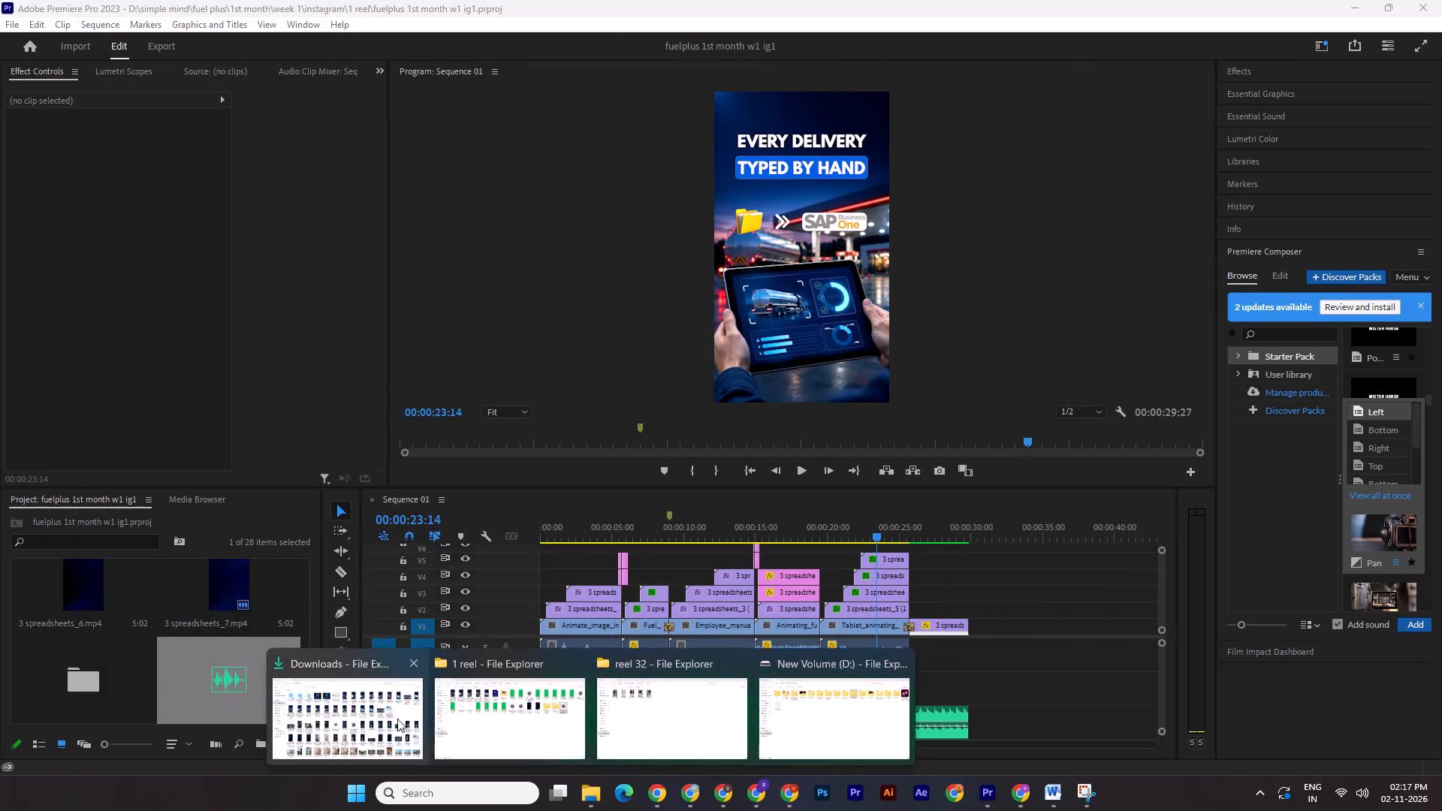
left_click(352, 708)
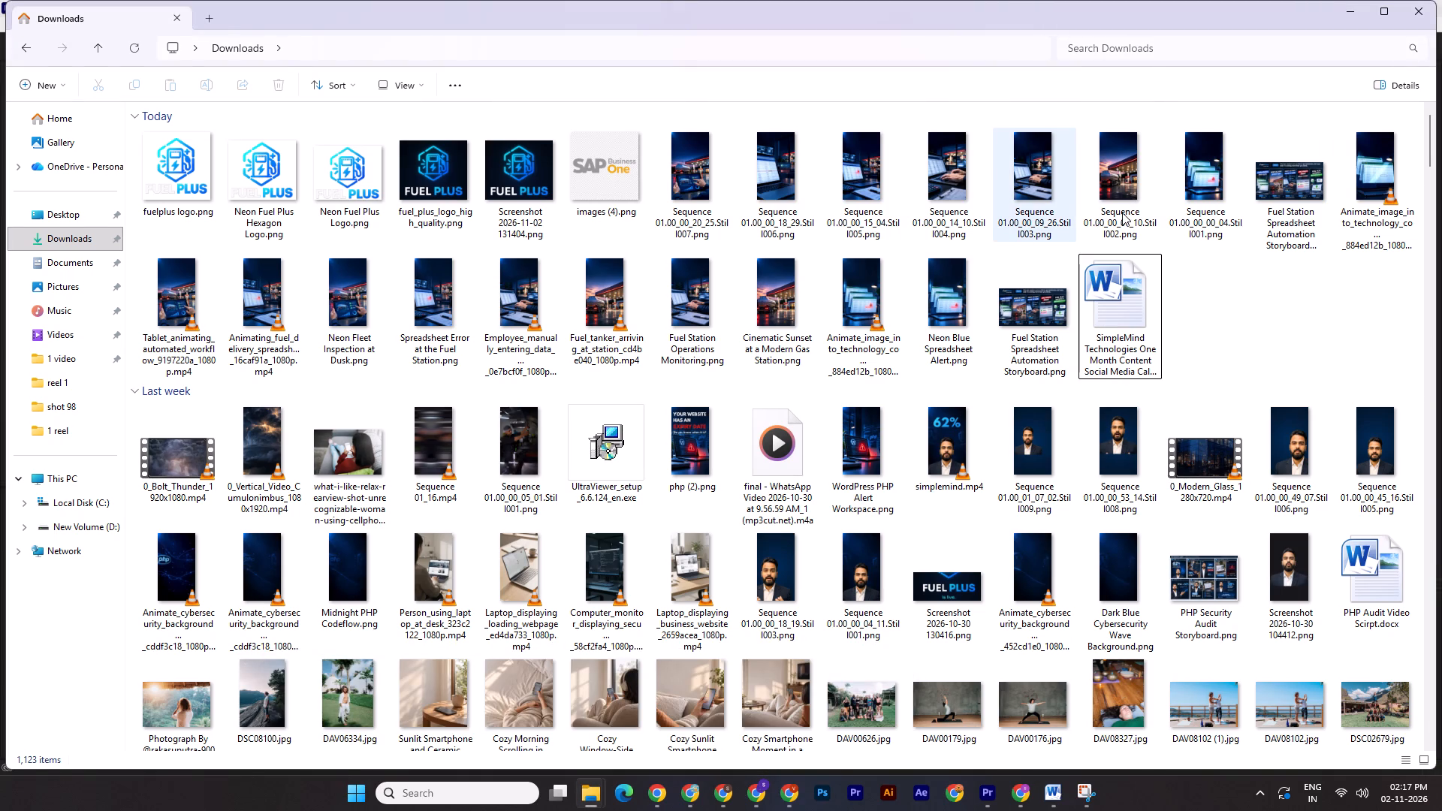
double_click(1290, 160)
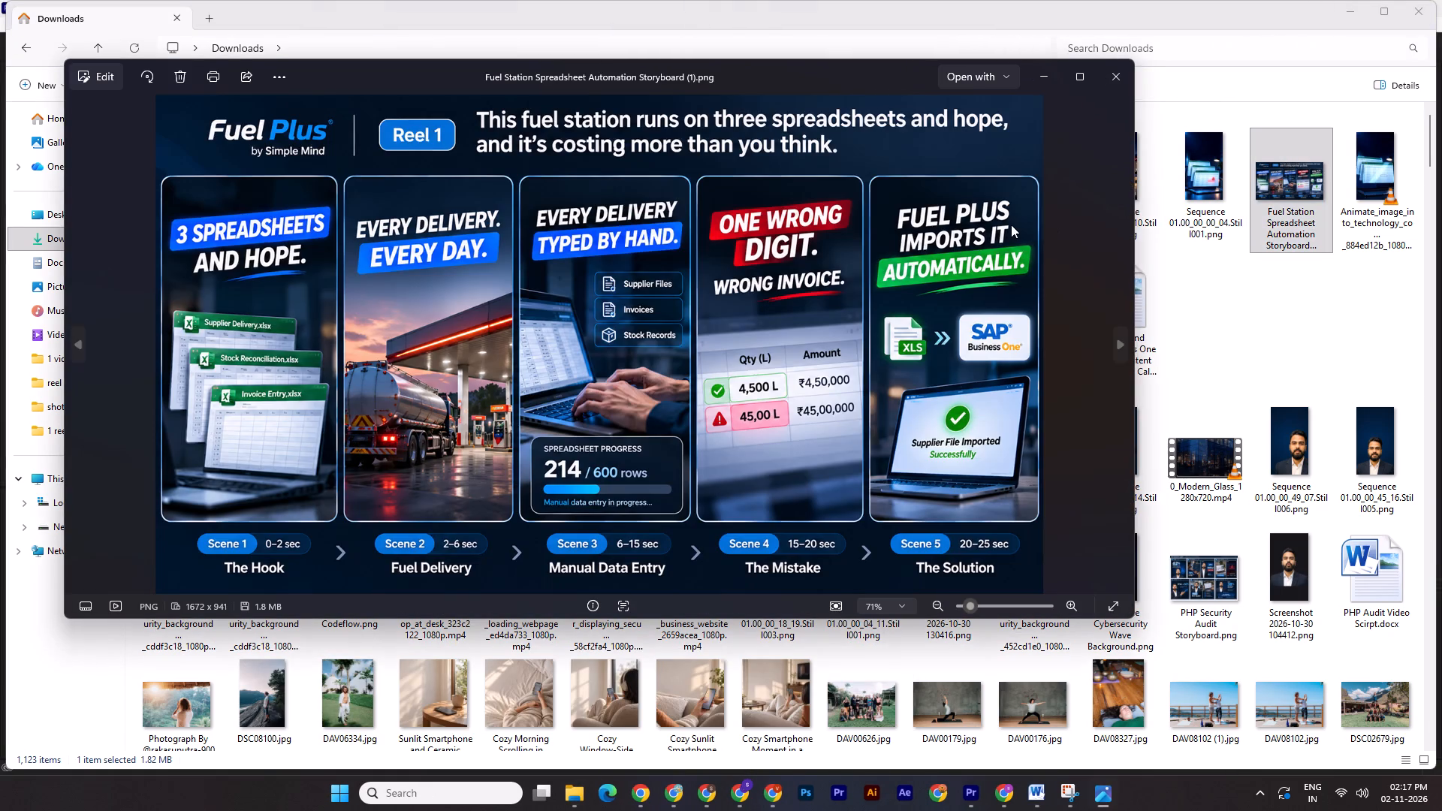
left_click(1045, 70)
In Canva's "3 spreadsheets" design, replace "EVERY DELIVERY" on the 8-second page with "Fuel Plus imports it." copied from the Word script's 20–25 sec row.
left_click(706, 807)
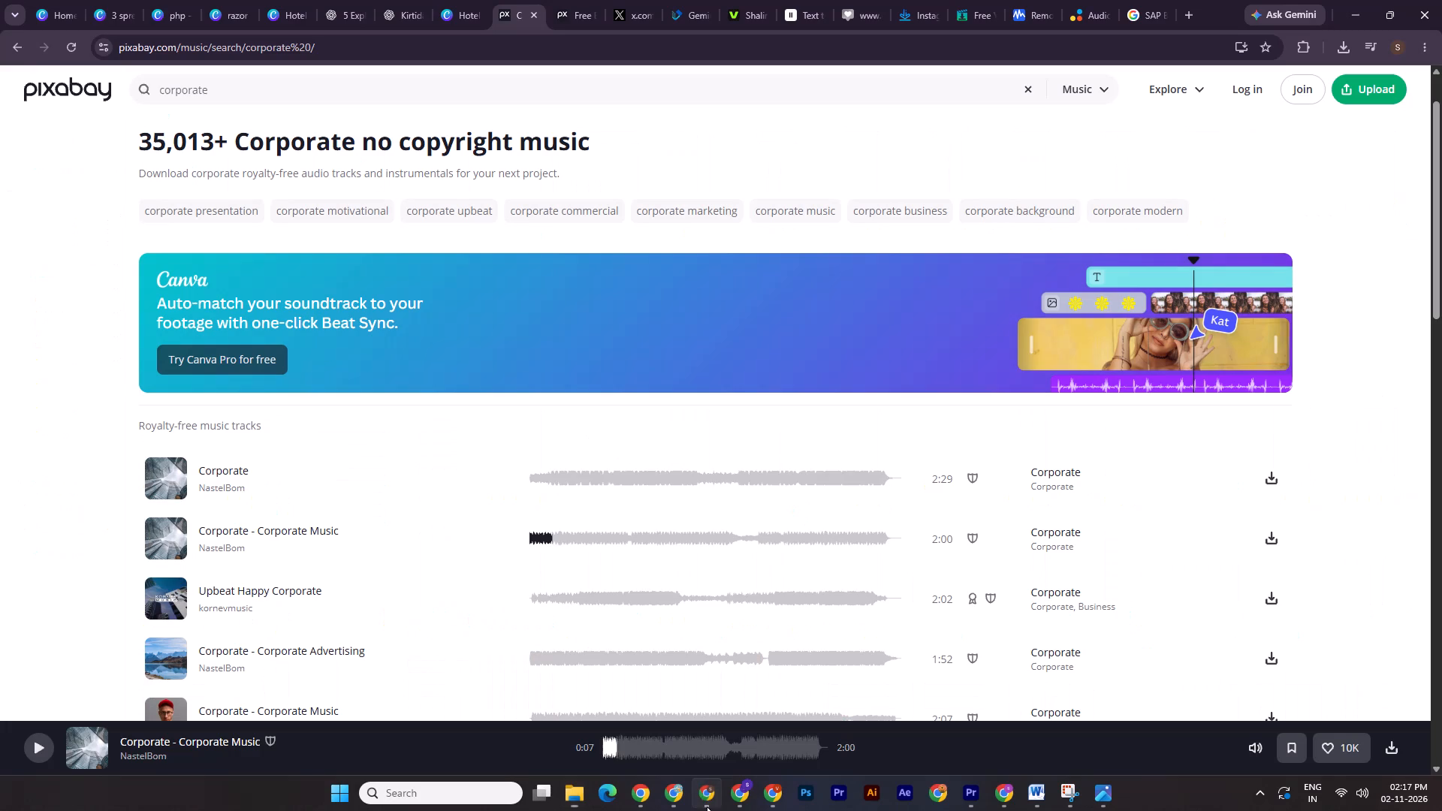
left_click(120, 0)
left_click(1332, 375)
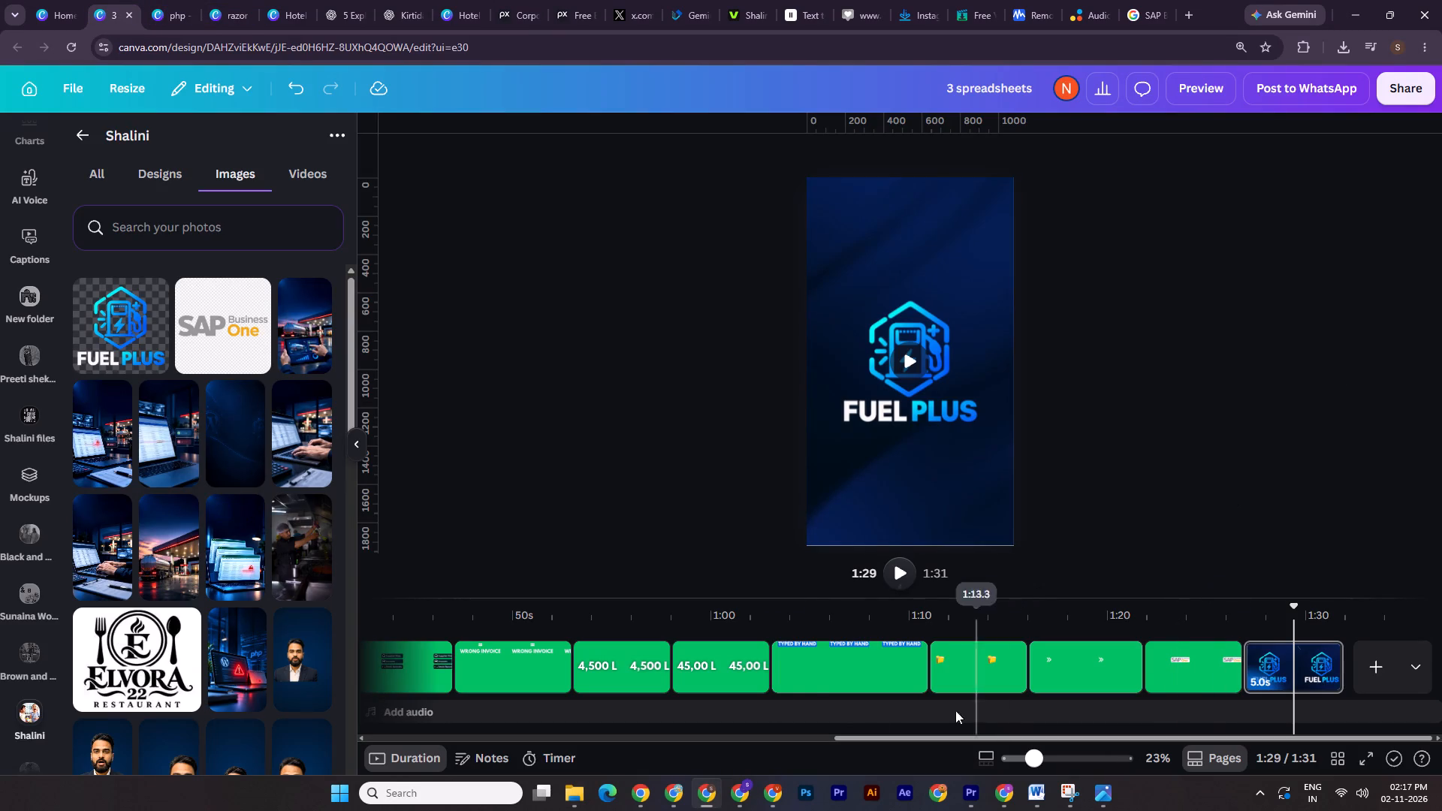
left_click(812, 671)
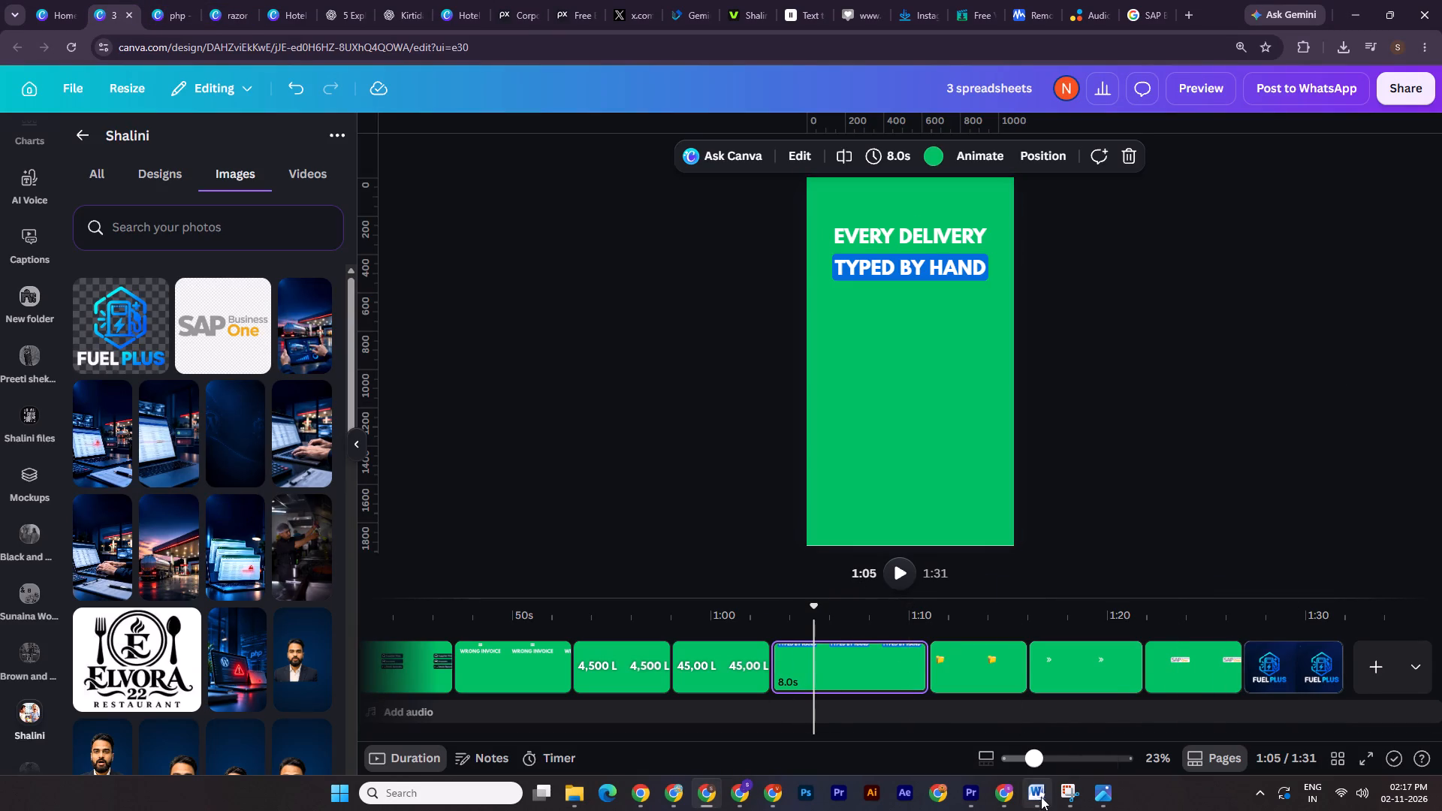
left_click(1022, 787)
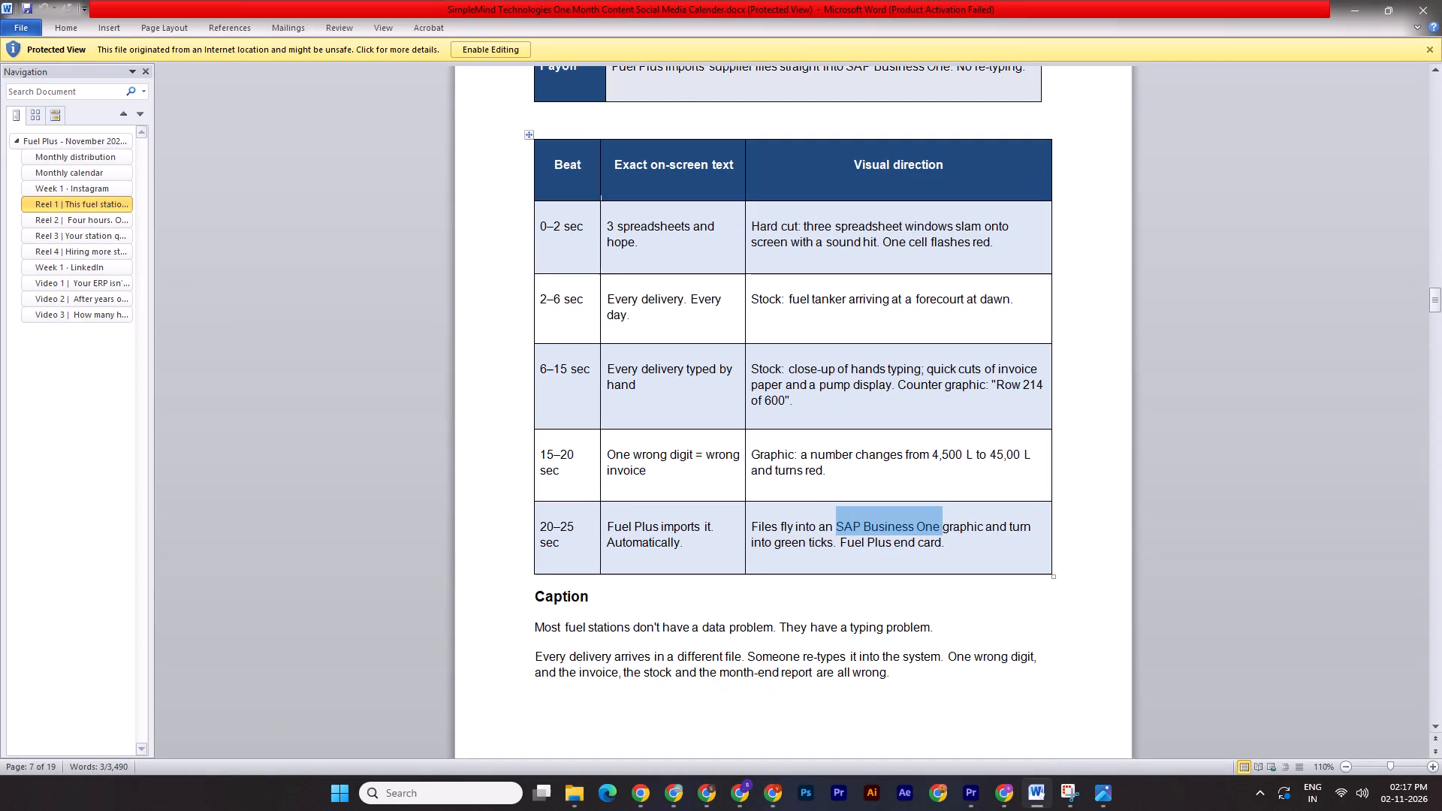
left_click_drag(604, 526, 679, 525)
left_click(725, 529)
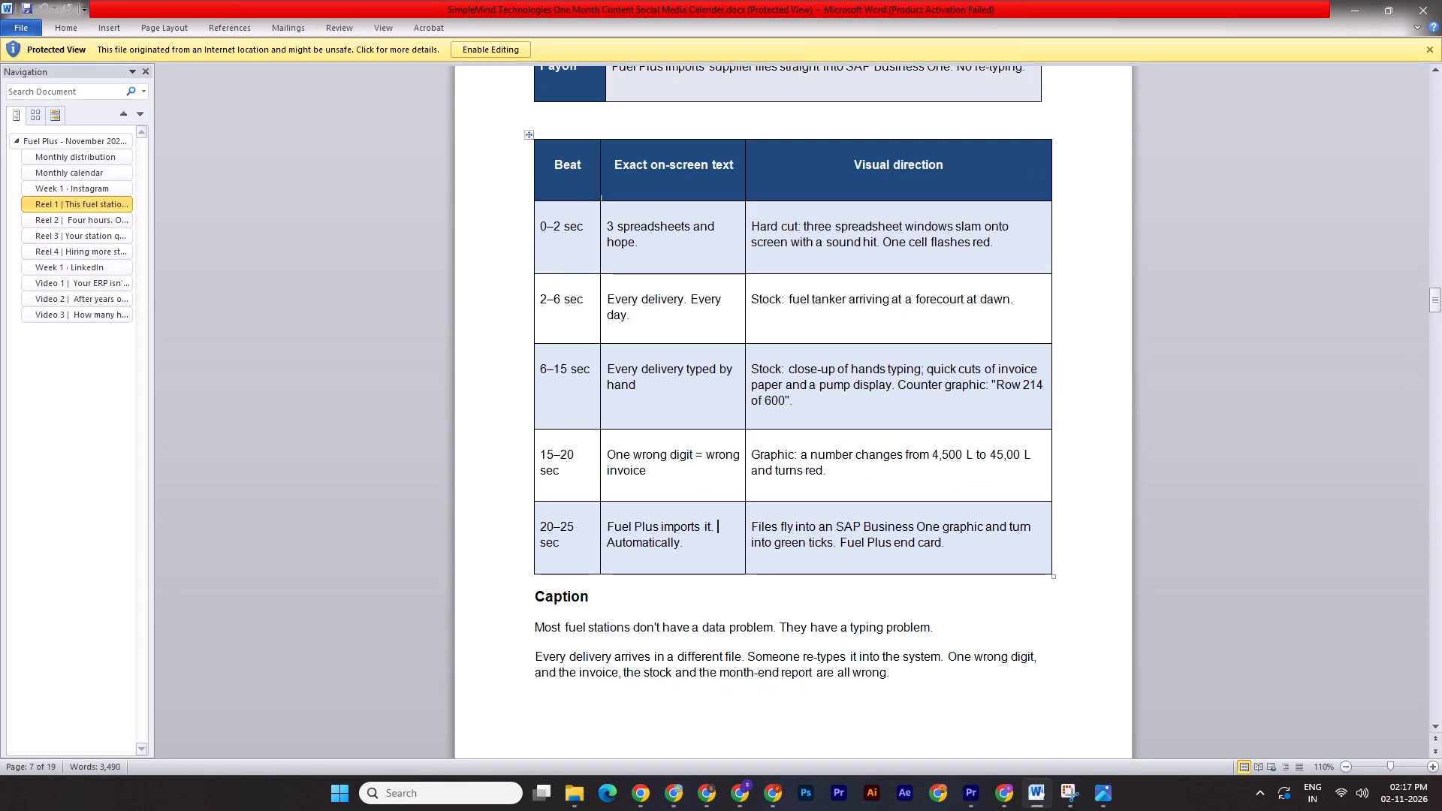
left_click_drag(608, 527, 713, 526)
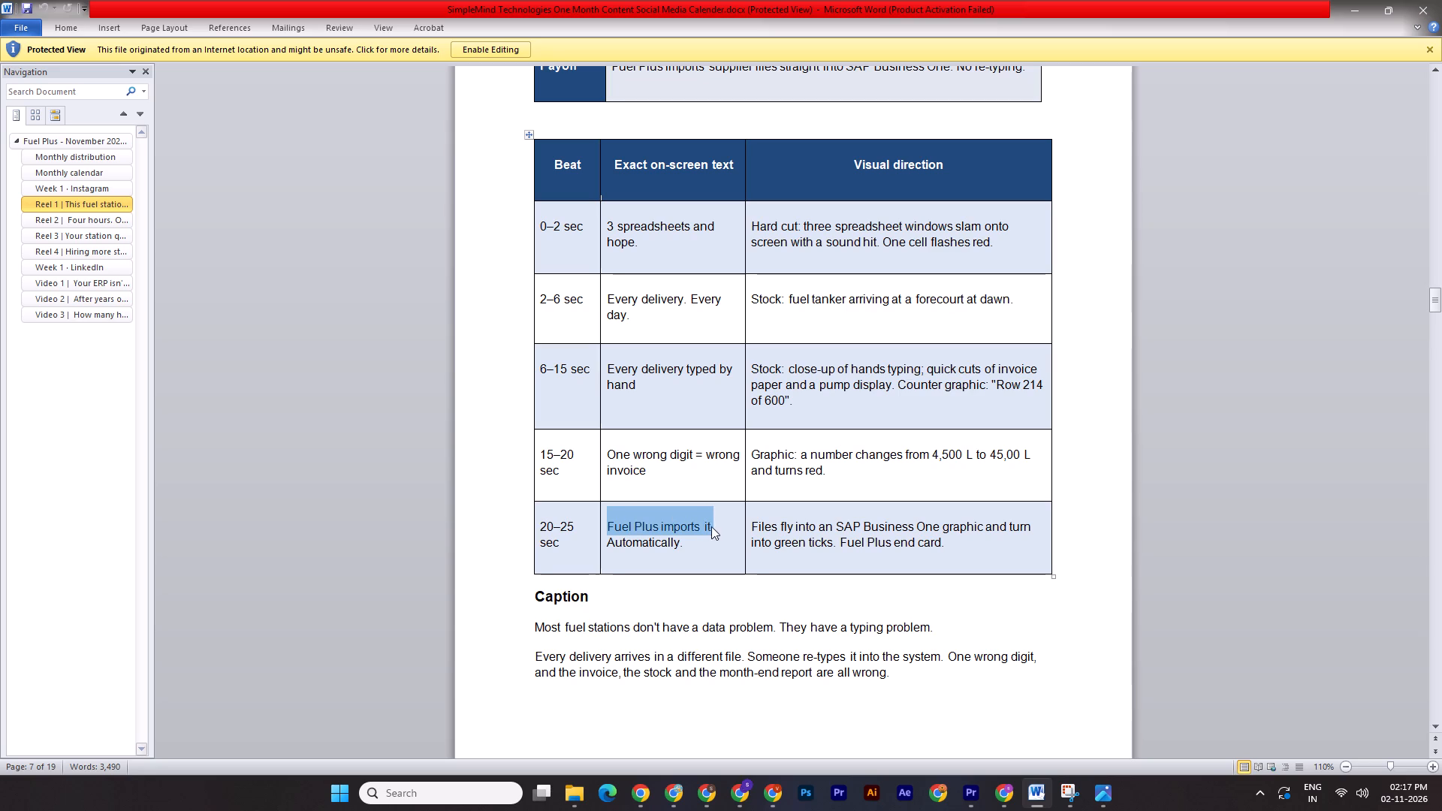
key("ctrl+c")
left_click(700, 796)
triple_click(884, 232)
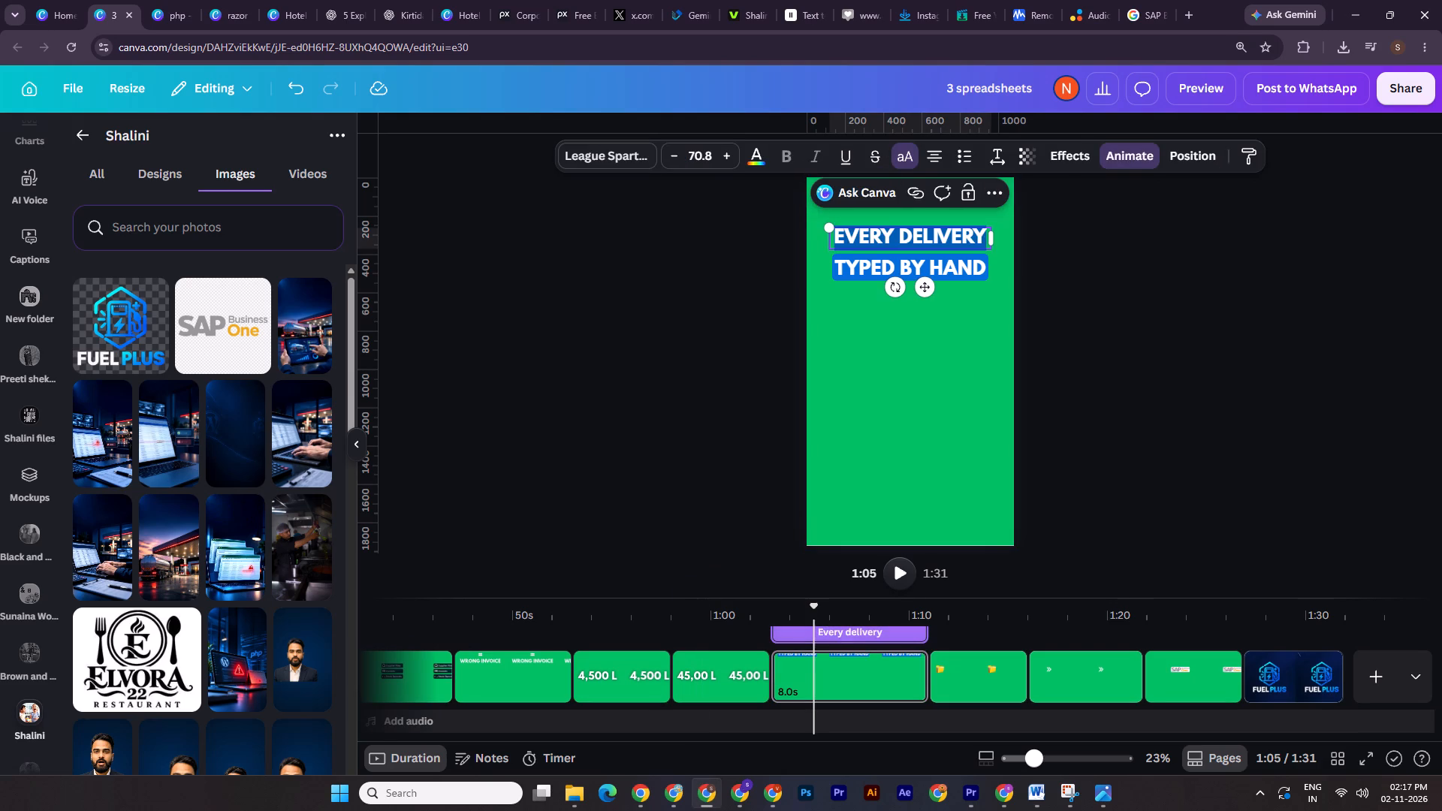
key("ctrl+v")
Widen the "FUEL PLUS IMPORTS IT." text box so the heading fits on a single line.
left_click_drag(996, 251, 1015, 251, "alt")
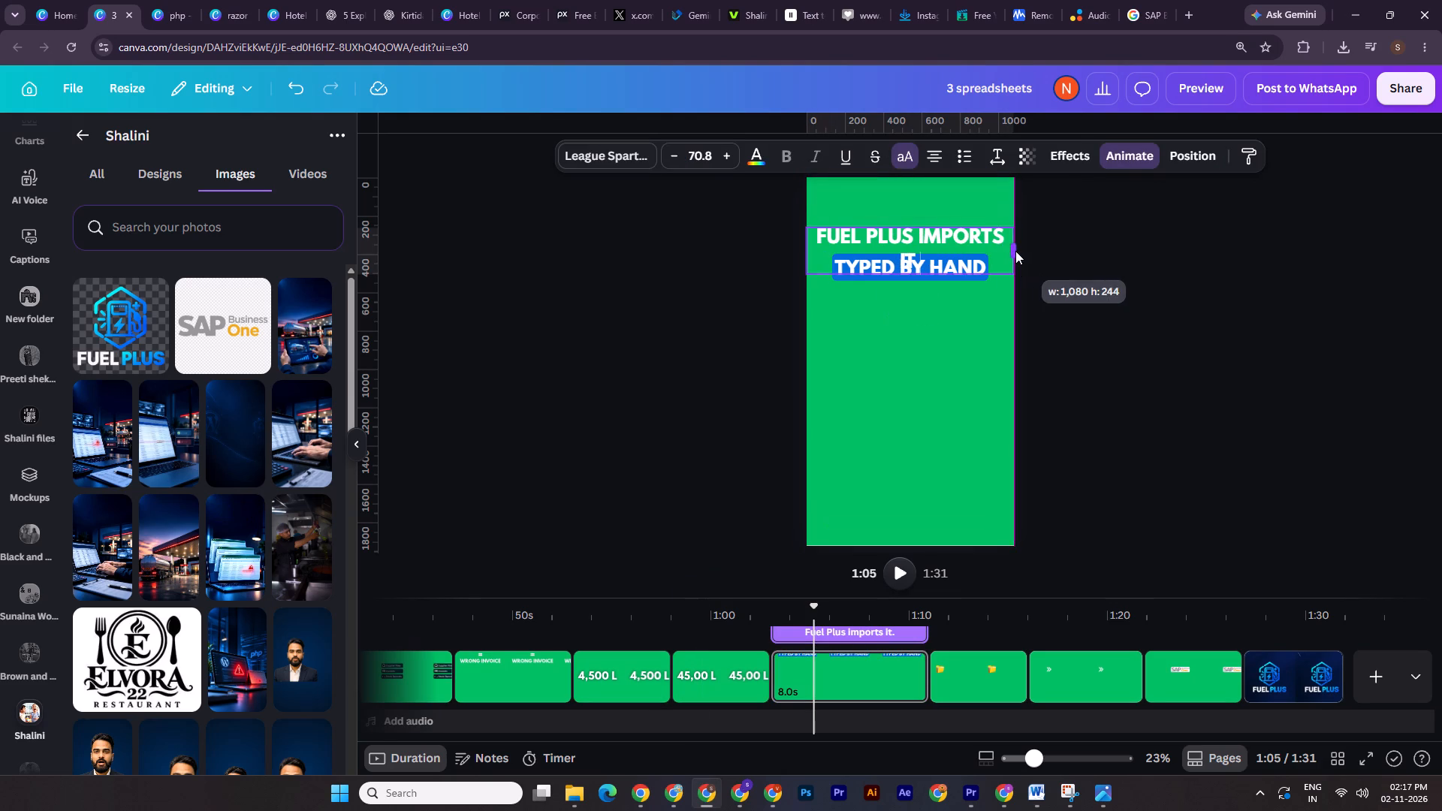
left_click_drag(1015, 251, 1027, 253, "alt")
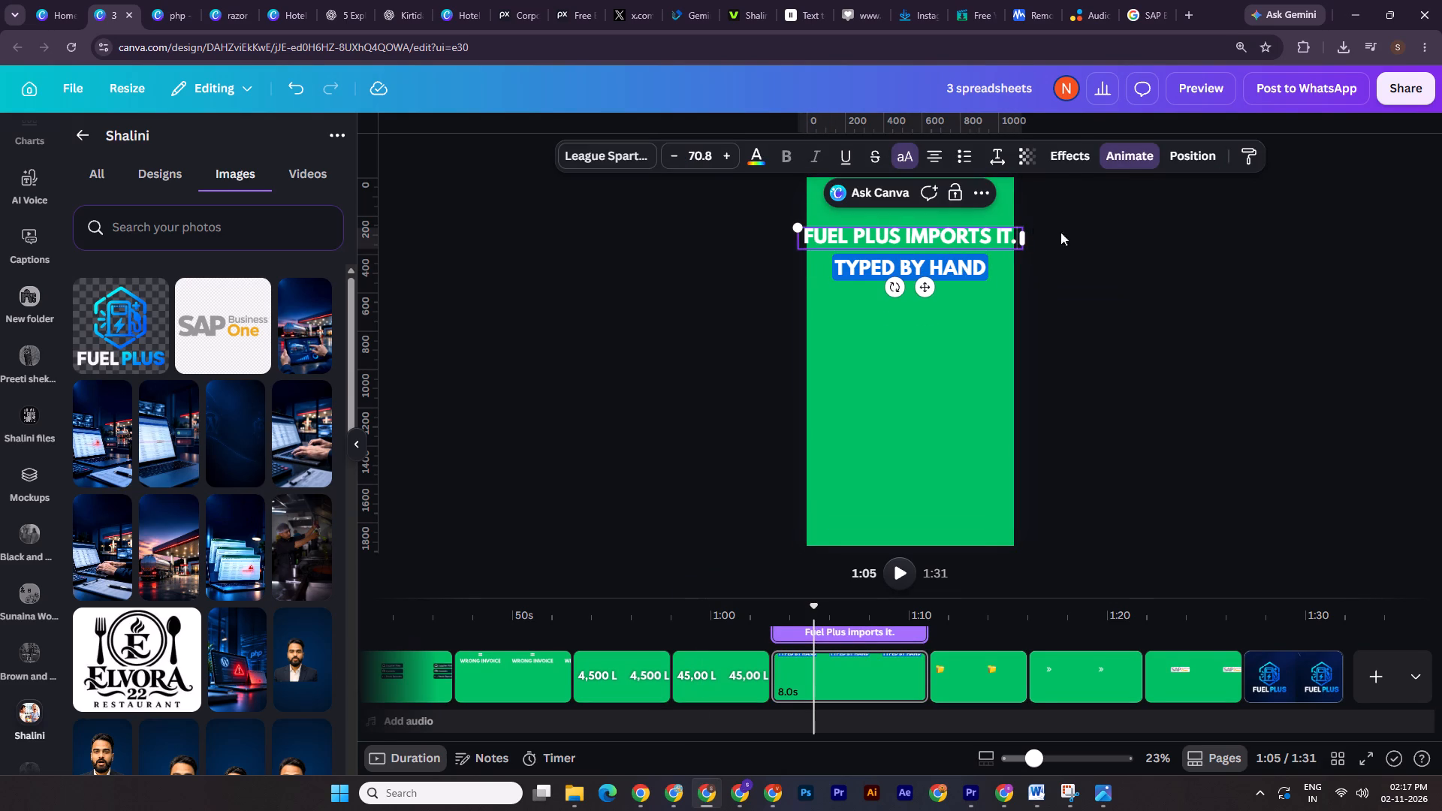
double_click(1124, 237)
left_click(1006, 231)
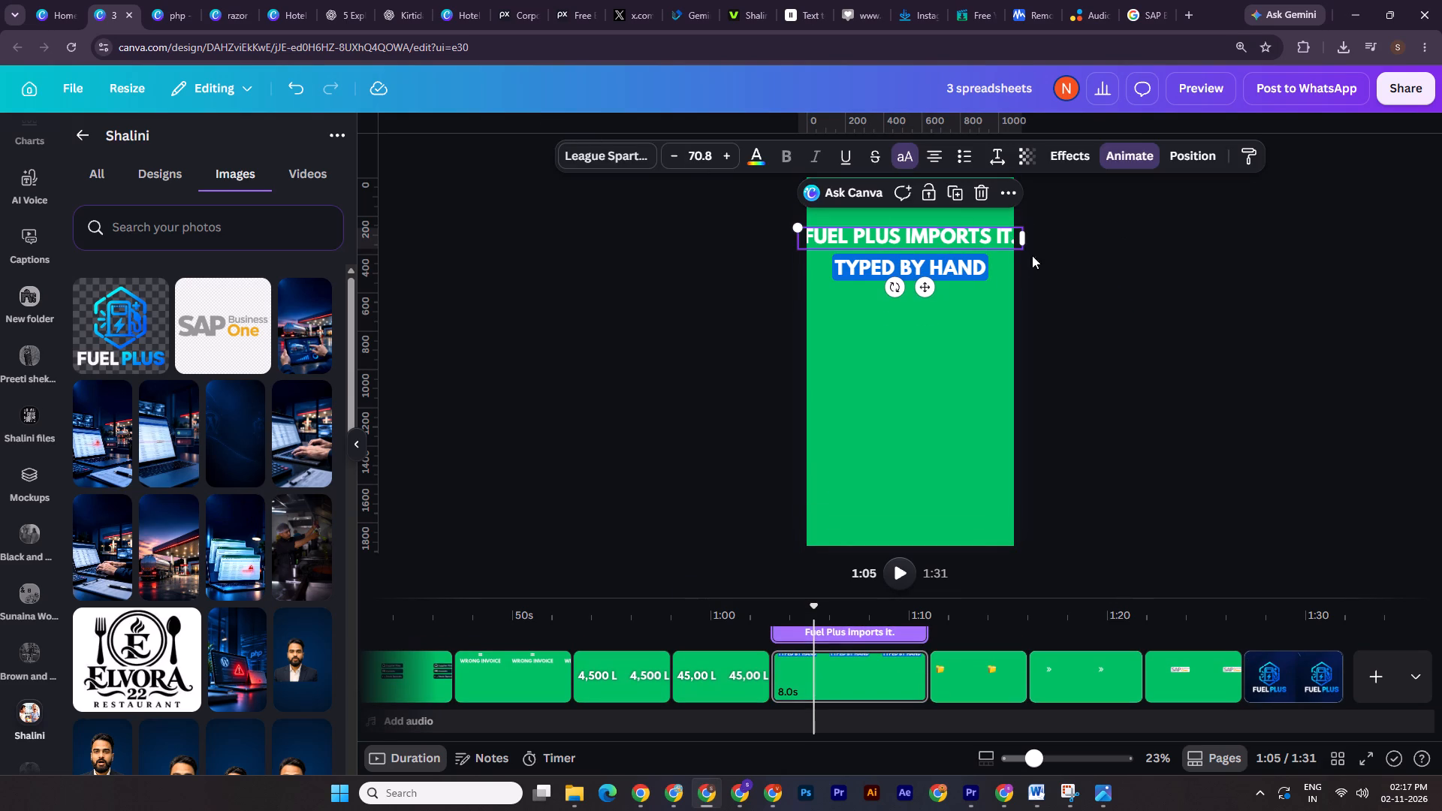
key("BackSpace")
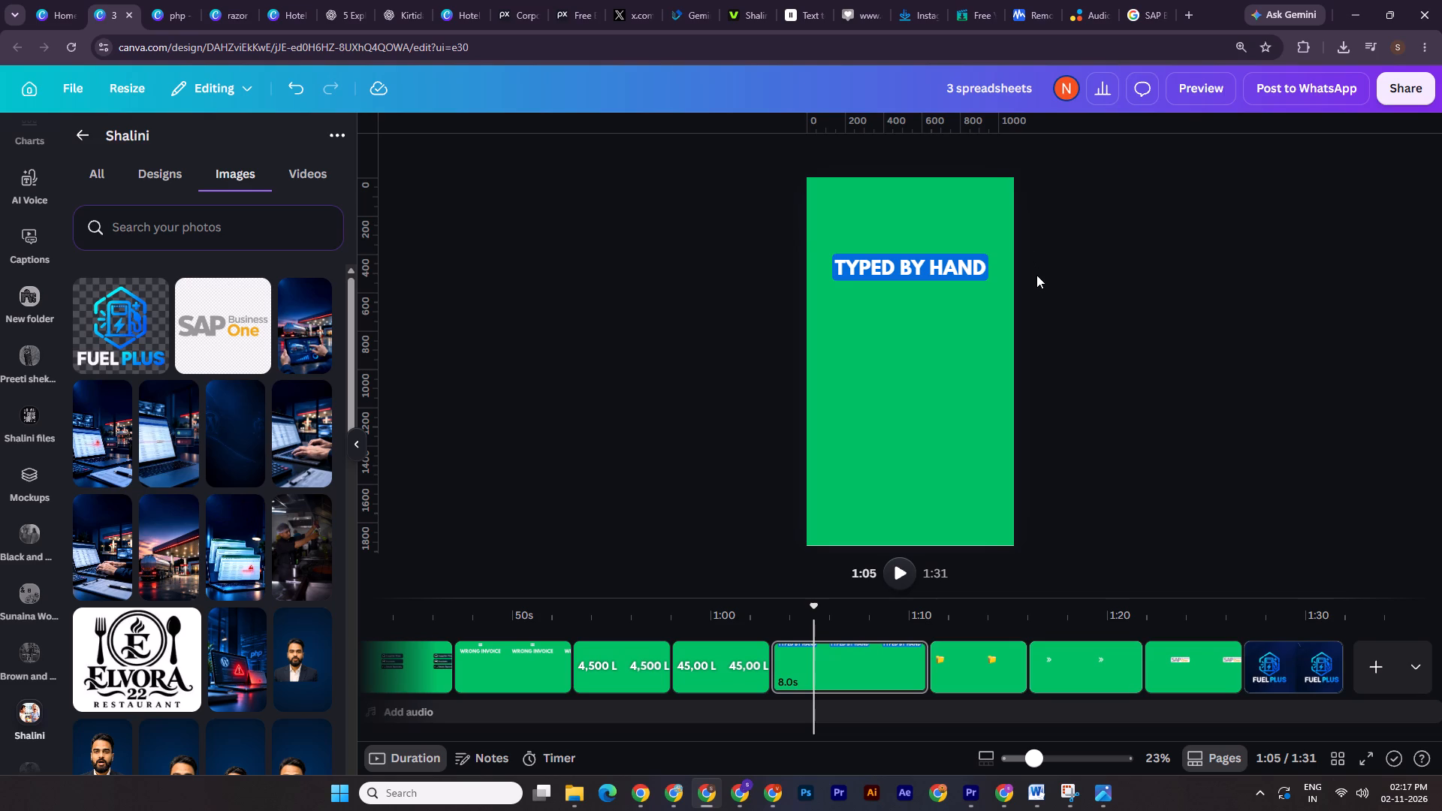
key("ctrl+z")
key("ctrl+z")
Reduce the font size of the "FUEL PLUS IMPORTS IT." heading to 62.8 so it fits inside the page.
left_click(1003, 241)
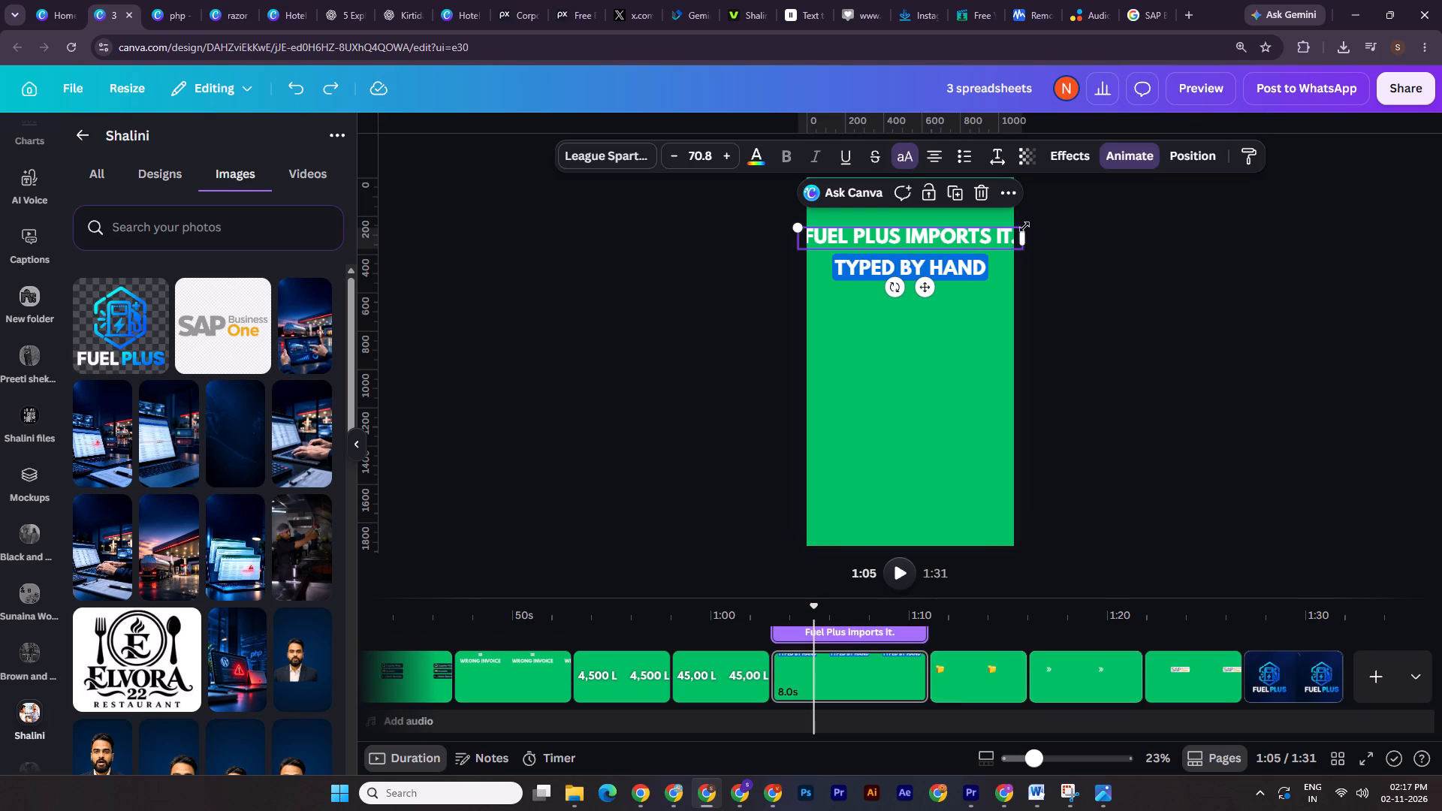
triple_click(668, 154)
triple_click(668, 154)
double_click(669, 154)
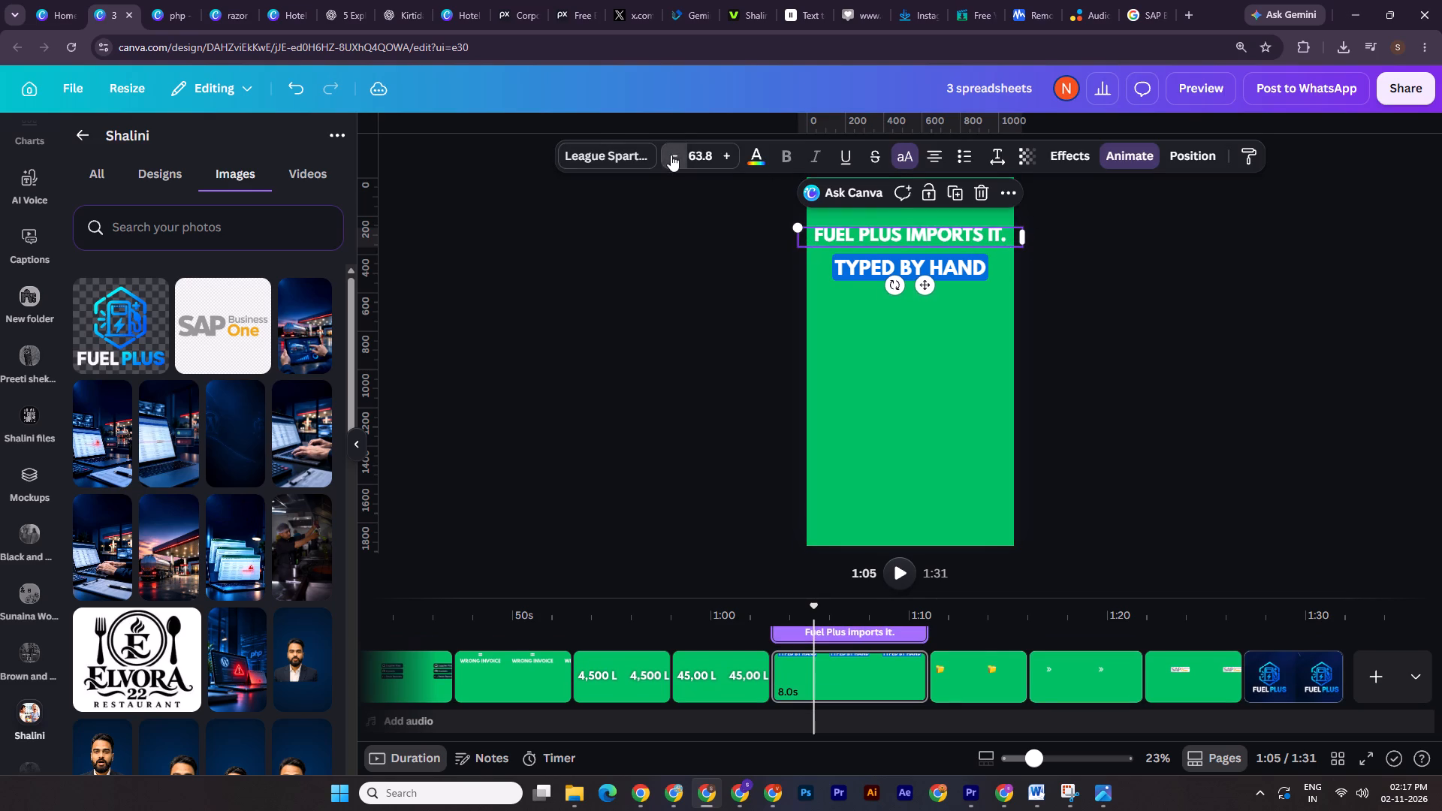
double_click(1250, 285)
Nudge the "FUEL PLUS IMPORTS IT." heading slightly down, closer to the blue "TYPED BY HAND" label.
left_click(949, 228)
key("shift+Down")
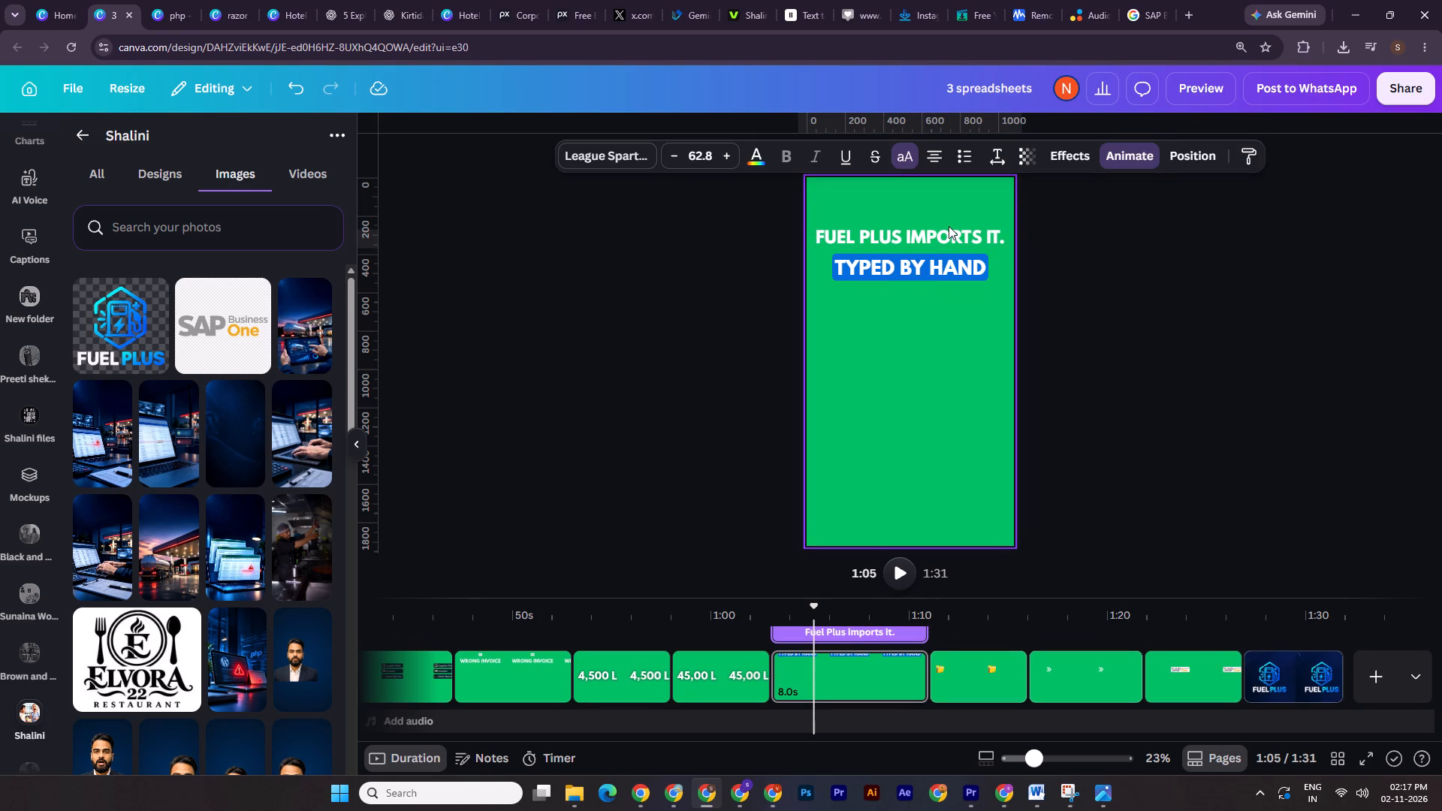
key("Down")
key("Down")
key("shift+Down")
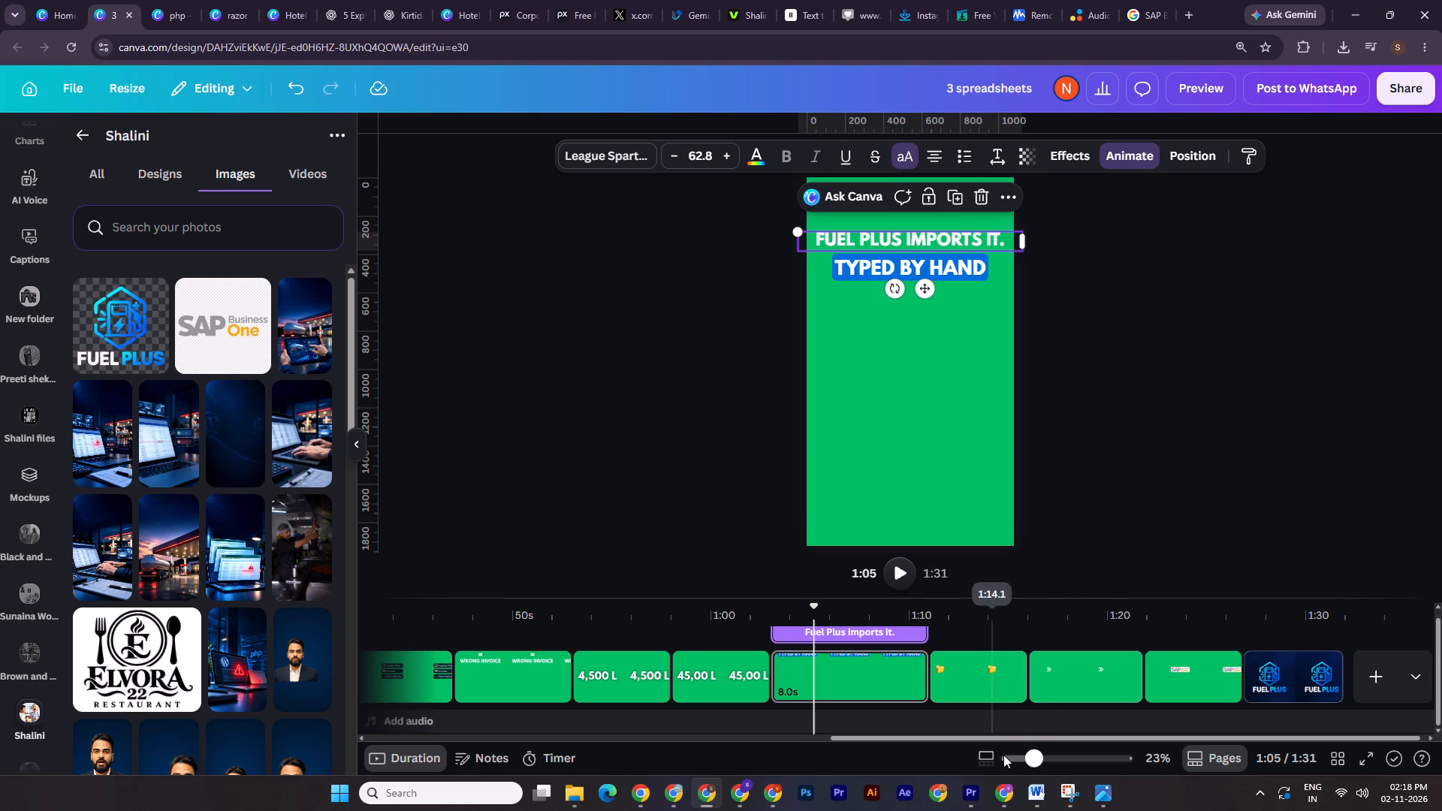
Delete the heading's full stop and replace "TYPED BY HAND" with "Automatically" copied from the Word script's 20–25 sec row.
left_click(1034, 791)
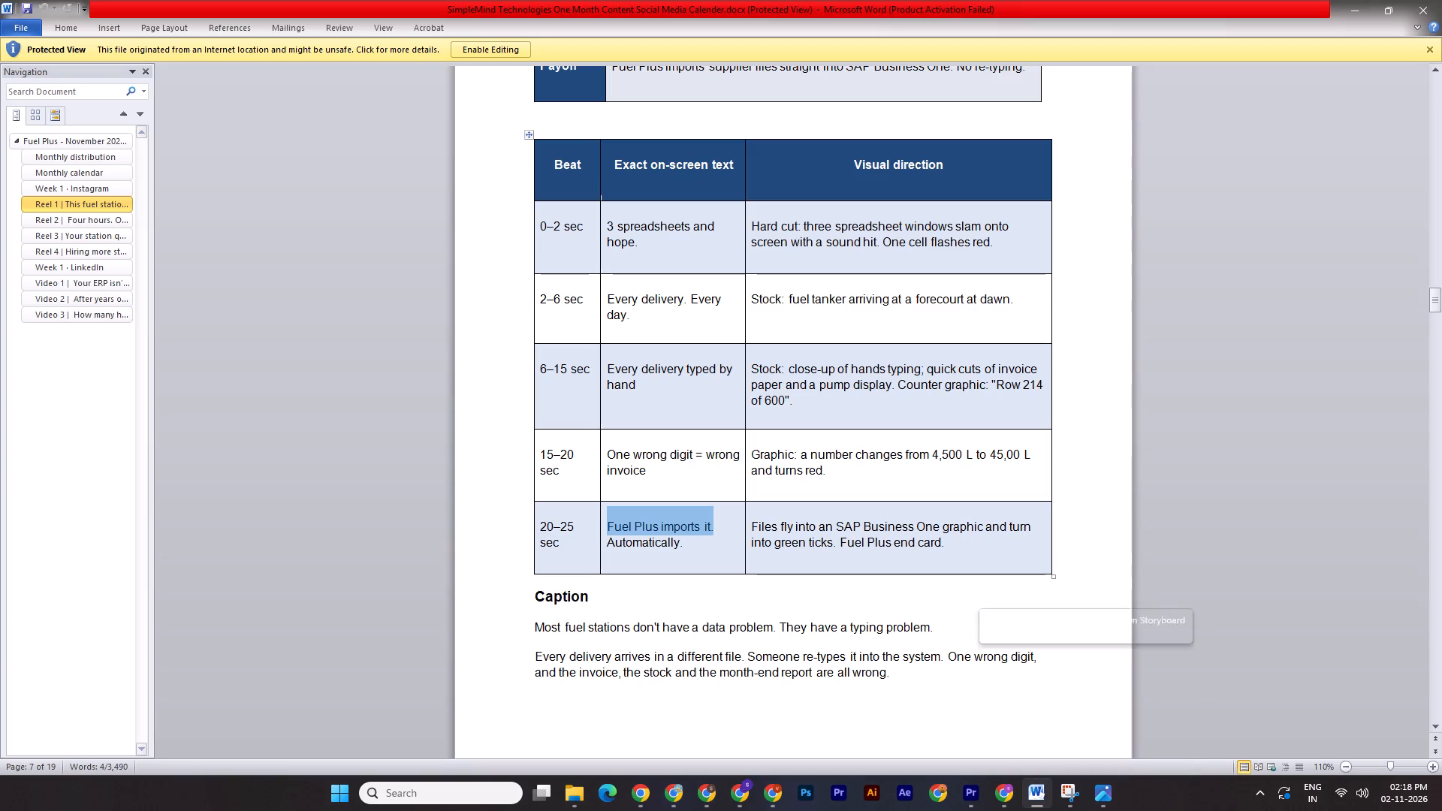
left_click_drag(677, 543, 604, 543)
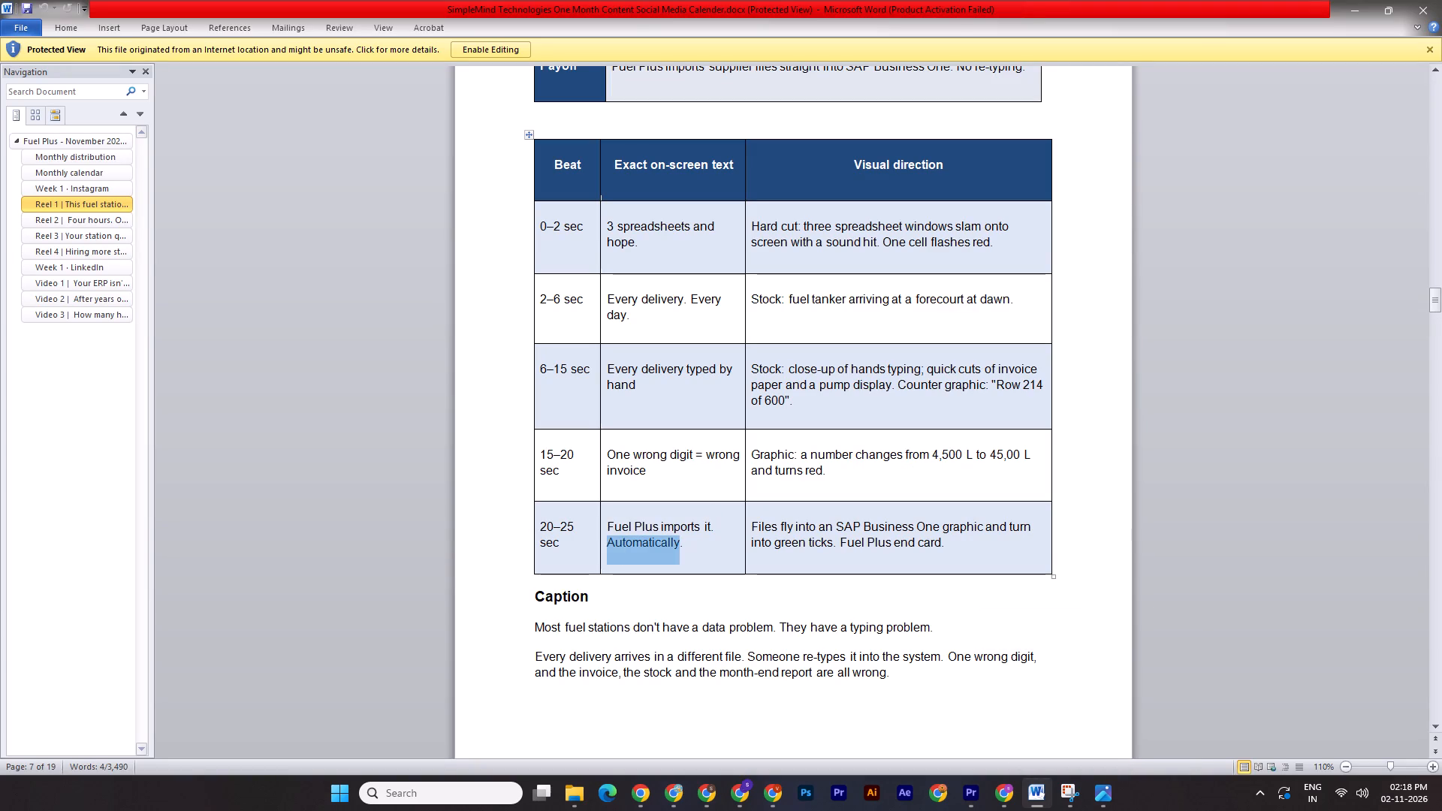
key("ctrl+c")
key("ctrl+c")
left_click(708, 797)
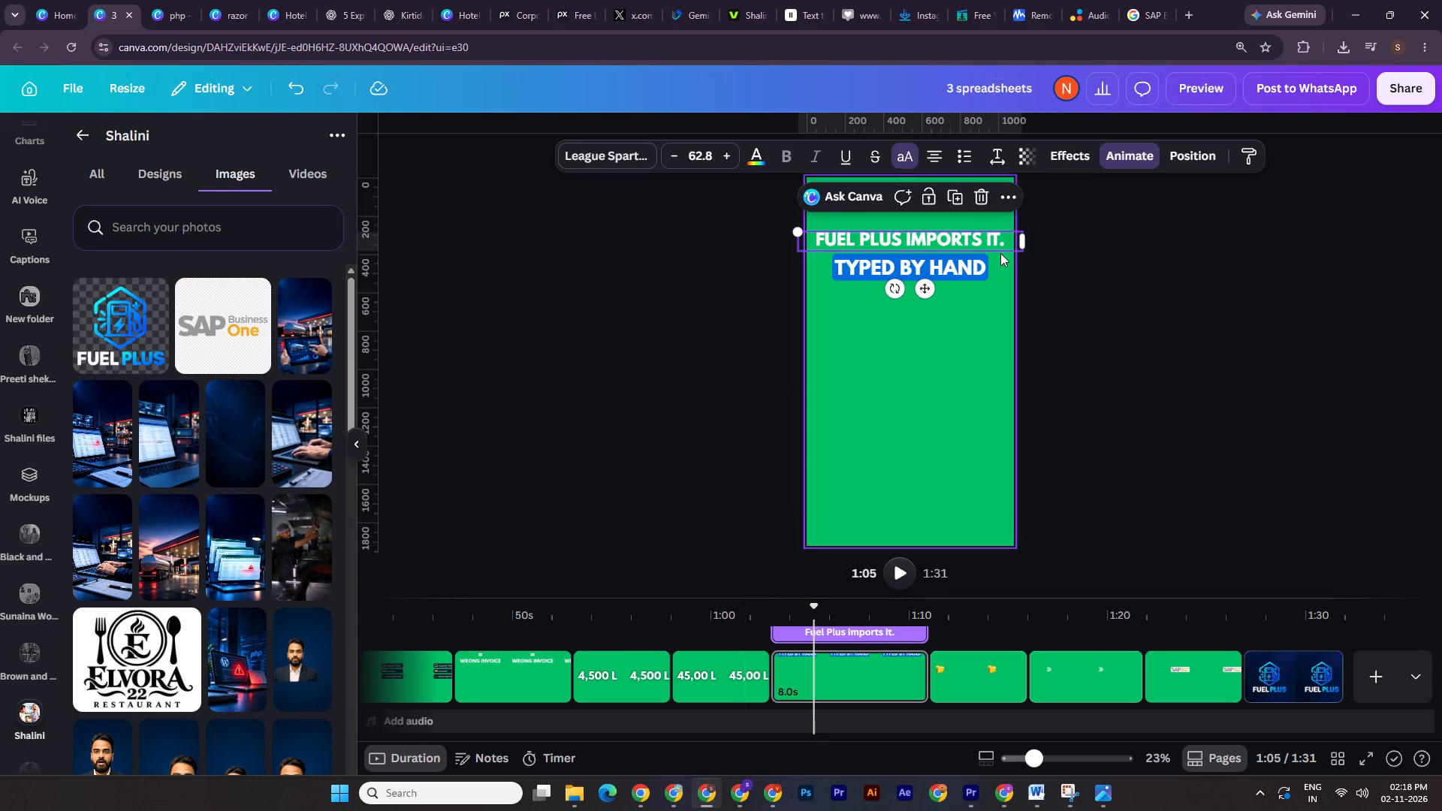
left_click(1003, 245)
key("BackSpace")
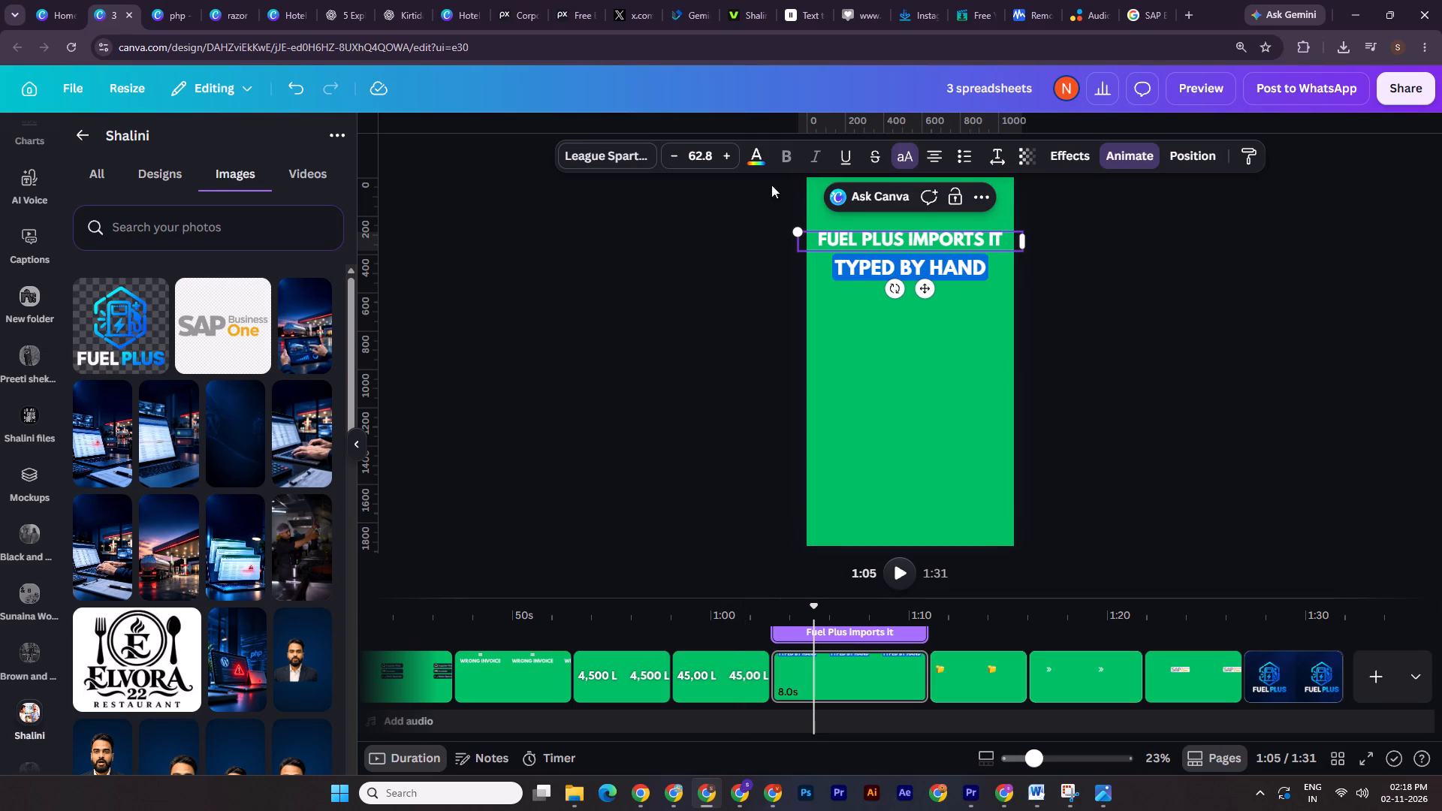
double_click(906, 265)
key("ctrl+v")
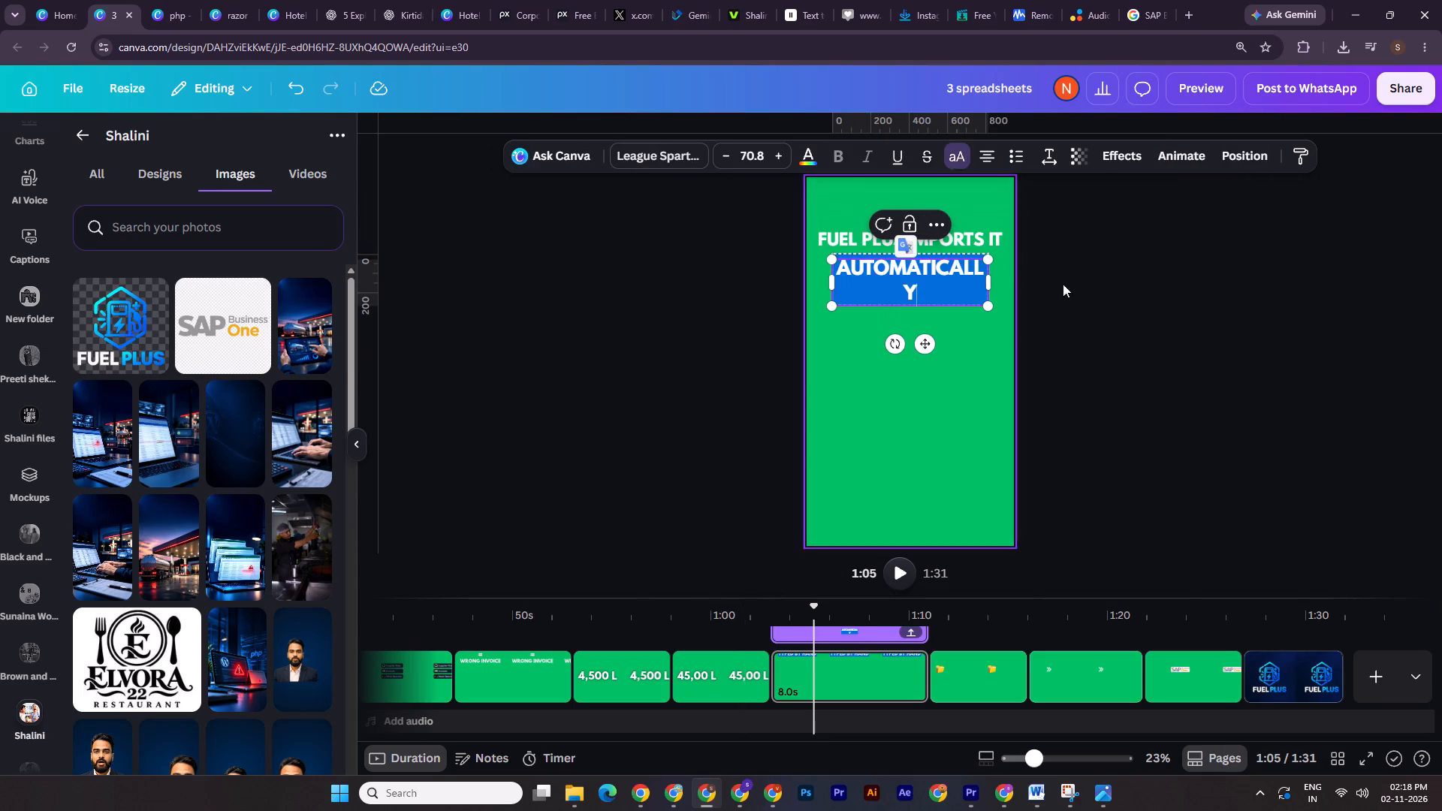
Widen the "AUTOMATICALLY" text box so the word fits on a single line.
left_click_drag(994, 284, 1000, 282, "alt")
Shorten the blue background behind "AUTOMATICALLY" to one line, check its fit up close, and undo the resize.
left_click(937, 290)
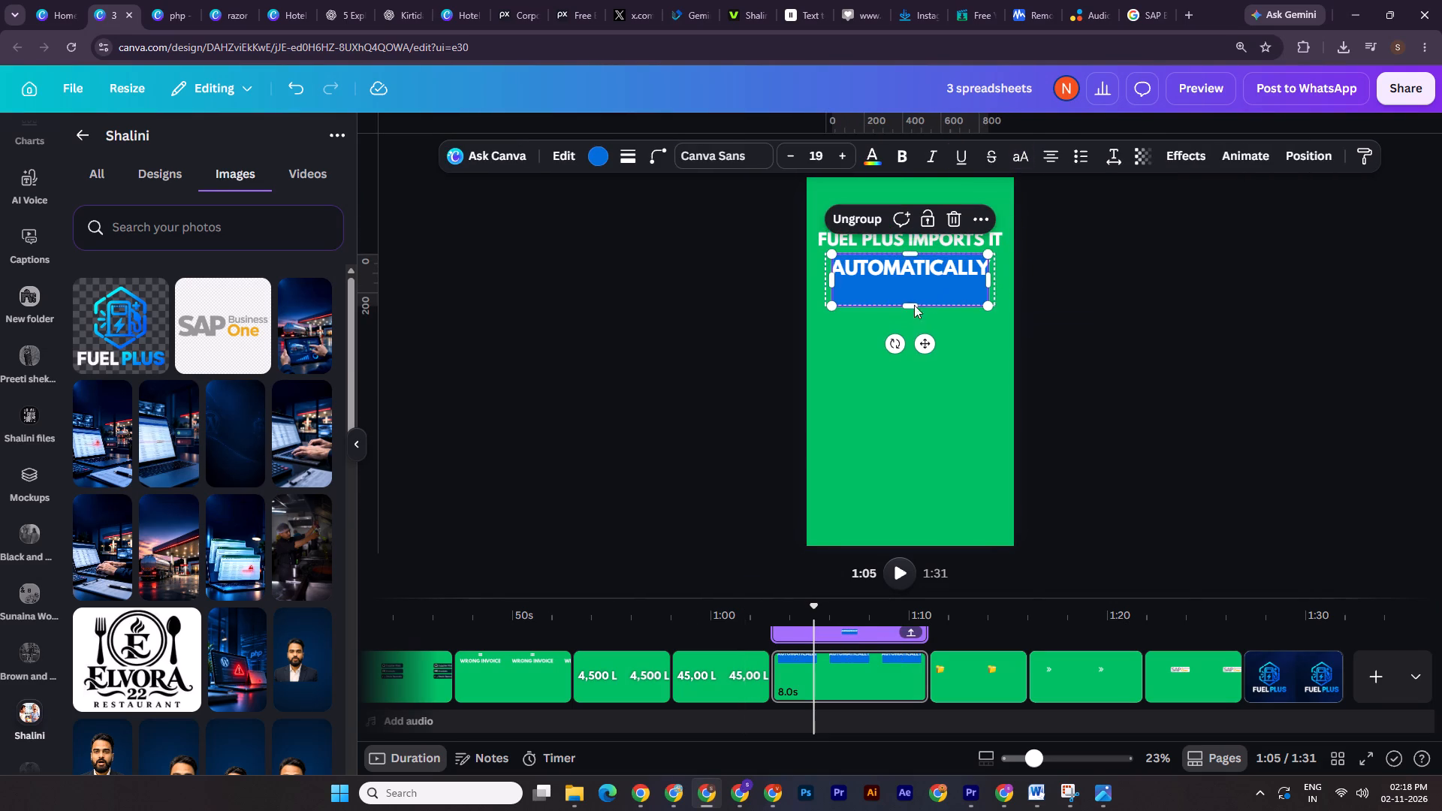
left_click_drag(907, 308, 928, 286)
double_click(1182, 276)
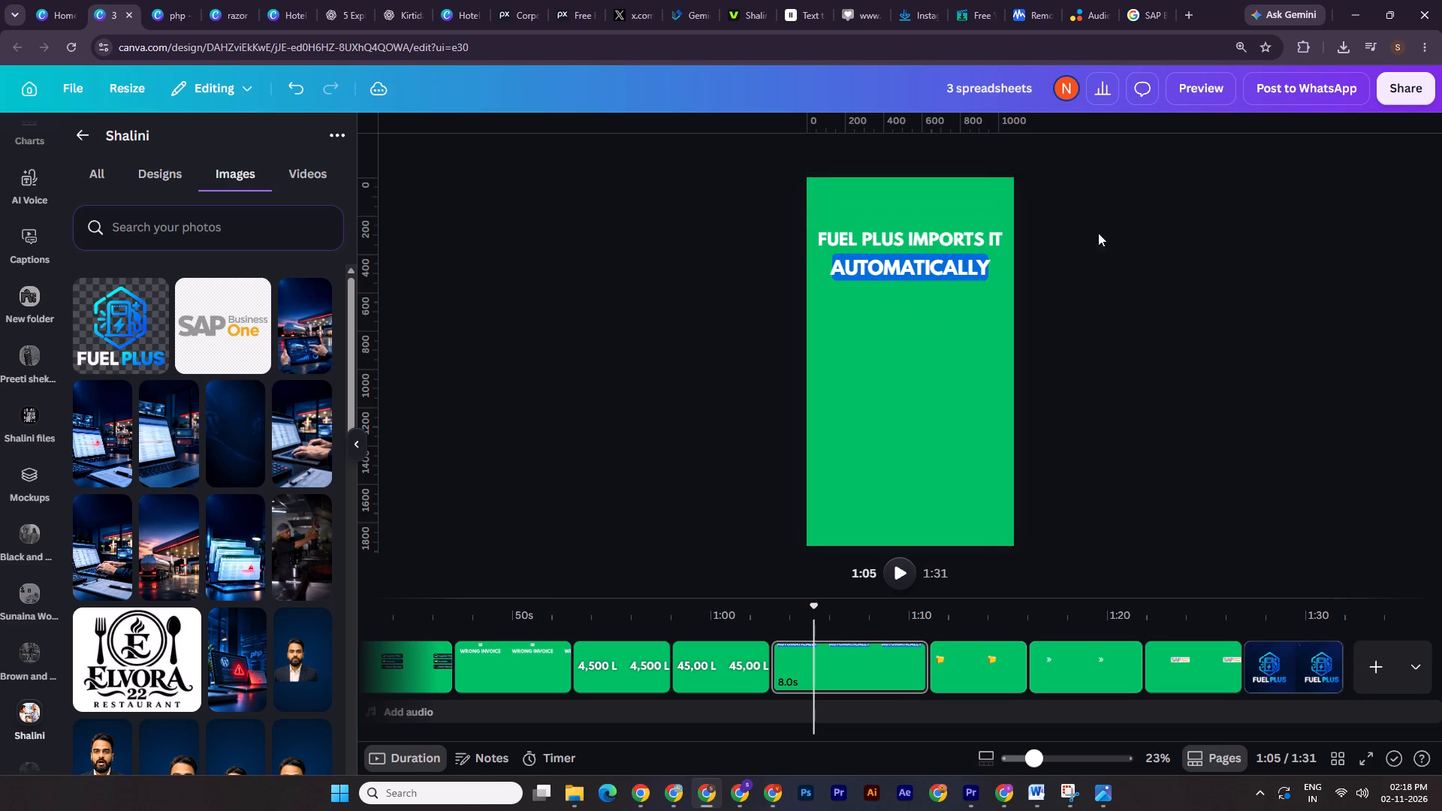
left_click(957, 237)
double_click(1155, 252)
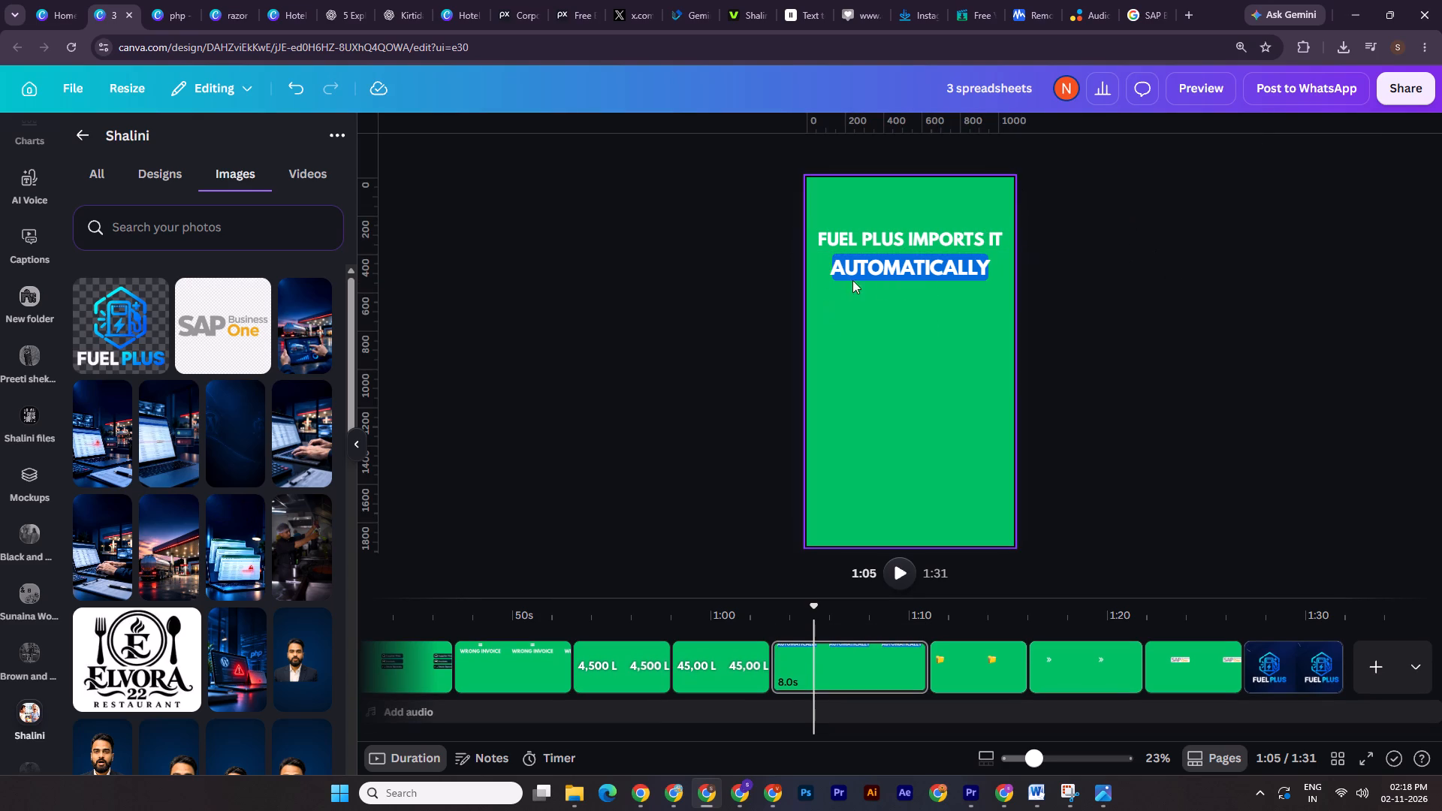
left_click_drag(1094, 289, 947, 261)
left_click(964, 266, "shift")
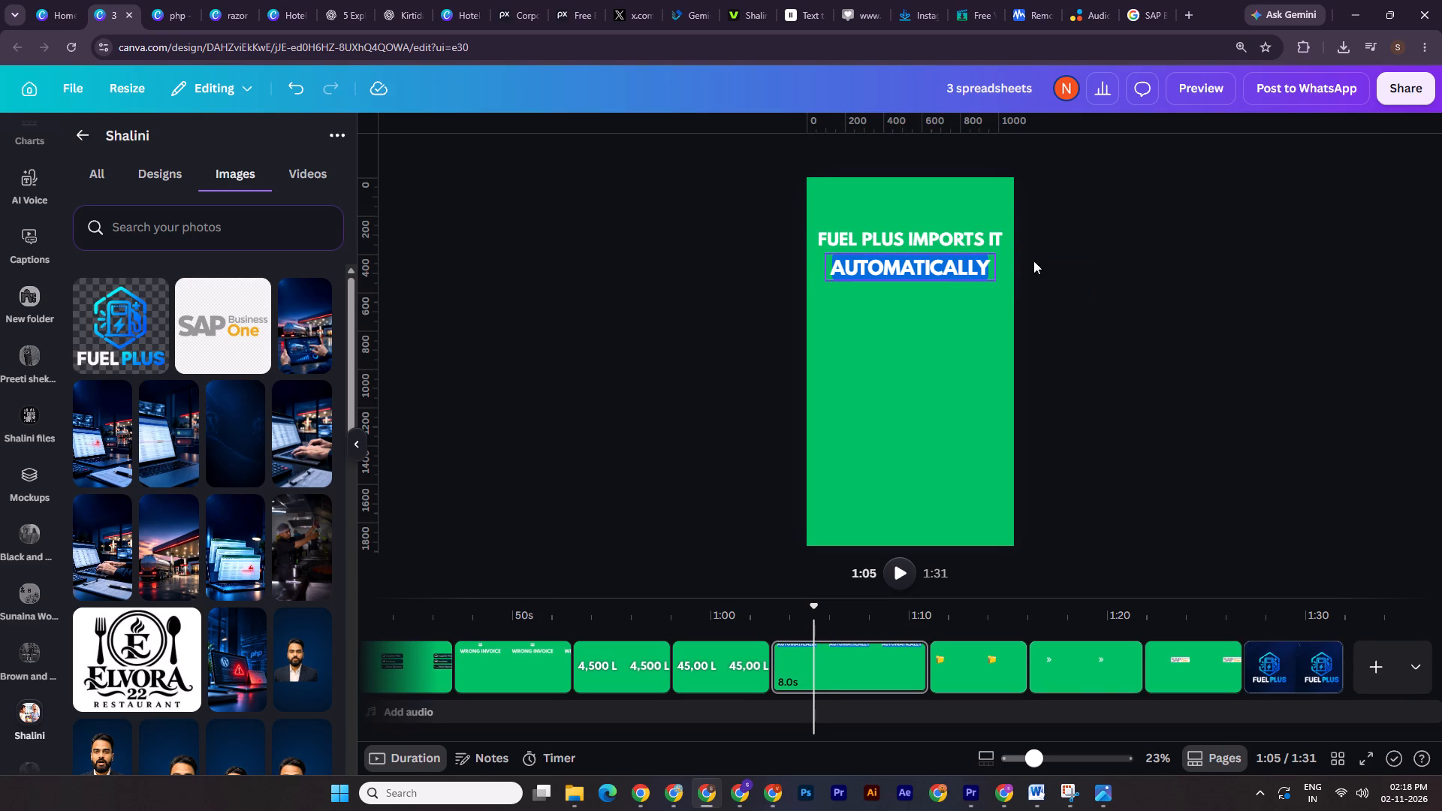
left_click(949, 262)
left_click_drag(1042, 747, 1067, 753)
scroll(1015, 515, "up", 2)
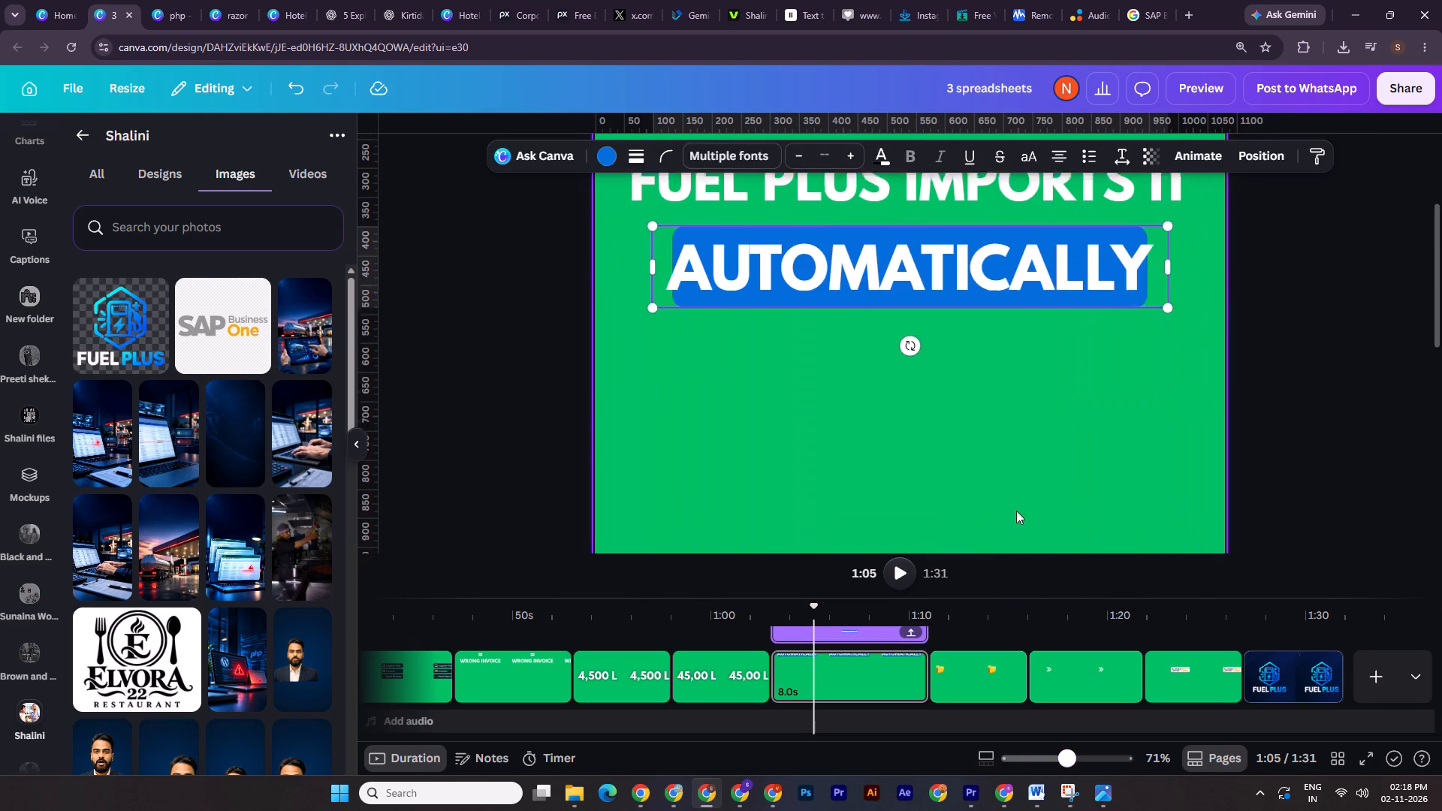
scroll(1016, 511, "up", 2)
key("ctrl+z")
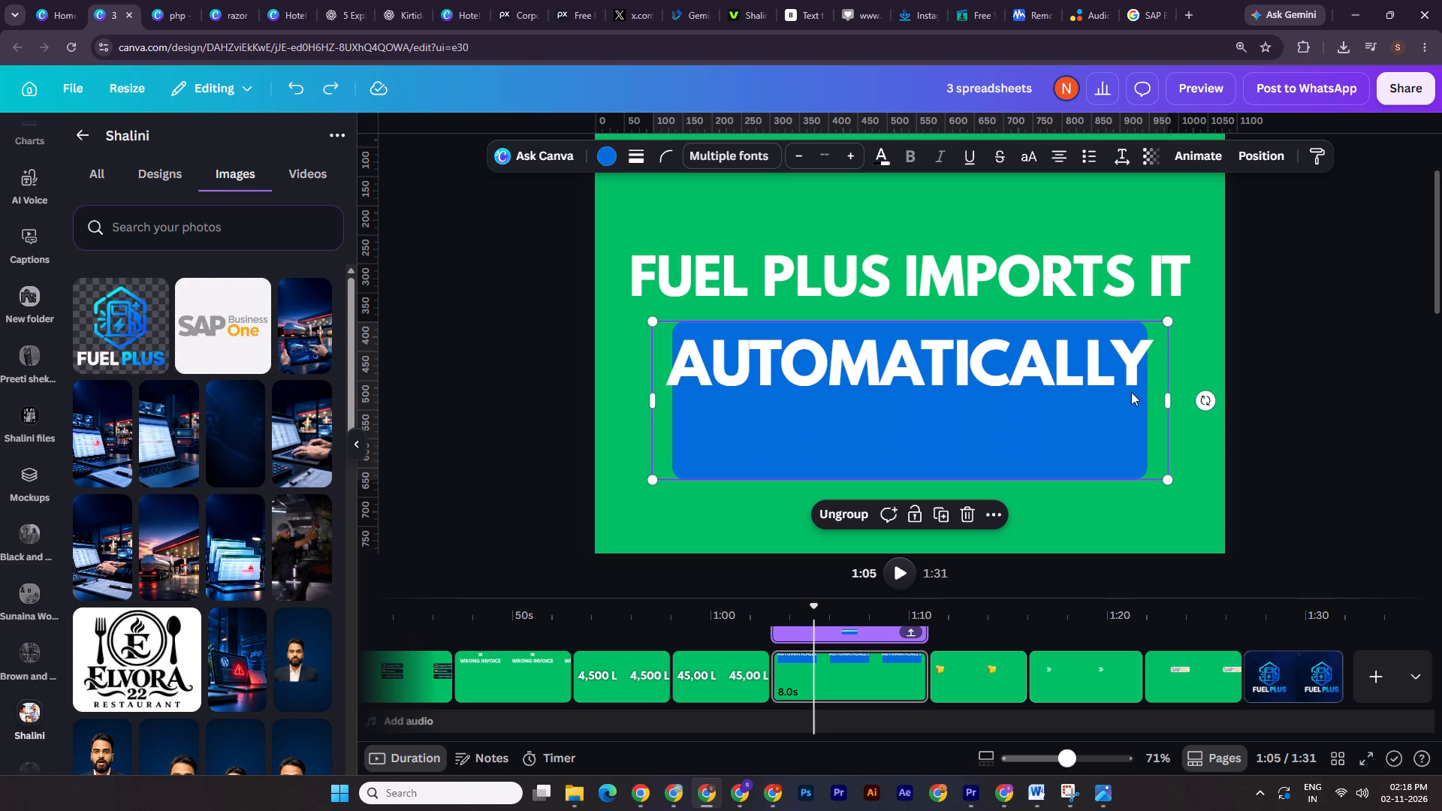
Widen the blue background to about 884 px and shorten it so it frames the single line "AUTOMATICALLY".
left_click(1094, 451)
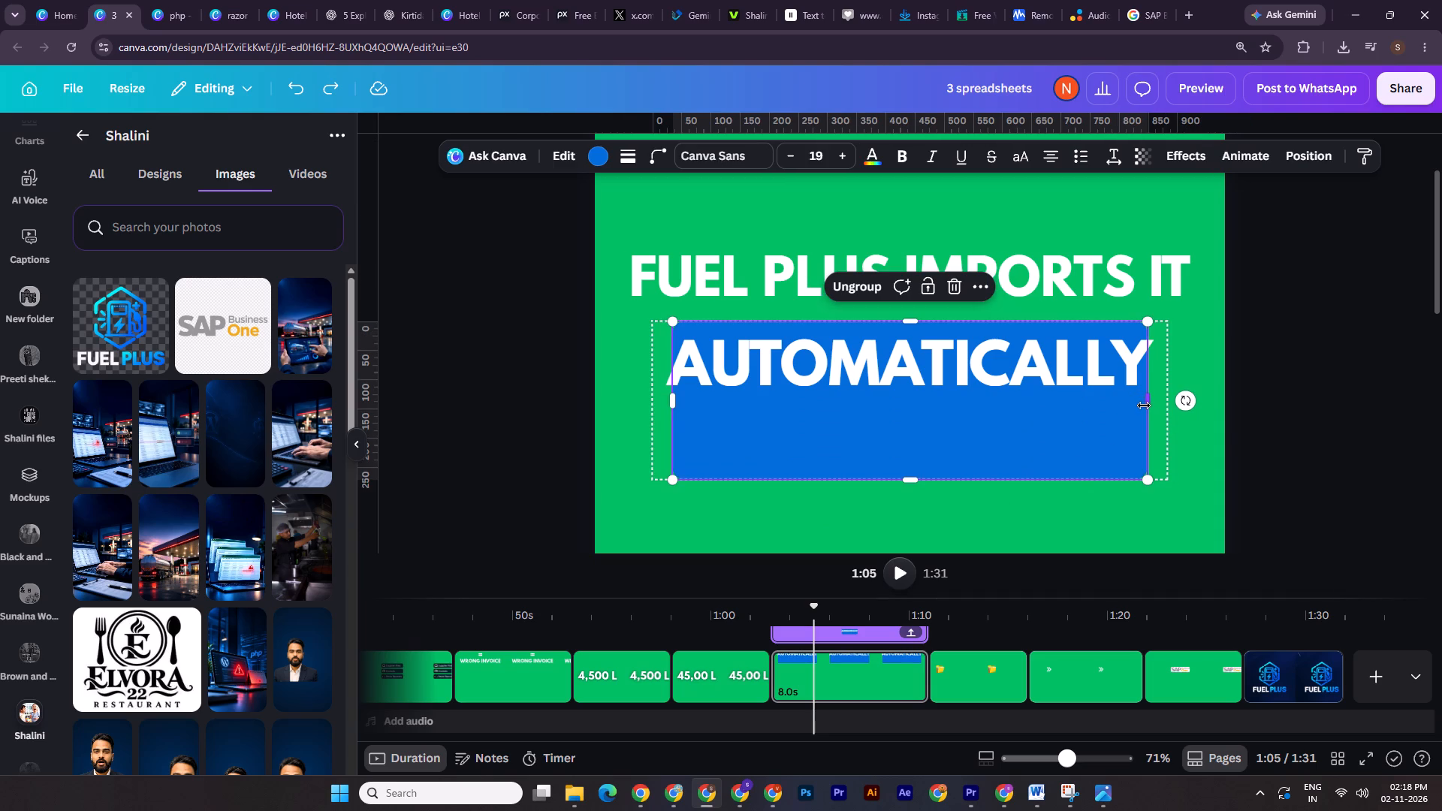
left_click_drag(1144, 405, 1162, 405, "alt")
left_click_drag(904, 481, 913, 437)
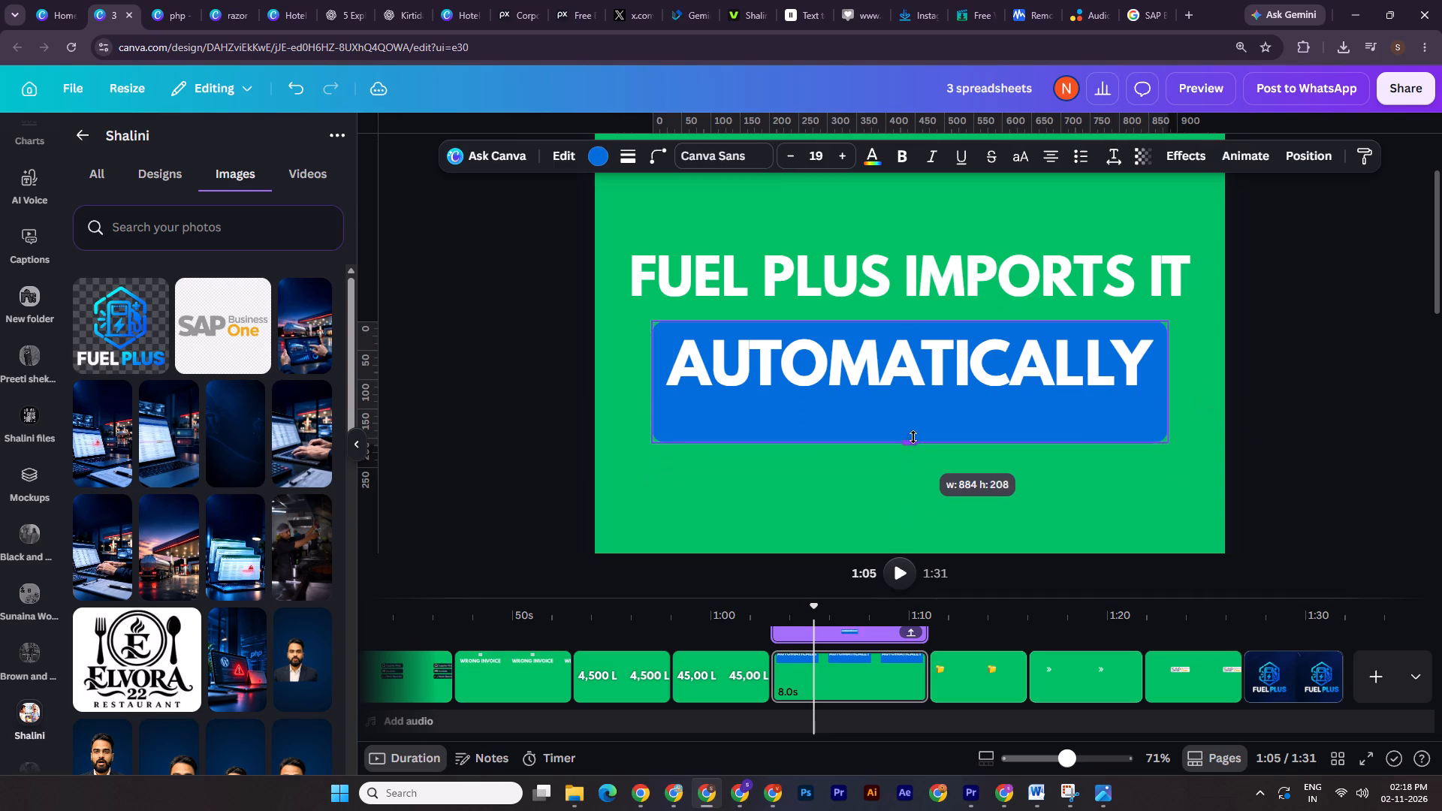
left_click_drag(913, 437, 916, 400)
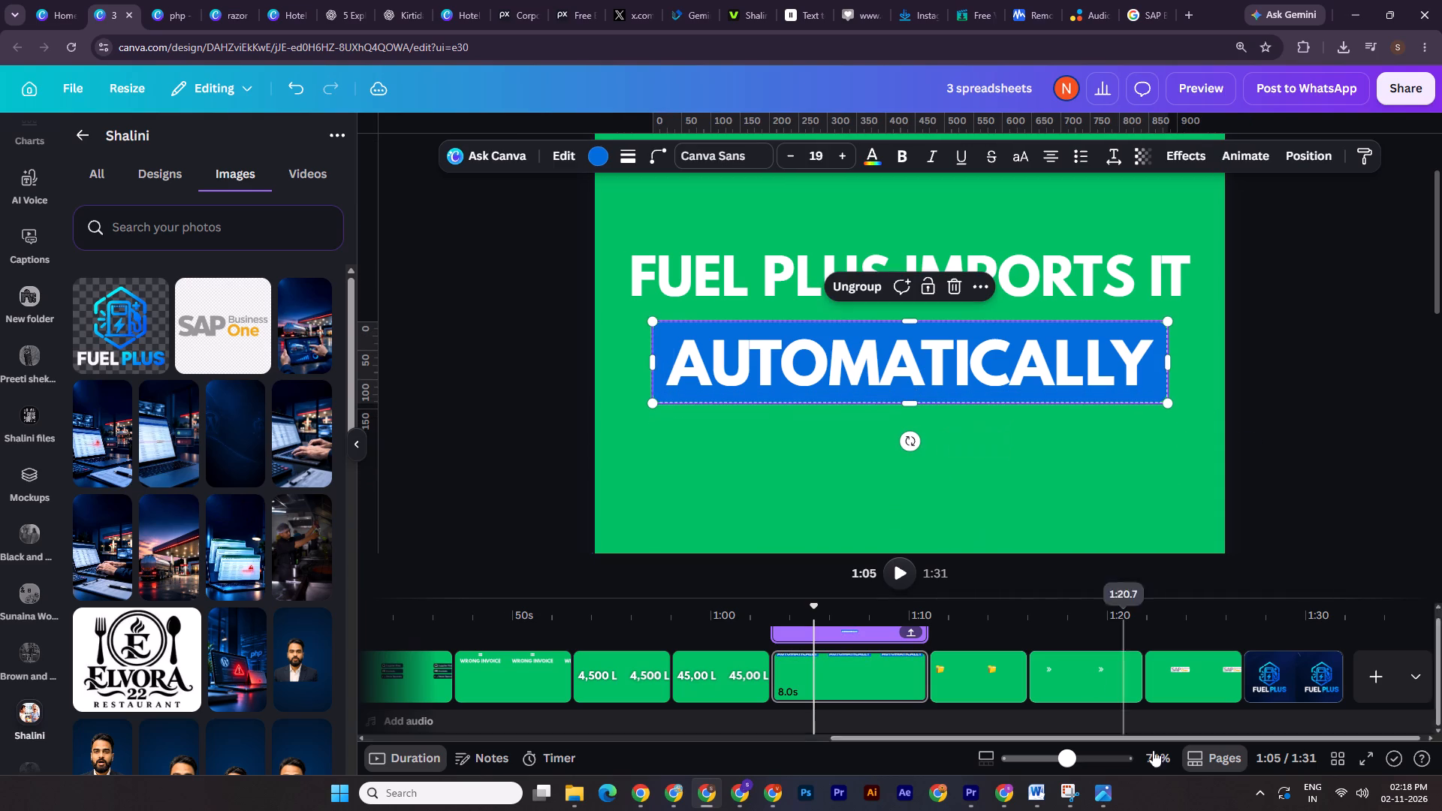
left_click_drag(1061, 750, 1032, 744)
double_click(1227, 403)
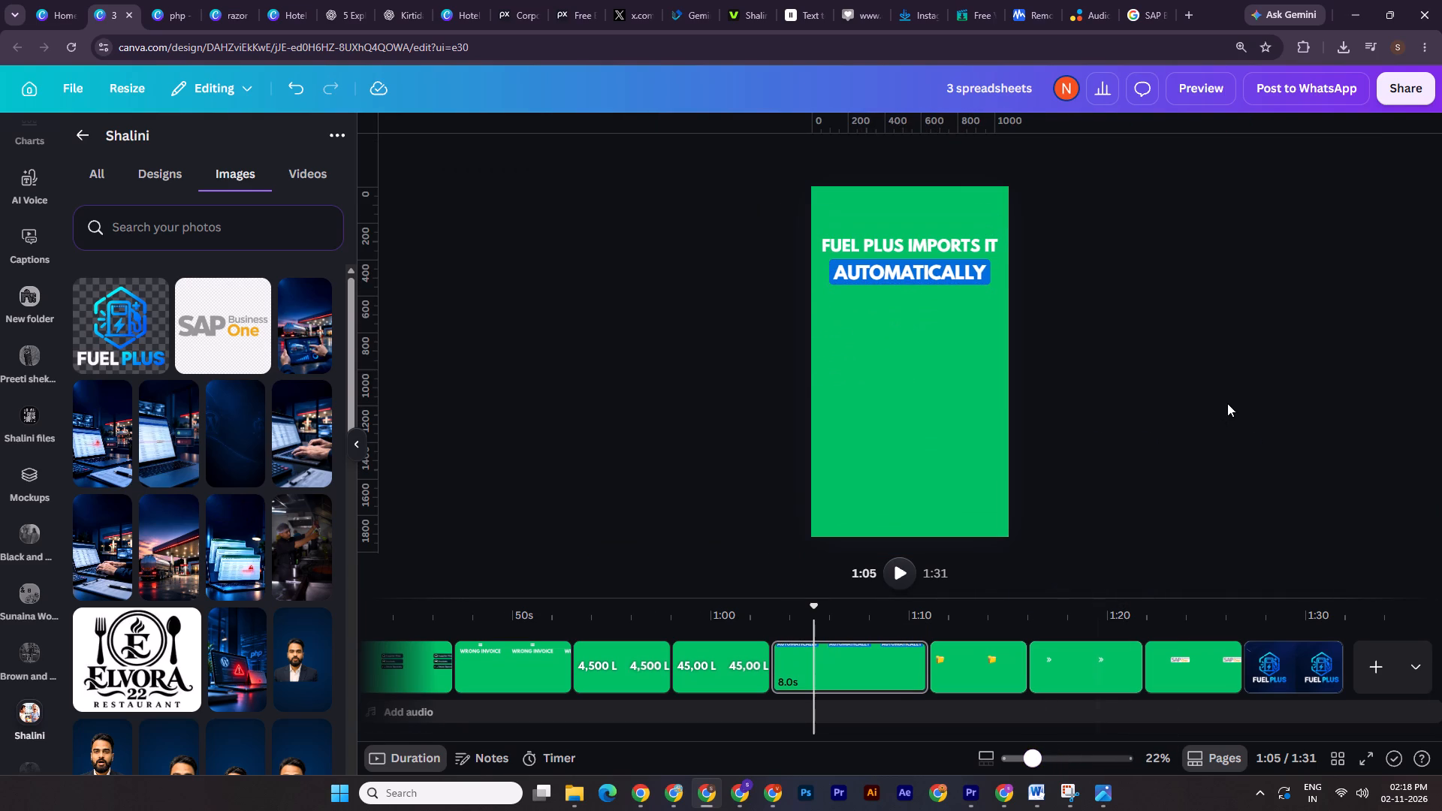
Download only the edited title page, page 11, as a 1080p MP4 video.
left_click(880, 680)
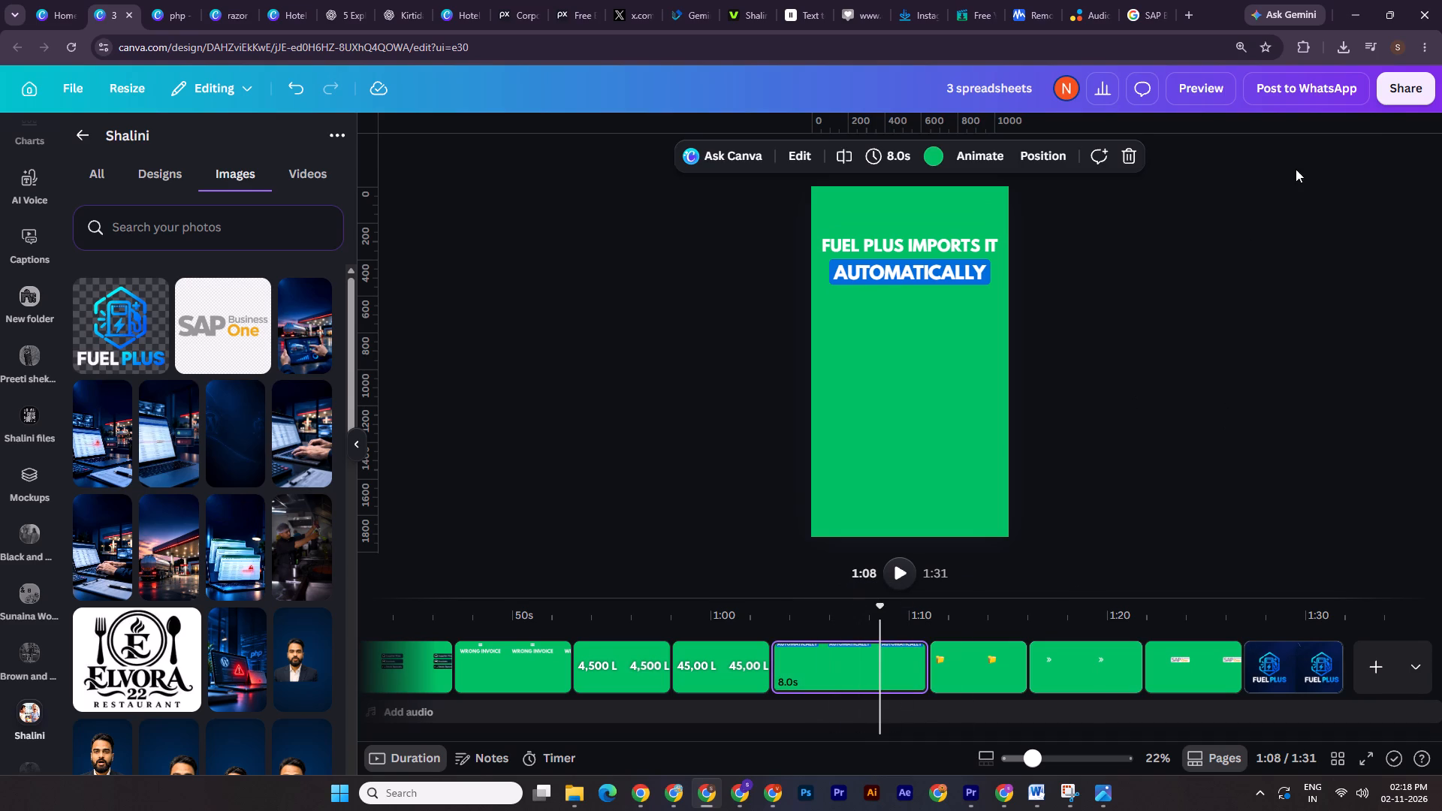
left_click(1403, 93)
left_click(1142, 484)
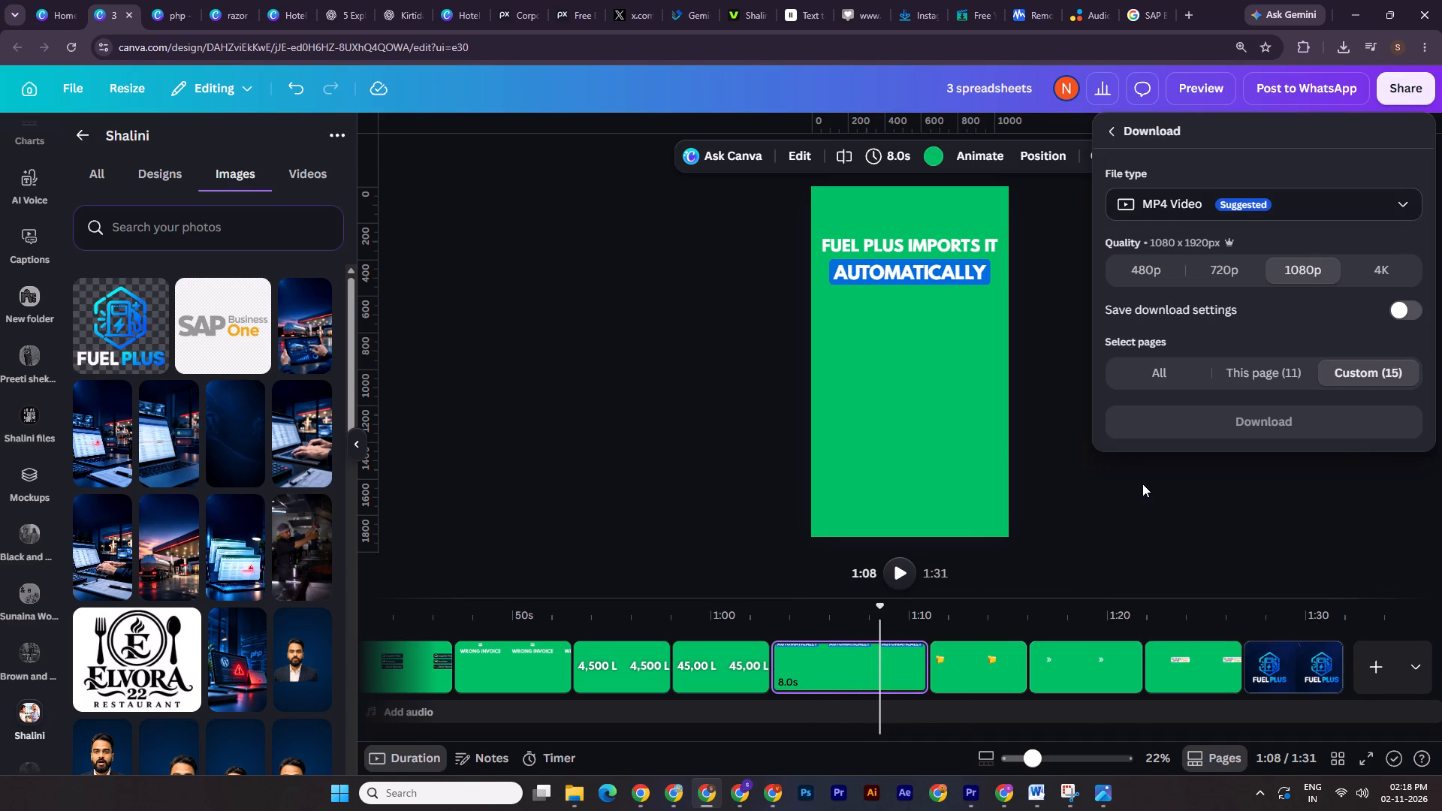
left_click(1278, 368)
left_click(1271, 432)
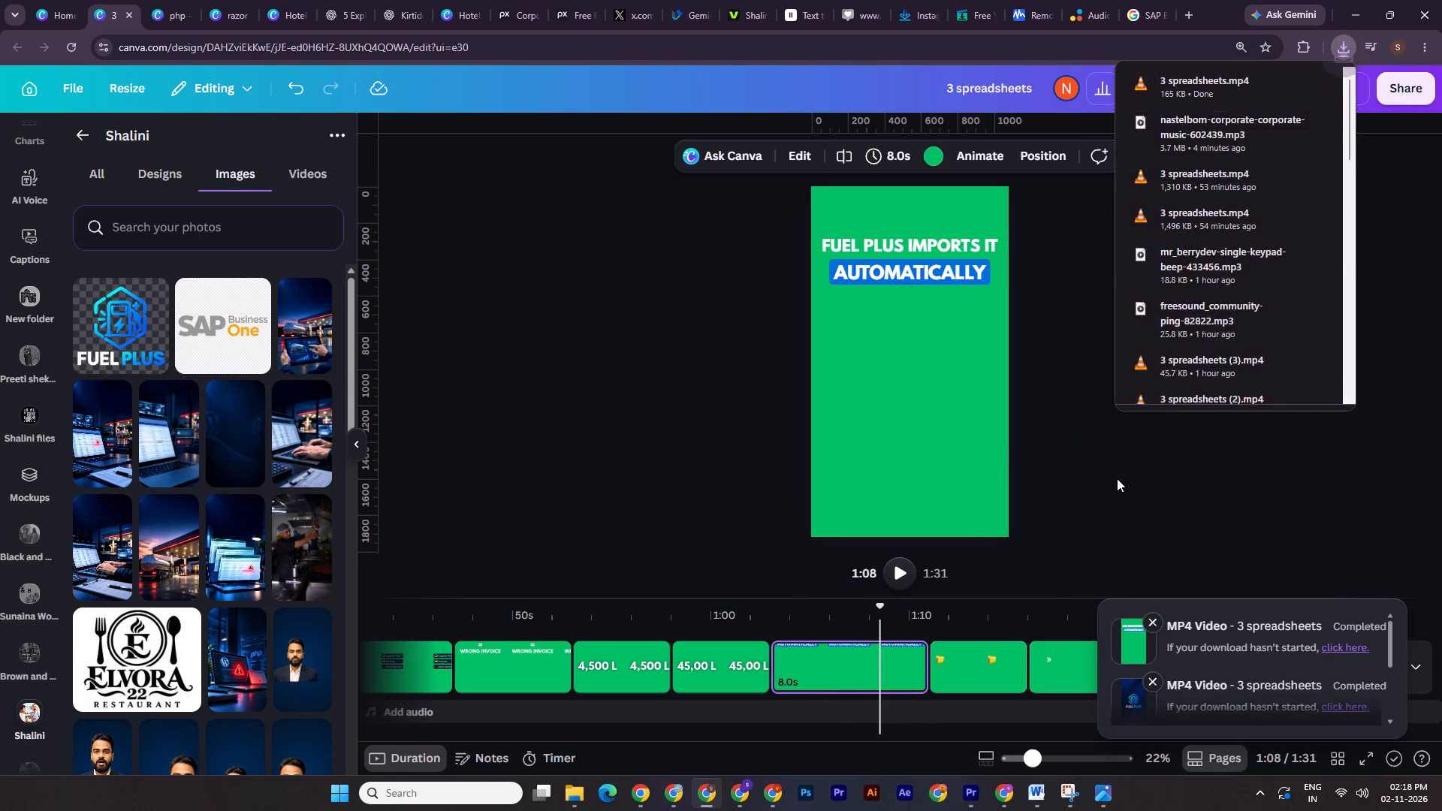
left_click(1106, 493)
Rename the newly downloaded "3 spreadsheets.mp4" in the Downloads folder as "3 spreadsheets_8.mp4".
left_click(578, 781)
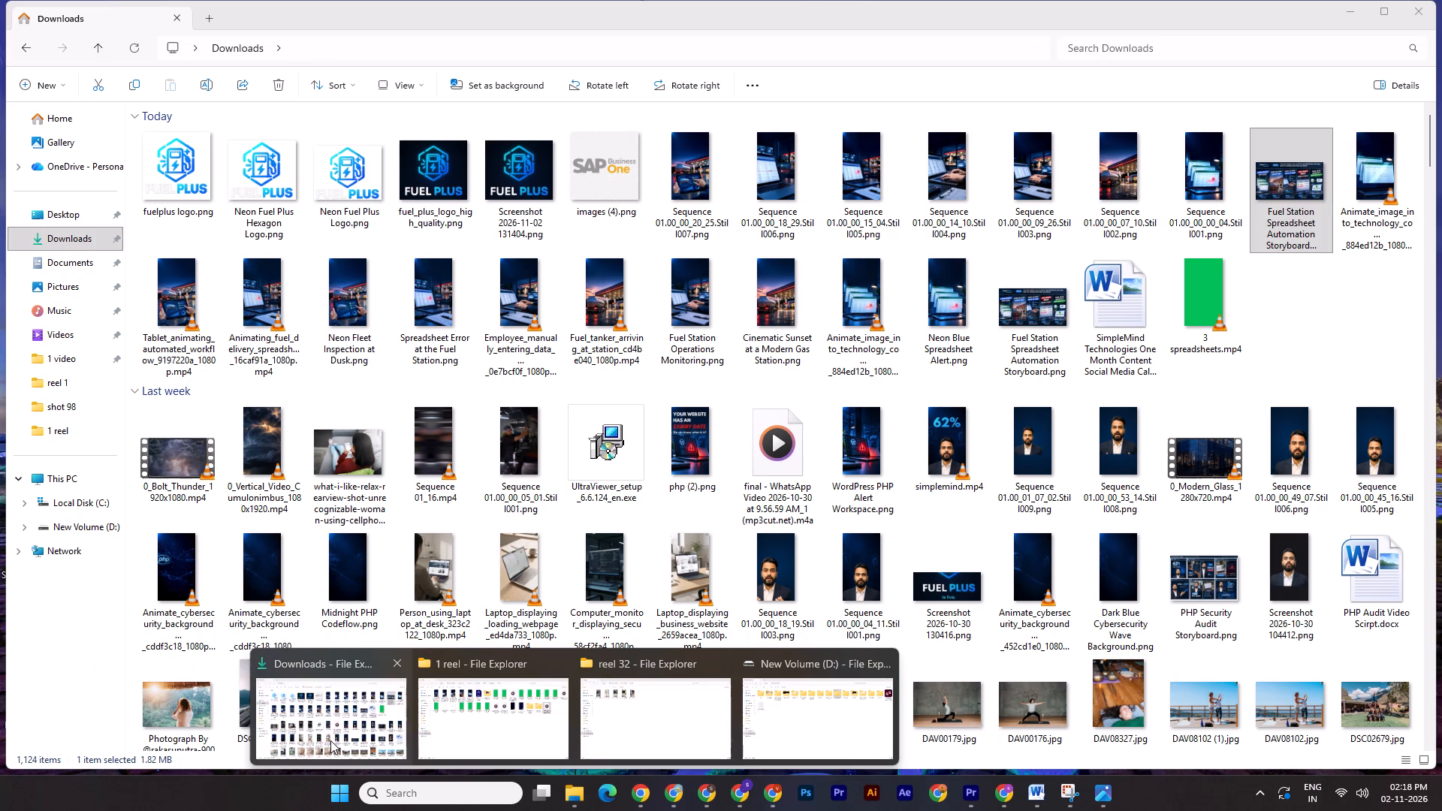
left_click(331, 748)
left_click(53, 241)
left_click(176, 166)
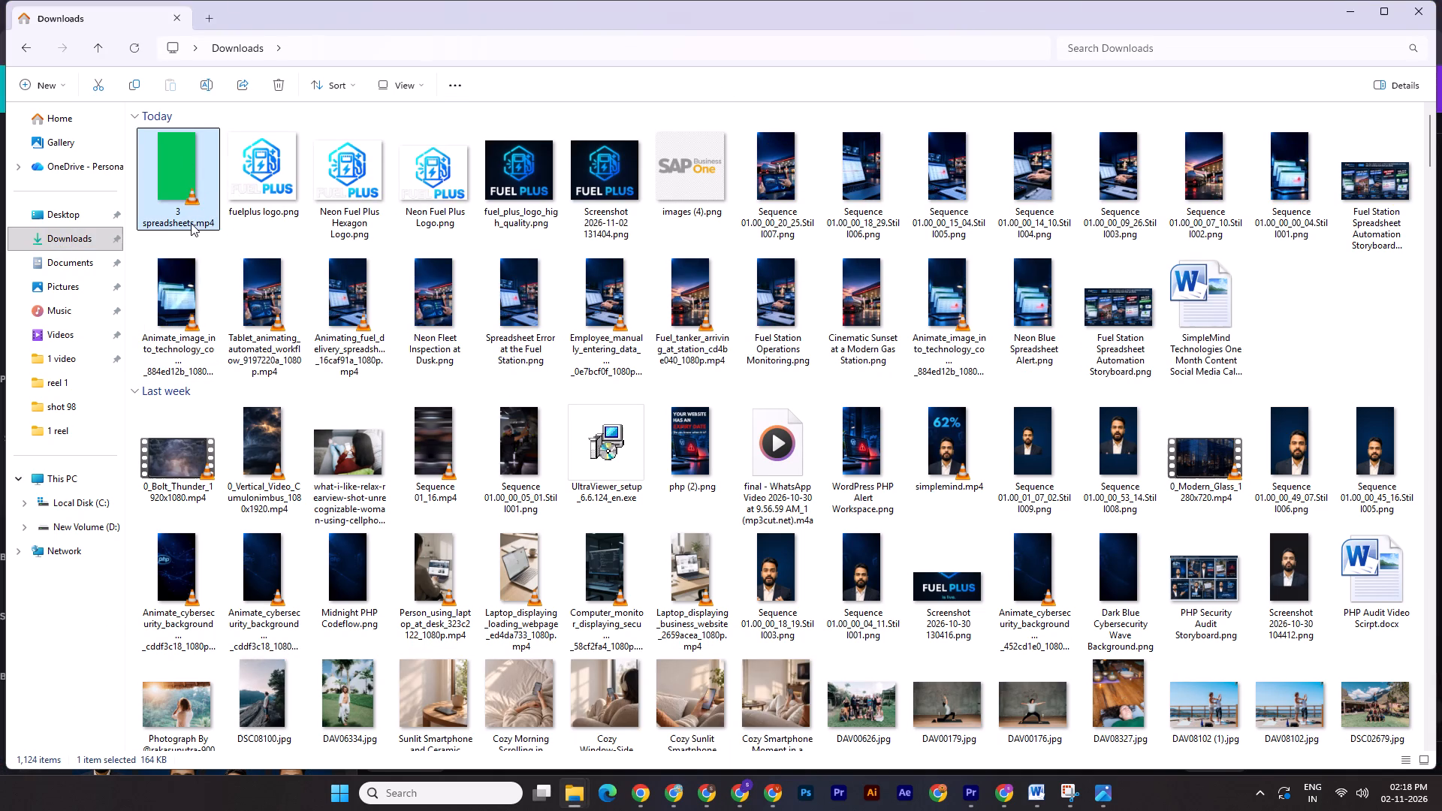
left_click(187, 223)
left_click(192, 213)
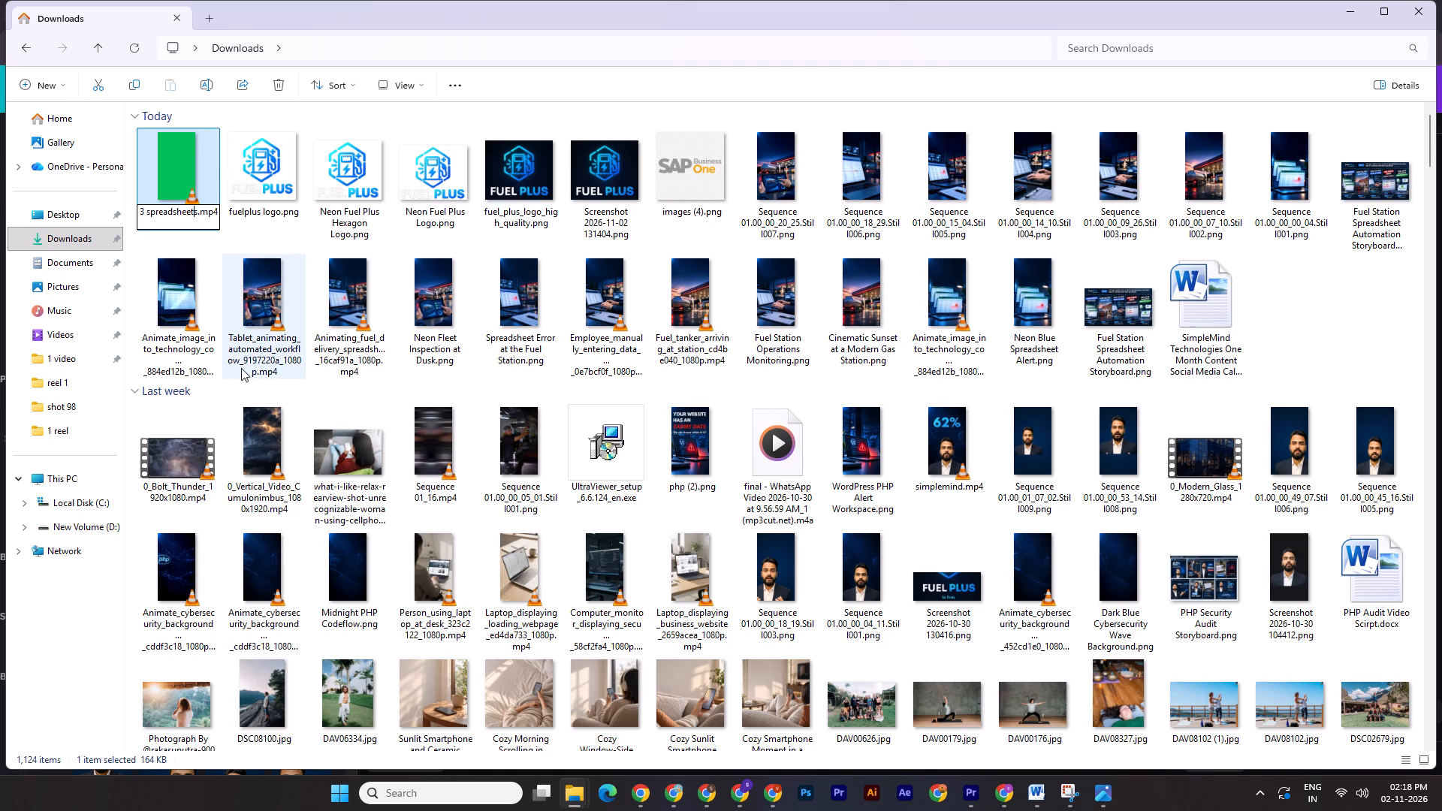
key("Right")
type("_8")
key("Return")
Move "3 spreadsheets_8.mp4" from Downloads into the project's "1 reel" folder.
key("ctrl+x")
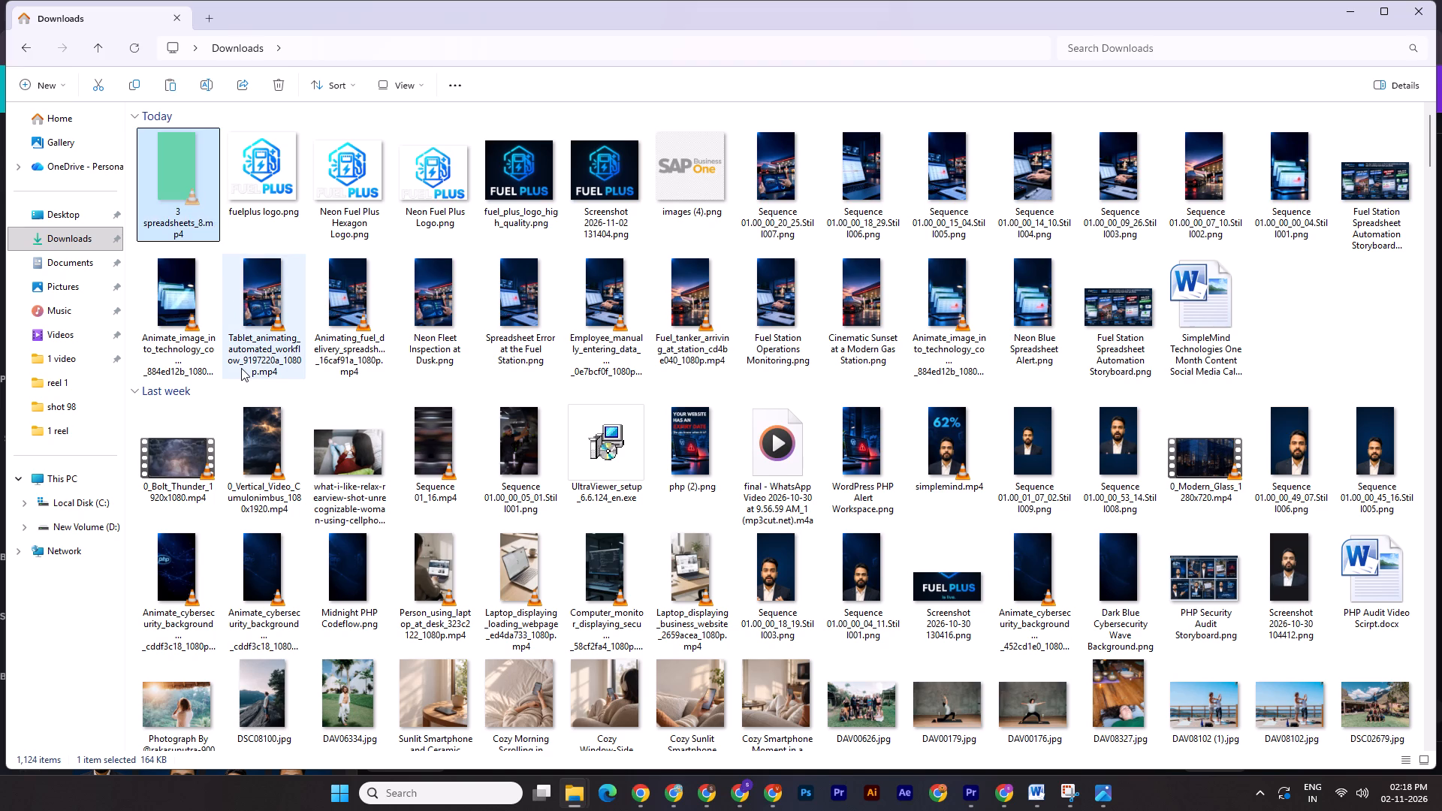
left_click(581, 797)
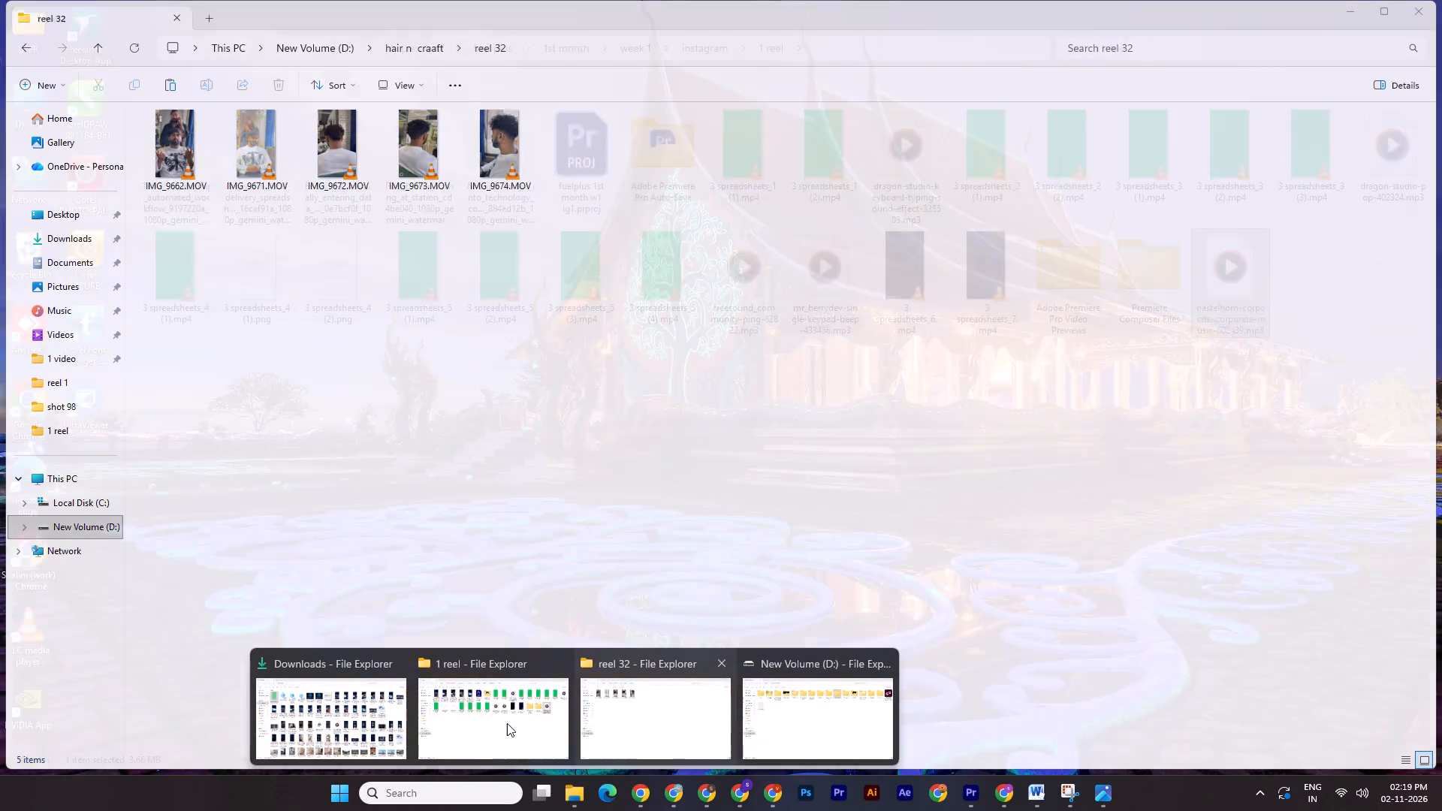
left_click(505, 723)
left_click(607, 577)
key("ctrl+v")
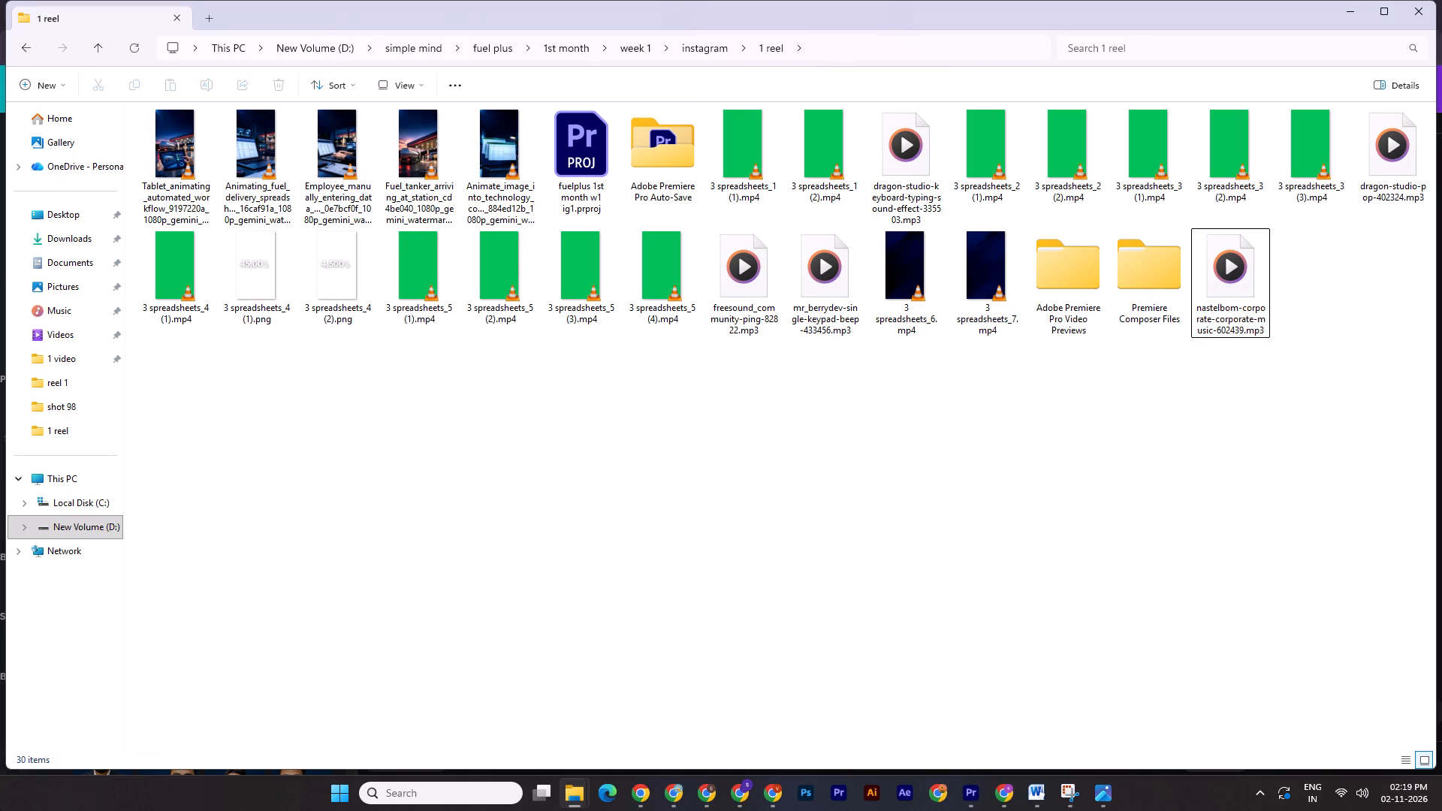
Place "3 spreadsheets_8.mp4" on track V2 above the Tablet_animating clip in Premiere Pro and trim its end to match that clip.
left_click_drag(1320, 290, 974, 774)
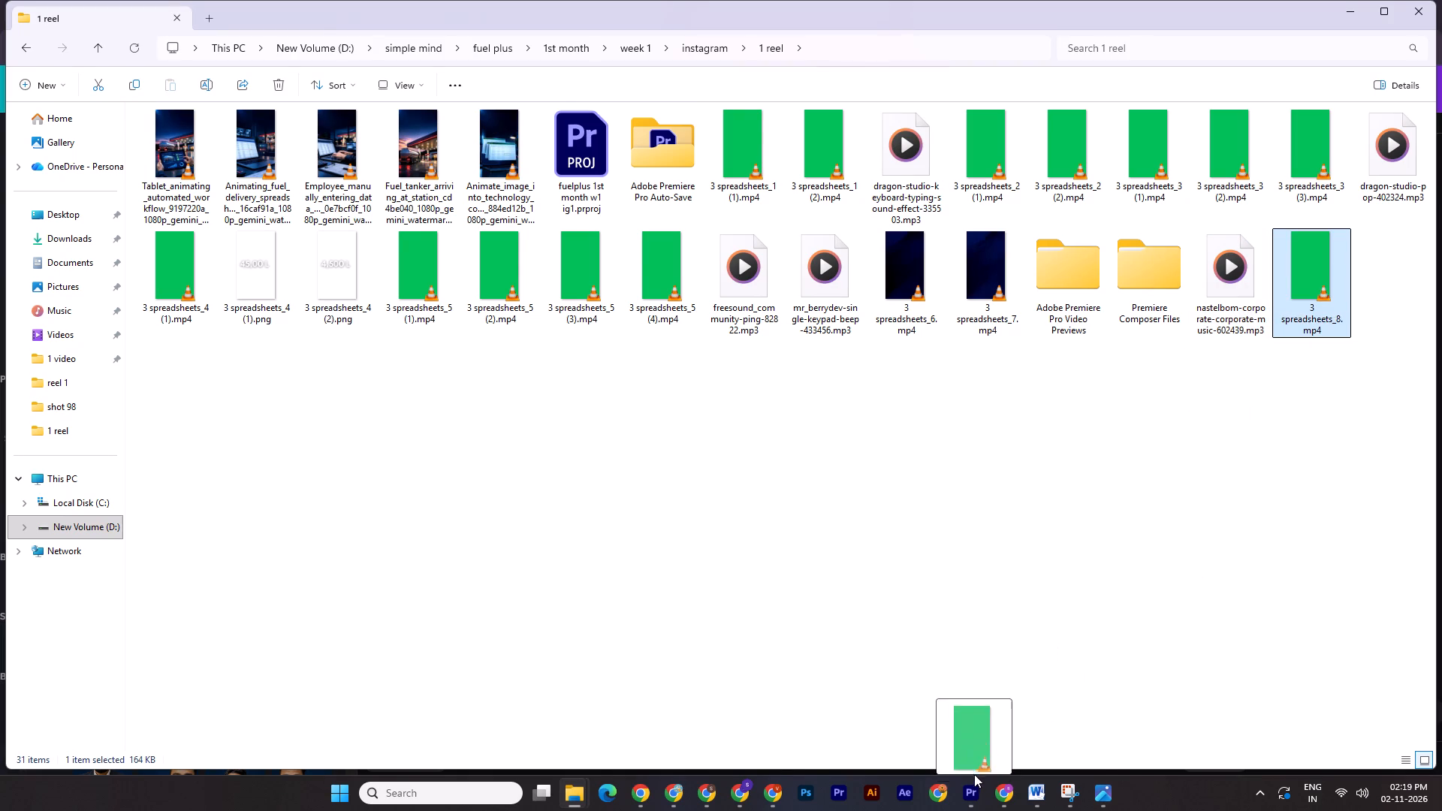
left_click_drag(974, 774, 852, 604)
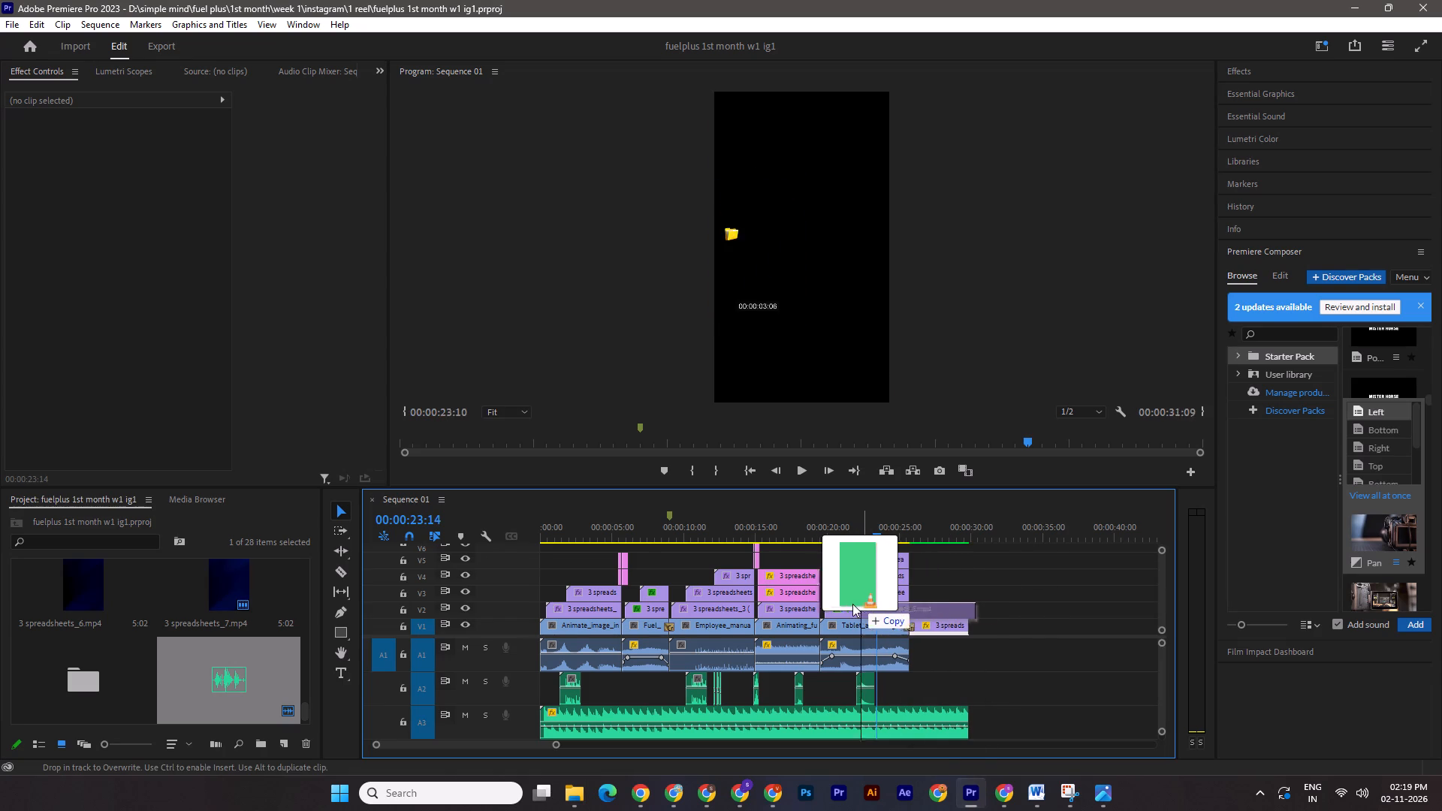
left_click_drag(852, 604, 828, 604)
left_click_drag(936, 607, 908, 606)
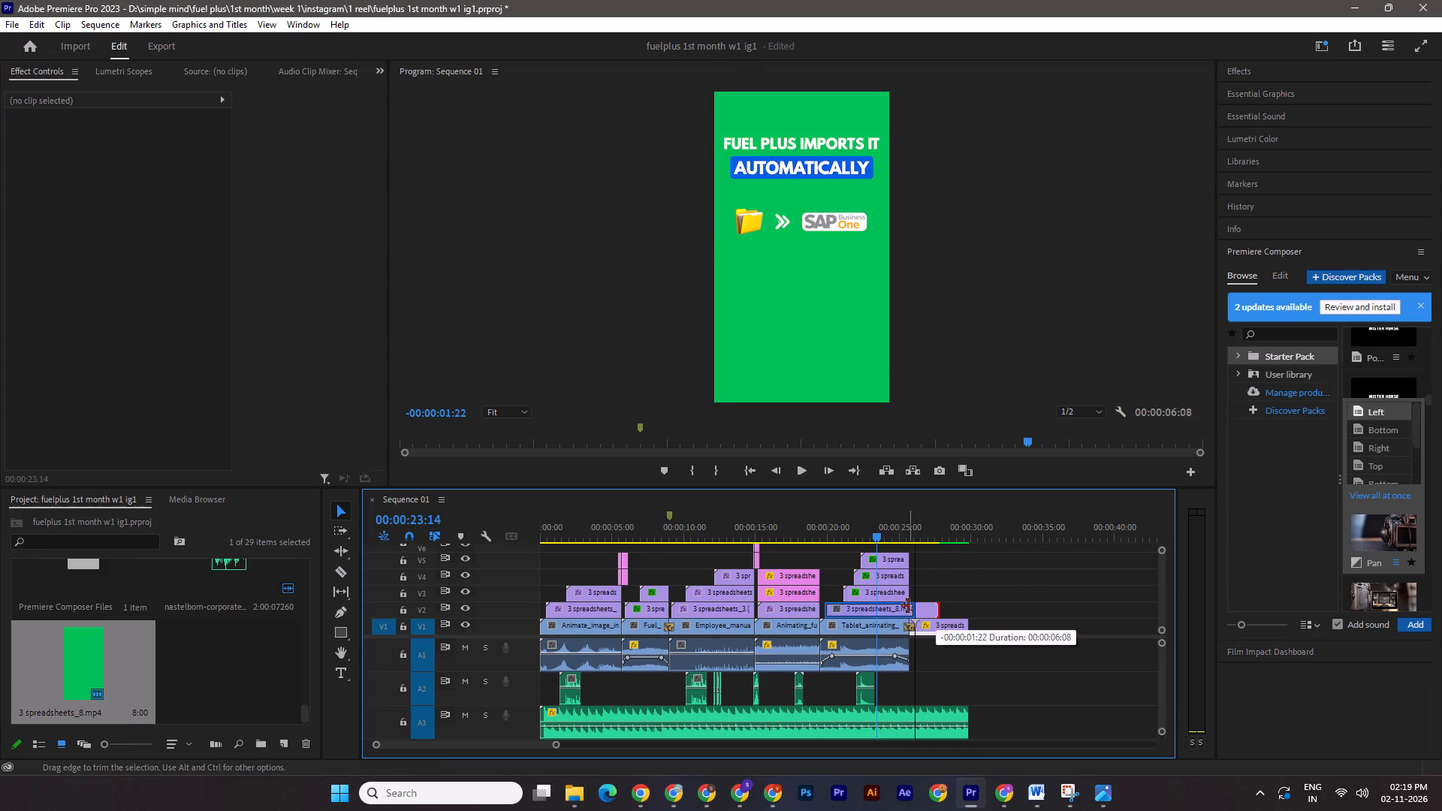
left_click_drag(908, 606, 905, 606)
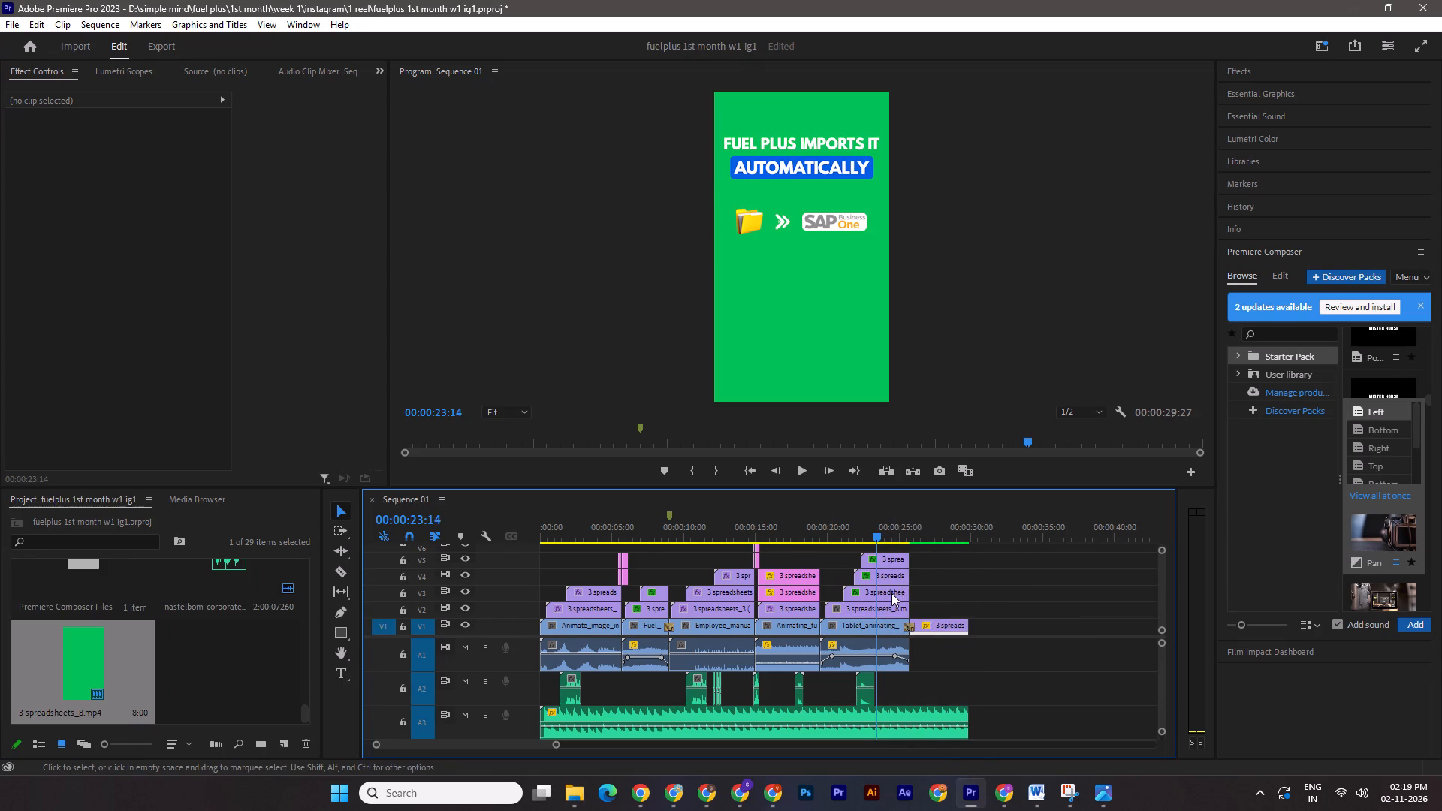
Add an opacity keyframe at 100% to "3 spreadsheets_8.mp4" on V2 at 00:00:25:10, matching the overlay clips' fade start.
left_click(891, 593)
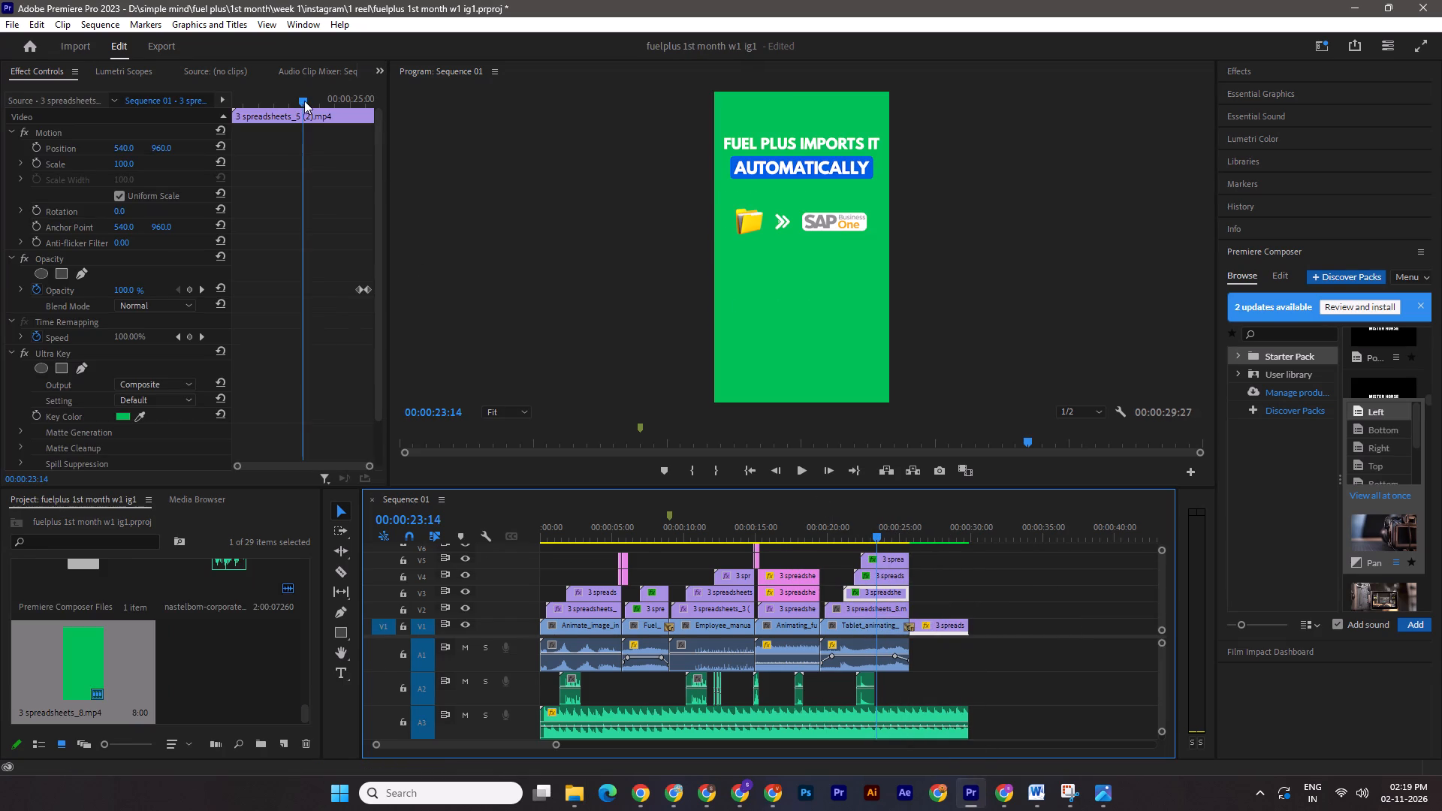
left_click_drag(304, 101, 348, 110)
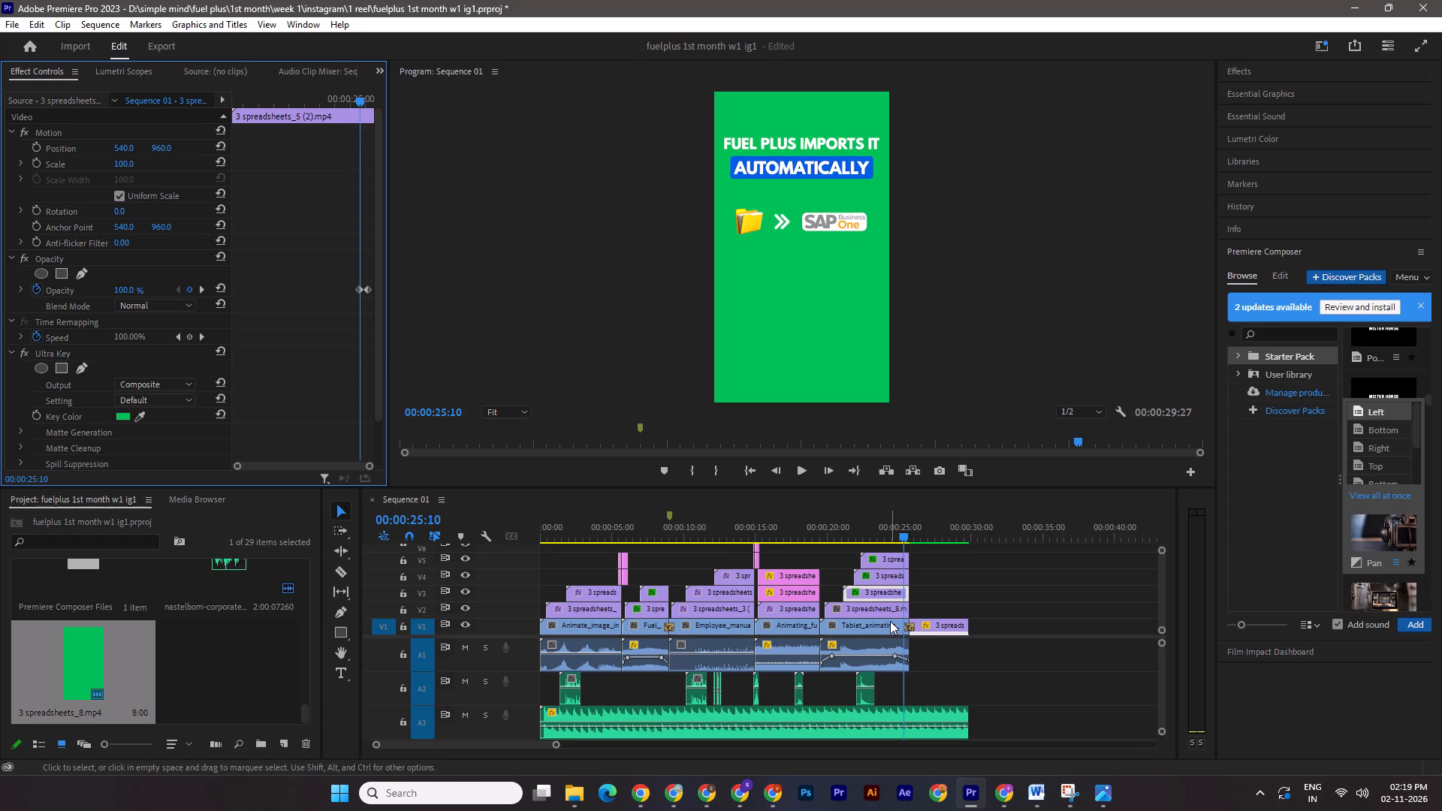
left_click(885, 611)
left_click(37, 288)
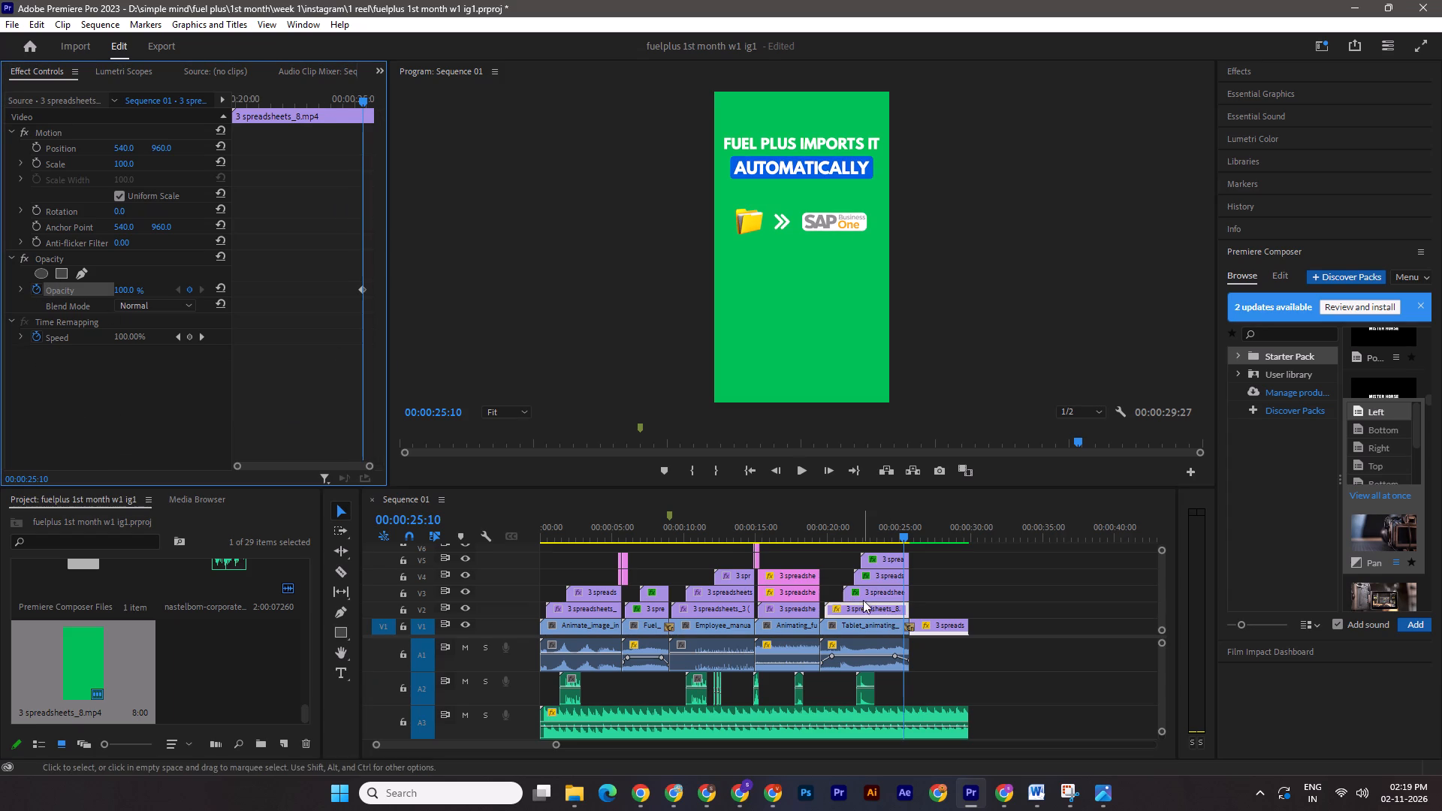
At 00:00:25:18, set the opacity of the final scene's overlay clips on V3 and V4 to 0%.
left_click(870, 595)
left_click(357, 98, "shift")
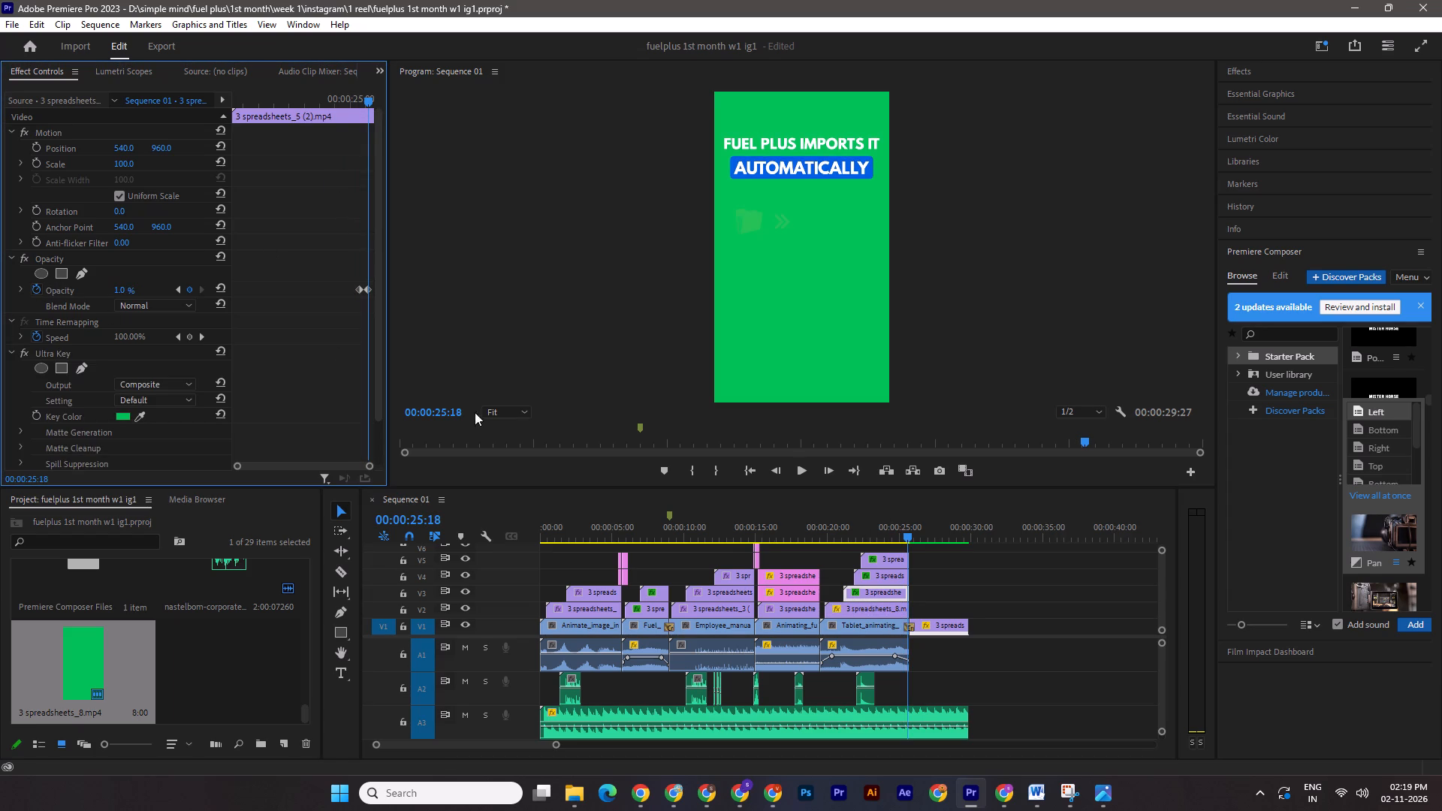
left_click_drag(116, 291, 102, 291)
left_click(882, 577)
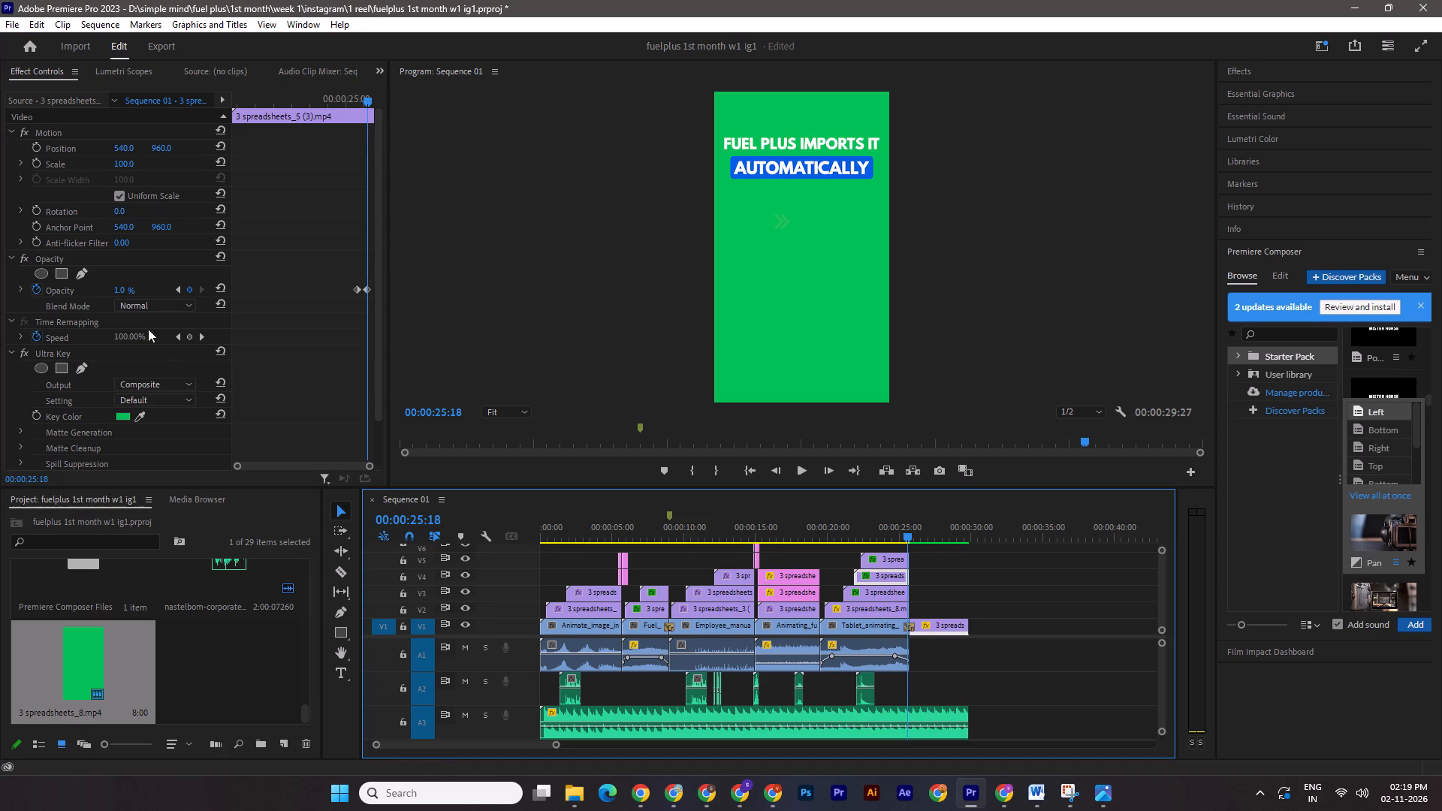
left_click_drag(117, 288, 101, 285)
left_click(901, 562)
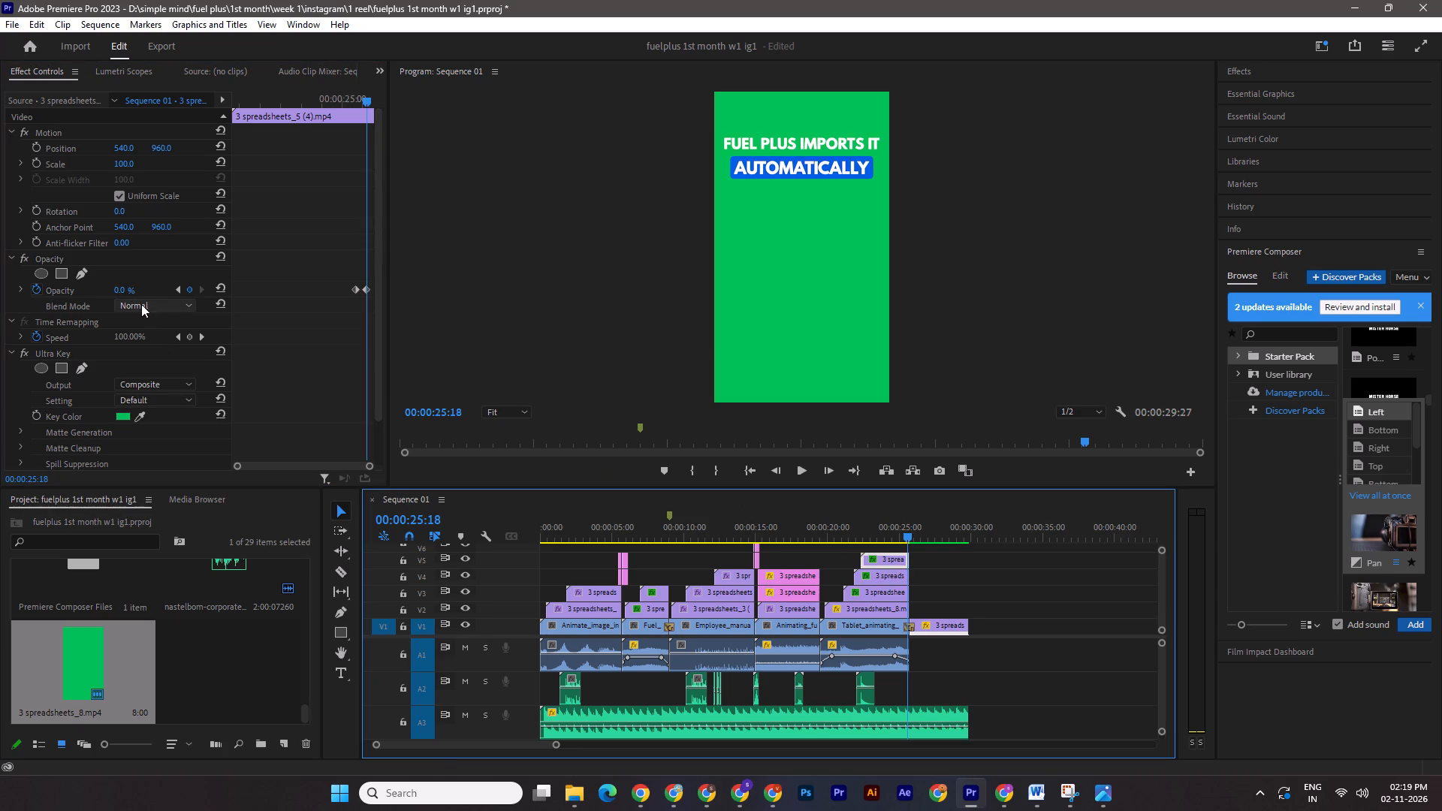
Set the opacity of "3 spreadsheets_8.mp4" to 0% at 00:00:25:18 and save the project.
left_click(873, 613)
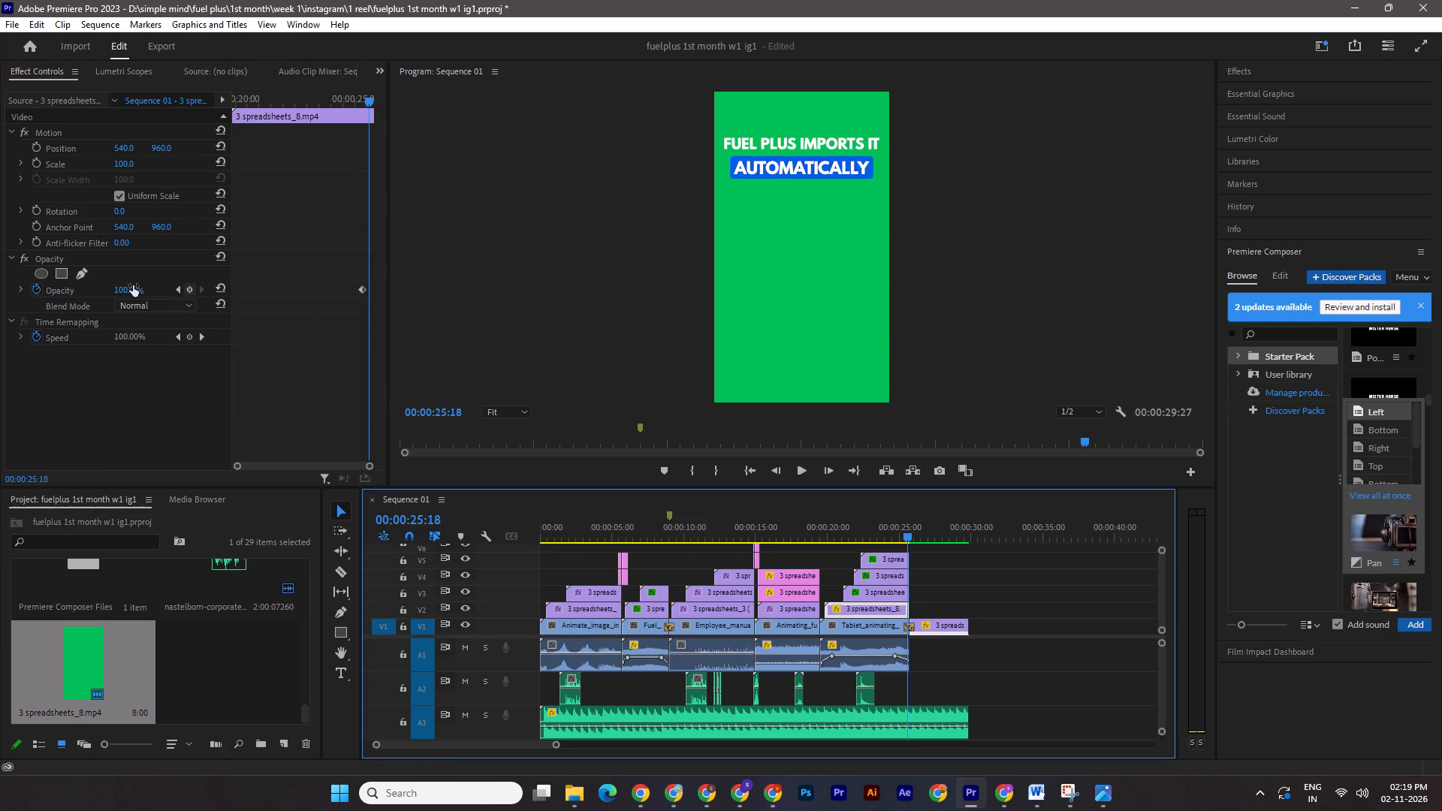
left_click_drag(120, 294, 17, 293)
key("ctrl+s")
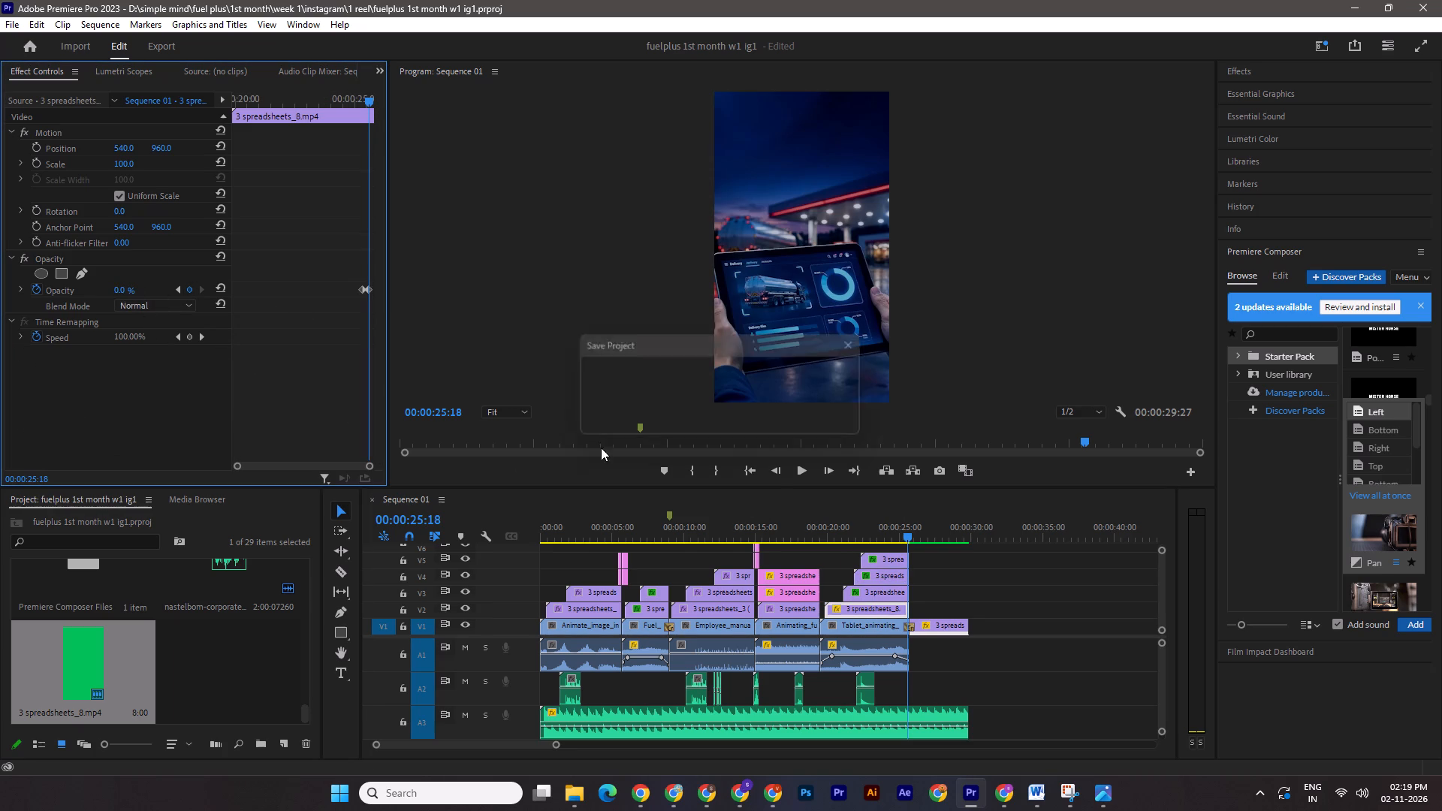
Apply Ultra Key to "3 spreadsheets_8.mp4" on V2, sample its green background as the key color, and save the project.
left_click_drag(907, 524, 873, 522)
left_click(1244, 77)
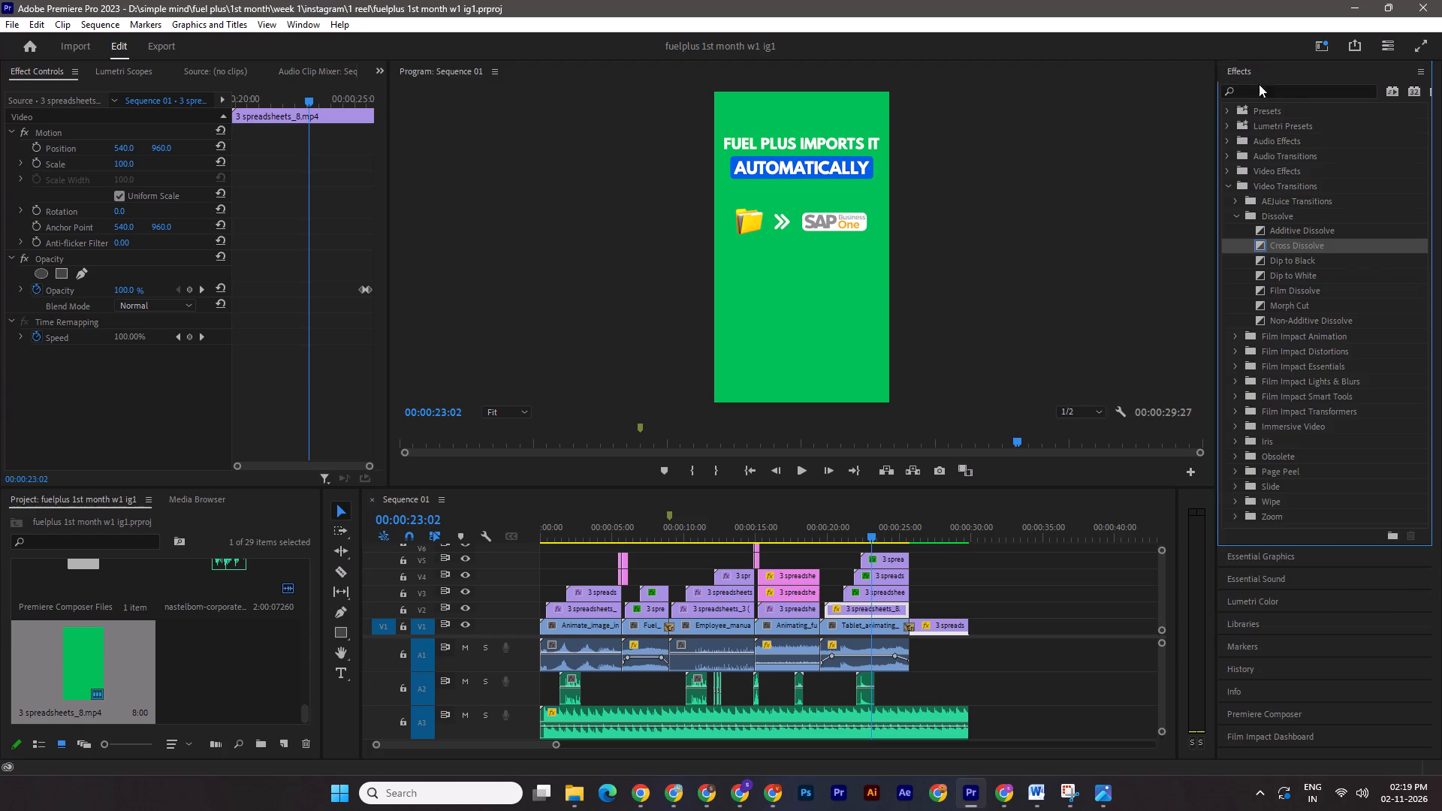
left_click(1278, 92)
key("u")
key("l")
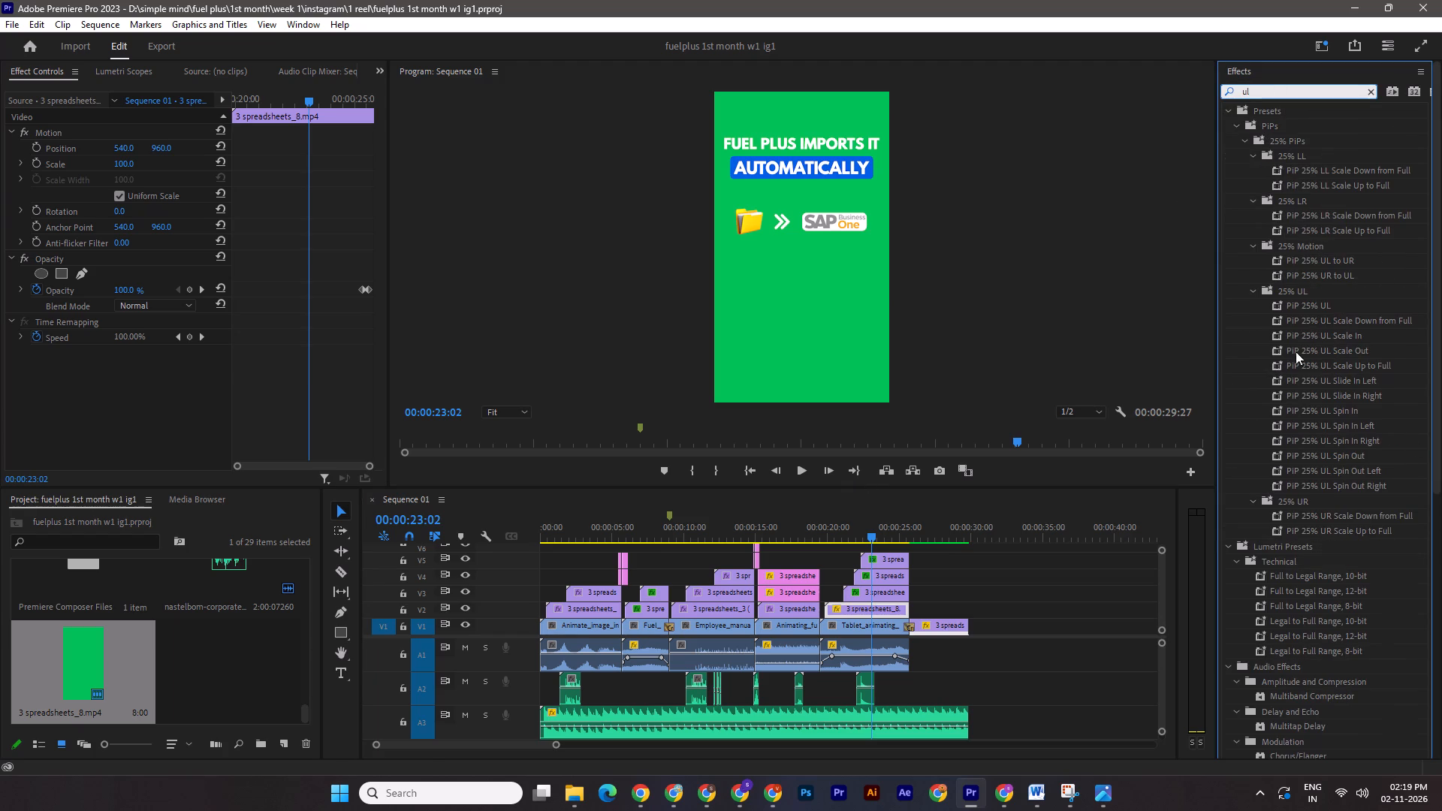
type("tr")
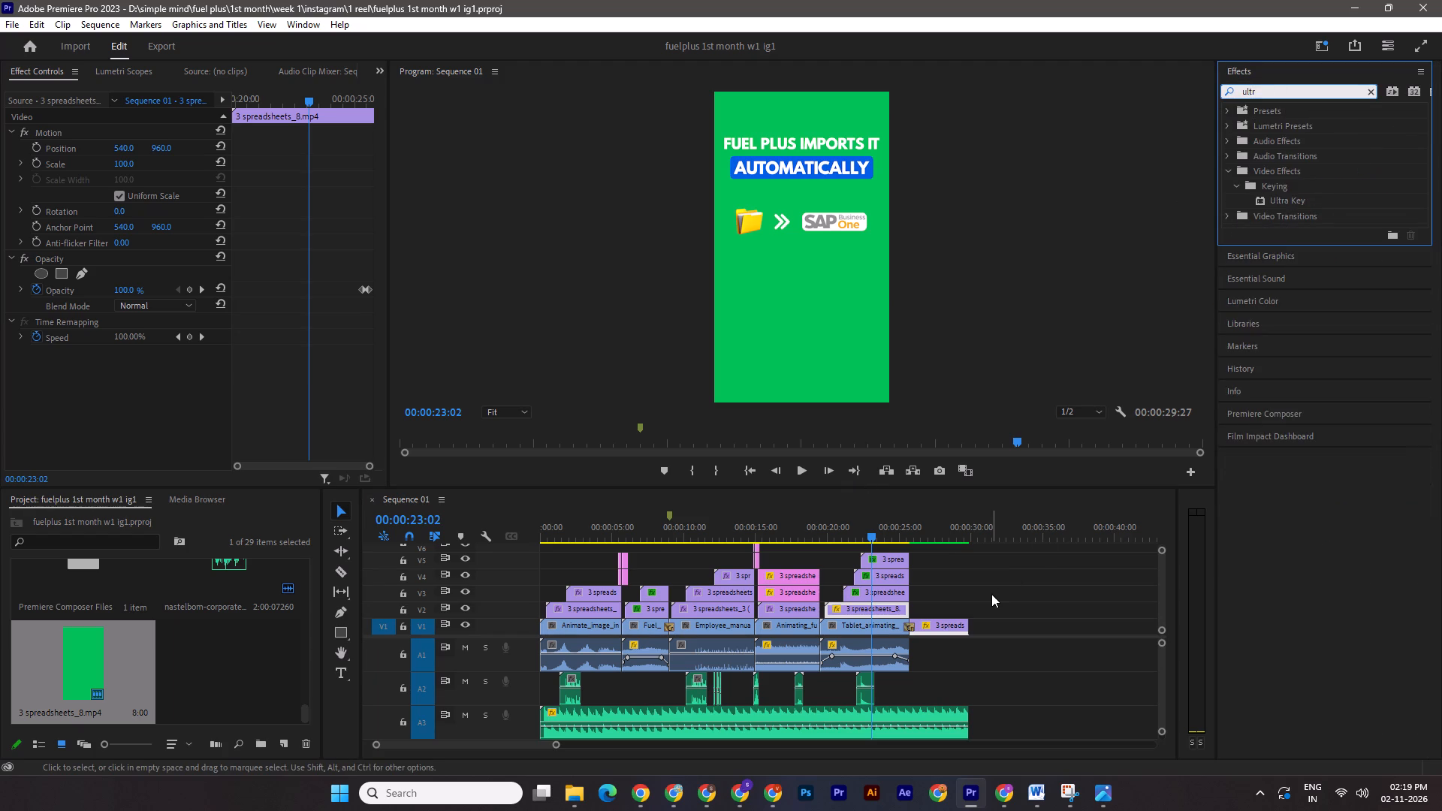
left_click_drag(1284, 195, 867, 619)
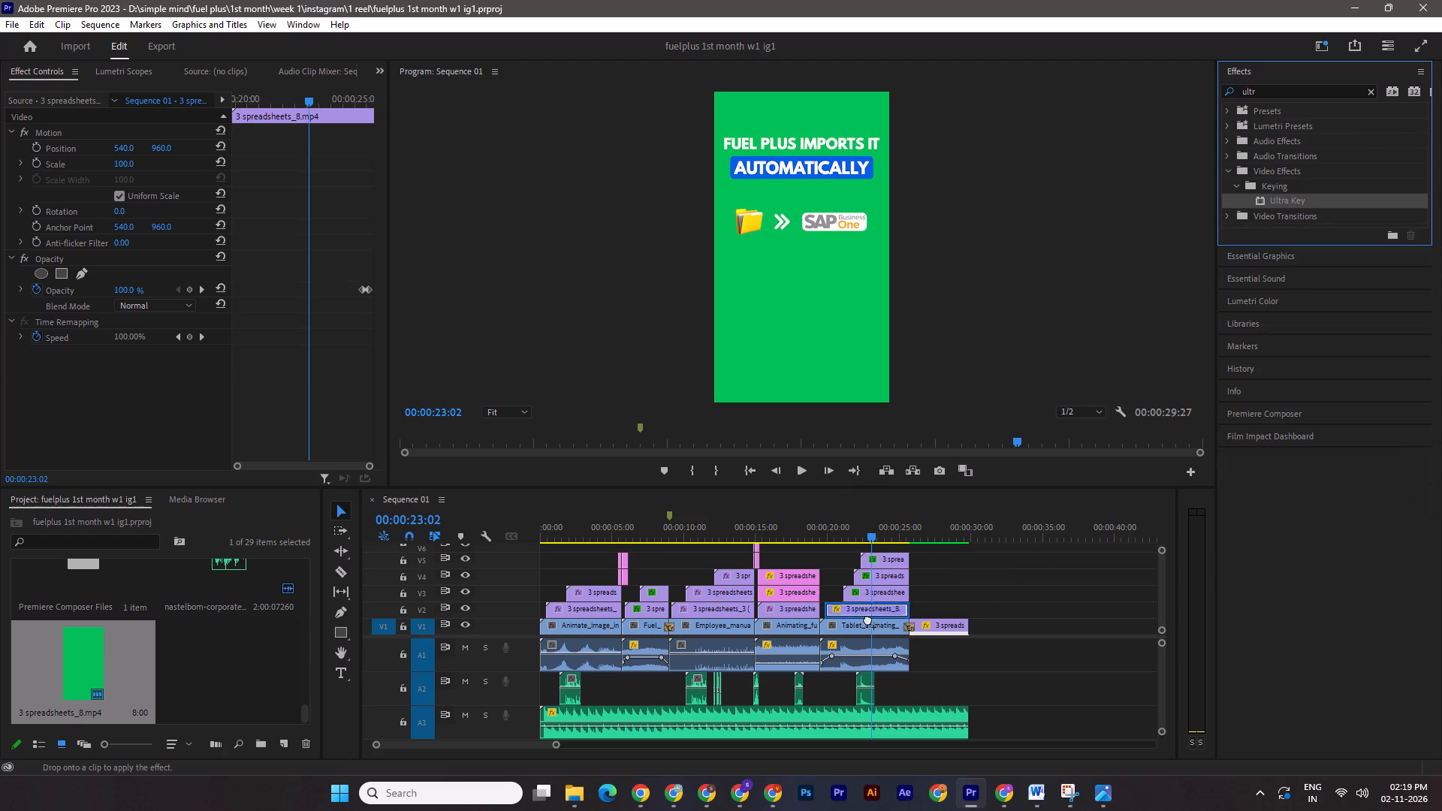
left_click_drag(867, 619, 867, 613)
left_click(139, 419)
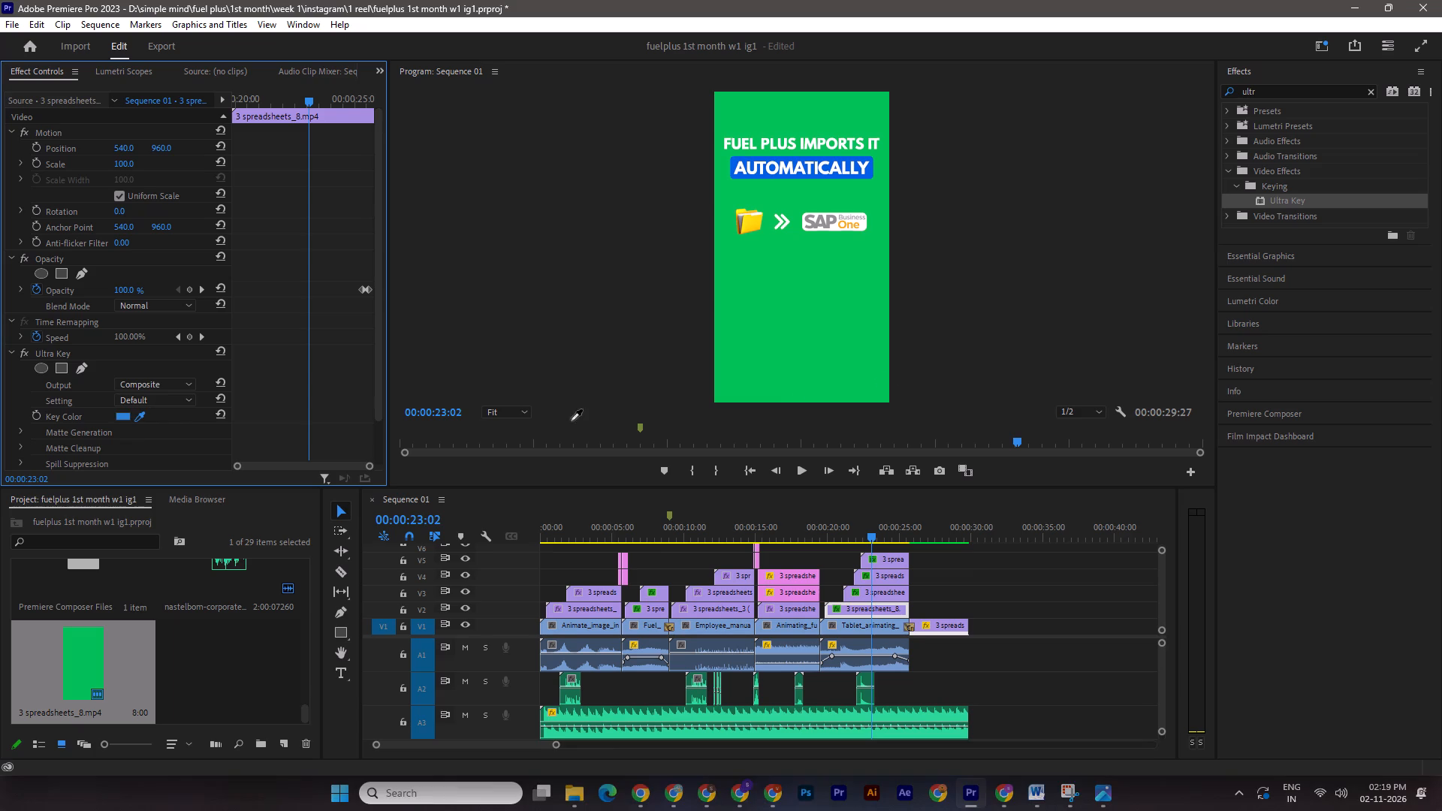
left_click(834, 369)
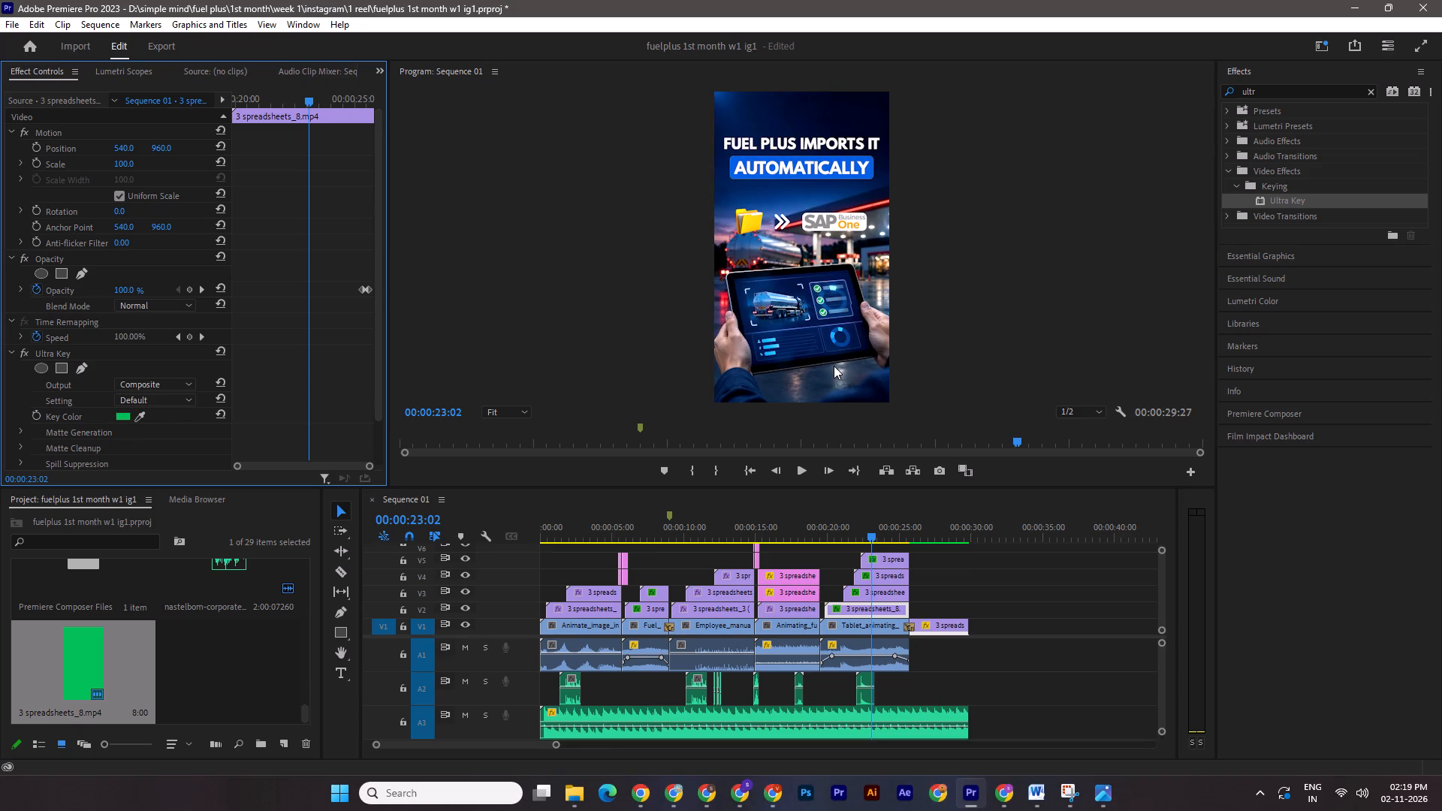
key("ctrl+s")
Play the opening of the reel from 00:00:00:00 to review it.
left_click_drag(874, 529, 855, 533)
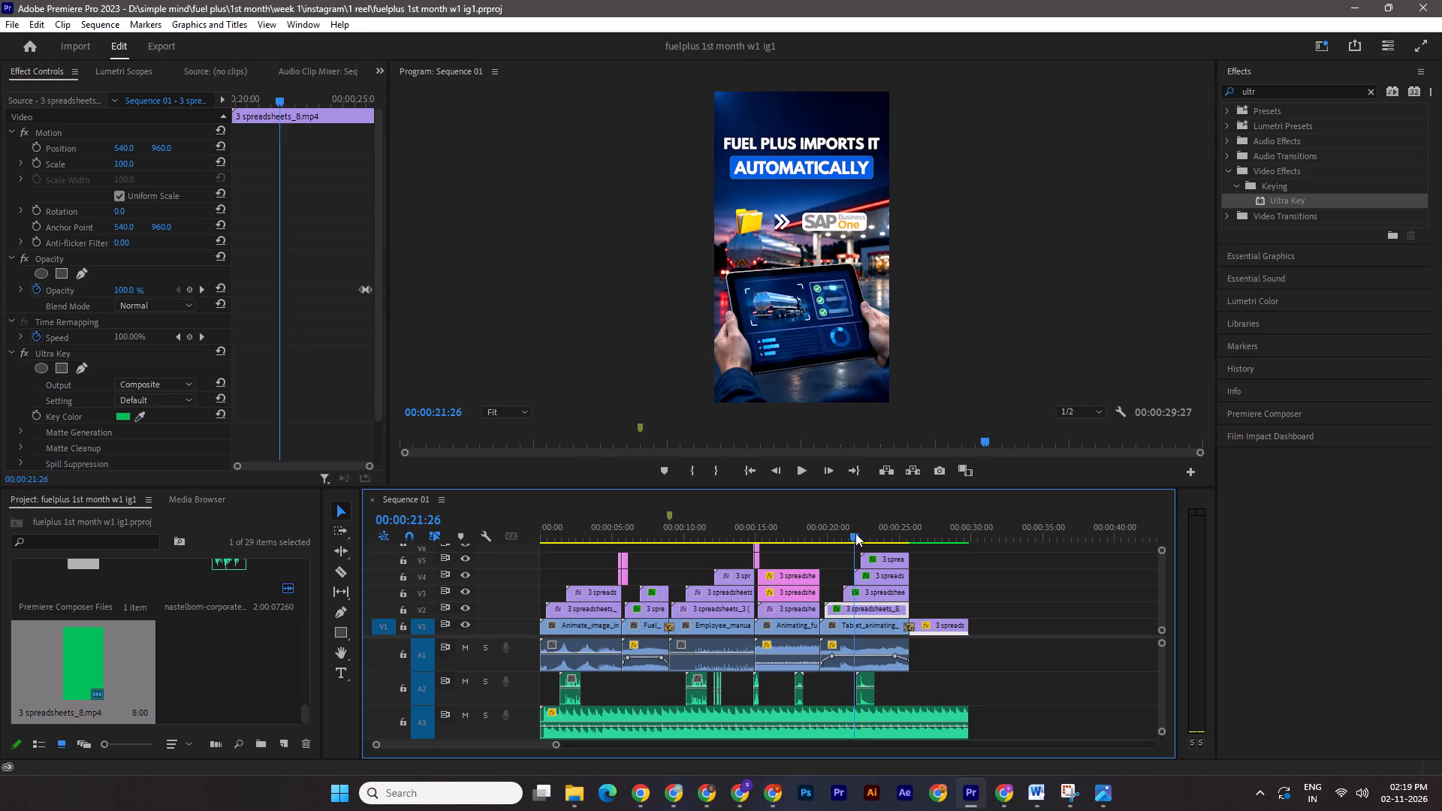
left_click_drag(855, 533, 469, 561)
key("ctrl+s")
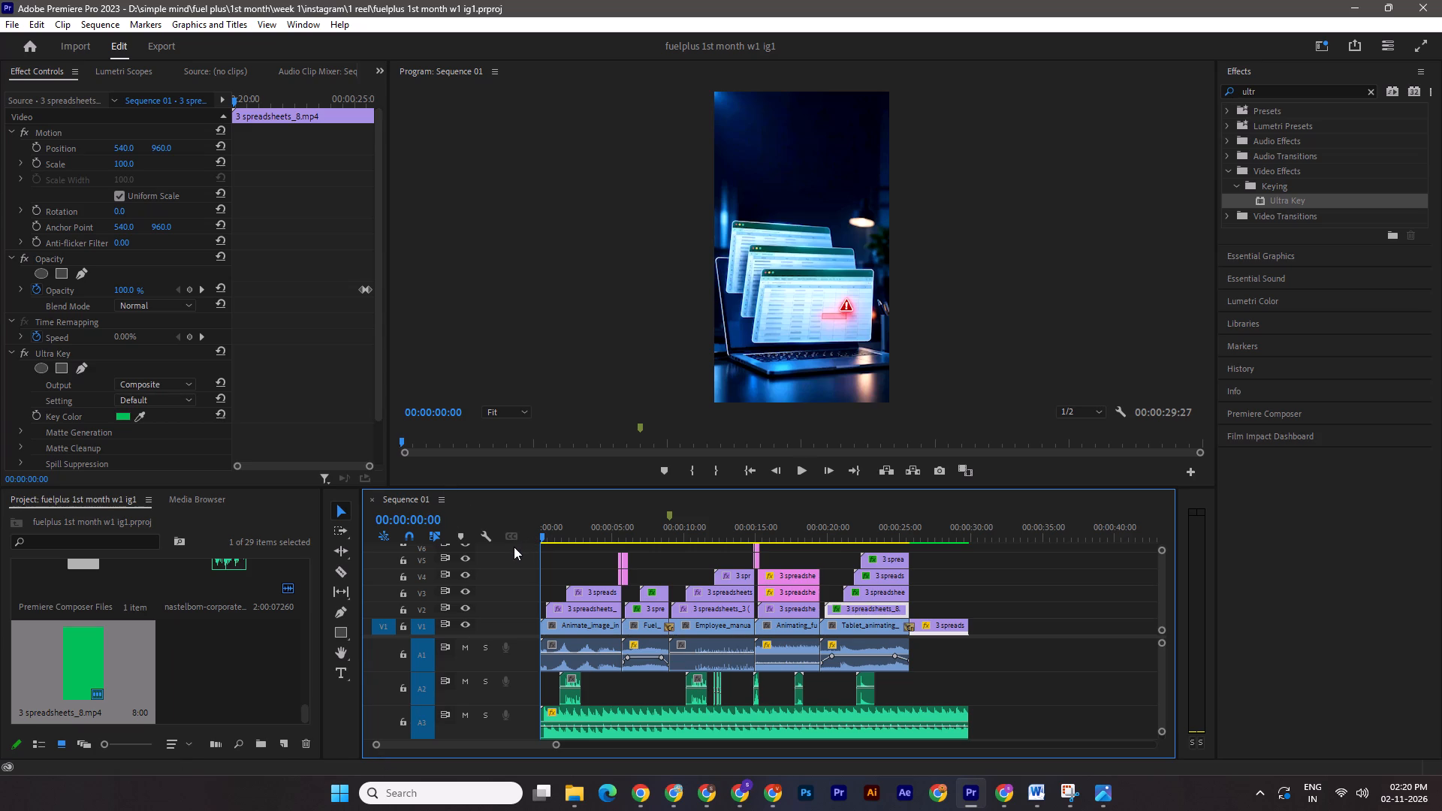
key("space")
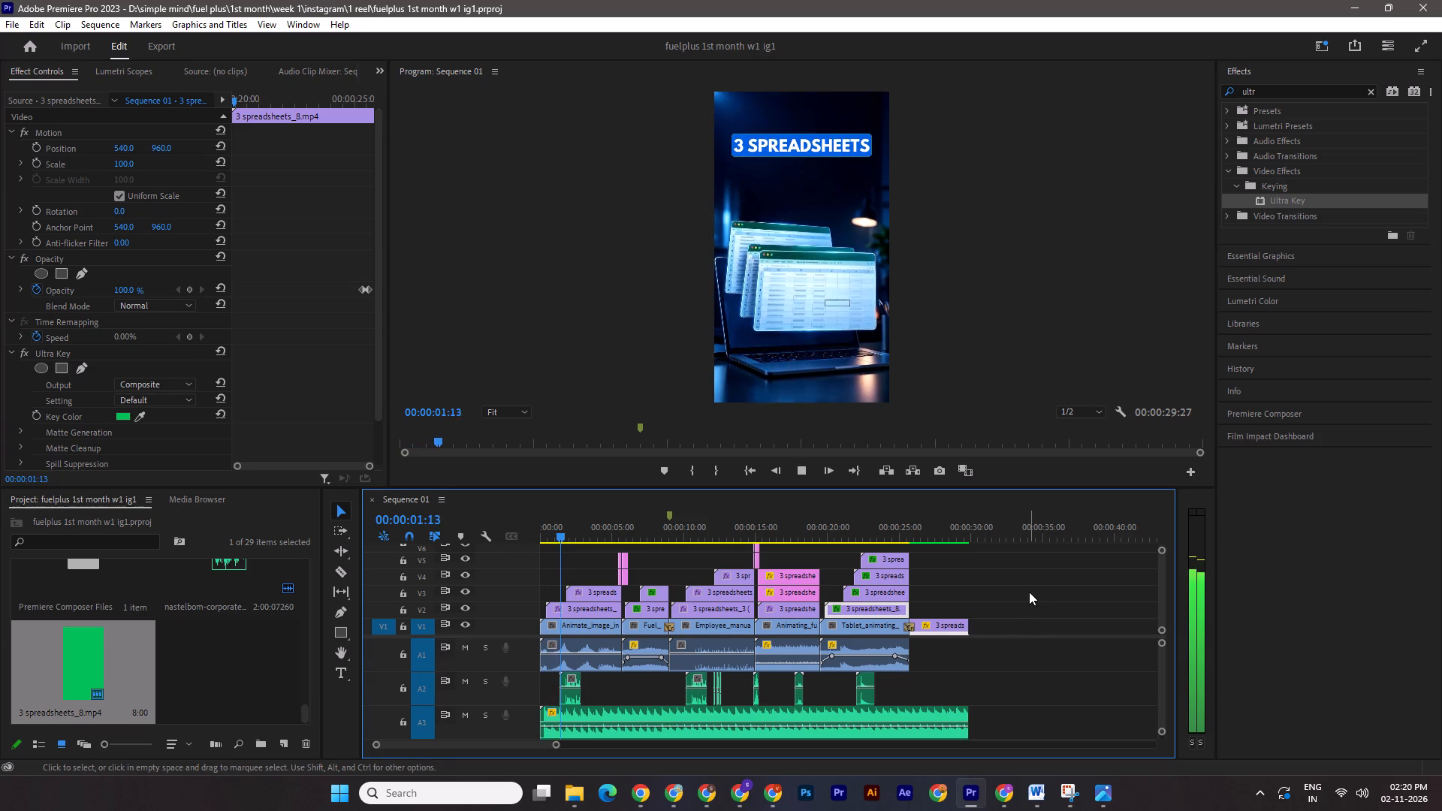
key("space")
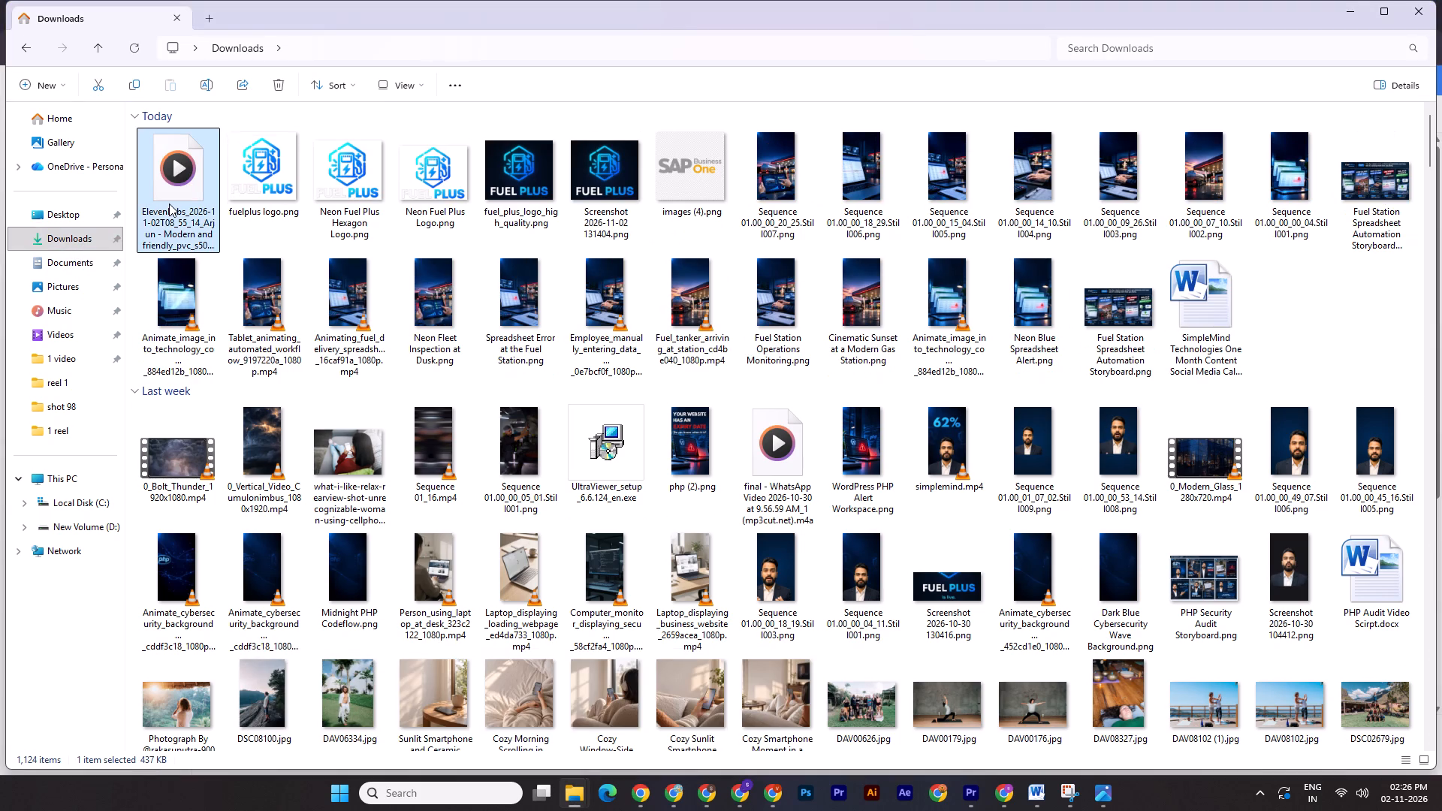
key("ctrl+x")
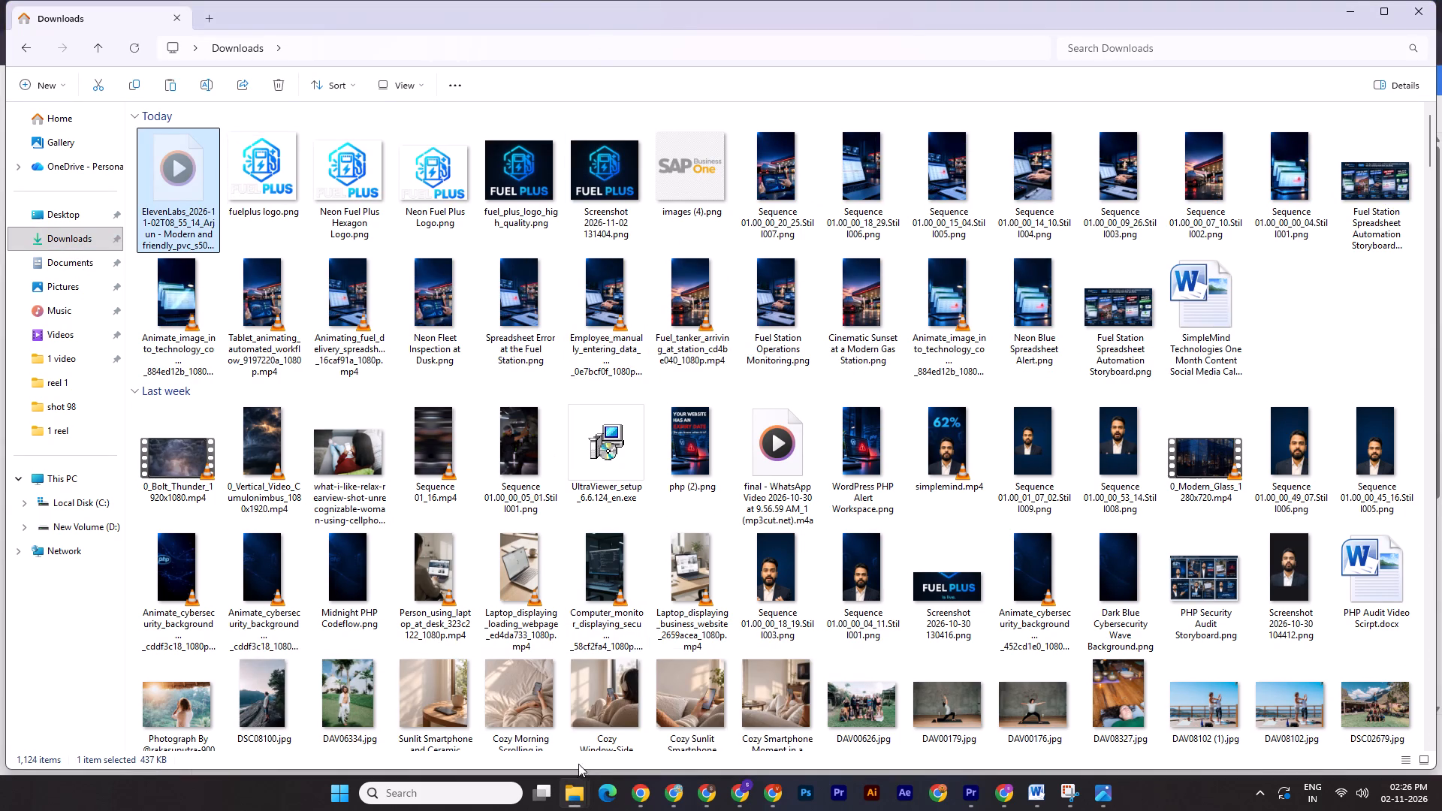
left_click(569, 803)
left_click(516, 732)
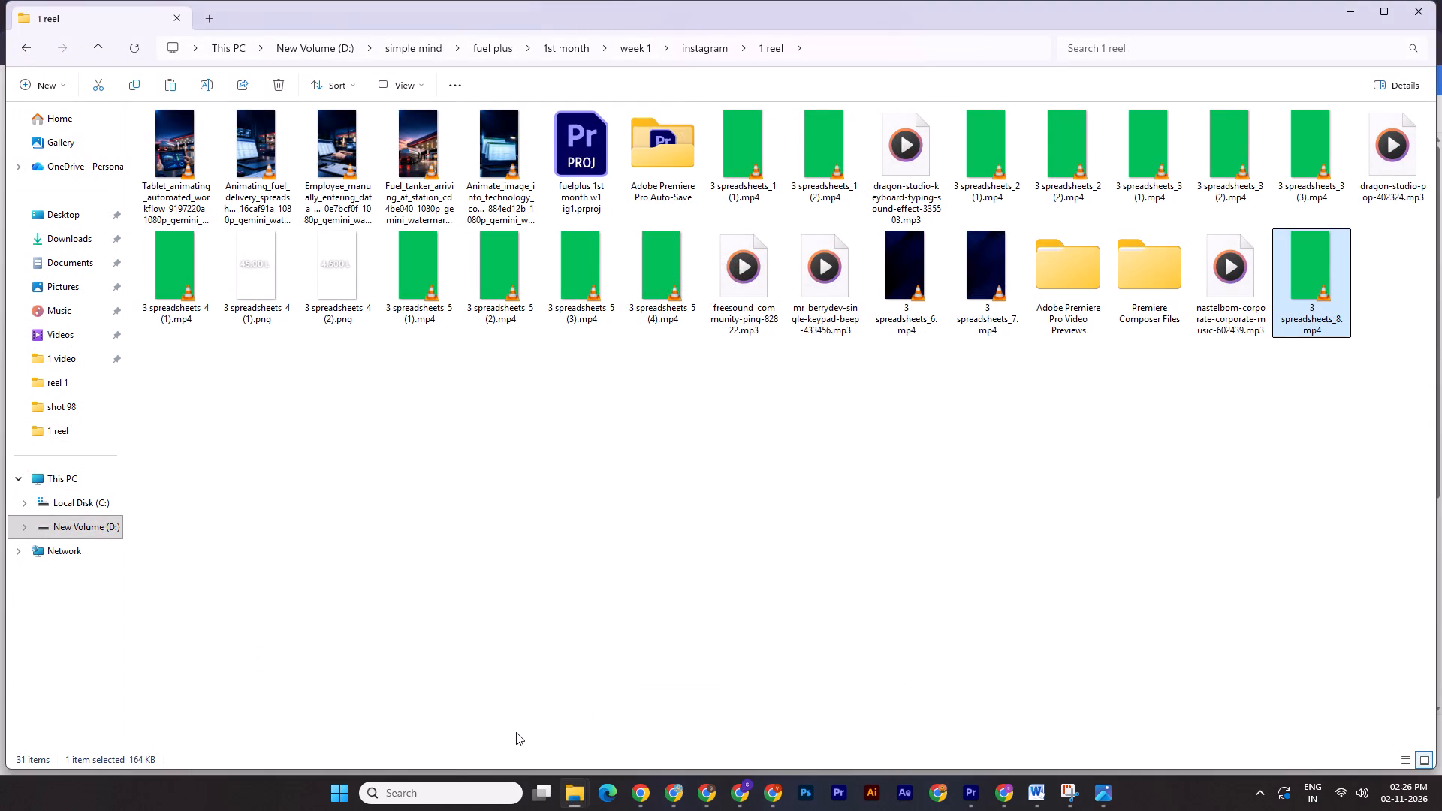
key("ctrl+v")
Bring the ElevenLabs MP3 from the 1 reel folder into Premiere Pro's Sequence 01, placing it on Audio 4 from 00:00:00:00.
left_click_drag(1392, 288, 1033, 785)
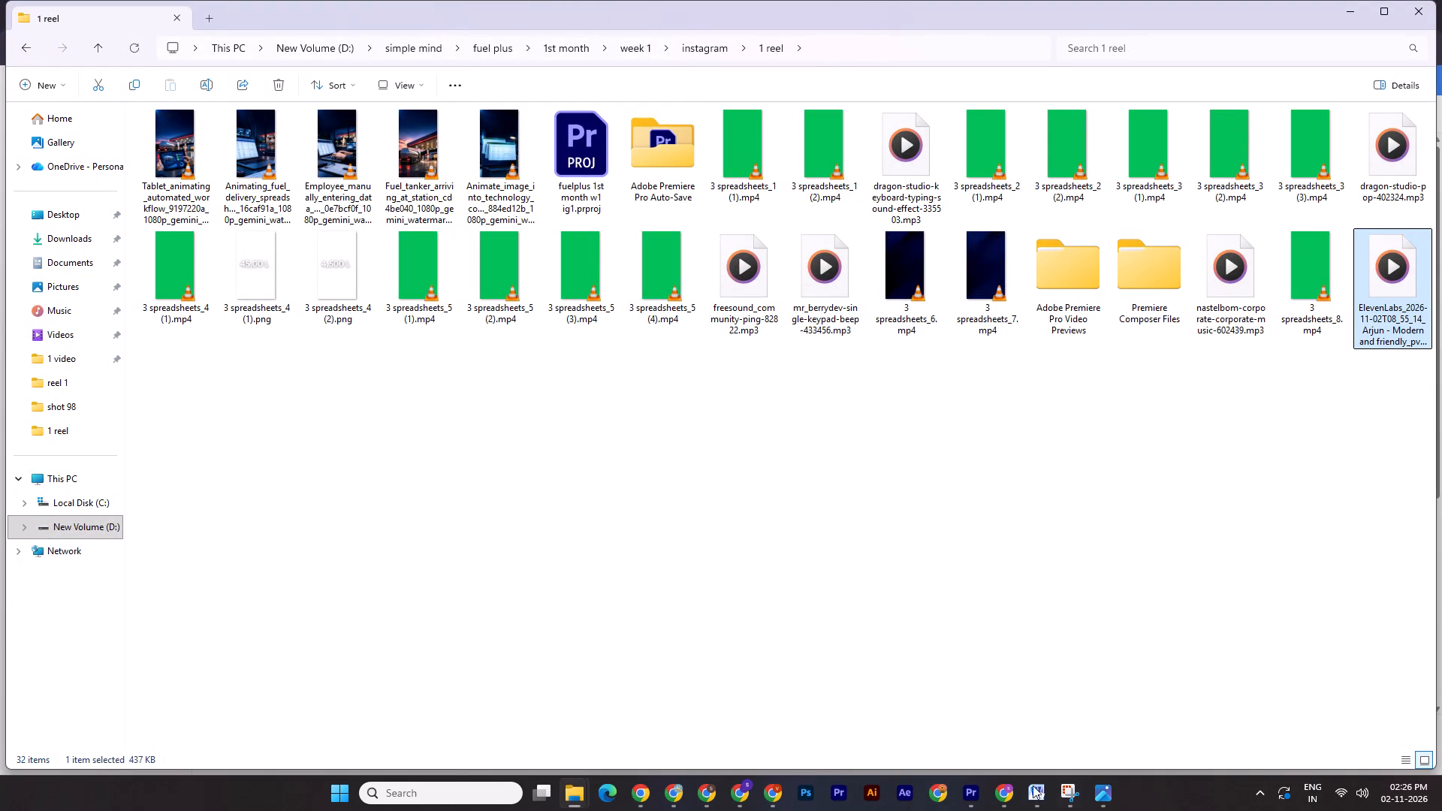
left_click_drag(1033, 785, 1029, 701)
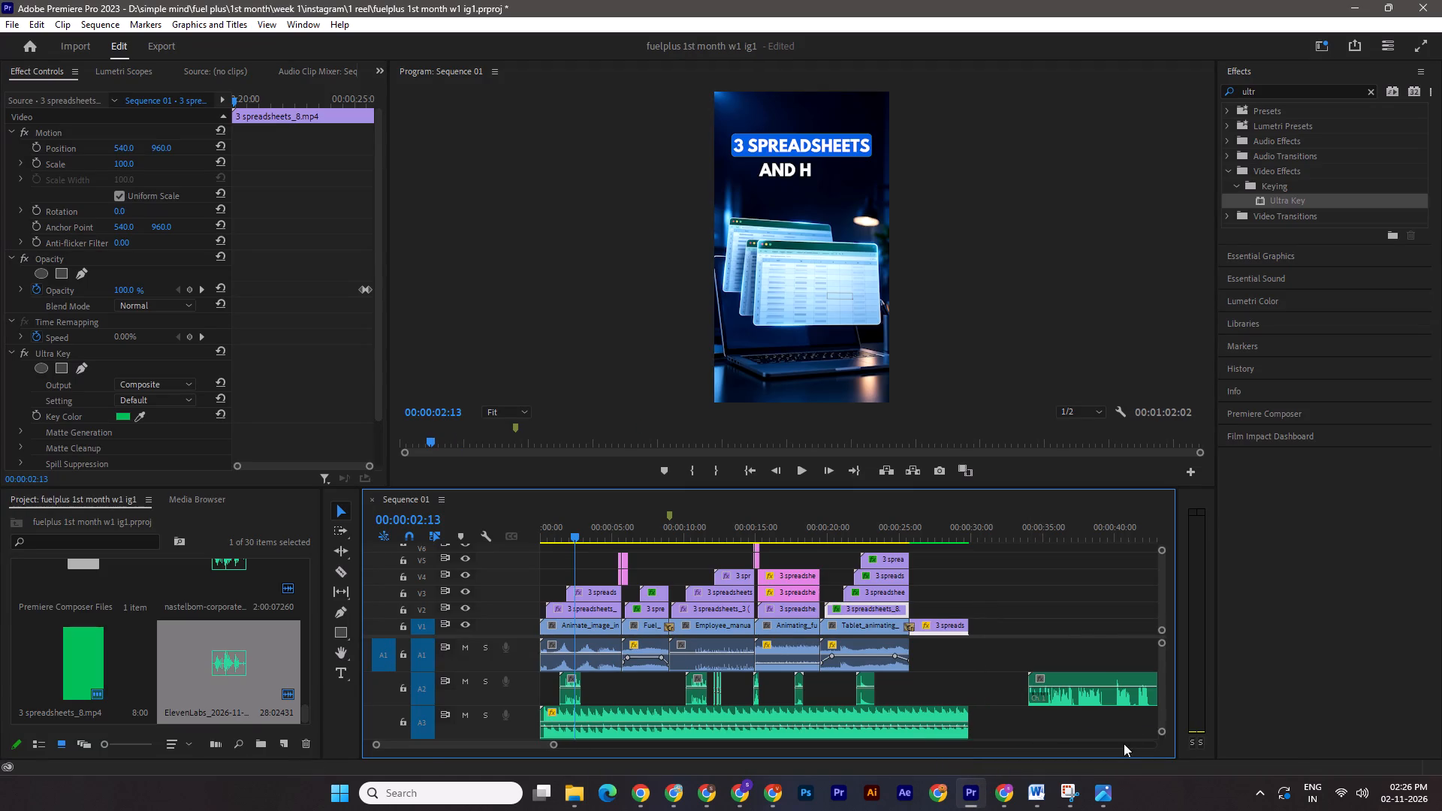
left_click_drag(1158, 730, 1160, 737)
left_click_drag(1060, 656, 617, 673)
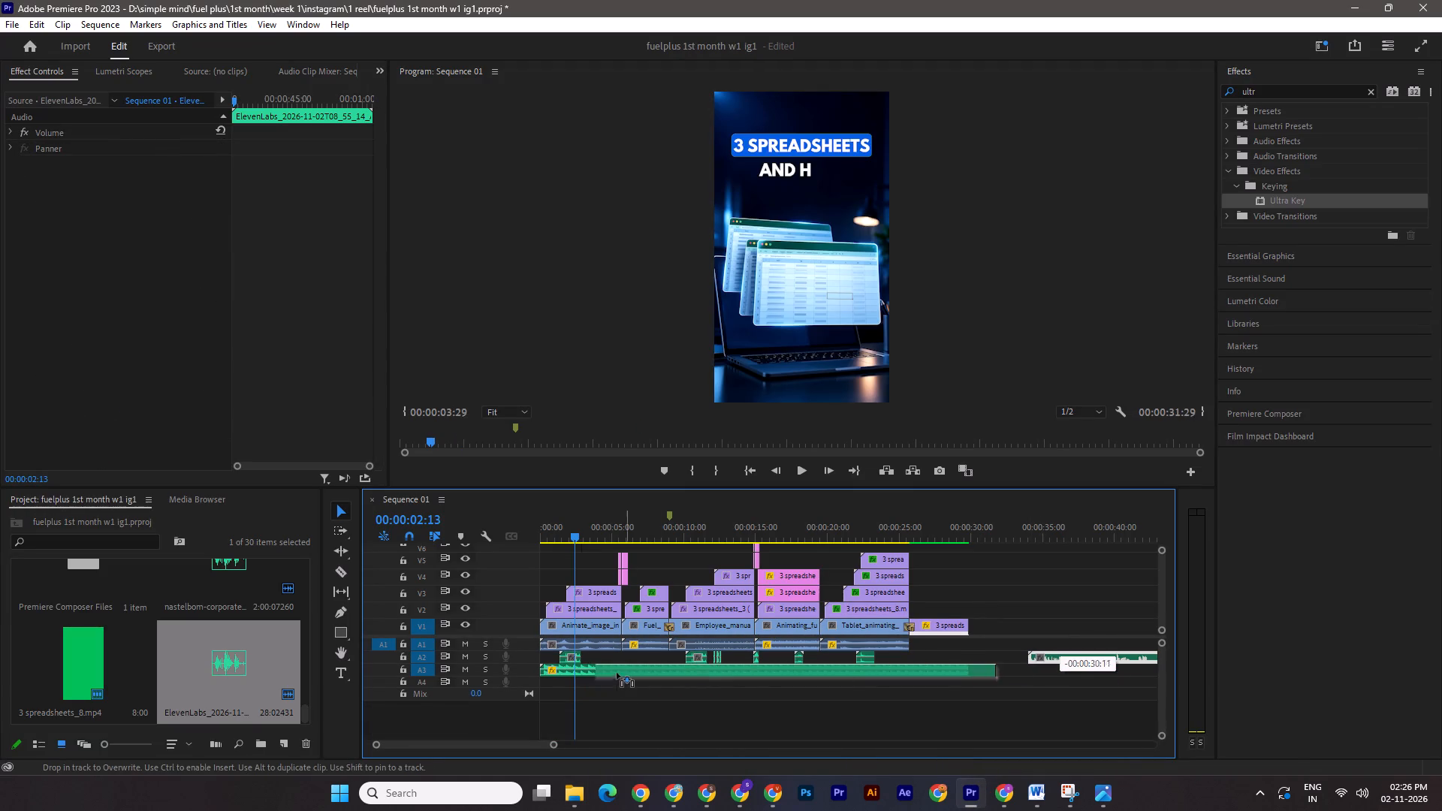
left_click_drag(617, 673, 547, 688)
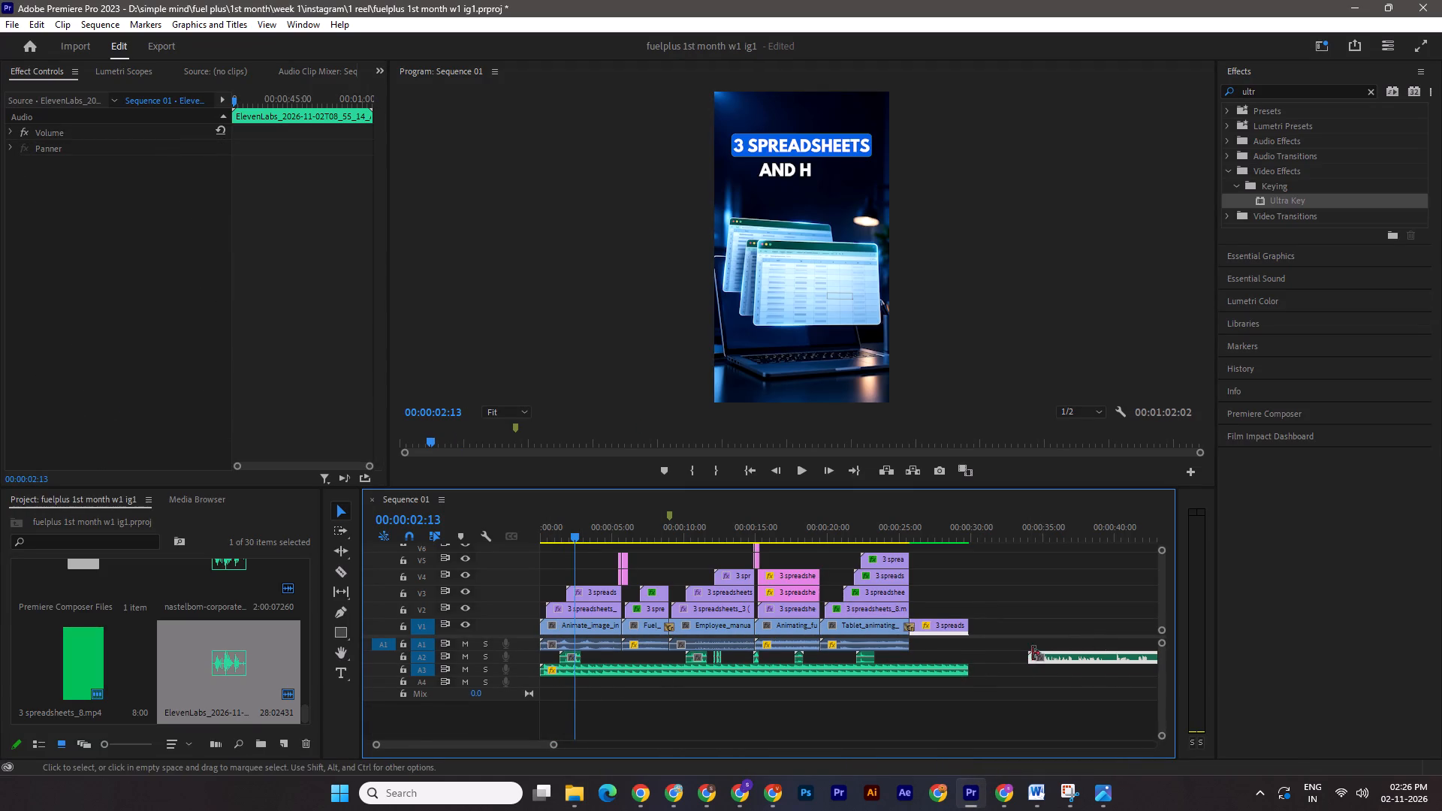
left_click_drag(1085, 657, 1071, 680)
left_click_drag(1072, 680, 540, 678)
Mute the background music track, Audio 3.
left_click(468, 666)
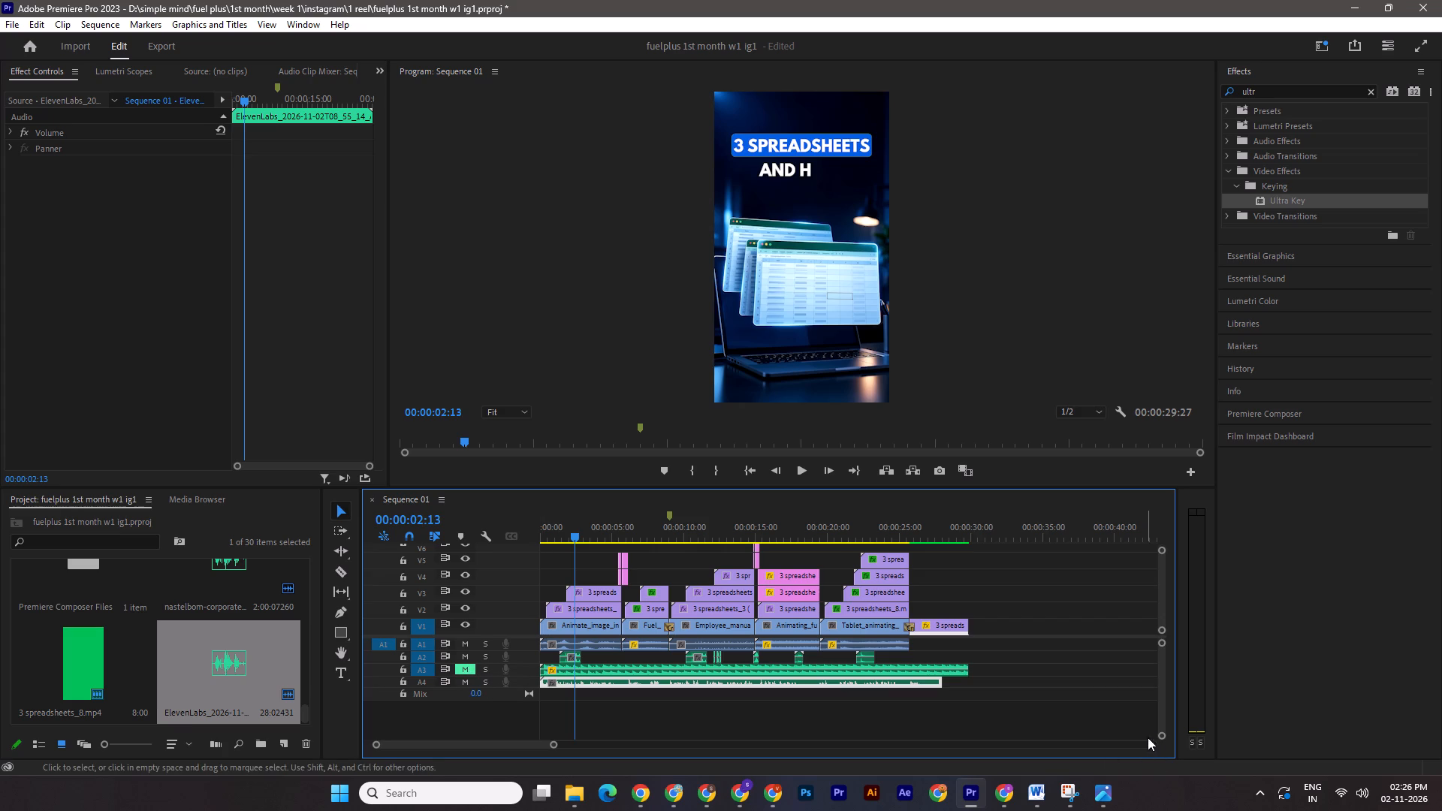
Play the sequence from the start and split the Audio 4 voiceover at 00:00:05:28 and 00:00:08:27.
left_click(1160, 734)
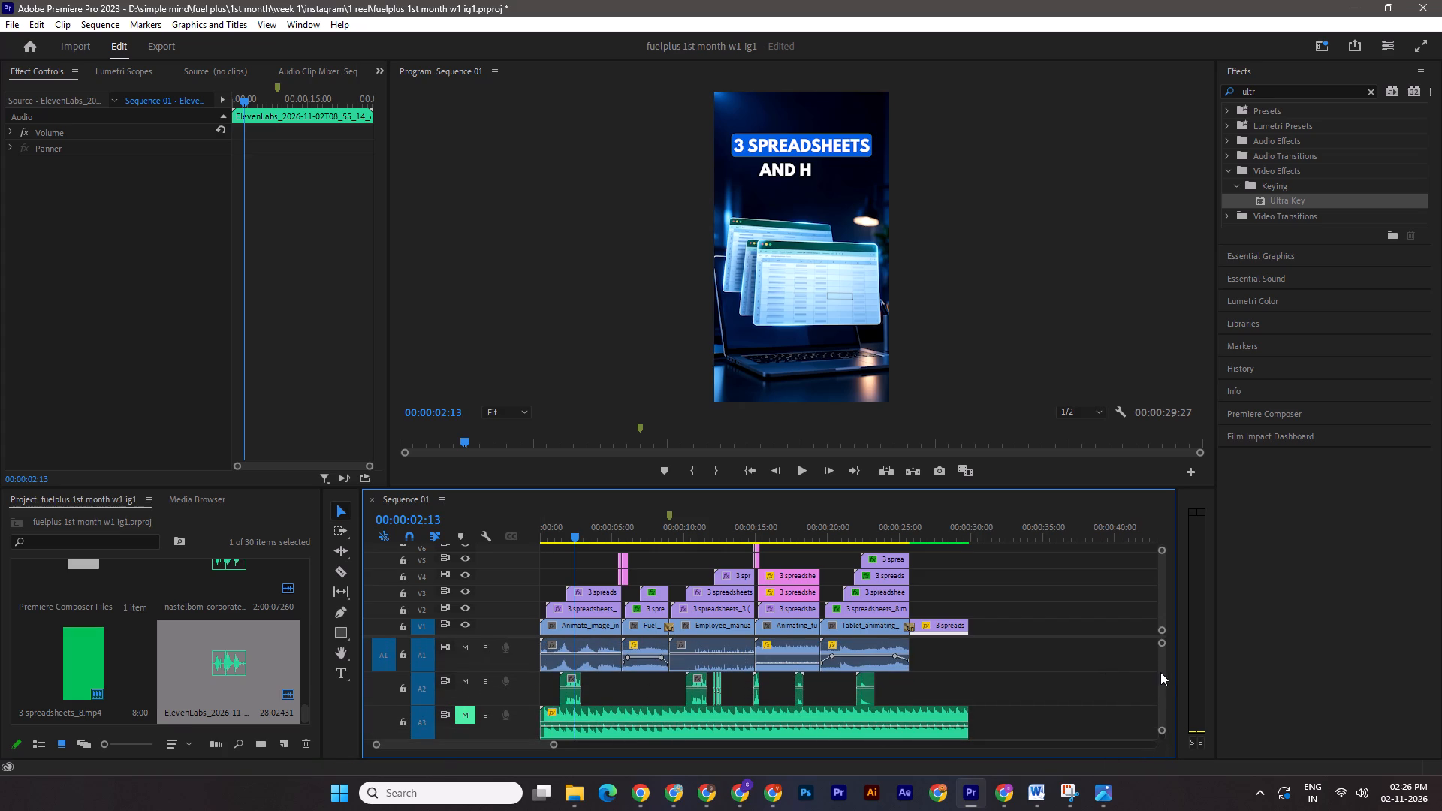
left_click_drag(1160, 672, 1156, 686)
left_click(1160, 736)
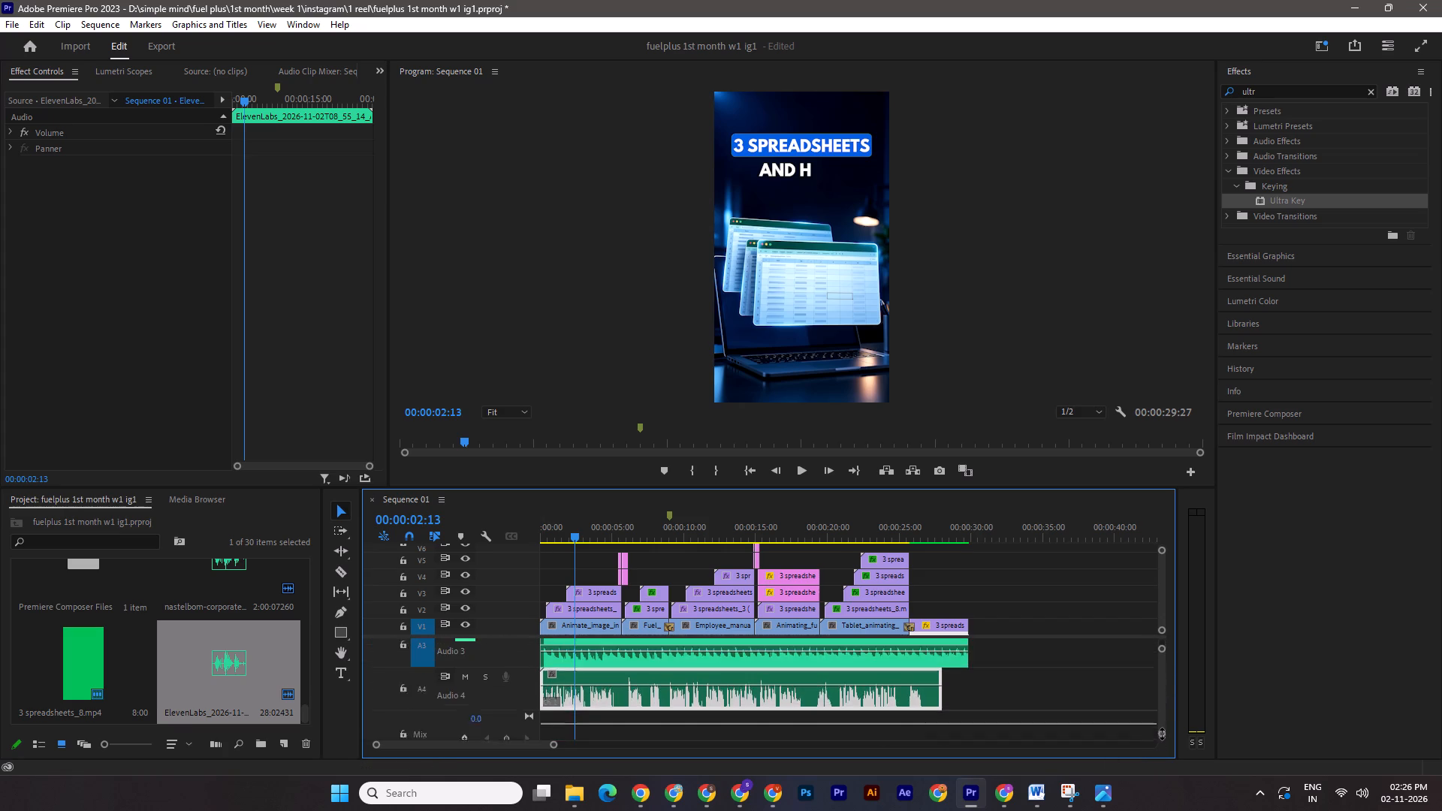
left_click(1160, 686)
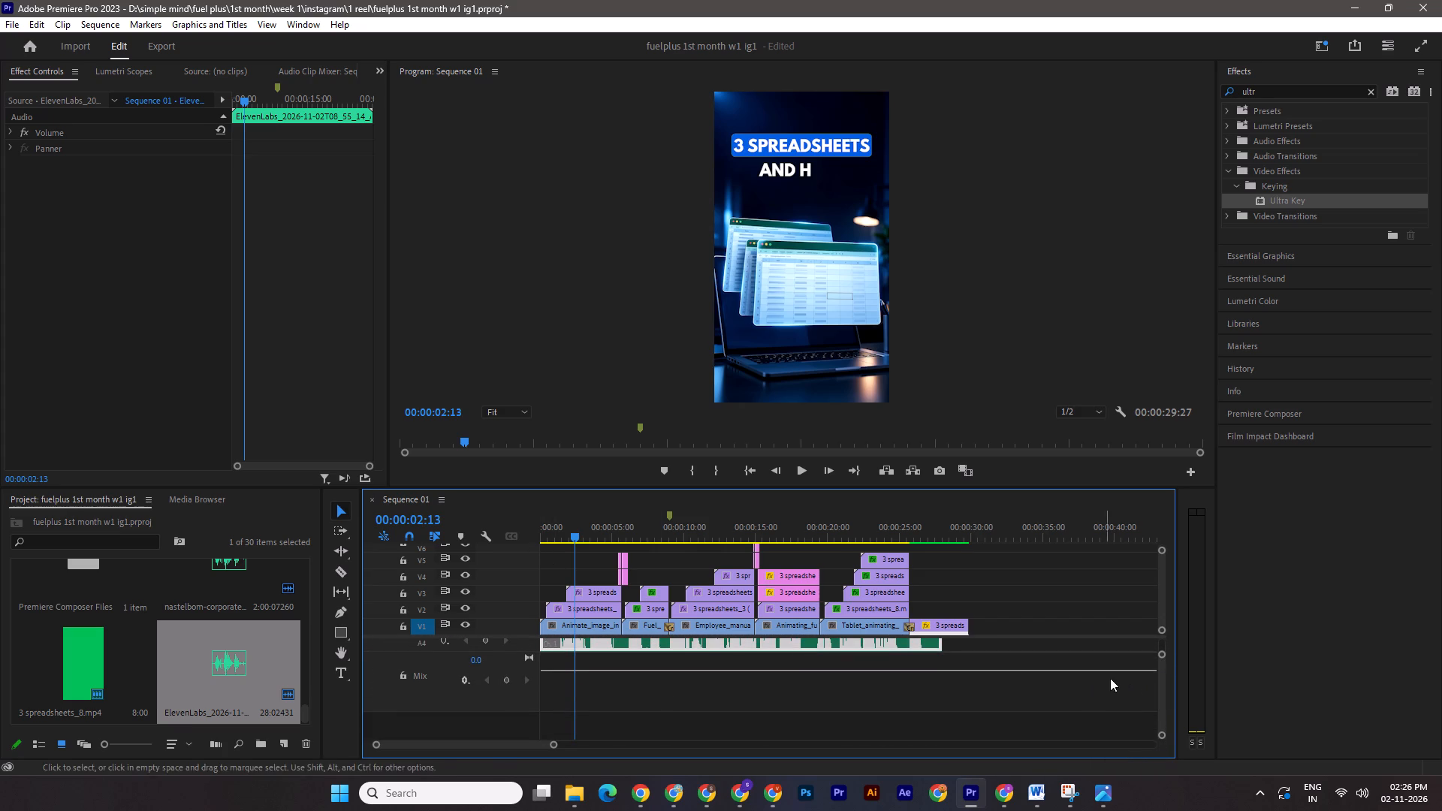
left_click(1160, 685)
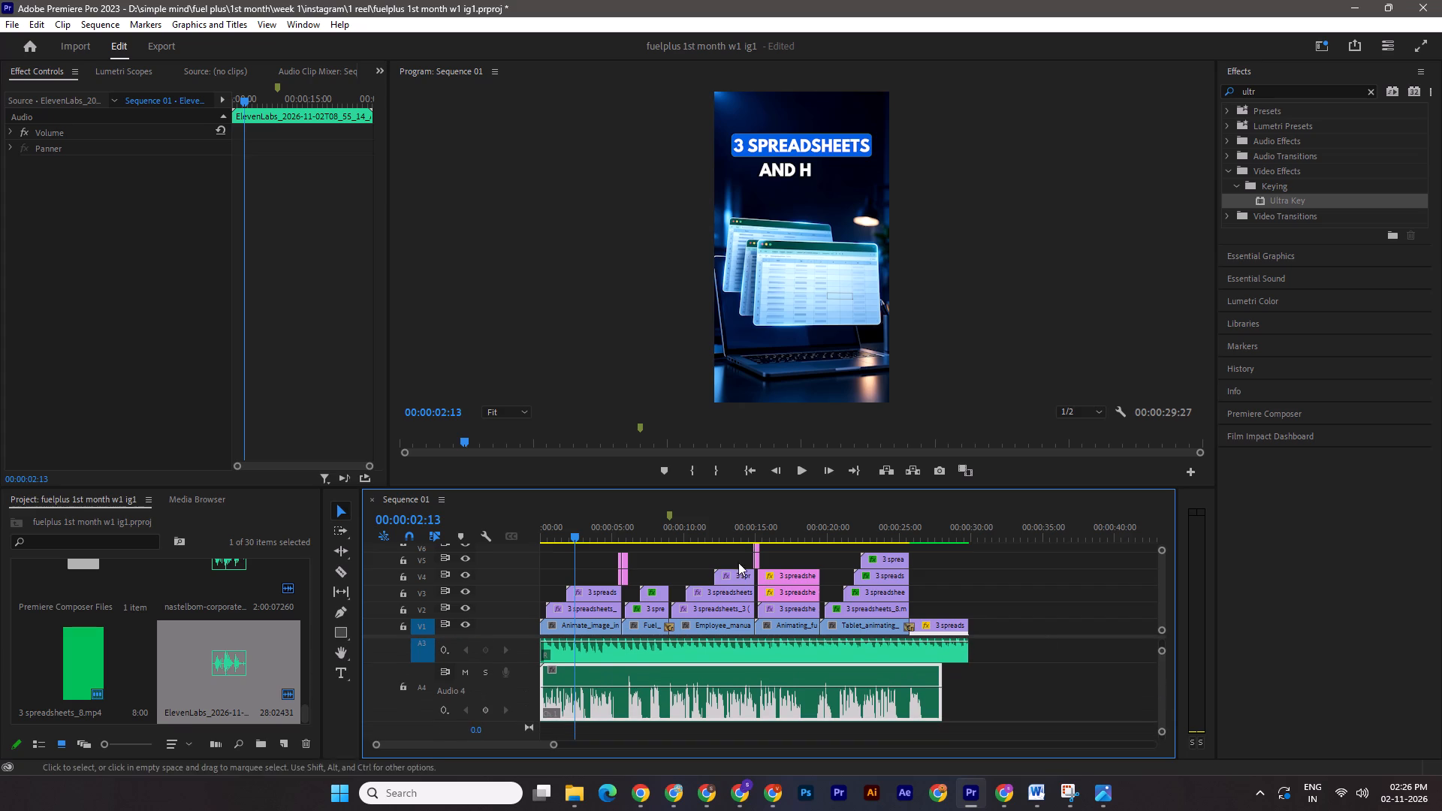
left_click_drag(572, 531, 470, 531)
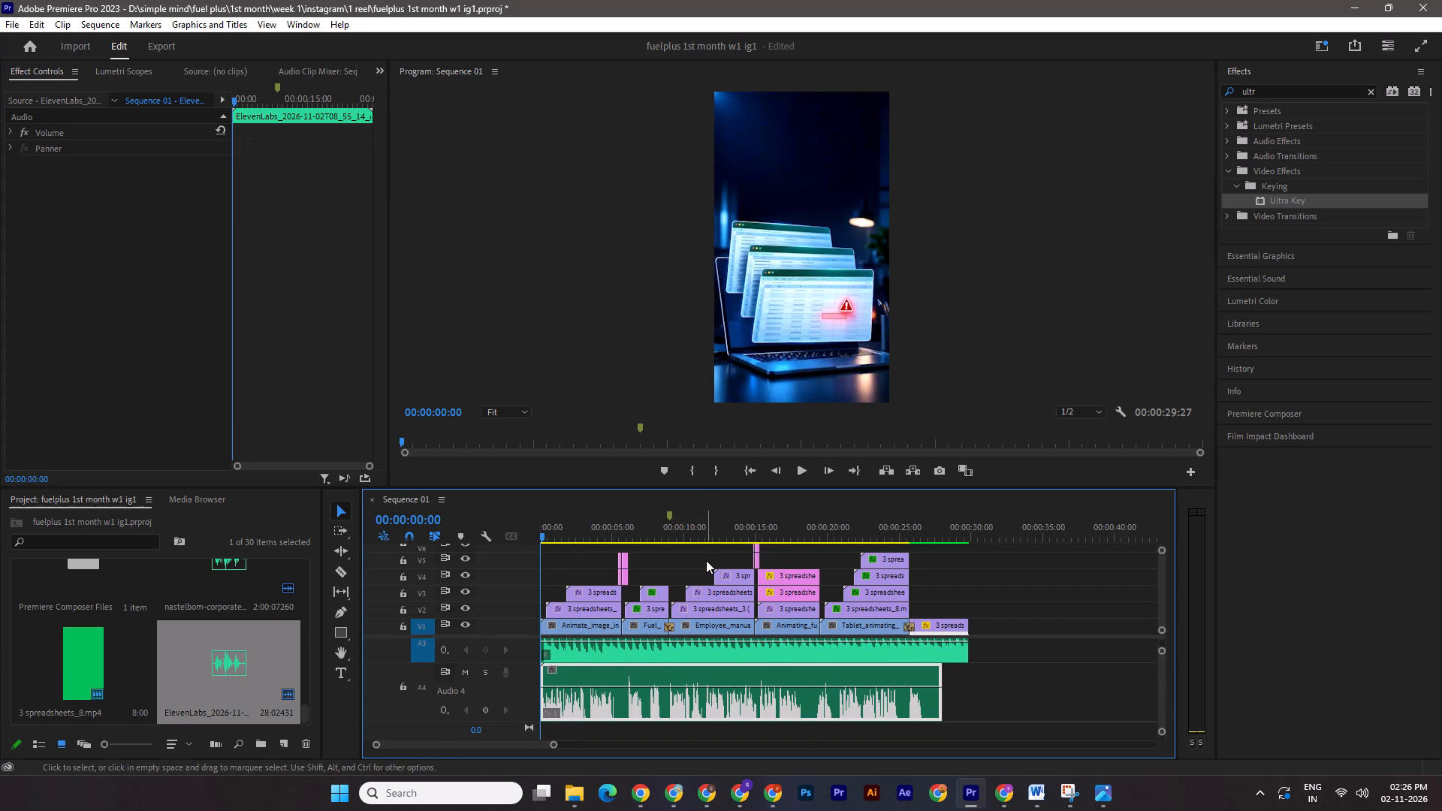
key("space")
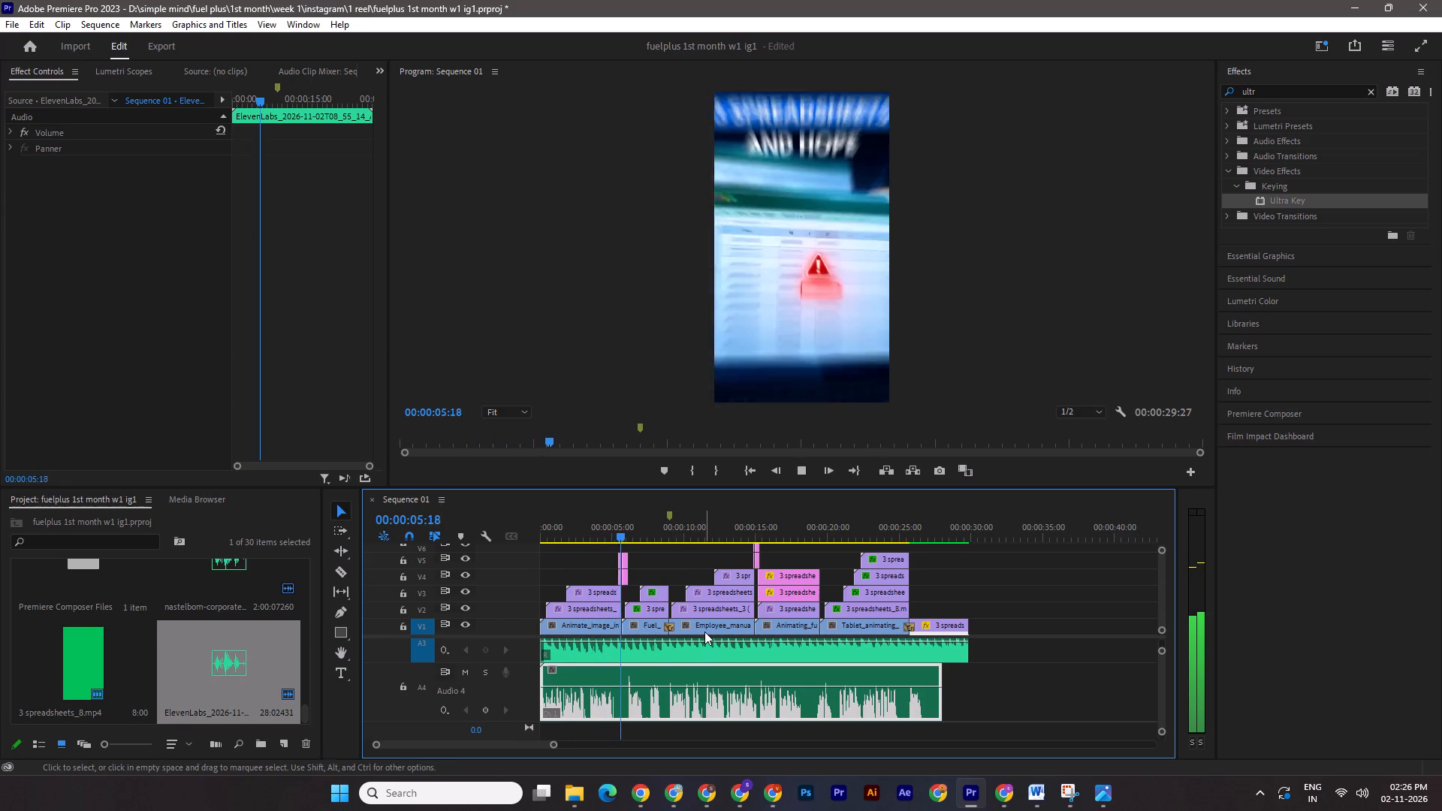
key("space")
key("space")
key("space")
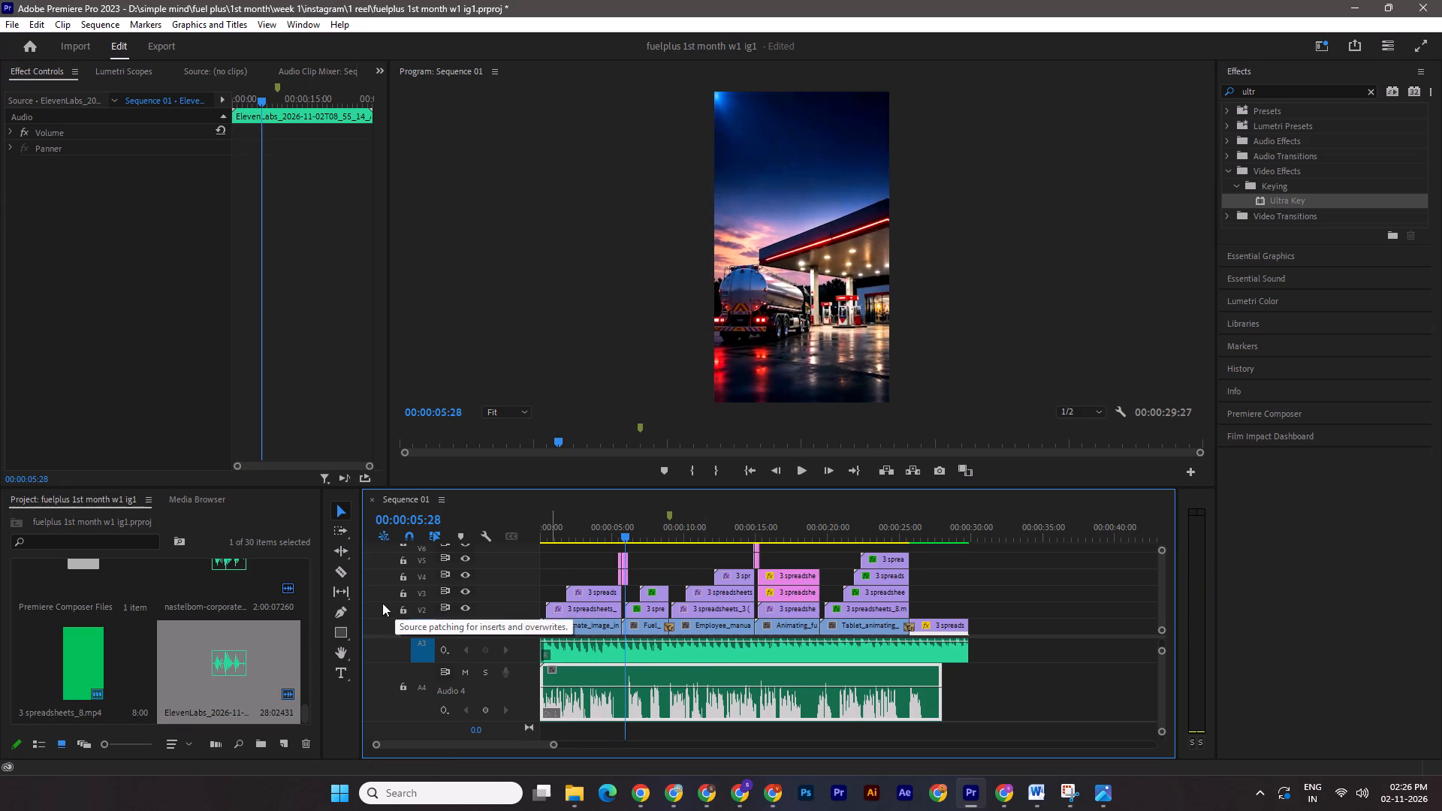
left_click(337, 574)
left_click(626, 703)
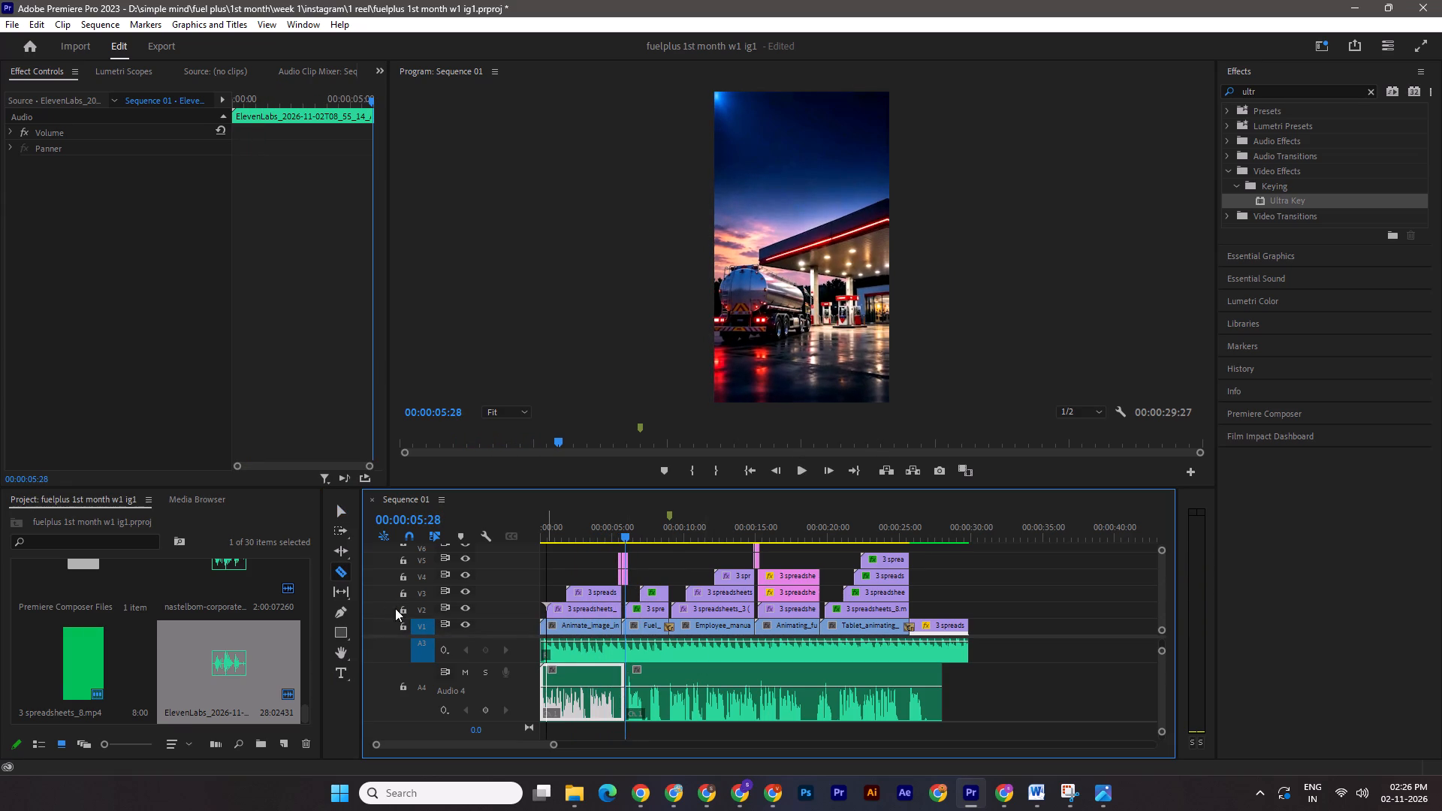
key("space")
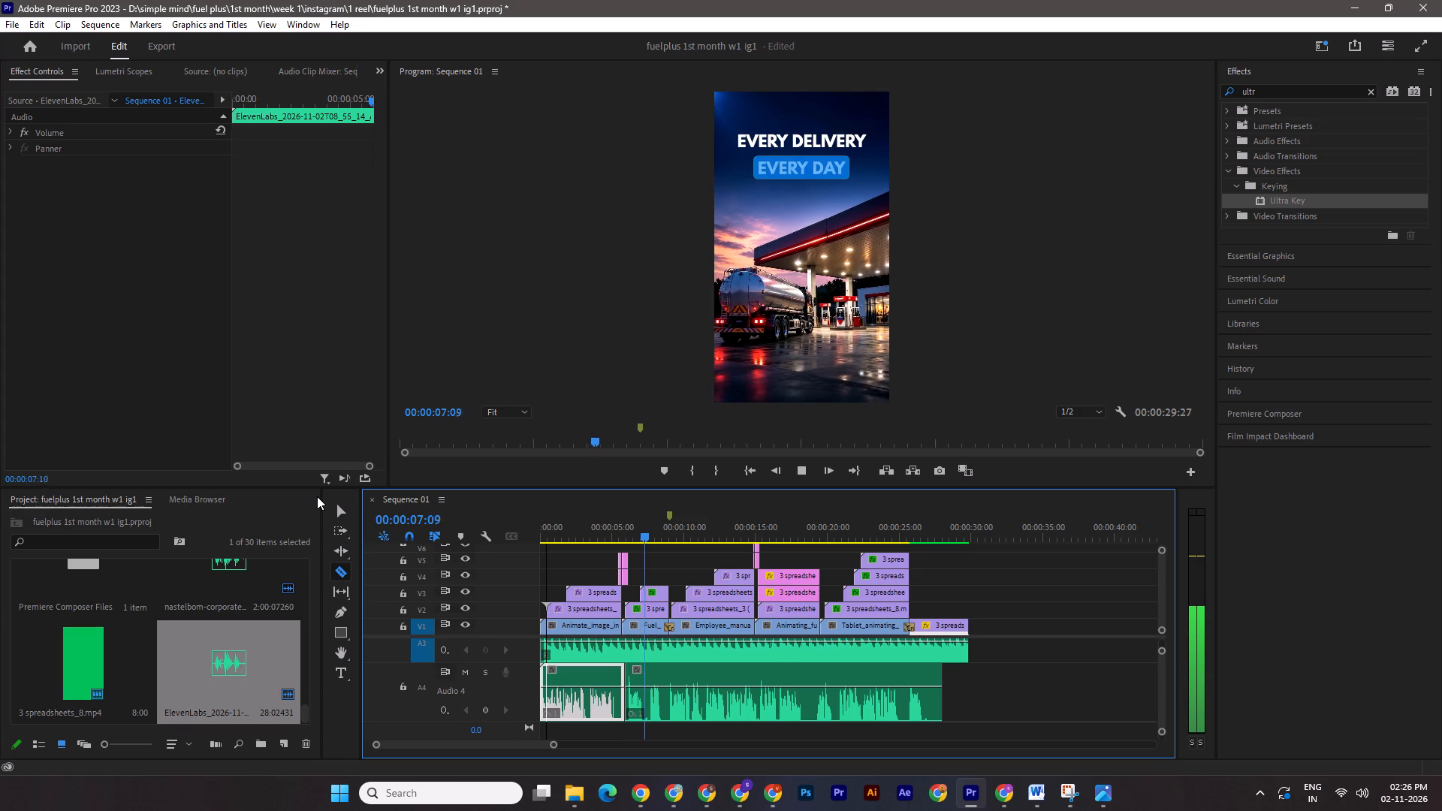
key("space")
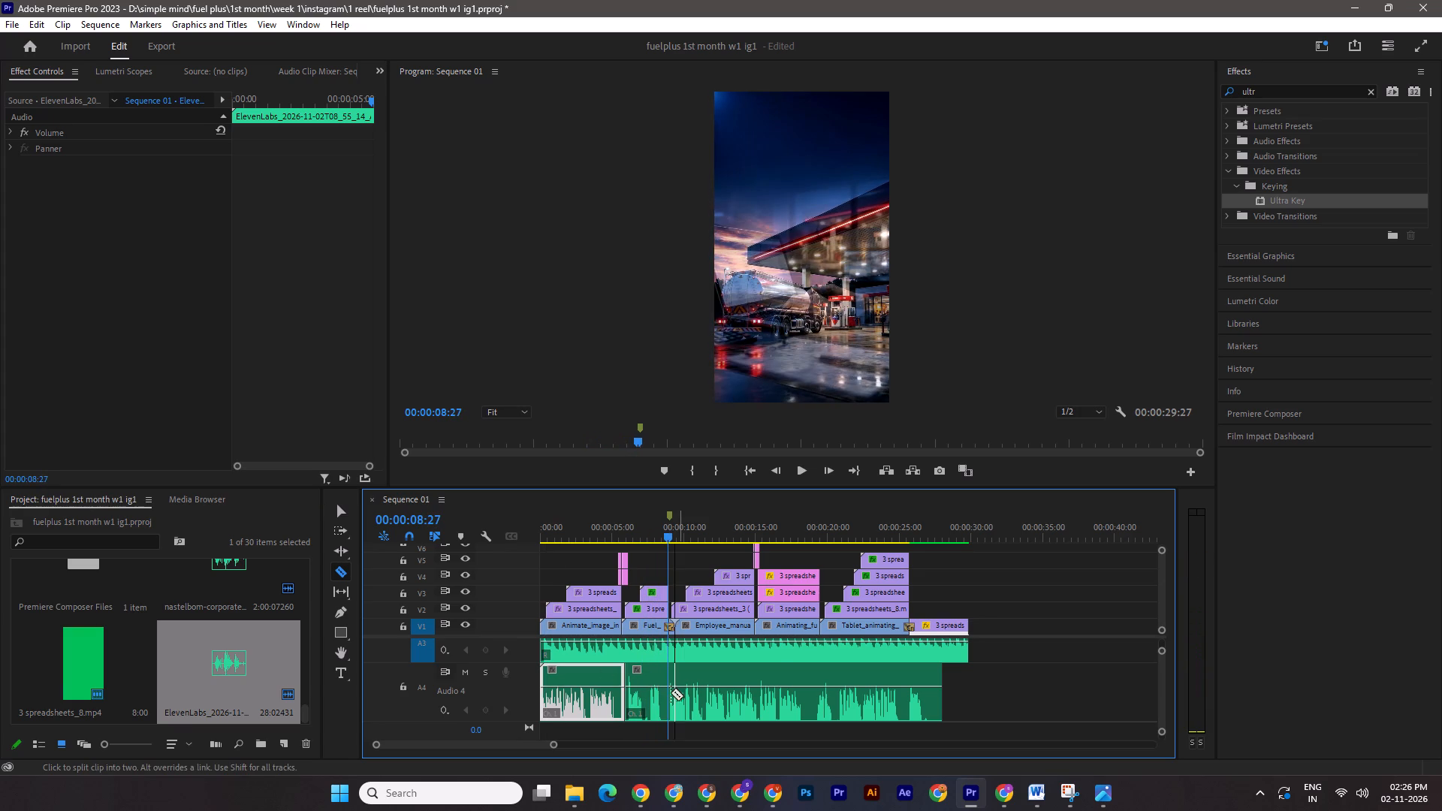
left_click(668, 695)
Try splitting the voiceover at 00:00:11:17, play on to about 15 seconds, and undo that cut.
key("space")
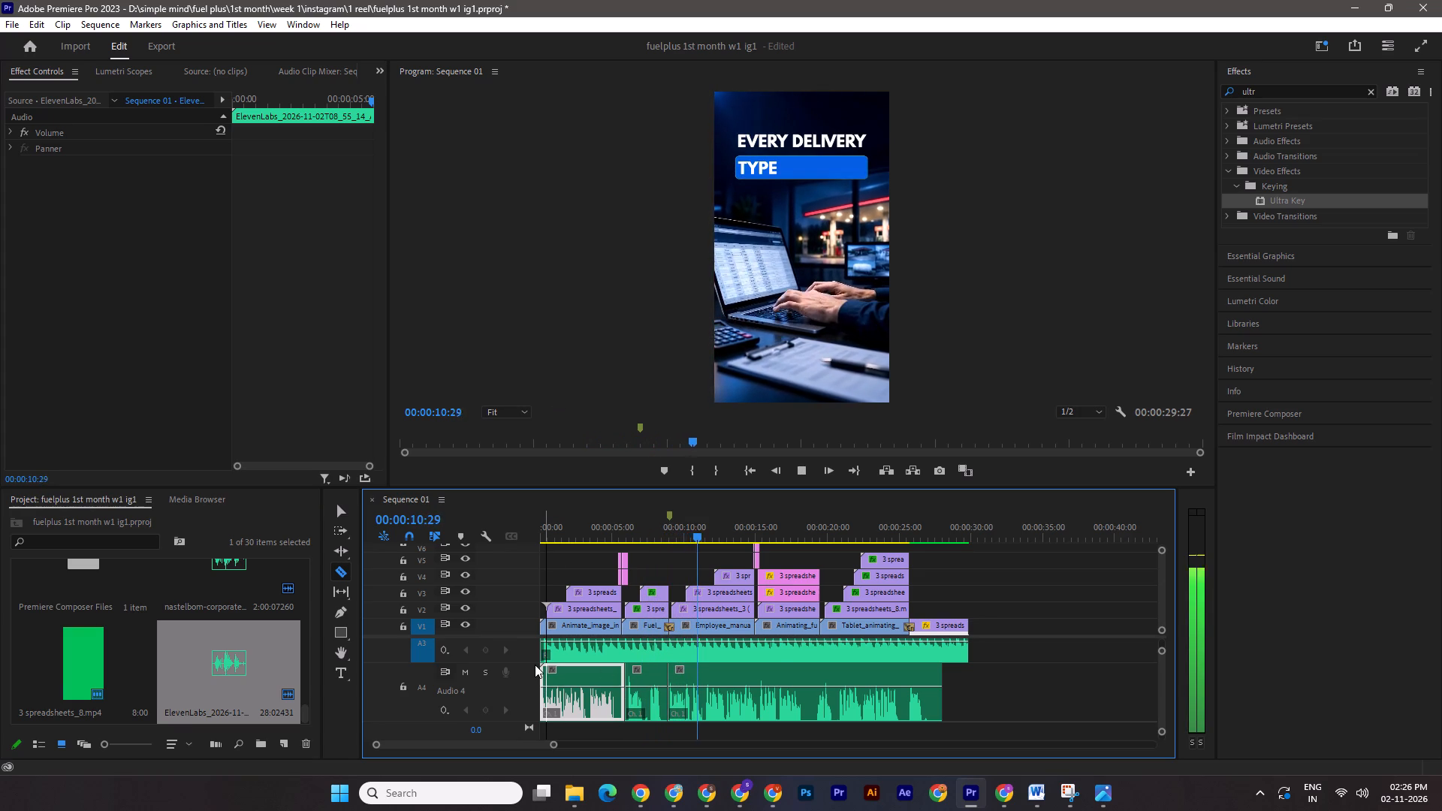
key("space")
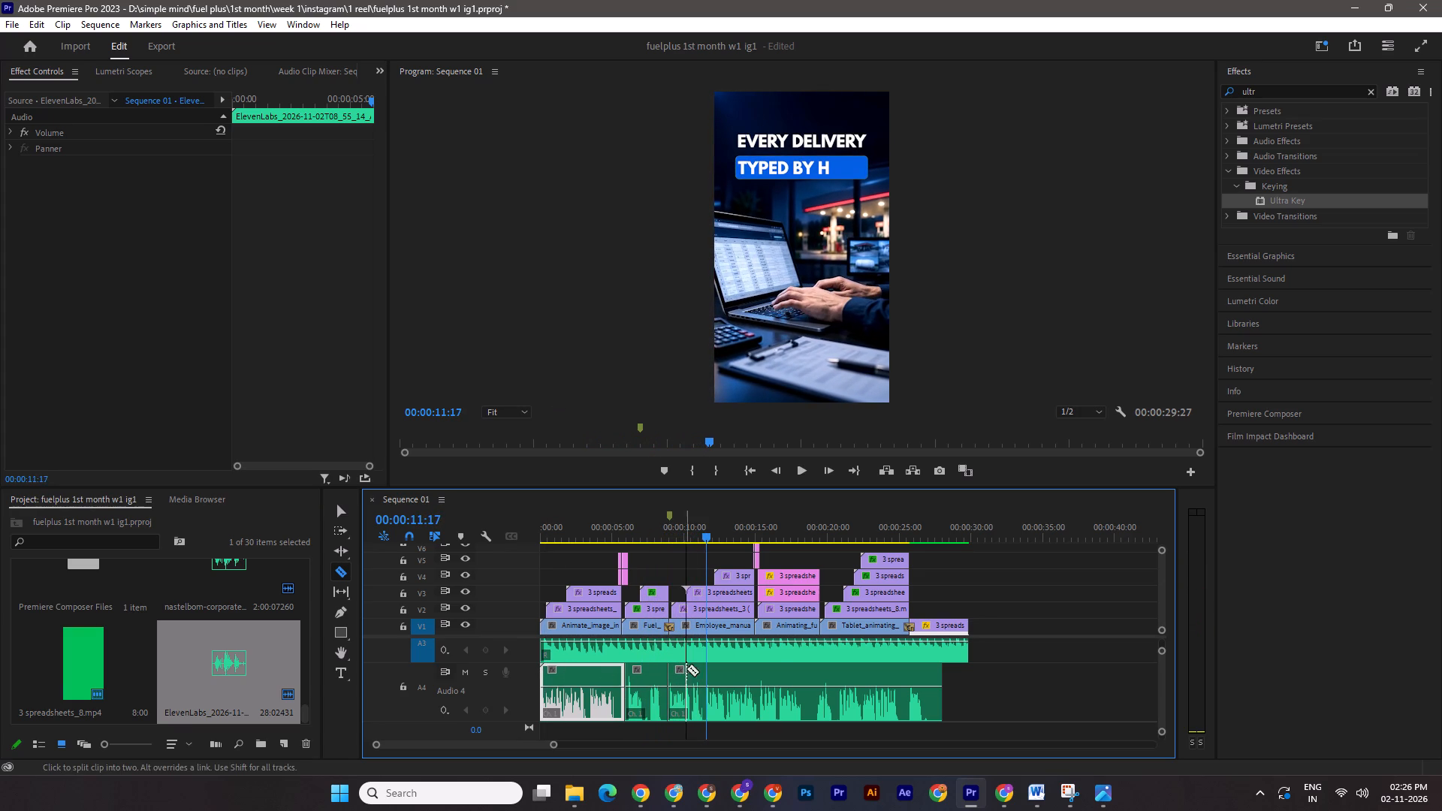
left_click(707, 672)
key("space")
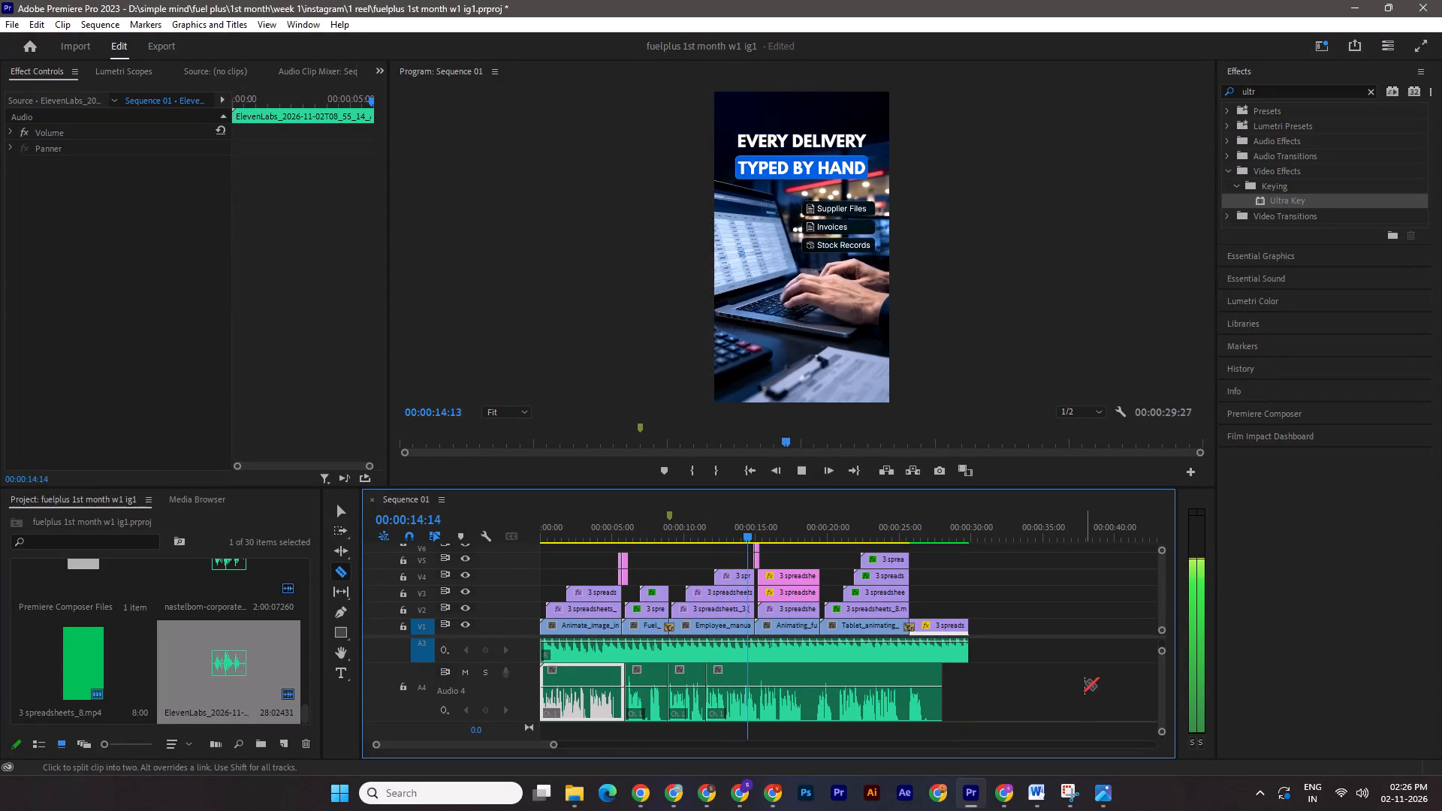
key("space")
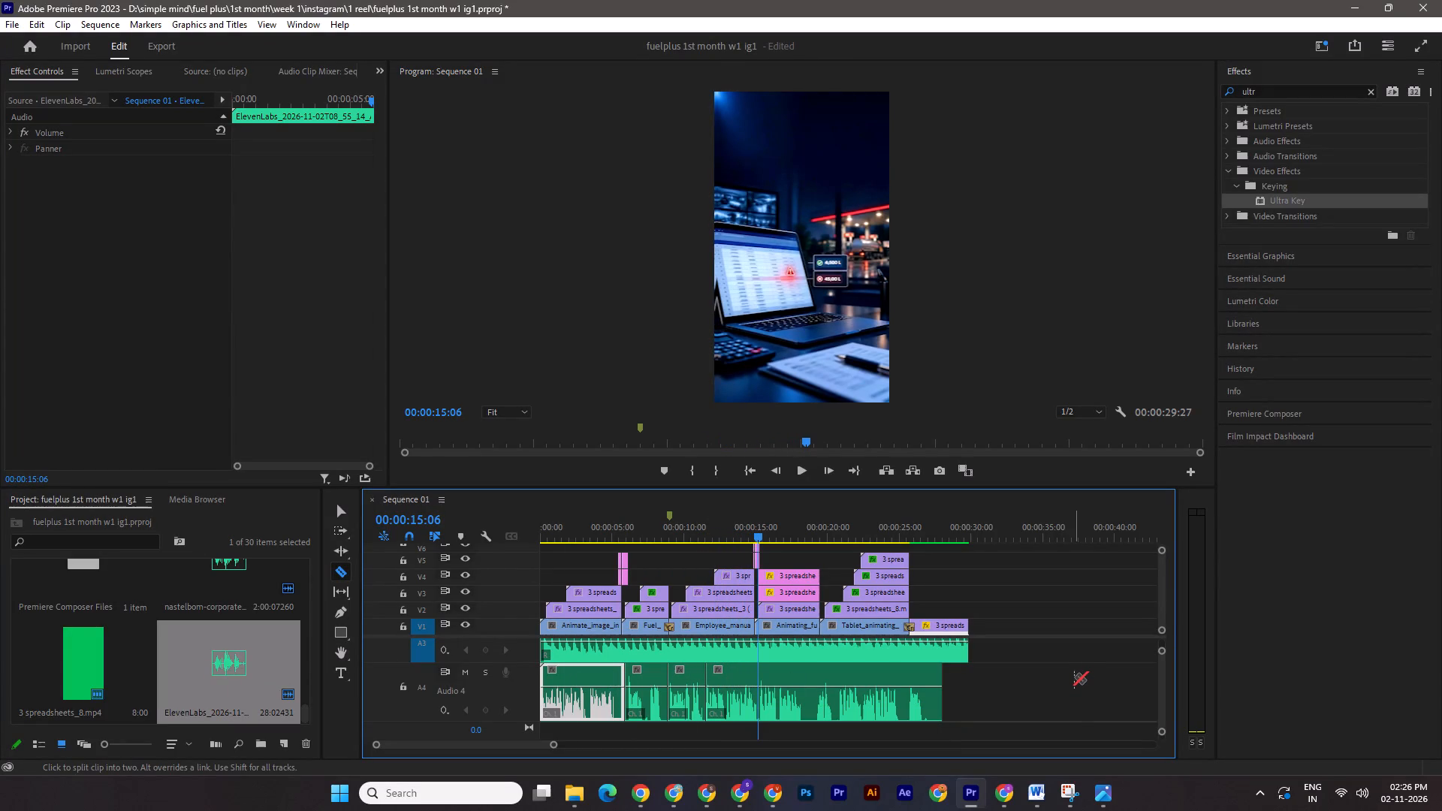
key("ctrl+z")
Split the voiceover at 00:00:15:08 and at about 19 seconds, then play the rest of the reel.
key("space")
key("space")
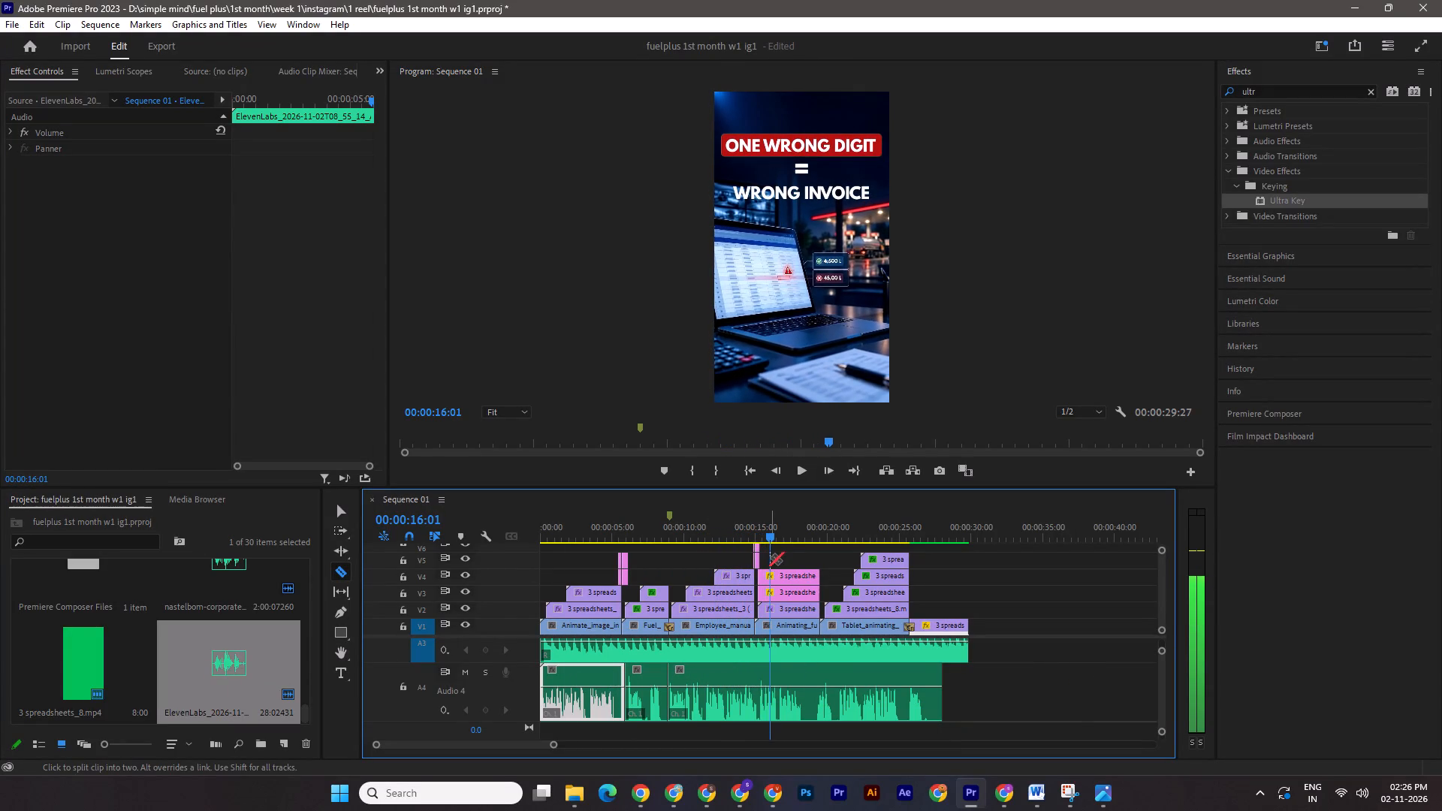
left_click_drag(774, 537, 764, 535)
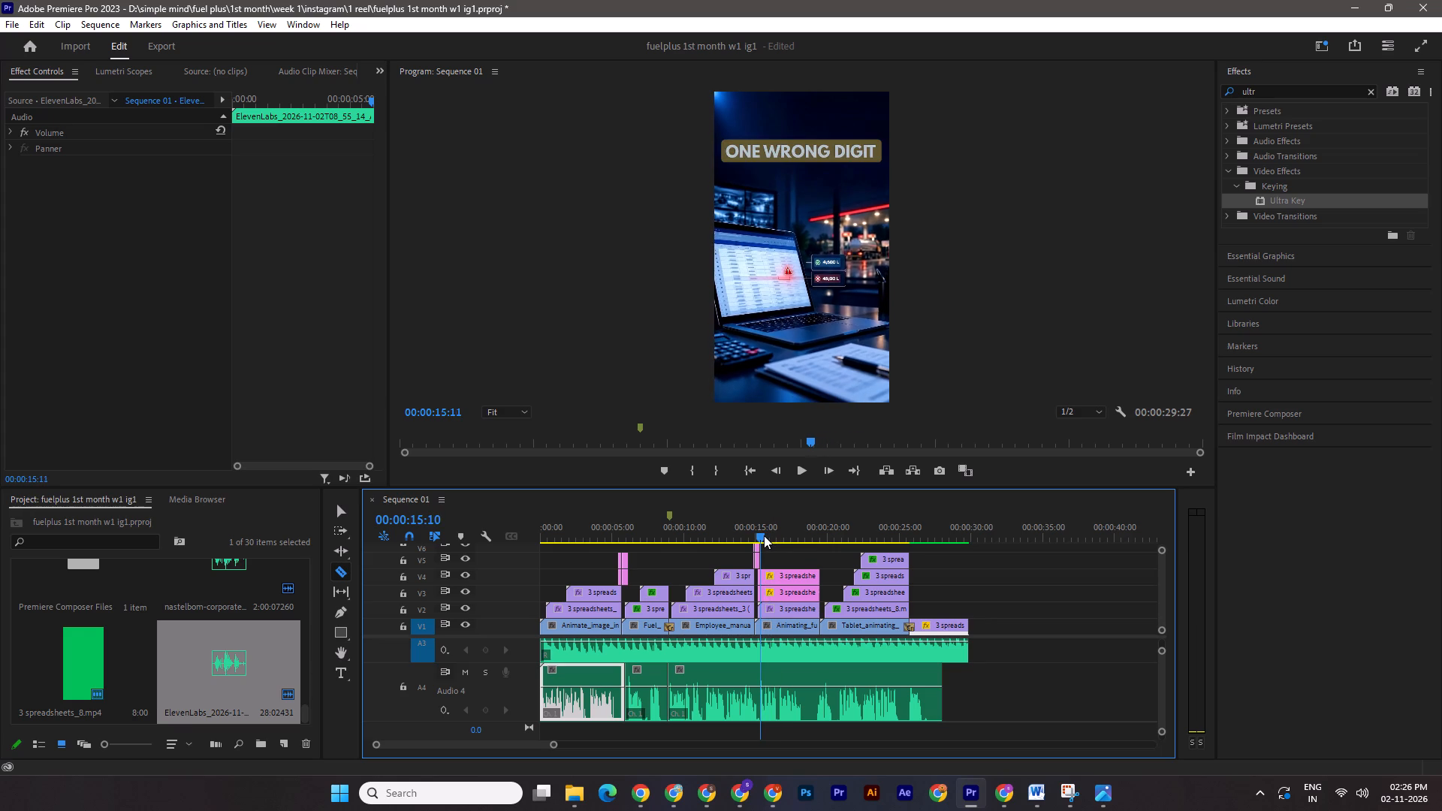
left_click_drag(764, 535, 763, 535)
left_click(759, 674)
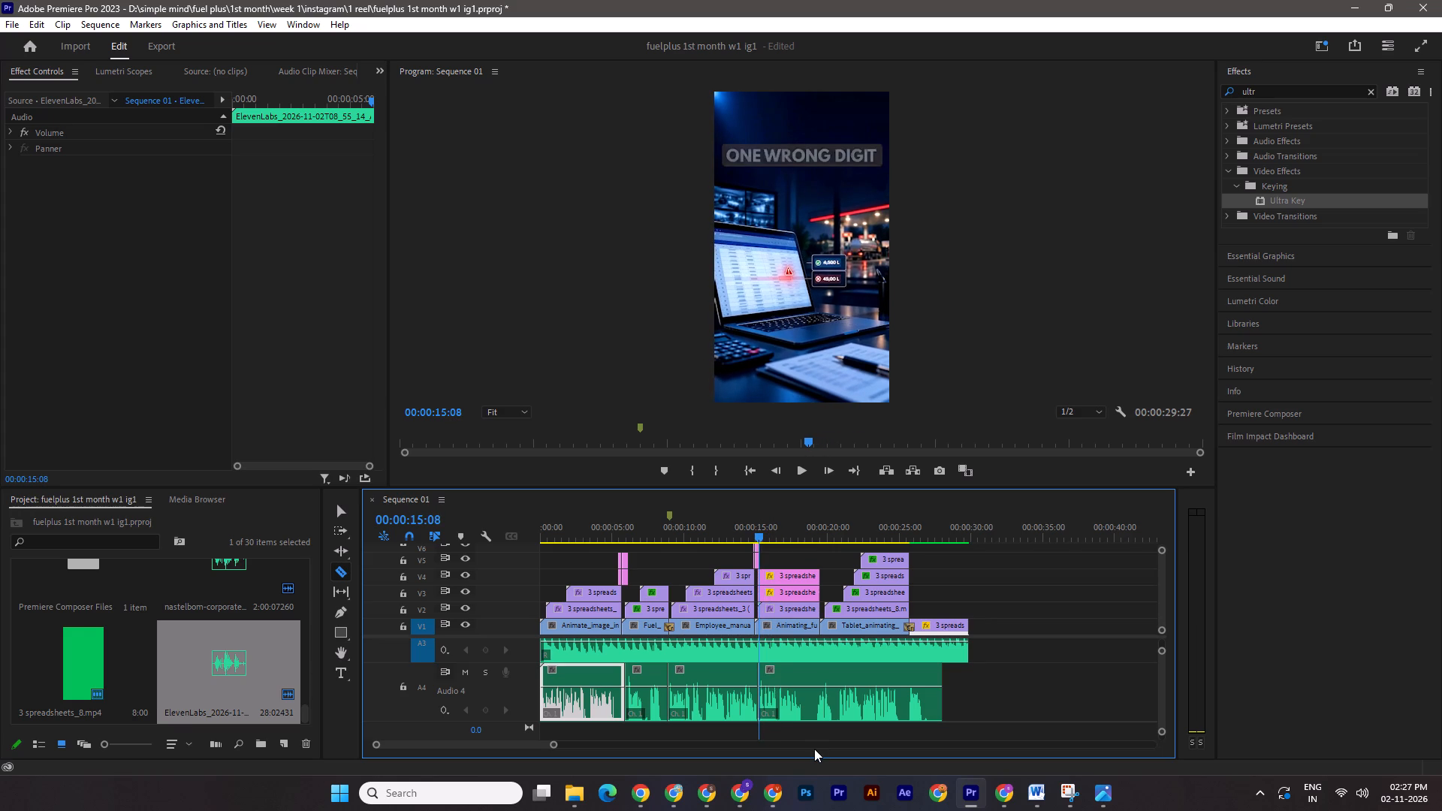
key("space")
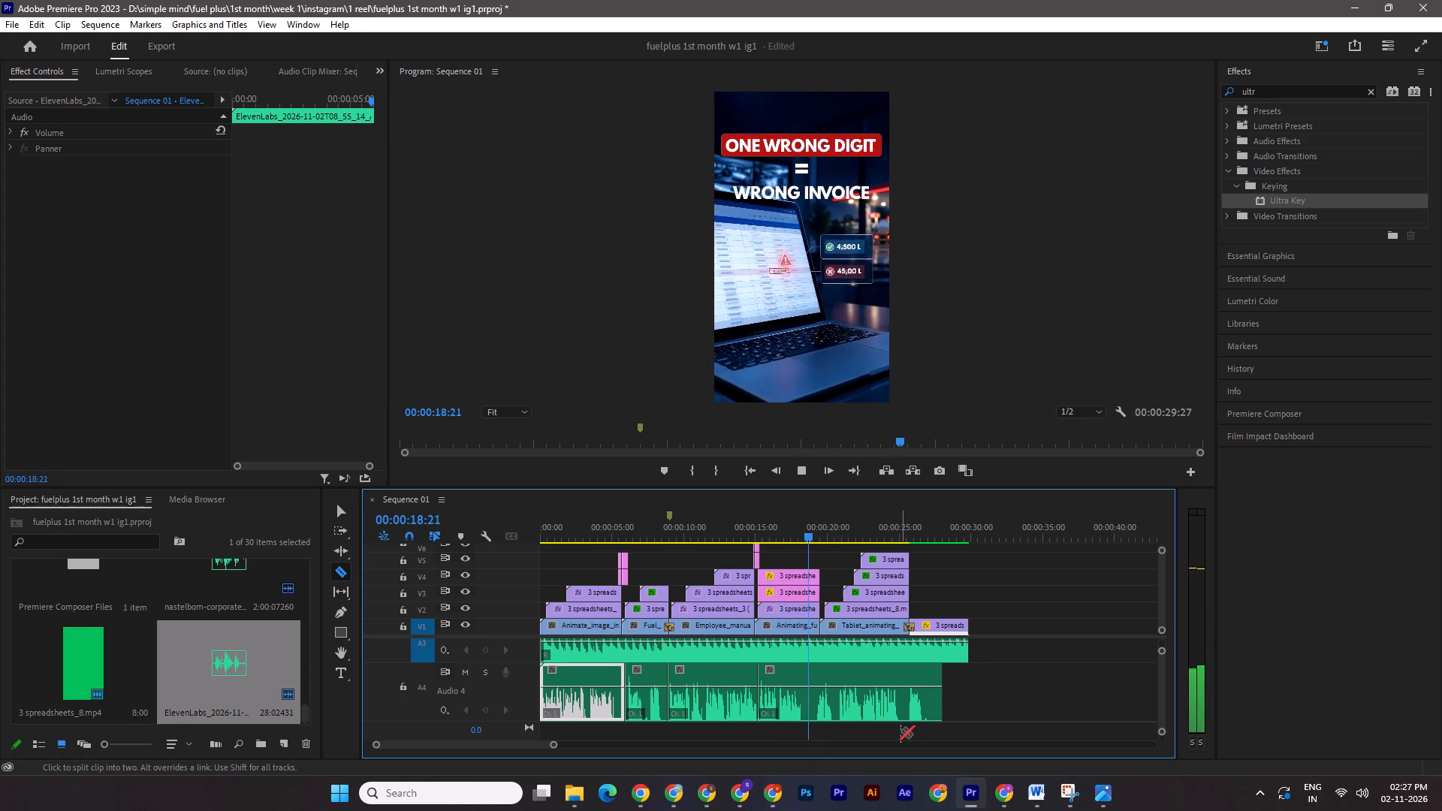
key("space")
left_click_drag(826, 533, 819, 532)
left_click(813, 671)
key("space")
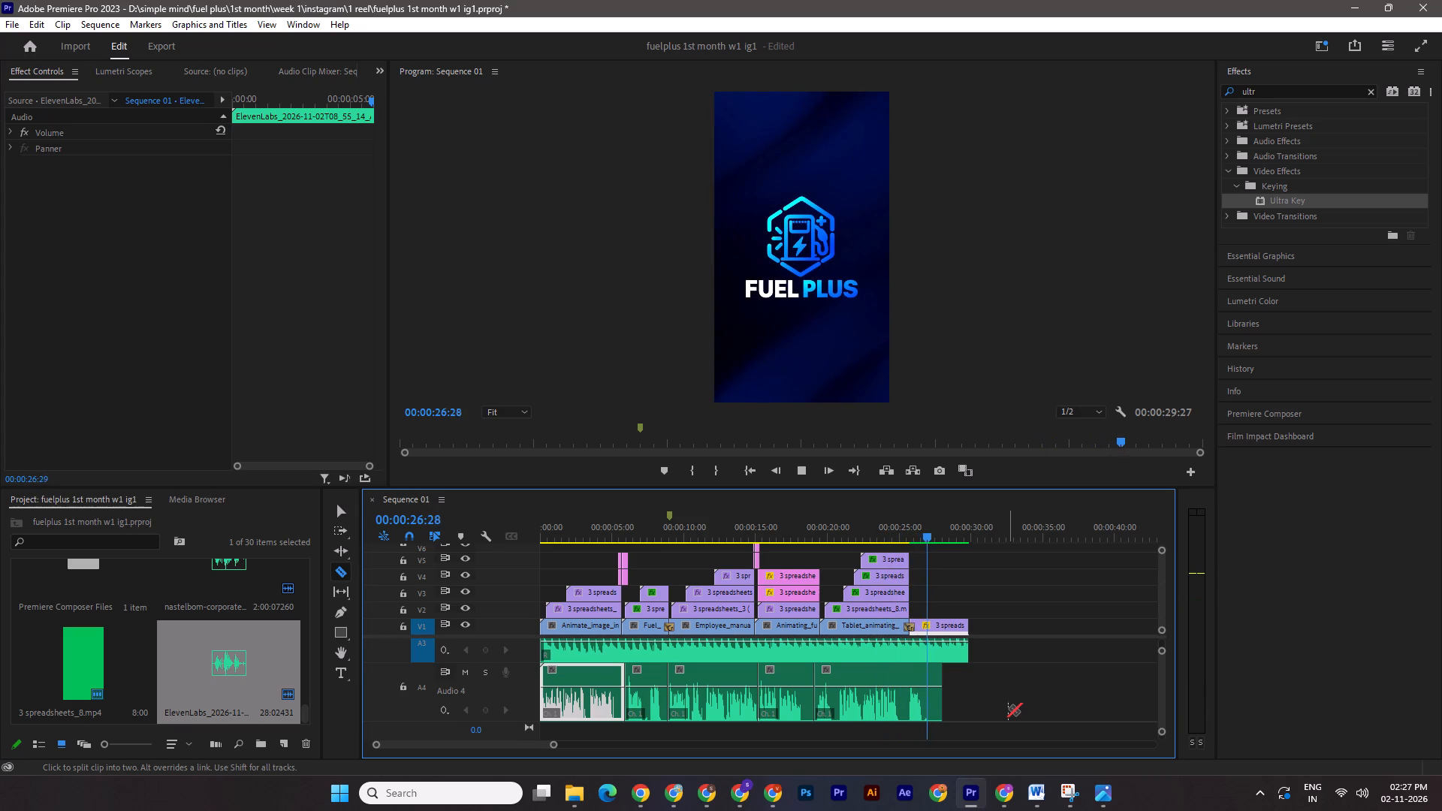
key("space")
Select the last two voiceover segments on Audio 4 and move them about 2 seconds later, ending with the music clip.
left_click(342, 508)
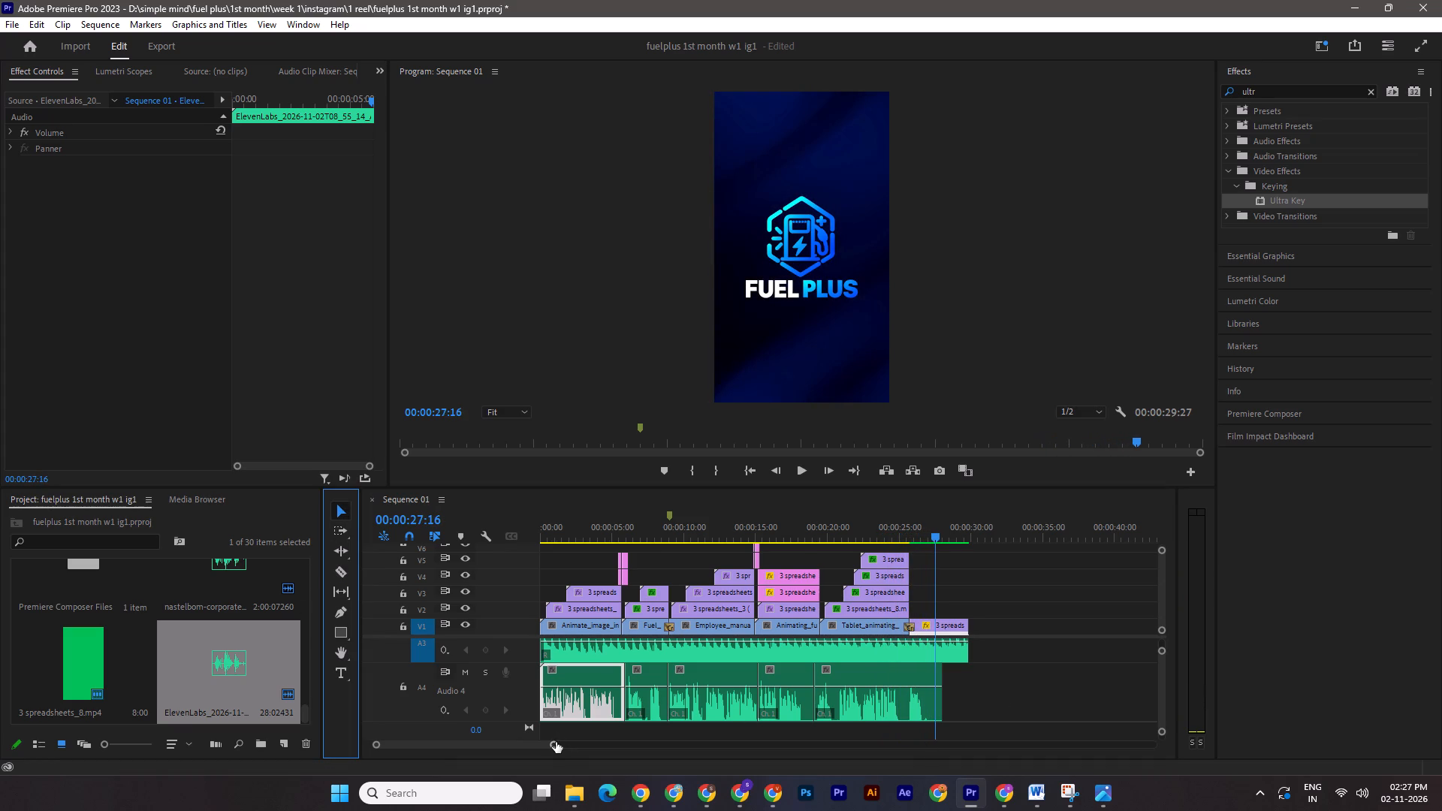
left_click_drag(551, 743, 561, 741)
left_click_drag(545, 744, 535, 743)
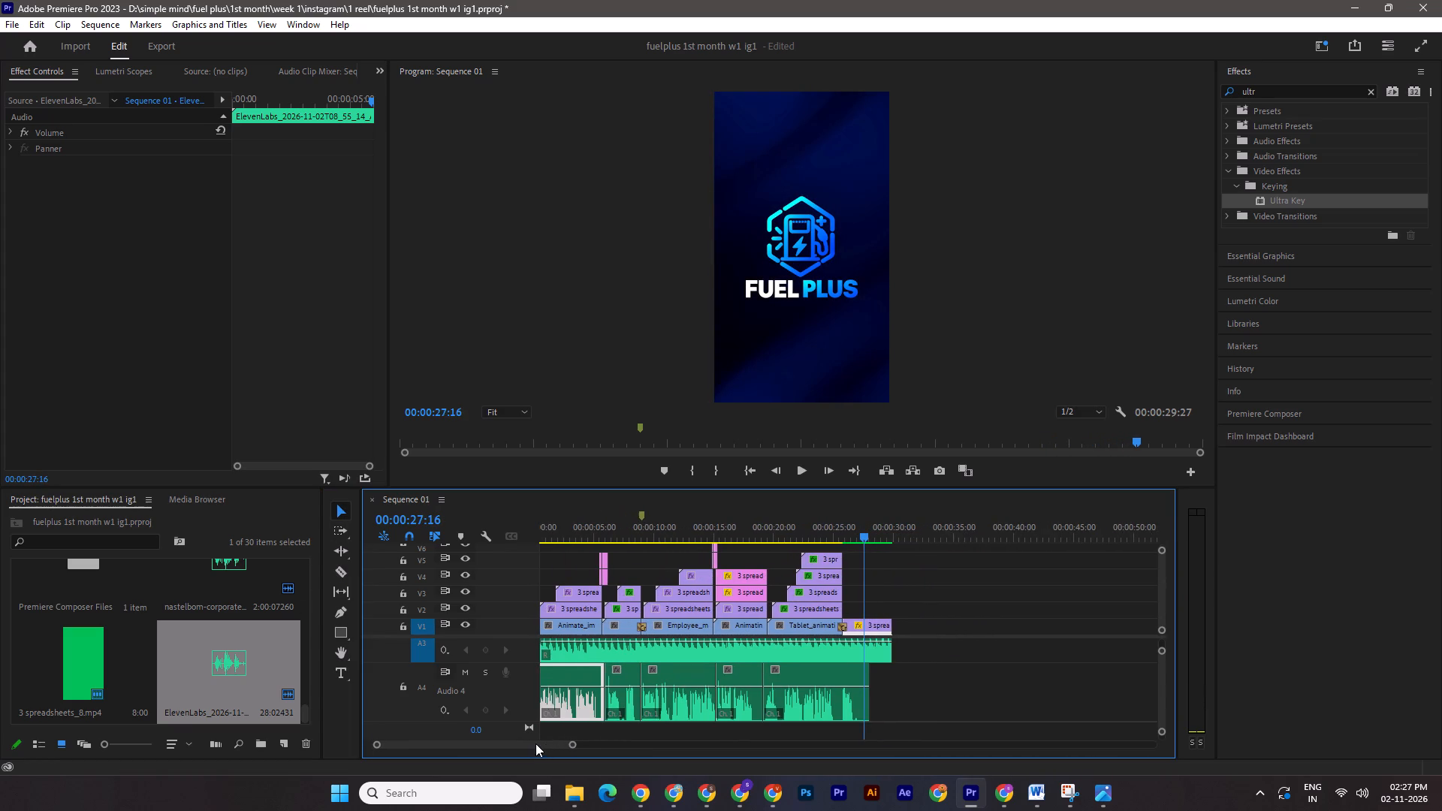
left_click_drag(535, 743, 524, 739)
left_click_drag(866, 529, 462, 523)
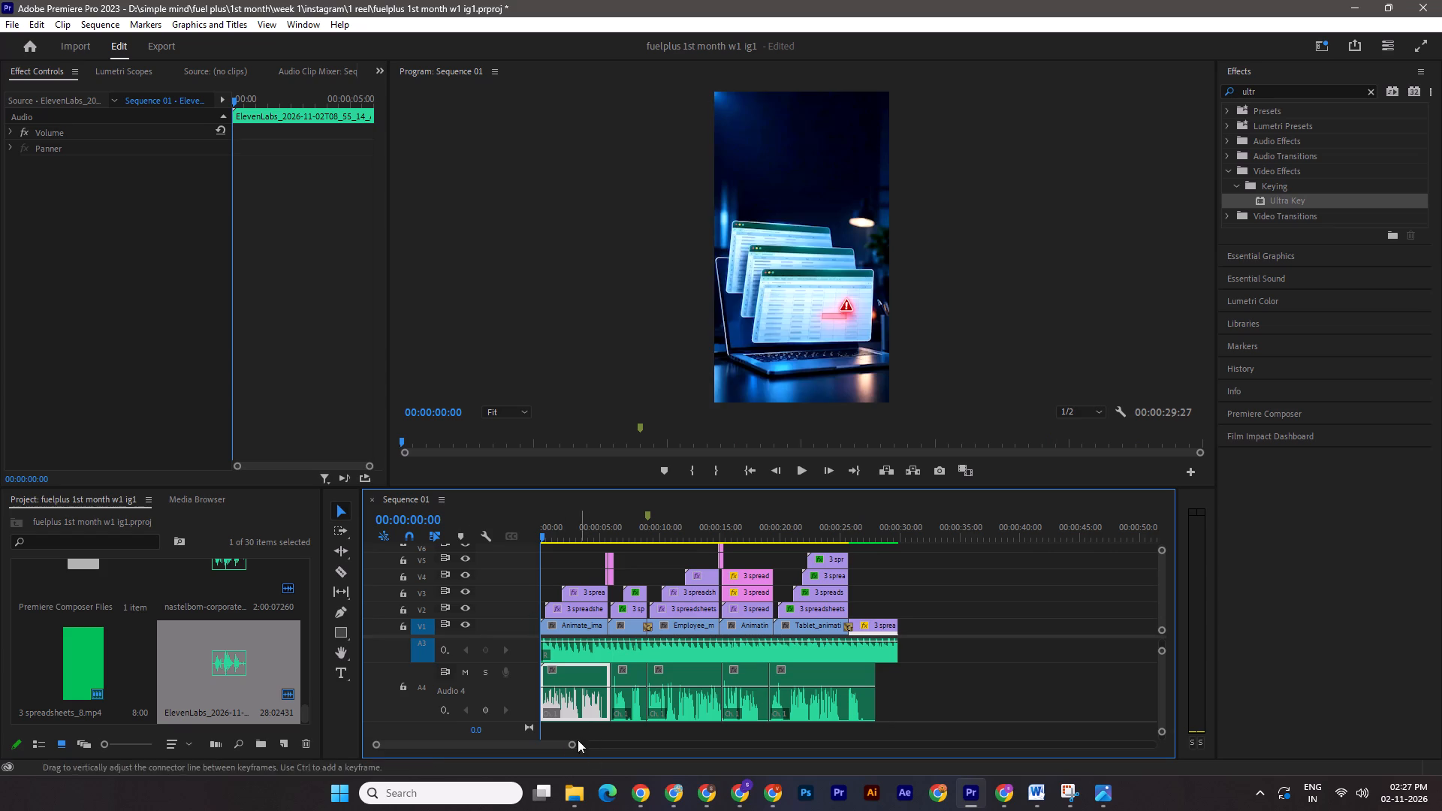
left_click_drag(569, 745, 557, 742)
left_click(994, 708)
left_click_drag(992, 686, 828, 714)
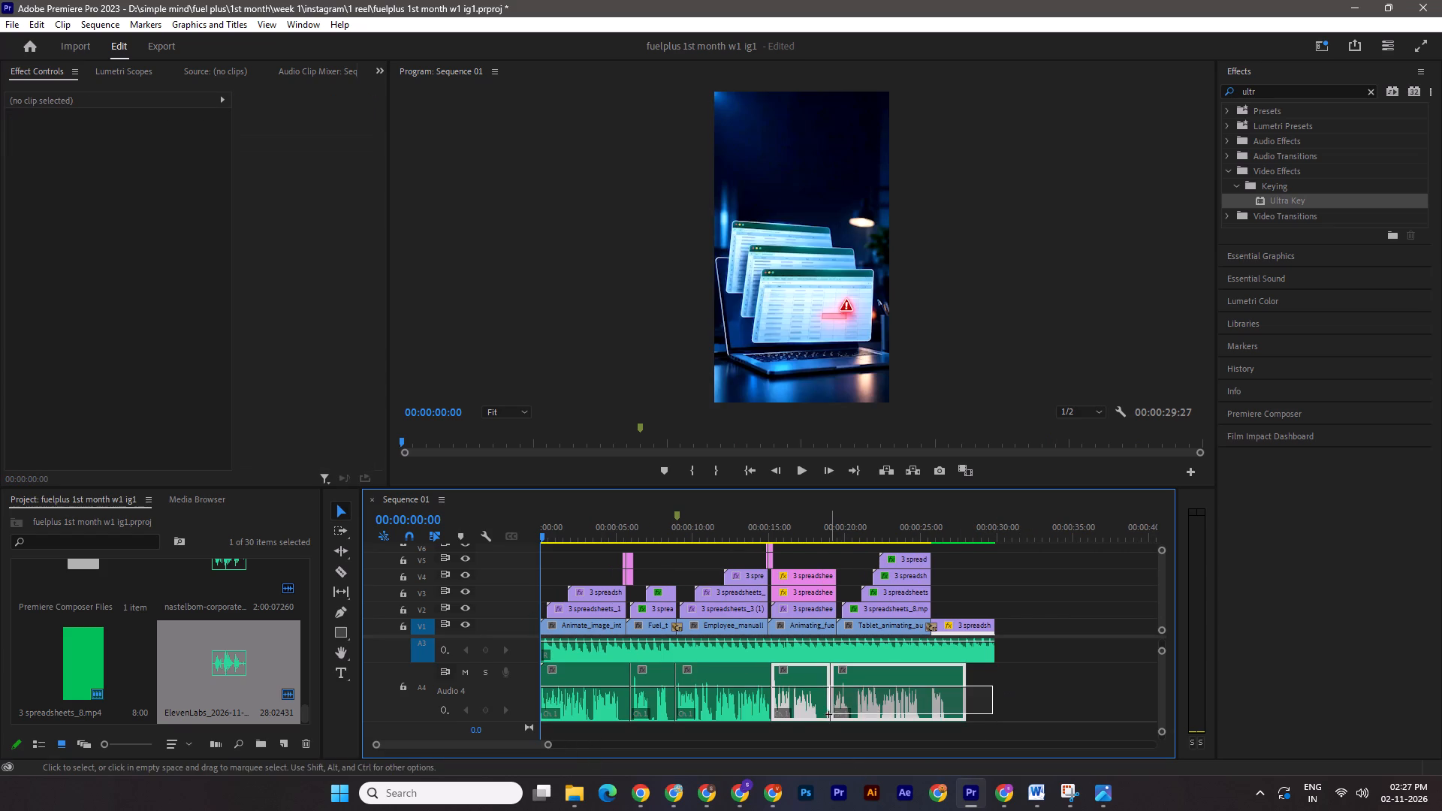
left_click_drag(828, 714, 827, 714)
left_click_drag(798, 713, 819, 712)
Move only the fourth voiceover segment back to start at about 15 seconds, leaving a gap before the last segment.
left_click(1051, 670)
left_click_drag(823, 710, 810, 709)
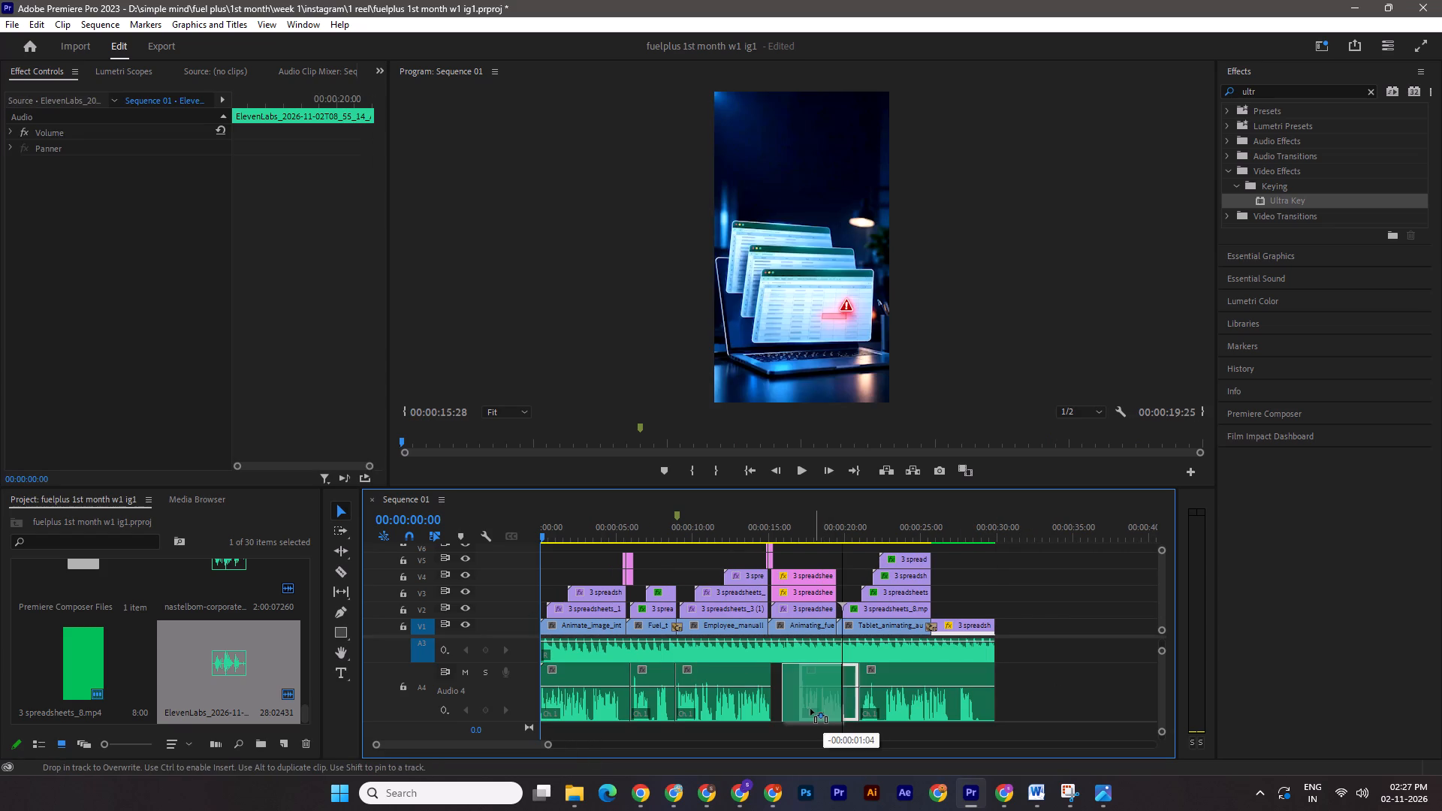
left_click_drag(810, 709, 798, 709)
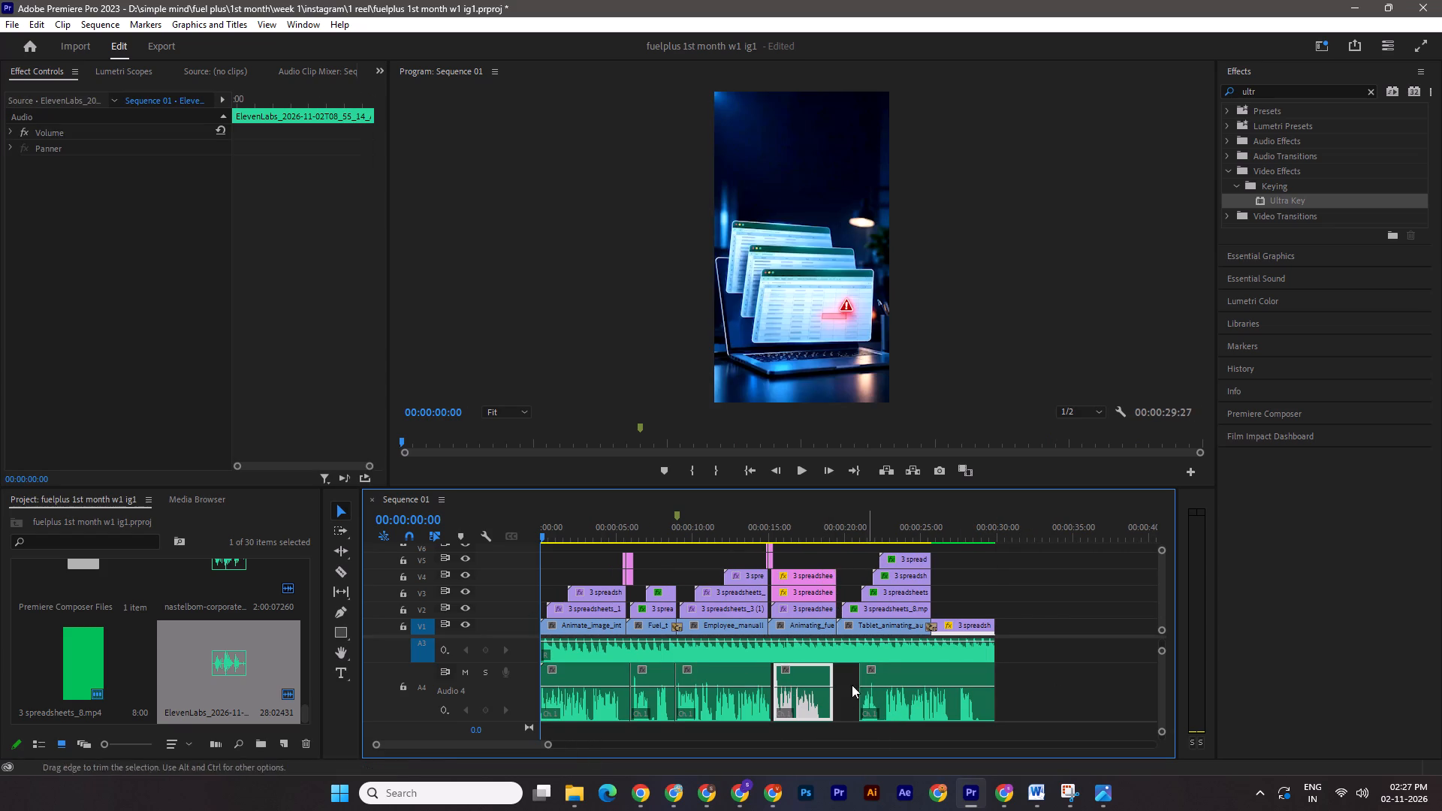
Move the last voiceover segment on Audio 4 about 1.5 seconds earlier to start at 00:00:19:16, where the tablet scene begins.
left_click_drag(544, 531, 832, 587)
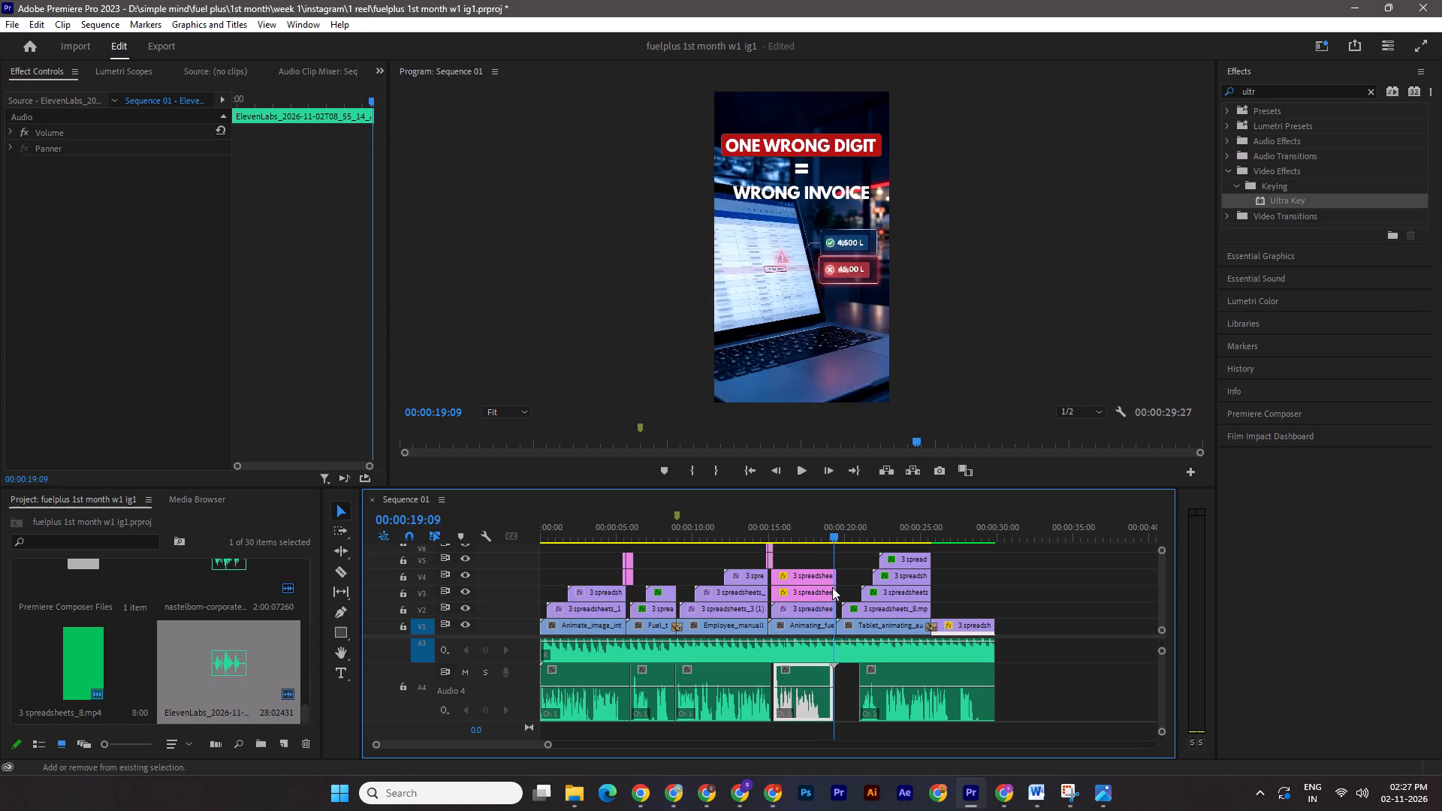
left_click_drag(832, 587, 839, 588)
left_click_drag(882, 706, 861, 704)
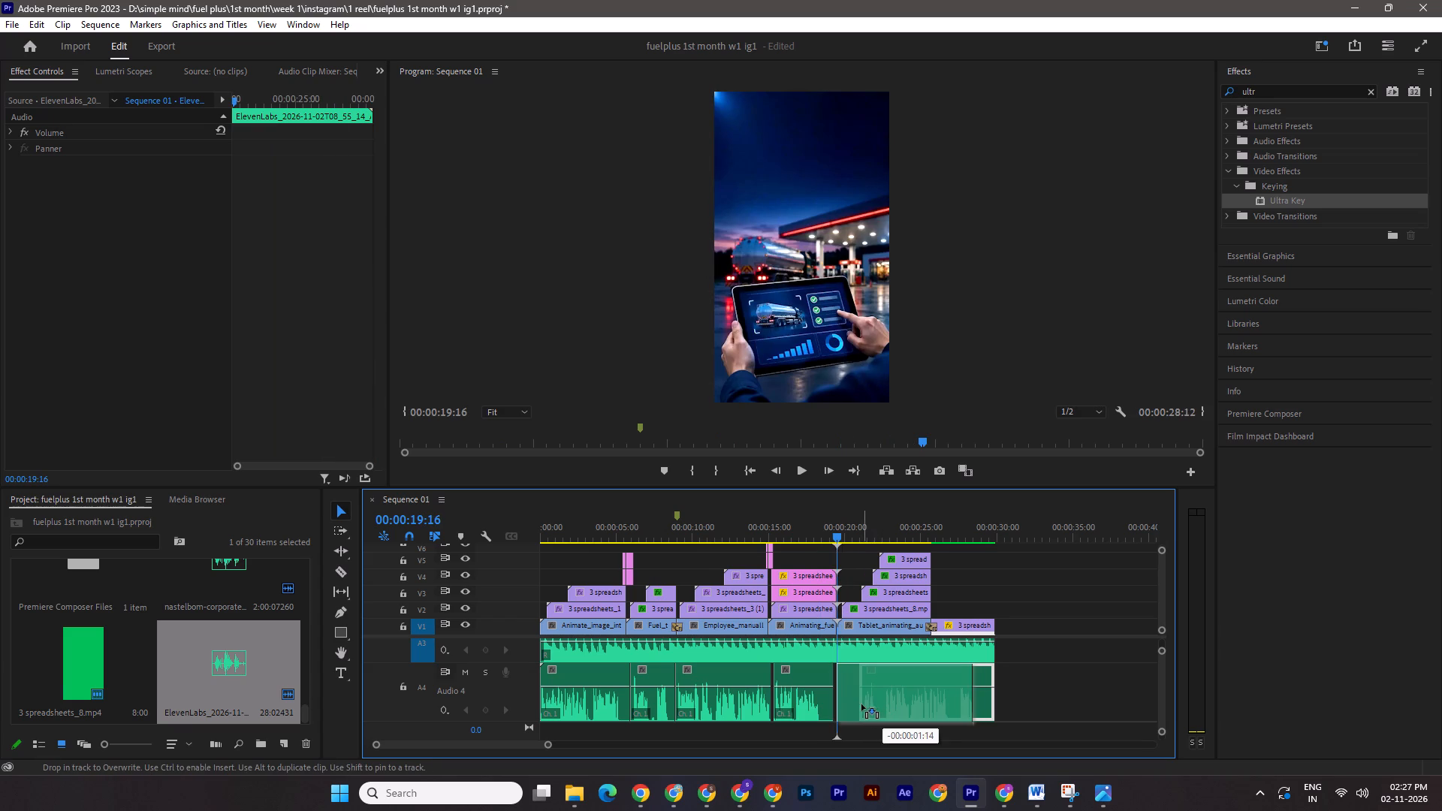
left_click_drag(861, 704, 859, 705)
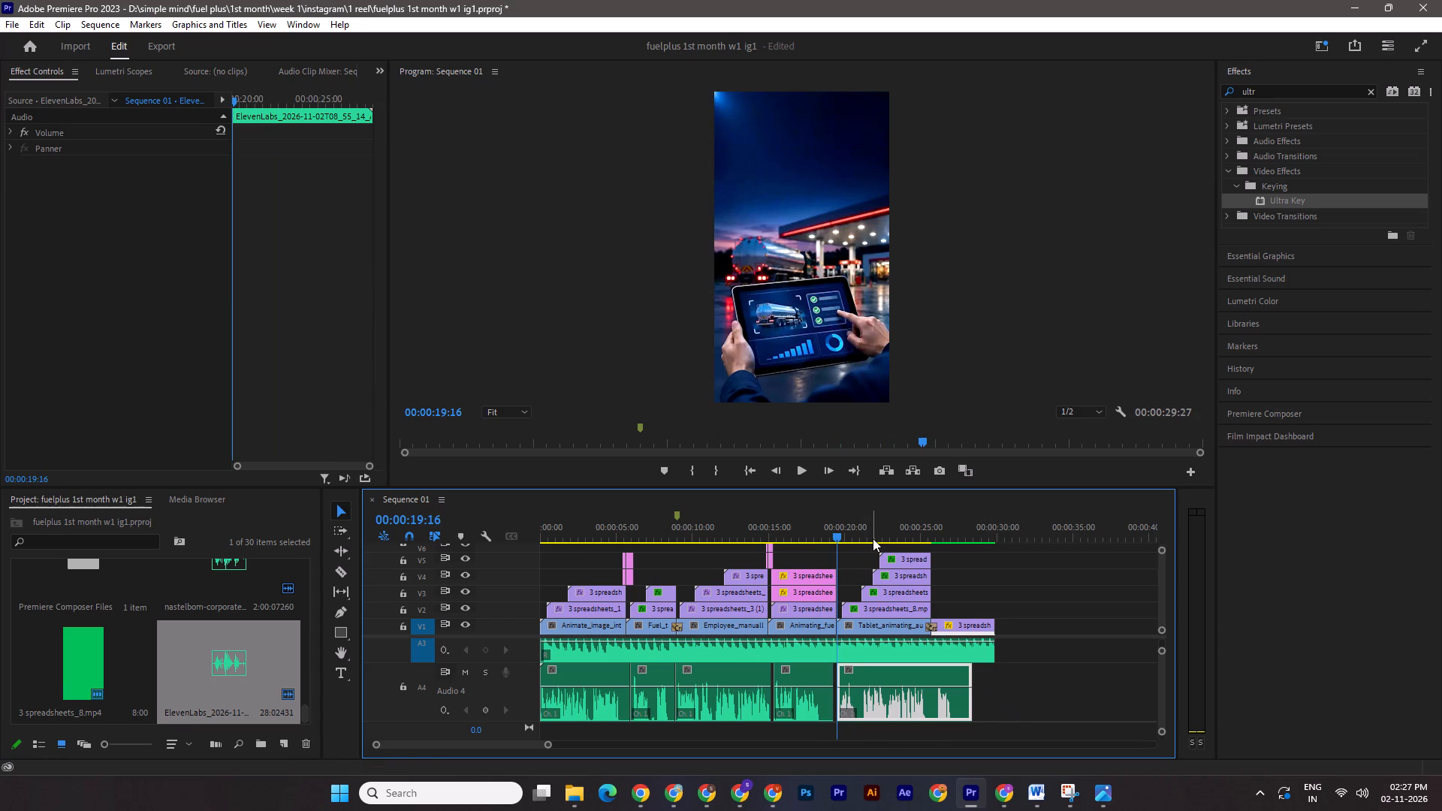
Play the start of the last voiceover segment and split it at 00:00:20:22 and 00:00:21:04.
key("space")
key("space")
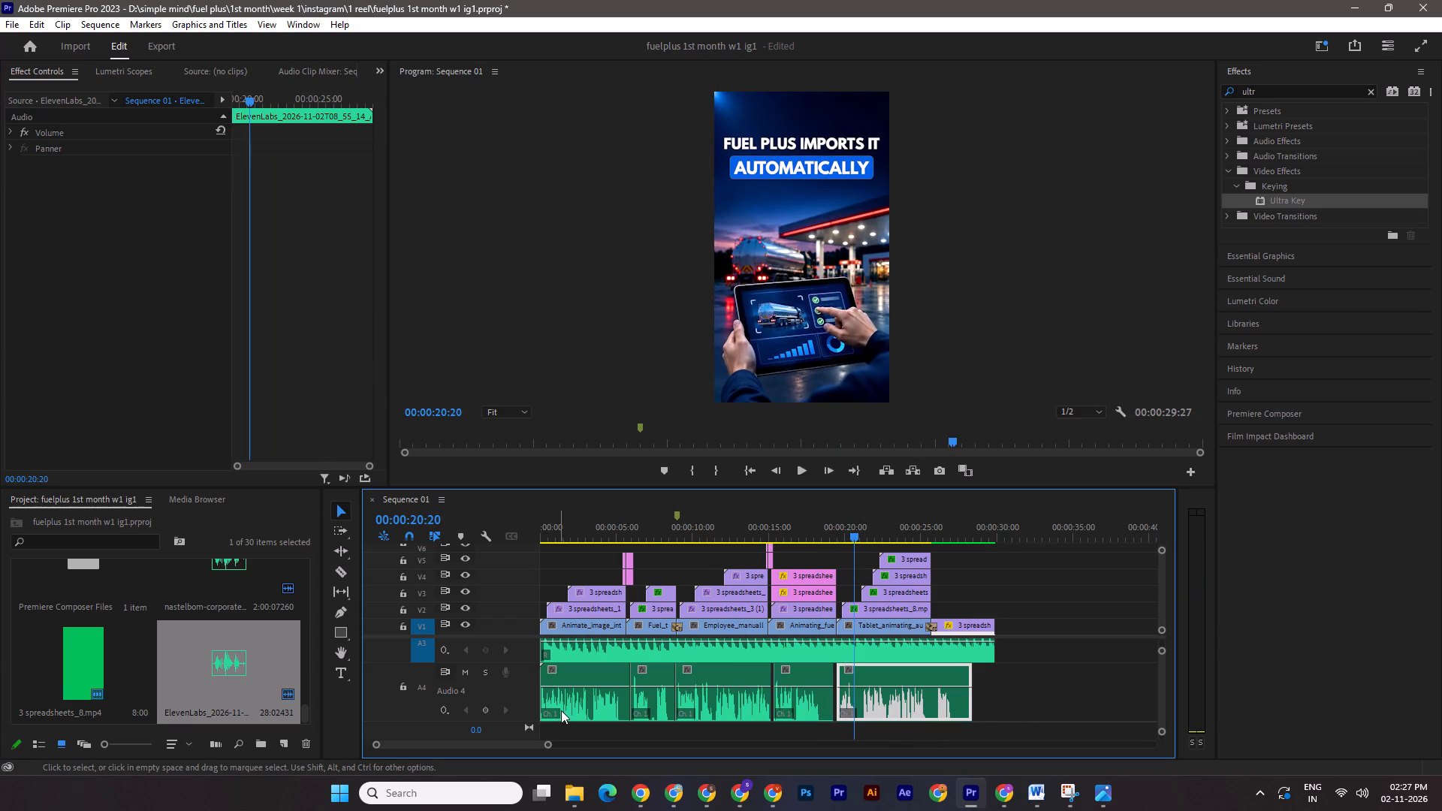
left_click_drag(546, 746, 524, 744)
key("space")
key("space")
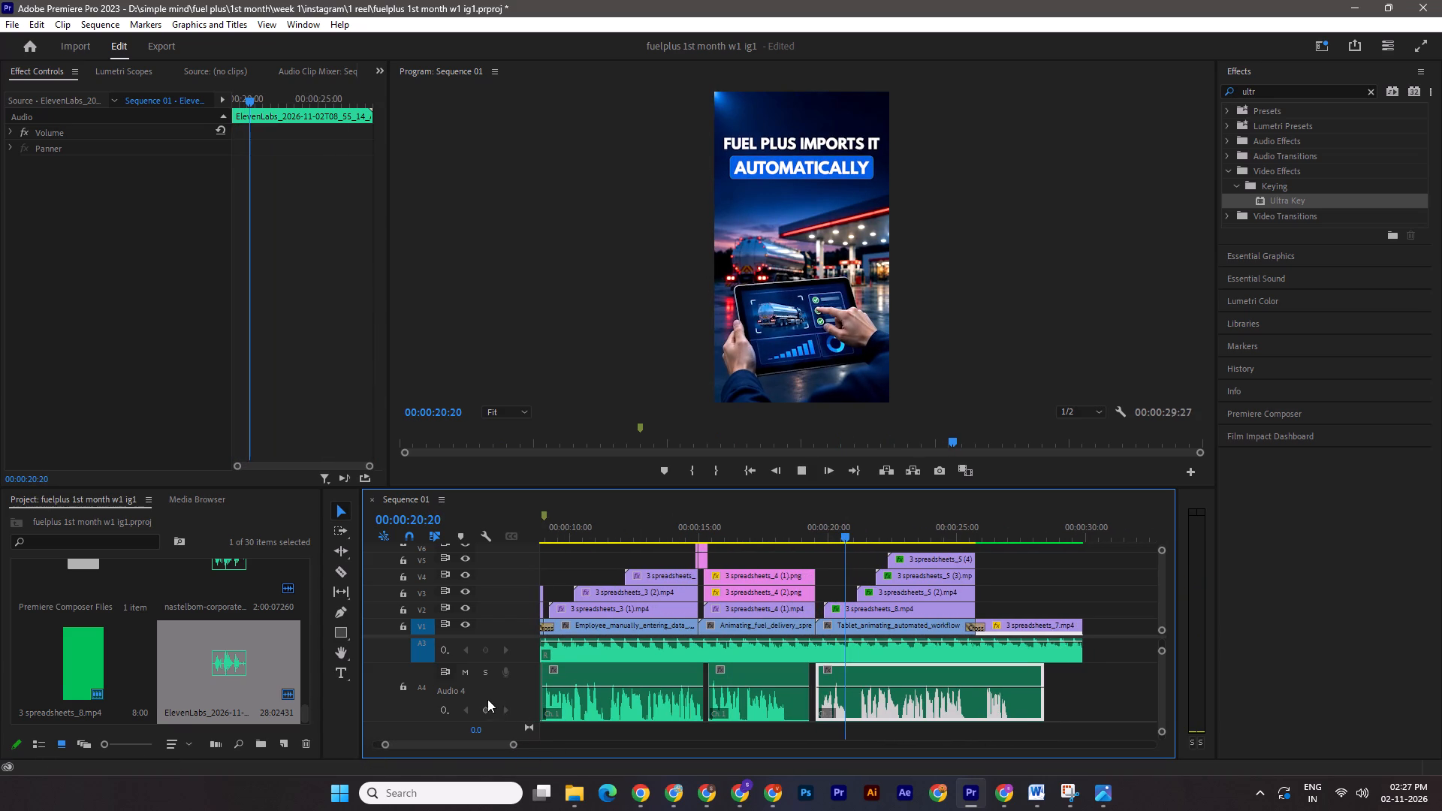
left_click(843, 535)
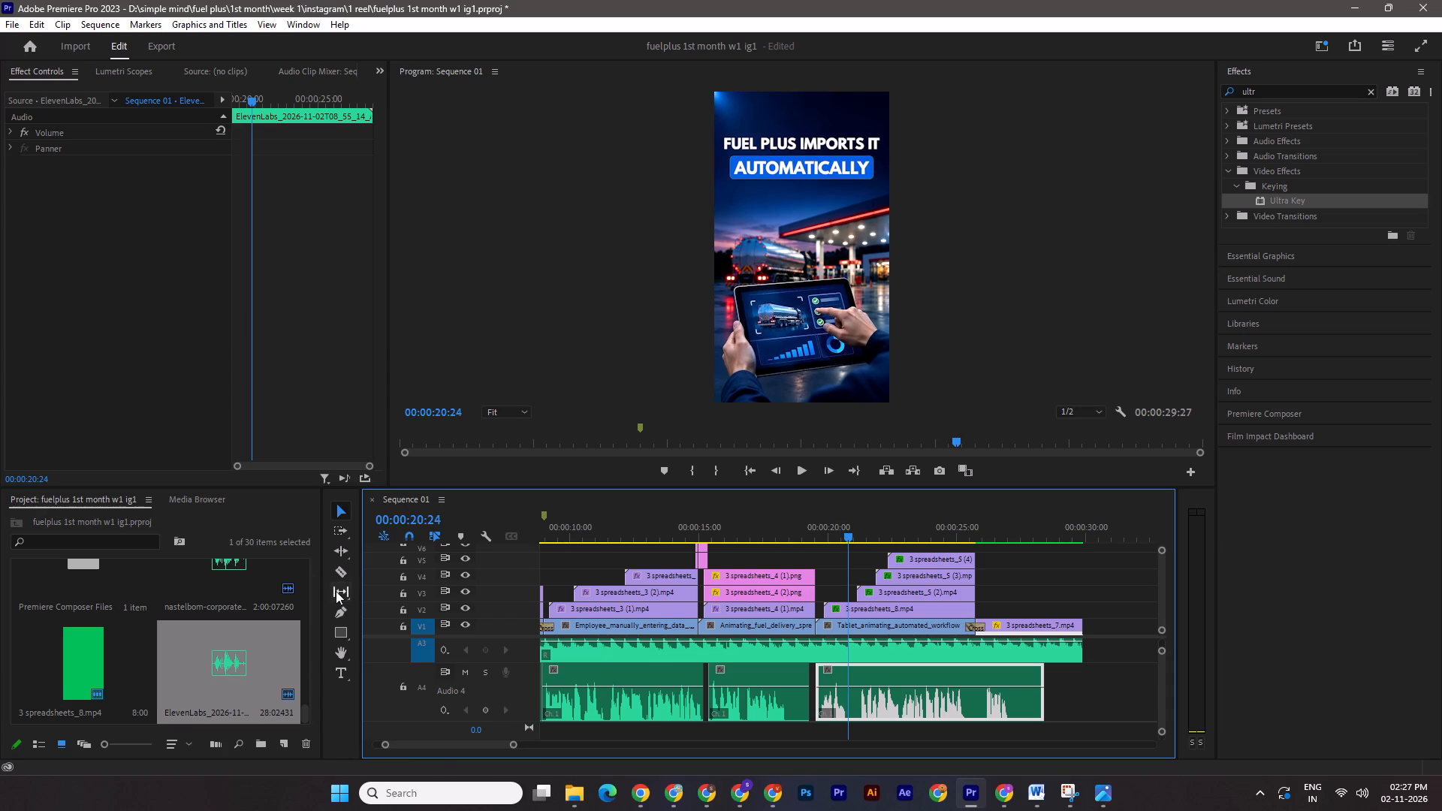
left_click(339, 579)
key("Left")
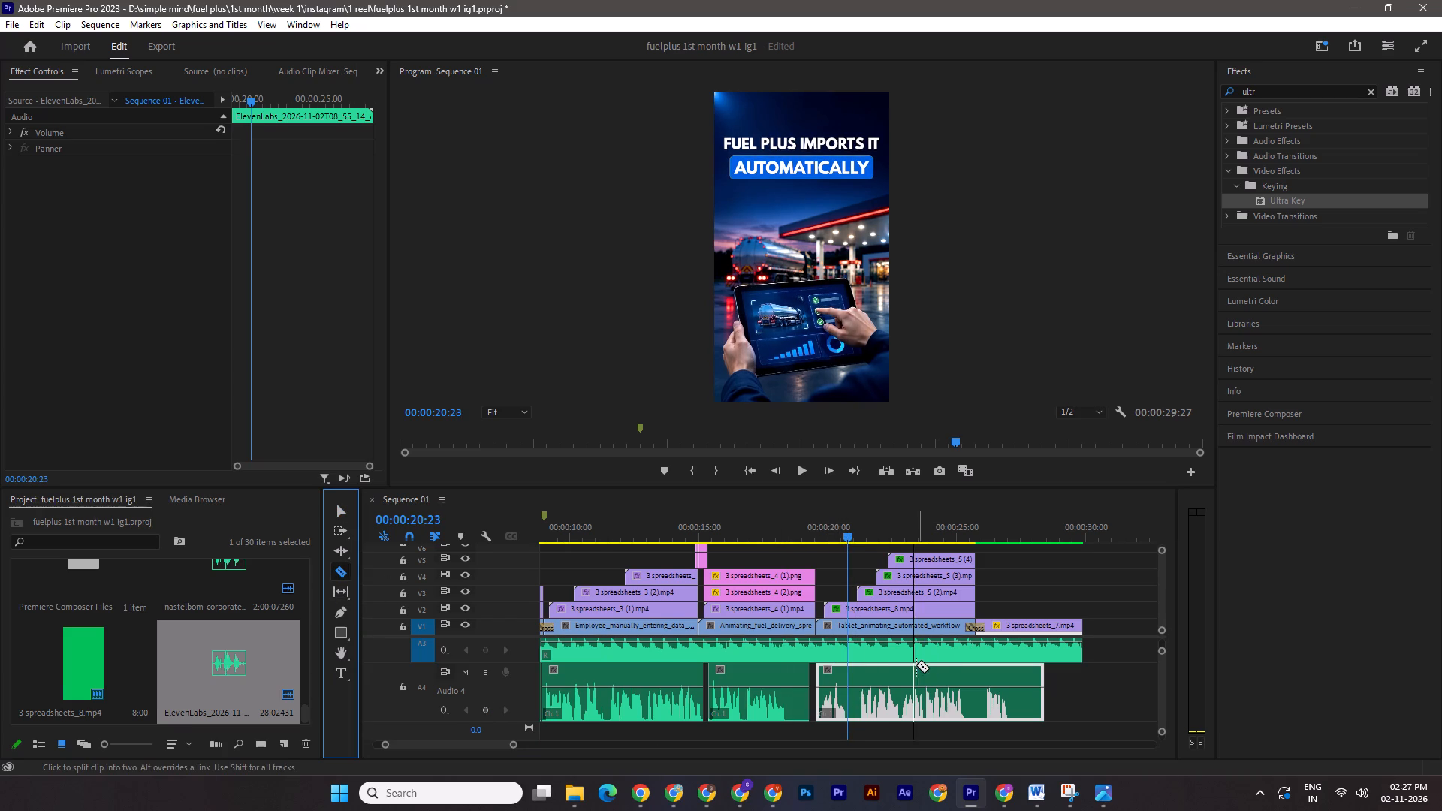
key("Left")
left_click(848, 677)
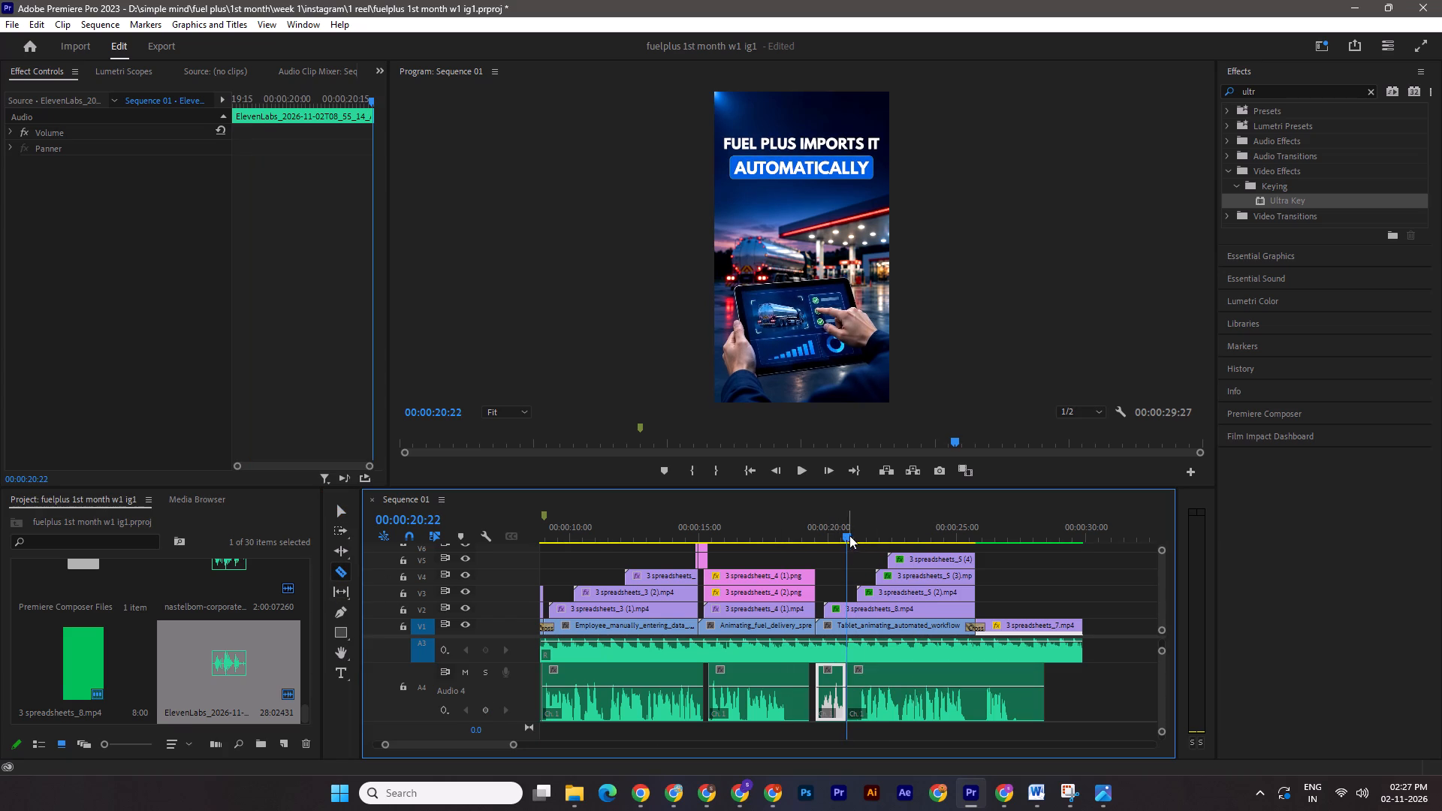
left_click_drag(850, 535, 861, 538)
left_click(858, 673)
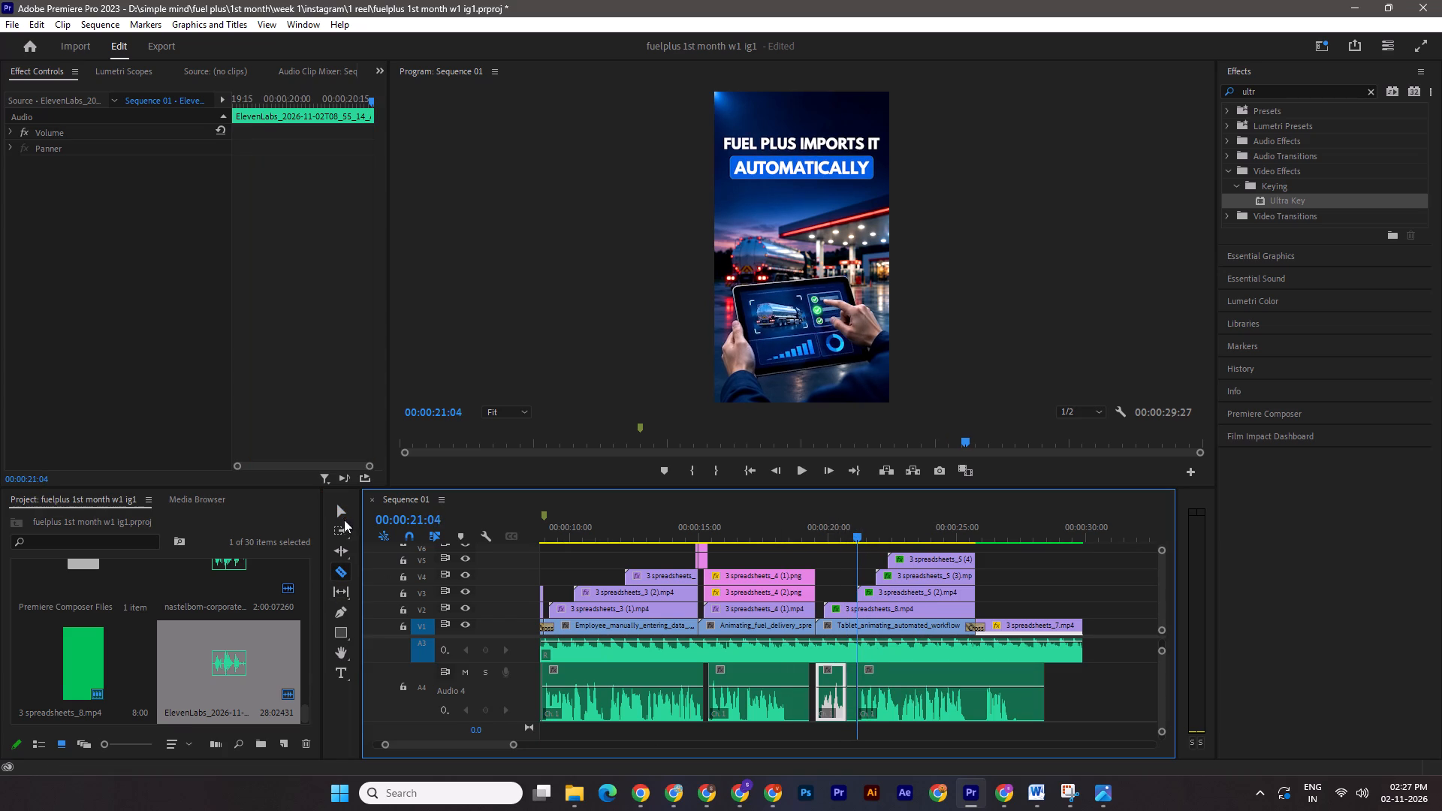
Delete the short voiceover piece between 00:00:20:22 and 00:00:21:04 and ripple delete the gap it leaves.
left_click(342, 517)
left_click(851, 710)
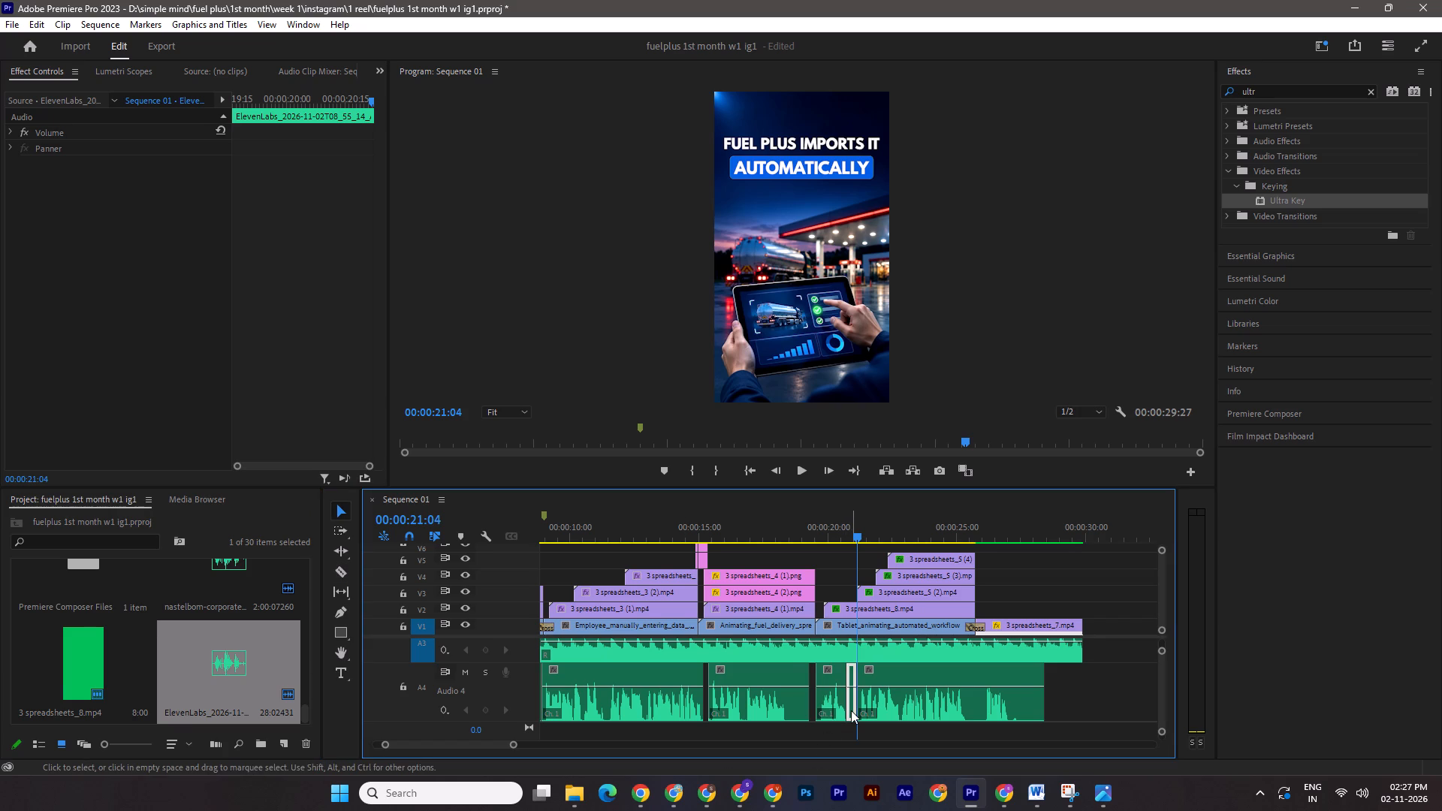
key("Delete")
left_click(851, 709)
right_click(851, 709)
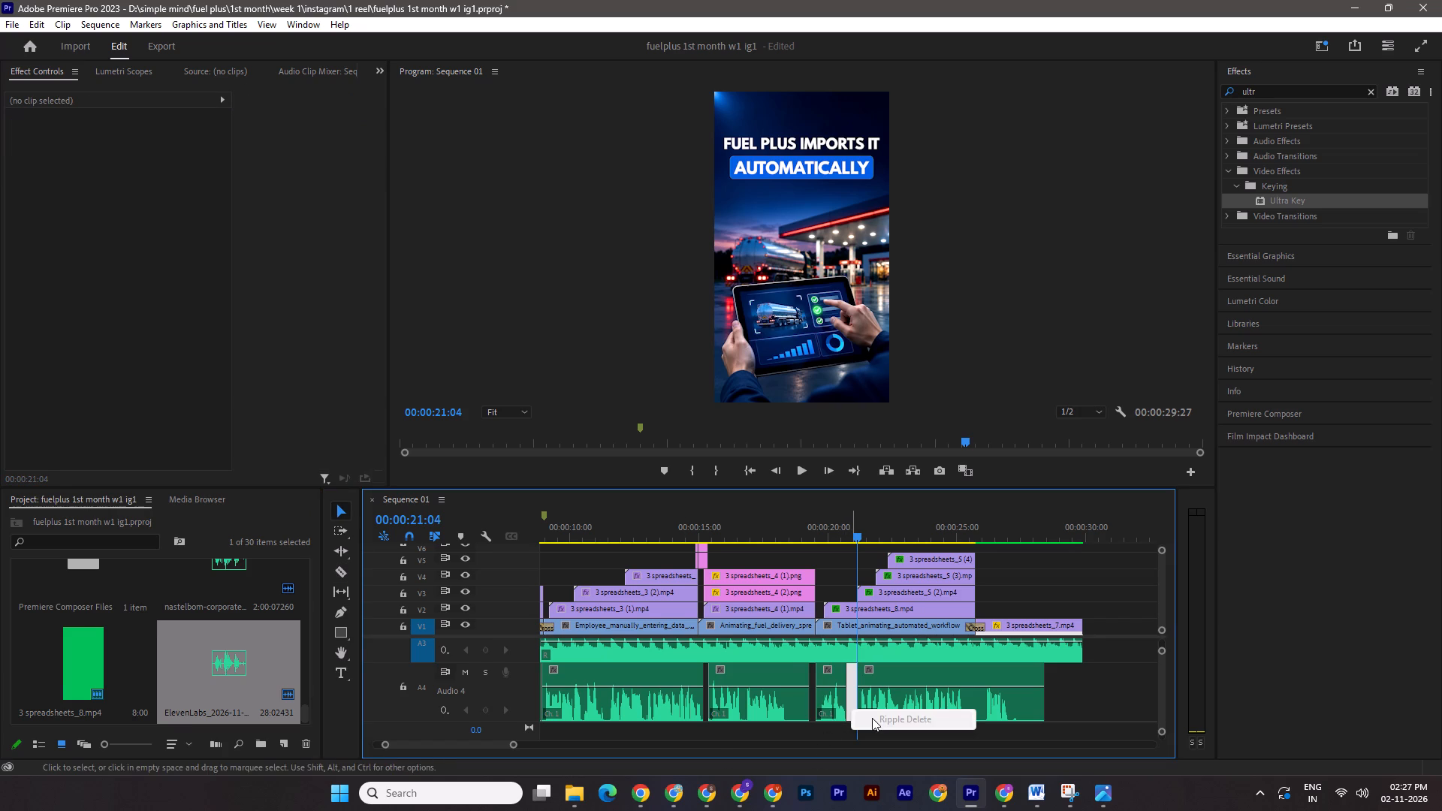
left_click(872, 718)
left_click(1091, 696)
left_click(929, 713)
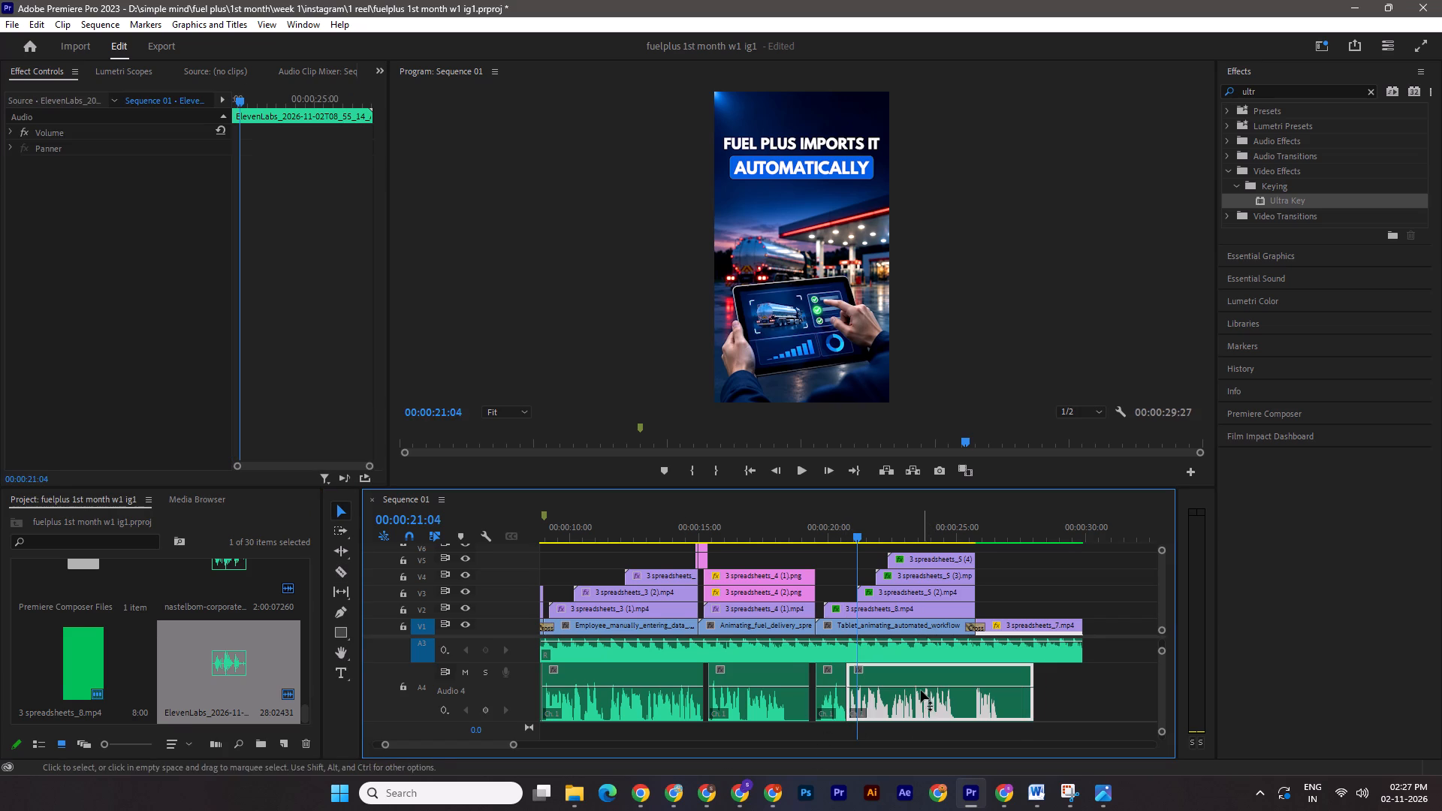
Play the tablet scene from about 19 seconds and split its voiceover at 00:00:24:29 and 00:00:25:21.
left_click_drag(850, 525, 816, 520)
key("space")
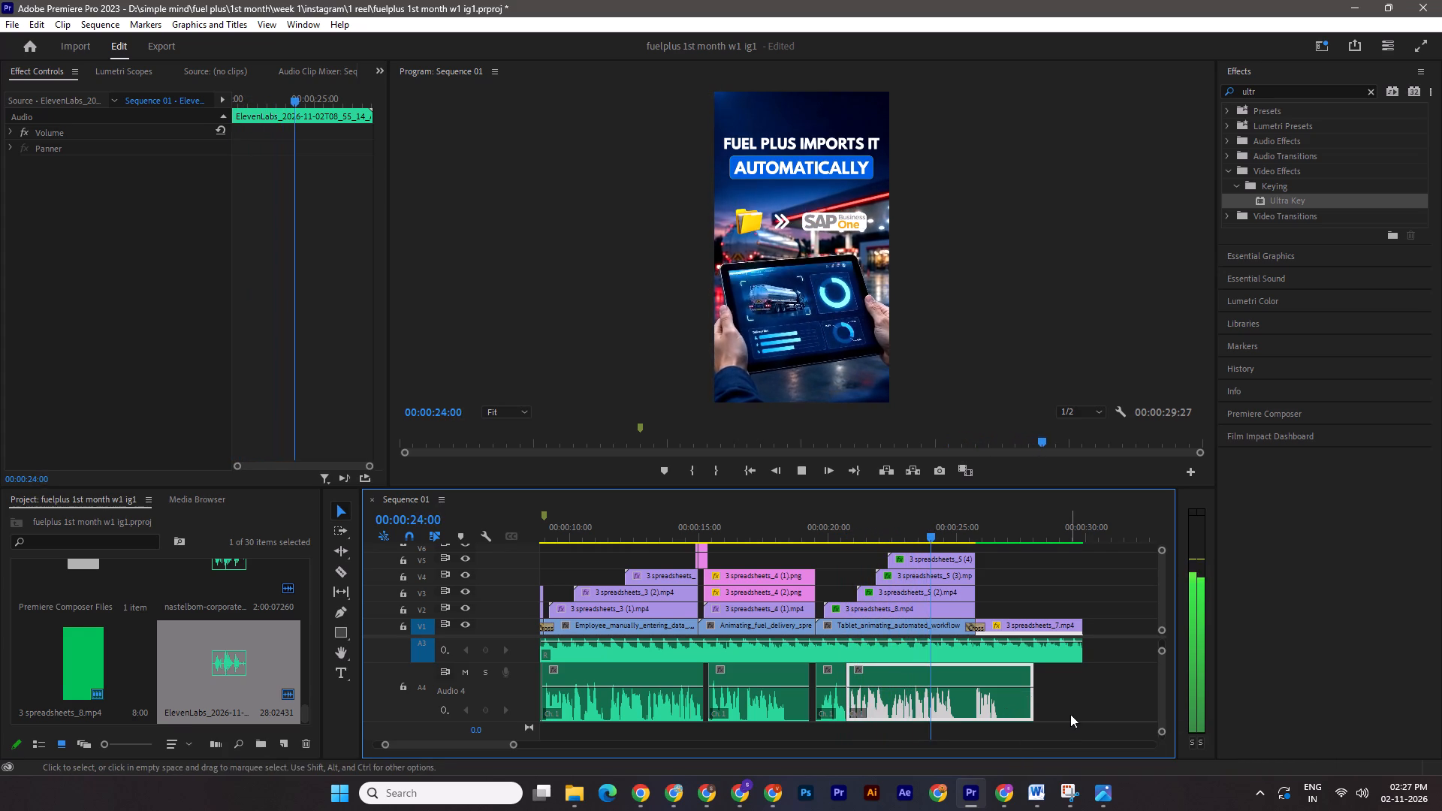
key("space")
key("space")
key("space")
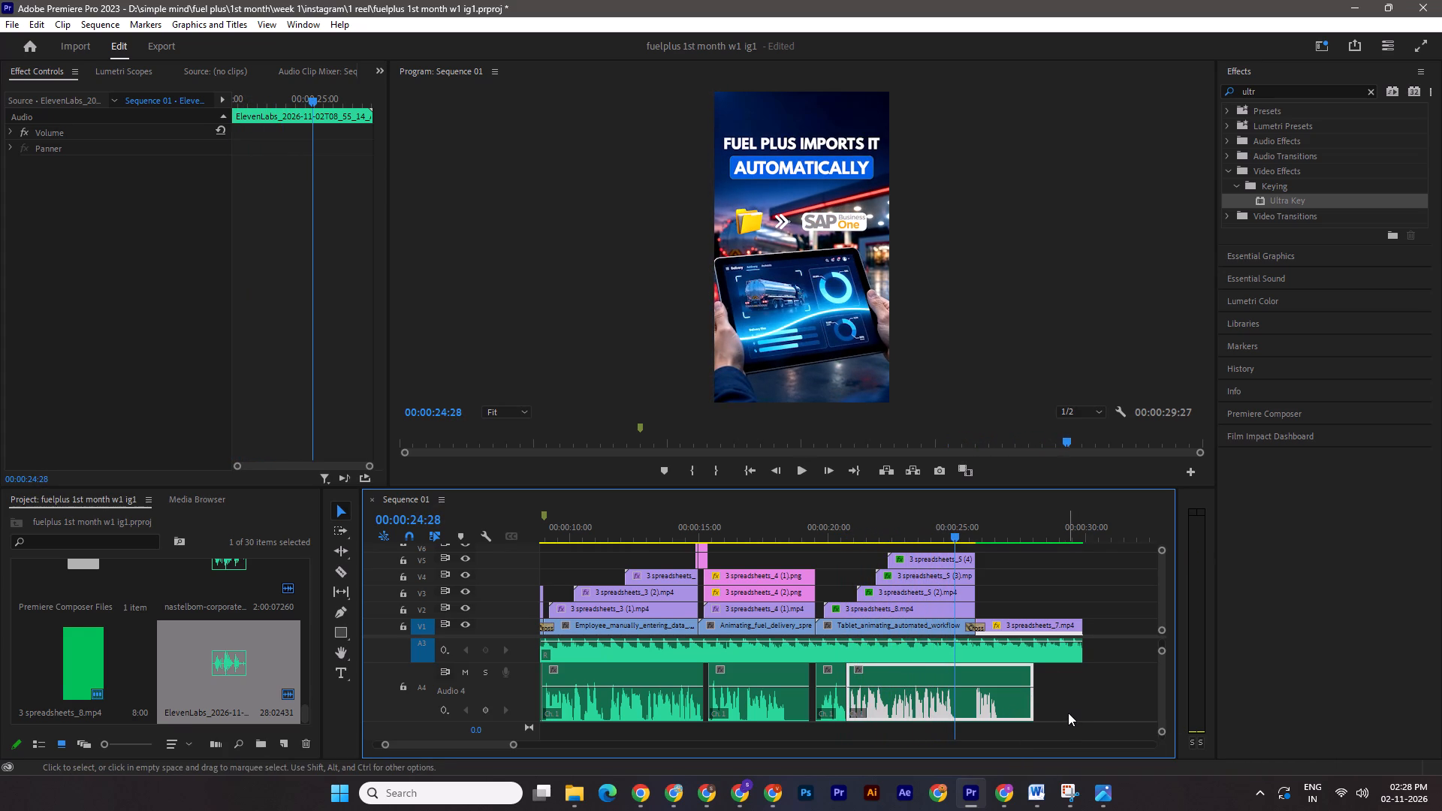
key("Right")
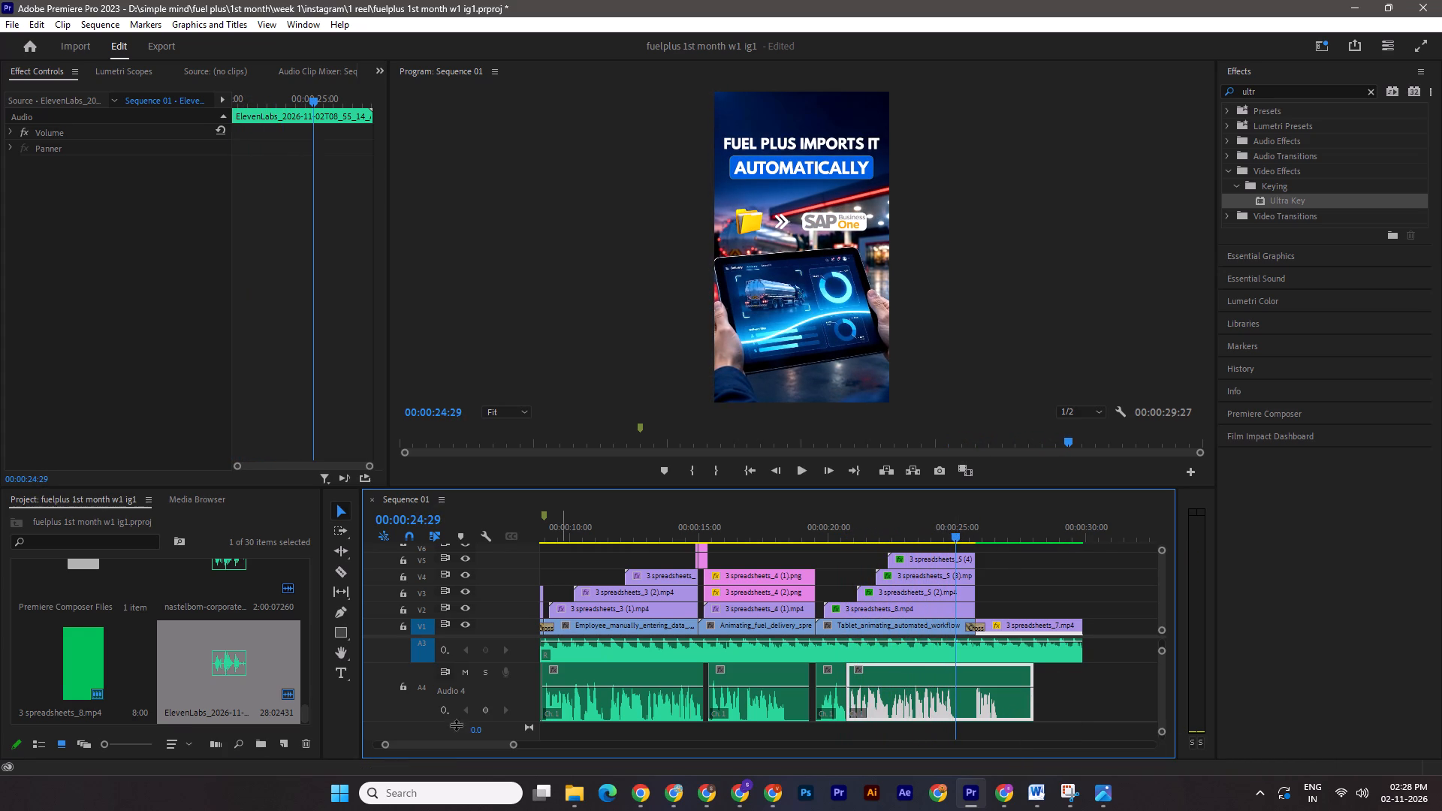
left_click(339, 571)
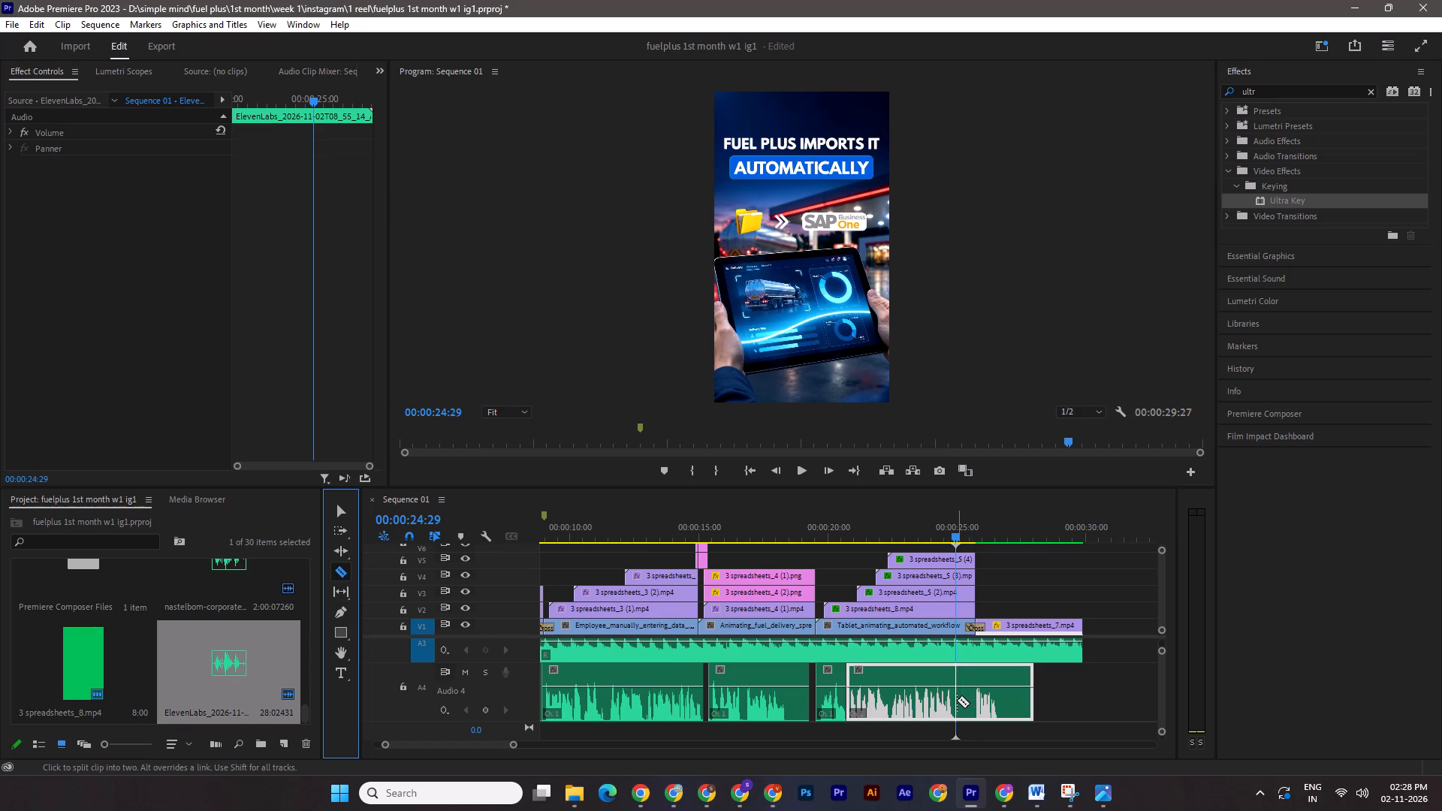
left_click(957, 700)
left_click_drag(955, 532, 974, 541)
key("Right")
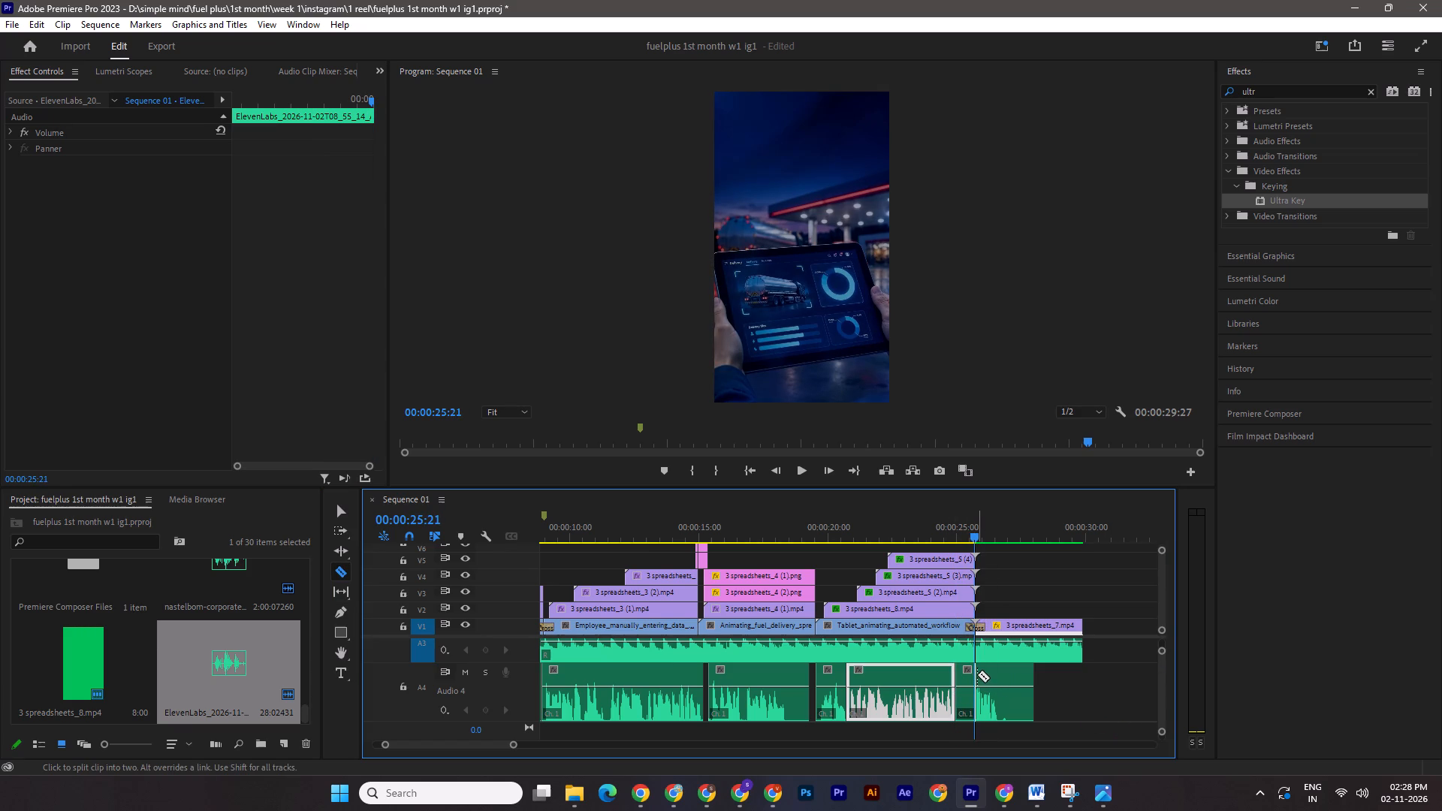
left_click(977, 674)
Delete the voiceover piece between 00:00:24:29 and 00:00:25:21, move the last segment back against the previous one, and play the join.
left_click(346, 514)
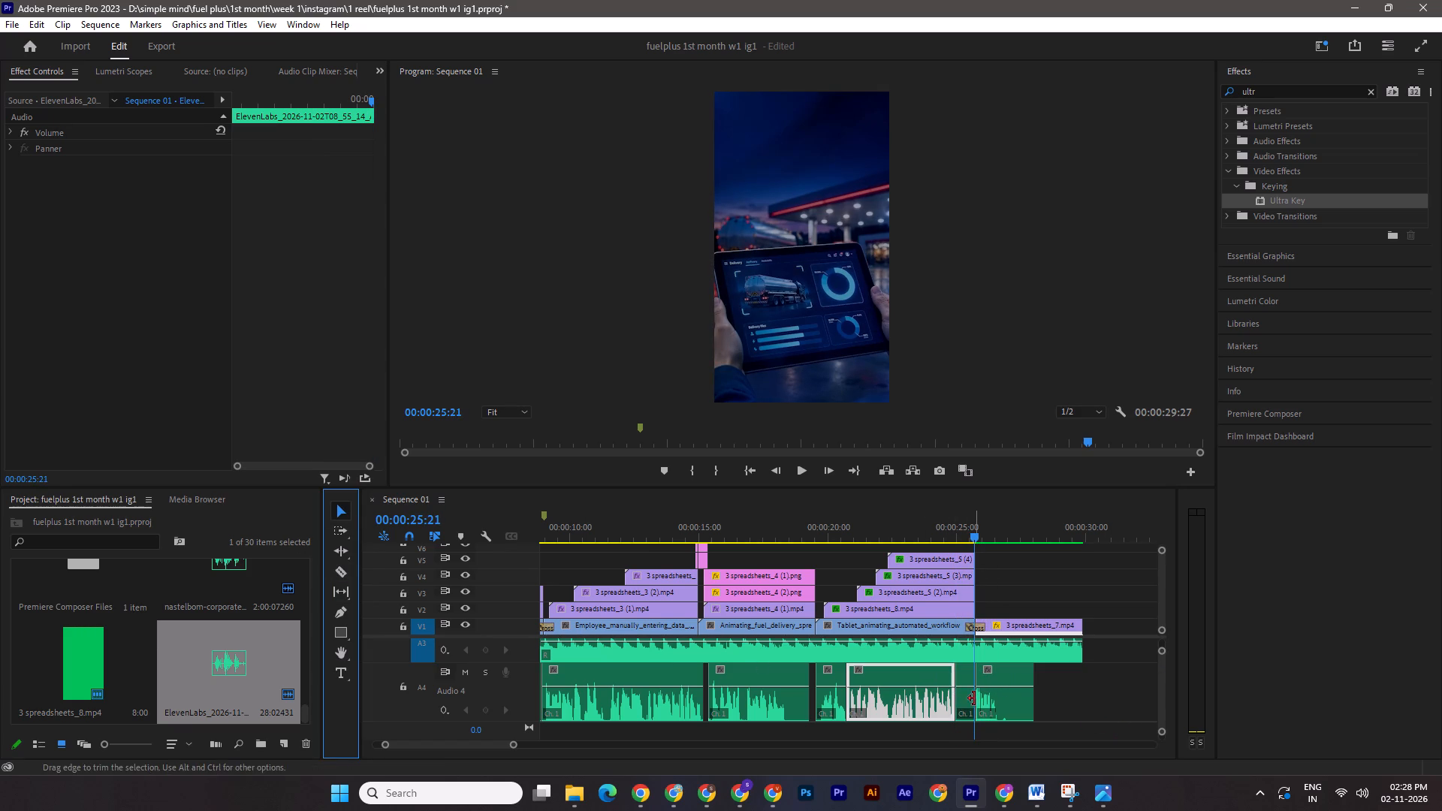
left_click(972, 703)
left_click(964, 701)
key("Delete")
left_click_drag(1009, 707, 995, 706)
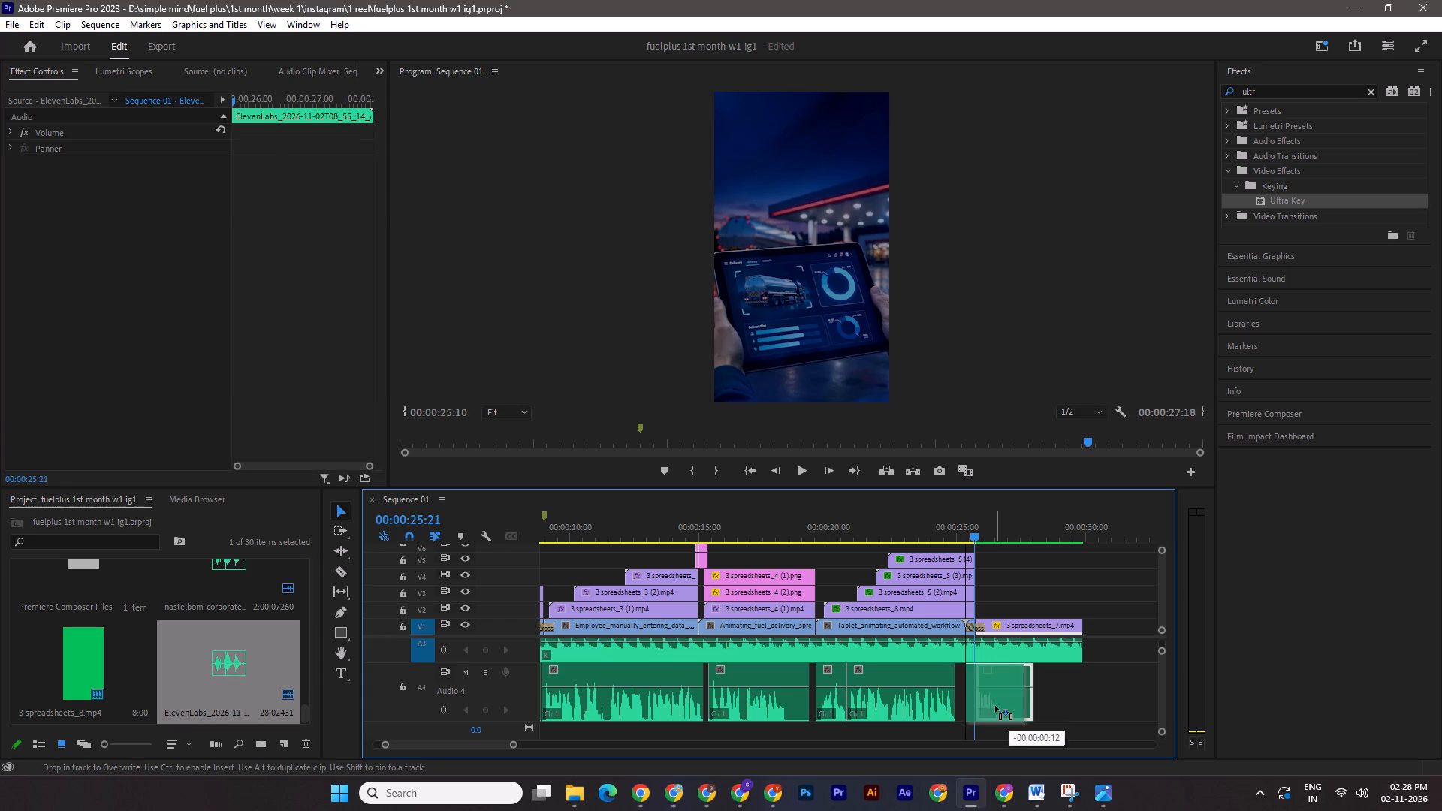
left_click_drag(995, 706, 988, 706)
left_click_drag(977, 530, 947, 530)
key("space")
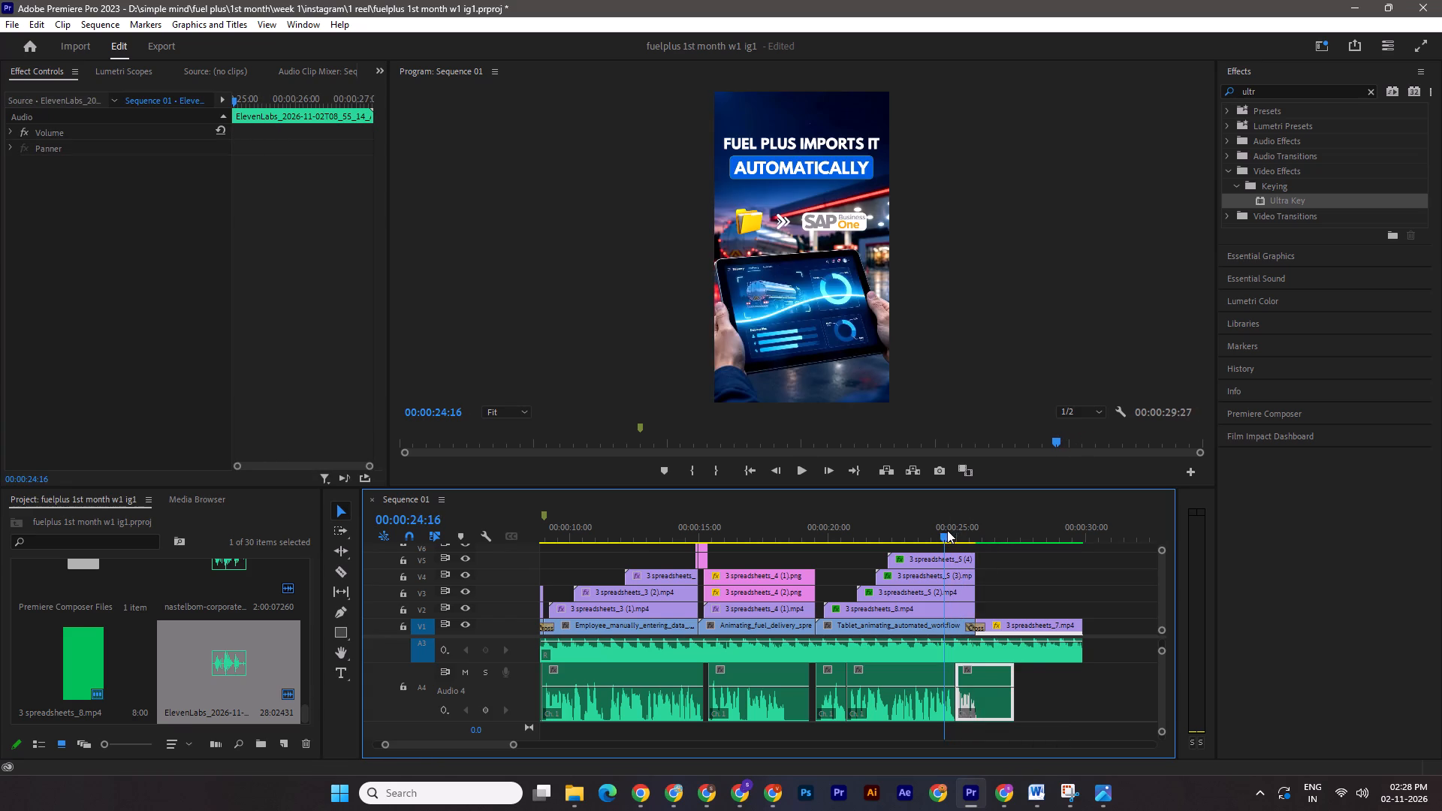
key("space")
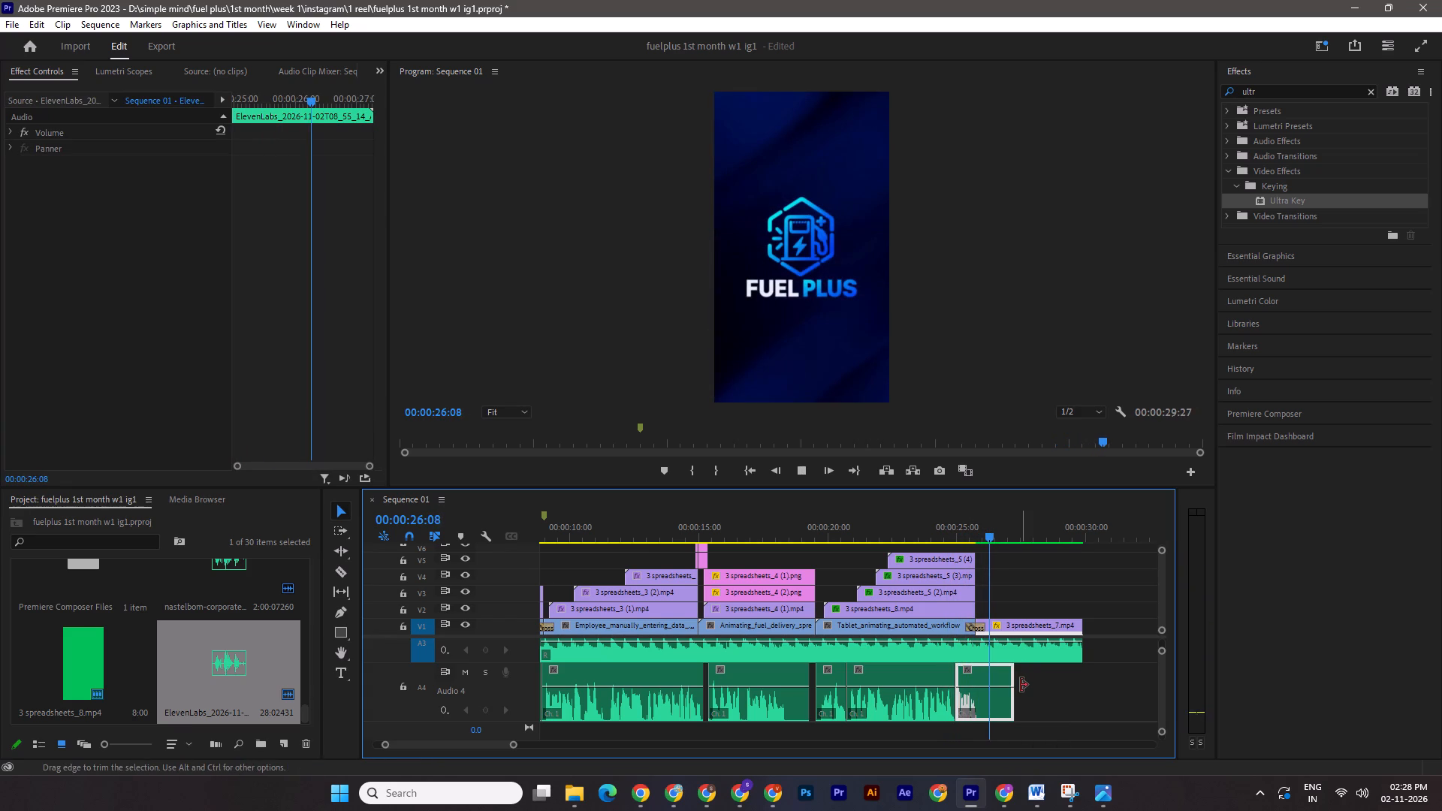
Trim the end of the first voiceover segment slightly earlier, leaving a small gap before the second segment.
left_click_drag(452, 742, 443, 742)
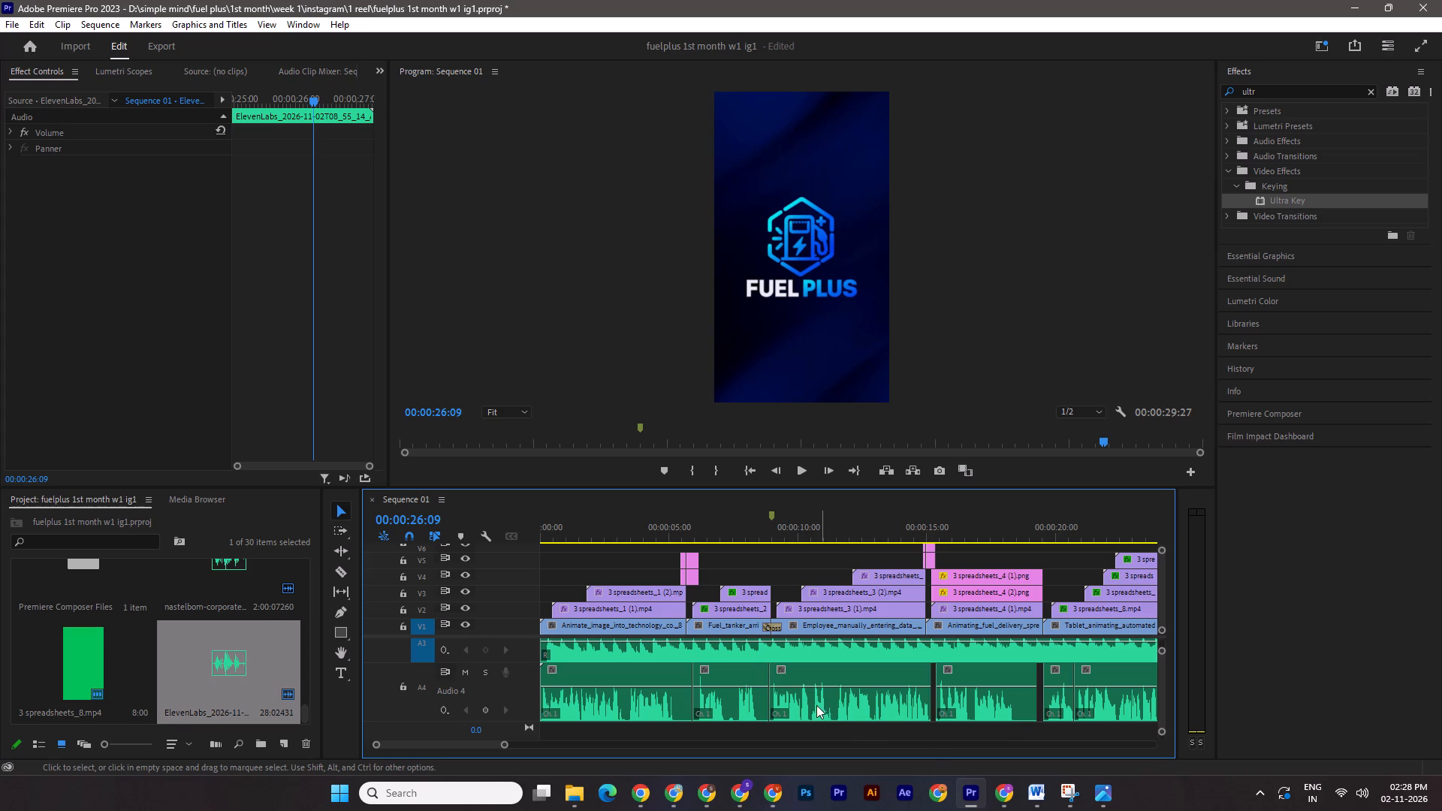
left_click(814, 704)
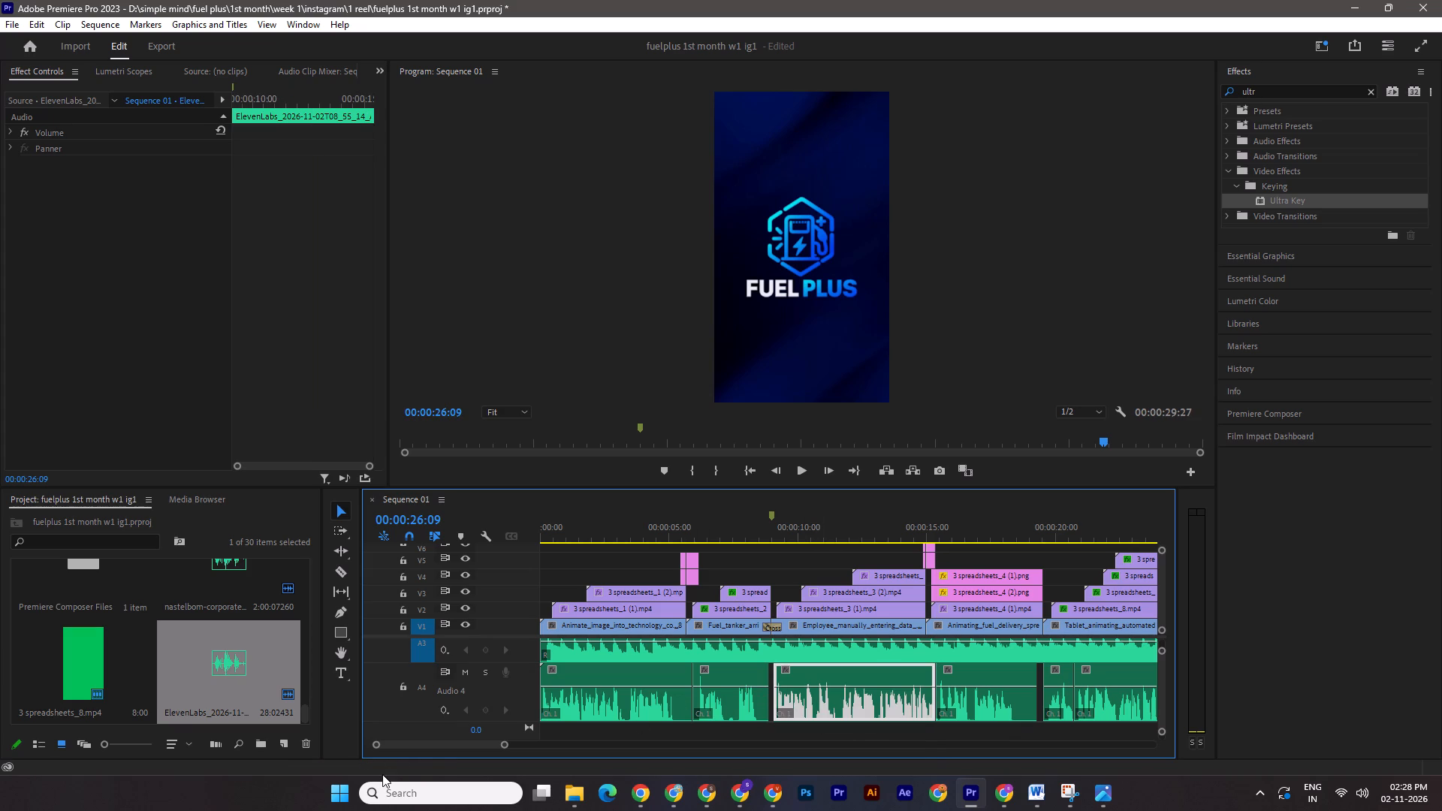
left_click(671, 522)
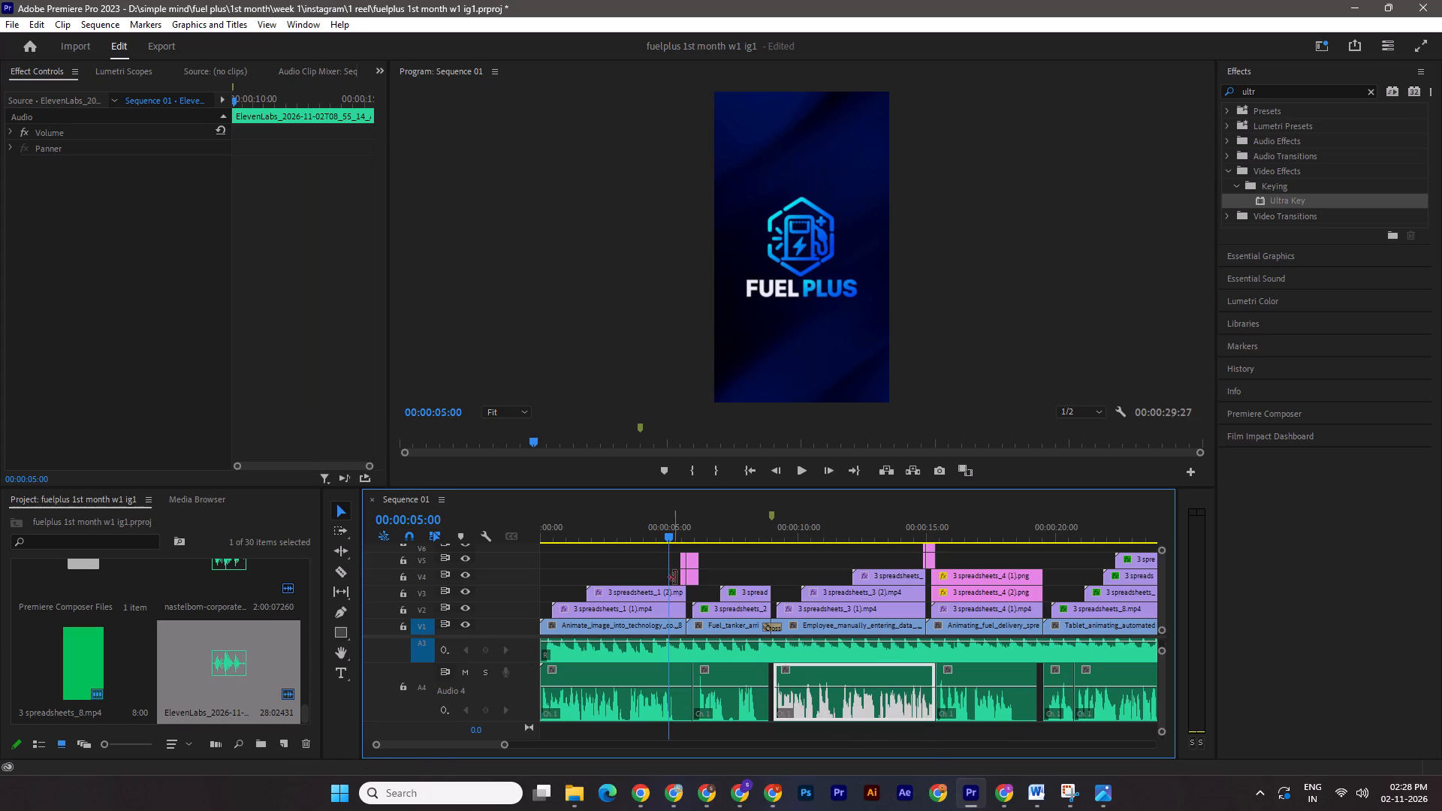
left_click_drag(669, 529, 678, 532)
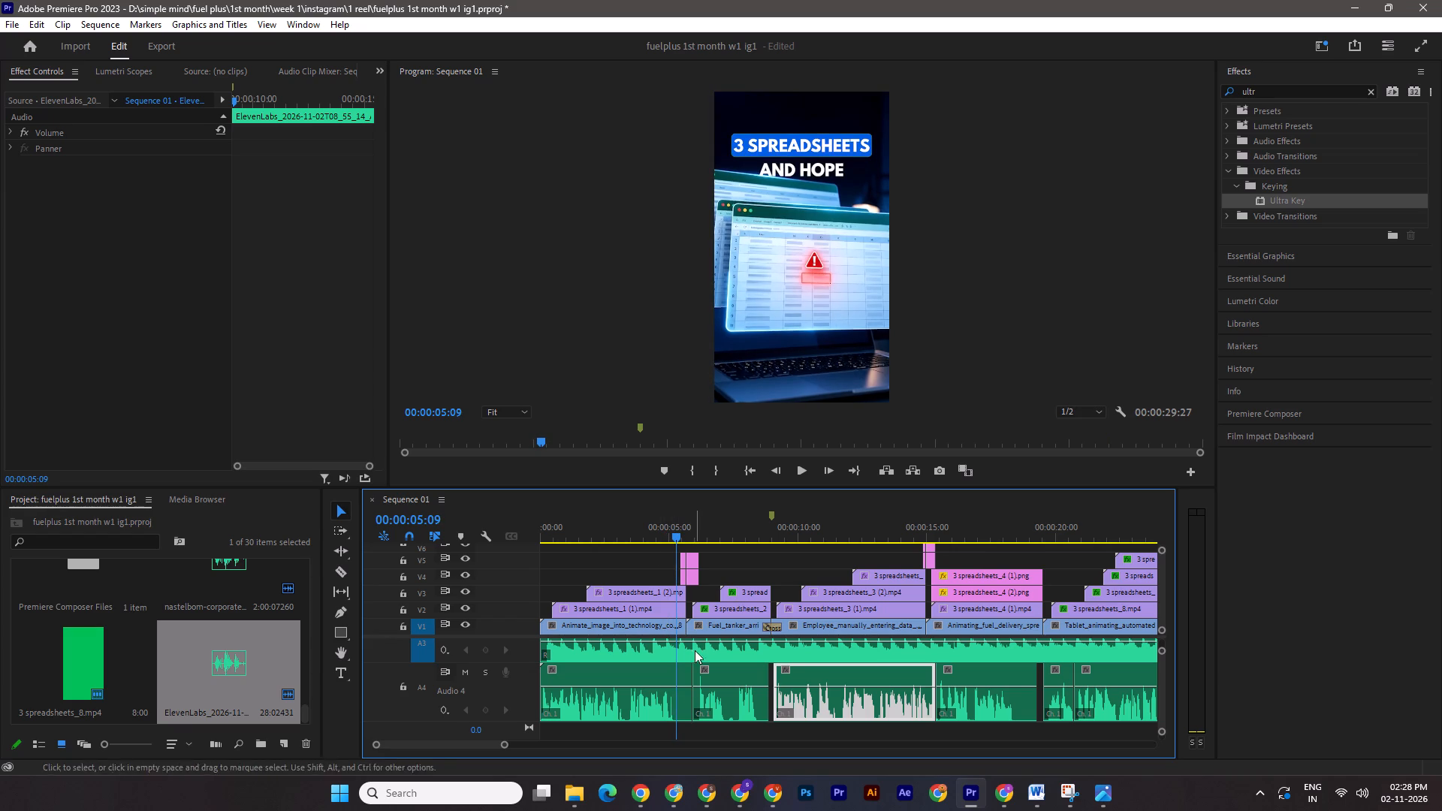
left_click_drag(688, 712, 679, 708)
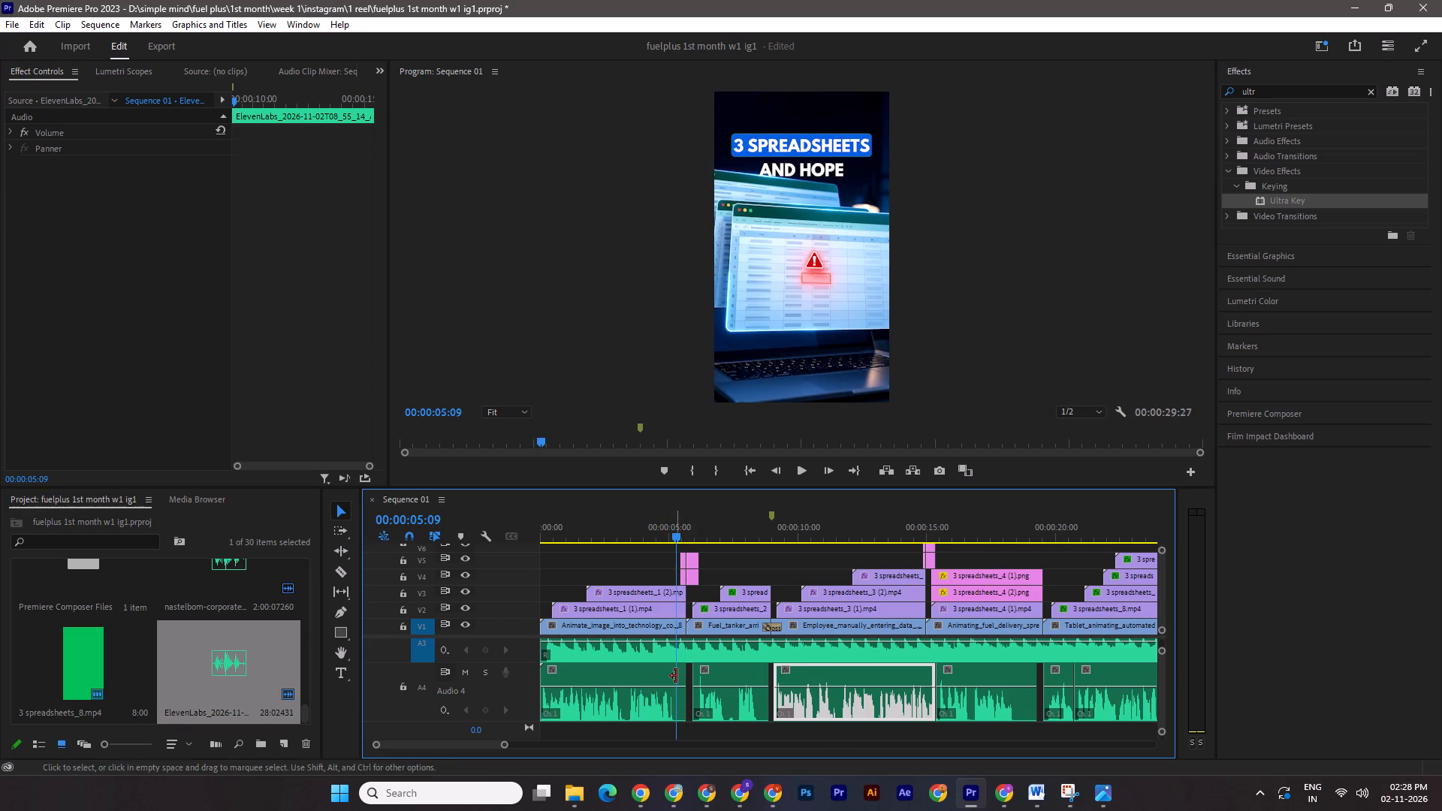
left_click(679, 531)
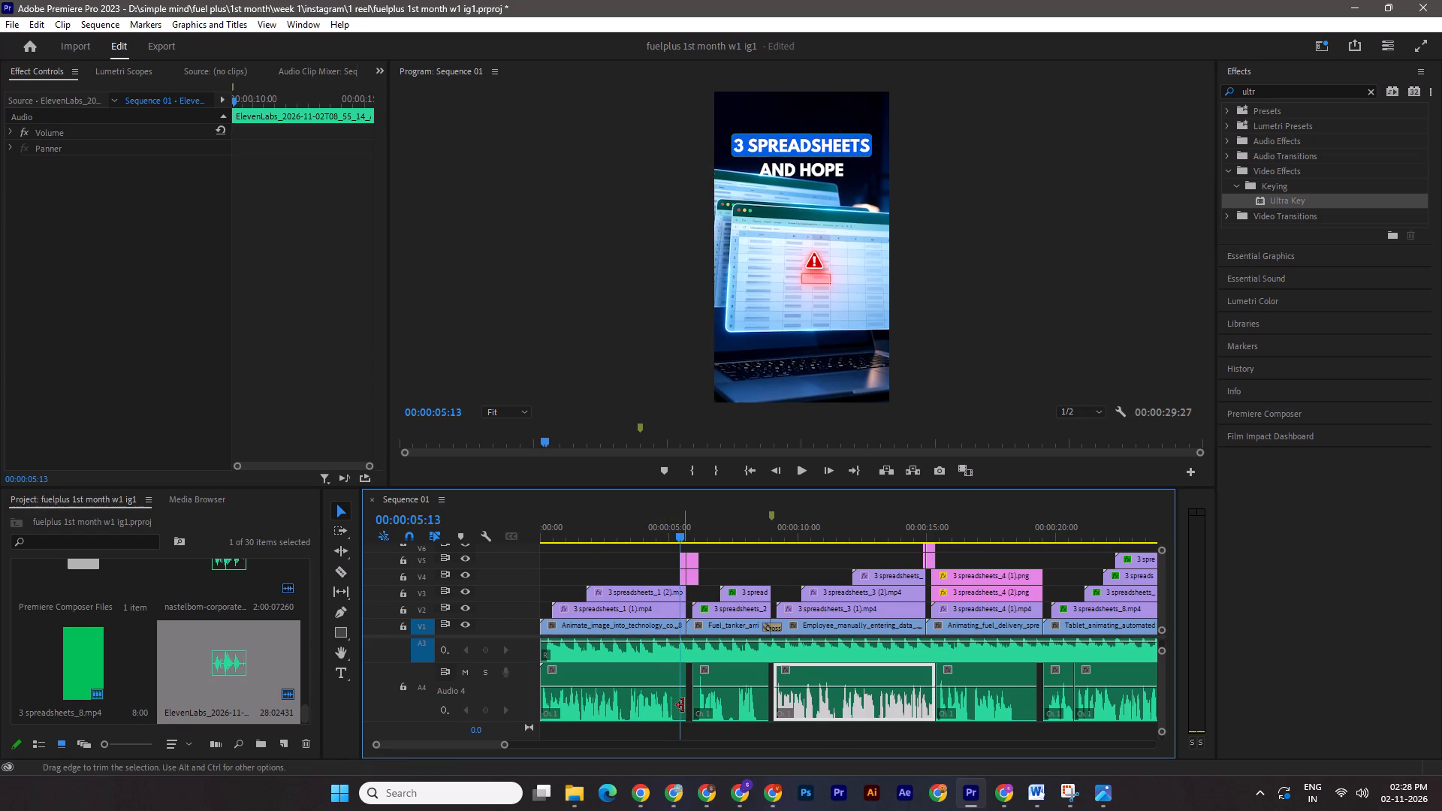
left_click(683, 705)
key("ctrl+z")
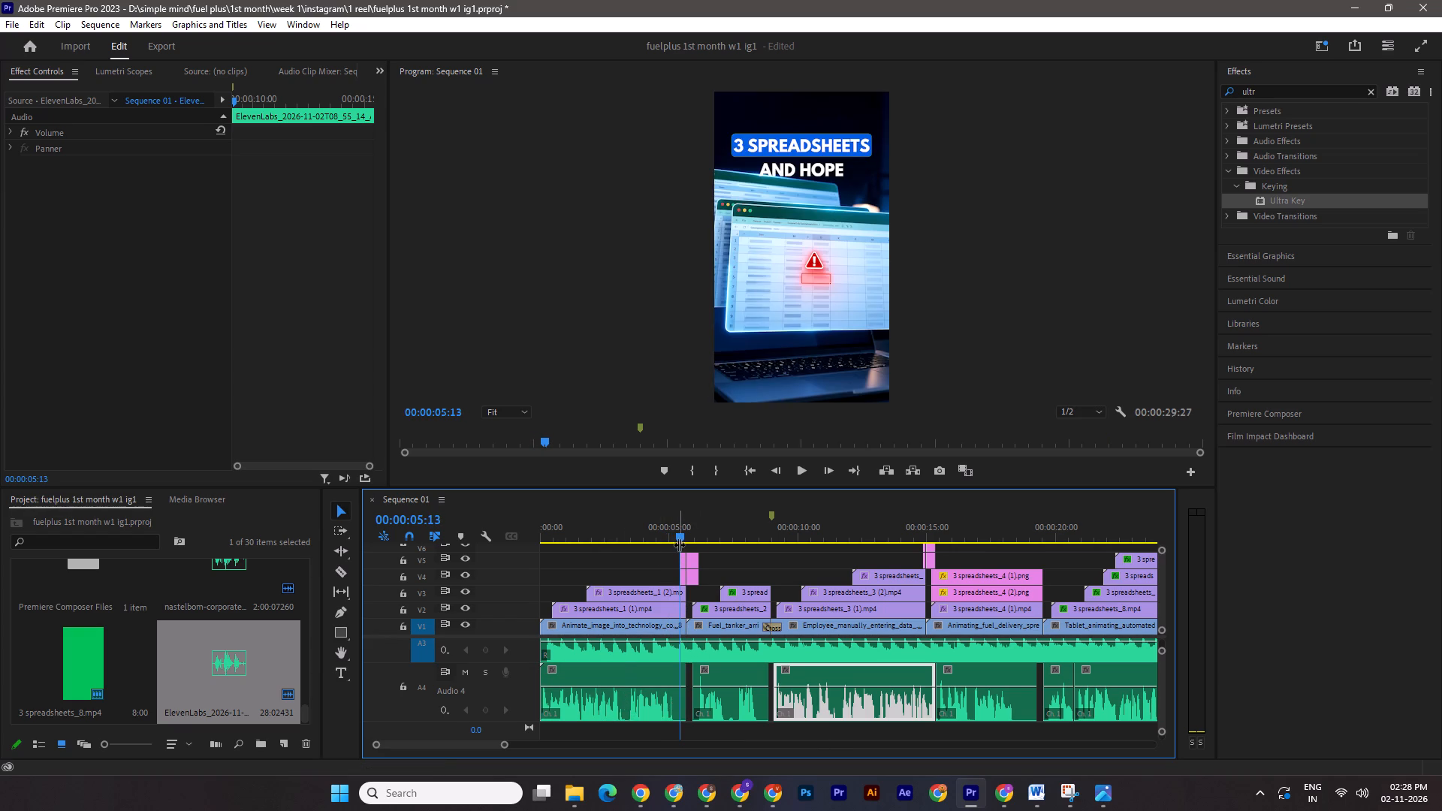
left_click(683, 536)
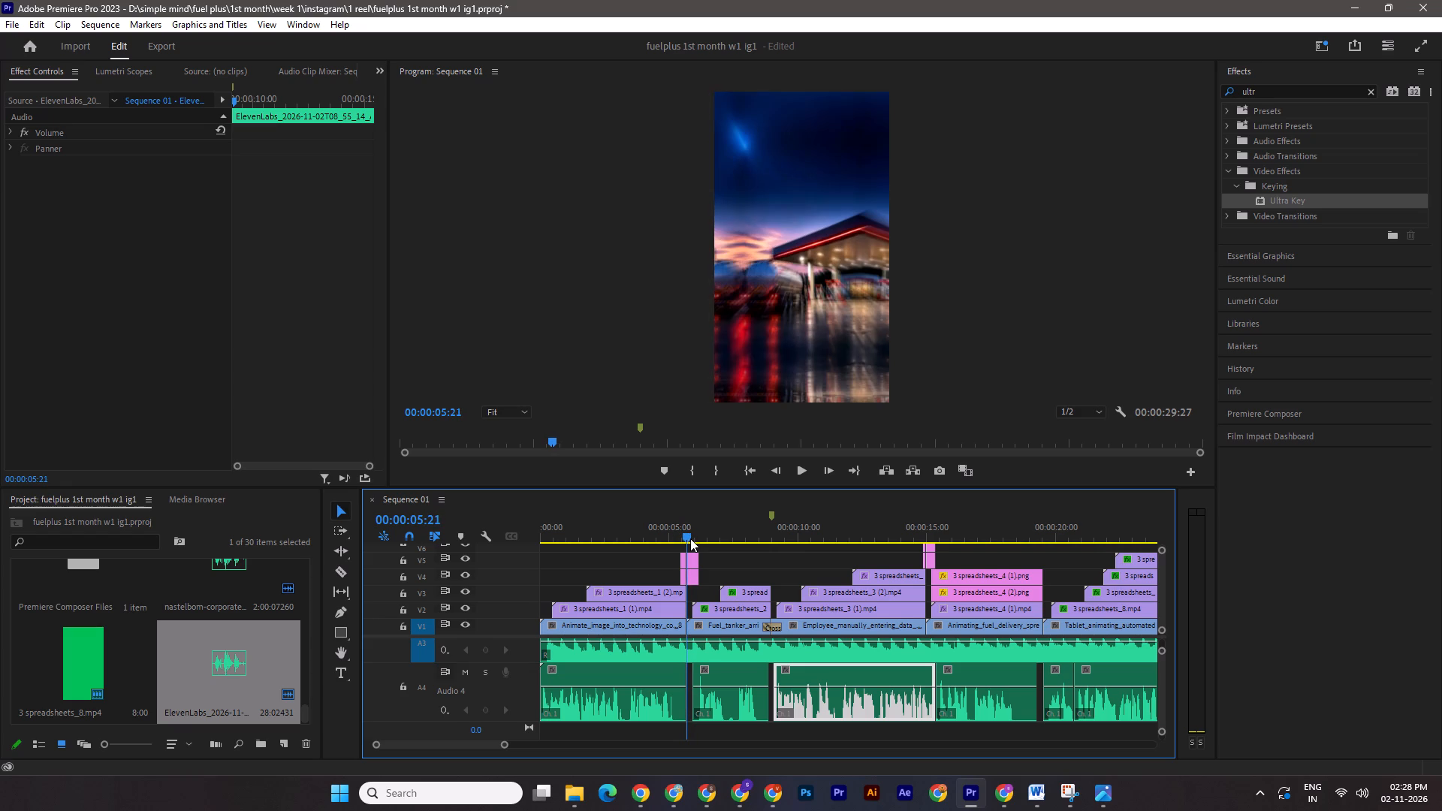
Return the playhead to the start of the sequence and save the project.
left_click_drag(688, 538, 463, 541)
key("ctrl+s")
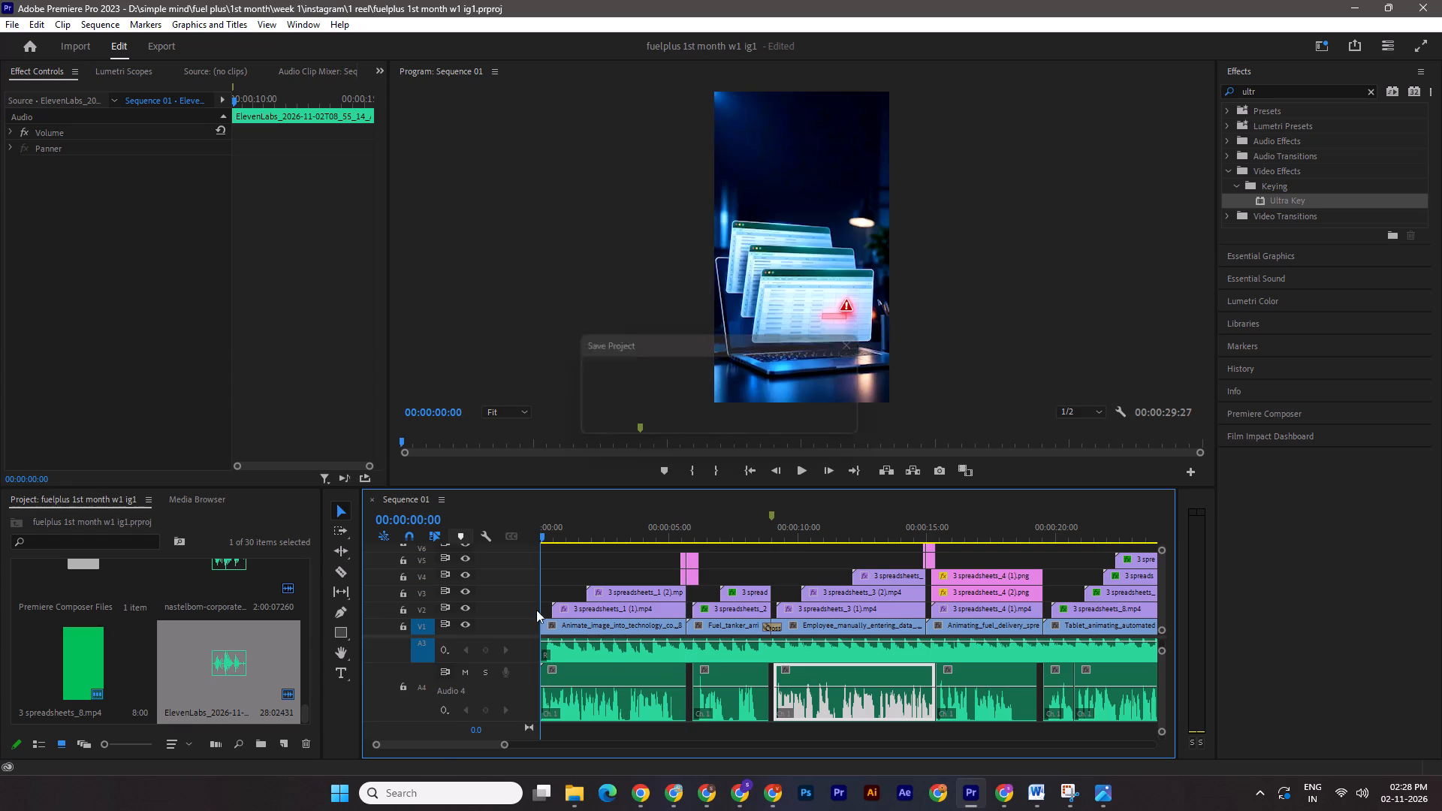
Unmute the Audio 3 music track and lower the music clip's volume.
left_click_drag(502, 746, 534, 749)
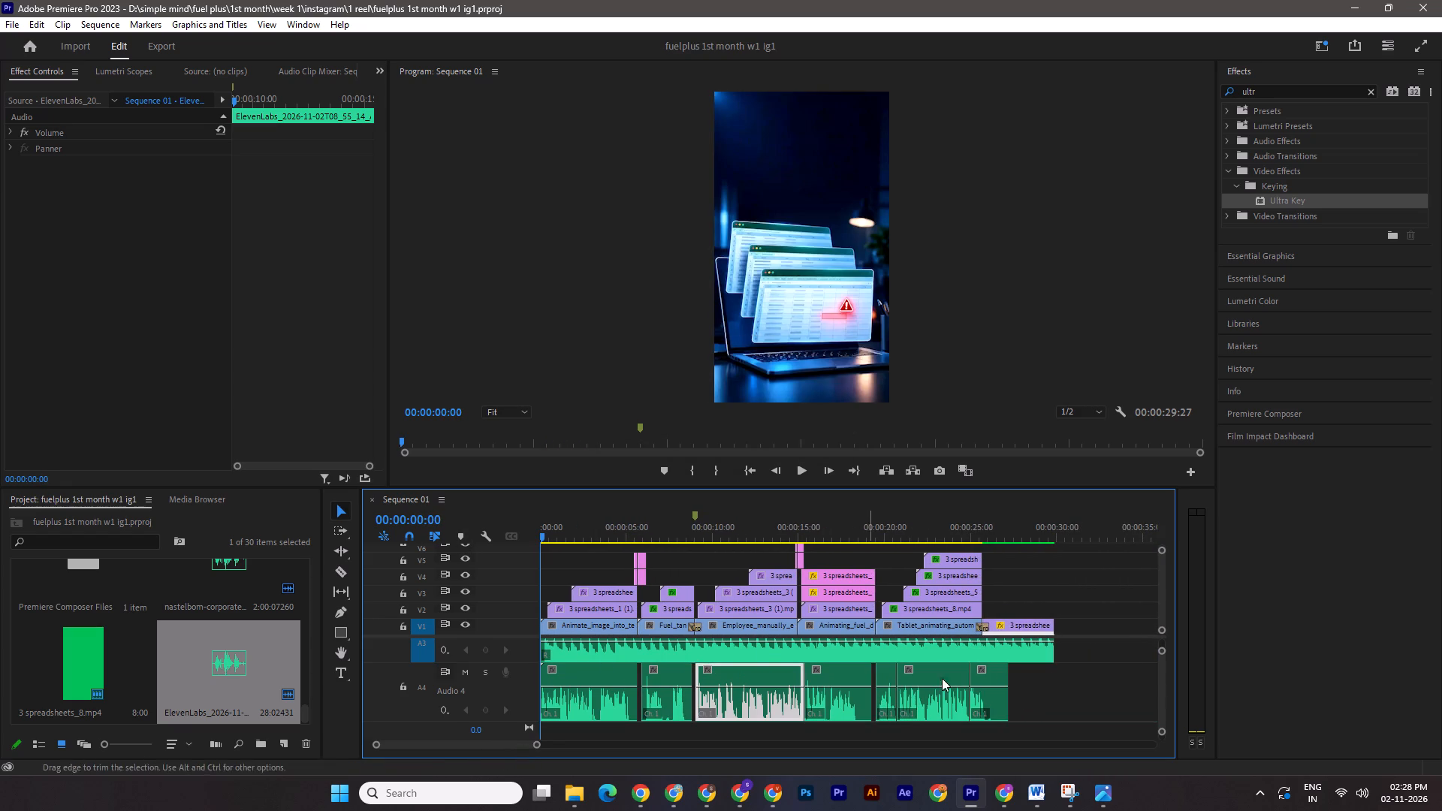
left_click(1156, 689)
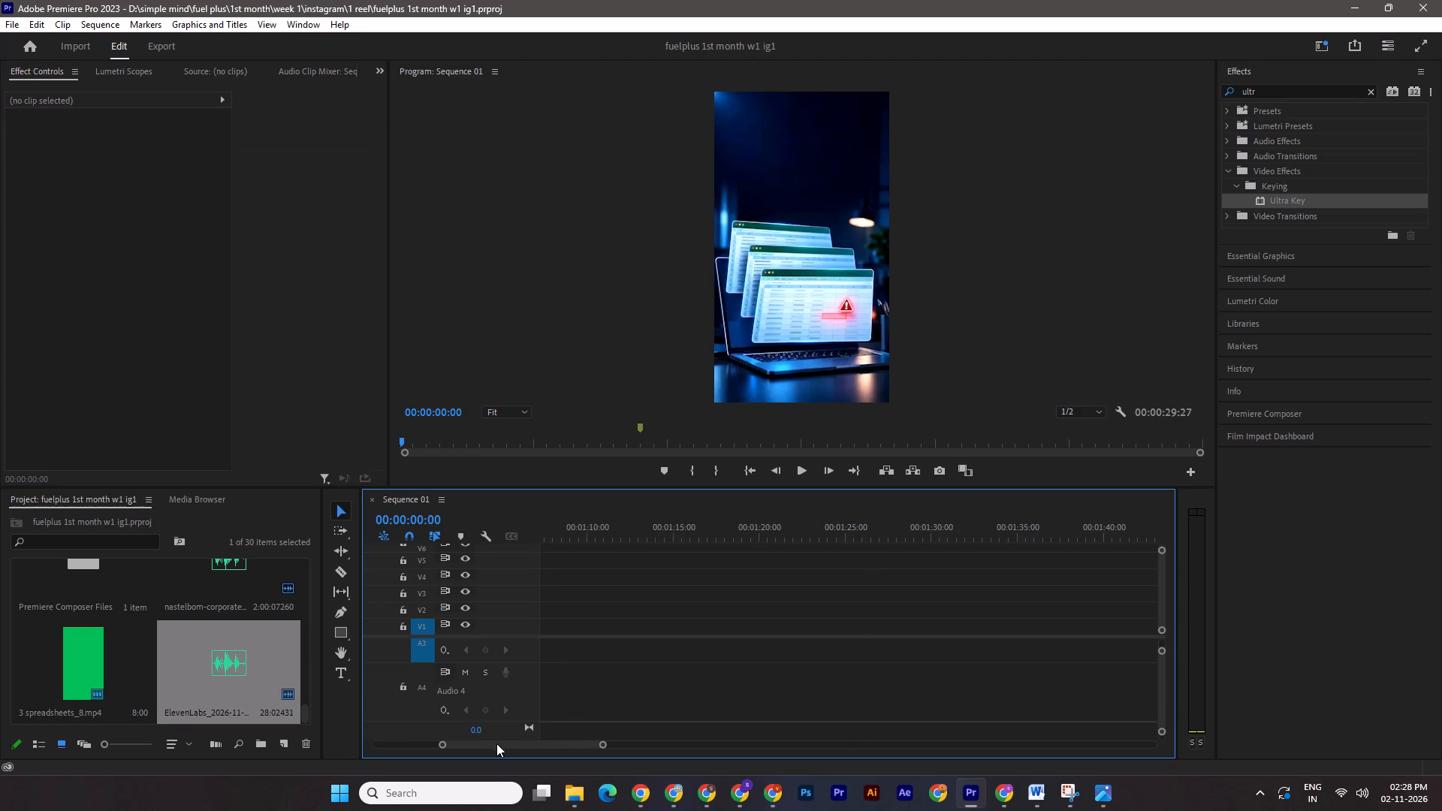
left_click_drag(496, 742, 291, 741)
left_click(1160, 676)
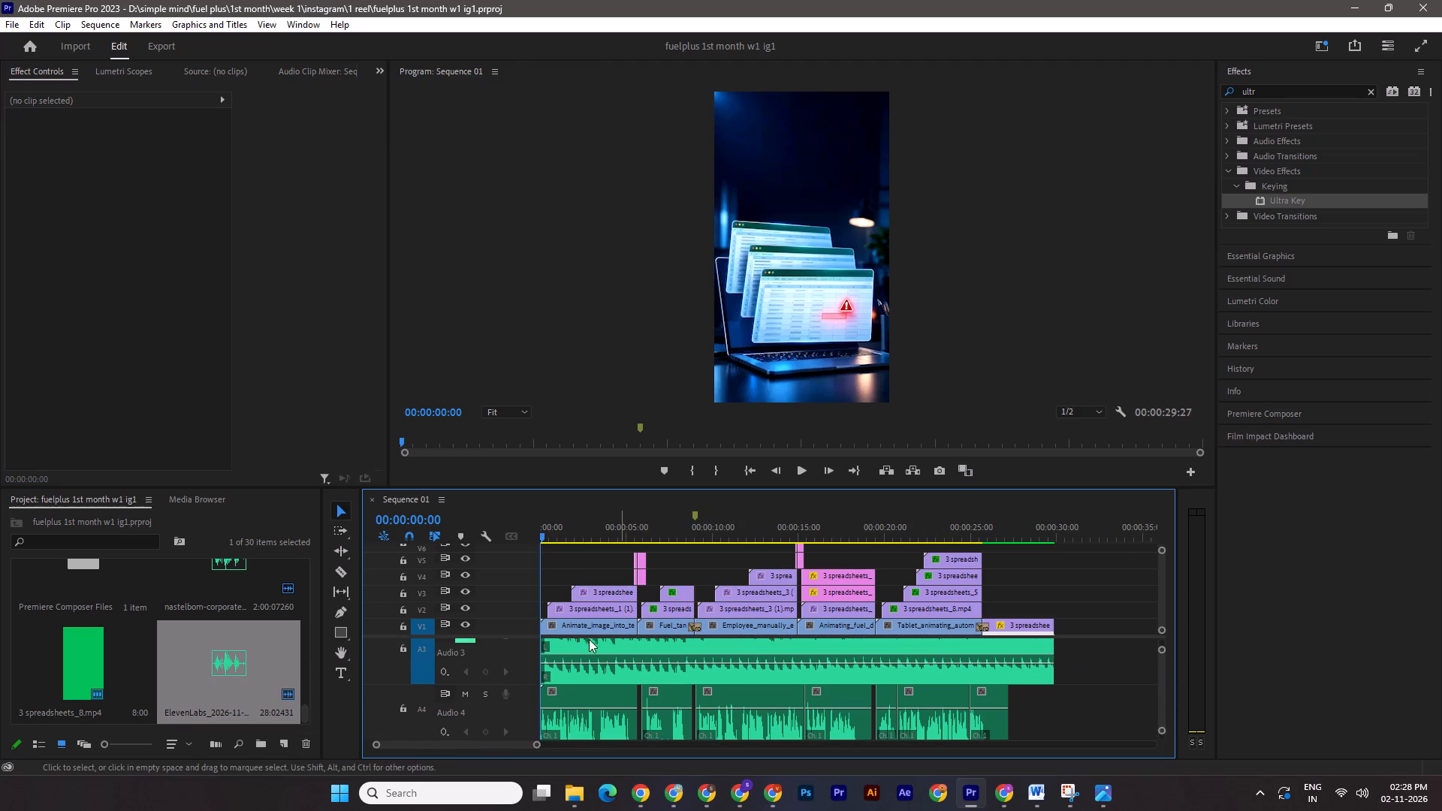
left_click(463, 641)
left_click_drag(670, 662, 654, 669)
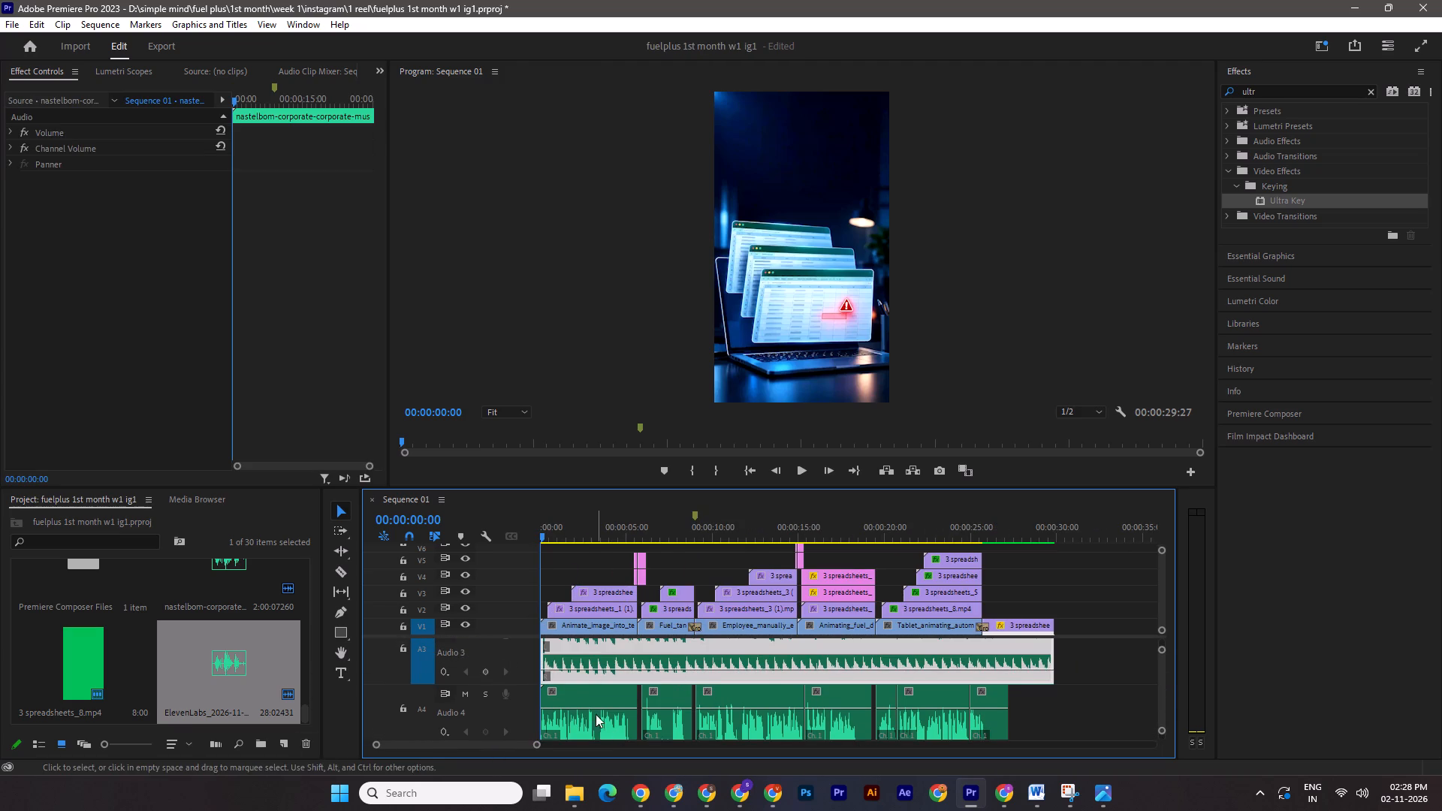
Raise the volume of each of the first six voiceover segments on Audio 4 by roughly 2 to 4 dB.
left_click(596, 709)
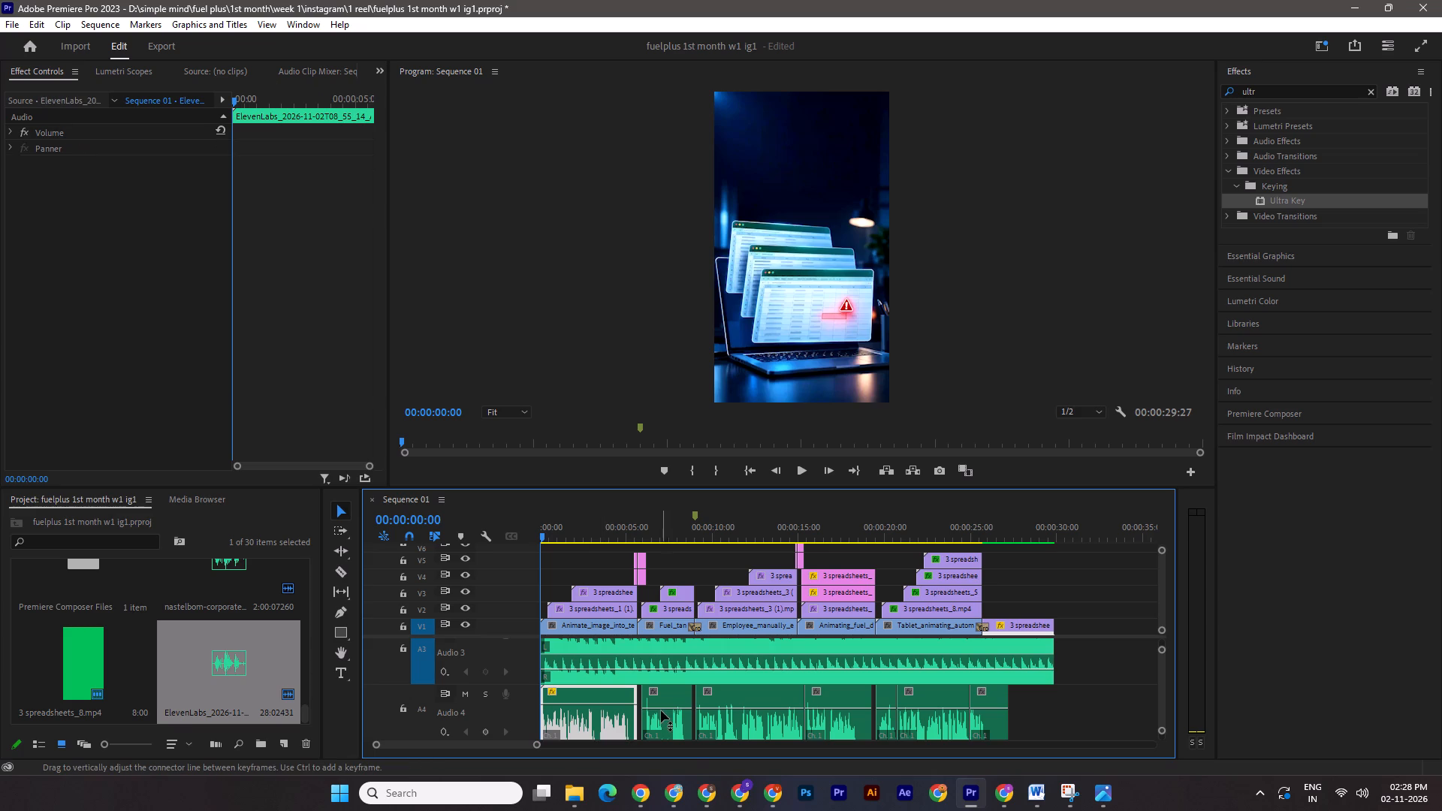
left_click_drag(660, 710, 670, 704)
left_click(660, 704)
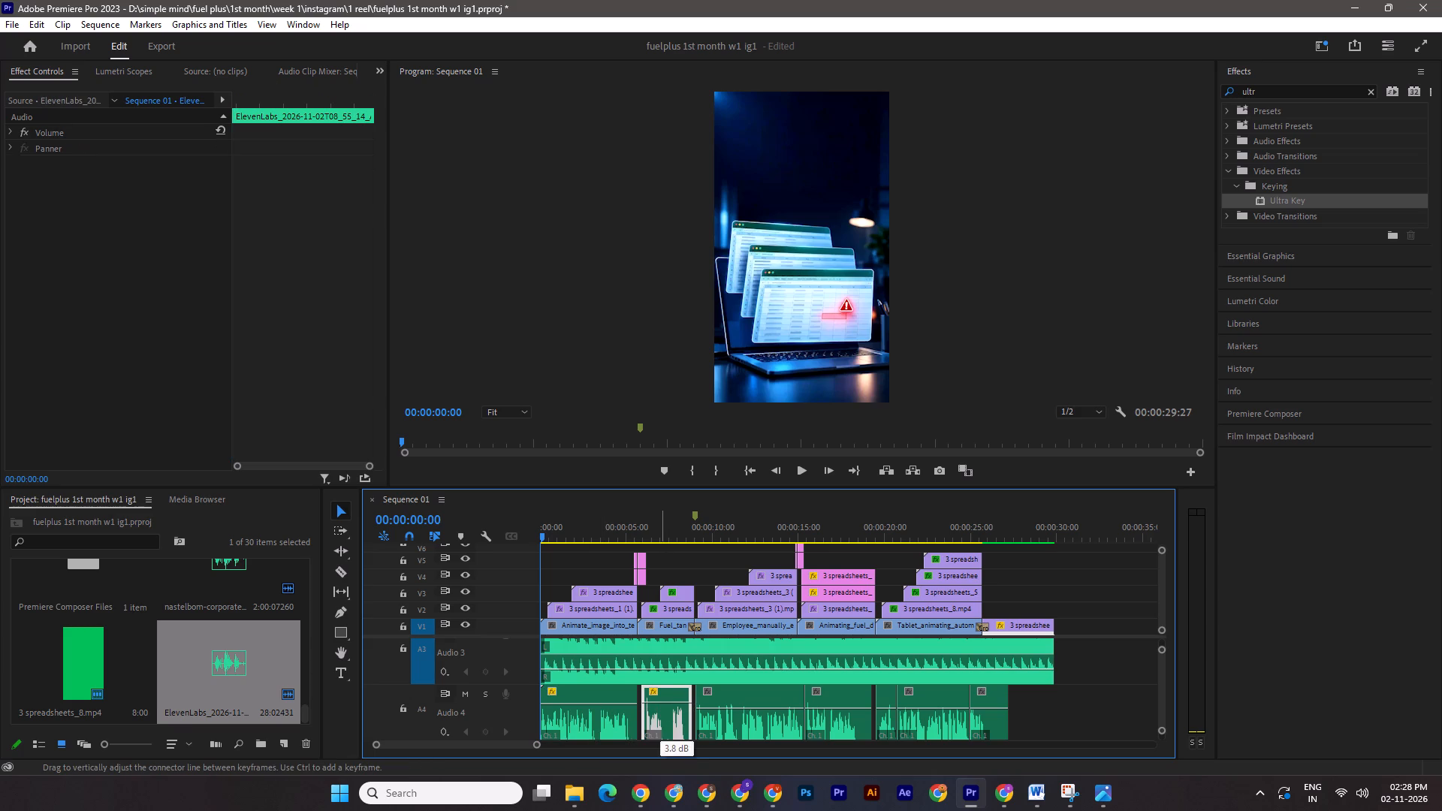
left_click(739, 708)
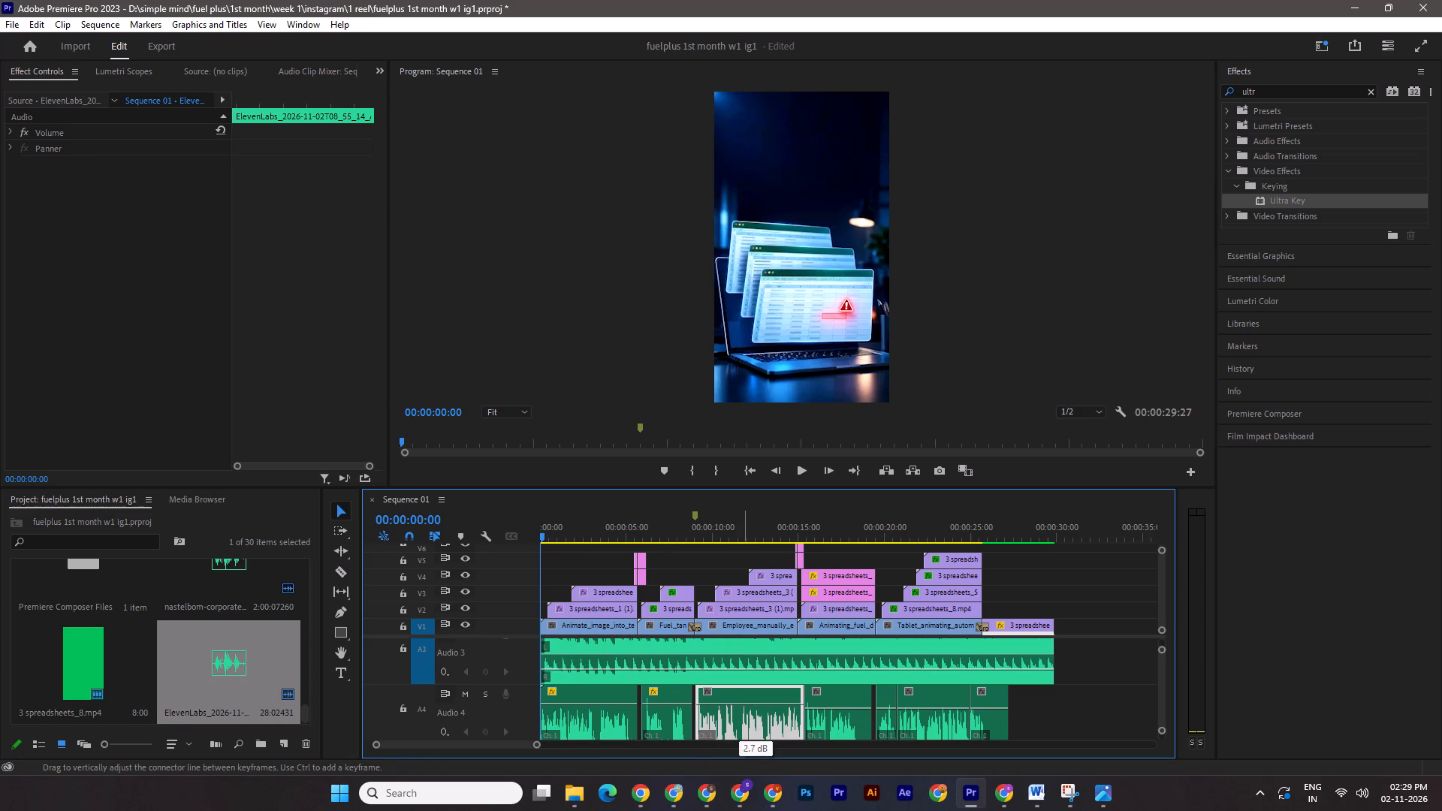
left_click_drag(827, 710, 831, 706)
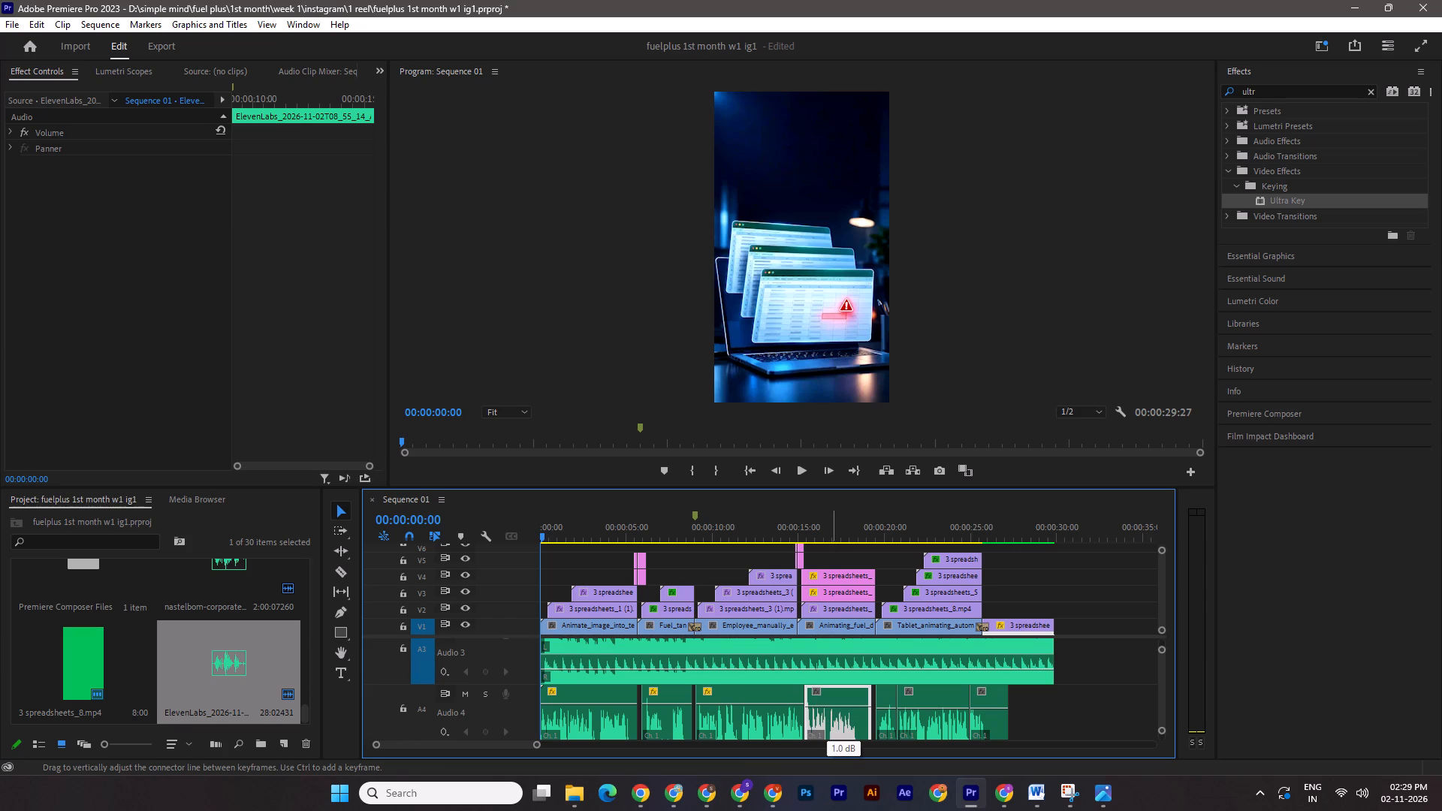
left_click_drag(831, 706, 833, 703)
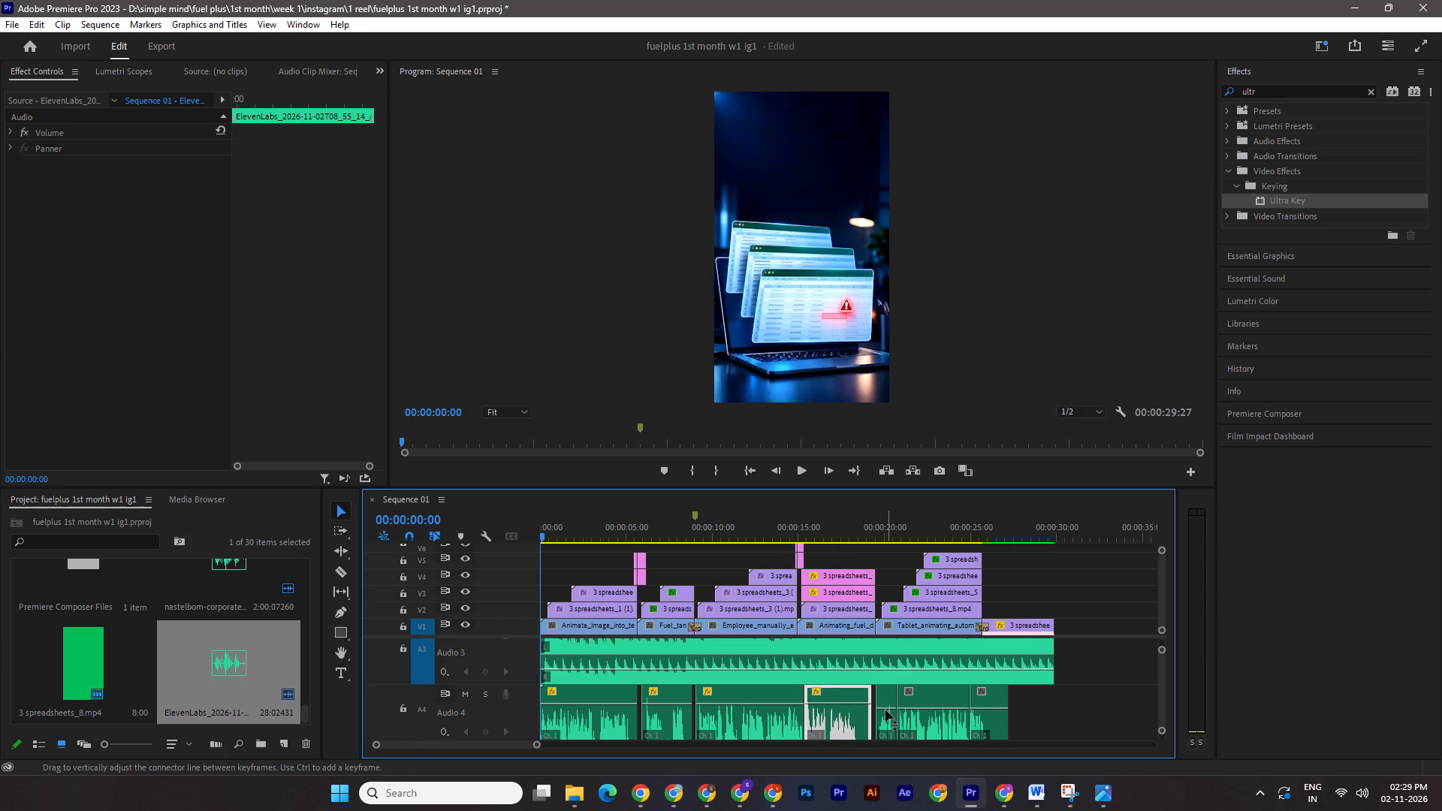
left_click(885, 710)
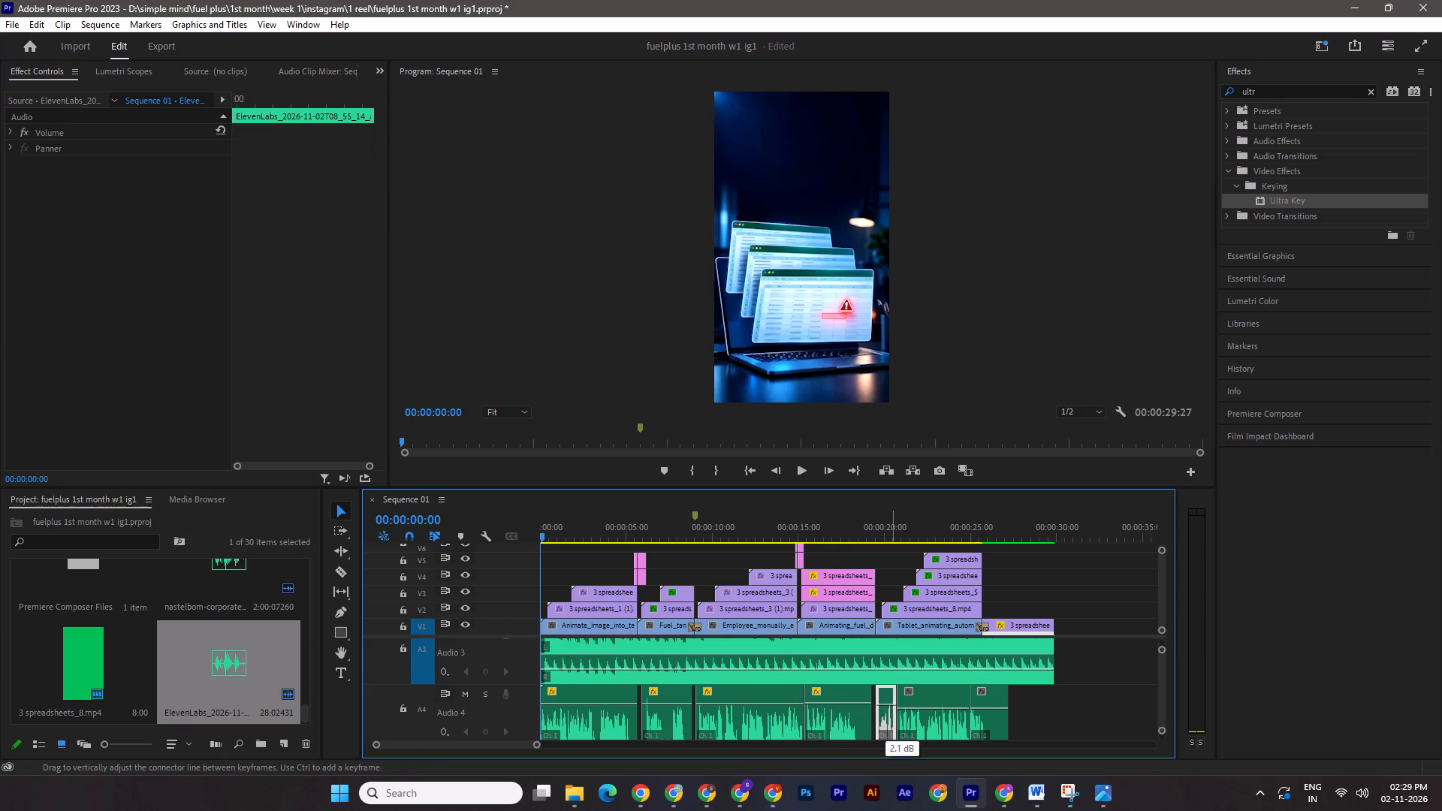
left_click(913, 708)
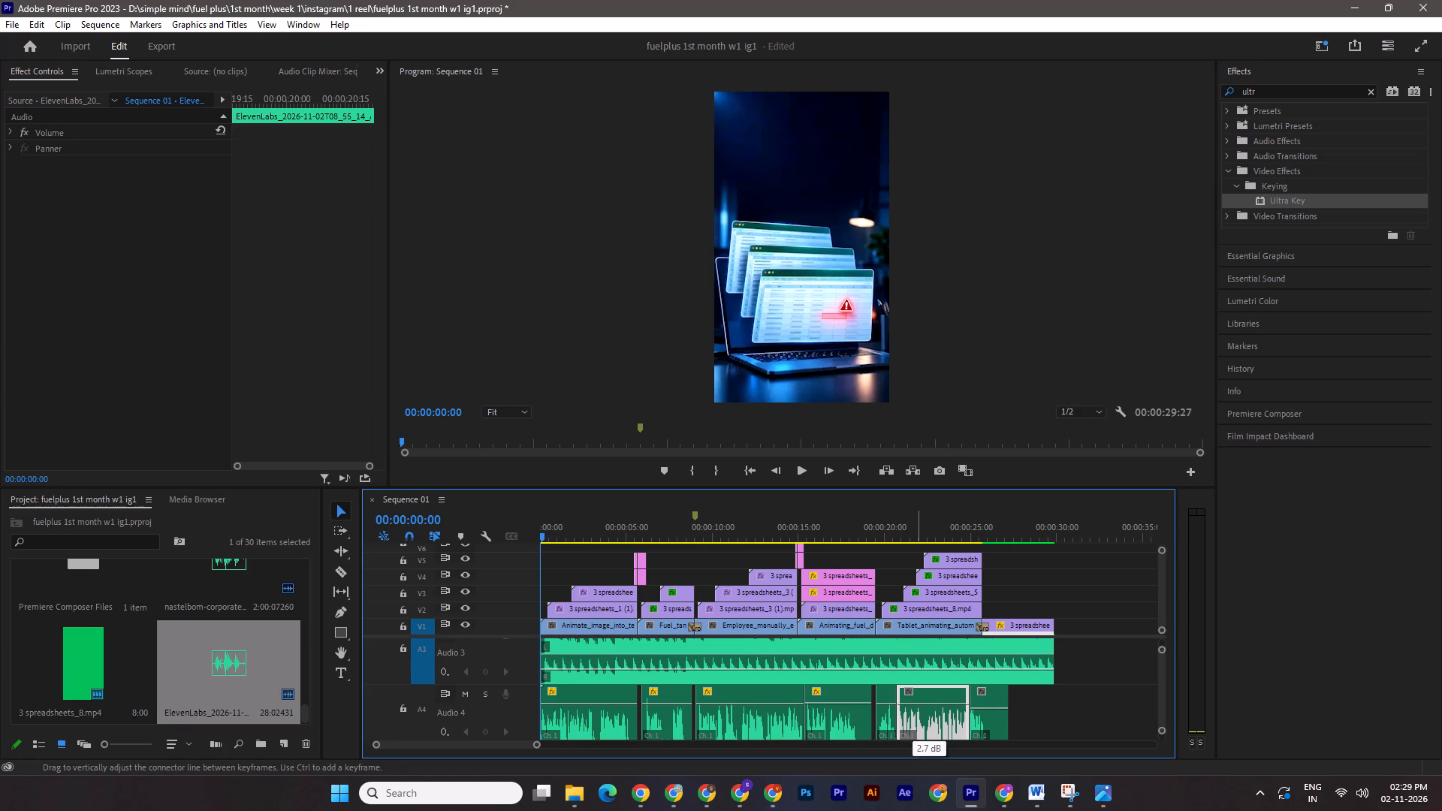
Raise the volume of the last voiceover segment on Audio 4, keeping its timeline position, and save the project.
left_click(978, 713)
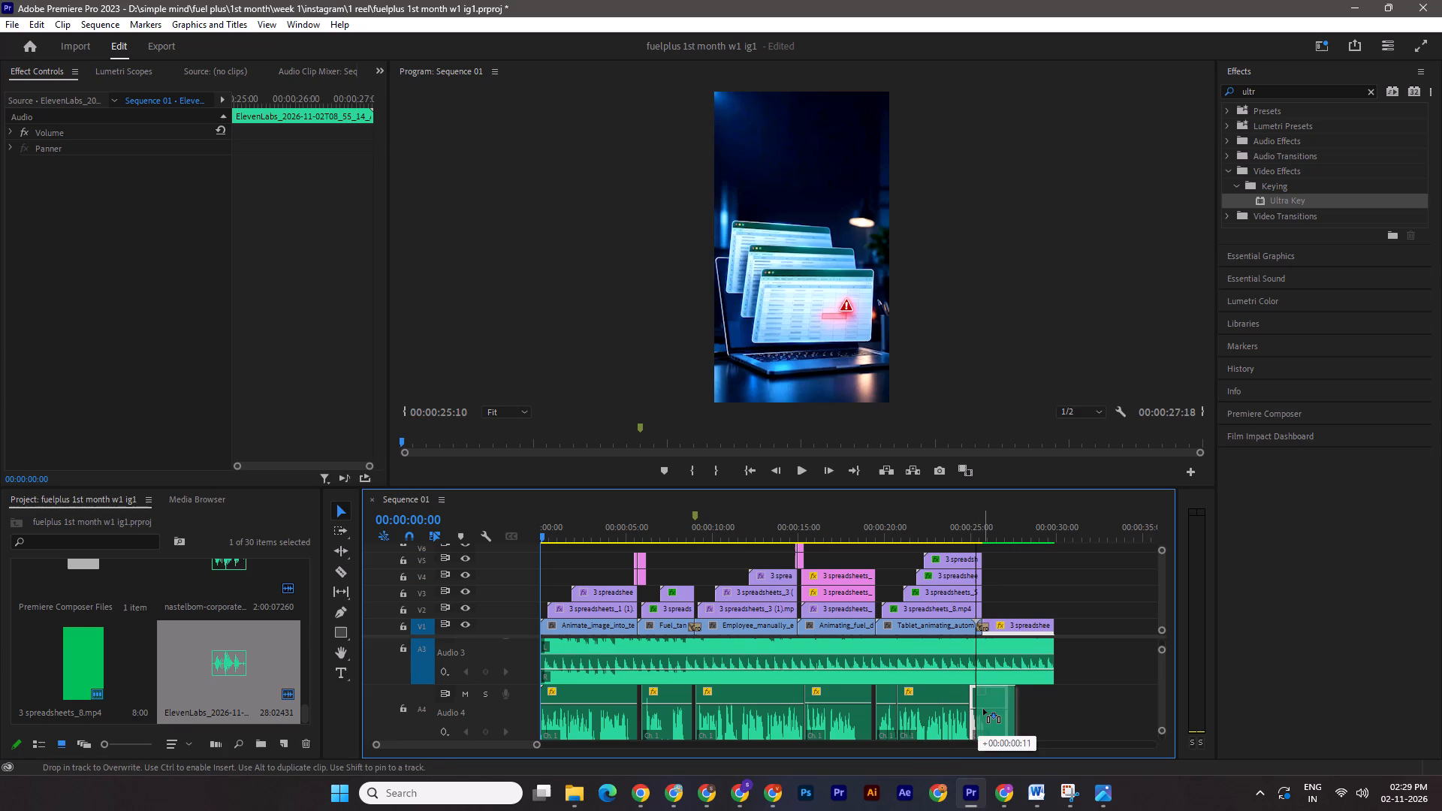
key("ctrl+z")
left_click_drag(981, 707, 985, 707)
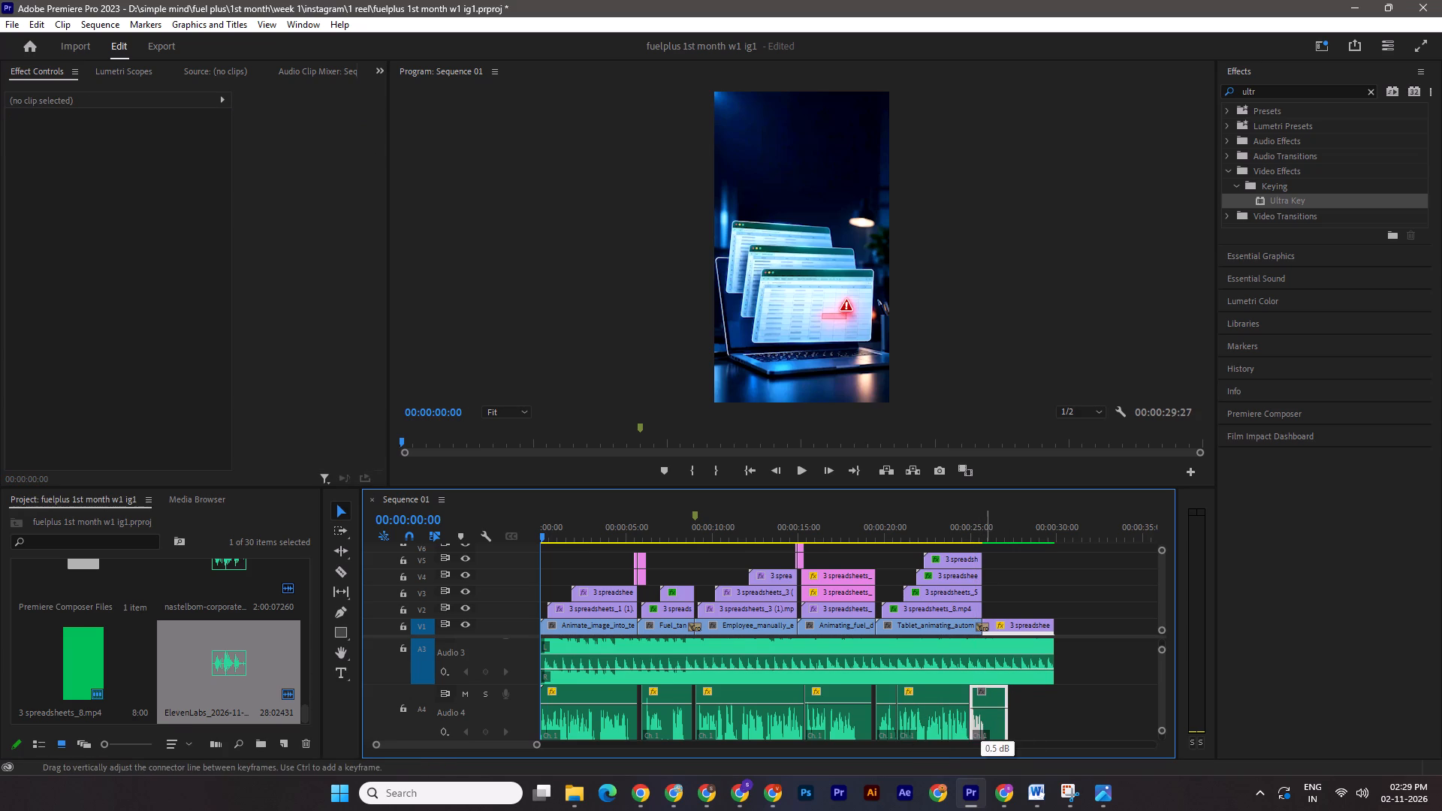
left_click_drag(985, 707, 992, 703)
left_click_drag(992, 703, 989, 704)
key("ctrl+s")
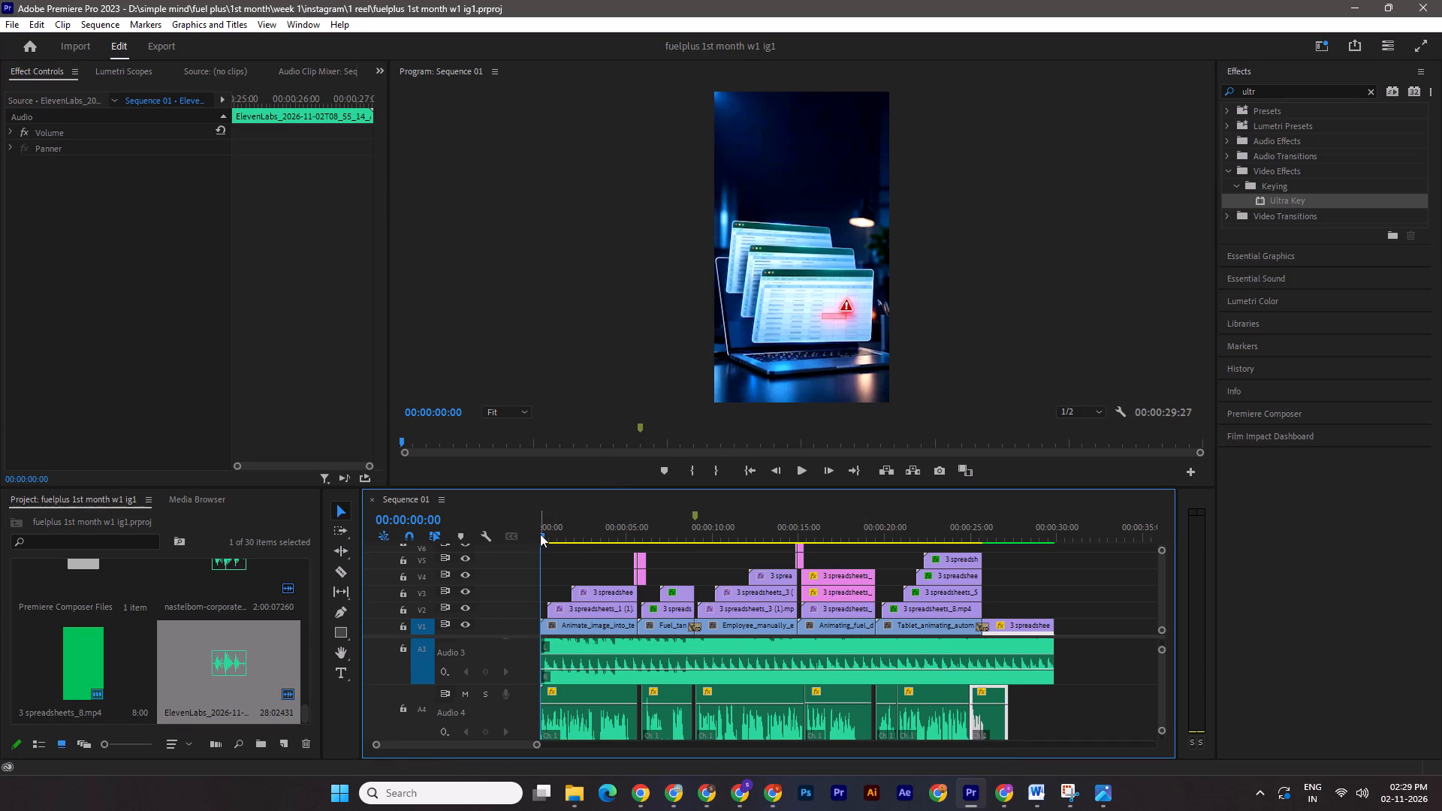
key("ctrl+s")
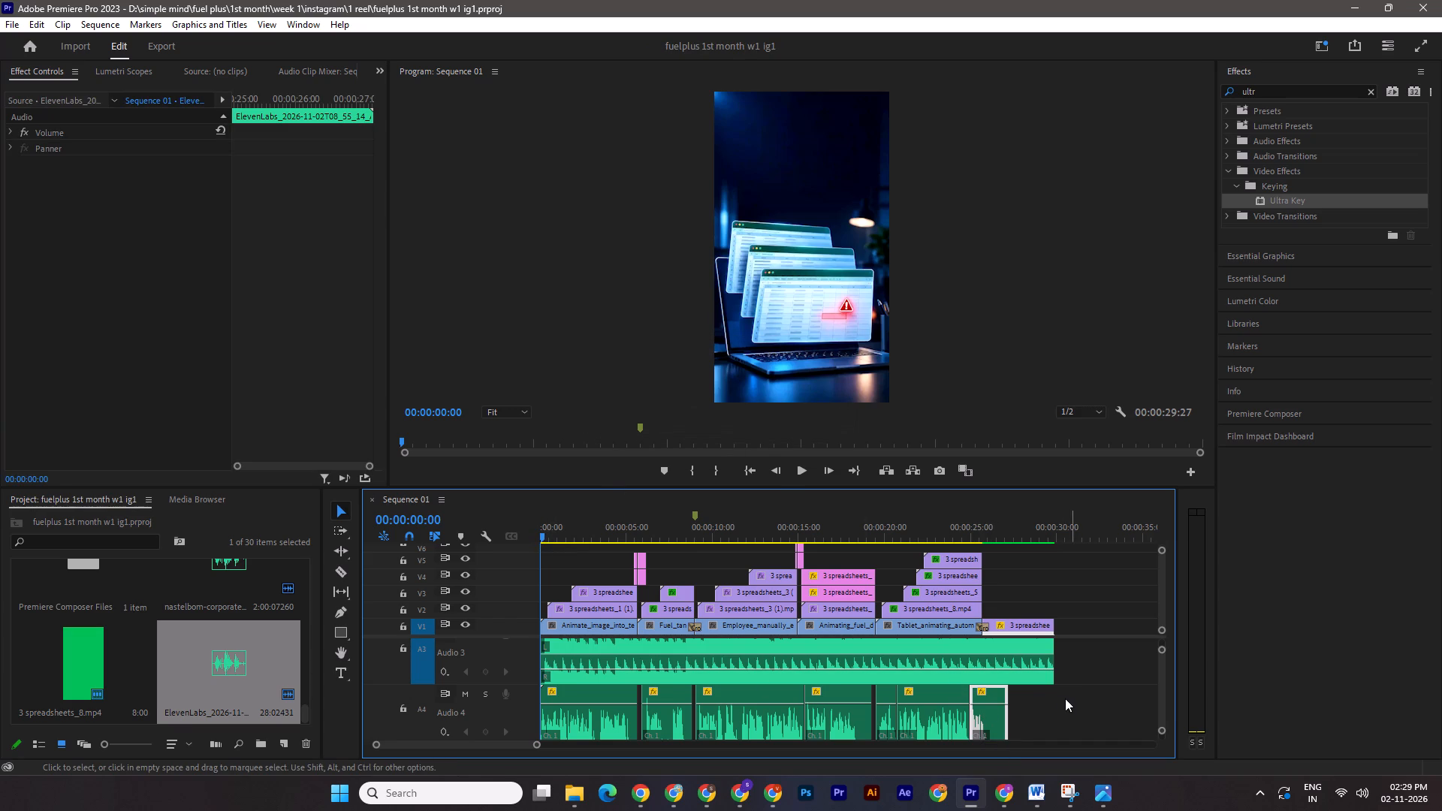
Play the sequence from the start to about 00:00:11:06 to check the voiceover level against the music.
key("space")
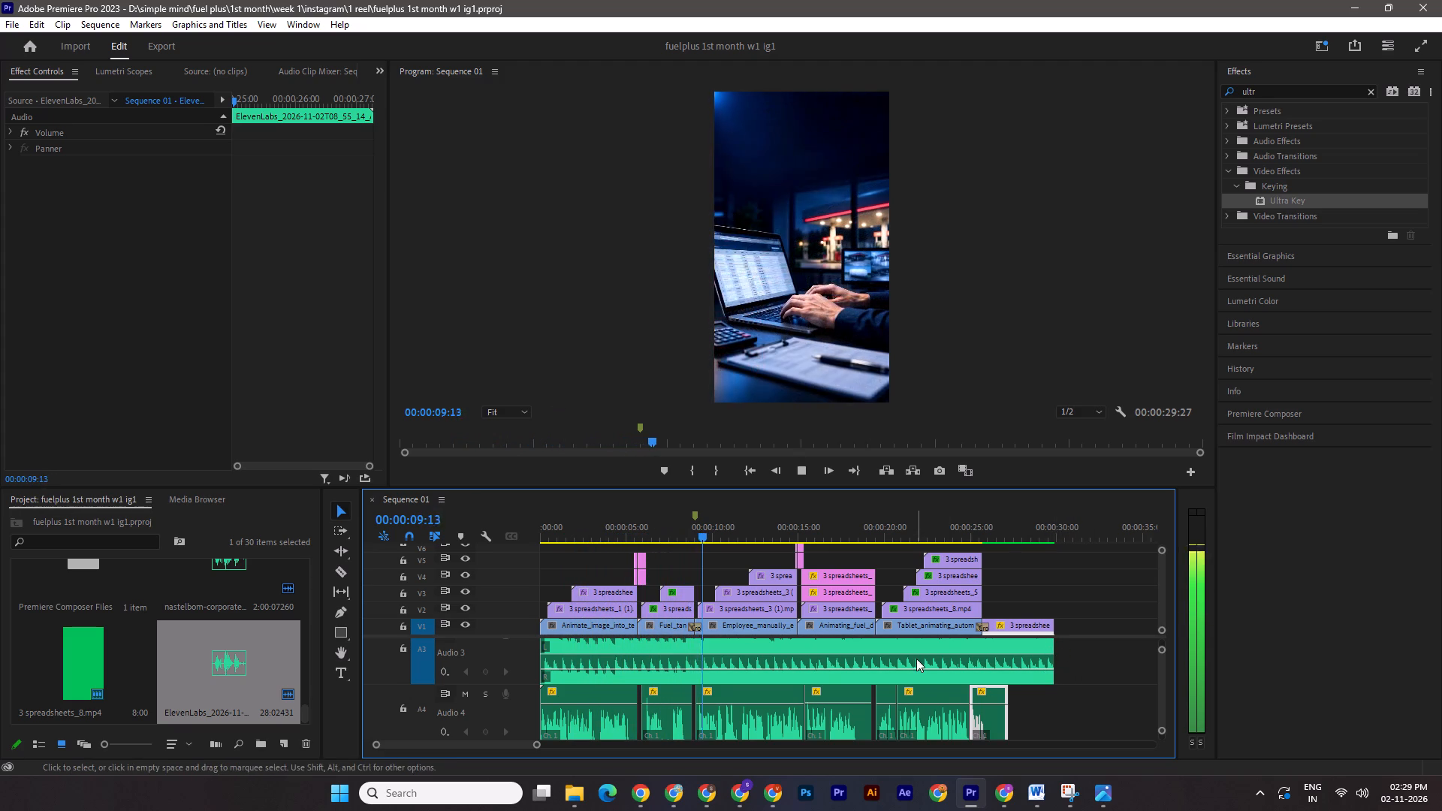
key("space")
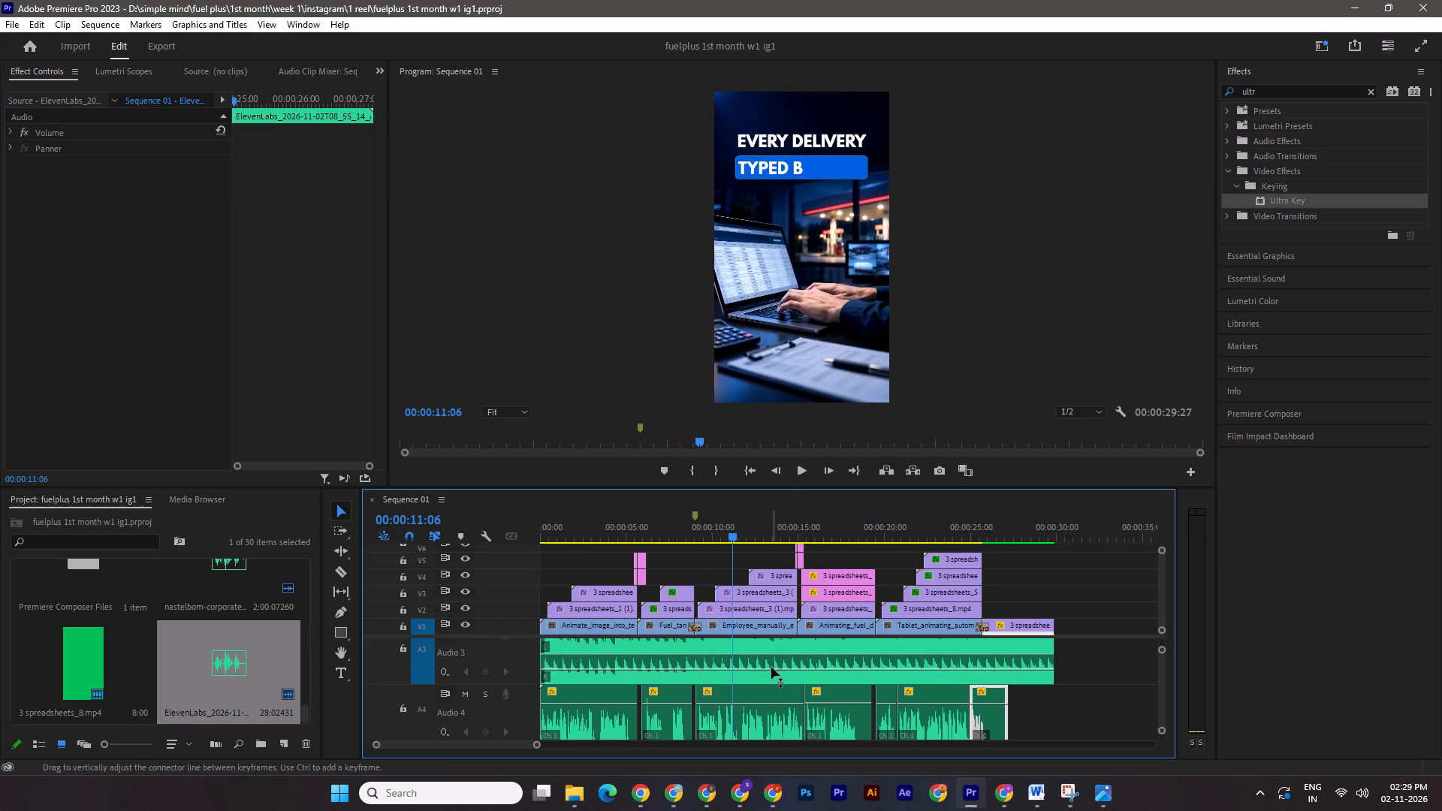
Readjust the volume of the music clip on Audio 3 and play the sequence from the start to check the mix.
left_click(771, 669)
left_click_drag(732, 534, 528, 530)
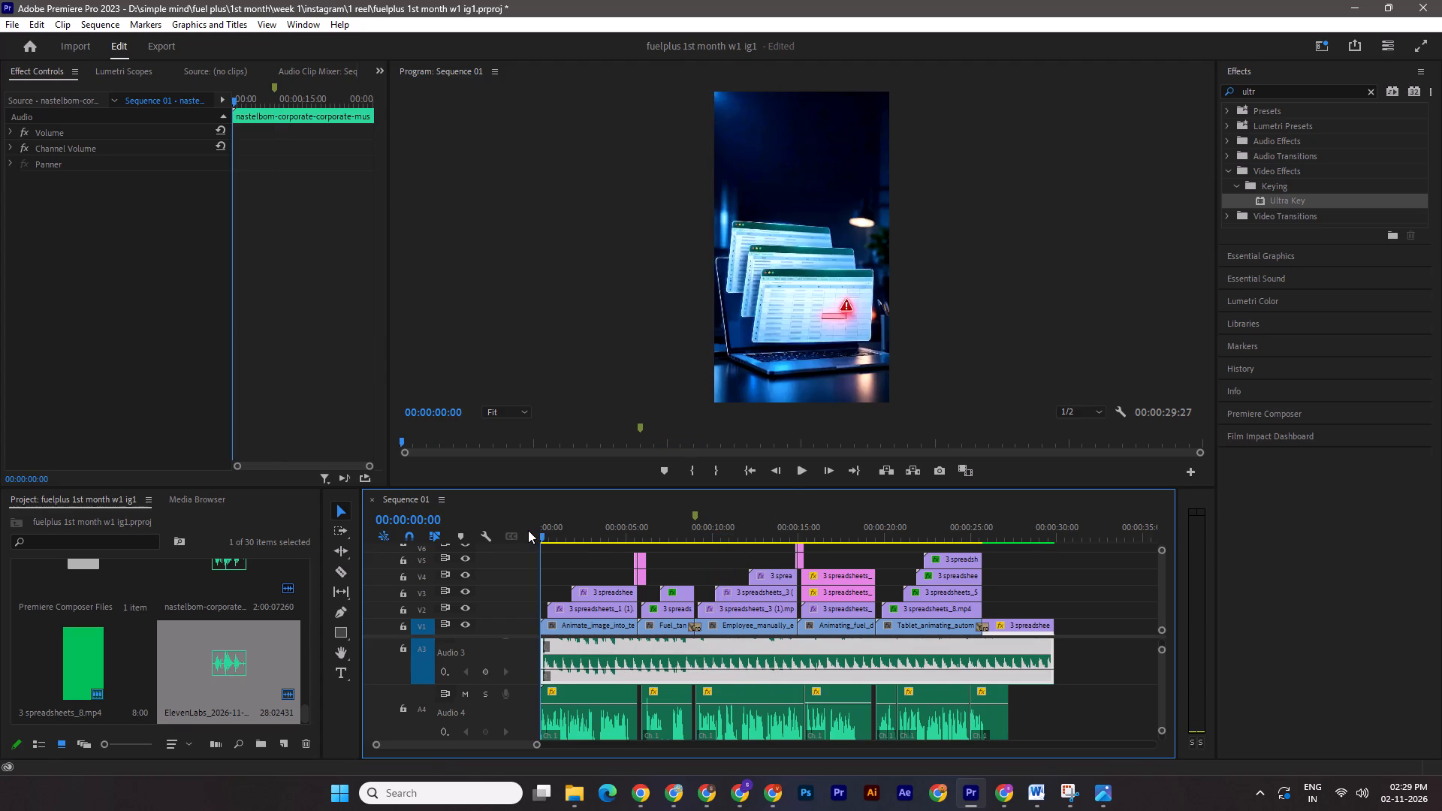
key("space")
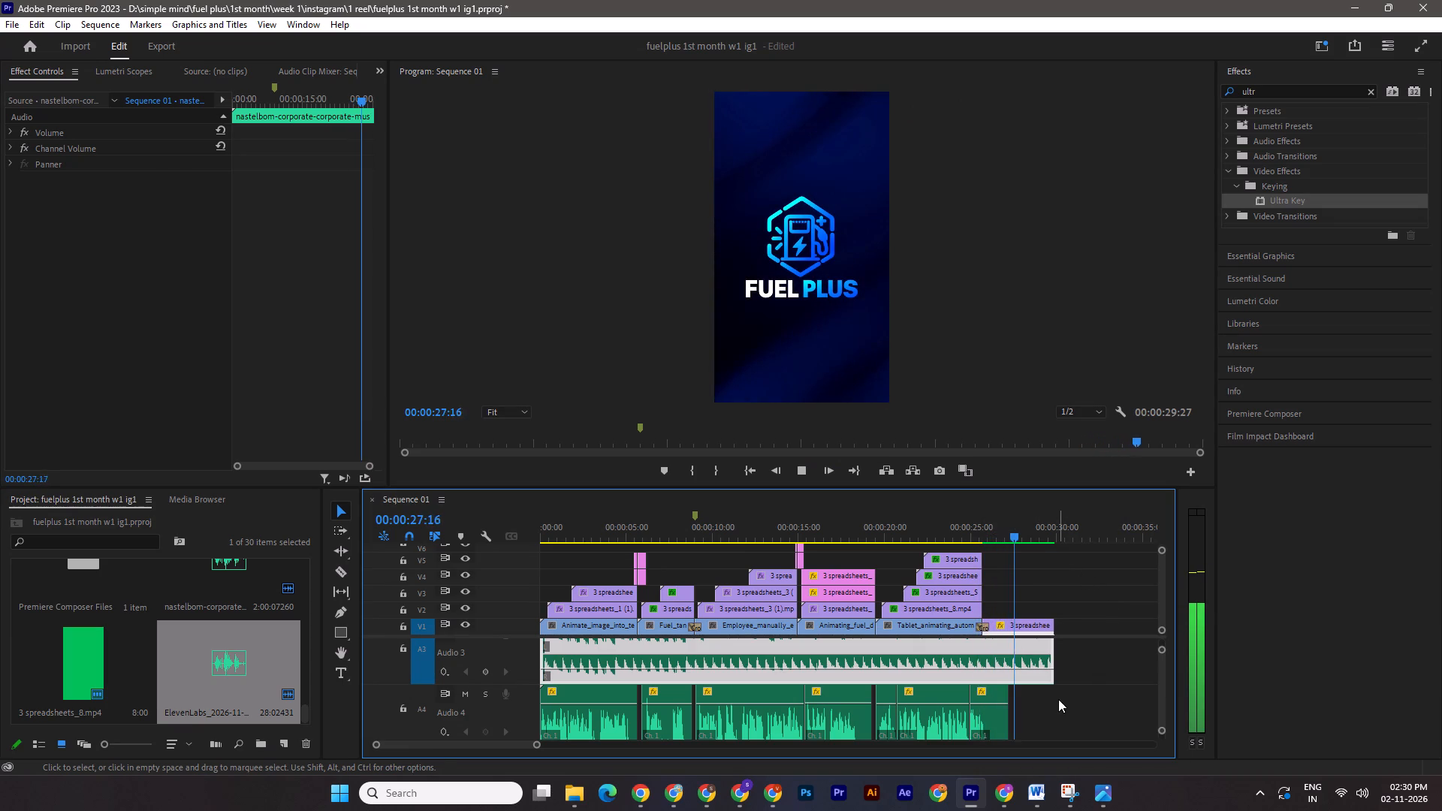
key("space")
Add two volume keyframes to the music clip at 00:00:25:22, raise the level after them to about -15.4 dB, and save.
left_click_drag(1030, 538, 982, 538)
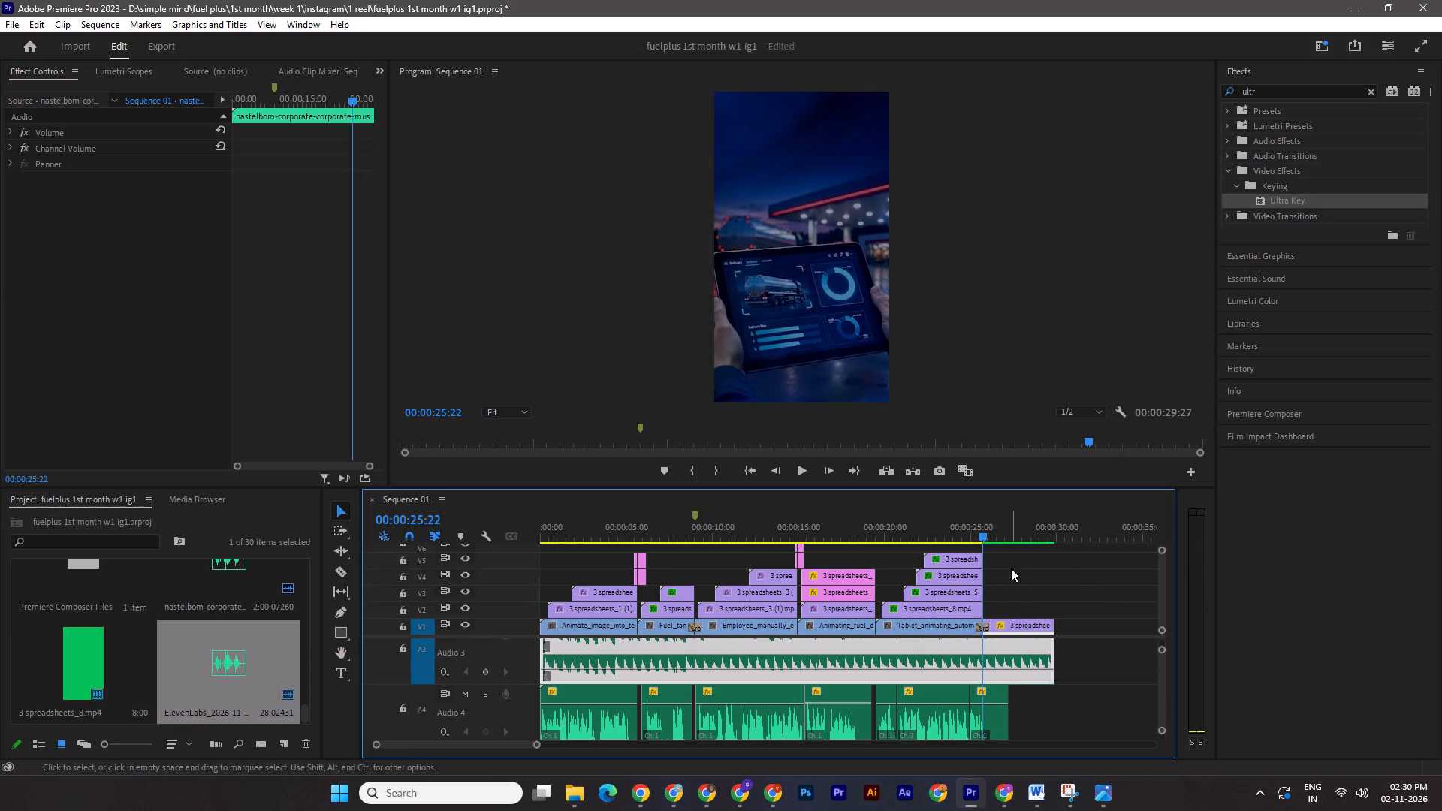
left_click(342, 611)
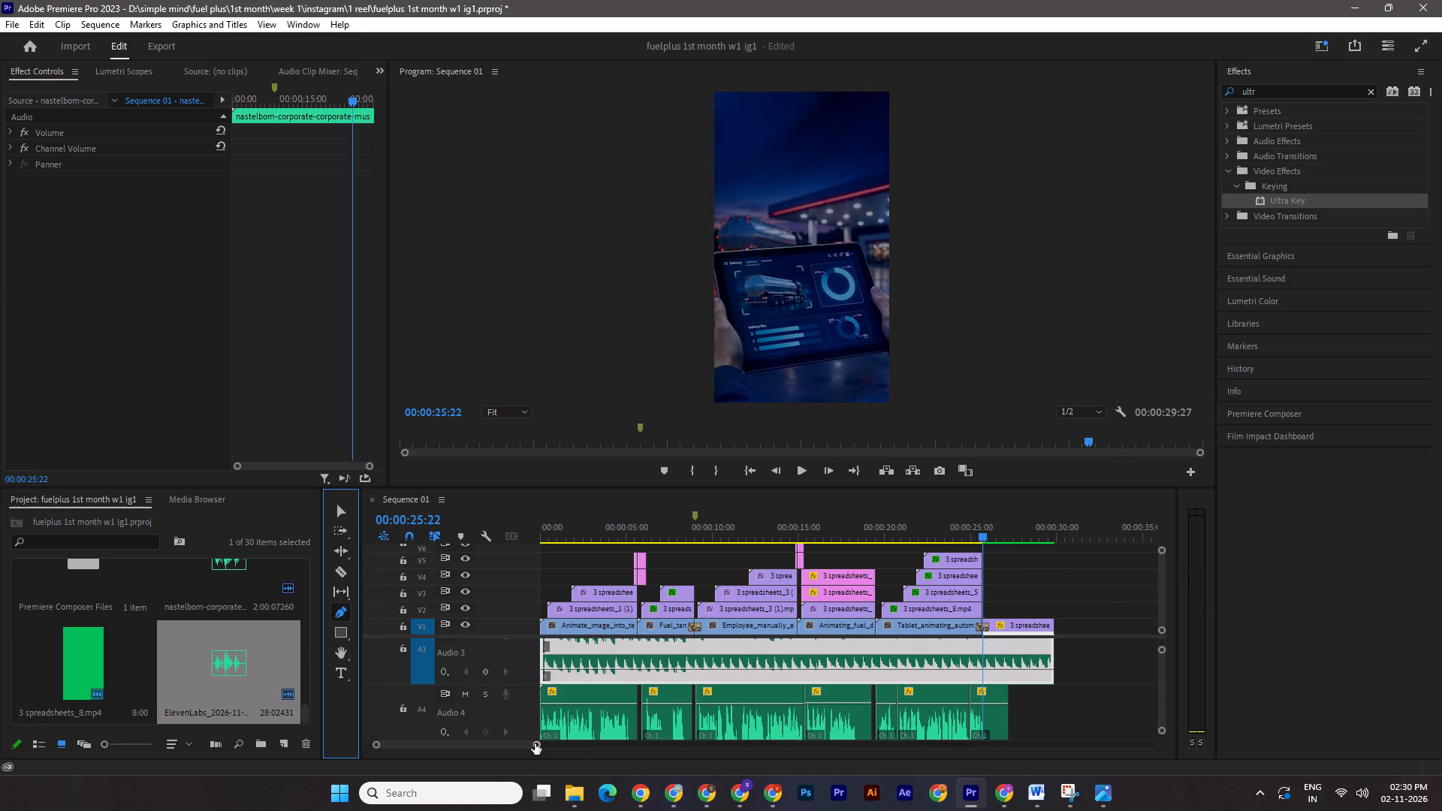
left_click_drag(533, 743, 502, 737)
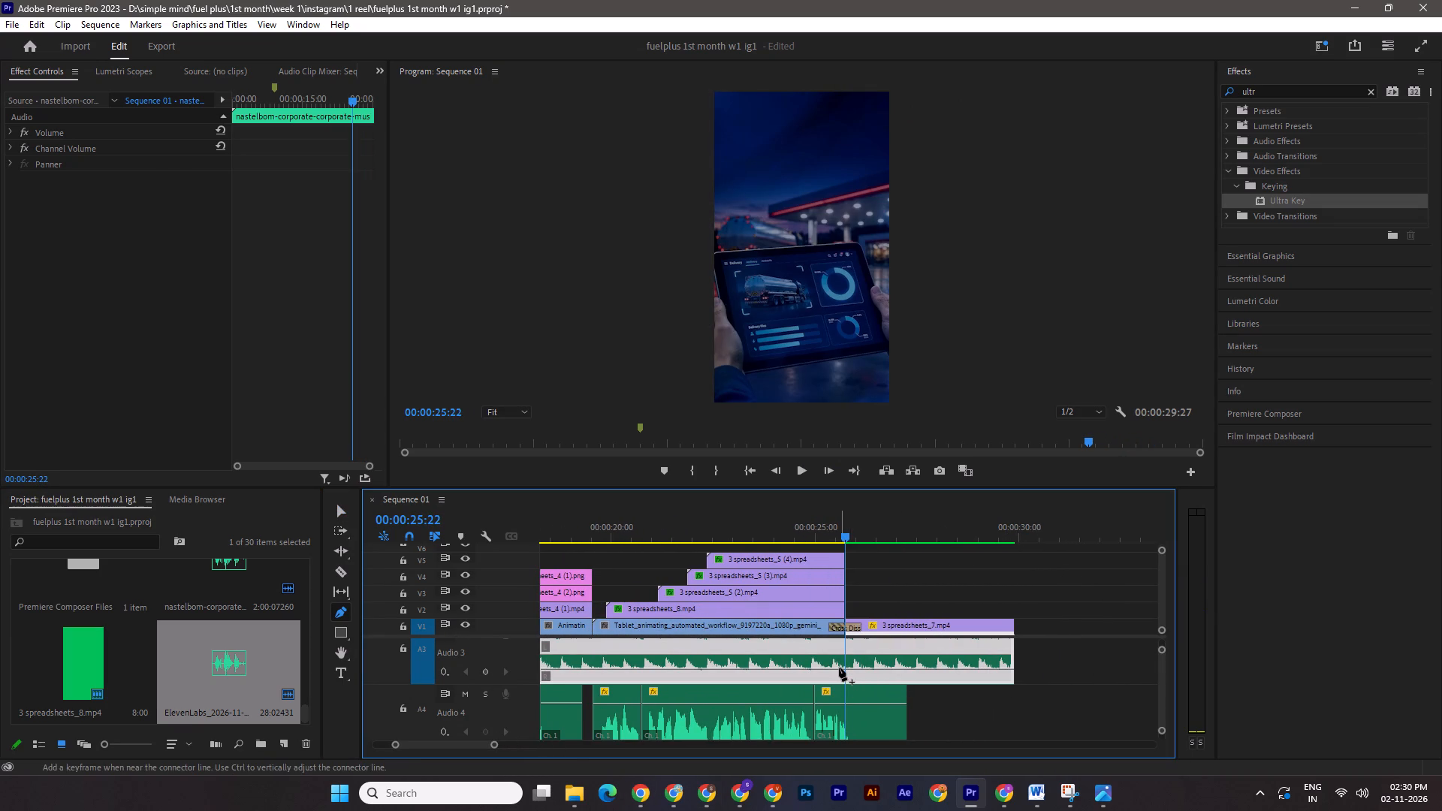
left_click(843, 667)
left_click(857, 668)
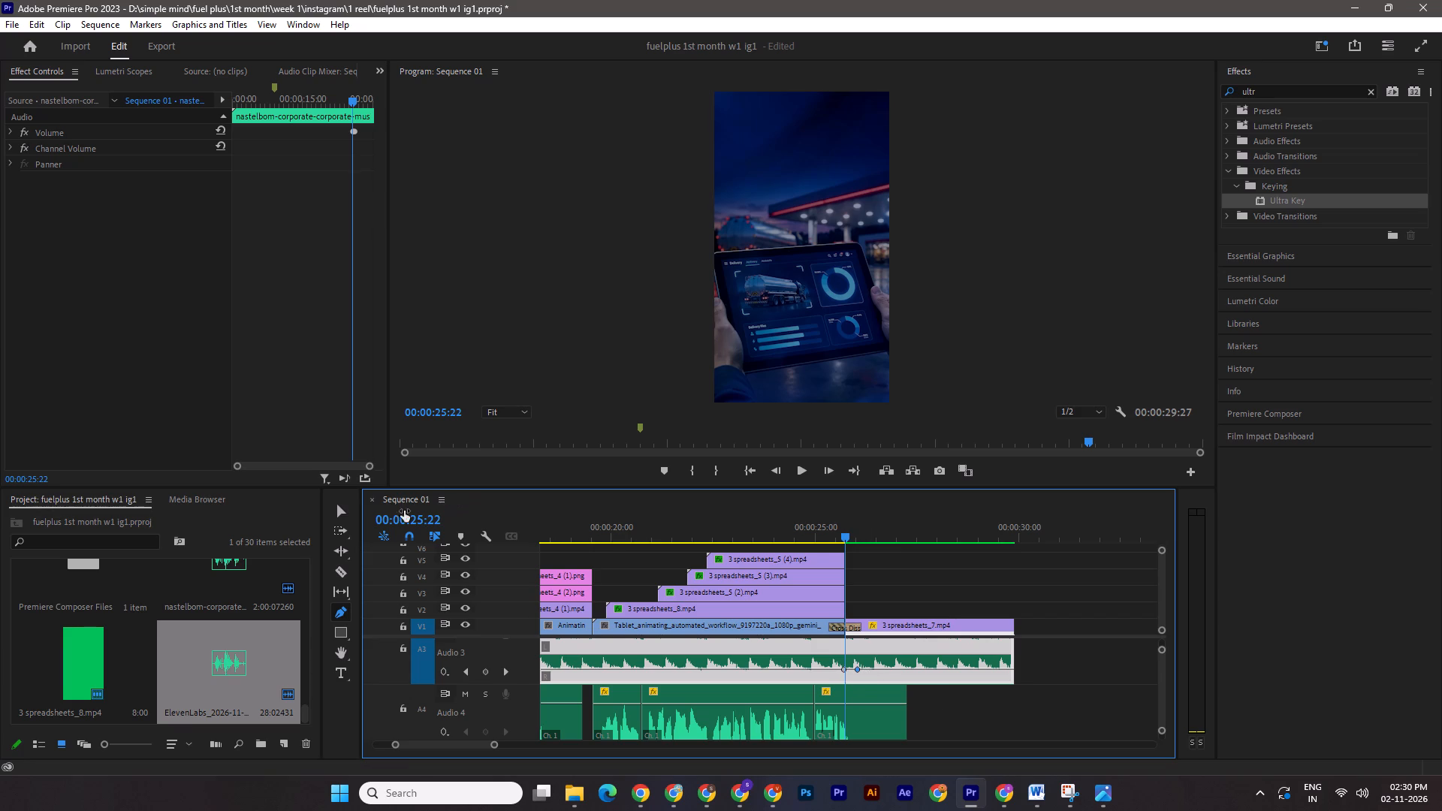
left_click(335, 513)
left_click(900, 668)
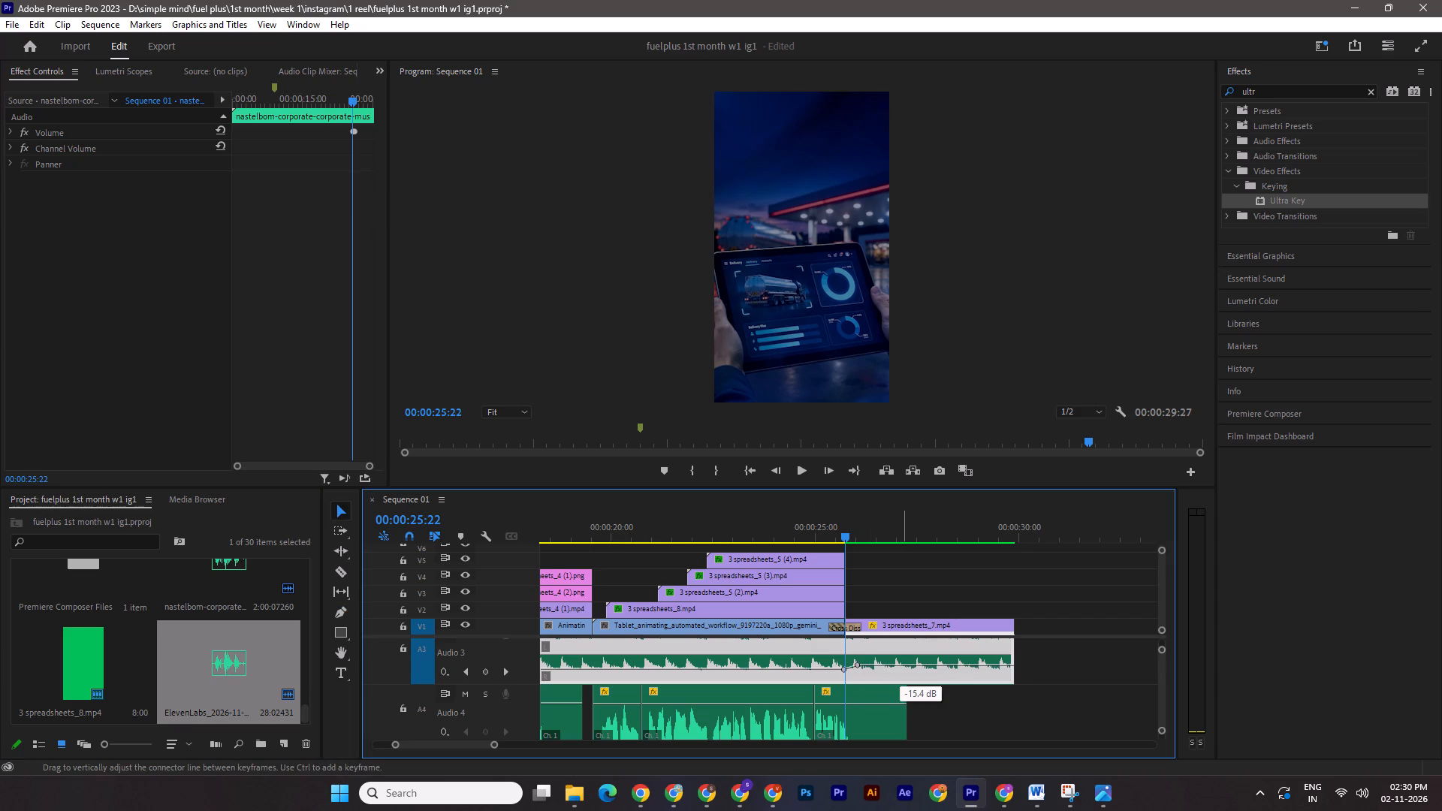
key("ctrl+s")
Play the reel's ending from about 00:00:24 to check the music change, and save the project.
left_click(784, 531)
key("space")
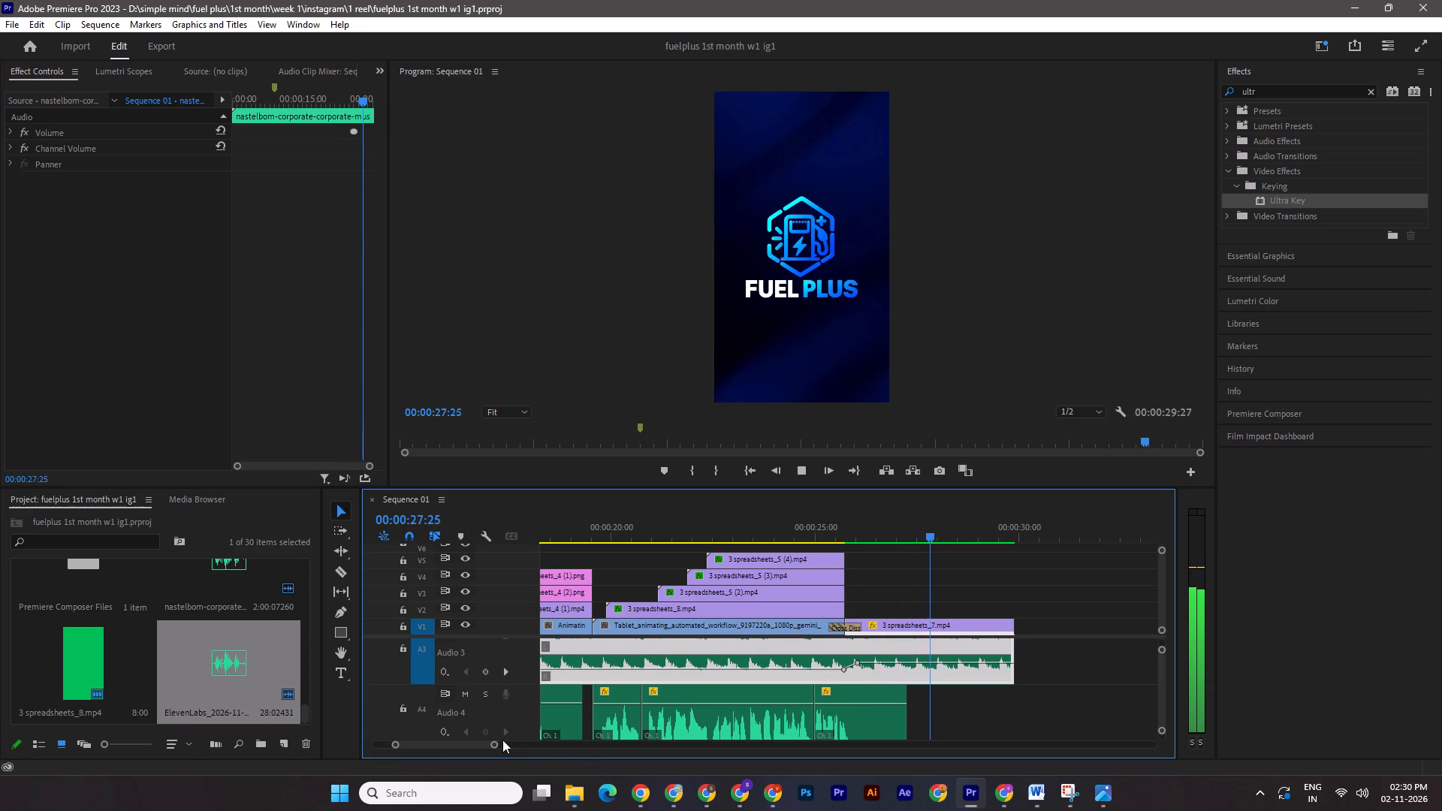
left_click_drag(496, 743, 526, 743)
left_click_drag(436, 744, 390, 744)
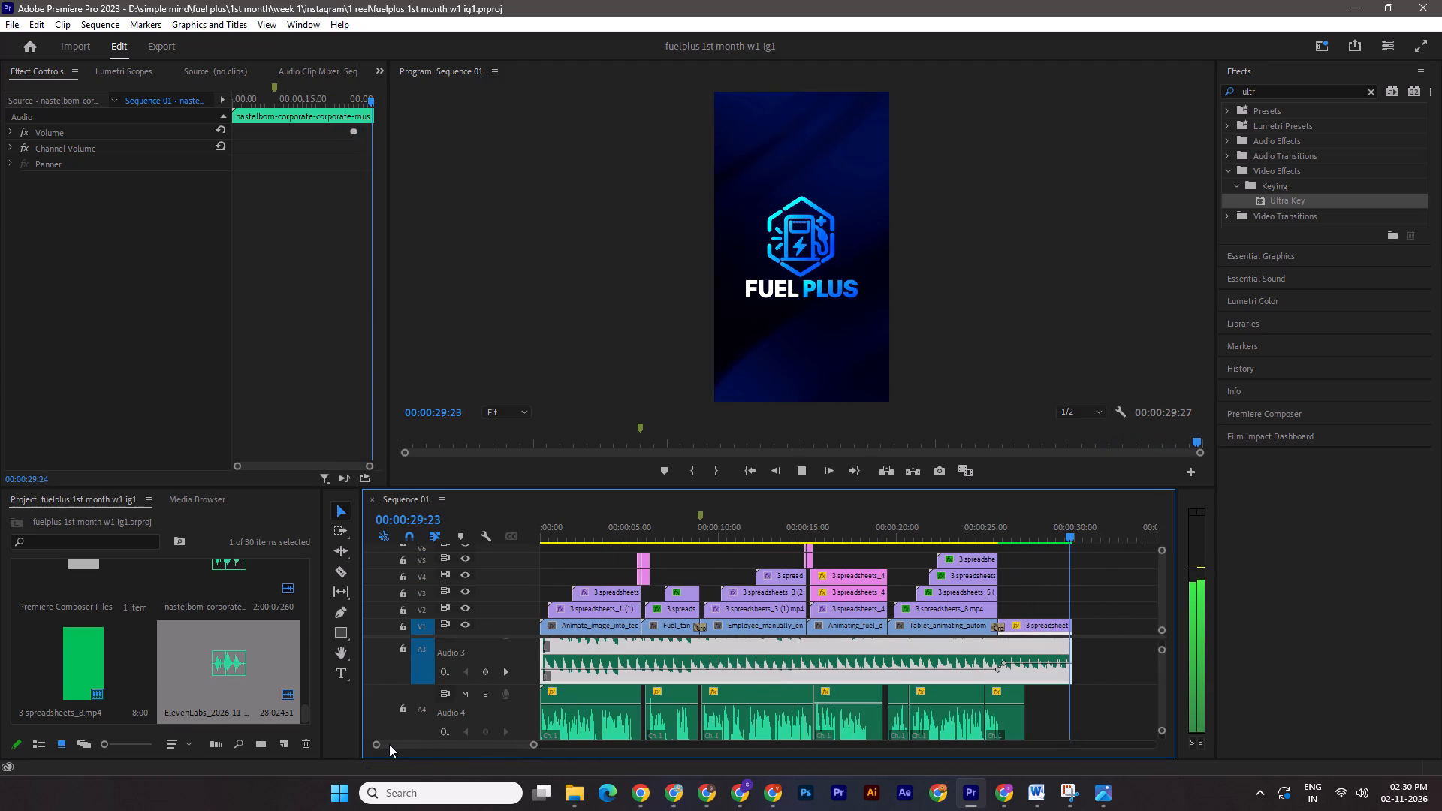
key("ctrl+s")
Play the whole reel from the start in an enlarged preview, and bring the timeline back into view.
left_click_drag(550, 527, 469, 529)
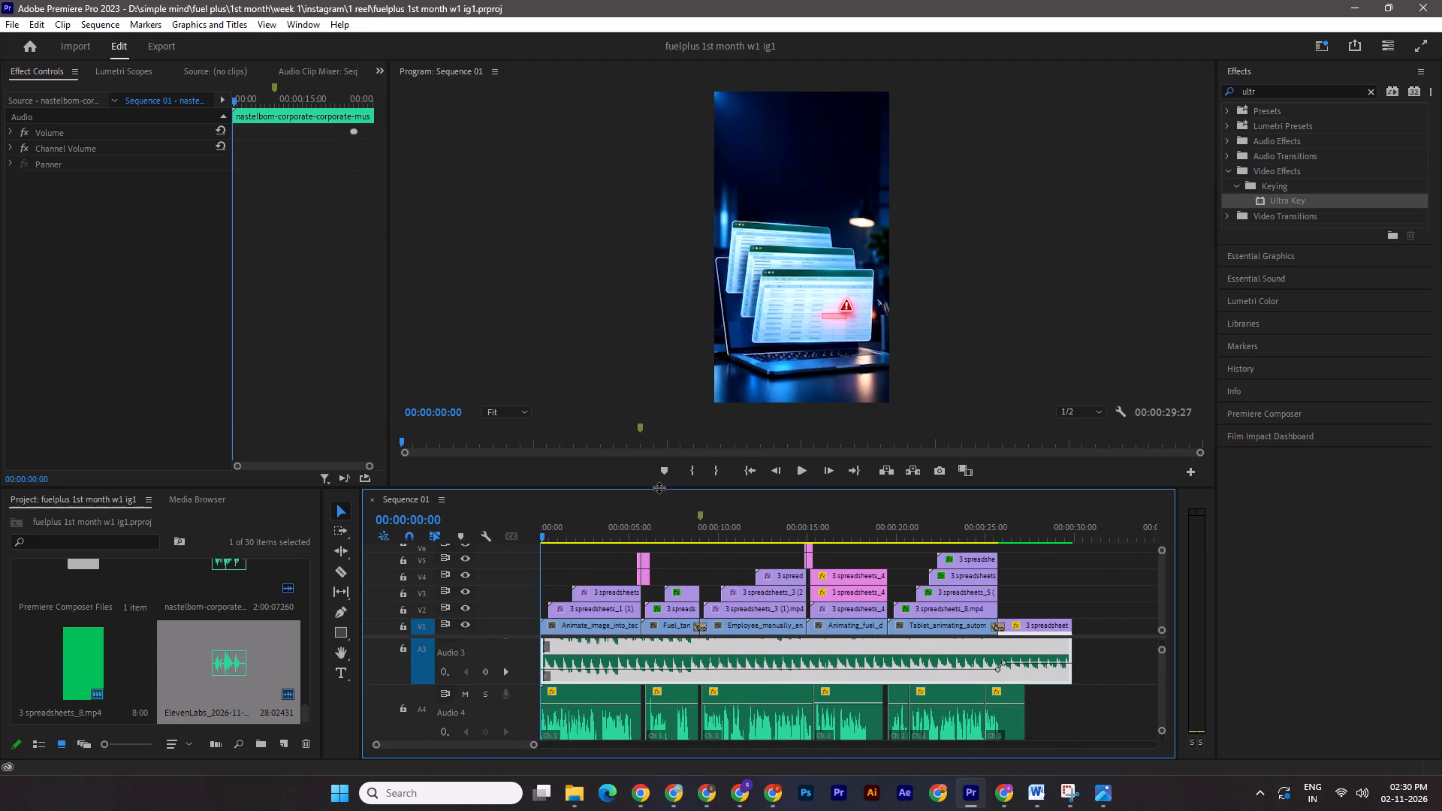
left_click_drag(659, 487, 632, 704)
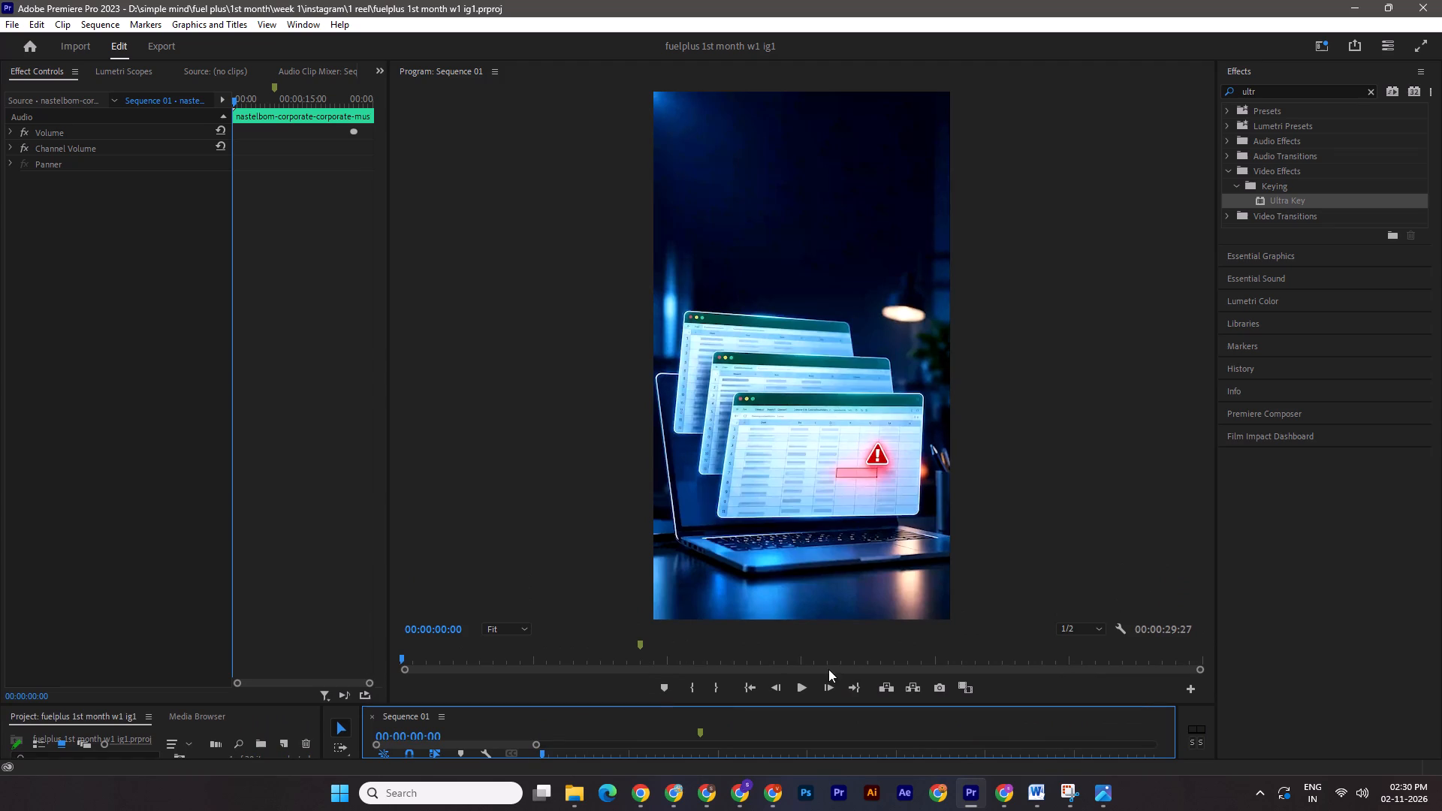
left_click(806, 680)
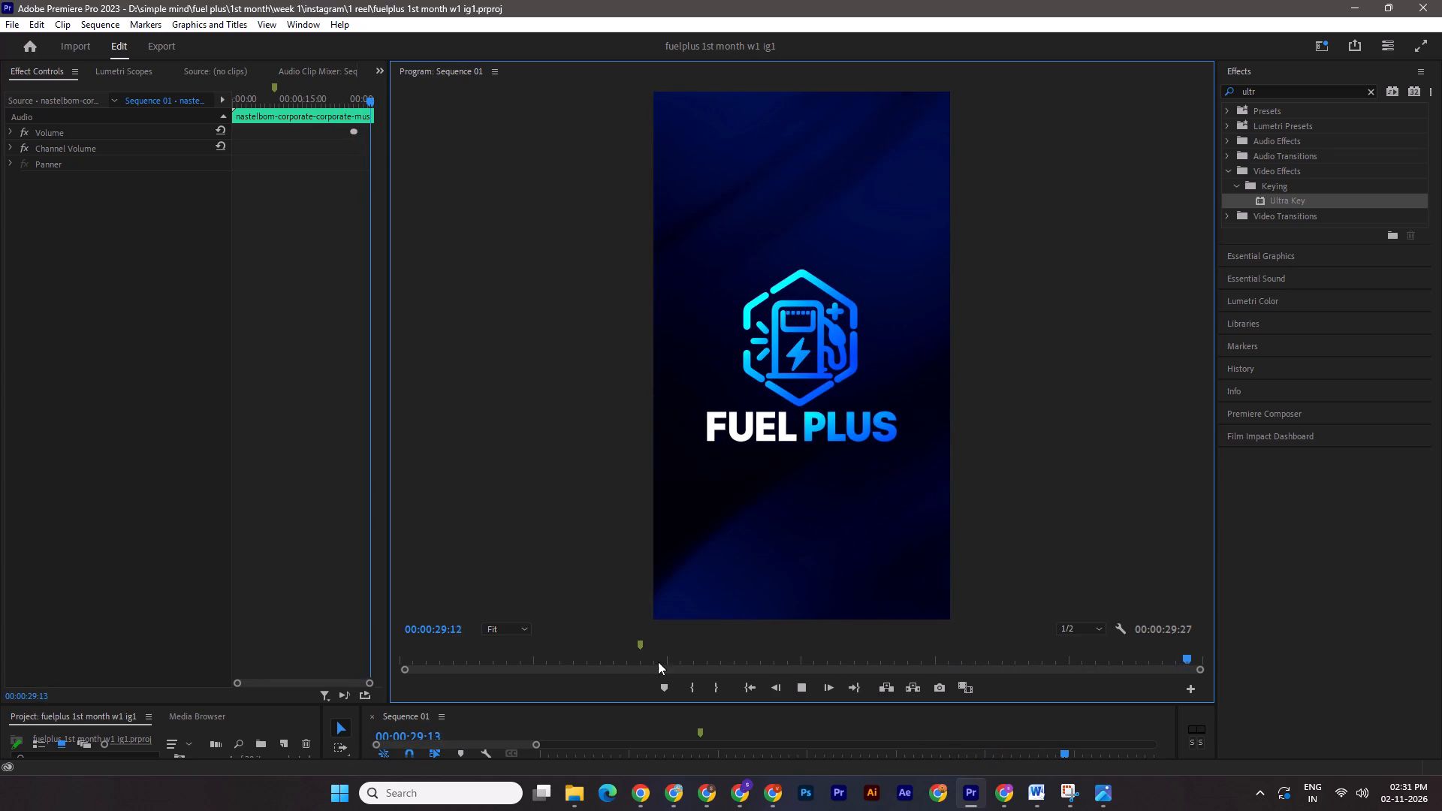
left_click_drag(630, 704, 621, 615)
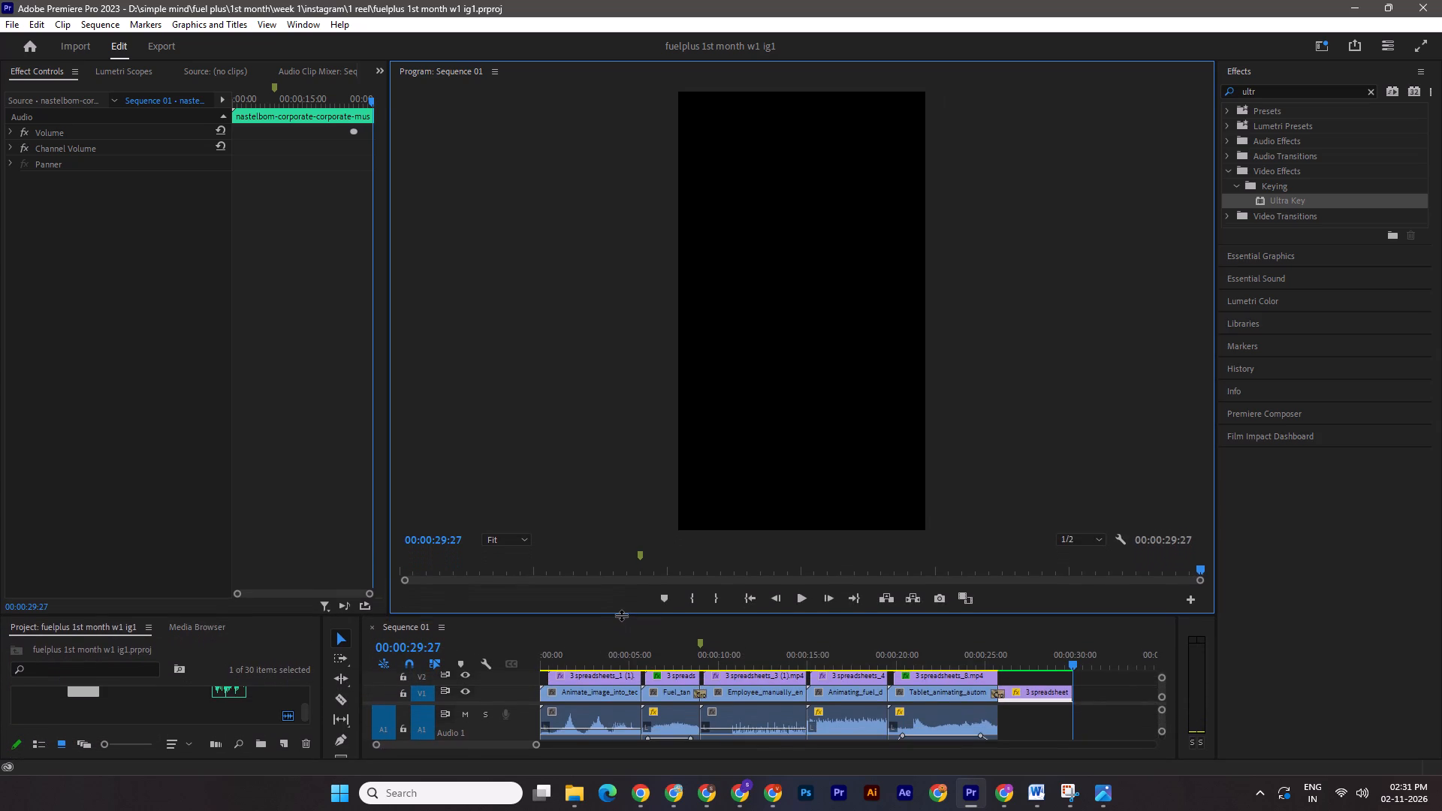
Export the sequence as an H.264 file with video settings matching the source, rendered at maximum depth and maximum render quality.
left_click(168, 43)
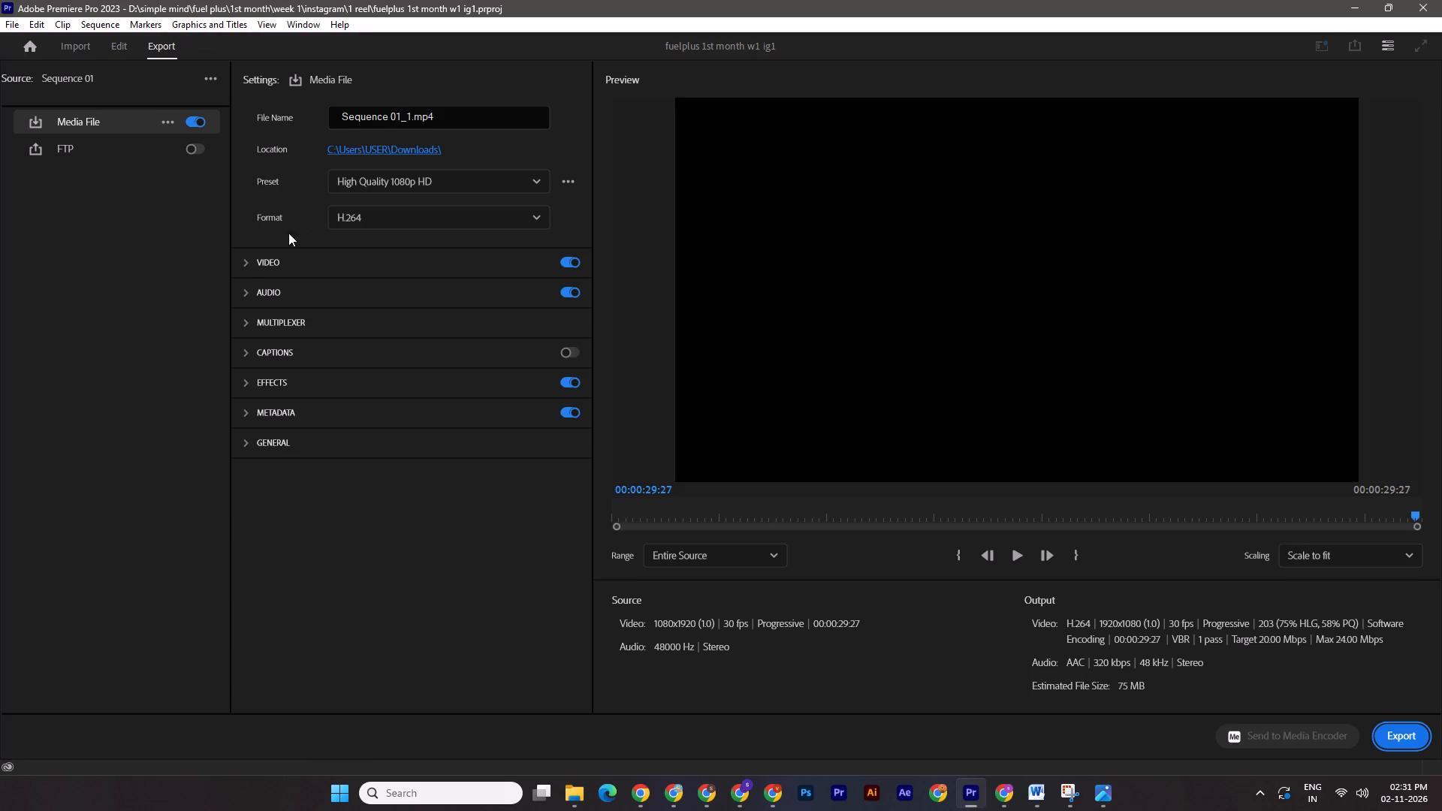
left_click(250, 260)
left_click(501, 328)
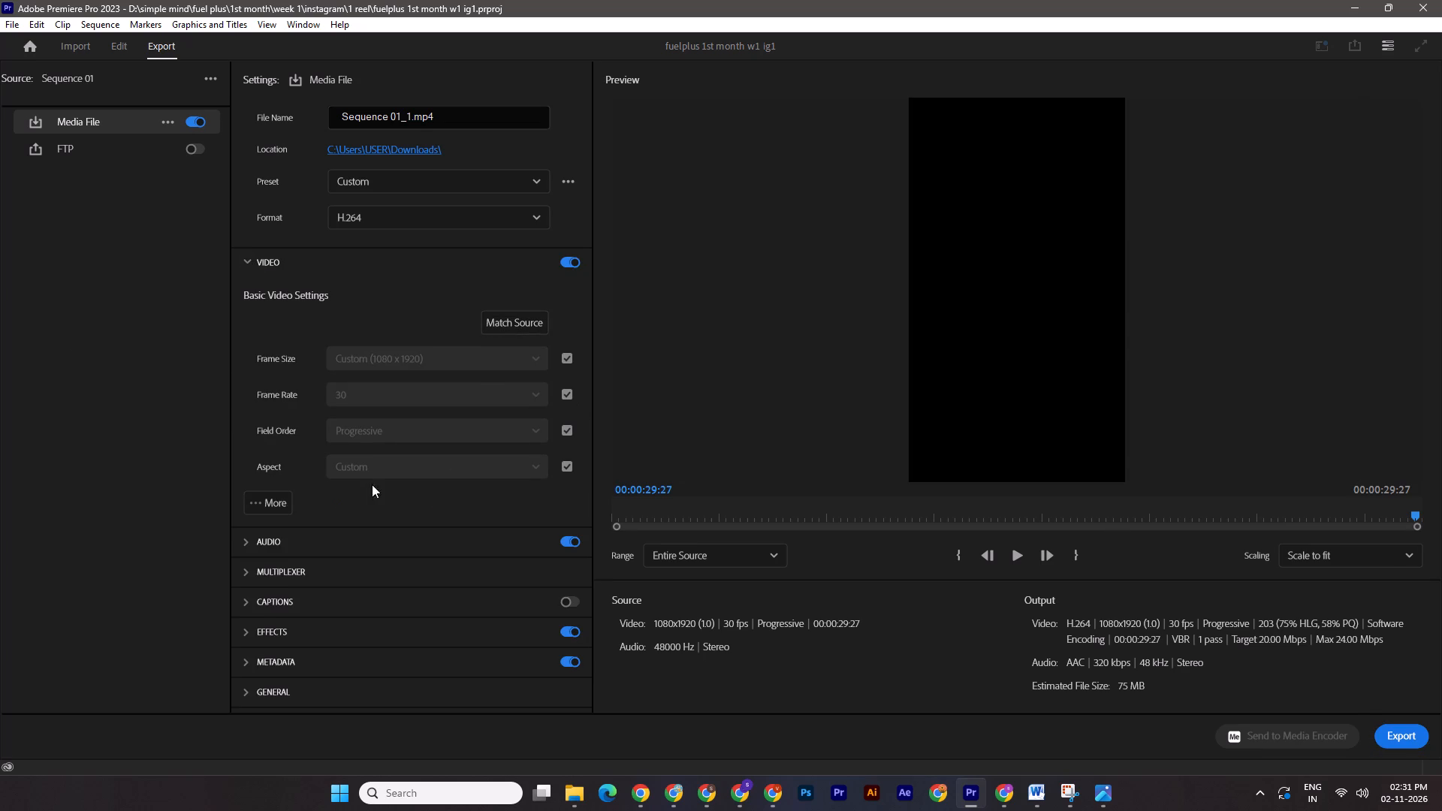
left_click(271, 502)
left_click_drag(589, 363, 585, 378)
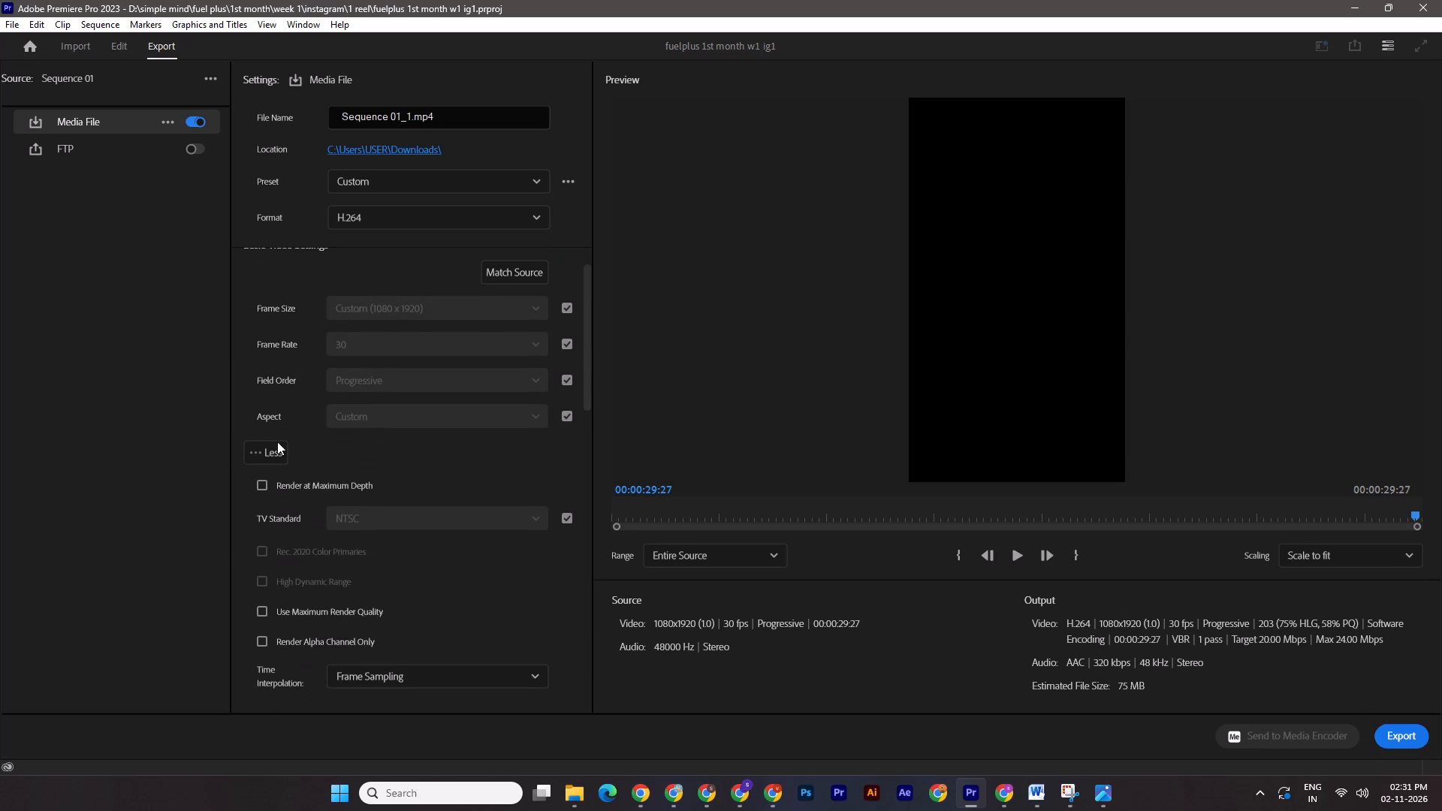
left_click(289, 479)
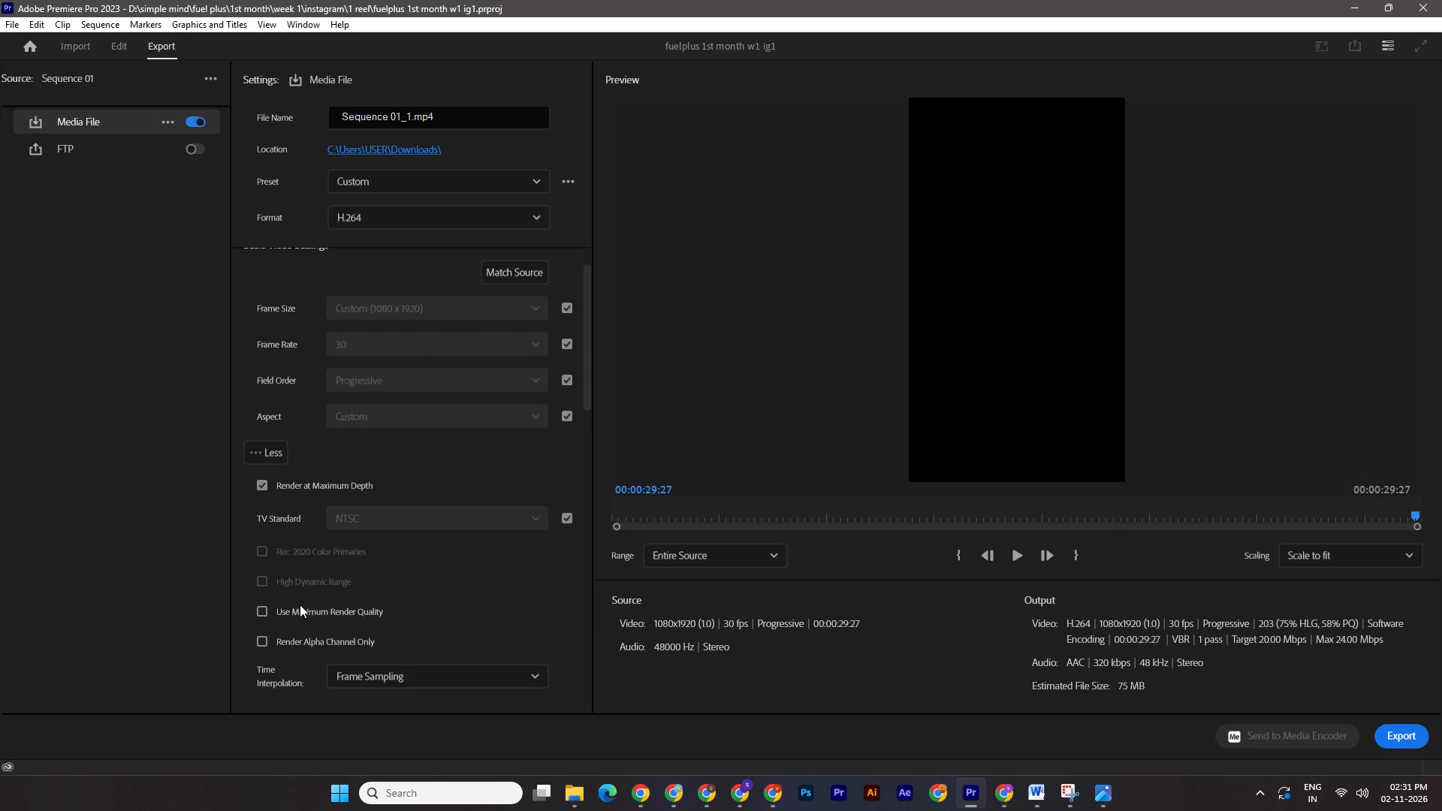
left_click(309, 614)
left_click(1391, 735)
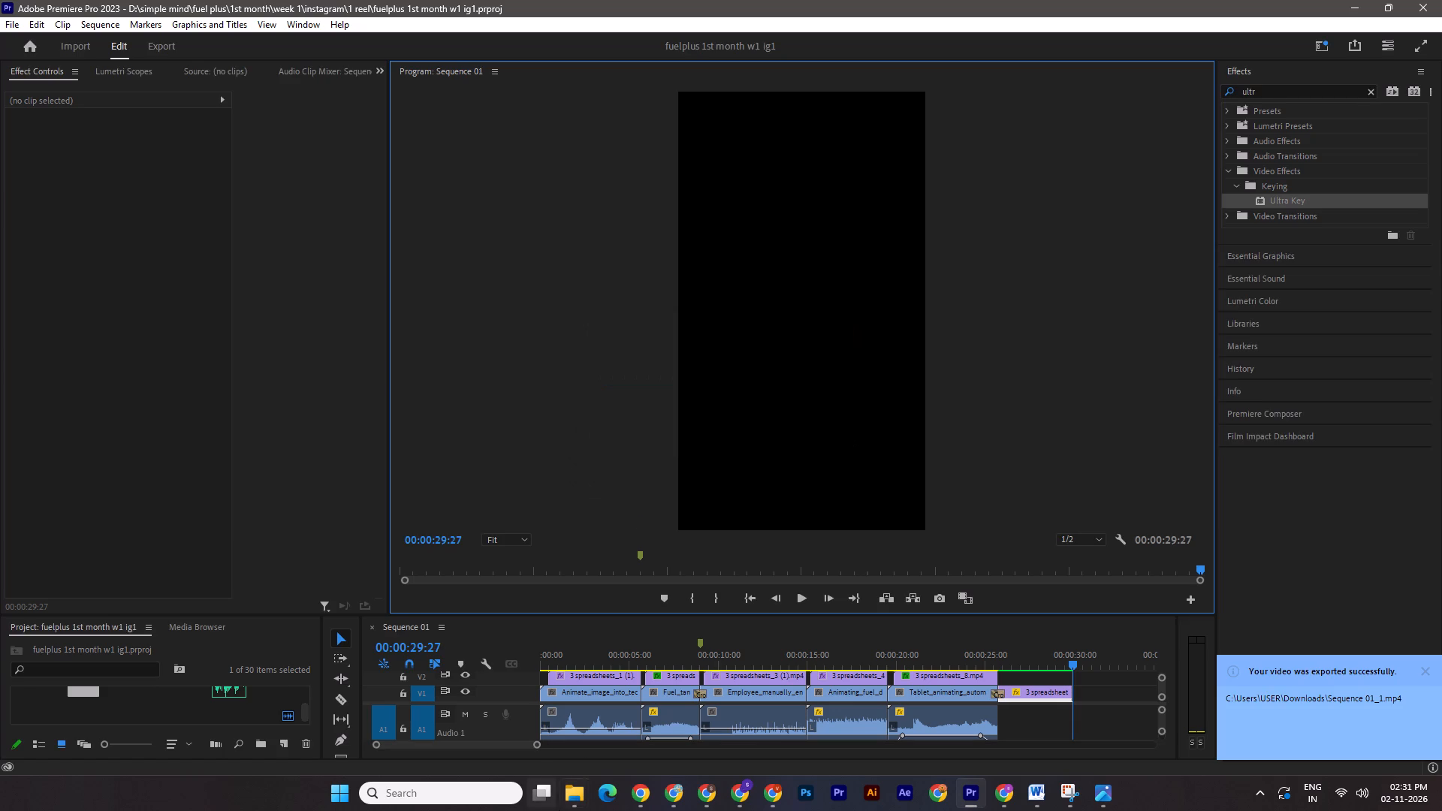
Switch to File Explorer, open Sequence 01_1.mp4 from Downloads in VLC, and restart playback from the beginning.
left_click(577, 795)
left_click(345, 715)
left_click(65, 236)
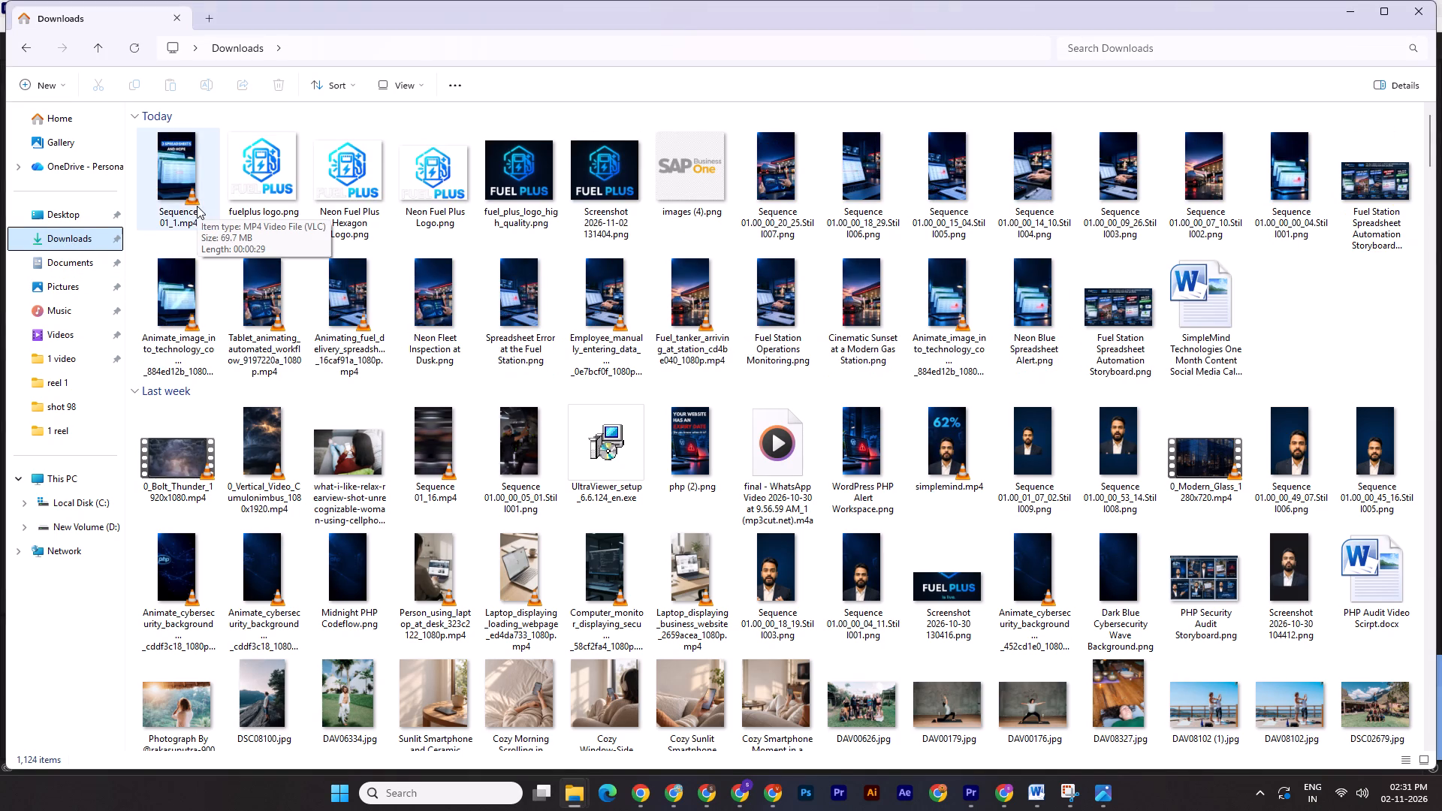
double_click(176, 165)
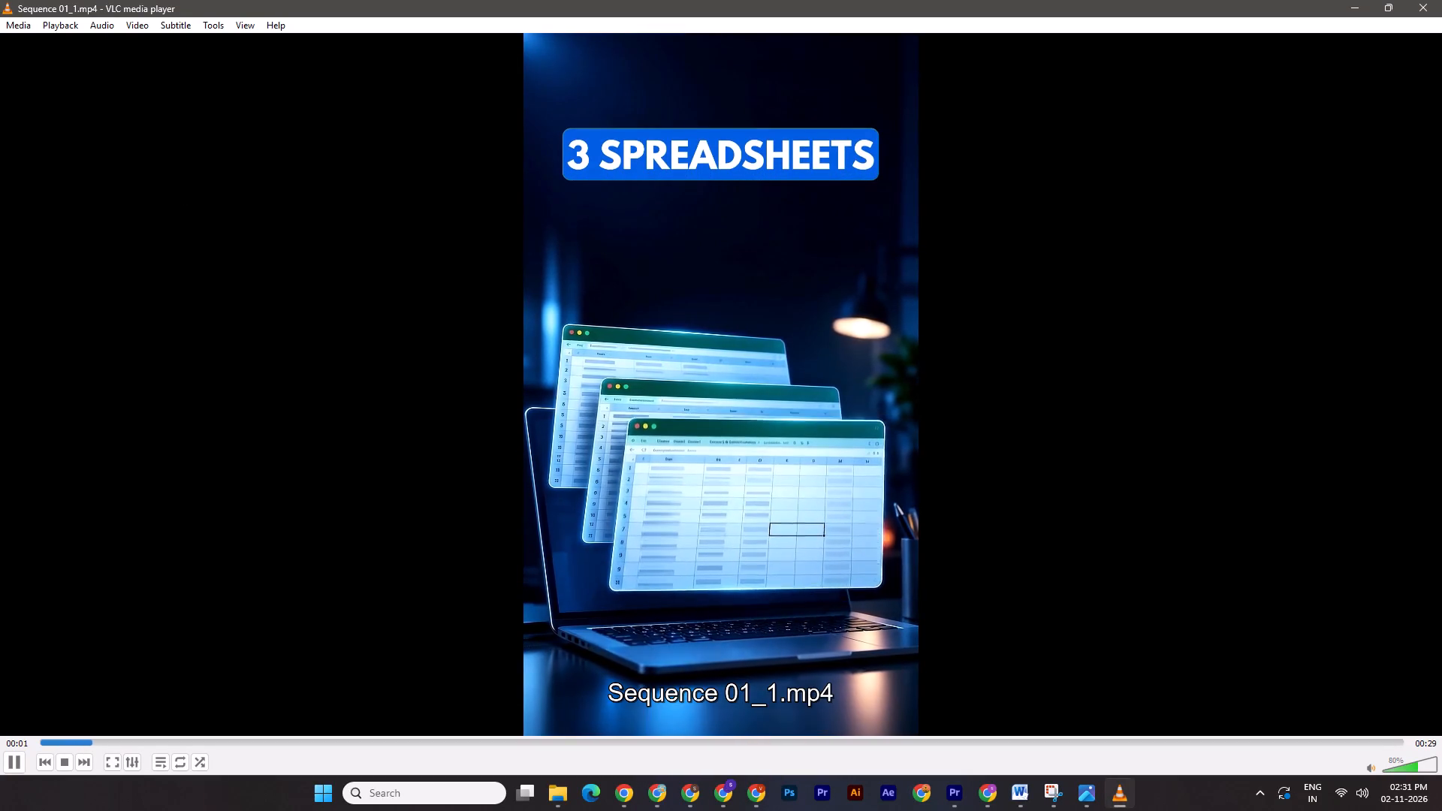
left_click_drag(52, 744, 31, 744)
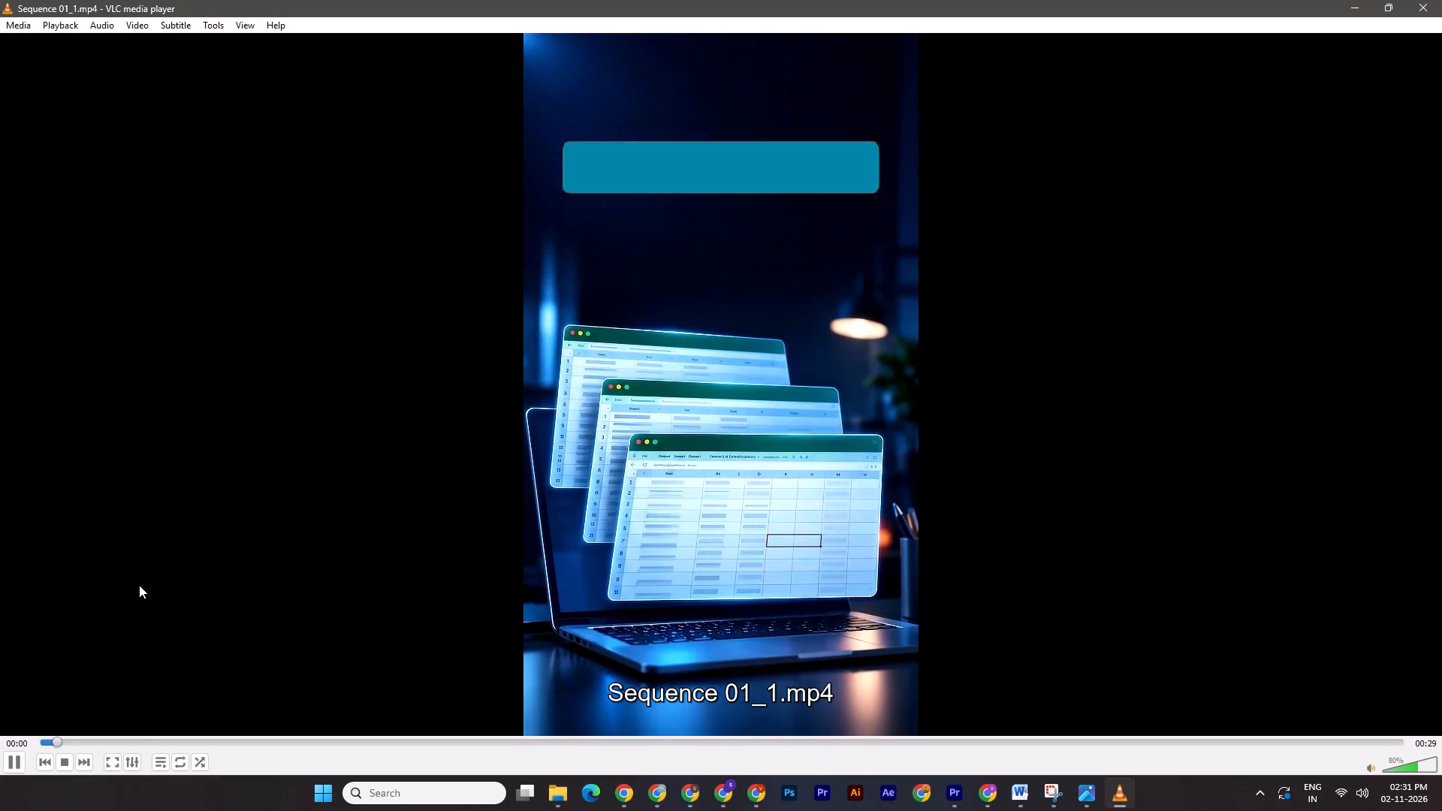
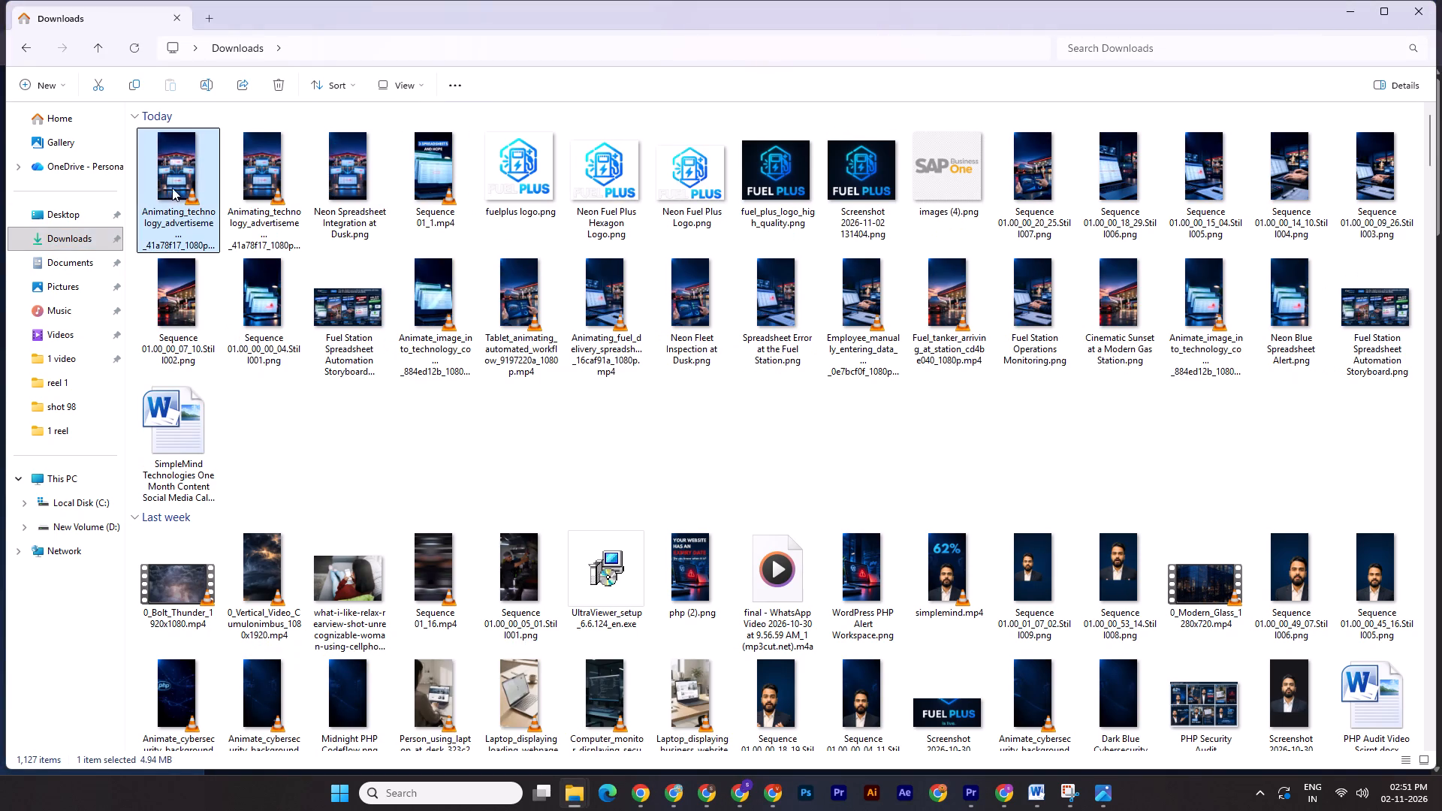
left_click(291, 185)
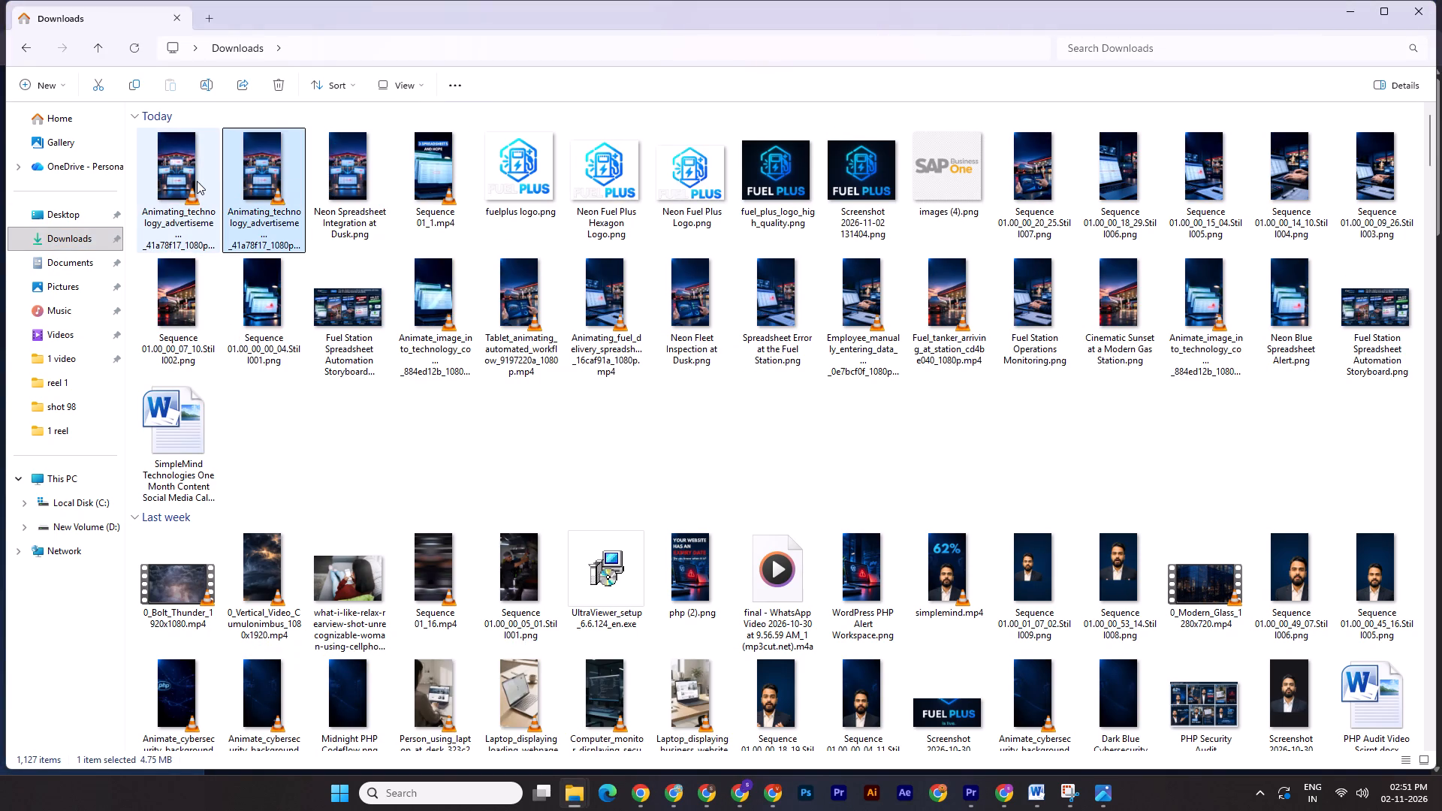
left_click(197, 181)
key("ctrl+x")
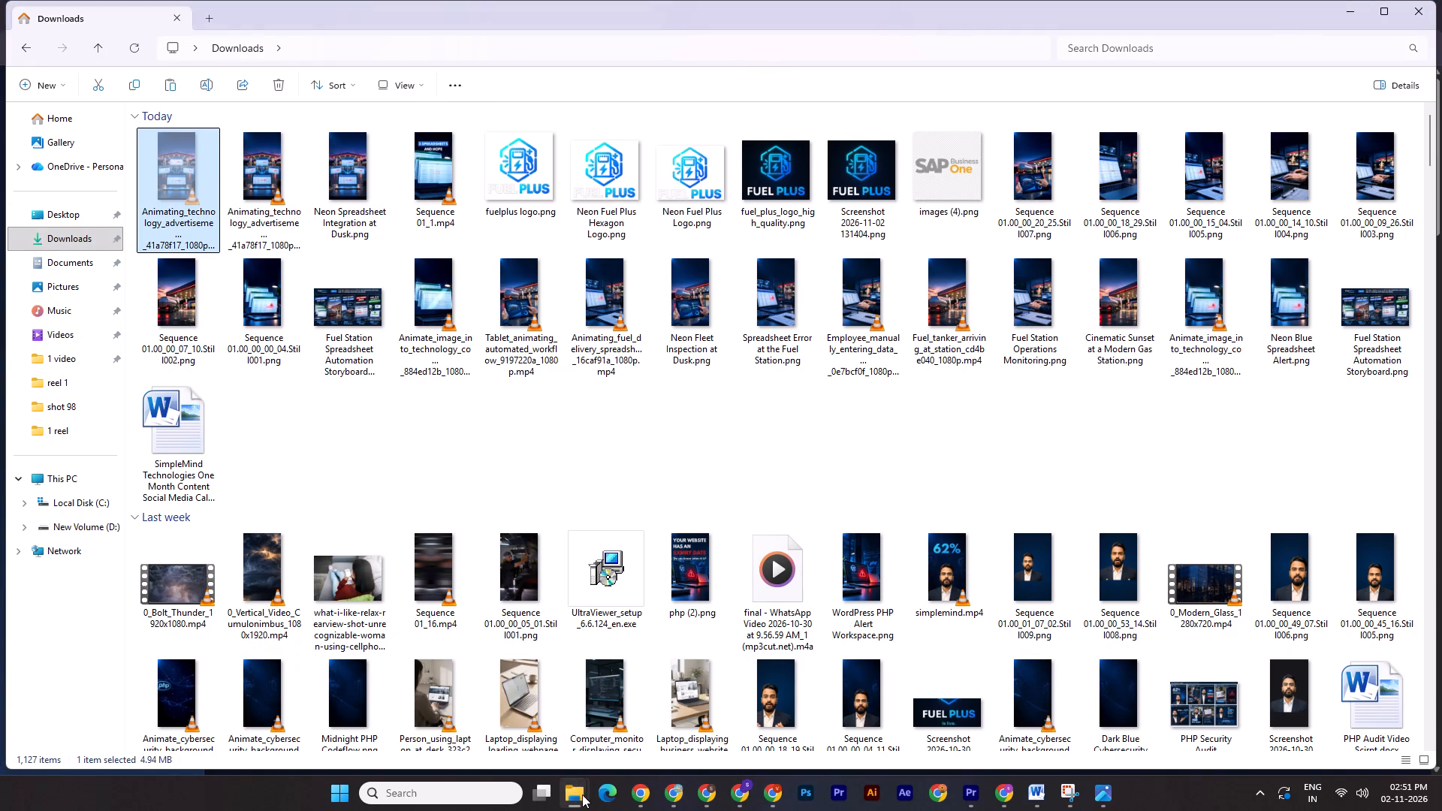
left_click(582, 794)
left_click(496, 728)
key("ctrl+v")
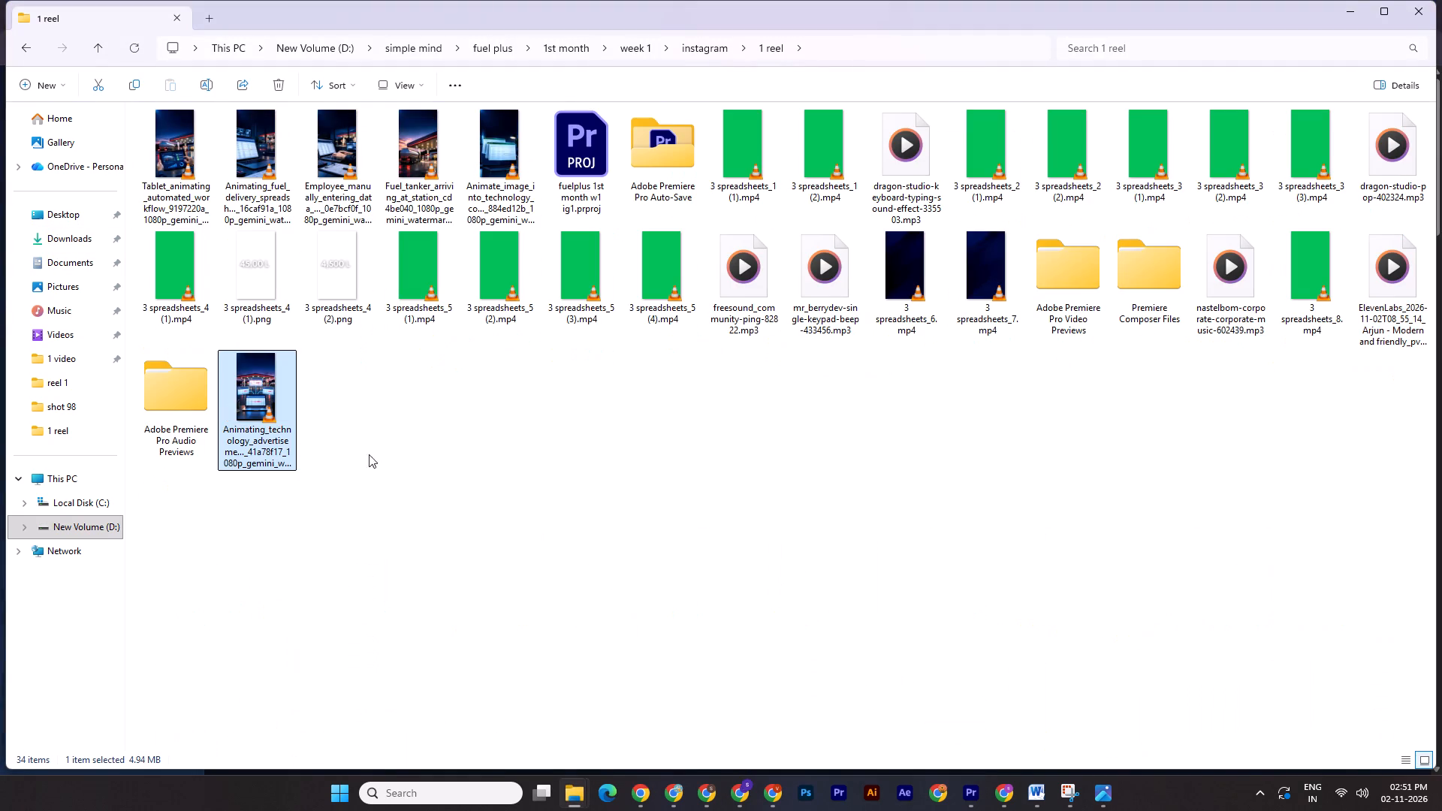
Import the watermark-removed clip from the 1 reel folder into the Premiere Pro project bin.
left_click_drag(259, 411, 655, 650)
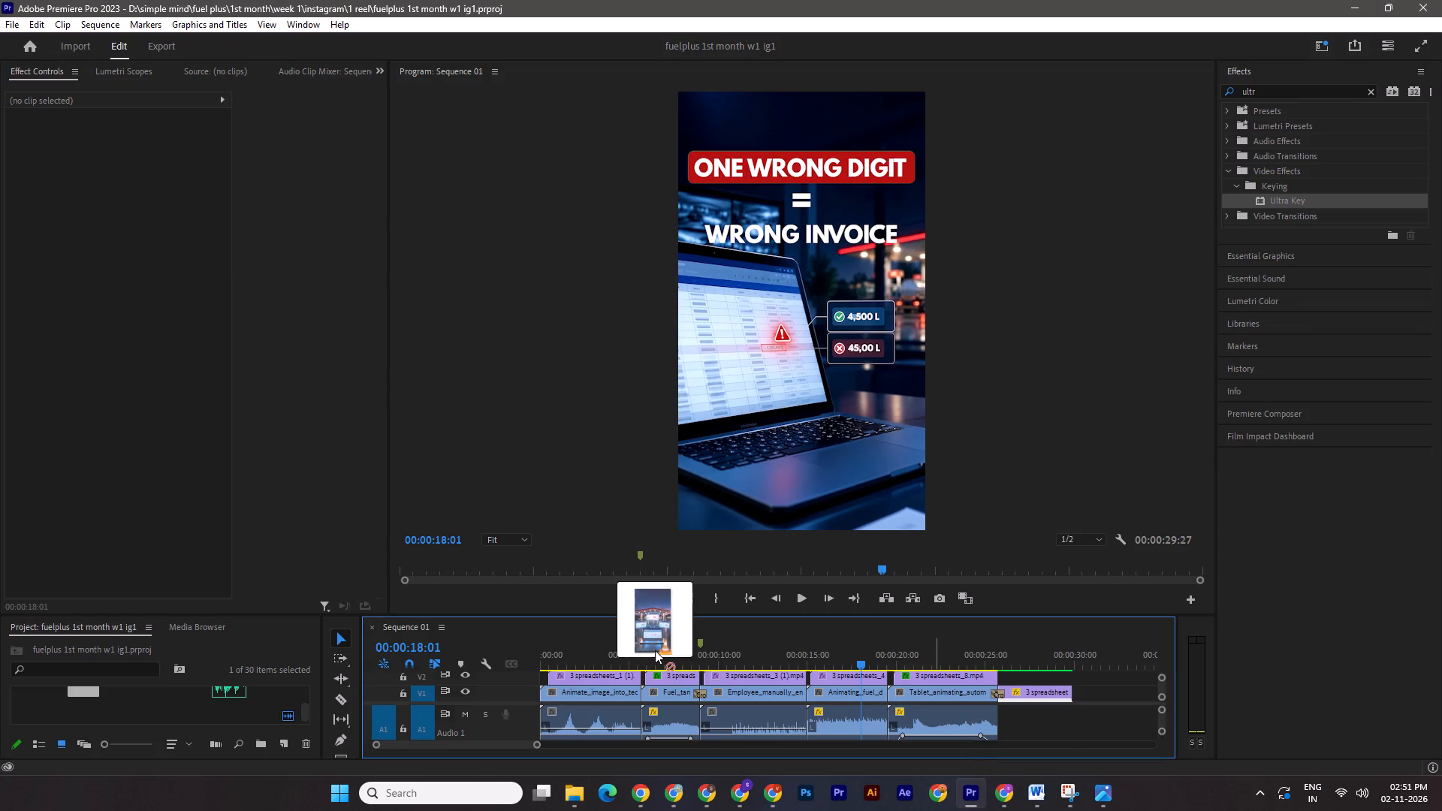
left_click_drag(655, 650, 139, 725)
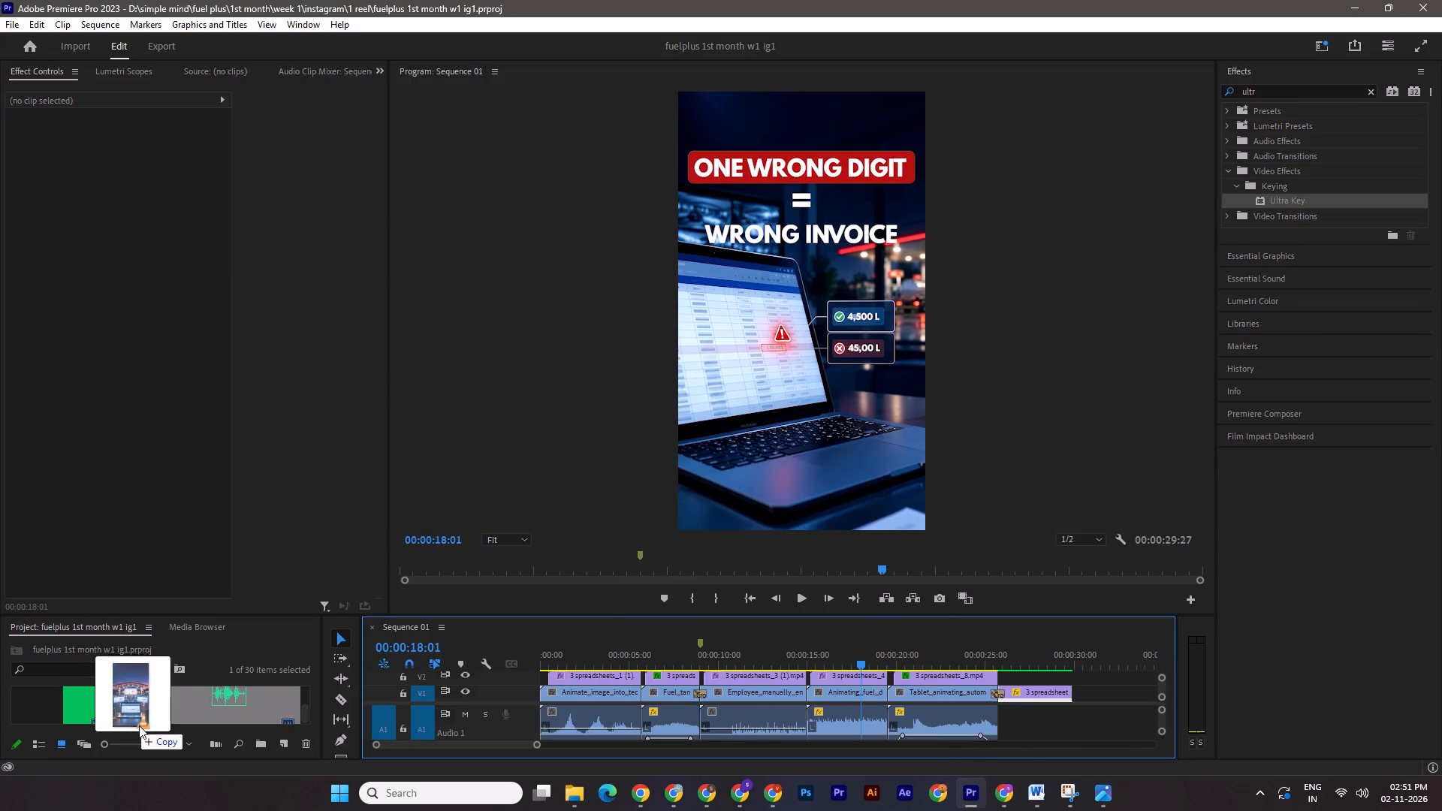
left_click_drag(139, 725, 256, 721)
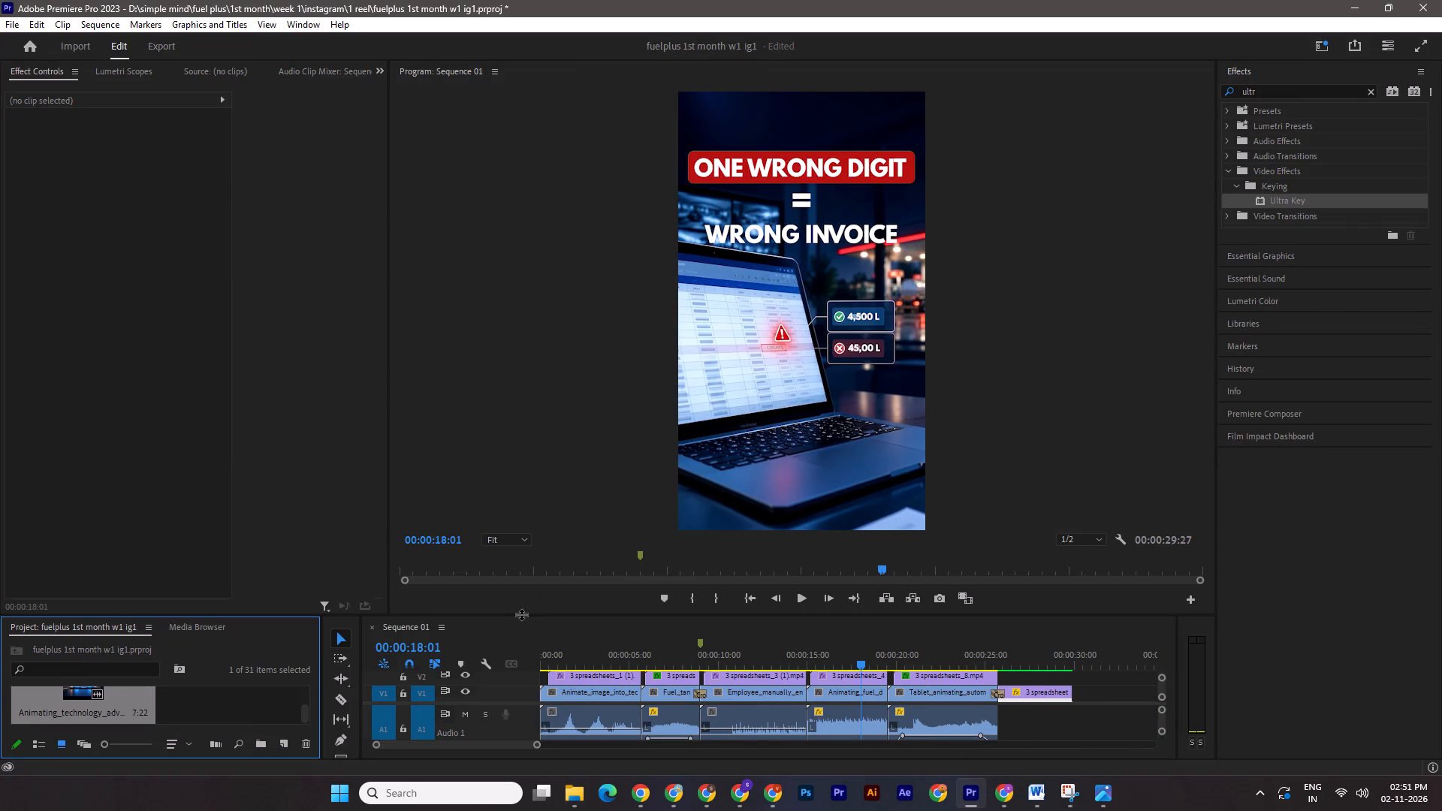
Place the imported clip on the timeline after the end of the sequence, with its video on V4 and its audio on A5.
left_click_drag(521, 614, 509, 433)
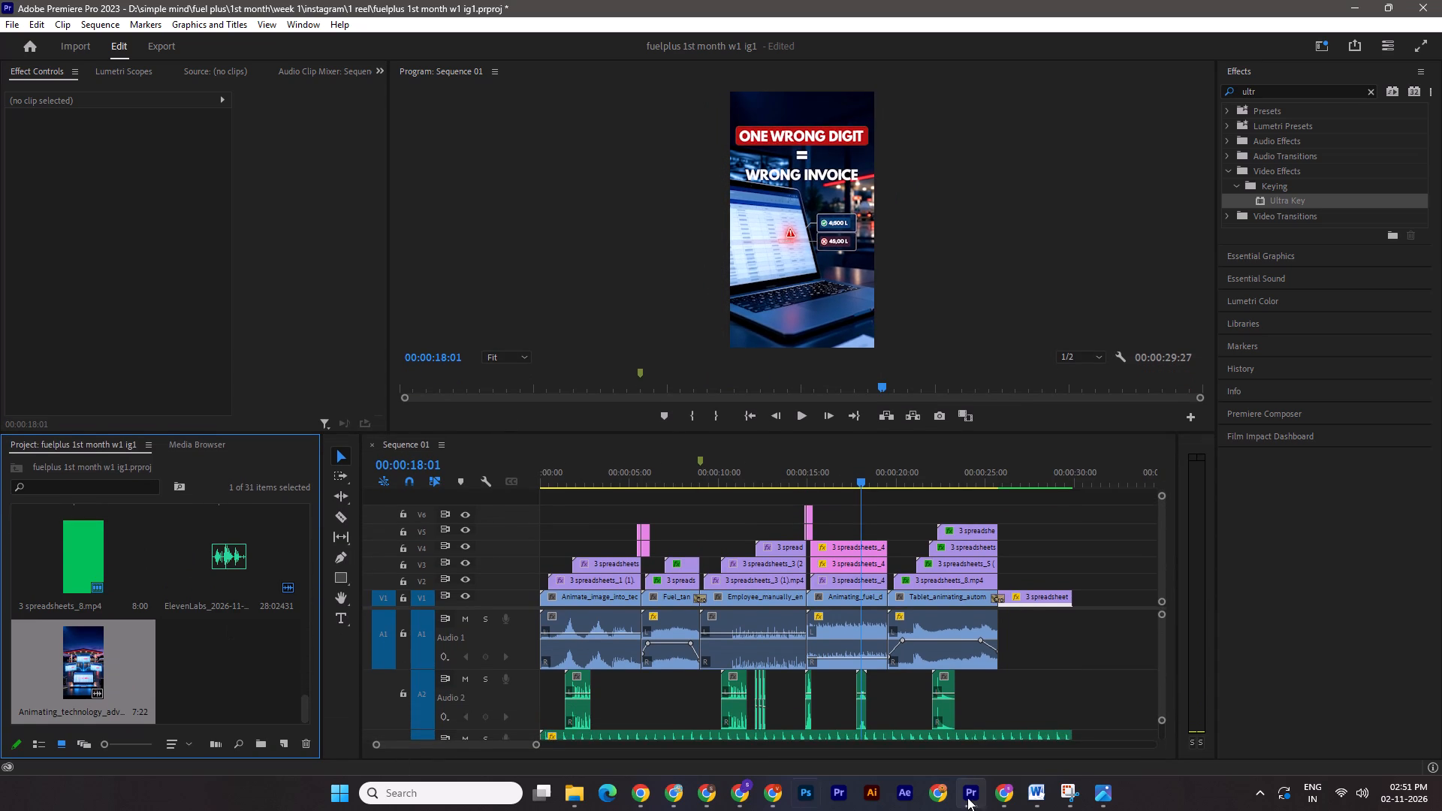
left_click_drag(78, 675, 1082, 623)
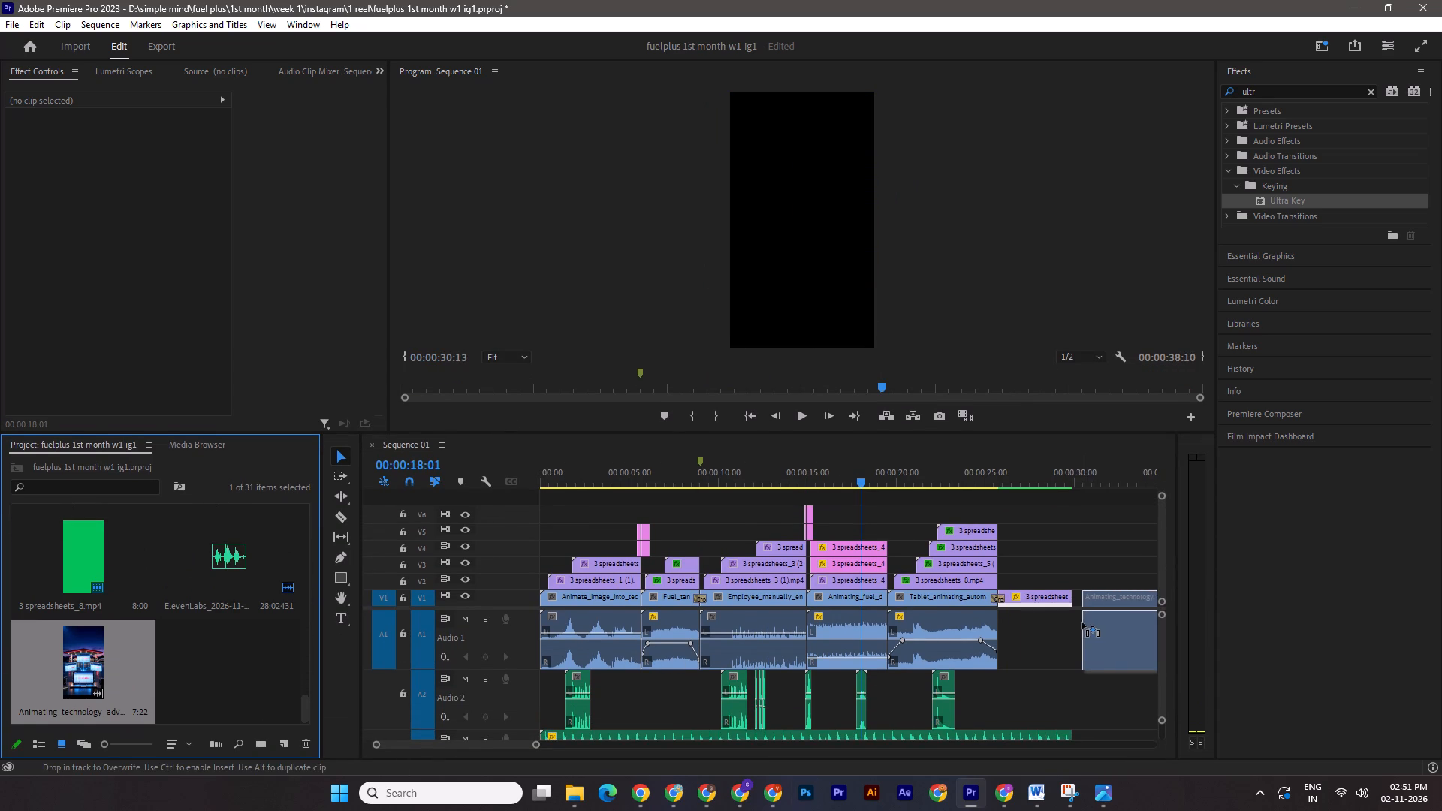
left_click_drag(1082, 623, 1081, 622)
left_click_drag(1103, 596, 1106, 544)
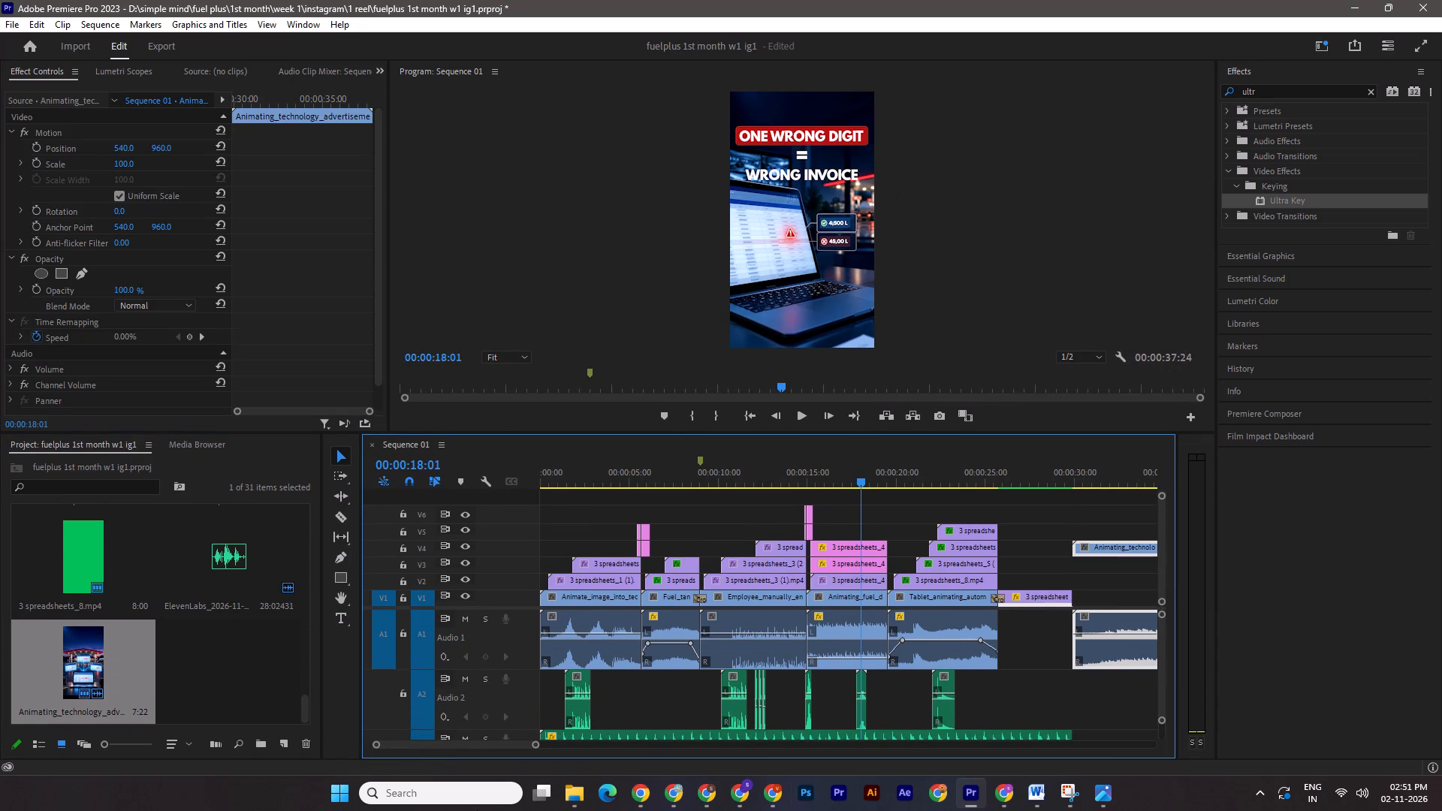
left_click_drag(1163, 720, 1161, 733)
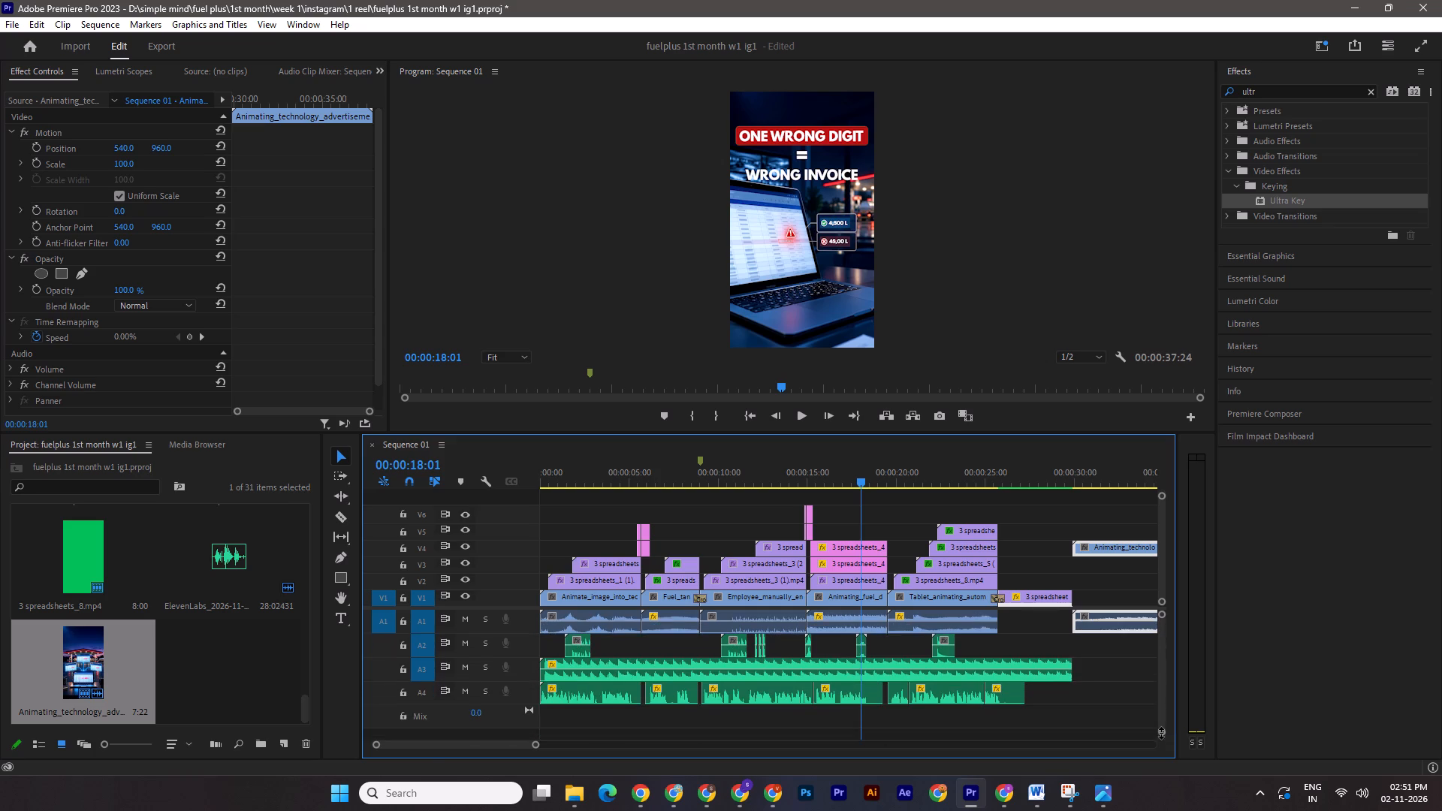
left_click_drag(1161, 733, 1160, 733)
left_click_drag(1108, 628, 1091, 729)
left_click_drag(1103, 707, 1098, 718)
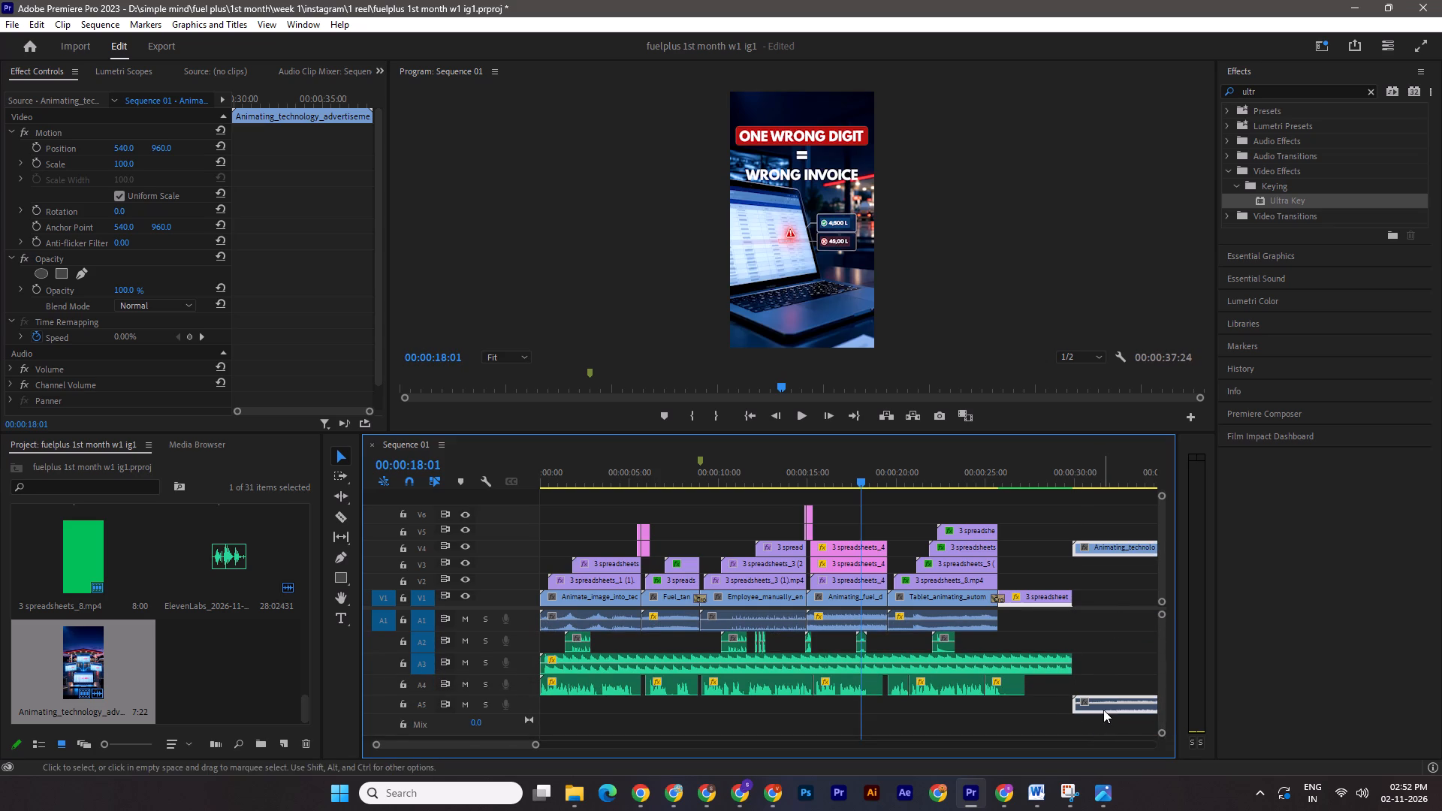
Move the new clip's video to V6, shift the clip to the sequence start and trim its end to match the first V1 clip.
left_click_drag(1103, 555, 1096, 515)
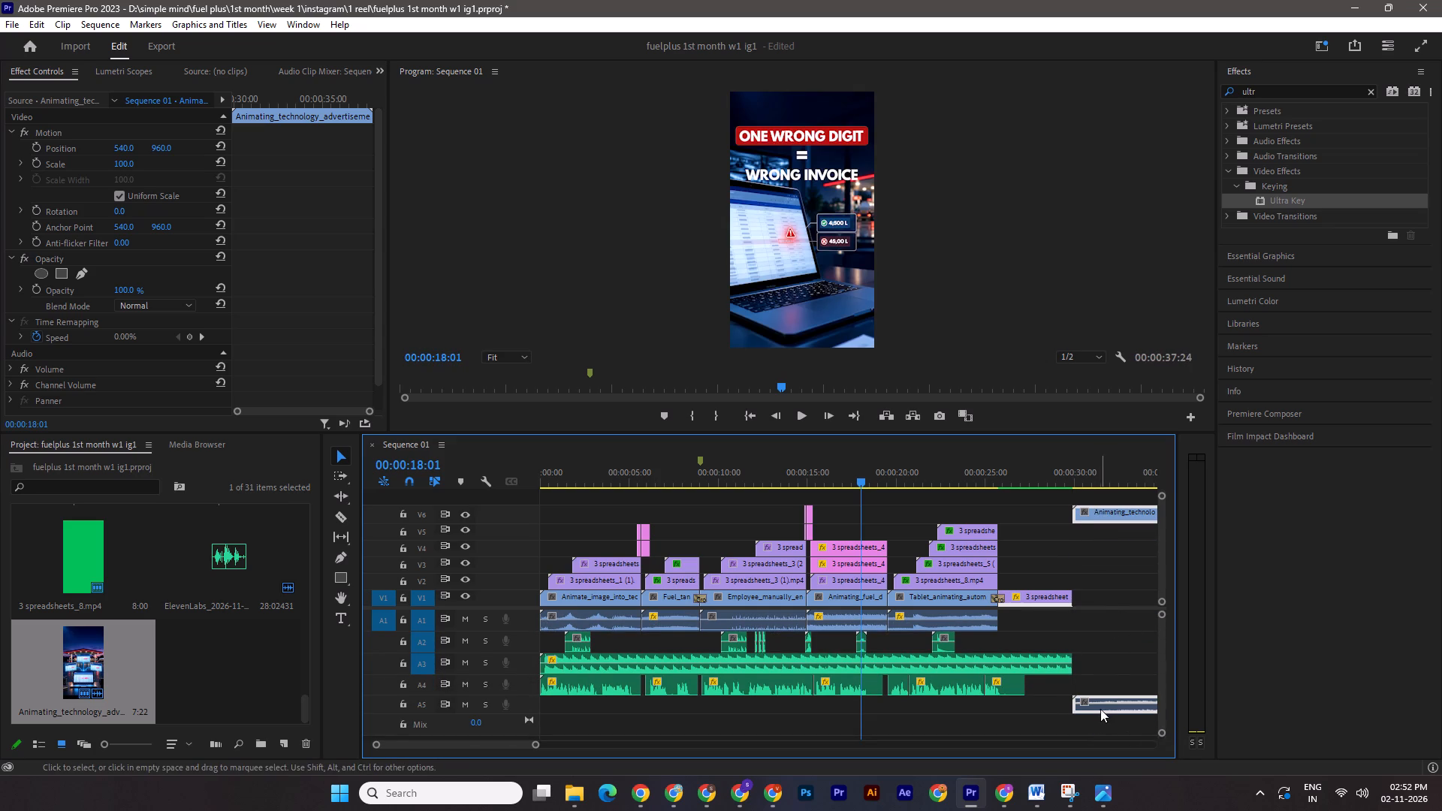
left_click_drag(1100, 707, 531, 709)
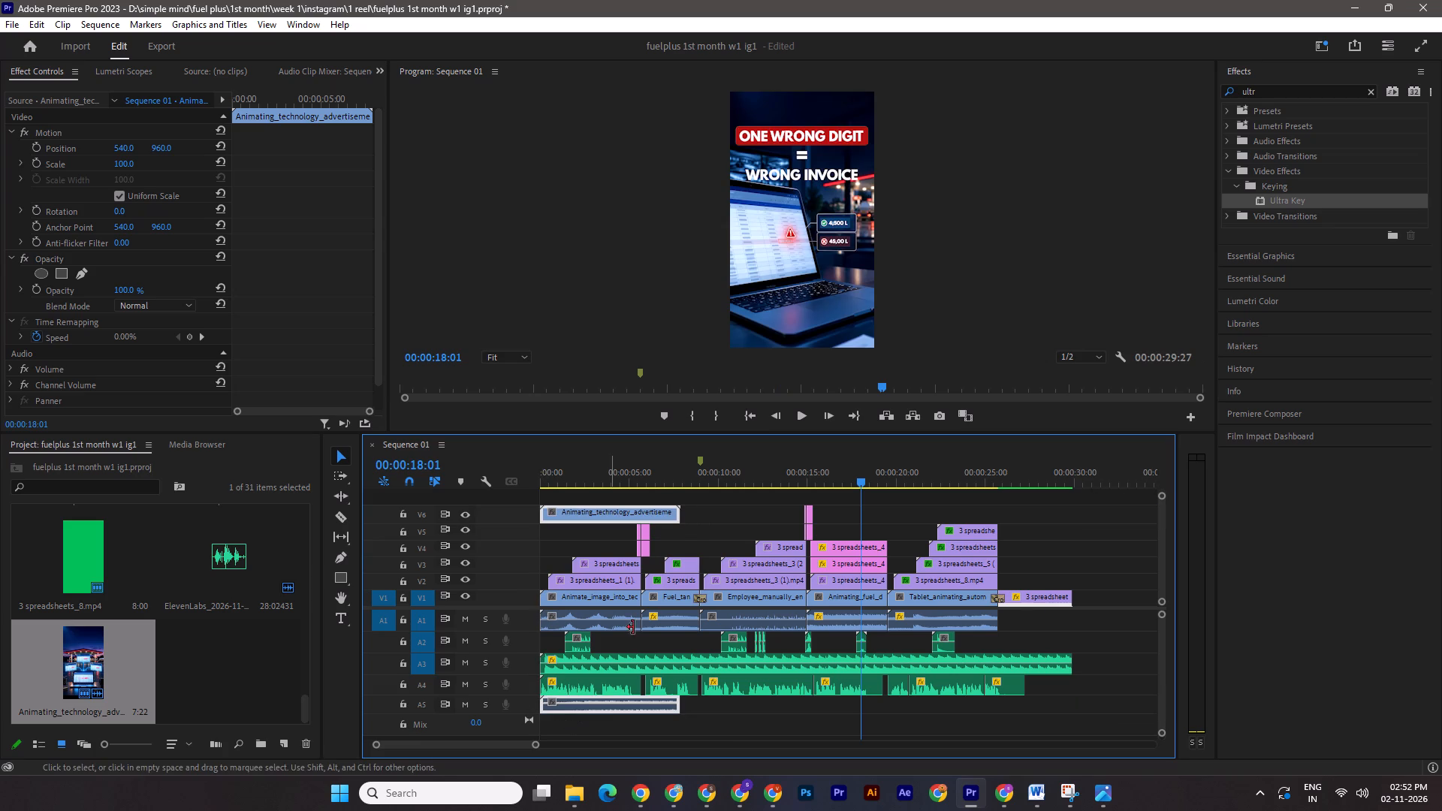
left_click_drag(680, 514, 640, 514)
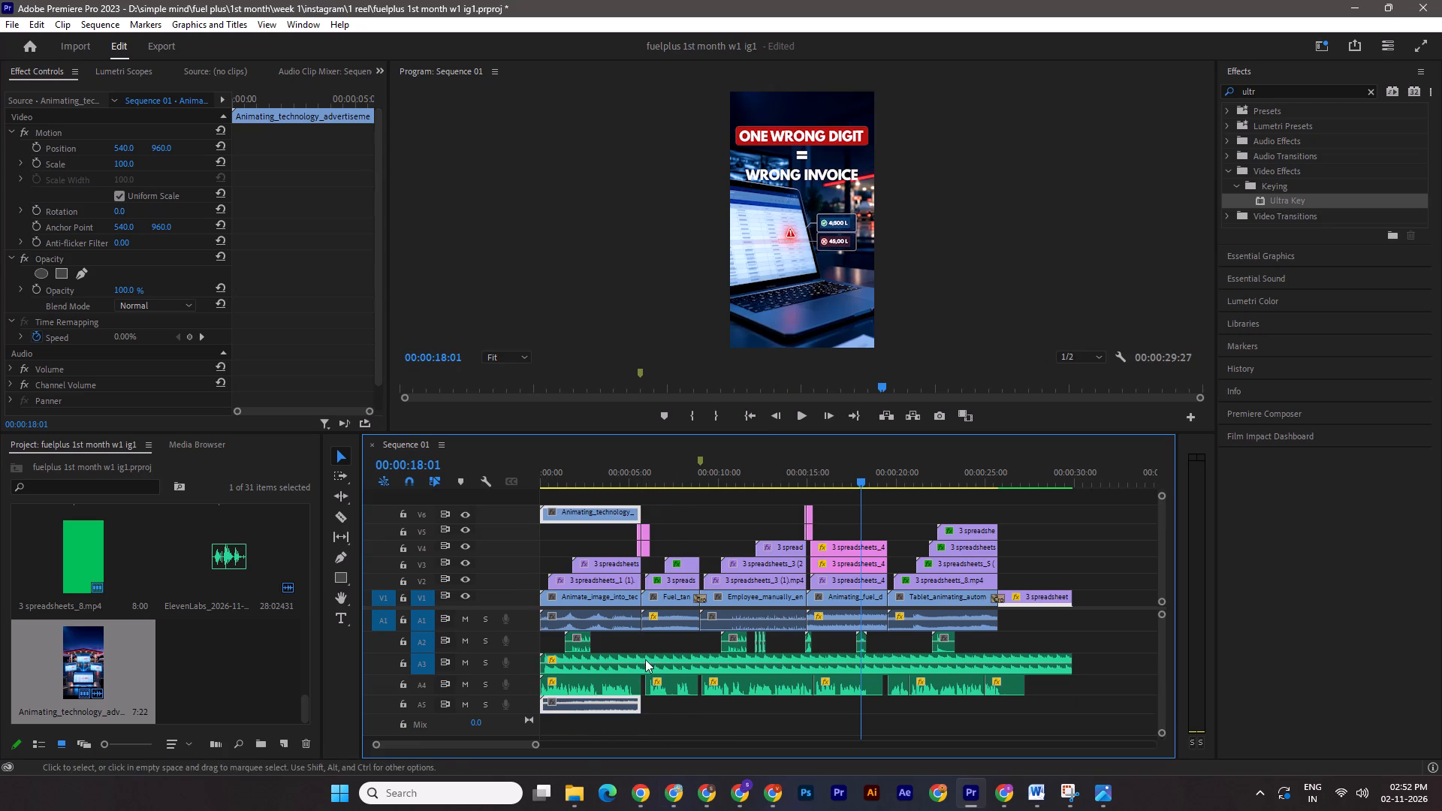
Raise the opening scene's spreadsheet overlays and the two short clips at its end by one track, and place the new clip on V2.
left_click_drag(535, 746, 523, 741)
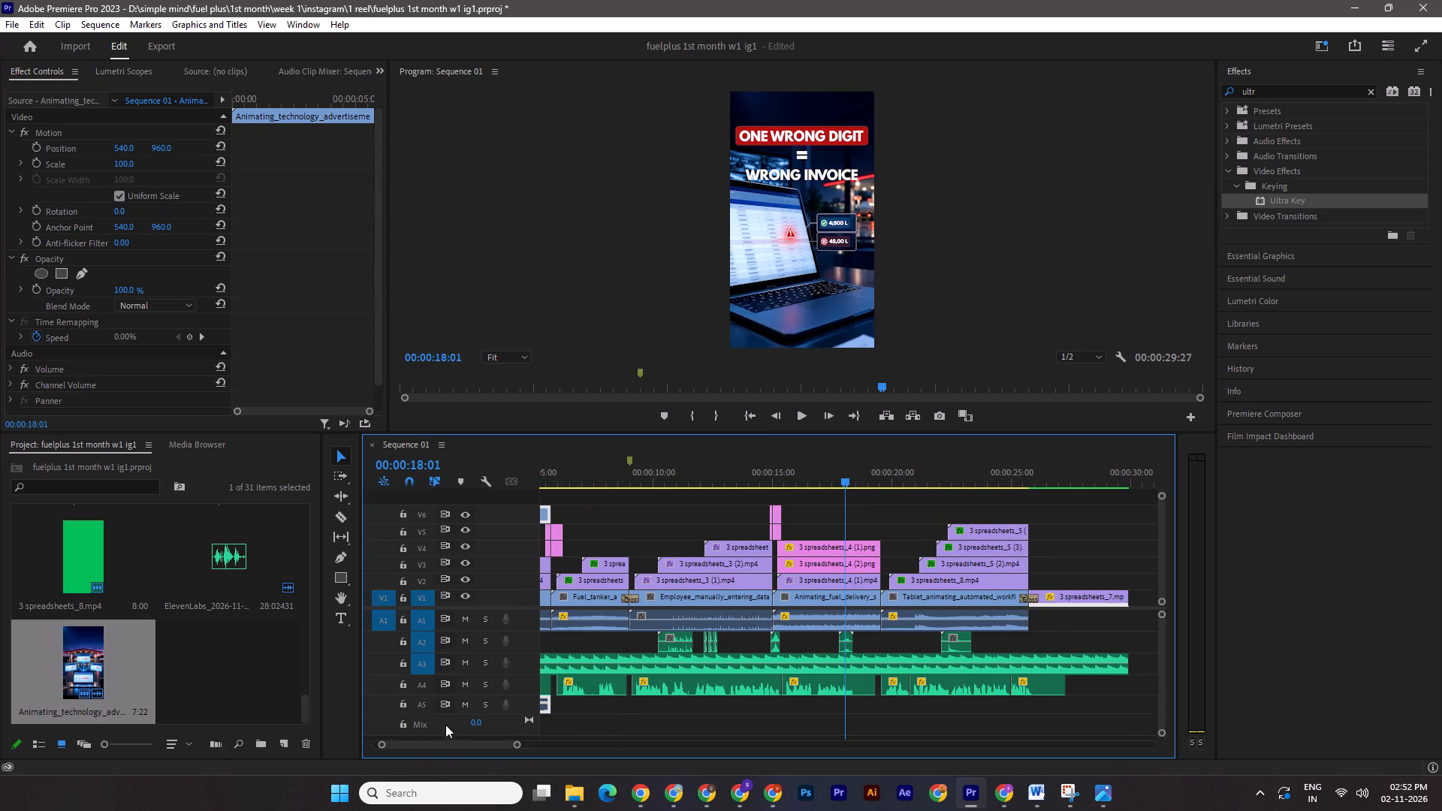
left_click_drag(639, 469, 415, 463)
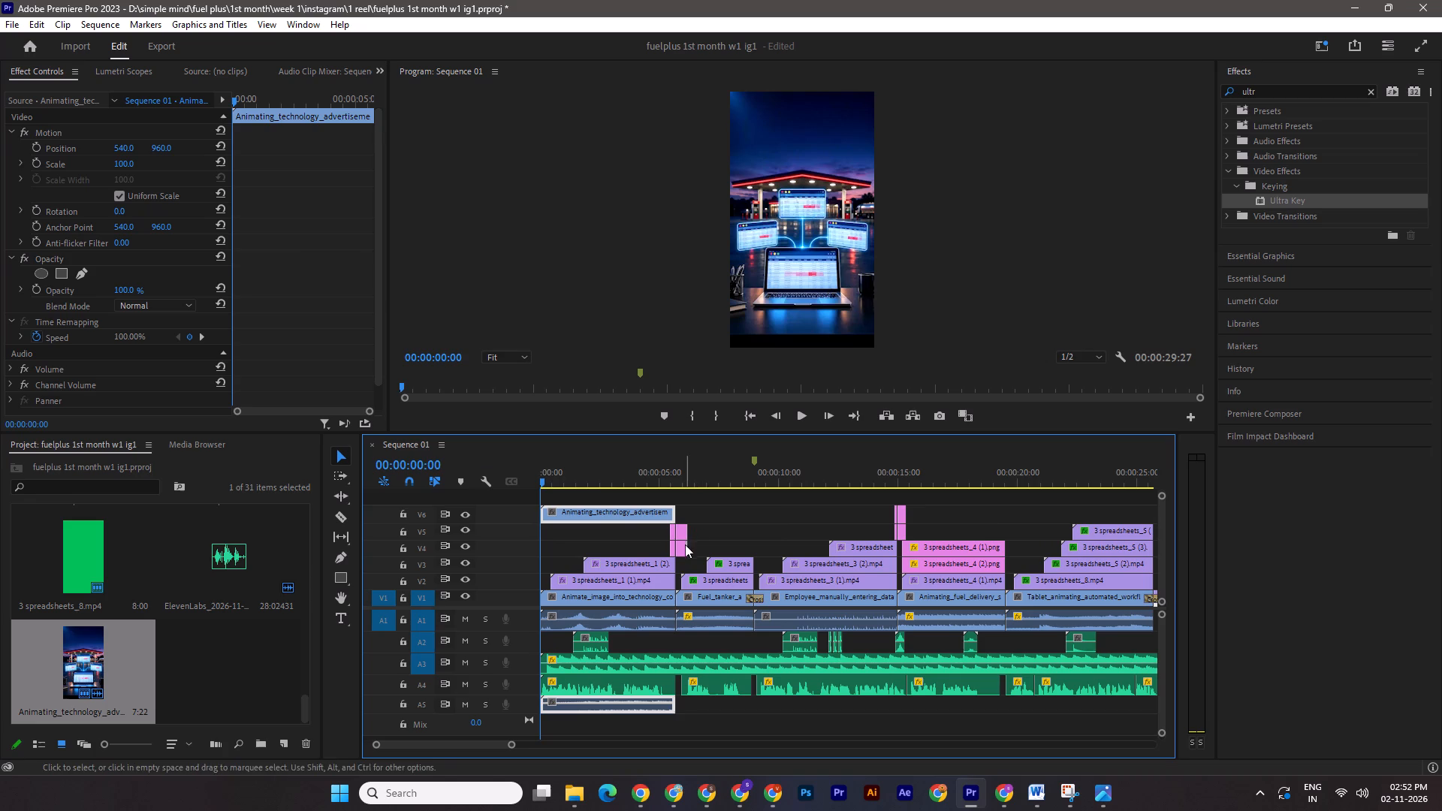
left_click_drag(625, 508, 625, 490)
left_click(634, 578)
left_click(640, 564, "shift")
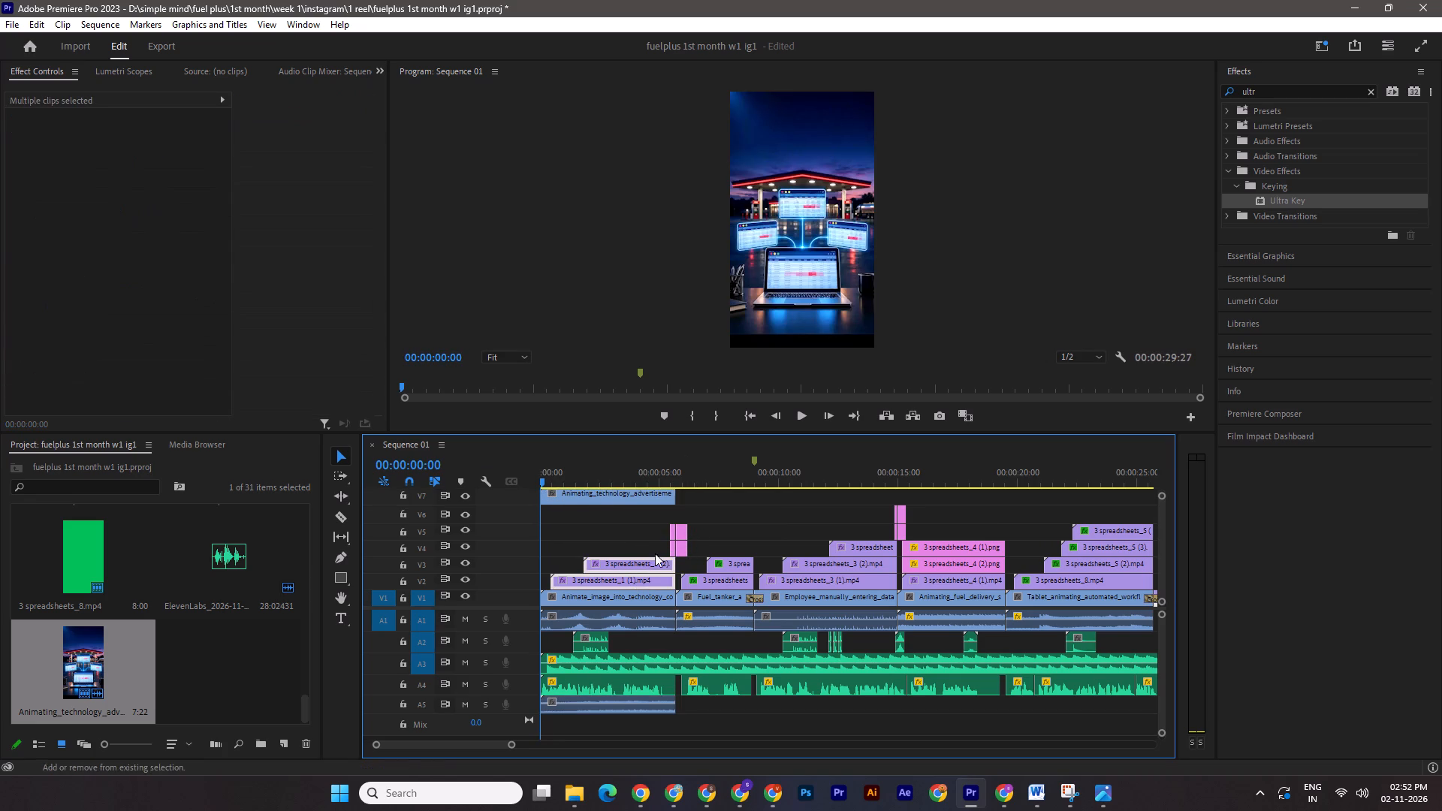
left_click_drag(680, 548, 682, 530, "shift")
left_click_drag(613, 490, 611, 583)
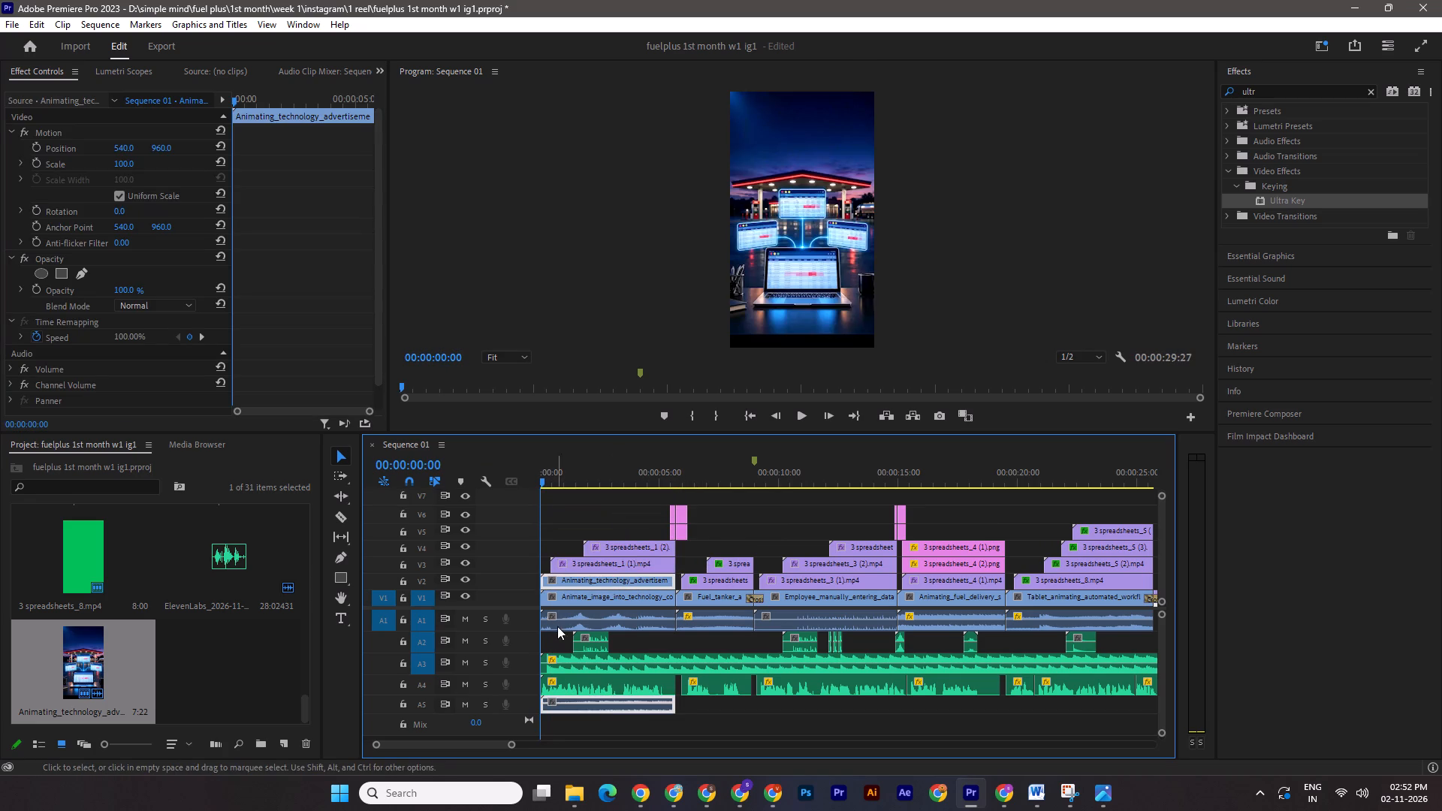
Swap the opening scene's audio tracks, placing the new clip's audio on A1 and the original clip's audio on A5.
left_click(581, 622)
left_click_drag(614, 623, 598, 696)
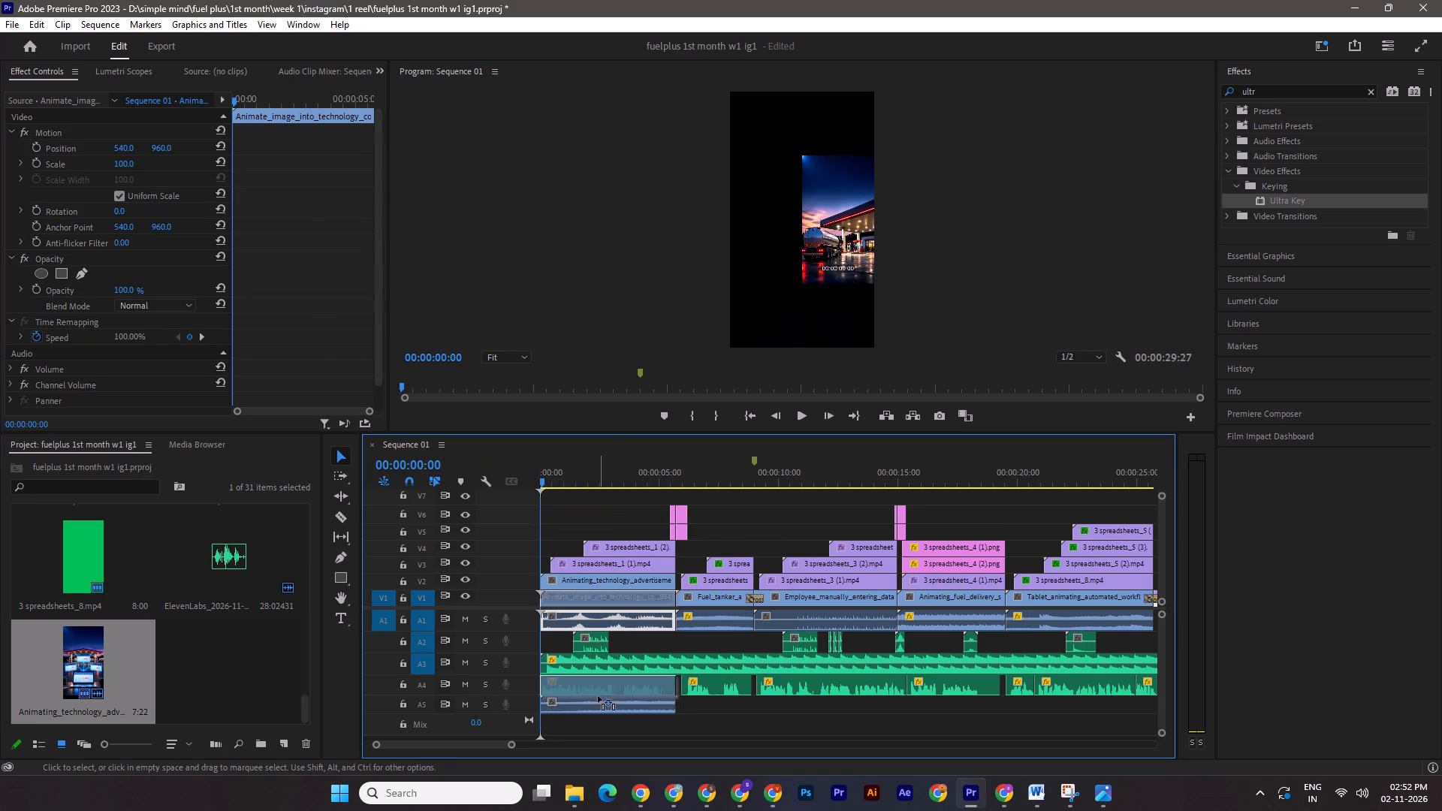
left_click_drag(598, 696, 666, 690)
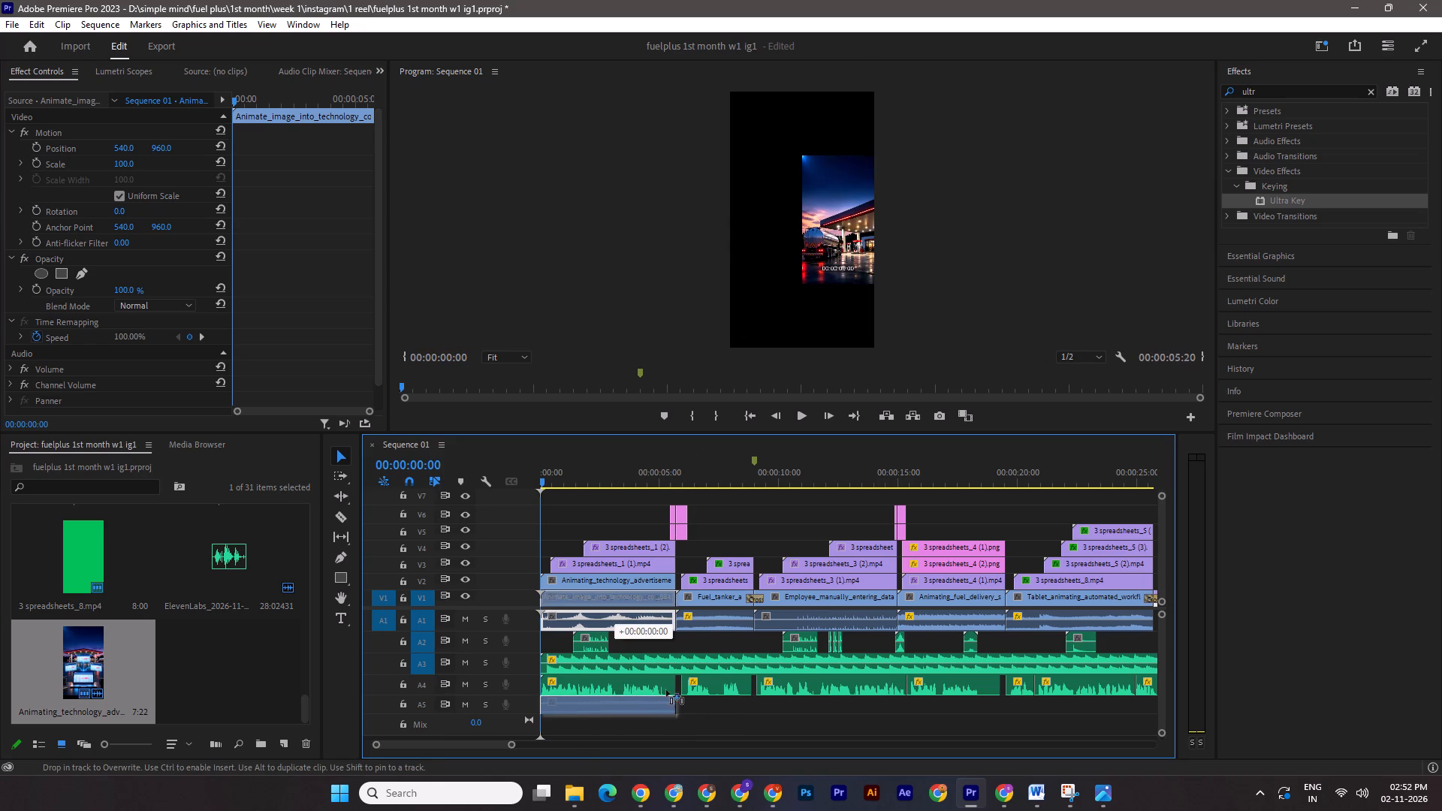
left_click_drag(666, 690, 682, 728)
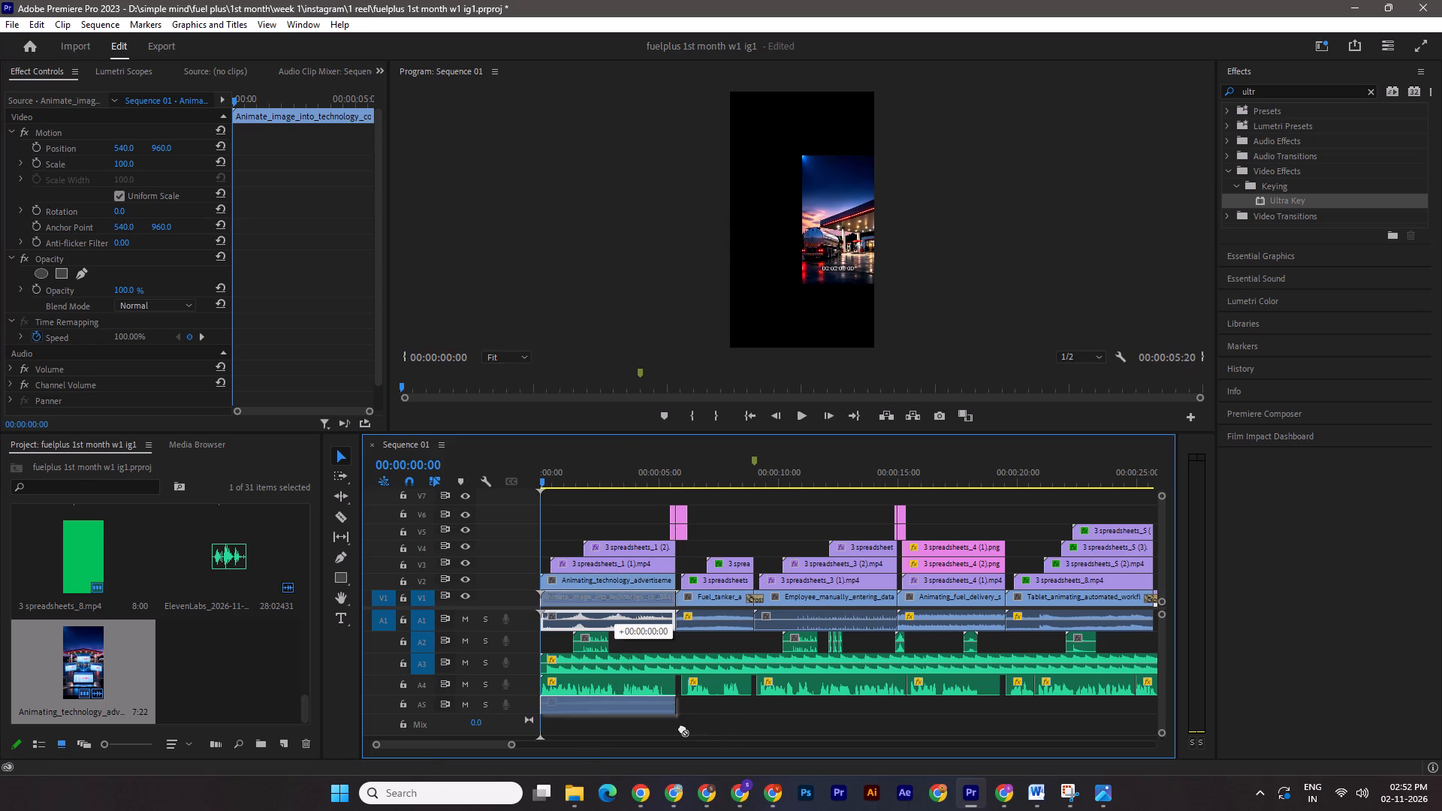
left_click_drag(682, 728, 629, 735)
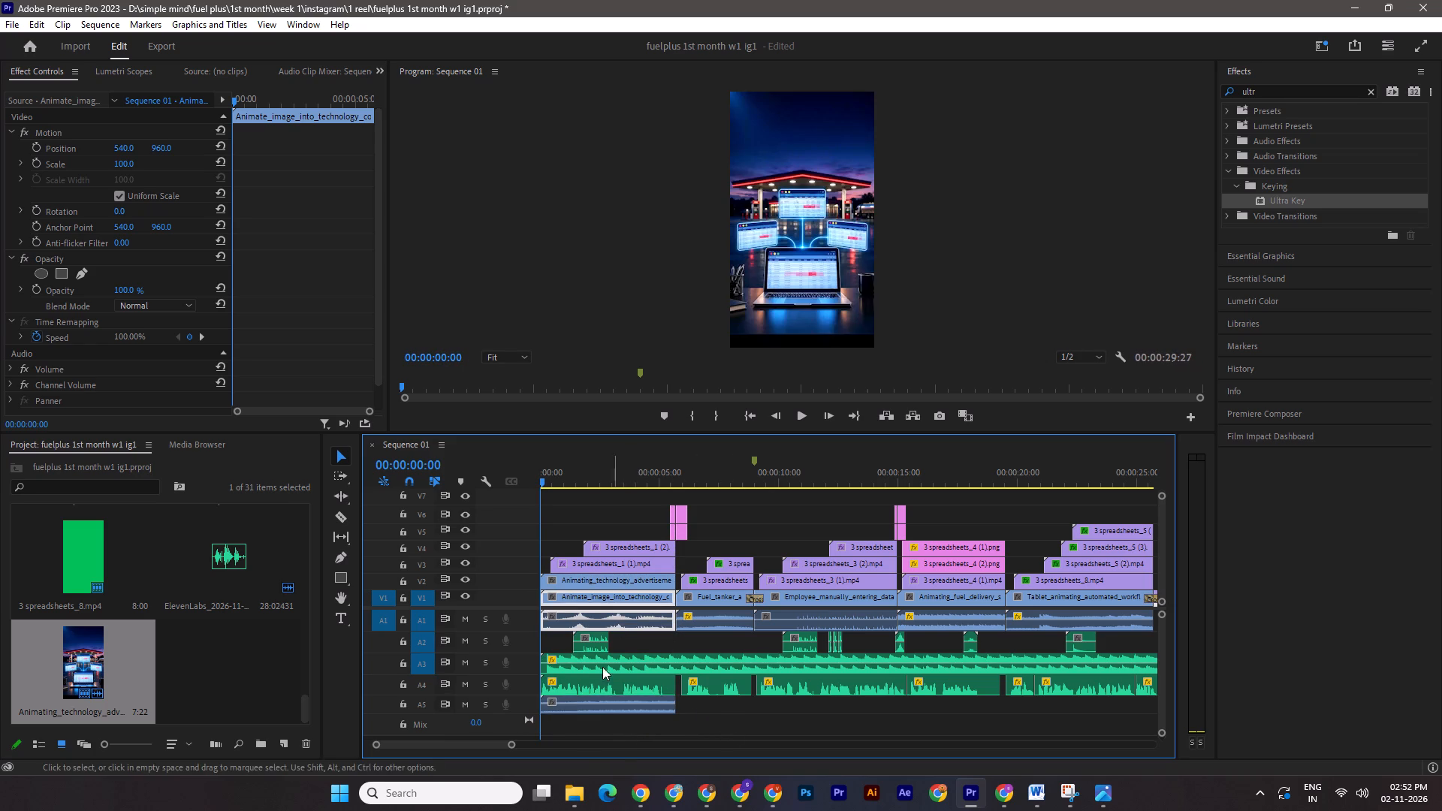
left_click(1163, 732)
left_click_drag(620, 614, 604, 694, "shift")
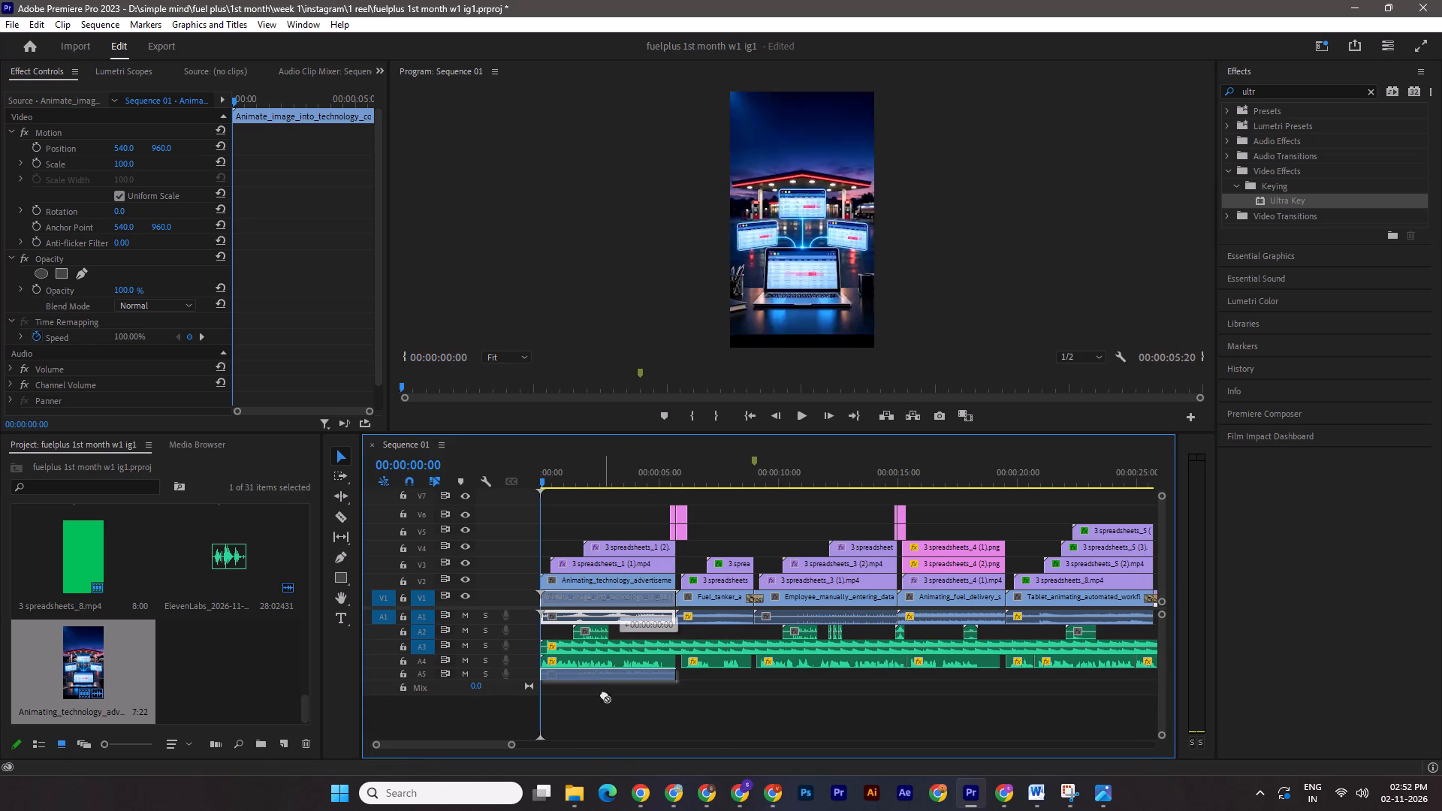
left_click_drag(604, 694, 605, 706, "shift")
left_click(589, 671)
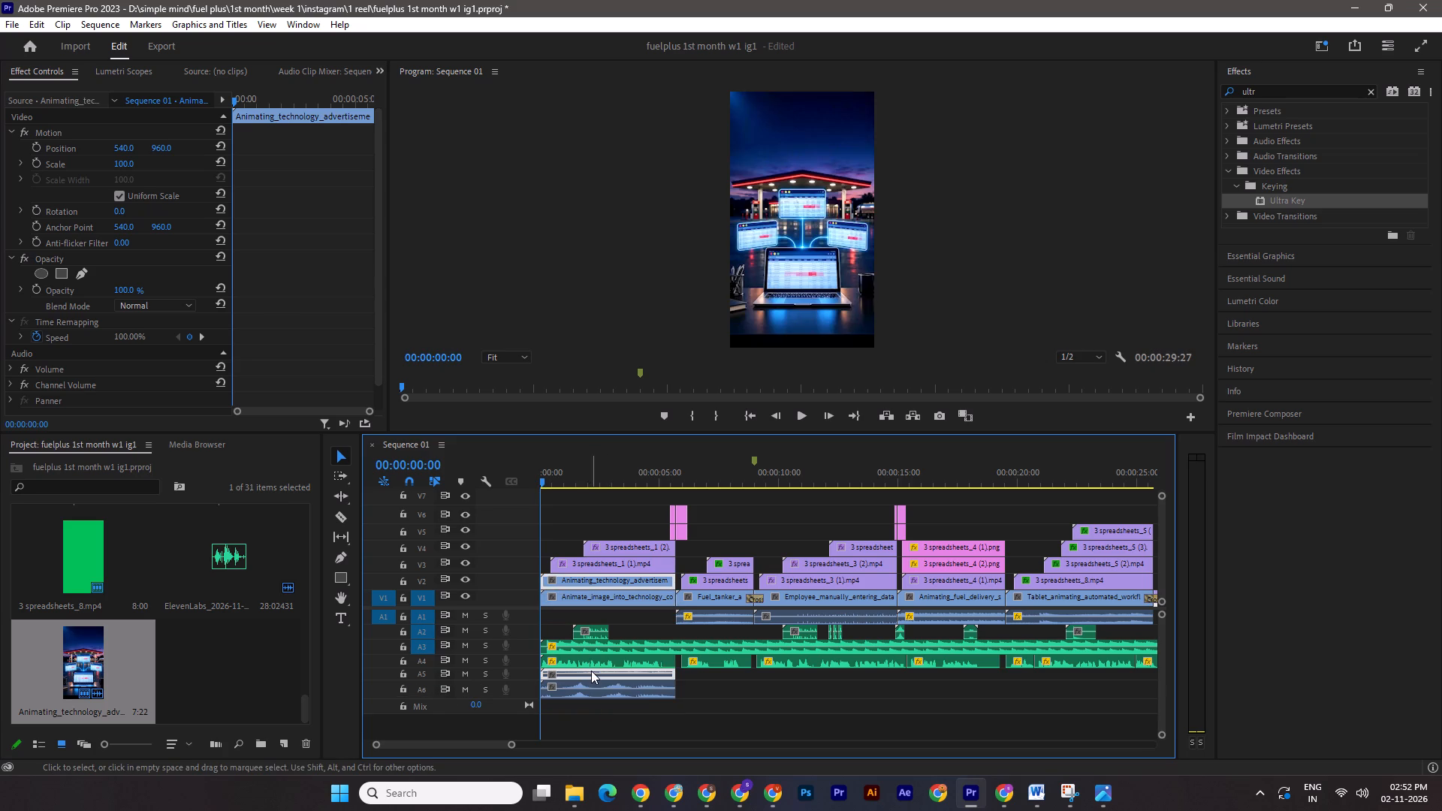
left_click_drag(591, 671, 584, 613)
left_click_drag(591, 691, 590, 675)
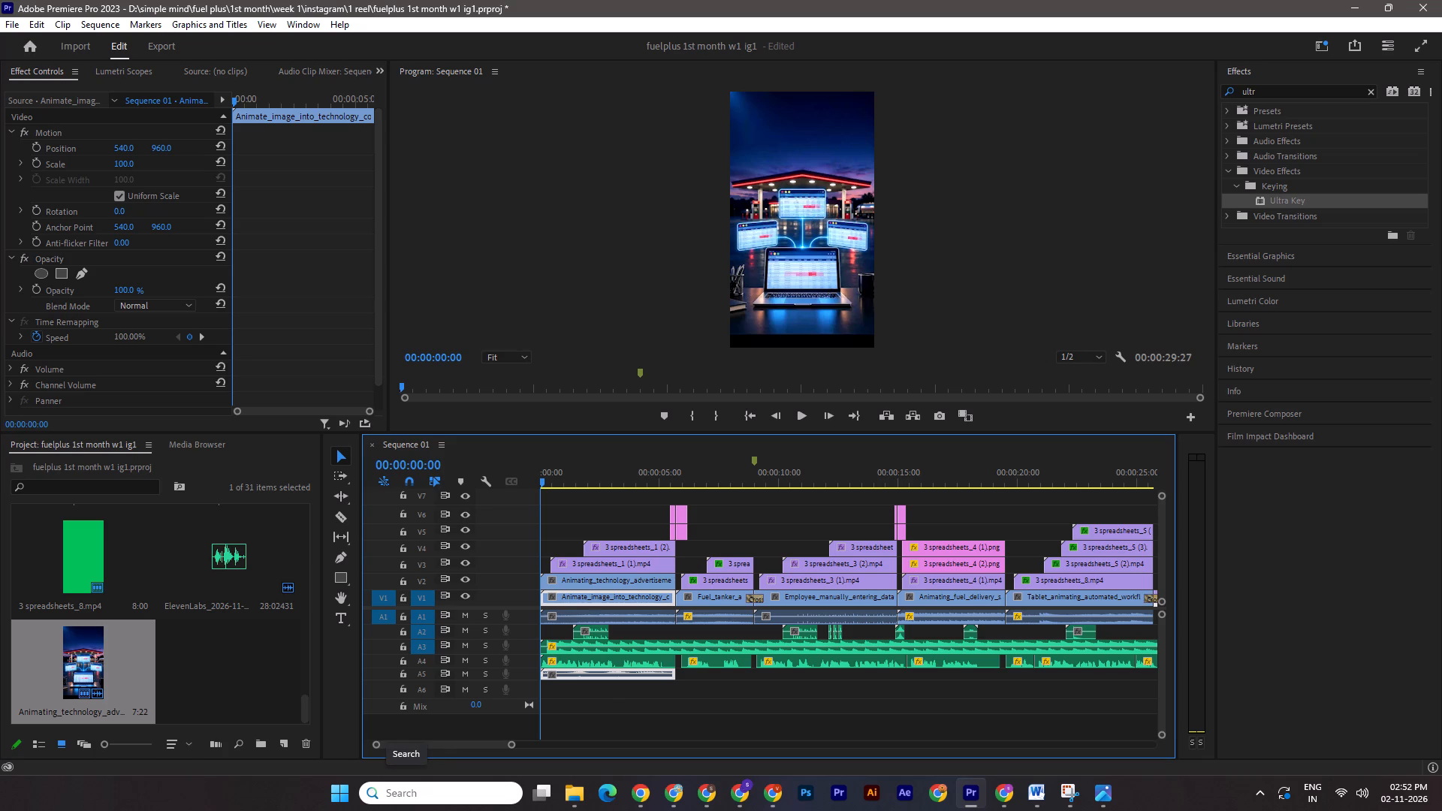
Save the Premiere Pro project.
key("ctrl+s")
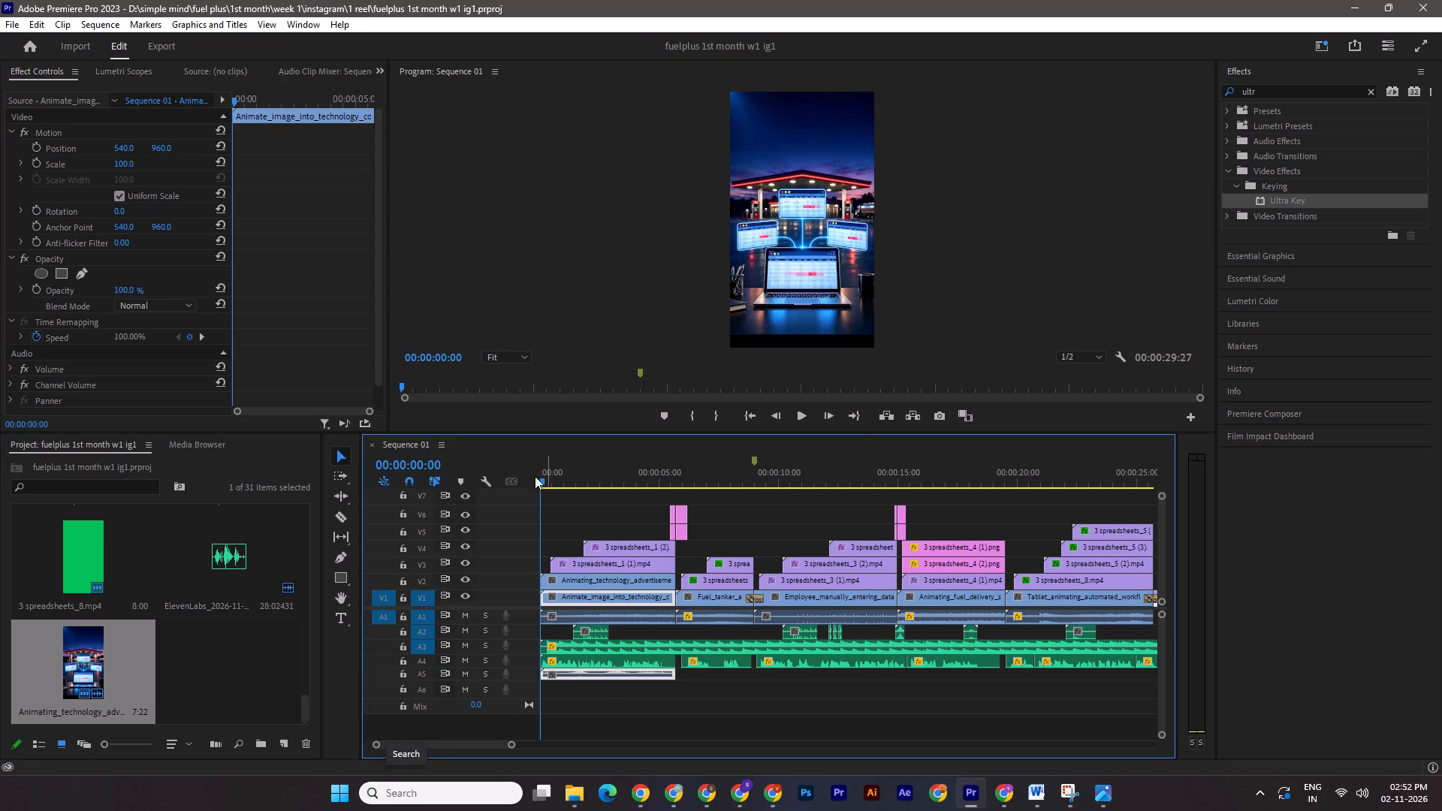
Preview the opening scene's sound with the audio tracks playing, and again from the start with A1 muted.
key("space")
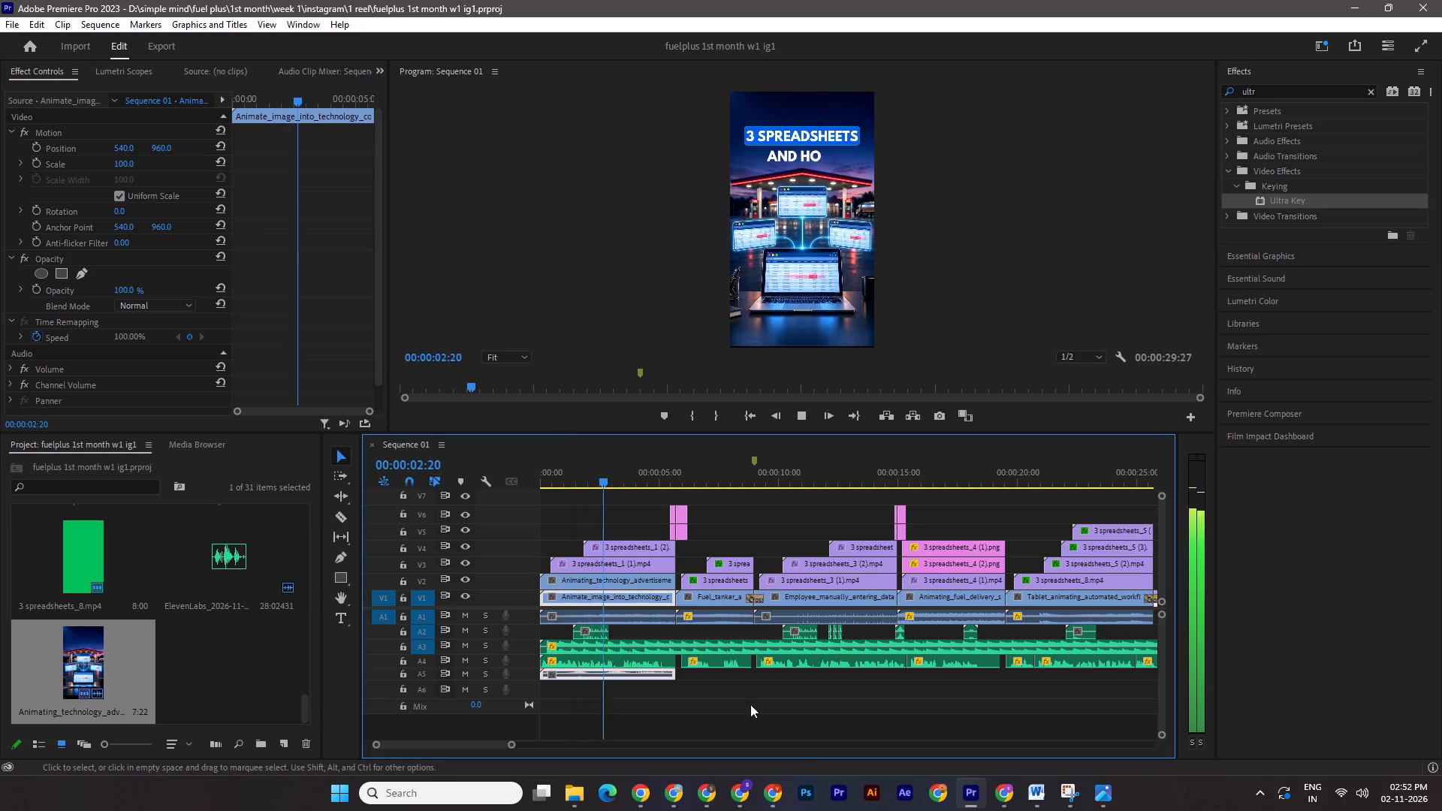
key("space")
left_click(462, 674)
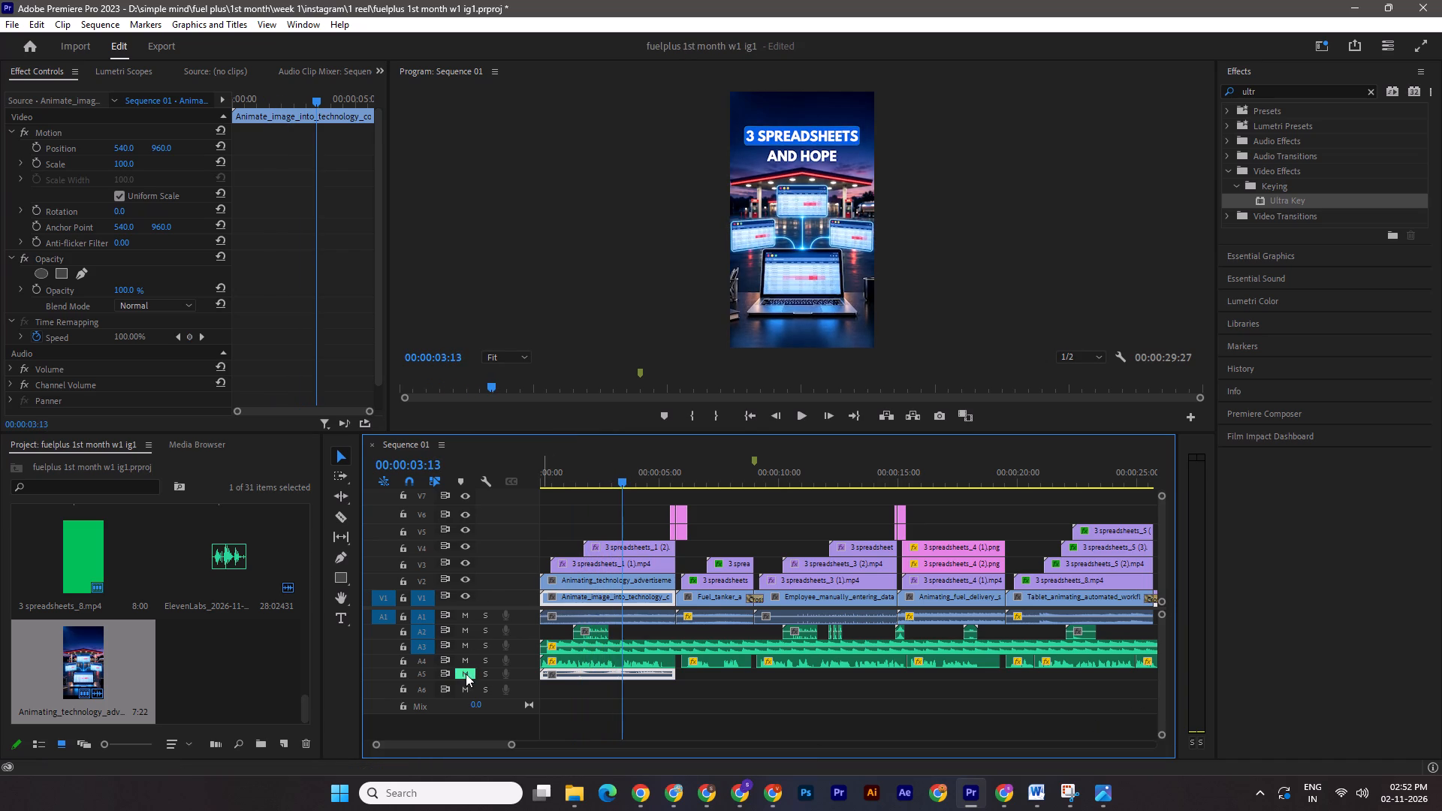
left_click(466, 676)
left_click(587, 615)
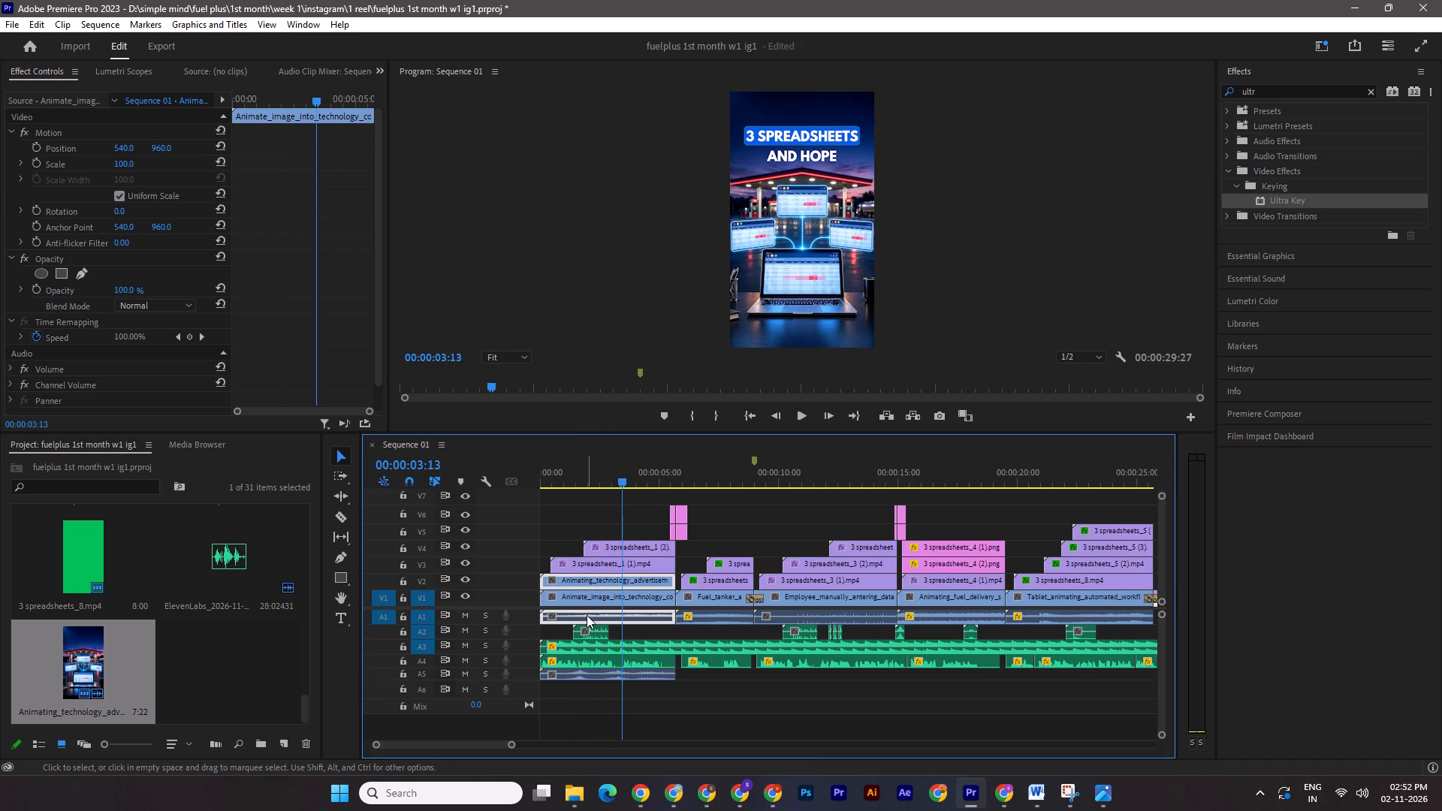
left_click(464, 617)
left_click_drag(621, 475, 473, 472)
key("space")
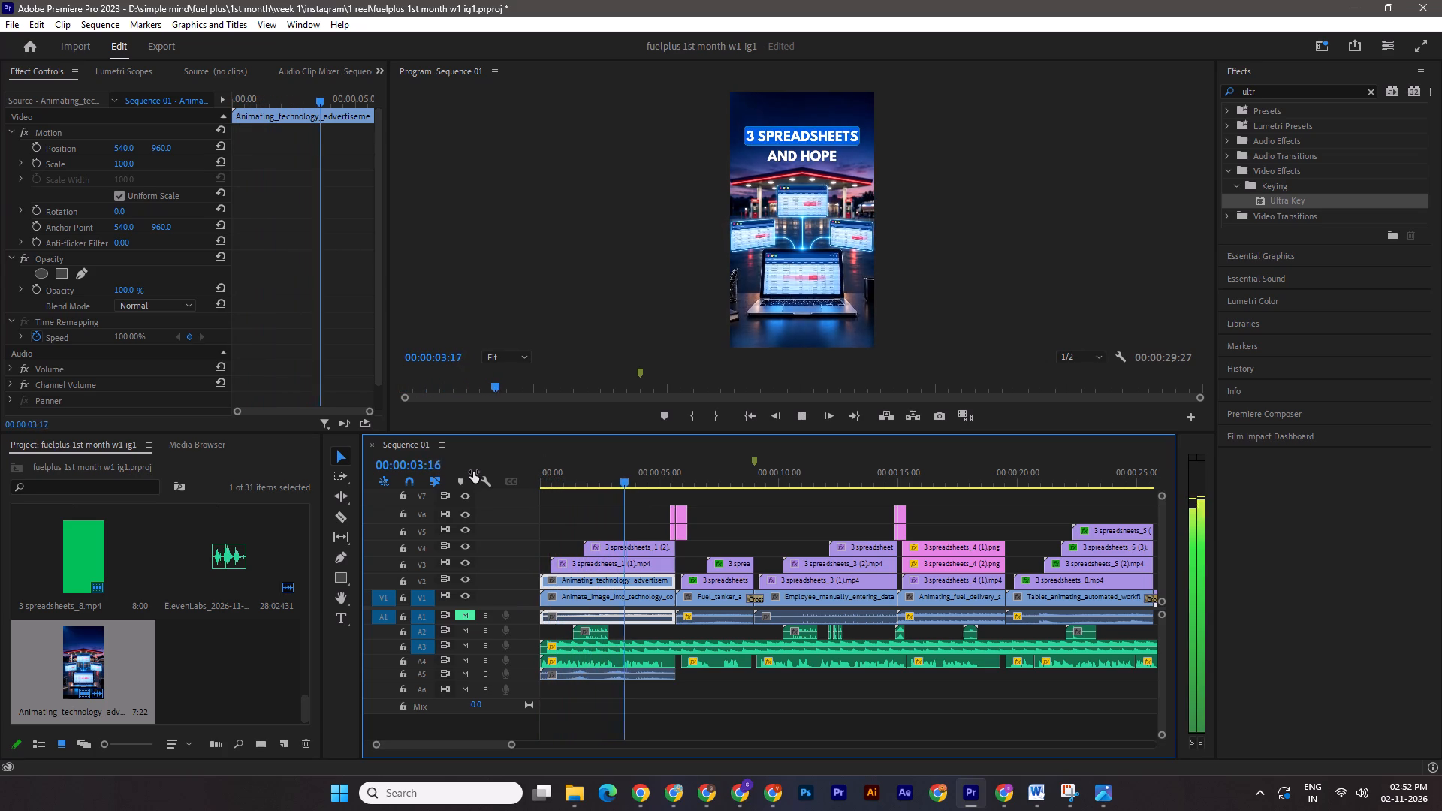
key("space")
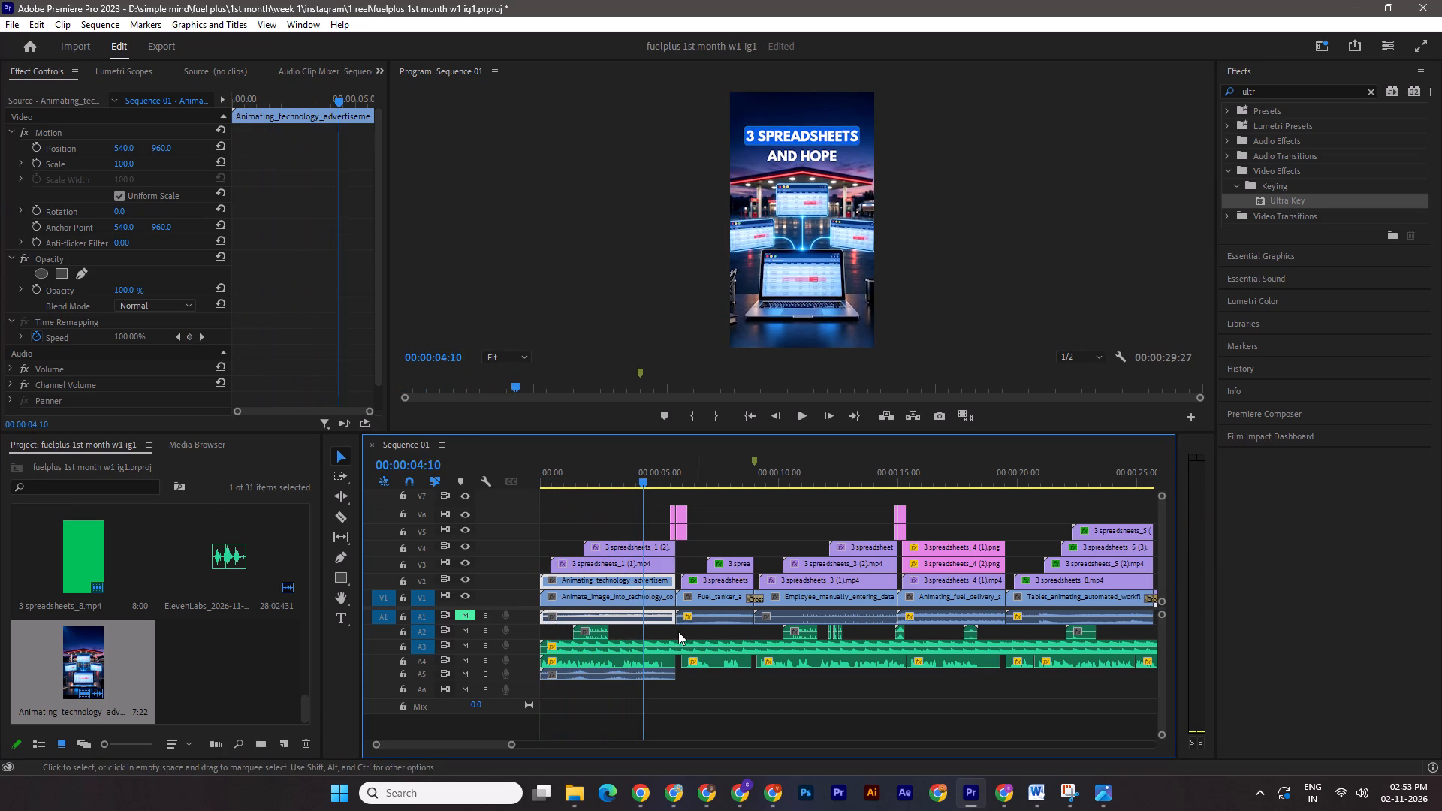
Return the original clip's audio to A1 and the new clip's audio to A5, with A1 unmuted and A5 muted.
left_click_drag(592, 617, 572, 686)
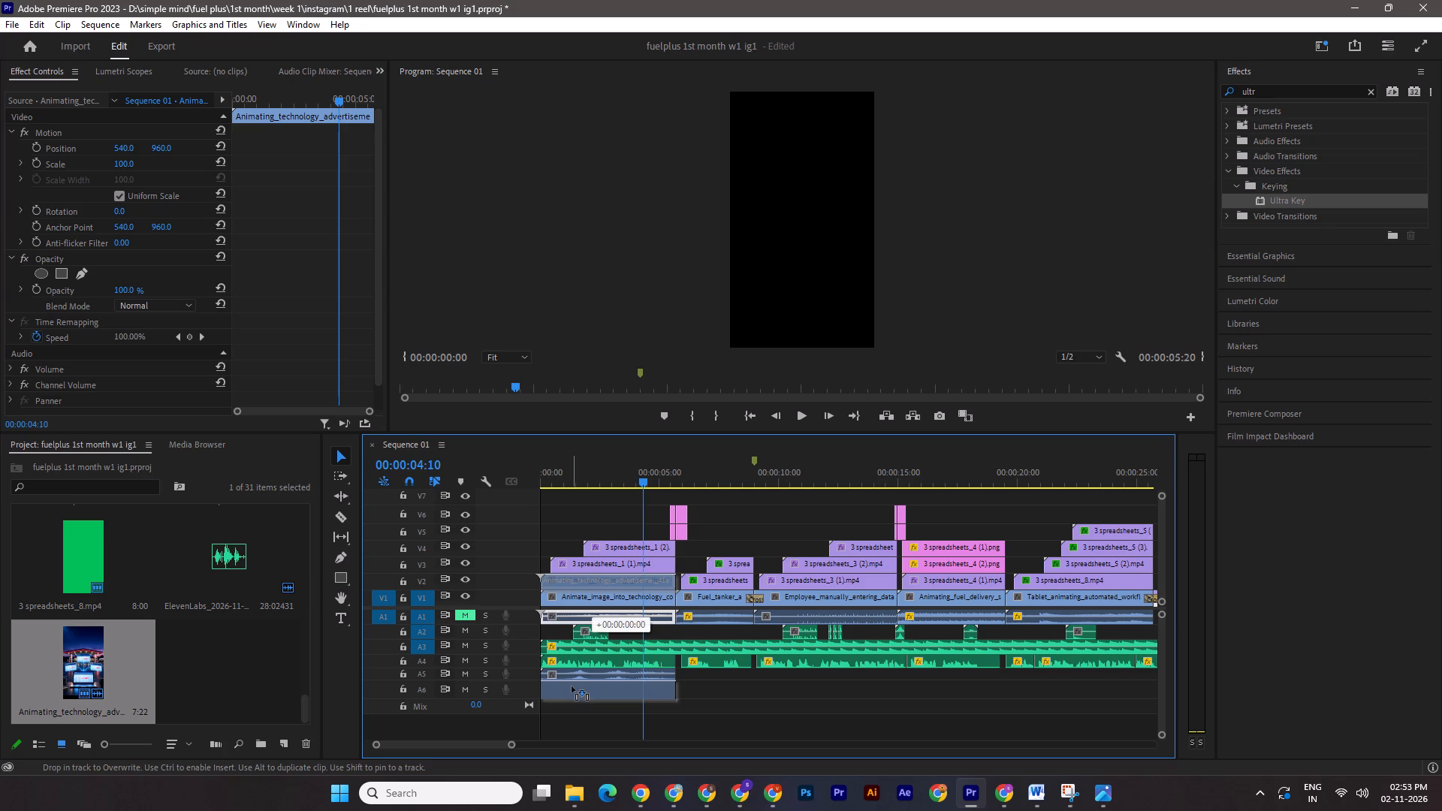
left_click_drag(567, 674, 566, 620)
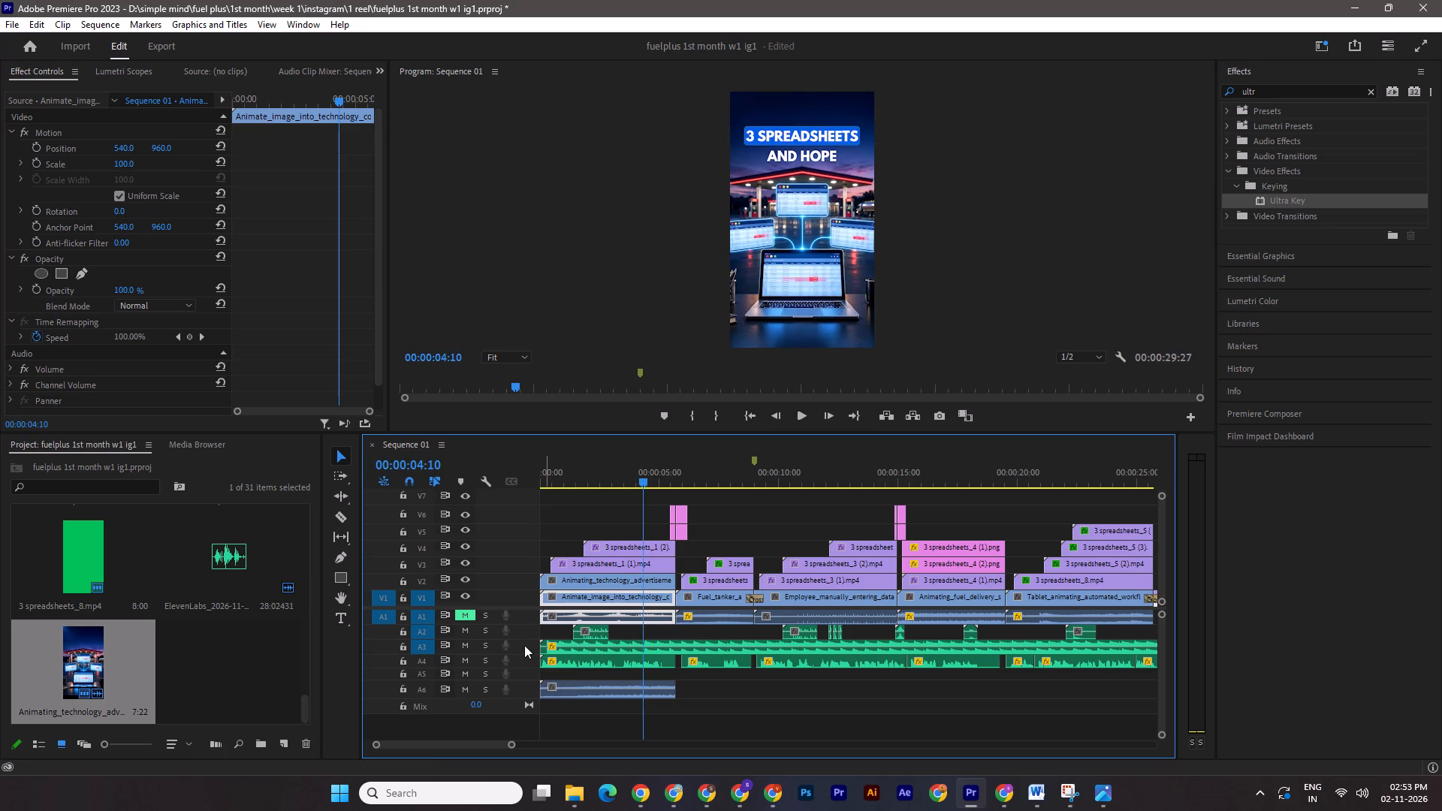
left_click(469, 611)
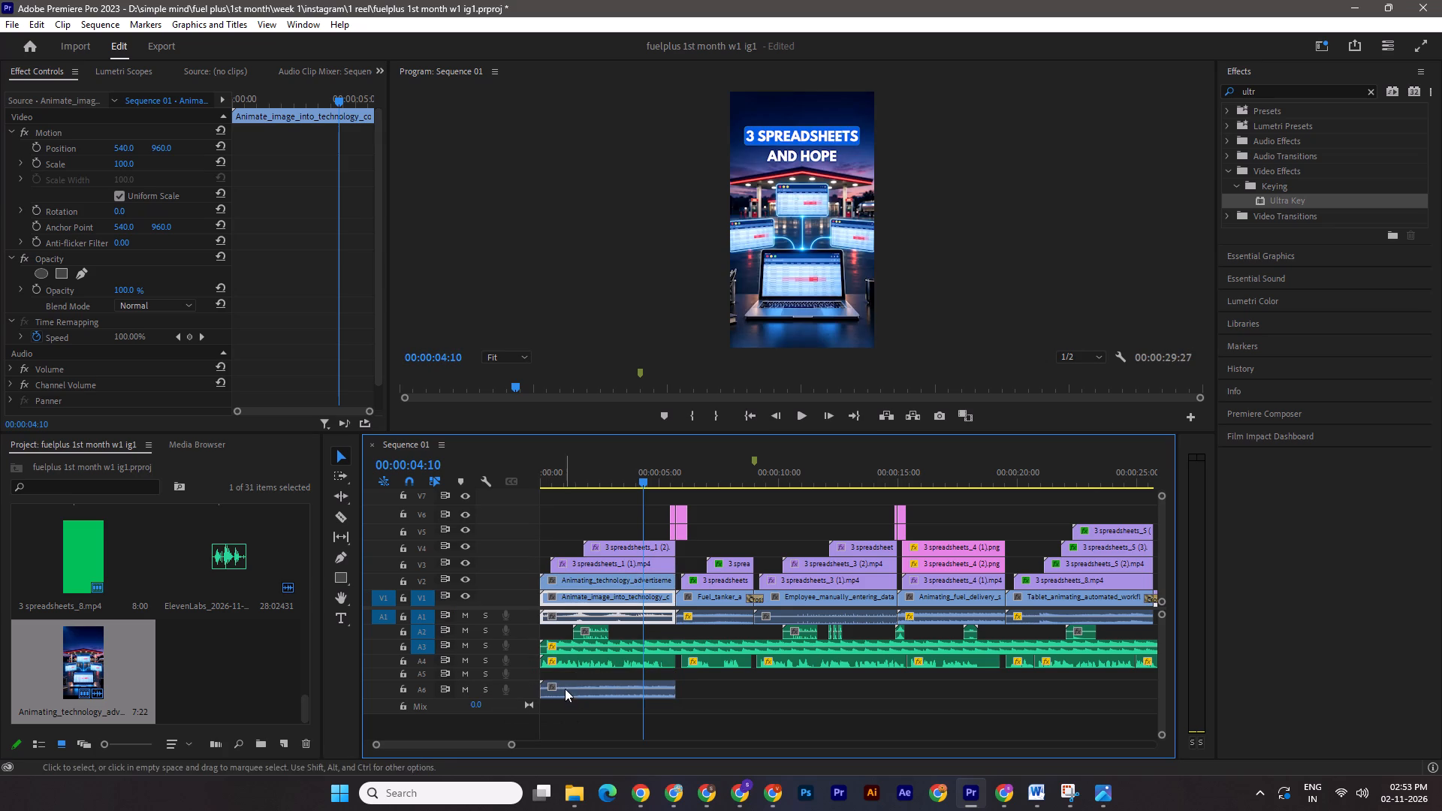
left_click_drag(565, 686, 564, 673)
left_click(466, 670)
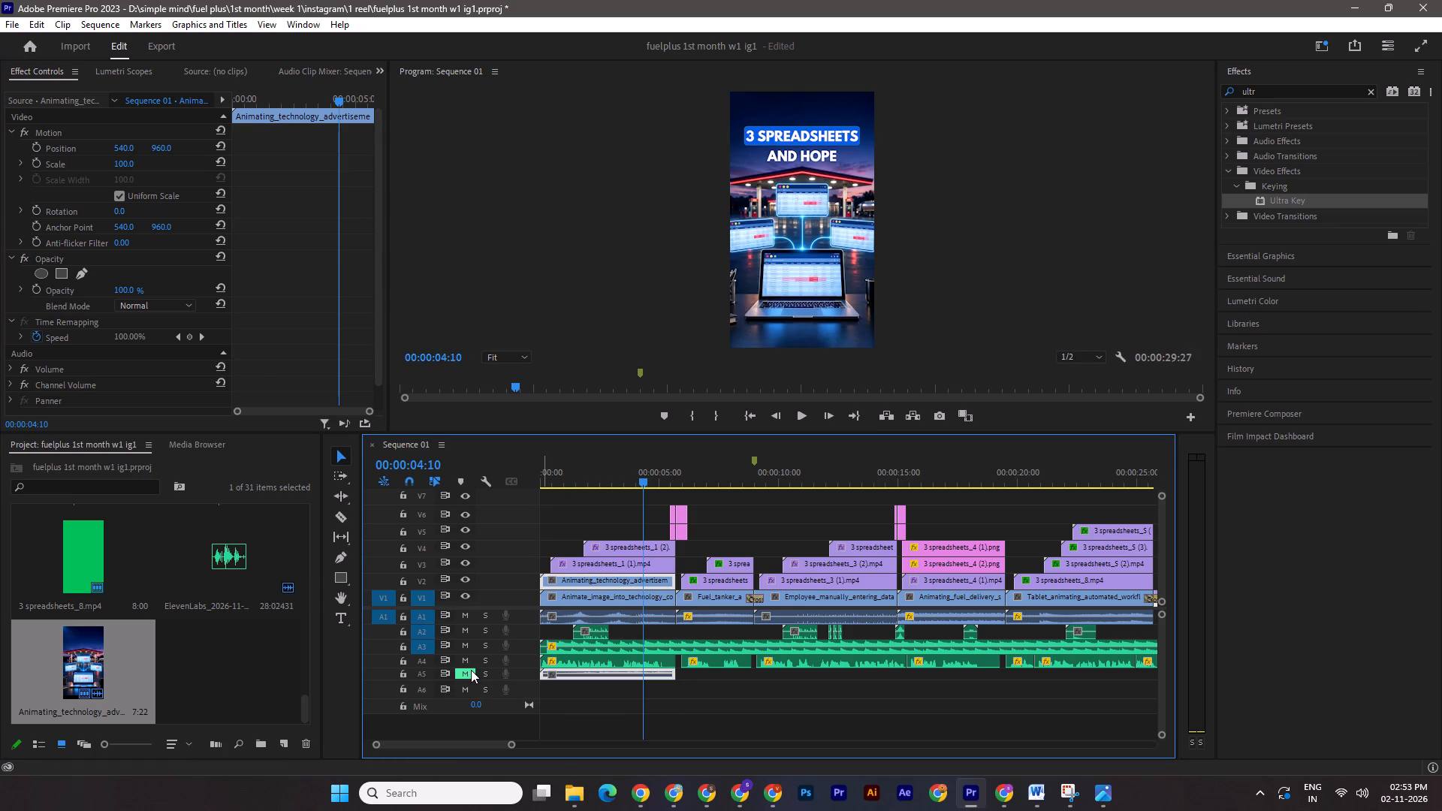
Play the sequence from the start through to the Fuel Plus logo ending to review it.
left_click_drag(644, 481, 473, 504)
key("space")
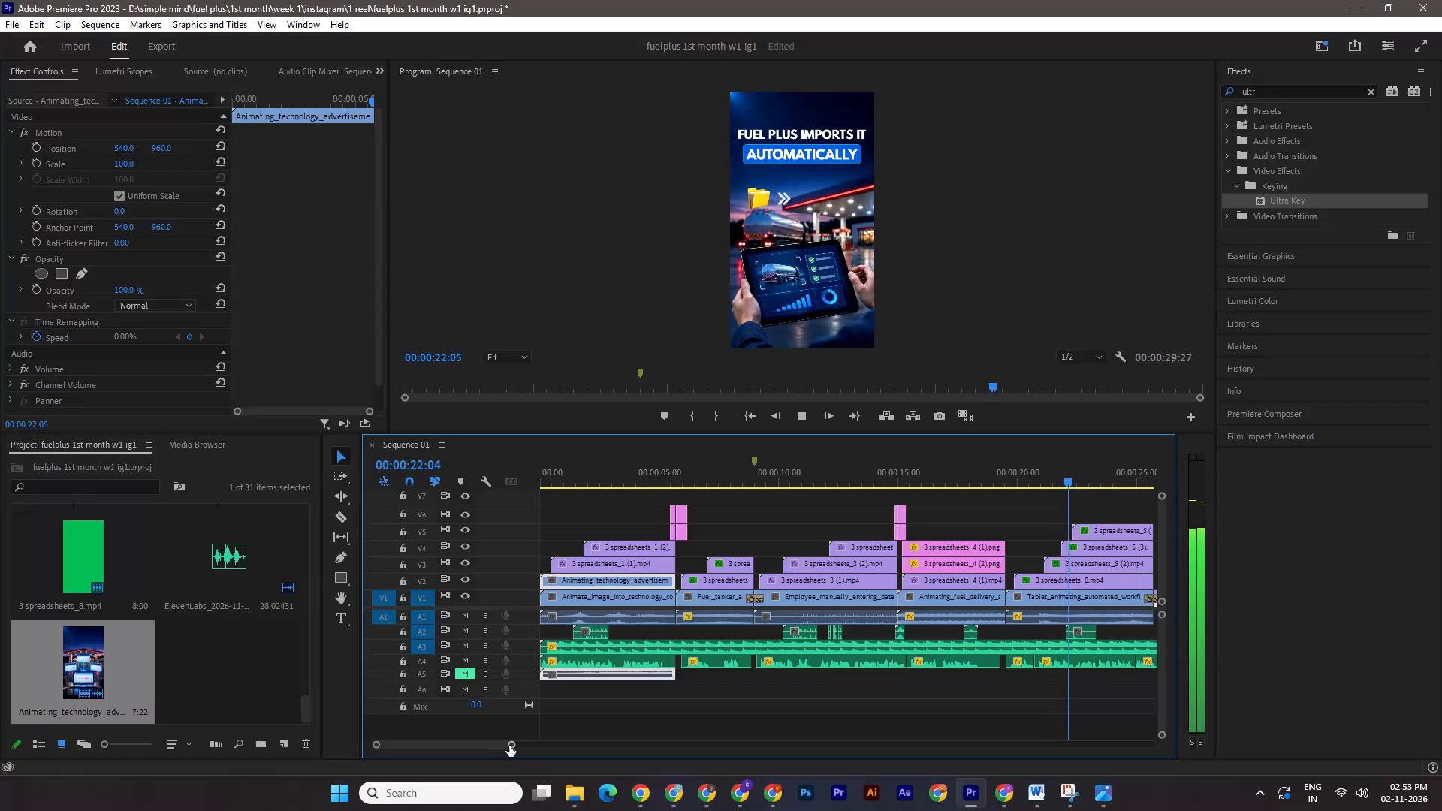
left_click_drag(510, 746, 533, 749)
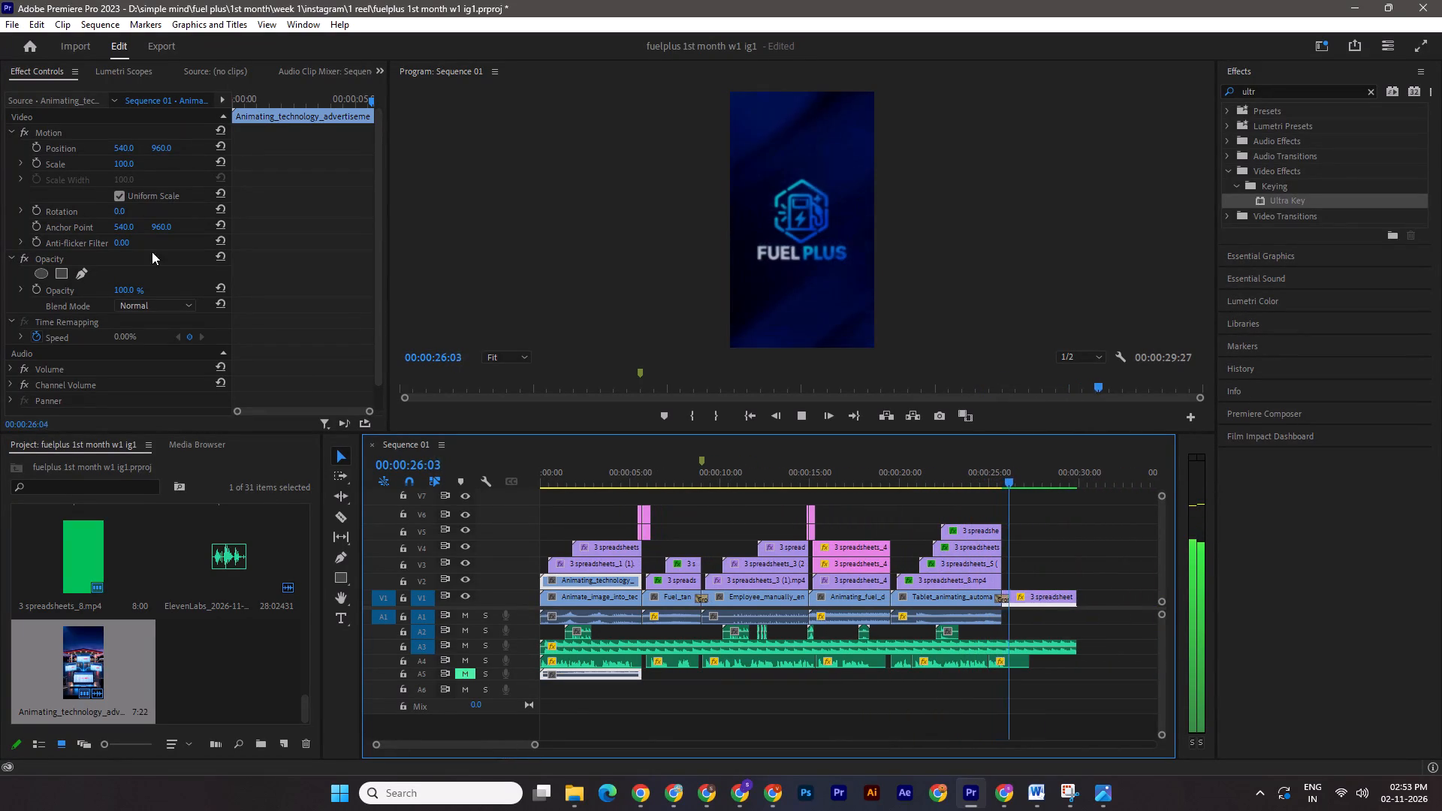
Export the entire sequence to the Downloads folder as Sequence 01_17.mp4 in H.264 format.
left_click(167, 45)
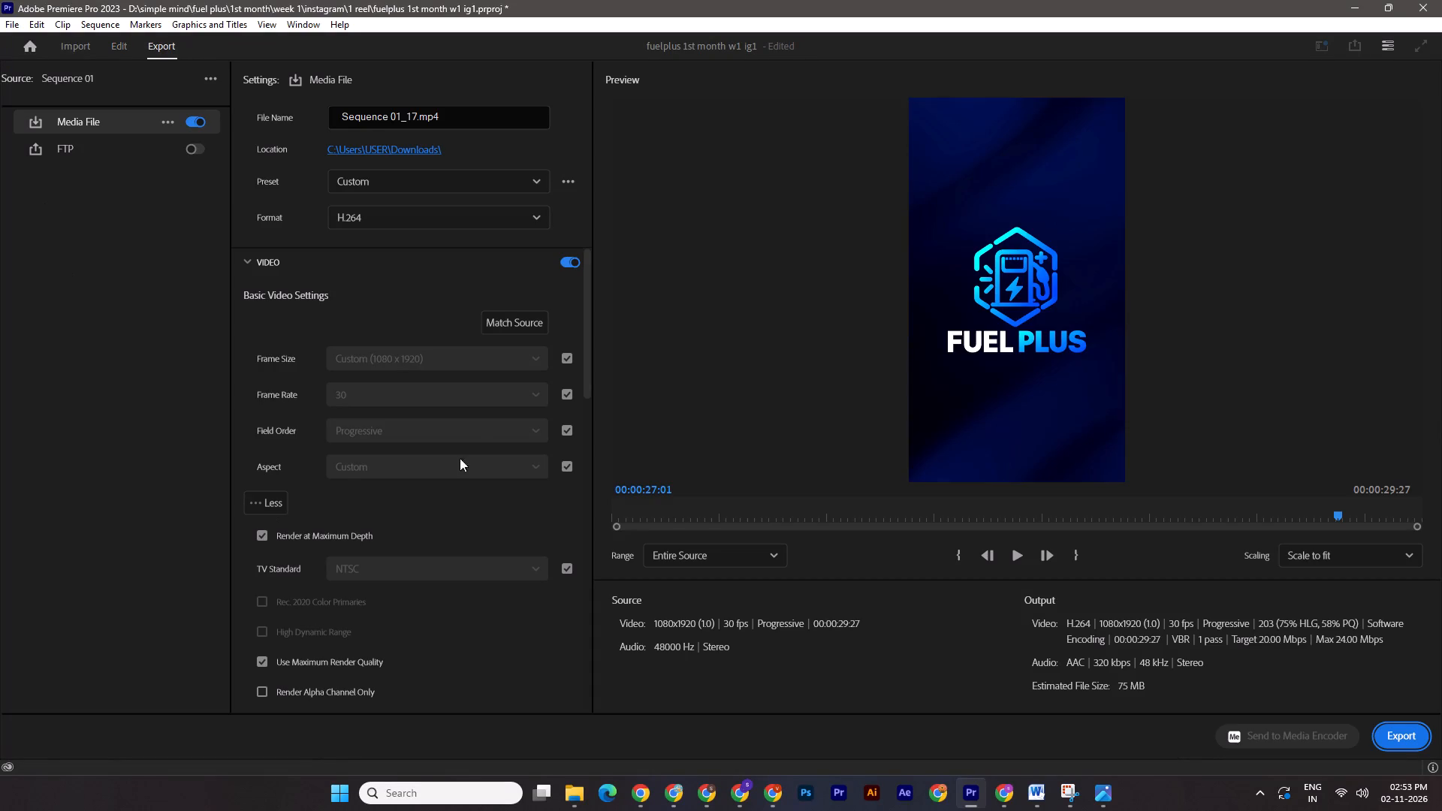
left_click(1412, 736)
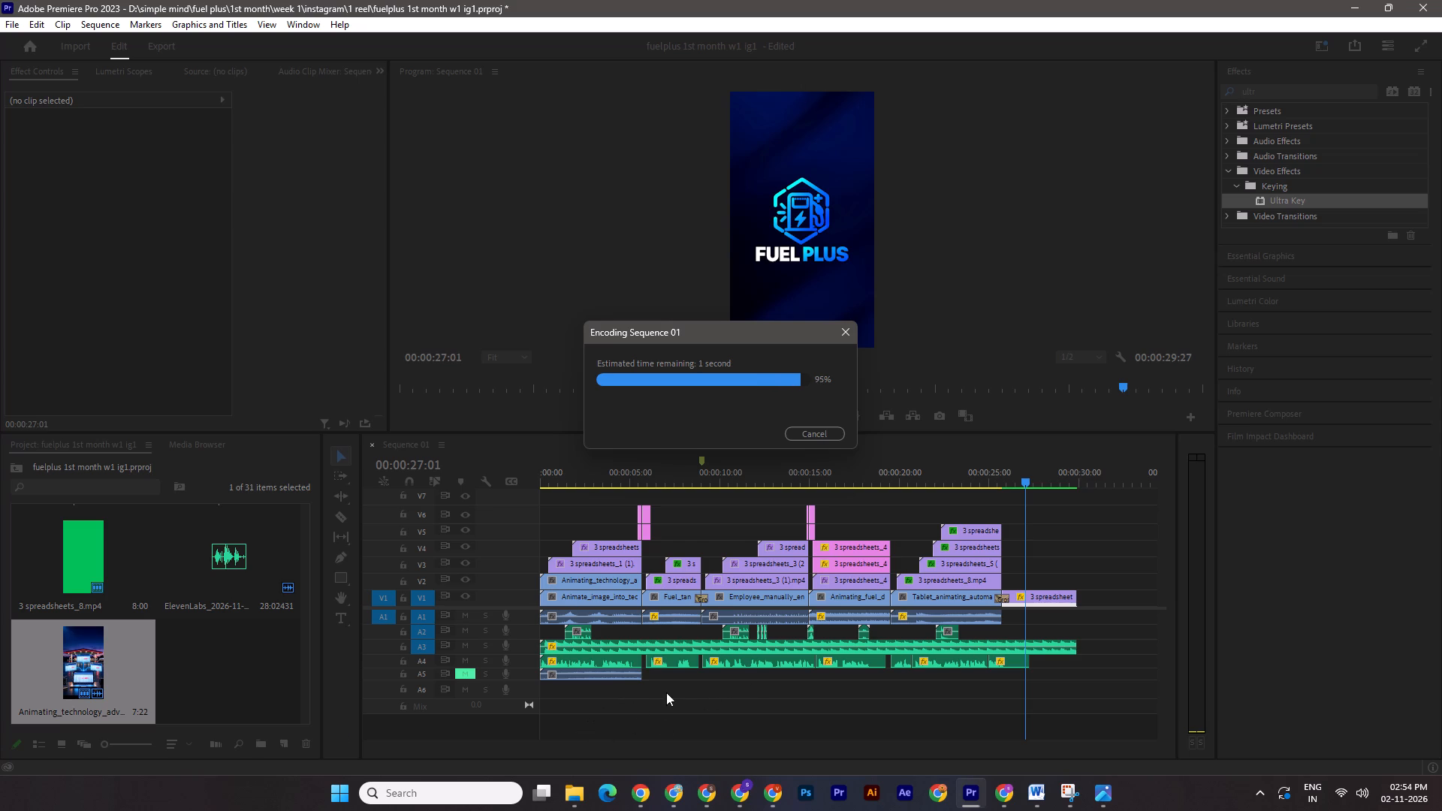
Open the exported Sequence 01_17.mp4 from Downloads in VLC and replay it from the beginning.
left_click(582, 794)
left_click(339, 742)
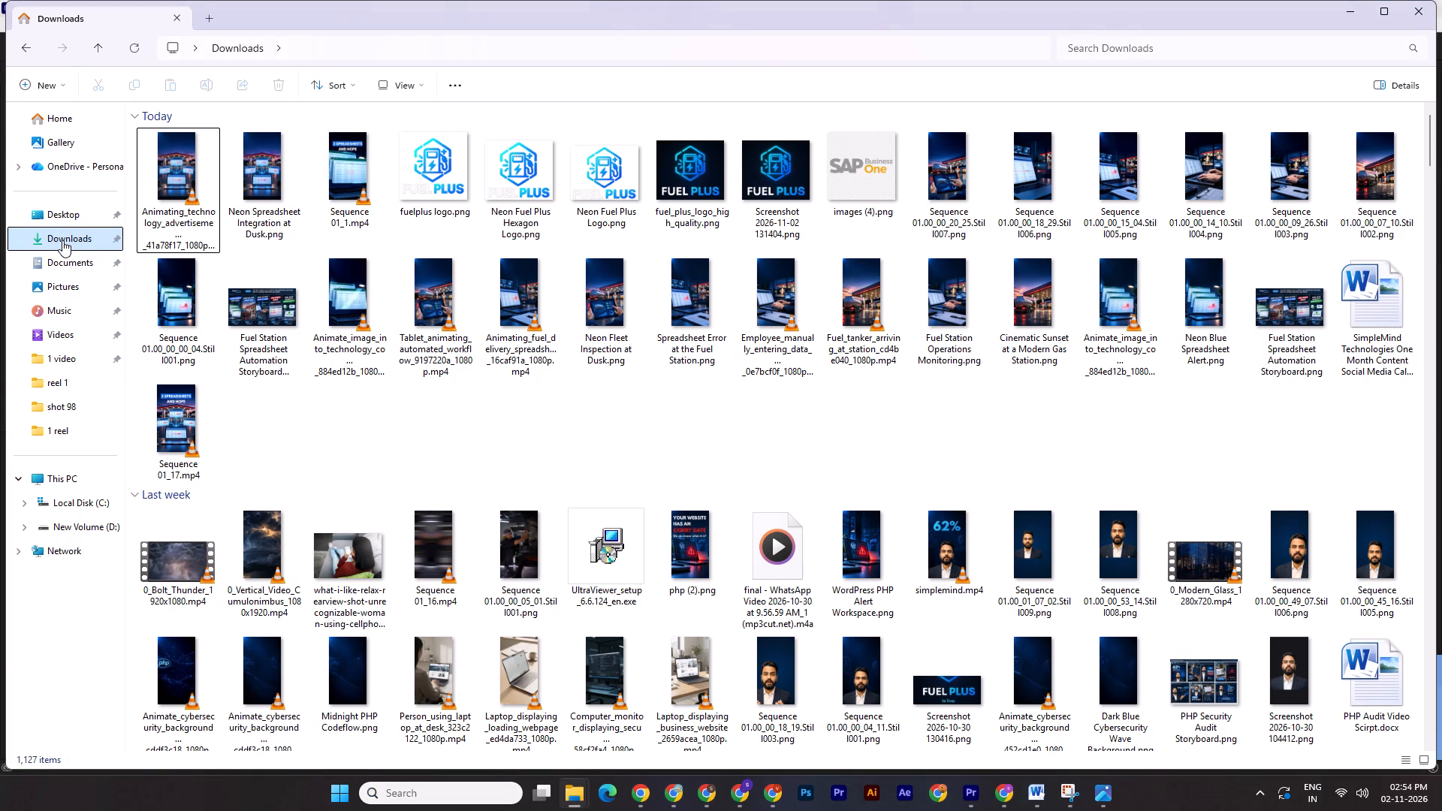
left_click(62, 240)
double_click(171, 188)
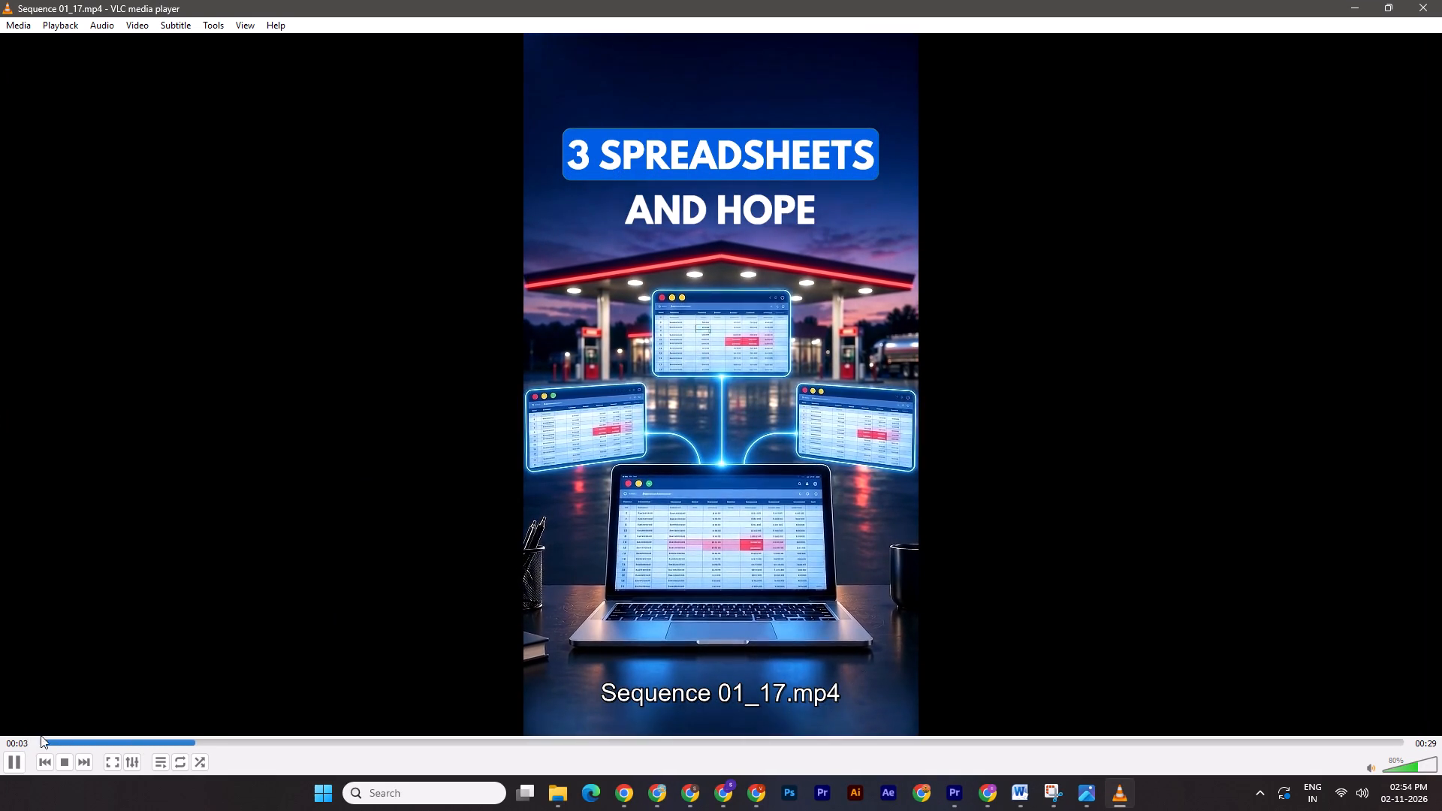
left_click_drag(51, 735, 26, 736)
left_click(41, 746)
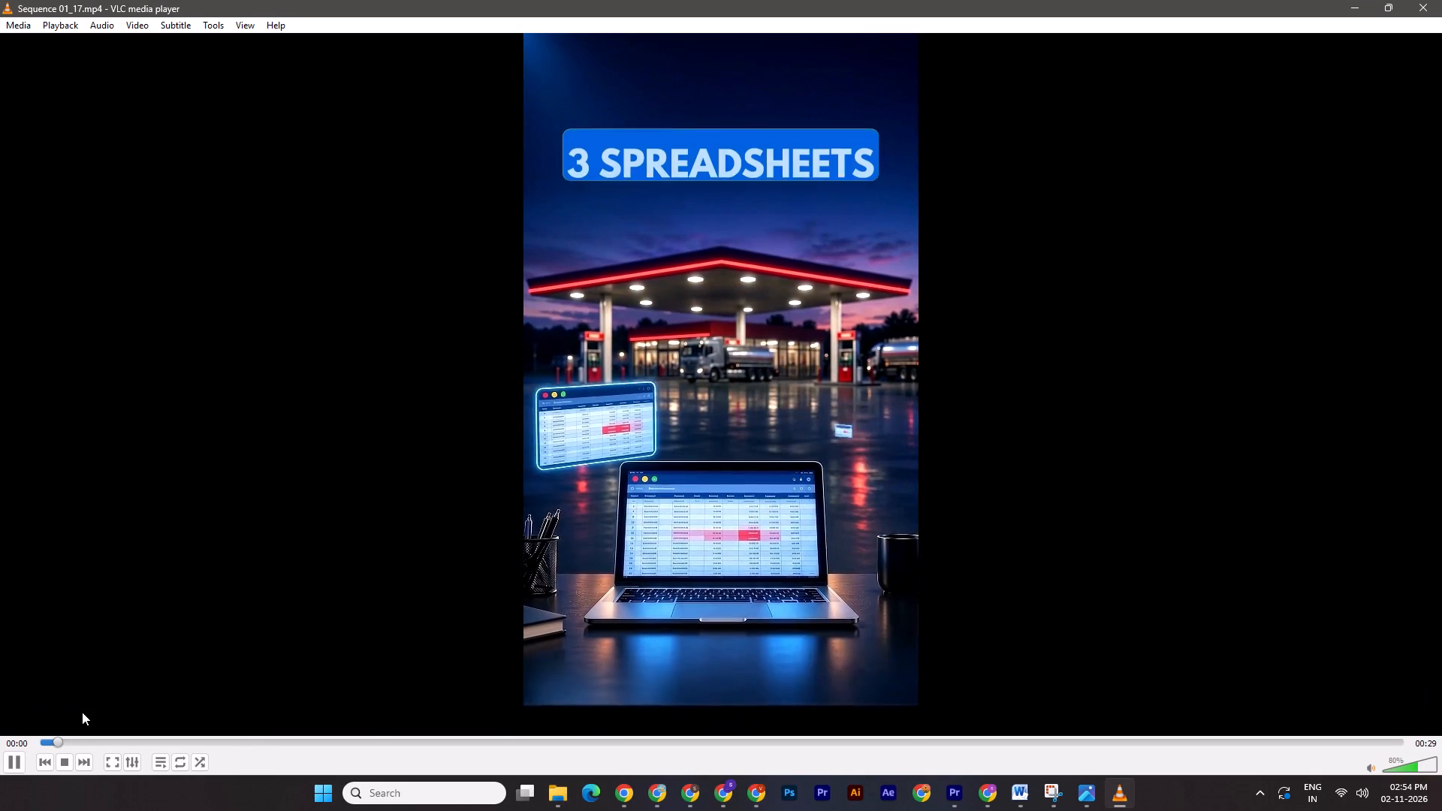
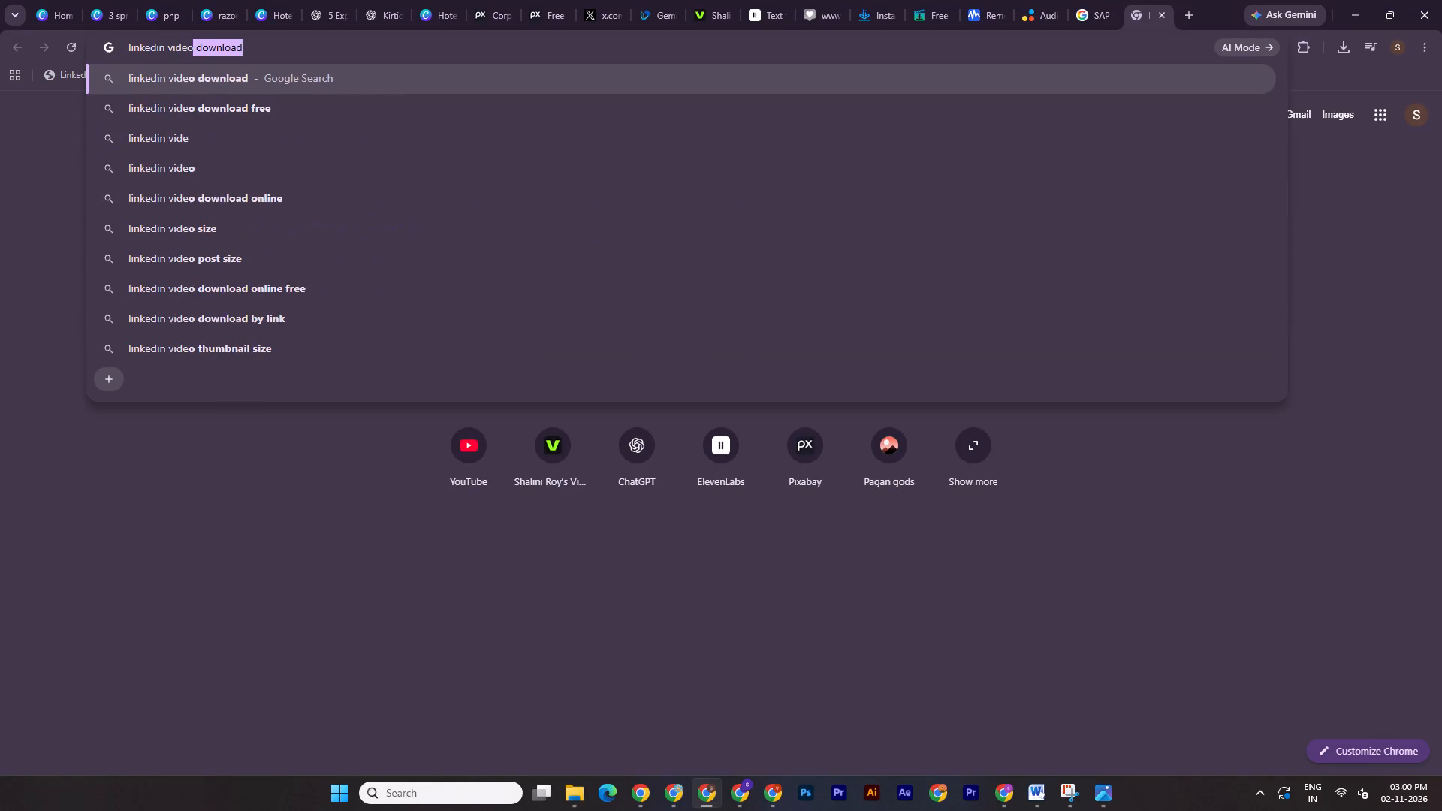
key("space")
type("frame")
key("space")
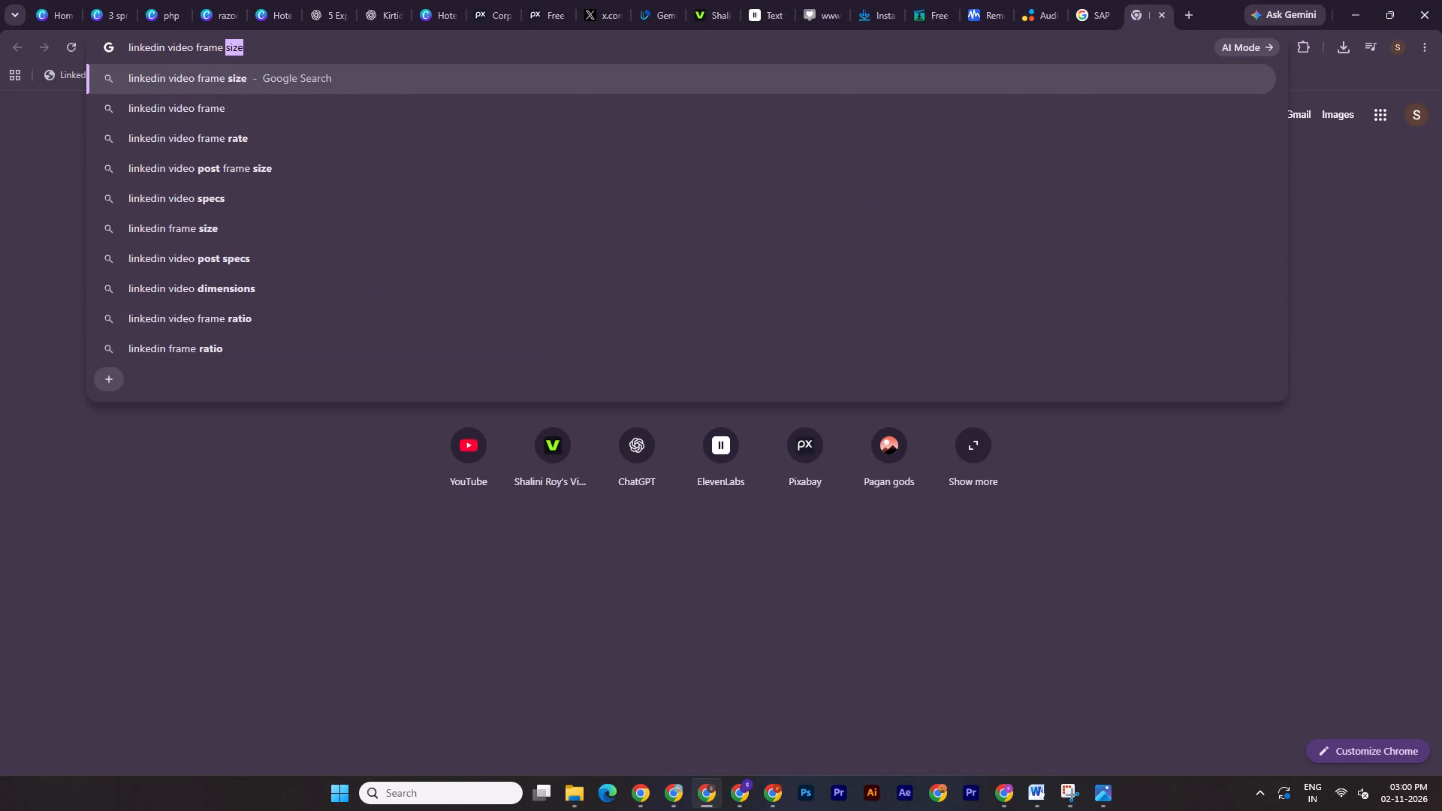
key("Return")
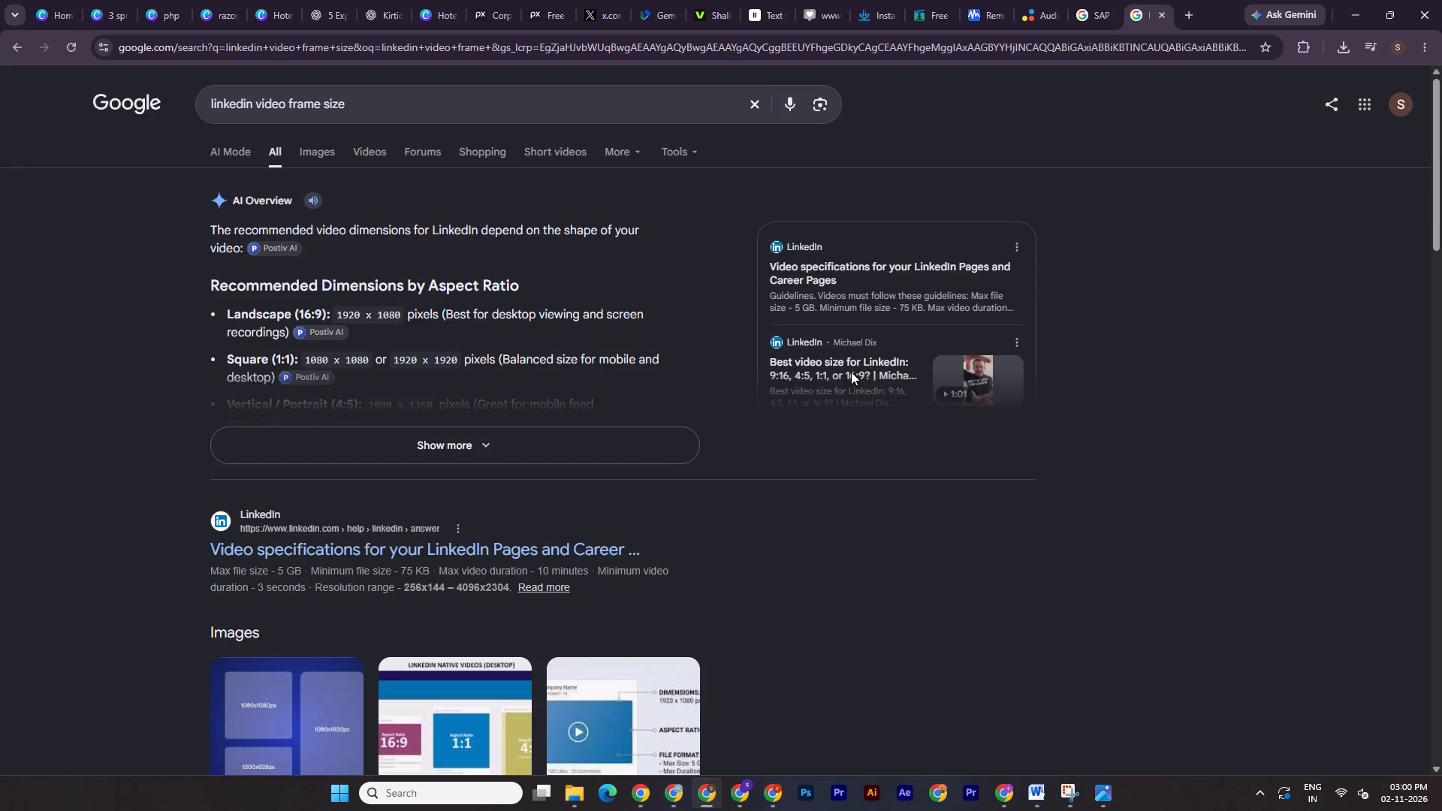
left_click(510, 446)
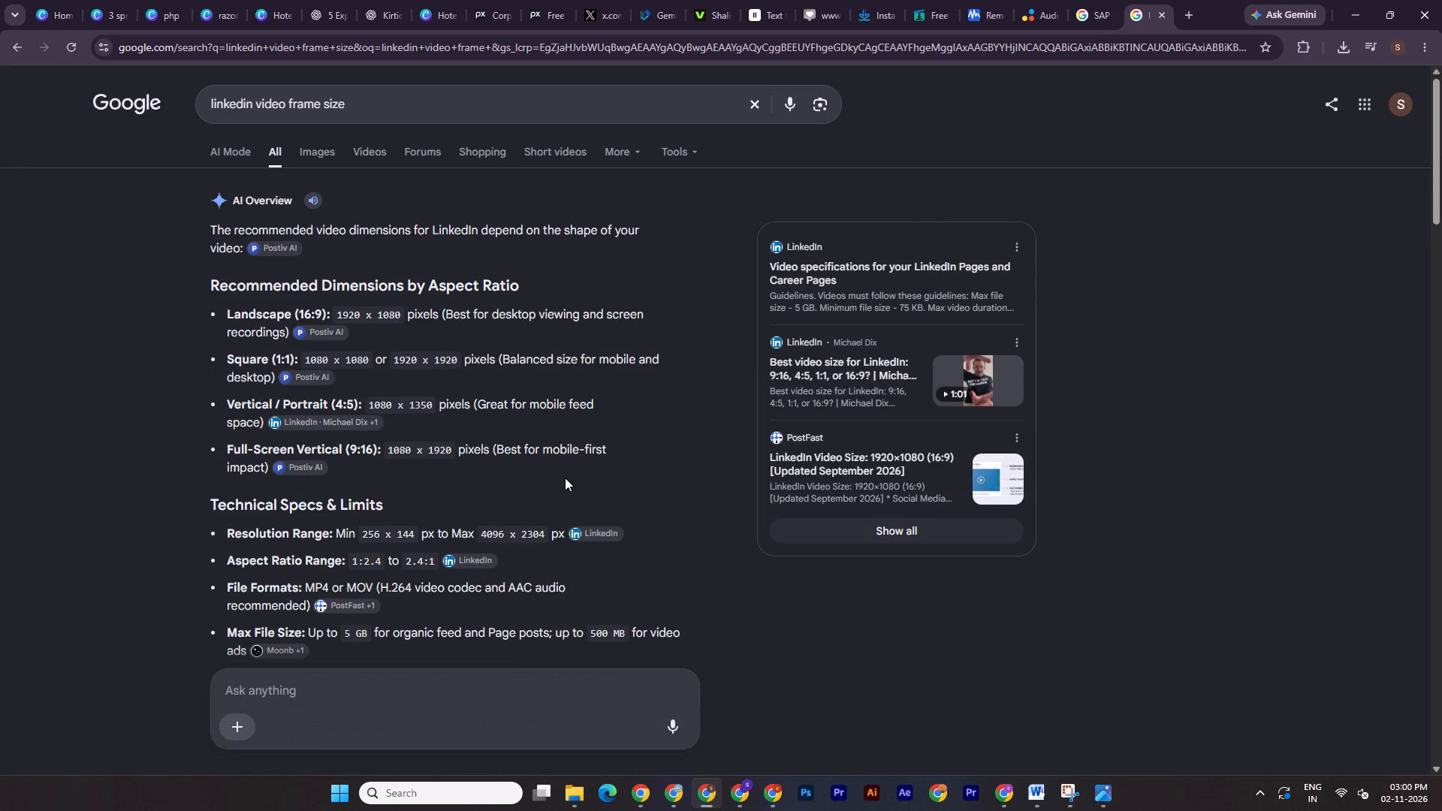